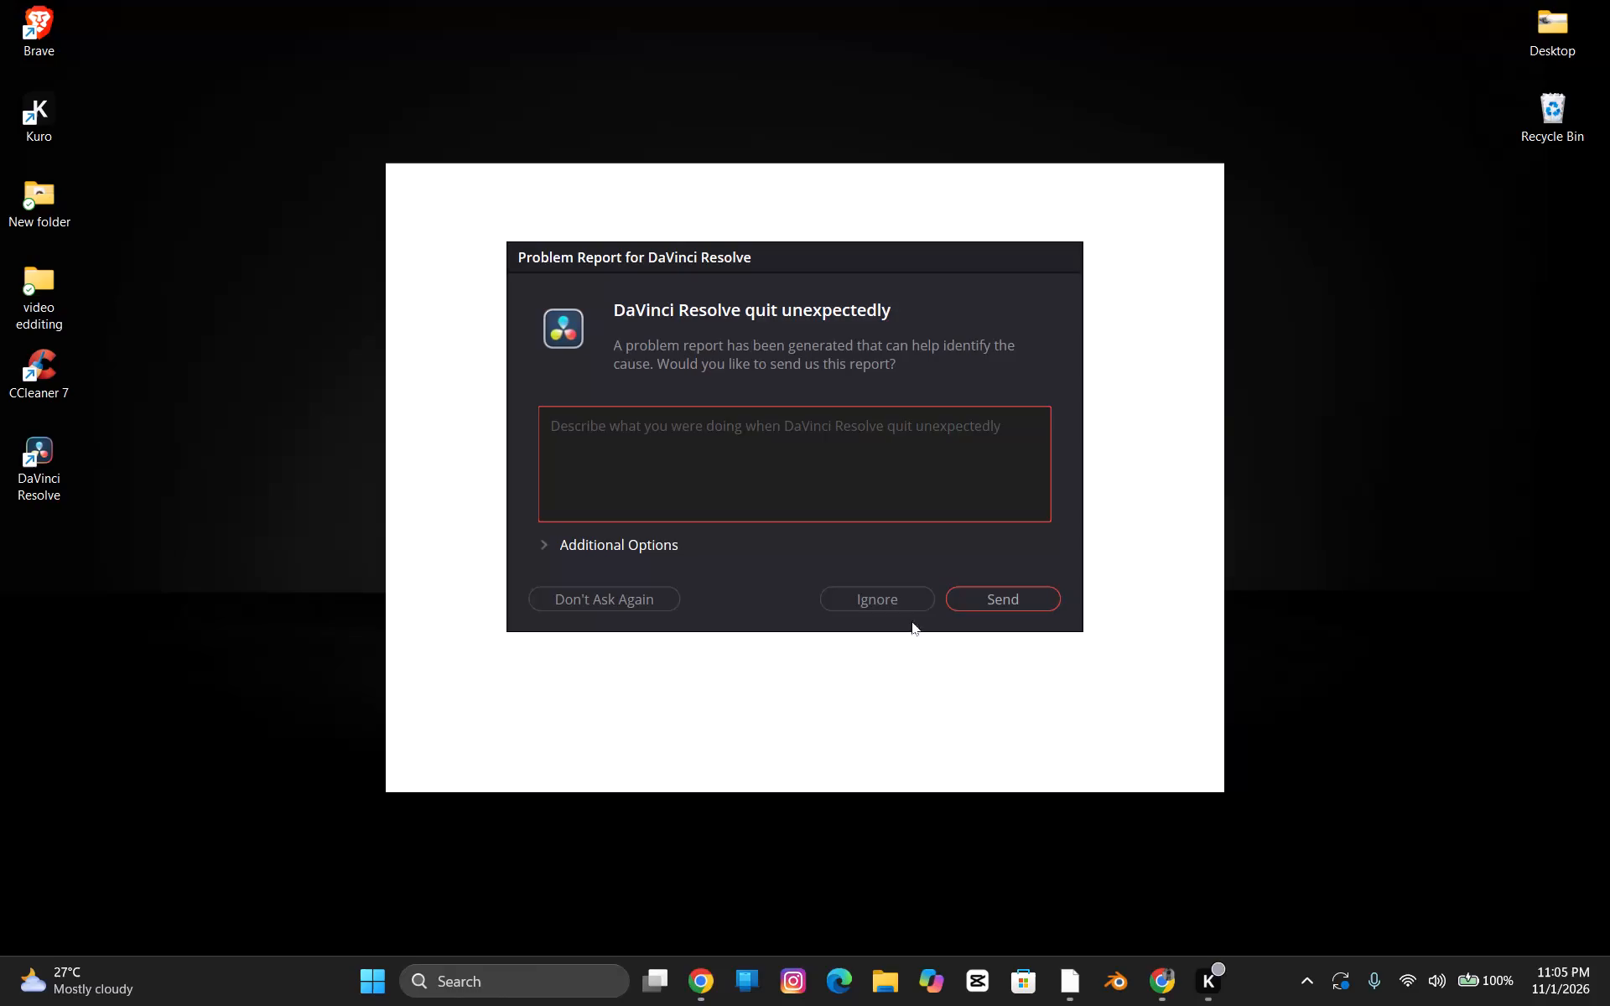
Dismiss the DaVinci Resolve problem report without sending it.
{"action": "left_click", "coordinate": [874, 600]}
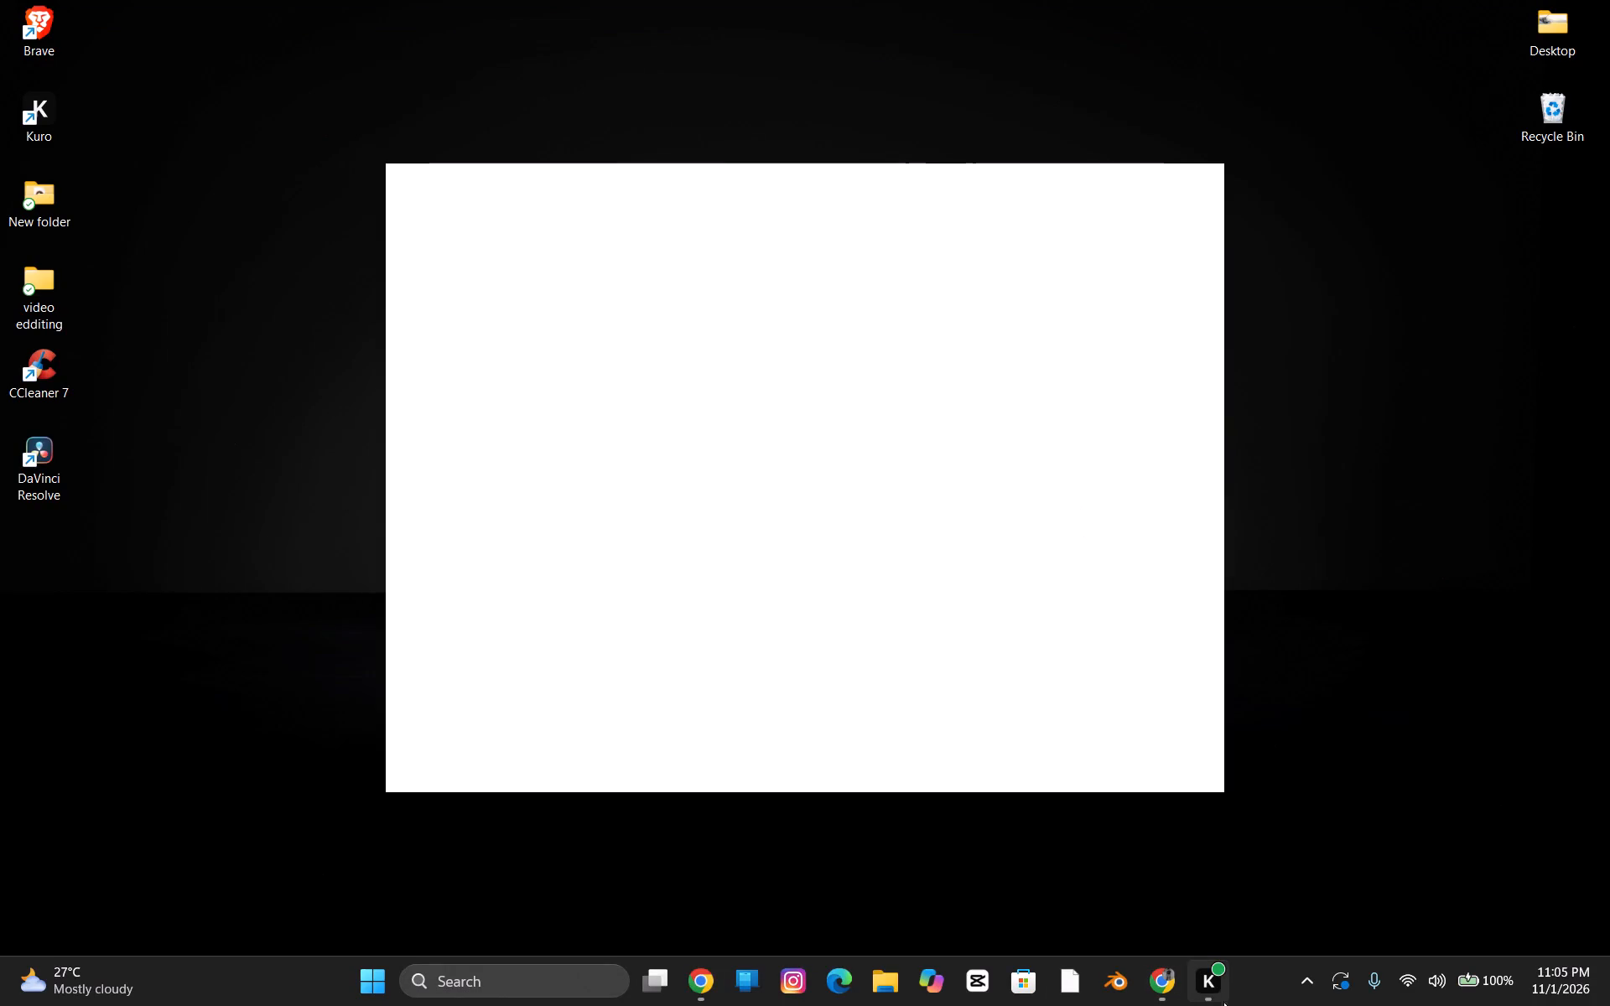
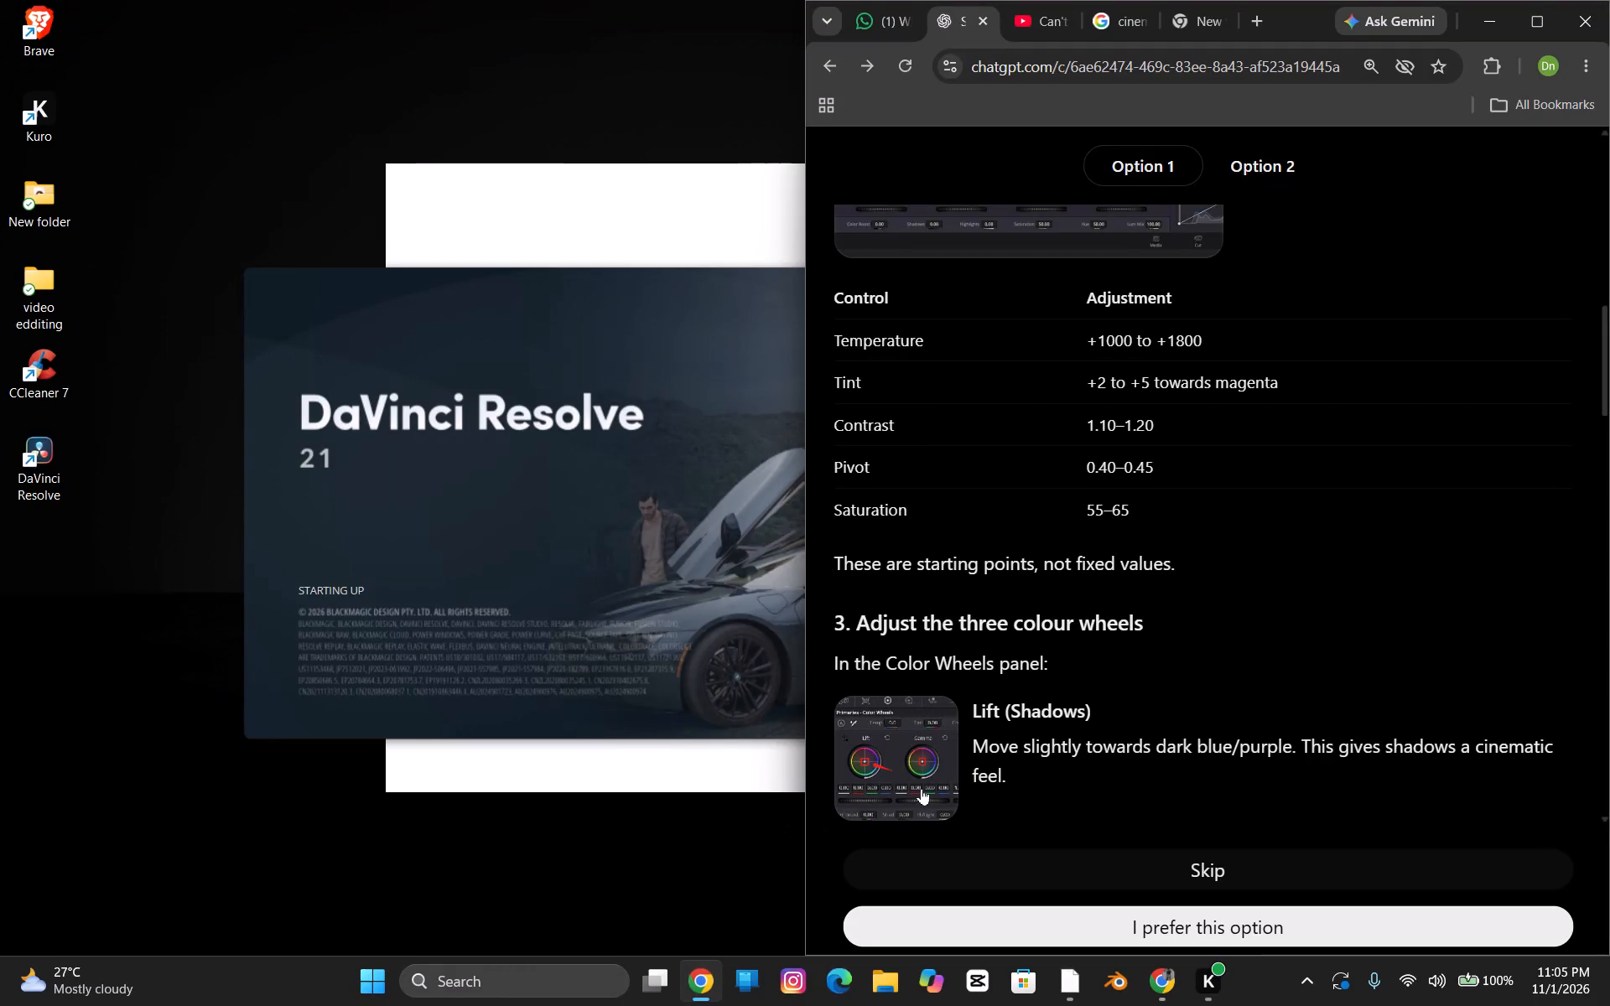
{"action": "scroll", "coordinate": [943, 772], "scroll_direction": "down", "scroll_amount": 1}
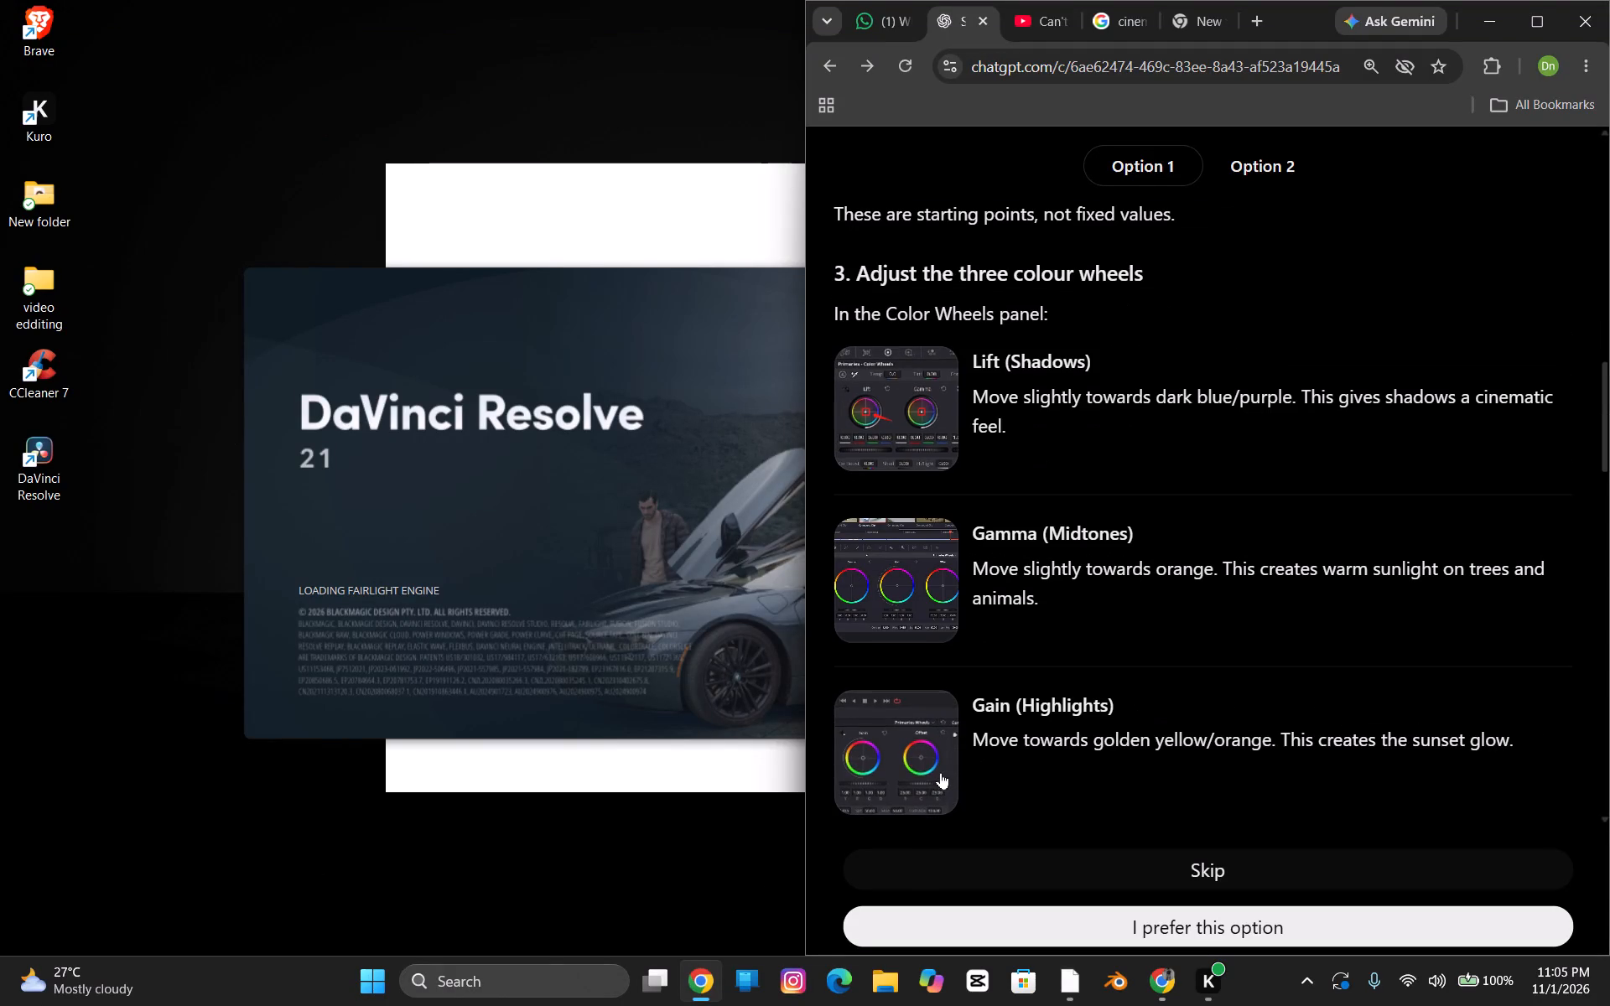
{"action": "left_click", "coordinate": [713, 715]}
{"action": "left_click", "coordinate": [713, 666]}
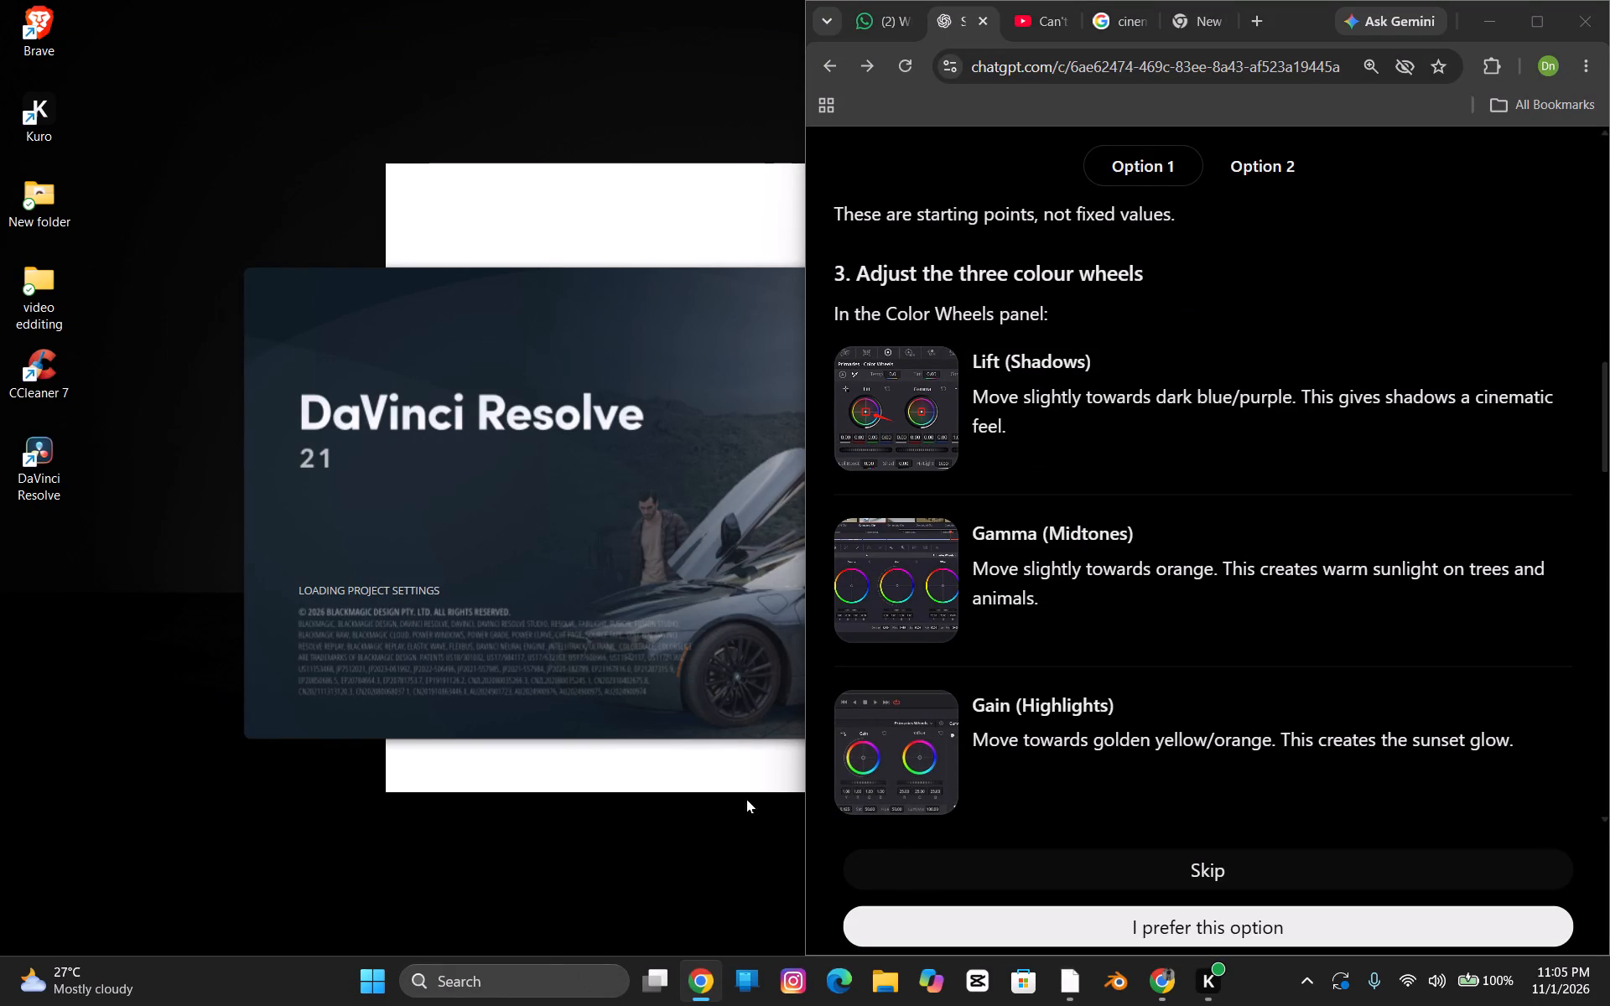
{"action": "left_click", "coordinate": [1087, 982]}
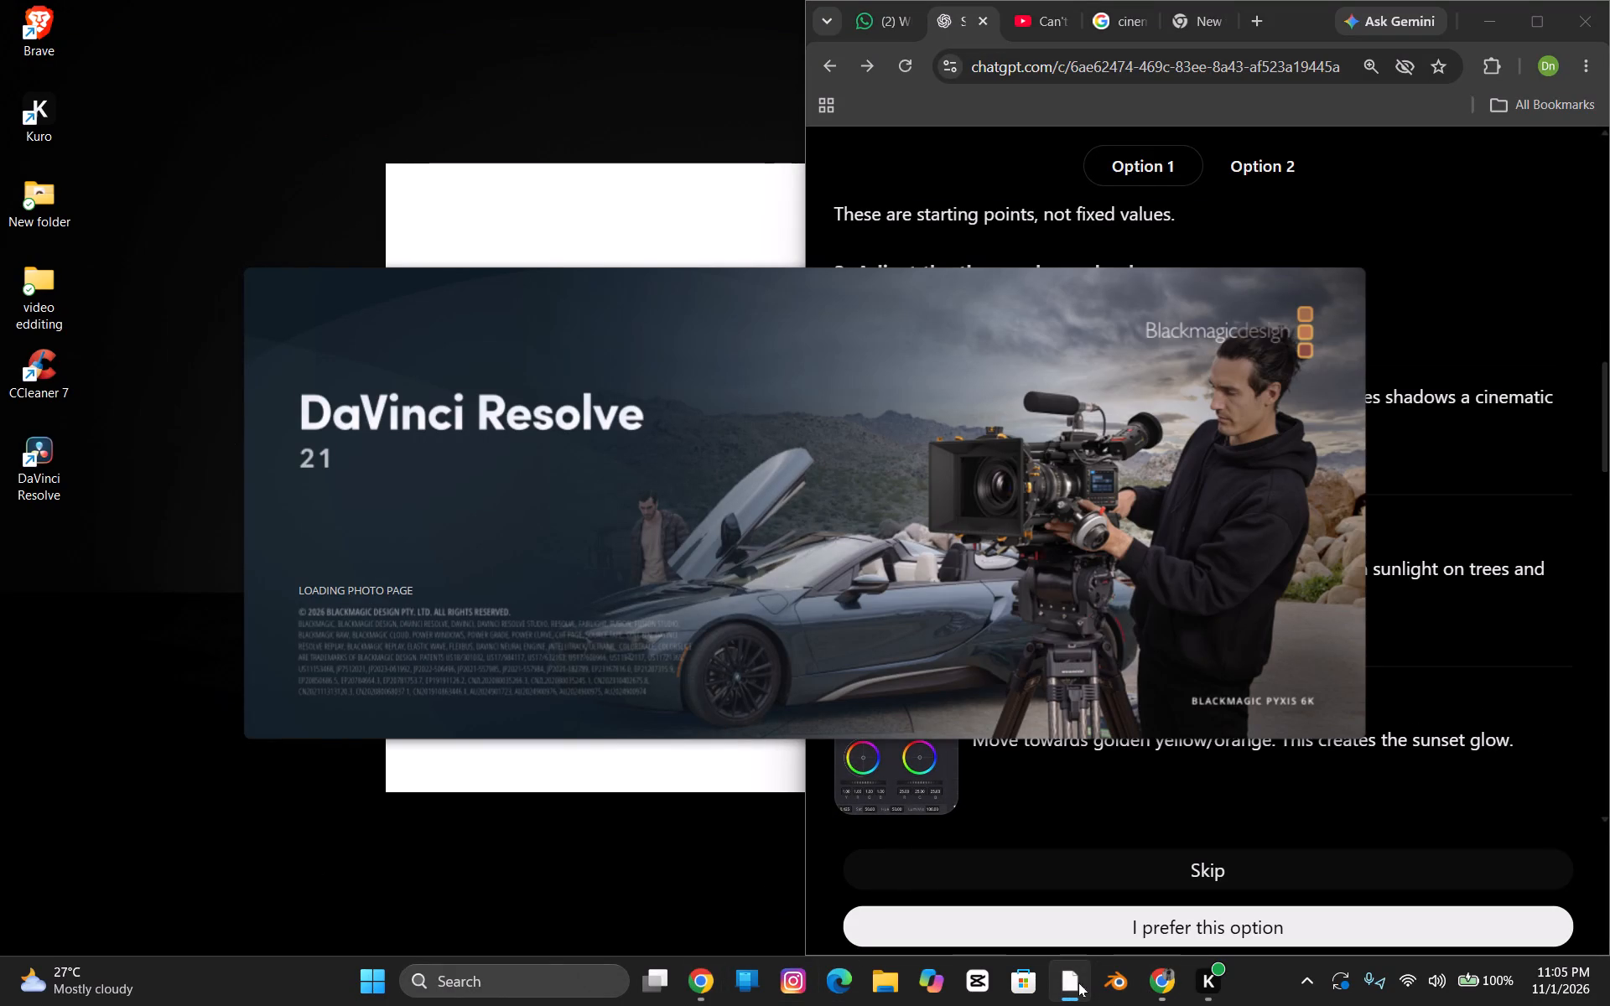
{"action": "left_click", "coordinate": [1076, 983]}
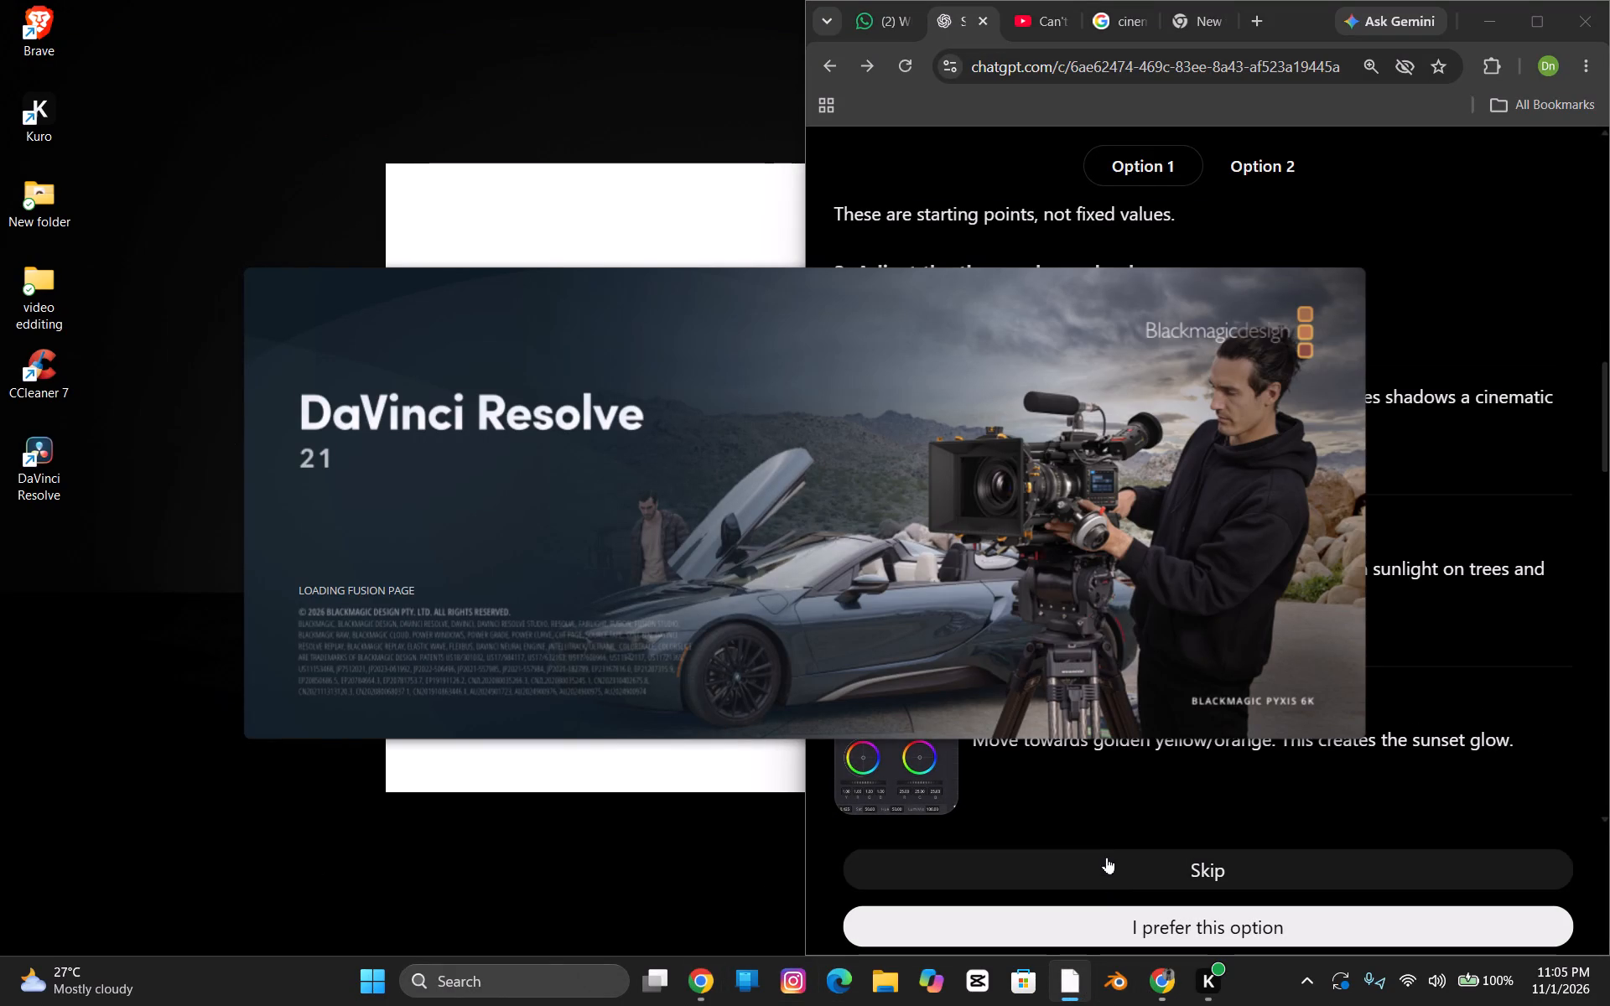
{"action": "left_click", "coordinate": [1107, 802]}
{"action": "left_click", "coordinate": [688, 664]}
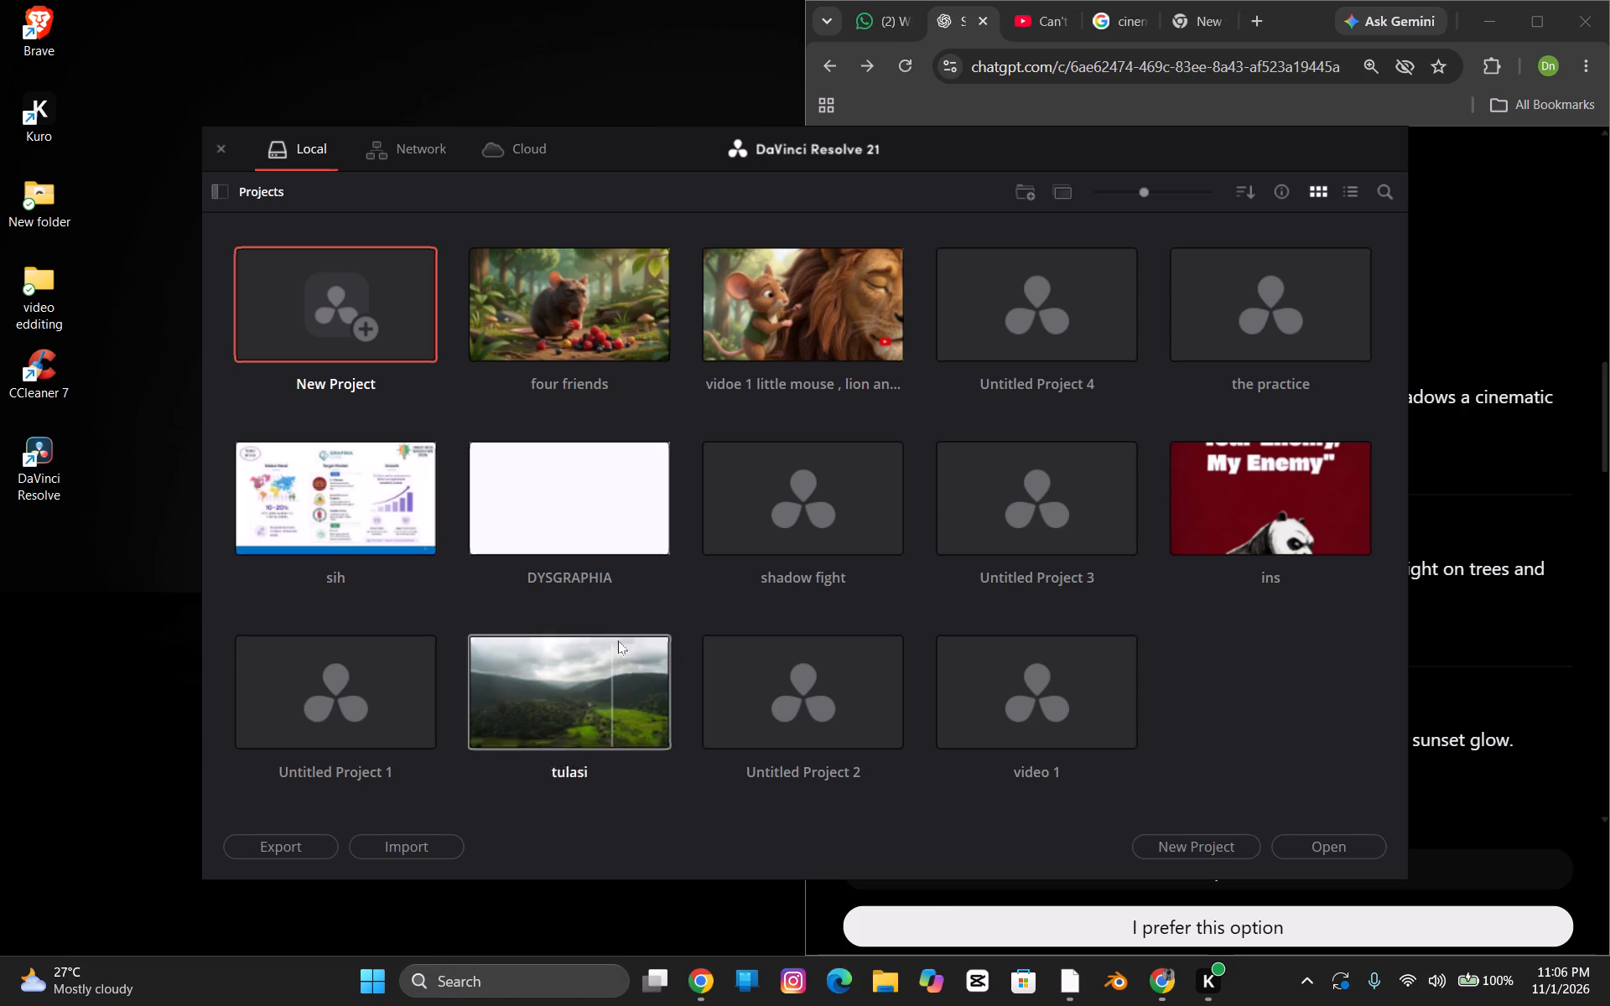
Open the local project "four friends" in DaVinci Resolve.
{"action": "double_click", "coordinate": [553, 326]}
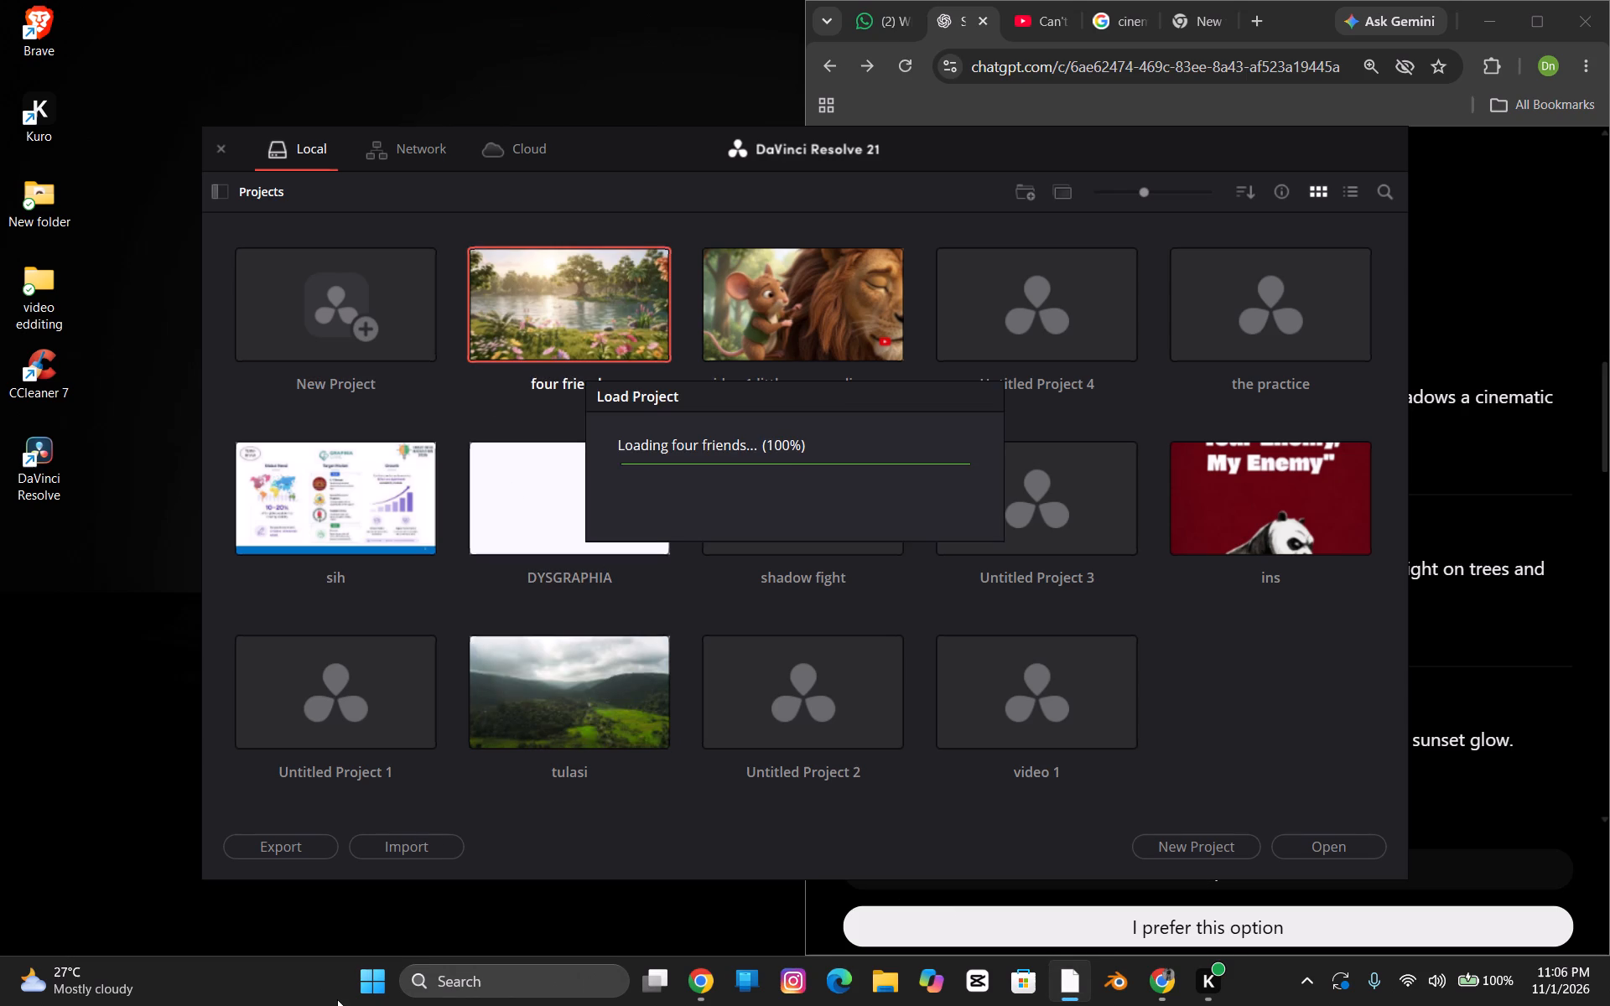
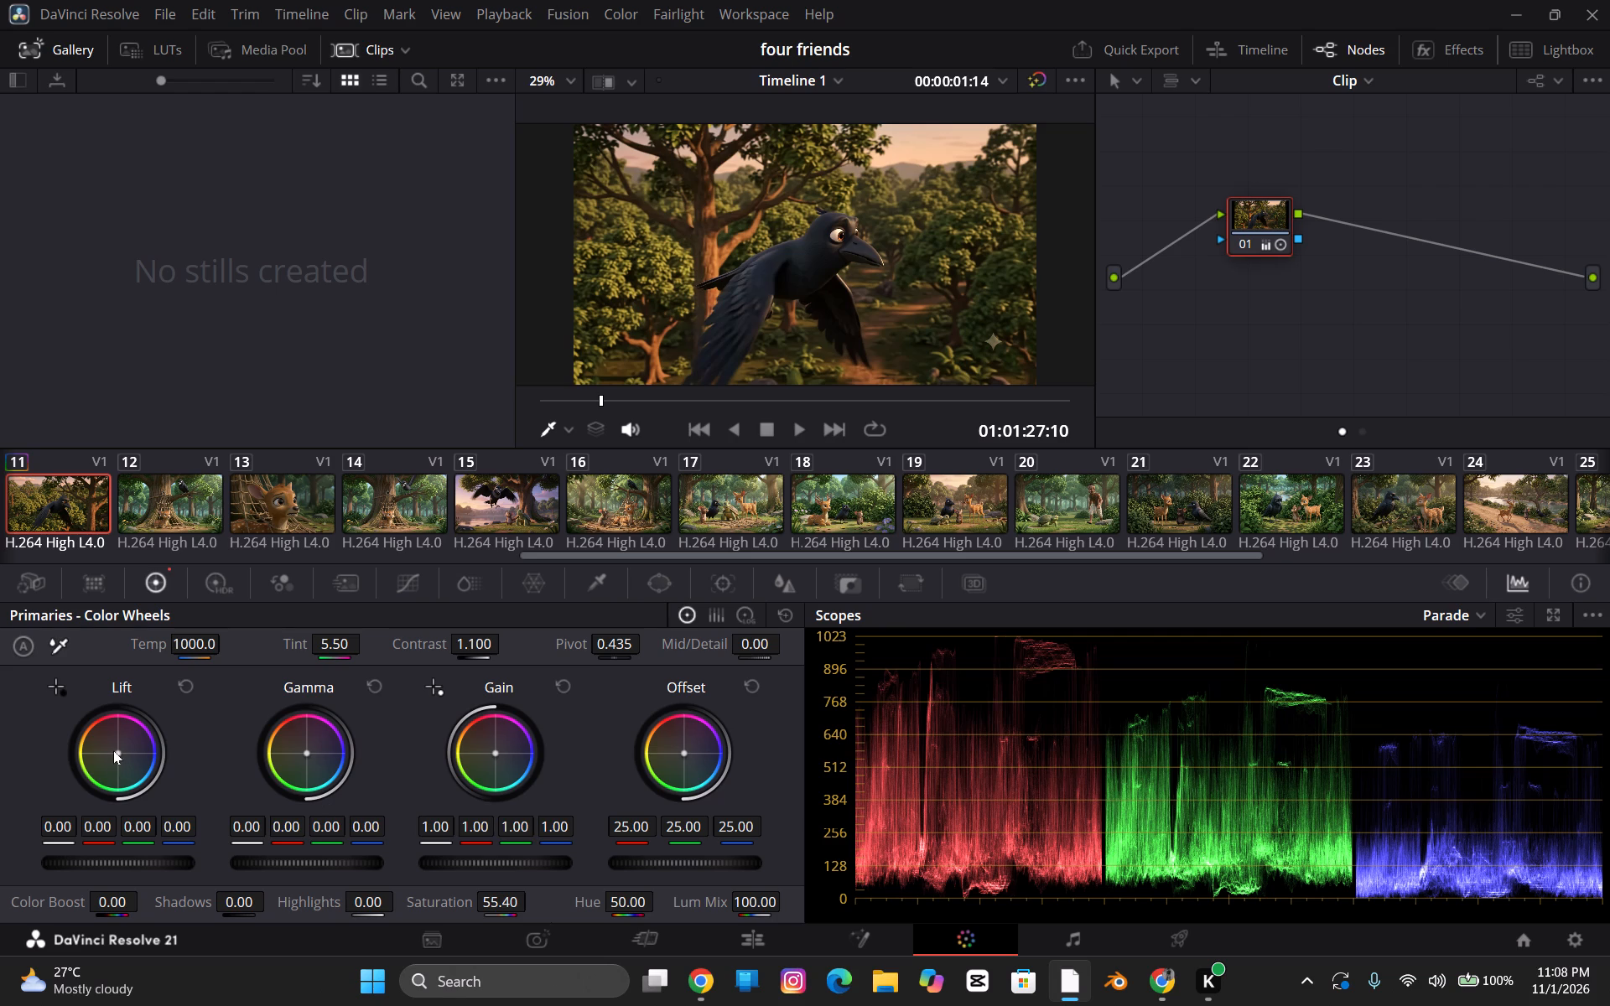
Shift the crow clip's Lift wheel towards blue/purple, reaching red 0.01, green -0.01 and blue 0.03.
{"action": "left_click_drag", "start_coordinate": [117, 753], "coordinate": [121, 739]}
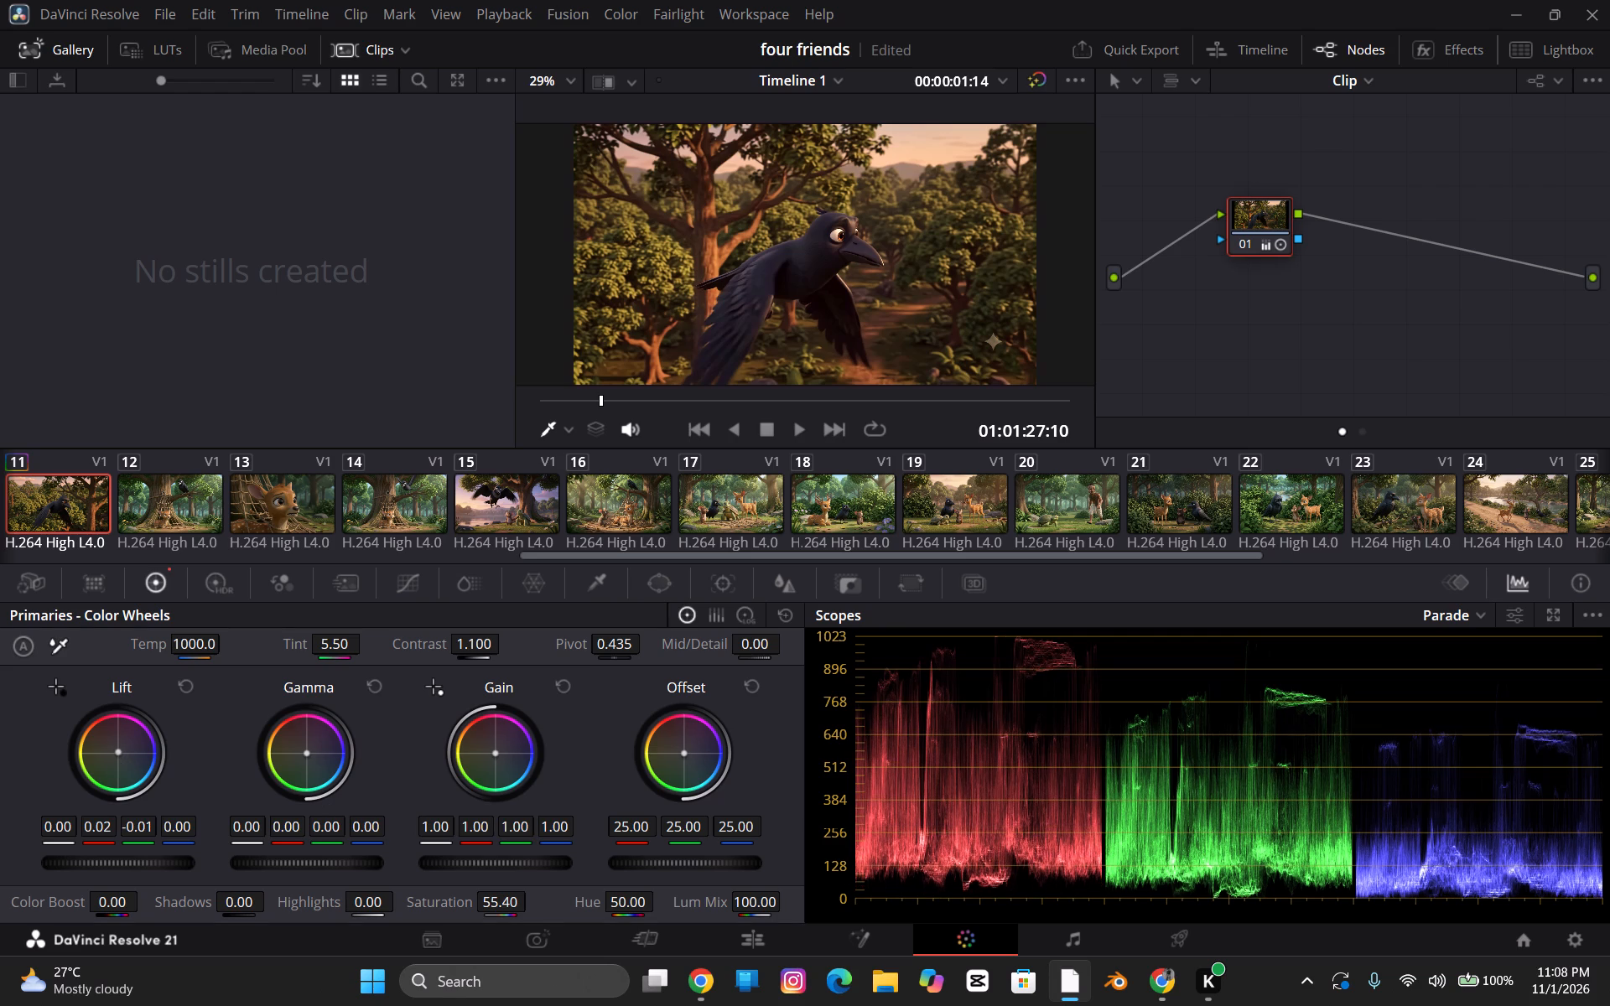
{"action": "left_click_drag", "start_coordinate": [121, 739], "coordinate": [128, 743]}
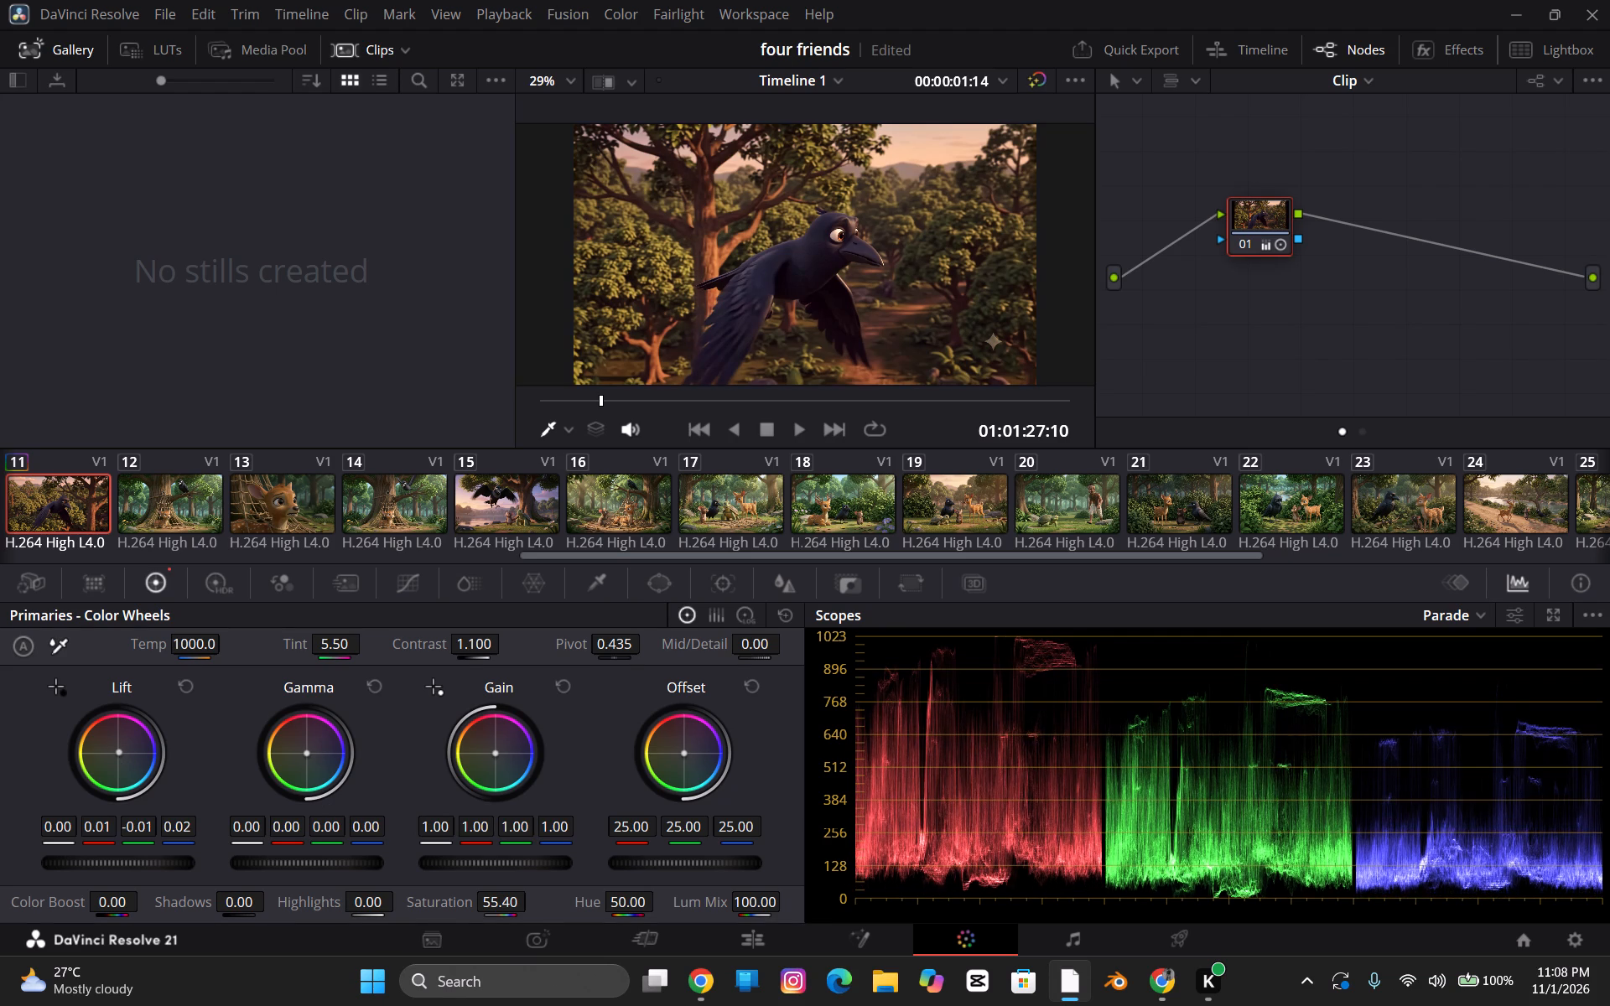
{"action": "left_click_drag", "start_coordinate": [128, 743], "coordinate": [132, 749]}
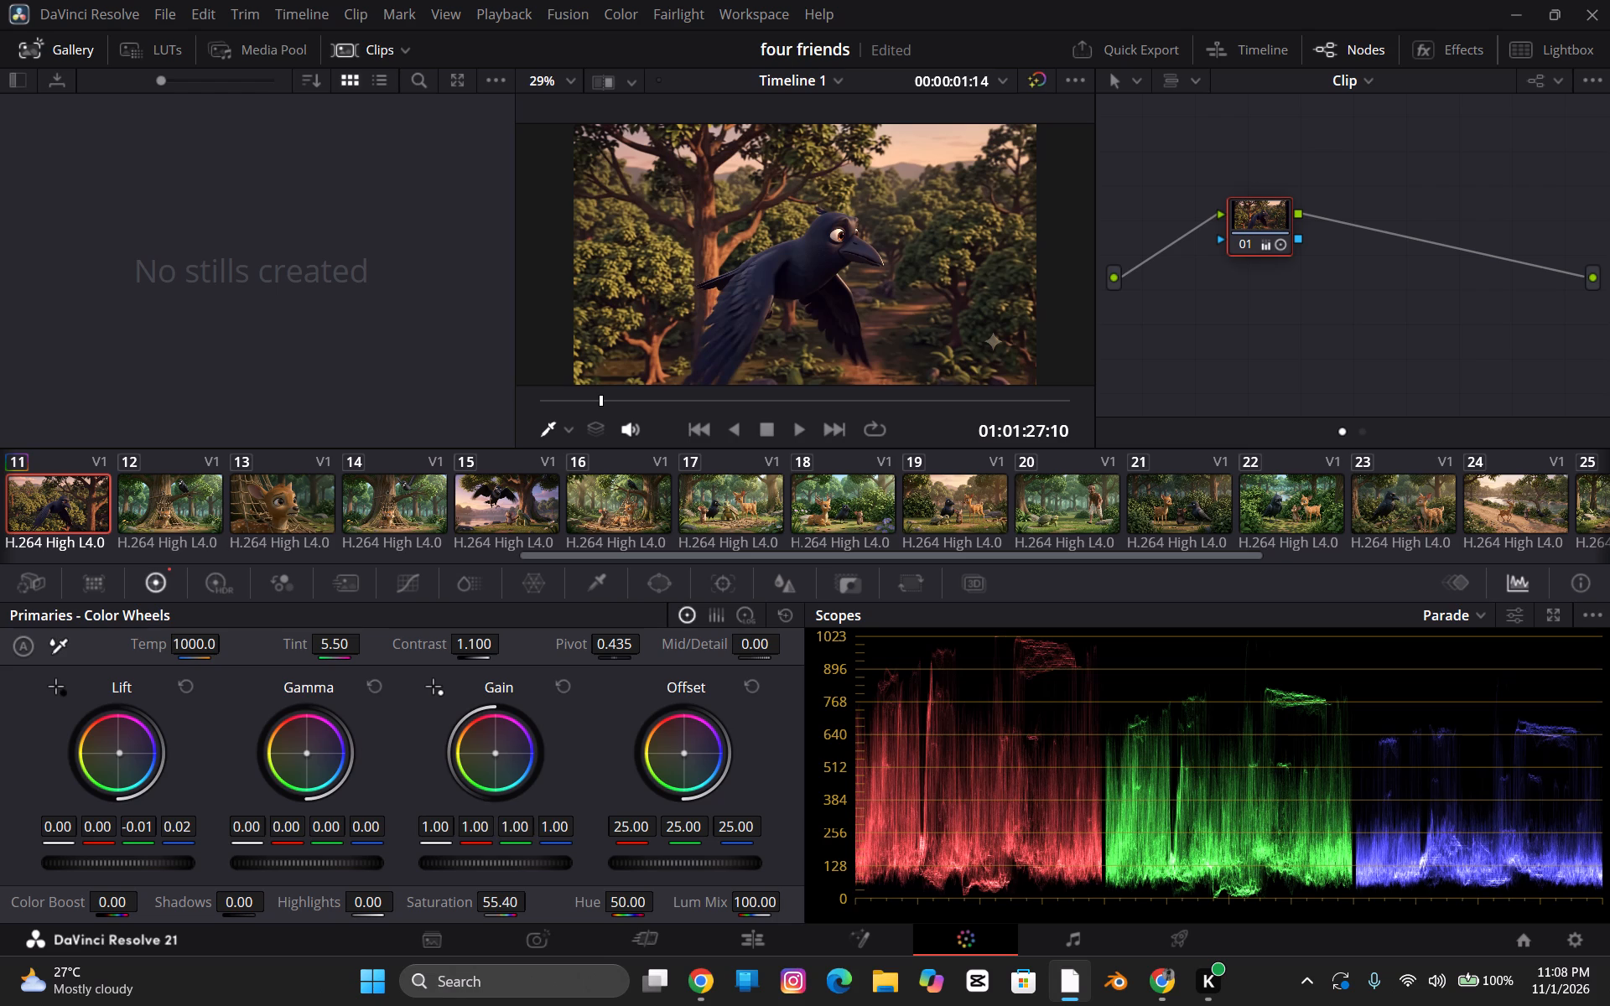
{"action": "left_click_drag", "start_coordinate": [132, 749], "coordinate": [135, 751]}
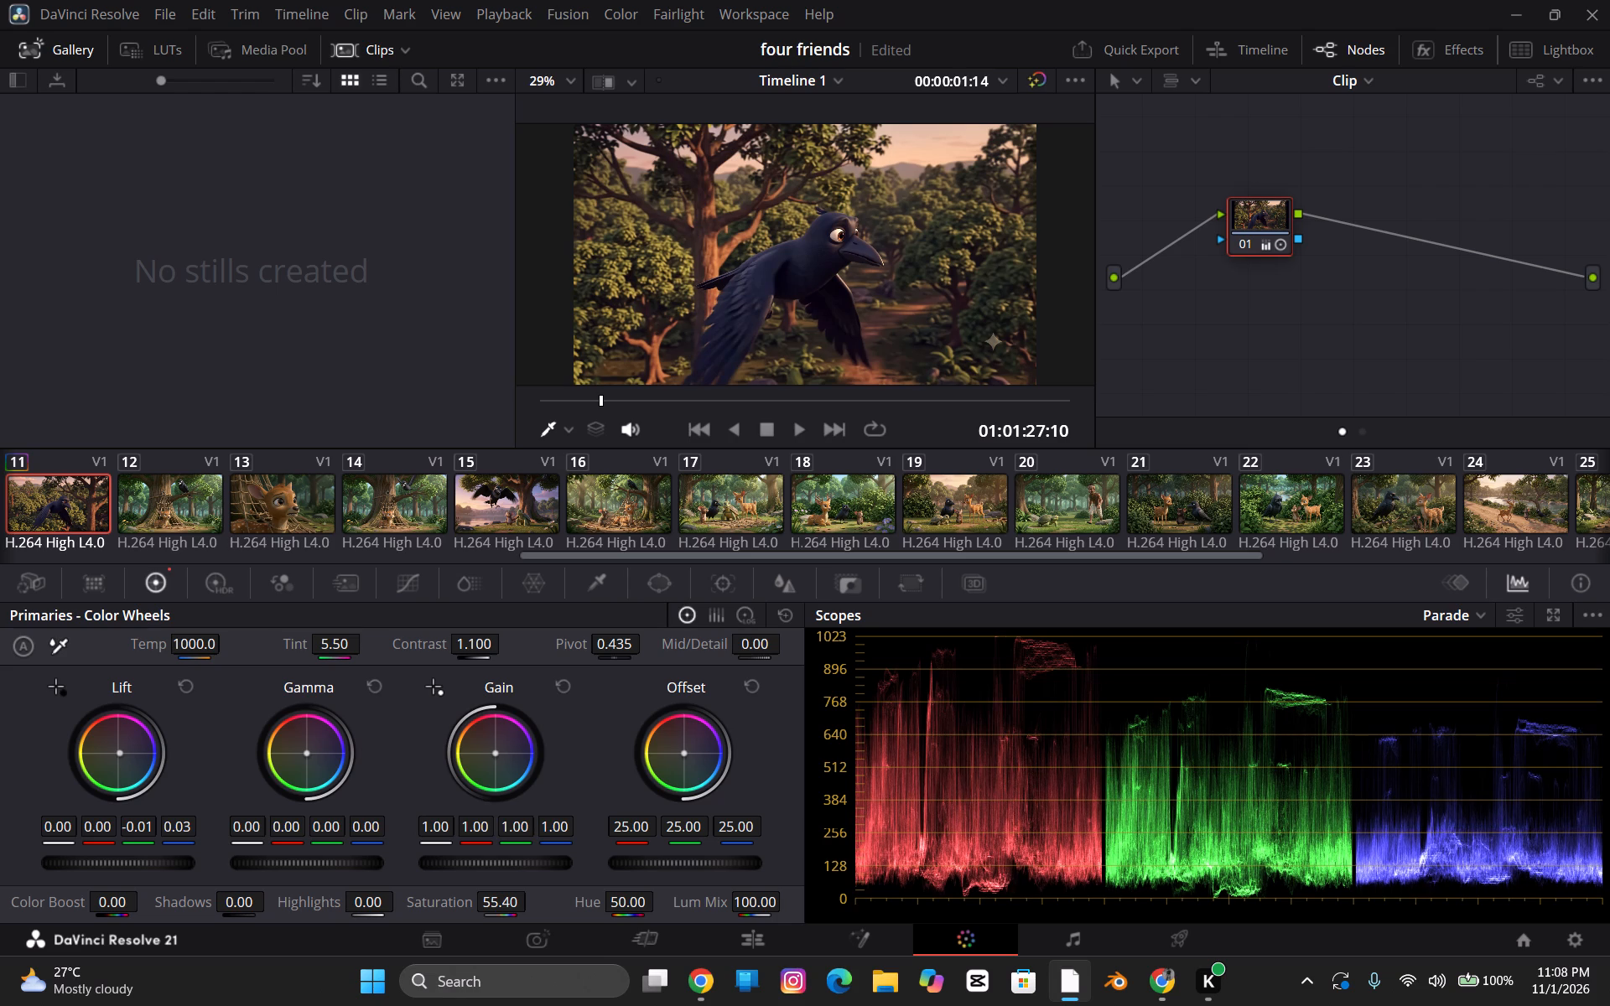
{"action": "left_click_drag", "start_coordinate": [135, 751], "coordinate": [139, 751]}
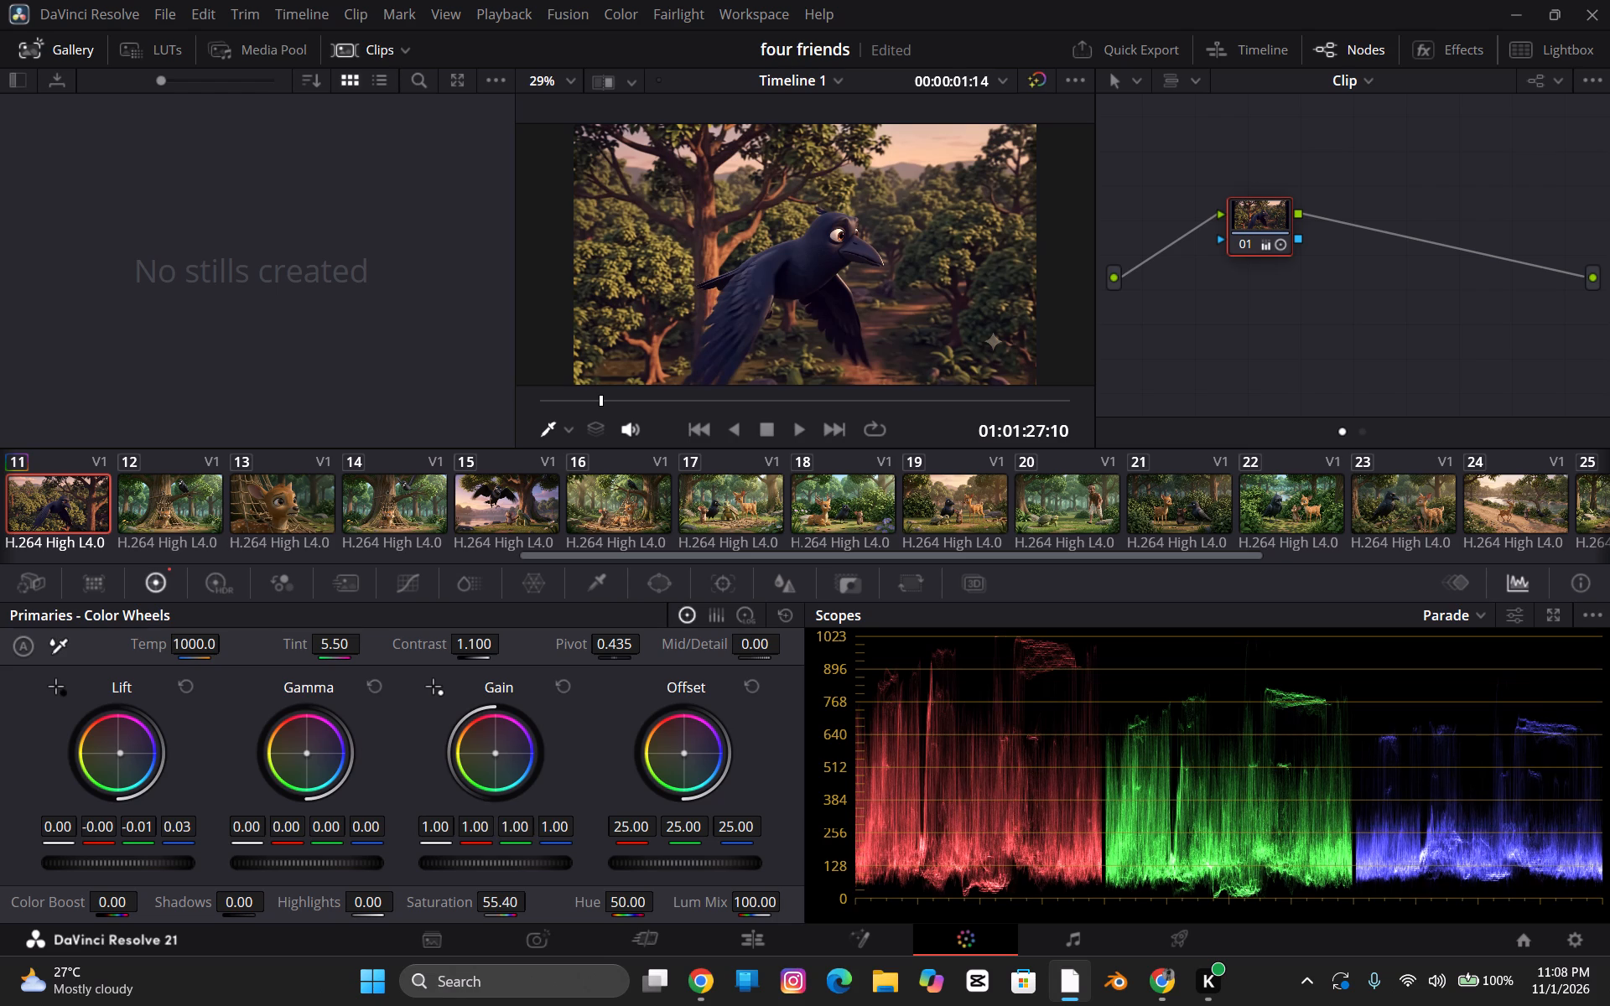
{"action": "left_click_drag", "start_coordinate": [139, 751], "coordinate": [143, 749]}
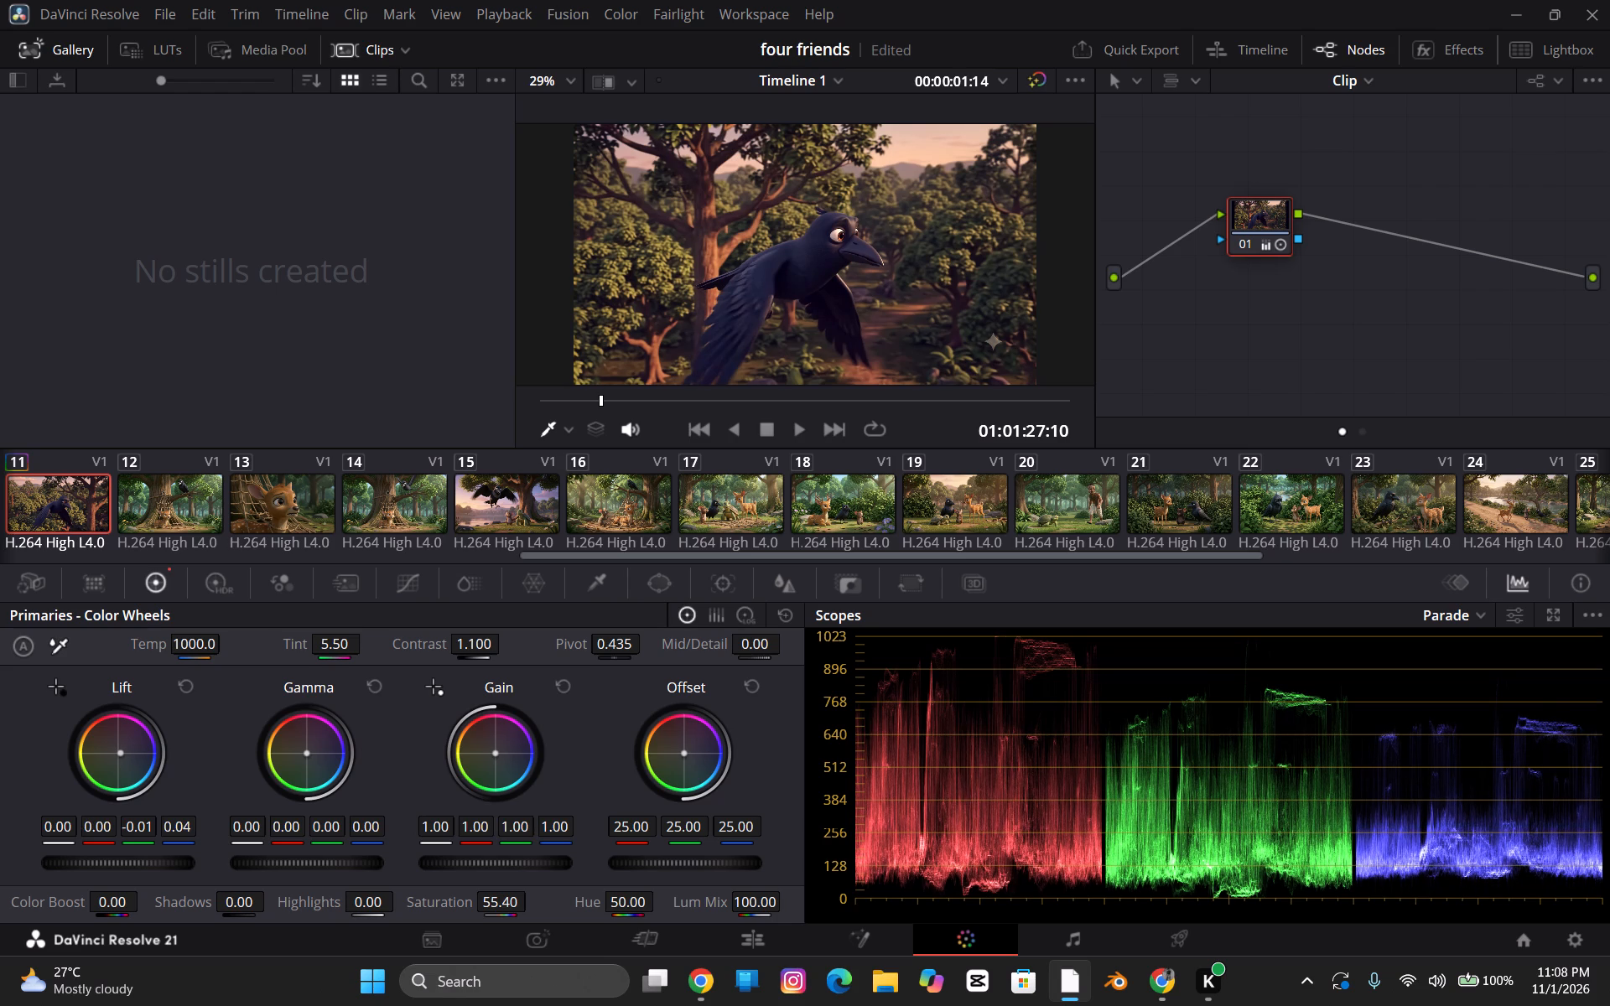
{"action": "left_click_drag", "start_coordinate": [143, 749], "coordinate": [138, 746]}
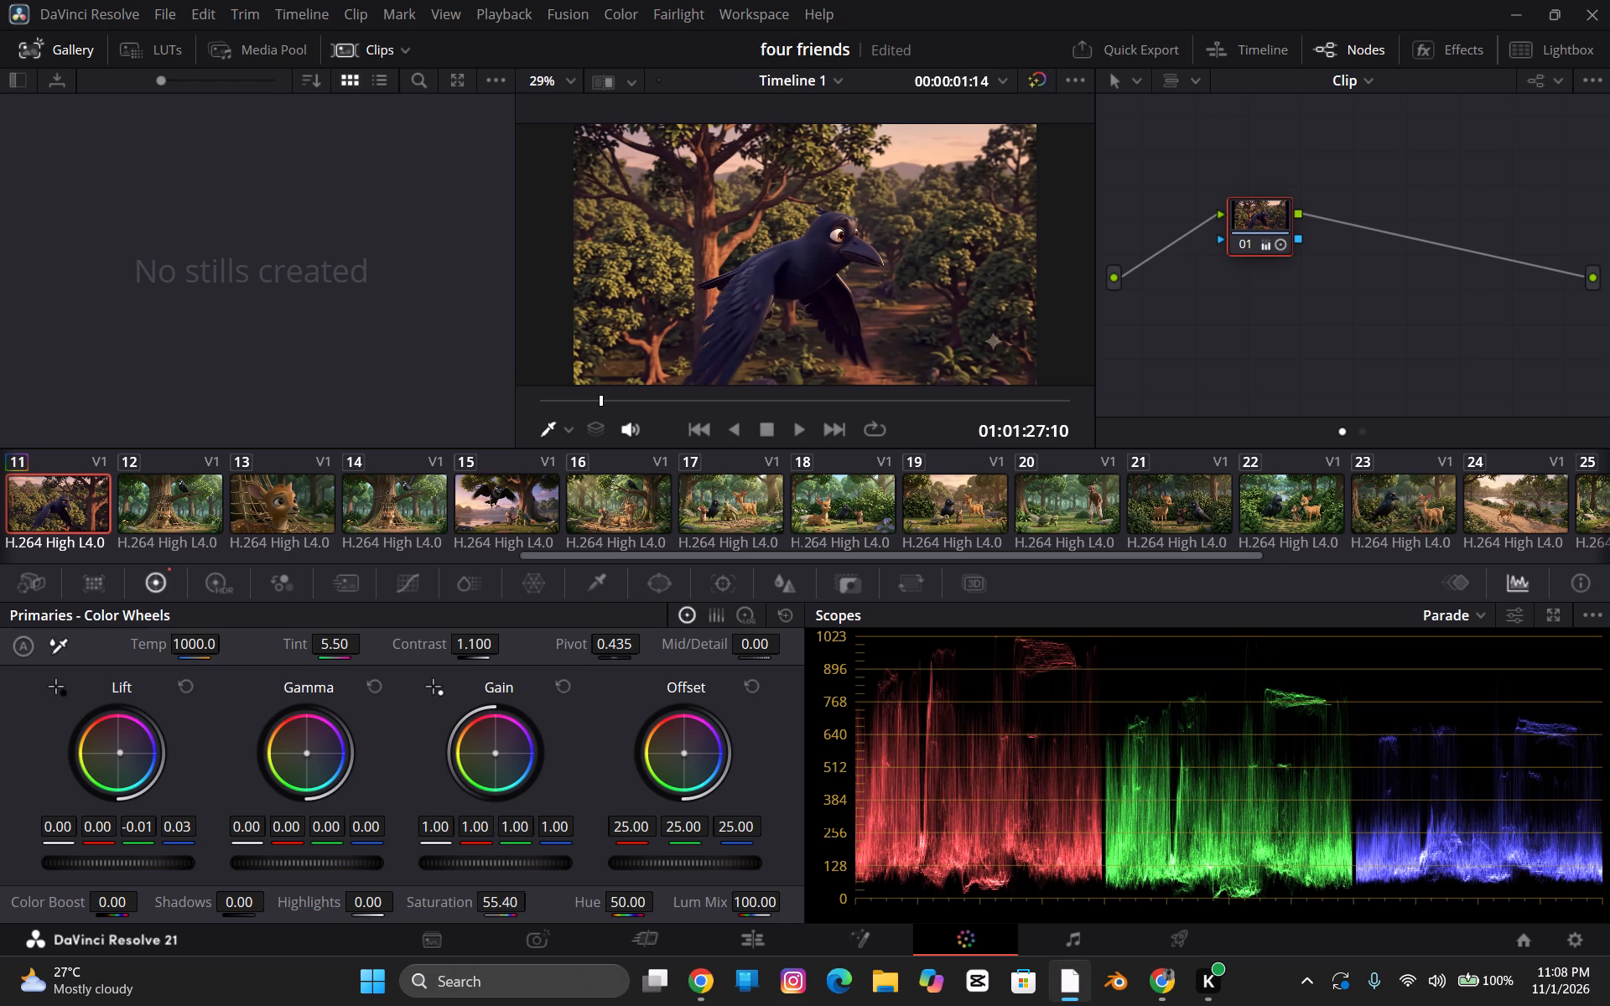
{"action": "left_click_drag", "start_coordinate": [138, 746], "coordinate": [138, 745]}
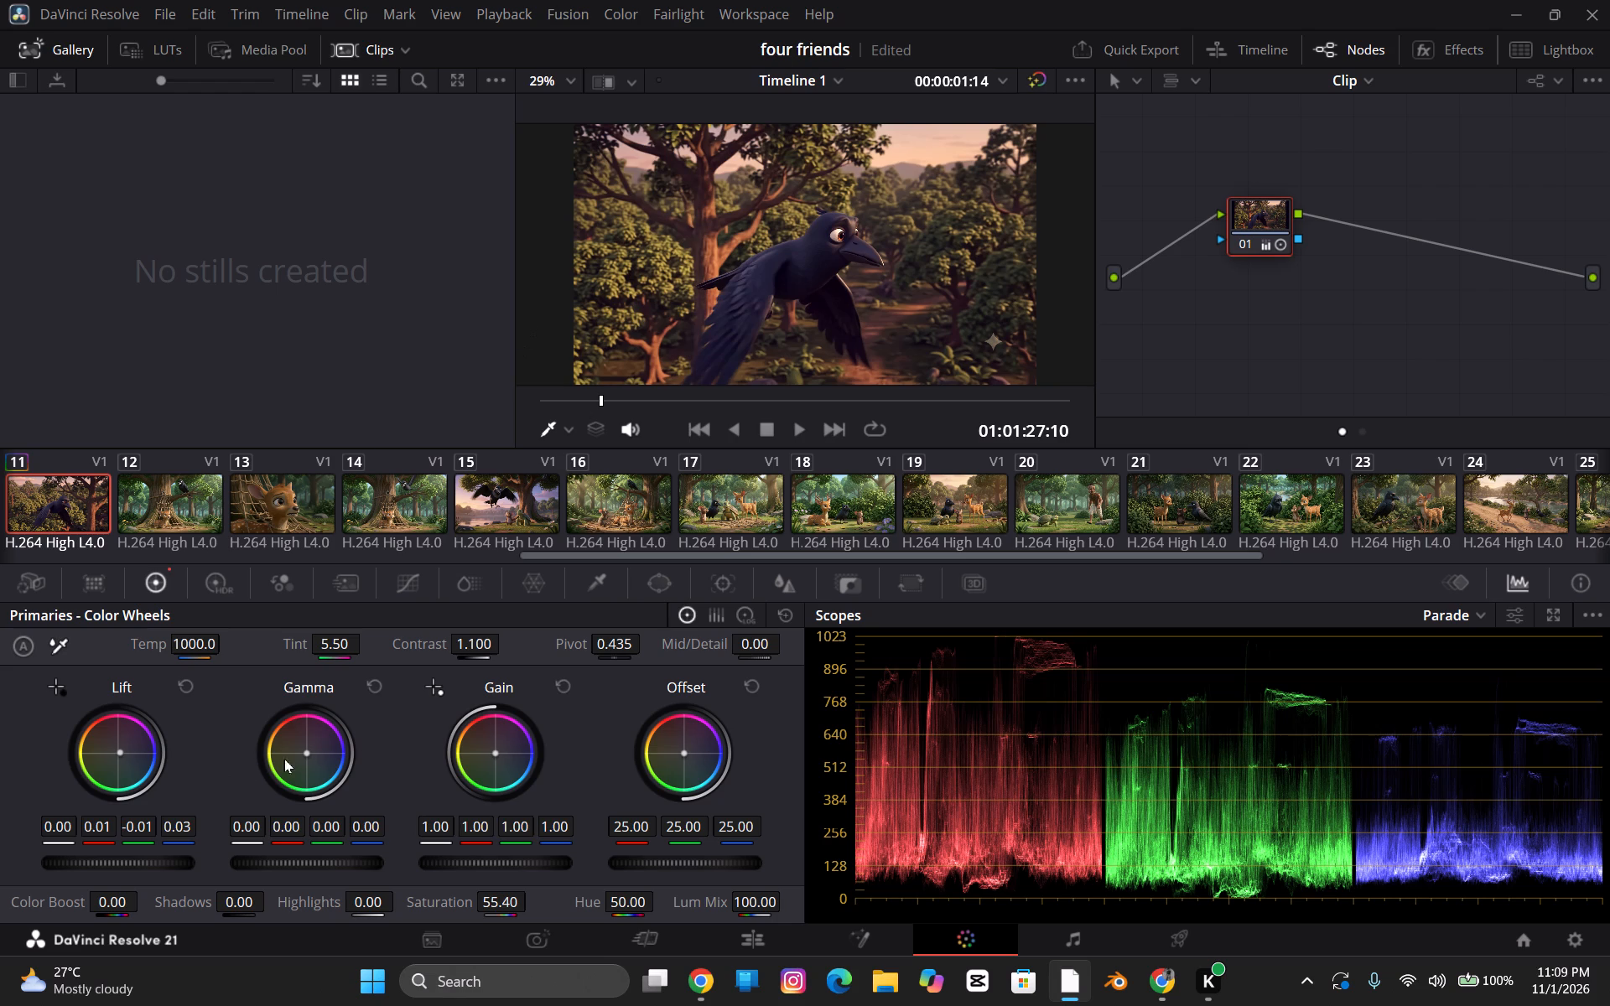
{"action": "left_click", "coordinate": [710, 970]}
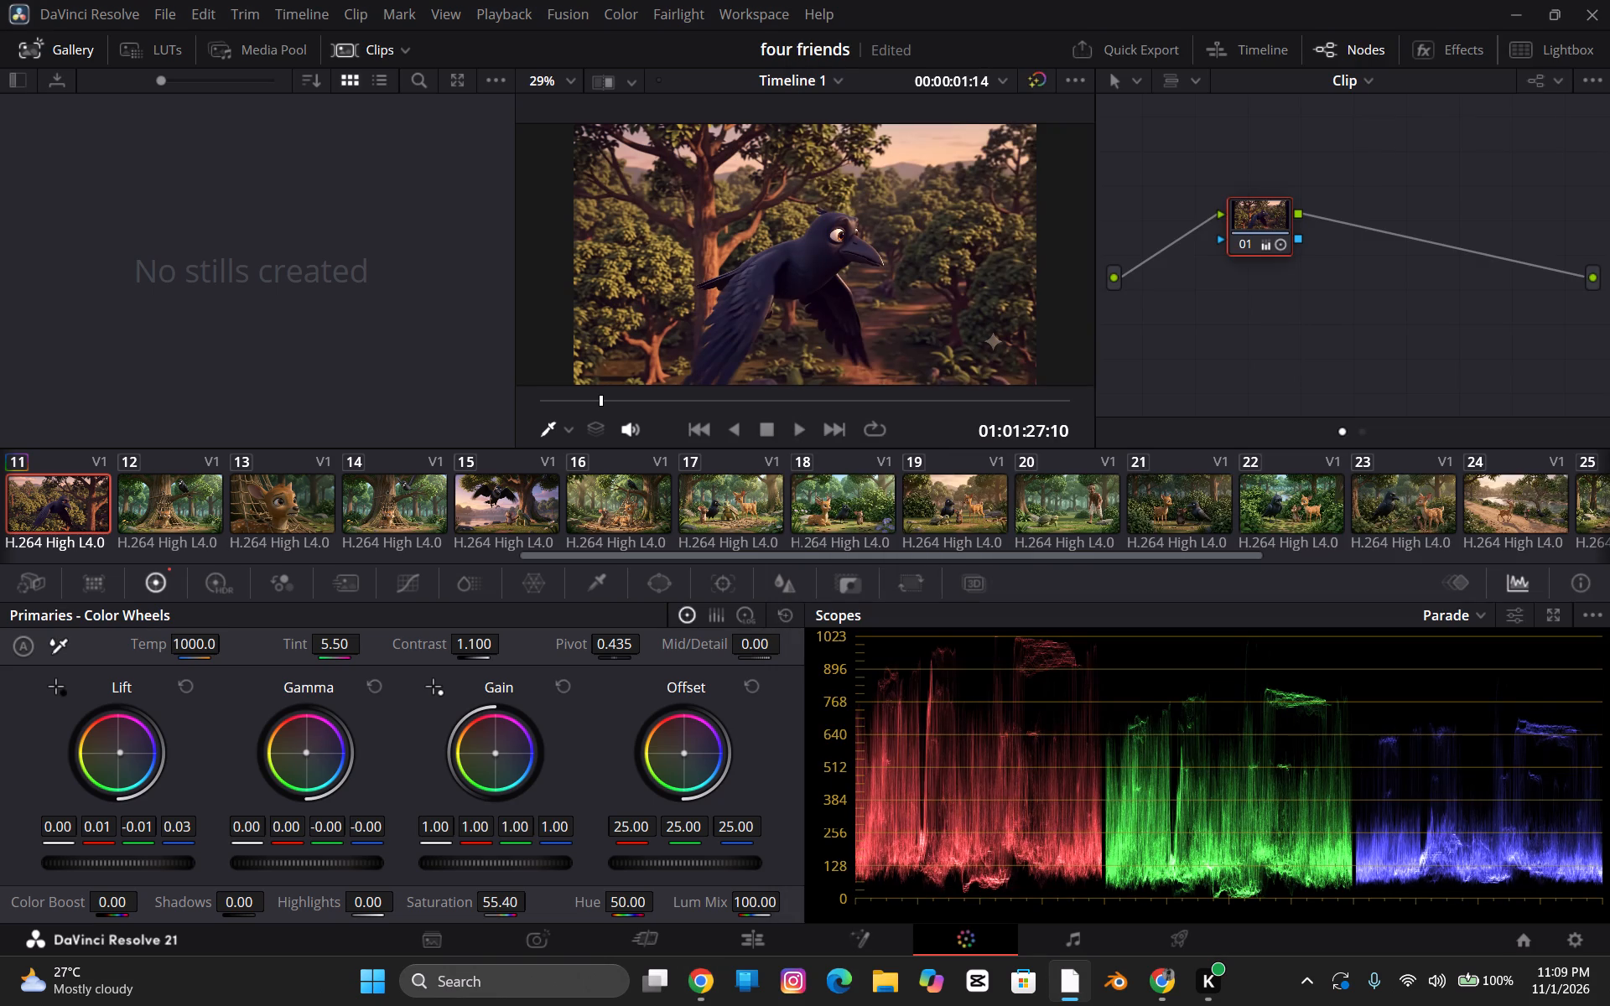
{"action": "left_click_drag", "start_coordinate": [299, 748], "coordinate": [292, 743]}
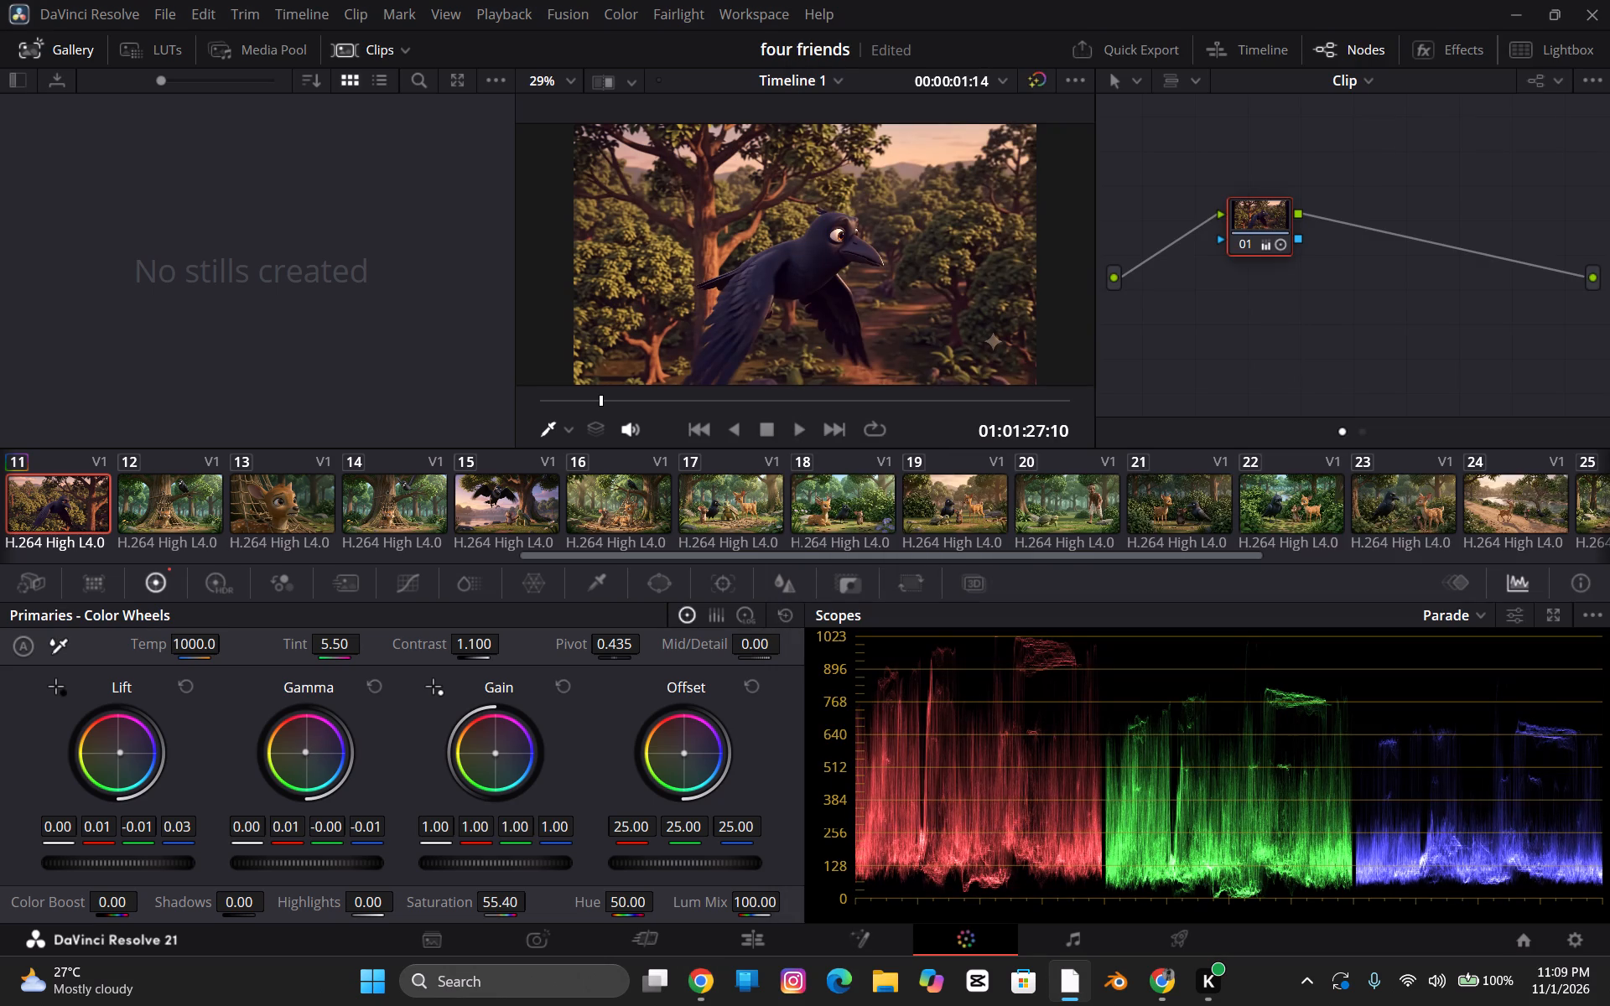
{"action": "left_click_drag", "start_coordinate": [292, 743], "coordinate": [286, 745]}
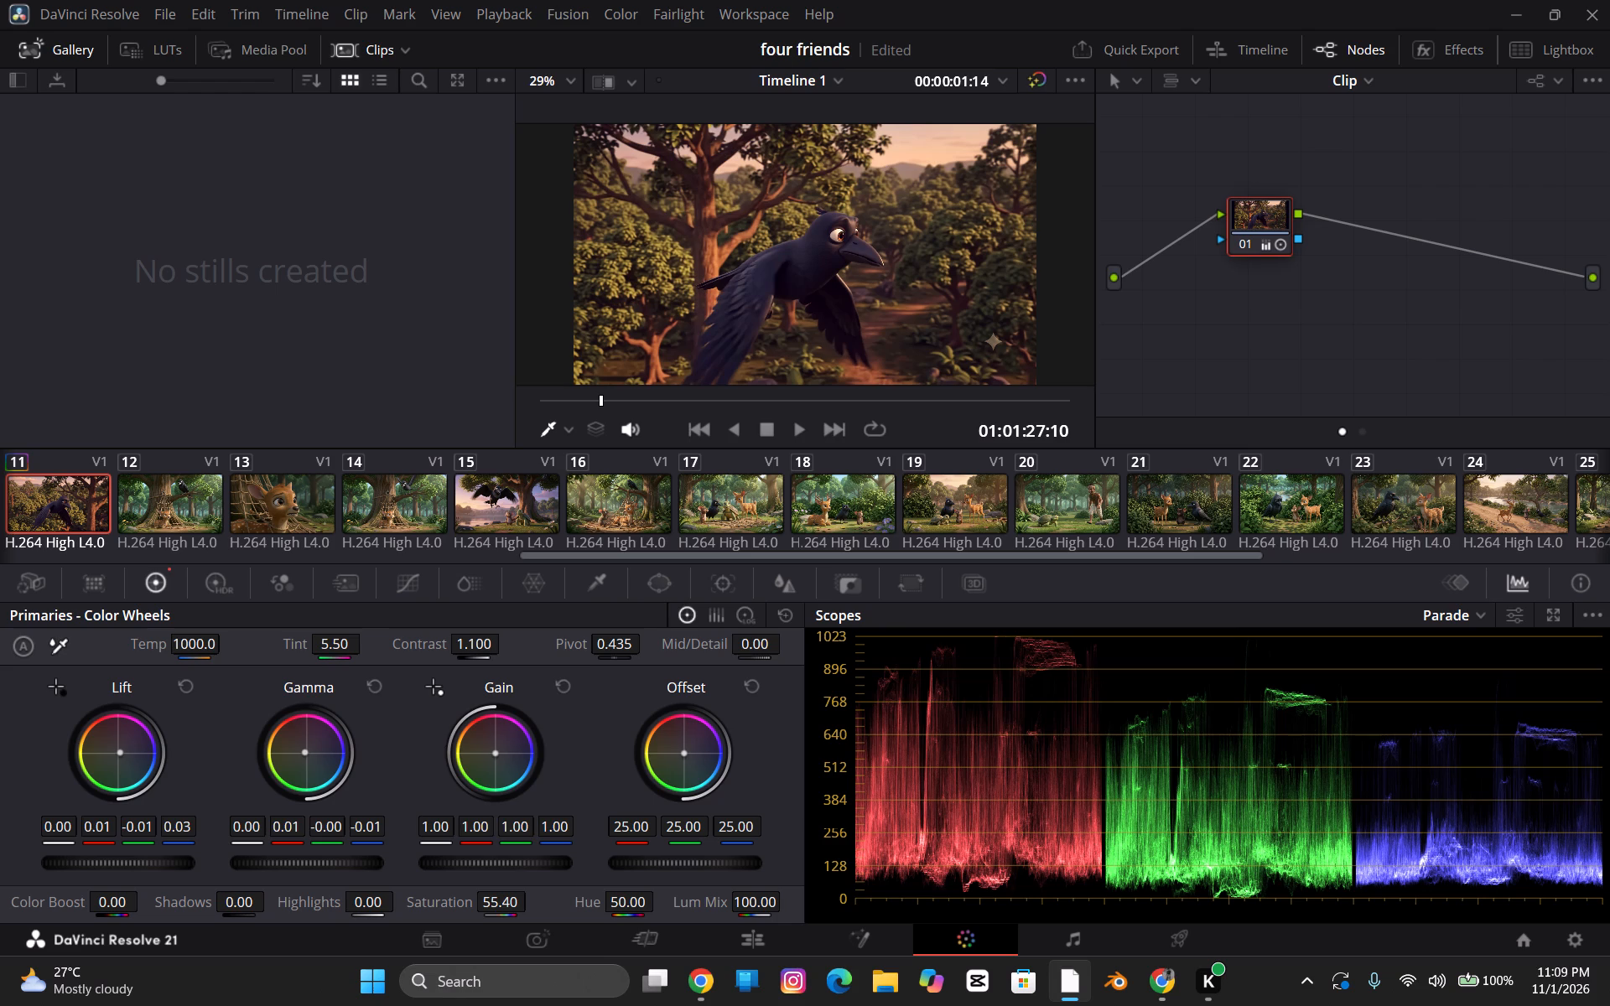
{"action": "left_click_drag", "start_coordinate": [286, 745], "coordinate": [284, 745]}
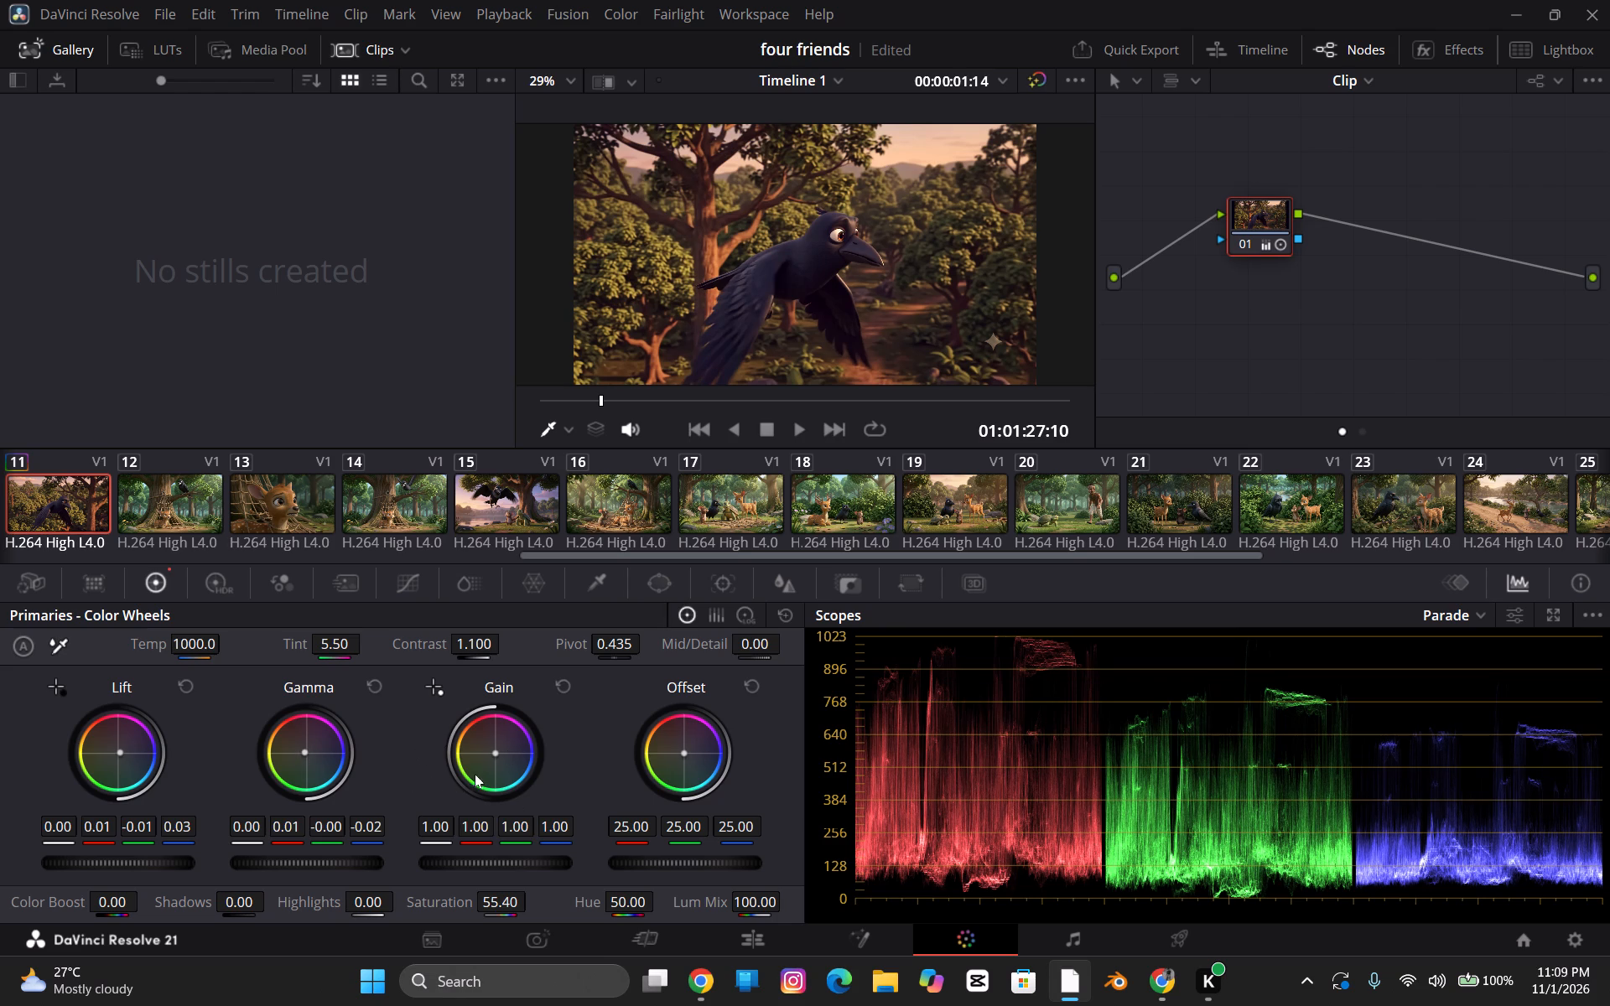
Check ChatGPT's Gain guidance in Chrome, and nudge the crow clip's Gain wheel towards golden orange, to red 1.01 and blue 0.96.
{"action": "left_click", "coordinate": [714, 999]}
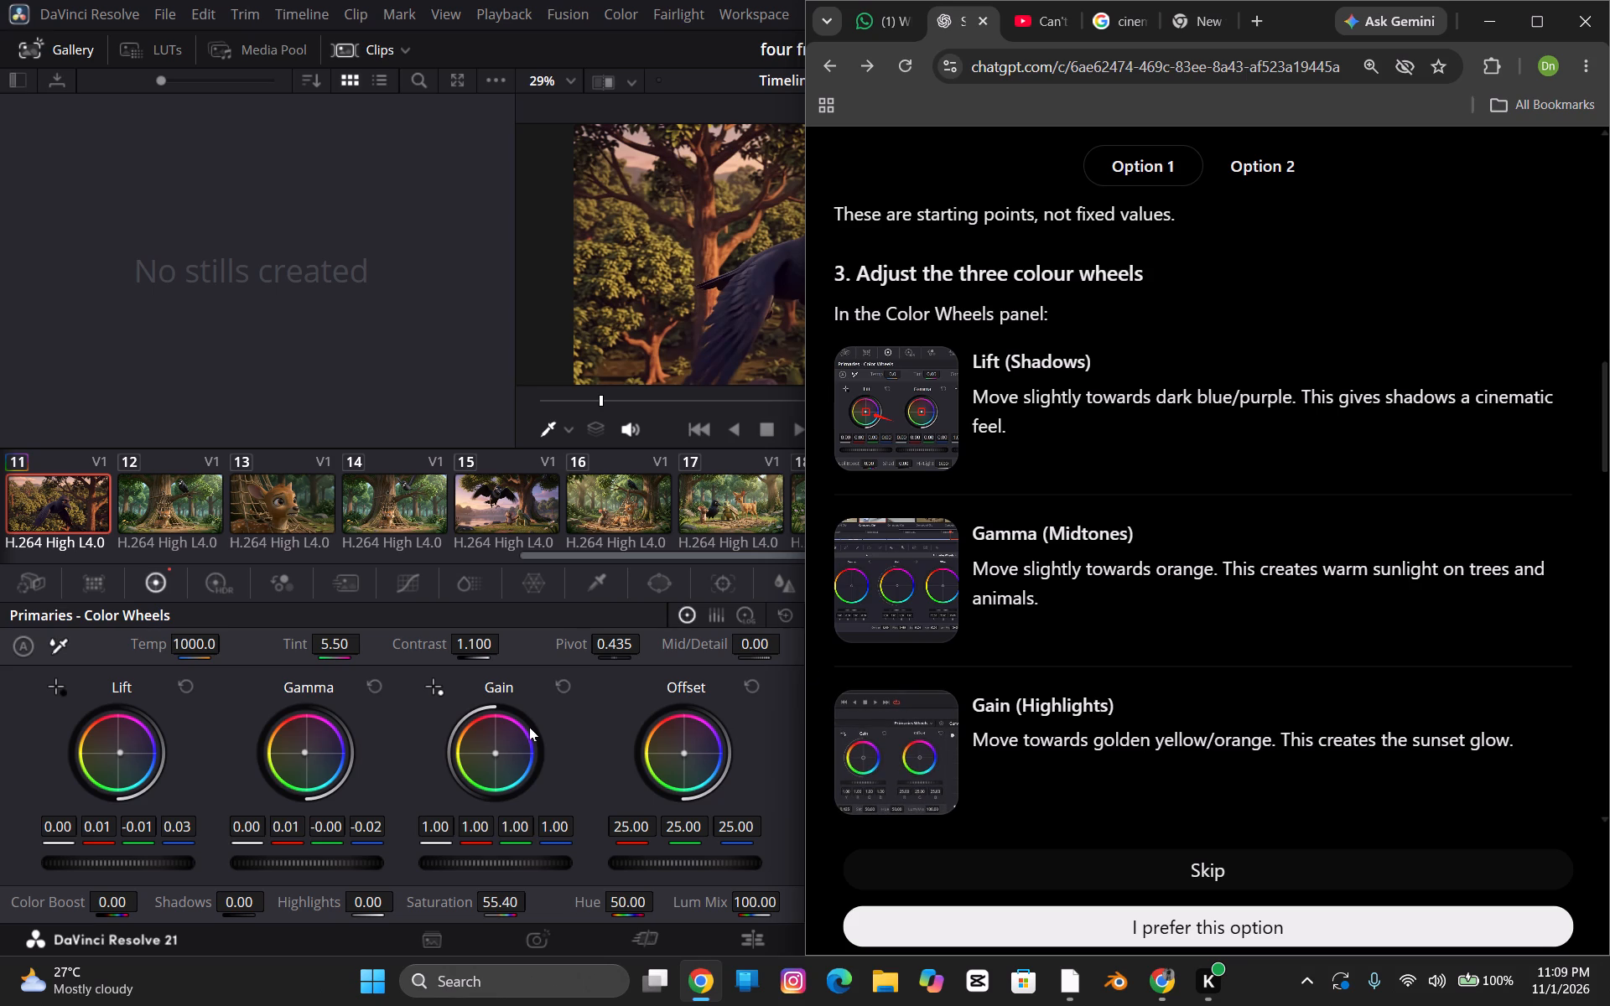
{"action": "left_click", "coordinate": [495, 752]}
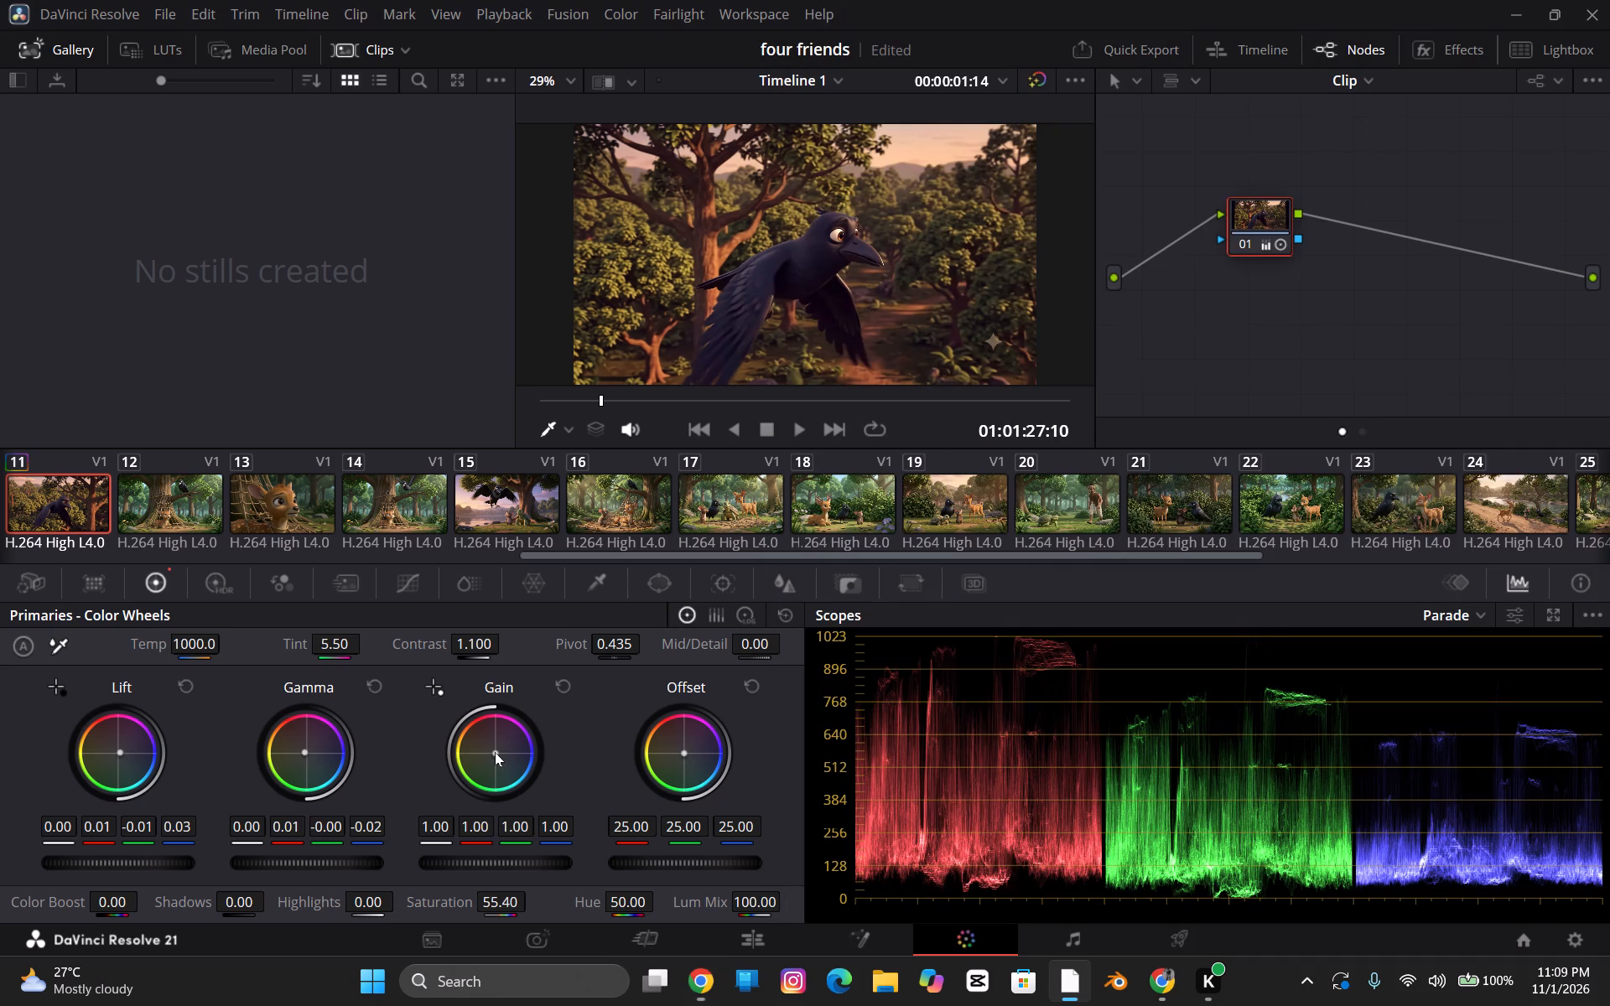
{"action": "left_click", "coordinate": [495, 752]}
{"action": "left_click_drag", "start_coordinate": [494, 754], "coordinate": [491, 752]}
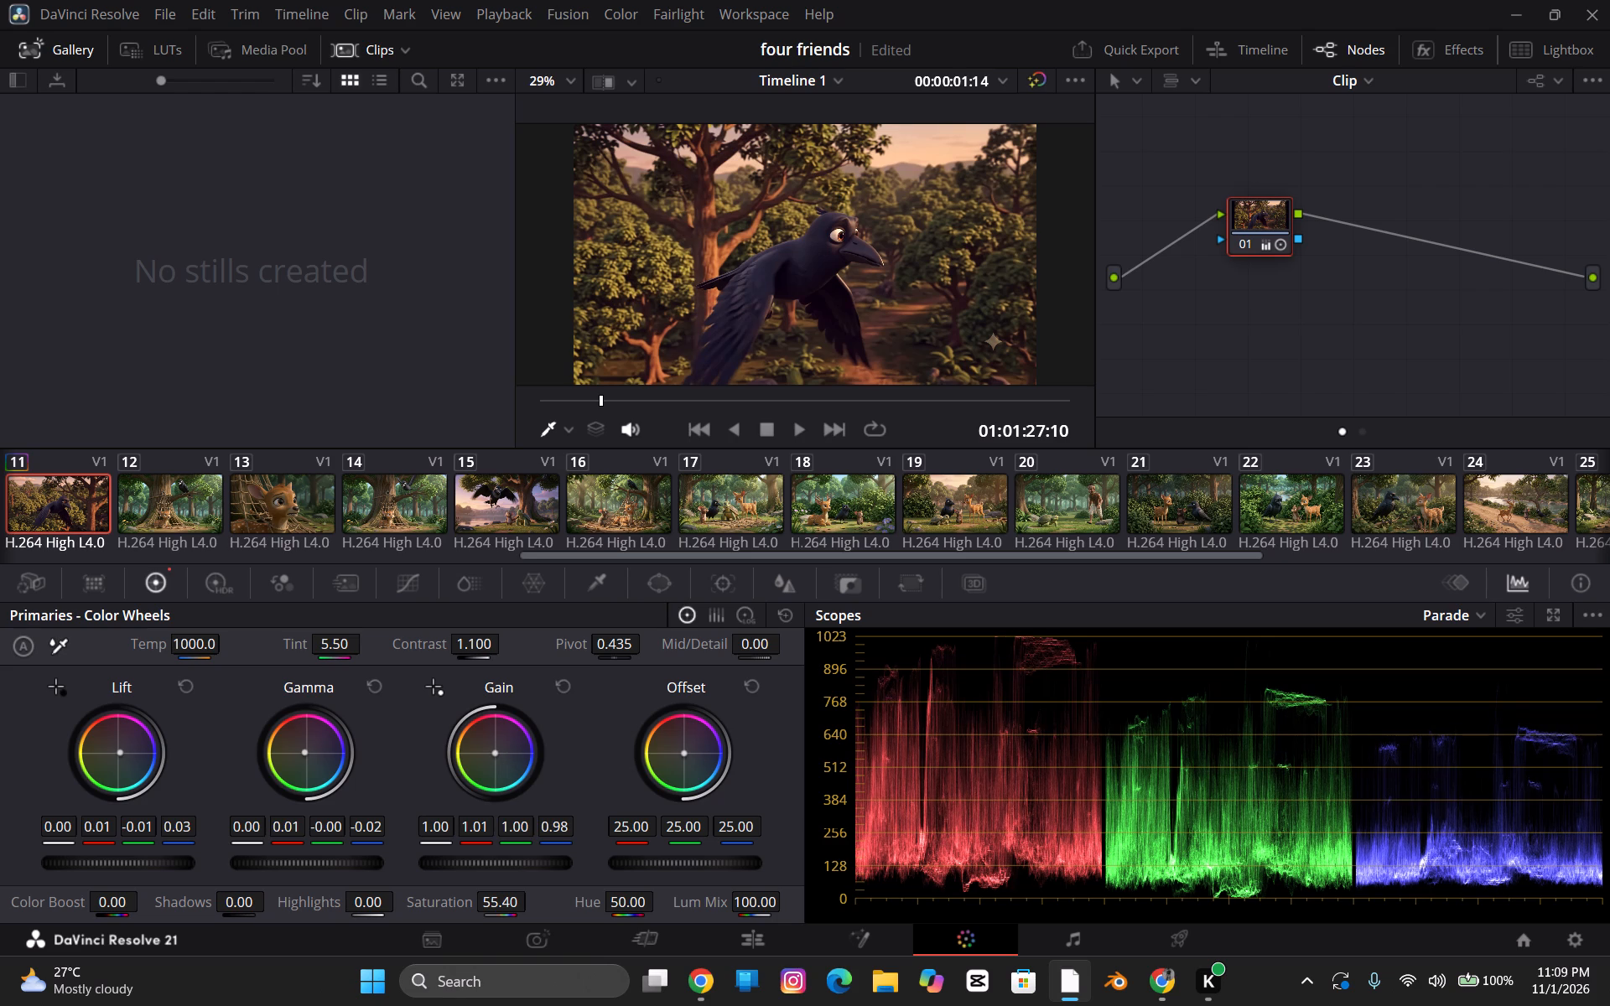
{"action": "left_click_drag", "start_coordinate": [491, 752], "coordinate": [489, 751]}
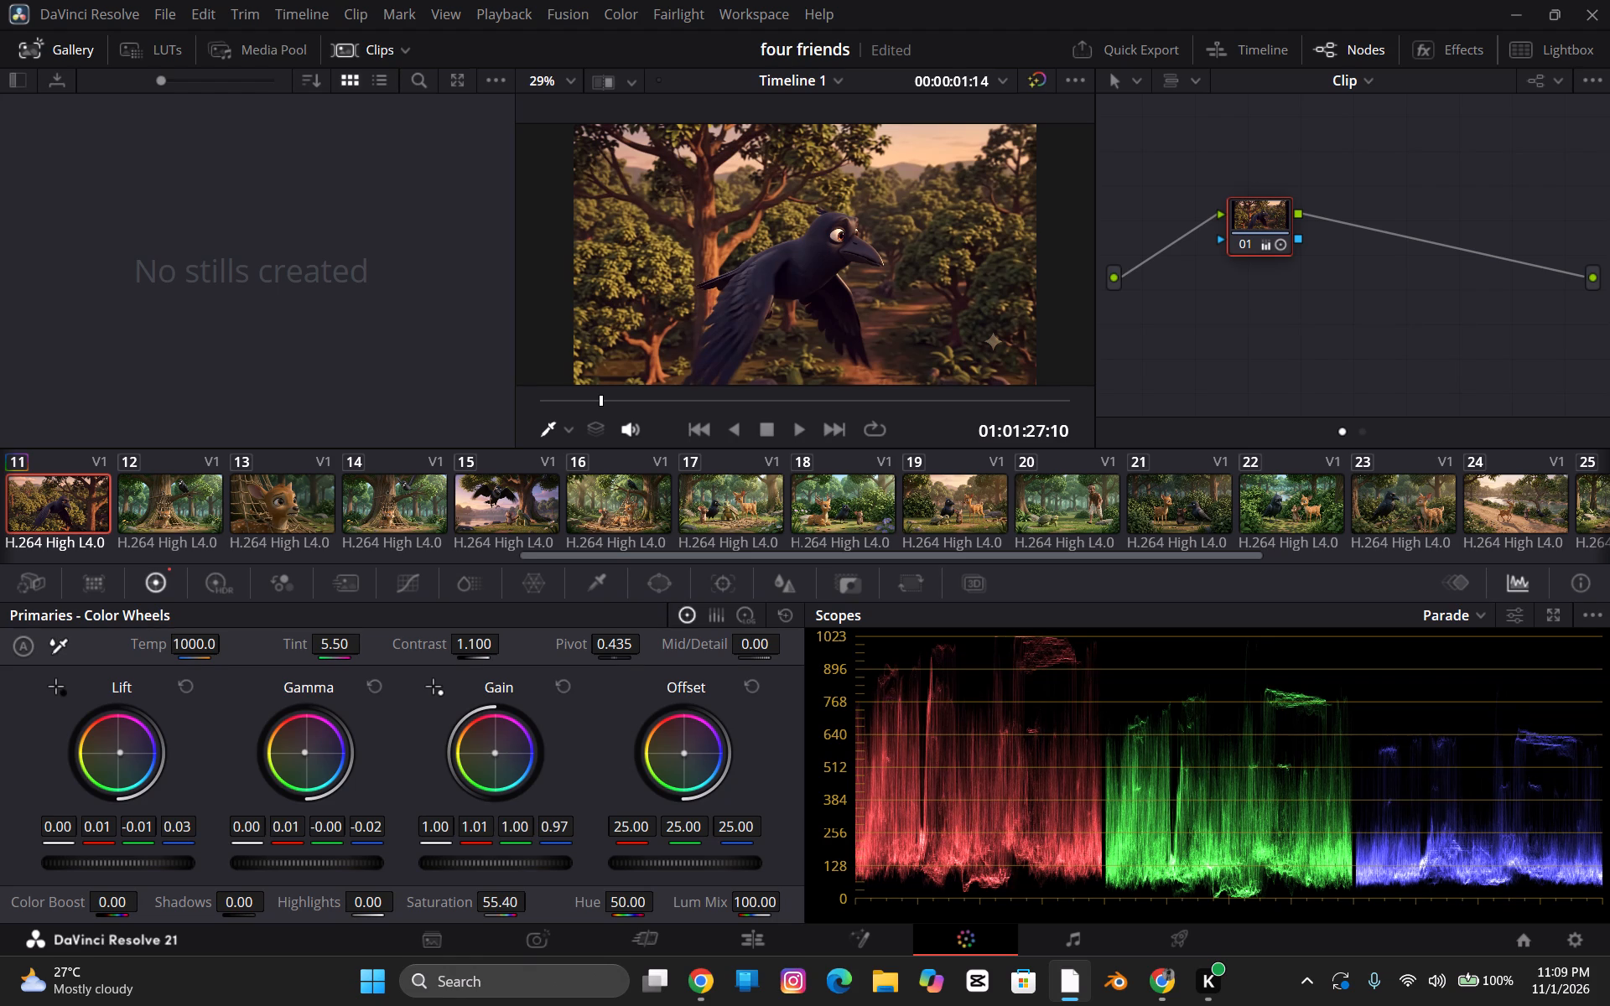
{"action": "left_click_drag", "start_coordinate": [489, 751], "coordinate": [486, 751]}
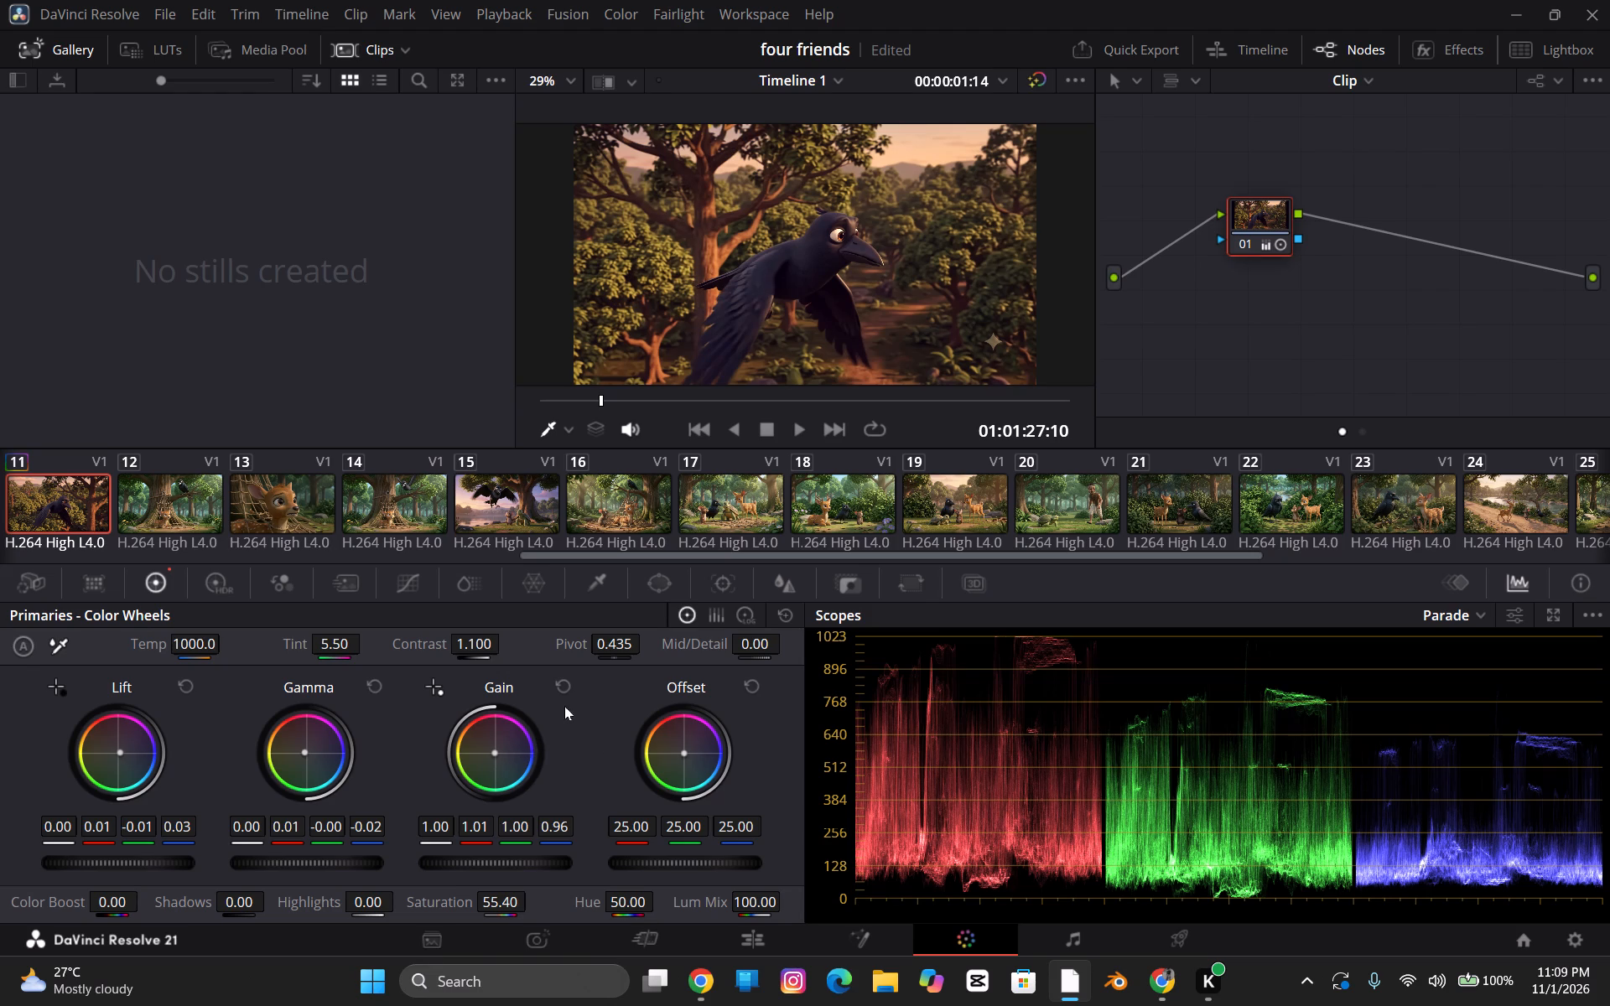
Read on in ChatGPT's grading guide in Chrome to the section on adding a sunset glow, and return to DaVinci Resolve.
{"action": "left_click", "coordinate": [712, 991]}
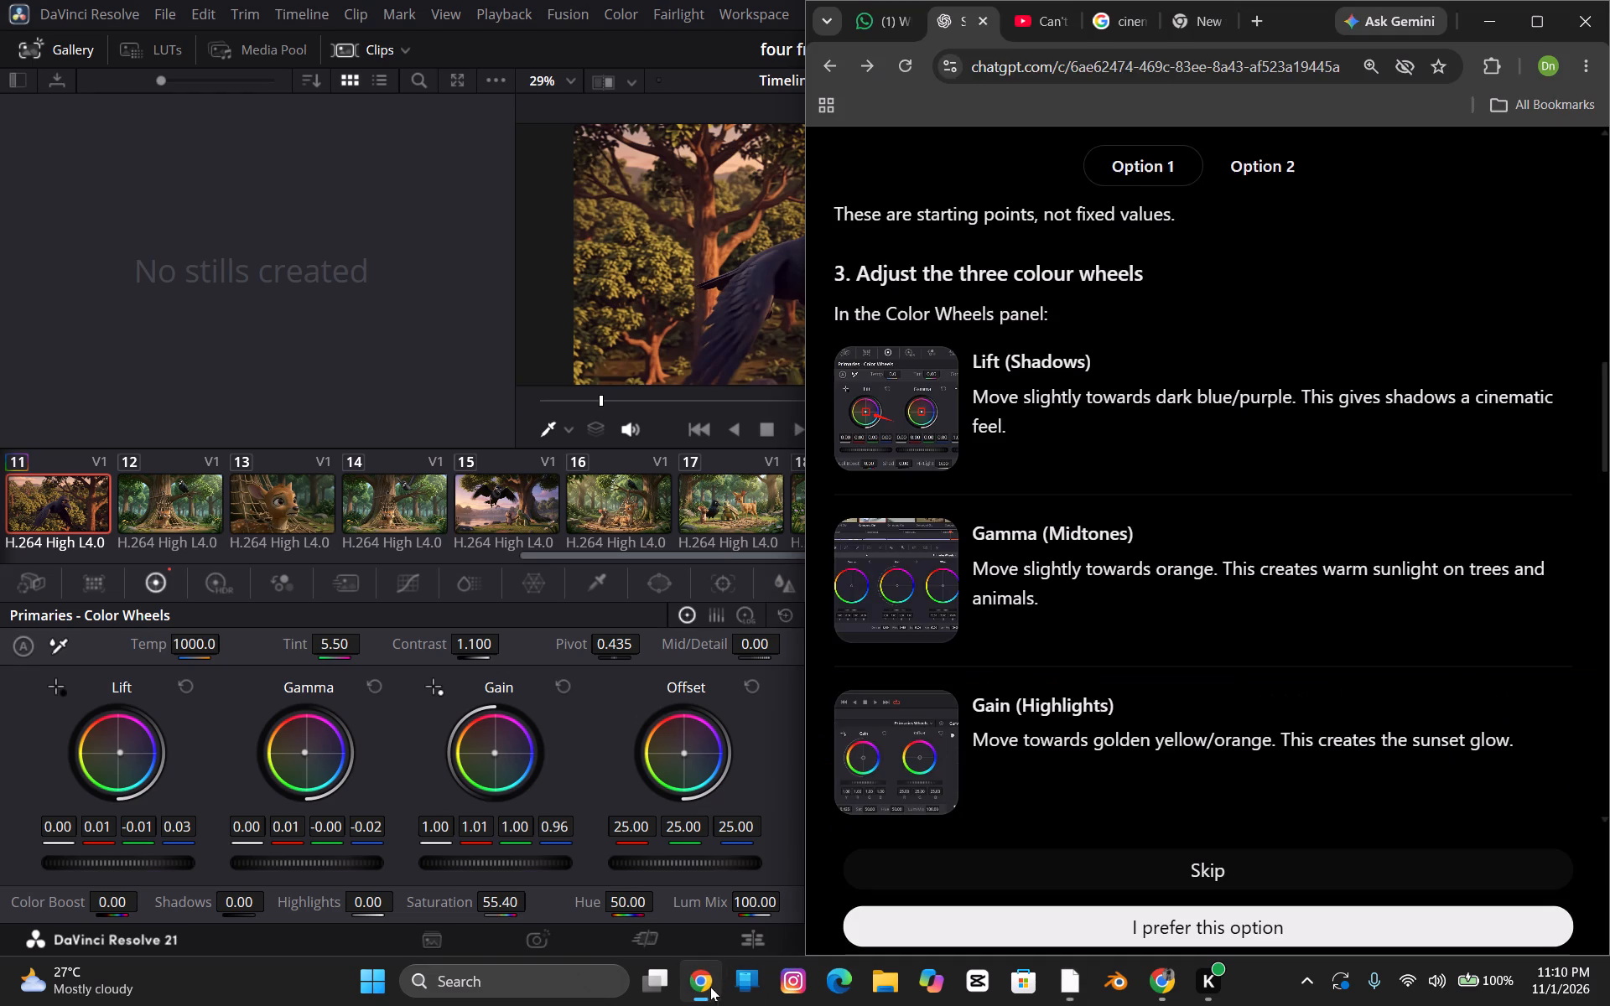
{"action": "scroll", "coordinate": [909, 739], "scroll_direction": "down", "scroll_amount": 1}
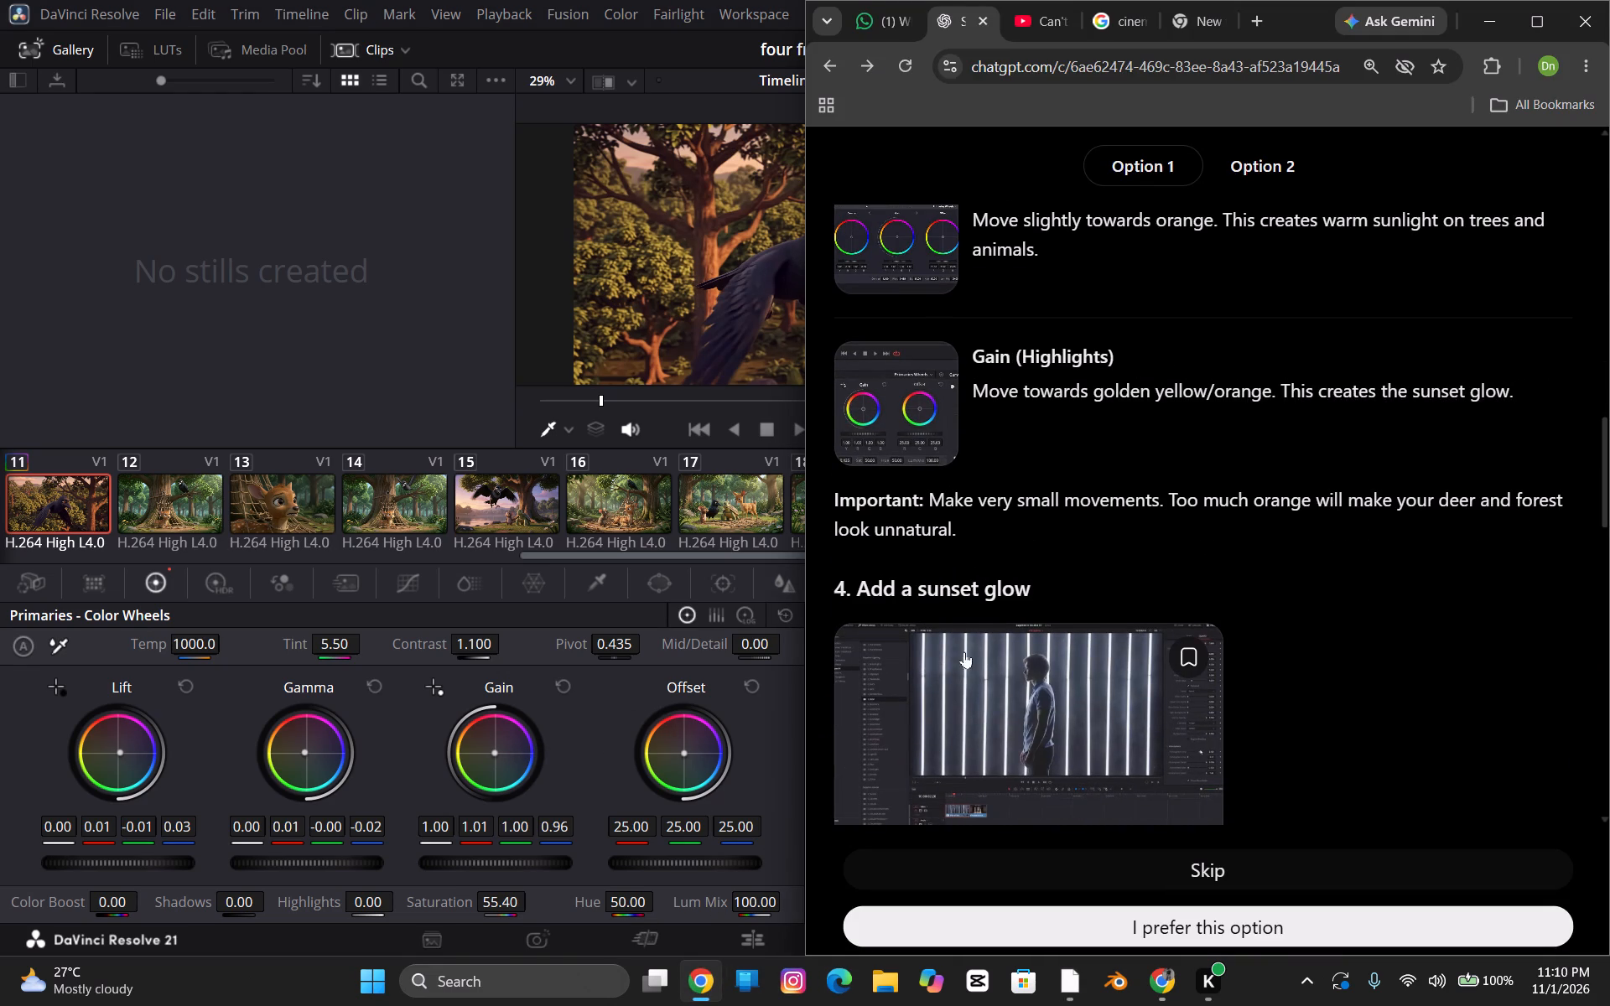
{"action": "left_click", "coordinate": [519, 299]}
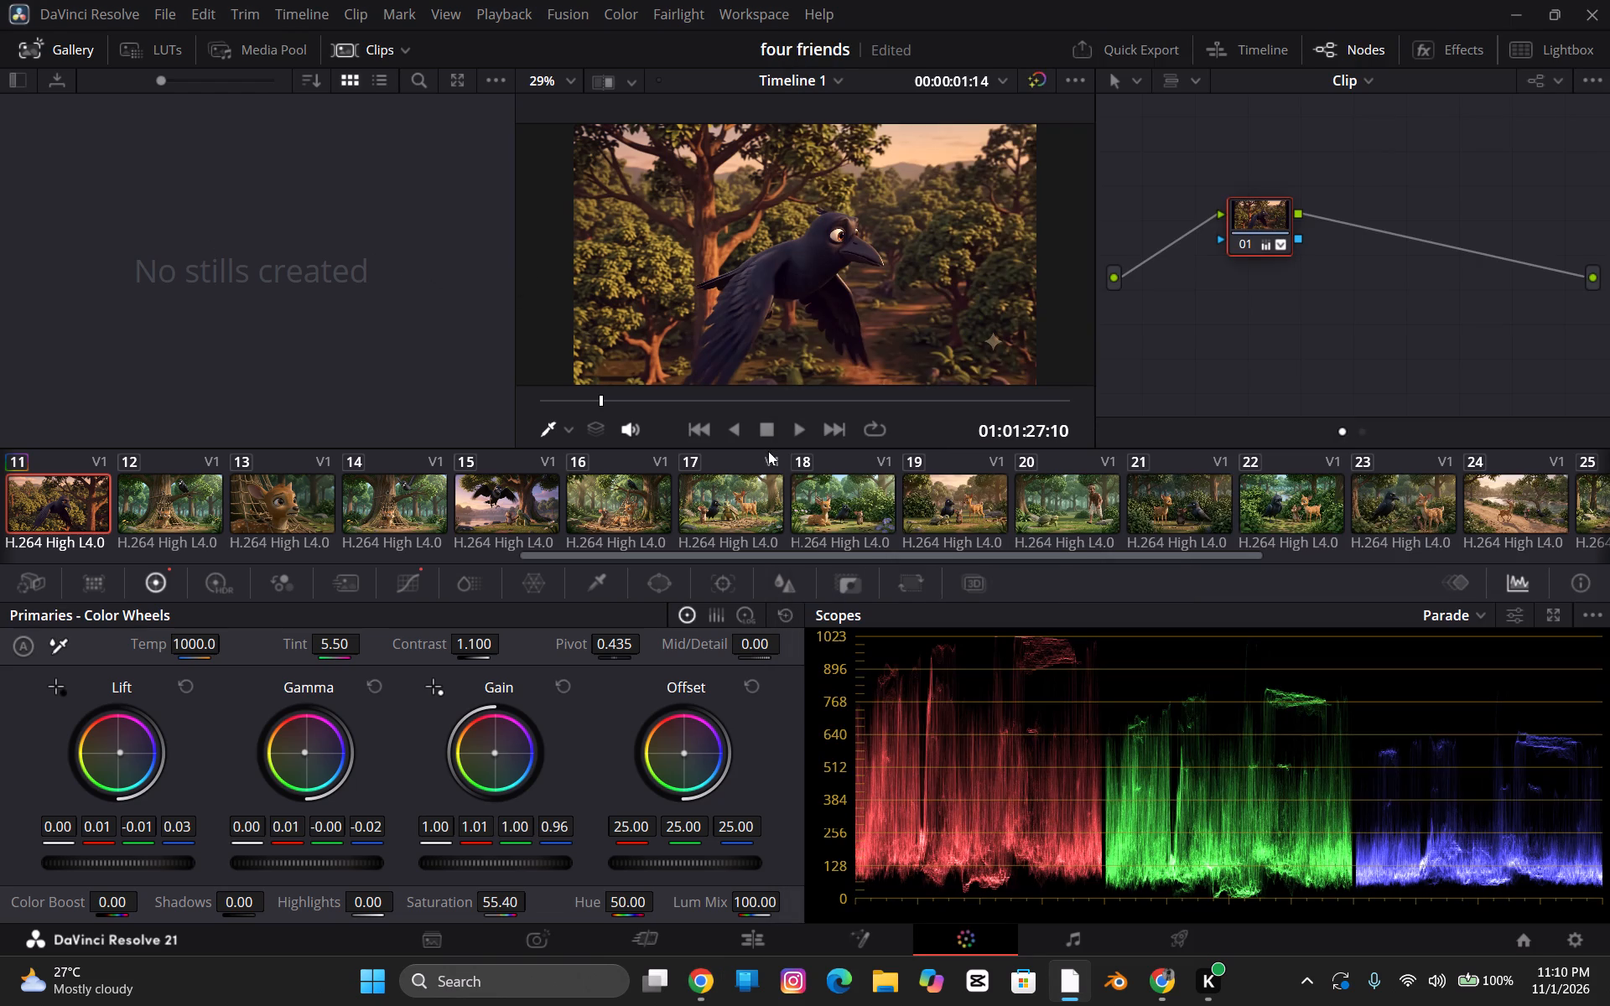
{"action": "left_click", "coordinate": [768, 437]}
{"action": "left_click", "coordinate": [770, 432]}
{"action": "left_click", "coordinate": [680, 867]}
Go back to the Edit page and play Timeline 1 from the graded crow clip into the netted deer scene.
{"action": "left_click_drag", "start_coordinate": [759, 936], "coordinate": [744, 931]}
{"action": "left_click", "coordinate": [868, 945]}
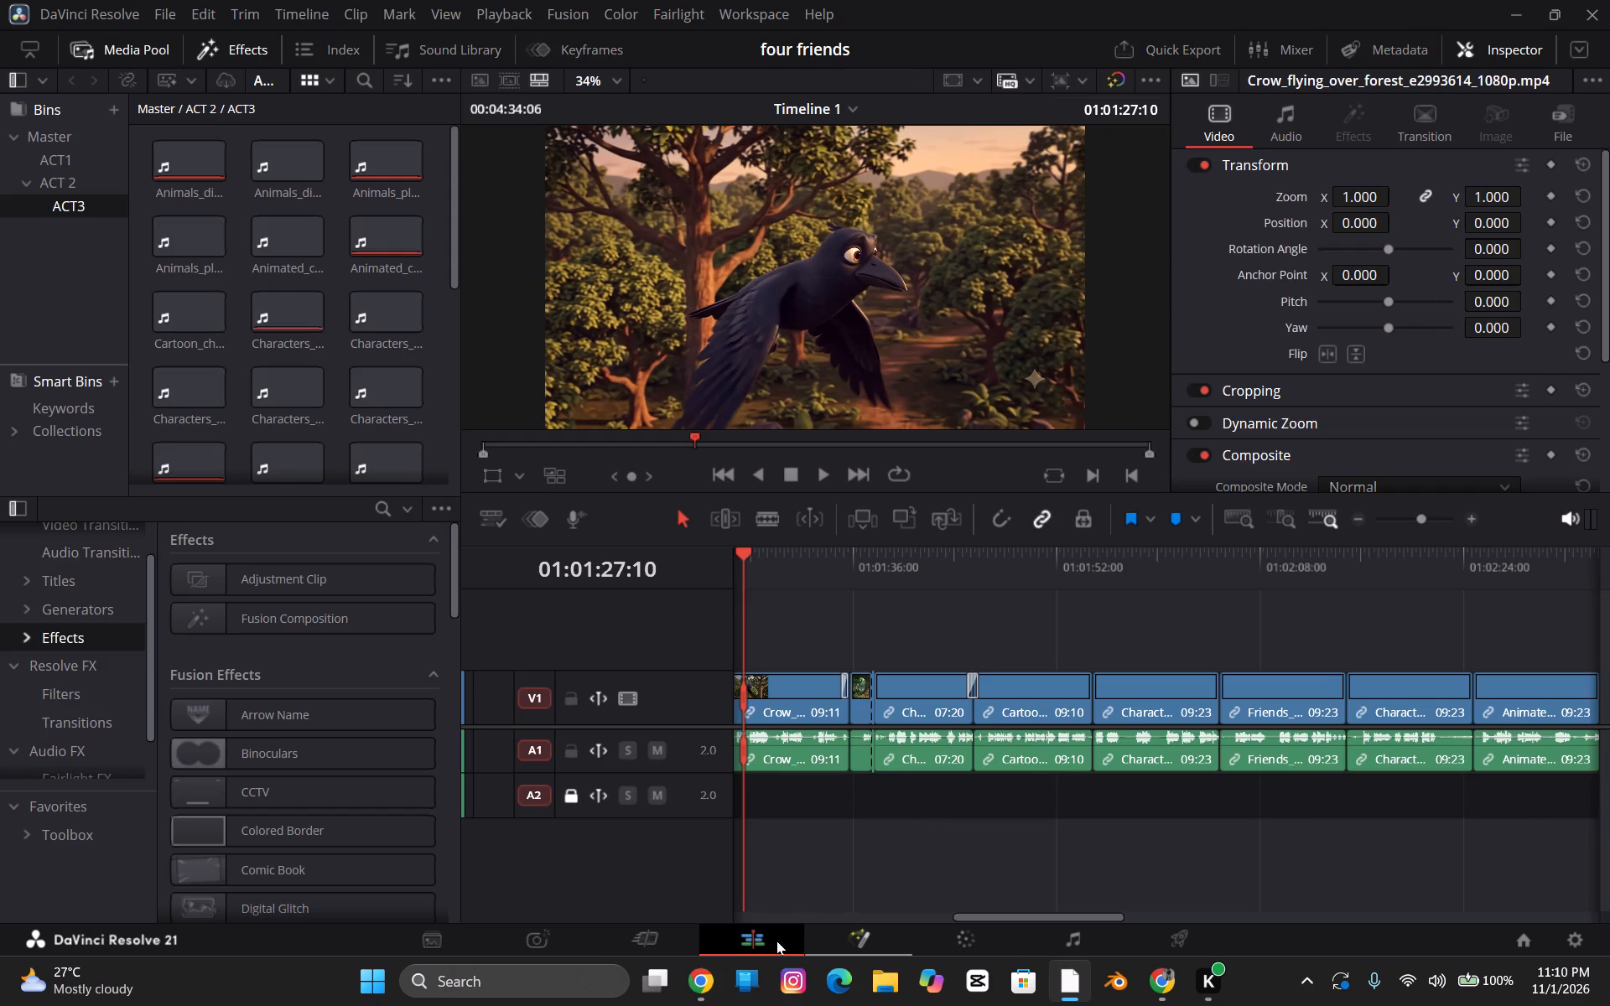
{"action": "left_click", "coordinate": [794, 473]}
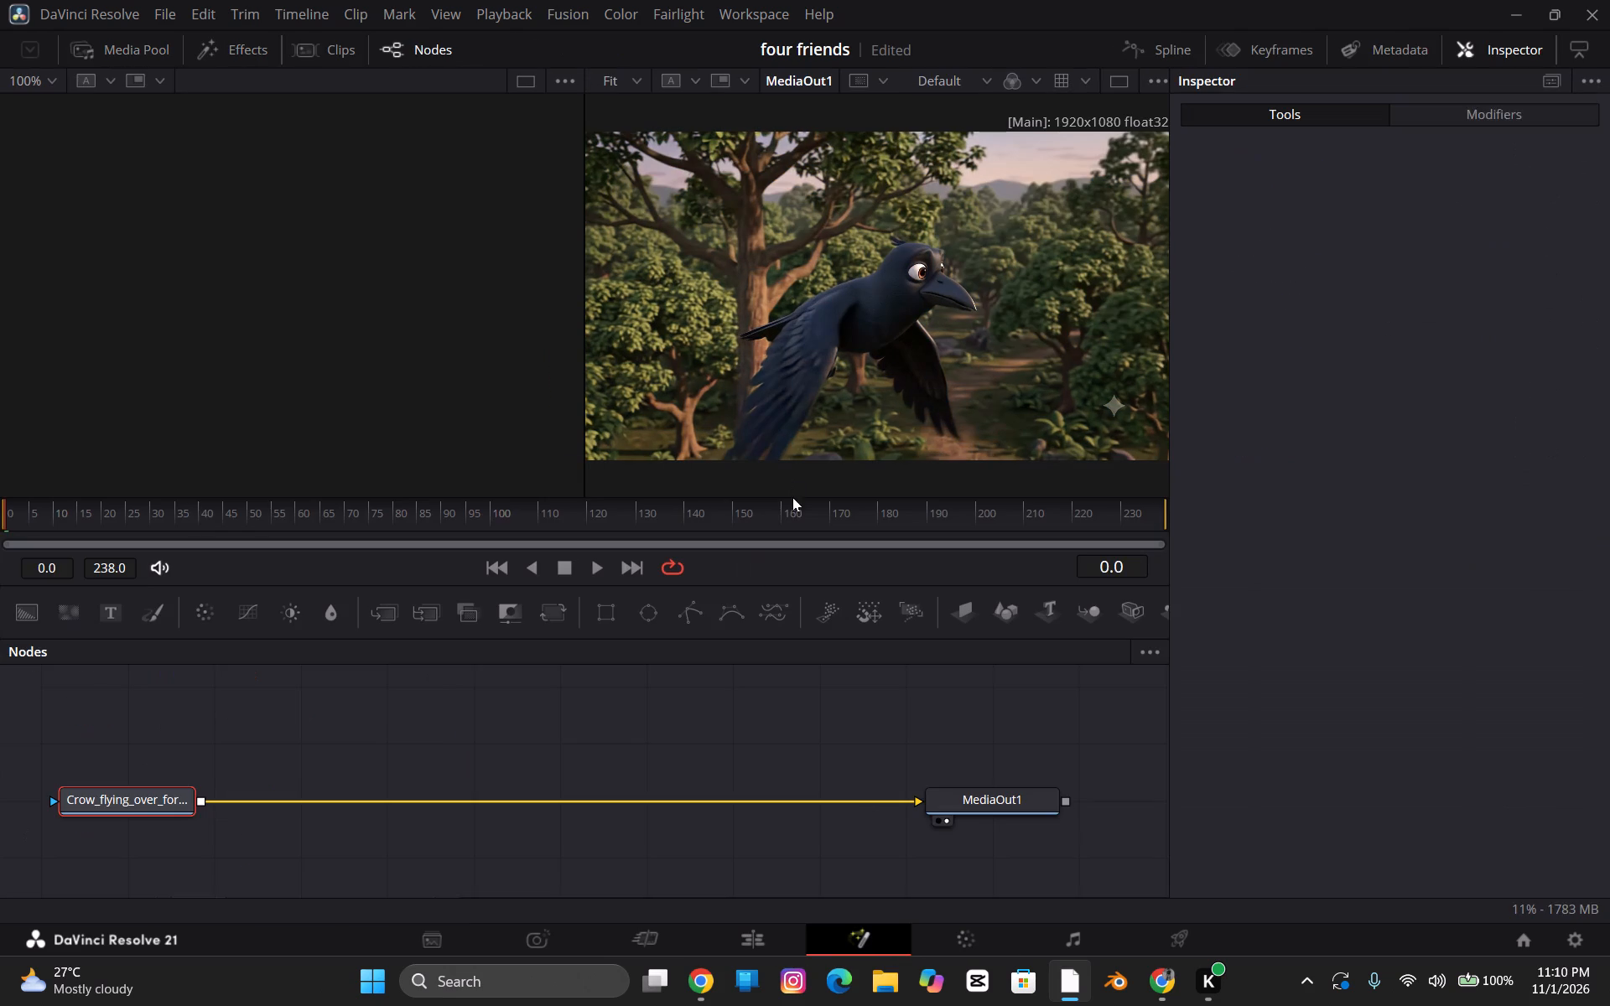
{"action": "left_click", "coordinate": [782, 938]}
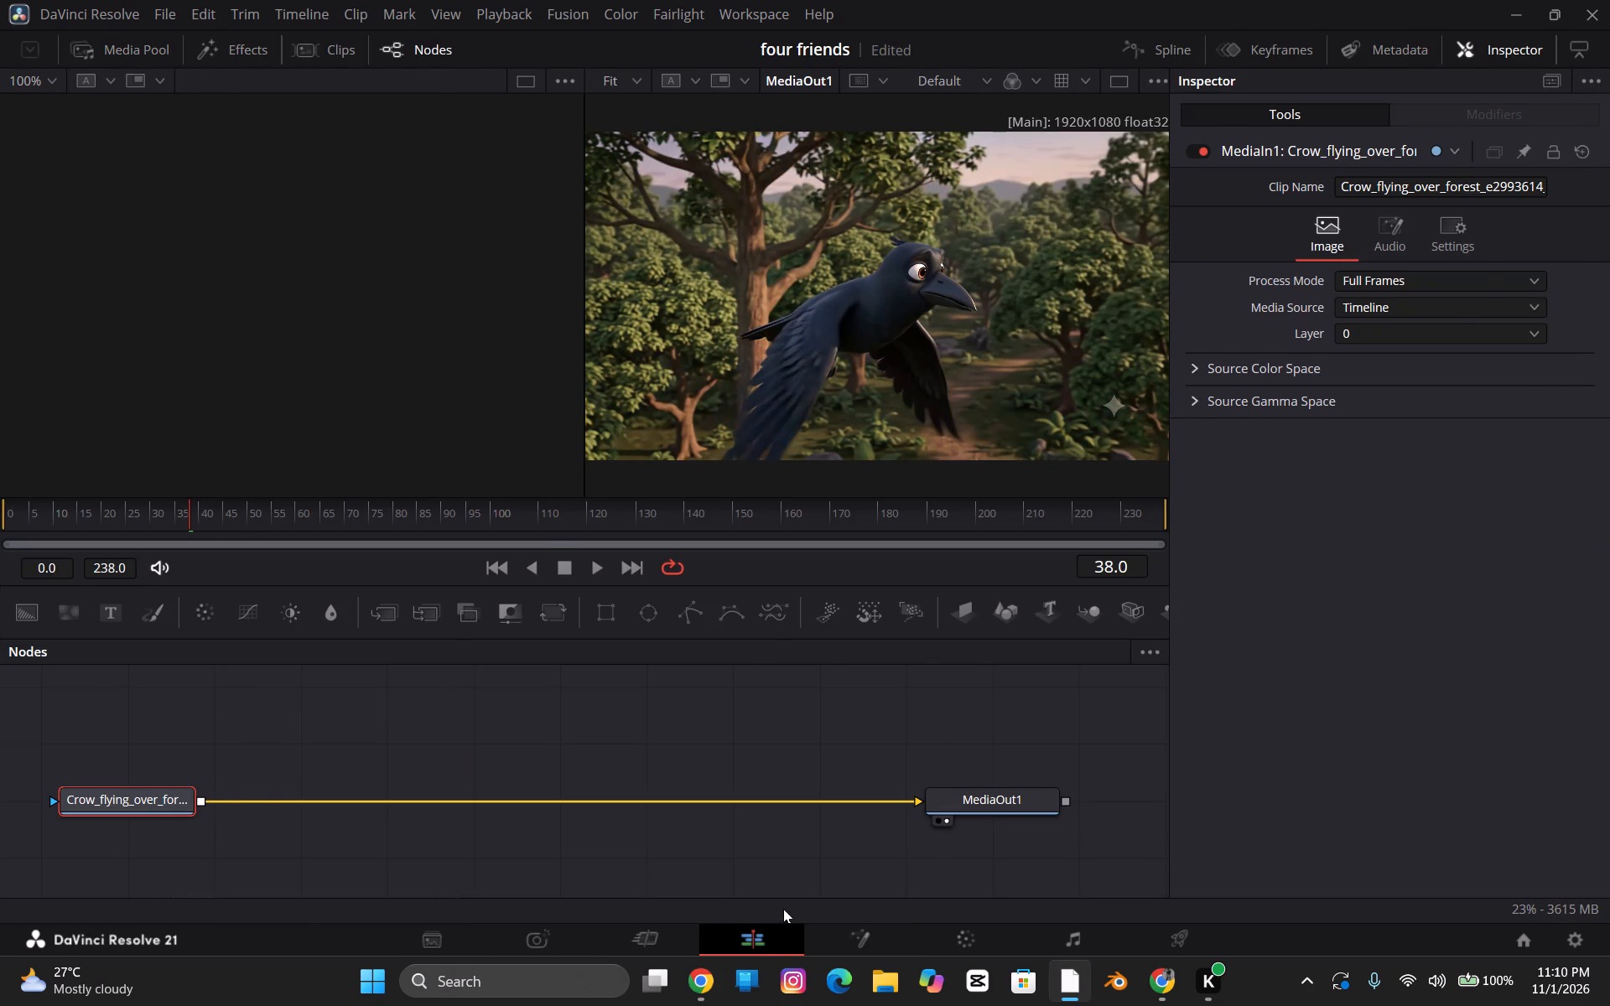
{"action": "key", "text": "space"}
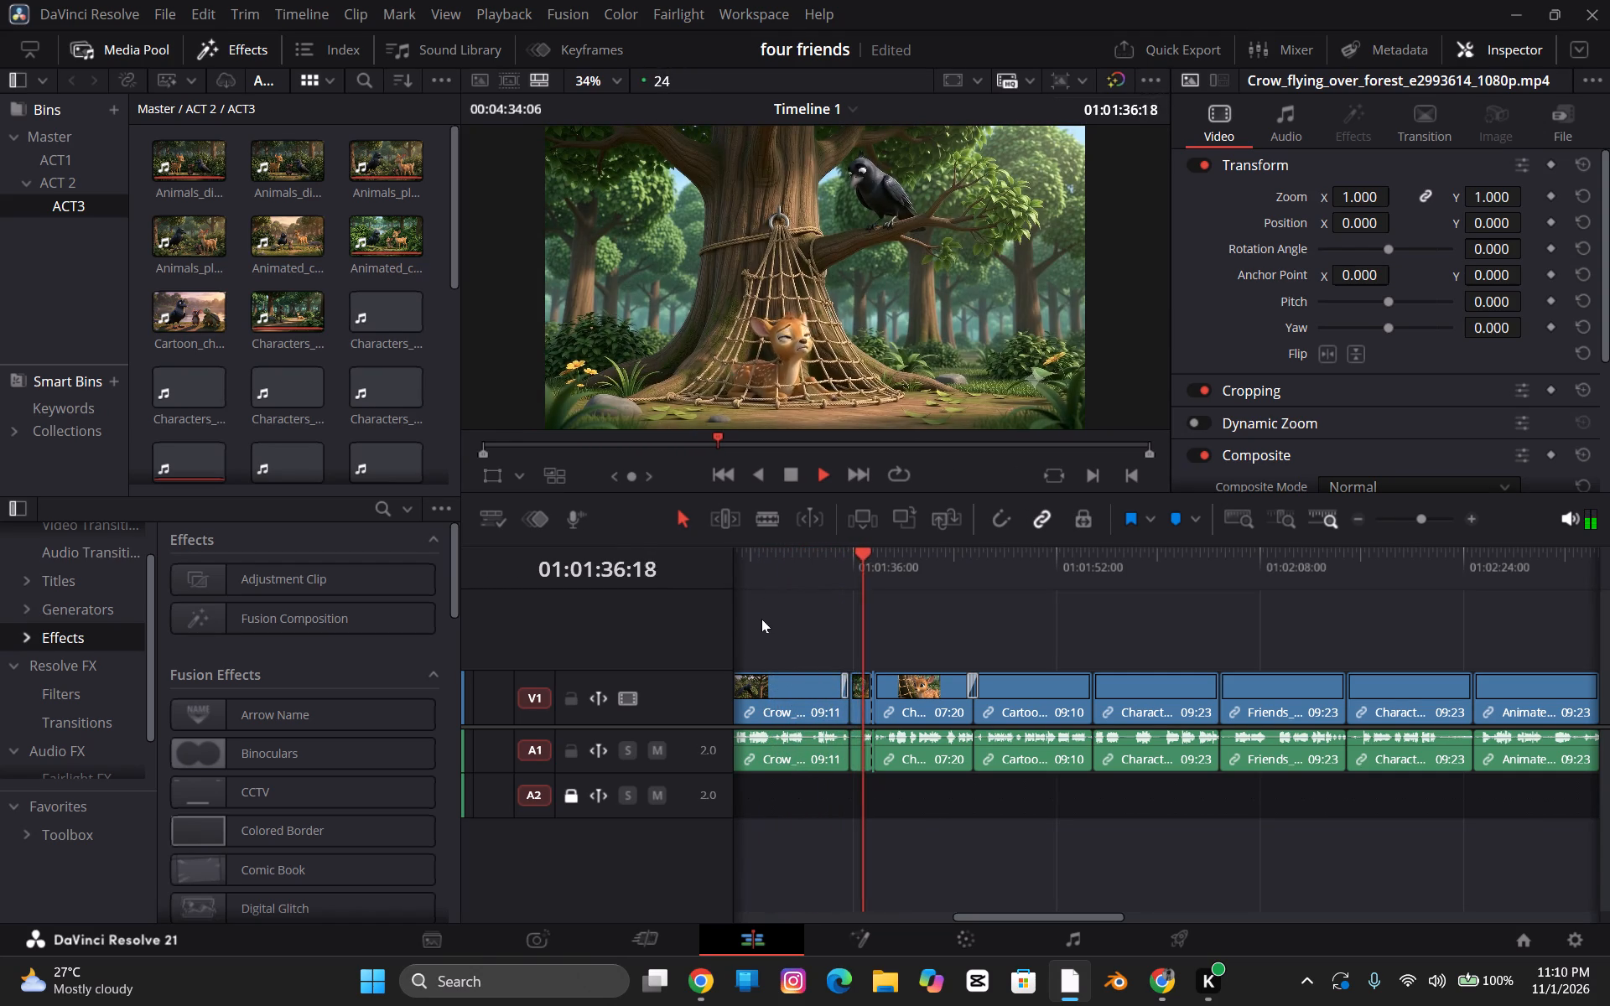
{"action": "key", "text": "space"}
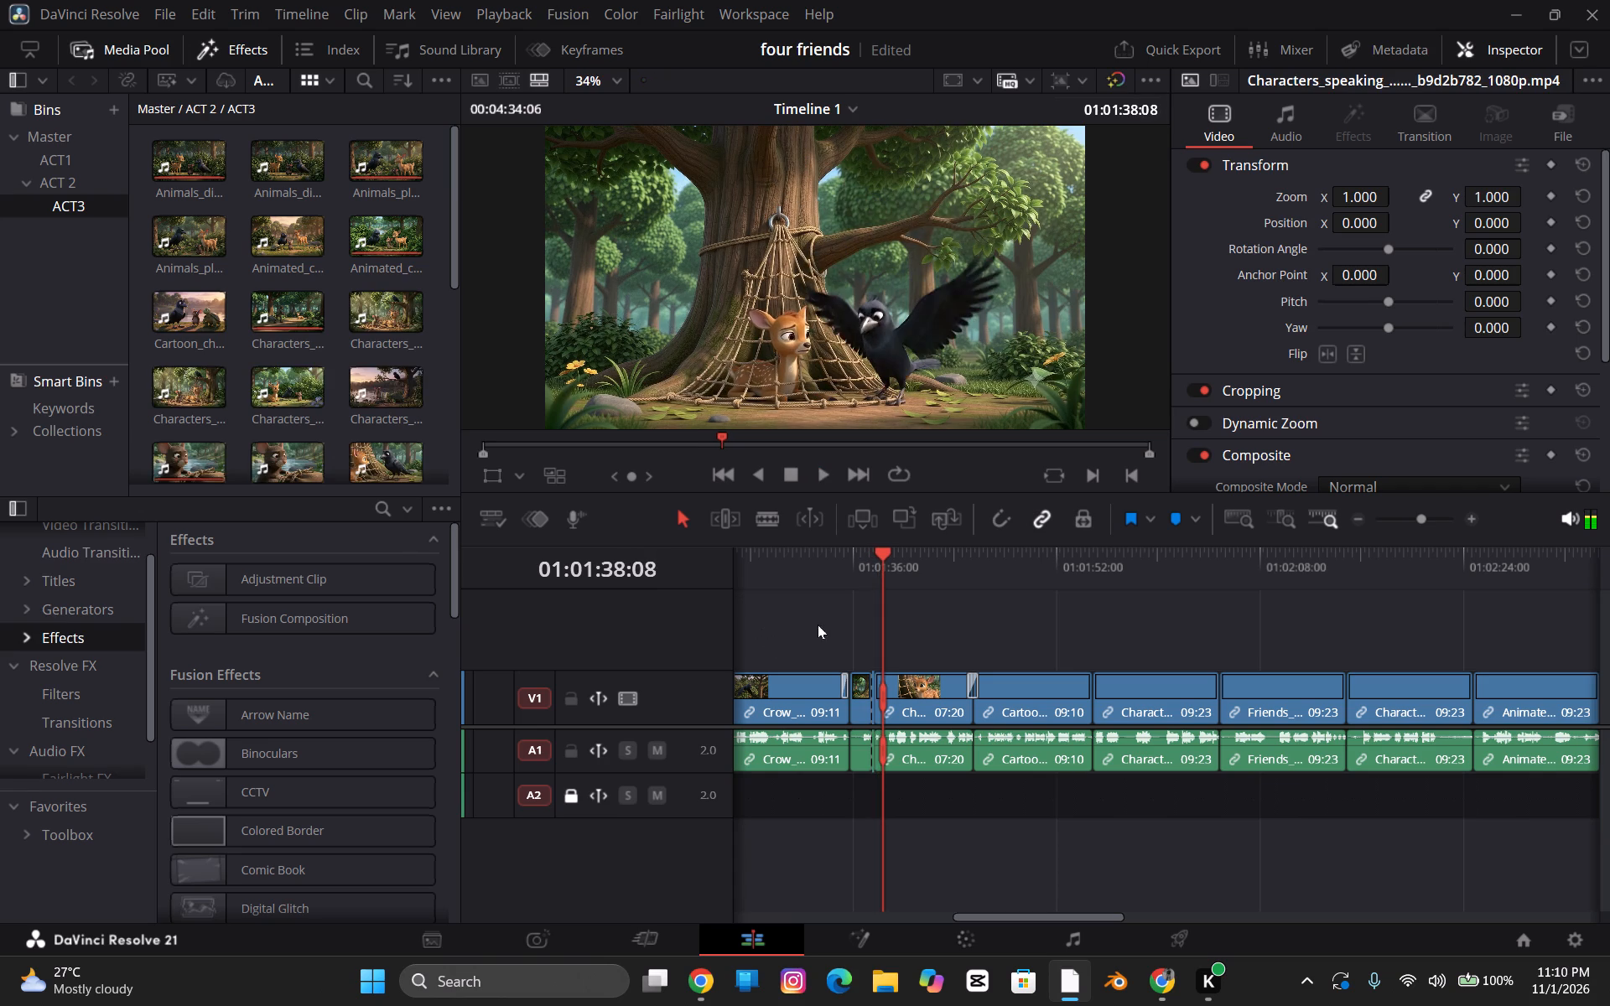
{"action": "key", "text": "space"}
{"action": "key", "text": "space"}
Select the run of timeline clips from just after the crow clip up to the one before the Friends clip.
{"action": "left_click_drag", "start_coordinate": [851, 648], "coordinate": [928, 641]}
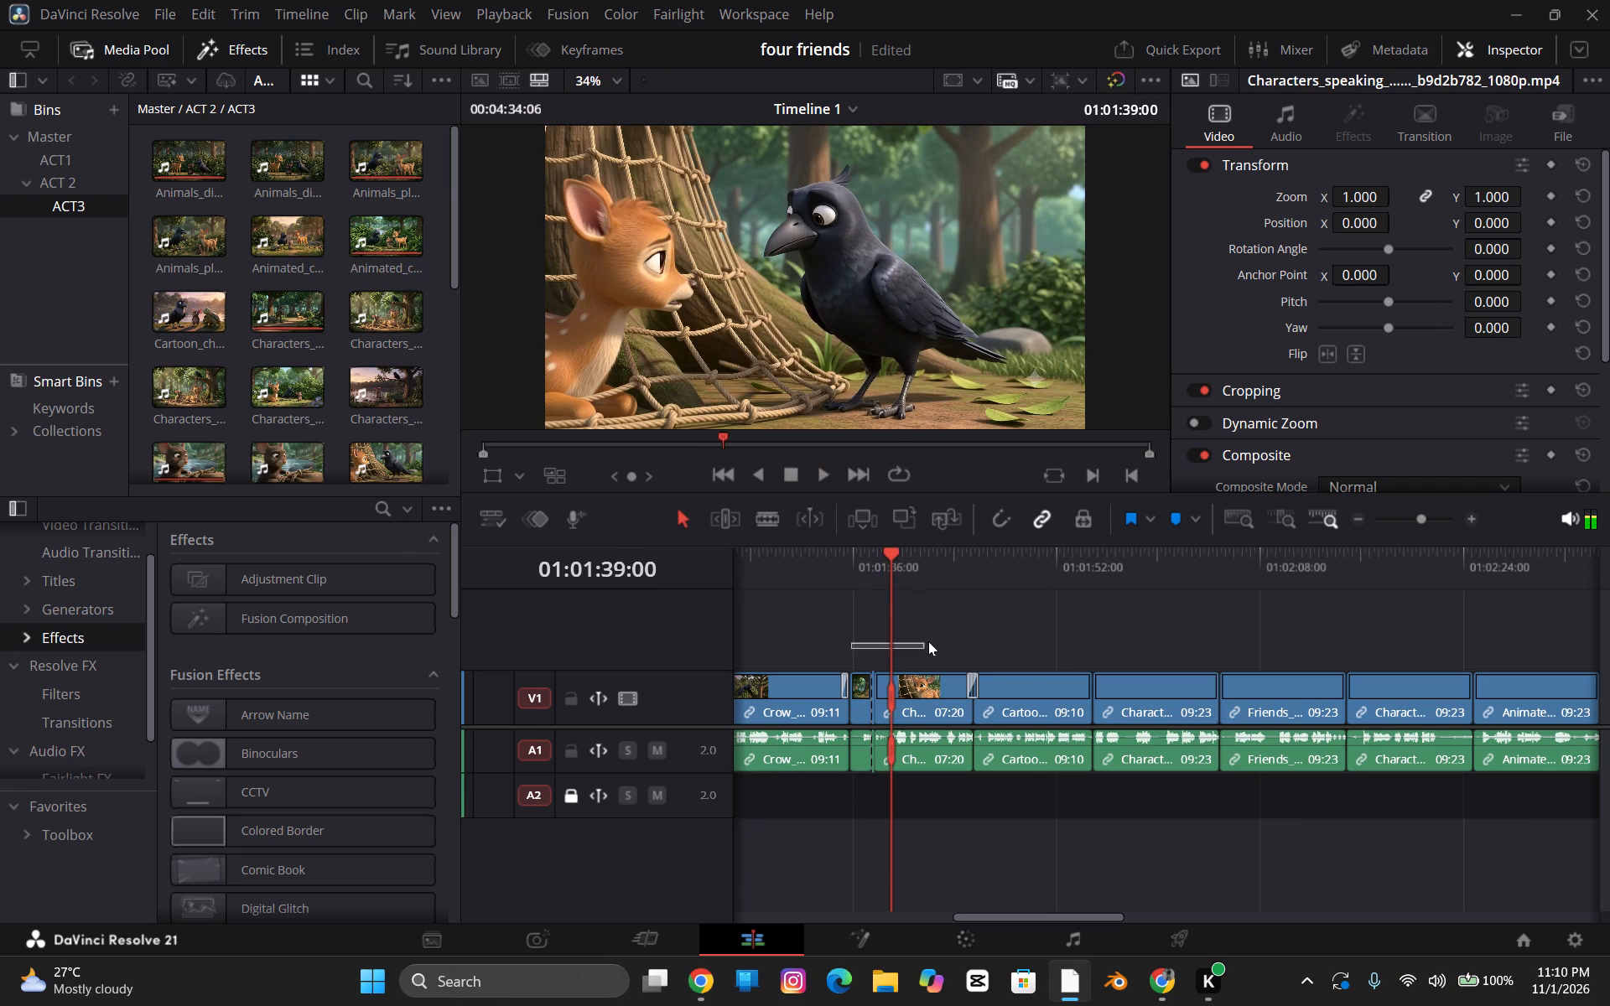
{"action": "left_click_drag", "start_coordinate": [928, 641], "coordinate": [1228, 700]}
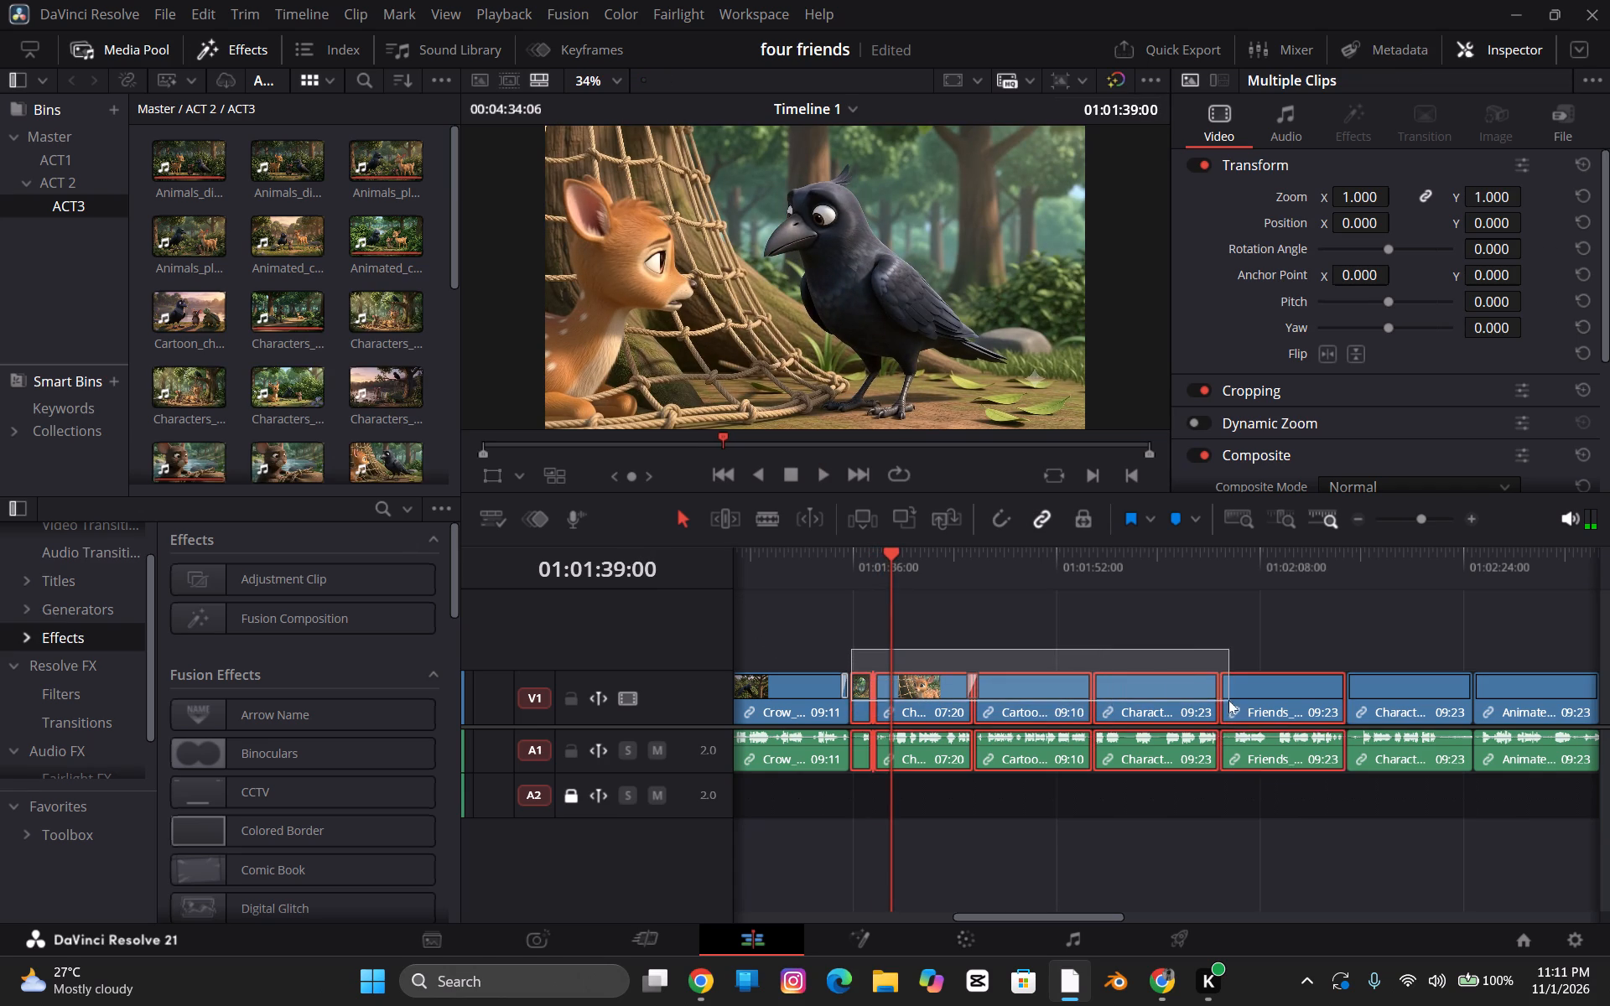
{"action": "left_click_drag", "start_coordinate": [1228, 700], "coordinate": [1219, 700]}
Play Timeline 1 from the netted deer scene, skipping ahead through the lakeside and forest clips and ending back in the lakeside scene.
{"action": "key", "text": "space"}
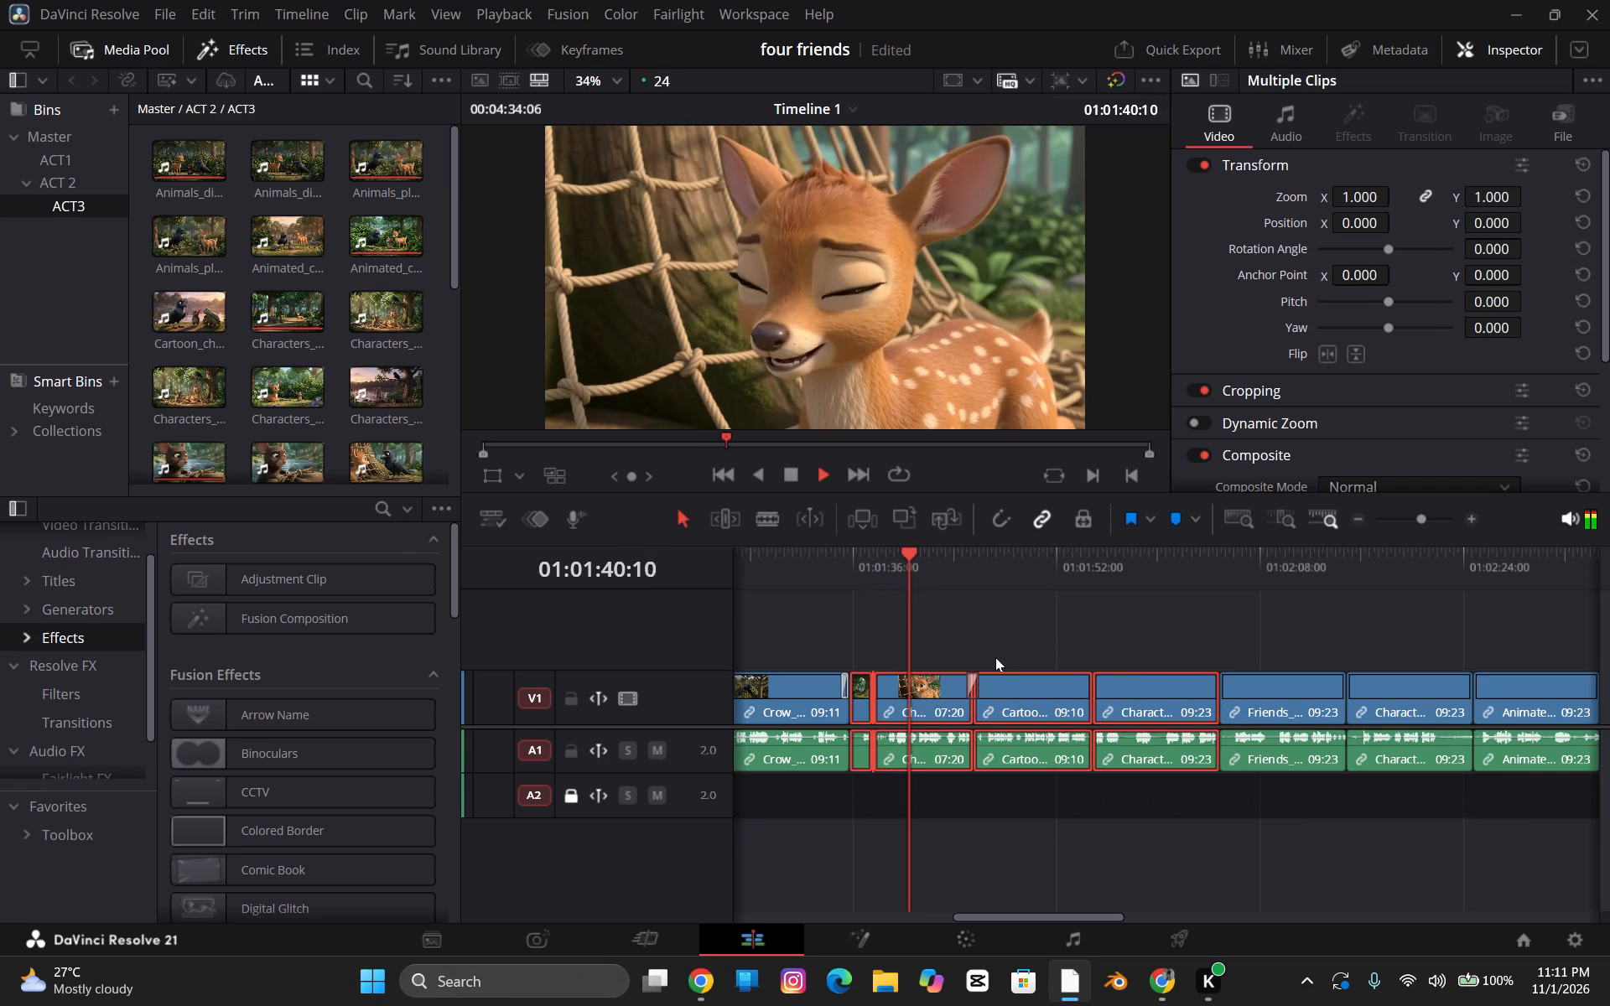
{"action": "left_click", "coordinate": [1031, 568]}
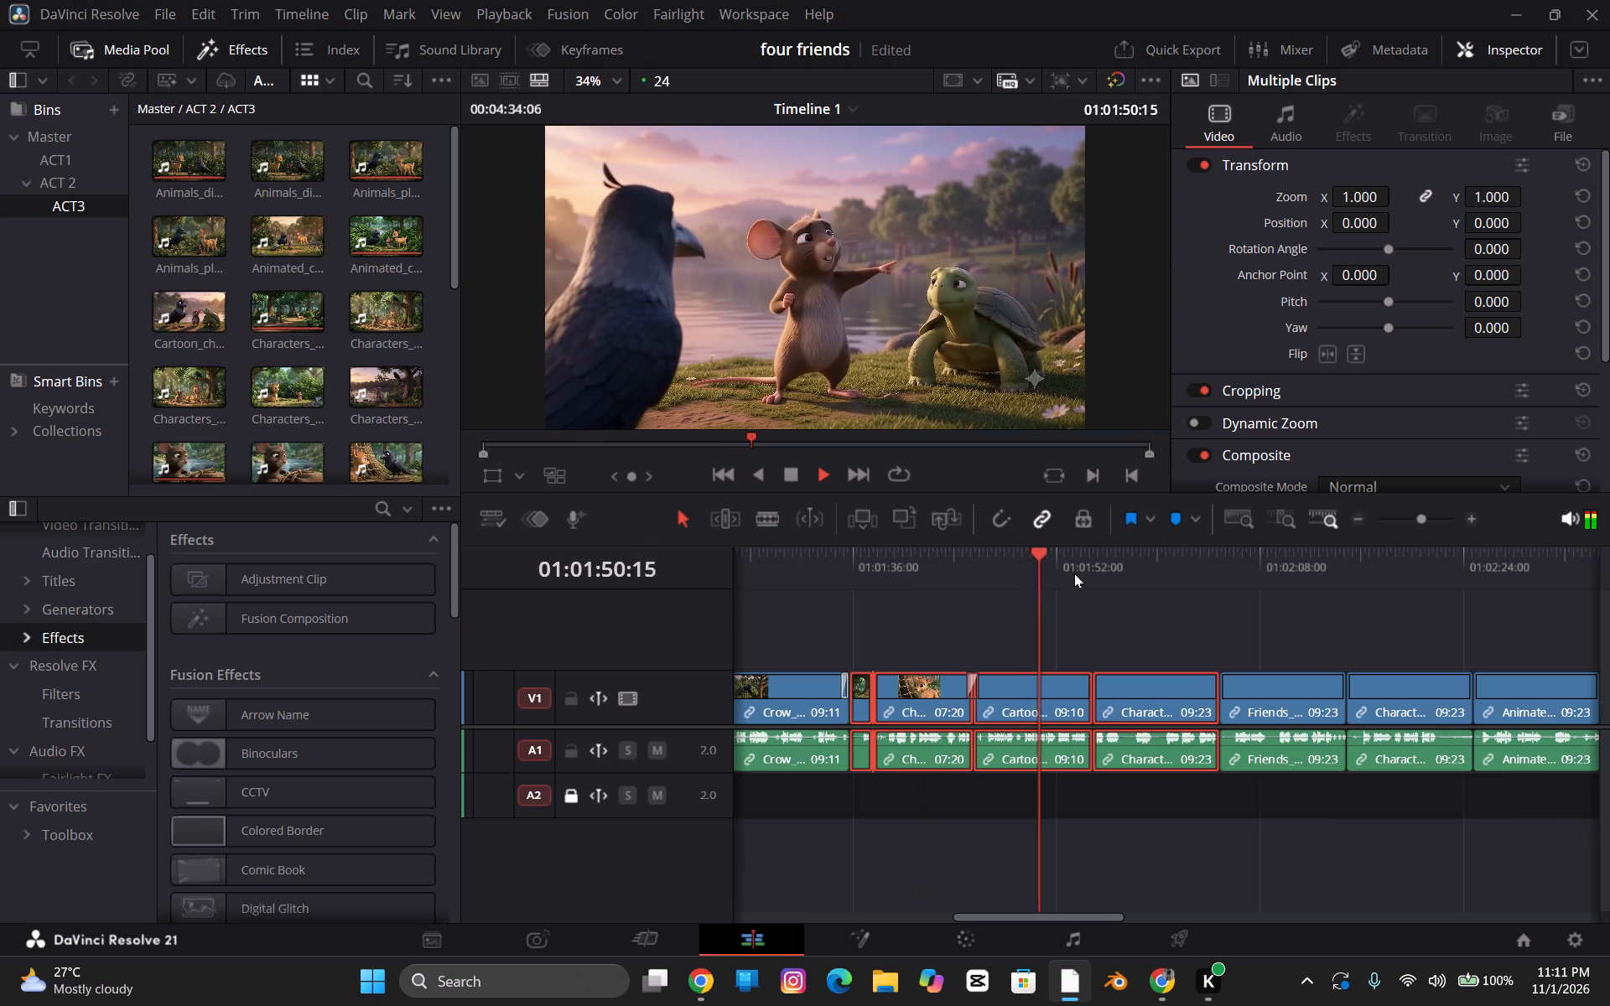
{"action": "left_click", "coordinate": [1092, 577]}
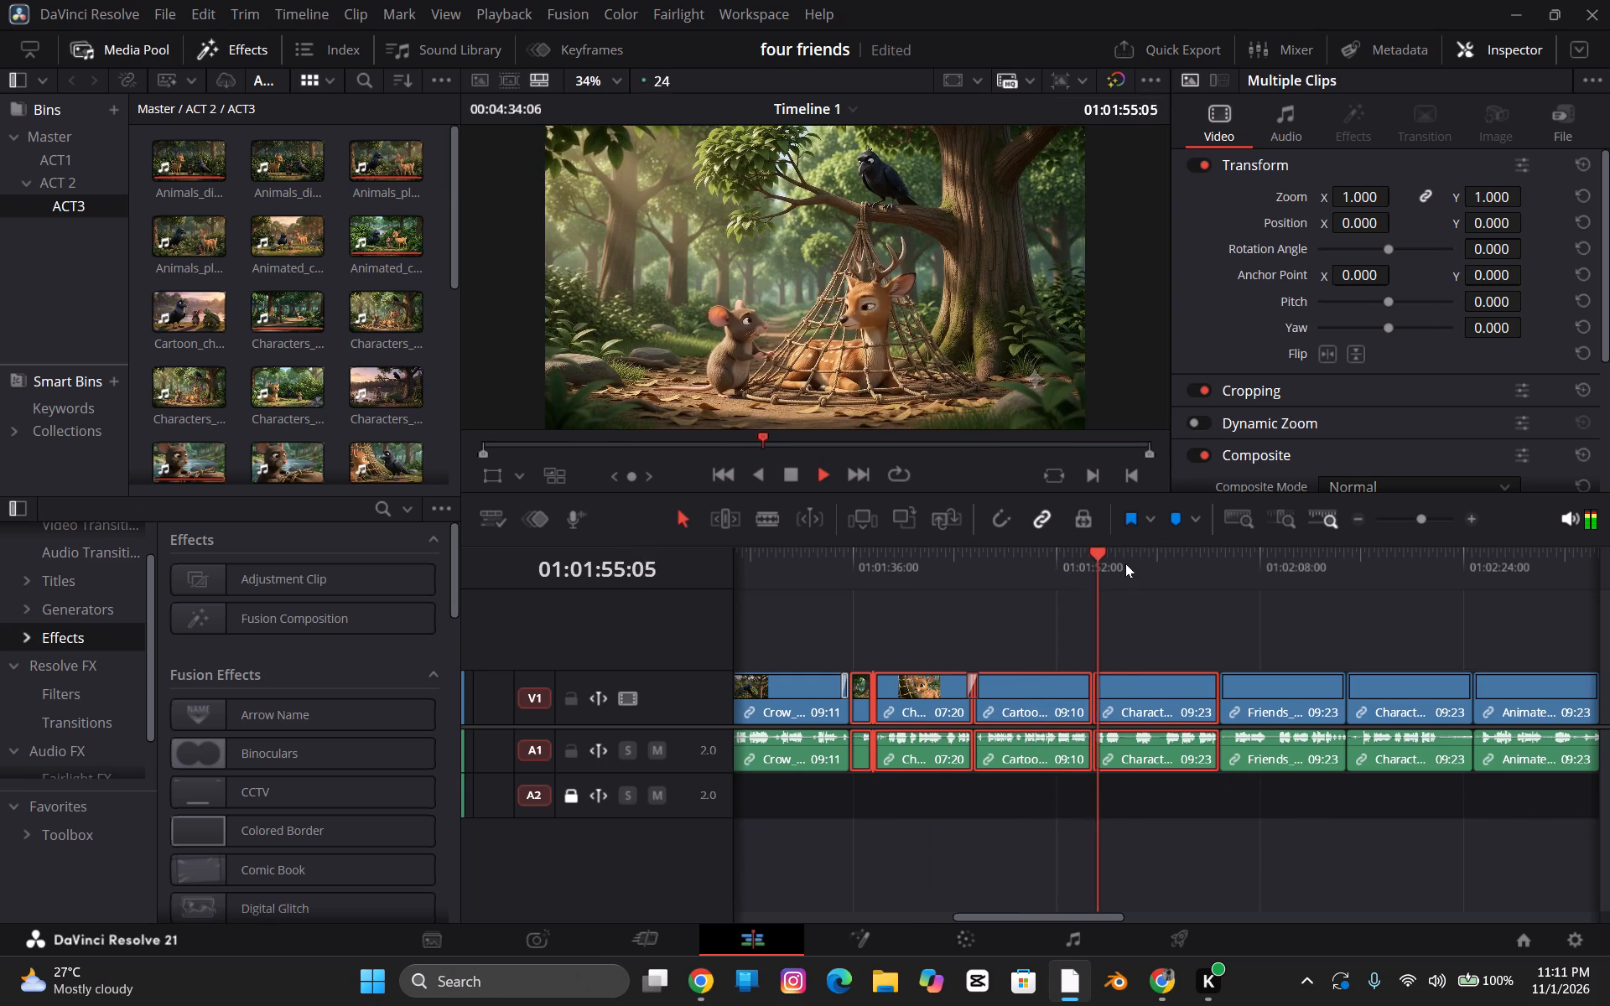
{"action": "left_click", "coordinate": [1125, 563]}
{"action": "left_click", "coordinate": [1156, 563]}
{"action": "left_click", "coordinate": [1005, 565]}
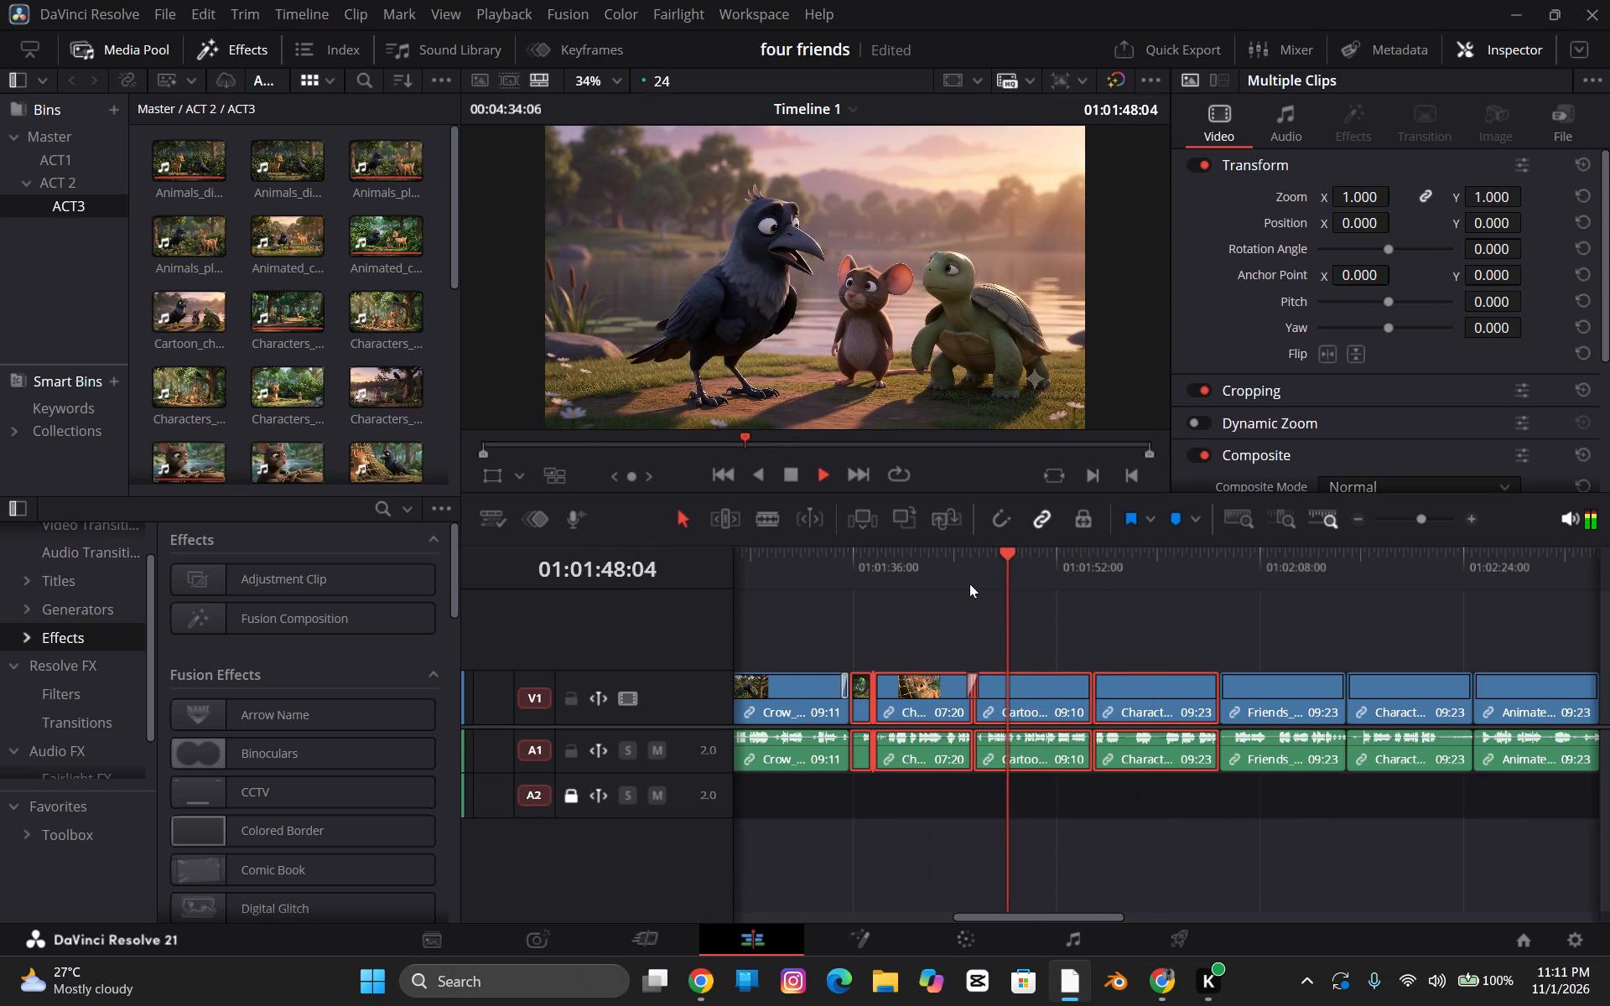
{"action": "key", "text": "space"}
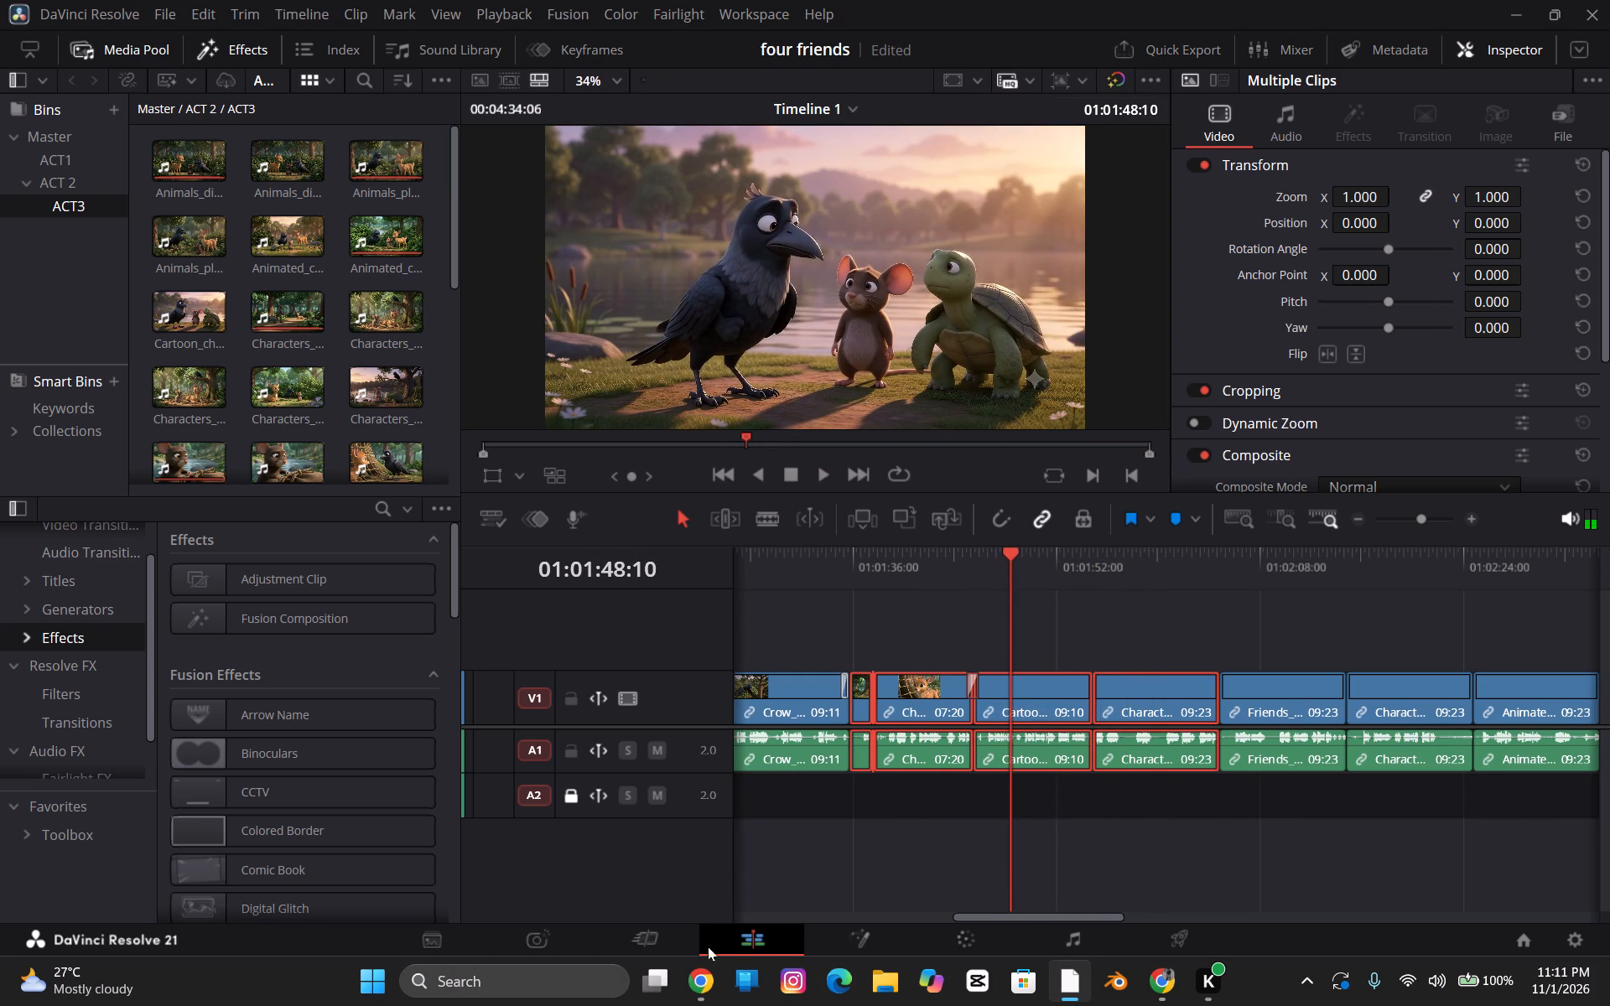
Switch to the Color page and step back through the clips from 16 to 12.
{"action": "left_click", "coordinate": [934, 933]}
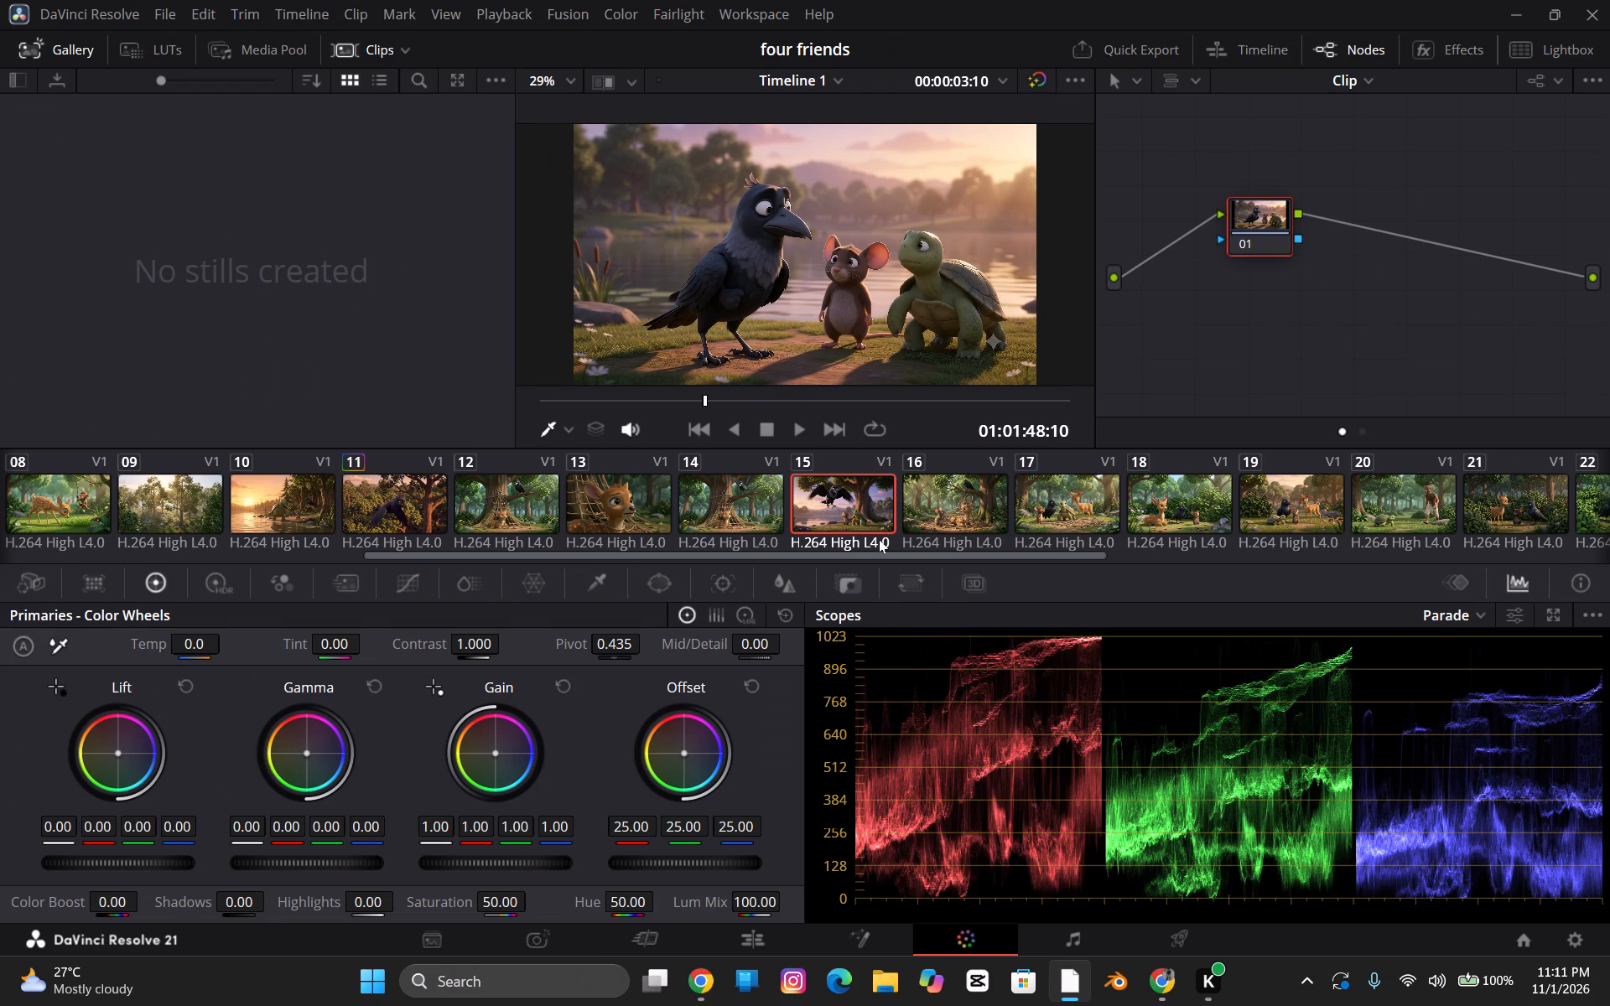
{"action": "left_click", "coordinate": [942, 514], "text": "shift"}
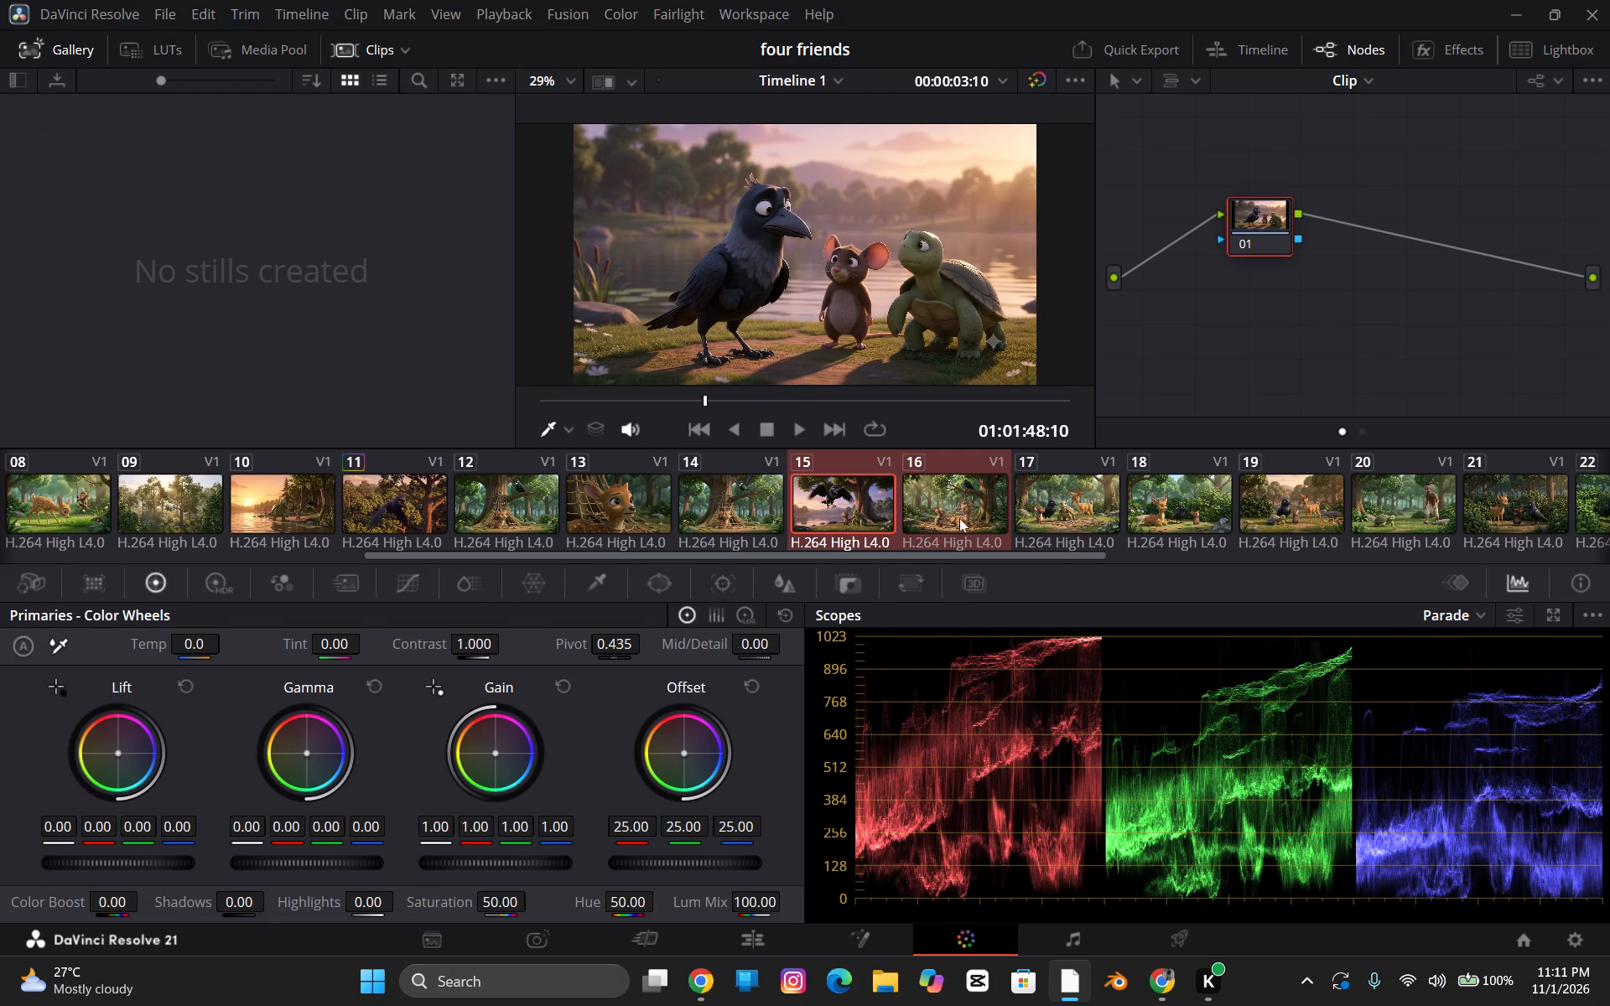
{"action": "left_click", "coordinate": [969, 514]}
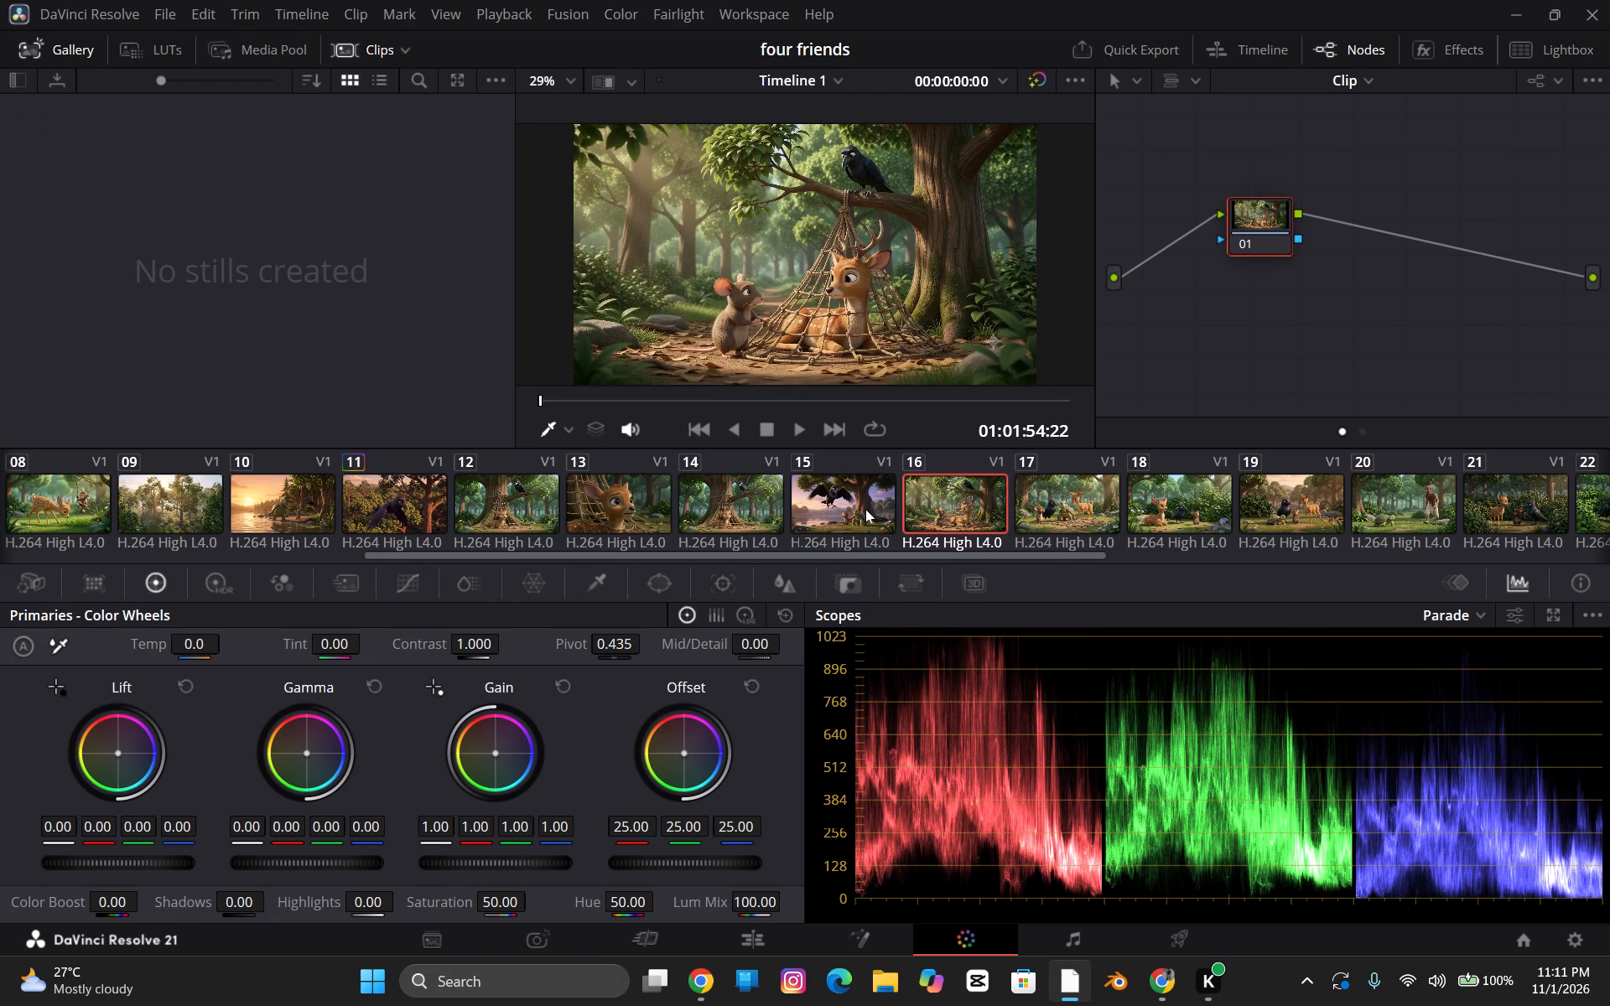
{"action": "left_click", "coordinate": [865, 509]}
{"action": "left_click", "coordinate": [758, 516]}
{"action": "left_click", "coordinate": [635, 510]}
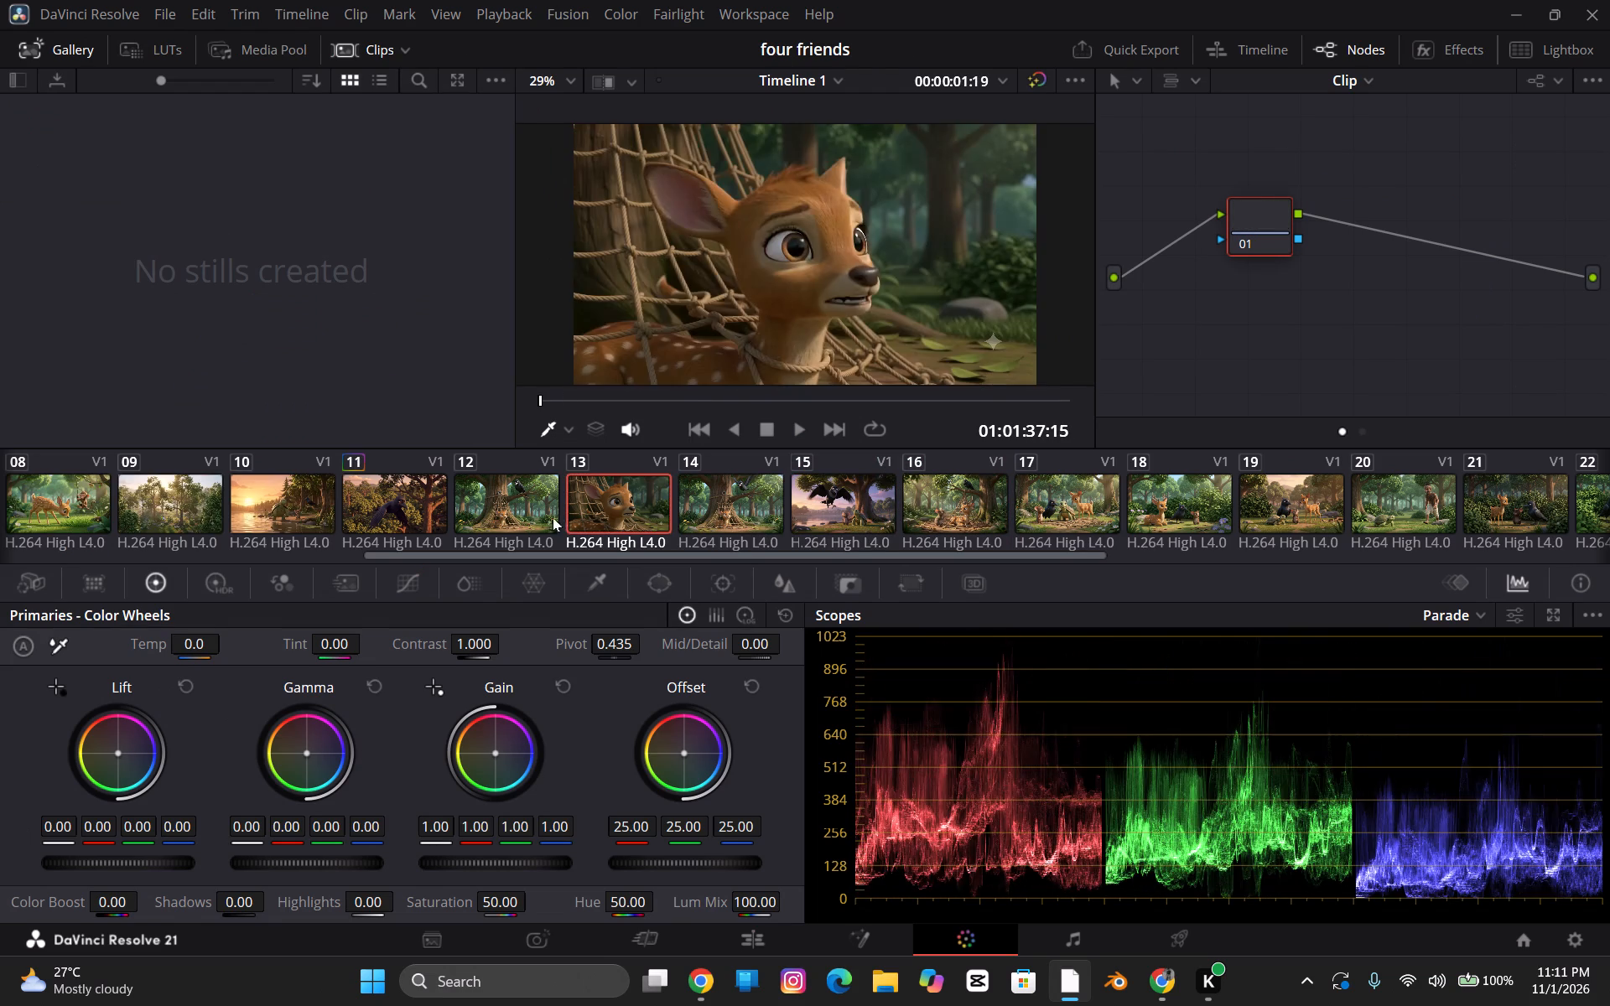
{"action": "left_click", "coordinate": [501, 517]}
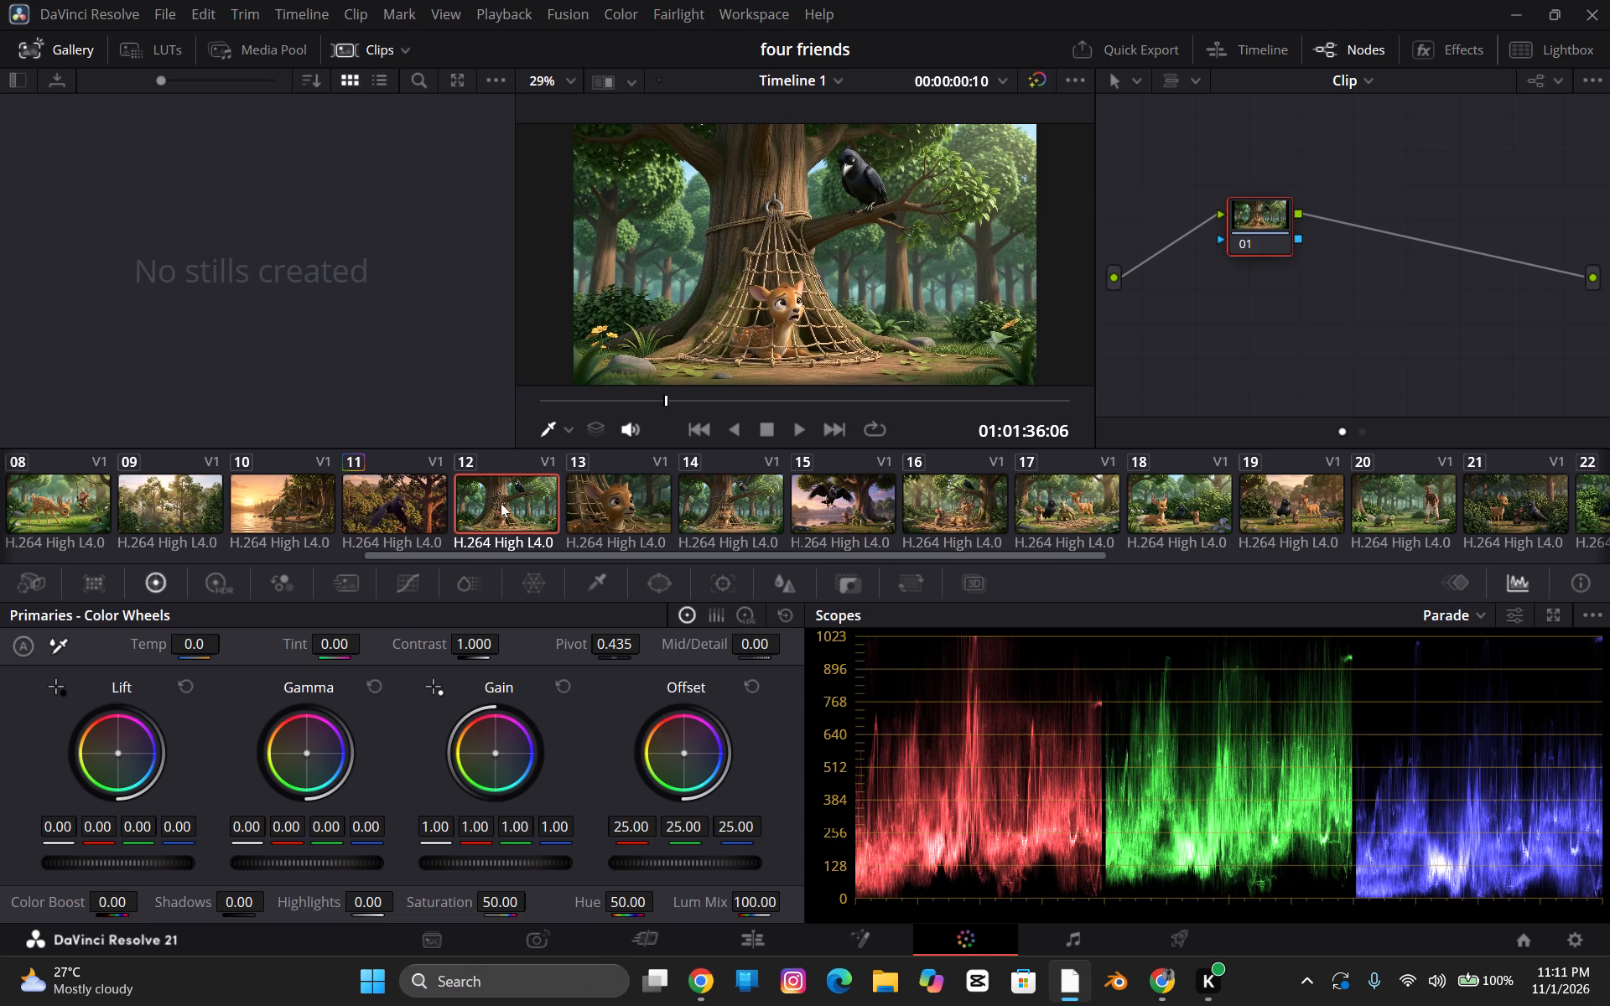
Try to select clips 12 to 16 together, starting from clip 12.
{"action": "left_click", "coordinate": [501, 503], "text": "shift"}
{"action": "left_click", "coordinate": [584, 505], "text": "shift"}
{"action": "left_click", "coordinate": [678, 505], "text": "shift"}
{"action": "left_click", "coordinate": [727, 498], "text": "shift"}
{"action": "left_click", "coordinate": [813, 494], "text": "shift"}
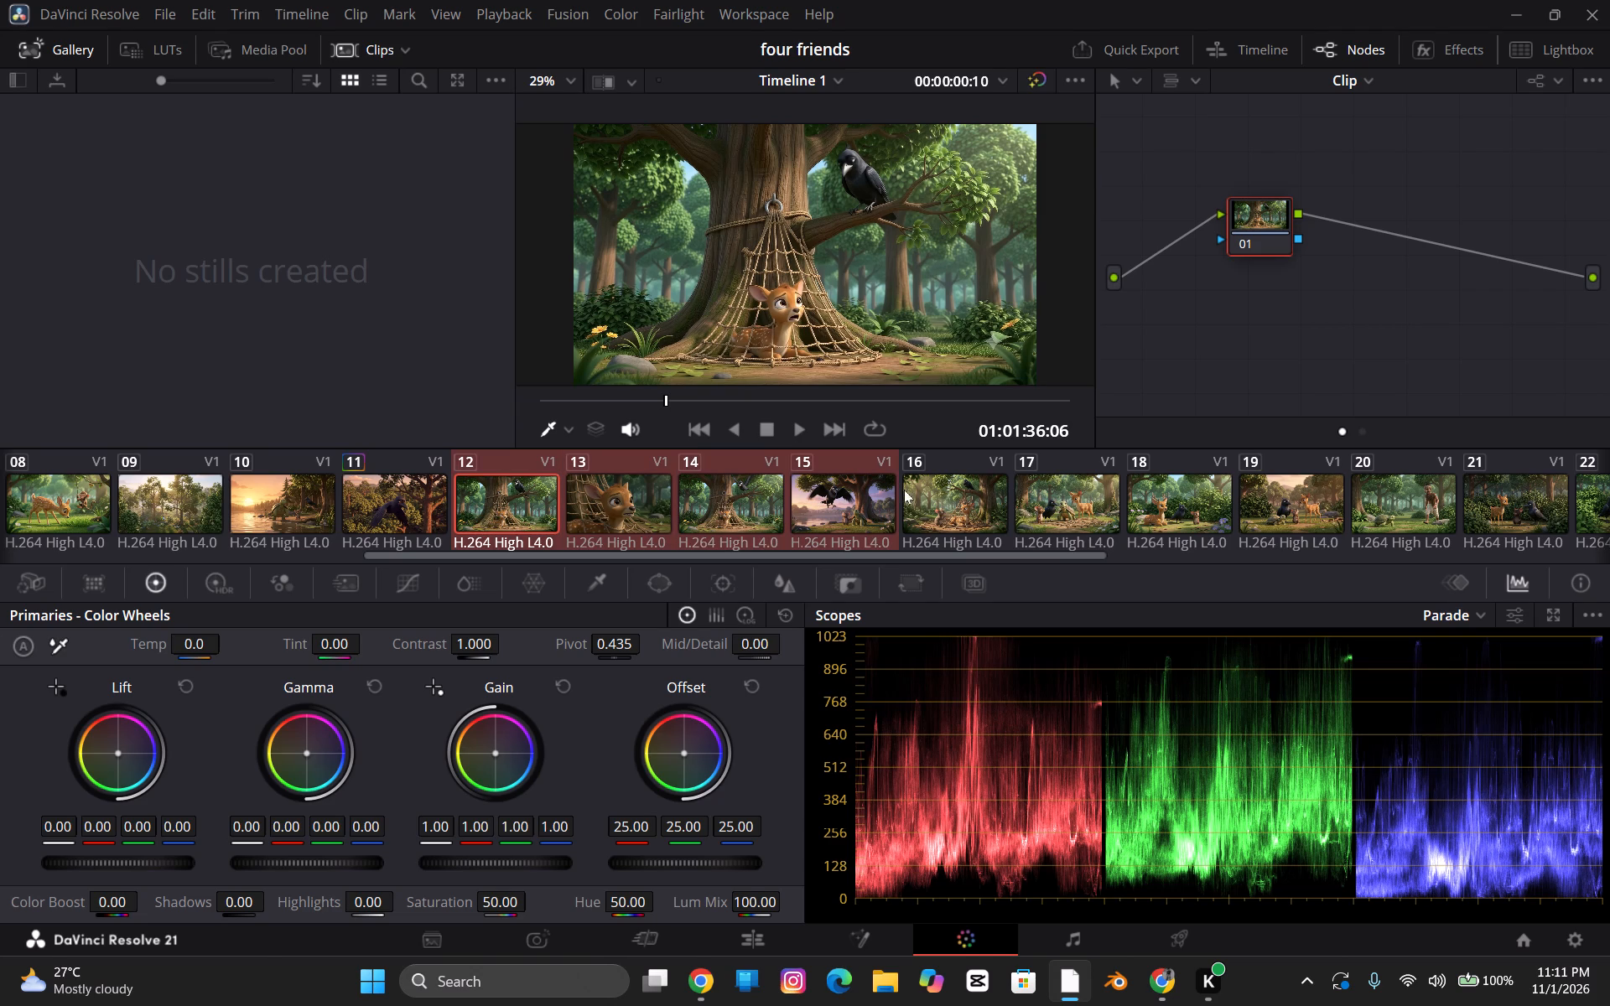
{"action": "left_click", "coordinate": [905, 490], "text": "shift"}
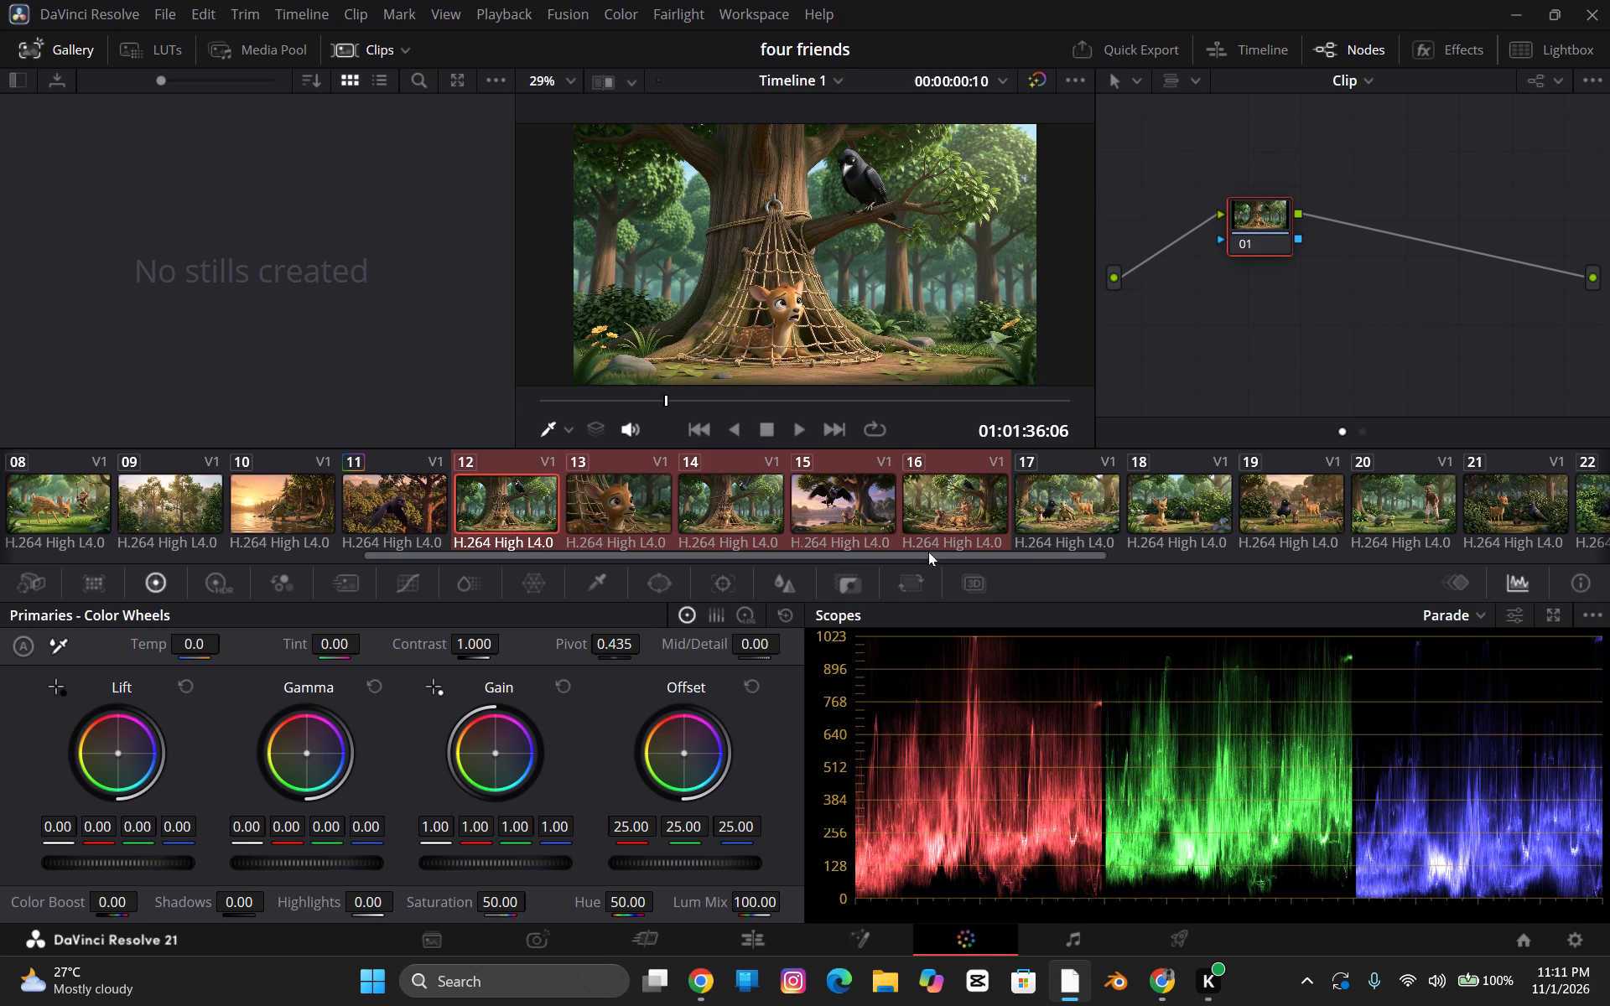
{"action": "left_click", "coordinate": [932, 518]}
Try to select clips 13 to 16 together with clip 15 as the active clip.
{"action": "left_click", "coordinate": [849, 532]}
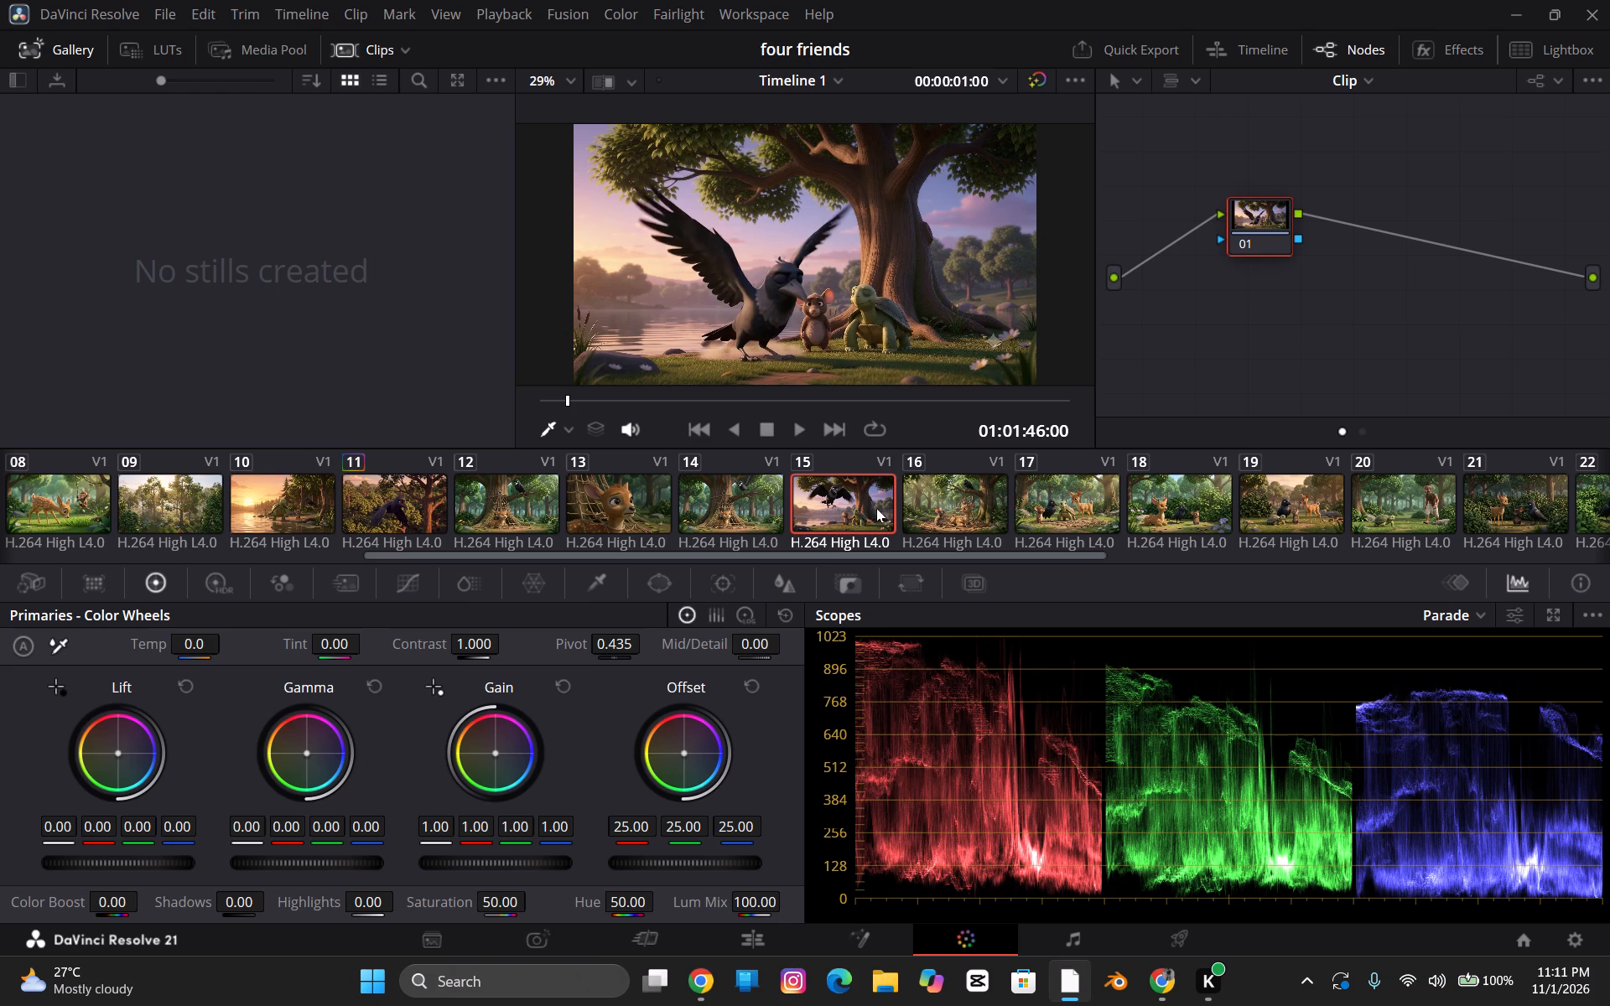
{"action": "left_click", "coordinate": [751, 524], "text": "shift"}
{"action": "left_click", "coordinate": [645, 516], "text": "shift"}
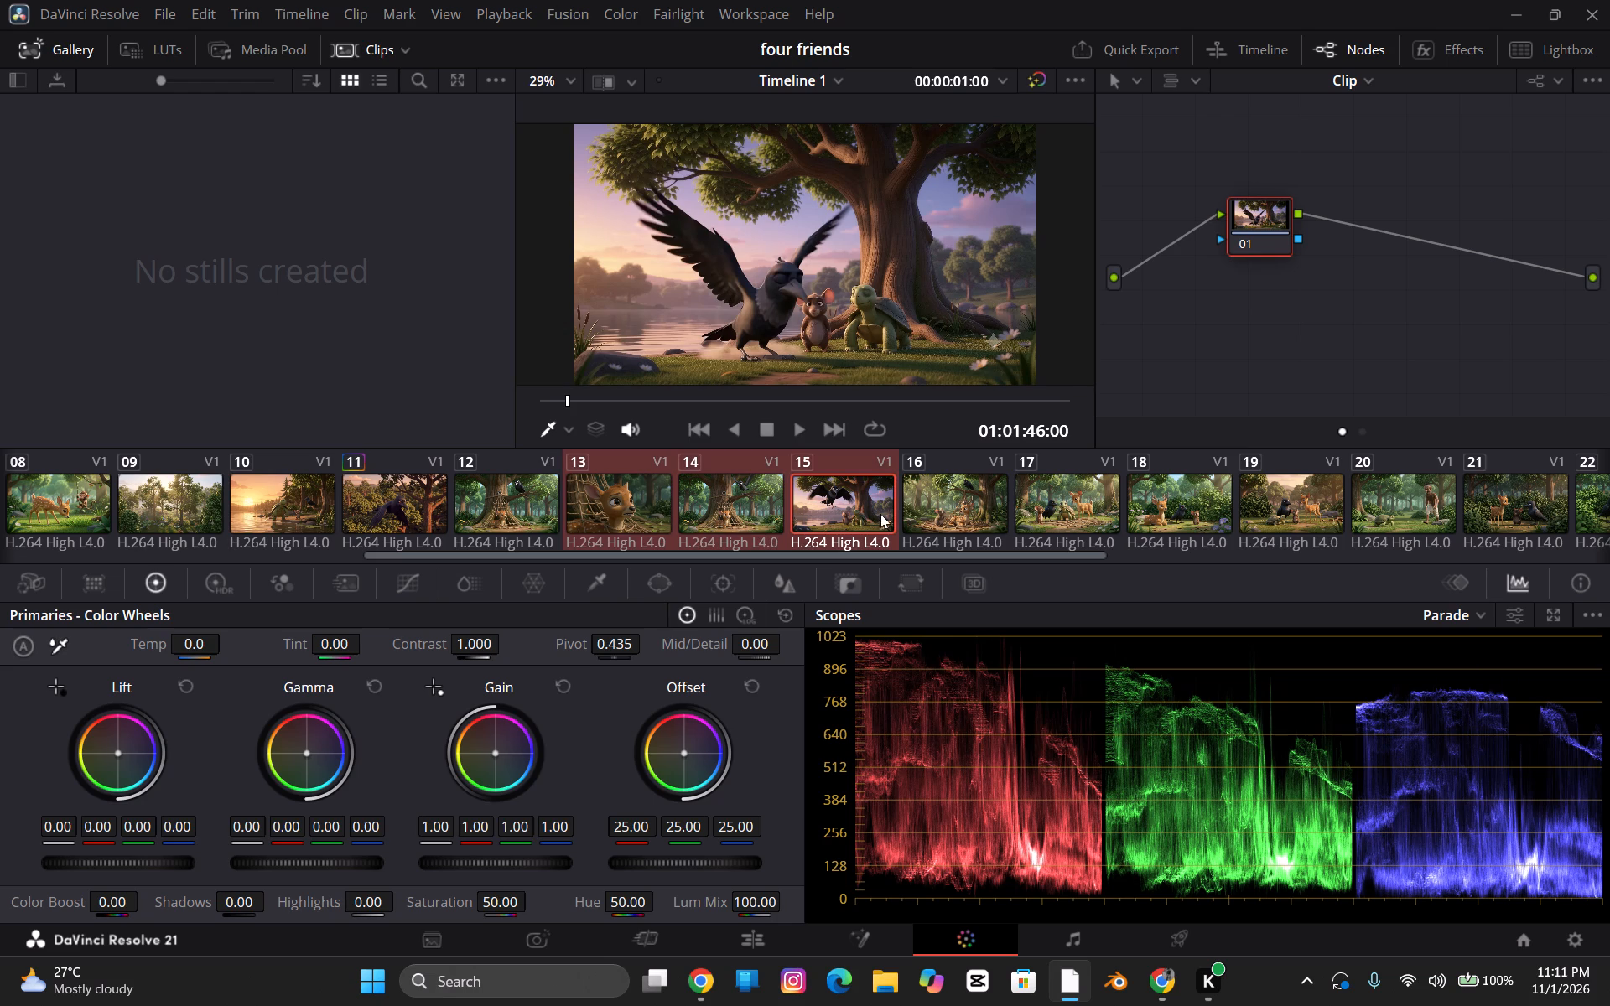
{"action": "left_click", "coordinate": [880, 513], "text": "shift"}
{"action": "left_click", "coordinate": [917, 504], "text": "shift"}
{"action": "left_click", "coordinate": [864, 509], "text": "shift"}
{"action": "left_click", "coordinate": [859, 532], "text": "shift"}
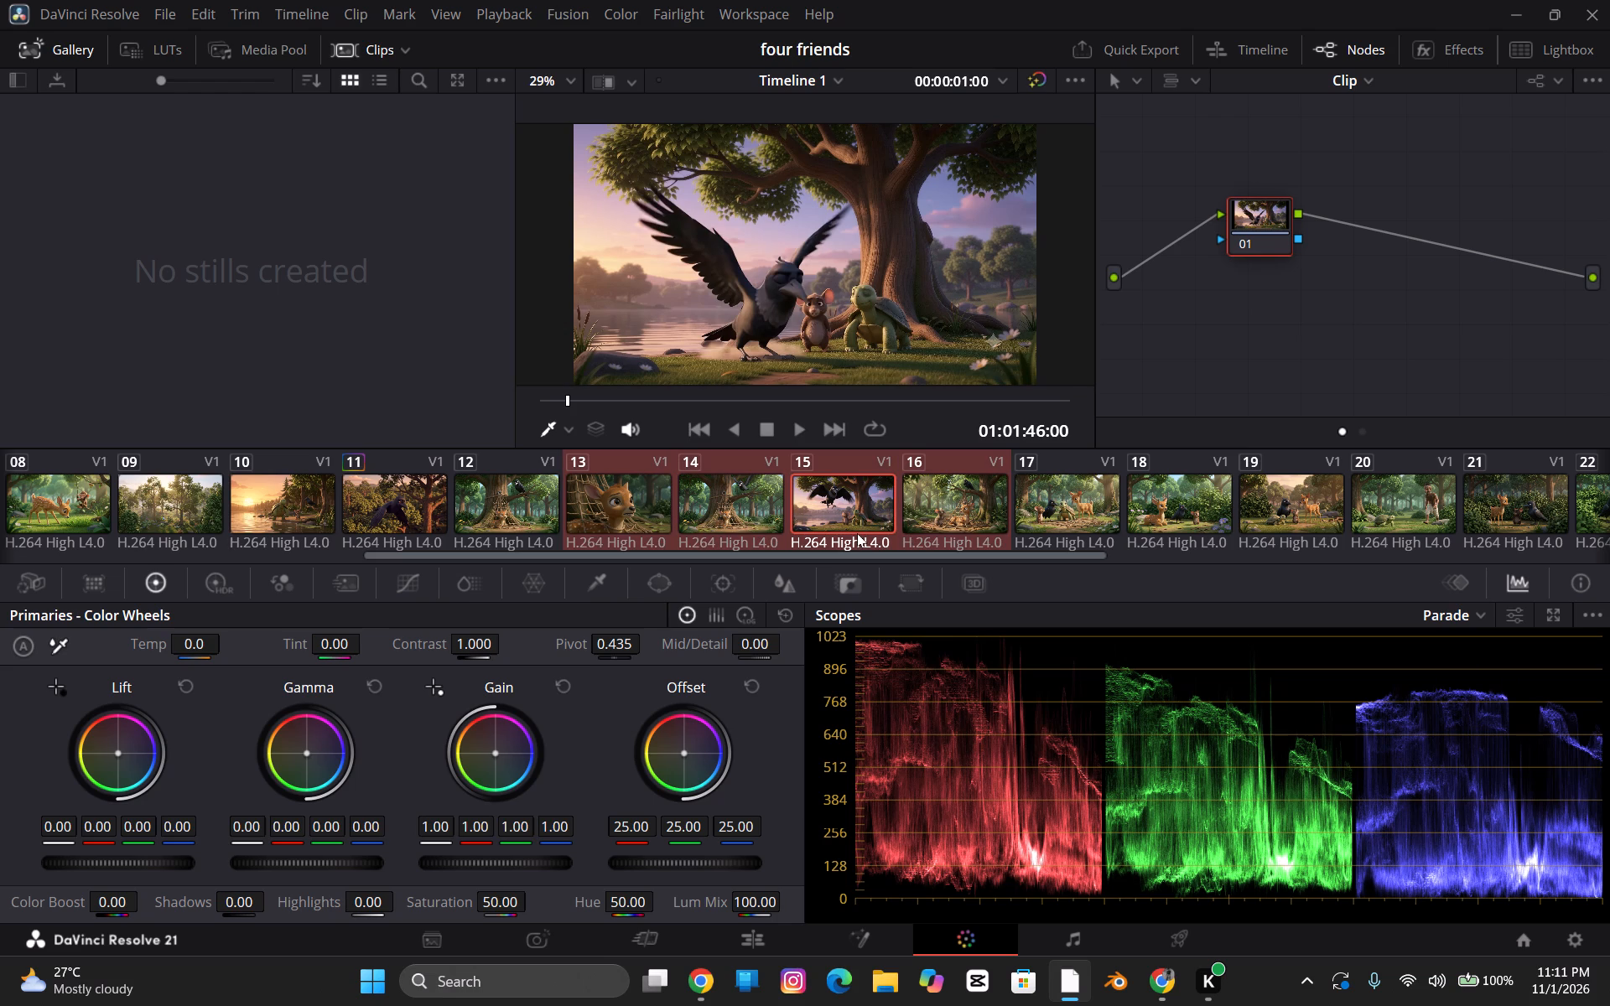
Select clips 13, 14 and 16 together, leaving clip 15 out and clip 16 active.
{"action": "left_click", "coordinate": [847, 514], "text": "shift"}
{"action": "left_click", "coordinate": [847, 514]}
{"action": "left_click", "coordinate": [917, 504], "text": "shift"}
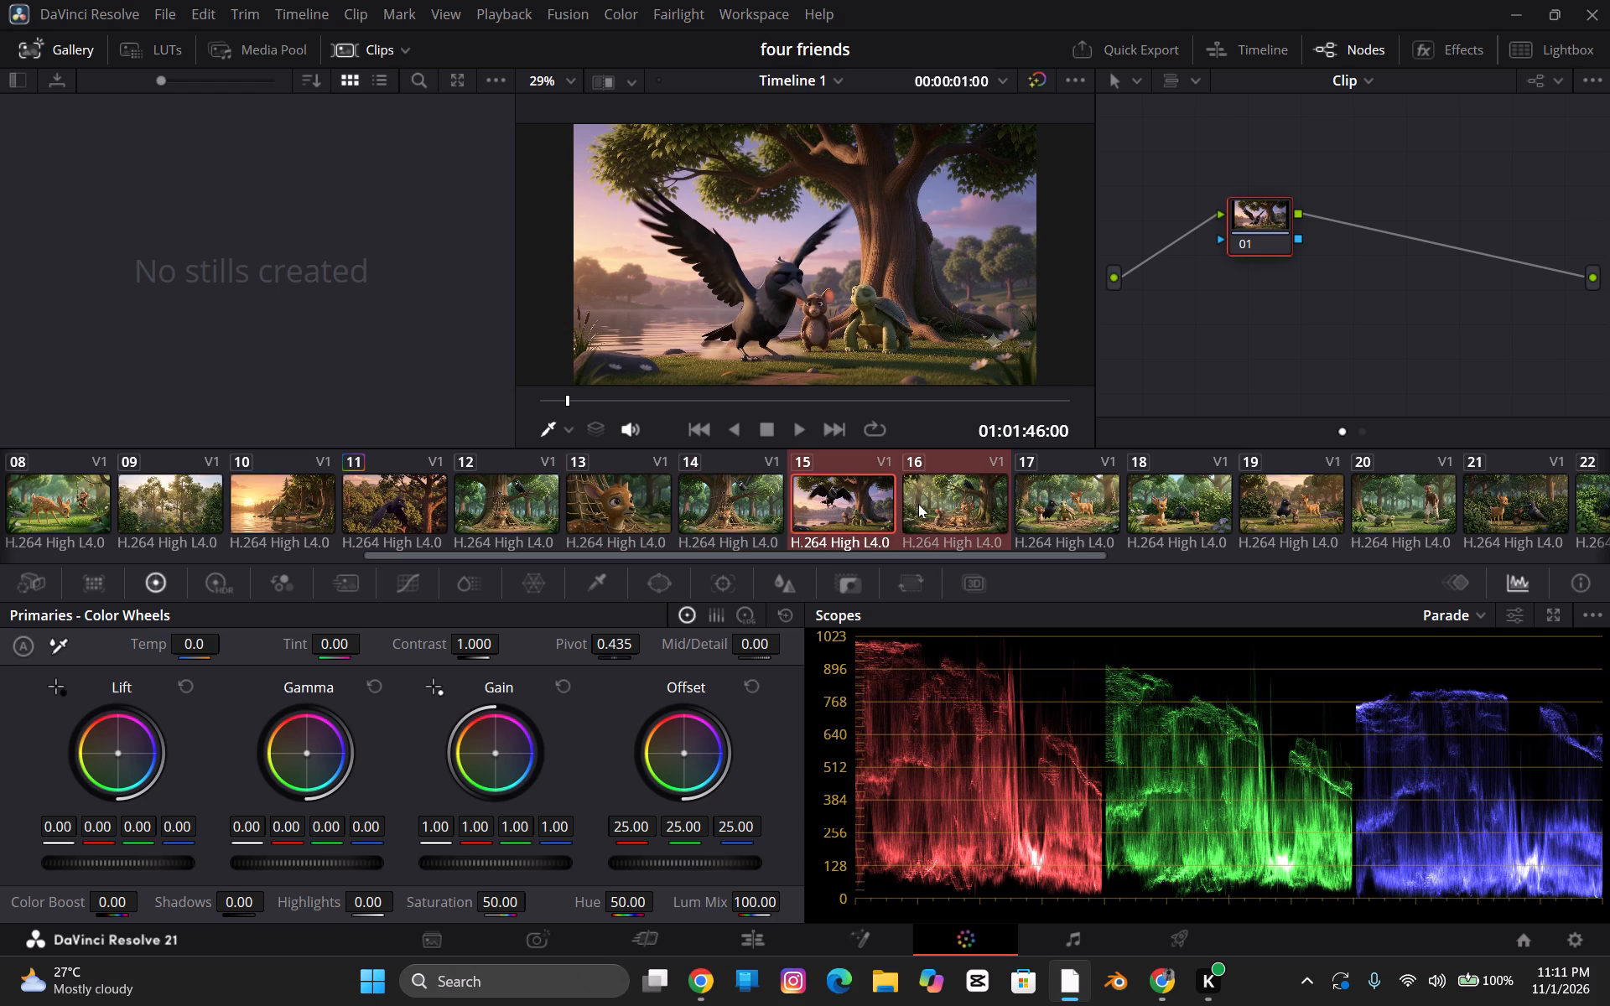
{"action": "left_click", "coordinate": [917, 504]}
{"action": "left_click", "coordinate": [728, 508], "text": "shift"}
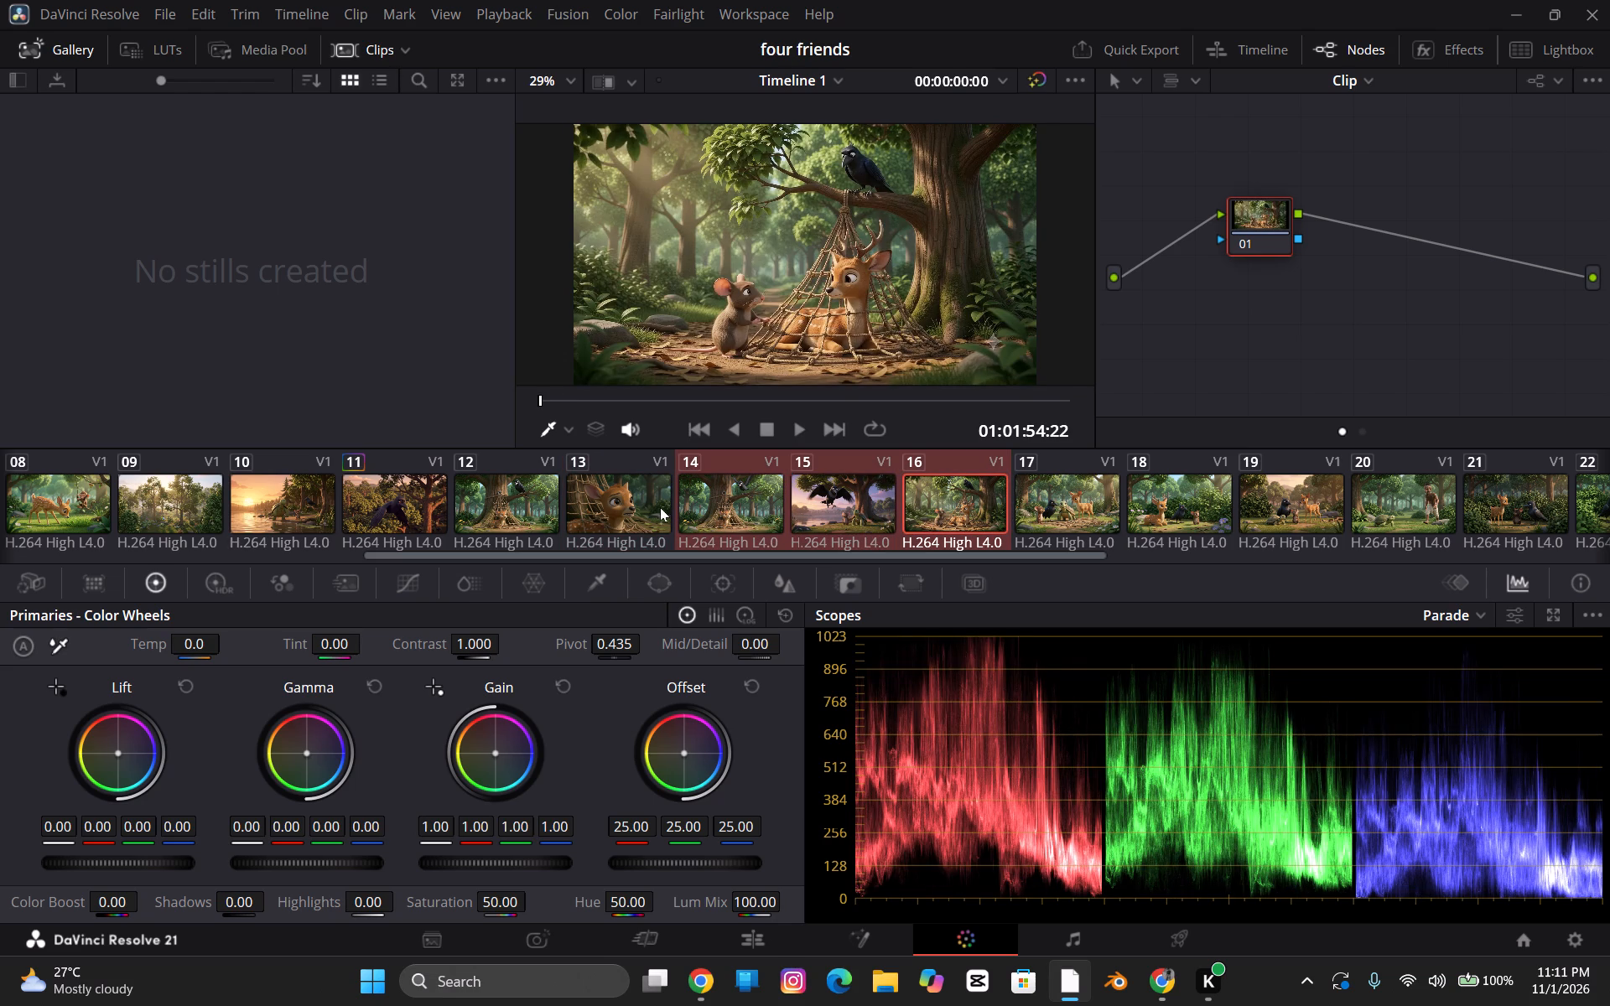
{"action": "left_click", "coordinate": [657, 507], "text": "shift"}
{"action": "left_click", "coordinate": [851, 515], "text": "ctrl"}
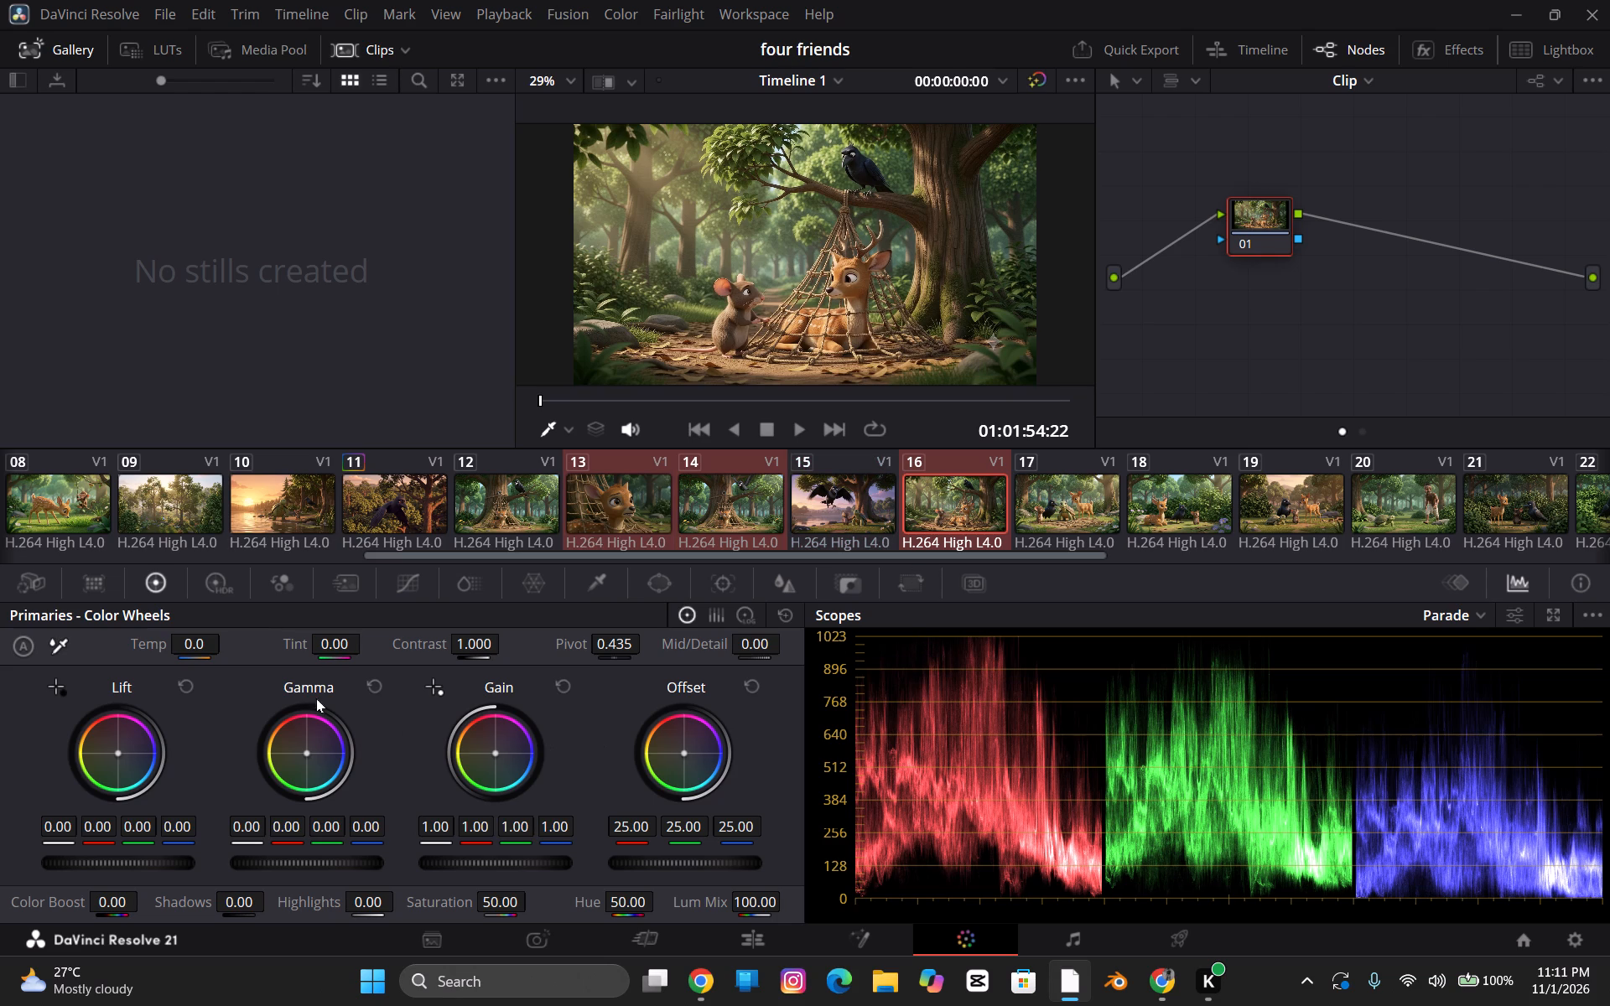
Warm up clip 16 by setting its colour temperature to 1000.
{"action": "left_click_drag", "start_coordinate": [195, 644], "coordinate": [284, 650]}
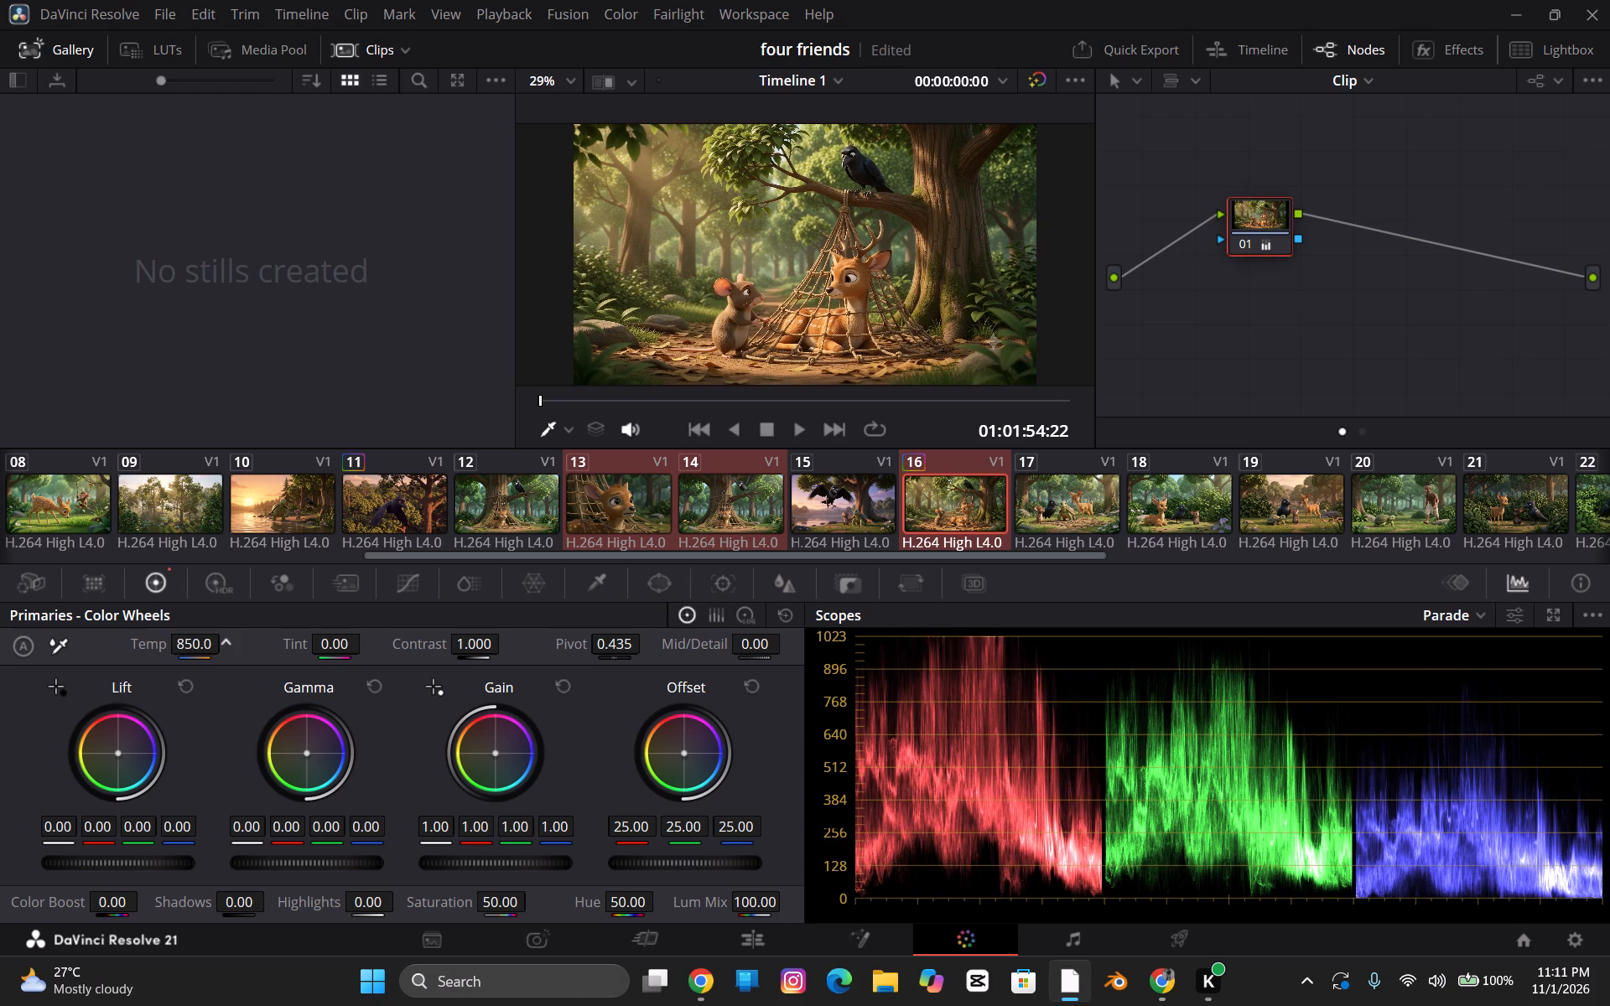
{"action": "left_click_drag", "start_coordinate": [284, 650], "coordinate": [306, 652]}
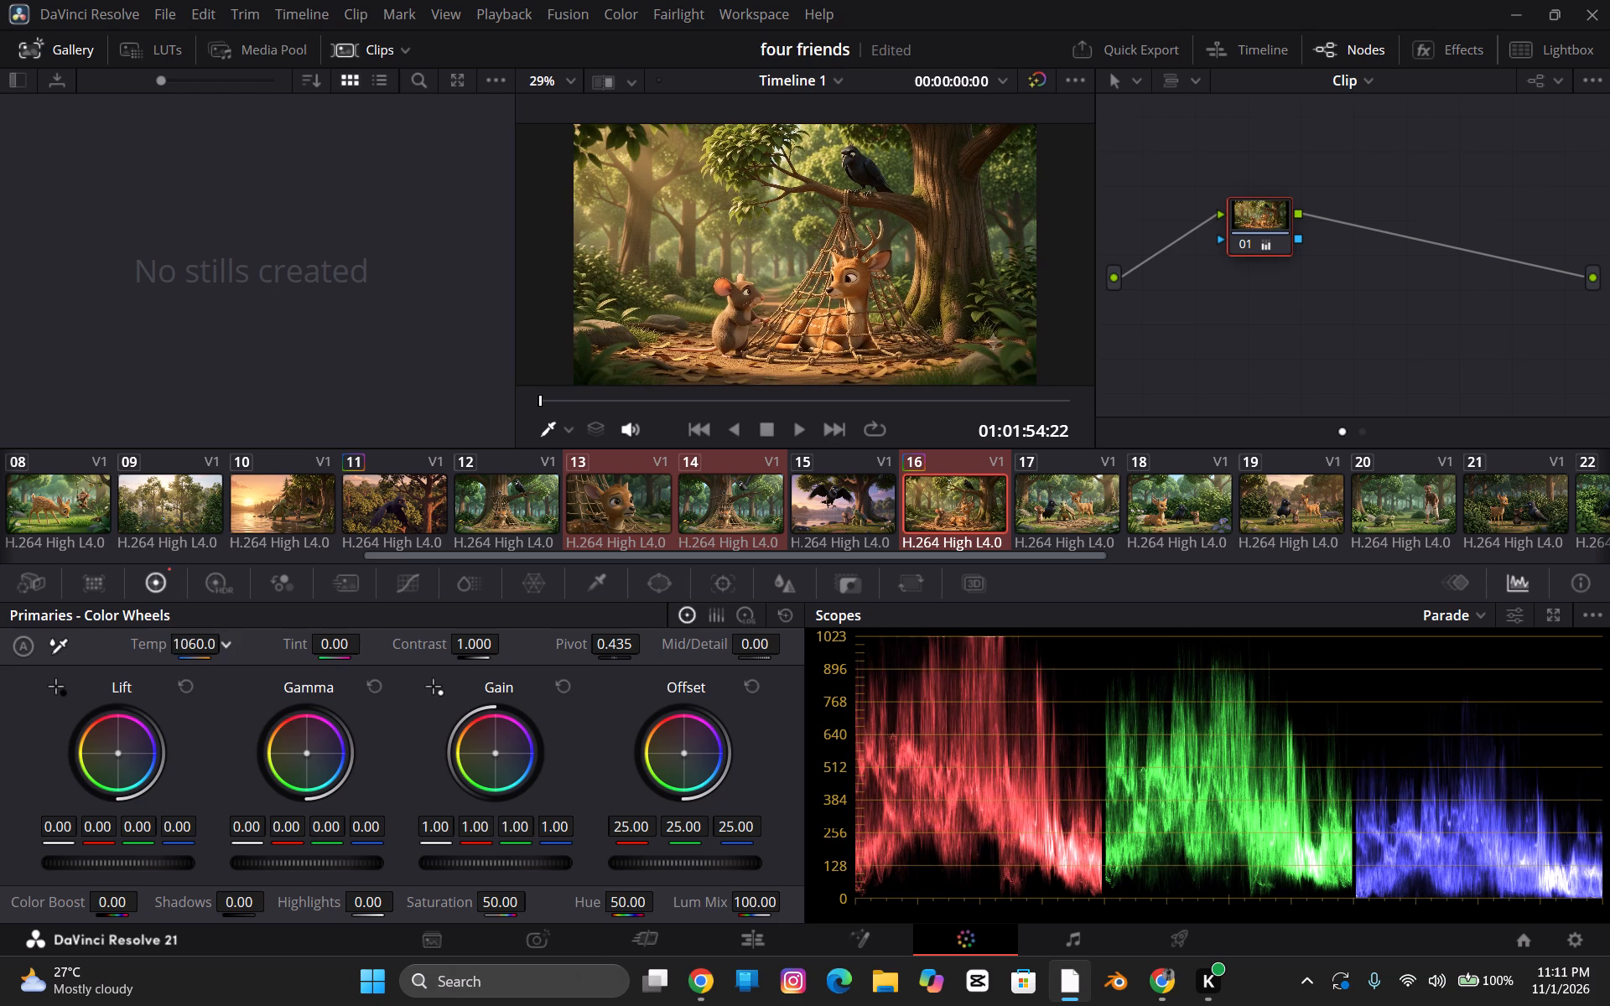
{"action": "left_click_drag", "start_coordinate": [306, 652], "coordinate": [309, 660]}
{"action": "left_click_drag", "start_coordinate": [309, 660], "coordinate": [303, 658]}
{"action": "left_click_drag", "start_coordinate": [303, 658], "coordinate": [300, 661]}
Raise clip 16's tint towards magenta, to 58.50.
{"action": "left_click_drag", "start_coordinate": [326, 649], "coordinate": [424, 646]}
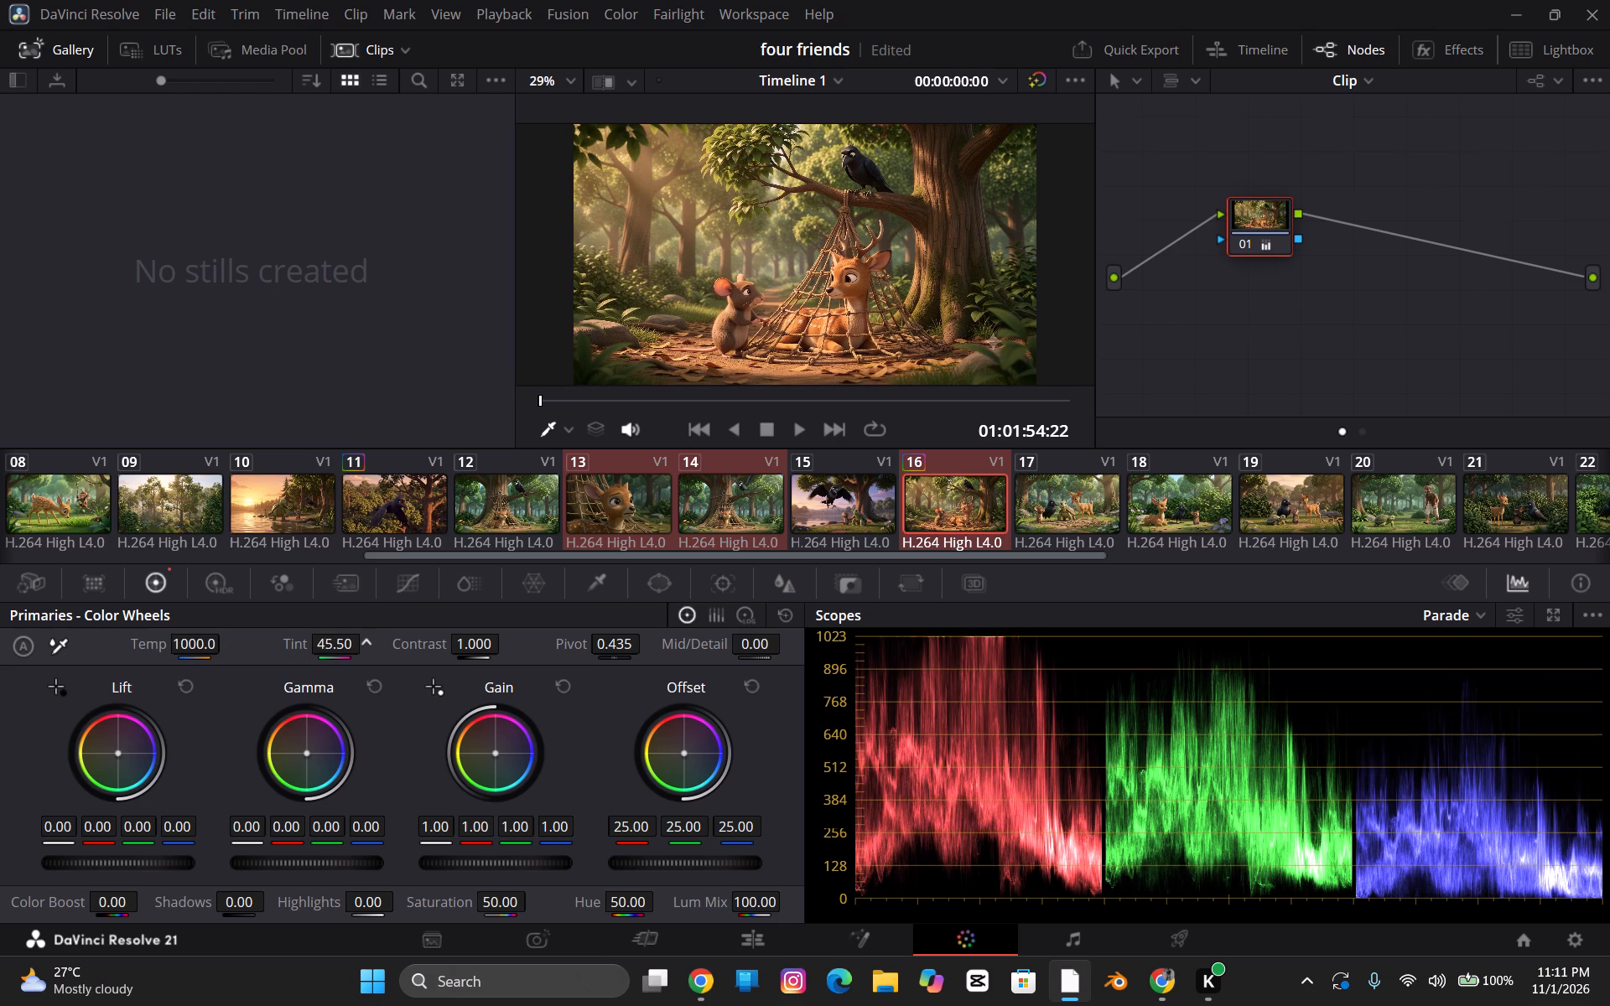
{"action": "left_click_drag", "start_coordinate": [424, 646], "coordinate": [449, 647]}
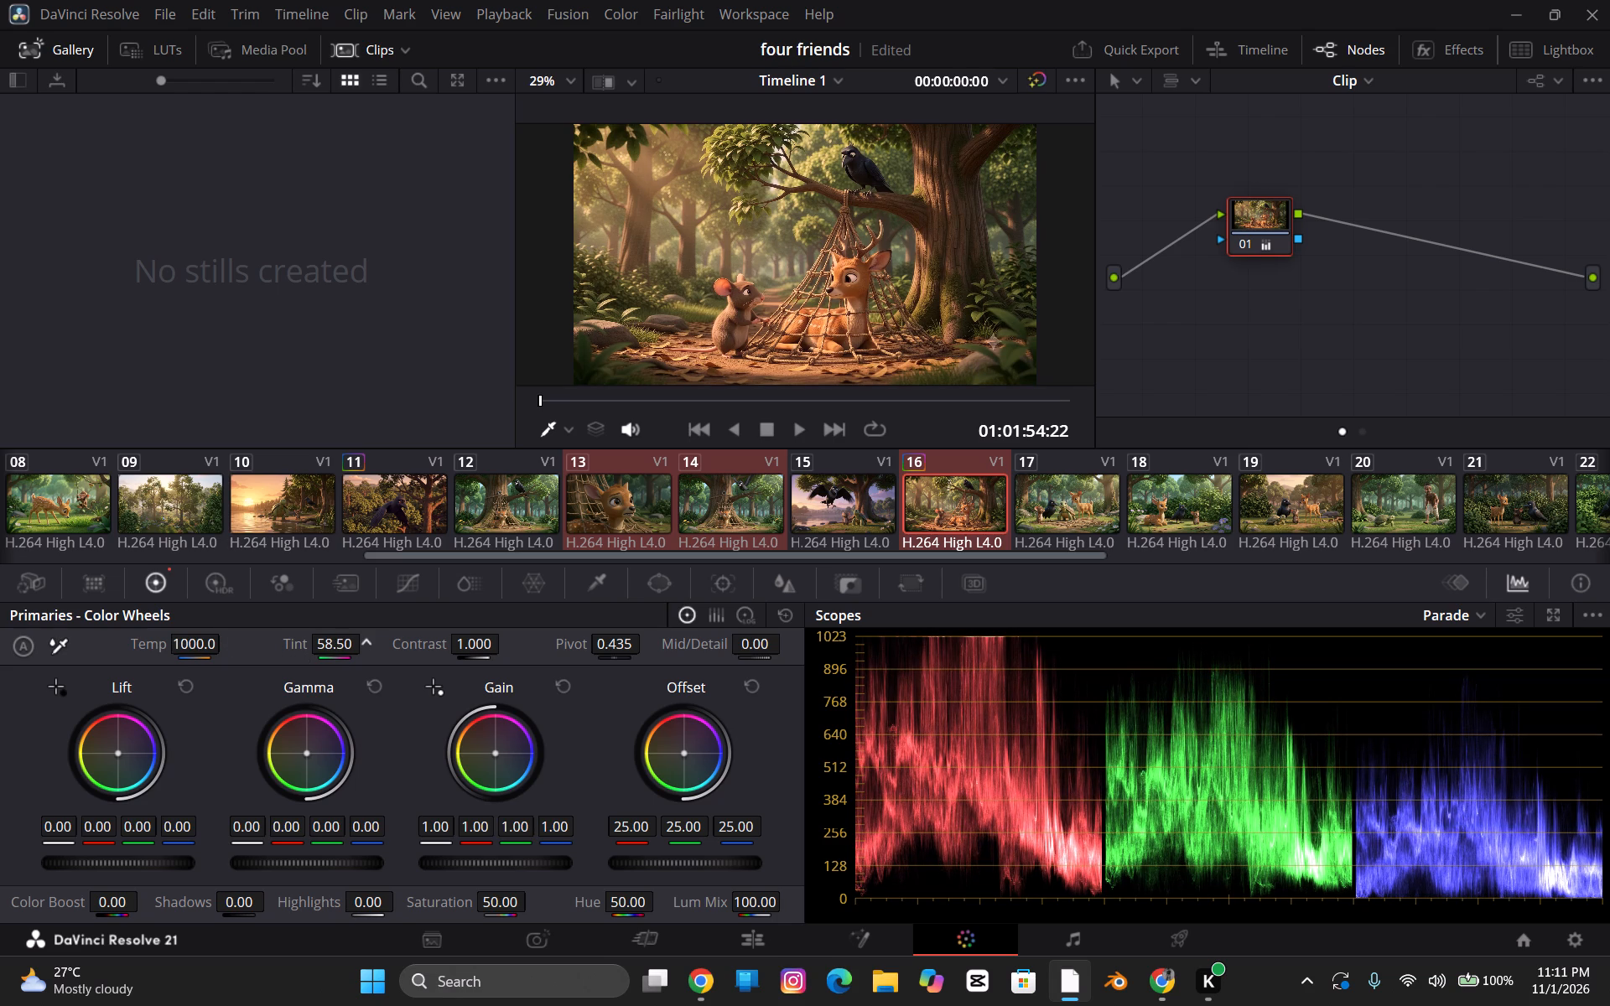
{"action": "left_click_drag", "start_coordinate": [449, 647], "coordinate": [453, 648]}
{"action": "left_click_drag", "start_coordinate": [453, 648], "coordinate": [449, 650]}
{"action": "left_click_drag", "start_coordinate": [469, 650], "coordinate": [586, 656]}
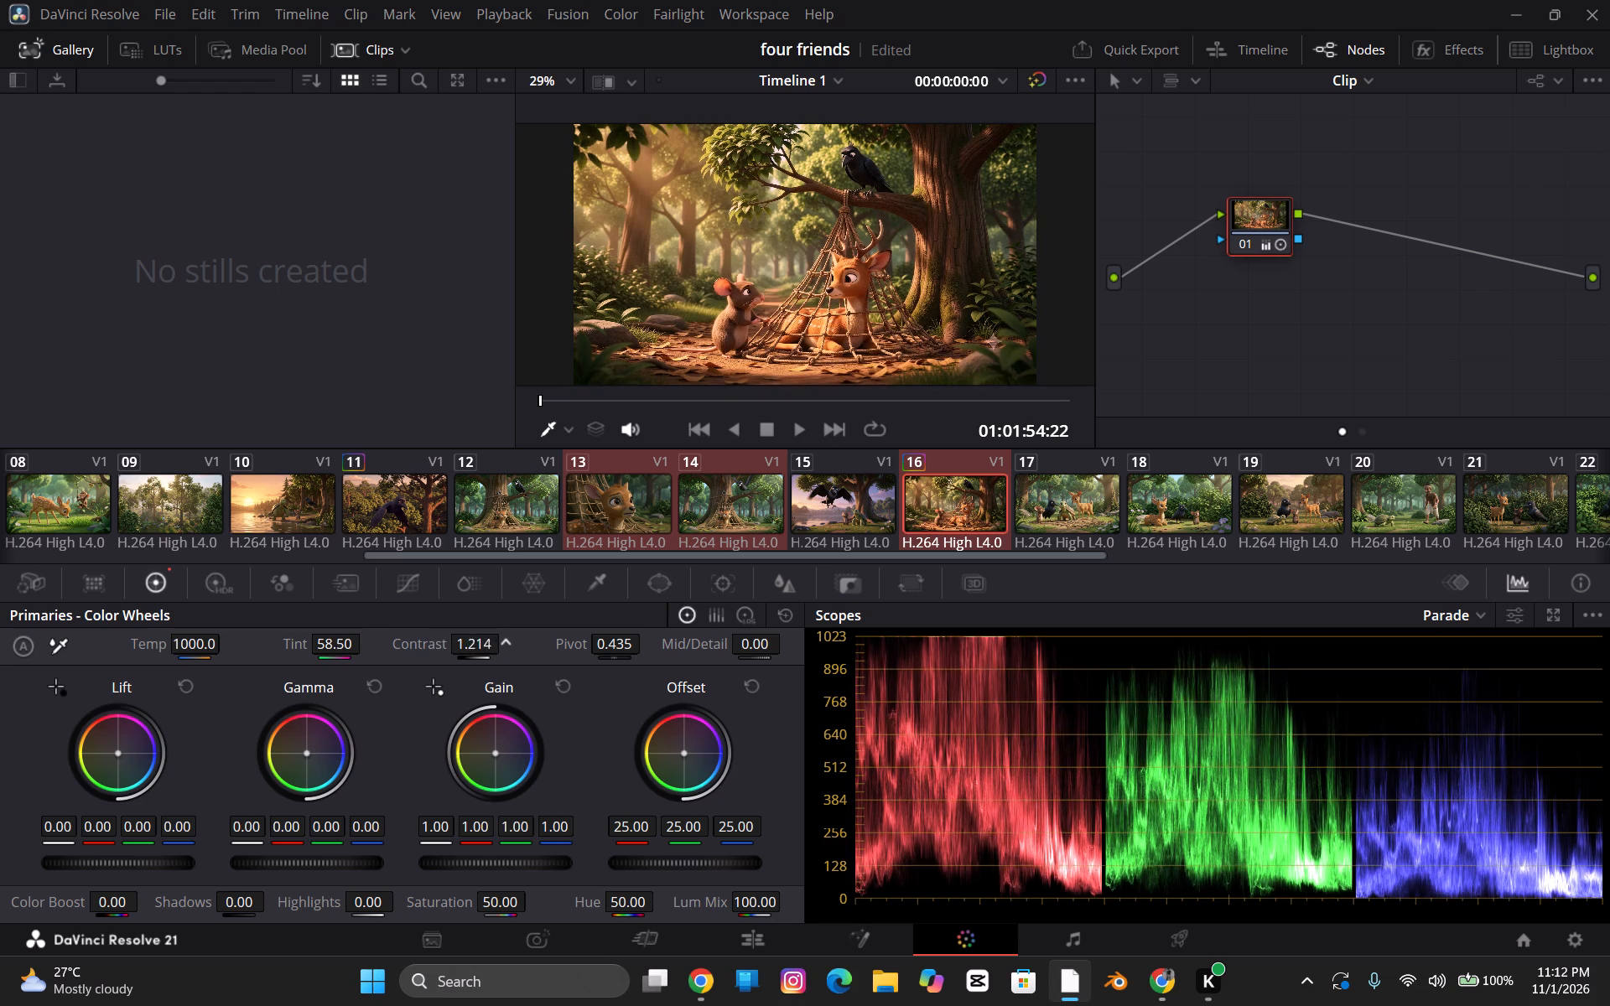
{"action": "left_click_drag", "start_coordinate": [586, 656], "coordinate": [599, 693]}
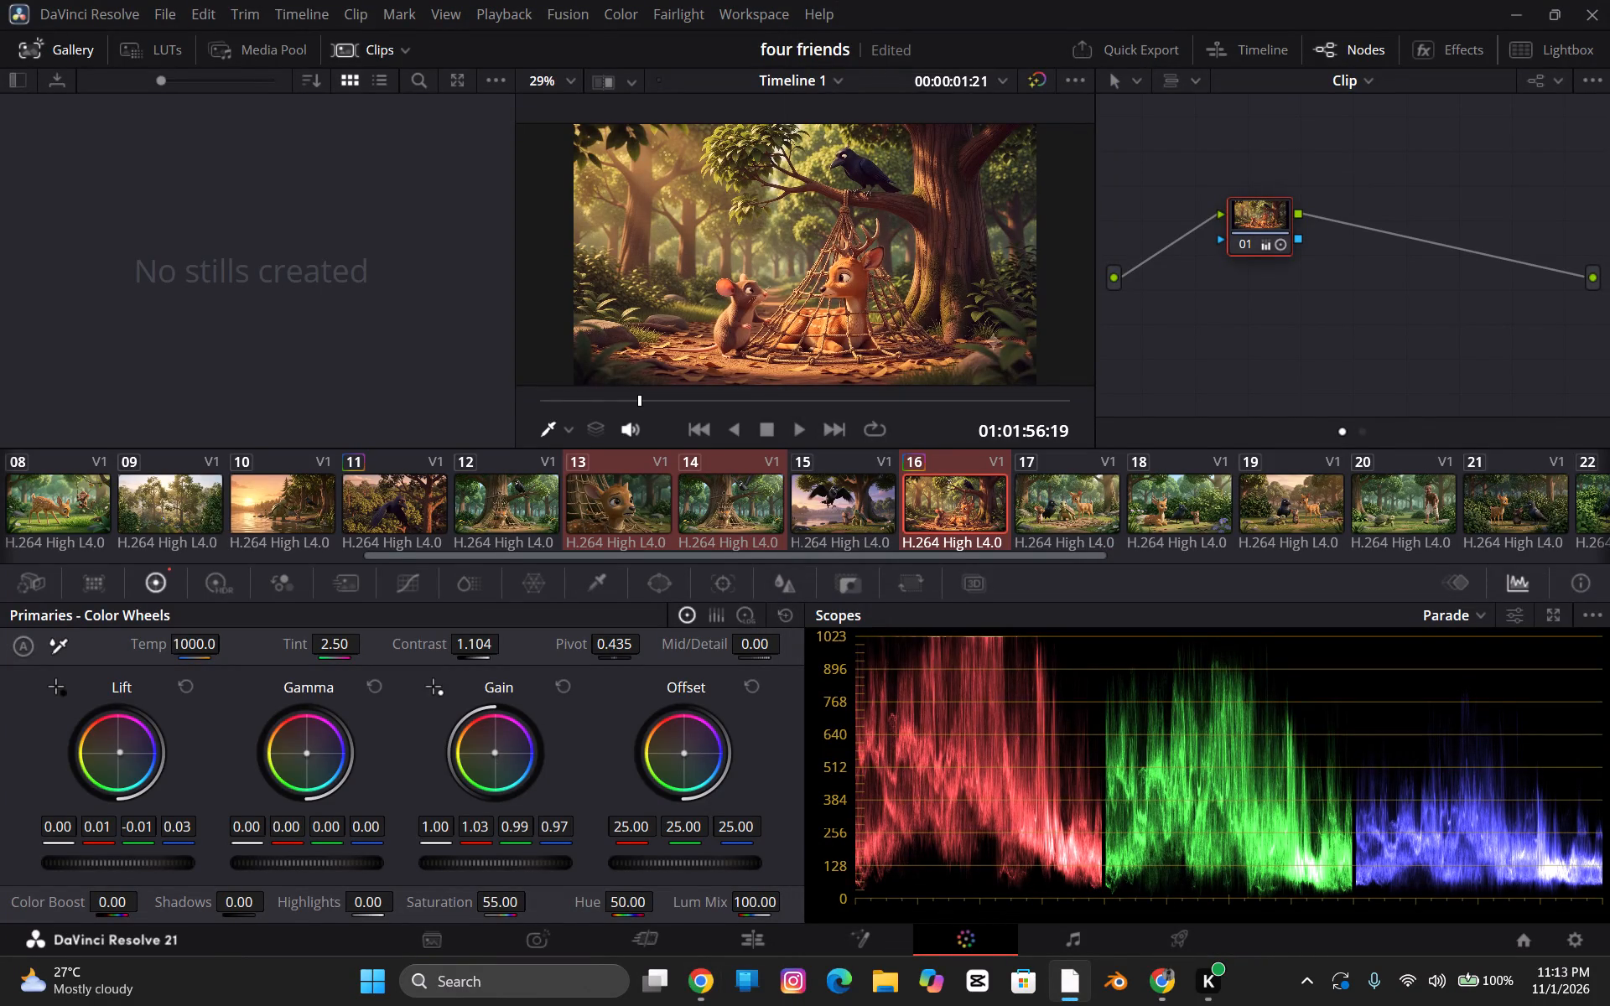
{"action": "left_click_drag", "start_coordinate": [487, 744], "coordinate": [484, 740]}
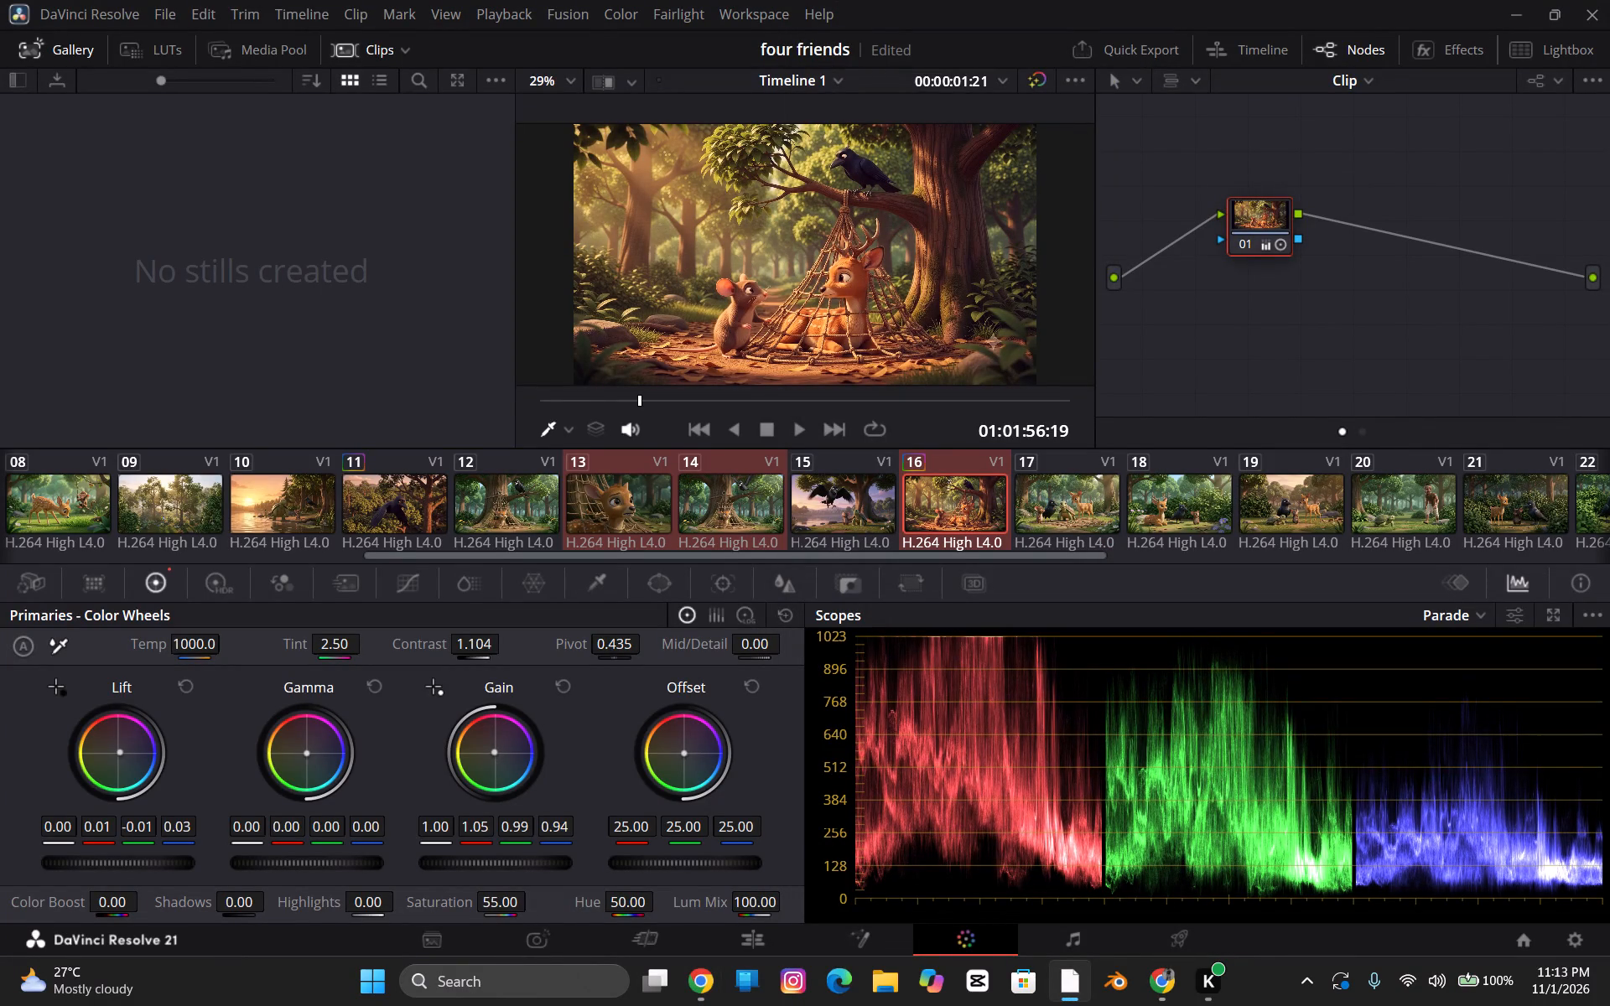
{"action": "left_click_drag", "start_coordinate": [484, 740], "coordinate": [483, 740]}
{"action": "key", "text": "space"}
{"action": "key", "text": "space"}
Recheck ChatGPT's Gain advice and shift clip 16's Gain further towards golden yellow, to red 1.04, green 1.00 and blue 0.89.
{"action": "left_click", "coordinate": [699, 986]}
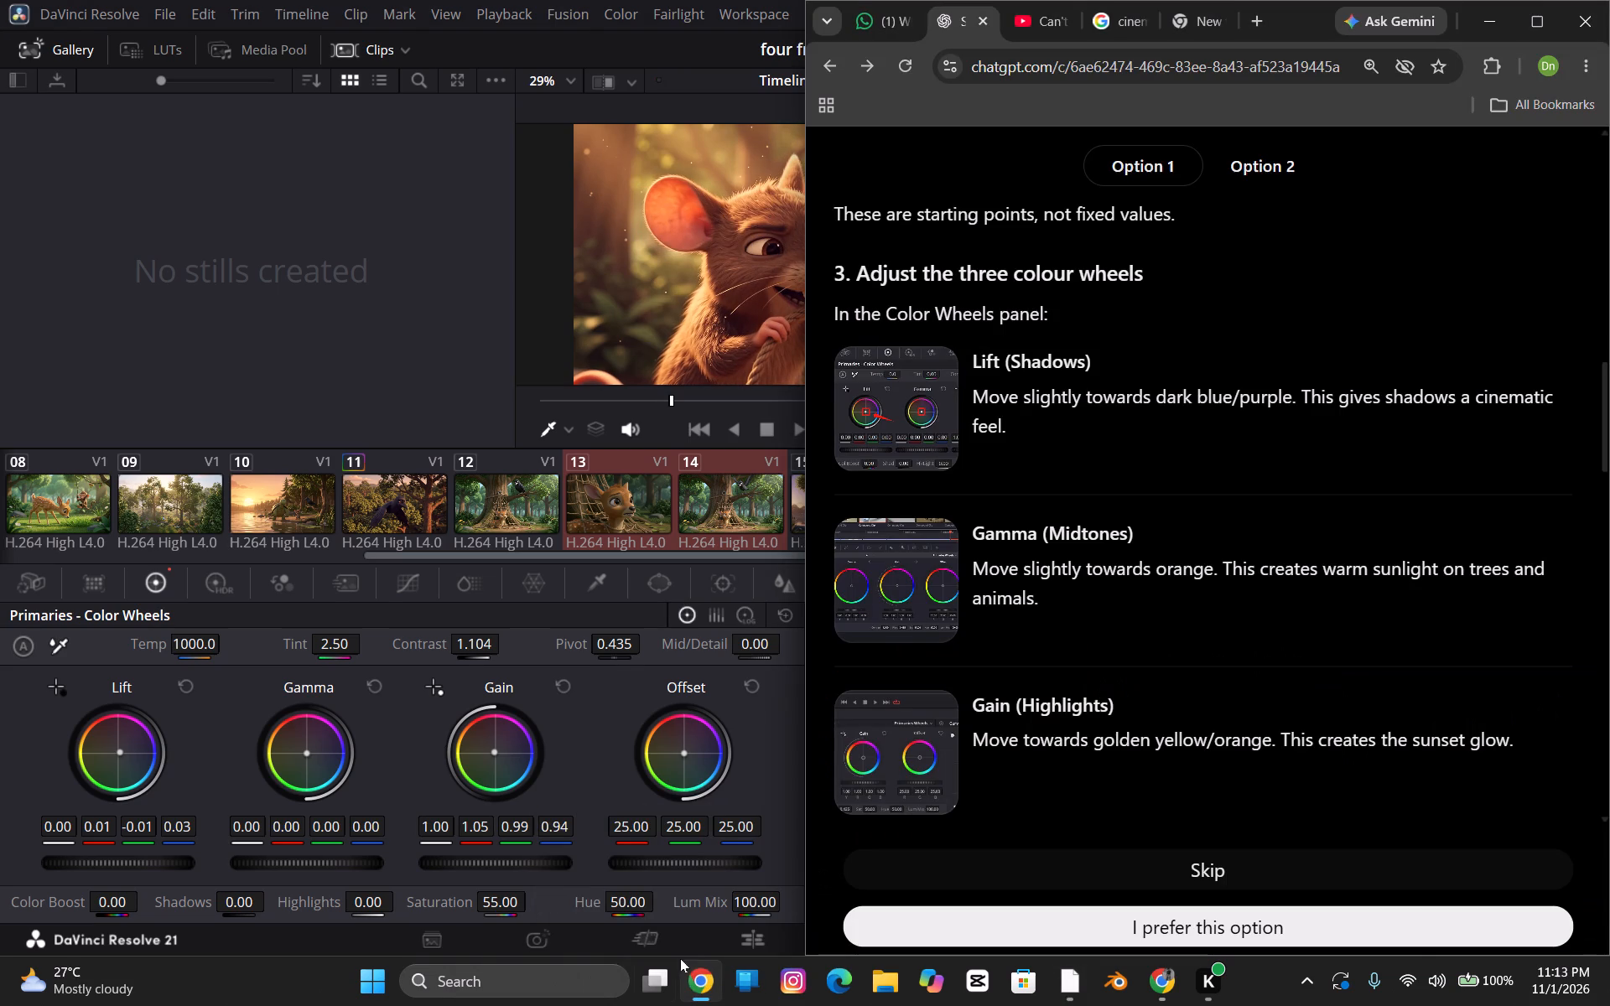
{"action": "key", "text": "space"}
{"action": "left_click_drag", "start_coordinate": [494, 749], "coordinate": [491, 749]}
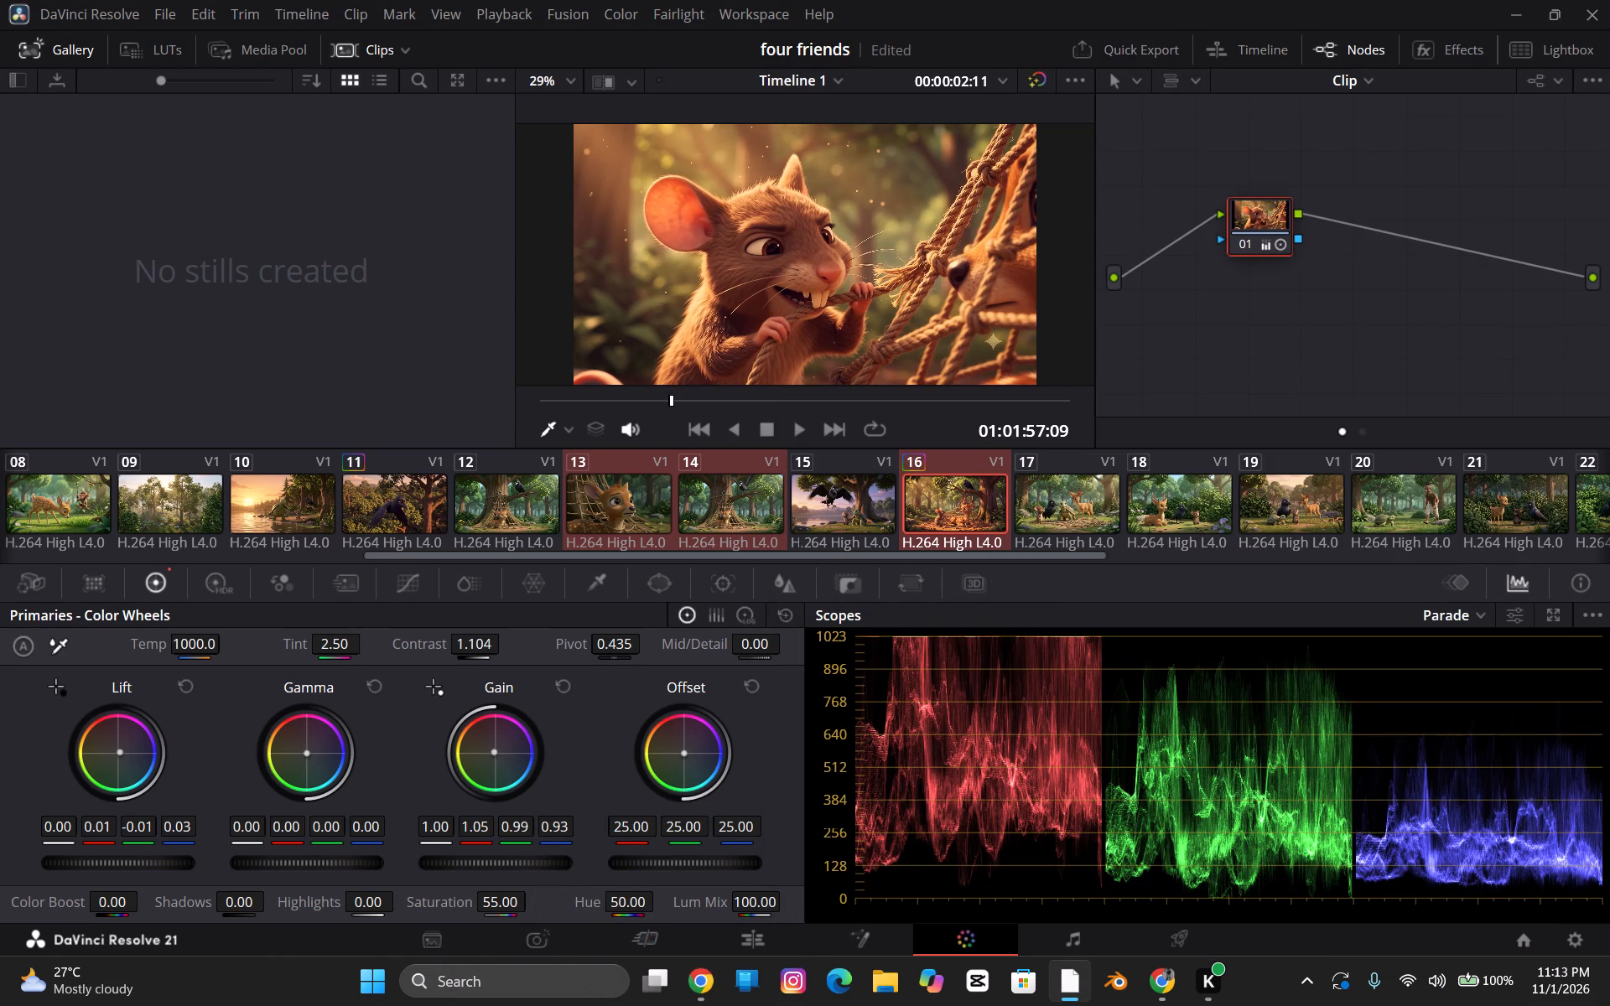
{"action": "left_click_drag", "start_coordinate": [491, 749], "coordinate": [484, 752]}
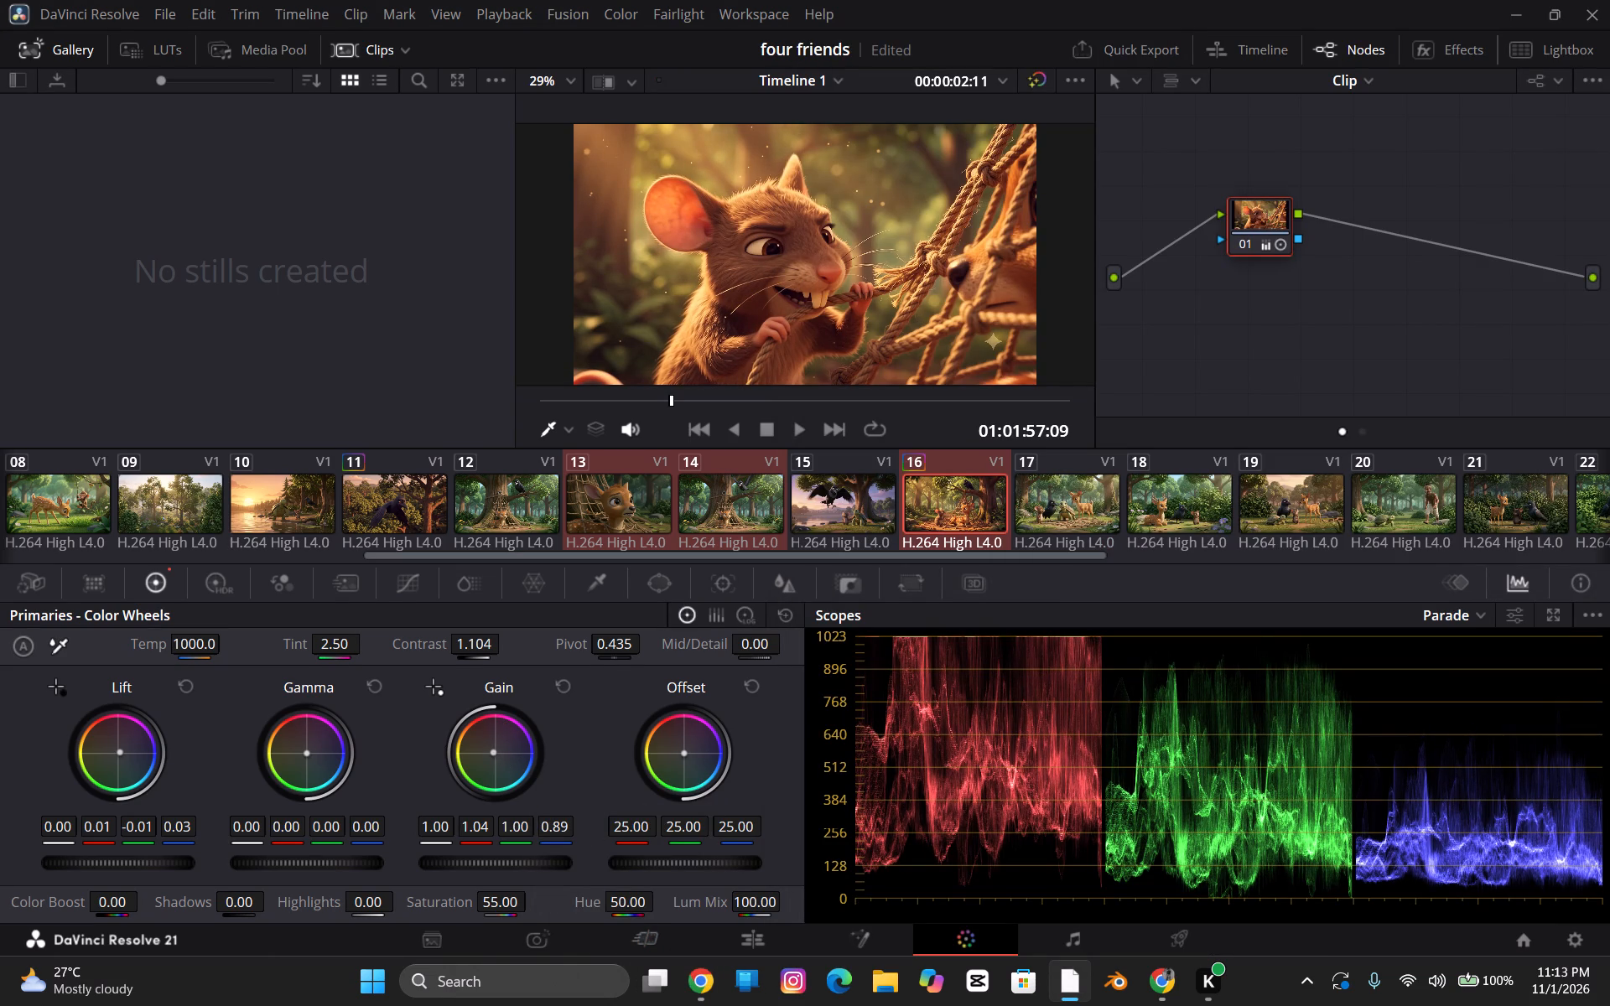
{"action": "left_click_drag", "start_coordinate": [484, 752], "coordinate": [483, 752]}
Play back clip 16's grade and continue into clip 17 to review how the two clips compare.
{"action": "left_click", "coordinate": [695, 980]}
{"action": "key", "text": "space"}
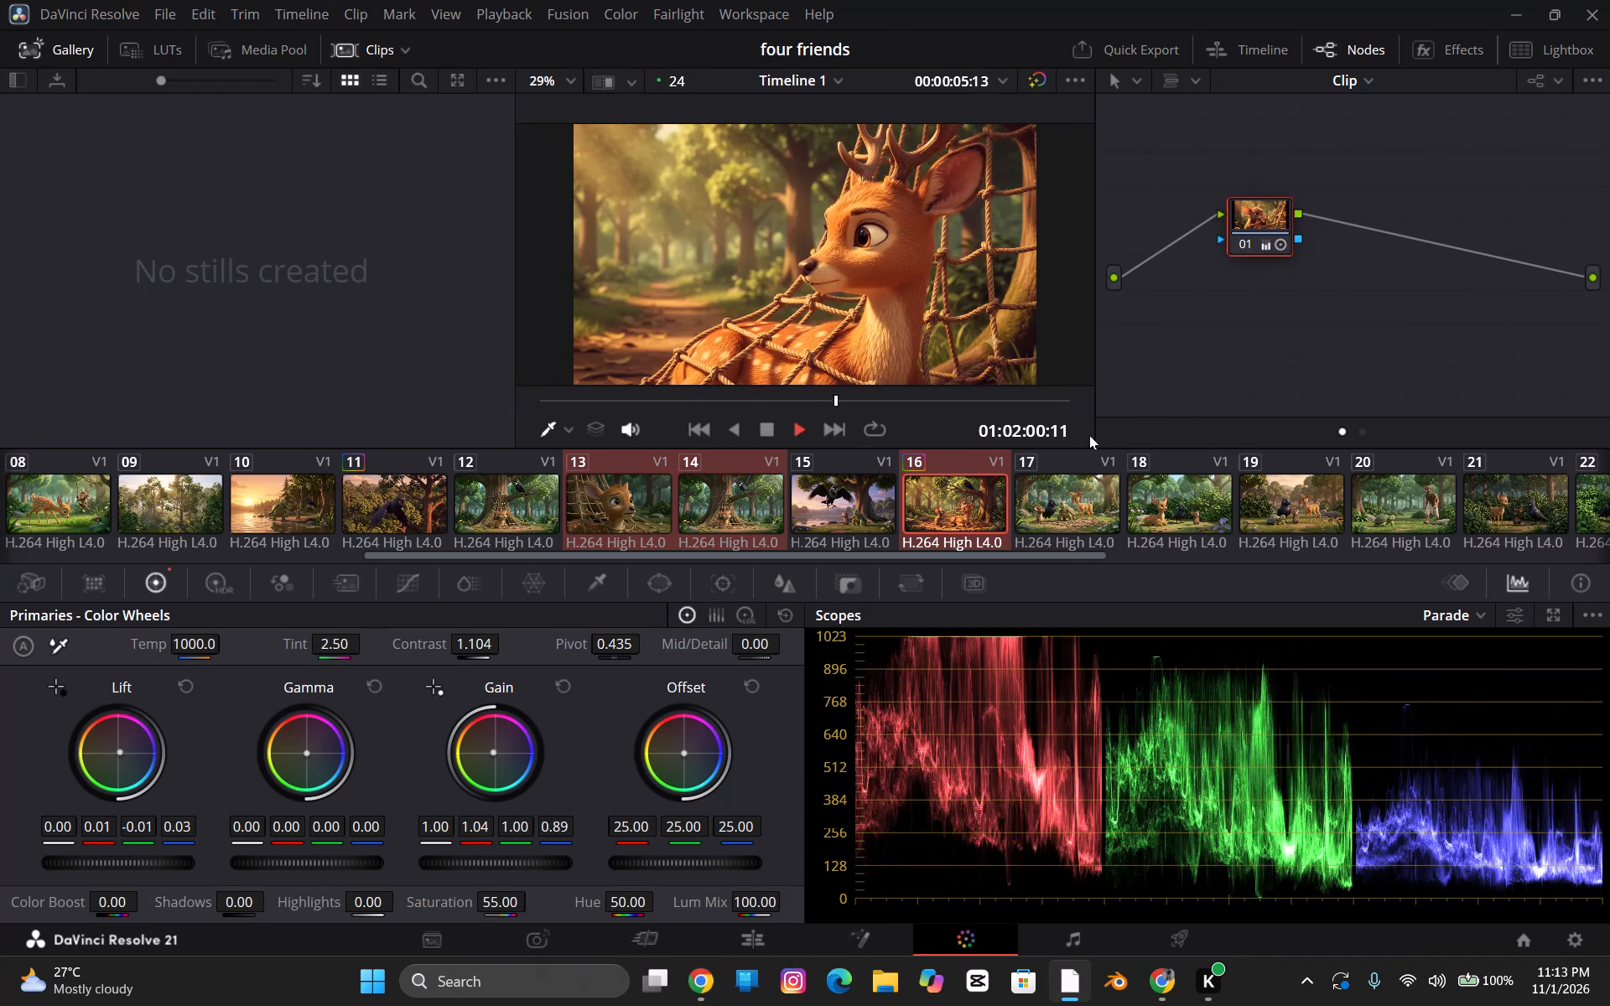
{"action": "left_click", "coordinate": [1110, 425]}
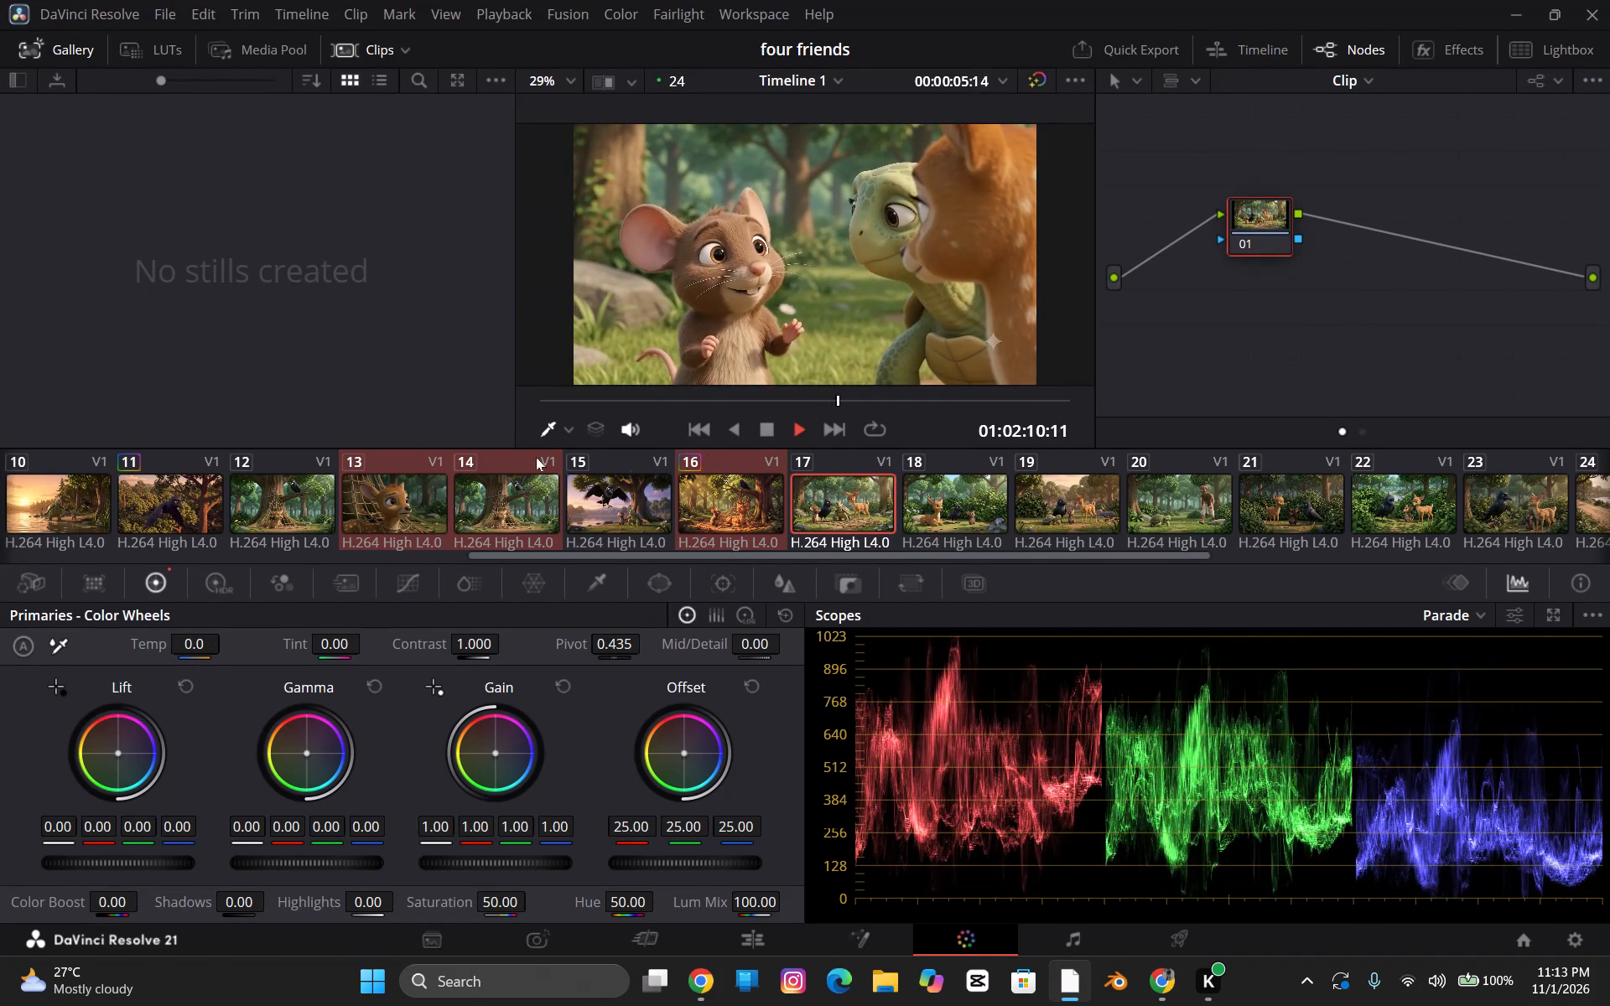
{"action": "left_click", "coordinate": [402, 454]}
{"action": "left_click", "coordinate": [397, 461]}
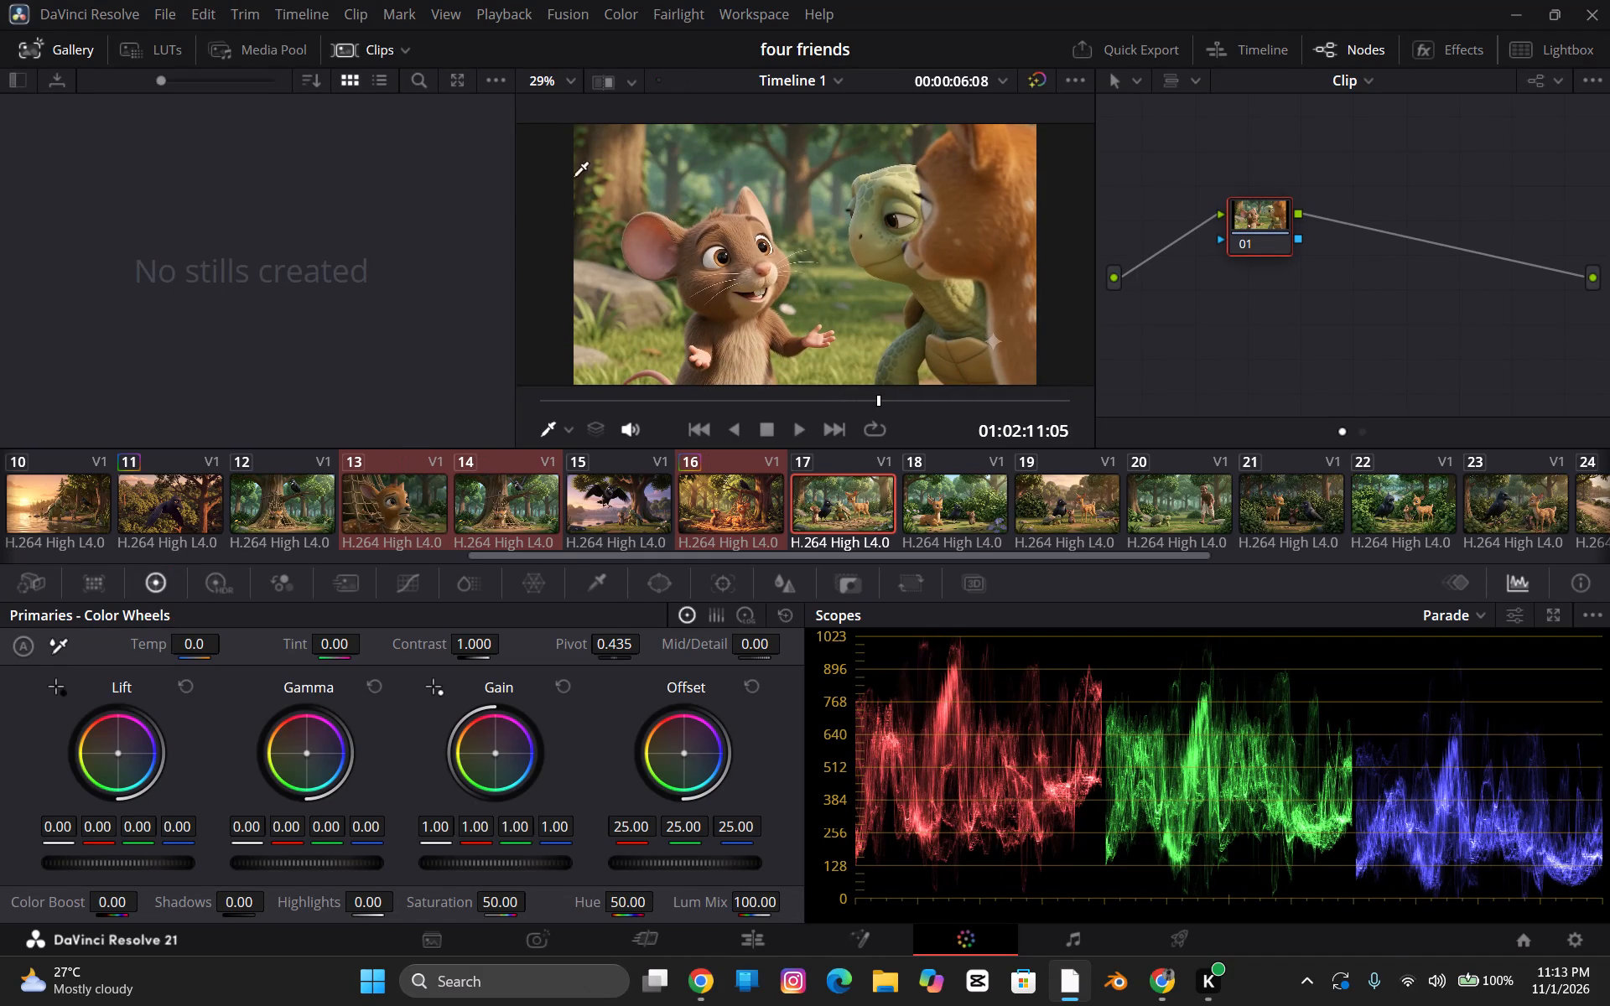
On the Edit page, review the timeline from about 01:01:34 to 01:01:56 to compare the graded and ungraded clips.
{"action": "left_click", "coordinate": [750, 942]}
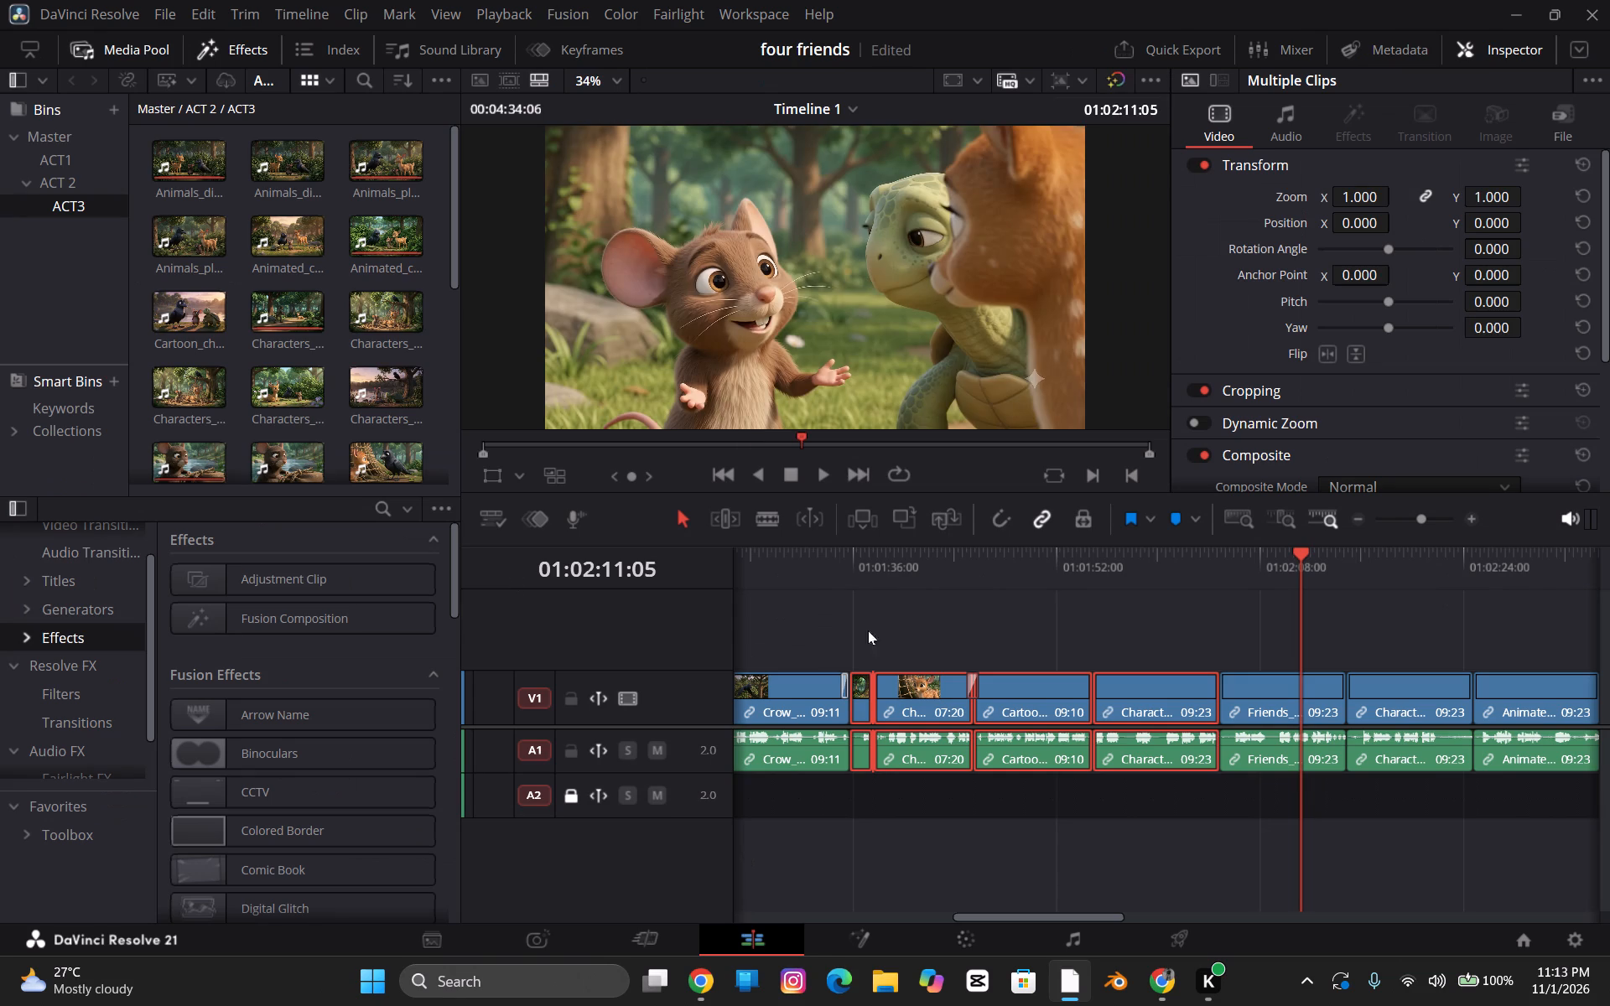
{"action": "left_click", "coordinate": [860, 564]}
{"action": "key", "text": "space"}
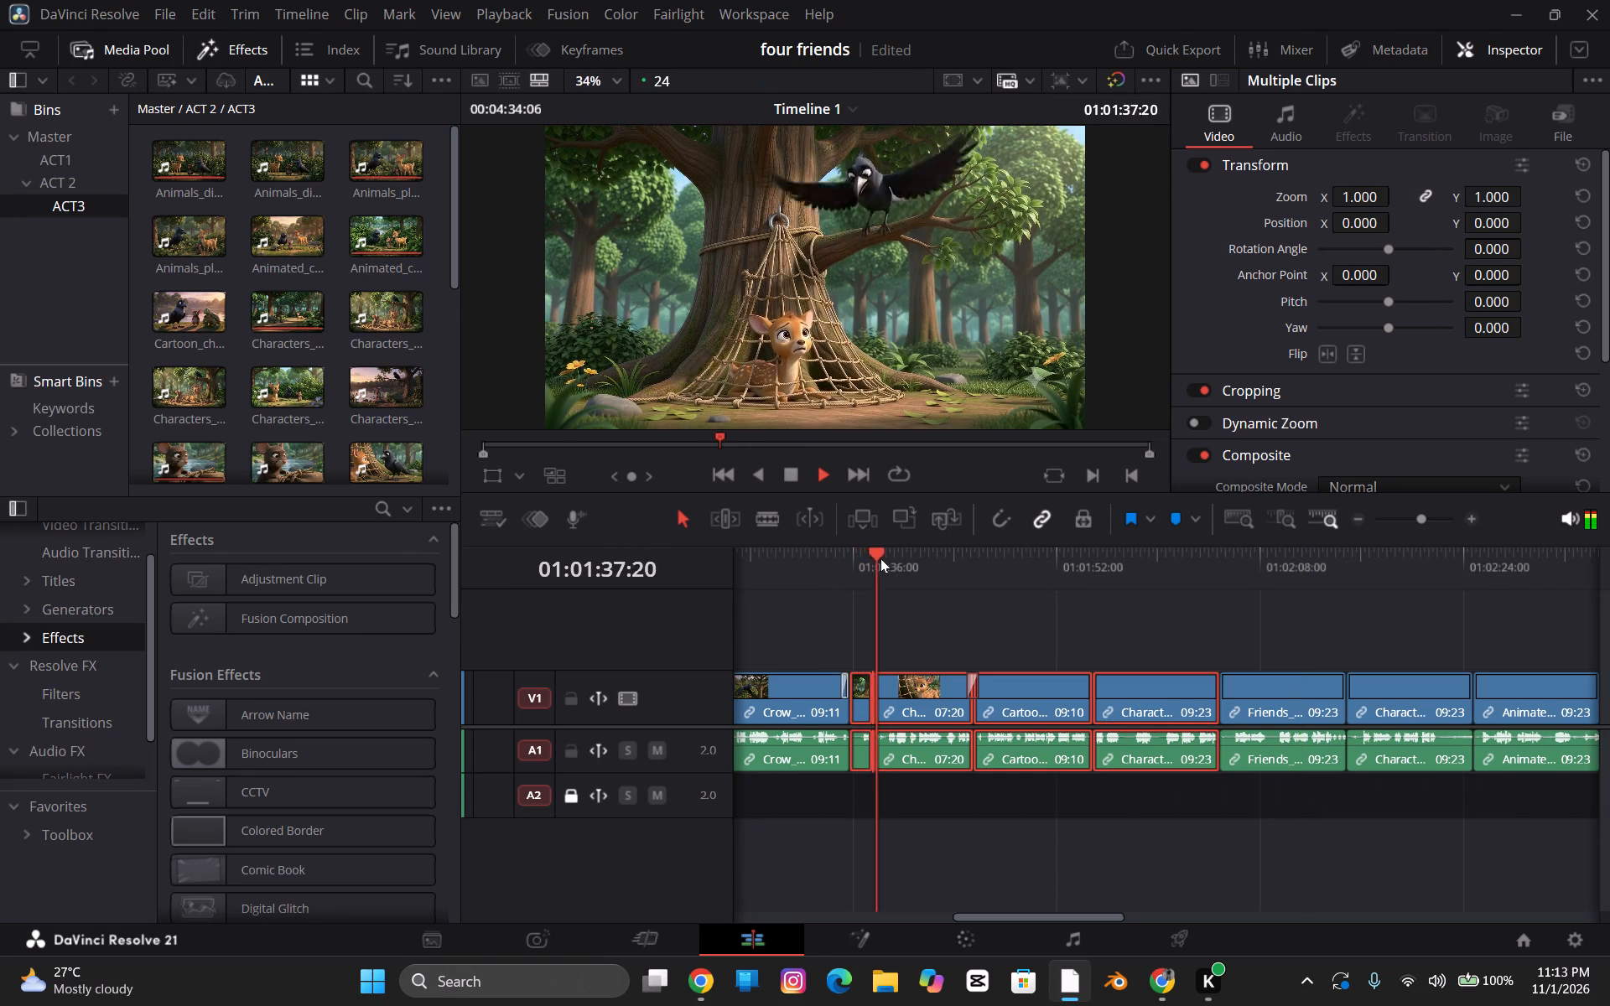
{"action": "left_click", "coordinate": [924, 546]}
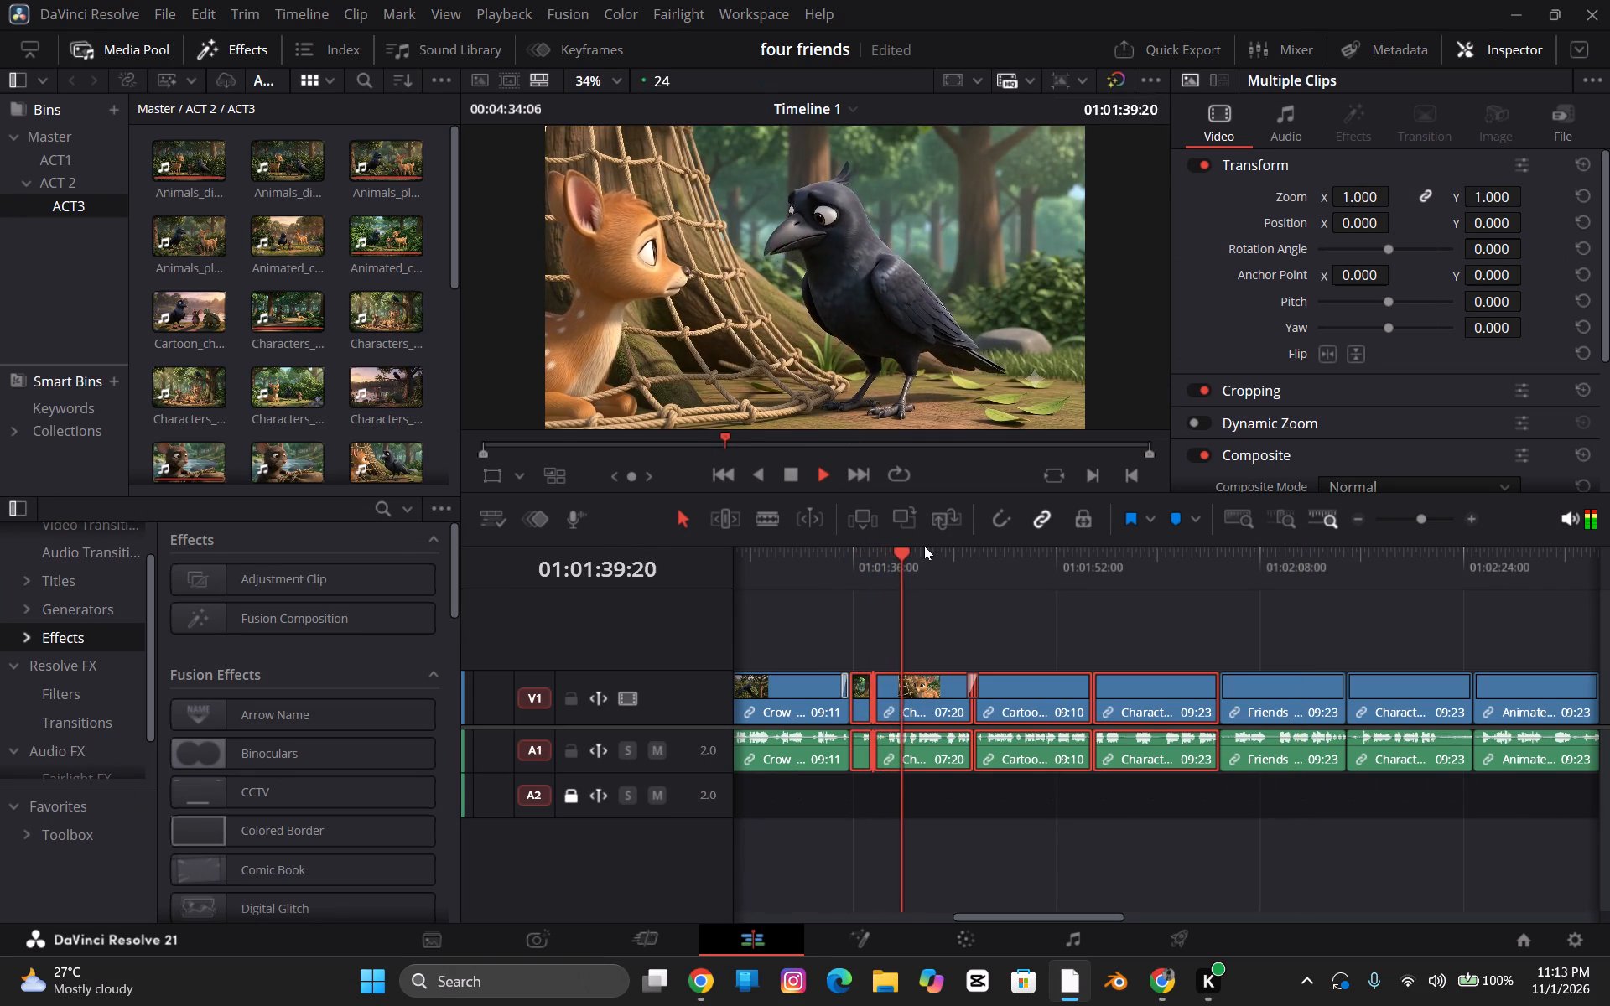
{"action": "left_click", "coordinate": [939, 553]}
{"action": "left_click", "coordinate": [1057, 557]}
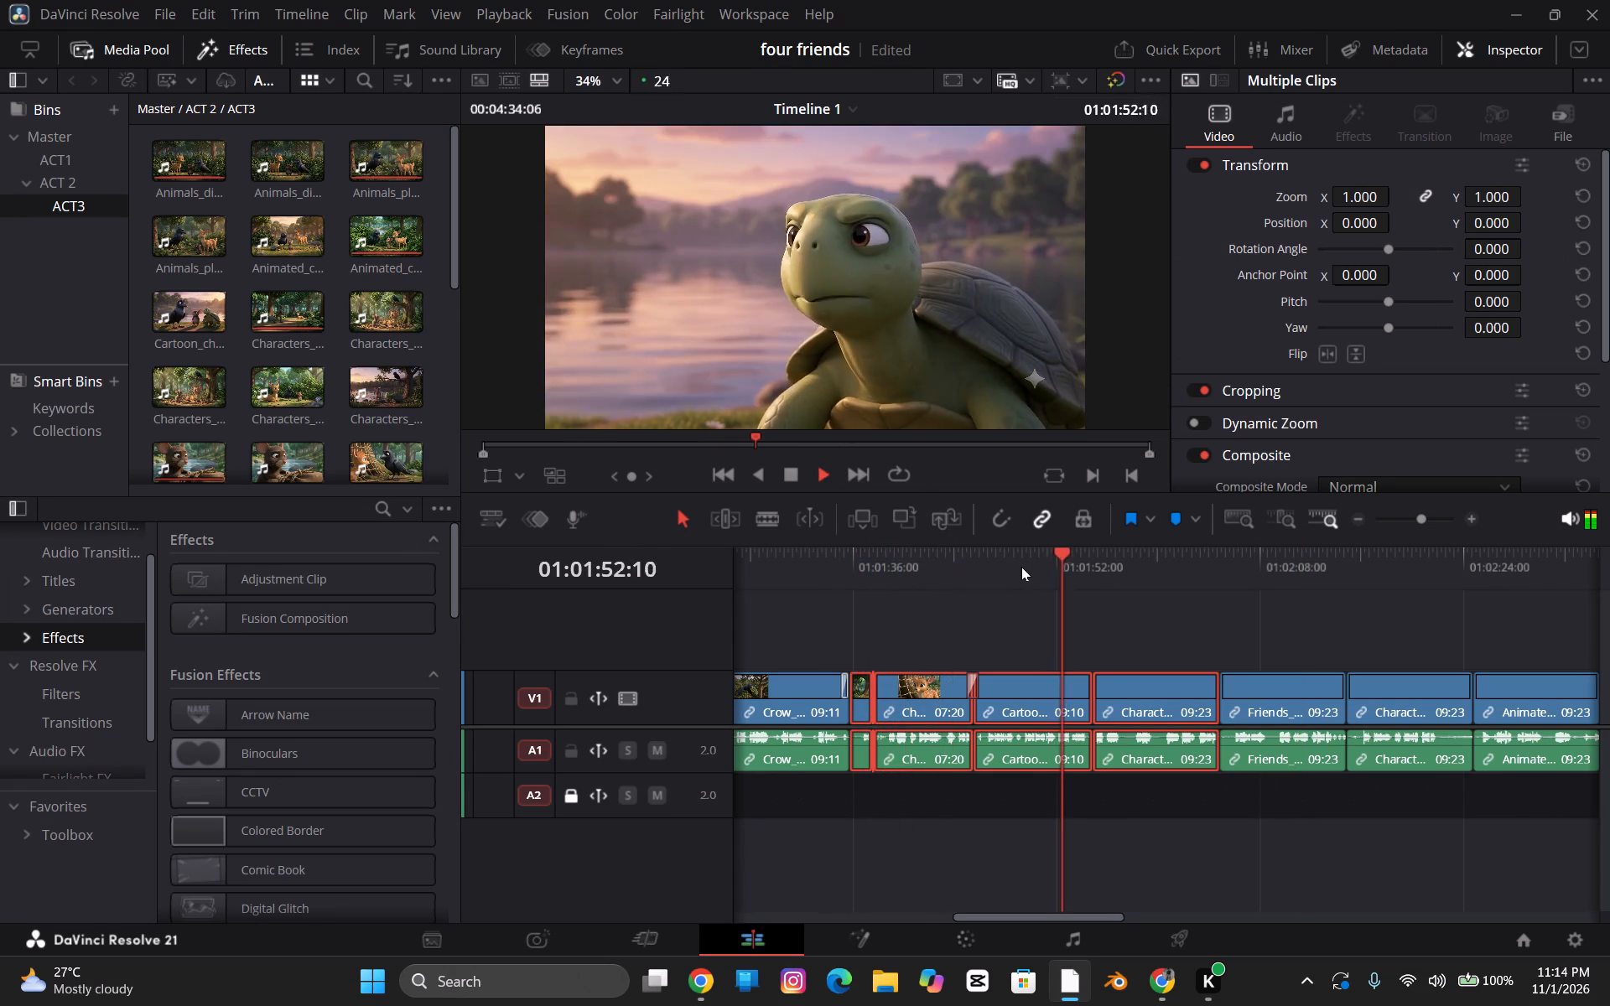
{"action": "left_click", "coordinate": [1021, 568]}
{"action": "left_click", "coordinate": [1100, 558]}
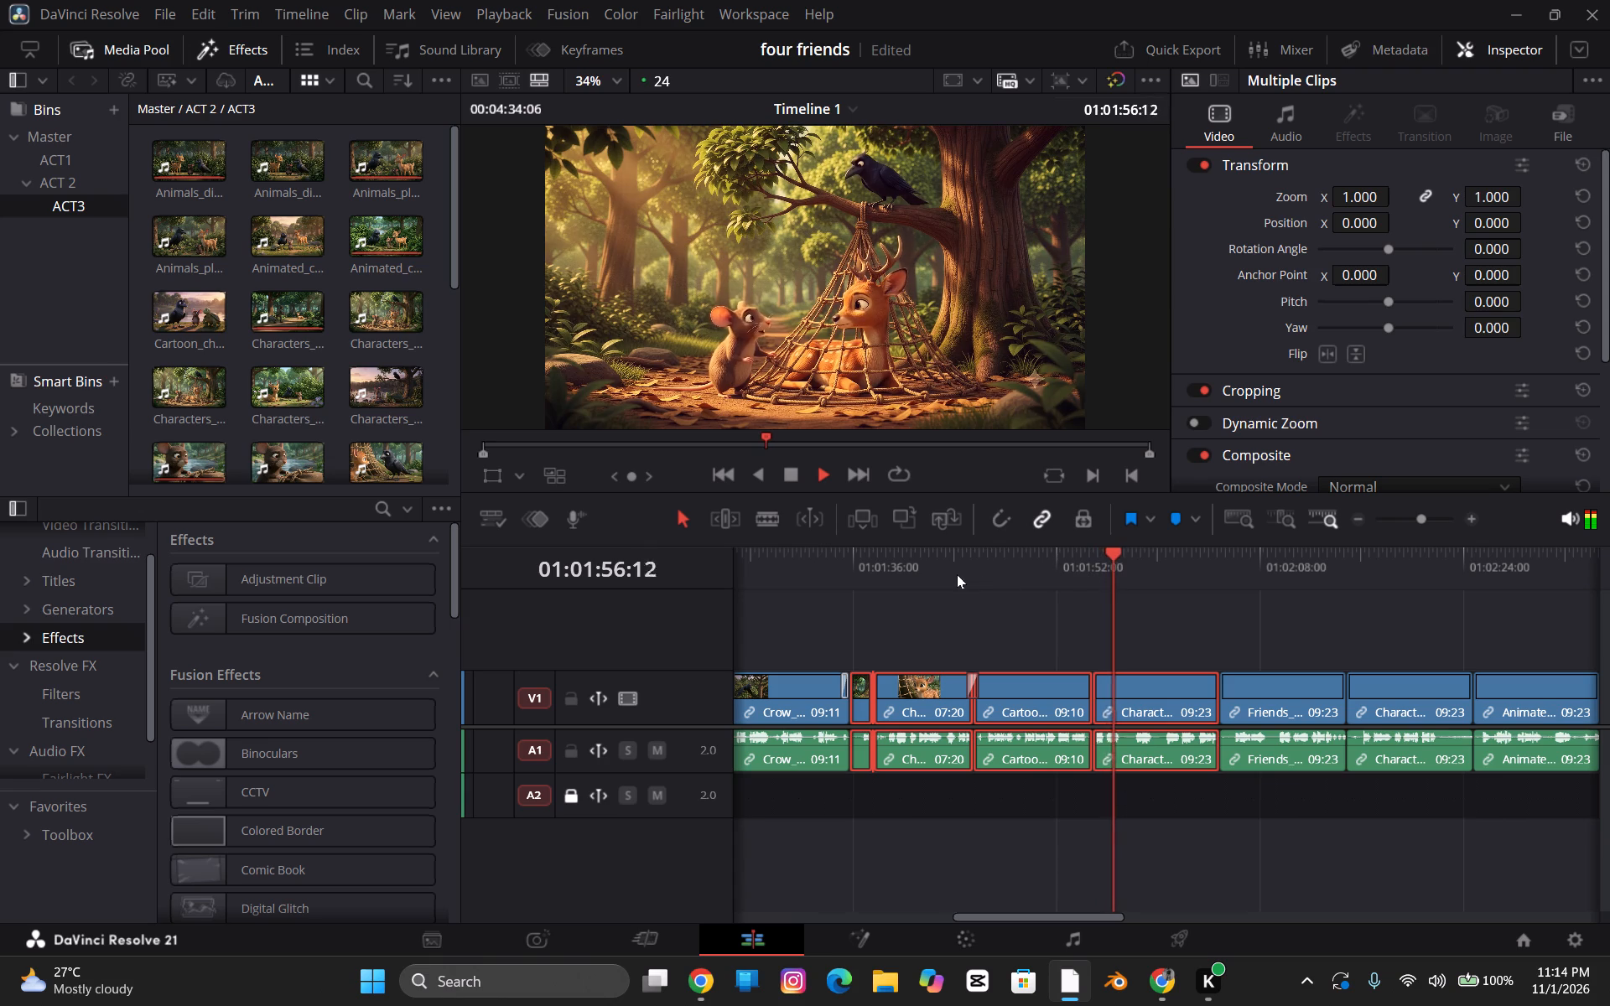
{"action": "left_click", "coordinate": [937, 561]}
{"action": "left_click", "coordinate": [895, 567]}
{"action": "left_click", "coordinate": [869, 567]}
{"action": "left_click", "coordinate": [832, 564]}
{"action": "key", "text": "space"}
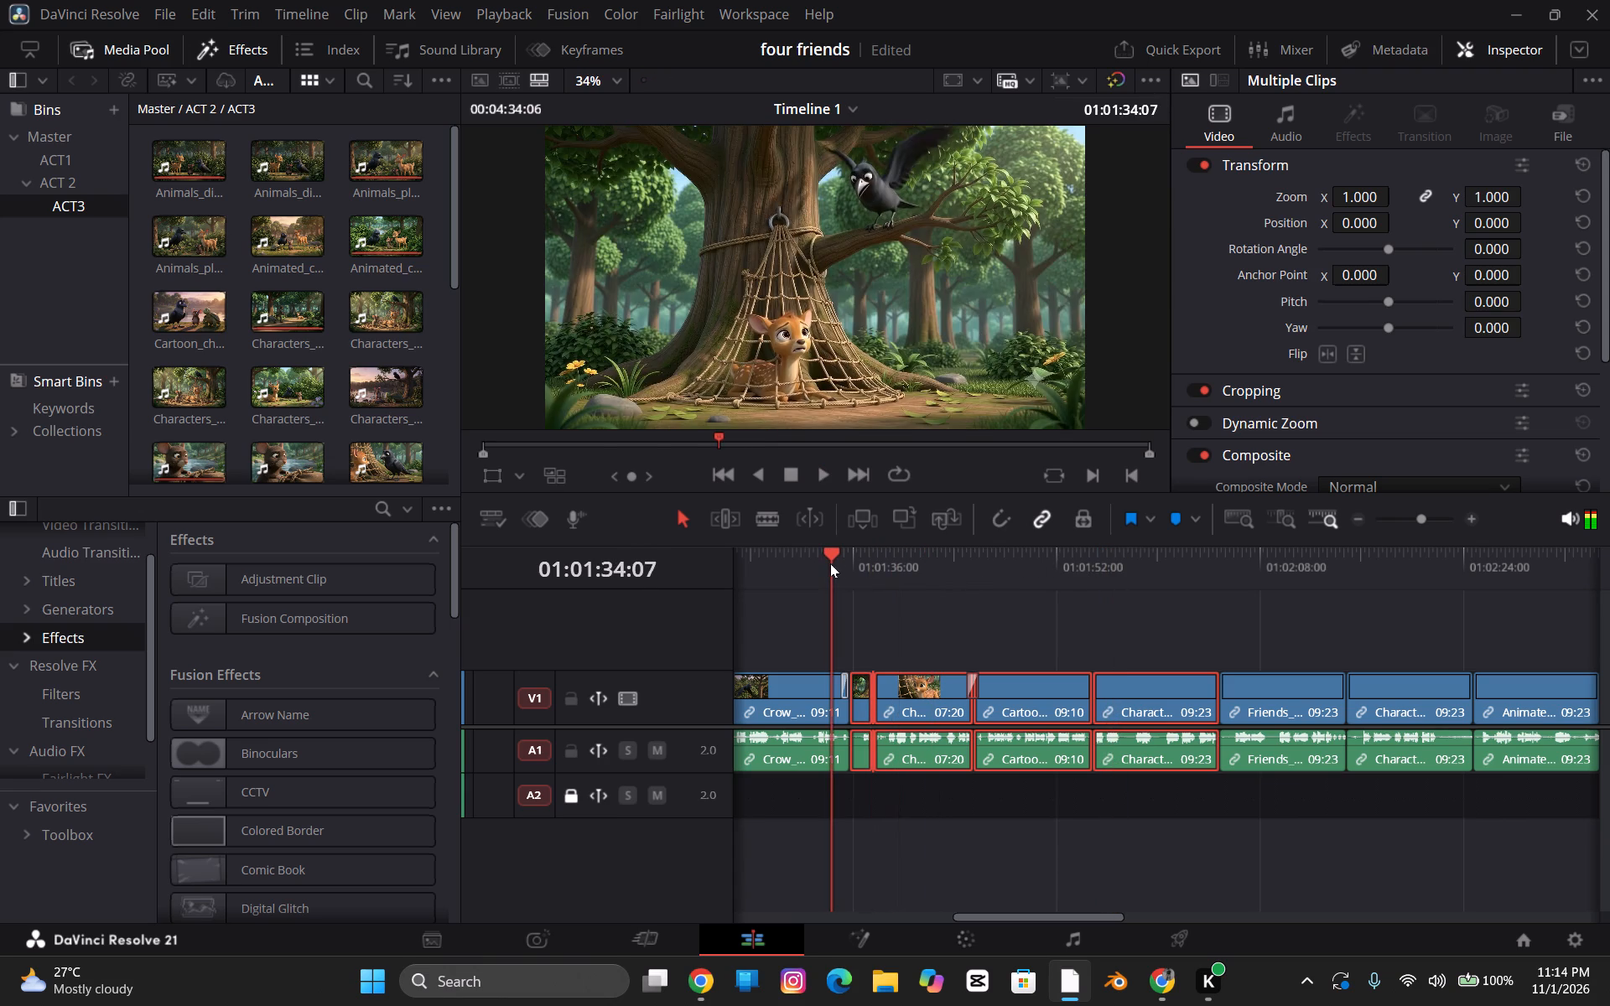
{"action": "key", "text": "space"}
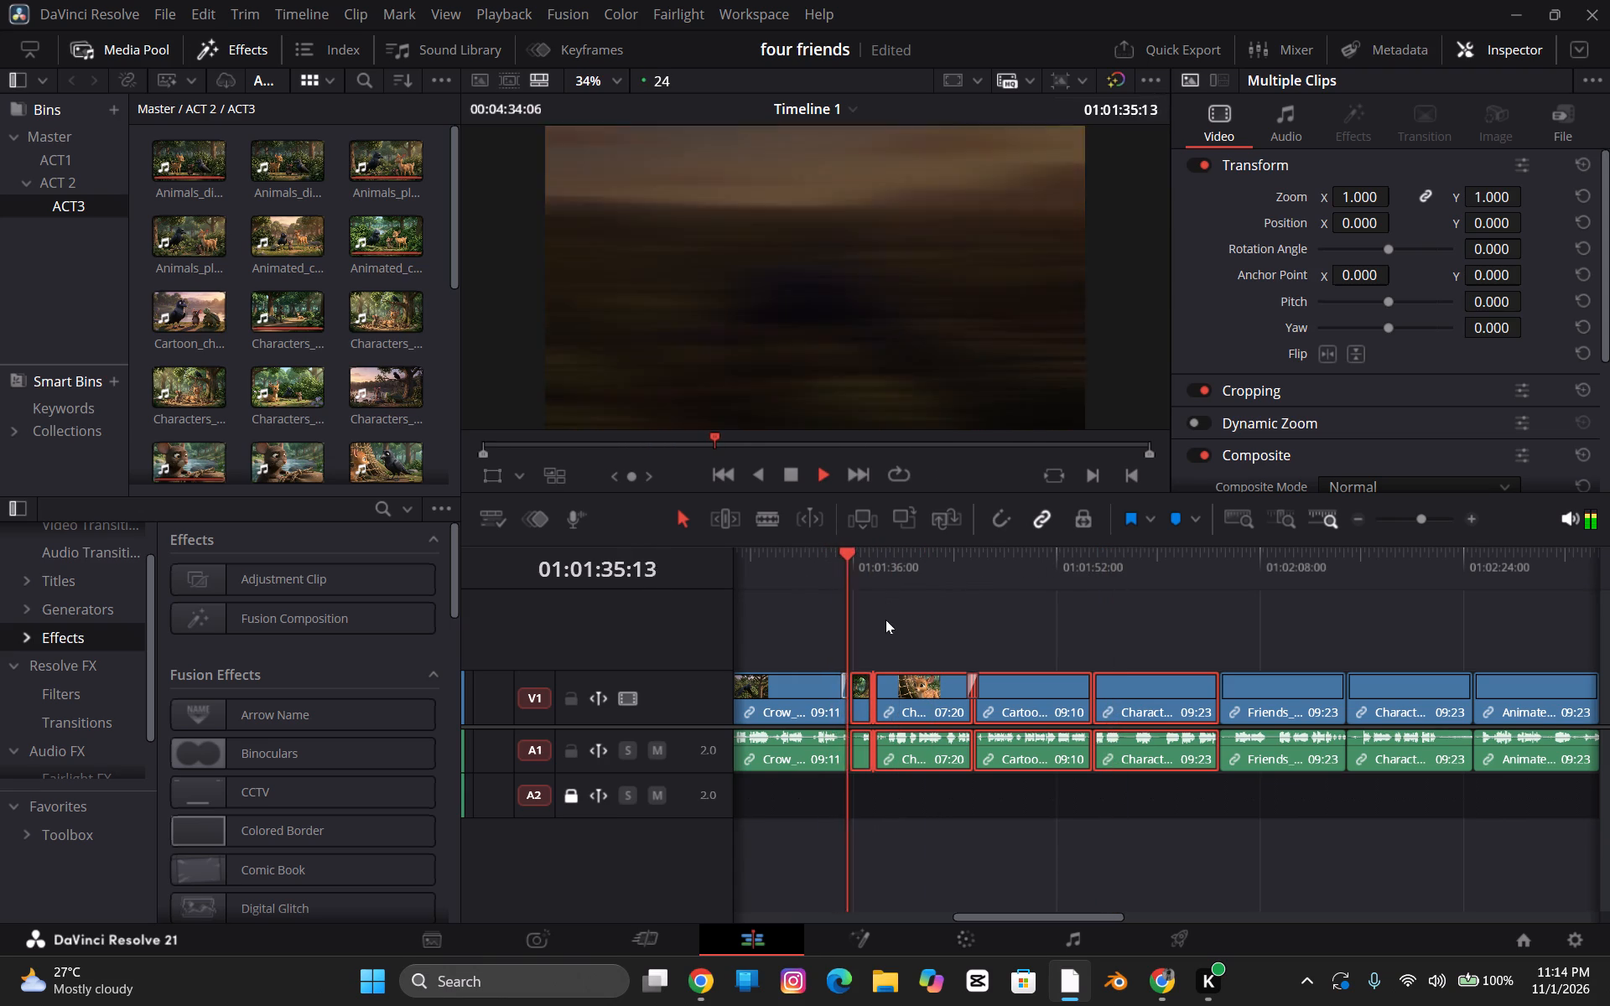
{"action": "key", "text": "space"}
{"action": "key", "text": "space"}
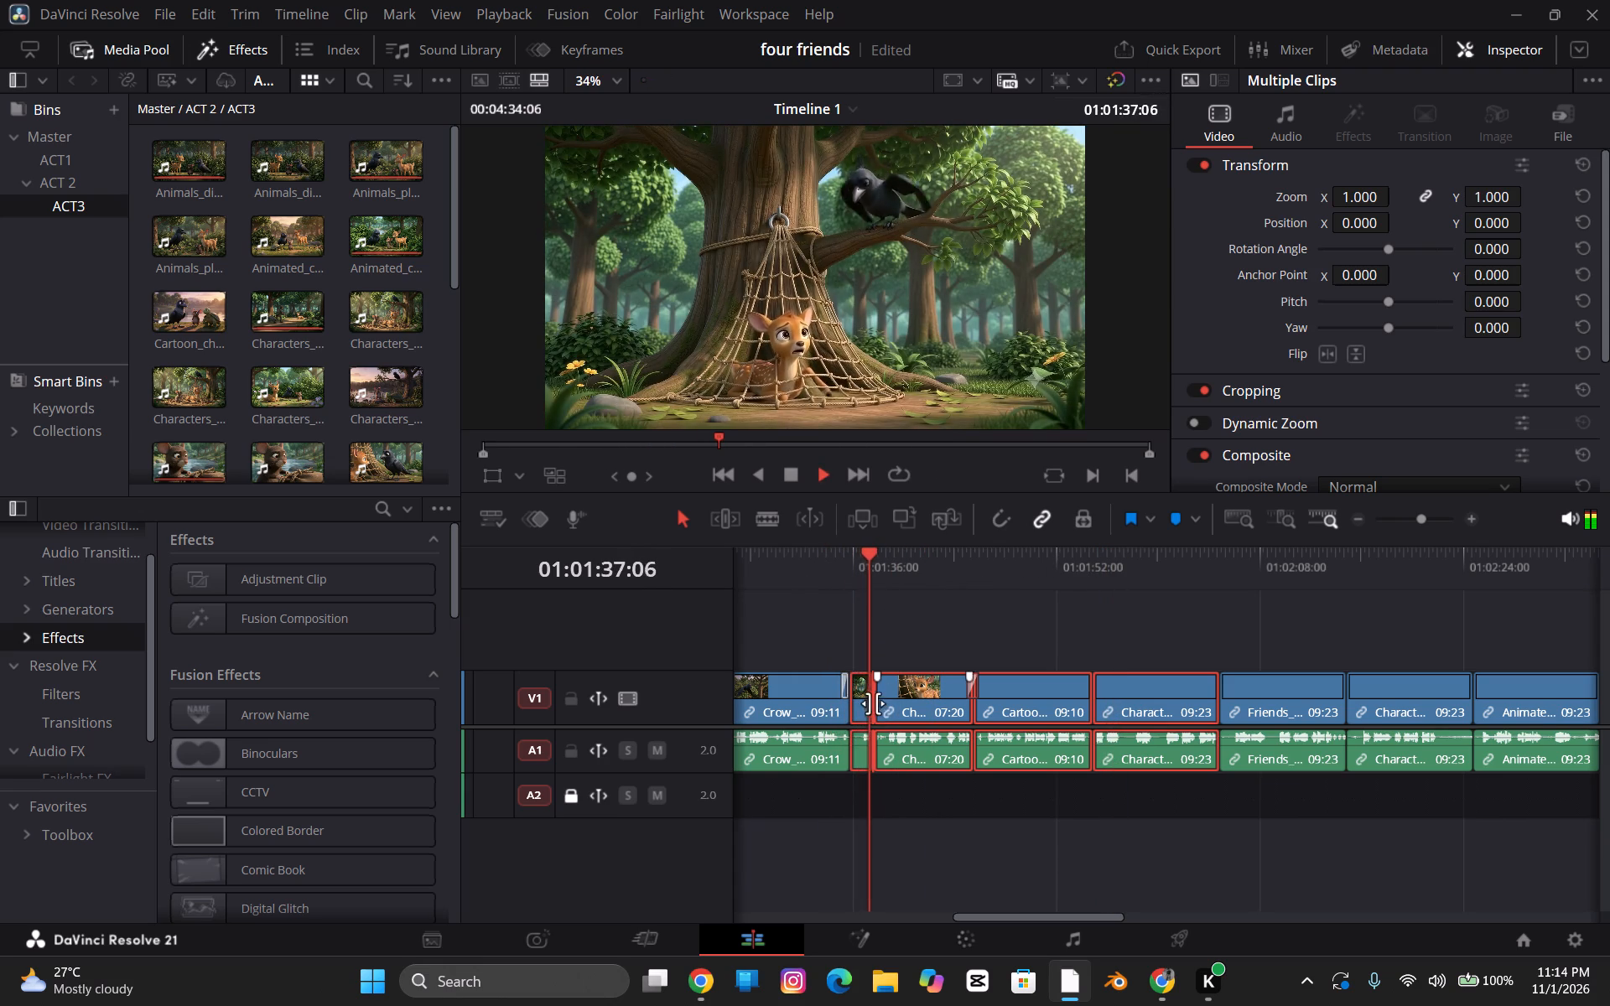
{"action": "key", "text": "space"}
Return to the Color page on clip 14 and warm it with temperature 1080.0 and tint 2.00.
{"action": "left_click", "coordinate": [860, 708]}
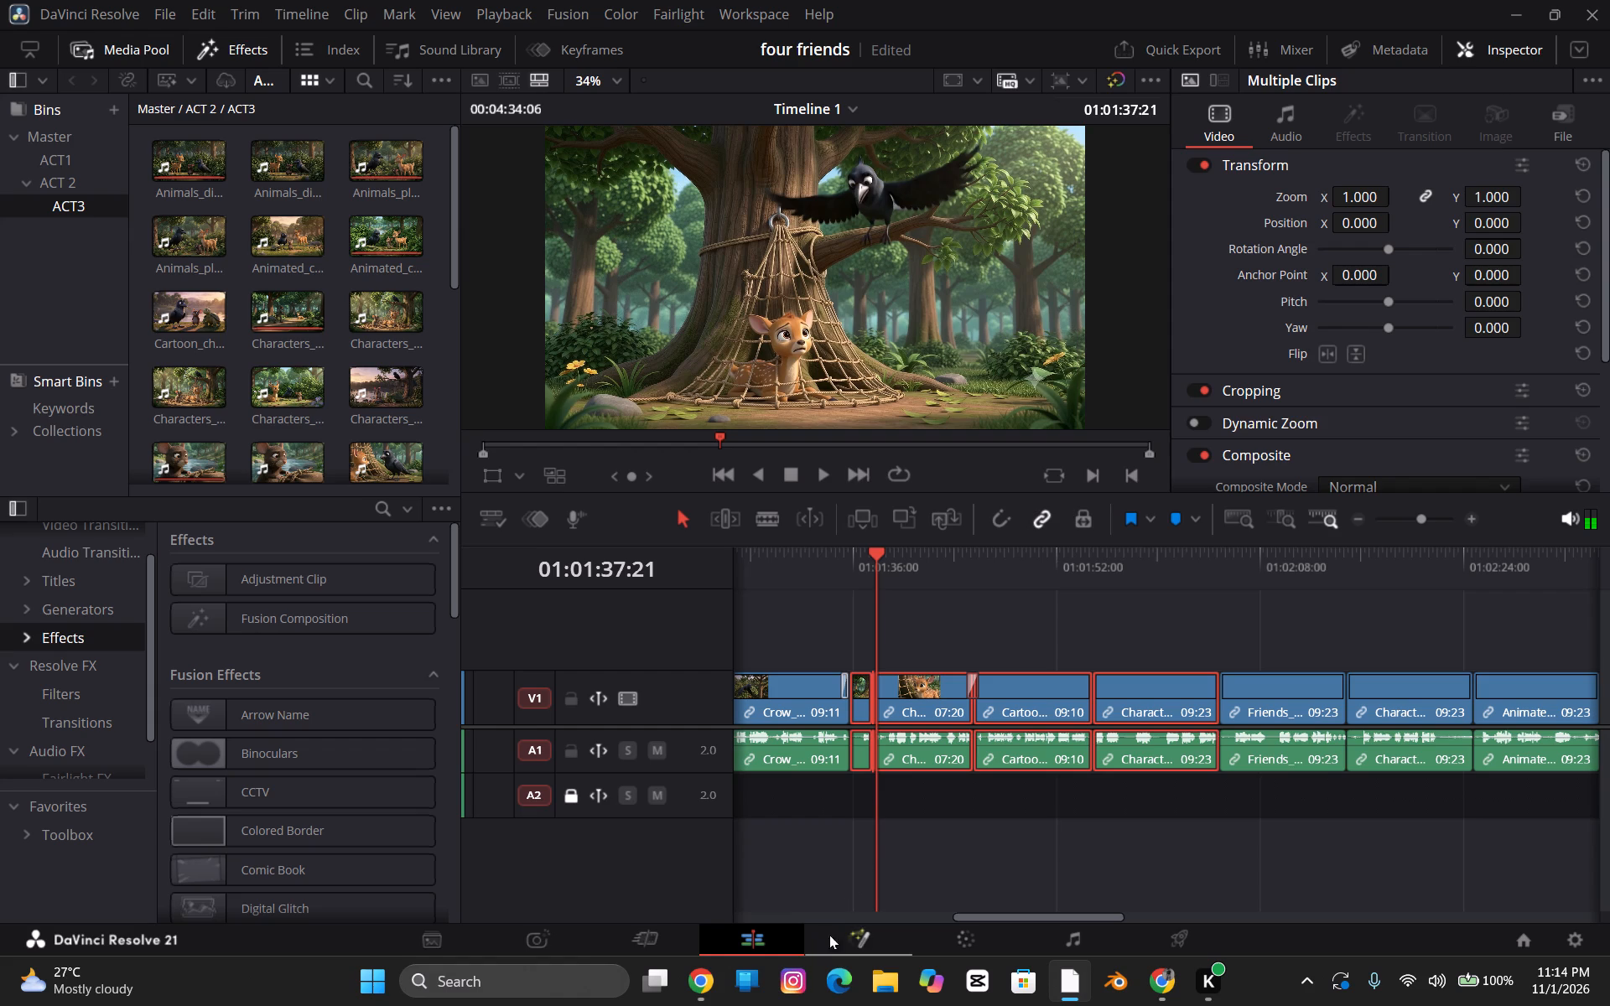
{"action": "left_click", "coordinate": [948, 937]}
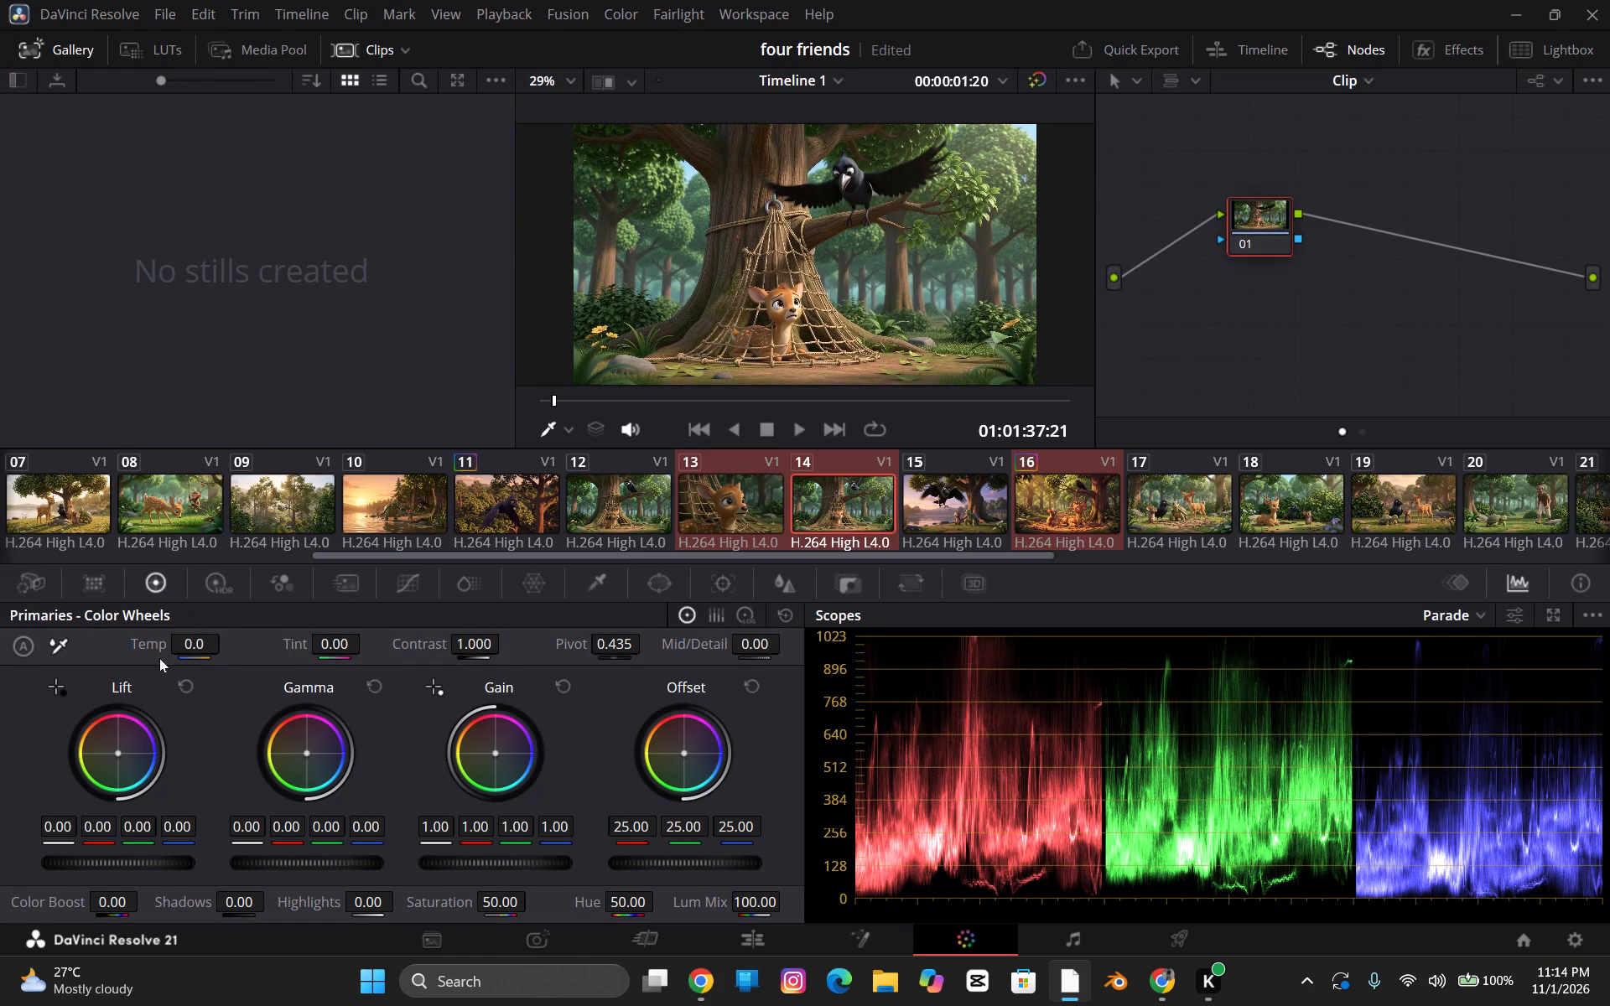
{"action": "left_click_drag", "start_coordinate": [187, 650], "coordinate": [309, 658]}
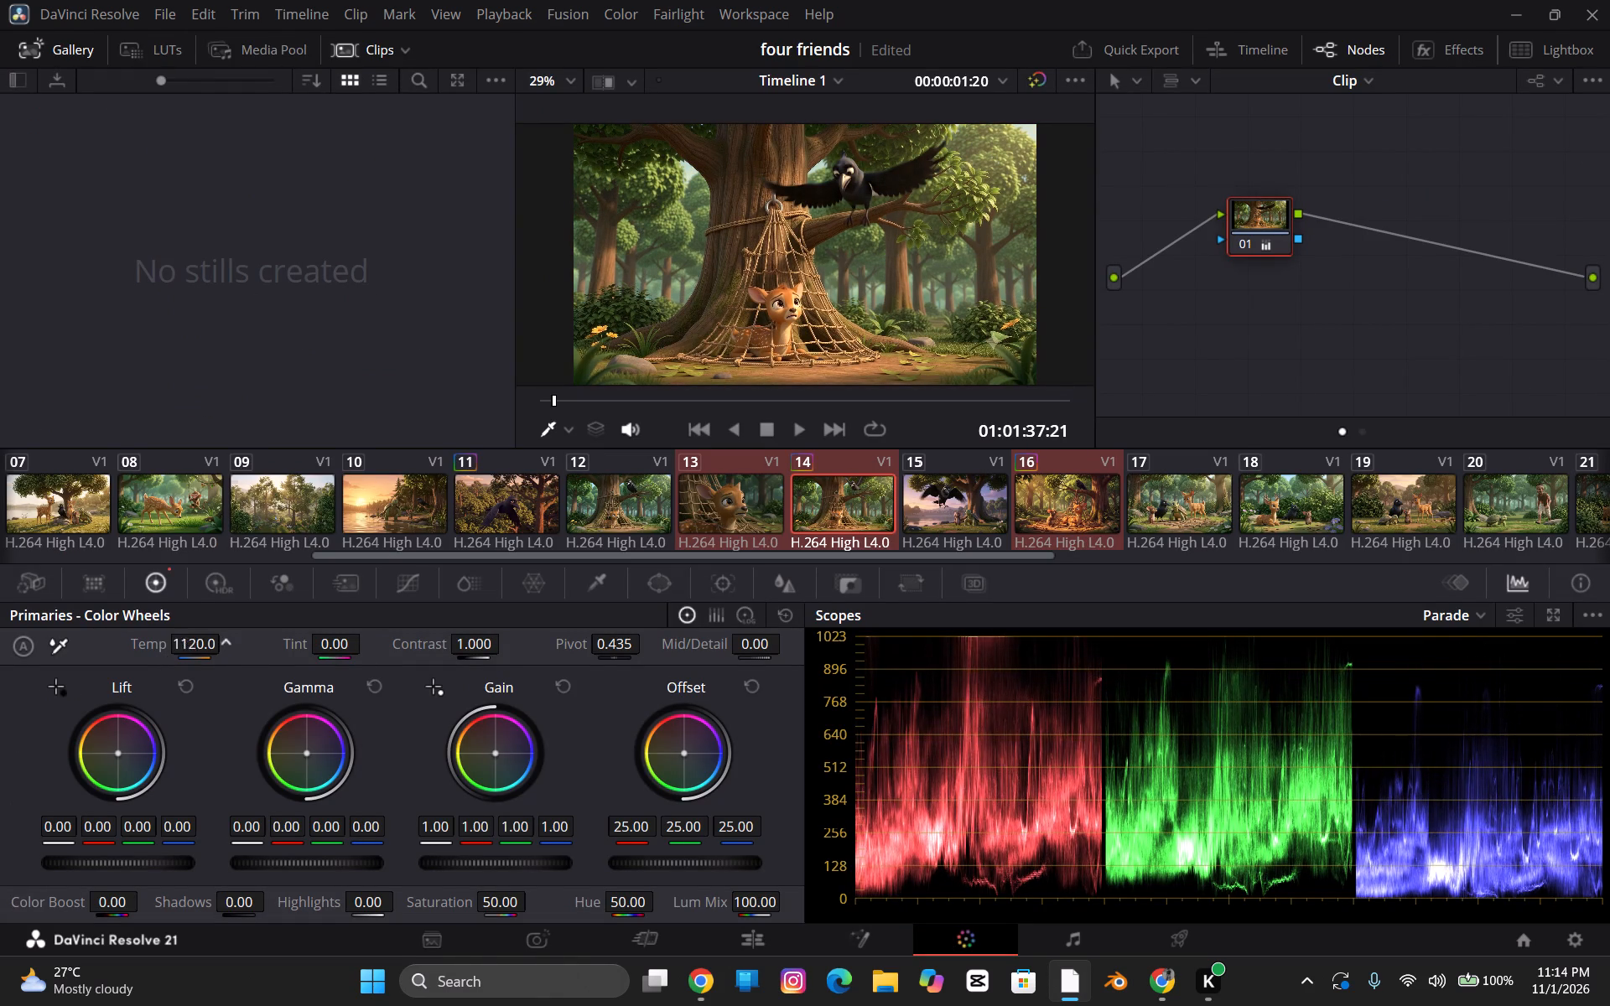
{"action": "left_click_drag", "start_coordinate": [309, 658], "coordinate": [326, 670]}
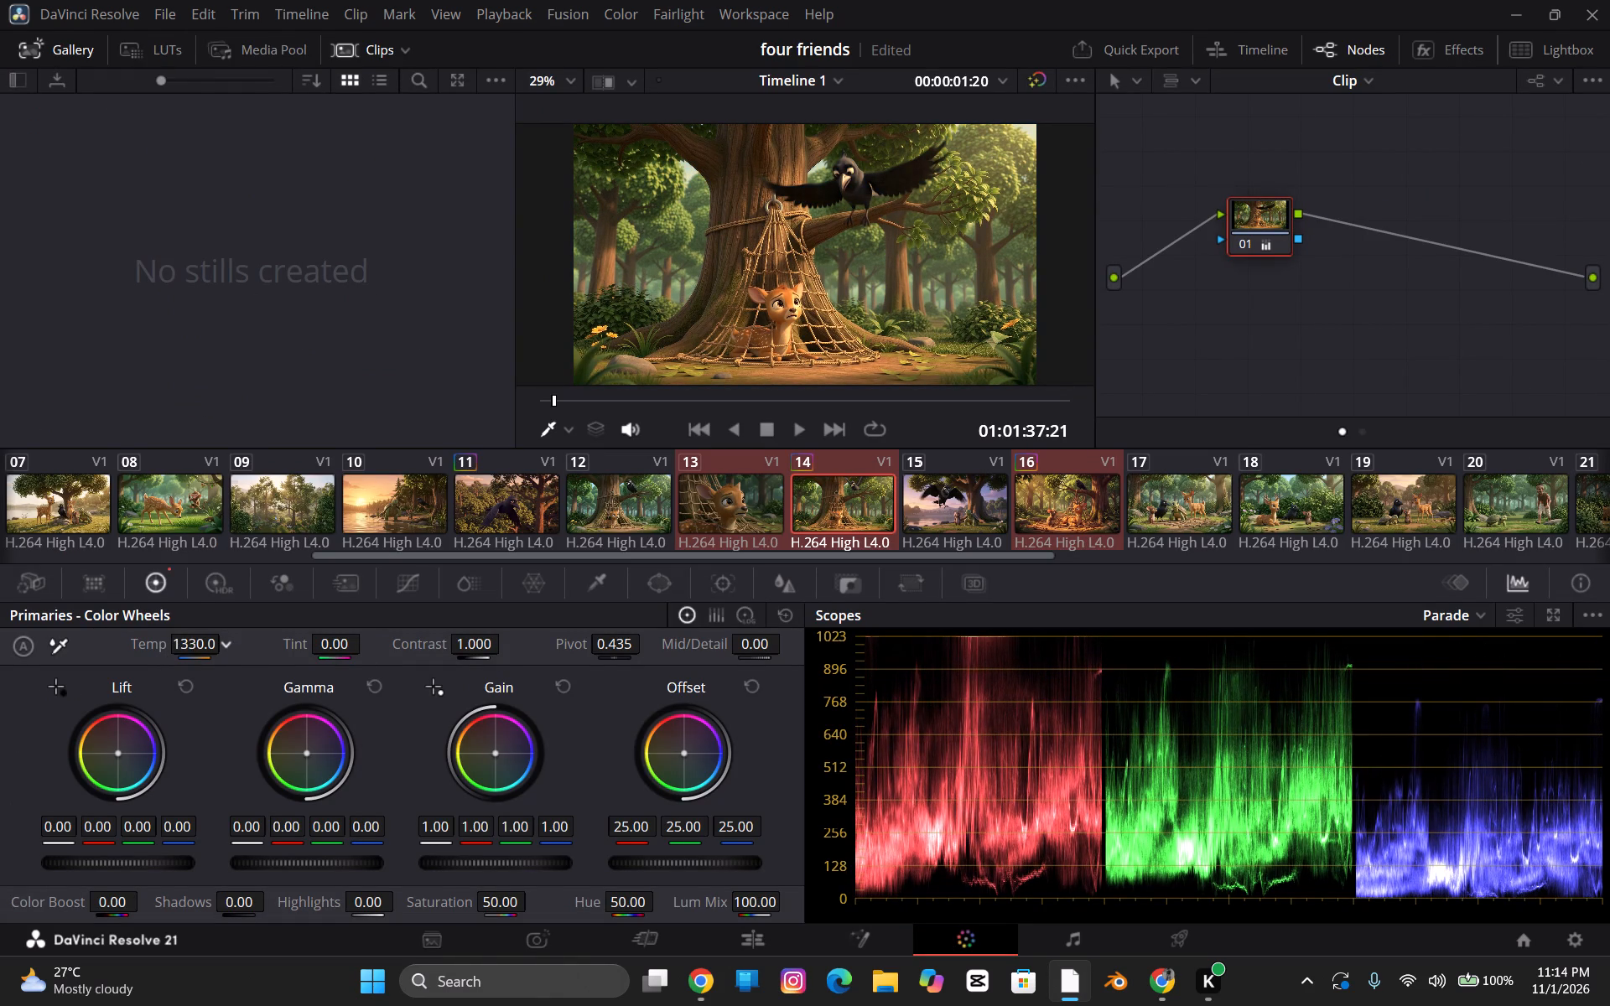
{"action": "left_click_drag", "start_coordinate": [326, 670], "coordinate": [308, 674]}
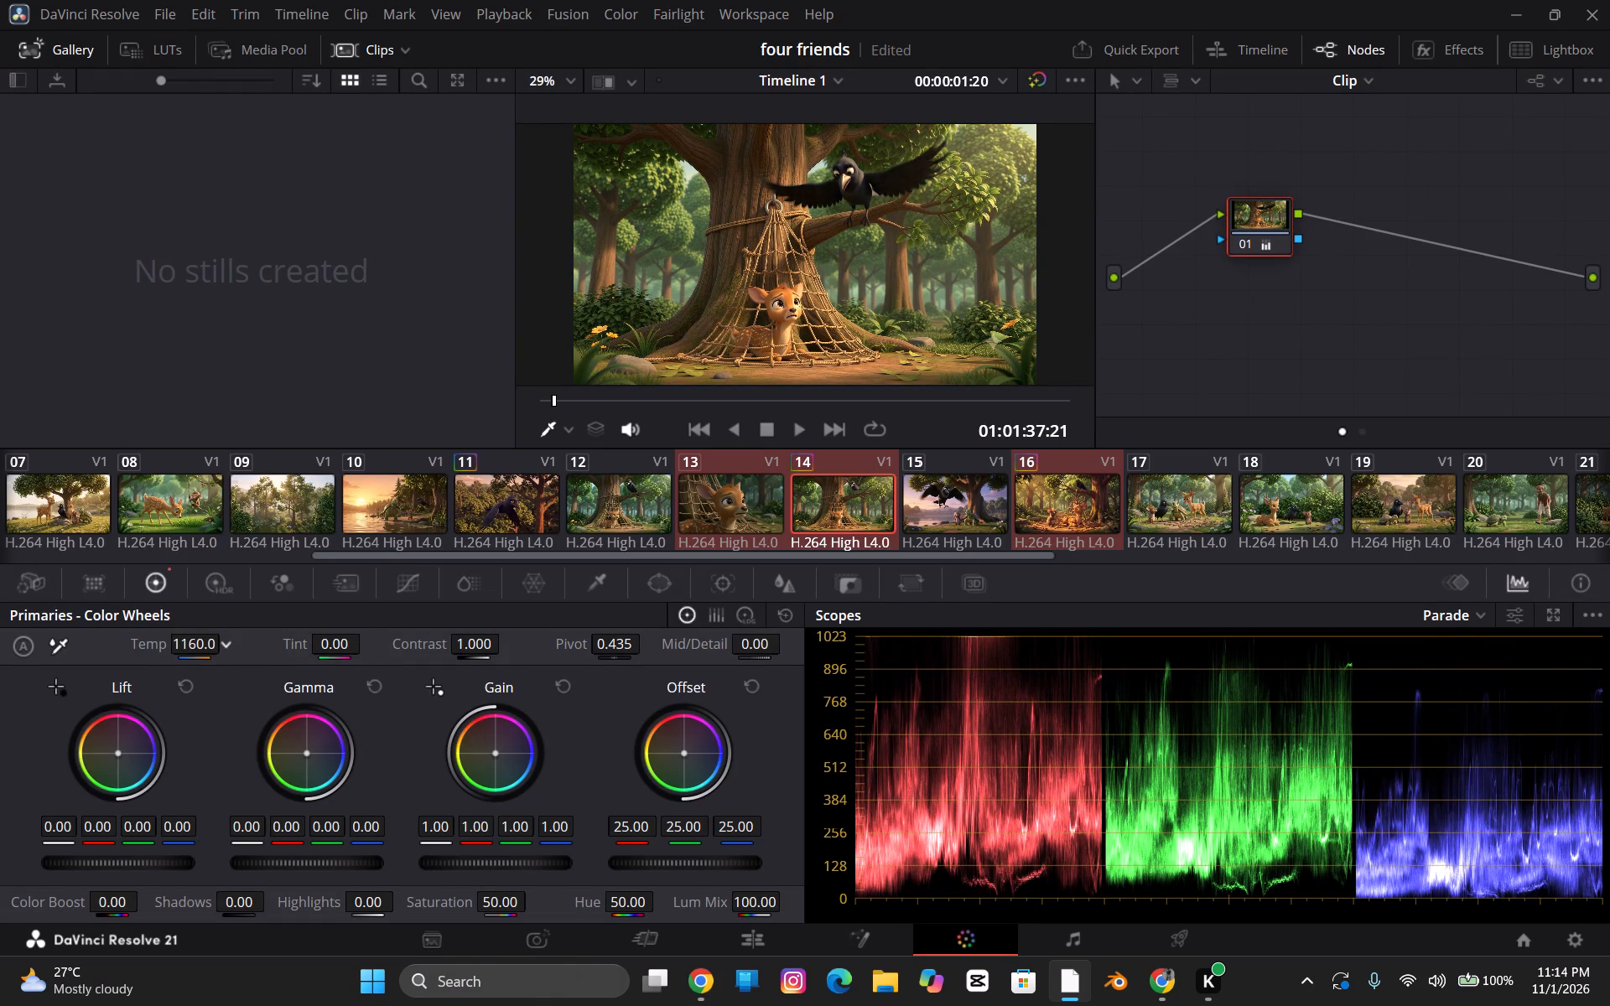
{"action": "left_click_drag", "start_coordinate": [308, 674], "coordinate": [302, 672]}
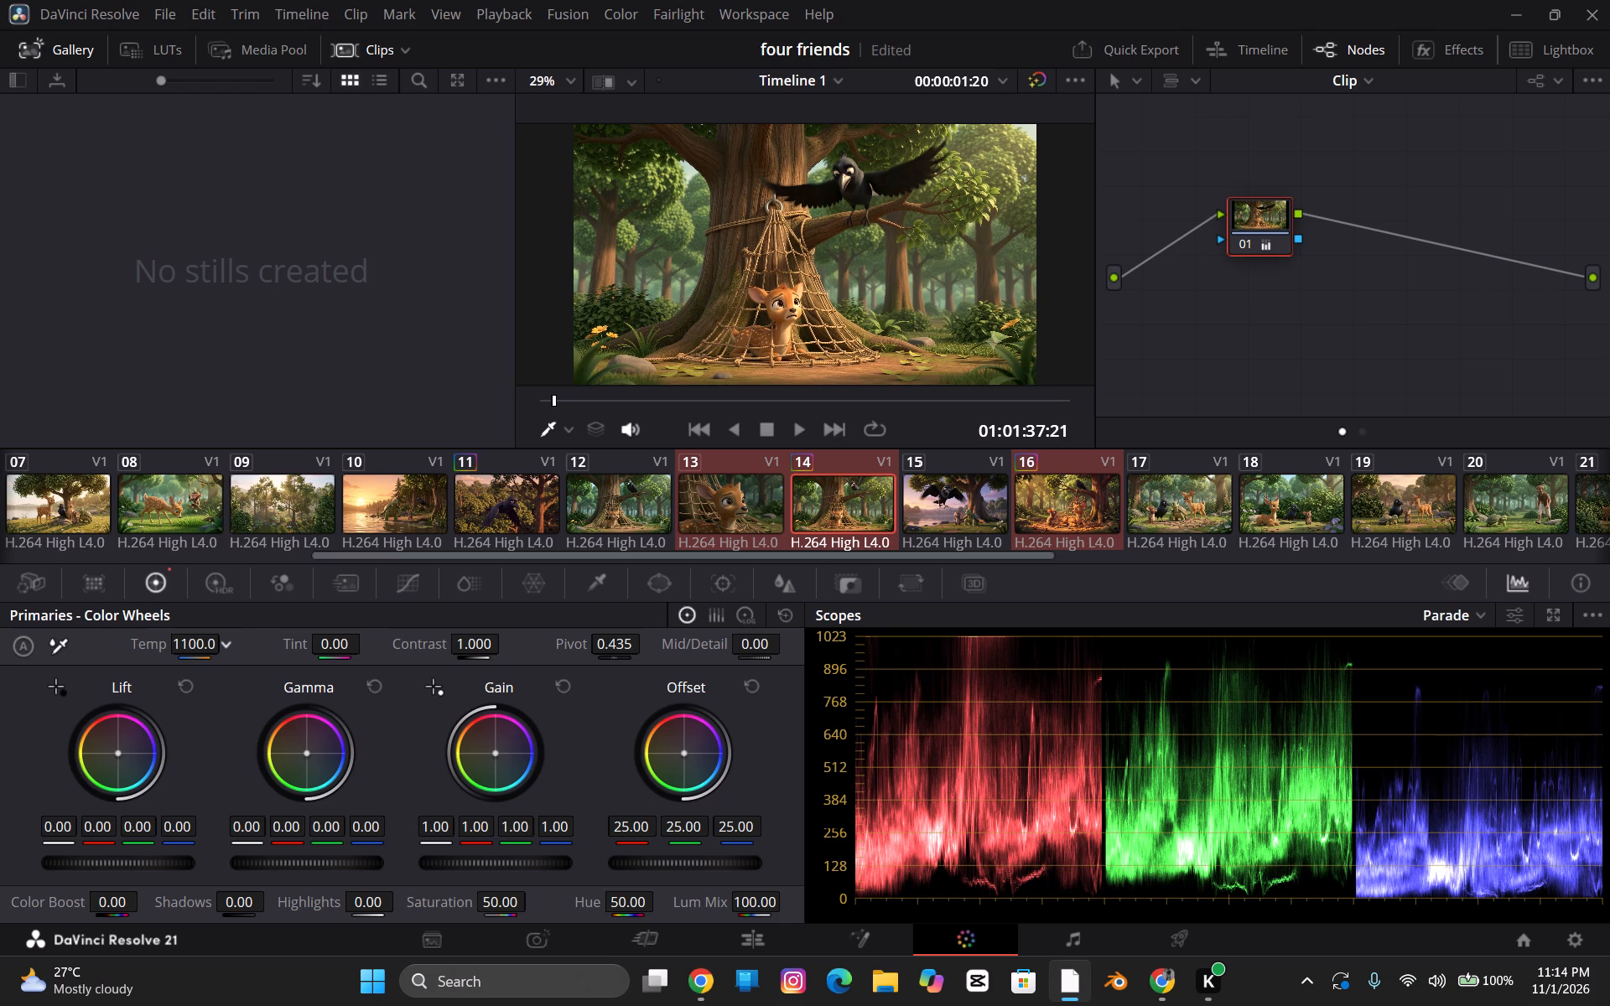
{"action": "left_click_drag", "start_coordinate": [302, 672], "coordinate": [300, 672]}
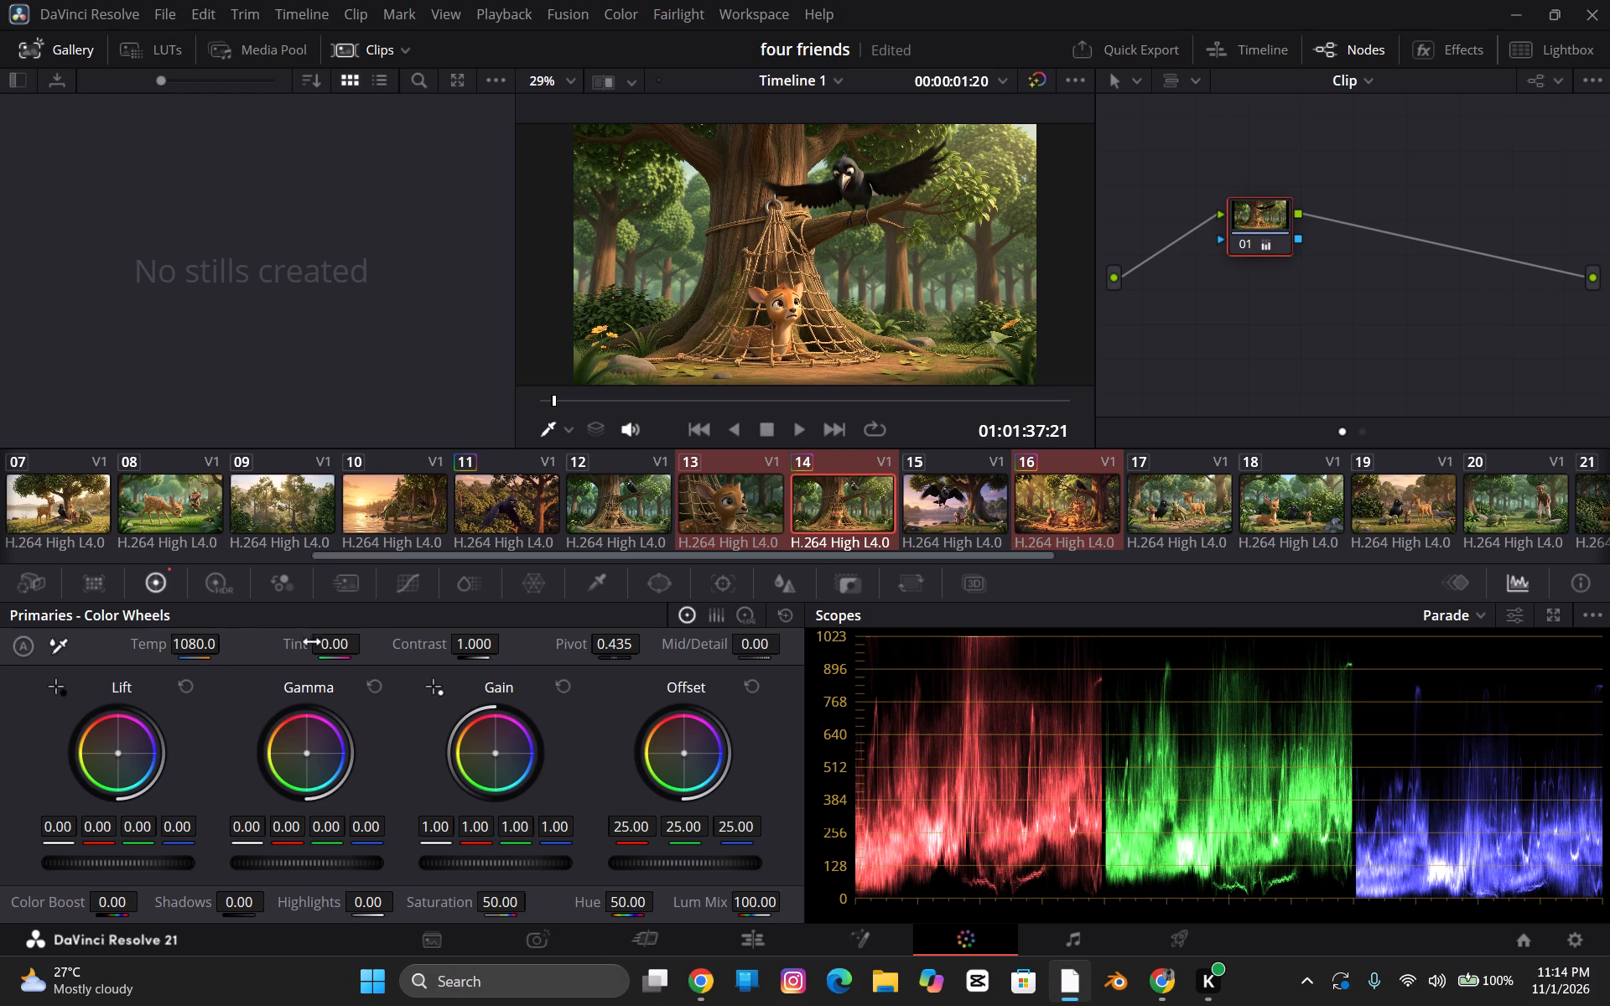
{"action": "left_click", "coordinate": [325, 652]}
Raise clip 14's saturation to 55.60.
{"action": "left_click_drag", "start_coordinate": [501, 909], "coordinate": [510, 909]}
{"action": "left_click_drag", "start_coordinate": [510, 909], "coordinate": [524, 907]}
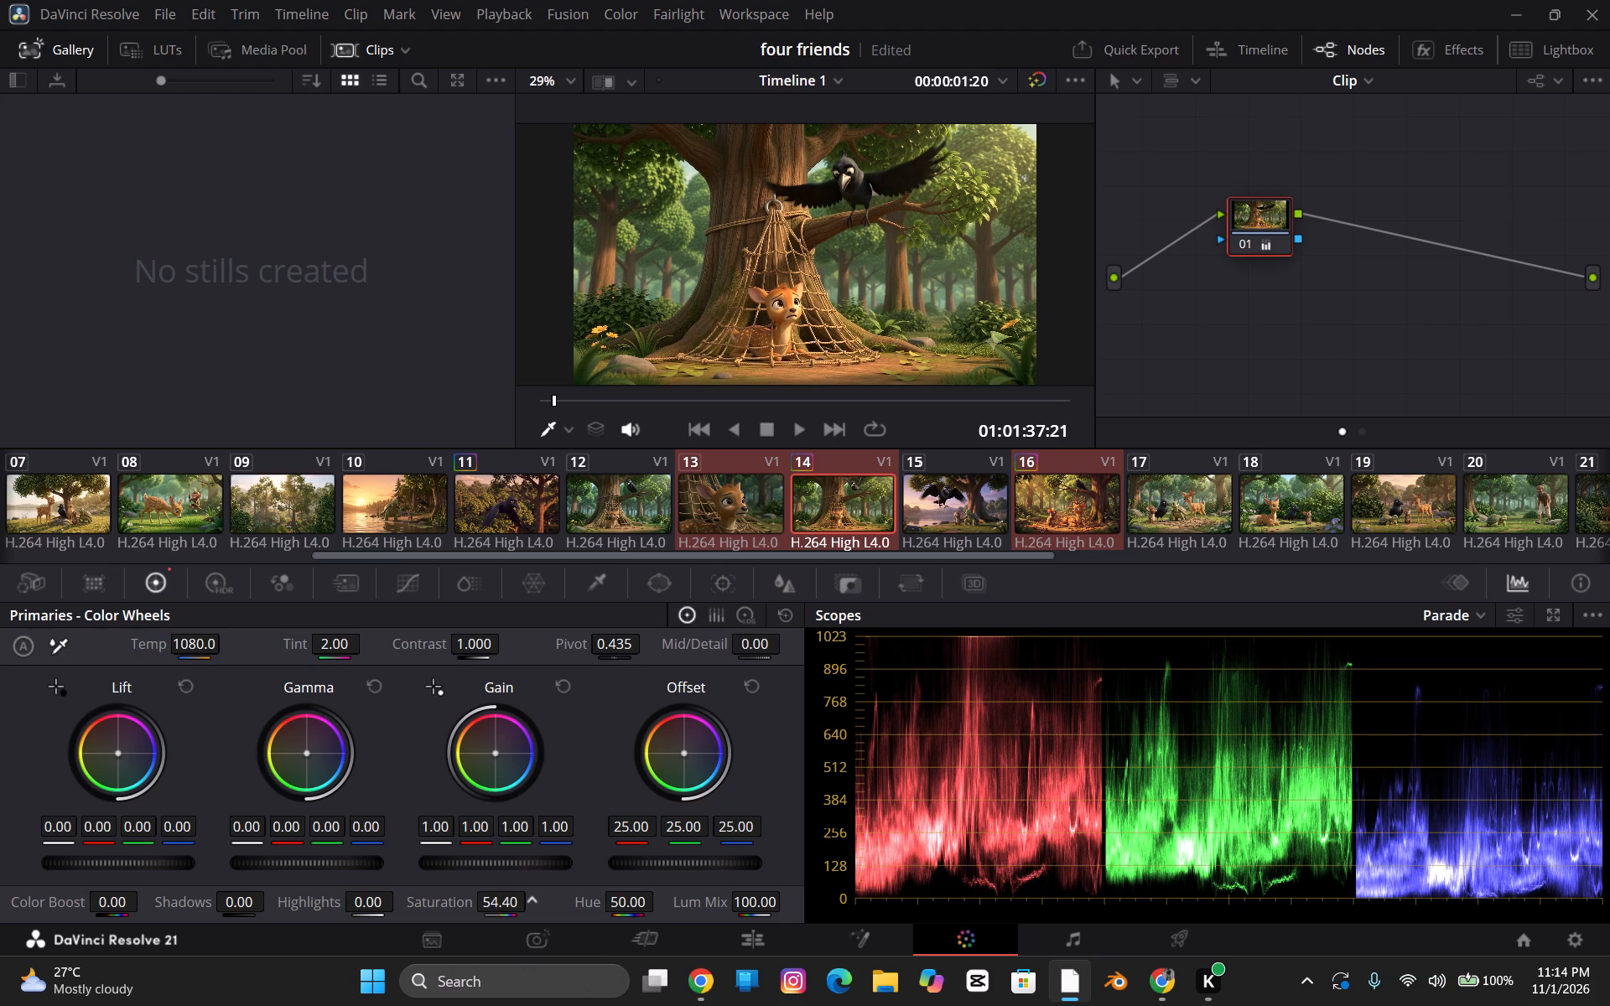
{"action": "left_click_drag", "start_coordinate": [524, 907], "coordinate": [530, 903]}
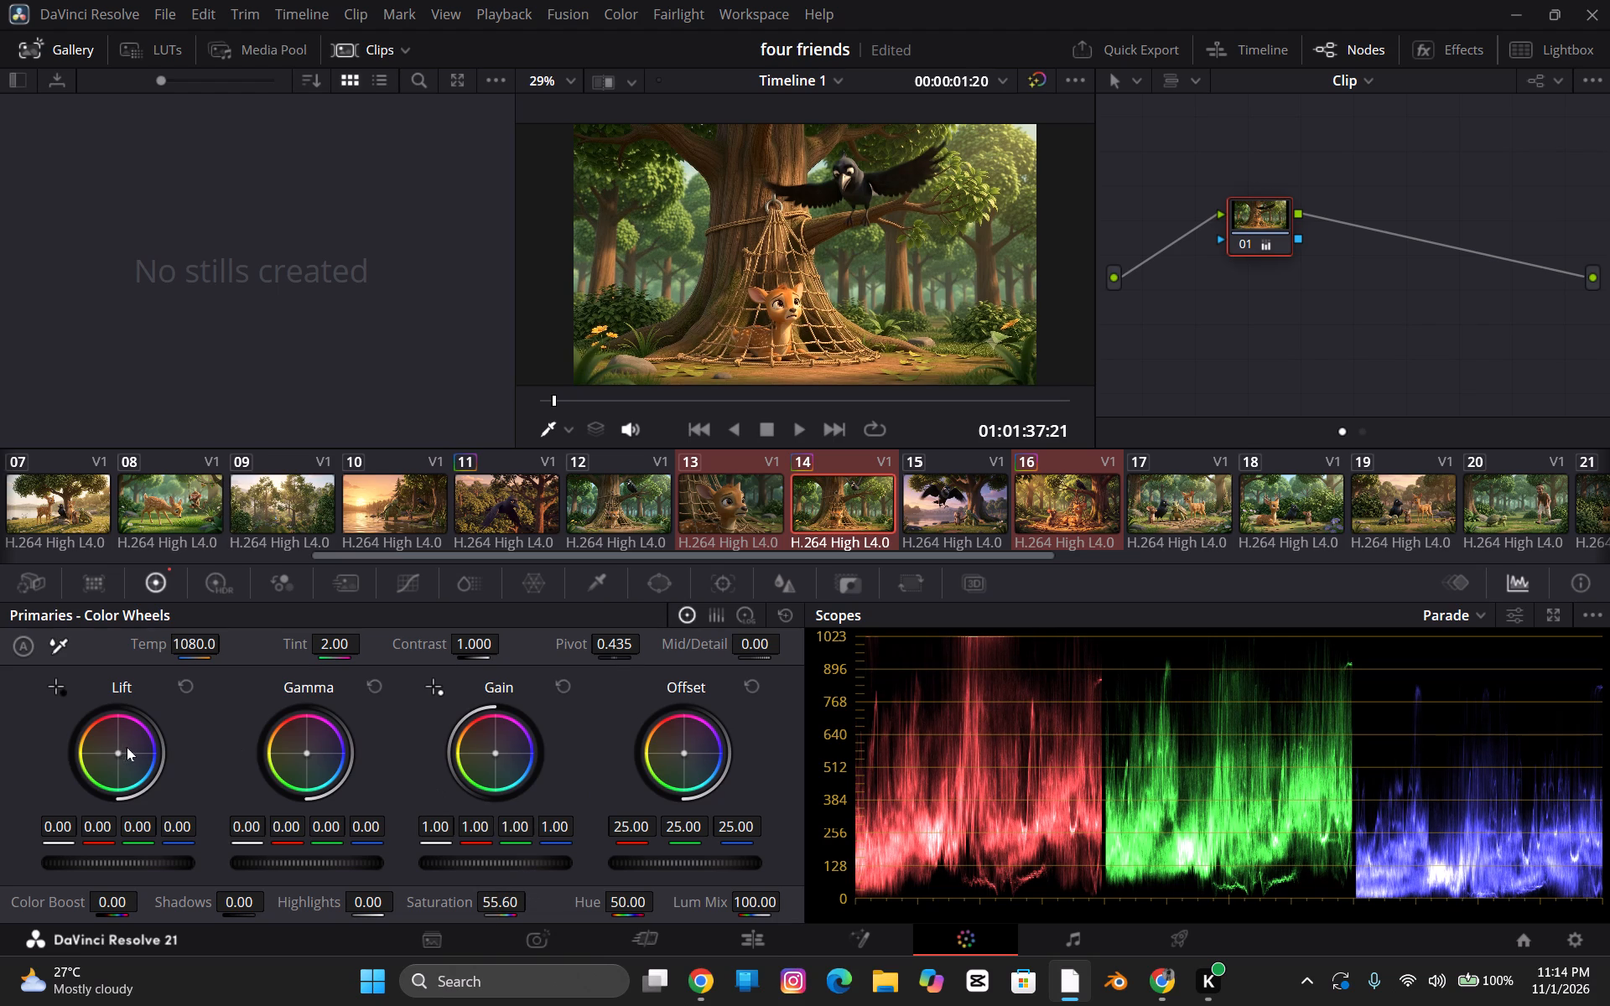
Shift clip 14's Lift colour balance towards purple, to red 0.02, green -0.01 and blue 0.03.
{"action": "left_click_drag", "start_coordinate": [119, 751], "coordinate": [128, 744]}
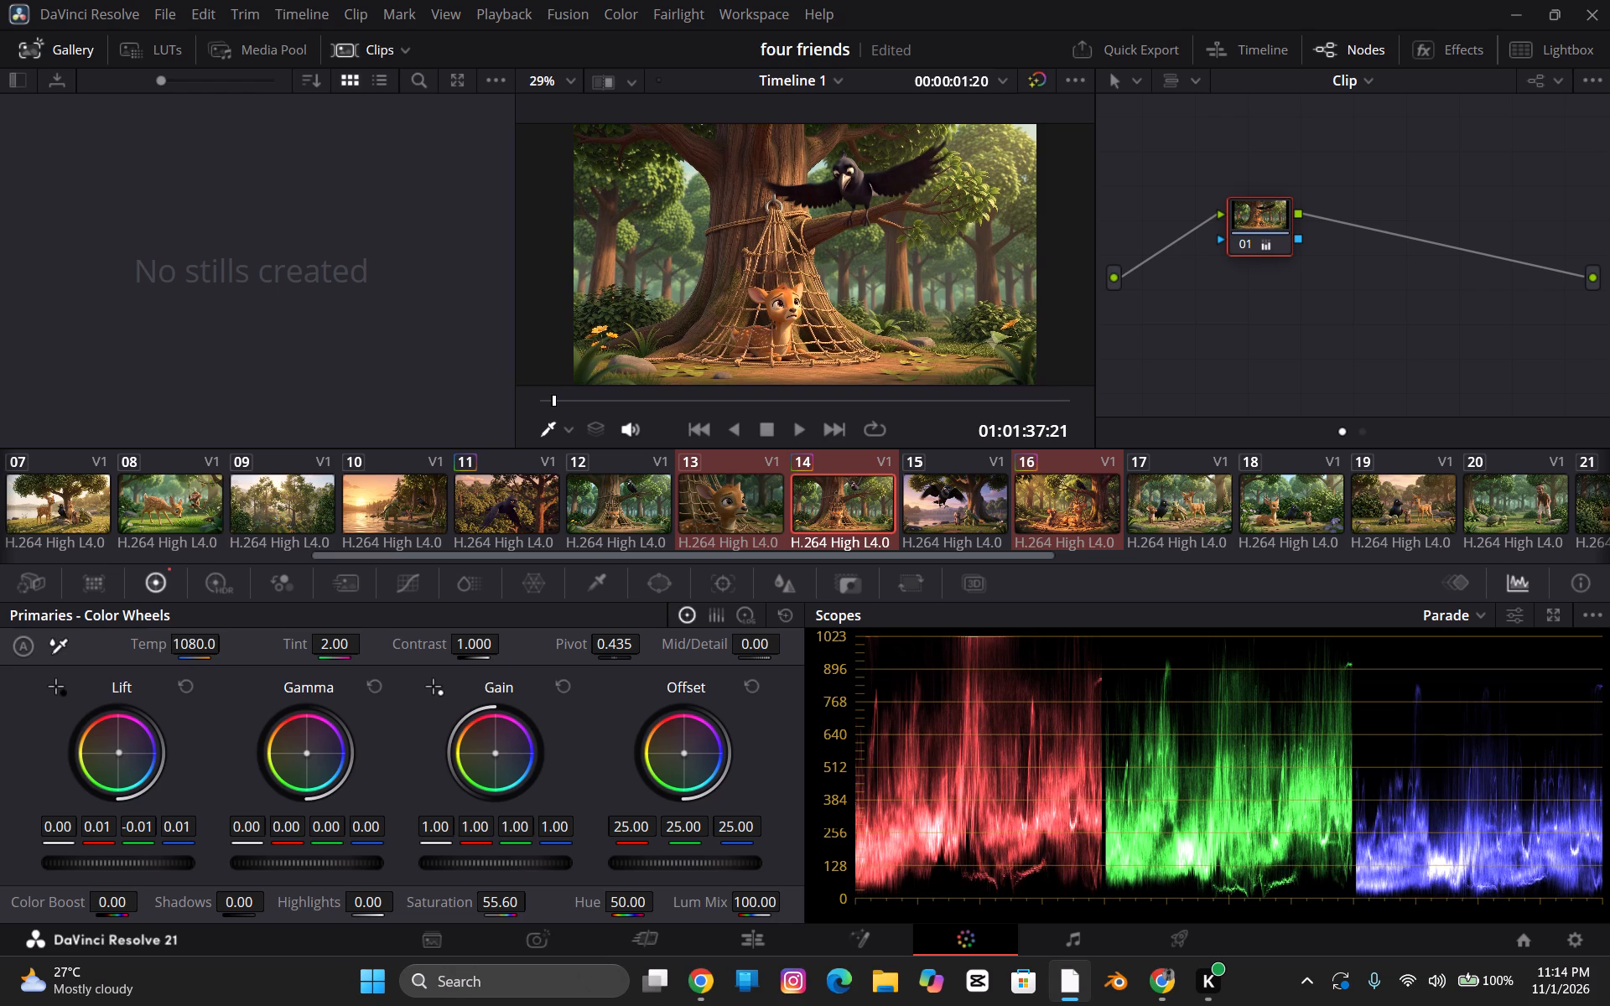
{"action": "left_click_drag", "start_coordinate": [128, 744], "coordinate": [136, 736]}
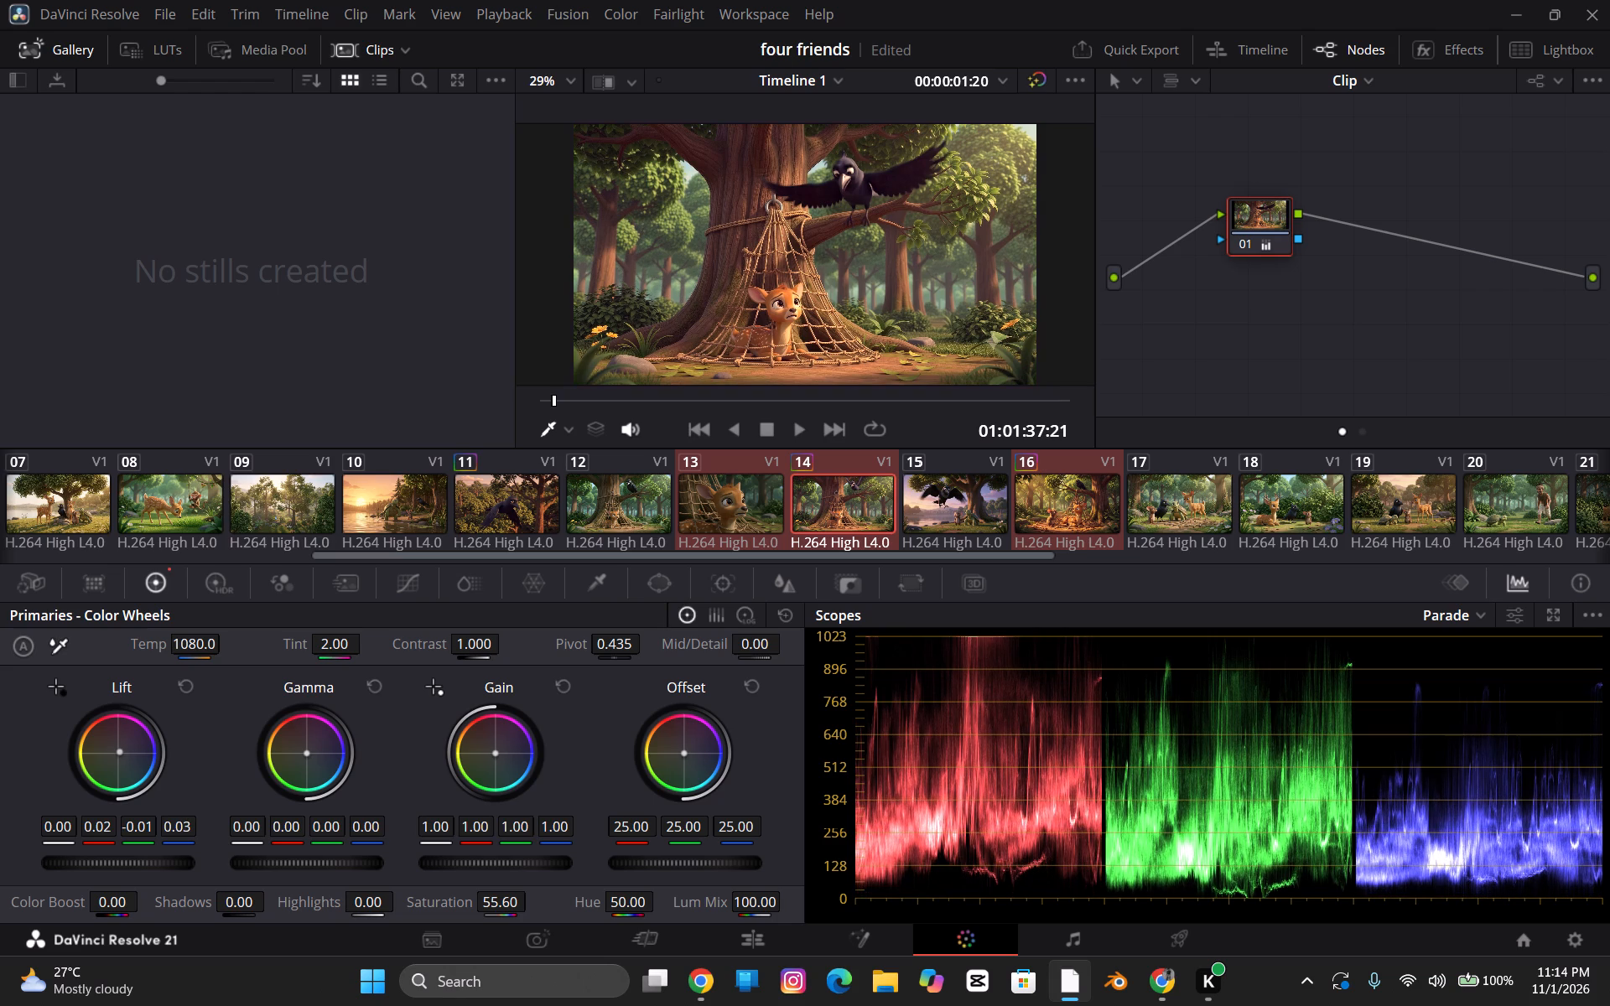
{"action": "left_click_drag", "start_coordinate": [136, 736], "coordinate": [137, 735]}
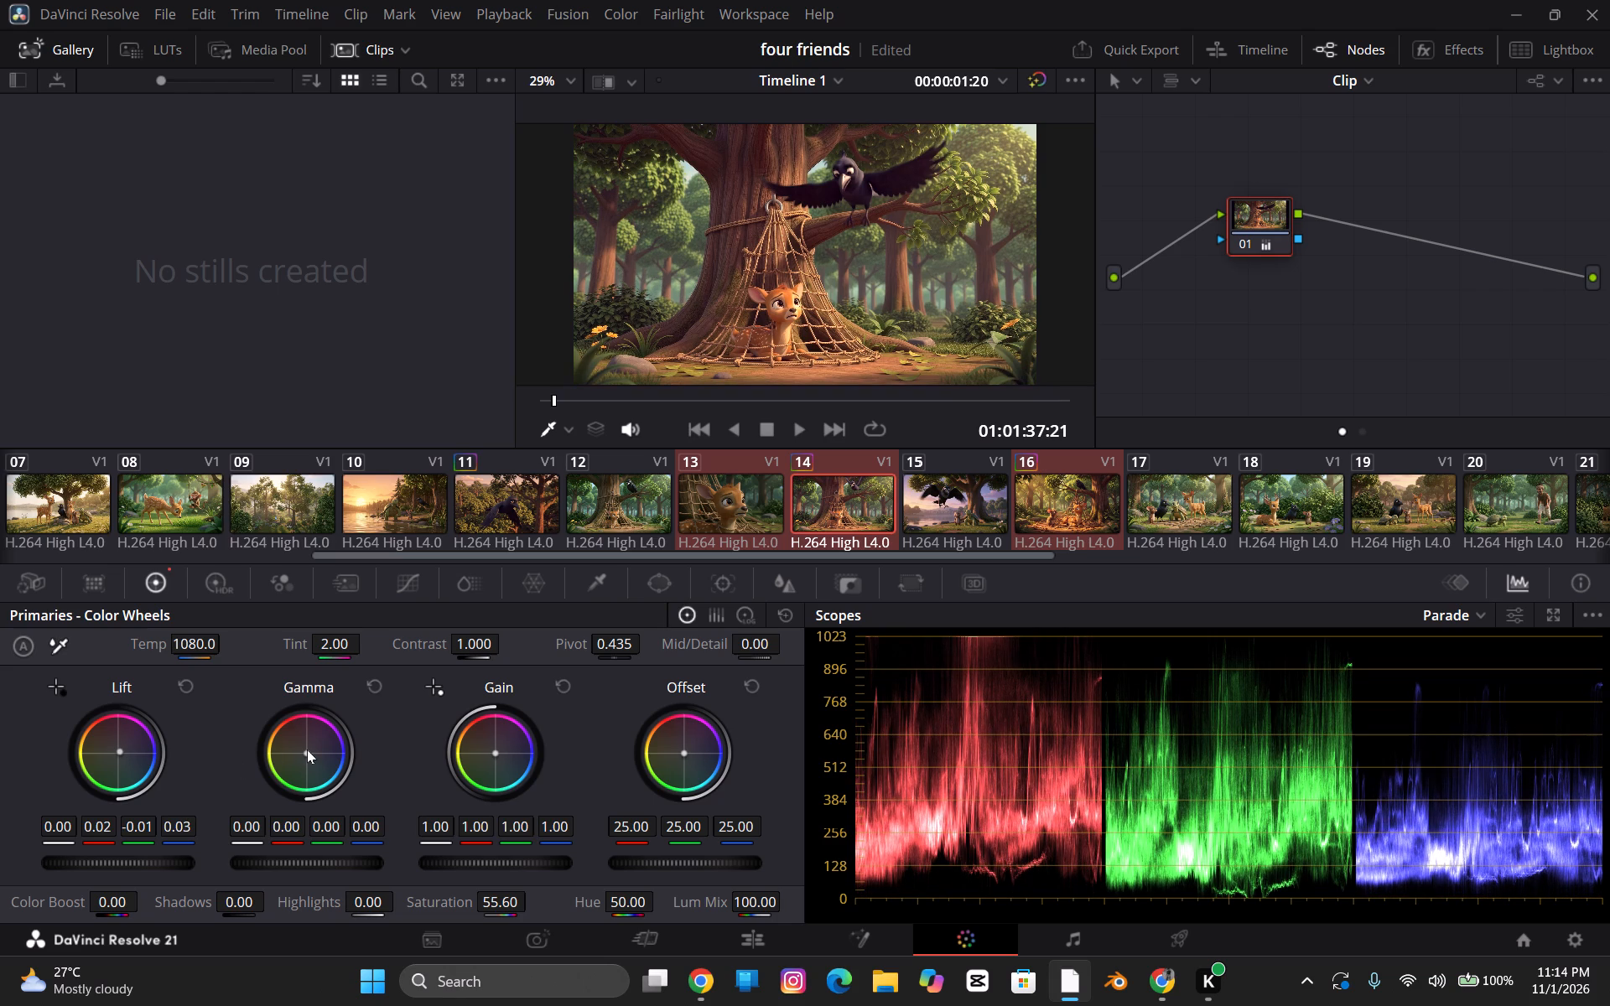
Warm clip 14's Gamma to blue -0.01 and its Gain to red 1.01, green 1.00 and blue 0.93, and preview the grade.
{"action": "left_click_drag", "start_coordinate": [307, 749], "coordinate": [296, 743]}
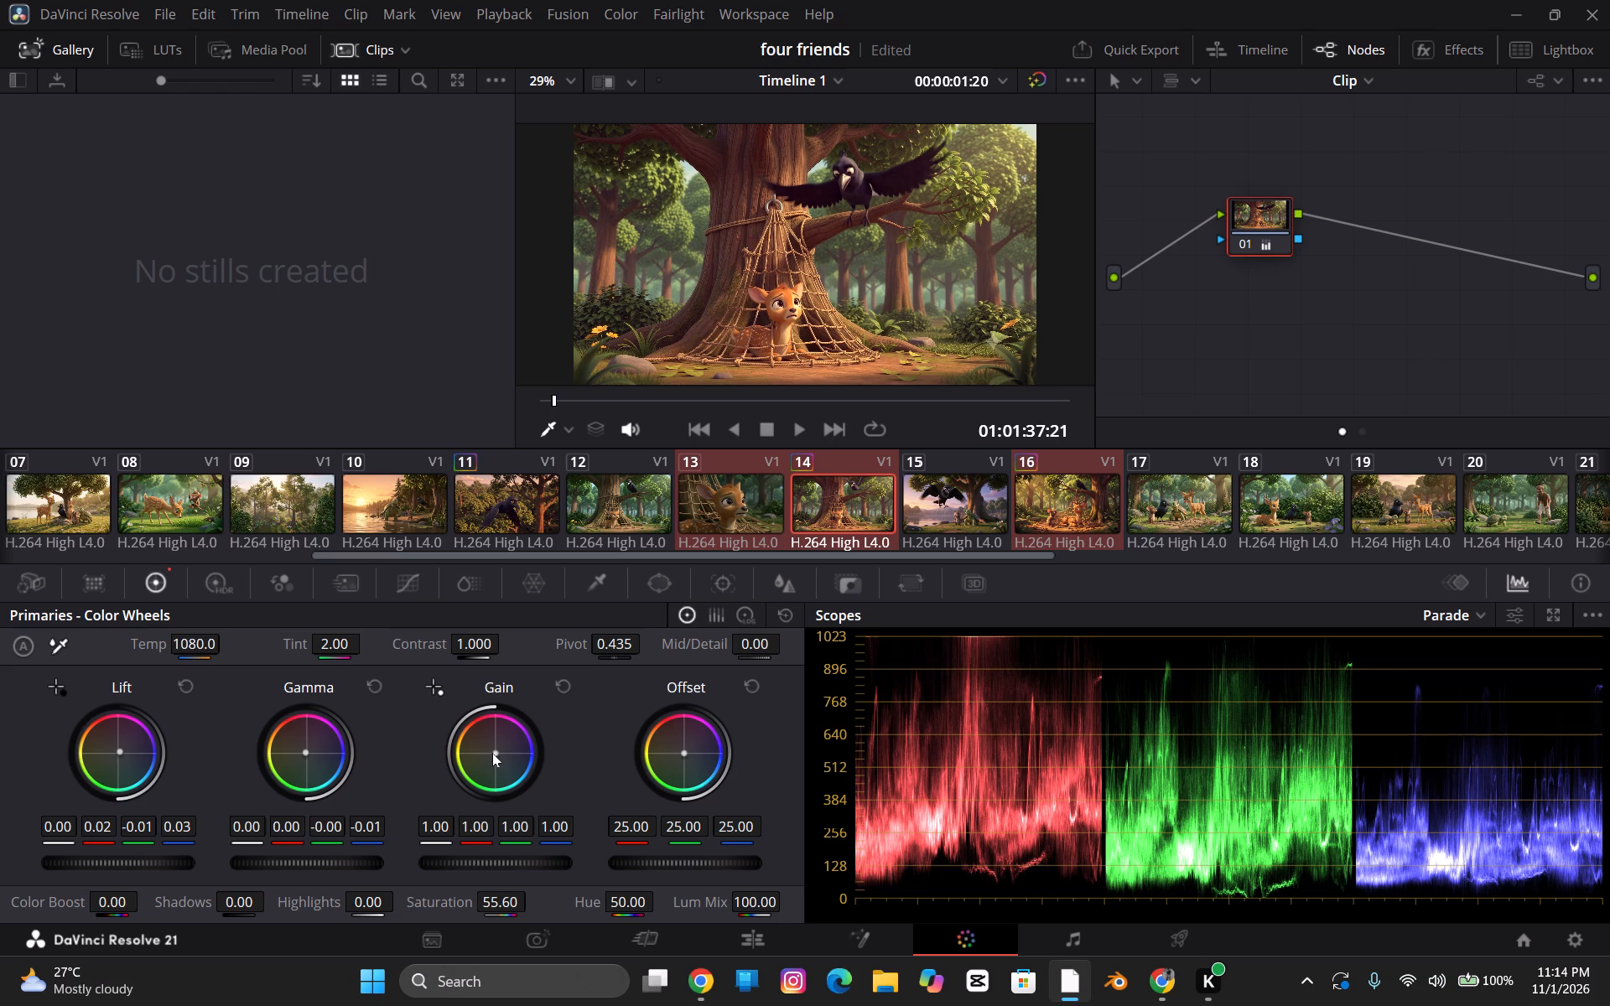
{"action": "left_click_drag", "start_coordinate": [492, 753], "coordinate": [480, 751]}
{"action": "left_click", "coordinate": [767, 436]}
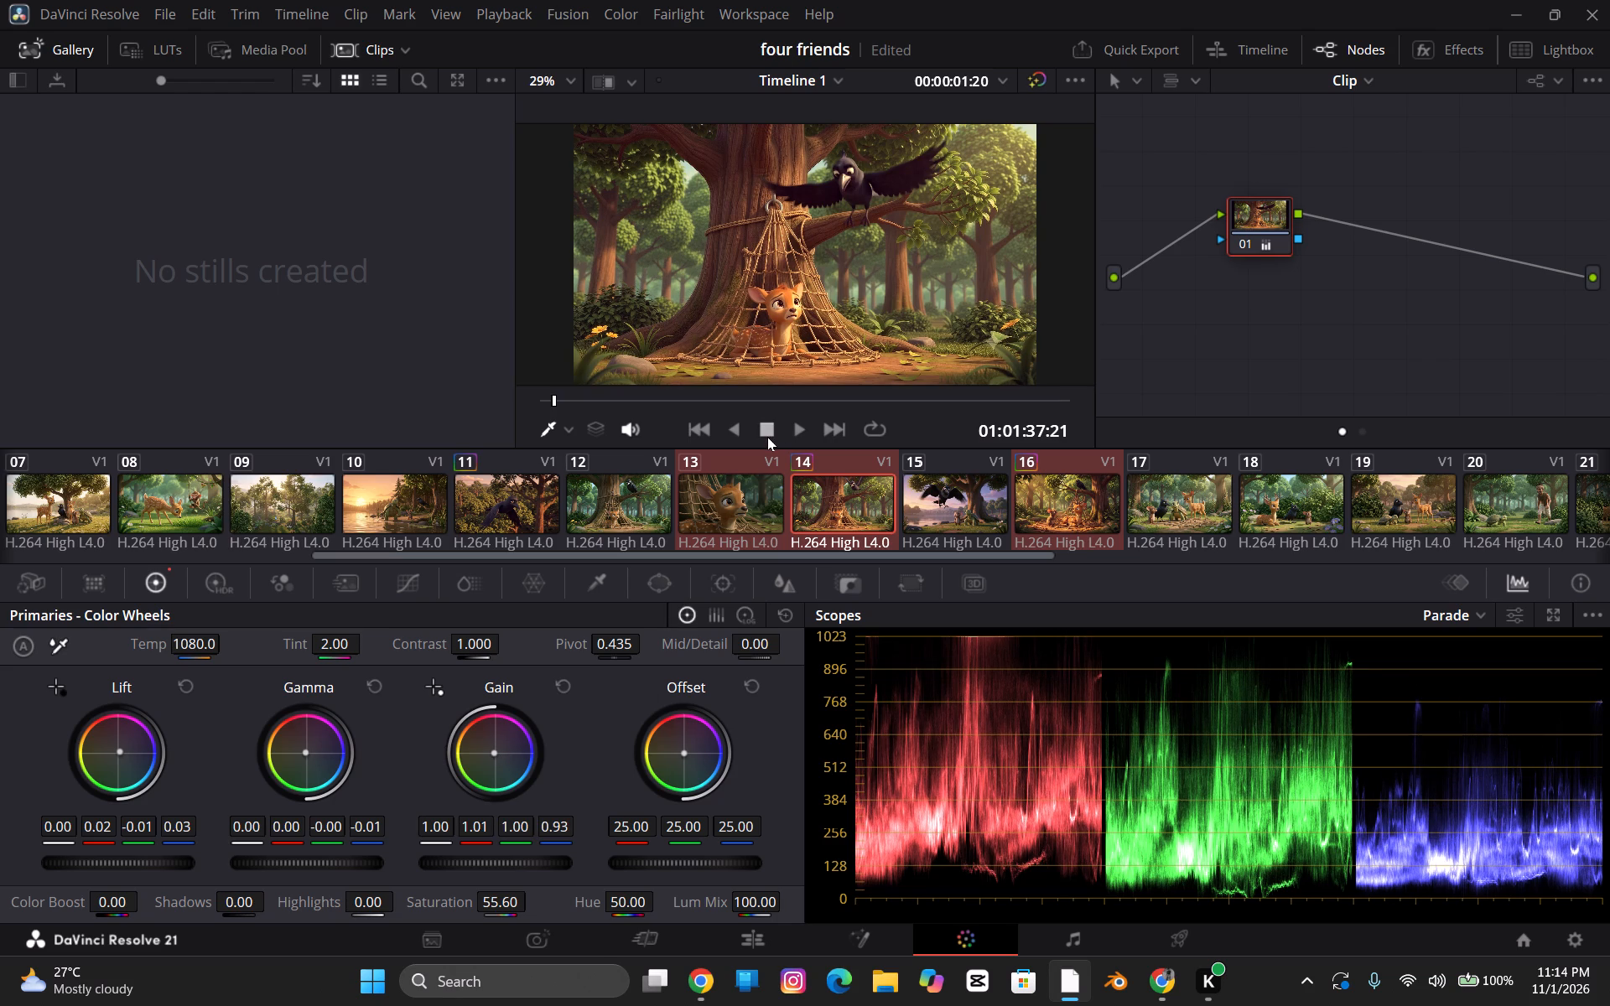
{"action": "key", "text": "space"}
{"action": "type", "text": "c"}
{"action": "key", "text": "space"}
{"action": "key", "text": "space"}
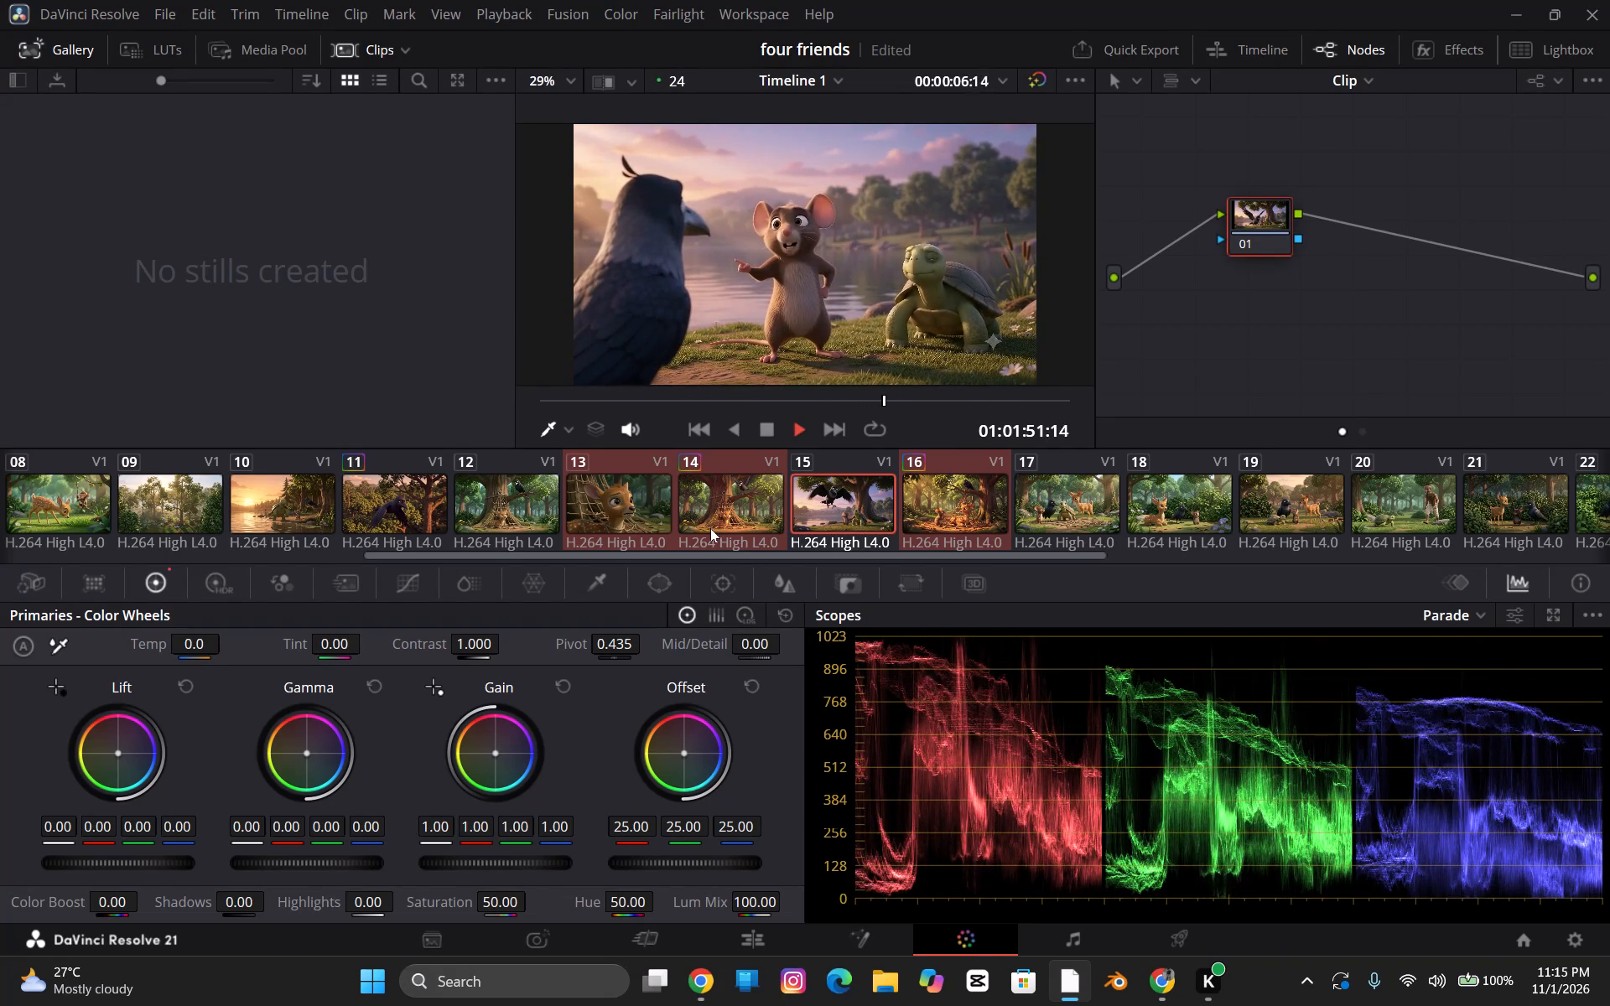
Park the playhead in clip 15 at 01:01:50:23 and warm the clip with temperature 1000.0 and tint 2.50.
{"action": "left_click", "coordinate": [849, 399]}
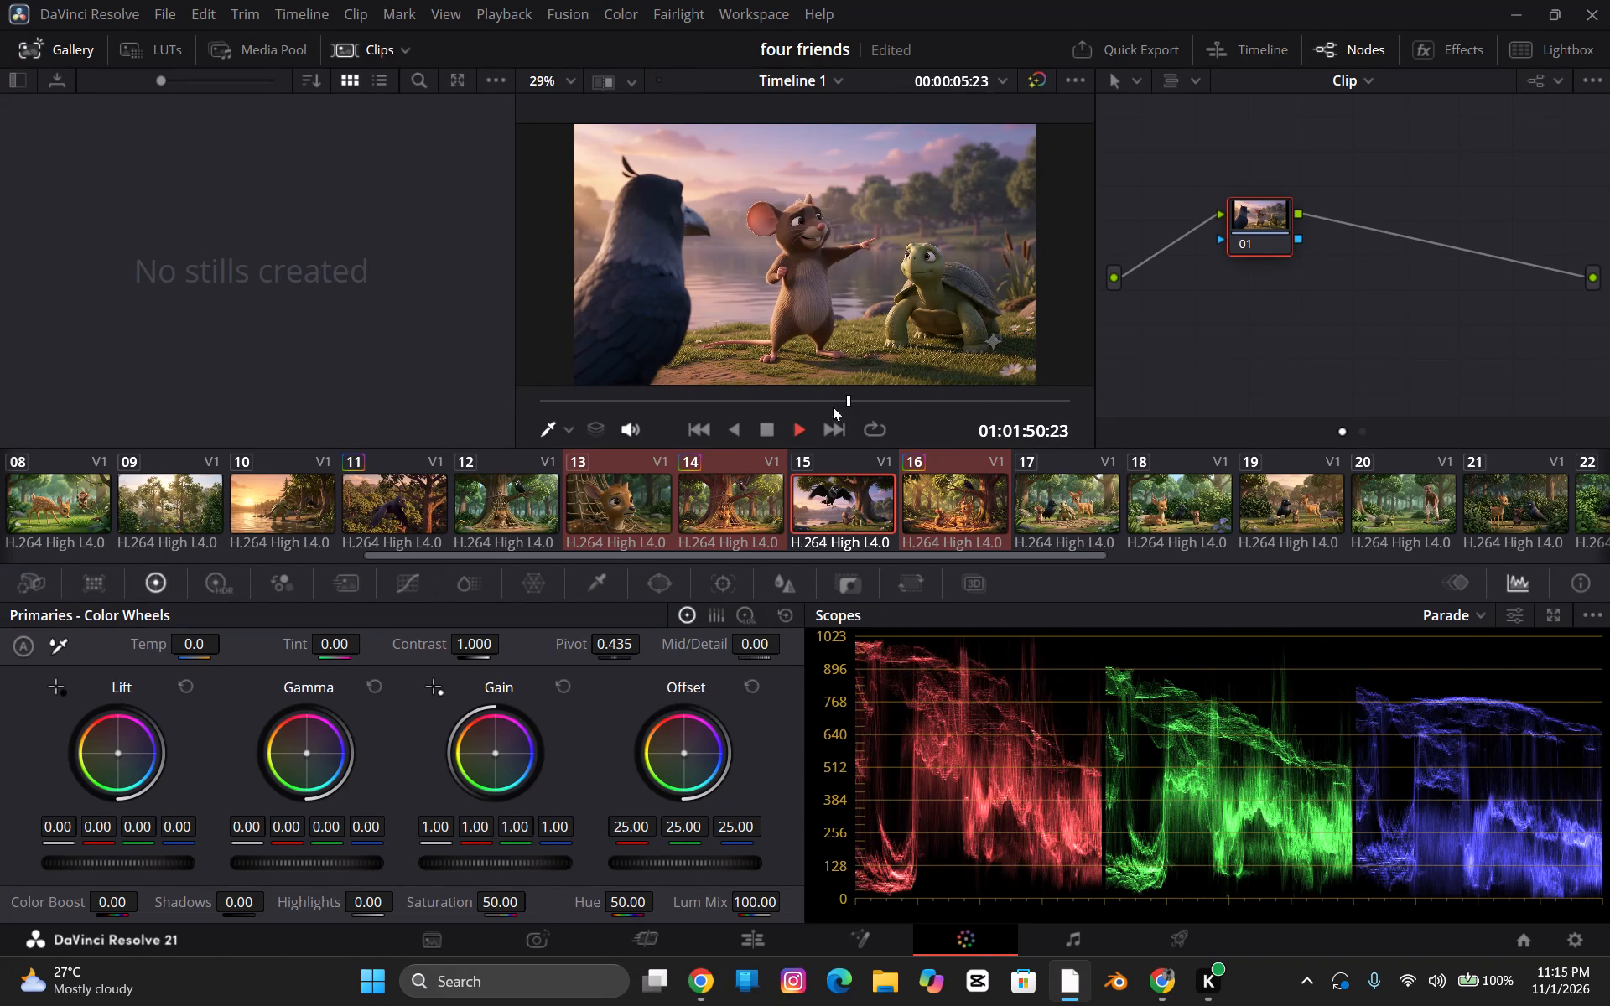
{"action": "left_click", "coordinate": [769, 423]}
{"action": "left_click_drag", "start_coordinate": [195, 650], "coordinate": [265, 646]}
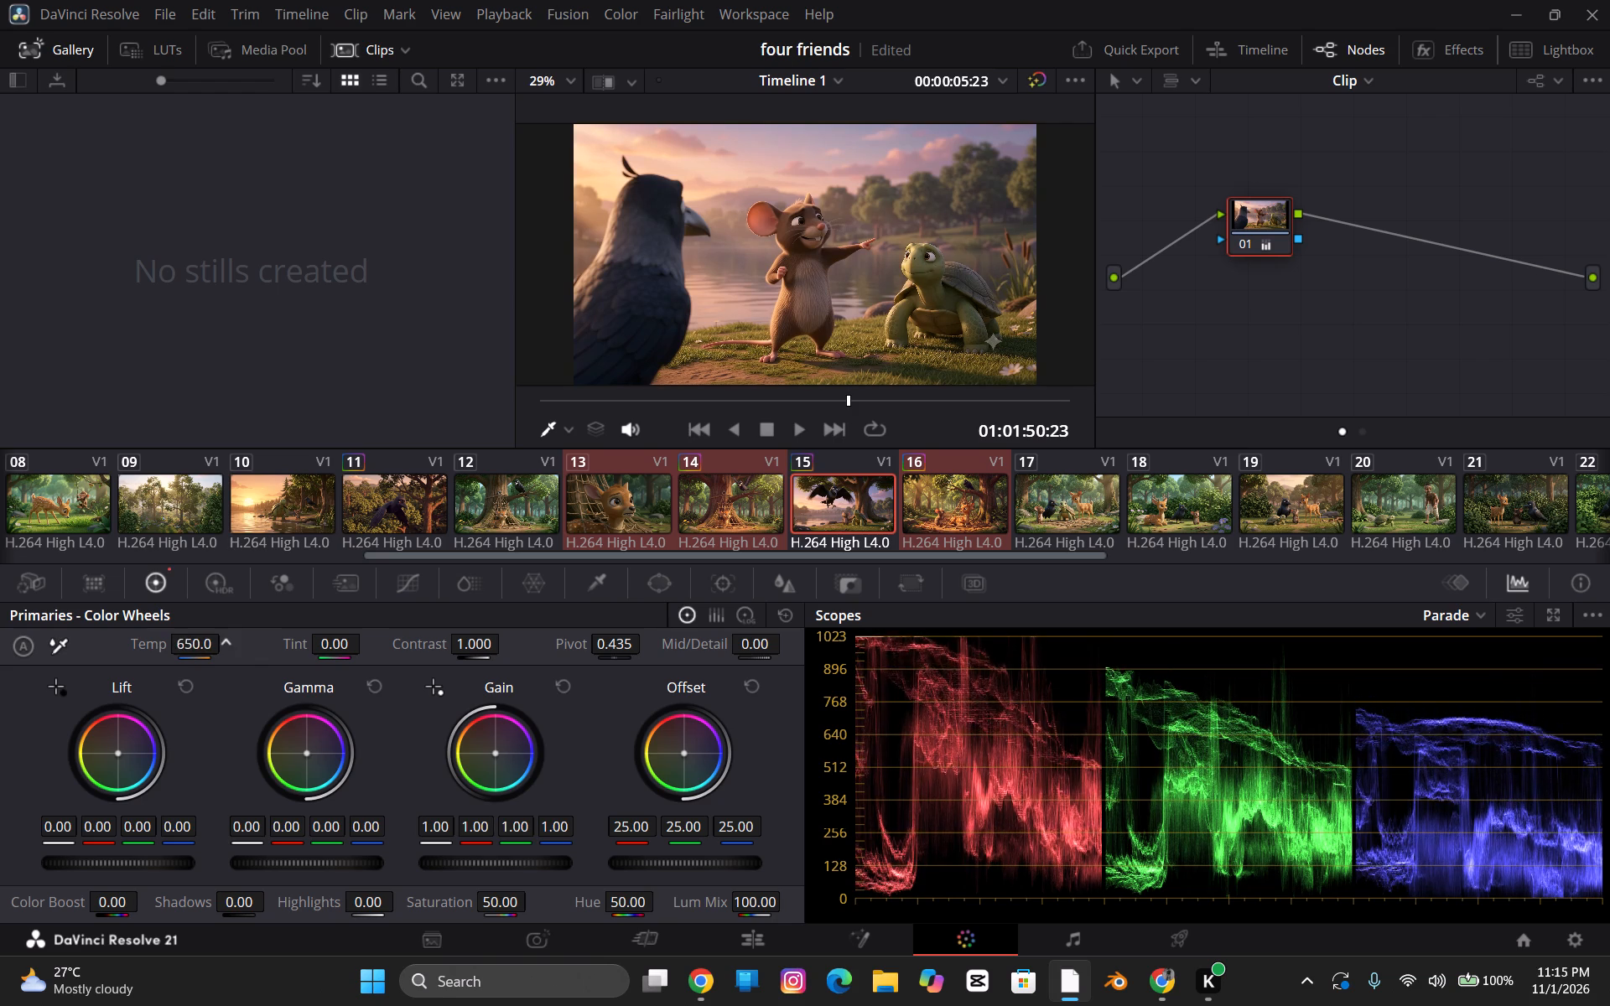
{"action": "left_click_drag", "start_coordinate": [265, 646], "coordinate": [300, 645]}
{"action": "left_click", "coordinate": [334, 651]}
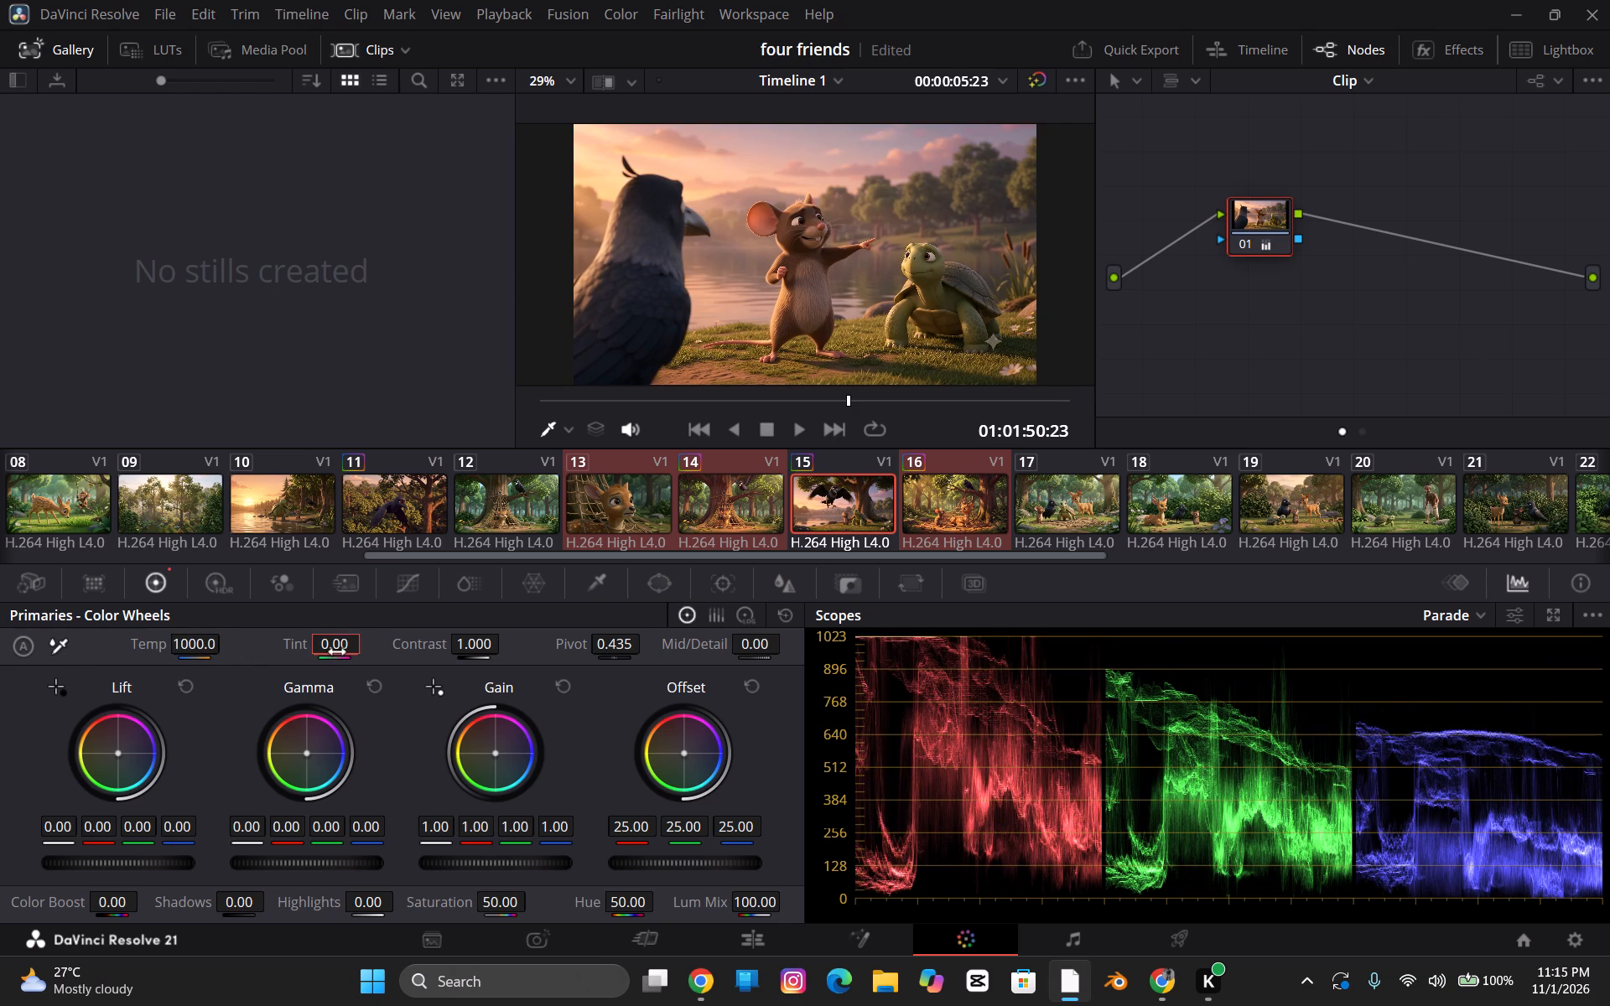
{"action": "left_click", "coordinate": [339, 653]}
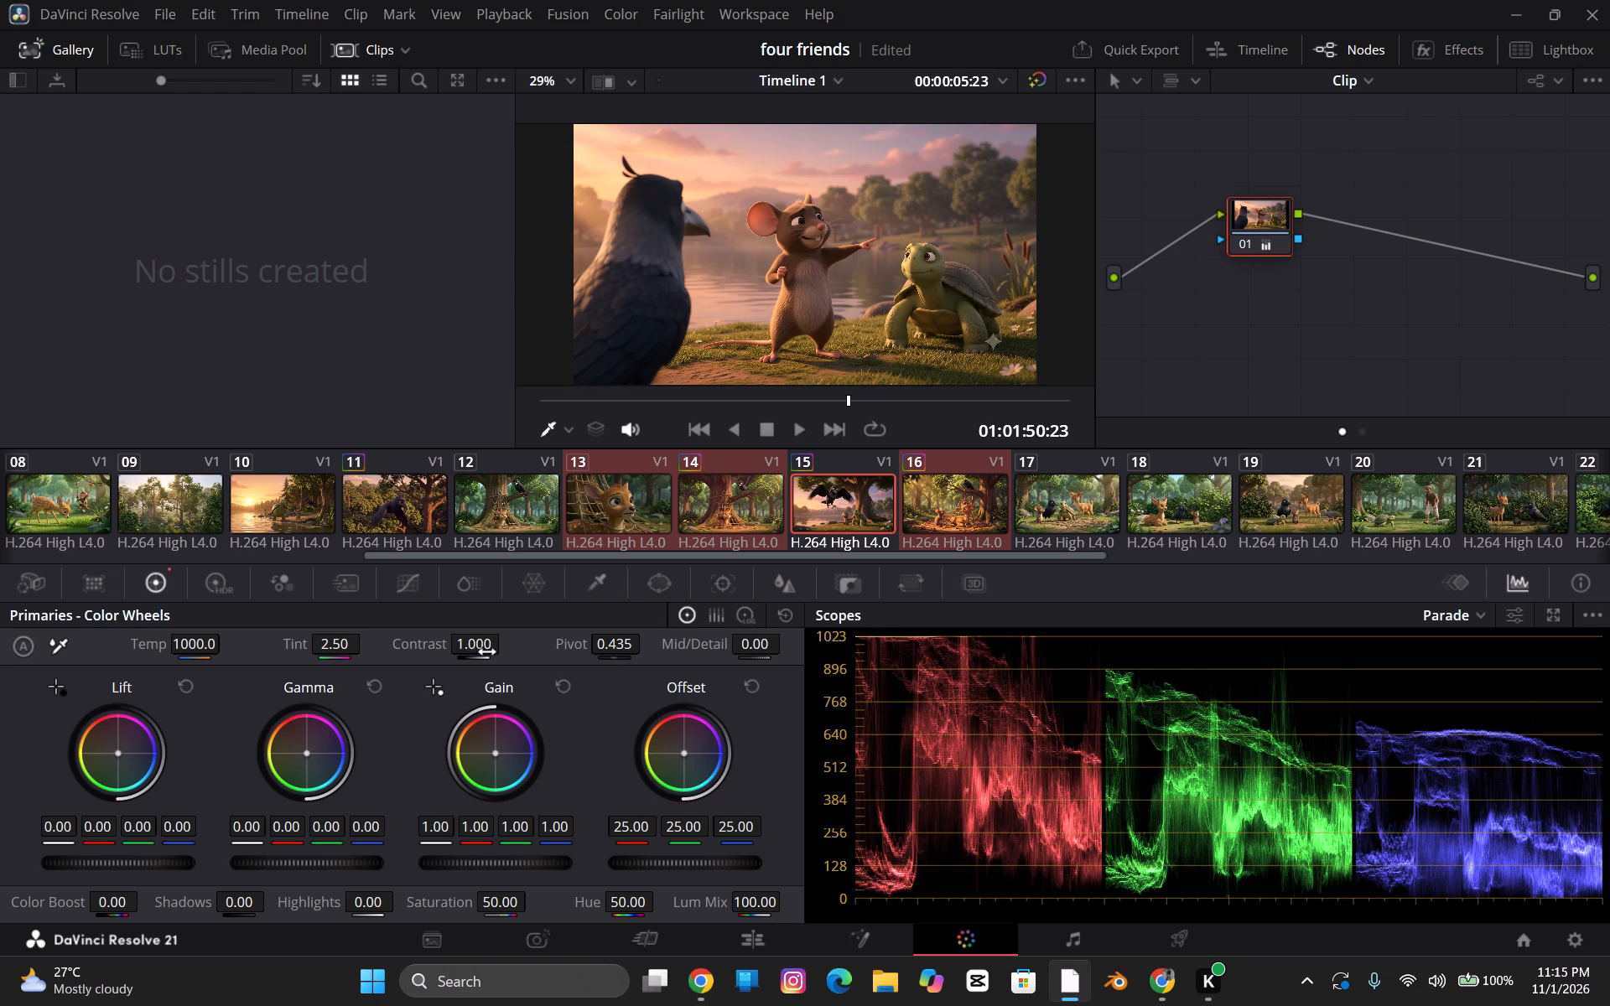
Check ChatGPT's suggested sunset settings and raise clip 15's contrast to 1.110.
{"action": "left_click", "coordinate": [704, 988]}
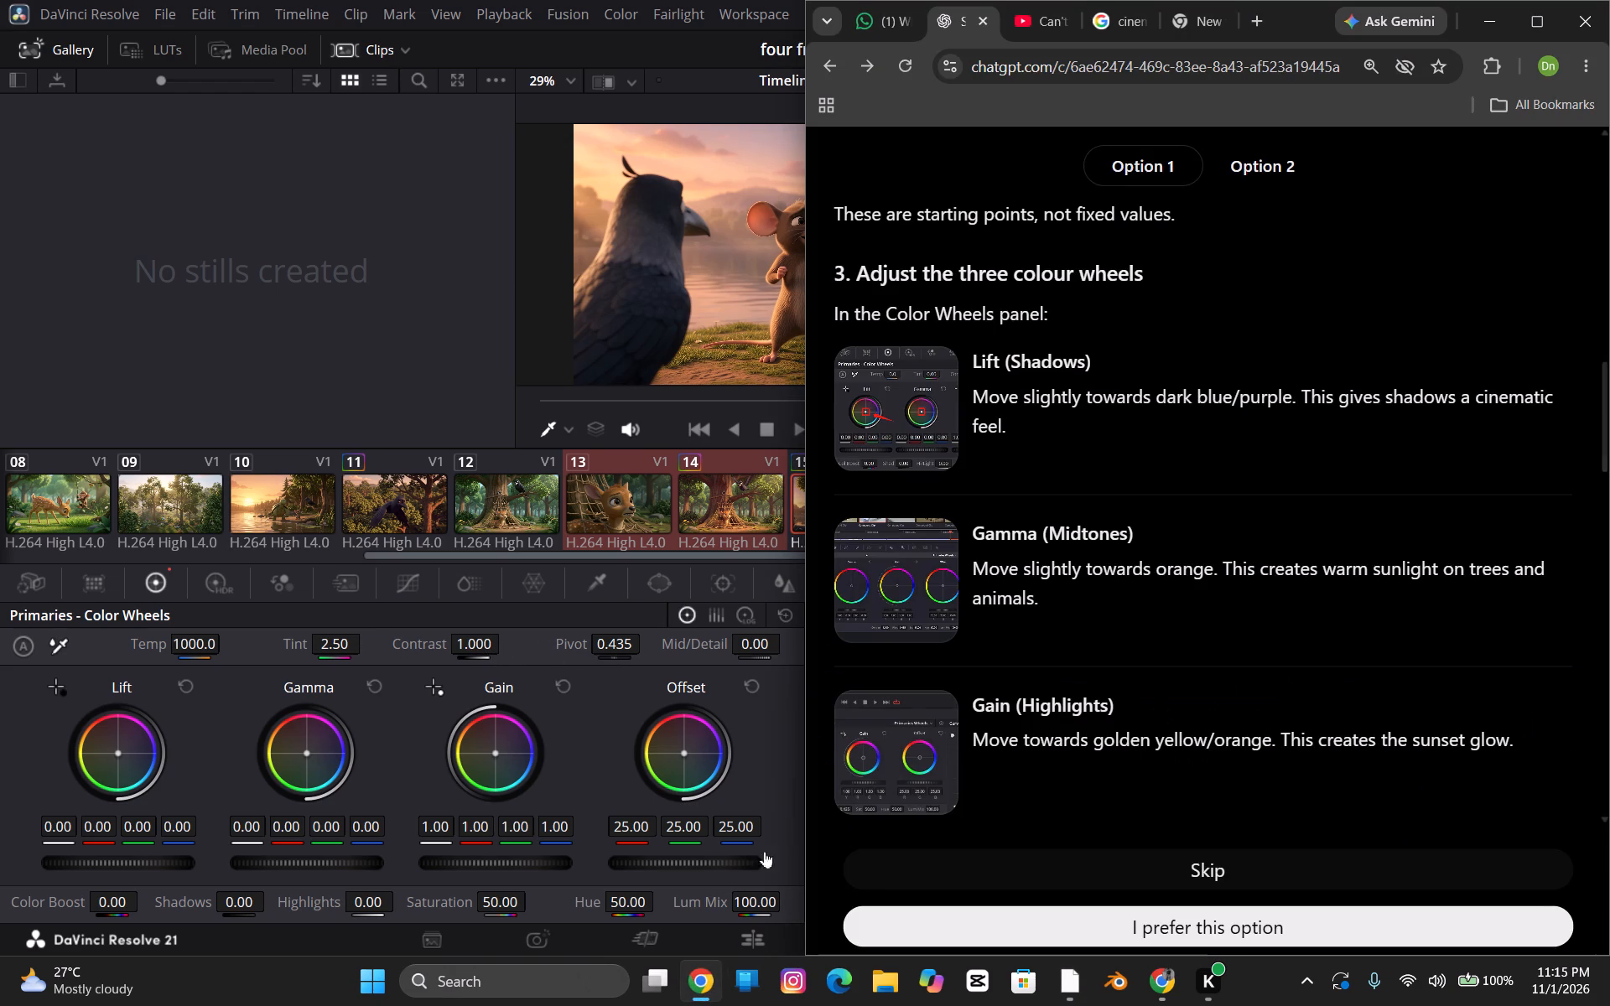
{"action": "scroll", "coordinate": [1213, 703], "scroll_direction": "up", "scroll_amount": 2}
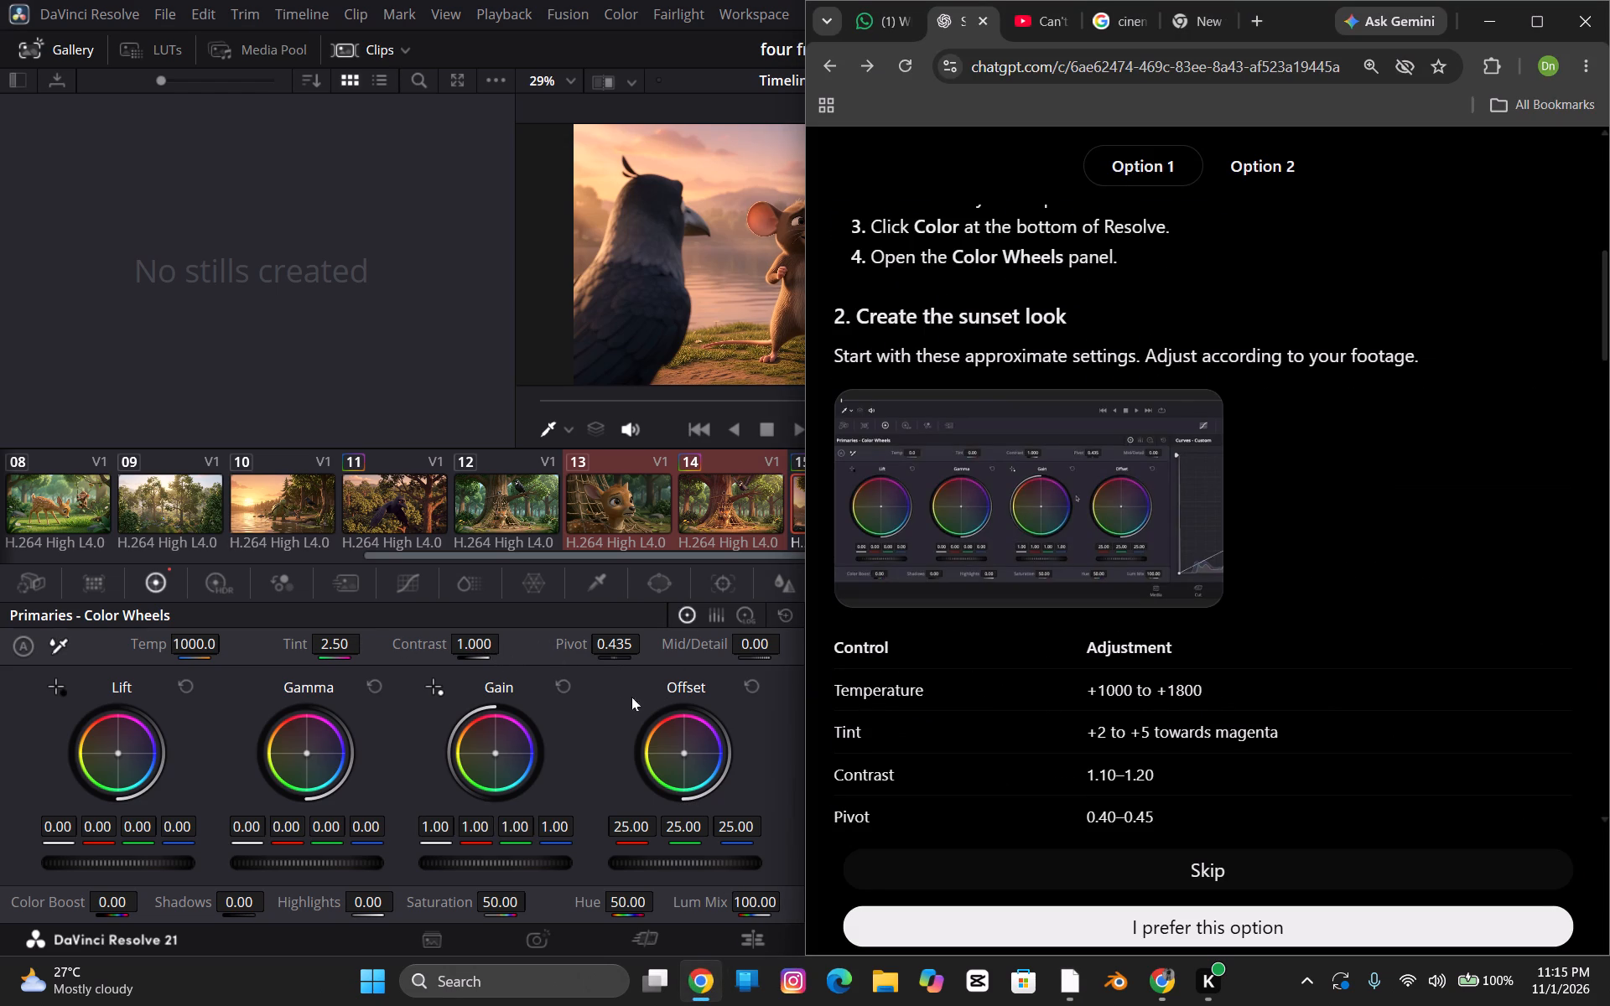
{"action": "left_click_drag", "start_coordinate": [471, 650], "coordinate": [531, 657]}
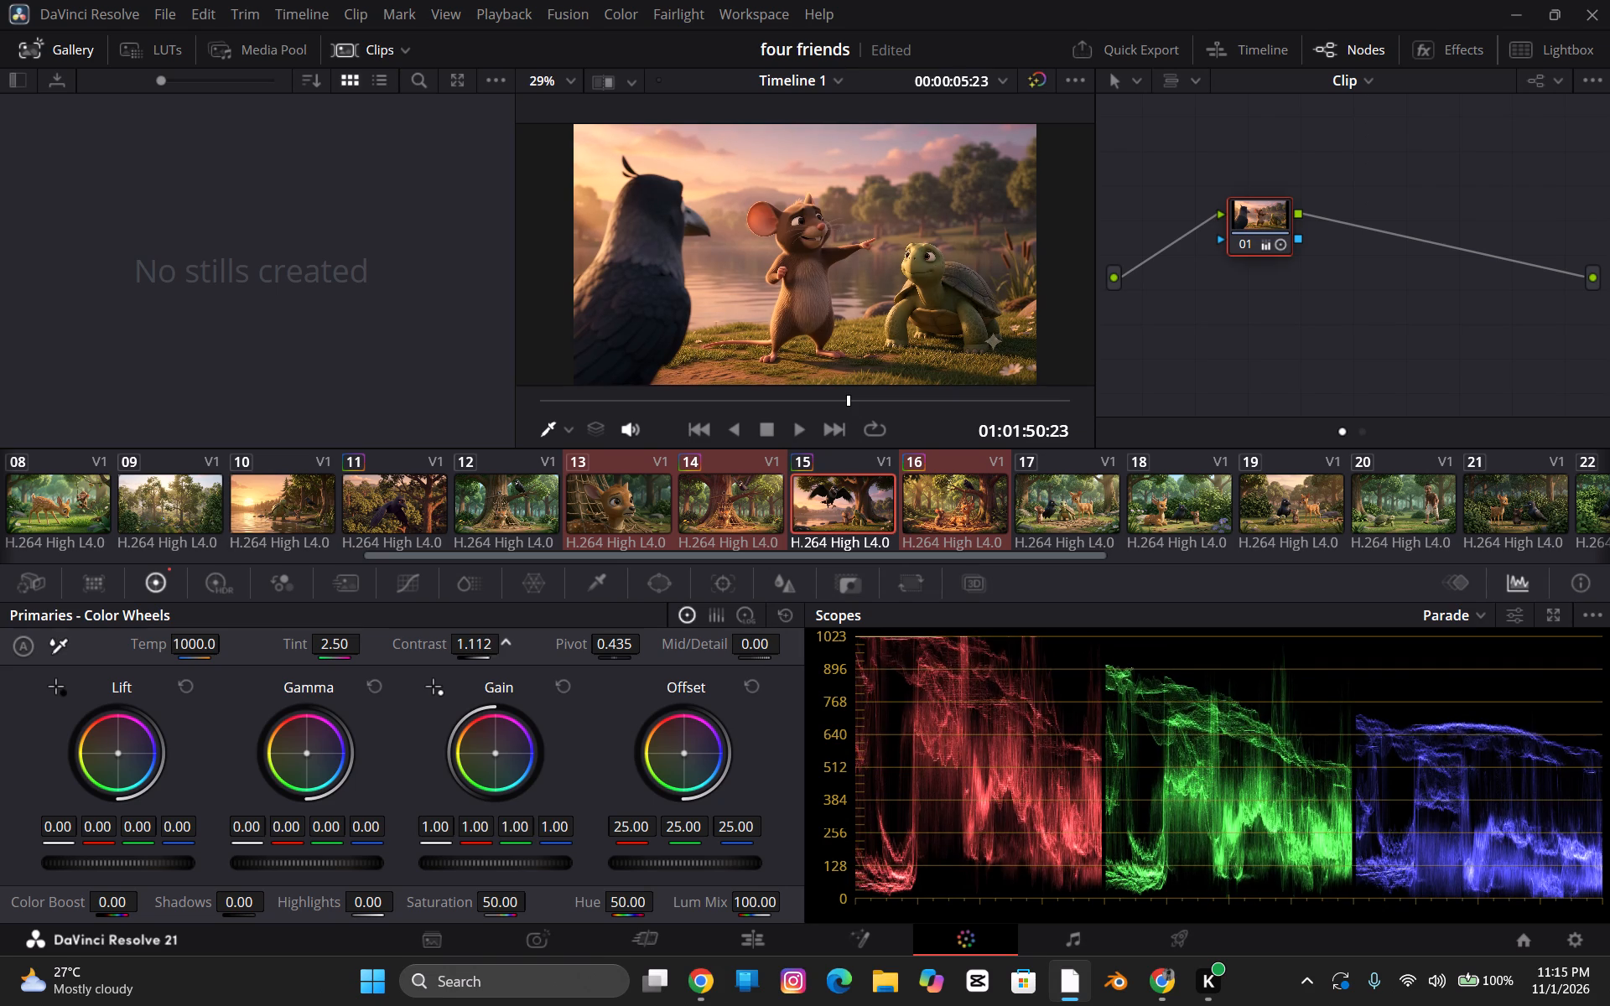
{"action": "left_click_drag", "start_coordinate": [531, 657], "coordinate": [532, 666]}
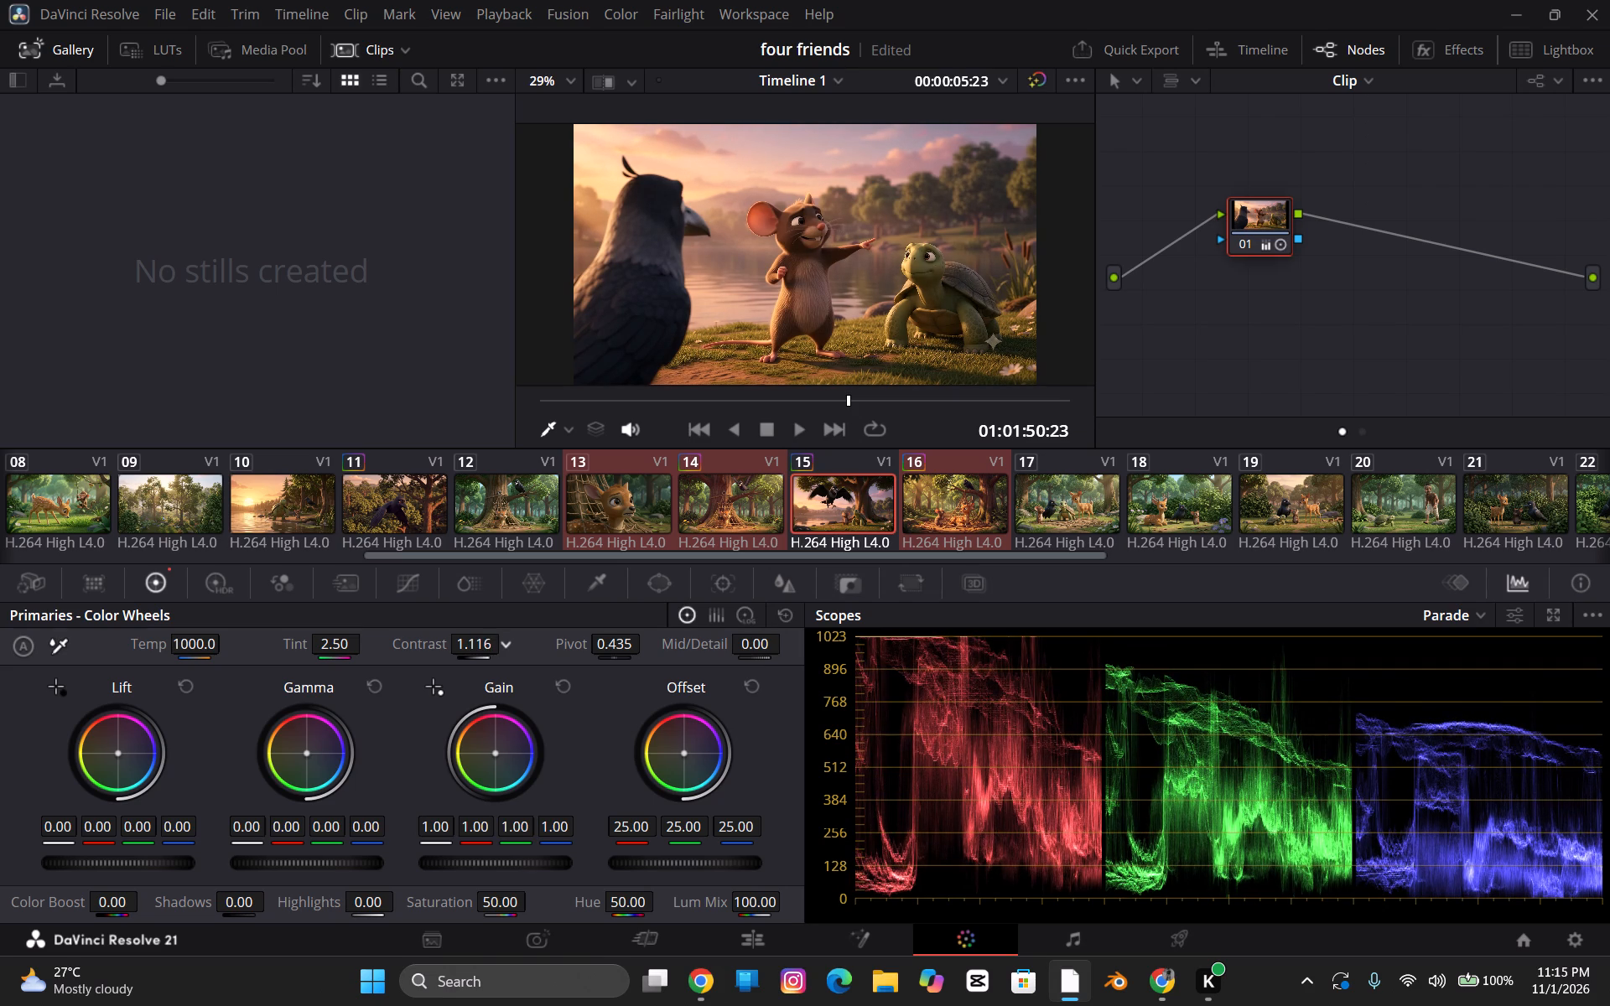
{"action": "left_click_drag", "start_coordinate": [532, 666], "coordinate": [527, 666]}
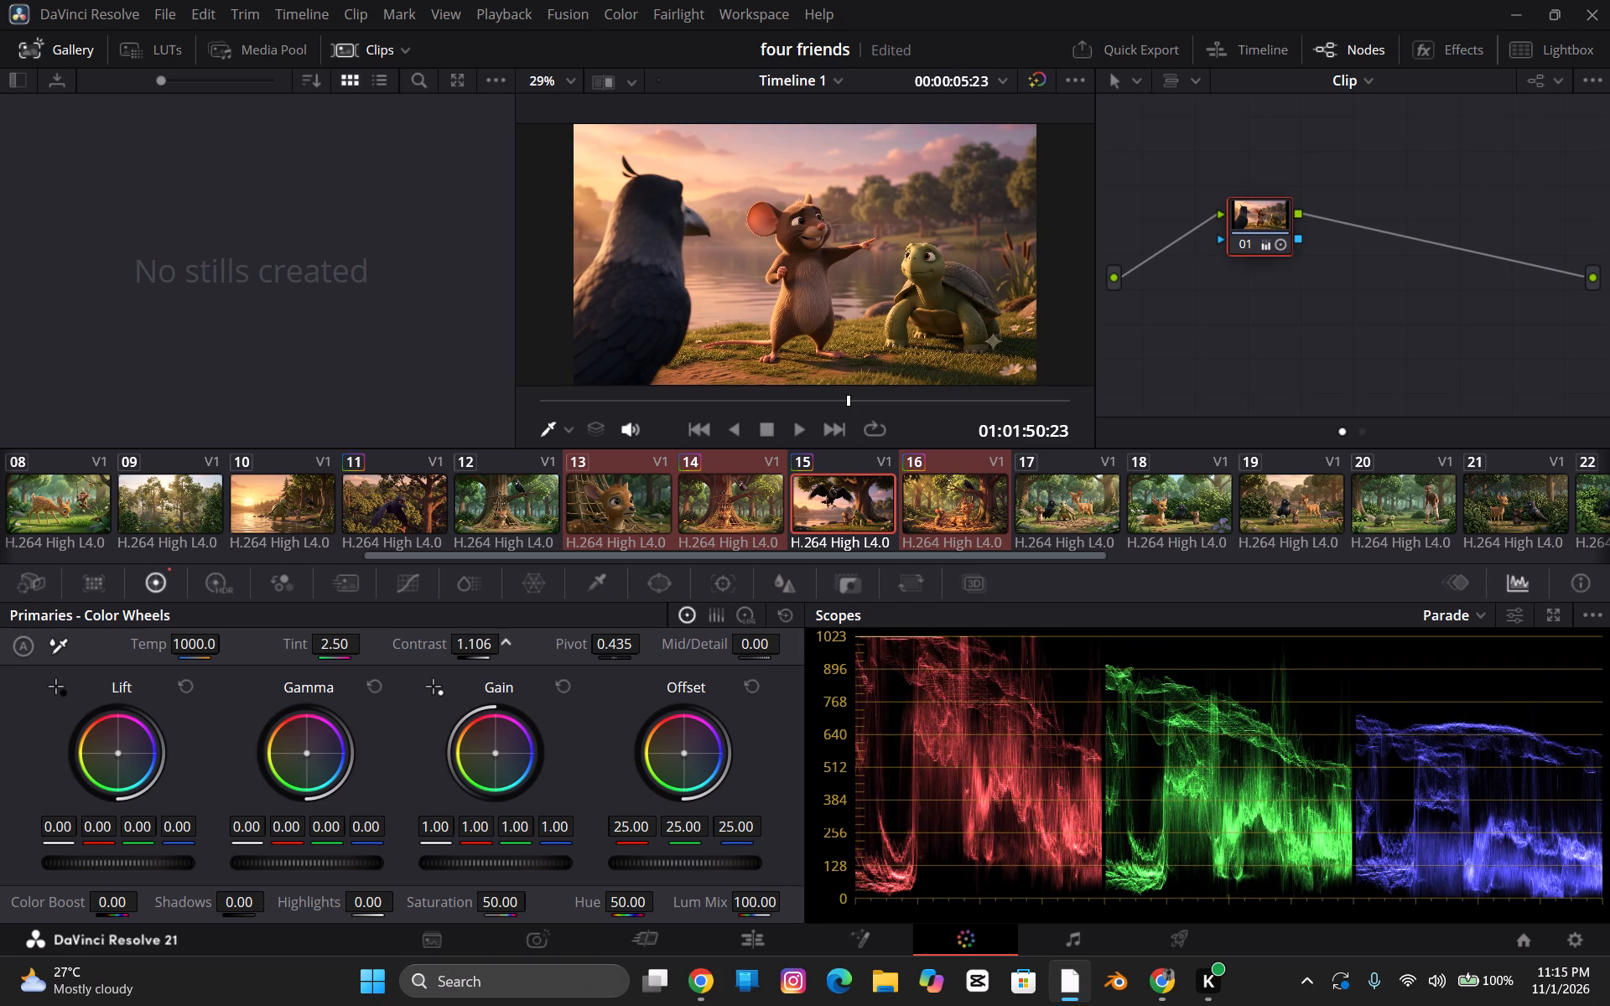
{"action": "left_click_drag", "start_coordinate": [527, 666], "coordinate": [529, 665]}
Adjust clip 15's pivot to 0.424, within ChatGPT's suggested 0.40–0.45 range.
{"action": "left_click_drag", "start_coordinate": [615, 651], "coordinate": [620, 651]}
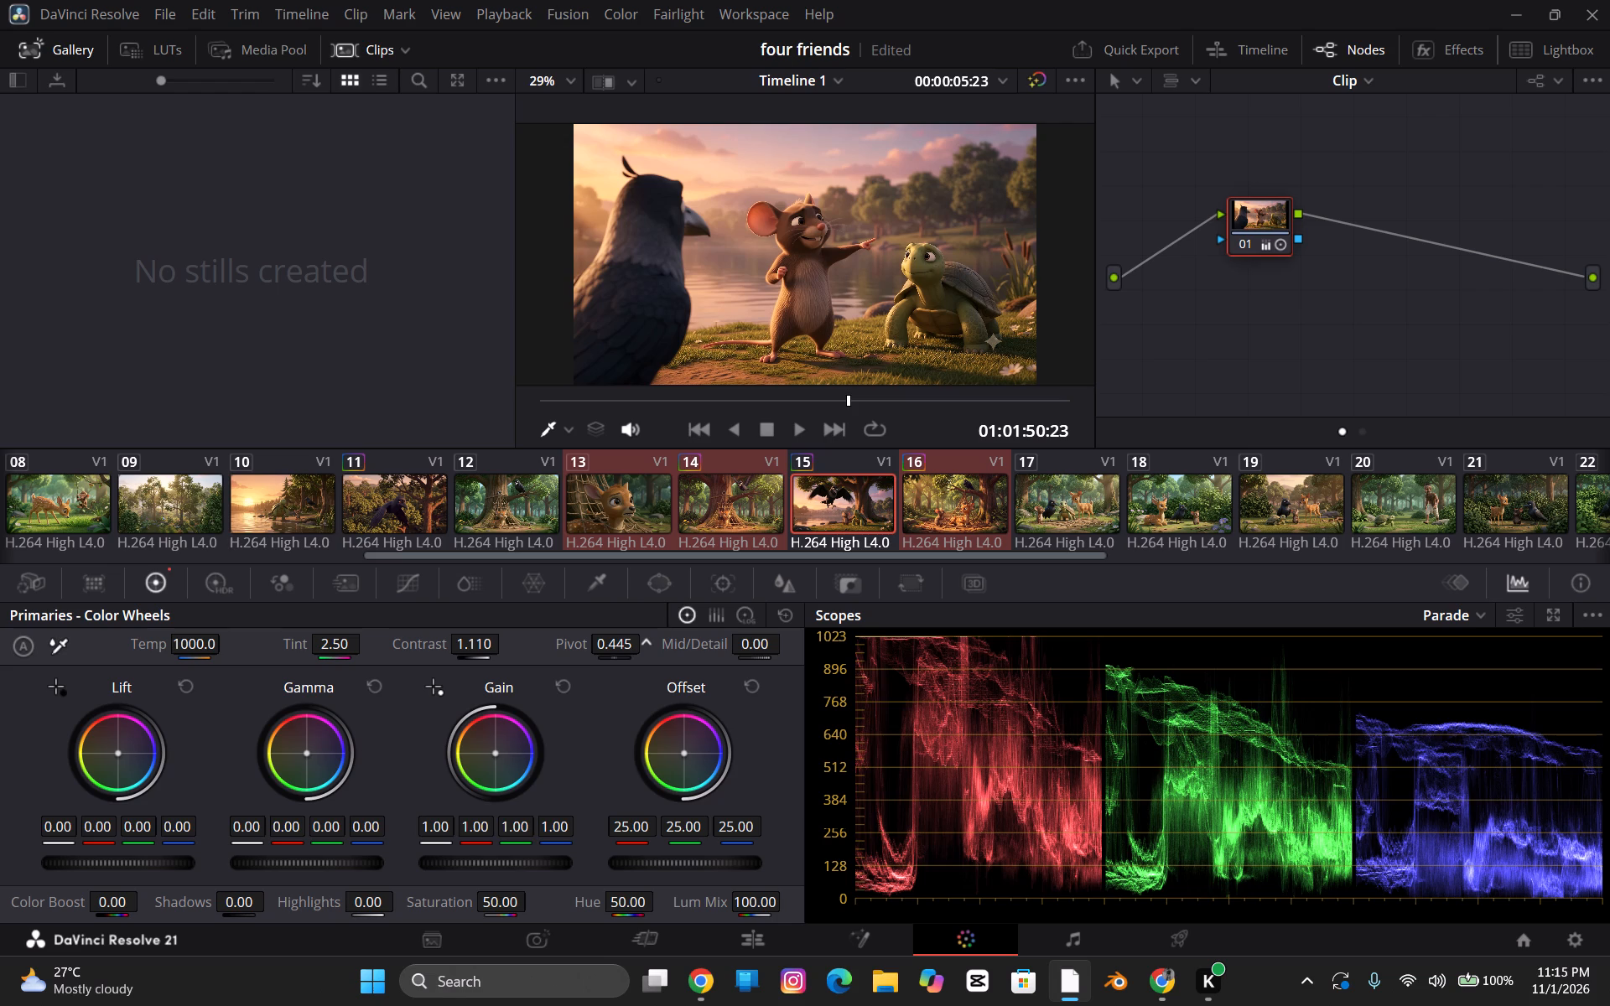
{"action": "left_click_drag", "start_coordinate": [620, 651], "coordinate": [638, 651]}
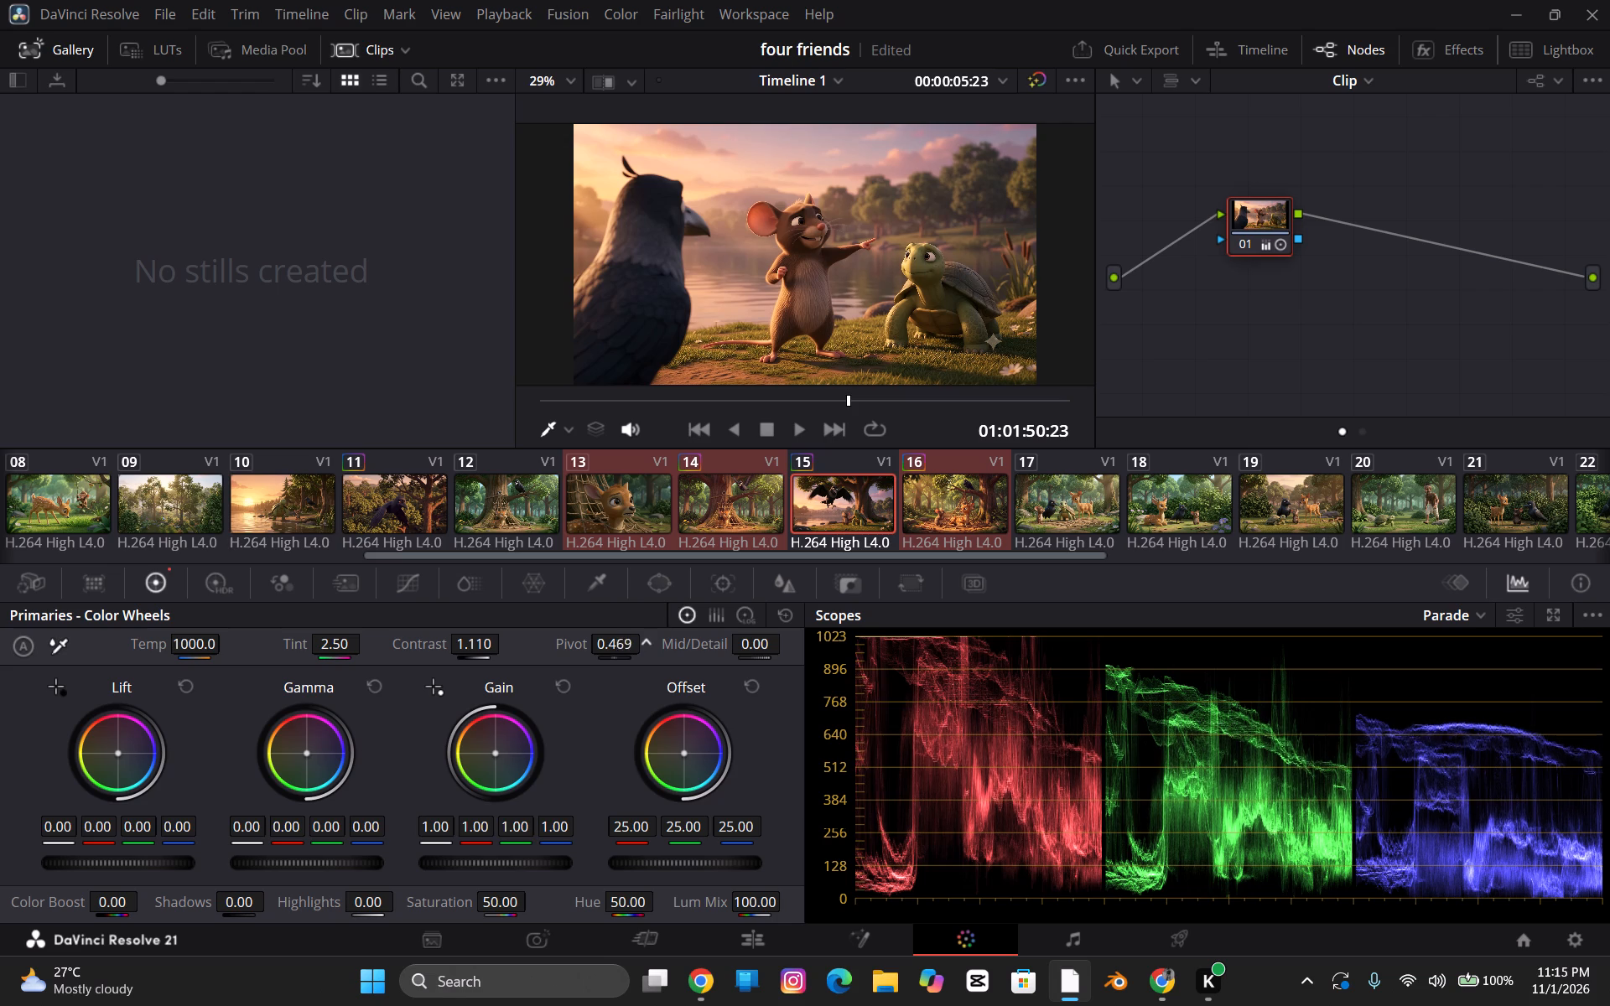
{"action": "left_click_drag", "start_coordinate": [638, 651], "coordinate": [273, 676]}
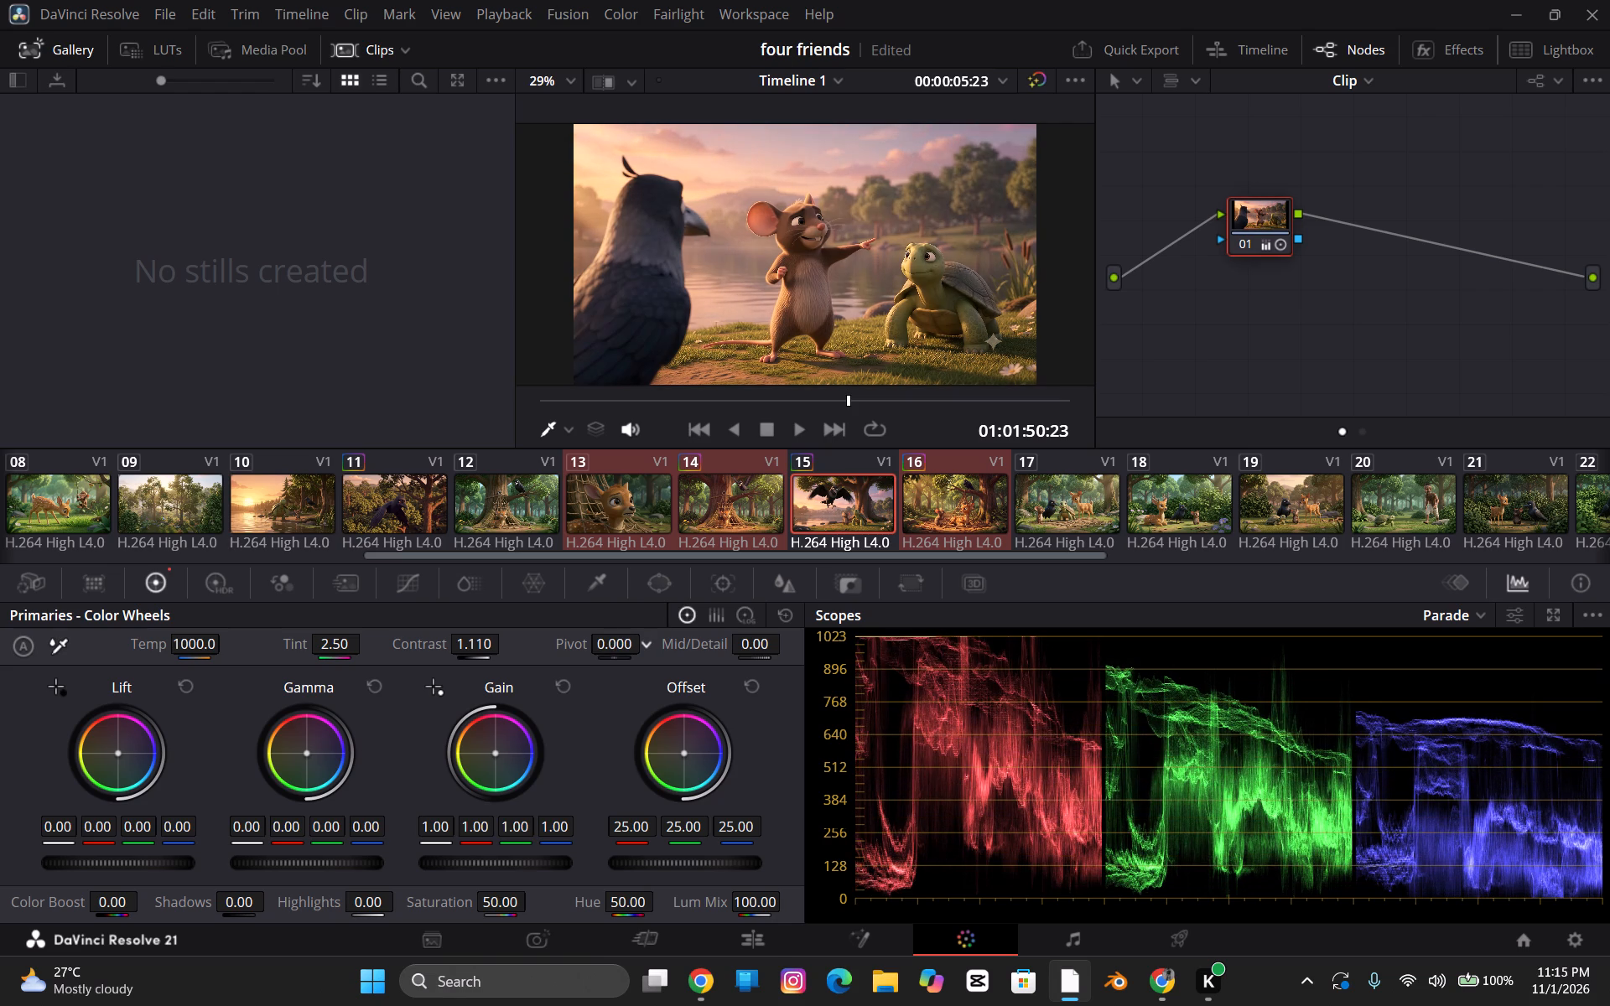
{"action": "left_click_drag", "start_coordinate": [273, 676], "coordinate": [1135, 514]}
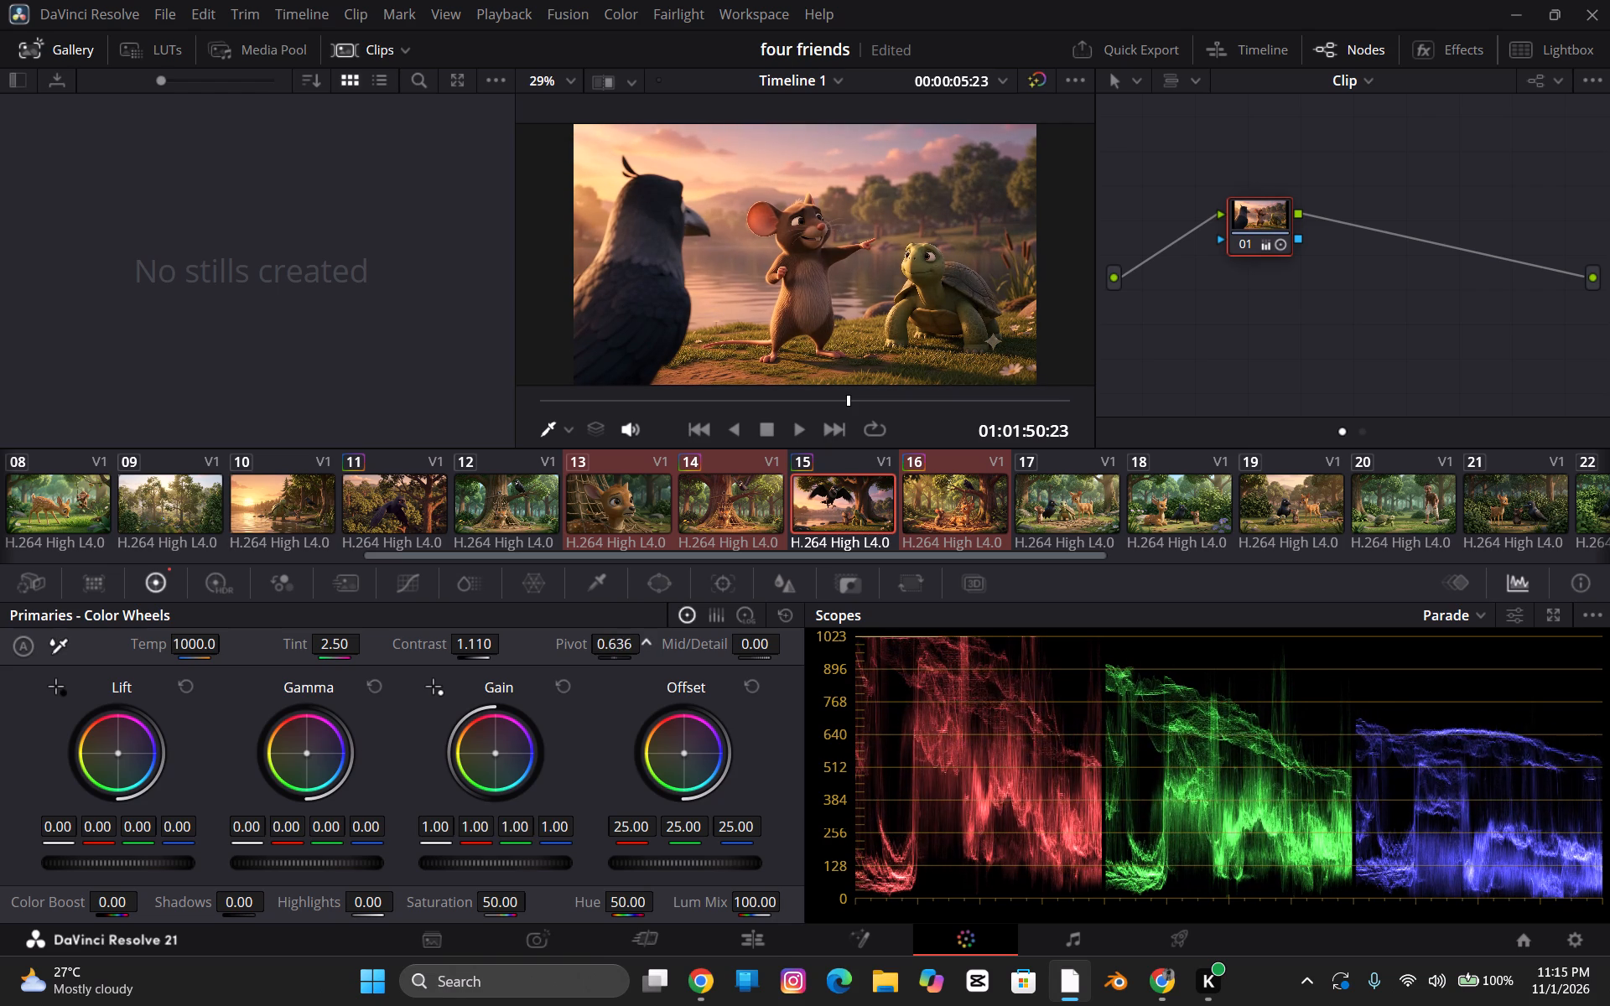
{"action": "left_click_drag", "start_coordinate": [1135, 514], "coordinate": [1061, 517]}
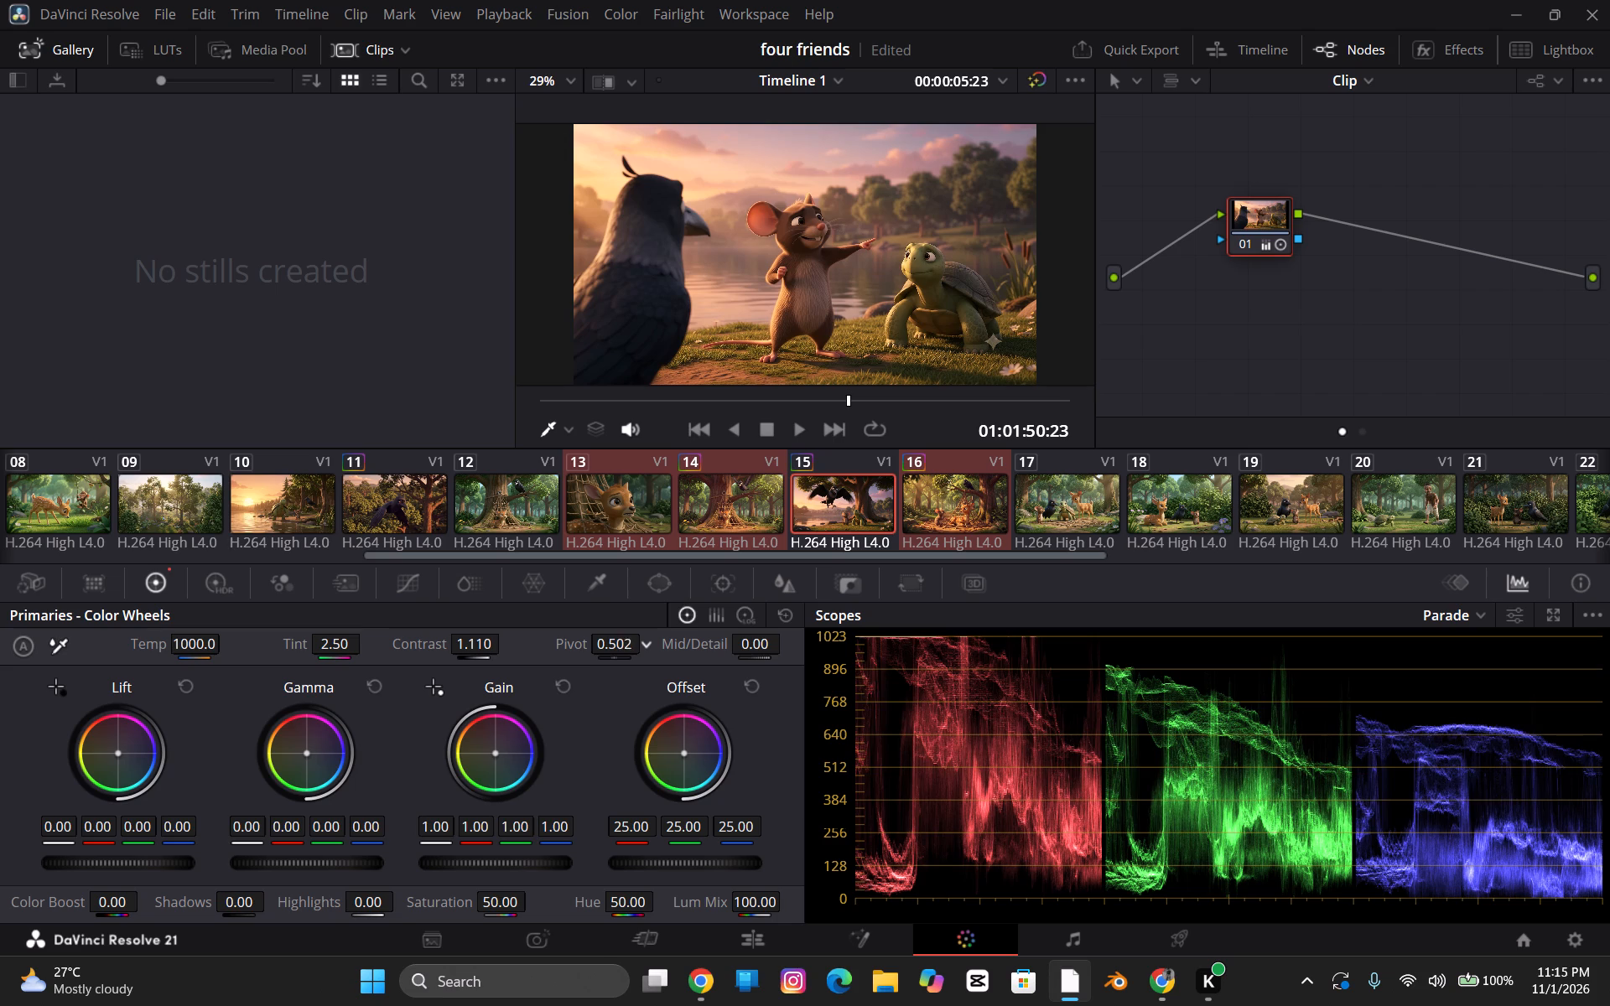
{"action": "left_click_drag", "start_coordinate": [1061, 517], "coordinate": [1047, 517]}
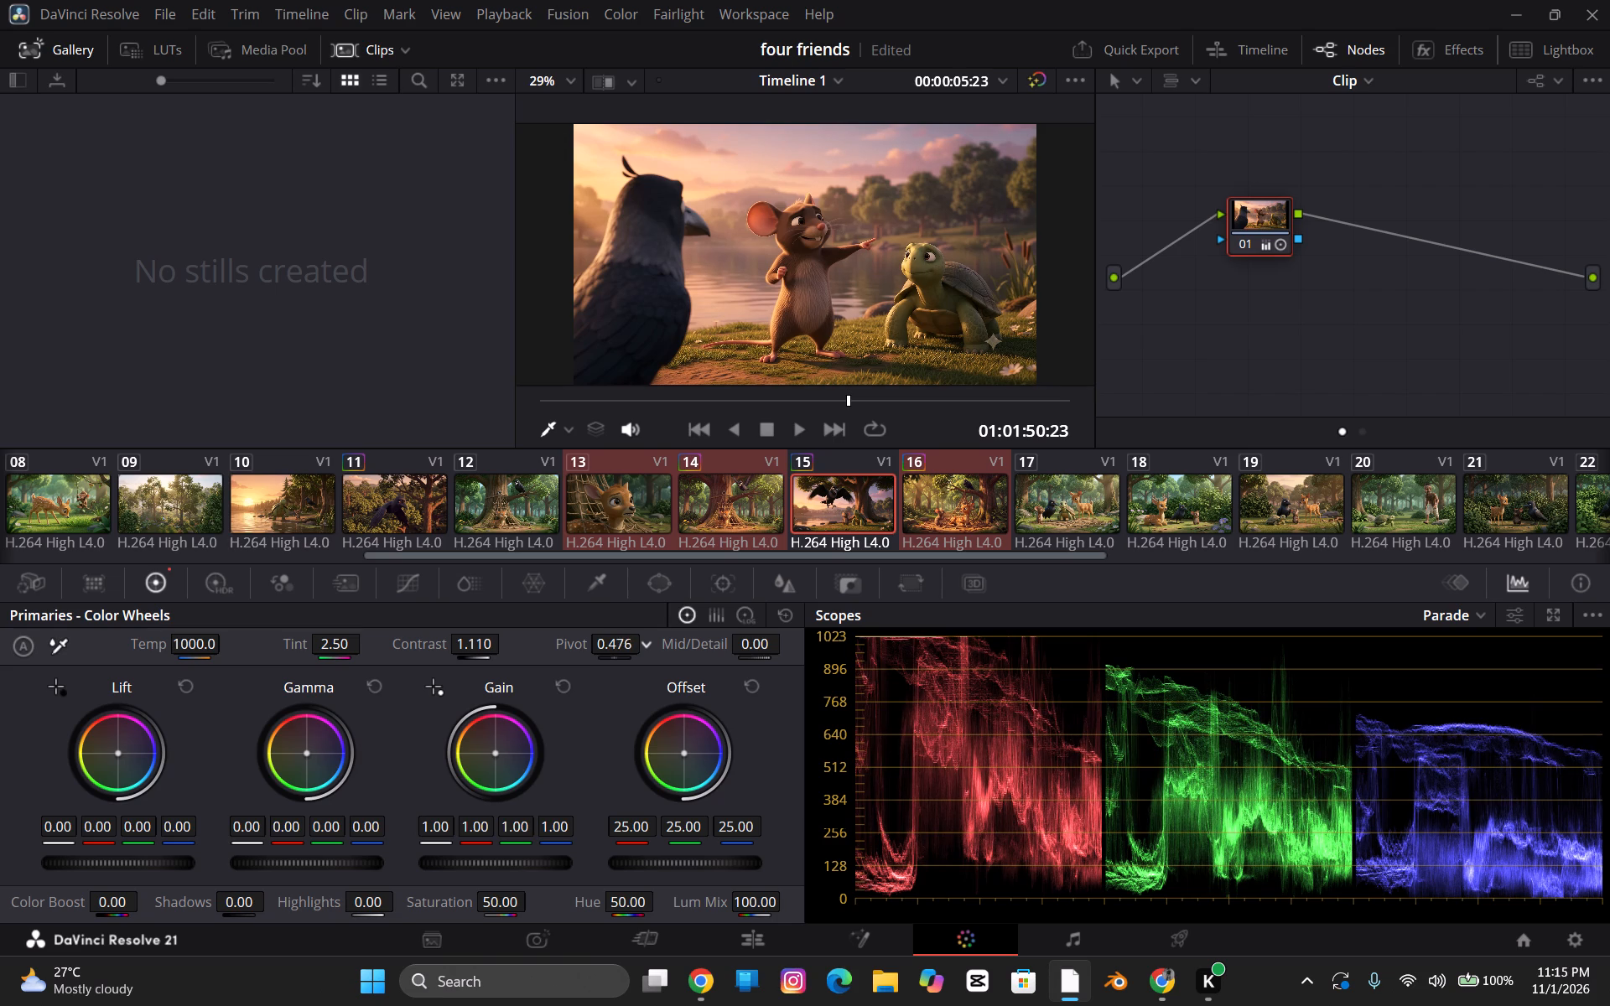
{"action": "left_click_drag", "start_coordinate": [1047, 517], "coordinate": [1040, 518]}
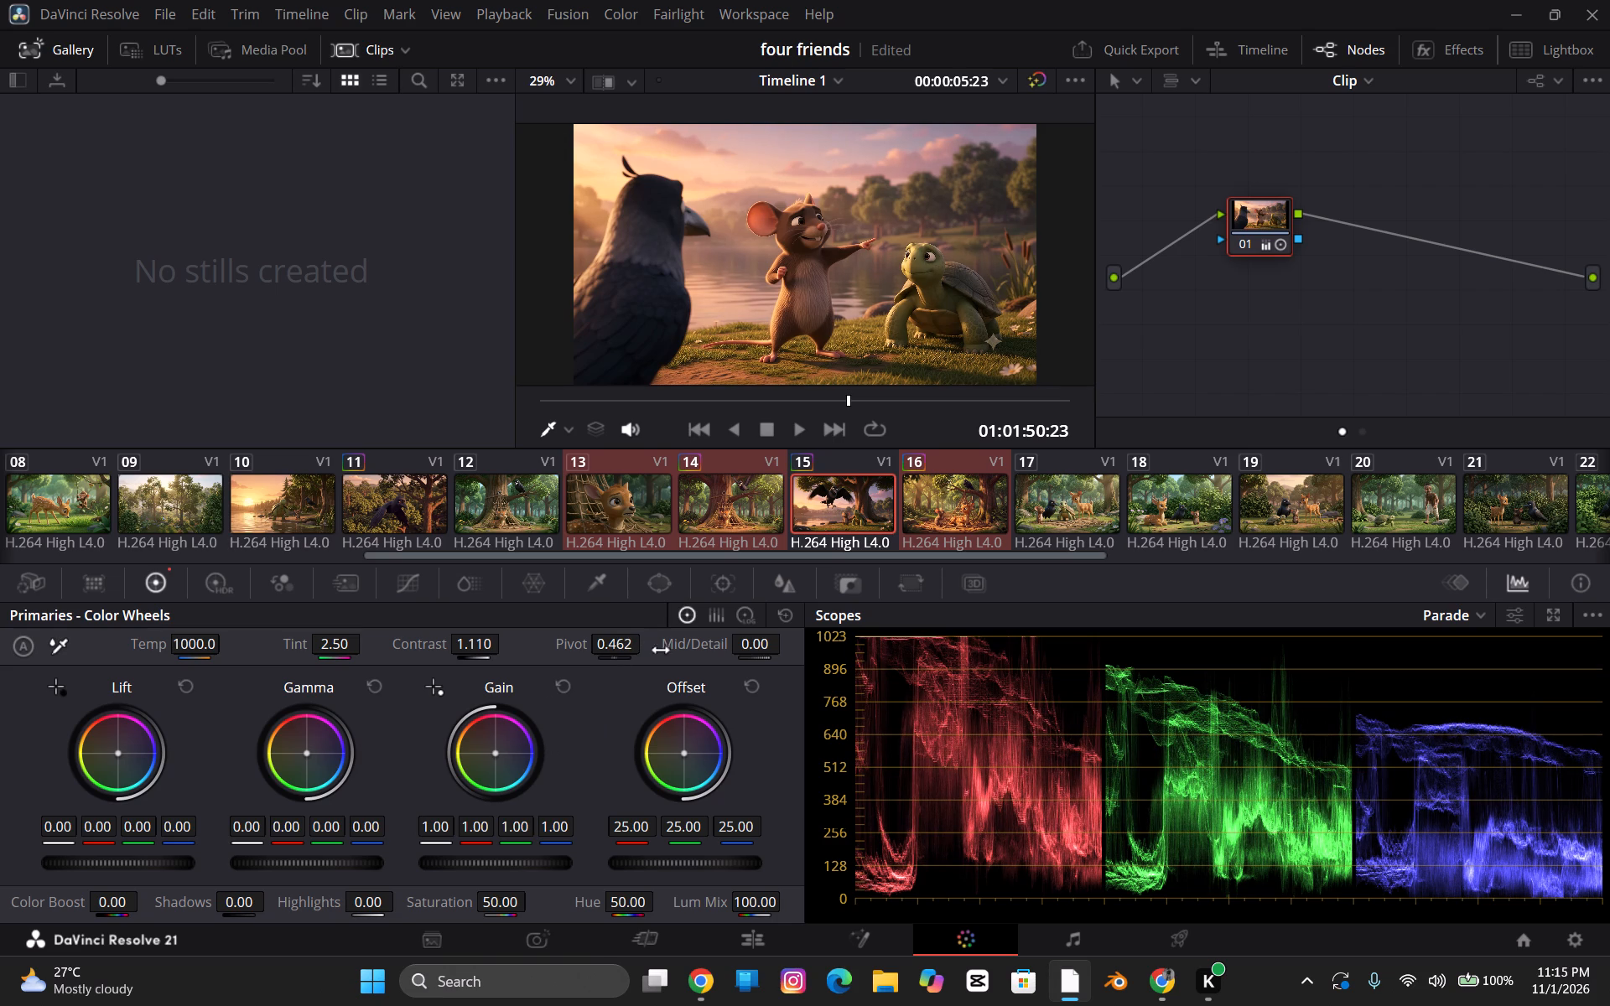
{"action": "left_click_drag", "start_coordinate": [623, 652], "coordinate": [603, 655]}
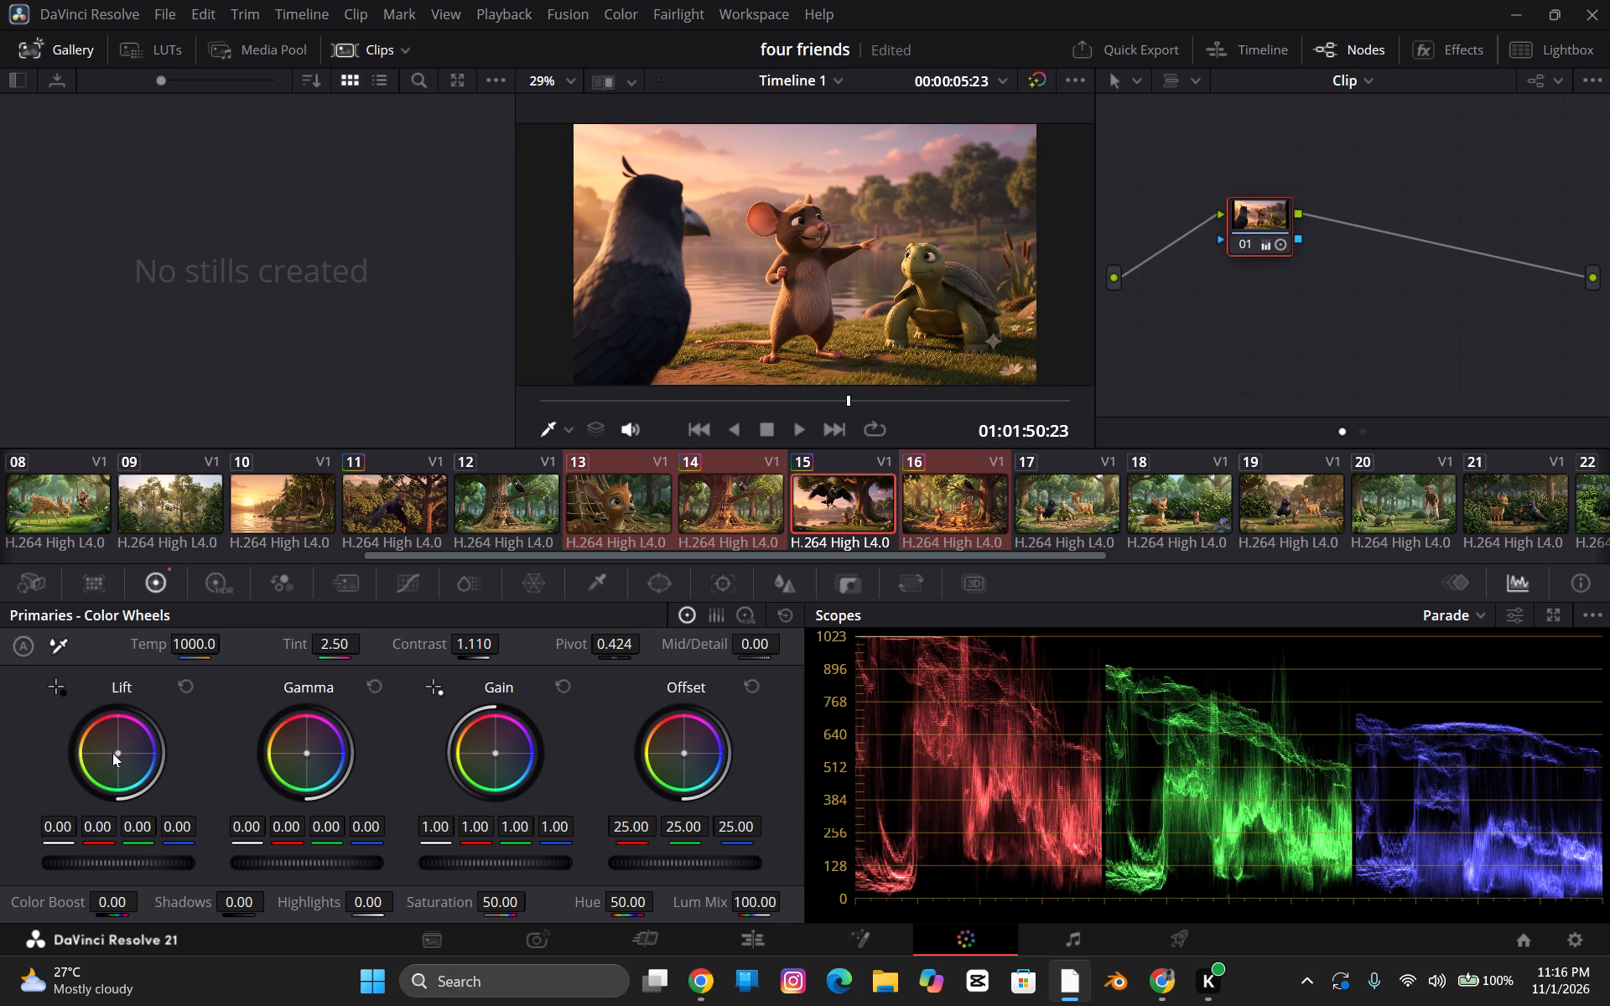
Shift clip 15's Lift colour balance towards purple, to red 0.01, green -0.01 and blue 0.03.
{"action": "left_click_drag", "start_coordinate": [117, 751], "coordinate": [122, 753]}
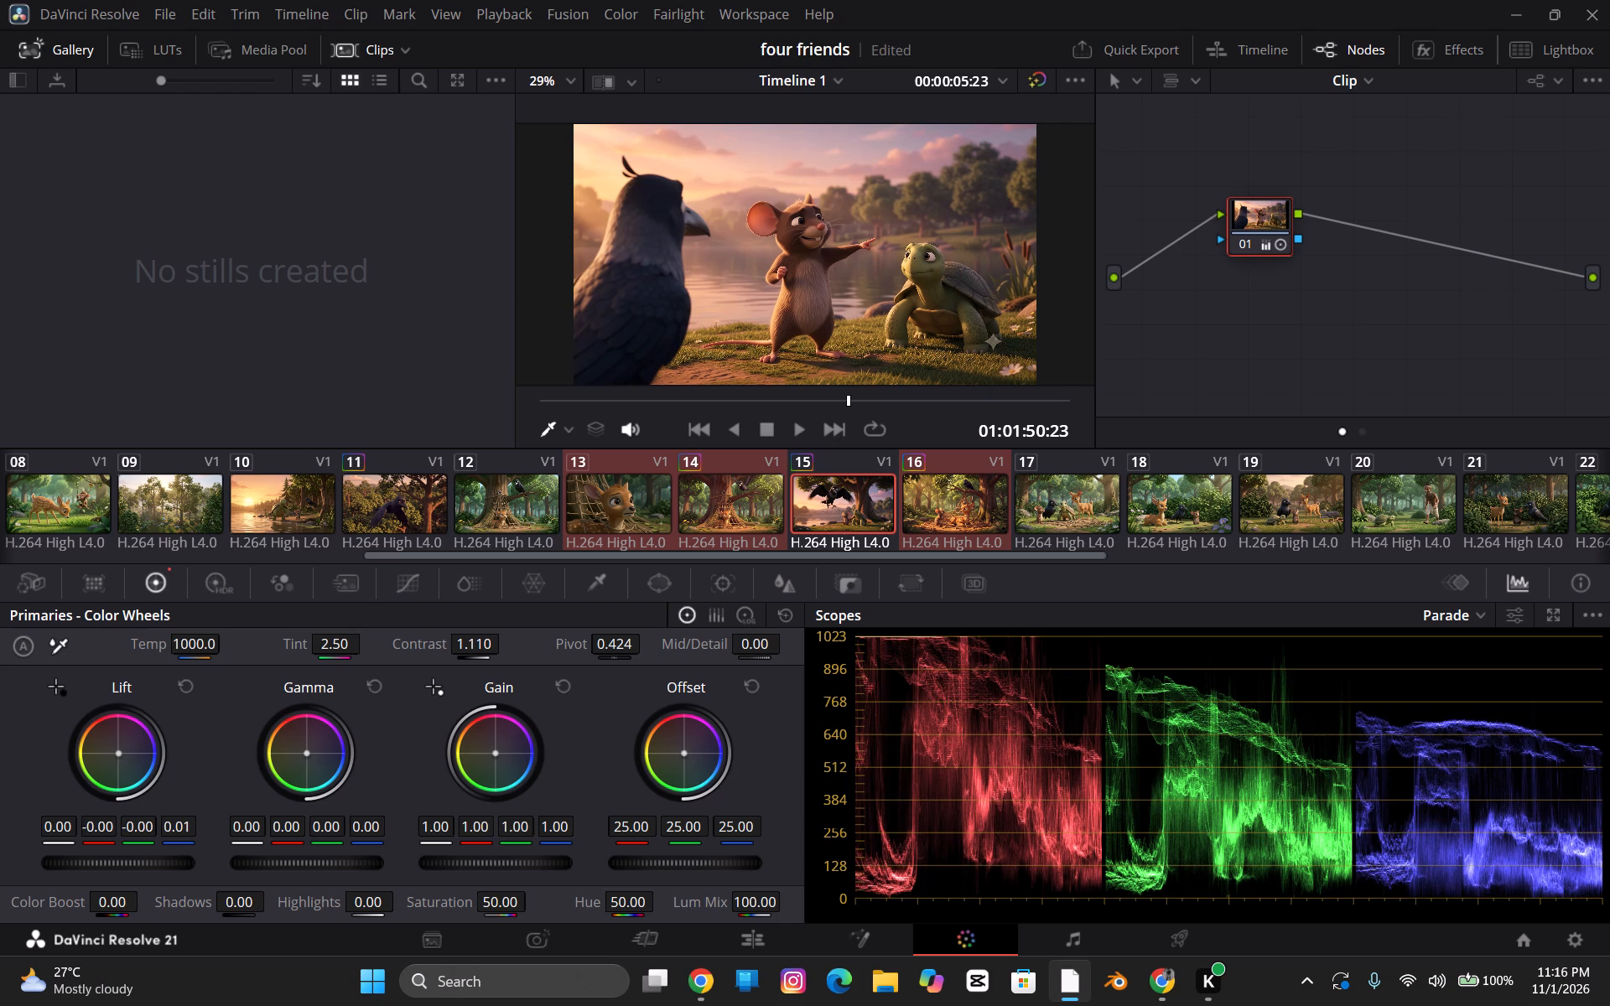
{"action": "left_click_drag", "start_coordinate": [122, 753], "coordinate": [138, 749]}
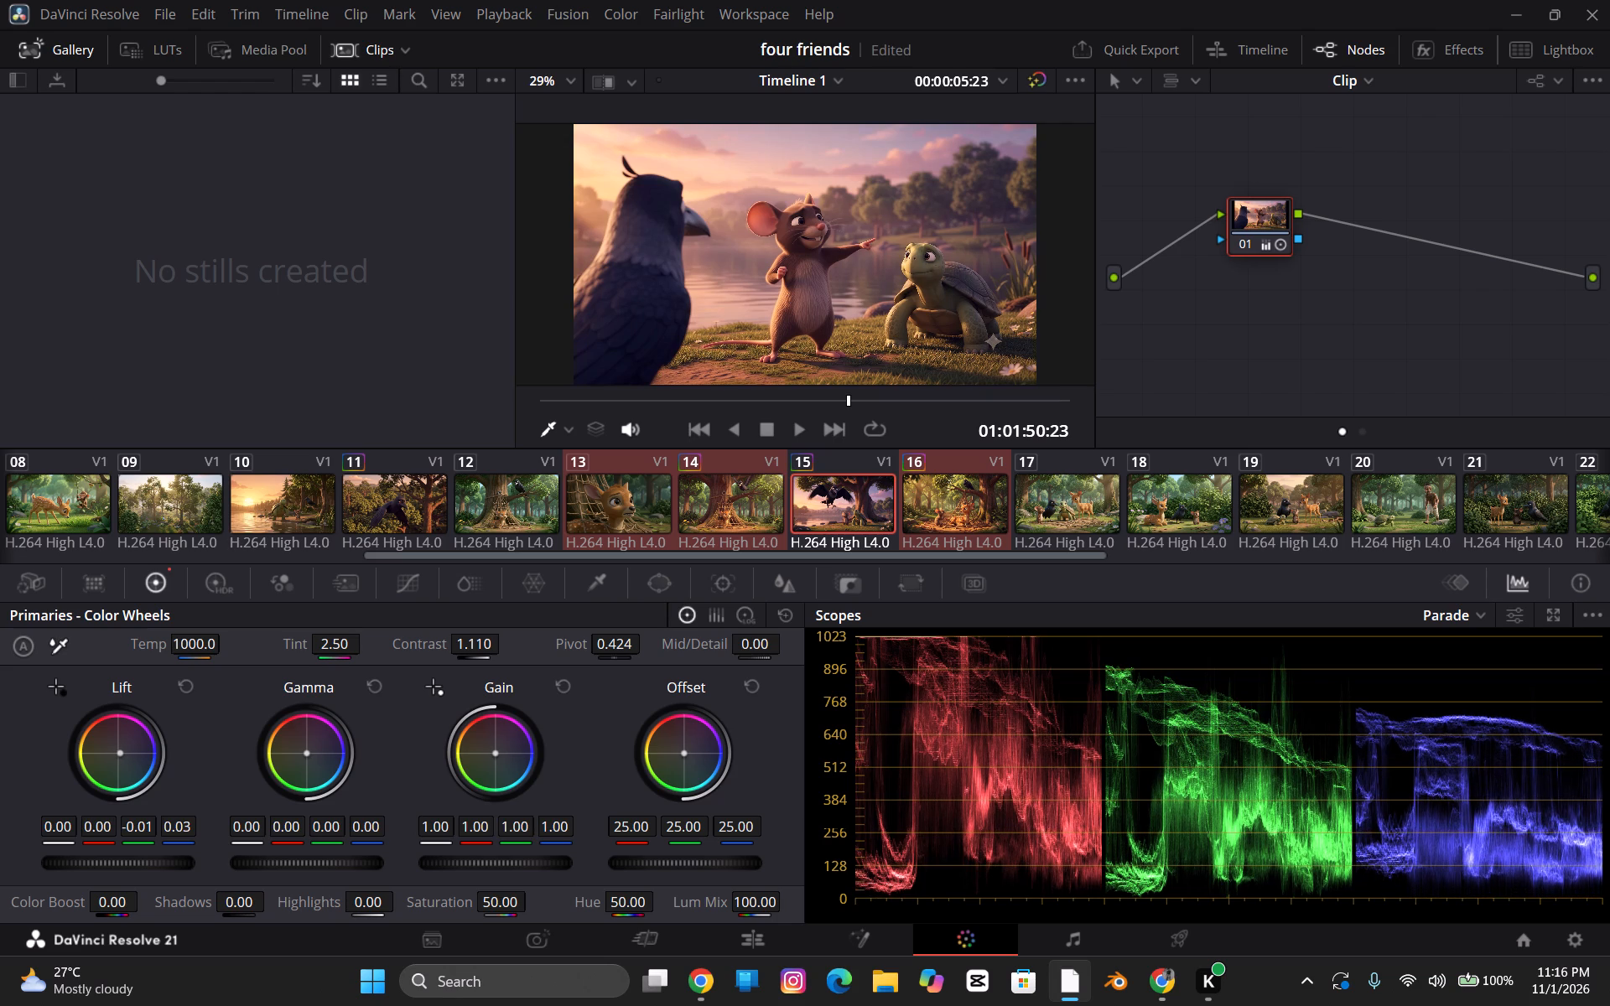
{"action": "left_click_drag", "start_coordinate": [138, 749], "coordinate": [143, 750]}
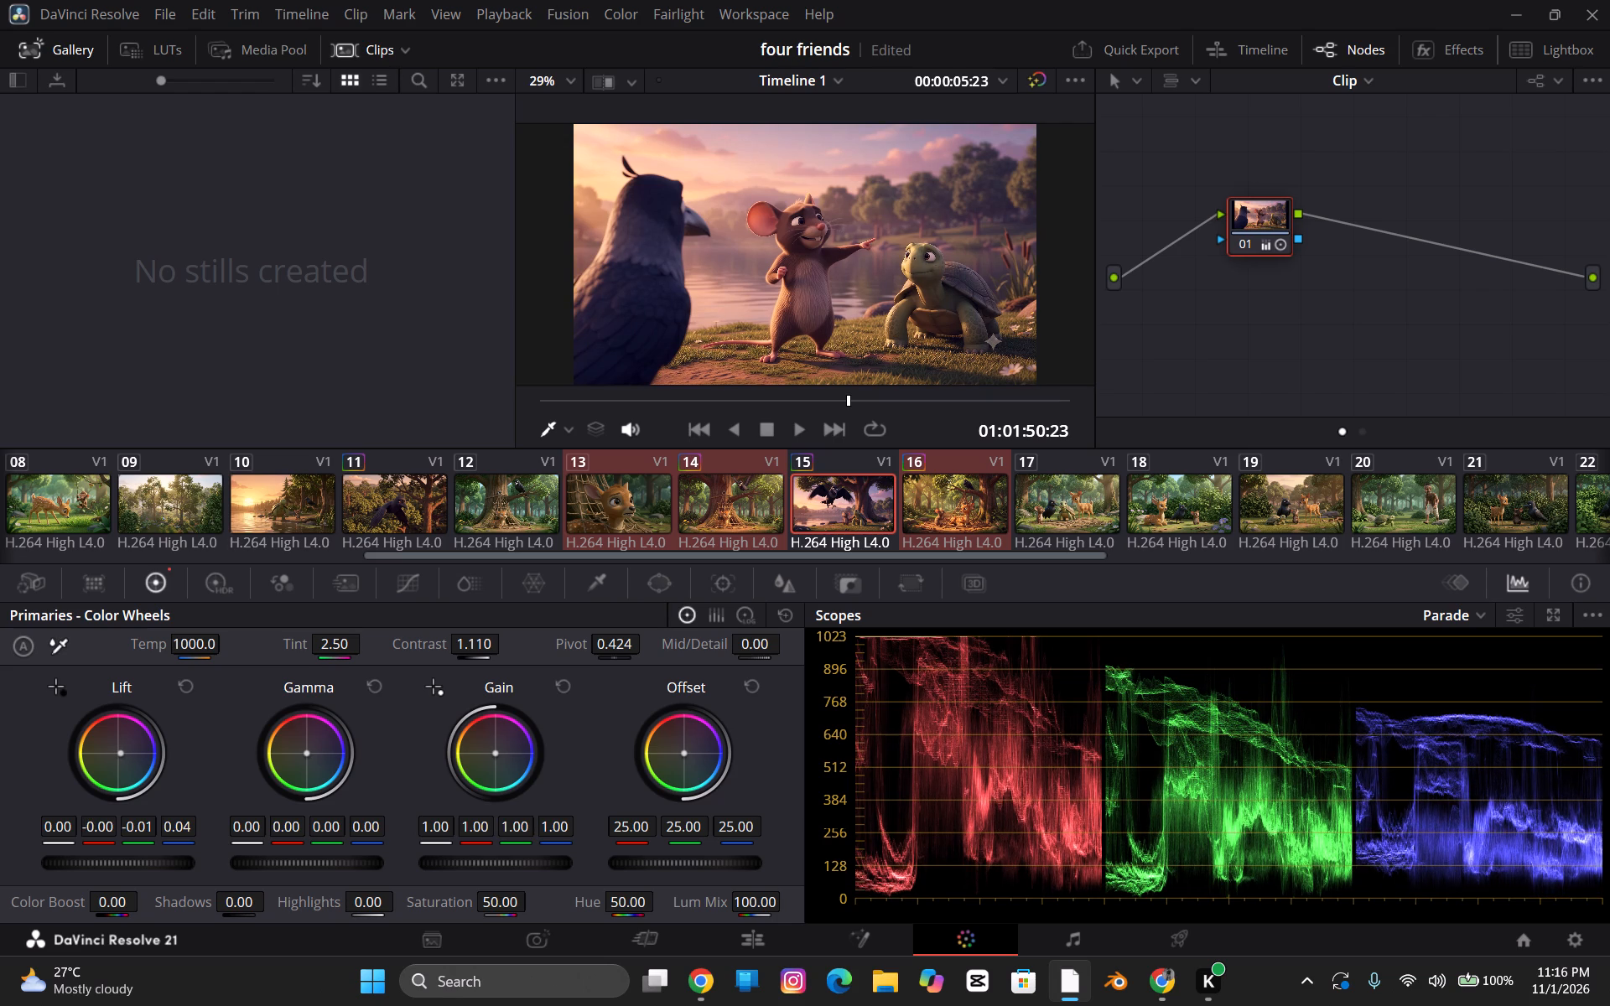
{"action": "left_click_drag", "start_coordinate": [143, 750], "coordinate": [138, 737]}
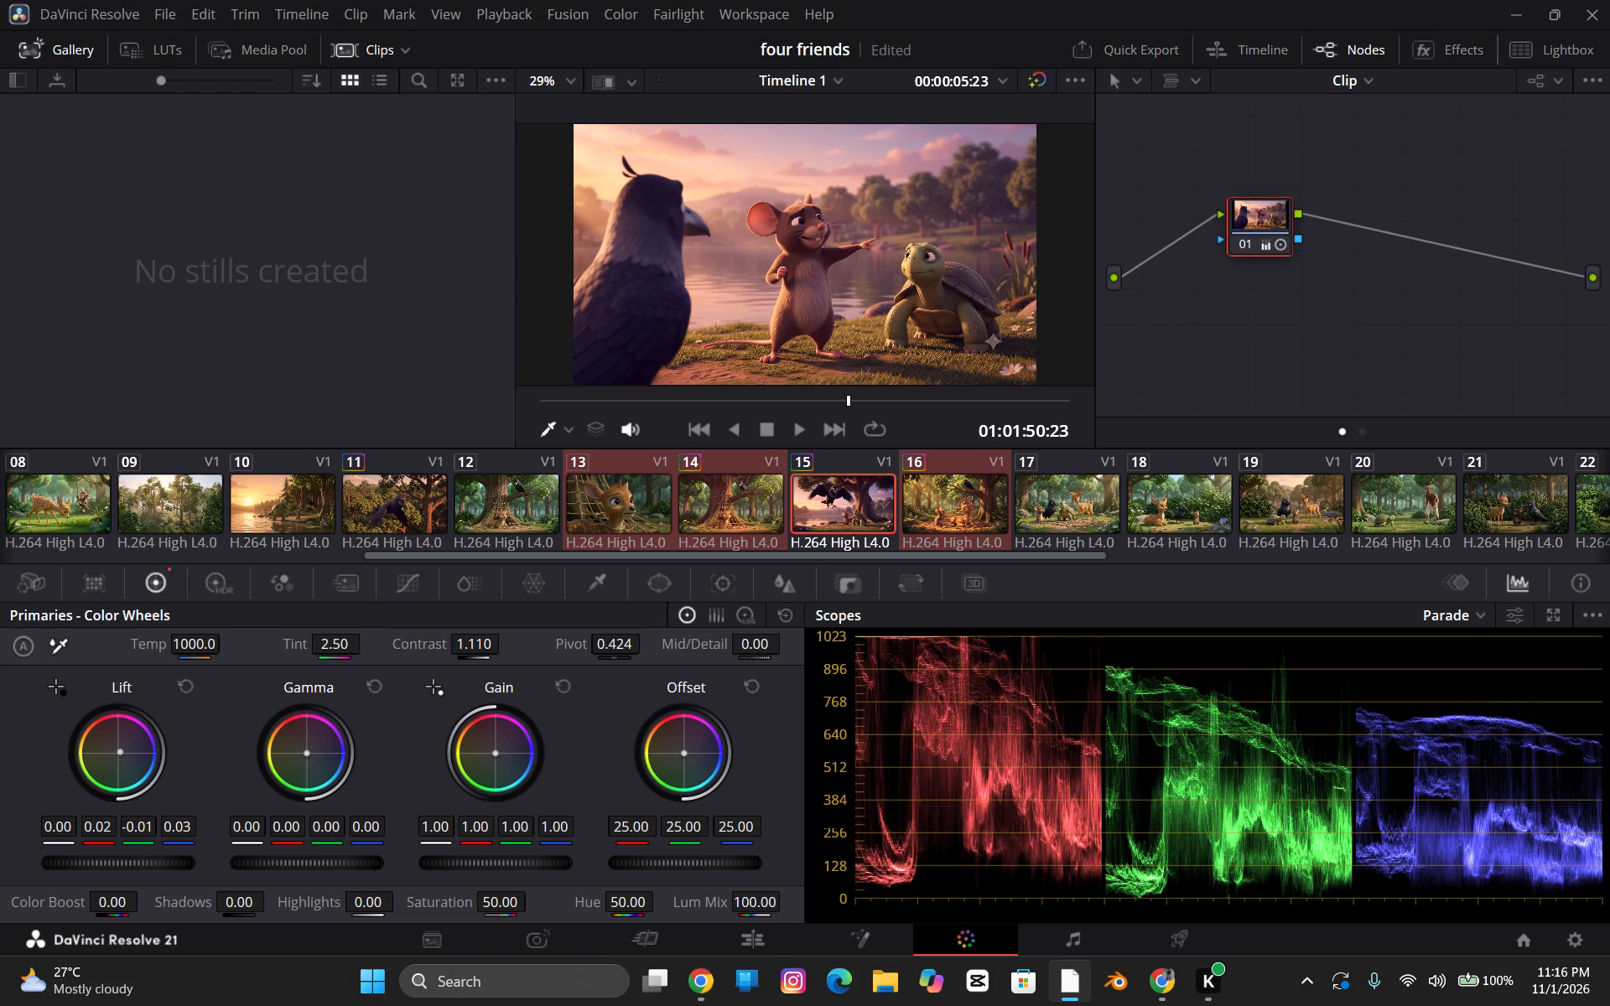
{"action": "left_click_drag", "start_coordinate": [138, 737], "coordinate": [135, 737]}
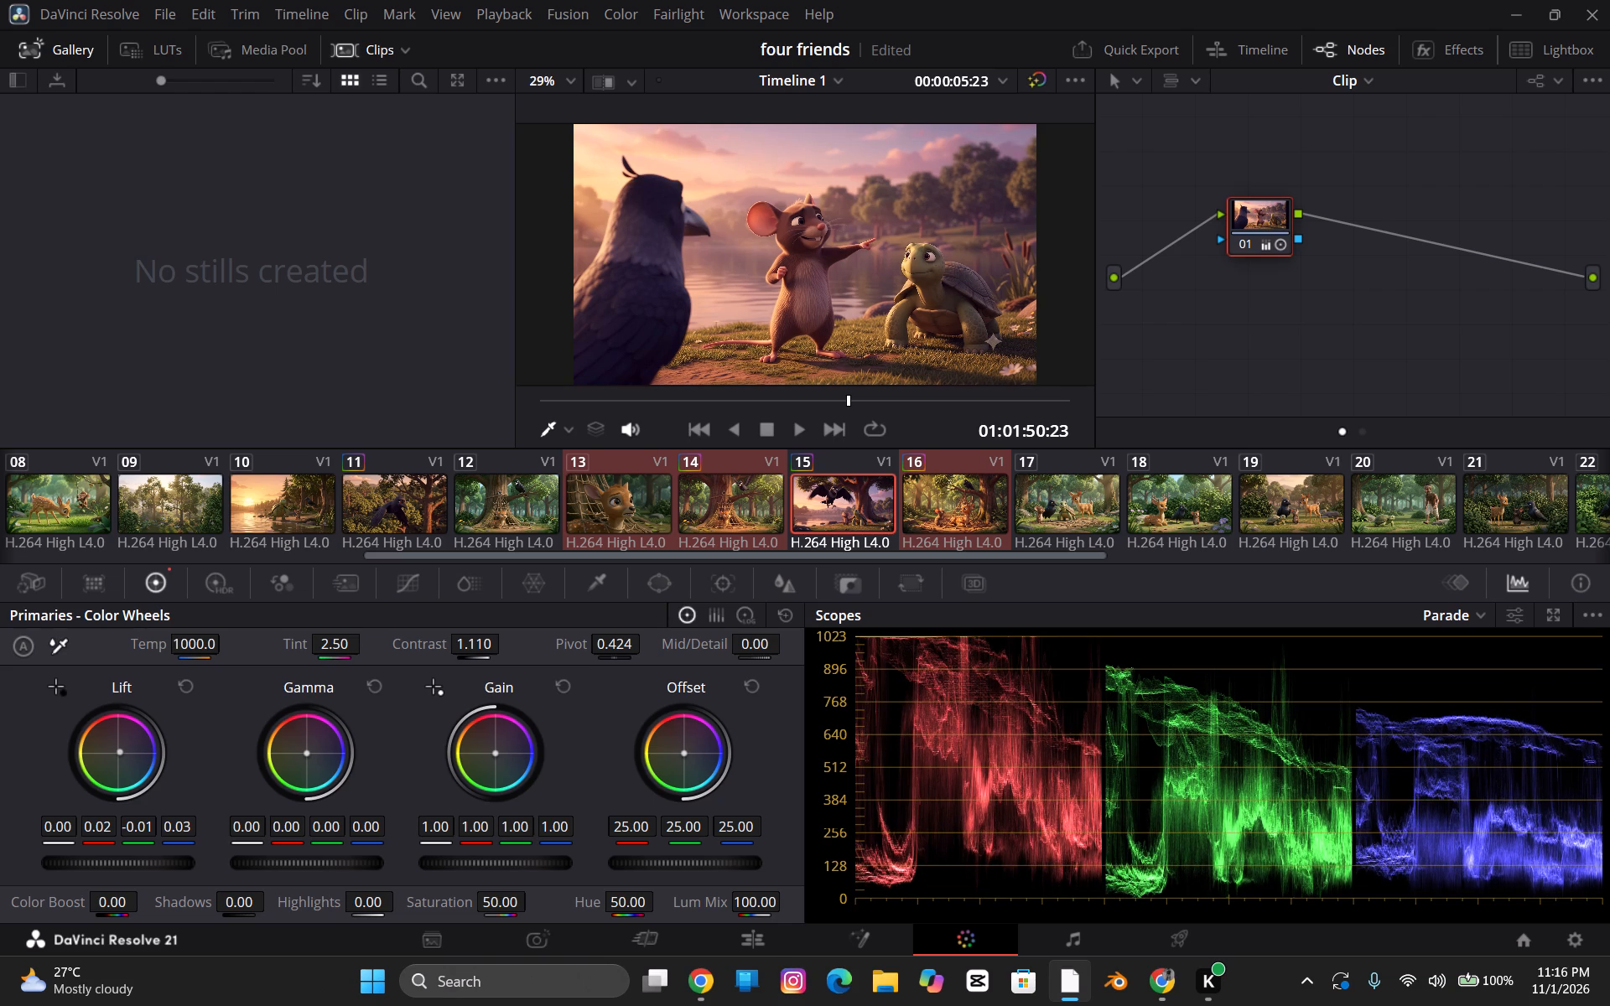
{"action": "left_click_drag", "start_coordinate": [135, 737], "coordinate": [140, 738]}
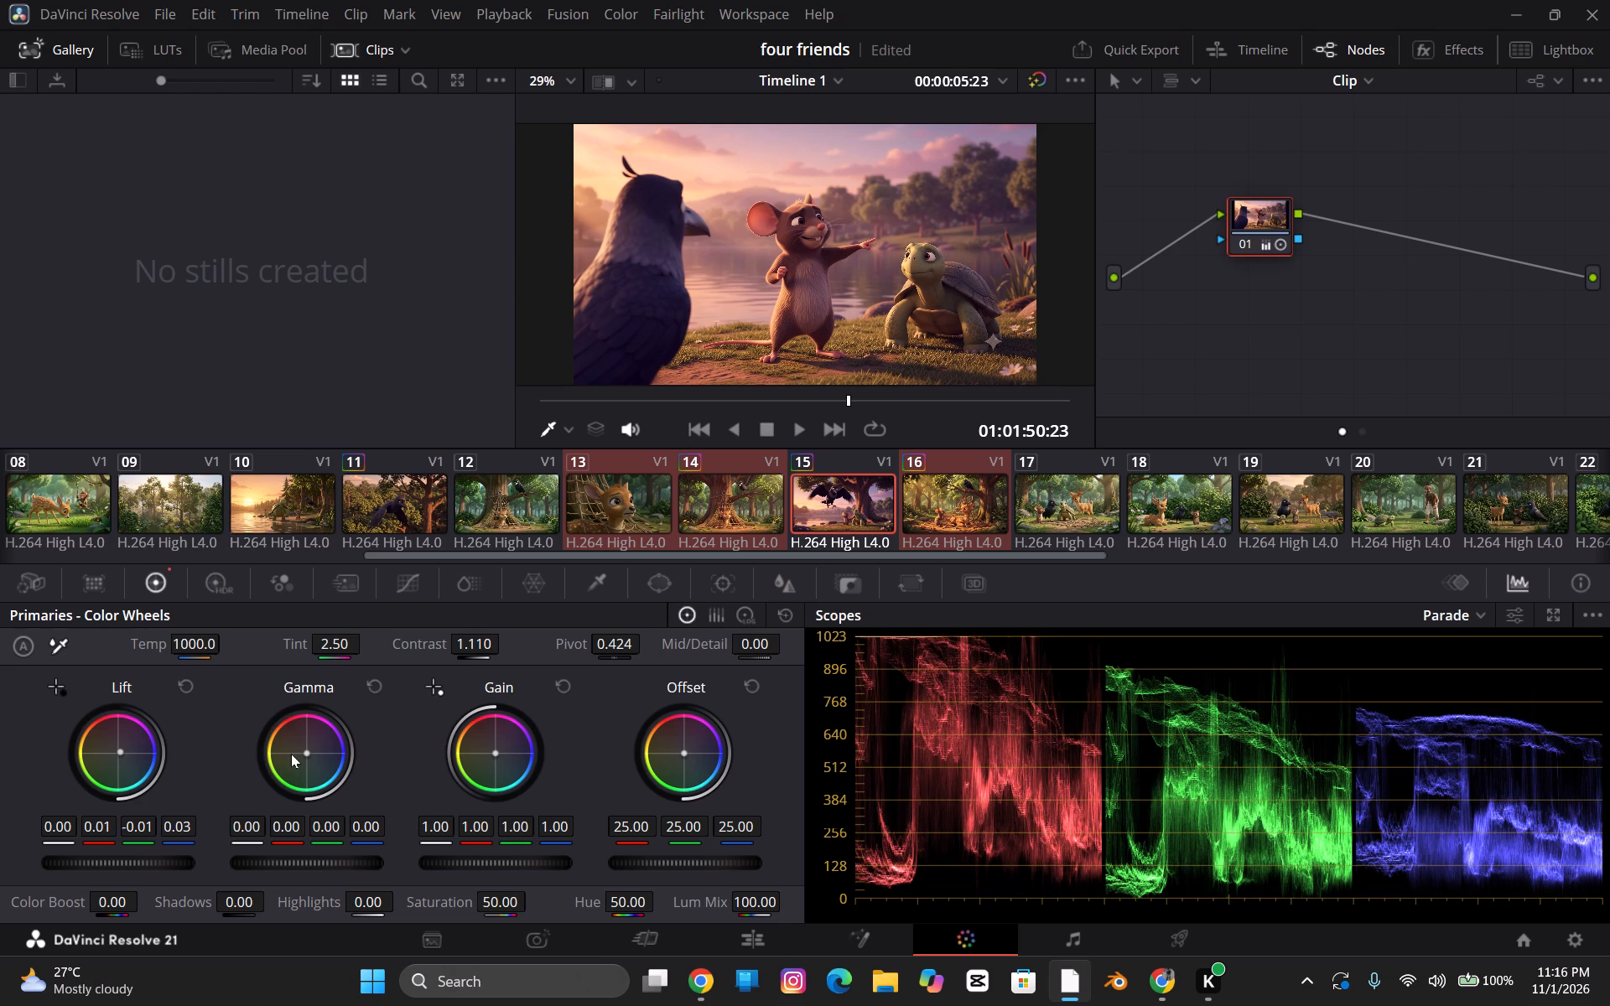
Warm clip 15's Gamma colour balance slightly towards orange, to red 0.01 and blue -0.01.
{"action": "left_click_drag", "start_coordinate": [304, 752], "coordinate": [300, 753]}
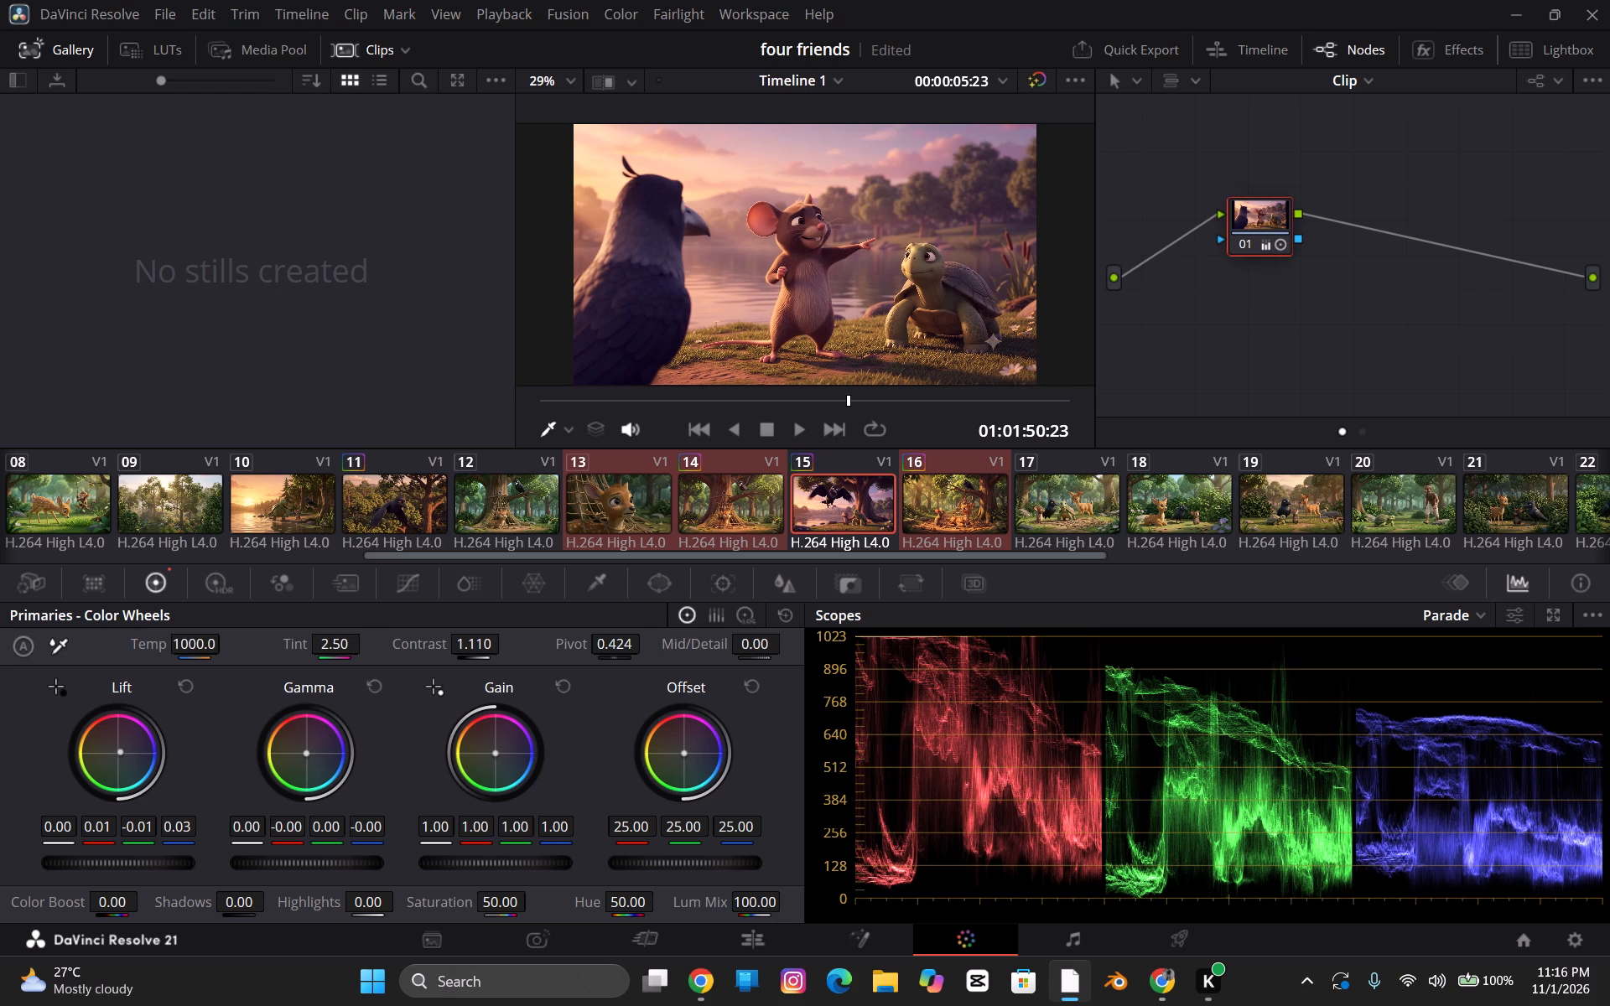
{"action": "left_click_drag", "start_coordinate": [300, 753], "coordinate": [293, 751]}
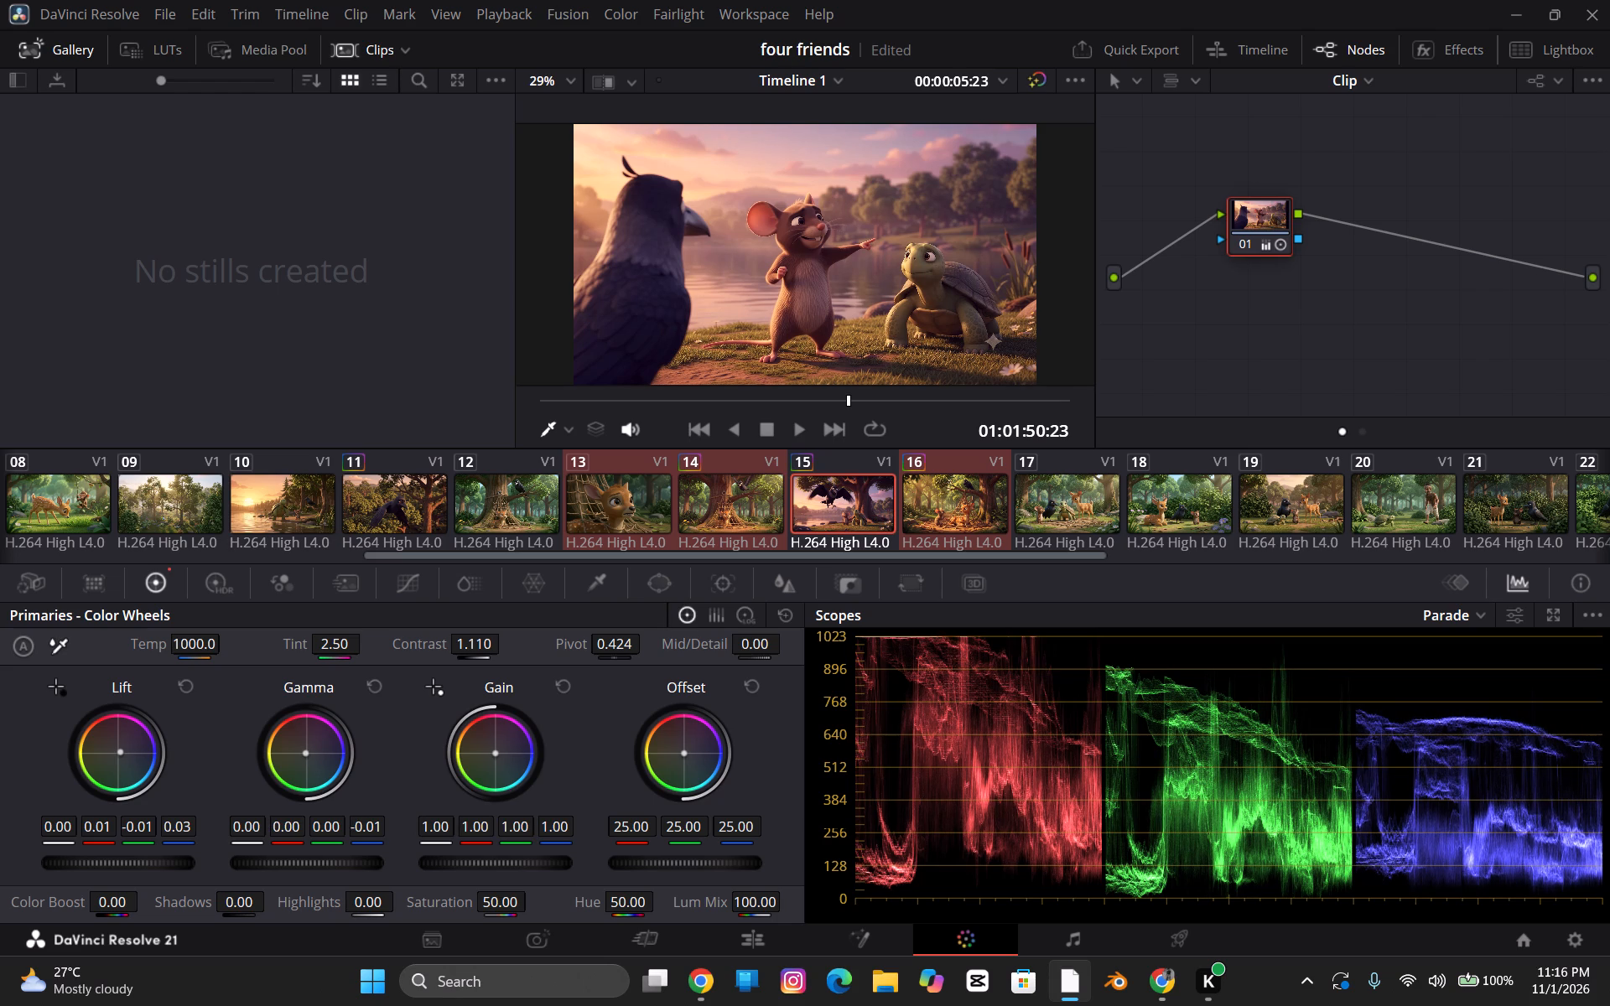
{"action": "left_click_drag", "start_coordinate": [293, 751], "coordinate": [289, 749]}
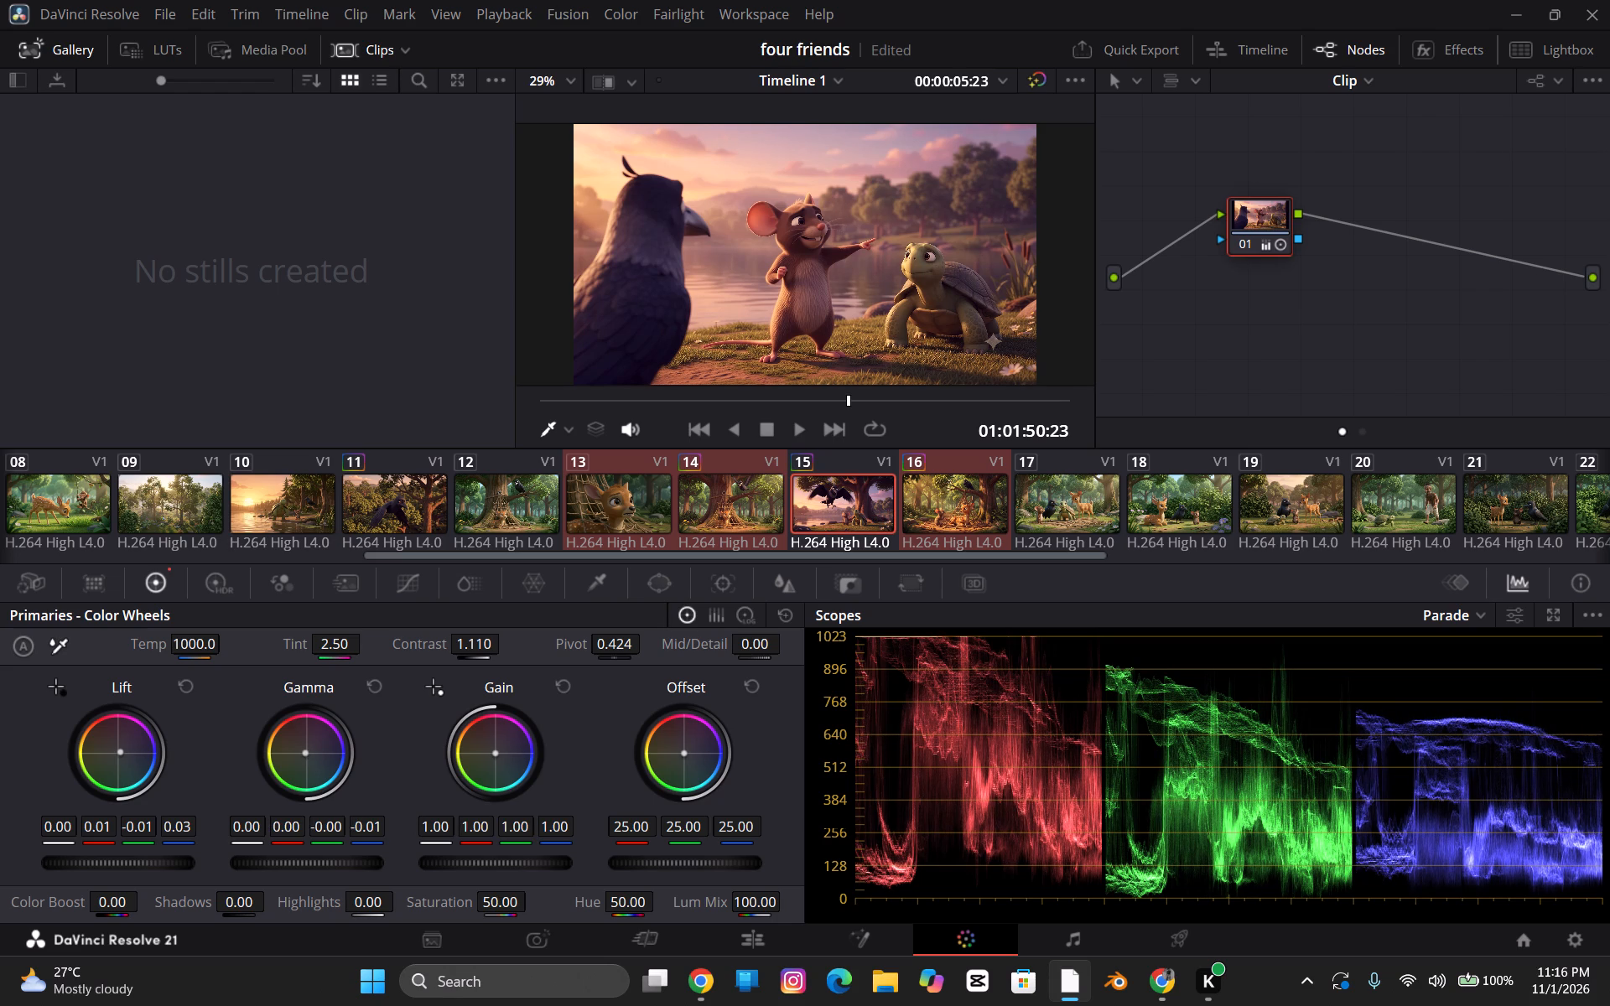
{"action": "left_click_drag", "start_coordinate": [289, 749], "coordinate": [283, 743]}
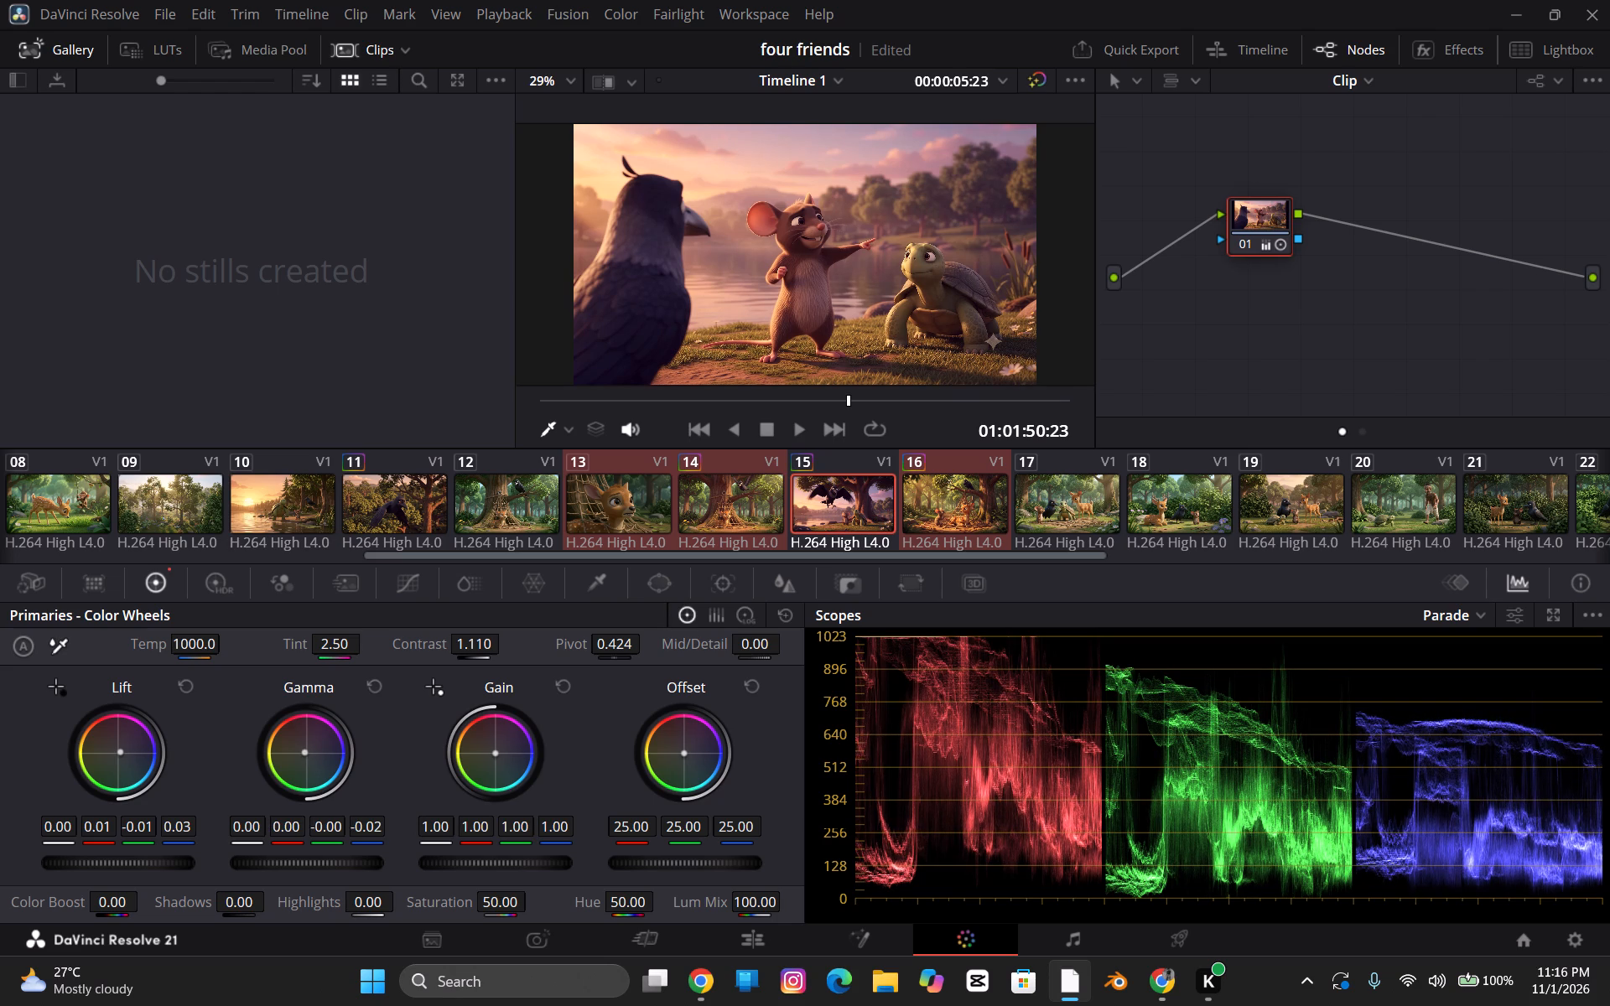
{"action": "left_click_drag", "start_coordinate": [283, 743], "coordinate": [283, 739]}
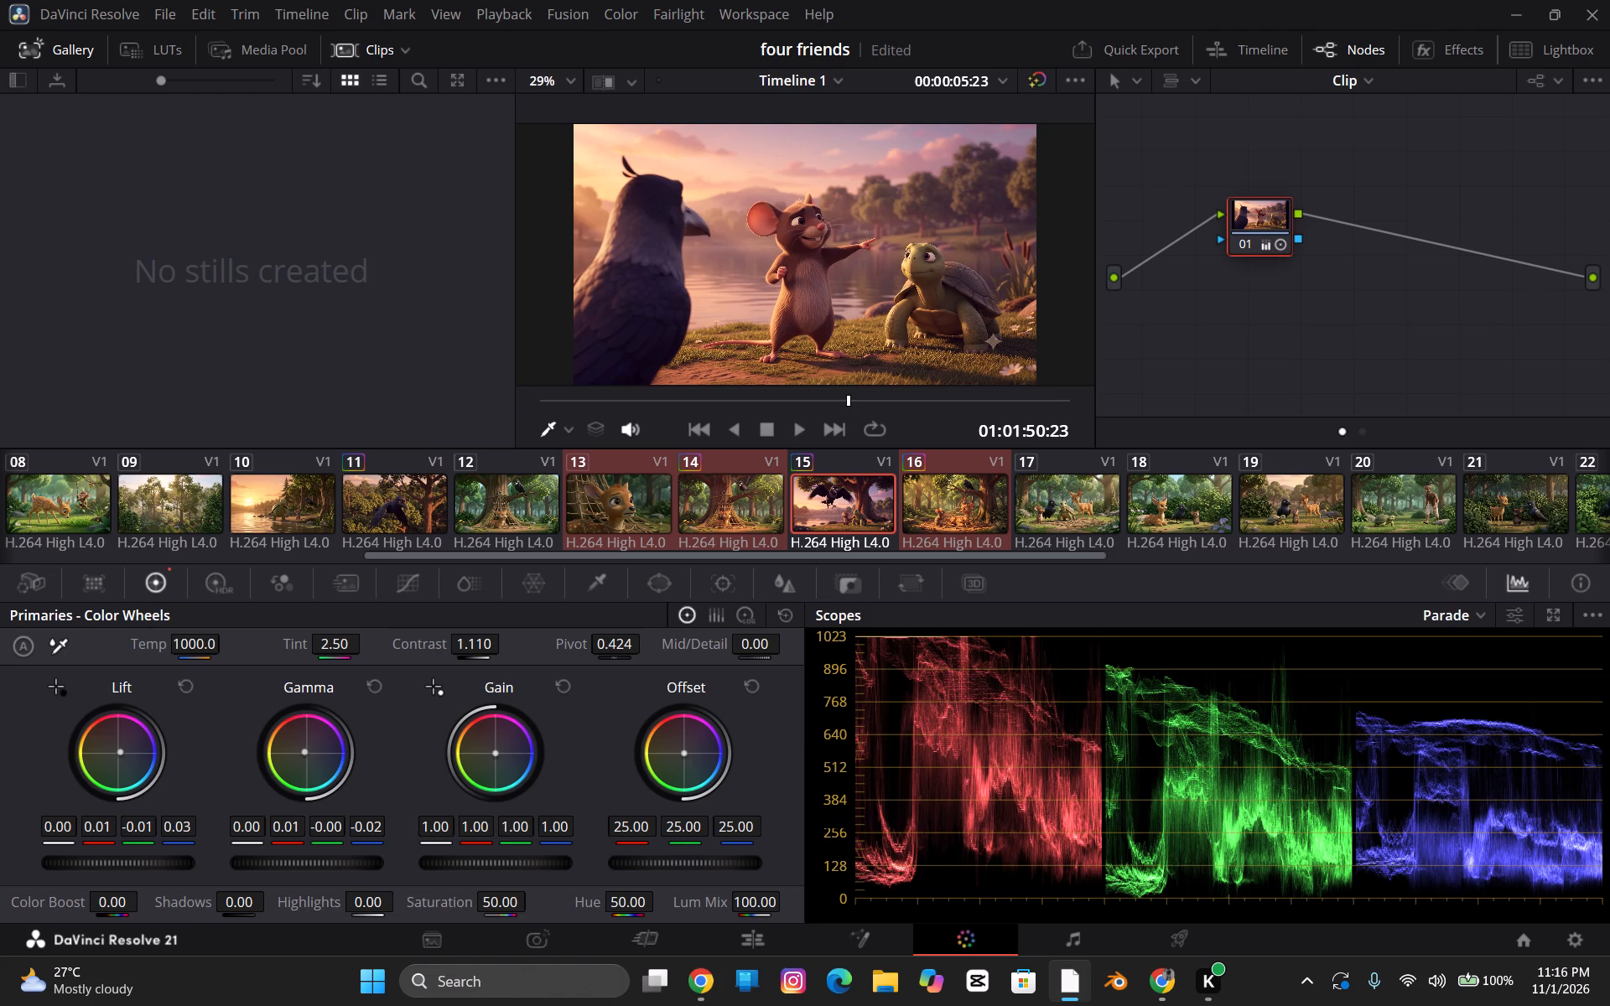
{"action": "left_click_drag", "start_coordinate": [283, 739], "coordinate": [287, 736]}
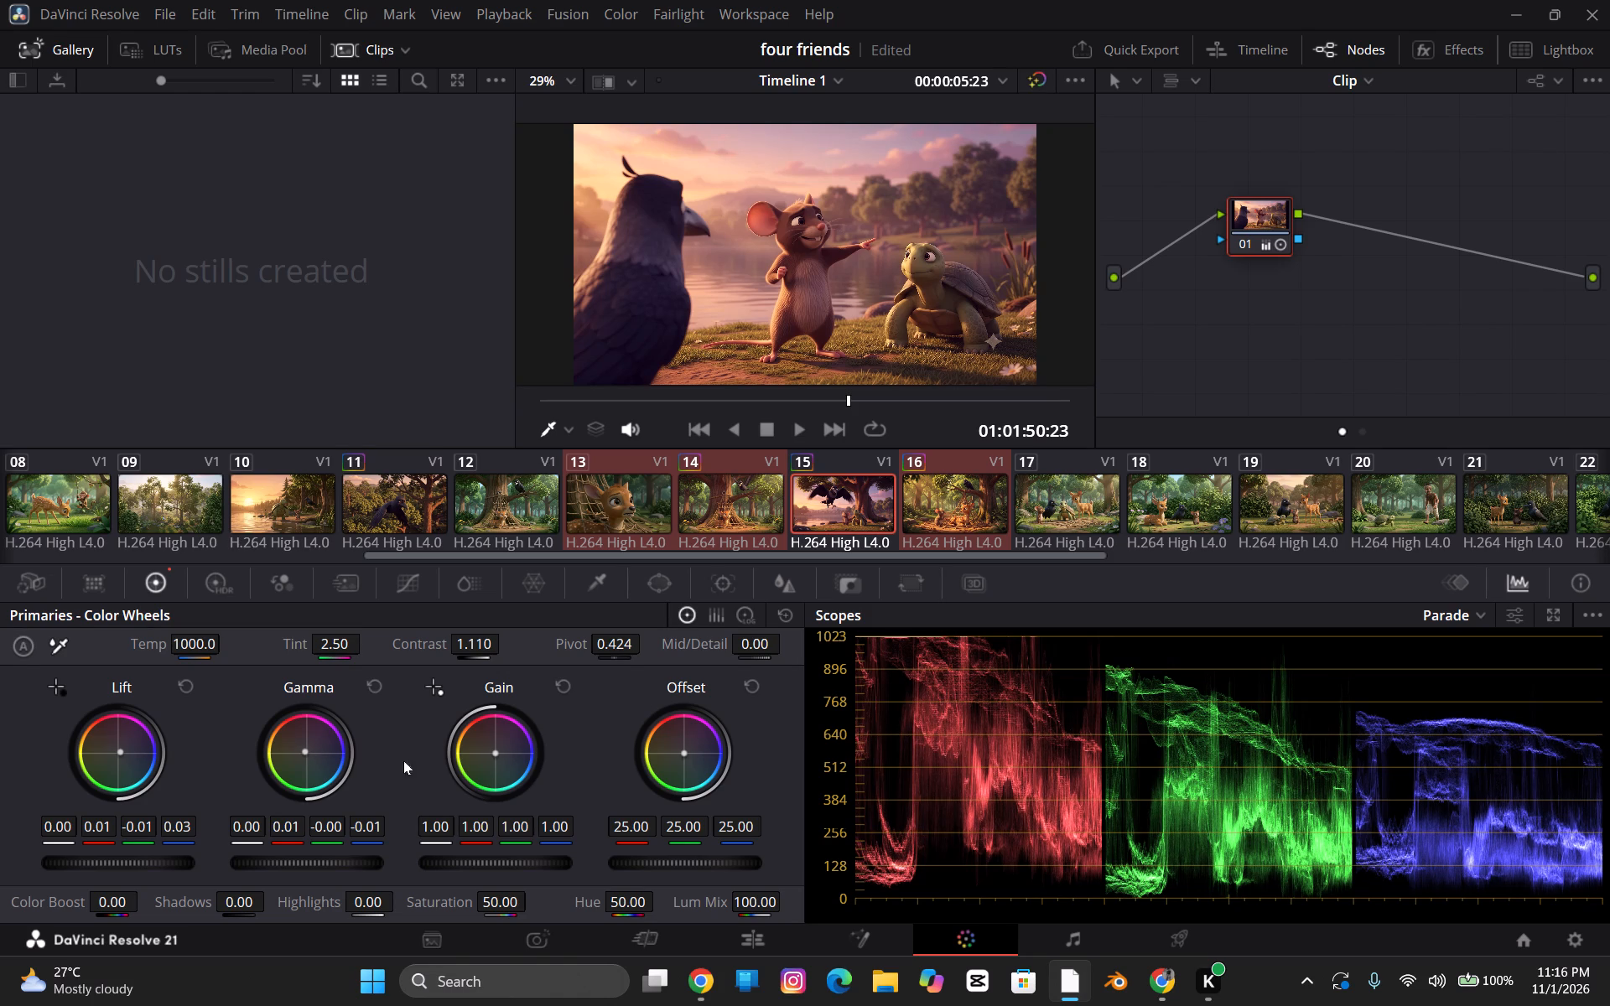
Push clip 15's Gain towards golden yellow, to red 0.99, green 1.01 and blue 0.90.
{"action": "left_click_drag", "start_coordinate": [494, 749], "coordinate": [490, 749]}
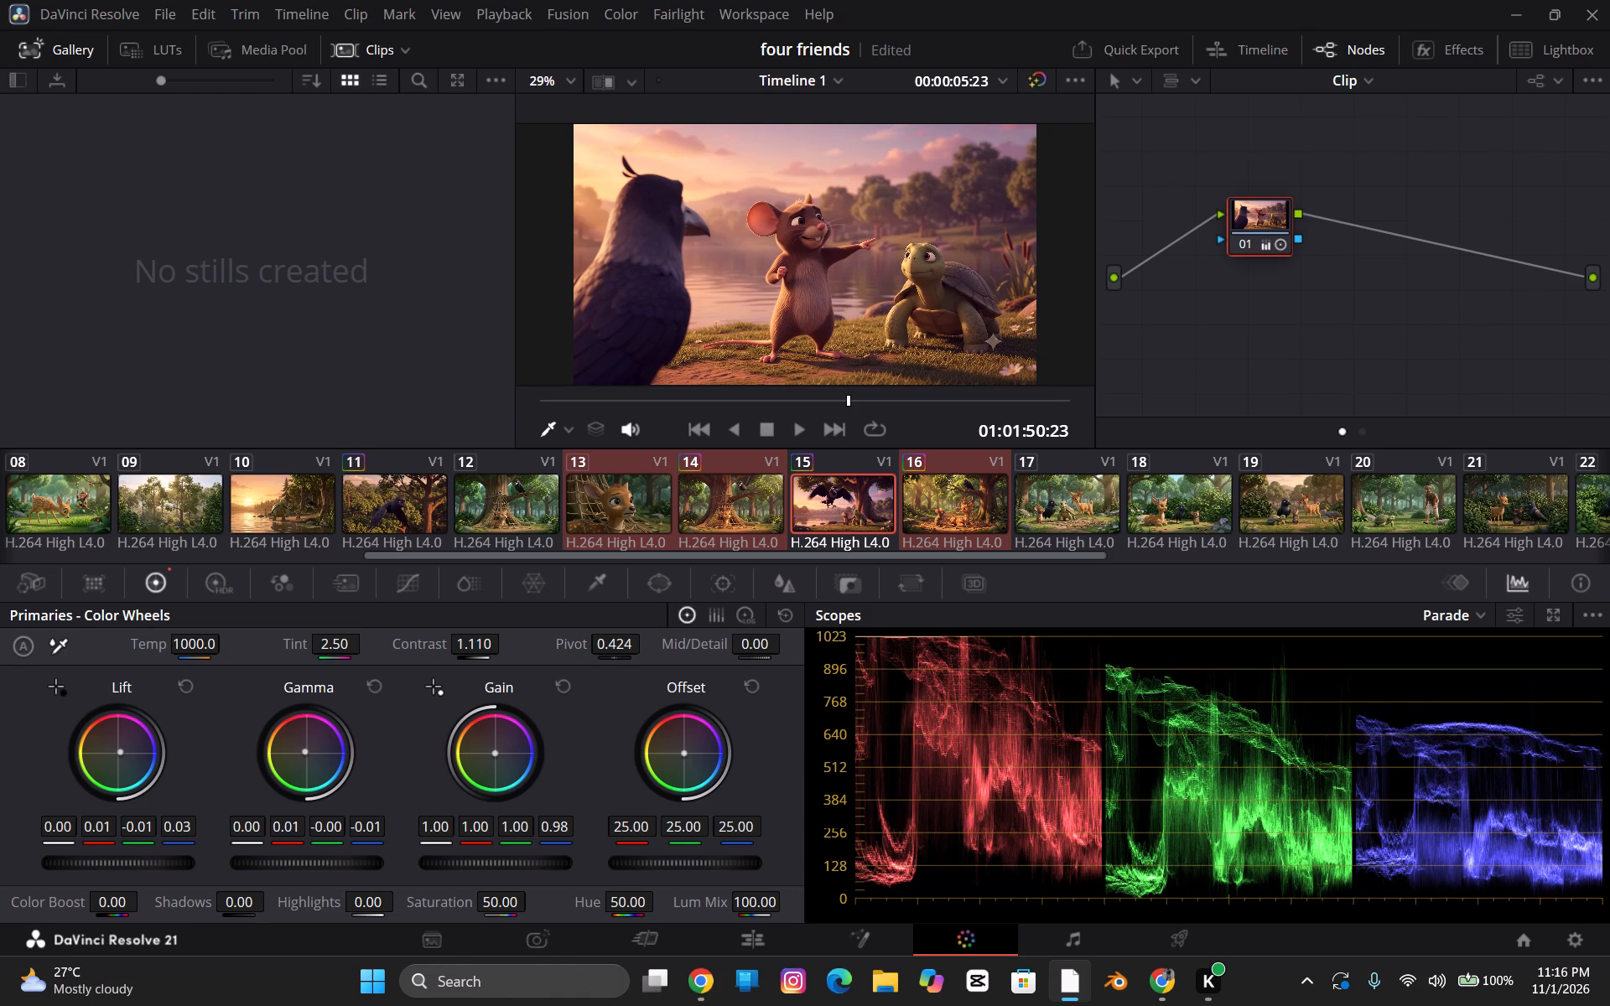
{"action": "left_click_drag", "start_coordinate": [490, 749], "coordinate": [486, 749]}
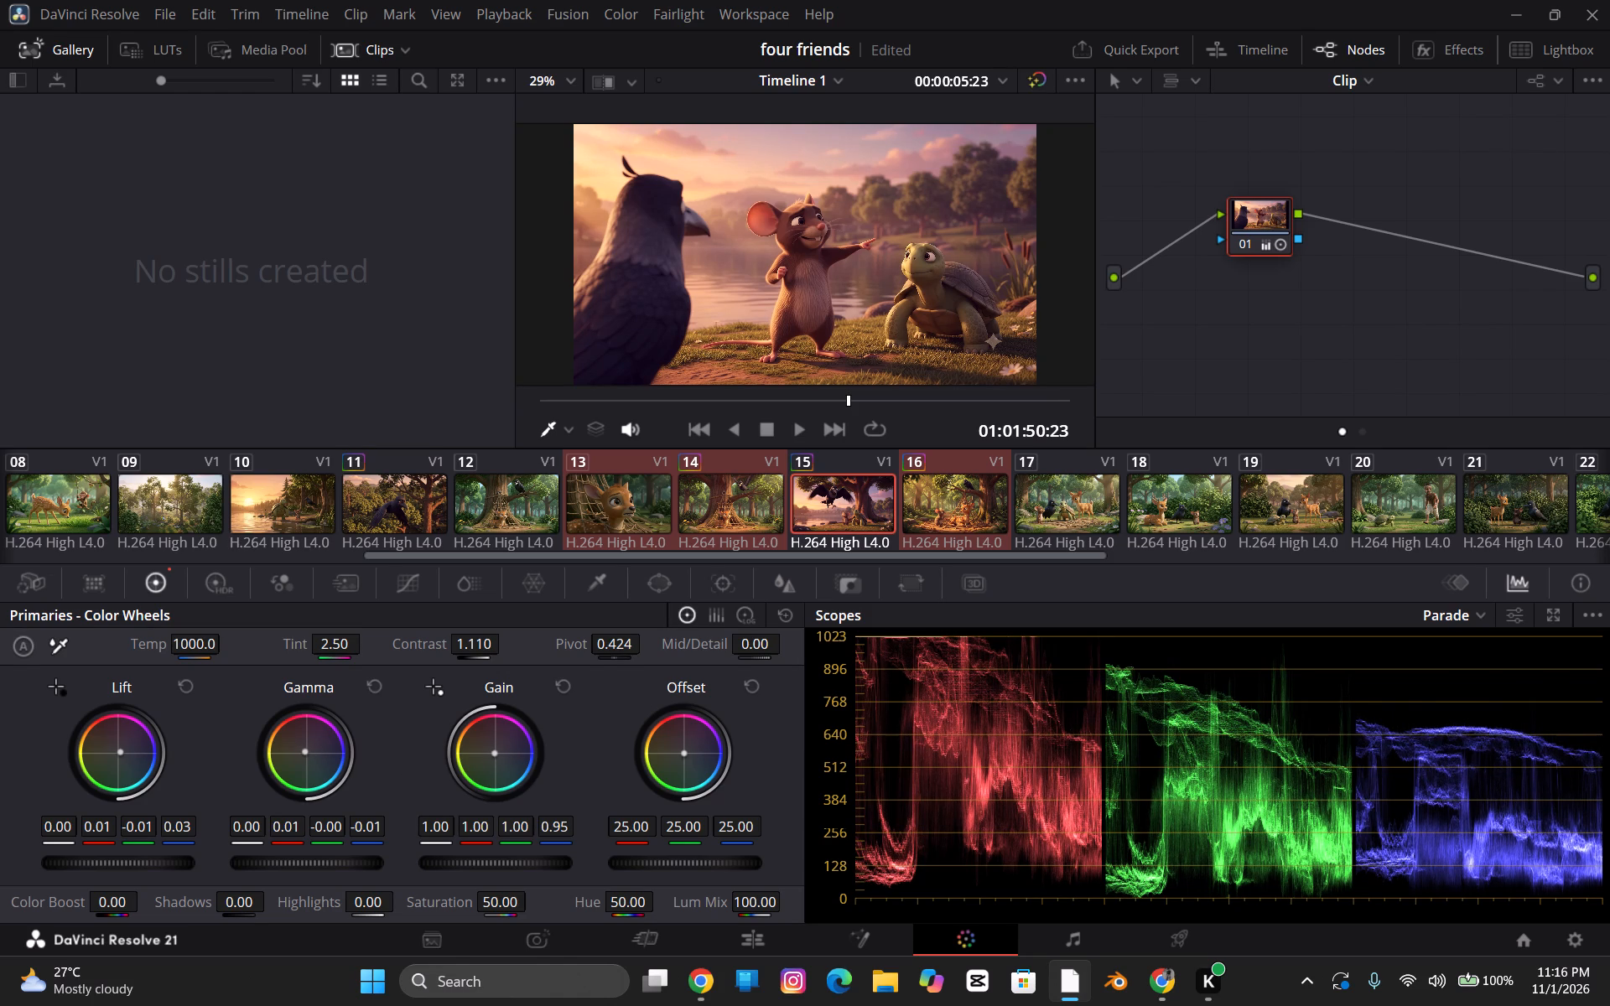
{"action": "left_click_drag", "start_coordinate": [486, 749], "coordinate": [478, 750]}
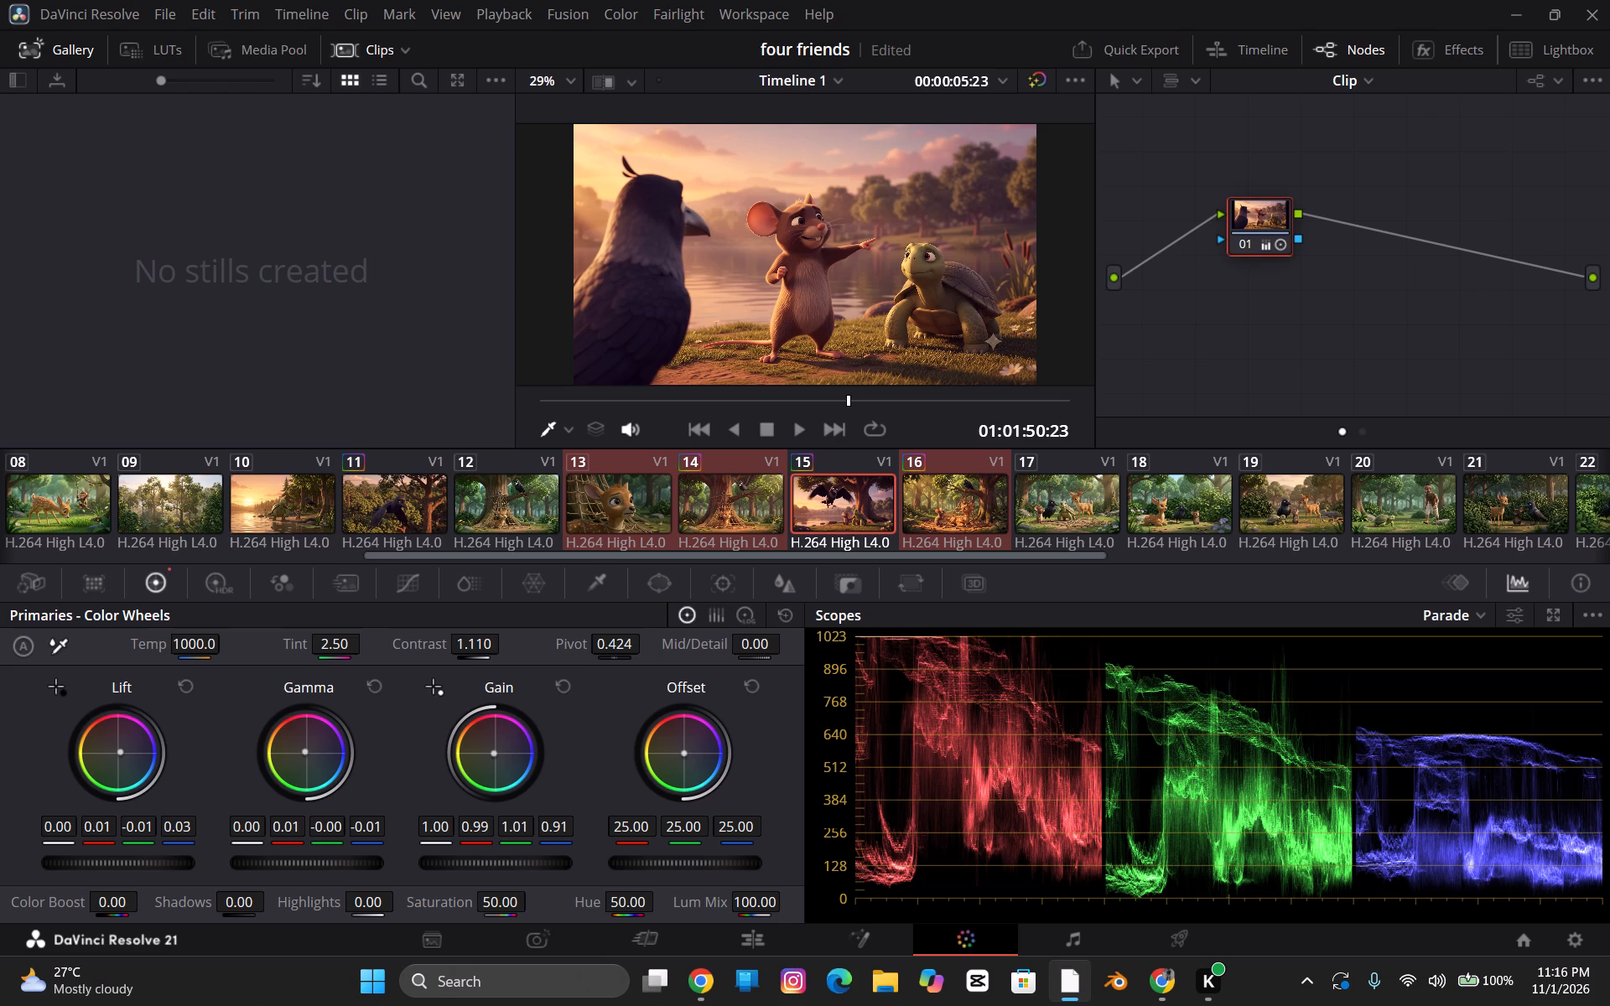
{"action": "left_click_drag", "start_coordinate": [478, 750], "coordinate": [476, 750]}
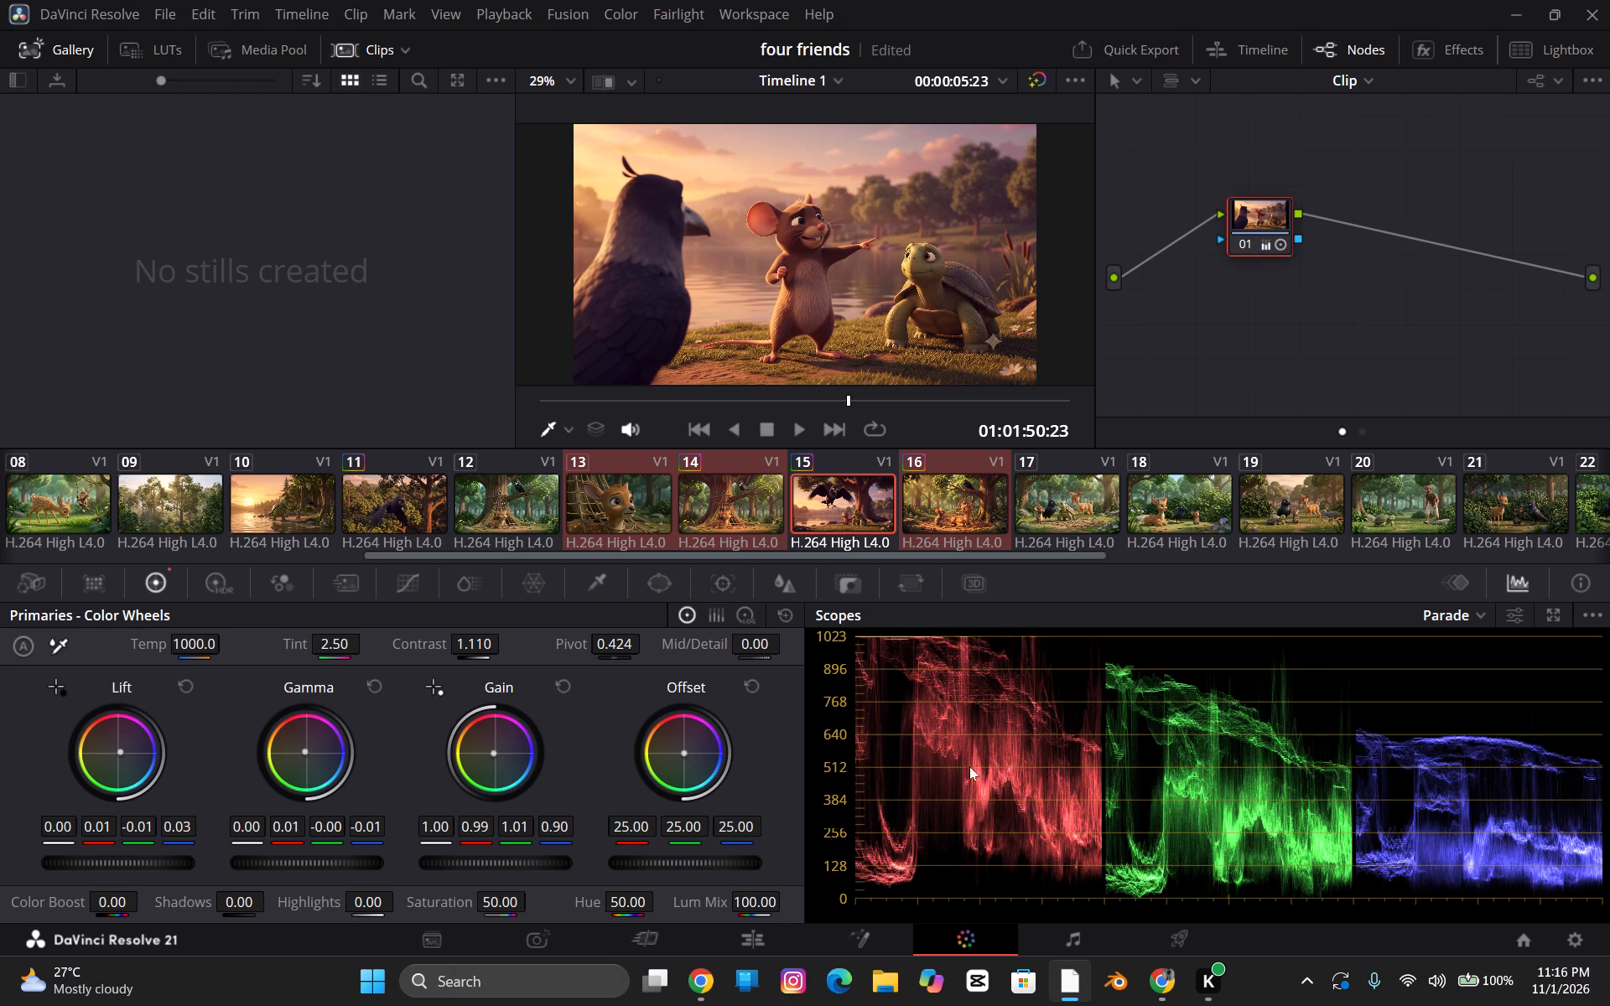
{"action": "left_click", "coordinate": [975, 766]}
{"action": "left_click_drag", "start_coordinate": [936, 761], "coordinate": [947, 790]}
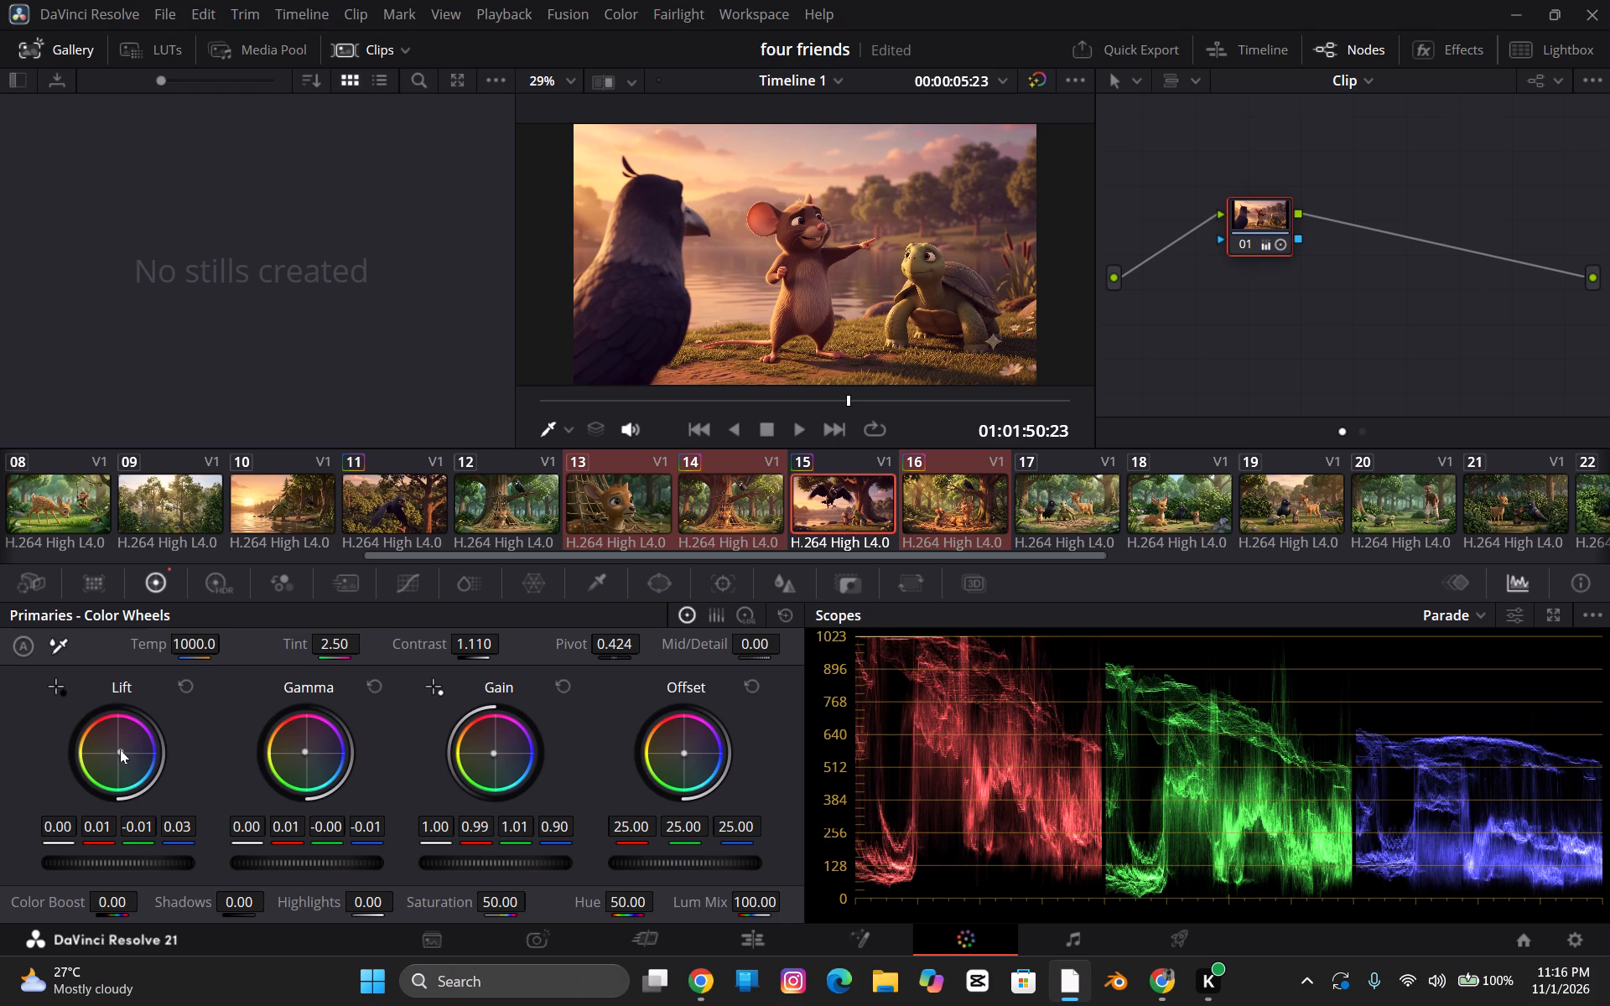
Fine-tune clip 15's Lift colour balance to red 0.02, green -0.02 and blue 0.03.
{"action": "left_click", "coordinate": [120, 749]}
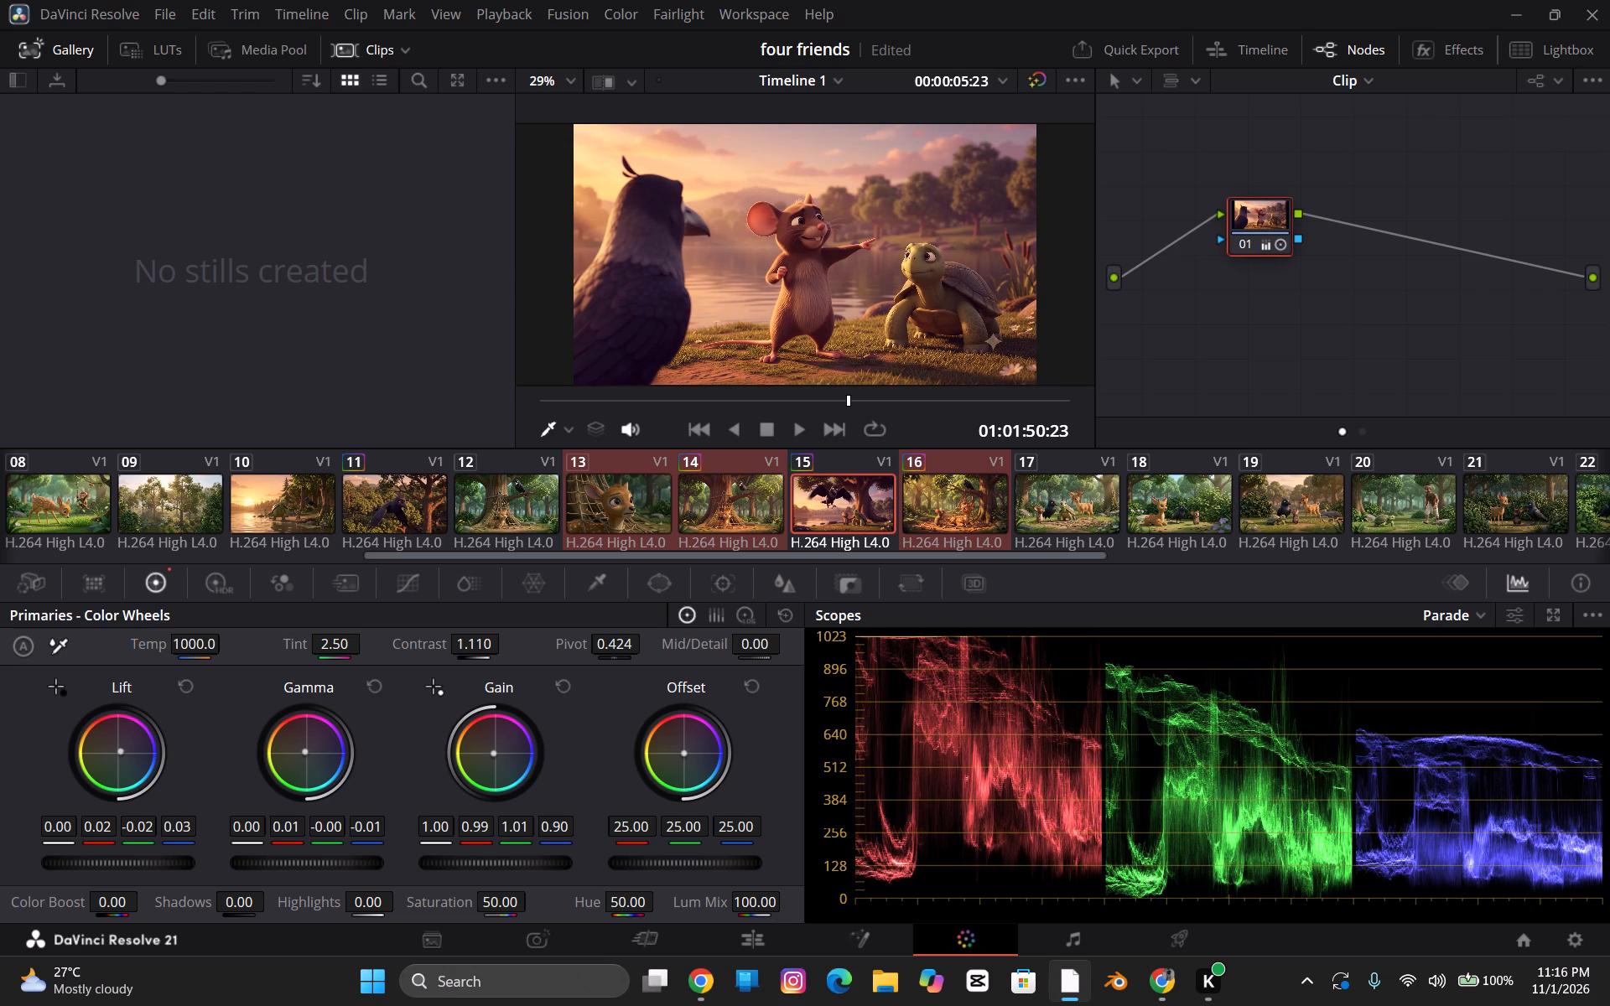
Preview the grade from clip 15 into clip 16, and review it against the following clips on the Edit page timeline.
{"action": "key", "text": "space"}
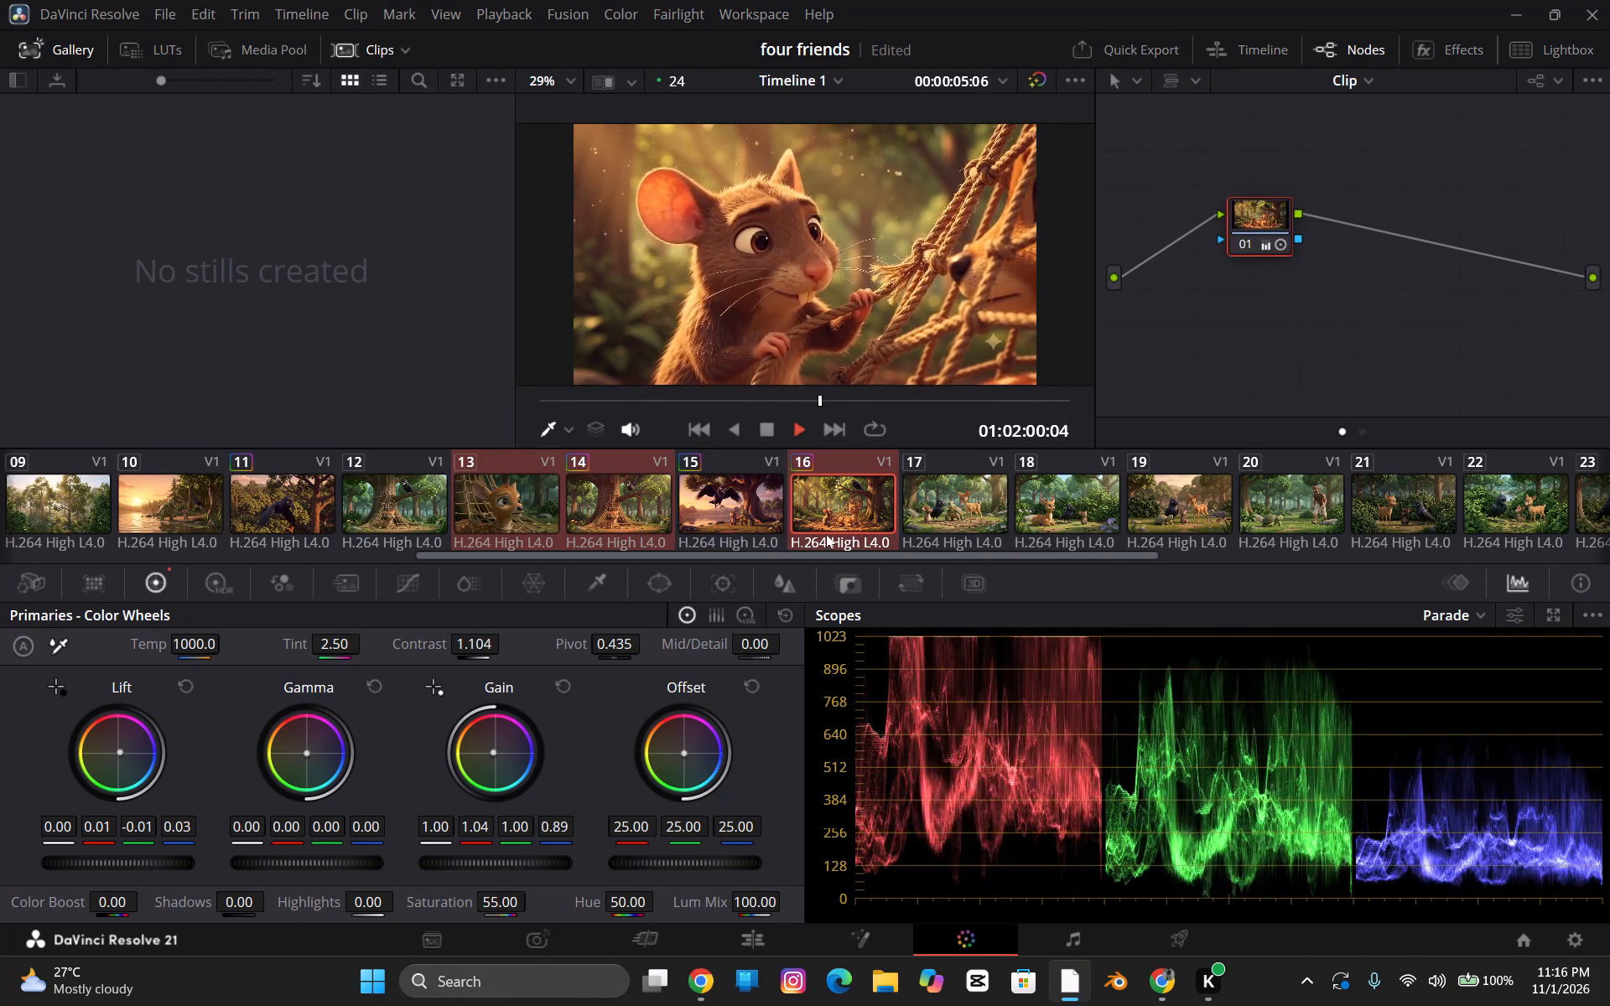
{"action": "key", "text": "space"}
{"action": "left_click", "coordinate": [742, 940]}
{"action": "key", "text": "space"}
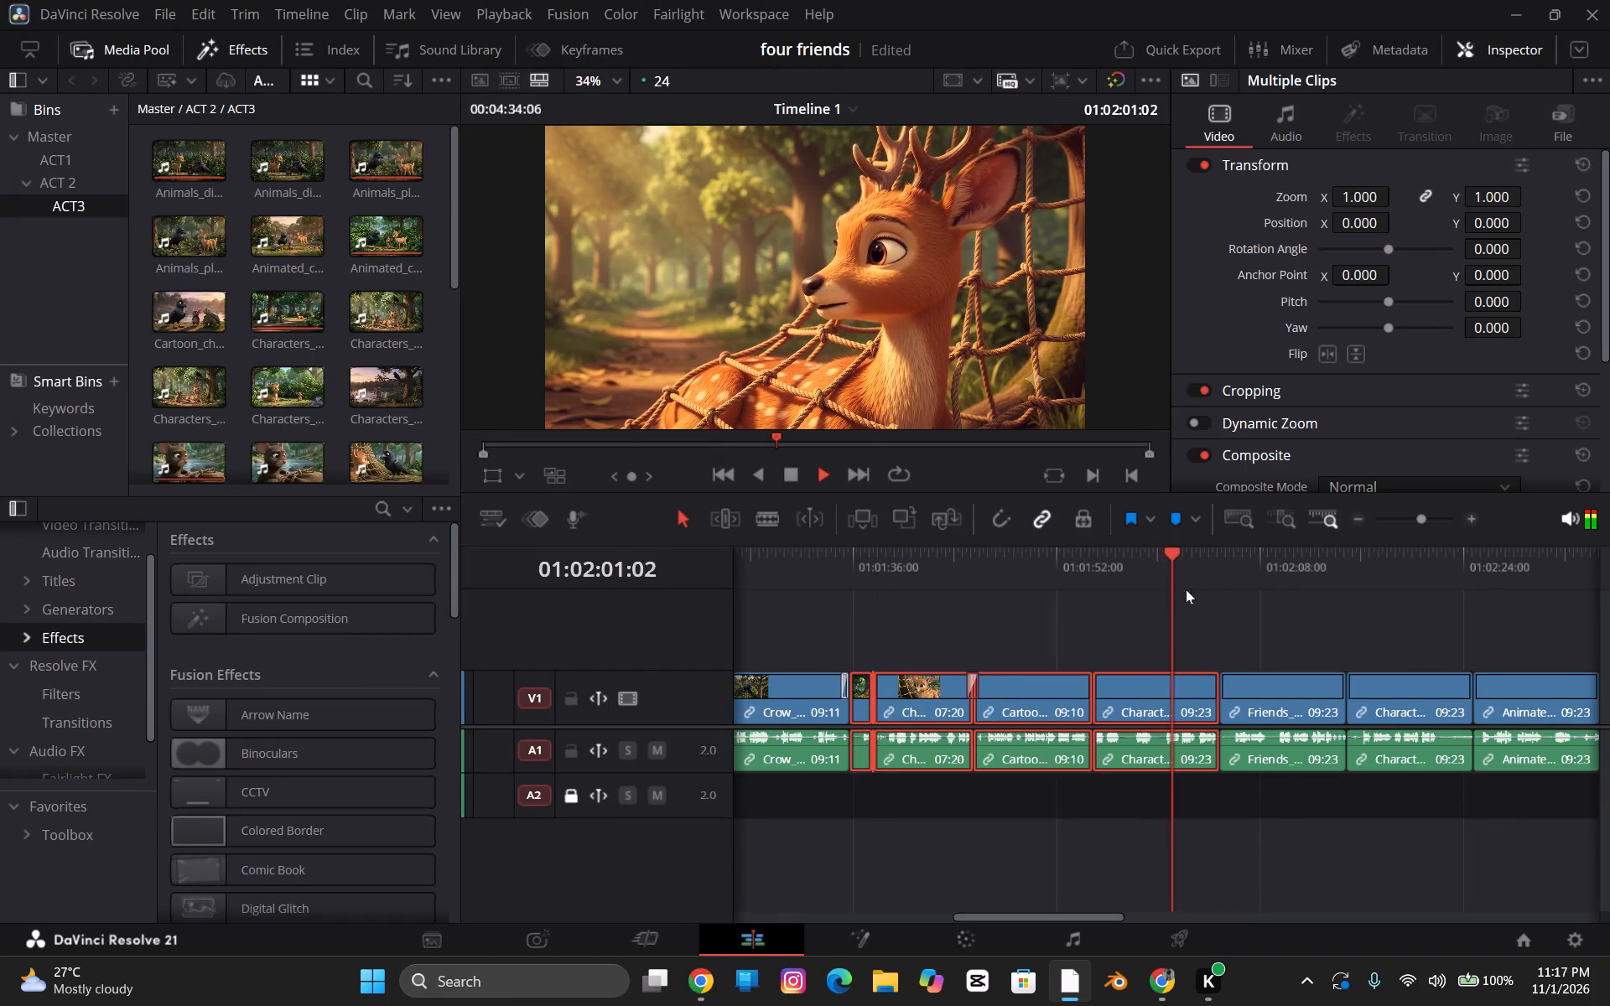
{"action": "left_click", "coordinate": [1205, 553]}
{"action": "left_click", "coordinate": [1239, 552]}
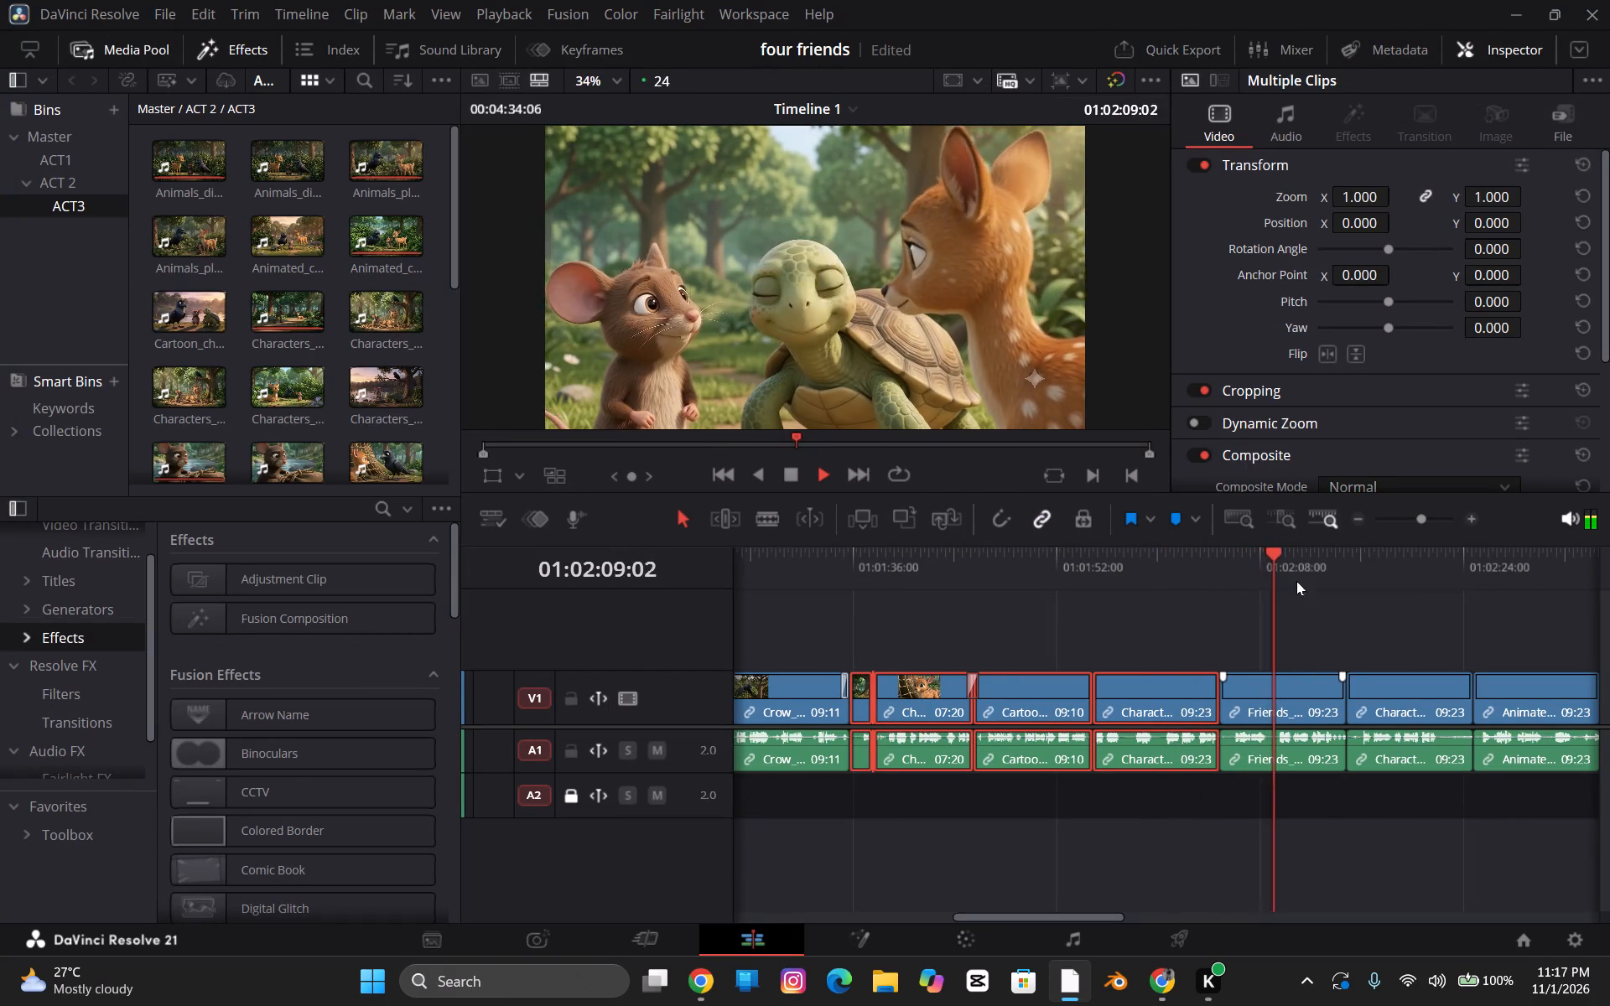
{"action": "left_click_drag", "start_coordinate": [1344, 563], "coordinate": [1374, 563]}
{"action": "left_click_drag", "start_coordinate": [1421, 573], "coordinate": [1081, 591]}
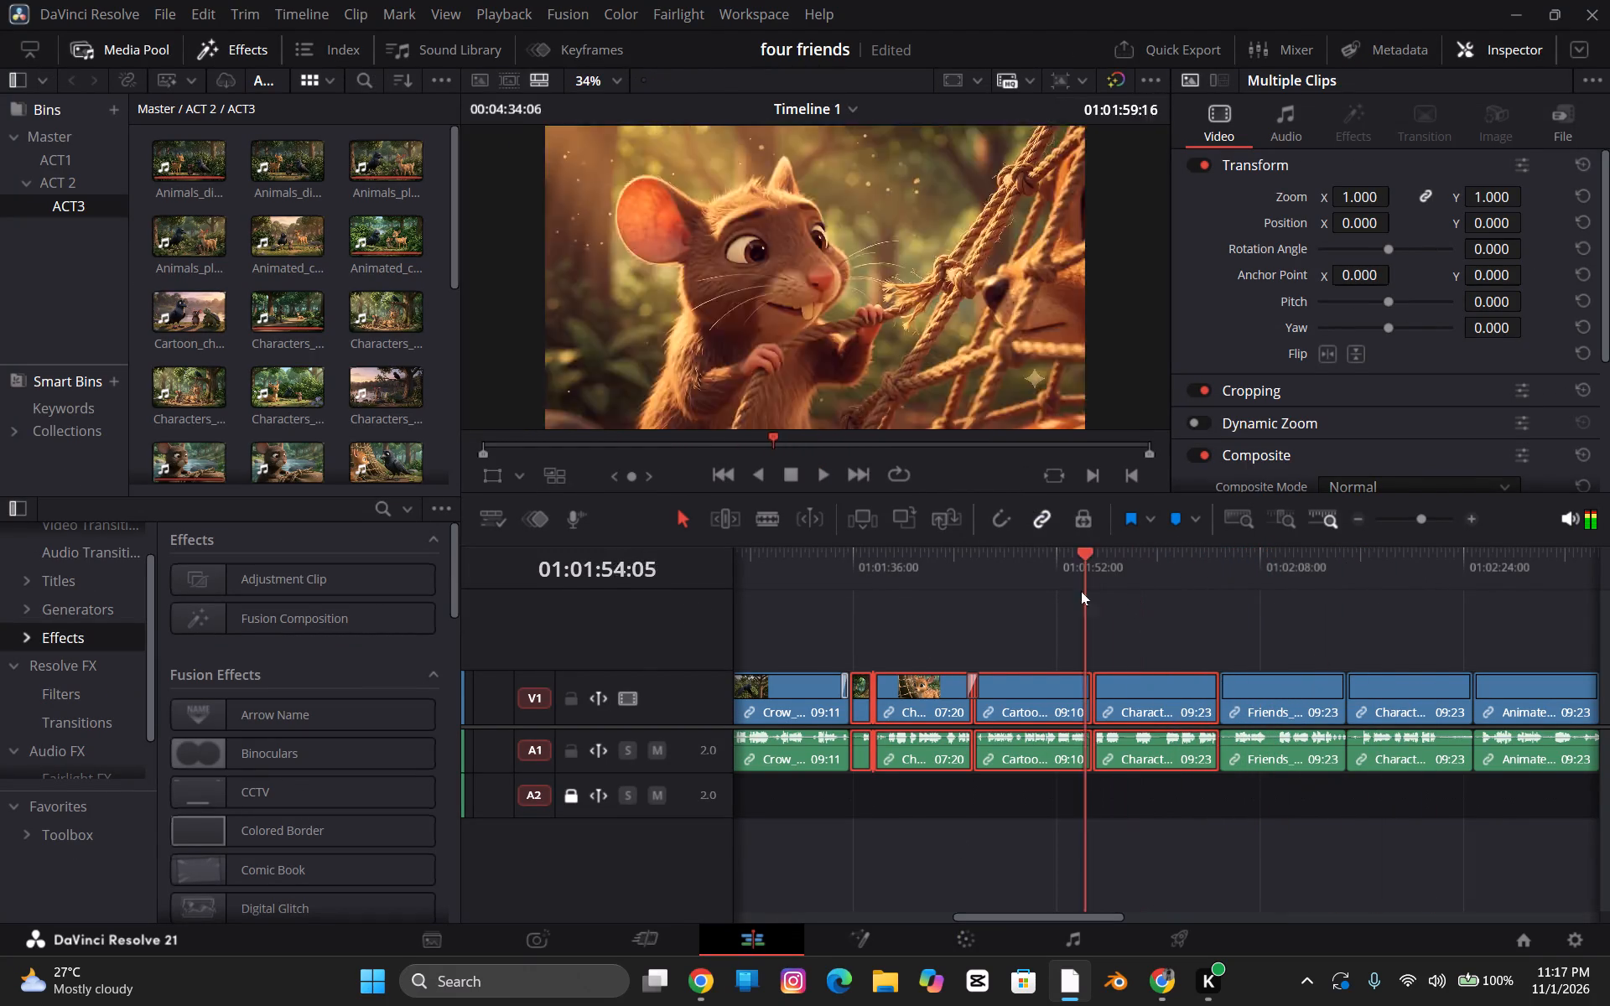
On the Color page, set temperature 1050 and tint 2.50 on clip 12, the wide shot of the netted deer beneath the crow.
{"action": "left_click_drag", "start_coordinate": [1081, 591], "coordinate": [822, 588]}
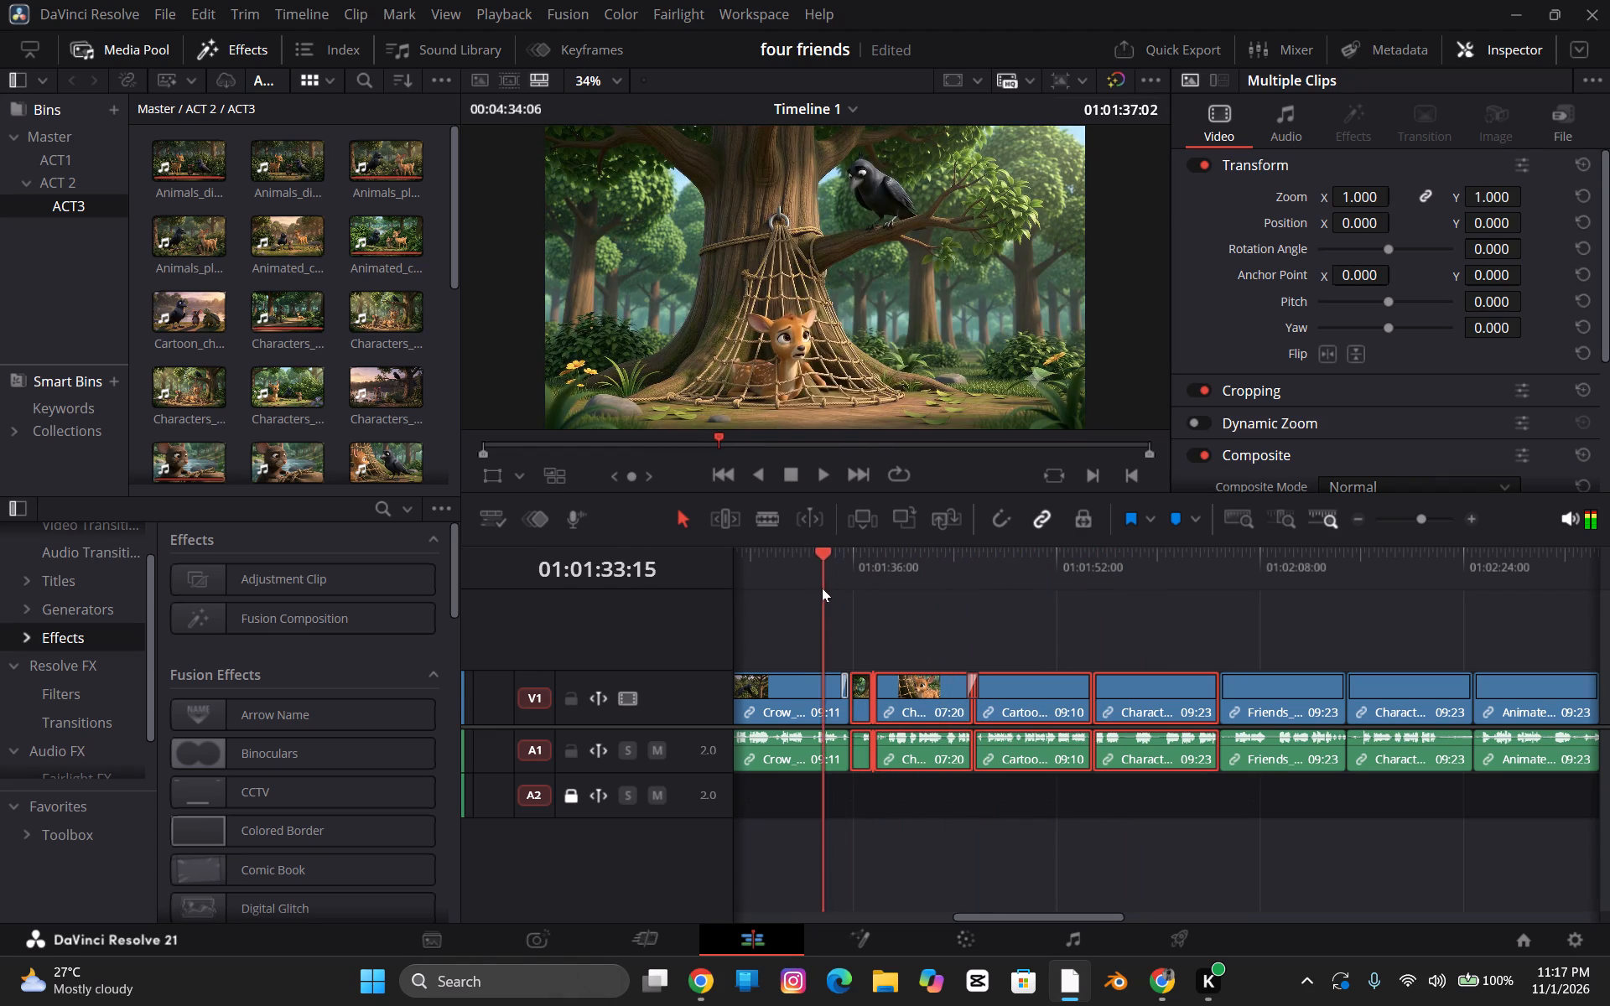
{"action": "left_click_drag", "start_coordinate": [822, 588], "coordinate": [864, 588]}
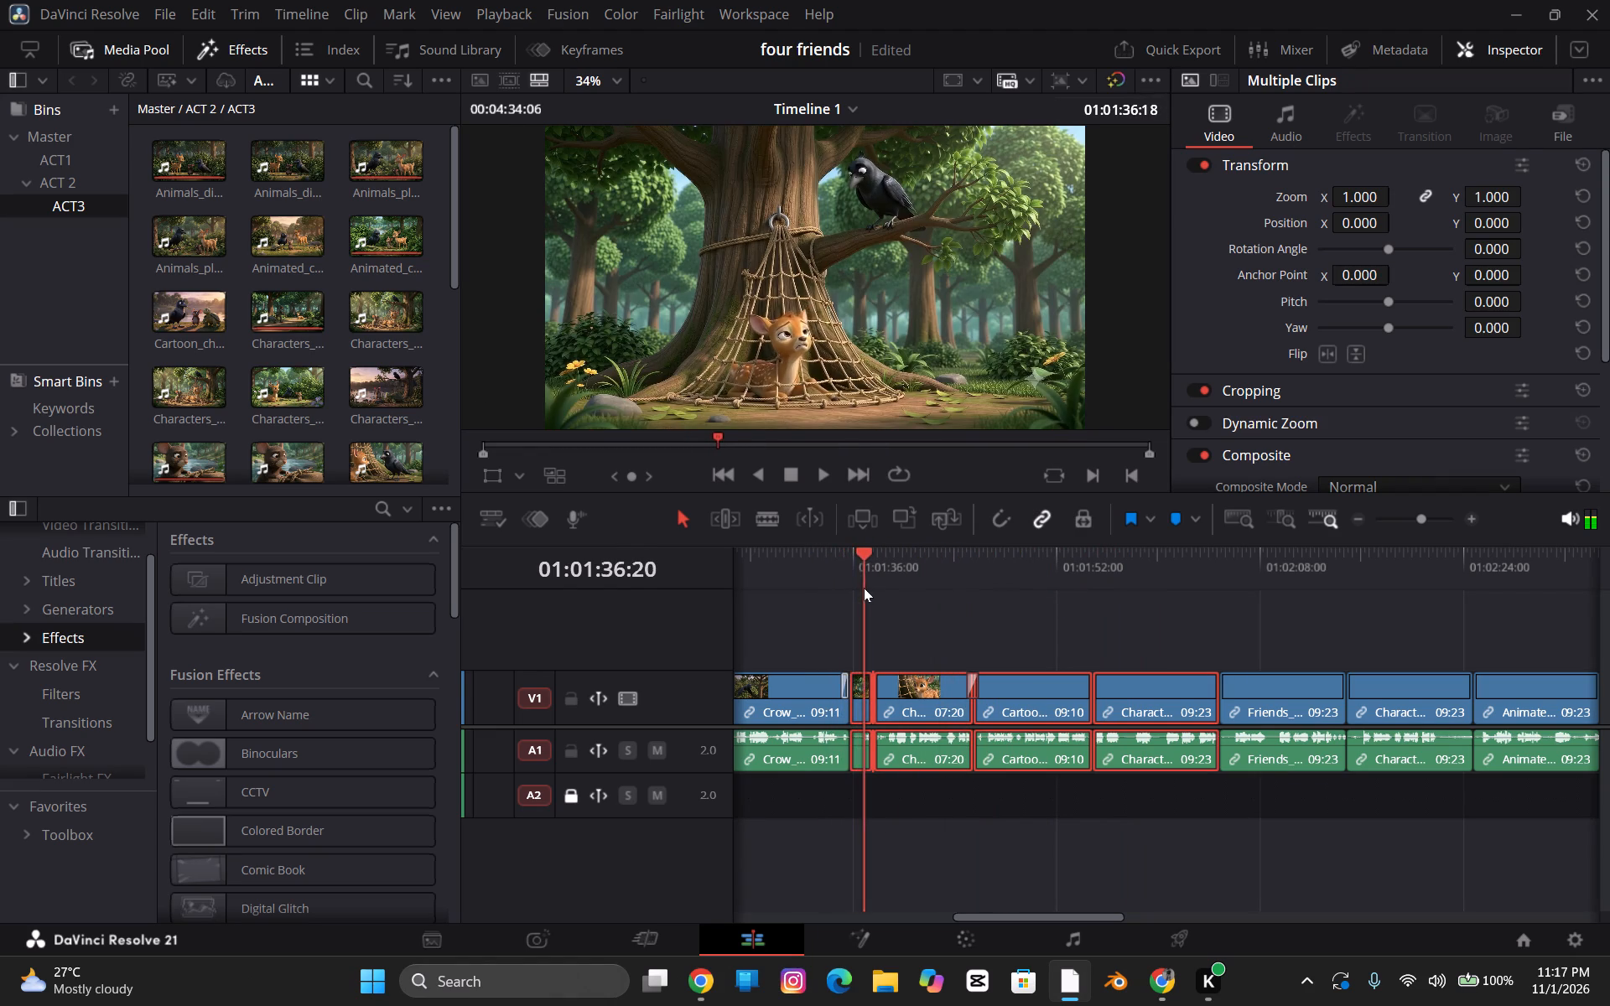
{"action": "left_click_drag", "start_coordinate": [864, 588], "coordinate": [882, 587]}
{"action": "left_click", "coordinate": [852, 686]}
{"action": "key", "text": "space"}
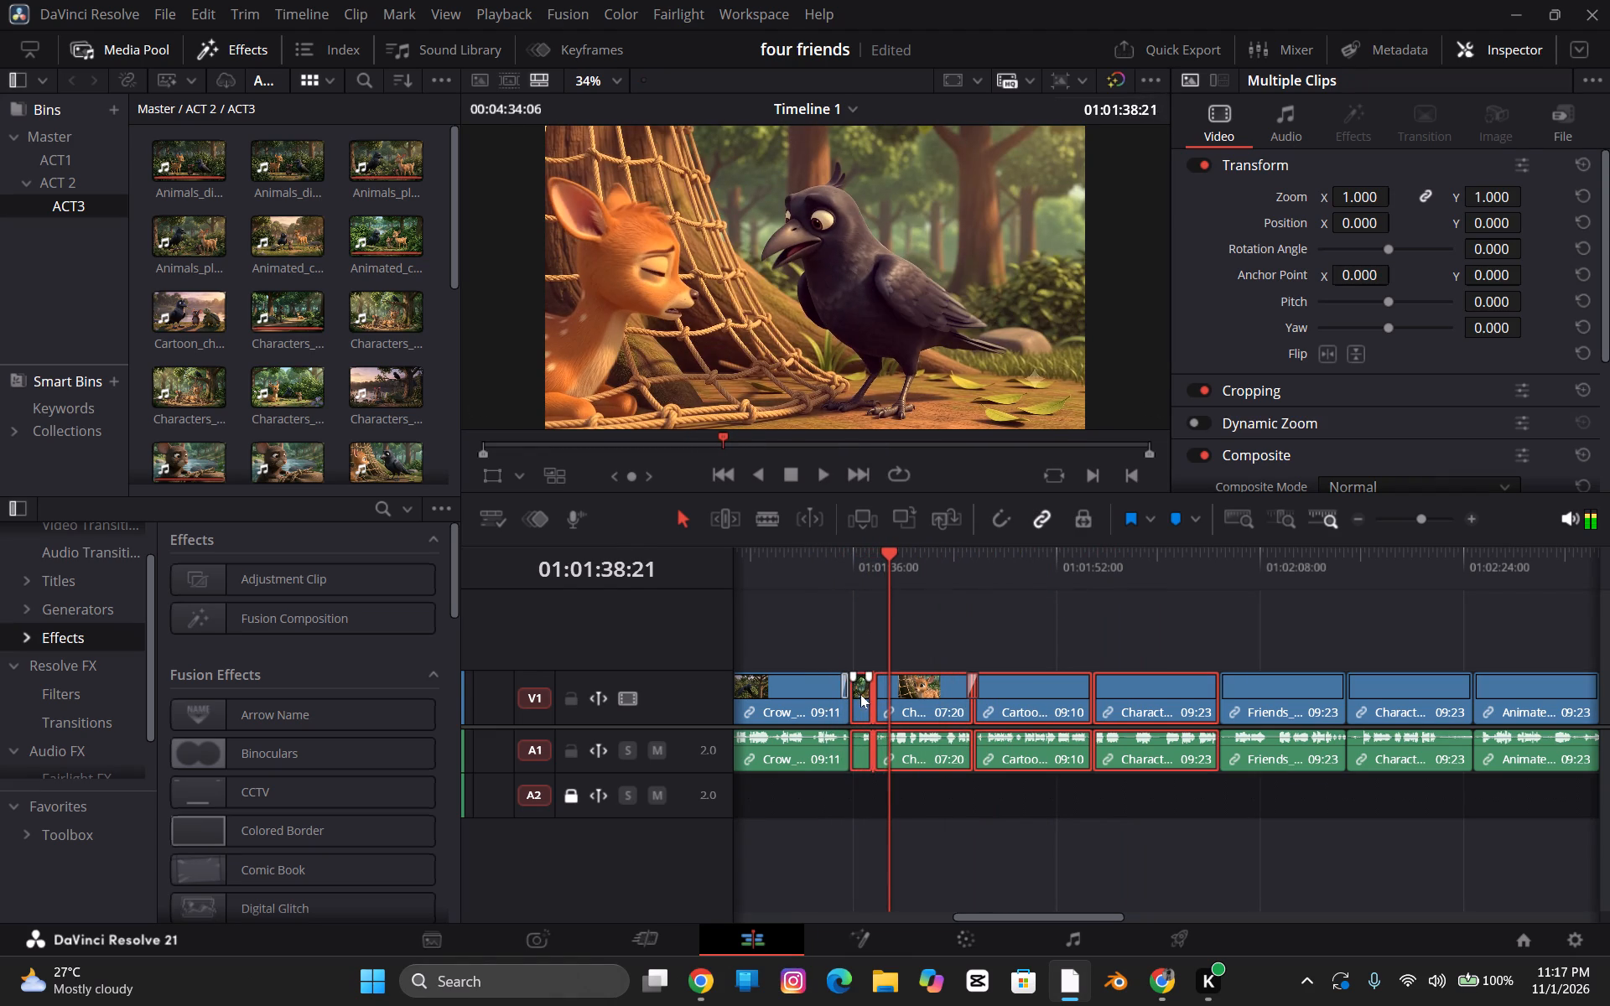
{"action": "left_click", "coordinate": [860, 695]}
{"action": "left_click", "coordinate": [853, 579]}
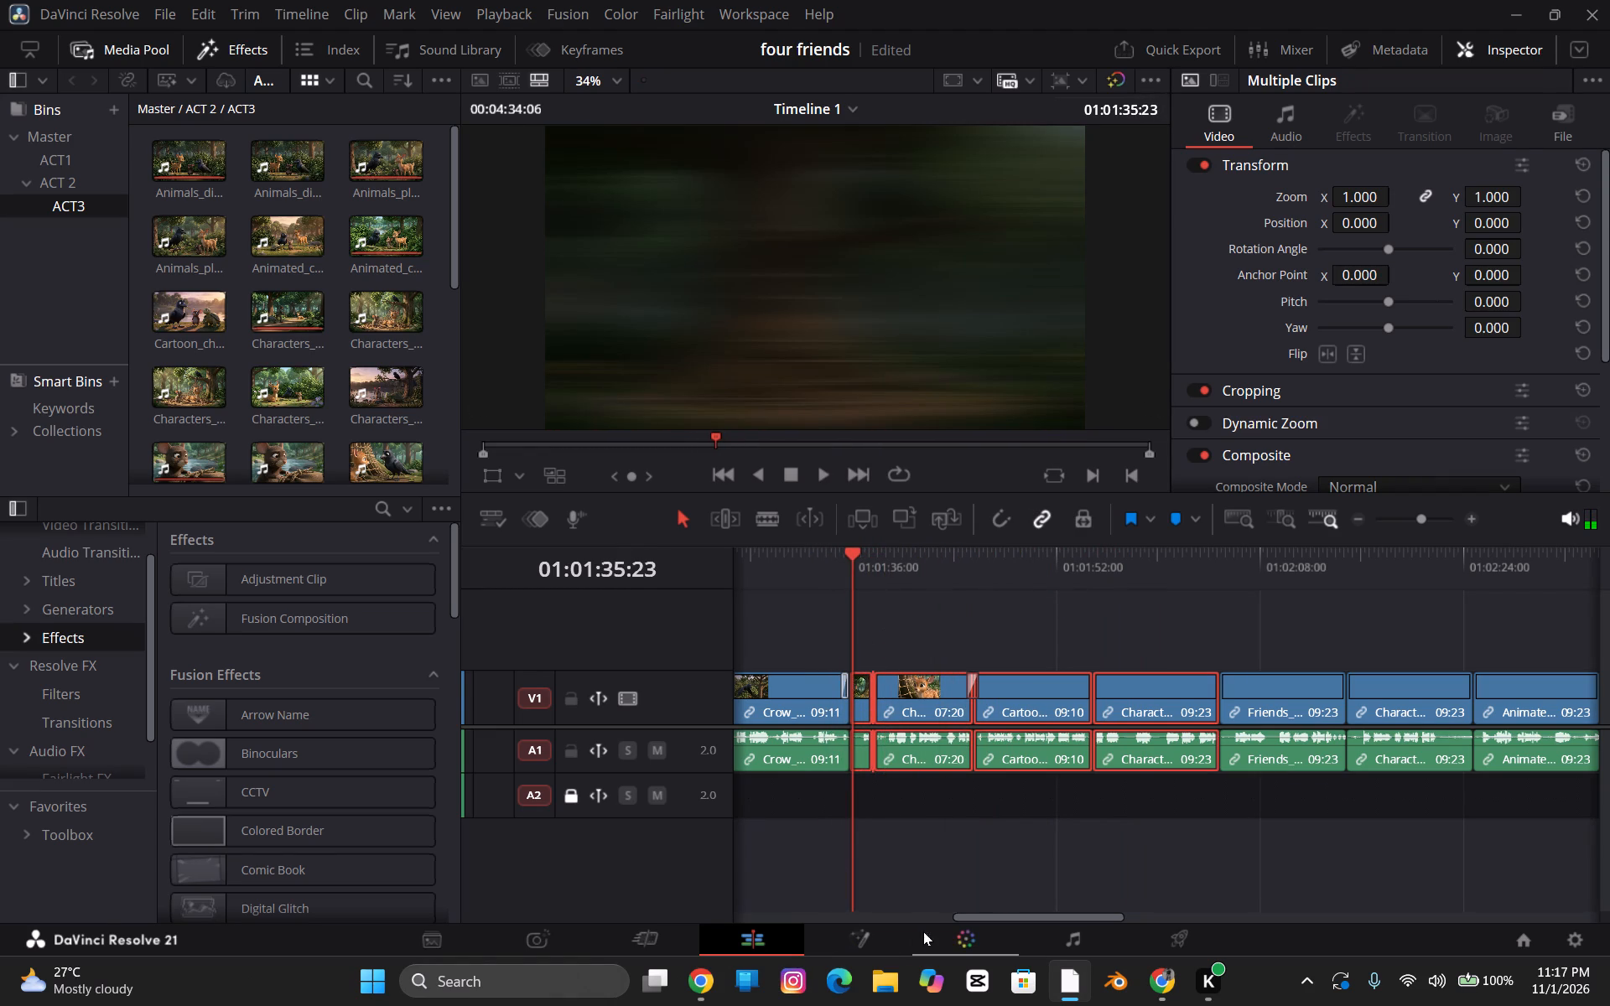
{"action": "left_click_drag", "start_coordinate": [937, 935], "coordinate": [948, 939]}
{"action": "left_click_drag", "start_coordinate": [198, 652], "coordinate": [283, 659]}
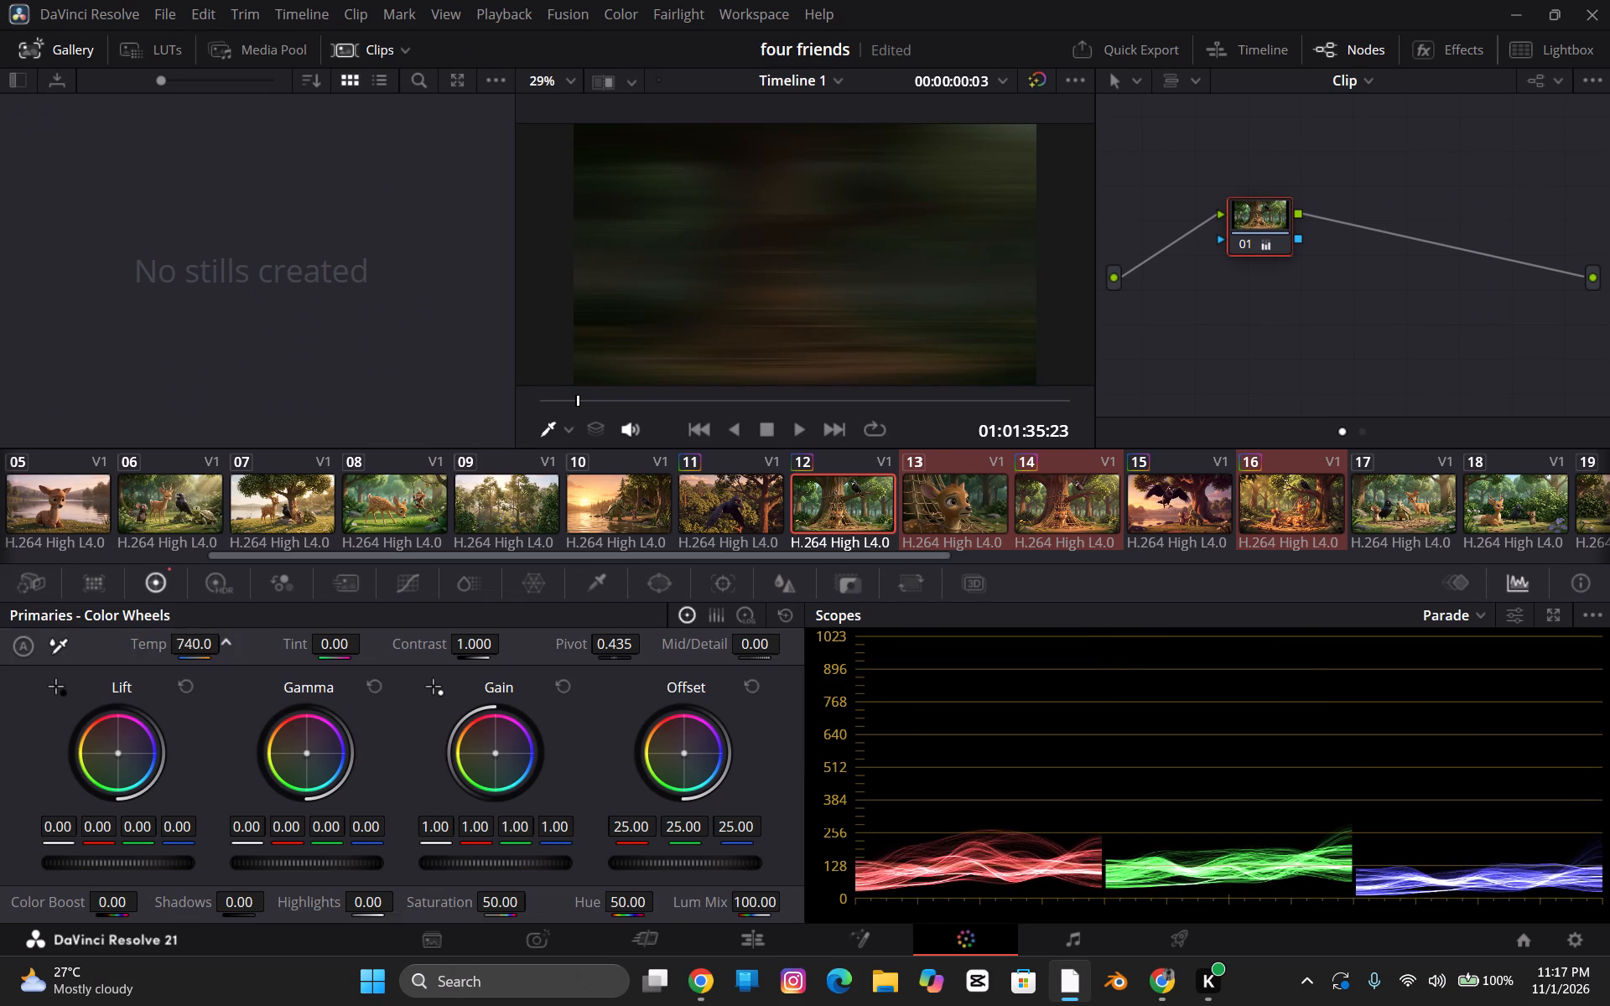
{"action": "left_click_drag", "start_coordinate": [283, 659], "coordinate": [309, 677]}
{"action": "left_click_drag", "start_coordinate": [306, 661], "coordinate": [334, 656]}
{"action": "left_click_drag", "start_coordinate": [330, 645], "coordinate": [328, 655]}
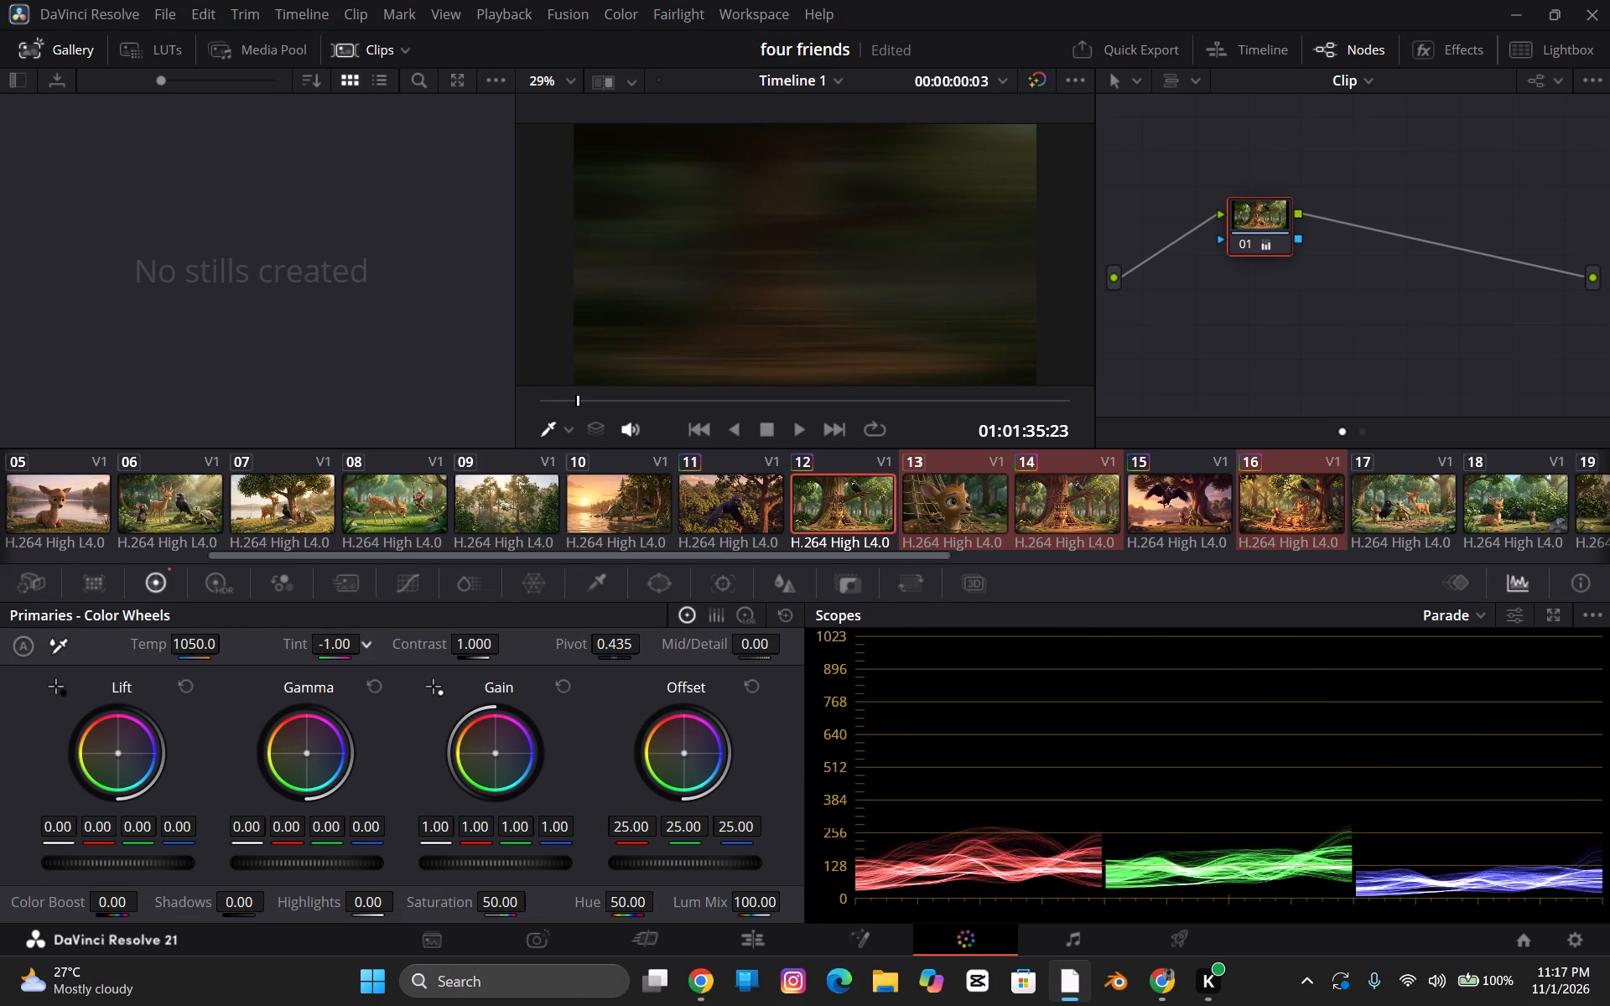
{"action": "left_click_drag", "start_coordinate": [328, 655], "coordinate": [335, 659]}
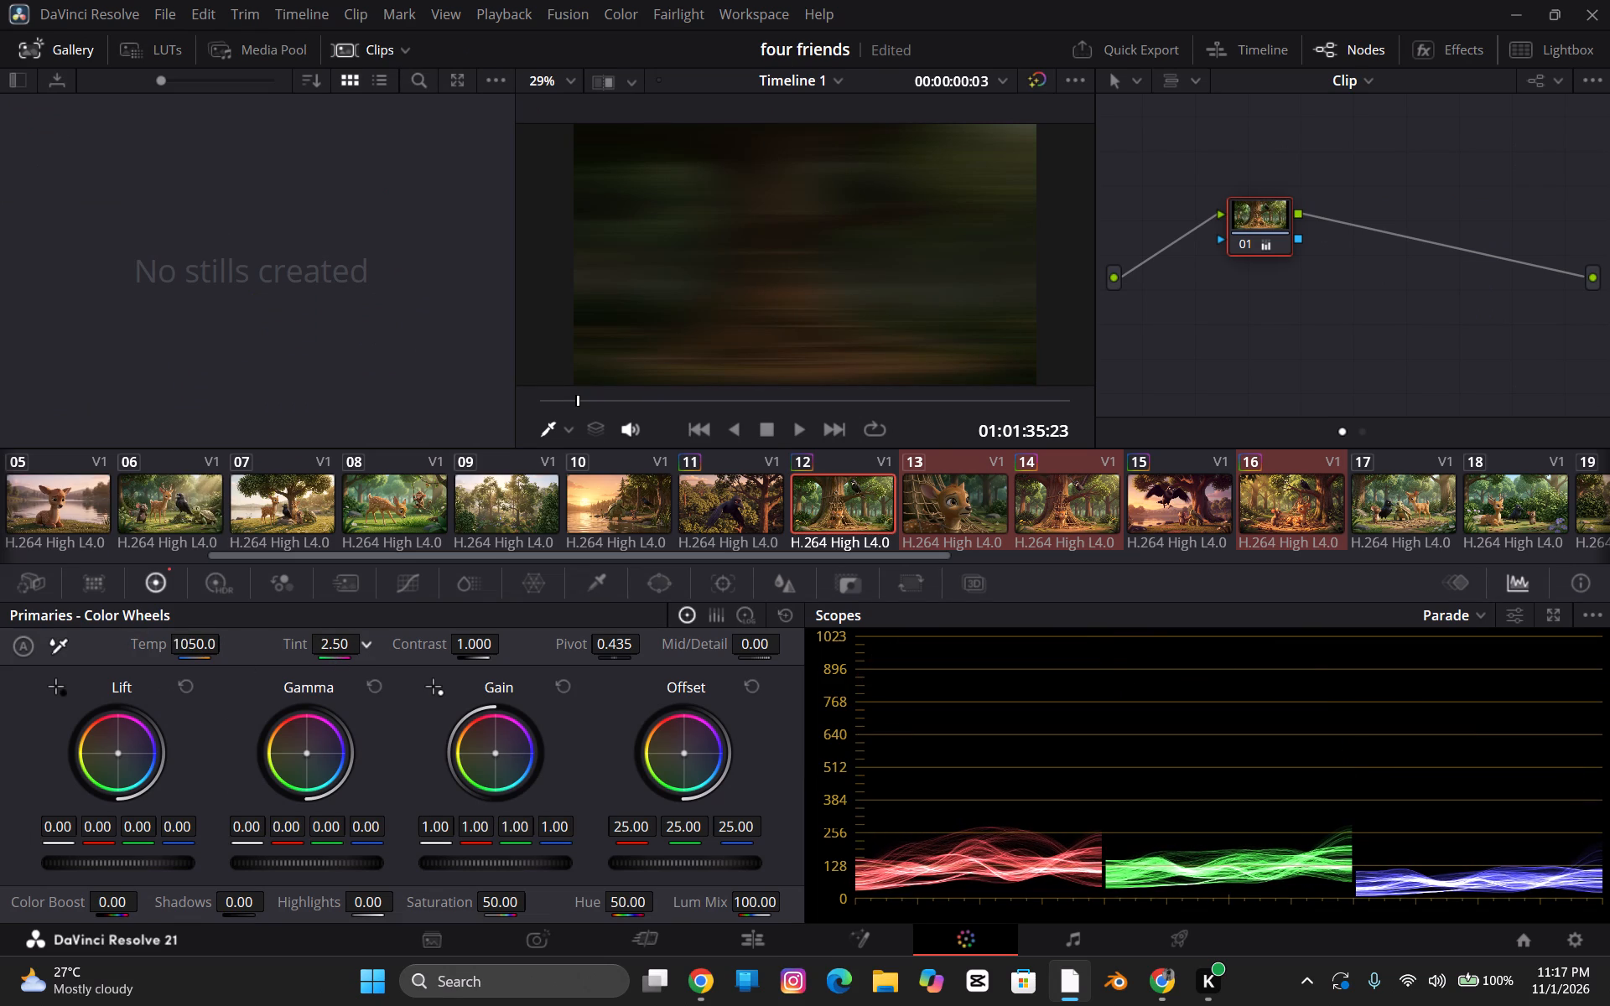
{"action": "left_click_drag", "start_coordinate": [335, 659], "coordinate": [335, 660]}
Raise clip 12's contrast to 1.106 and play a short stretch to check the picture.
{"action": "left_click", "coordinate": [473, 654]}
{"action": "left_click", "coordinate": [473, 648]}
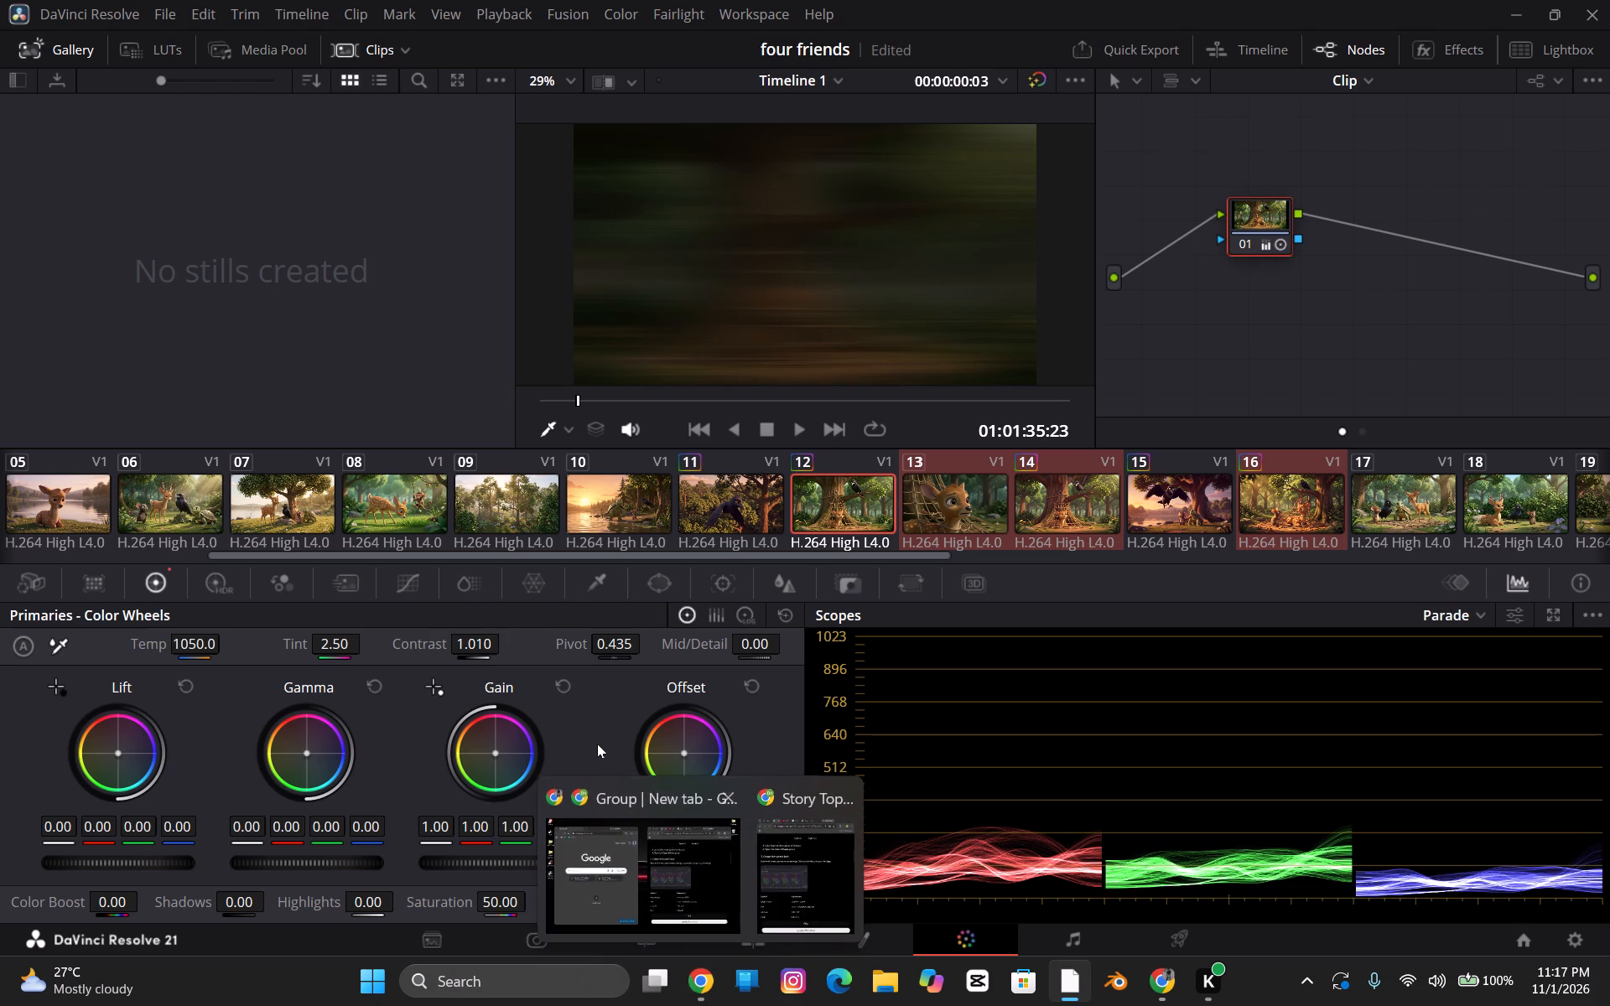
{"action": "left_click_drag", "start_coordinate": [479, 652], "coordinate": [577, 674]}
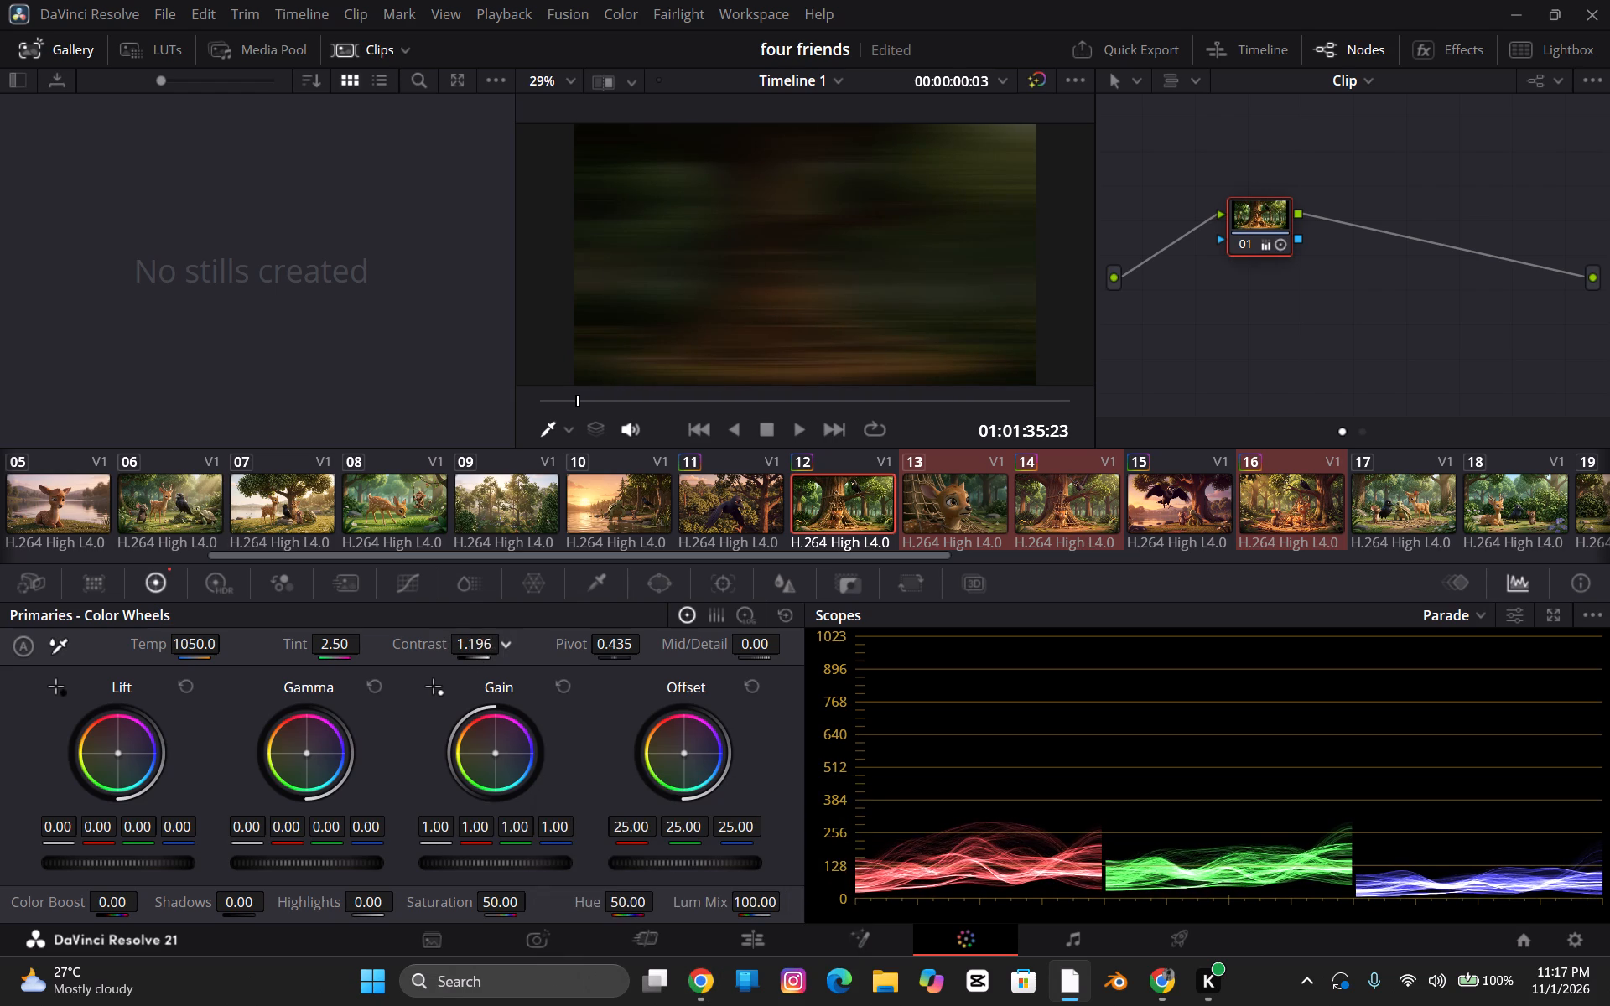
{"action": "left_click_drag", "start_coordinate": [577, 674], "coordinate": [548, 674]}
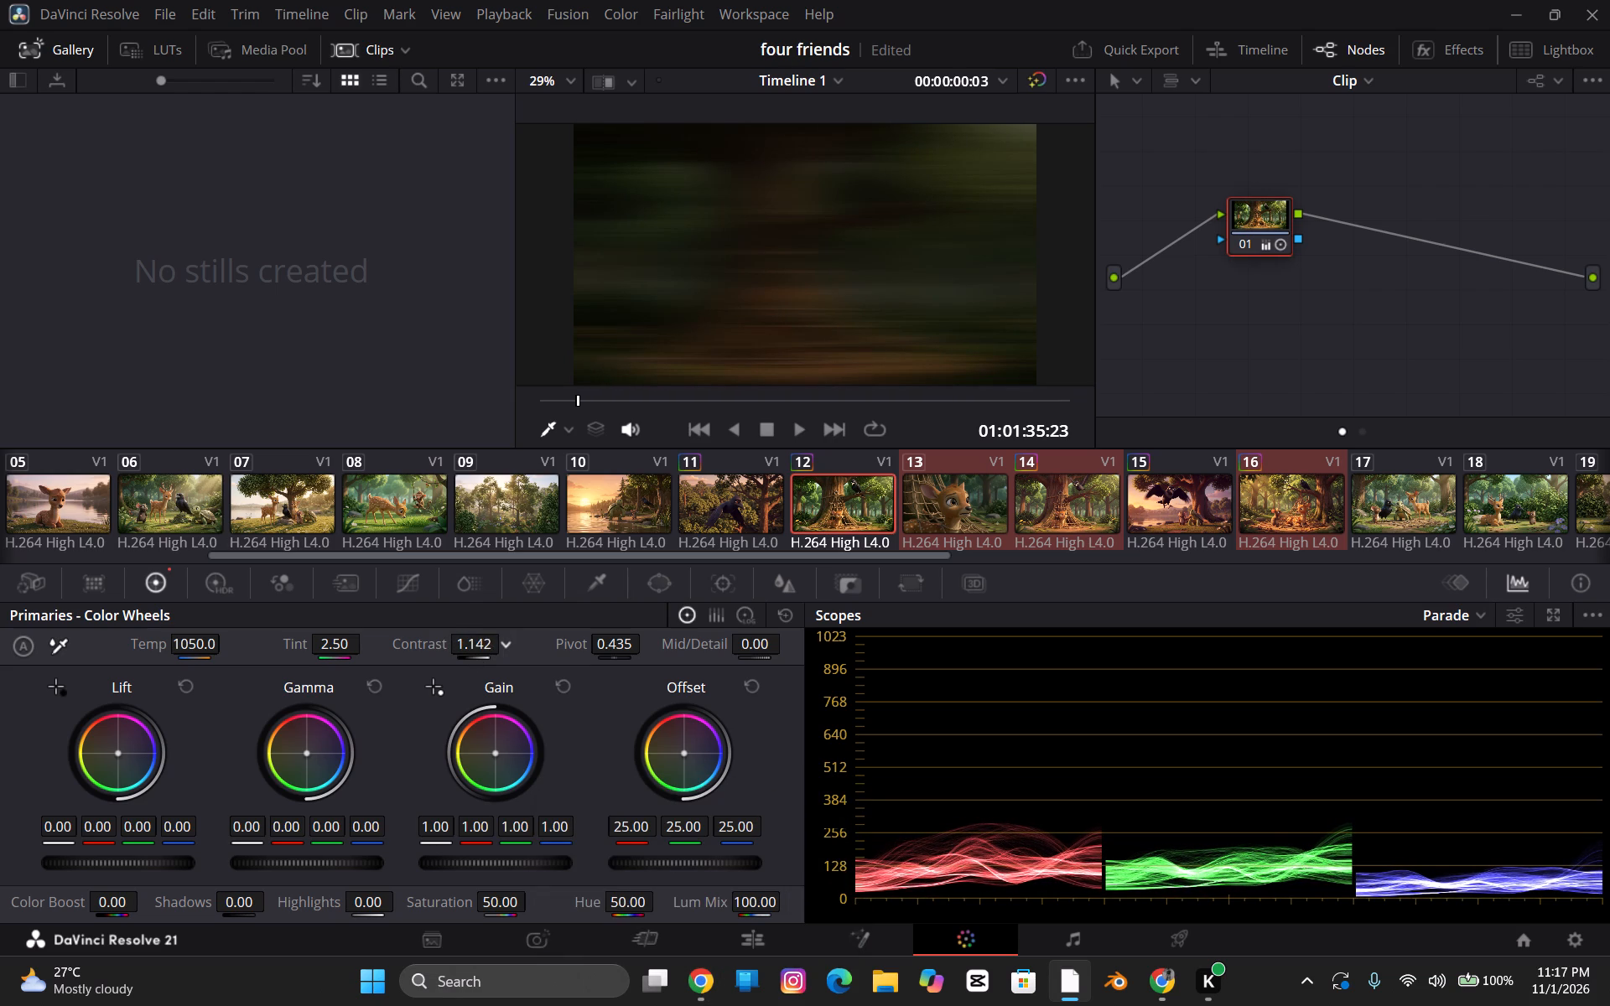
{"action": "left_click_drag", "start_coordinate": [548, 674], "coordinate": [534, 676]}
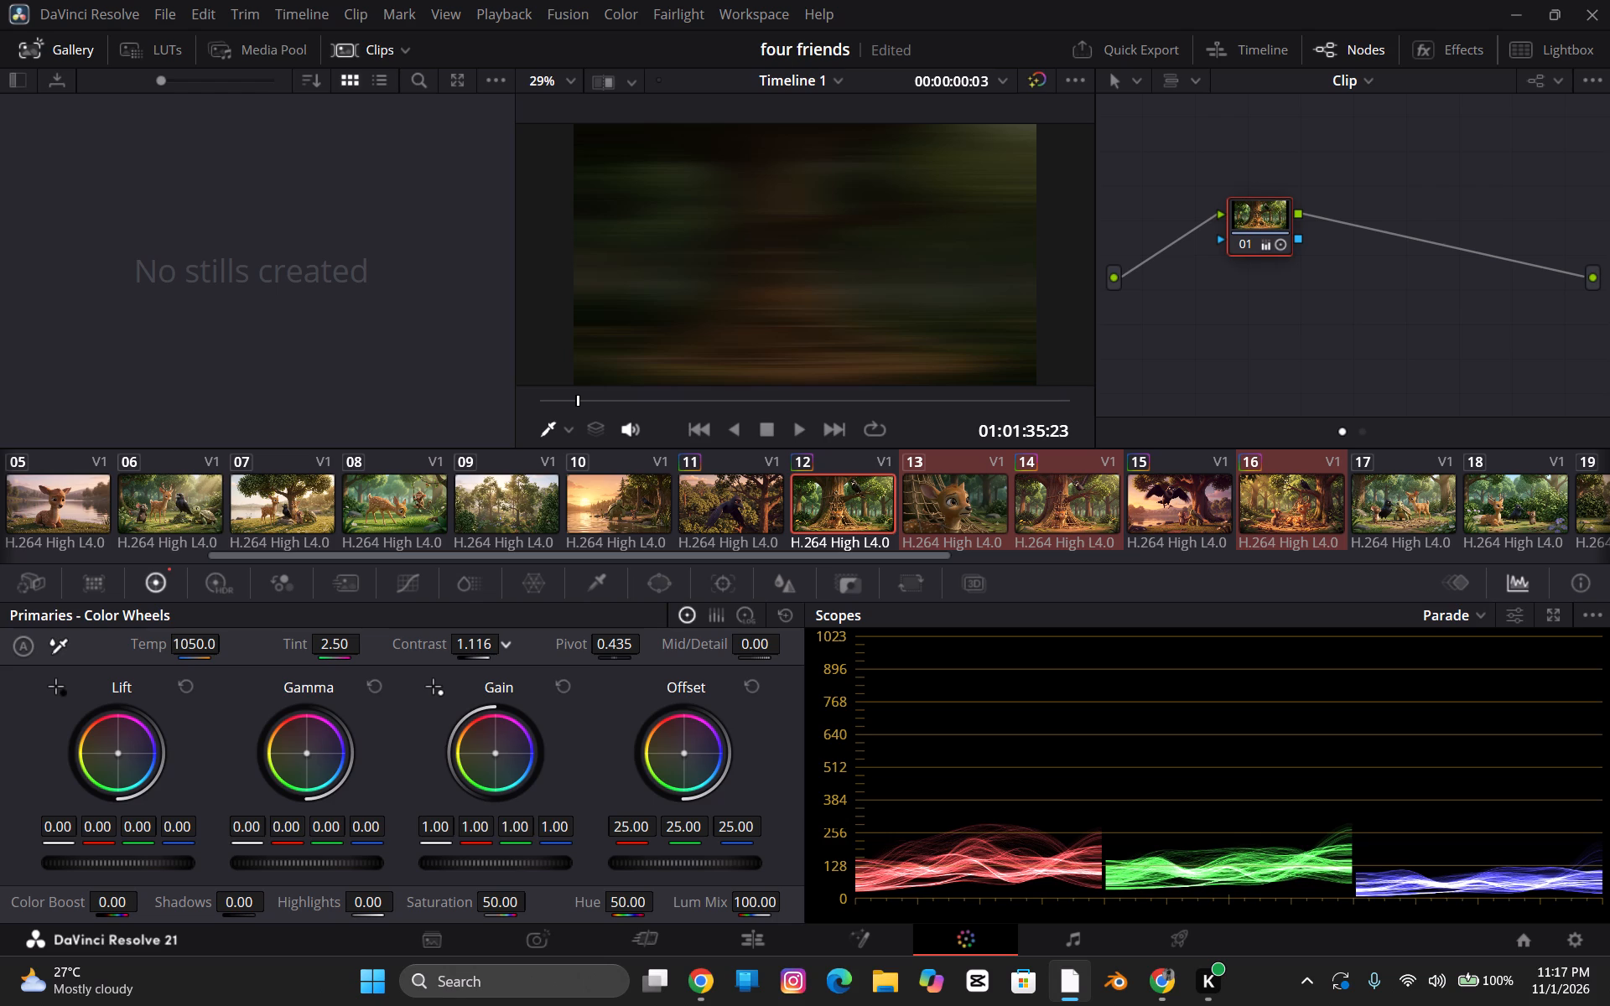
{"action": "left_click_drag", "start_coordinate": [534, 676], "coordinate": [529, 677]}
{"action": "key", "text": "space"}
{"action": "key", "text": "space"}
{"action": "left_click", "coordinate": [600, 655]}
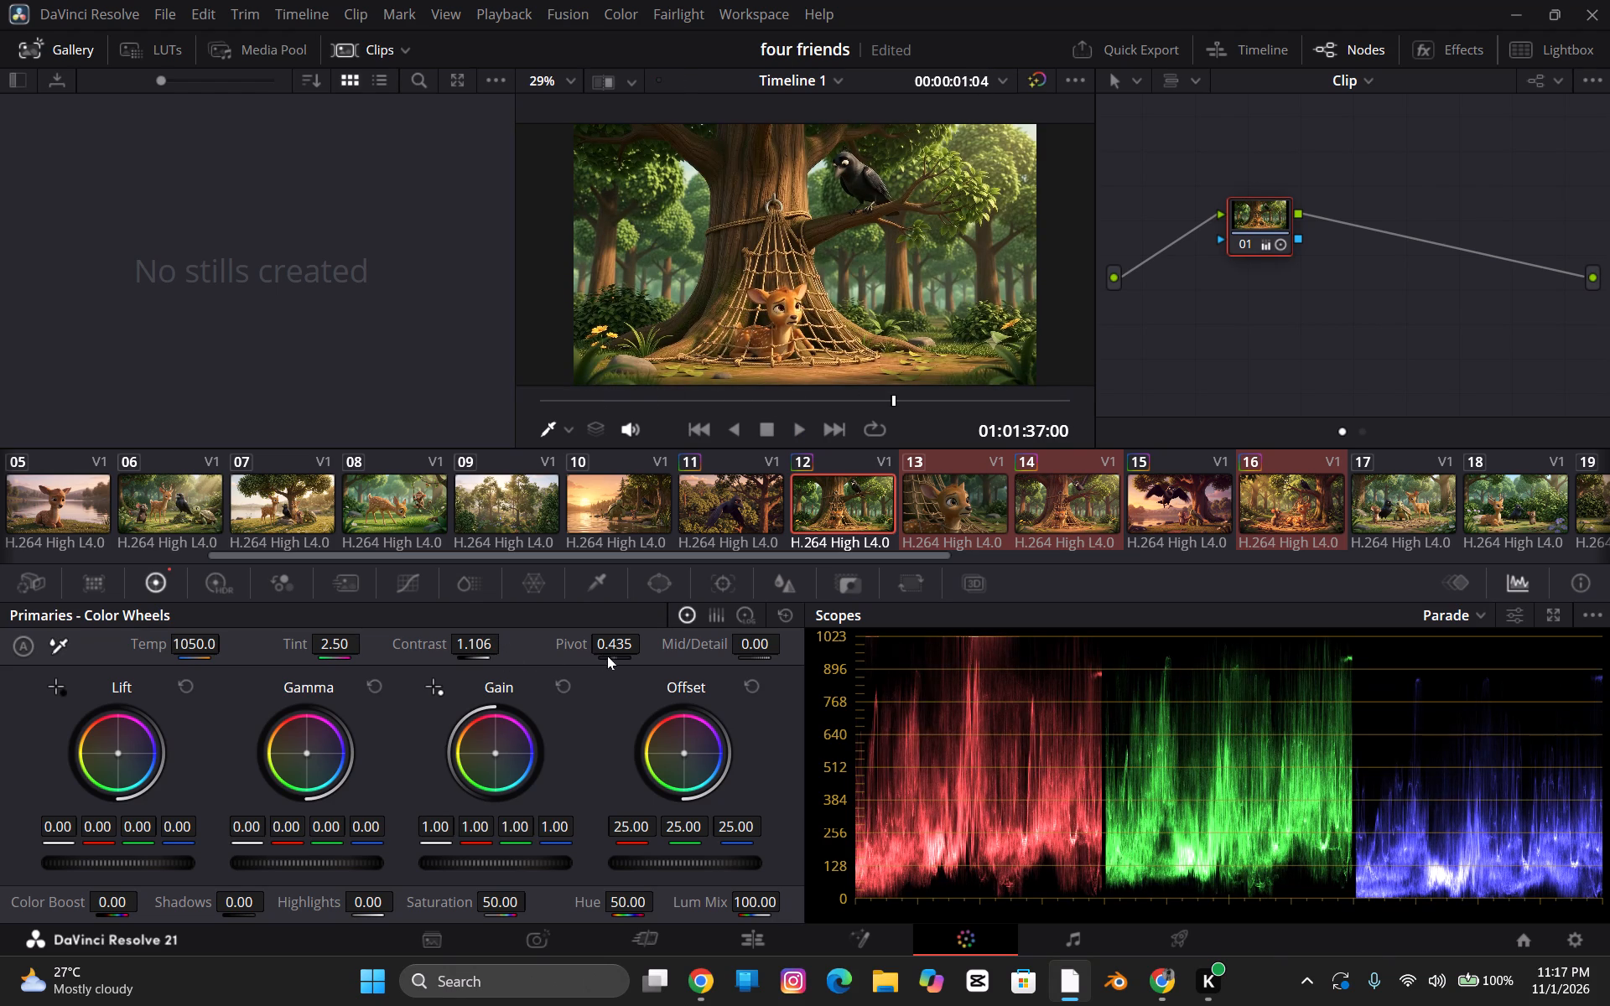
Increase clip 12's saturation to 56.60.
{"action": "left_click_drag", "start_coordinate": [511, 914], "coordinate": [533, 887]}
{"action": "left_click_drag", "start_coordinate": [500, 911], "coordinate": [524, 910]}
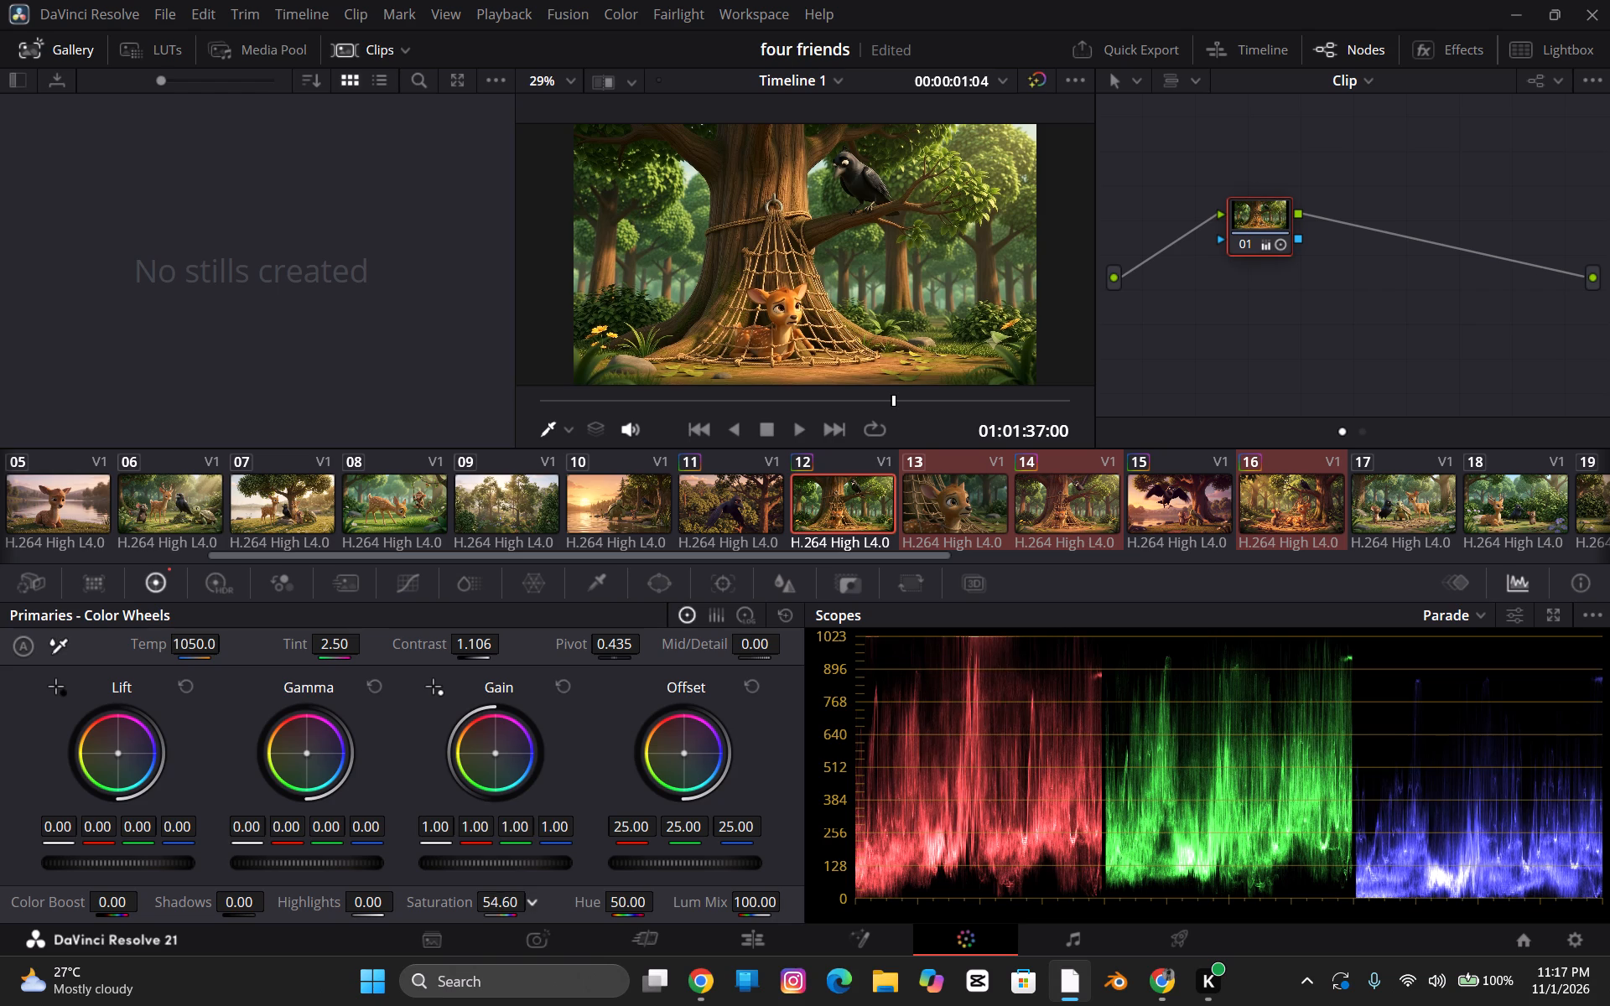
{"action": "left_click_drag", "start_coordinate": [524, 910], "coordinate": [532, 913]}
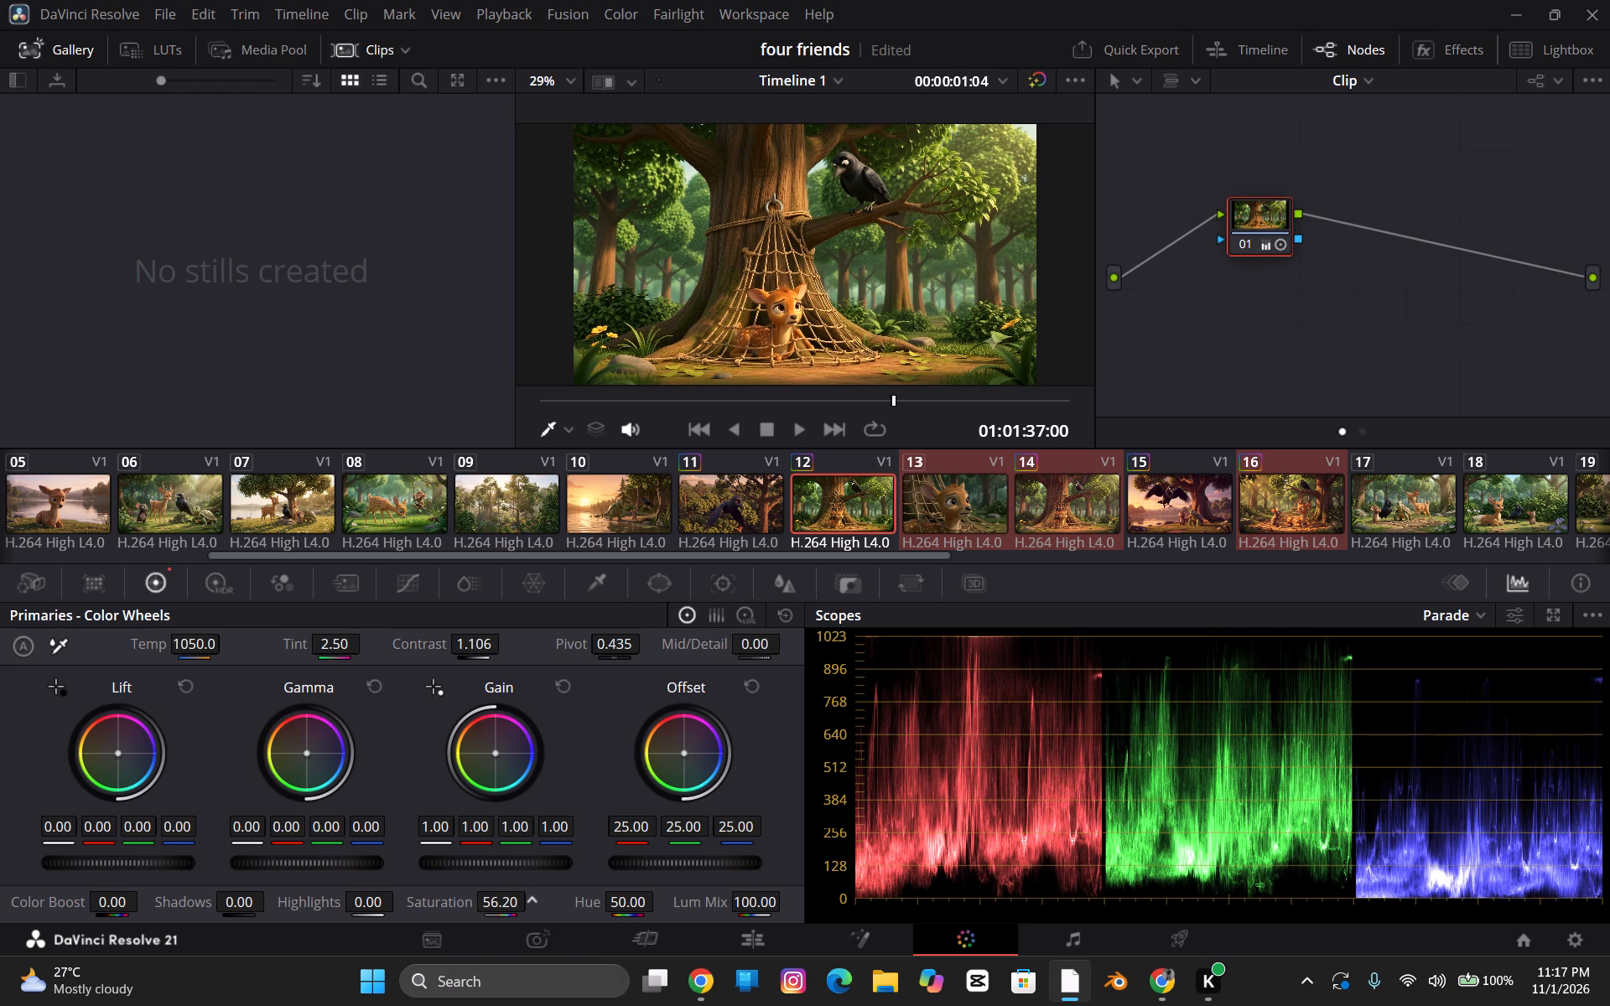
{"action": "left_click_drag", "start_coordinate": [532, 913], "coordinate": [535, 912]}
Shift clip 12's Lift to red 0.01, green -0.01, blue 0.03 and its Gamma to red 0.01, blue -0.01.
{"action": "left_click_drag", "start_coordinate": [117, 753], "coordinate": [127, 746]}
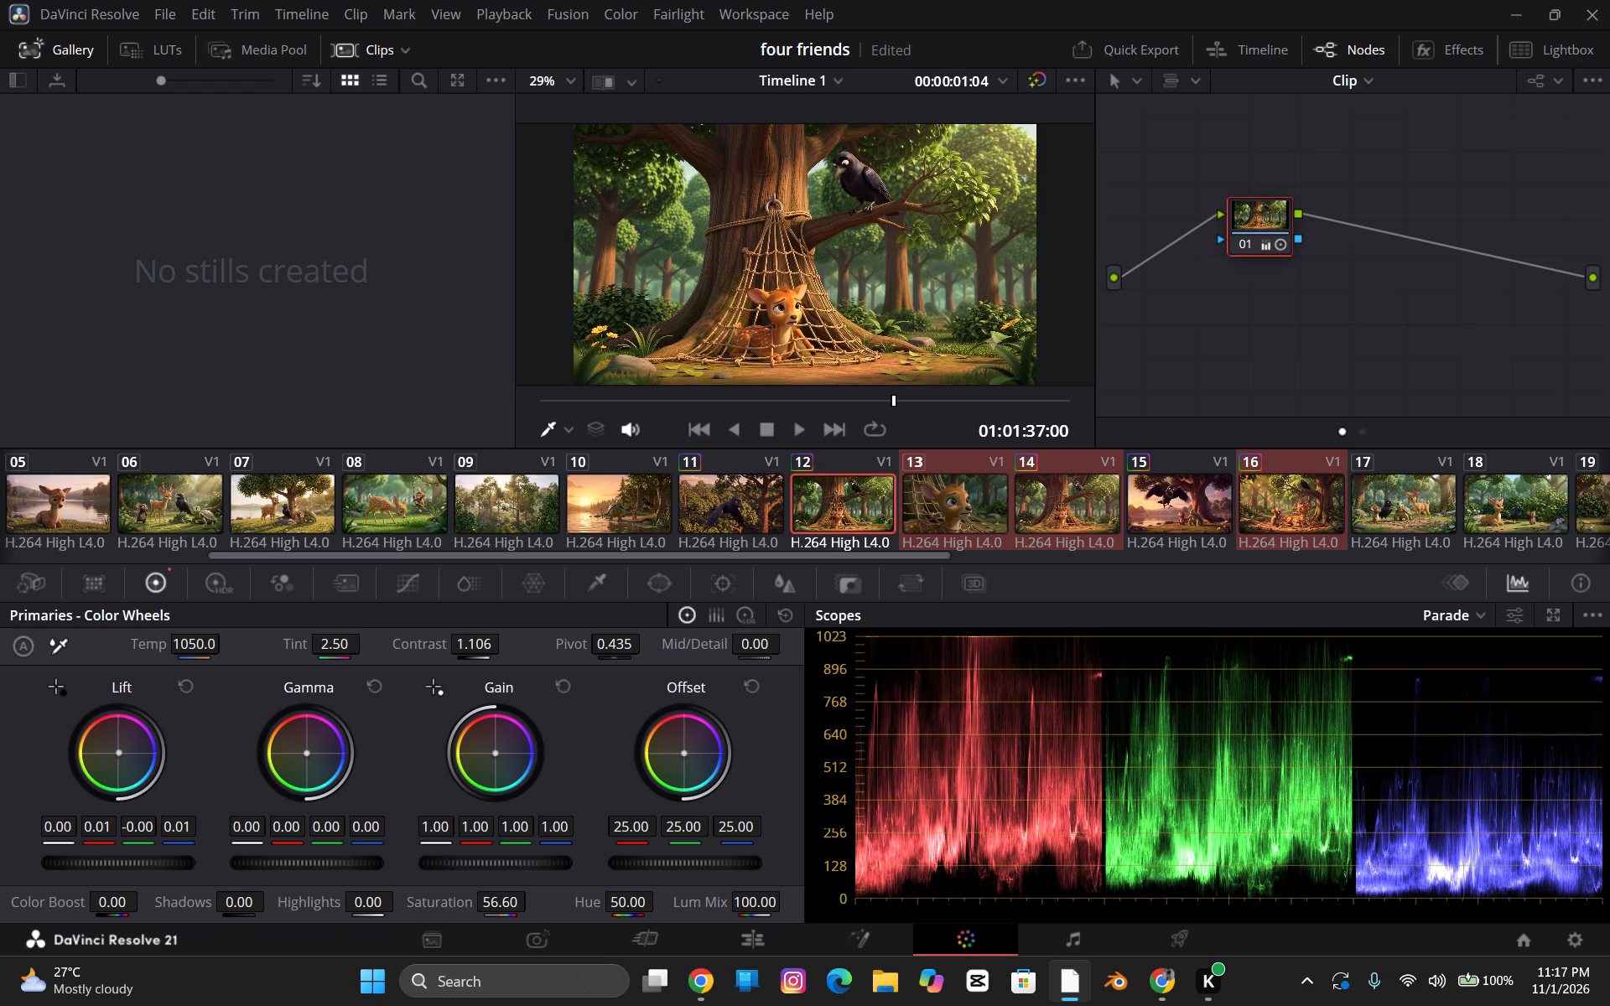
{"action": "left_click_drag", "start_coordinate": [127, 746], "coordinate": [135, 741]}
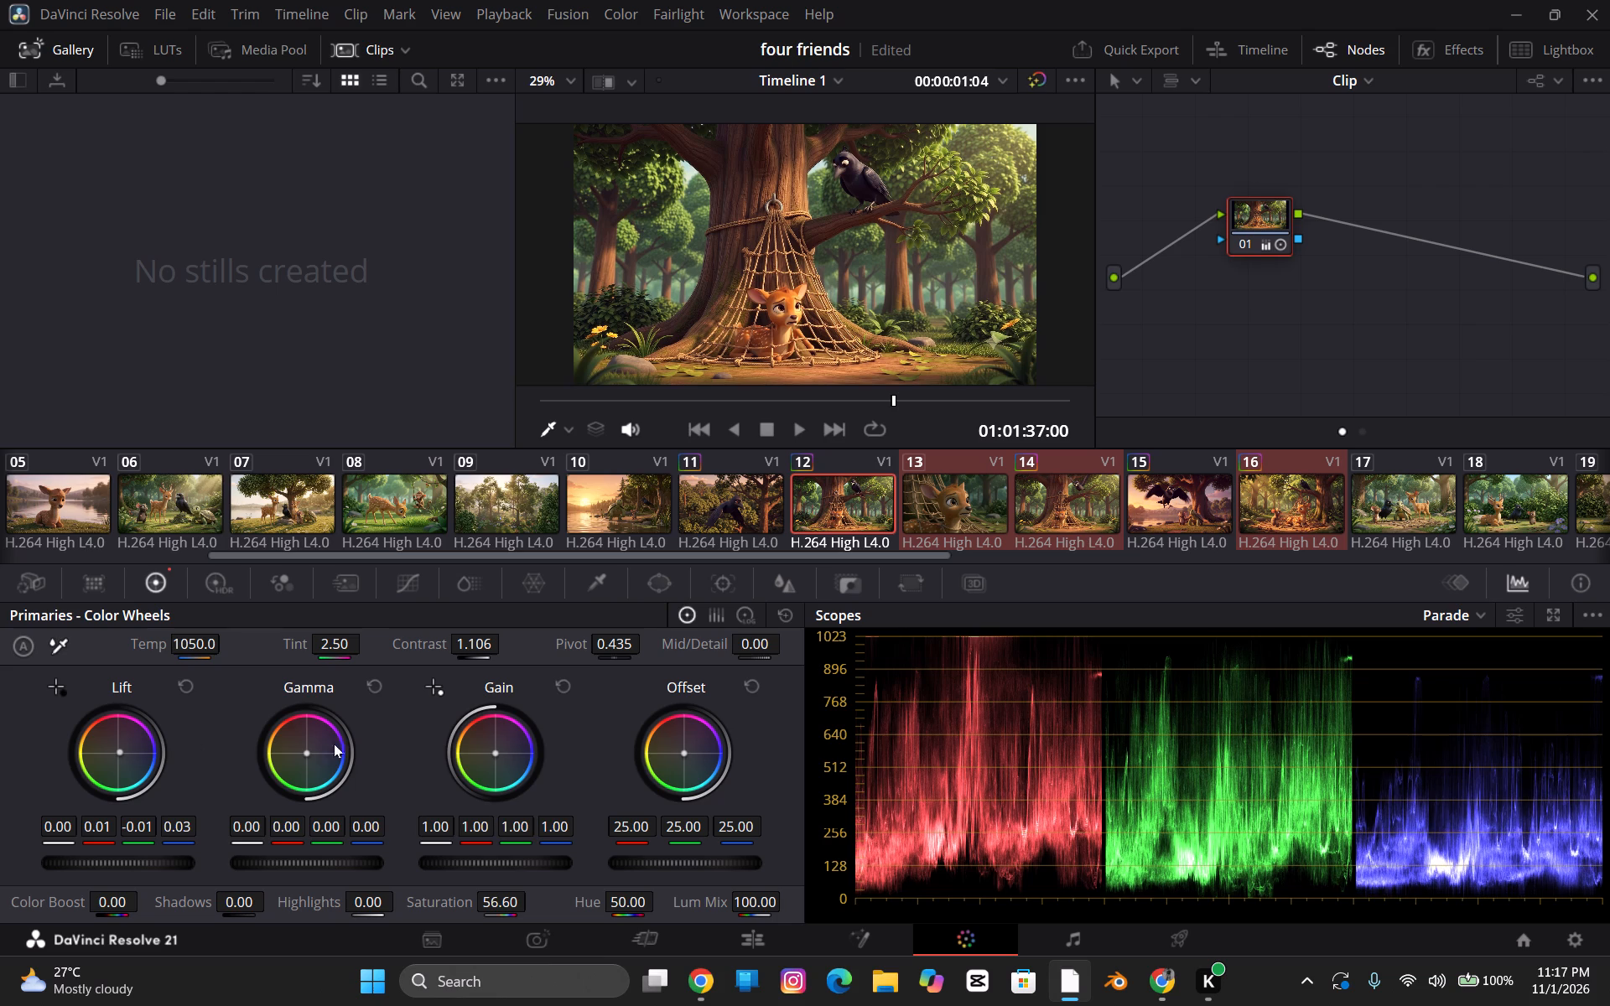
{"action": "left_click_drag", "start_coordinate": [305, 752], "coordinate": [293, 739]}
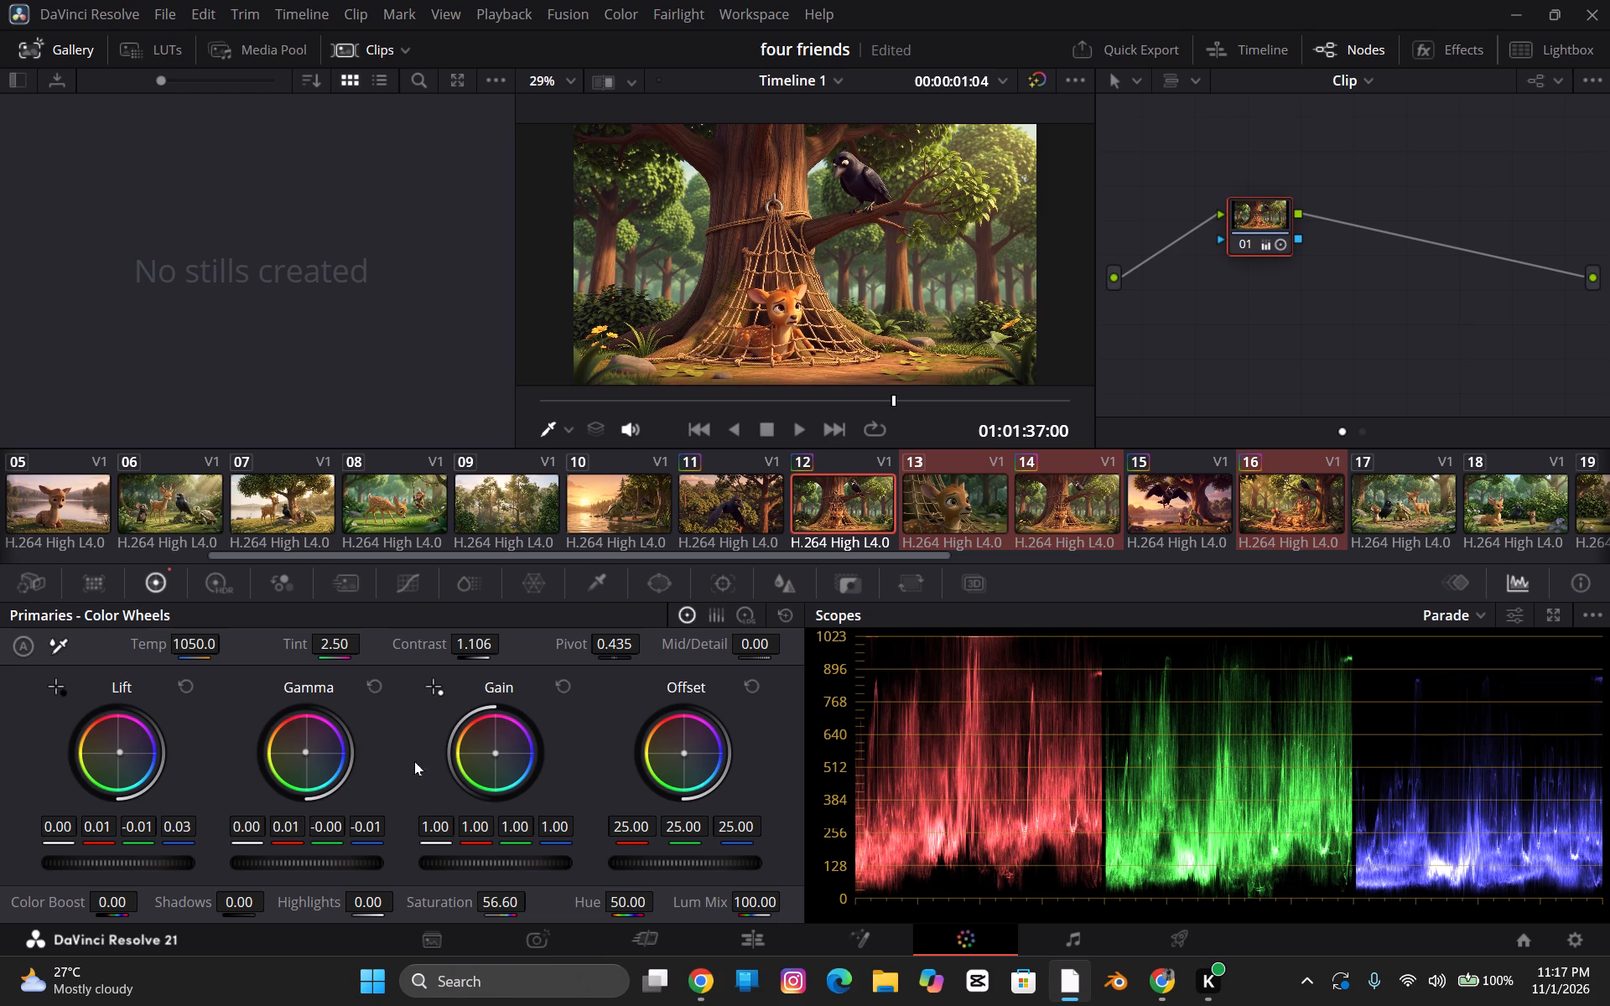
Push clip 12's Gain slightly towards yellow and preview the grade through into clip 14.
{"action": "left_click_drag", "start_coordinate": [496, 753], "coordinate": [486, 754]}
{"action": "key", "text": "space"}
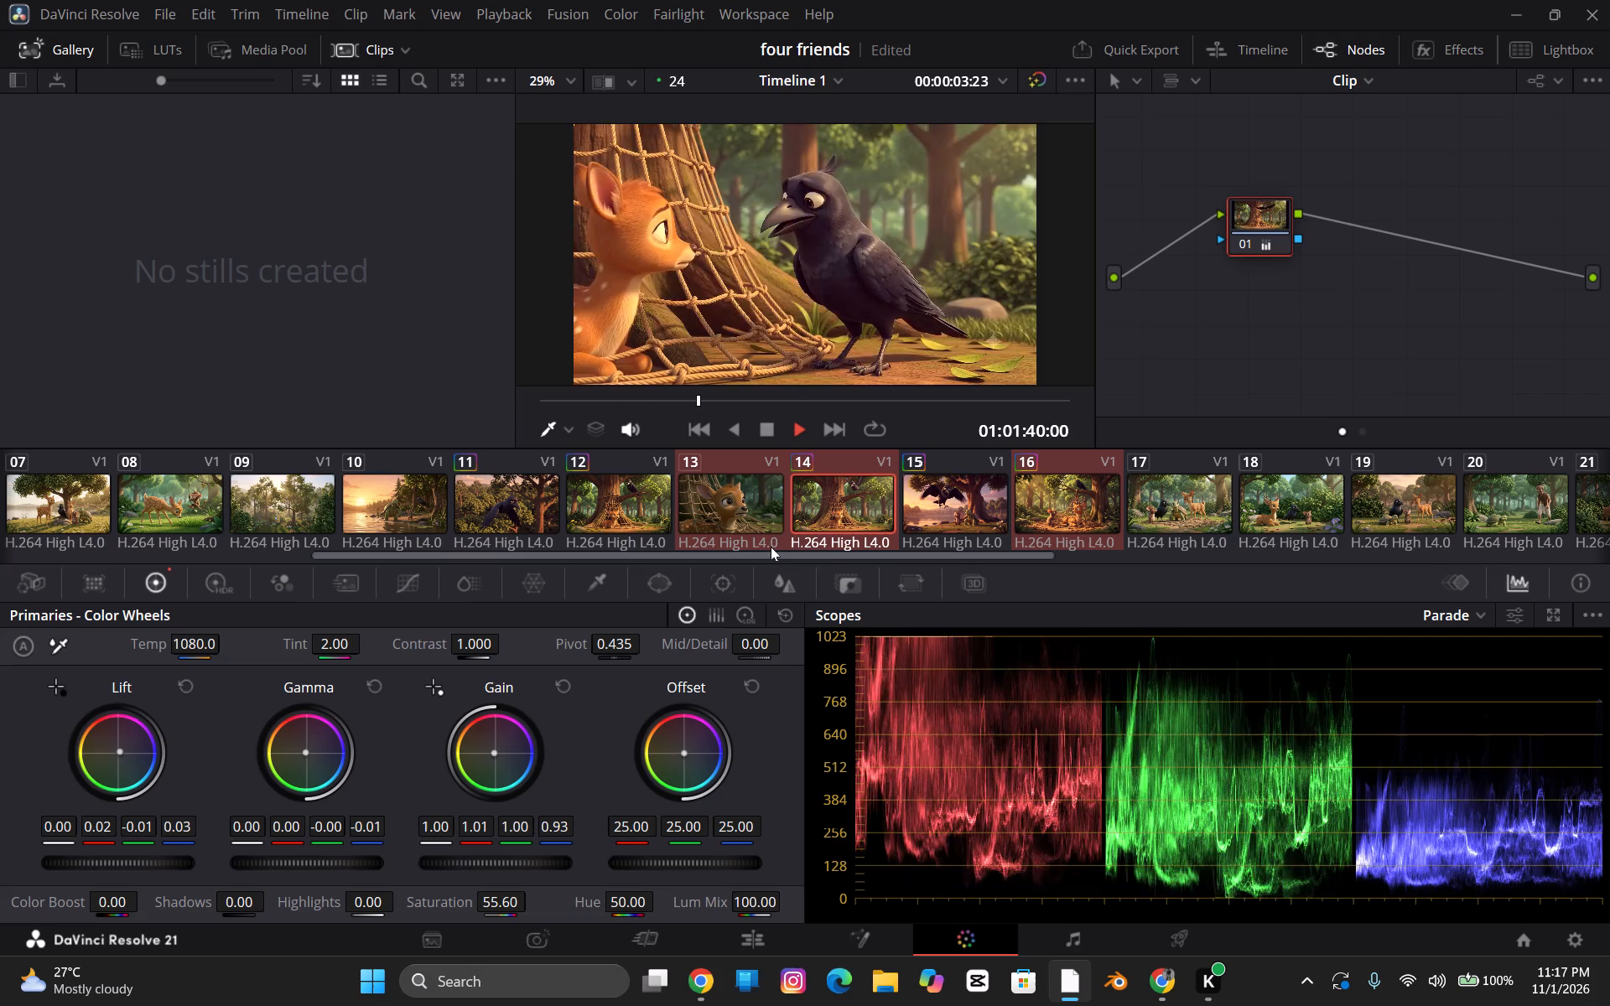
{"action": "key", "text": "space"}
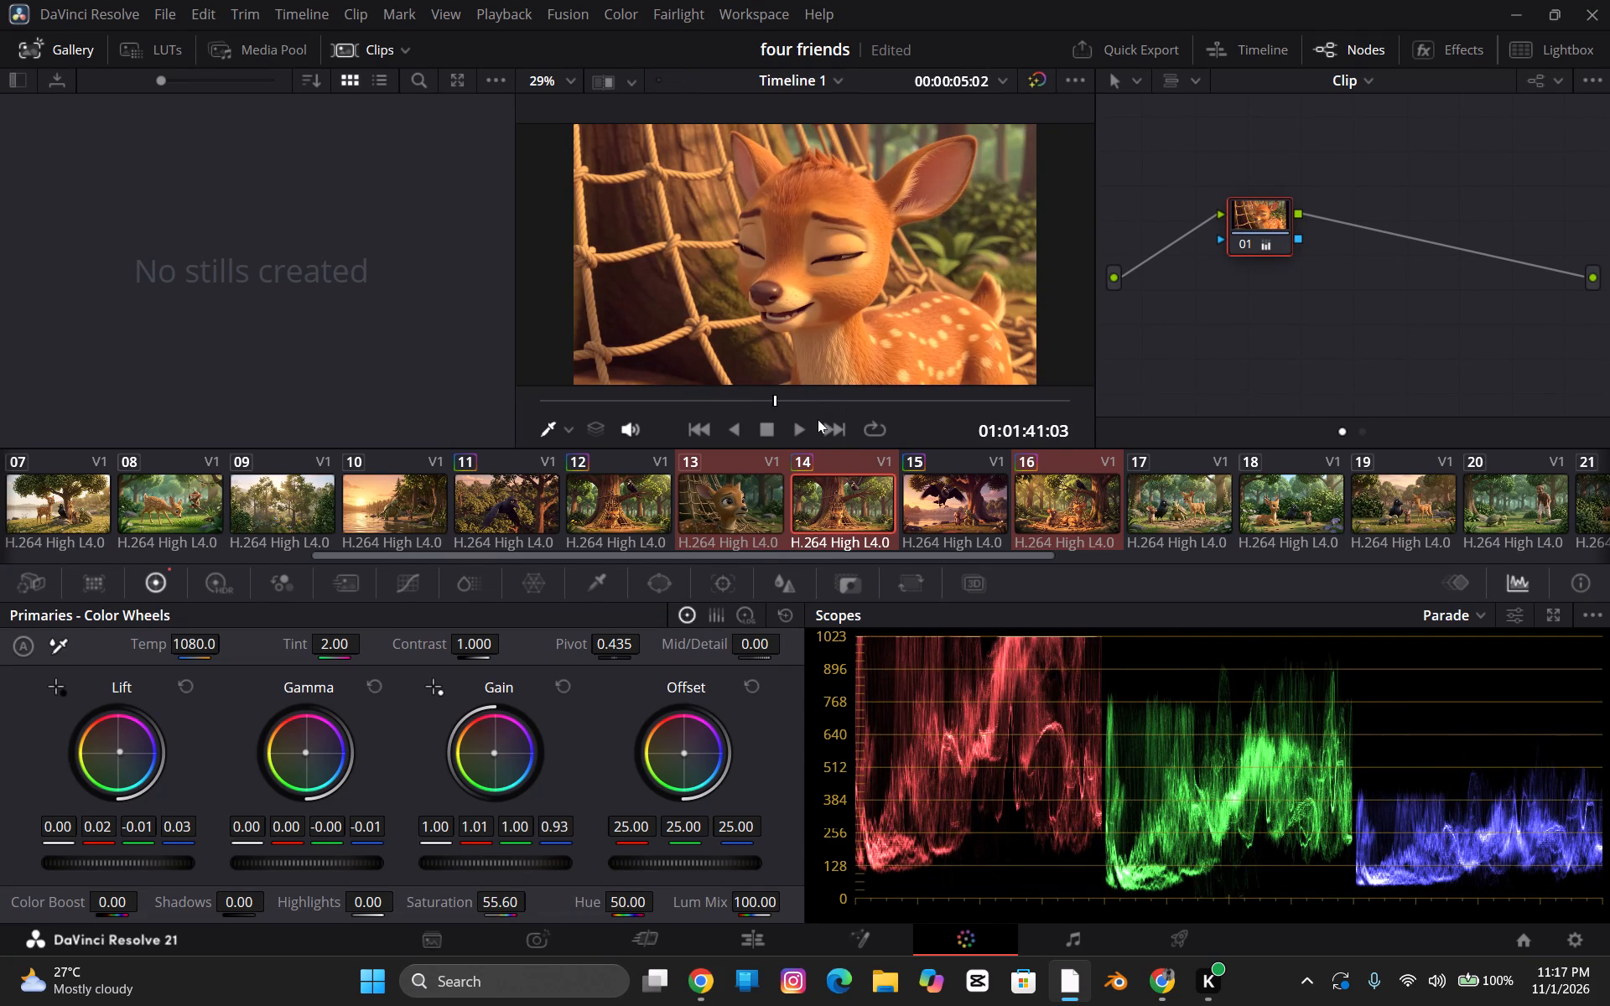
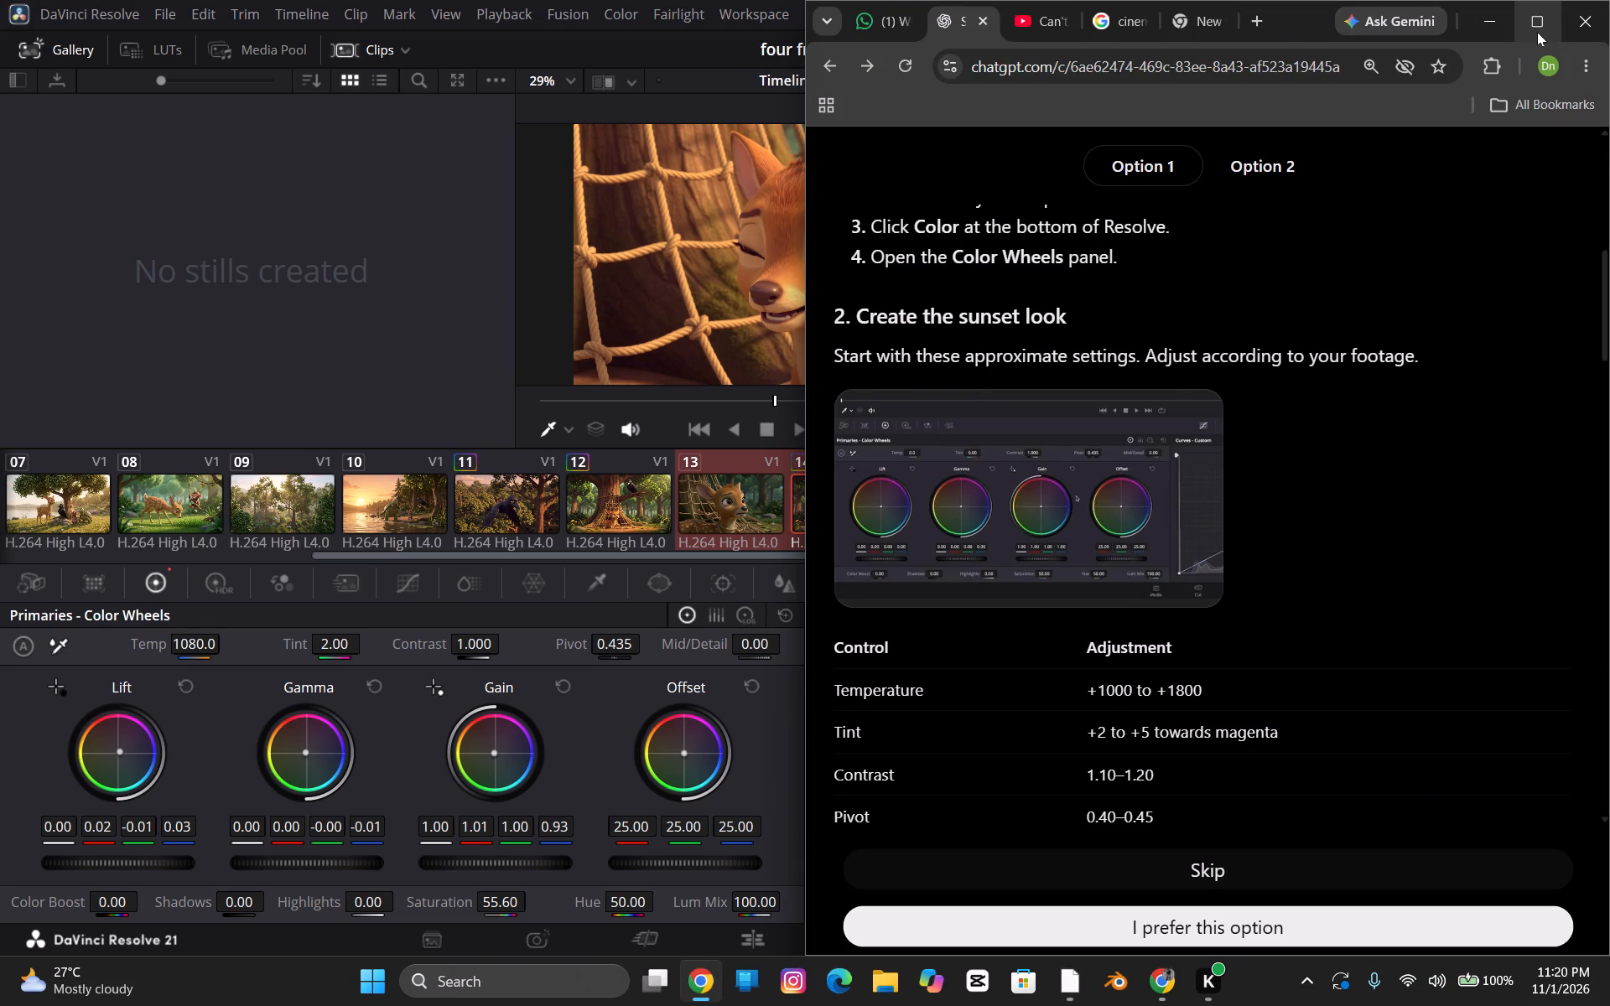
{"action": "left_click", "coordinate": [1537, 32]}
{"action": "left_click", "coordinate": [579, 15]}
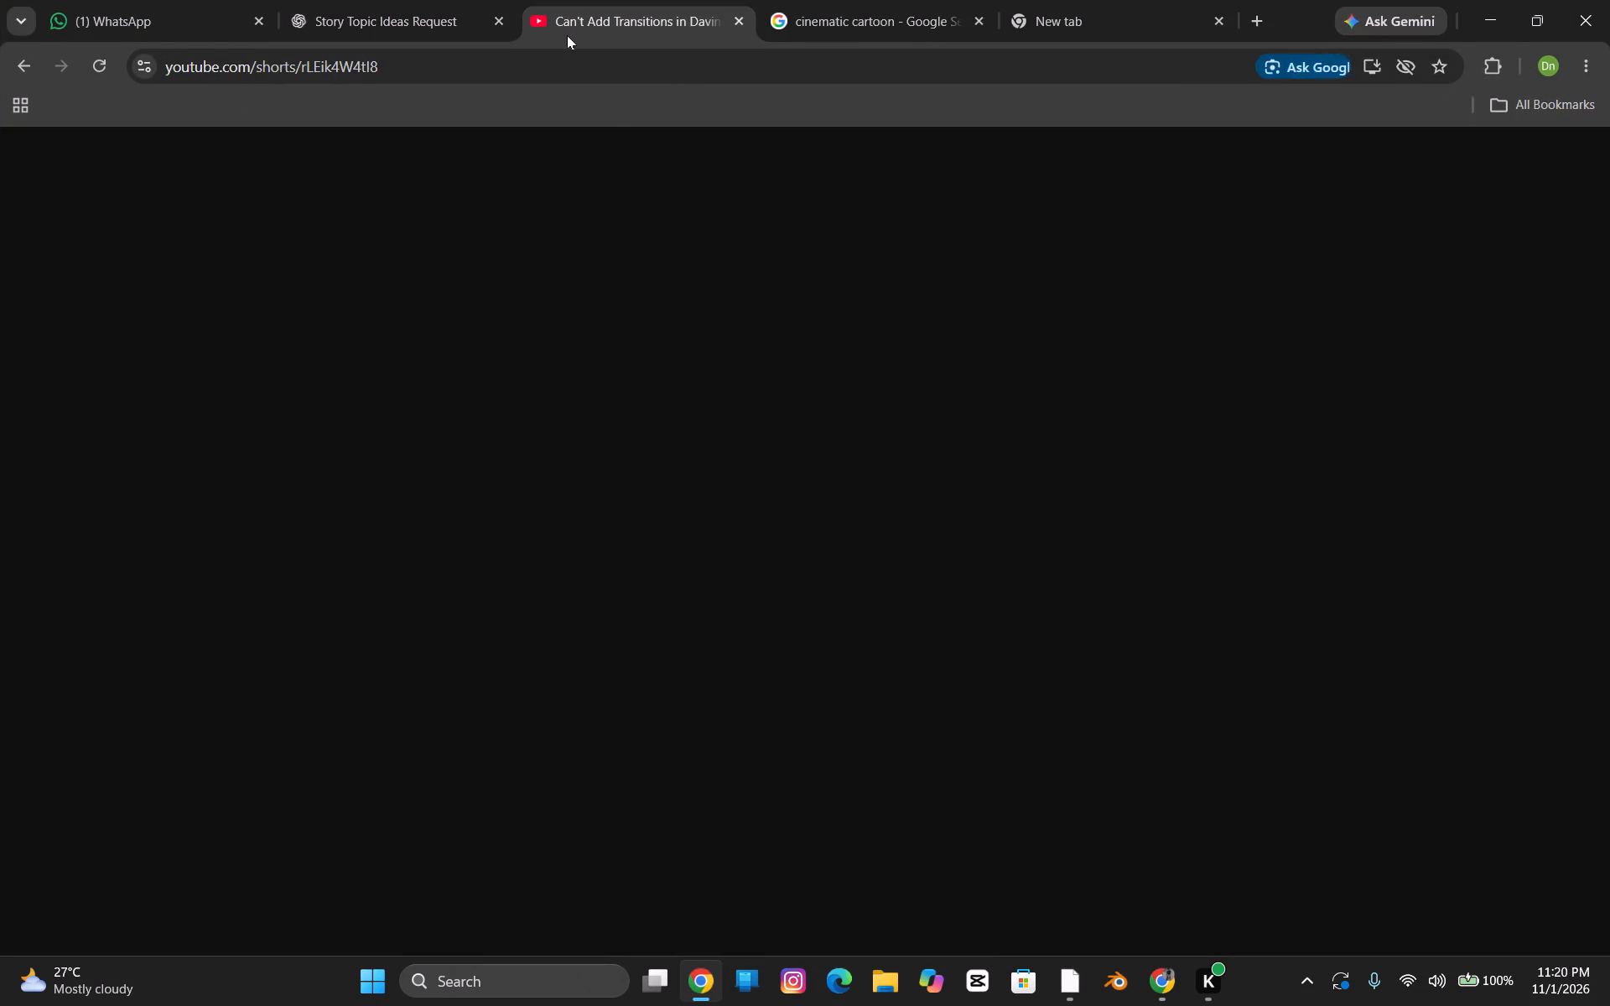
{"action": "key", "text": "y"}
{"action": "key", "text": "o"}
{"action": "key", "text": "u"}
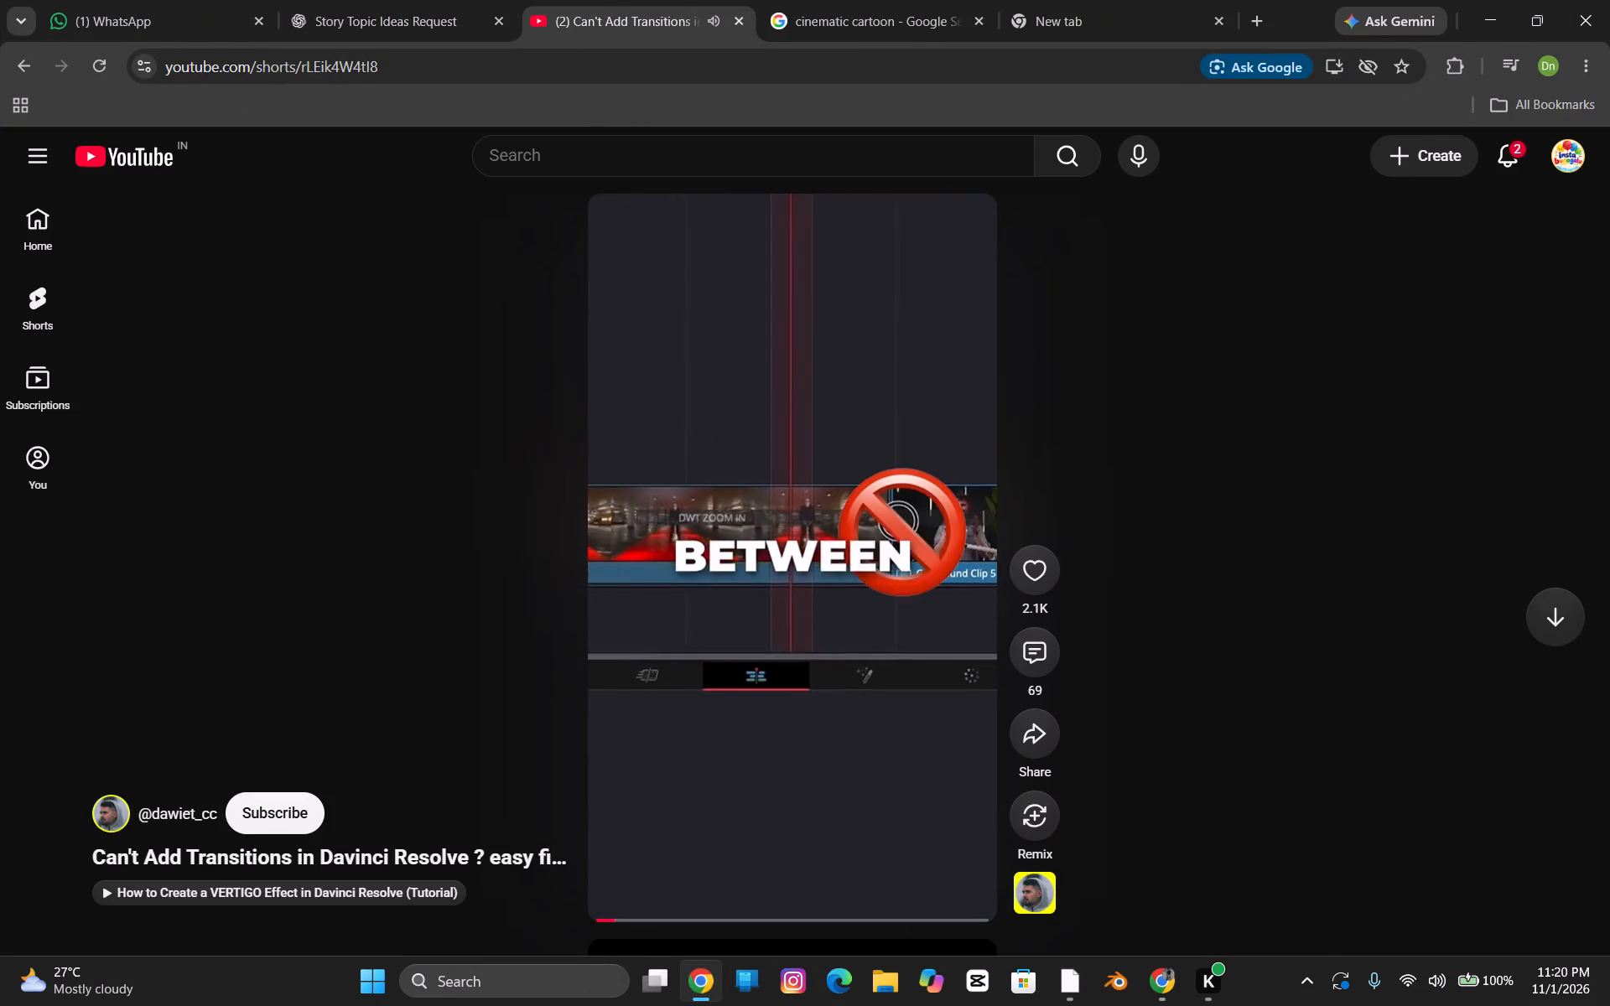
{"action": "left_click", "coordinate": [594, 176]}
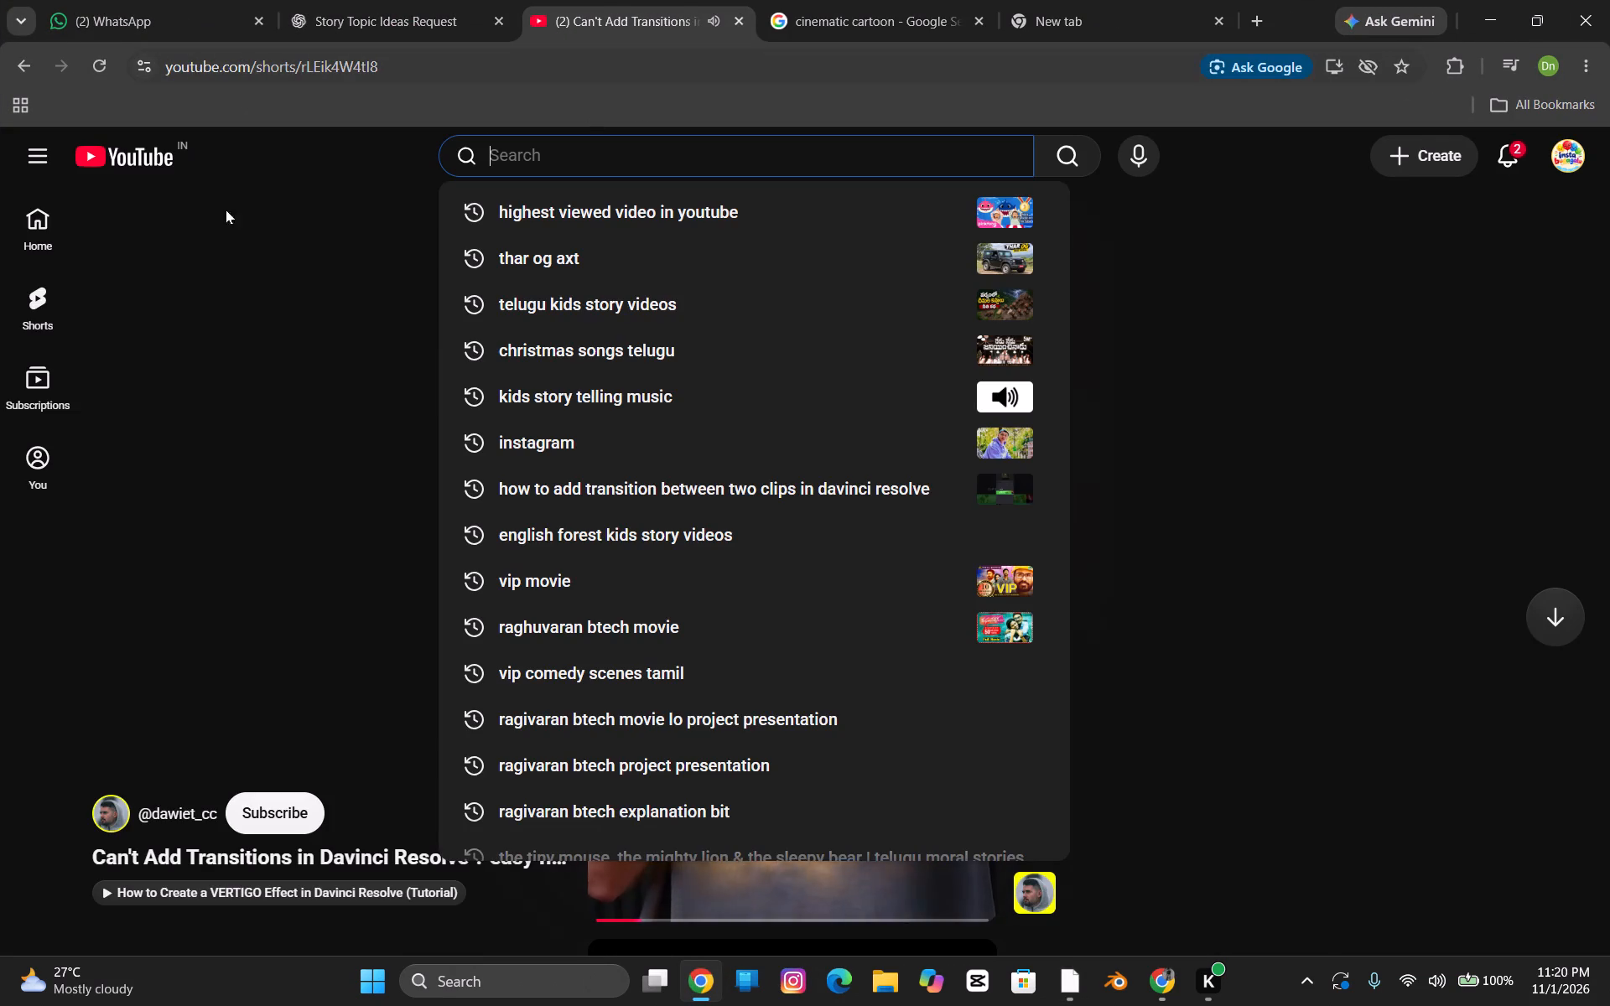
{"action": "left_click", "coordinate": [16, 78]}
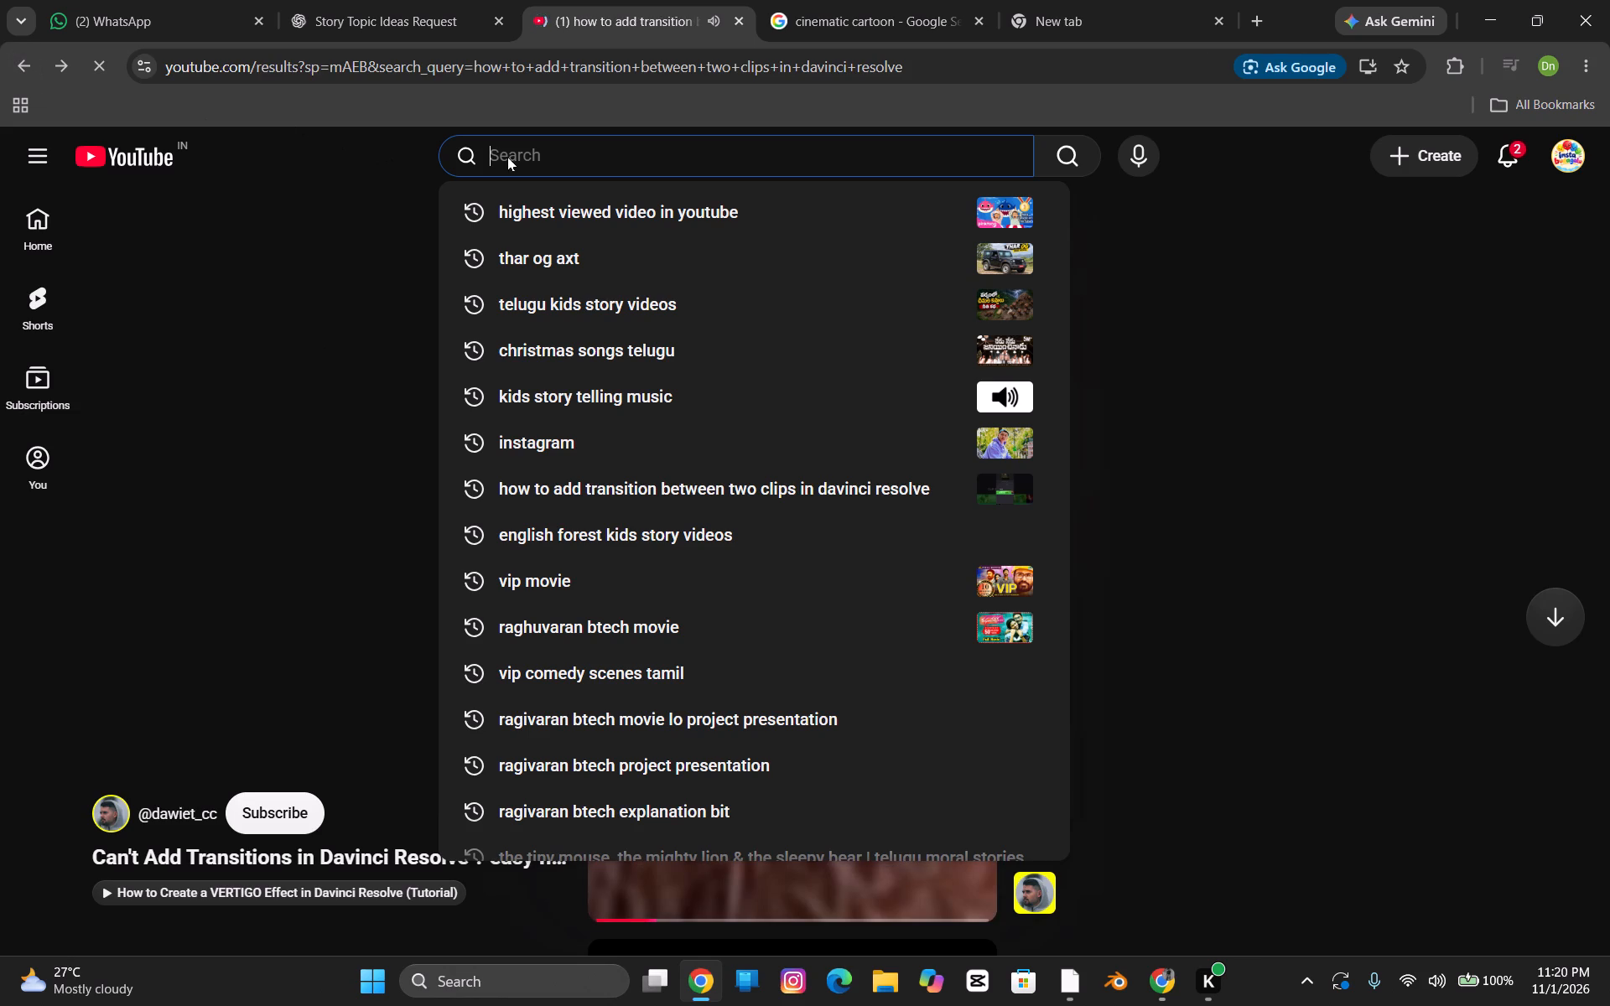
{"action": "left_click", "coordinate": [508, 158]}
{"action": "double_click", "coordinate": [511, 158]}
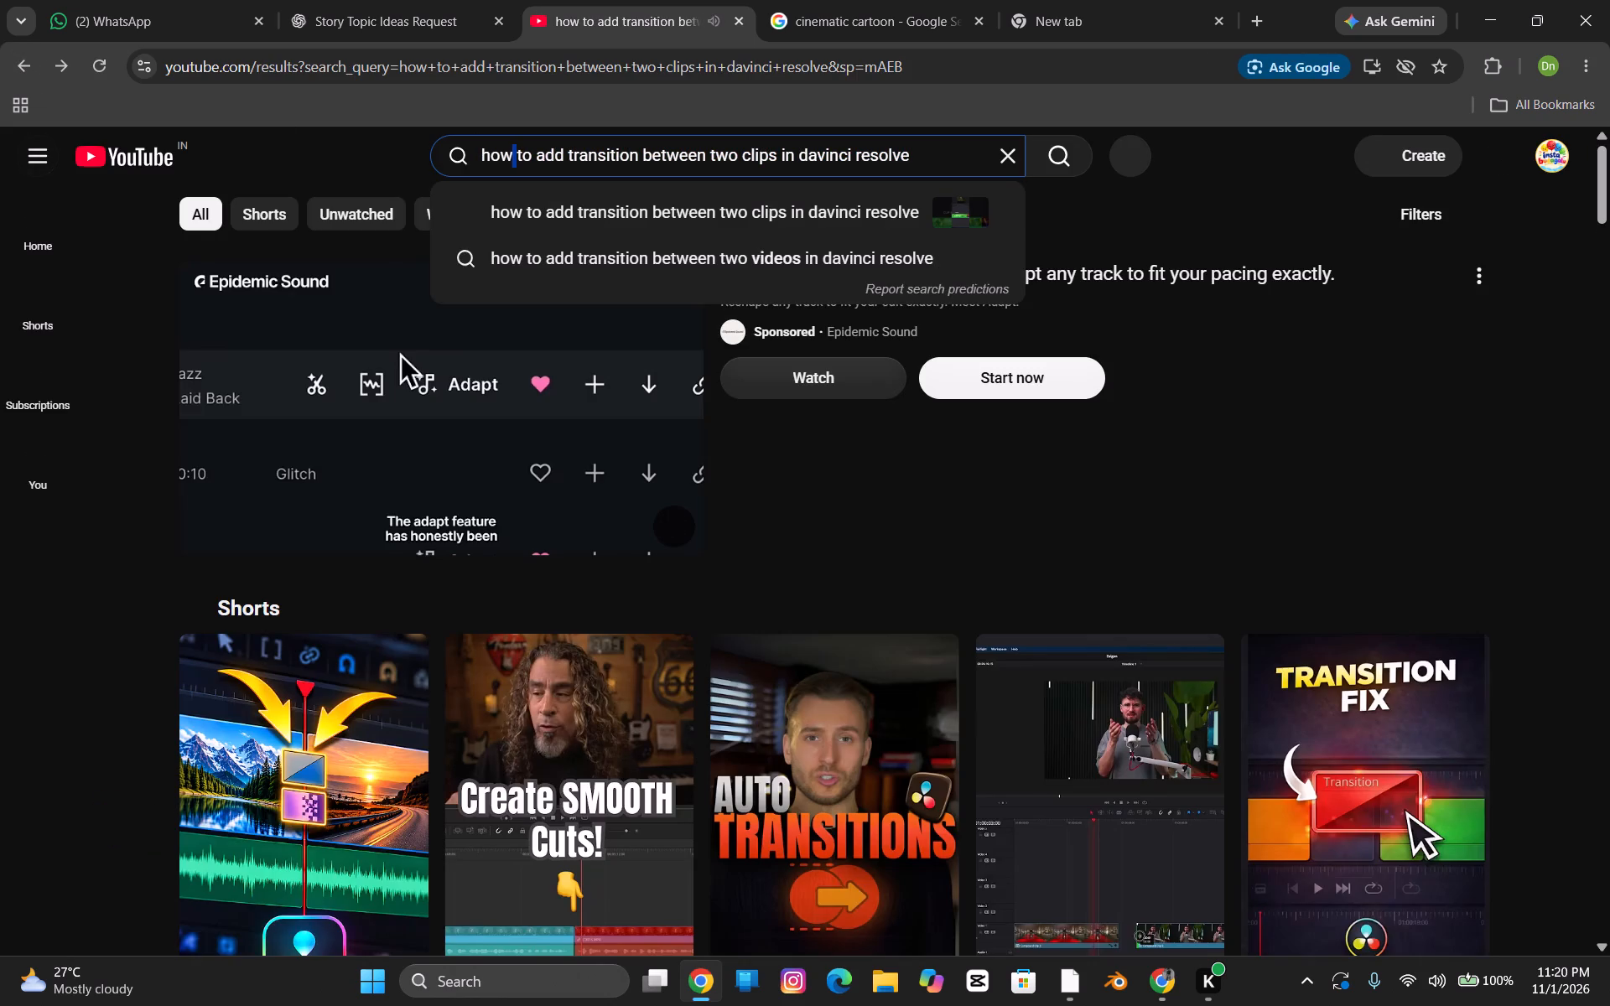
{"action": "key", "text": "ctrl+a"}
{"action": "key", "text": "n"}
{"action": "type", "text": "on copyright cartoon music"}
{"action": "key", "text": "Return"}
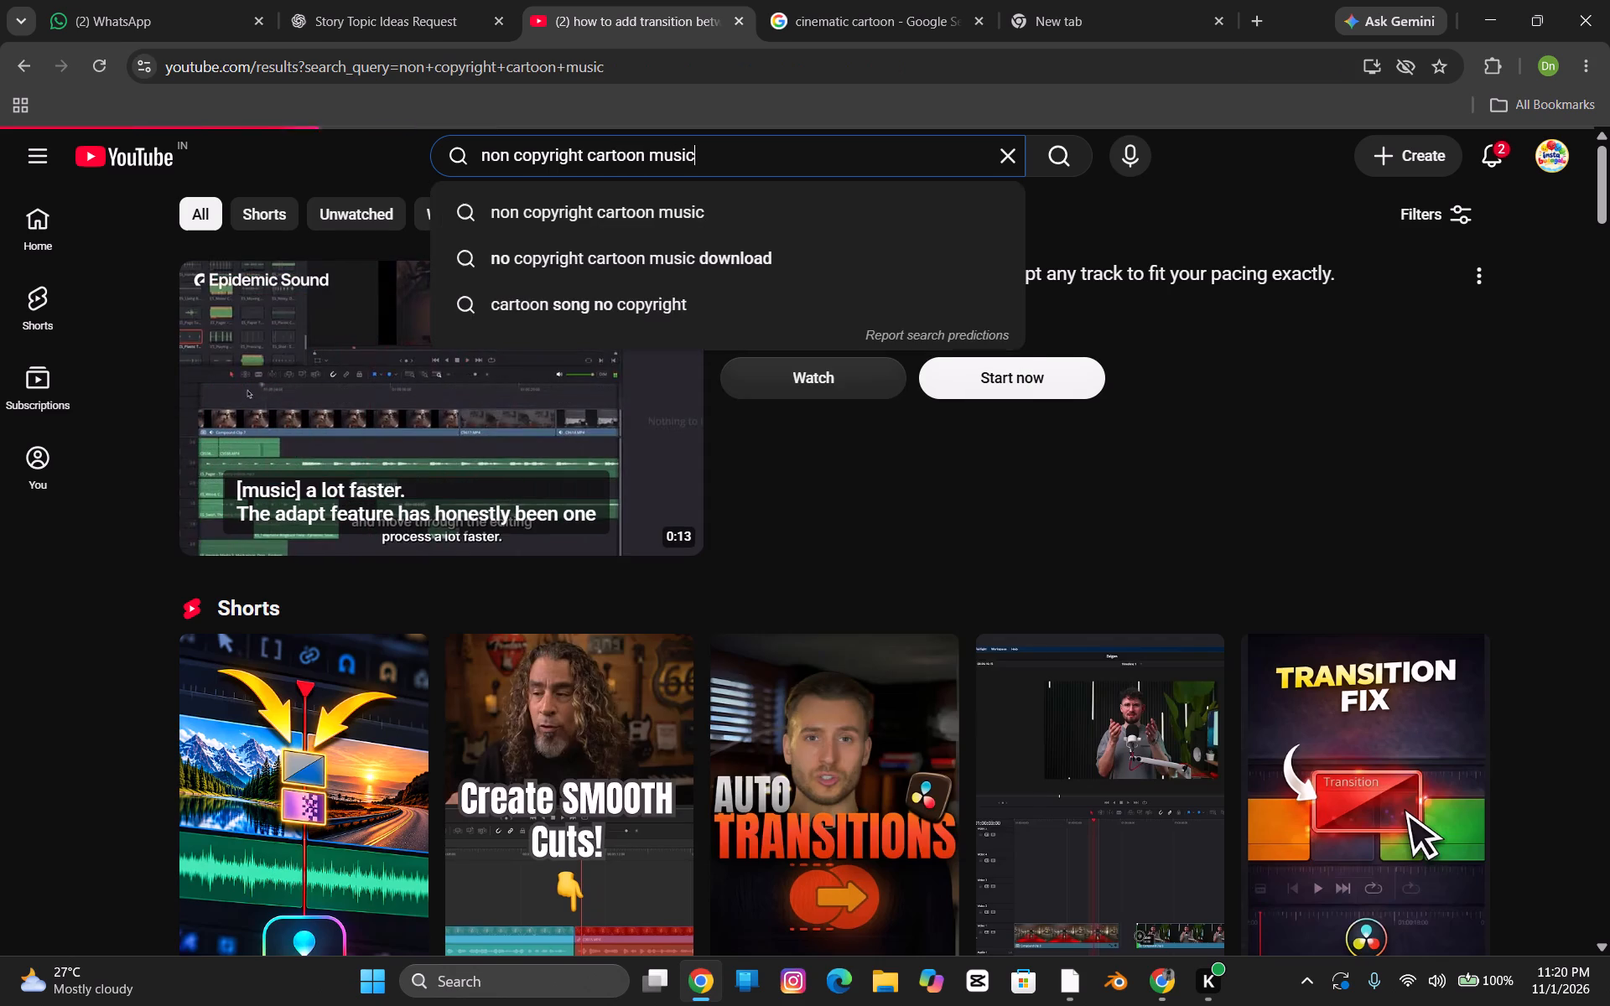
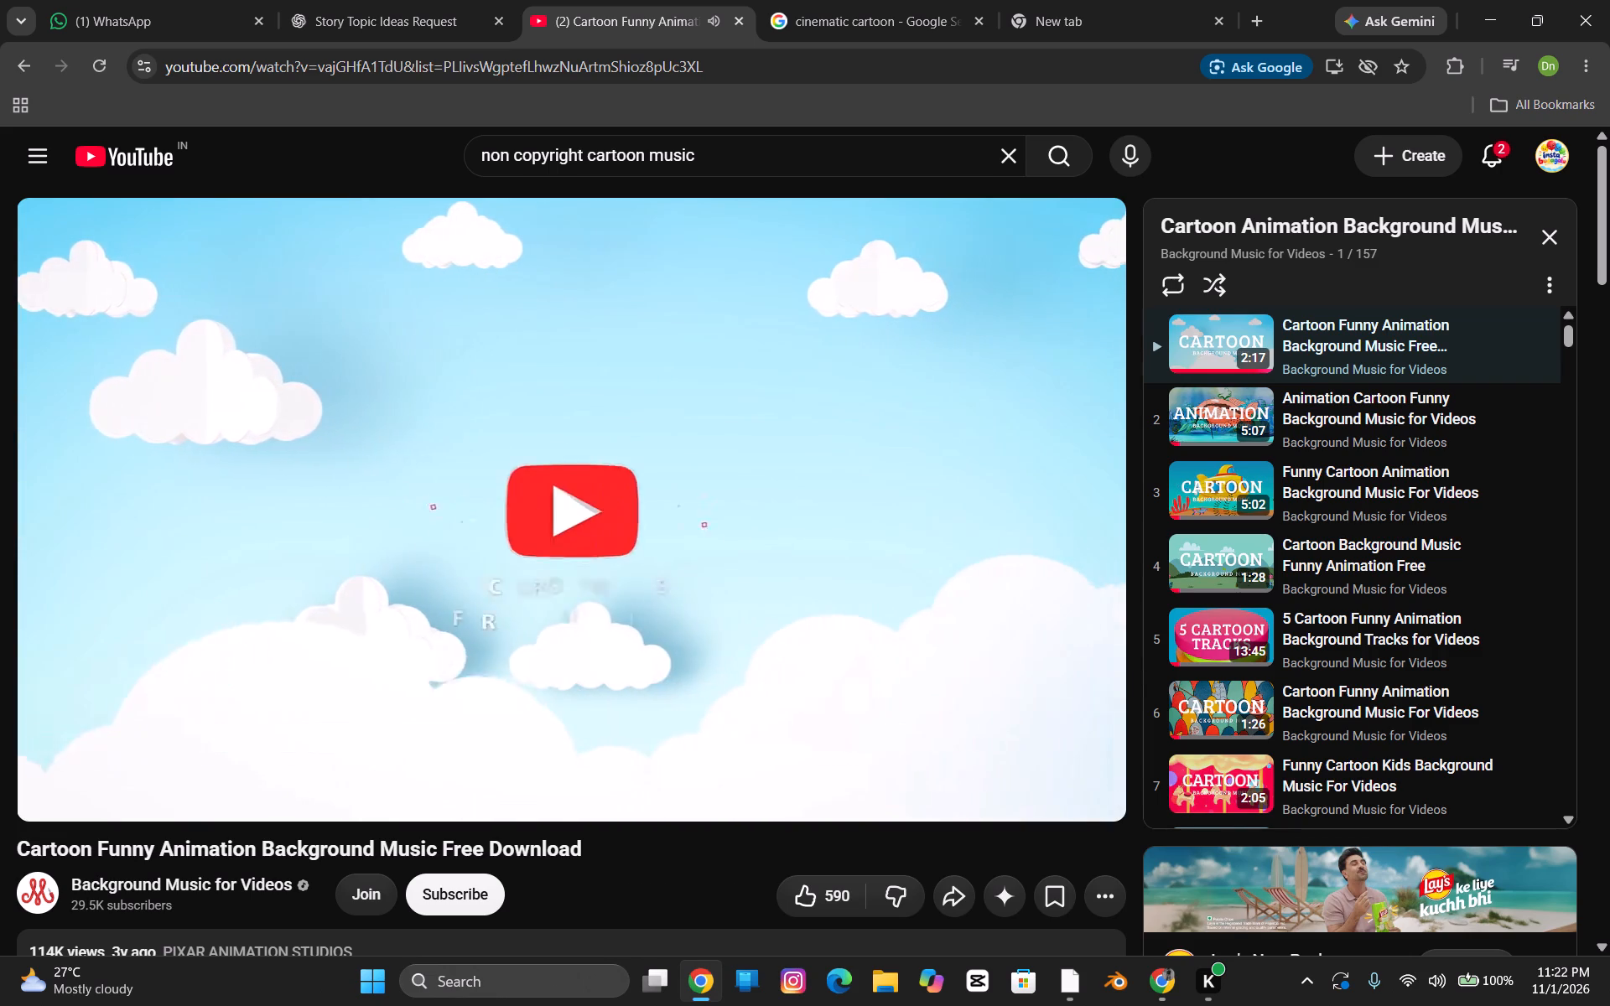
Preview the first two tracks of the "Cartoon Animation Background Music No Copyright" playlist, then return to the search results and stop playback.
{"action": "left_click", "coordinate": [468, 753]}
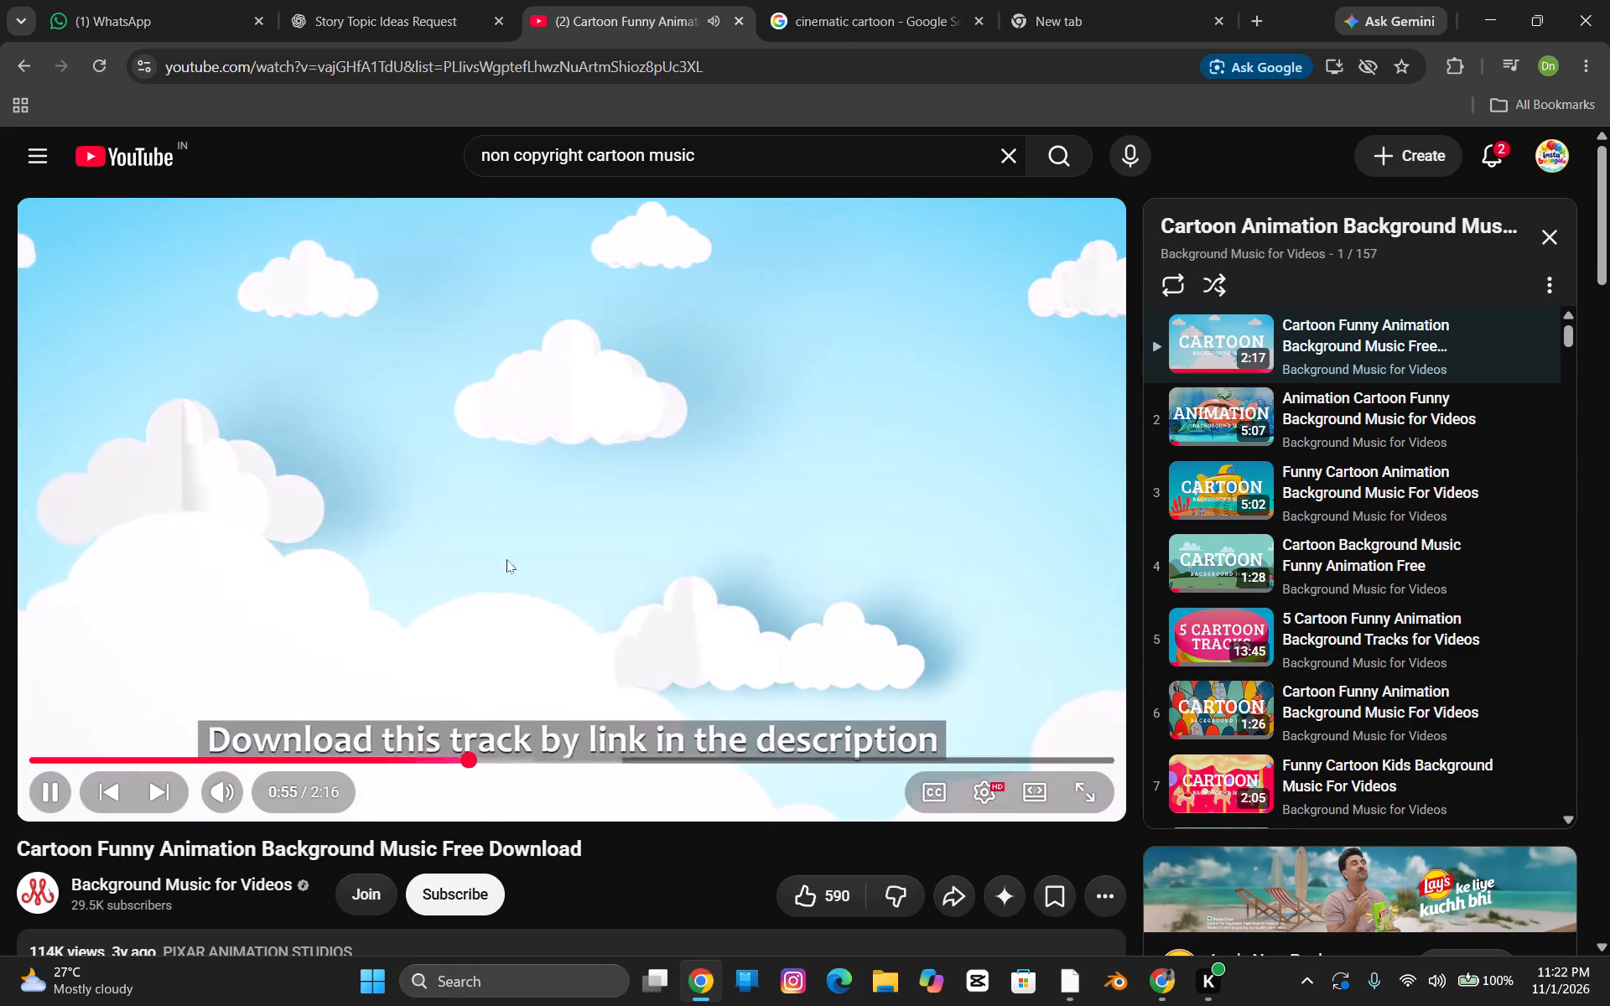
{"action": "left_click", "coordinate": [1328, 424]}
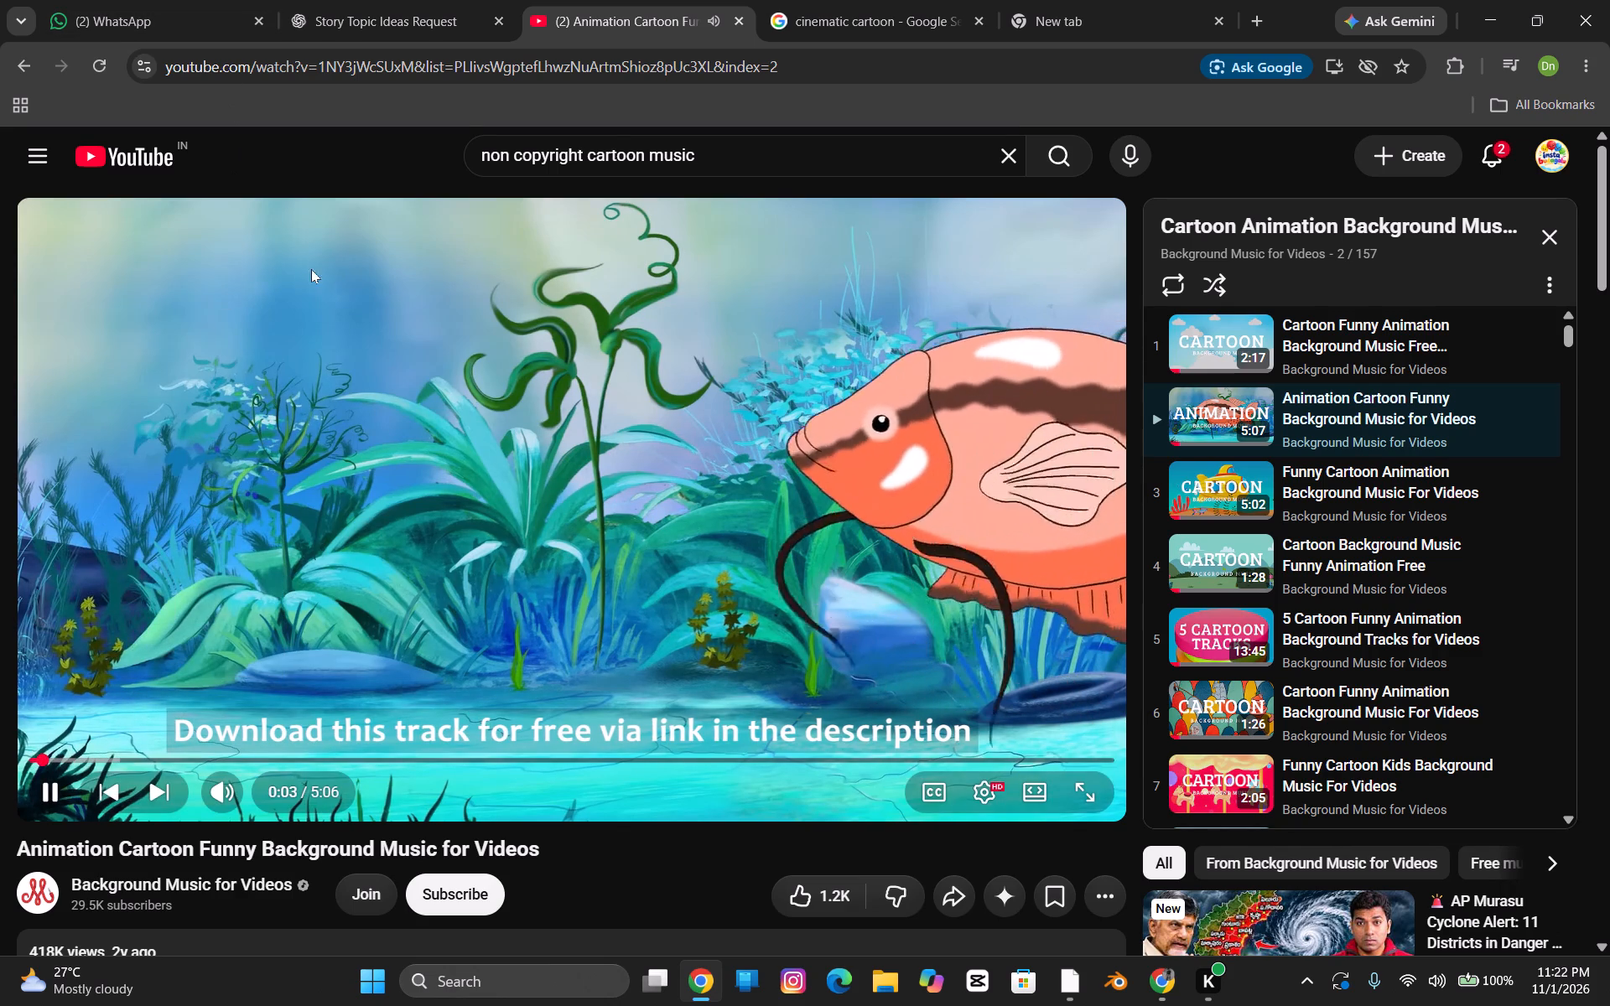
{"action": "scroll", "coordinate": [336, 320], "scroll_direction": "down", "scroll_amount": 1}
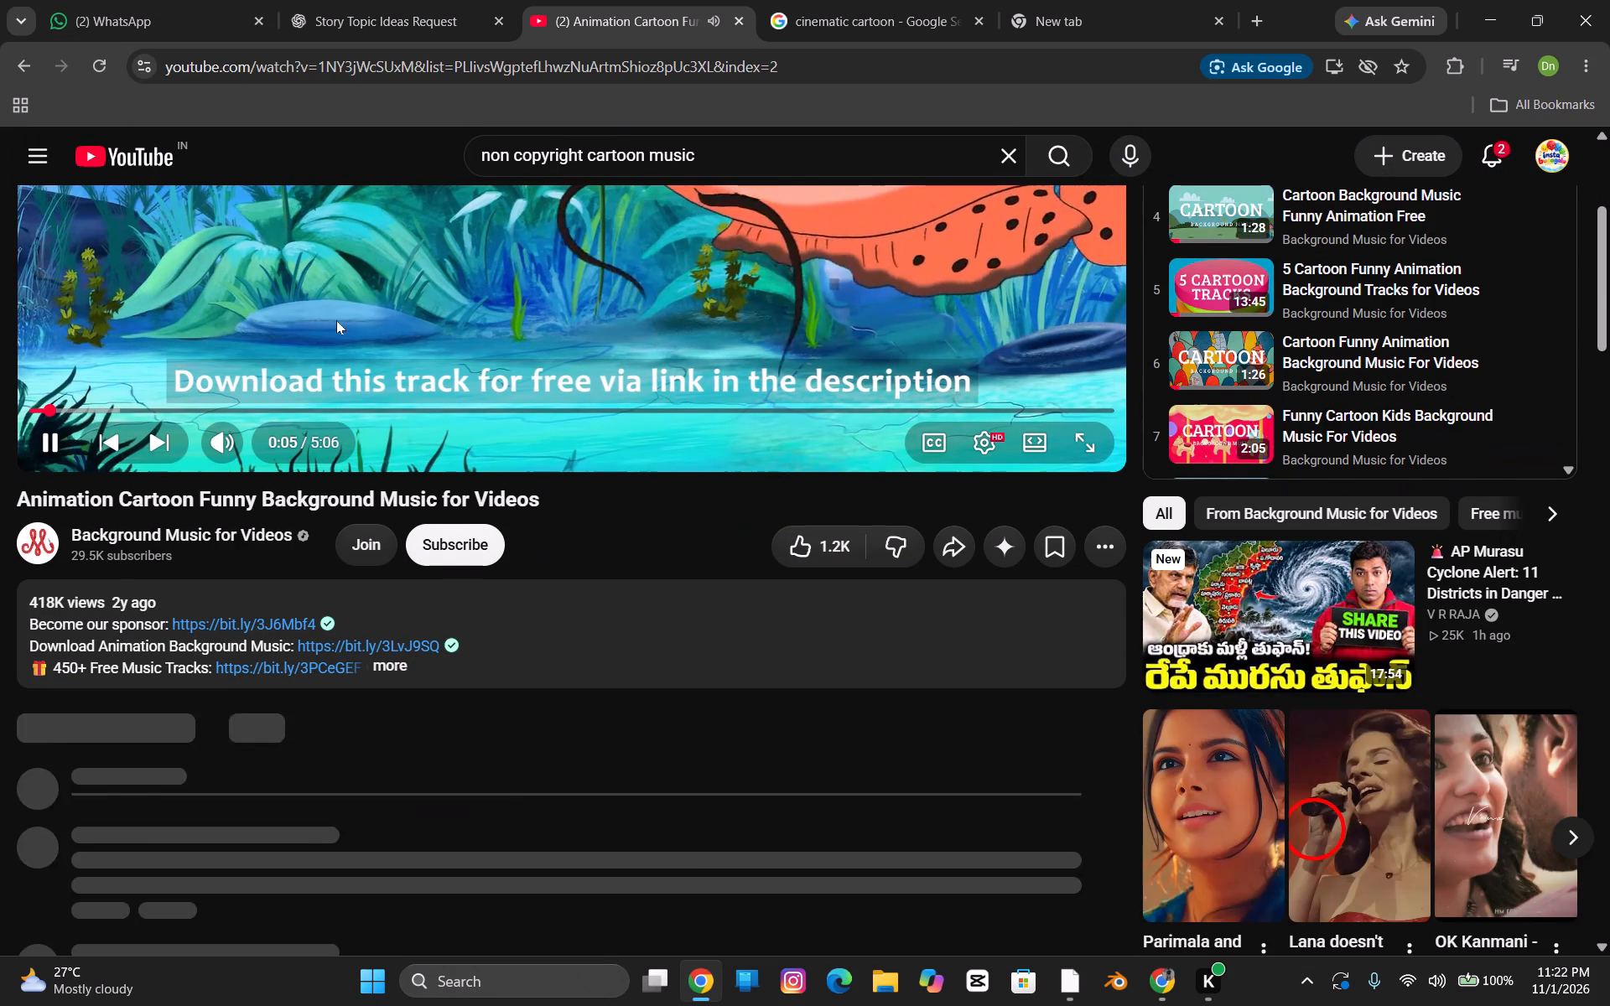
{"action": "scroll", "coordinate": [120, 189], "scroll_direction": "up", "scroll_amount": 1}
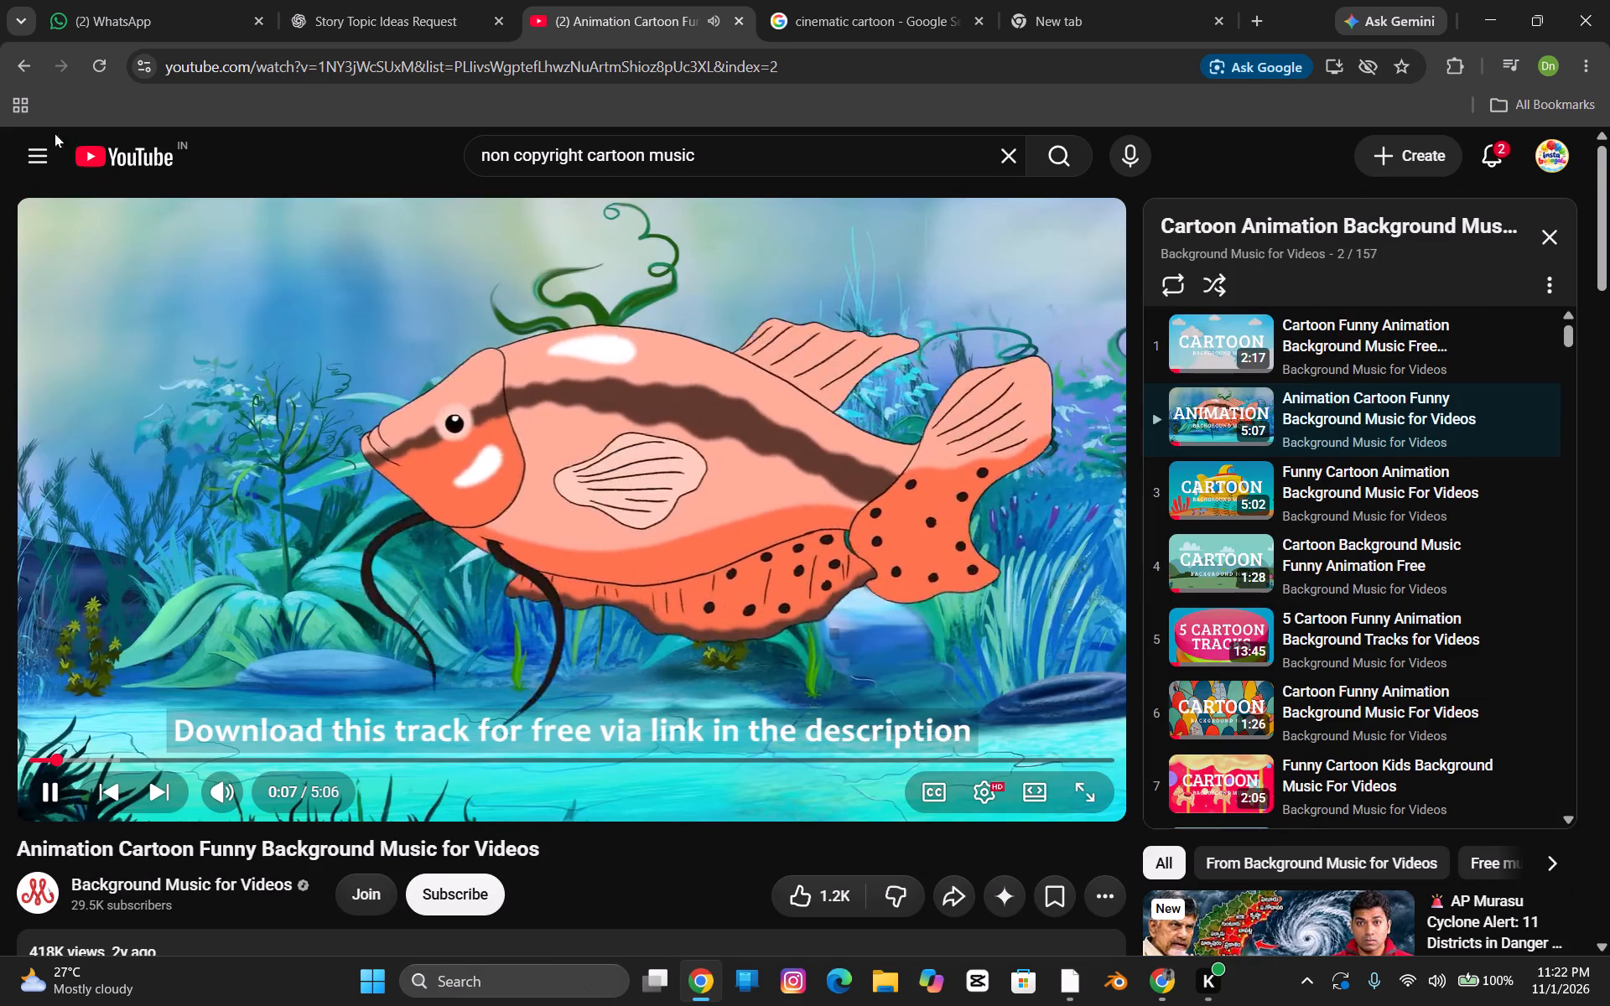
{"action": "left_click", "coordinate": [25, 79]}
{"action": "scroll", "coordinate": [340, 490], "scroll_direction": "down", "scroll_amount": 1}
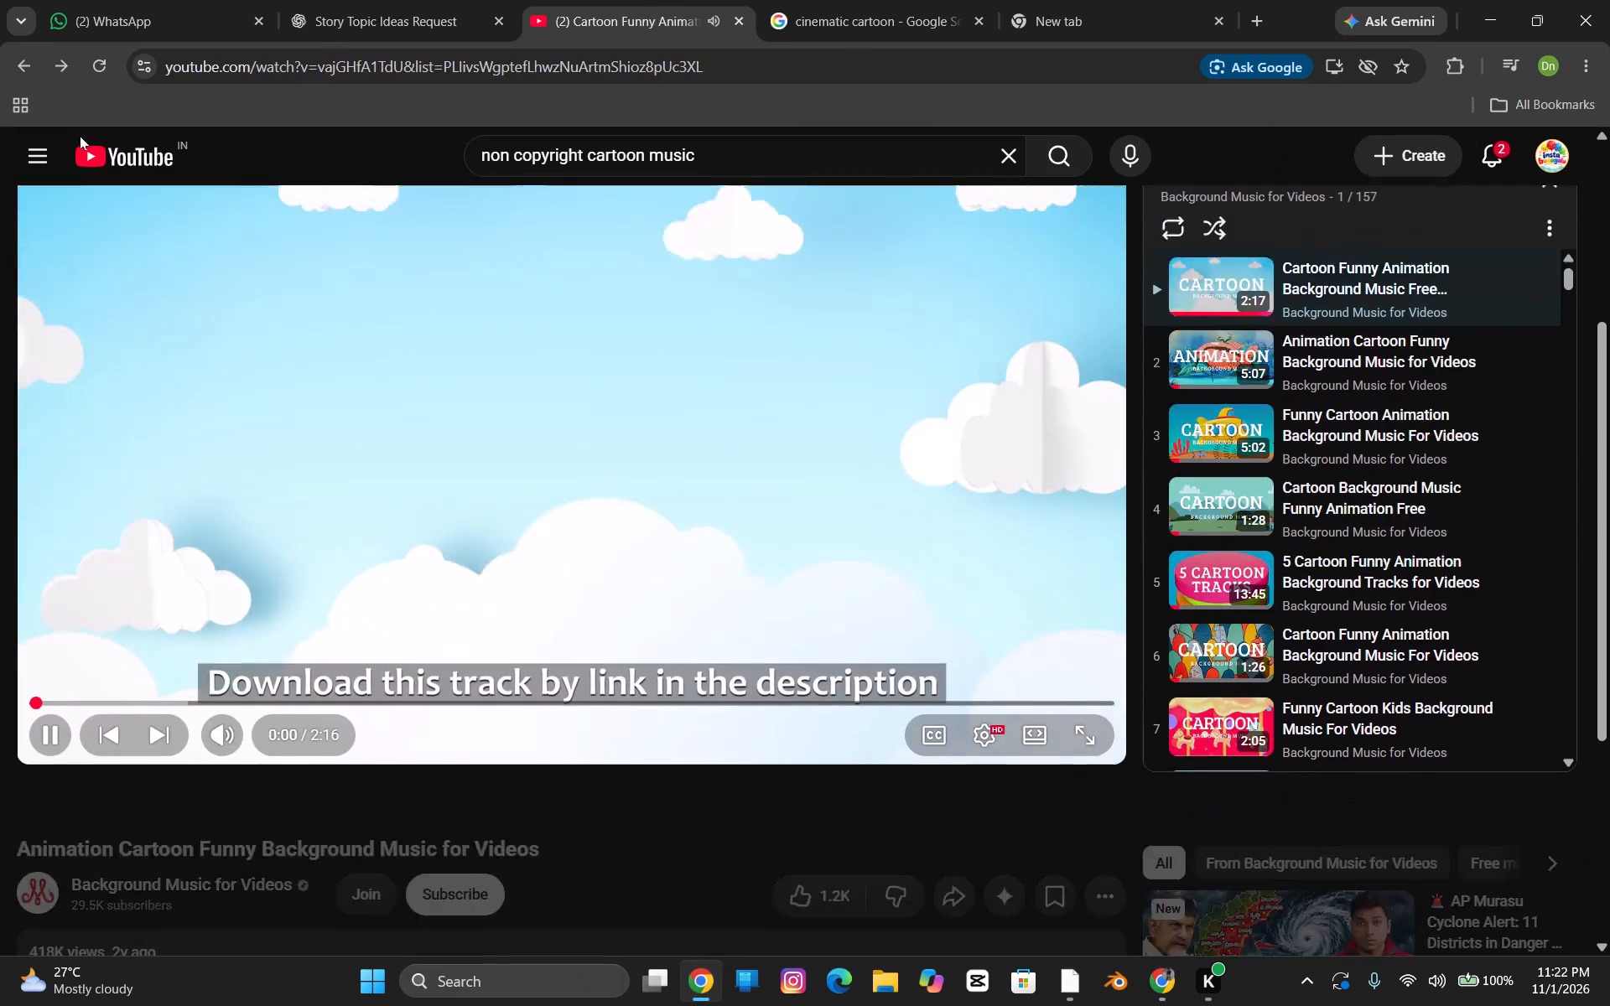
{"action": "left_click", "coordinate": [25, 75]}
{"action": "scroll", "coordinate": [369, 404], "scroll_direction": "down", "scroll_amount": 2}
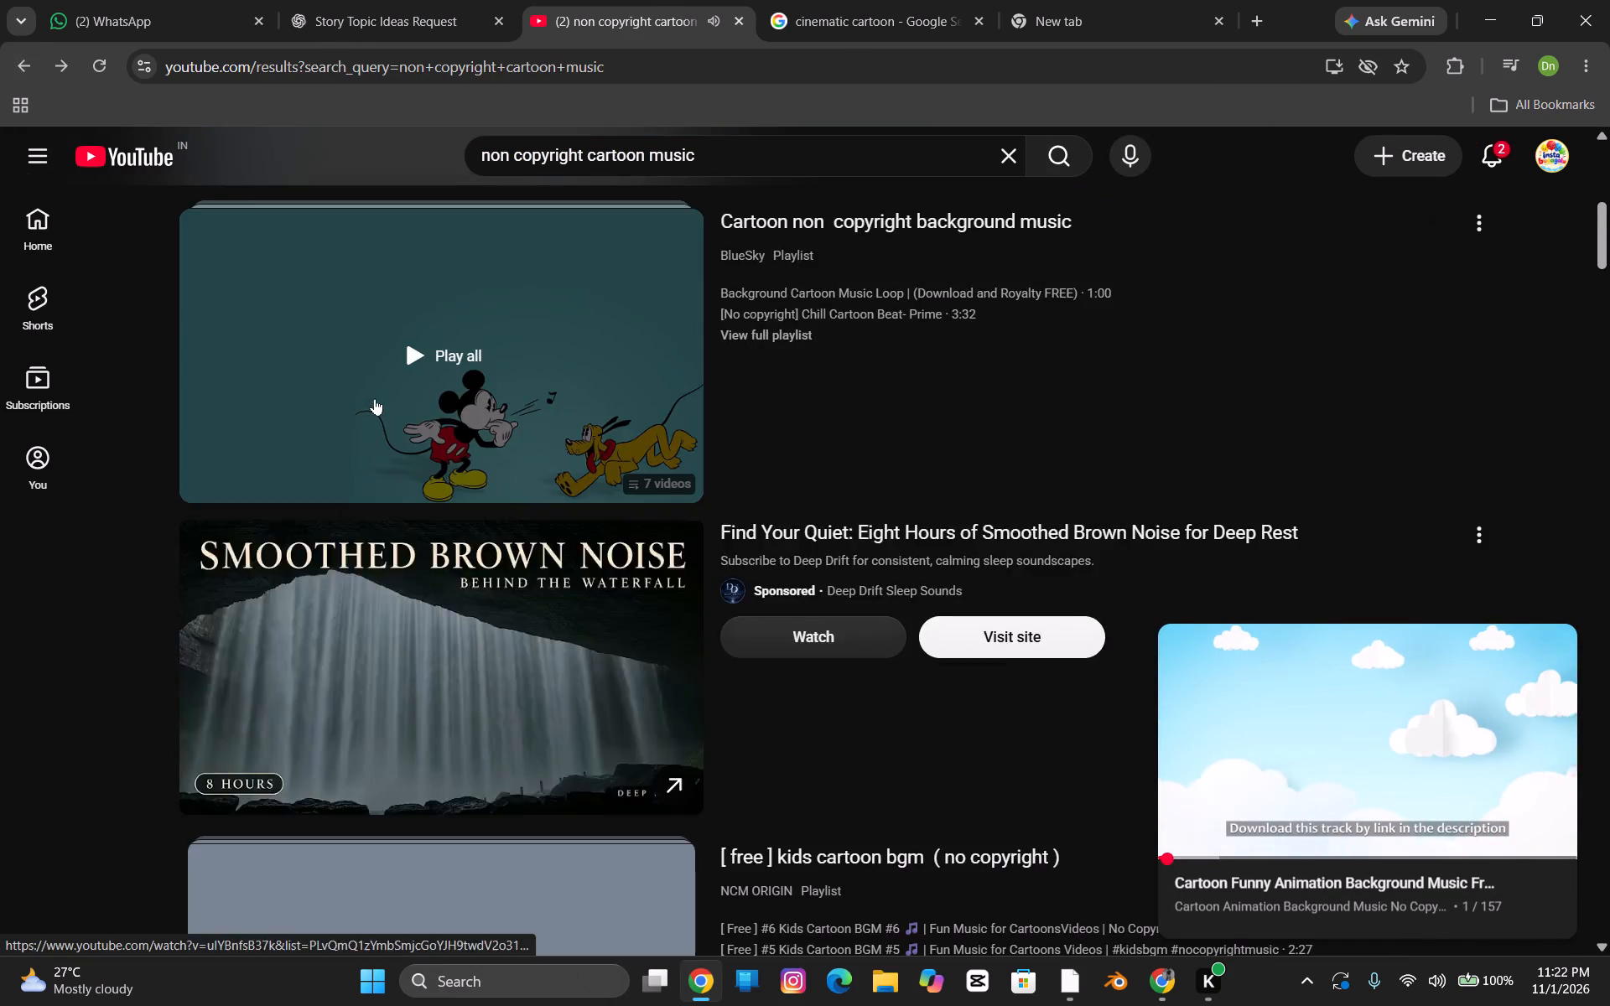
{"action": "scroll", "coordinate": [375, 398], "scroll_direction": "up", "scroll_amount": 1}
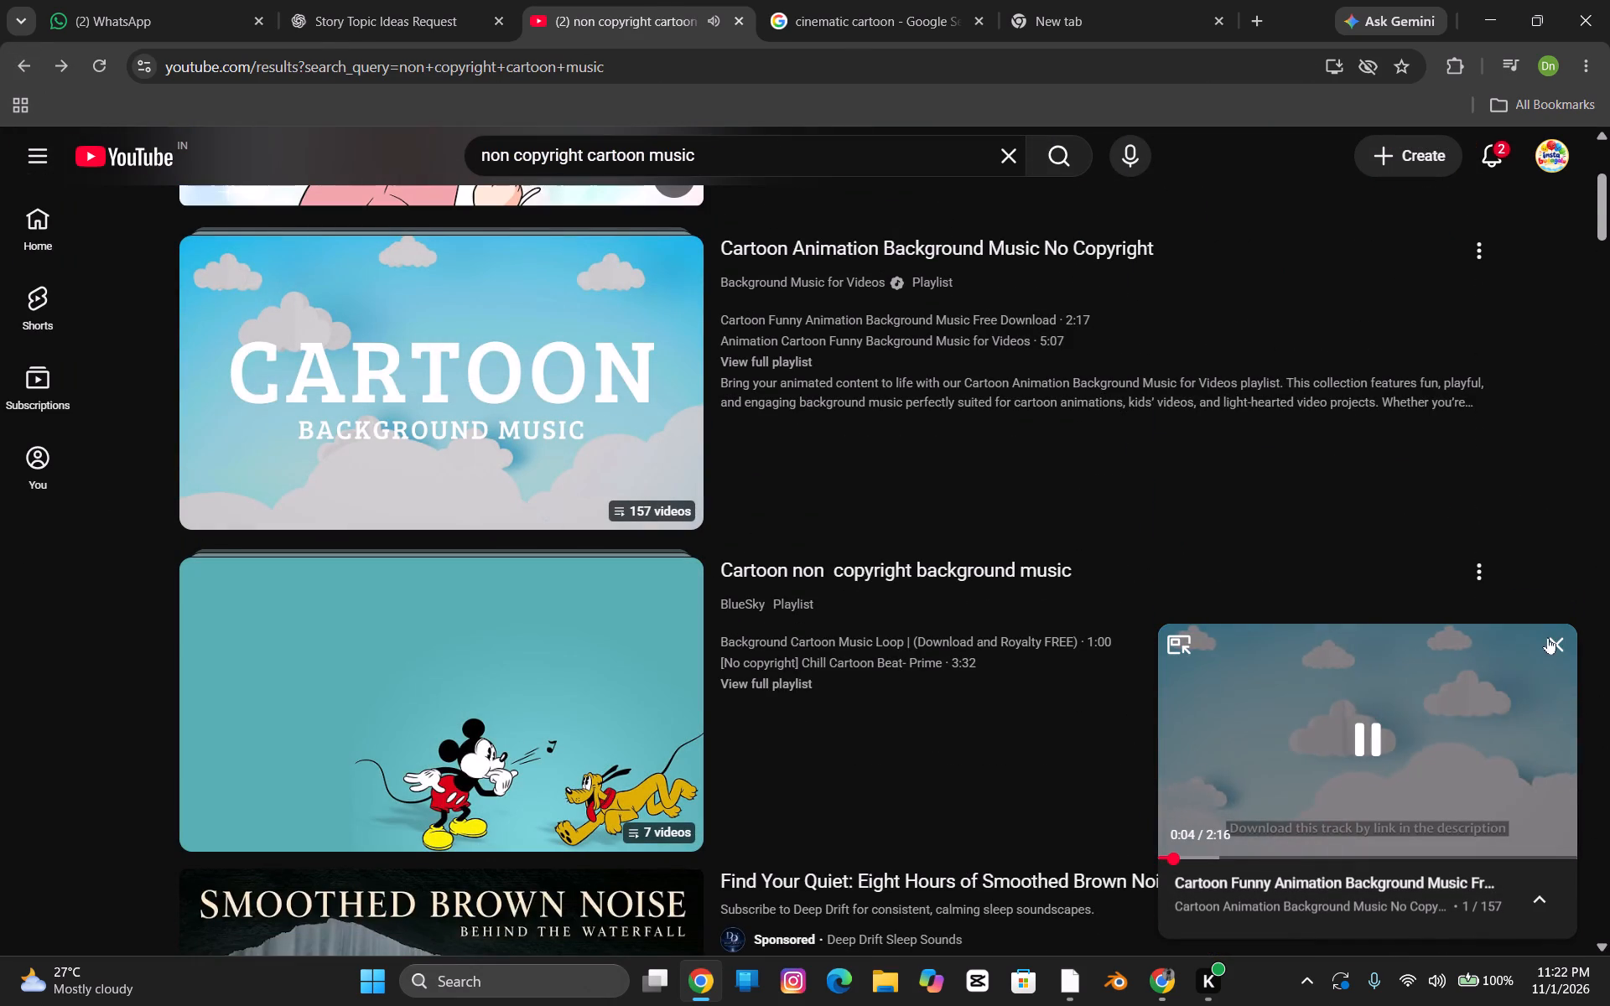
{"action": "left_click", "coordinate": [1551, 651]}
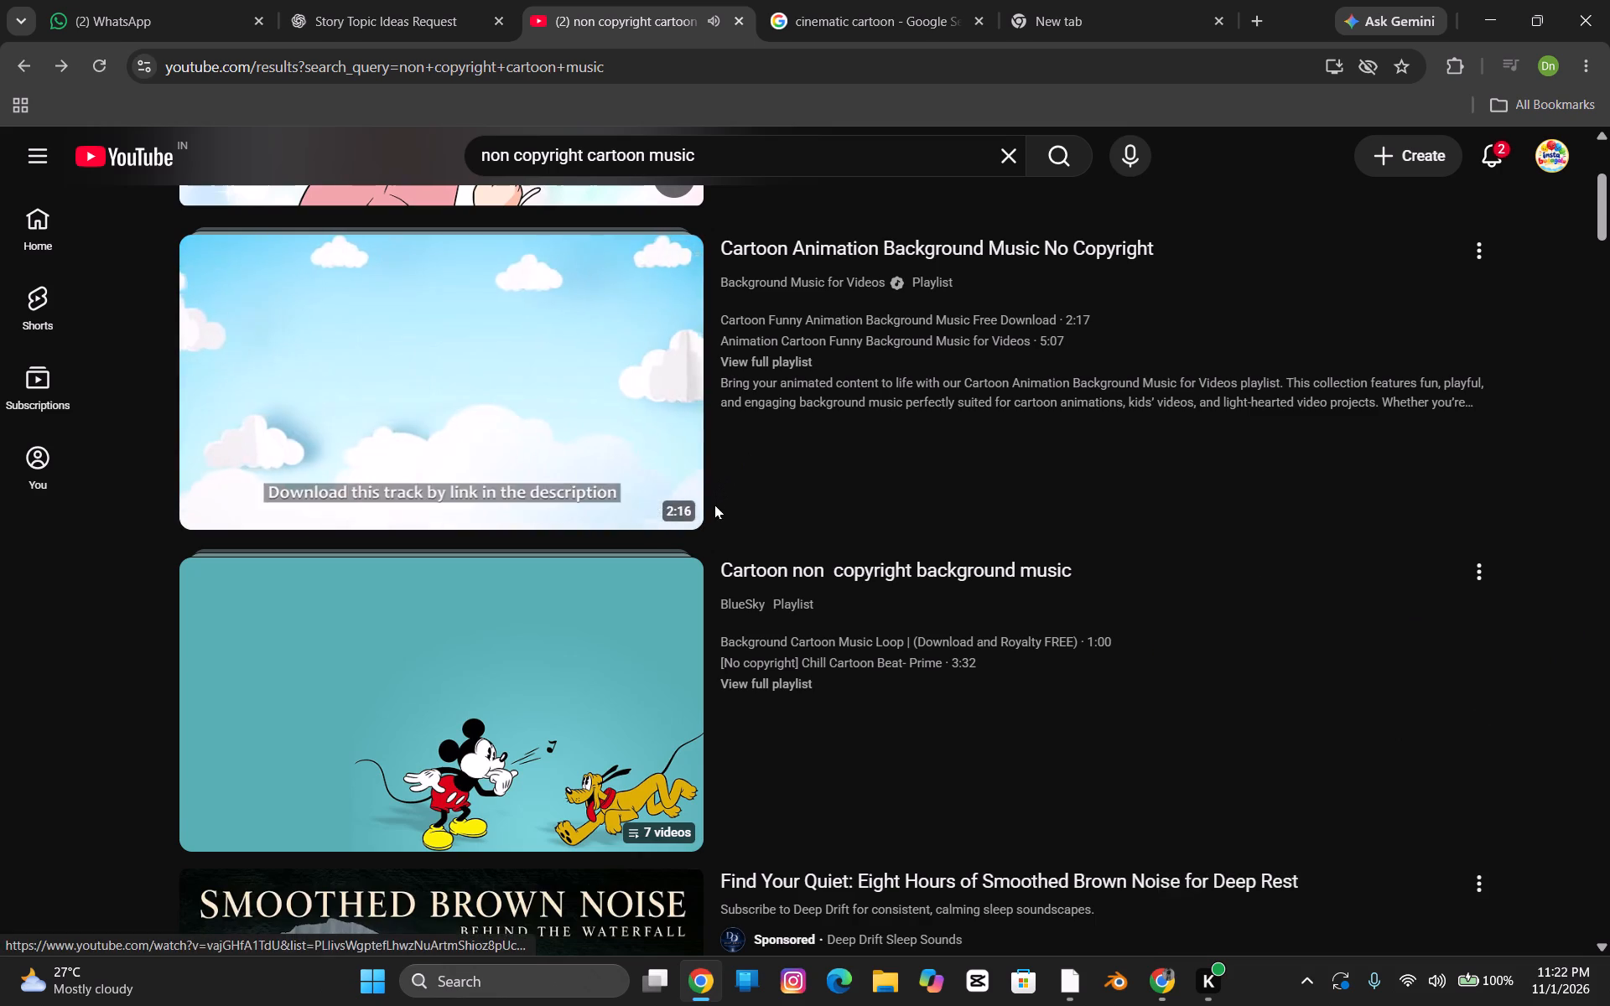
Open "Top Uncopyrighted Comedy Songs" from the "Cartoon non copyright background music" playlist and sample its opening songs.
{"action": "scroll", "coordinate": [714, 505], "scroll_direction": "down", "scroll_amount": 1}
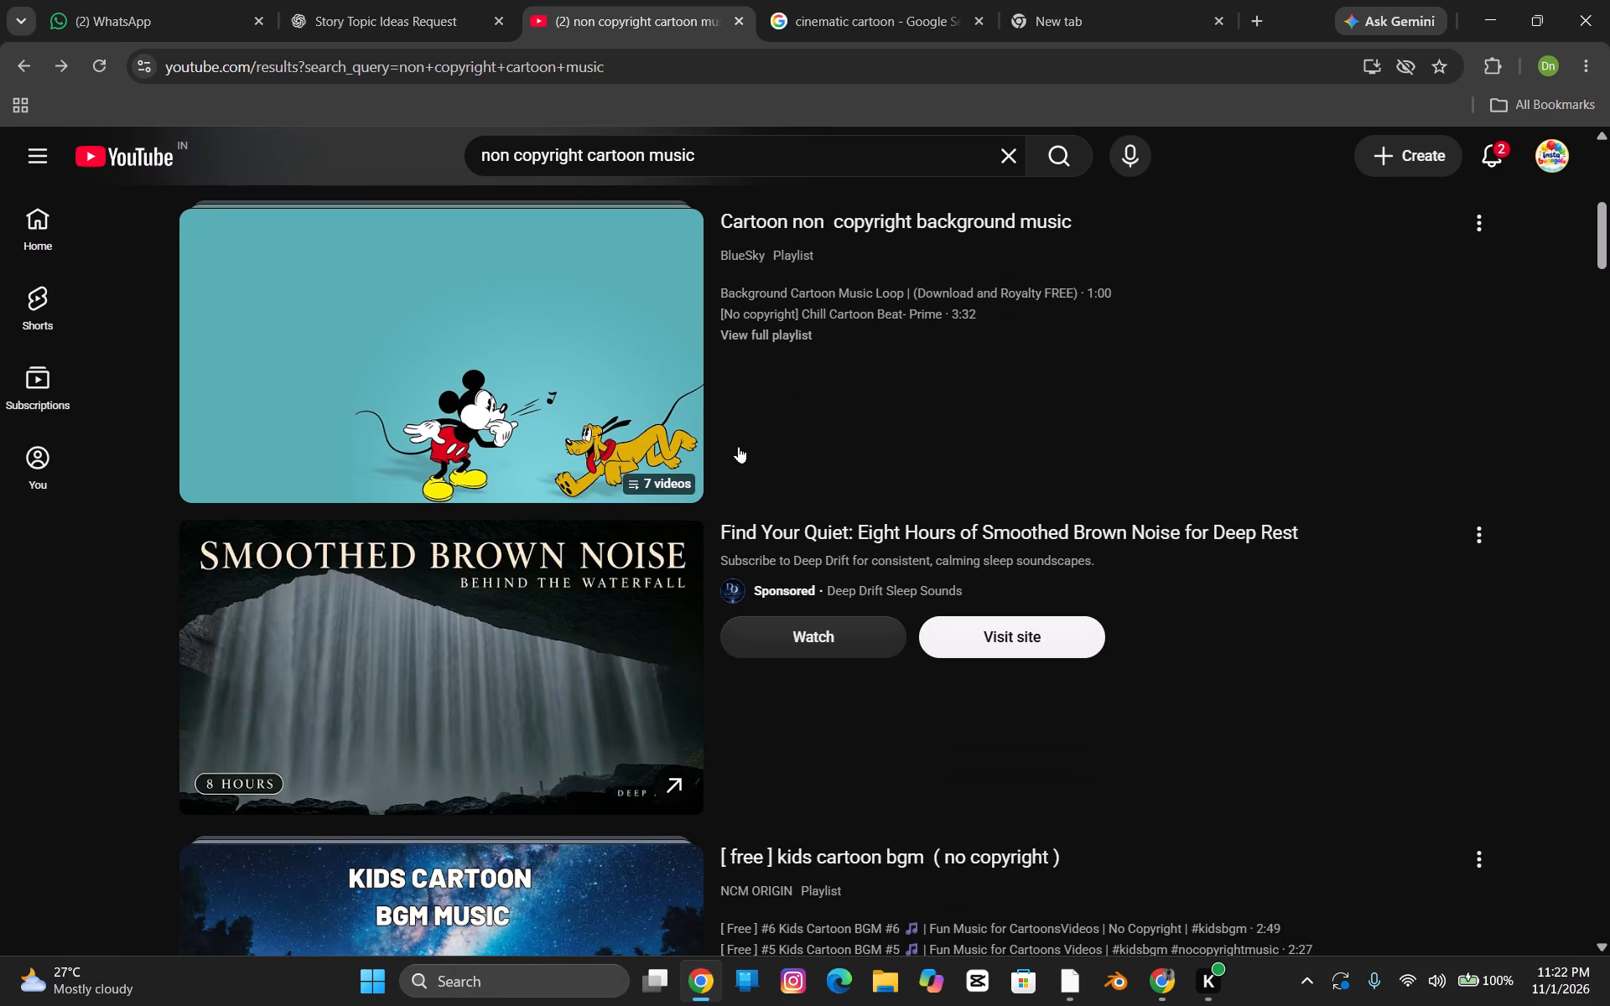
{"action": "left_click", "coordinate": [569, 408]}
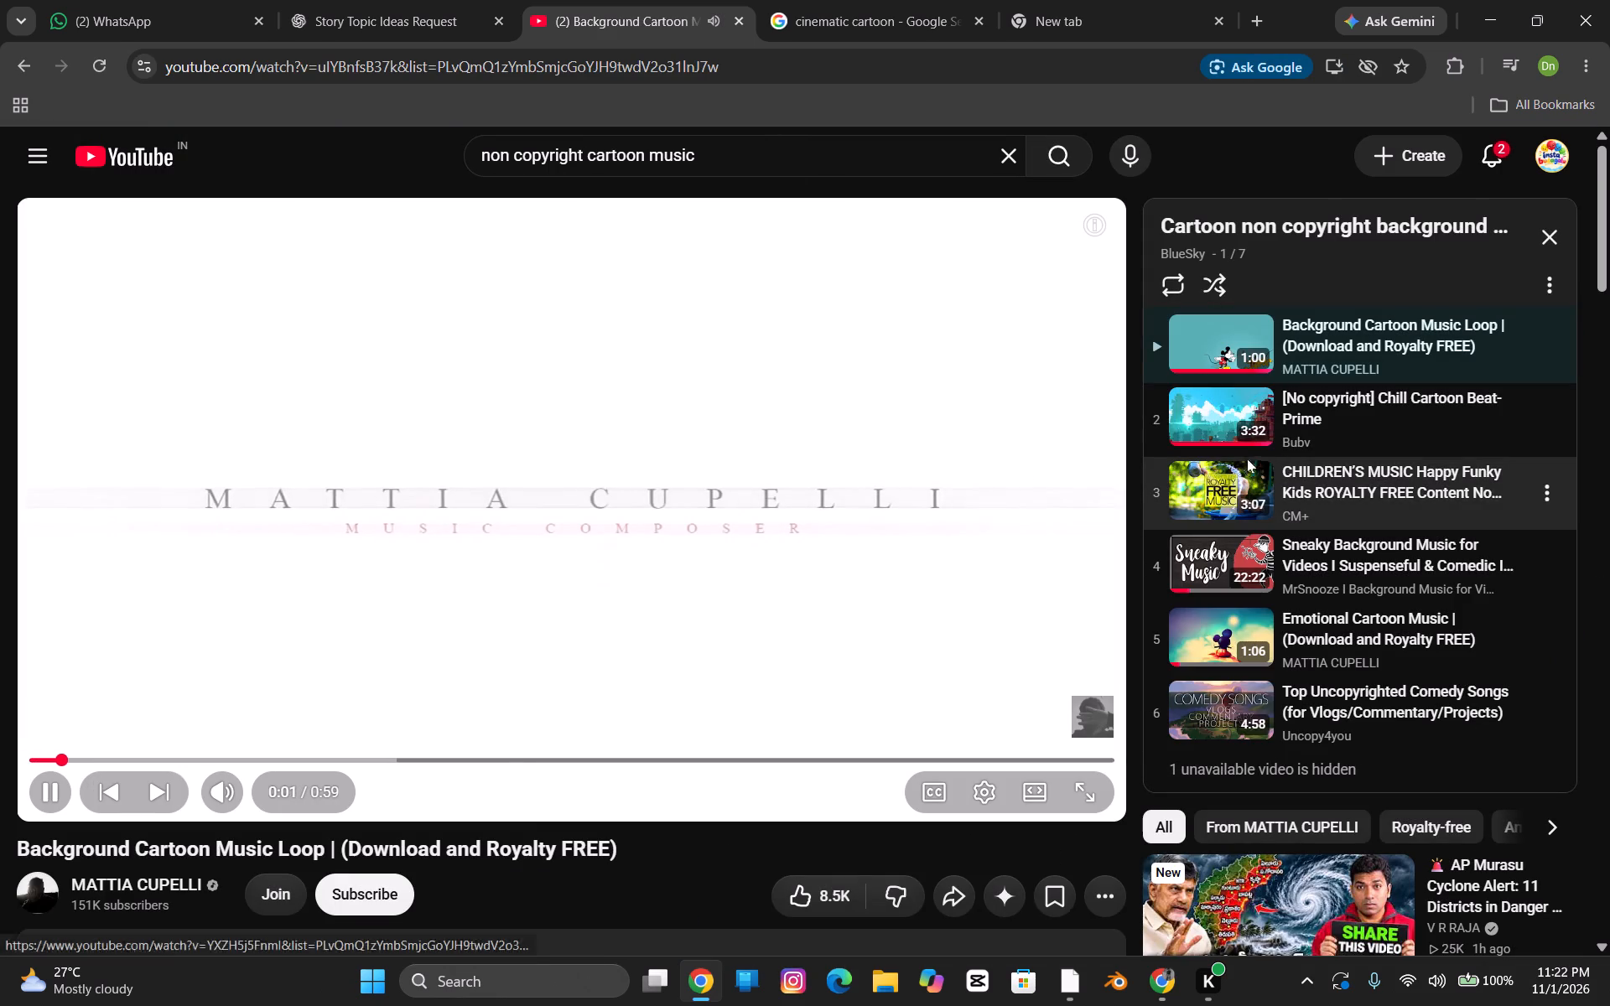
{"action": "scroll", "coordinate": [1248, 522], "scroll_direction": "down", "scroll_amount": 9}
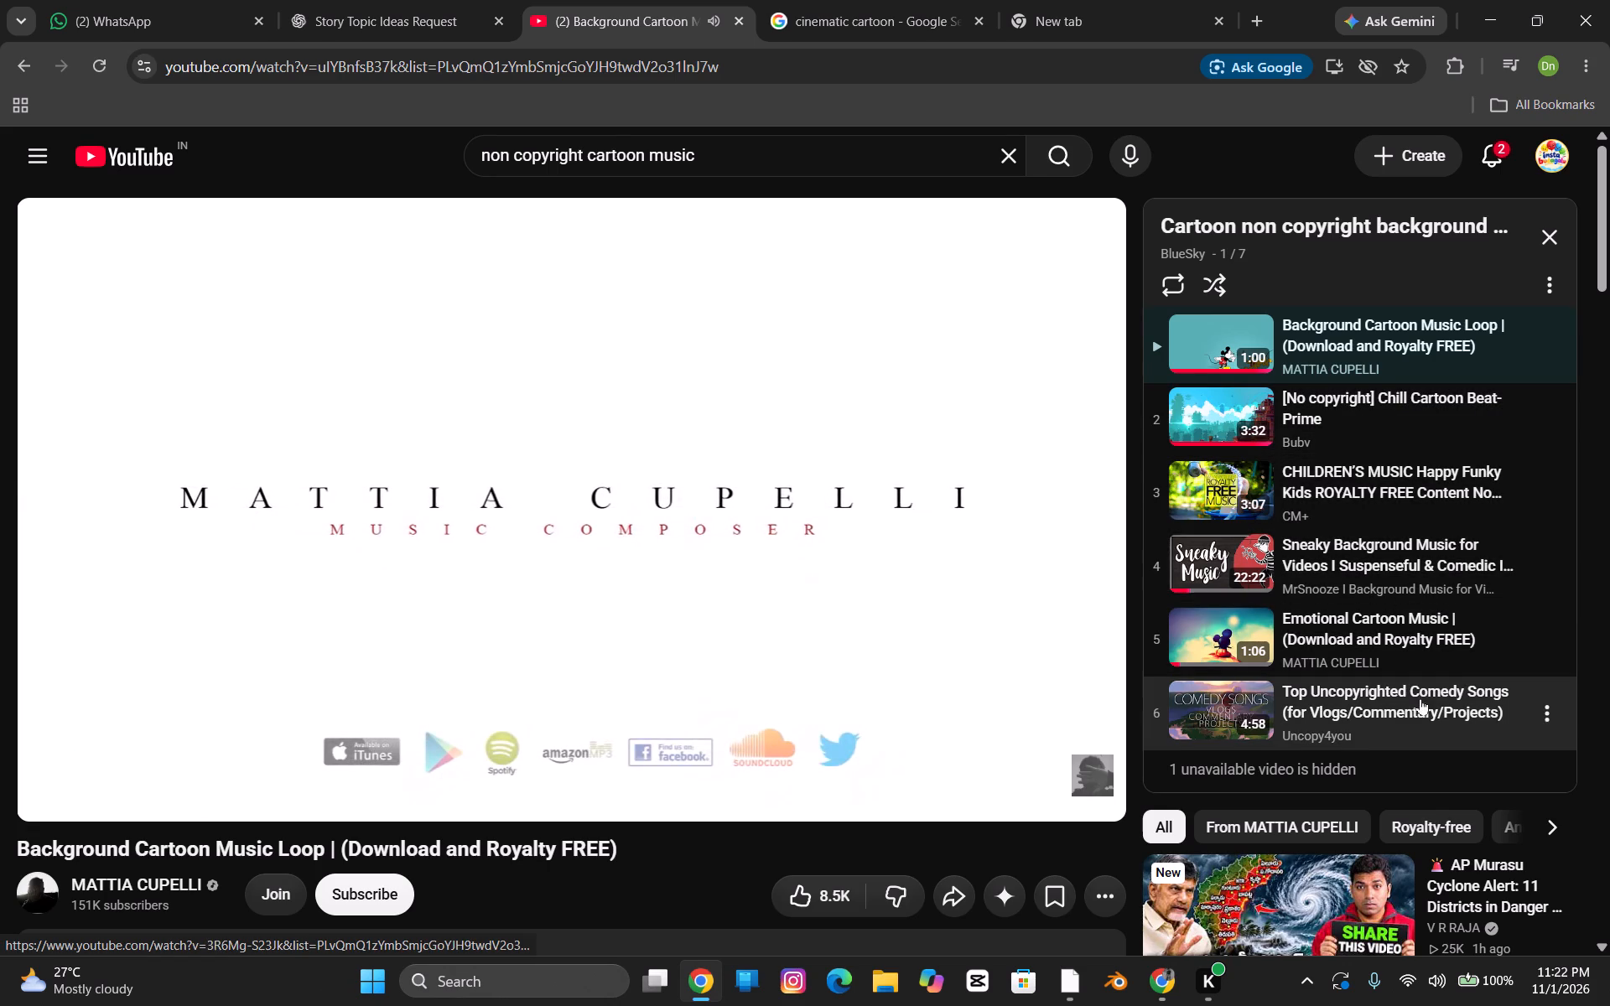
{"action": "left_click", "coordinate": [1405, 716]}
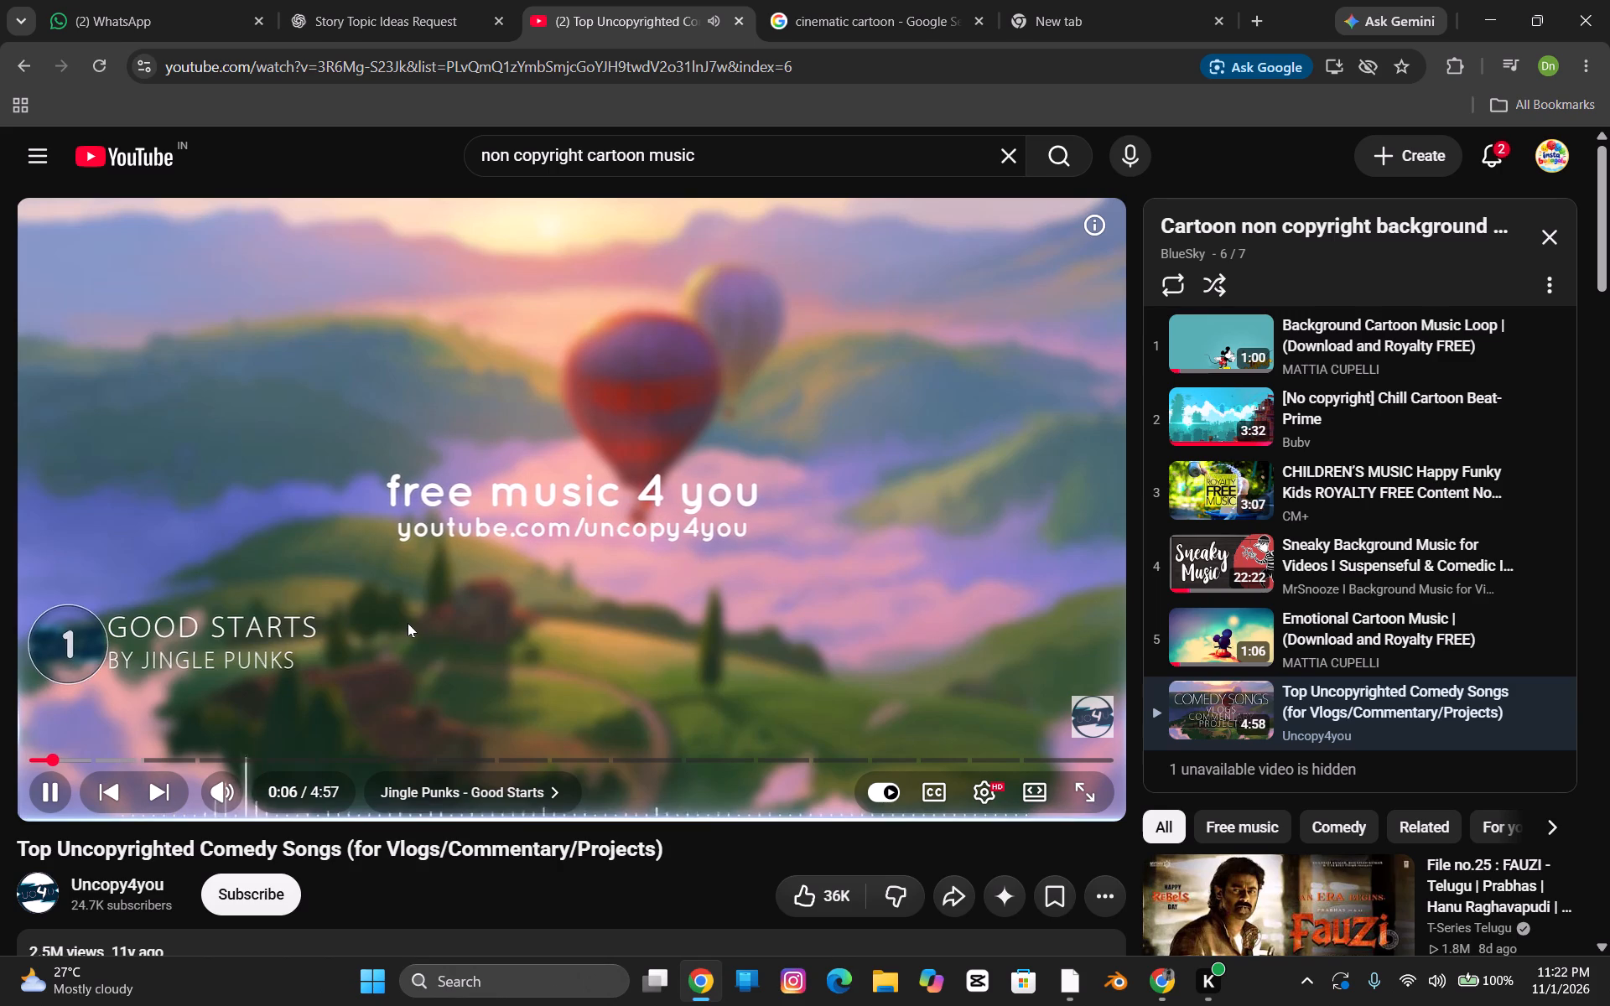
{"action": "left_click", "coordinate": [106, 754]}
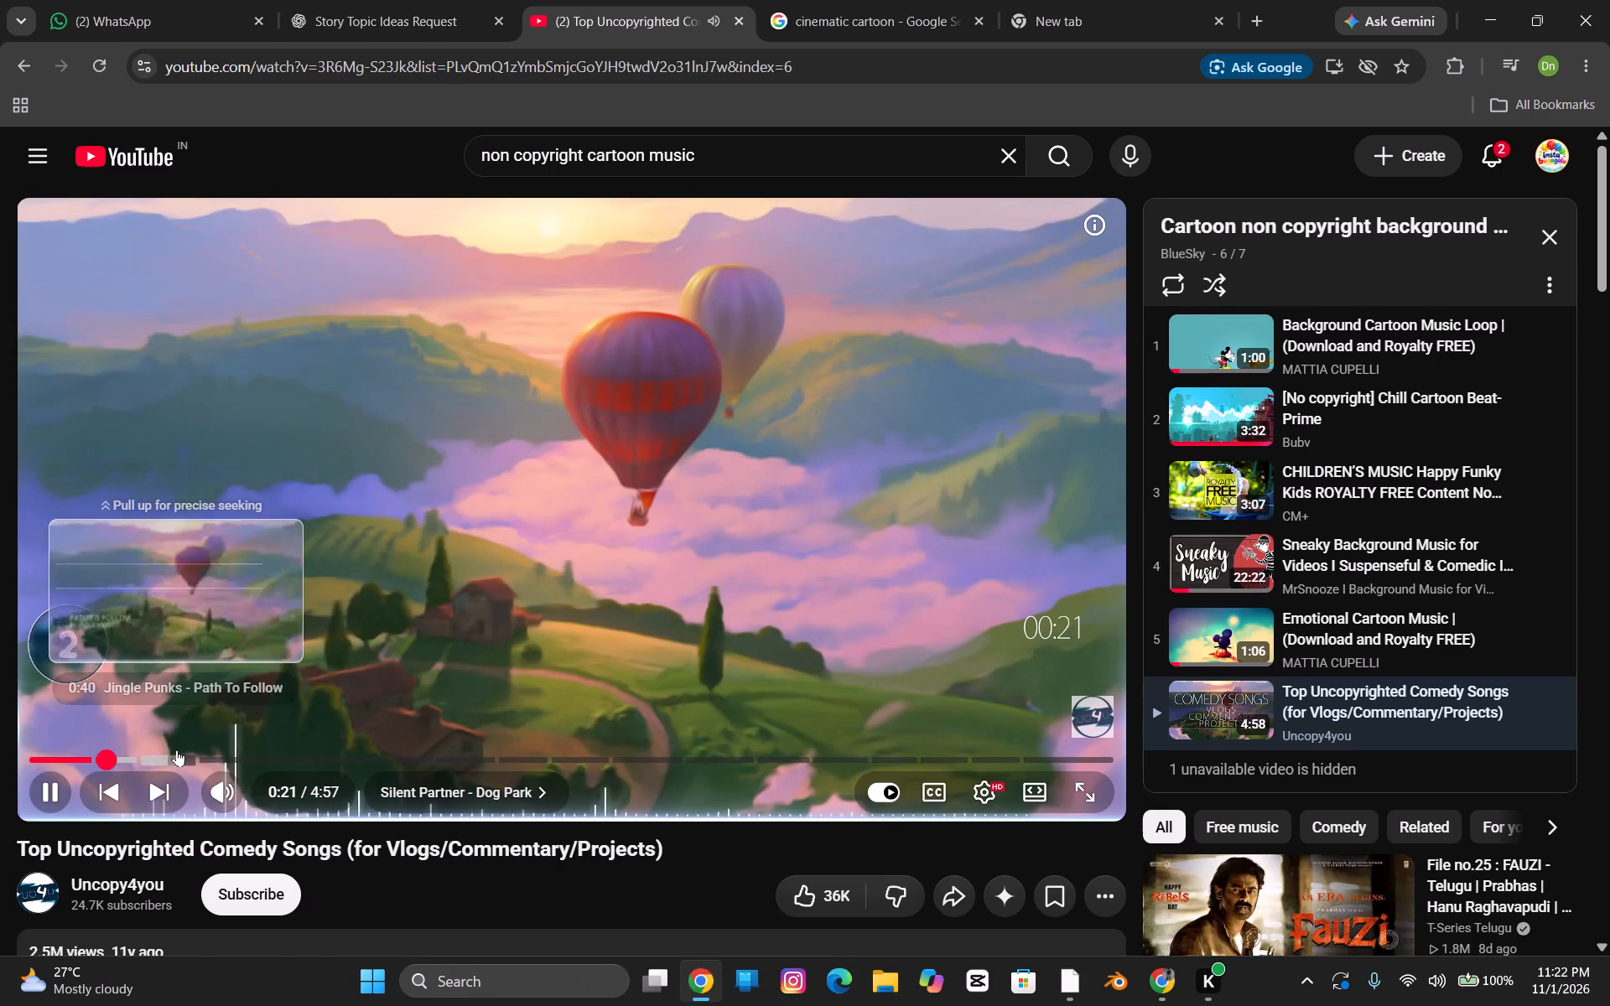
{"action": "left_click", "coordinate": [83, 756]}
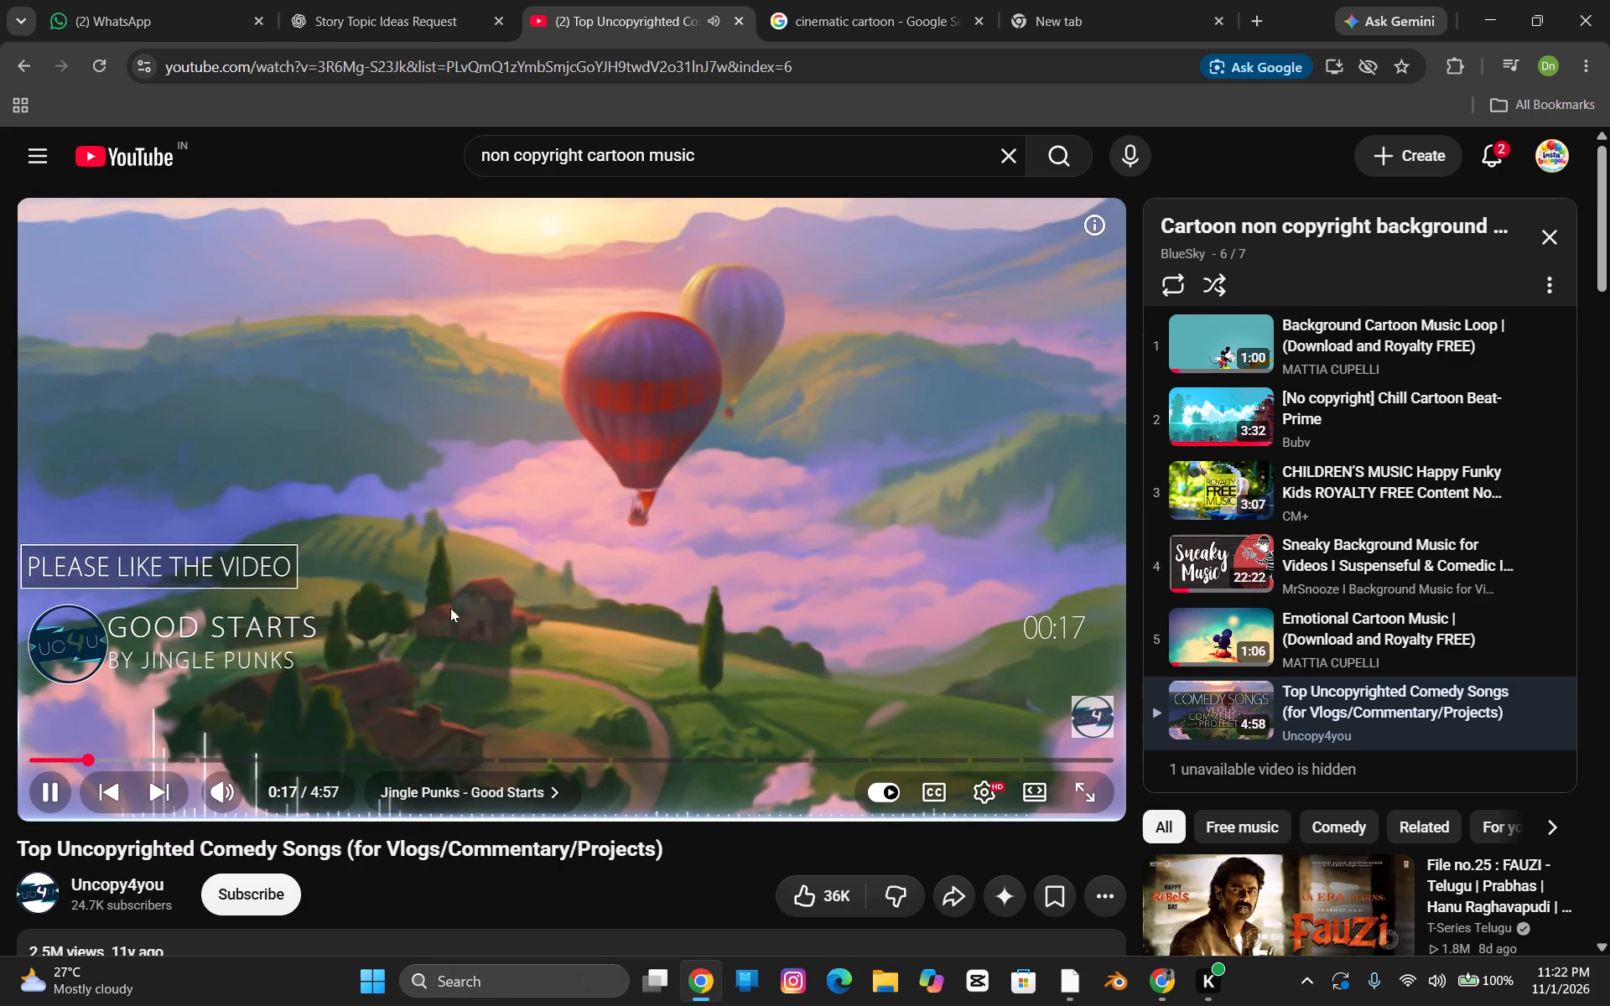
Copy the share link of the "Top Uncopyrighted Comedy Songs" video.
{"action": "left_click", "coordinate": [954, 900]}
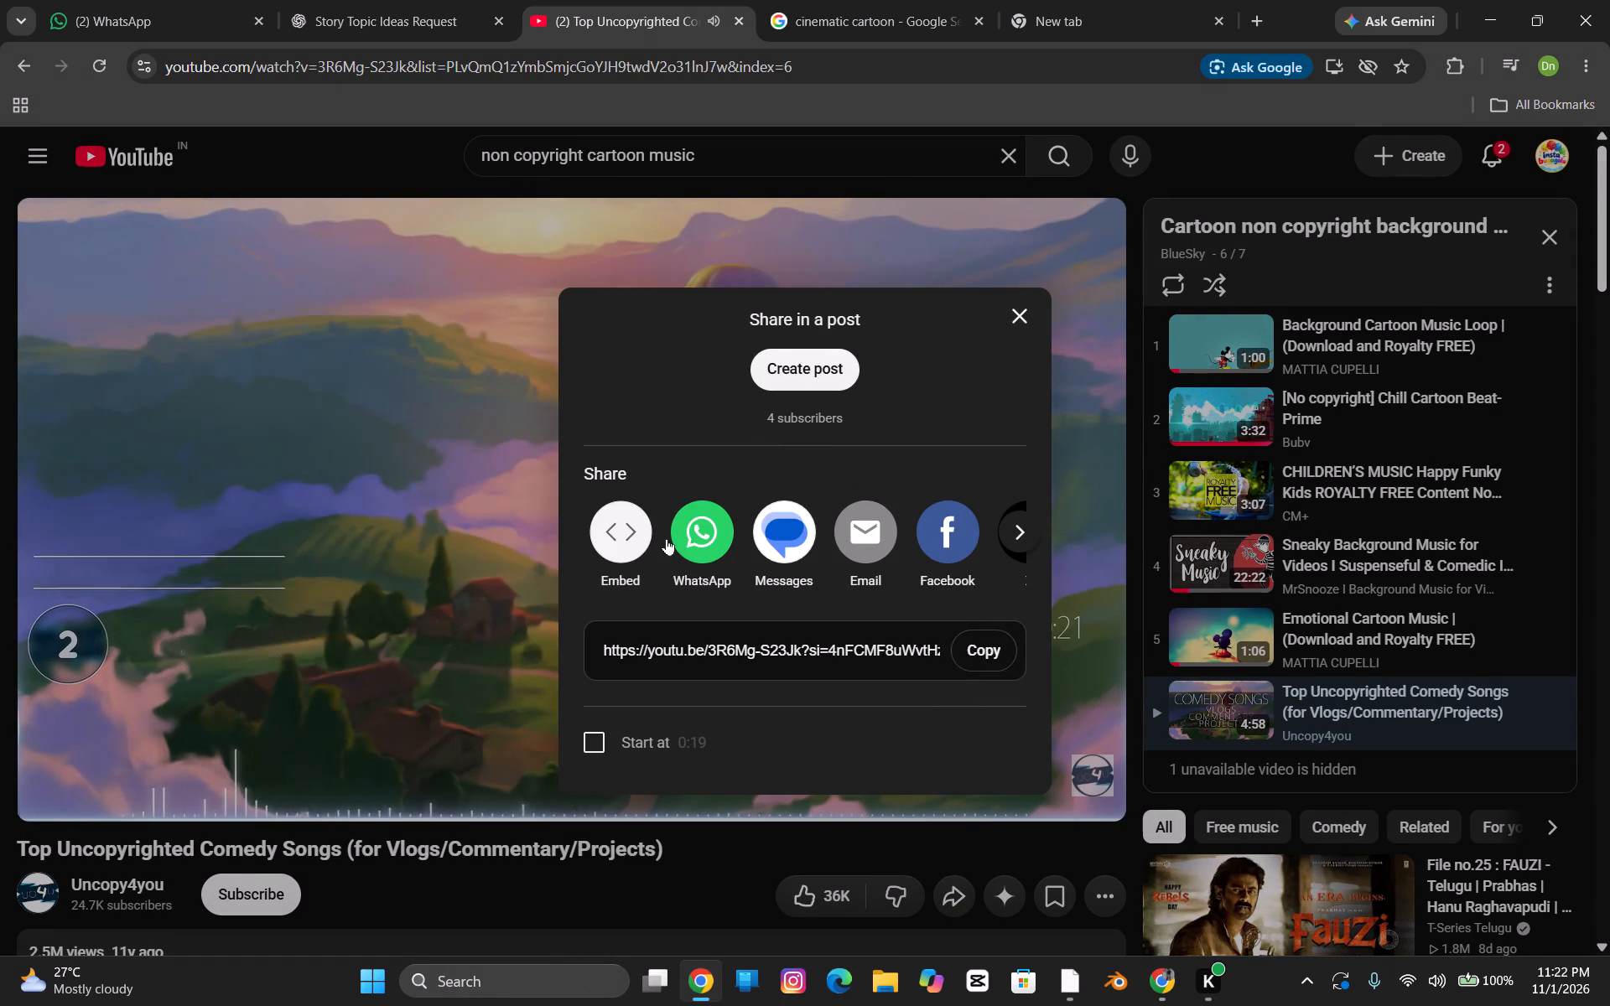
{"action": "left_click", "coordinate": [973, 646]}
Search Google for "yt to mp3 music converter" in the empty browser tab and open the Y2Mate site.
{"action": "left_click", "coordinate": [885, 0]}
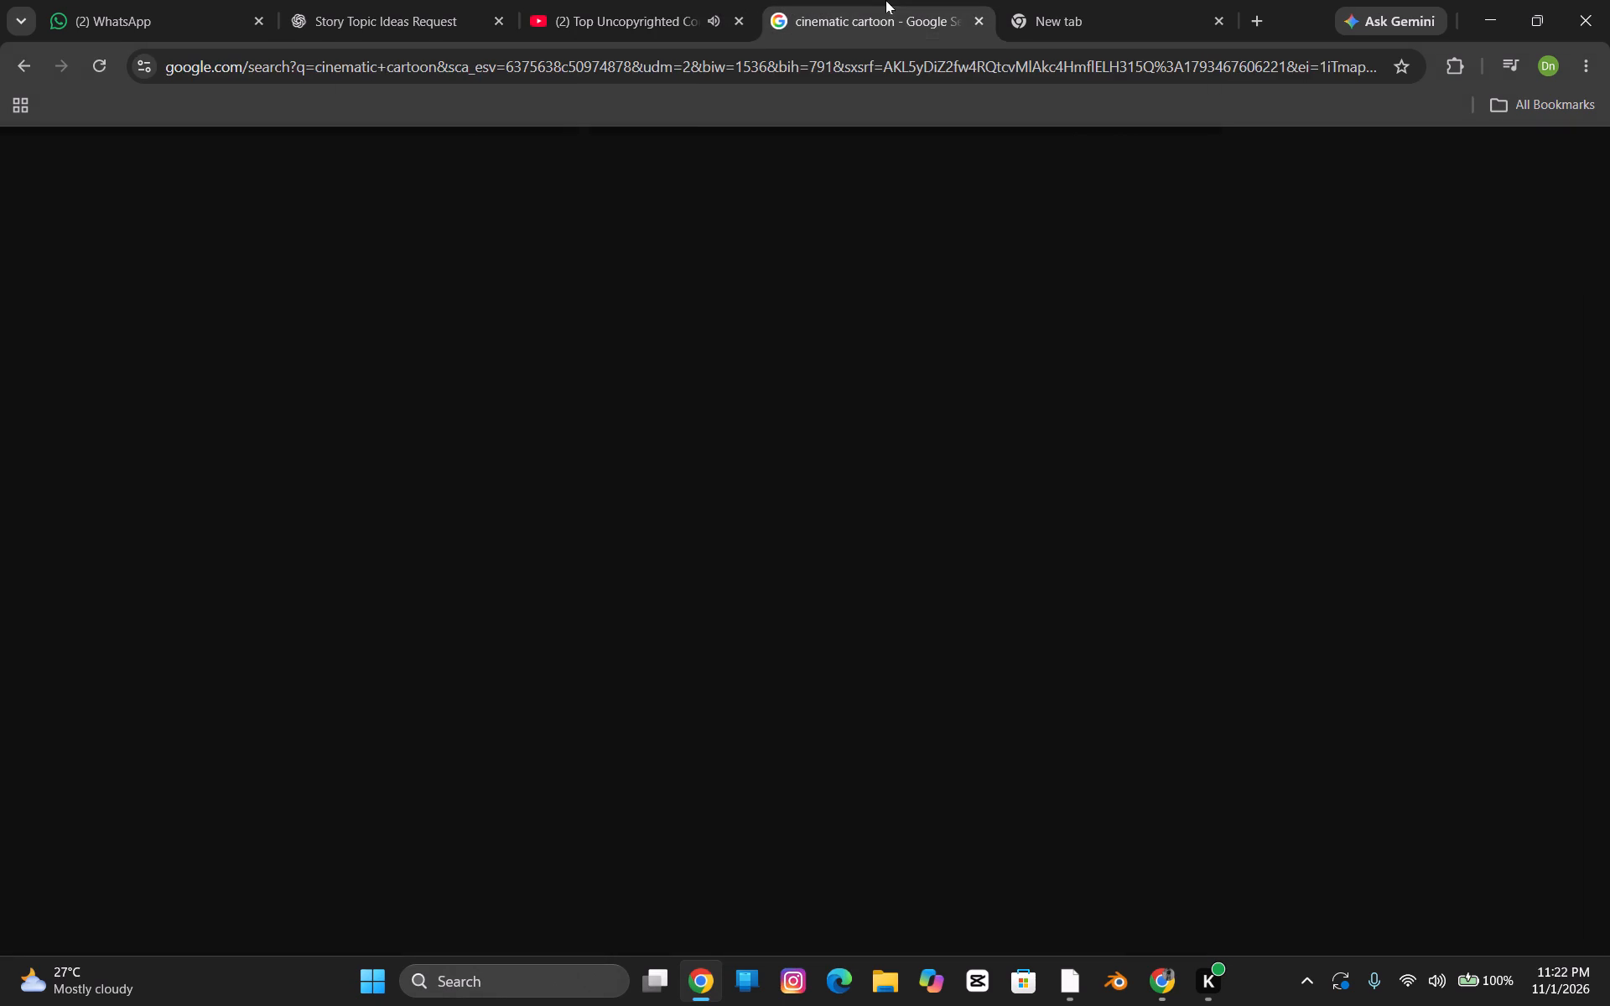
{"action": "left_click", "coordinate": [1109, 12]}
{"action": "left_click", "coordinate": [768, 93]}
{"action": "left_click", "coordinate": [775, 65]}
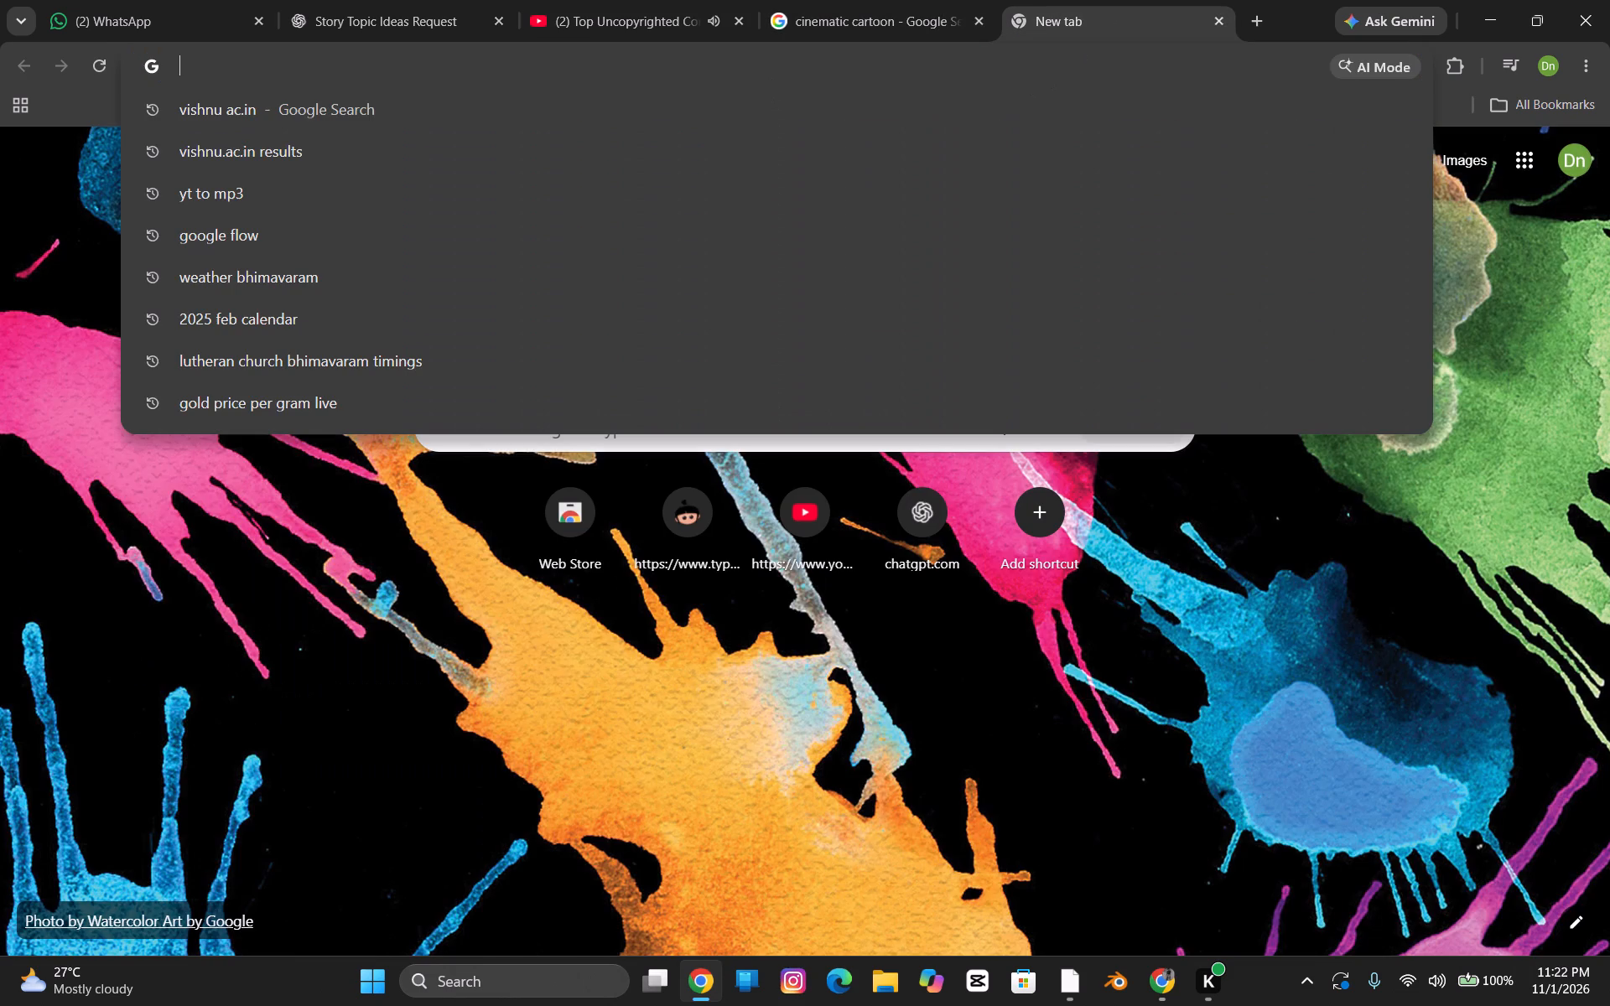
{"action": "type", "text": "yt t"}
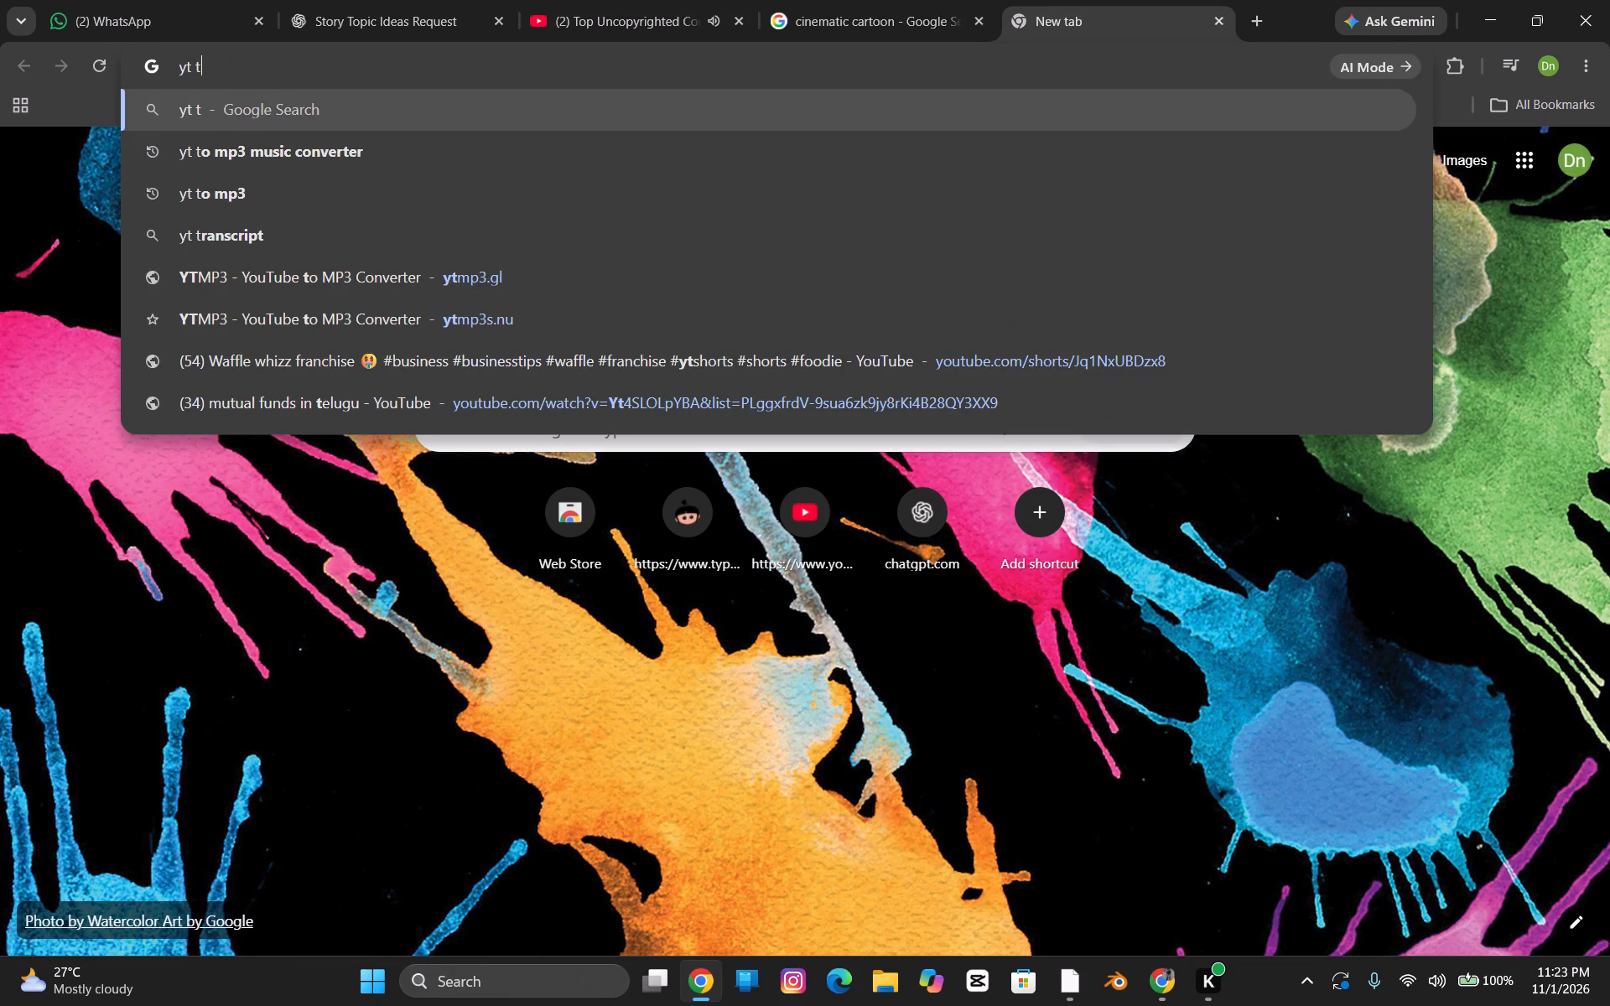
{"action": "left_click", "coordinate": [779, 169]}
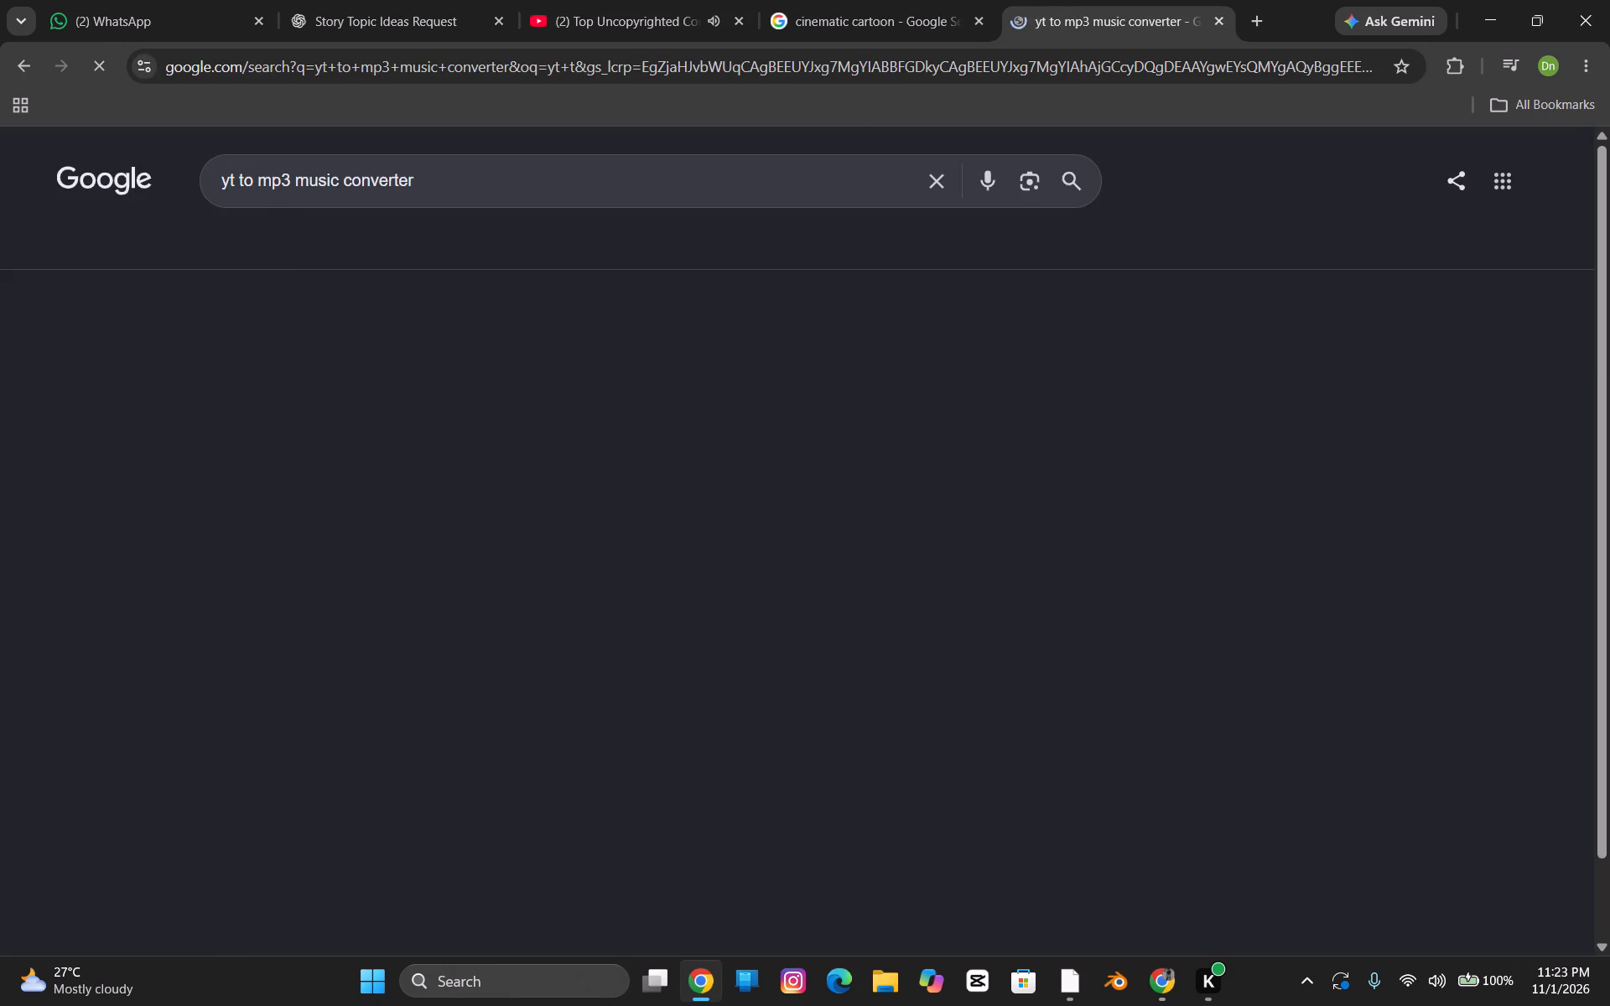
{"action": "left_click", "coordinate": [478, 368]}
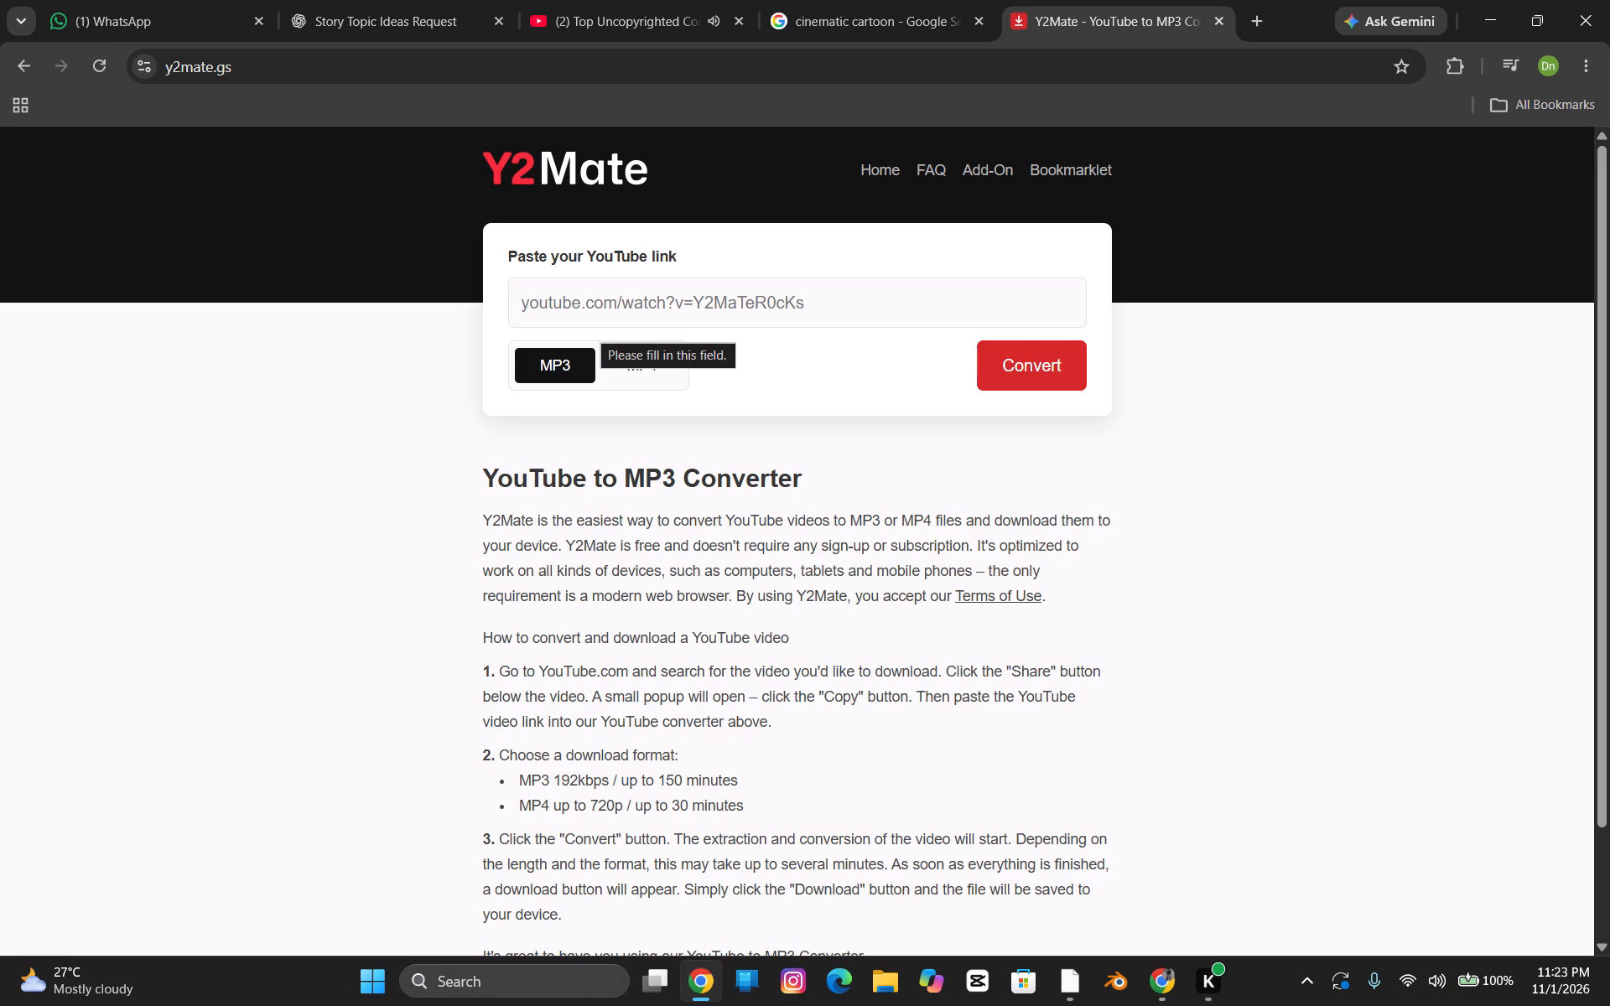
Convert the copied YouTube link to MP3 in Y2Mate, download the file and close the pop-up ad tab.
{"action": "left_click", "coordinate": [641, 303]}
{"action": "right_click", "coordinate": [636, 303]}
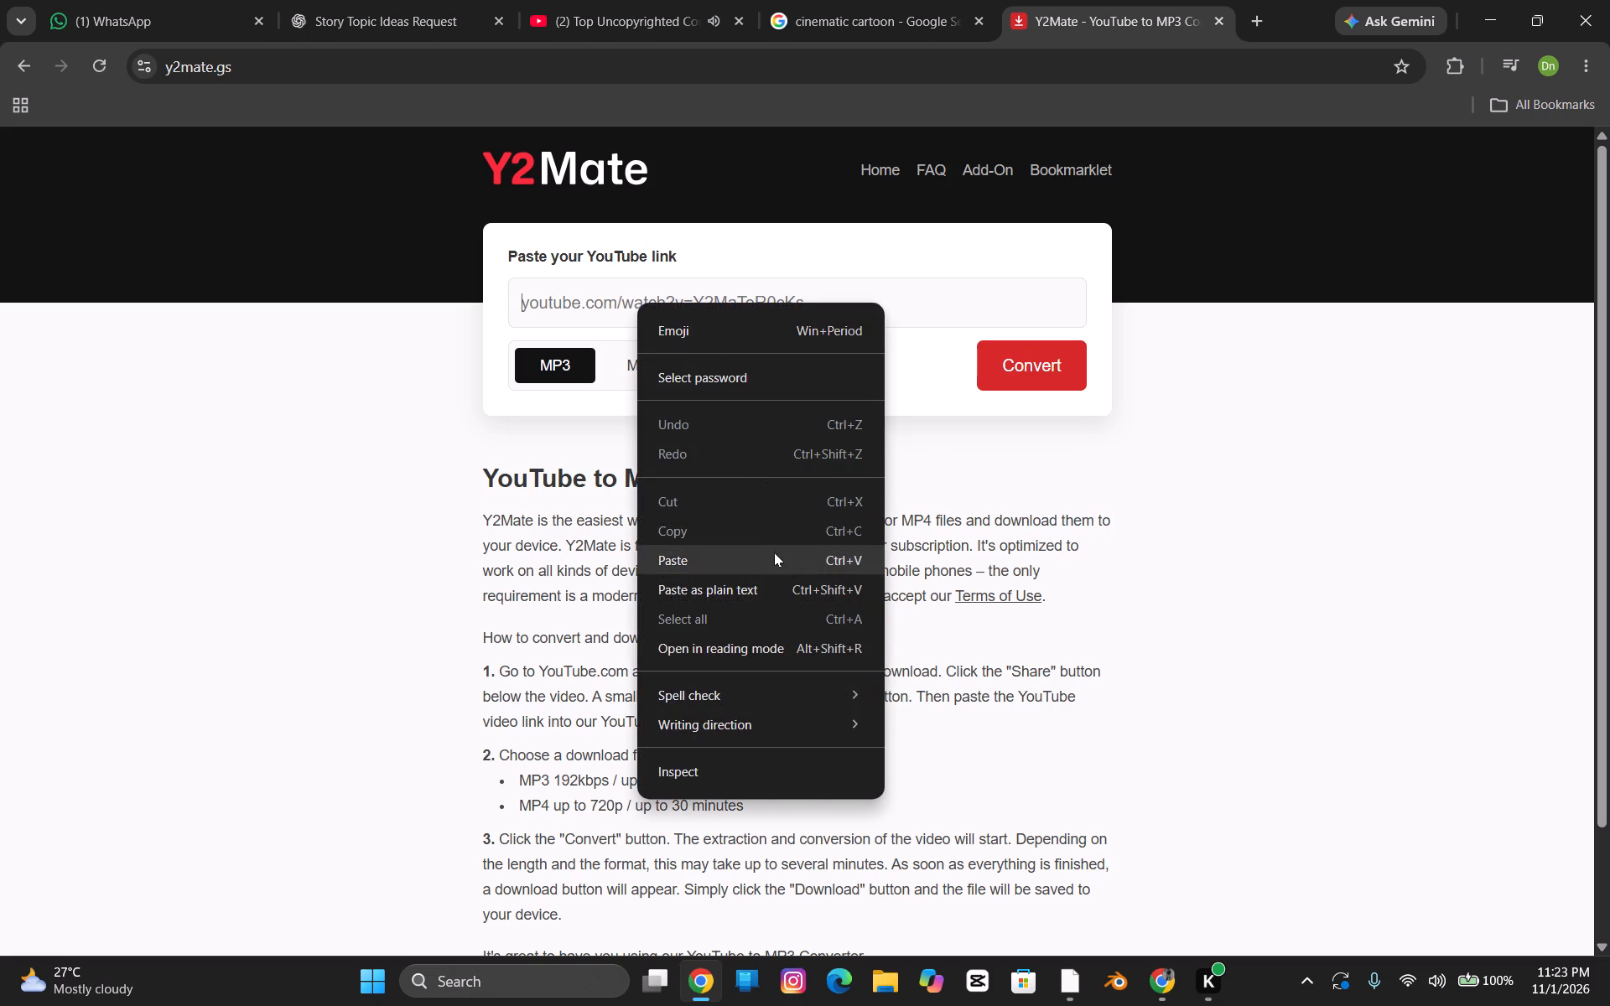
{"action": "left_click", "coordinate": [774, 553]}
{"action": "left_click", "coordinate": [1055, 371]}
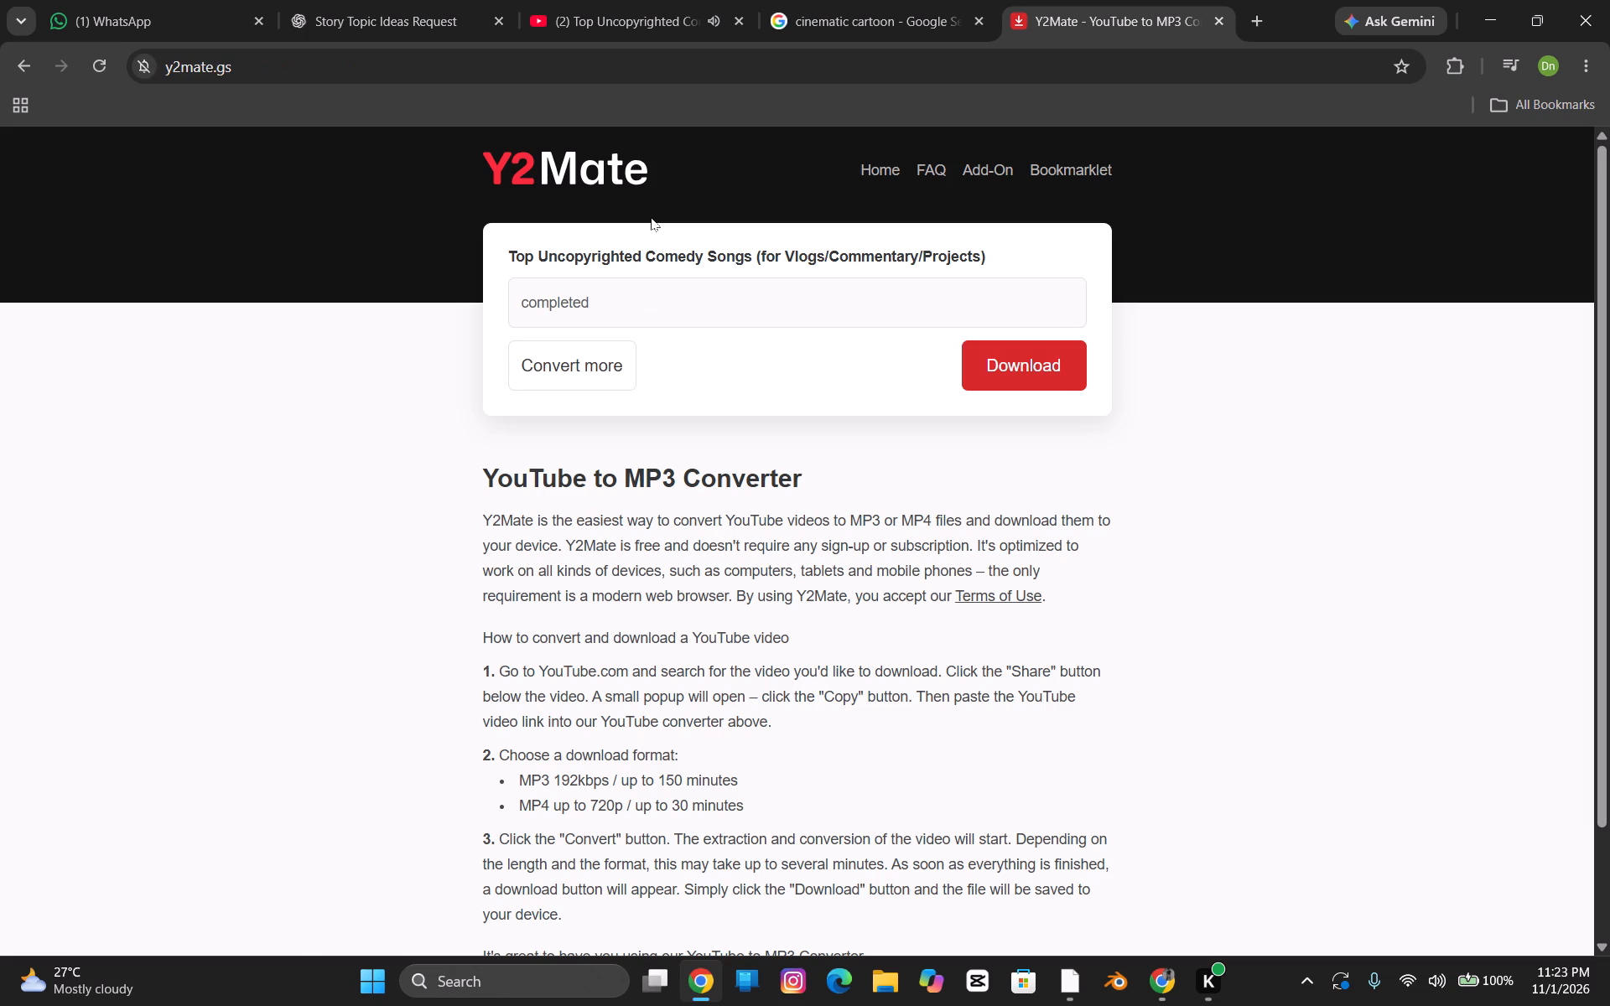
{"action": "left_click", "coordinate": [1044, 372]}
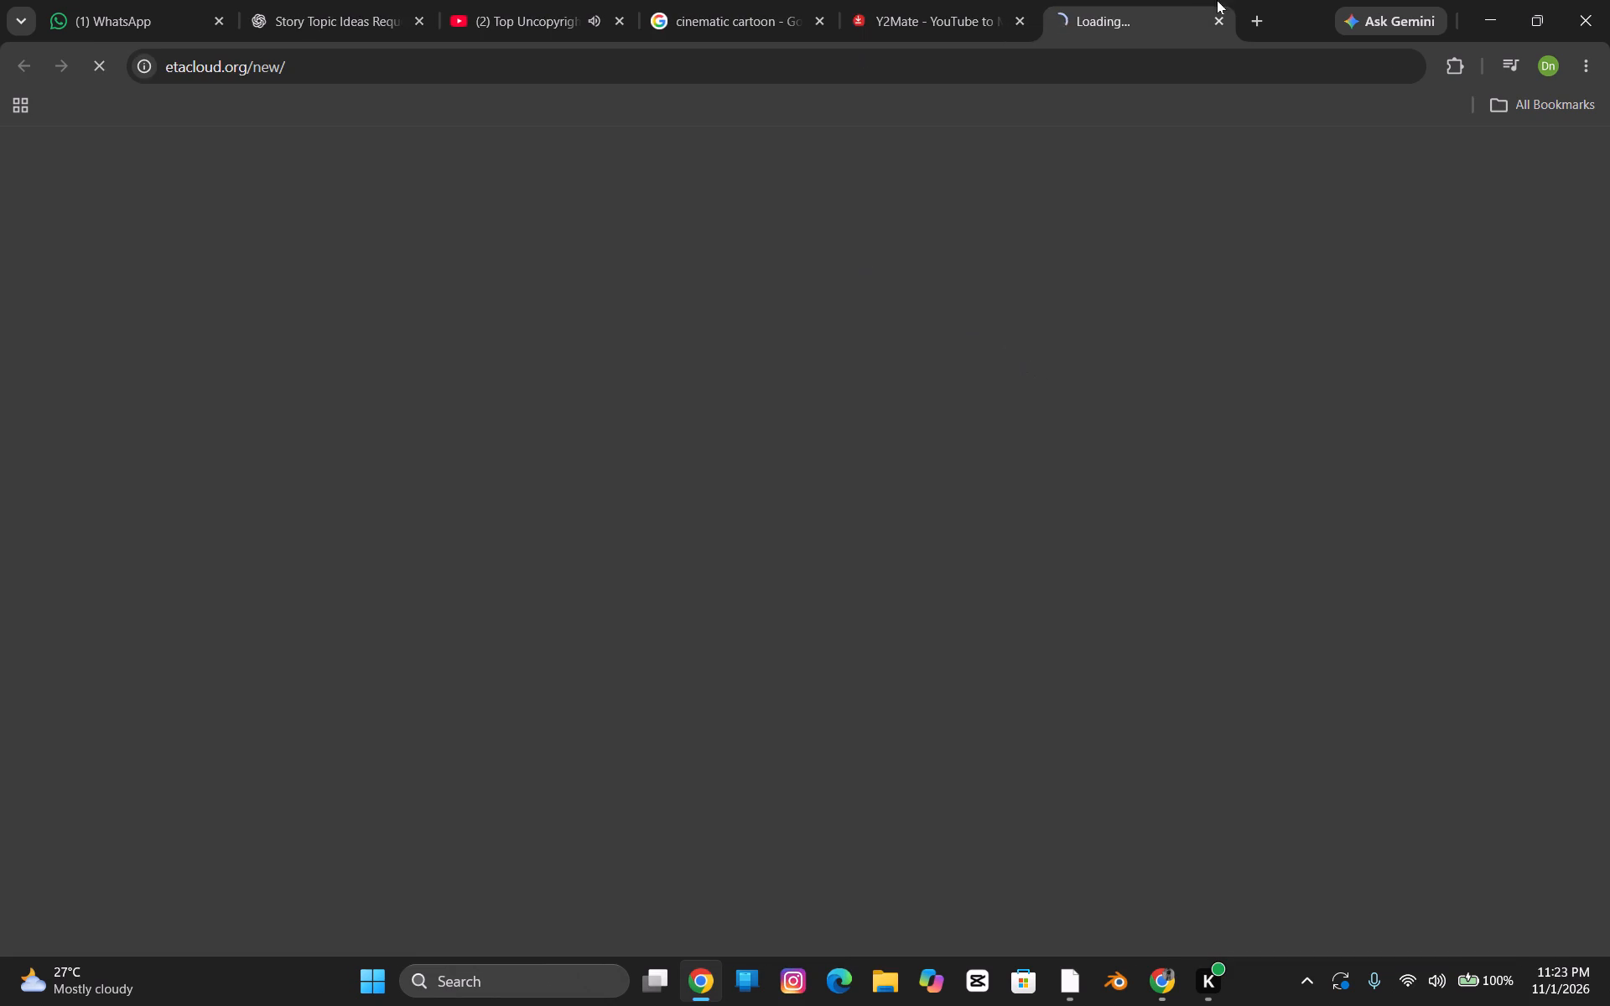
{"action": "left_click", "coordinate": [1221, 23]}
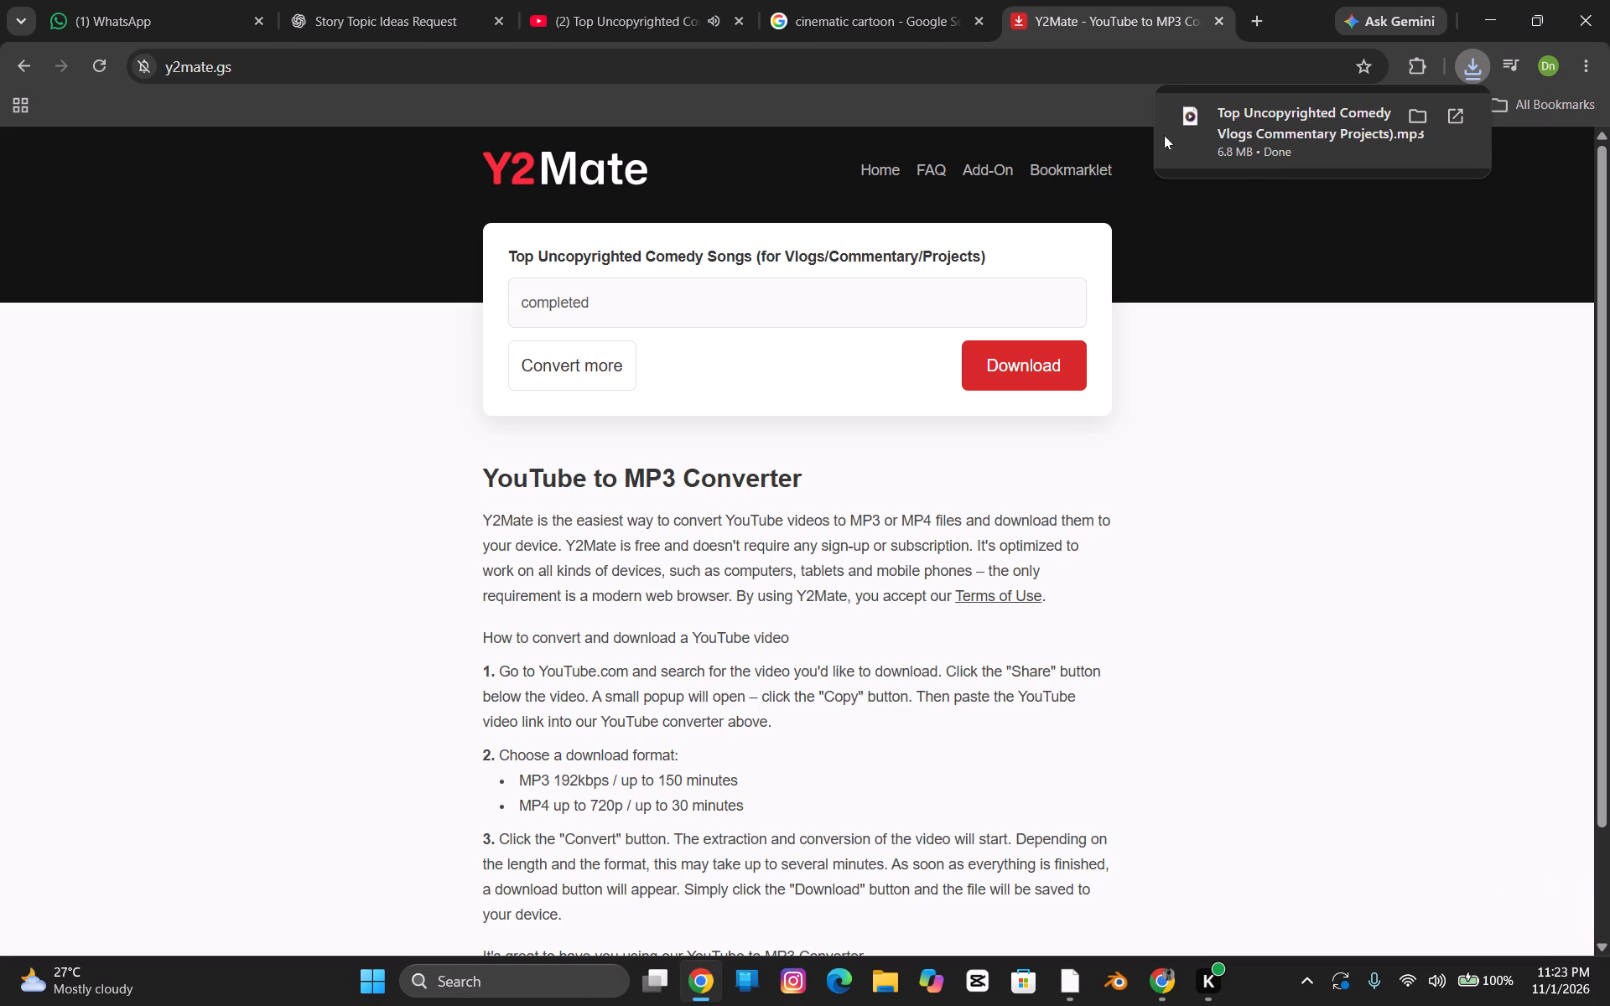
Return to the YouTube comedy songs video, dismiss the share window and replay "Umbrella Pants", "Dog And Pony Show" and the opening "Good Starts".
{"action": "left_click", "coordinate": [697, 0]}
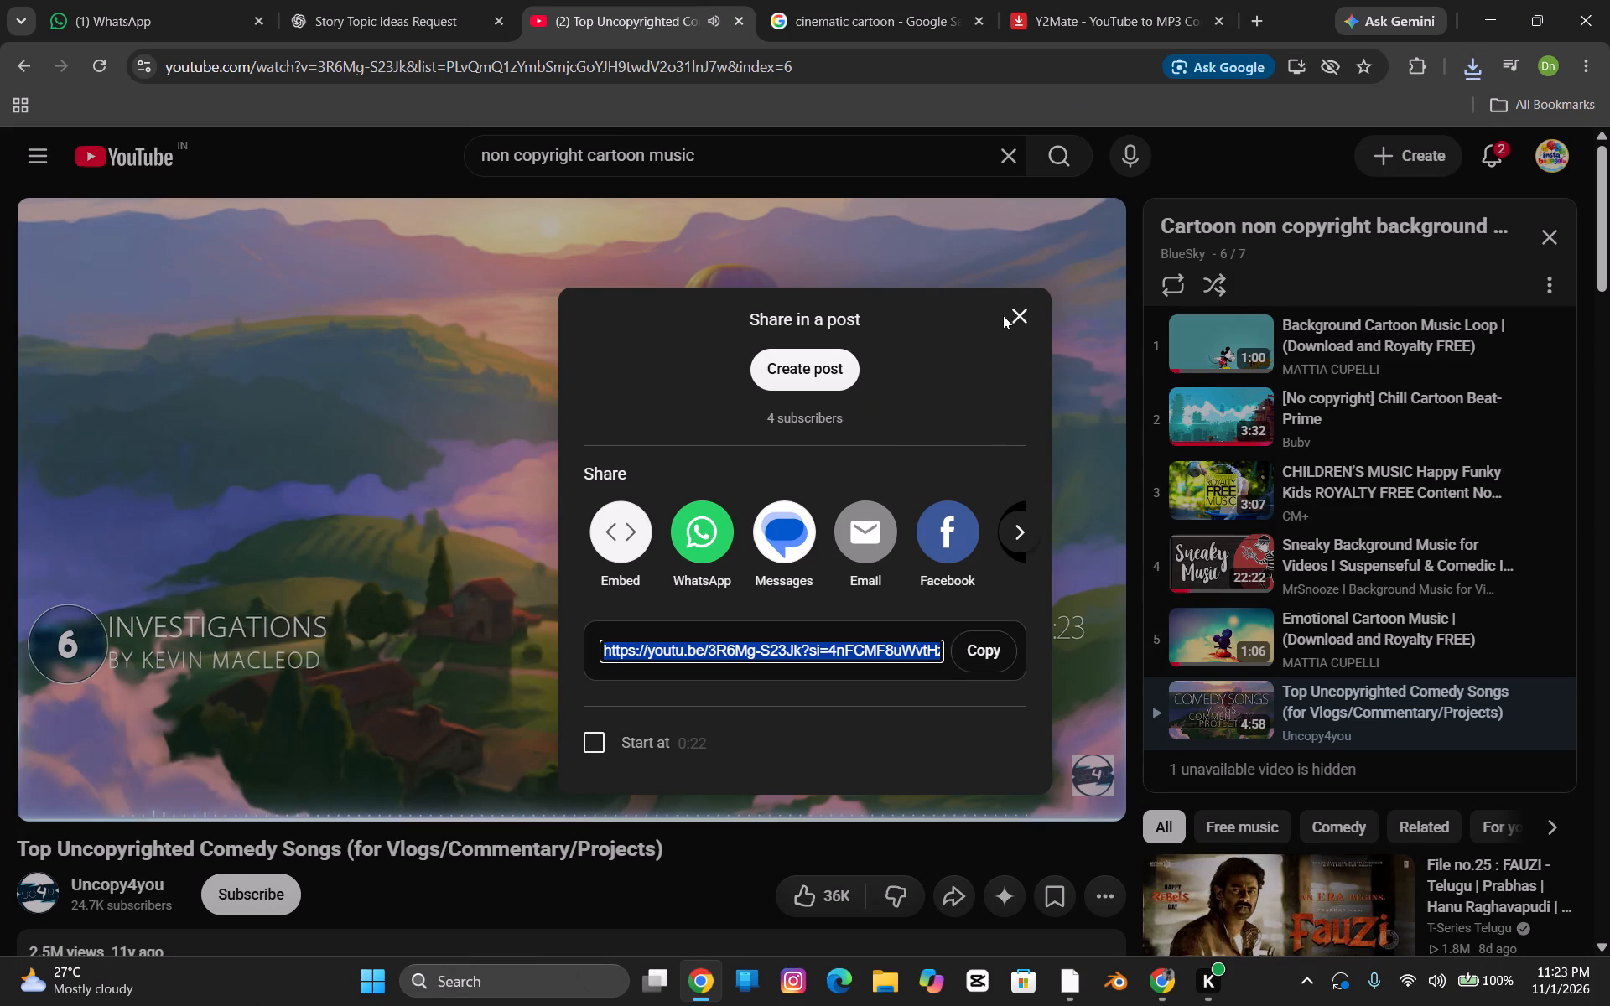
{"action": "left_click", "coordinate": [1010, 317]}
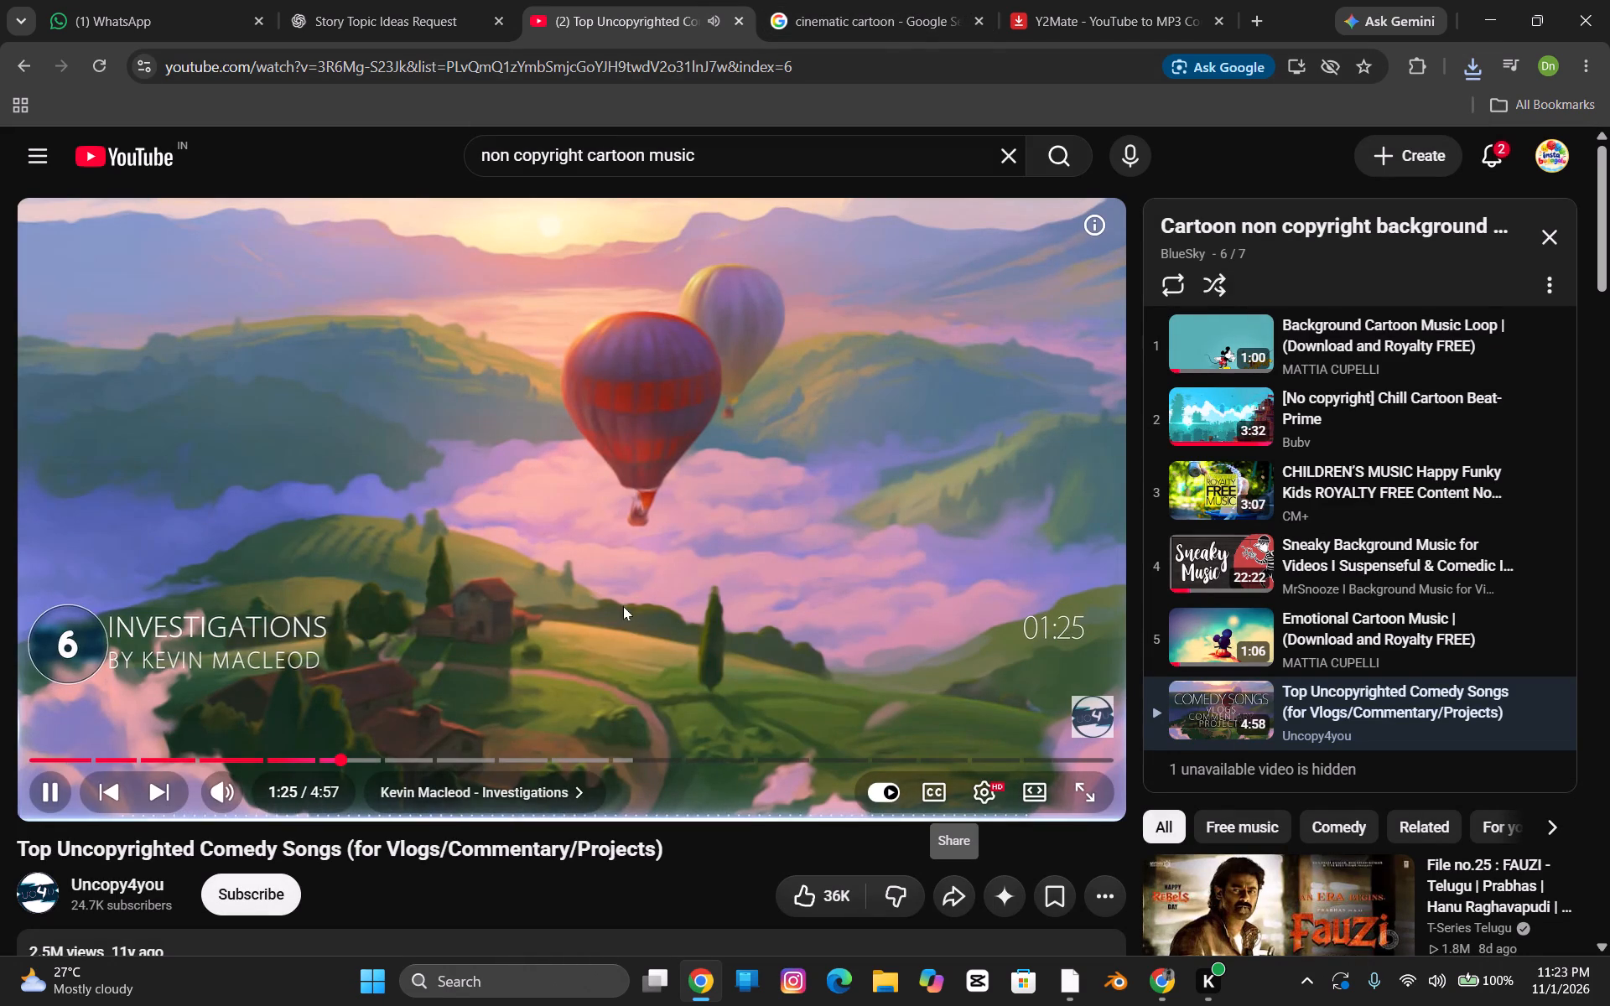
{"action": "left_click", "coordinate": [293, 754]}
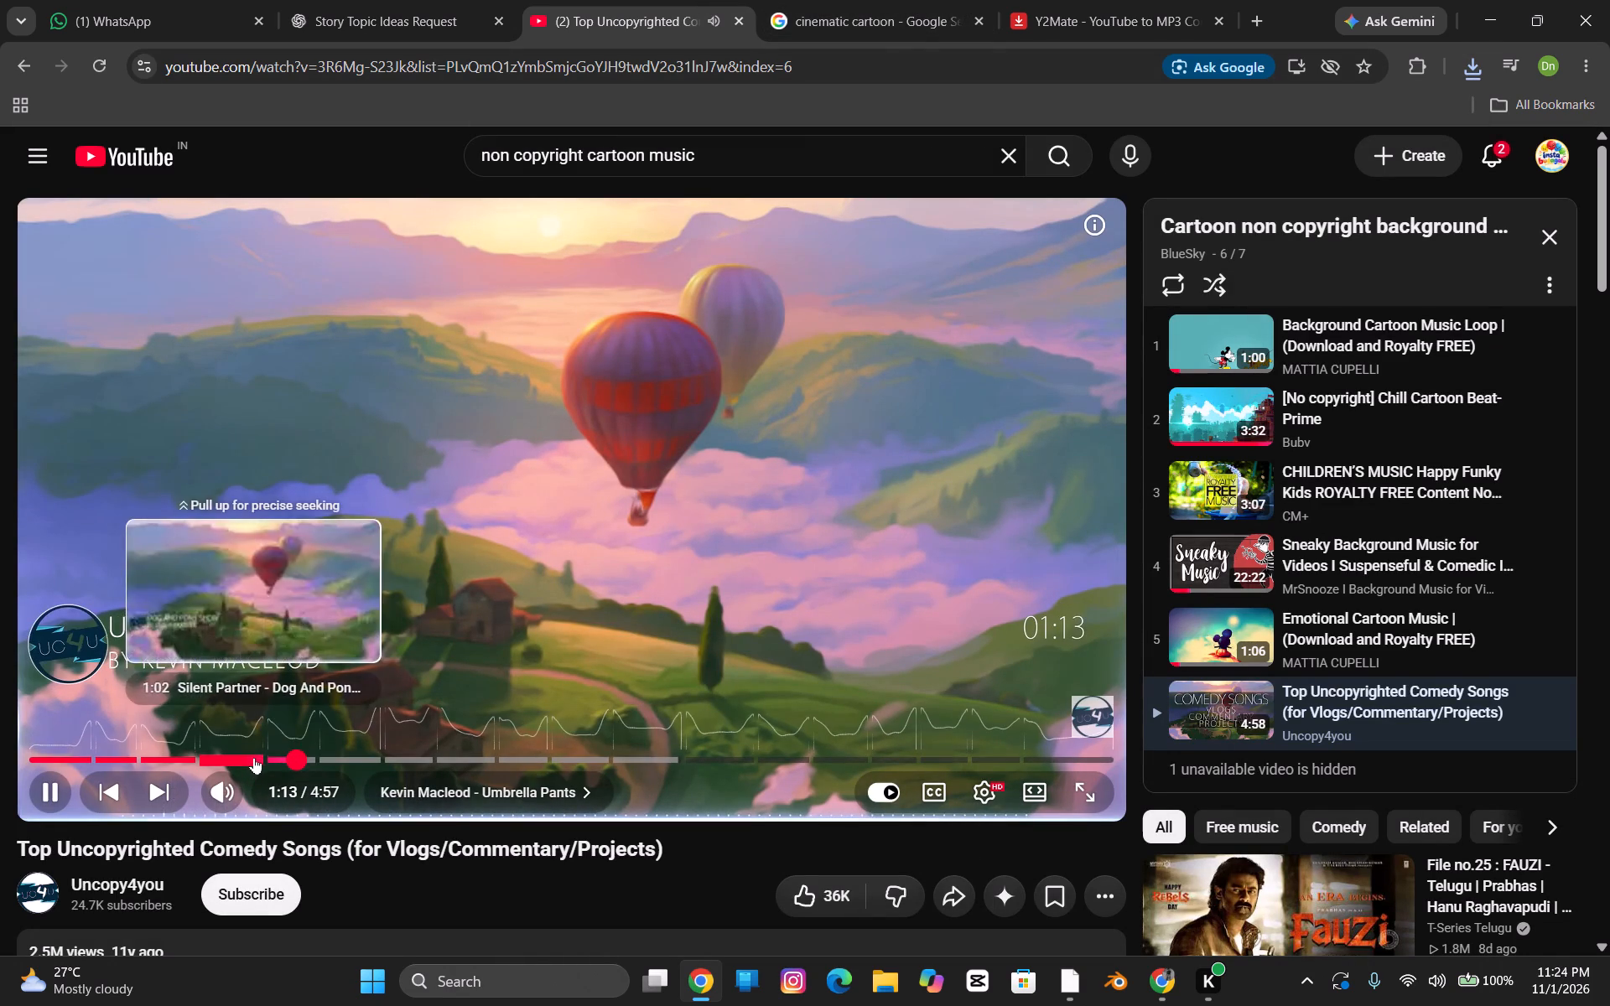
{"action": "left_click", "coordinate": [201, 753]}
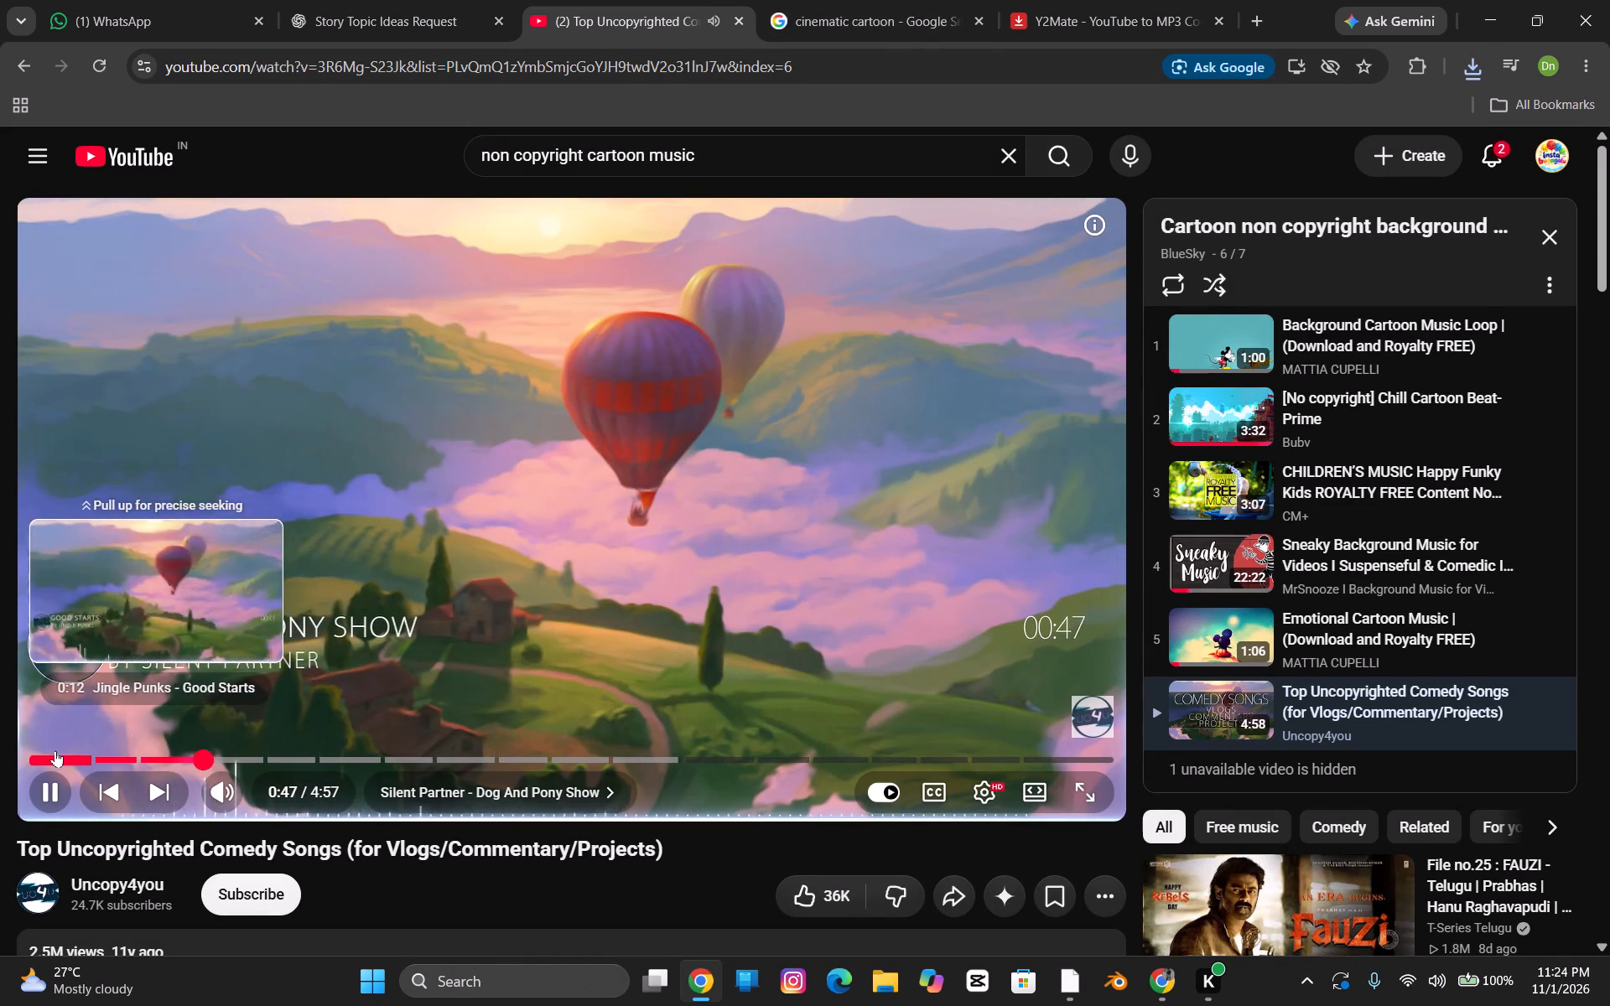
{"action": "left_click", "coordinate": [53, 750]}
{"action": "left_click_drag", "start_coordinate": [48, 754], "coordinate": [13, 751]}
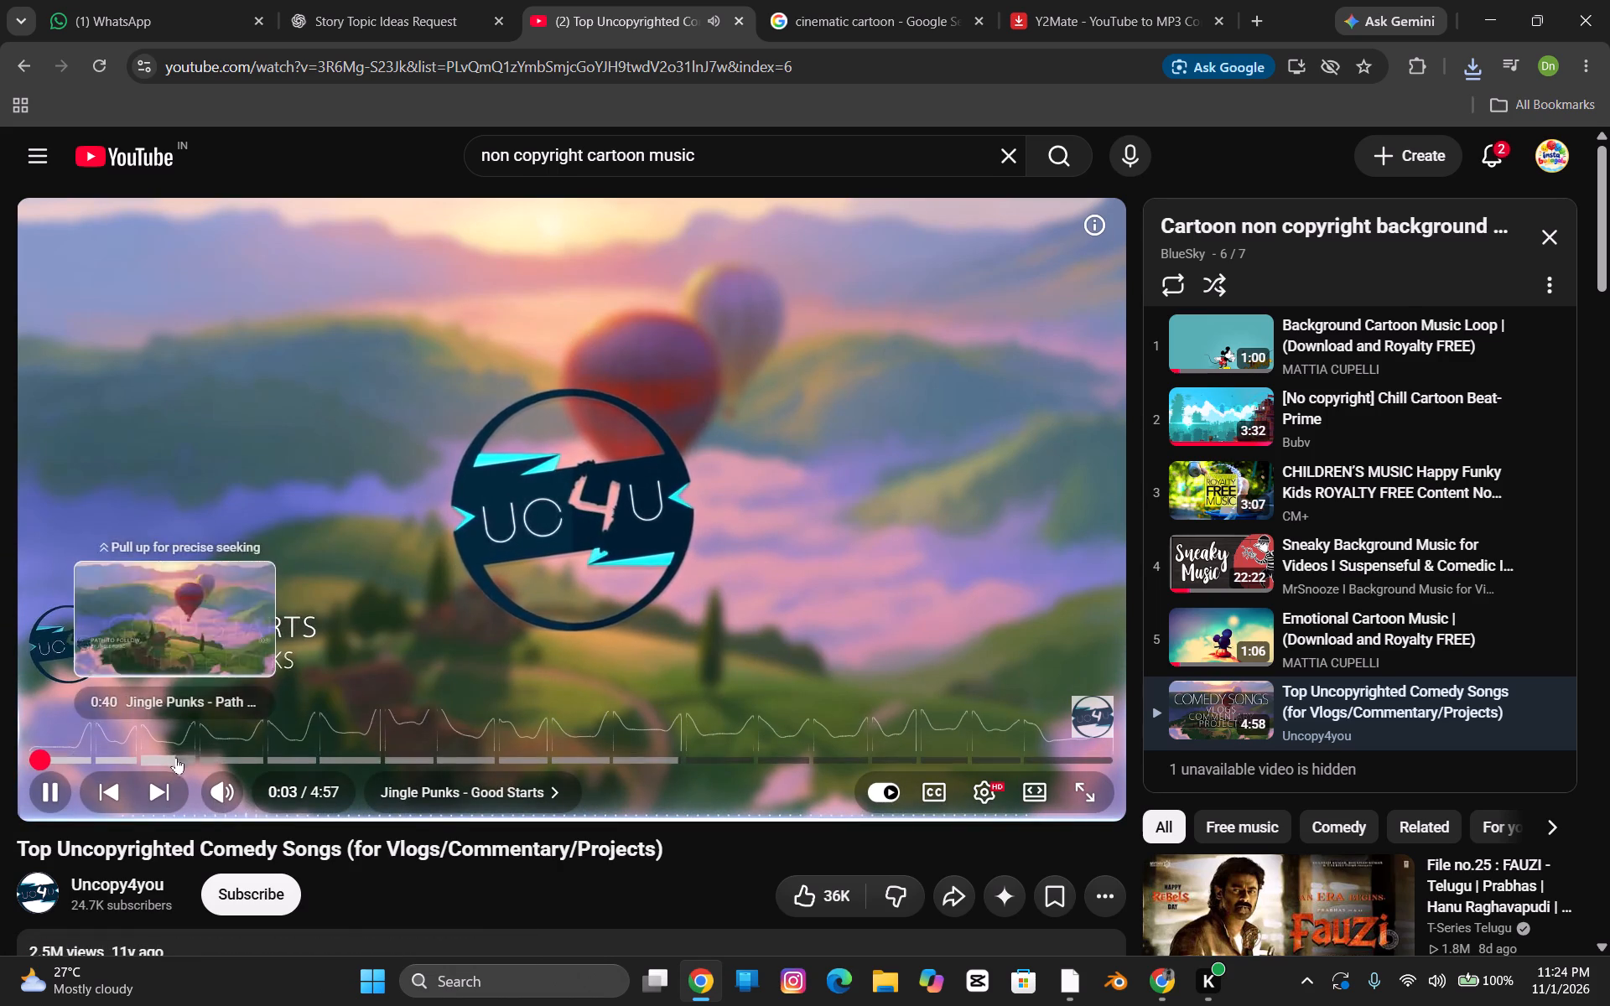
Sample the compilation's songs one after another from "Investigations" through "Sneaky Snooper" and "Happy Boy" to "Hack Beat".
{"action": "left_click", "coordinate": [350, 760]}
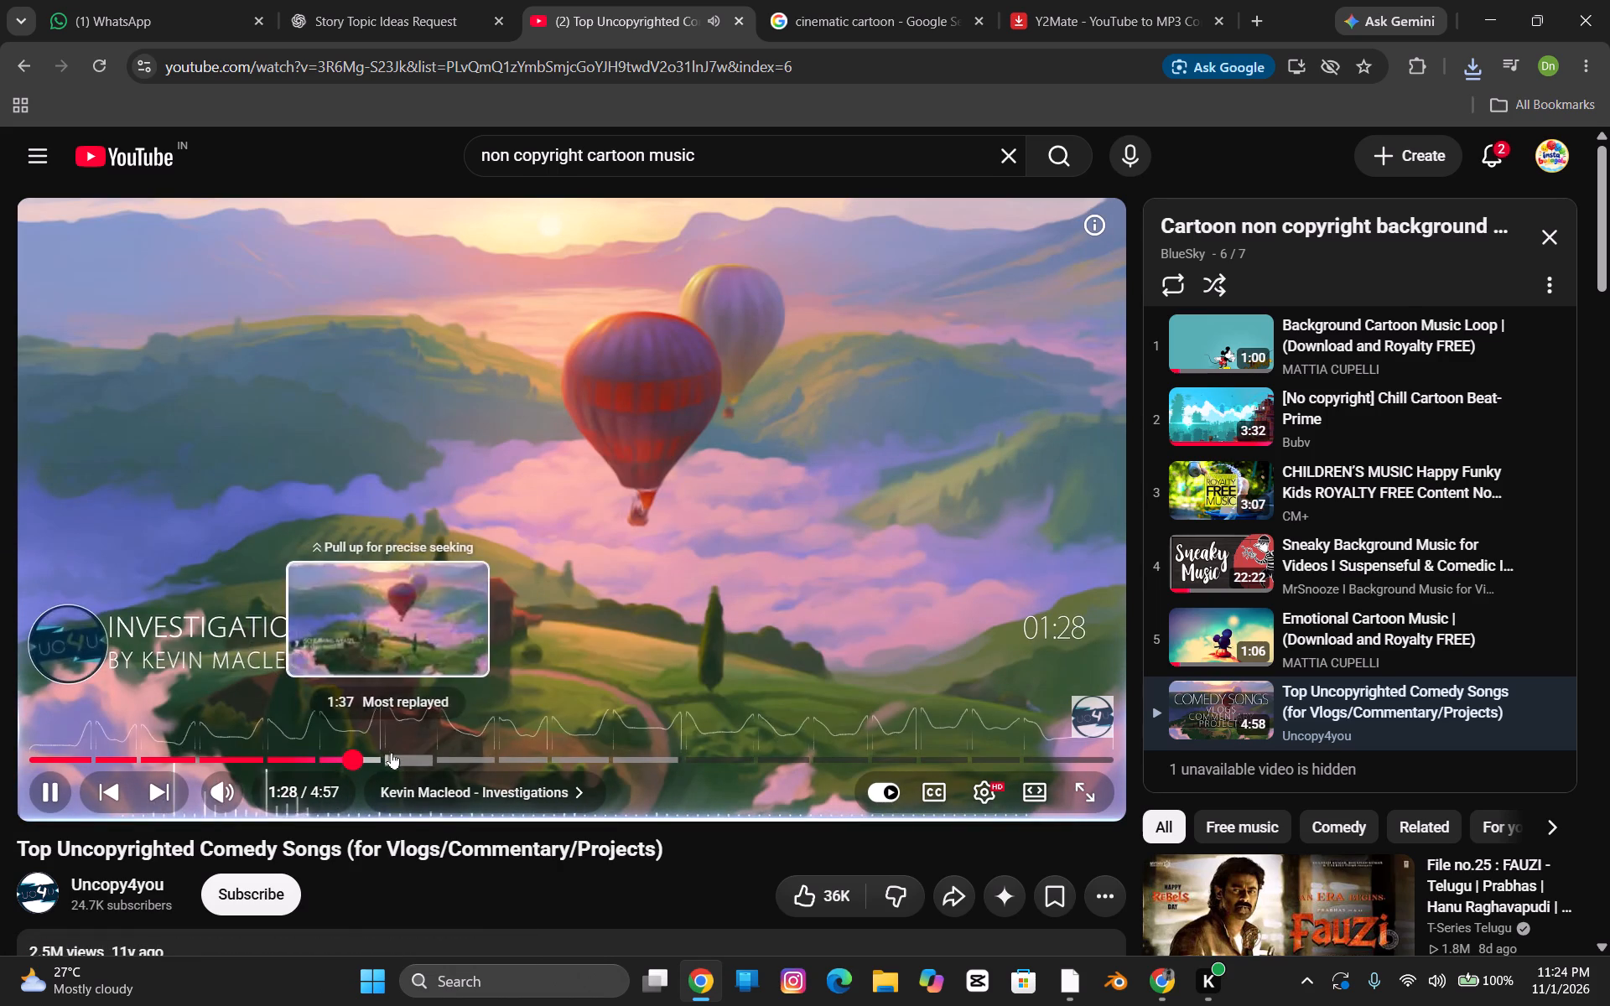
{"action": "left_click", "coordinate": [392, 753]}
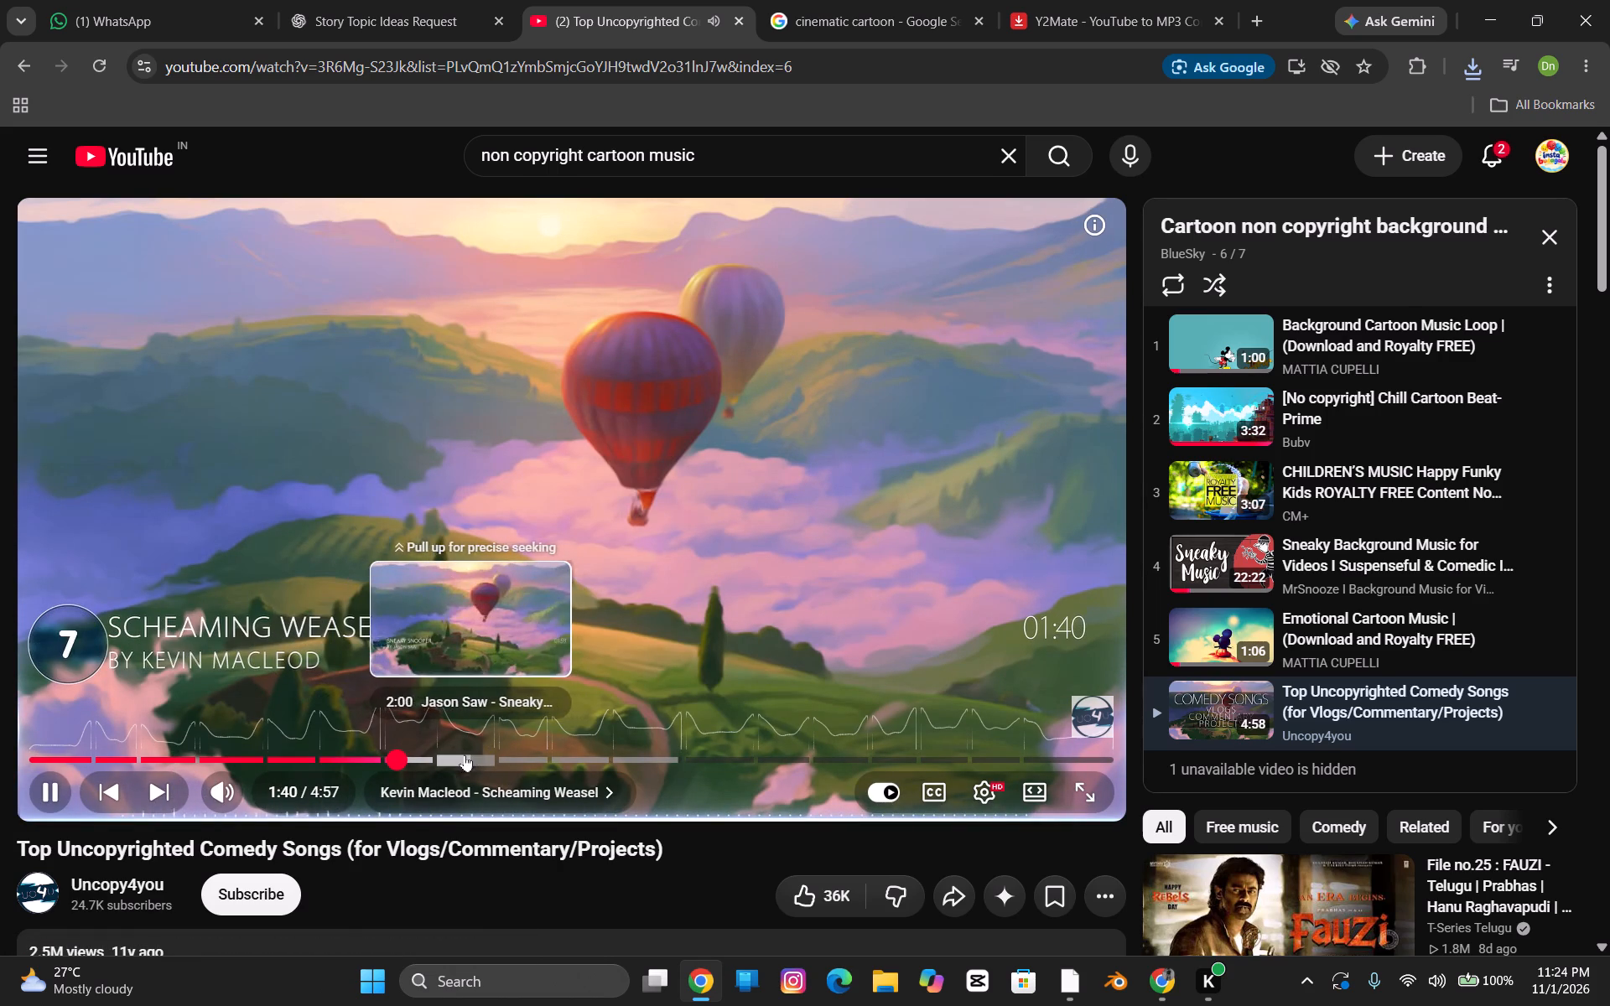
{"action": "left_click", "coordinate": [445, 756]}
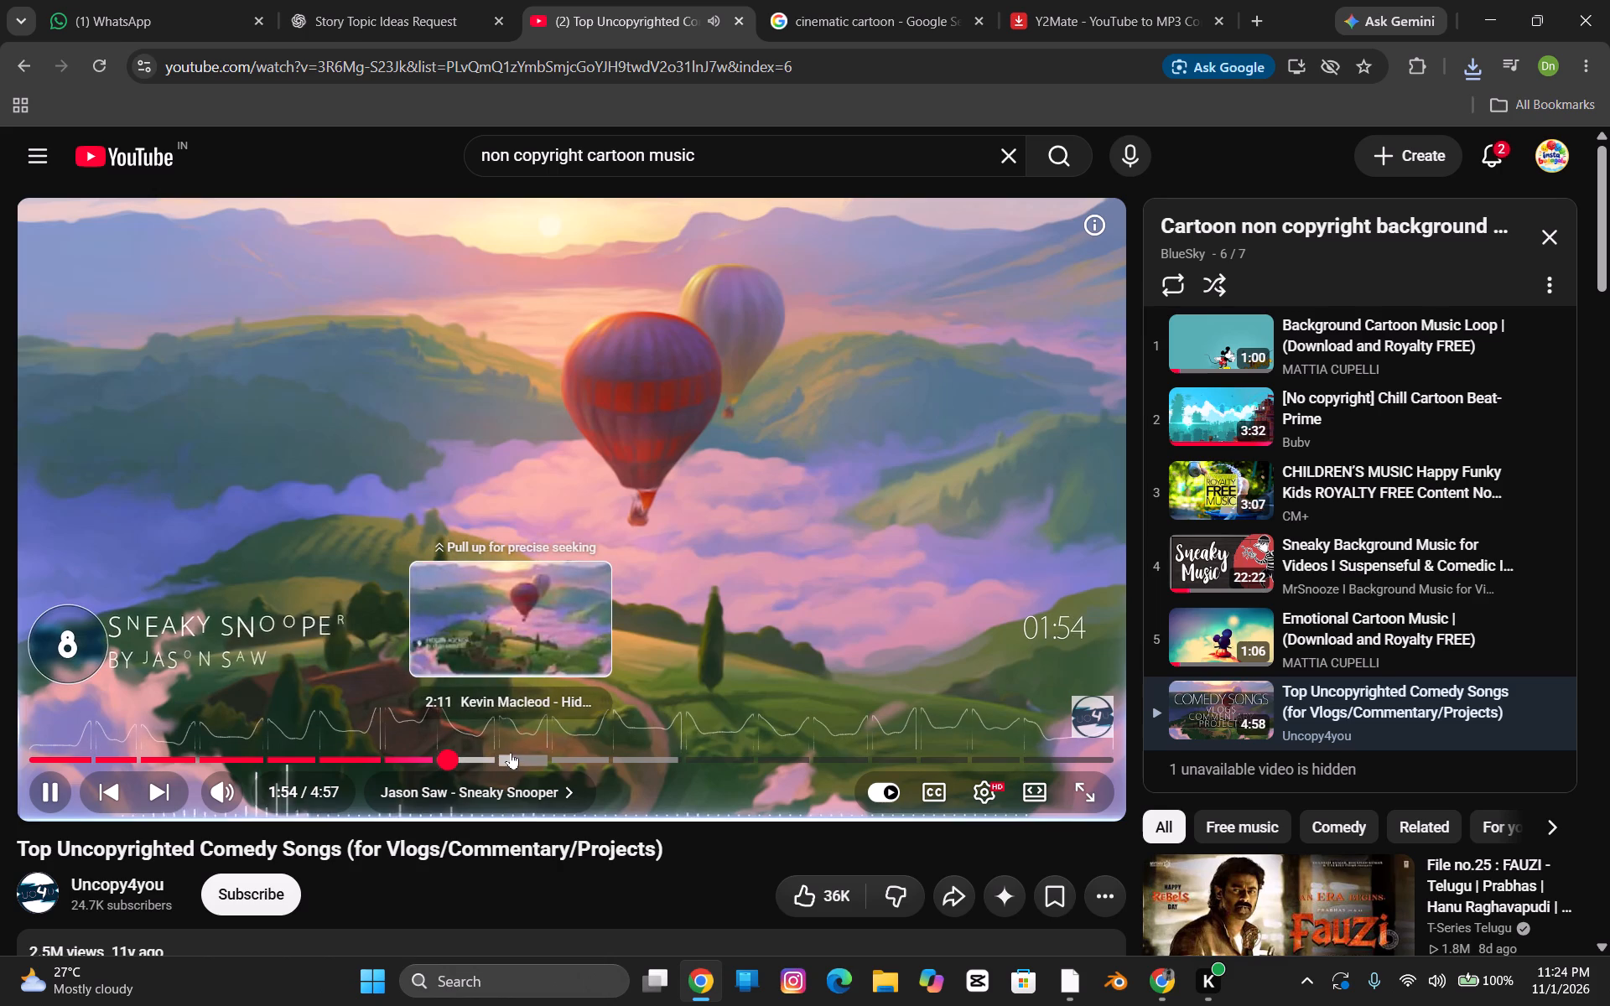
{"action": "left_click", "coordinate": [512, 752]}
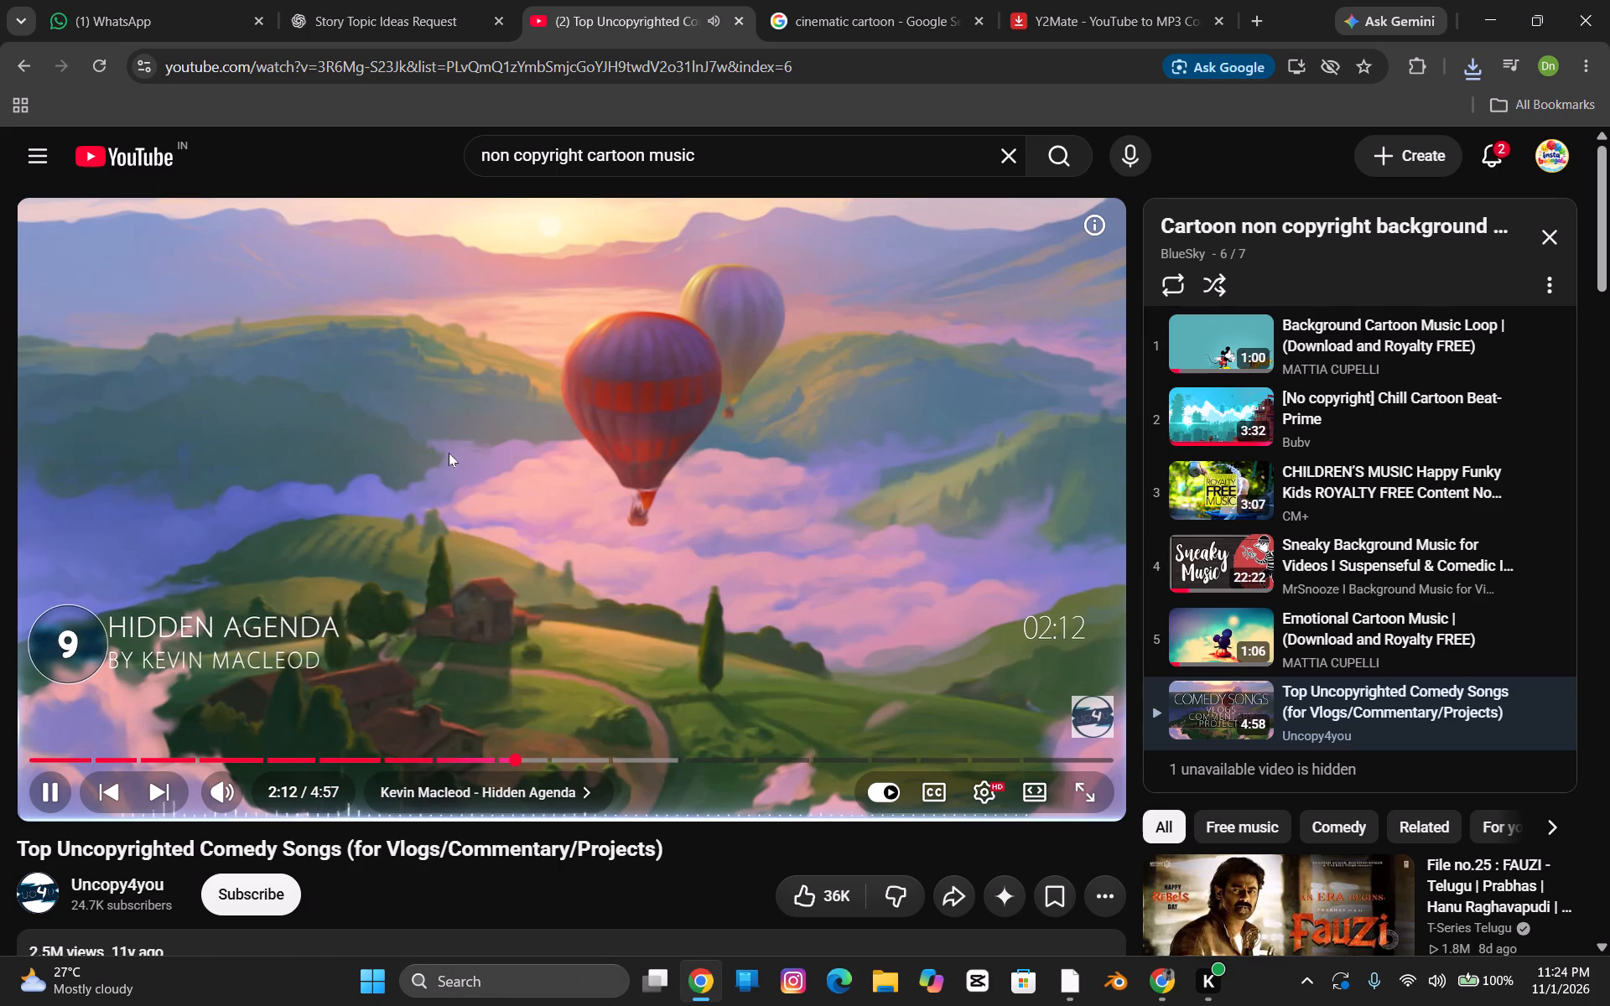
{"action": "left_click", "coordinate": [569, 749]}
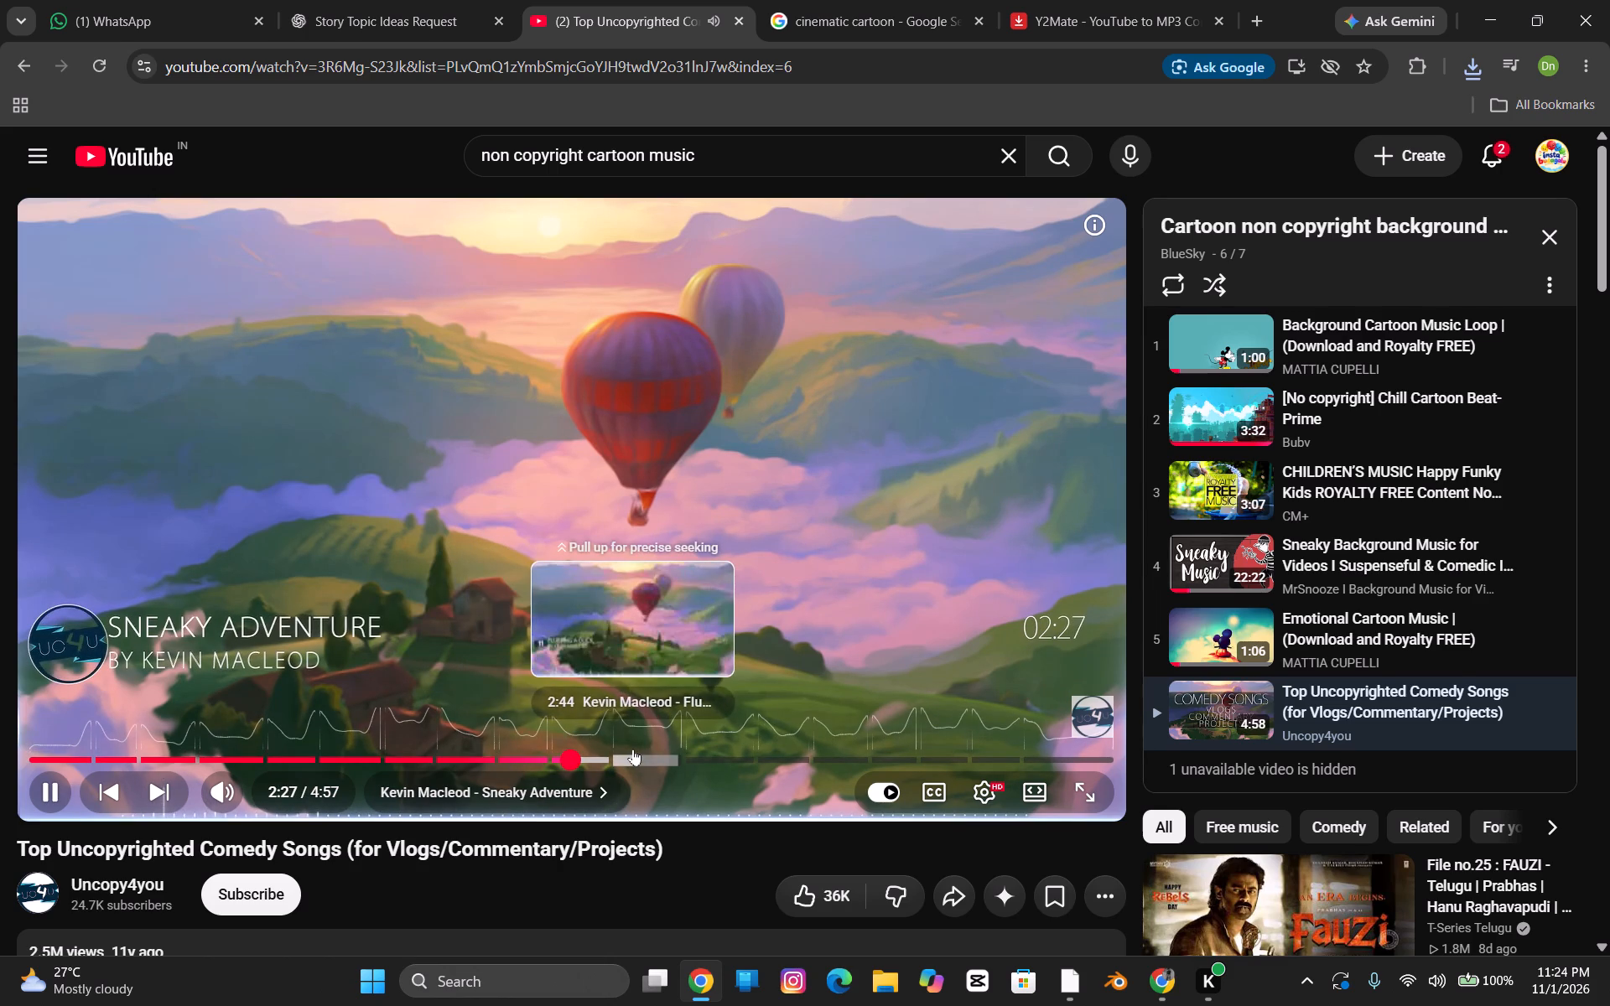
{"action": "left_click", "coordinate": [633, 749]}
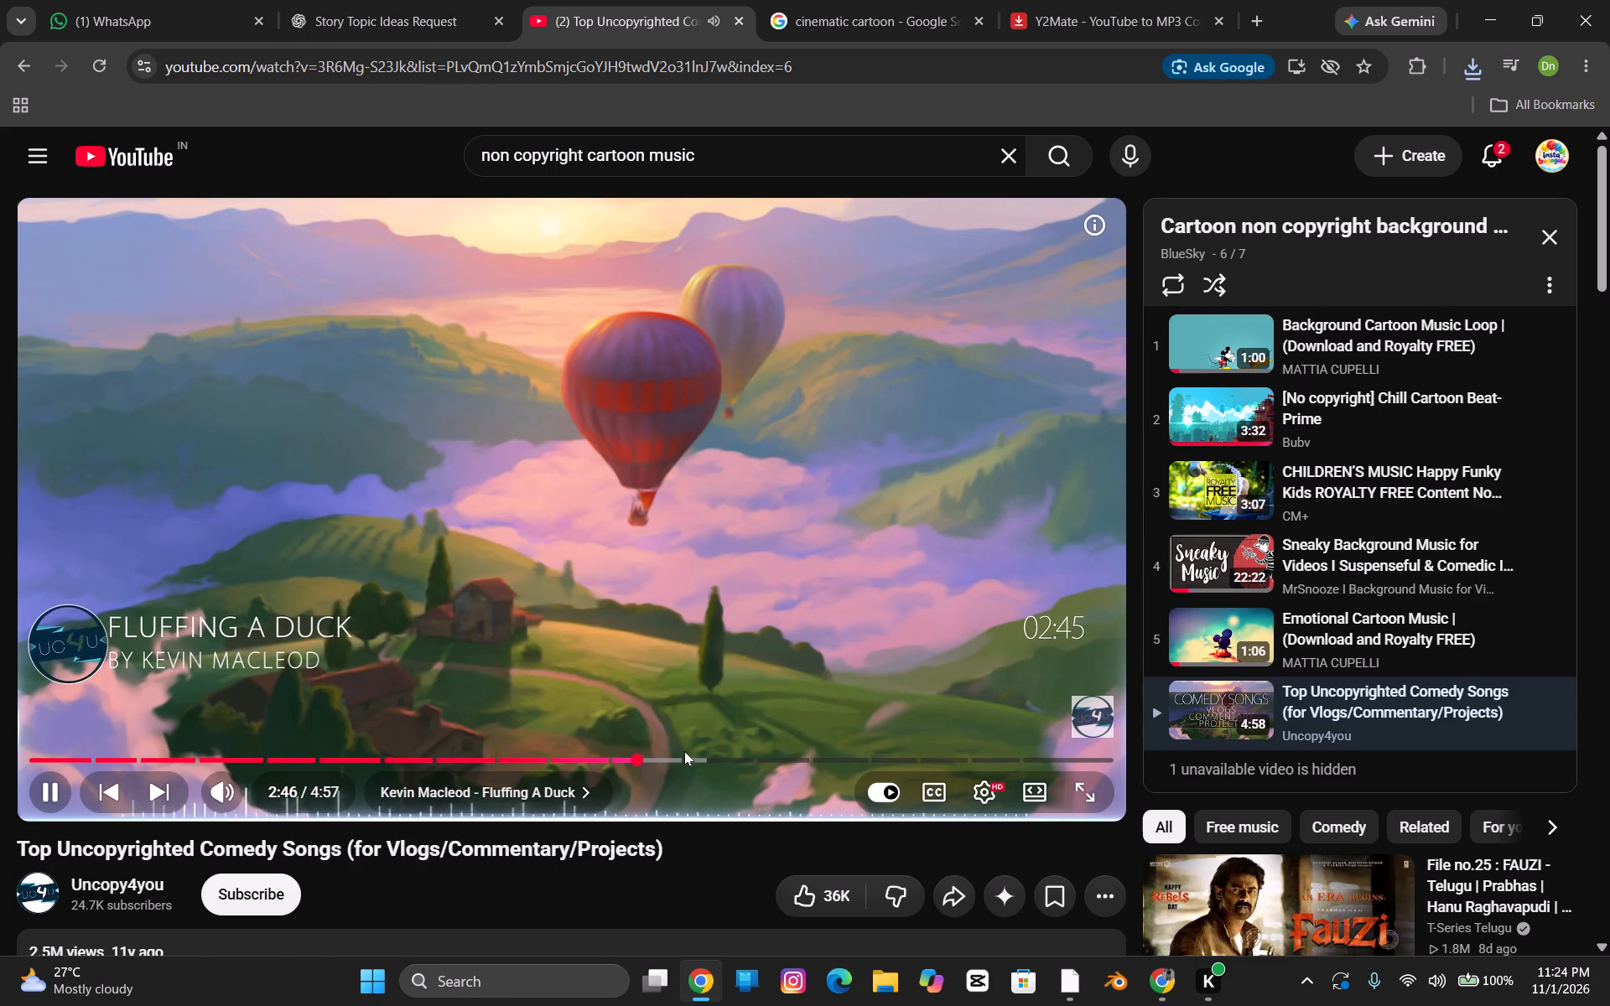
{"action": "left_click", "coordinate": [585, 755]}
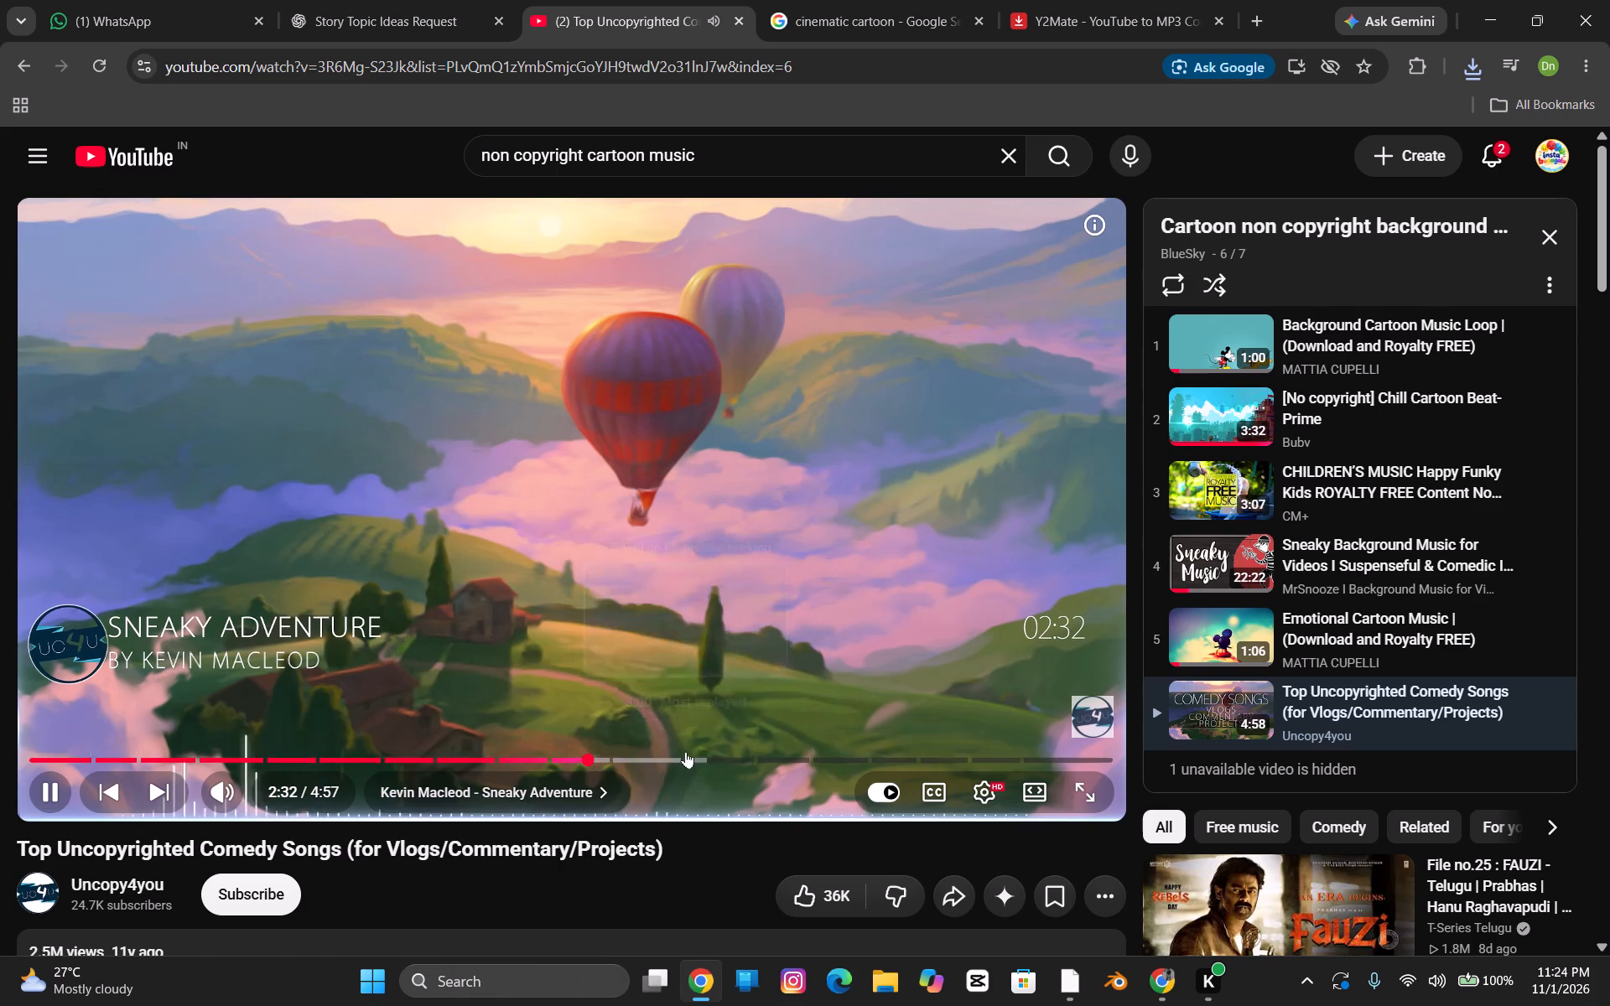
{"action": "left_click", "coordinate": [693, 758]}
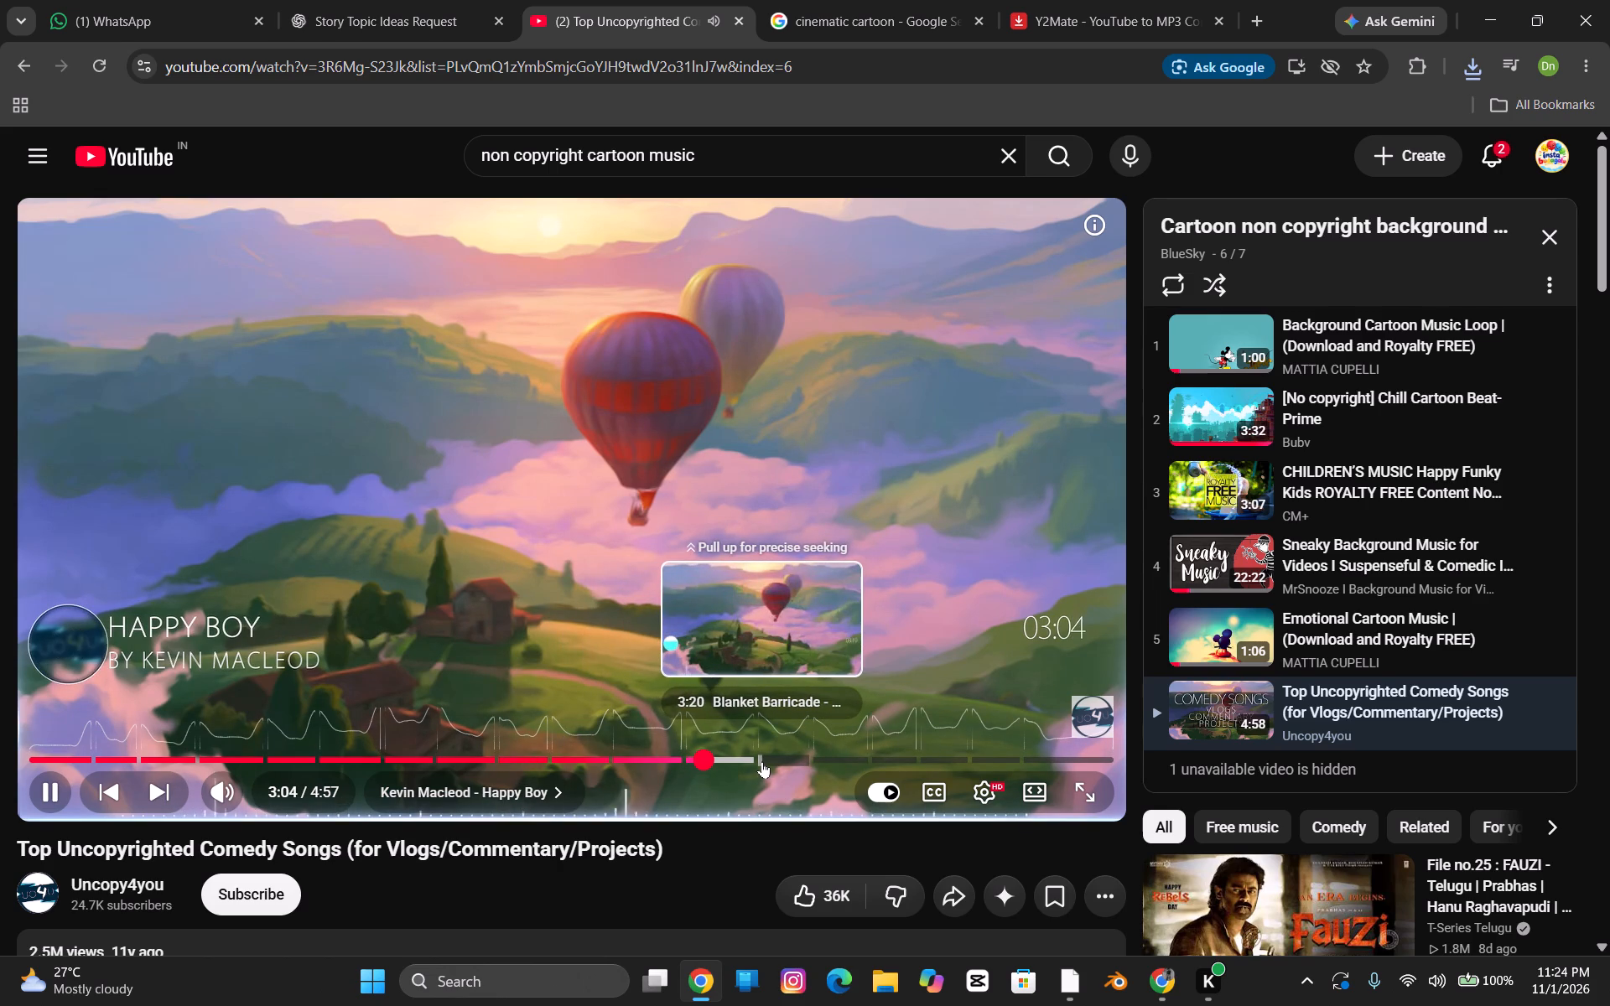
{"action": "left_click", "coordinate": [762, 761]}
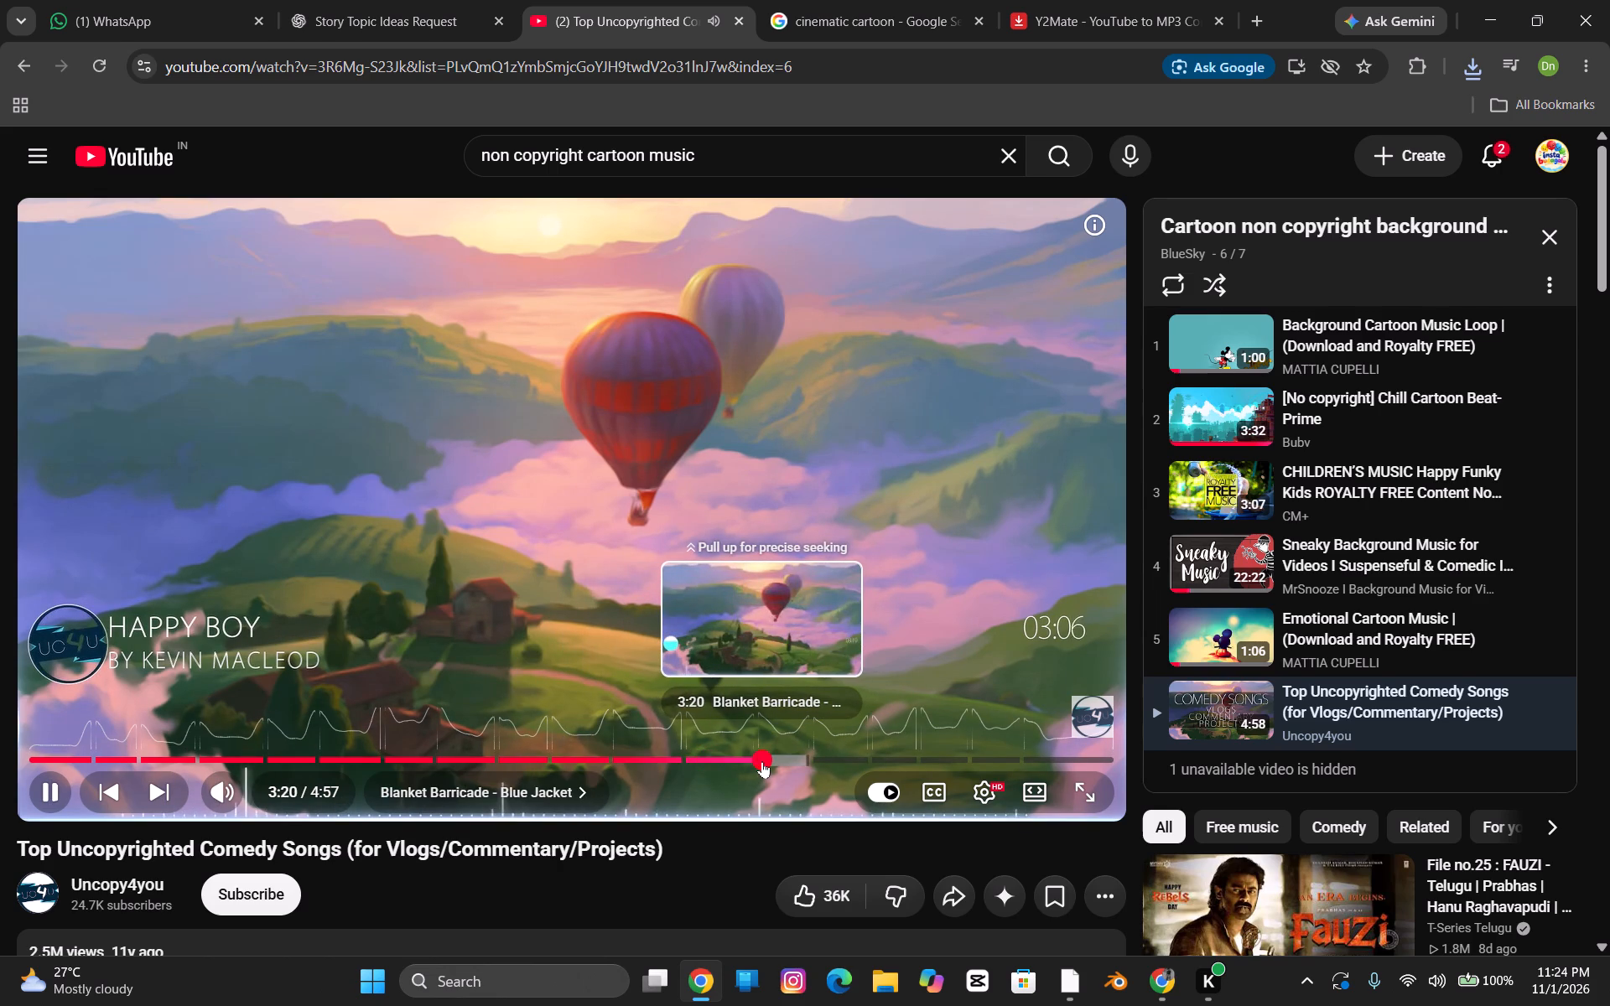
{"action": "left_click", "coordinate": [820, 754]}
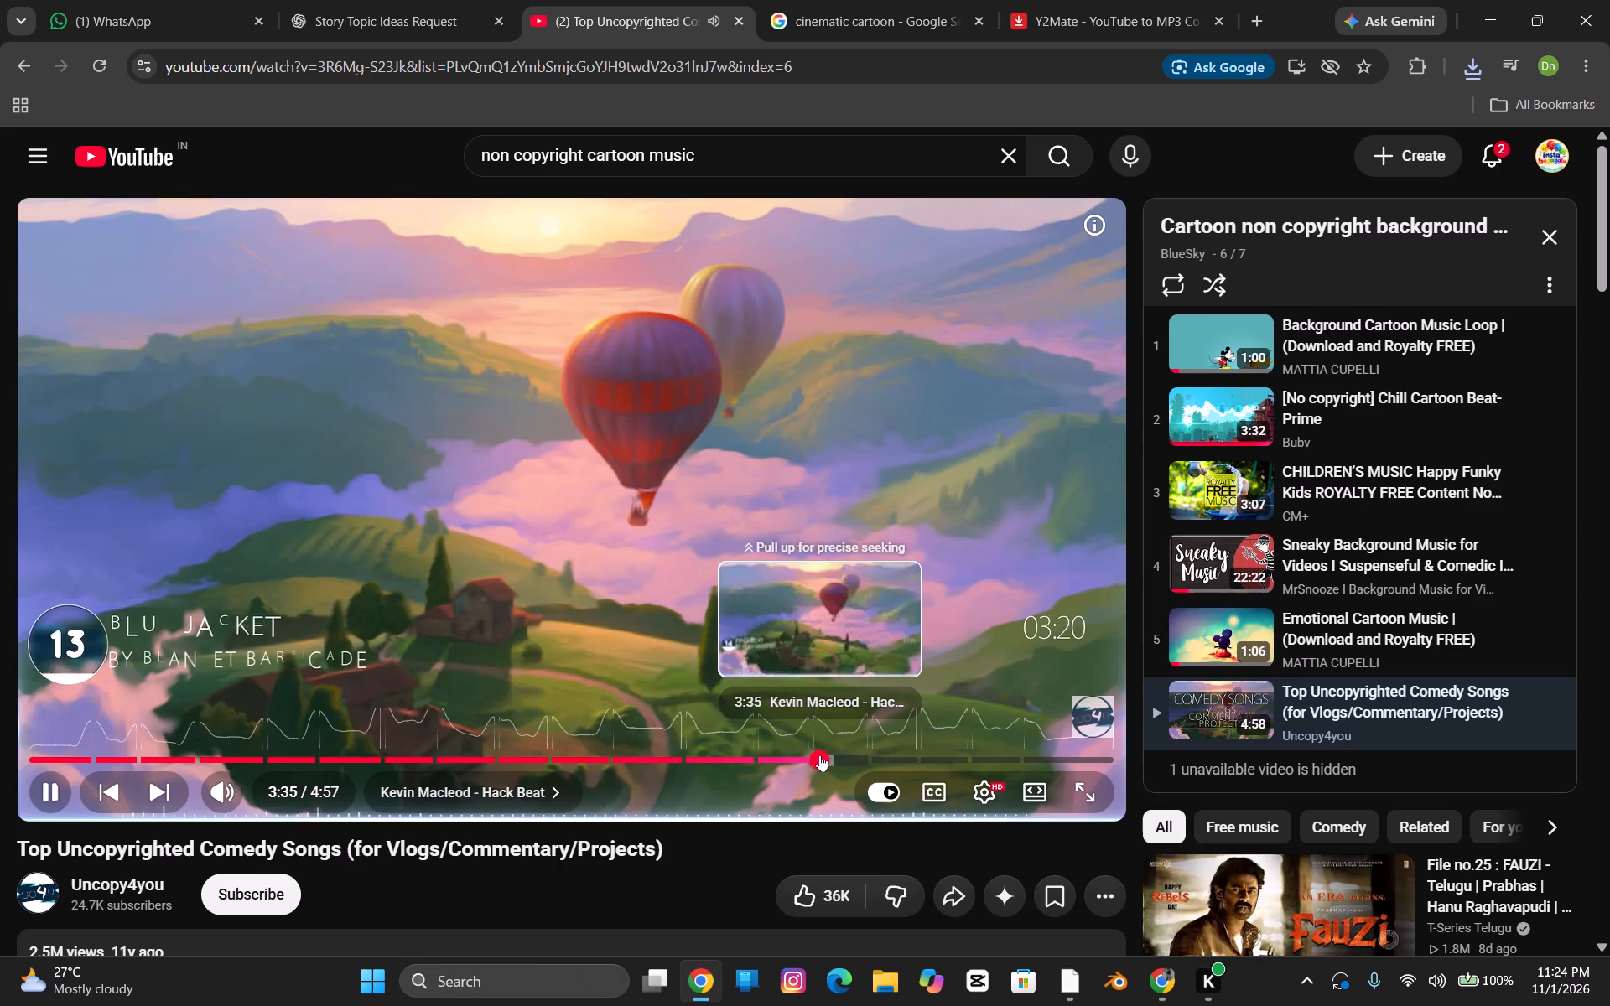
Listen to "Blue Jacket" again and skim the remaining songs towards the end of the compilation.
{"action": "left_click", "coordinate": [771, 748]}
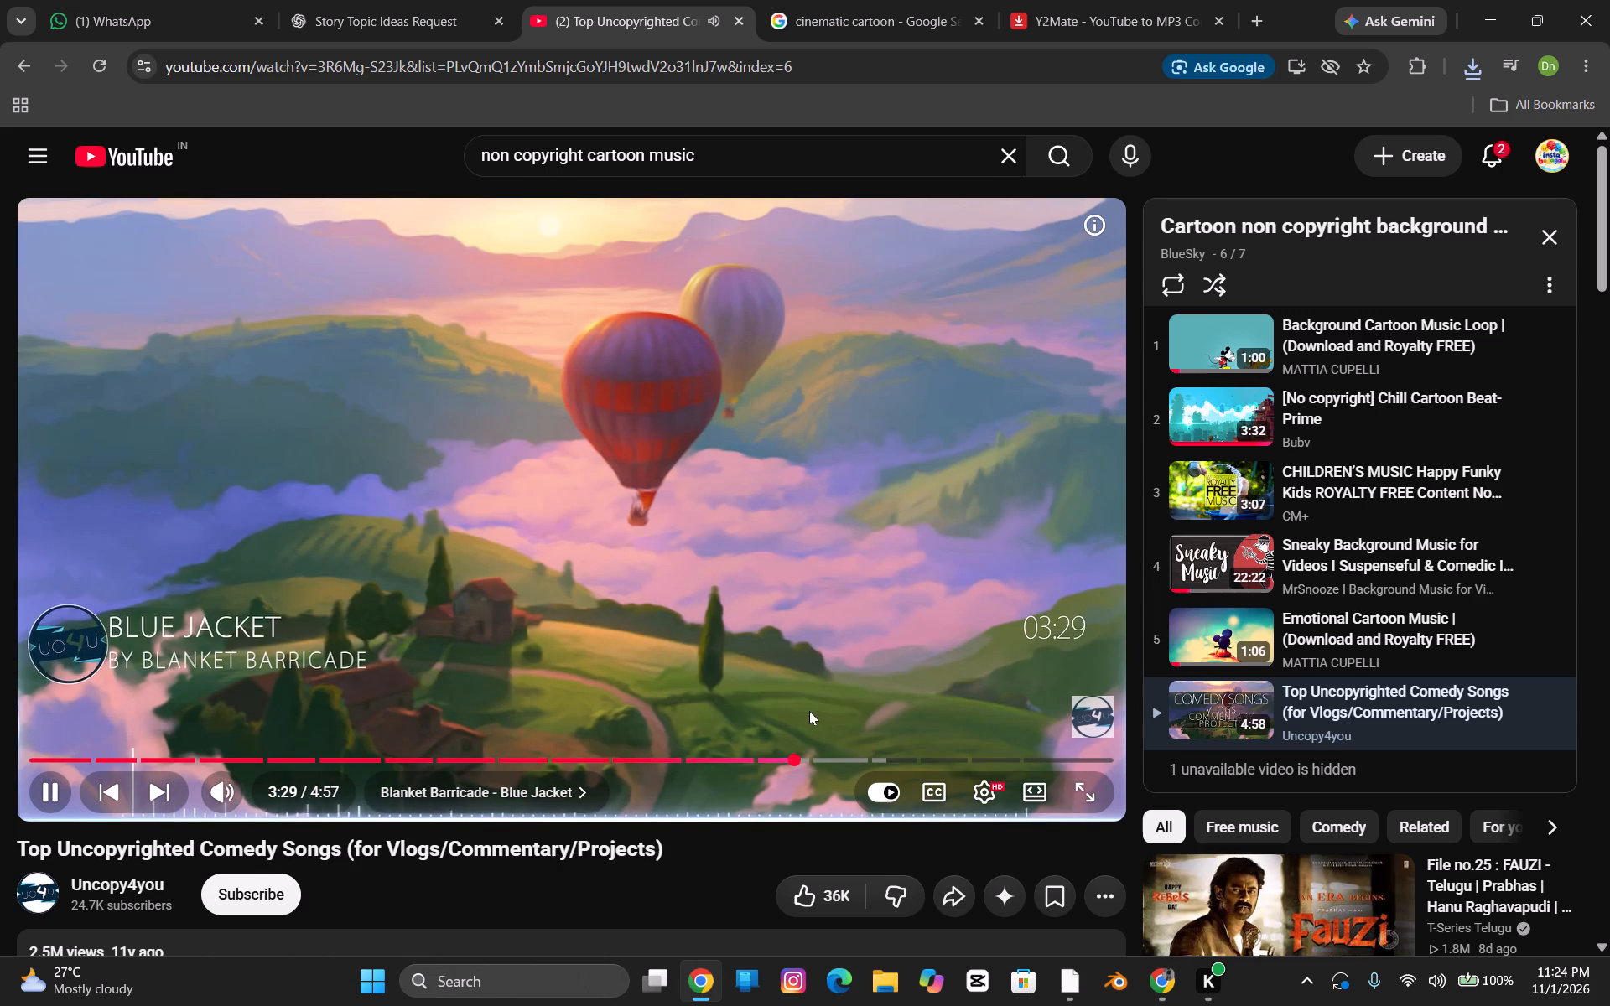
{"action": "left_click", "coordinate": [847, 745]}
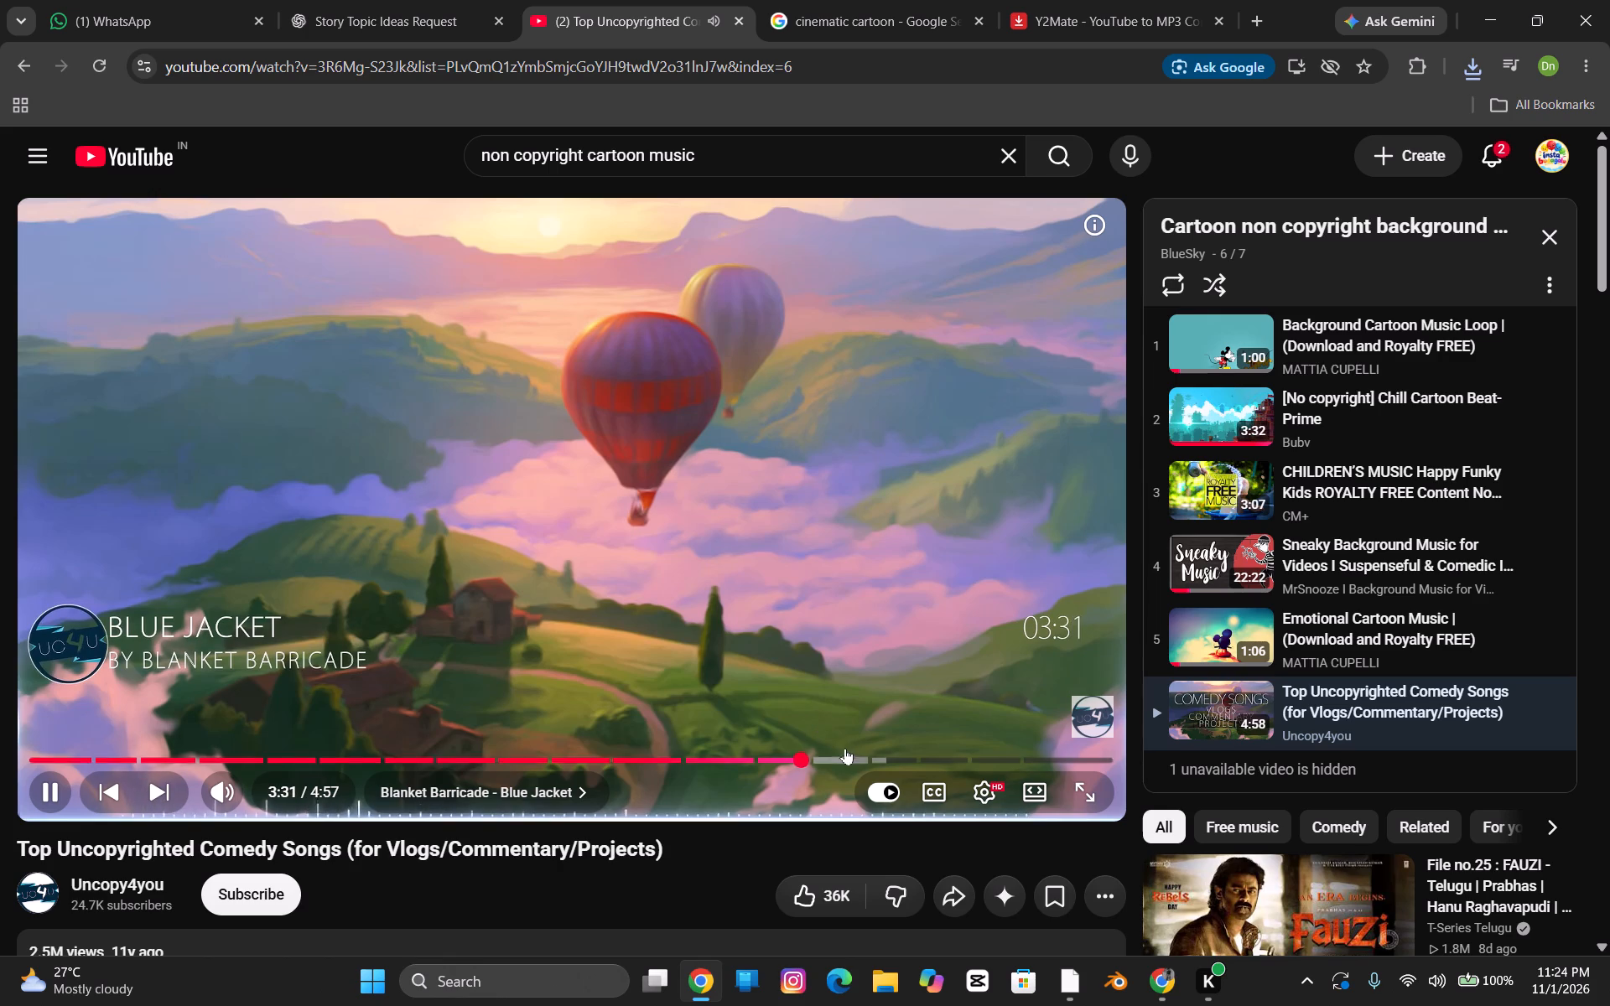
{"action": "left_click", "coordinate": [844, 753]}
{"action": "left_click", "coordinate": [877, 754]}
{"action": "left_click", "coordinate": [921, 755]}
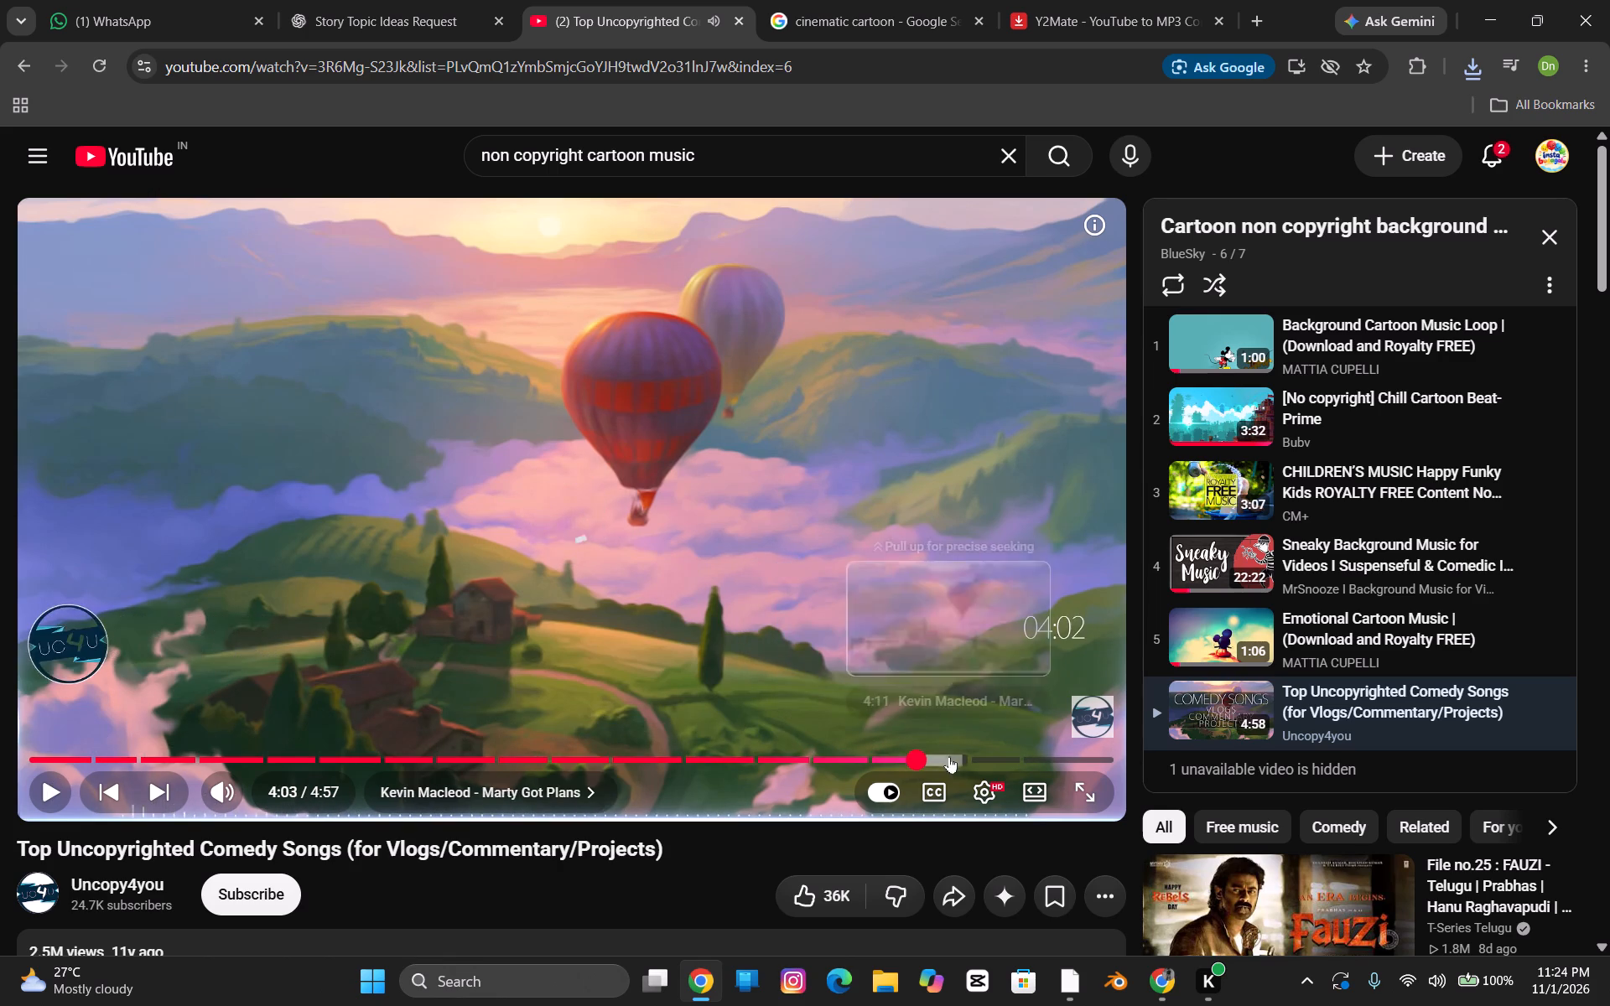
{"action": "left_click", "coordinate": [972, 755]}
{"action": "left_click", "coordinate": [1033, 756]}
Replay the compilation from its beginning, pausing and resuming during "Good Starts" up to the second song.
{"action": "left_click_drag", "start_coordinate": [32, 750], "coordinate": [26, 758]}
{"action": "left_click", "coordinate": [28, 783]}
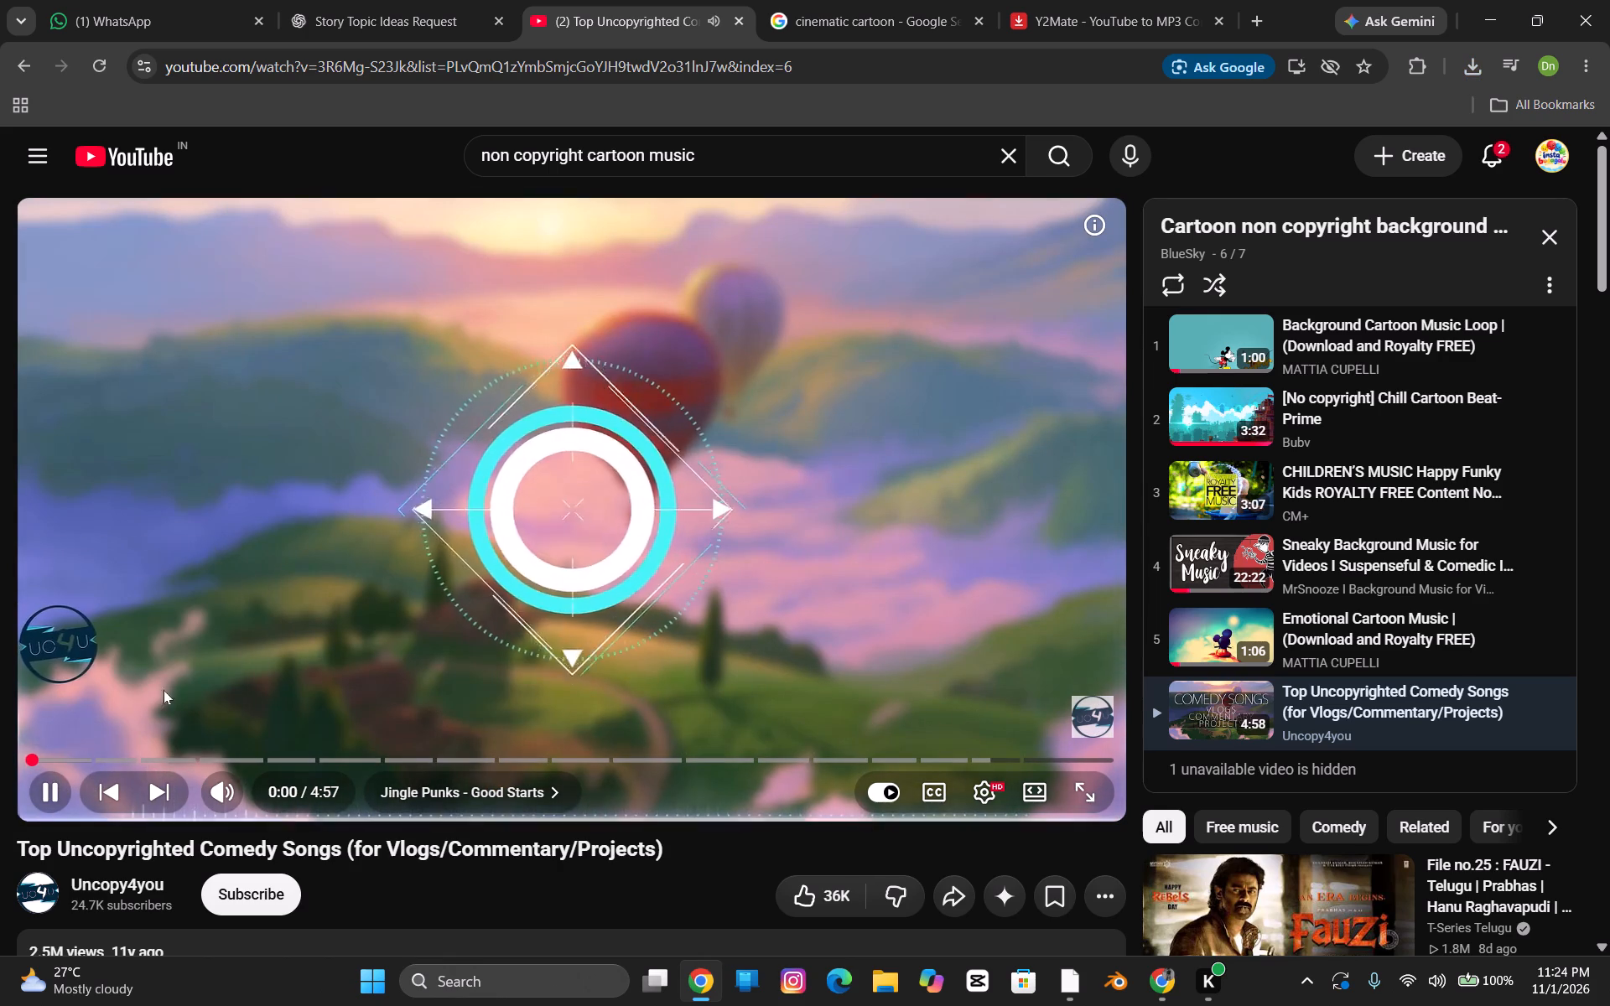
{"action": "left_click", "coordinate": [38, 784]}
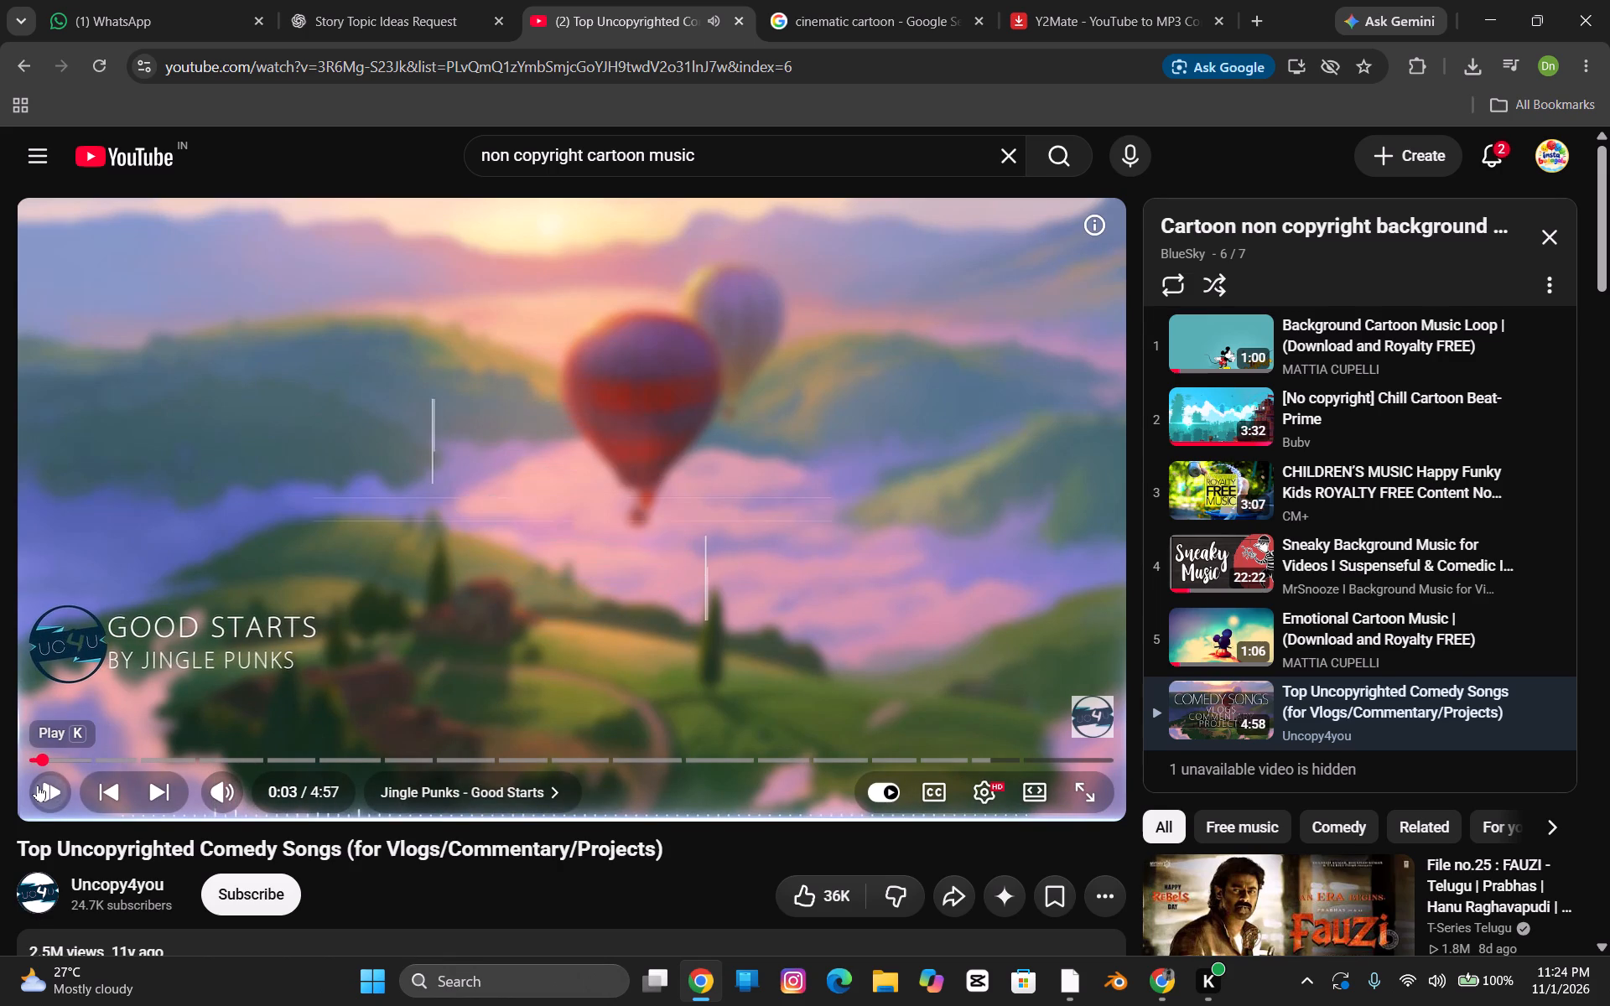
{"action": "left_click", "coordinate": [38, 785]}
{"action": "left_click", "coordinate": [38, 785]}
{"action": "left_click", "coordinate": [38, 785]}
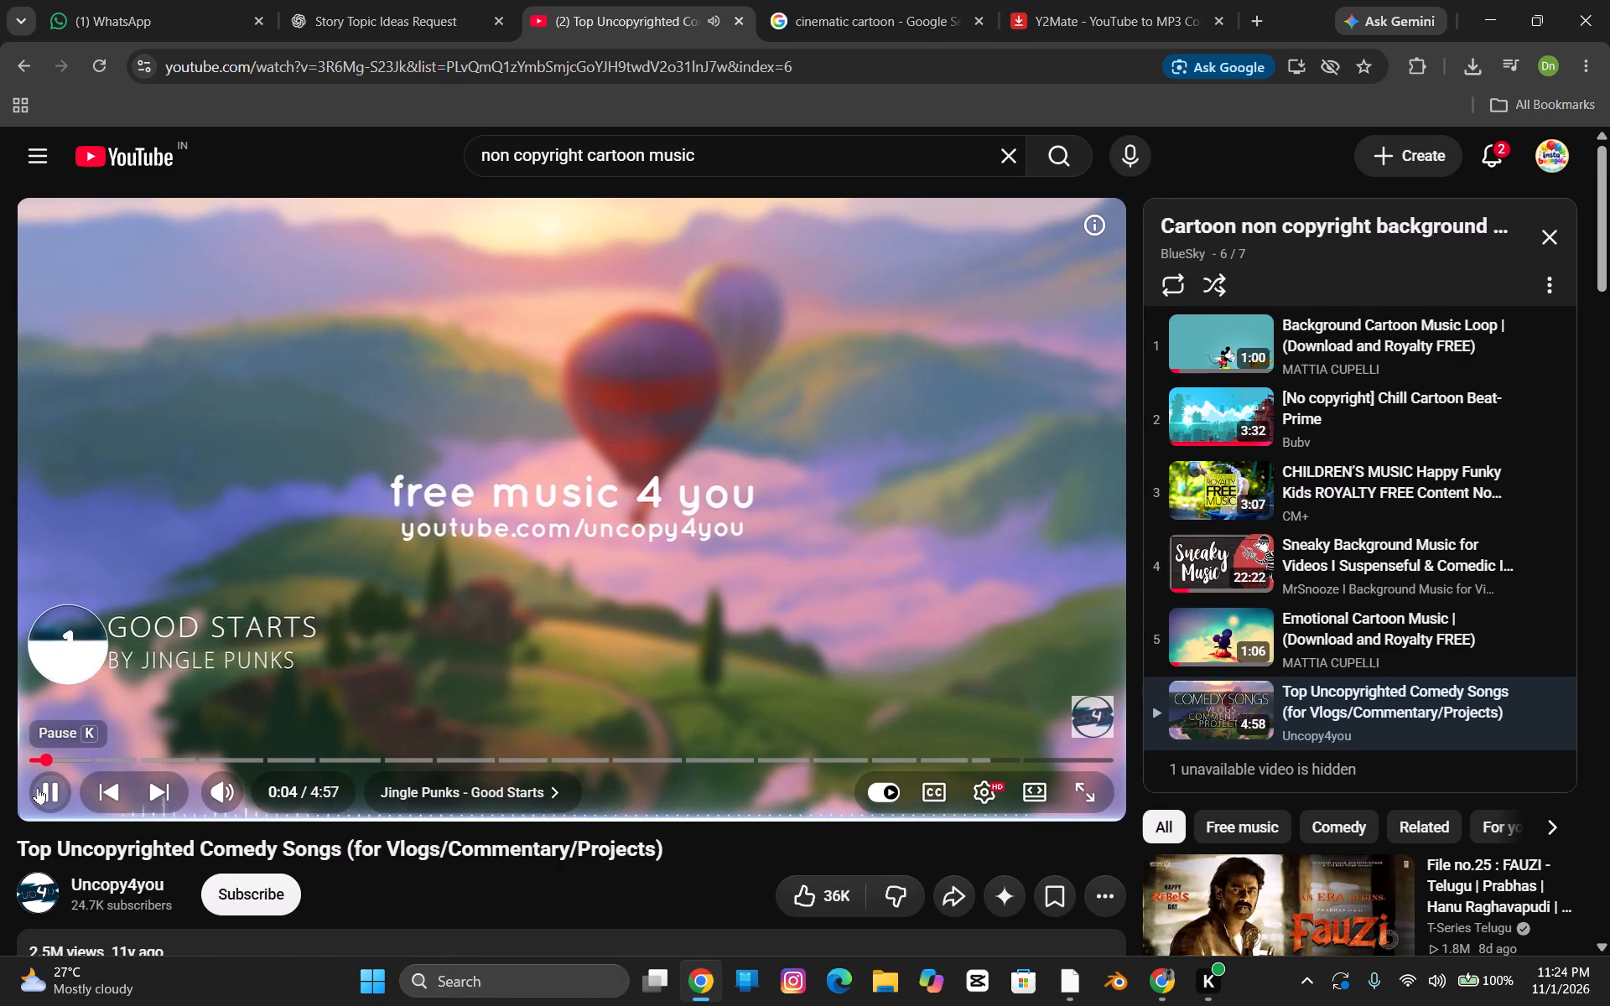
{"action": "left_click", "coordinate": [39, 788]}
{"action": "left_click", "coordinate": [40, 789]}
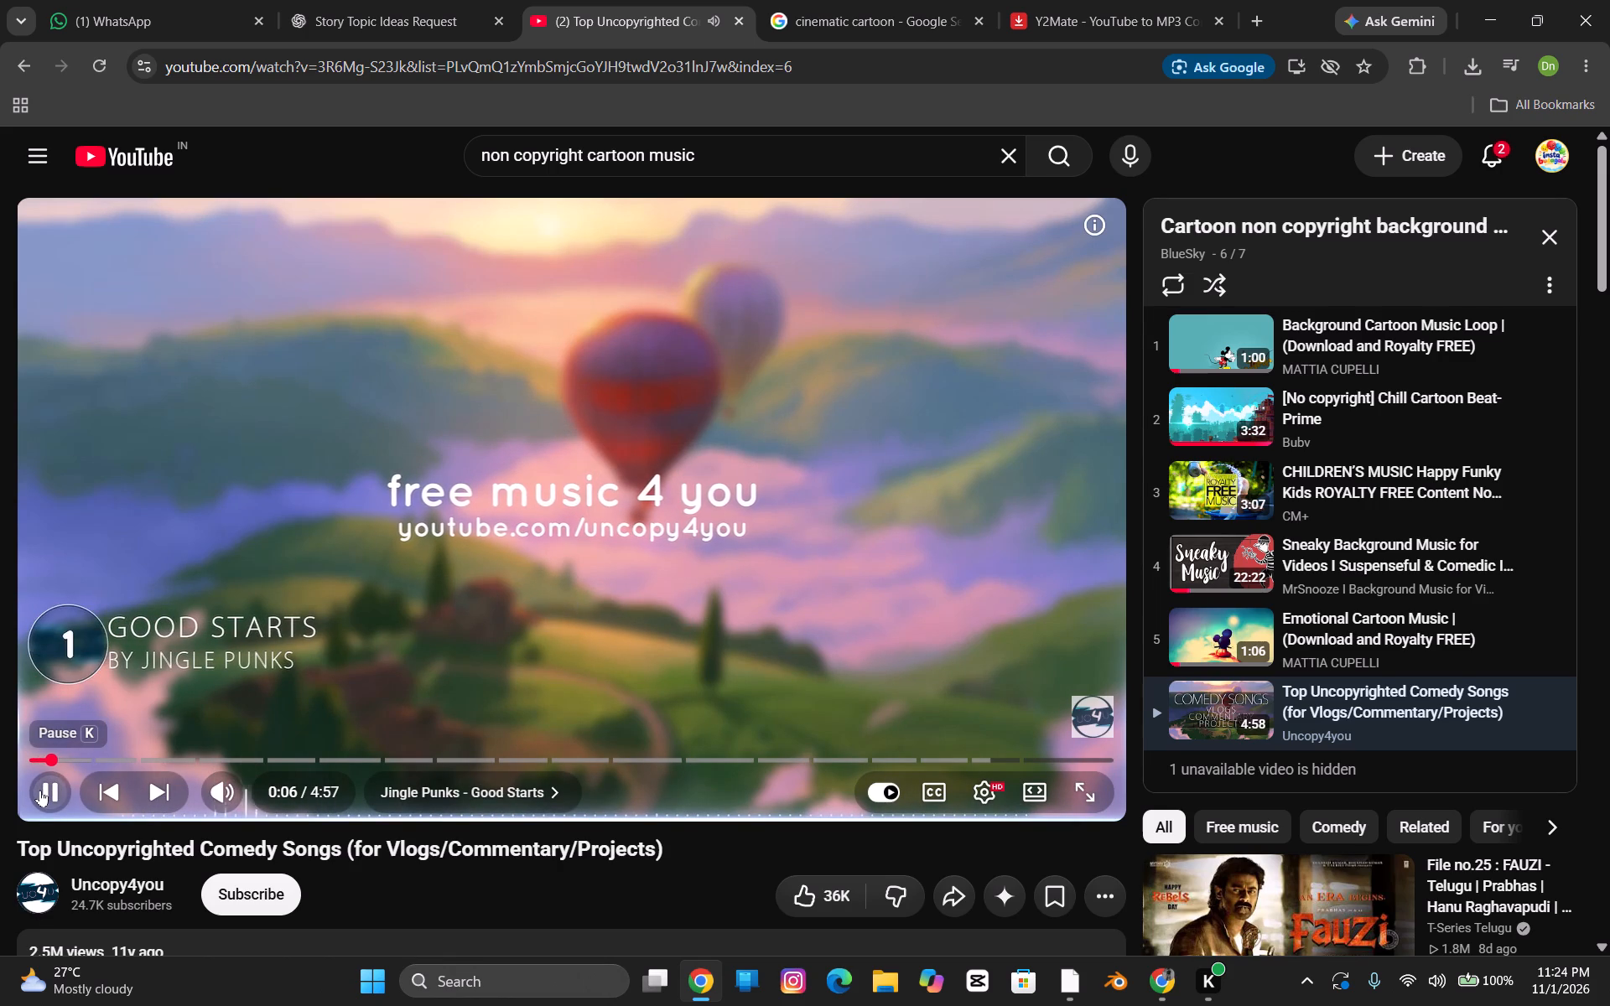
{"action": "double_click", "coordinate": [40, 790]}
{"action": "left_click", "coordinate": [40, 790]}
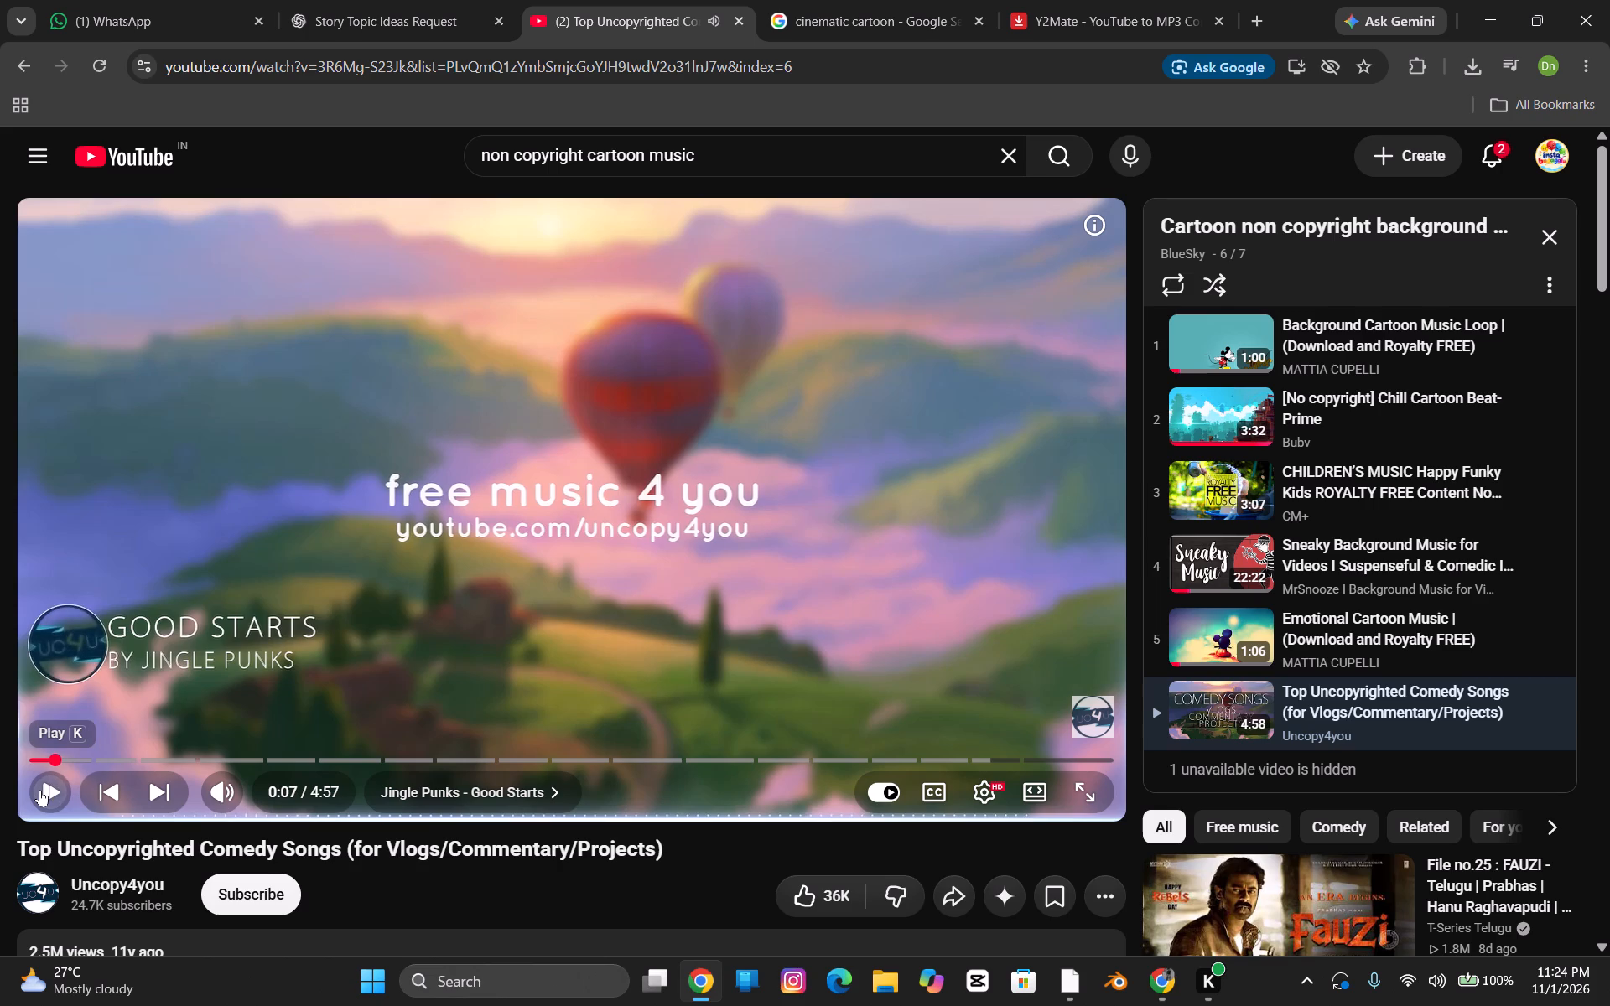
{"action": "left_click", "coordinate": [41, 791]}
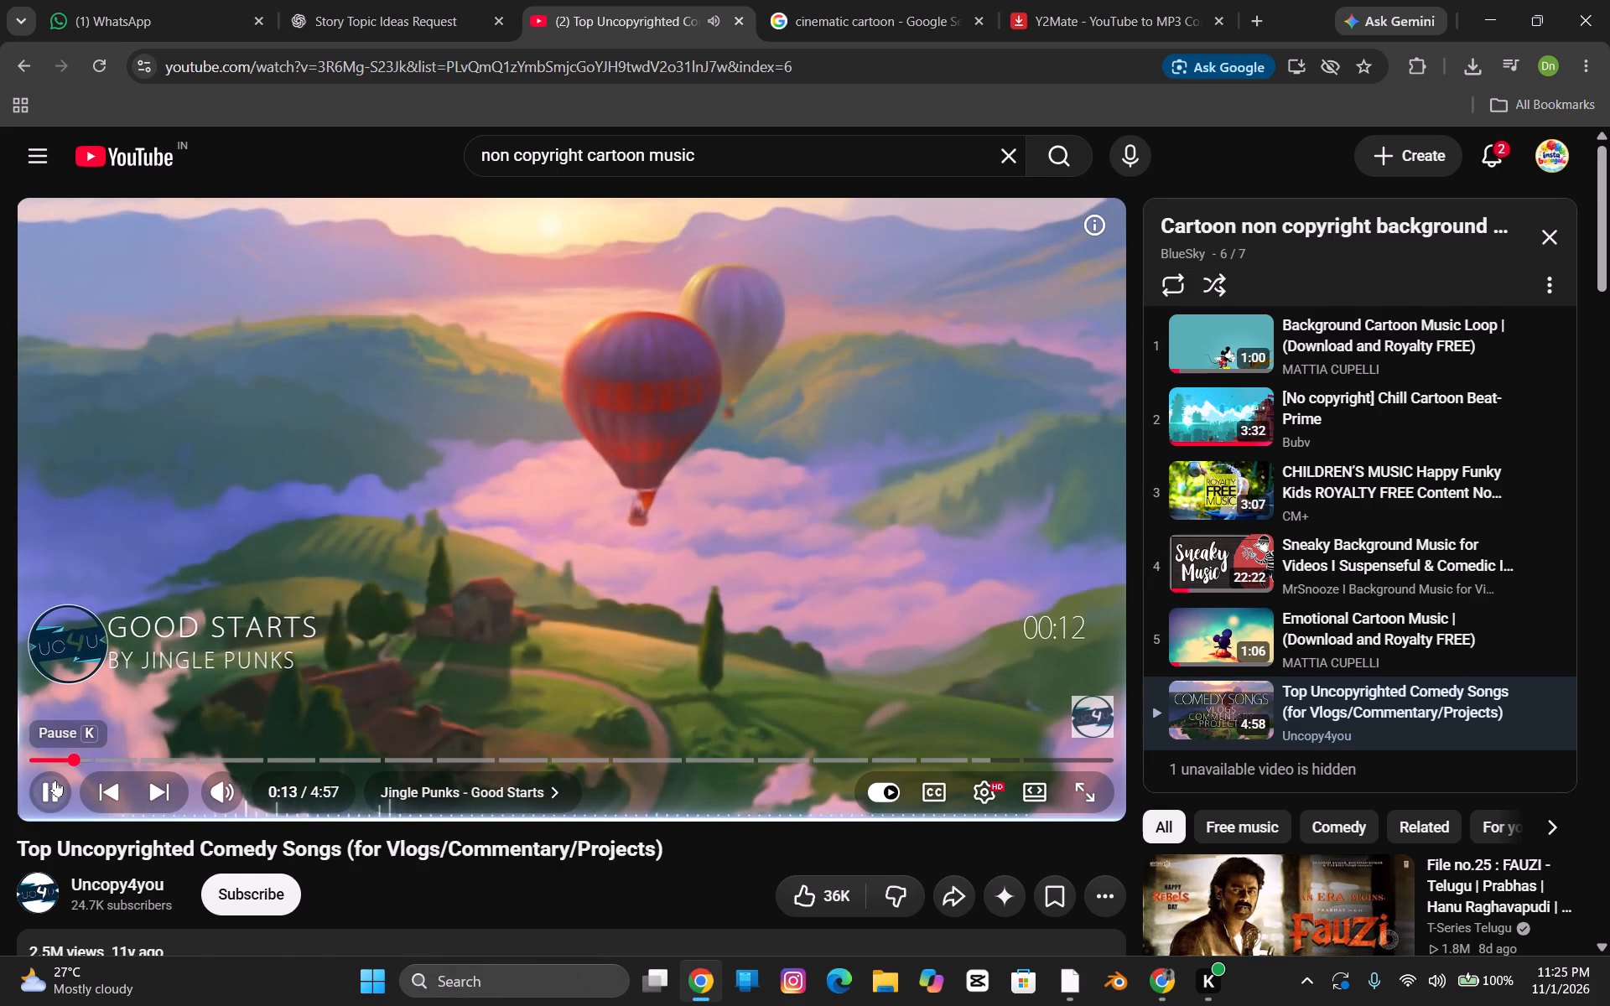
{"action": "left_click", "coordinate": [55, 780]}
{"action": "left_click", "coordinate": [56, 780]}
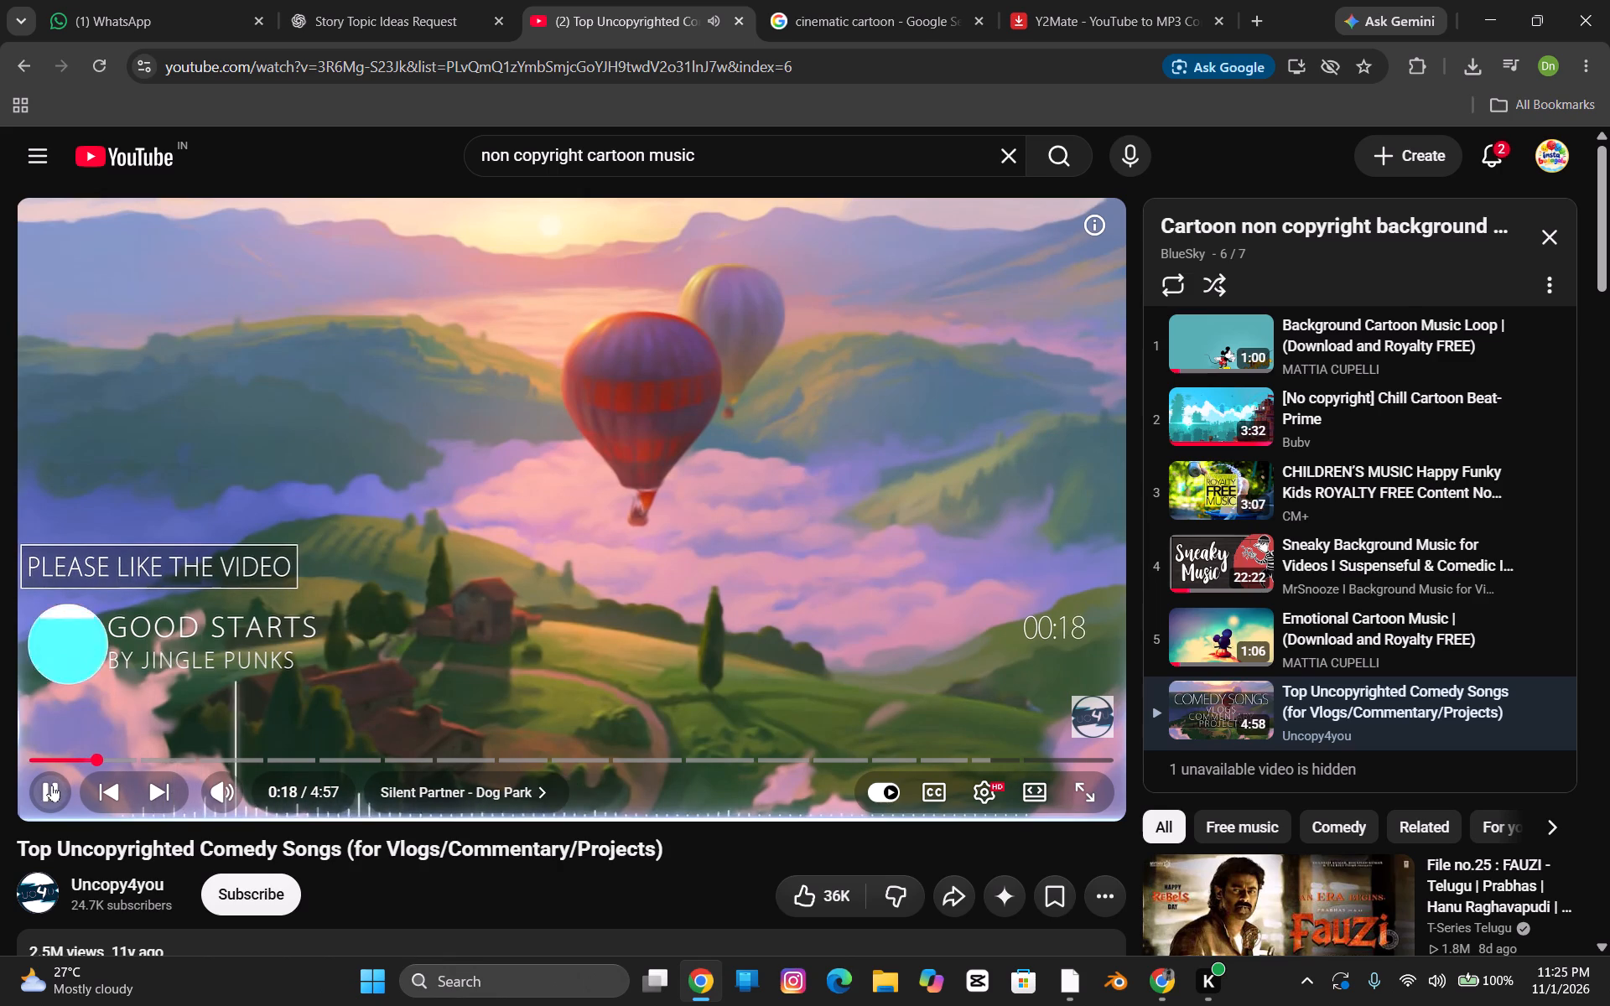
{"action": "left_click", "coordinate": [49, 783]}
{"action": "left_click", "coordinate": [49, 783]}
{"action": "left_click", "coordinate": [49, 783]}
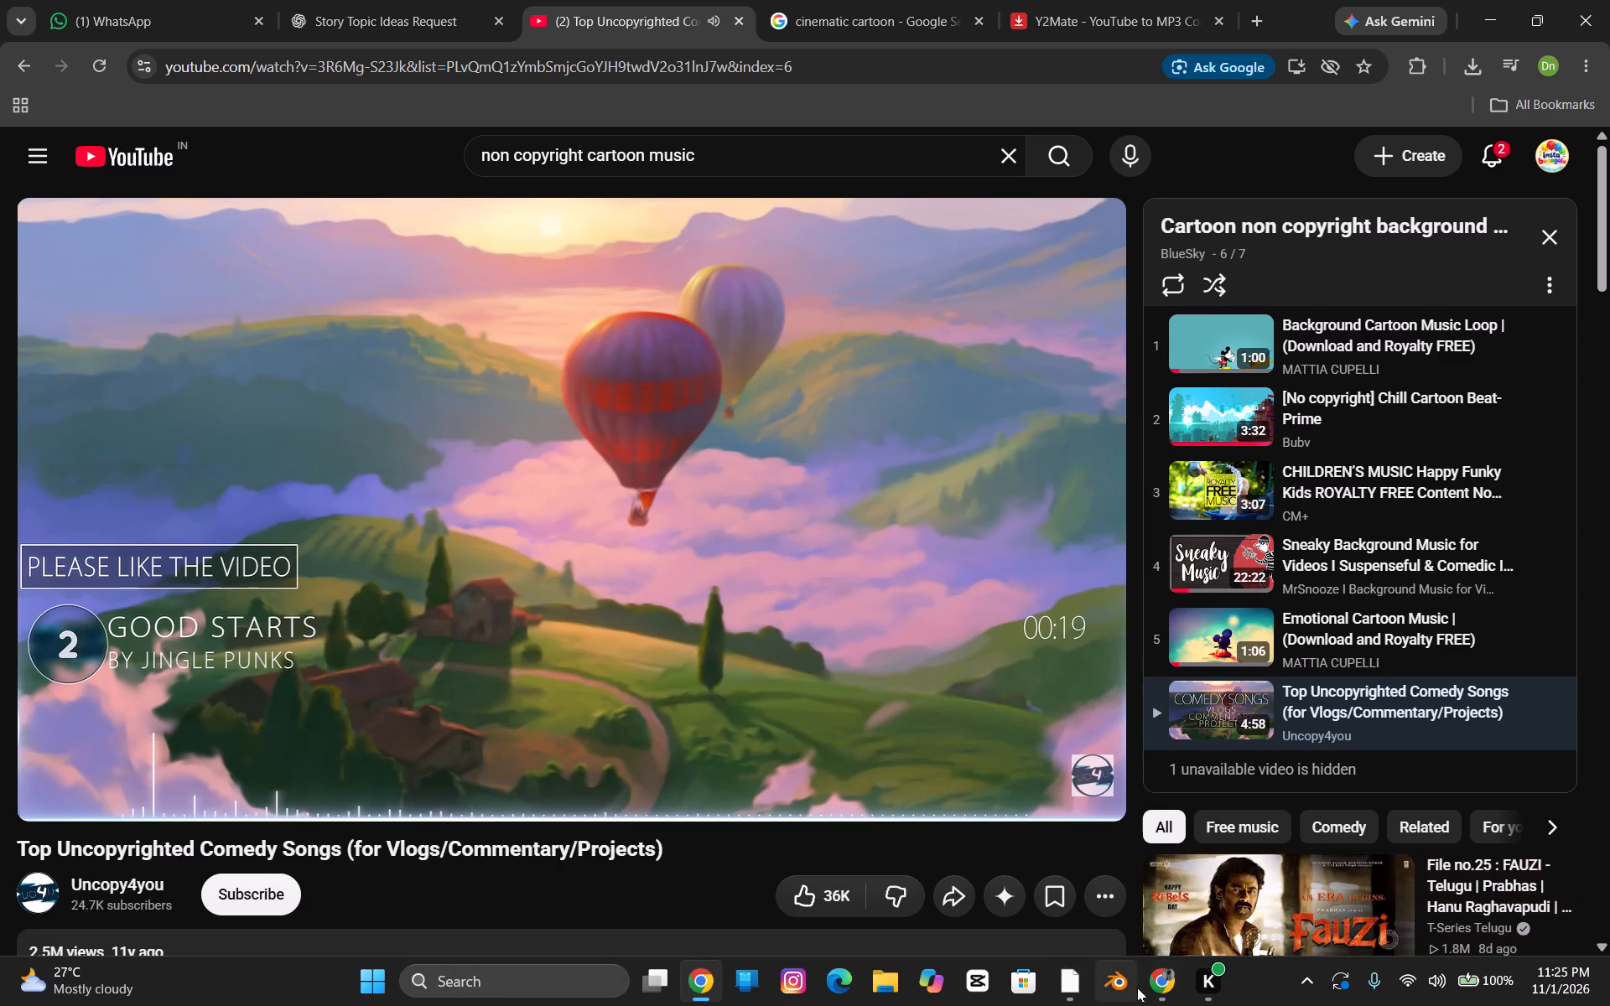
Switch to DaVinci Resolve and open the Edit page for the four friends timeline.
{"action": "left_click", "coordinate": [1059, 998]}
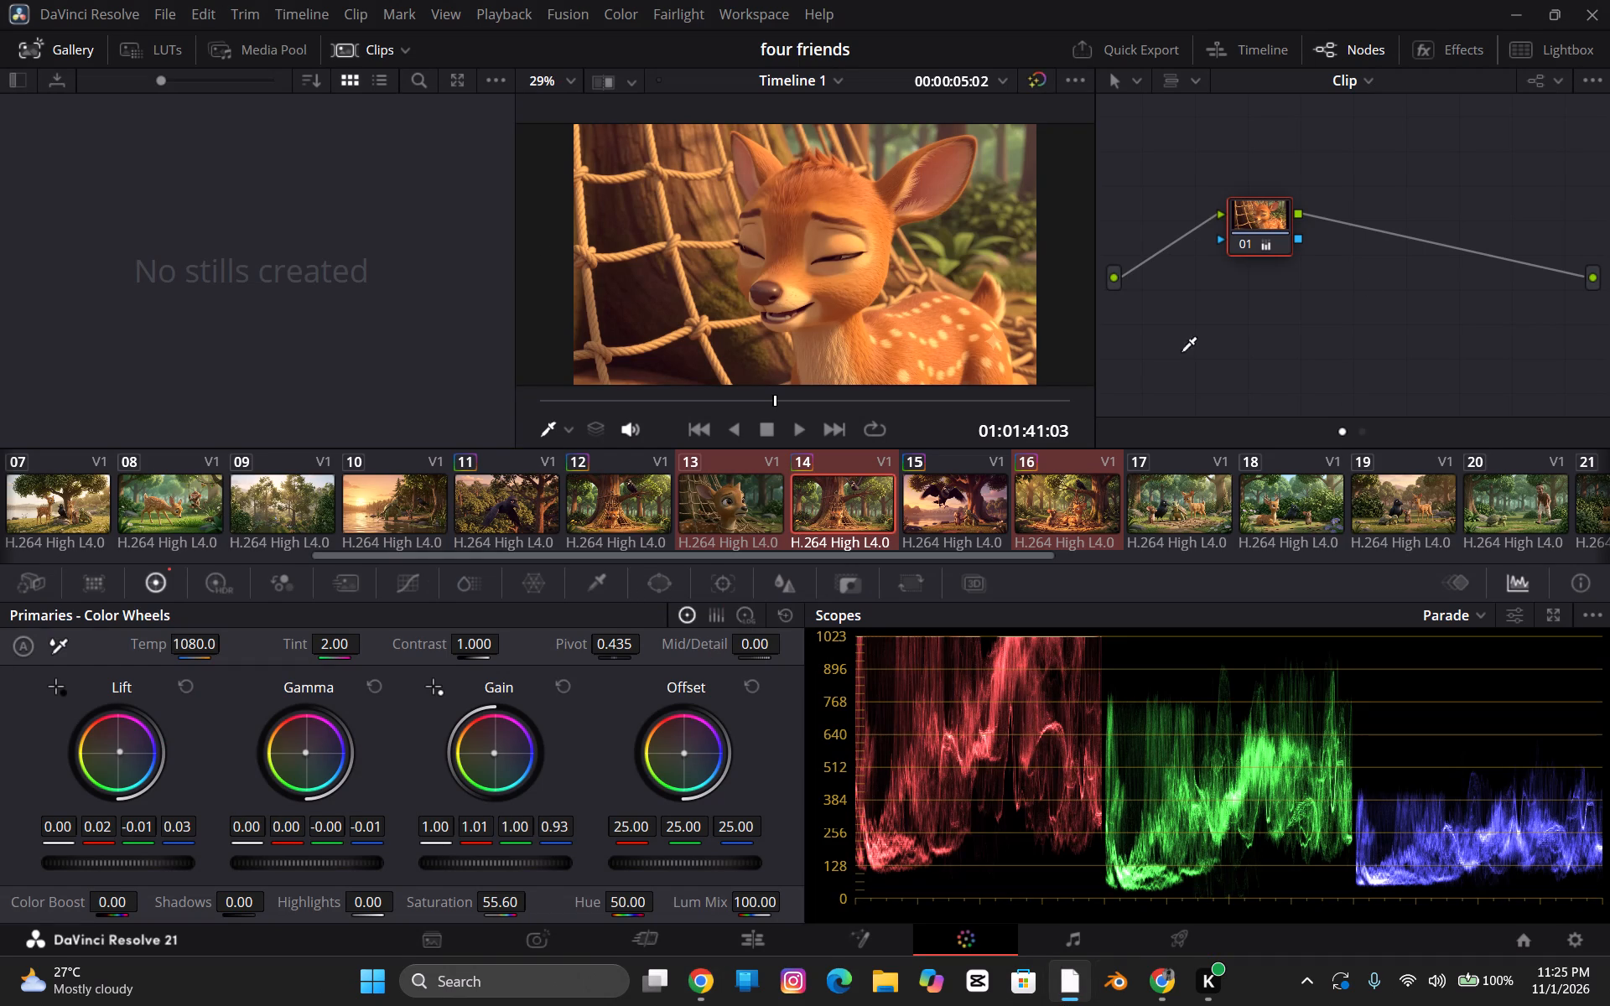
{"action": "left_click", "coordinate": [780, 940]}
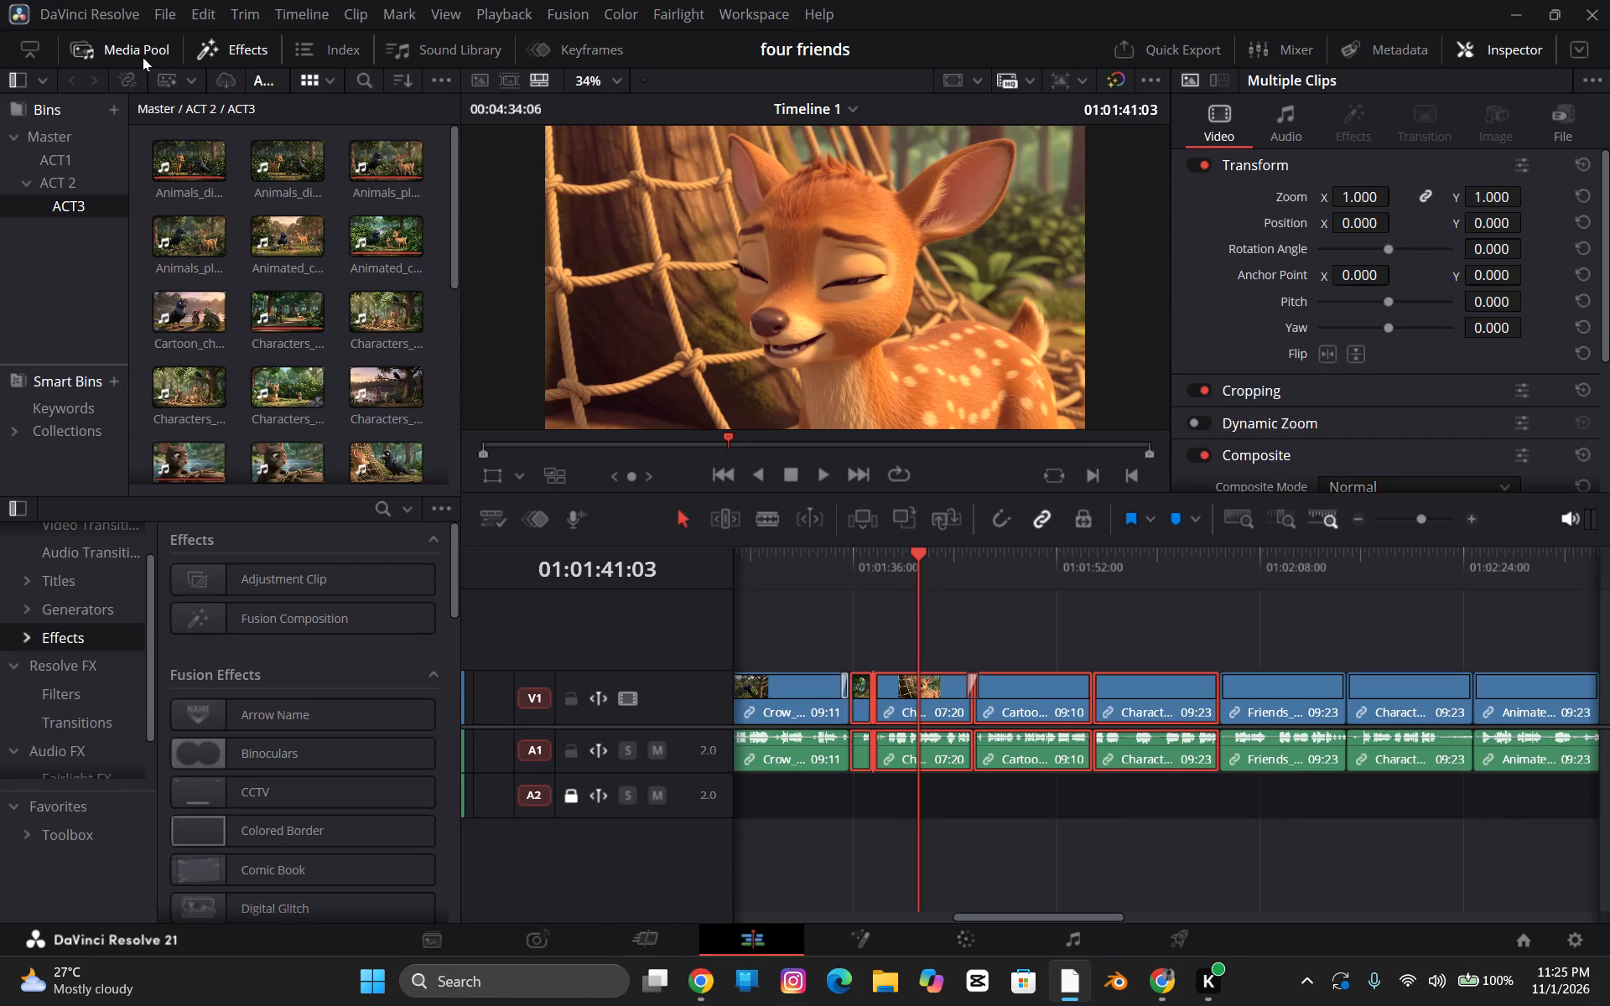
Check the bin colour filters, then open the Sound Library and look at its search and field filter options.
{"action": "left_click", "coordinate": [44, 78]}
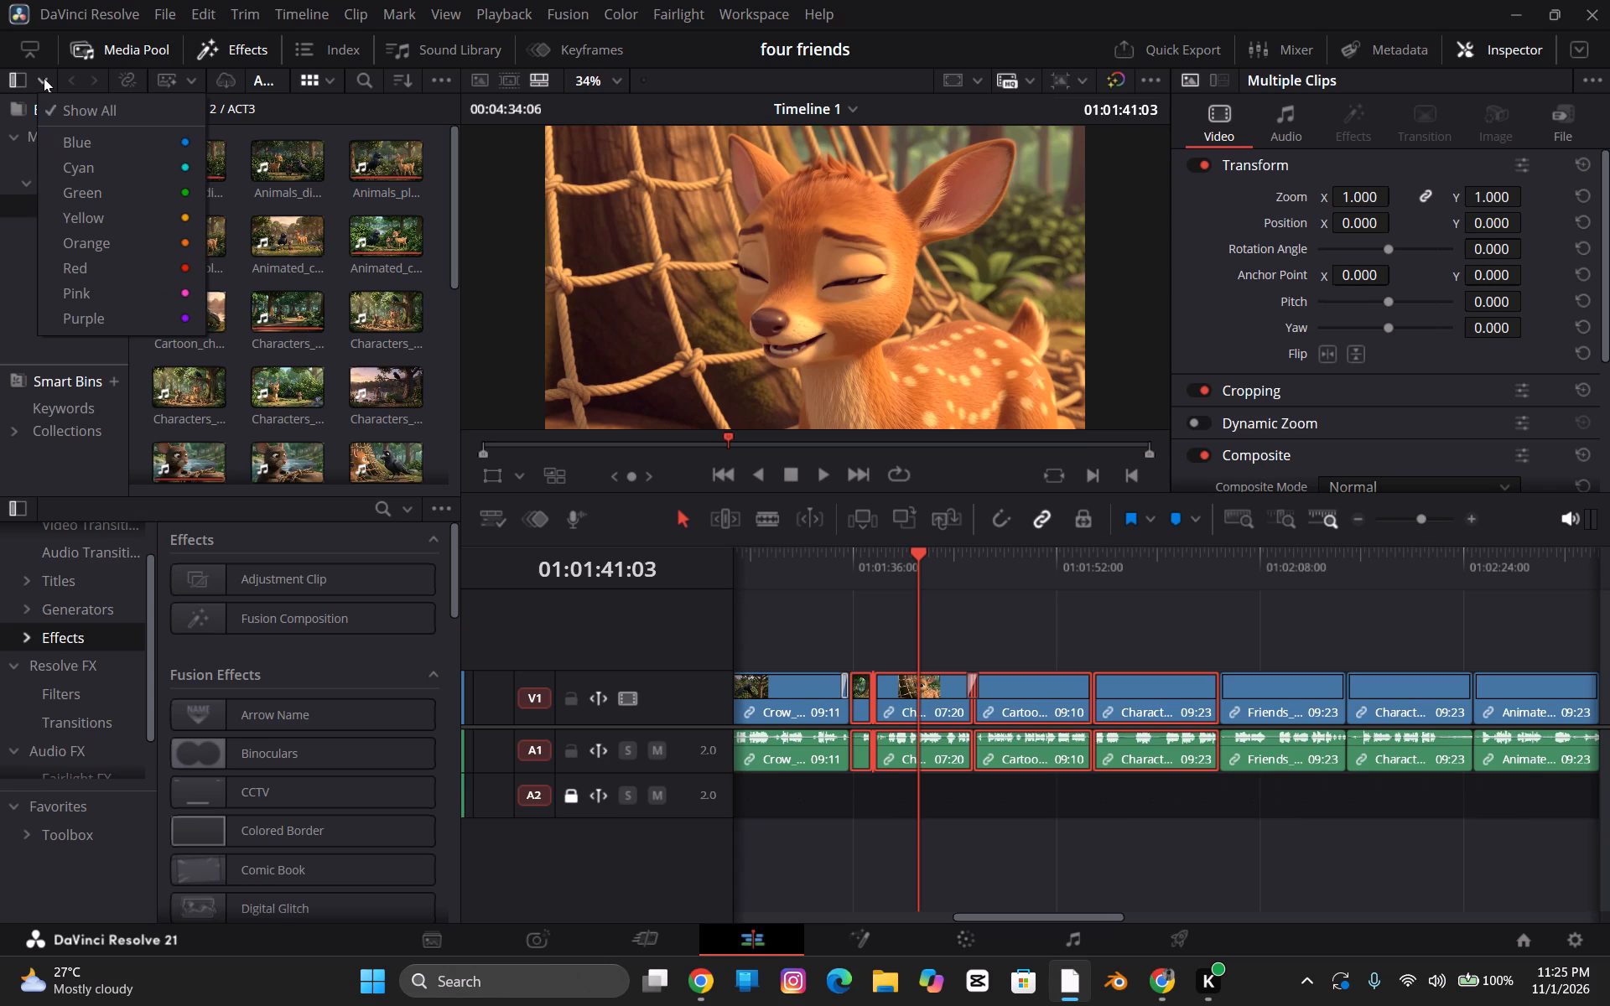
{"action": "left_click", "coordinate": [44, 78]}
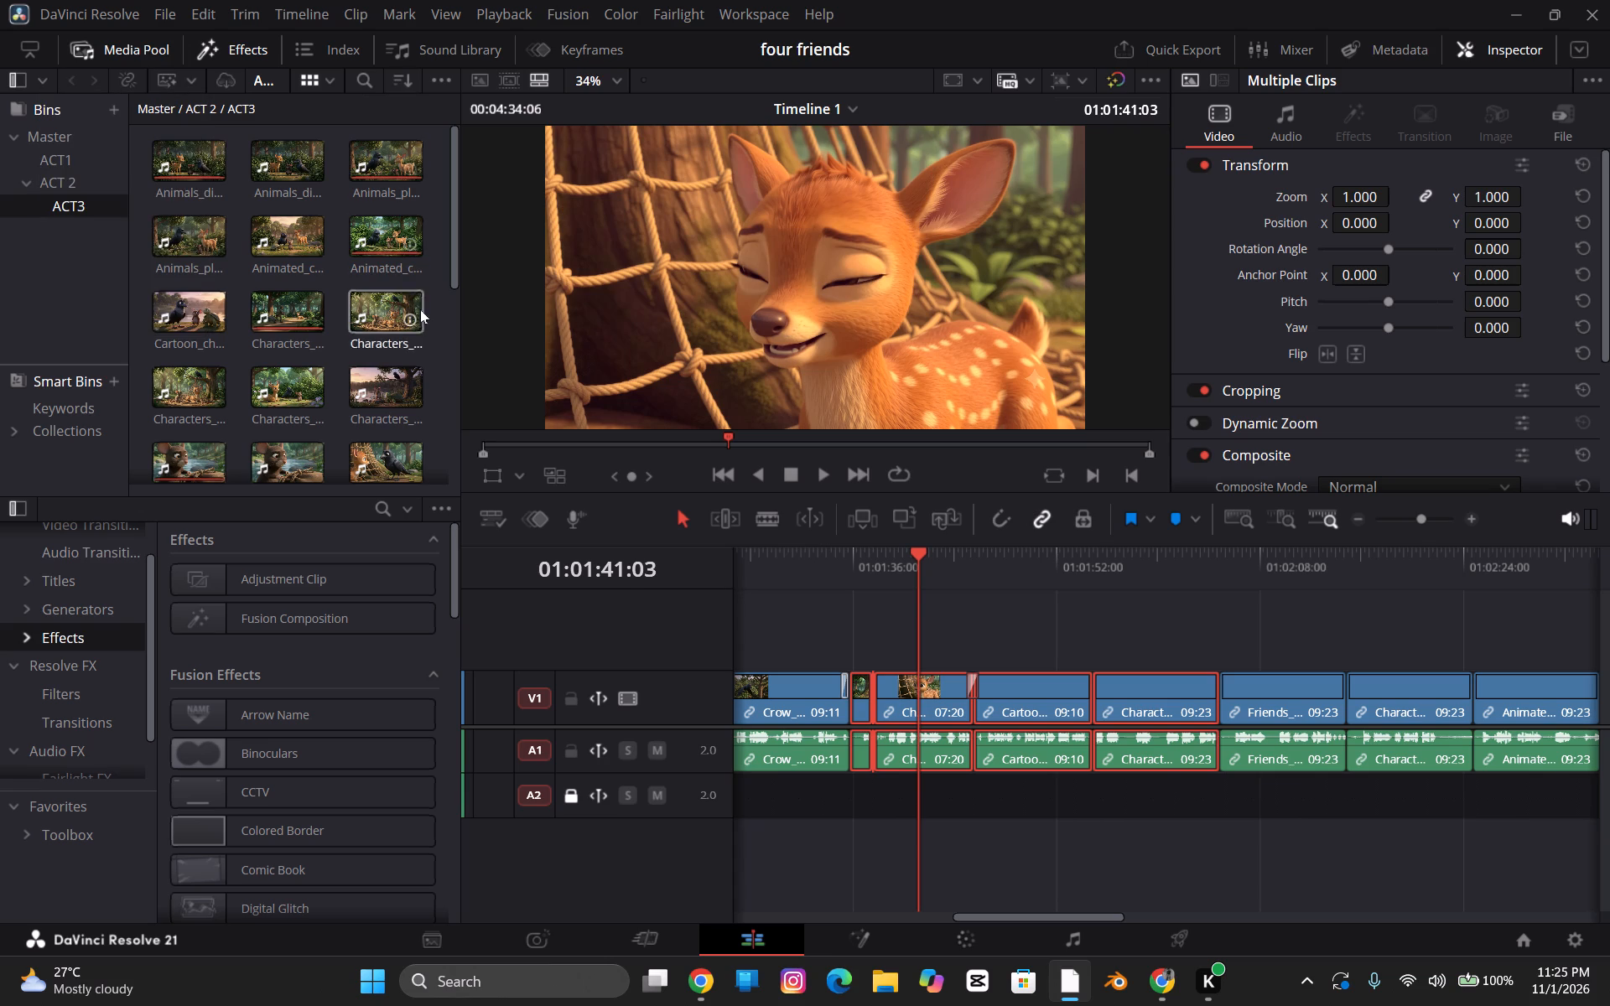
{"action": "left_click", "coordinate": [417, 53]}
{"action": "left_click", "coordinate": [158, 118]}
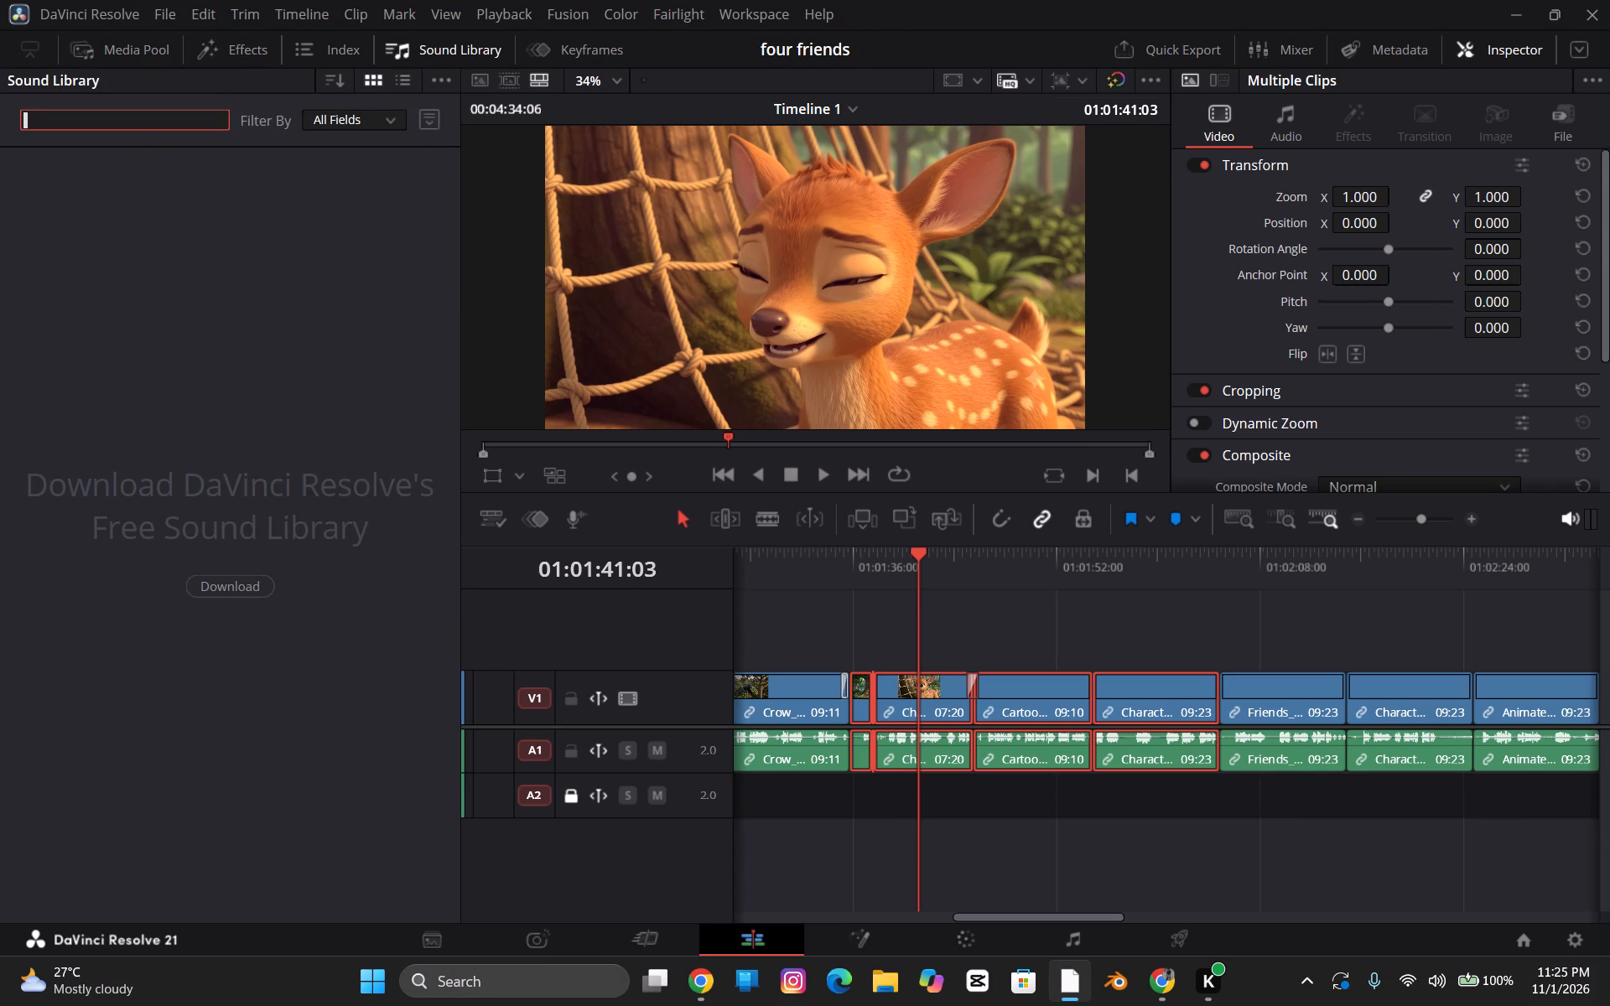
{"action": "left_click", "coordinate": [383, 124]}
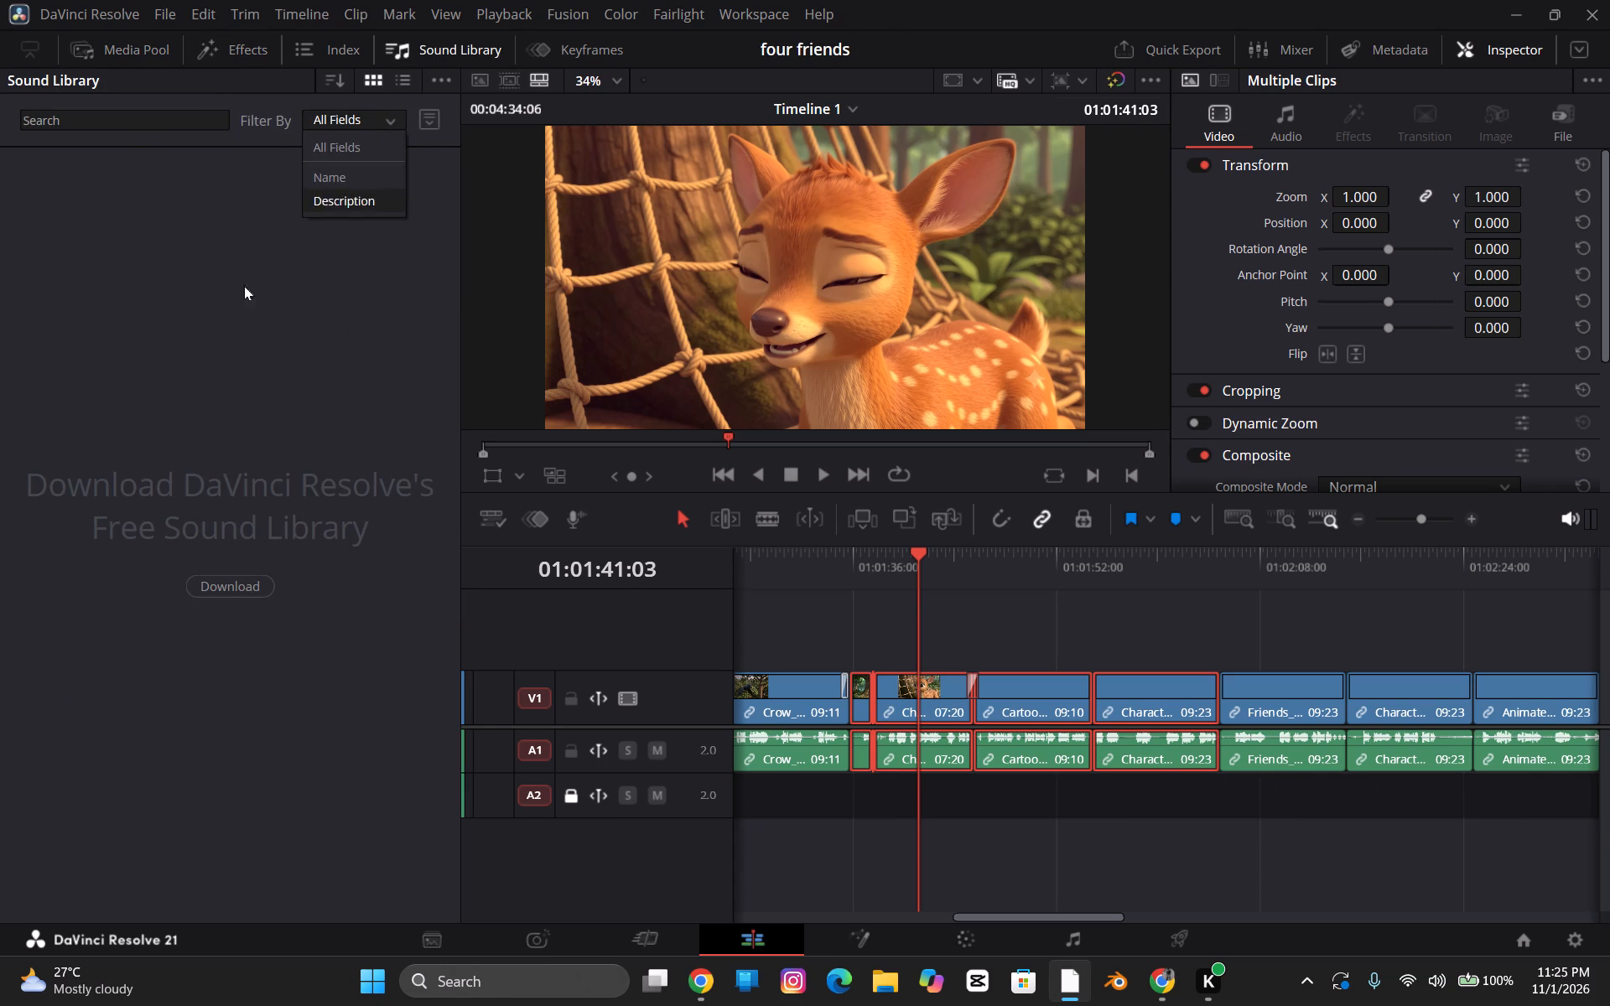
{"action": "left_click", "coordinate": [227, 293]}
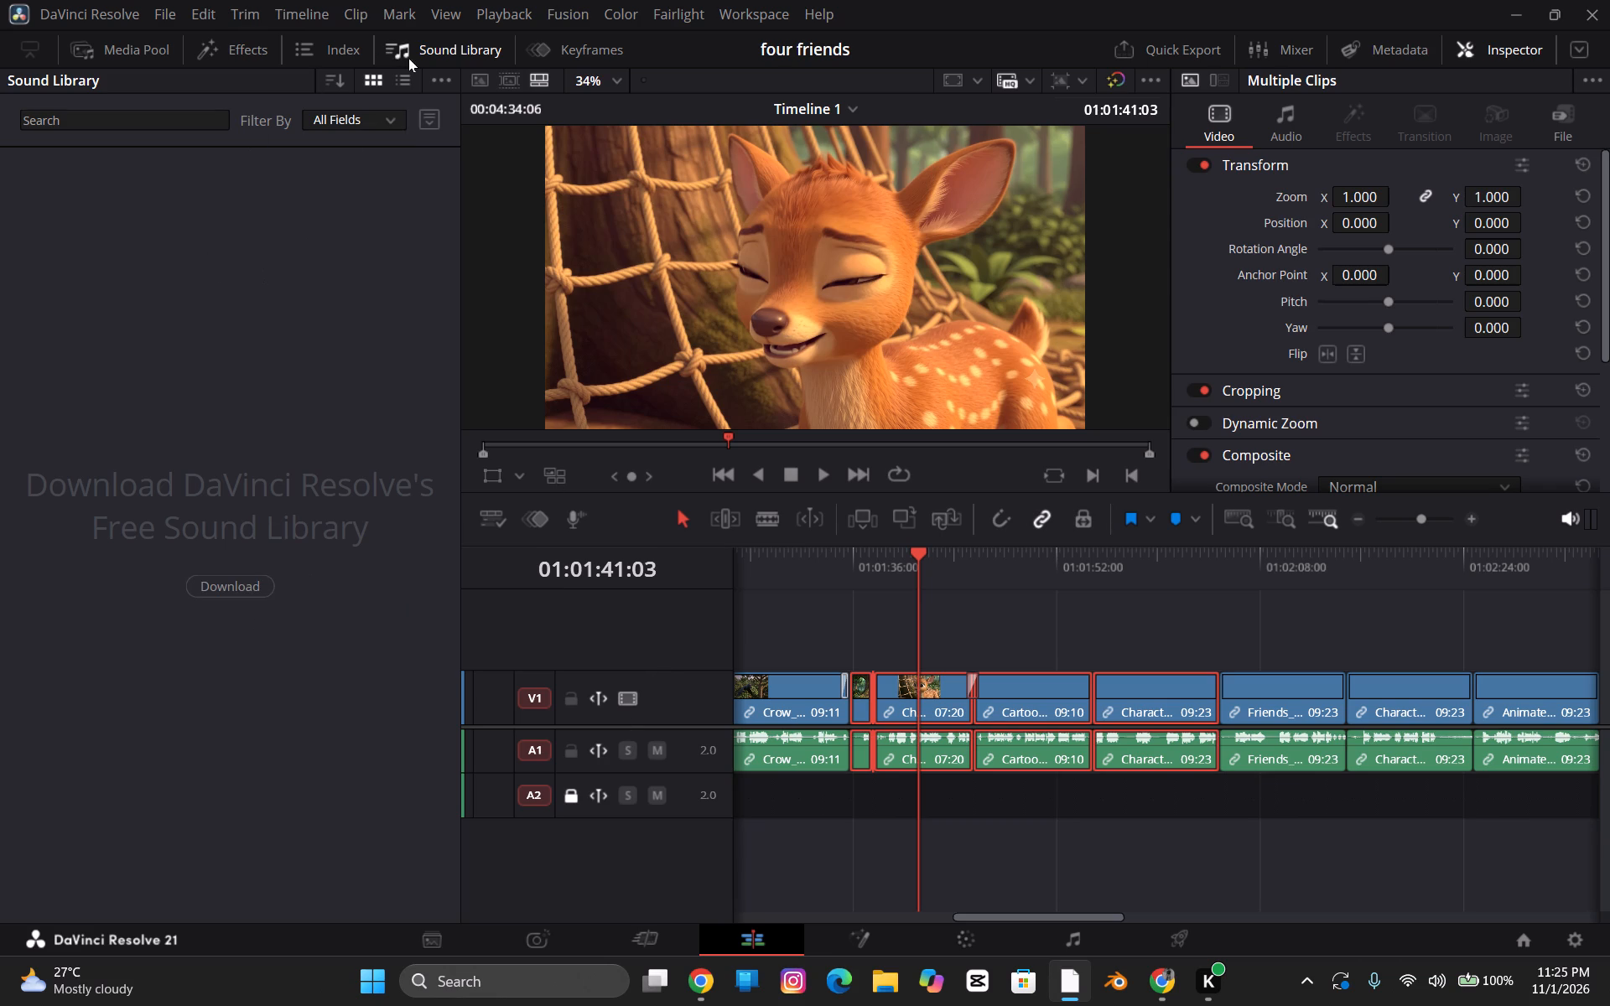
Create a bin named "music" inside ACT3 in the Media Pool and open it.
{"action": "left_click", "coordinate": [164, 50]}
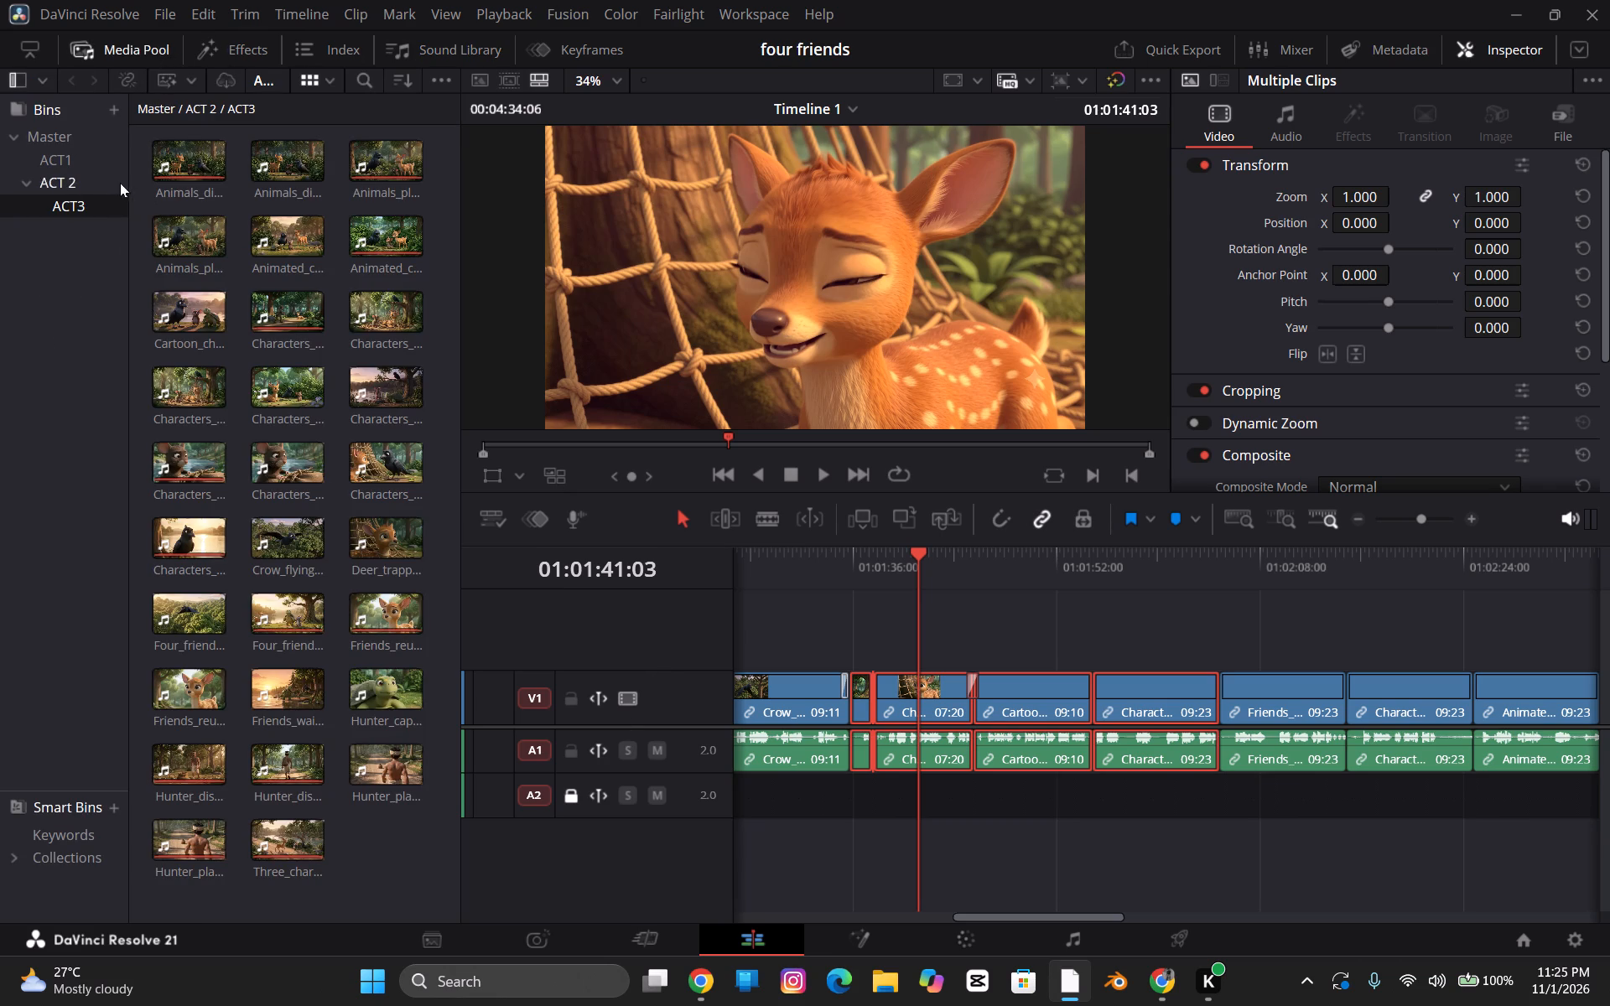
{"action": "left_click", "coordinate": [121, 113]}
{"action": "type", "text": "music"}
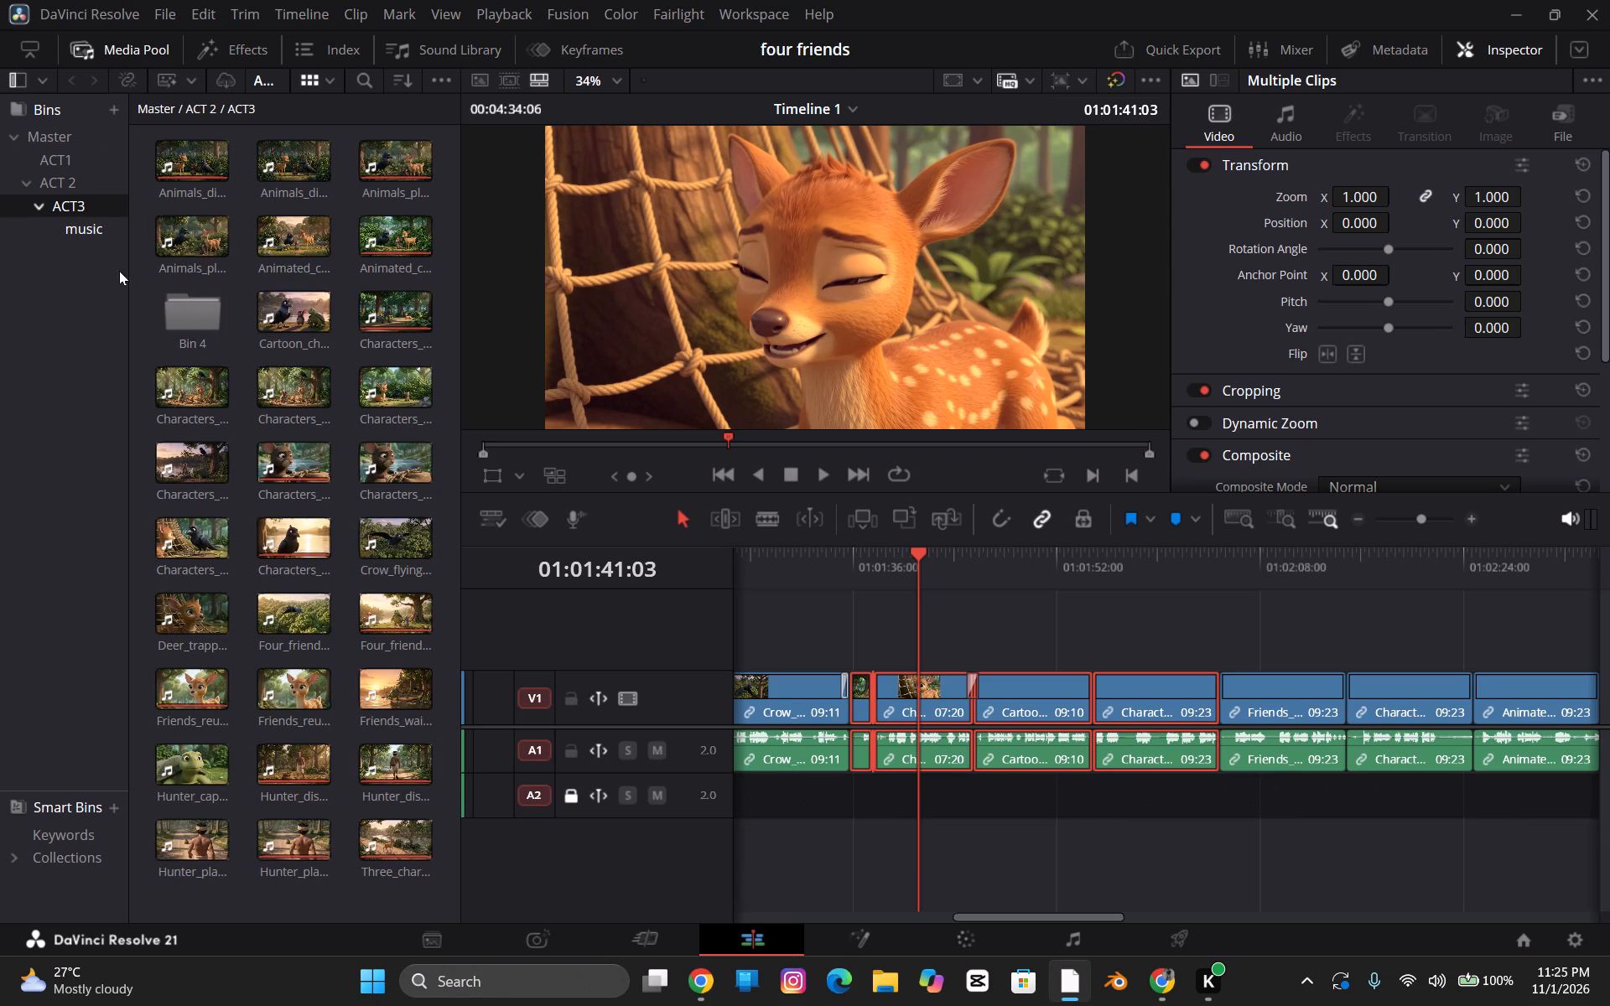
{"action": "key", "text": "Return"}
{"action": "left_click", "coordinate": [75, 226]}
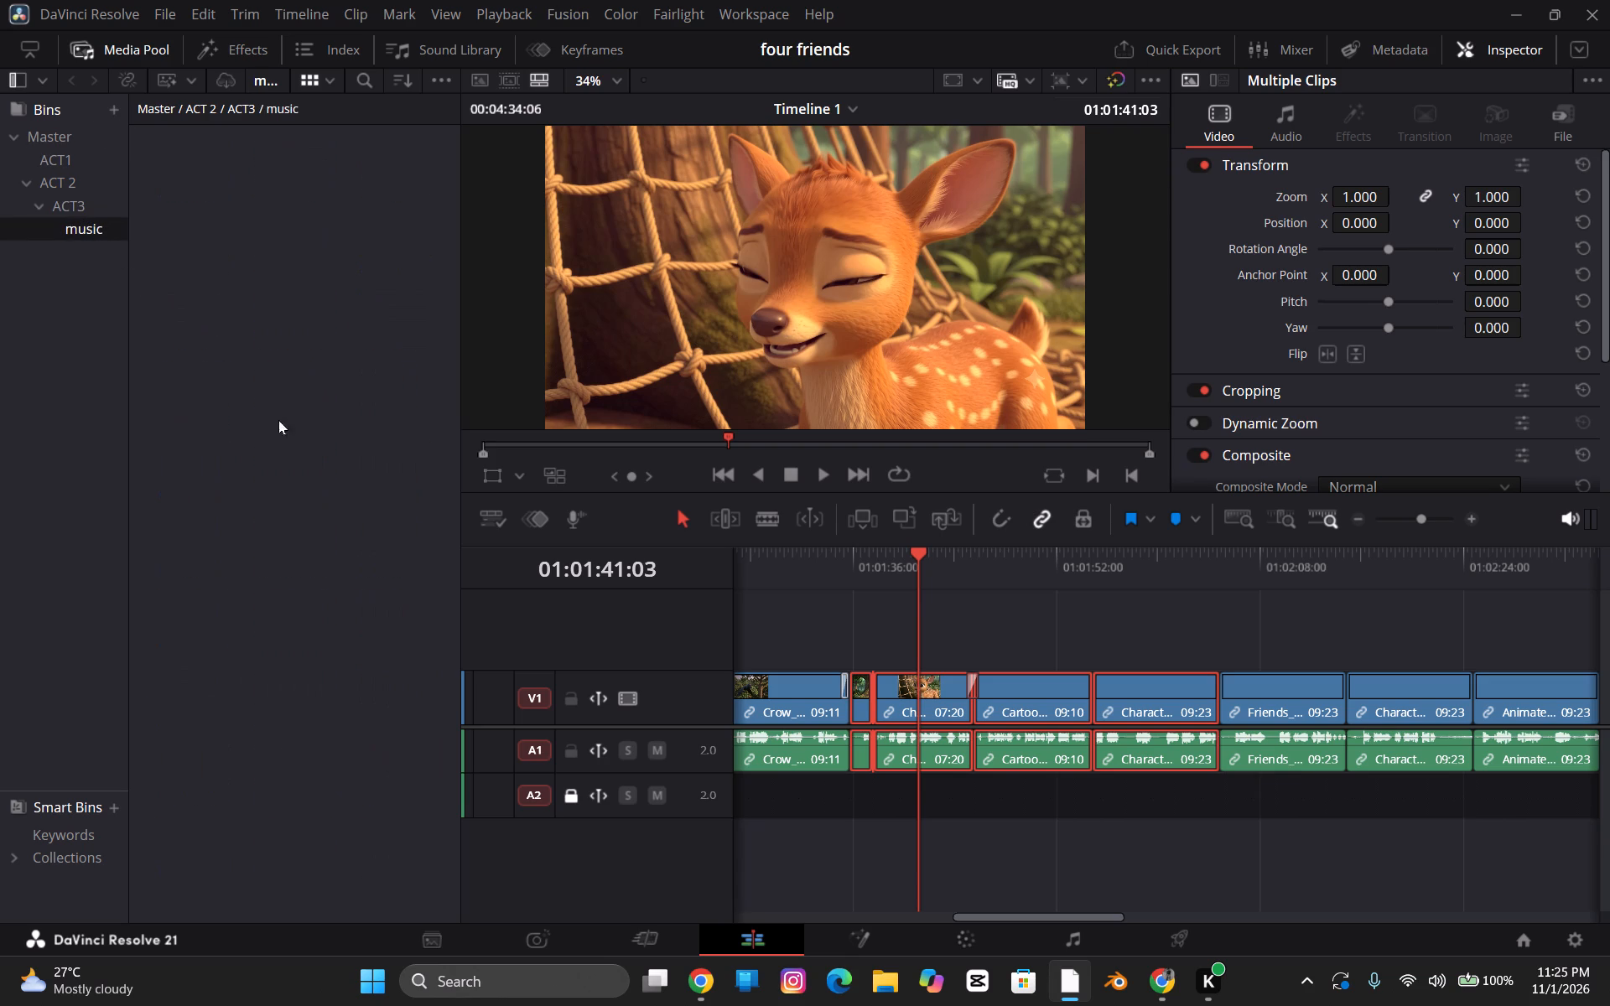
Import the "Top Uncopyrighted Comedy Songs" MP3 from the Downloads folder into the music bin.
{"action": "left_click", "coordinate": [892, 994]}
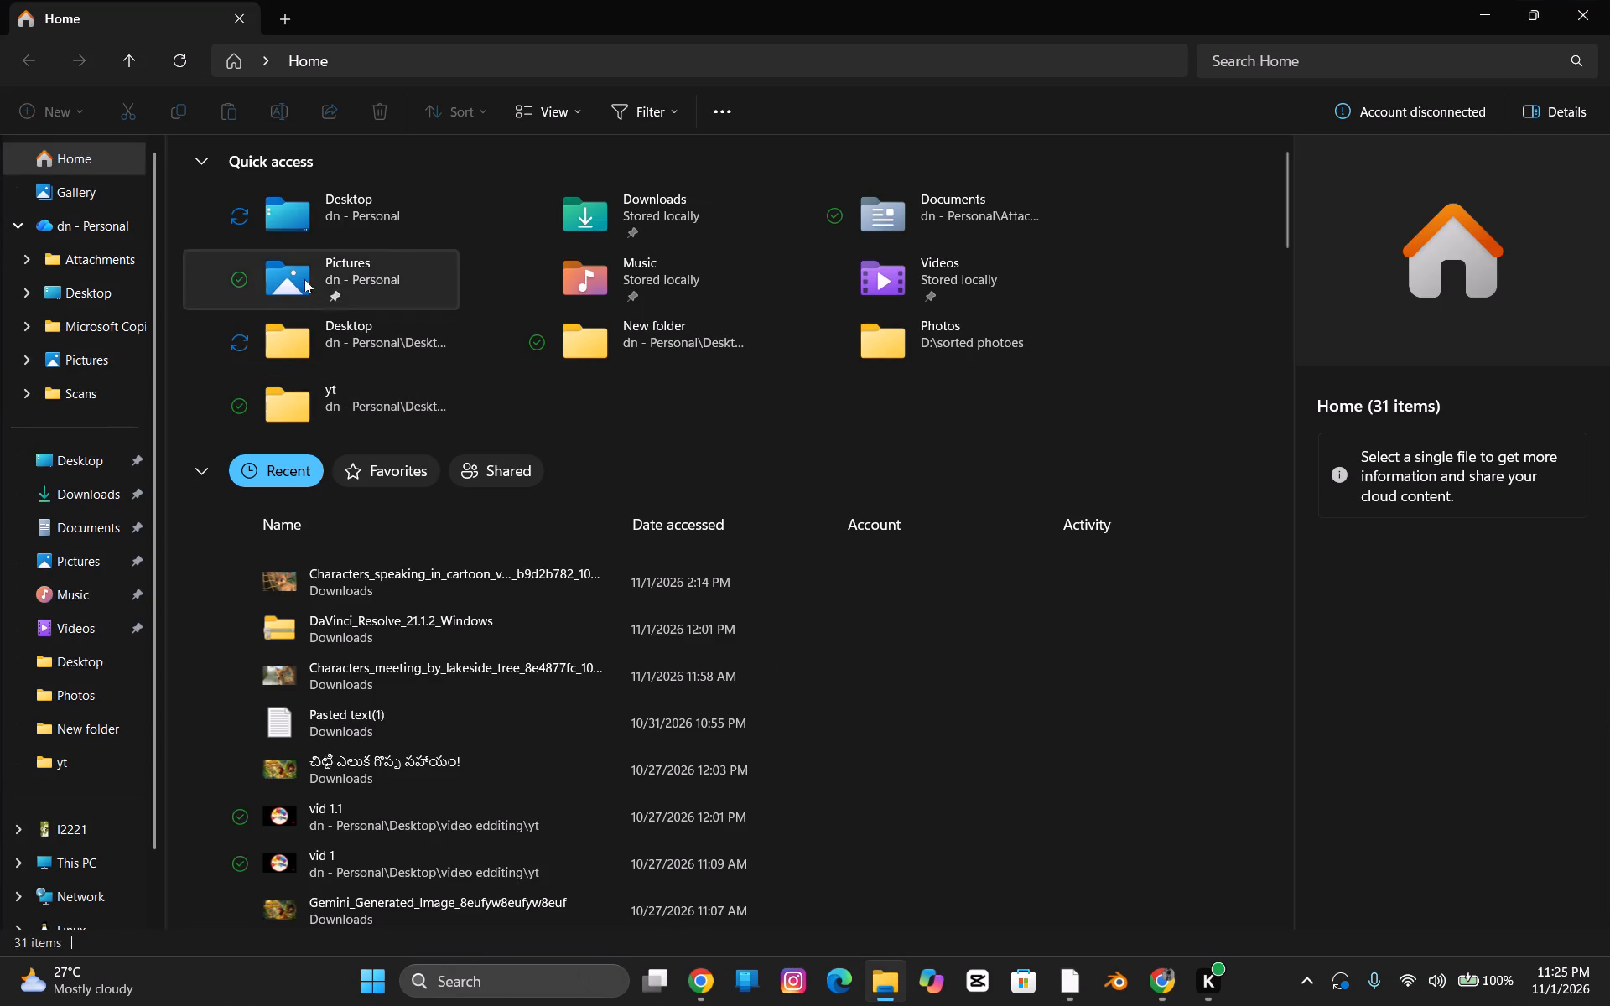
{"action": "left_click", "coordinate": [1550, 12]}
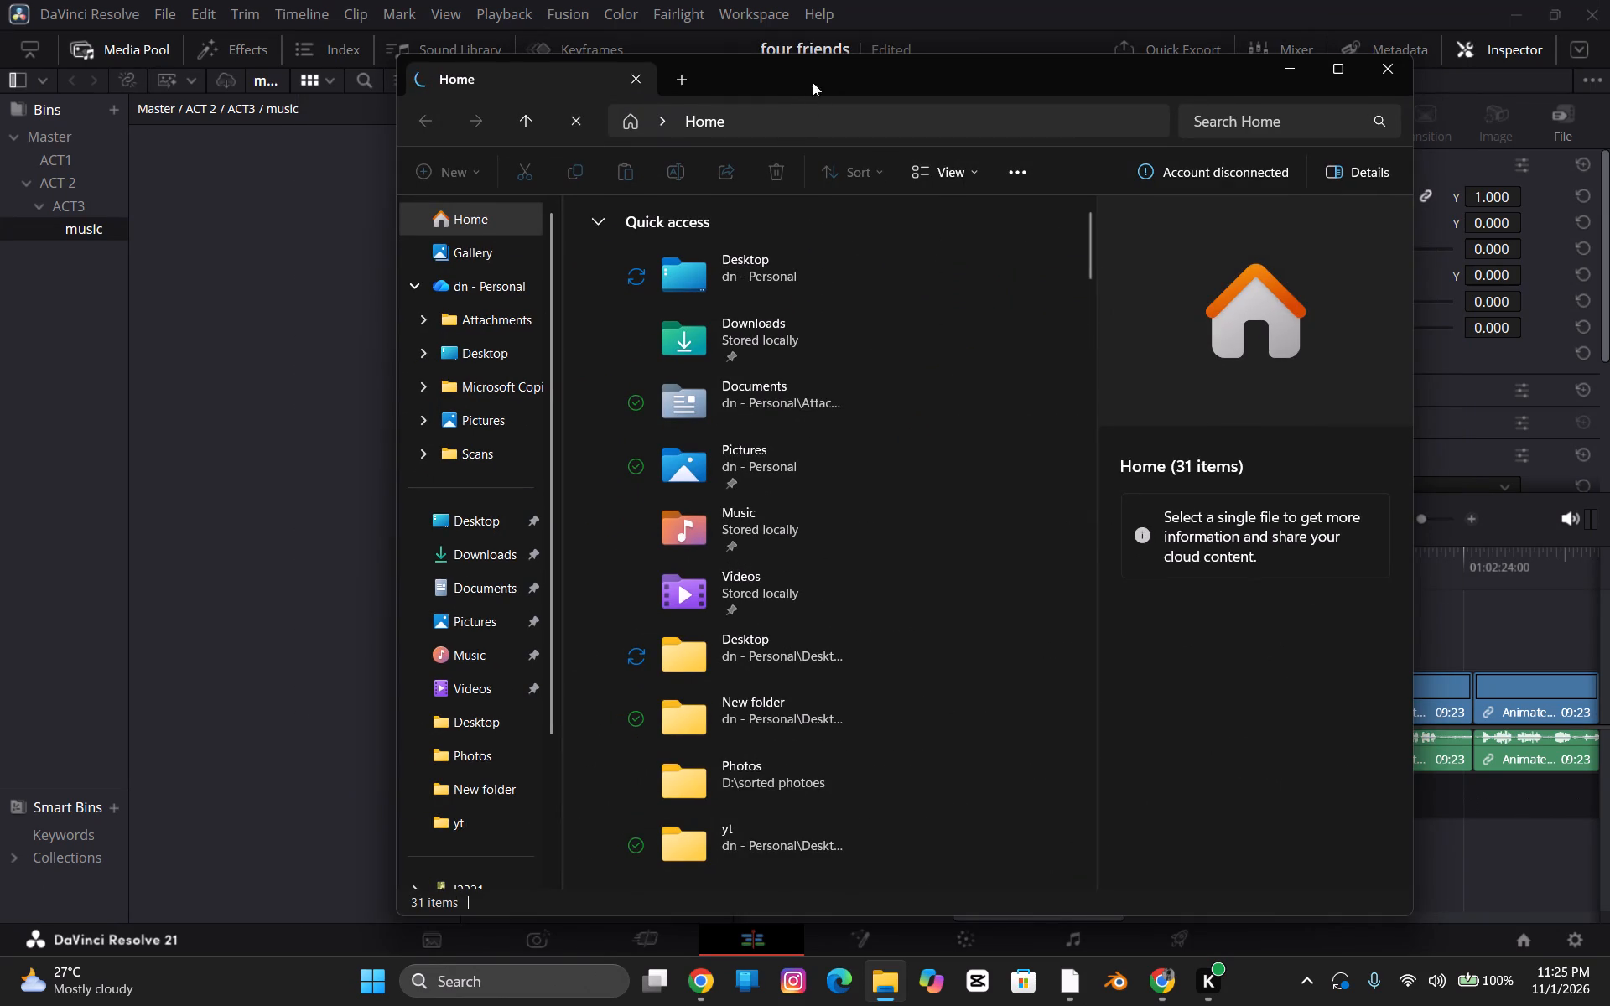
{"action": "left_click_drag", "start_coordinate": [827, 68], "coordinate": [918, 65]}
{"action": "left_click", "coordinate": [585, 251]}
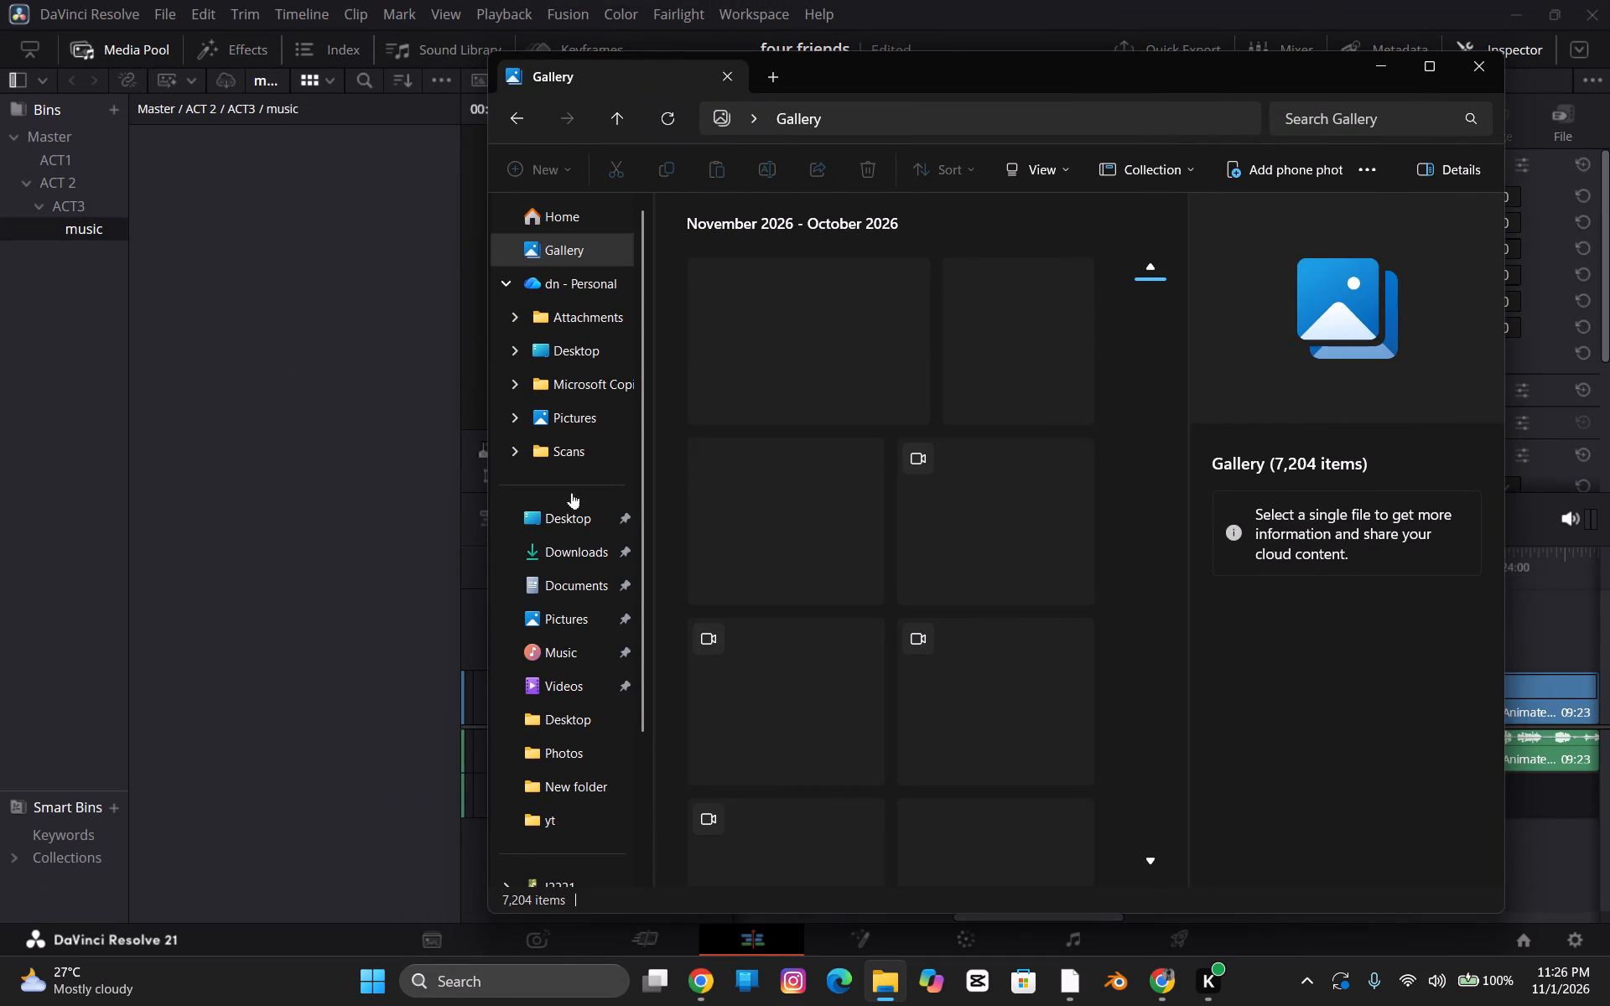
{"action": "left_click", "coordinate": [584, 556]}
{"action": "left_click_drag", "start_coordinate": [738, 294], "coordinate": [726, 292]}
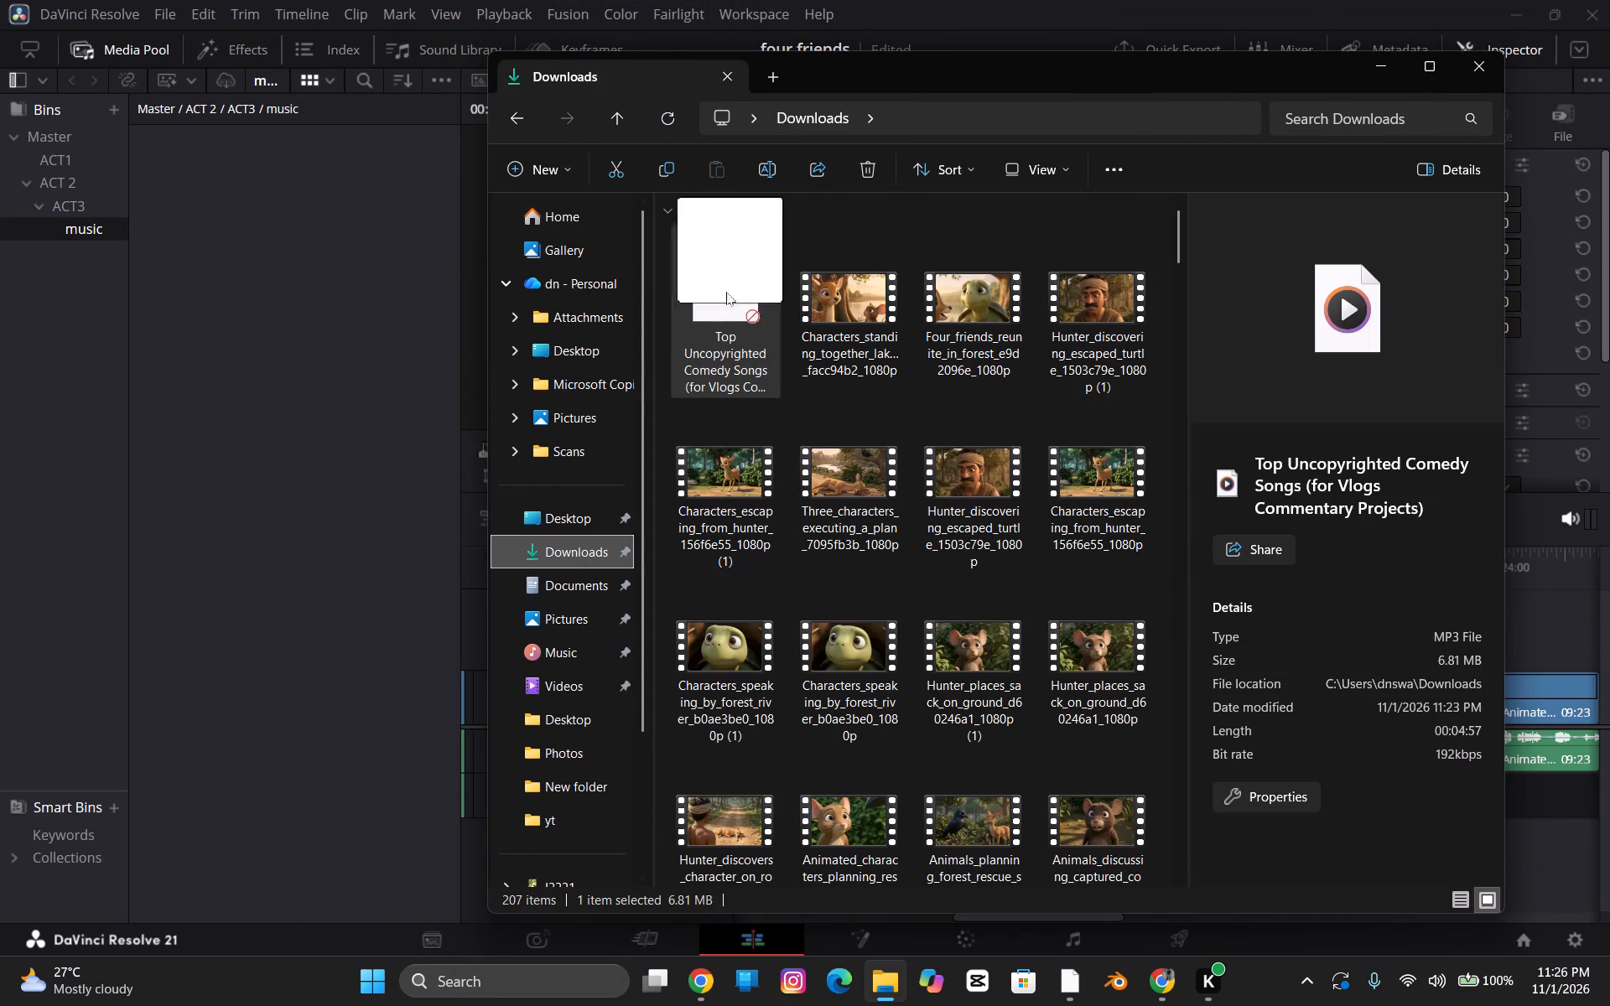
{"action": "left_click_drag", "start_coordinate": [726, 292], "coordinate": [330, 273]}
{"action": "left_click", "coordinate": [335, 275]}
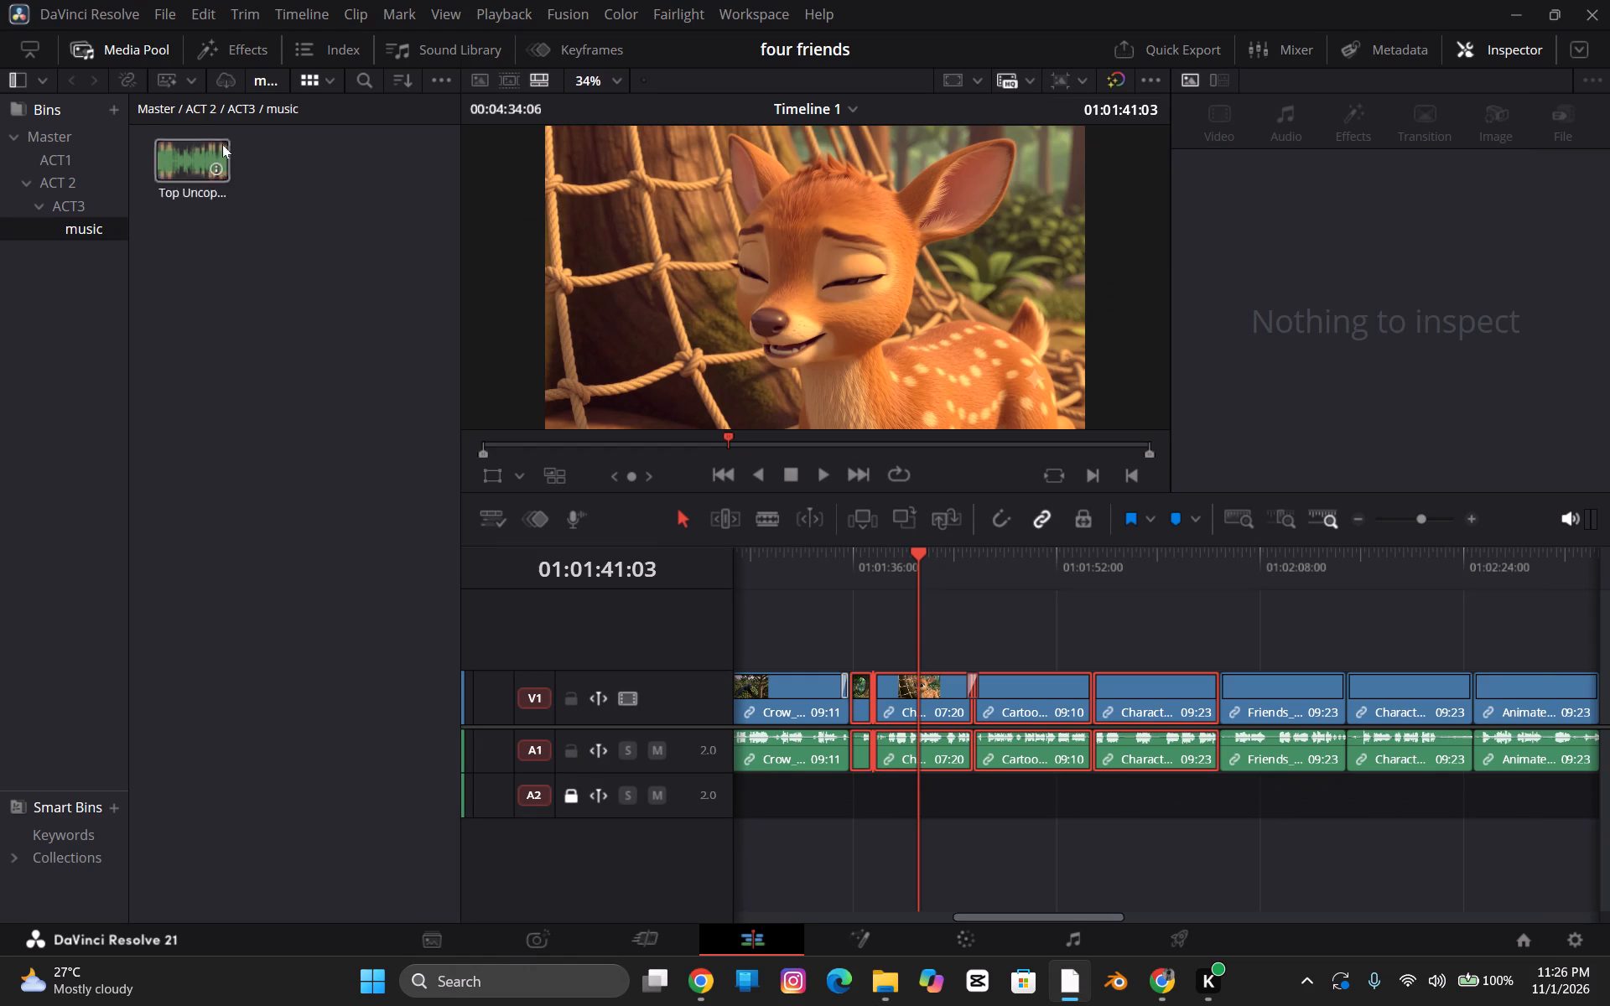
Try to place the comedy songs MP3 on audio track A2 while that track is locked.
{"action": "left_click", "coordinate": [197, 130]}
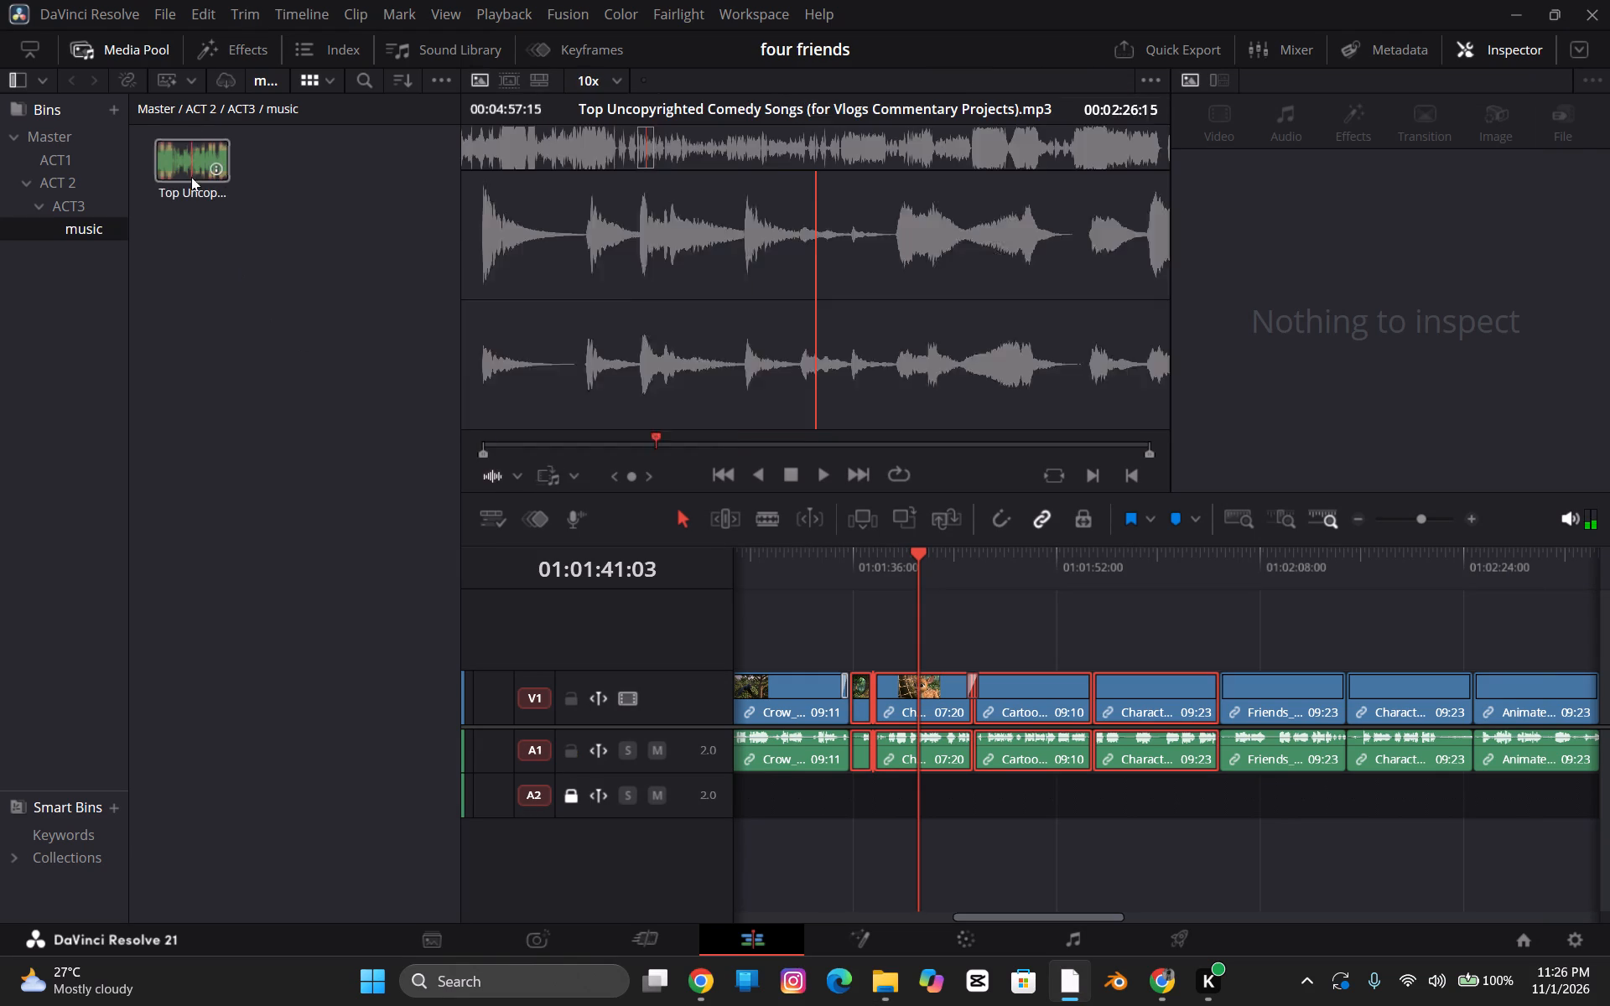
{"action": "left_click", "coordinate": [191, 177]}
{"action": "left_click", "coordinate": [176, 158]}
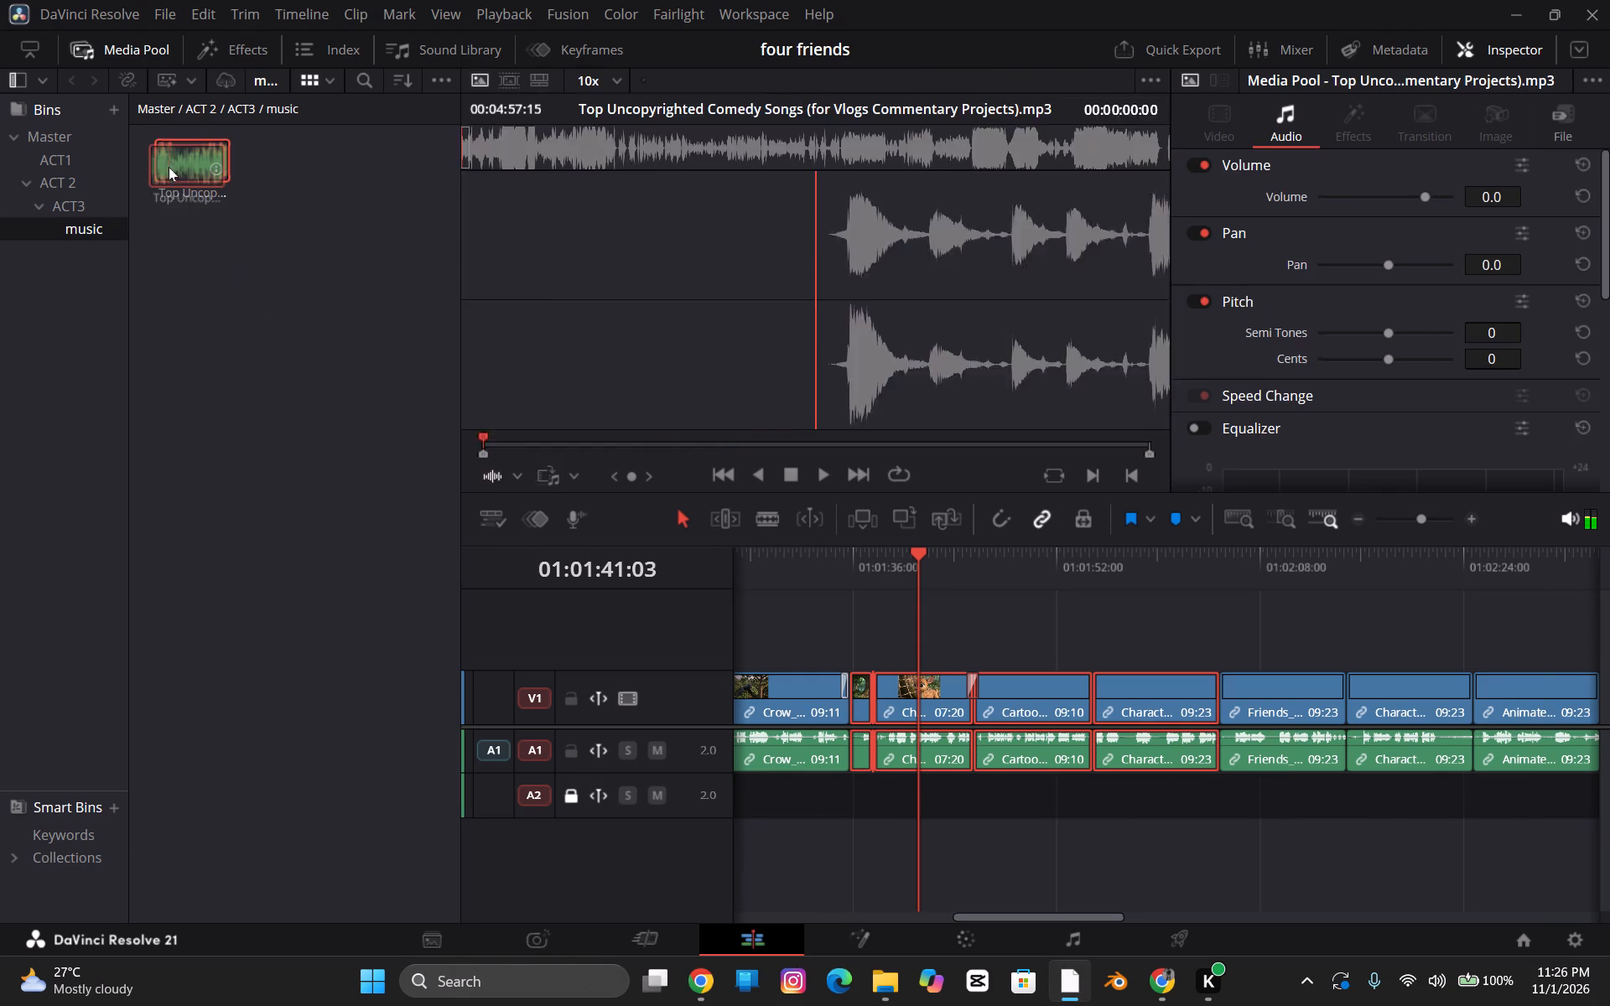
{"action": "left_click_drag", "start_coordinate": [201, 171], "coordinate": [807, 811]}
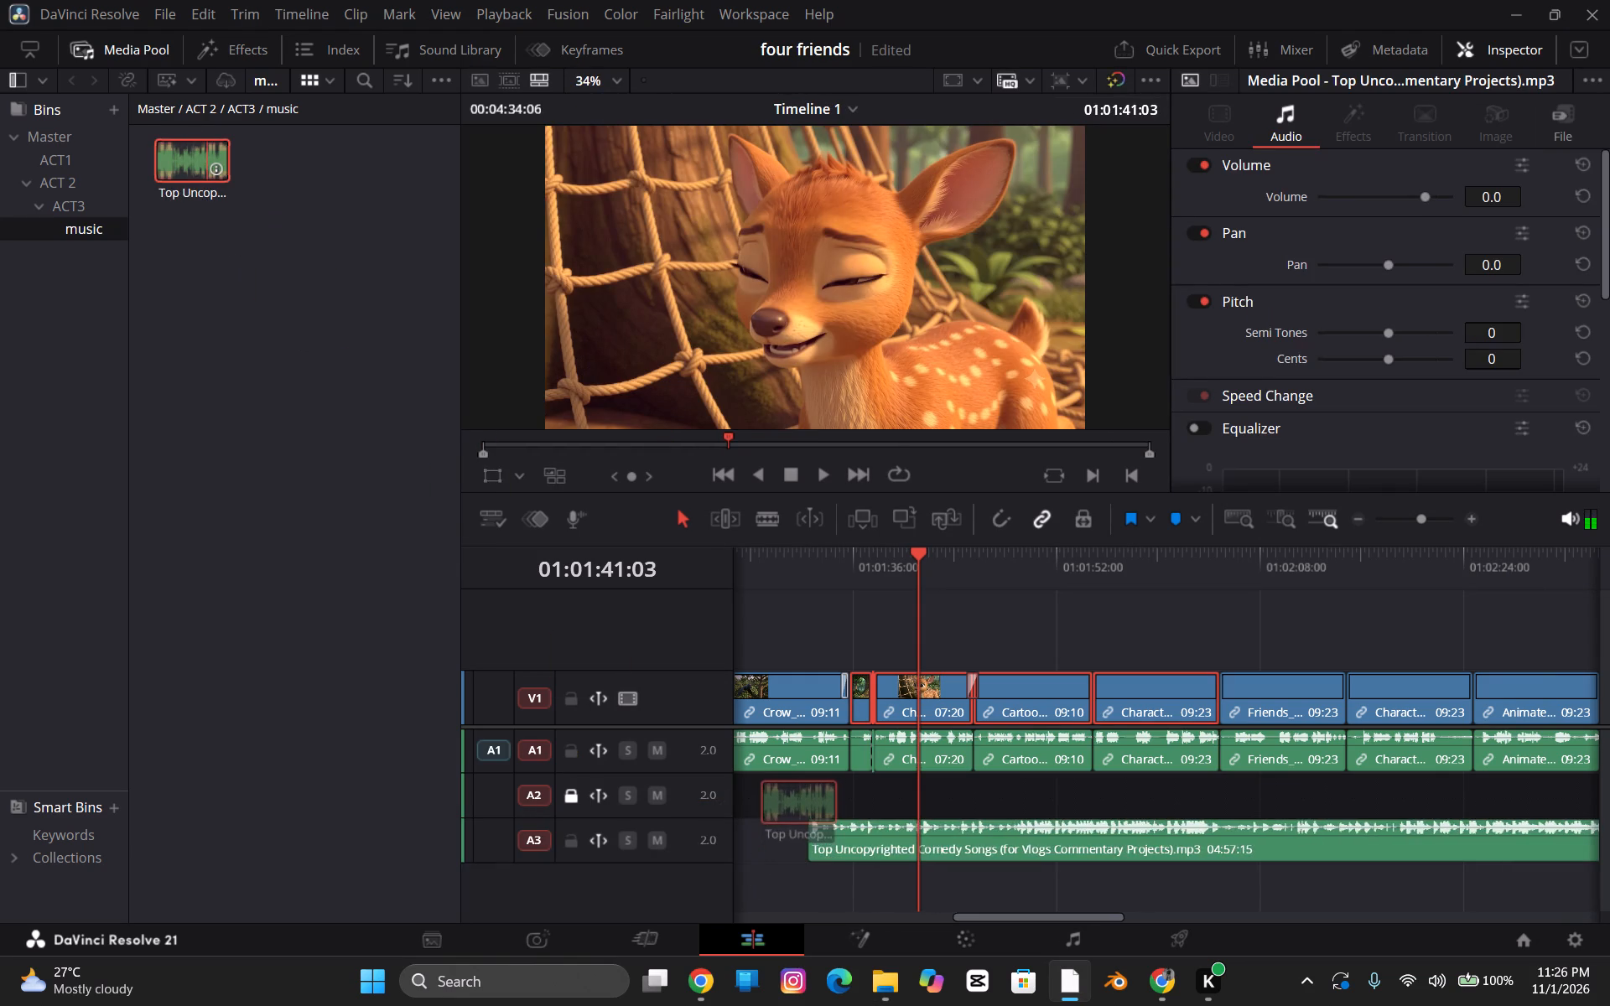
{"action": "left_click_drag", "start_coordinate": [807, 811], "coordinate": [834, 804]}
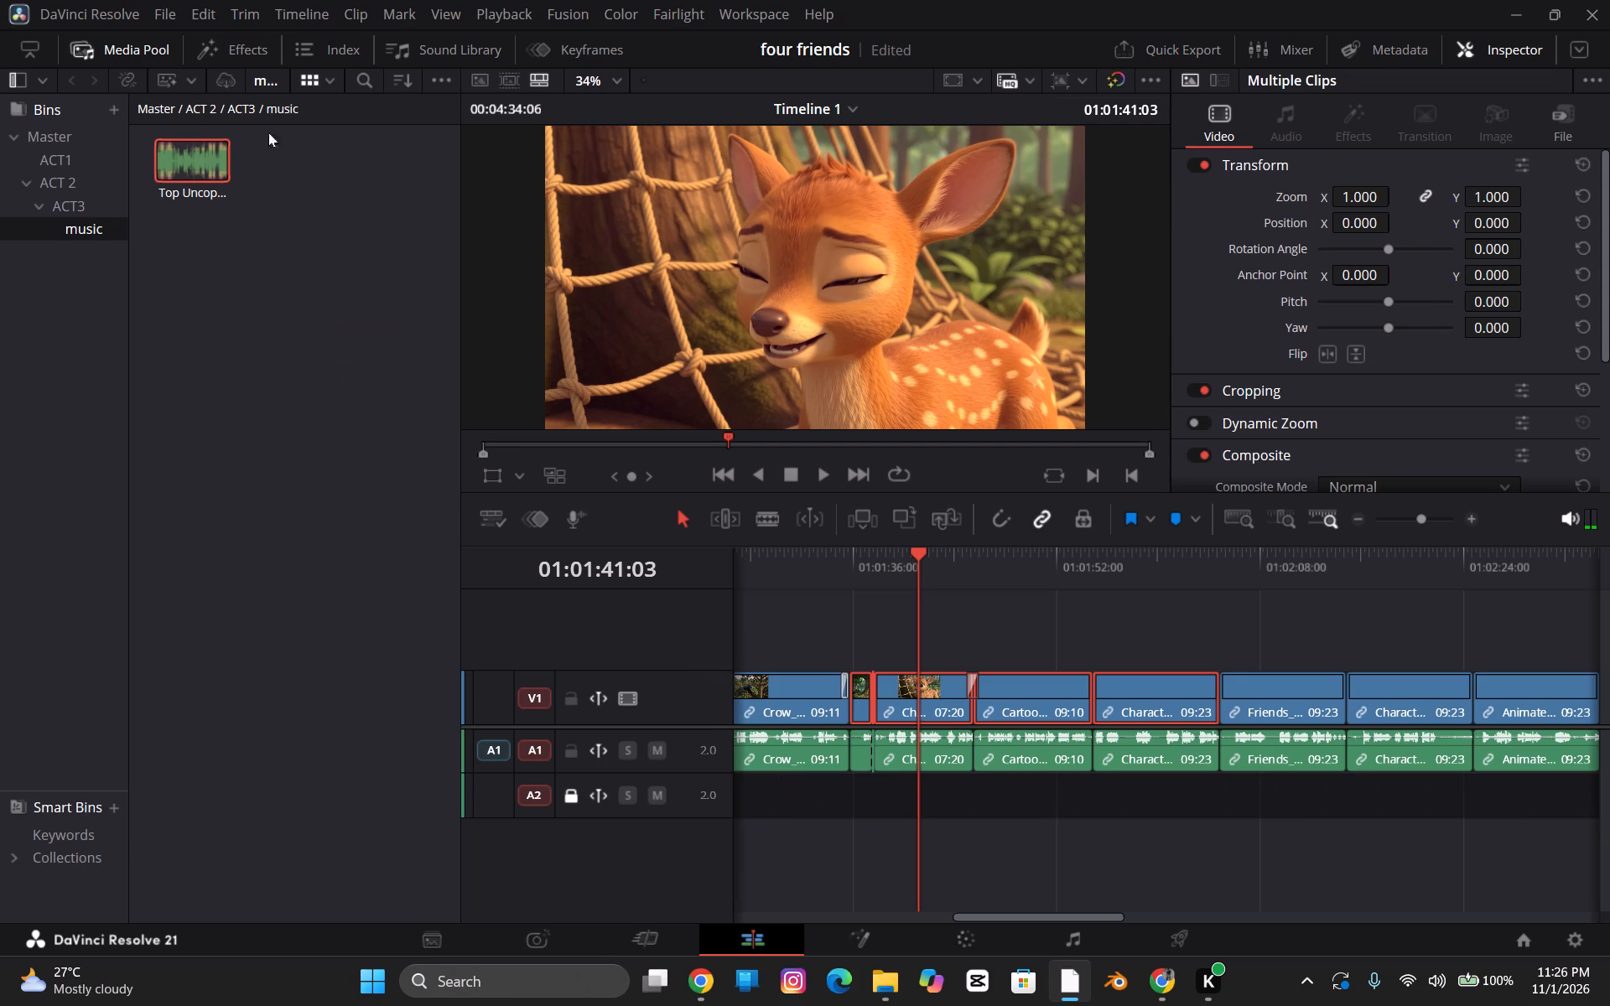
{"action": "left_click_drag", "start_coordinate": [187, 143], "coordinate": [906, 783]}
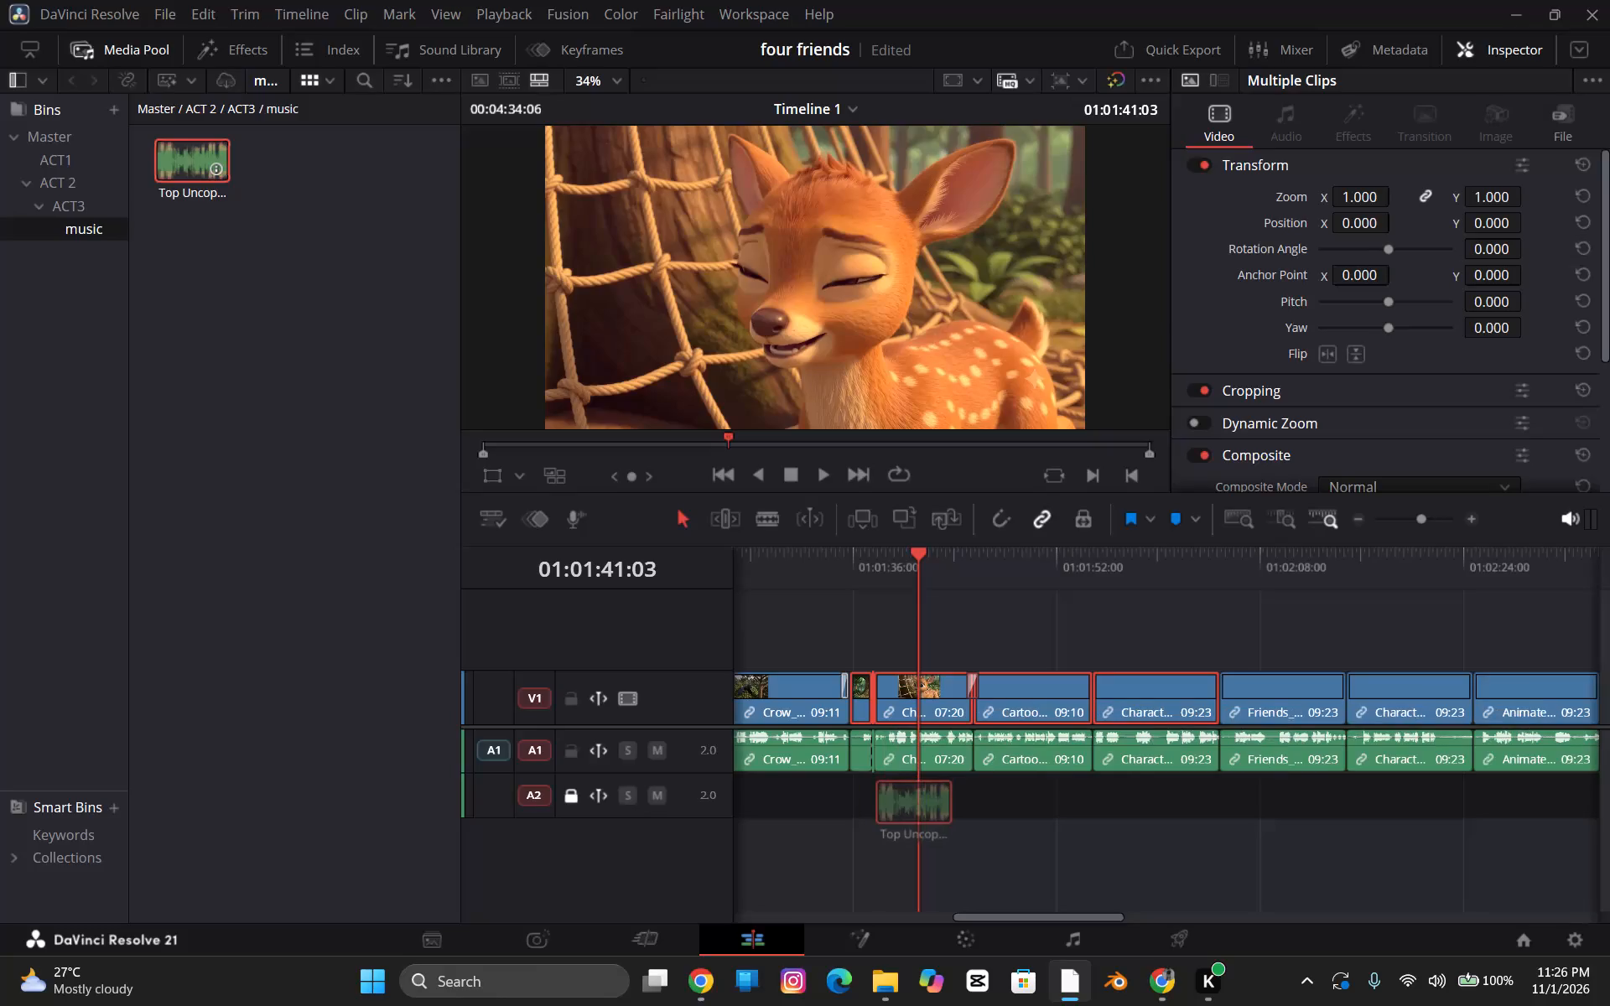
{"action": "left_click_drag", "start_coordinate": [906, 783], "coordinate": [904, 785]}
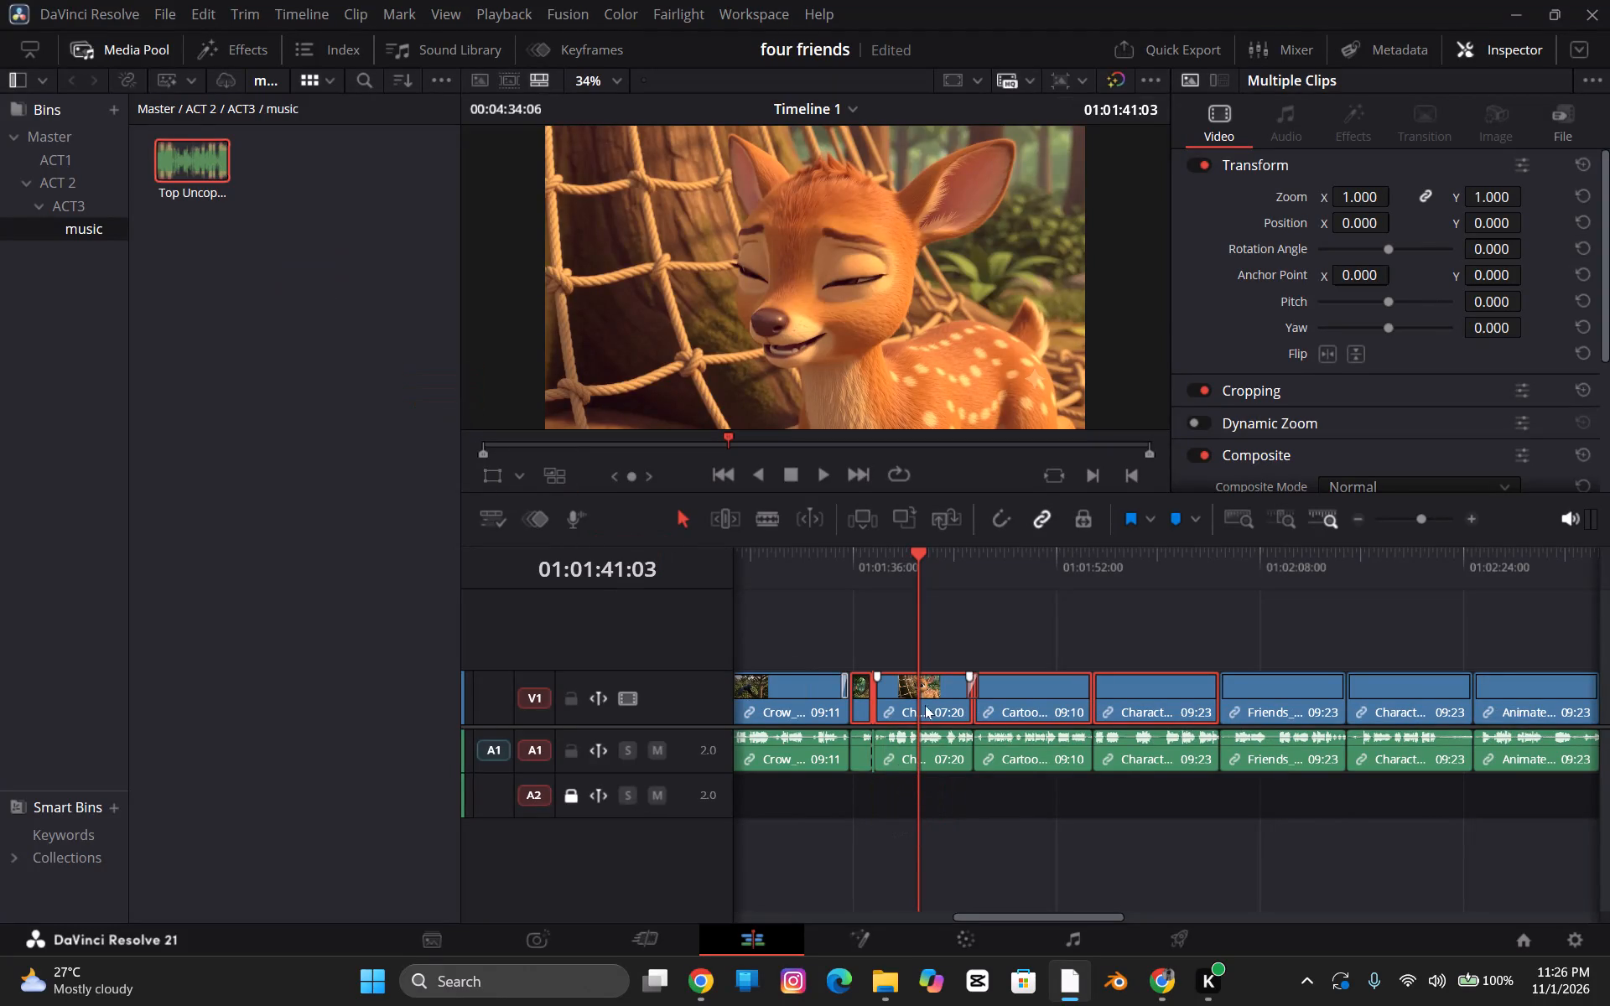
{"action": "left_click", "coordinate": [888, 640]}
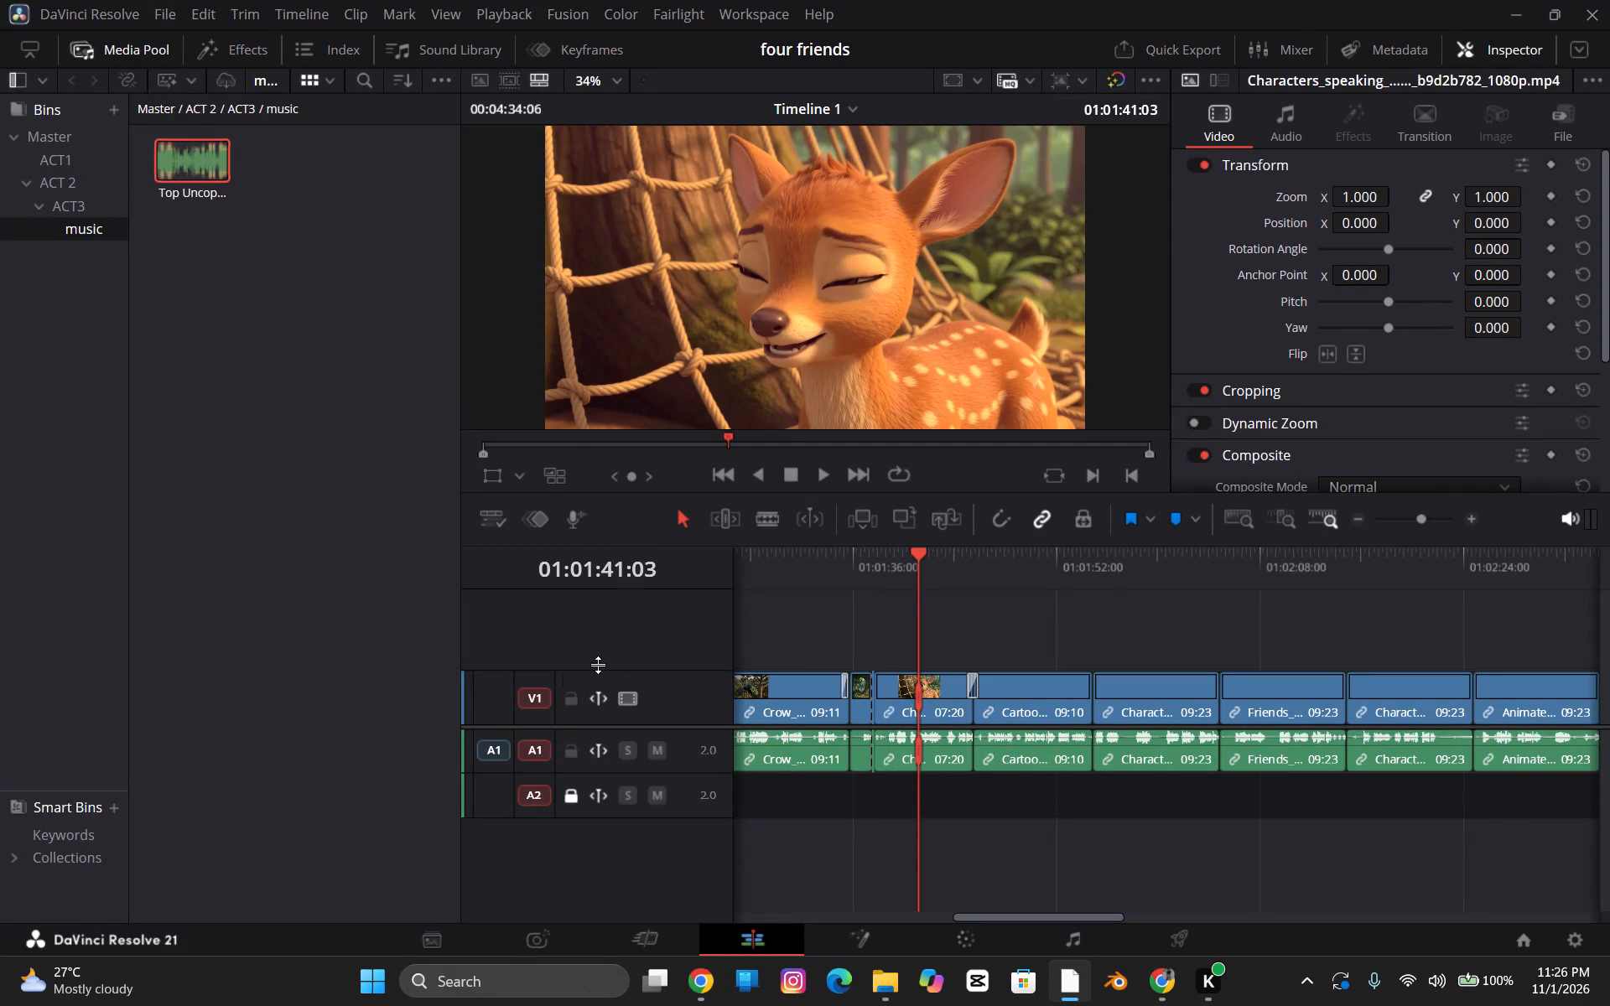
Lock tracks V1 and A1, and unlock audio track A2.
{"action": "left_click", "coordinate": [559, 756]}
{"action": "left_click", "coordinate": [572, 763]}
{"action": "left_click", "coordinate": [571, 746]}
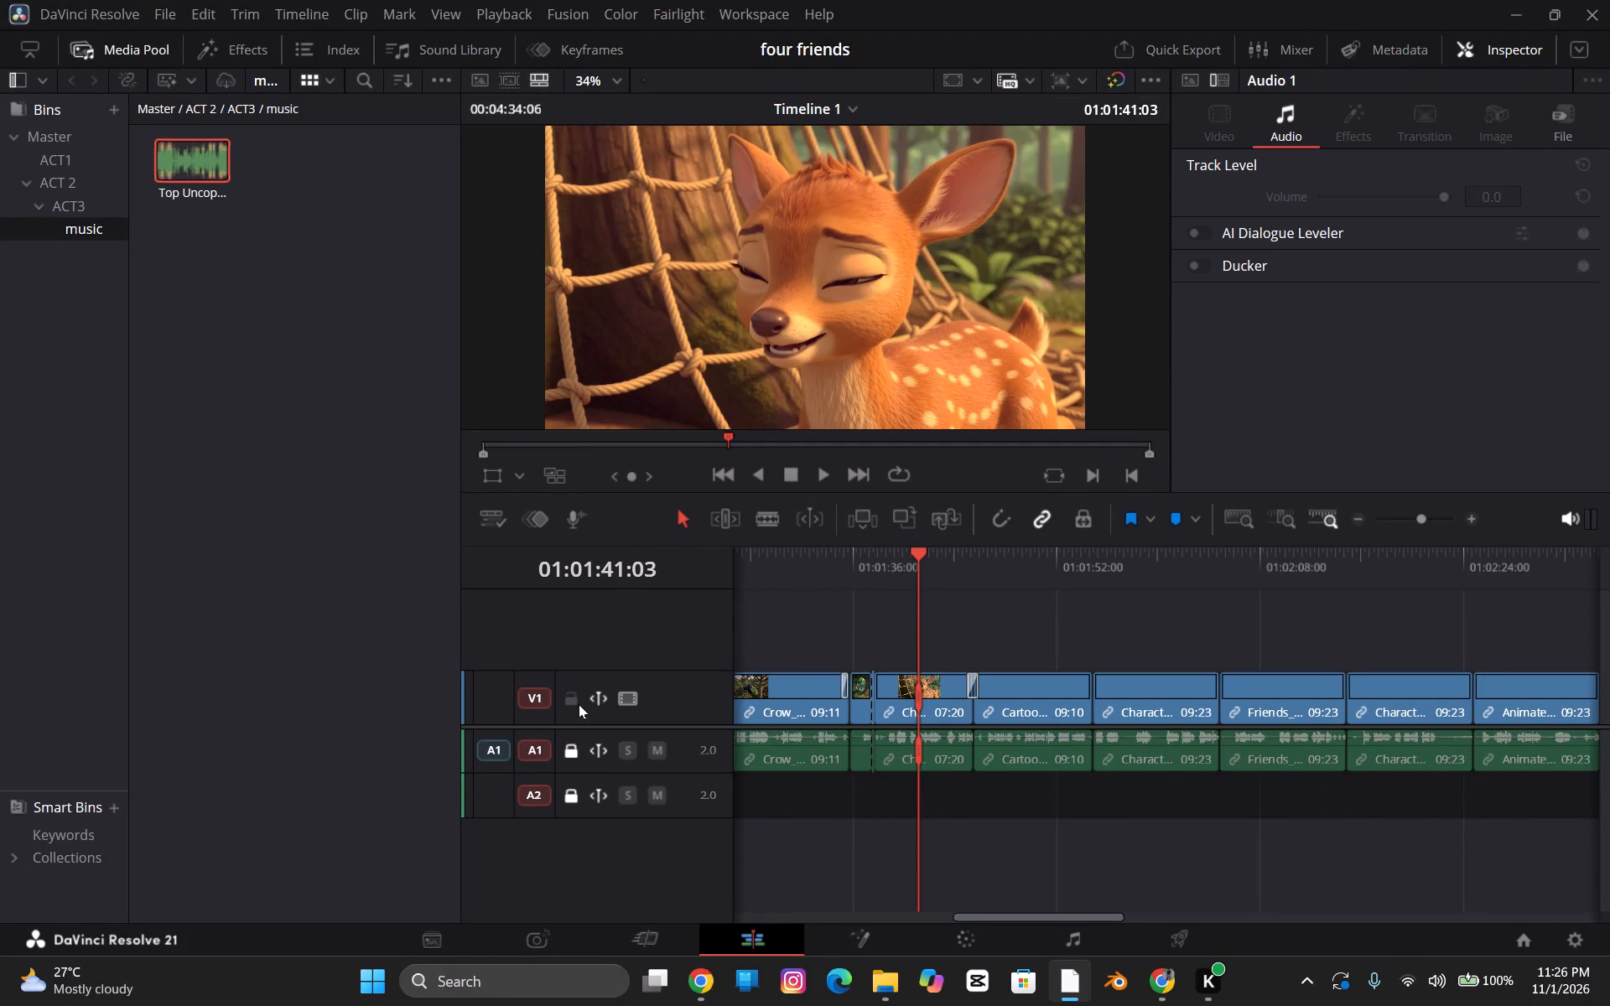
{"action": "left_click", "coordinate": [580, 703]}
{"action": "left_click", "coordinate": [579, 800]}
Place the comedy songs MP3 on audio track A2, starting at about 01:01:34.
{"action": "left_click_drag", "start_coordinate": [200, 161], "coordinate": [203, 169]}
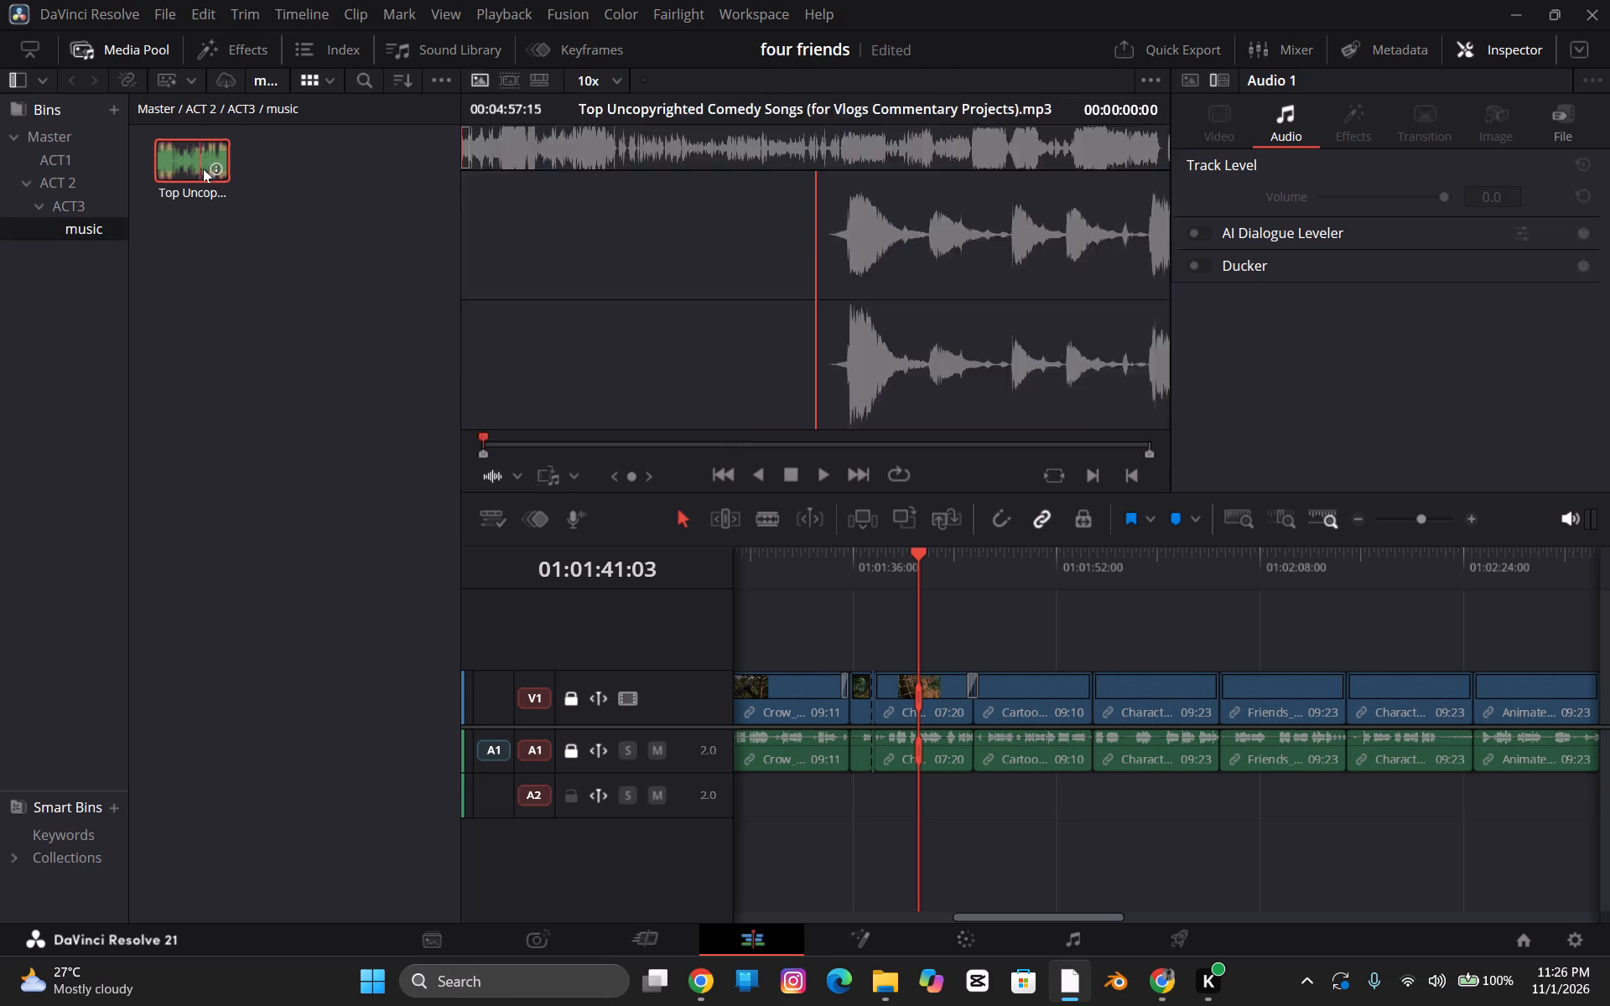
{"action": "left_click_drag", "start_coordinate": [203, 169], "coordinate": [832, 783]}
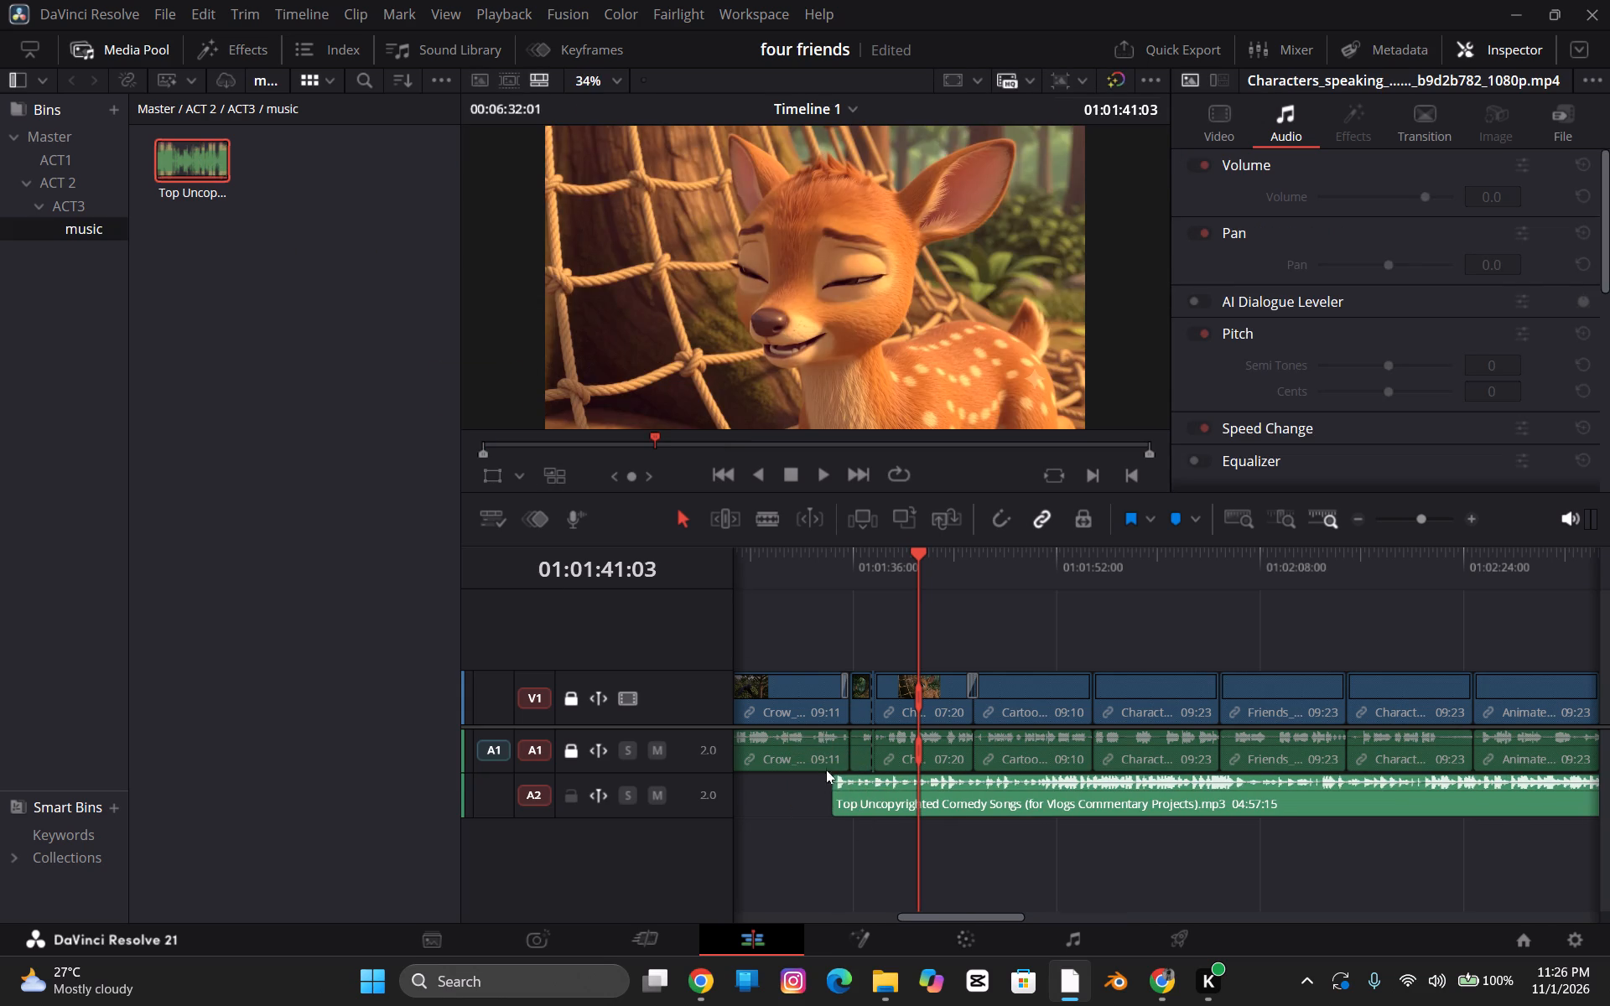
Play the timeline from the start of the music clip, and split that clip on A2 at about 01:01:53:16.
{"action": "left_click", "coordinate": [836, 574]}
{"action": "left_click", "coordinate": [829, 563]}
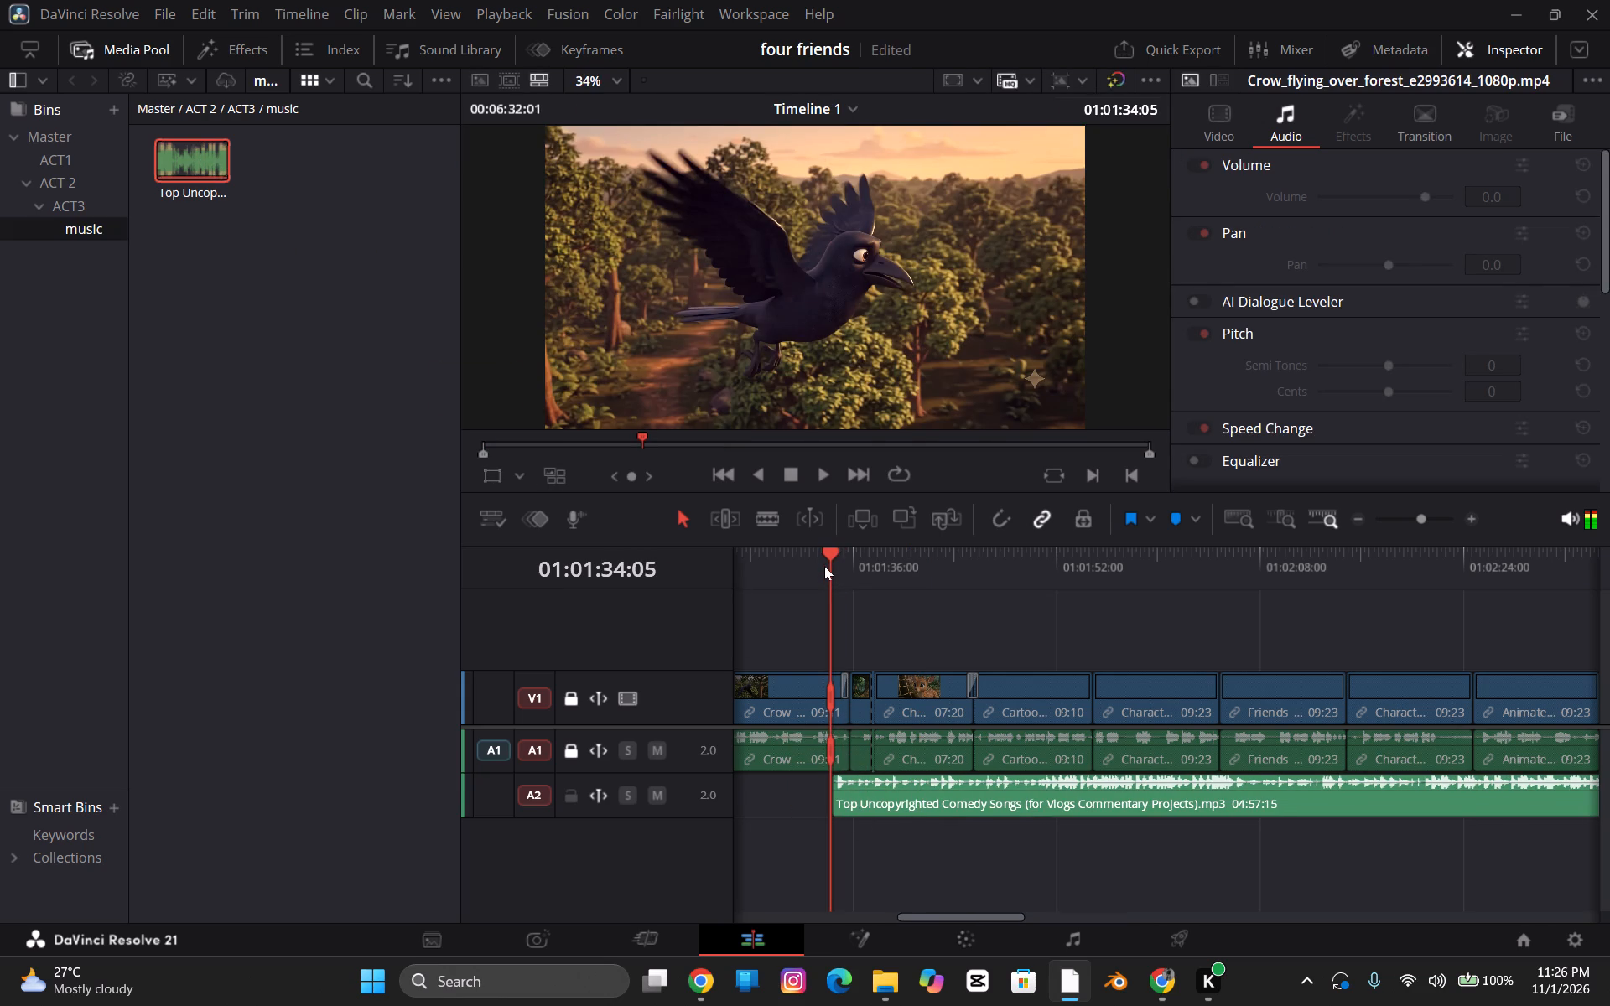
{"action": "key", "text": "space"}
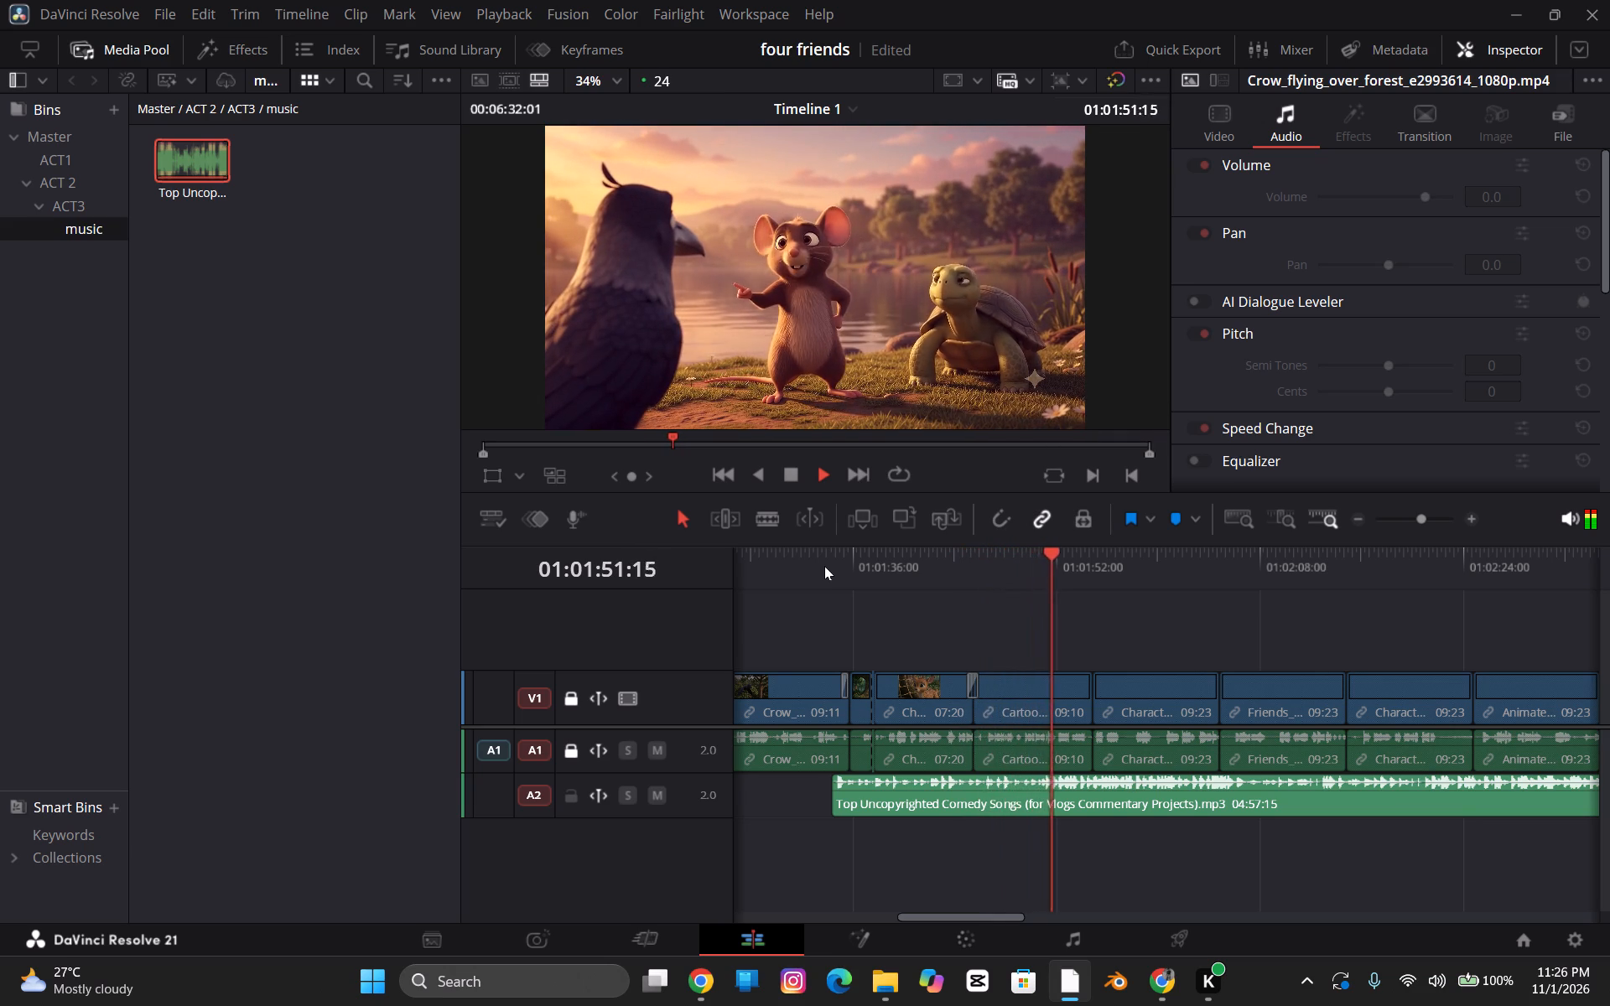
{"action": "key", "text": "space"}
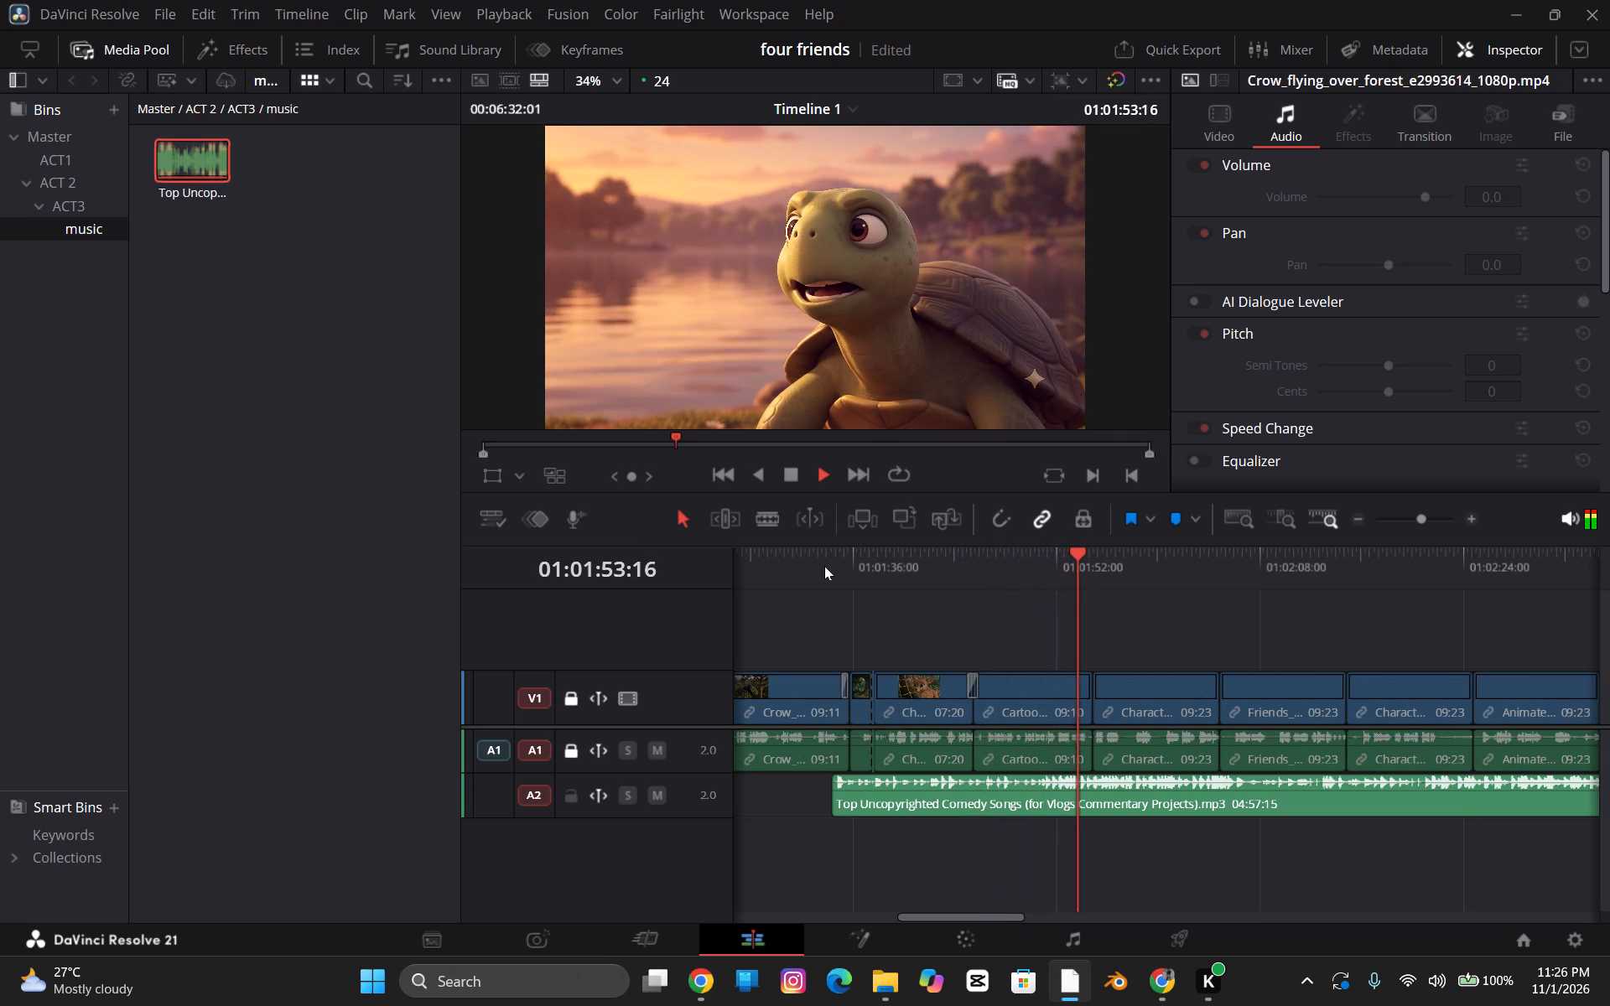
{"action": "key", "text": "Left"}
{"action": "key", "text": "Left"}
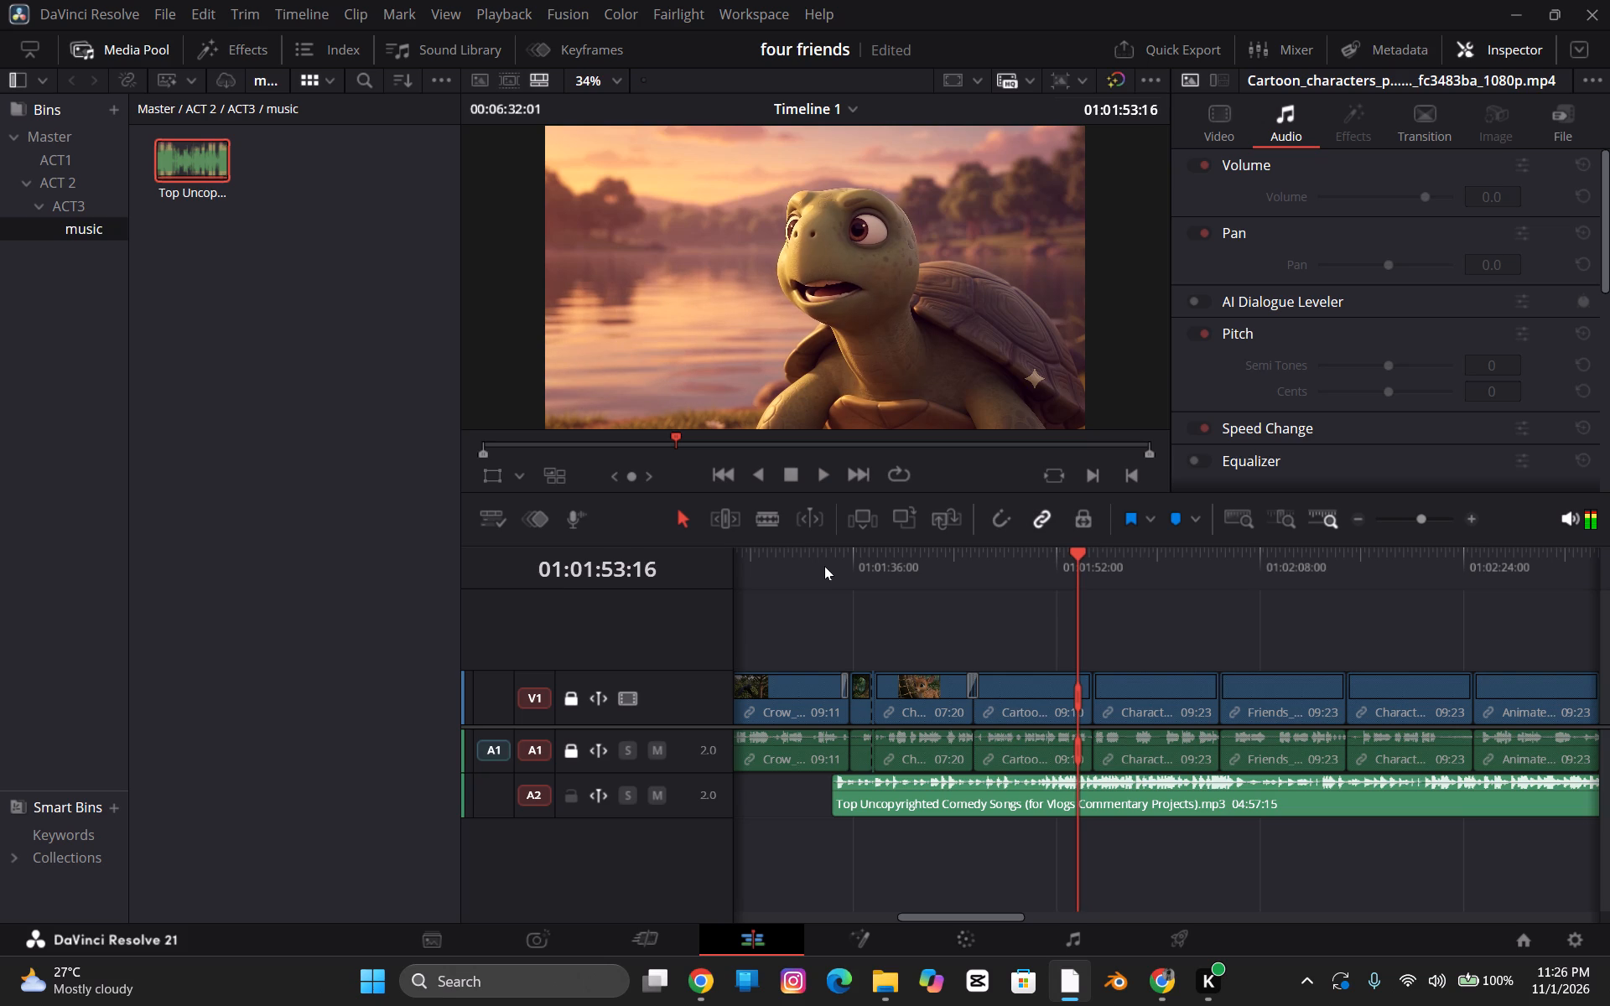
{"action": "key", "text": "b"}
{"action": "left_click", "coordinate": [1078, 790]}
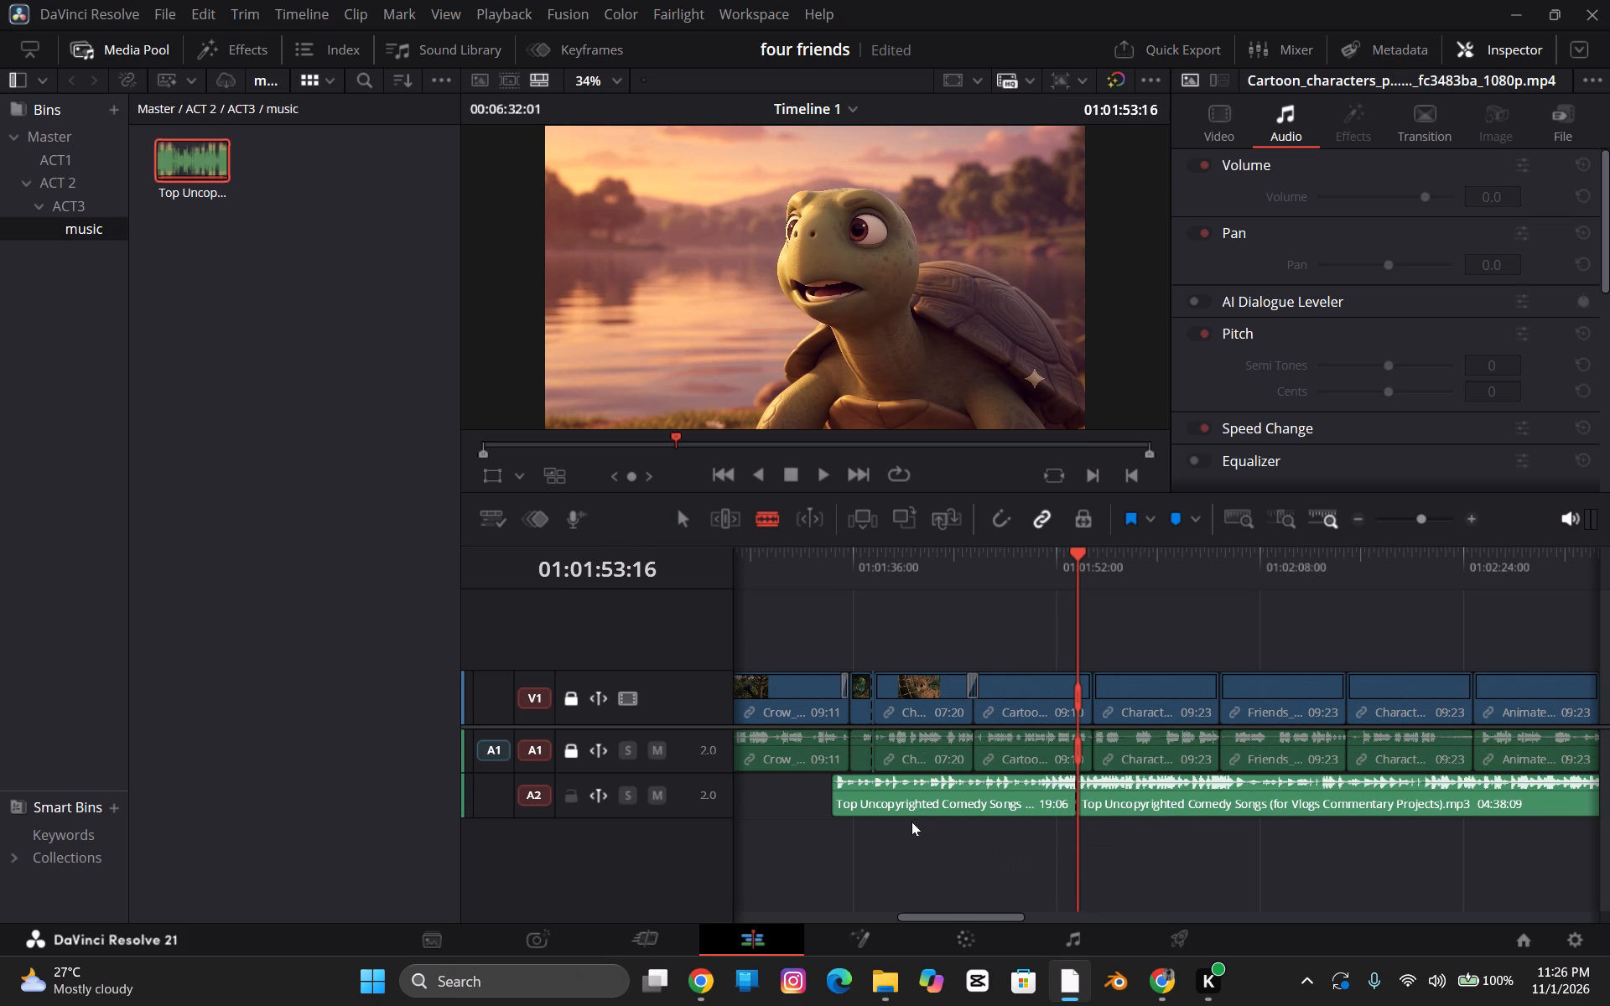
Add the first piece of the split music clip to the music bin as a separate clip.
{"action": "key", "text": "a"}
{"action": "left_click_drag", "start_coordinate": [919, 795], "coordinate": [262, 440]}
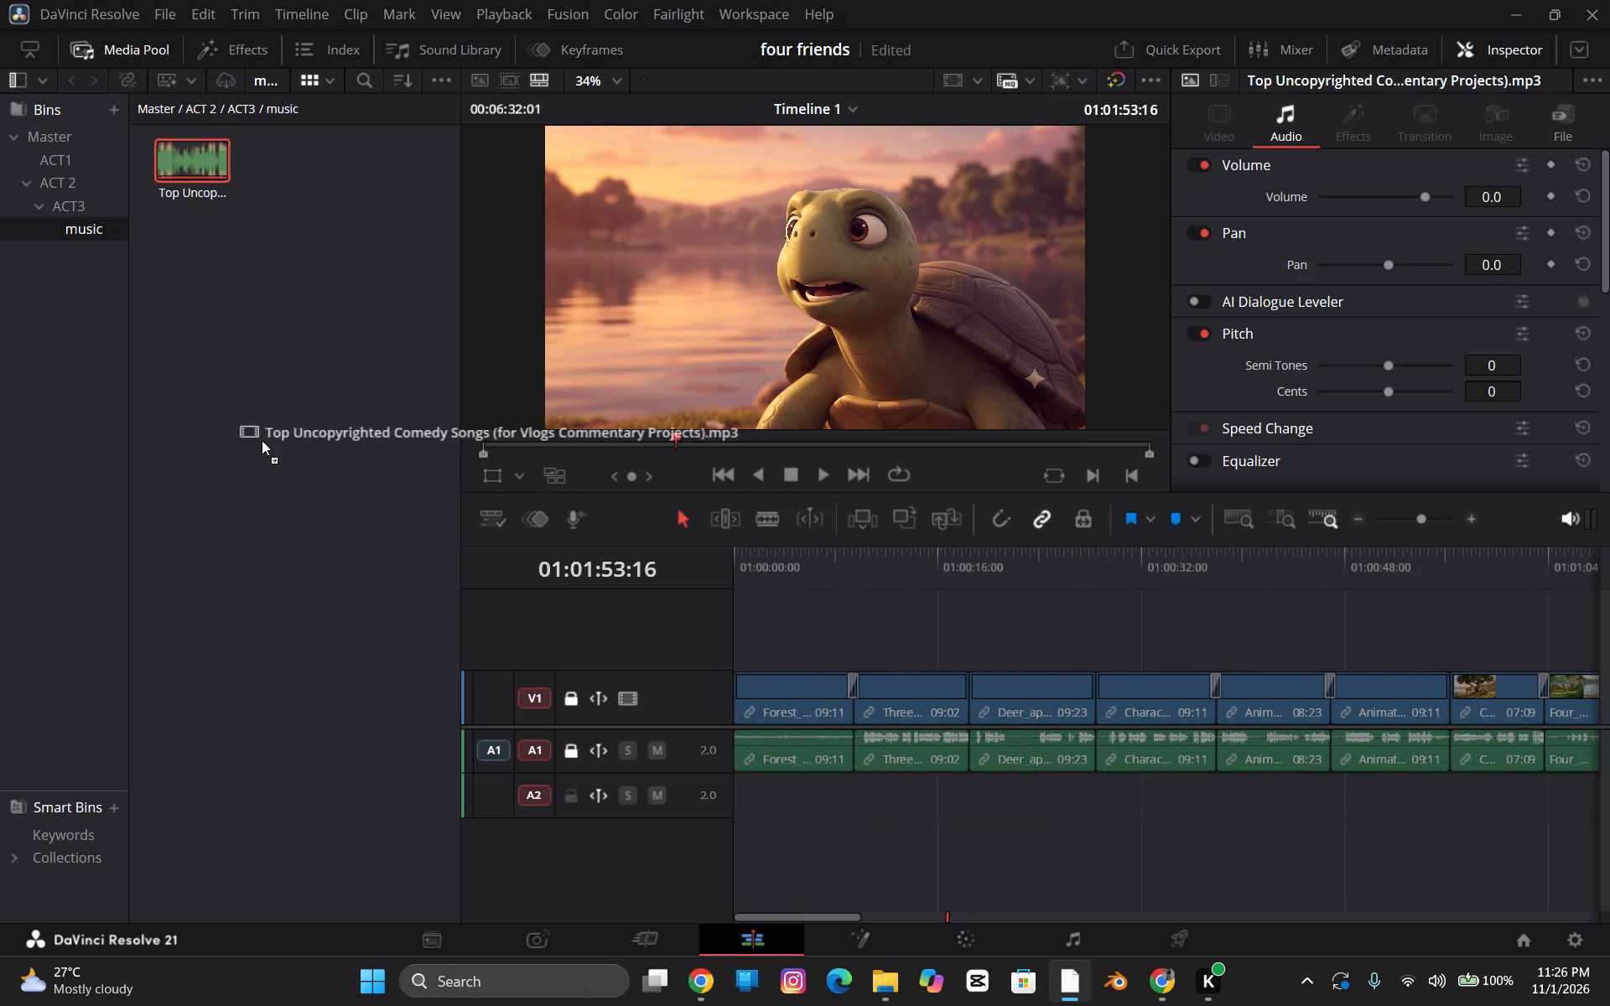
{"action": "left_click_drag", "start_coordinate": [262, 440], "coordinate": [221, 335]}
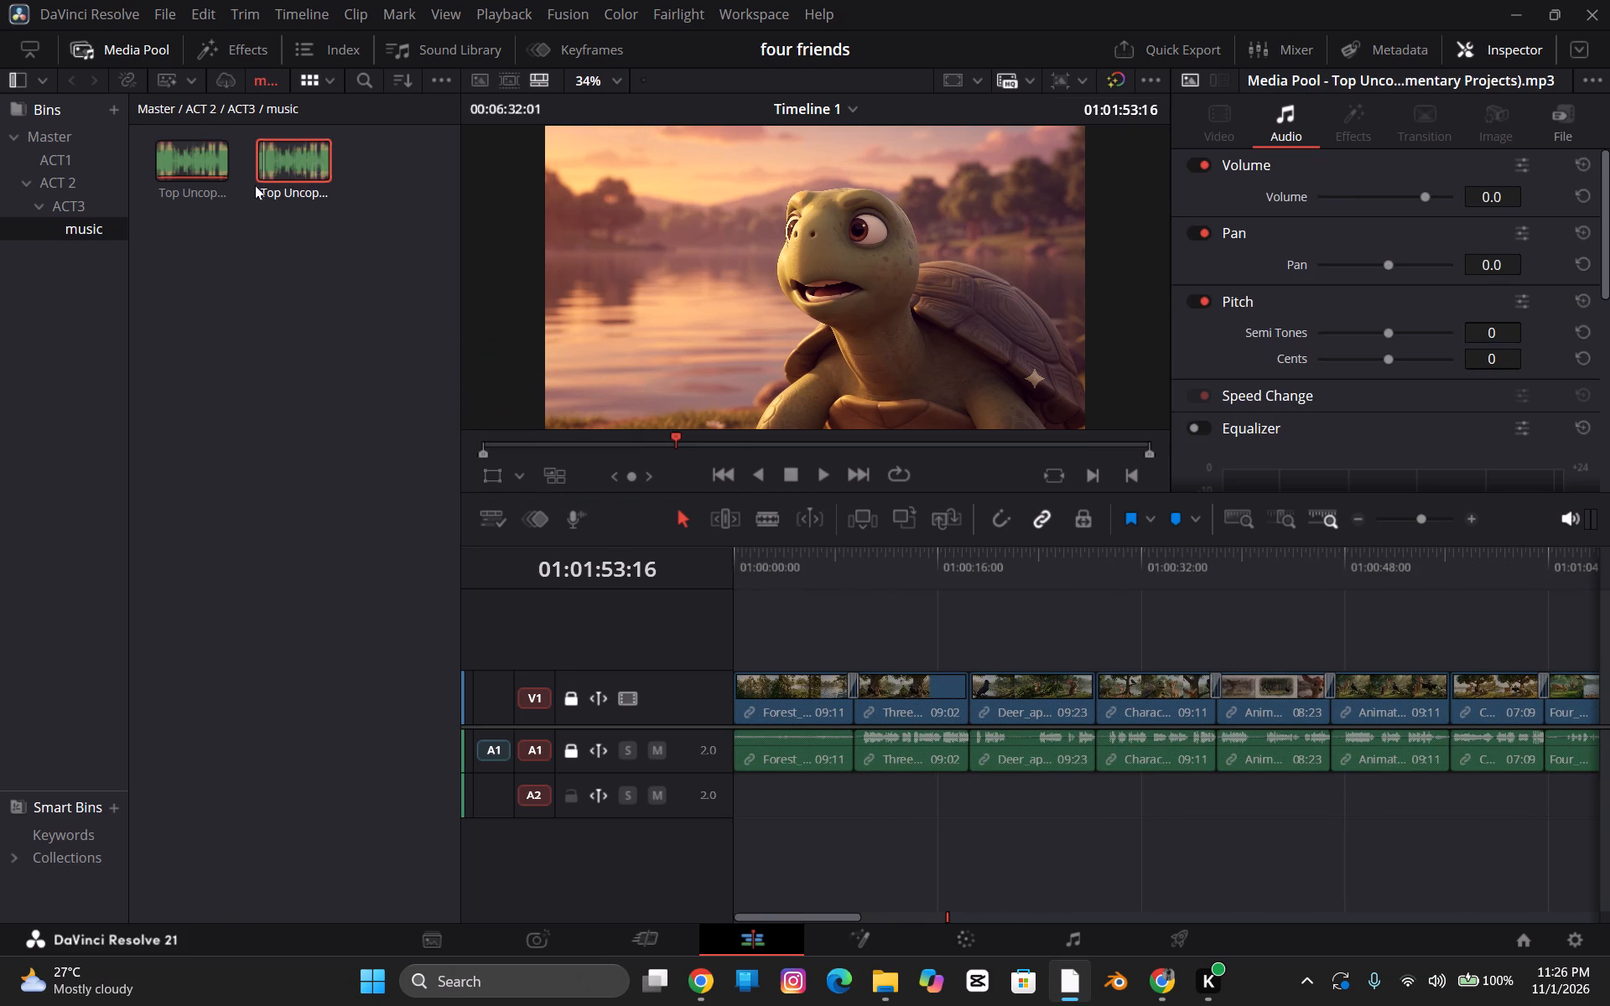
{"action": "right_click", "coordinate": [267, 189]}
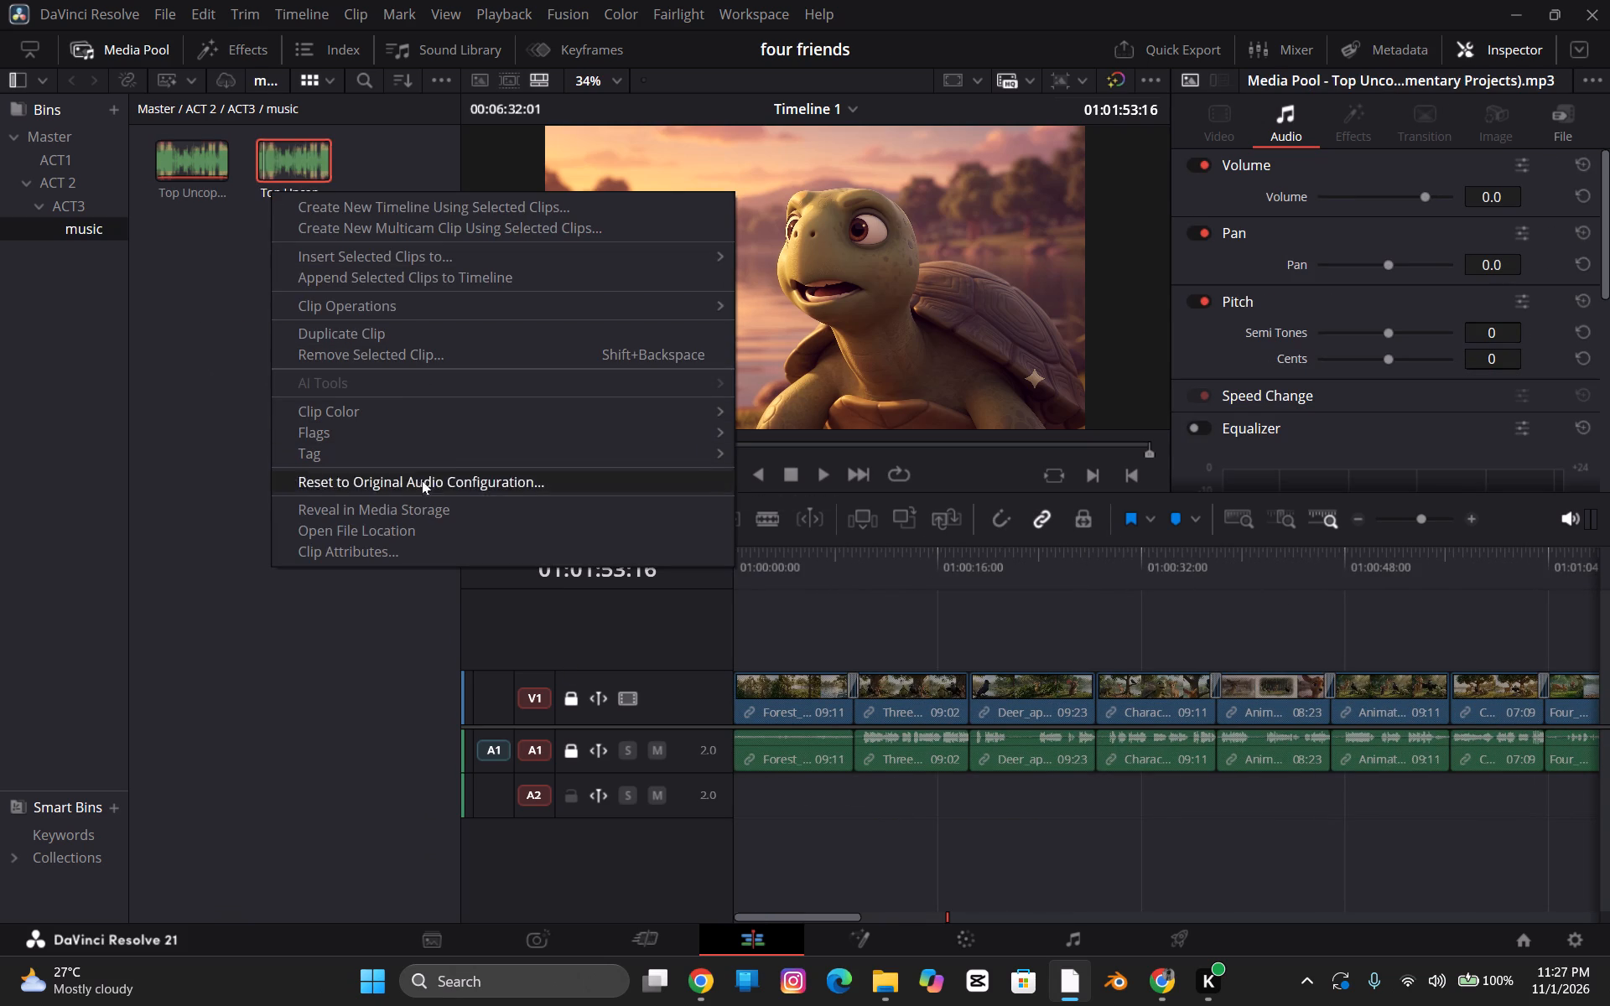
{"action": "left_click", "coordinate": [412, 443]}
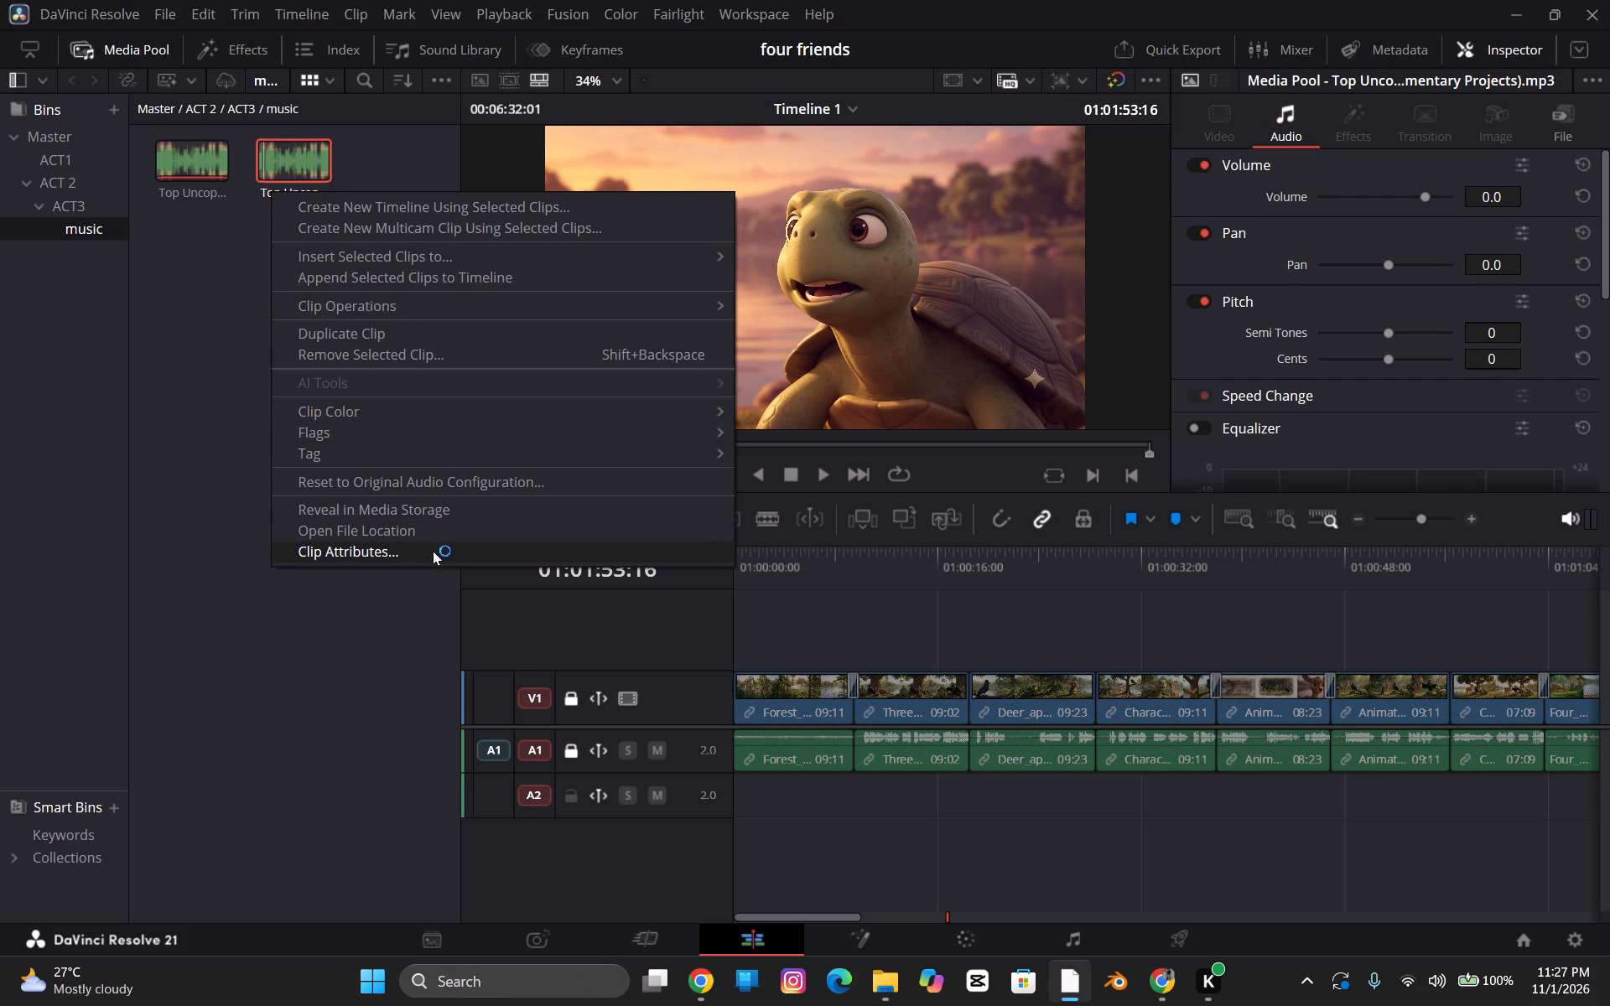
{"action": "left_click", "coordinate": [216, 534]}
Skim and play the new music excerpt in the music bin to check what it contains.
{"action": "left_click", "coordinate": [304, 163]}
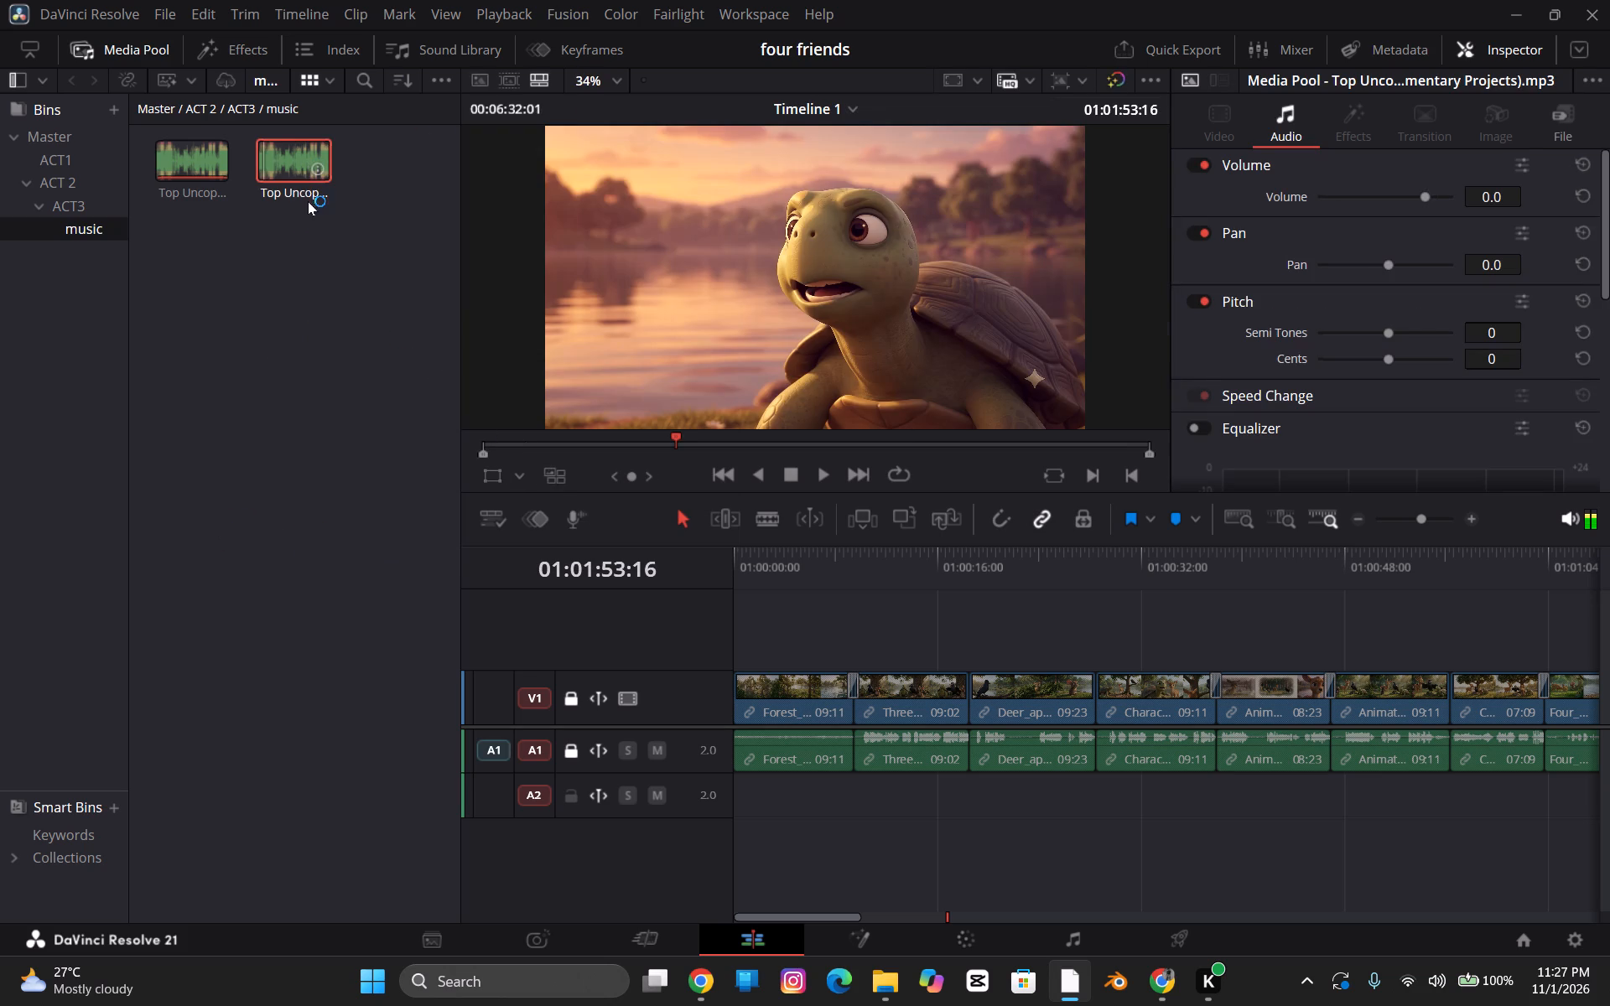
{"action": "left_click", "coordinate": [274, 163]}
{"action": "key", "text": "a"}
{"action": "left_click", "coordinate": [282, 167]}
{"action": "left_click", "coordinate": [293, 164]}
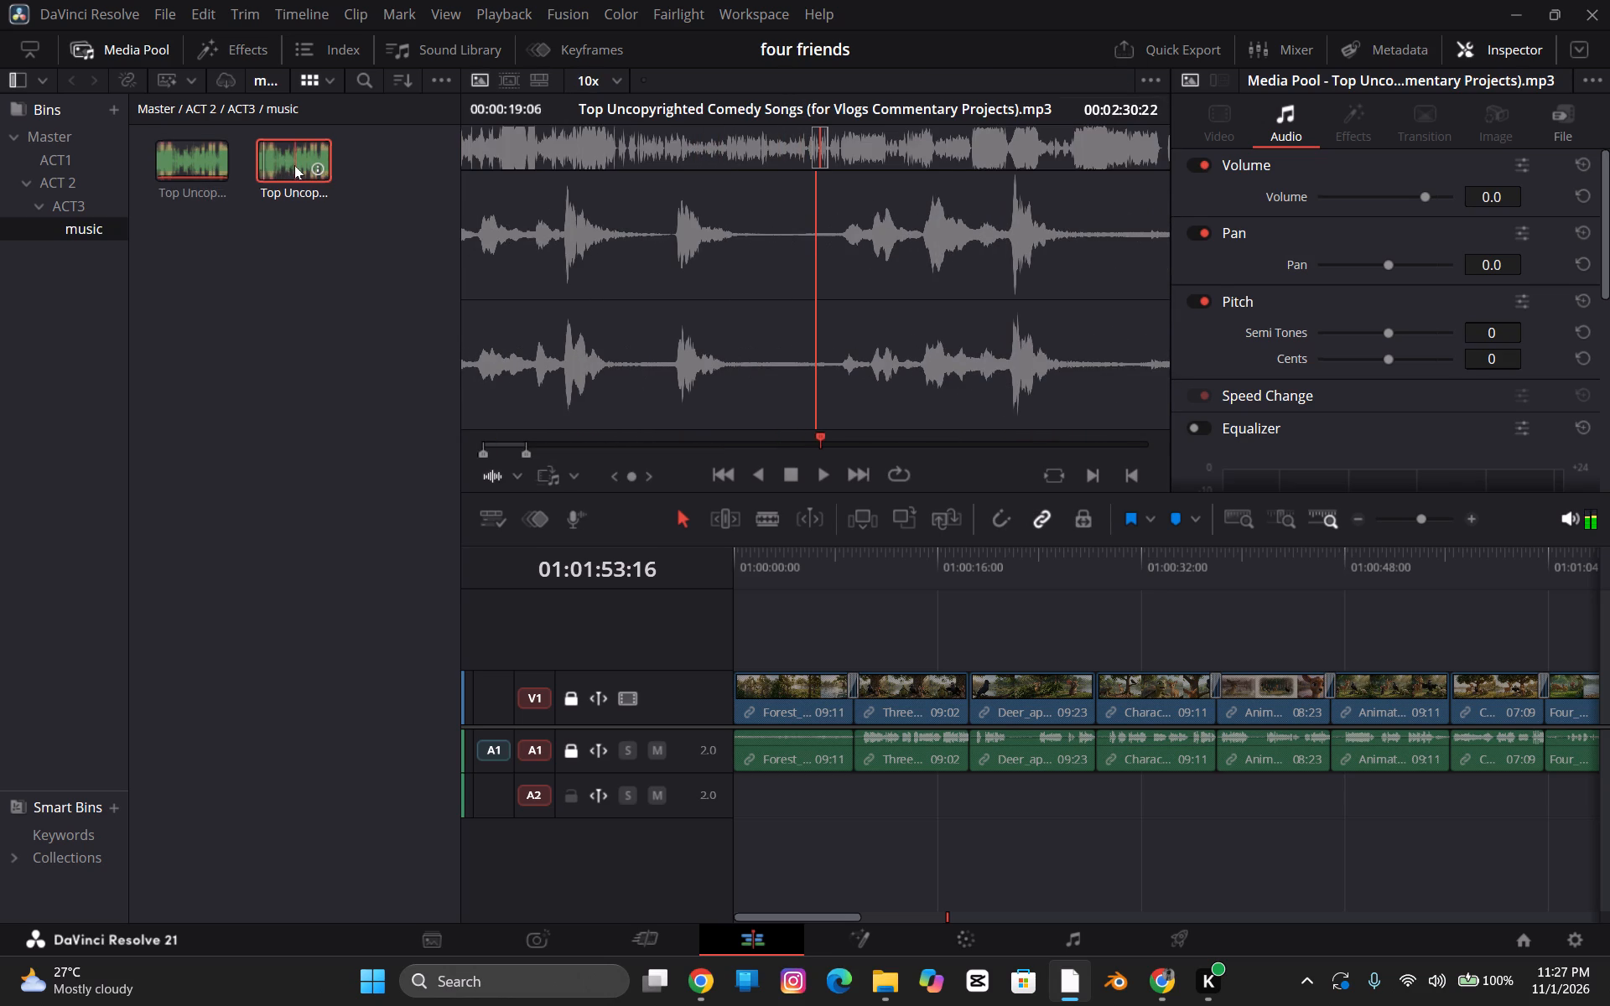
{"action": "left_click", "coordinate": [295, 165]}
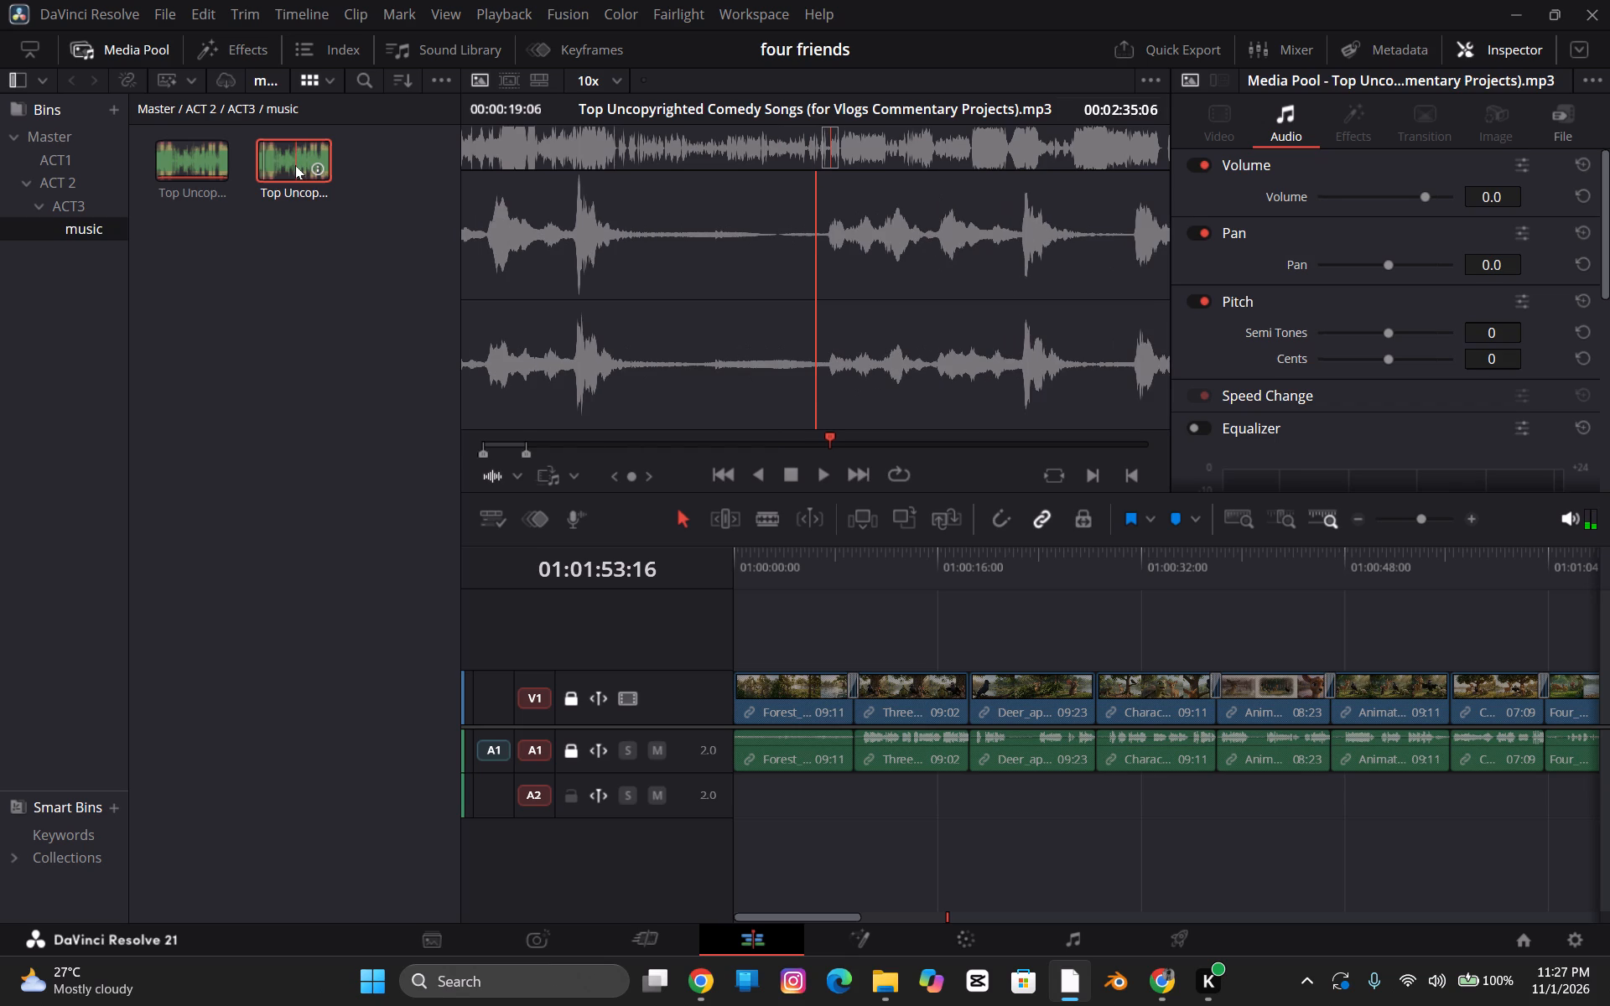
{"action": "key", "text": "space"}
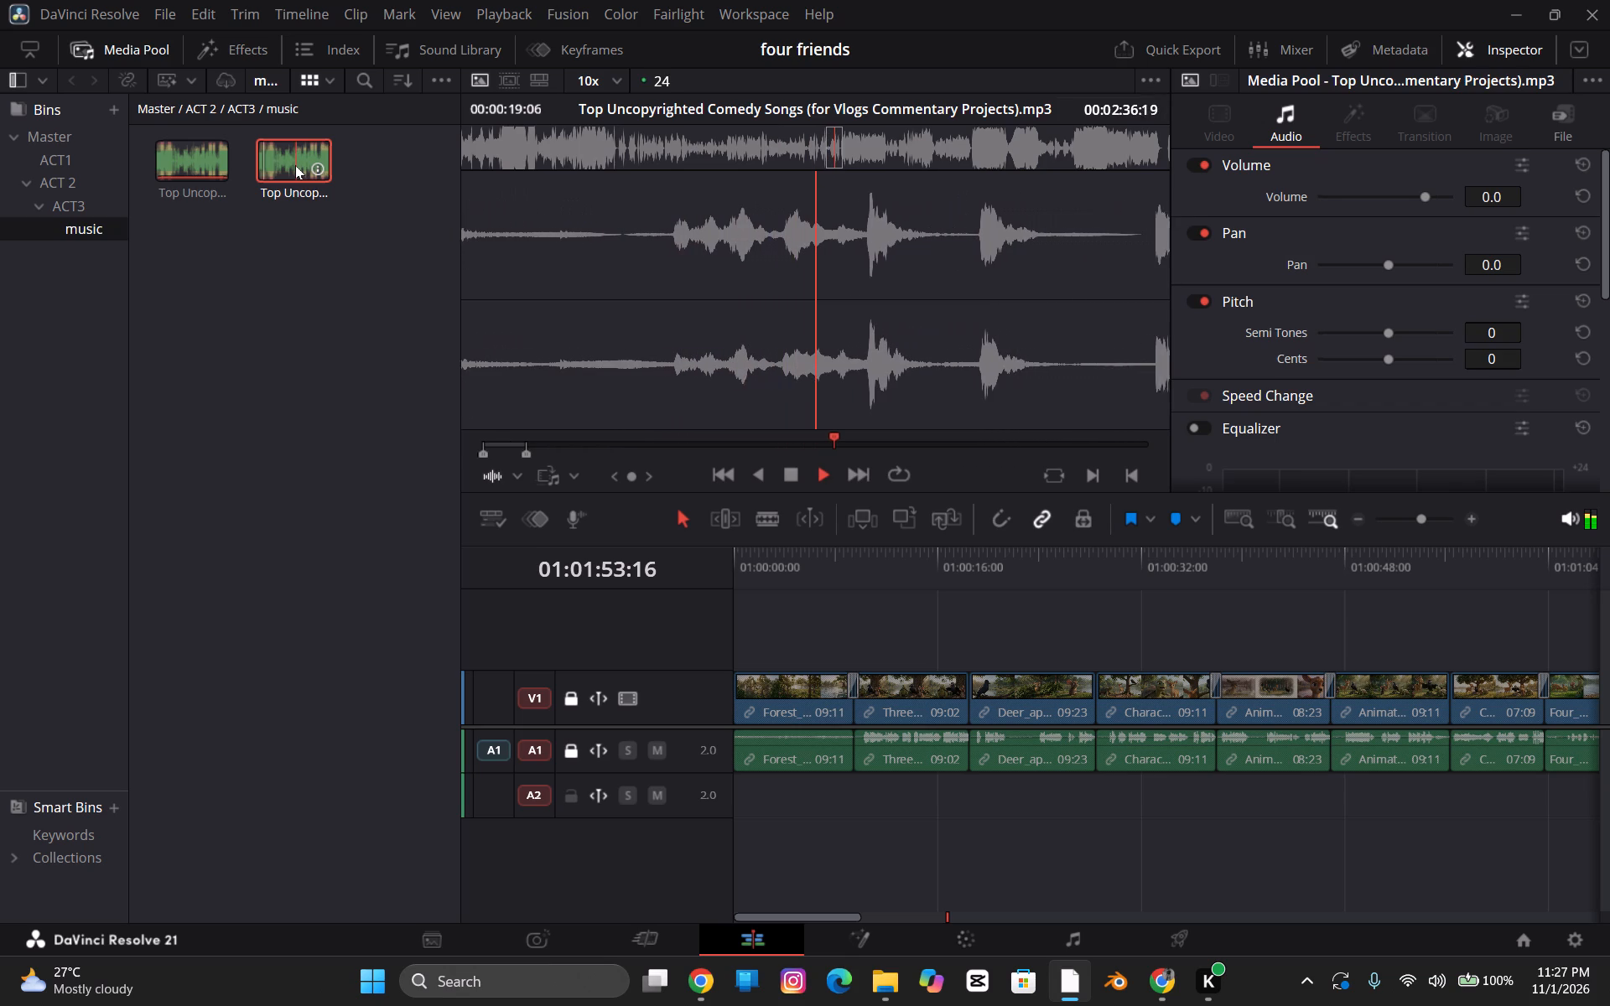
{"action": "key", "text": "space"}
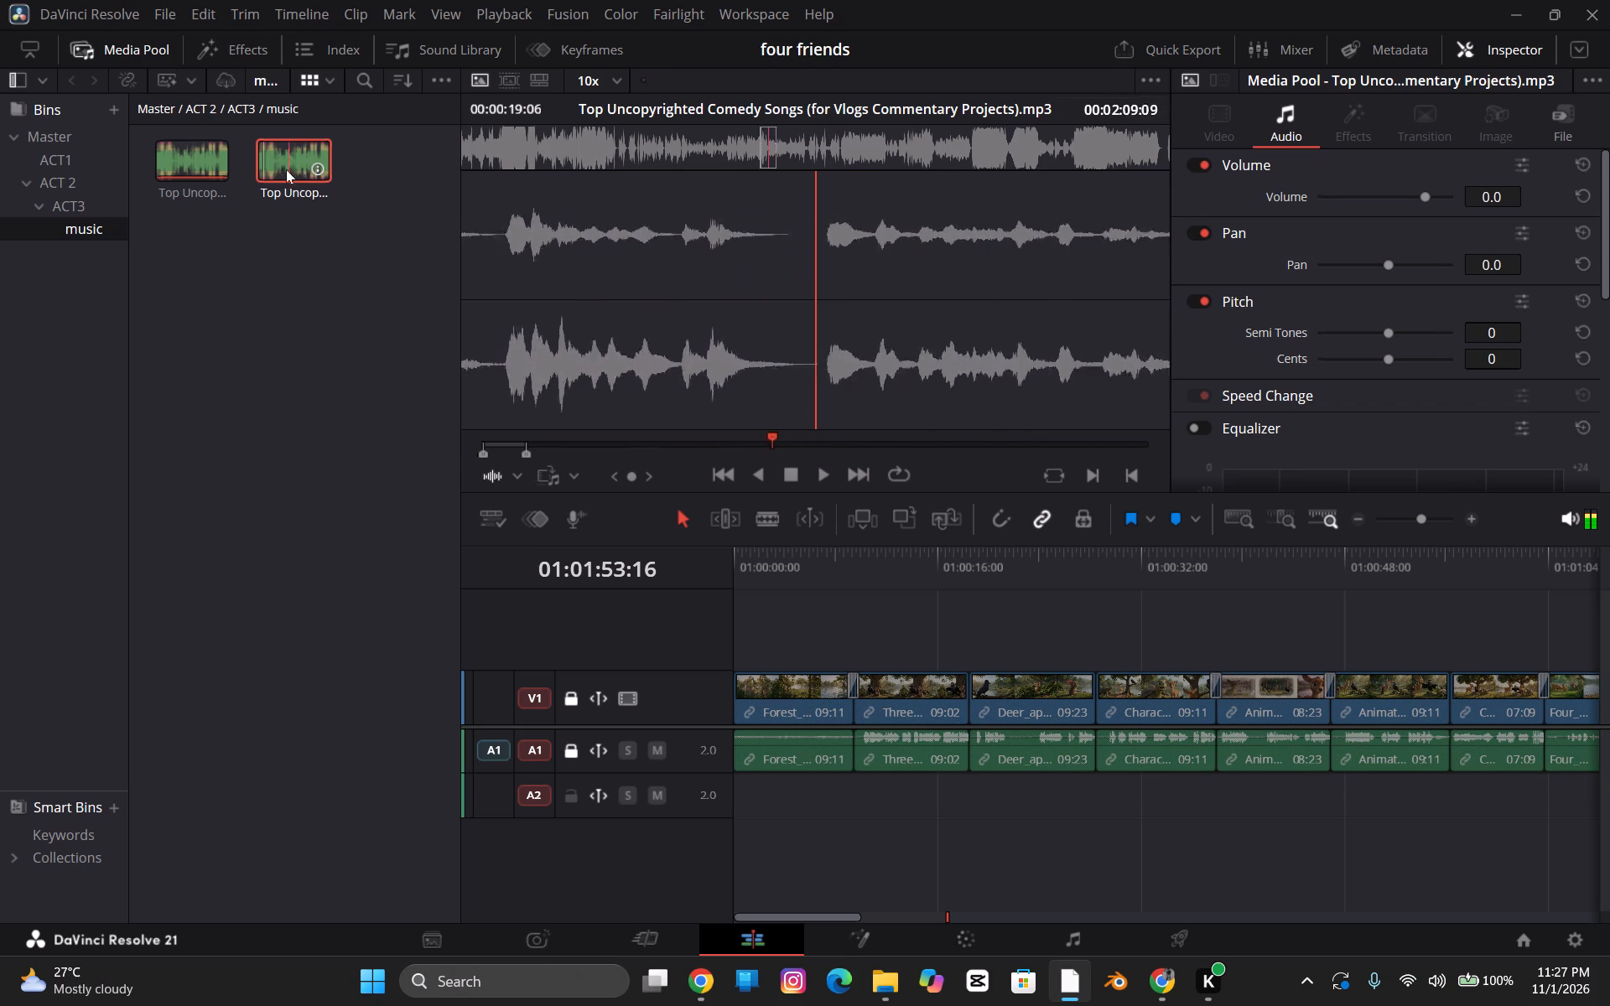
Undo adding the music excerpt to the bin, keeping the clip on A2 split at 01:01:53:16.
{"action": "scroll", "coordinate": [803, 803], "scroll_direction": "down", "scroll_amount": 2}
{"action": "scroll", "coordinate": [830, 783], "scroll_direction": "up", "scroll_amount": 2}
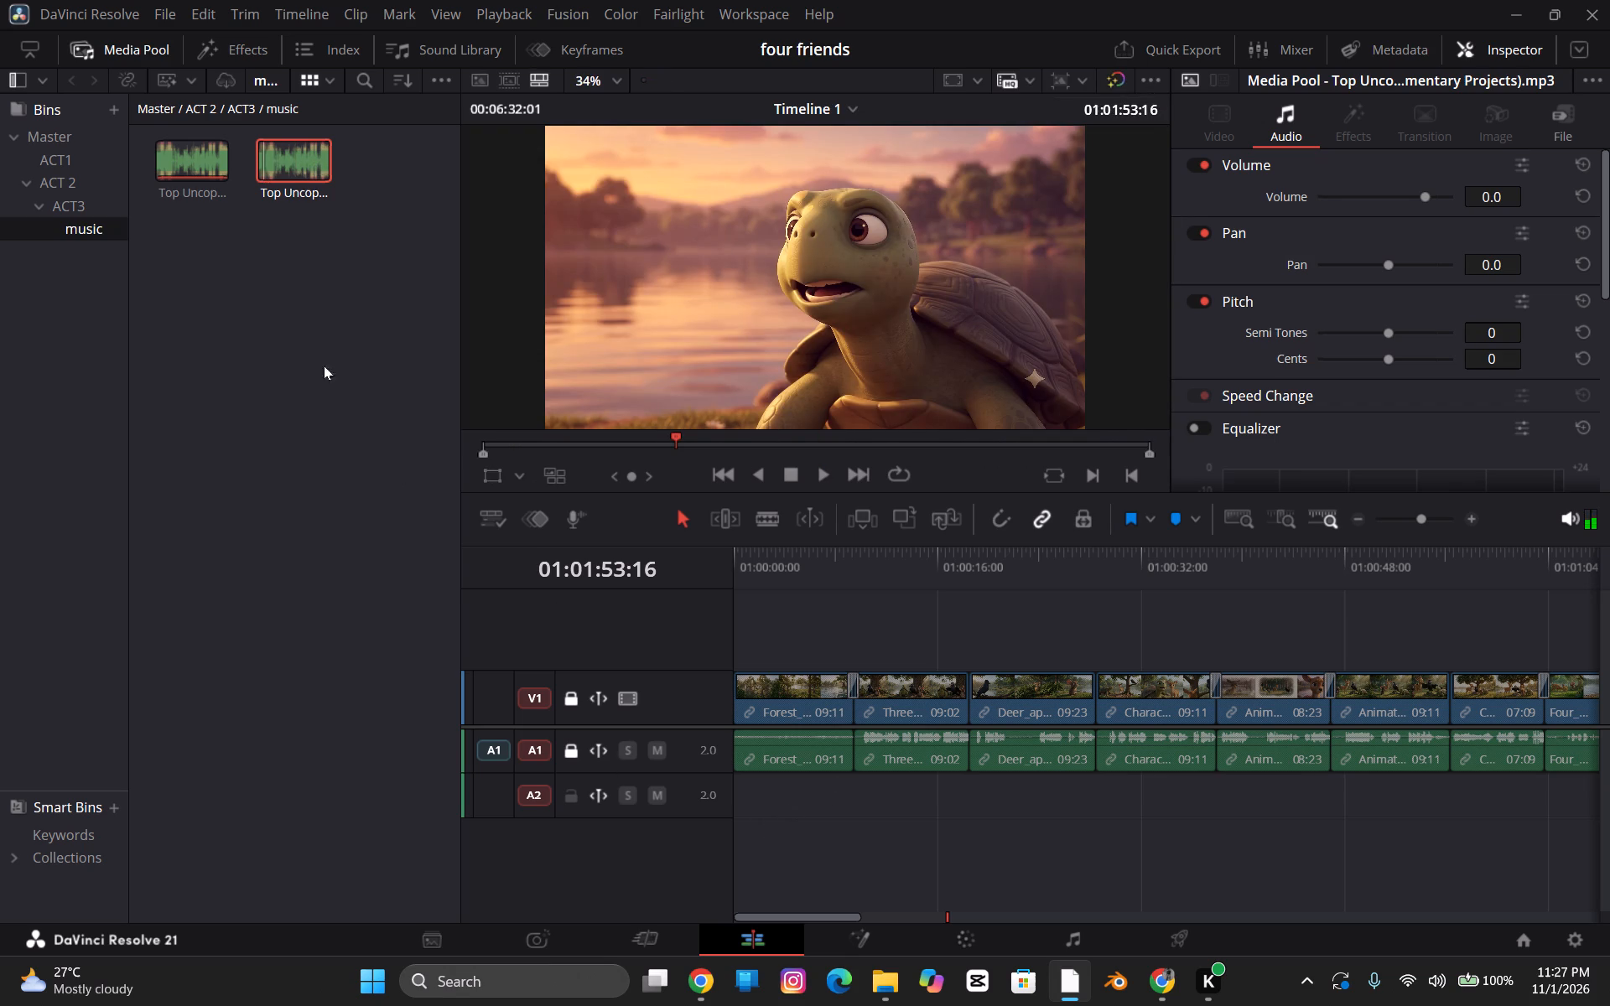
{"action": "key", "text": "ctrl+z"}
{"action": "key", "text": "ctrl+z"}
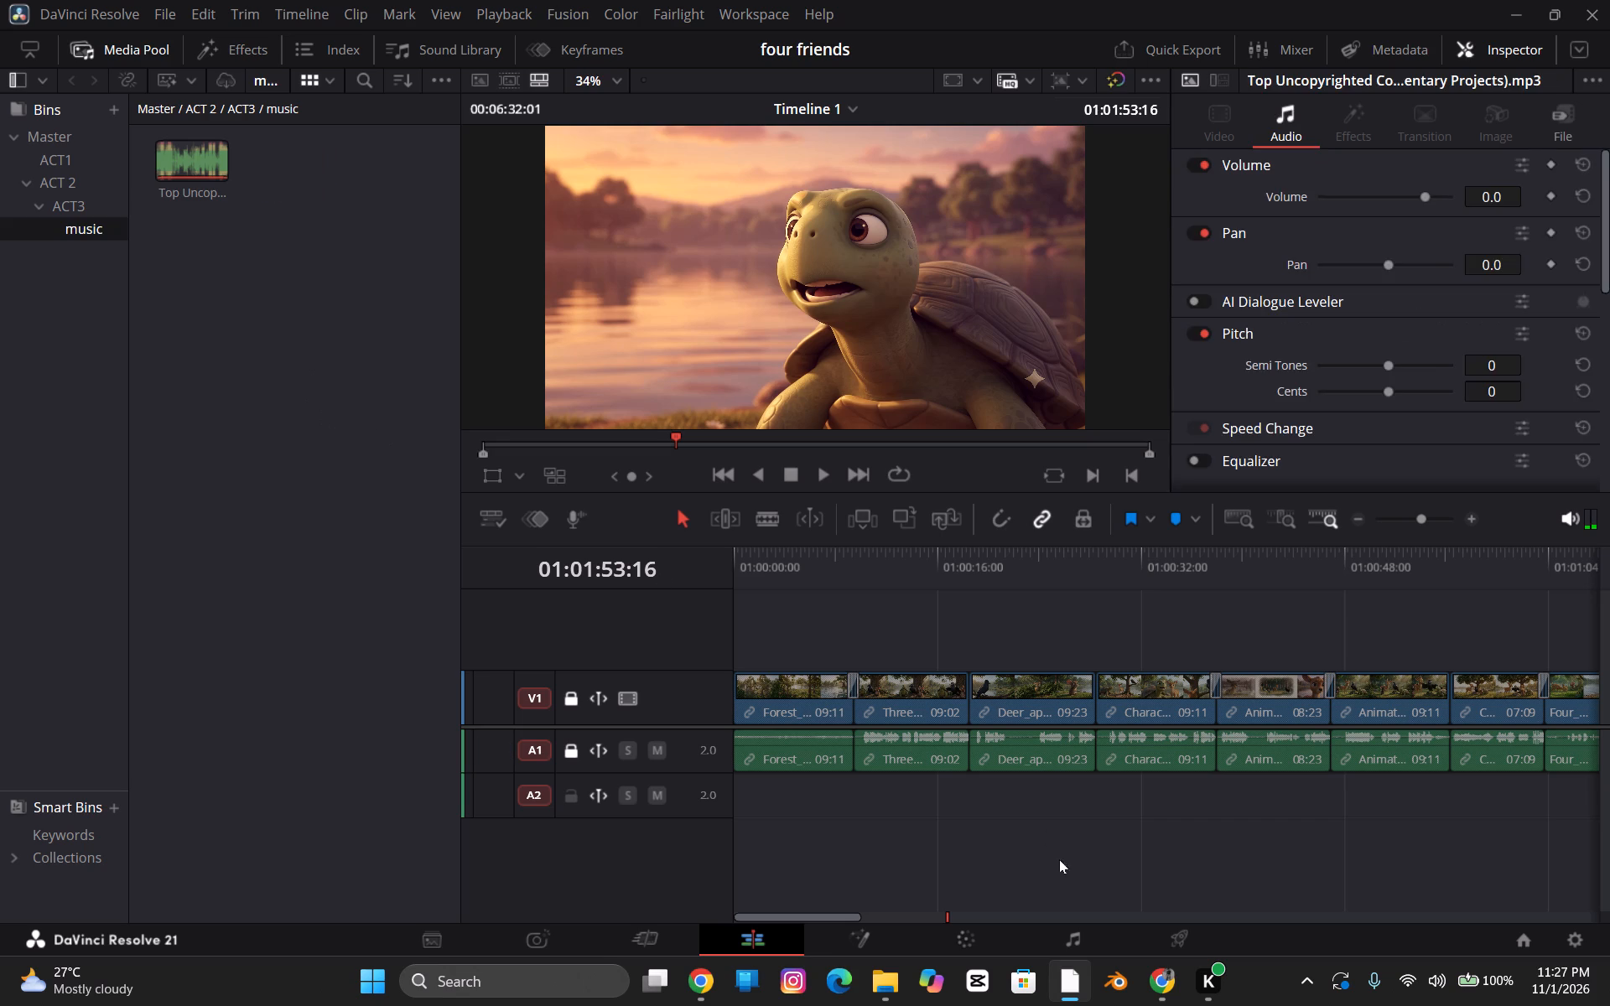
{"action": "key", "text": "ctrl+z"}
{"action": "key", "text": "ctrl+z"}
{"action": "key", "text": "ctrl+z"}
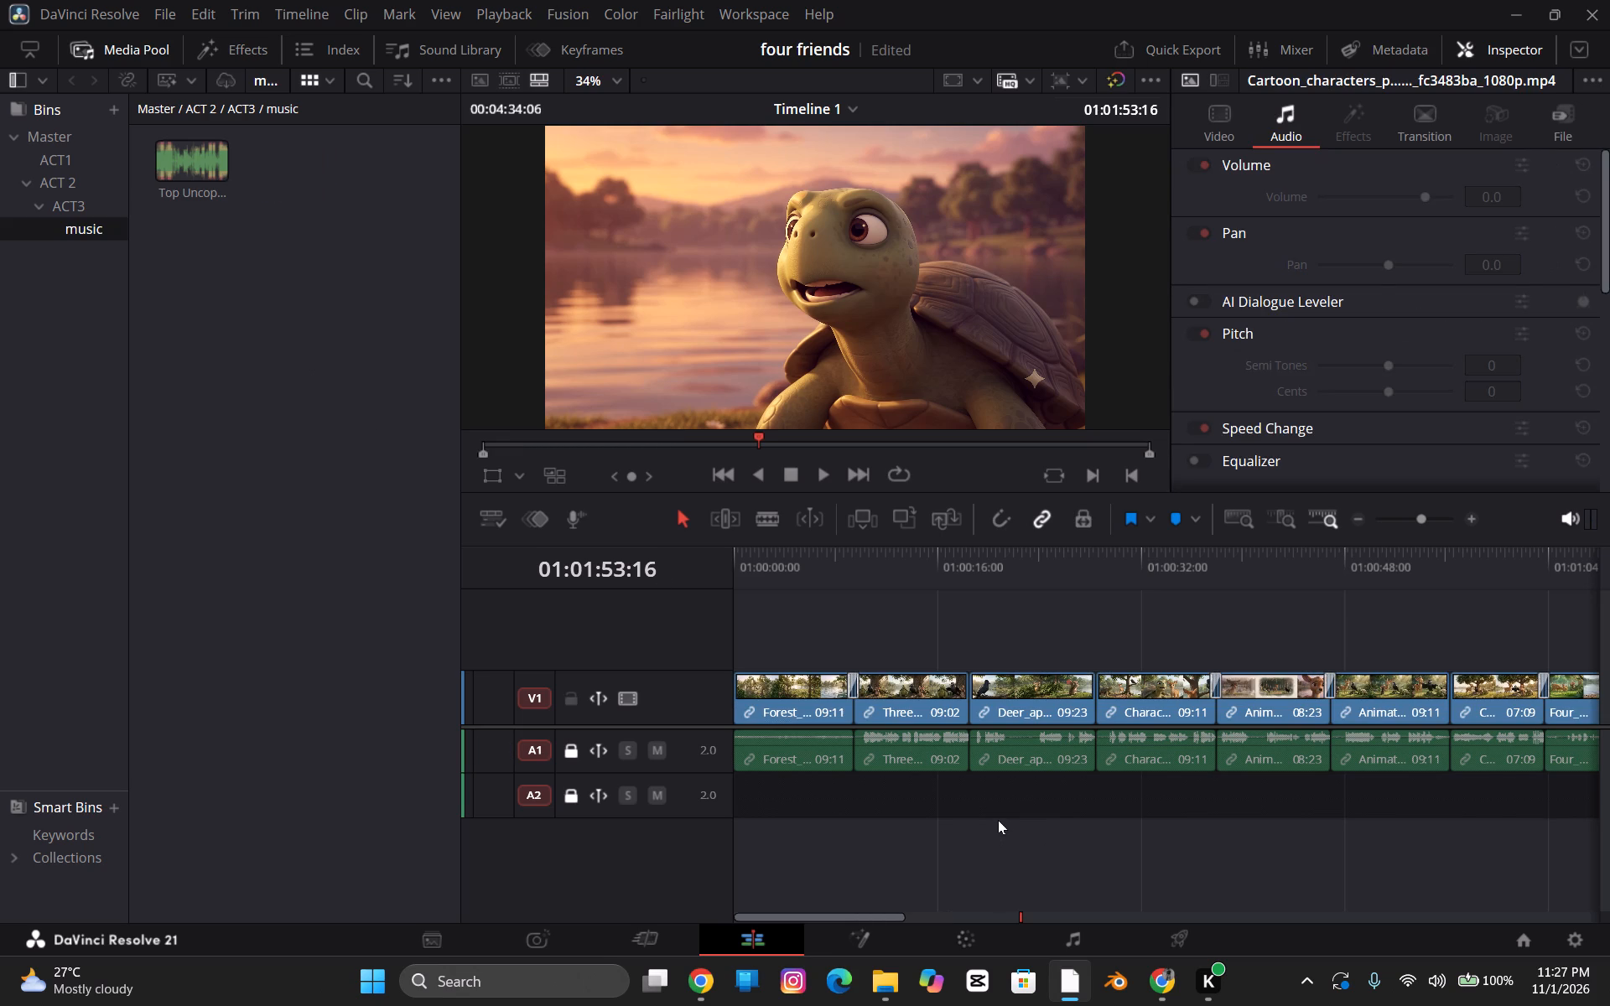
{"action": "key", "text": "ctrl+shift+z"}
{"action": "key", "text": "ctrl+shift+z"}
{"action": "key", "text": "ctrl+shift+z"}
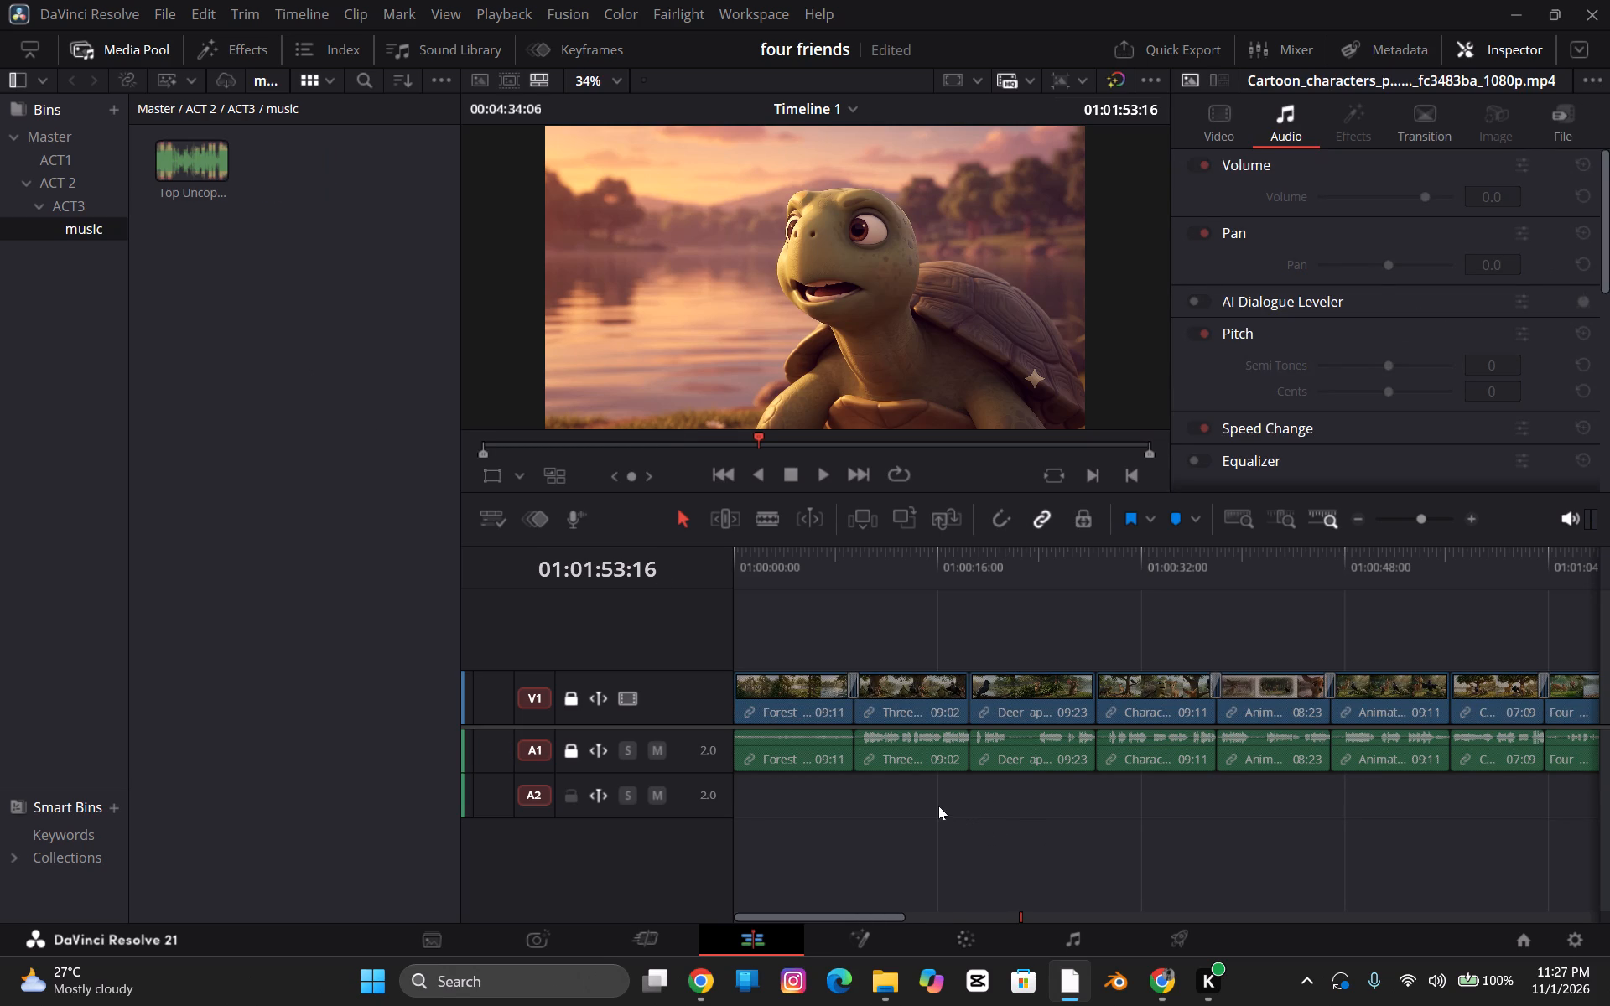
{"action": "left_click_drag", "start_coordinate": [852, 918], "coordinate": [1032, 933]}
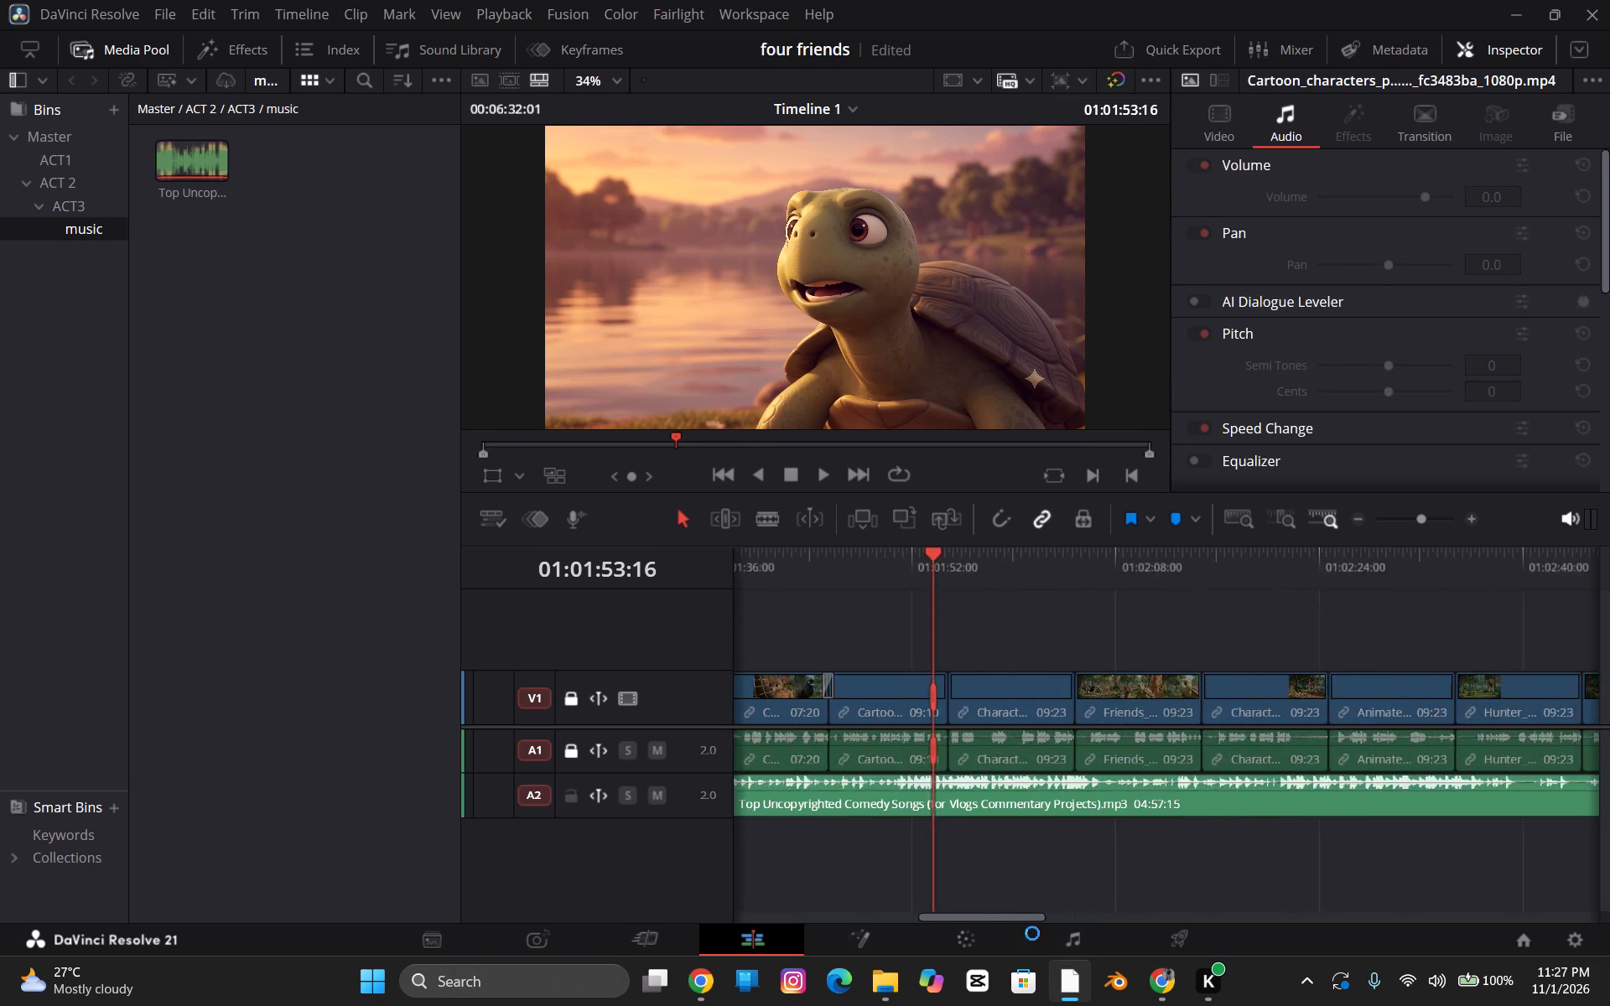
{"action": "left_click_drag", "start_coordinate": [1032, 933], "coordinate": [1004, 936]}
{"action": "key", "text": "ctrl+shift+z"}
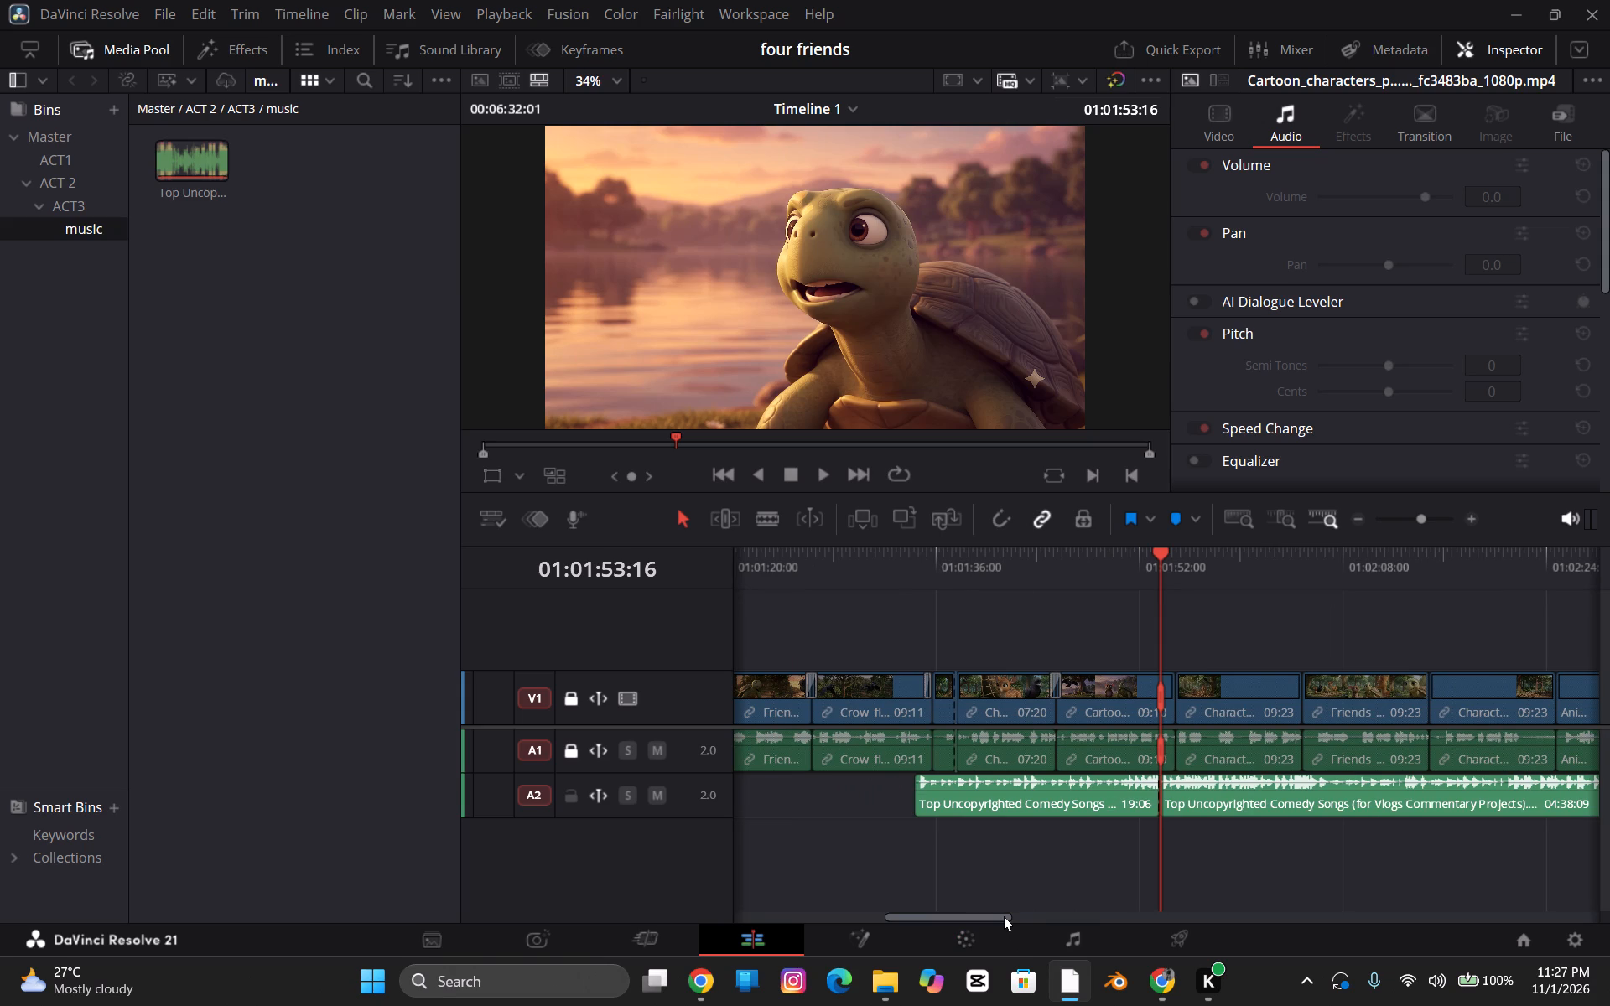
Move the first piece of the split music clip on A2 to the start of the timeline.
{"action": "left_click", "coordinate": [1187, 635]}
{"action": "left_click", "coordinate": [1228, 563]}
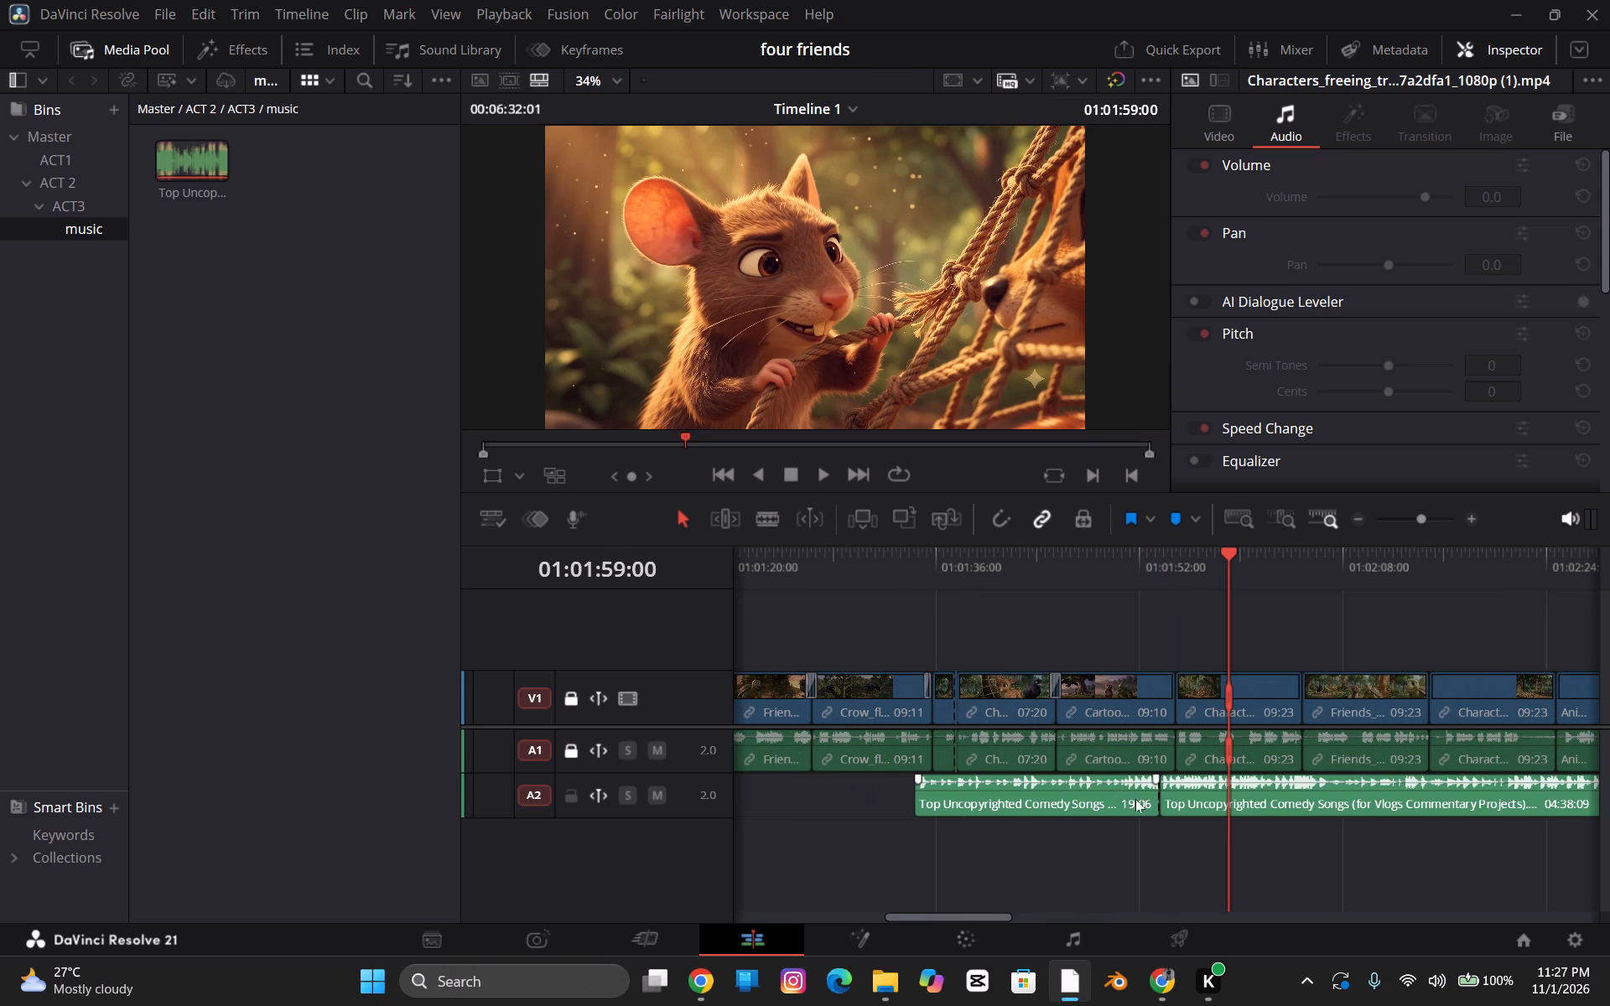
{"action": "left_click_drag", "start_coordinate": [1104, 796], "coordinate": [769, 770]}
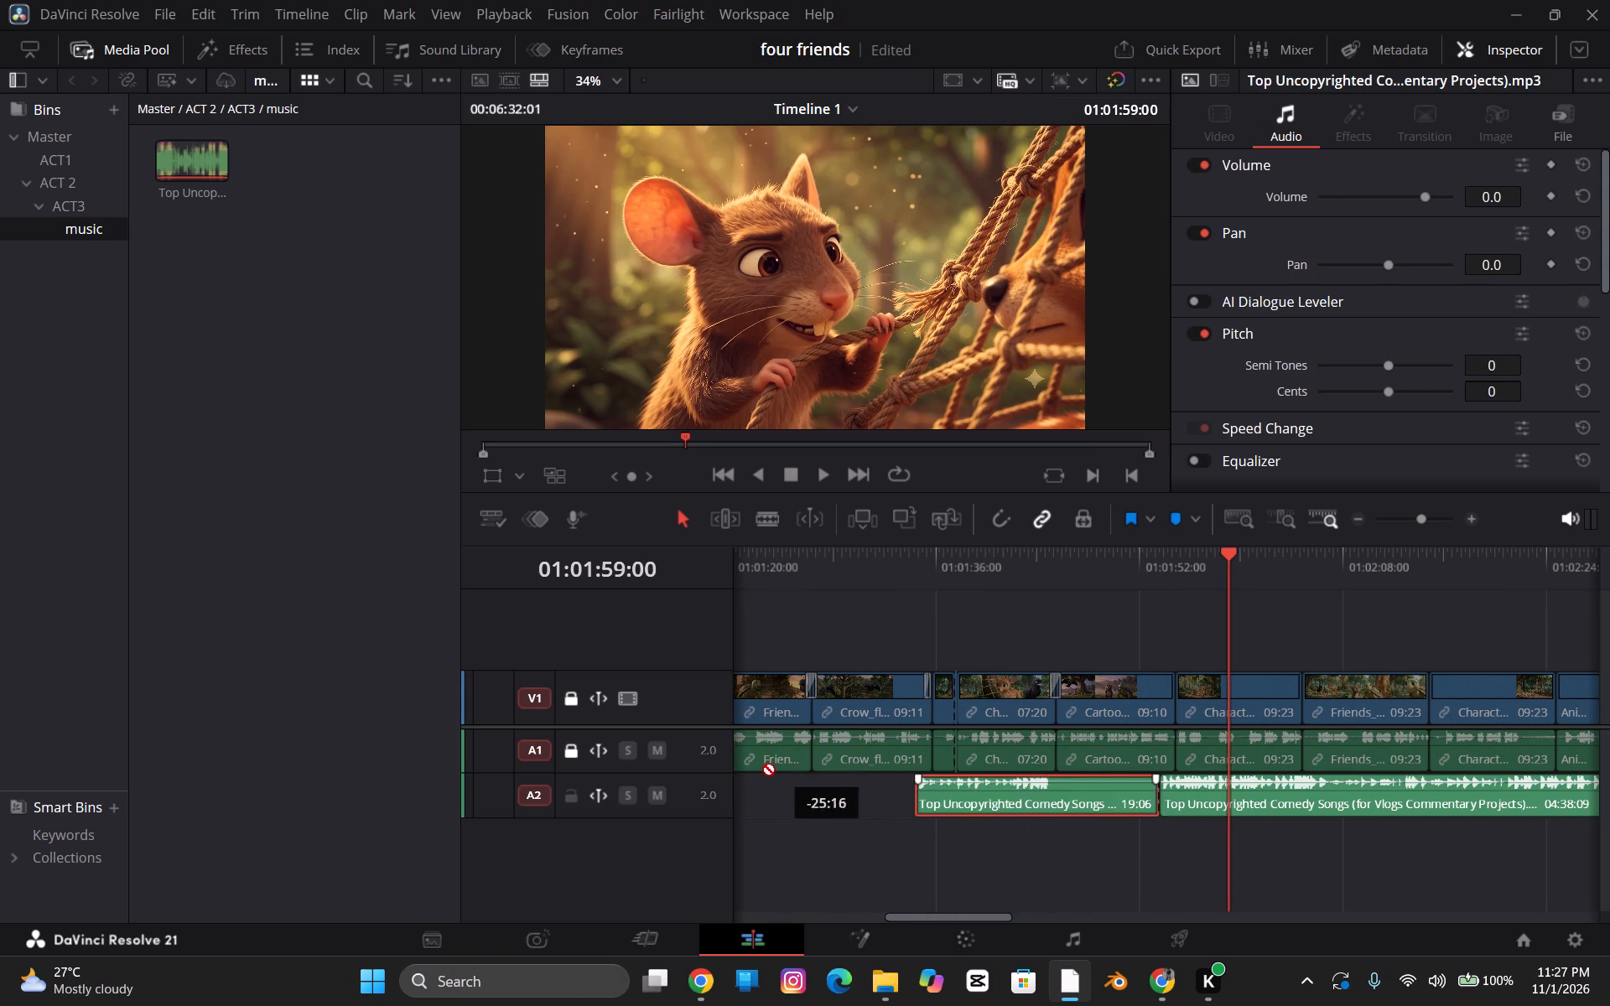
{"action": "left_click_drag", "start_coordinate": [769, 770], "coordinate": [734, 784]}
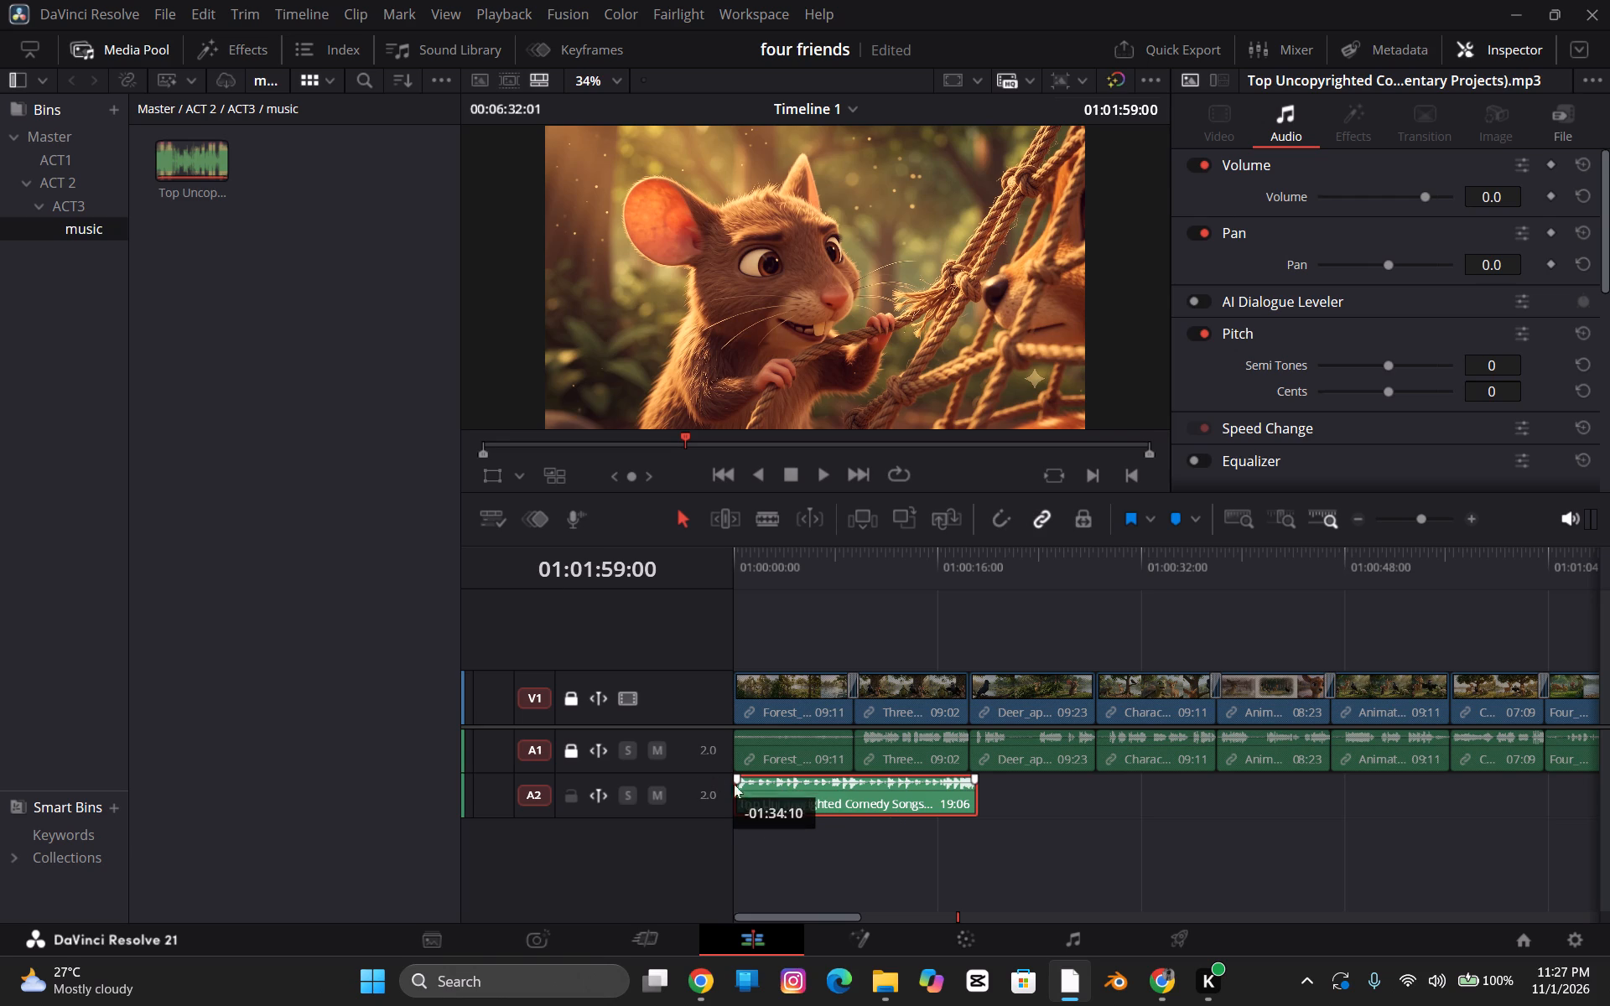
{"action": "left_click_drag", "start_coordinate": [734, 784], "coordinate": [878, 796]}
{"action": "left_click", "coordinate": [871, 794]}
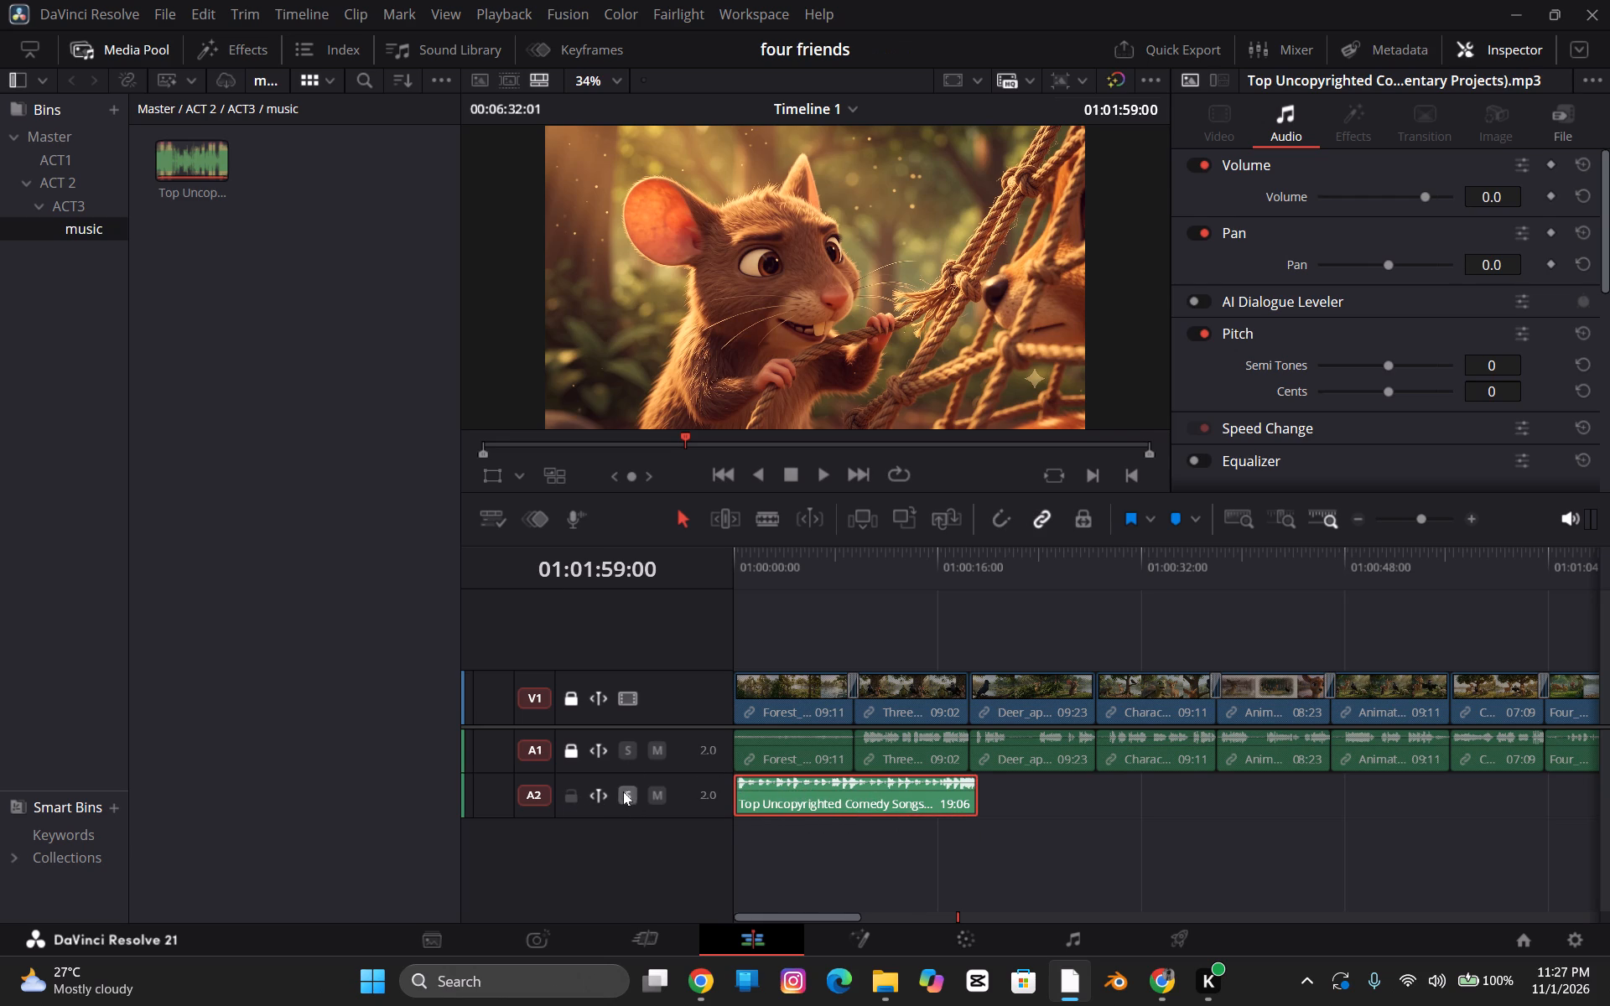
Mute track A2 and play the opening video clip from the start of the timeline to check it without music.
{"action": "left_click", "coordinate": [659, 801]}
{"action": "key", "text": "space"}
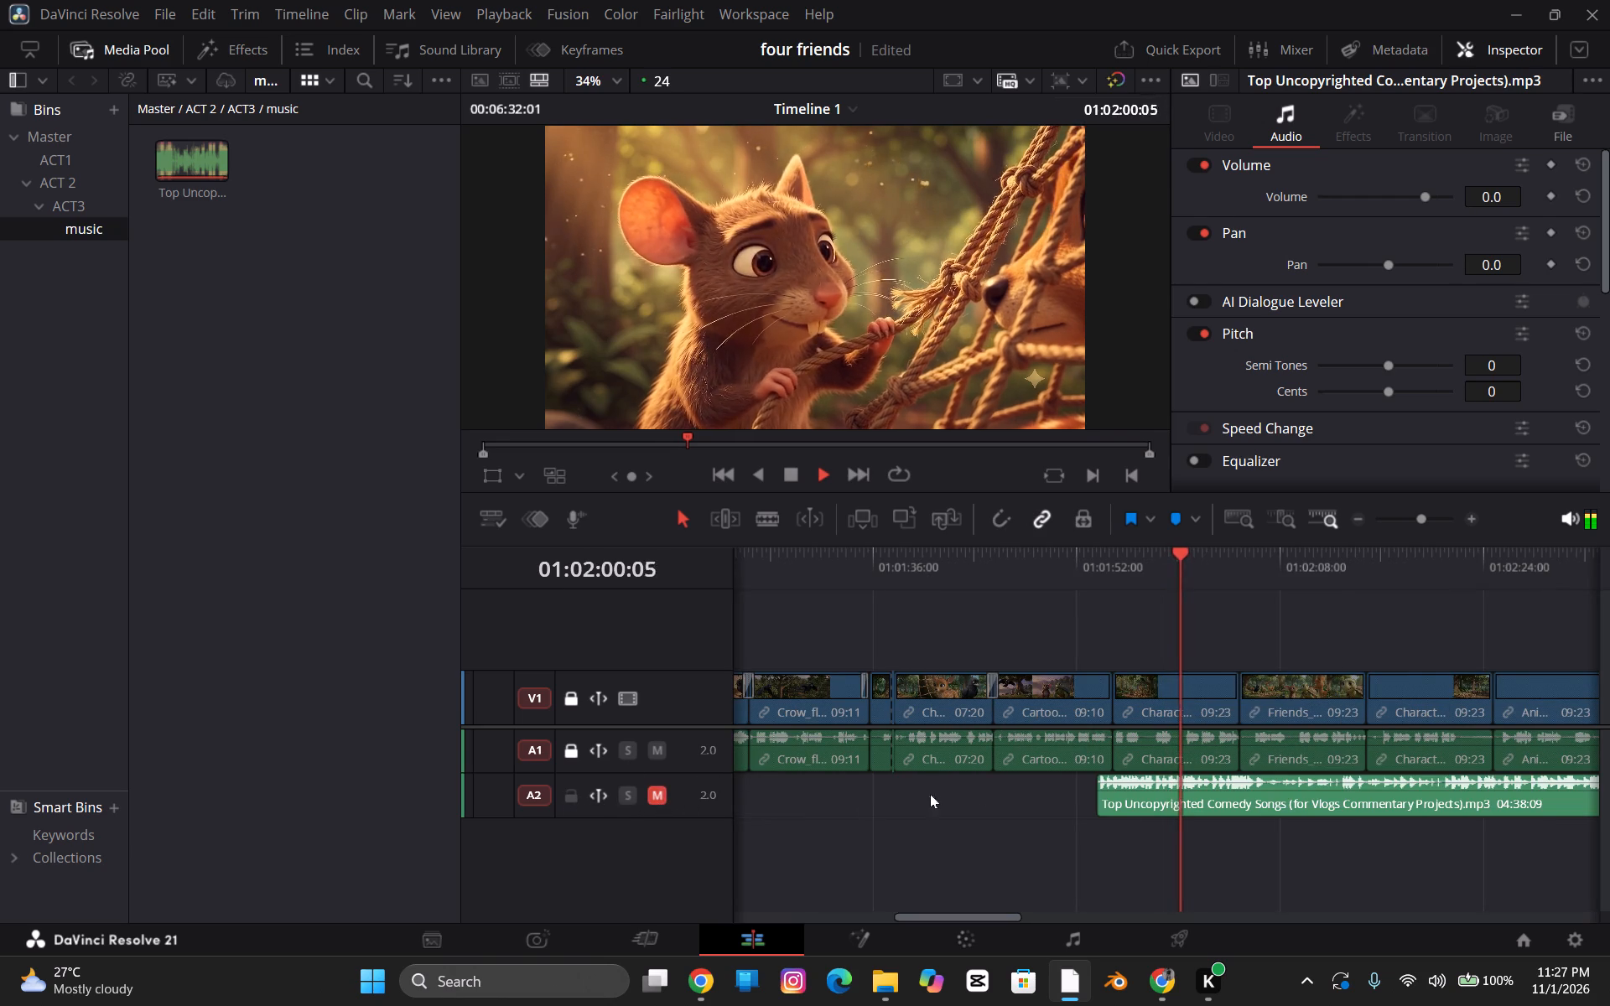
{"action": "left_click", "coordinate": [1108, 573]}
{"action": "left_click", "coordinate": [782, 559]}
{"action": "scroll", "coordinate": [918, 780], "scroll_direction": "up", "scroll_amount": 2}
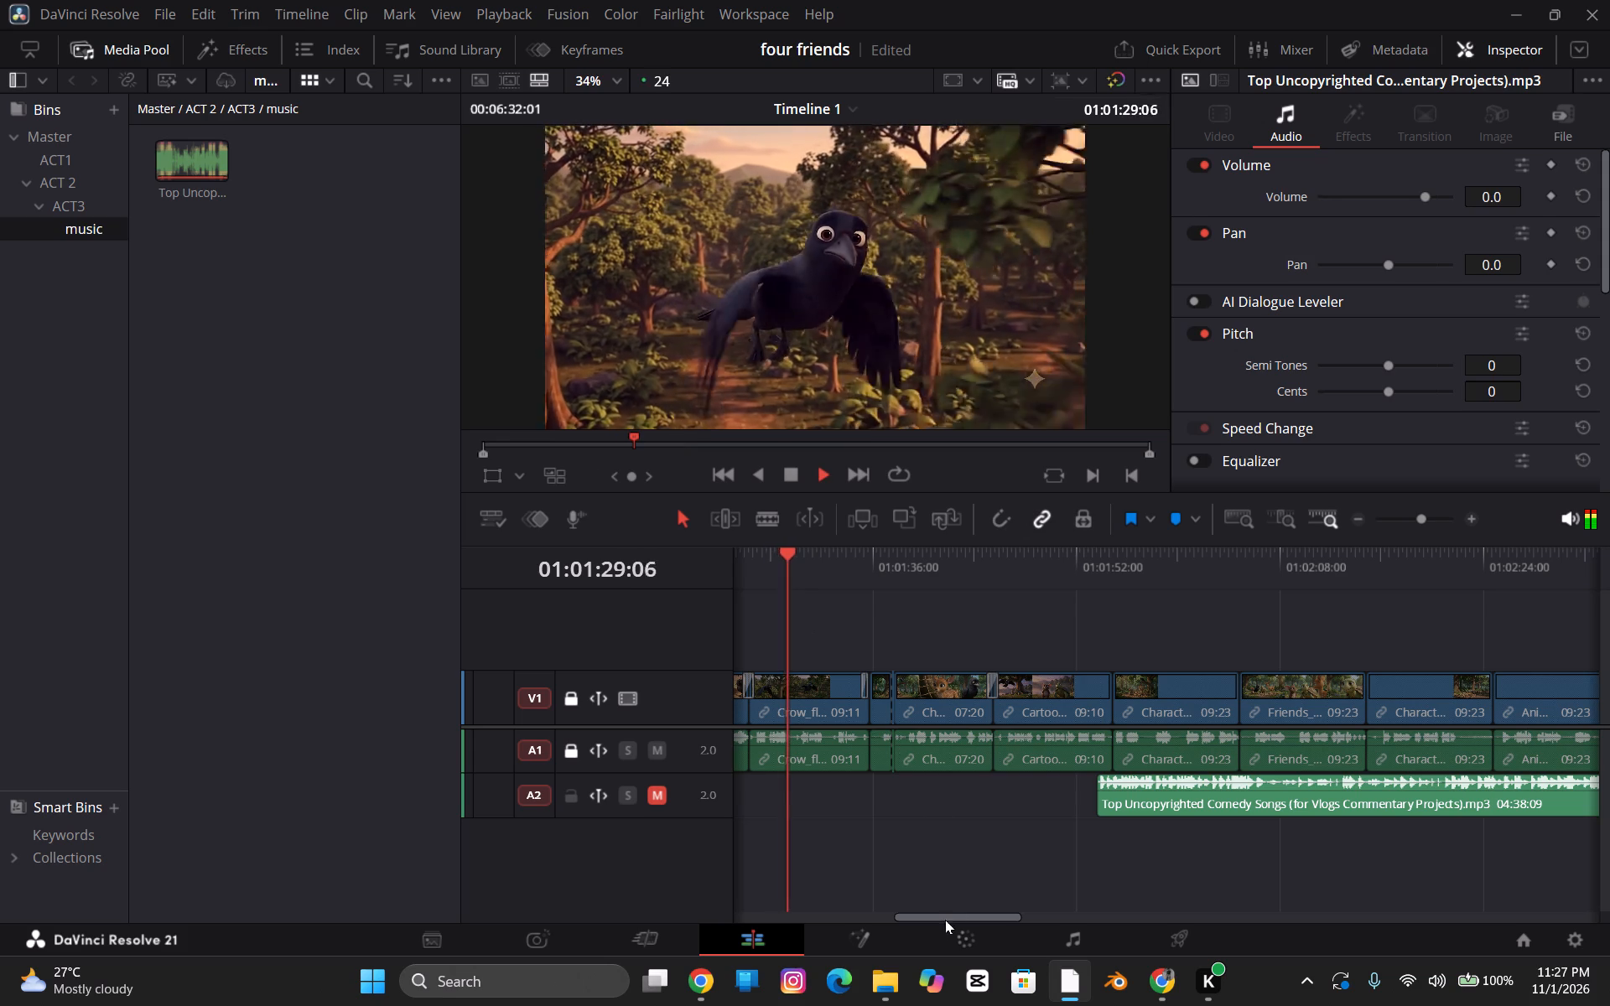
{"action": "left_click_drag", "start_coordinate": [947, 923], "coordinate": [752, 894]}
{"action": "left_click_drag", "start_coordinate": [939, 911], "coordinate": [807, 886]}
{"action": "left_click_drag", "start_coordinate": [807, 884], "coordinate": [795, 887]}
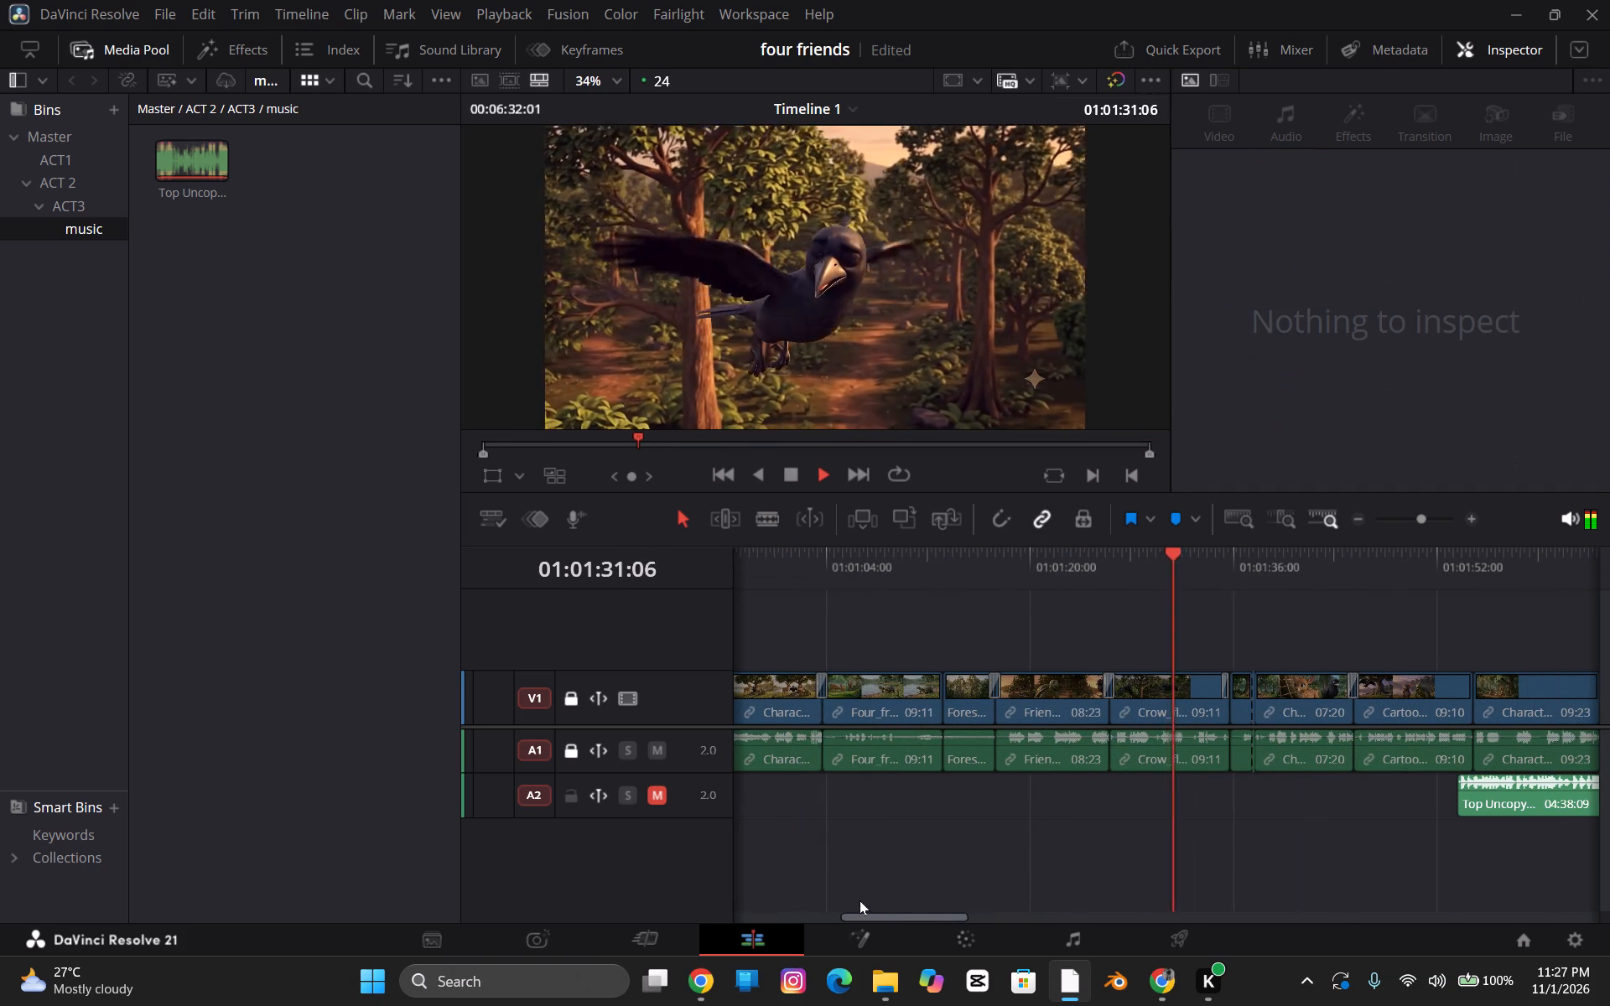
{"action": "left_click_drag", "start_coordinate": [872, 914], "coordinate": [673, 845]}
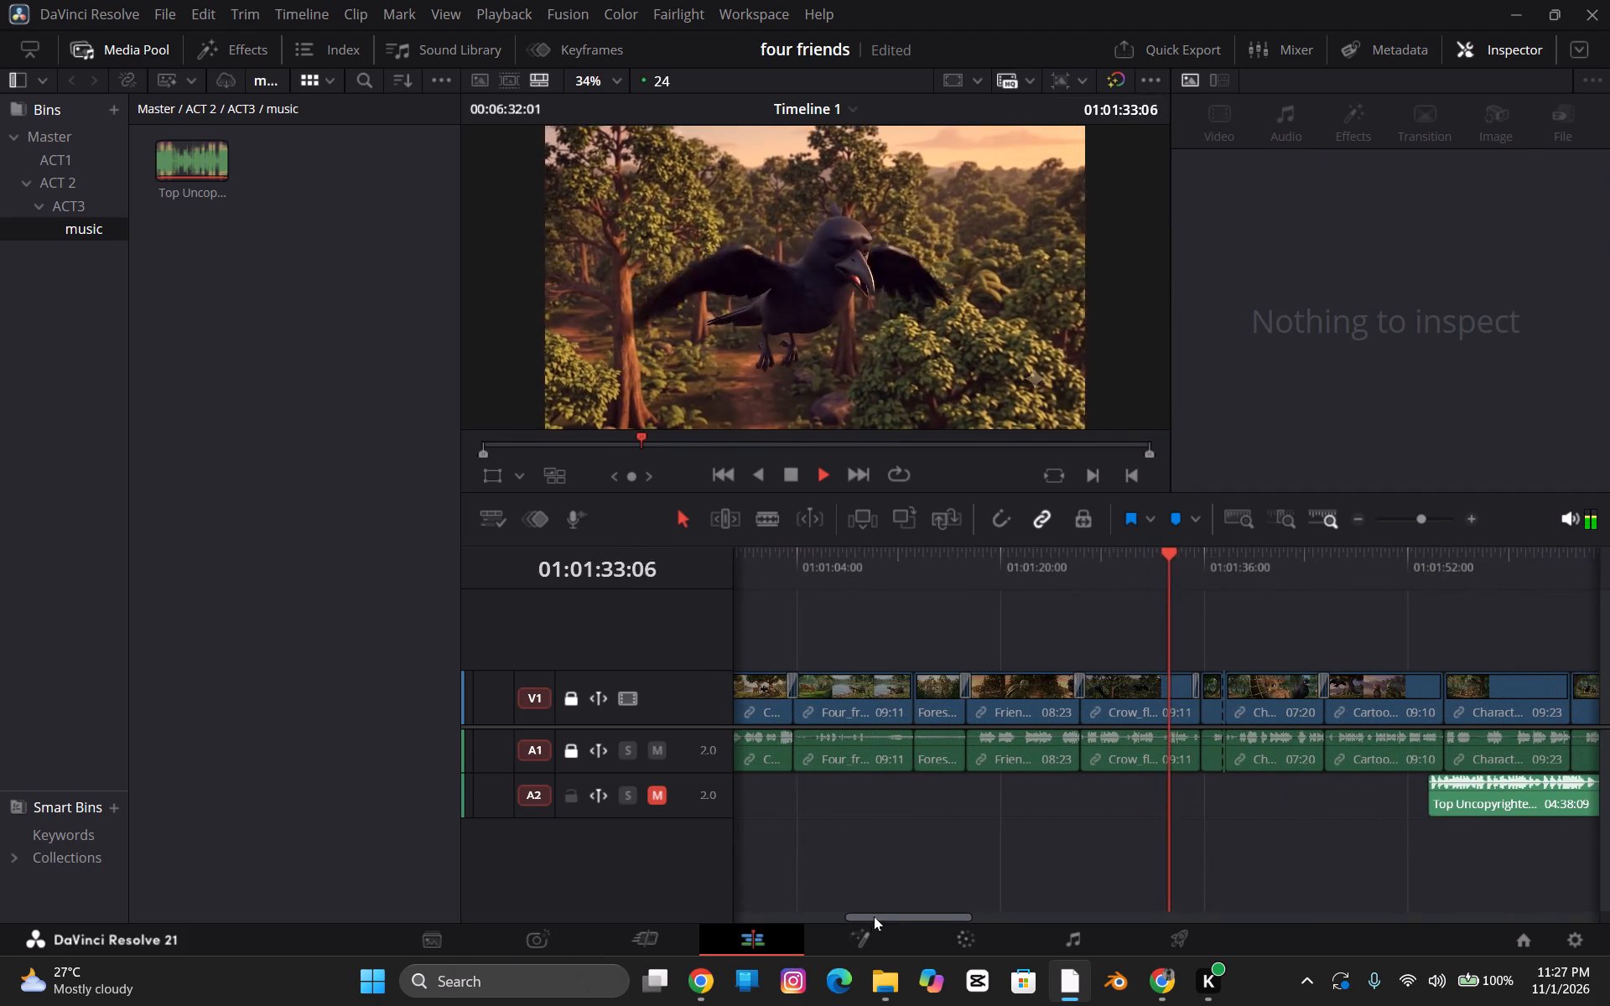
{"action": "key", "text": "space"}
{"action": "left_click_drag", "start_coordinate": [870, 922], "coordinate": [812, 906]}
{"action": "left_click_drag", "start_coordinate": [871, 918], "coordinate": [657, 838]}
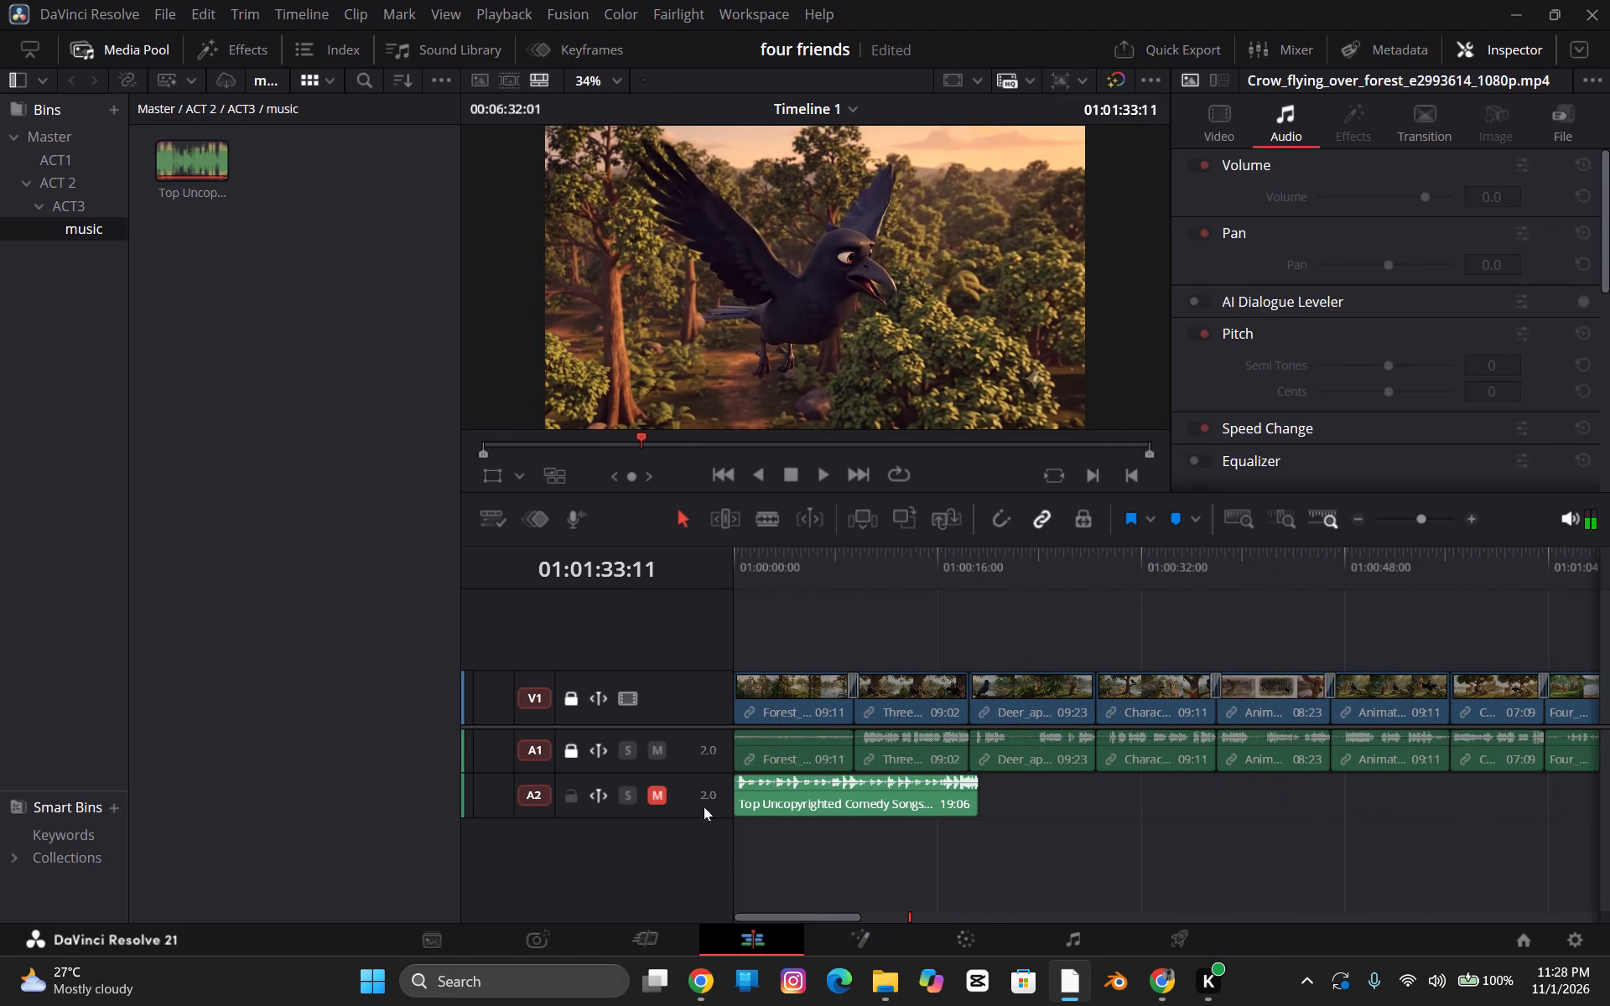
{"action": "left_click", "coordinate": [733, 563]}
{"action": "left_click", "coordinate": [741, 564]}
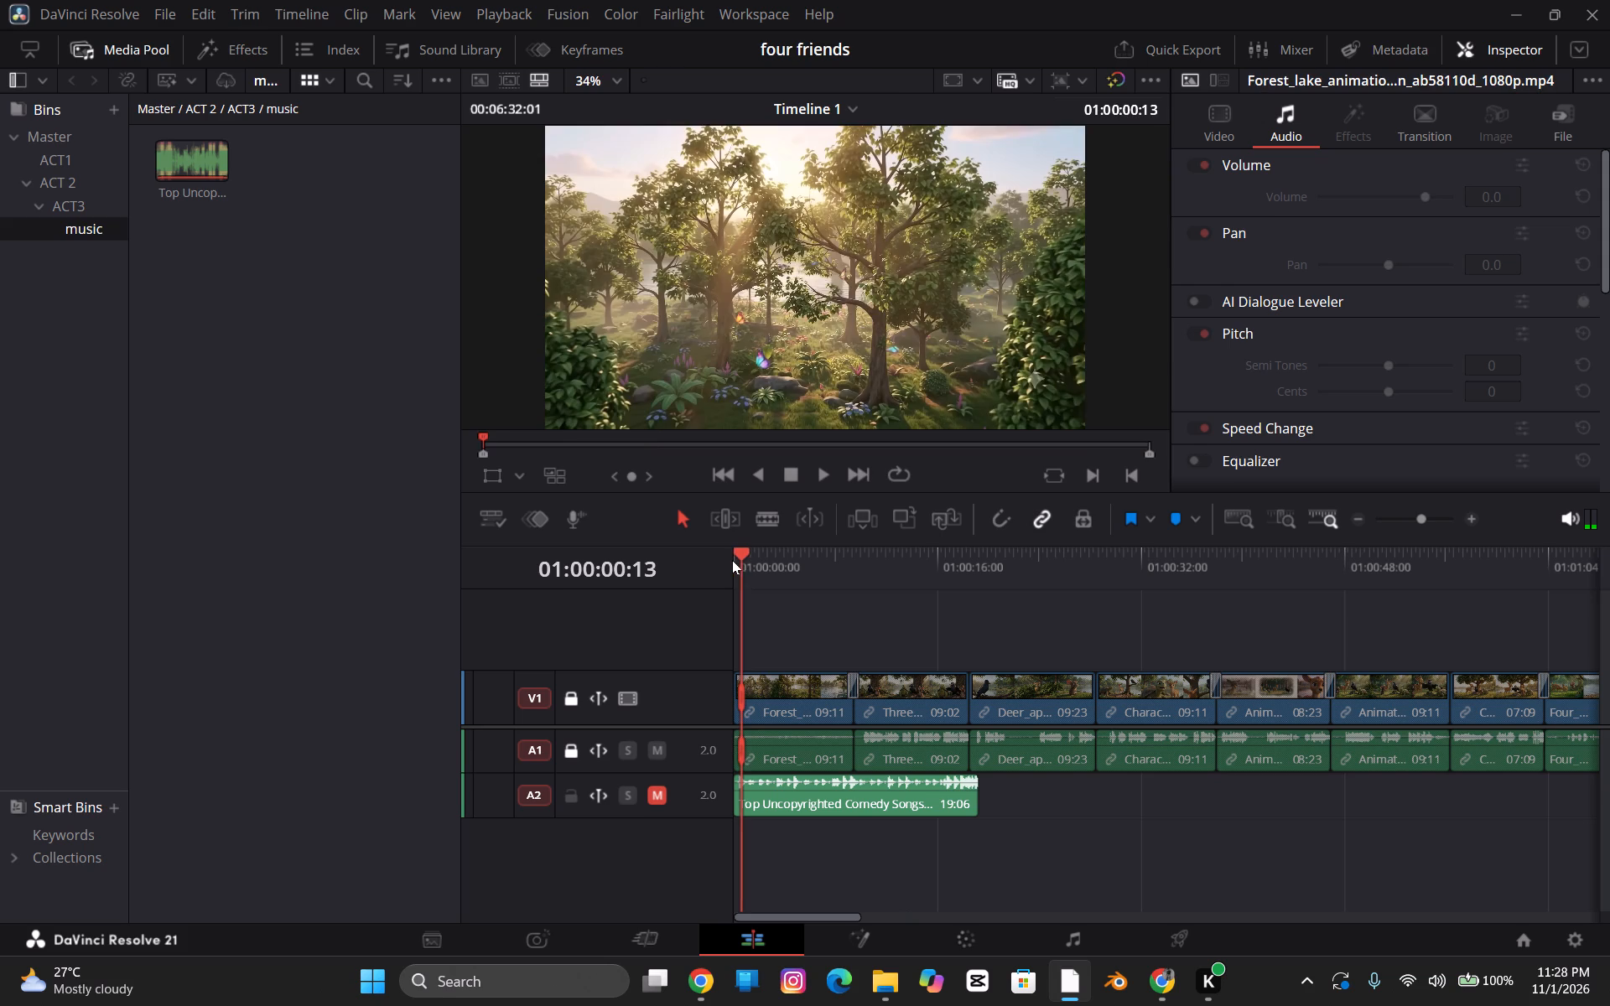
{"action": "left_click", "coordinate": [732, 560]}
{"action": "left_click", "coordinate": [734, 568]}
{"action": "key", "text": "space"}
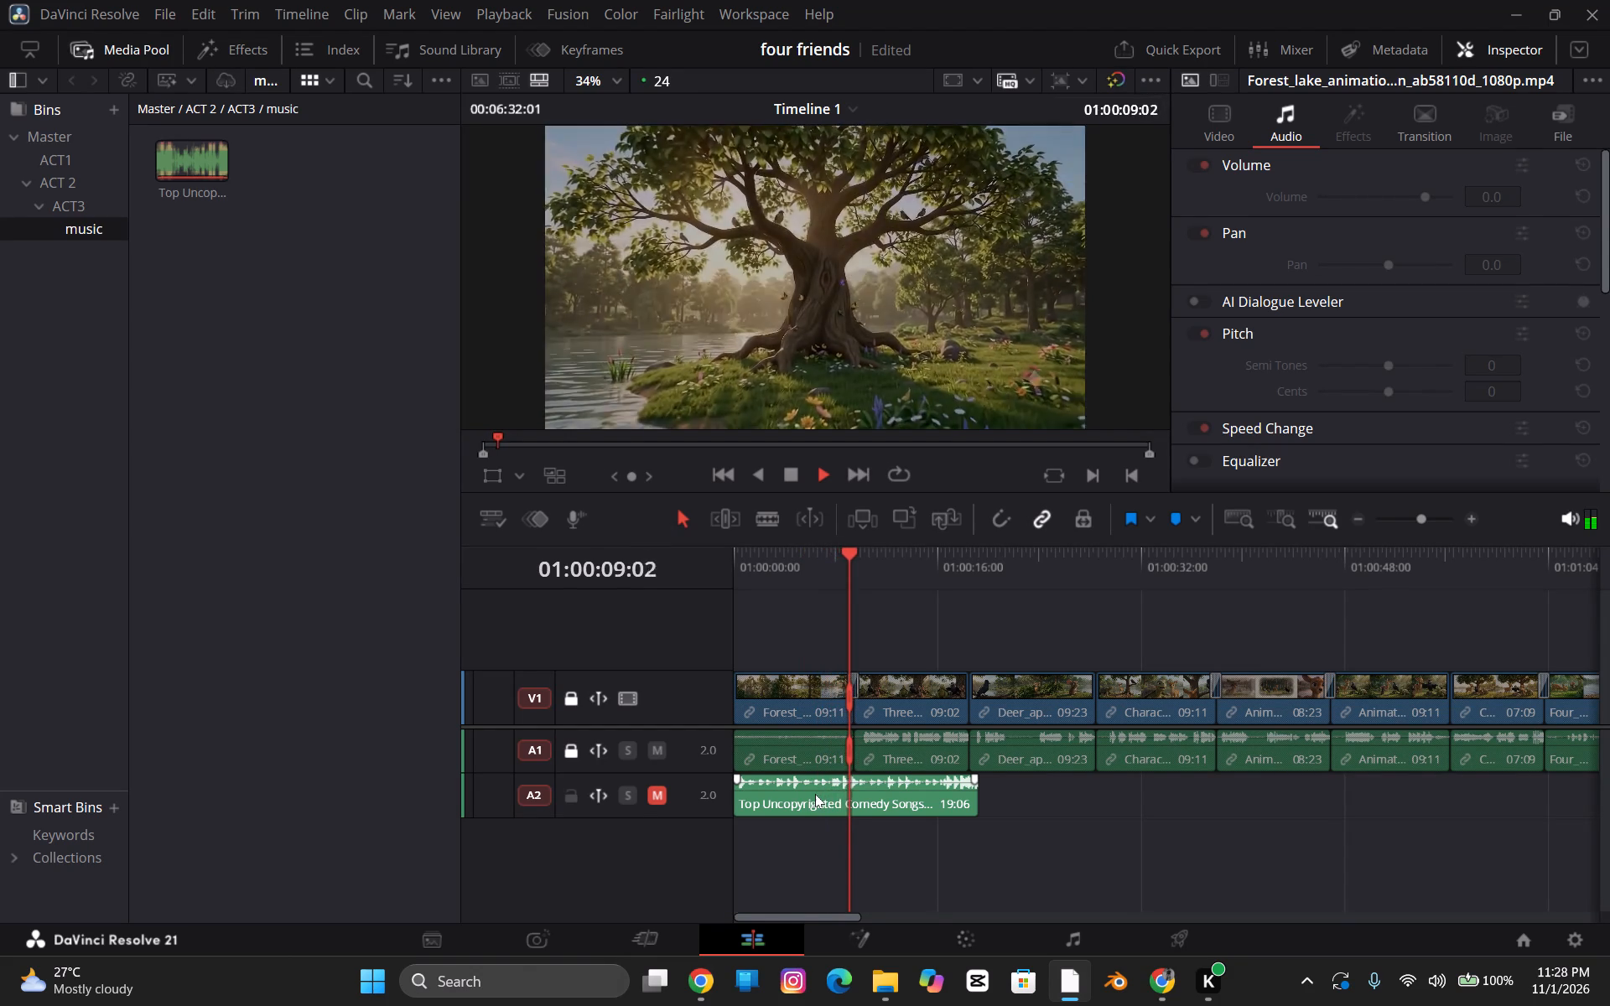
{"action": "key", "text": "space"}
{"action": "key", "text": "space"}
{"action": "key", "text": "space"}
Shift the music excerpt on A2 to start with the second video clip, about 01:00:09, and play from there with A2 unmuted.
{"action": "left_click_drag", "start_coordinate": [815, 794], "coordinate": [933, 811]}
{"action": "left_click", "coordinate": [853, 559]}
{"action": "key", "text": "space"}
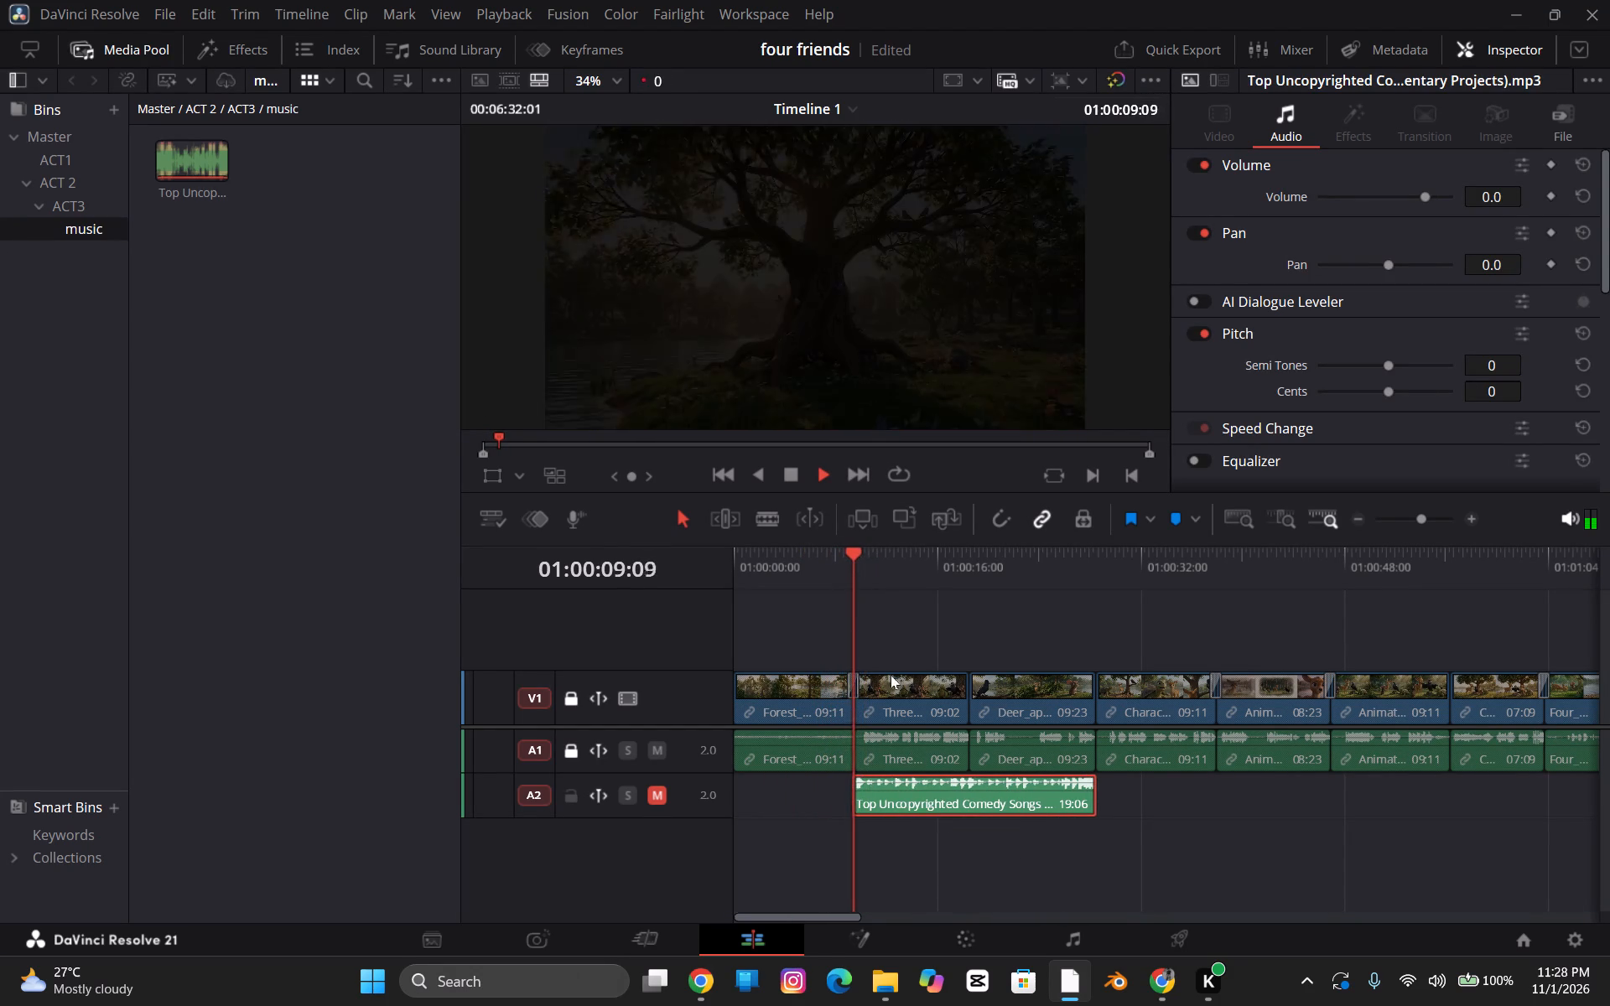
{"action": "left_click", "coordinate": [651, 794]}
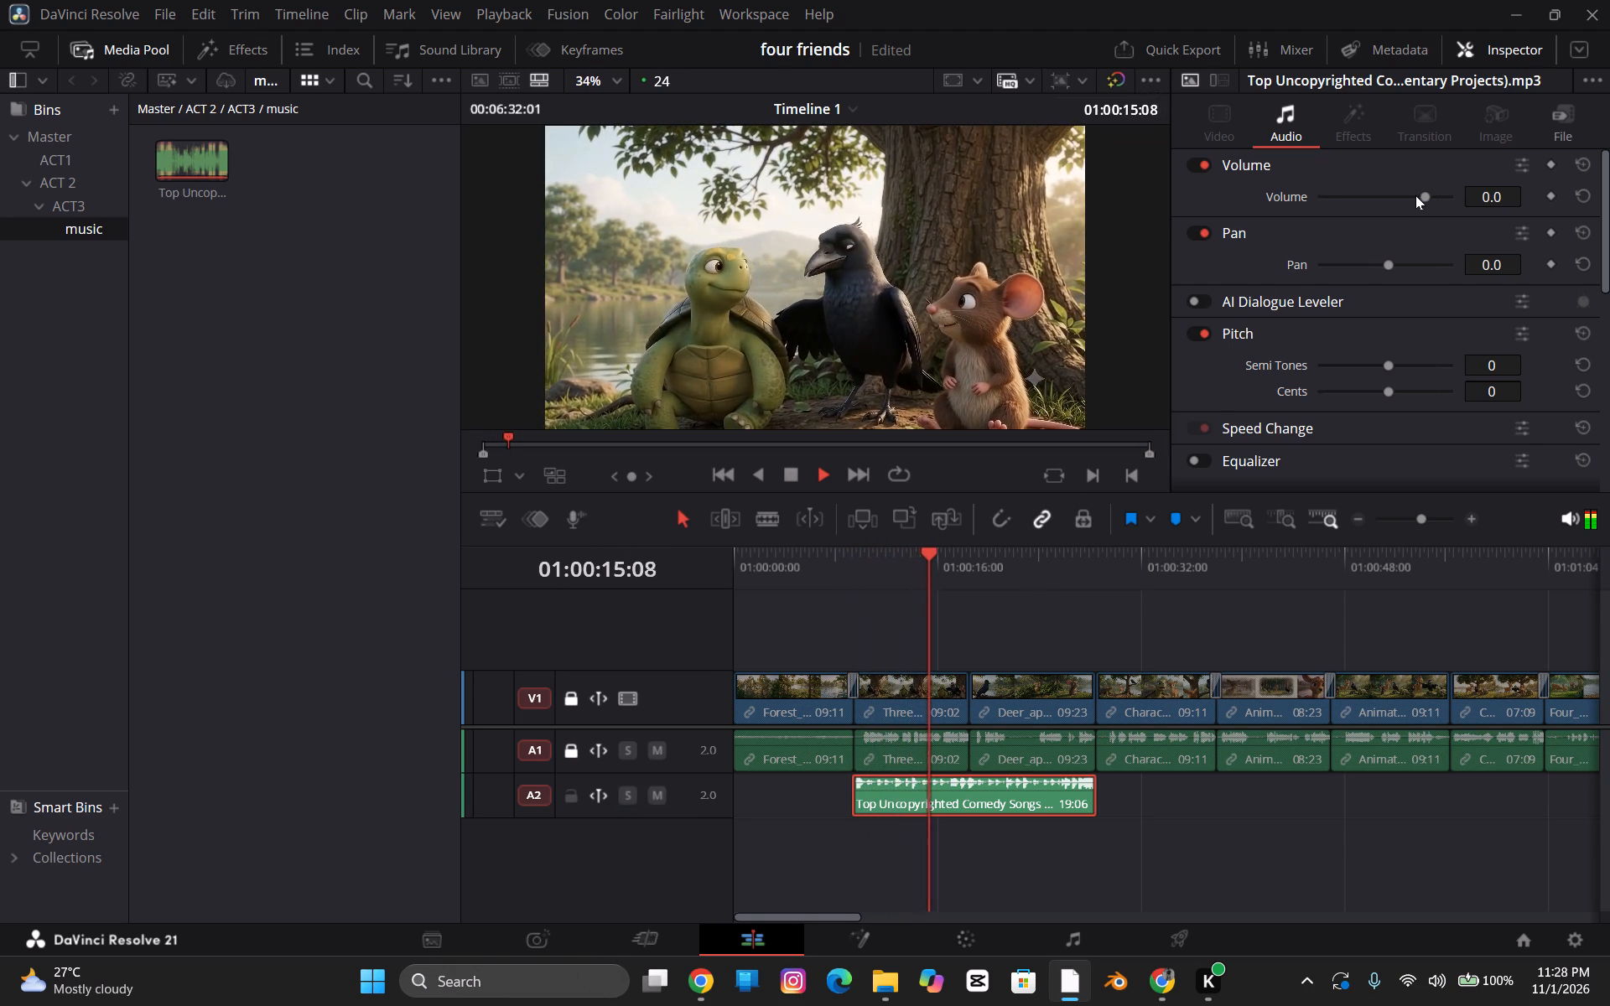
Lower the volume of the music excerpt on A2 to -28.5 while listening to it against the dialogue.
{"action": "left_click_drag", "start_coordinate": [1422, 196], "coordinate": [1358, 215]}
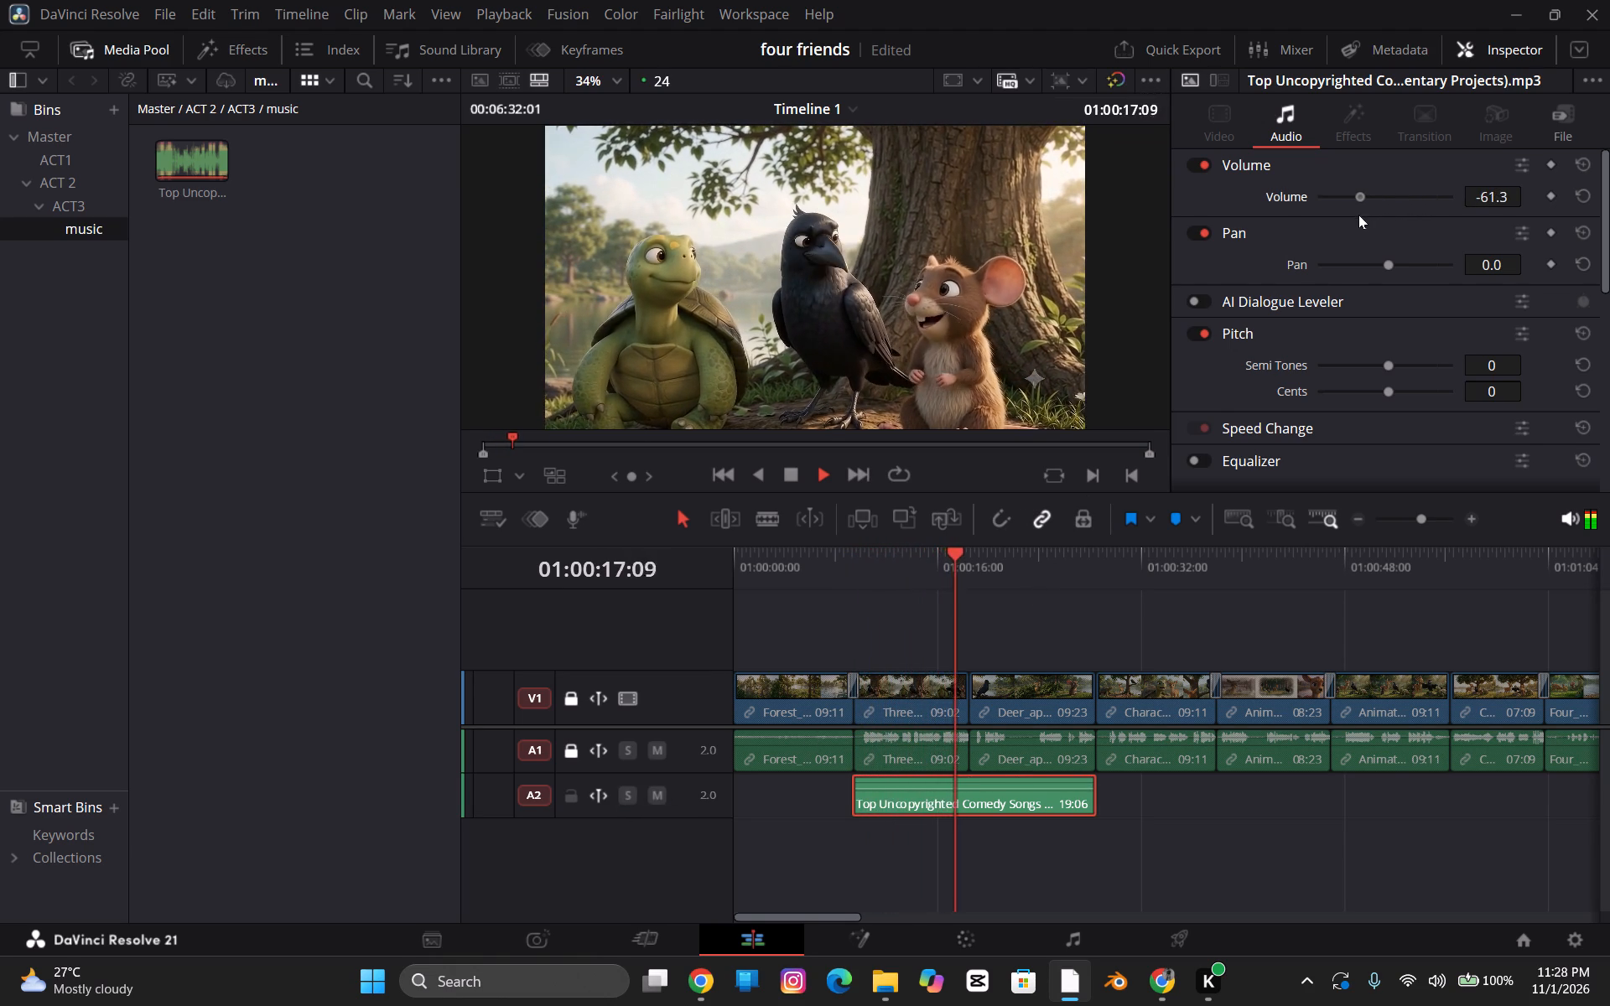
{"action": "left_click_drag", "start_coordinate": [1358, 215], "coordinate": [1380, 211]}
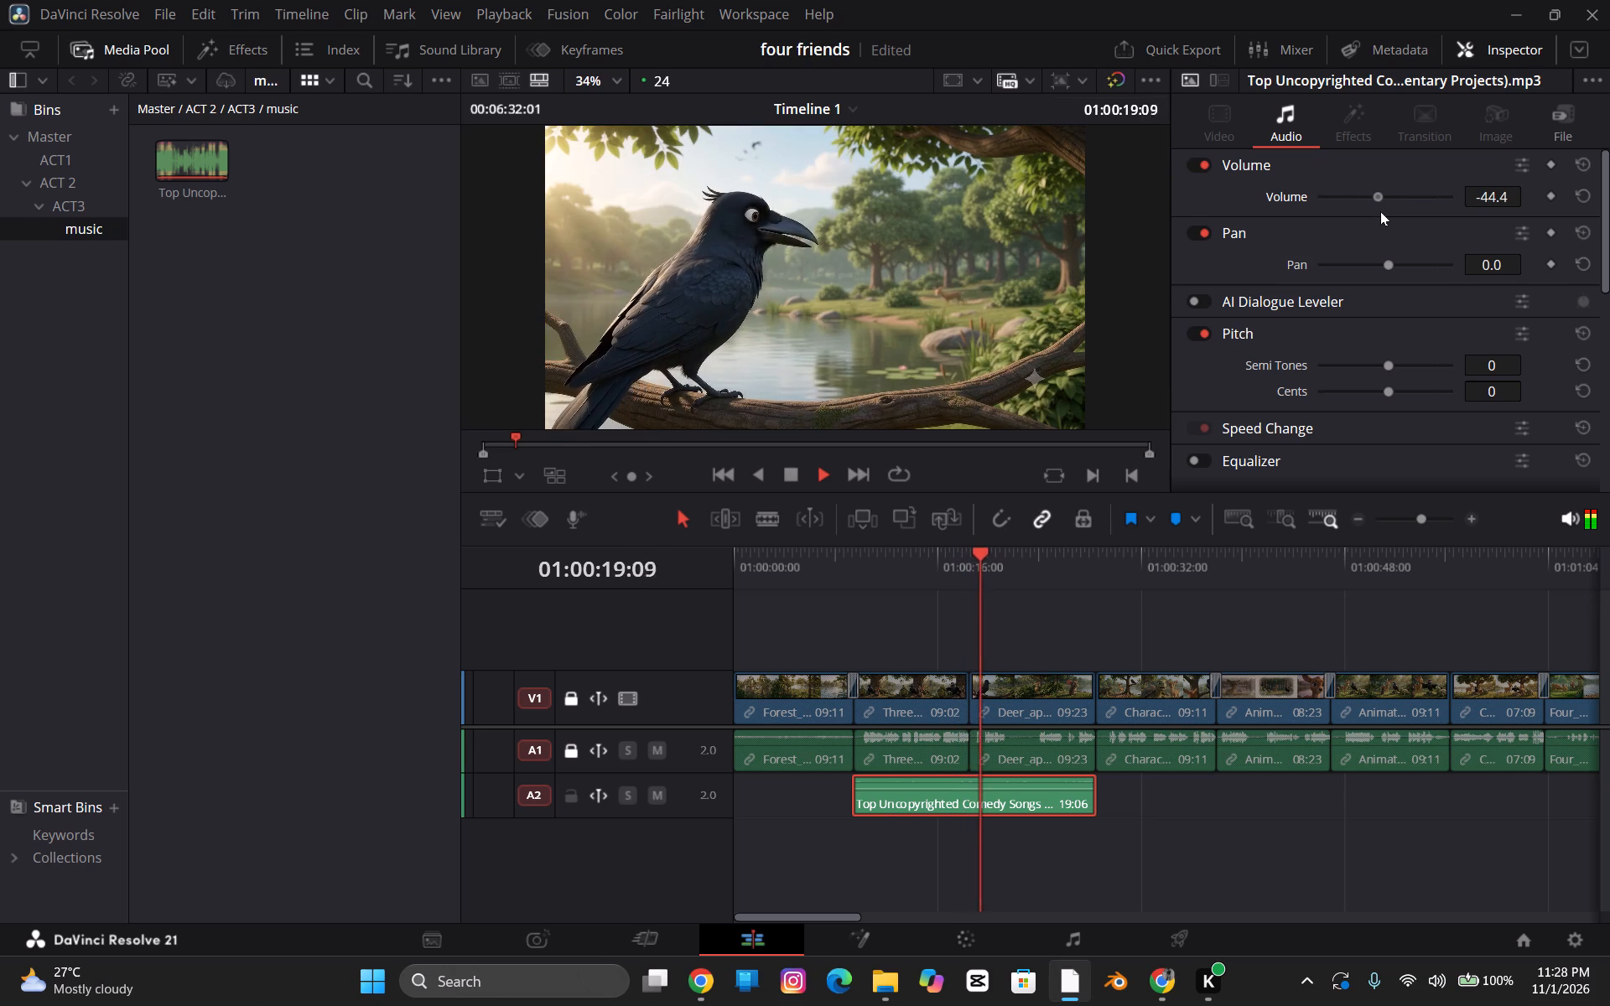
{"action": "left_click_drag", "start_coordinate": [1380, 211], "coordinate": [1386, 211]}
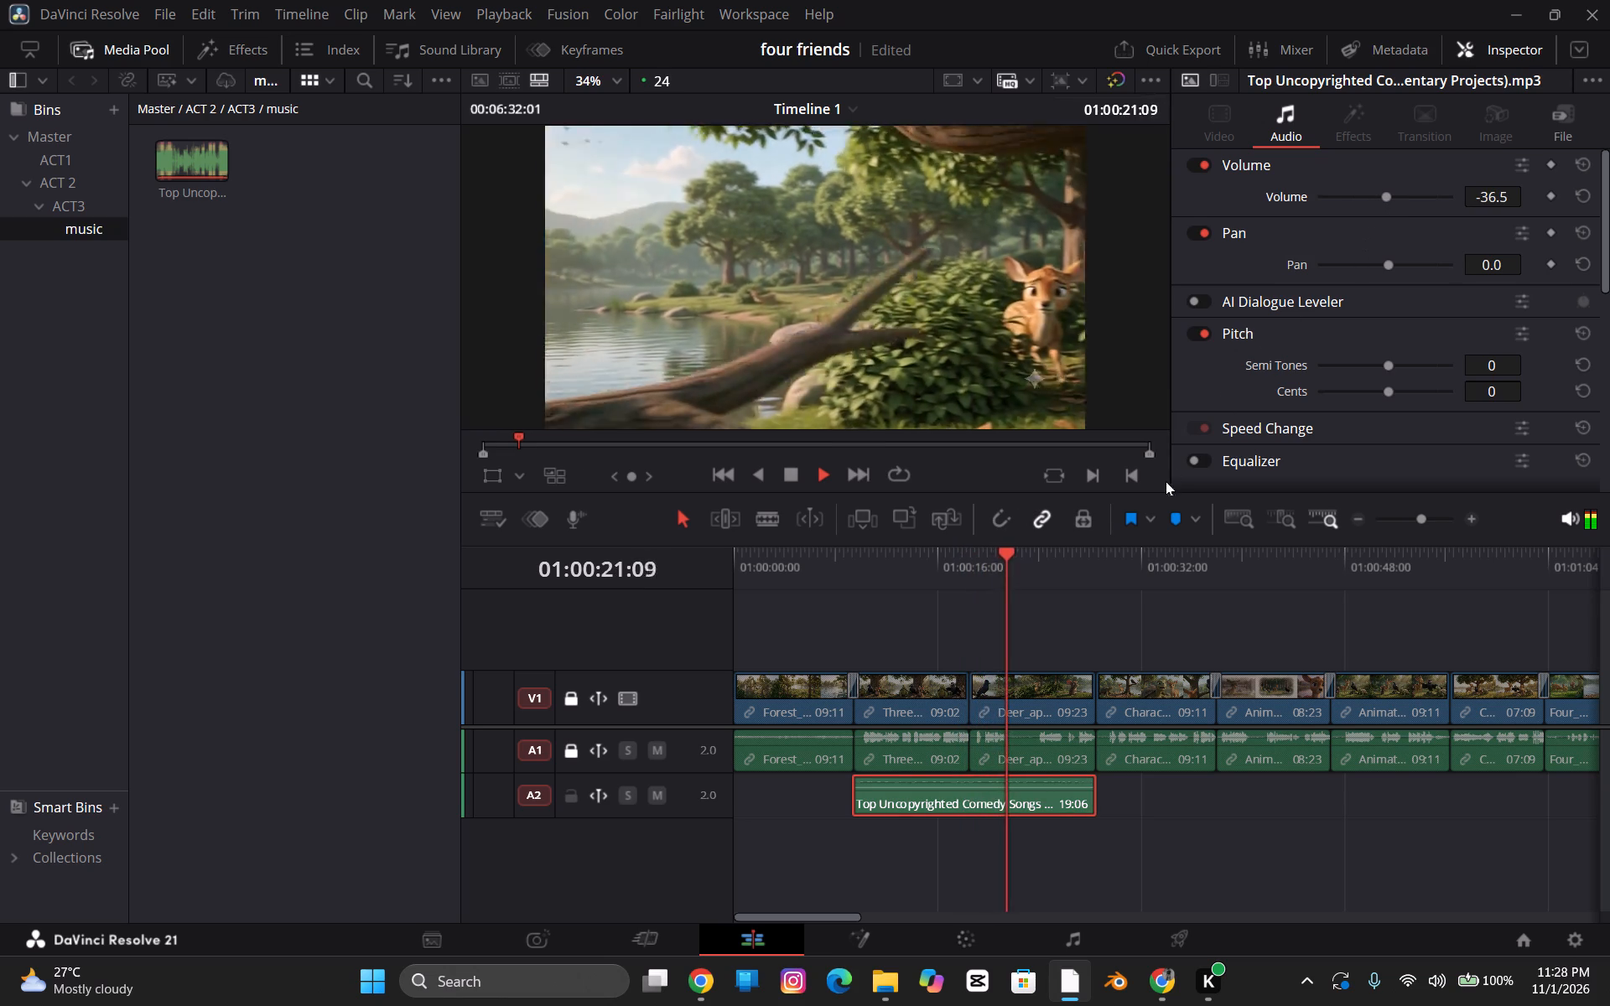
{"action": "left_click_drag", "start_coordinate": [1382, 198], "coordinate": [1383, 198]}
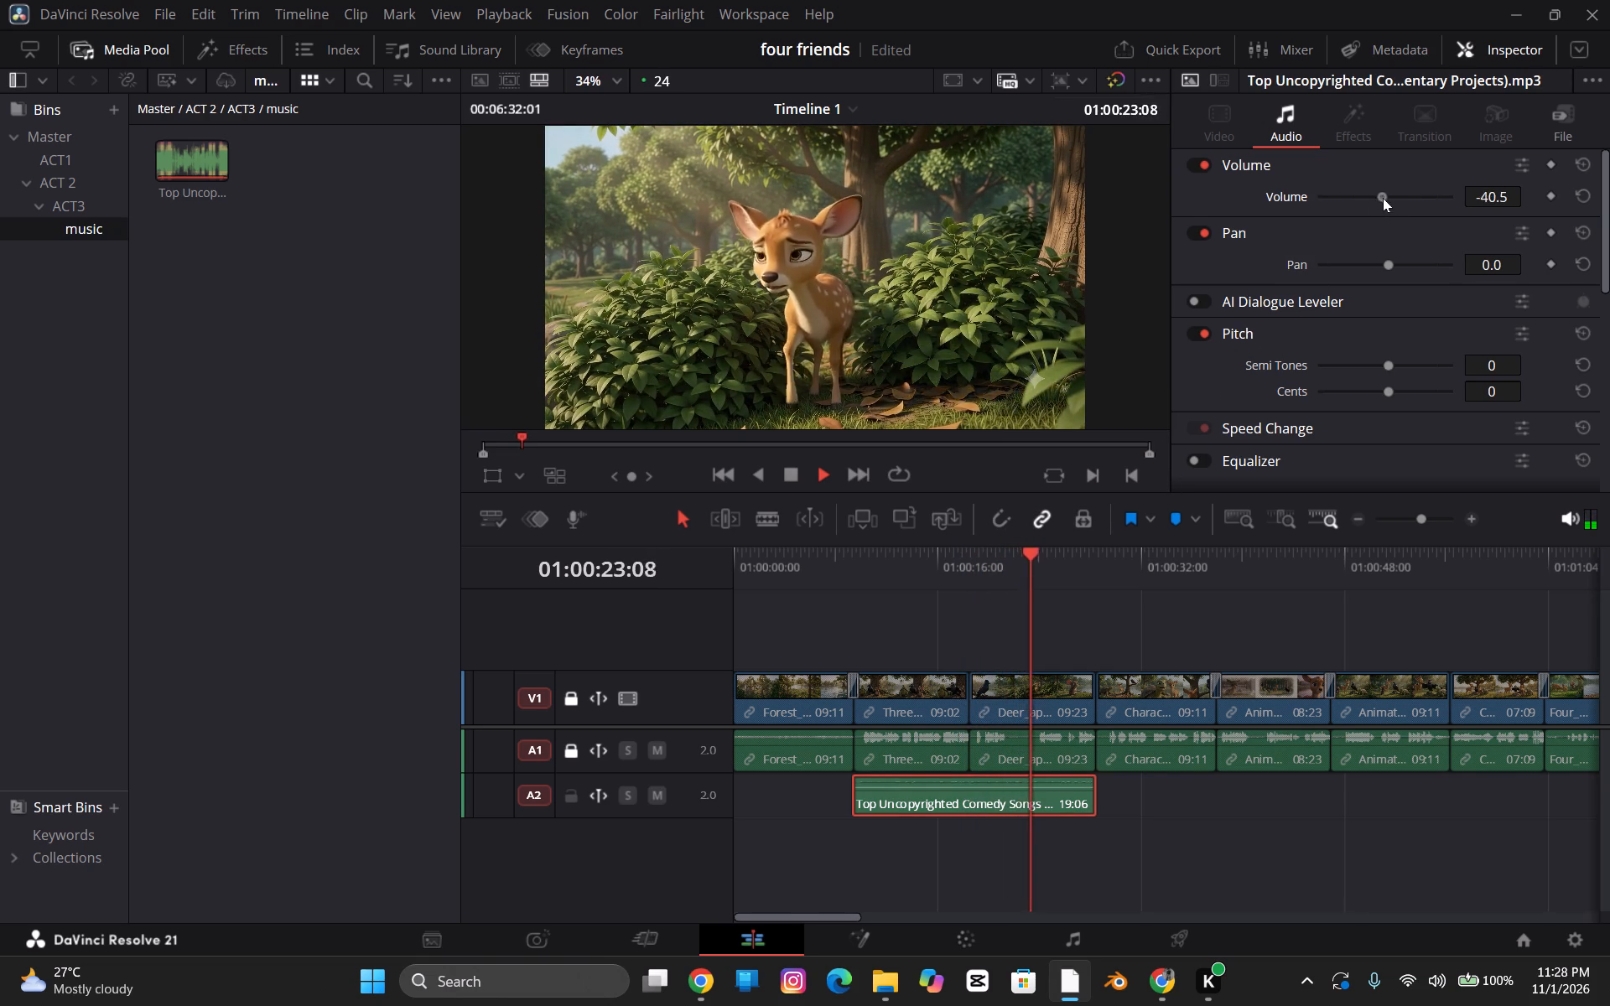
{"action": "left_click_drag", "start_coordinate": [1383, 198], "coordinate": [1405, 194]}
{"action": "left_click_drag", "start_coordinate": [1404, 200], "coordinate": [1418, 191]}
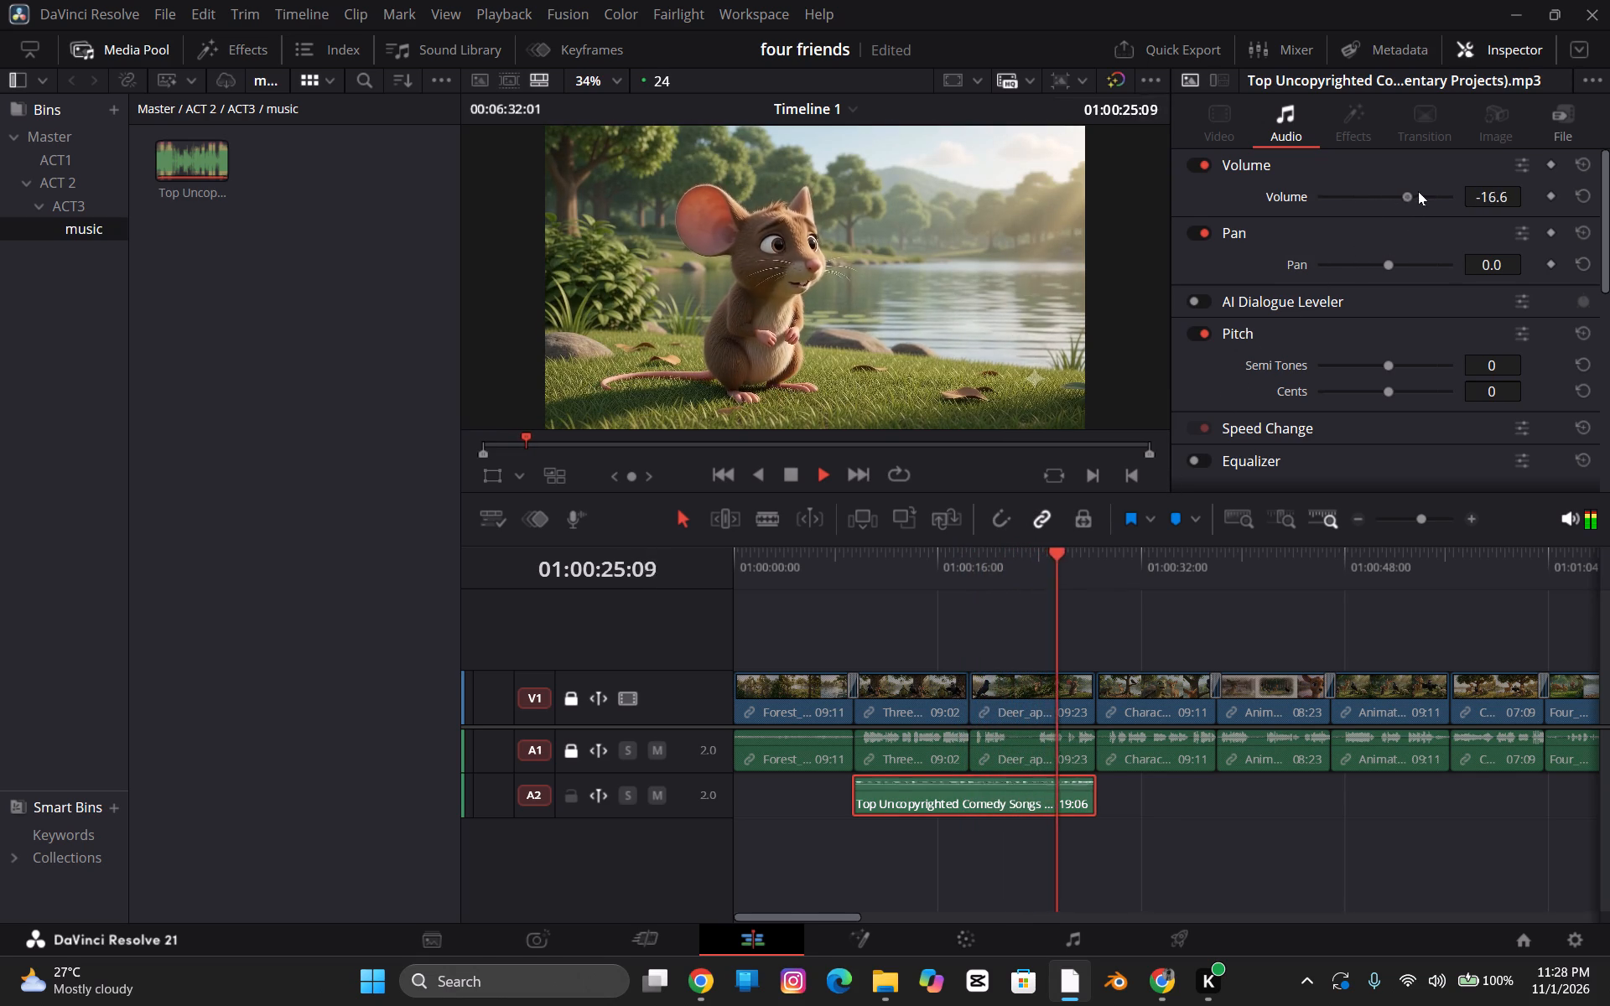
{"action": "left_click_drag", "start_coordinate": [1418, 191], "coordinate": [1415, 202]}
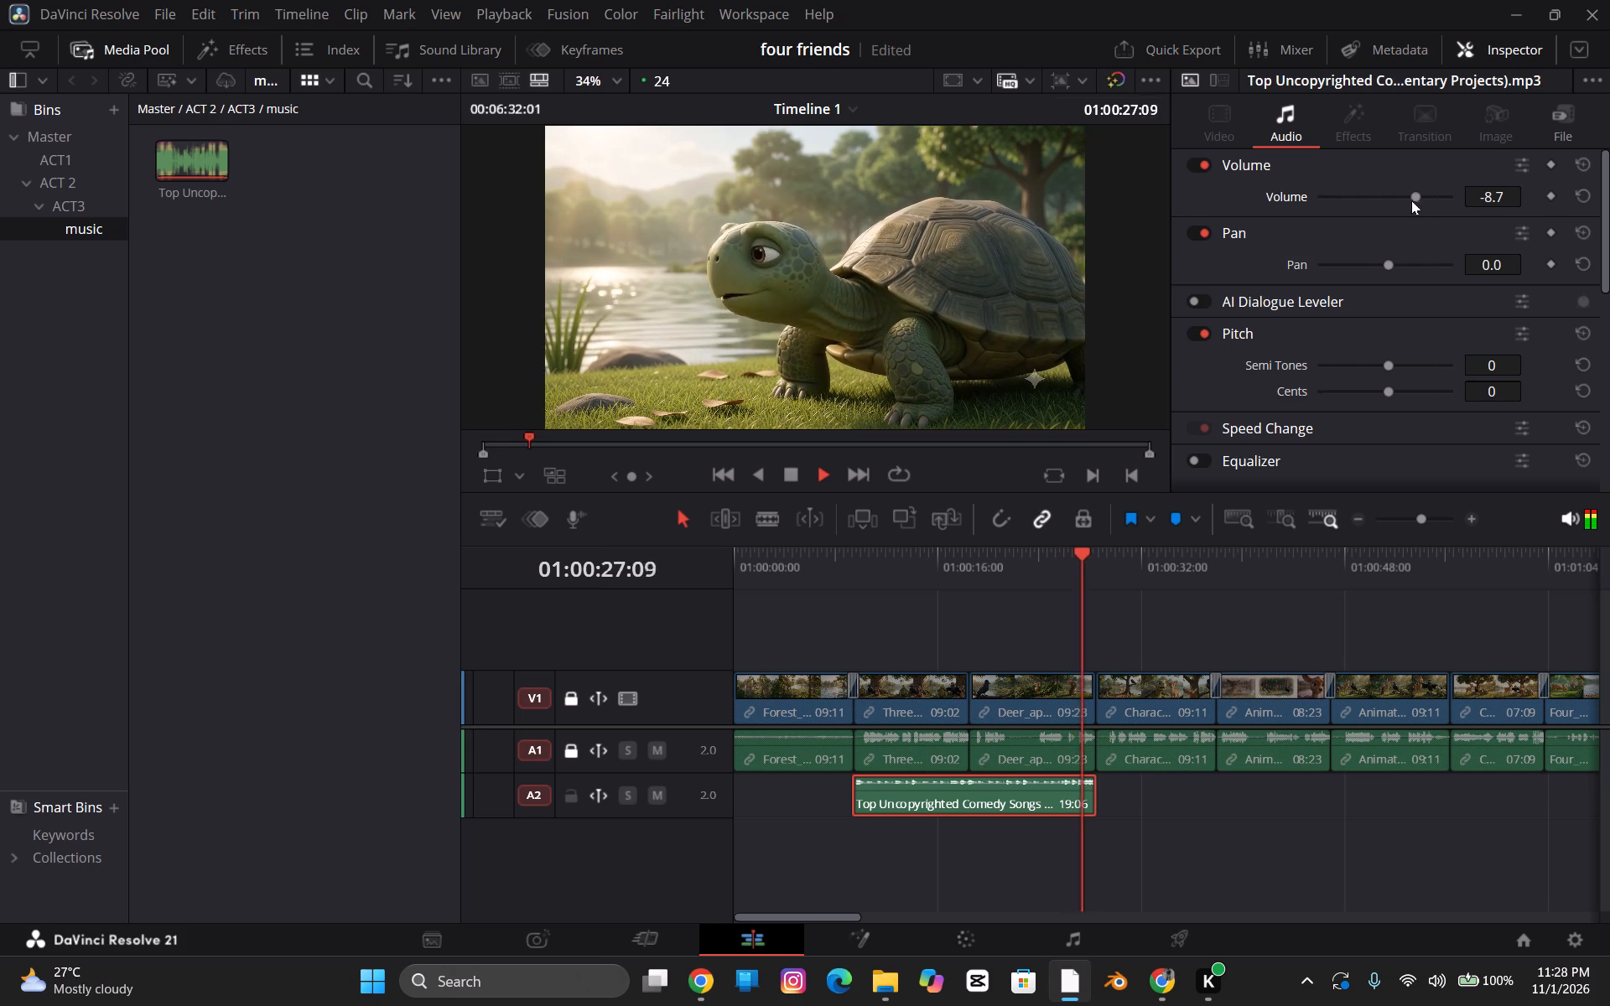
{"action": "left_click_drag", "start_coordinate": [1415, 195], "coordinate": [1406, 202]}
{"action": "key", "text": "space"}
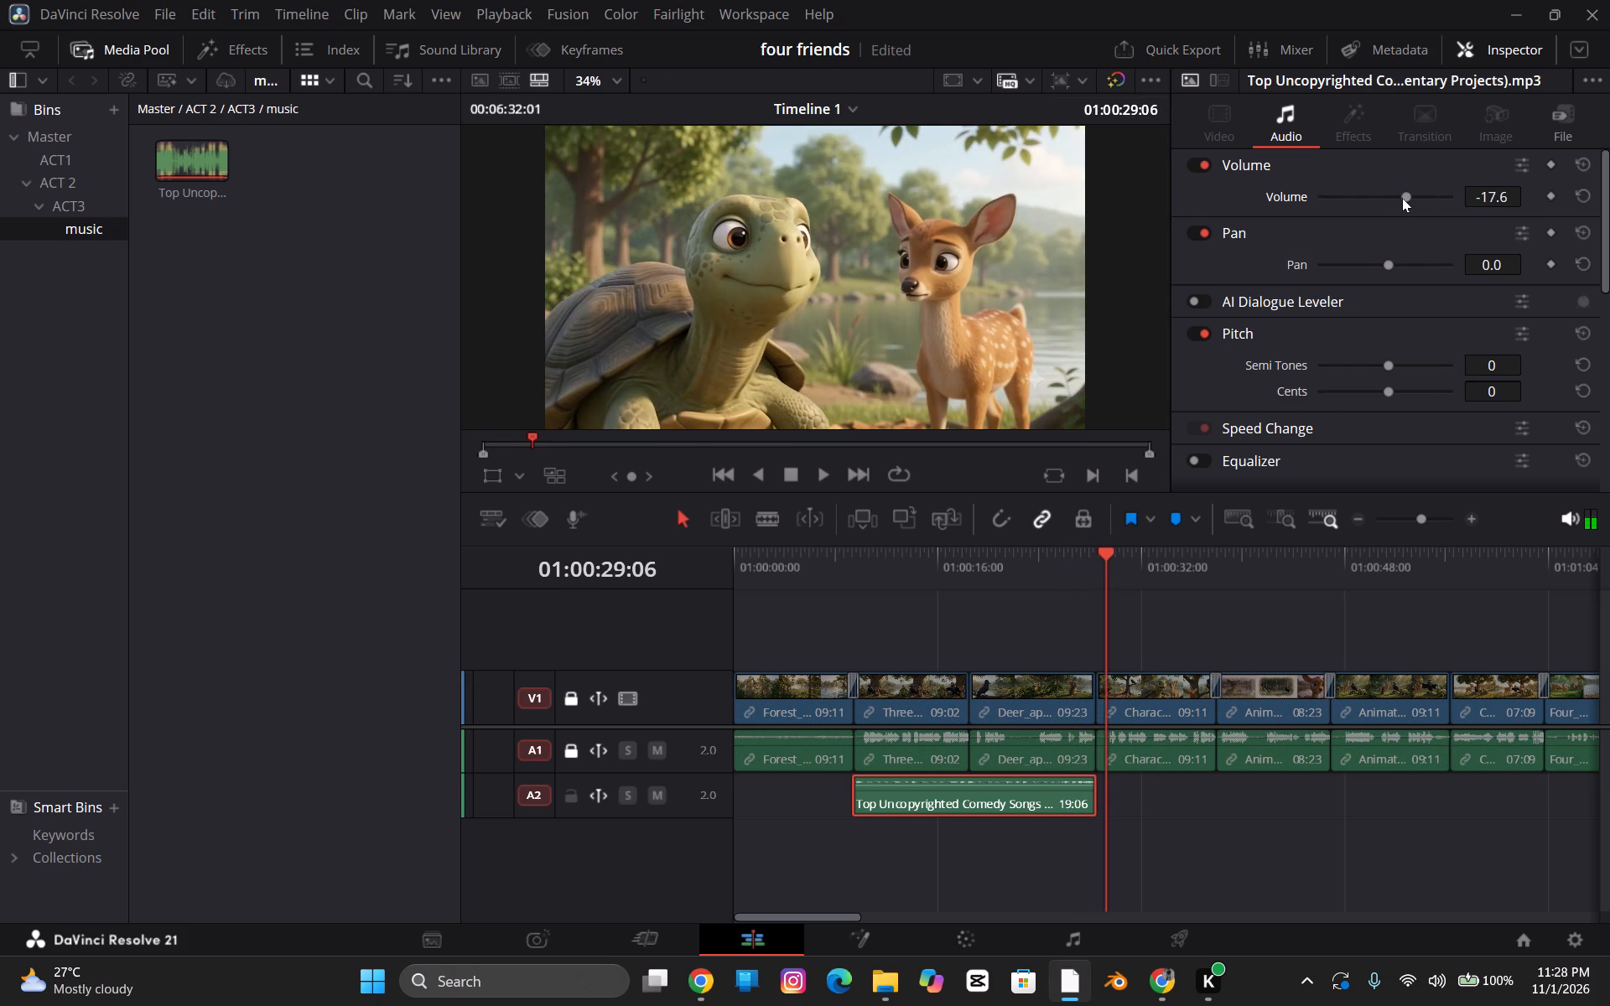
{"action": "left_click_drag", "start_coordinate": [1403, 197], "coordinate": [1394, 200]}
Play back the section from about 01:00:18 to 01:00:29 to check the music level under the dialogue.
{"action": "key", "text": "space"}
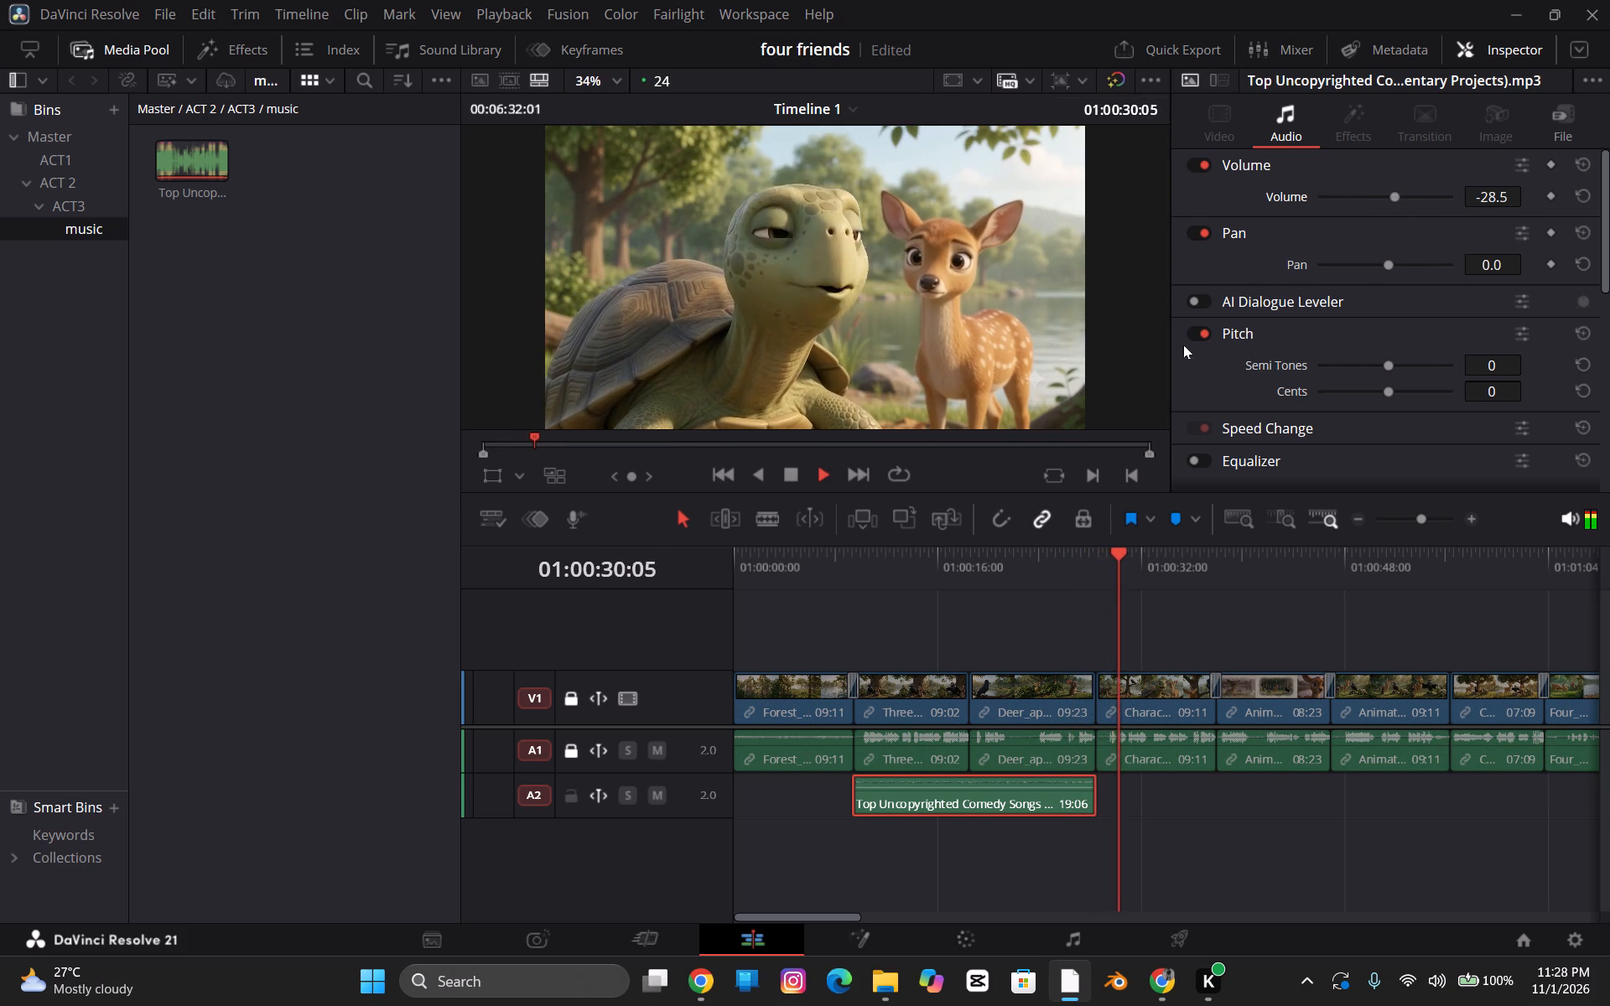
{"action": "key", "text": "space"}
{"action": "left_click", "coordinate": [1027, 573]}
{"action": "key", "text": "space"}
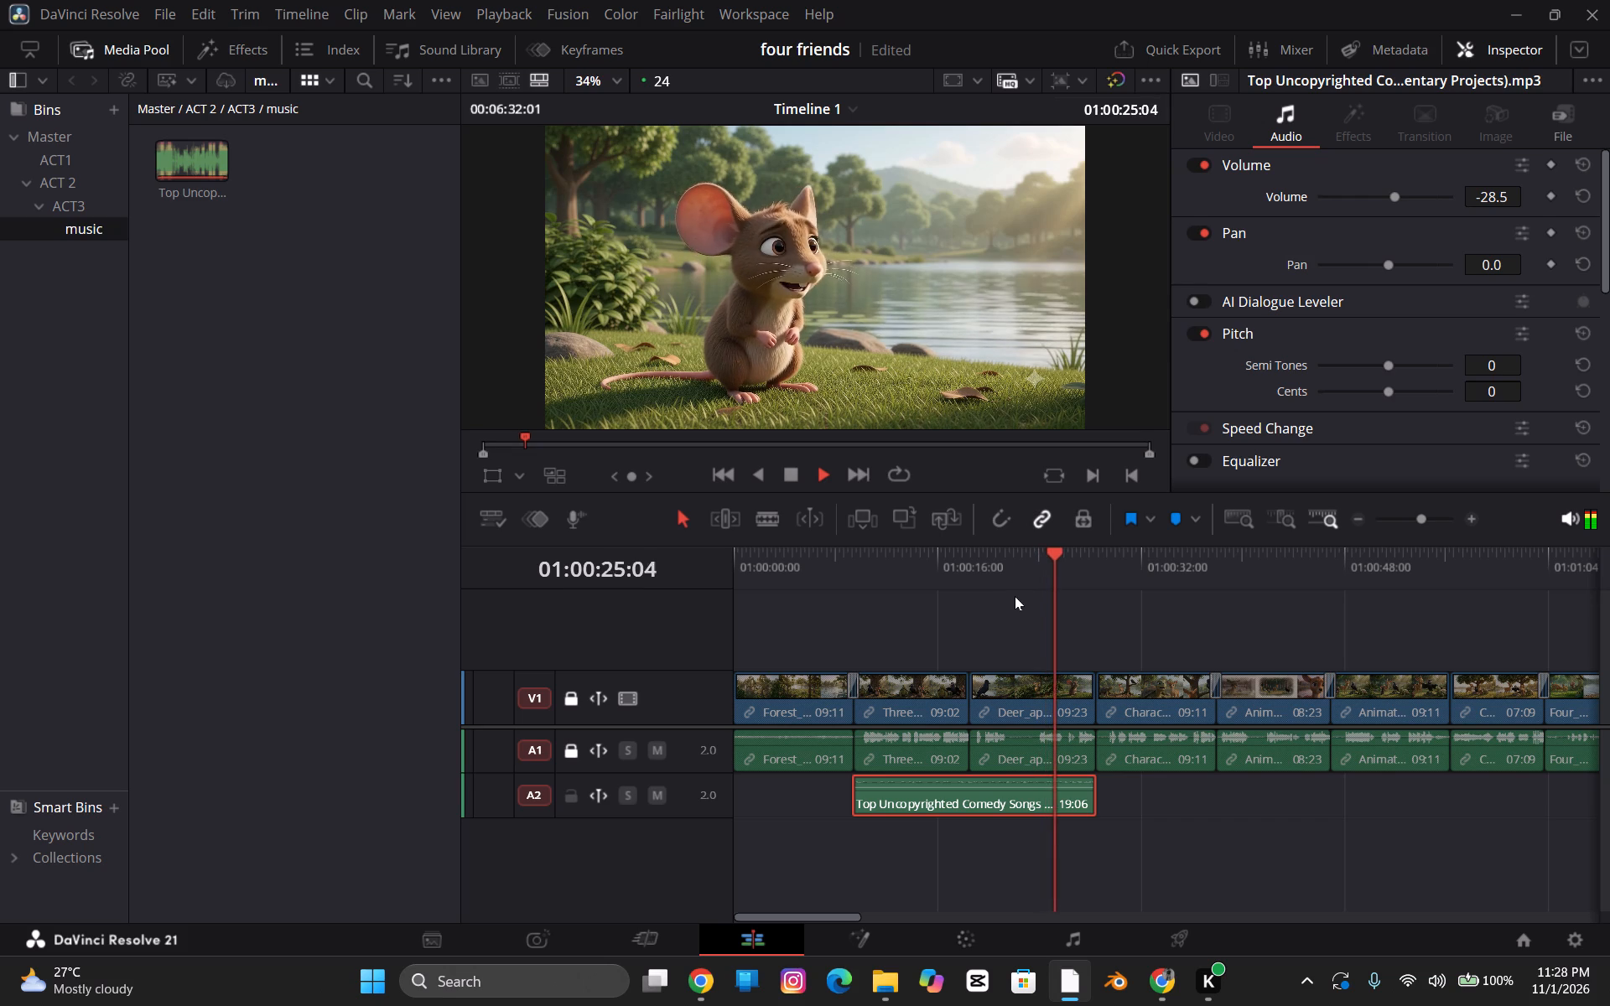
{"action": "left_click", "coordinate": [969, 556]}
{"action": "key", "text": "space"}
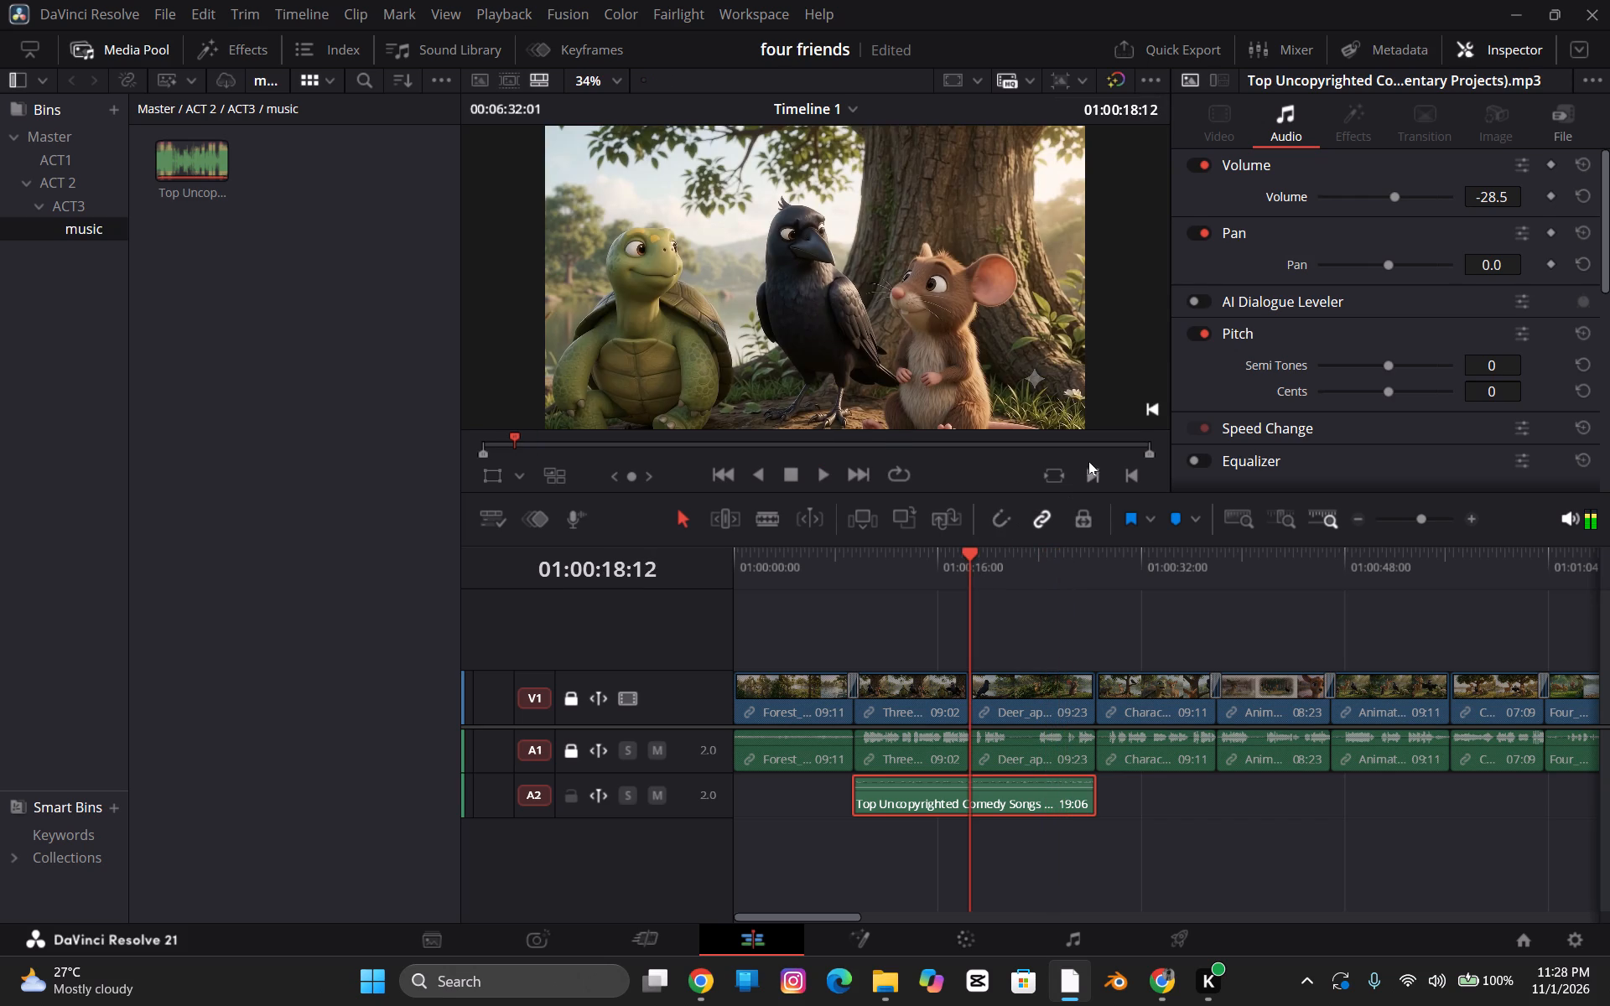
{"action": "key", "text": "space"}
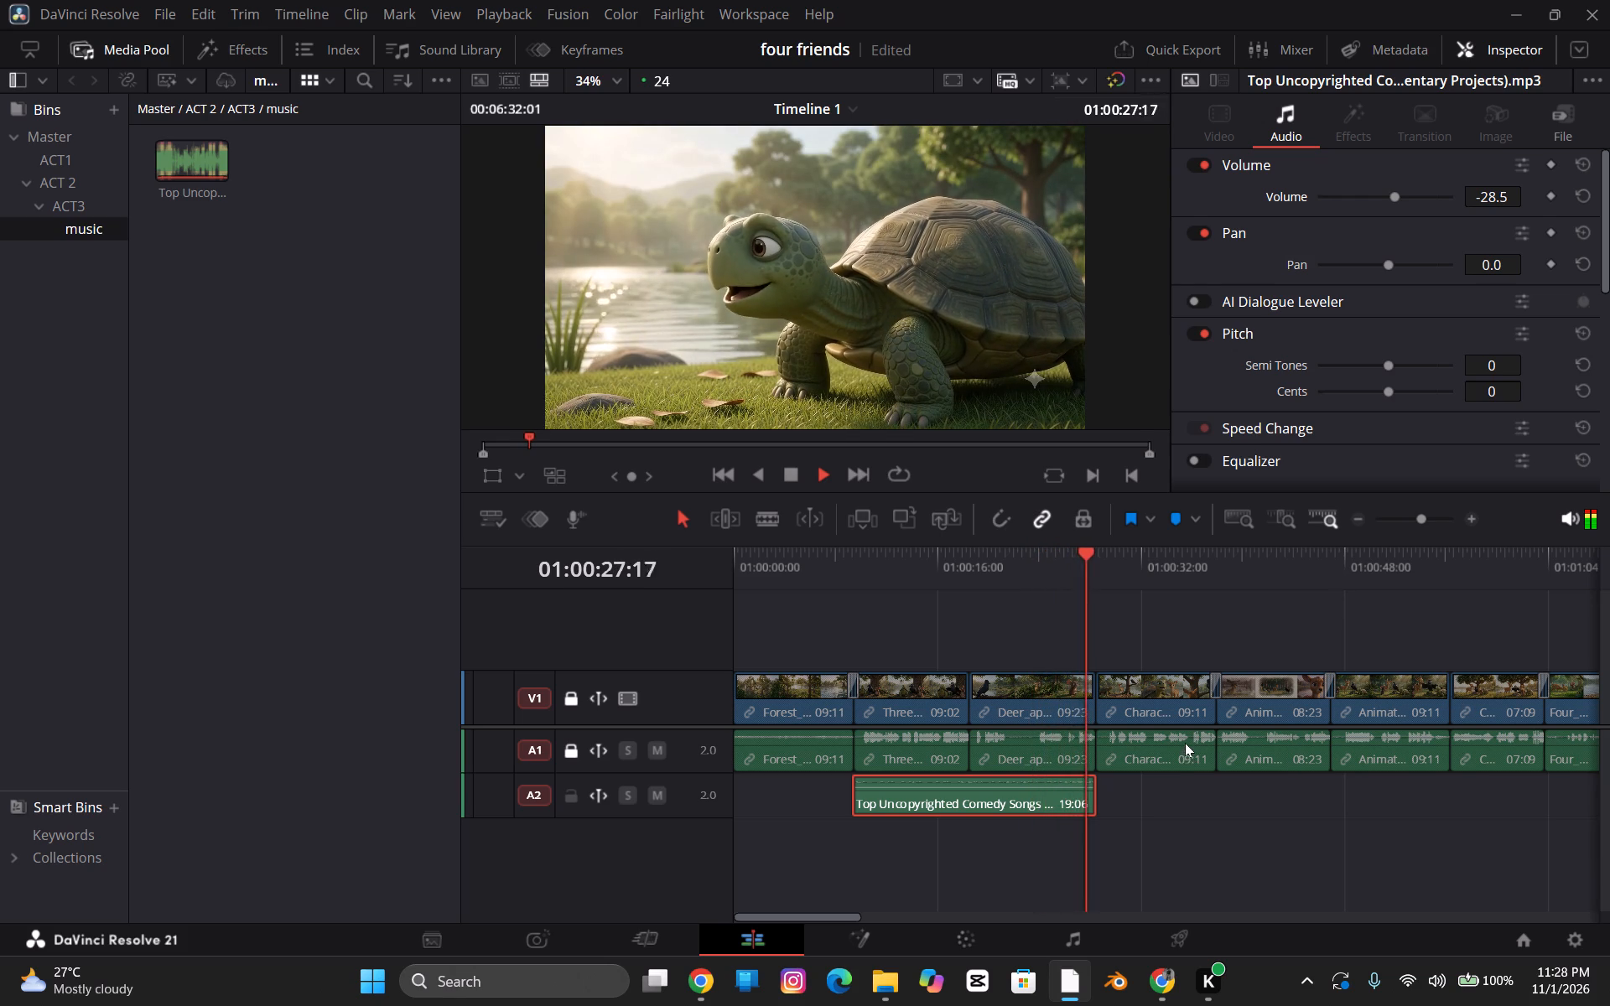
{"action": "key", "text": "space"}
{"action": "key", "text": "space"}
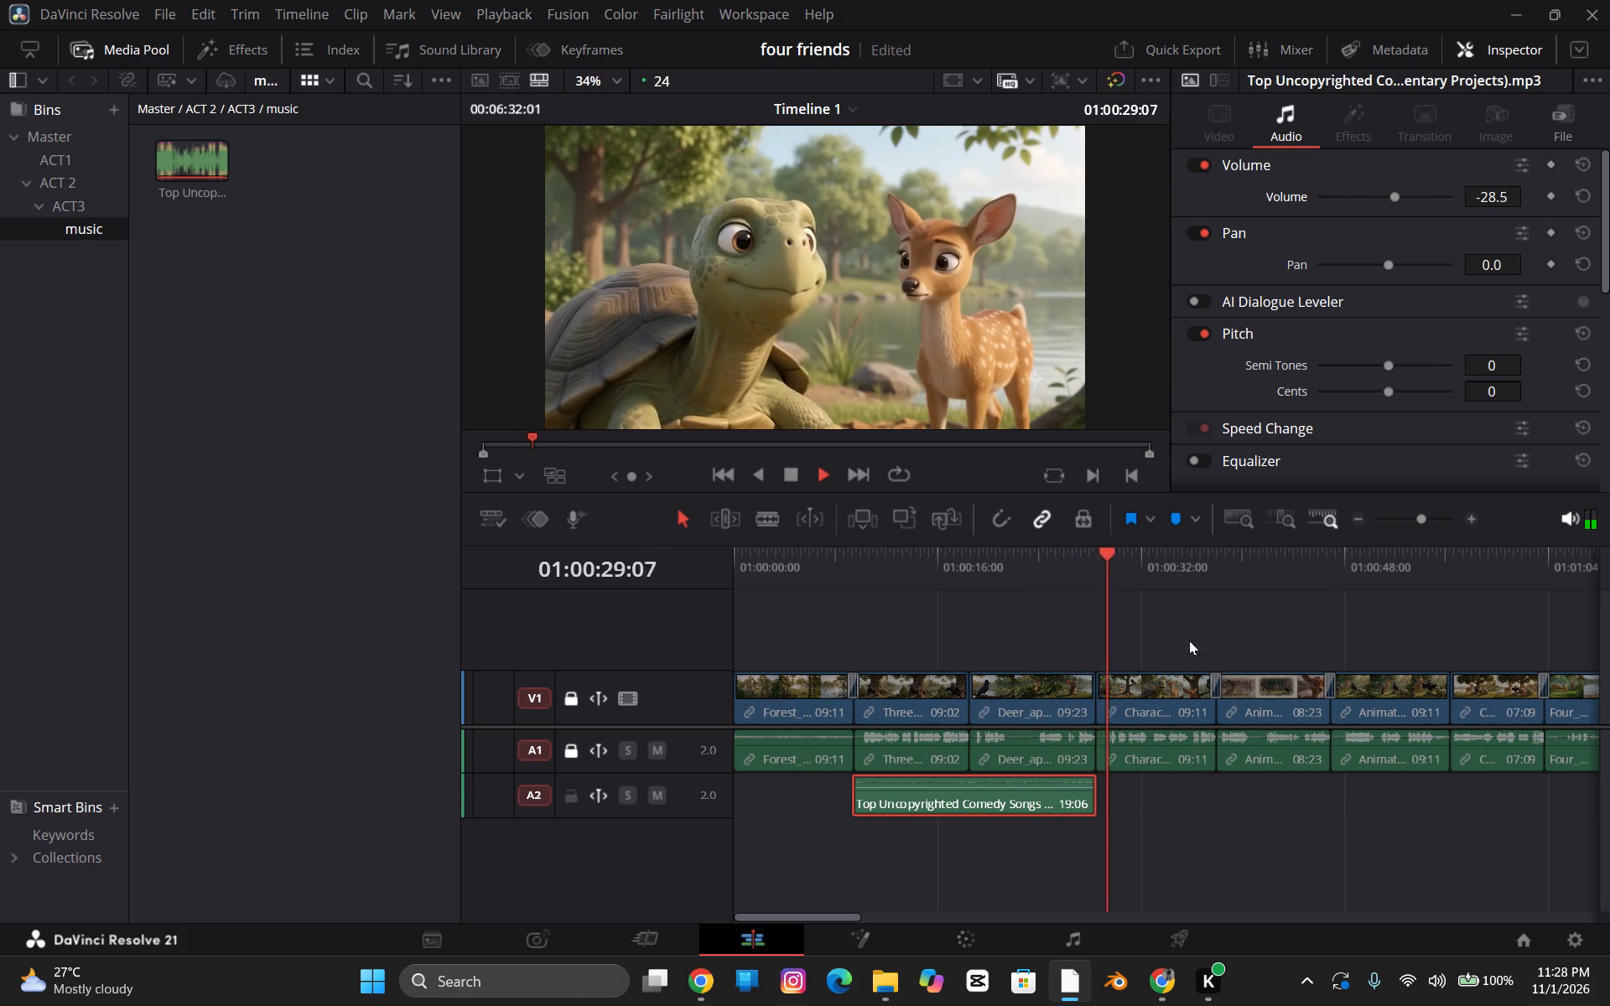
Spot-check the scenes that follow the music excerpt, between about 01:00:37 and 01:00:43, and pause at 01:00:39:14.
{"action": "left_click", "coordinate": [1207, 568]}
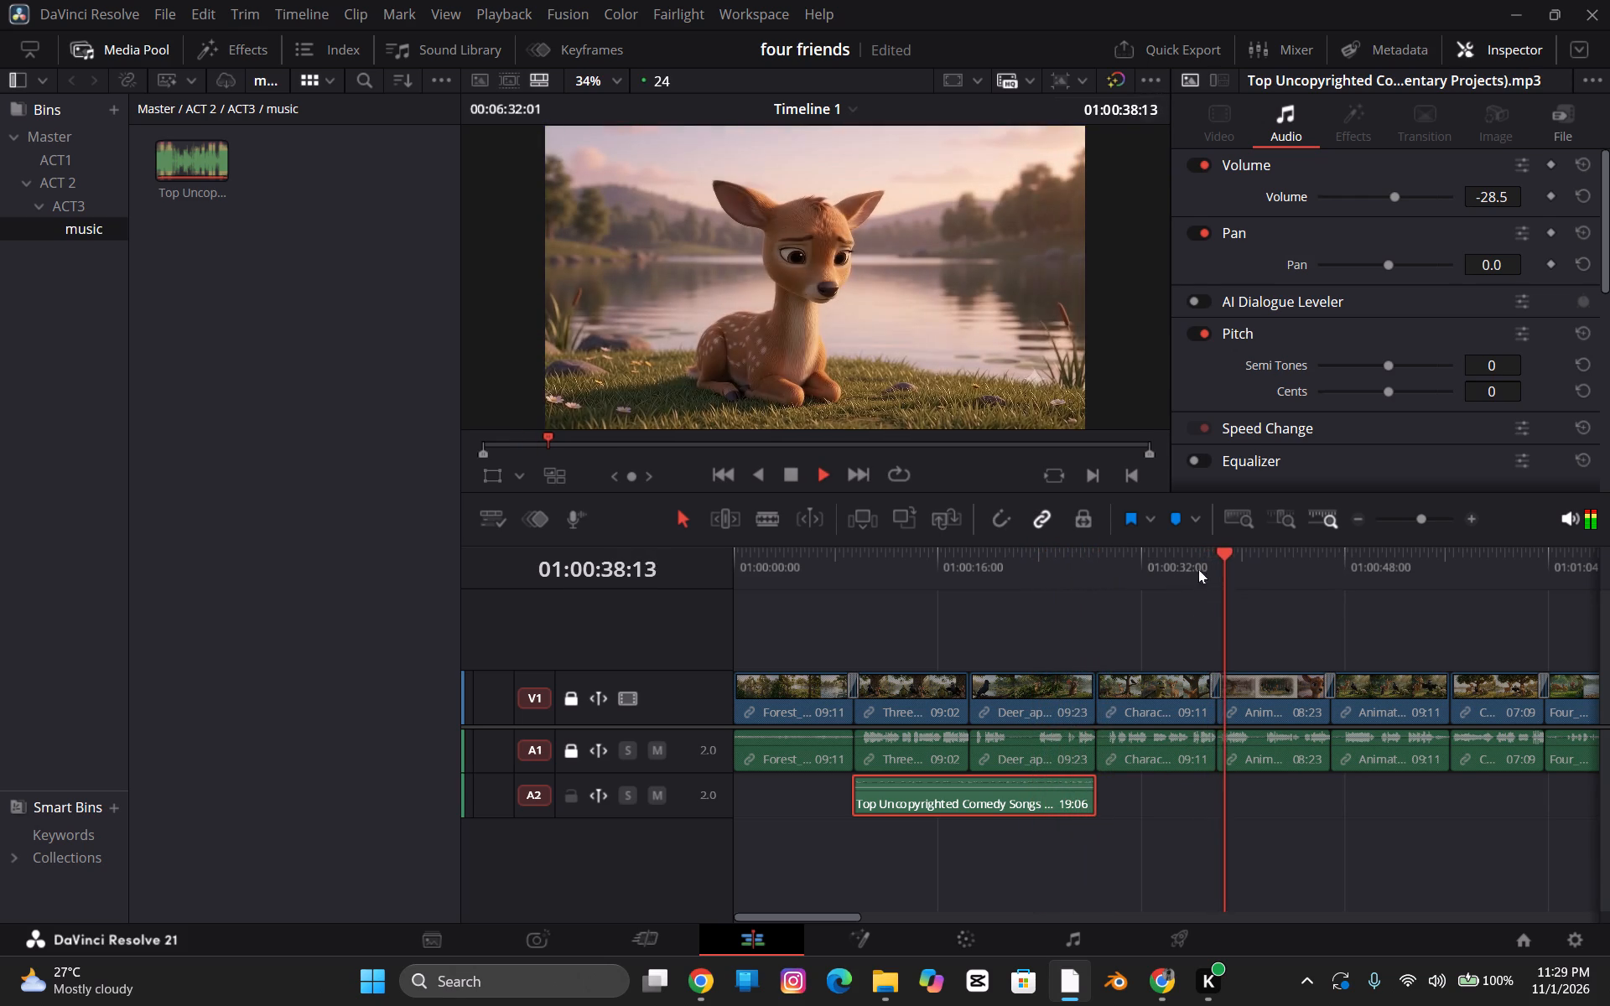
{"action": "left_click", "coordinate": [1278, 572]}
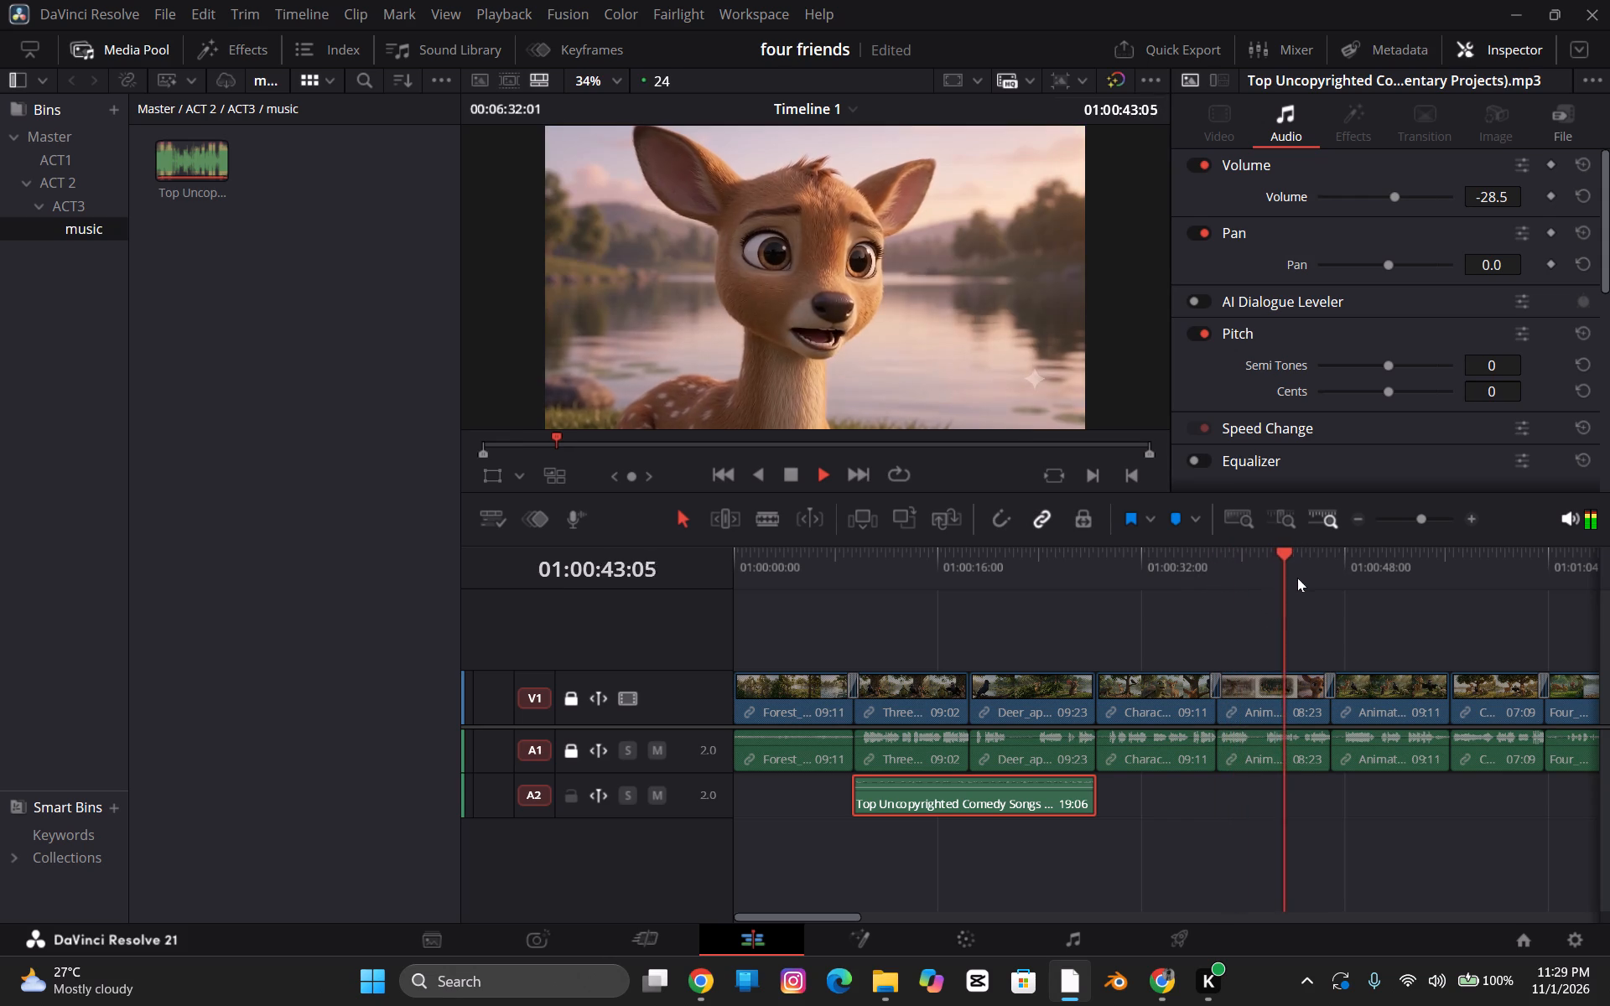
{"action": "left_click", "coordinate": [1235, 563]}
{"action": "key", "text": "space"}
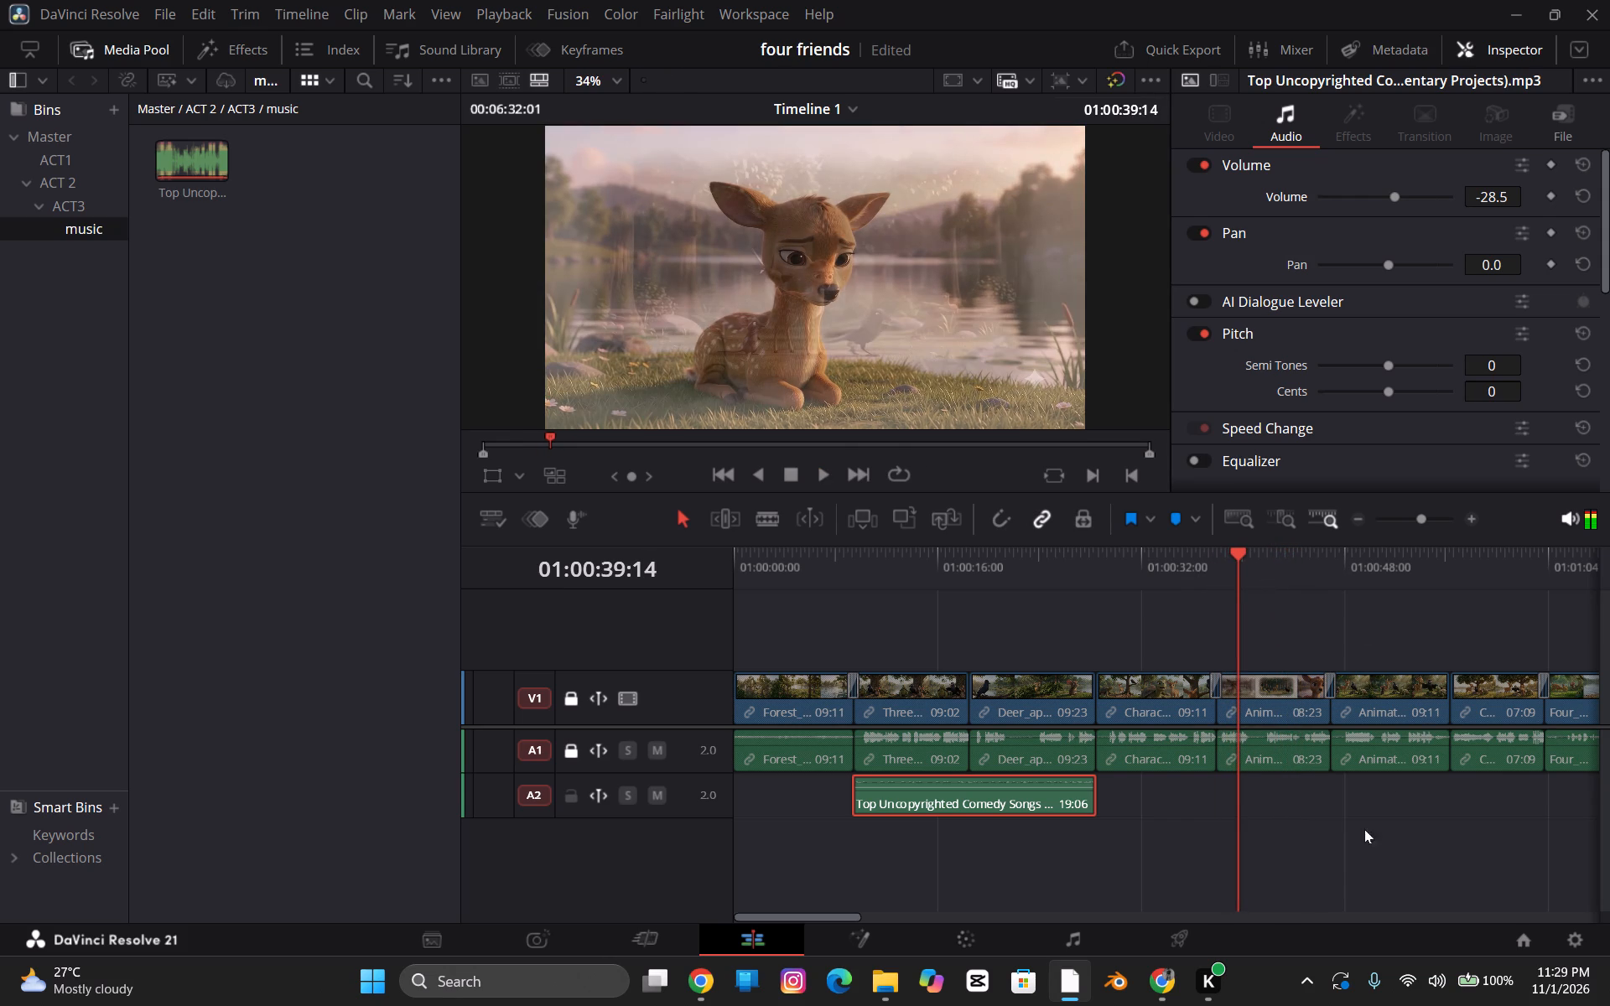
Move the long remaining music clip from A2 onto a new track A3, starting at about 01:00:03.
{"action": "left_click_drag", "start_coordinate": [843, 916], "coordinate": [1005, 893]}
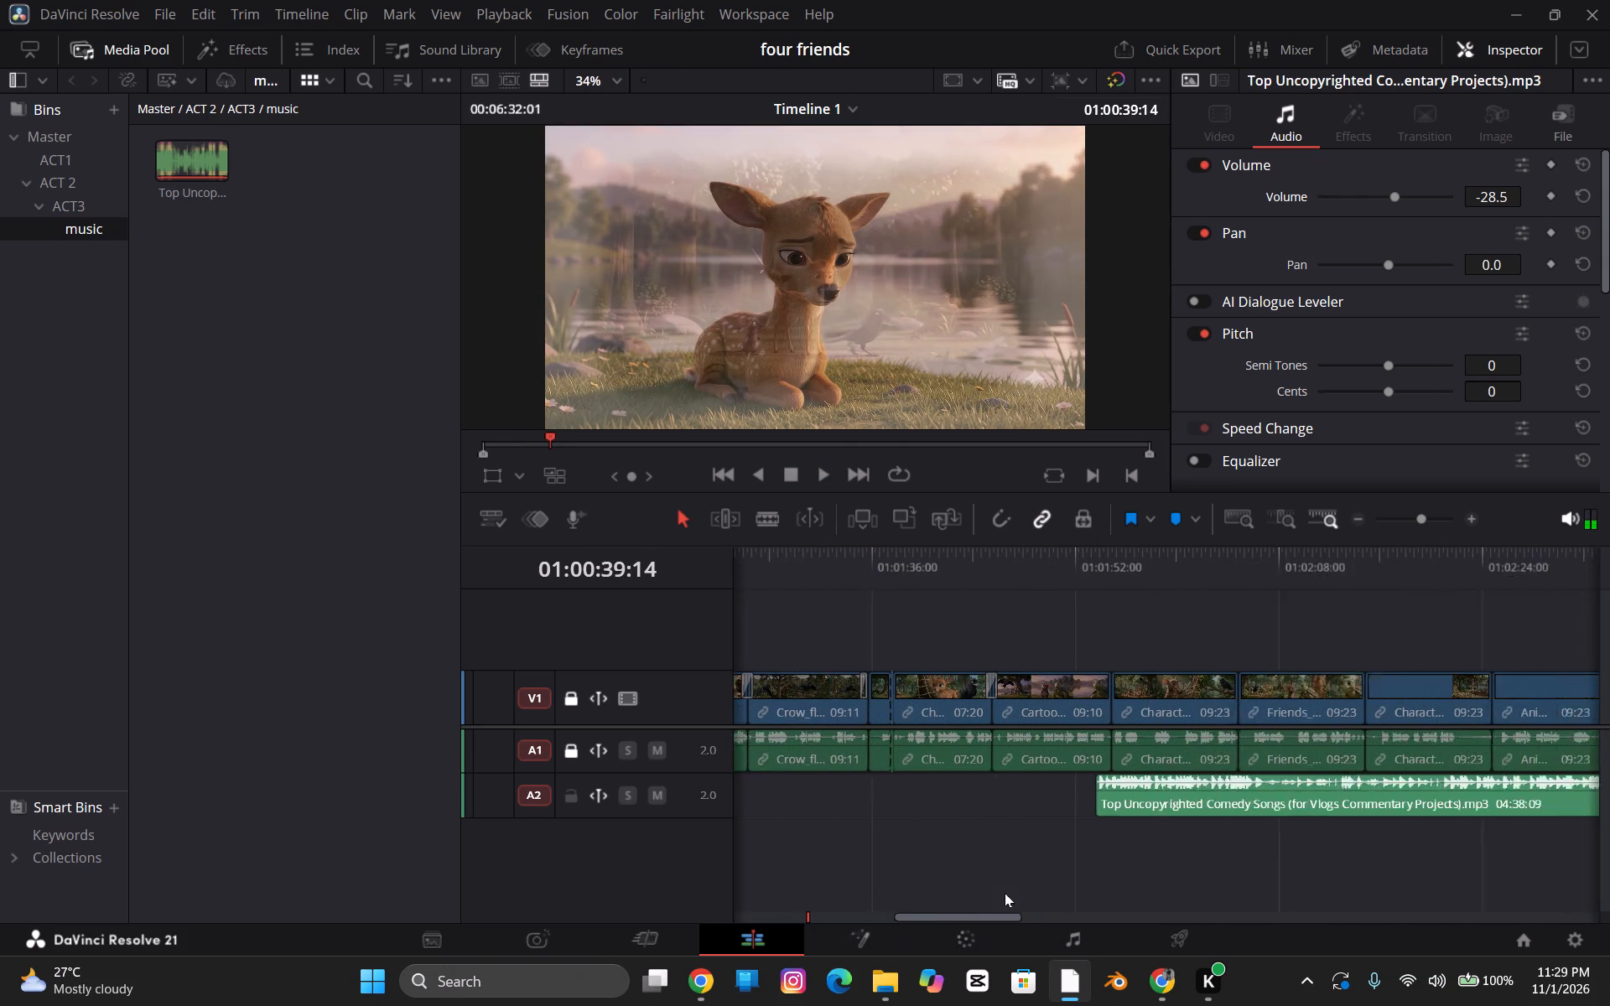
{"action": "left_click_drag", "start_coordinate": [1005, 893], "coordinate": [1021, 889]}
{"action": "left_click", "coordinate": [981, 785]}
{"action": "left_click", "coordinate": [981, 570]}
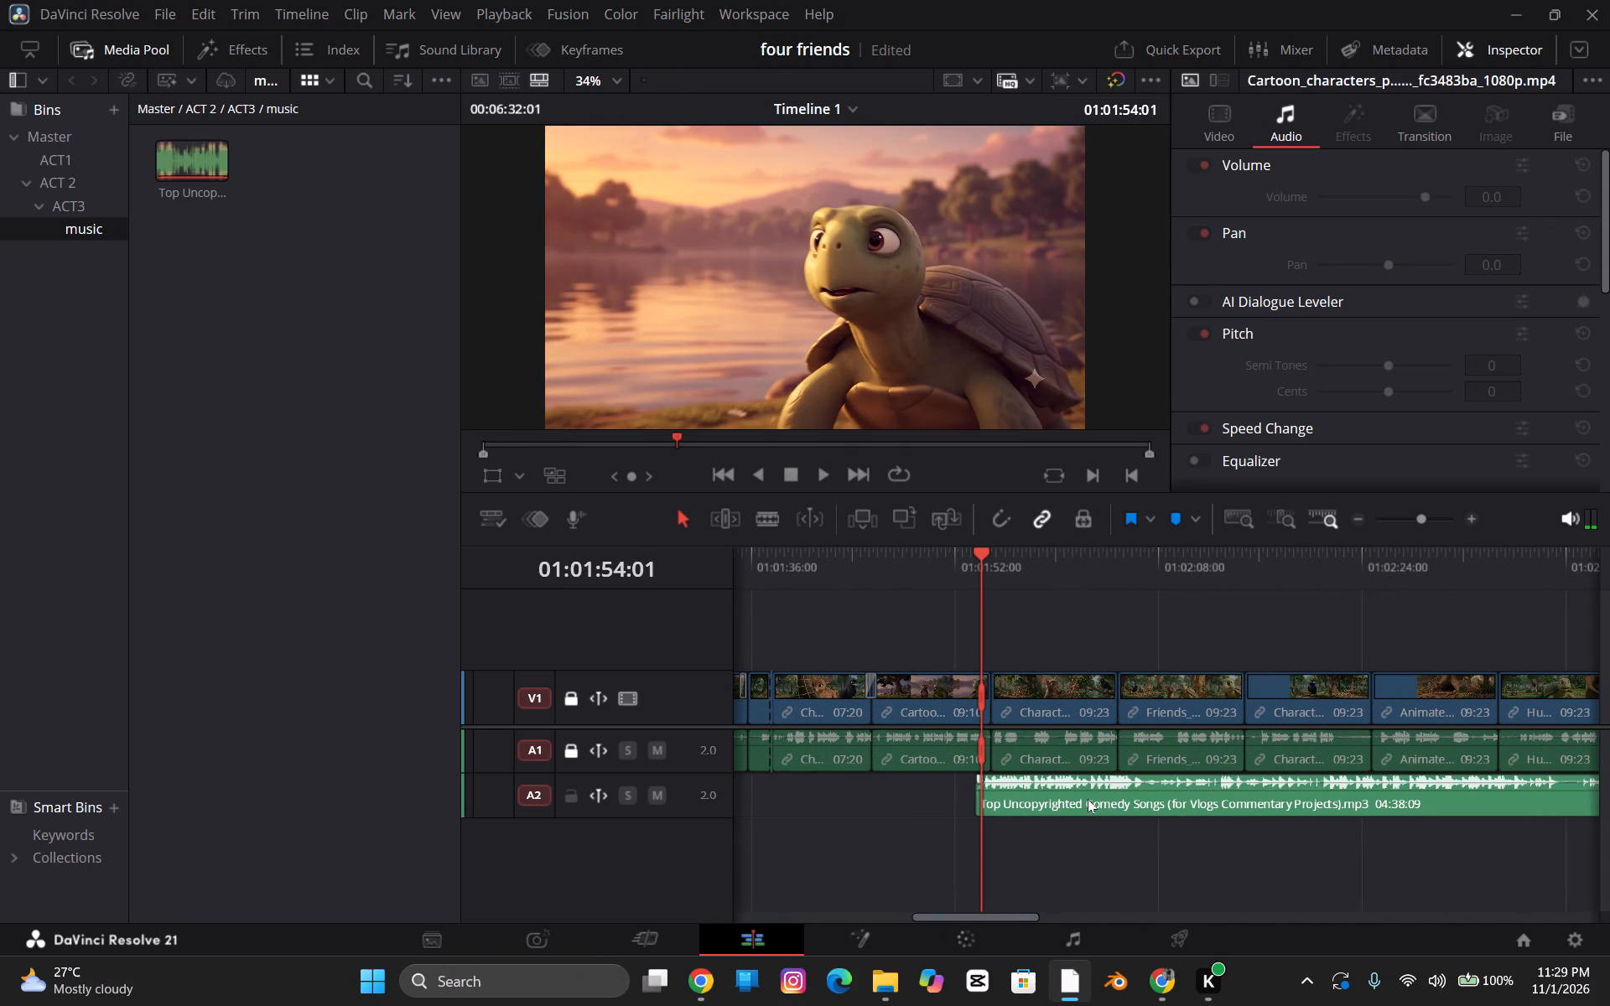
{"action": "left_click_drag", "start_coordinate": [1088, 799], "coordinate": [701, 855]}
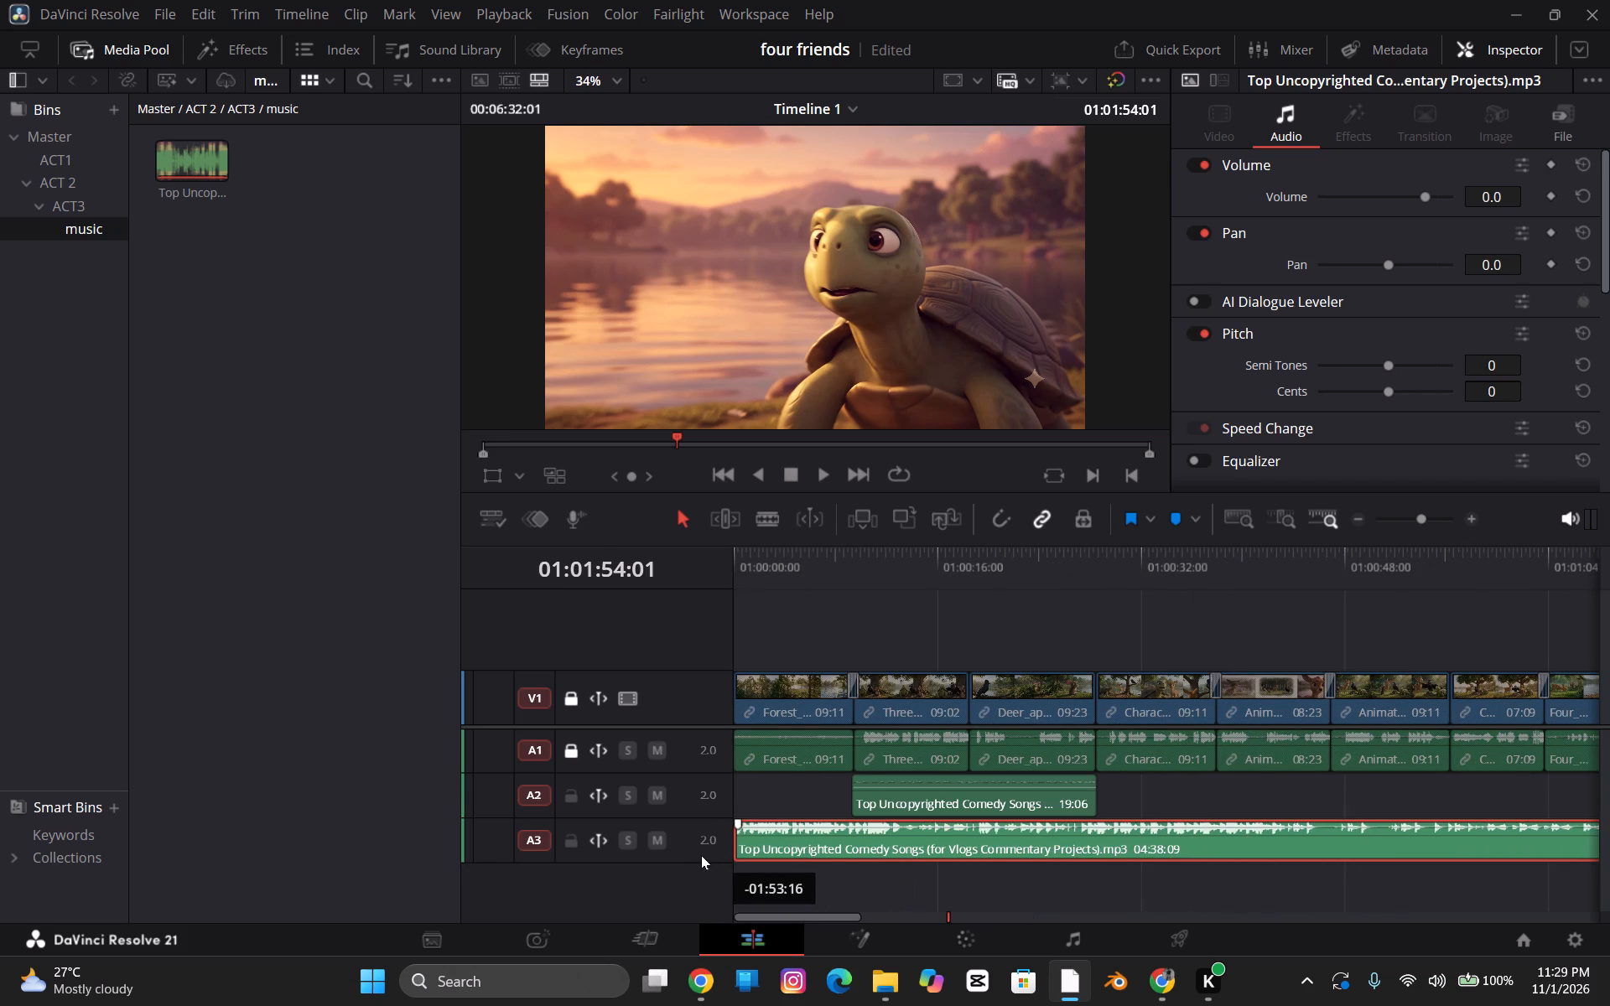
{"action": "left_click_drag", "start_coordinate": [701, 855], "coordinate": [882, 841]}
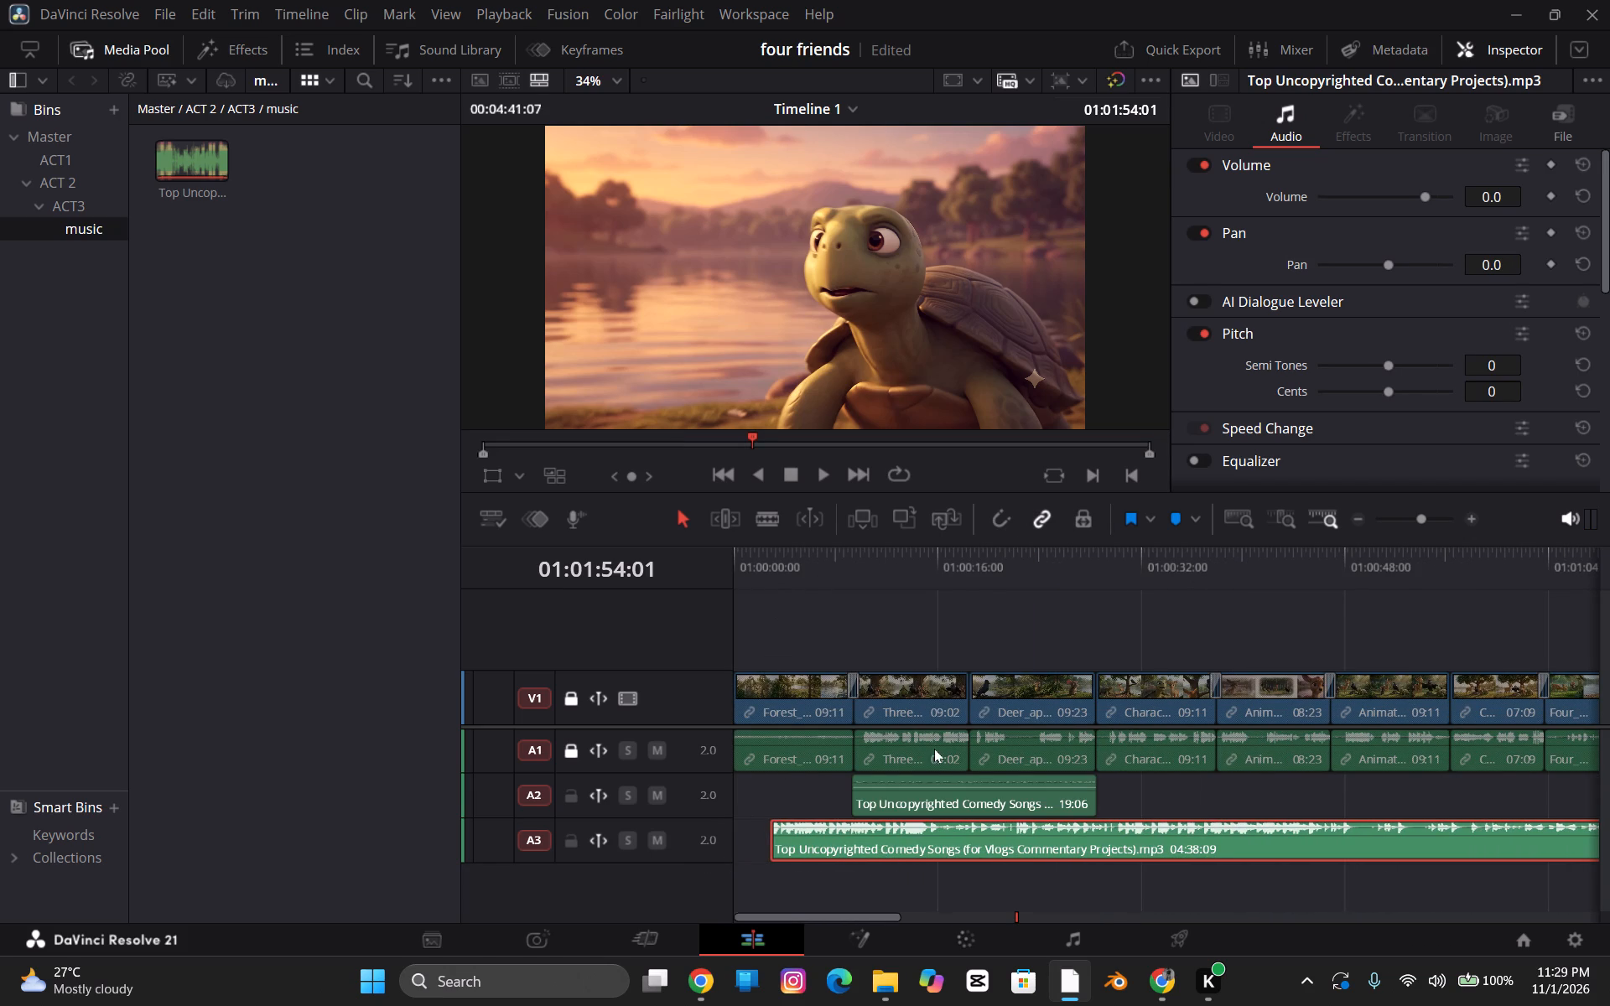
Mute tracks A1 and A2 and play the music on A3 alone from about 01:00:05.
{"action": "left_click", "coordinate": [809, 570]}
{"action": "left_click", "coordinate": [664, 796]}
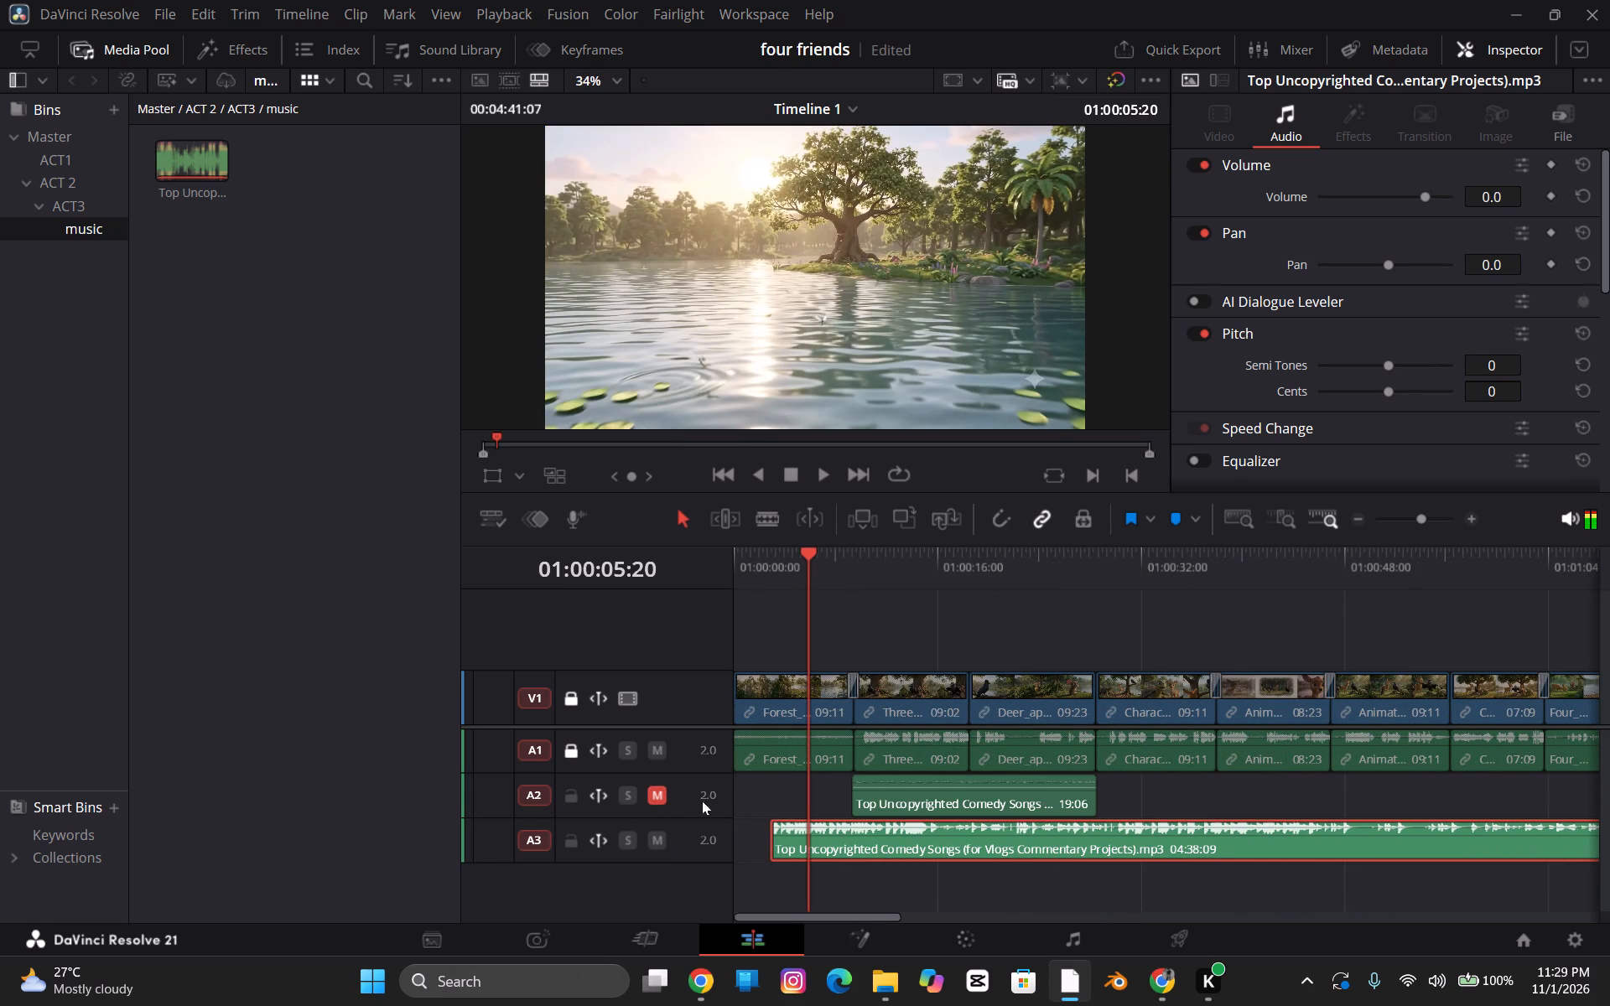
{"action": "left_click", "coordinate": [661, 758]}
{"action": "key", "text": "space"}
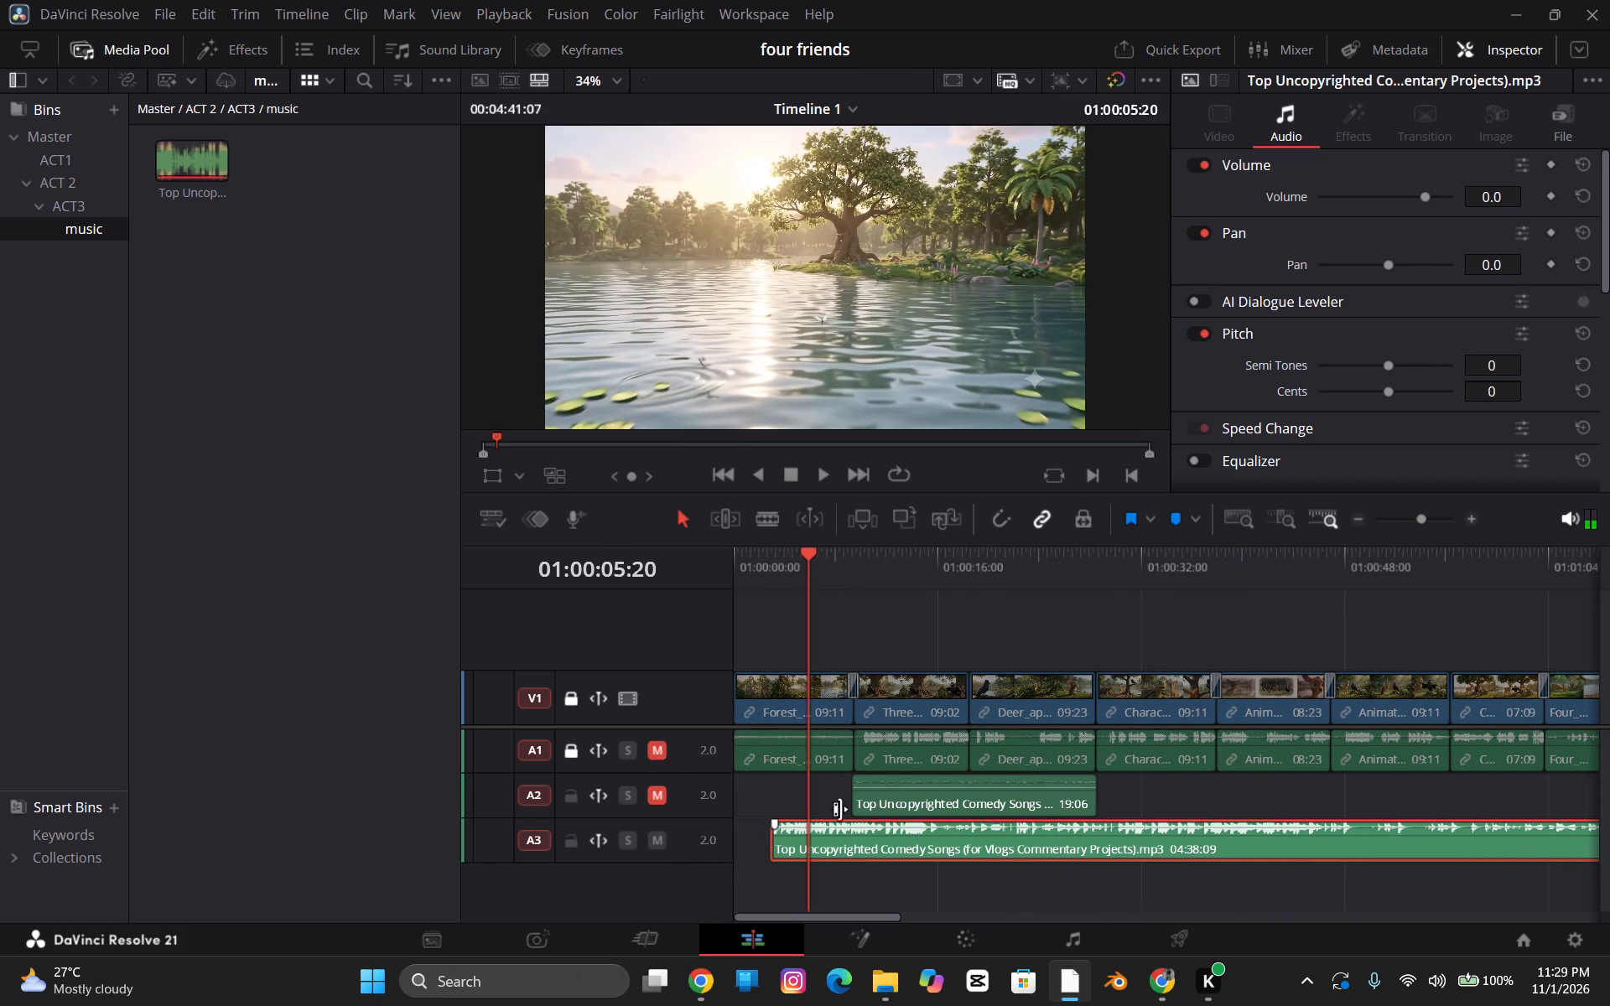
Listen through the A3 music up to about 01:00:30 for a change of mood, and split it at 01:00:15:13.
{"action": "left_click", "coordinate": [914, 568]}
{"action": "left_click", "coordinate": [1016, 566]}
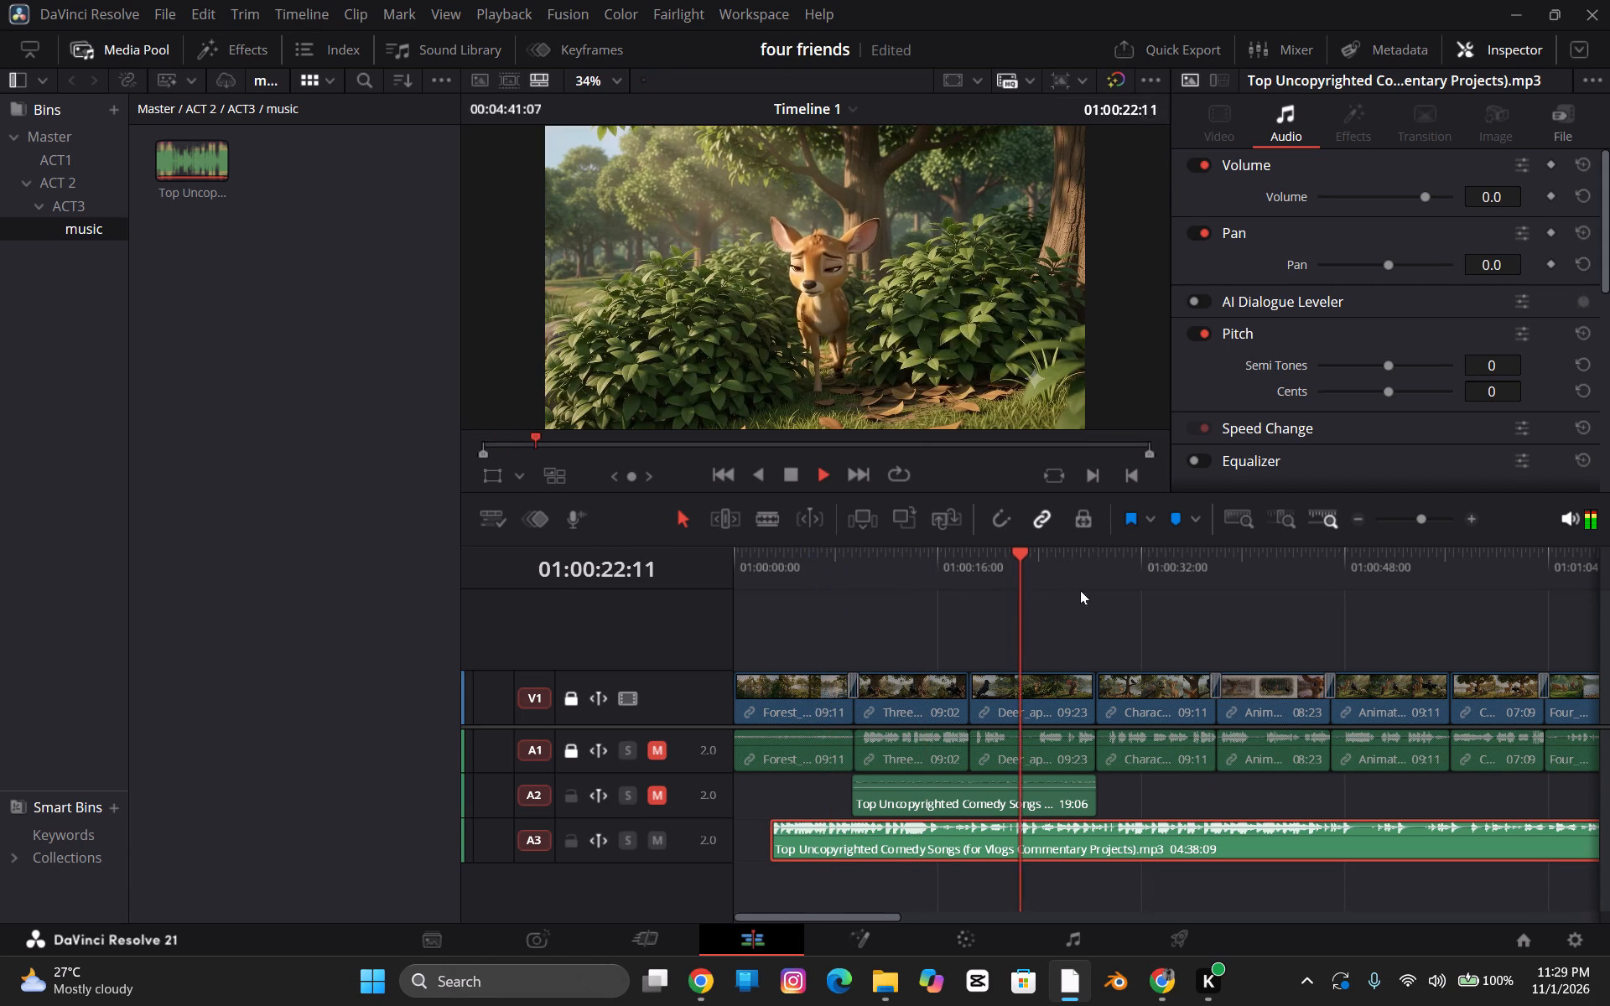
{"action": "left_click", "coordinate": [1117, 563]}
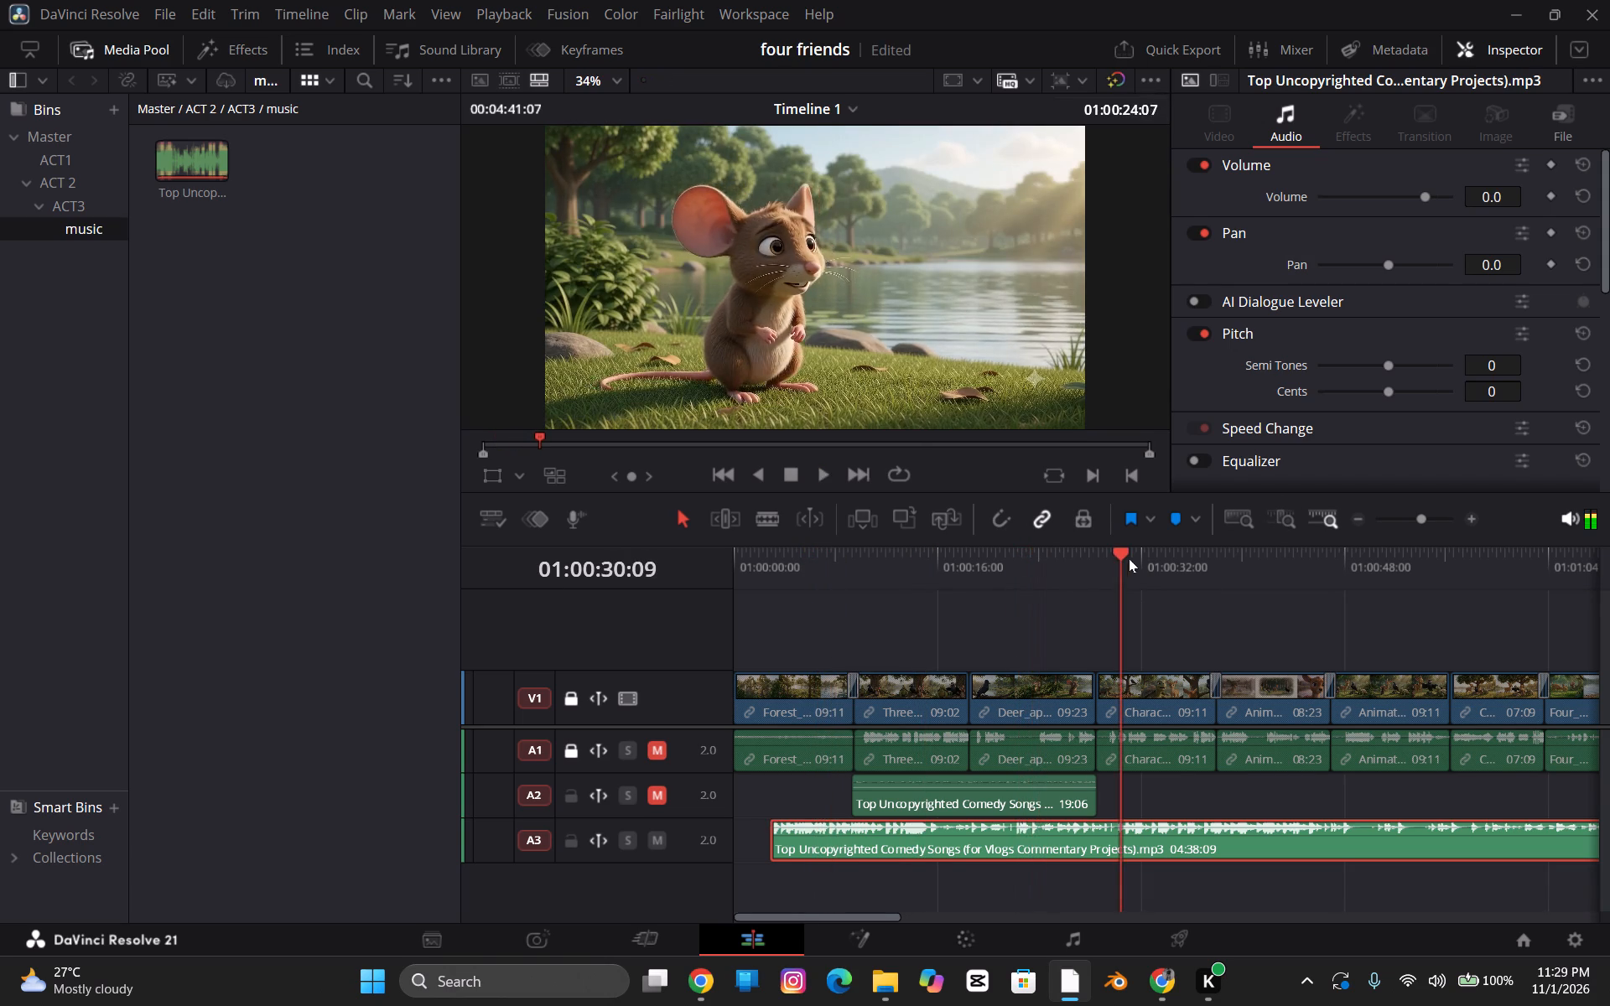
{"action": "left_click", "coordinate": [948, 577]}
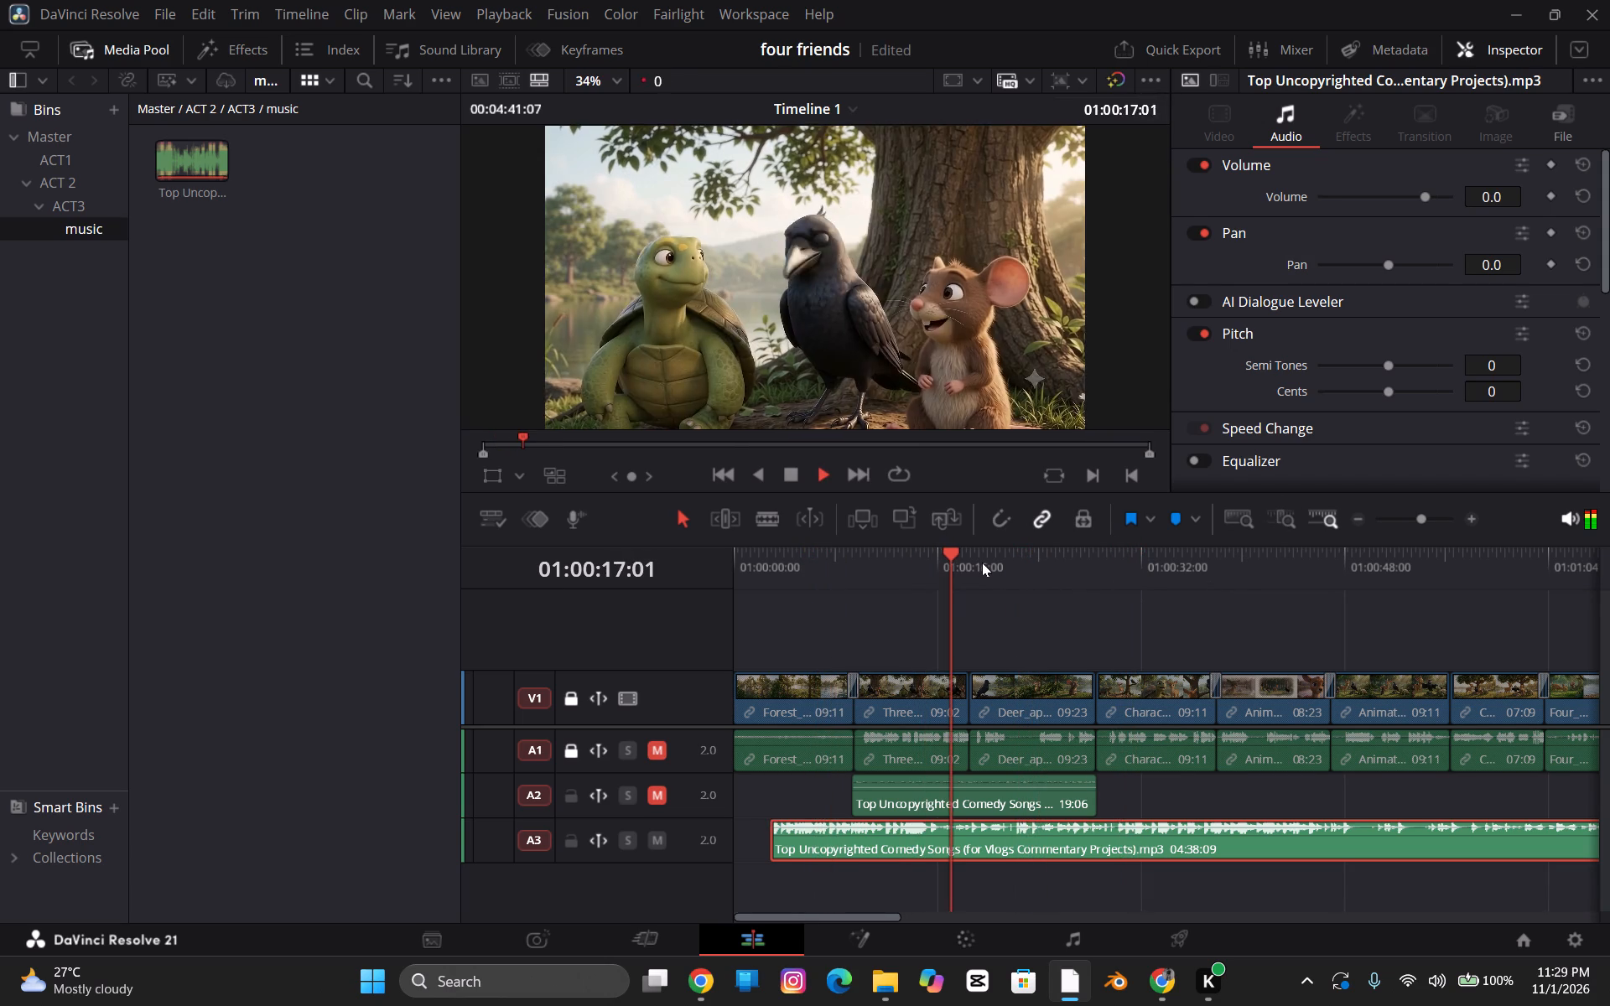
{"action": "left_click", "coordinate": [902, 558]}
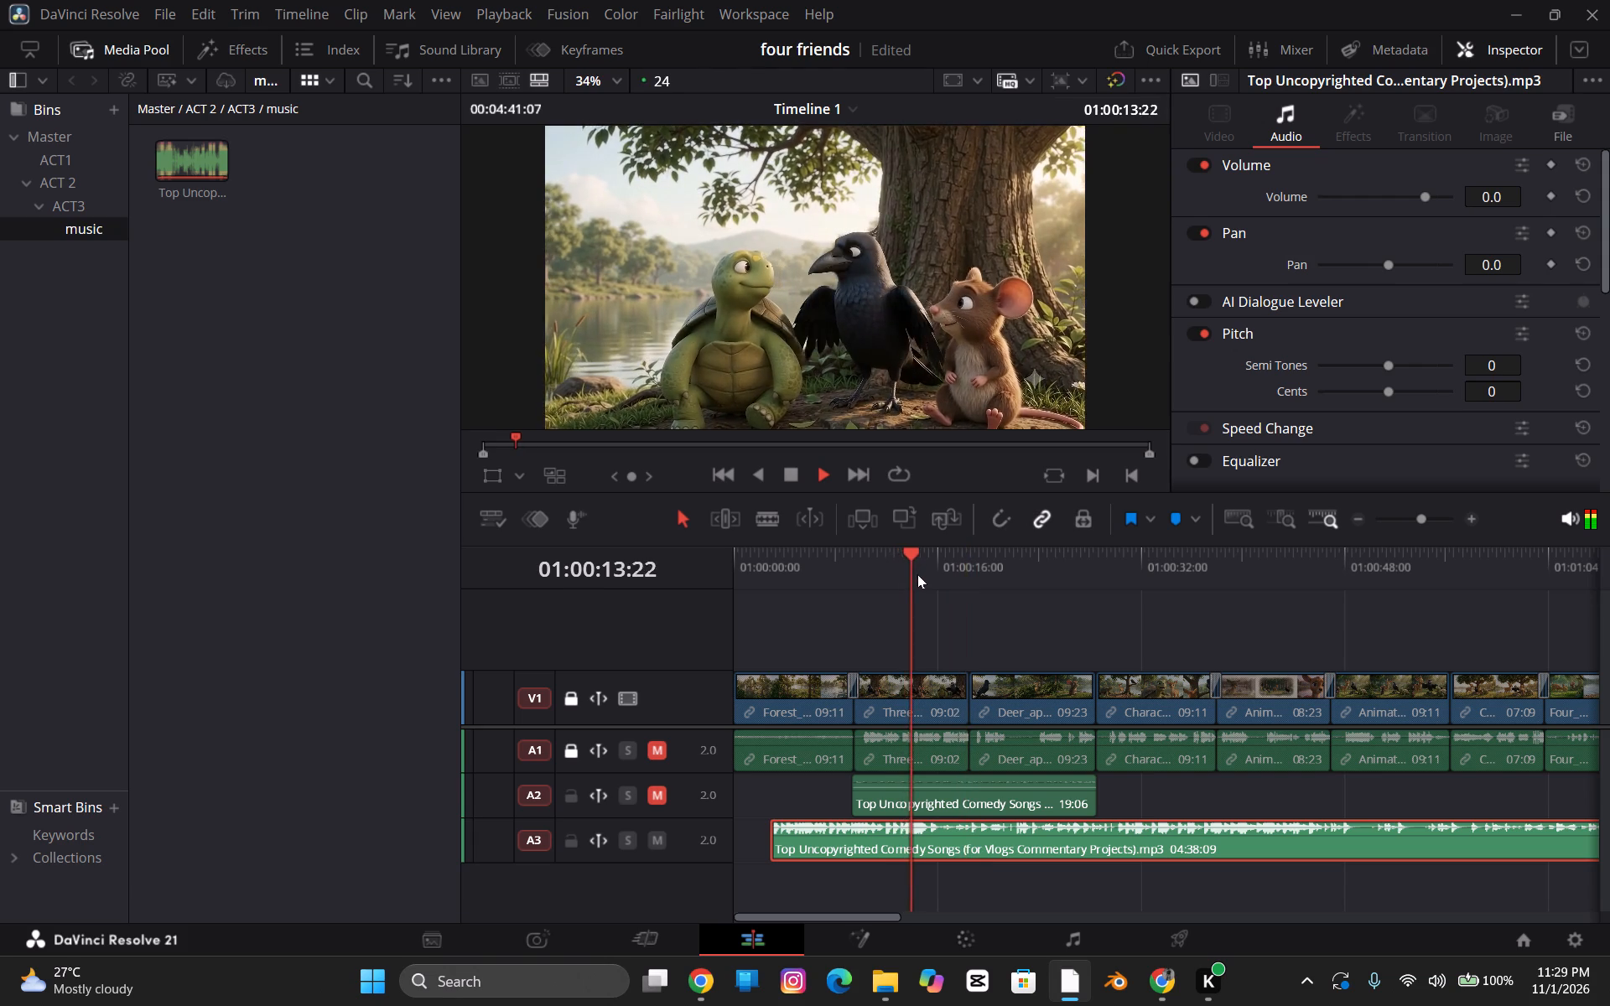
{"action": "key", "text": "space"}
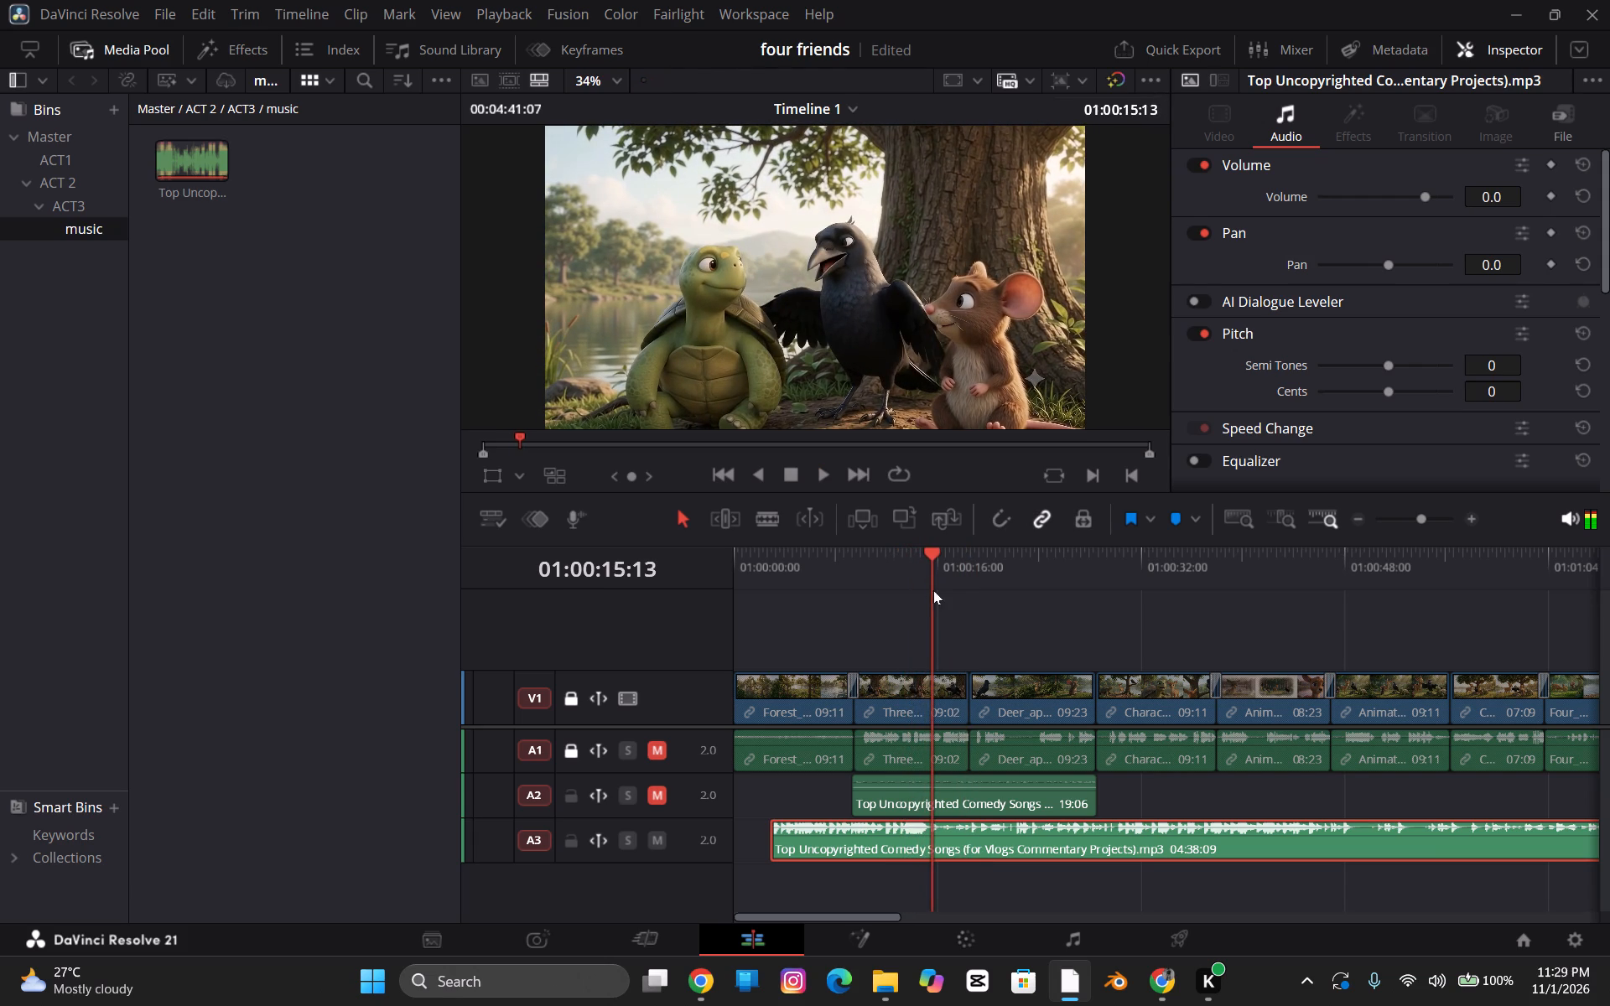
{"action": "key", "text": "b"}
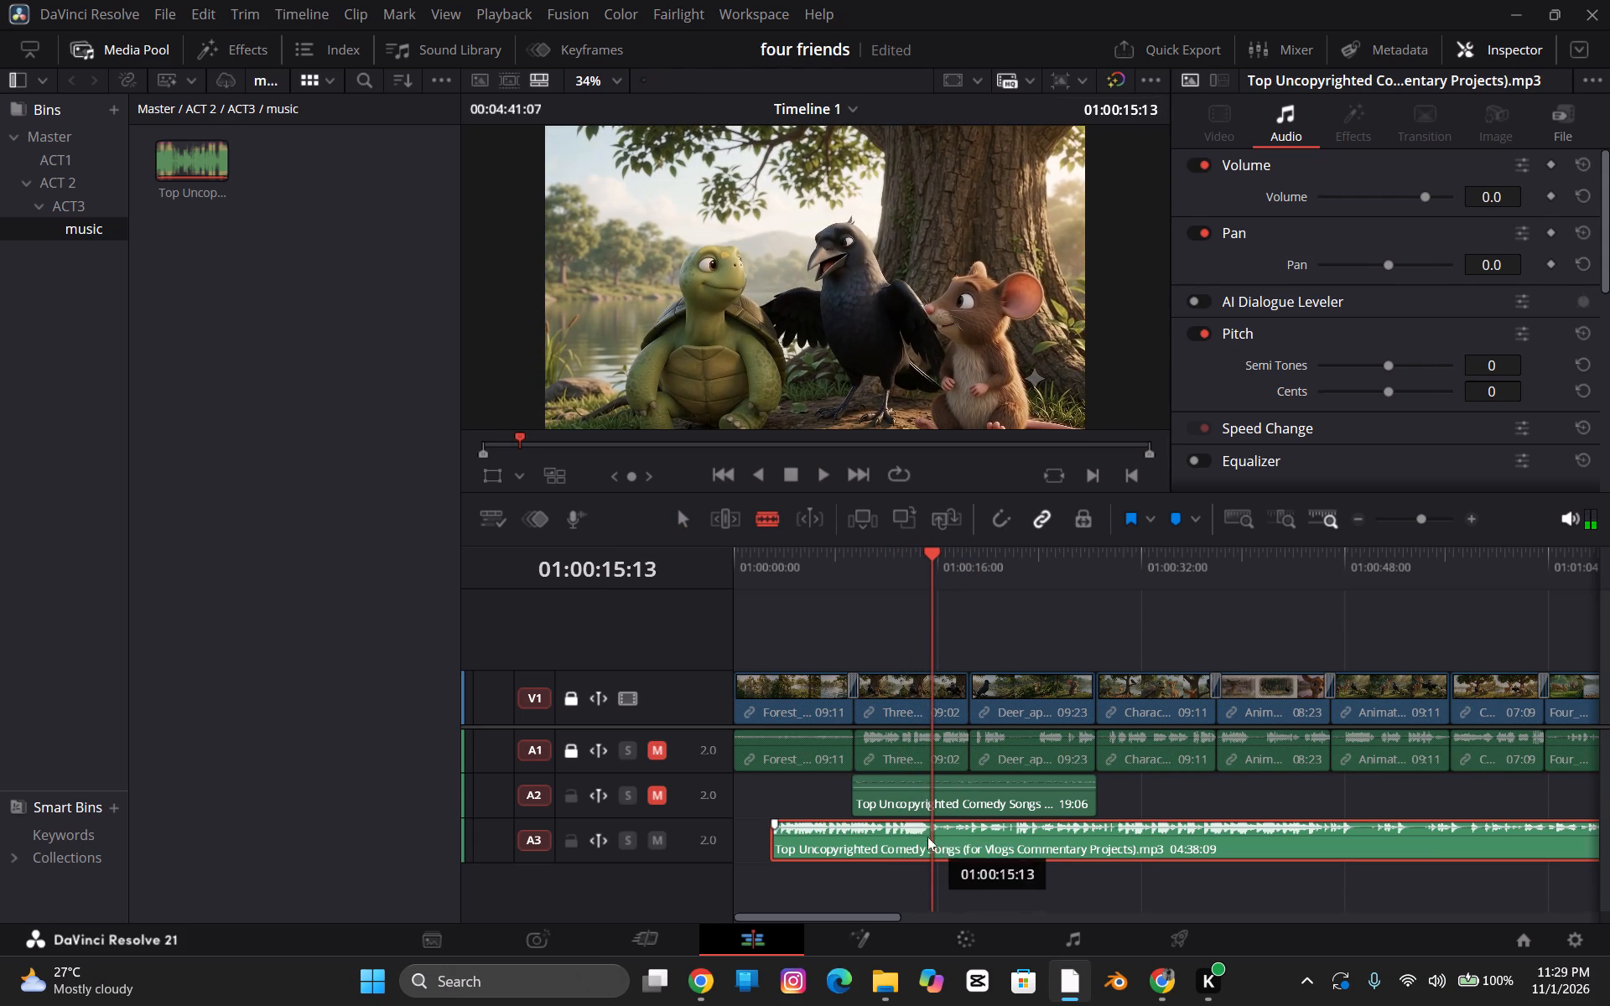
{"action": "left_click", "coordinate": [931, 837]}
{"action": "key", "text": "space"}
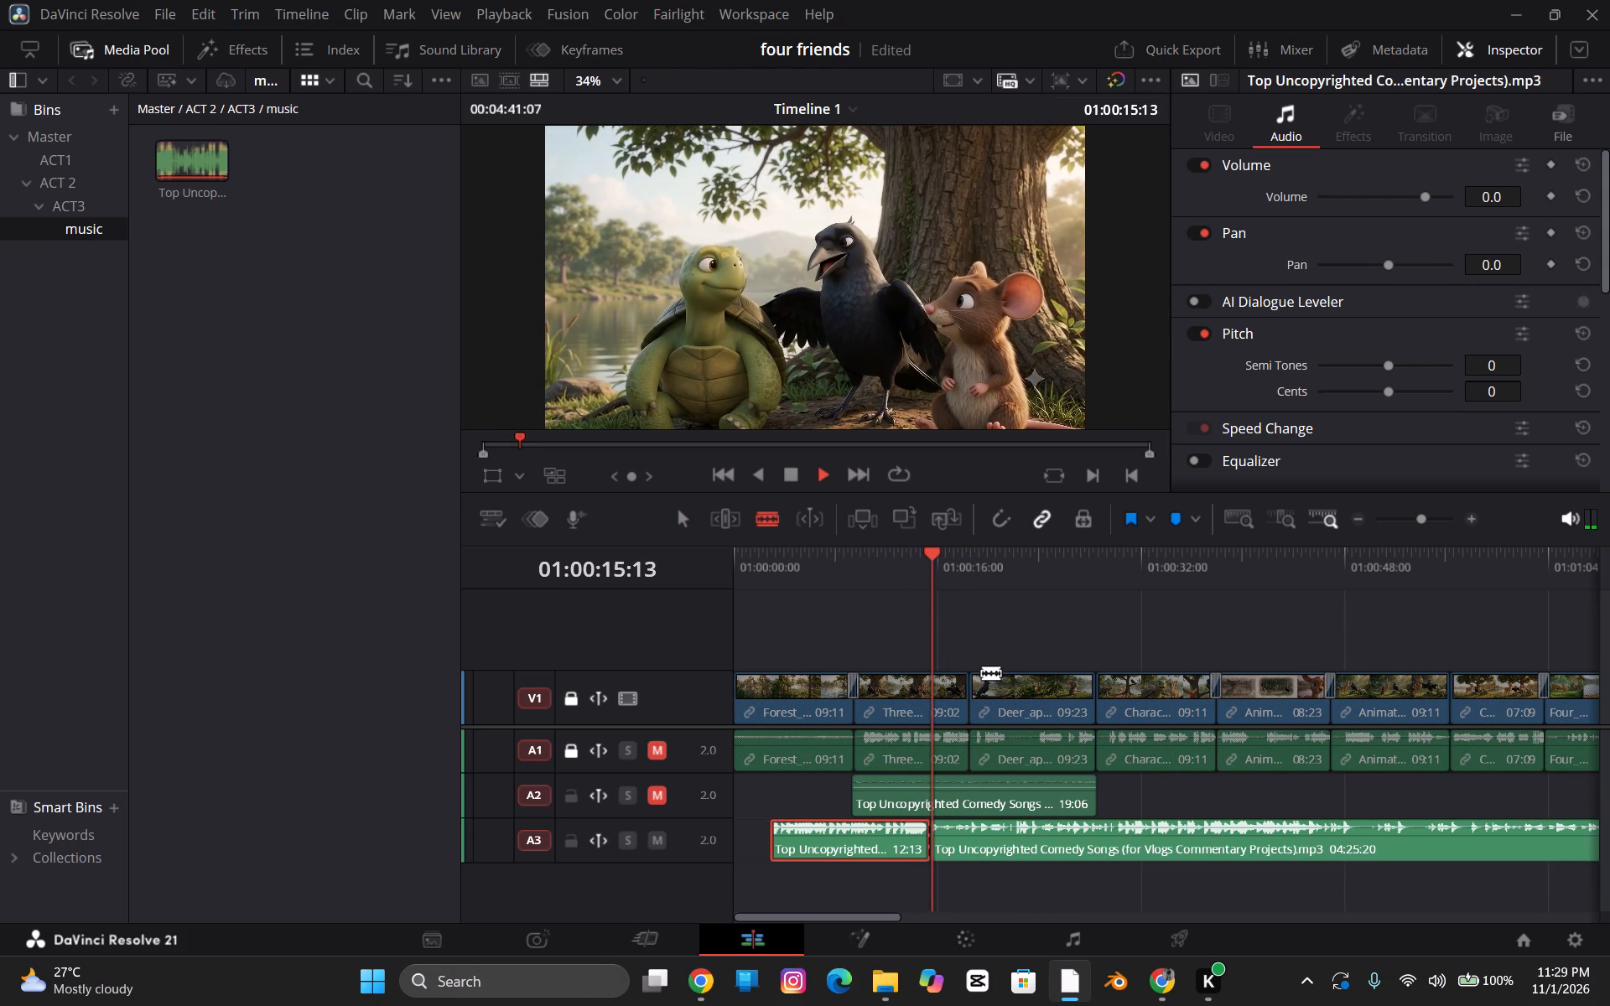
{"action": "key", "text": "a"}
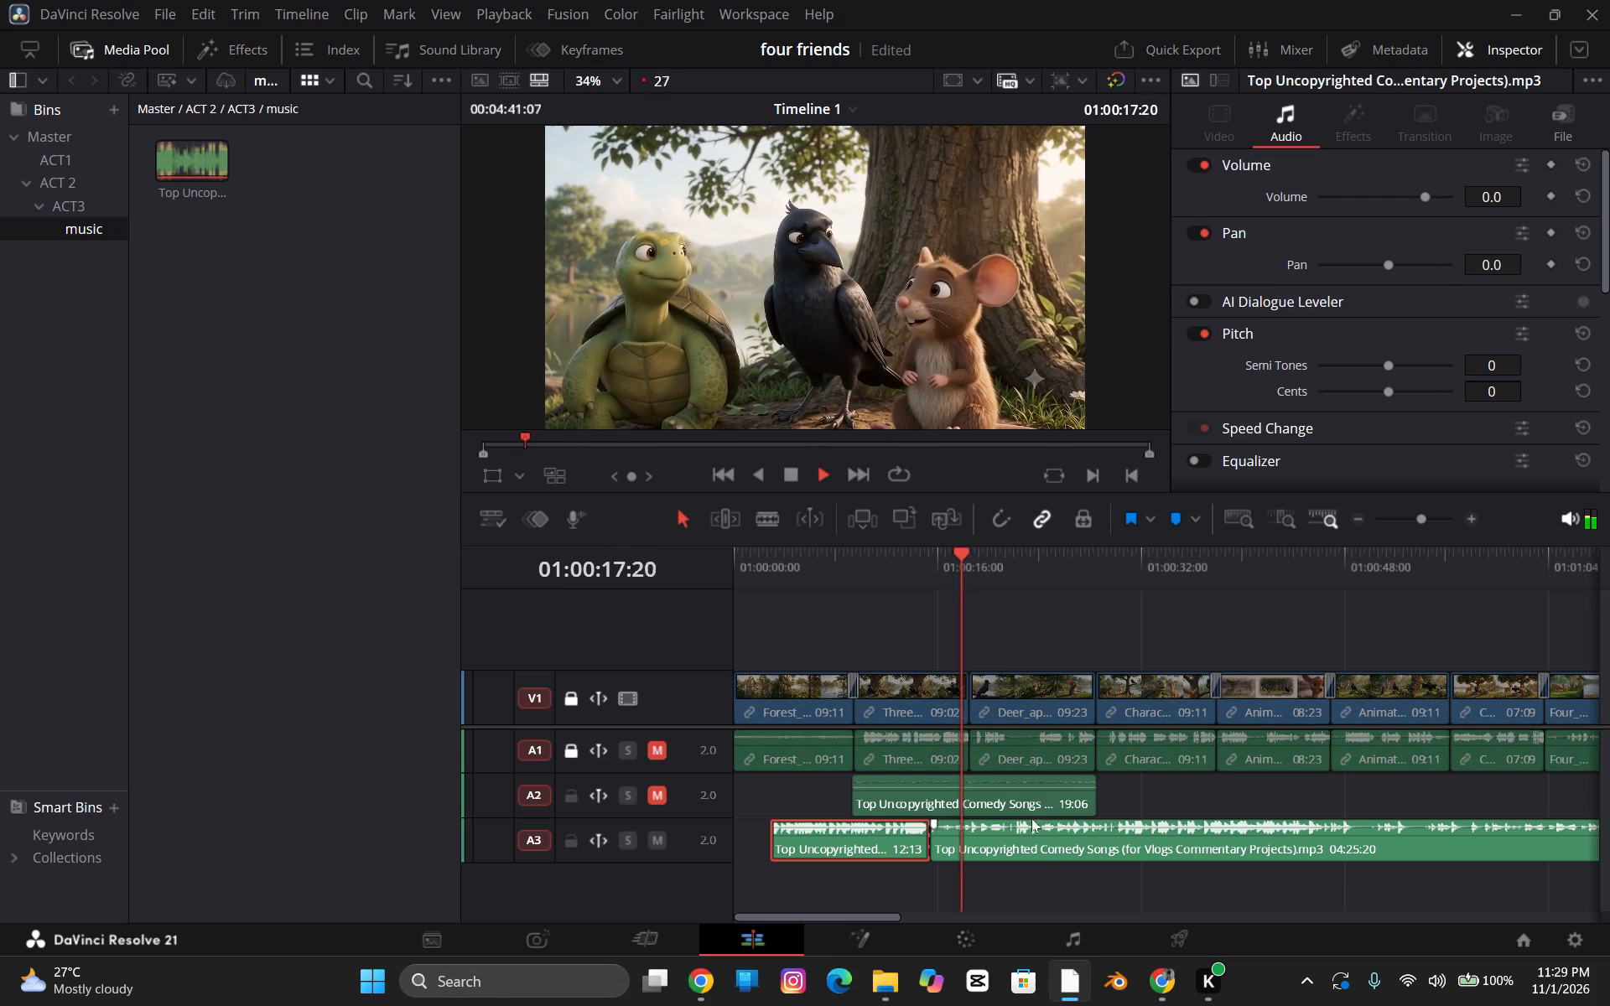
Play the next part of the A3 music from about 01:00:23 and split it at about 01:00:30.
{"action": "left_click", "coordinate": [1033, 571]}
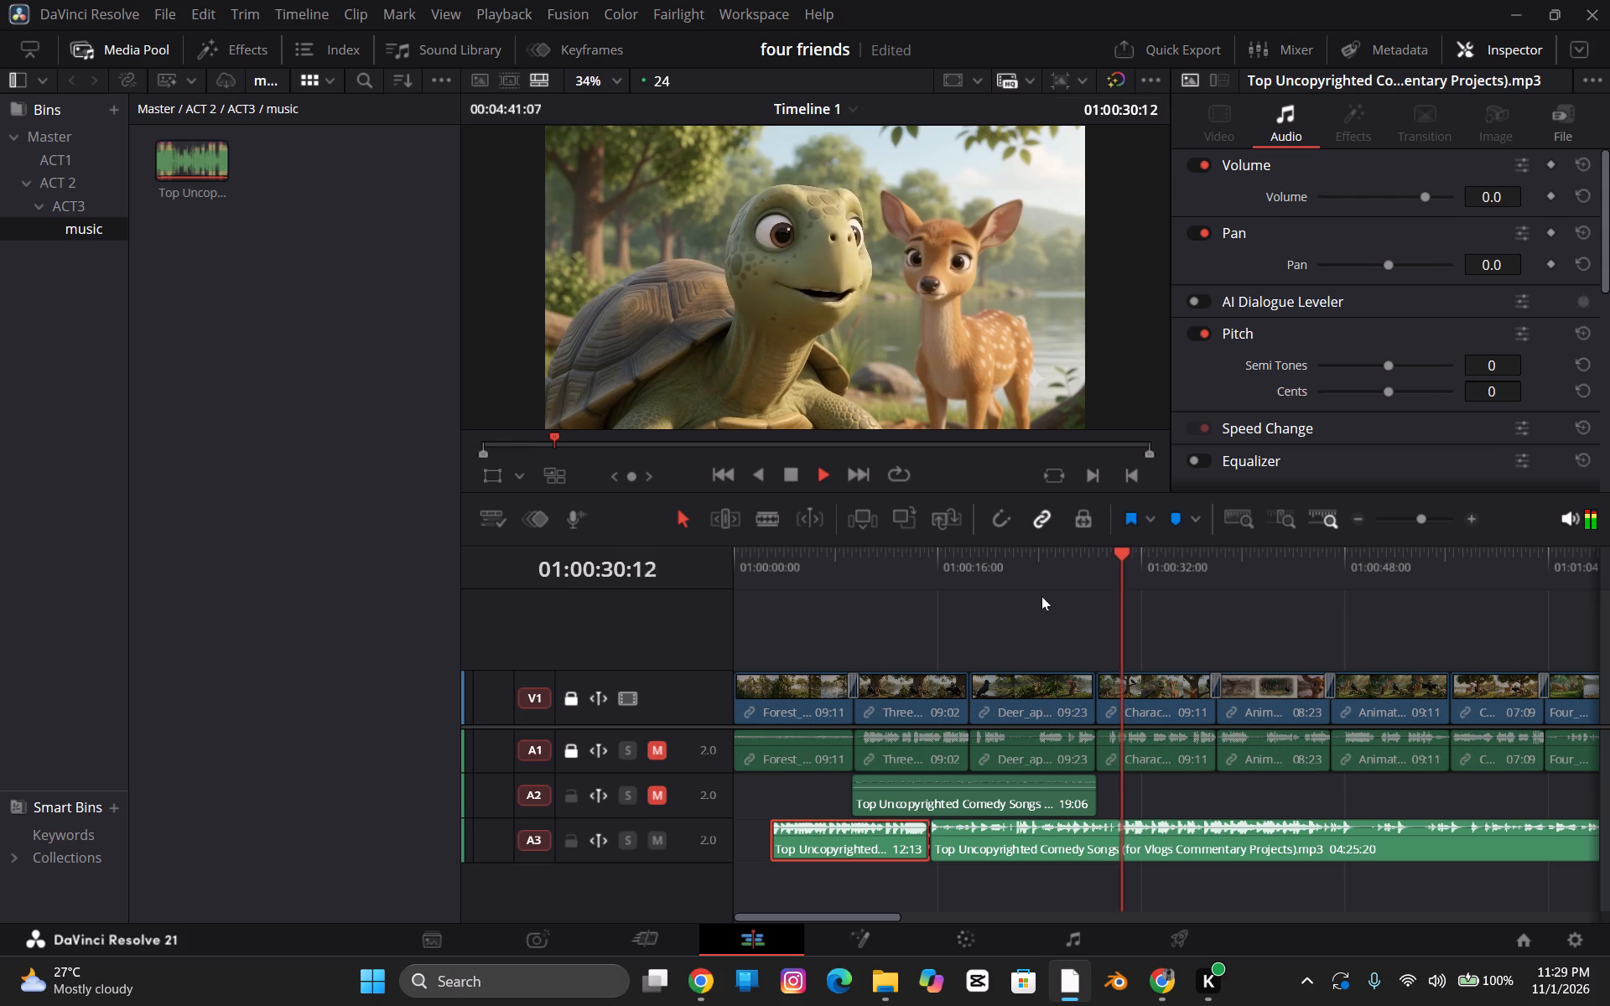
{"action": "key", "text": "b"}
{"action": "left_click", "coordinate": [1115, 841]}
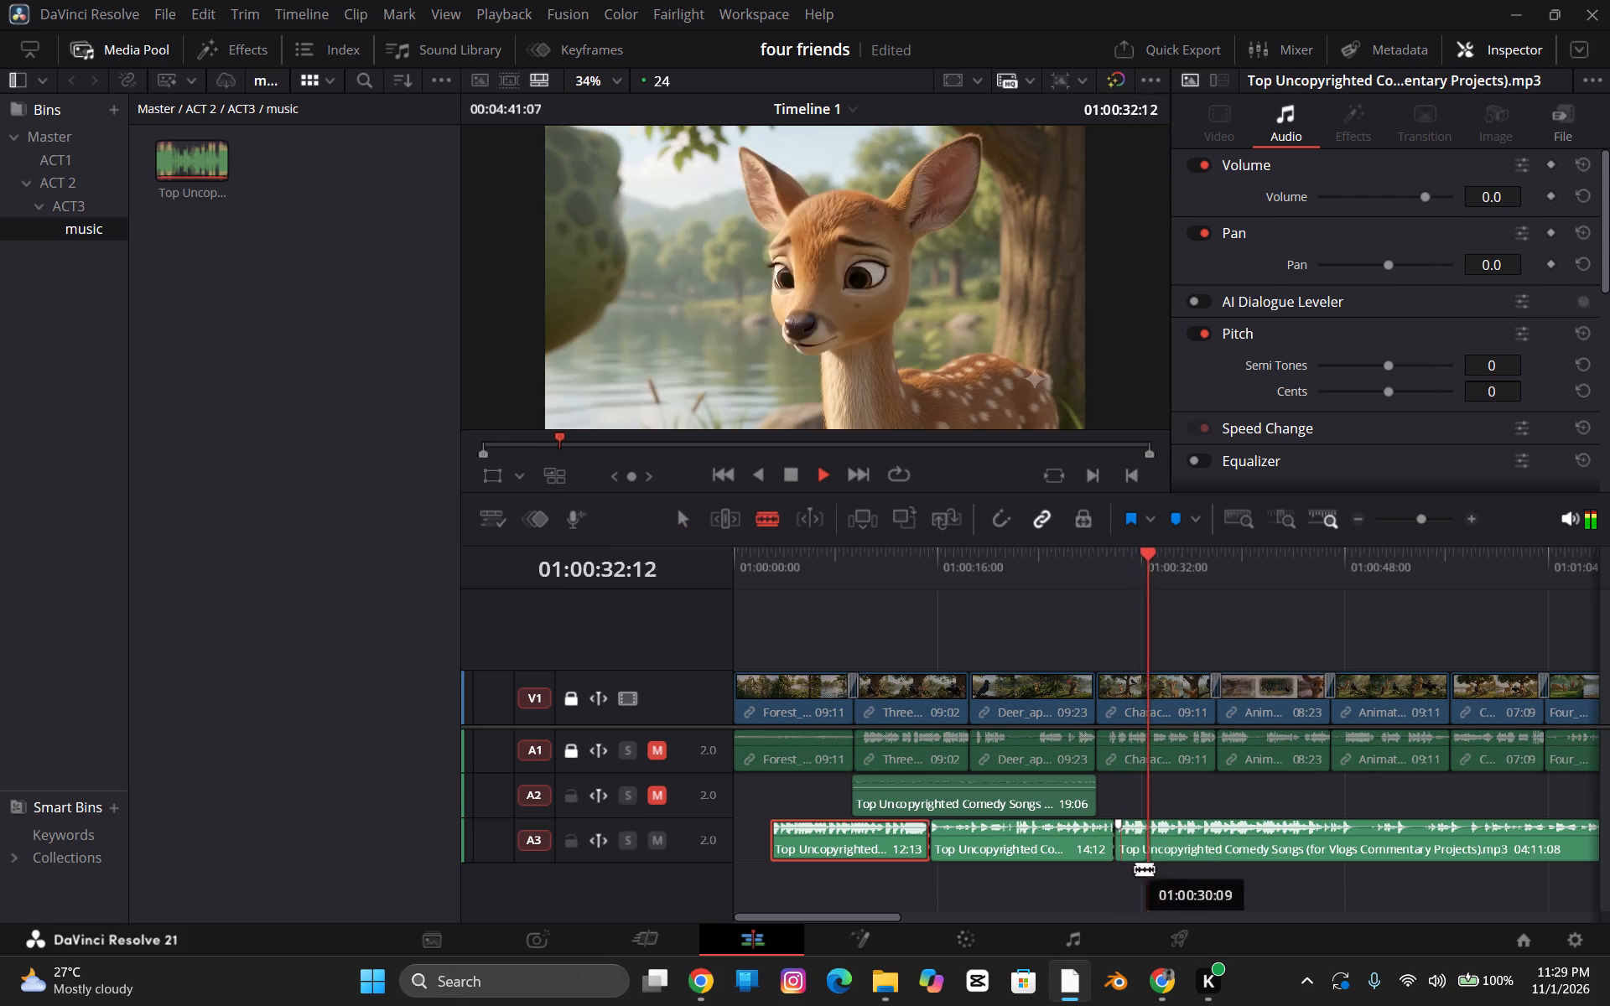
{"action": "left_click_drag", "start_coordinate": [1064, 772], "coordinate": [1056, 782]}
{"action": "key", "text": "a"}
Move the 14:12 music excerpt to the timeline start on a new track A4, and shift the 12:13 excerpt on A3 to about 01:00:13.
{"action": "left_click_drag", "start_coordinate": [1052, 842], "coordinate": [1051, 863]}
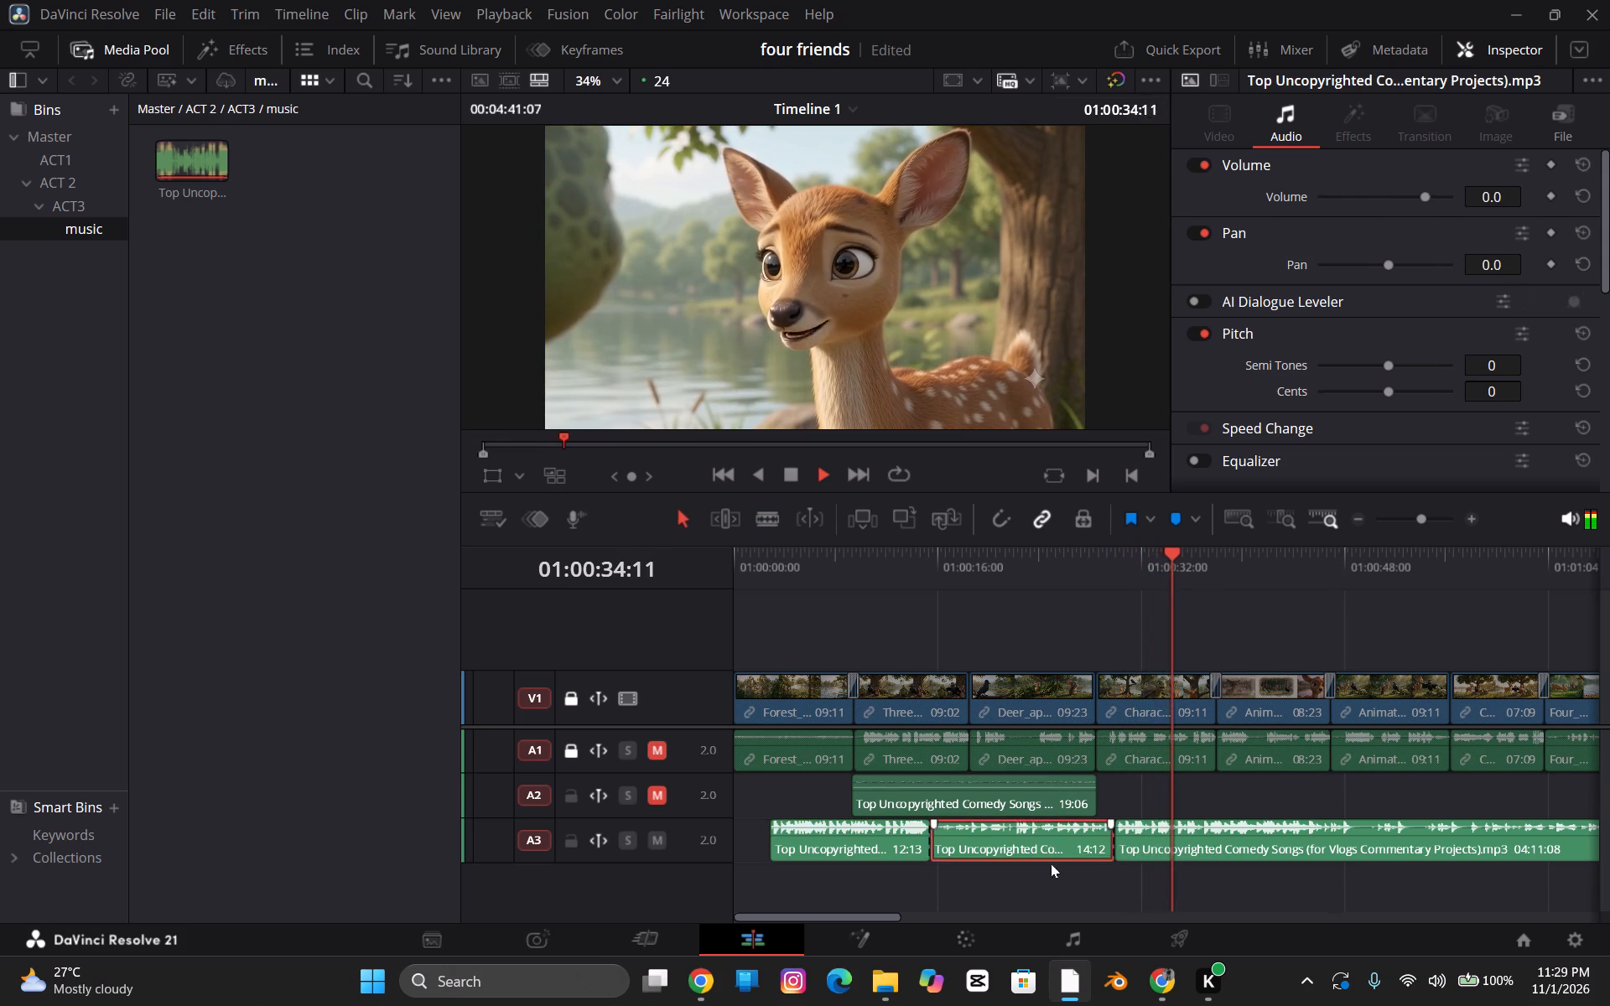
{"action": "left_click_drag", "start_coordinate": [1051, 863], "coordinate": [842, 890]}
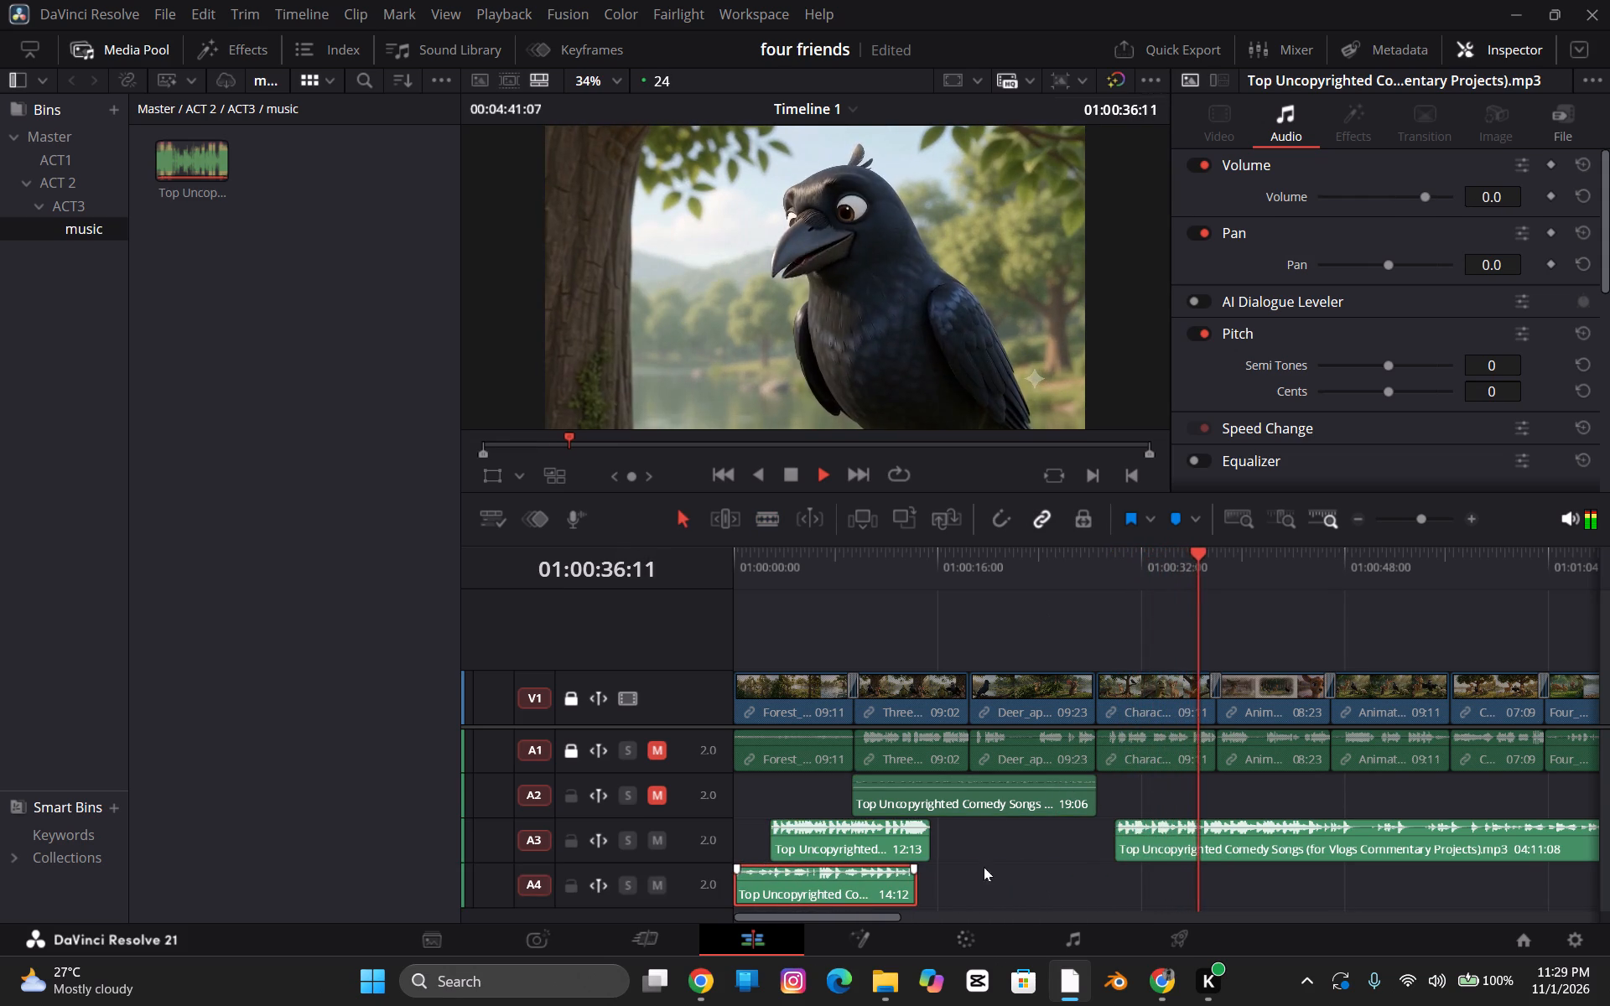
{"action": "left_click_drag", "start_coordinate": [830, 838], "coordinate": [960, 828]}
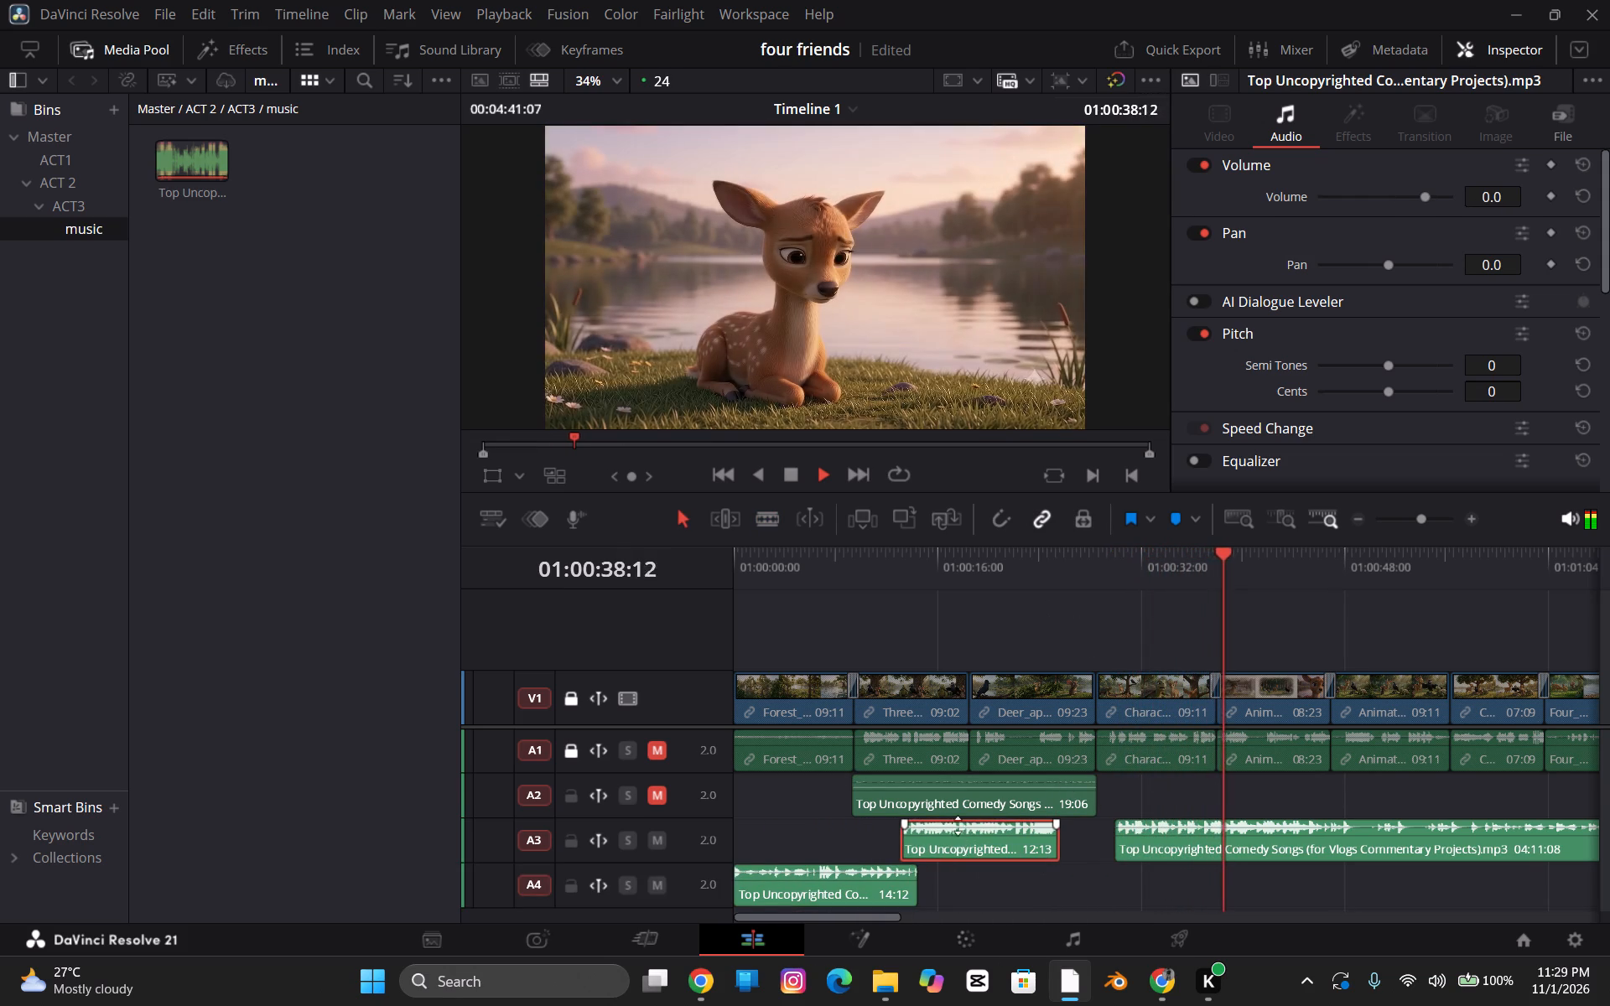
Audition the remaining long music clip on A3 at several points between about 01:00:38 and 01:01:15 for a suitable passage.
{"action": "key", "text": "space"}
{"action": "key", "text": "space"}
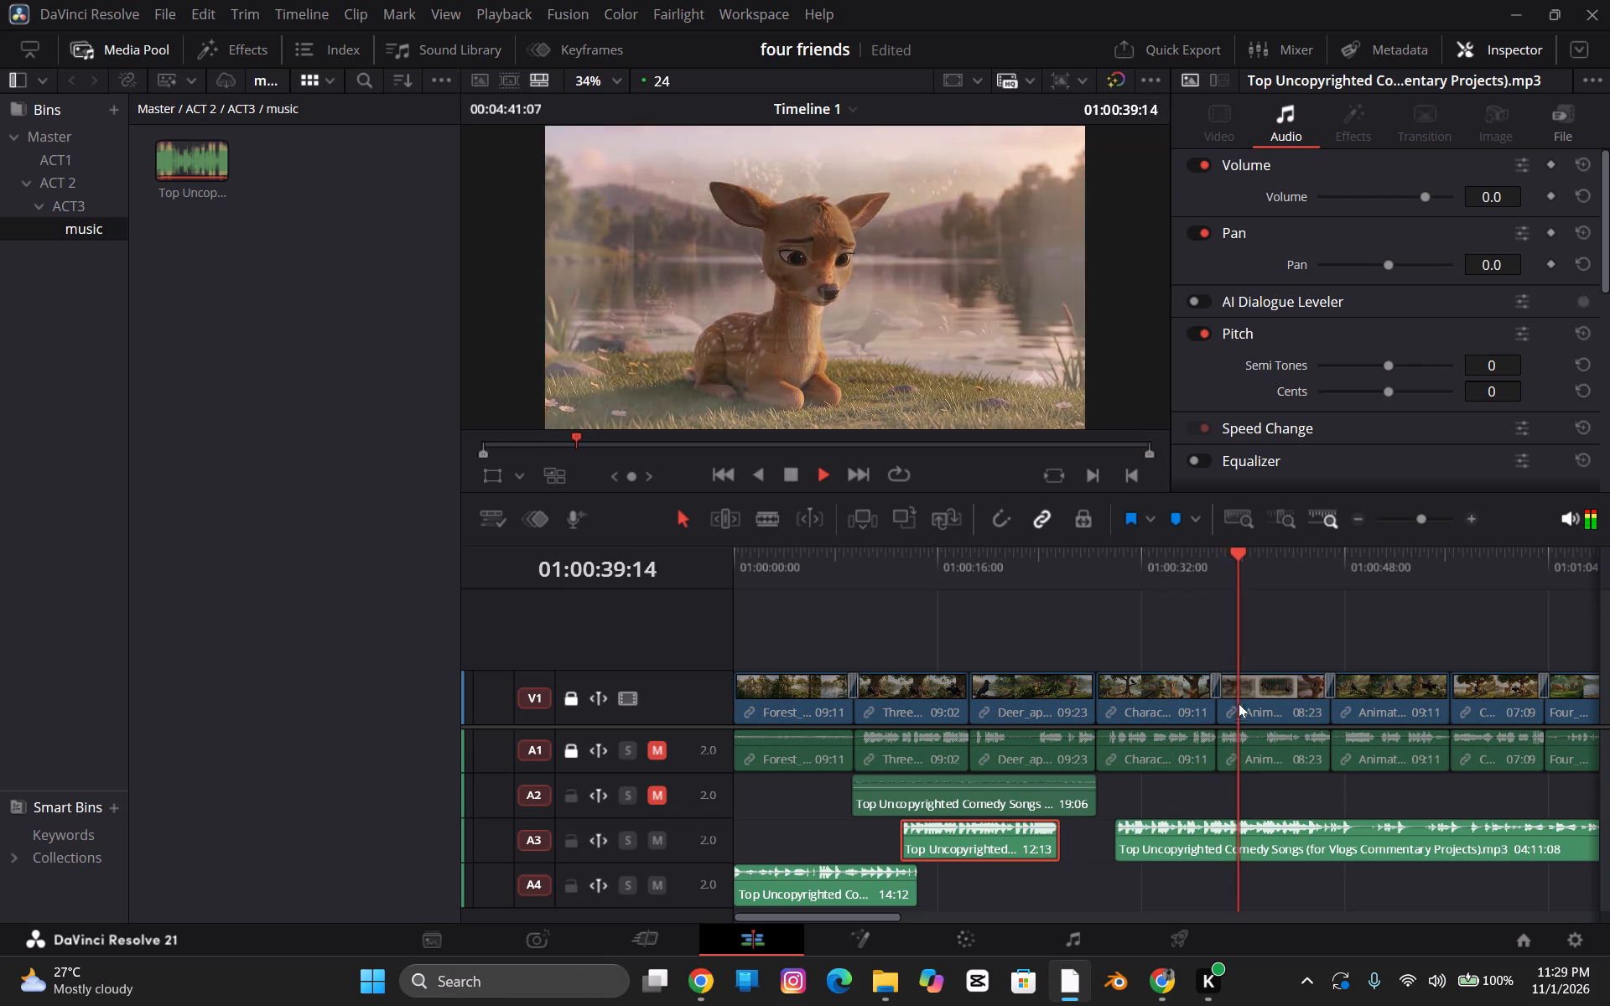
{"action": "left_click", "coordinate": [1296, 579]}
{"action": "left_click", "coordinate": [1376, 563]}
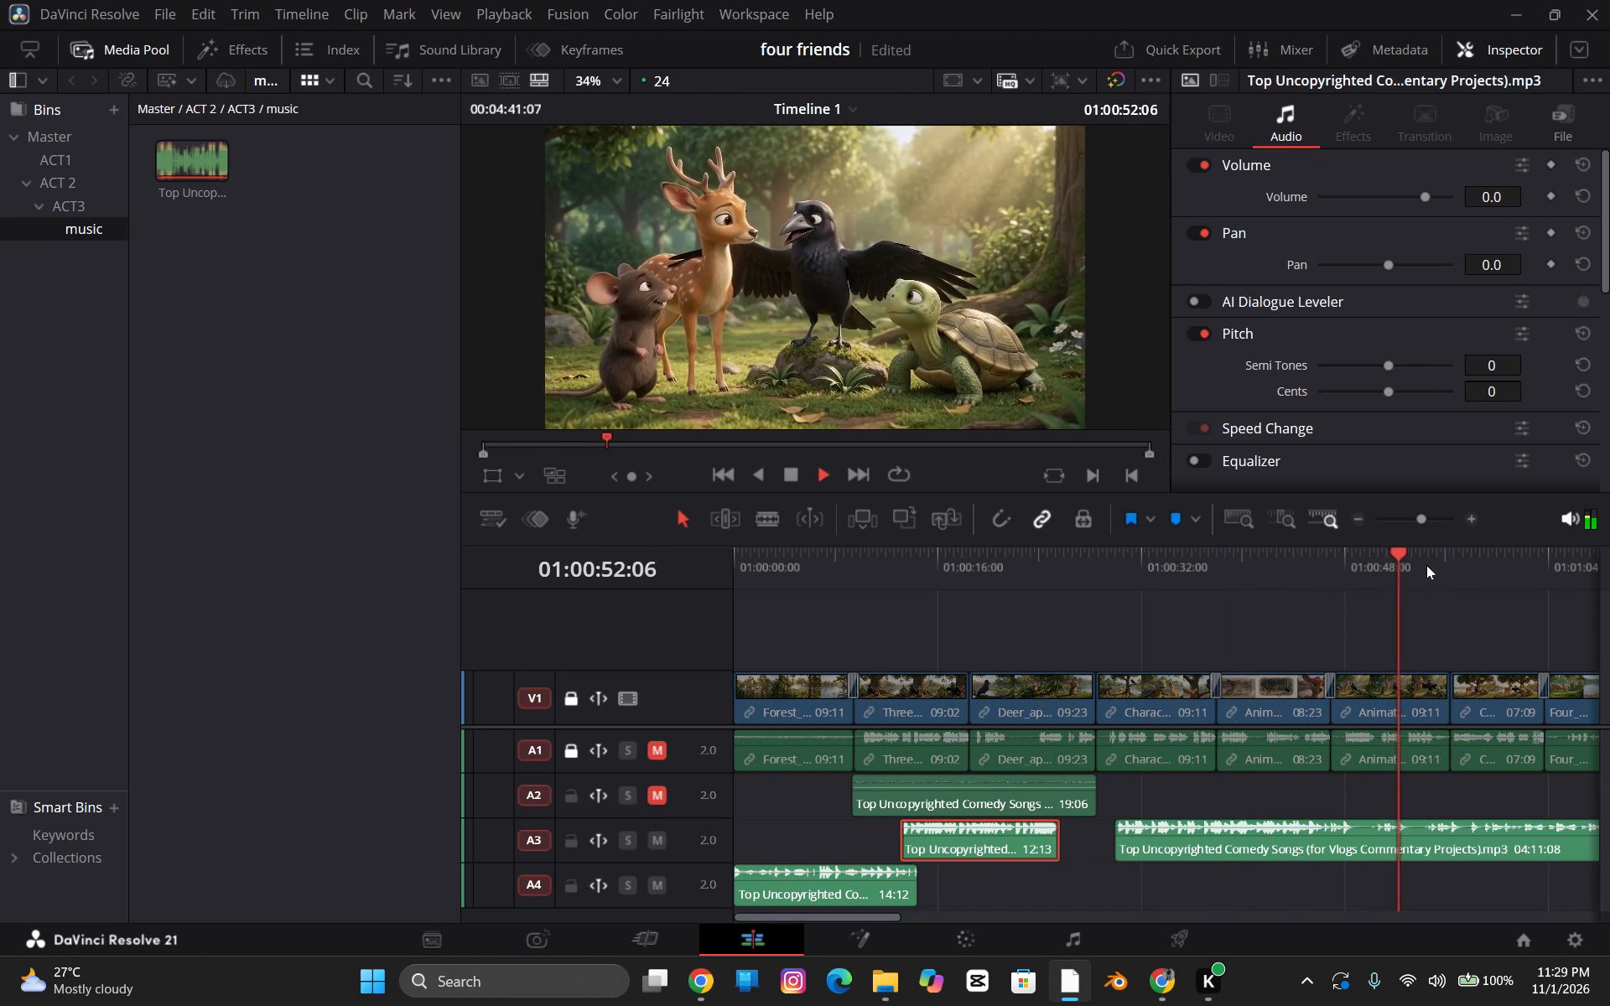
{"action": "left_click", "coordinate": [1458, 562]}
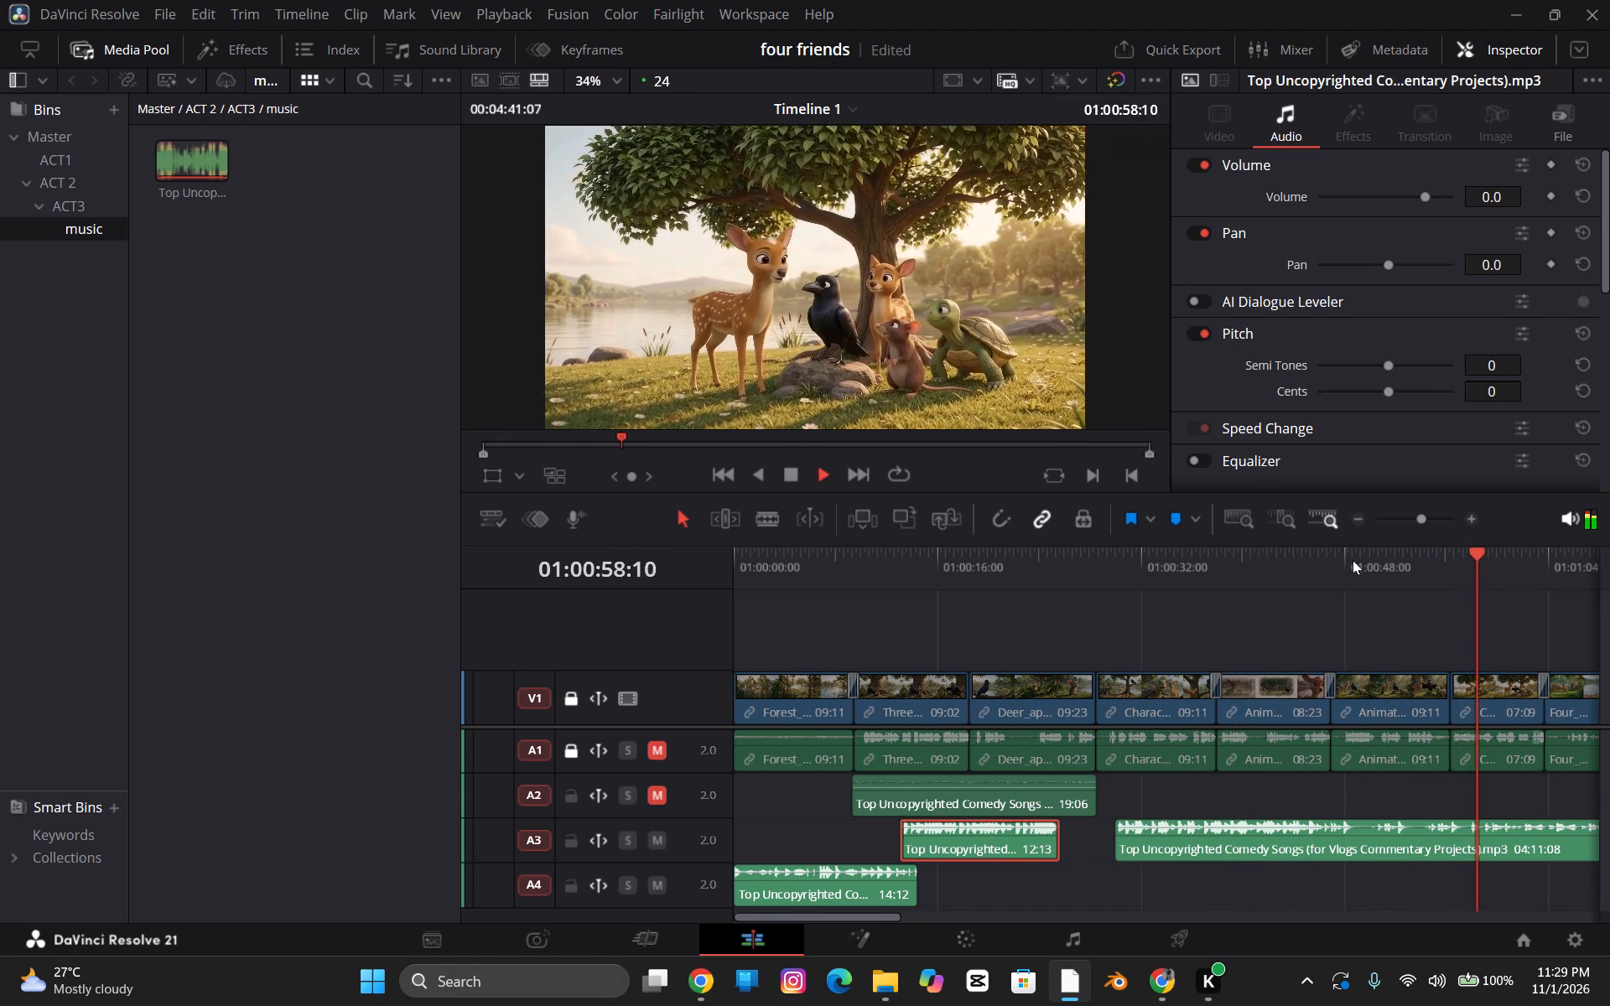
{"action": "left_click", "coordinate": [1354, 560]}
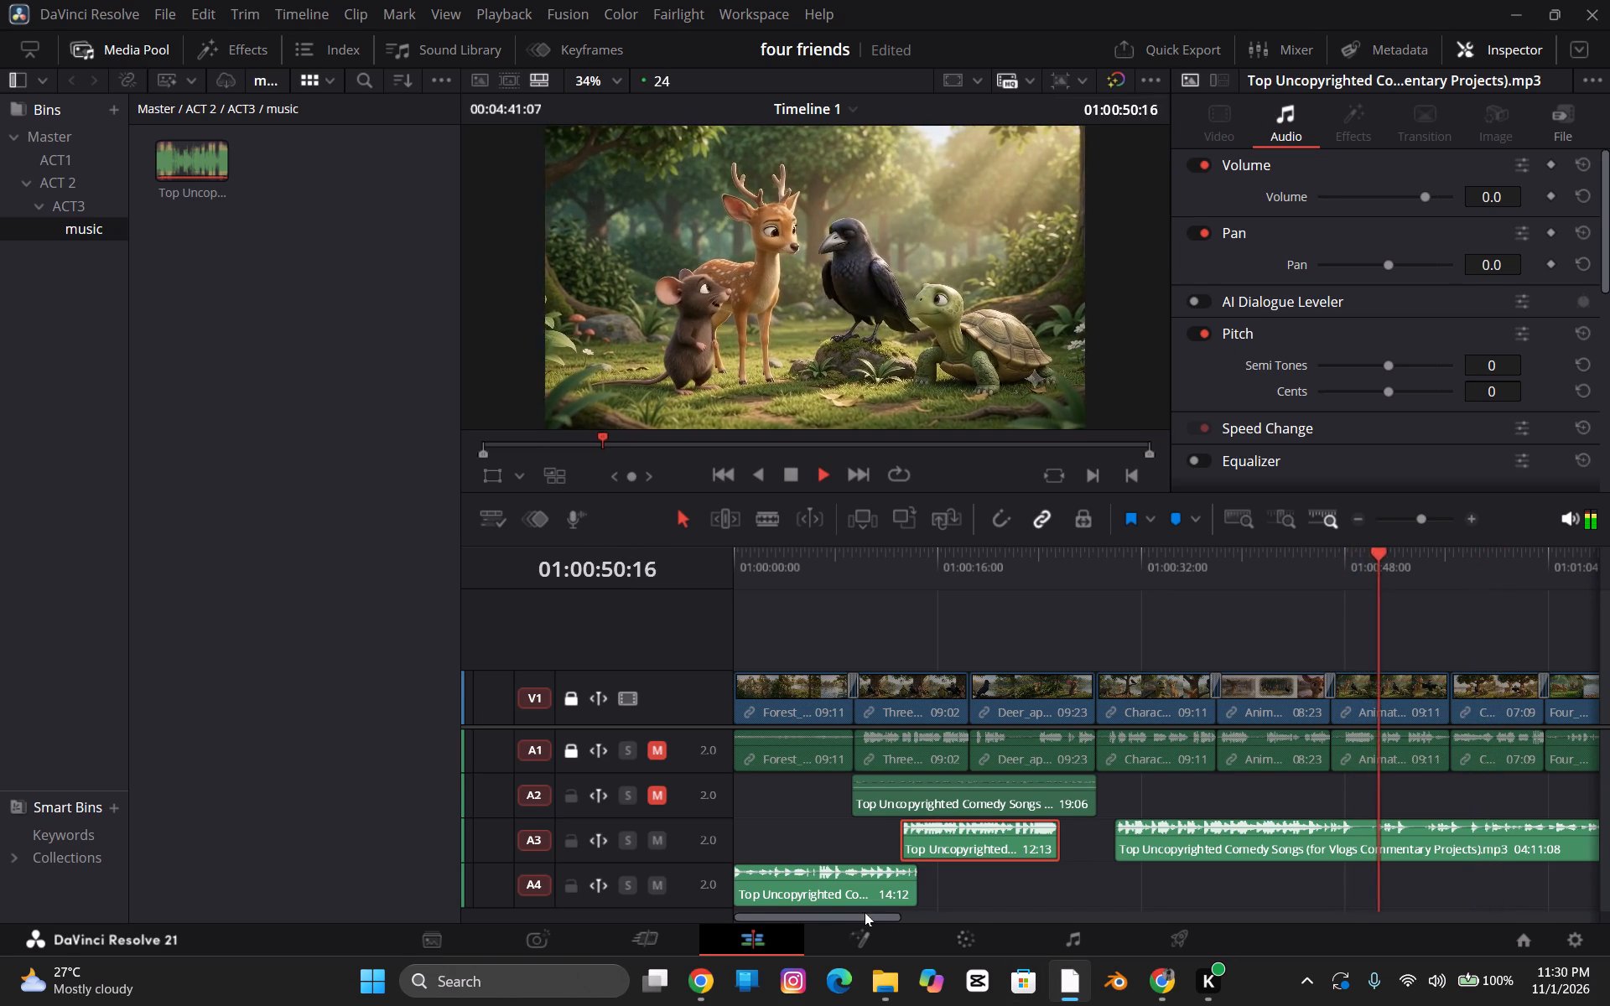
{"action": "left_click_drag", "start_coordinate": [865, 912], "coordinate": [940, 909]}
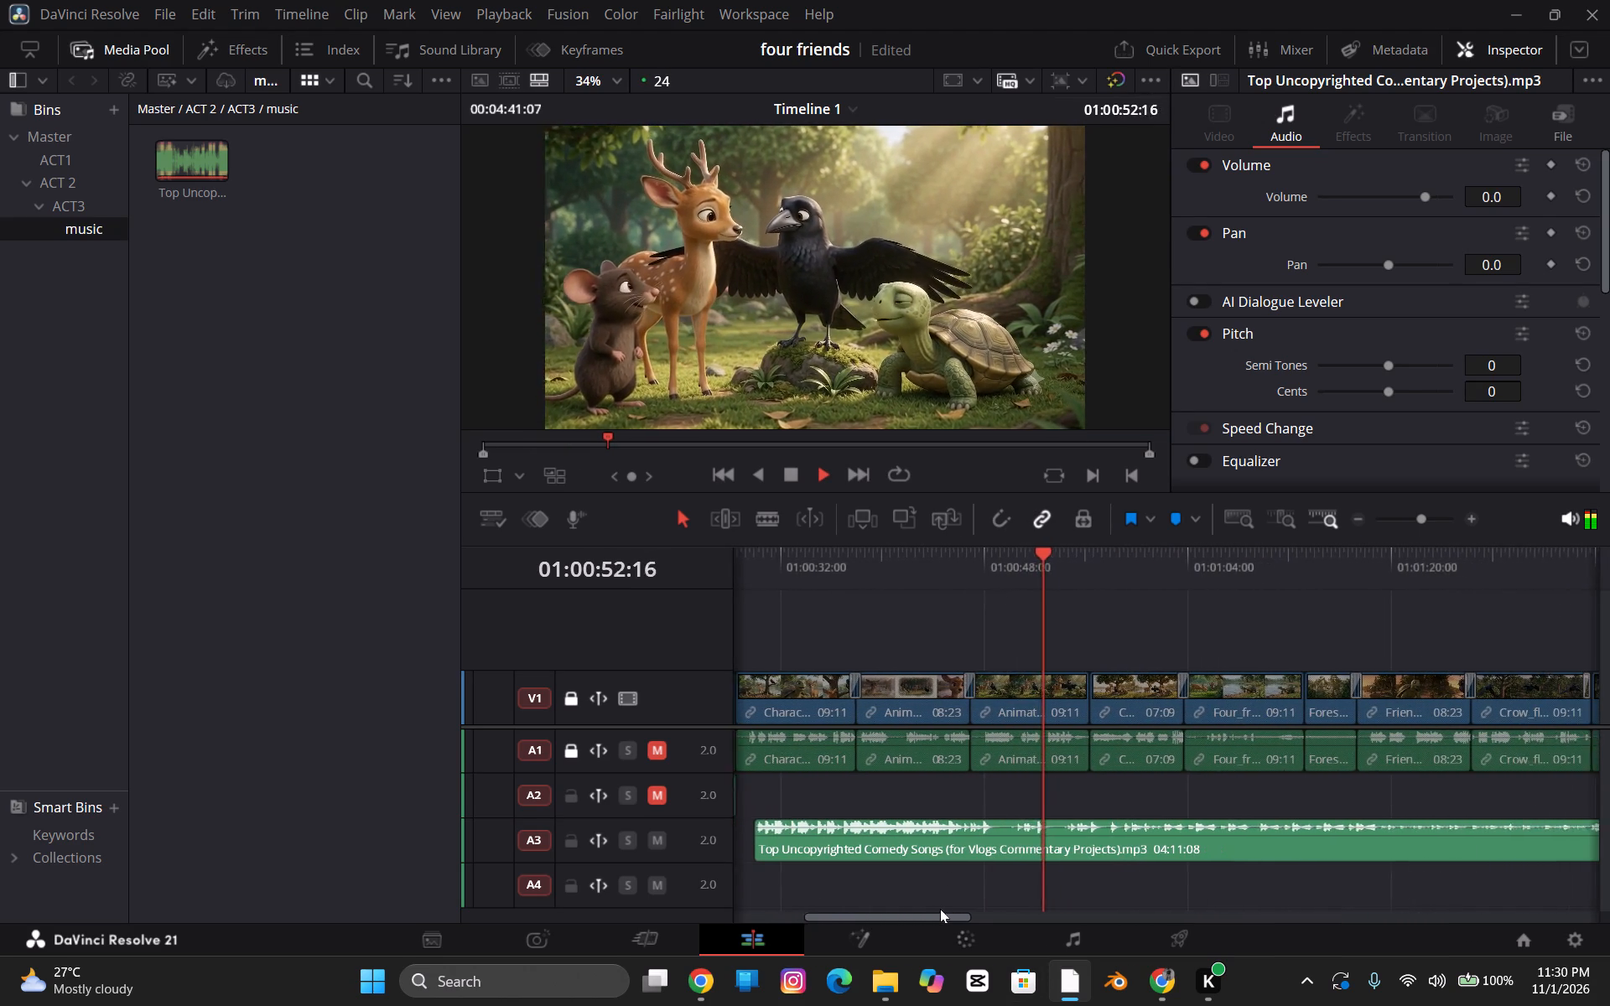
{"action": "left_click_drag", "start_coordinate": [940, 909], "coordinate": [958, 909]}
{"action": "left_click", "coordinate": [1221, 562]}
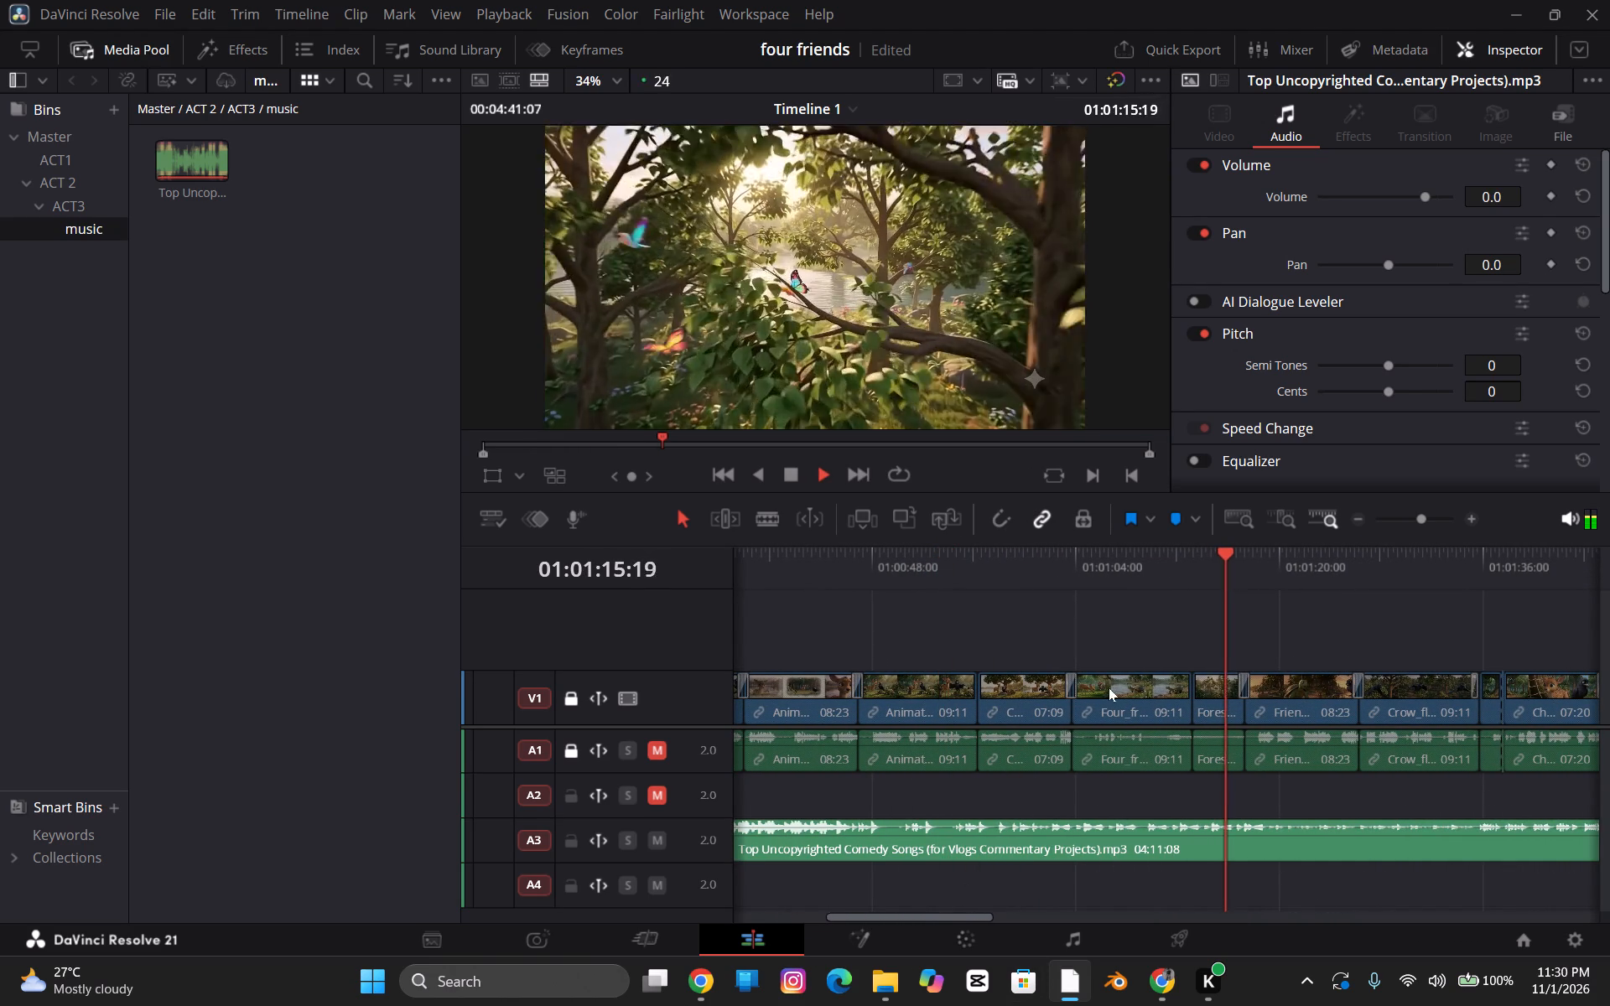
{"action": "left_click", "coordinate": [1184, 554]}
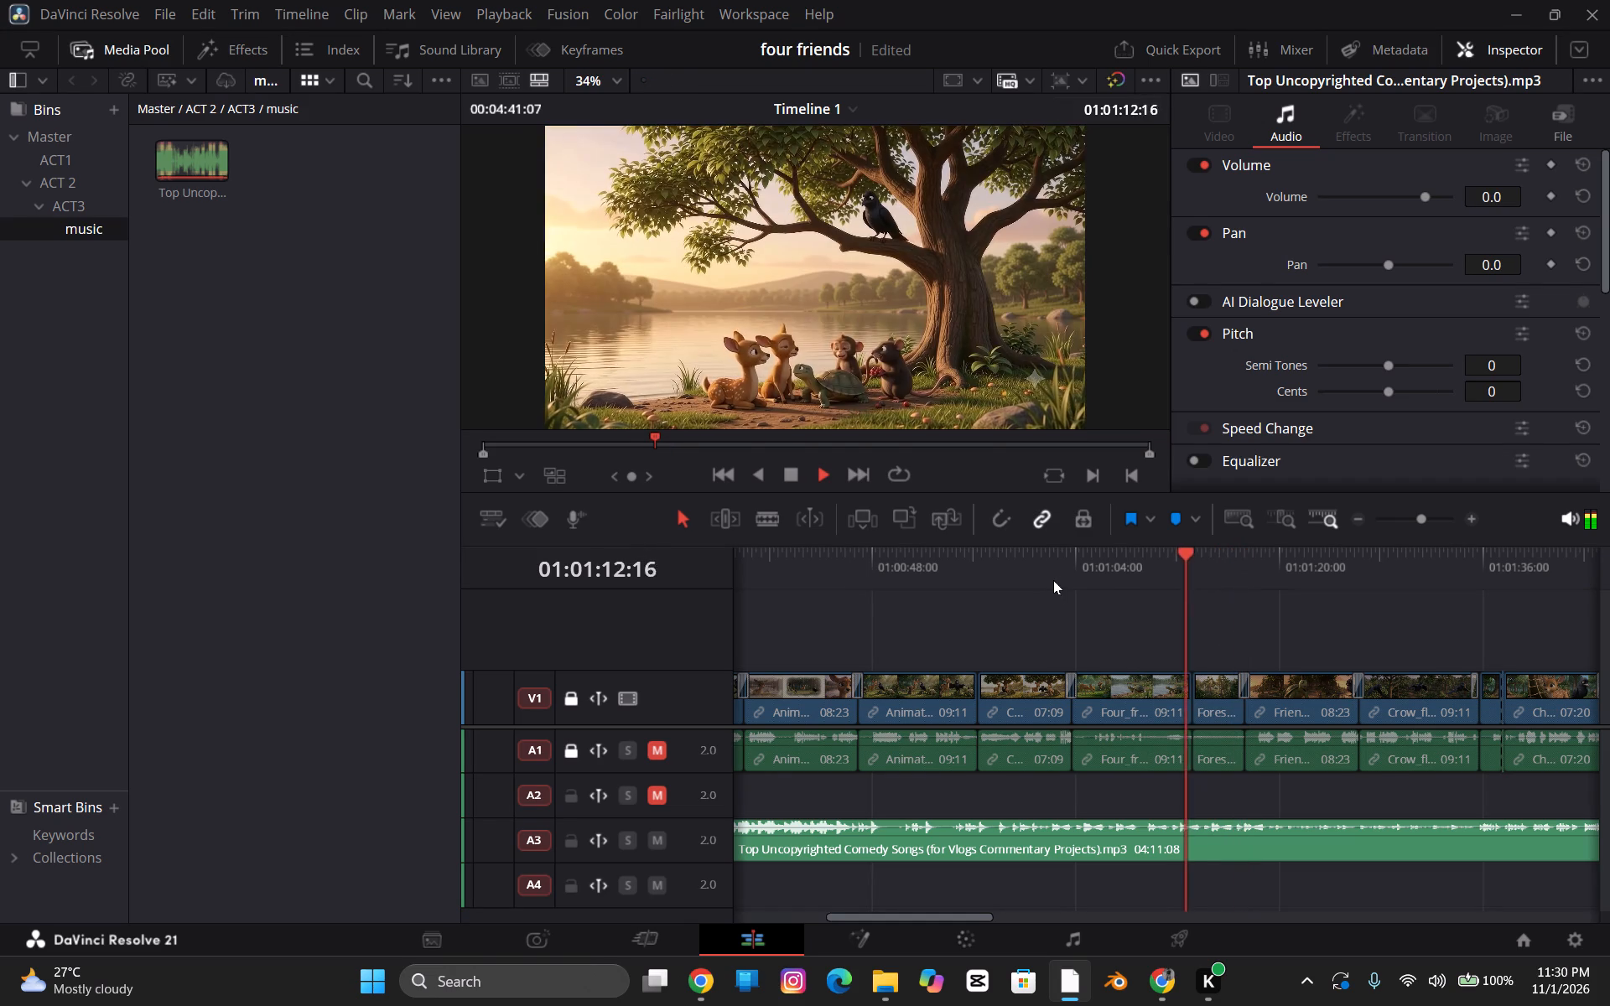
{"action": "left_click", "coordinate": [1087, 574]}
{"action": "key", "text": "space"}
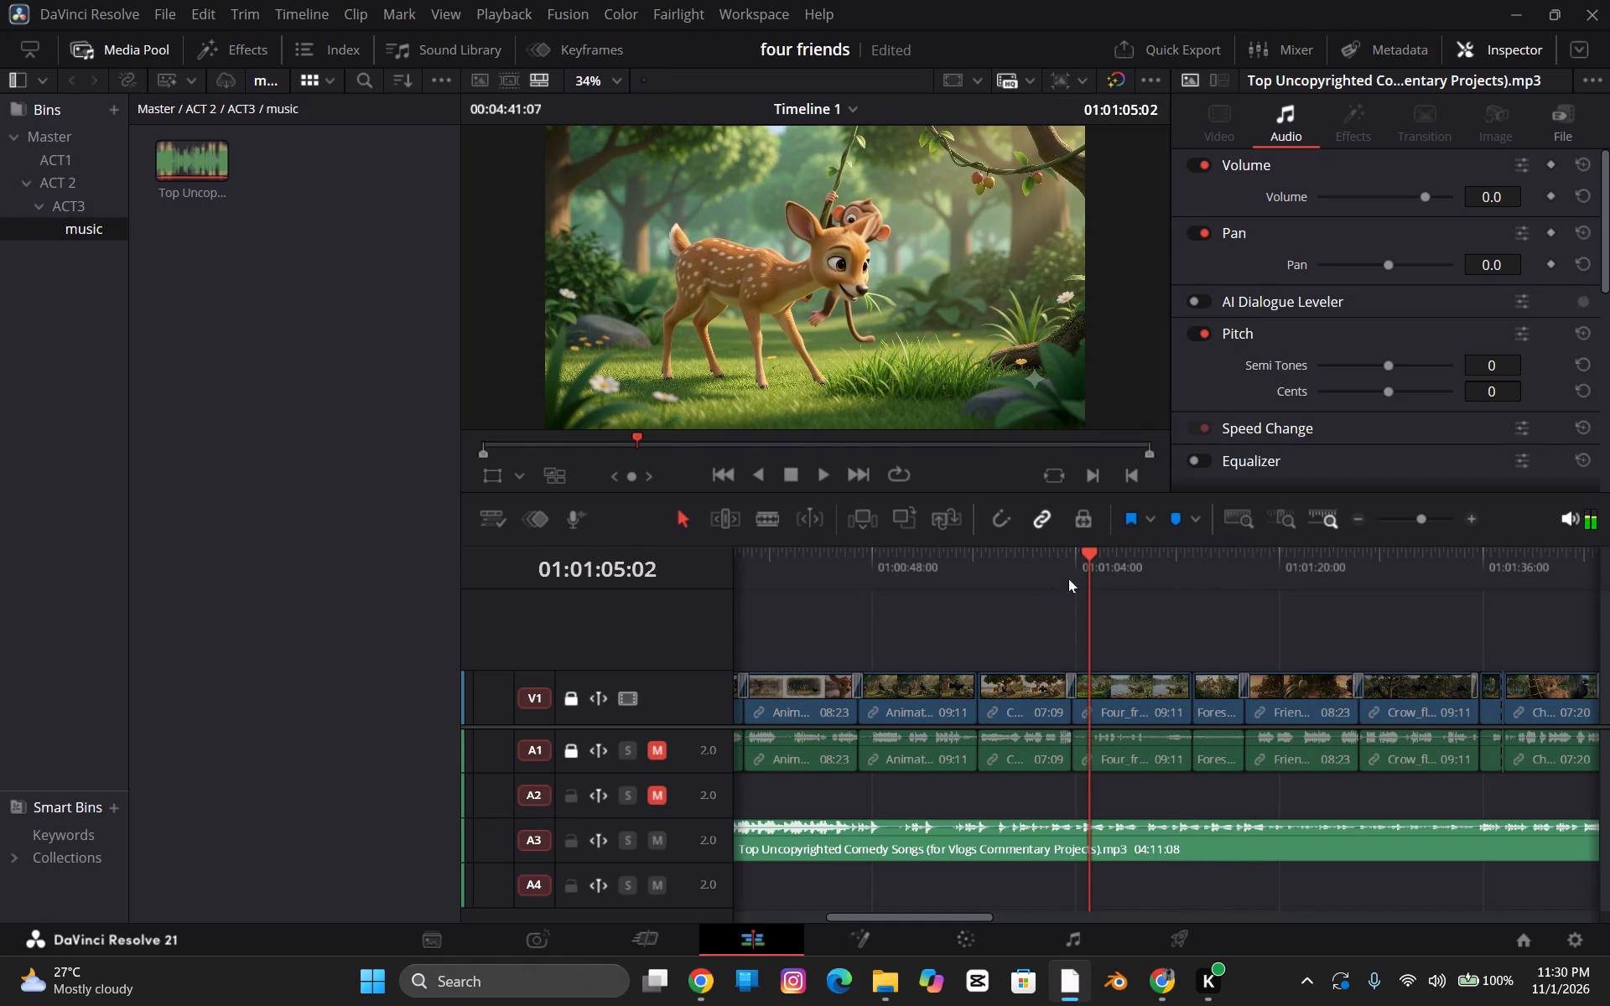
{"action": "key", "text": "space"}
{"action": "left_click", "coordinate": [1058, 578]}
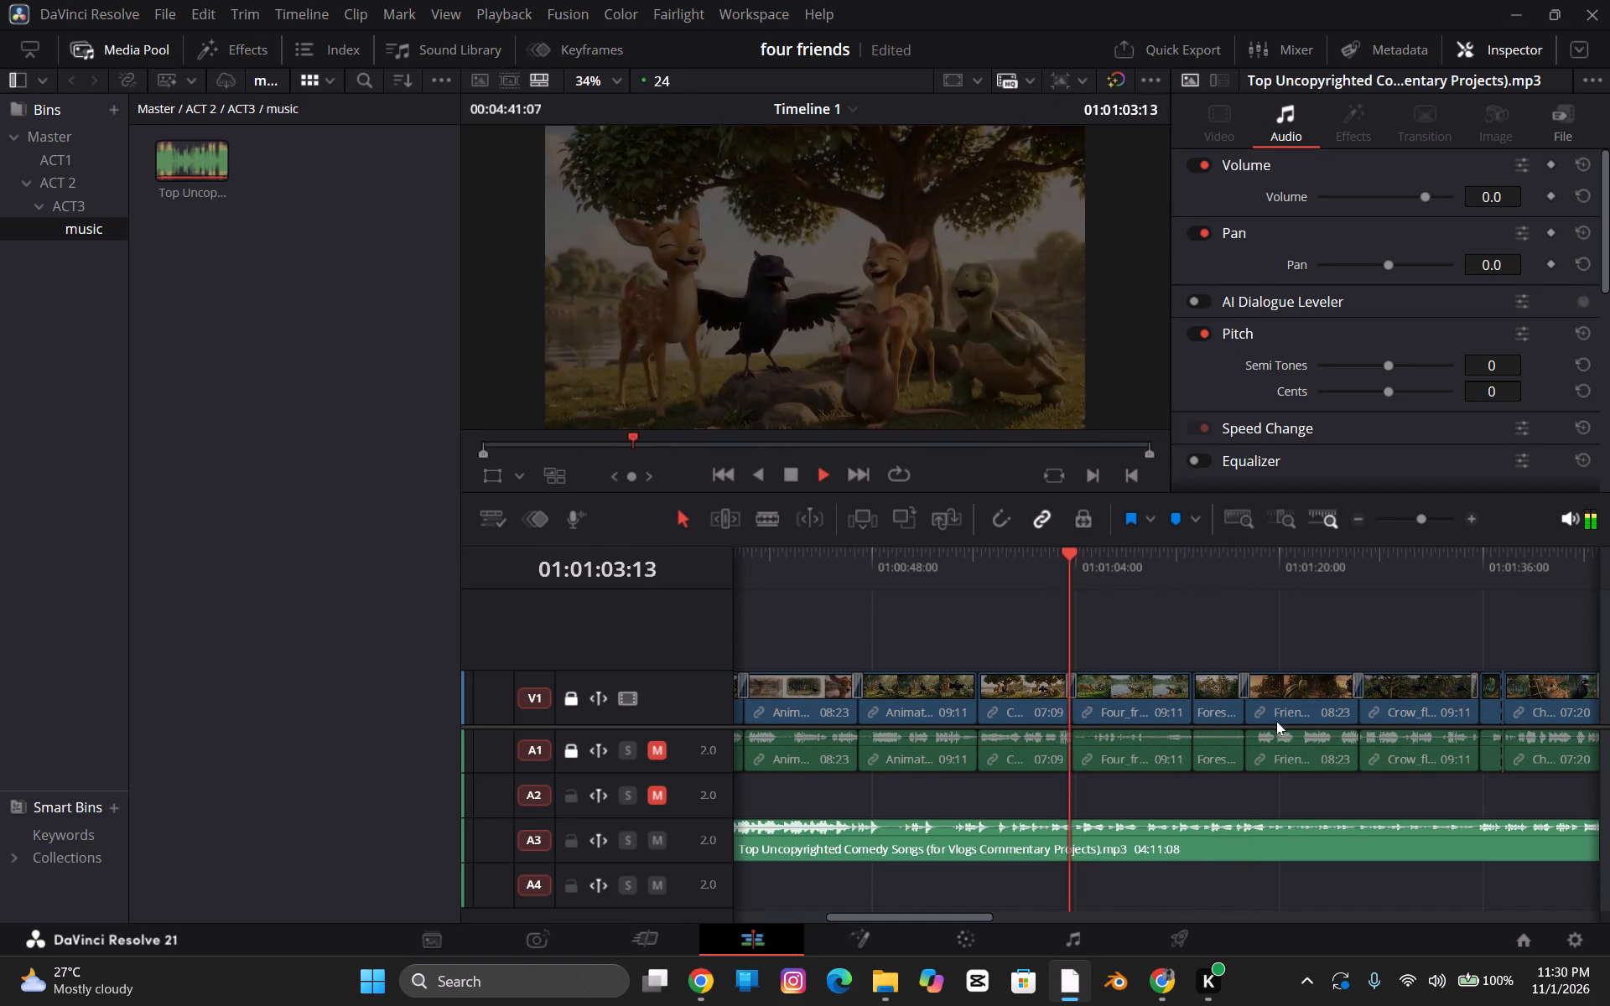
Audition the long music clip on A3 at several points between about 01:01:05 and 01:03:02 for a suitable passage.
{"action": "left_click_drag", "start_coordinate": [969, 910], "coordinate": [1003, 915]}
{"action": "left_click_drag", "start_coordinate": [981, 914], "coordinate": [1042, 915]}
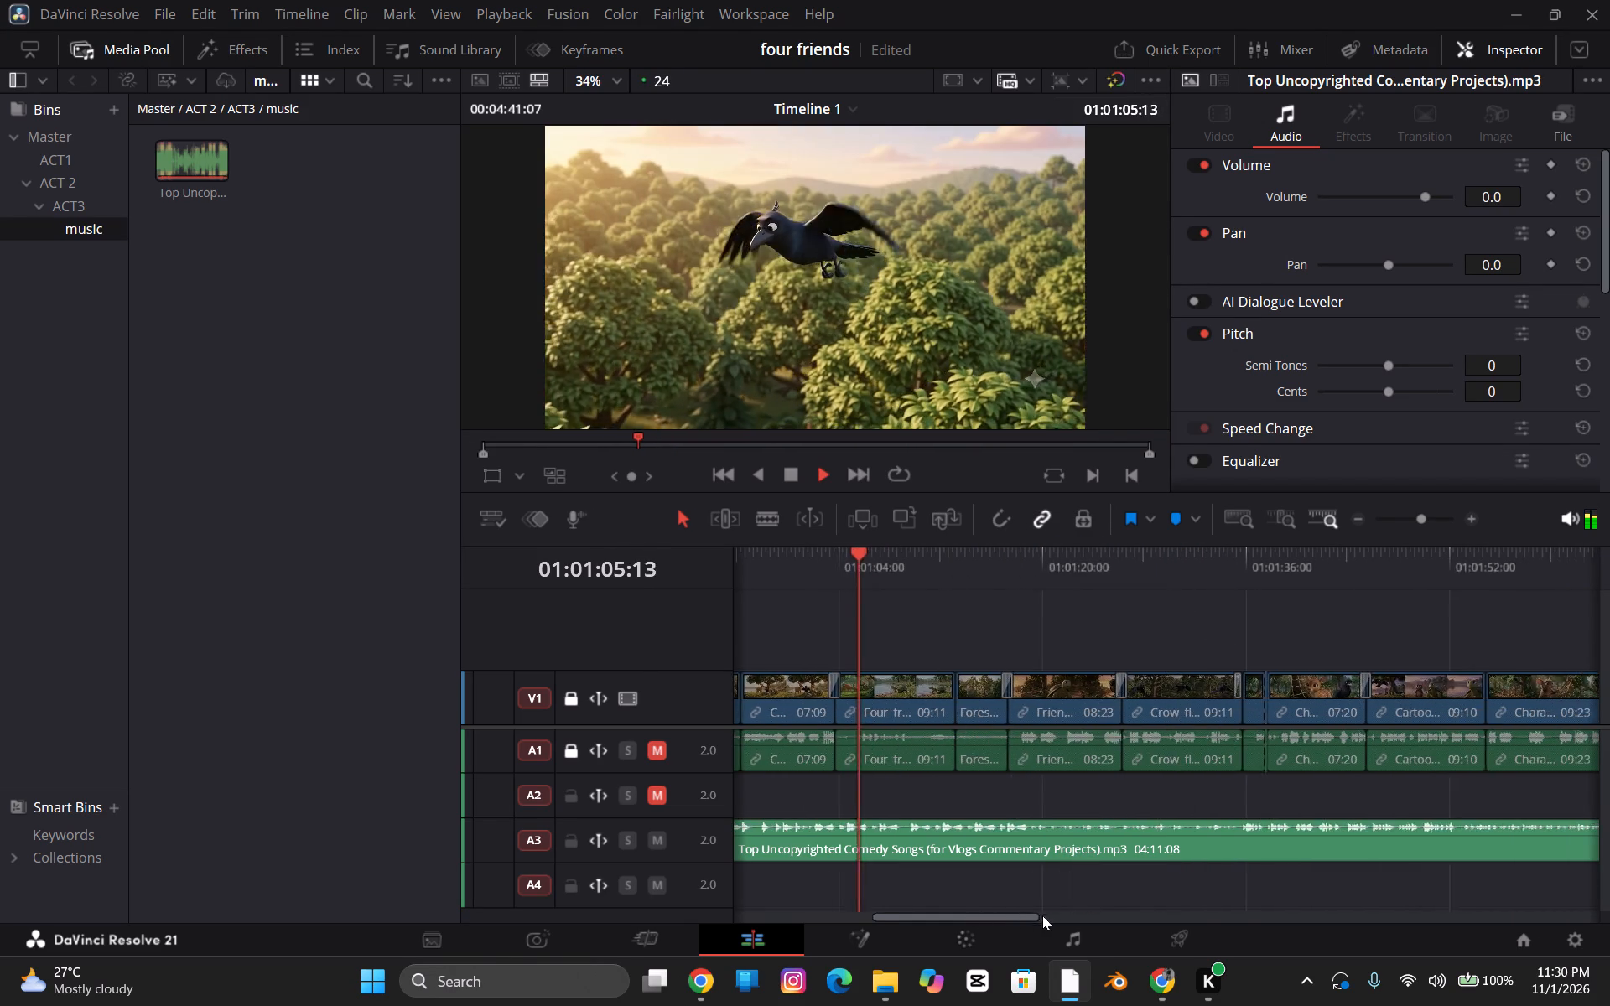
{"action": "left_click_drag", "start_coordinate": [1042, 915], "coordinate": [1043, 915]}
{"action": "left_click", "coordinate": [1015, 567]}
{"action": "key", "text": "space"}
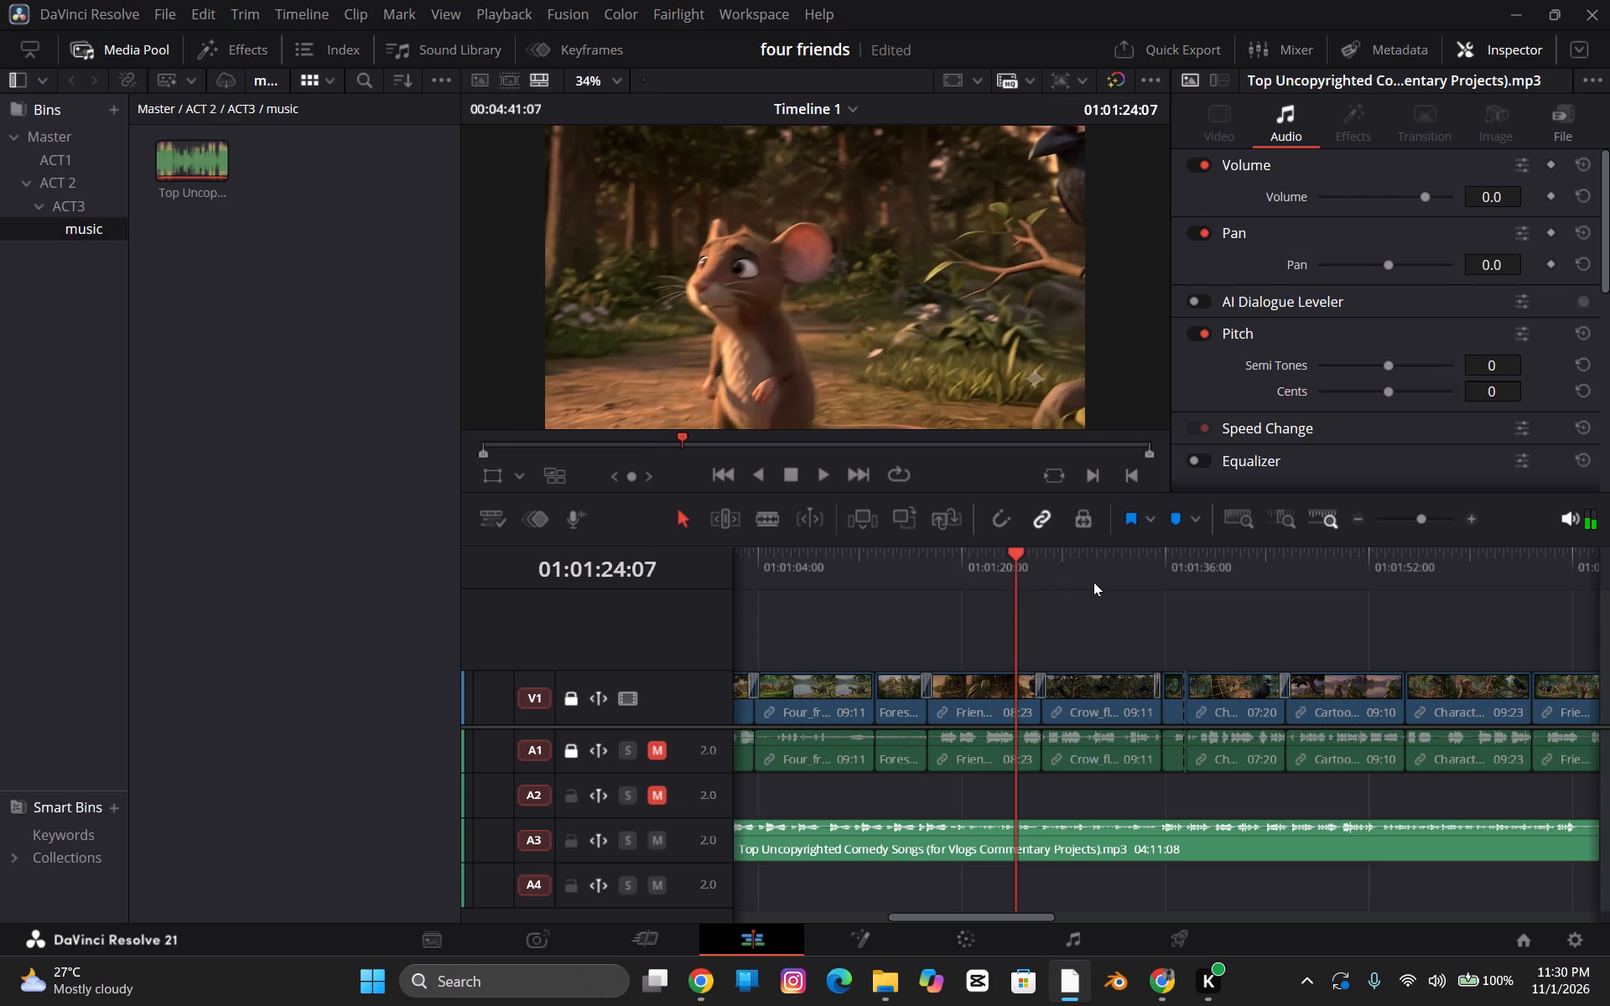
{"action": "key", "text": "space"}
{"action": "left_click", "coordinate": [1073, 565]}
{"action": "key", "text": "space"}
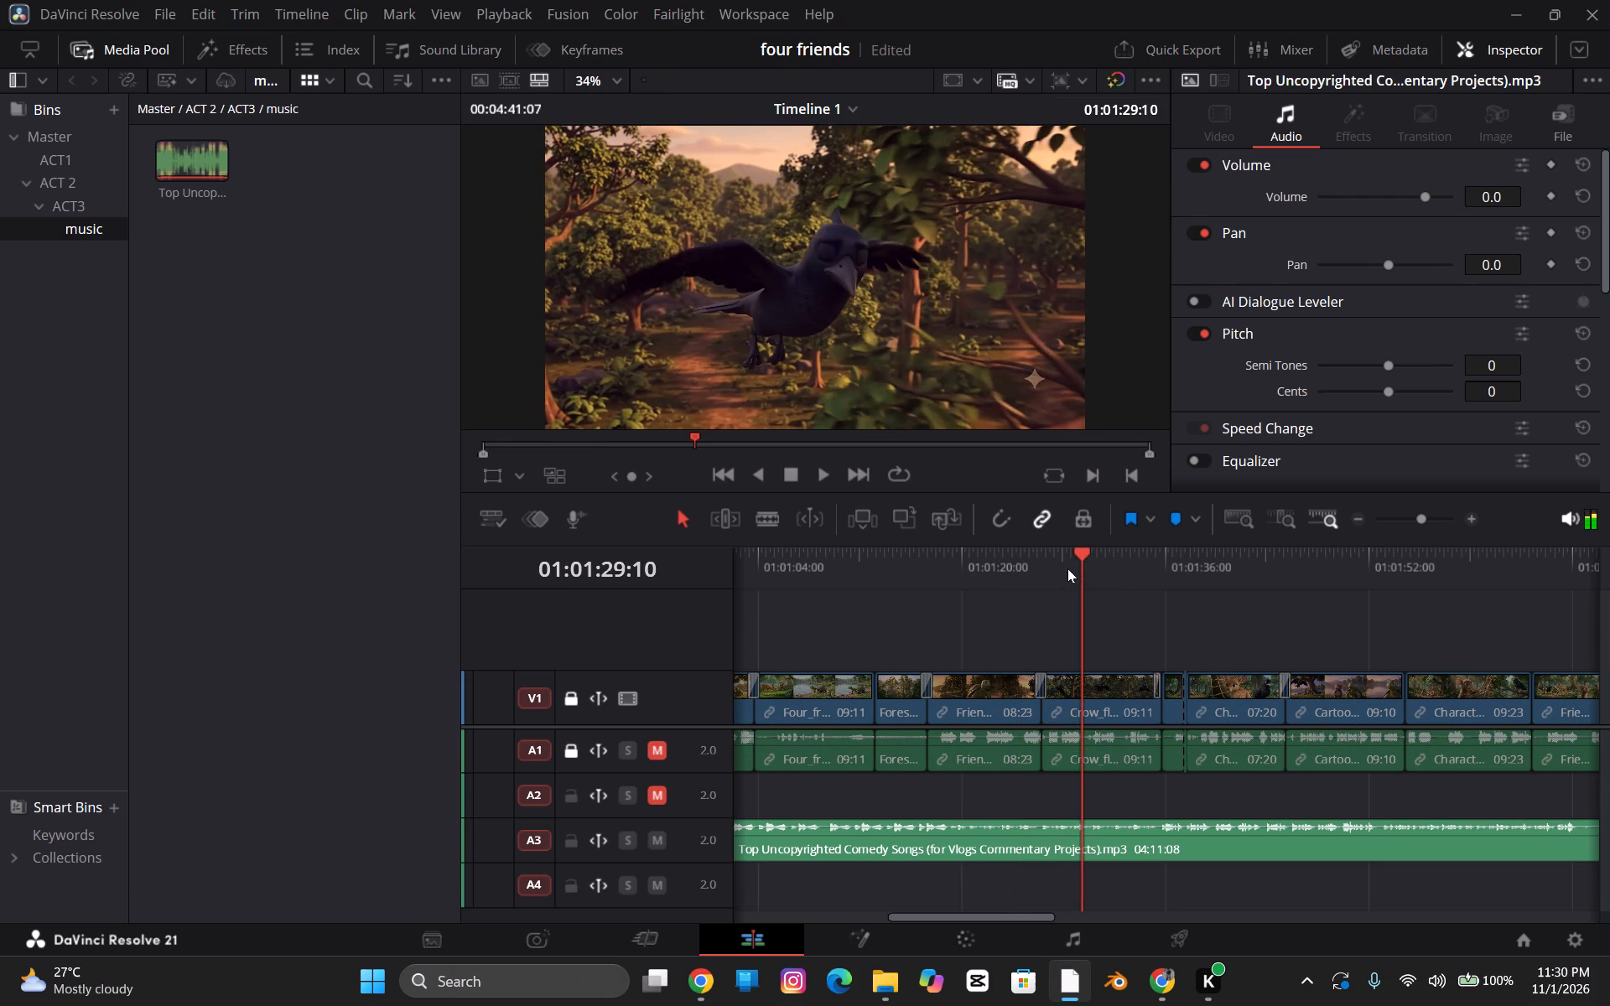
{"action": "key", "text": "space"}
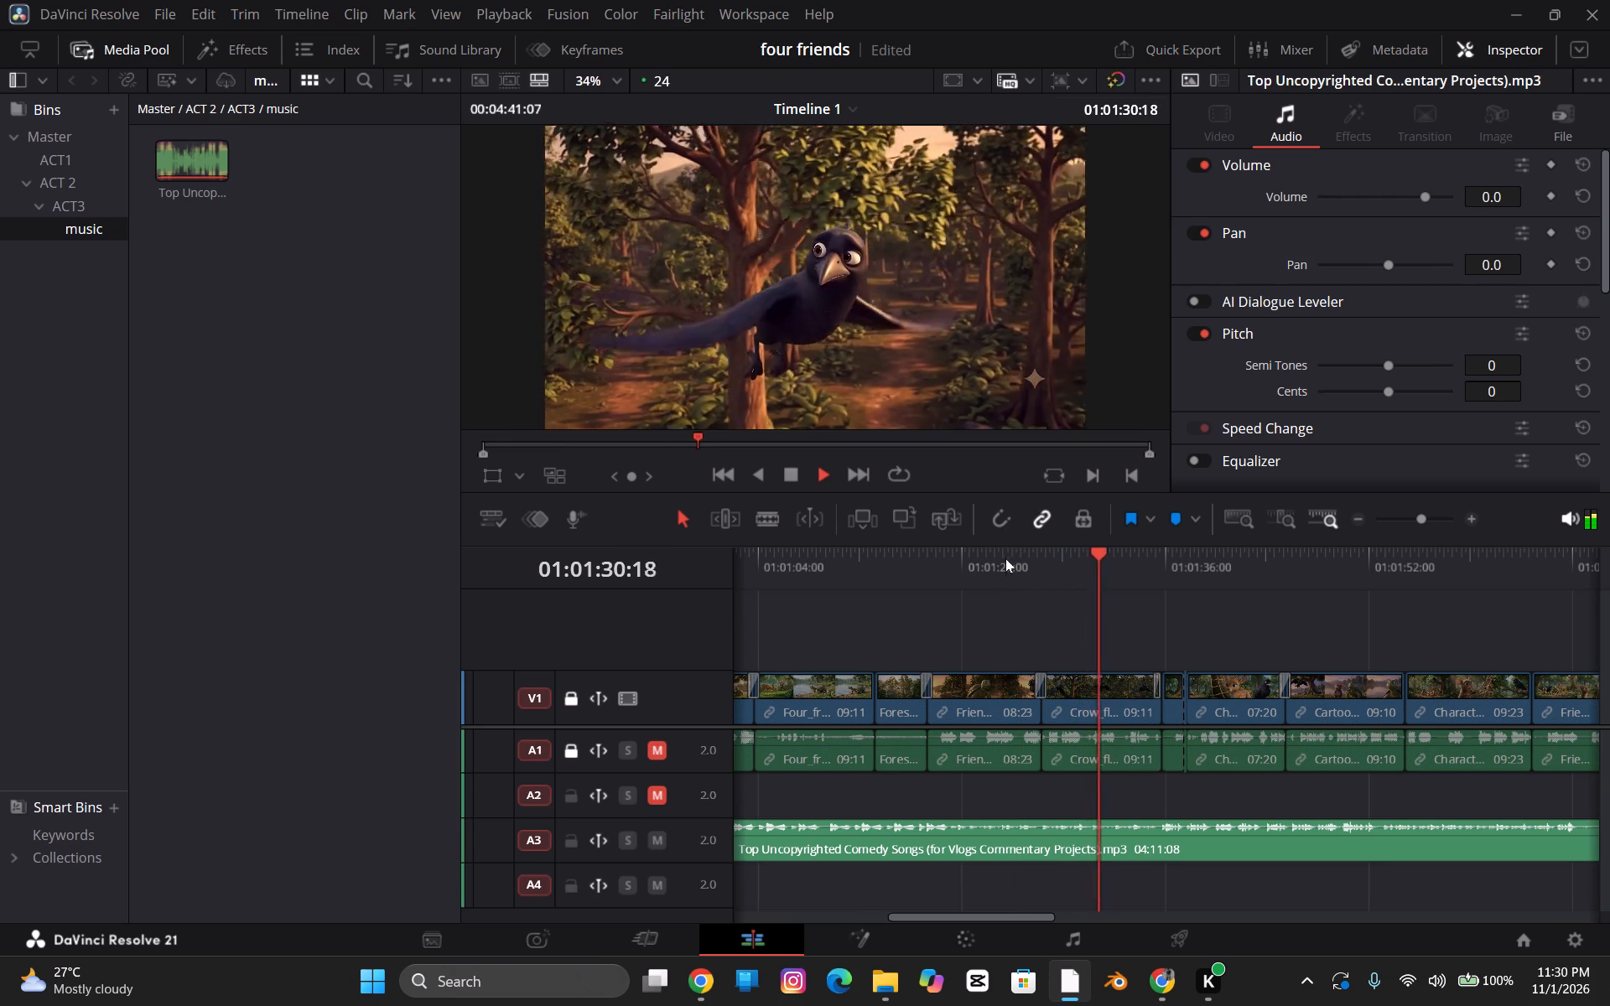
{"action": "left_click", "coordinate": [1287, 563]}
{"action": "key", "text": "space"}
{"action": "key", "text": "space"}
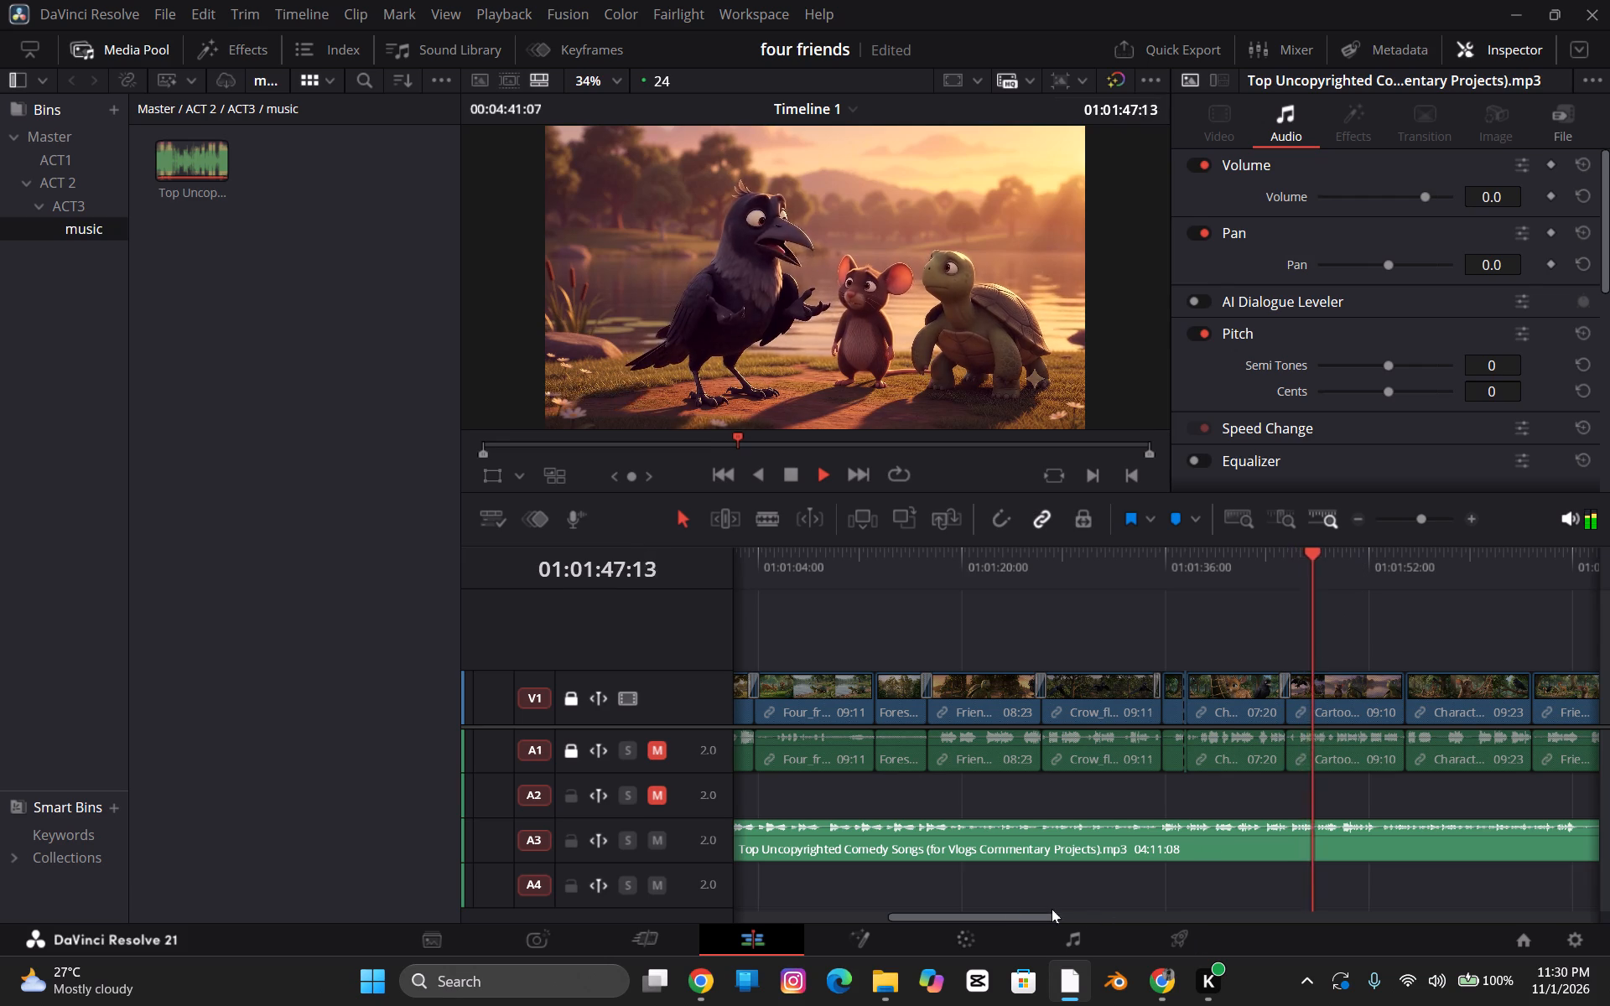
{"action": "left_click_drag", "start_coordinate": [1019, 914], "coordinate": [1121, 903]}
{"action": "key", "text": "space"}
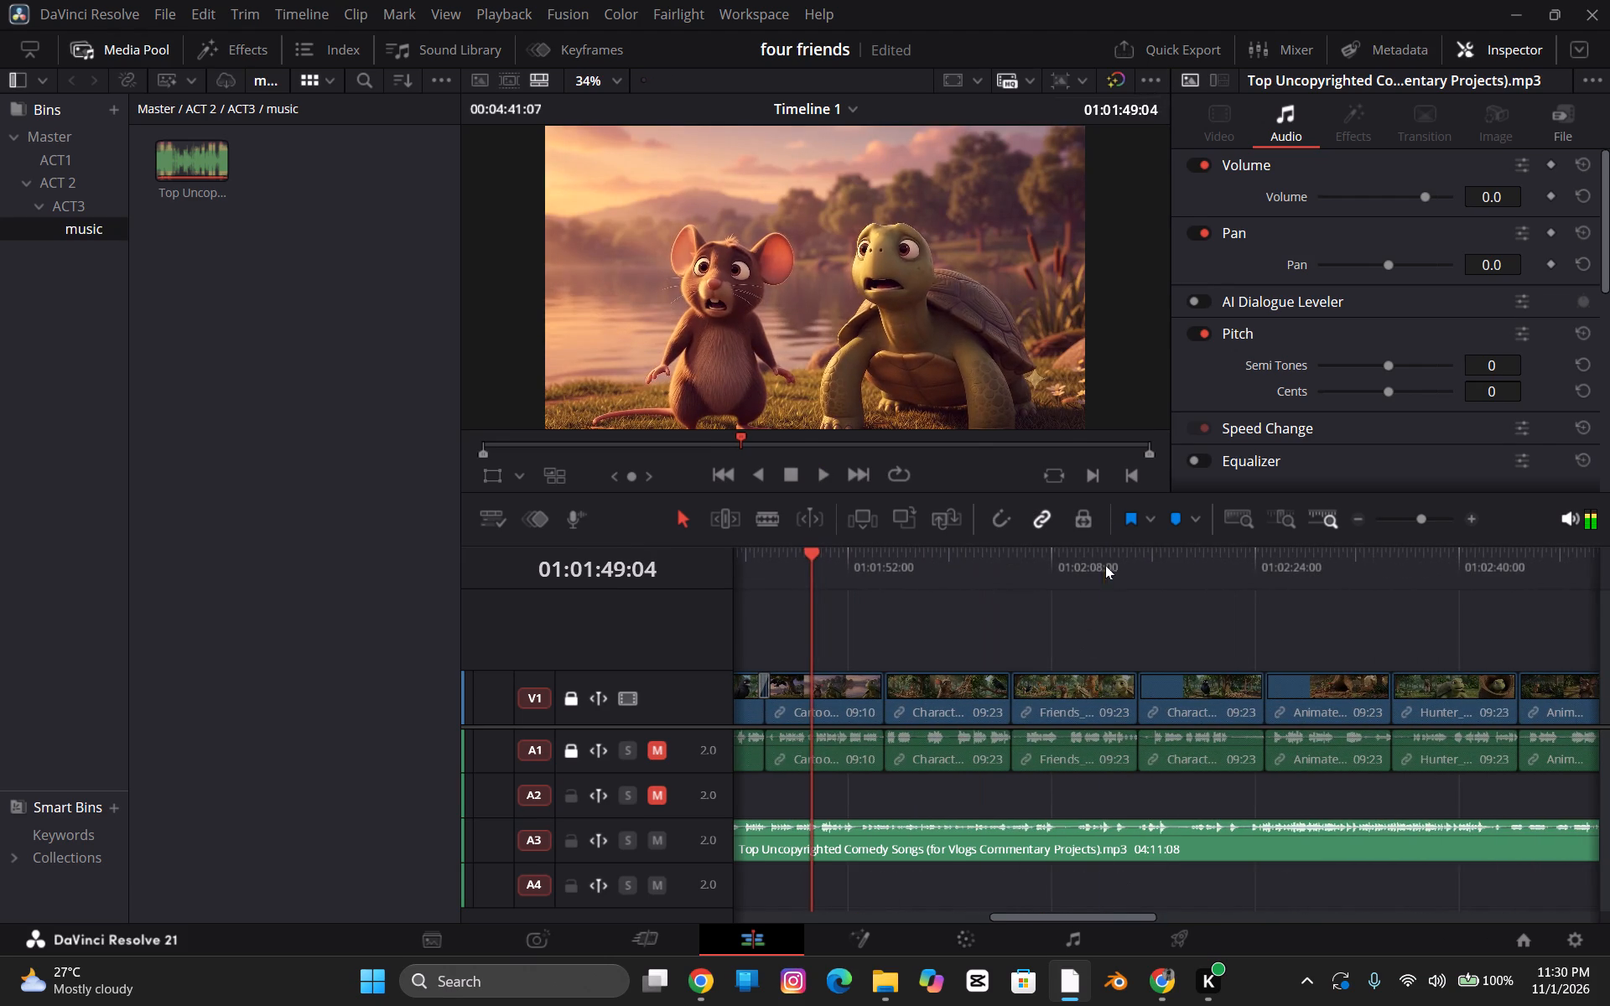
{"action": "left_click", "coordinate": [1106, 565]}
{"action": "key", "text": "space"}
{"action": "left_click_drag", "start_coordinate": [1106, 920], "coordinate": [1140, 923]}
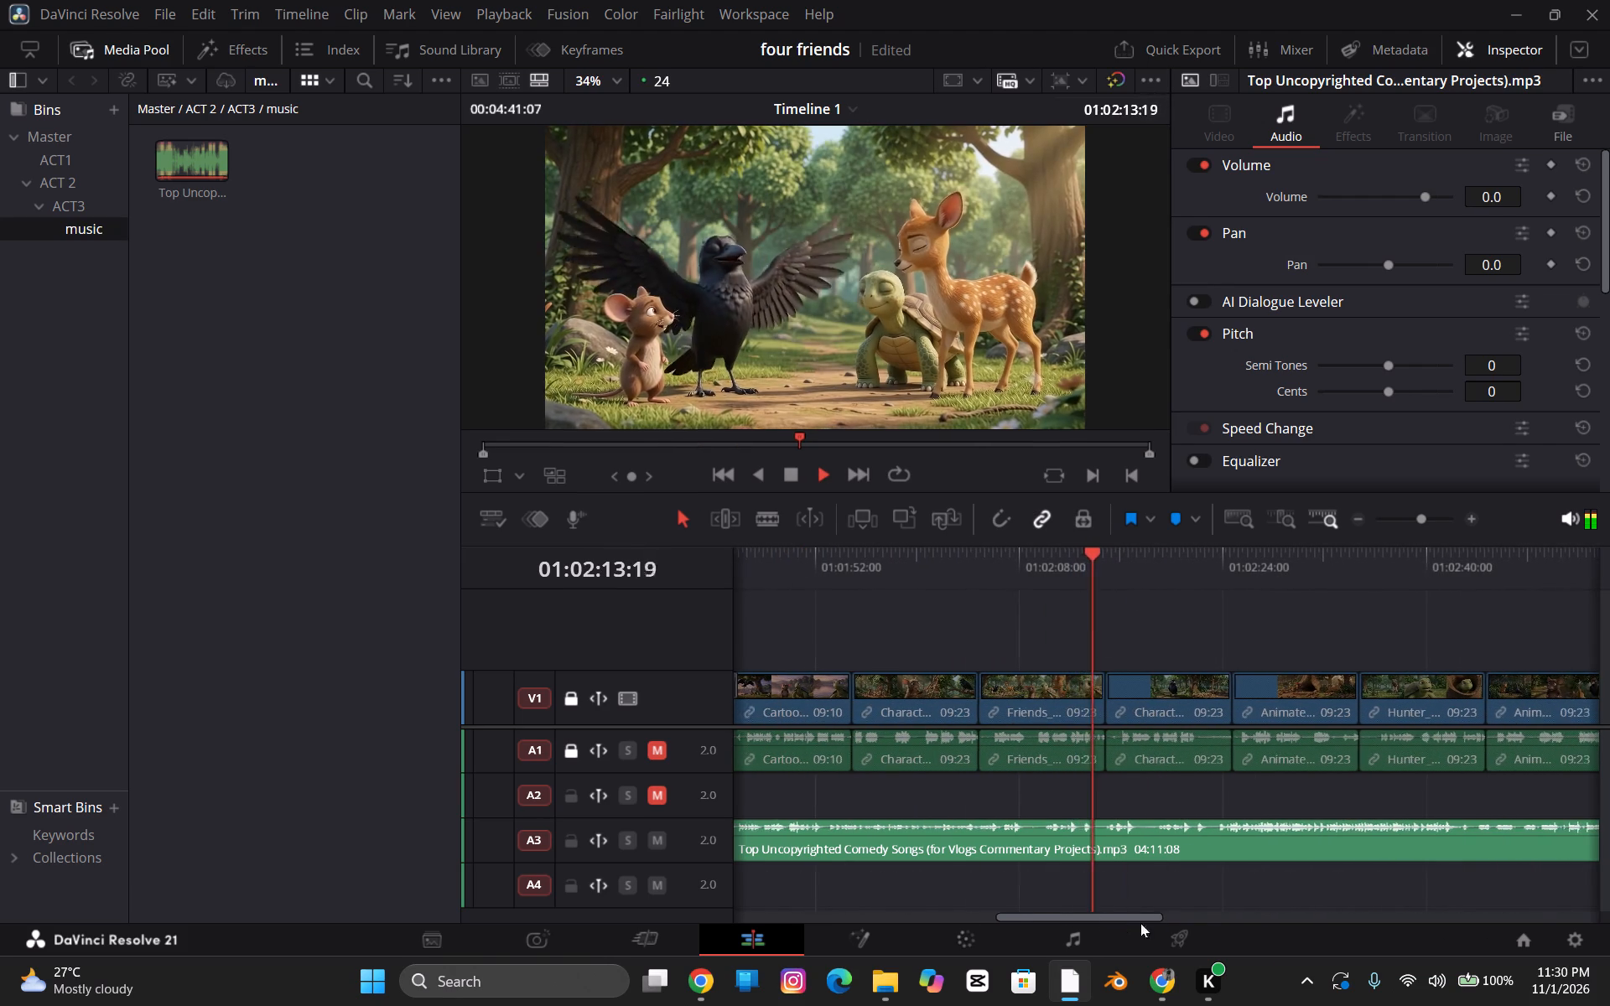
{"action": "left_click_drag", "start_coordinate": [1140, 923], "coordinate": [1211, 917]}
{"action": "key", "text": "space"}
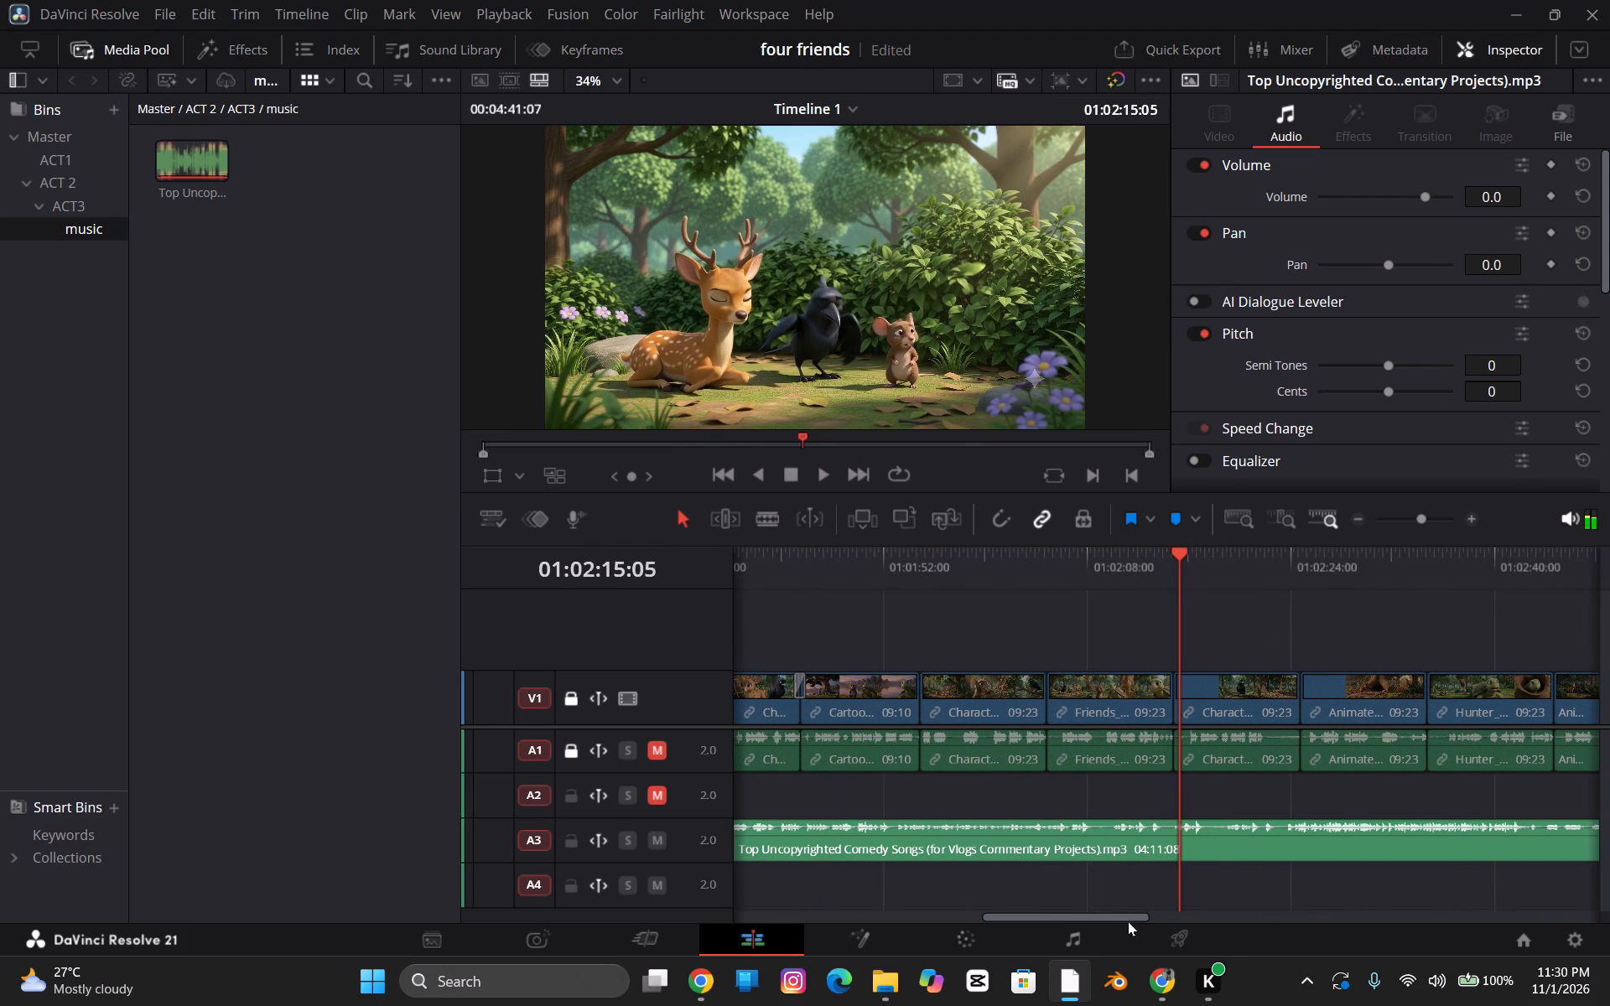
{"action": "left_click_drag", "start_coordinate": [1124, 923], "coordinate": [1169, 905]}
{"action": "left_click_drag", "start_coordinate": [1117, 916], "coordinate": [1247, 927]}
{"action": "left_click", "coordinate": [1064, 542]}
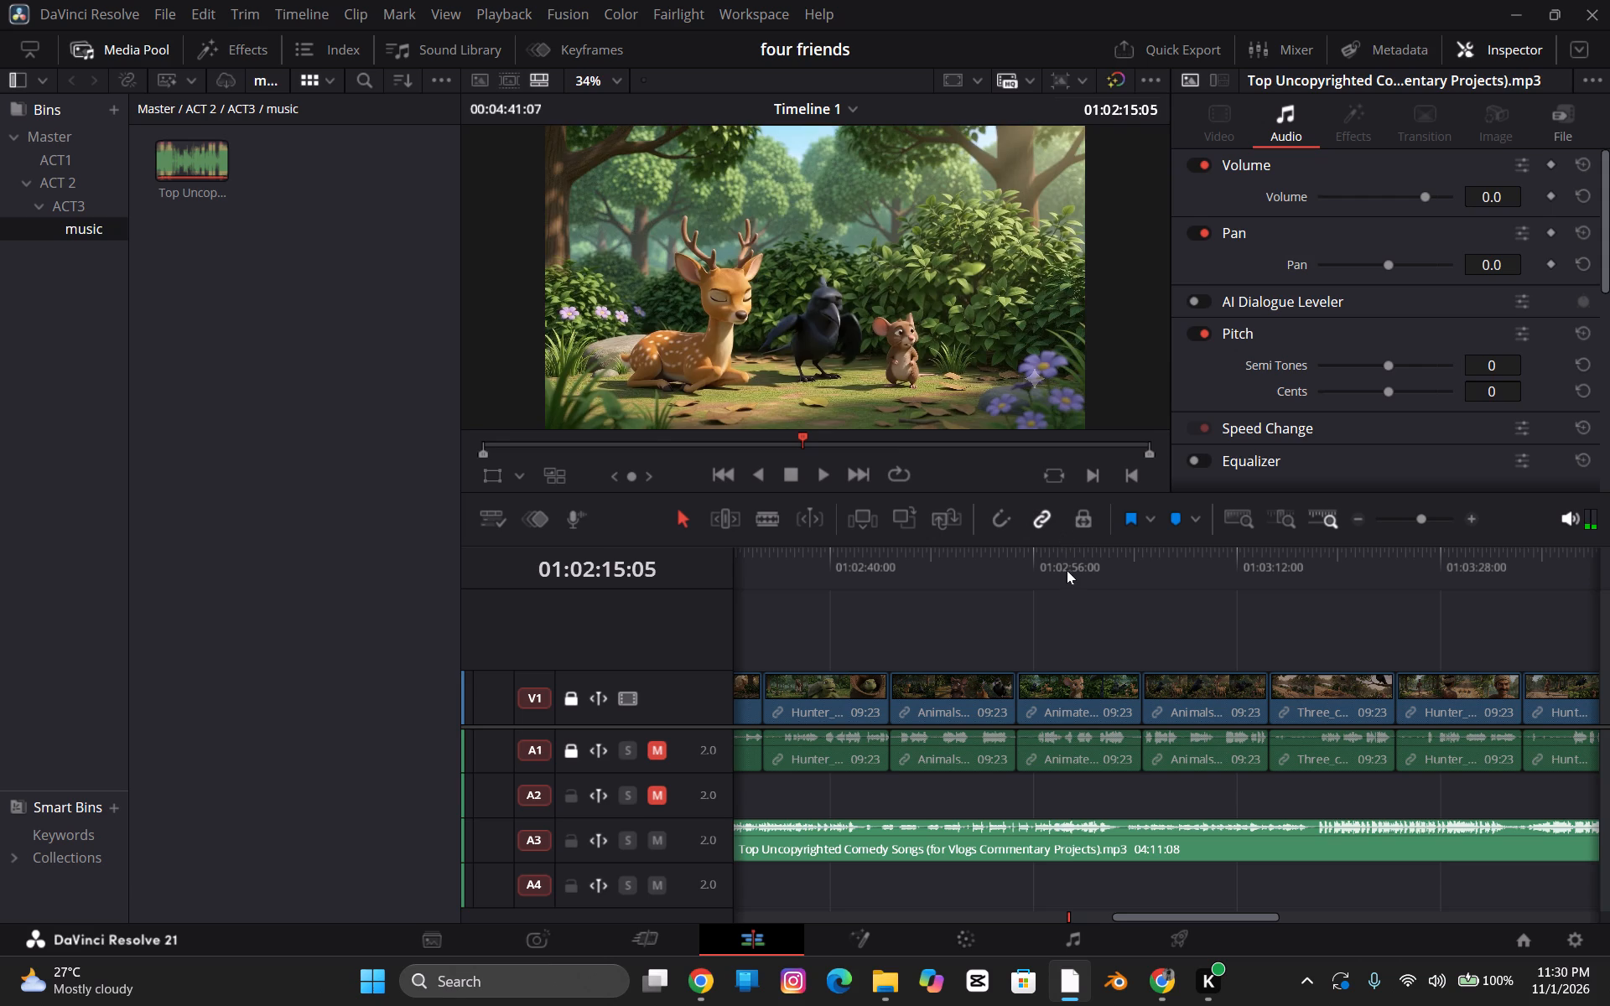
{"action": "left_click", "coordinate": [1067, 571]}
{"action": "key", "text": "space"}
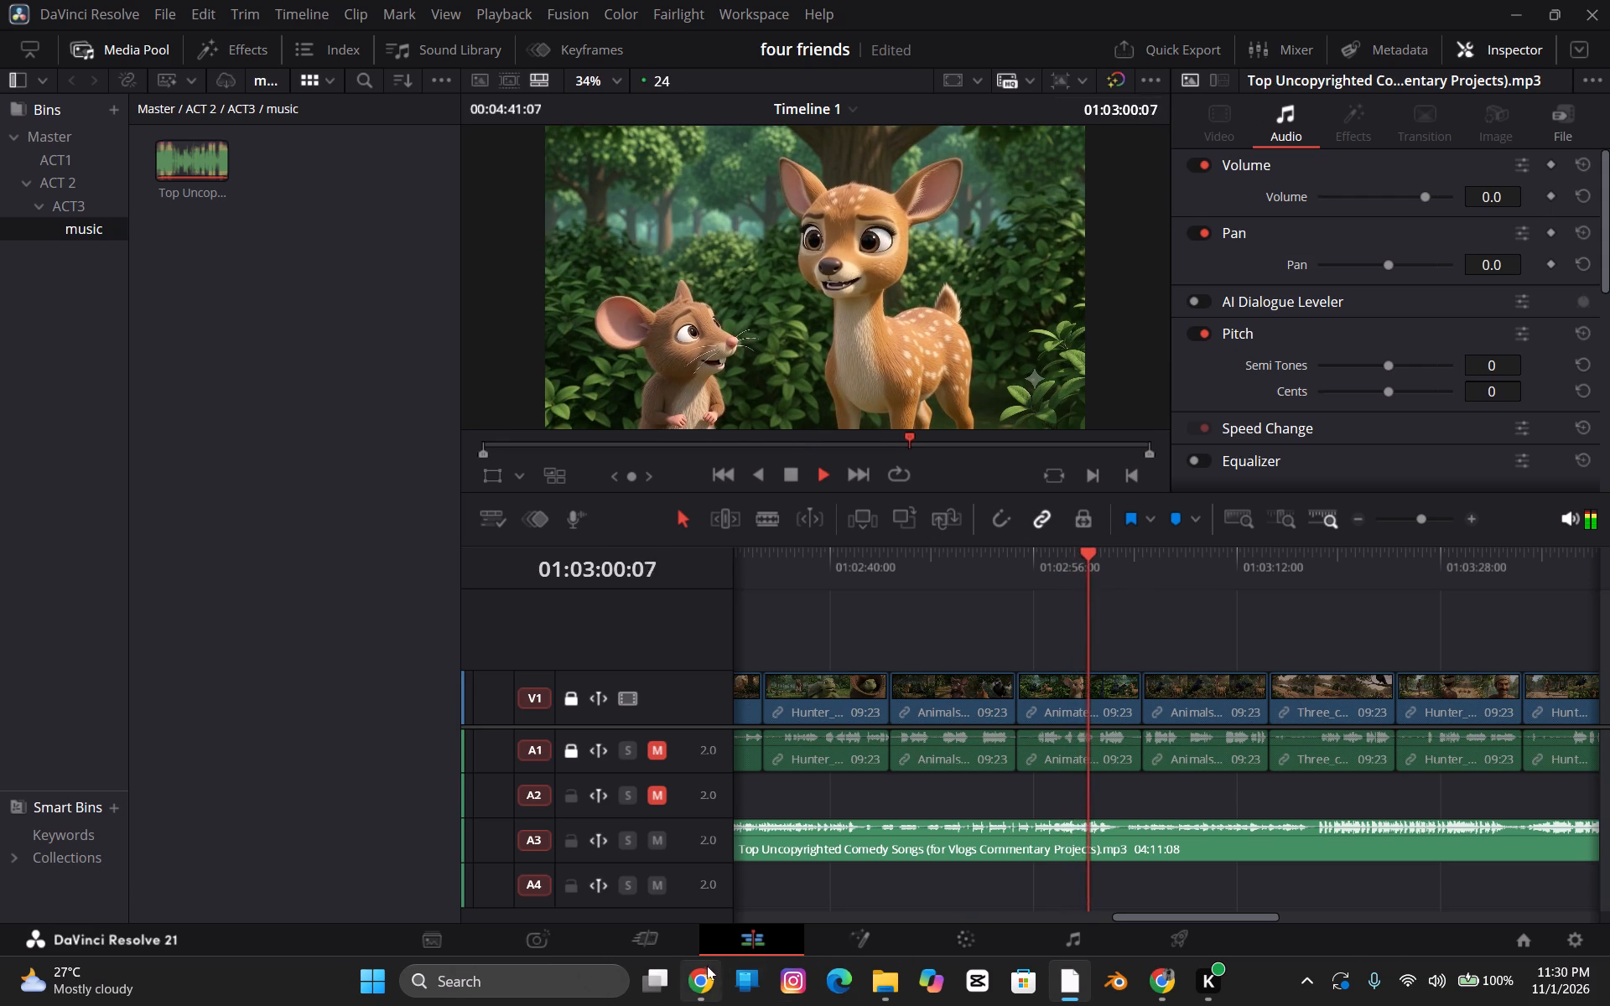
{"action": "key", "text": "space"}
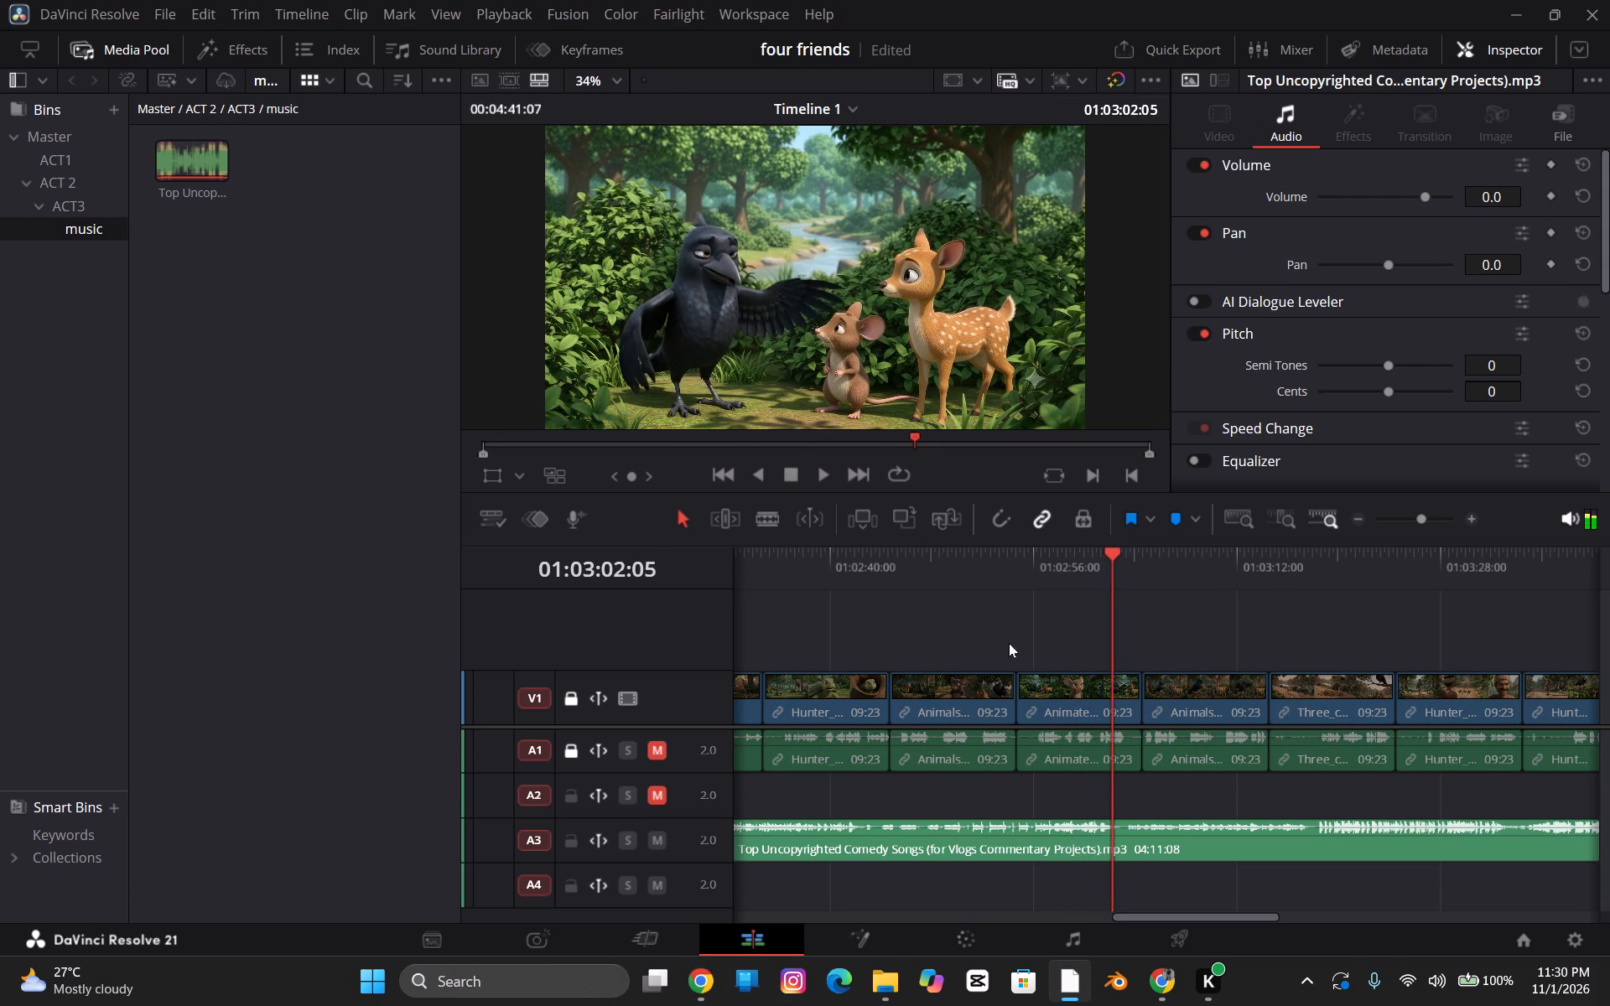
Replay the A3 music between about 01:02:40 and 01:02:55 for the start of the passage, and split it at about 01:02:45.
{"action": "left_click", "coordinate": [1017, 564]}
{"action": "key", "text": "space"}
{"action": "left_click", "coordinate": [952, 574]}
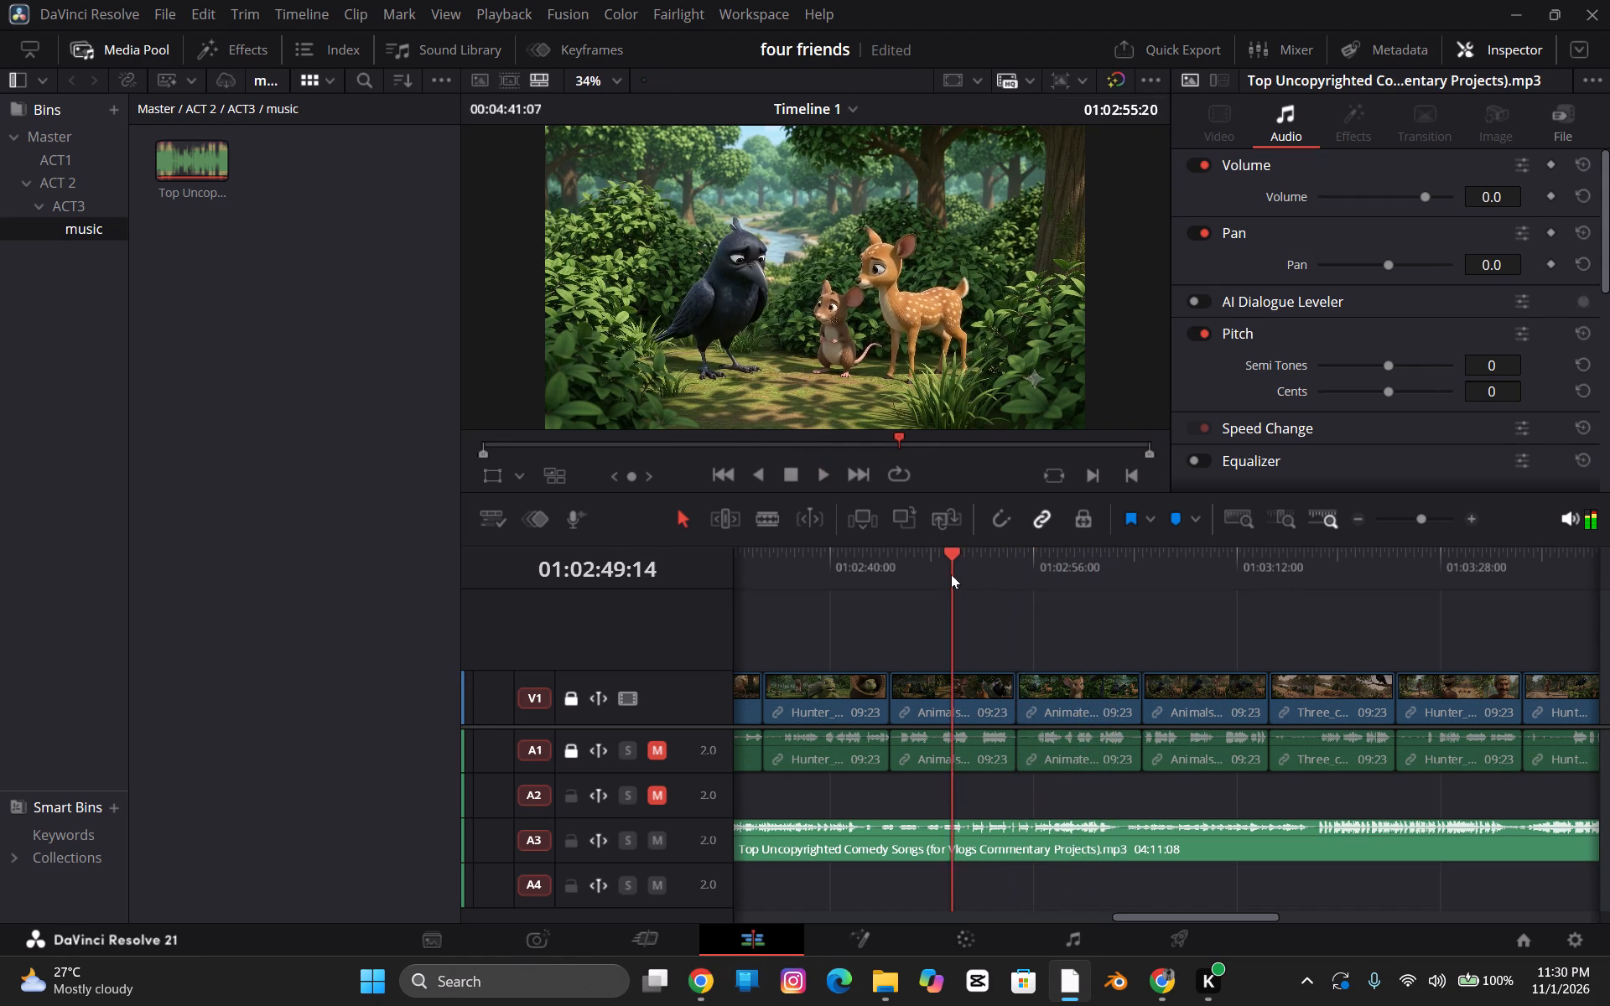
{"action": "left_click", "coordinate": [880, 571]}
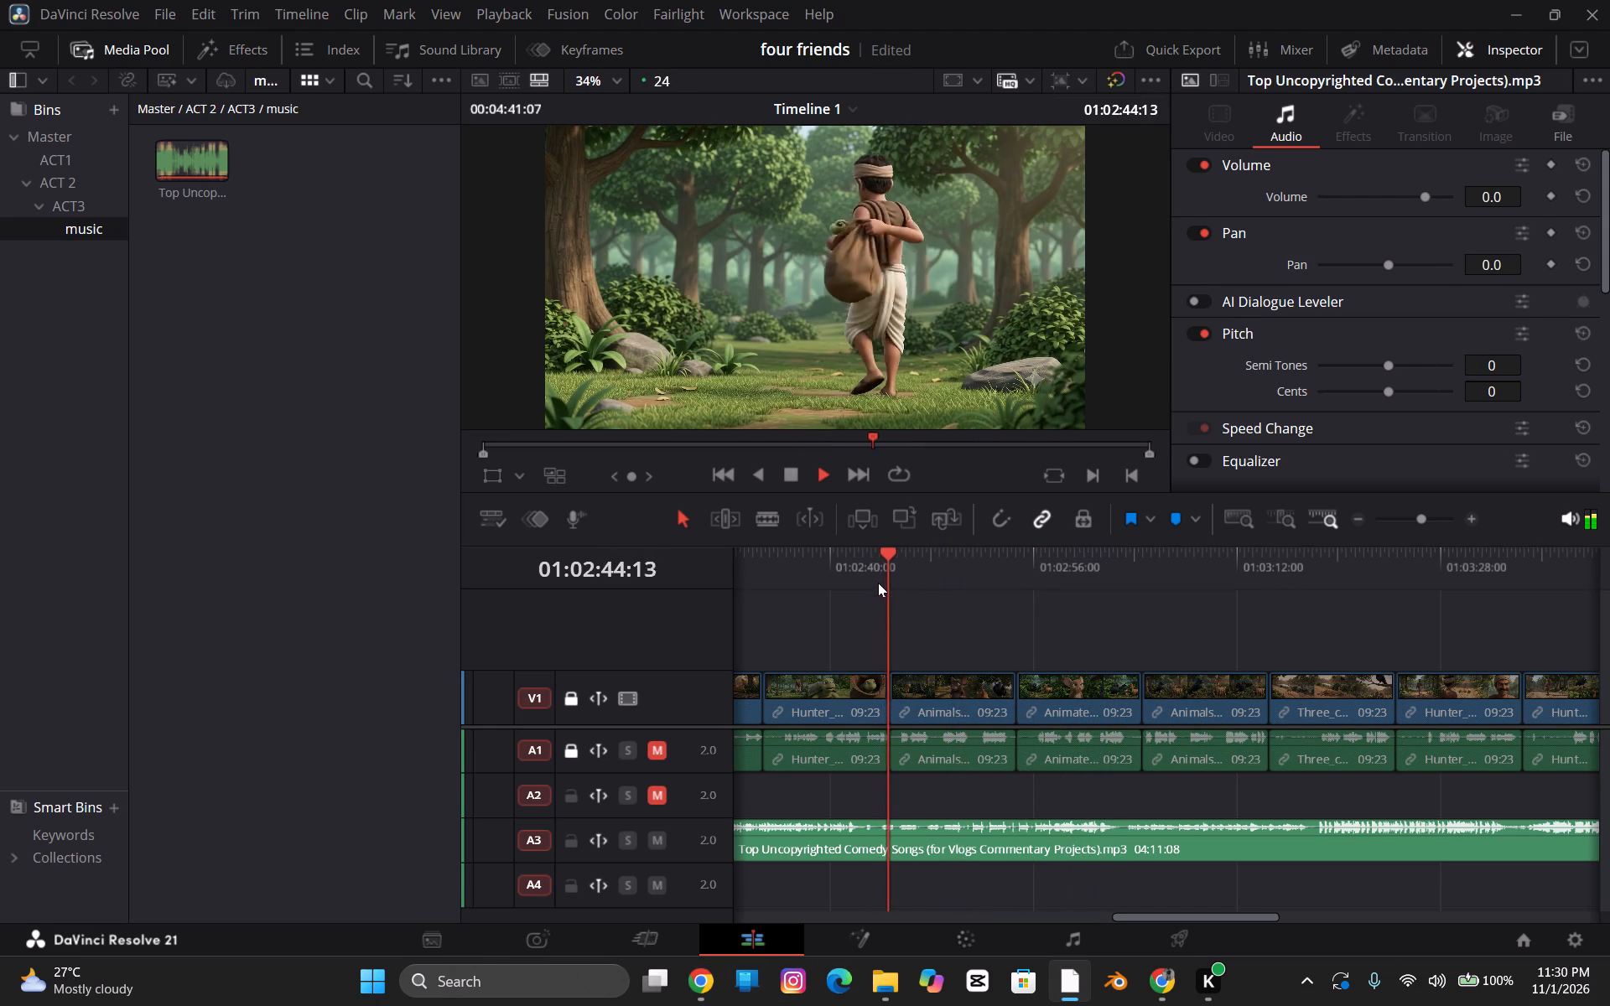
{"action": "key", "text": "space"}
{"action": "left_click", "coordinate": [837, 578]}
{"action": "key", "text": "space"}
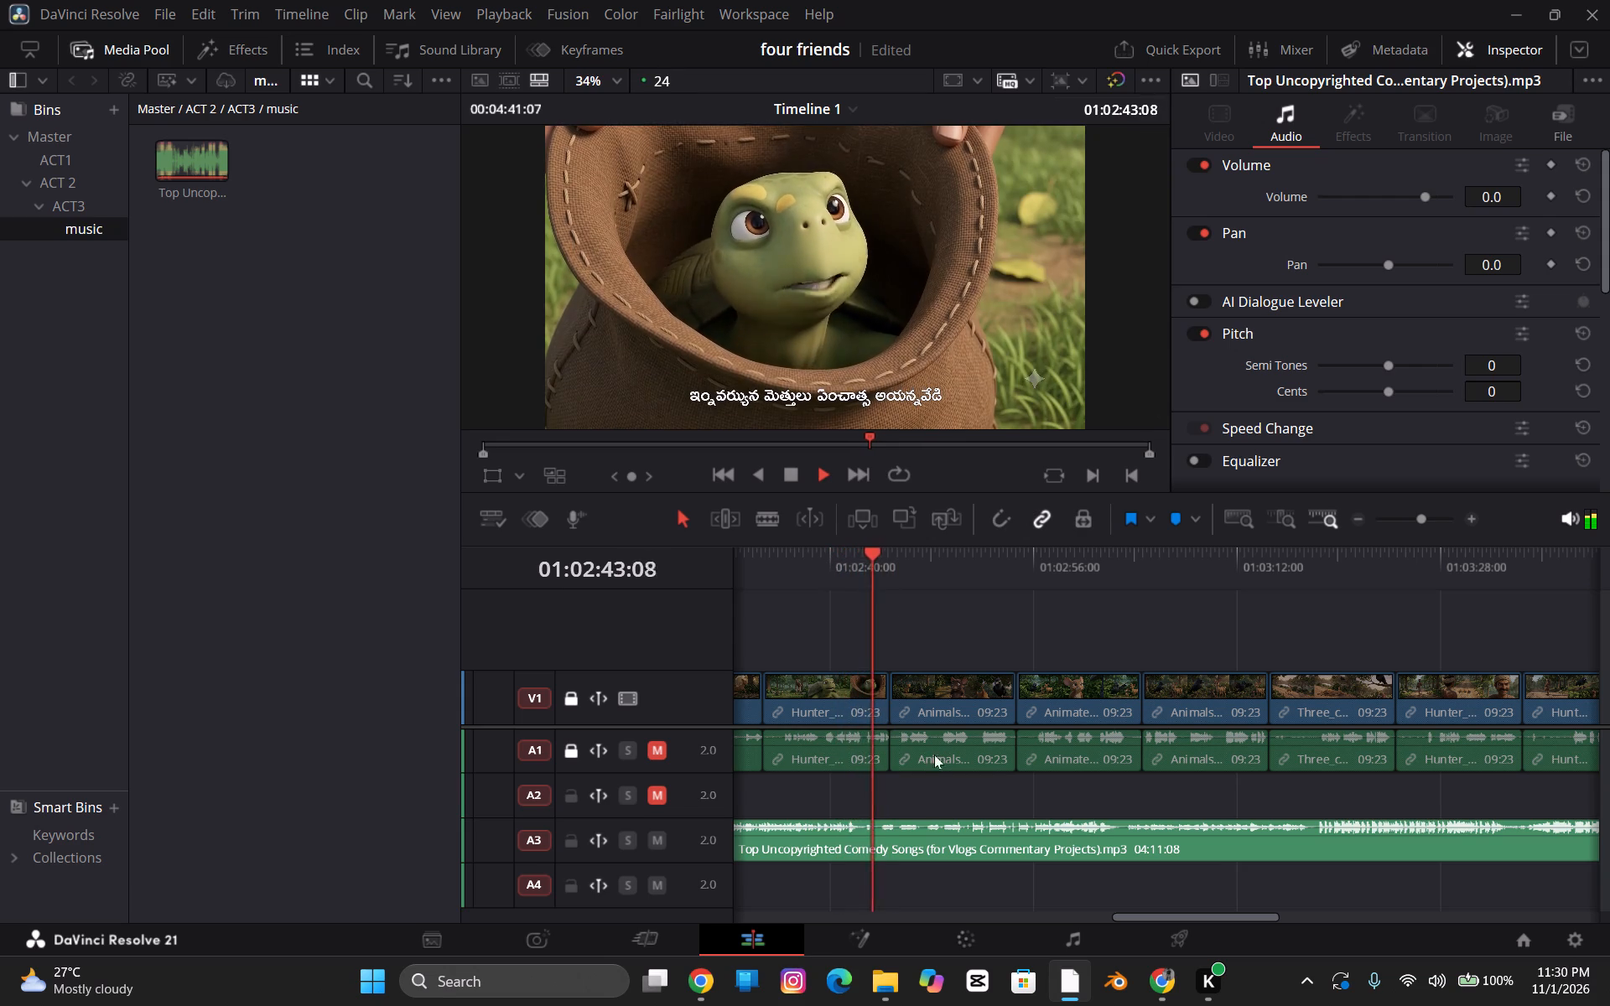
{"action": "key", "text": "b"}
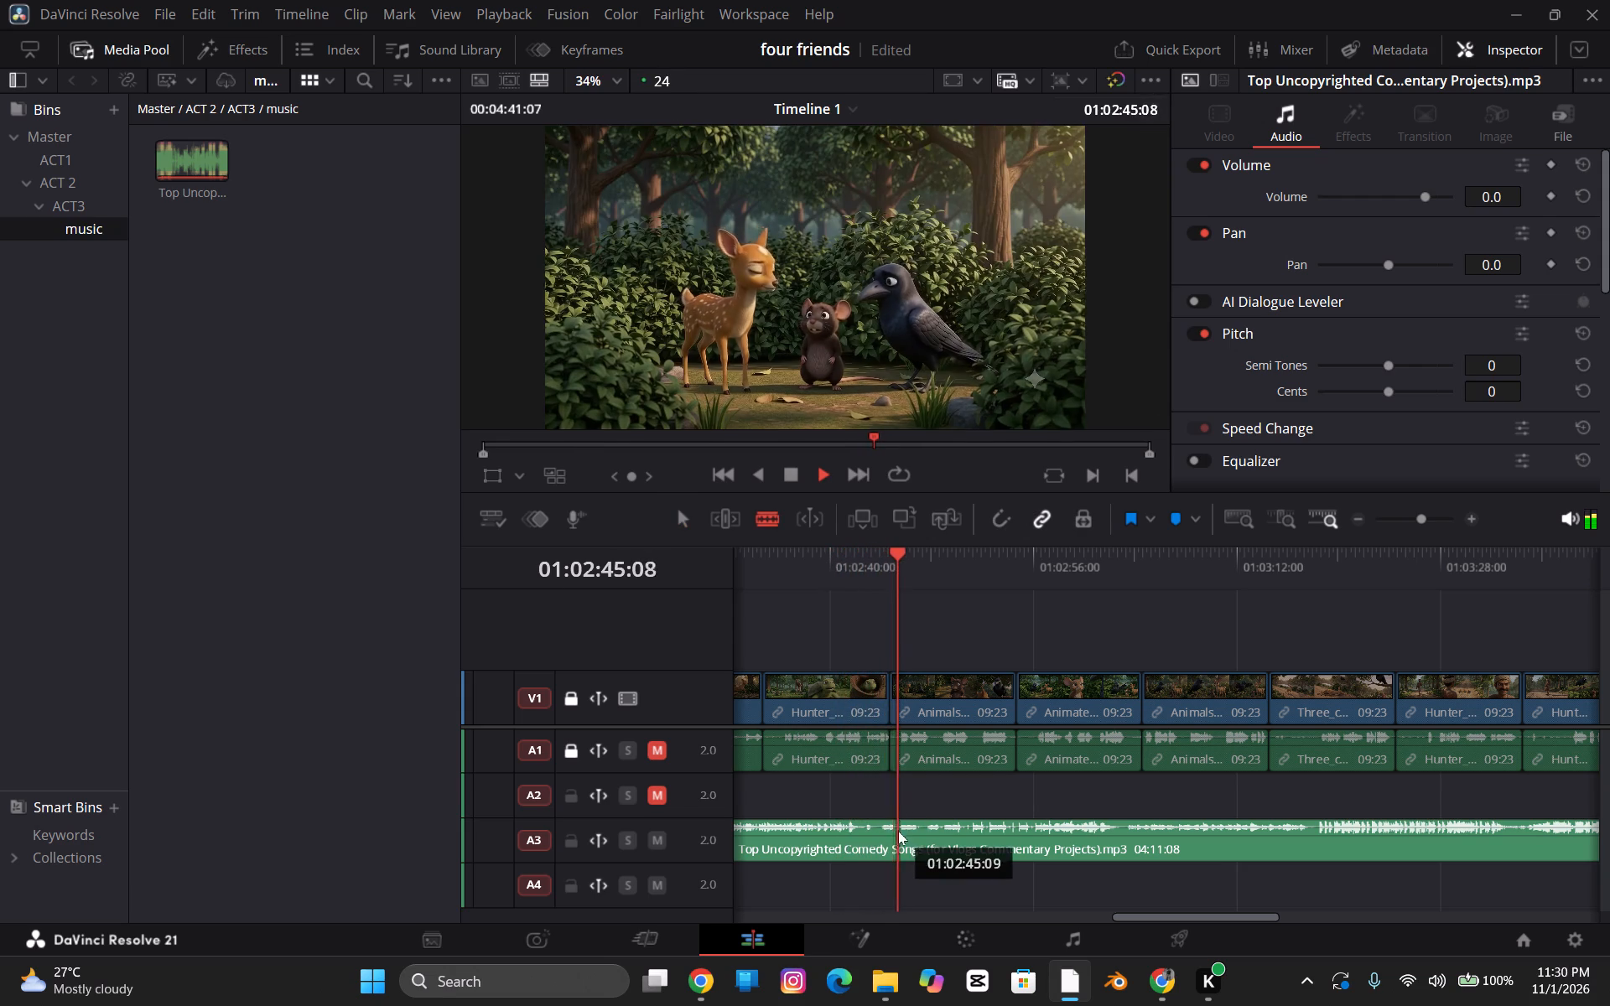
{"action": "left_click", "coordinate": [895, 833]}
{"action": "key", "text": "space"}
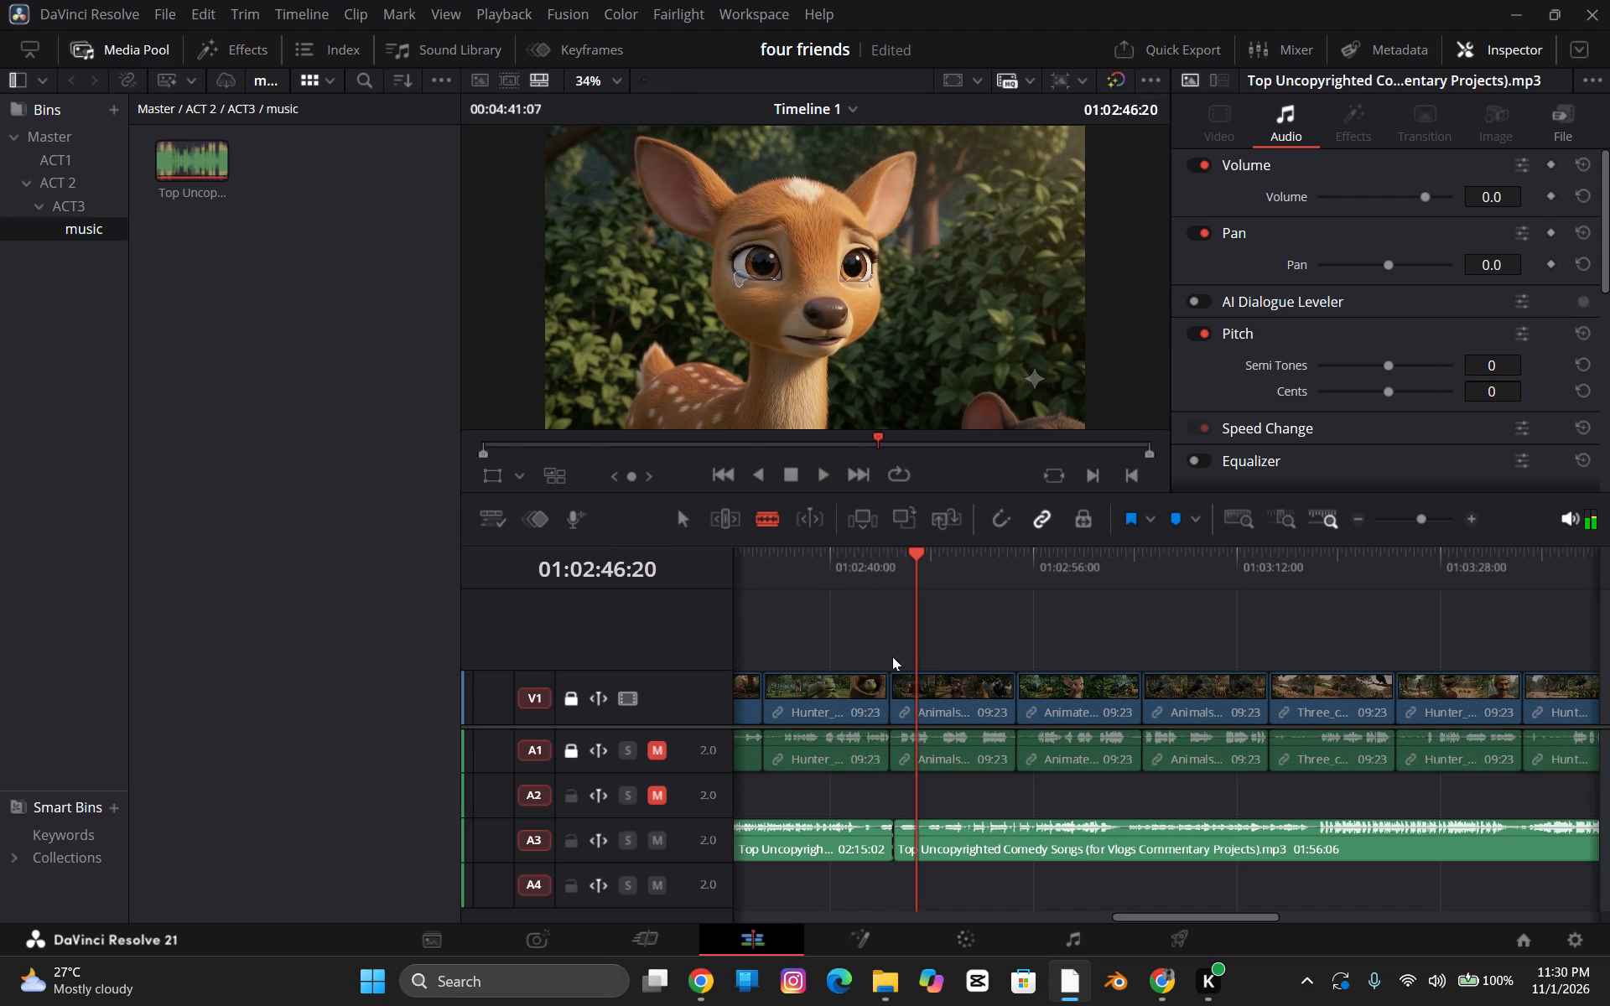
Play the A3 music from about 01:03:00 and split it at about 01:03:03, making a 17:23 excerpt.
{"action": "key", "text": "a"}
{"action": "left_click_drag", "start_coordinate": [1085, 578], "coordinate": [1096, 562]}
{"action": "key", "text": "space"}
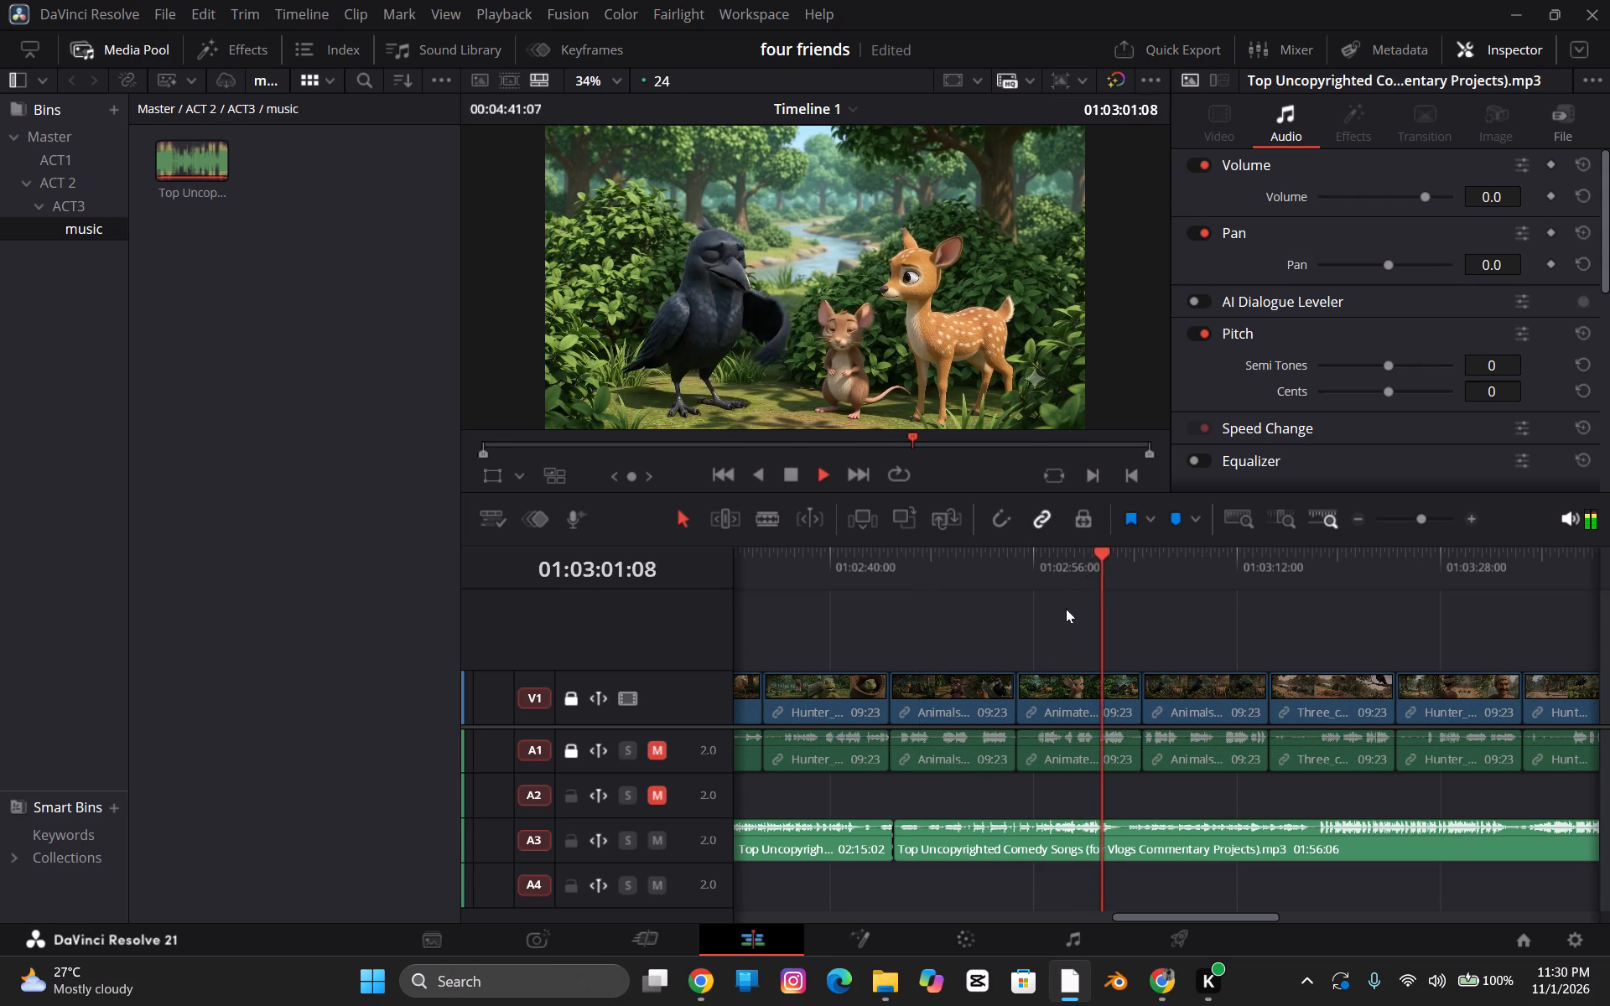
{"action": "key", "text": "b"}
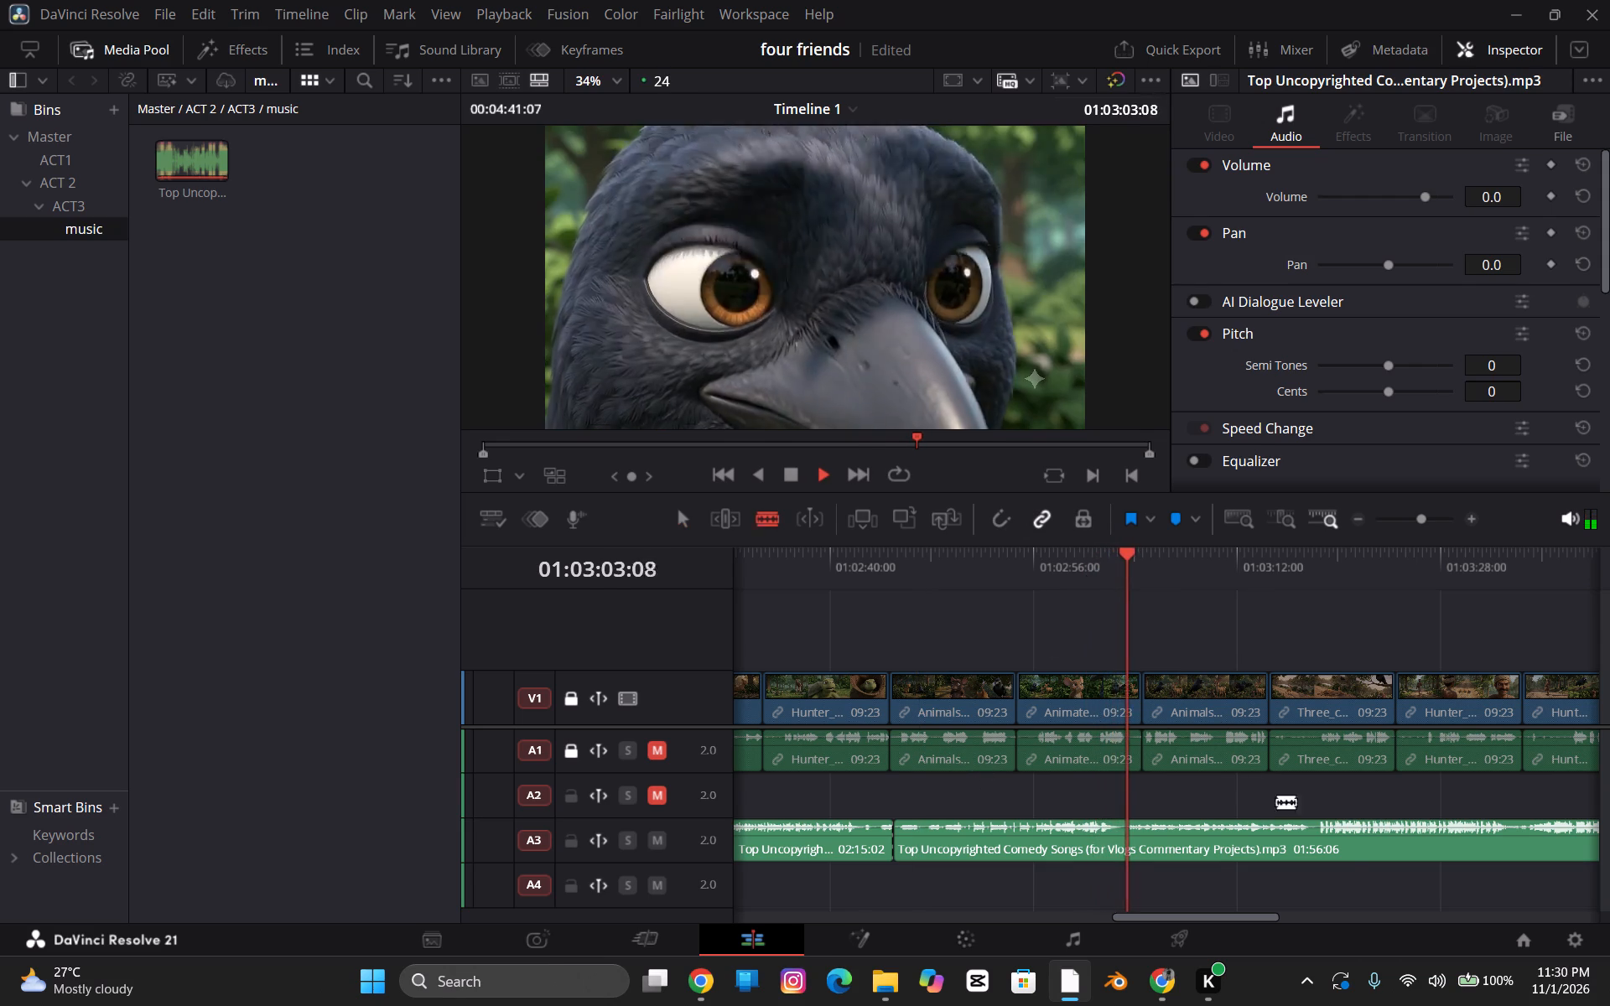
{"action": "left_click", "coordinate": [1123, 832]}
{"action": "key", "text": "space"}
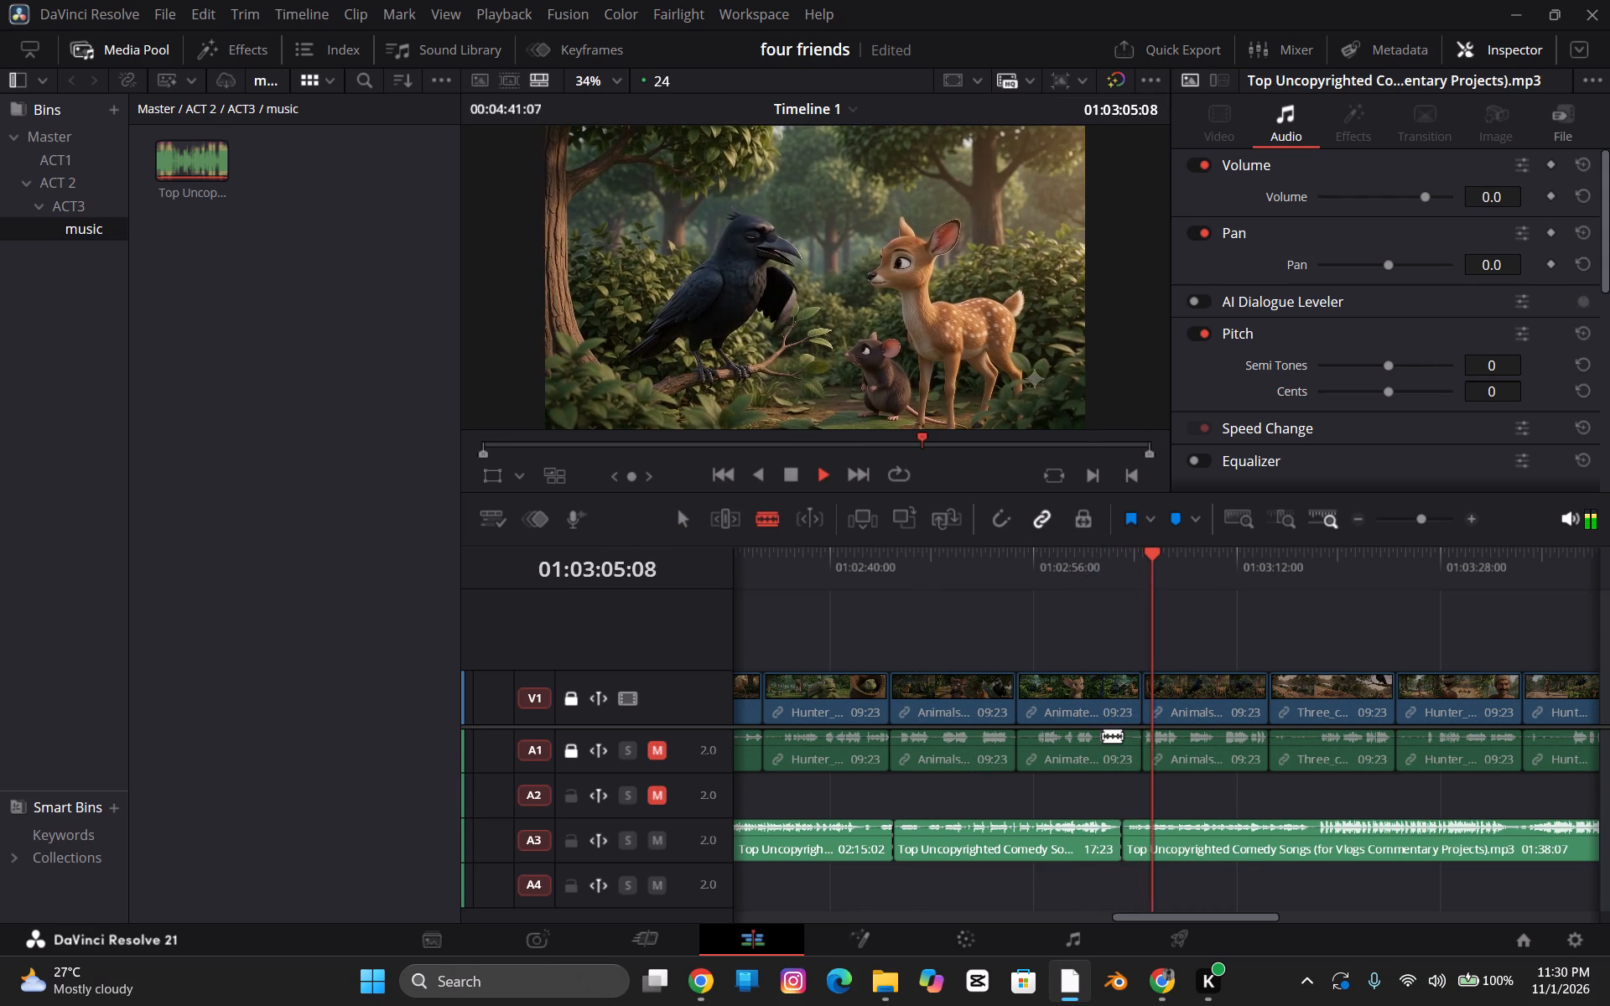
Move the 17:23 music excerpt to track A2, starting at about 01:00:29 after the 19:06 clip.
{"action": "key", "text": "a"}
{"action": "left_click_drag", "start_coordinate": [1054, 837], "coordinate": [876, 894]}
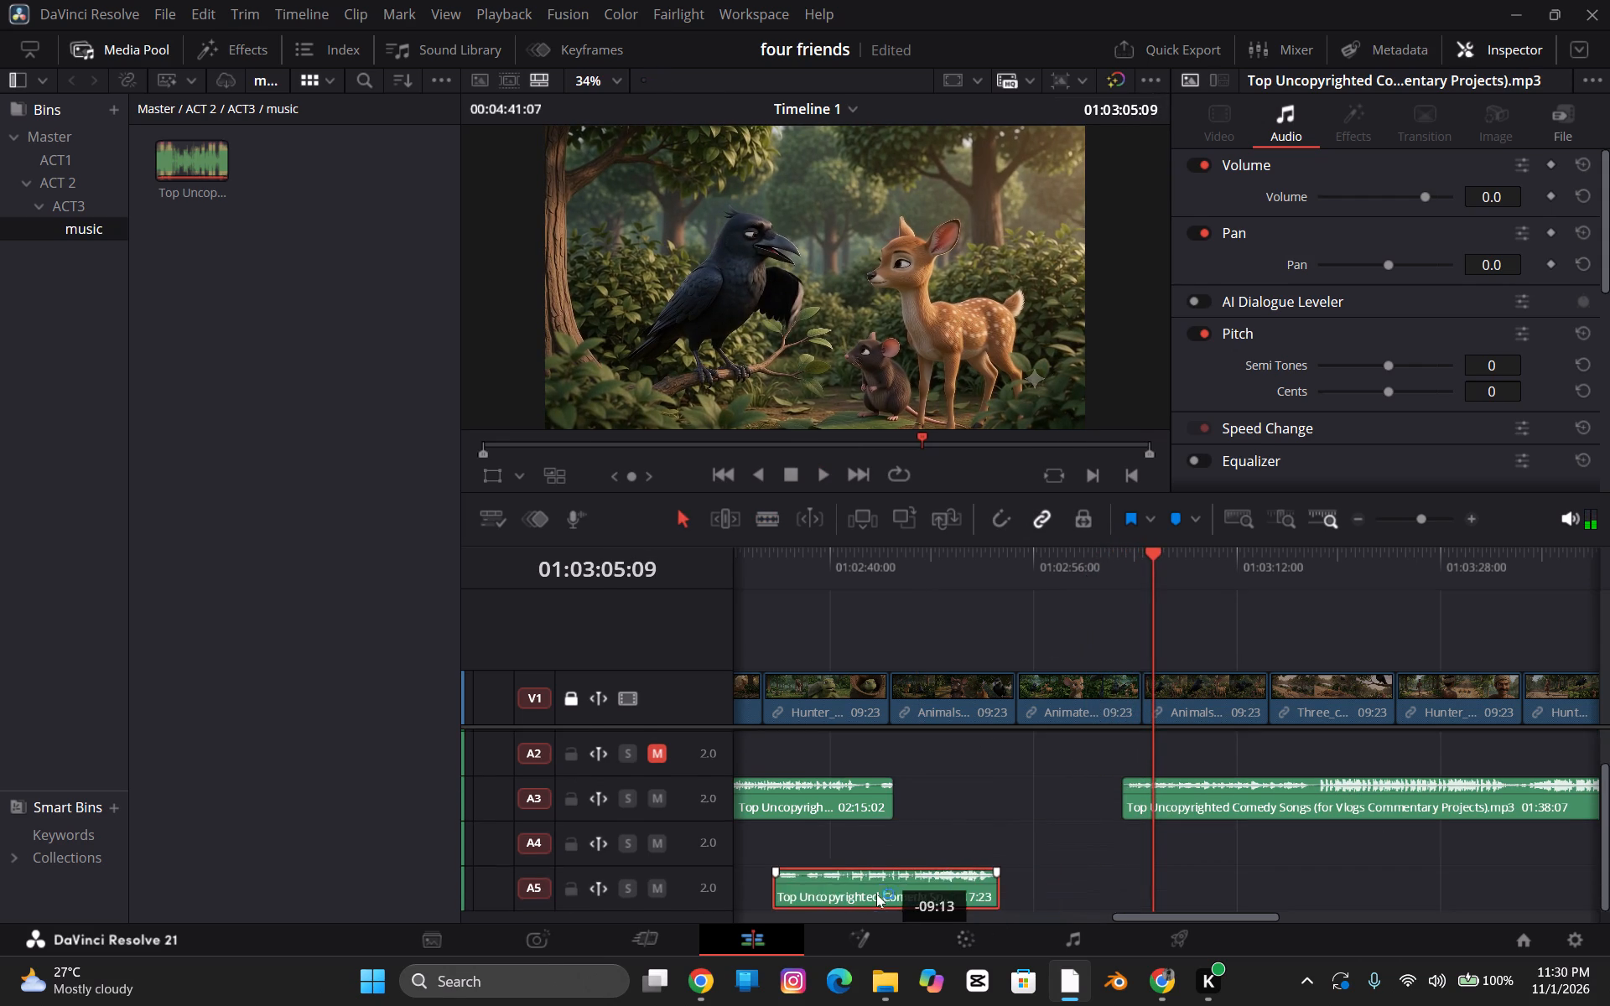
{"action": "left_click_drag", "start_coordinate": [876, 894], "coordinate": [960, 868]}
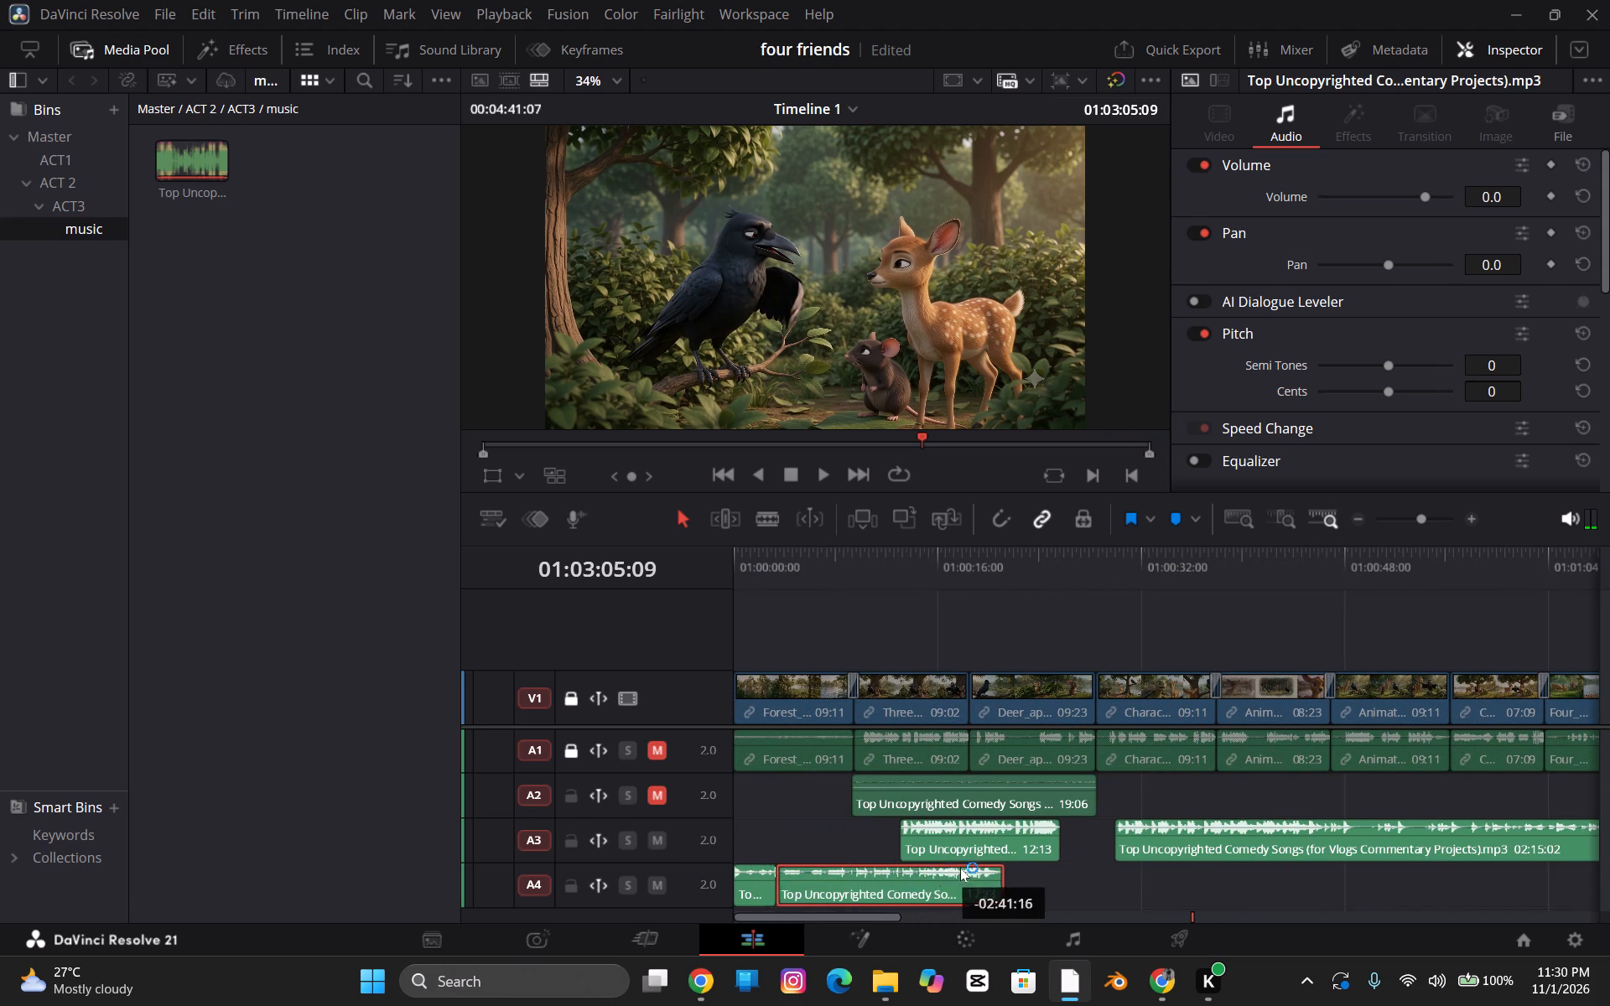
{"action": "left_click_drag", "start_coordinate": [960, 868], "coordinate": [1275, 775]}
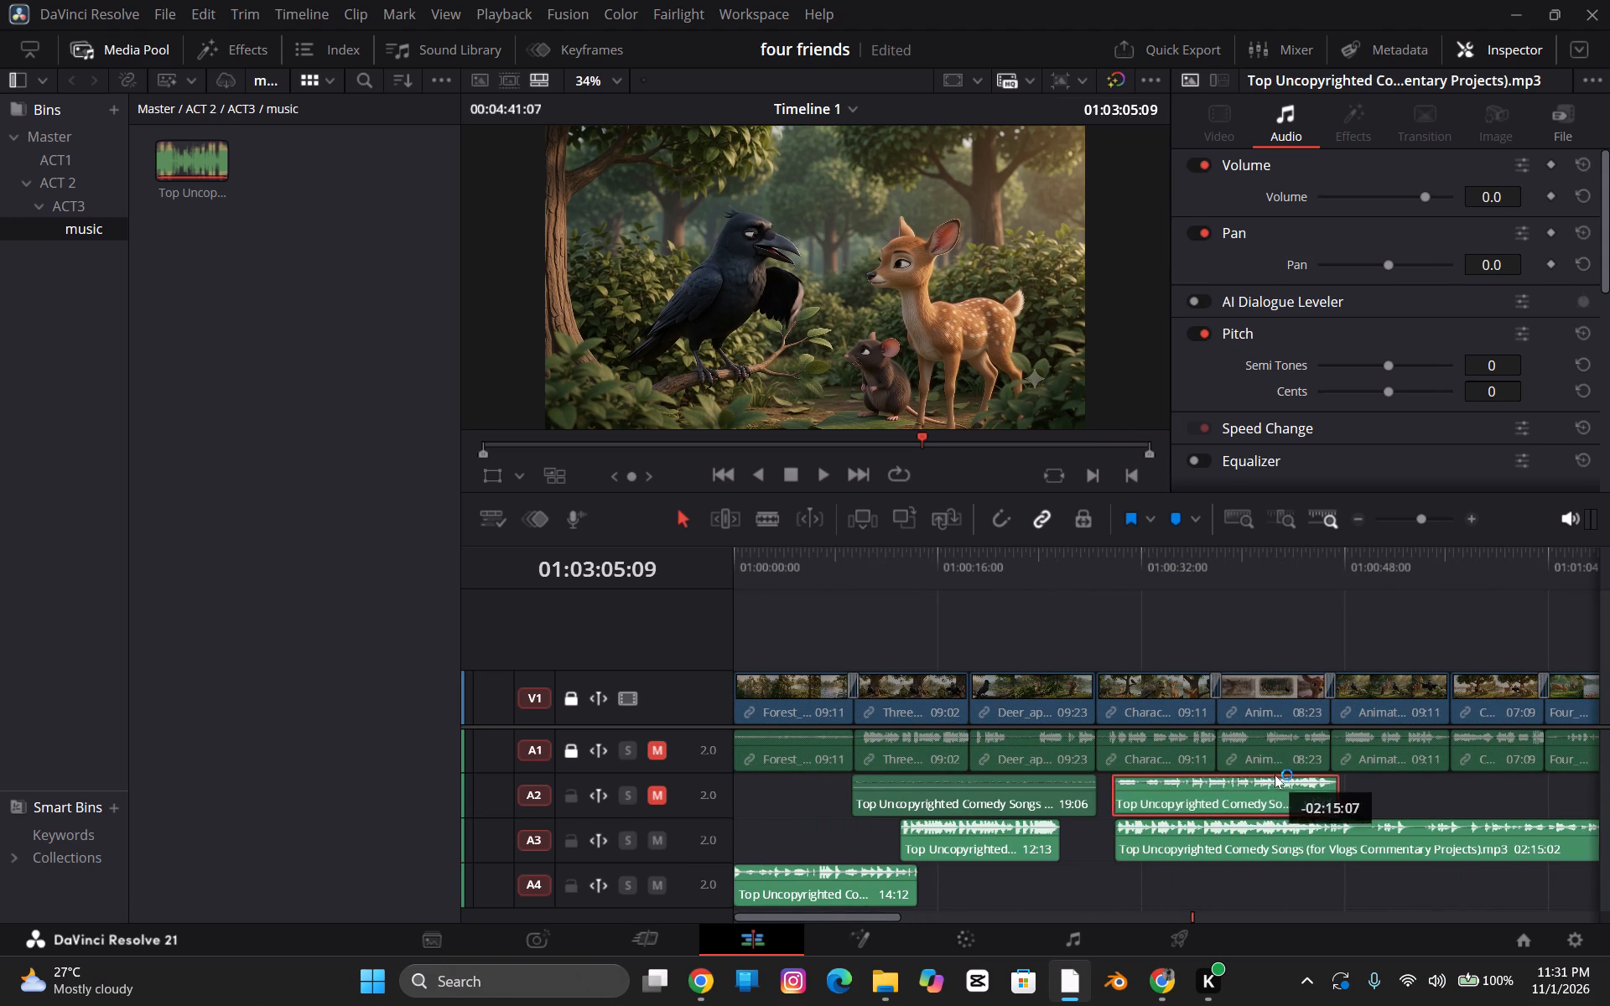
{"action": "left_click_drag", "start_coordinate": [1275, 775], "coordinate": [1270, 778]}
Mute music tracks A3 and A4, and unmute dialogue track A1 and music track A2.
{"action": "left_click", "coordinate": [660, 843]}
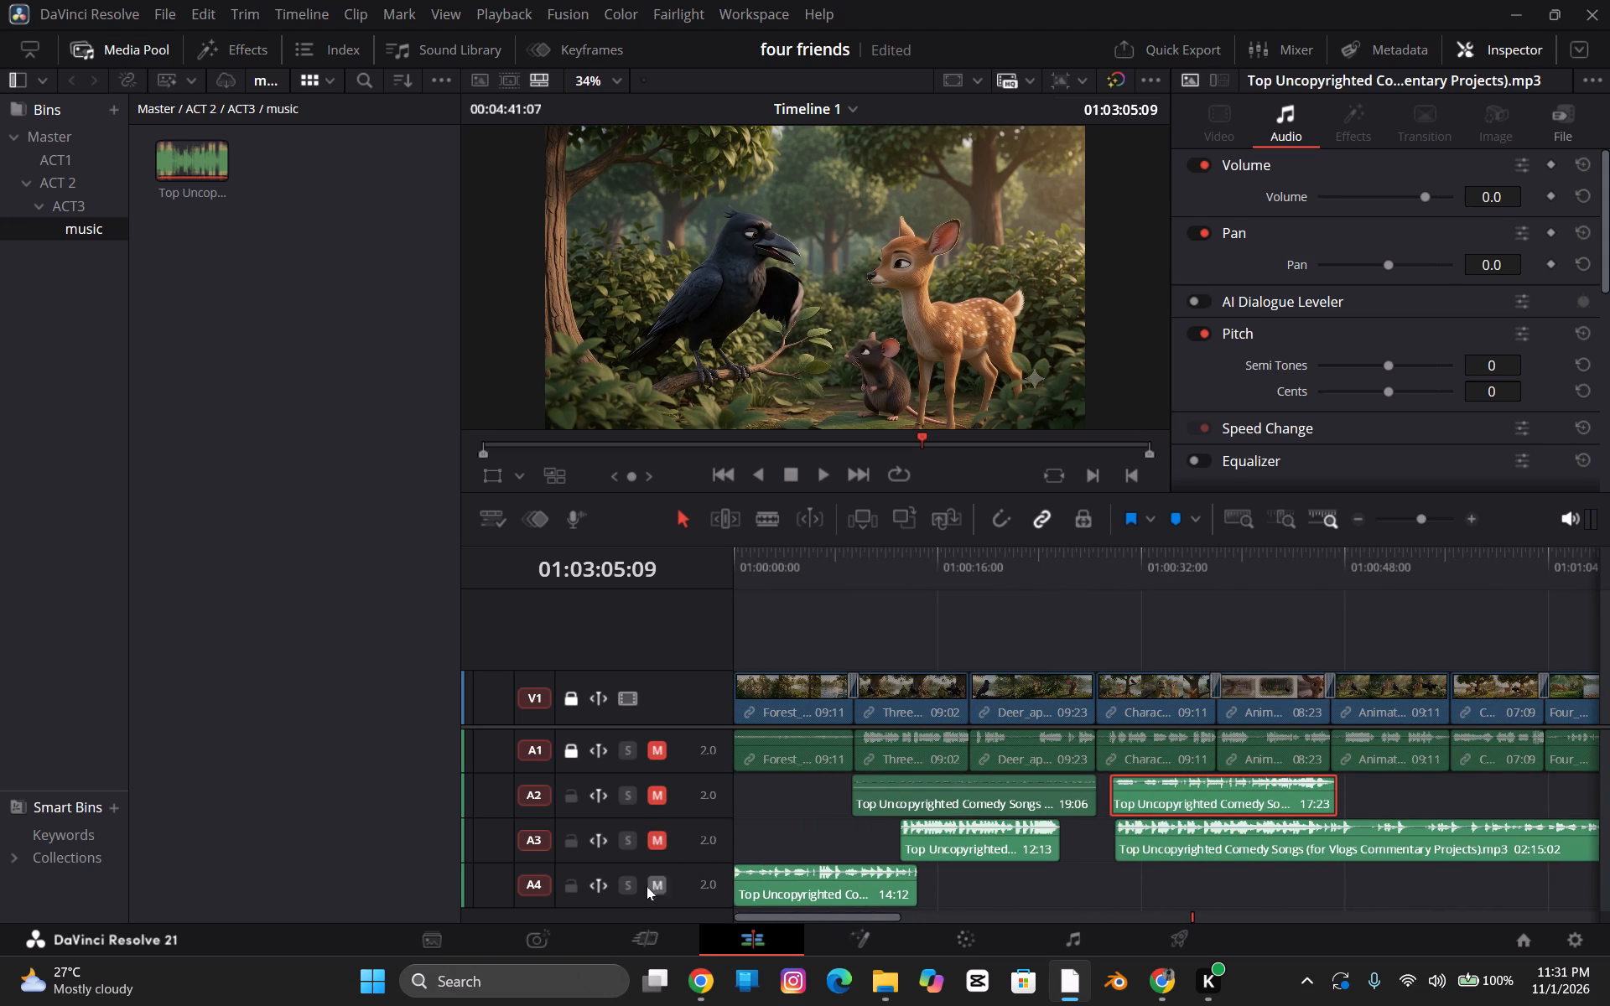
{"action": "left_click", "coordinate": [647, 887]}
{"action": "key", "text": "space"}
{"action": "key", "text": "space"}
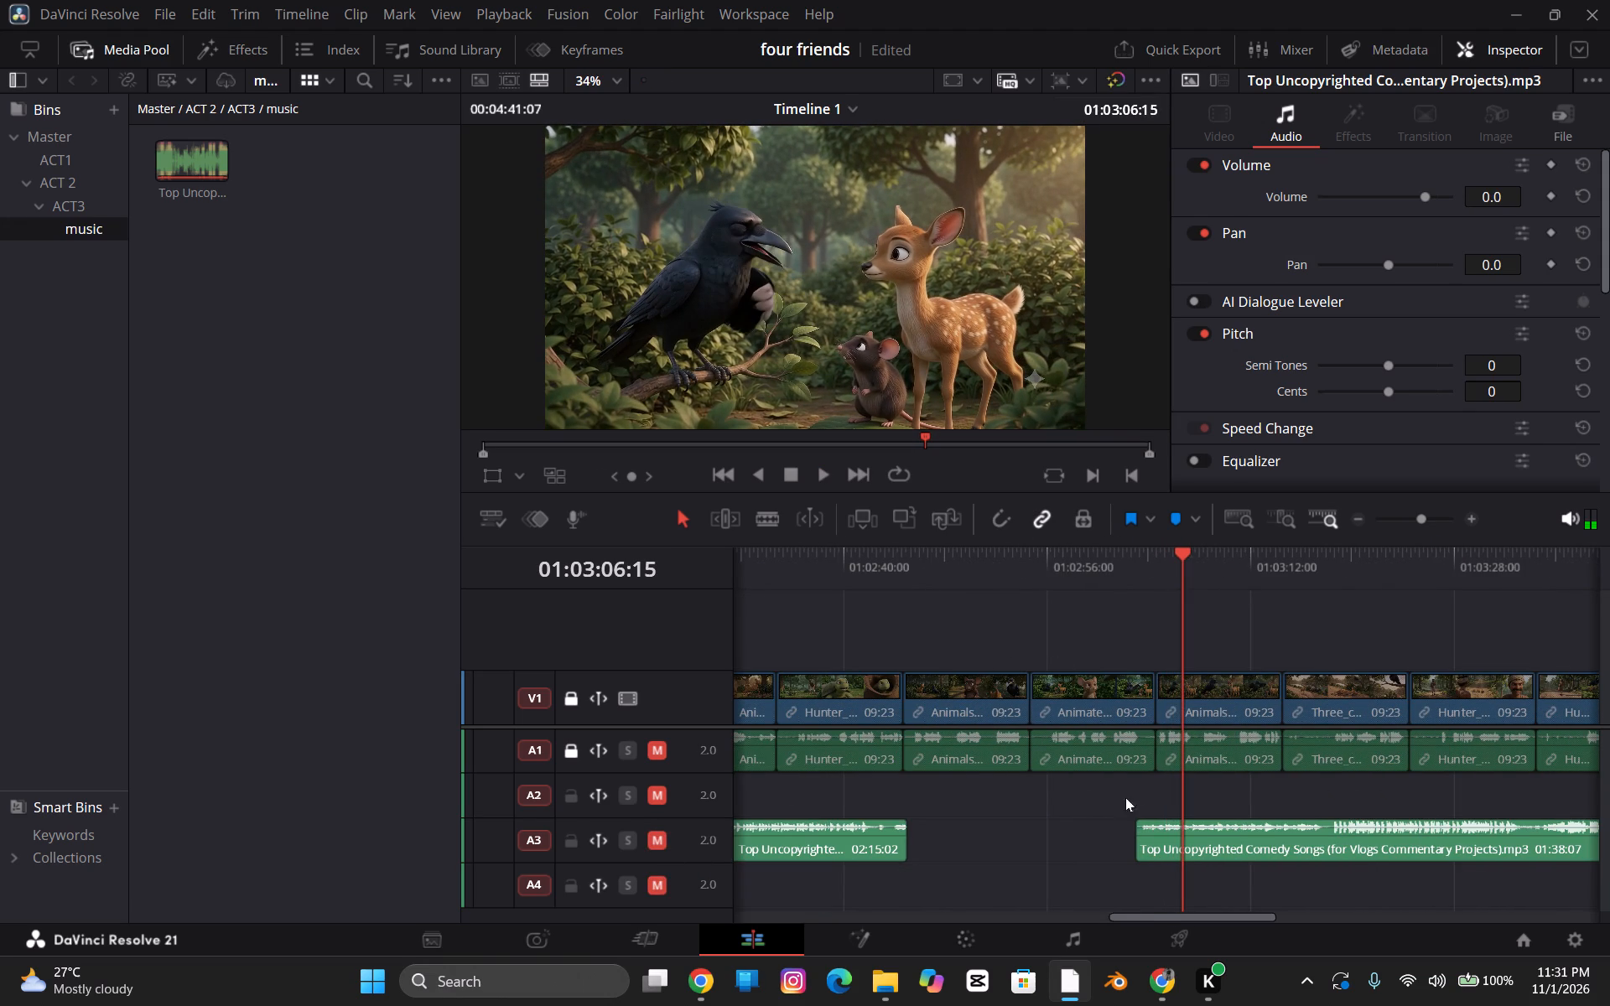
{"action": "left_click_drag", "start_coordinate": [1150, 914], "coordinate": [782, 914]}
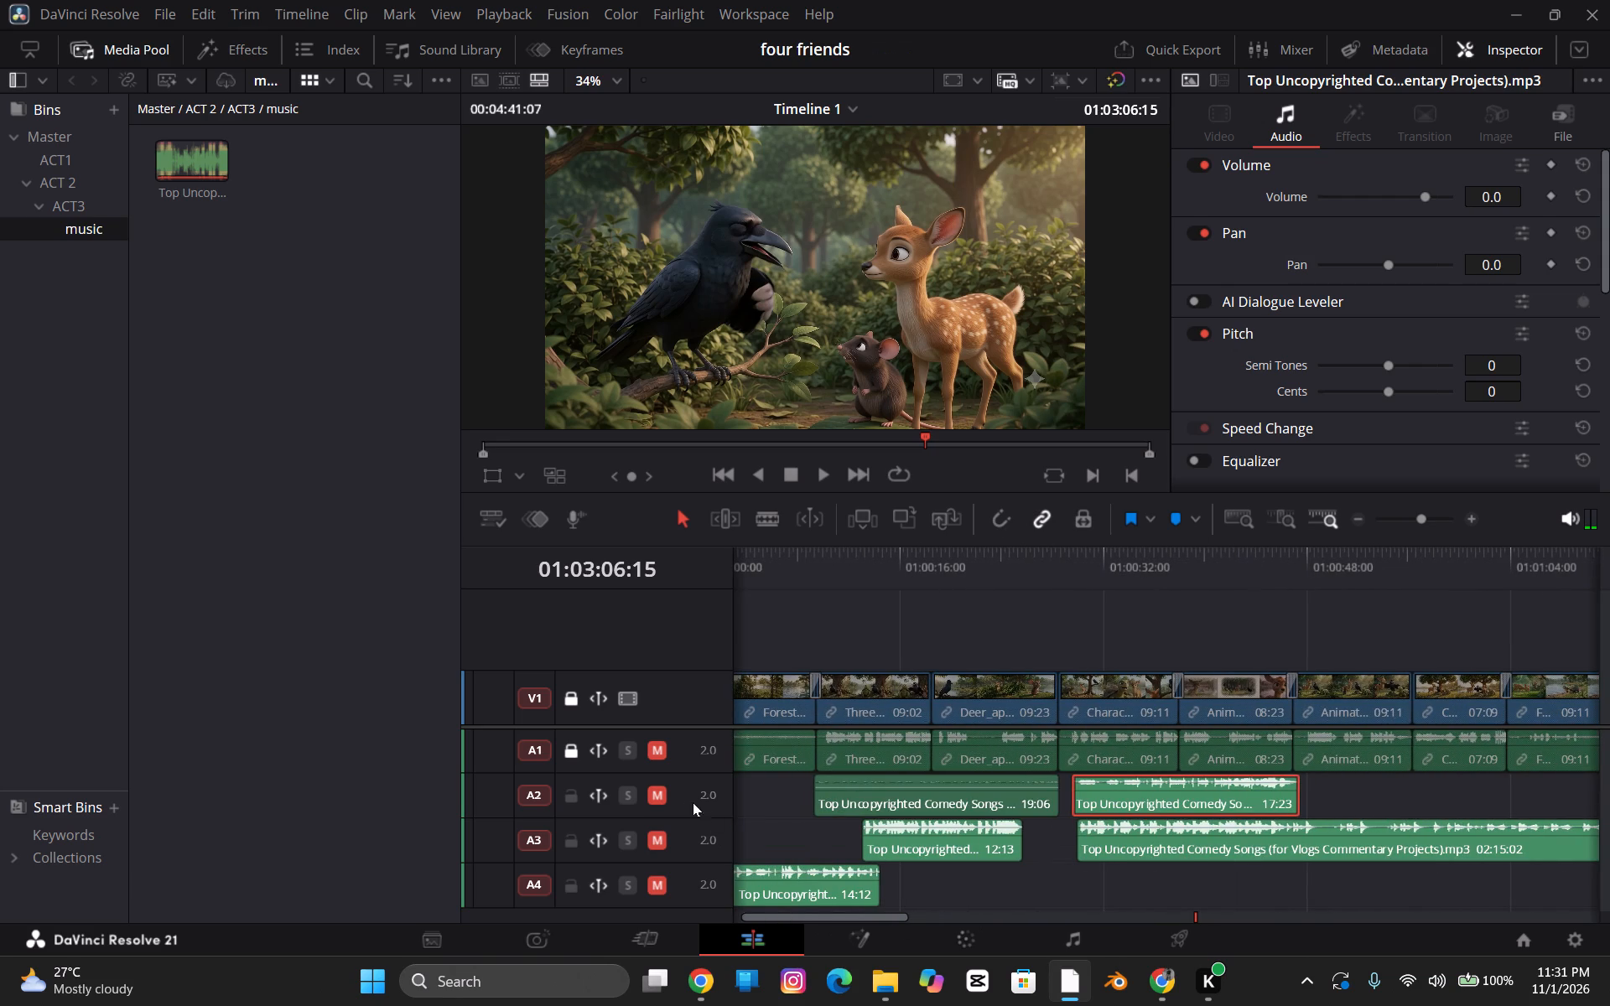
{"action": "left_click", "coordinate": [647, 788]}
{"action": "left_click", "coordinate": [661, 743]}
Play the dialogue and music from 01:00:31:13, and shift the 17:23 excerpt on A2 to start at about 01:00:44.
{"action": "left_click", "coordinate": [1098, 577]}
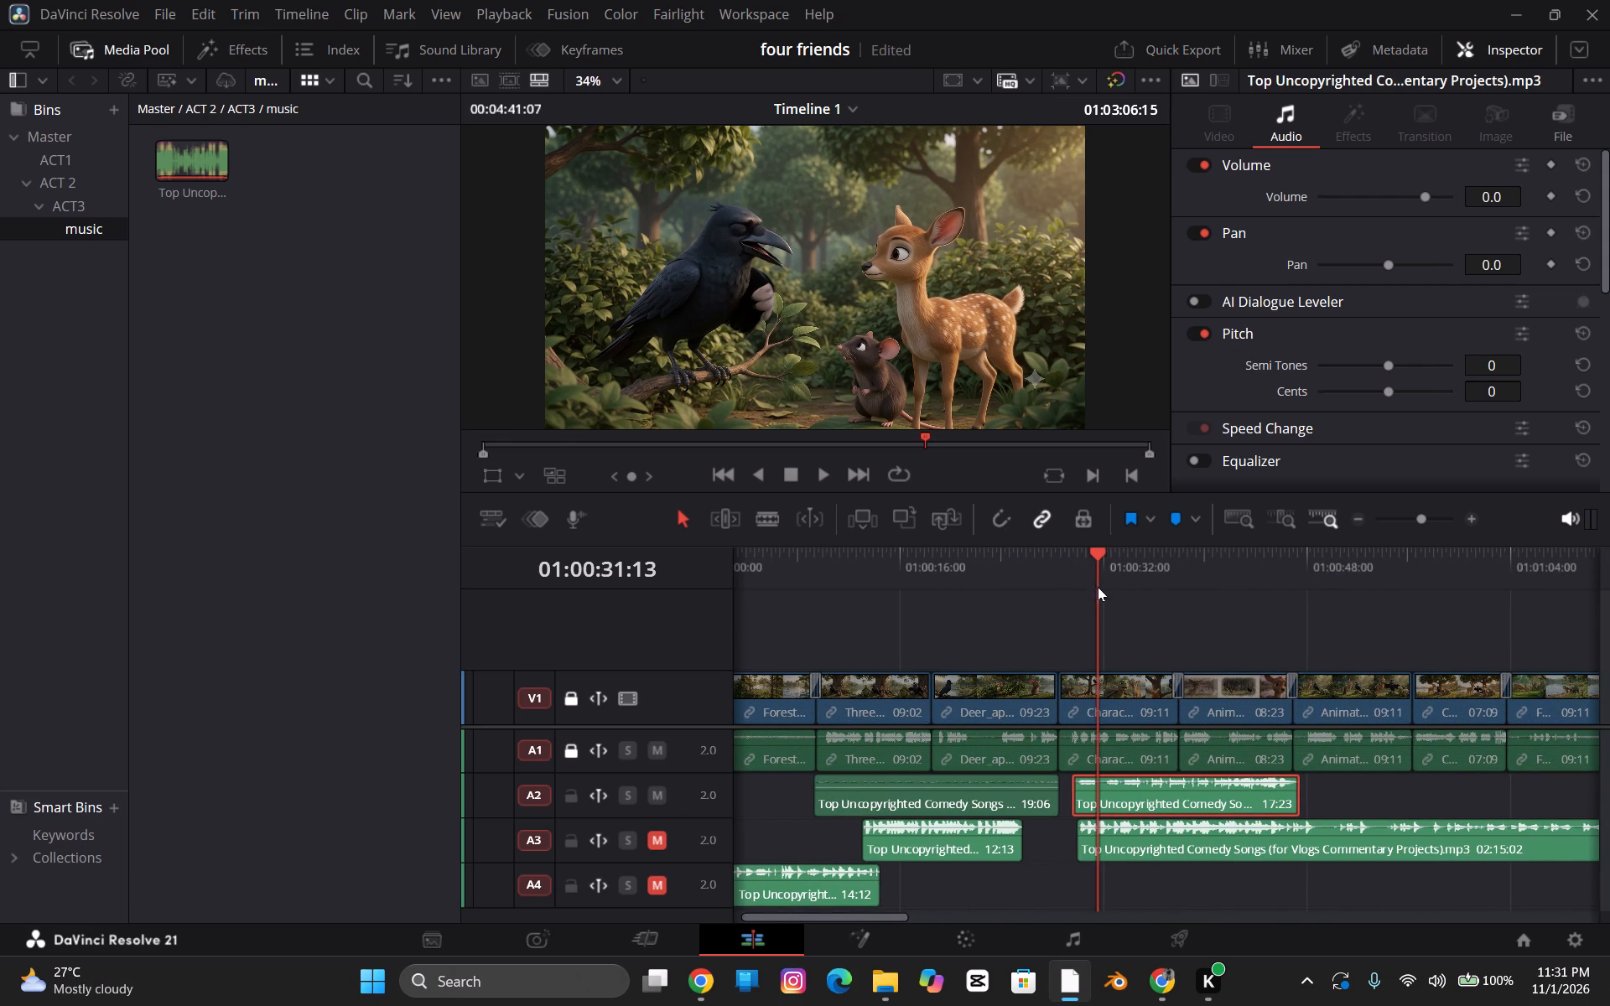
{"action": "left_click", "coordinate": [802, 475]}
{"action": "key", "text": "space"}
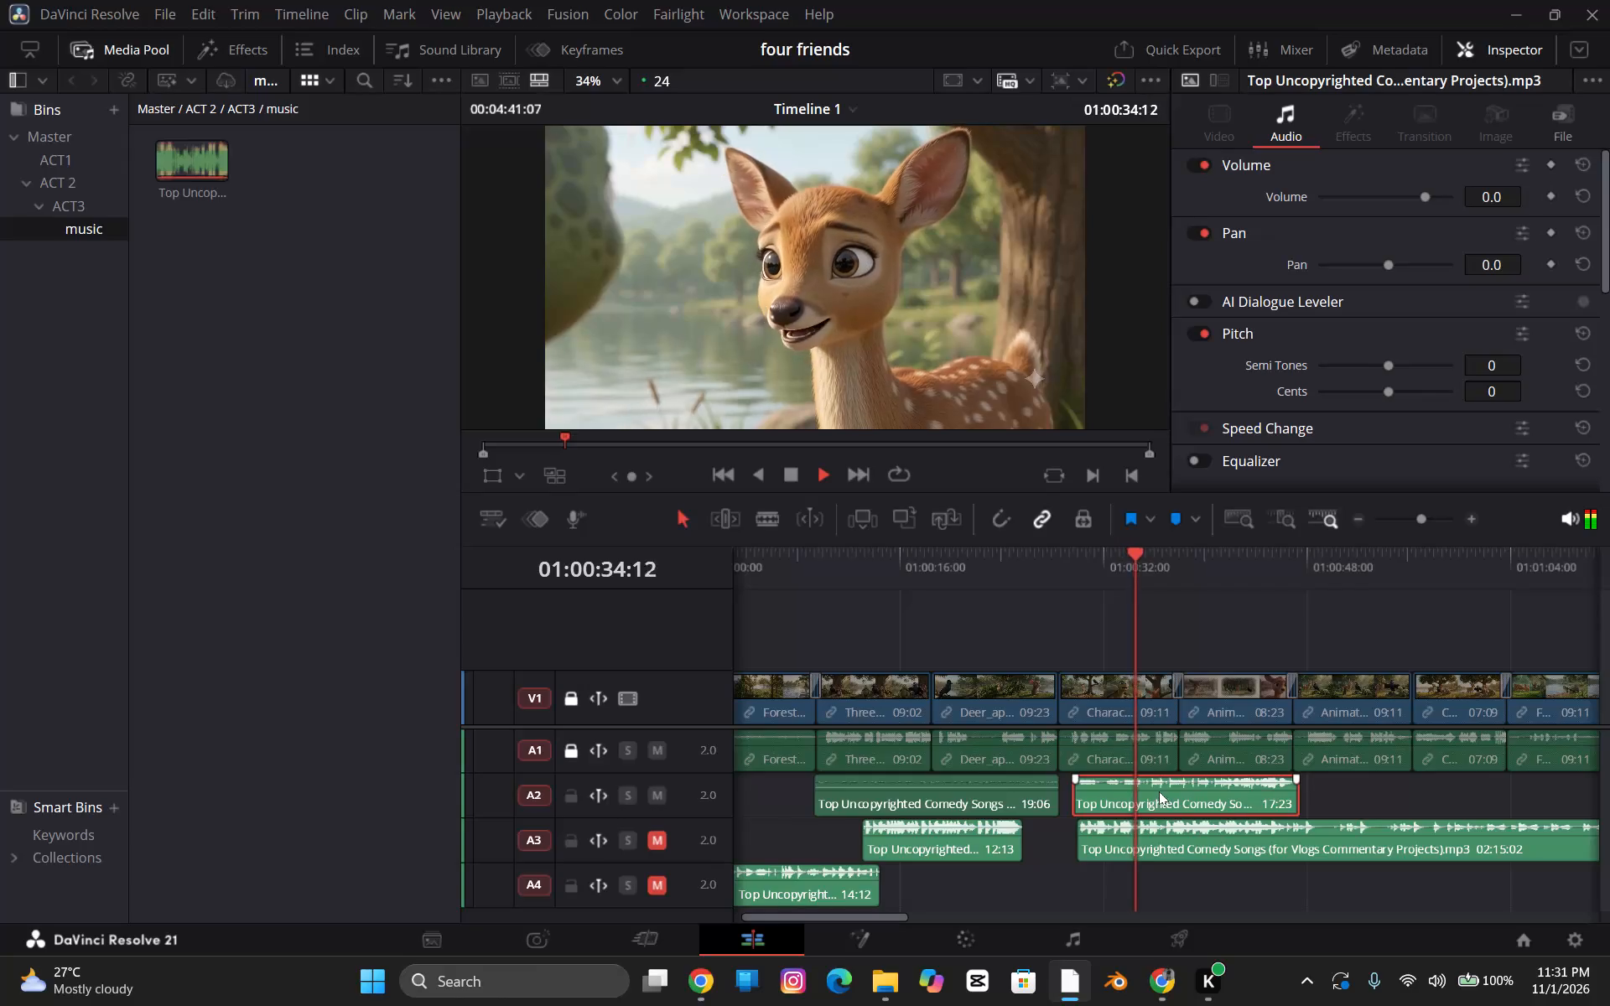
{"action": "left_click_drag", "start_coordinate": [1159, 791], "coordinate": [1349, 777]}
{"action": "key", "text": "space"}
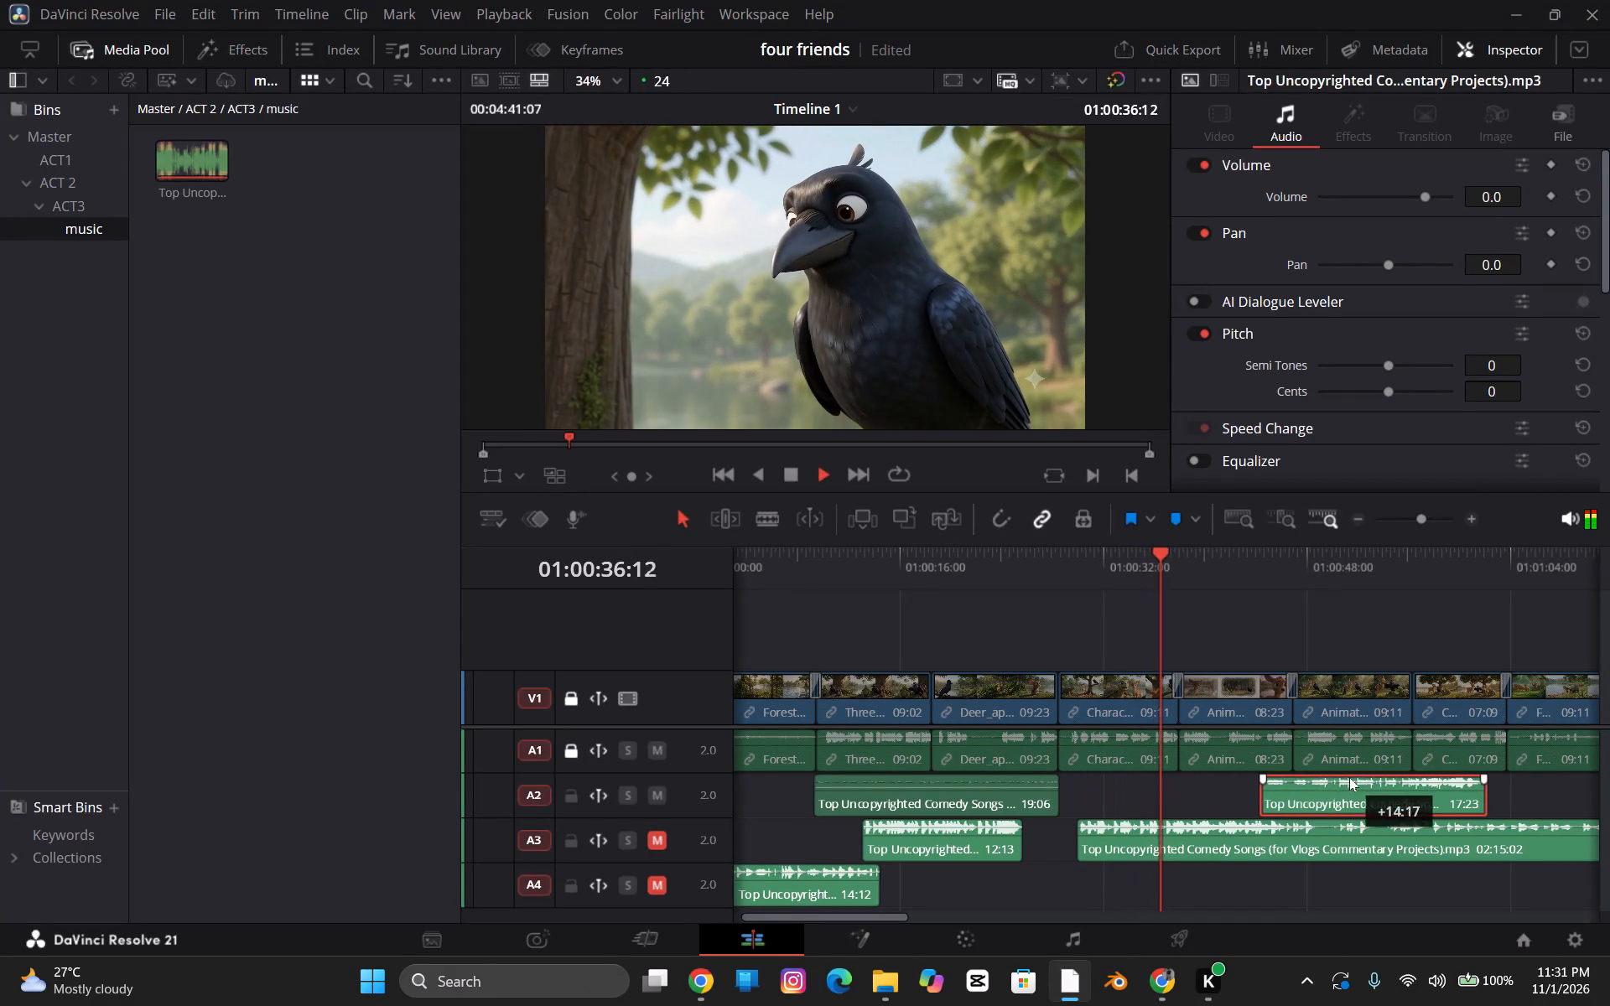
Preview the scenes from about 01:00:45 to 01:01:01, and move the 17:23 excerpt on A2 to start at about 01:00:56, under the characters gathering scene.
{"action": "left_click", "coordinate": [1270, 596]}
{"action": "left_click", "coordinate": [1277, 564]}
{"action": "key", "text": "space"}
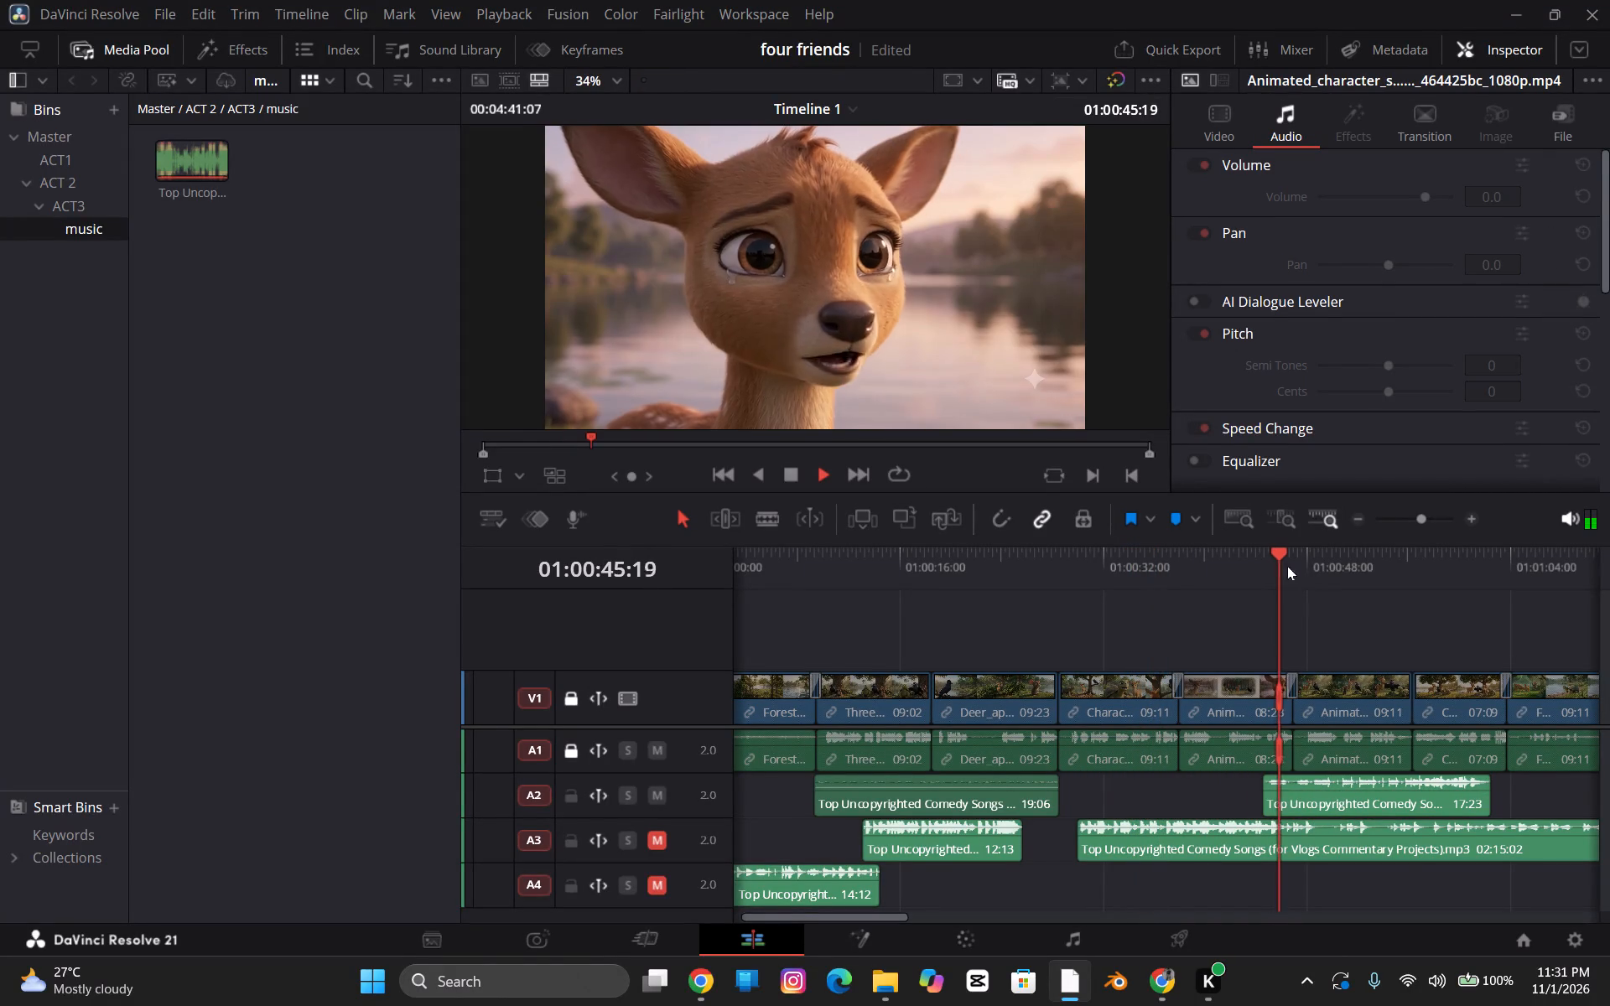
{"action": "left_click_drag", "start_coordinate": [1377, 550], "coordinate": [1352, 561]}
{"action": "left_click", "coordinate": [1429, 552]}
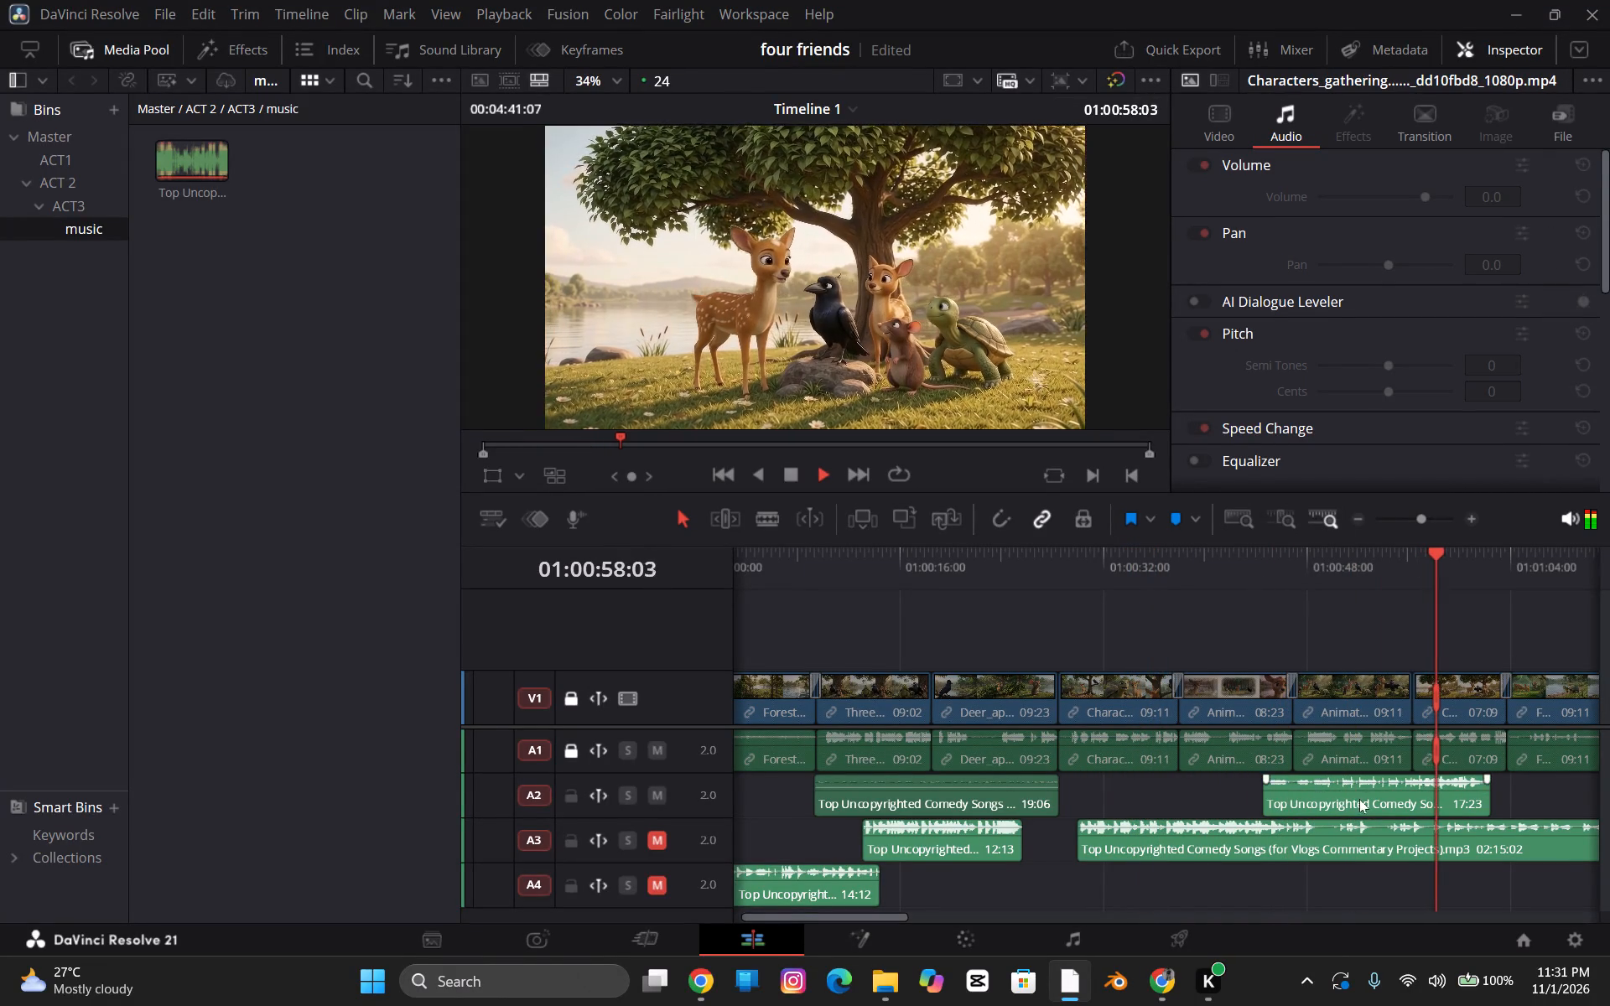
{"action": "left_click_drag", "start_coordinate": [1352, 786], "coordinate": [1438, 775]}
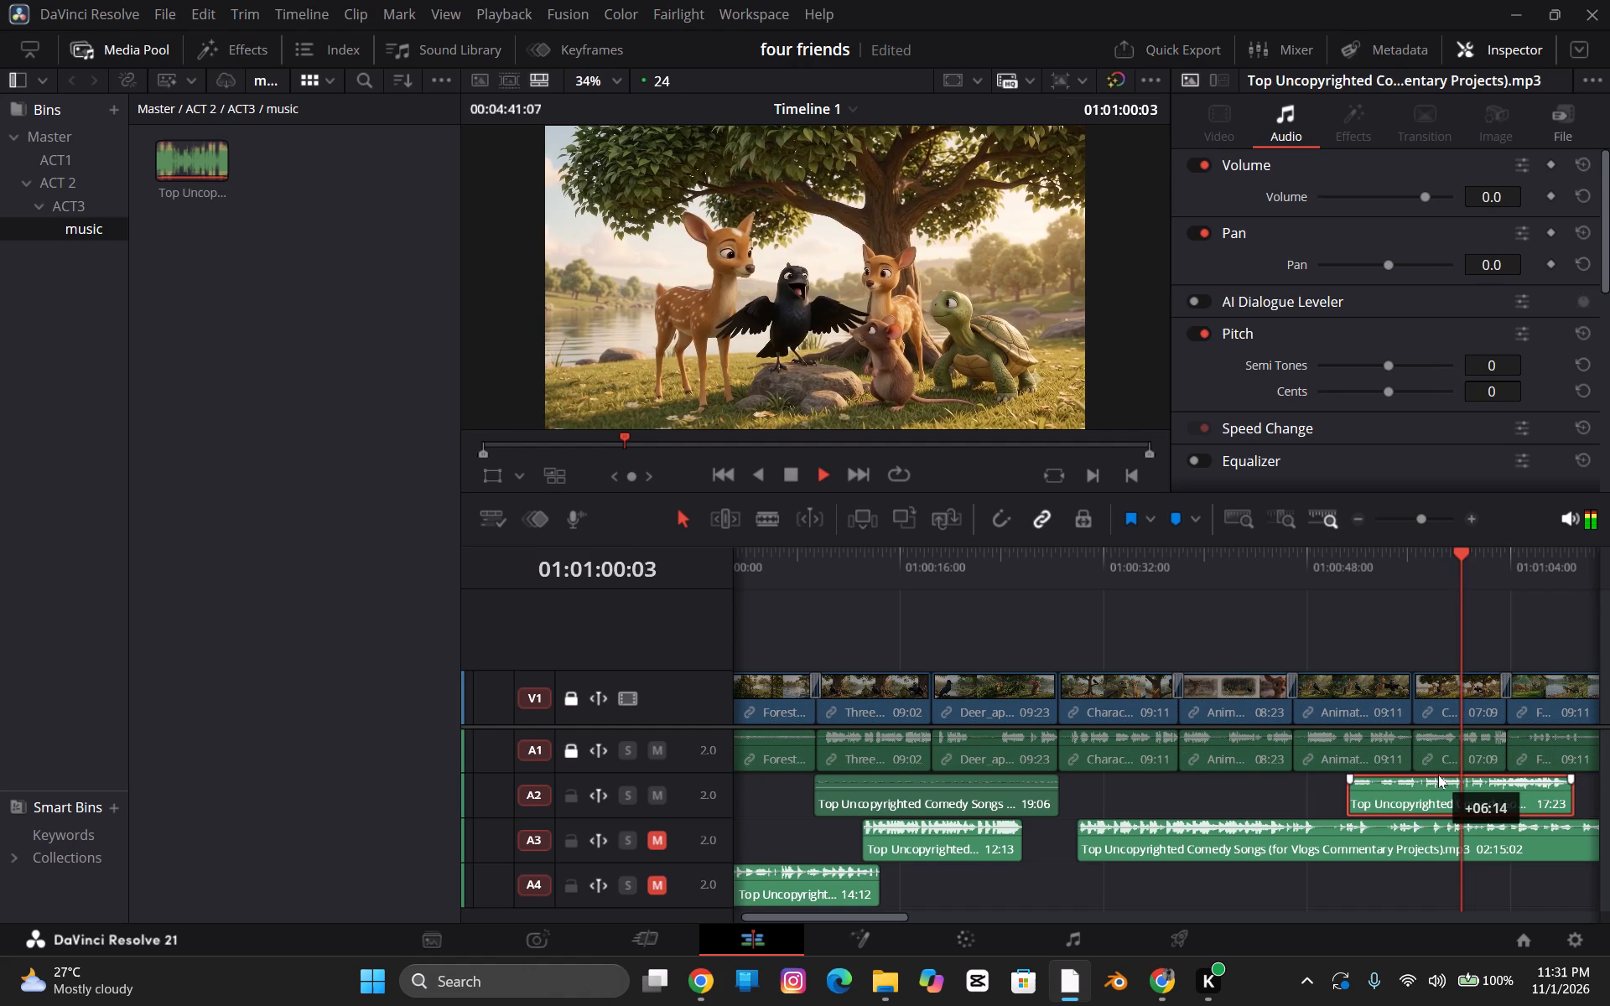
{"action": "left_click_drag", "start_coordinate": [1438, 775], "coordinate": [1515, 760]}
{"action": "key", "text": "space"}
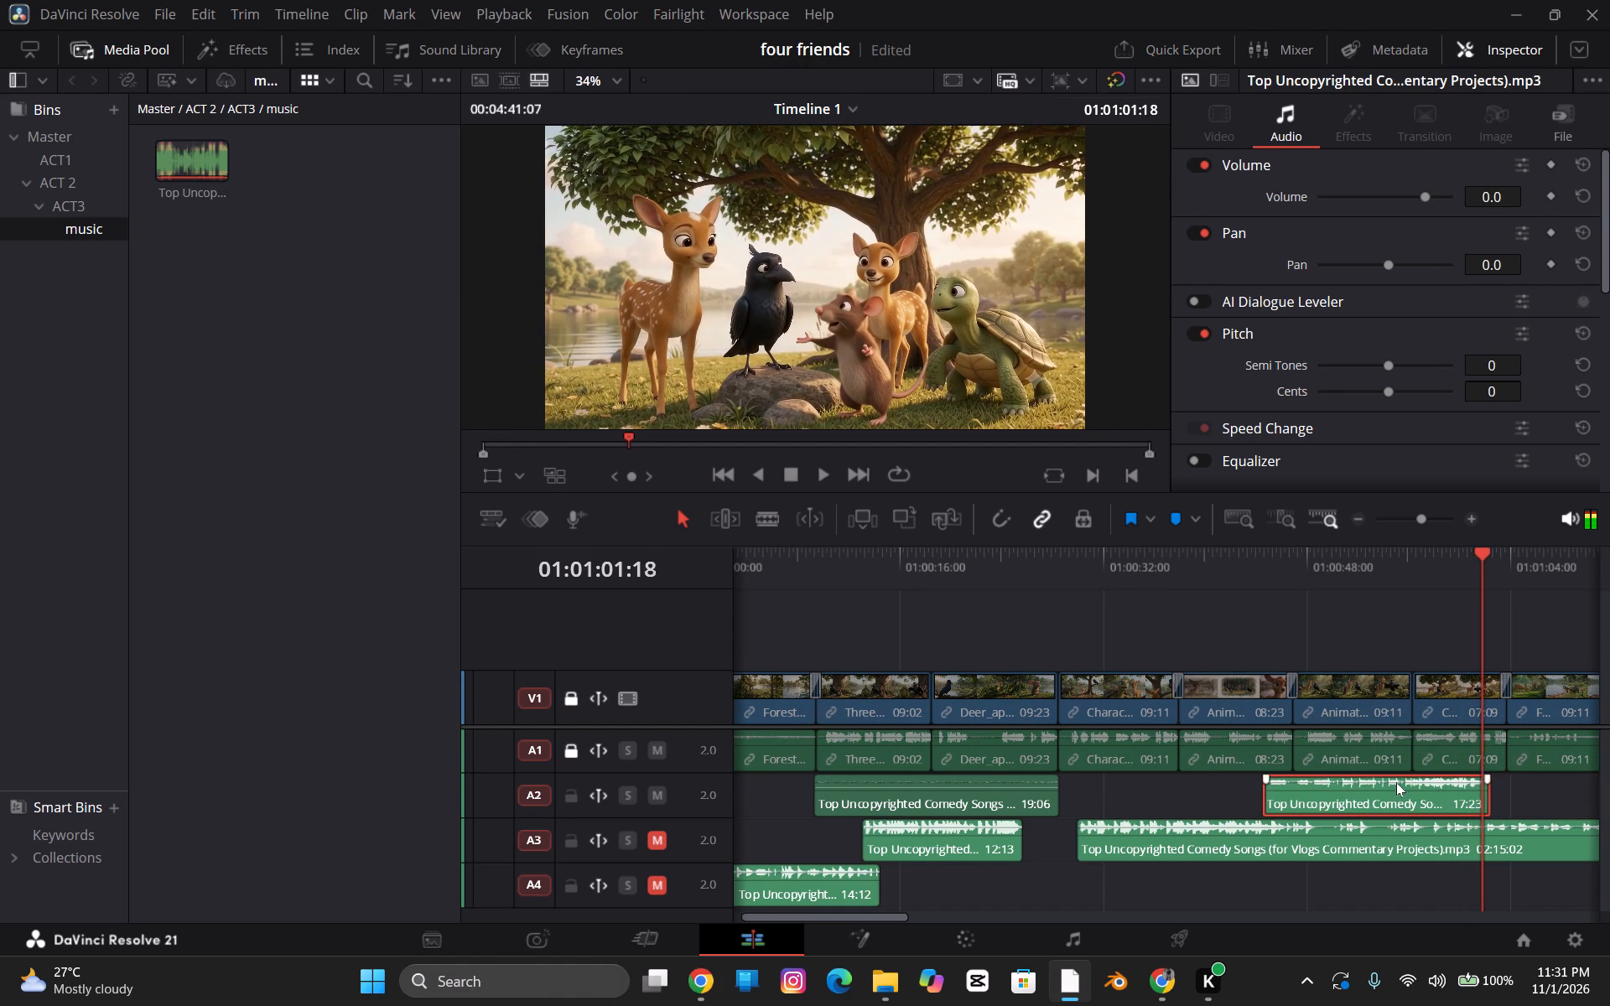
{"action": "left_click_drag", "start_coordinate": [1396, 784], "coordinate": [1540, 778]}
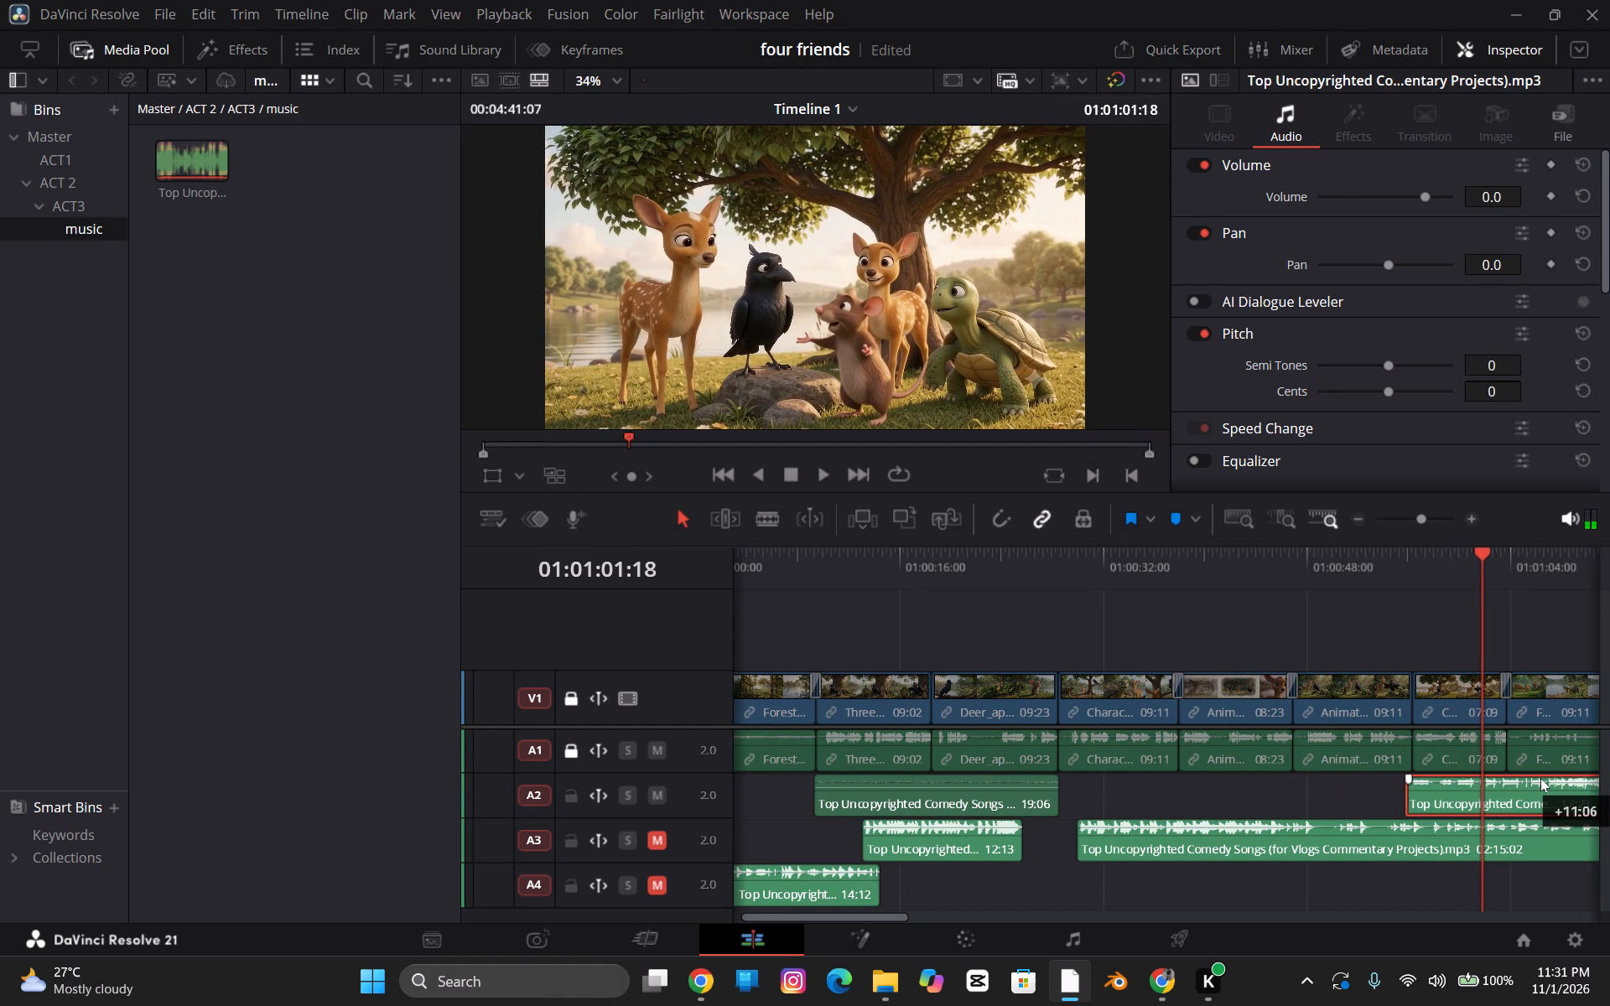
{"action": "left_click_drag", "start_coordinate": [1540, 778], "coordinate": [1552, 778]}
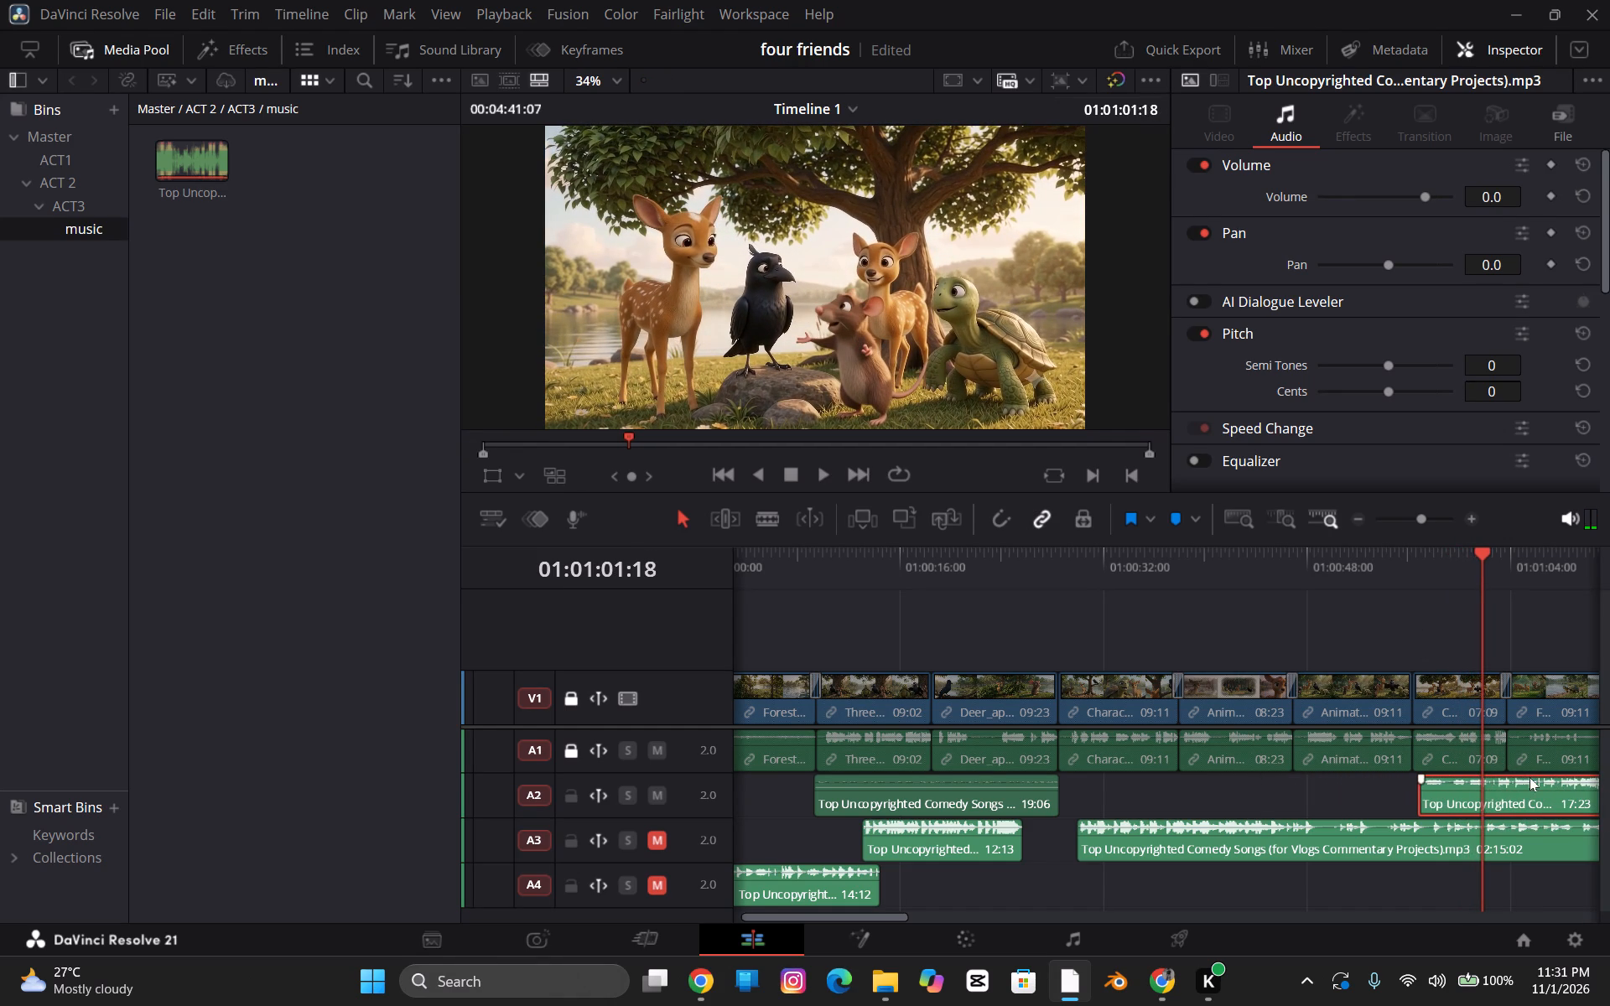
{"action": "left_click_drag", "start_coordinate": [1528, 784], "coordinate": [1519, 788]}
{"action": "left_click", "coordinate": [1386, 606]}
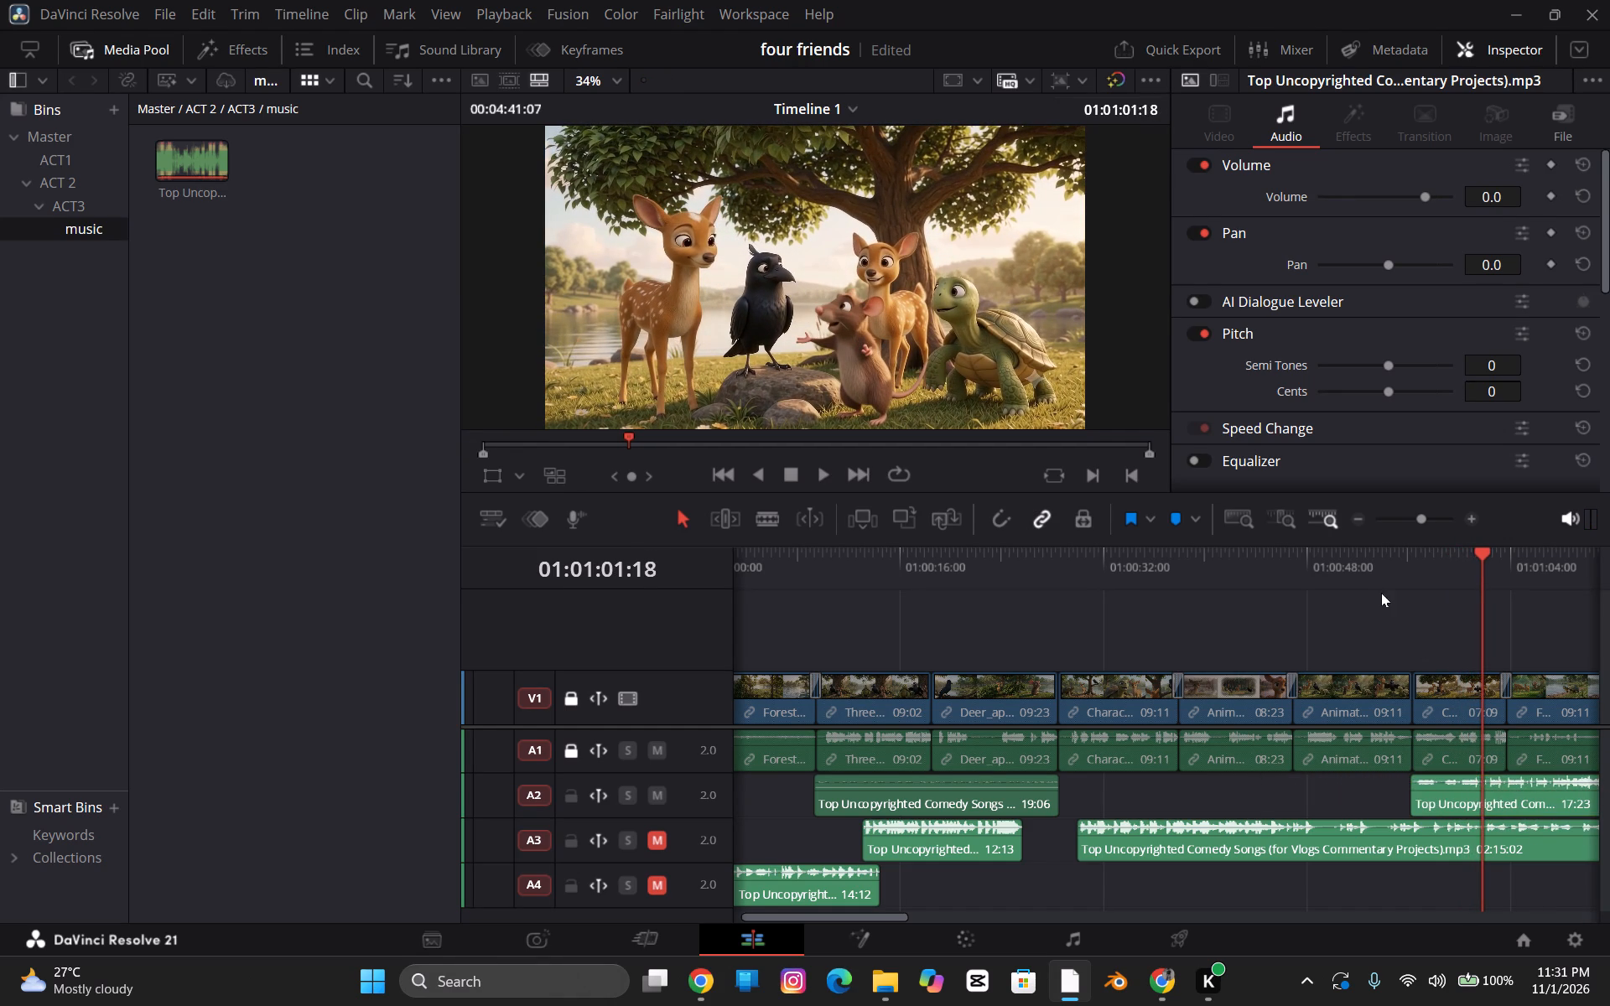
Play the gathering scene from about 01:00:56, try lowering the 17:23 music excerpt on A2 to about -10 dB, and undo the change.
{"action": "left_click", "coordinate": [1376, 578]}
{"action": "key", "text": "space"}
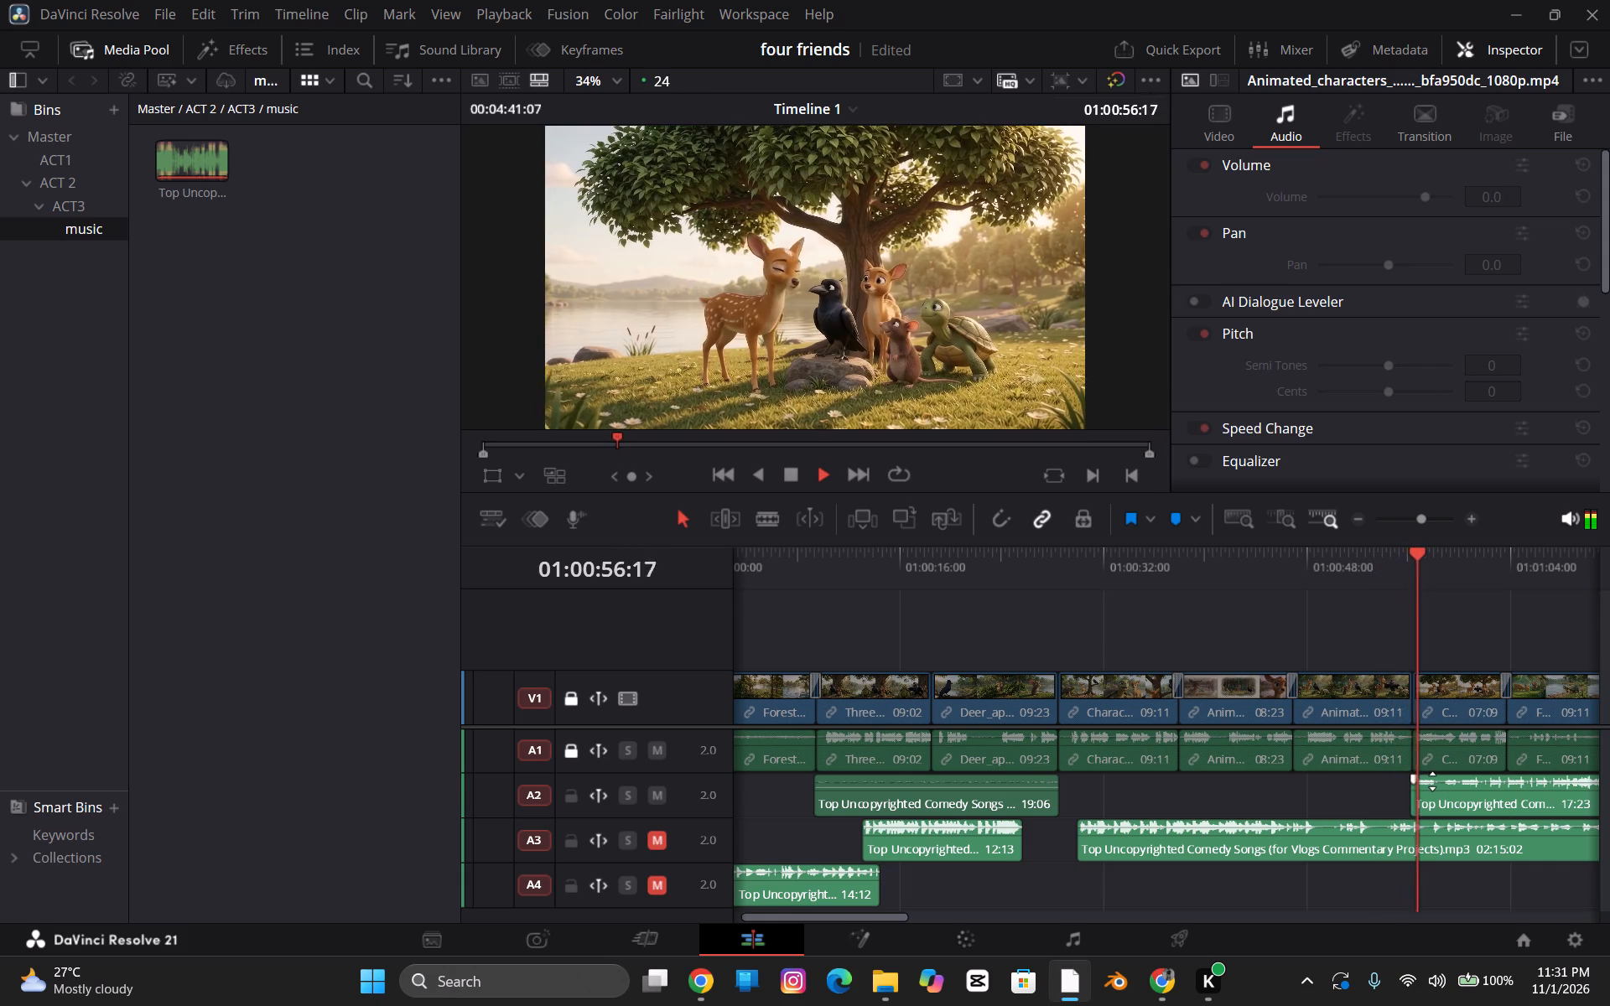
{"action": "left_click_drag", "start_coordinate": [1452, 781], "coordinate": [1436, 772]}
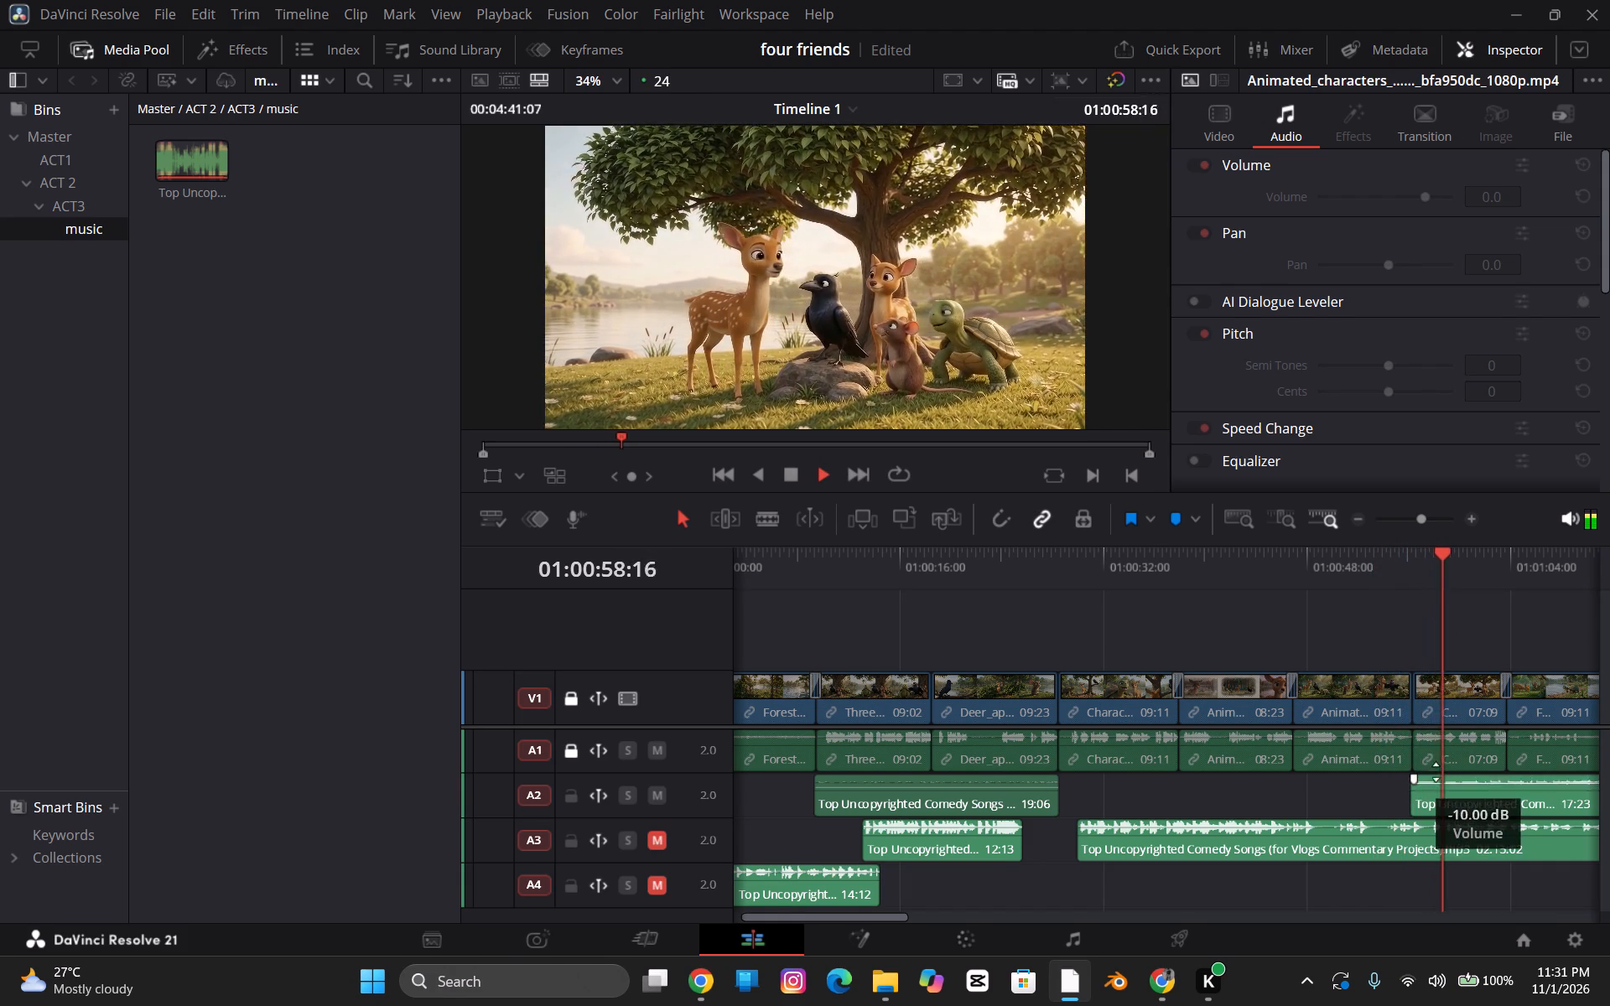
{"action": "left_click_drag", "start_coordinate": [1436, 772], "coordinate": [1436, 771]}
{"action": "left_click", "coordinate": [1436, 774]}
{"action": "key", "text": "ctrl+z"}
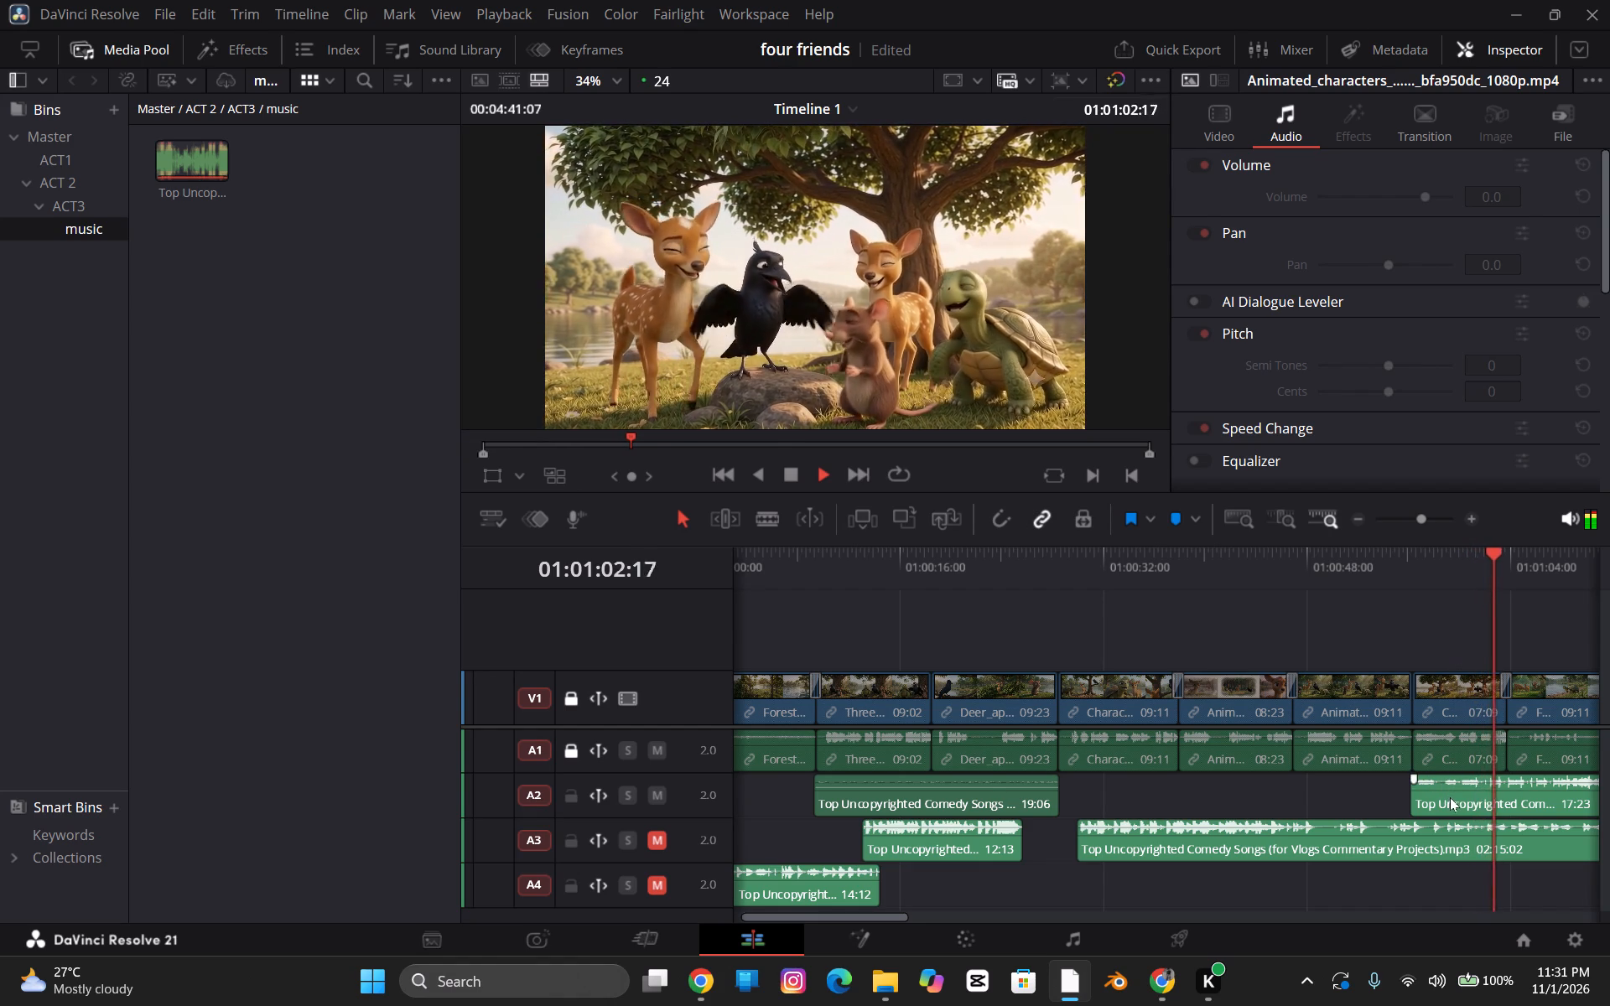
Move the 17:23 music excerpt on A2 to start at about 01:01:02, and replay from about 01:00:59.
{"action": "left_click_drag", "start_coordinate": [1450, 798], "coordinate": [1485, 796]}
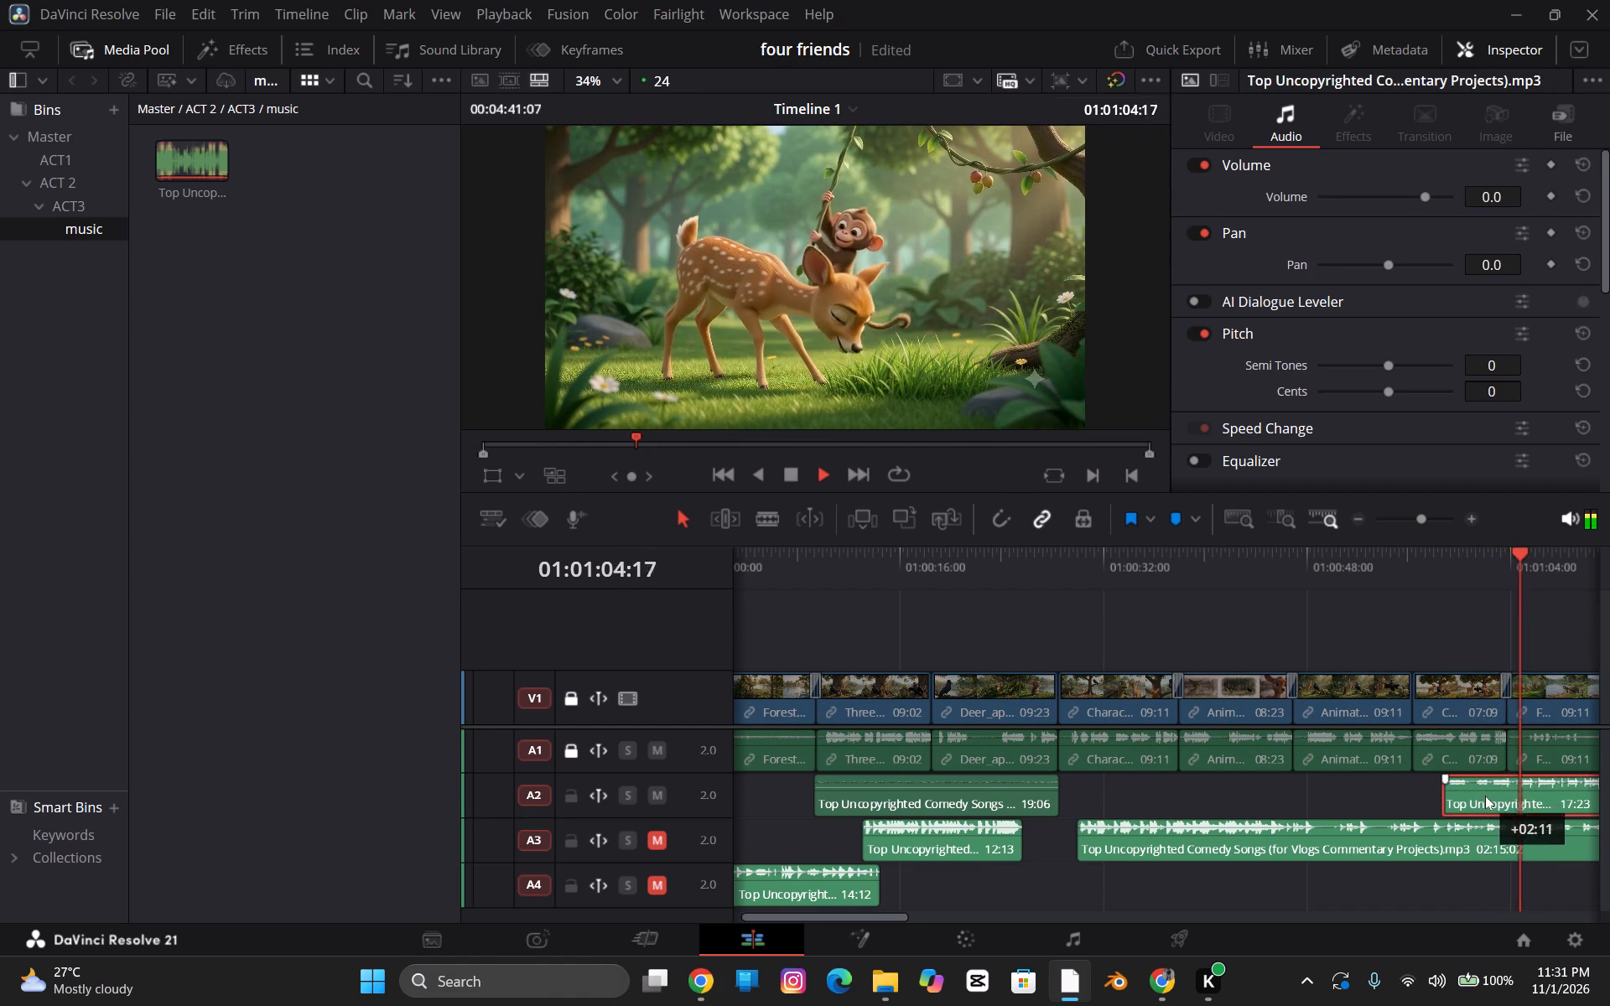
{"action": "left_click_drag", "start_coordinate": [1485, 796], "coordinate": [1521, 787]}
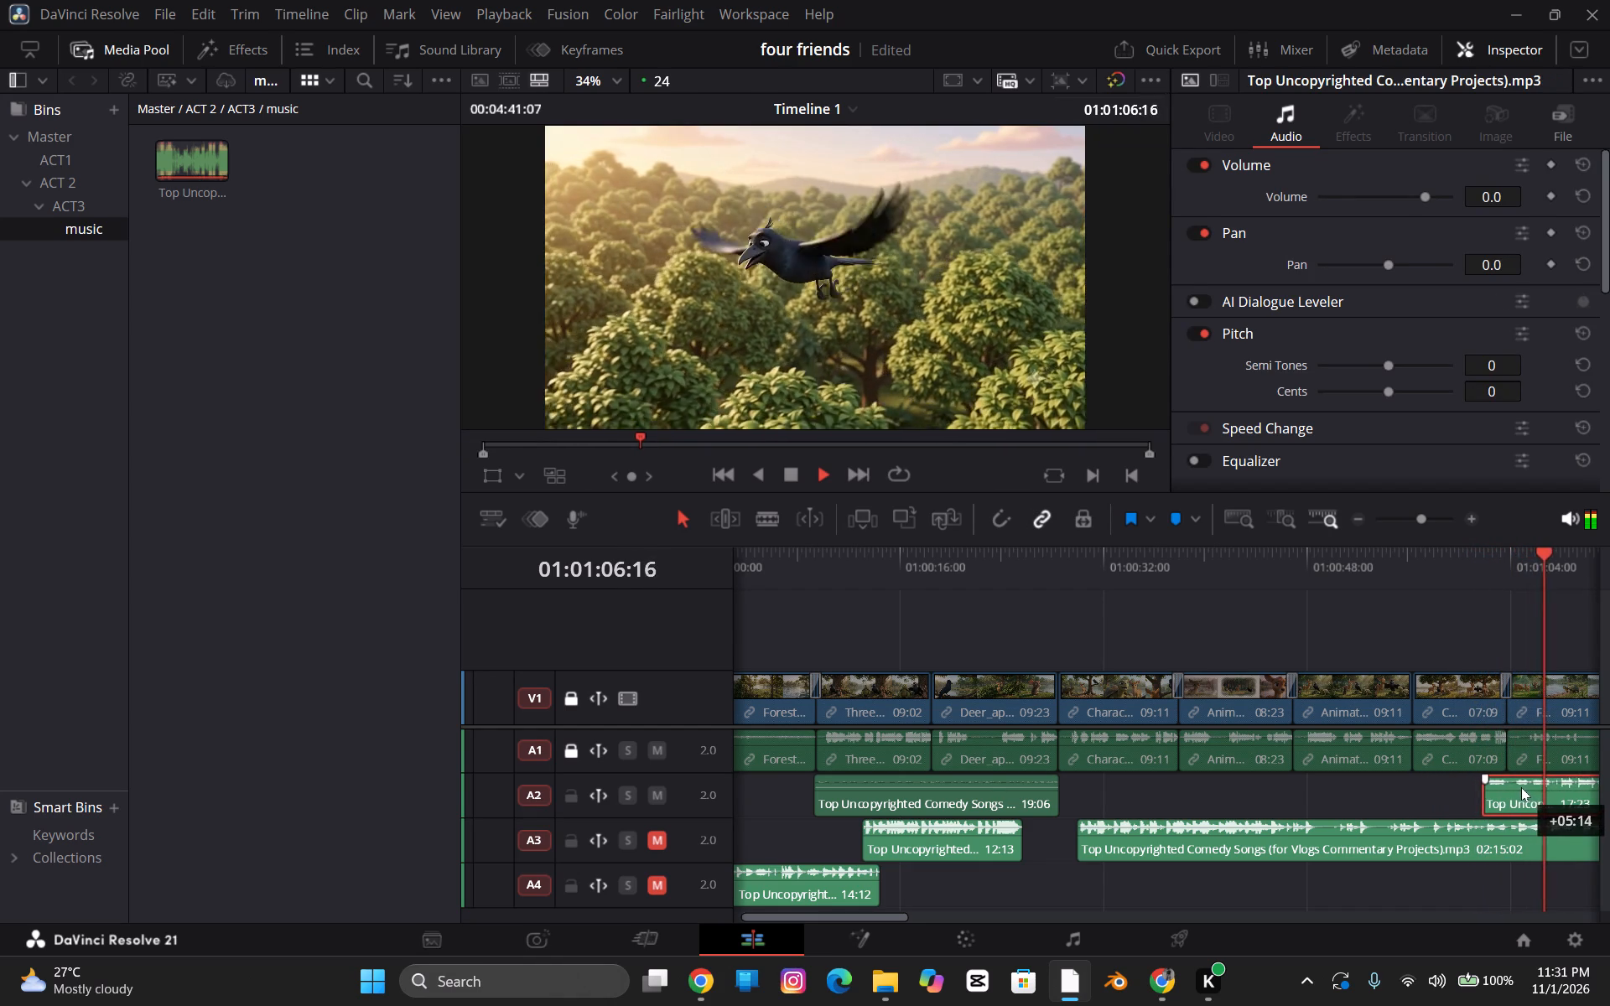
{"action": "left_click_drag", "start_coordinate": [1521, 787], "coordinate": [1525, 786]}
{"action": "key", "text": "space"}
{"action": "left_click", "coordinate": [1448, 573]}
{"action": "key", "text": "space"}
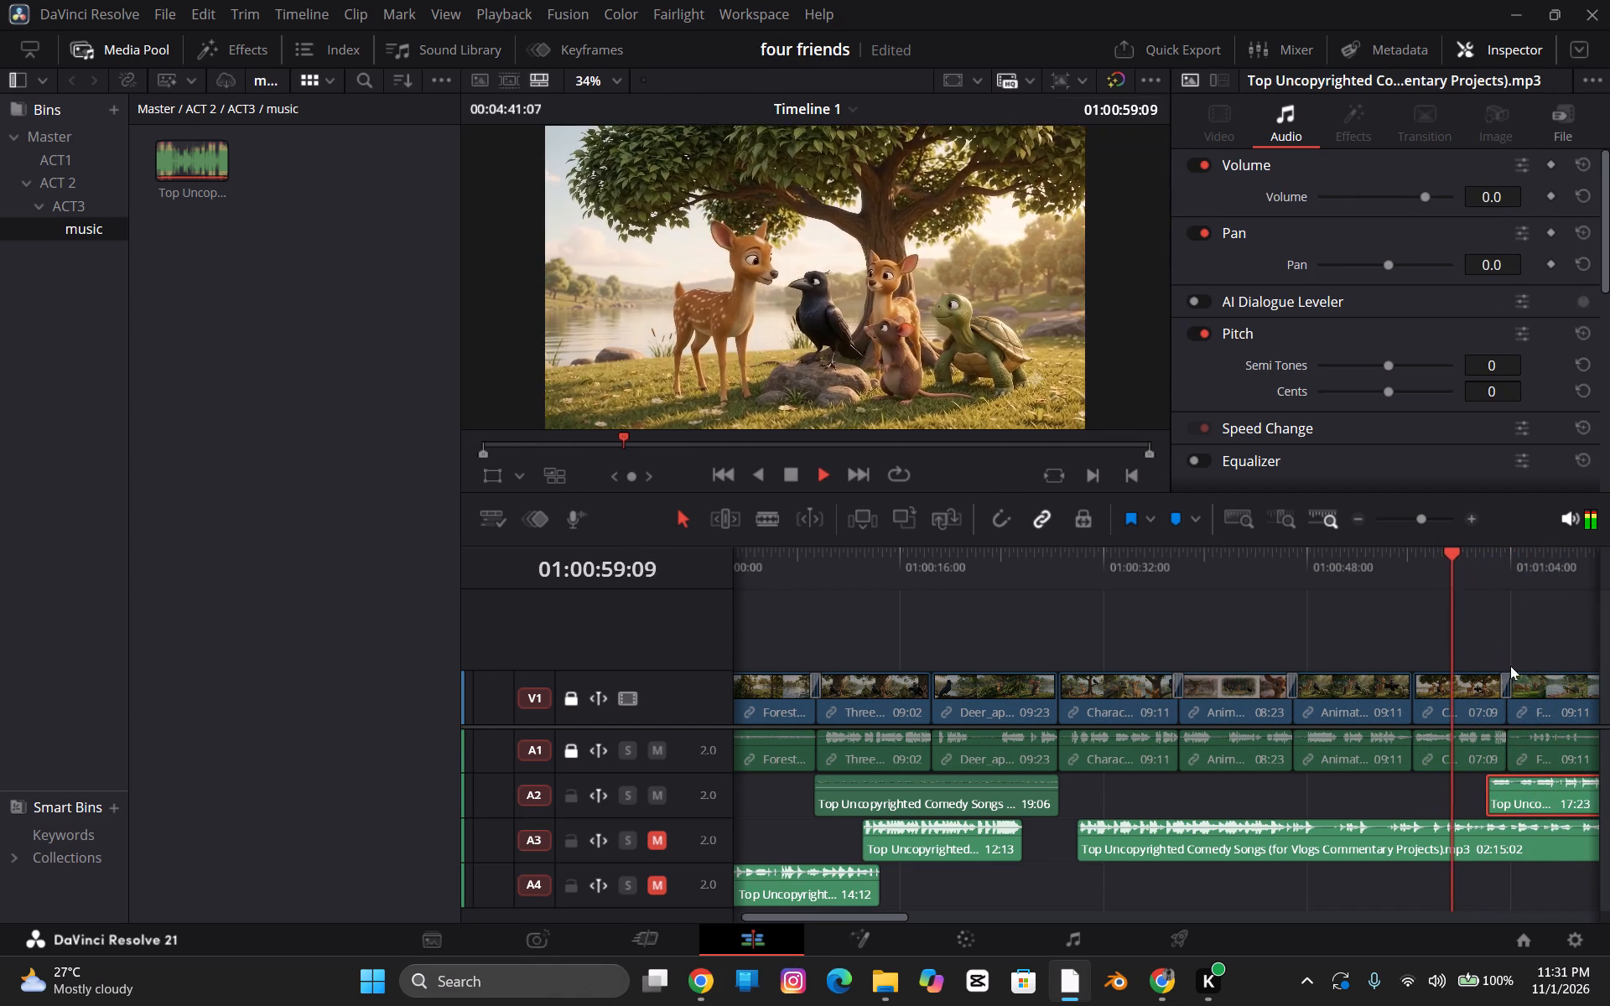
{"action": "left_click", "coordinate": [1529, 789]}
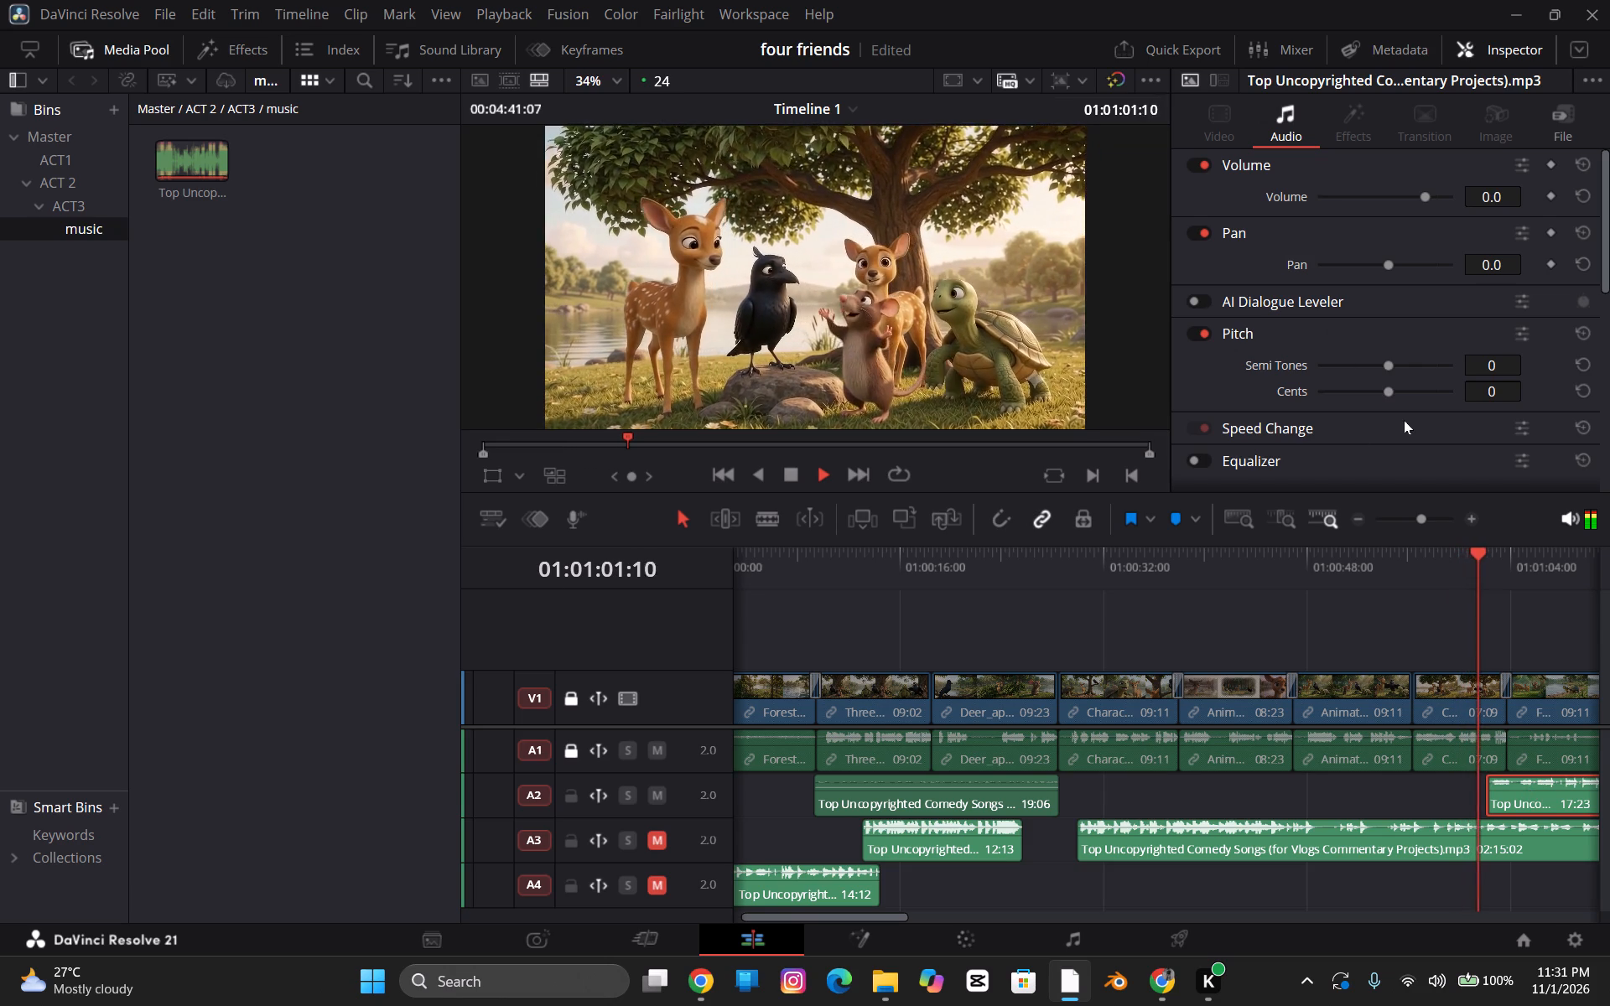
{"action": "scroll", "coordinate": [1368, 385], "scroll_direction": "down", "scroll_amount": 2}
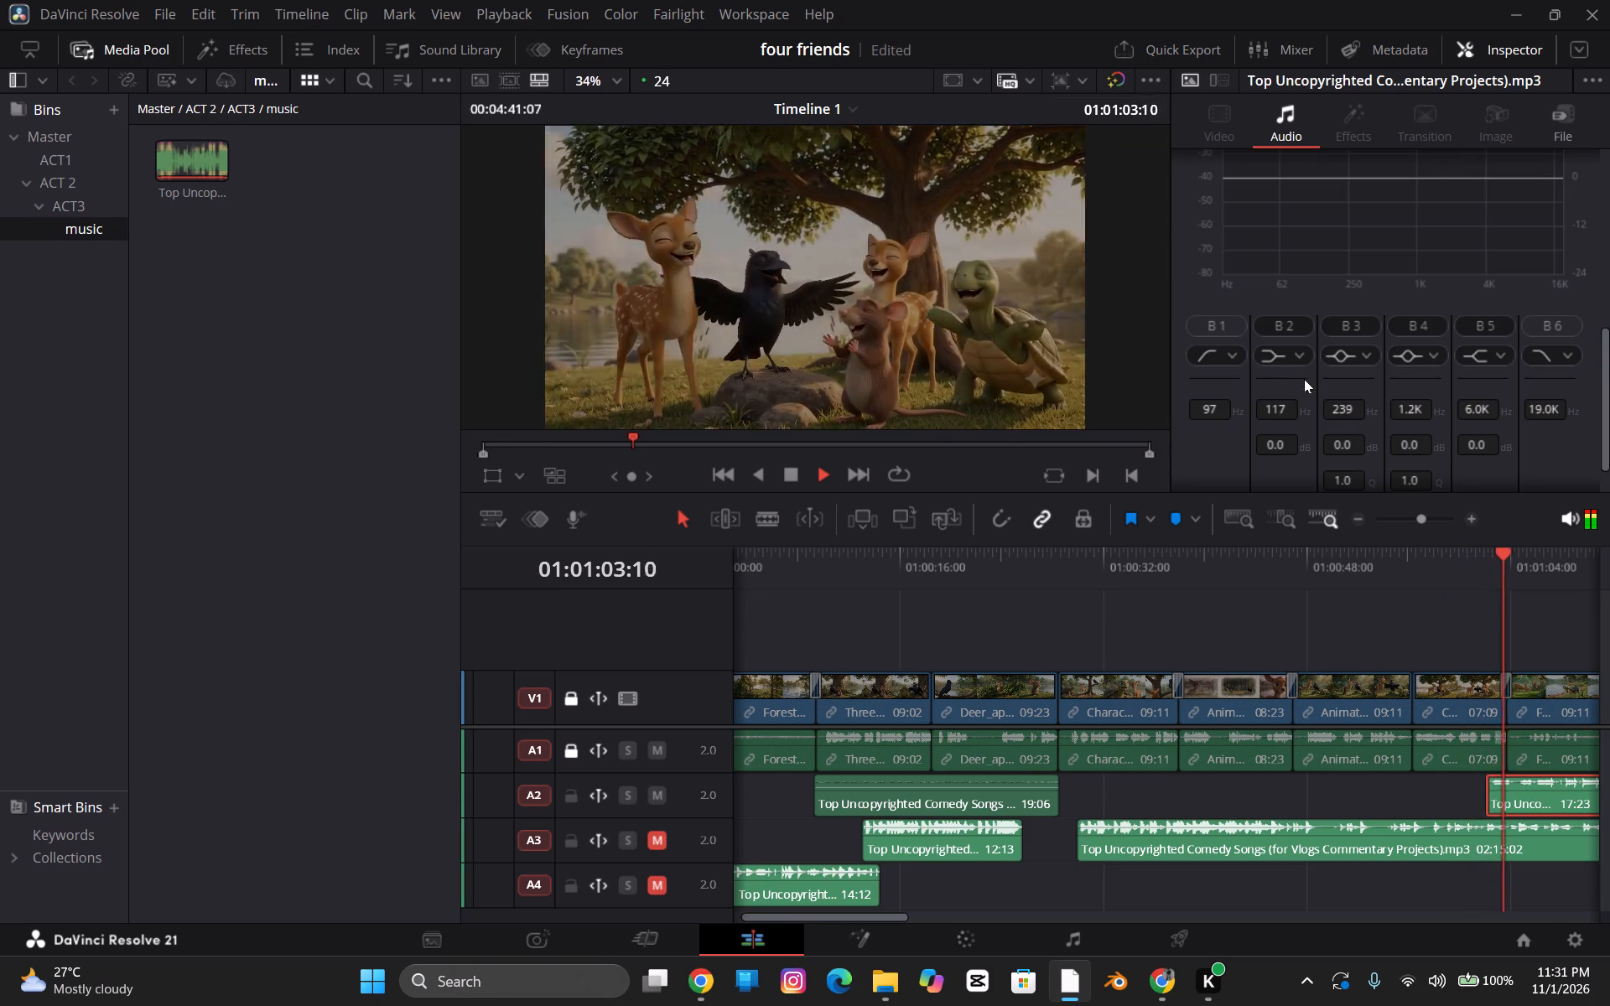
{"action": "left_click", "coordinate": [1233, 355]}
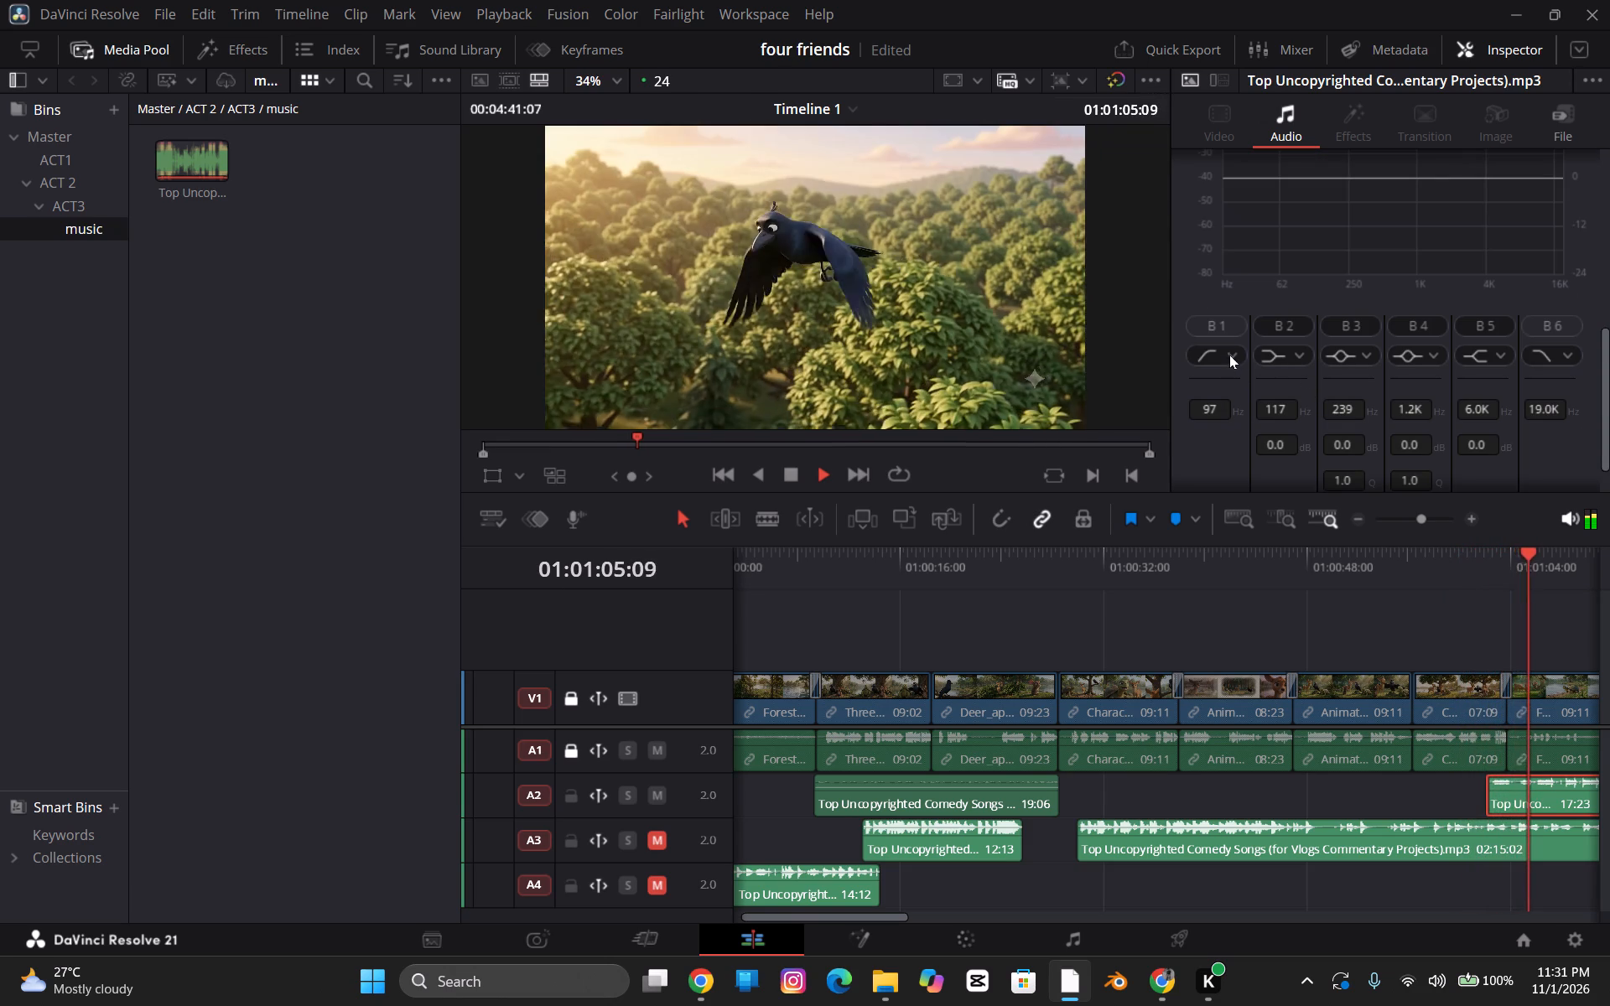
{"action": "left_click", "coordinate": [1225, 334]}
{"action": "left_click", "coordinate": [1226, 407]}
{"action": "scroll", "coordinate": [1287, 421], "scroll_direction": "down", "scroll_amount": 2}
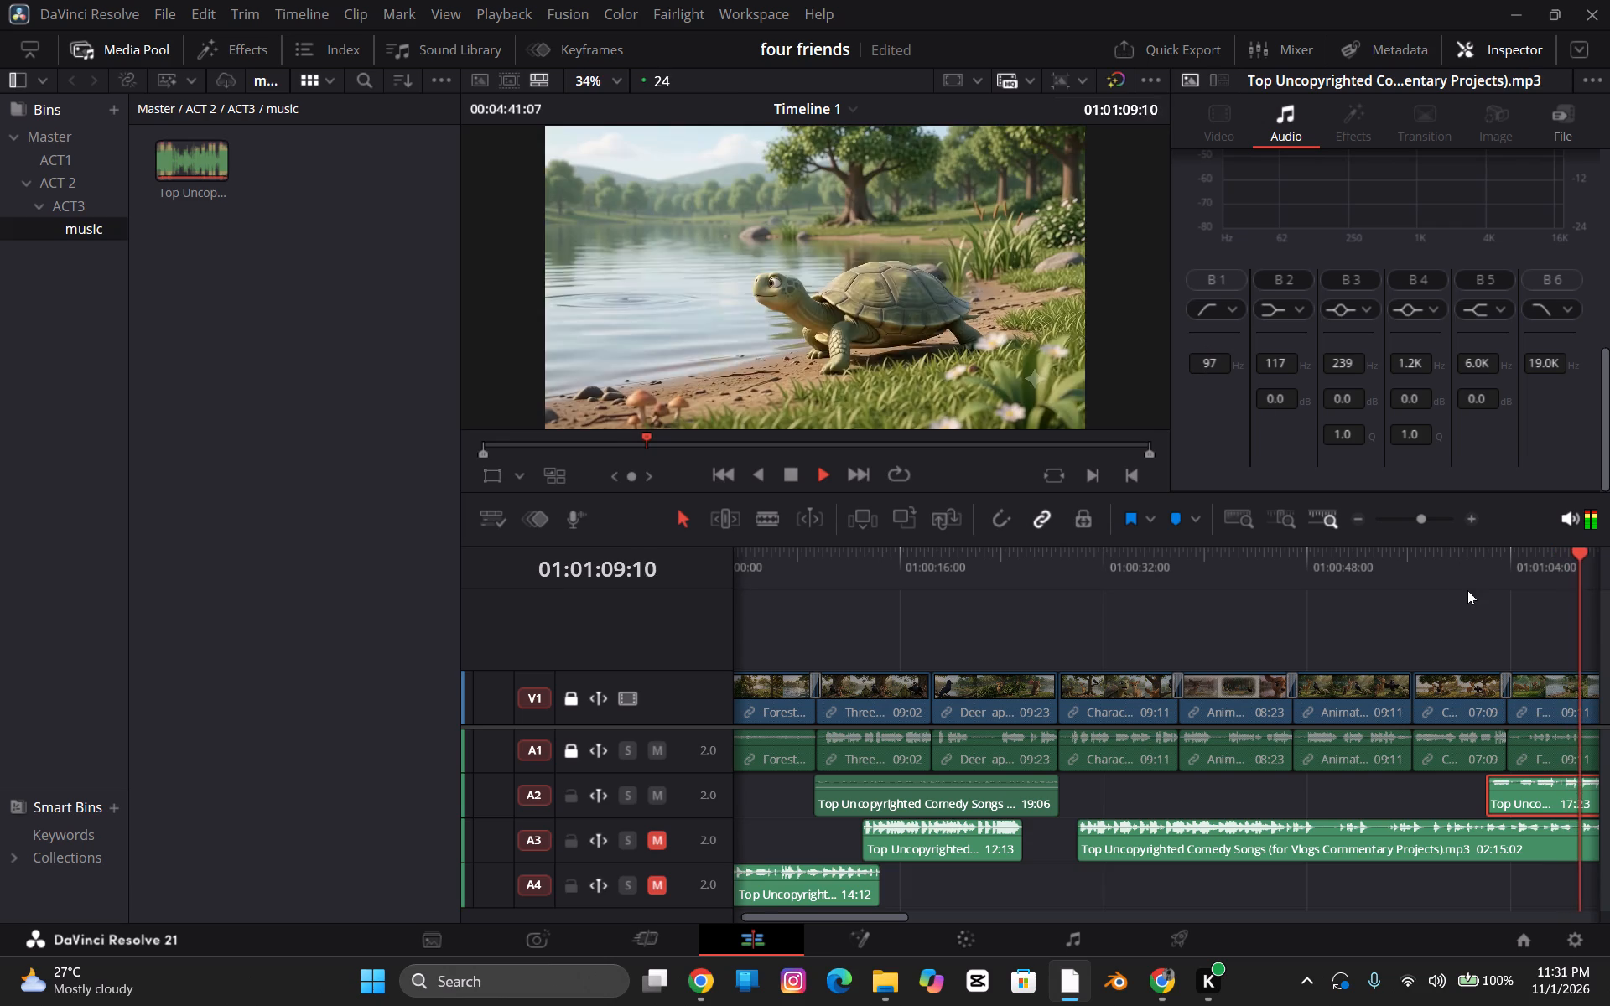
Set the volume of the 17:23 music excerpt on A2 to -21.6 dB.
{"action": "scroll", "coordinate": [1414, 354], "scroll_direction": "up", "scroll_amount": 2}
{"action": "scroll", "coordinate": [1374, 280], "scroll_direction": "up", "scroll_amount": 1}
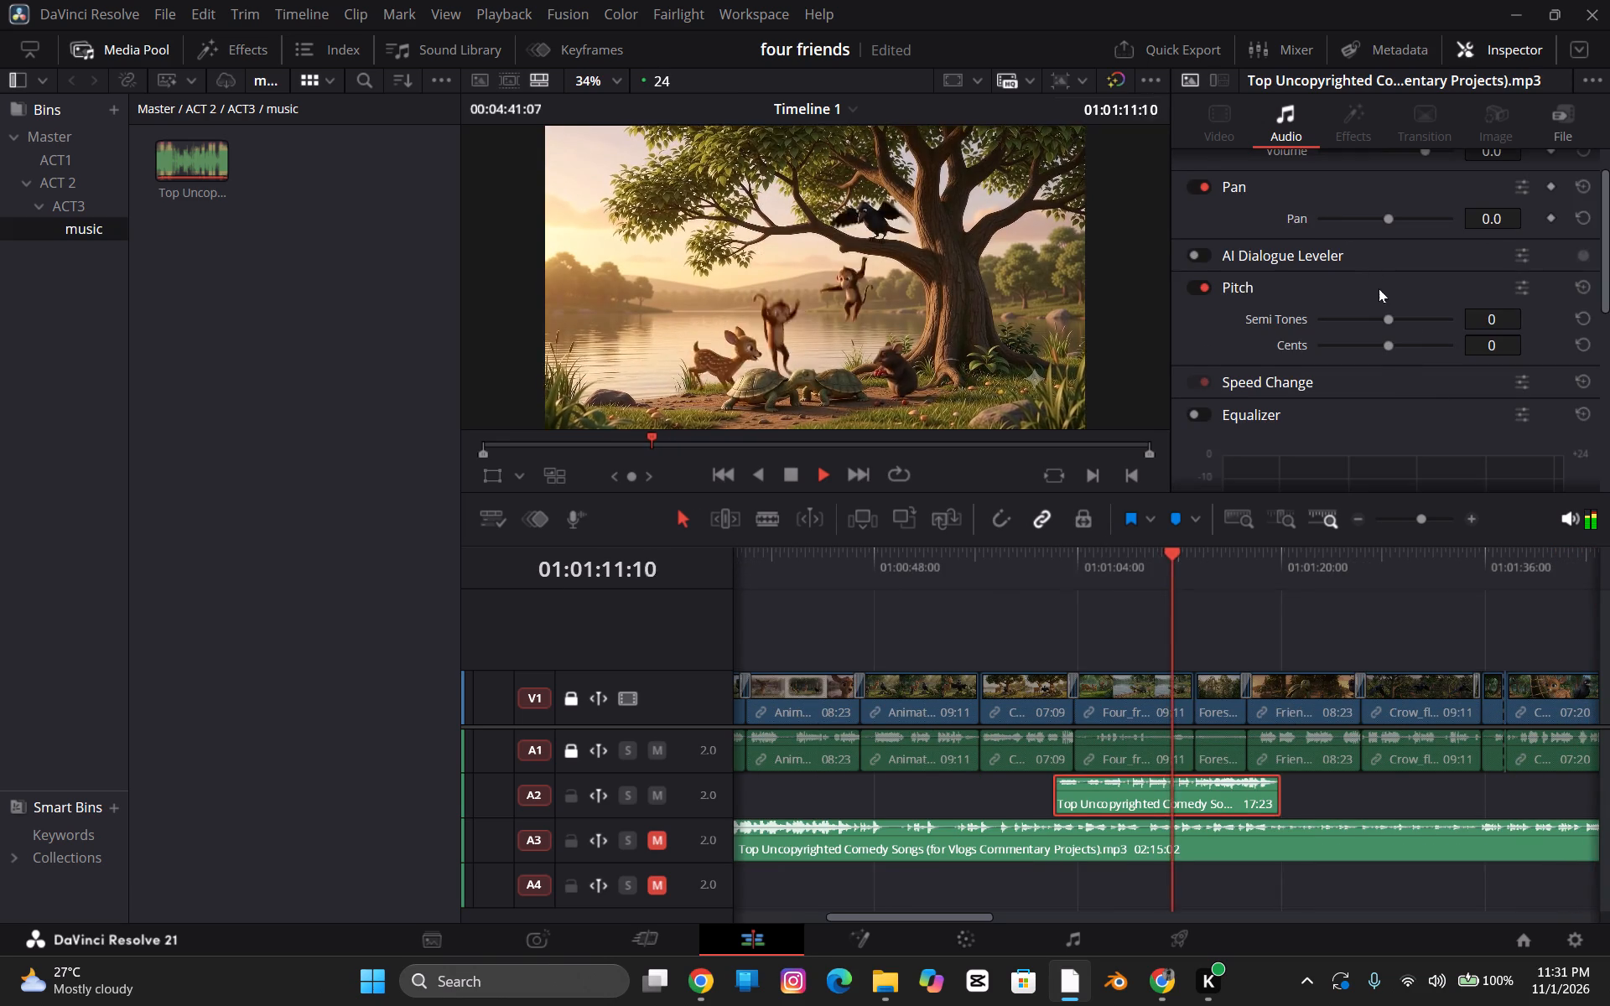
{"action": "left_click_drag", "start_coordinate": [1423, 199], "coordinate": [1401, 203]}
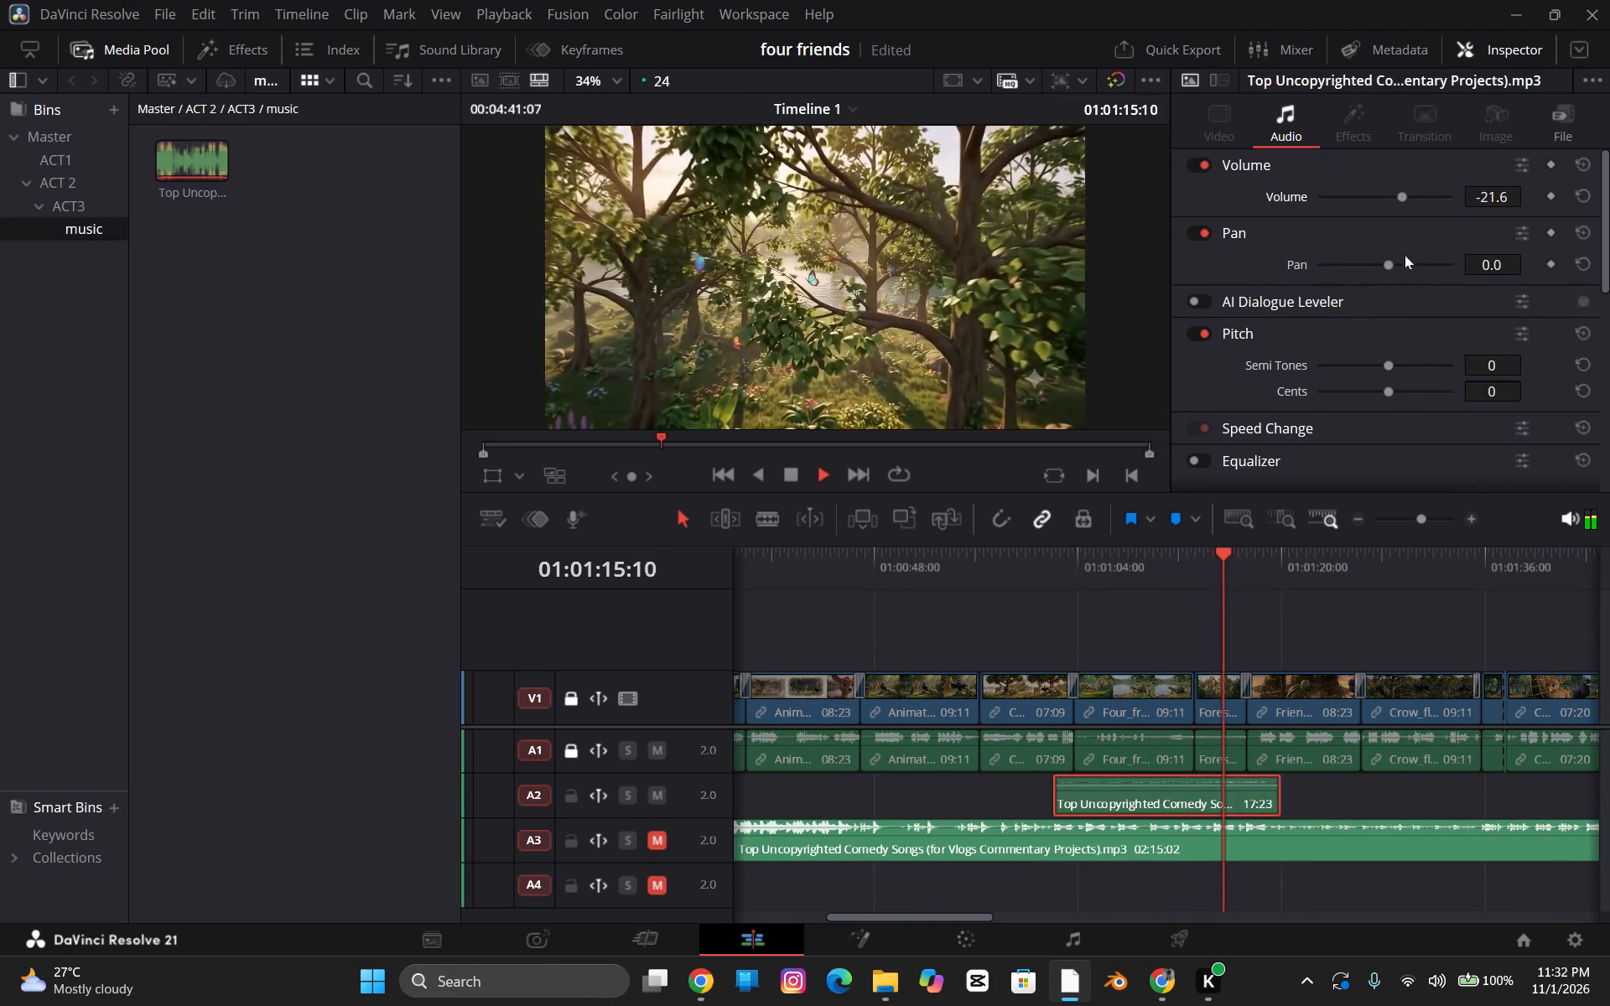
{"action": "key", "text": "space"}
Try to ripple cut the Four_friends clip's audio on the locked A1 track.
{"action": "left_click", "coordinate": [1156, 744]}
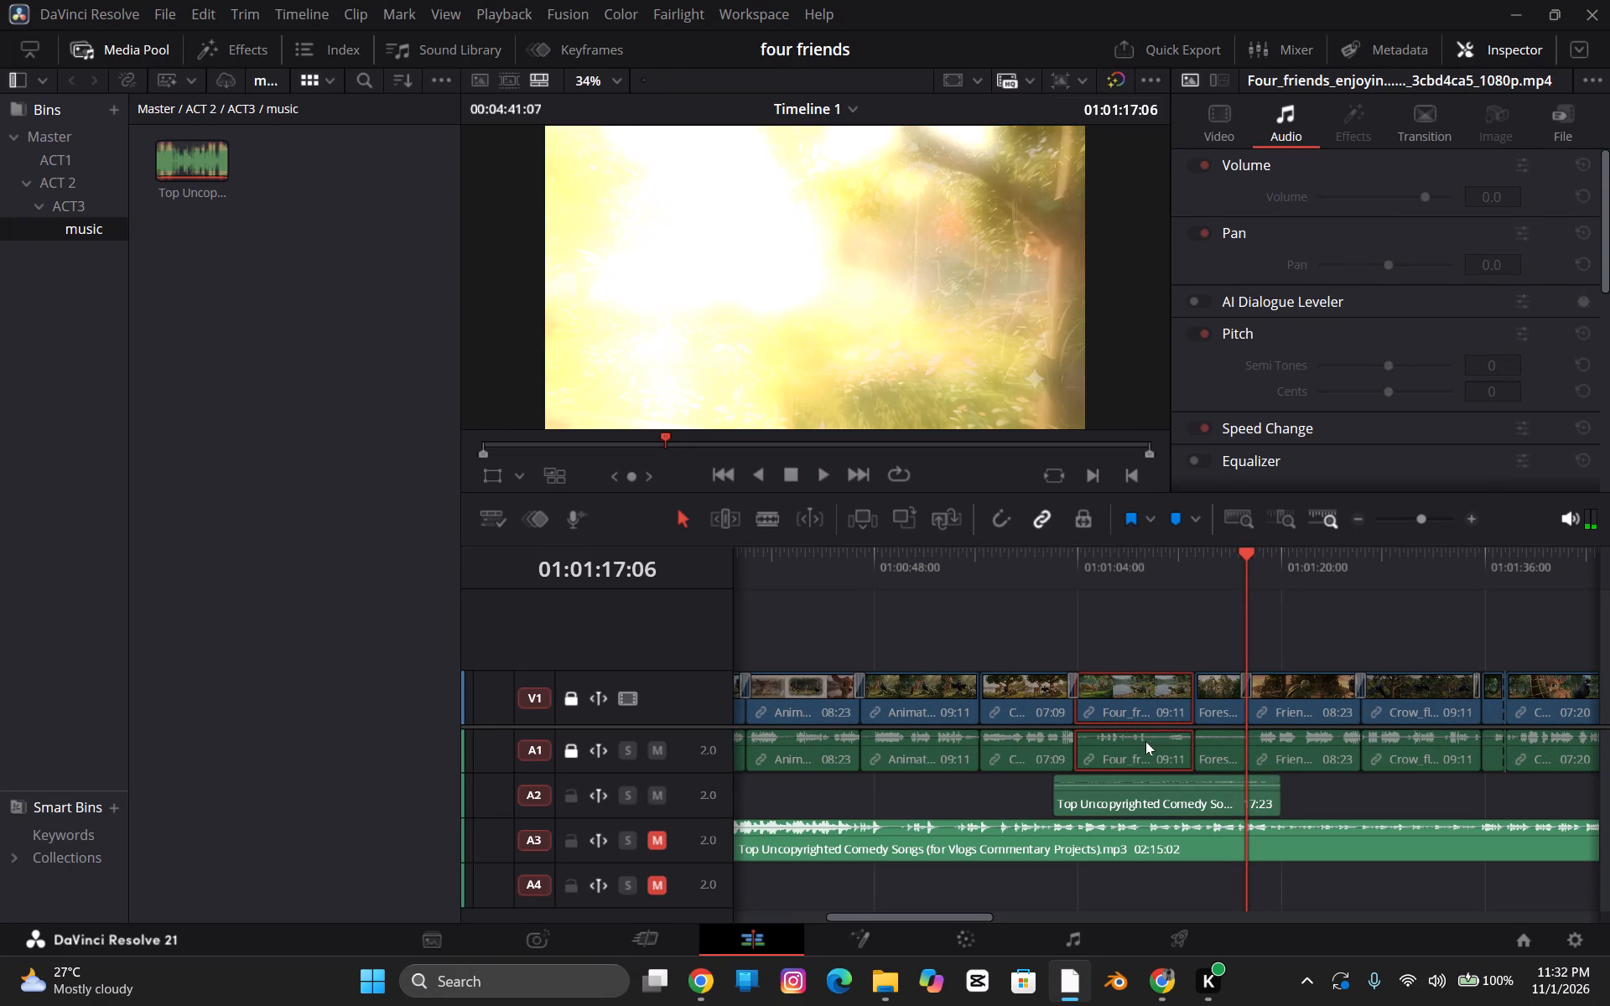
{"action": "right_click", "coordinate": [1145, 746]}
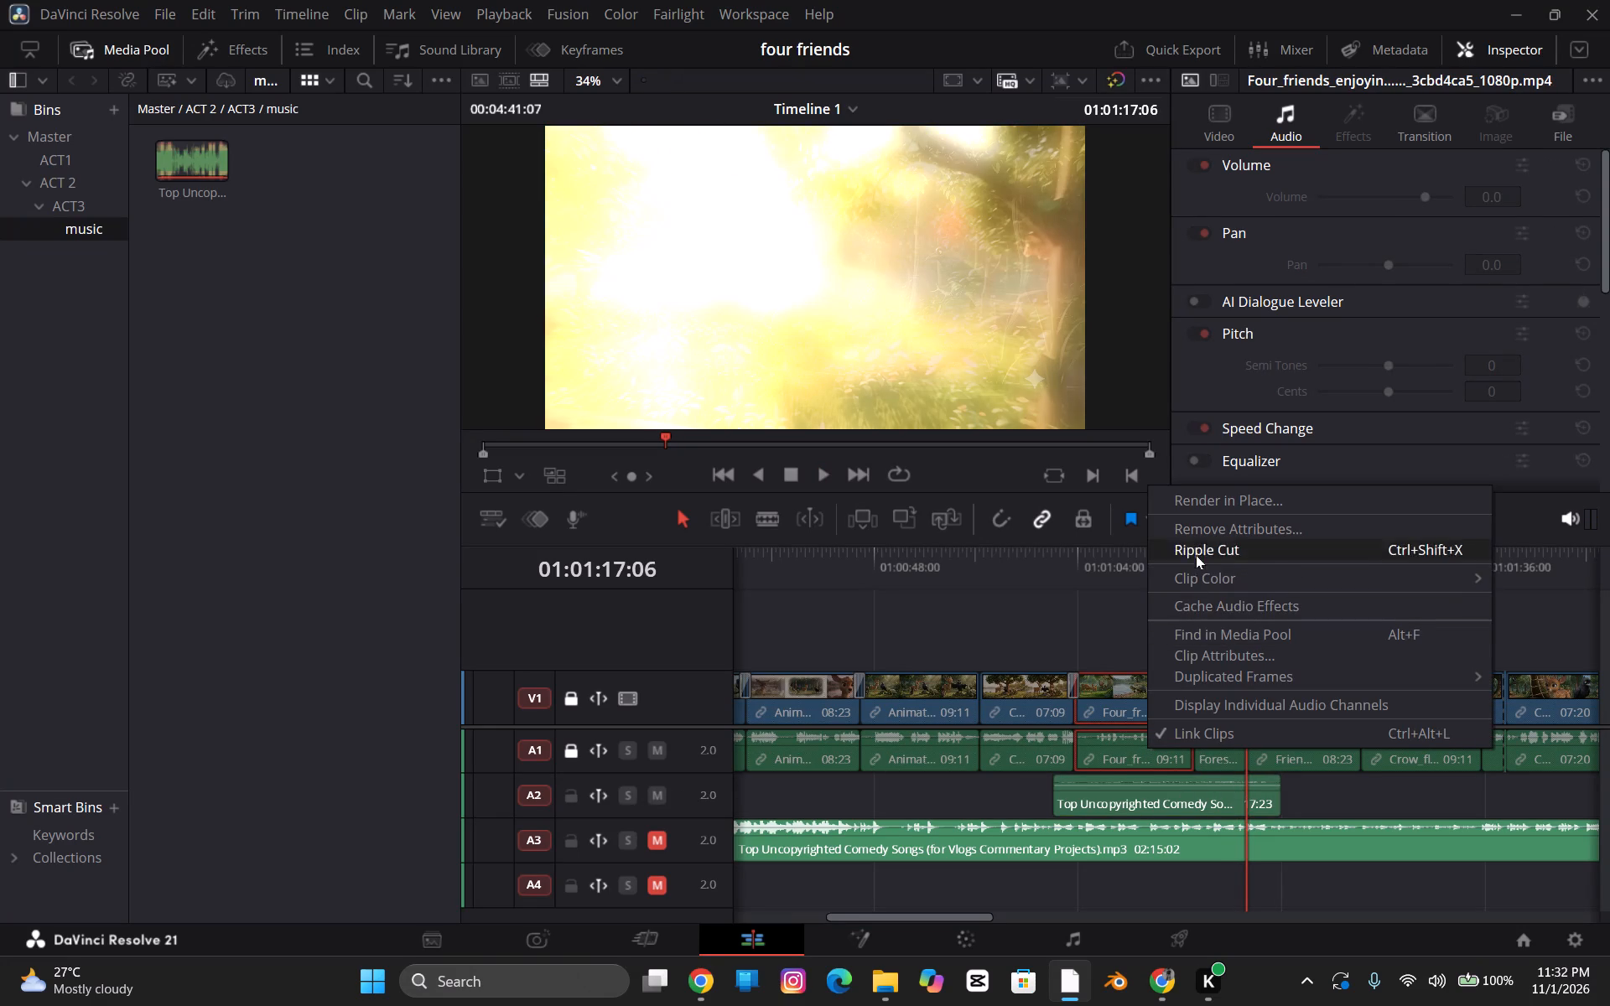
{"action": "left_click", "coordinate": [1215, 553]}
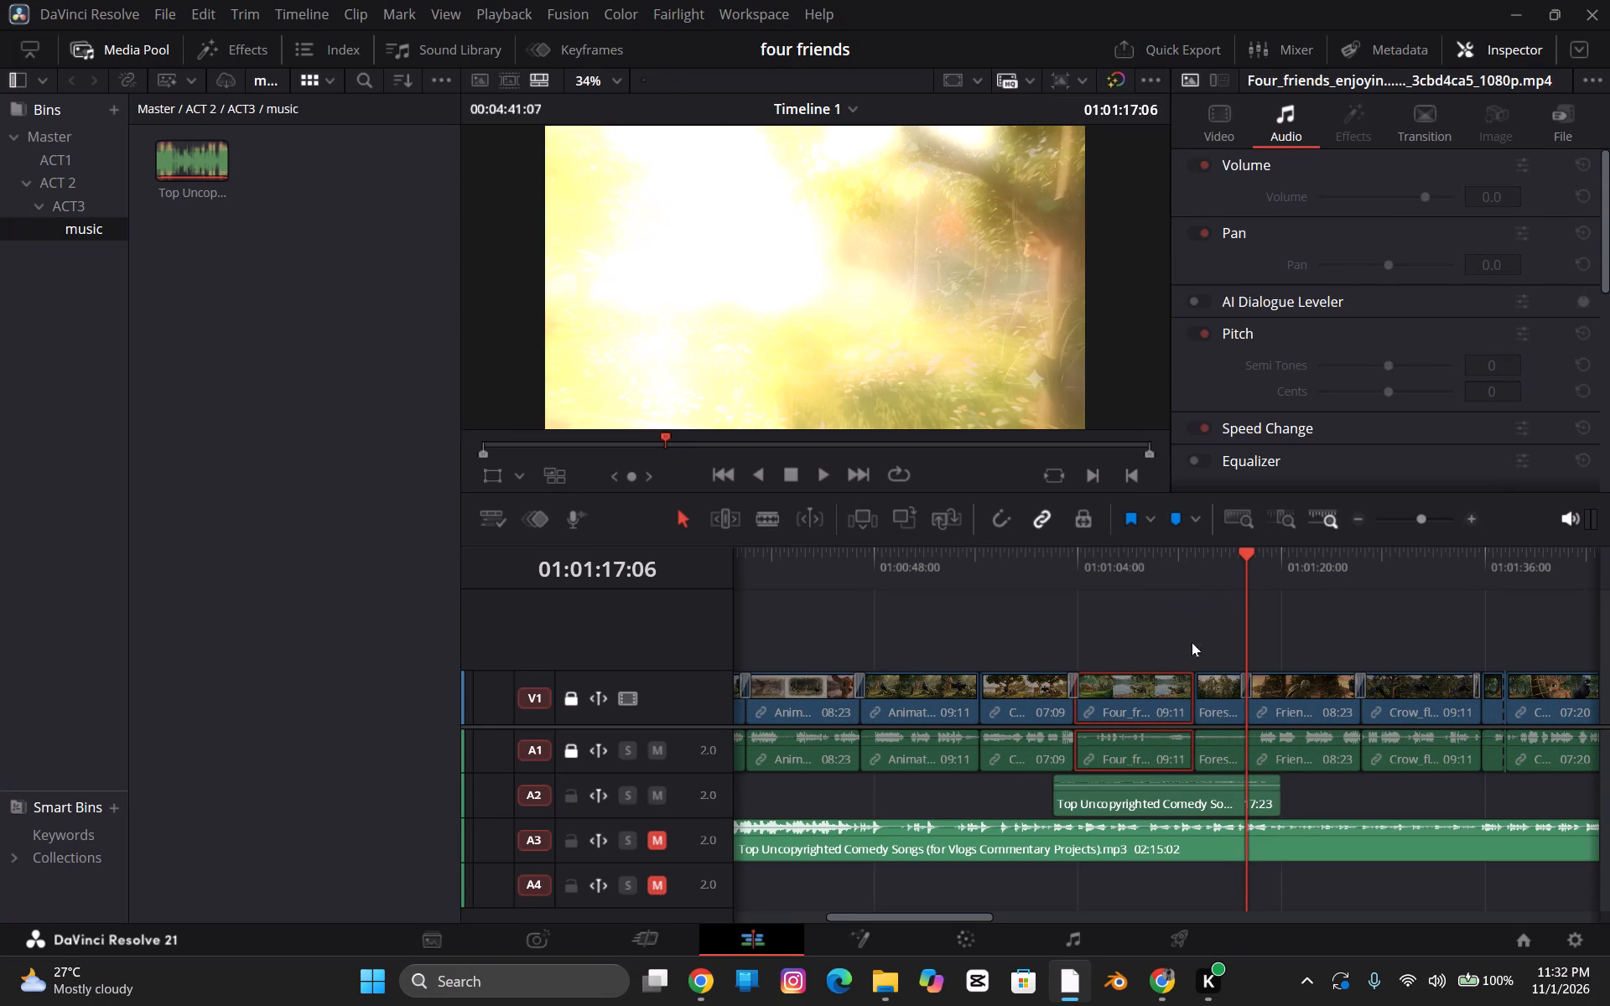
Unlock dialogue track A1.
{"action": "left_click", "coordinate": [572, 750]}
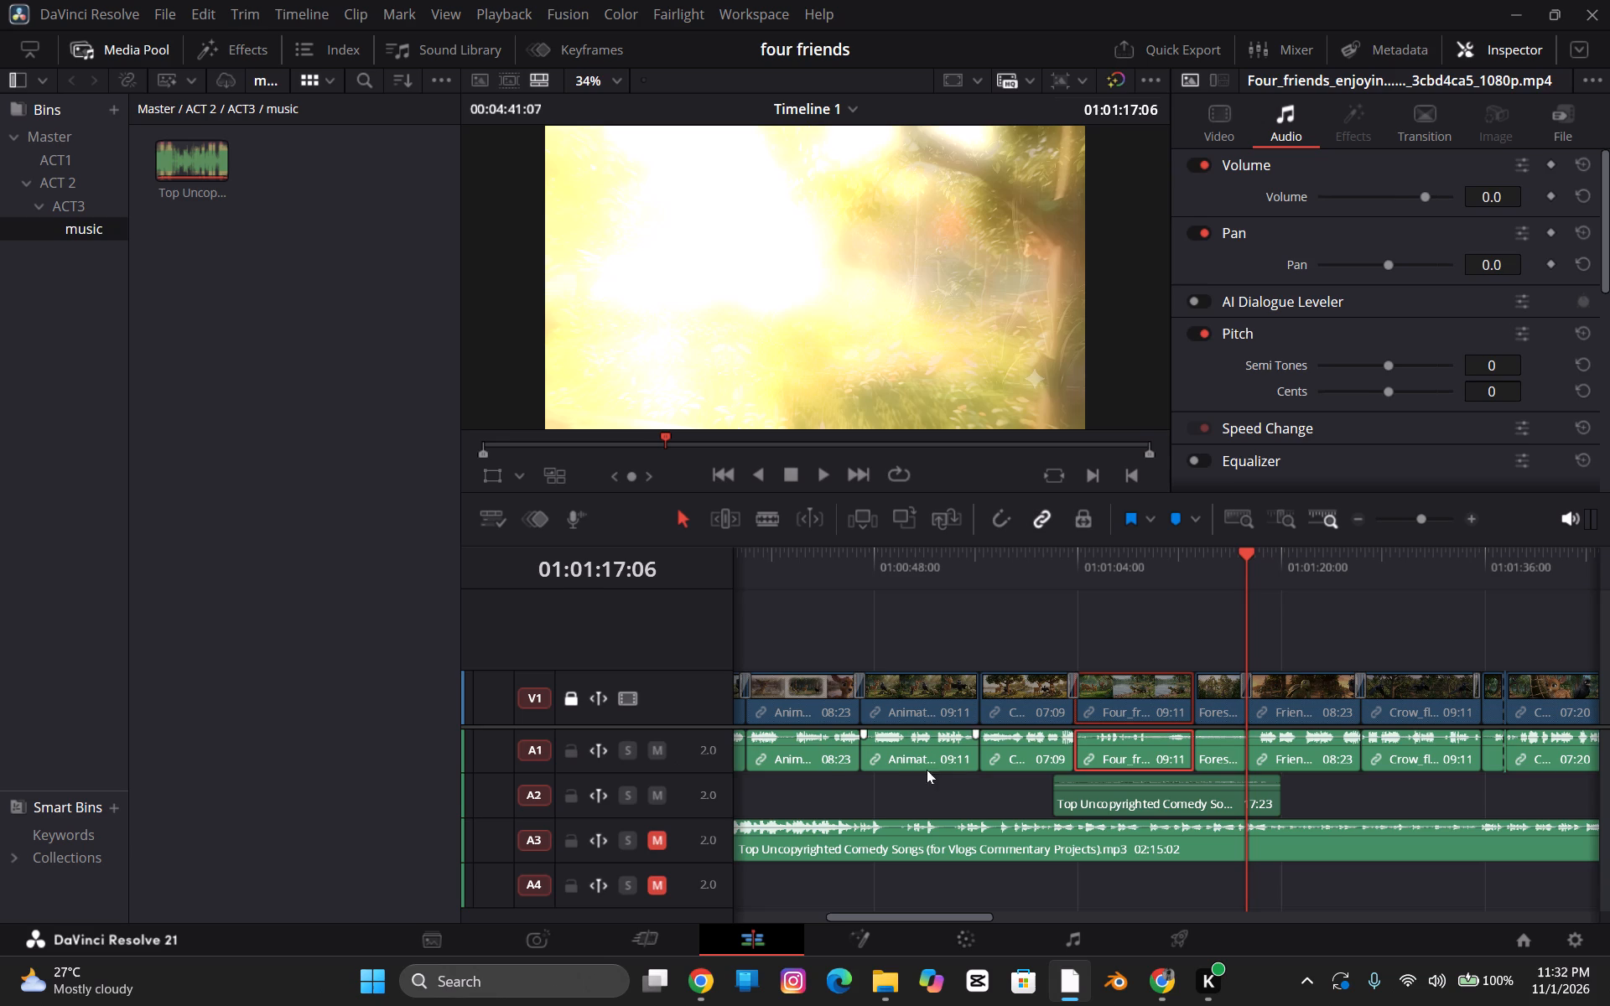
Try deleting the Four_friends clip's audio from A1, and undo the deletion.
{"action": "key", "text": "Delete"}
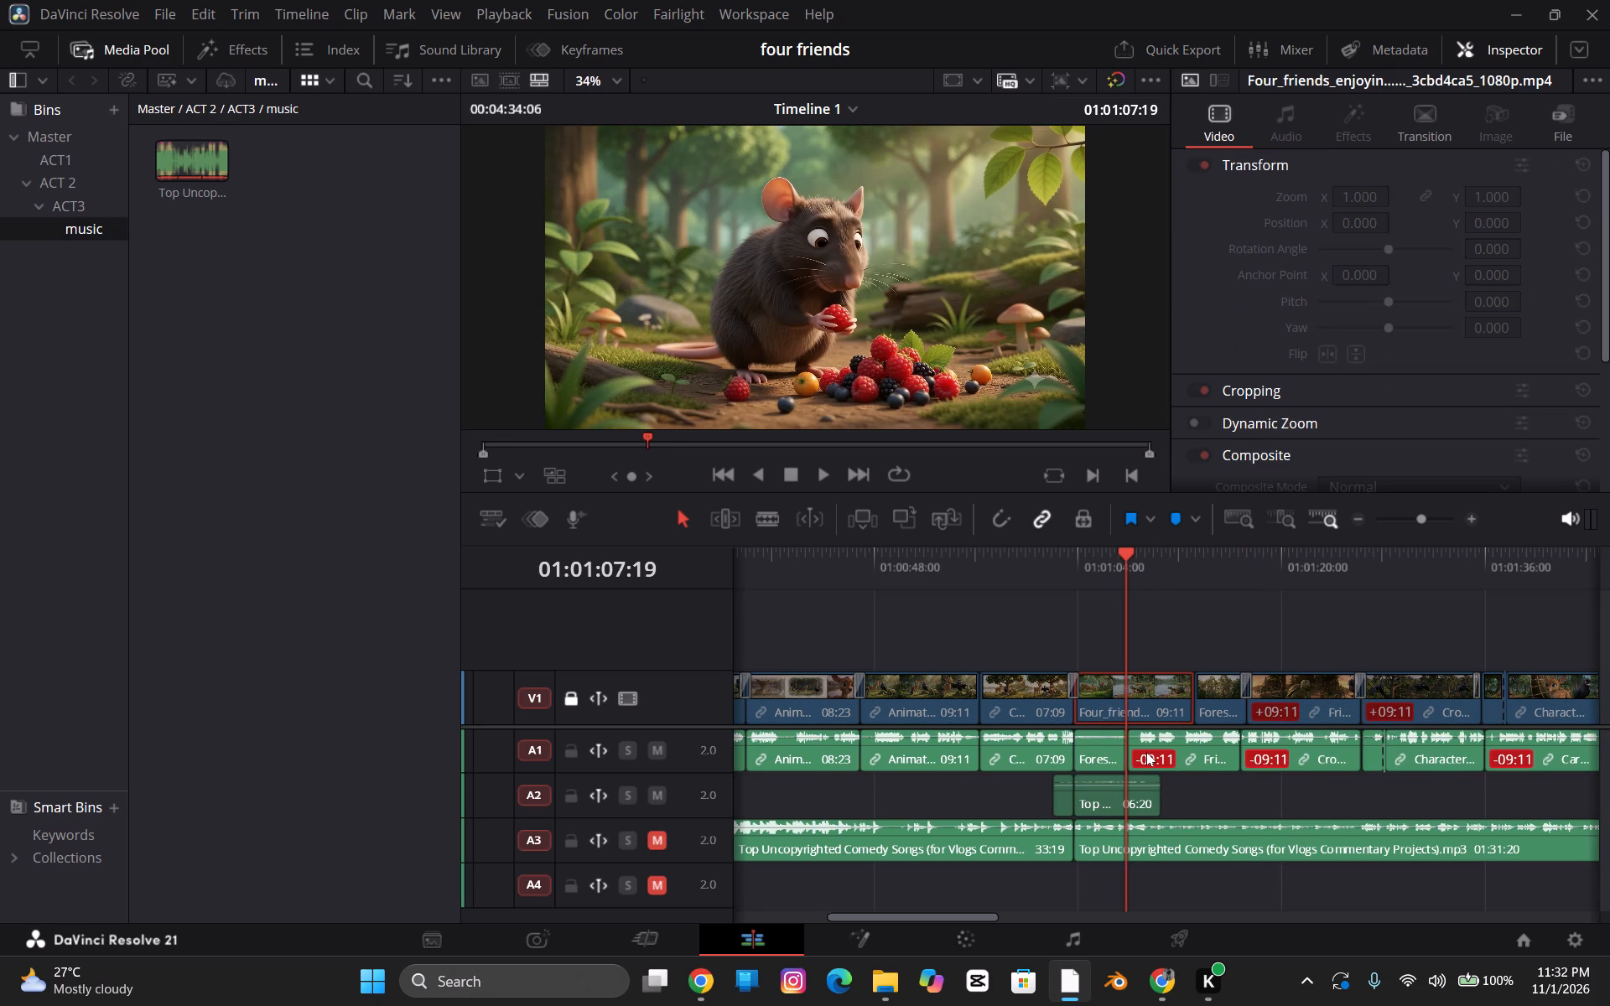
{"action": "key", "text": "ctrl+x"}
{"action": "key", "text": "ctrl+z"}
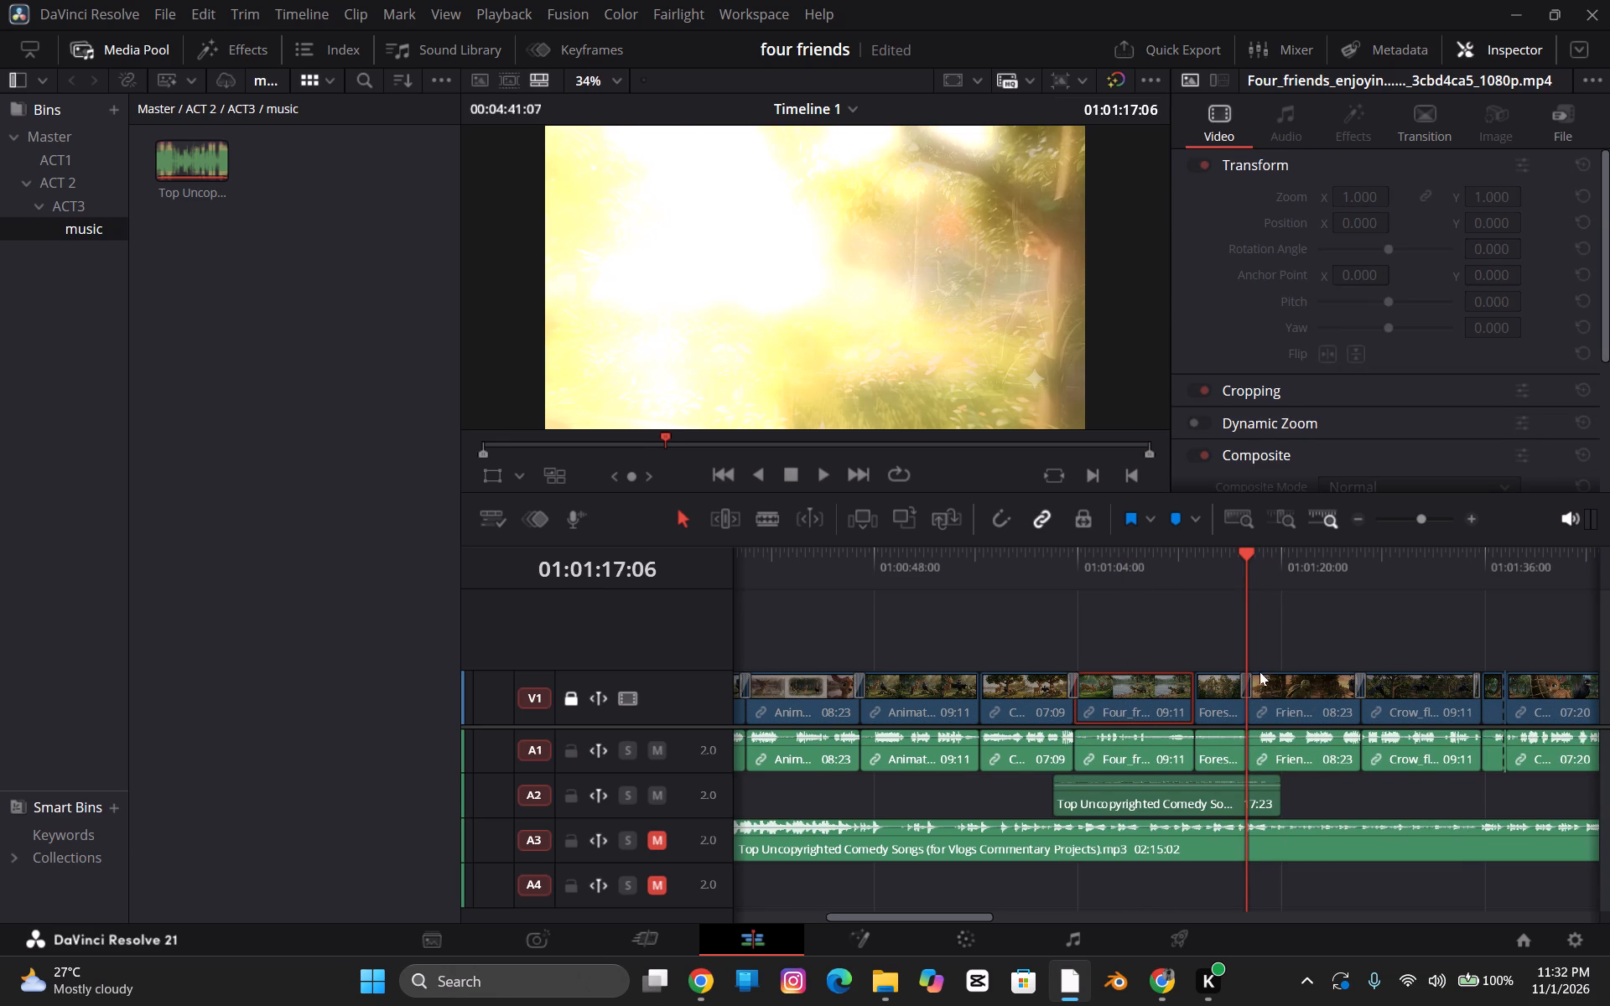
Cut the Four_friends clip's audio from A1, keeping its video, and preview the scene from about 01:01:04 with the music.
{"action": "left_click", "coordinate": [1127, 754]}
{"action": "right_click", "coordinate": [1119, 765]}
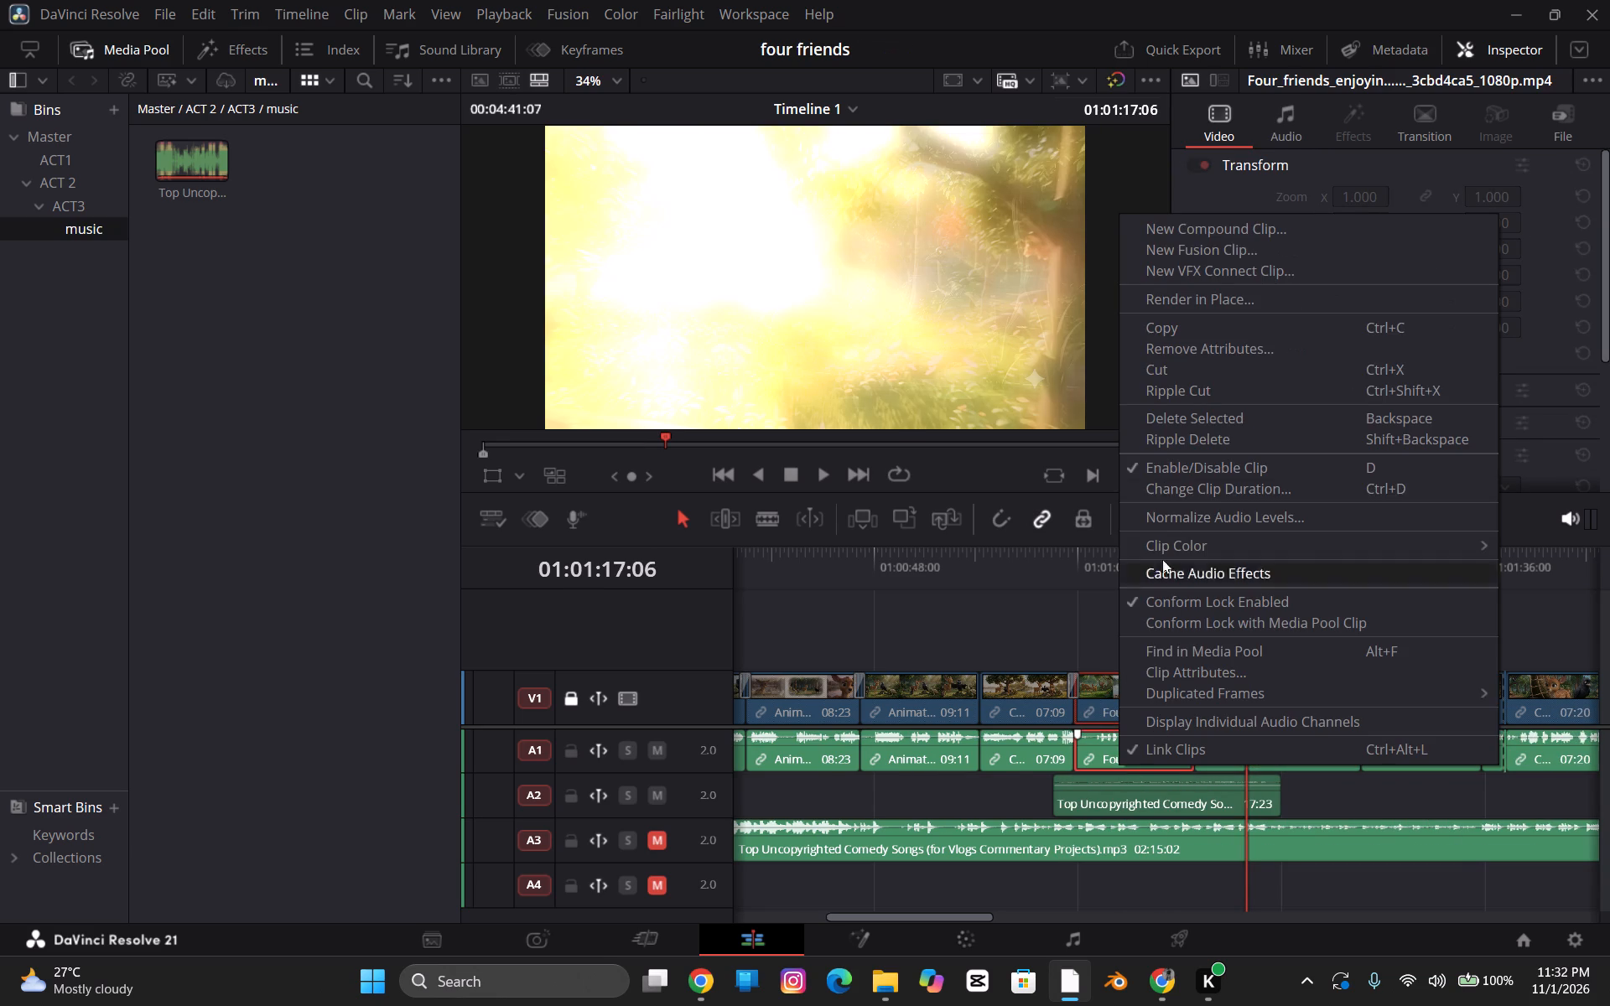
{"action": "left_click", "coordinate": [1183, 371]}
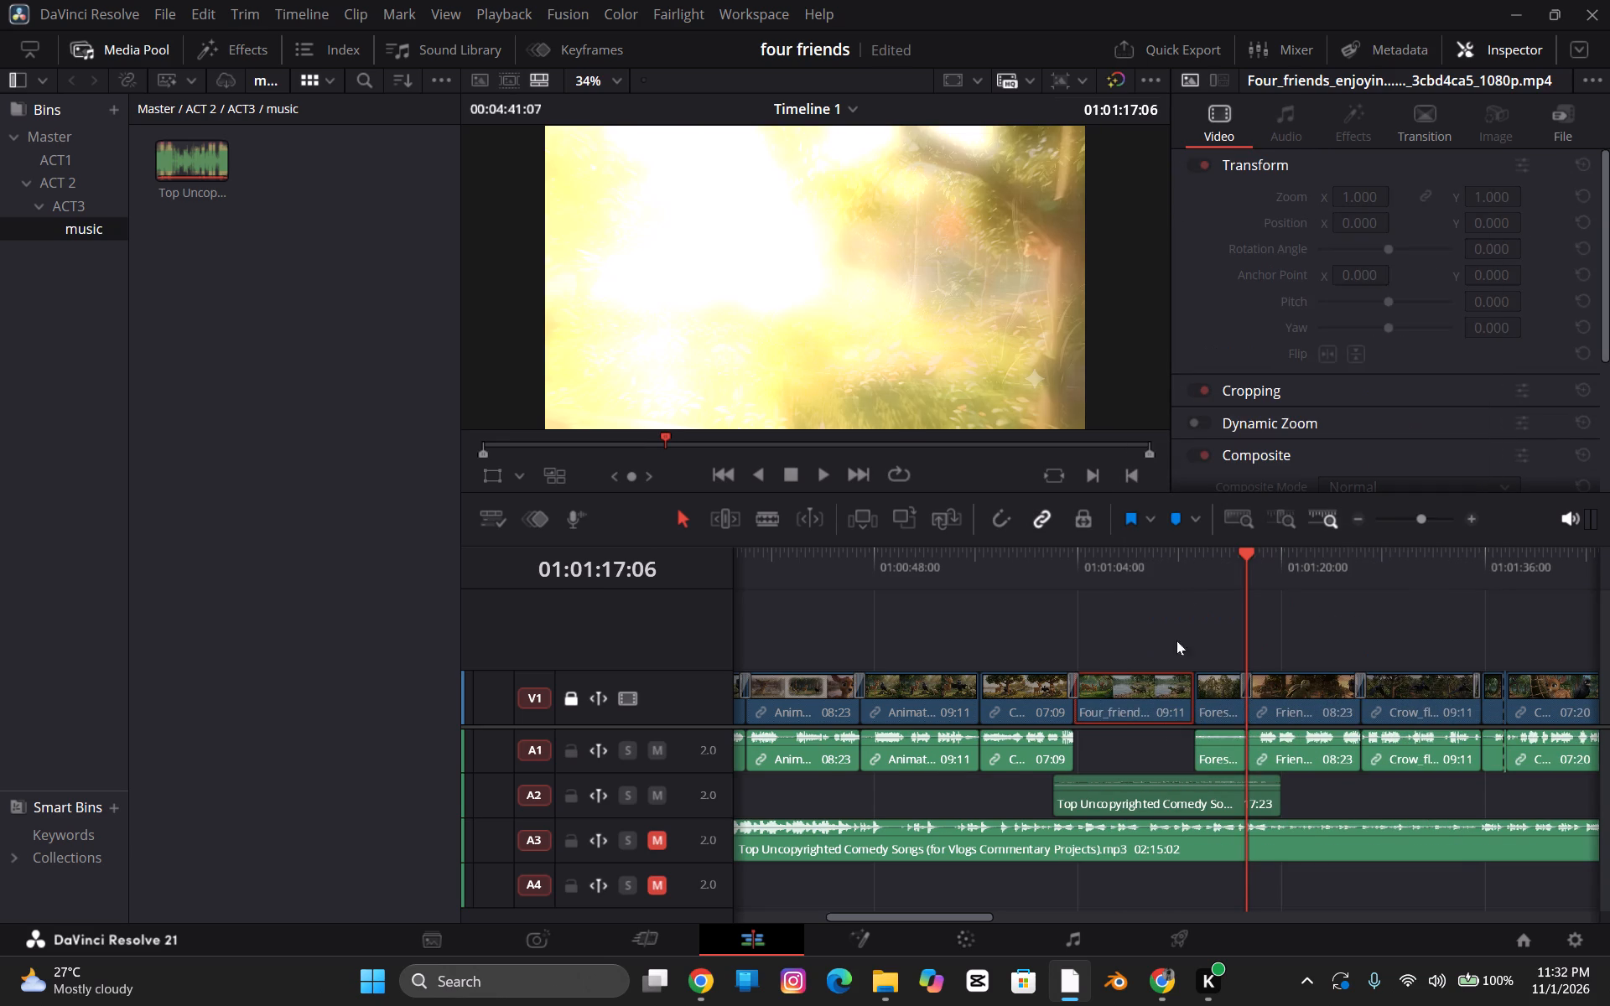
{"action": "left_click", "coordinate": [1078, 576]}
{"action": "key", "text": "space"}
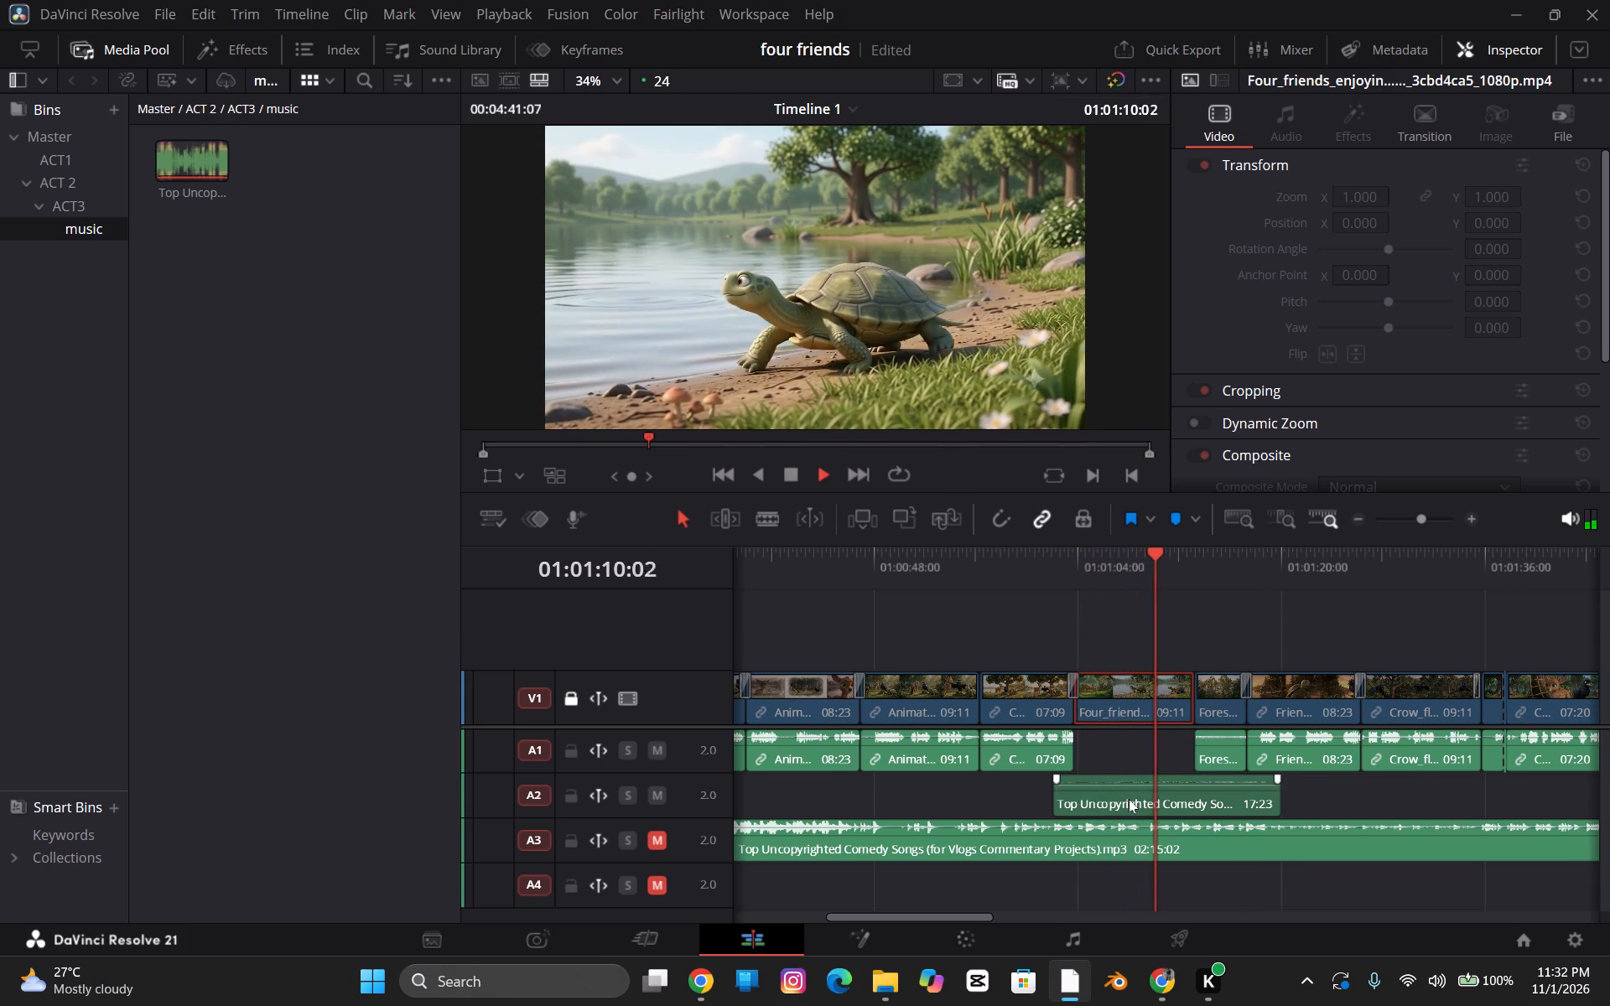
{"action": "scroll", "coordinate": [1561, 455], "scroll_direction": "up", "scroll_amount": 5}
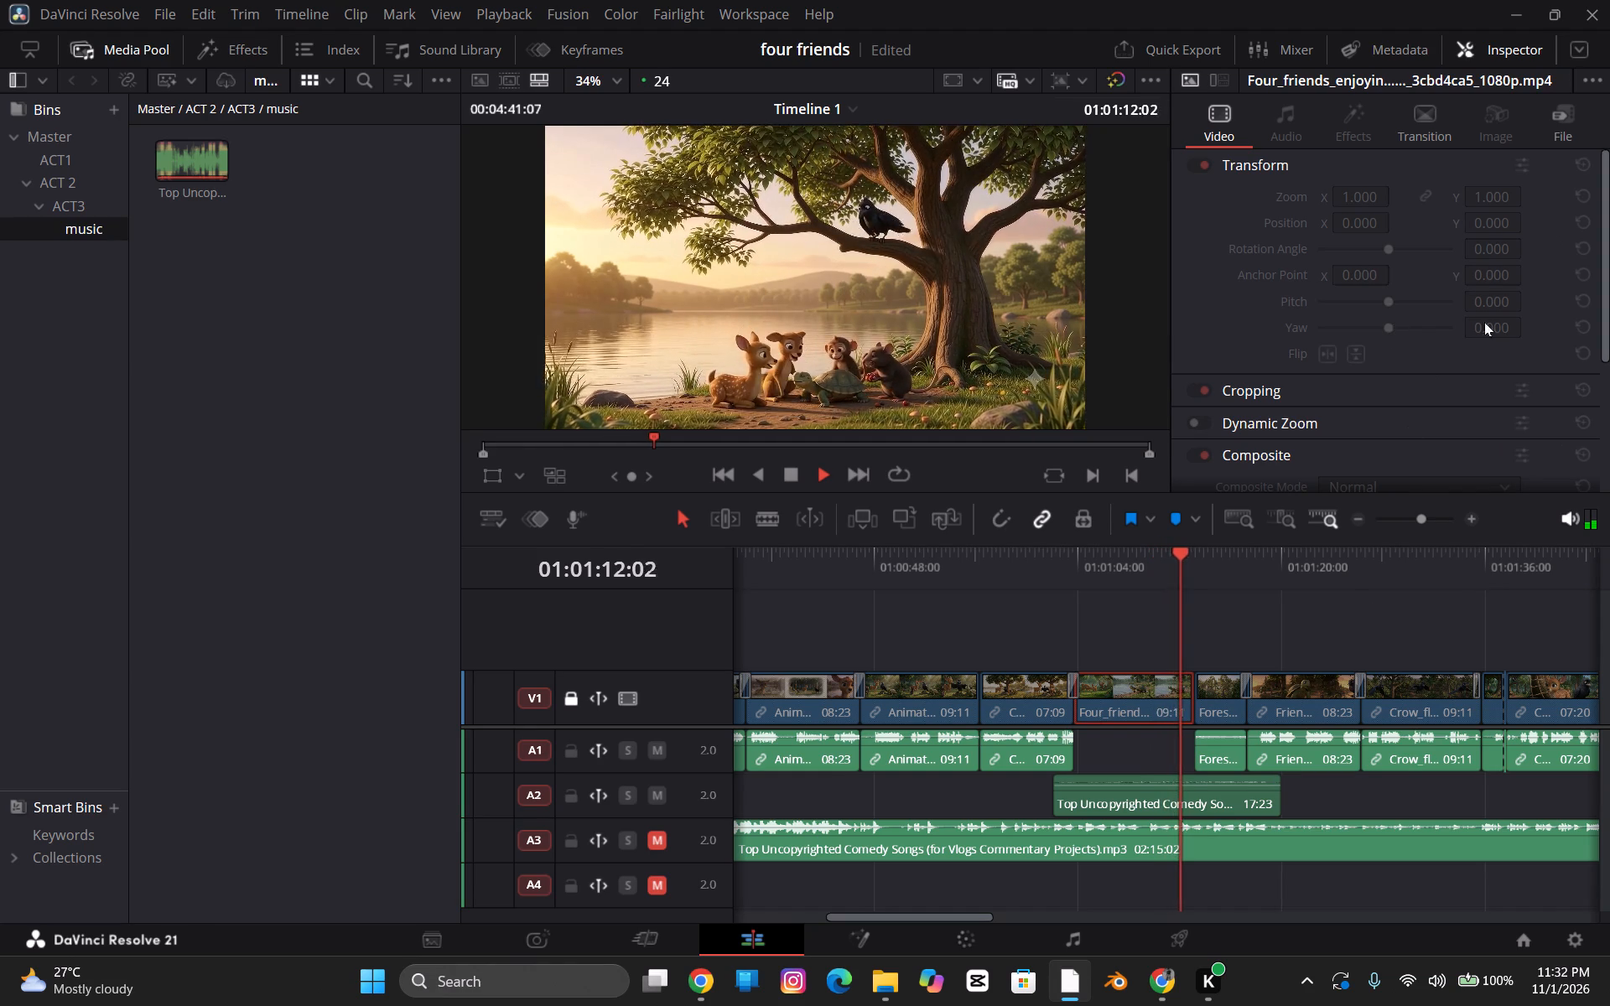
{"action": "scroll", "coordinate": [1376, 533], "scroll_direction": "down", "scroll_amount": 1}
{"action": "left_click", "coordinate": [1081, 565]}
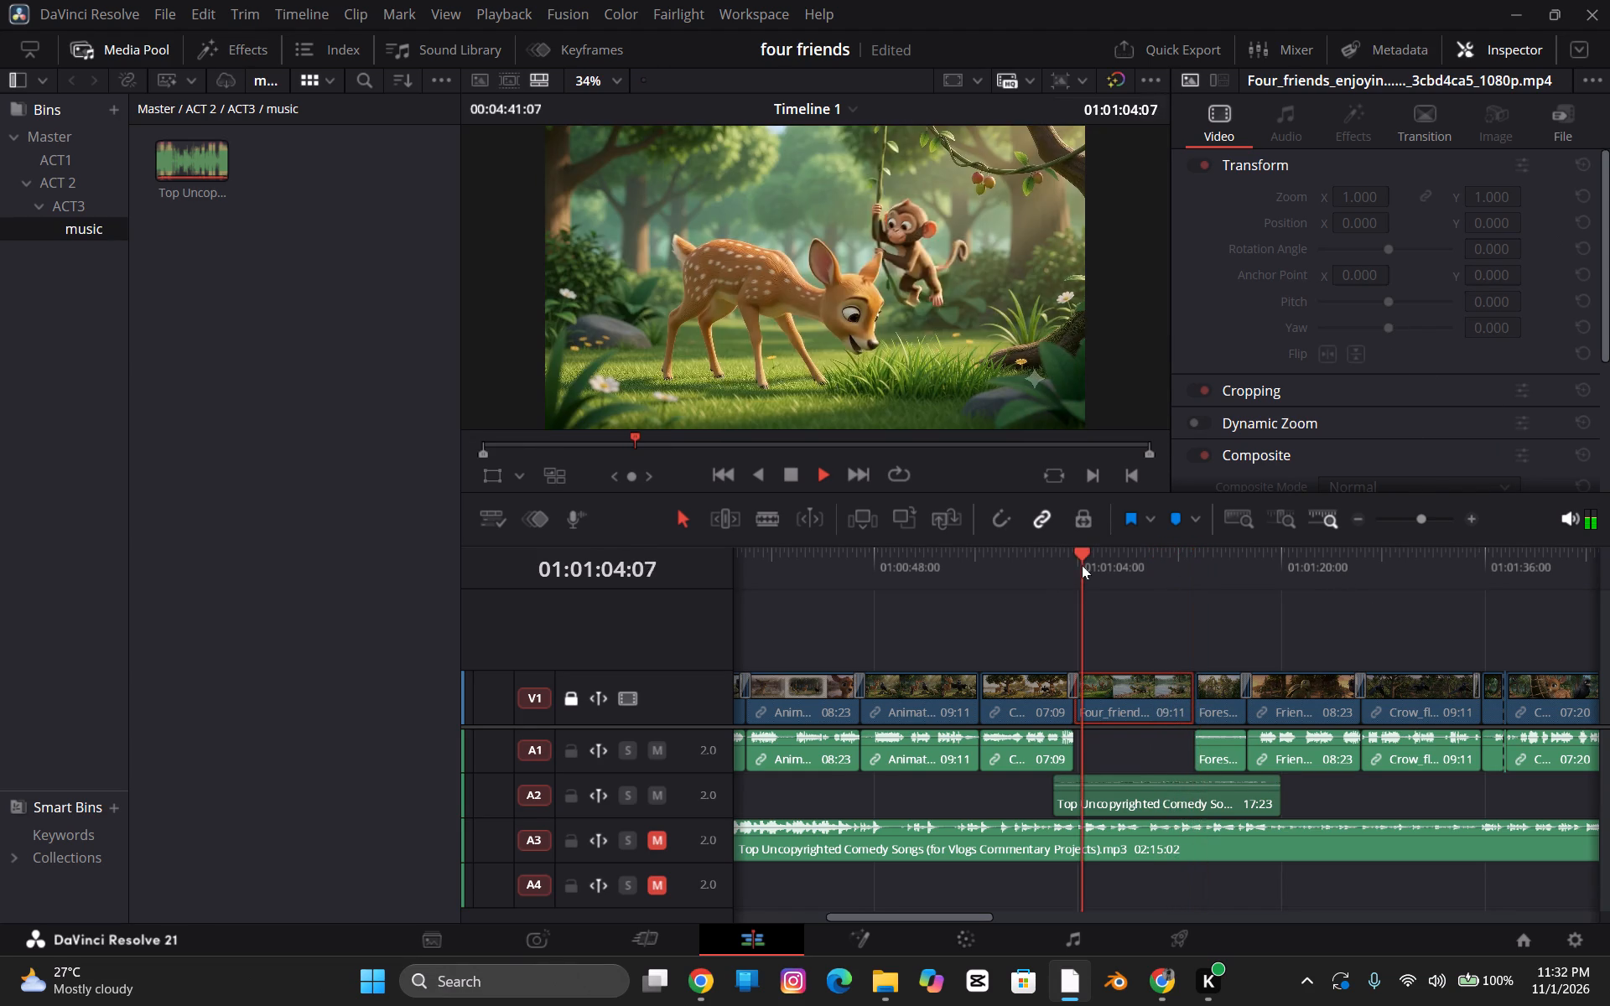
{"action": "left_click", "coordinate": [1197, 786]}
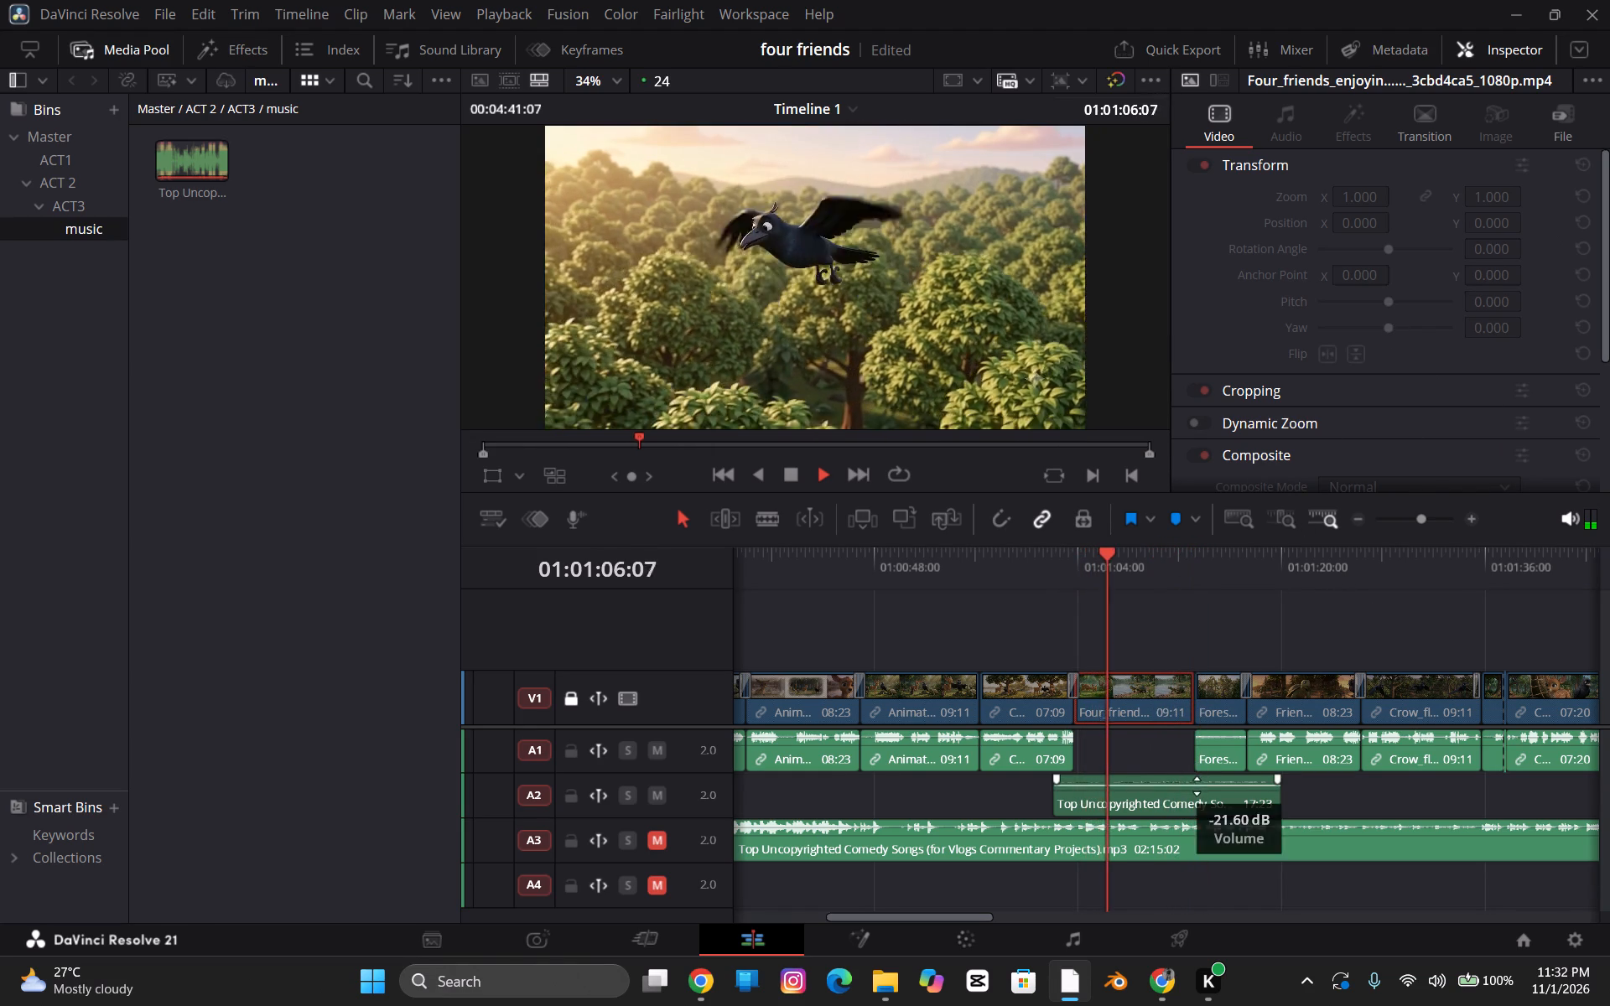
Play from about 01:01:13, and cut the Forest_lake clip's audio from A1, keeping its video.
{"action": "left_click", "coordinate": [1189, 557]}
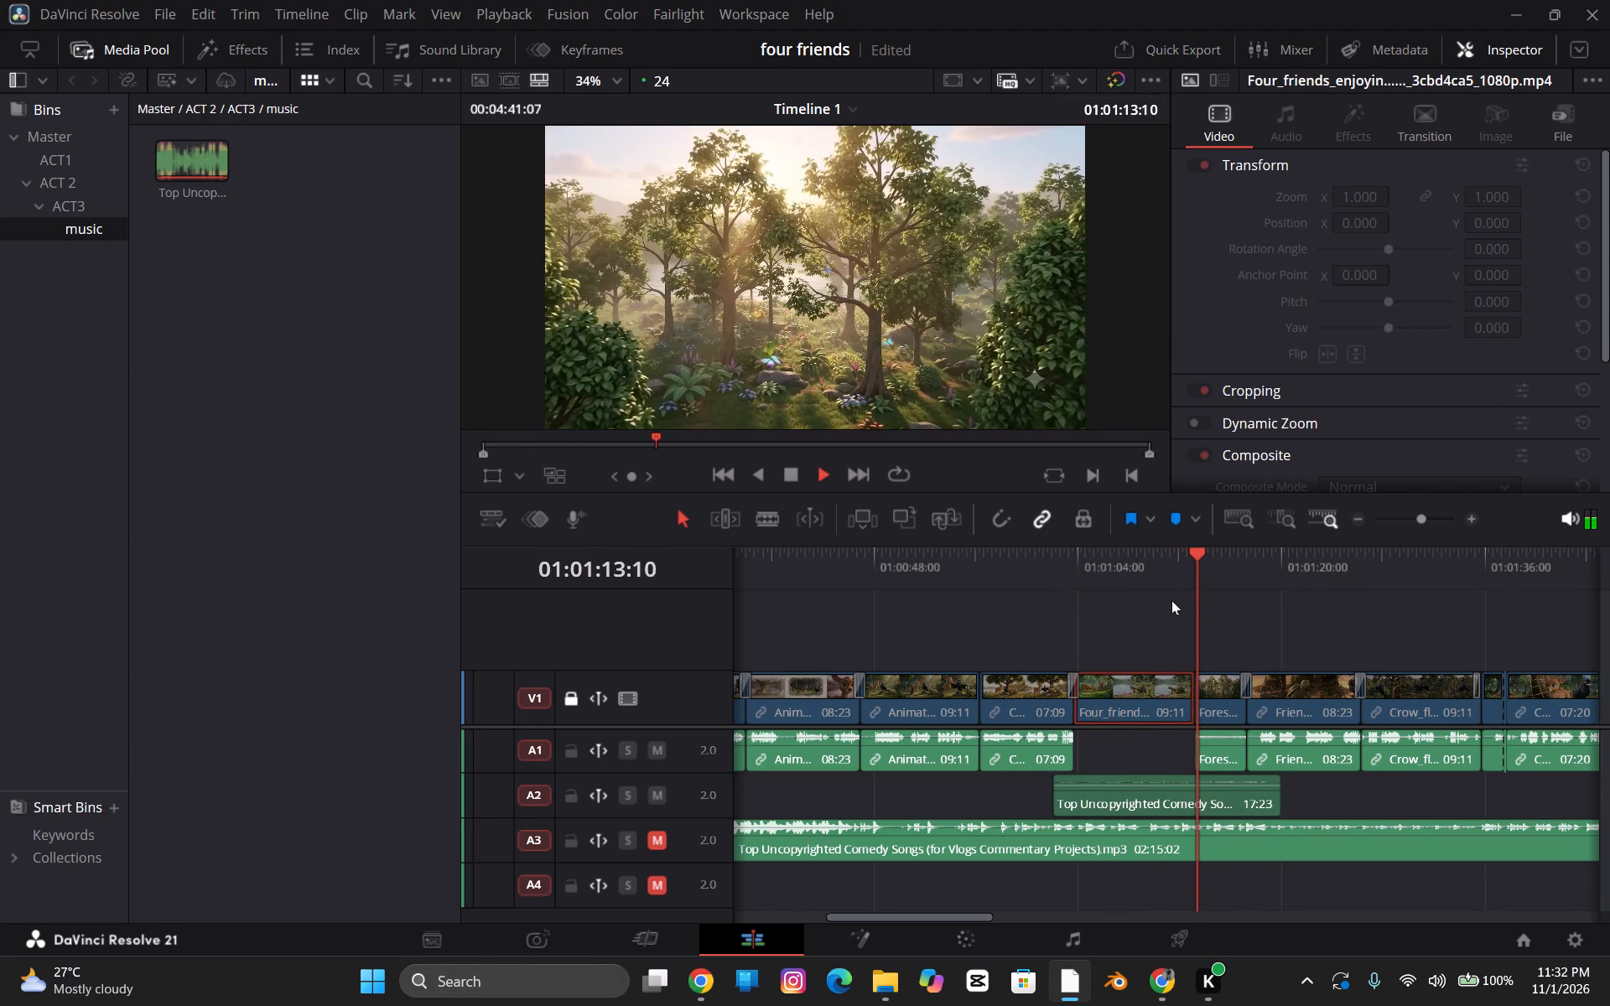
{"action": "left_click", "coordinate": [1213, 753]}
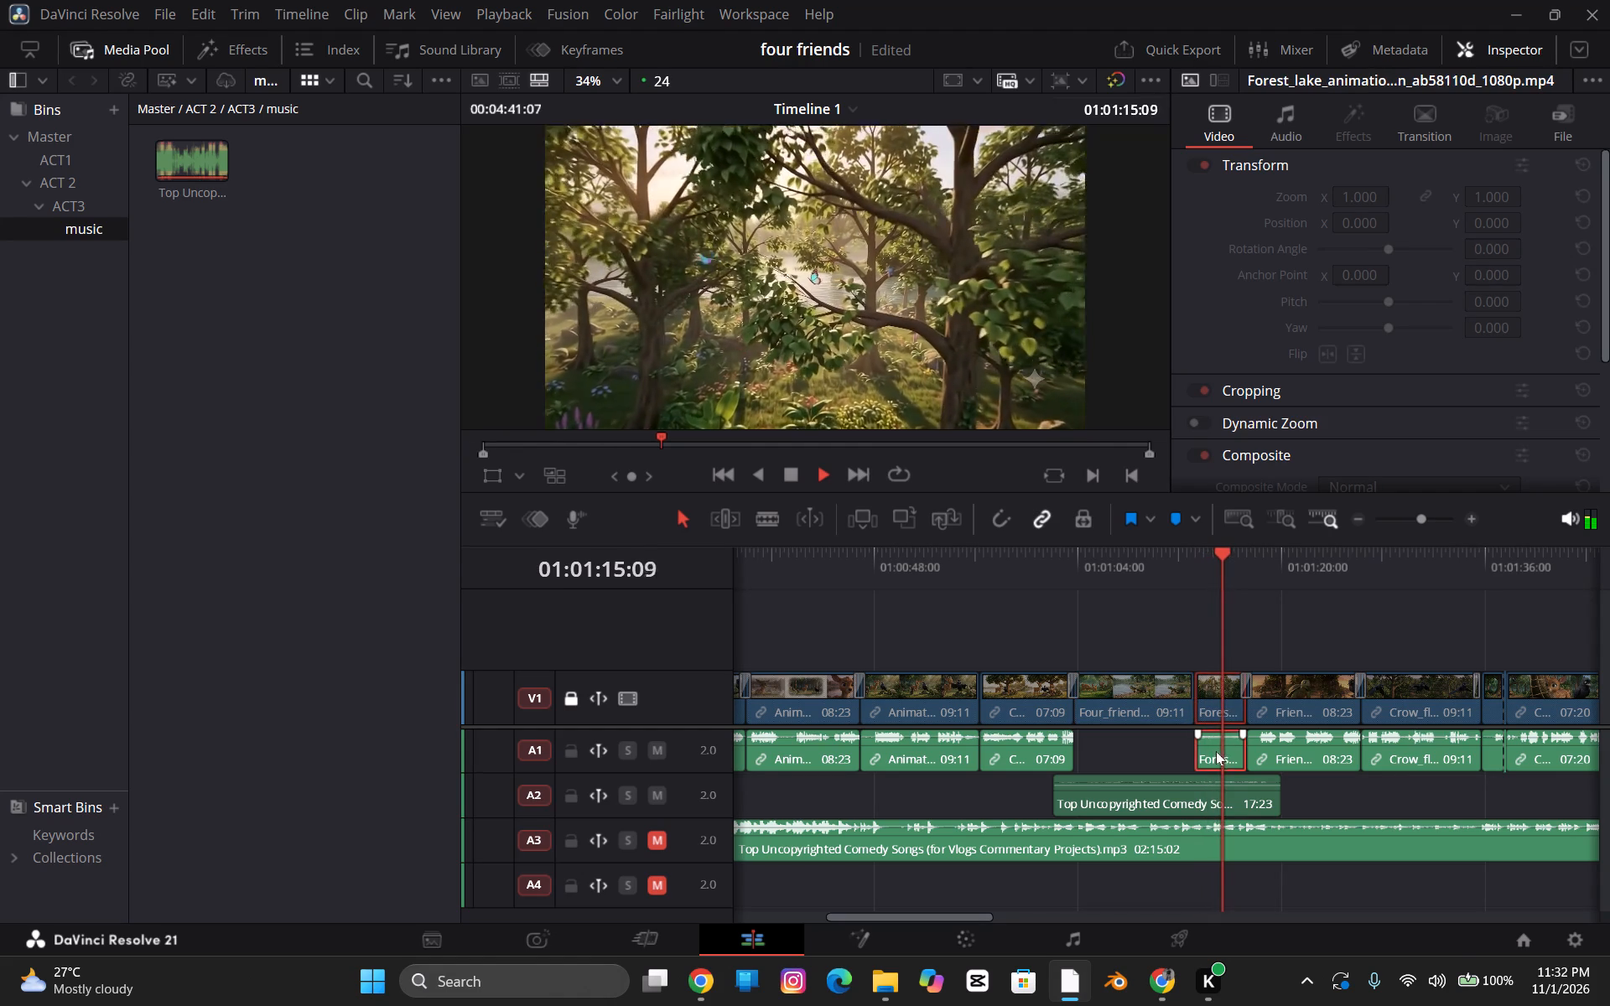
{"action": "key", "text": "space"}
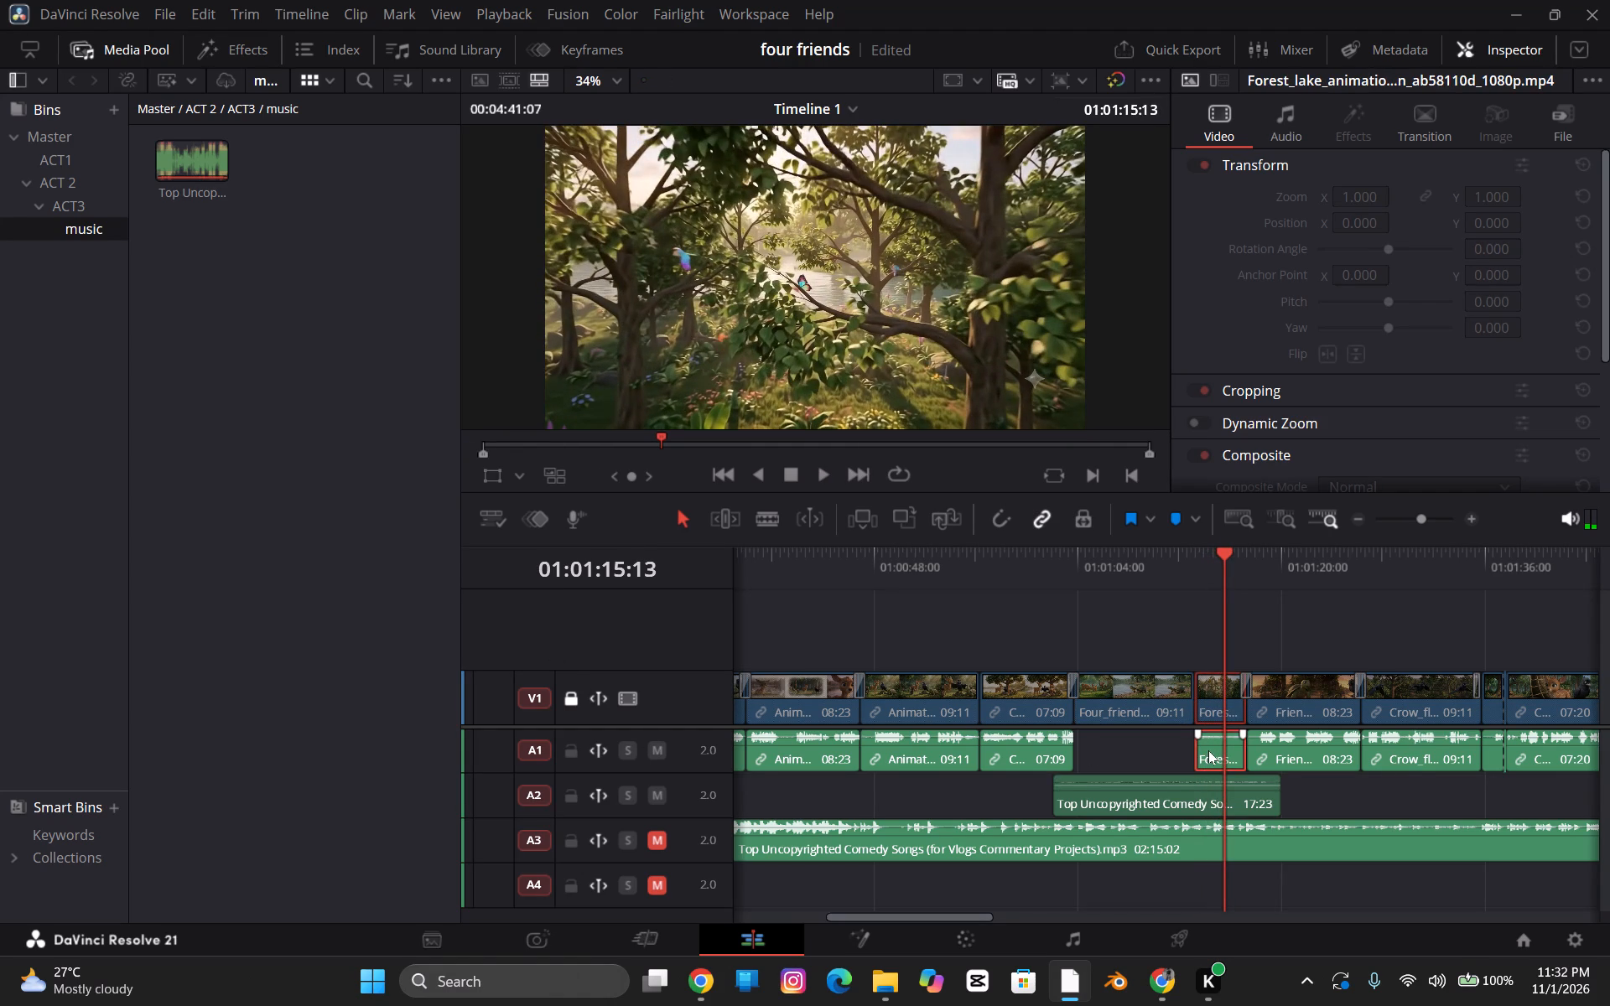
{"action": "key", "text": "ctrl+x"}
Preview the transition into the turtle scene, split the A2 music excerpt at about 01:01:17, and remove the leftover tail.
{"action": "key", "text": "space"}
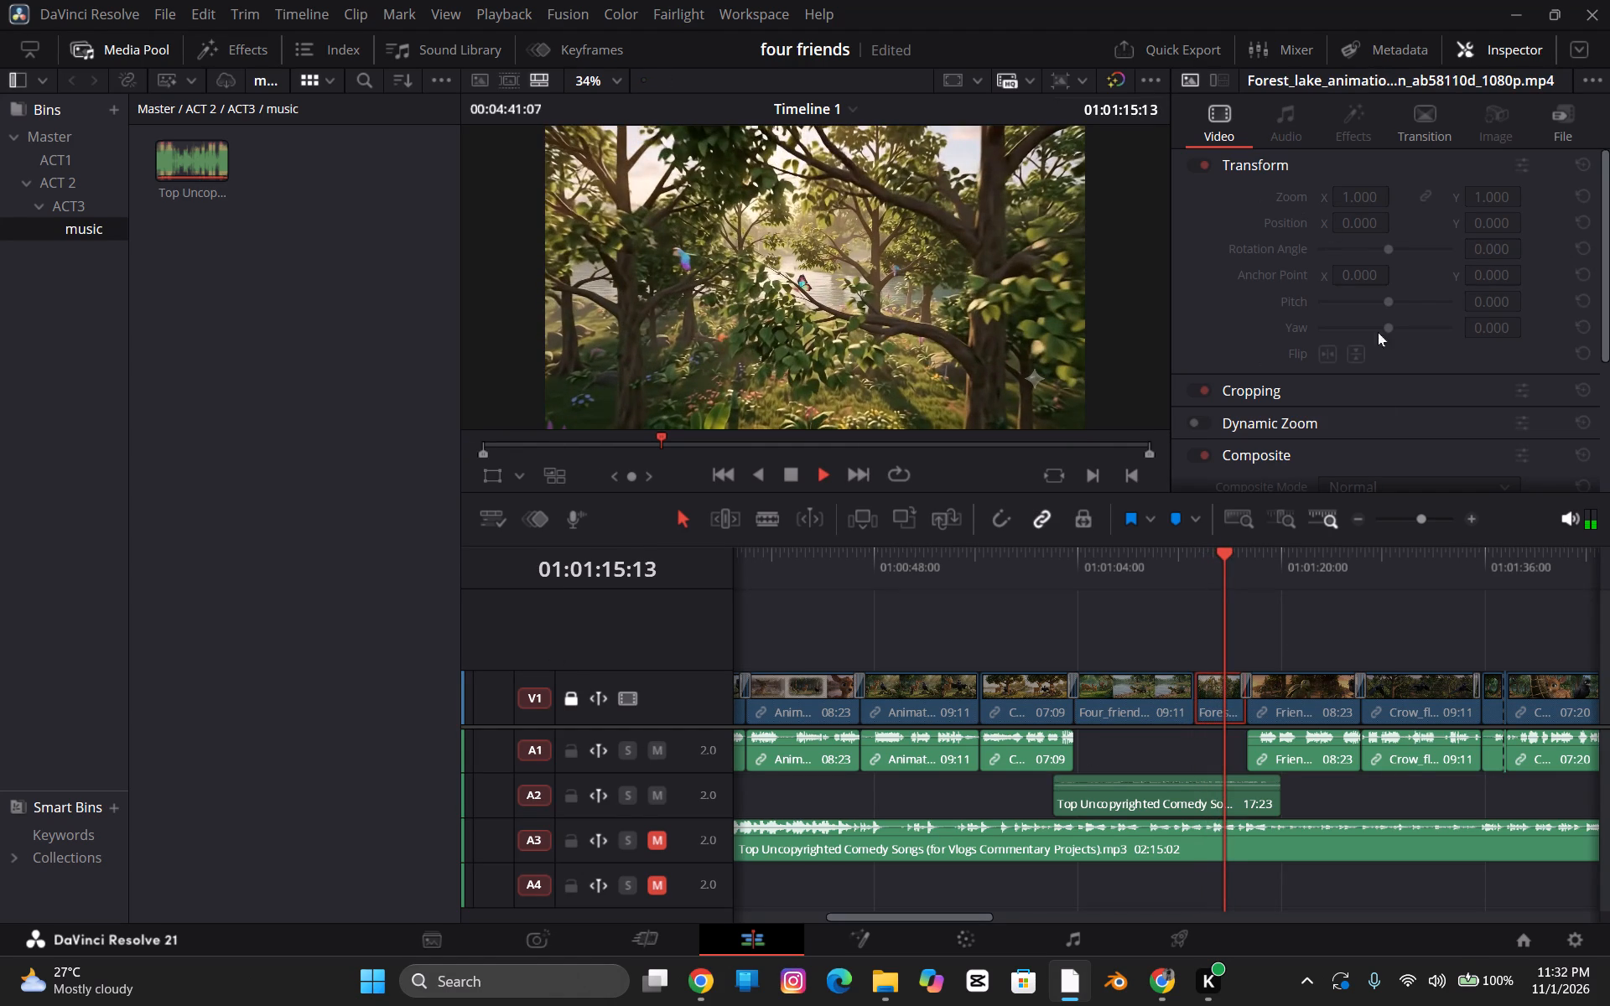
{"action": "key", "text": "space"}
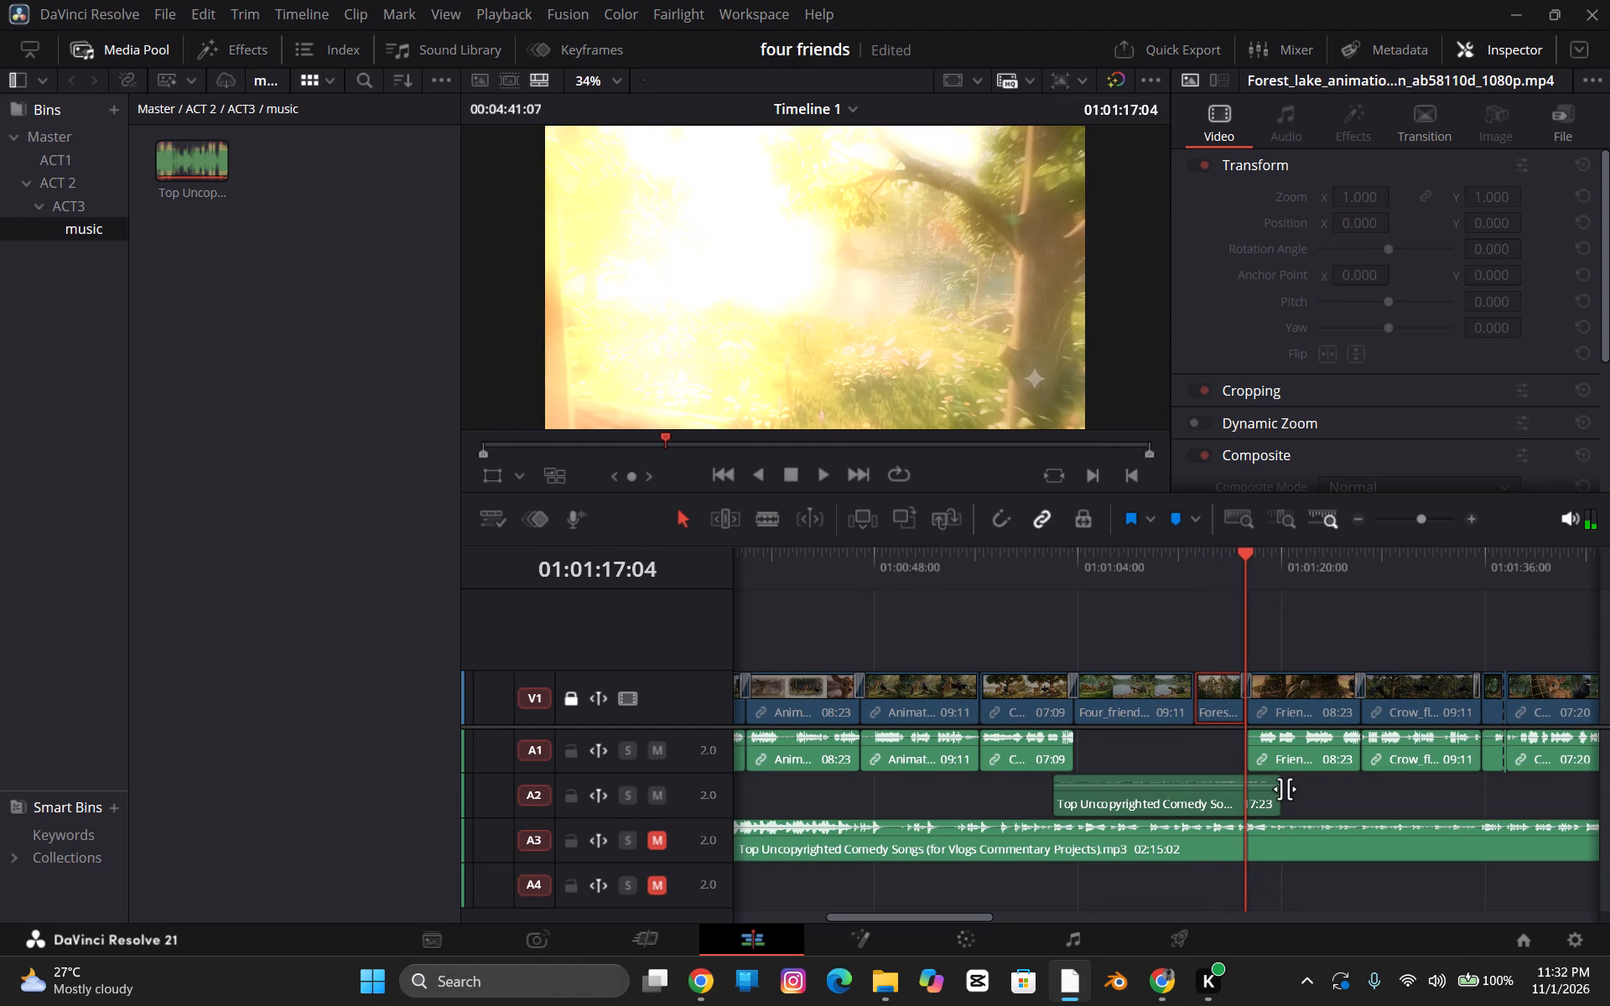
{"action": "key", "text": "space"}
{"action": "key", "text": "space"}
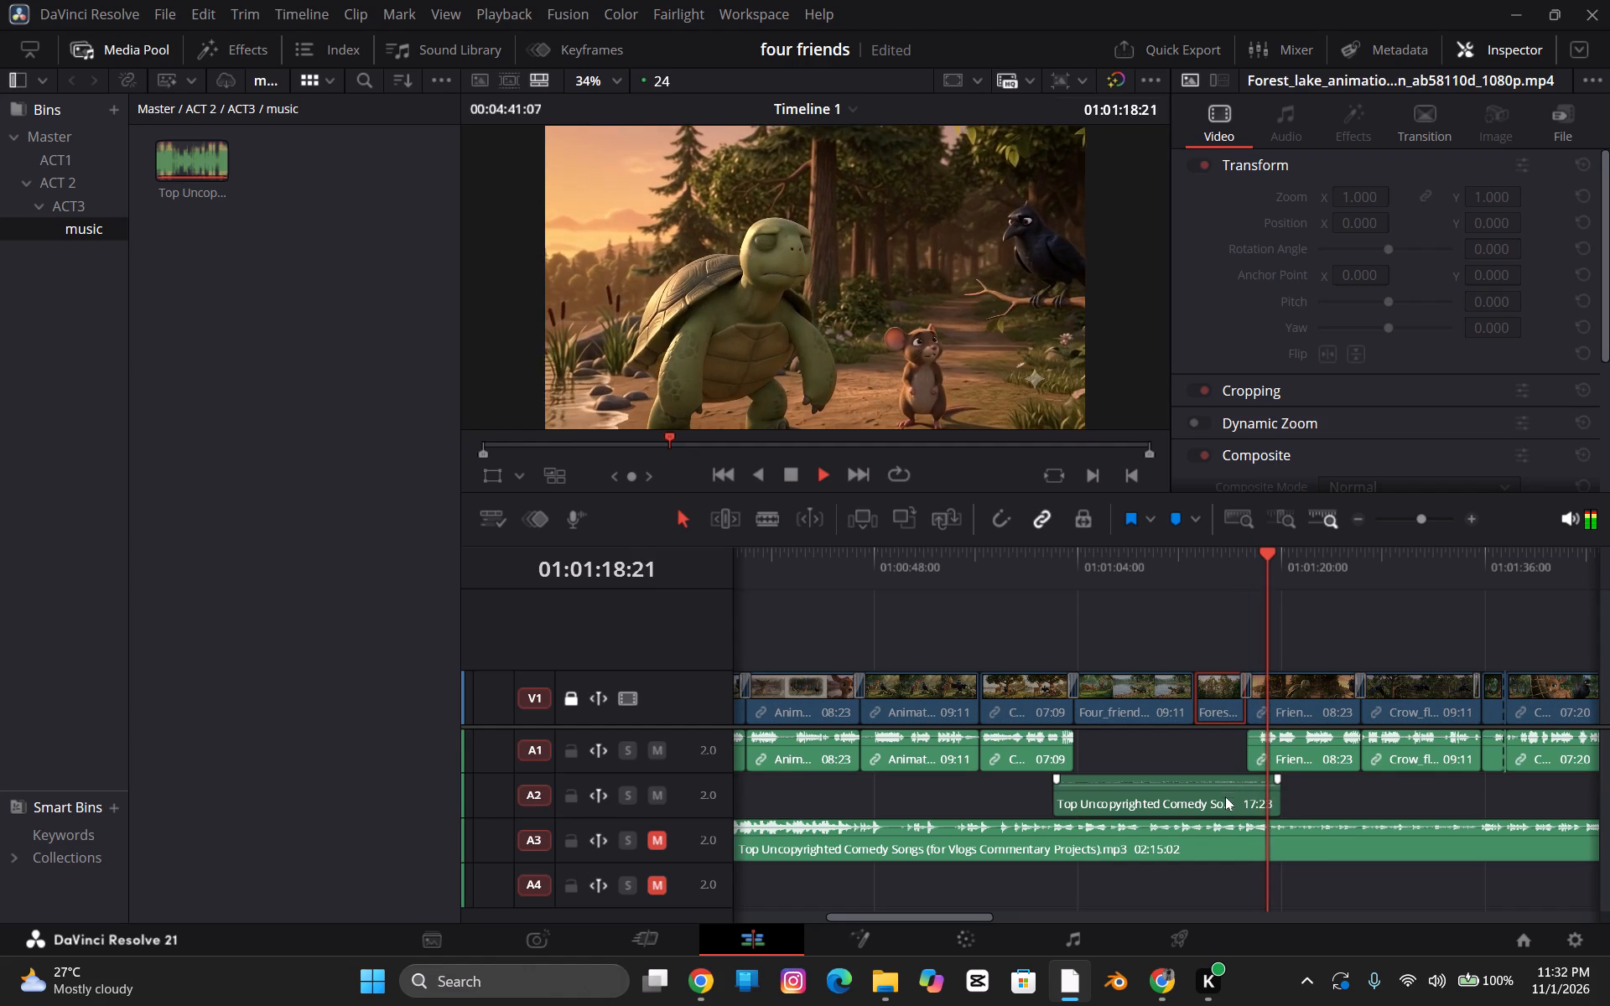
{"action": "left_click", "coordinate": [1244, 576]}
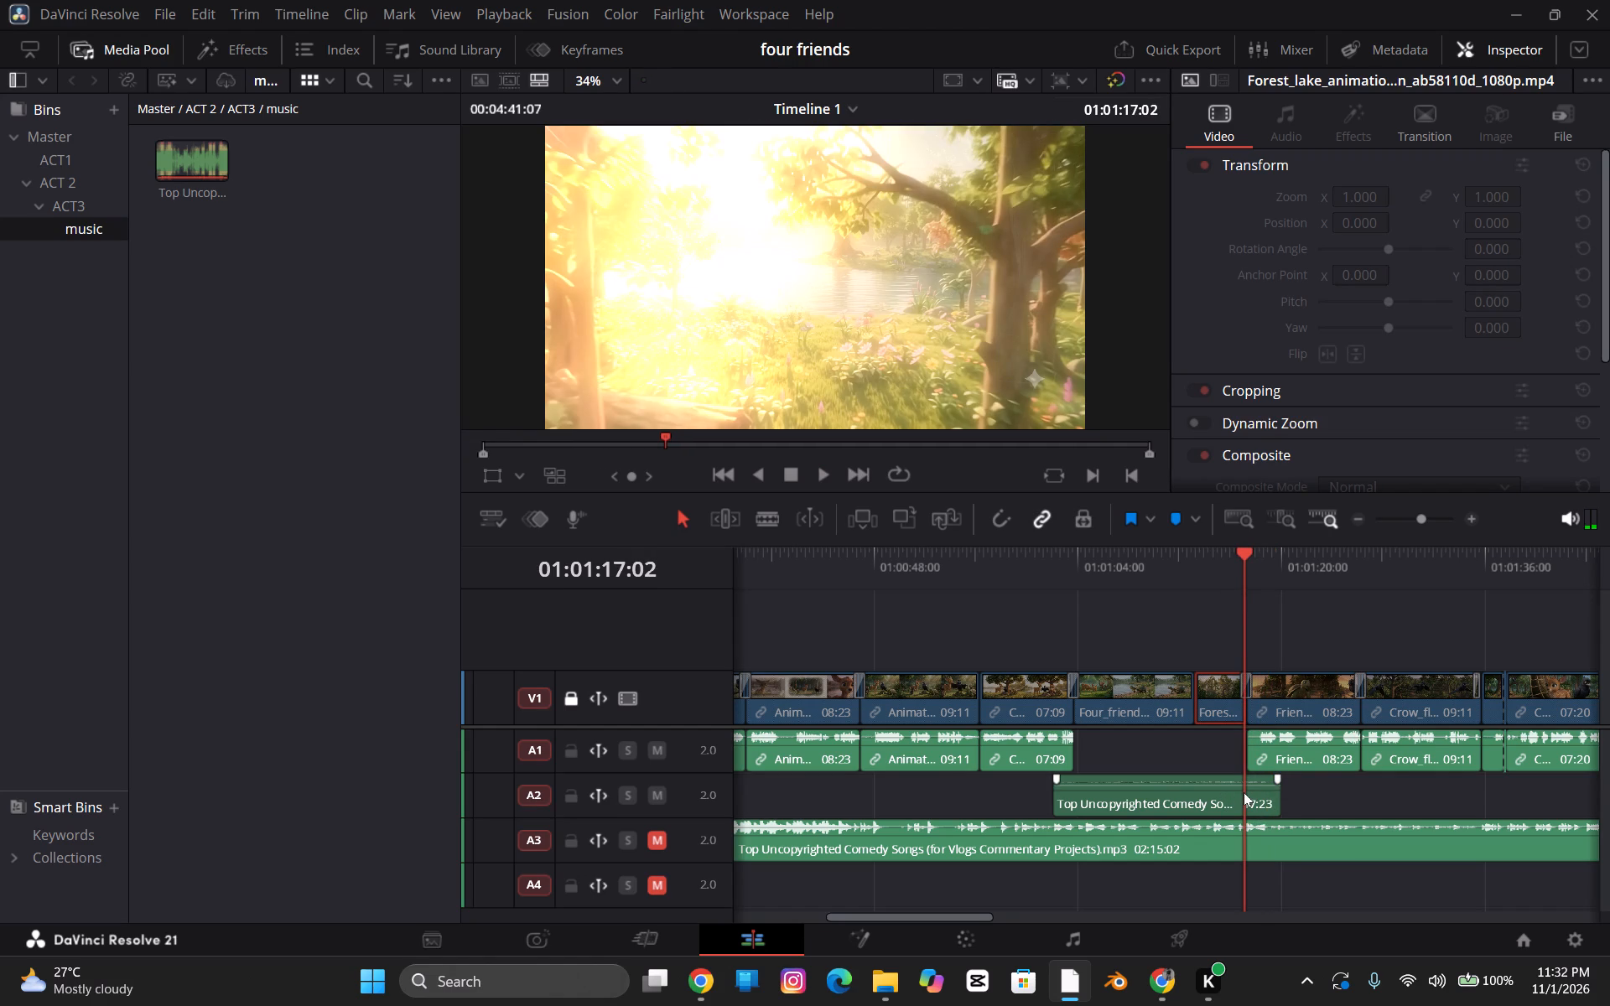
{"action": "key", "text": "b"}
{"action": "left_click", "coordinate": [1249, 796]}
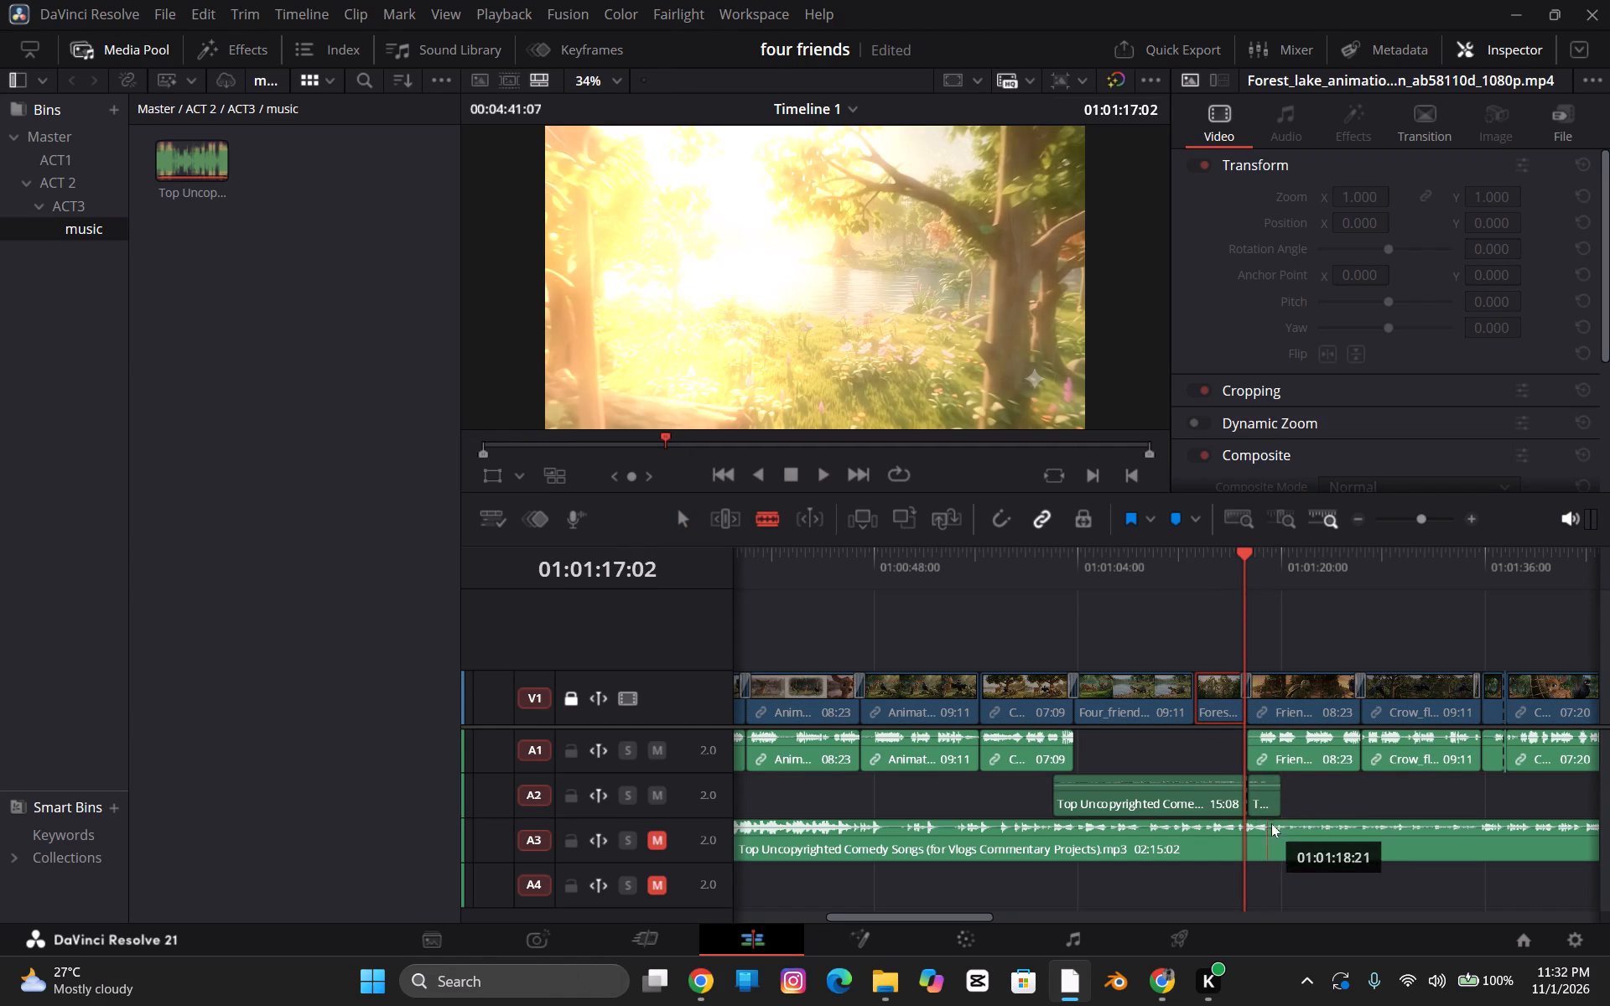
{"action": "key", "text": "a"}
{"action": "right_click", "coordinate": [1265, 802]}
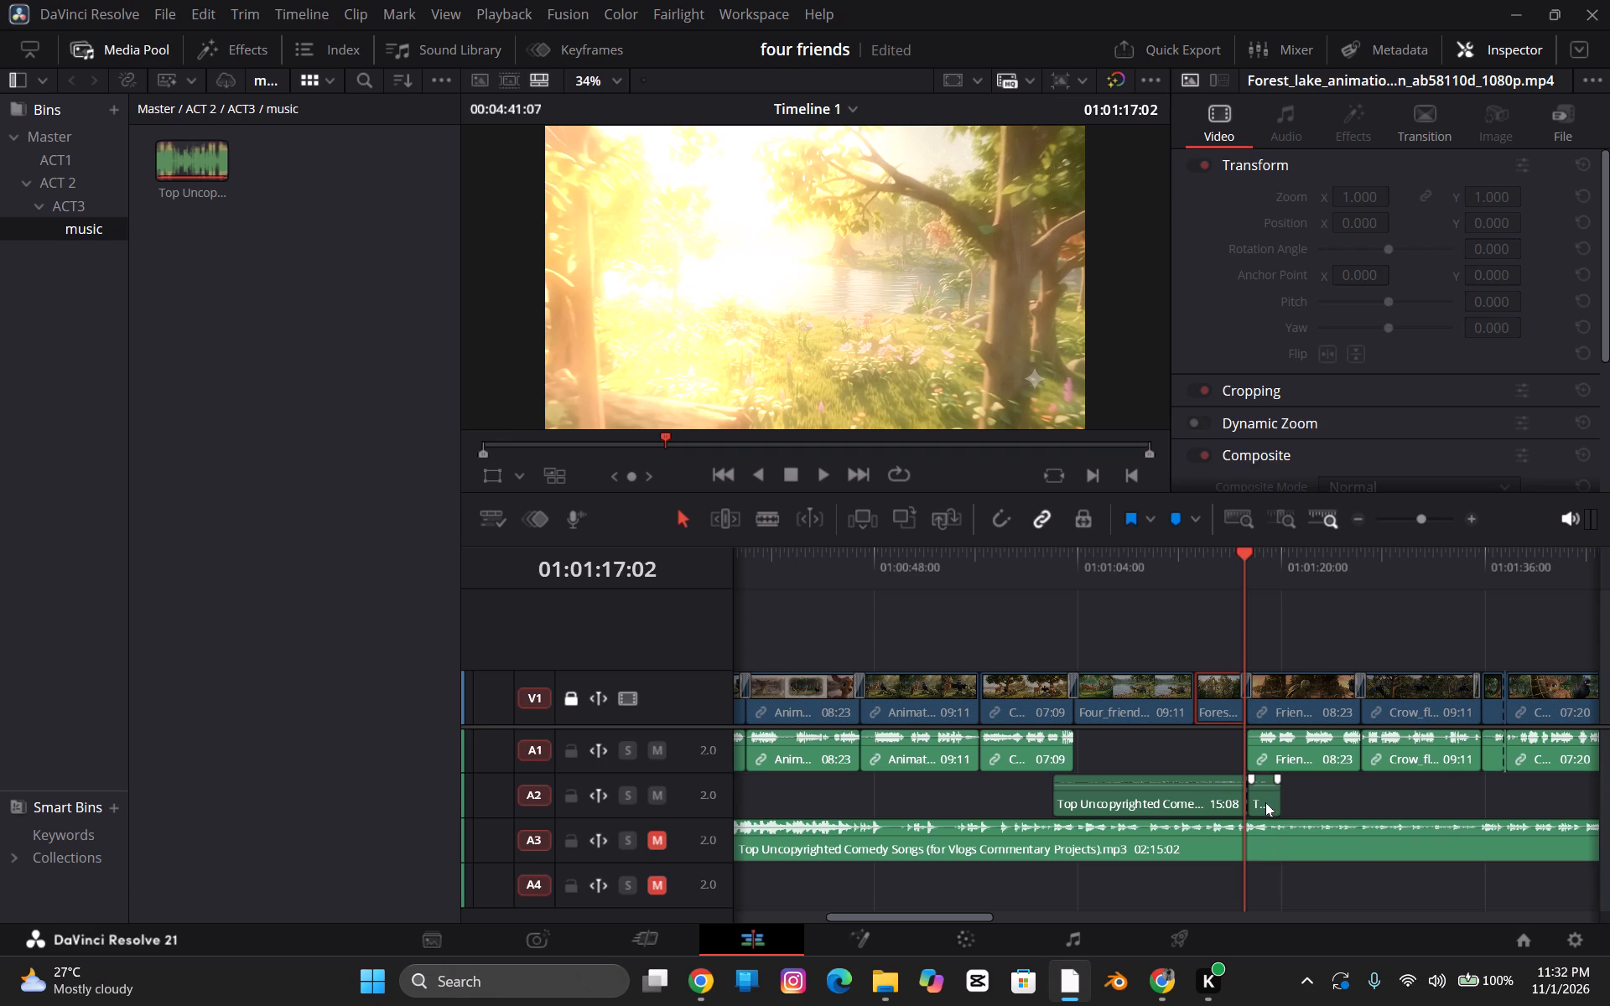
{"action": "left_click", "coordinate": [1266, 801]}
{"action": "right_click", "coordinate": [1265, 801]}
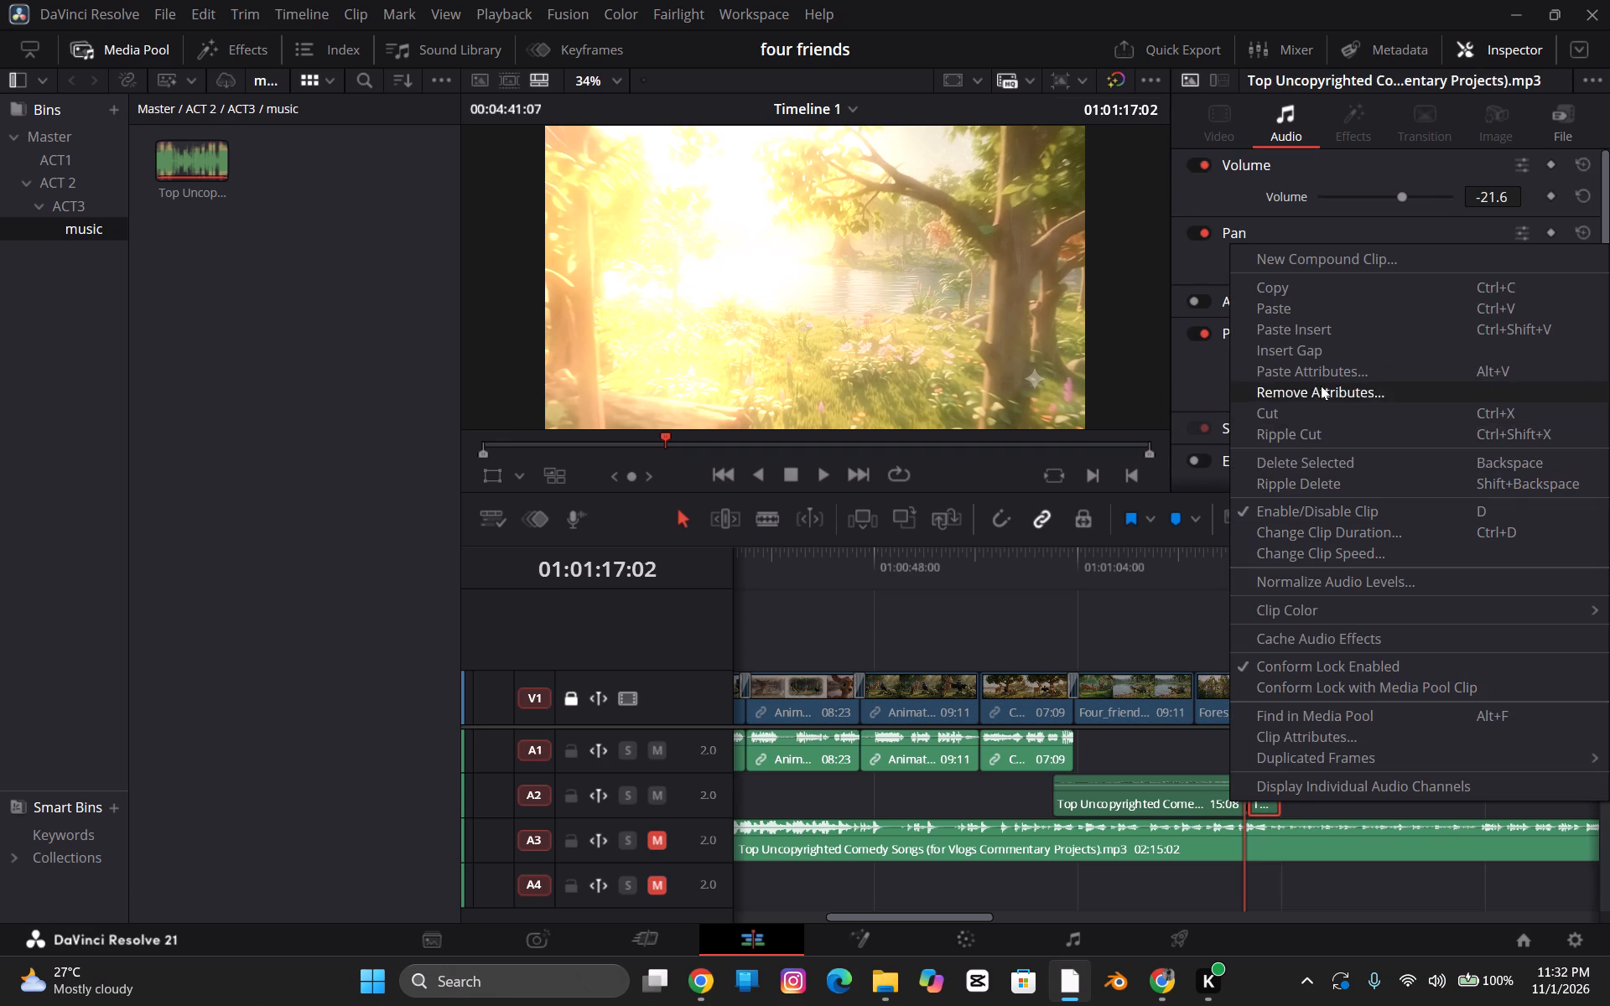
{"action": "left_click", "coordinate": [1330, 412]}
{"action": "key", "text": "space"}
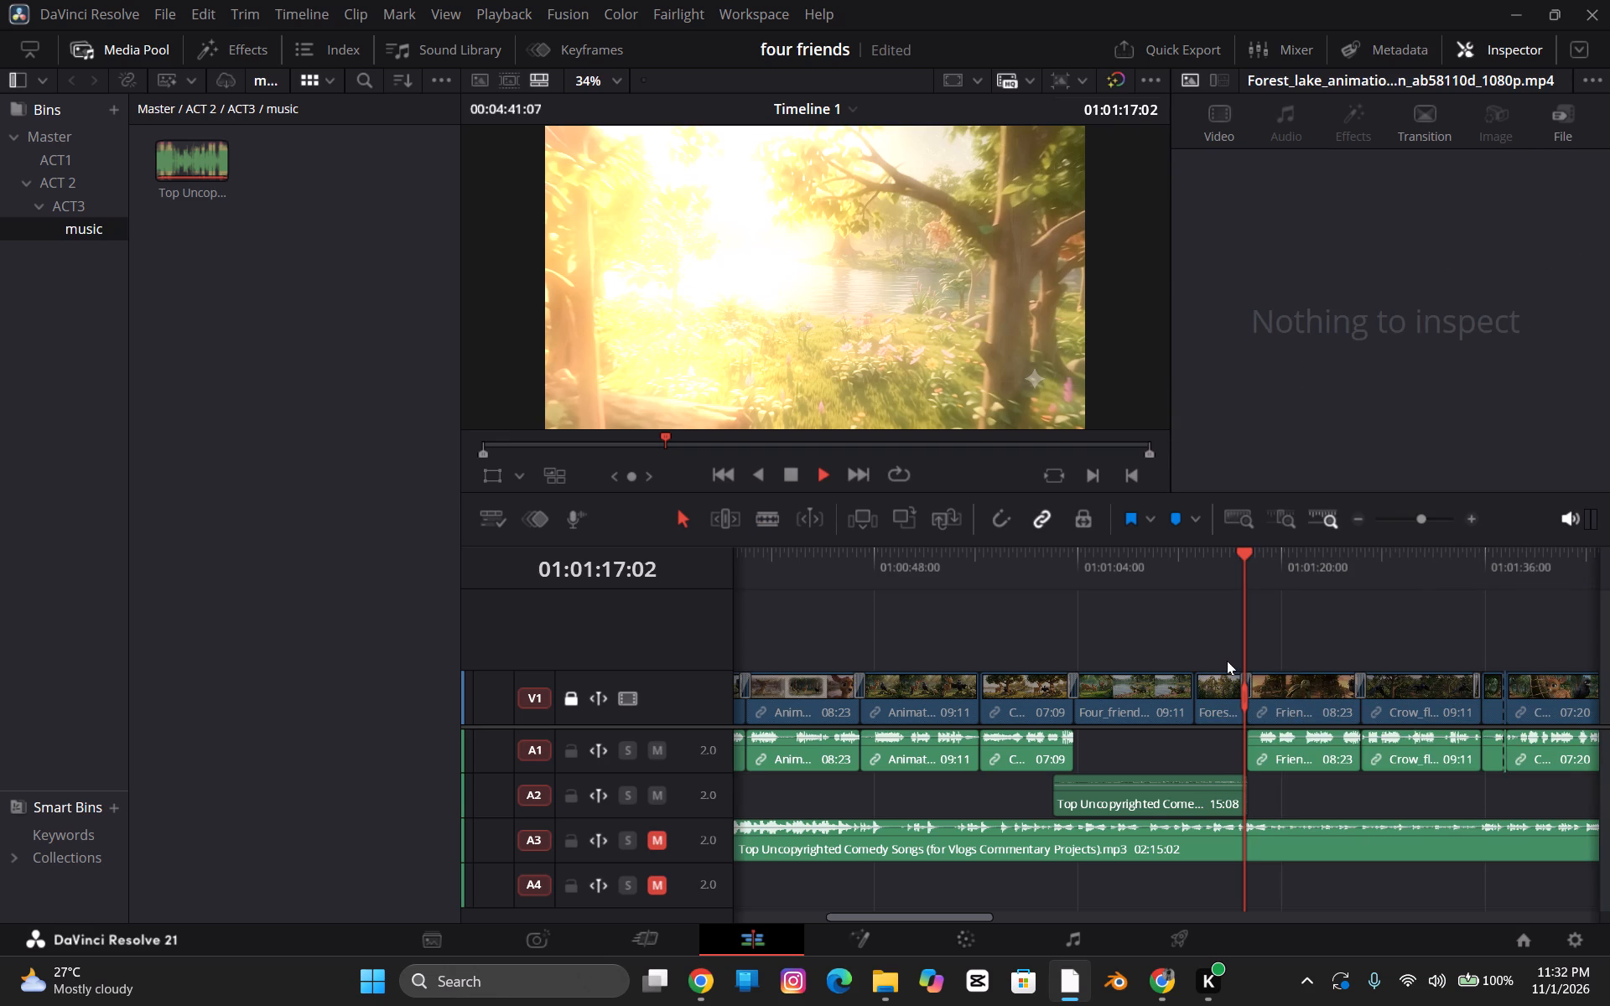
Preview the transition into the turtle scene with the A2 music's ending, and park the playhead at 01:01:17:10.
{"action": "key", "text": "space"}
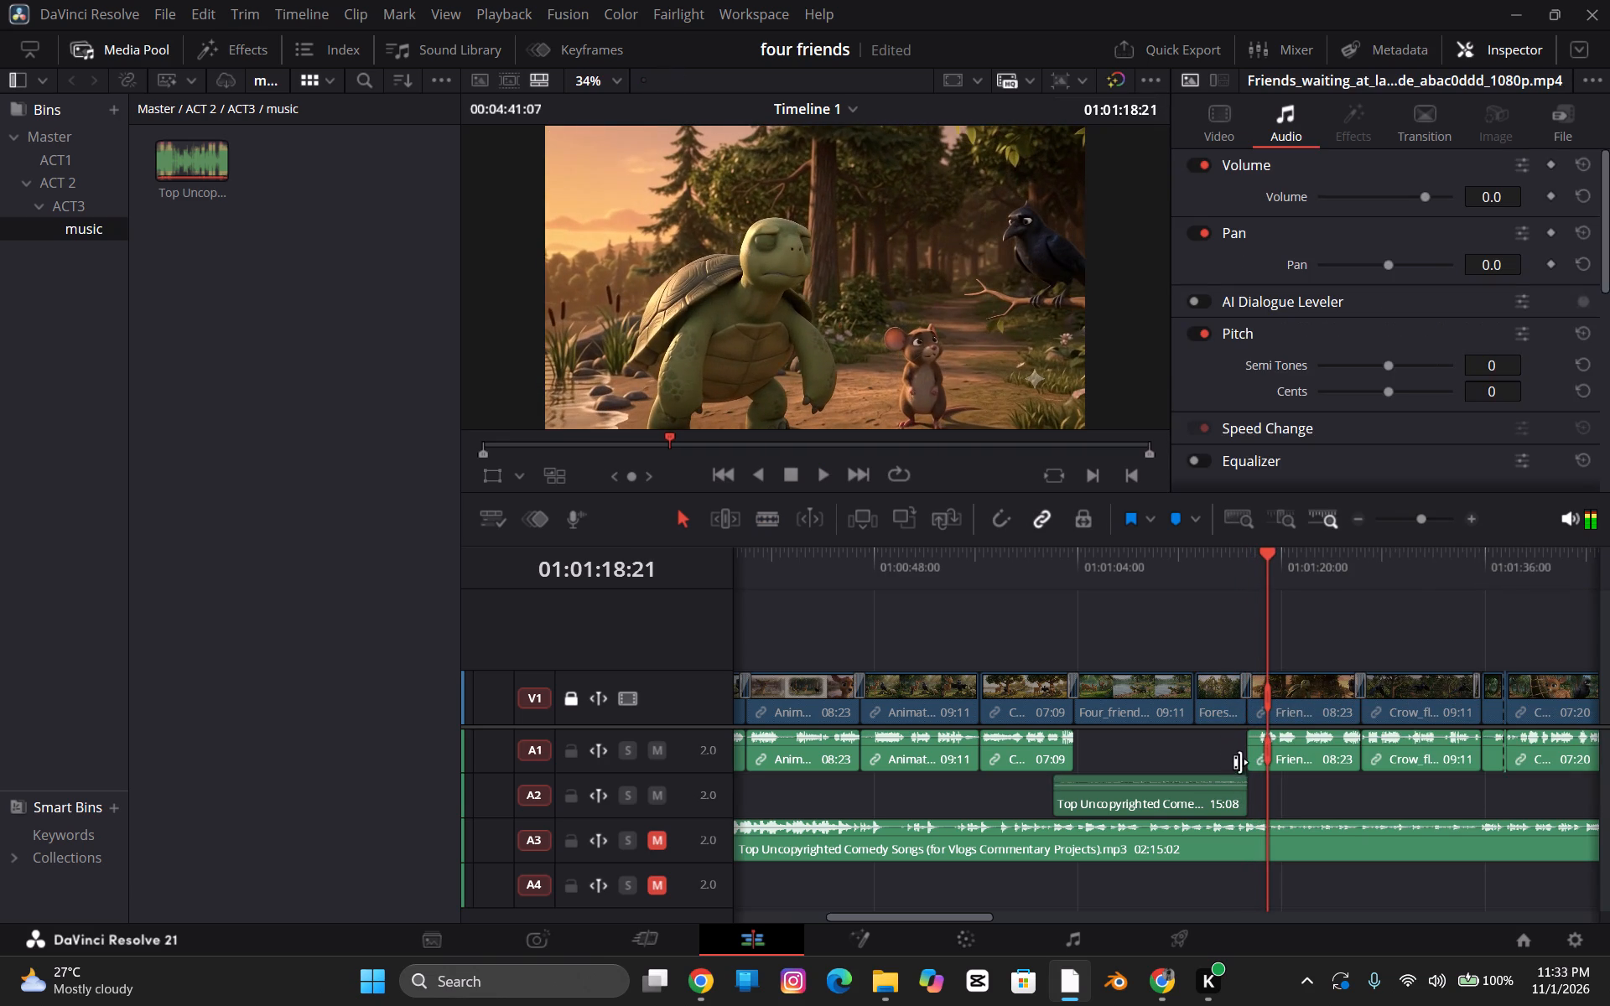
{"action": "key", "text": "space"}
{"action": "key", "text": "space"}
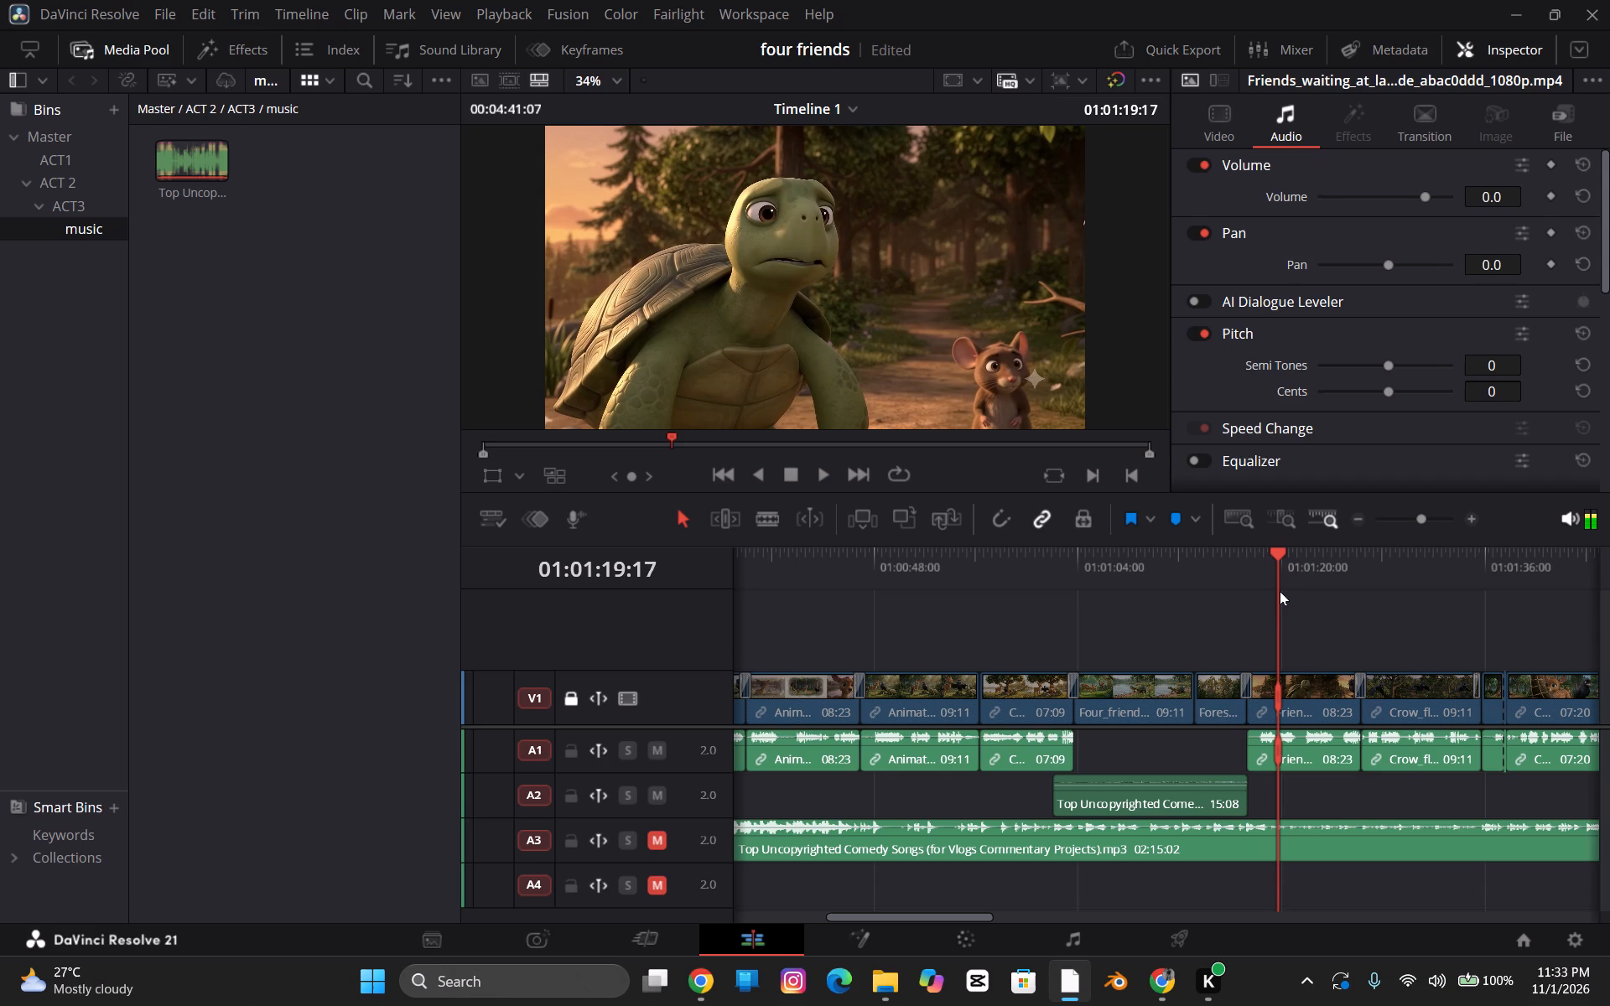
{"action": "left_click_drag", "start_coordinate": [1273, 573], "coordinate": [1250, 584]}
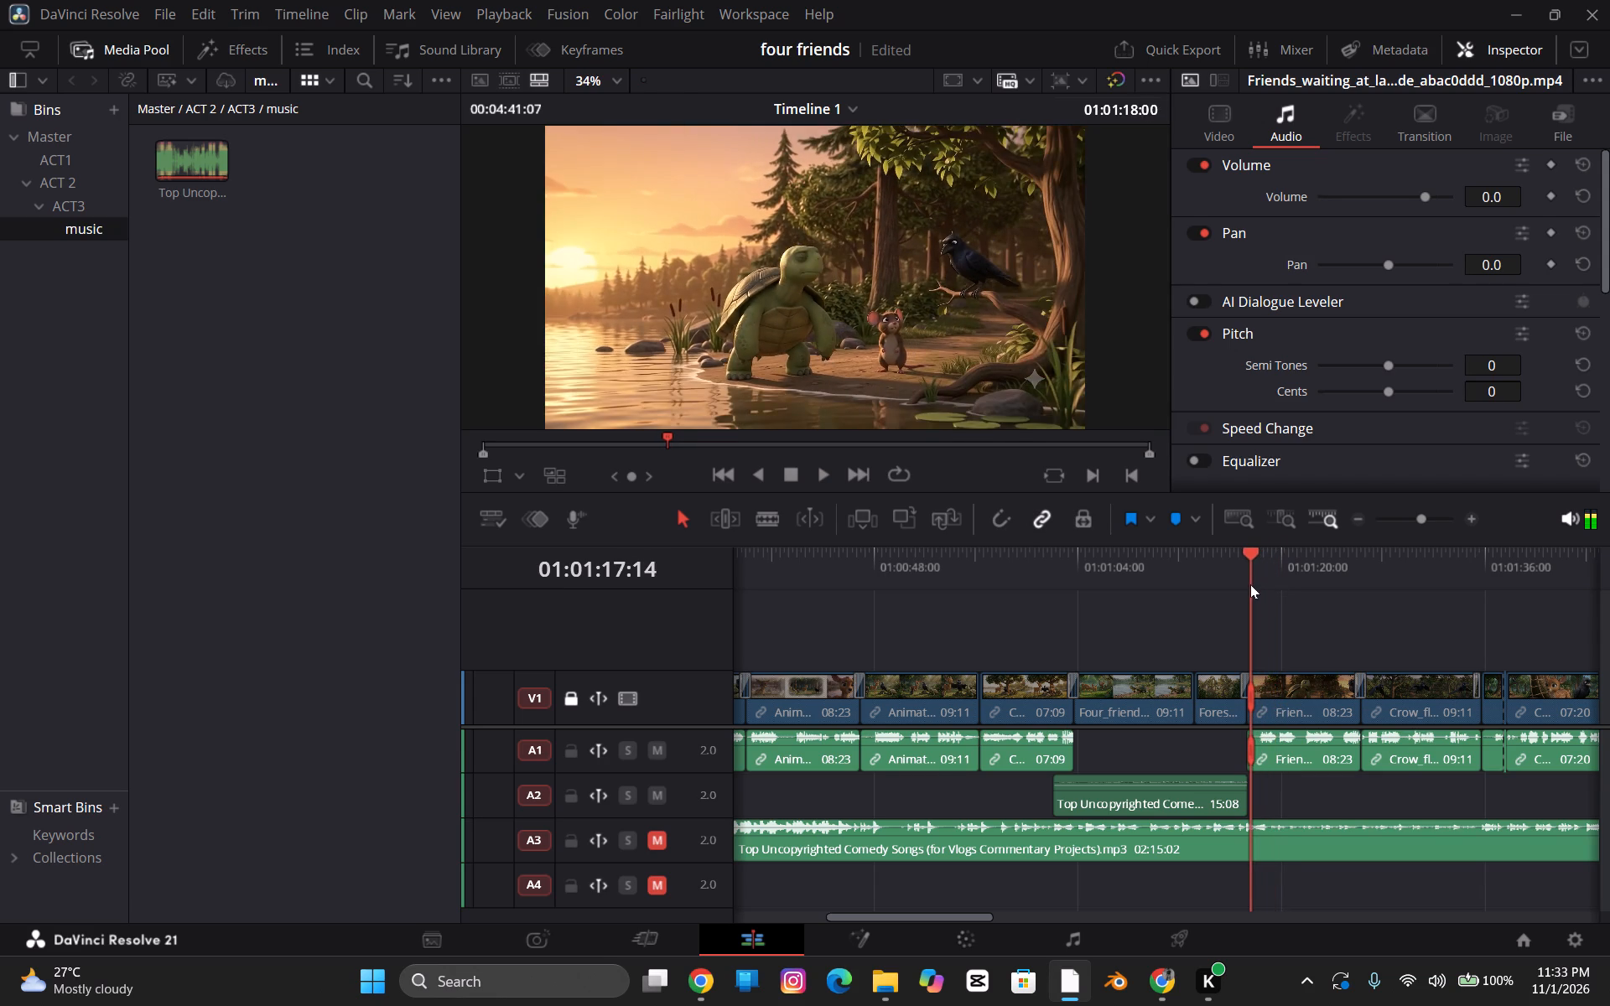
{"action": "left_click_drag", "start_coordinate": [1250, 584], "coordinate": [1249, 584]}
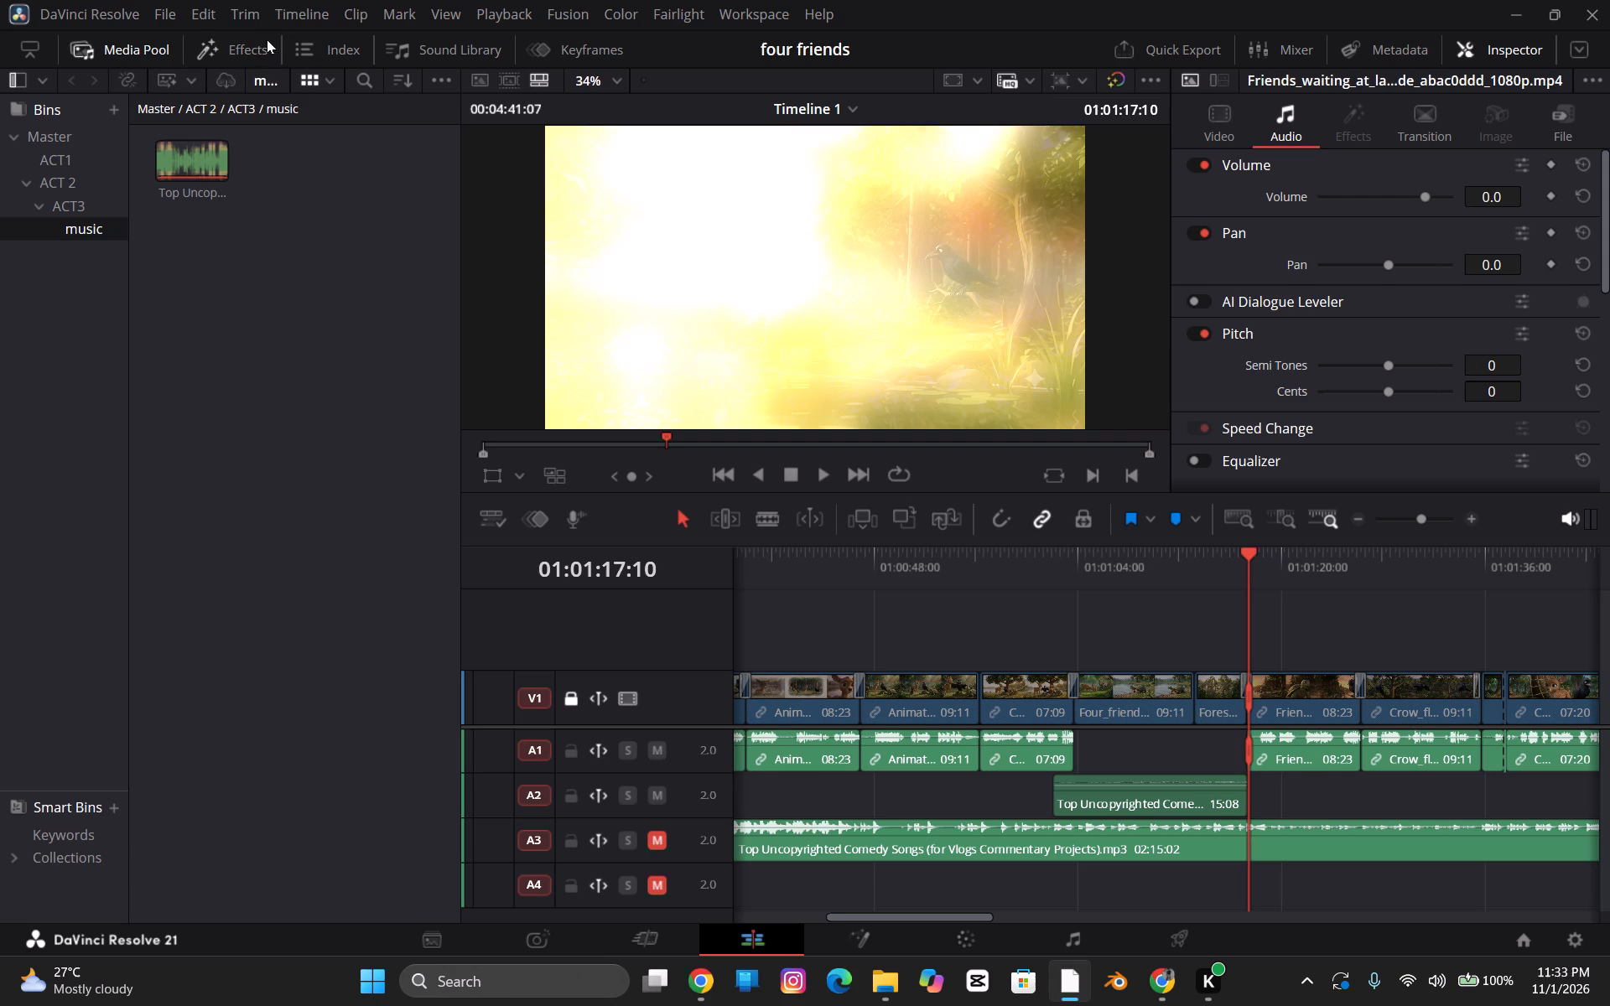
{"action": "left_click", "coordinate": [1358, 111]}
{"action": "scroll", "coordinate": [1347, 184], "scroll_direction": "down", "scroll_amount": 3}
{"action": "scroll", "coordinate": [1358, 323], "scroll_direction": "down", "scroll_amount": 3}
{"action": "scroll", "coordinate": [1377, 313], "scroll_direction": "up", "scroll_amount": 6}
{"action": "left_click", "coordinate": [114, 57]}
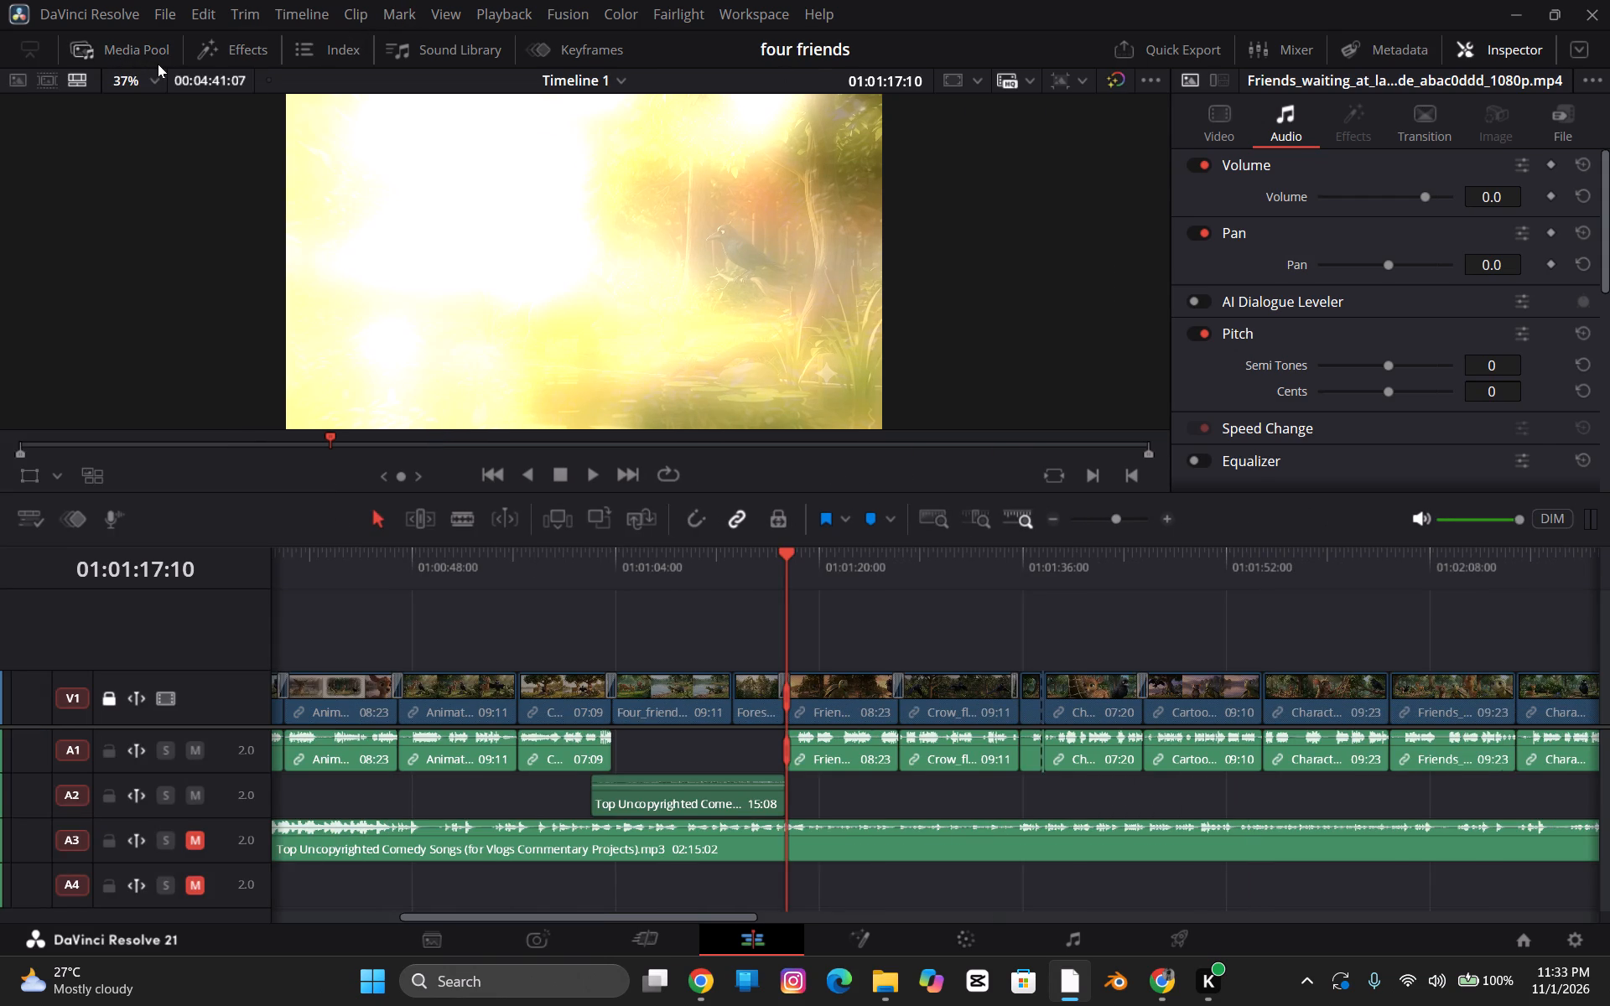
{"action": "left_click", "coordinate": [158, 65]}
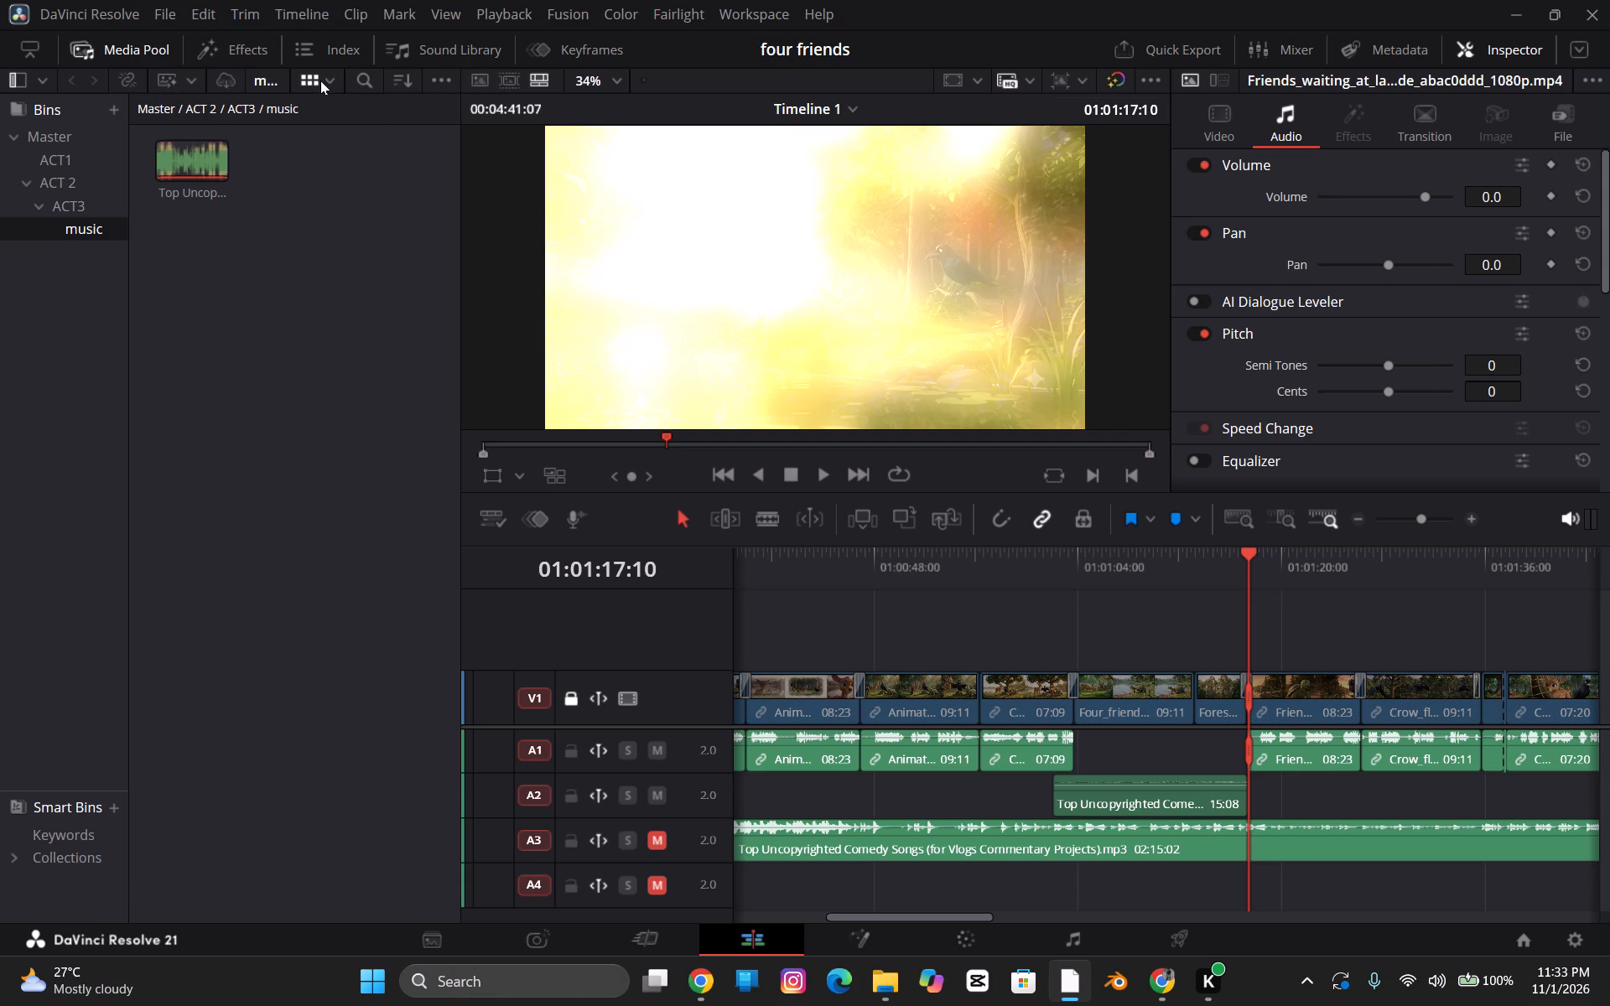
Look through the ACT1, ACT 2, ACT3, music, Keywords and Collections bins for the project's media.
{"action": "left_click", "coordinate": [91, 159]}
{"action": "left_click", "coordinate": [89, 183]}
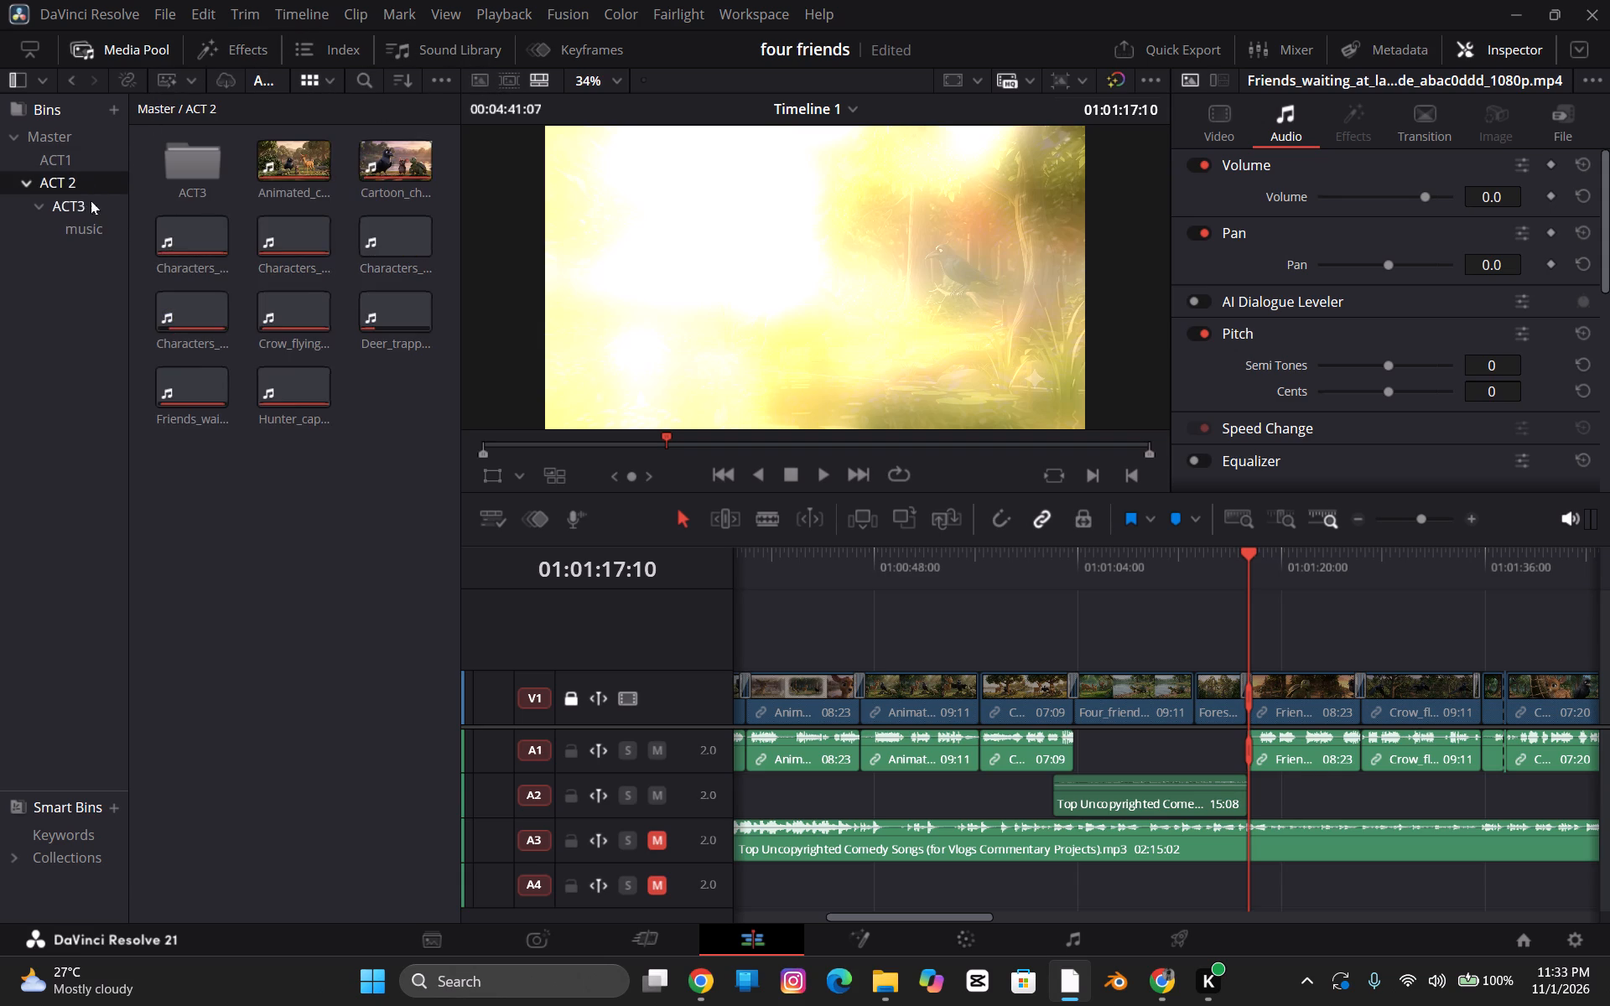
{"action": "left_click", "coordinate": [68, 825]}
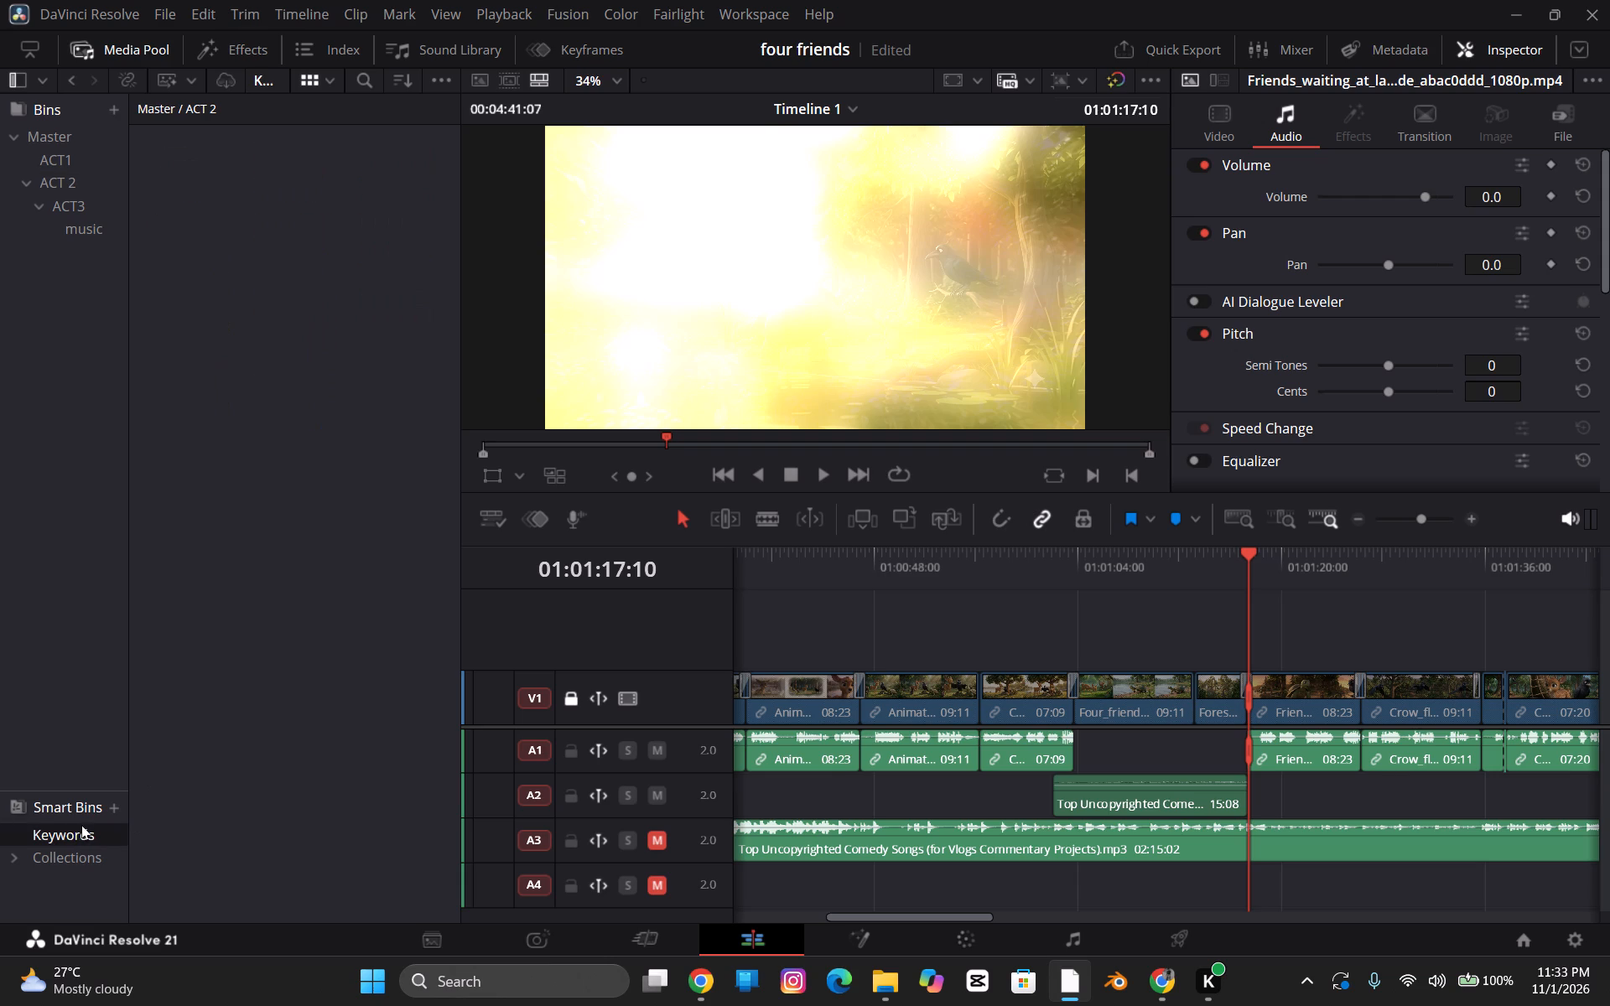
{"action": "left_click", "coordinate": [72, 847]}
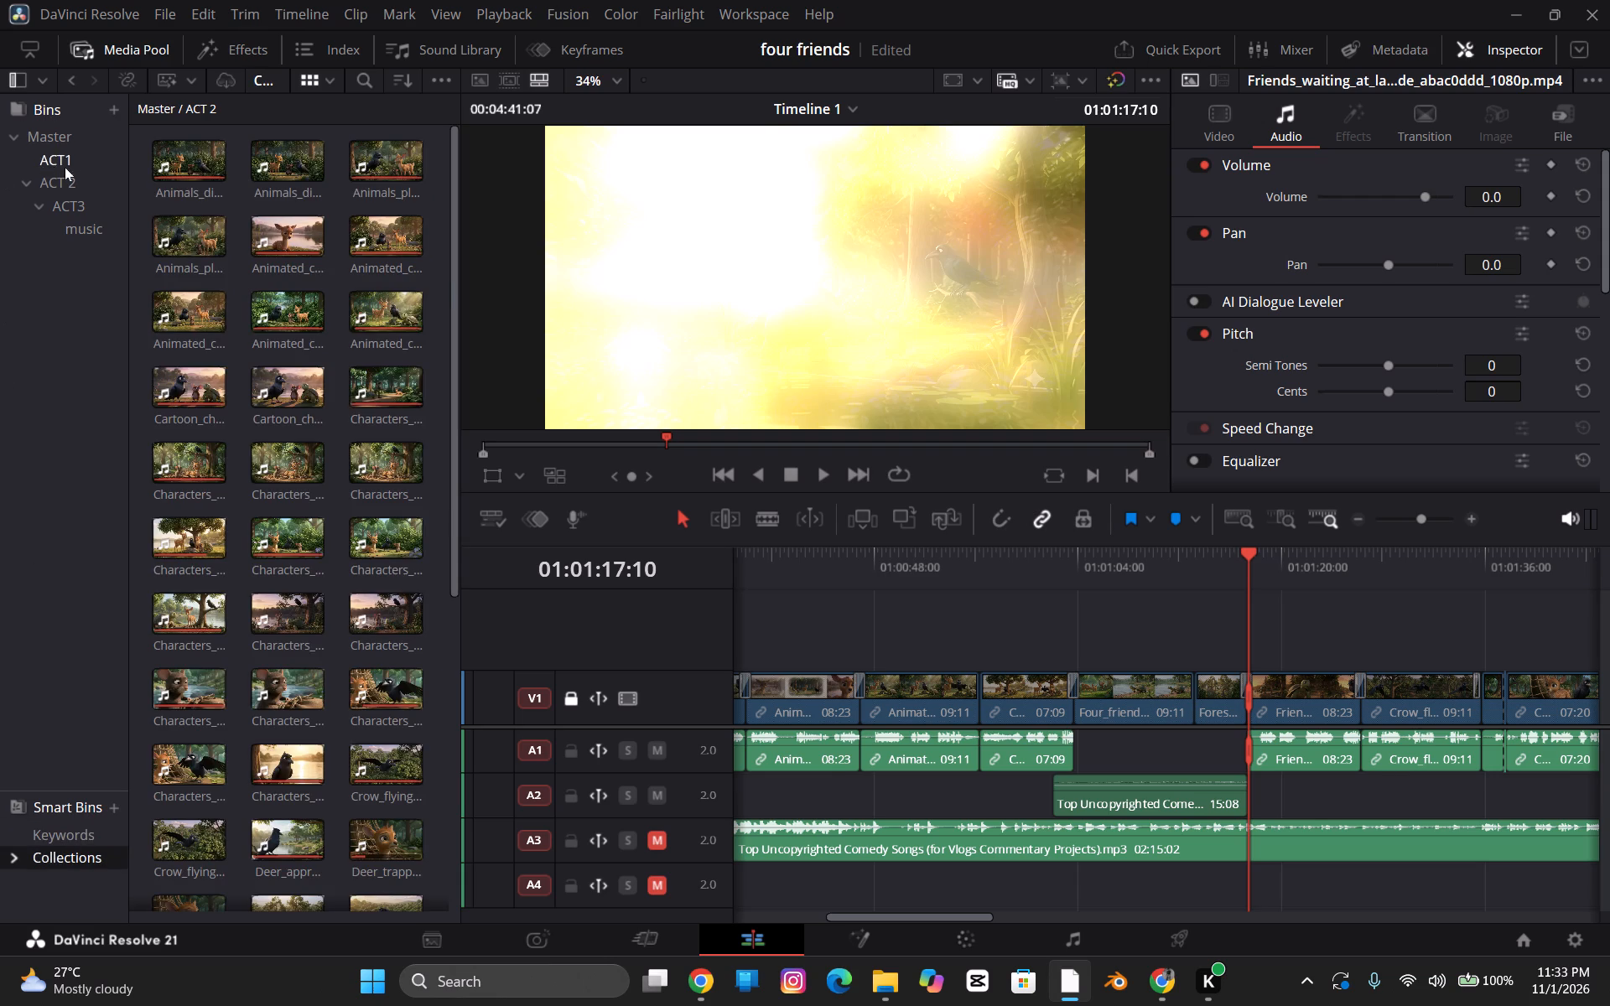
{"action": "left_click", "coordinate": [64, 172]}
{"action": "left_click", "coordinate": [83, 206]}
{"action": "left_click", "coordinate": [90, 225]}
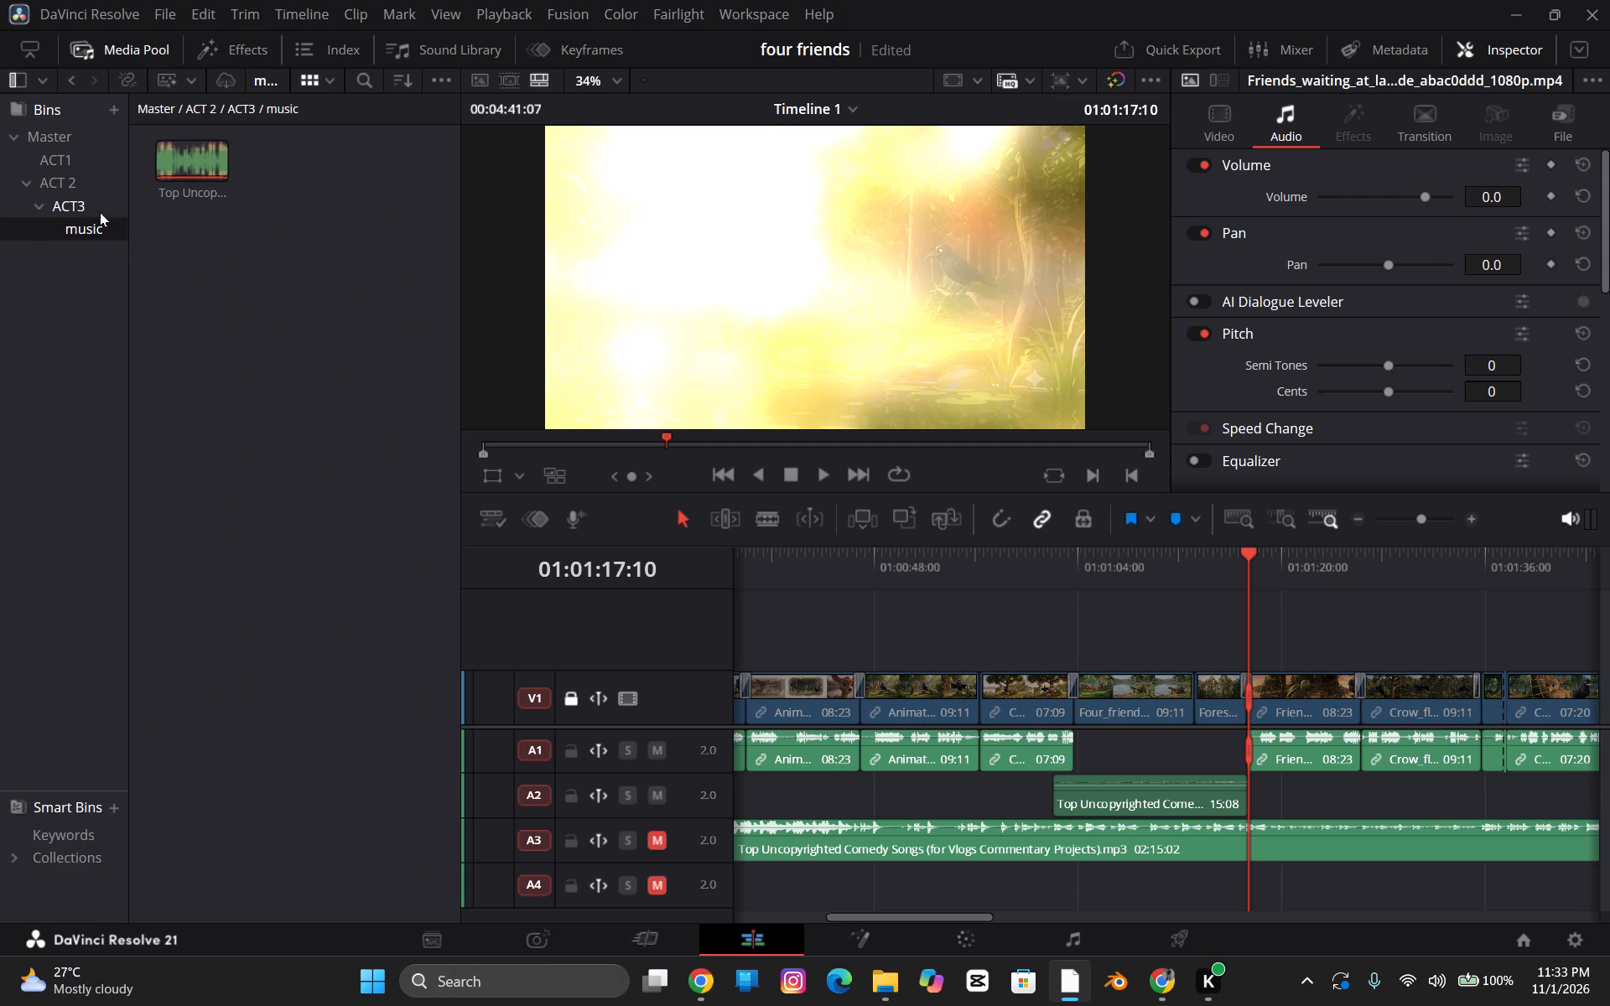
{"action": "left_click", "coordinate": [80, 200]}
{"action": "scroll", "coordinate": [219, 264], "scroll_direction": "down", "scroll_amount": 7}
{"action": "scroll", "coordinate": [302, 305], "scroll_direction": "up", "scroll_amount": 1}
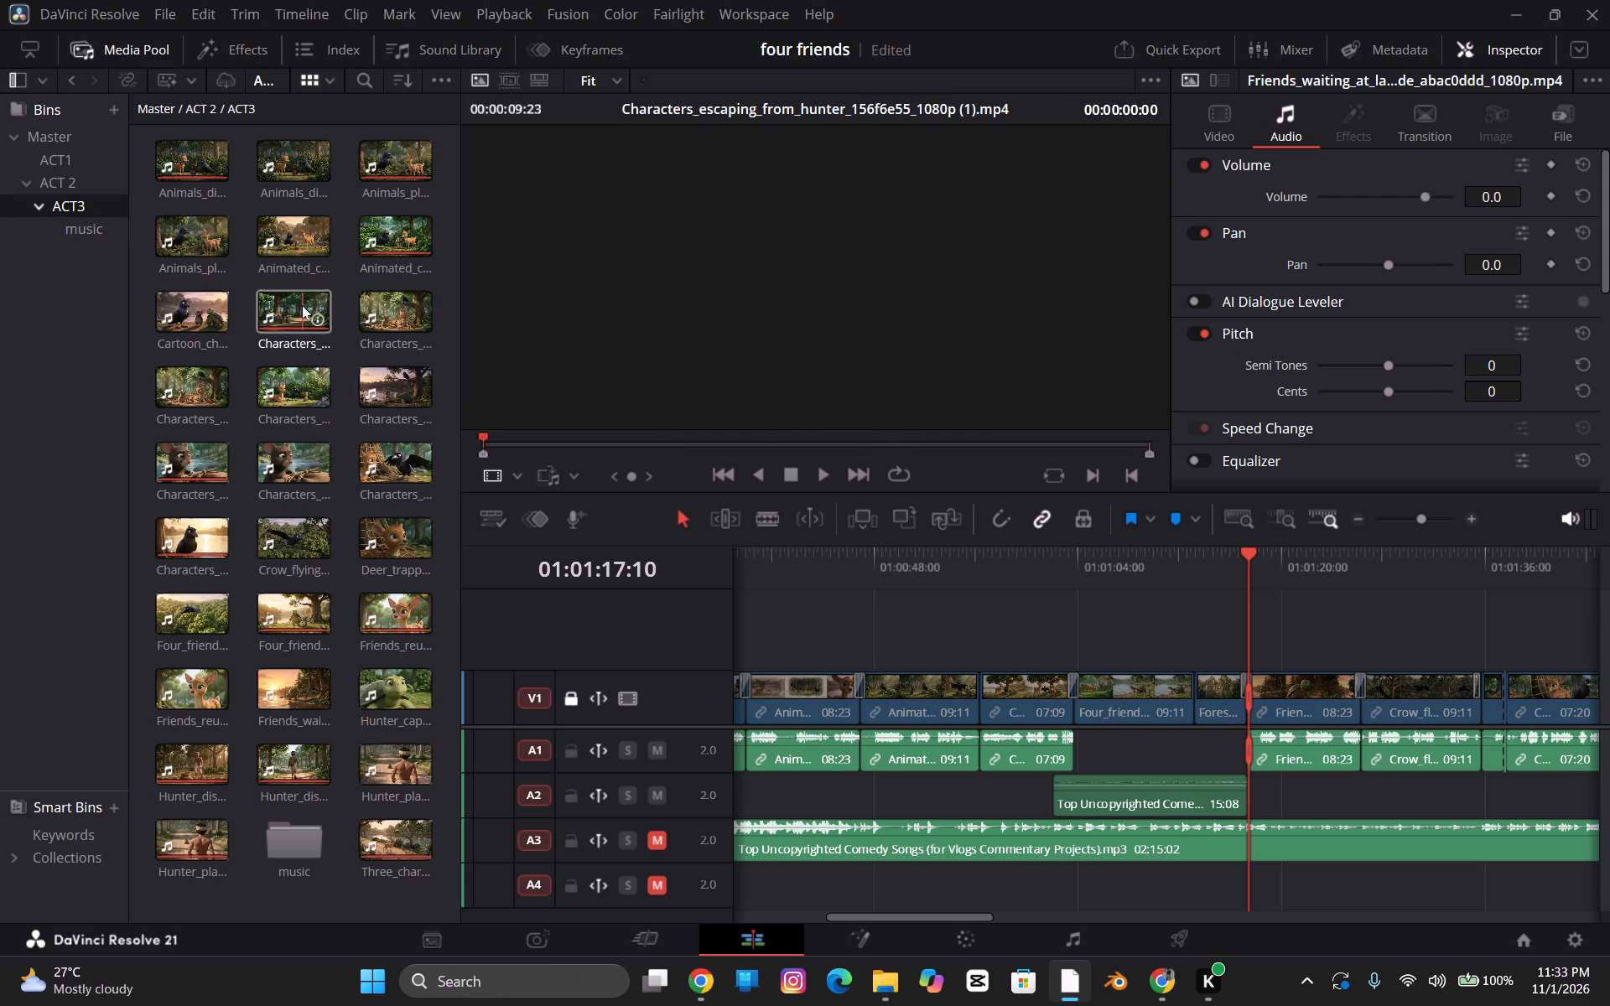
Move the music bin out of ACT3 to sit directly under Master, and check the ACT3 bin's contents.
{"action": "left_click_drag", "start_coordinate": [309, 842], "coordinate": [158, 414]}
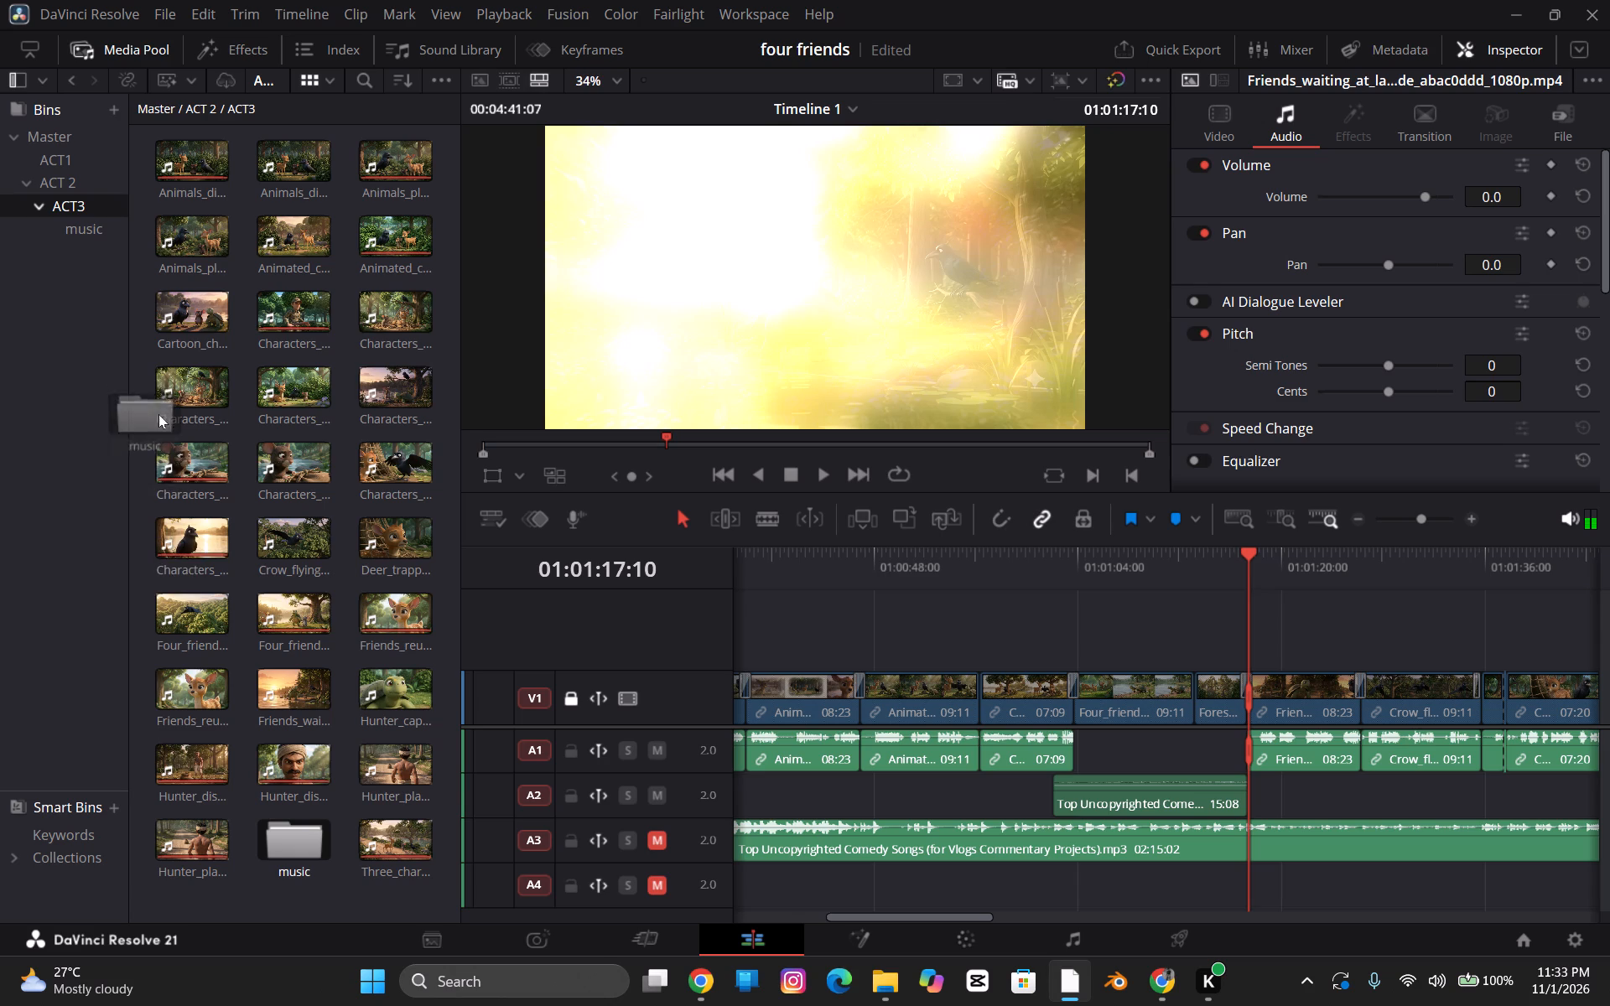
{"action": "left_click_drag", "start_coordinate": [158, 414], "coordinate": [86, 254]}
{"action": "left_click", "coordinate": [53, 254]}
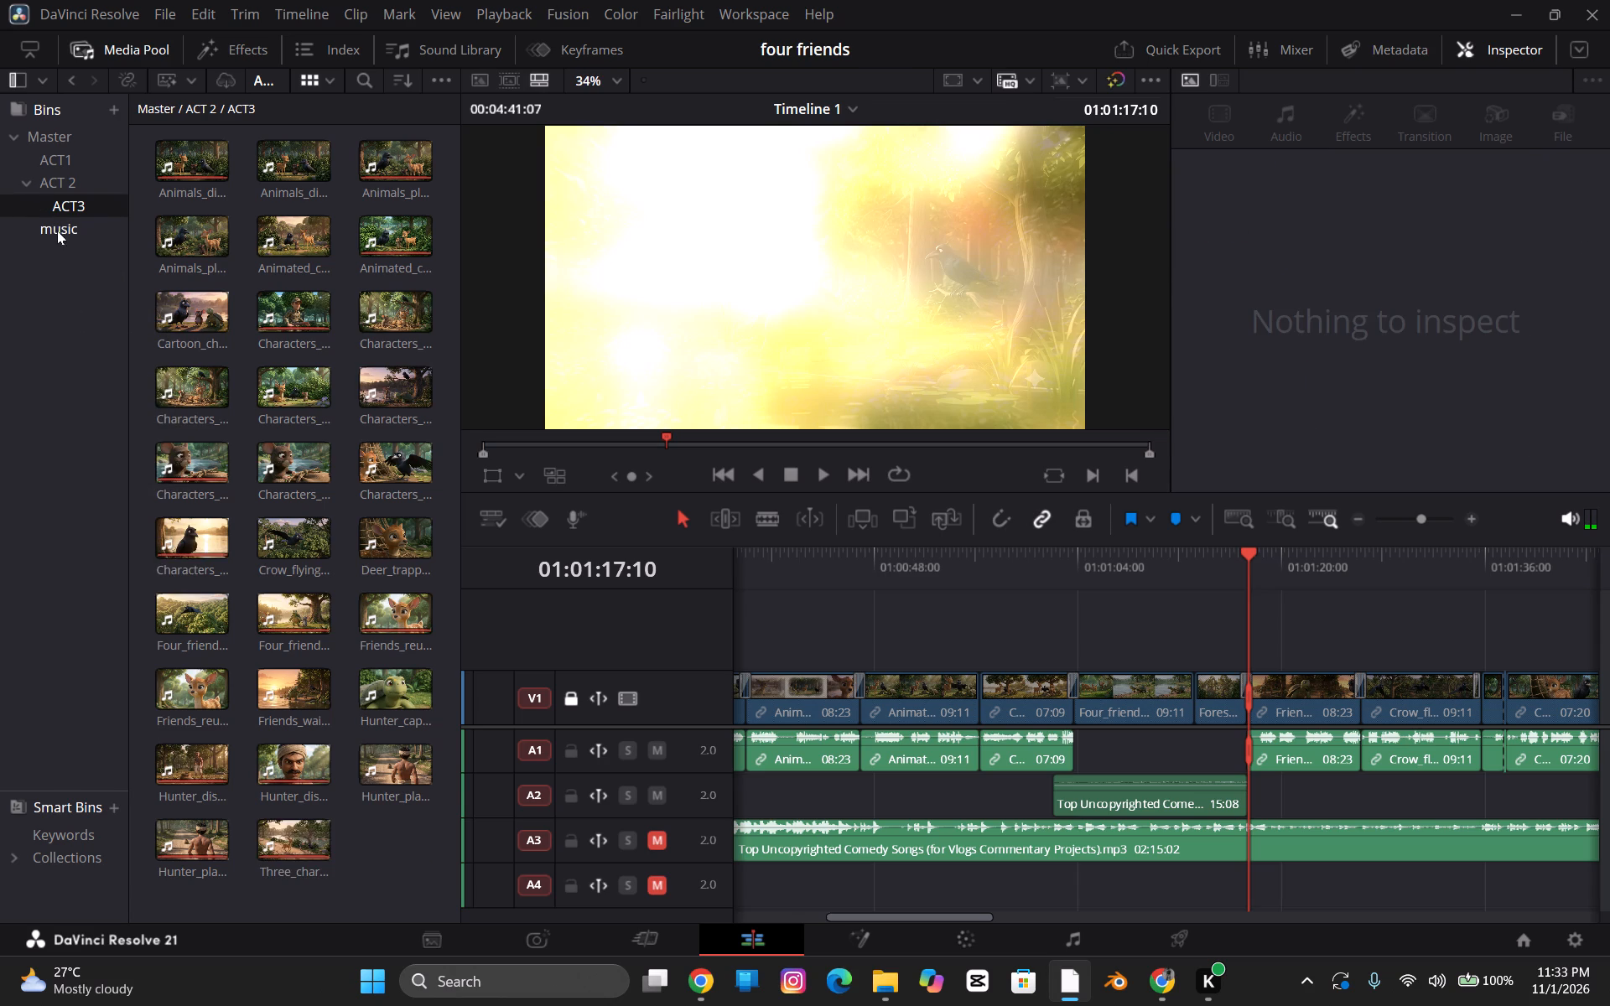
{"action": "left_click", "coordinate": [57, 231]}
{"action": "left_click", "coordinate": [64, 193]}
{"action": "left_click", "coordinate": [68, 203]}
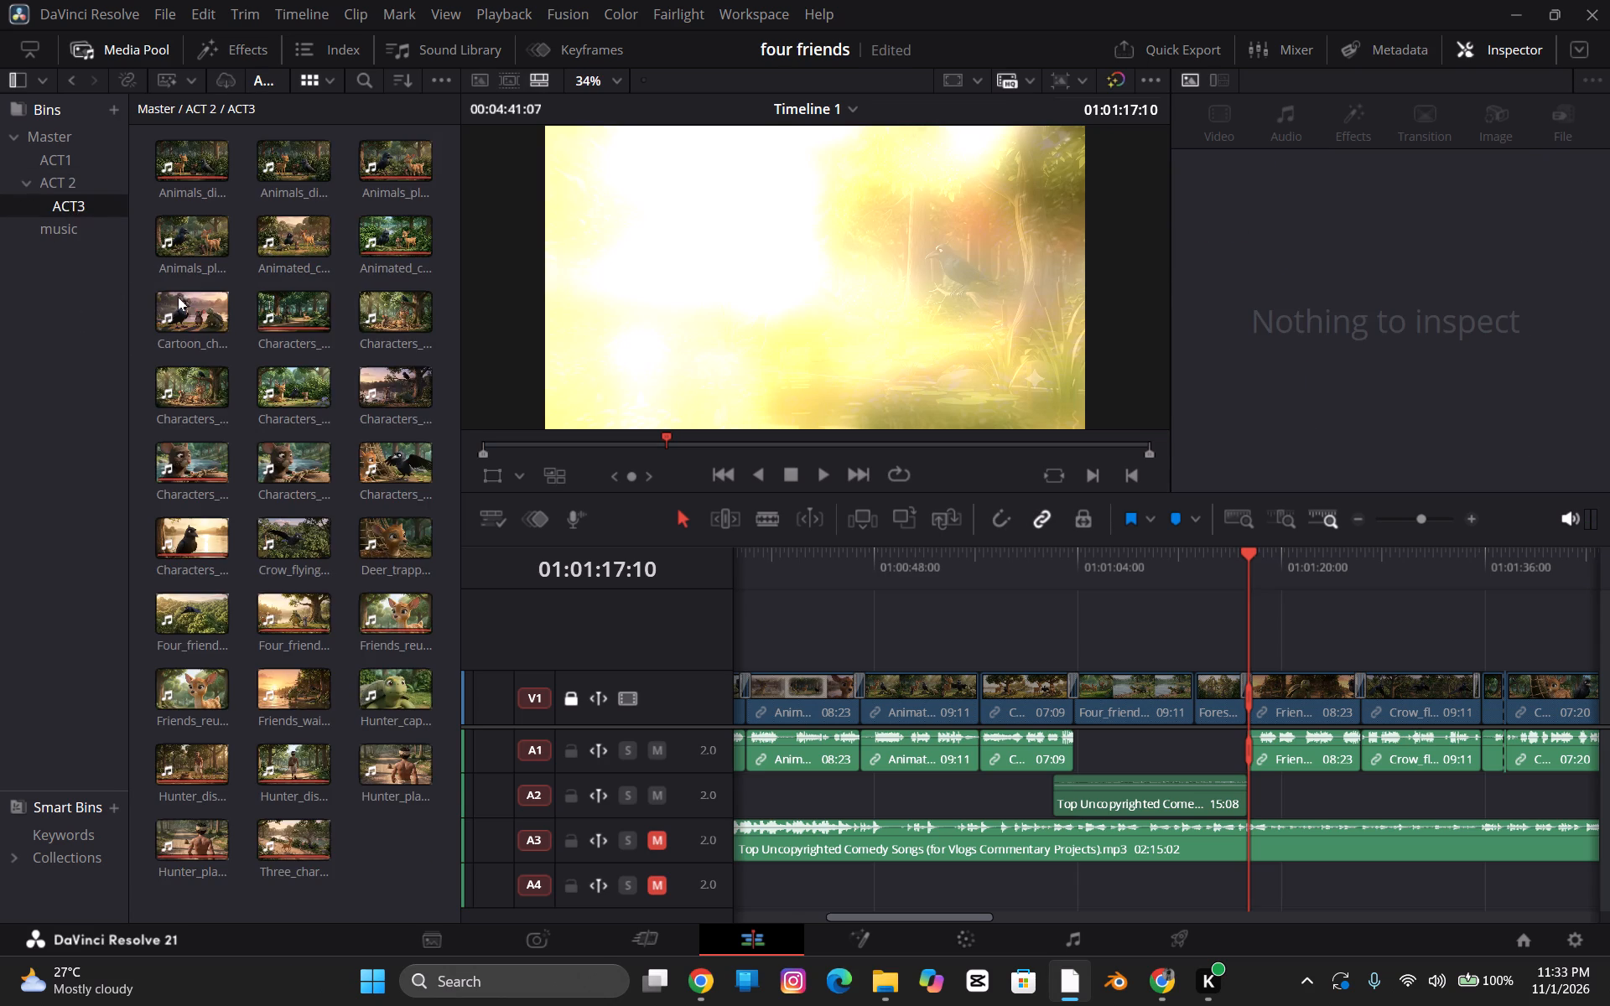
{"action": "scroll", "coordinate": [234, 337], "scroll_direction": "down", "scroll_amount": 1}
{"action": "scroll", "coordinate": [255, 346], "scroll_direction": "up", "scroll_amount": 2}
Move the ACT3 bin out of ACT 2 to sit directly under Master, and check the rearranged bins.
{"action": "left_click", "coordinate": [119, 191]}
{"action": "left_click", "coordinate": [80, 152]}
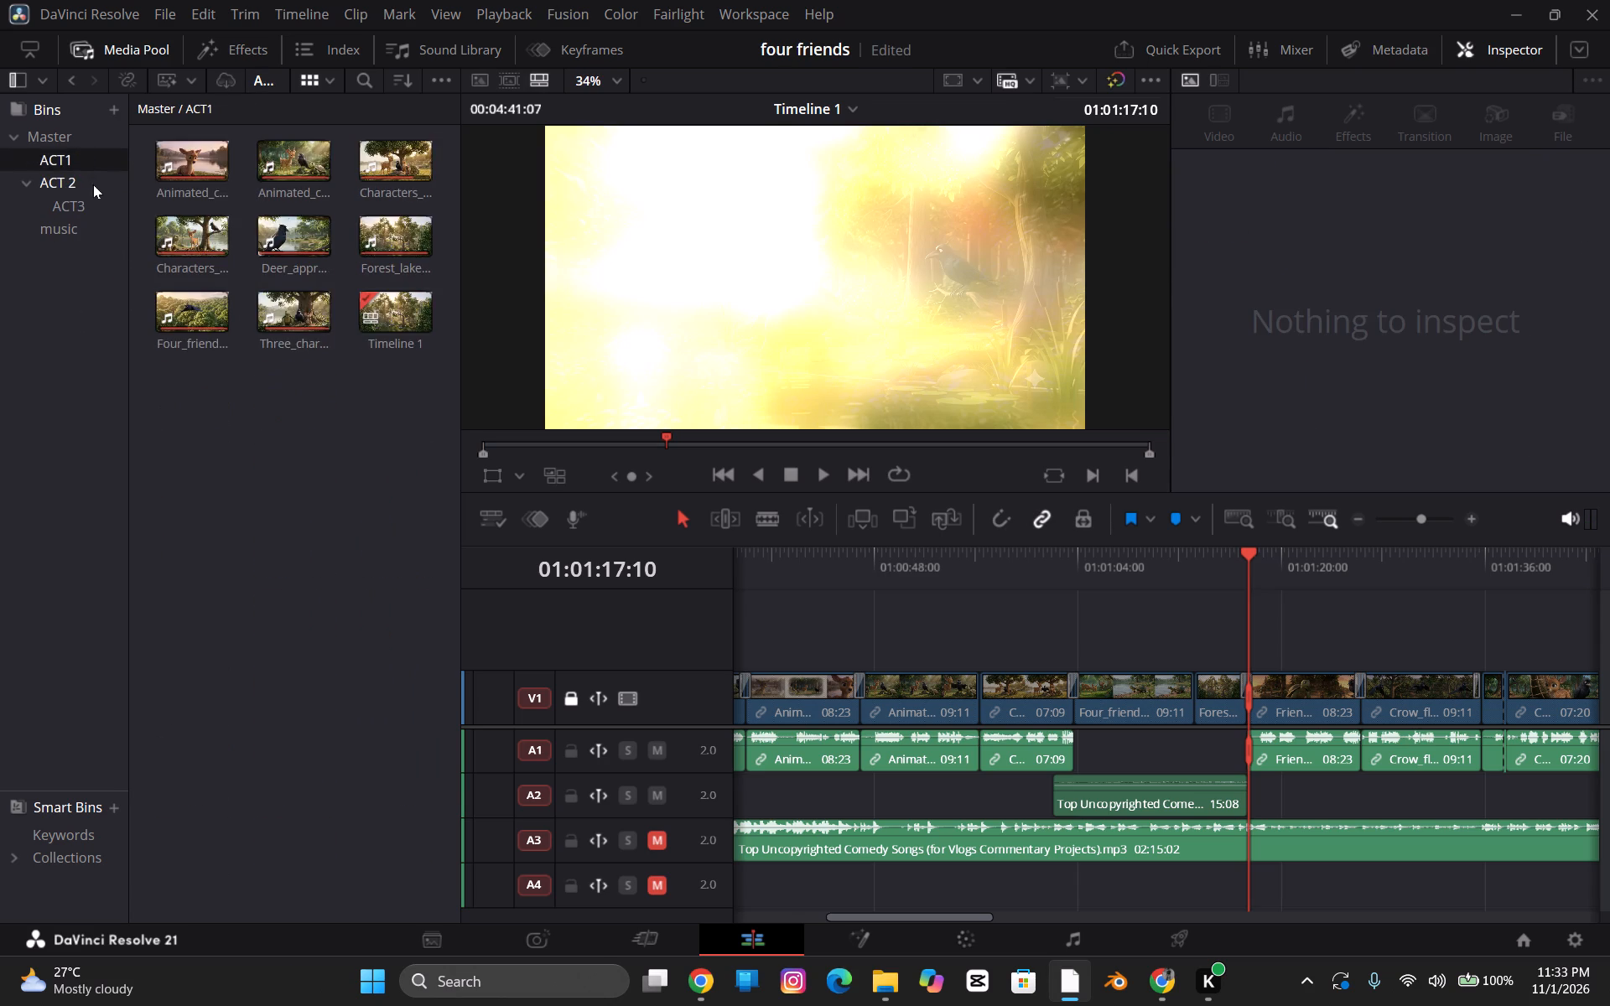
{"action": "left_click", "coordinate": [94, 184]}
{"action": "left_click_drag", "start_coordinate": [184, 173], "coordinate": [39, 291]}
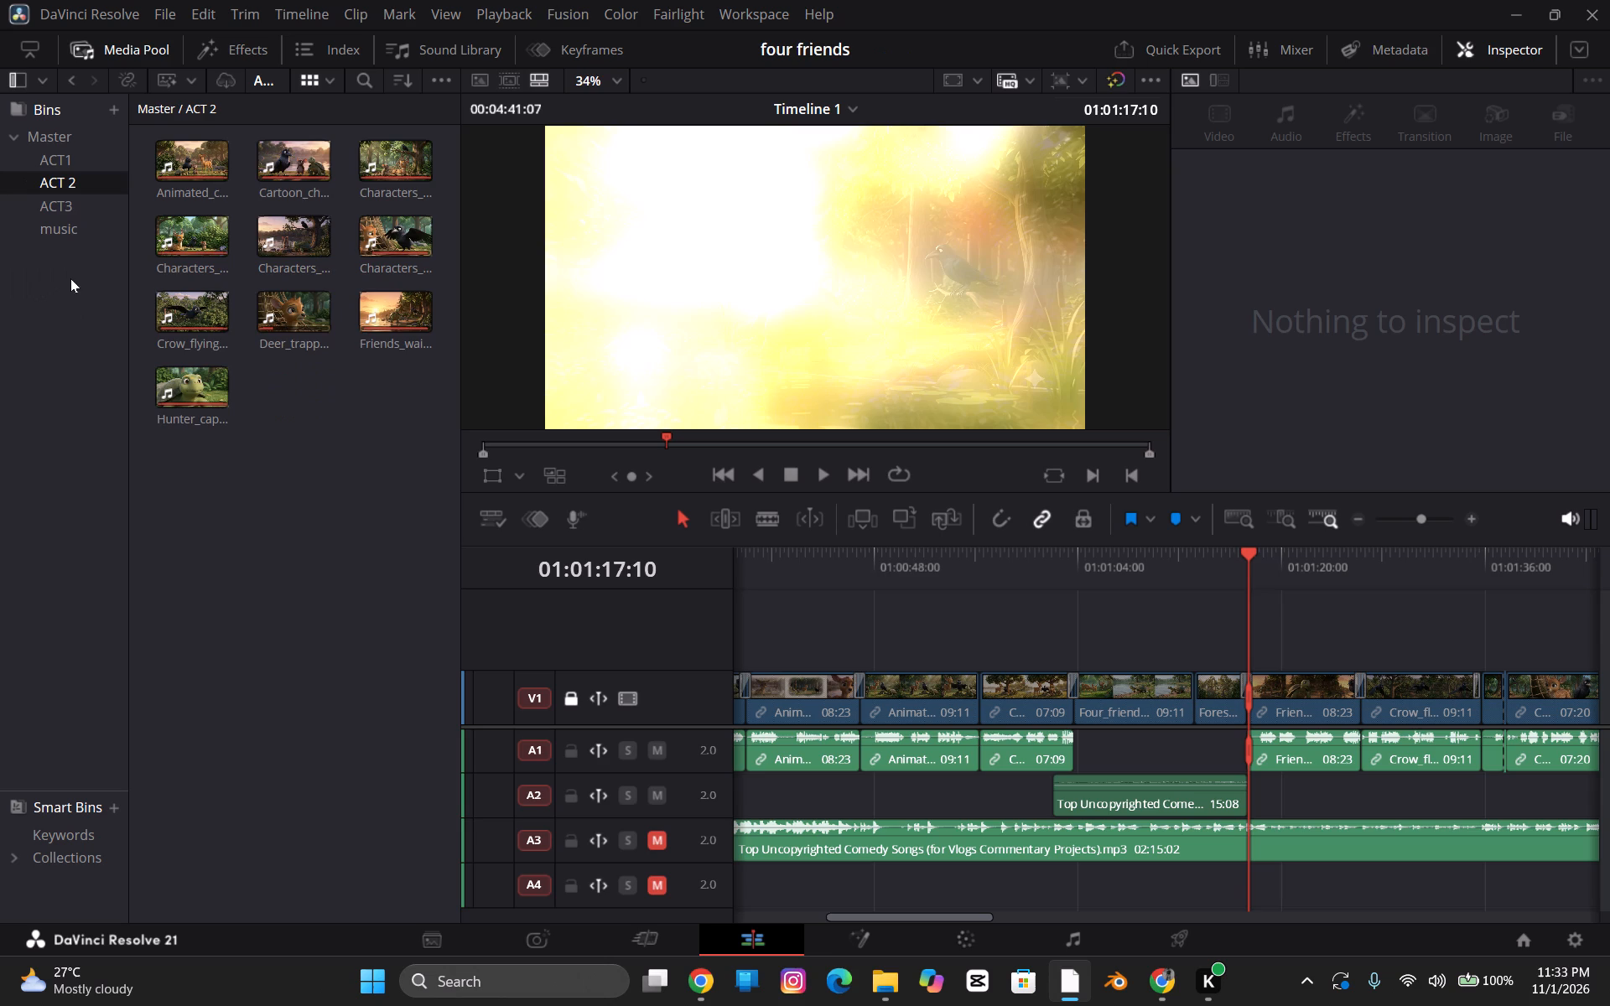
{"action": "left_click", "coordinate": [88, 209]}
{"action": "left_click", "coordinate": [90, 234]}
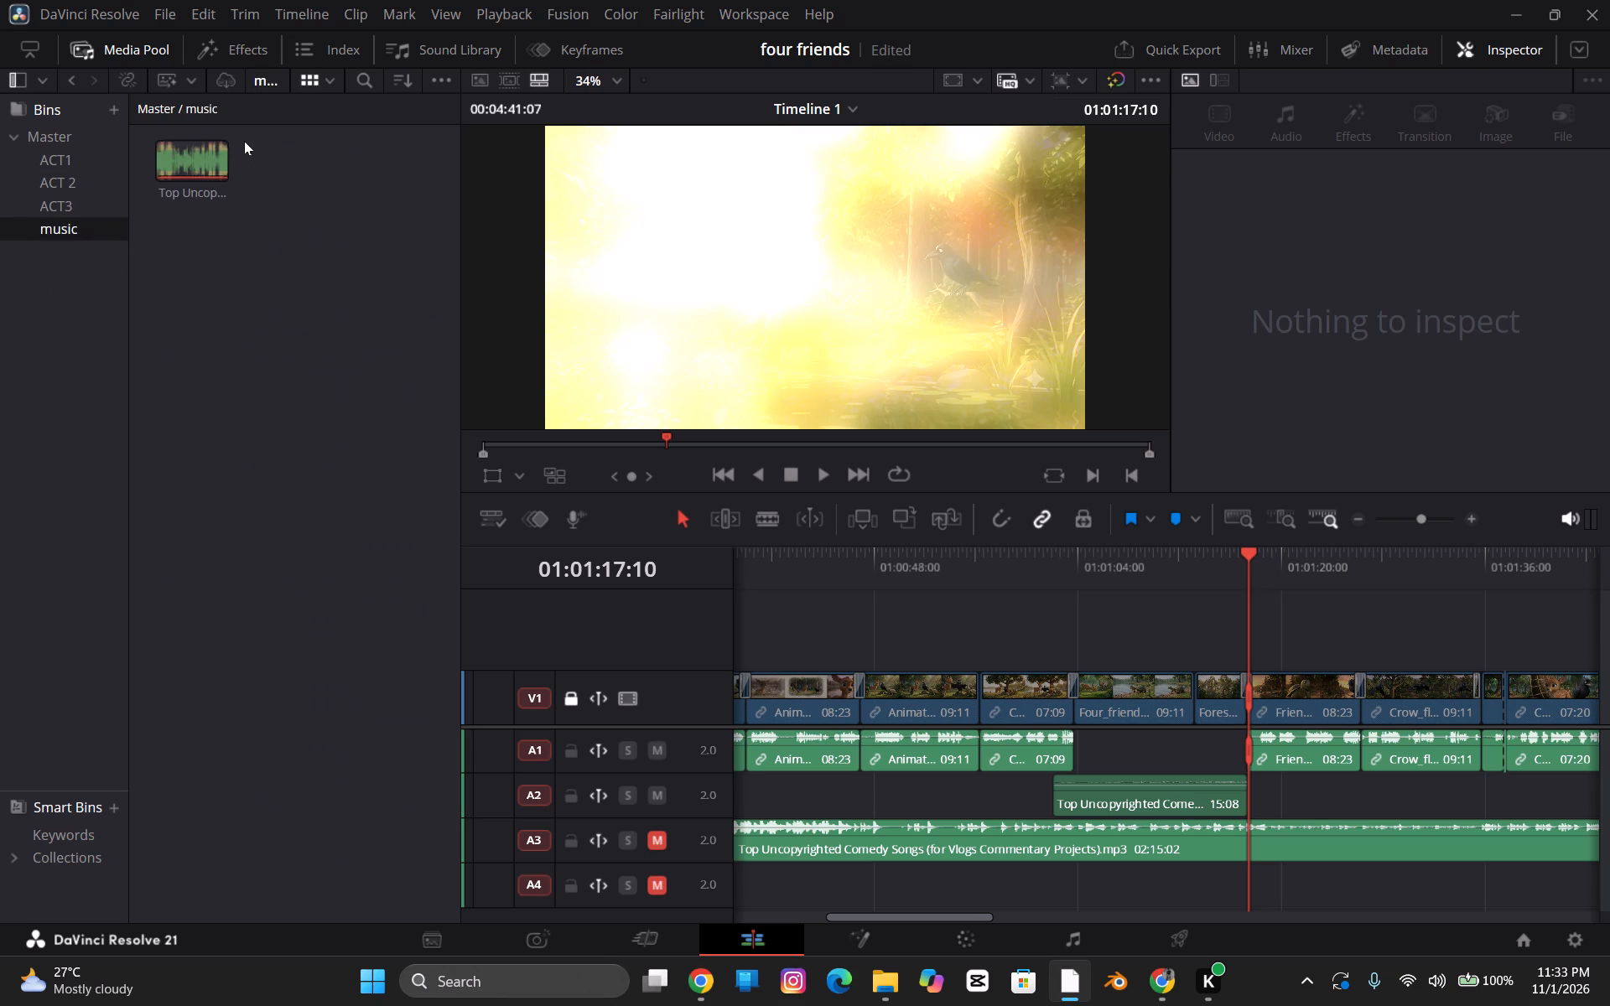
{"action": "left_click", "coordinate": [118, 191]}
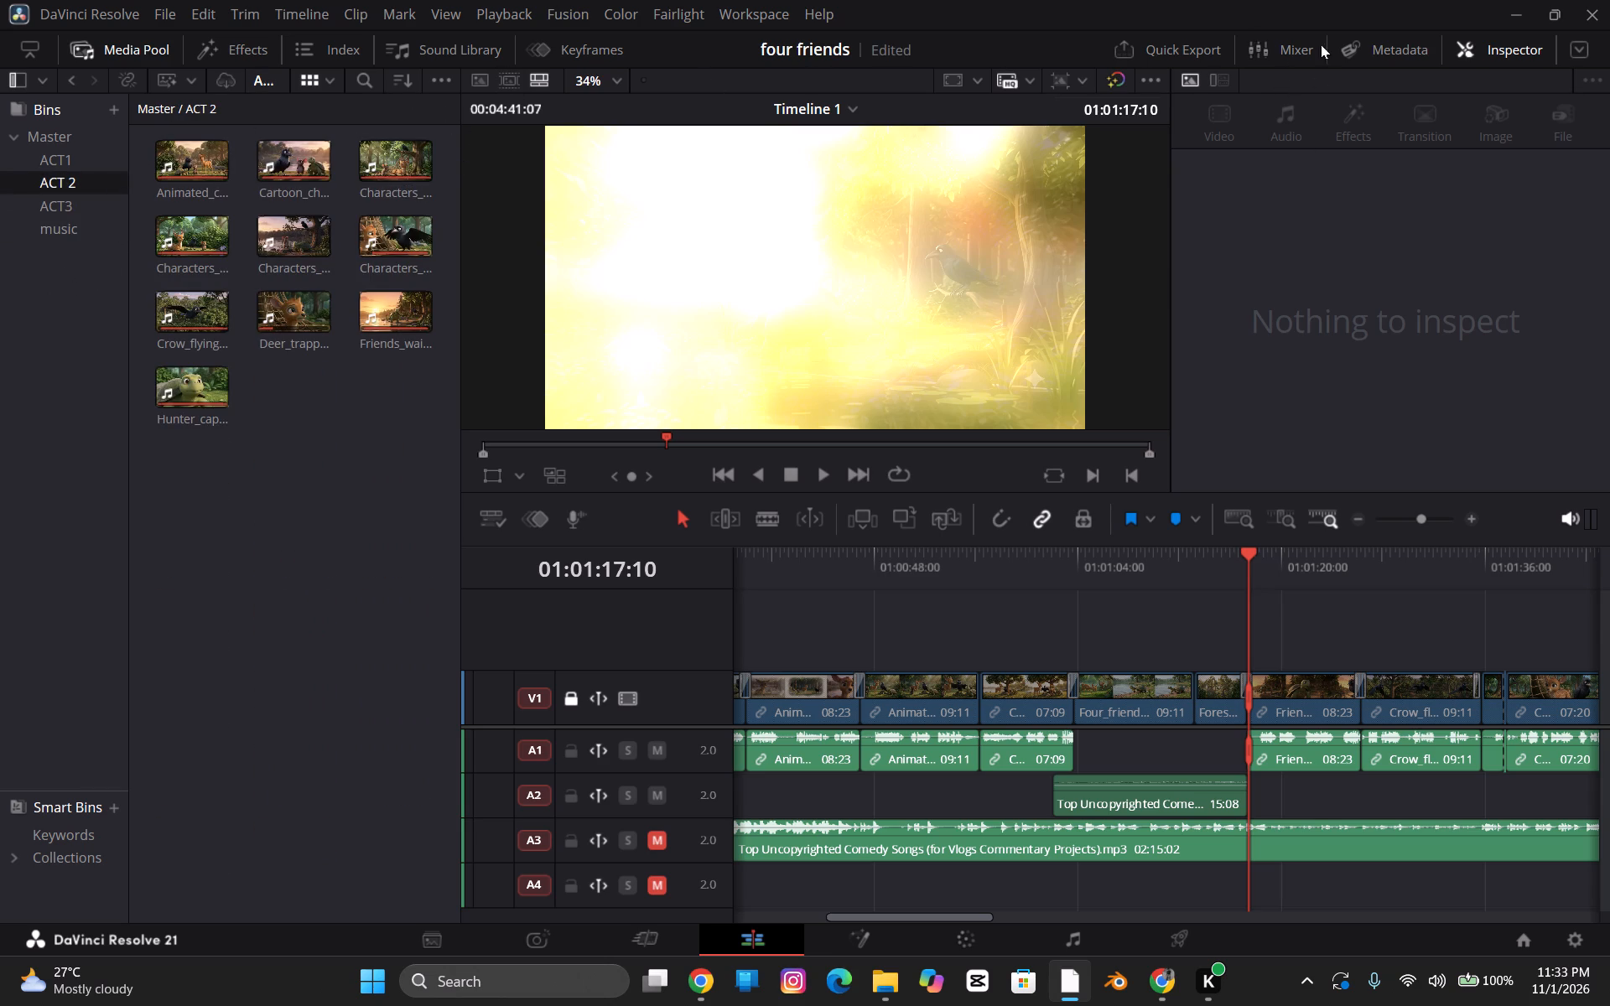
Show the timeline's Edit Index together with the media bins.
{"action": "left_click", "coordinate": [221, 60]}
{"action": "left_click", "coordinate": [332, 60]}
{"action": "left_click", "coordinate": [423, 47]}
{"action": "left_click", "coordinate": [300, 49]}
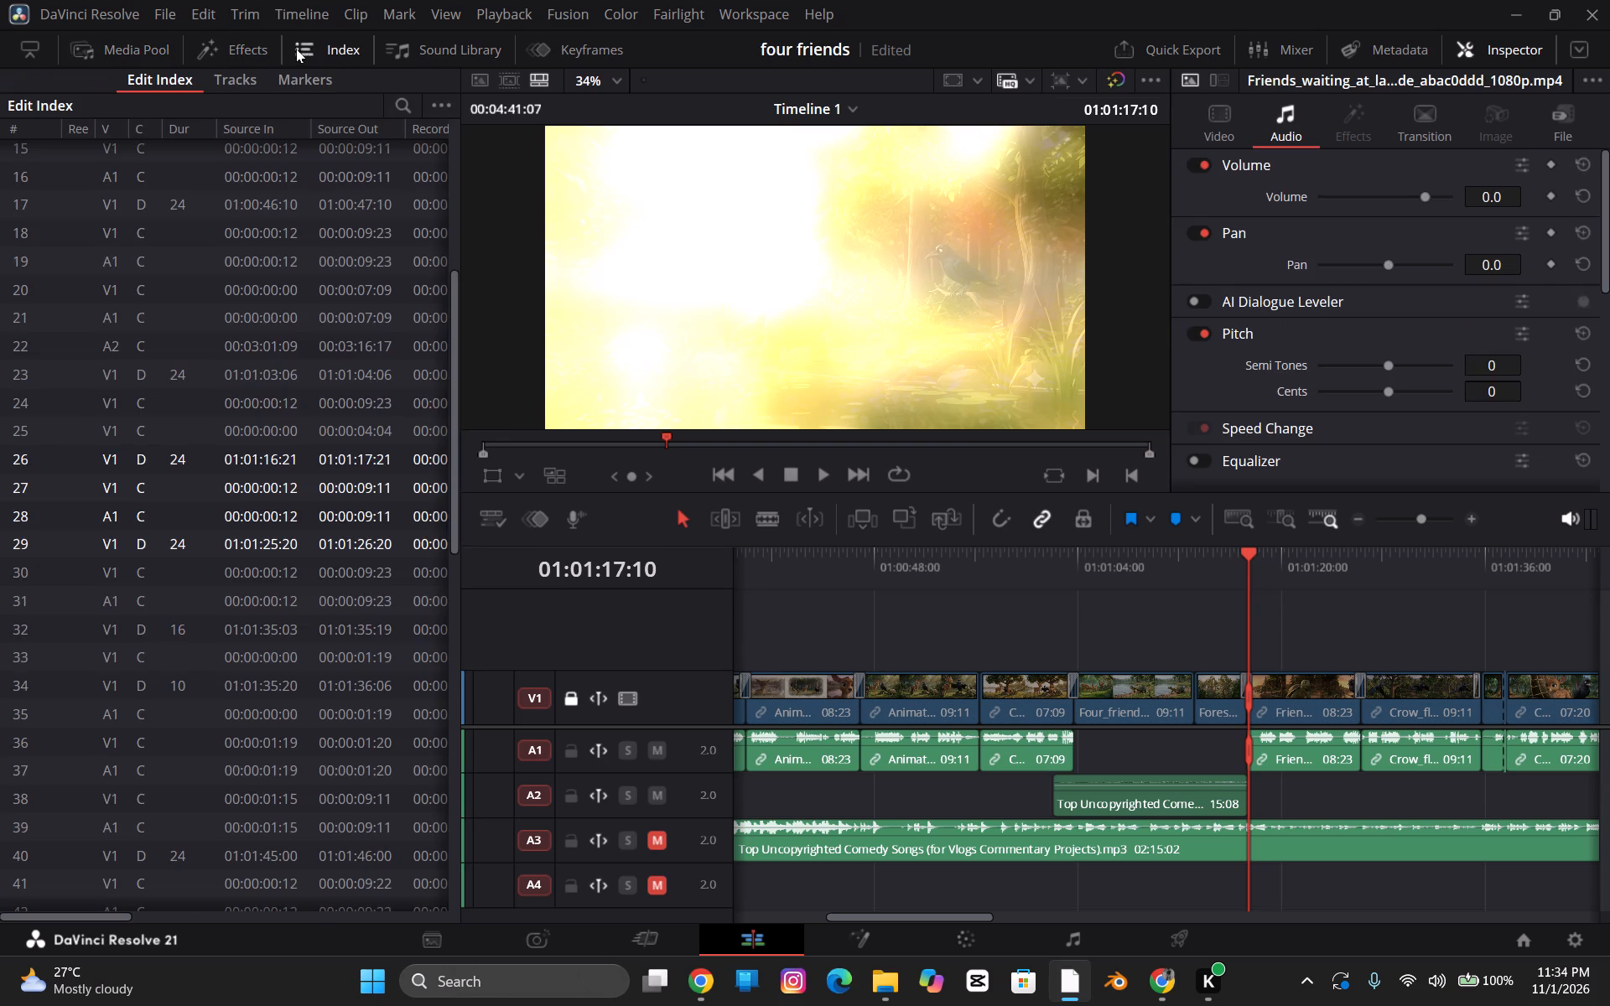
{"action": "left_click", "coordinate": [251, 49]}
{"action": "left_click", "coordinate": [150, 49]}
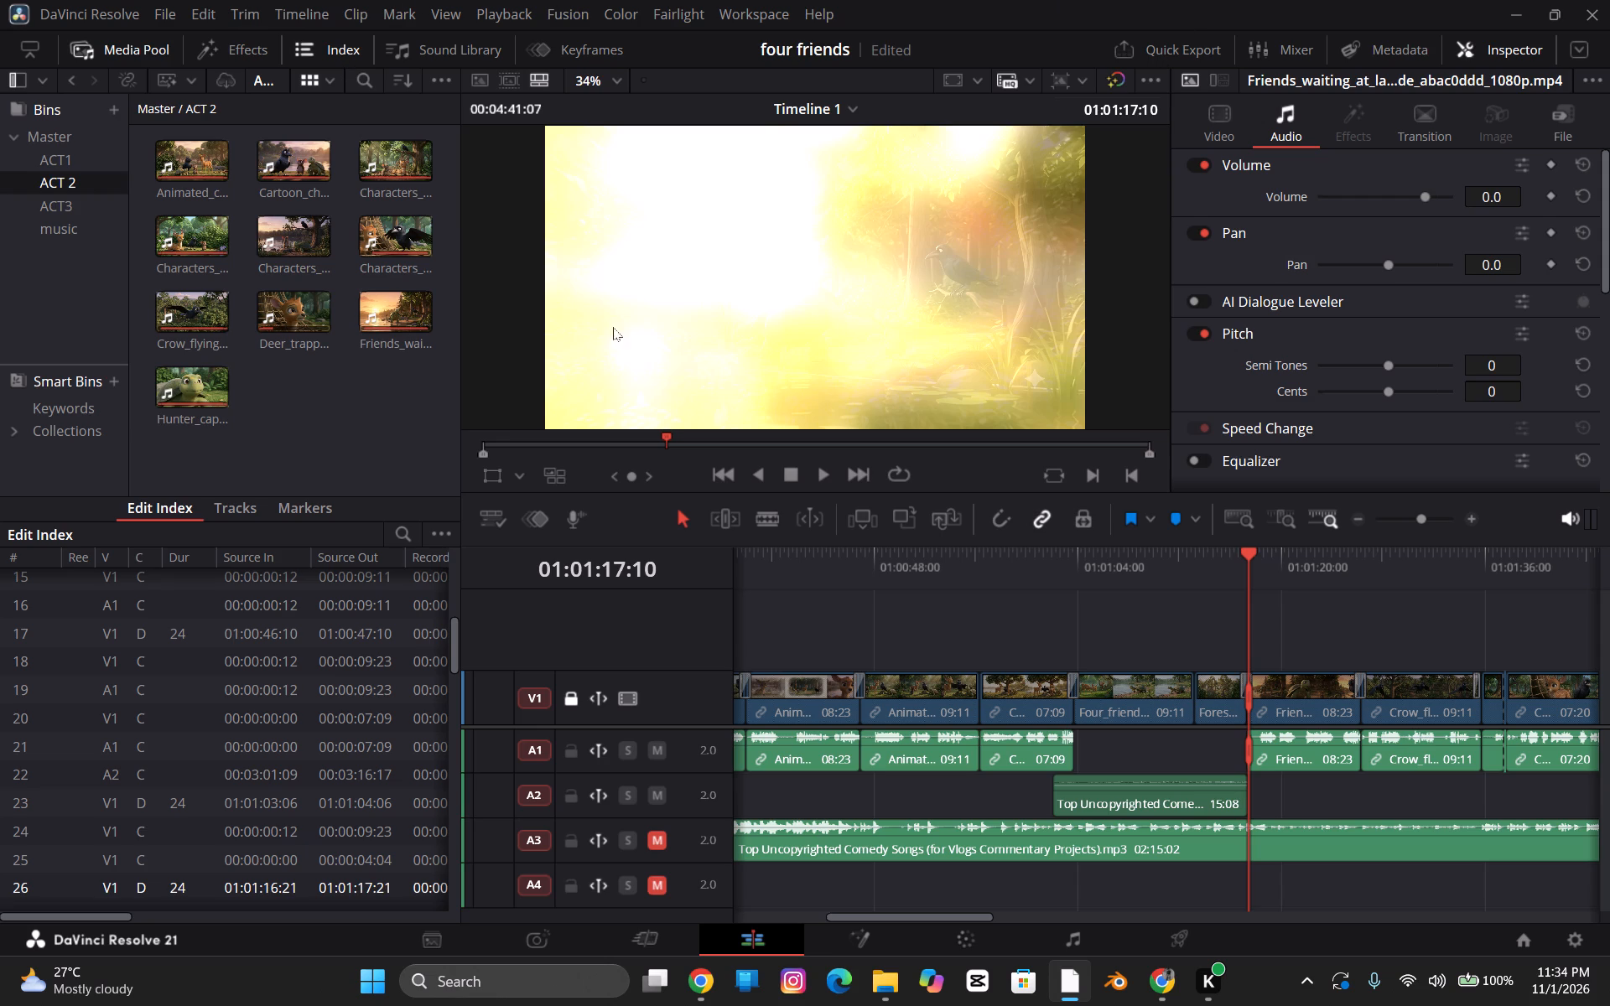
Open the music bin and look through the timeline's edit list, tracks and markers.
{"action": "left_click", "coordinate": [397, 446]}
{"action": "left_click", "coordinate": [57, 215]}
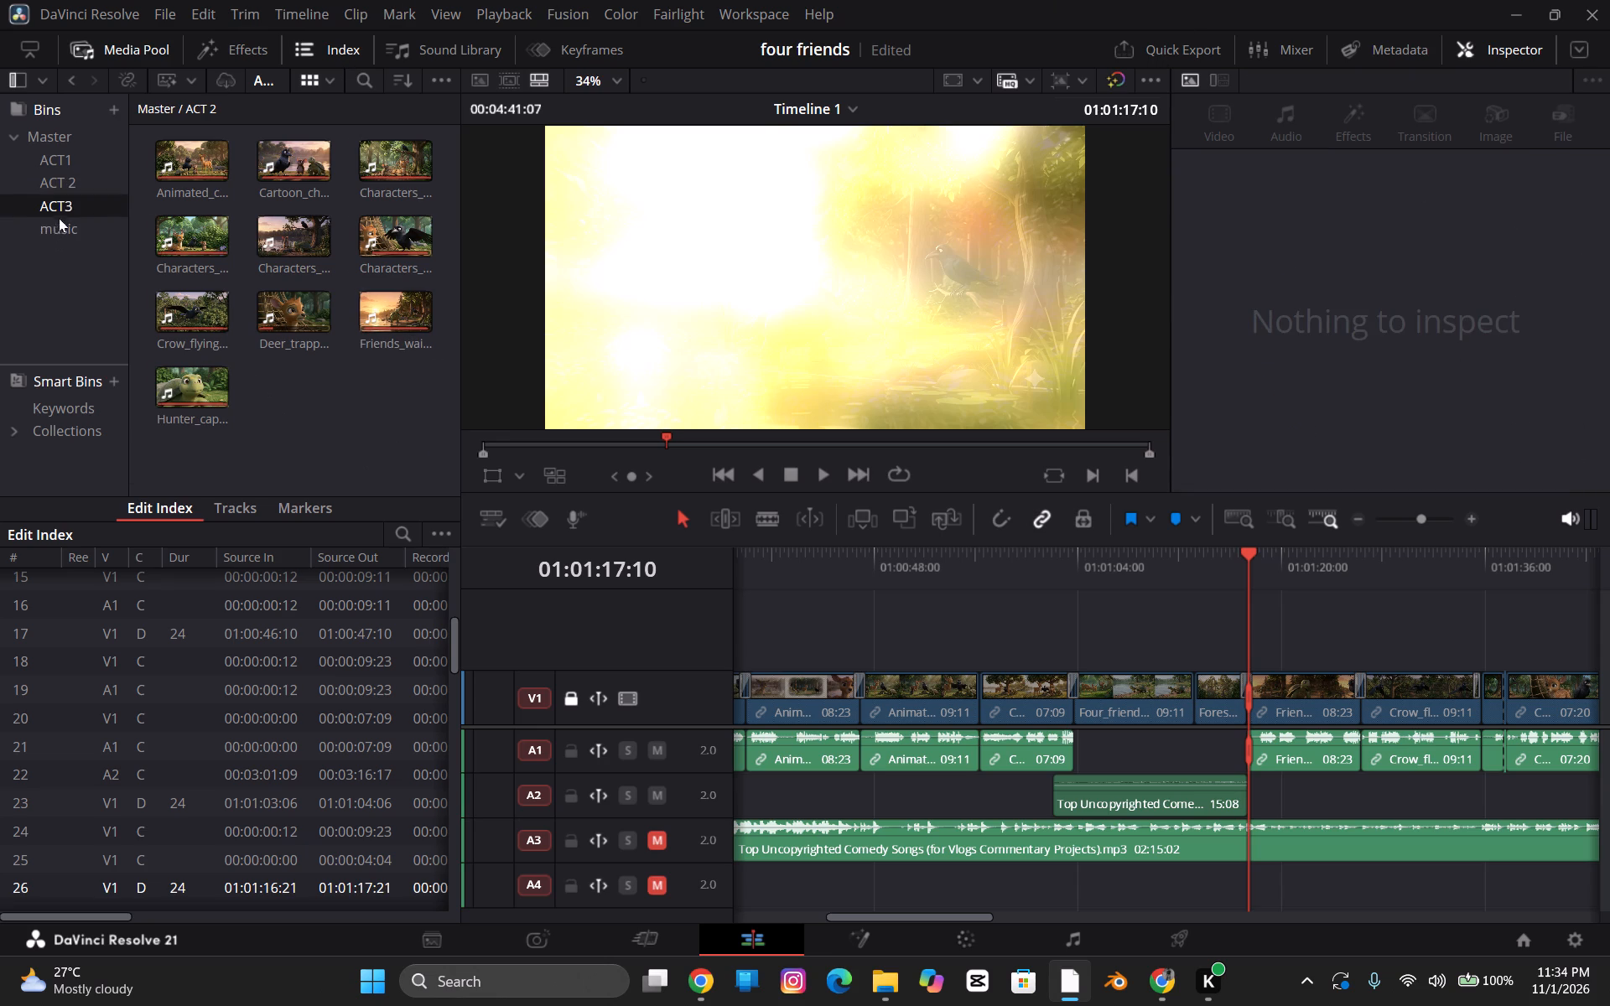
{"action": "left_click", "coordinate": [73, 231]}
{"action": "scroll", "coordinate": [296, 723], "scroll_direction": "up", "scroll_amount": 1}
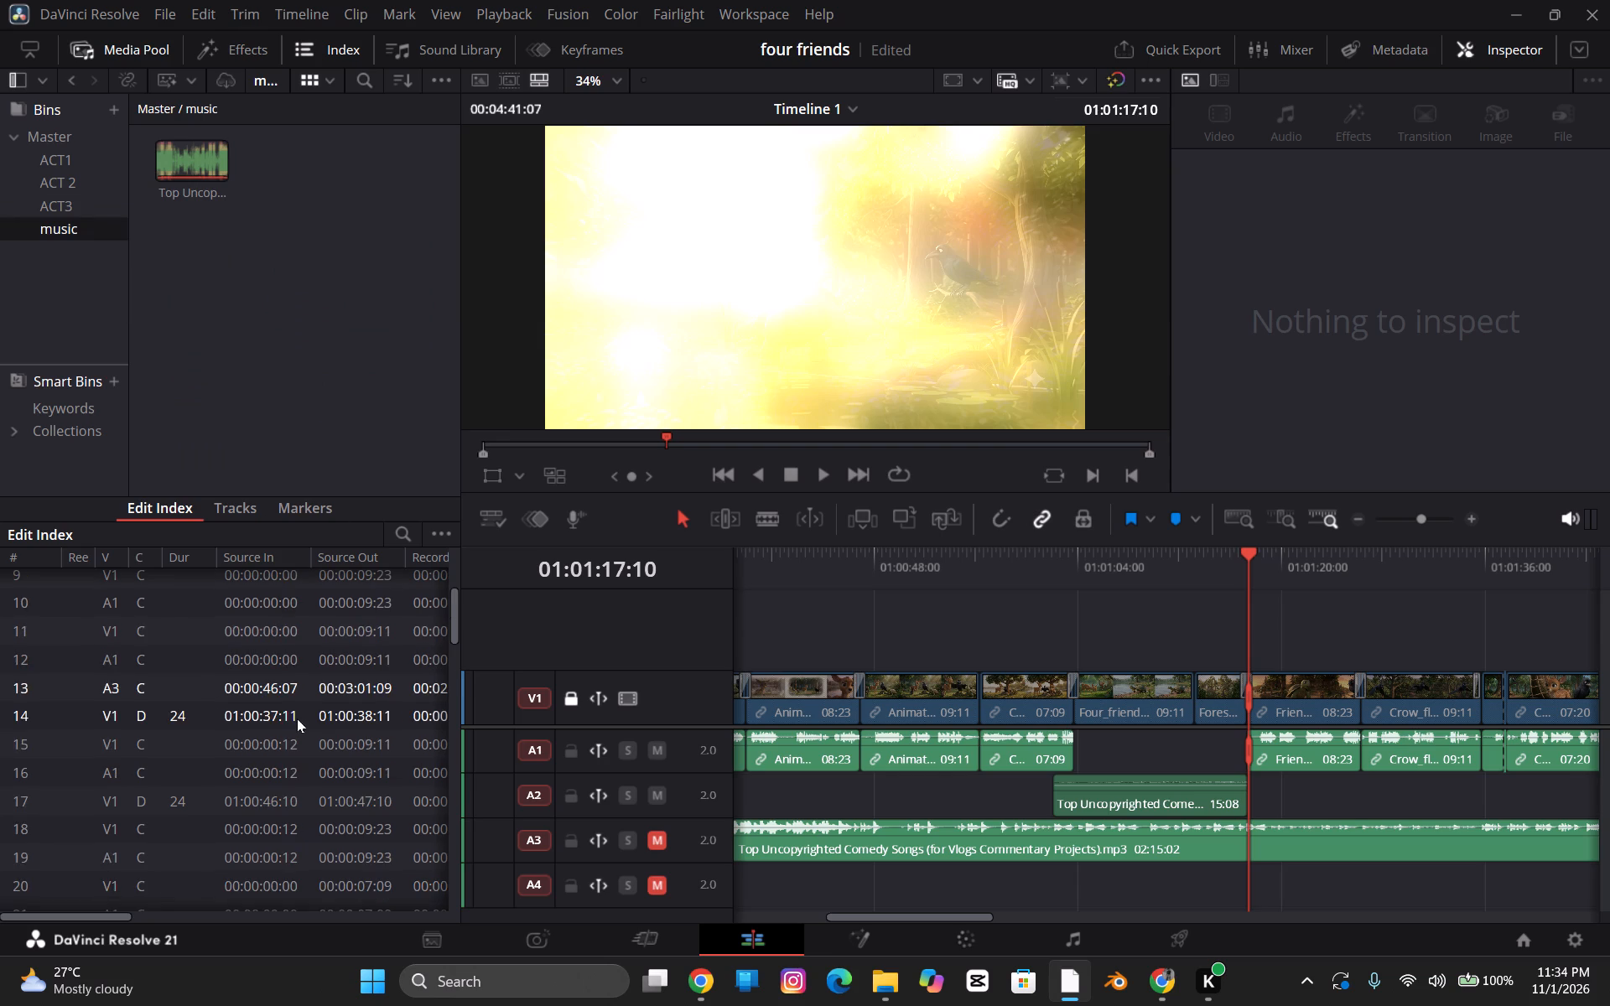
{"action": "scroll", "coordinate": [354, 756], "scroll_direction": "down", "scroll_amount": 9}
{"action": "scroll", "coordinate": [294, 413], "scroll_direction": "down", "scroll_amount": 1}
{"action": "left_click", "coordinate": [243, 513]}
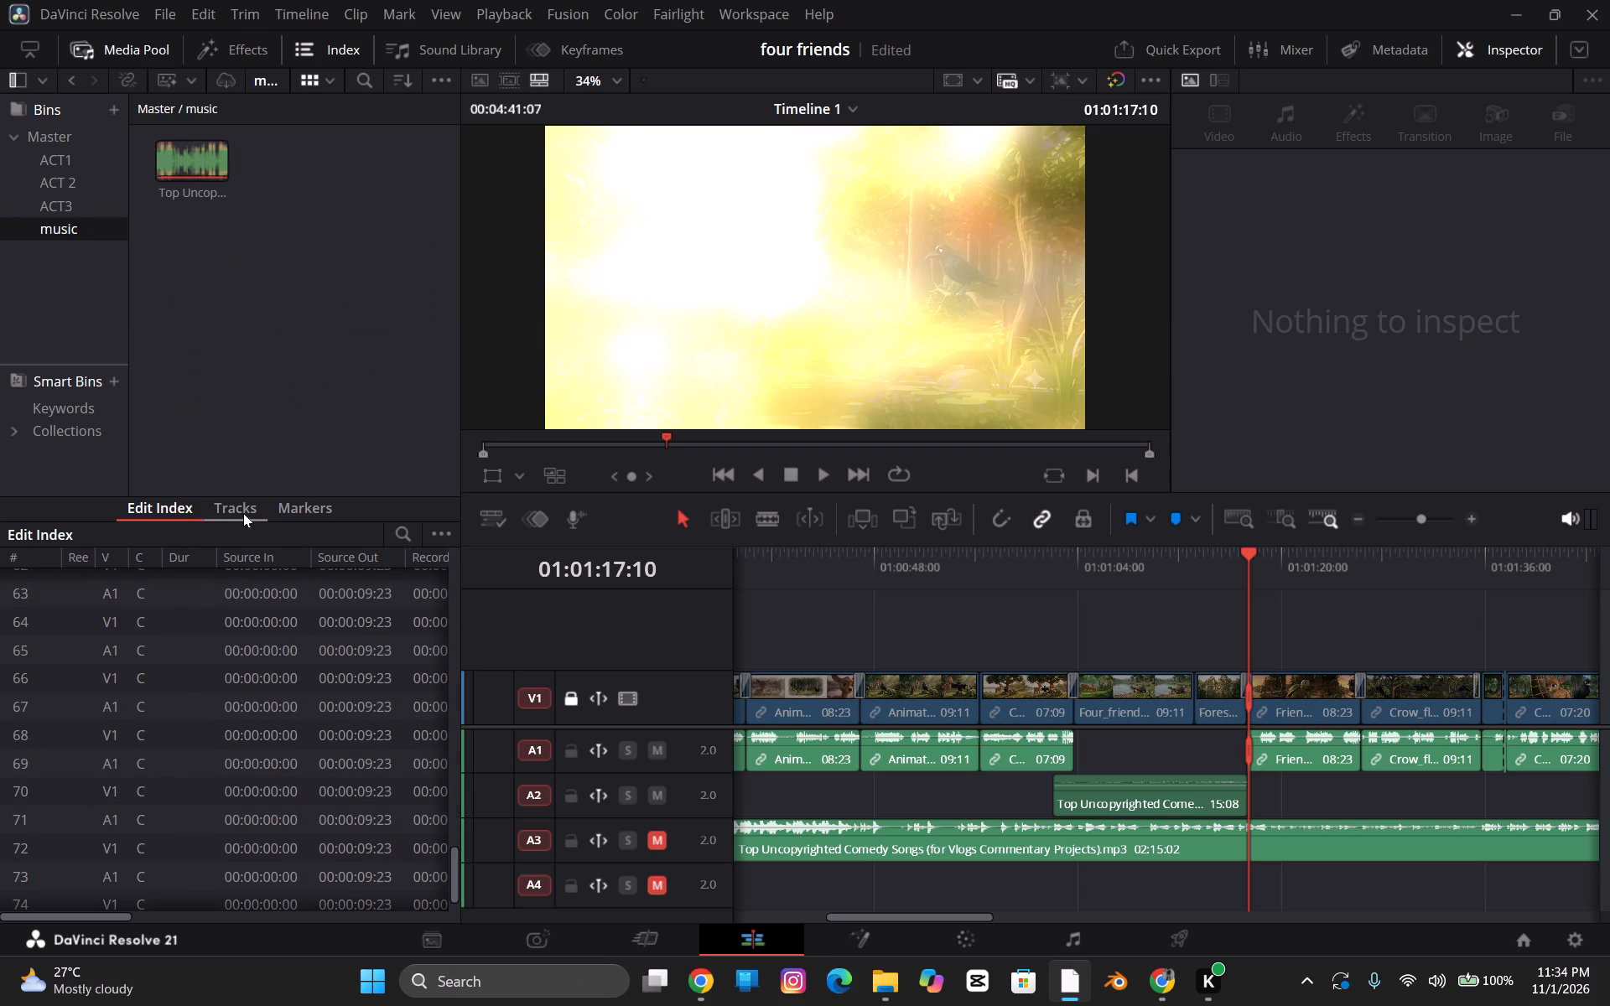
{"action": "left_click", "coordinate": [308, 502]}
{"action": "left_click", "coordinate": [213, 508]}
{"action": "left_click", "coordinate": [174, 512]}
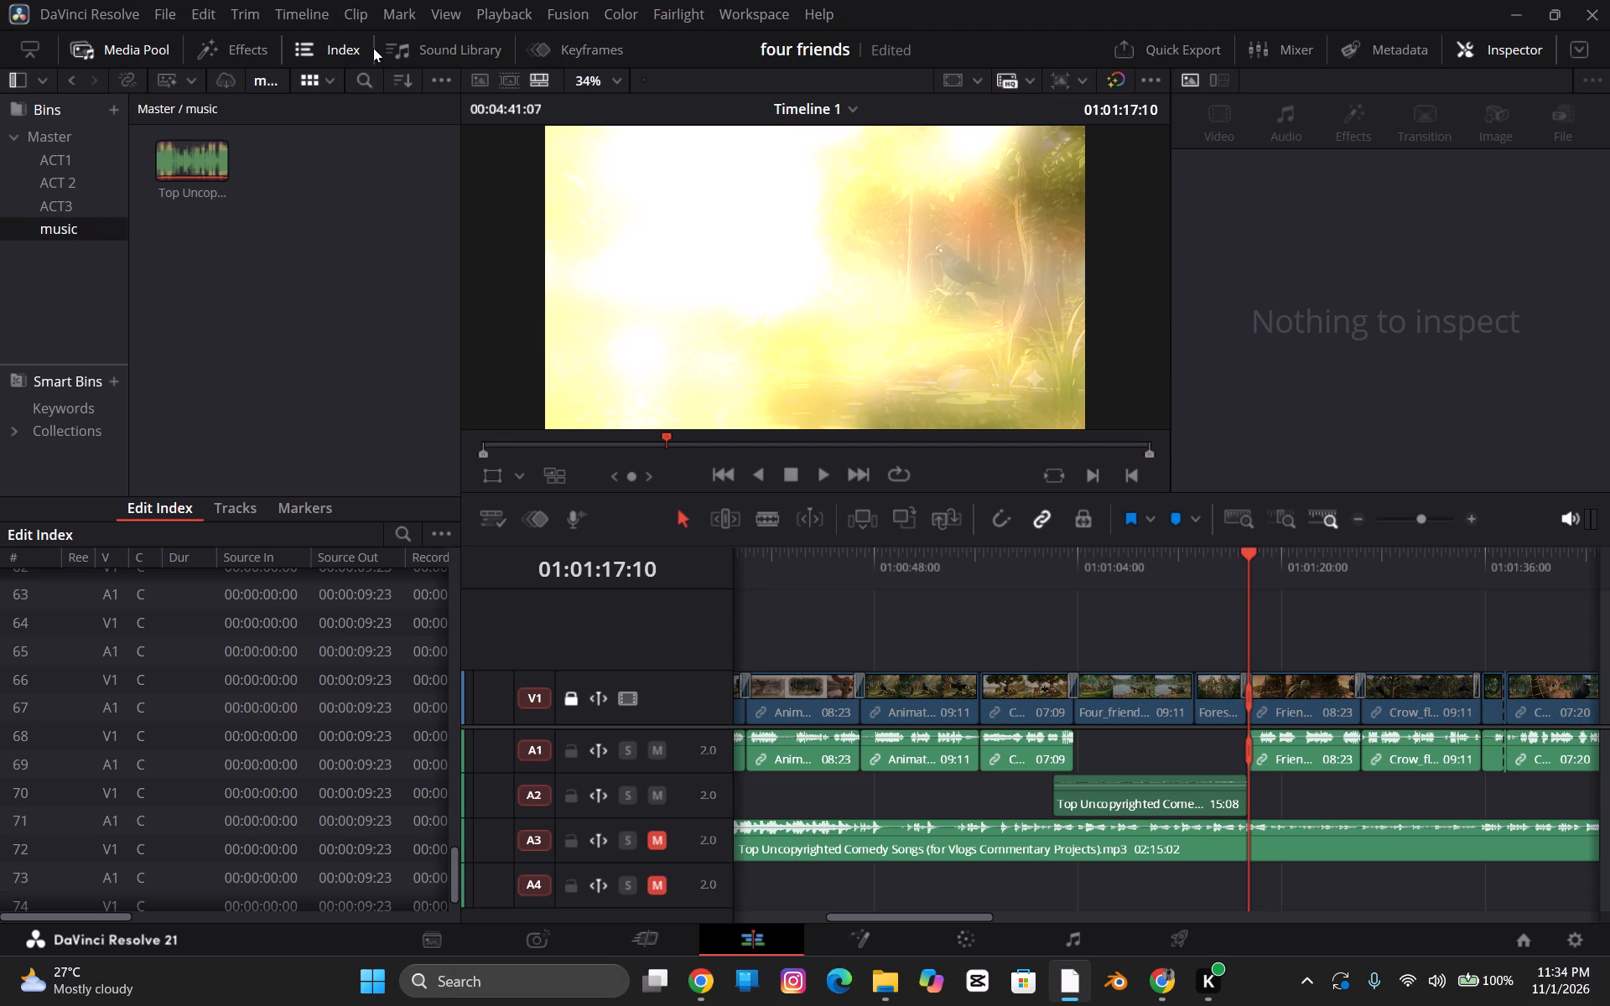
Look over the effects library, the markers list with its display options, and the timeline's edit list.
{"action": "left_click", "coordinate": [242, 62]}
{"action": "left_click", "coordinate": [278, 52]}
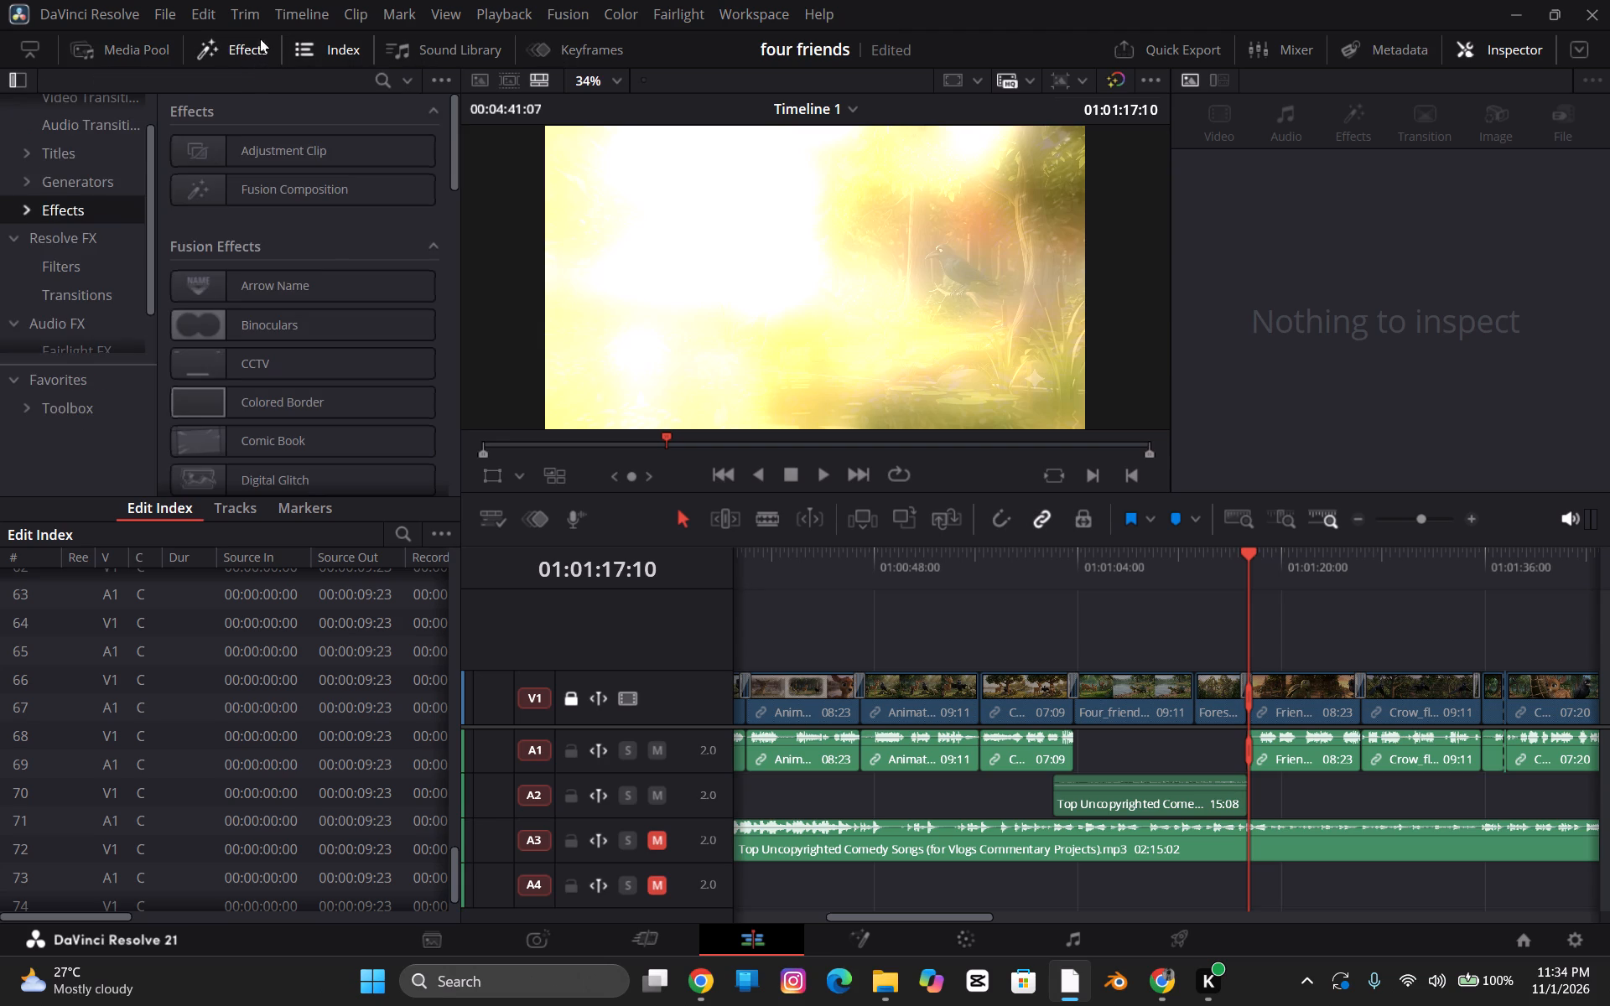
{"action": "left_click", "coordinate": [255, 44]}
{"action": "left_click", "coordinate": [143, 44]}
{"action": "left_click", "coordinate": [340, 518]}
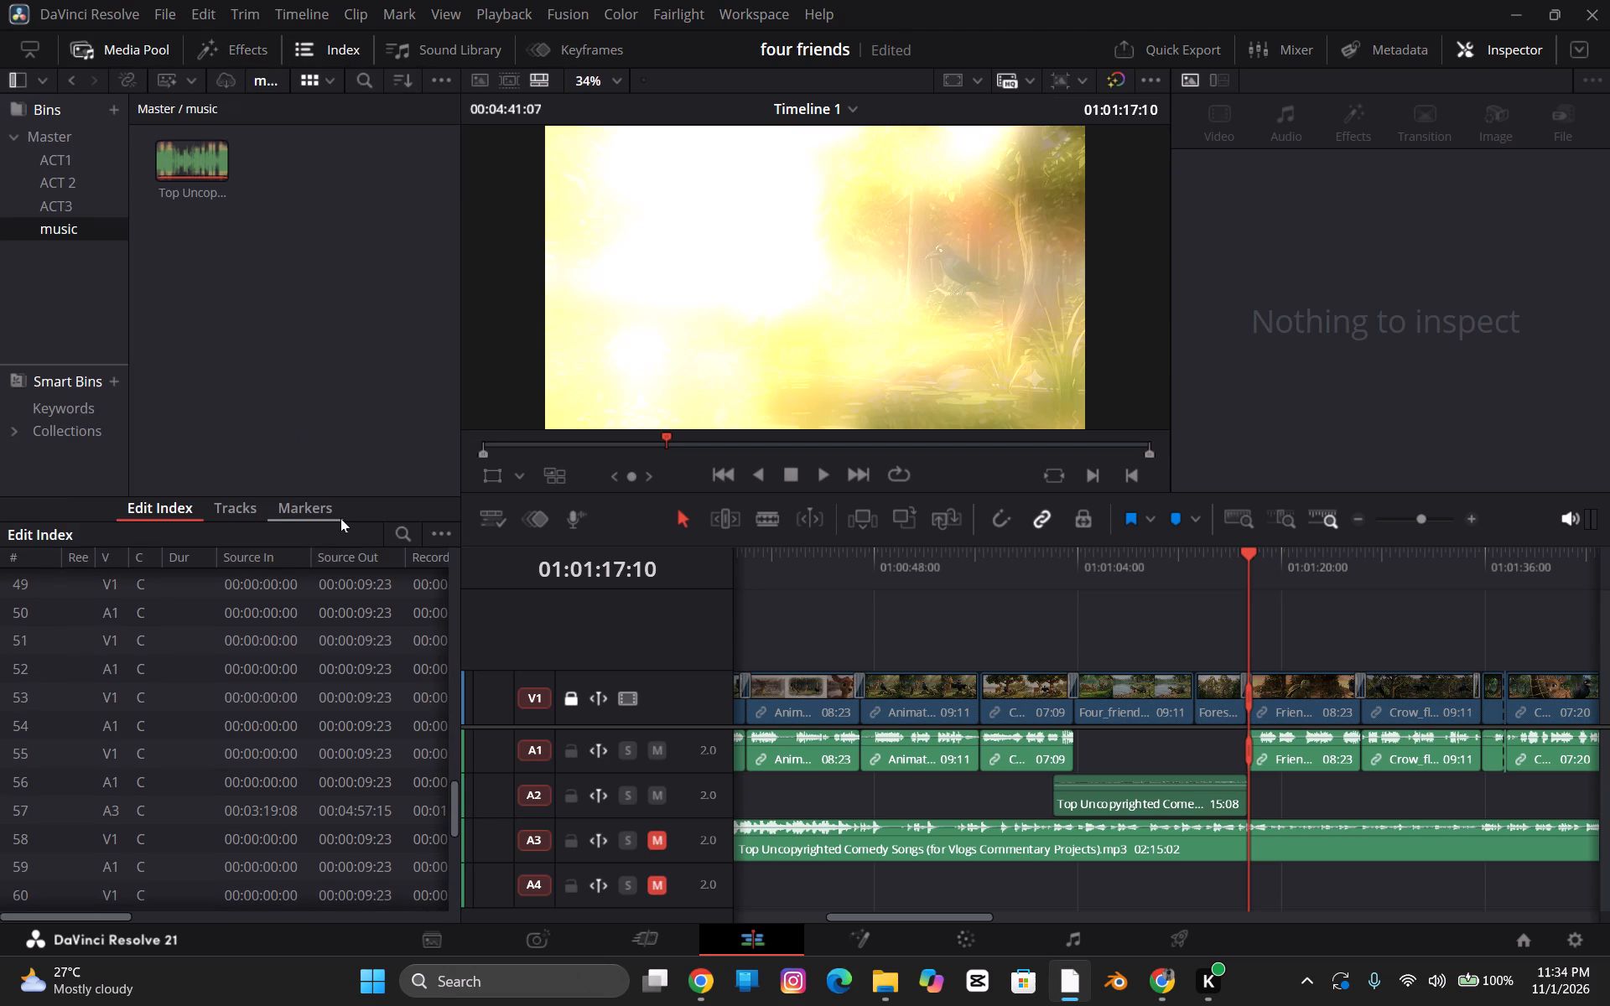
{"action": "left_click", "coordinate": [240, 57]}
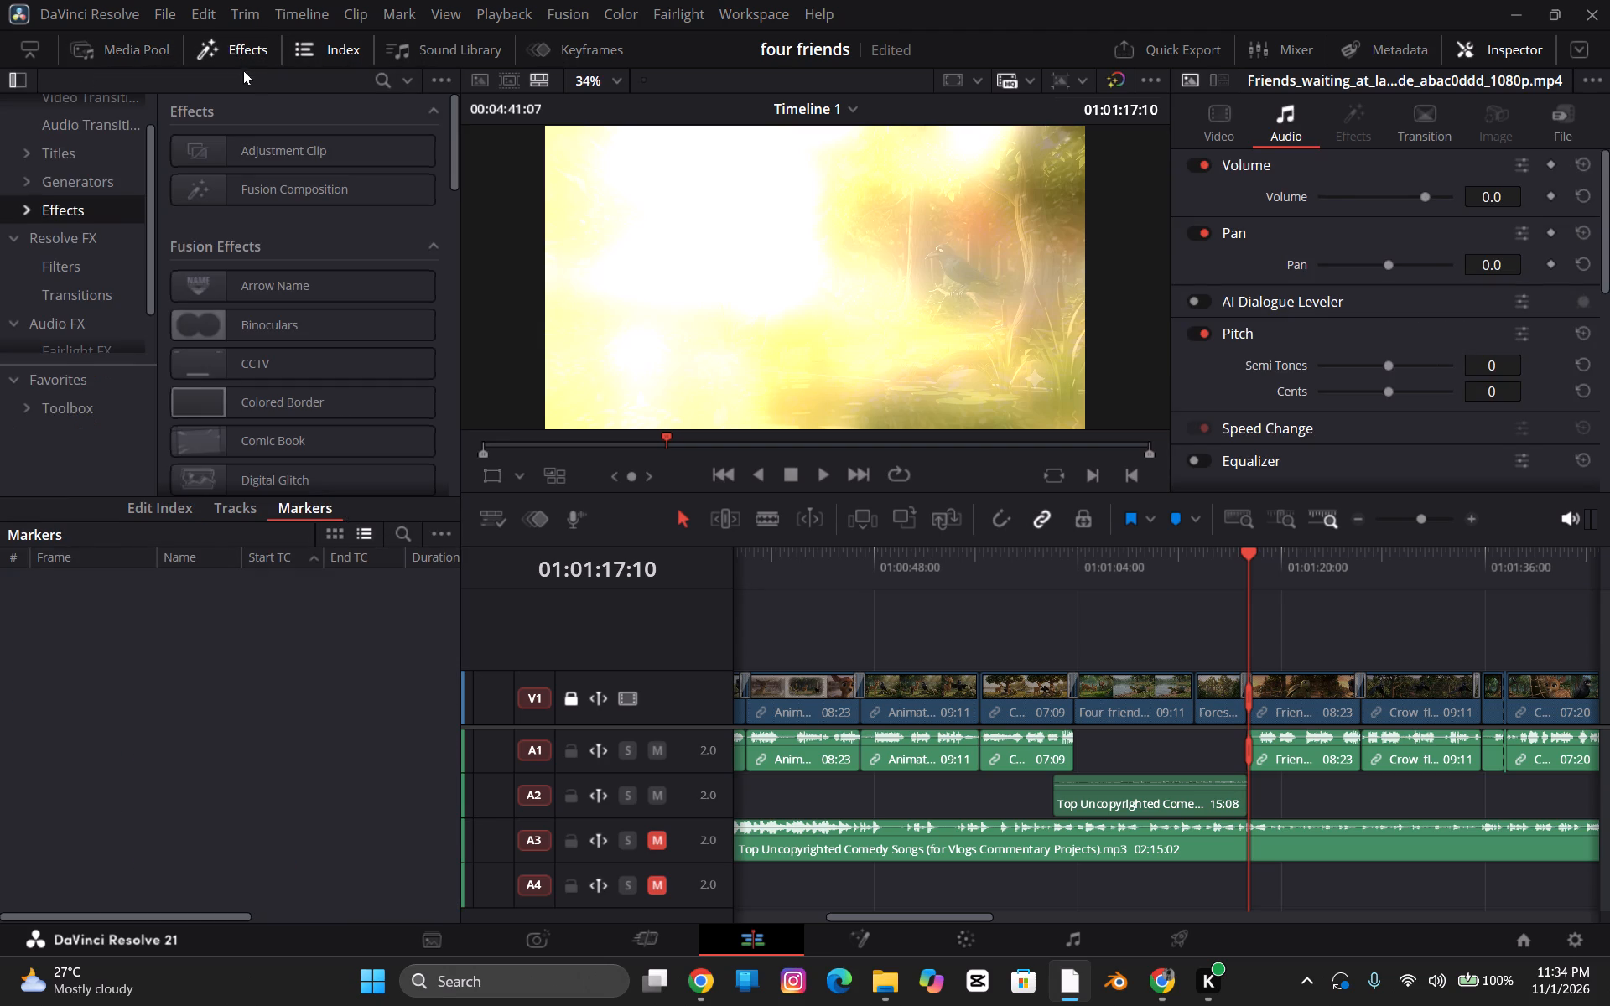
{"action": "left_click", "coordinate": [147, 52]}
{"action": "left_click_drag", "start_coordinate": [260, 50], "coordinate": [288, 403]}
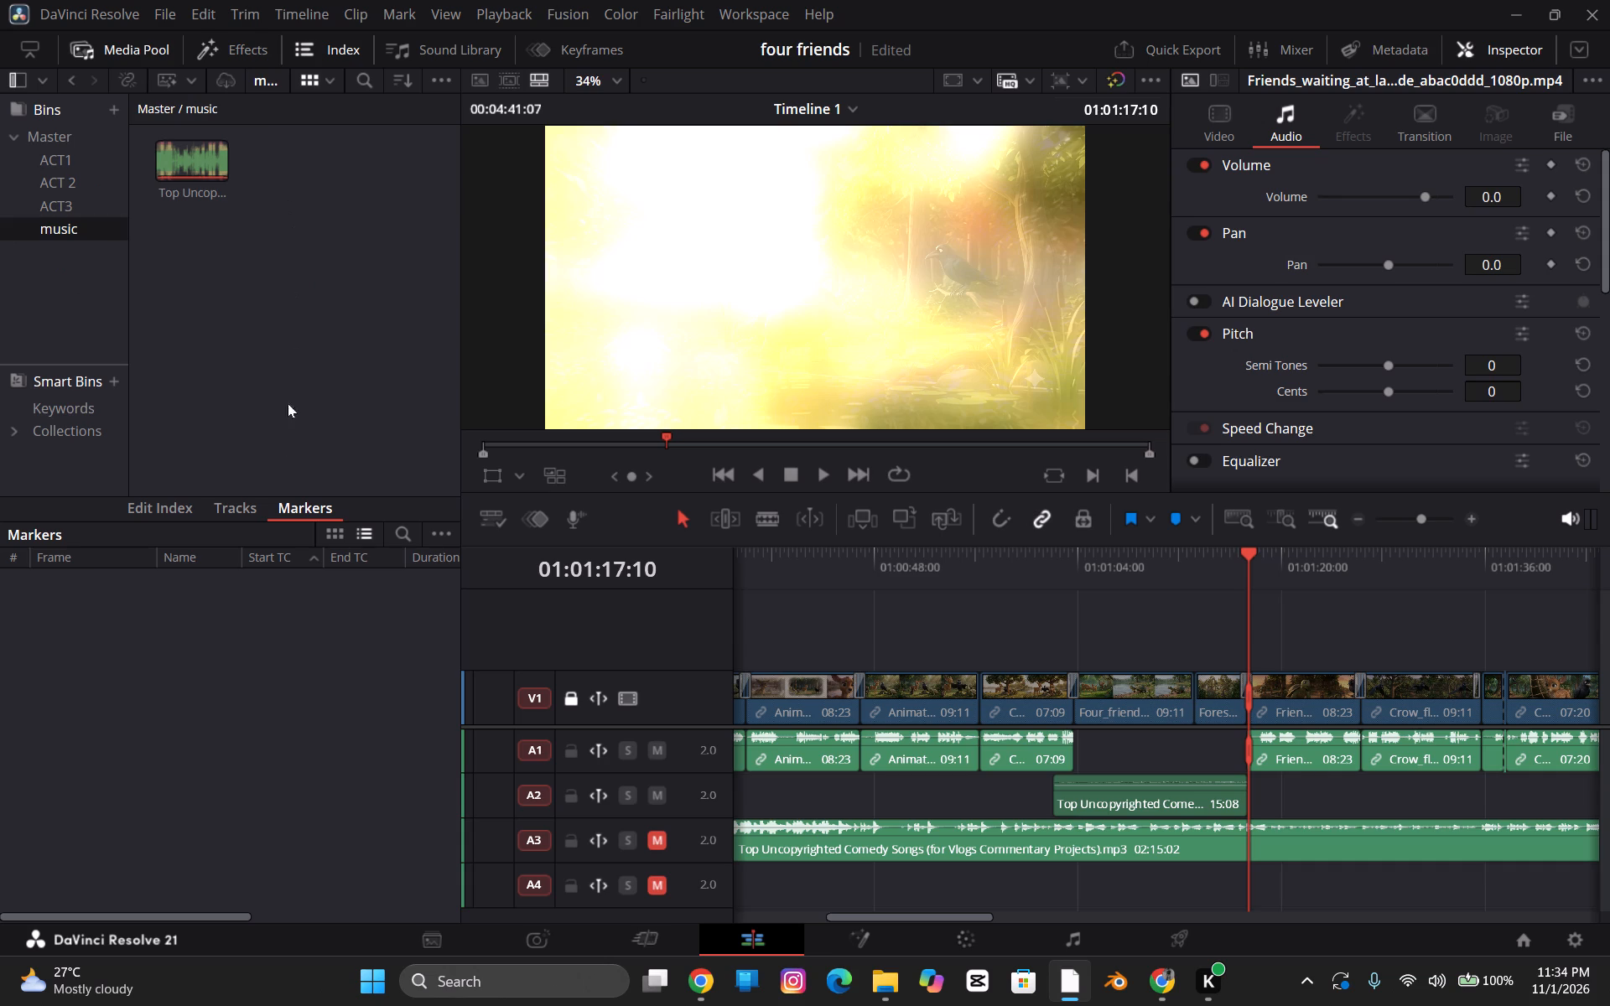
{"action": "left_click_drag", "start_coordinate": [288, 403], "coordinate": [231, 652]}
{"action": "right_click_drag", "start_coordinate": [239, 640], "coordinate": [252, 647]}
{"action": "left_click", "coordinate": [686, 606]}
{"action": "left_click", "coordinate": [766, 211]}
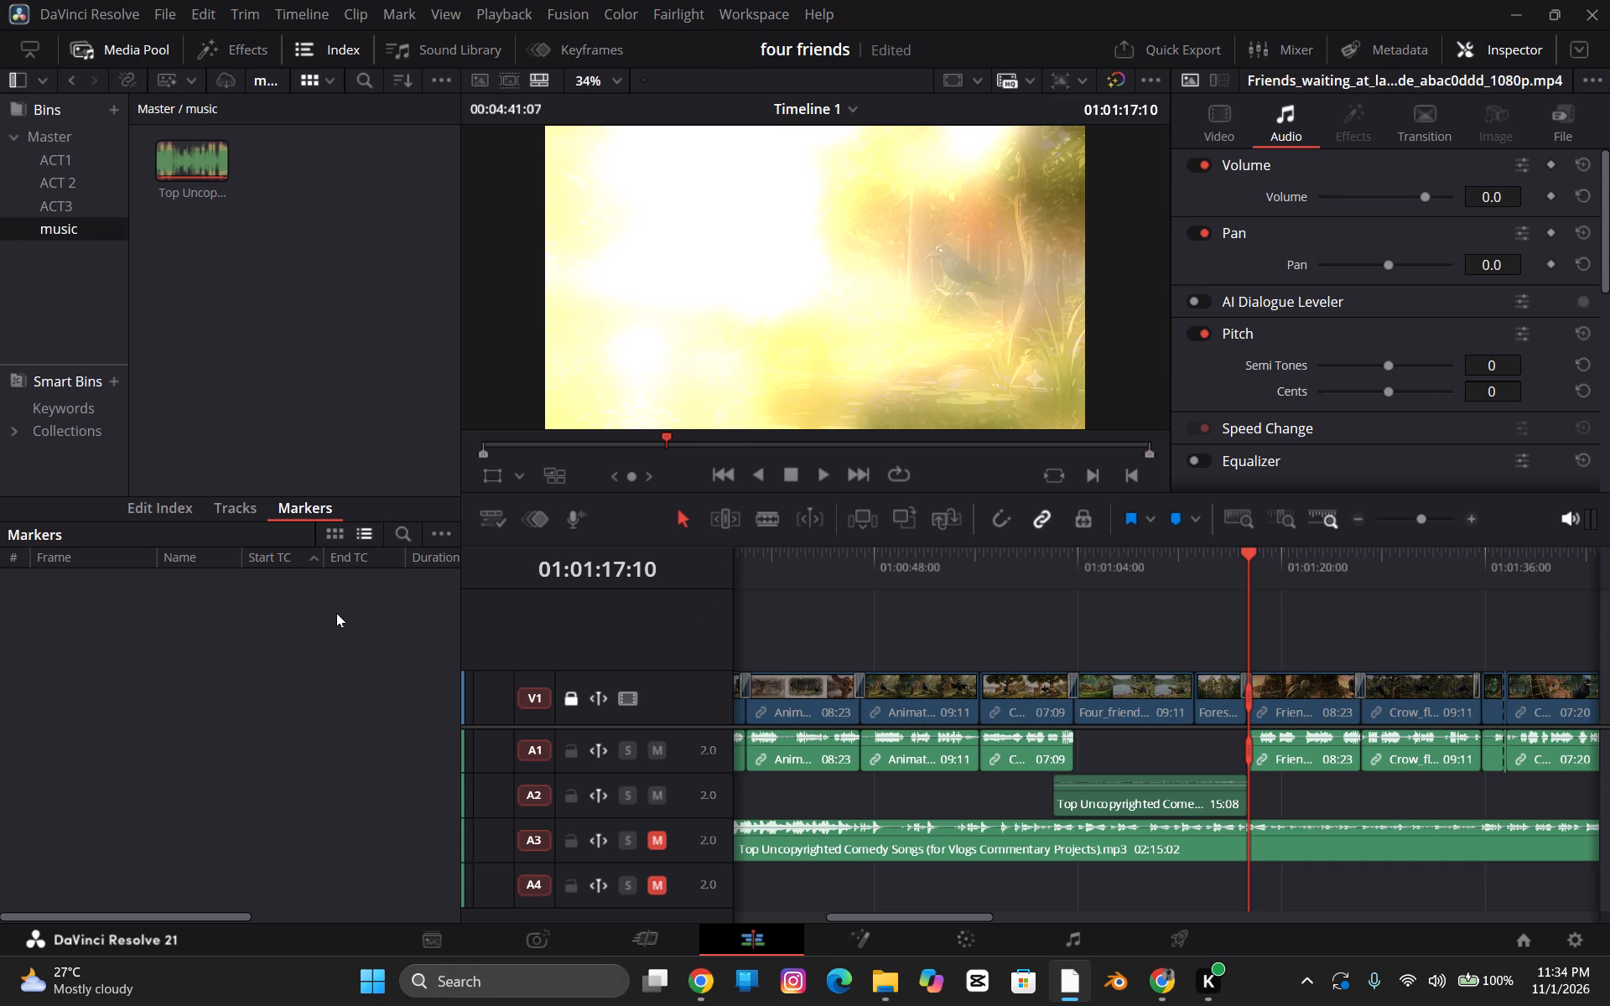
{"action": "left_click", "coordinate": [334, 619]}
{"action": "left_click", "coordinate": [434, 539]}
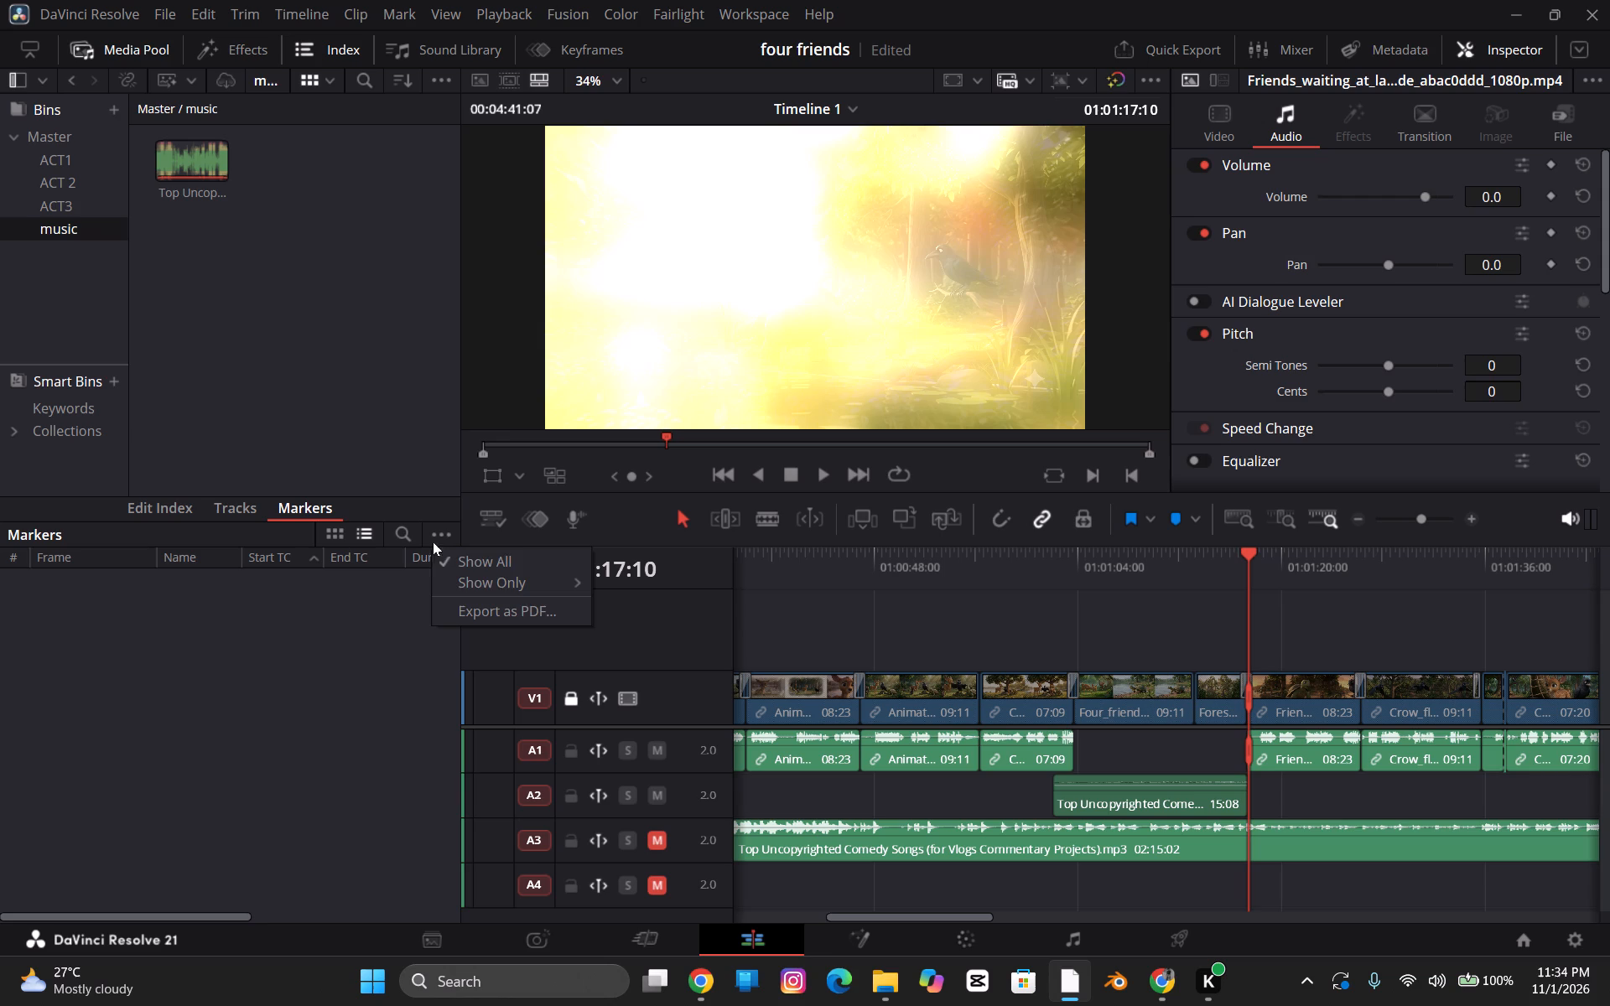
{"action": "left_click", "coordinate": [370, 640]}
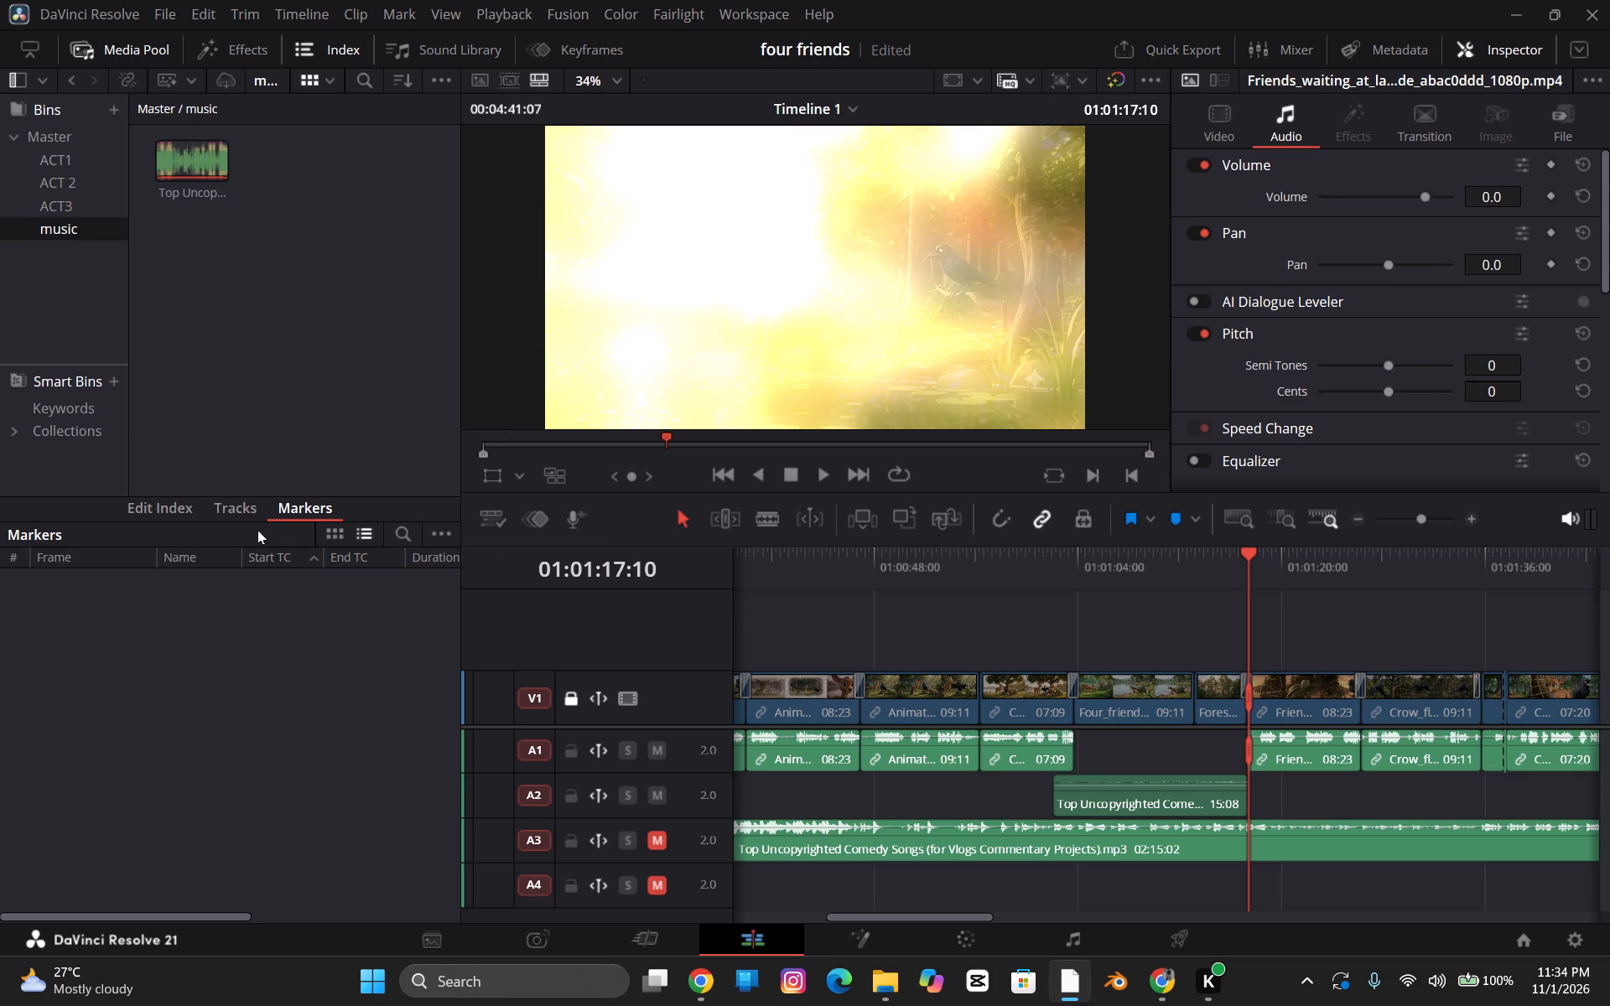
{"action": "left_click", "coordinate": [151, 497]}
{"action": "left_click", "coordinate": [149, 511]}
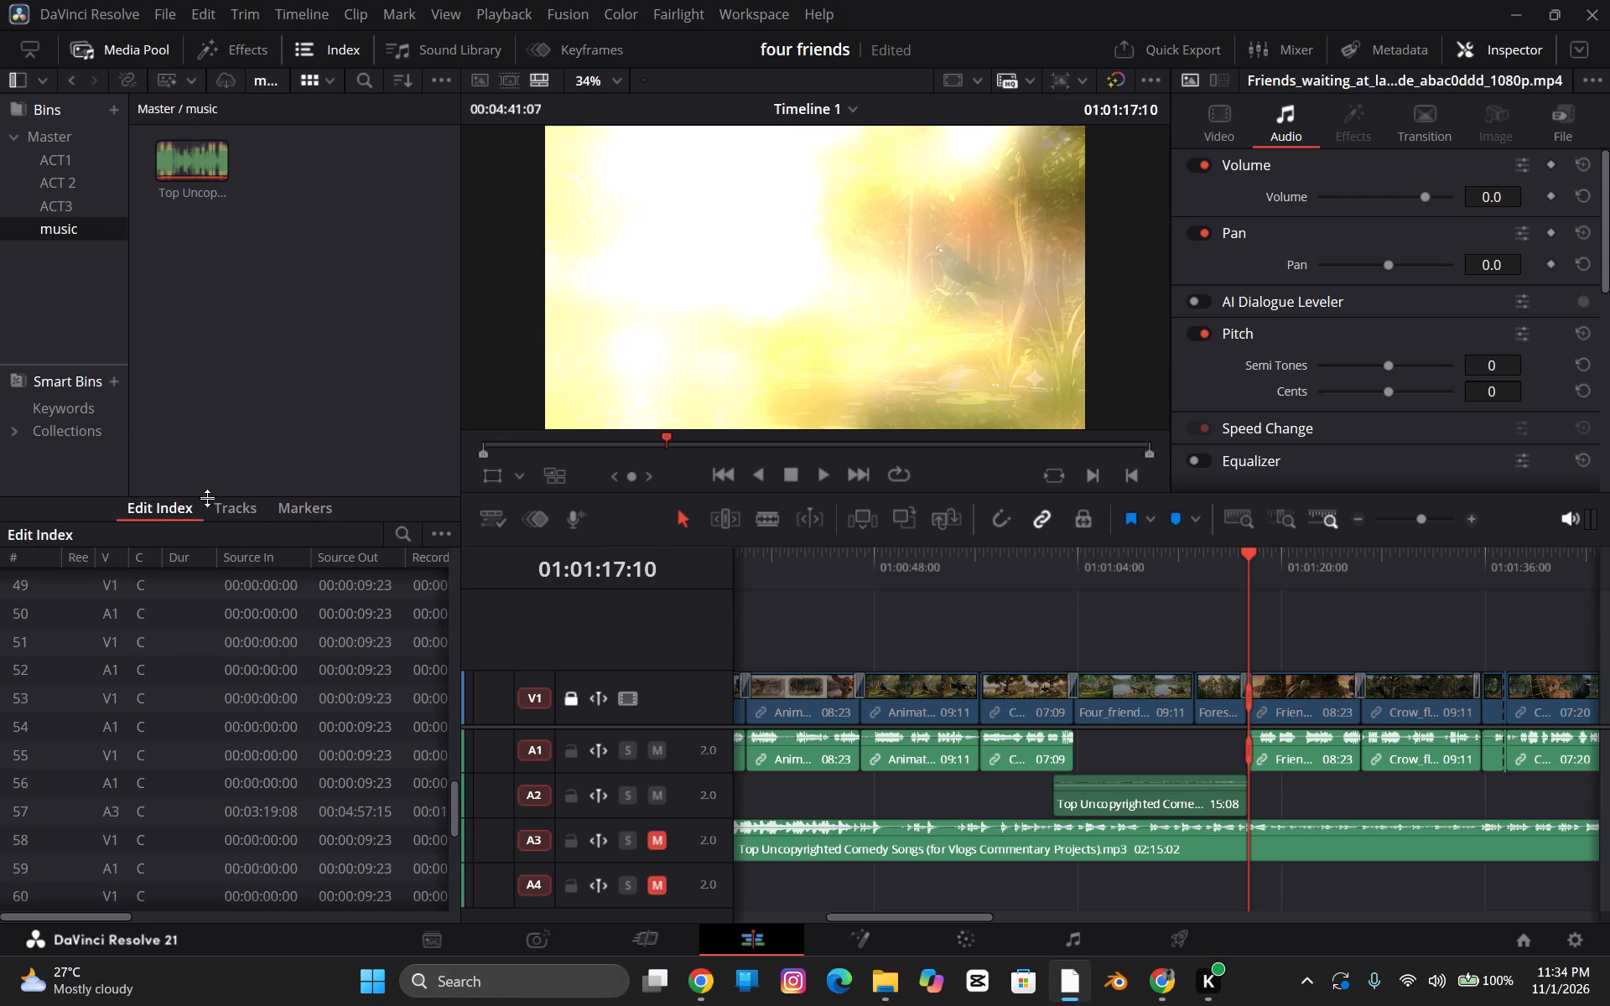
Glance at the Index track list, then swap the Index for the effects library, shown together with the music bin.
{"action": "left_click", "coordinate": [221, 513]}
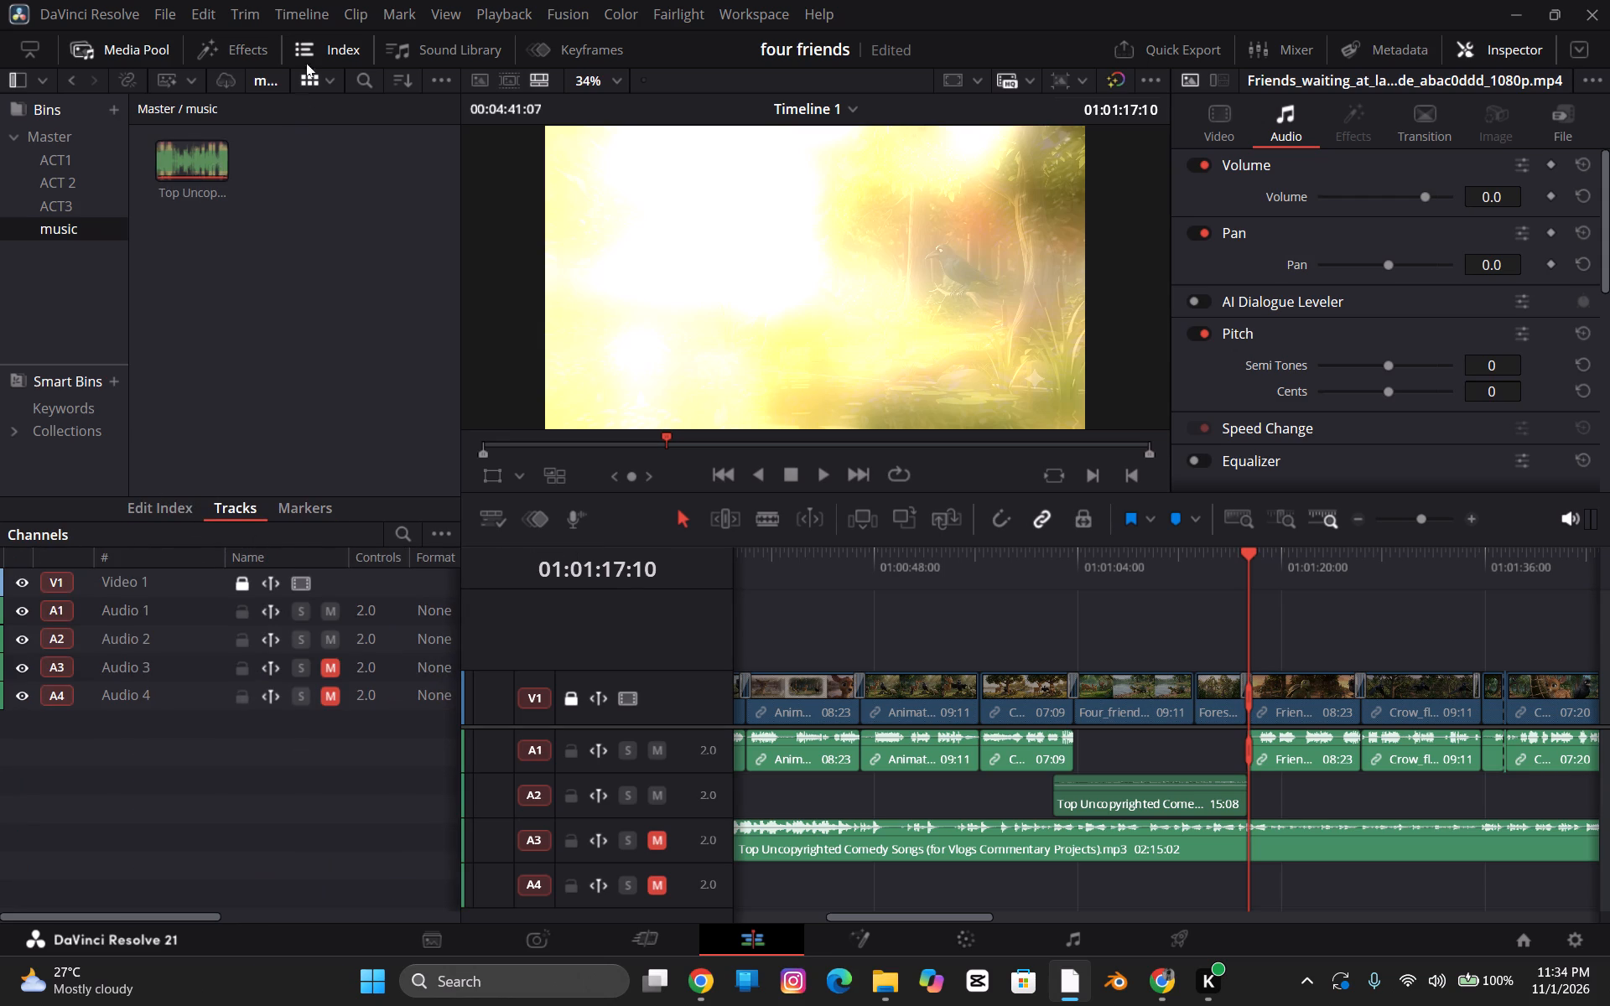
{"action": "left_click", "coordinate": [252, 49]}
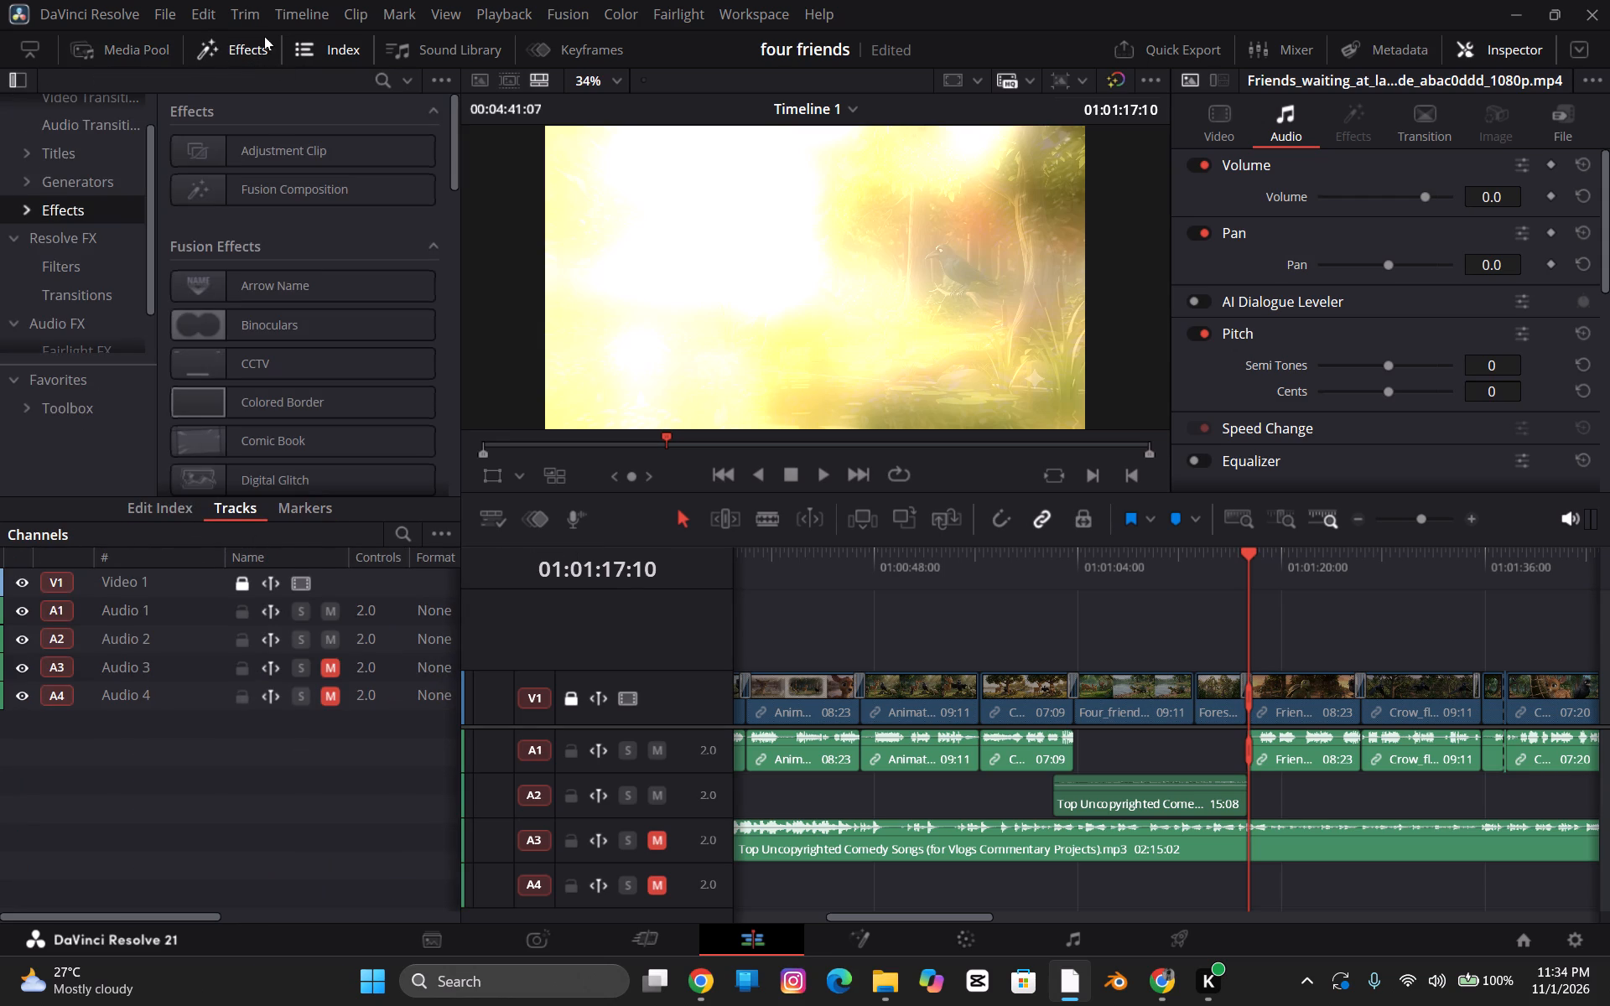
{"action": "left_click", "coordinate": [318, 48]}
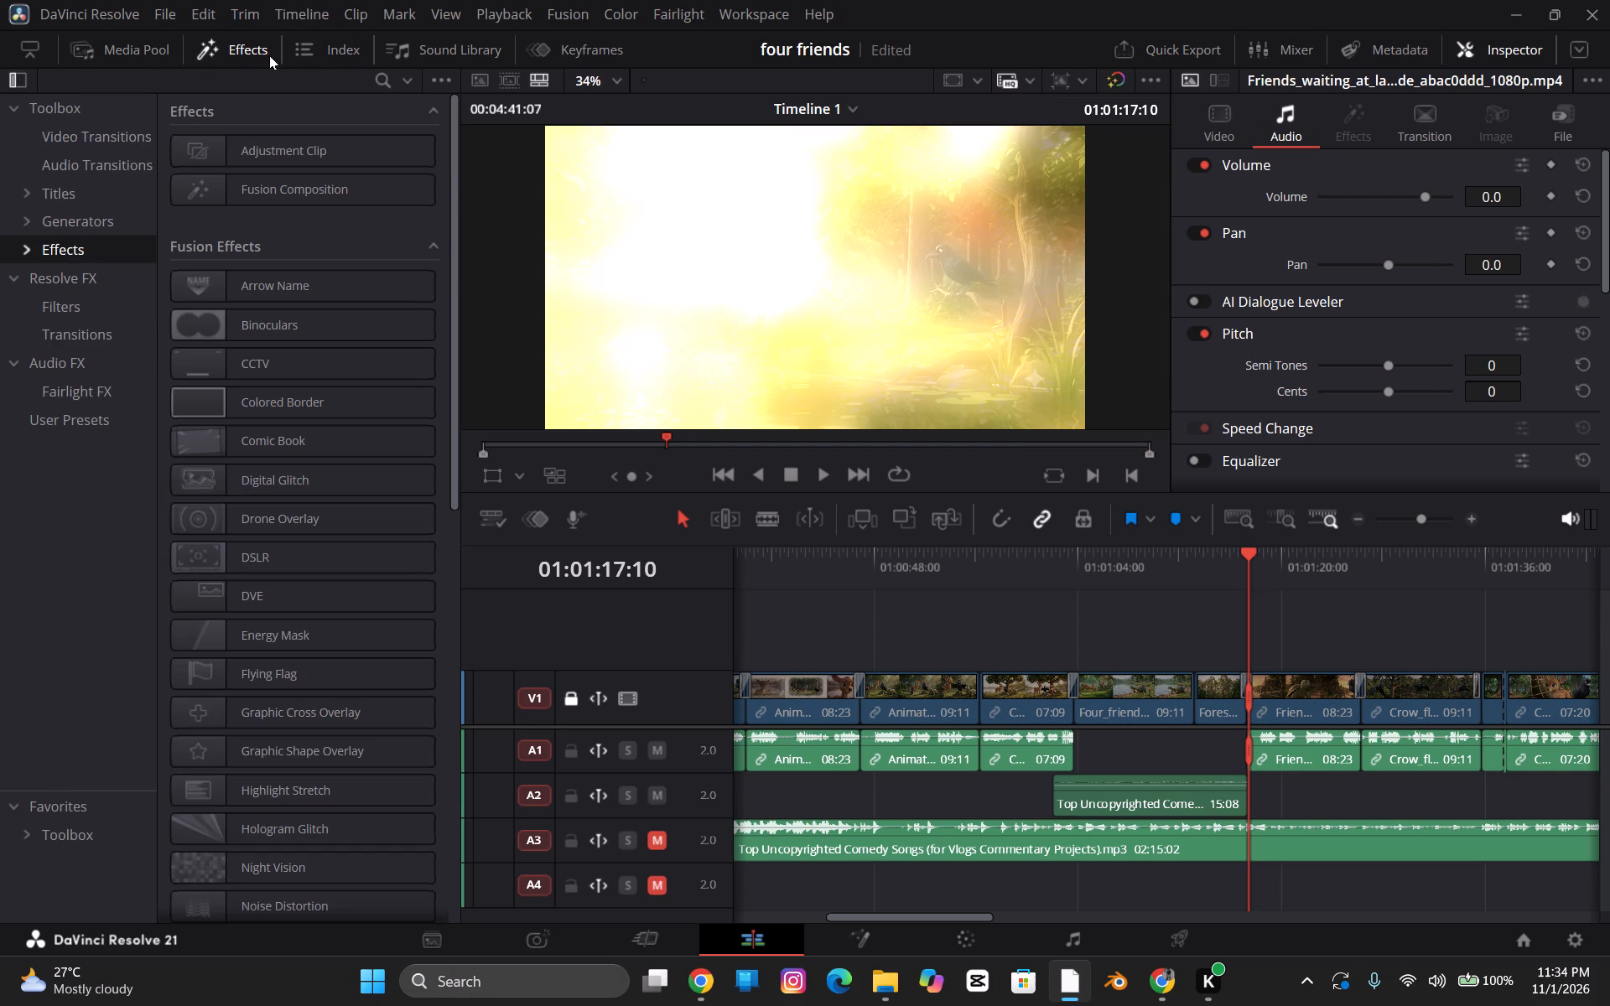
{"action": "left_click", "coordinate": [263, 54]}
{"action": "left_click", "coordinate": [164, 52]}
{"action": "left_click", "coordinate": [213, 48]}
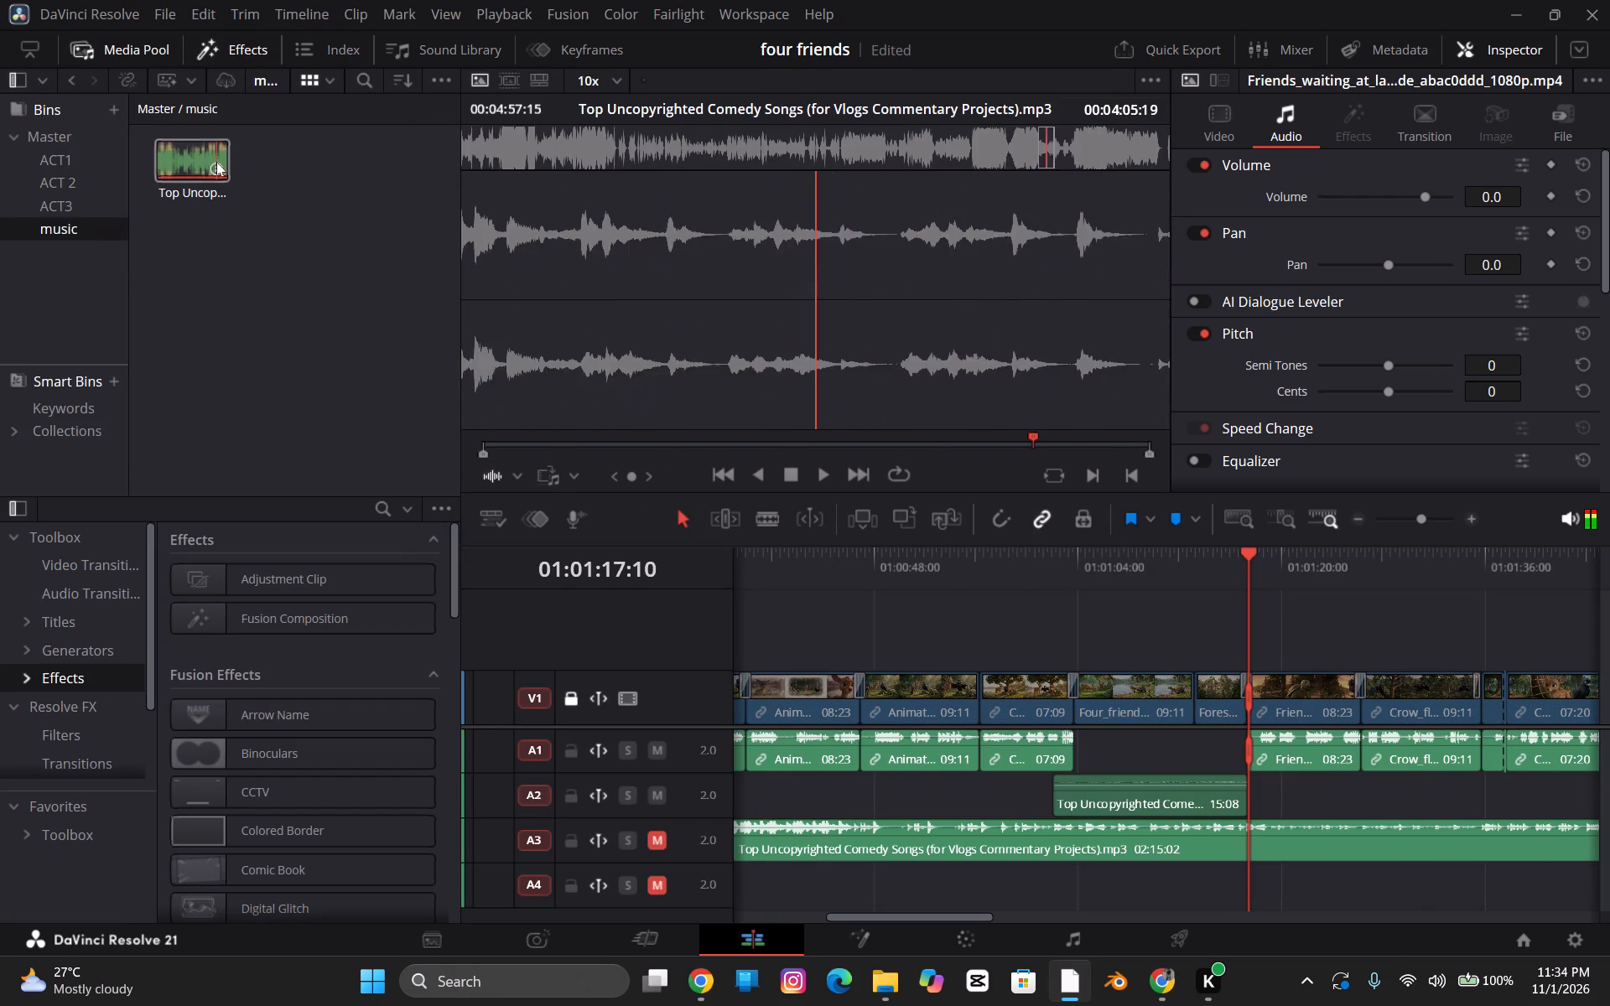
{"action": "left_click", "coordinate": [216, 162]}
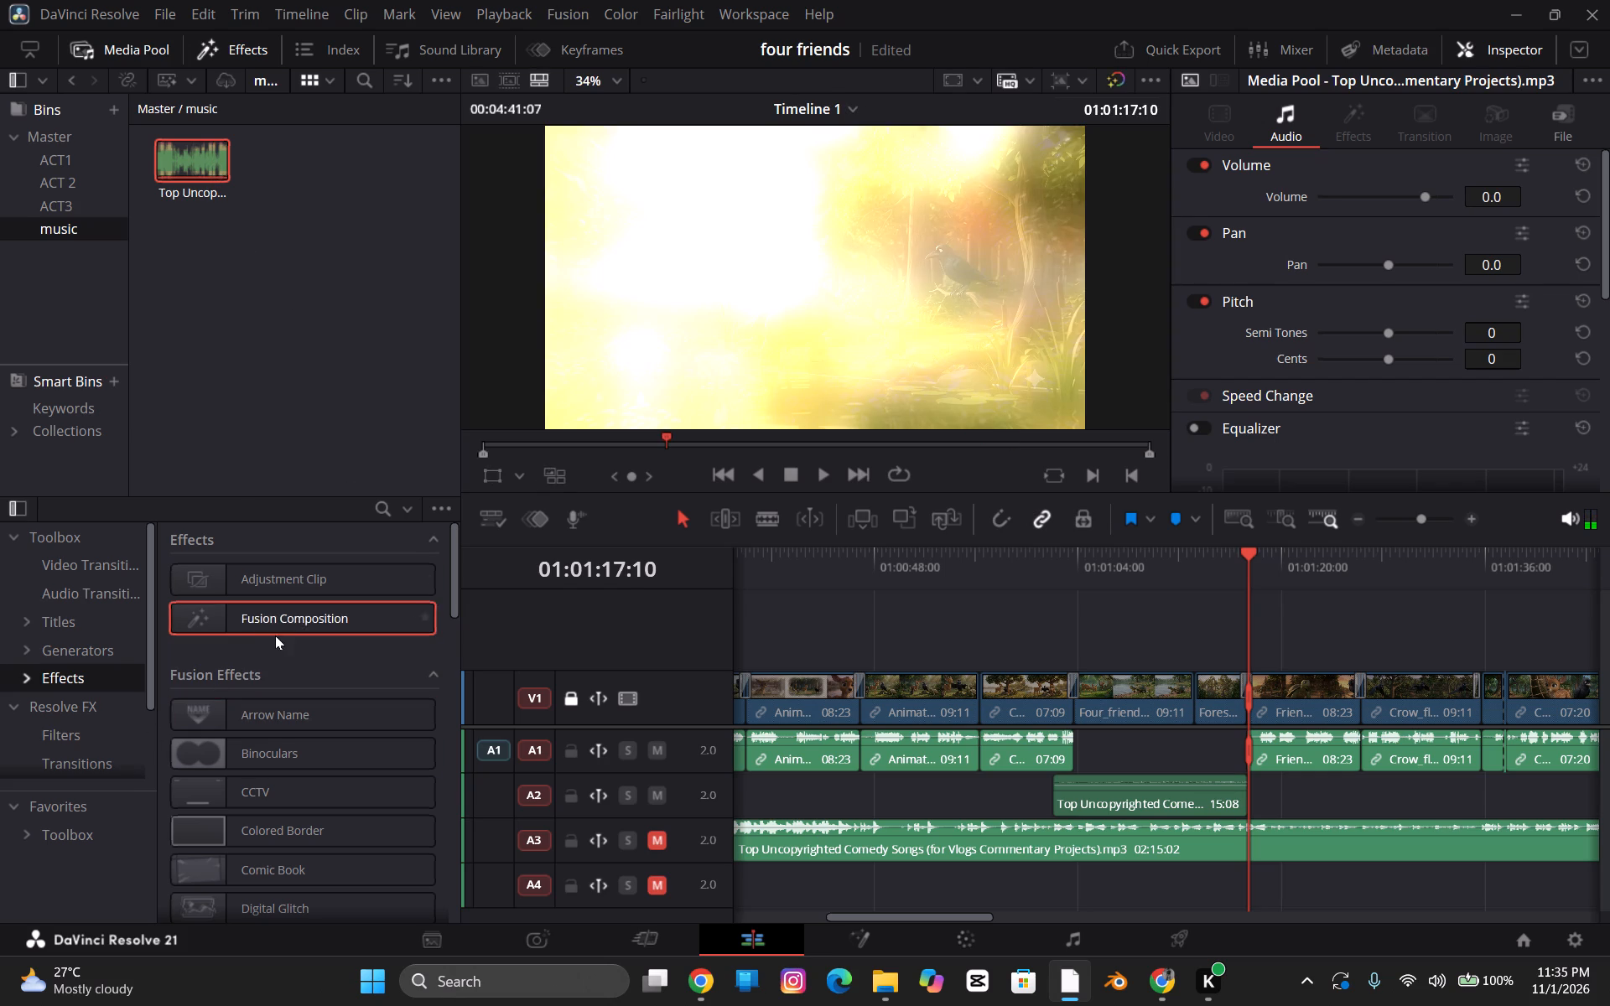
Apply the Chain FX effect from the Fairlight FX category to the comedy music clip on track A2.
{"action": "left_click", "coordinate": [306, 762]}
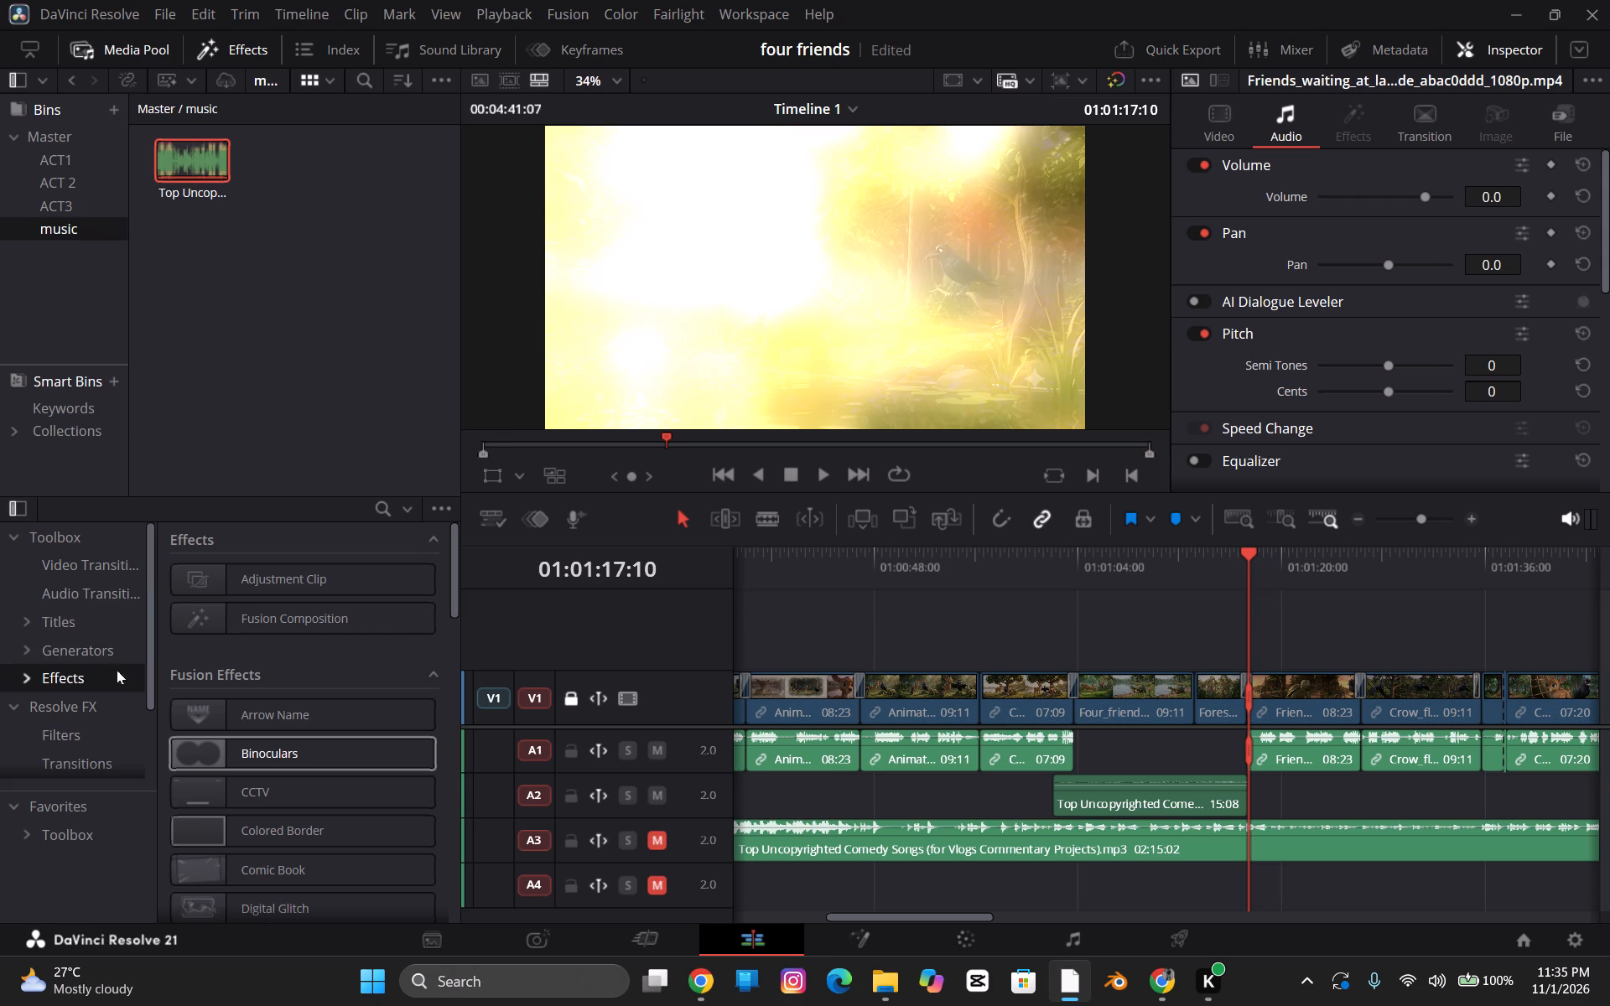
{"action": "scroll", "coordinate": [119, 700], "scroll_direction": "down", "scroll_amount": 3}
{"action": "left_click", "coordinate": [72, 734]}
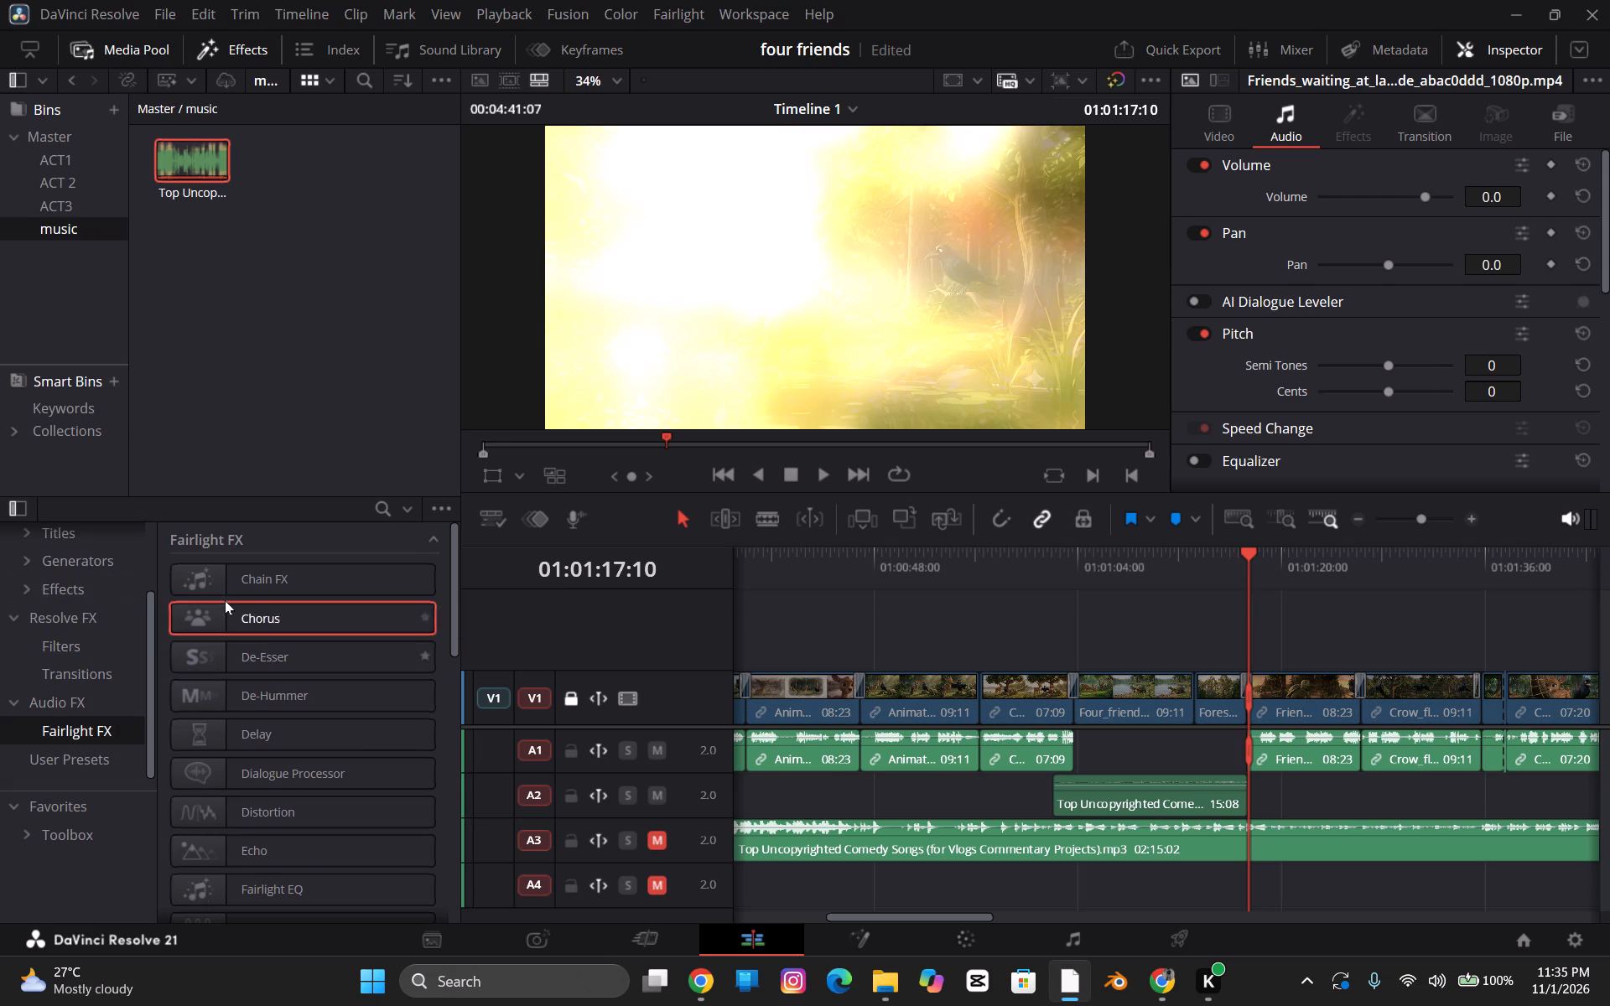
{"action": "left_click", "coordinate": [220, 586]}
{"action": "left_click_drag", "start_coordinate": [184, 585], "coordinate": [226, 583]}
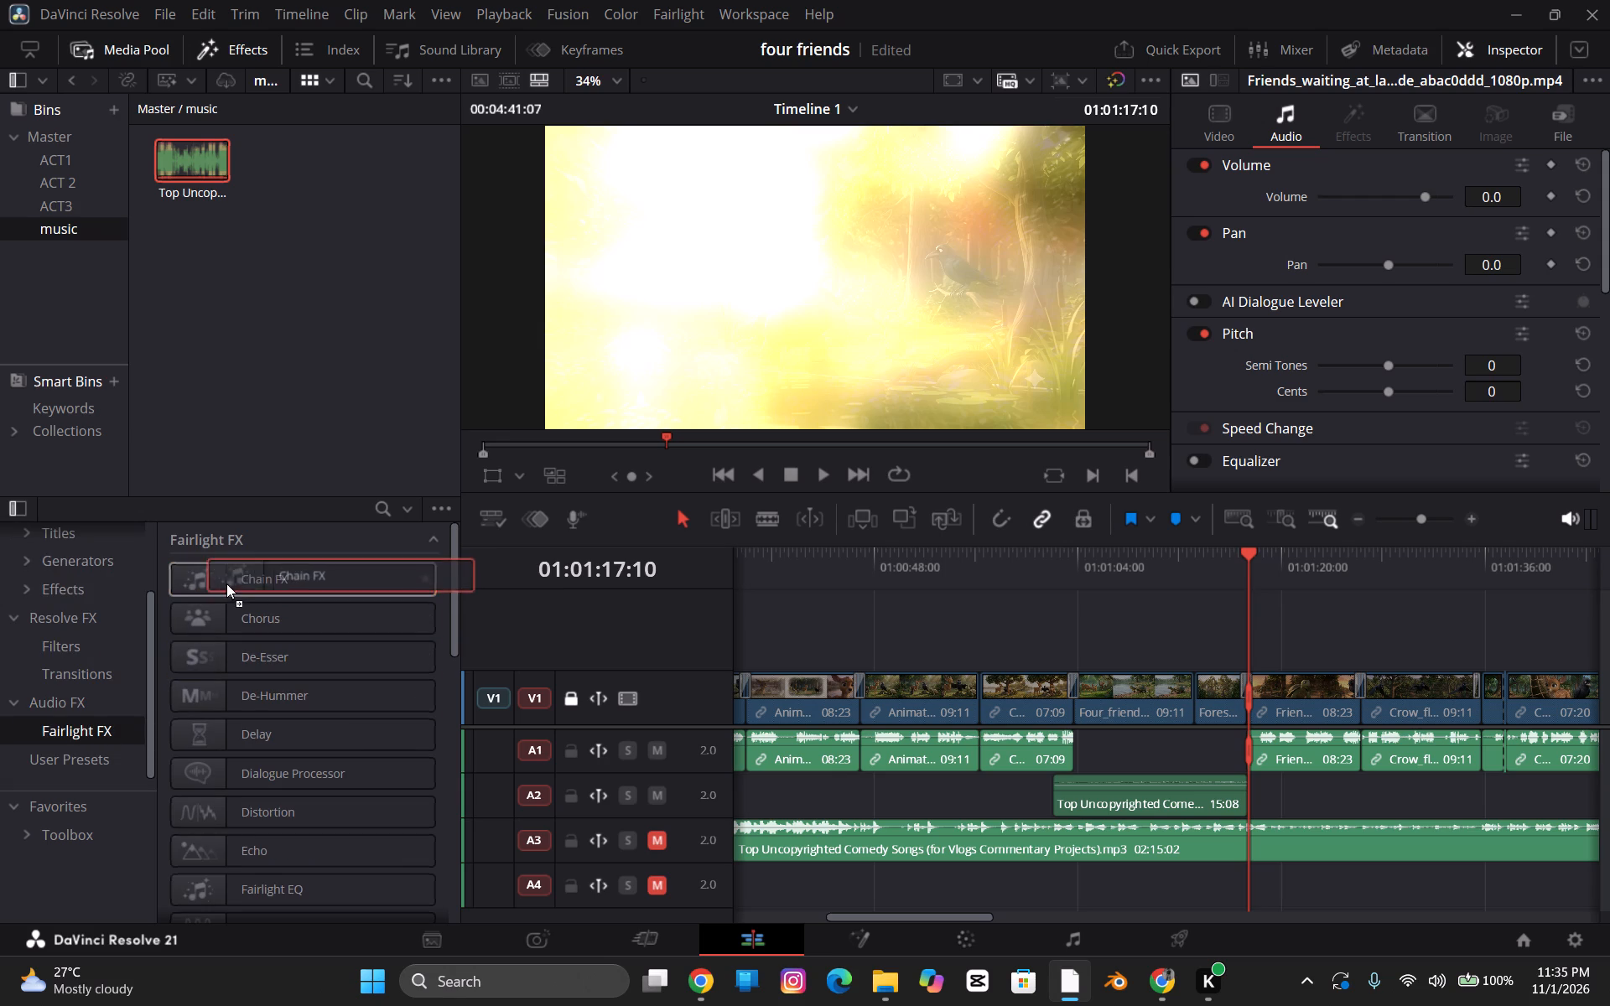
{"action": "left_click_drag", "start_coordinate": [226, 583], "coordinate": [237, 588]}
{"action": "left_click_drag", "start_coordinate": [234, 589], "coordinate": [732, 676]}
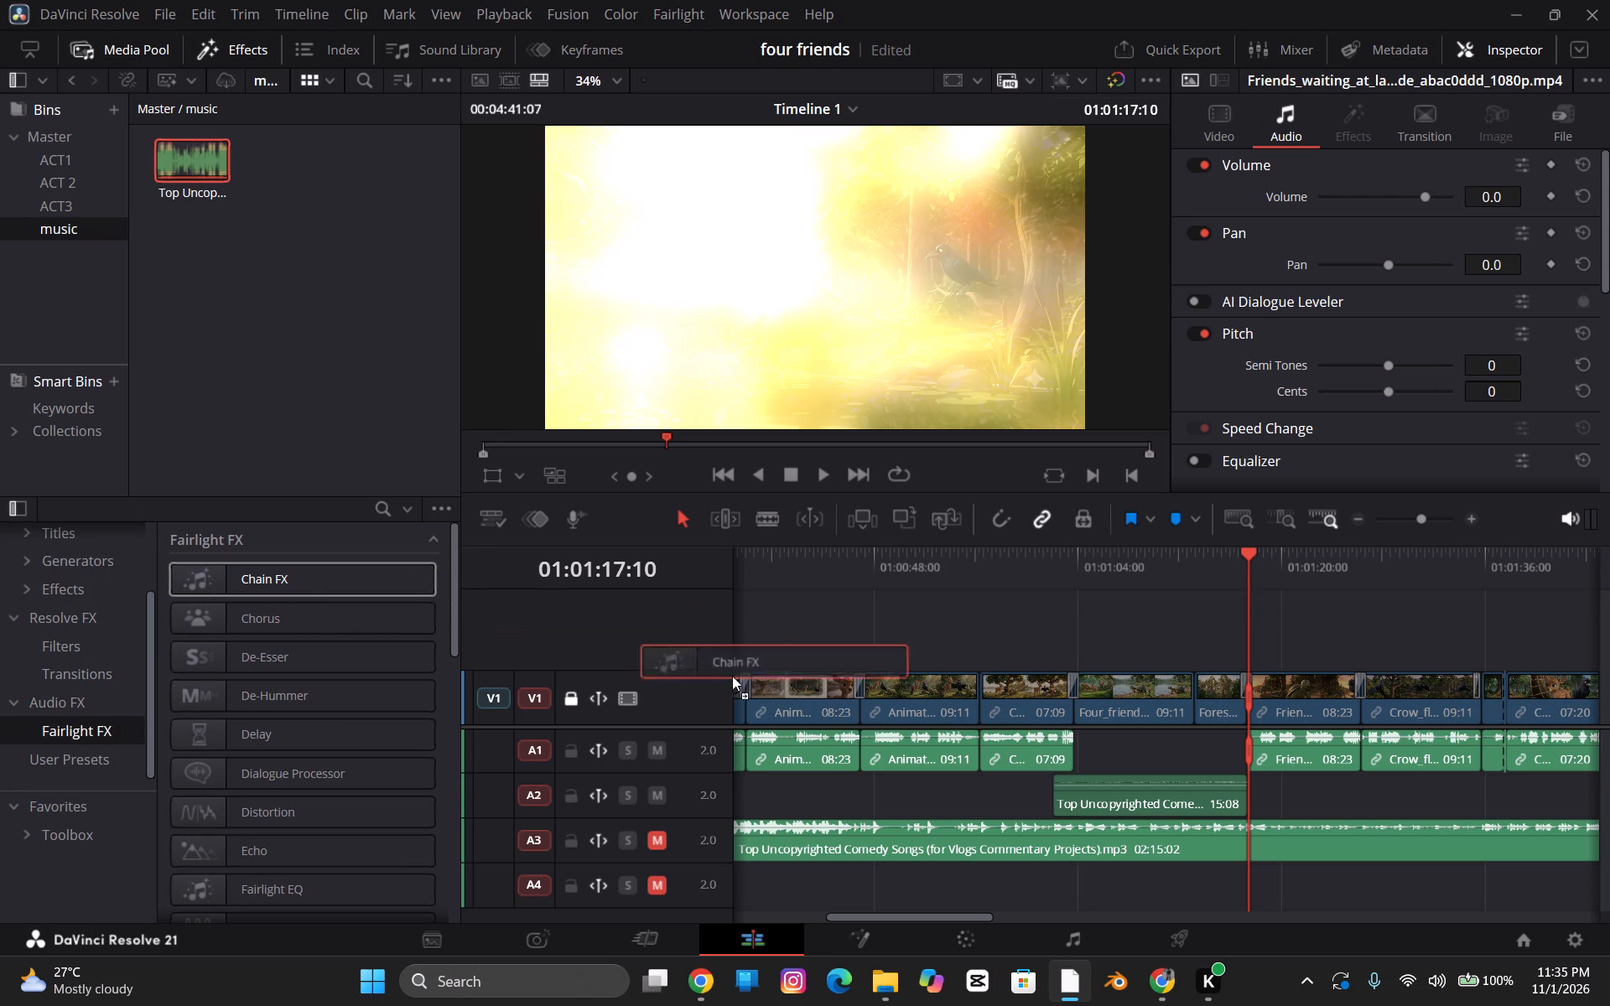
{"action": "left_click_drag", "start_coordinate": [732, 676], "coordinate": [1233, 802]}
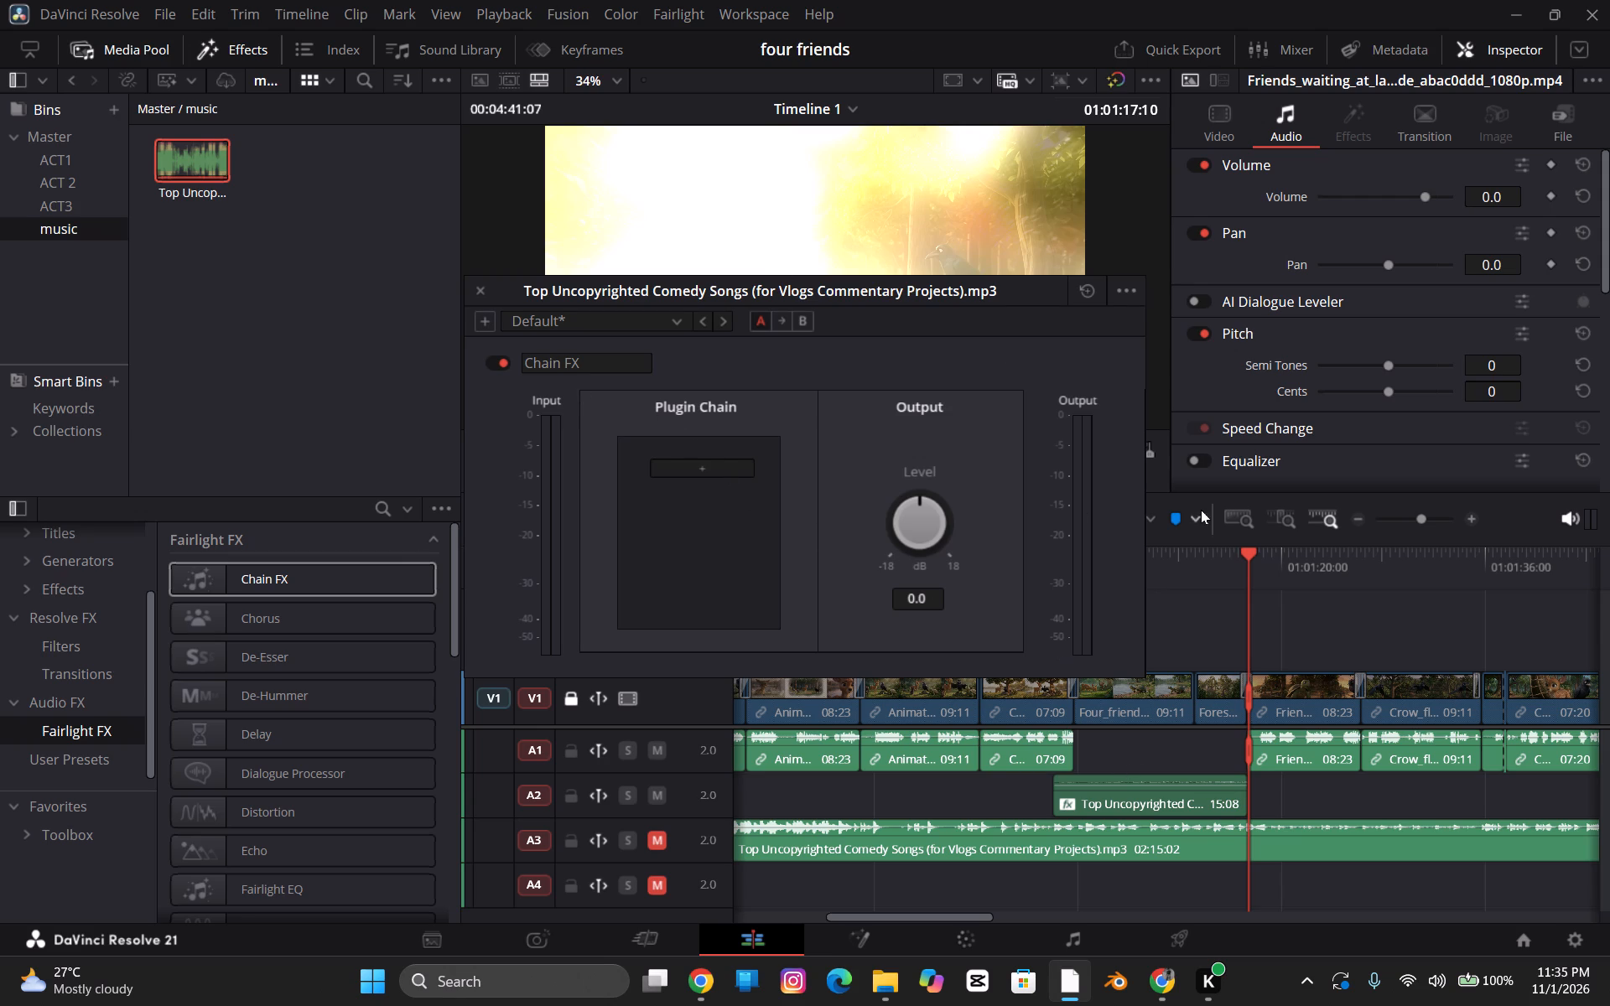
Raise the Chain FX output level to 3.0 dB while playing back the end of the A2 music clip.
{"action": "left_click", "coordinate": [1186, 577]}
{"action": "key", "text": "space"}
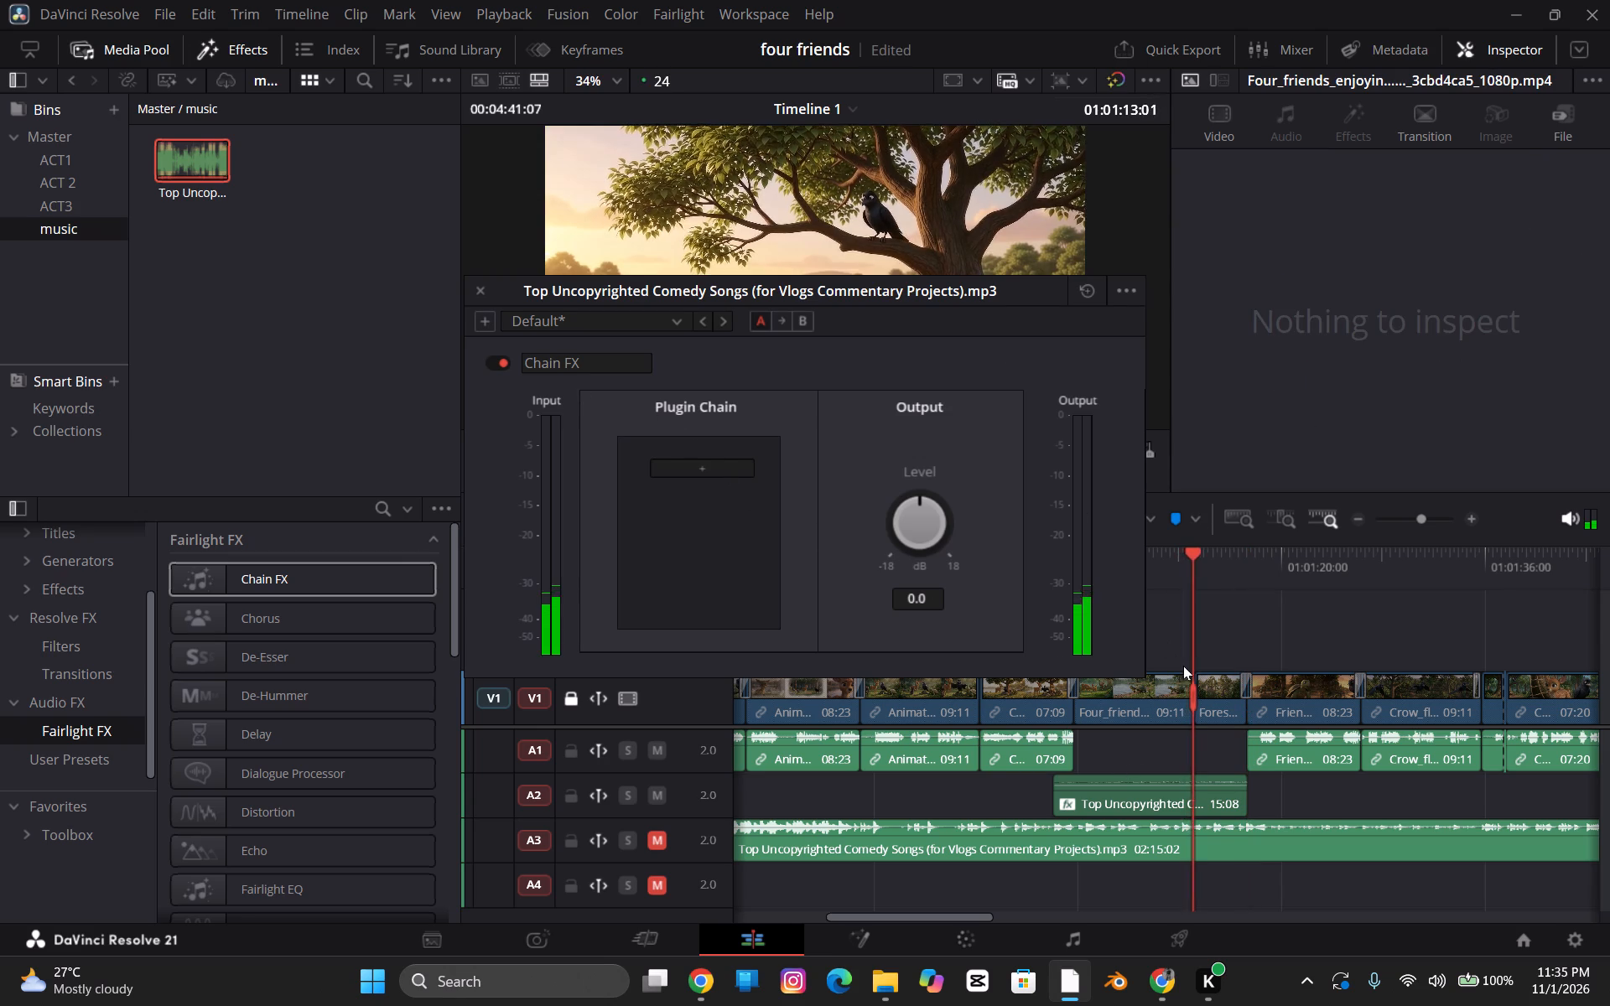
{"action": "key", "text": "space"}
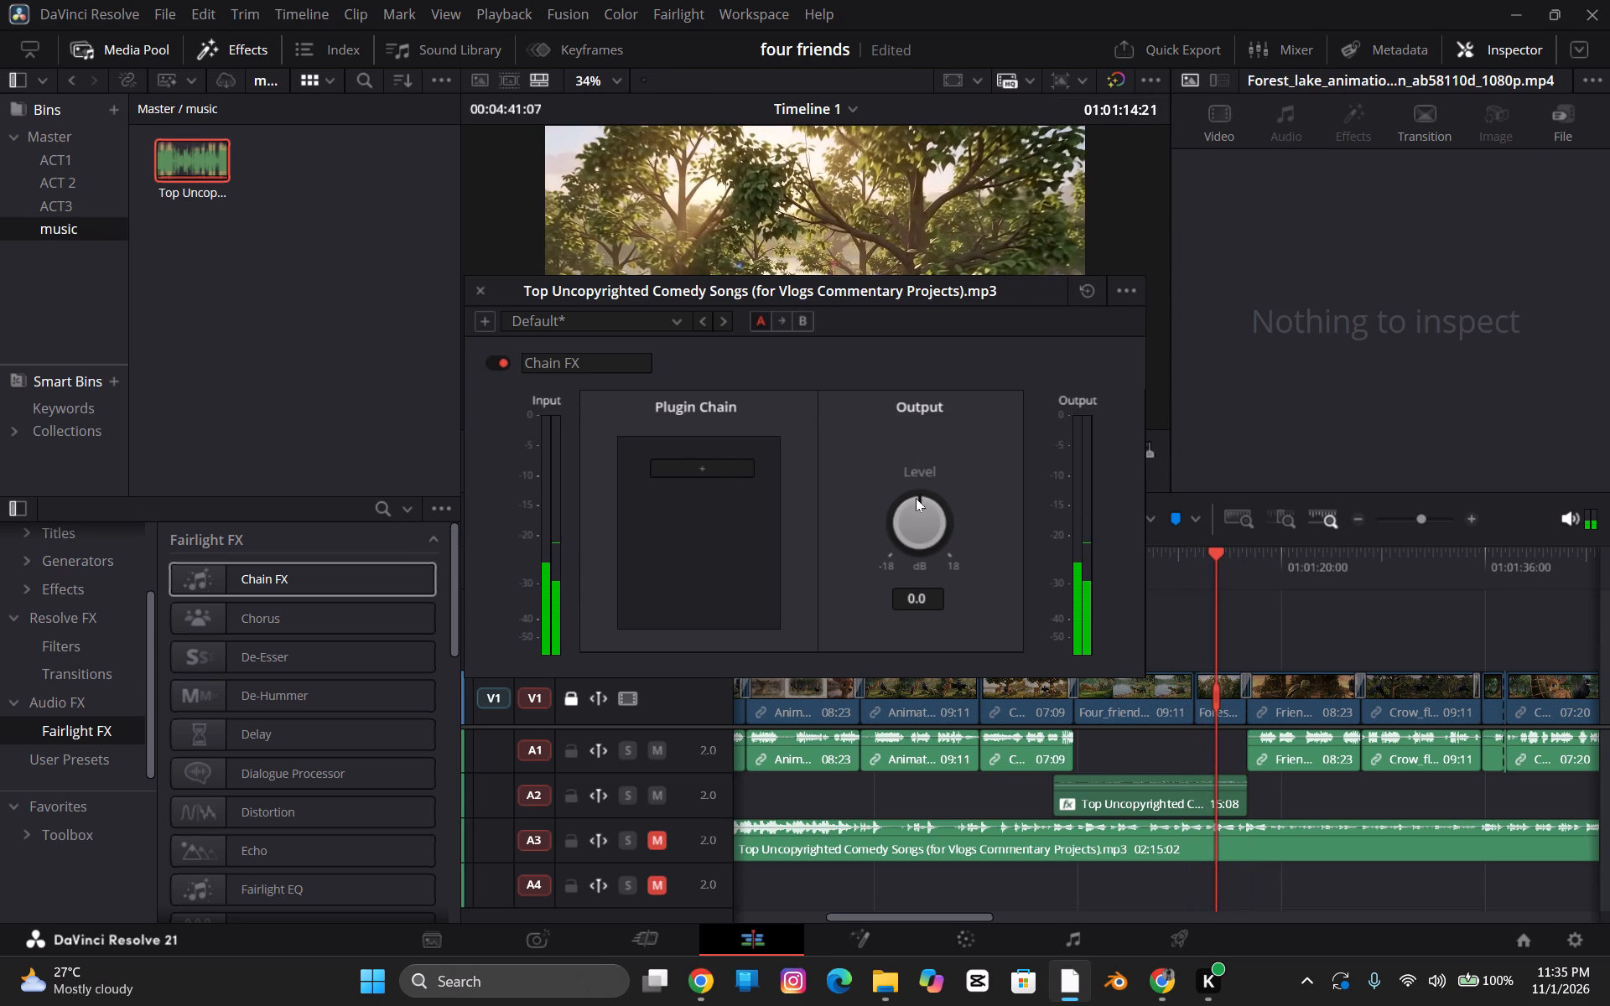
{"action": "left_click_drag", "start_coordinate": [919, 497], "coordinate": [926, 497]}
{"action": "left_click_drag", "start_coordinate": [926, 497], "coordinate": [947, 511]}
{"action": "key", "text": "space"}
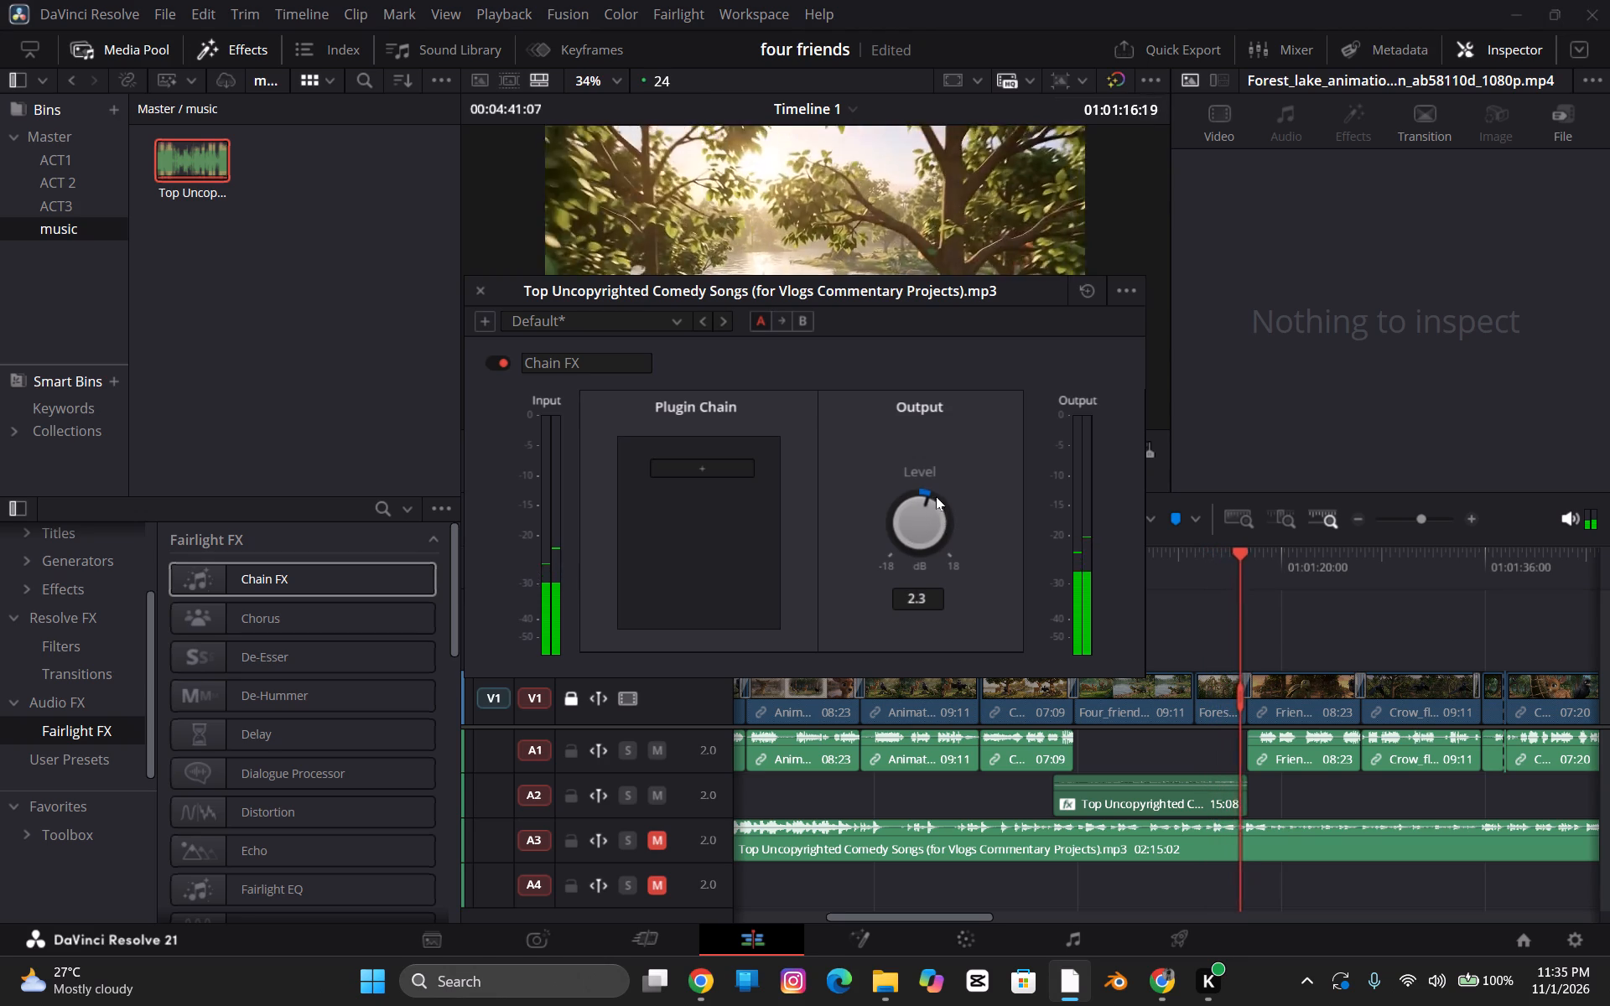
{"action": "left_click_drag", "start_coordinate": [929, 495], "coordinate": [937, 503]}
{"action": "key", "text": "space"}
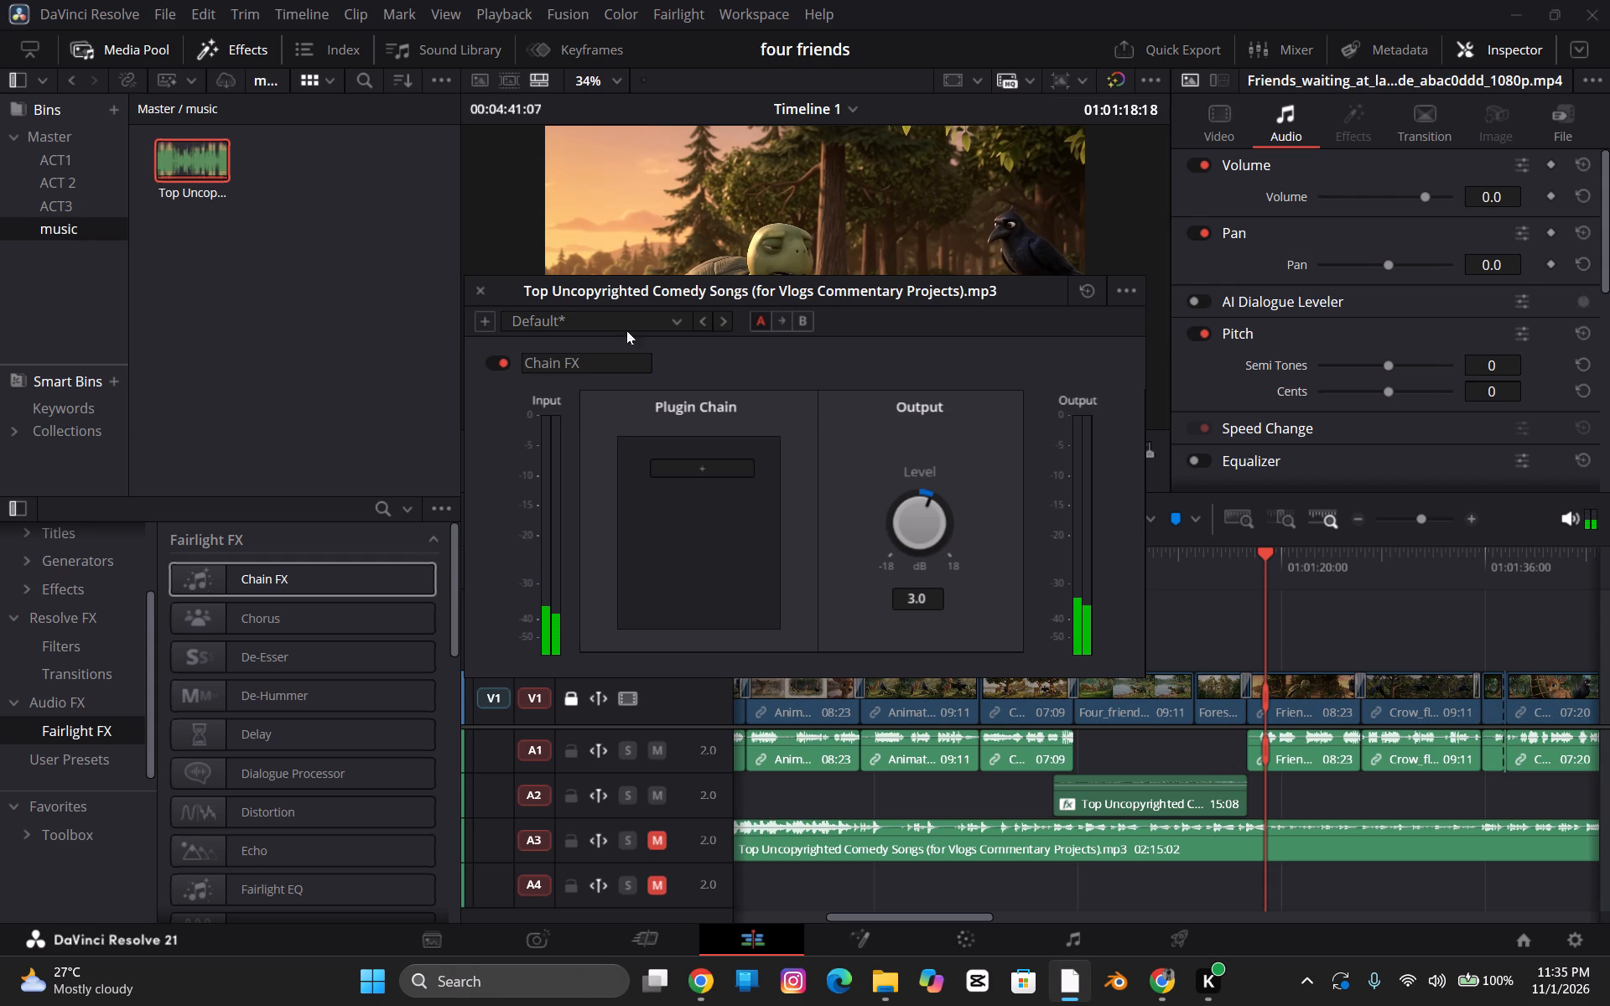
Switch Chain FX to setting B, lower its output level to about -3.6 dB, and listen to the A2 music clip.
{"action": "left_click", "coordinate": [668, 323]}
{"action": "left_click", "coordinate": [773, 349]}
{"action": "left_click", "coordinate": [799, 321]}
{"action": "left_click_drag", "start_coordinate": [931, 495], "coordinate": [920, 492]}
{"action": "left_click_drag", "start_coordinate": [920, 492], "coordinate": [906, 491]}
{"action": "left_click", "coordinate": [1180, 796]}
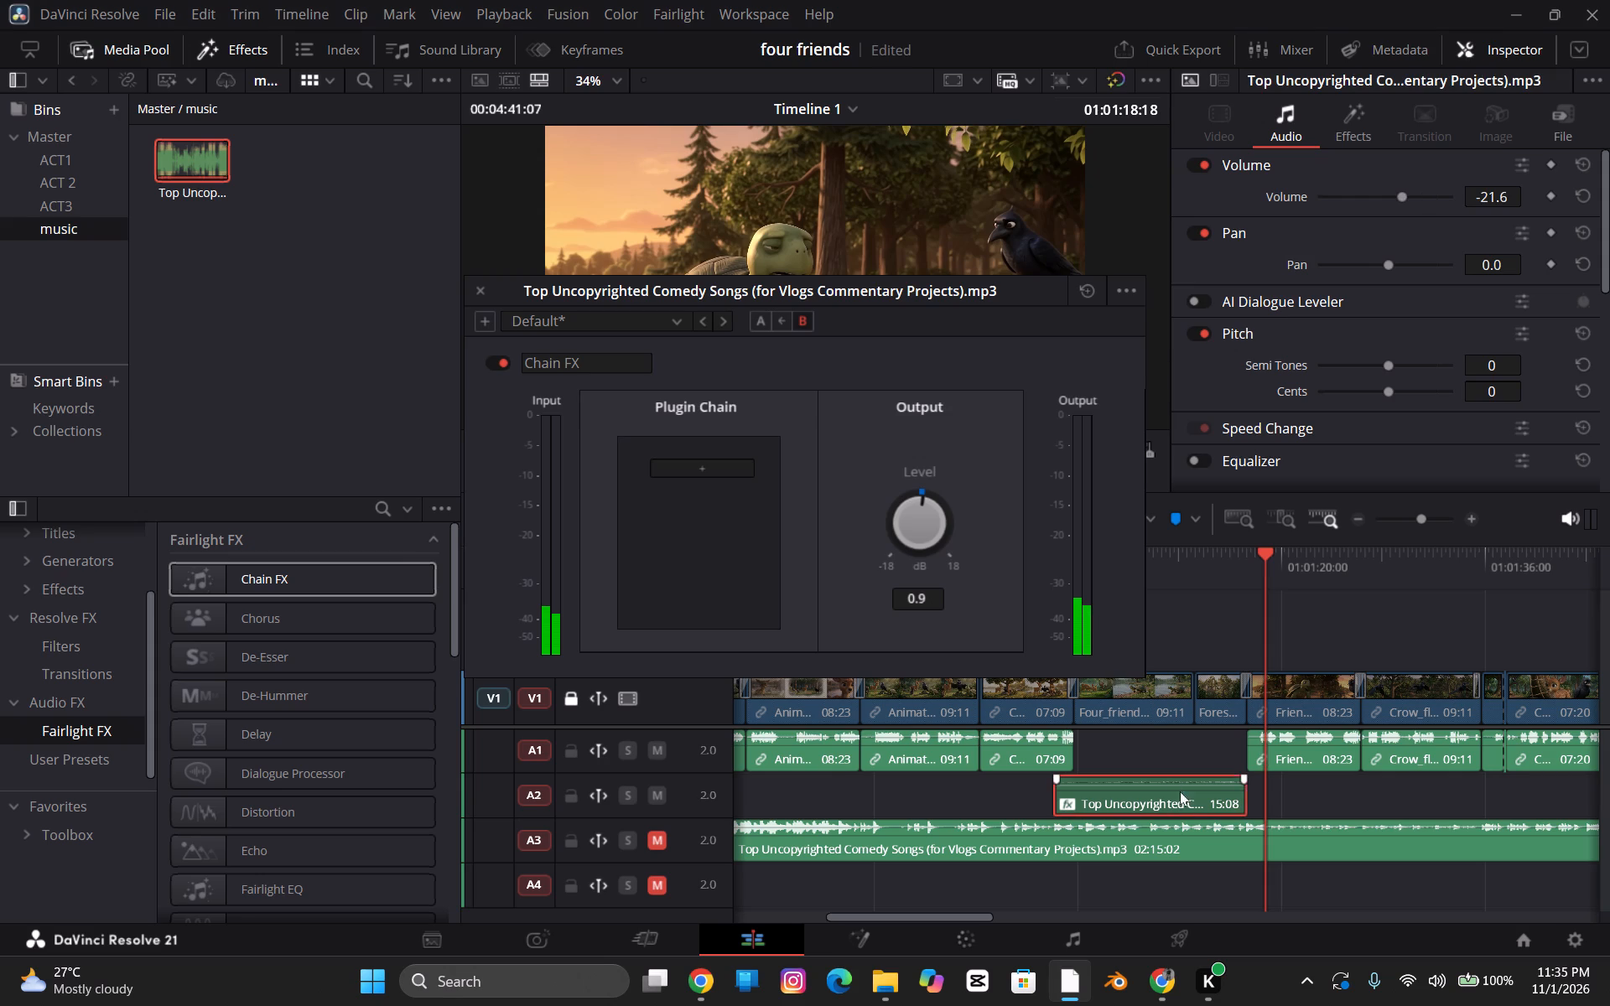
{"action": "left_click_drag", "start_coordinate": [922, 495], "coordinate": [891, 506]}
{"action": "left_click_drag", "start_coordinate": [891, 506], "coordinate": [868, 524]}
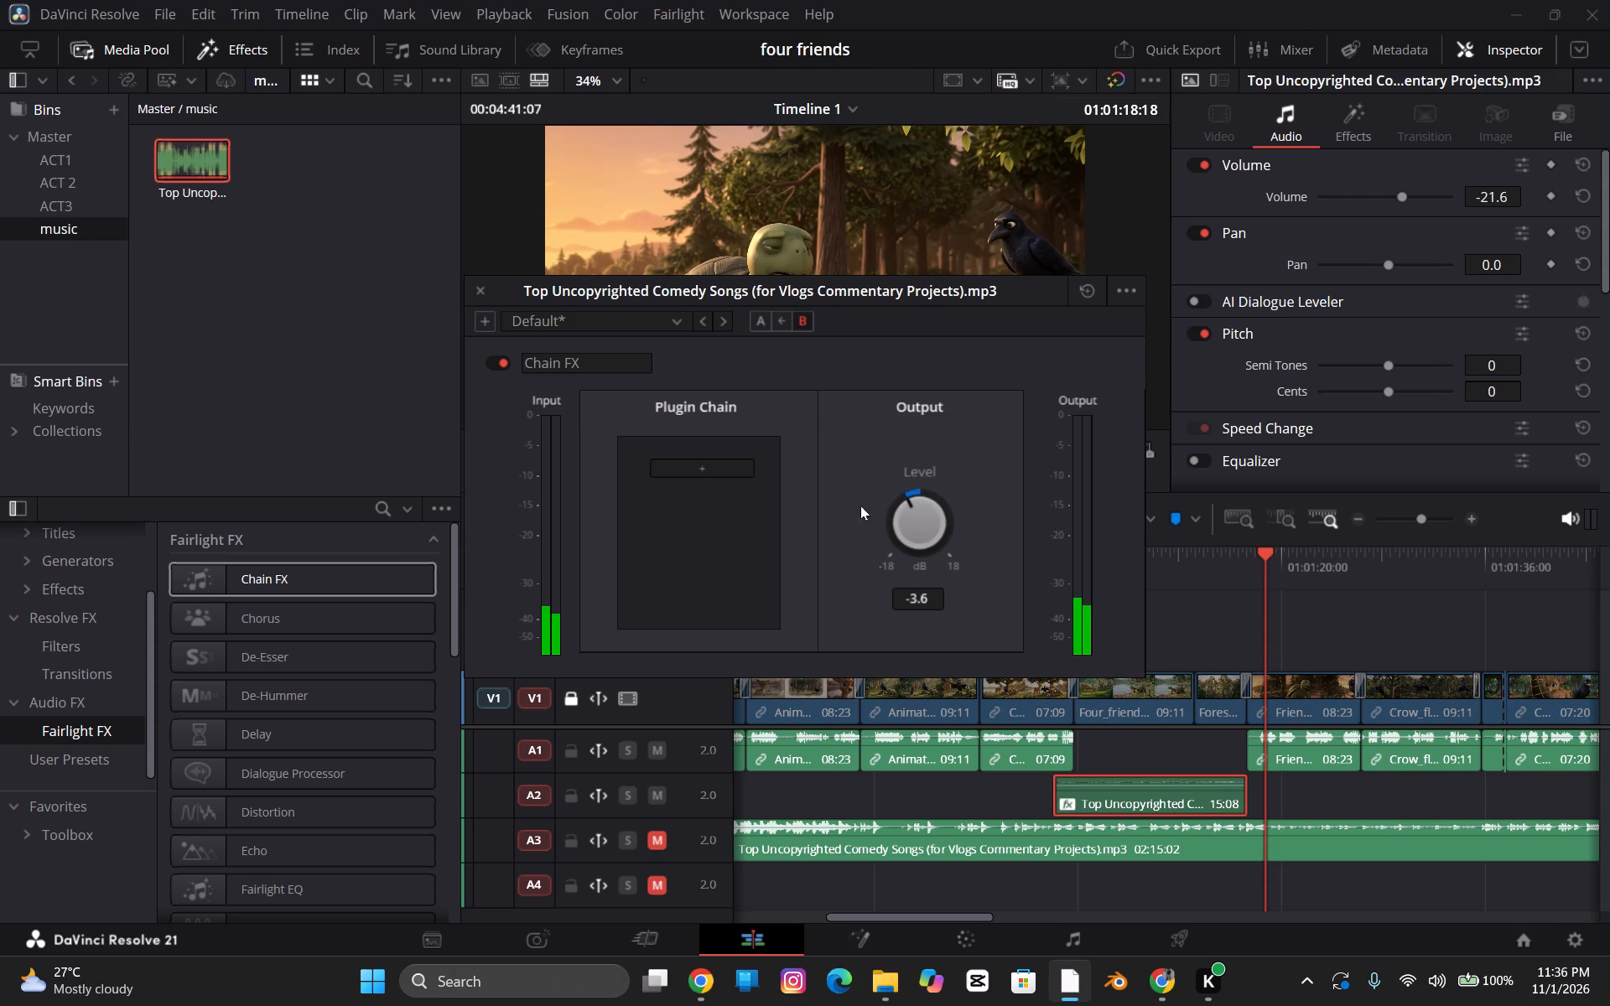
{"action": "key", "text": "space"}
{"action": "left_click", "coordinate": [1160, 537]}
{"action": "left_click", "coordinate": [1182, 560]}
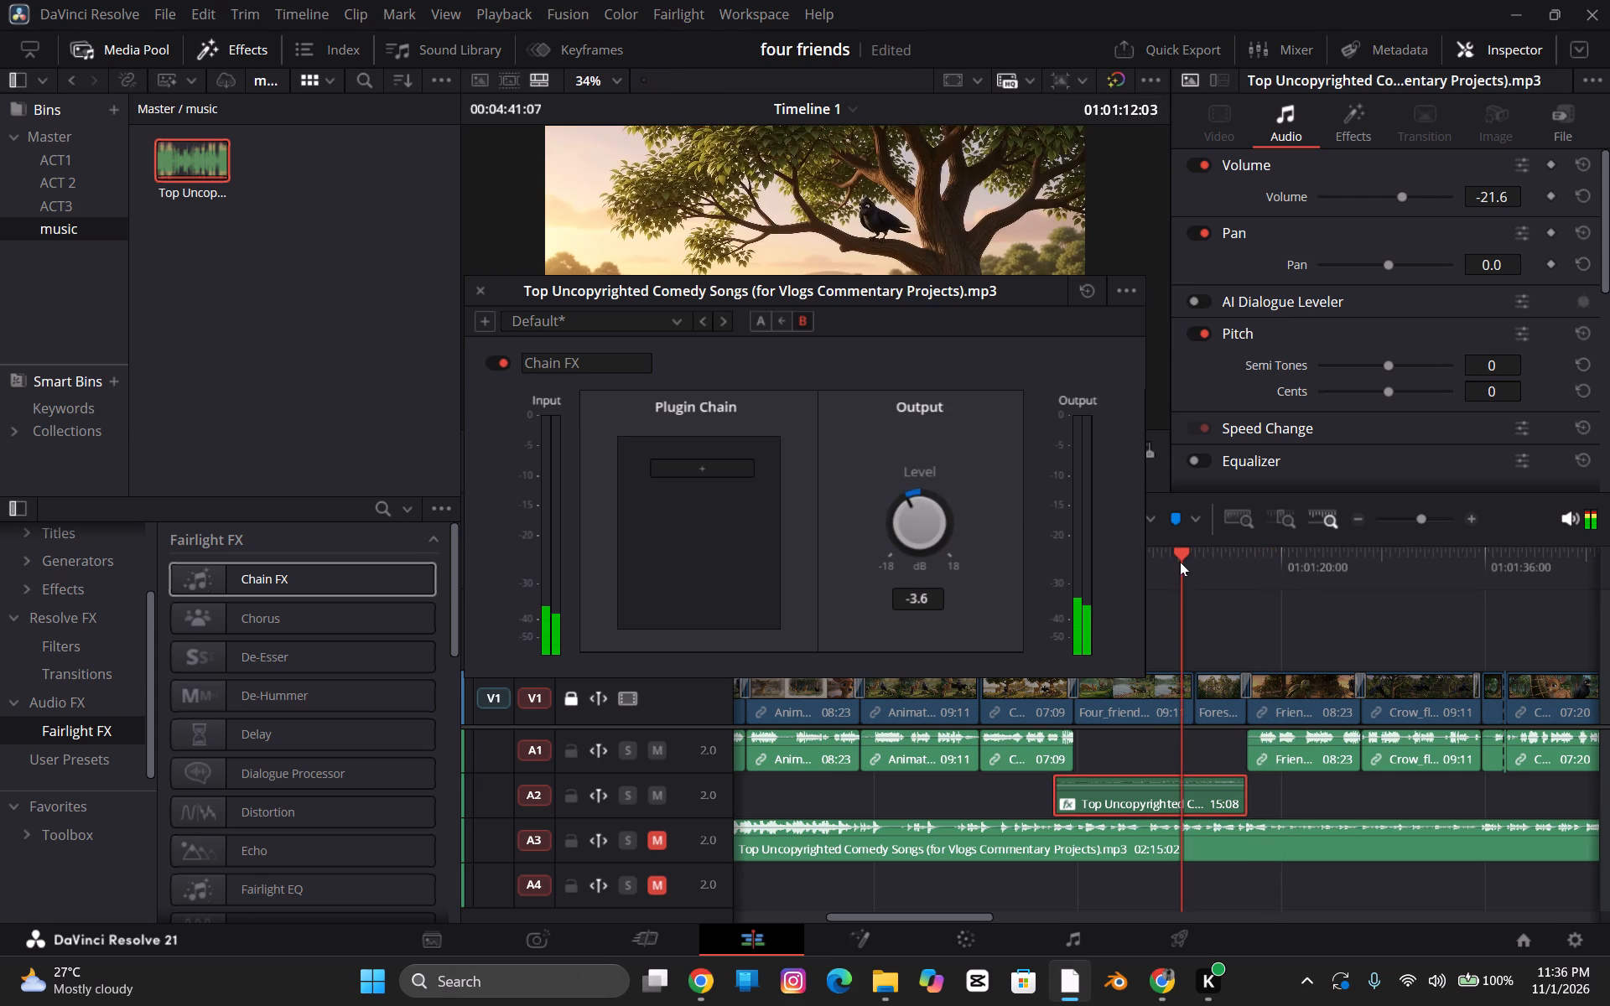
{"action": "key", "text": "space"}
{"action": "key", "text": "space"}
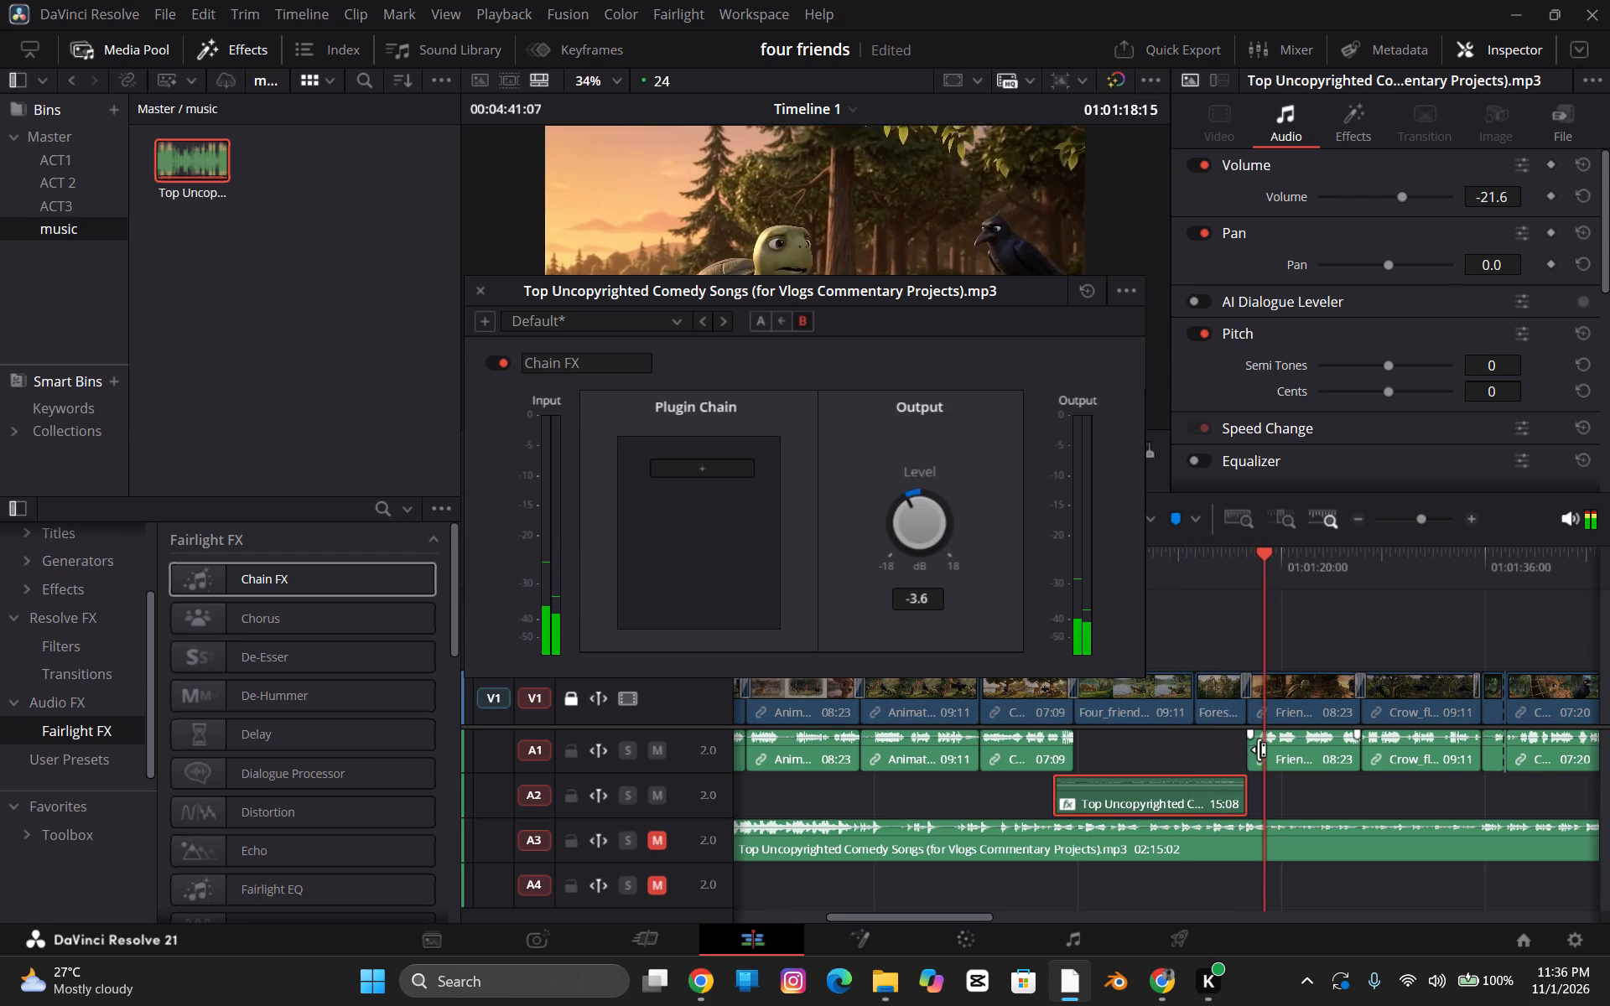
{"action": "key", "text": "space"}
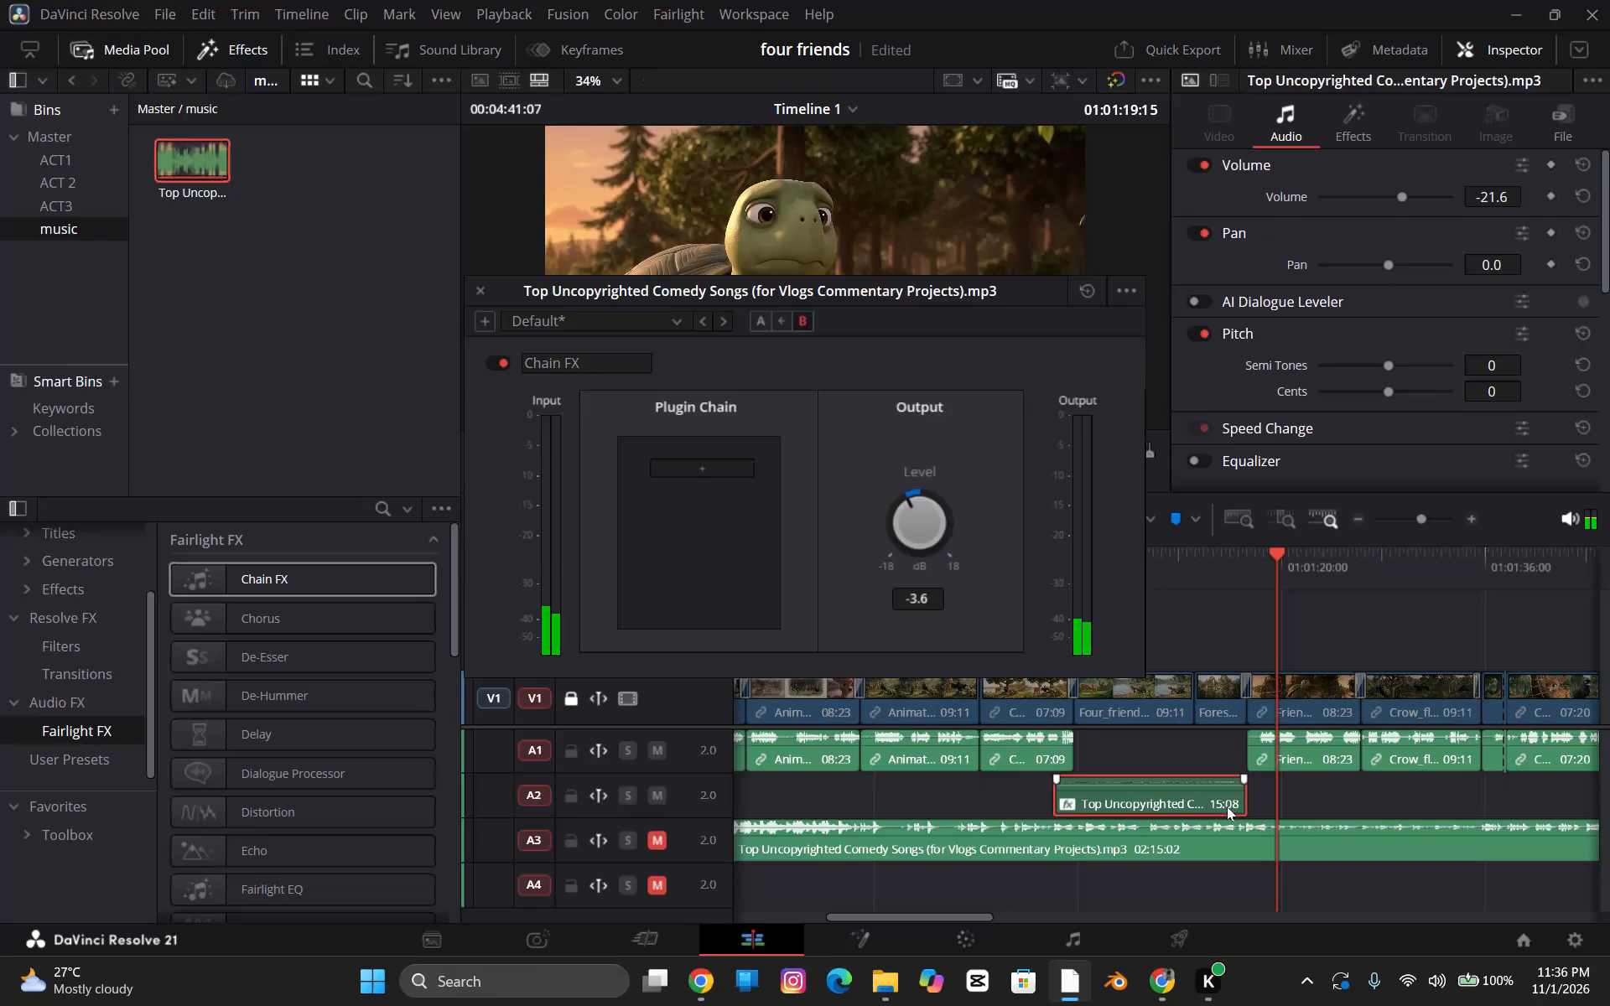
Examine the additional options of the Chain FX effect on the A2 music clip.
{"action": "left_click", "coordinate": [1217, 800]}
{"action": "scroll", "coordinate": [662, 383], "scroll_direction": "down", "scroll_amount": 1}
{"action": "scroll", "coordinate": [679, 324], "scroll_direction": "up", "scroll_amount": 2}
{"action": "left_click", "coordinate": [1129, 295]}
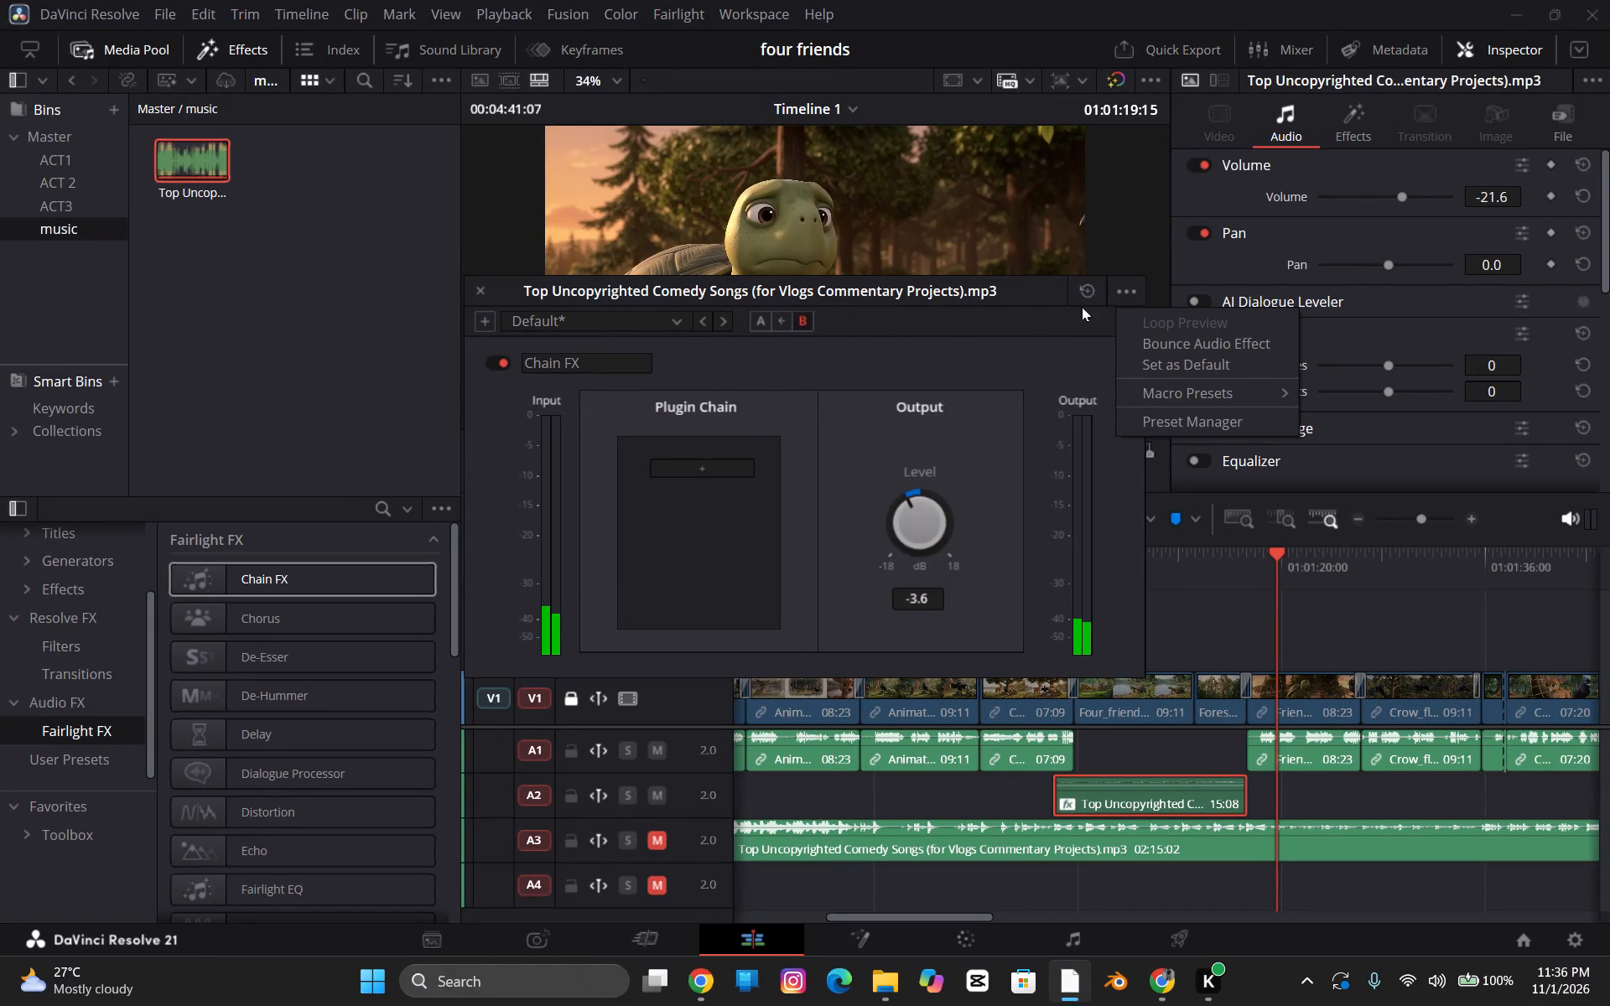
{"action": "left_click", "coordinate": [383, 288]}
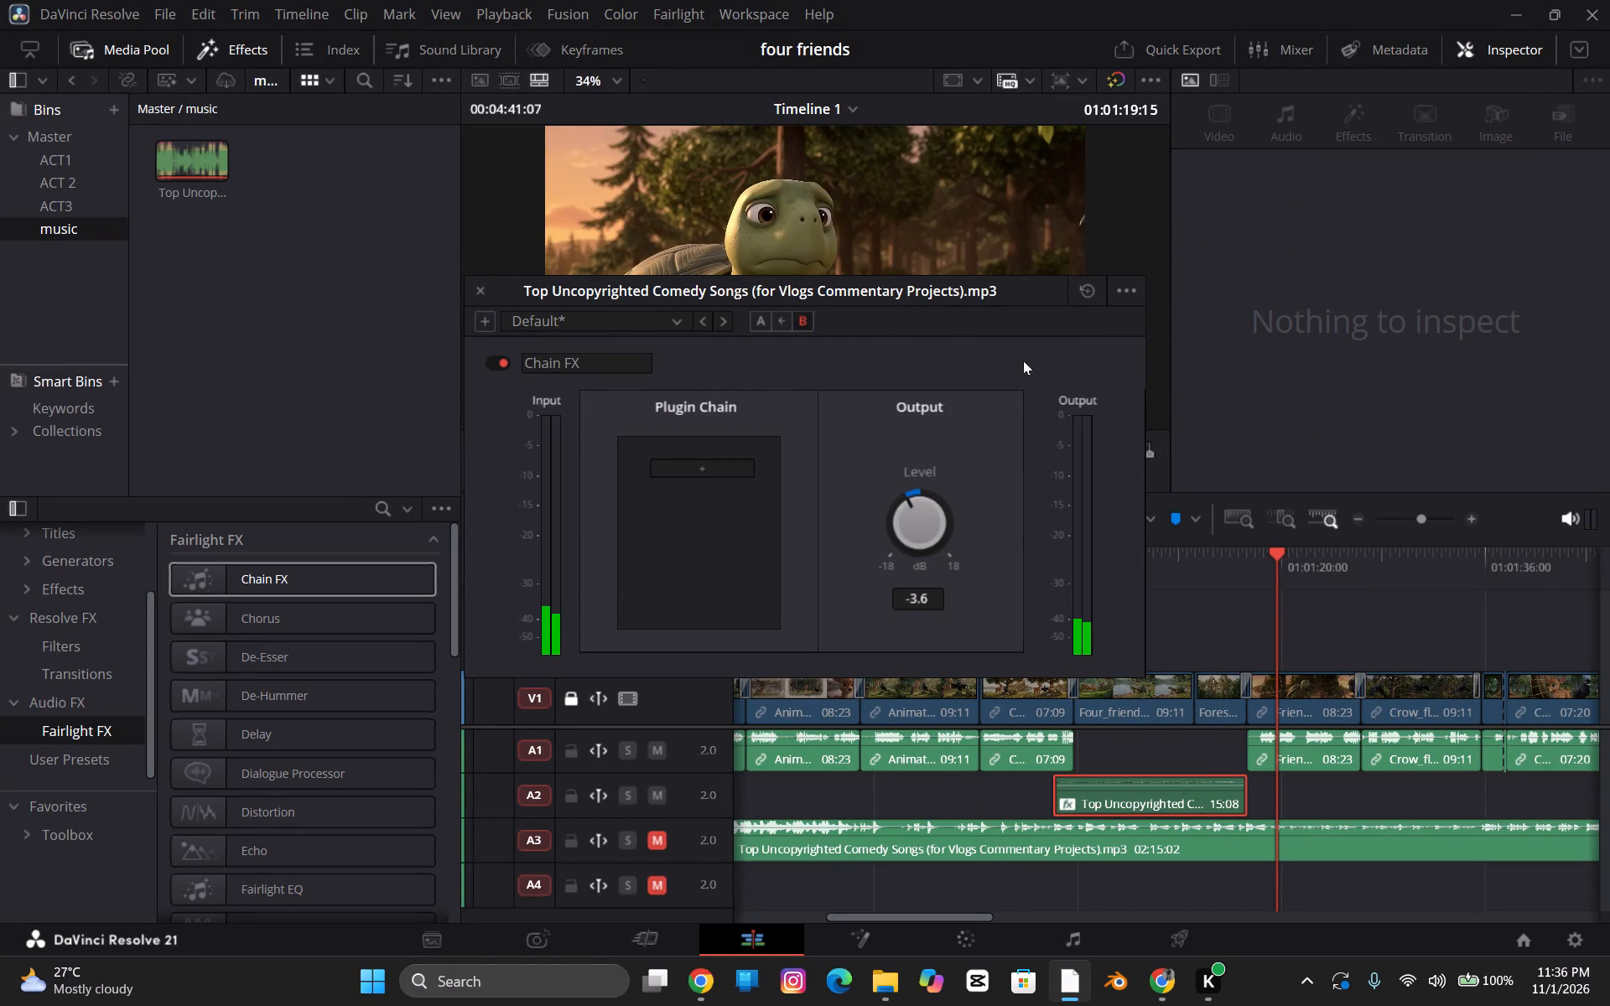
{"action": "left_click", "coordinate": [1134, 287]}
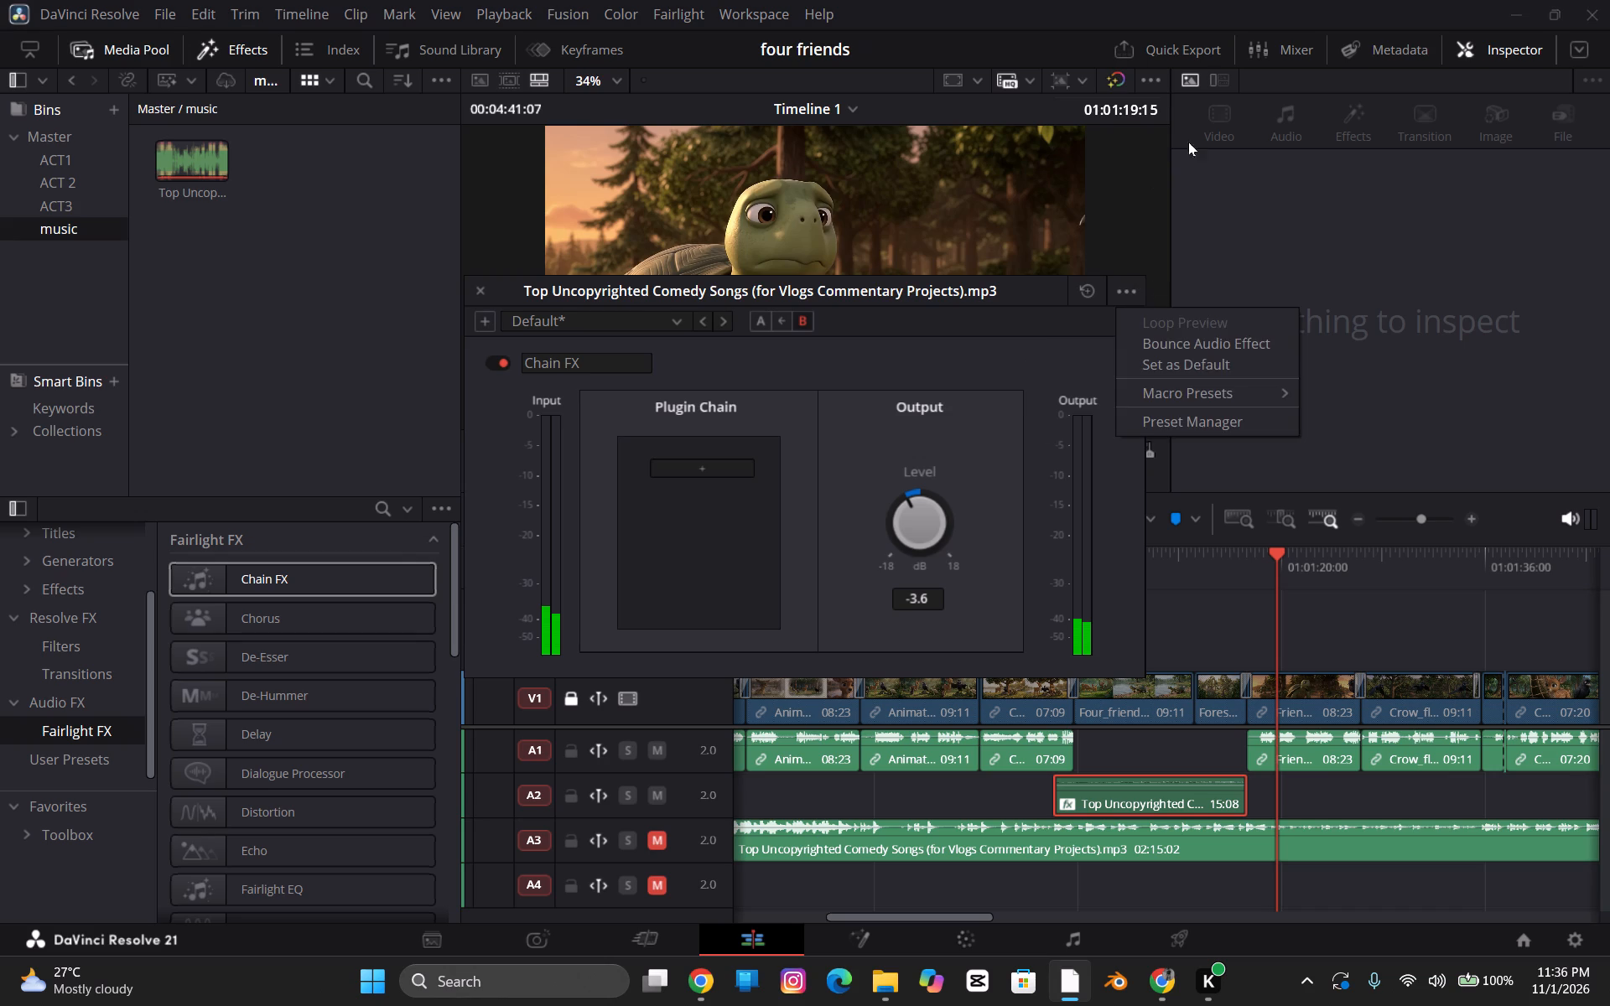
{"action": "left_click", "coordinate": [1218, 111]}
{"action": "left_click", "coordinate": [1270, 127]}
{"action": "left_click", "coordinate": [787, 283]}
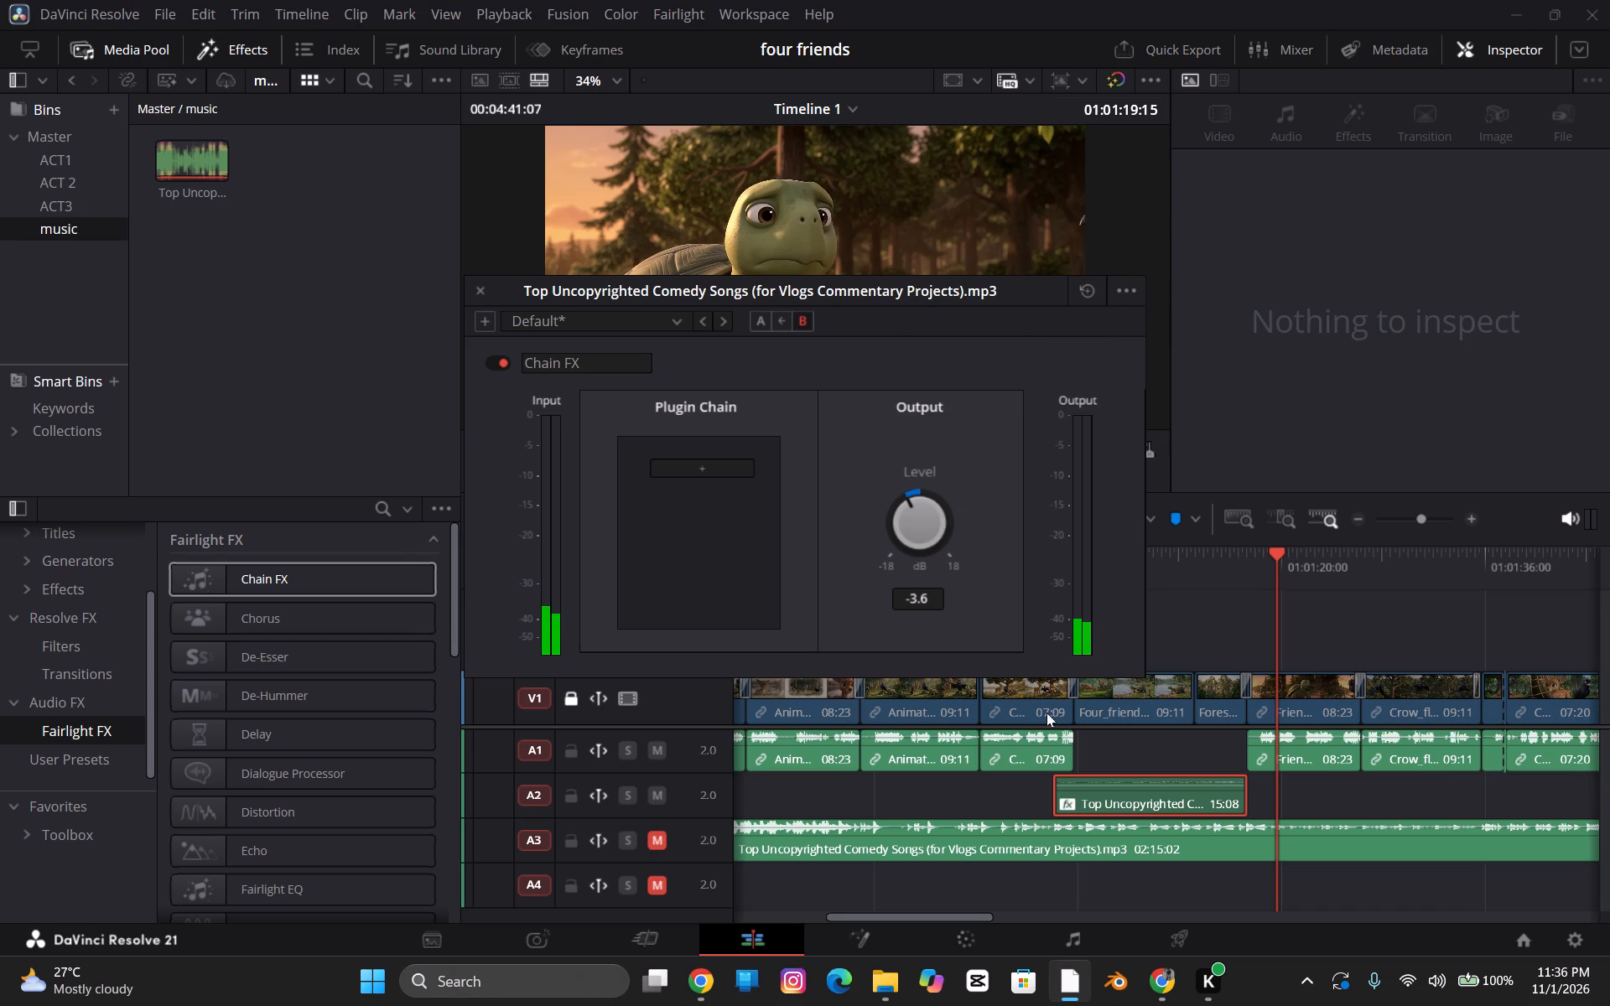
Open the A2 music clip in the source viewer and close the Chain FX window.
{"action": "left_click", "coordinate": [1124, 801]}
{"action": "left_click", "coordinate": [1132, 791]}
{"action": "double_click", "coordinate": [1130, 797]}
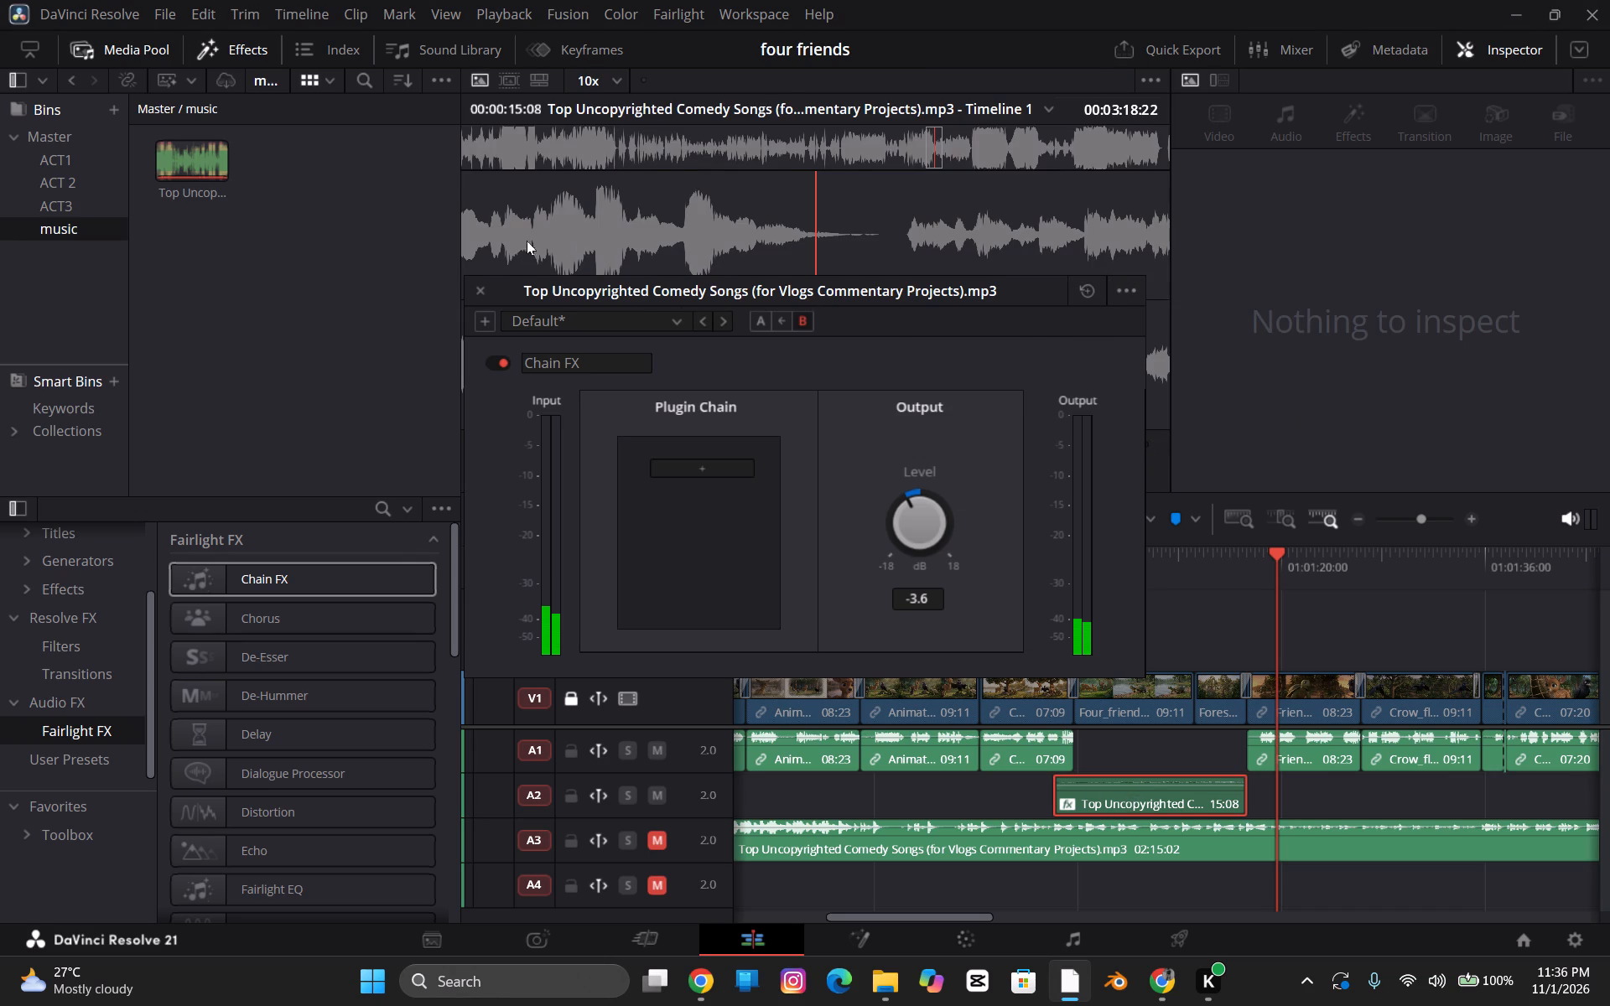
{"action": "left_click", "coordinate": [495, 280]}
{"action": "left_click", "coordinate": [472, 286]}
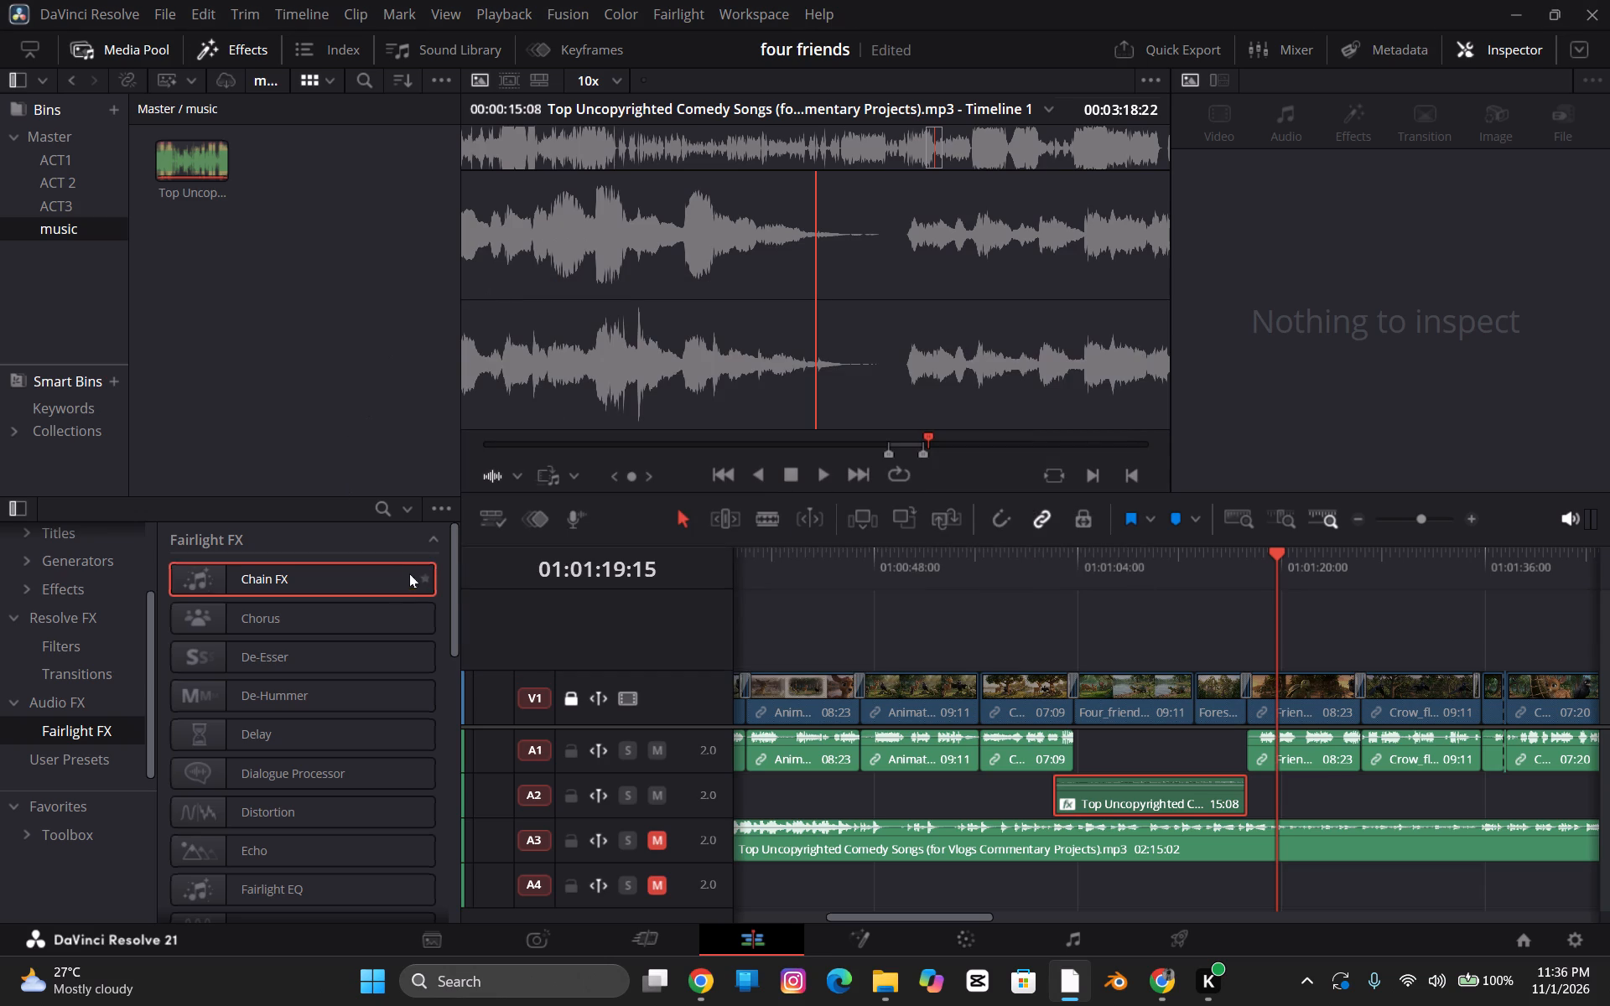
Apply the De-Esser effect from Fairlight FX to the comedy music clip on track A2.
{"action": "left_click_drag", "start_coordinate": [346, 660], "coordinate": [338, 664]}
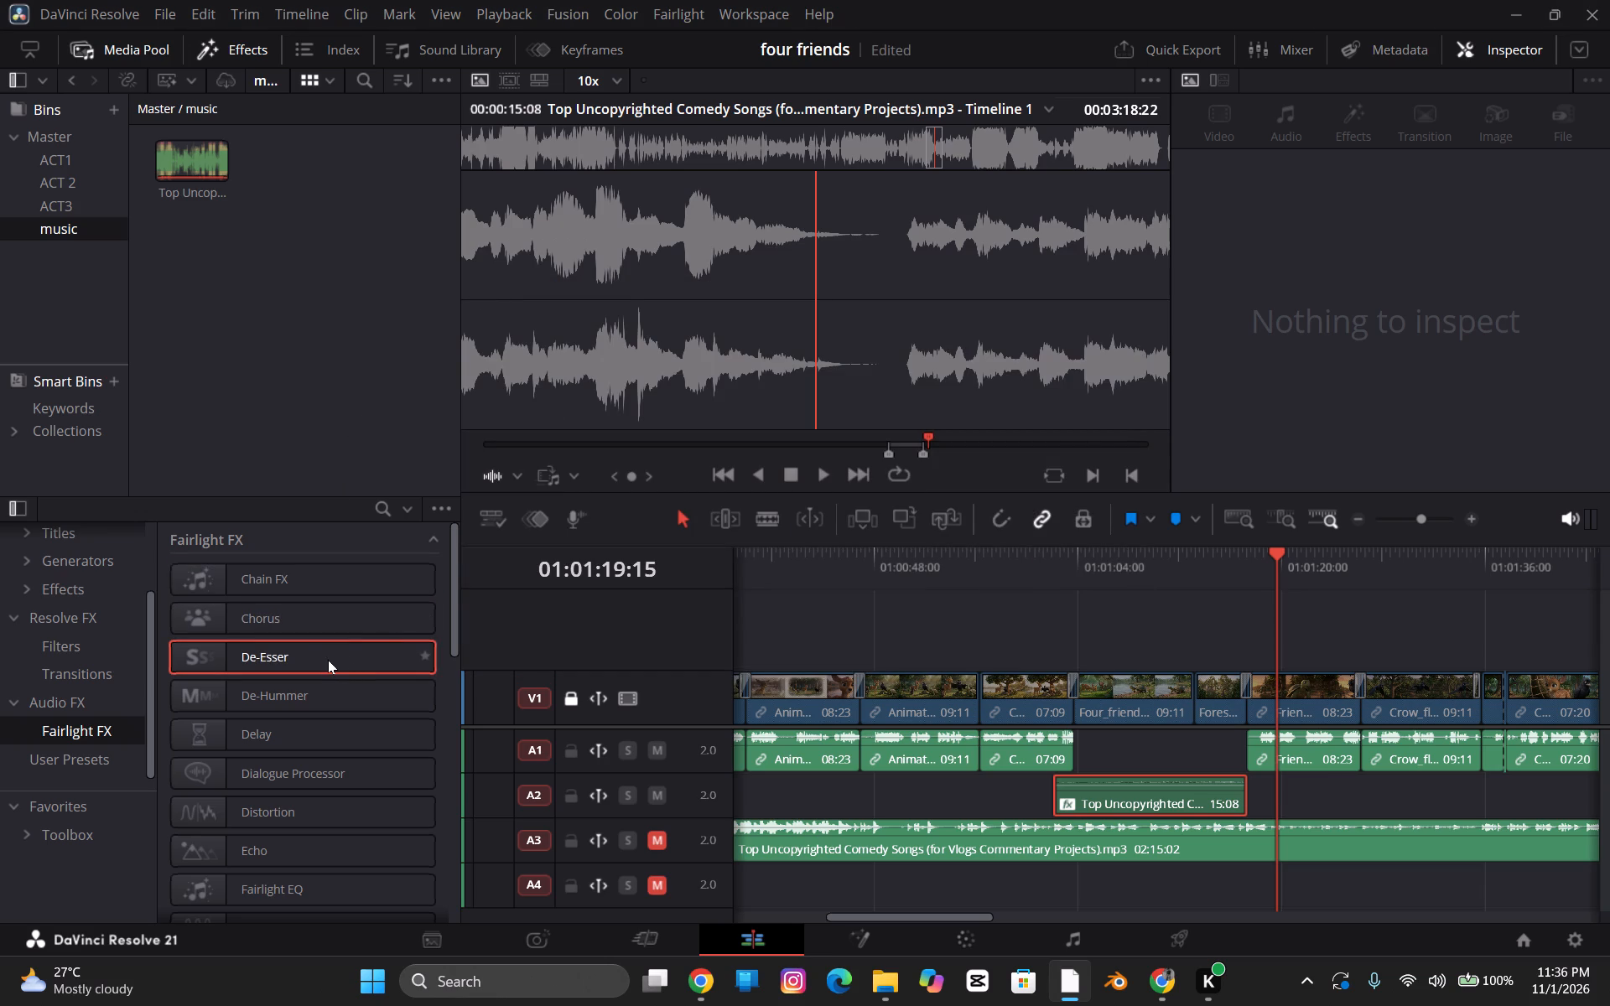
{"action": "left_click", "coordinate": [326, 656]}
{"action": "left_click_drag", "start_coordinate": [326, 657], "coordinate": [1112, 787]}
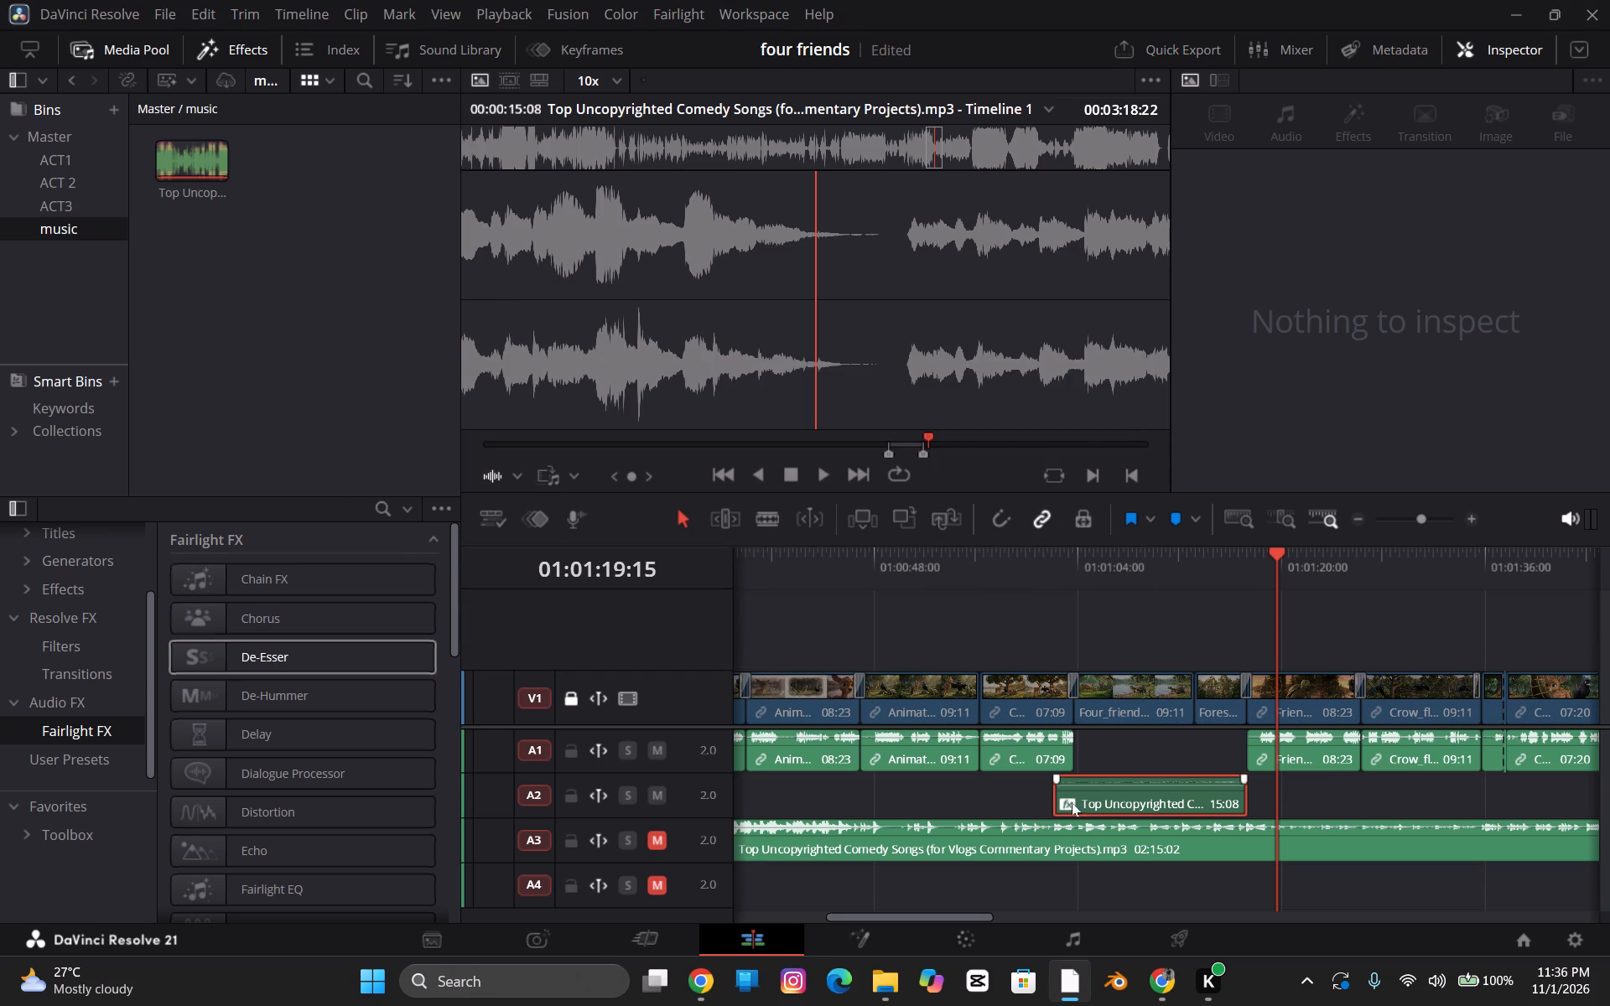
Drop the De-Esser onto the comedy music clip on track A2 and listen to the clip with the effect.
{"action": "left_click_drag", "start_coordinate": [257, 661], "coordinate": [1085, 801]}
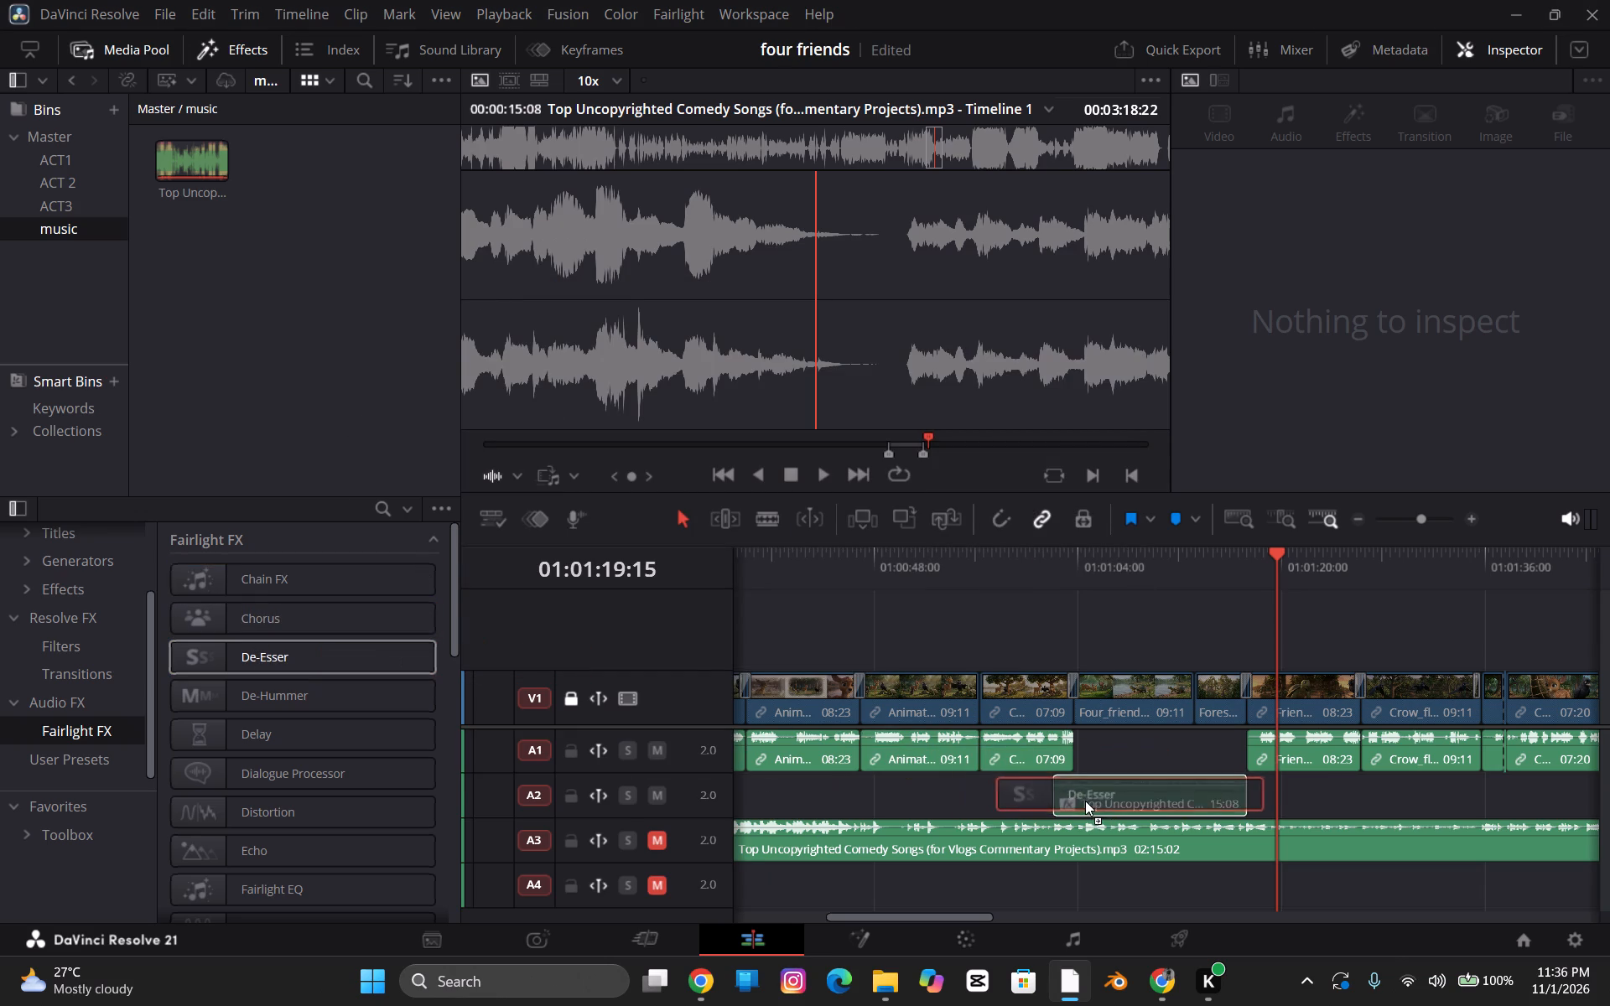
{"action": "left_click_drag", "start_coordinate": [1085, 801], "coordinate": [1090, 801]}
{"action": "key", "text": "space"}
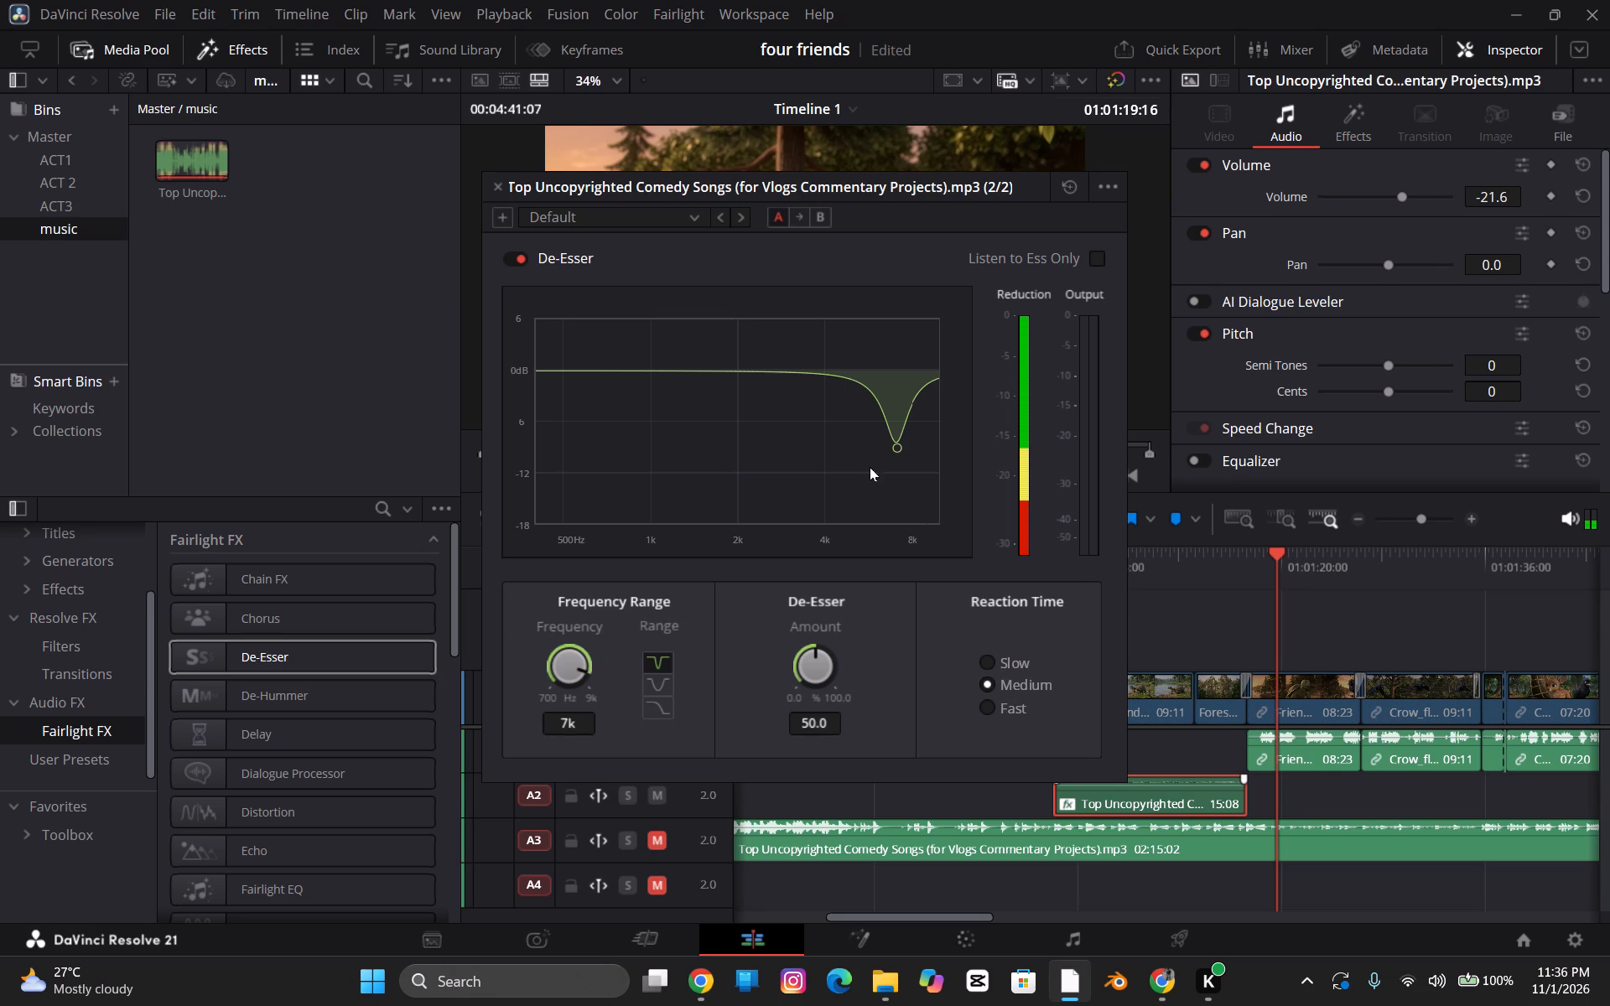
{"action": "left_click", "coordinate": [1175, 546]}
{"action": "double_click", "coordinate": [1170, 567]}
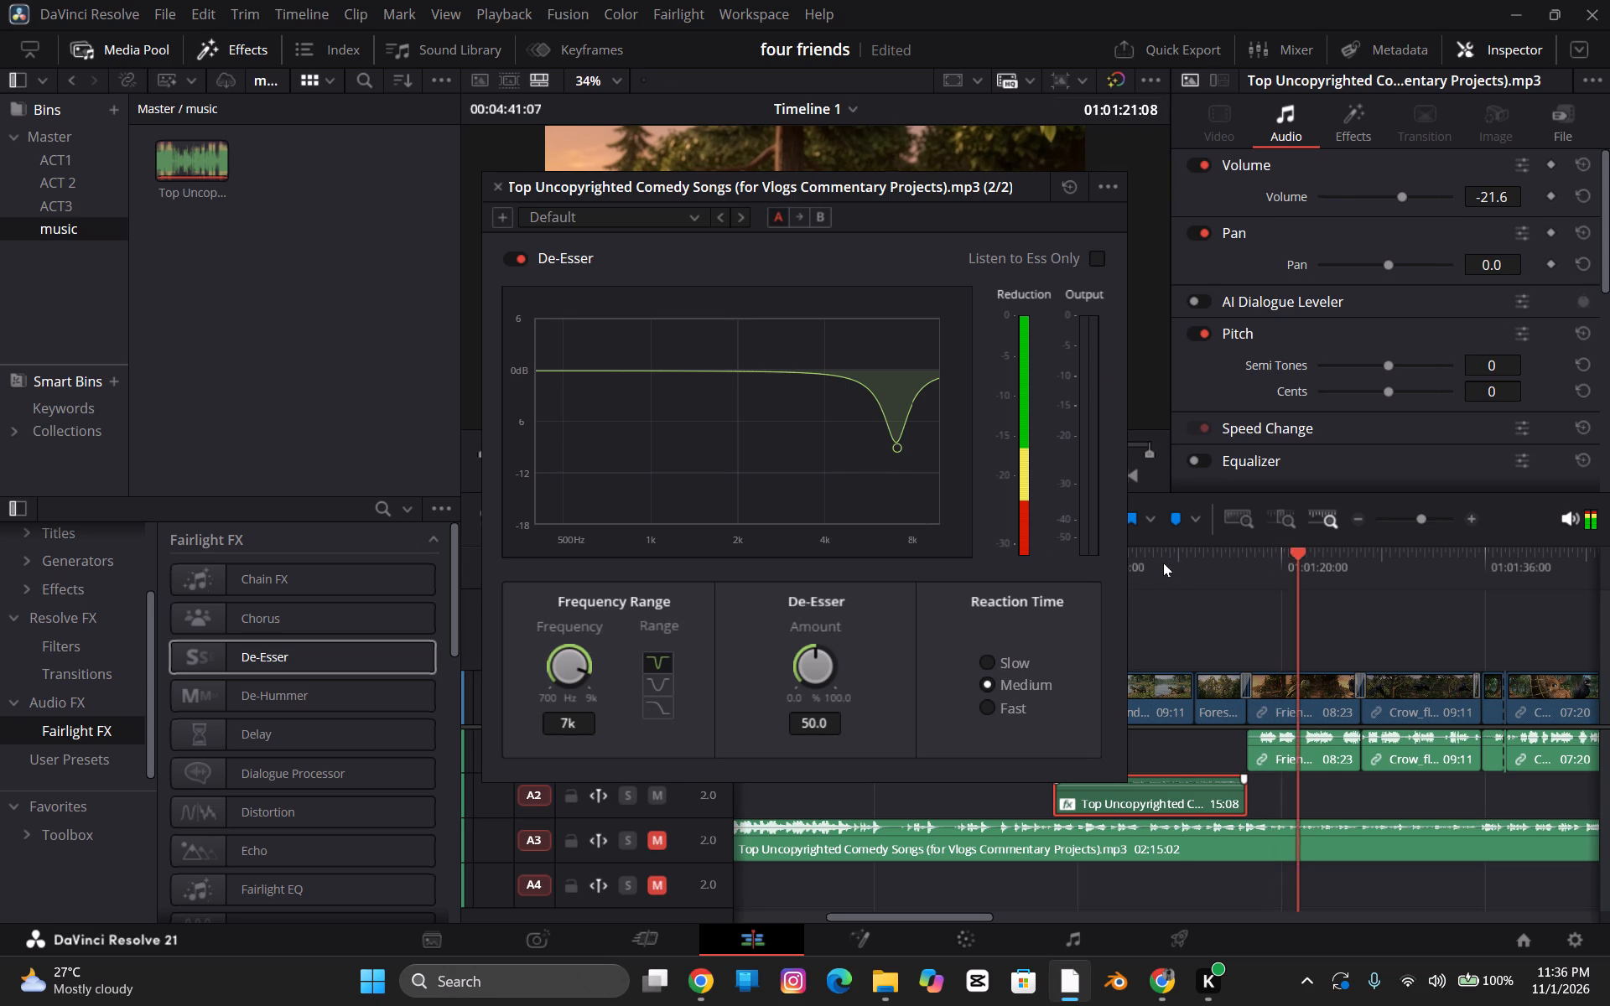
{"action": "left_click", "coordinate": [1163, 563]}
{"action": "key", "text": "space"}
{"action": "key", "text": "space"}
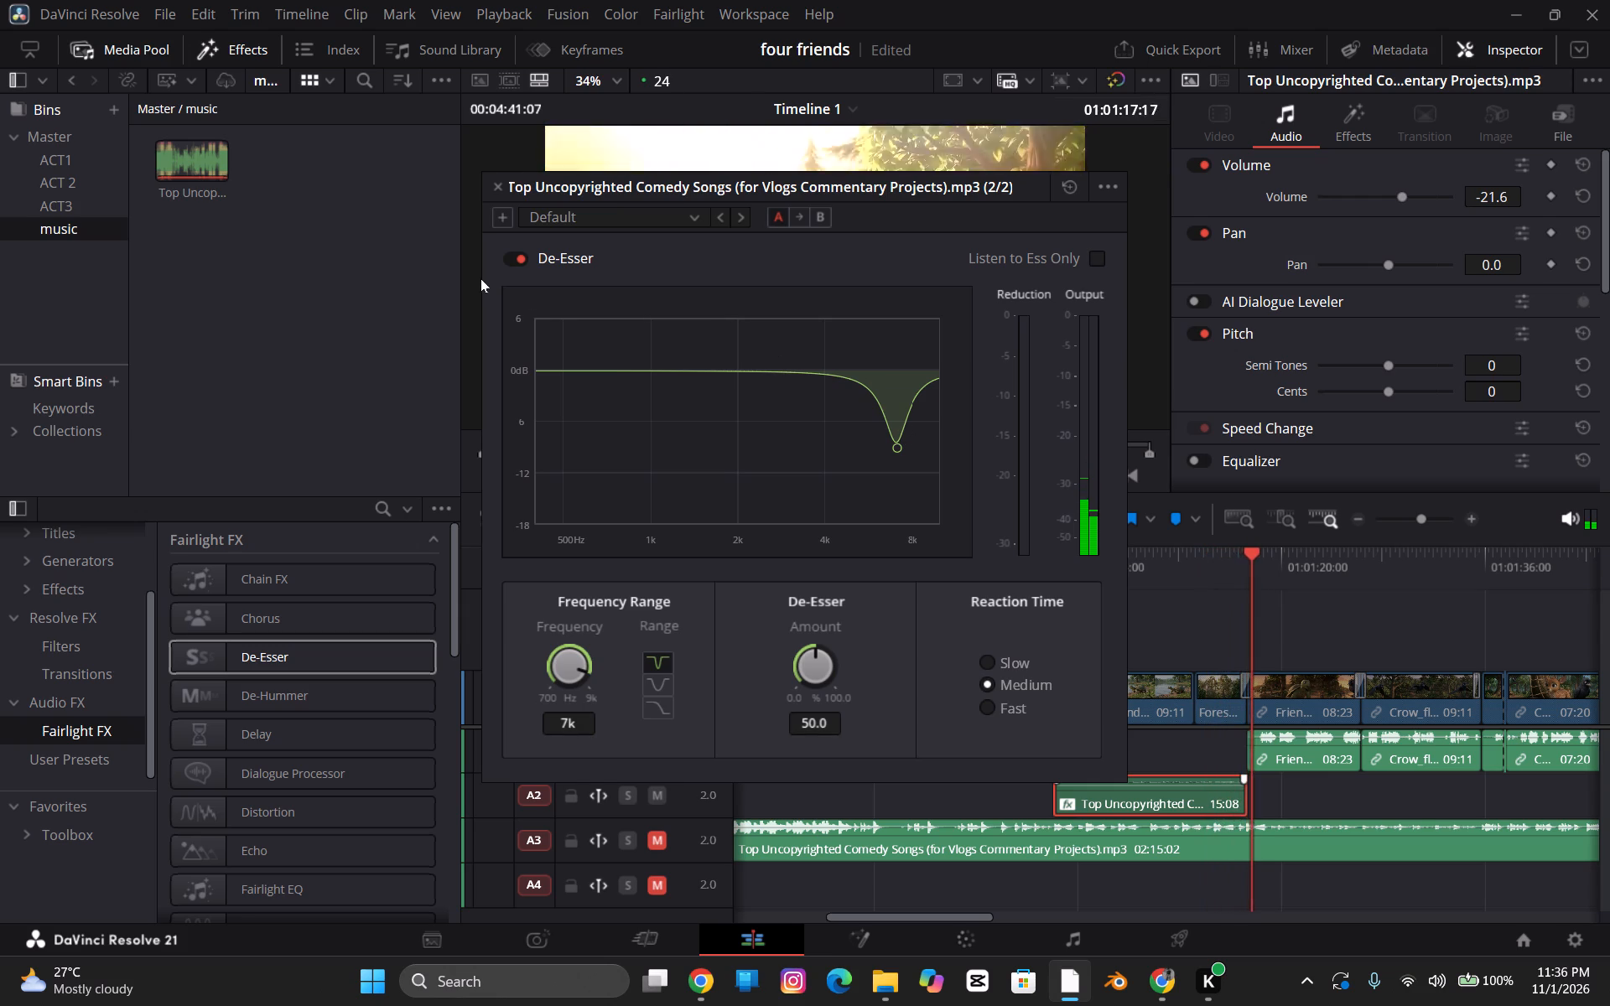
{"action": "key", "text": "space"}
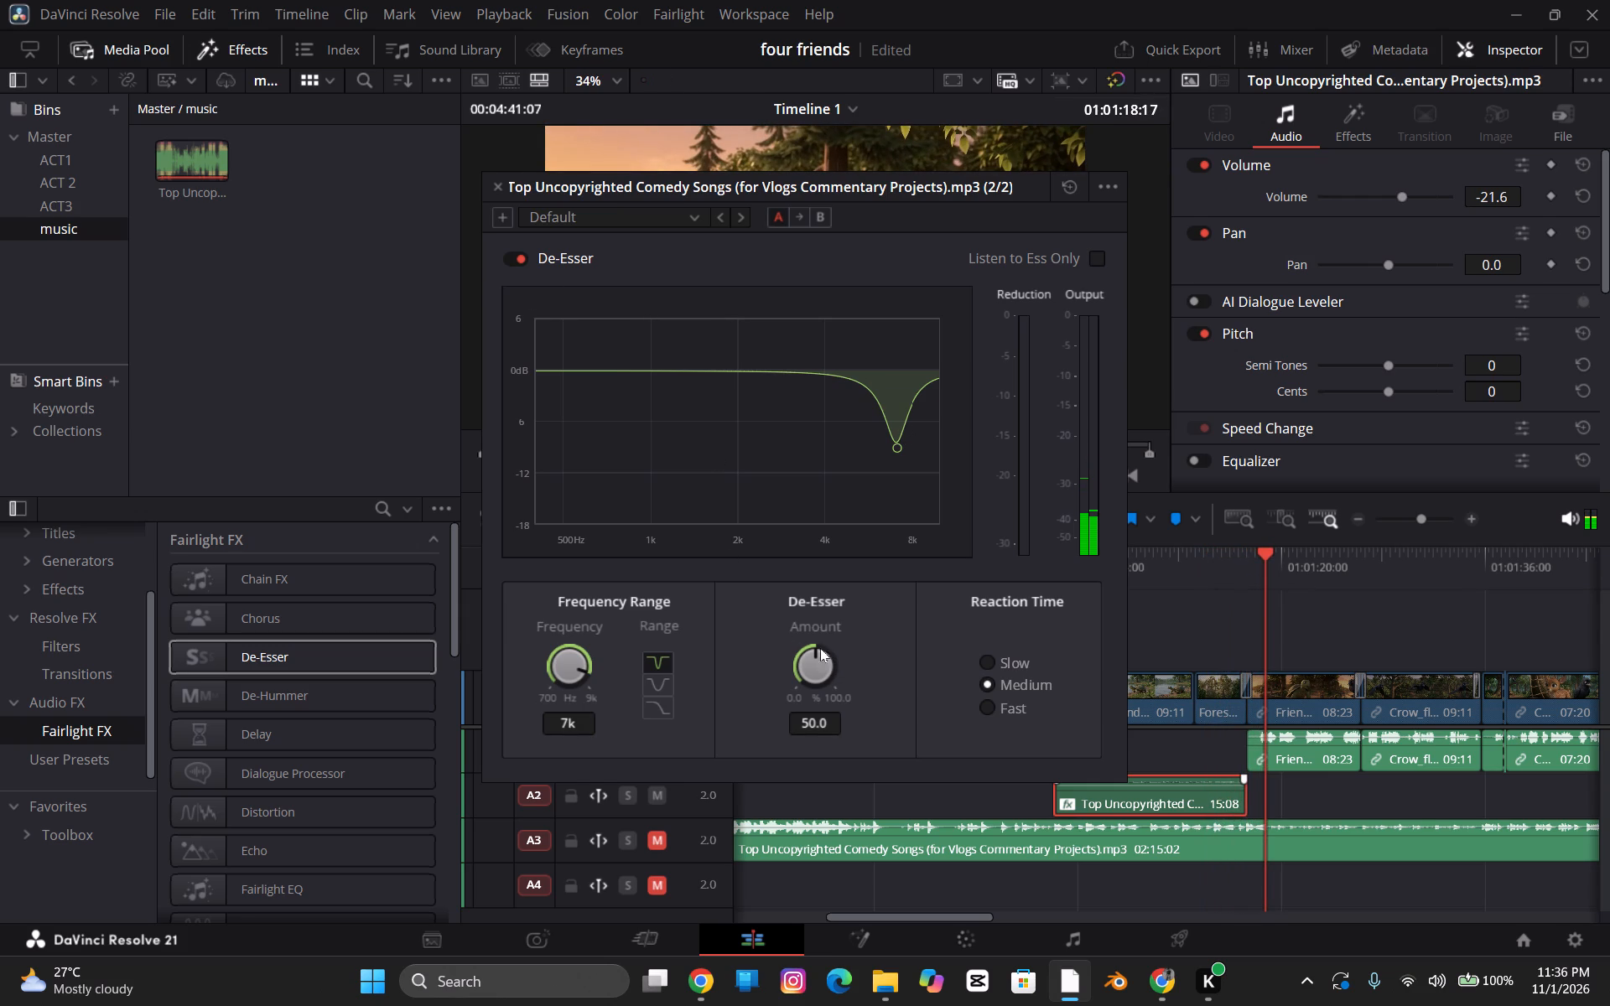
Set the De-Esser's reaction time to Fast and play back the A2 music clip.
{"action": "left_click", "coordinate": [993, 708]}
{"action": "key", "text": "space"}
{"action": "left_click", "coordinate": [1139, 562]}
{"action": "left_click", "coordinate": [1183, 564]}
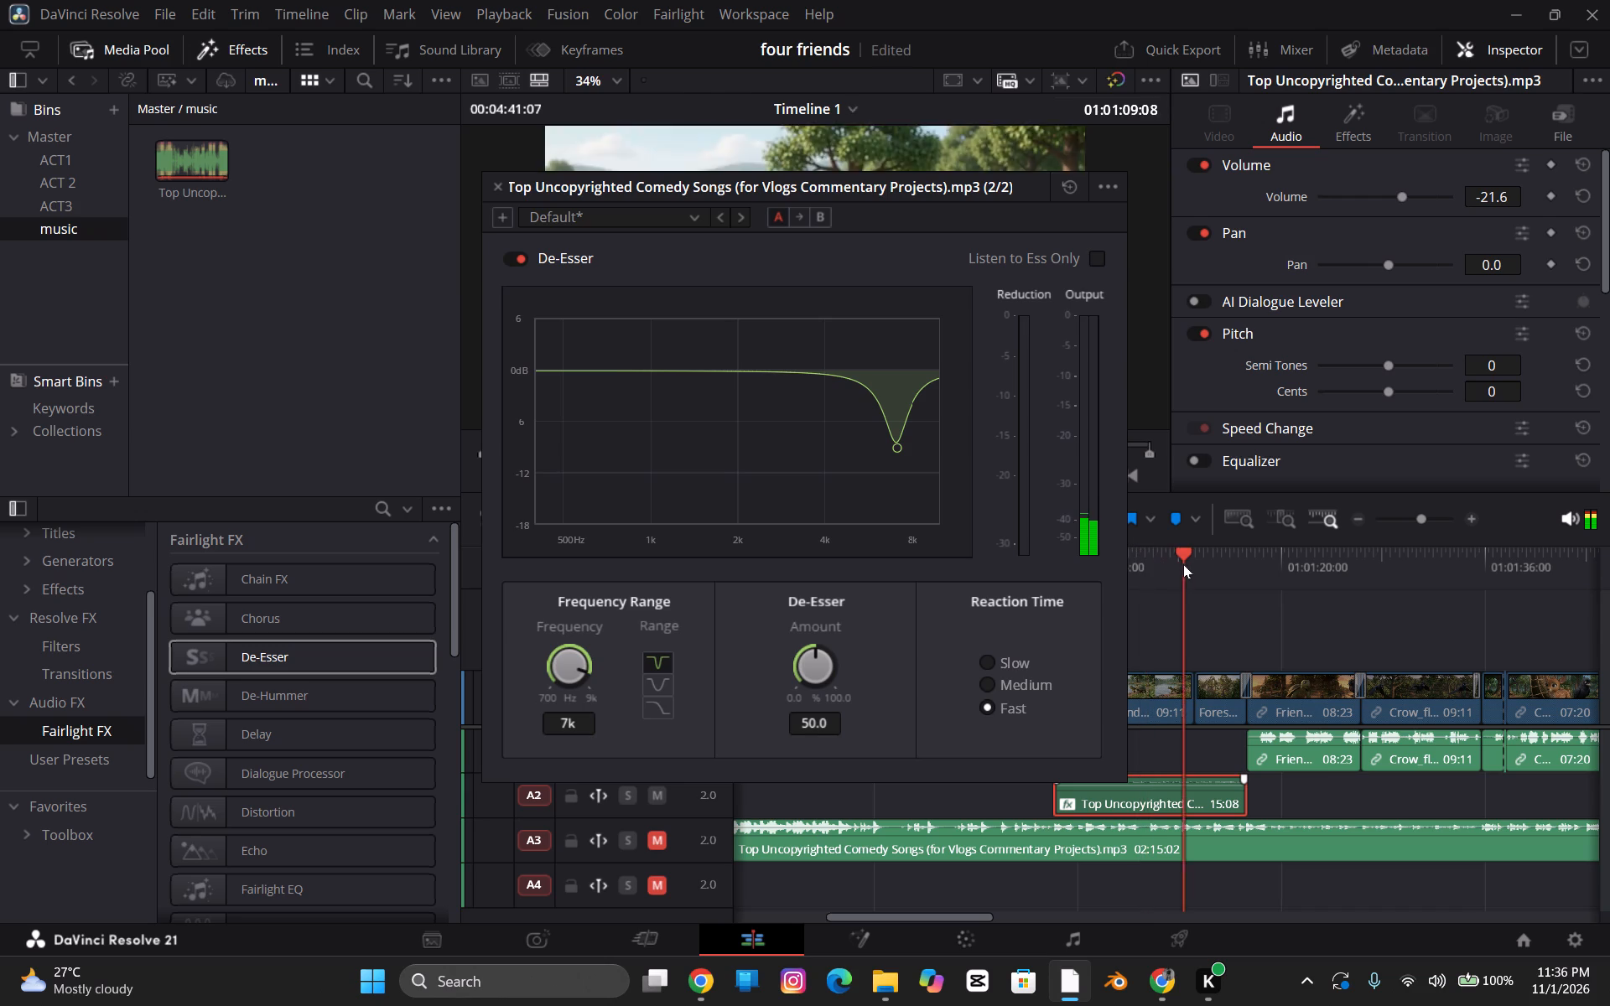
{"action": "key", "text": "space"}
{"action": "key", "text": "space"}
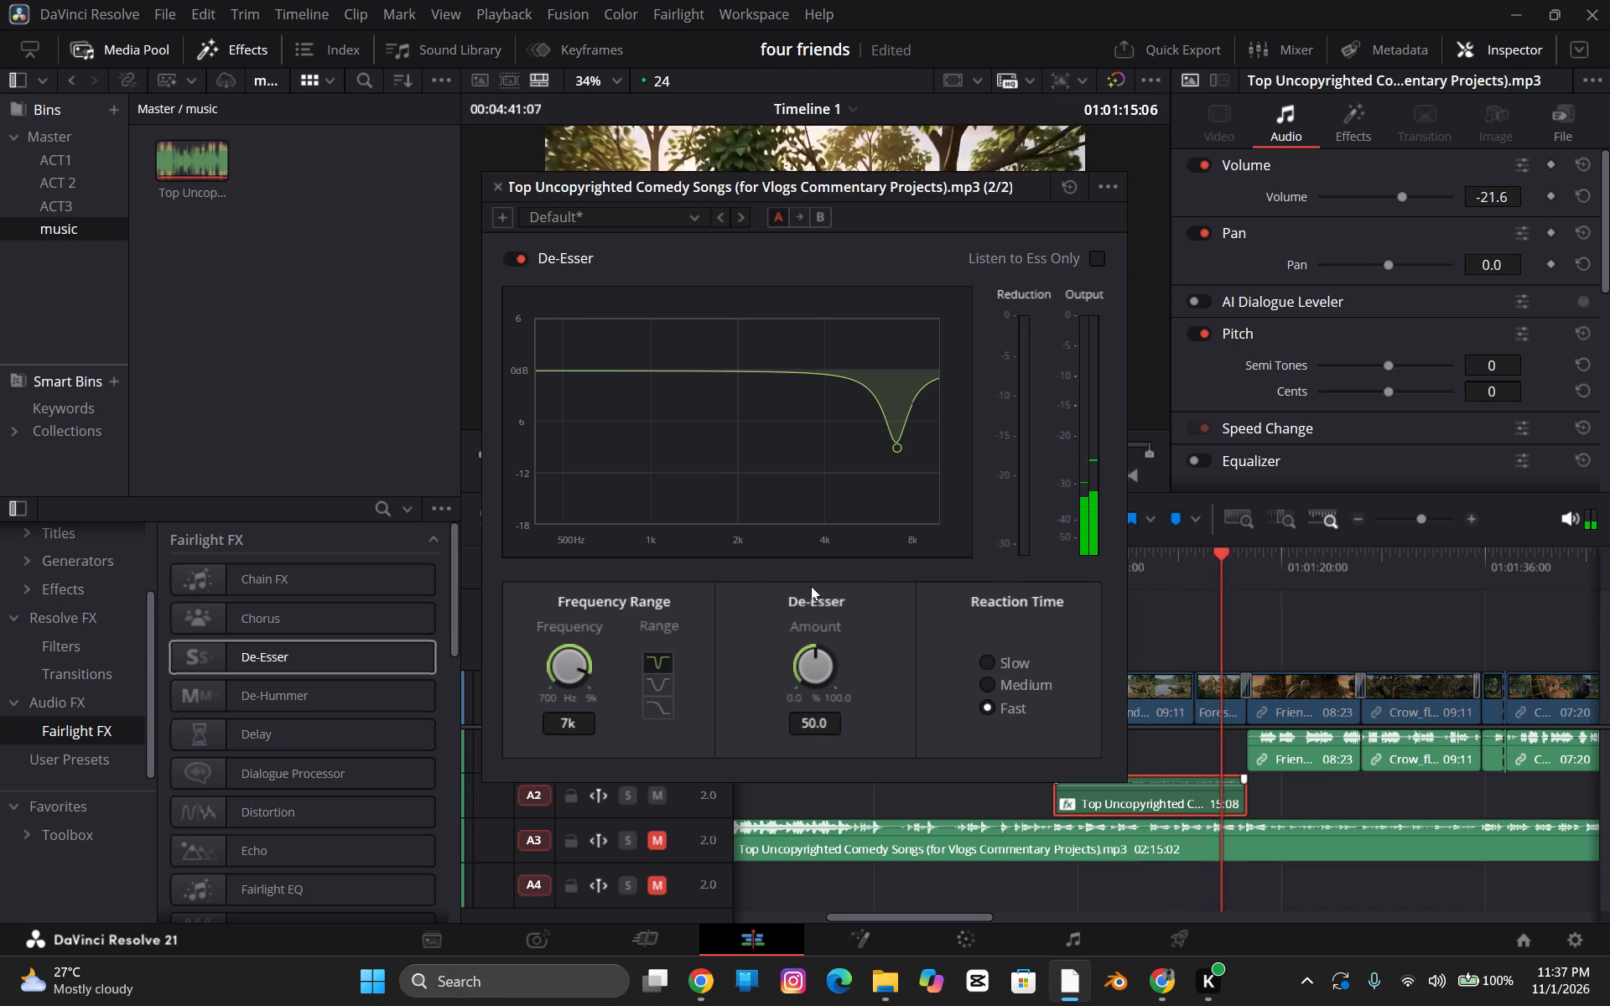
Switch the De-Esser's frequency range to the high-shelf shape and listen to the A2 music clip.
{"action": "left_click", "coordinate": [657, 686]}
{"action": "left_click", "coordinate": [665, 711]}
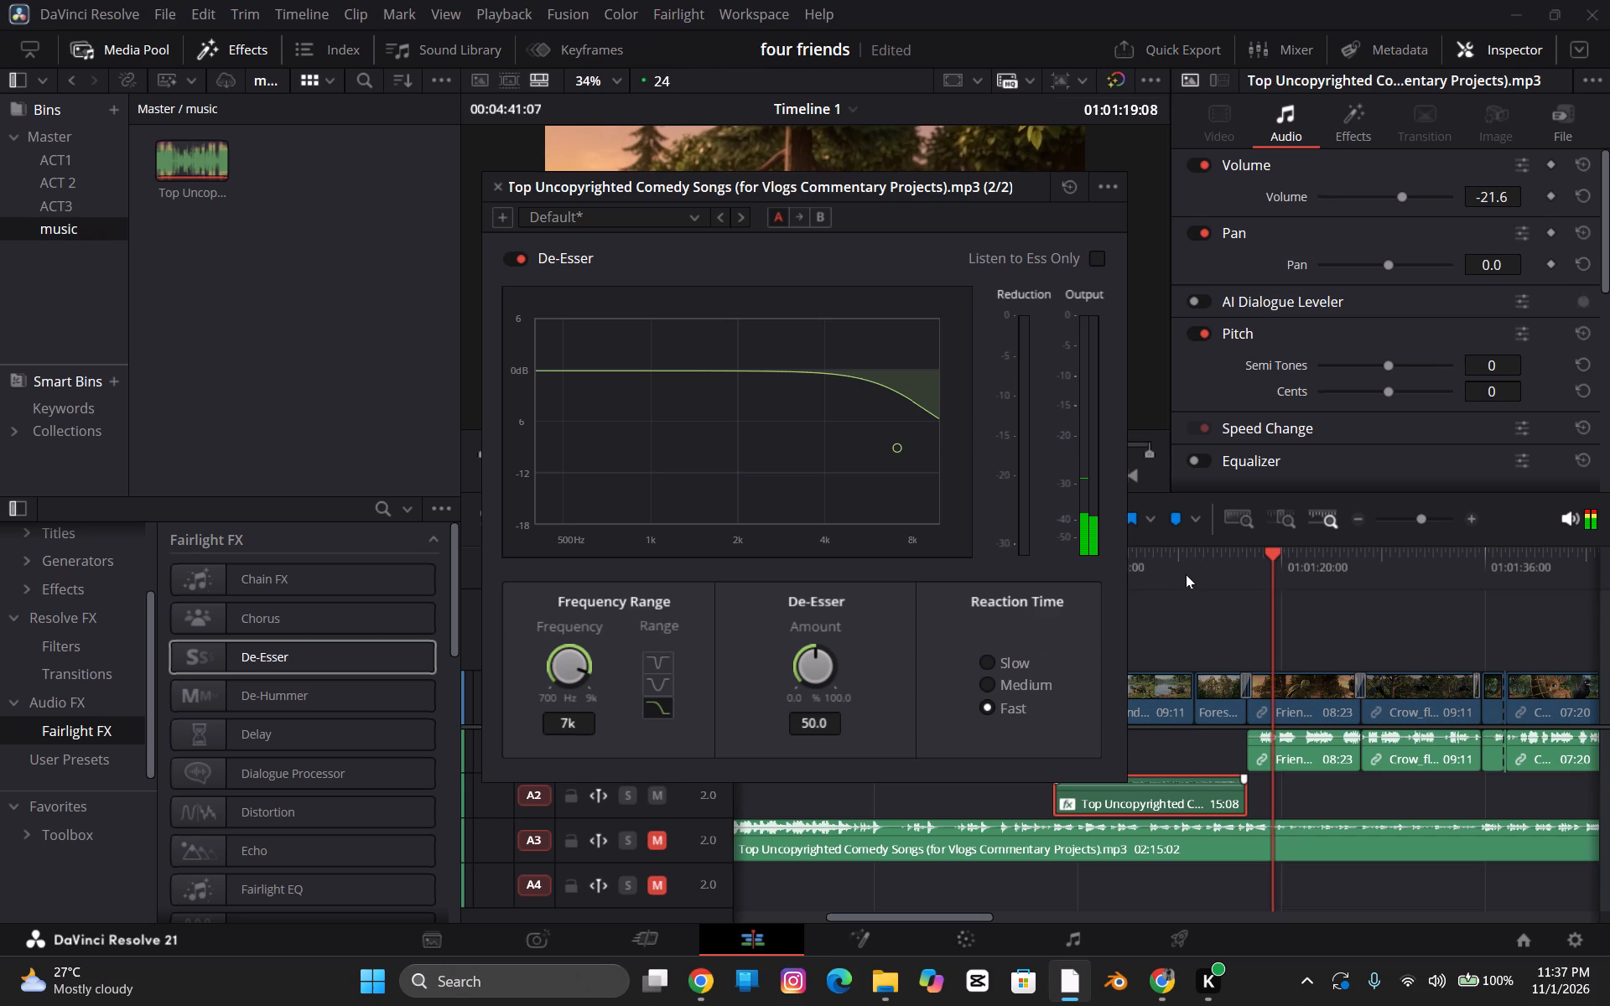
{"action": "left_click", "coordinate": [1186, 574]}
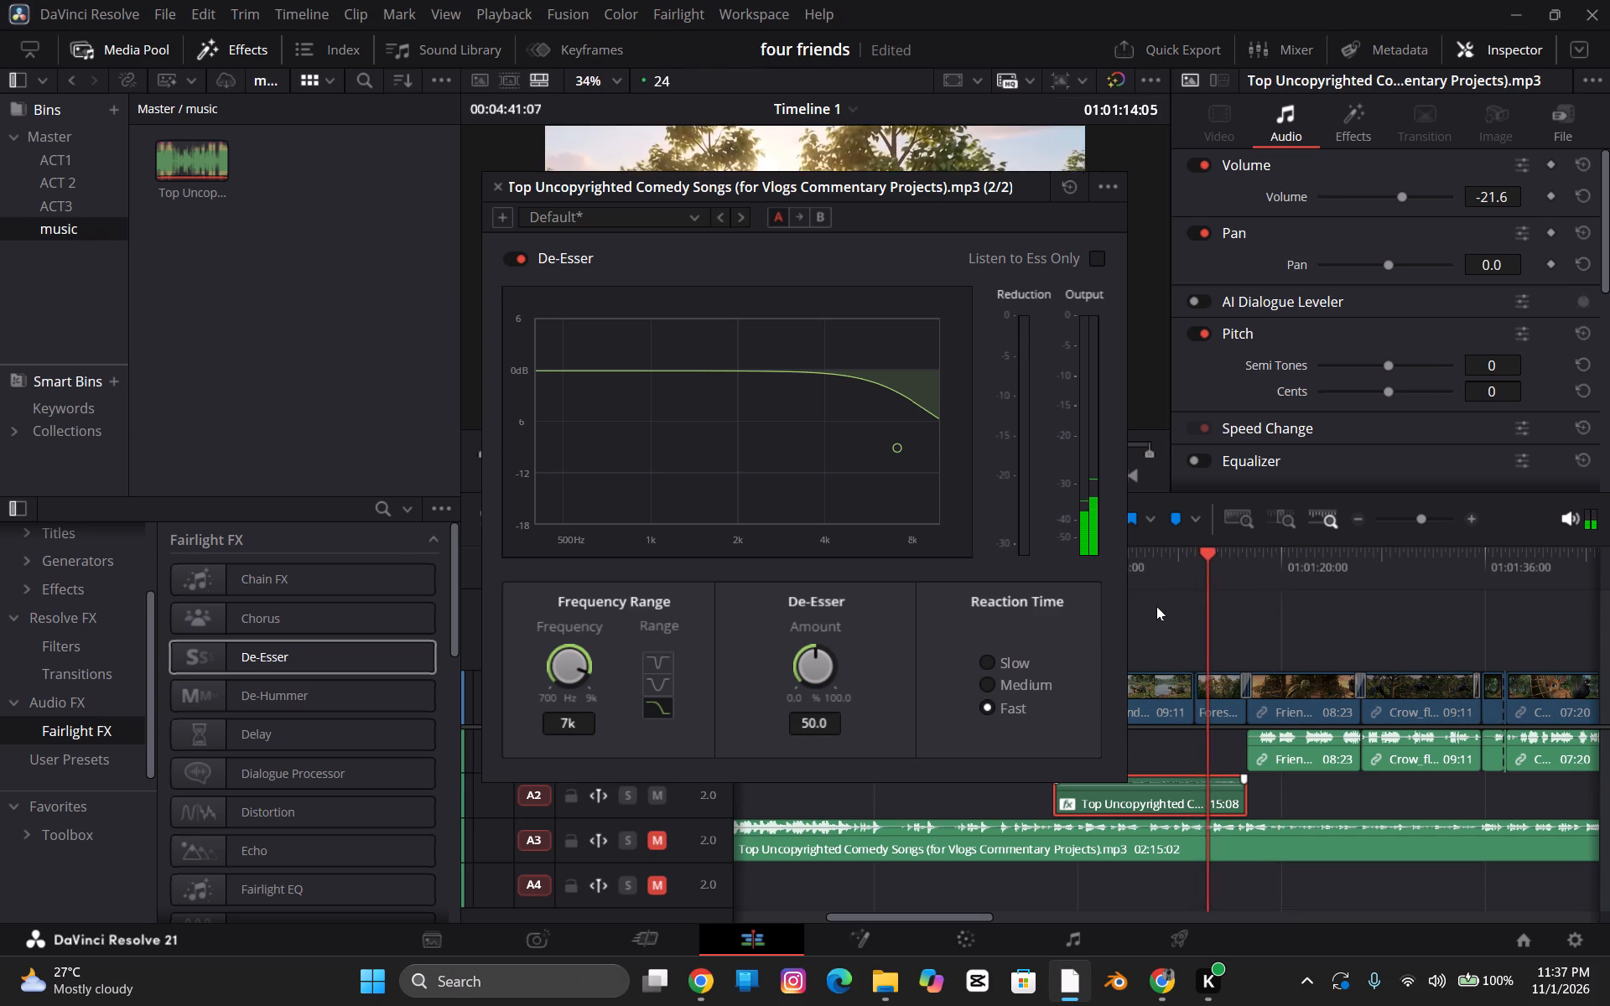
{"action": "key", "text": "space"}
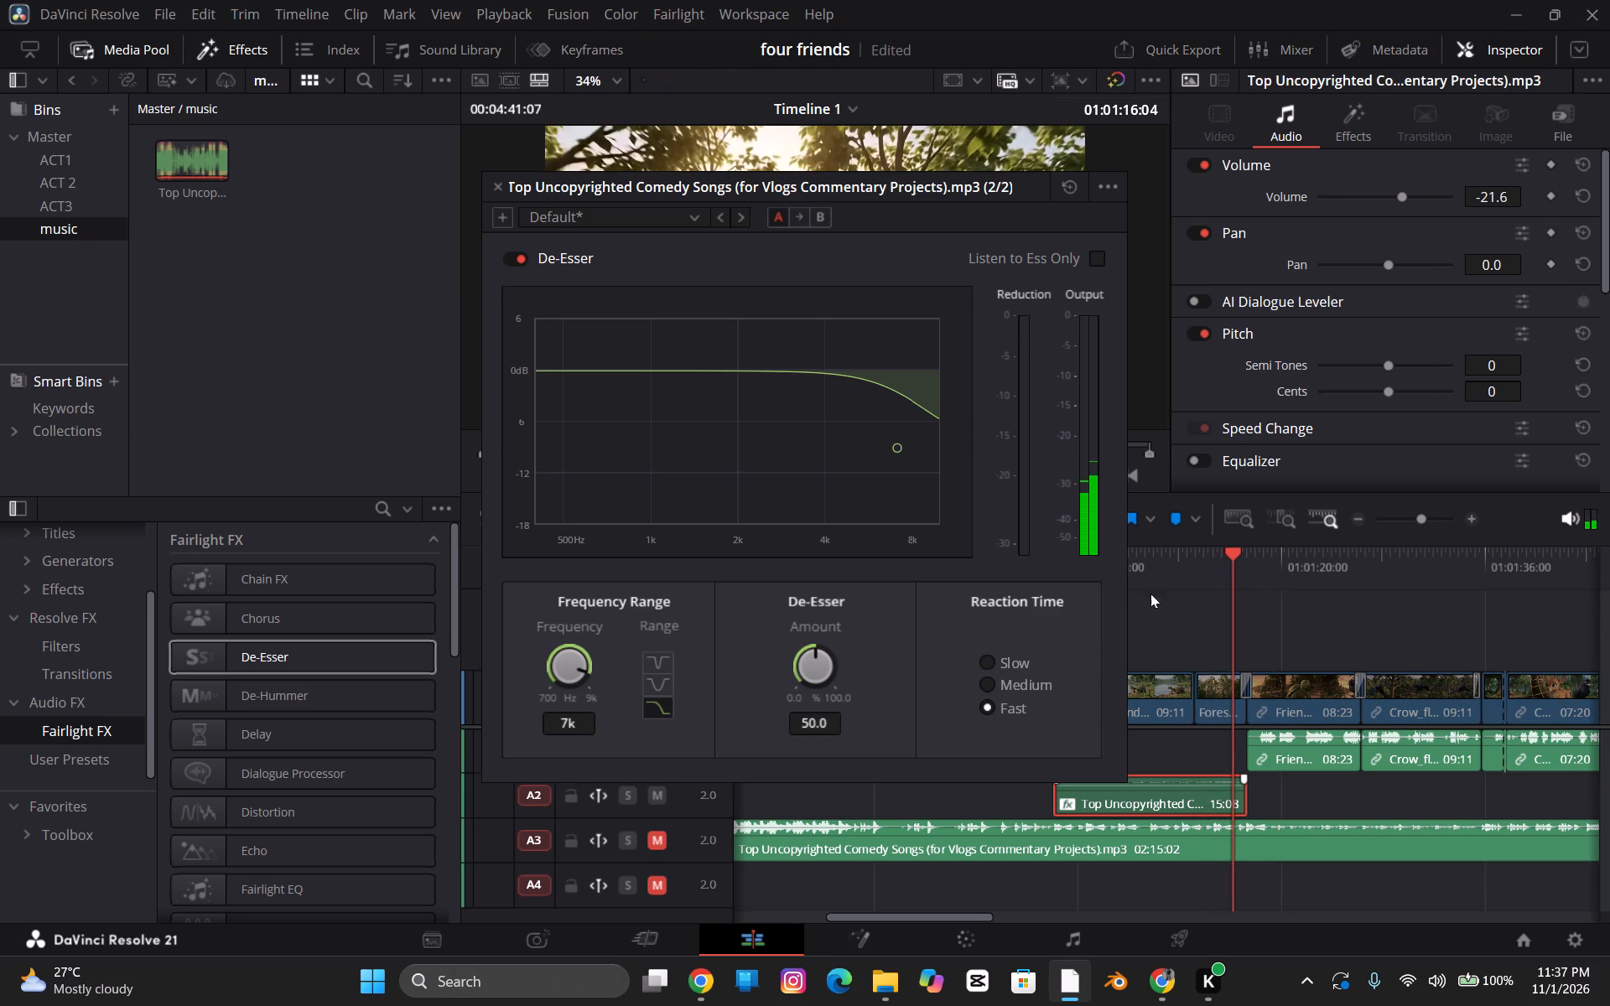
Raise the De-Esser amount to 85.5% and play back the timeline.
{"action": "left_click_drag", "start_coordinate": [931, 417], "coordinate": [930, 450]}
{"action": "left_click_drag", "start_coordinate": [932, 417], "coordinate": [939, 435]}
{"action": "left_click_drag", "start_coordinate": [937, 421], "coordinate": [933, 469]}
{"action": "left_click_drag", "start_coordinate": [816, 651], "coordinate": [817, 651]}
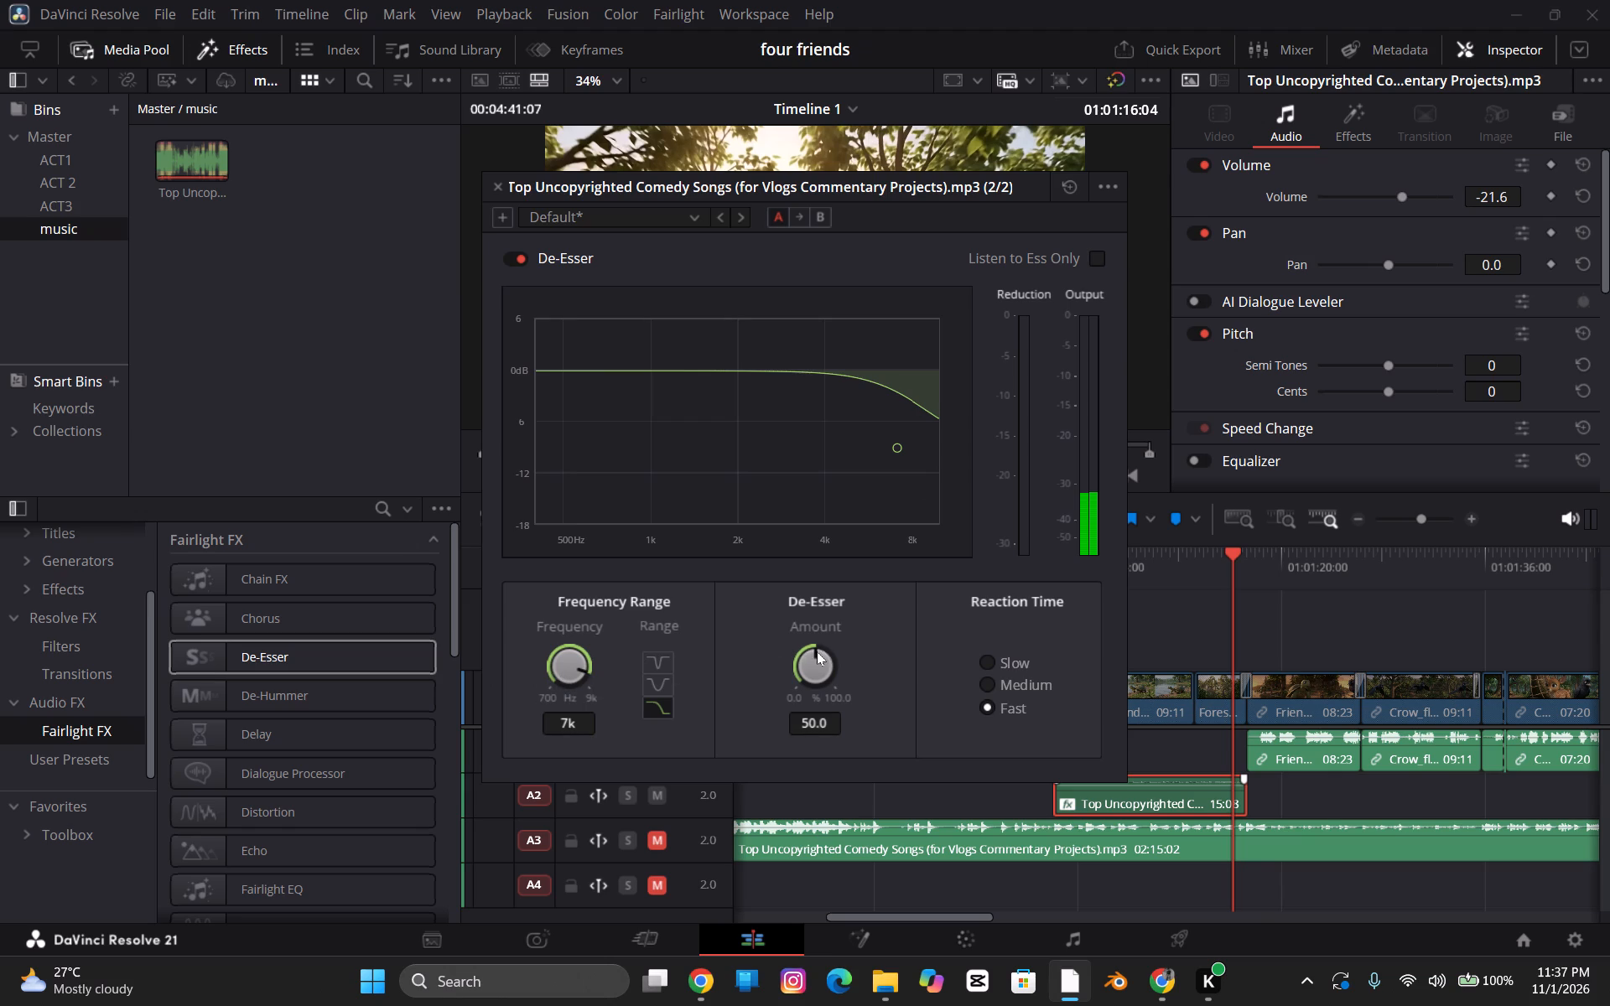
{"action": "left_click_drag", "start_coordinate": [817, 651], "coordinate": [844, 729]}
{"action": "left_click_drag", "start_coordinate": [813, 728], "coordinate": [839, 722]}
{"action": "left_click_drag", "start_coordinate": [821, 649], "coordinate": [822, 650]}
{"action": "left_click_drag", "start_coordinate": [822, 650], "coordinate": [850, 745]}
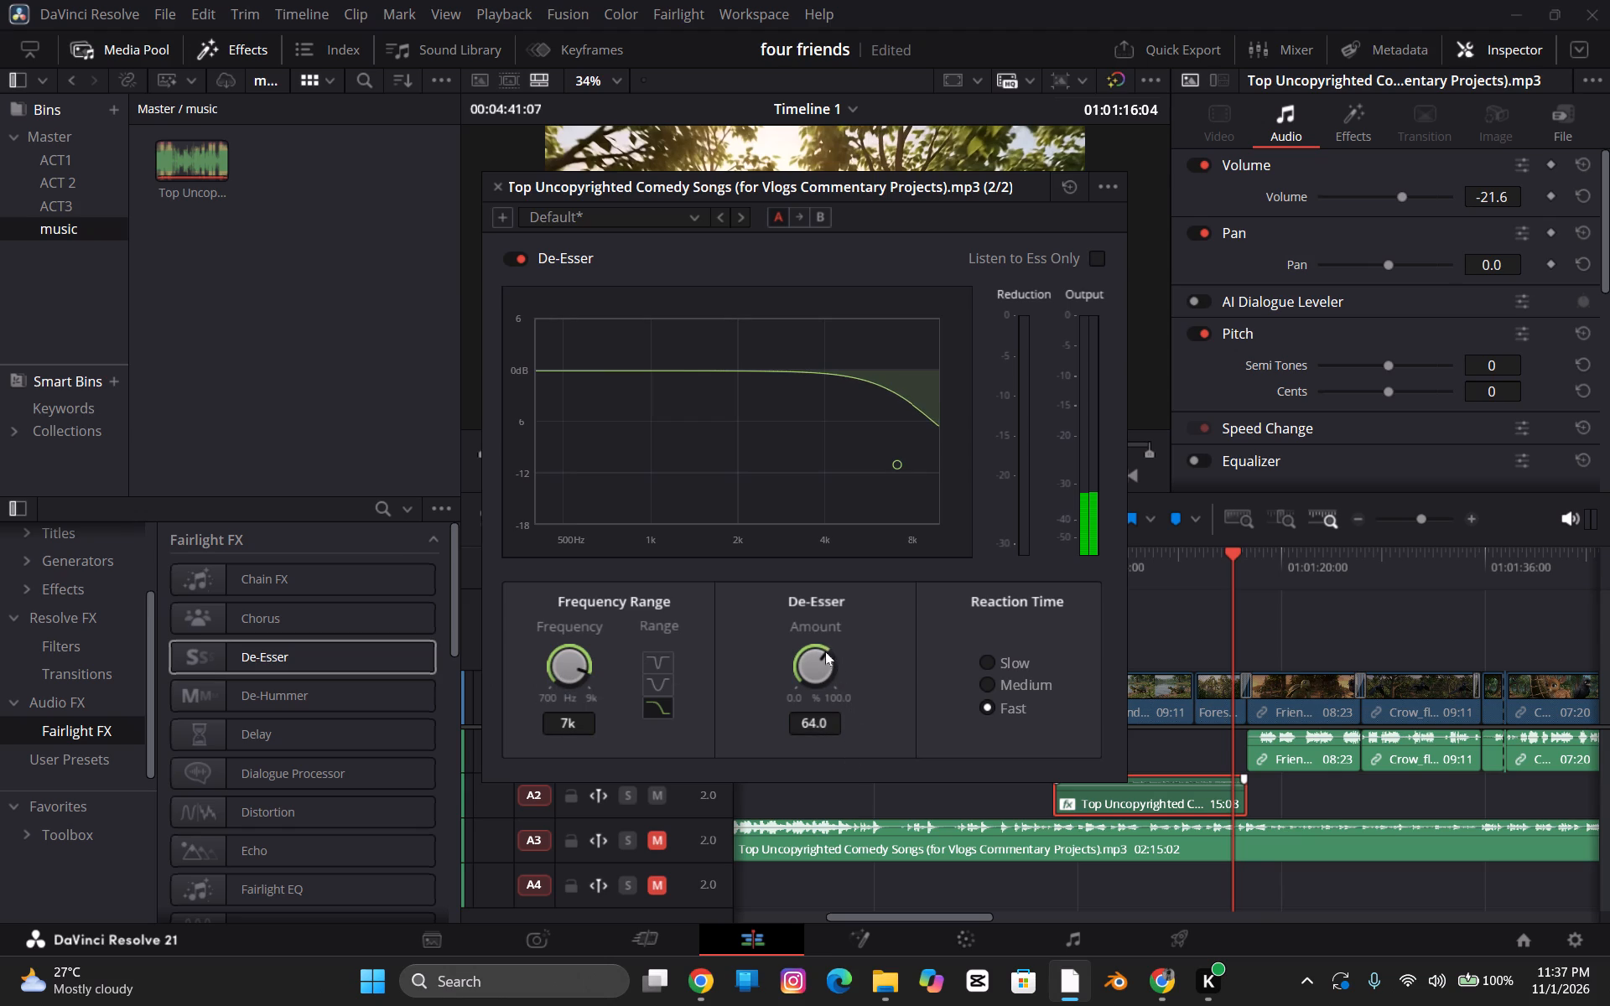
{"action": "left_click_drag", "start_coordinate": [825, 651], "coordinate": [873, 796]}
{"action": "left_click_drag", "start_coordinate": [873, 796], "coordinate": [888, 891]}
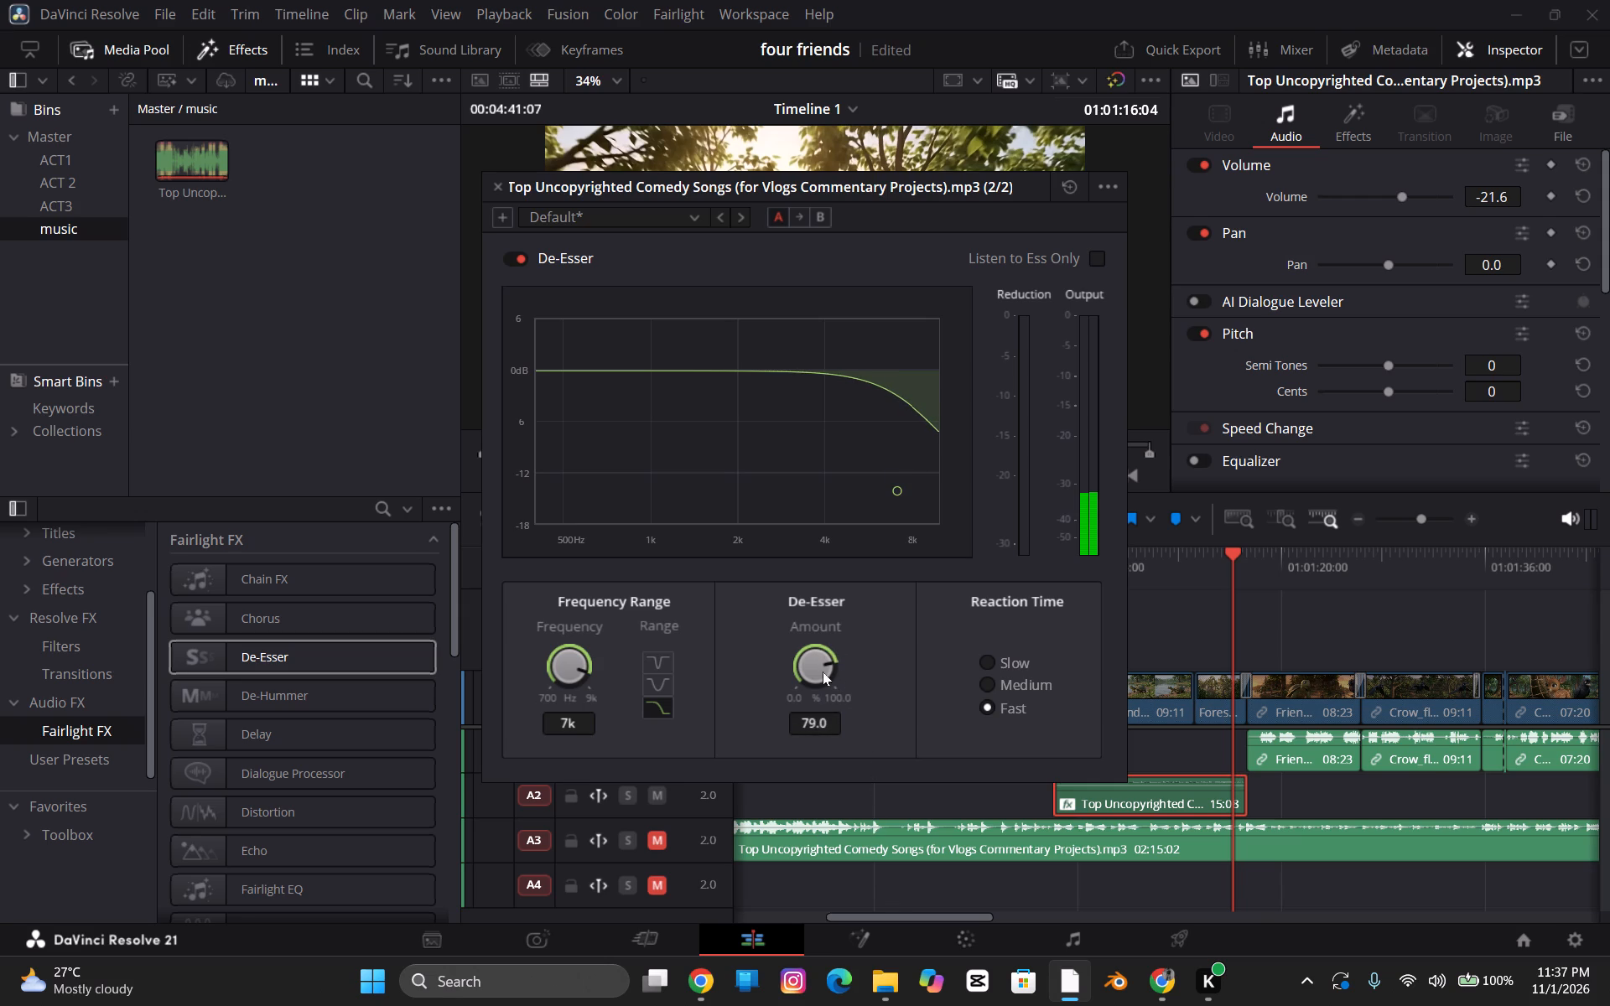
{"action": "left_click_drag", "start_coordinate": [833, 657], "coordinate": [860, 742]}
{"action": "key", "text": "space"}
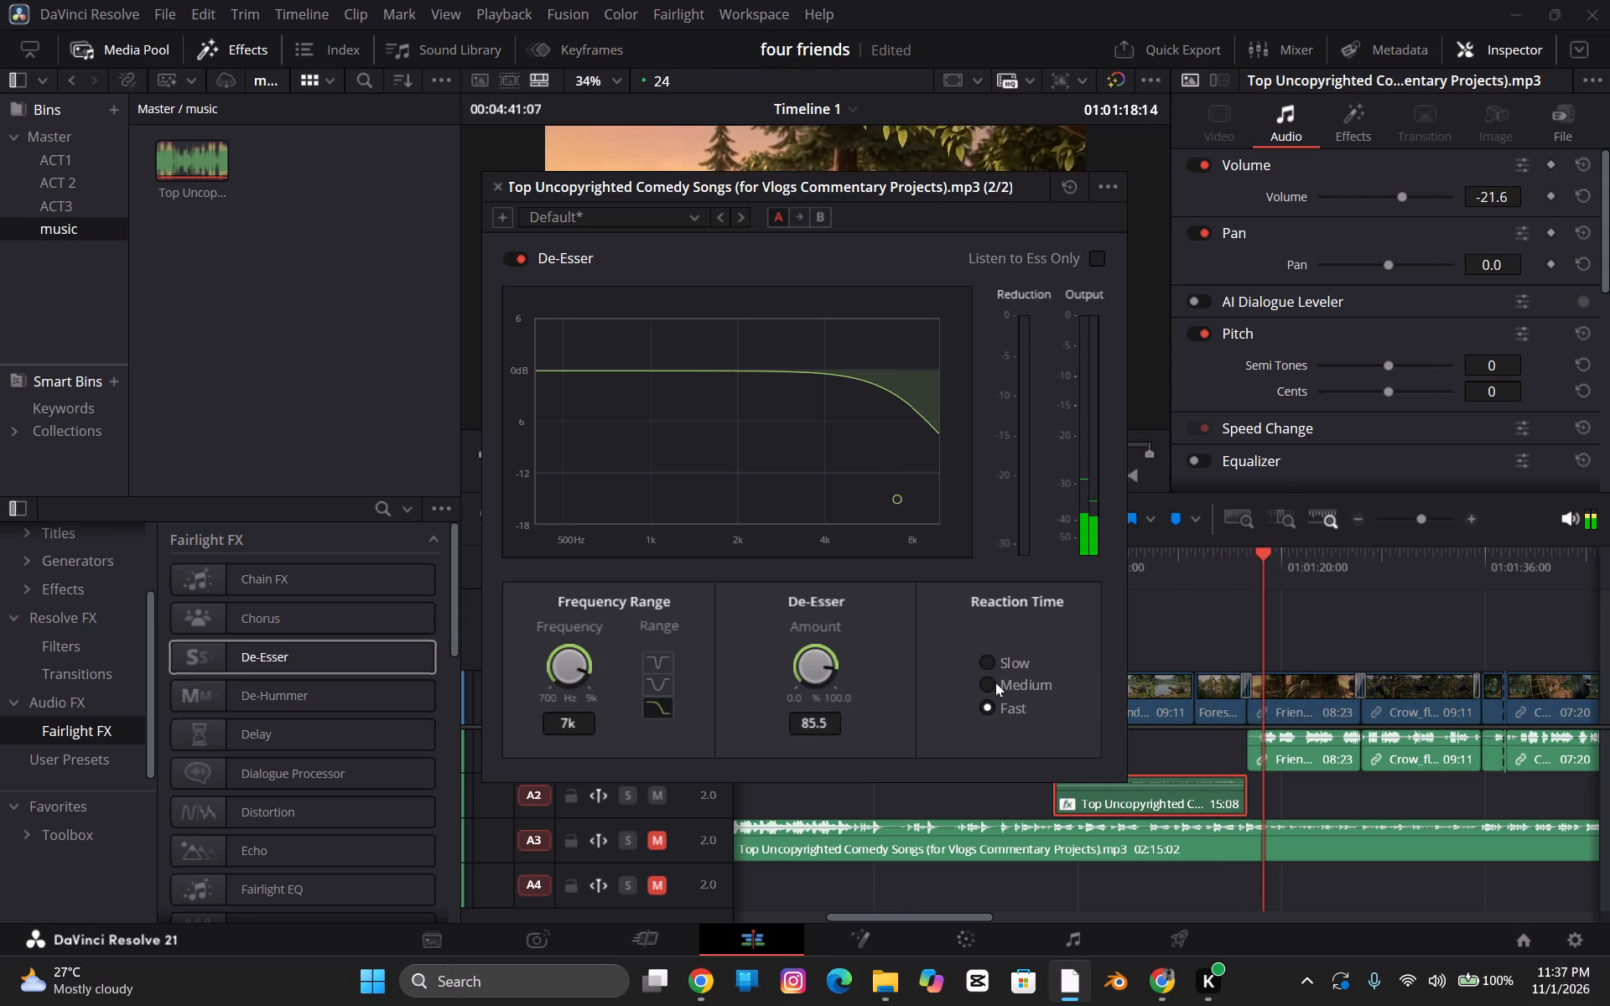
Select the Friends_waiting clip on A1, look through the Fairlight FX list, and close the De-Esser window.
{"action": "left_click", "coordinate": [1308, 749]}
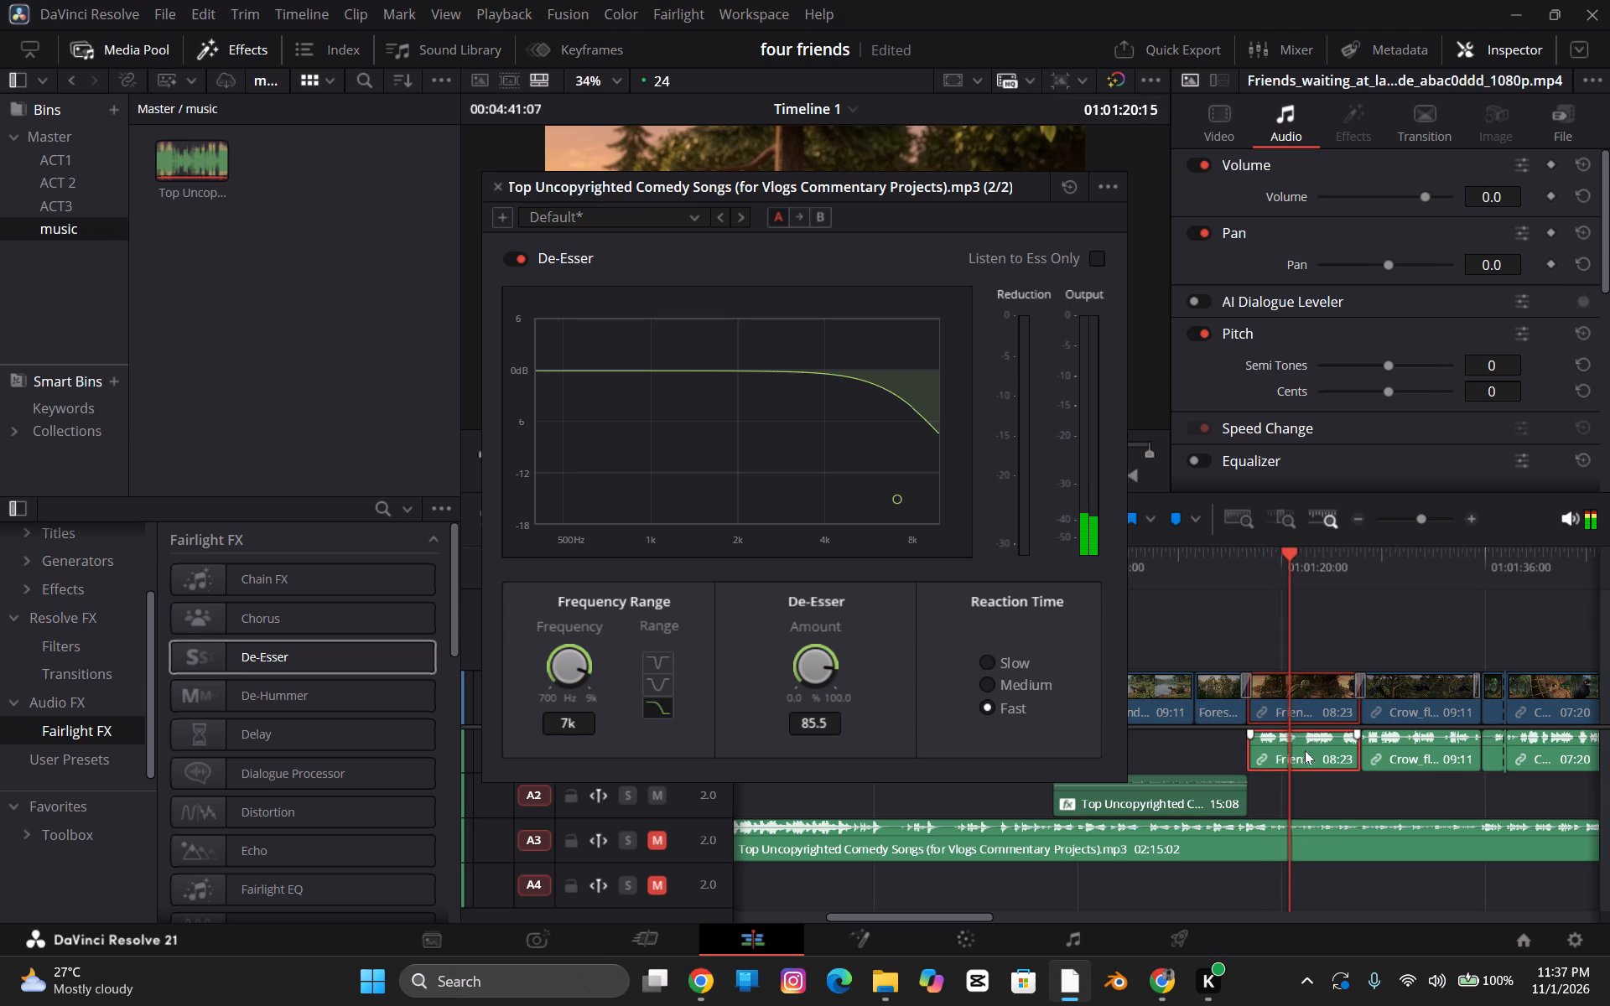
{"action": "key", "text": "space"}
{"action": "left_click", "coordinate": [1291, 759]}
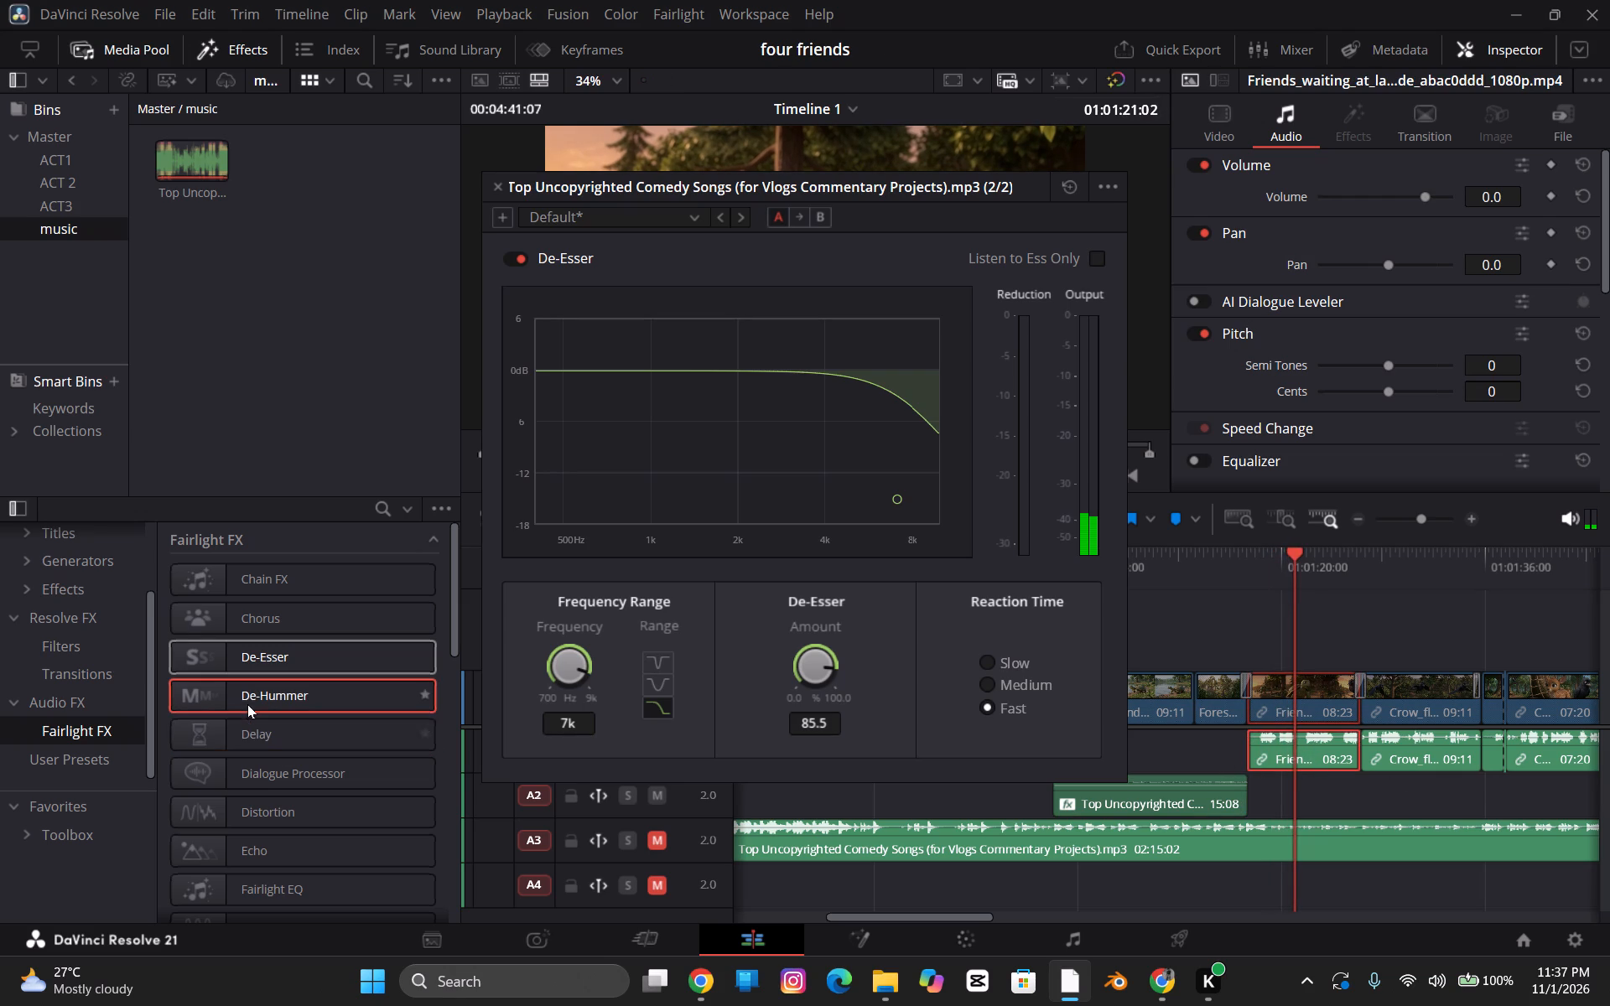
{"action": "scroll", "coordinate": [231, 743], "scroll_direction": "down", "scroll_amount": 1}
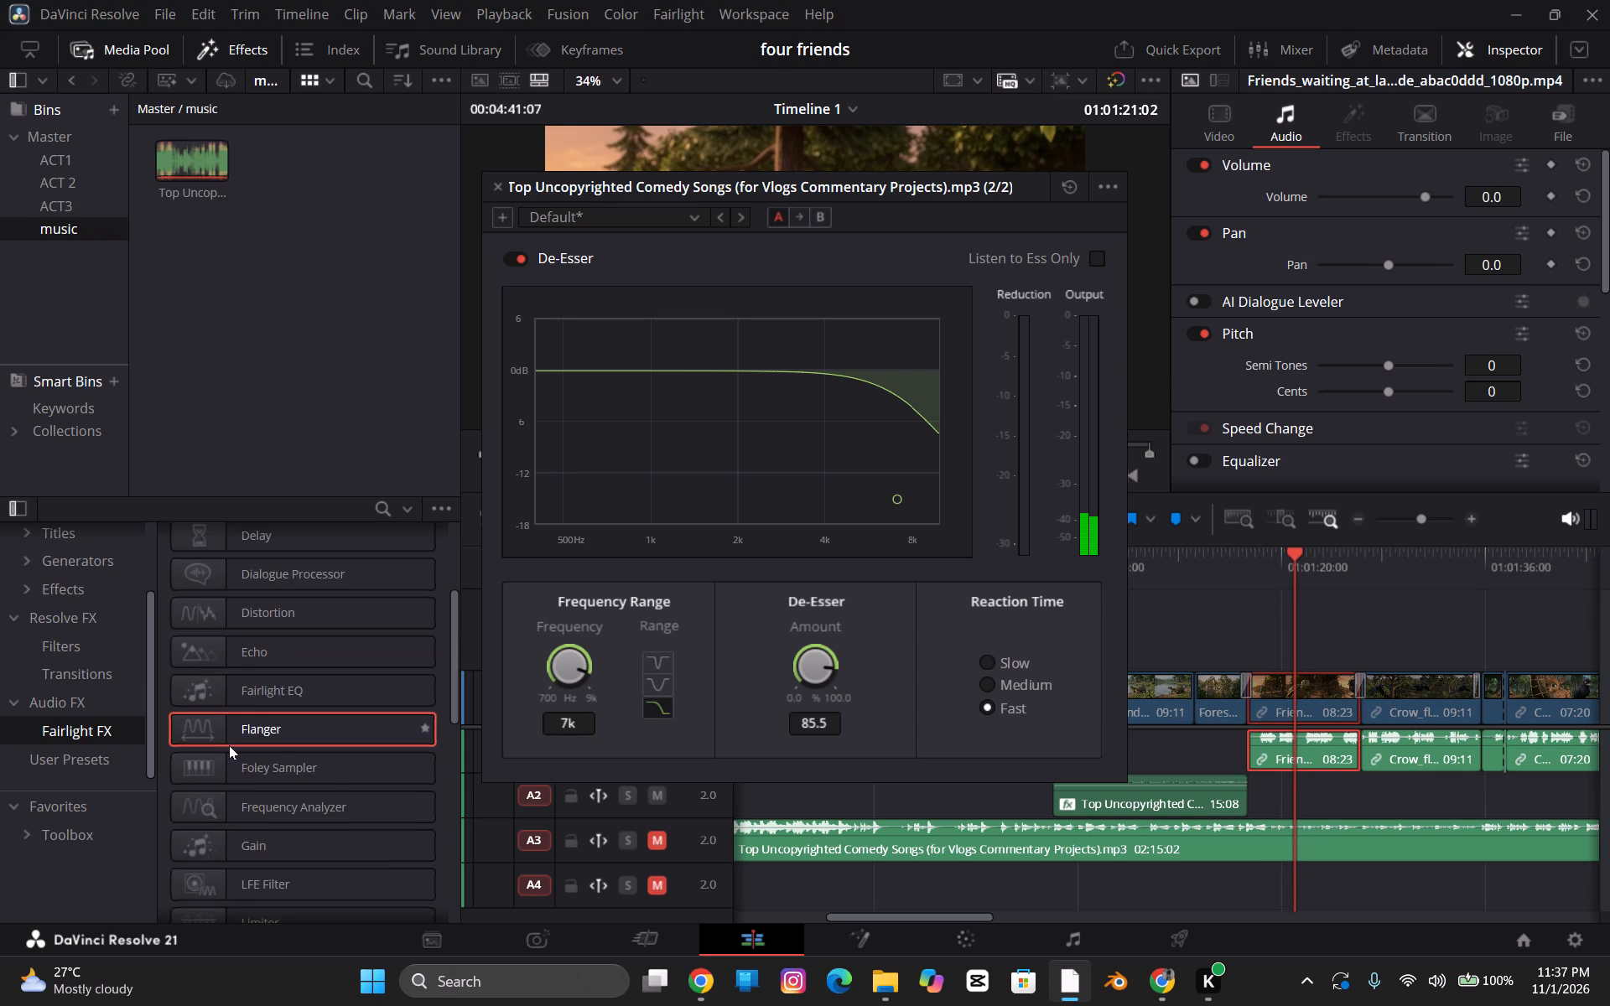
{"action": "scroll", "coordinate": [229, 748], "scroll_direction": "down", "scroll_amount": 3}
{"action": "scroll", "coordinate": [223, 732], "scroll_direction": "up", "scroll_amount": 3}
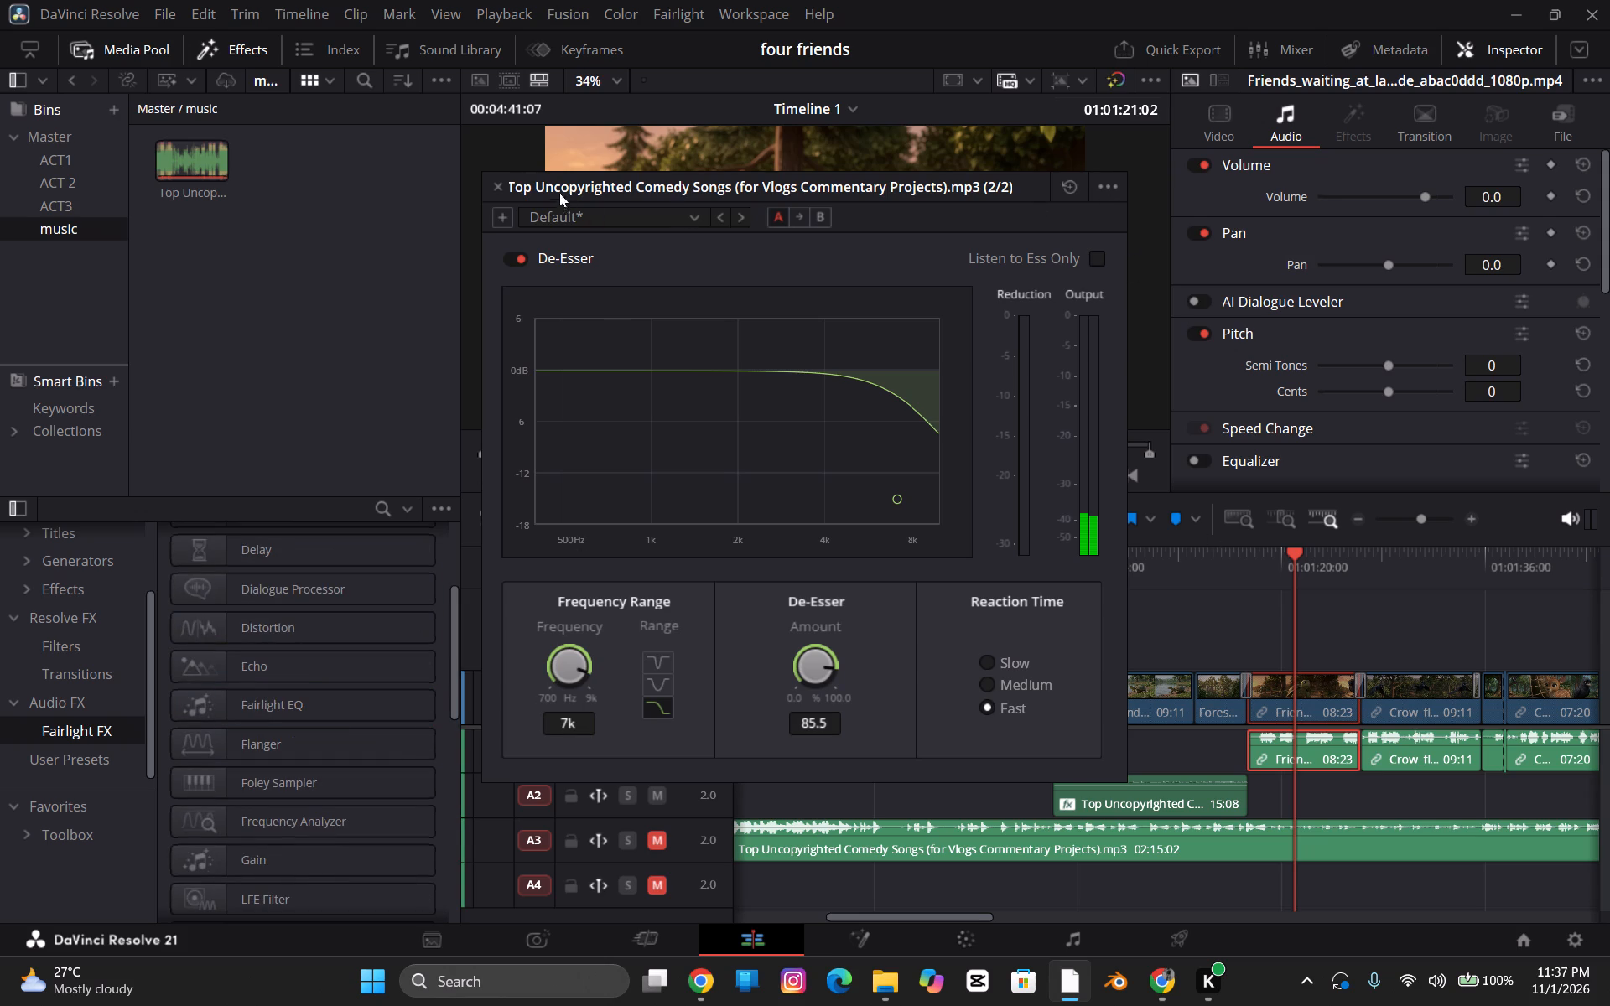
{"action": "left_click", "coordinate": [494, 179]}
Play through the crow flight and trapped deer scenes up to the start of the lakeside scene near 01:01:46.
{"action": "key", "text": "space"}
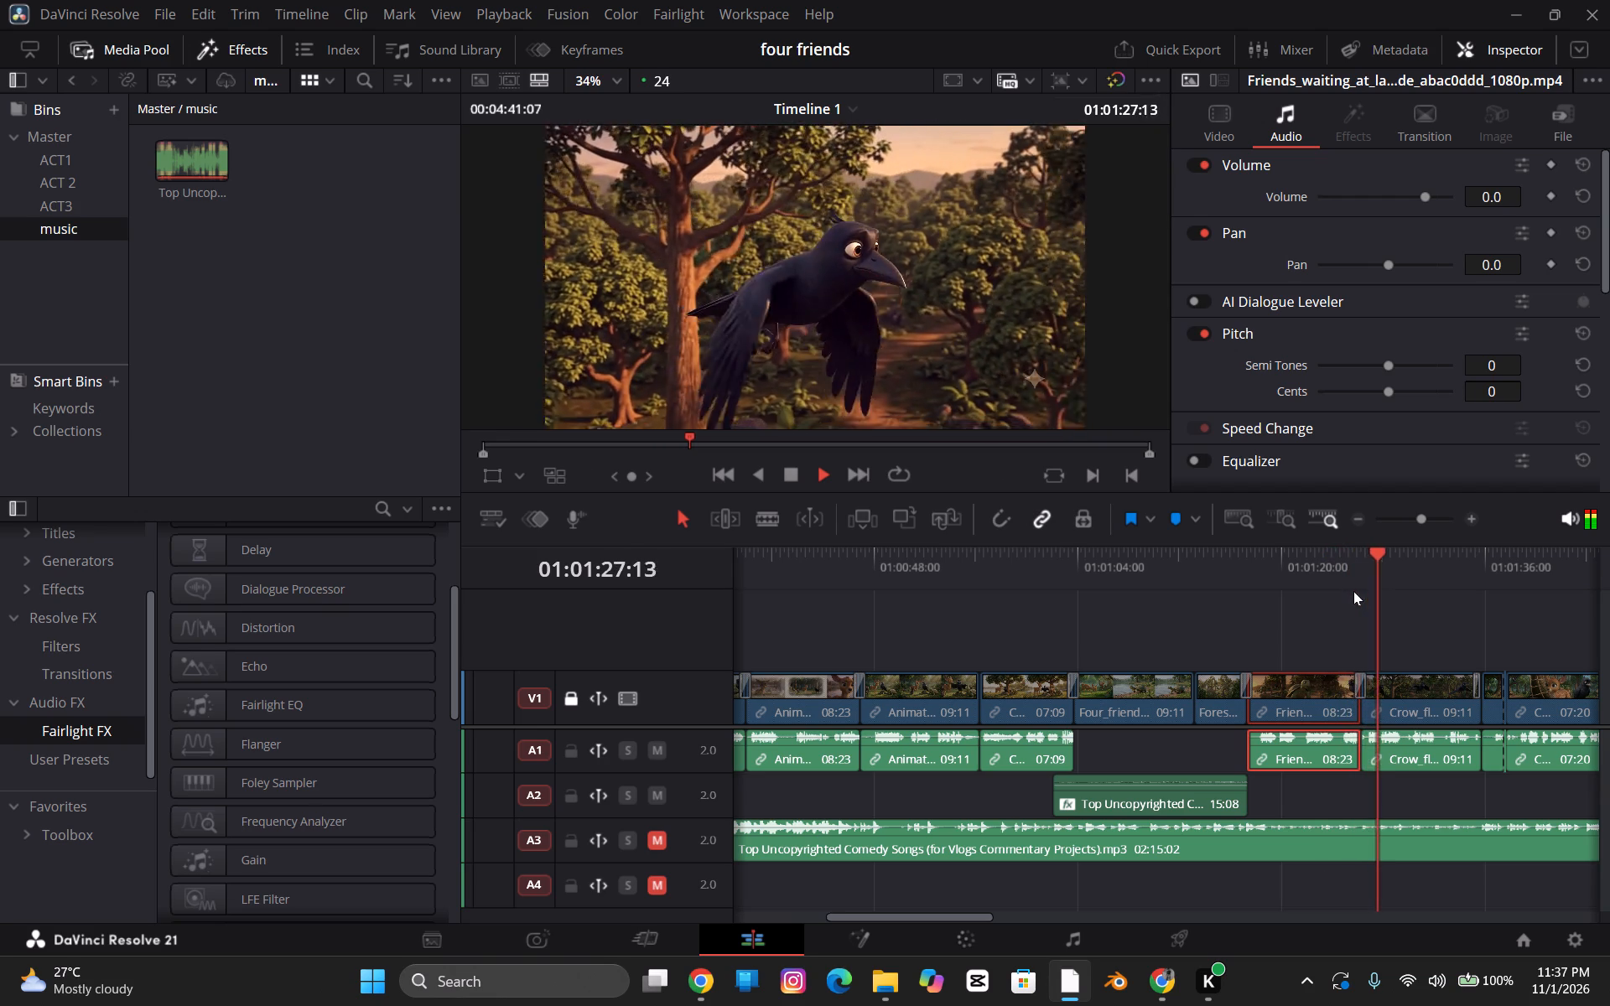
{"action": "left_click", "coordinate": [1443, 563]}
{"action": "key", "text": "space"}
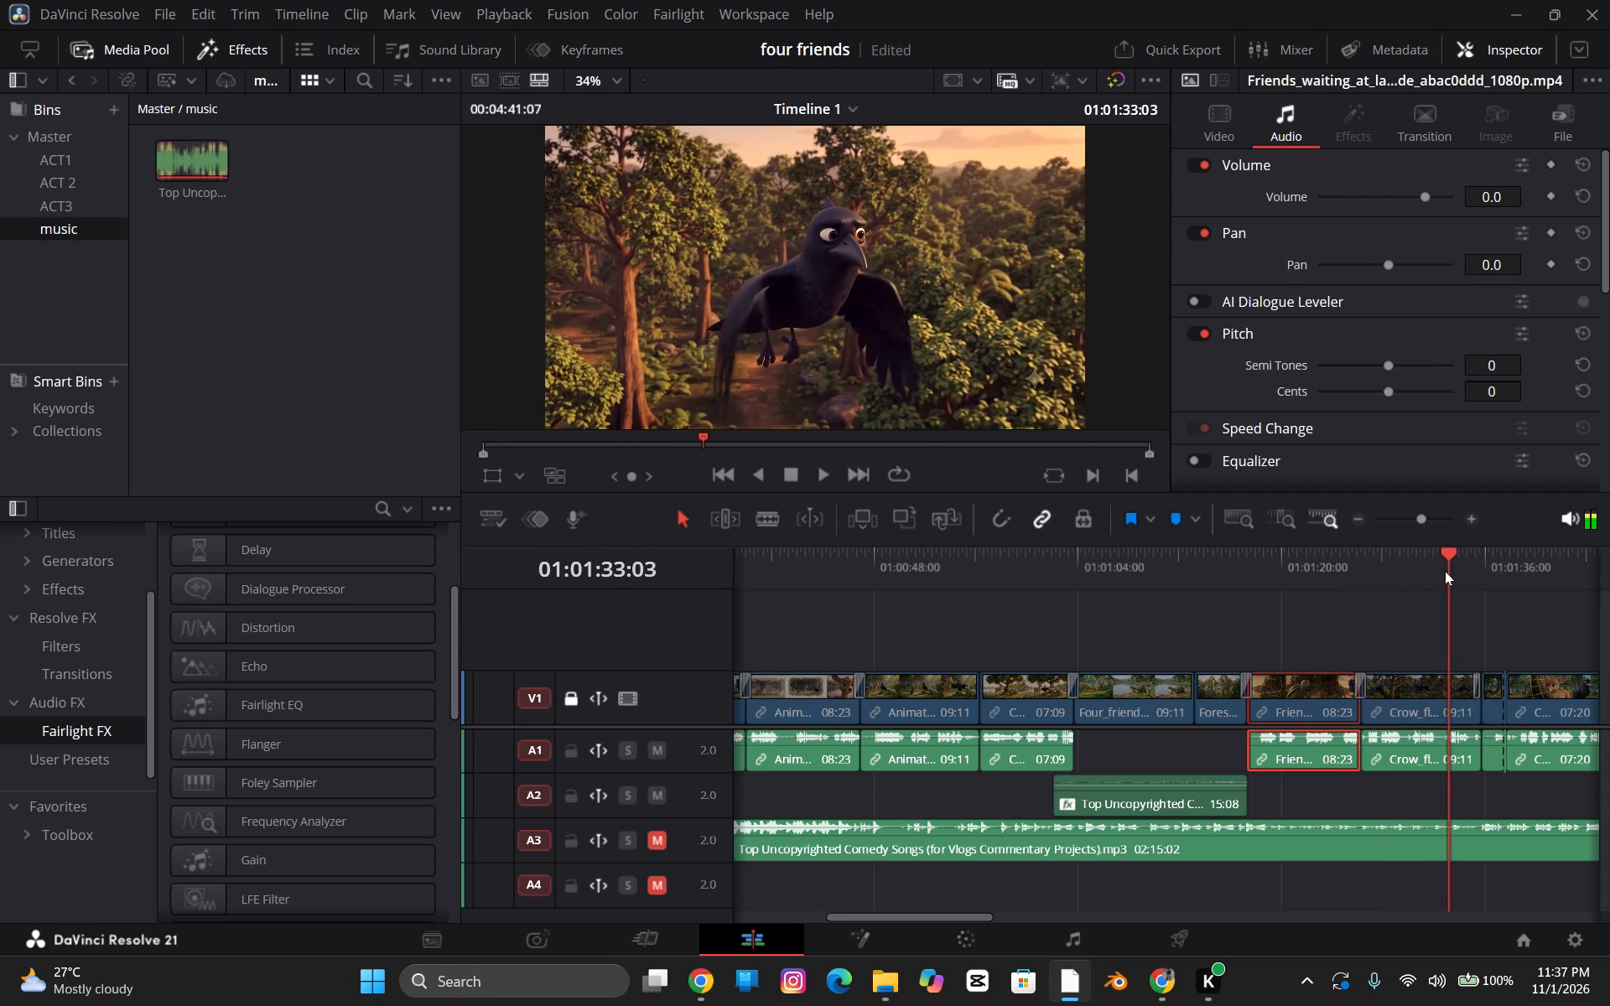
{"action": "key", "text": "space"}
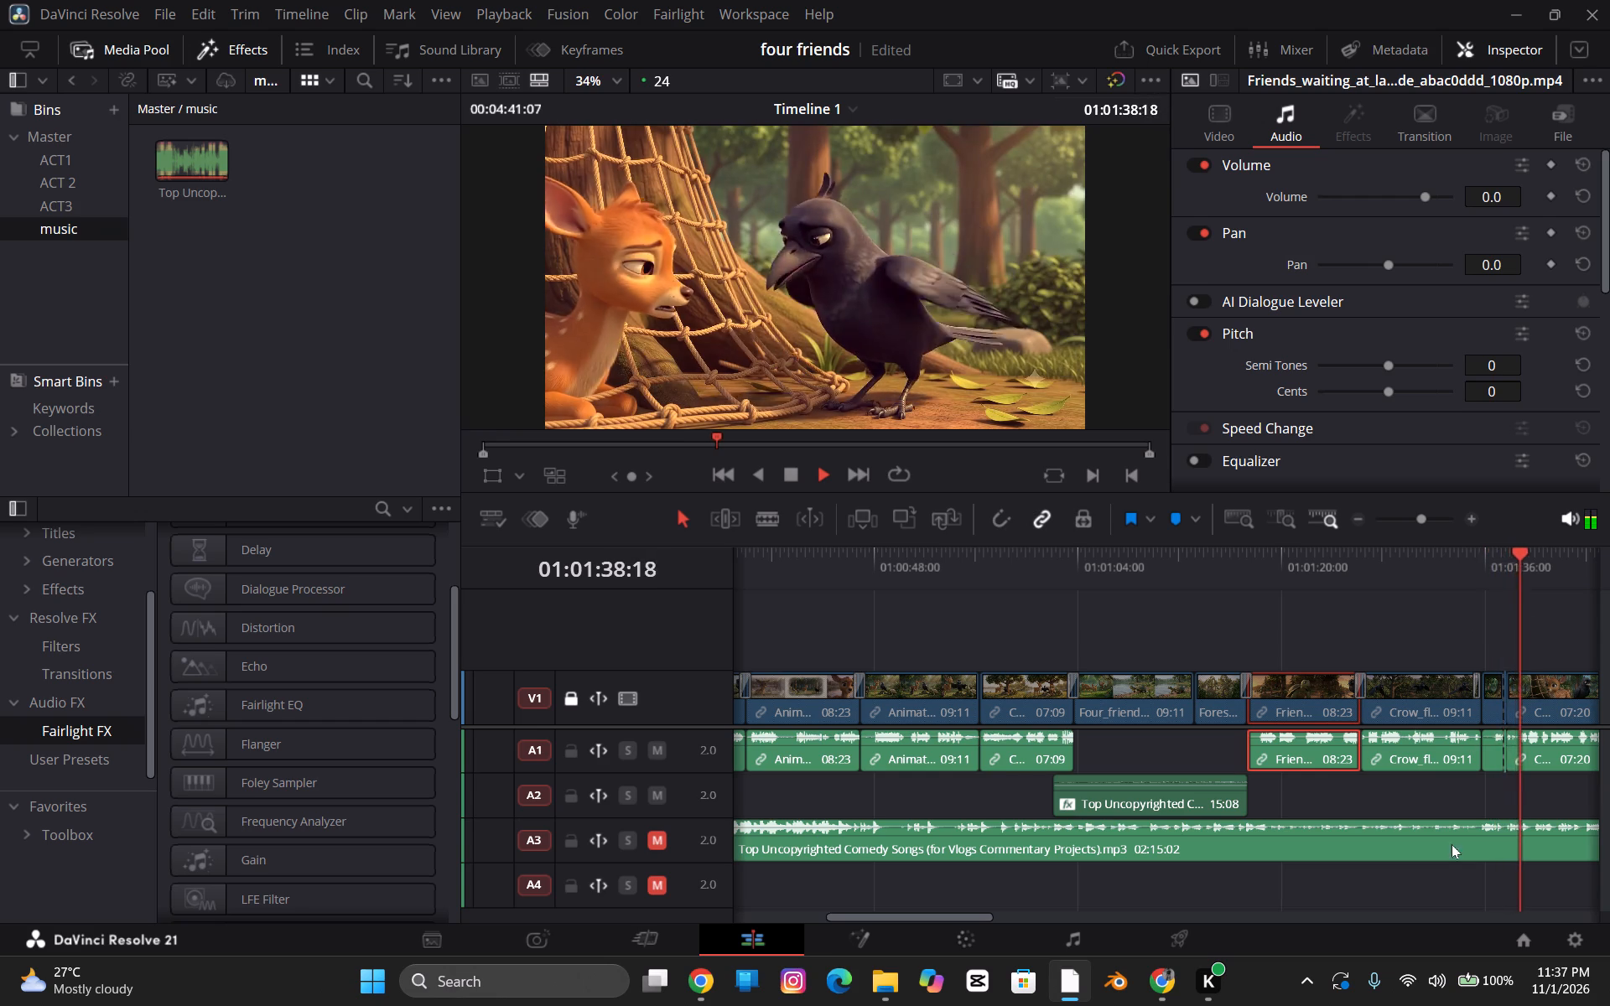
{"action": "left_click_drag", "start_coordinate": [943, 921], "coordinate": [1006, 919]}
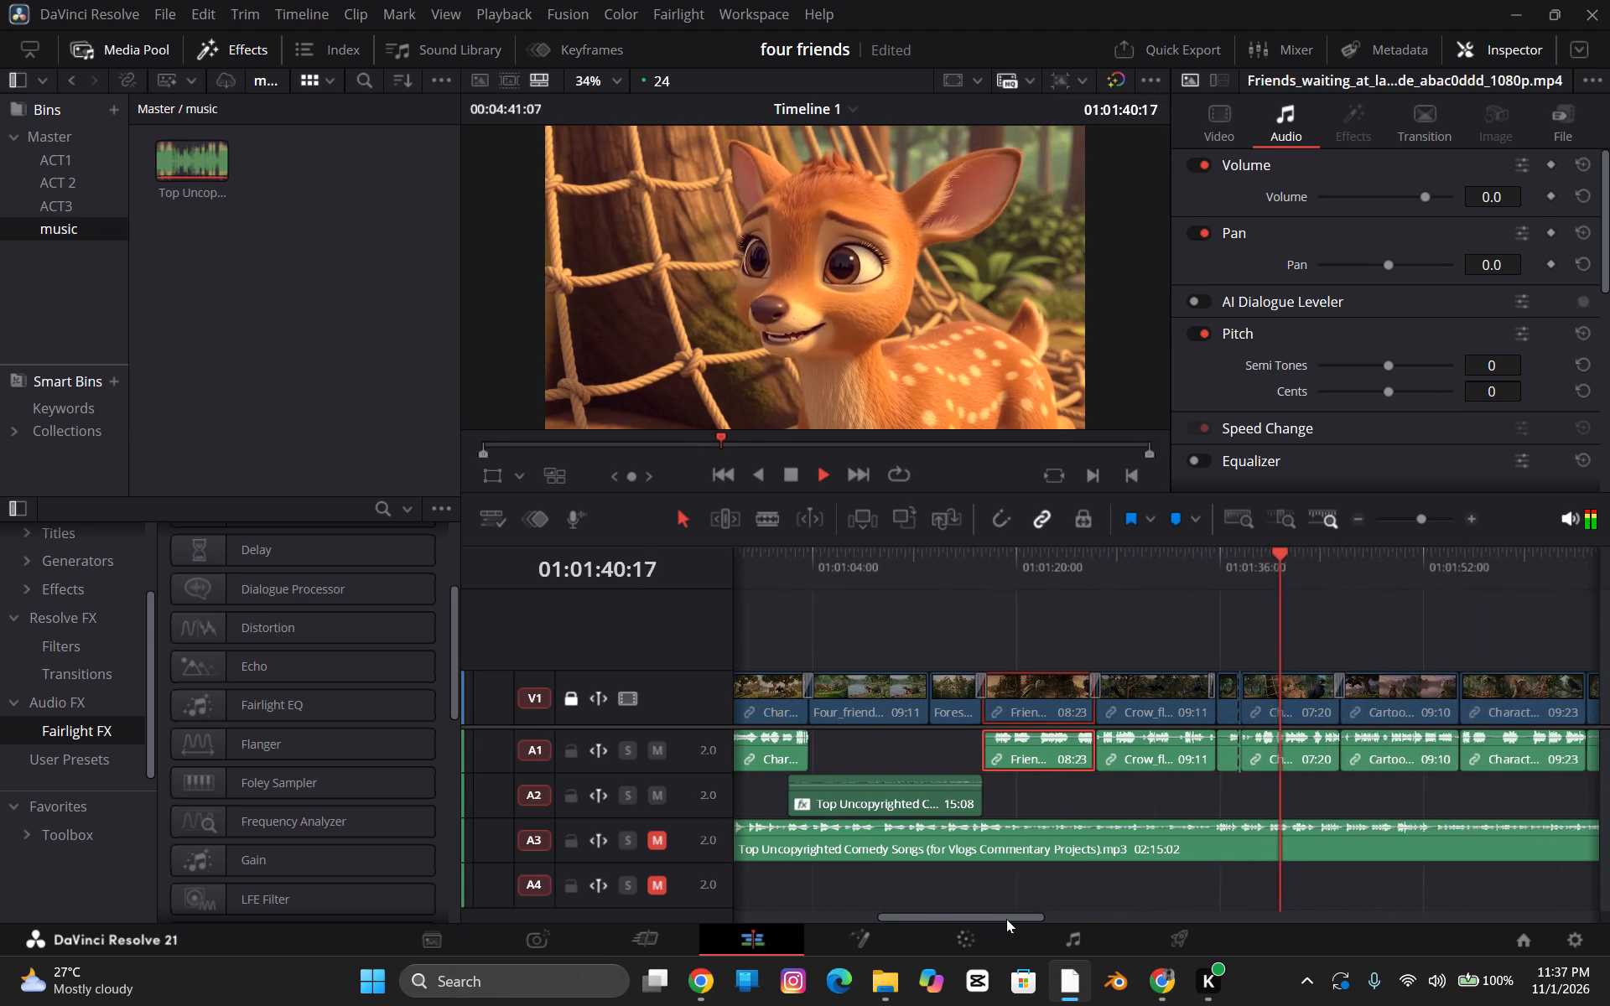
{"action": "left_click_drag", "start_coordinate": [1006, 919], "coordinate": [1043, 914]}
{"action": "left_click", "coordinate": [1093, 561]}
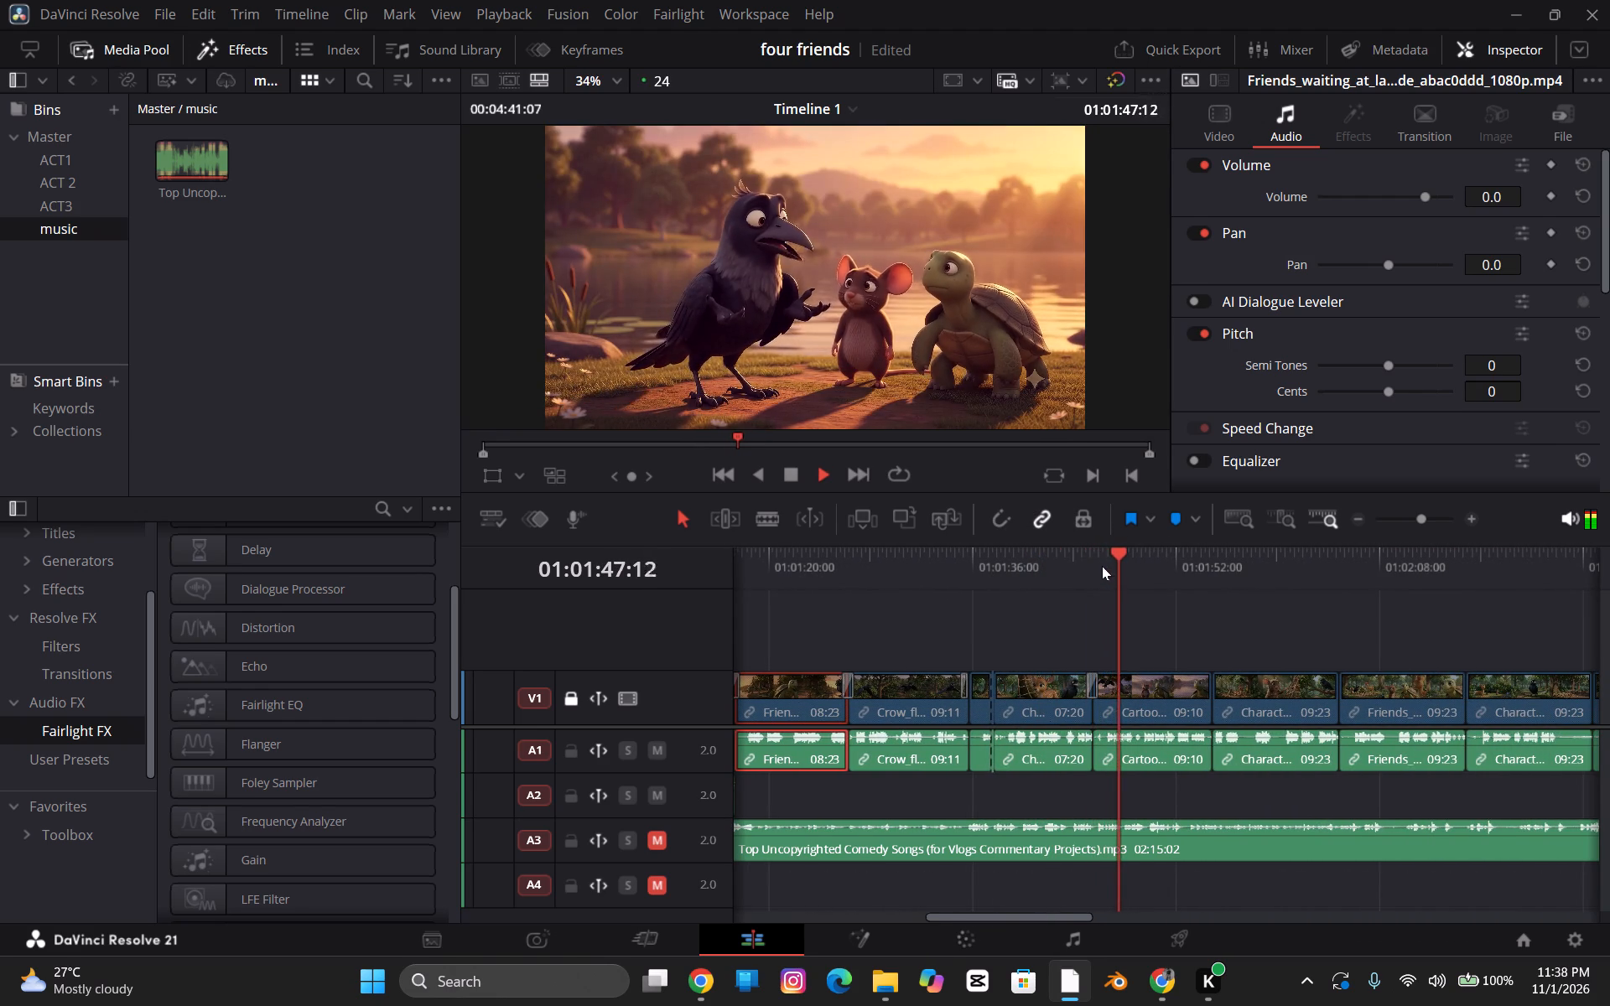
{"action": "left_click", "coordinate": [1098, 563]}
{"action": "key", "text": "space"}
Move the 14:12 comedy music clip from A4 onto A2, starting at about 01:01:39, just before the lakeside scene.
{"action": "left_click_drag", "start_coordinate": [1068, 908], "coordinate": [980, 922]}
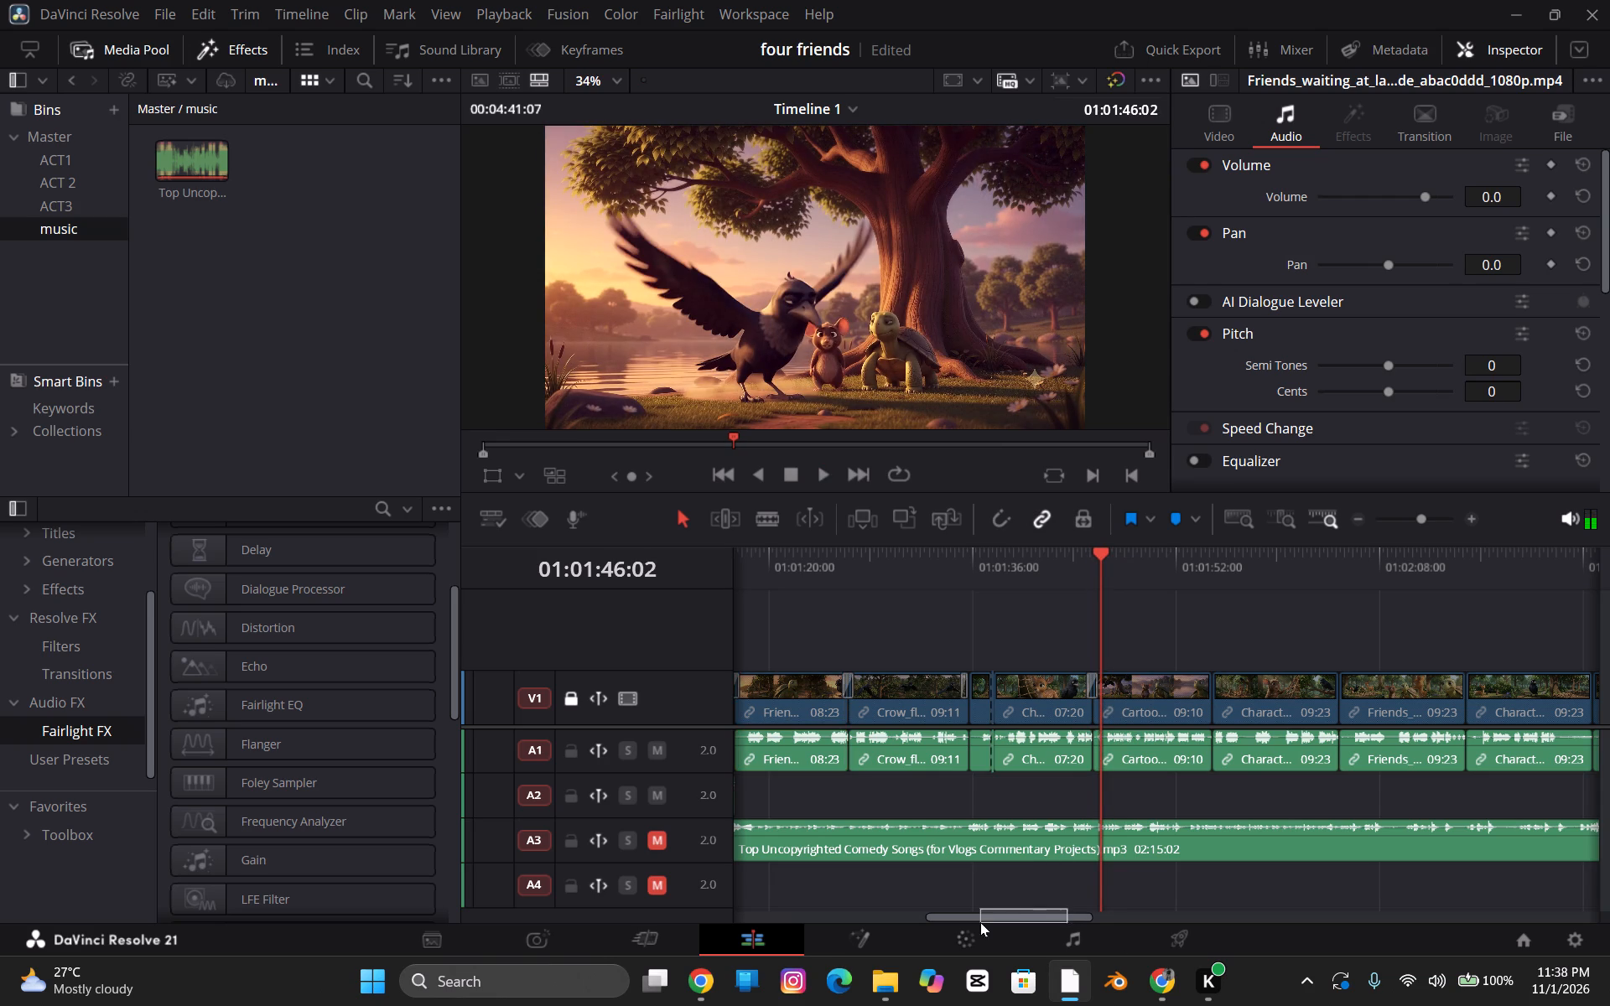
{"action": "left_click_drag", "start_coordinate": [980, 922], "coordinate": [979, 922]}
{"action": "left_click_drag", "start_coordinate": [1017, 917], "coordinate": [781, 903]}
{"action": "left_click_drag", "start_coordinate": [813, 887], "coordinate": [1023, 874]}
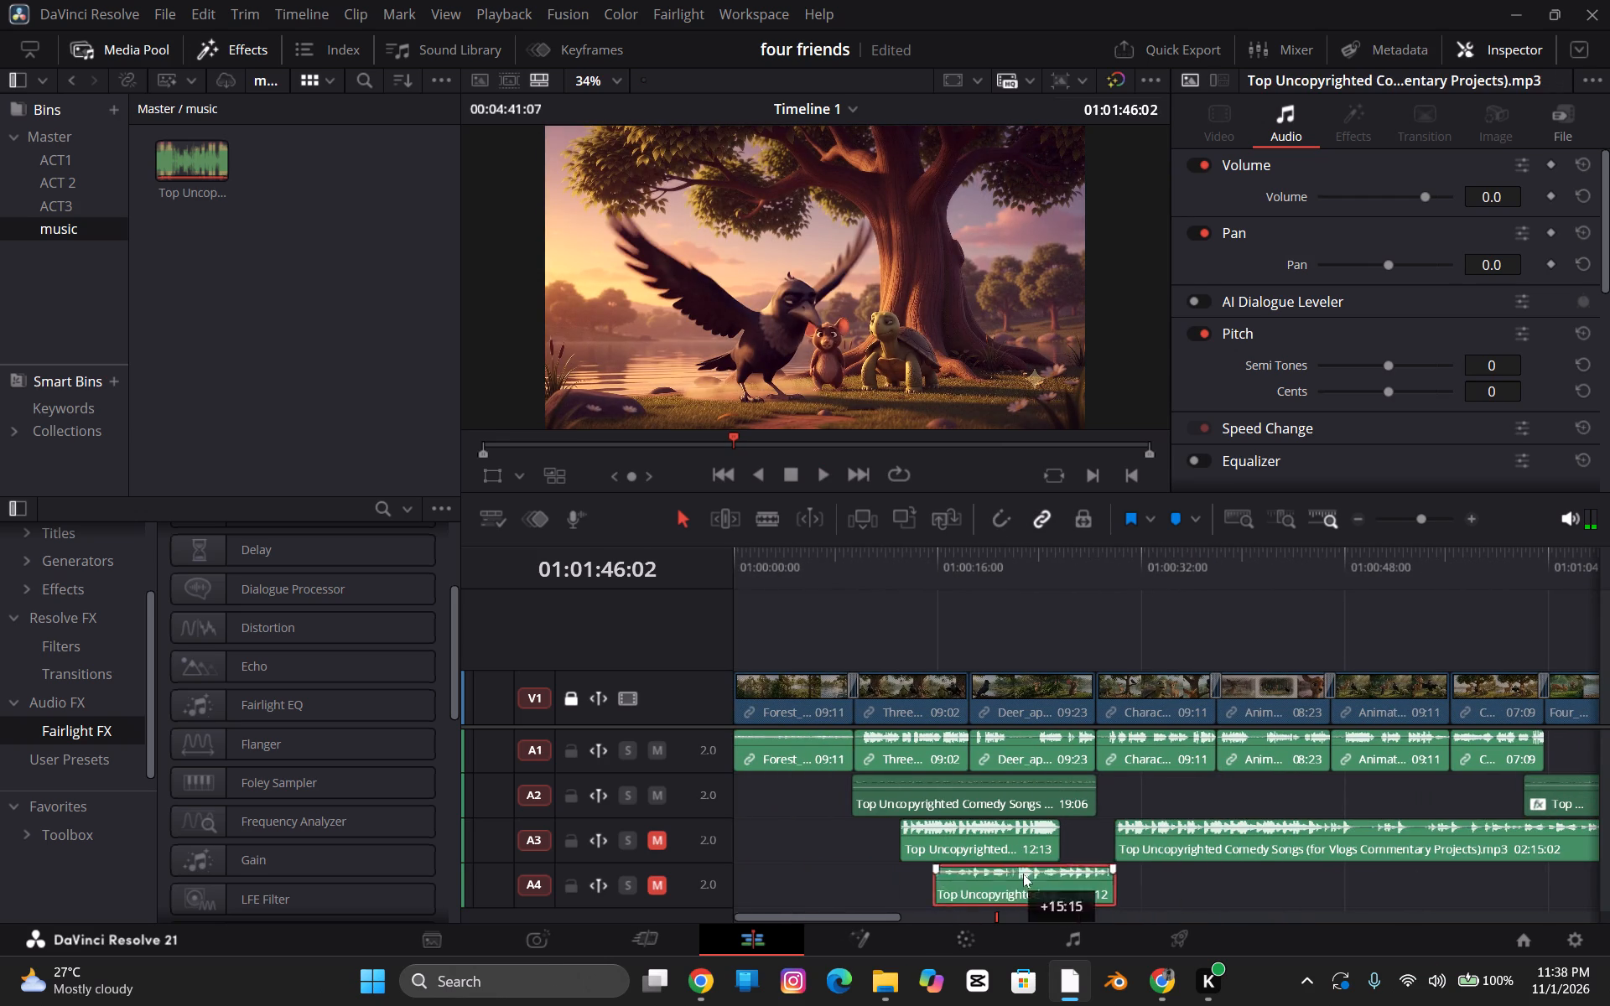
{"action": "left_click_drag", "start_coordinate": [1023, 874], "coordinate": [1170, 838]}
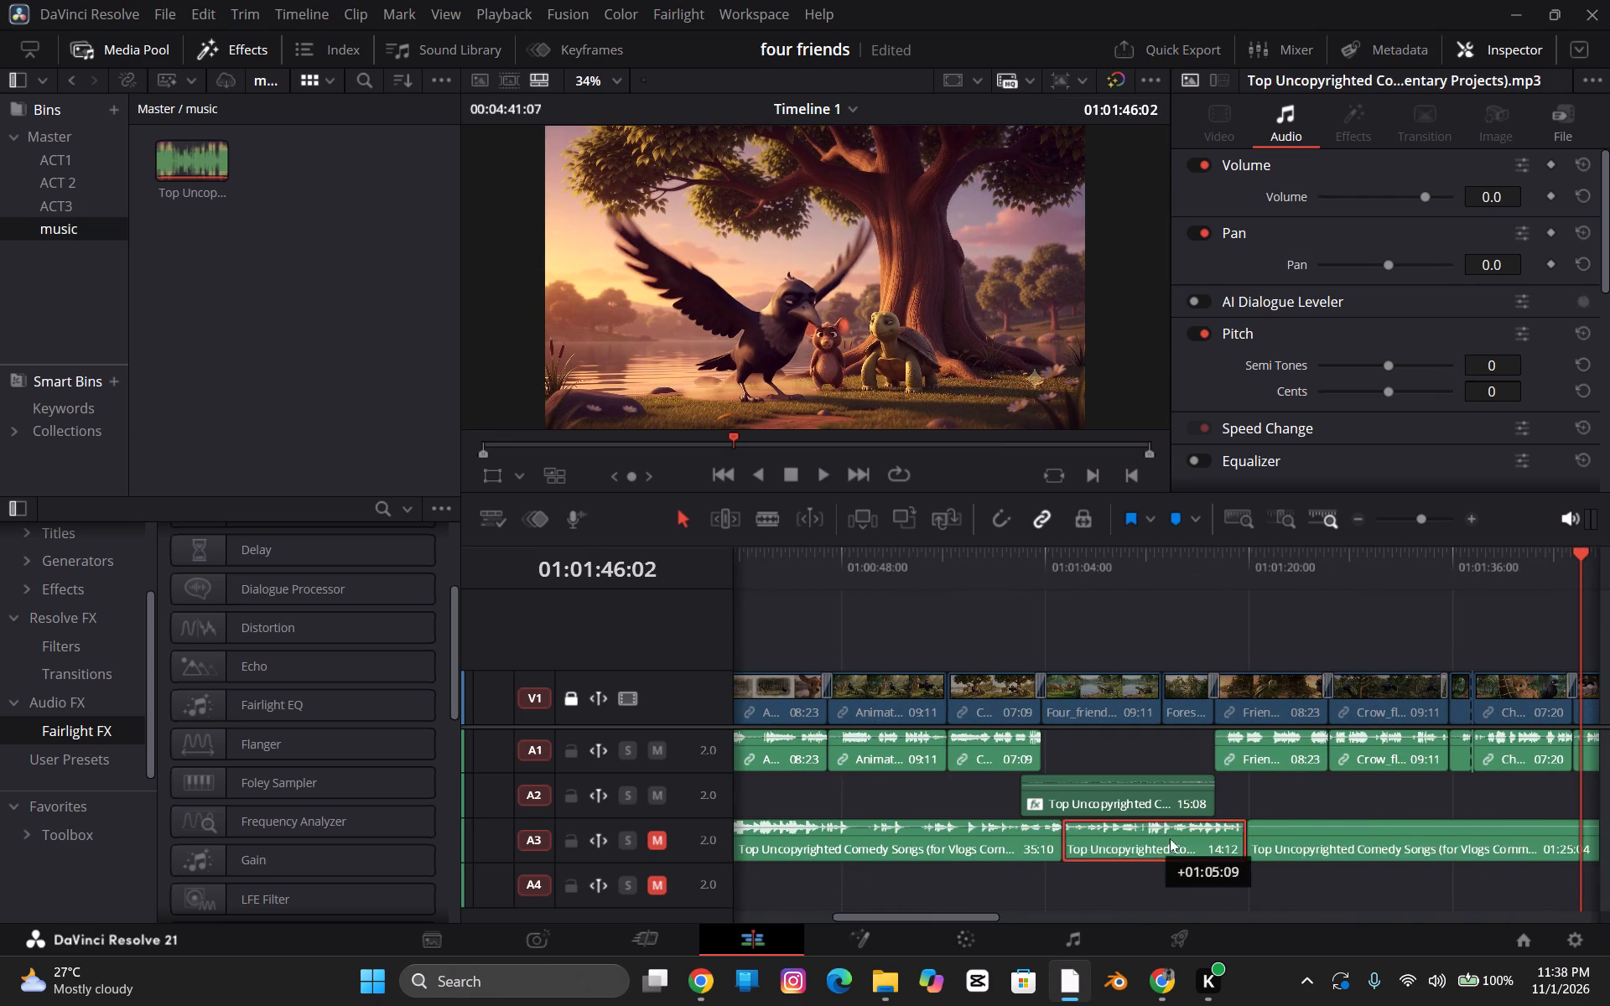
{"action": "left_click_drag", "start_coordinate": [1170, 838], "coordinate": [1601, 884]}
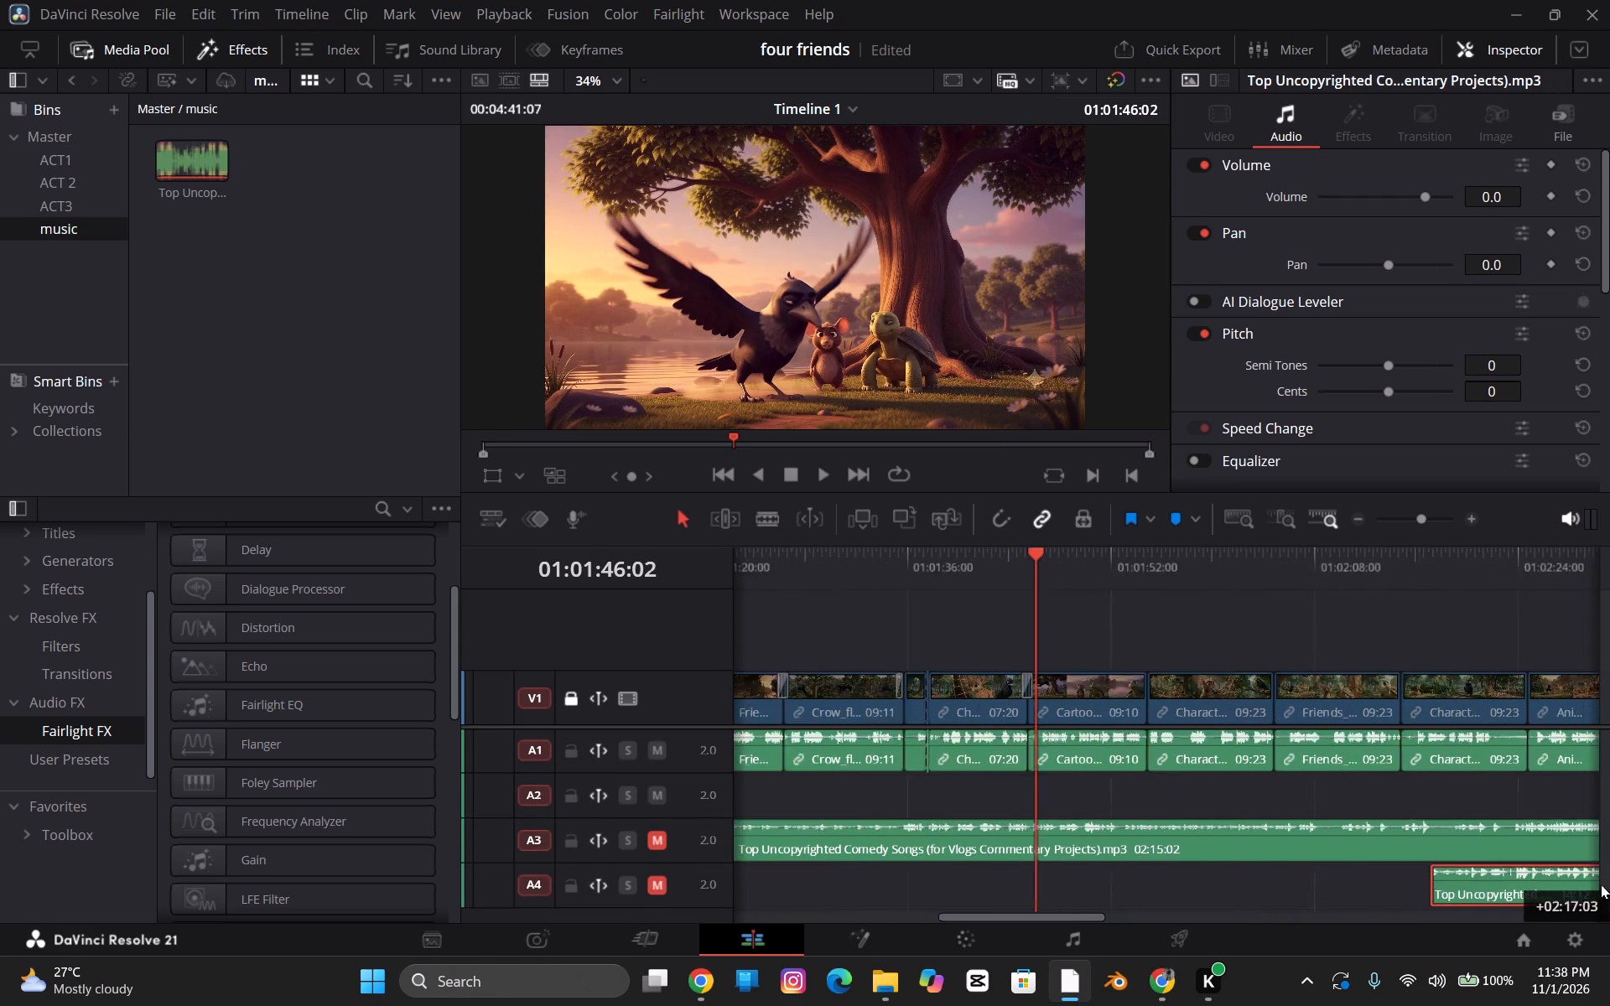
{"action": "left_click_drag", "start_coordinate": [1601, 884], "coordinate": [808, 852]}
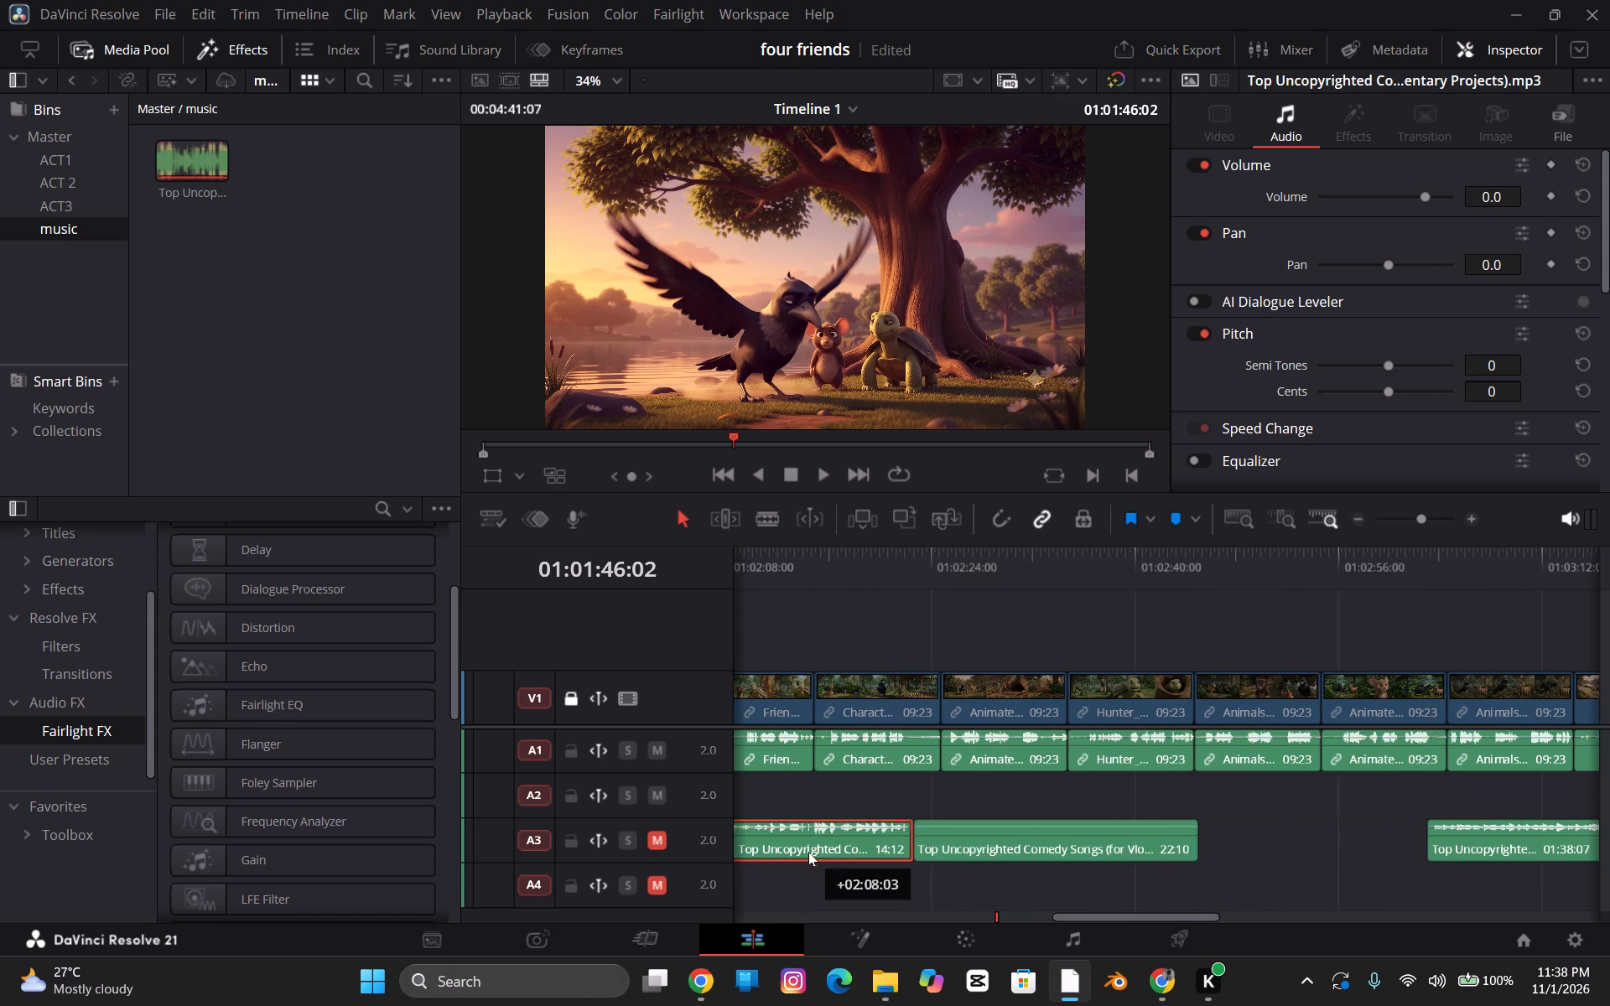
{"action": "left_click_drag", "start_coordinate": [808, 852], "coordinate": [1473, 877]}
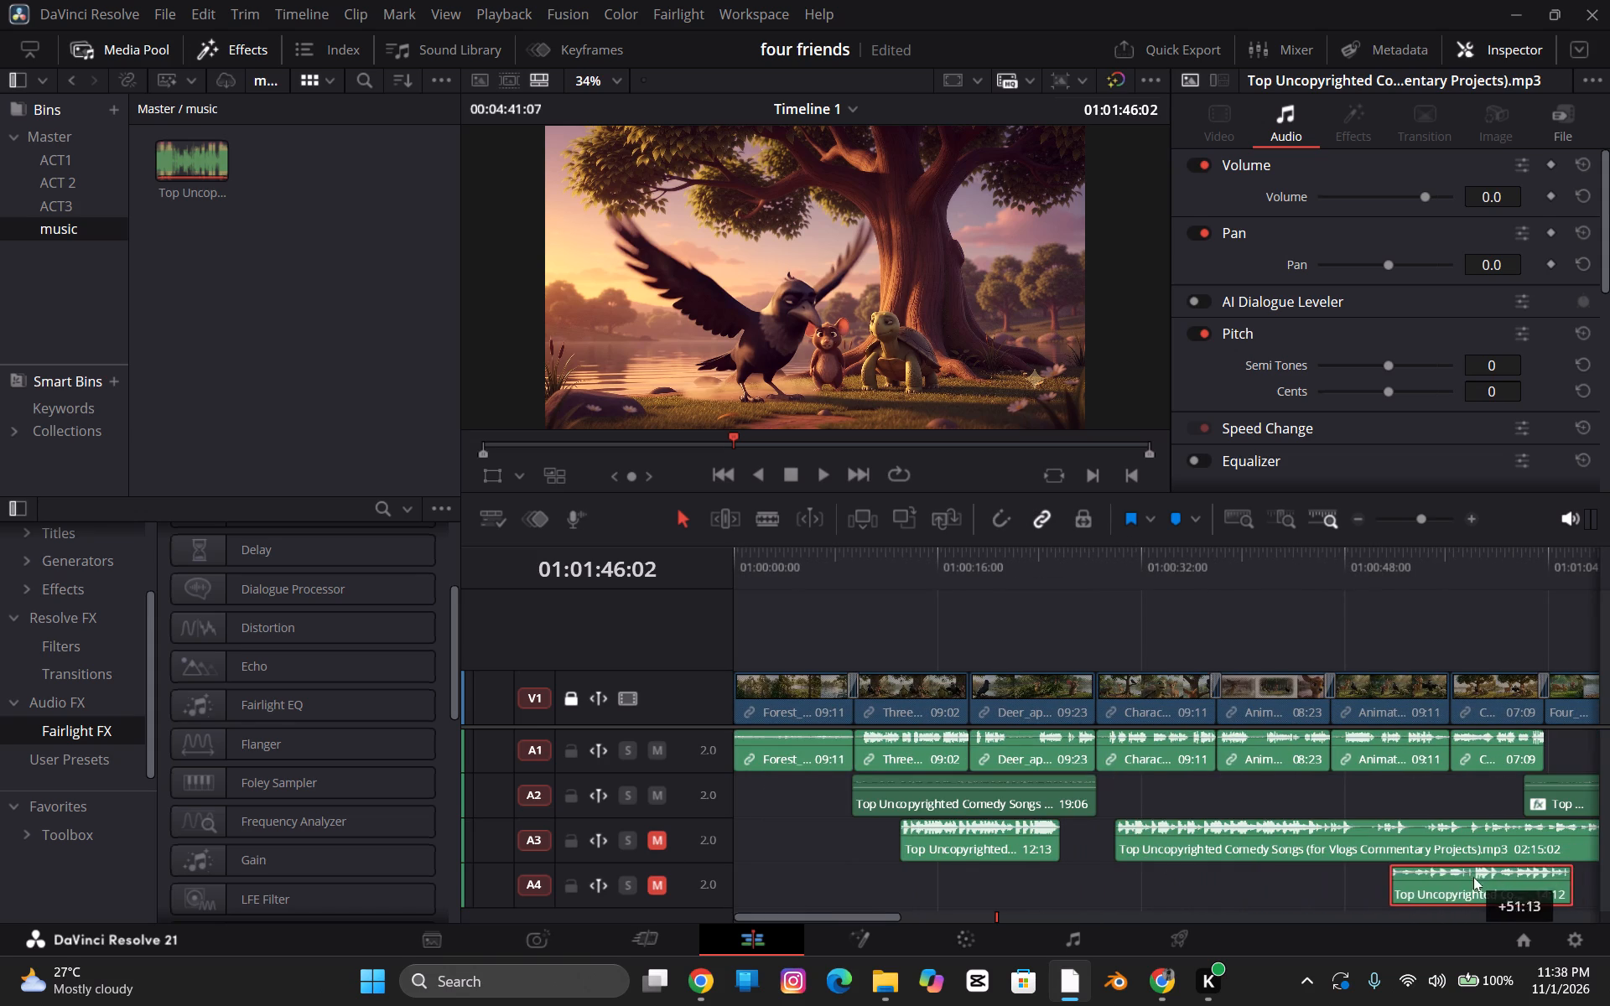
{"action": "left_click_drag", "start_coordinate": [1473, 877], "coordinate": [1511, 880]}
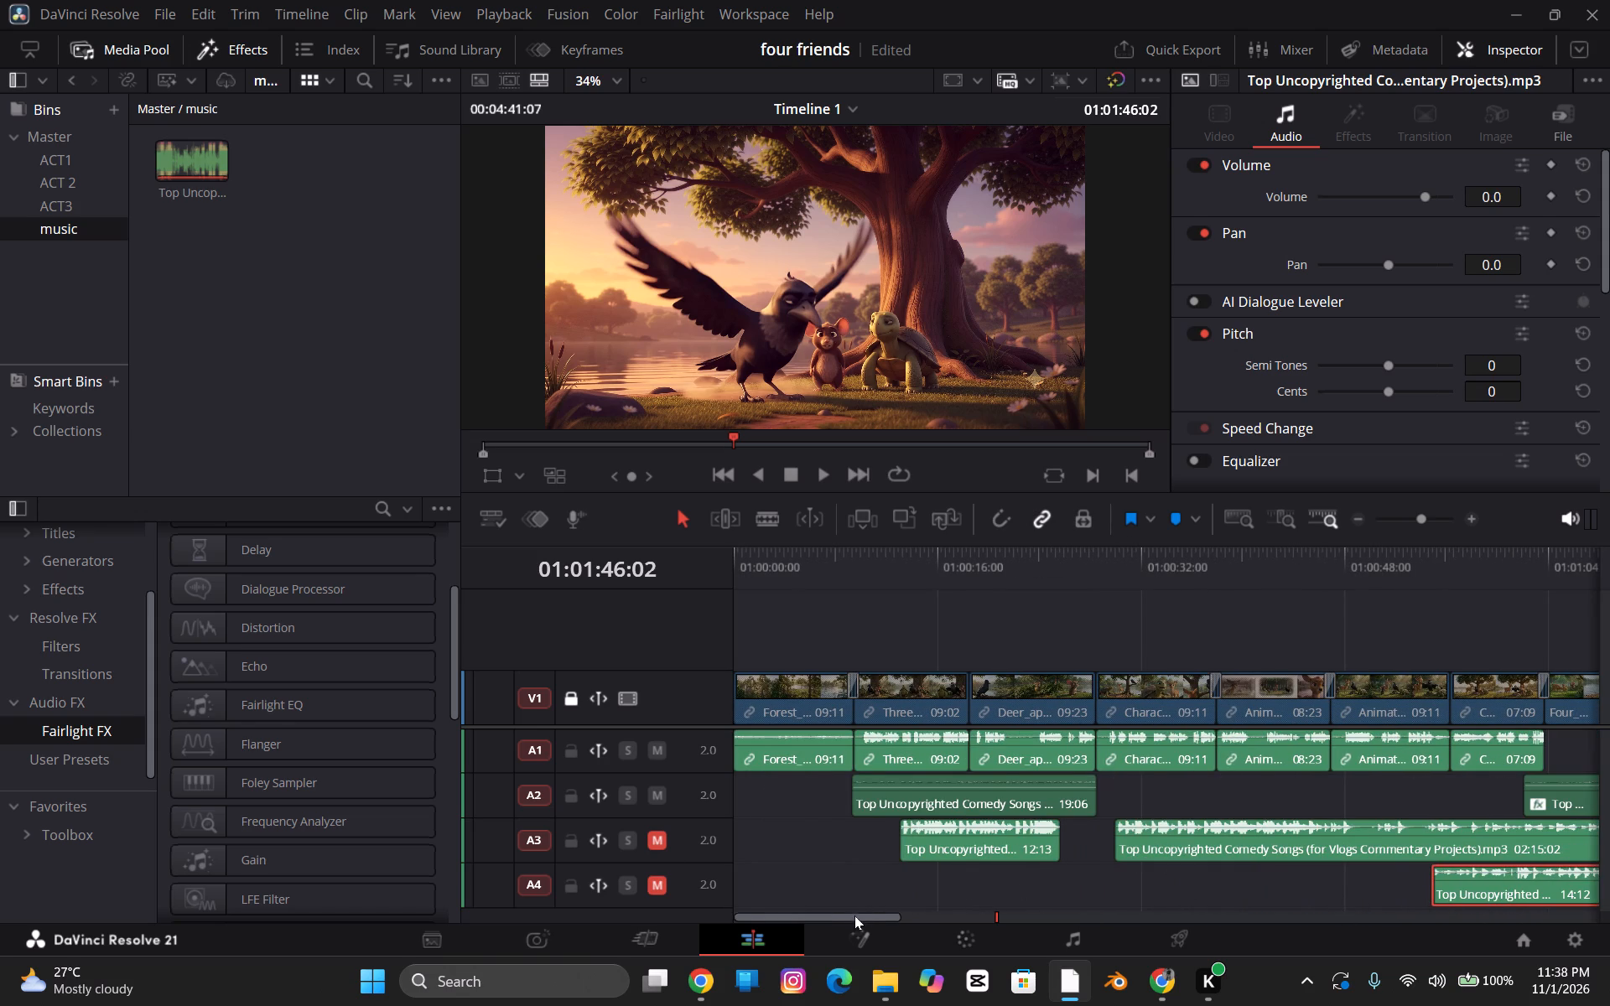
{"action": "left_click_drag", "start_coordinate": [854, 916], "coordinate": [968, 919]}
{"action": "left_click_drag", "start_coordinate": [964, 894], "coordinate": [1131, 874]}
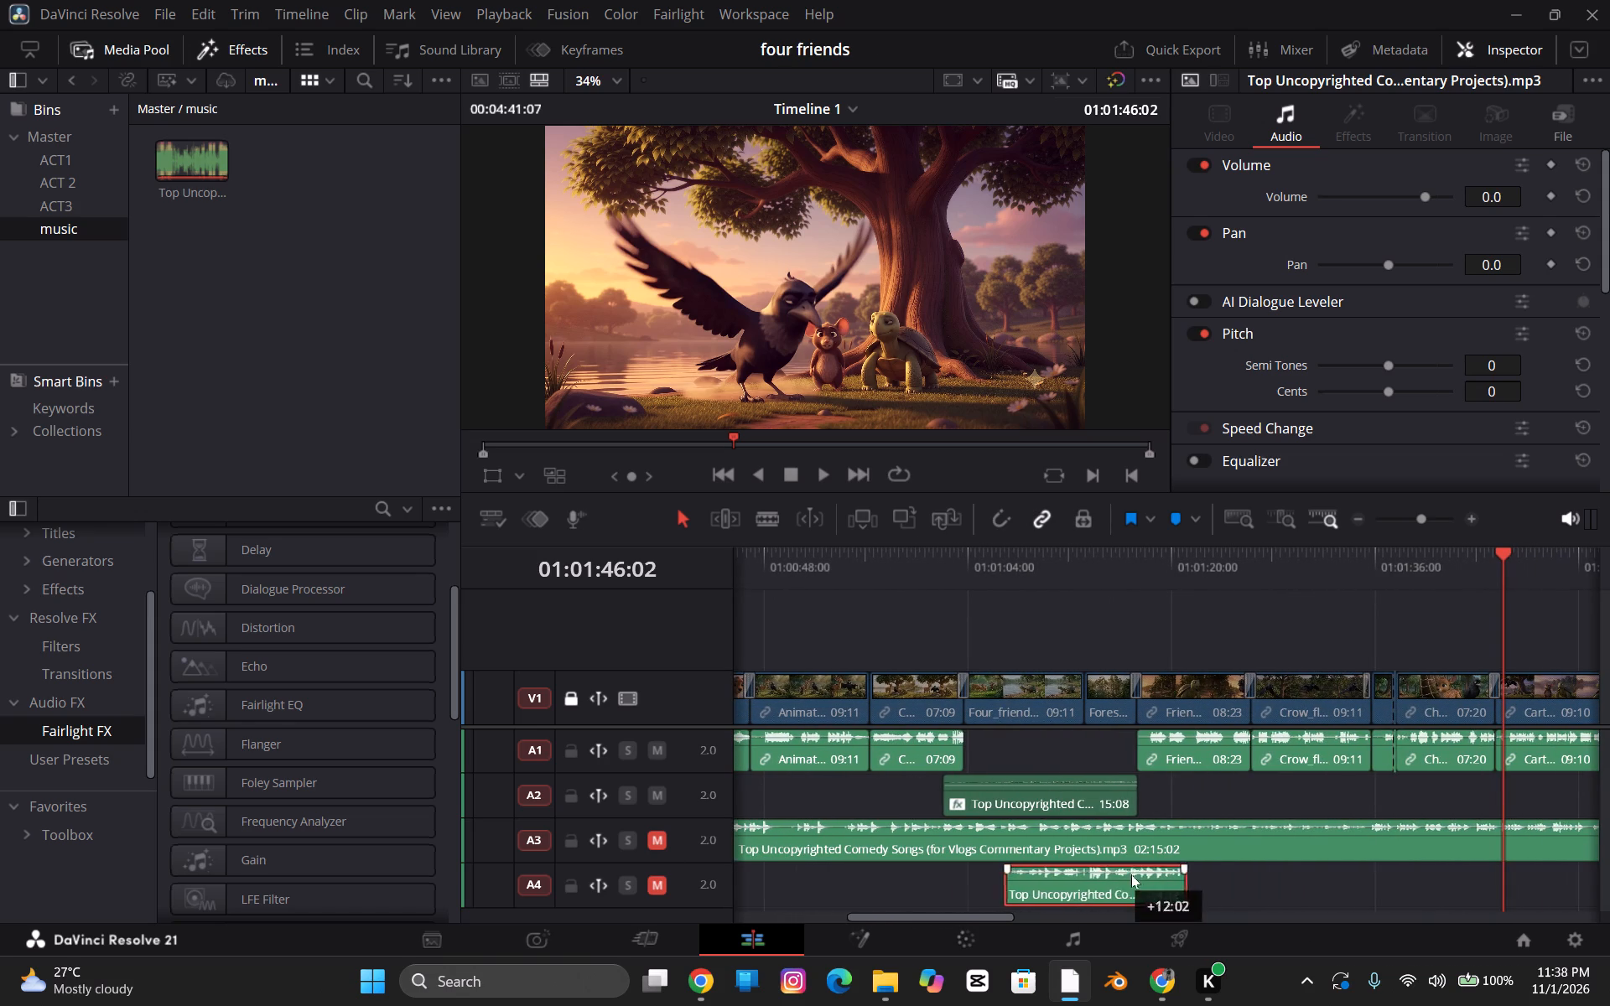
{"action": "left_click_drag", "start_coordinate": [1131, 874], "coordinate": [1530, 790]}
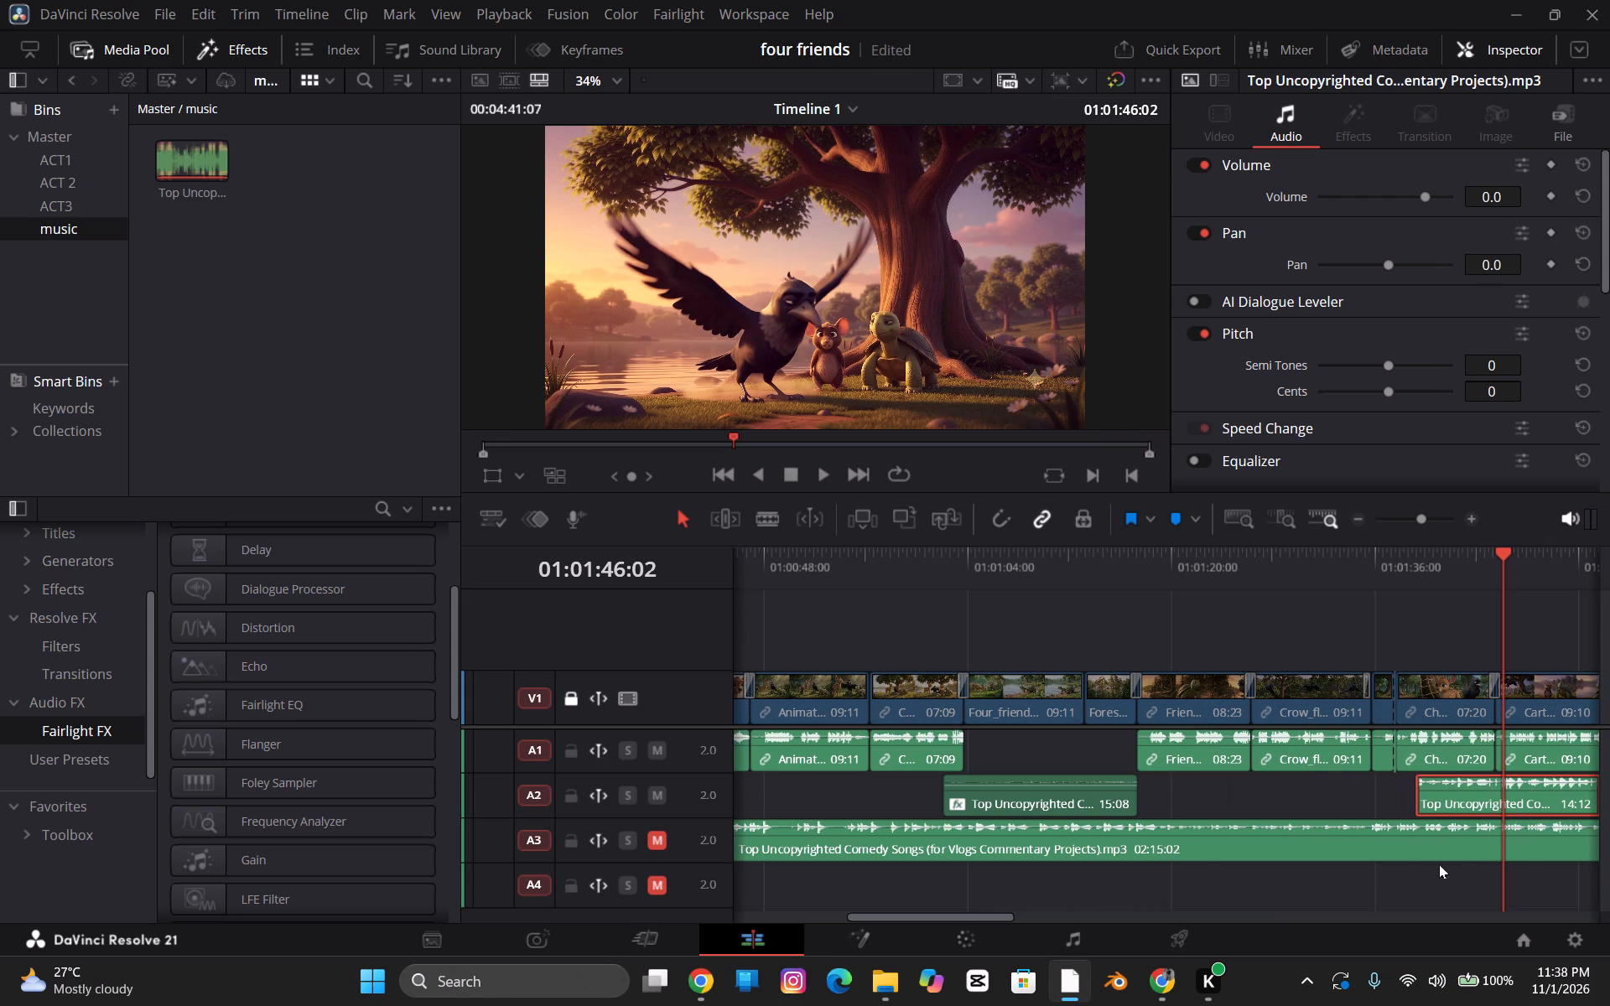
Shift the A2 music clip so it begins at the start of the lakeside scene, near 01:01:45, while playing the timeline.
{"action": "left_click_drag", "start_coordinate": [986, 914], "coordinate": [1059, 905]}
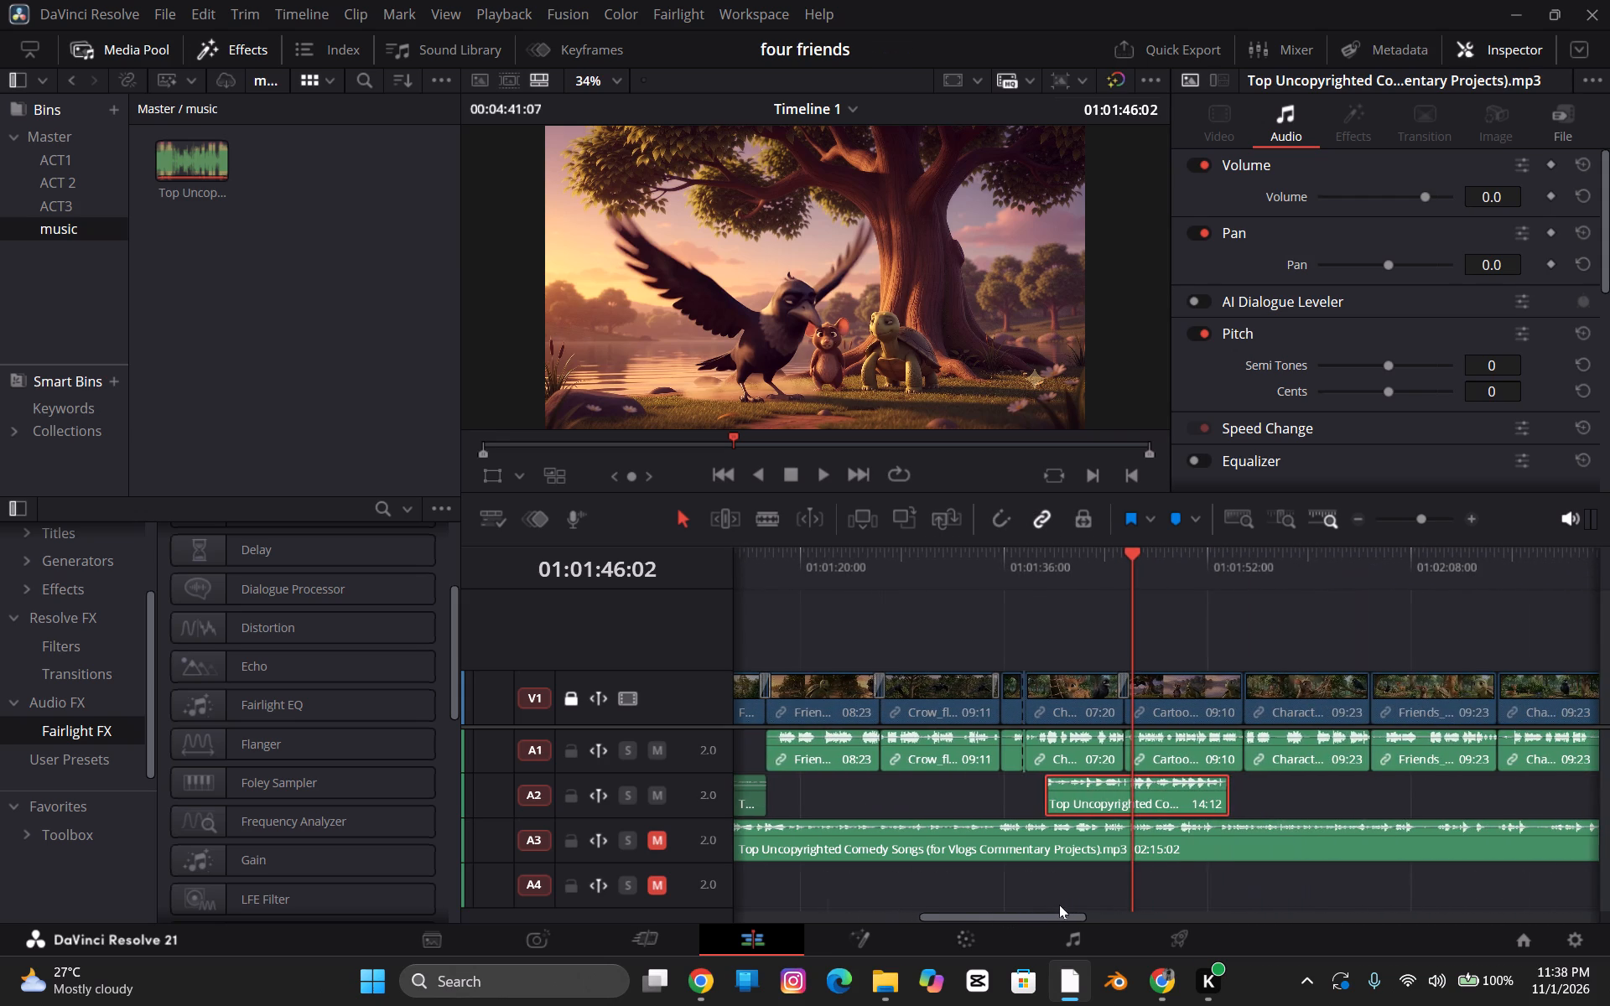
{"action": "left_click_drag", "start_coordinate": [1059, 905], "coordinate": [1059, 904]}
{"action": "key", "text": "space"}
{"action": "left_click_drag", "start_coordinate": [1141, 796], "coordinate": [1142, 797]}
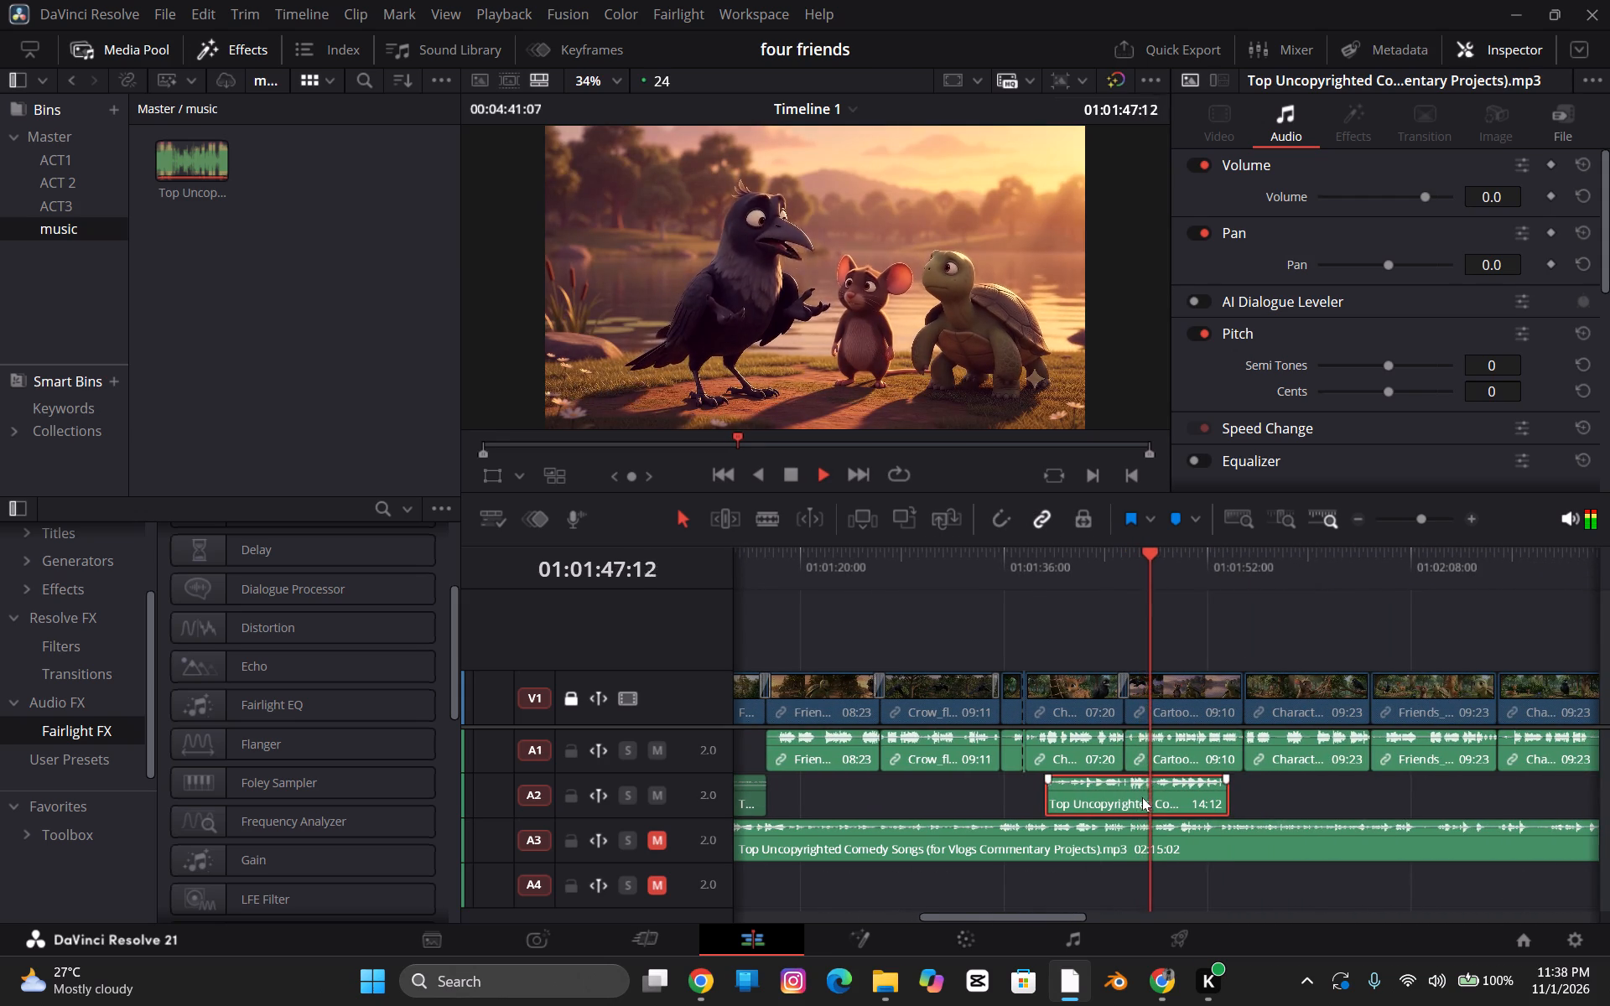
{"action": "left_click_drag", "start_coordinate": [1142, 797], "coordinate": [1218, 786]}
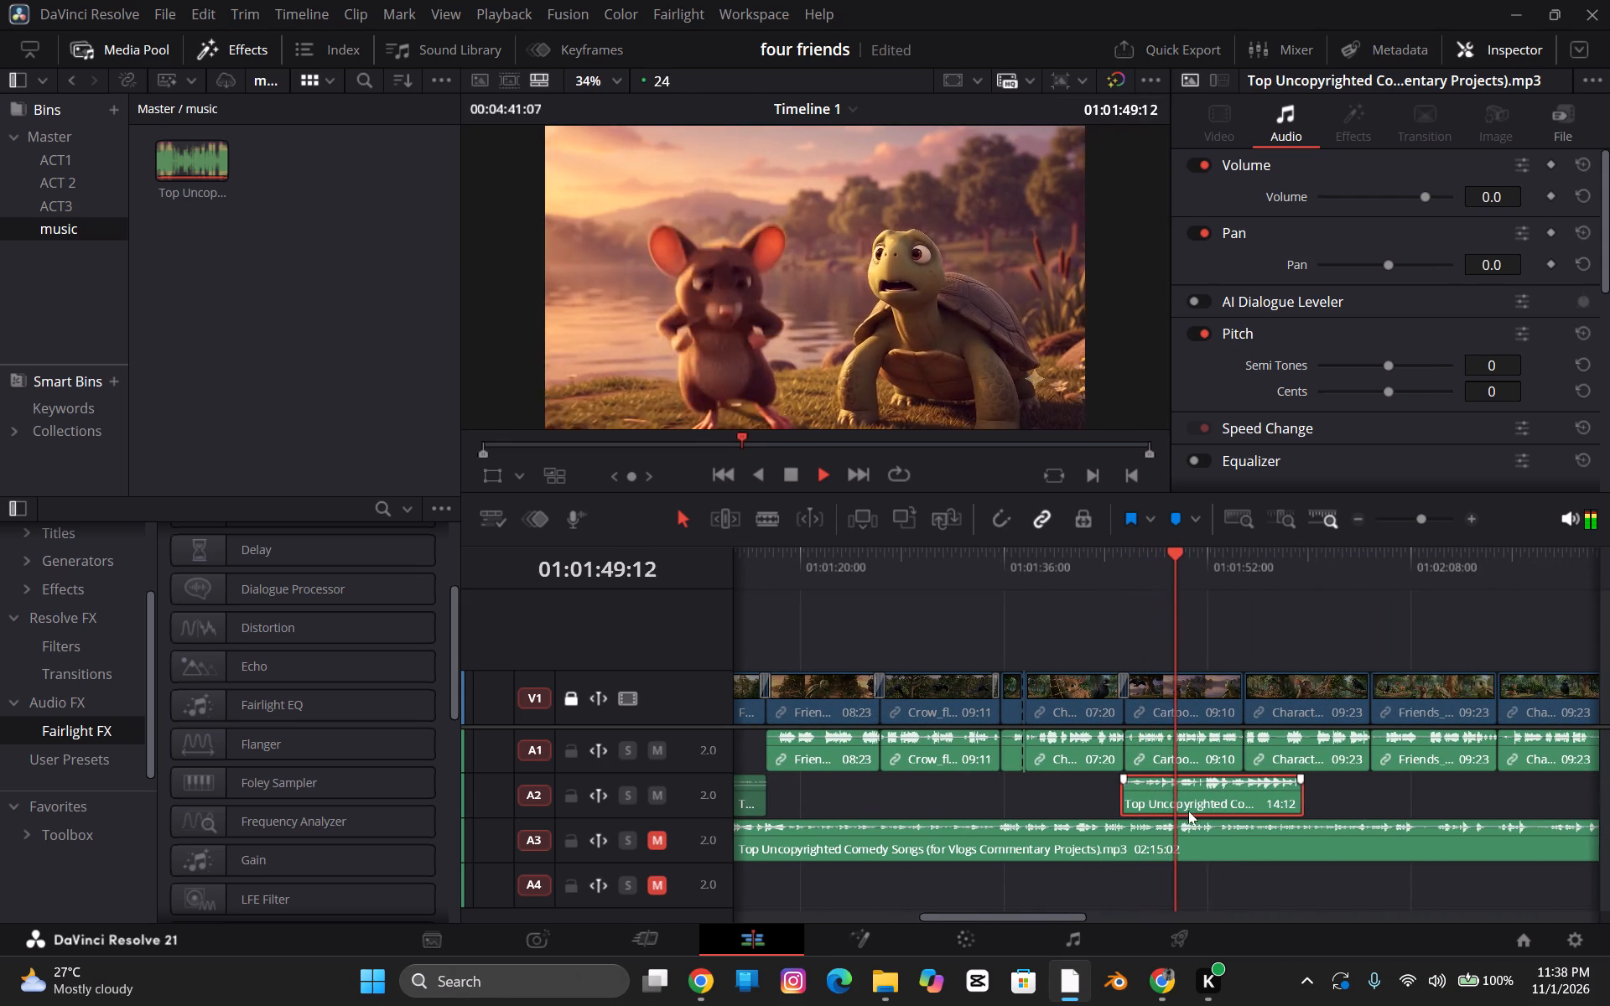
{"action": "key", "text": "space"}
Lower the volume of the A2 music clip under the lakeside scene to -12.7 while listening to playback.
{"action": "left_click", "coordinate": [1185, 788]}
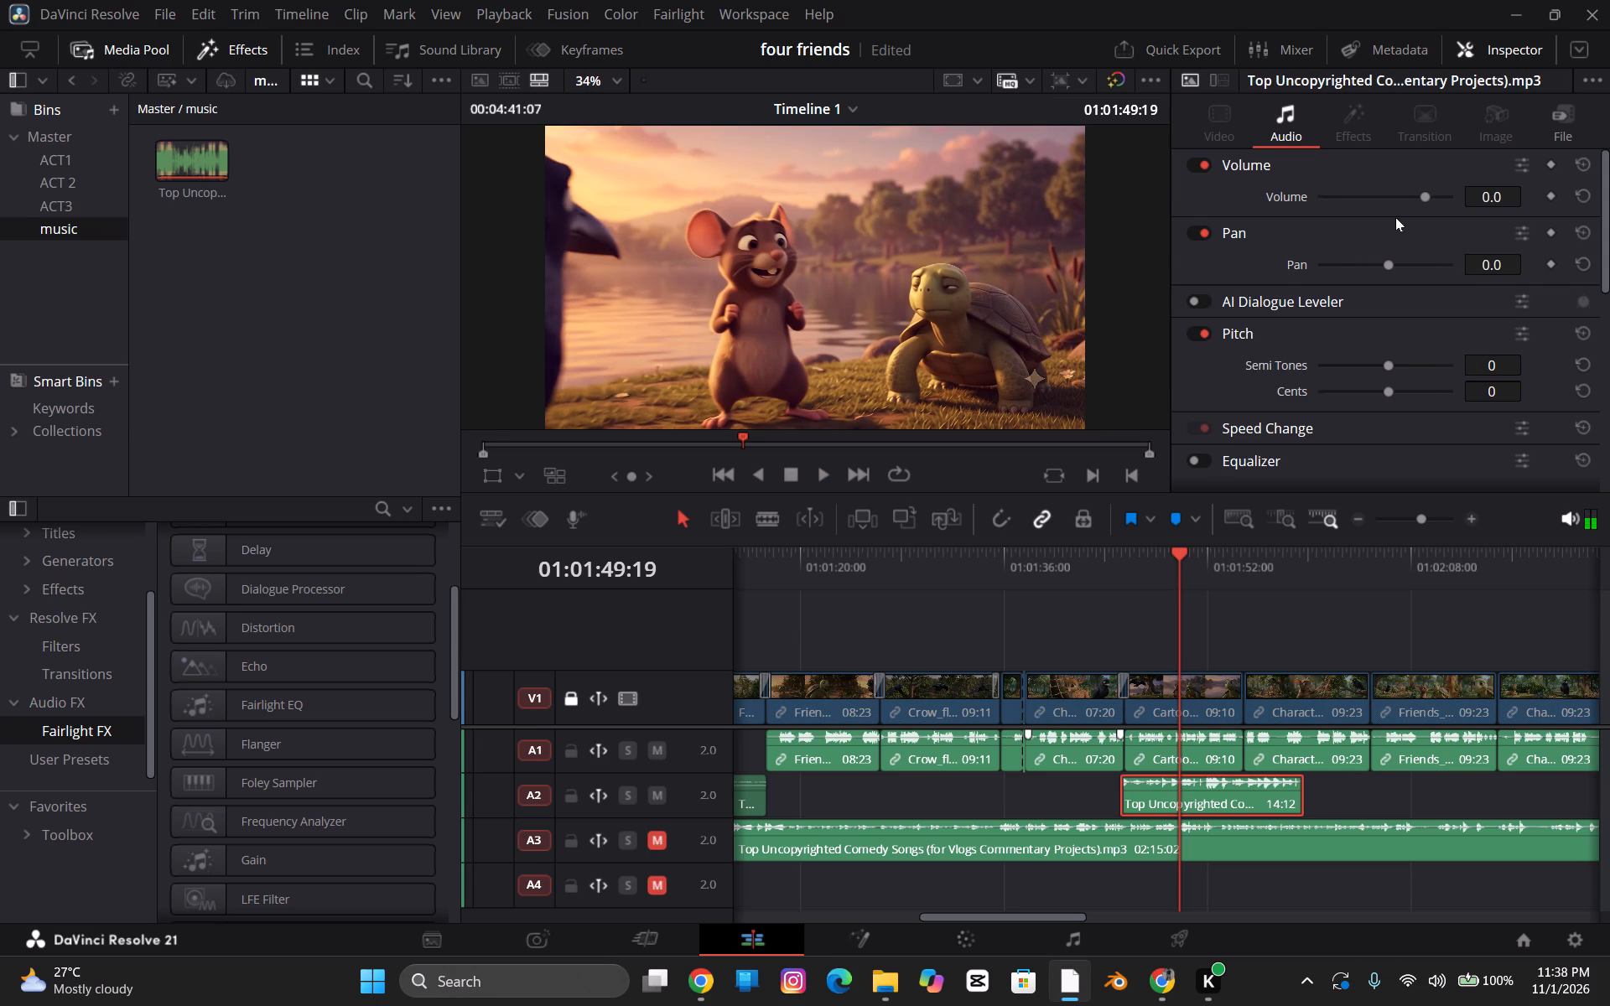
{"action": "left_click", "coordinate": [1395, 197]}
{"action": "key", "text": "space"}
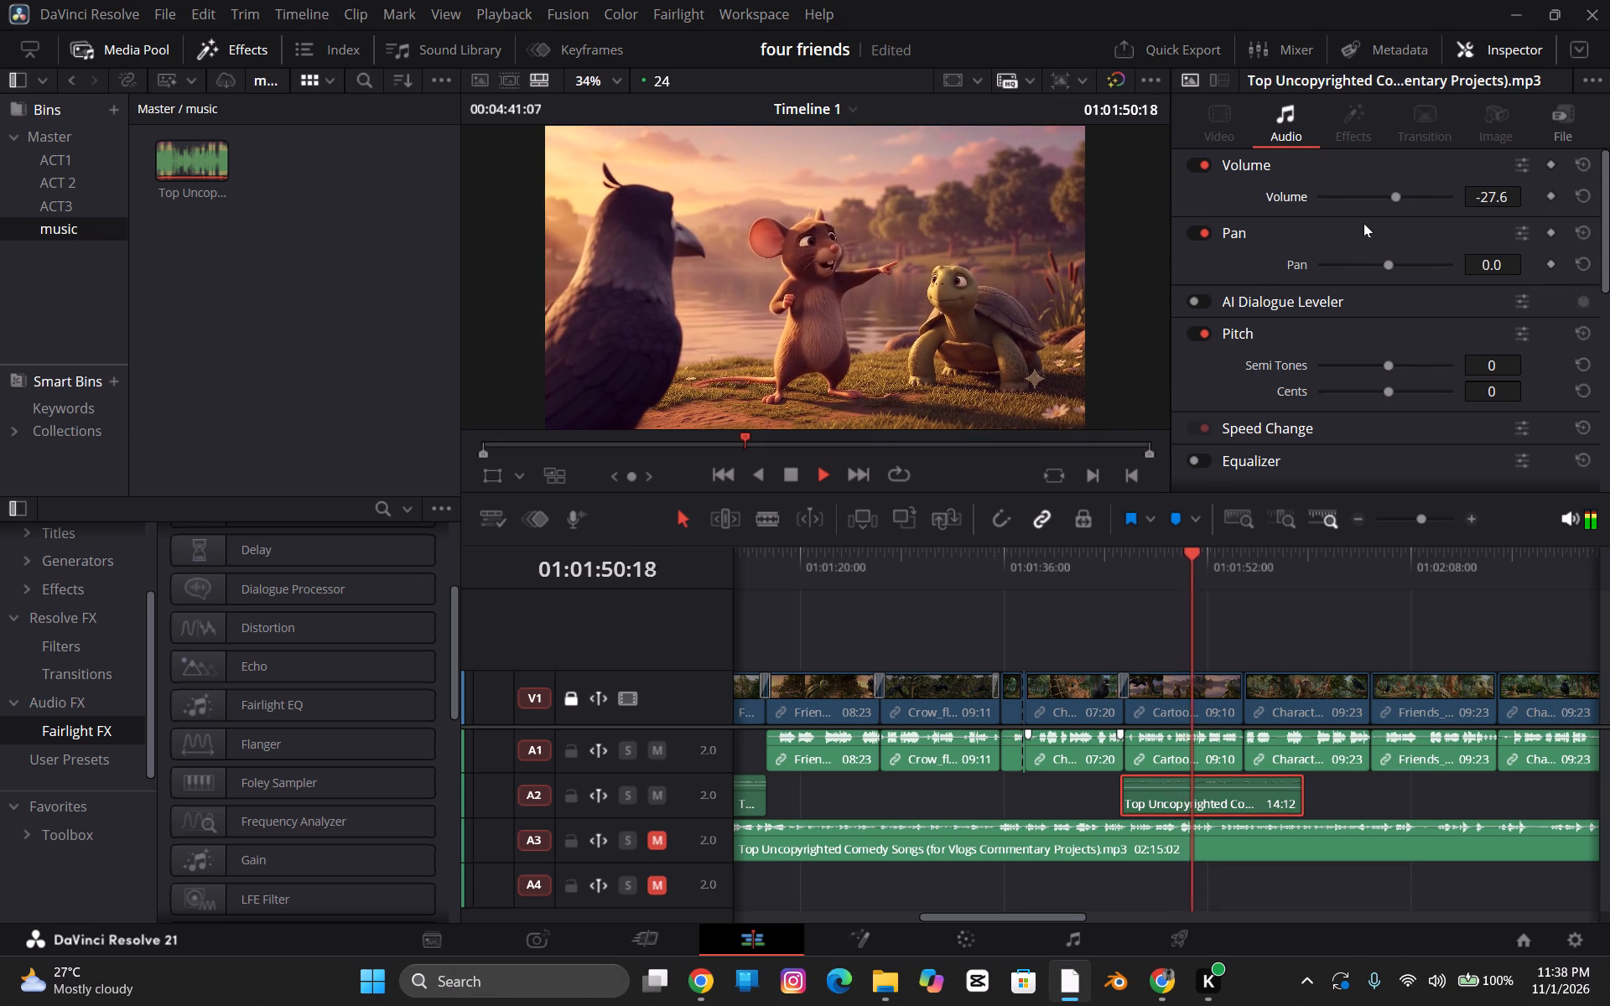
{"action": "left_click", "coordinate": [1405, 192]}
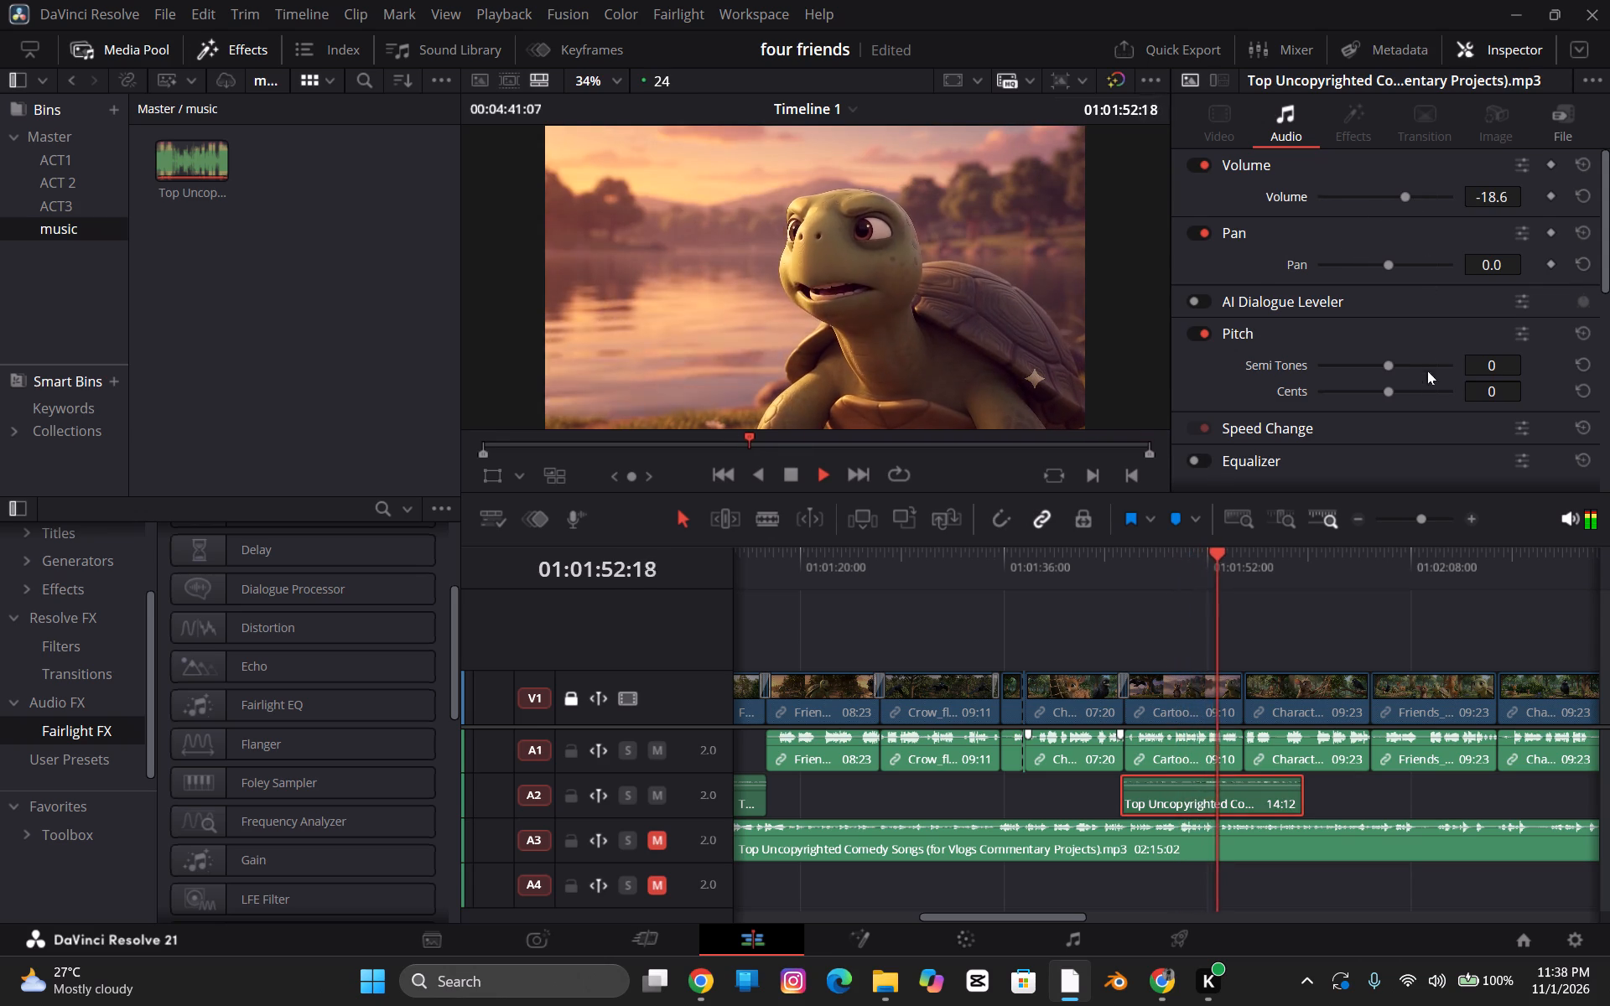
{"action": "left_click", "coordinate": [1411, 197]}
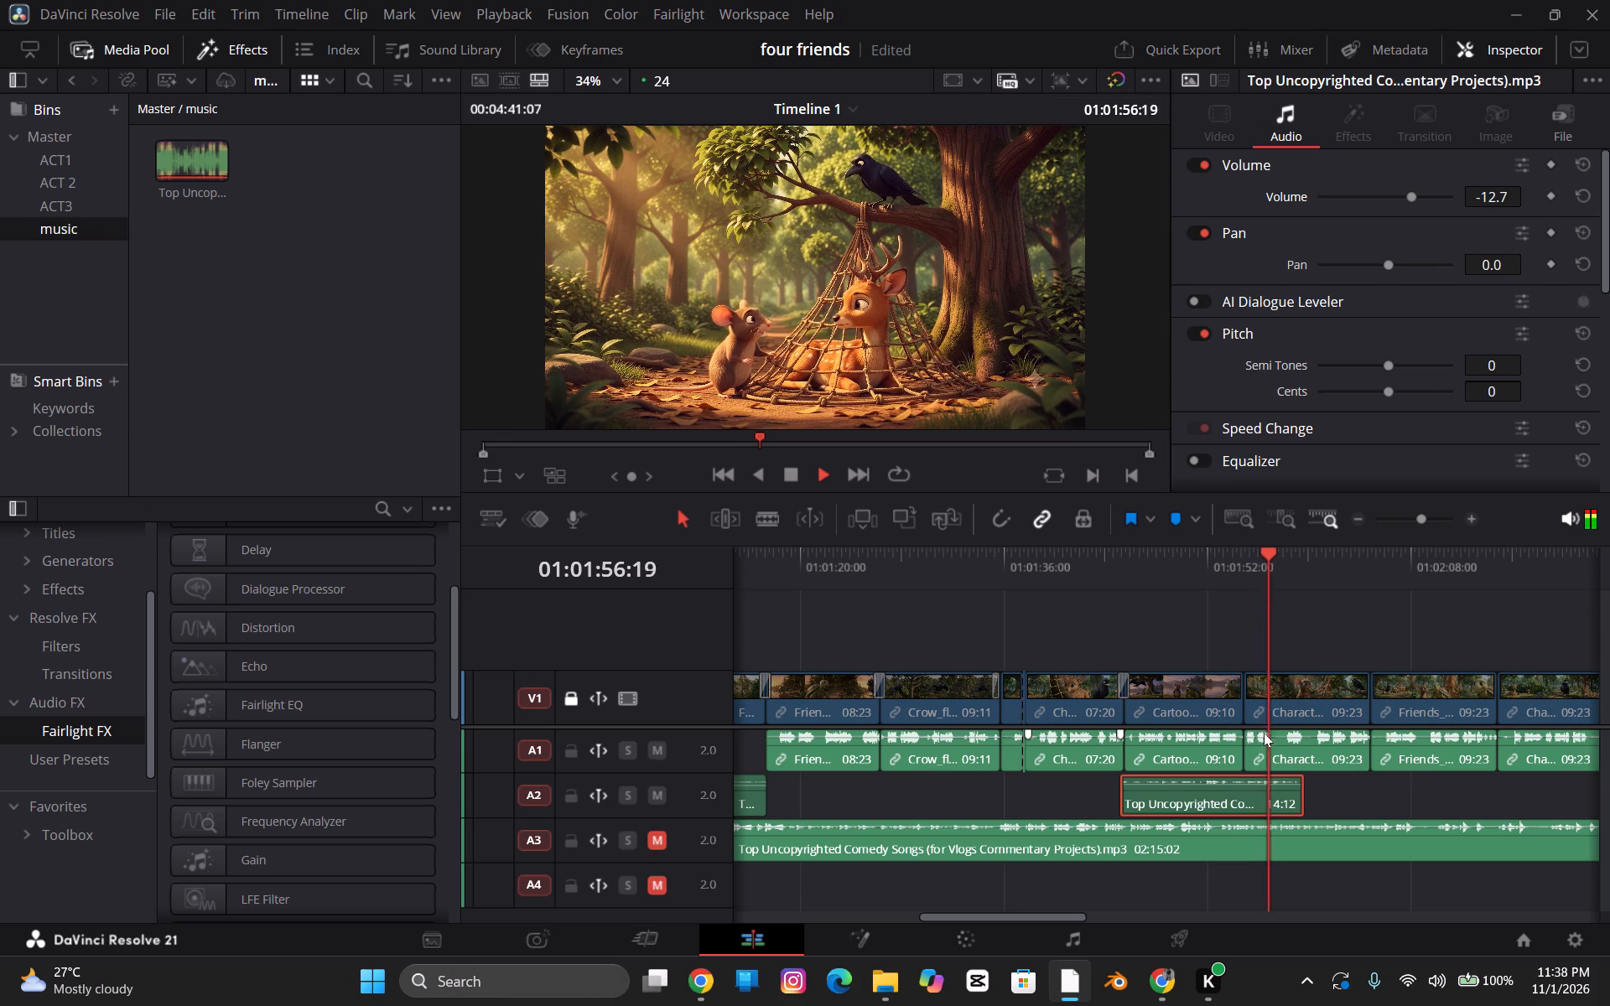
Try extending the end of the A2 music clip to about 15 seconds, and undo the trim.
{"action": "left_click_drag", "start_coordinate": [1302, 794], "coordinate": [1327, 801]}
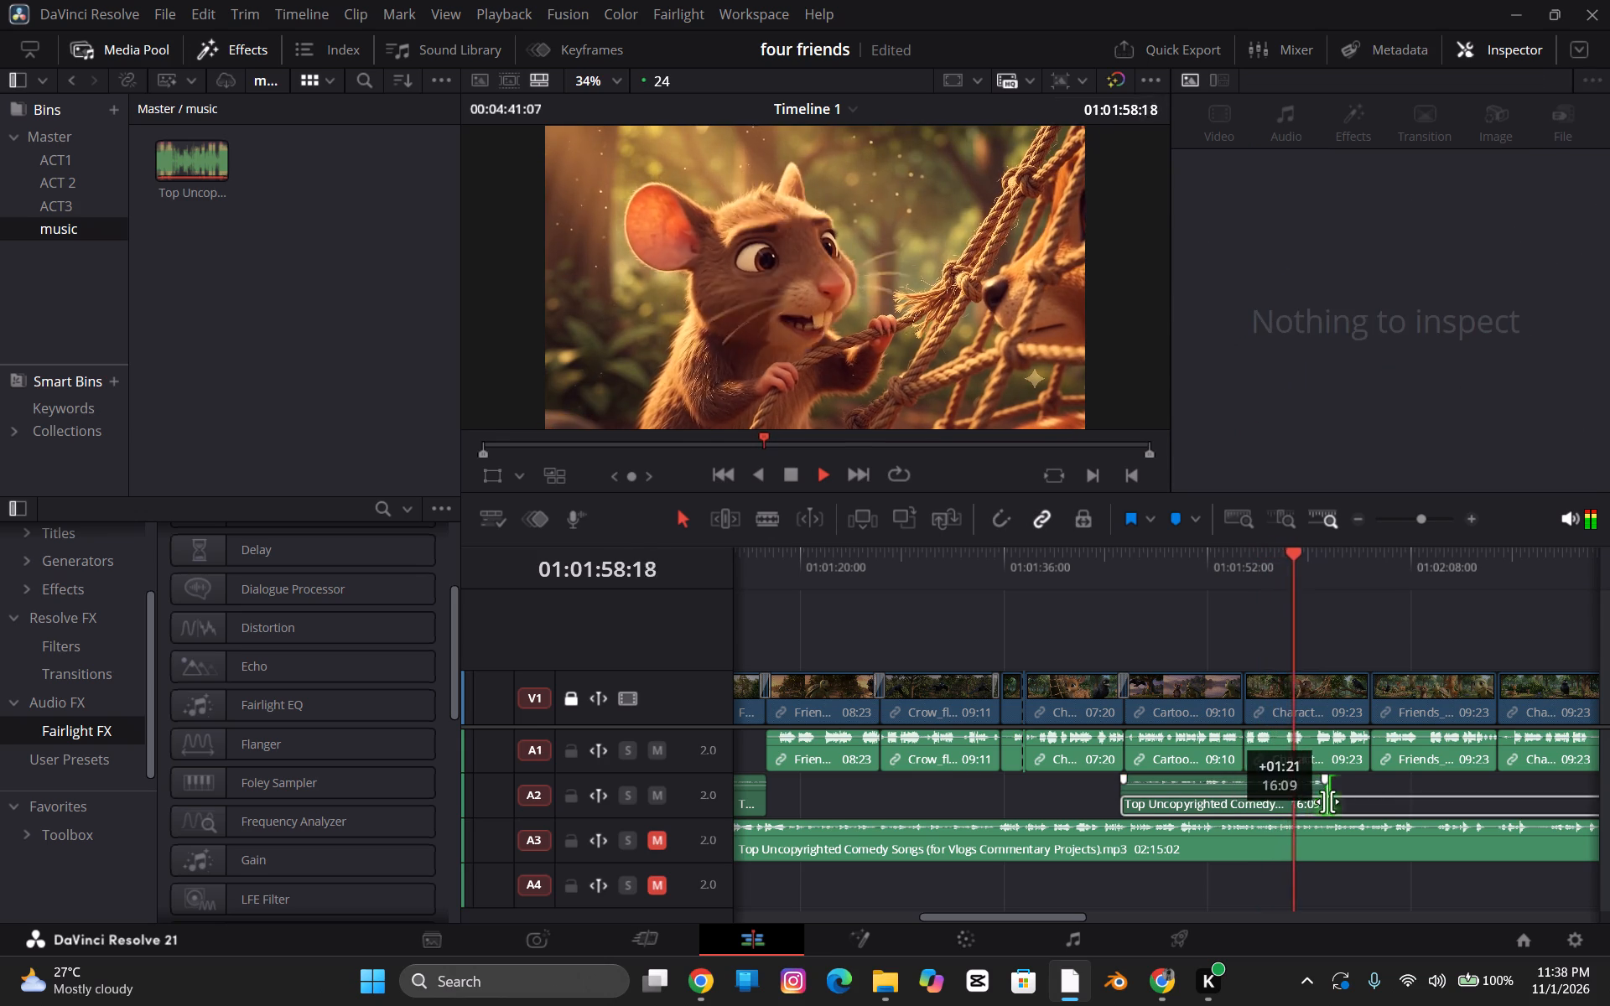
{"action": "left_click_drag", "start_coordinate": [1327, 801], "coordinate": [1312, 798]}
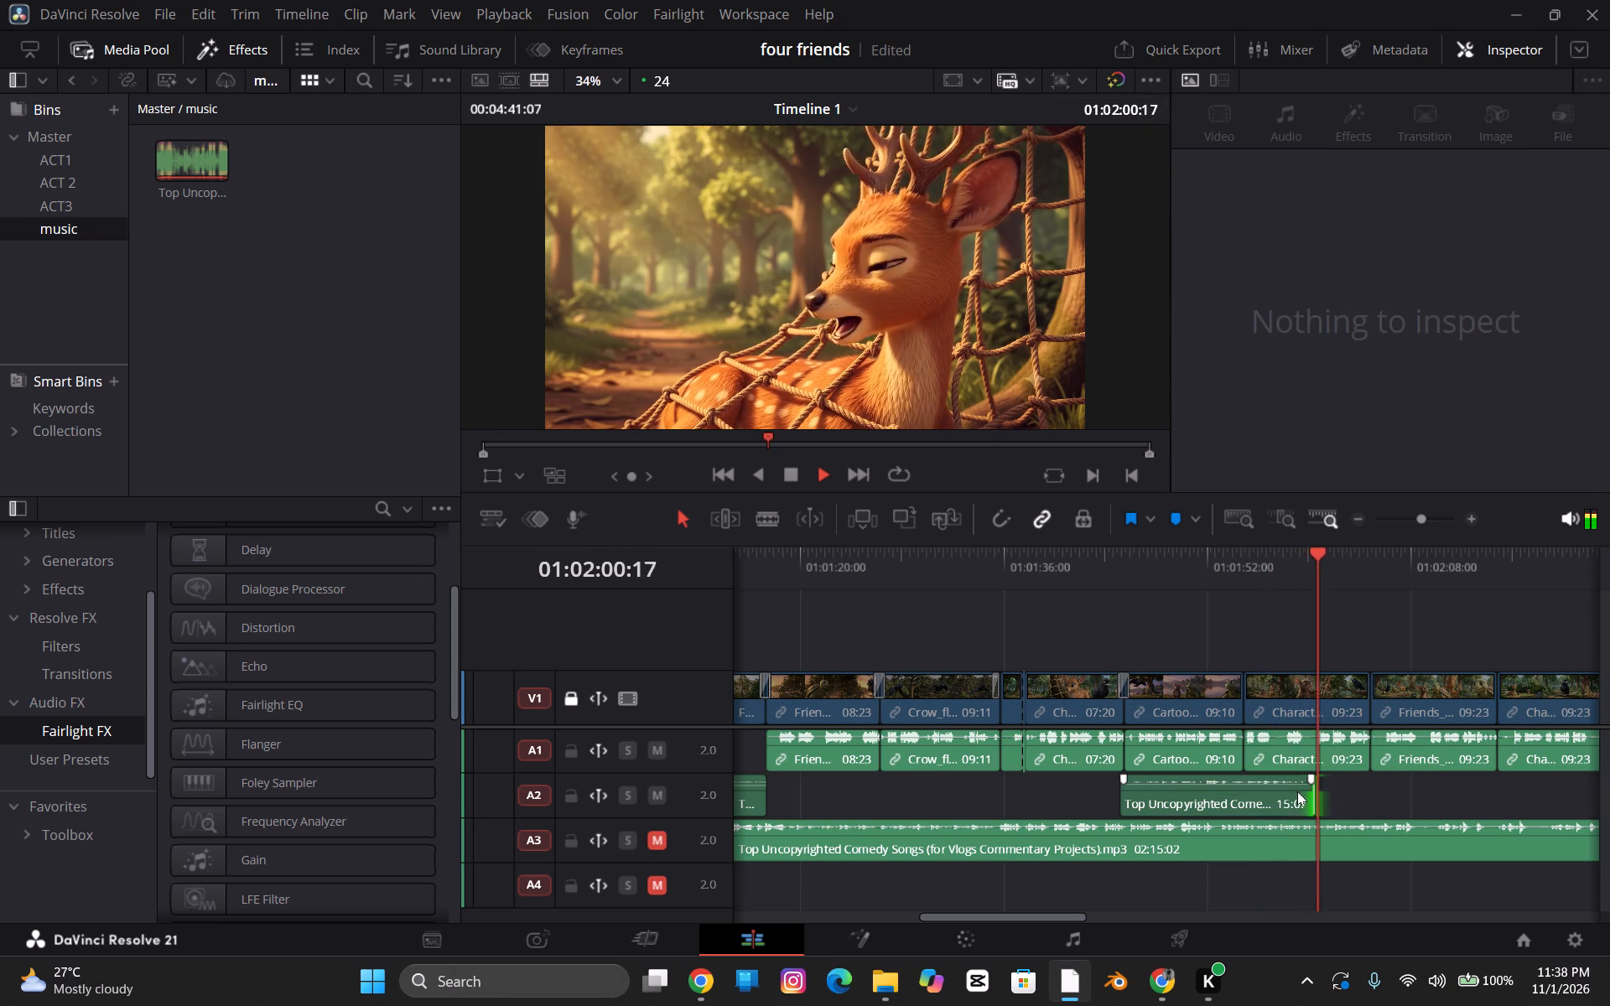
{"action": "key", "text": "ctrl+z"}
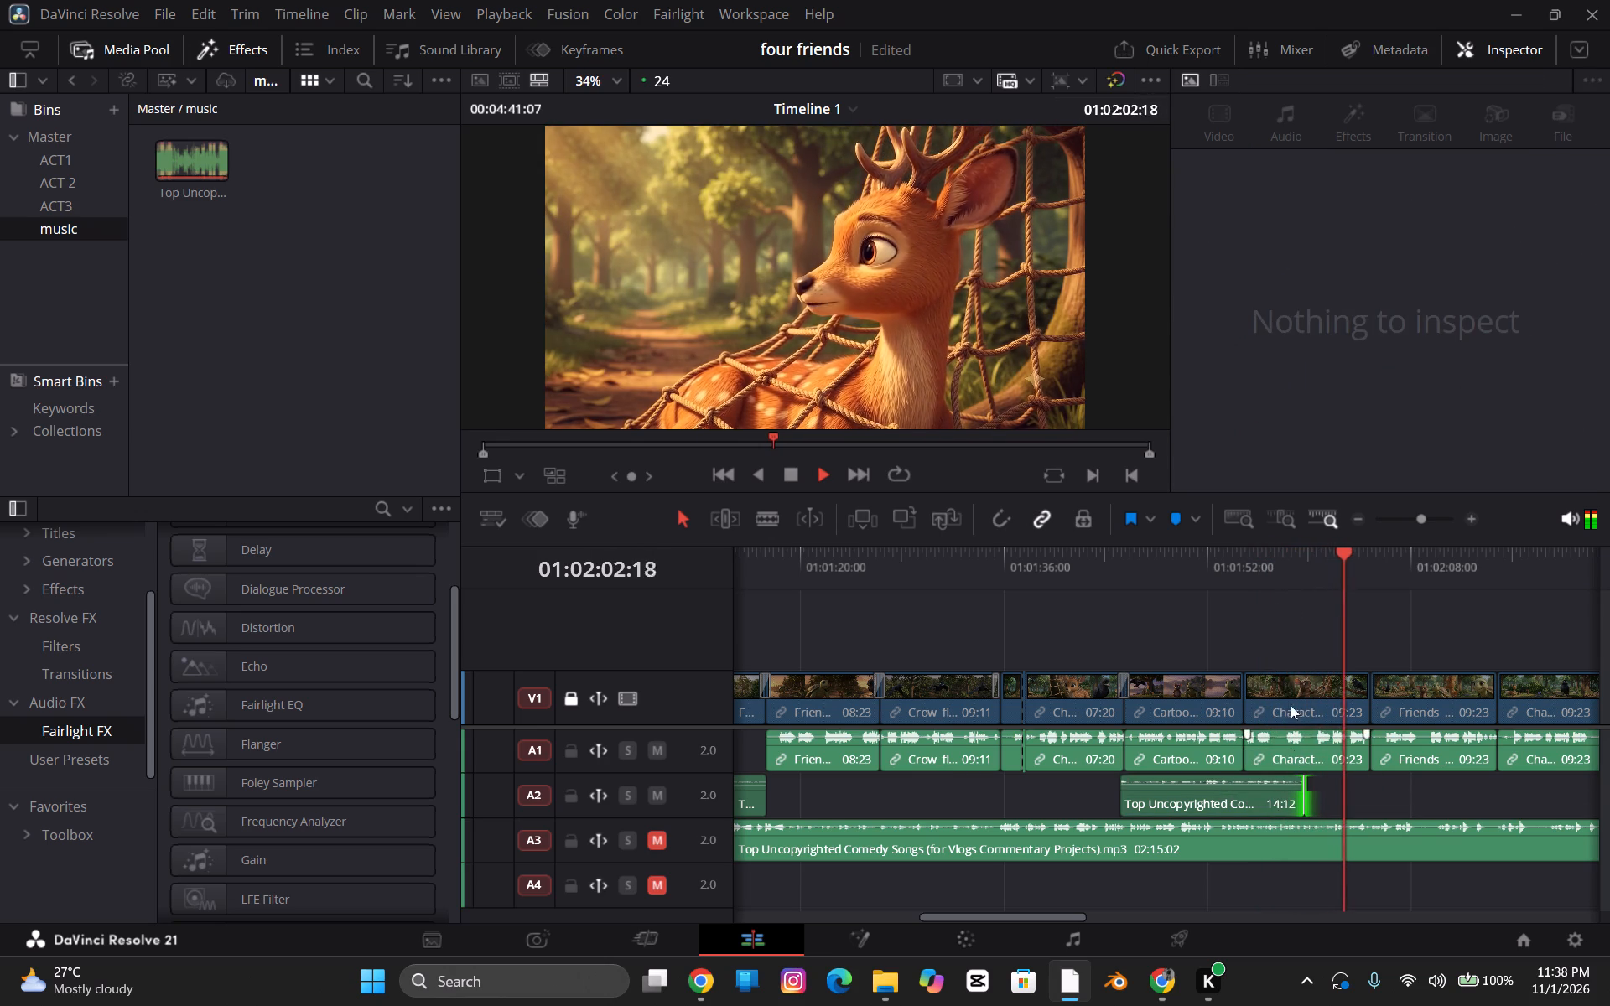
Return the playhead to about 01:01:56 and apply the De-Esser effect to the A2 music clip under the lakeside scene.
{"action": "left_click", "coordinate": [1260, 561]}
{"action": "key", "text": "space"}
{"action": "left_click", "coordinate": [1249, 798]}
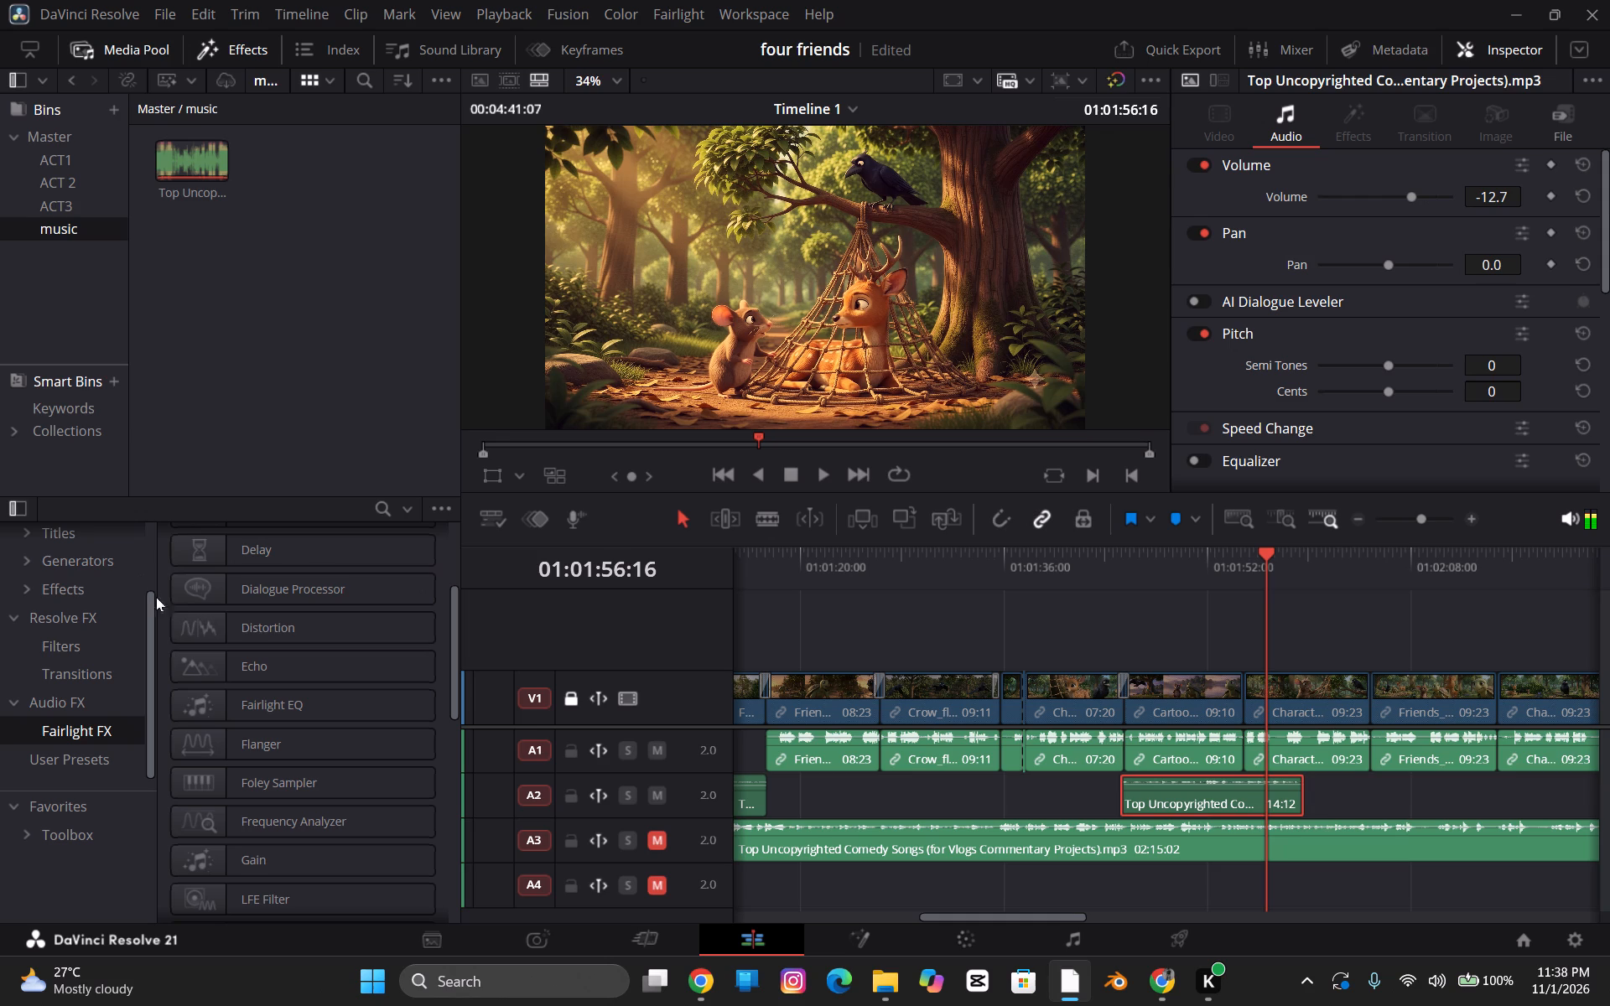
{"action": "scroll", "coordinate": [252, 643], "scroll_direction": "up", "scroll_amount": 1}
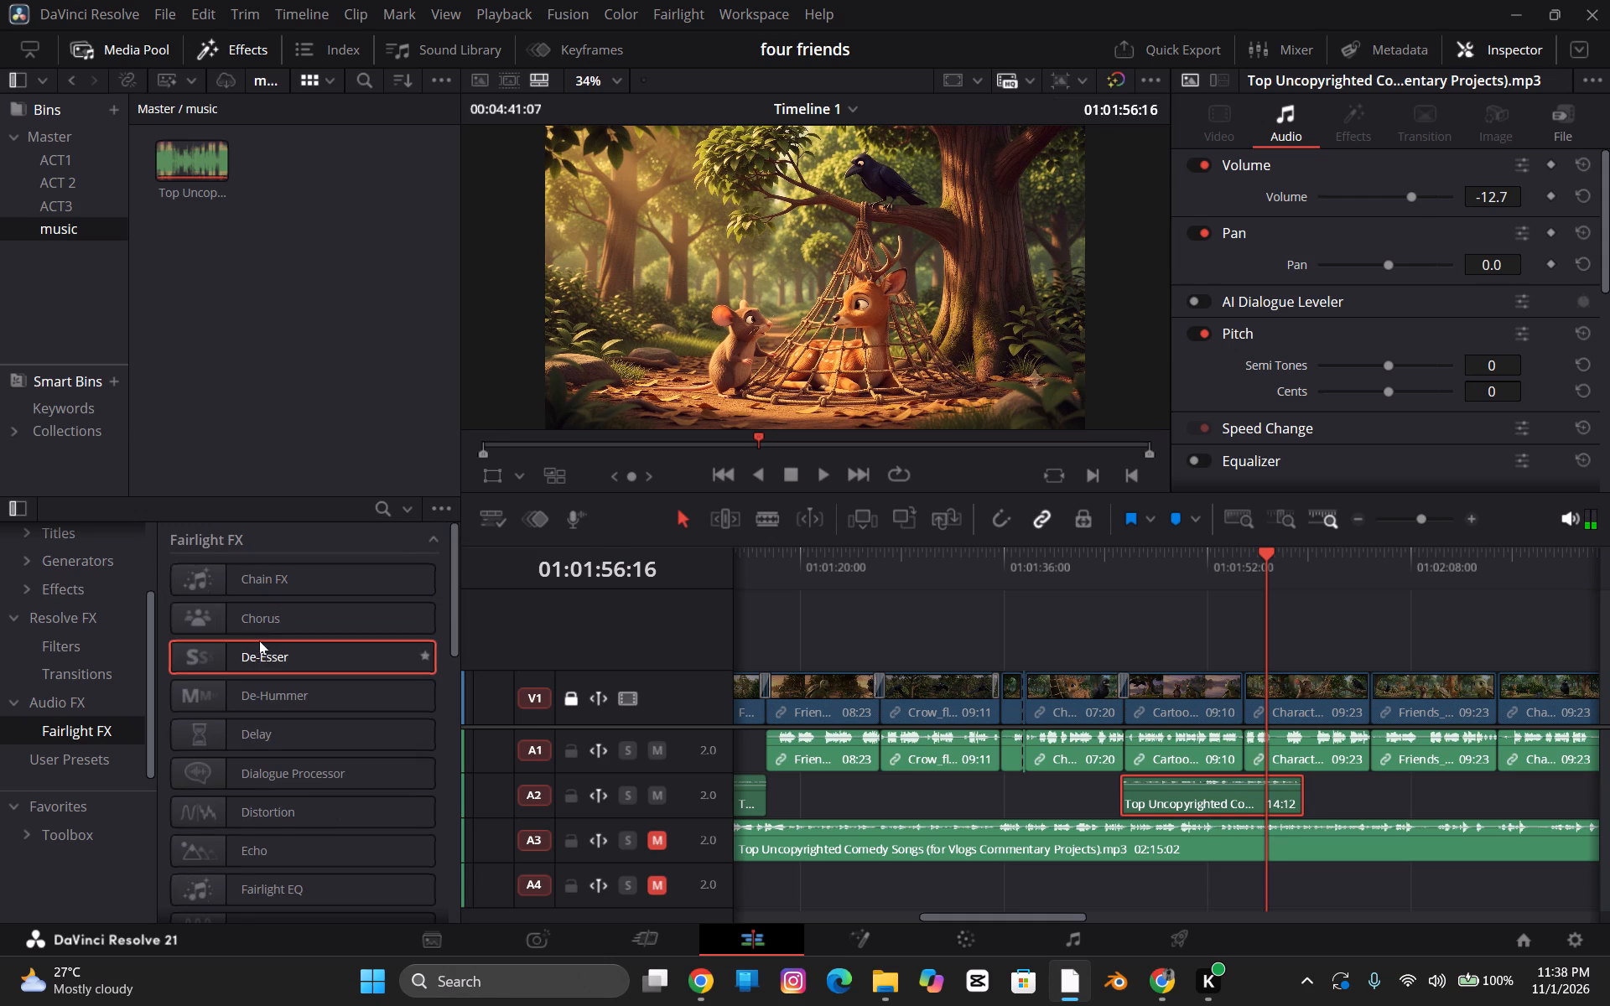
{"action": "scroll", "coordinate": [255, 631], "scroll_direction": "up", "scroll_amount": 2}
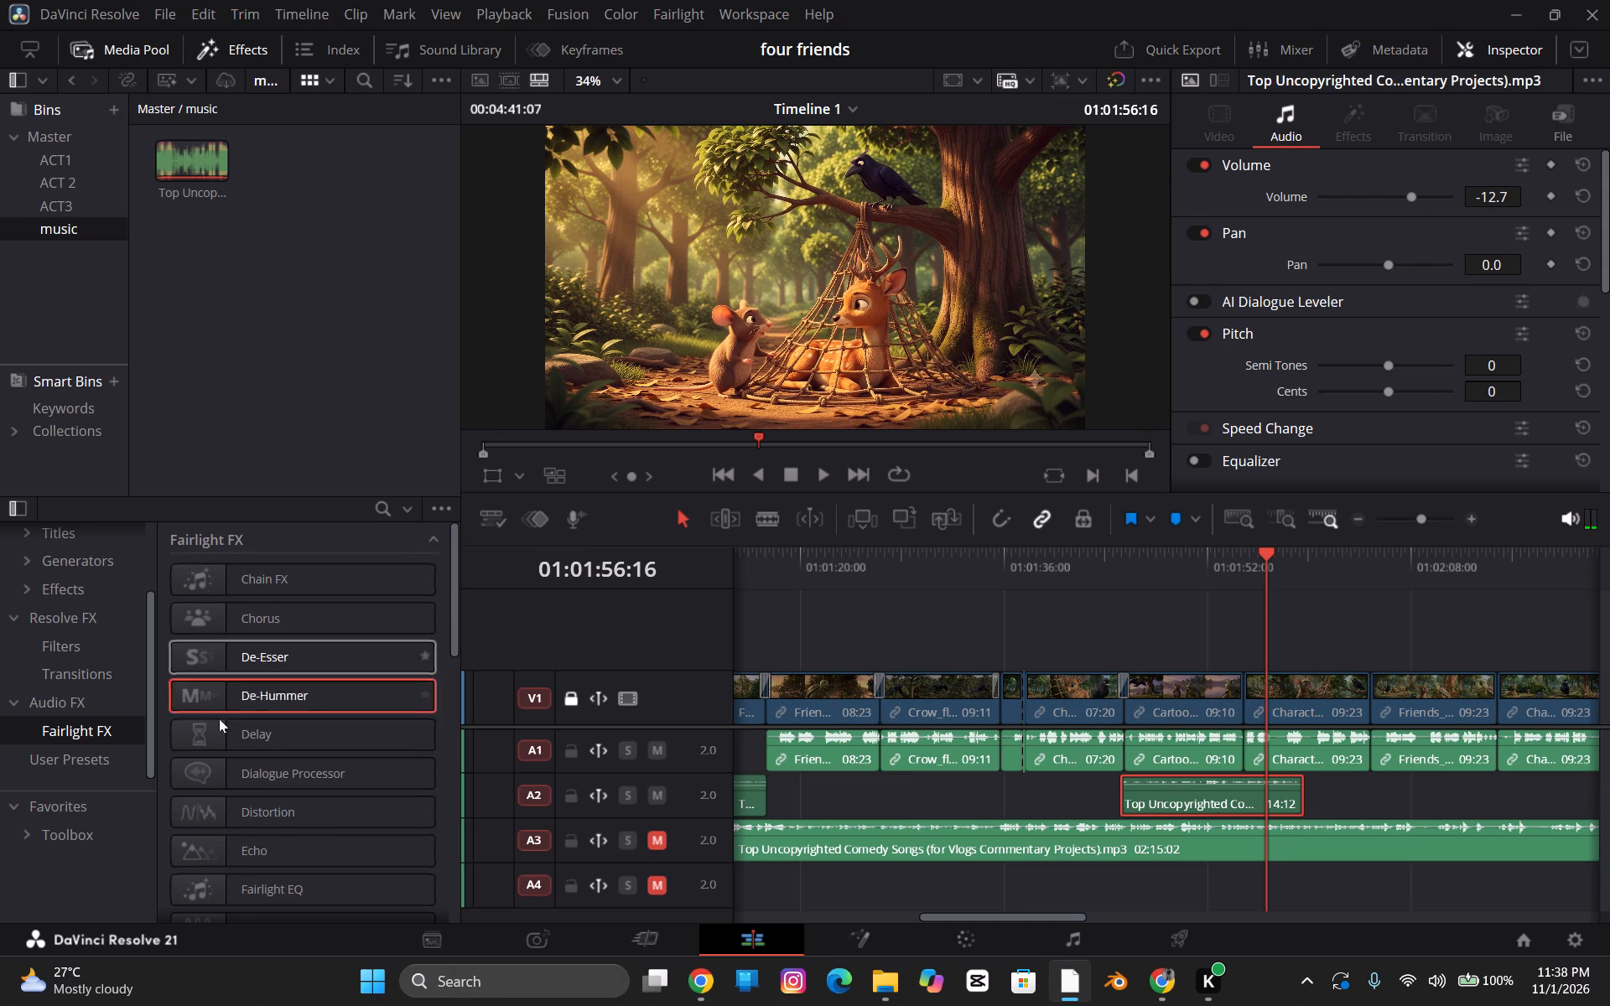
{"action": "left_click_drag", "start_coordinate": [212, 661], "coordinate": [974, 810]}
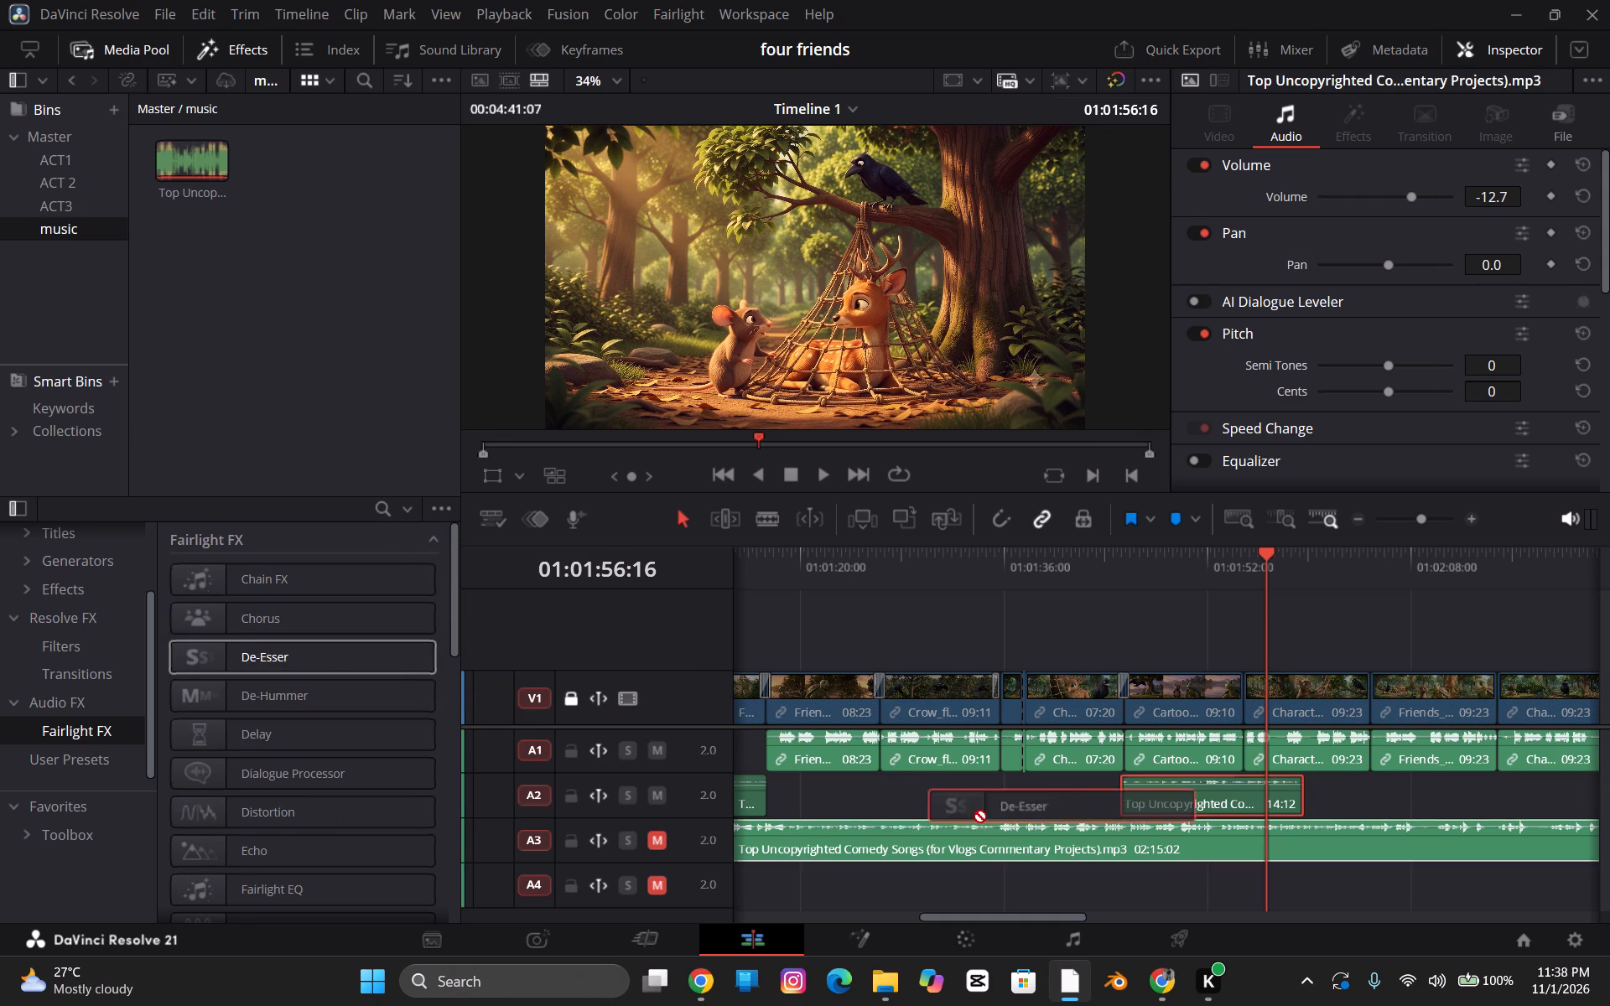
{"action": "left_click_drag", "start_coordinate": [974, 810], "coordinate": [1167, 794]}
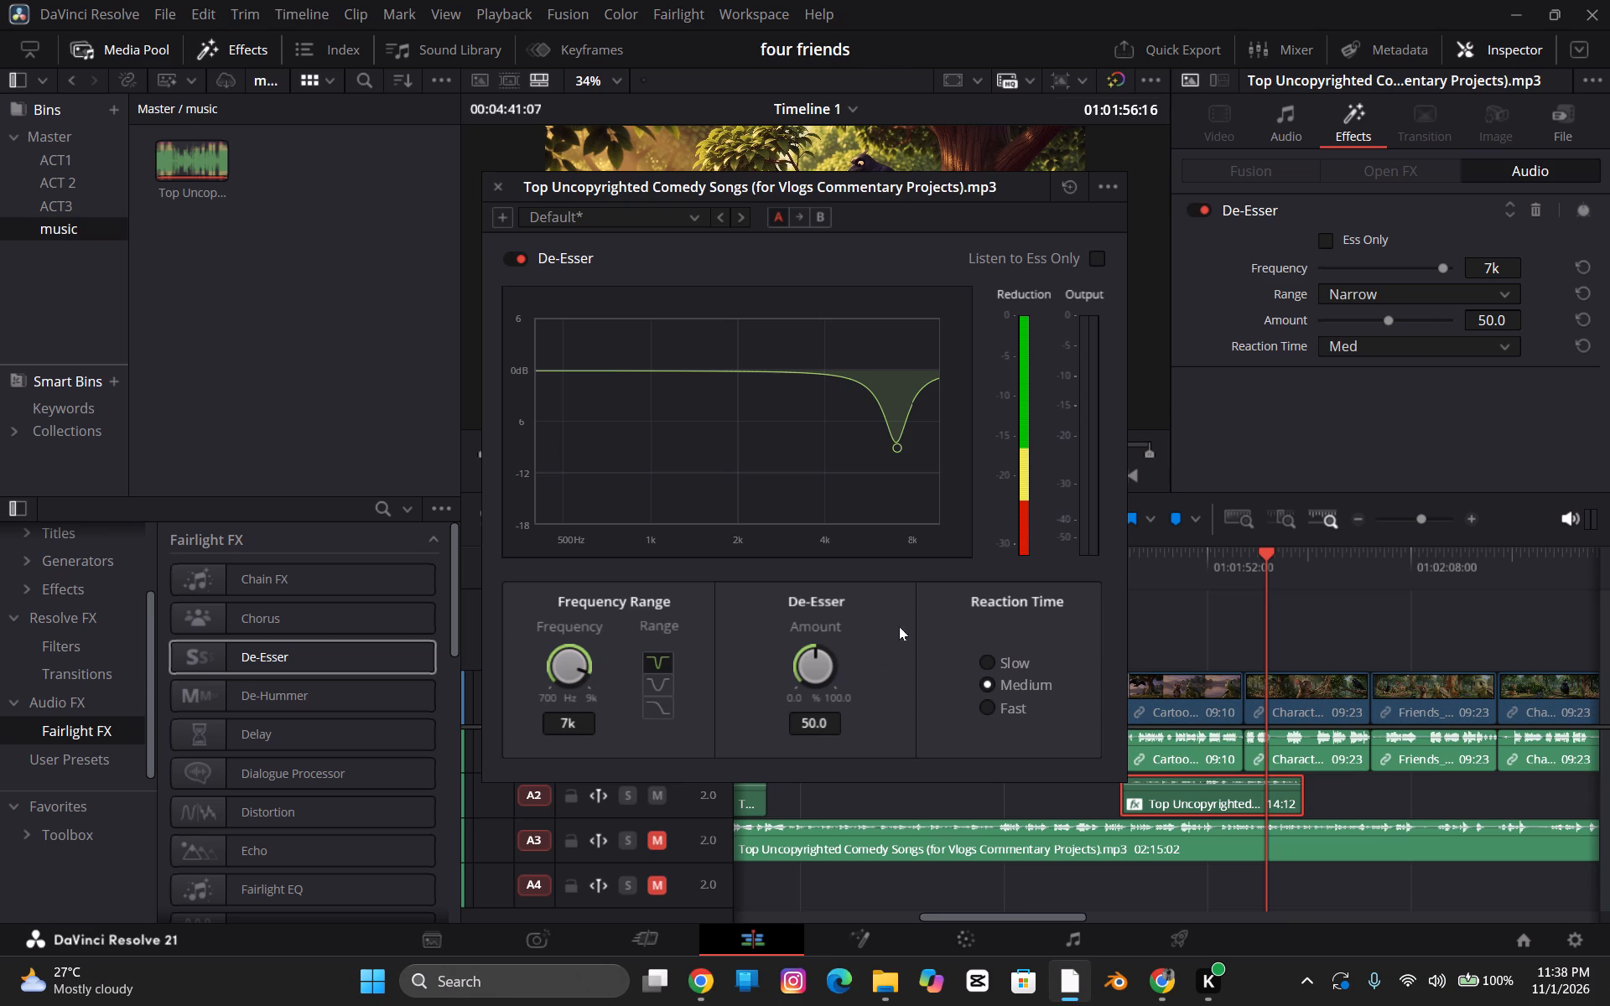
Set the De-Esser to fast reaction time, HF range, amount 100 and frequency 5.64k, and close its window.
{"action": "left_click", "coordinate": [987, 703]}
{"action": "left_click", "coordinate": [653, 715]}
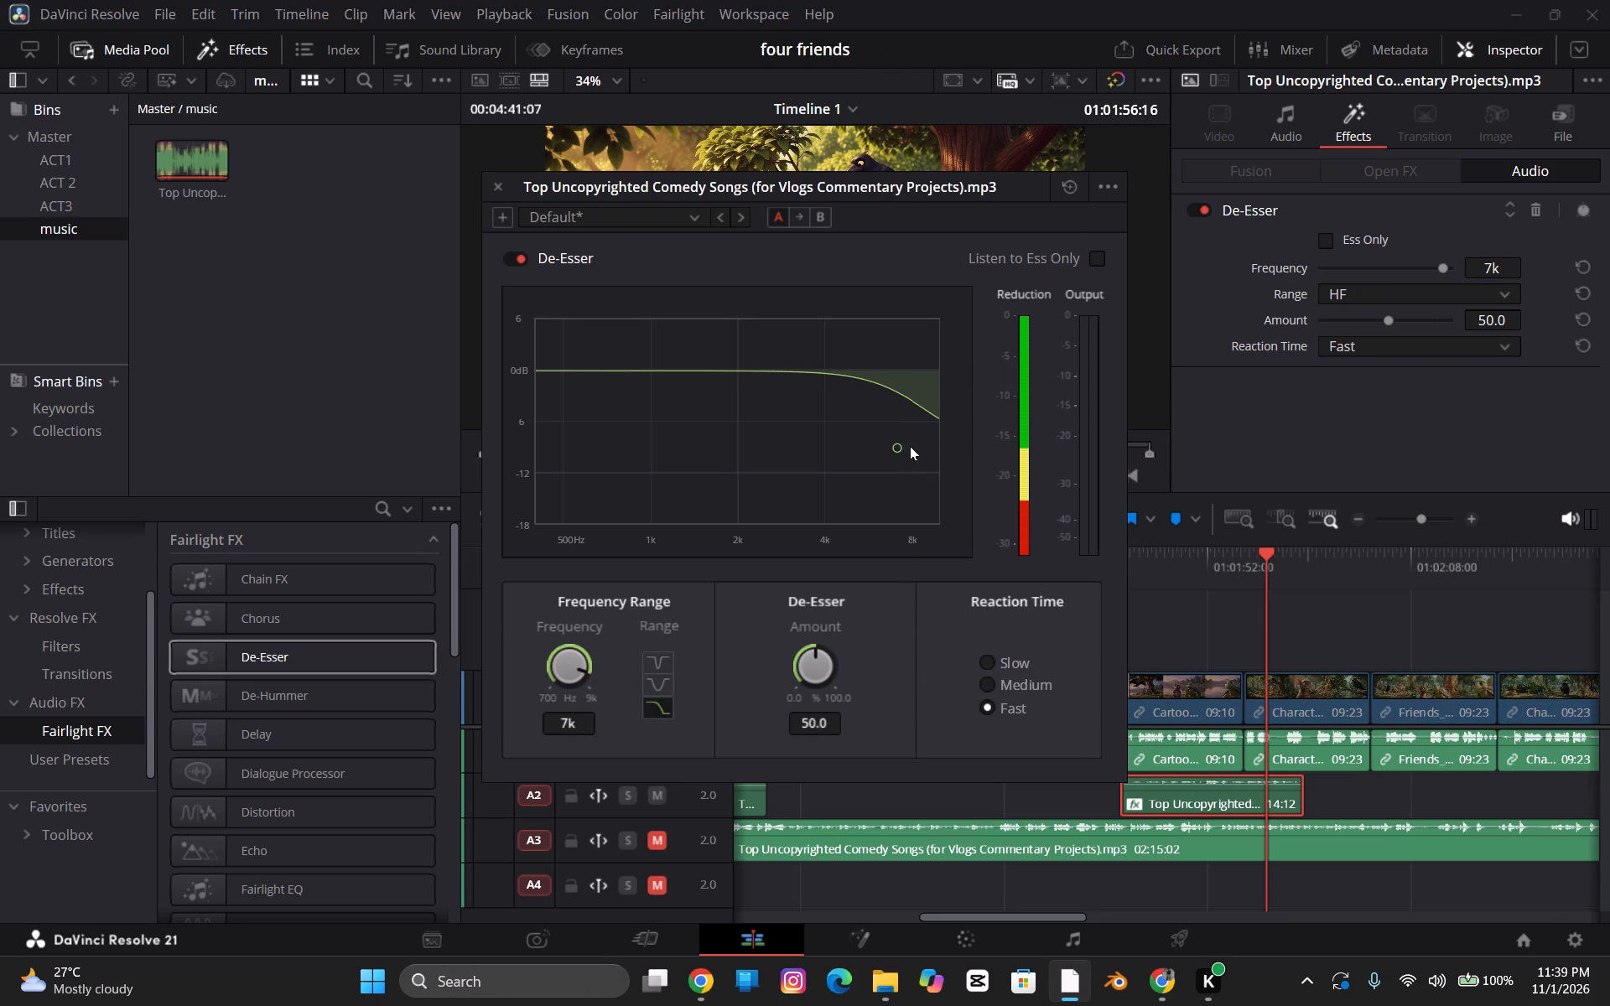
{"action": "left_click_drag", "start_coordinate": [893, 453], "coordinate": [891, 537]}
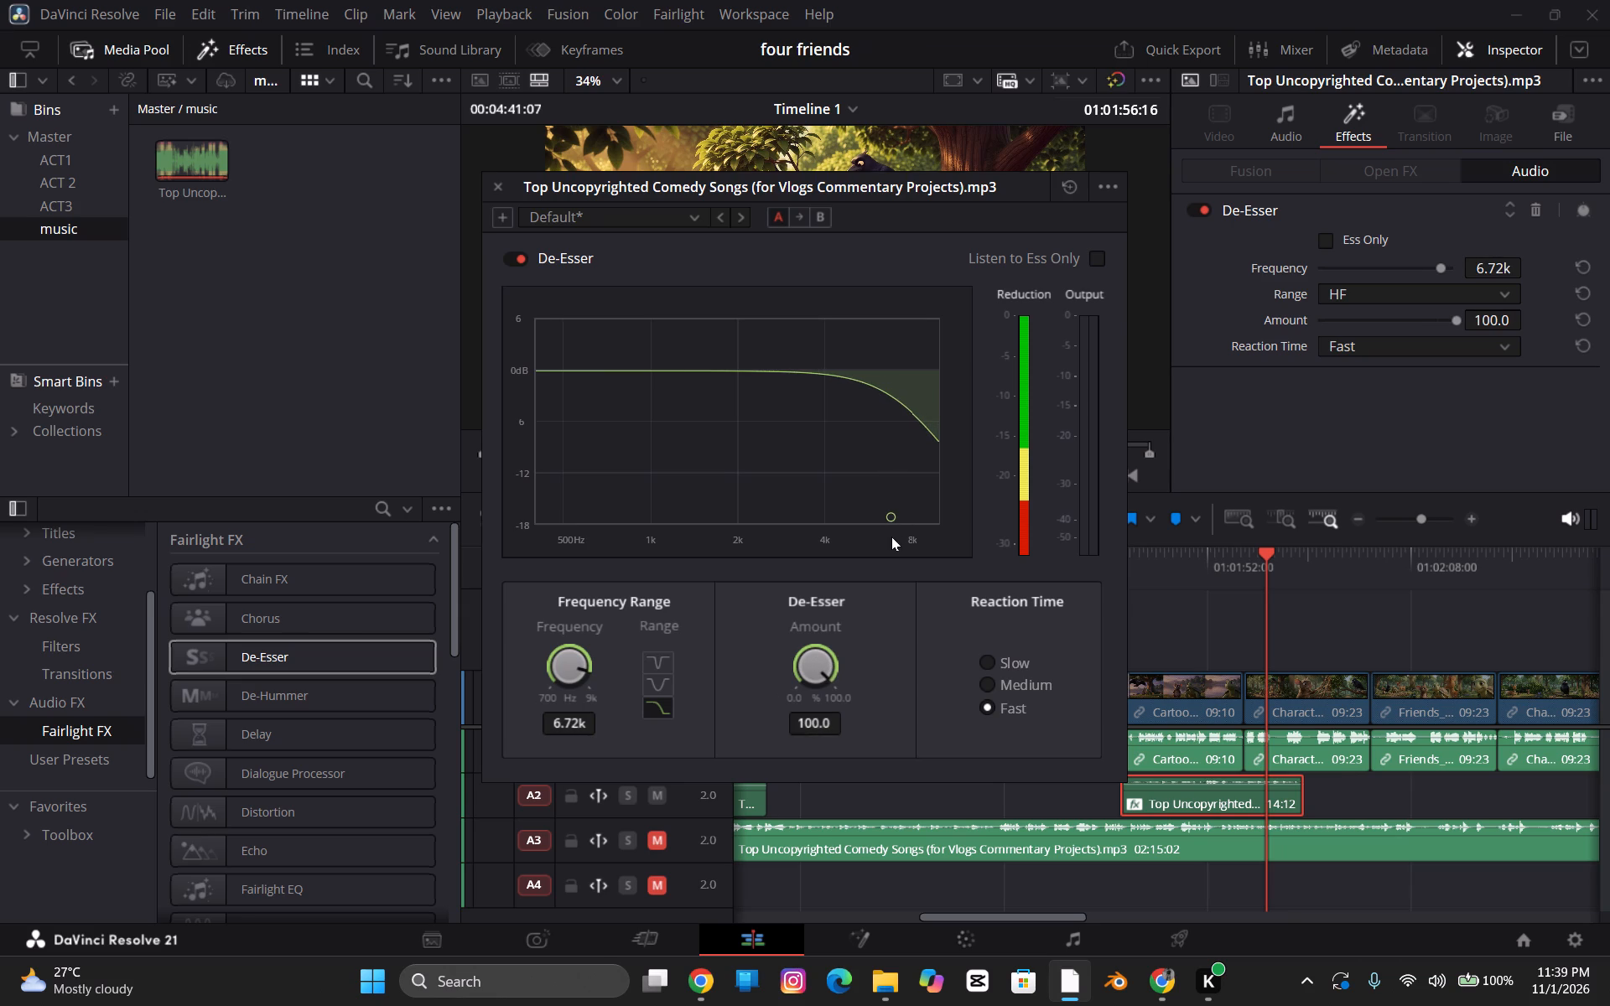
{"action": "left_click_drag", "start_coordinate": [891, 537], "coordinate": [869, 531]}
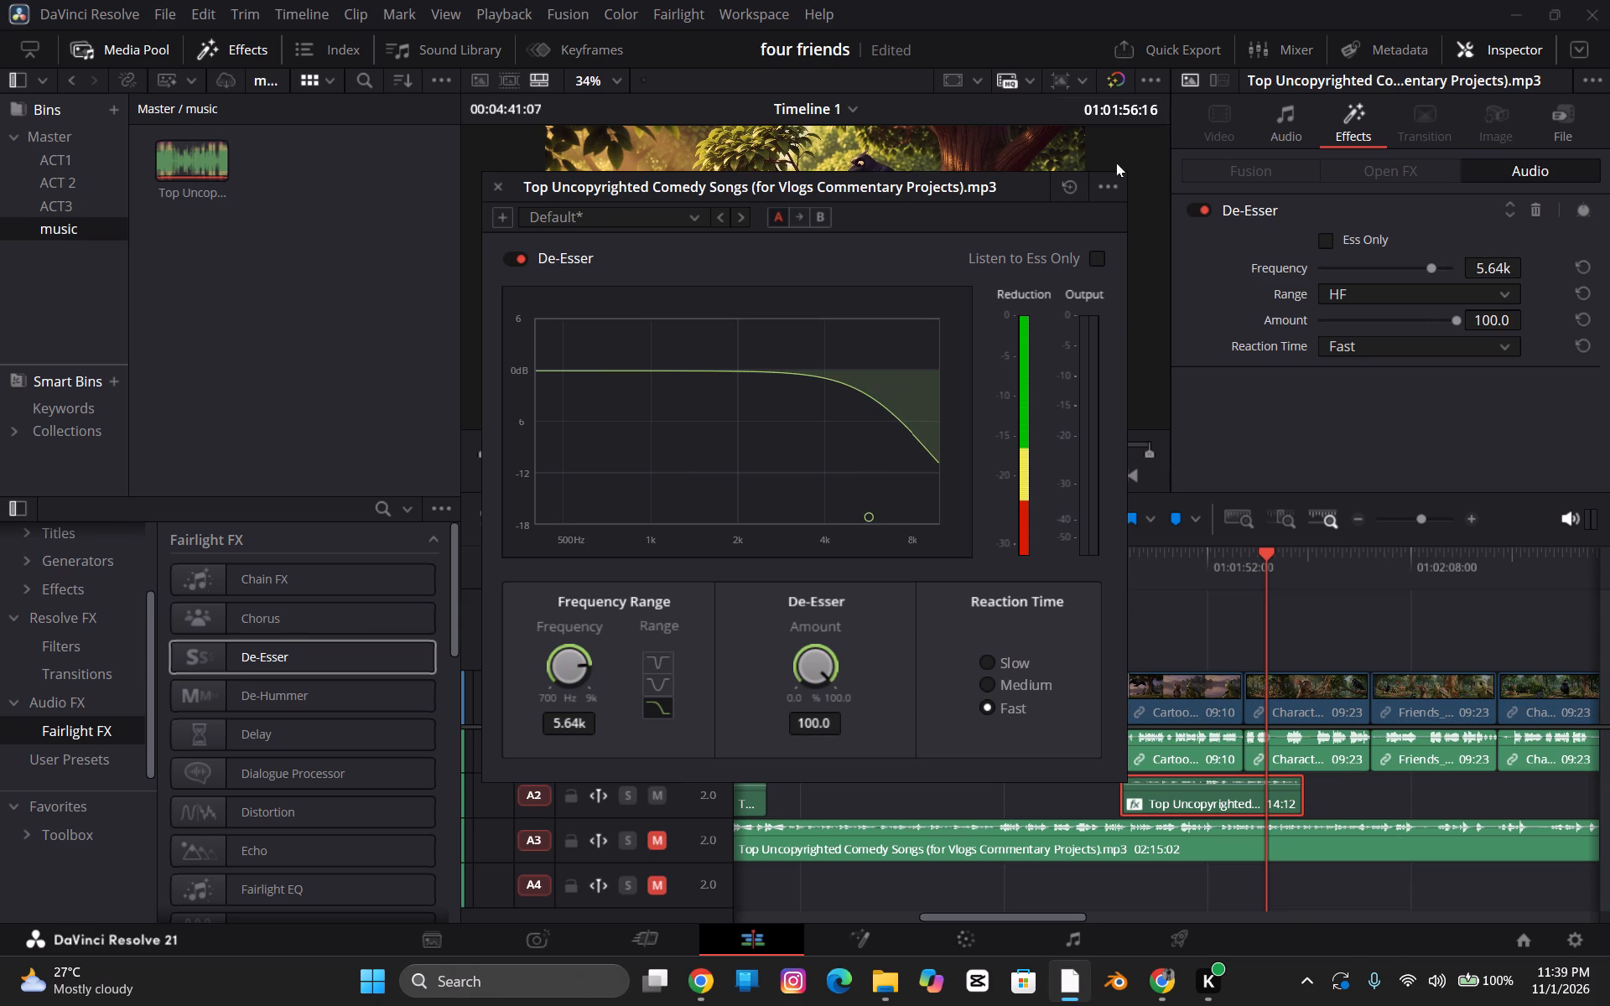
{"action": "left_click", "coordinate": [502, 193]}
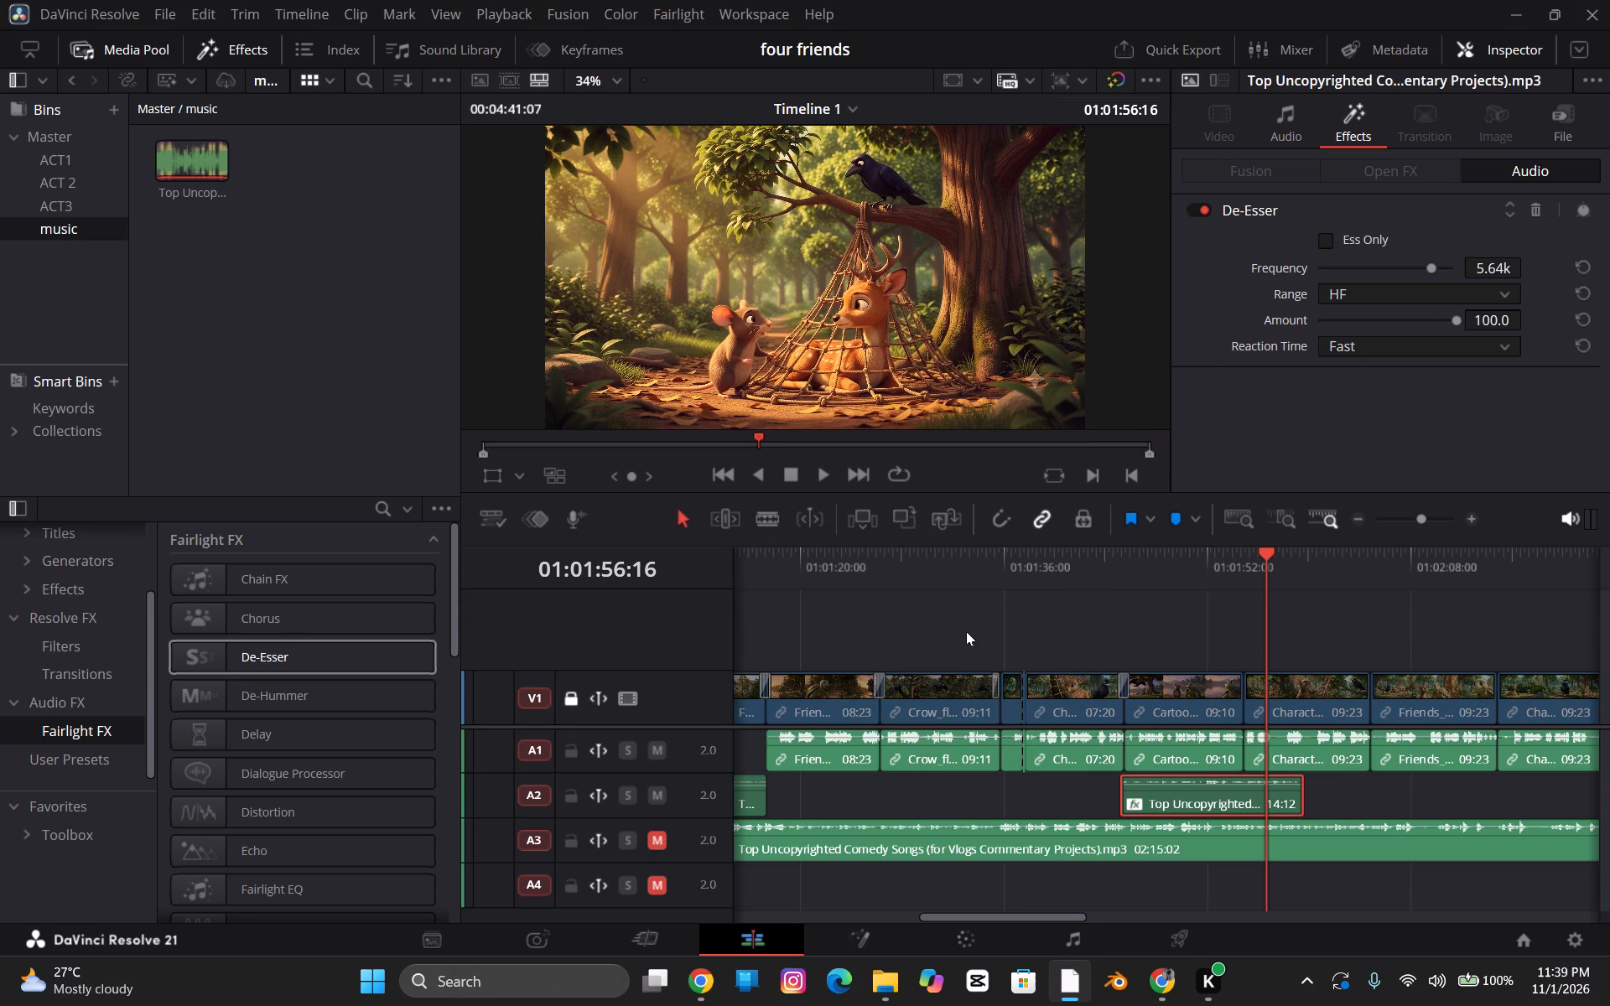
Play back from the trapped deer scene at 01:01:56, check the A3 music clip, and skip ahead to review near 01:02:30.
{"action": "key", "text": "space"}
{"action": "scroll", "coordinate": [983, 661], "scroll_direction": "down", "scroll_amount": 1}
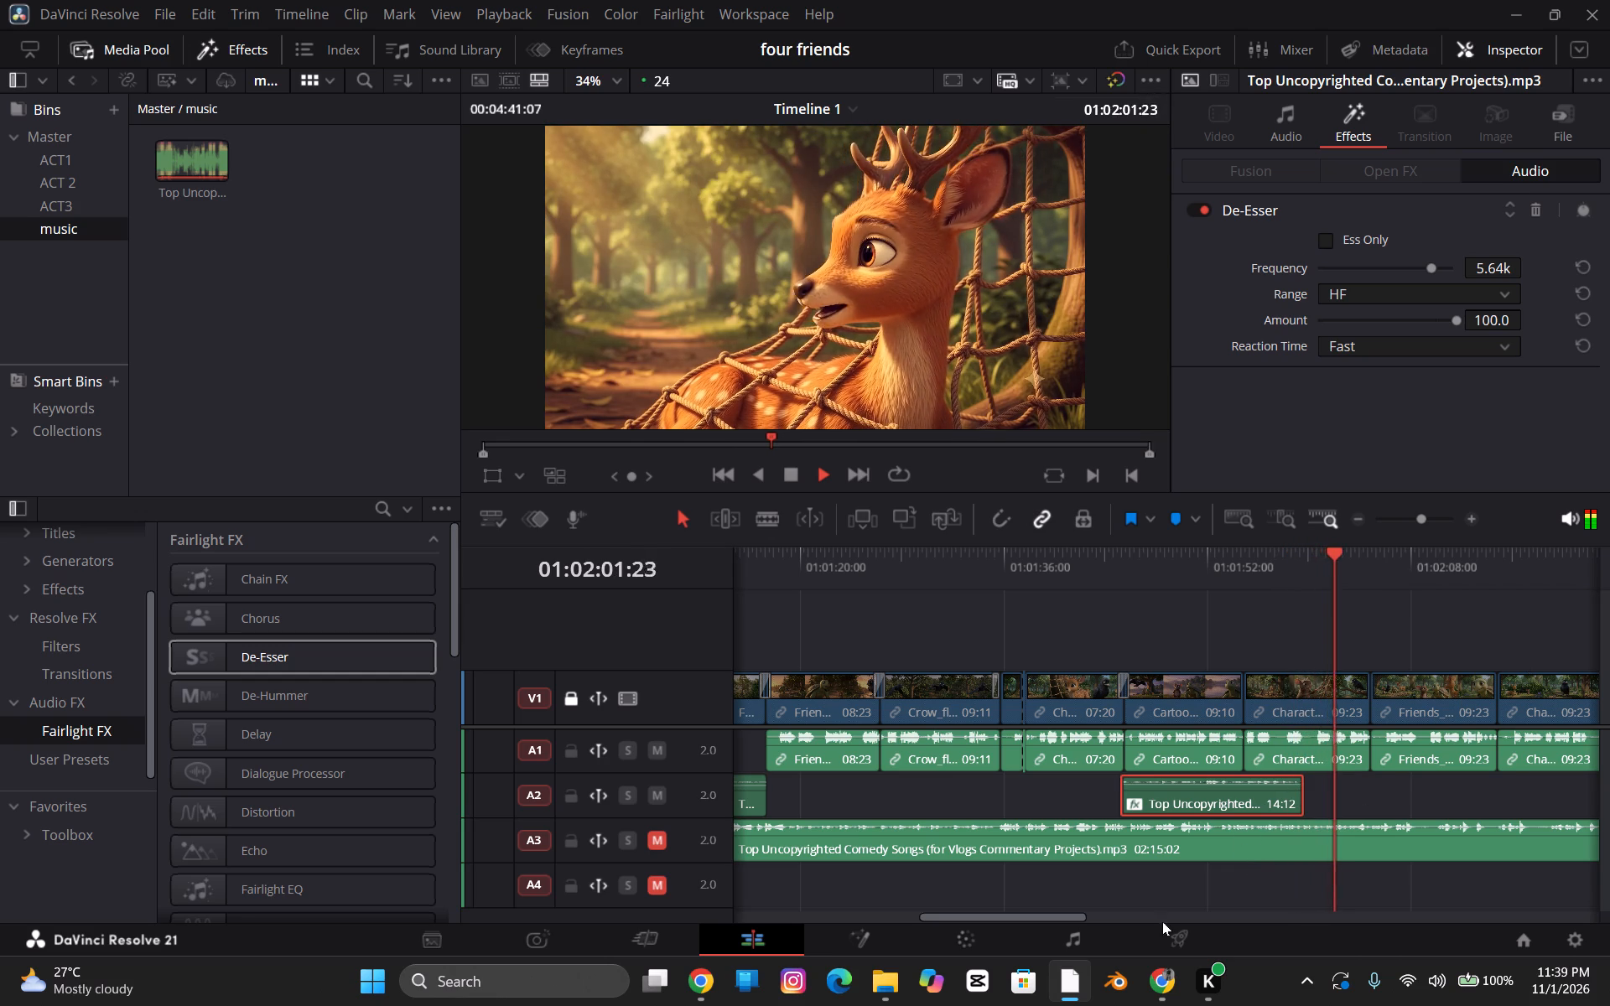
{"action": "left_click_drag", "start_coordinate": [1057, 922], "coordinate": [1075, 919]}
{"action": "left_click_drag", "start_coordinate": [1060, 920], "coordinate": [1078, 920]}
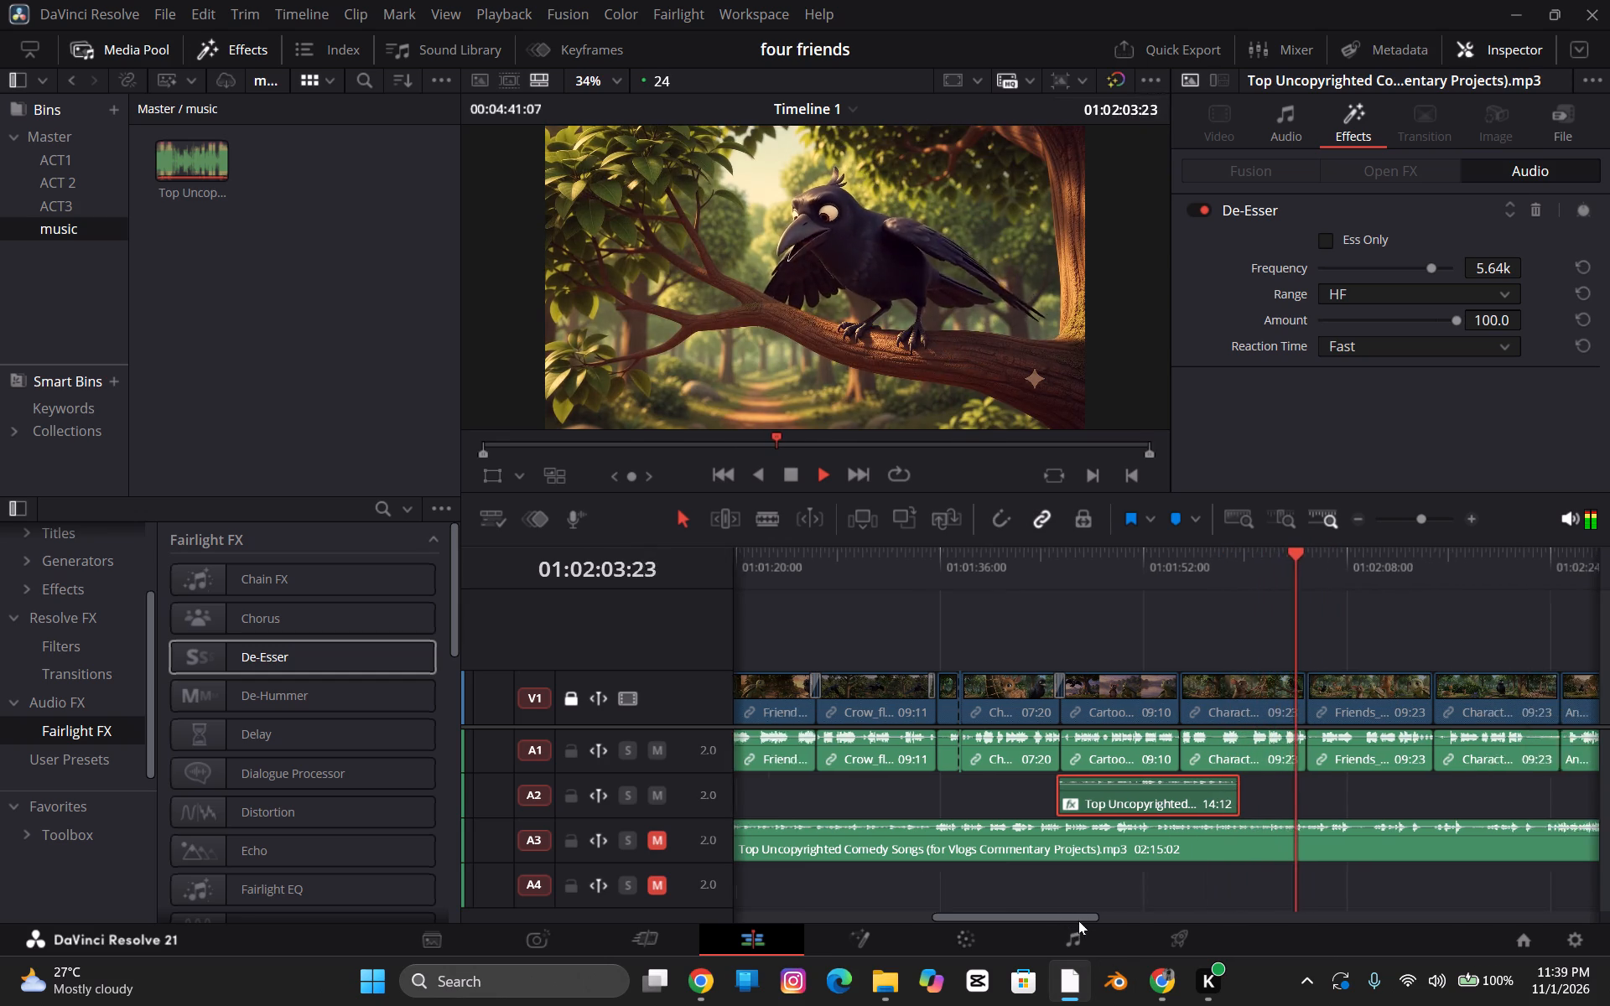
{"action": "left_click_drag", "start_coordinate": [1078, 920], "coordinate": [1108, 918]}
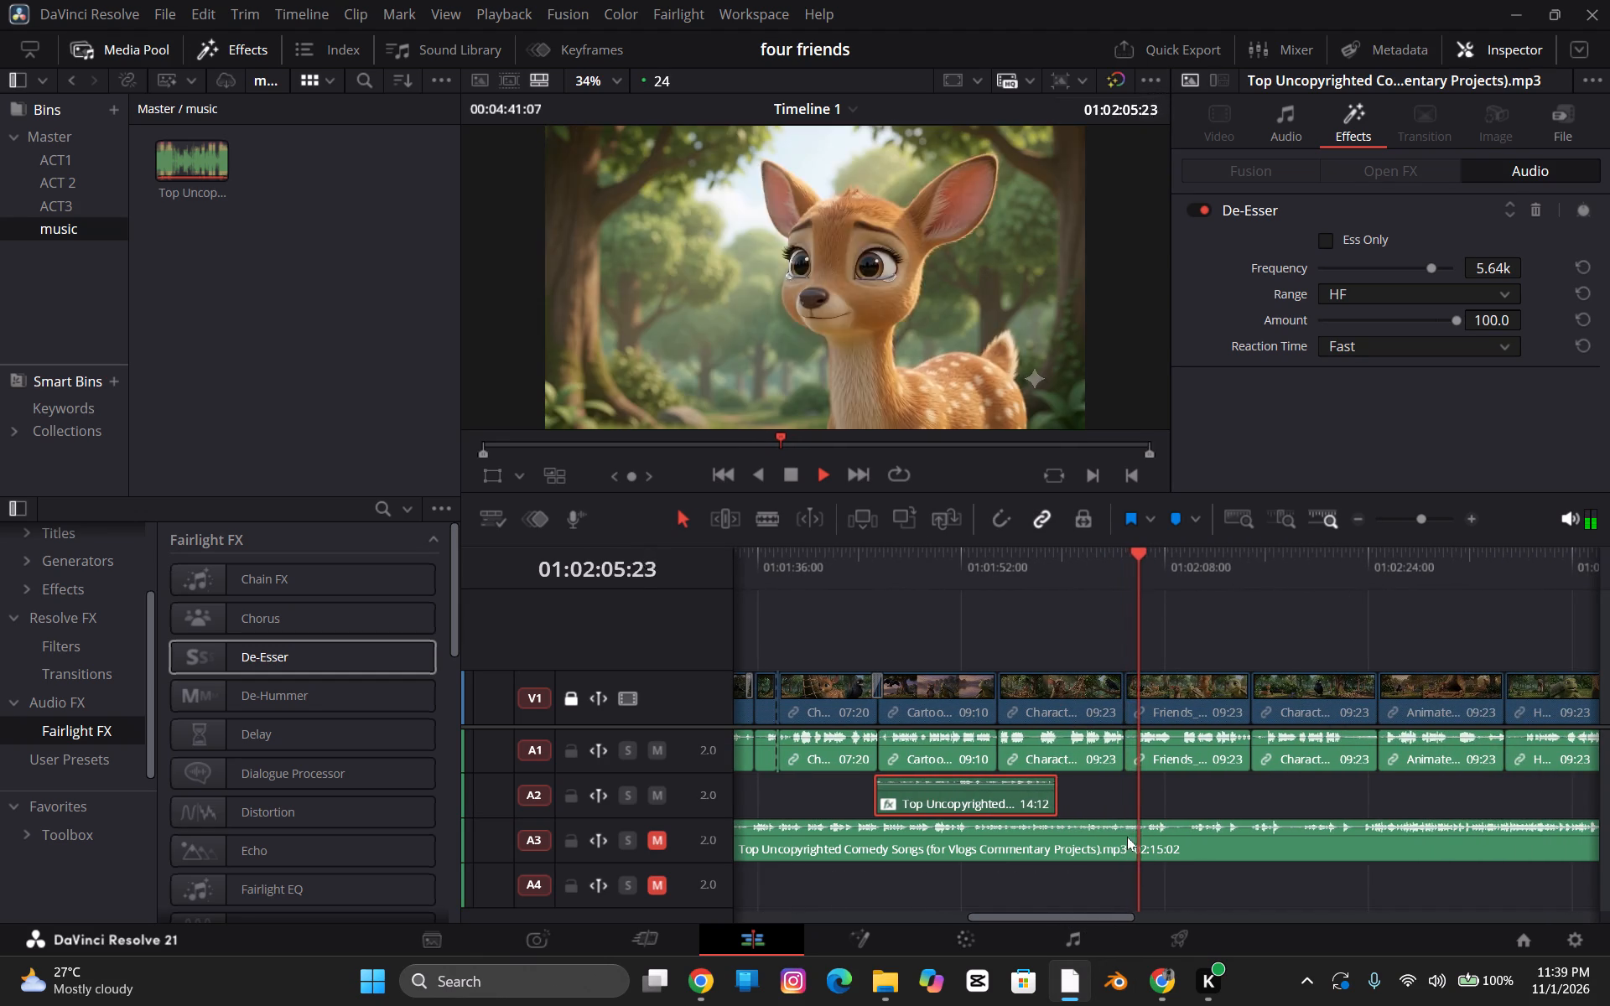
{"action": "left_click_drag", "start_coordinate": [1130, 916], "coordinate": [1220, 902]}
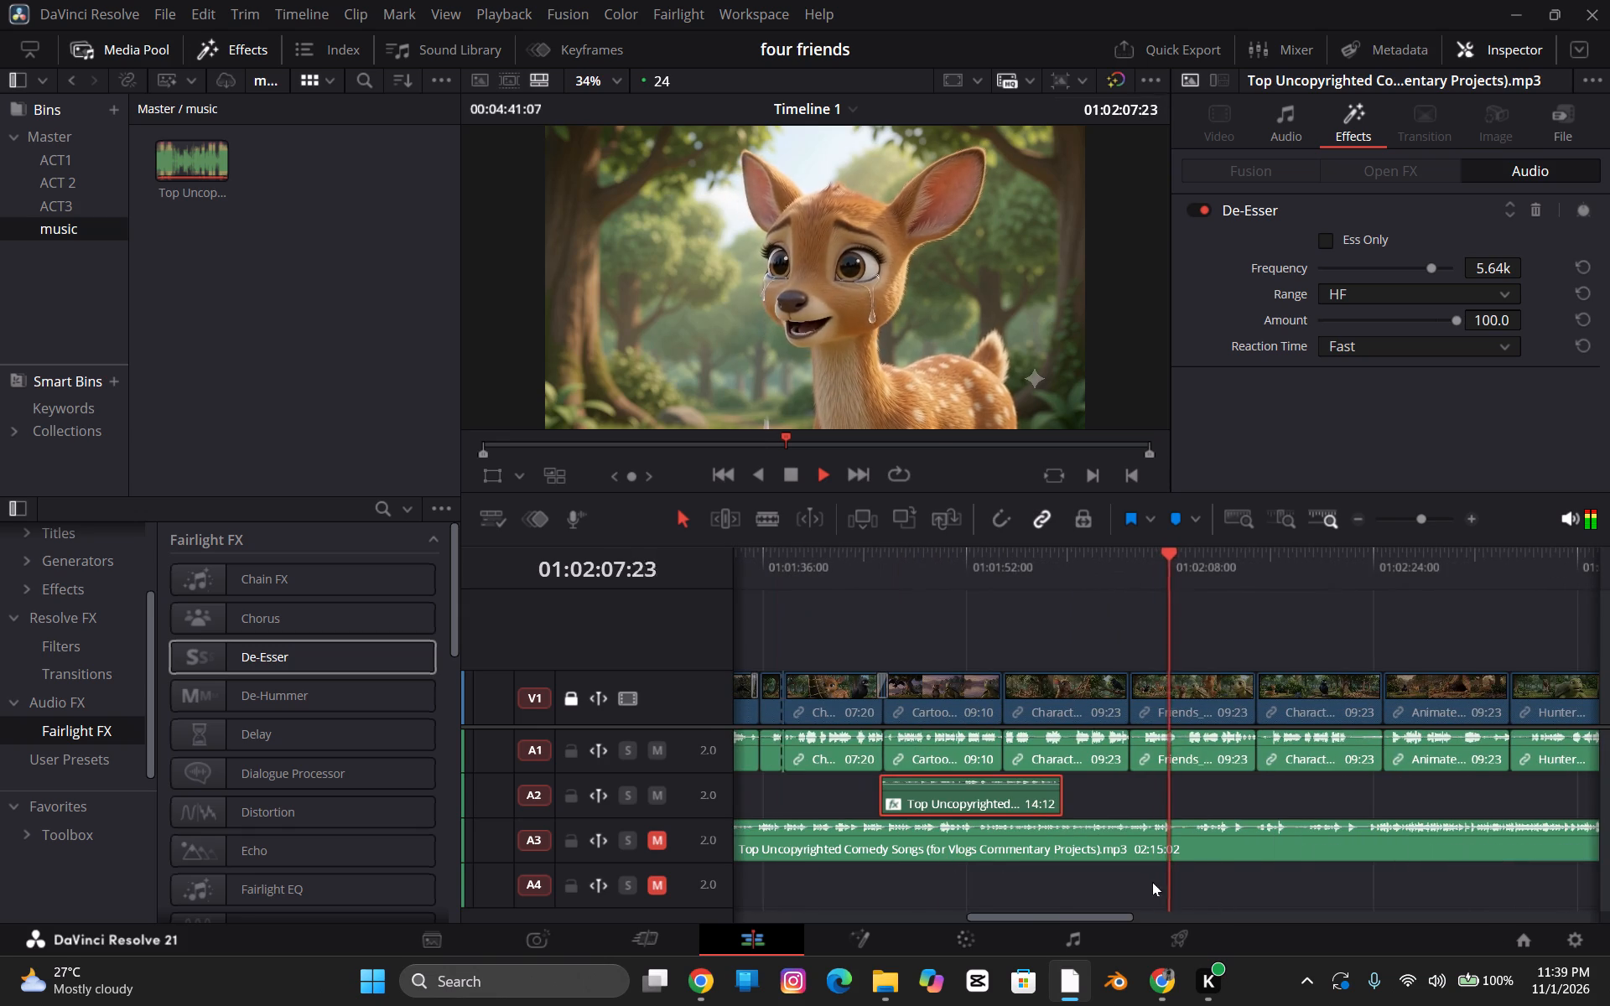
{"action": "left_click", "coordinate": [1167, 845]}
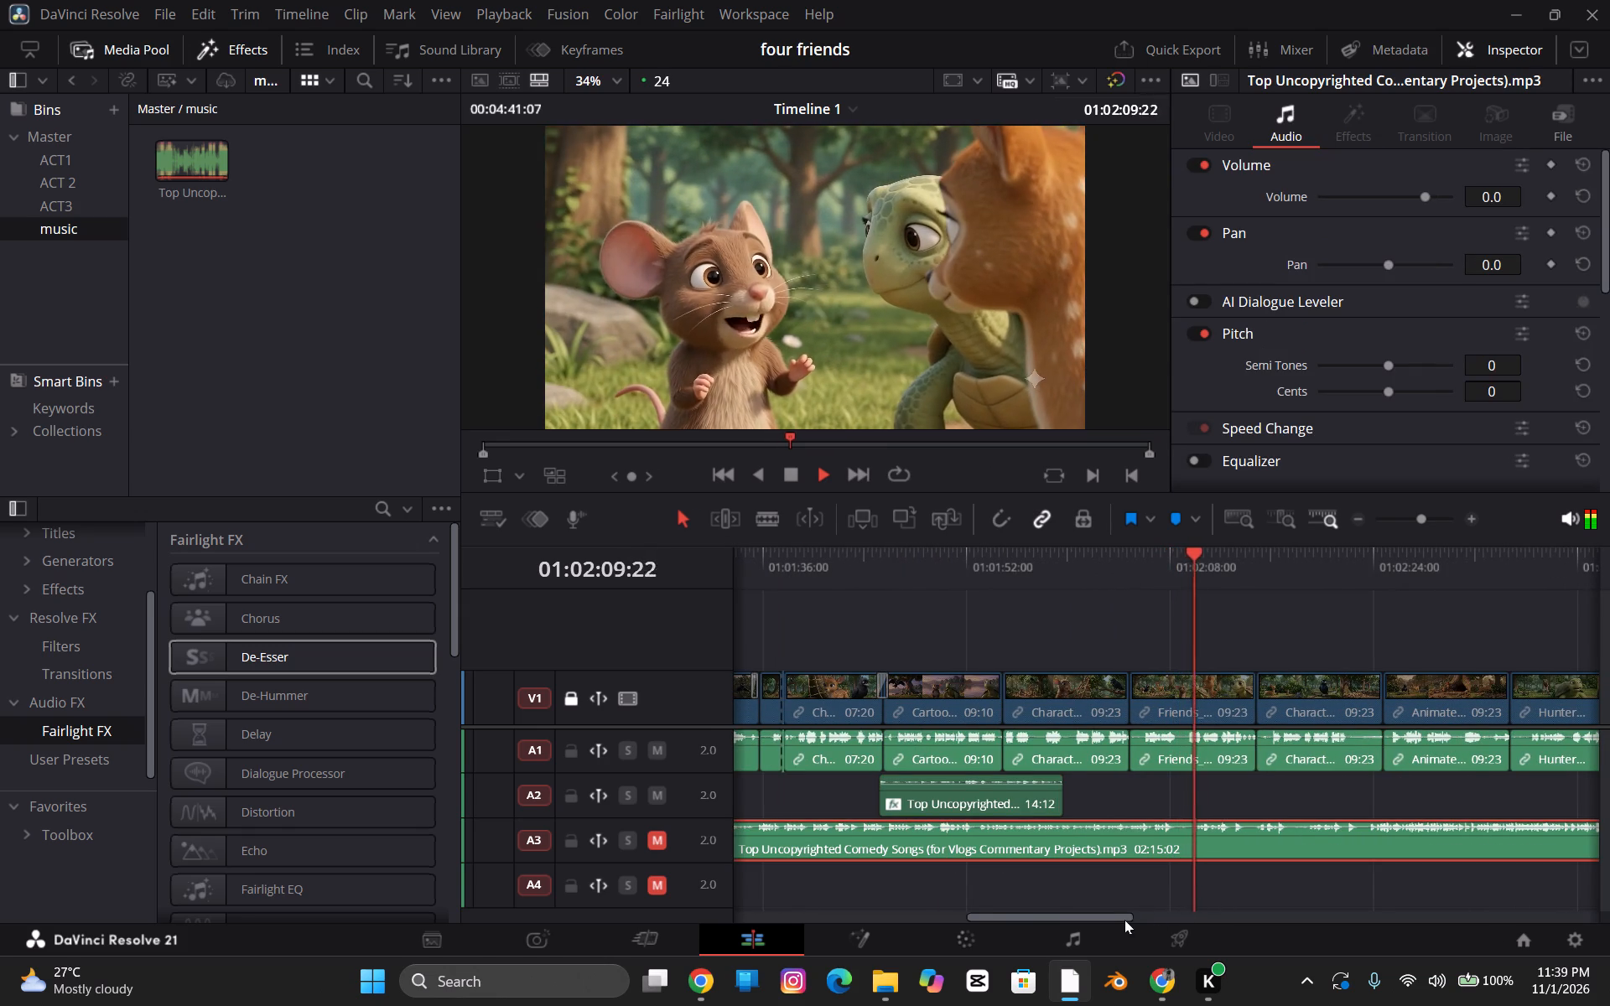
{"action": "left_click_drag", "start_coordinate": [1122, 920], "coordinate": [1180, 911]}
{"action": "left_click", "coordinate": [1140, 568]}
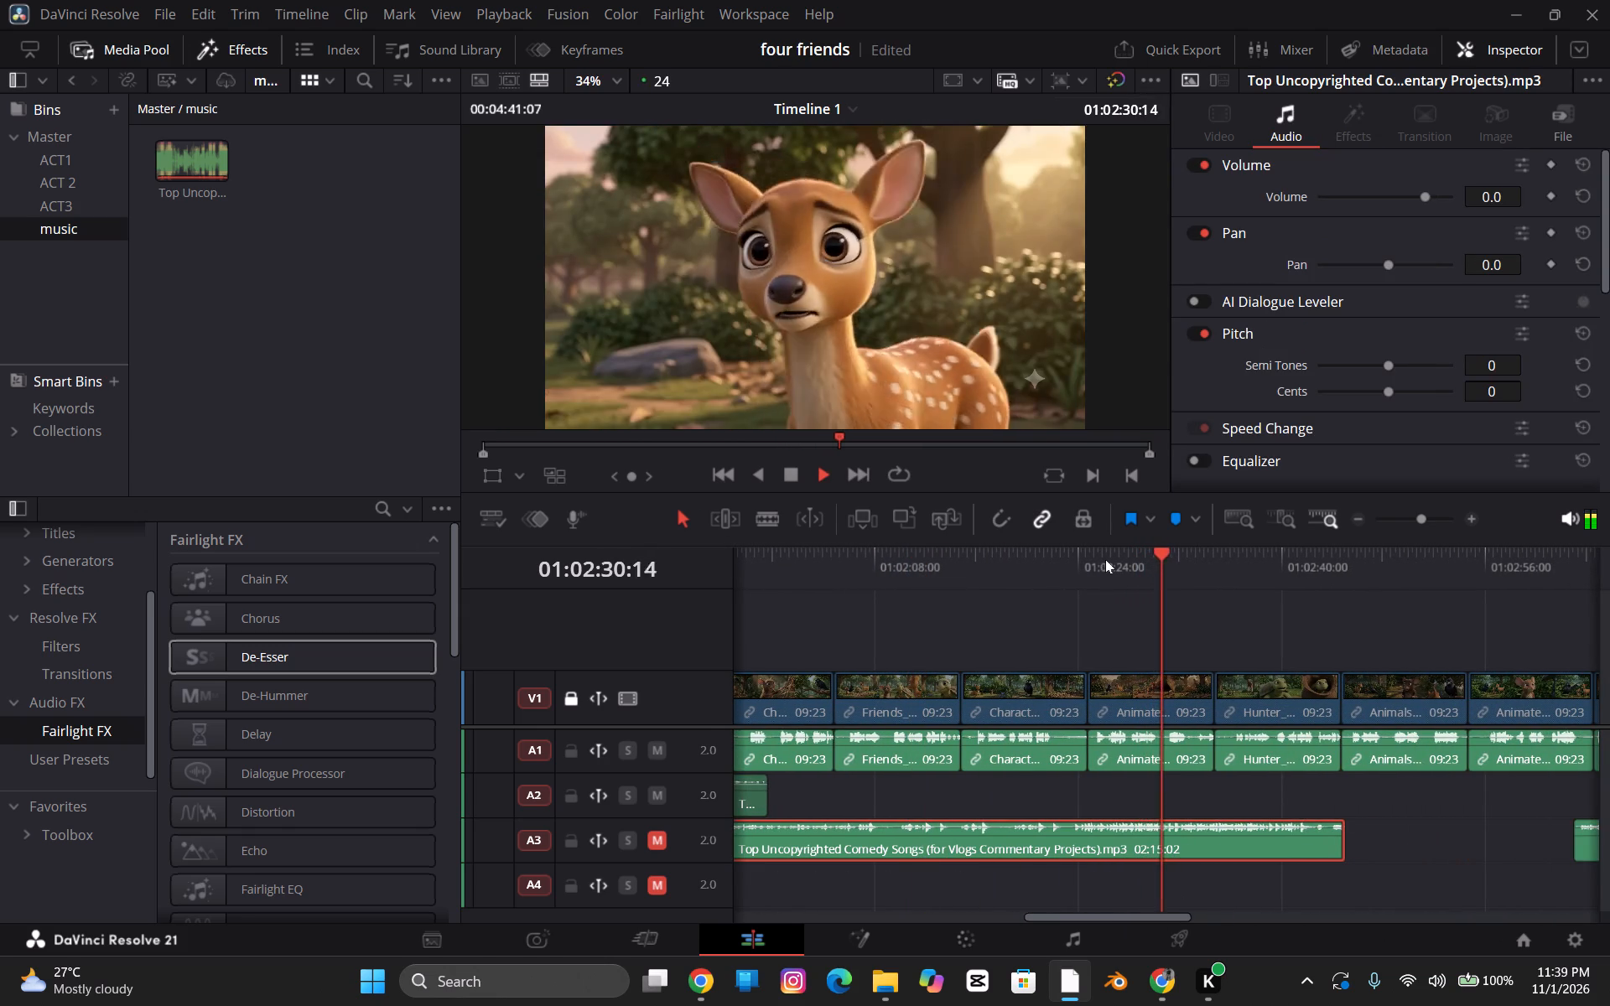
Review playback from about 01:02:30 through the turtle and hunter scenes to the start of the next A3 music clip near 01:03:03.
{"action": "left_click", "coordinate": [1104, 559]}
{"action": "left_click", "coordinate": [1188, 568]}
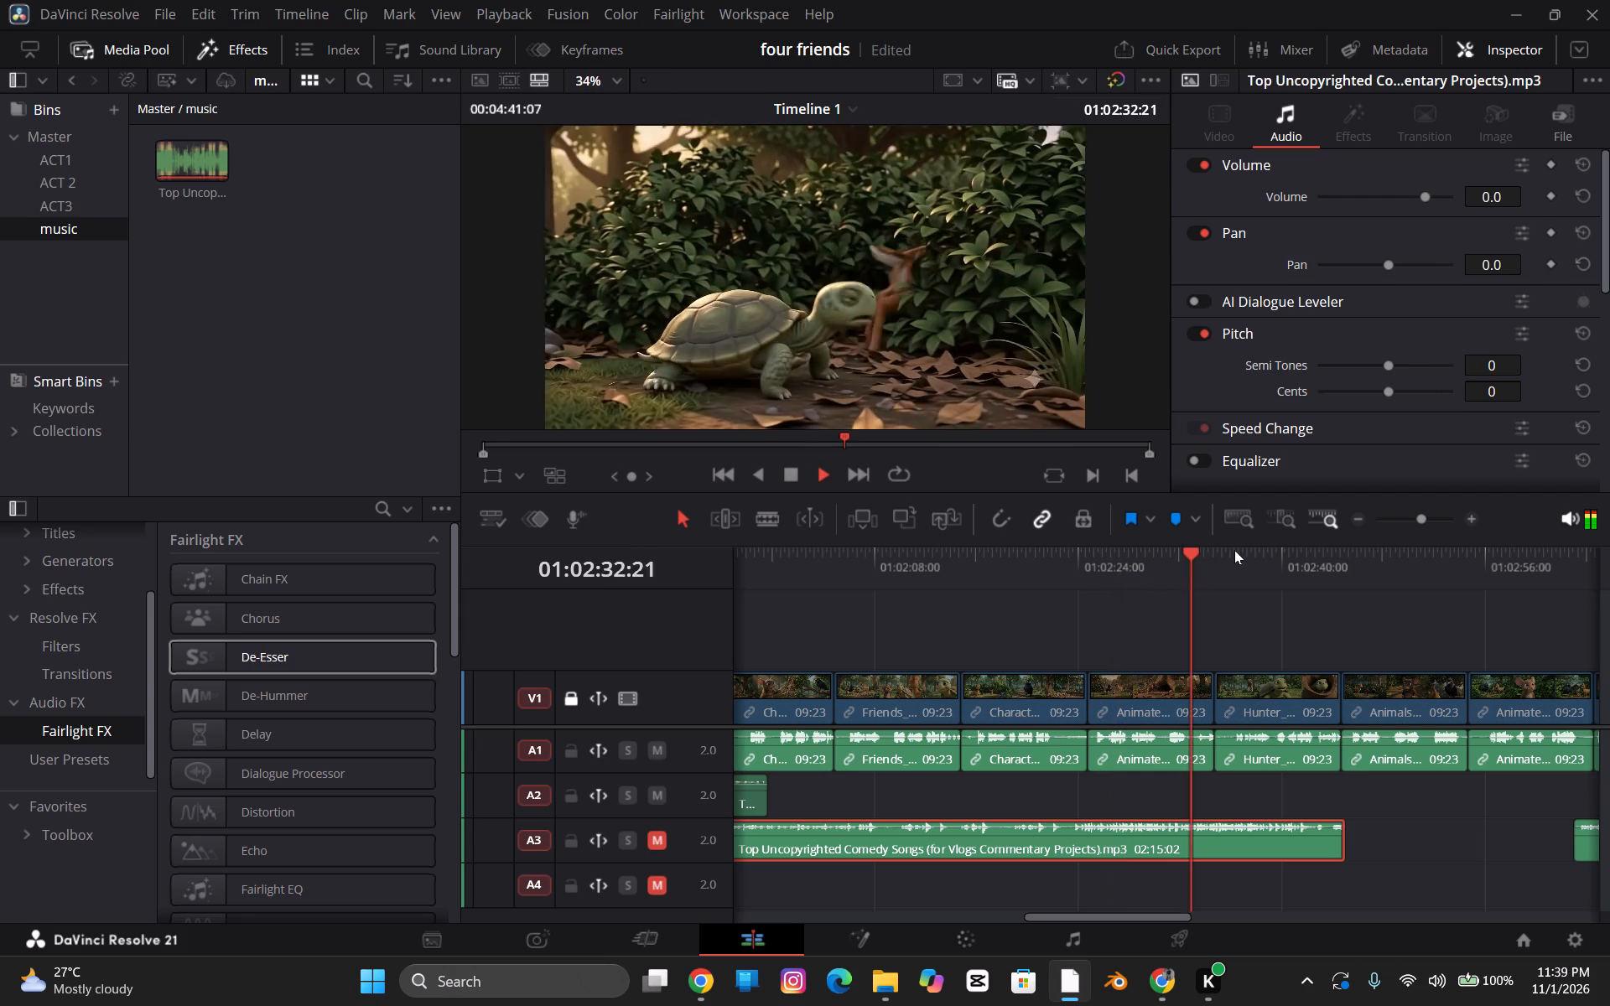
{"action": "left_click", "coordinate": [1182, 912]}
{"action": "left_click", "coordinate": [1209, 919]}
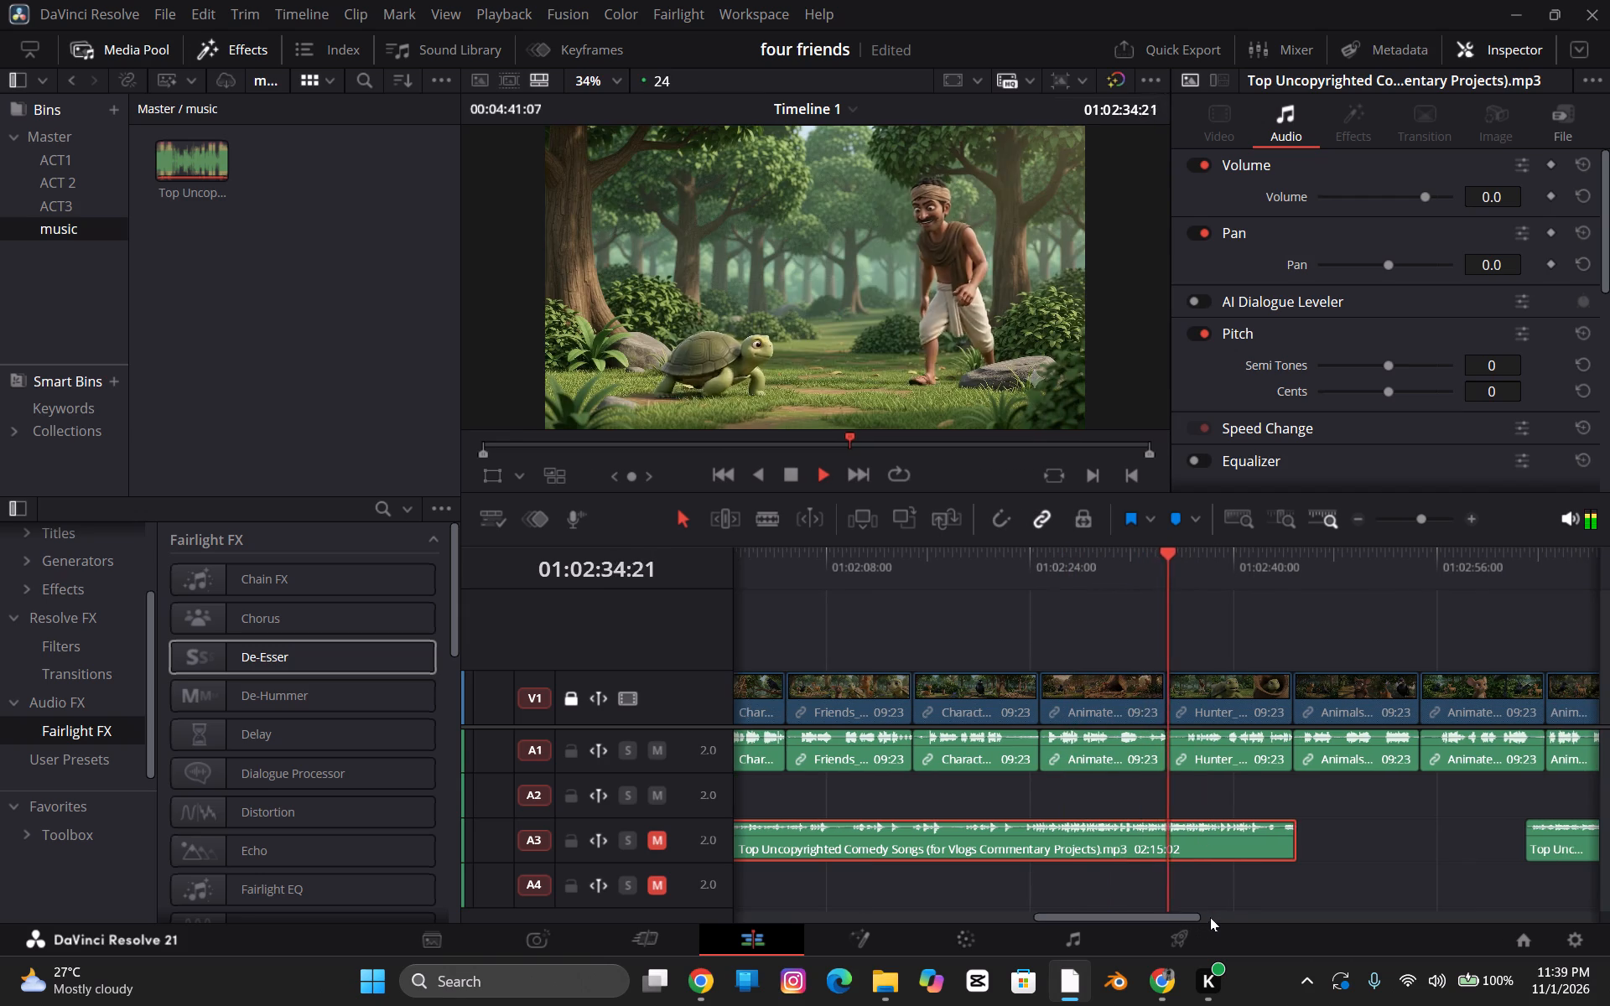
{"action": "left_click", "coordinate": [1244, 929]}
{"action": "left_click", "coordinate": [1255, 920]}
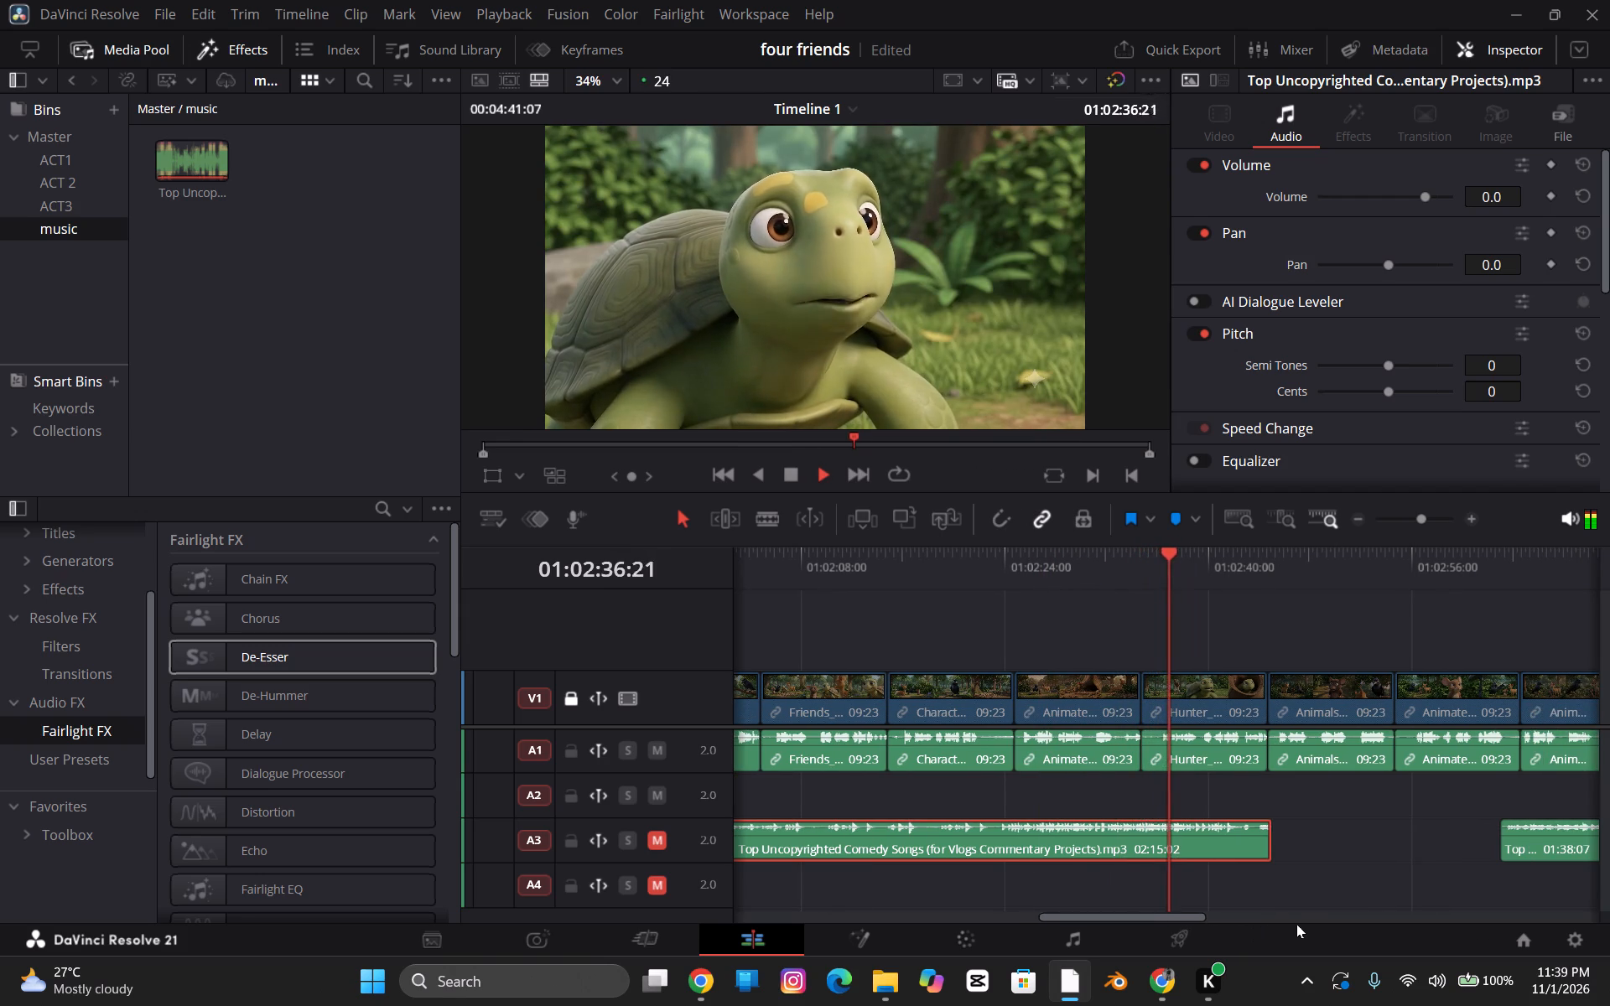
{"action": "left_click", "coordinate": [1300, 923]}
{"action": "left_click", "coordinate": [1257, 916]}
{"action": "left_click", "coordinate": [1249, 923]}
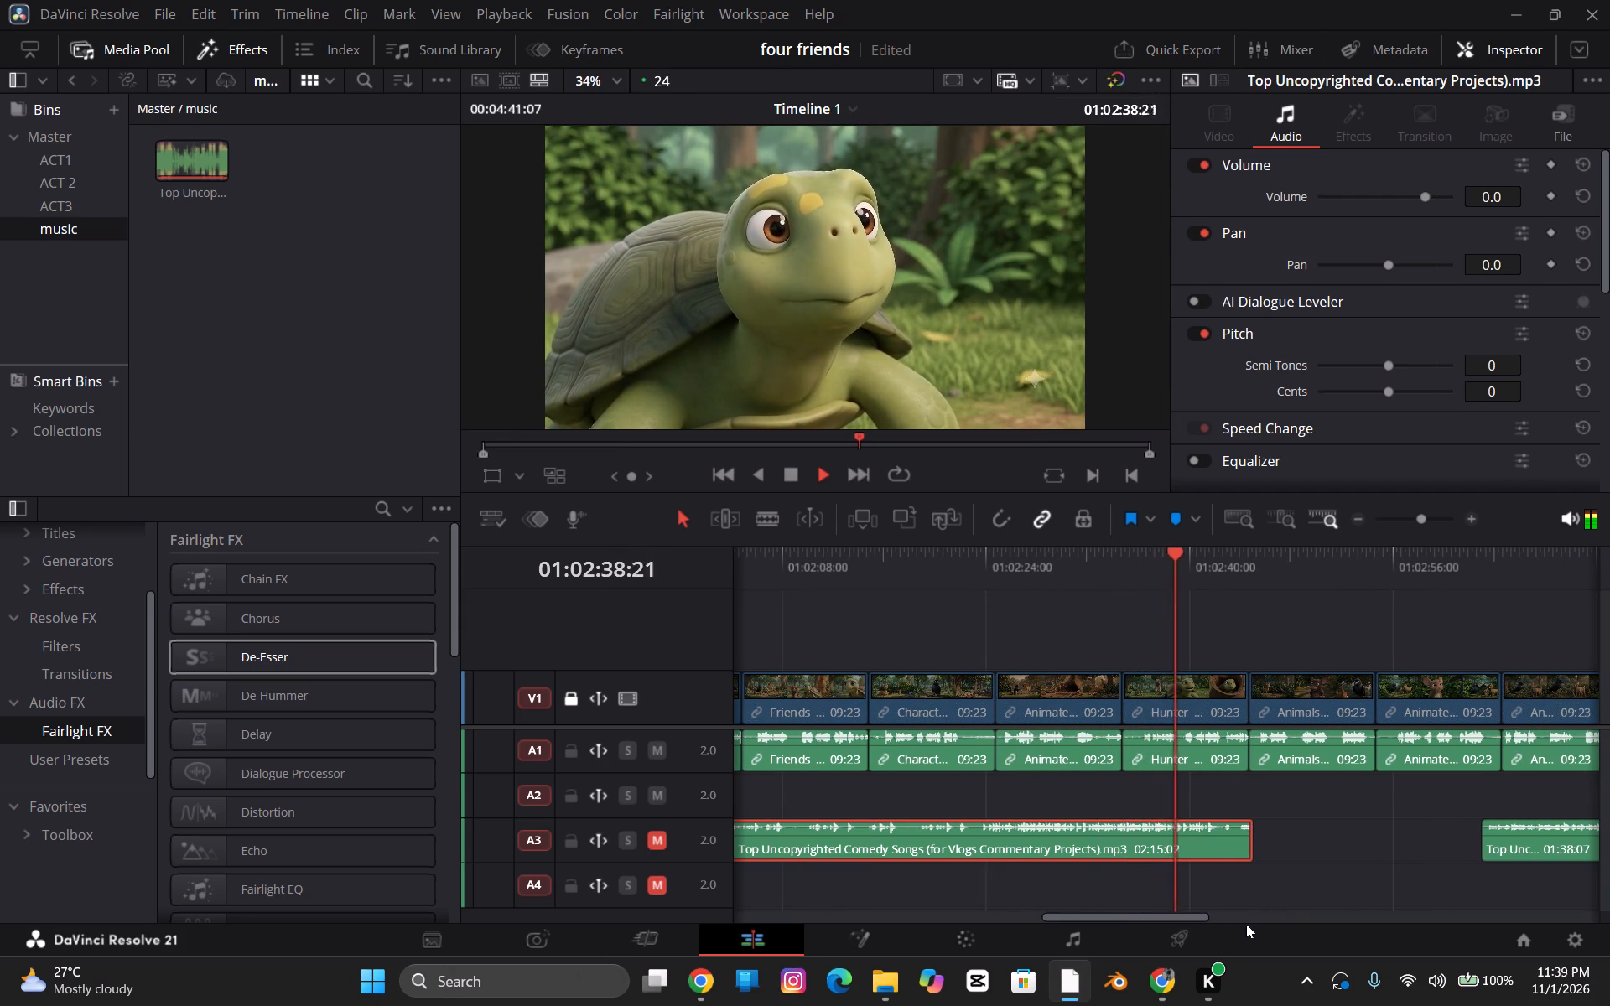
{"action": "left_click_drag", "start_coordinate": [1192, 919], "coordinate": [1265, 905]}
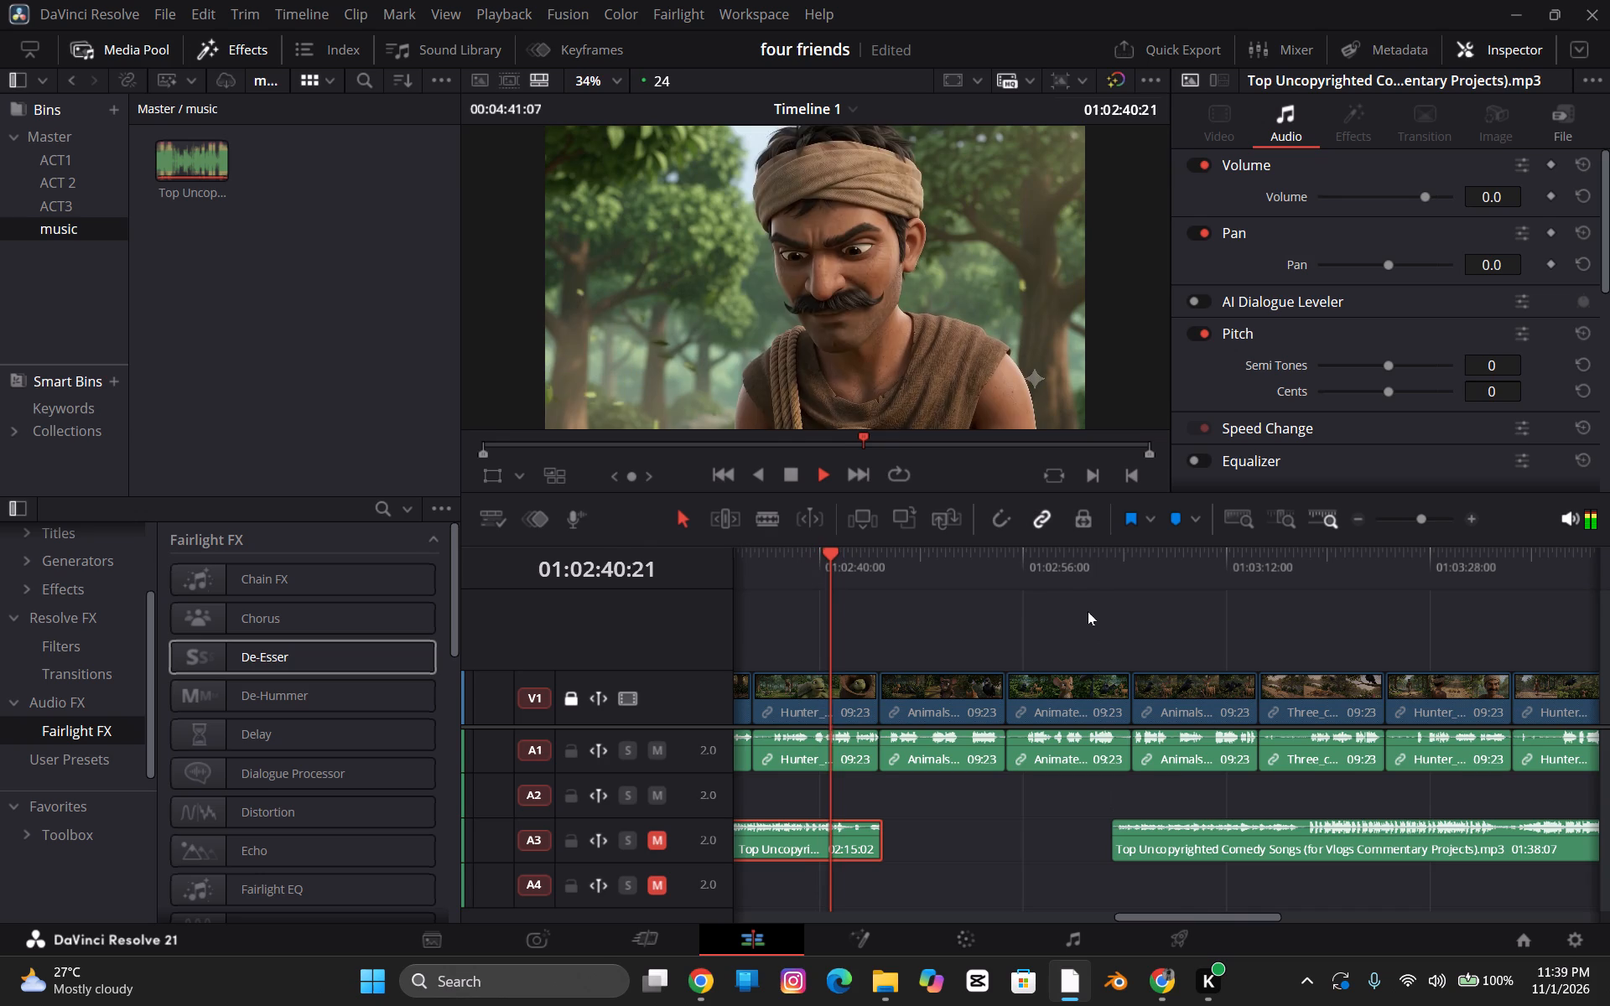
{"action": "left_click", "coordinate": [1086, 555]}
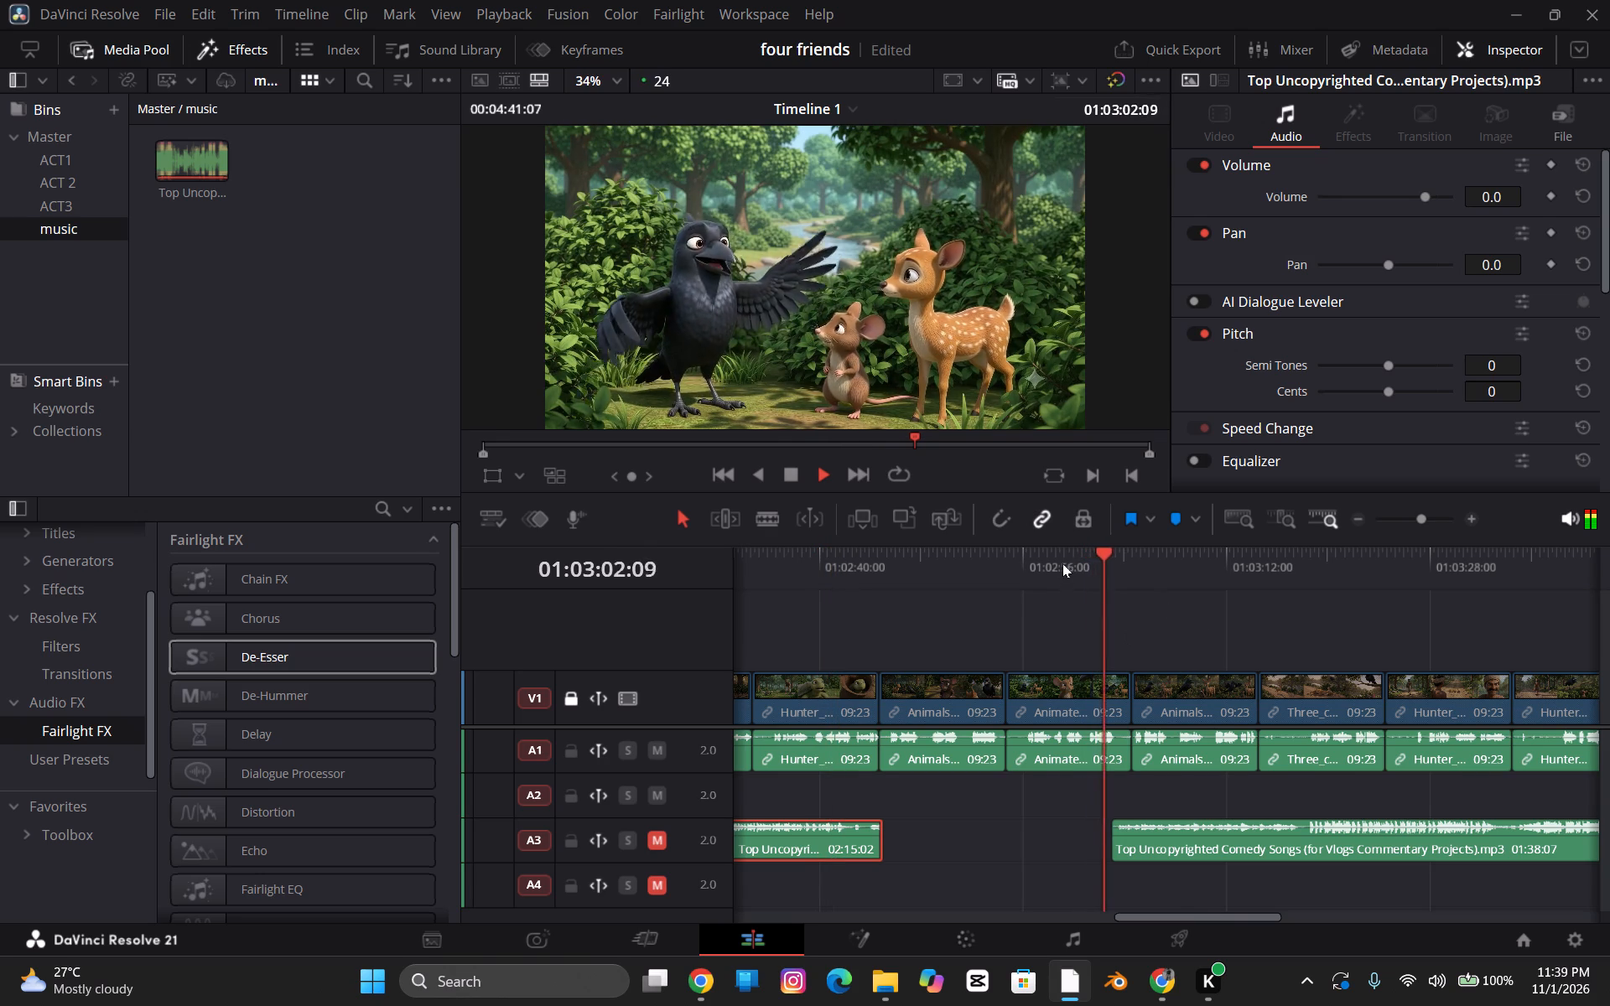
{"action": "left_click", "coordinate": [1063, 563]}
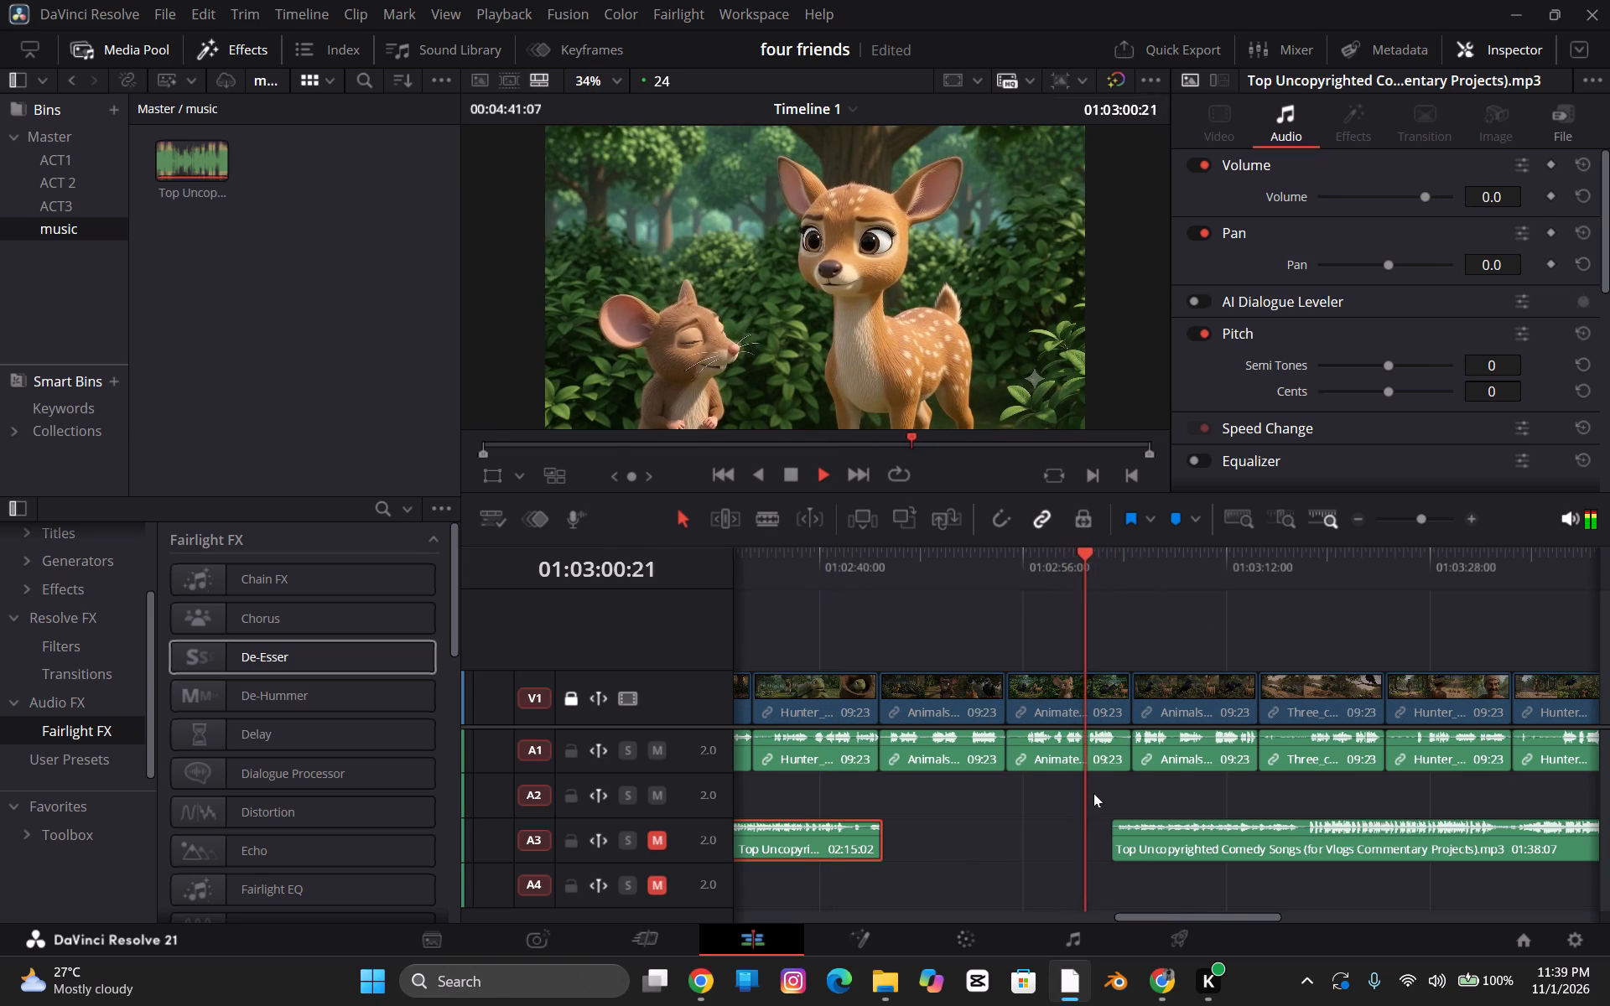
{"action": "left_click", "coordinate": [1094, 793]}
{"action": "key", "text": "space"}
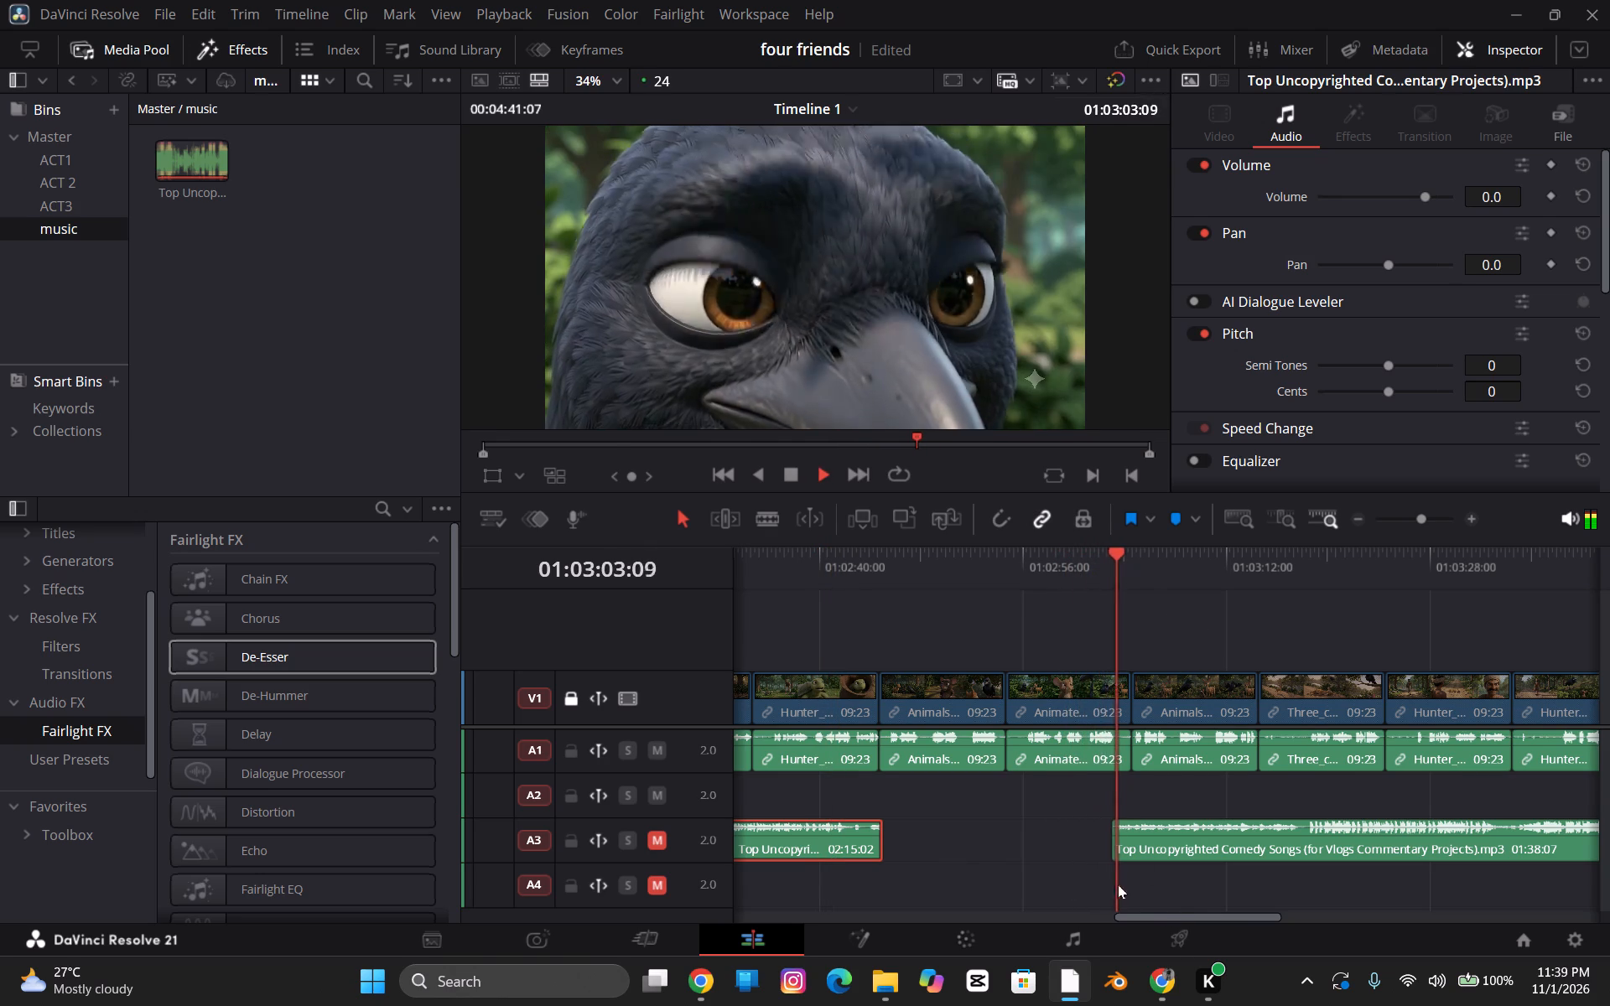
Copy the A2 music clip with the De-Esser, paste it on A2 near 01:03:03, and move it to start at about 01:02:57.
{"action": "left_click_drag", "start_coordinate": [1156, 916], "coordinate": [992, 928]}
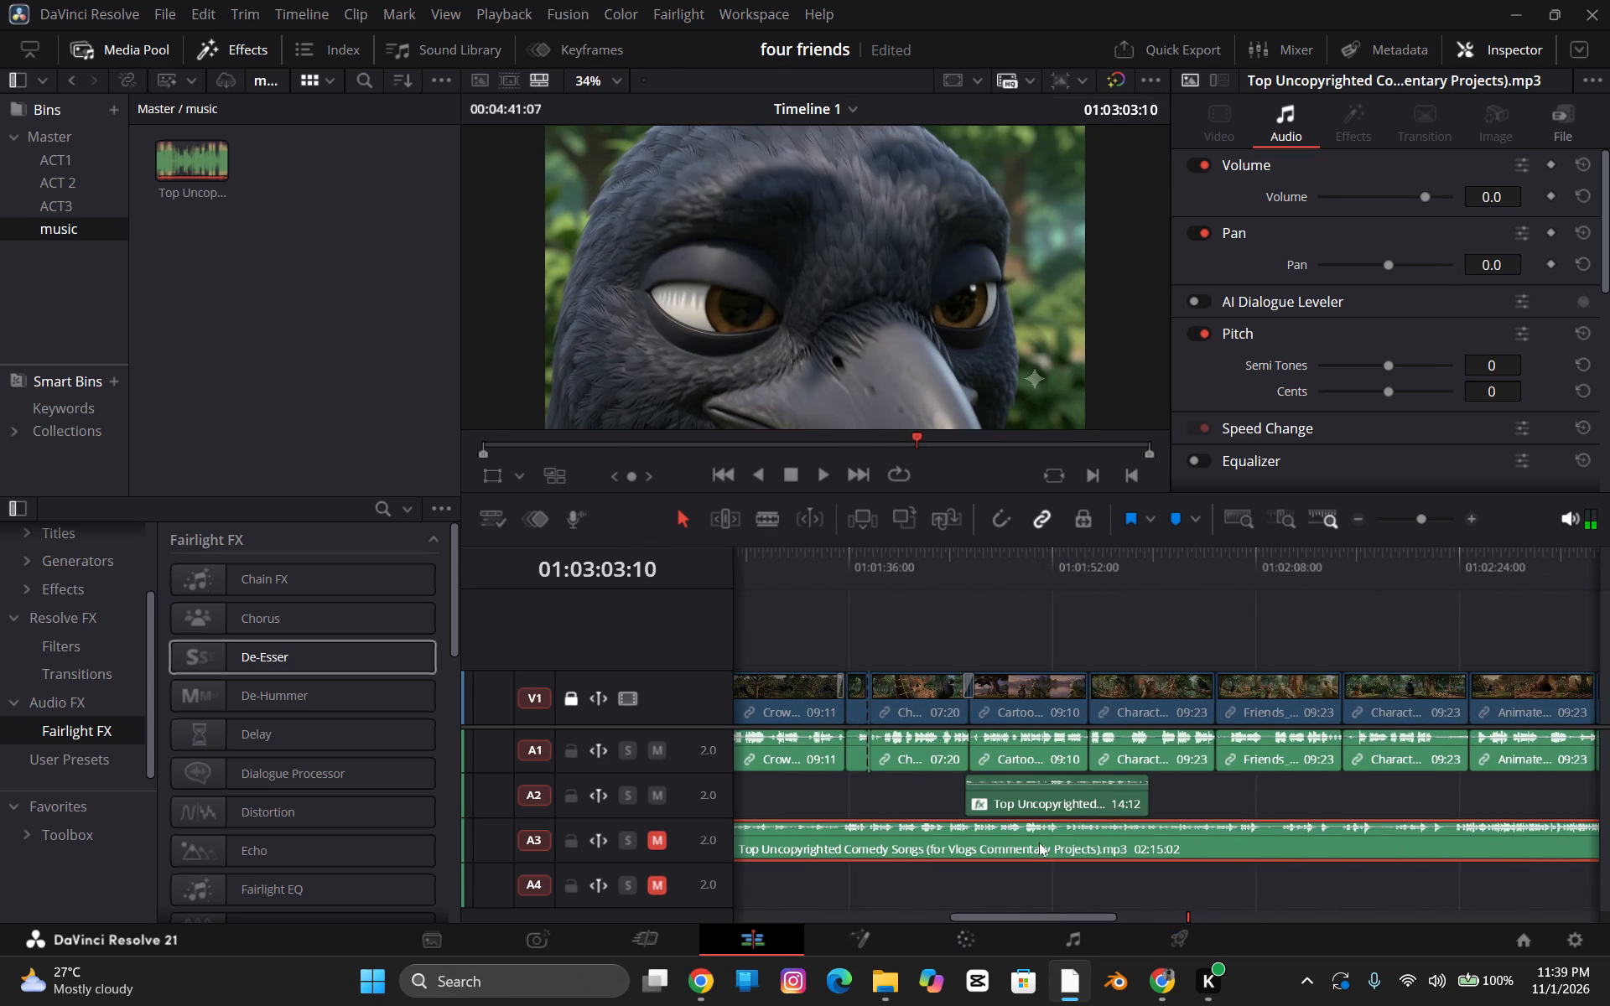
{"action": "left_click", "coordinate": [1043, 791]}
{"action": "key", "text": "ctrl+c"}
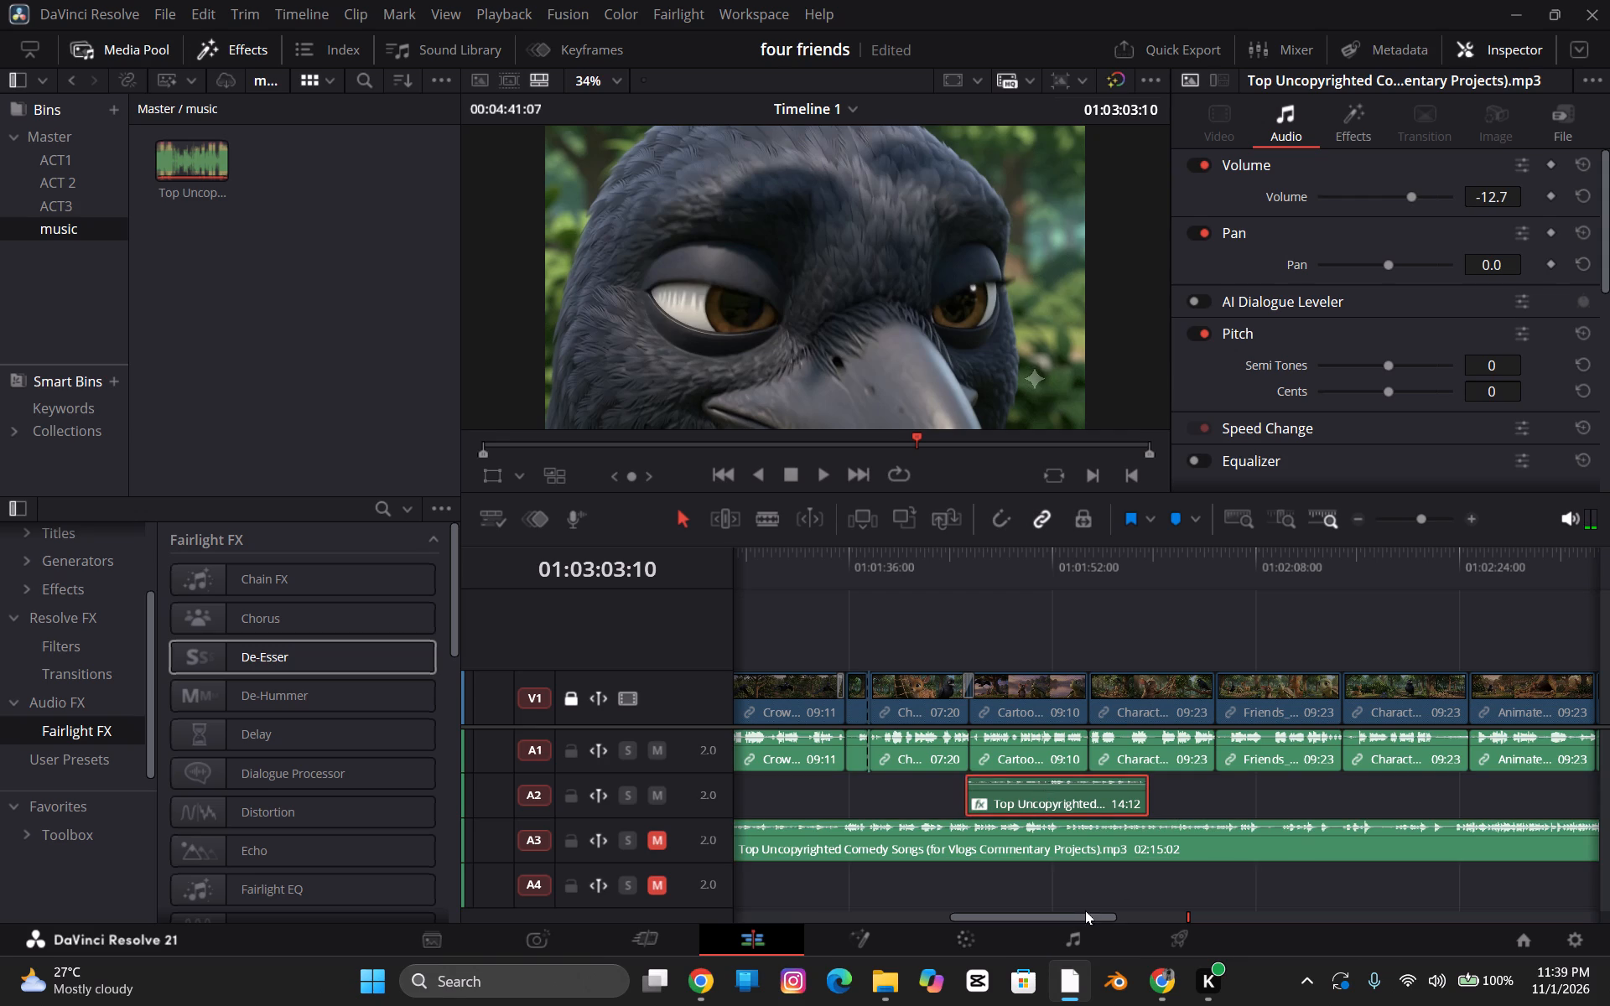
{"action": "left_click_drag", "start_coordinate": [1088, 910], "coordinate": [1133, 919]}
{"action": "left_click", "coordinate": [1188, 918]}
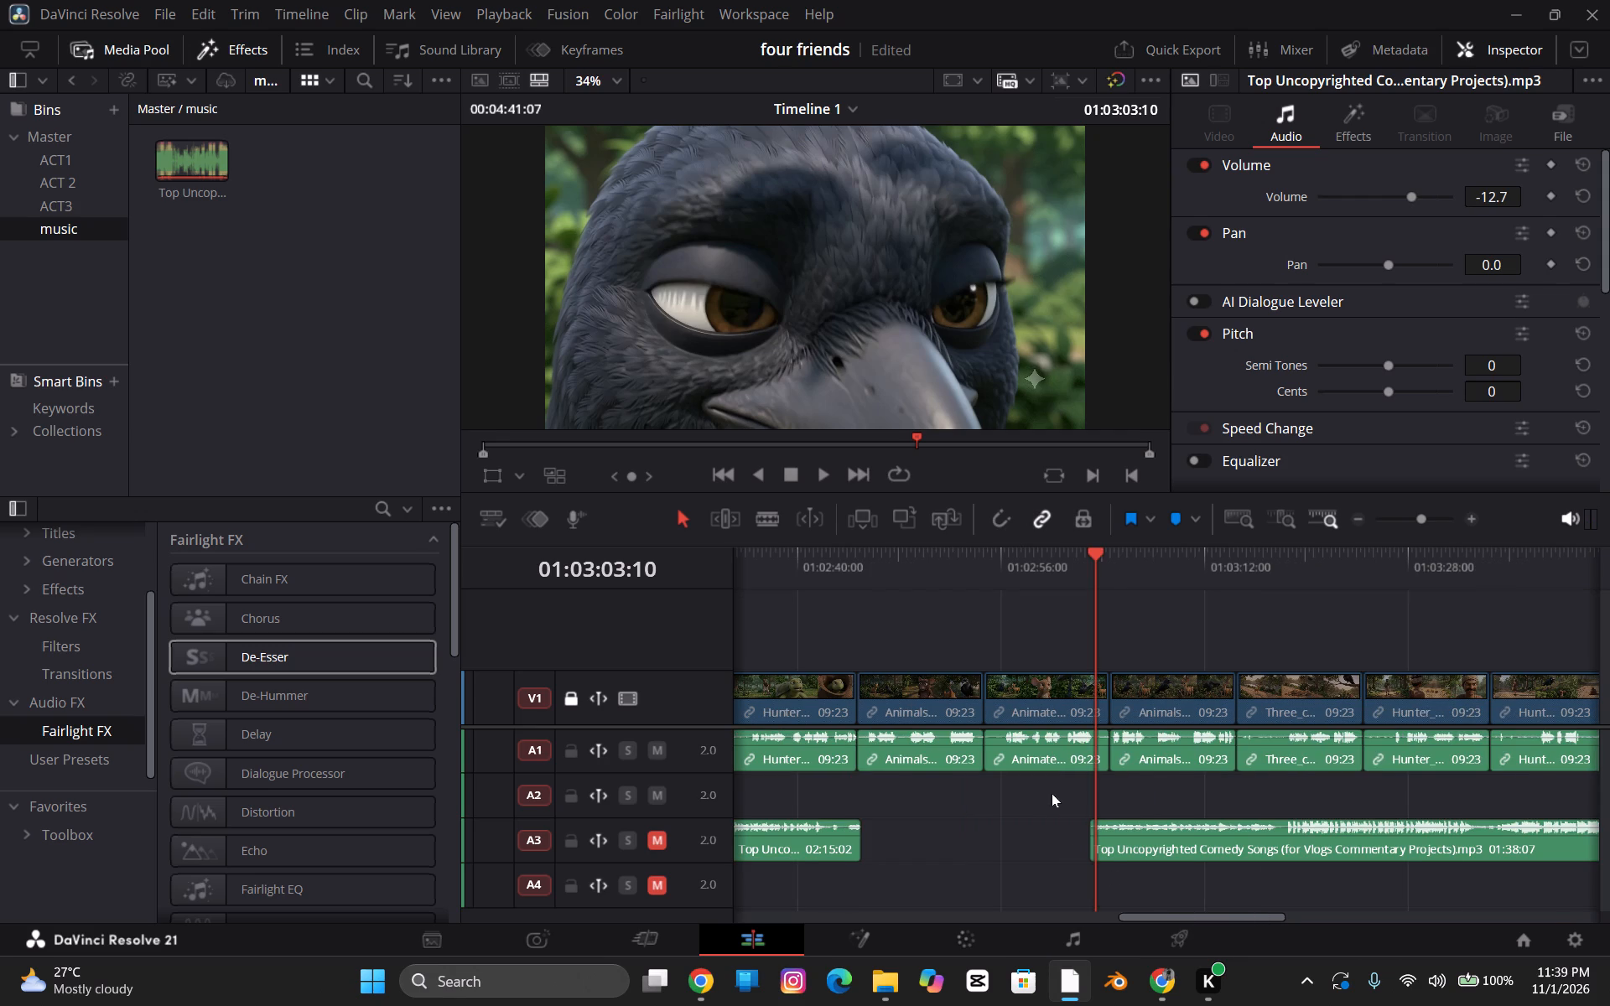
{"action": "left_click", "coordinate": [1057, 796]}
{"action": "left_click", "coordinate": [1093, 784]}
{"action": "key", "text": "ctrl+v"}
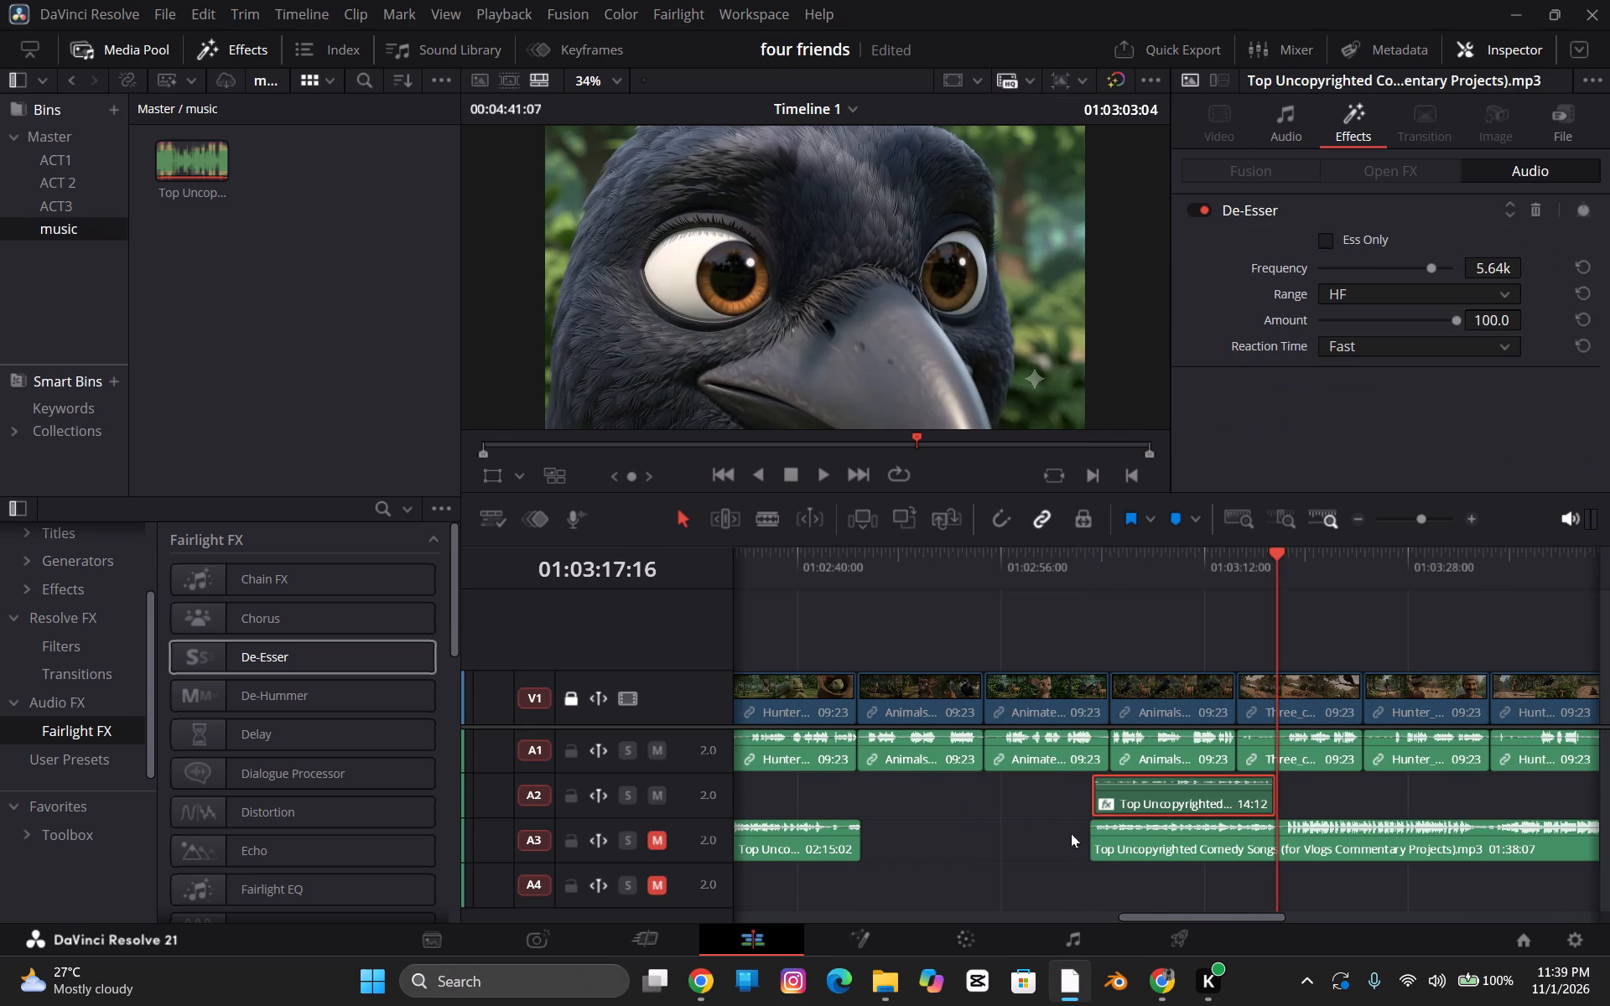
{"action": "left_click_drag", "start_coordinate": [1140, 813], "coordinate": [1063, 811]}
Play back from about 01:02:54, unmute track A3, and replay the music under the fallen deer scene near 01:03:17.
{"action": "left_click", "coordinate": [972, 573]}
{"action": "key", "text": "space"}
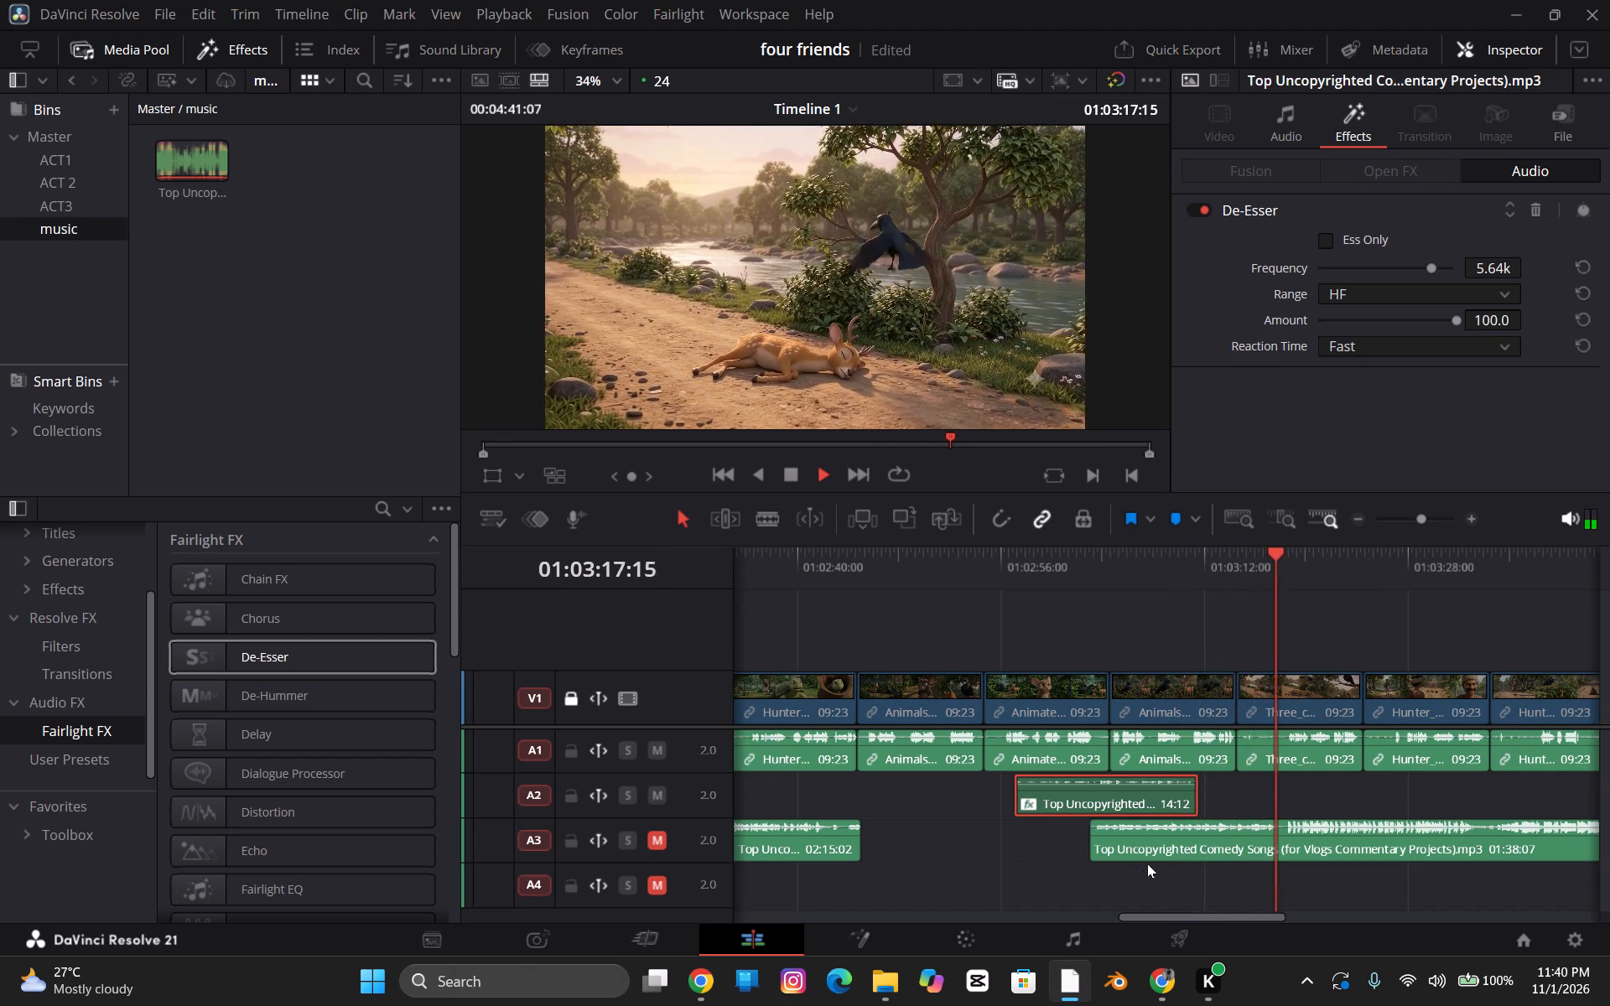
{"action": "key", "text": "space"}
{"action": "left_click", "coordinate": [656, 843]}
{"action": "key", "text": "space"}
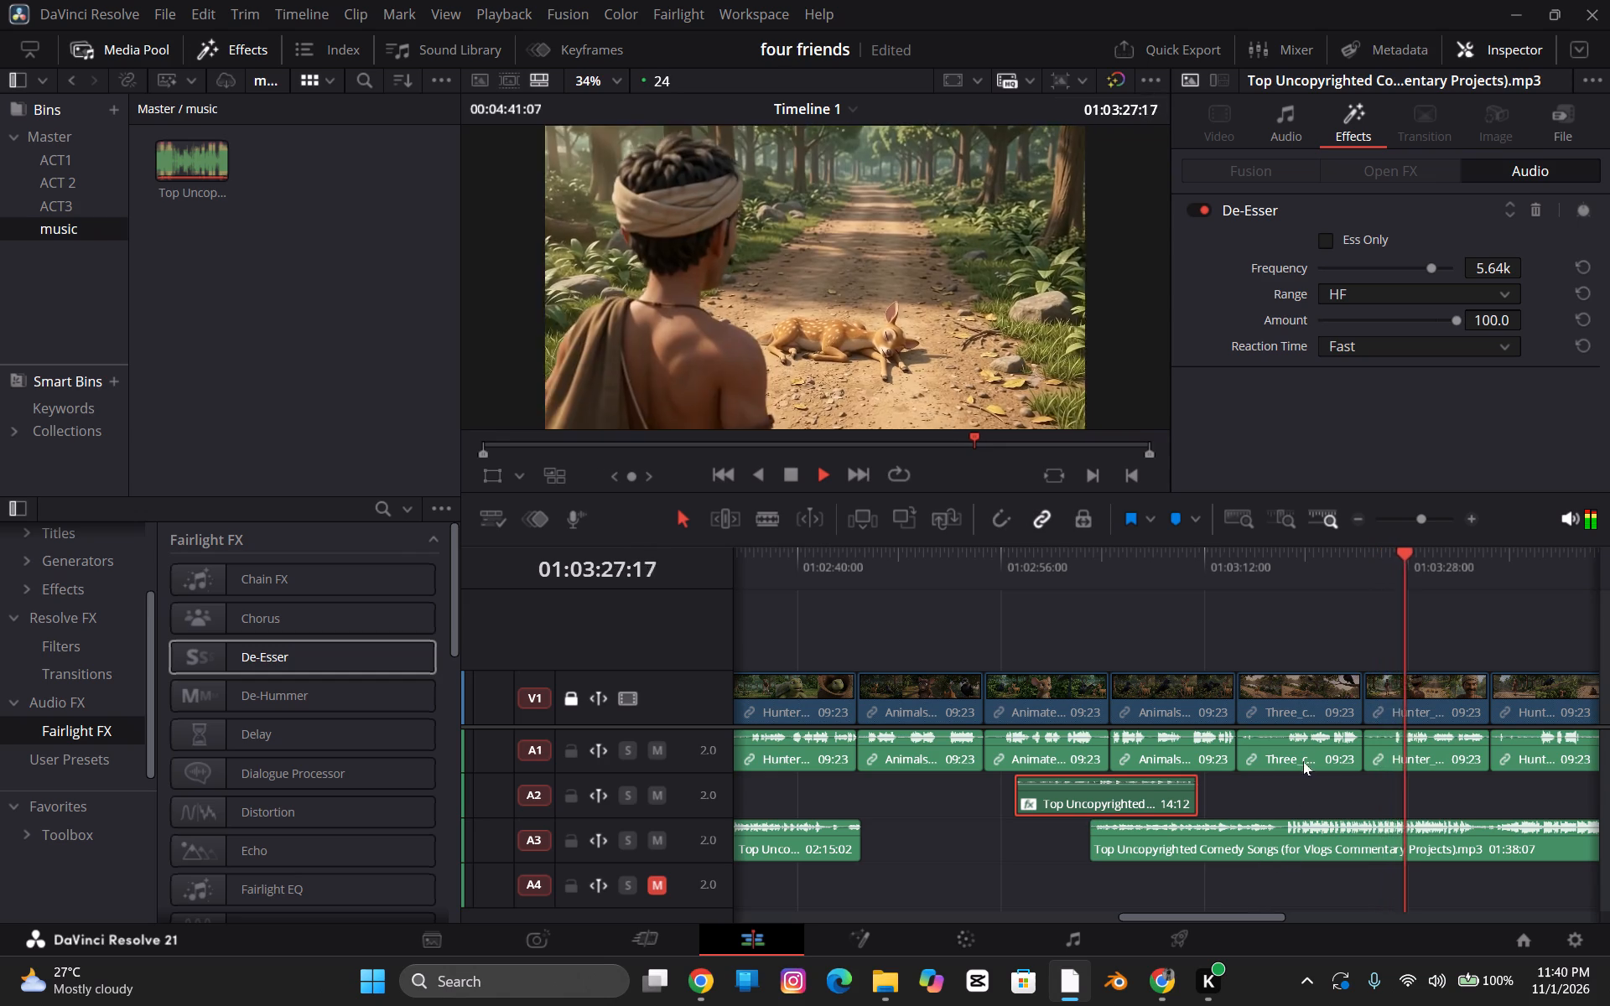
{"action": "left_click", "coordinate": [1273, 561]}
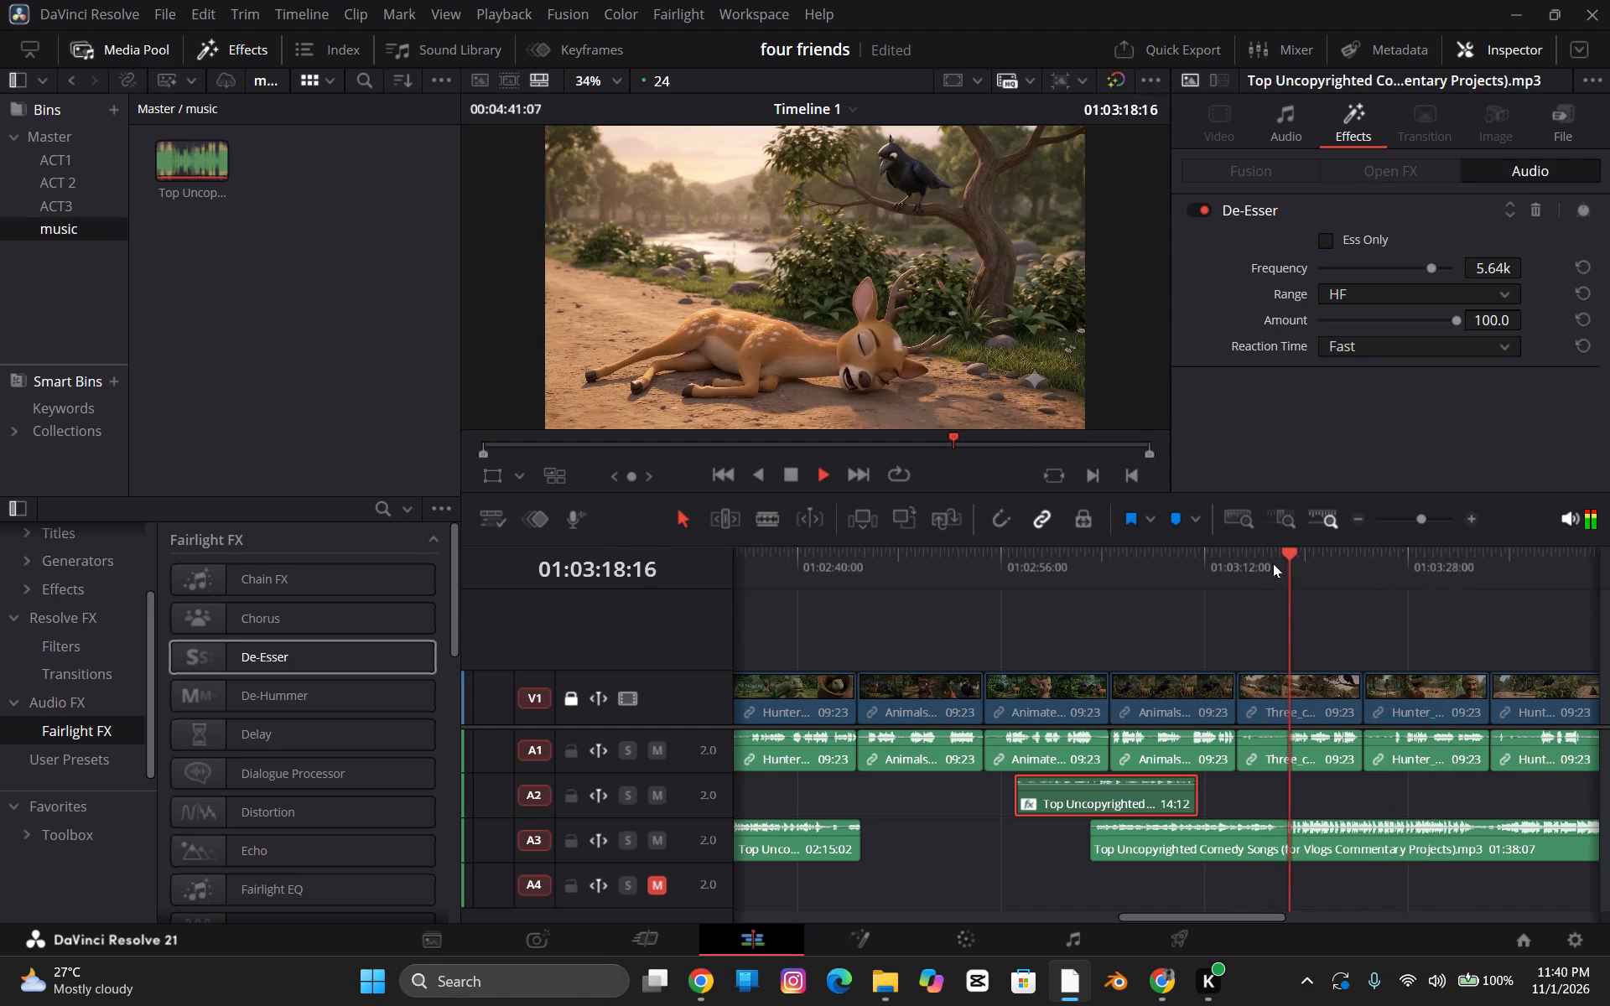
{"action": "key", "text": "space"}
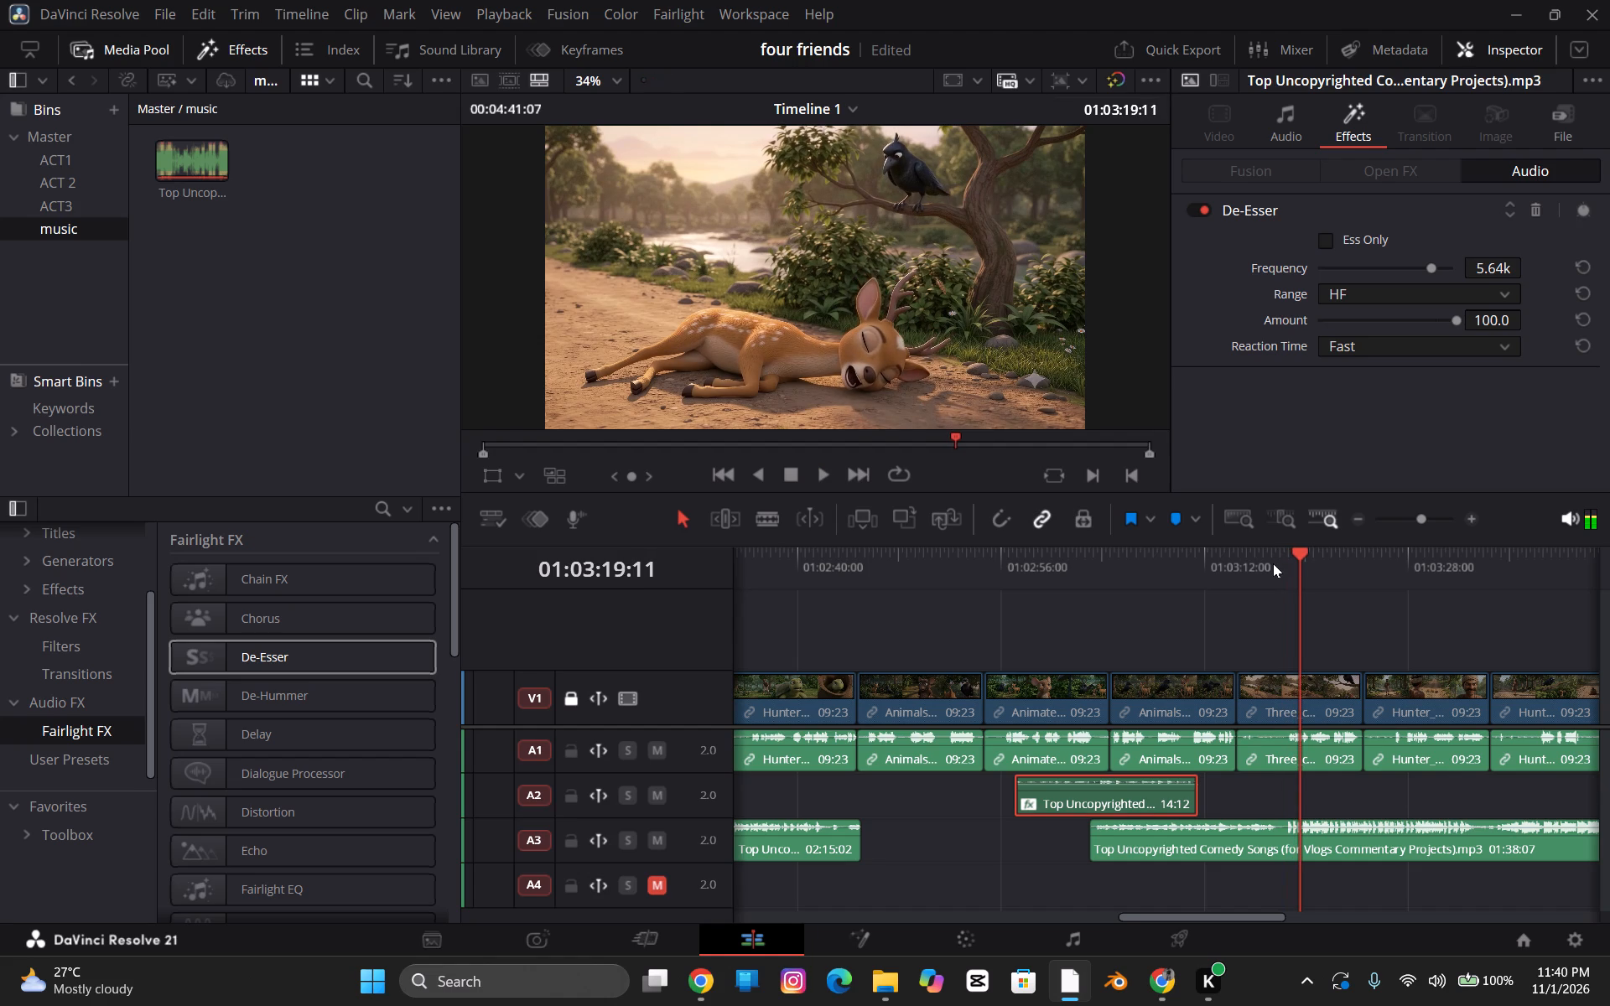
{"action": "key", "text": "space"}
{"action": "left_click", "coordinate": [1273, 563]}
{"action": "key", "text": "space"}
Disable the pasted A2 music clip.
{"action": "type", "text": "d"}
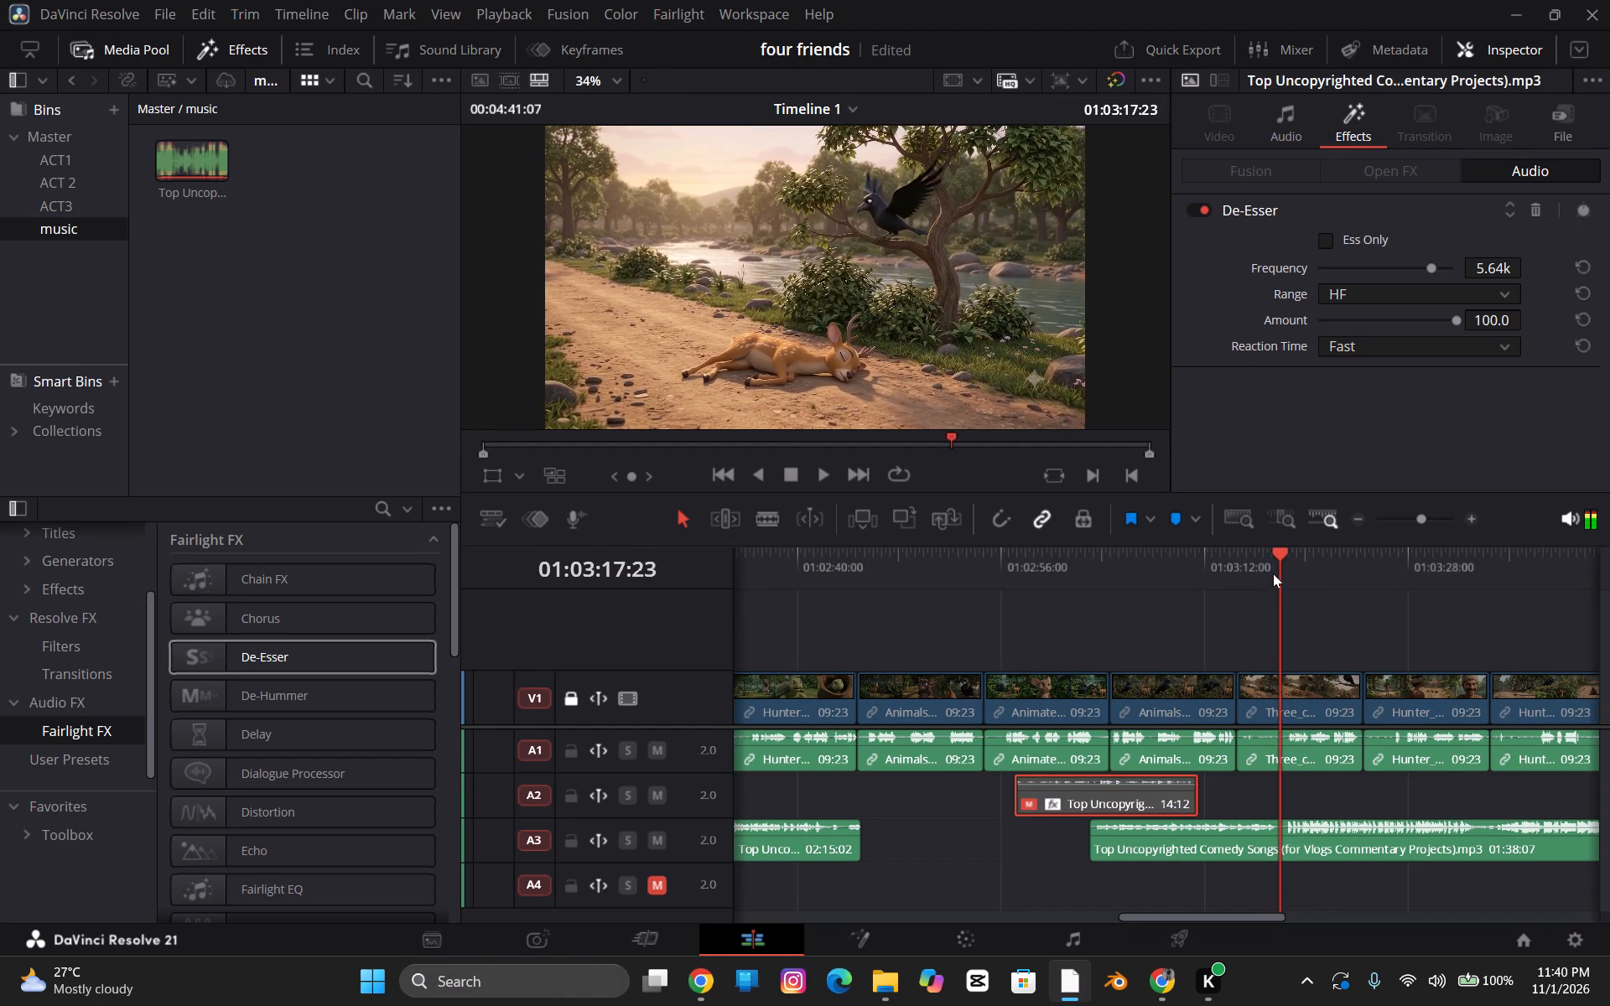
Split the A3 music clip with the Blade tool at 01:03:18:12 and about 01:03:33.
{"action": "key", "text": "space"}
{"action": "key", "text": "space"}
{"action": "key", "text": "b"}
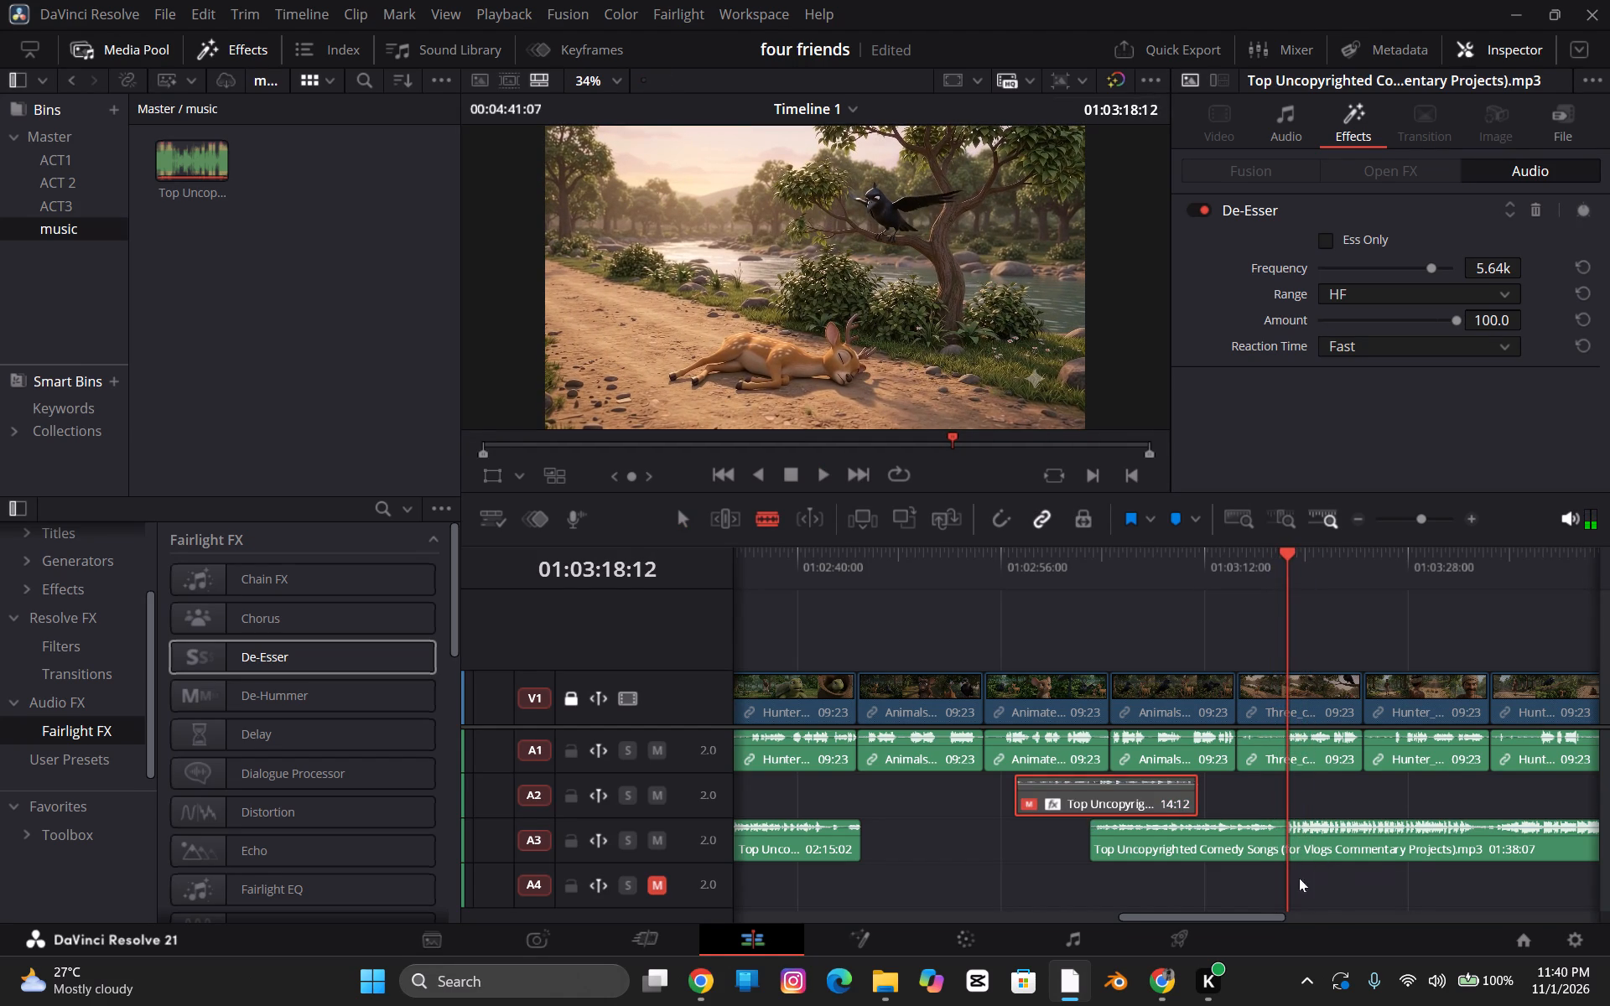
{"action": "left_click", "coordinate": [1287, 837]}
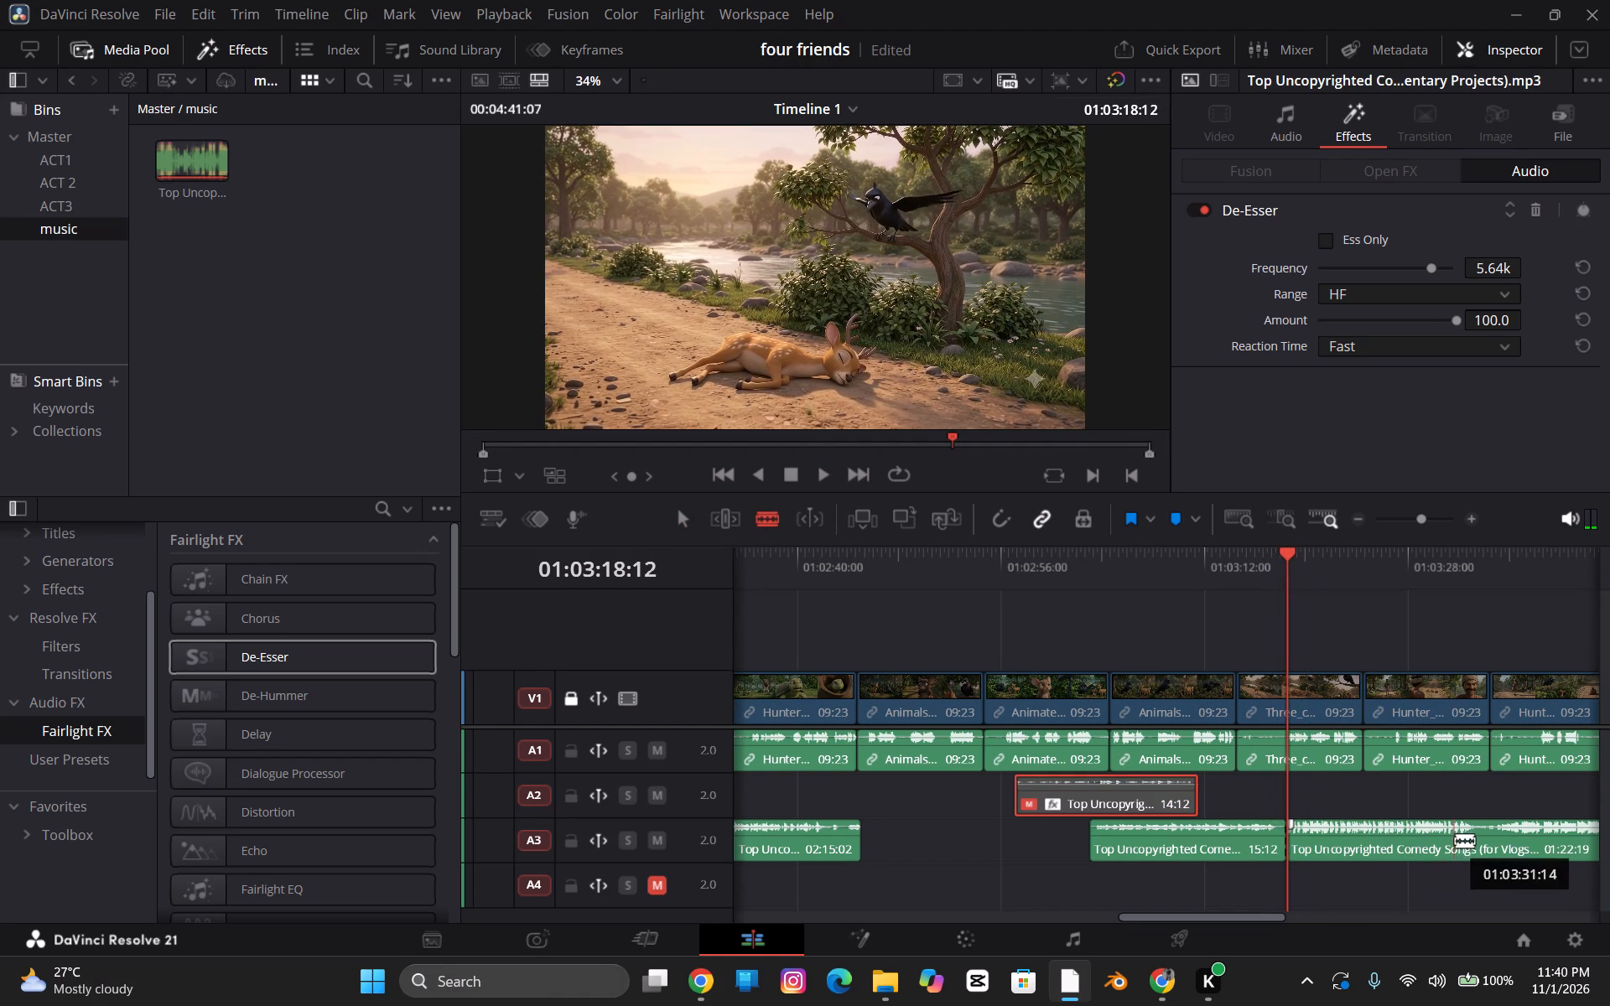
{"action": "left_click", "coordinate": [1474, 840]}
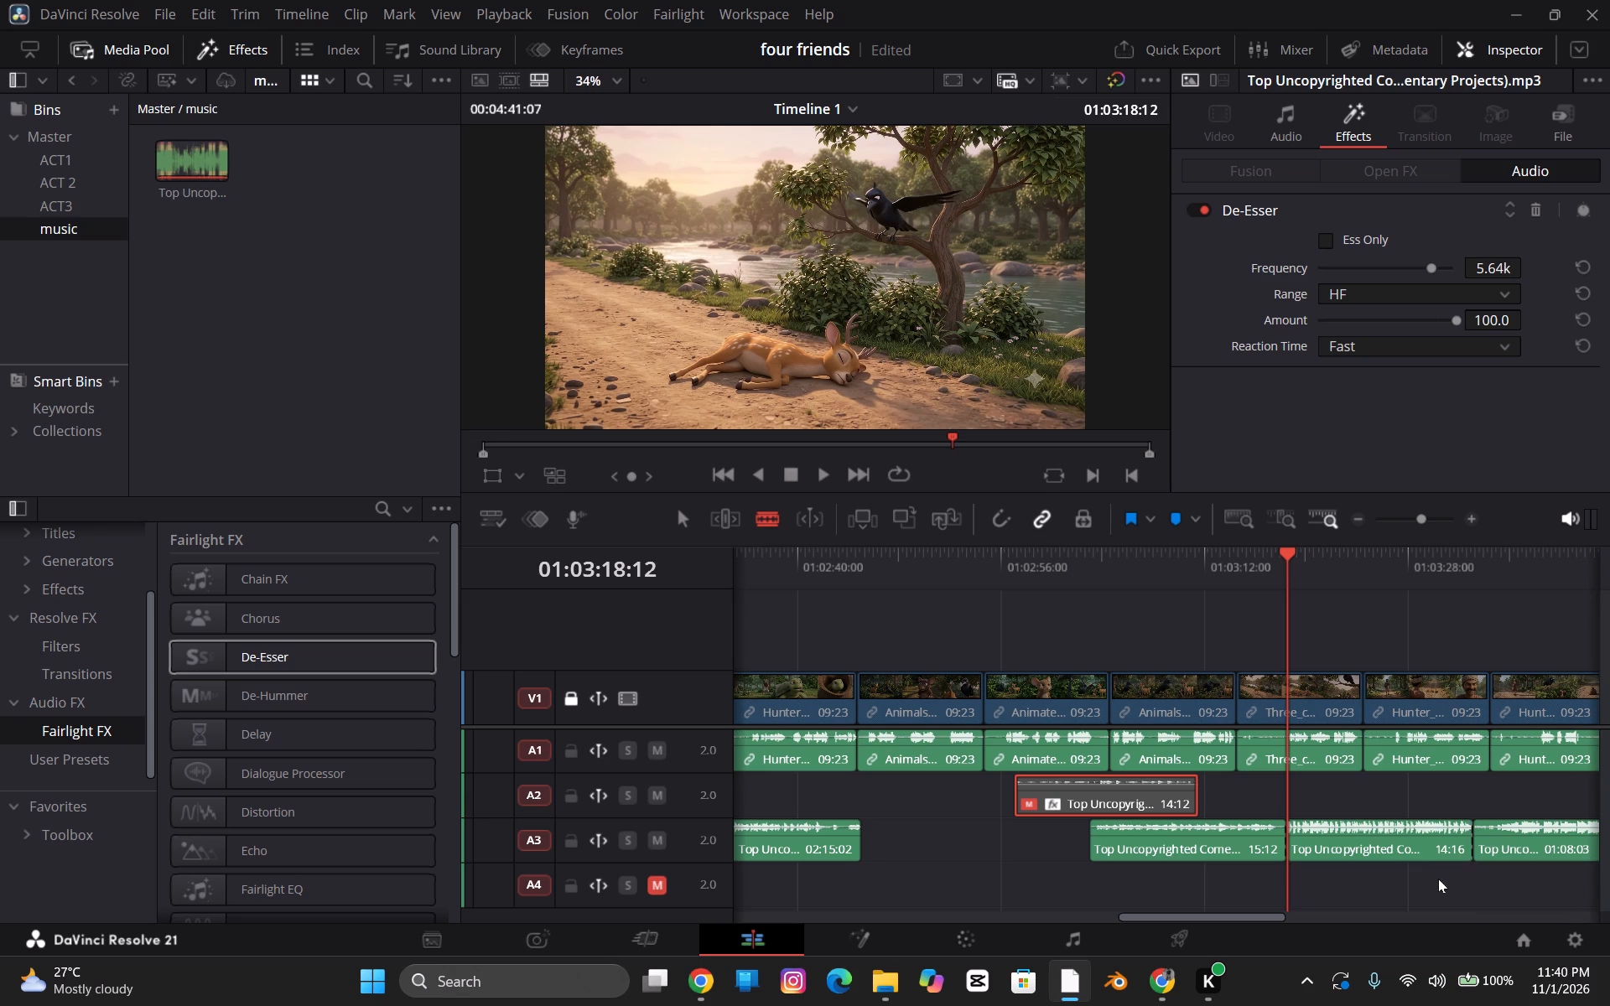
Move the split-off A3 music section to A2 starting at about 01:03:17, and play back from 01:03:14 to check it.
{"action": "key", "text": "a"}
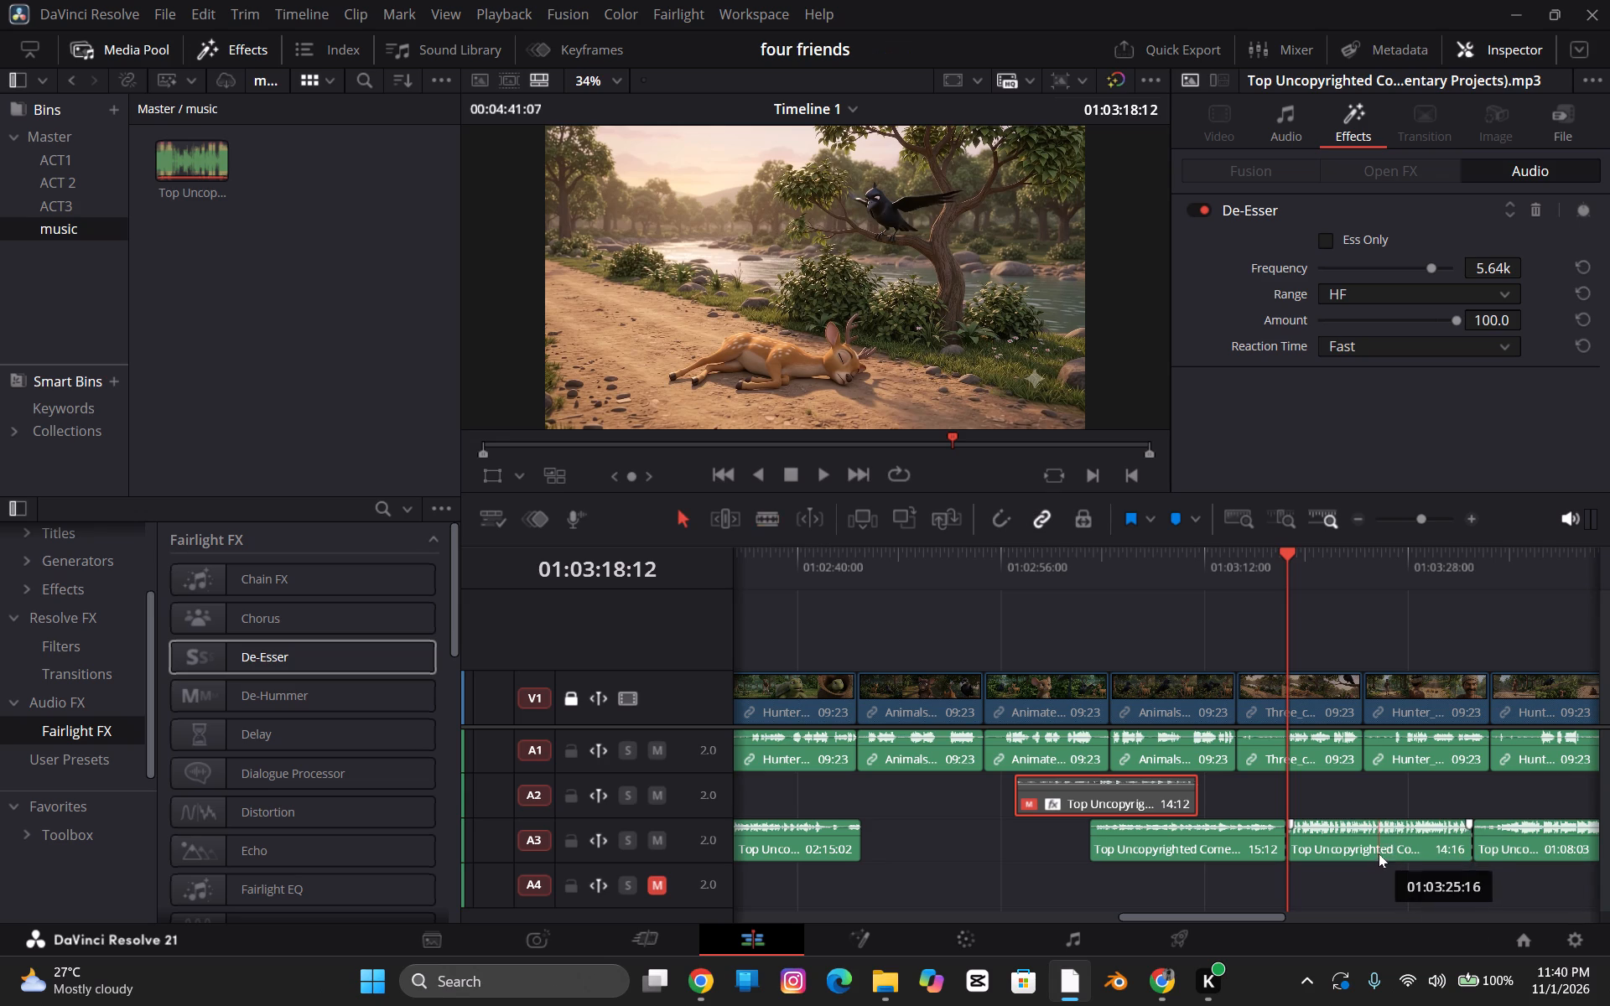
{"action": "left_click_drag", "start_coordinate": [1378, 855], "coordinate": [1369, 801]}
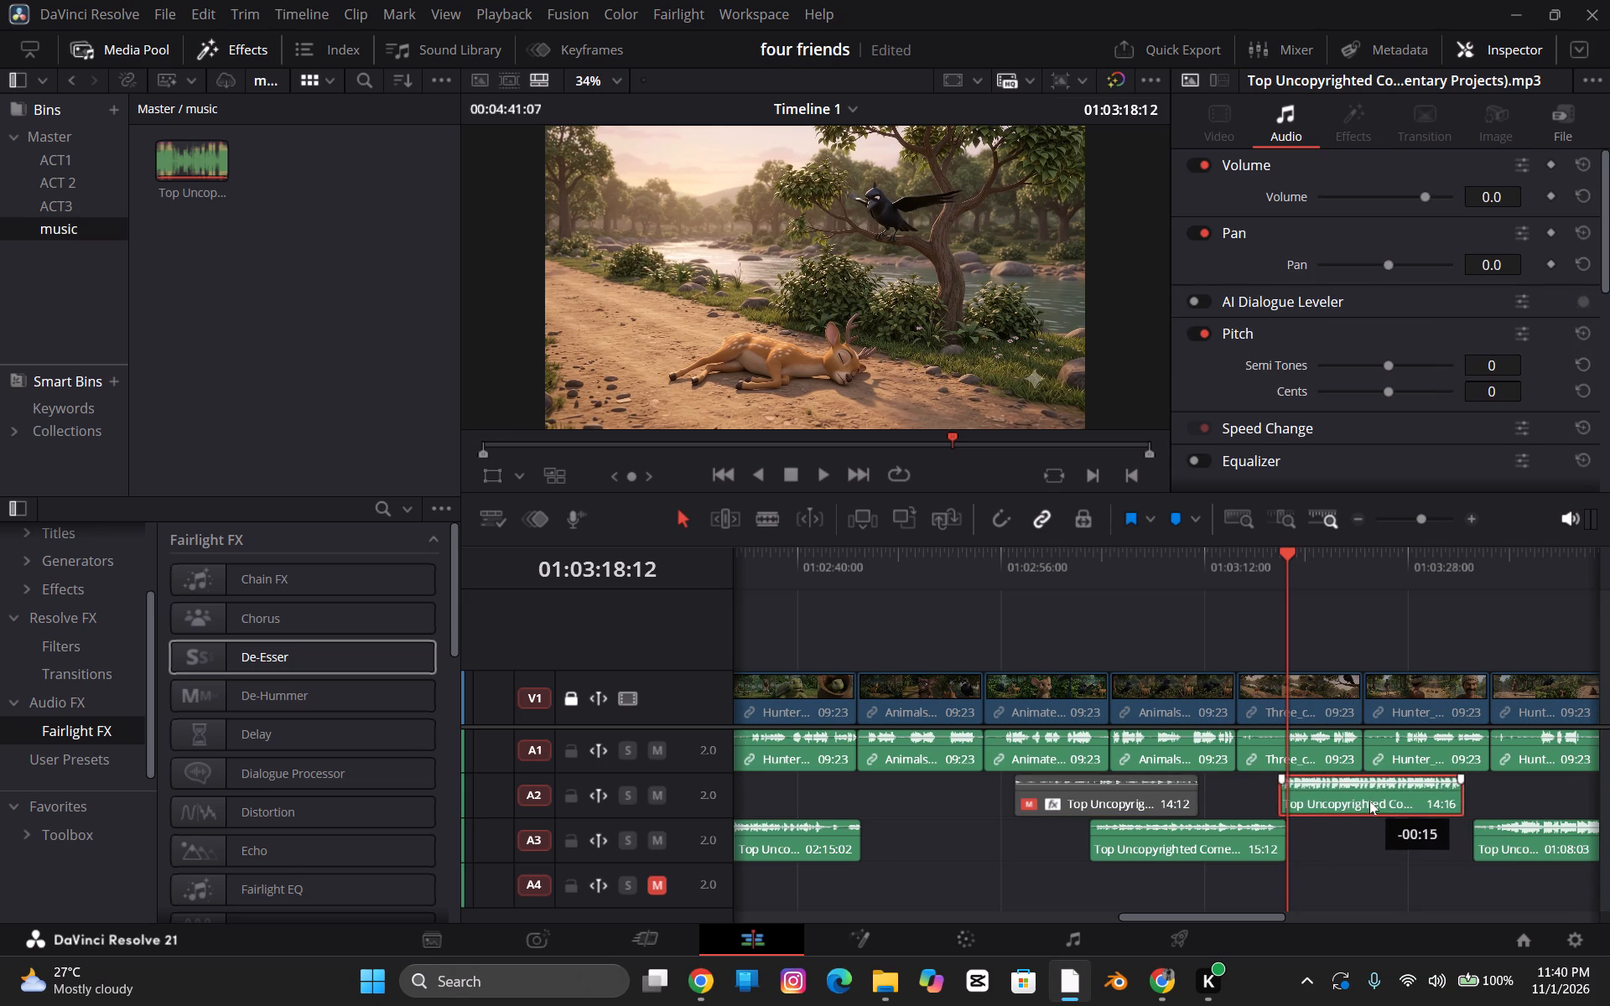
{"action": "left_click_drag", "start_coordinate": [1369, 801], "coordinate": [1363, 801]}
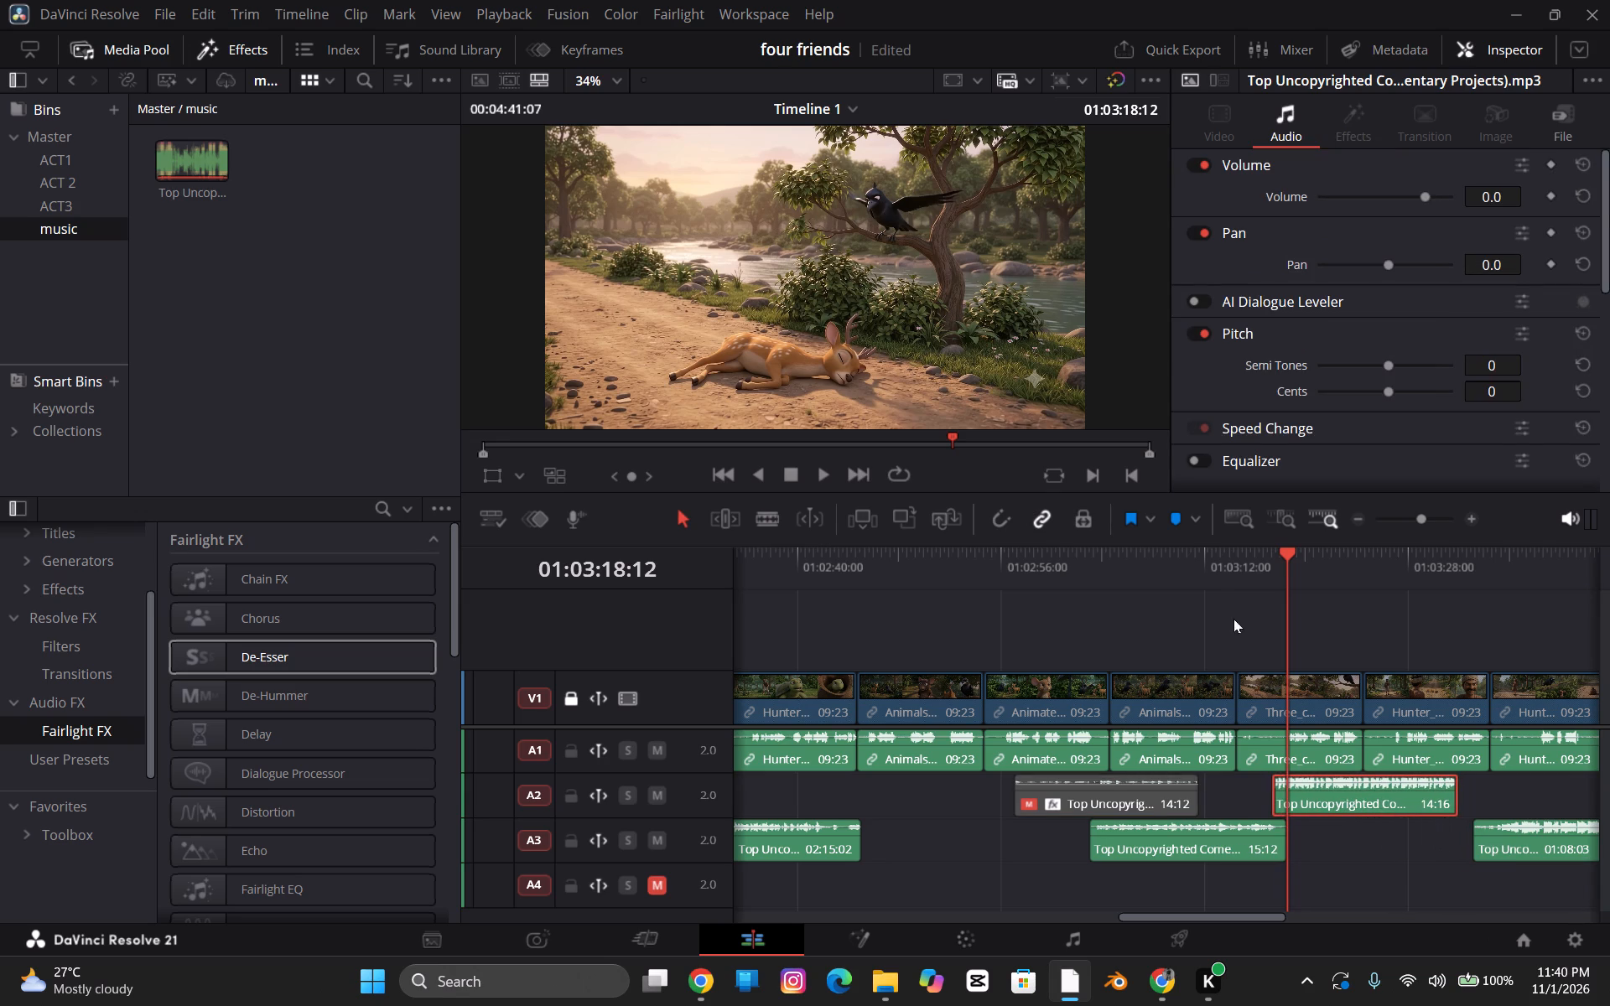
{"action": "left_click", "coordinate": [1205, 567]}
{"action": "left_click", "coordinate": [1241, 578]}
{"action": "left_click", "coordinate": [1262, 589]}
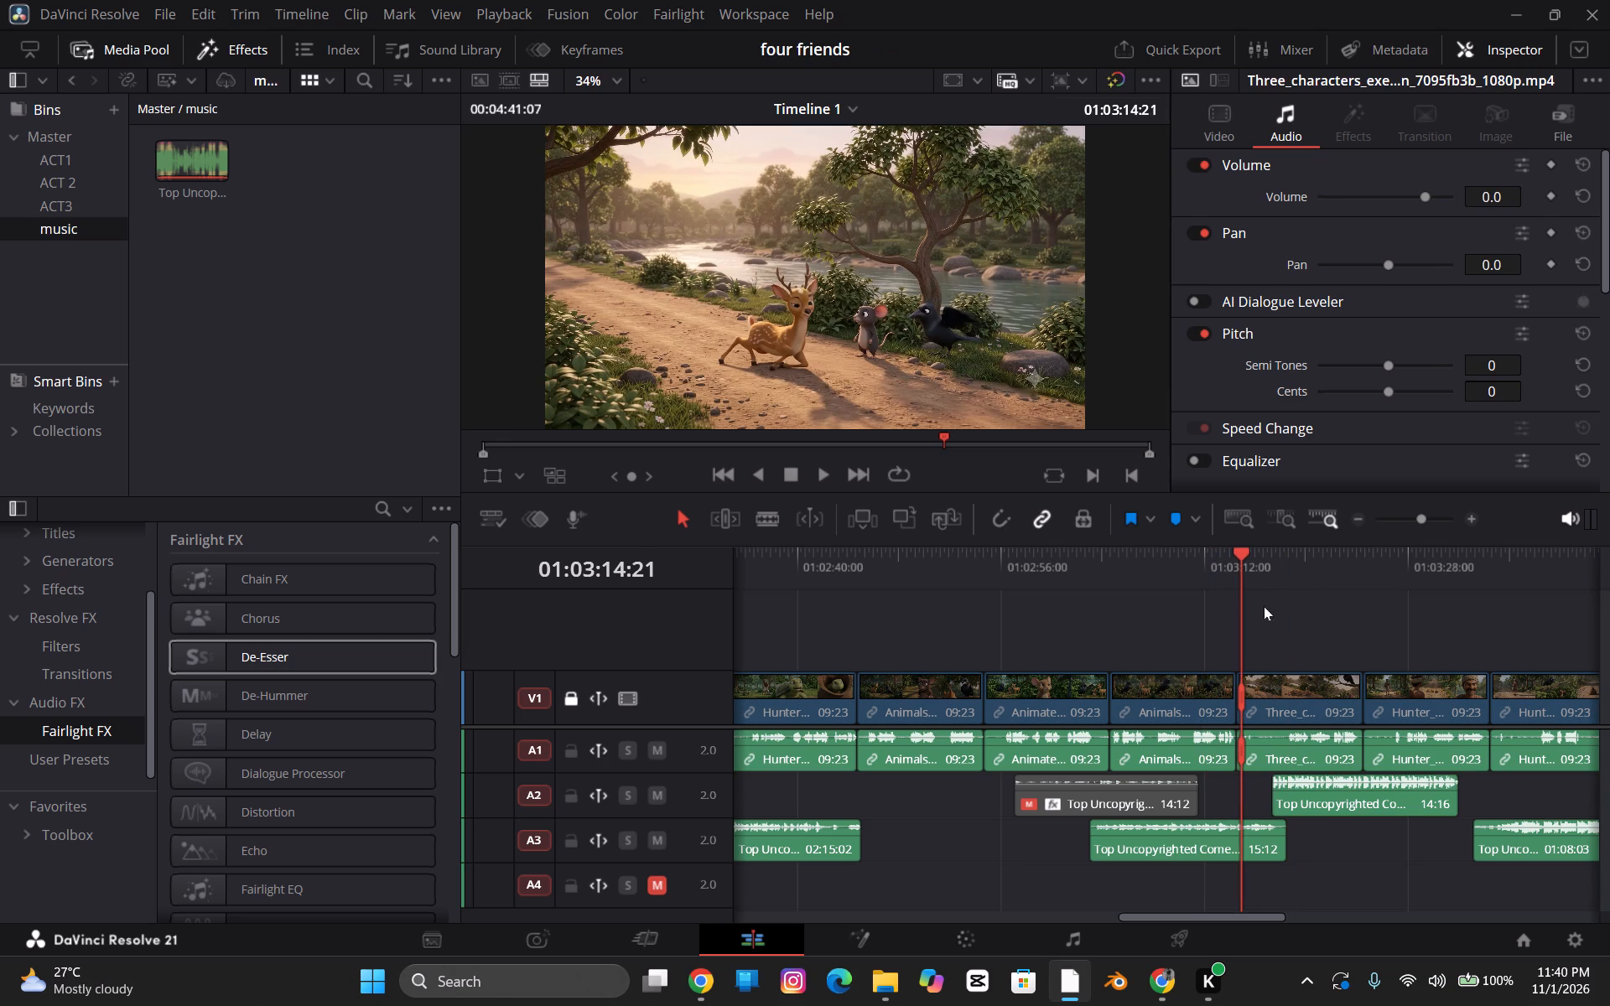
{"action": "key", "text": "space"}
{"action": "key", "text": "space"}
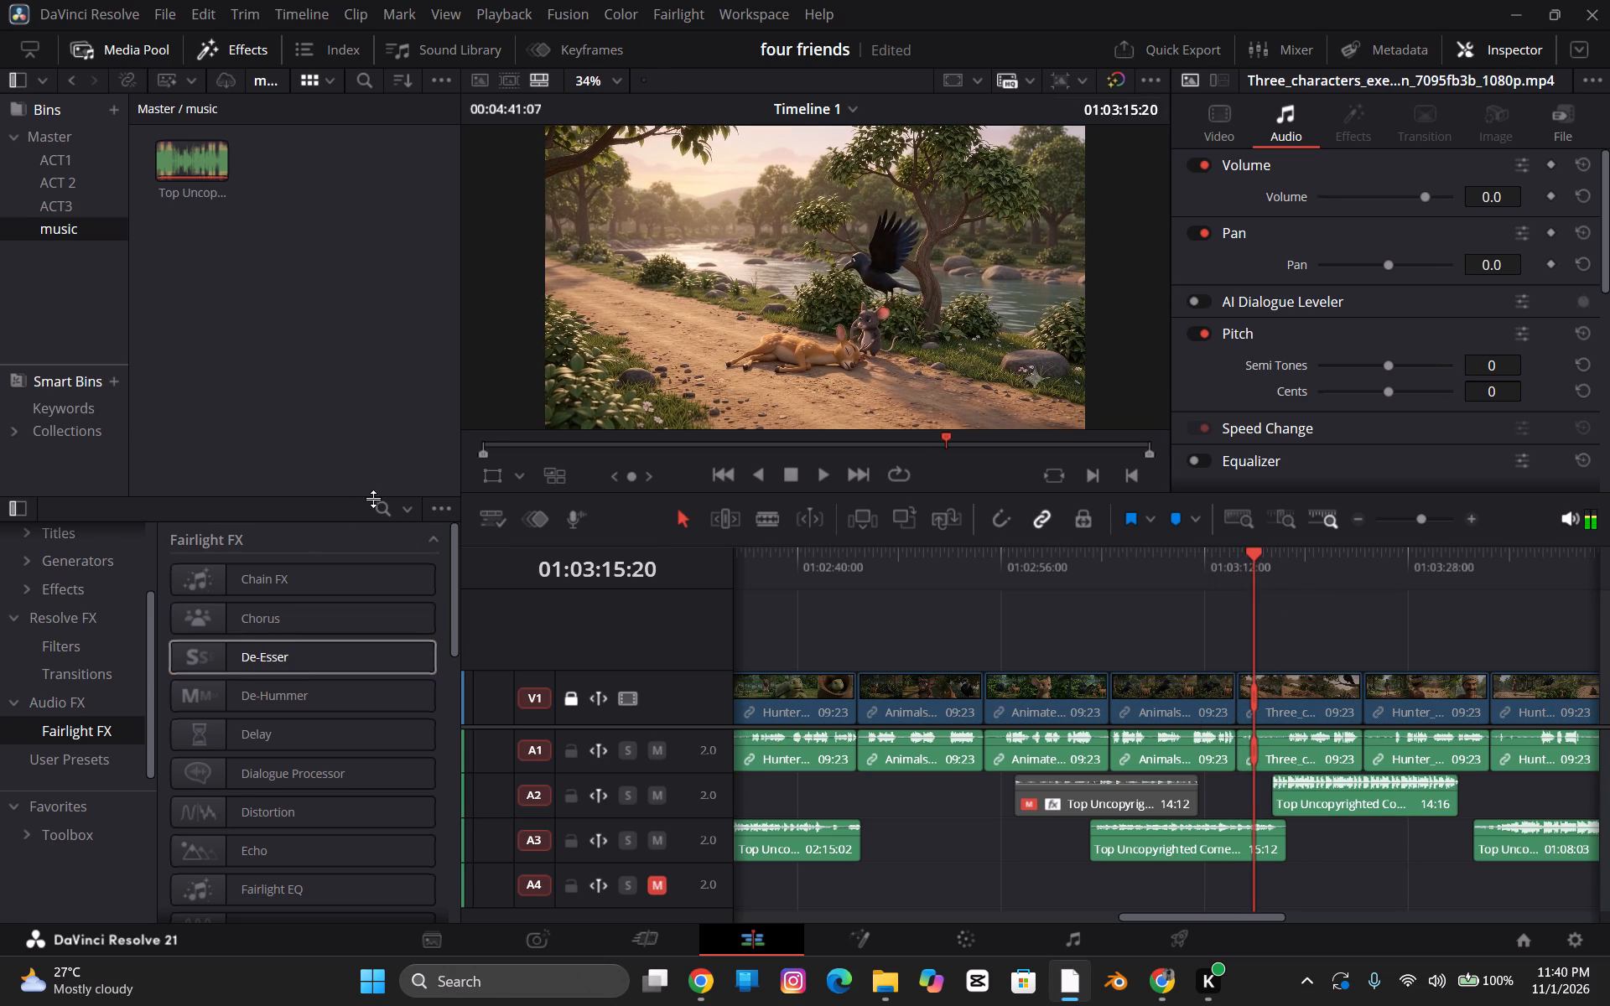
Search the effects library for "fade", check the Audio FX category, and clear the search.
{"action": "left_click", "coordinate": [375, 499]}
{"action": "left_click", "coordinate": [425, 522]}
{"action": "left_click", "coordinate": [392, 513]}
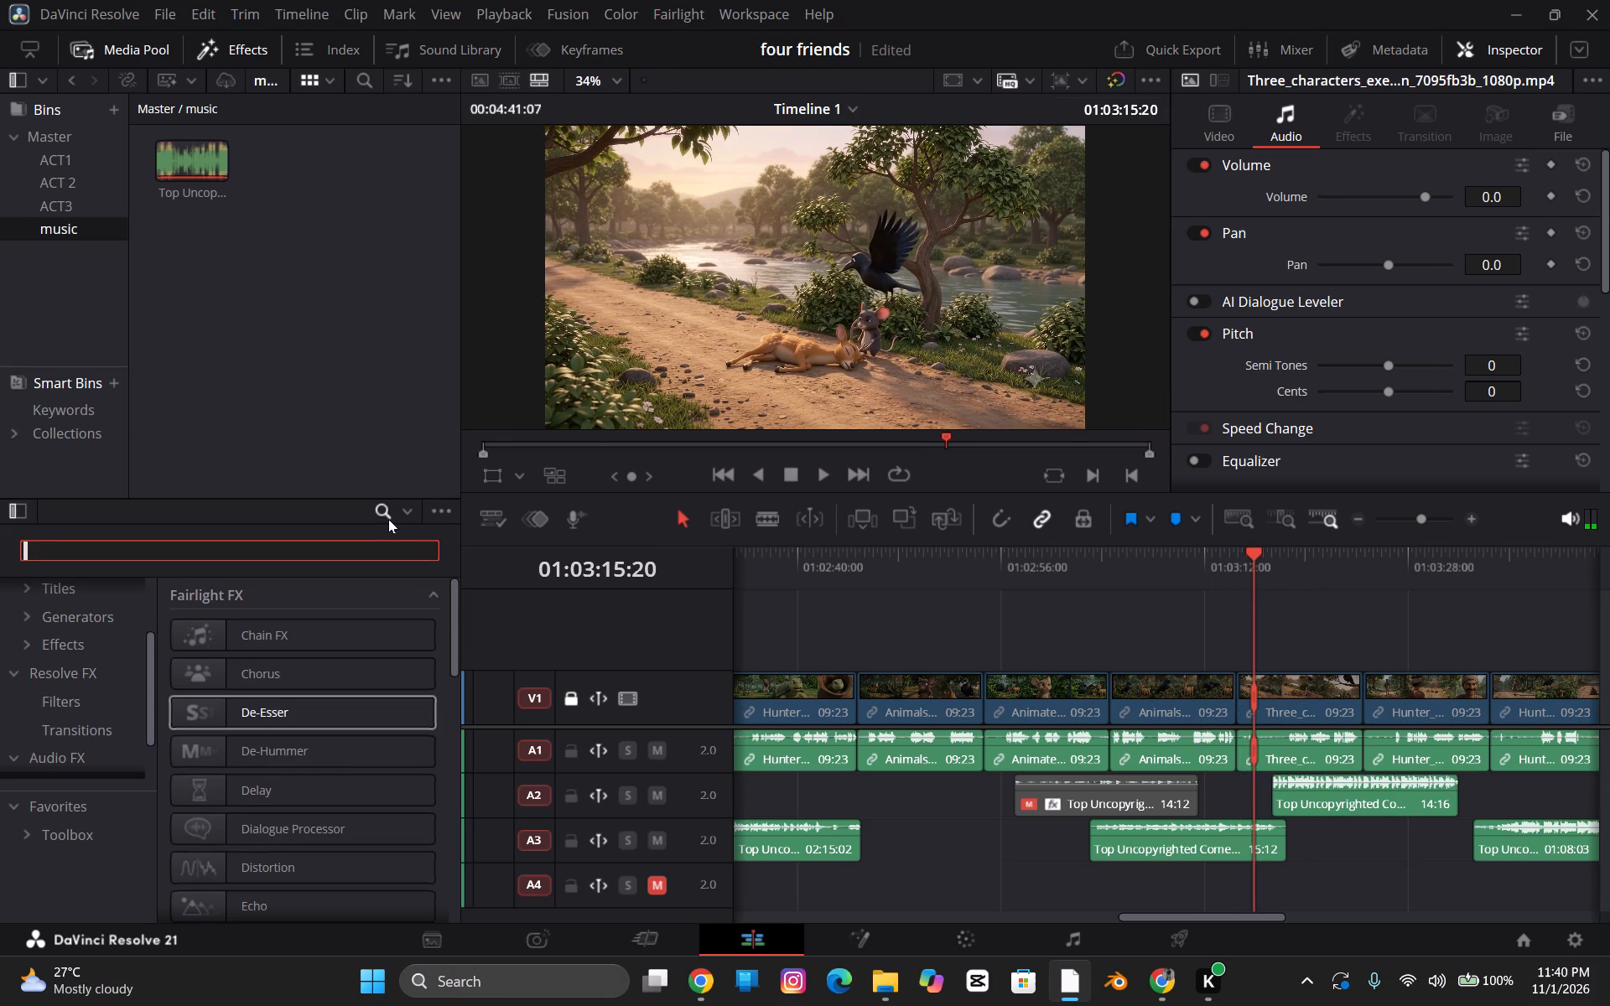
{"action": "key", "text": "f"}
{"action": "type", "text": "ad"}
{"action": "key", "text": "e"}
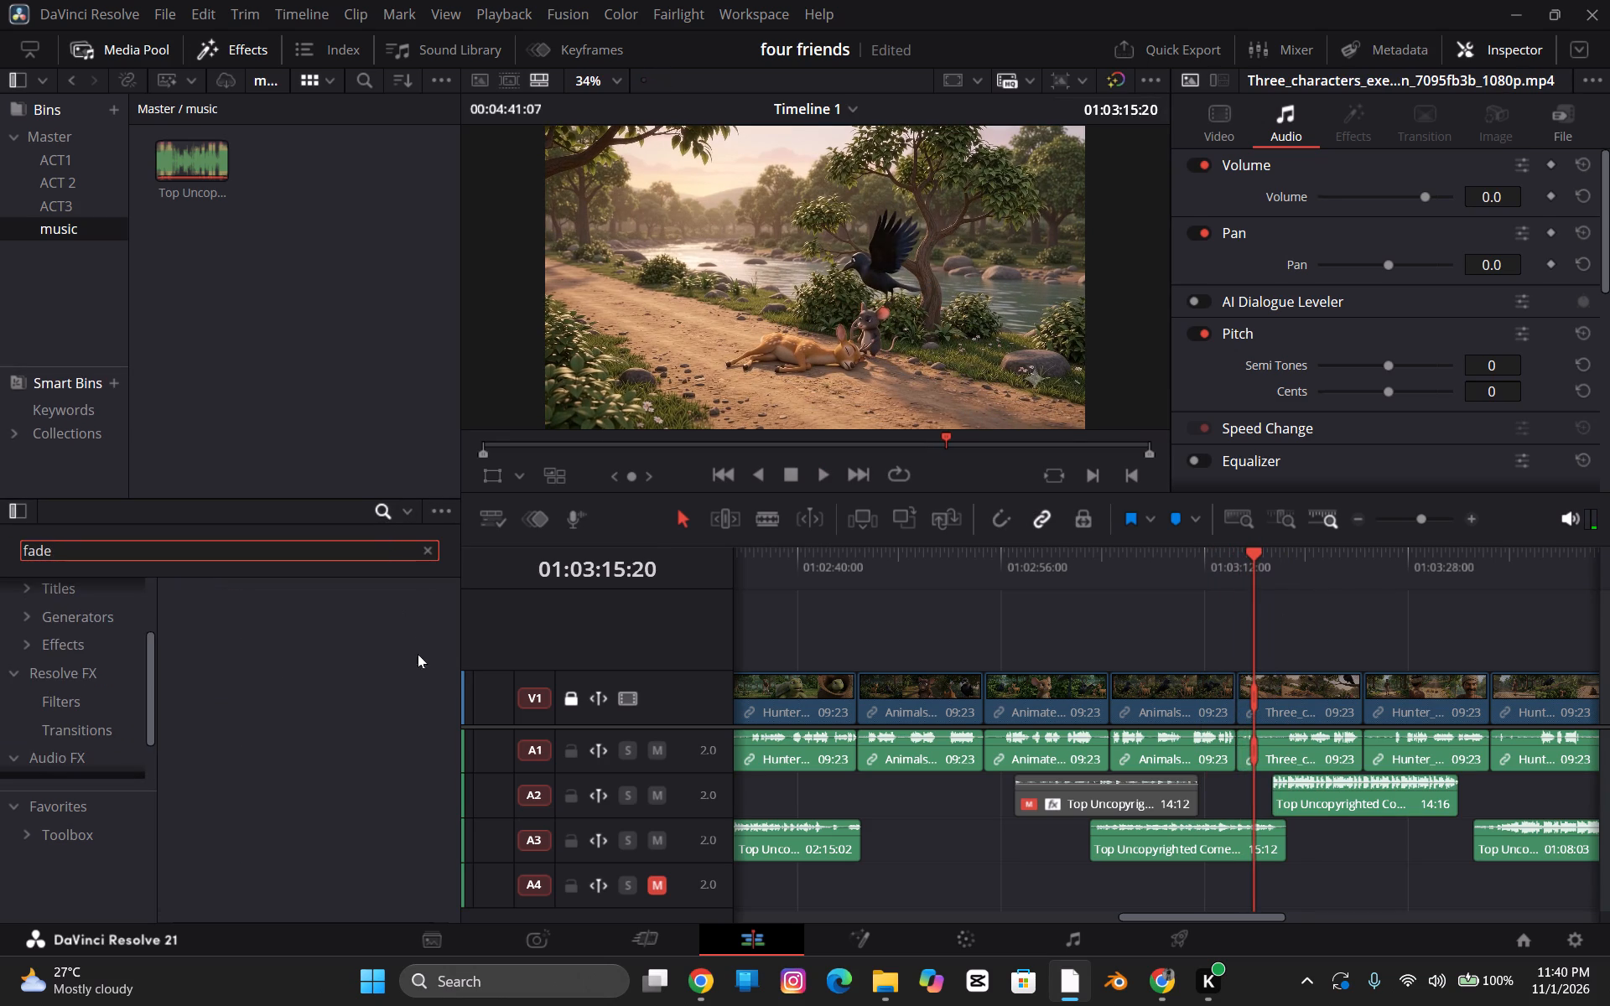
{"action": "left_click", "coordinate": [86, 756]}
{"action": "left_click", "coordinate": [84, 756]}
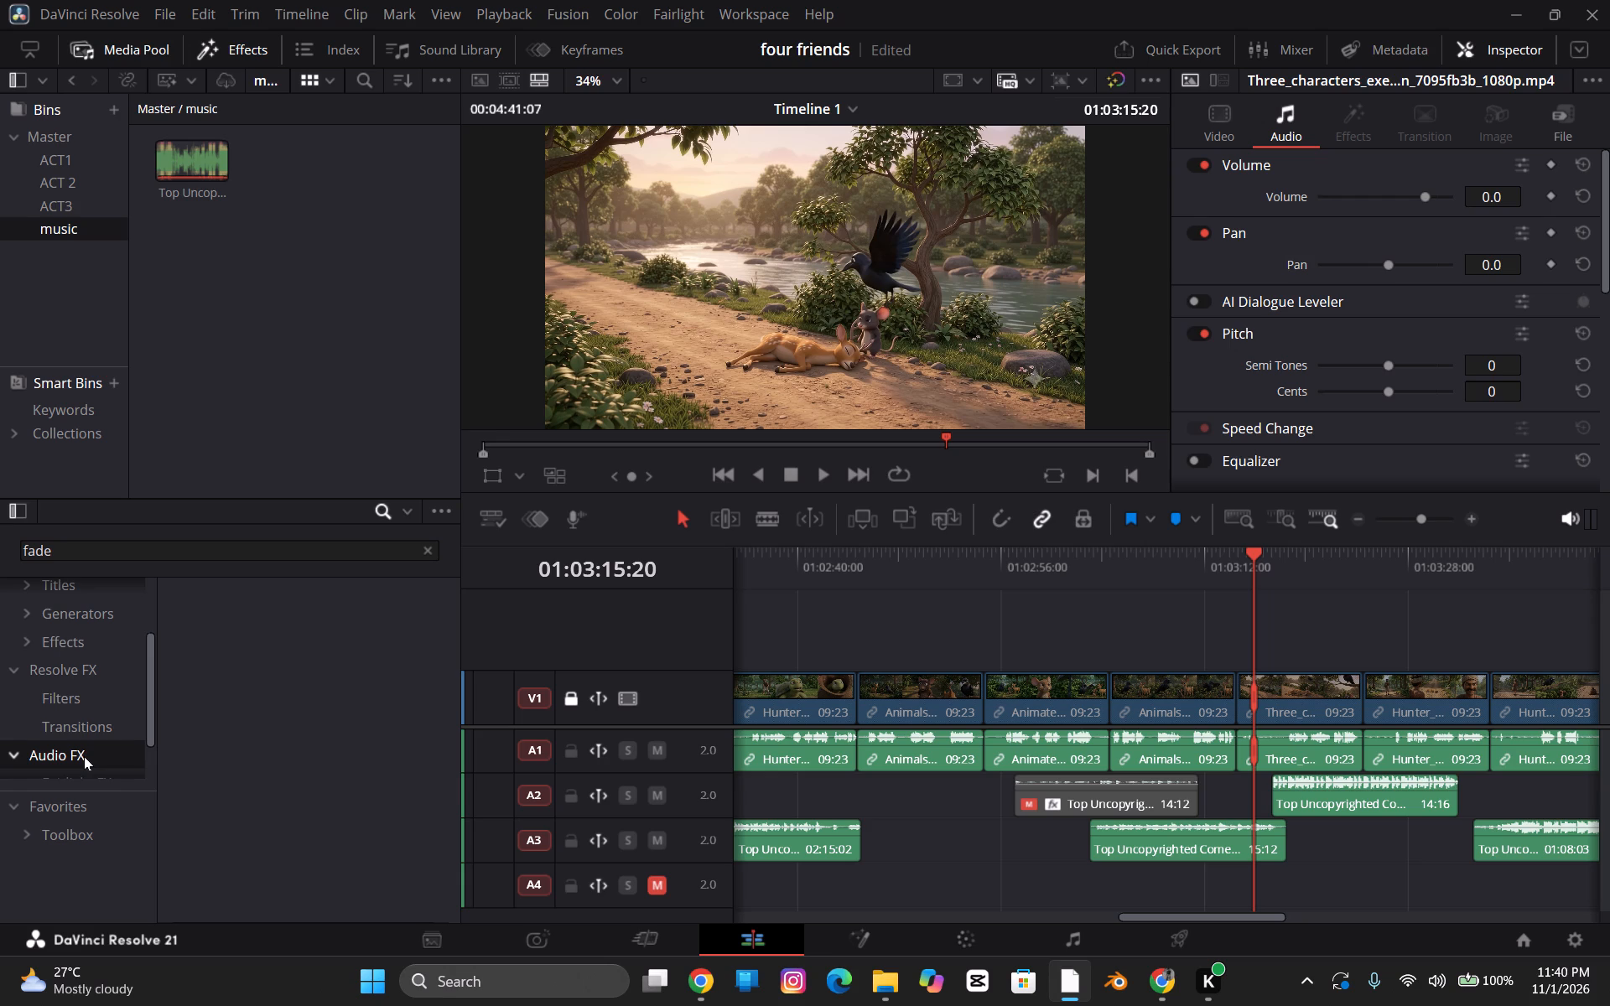
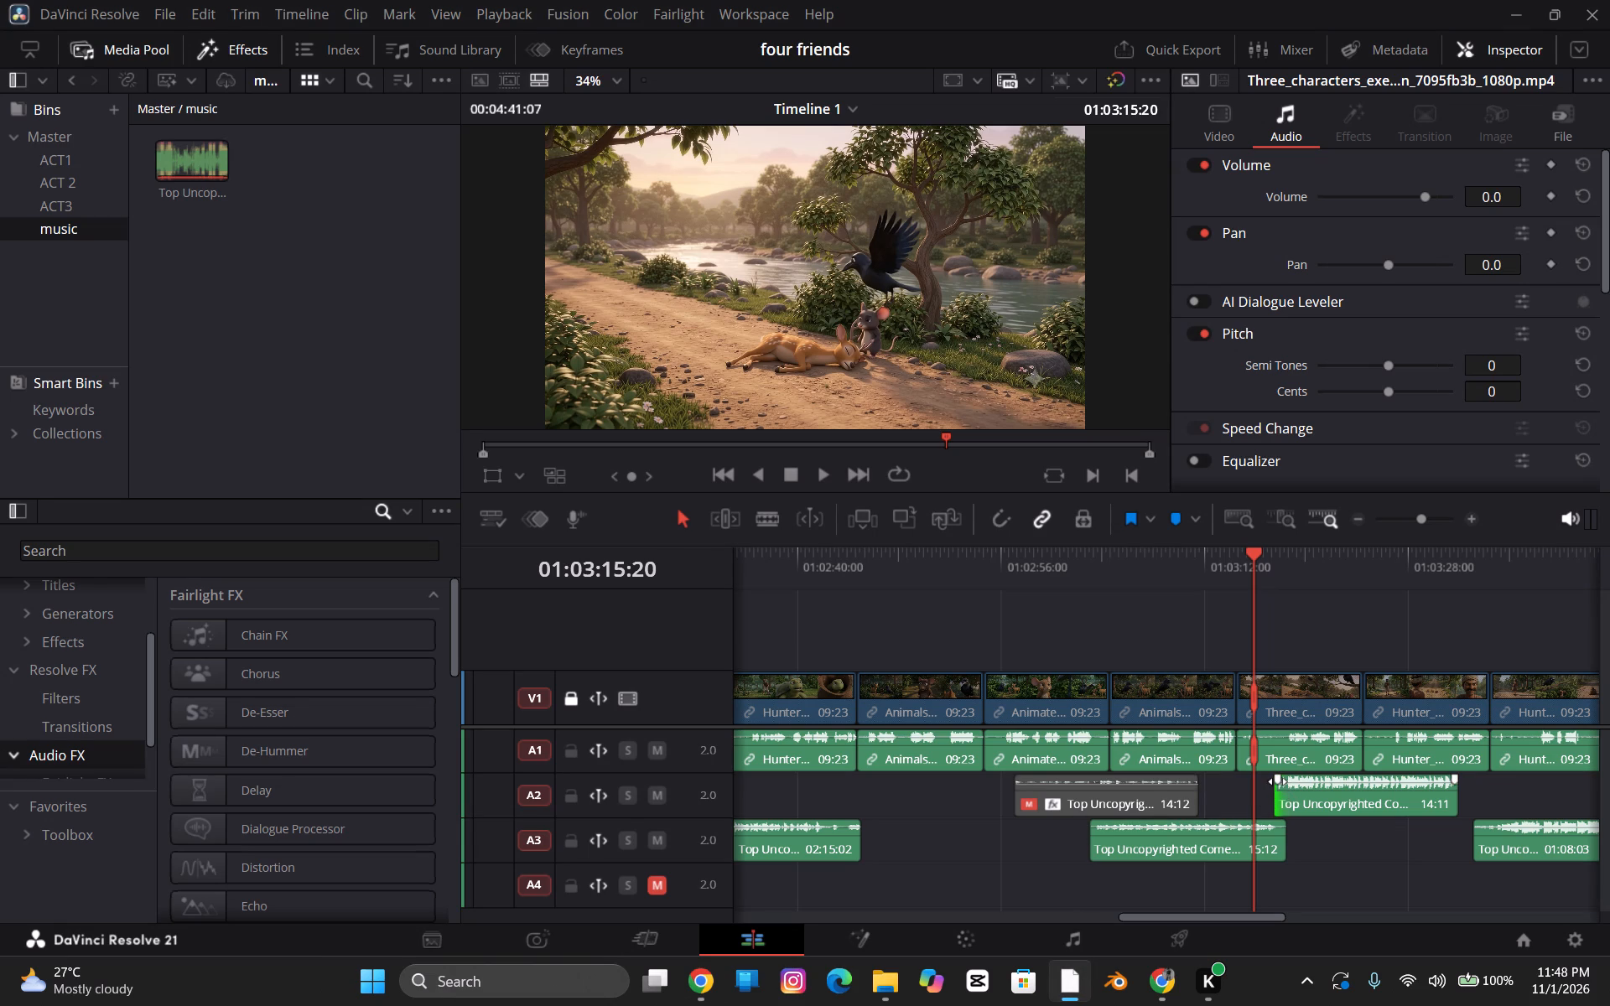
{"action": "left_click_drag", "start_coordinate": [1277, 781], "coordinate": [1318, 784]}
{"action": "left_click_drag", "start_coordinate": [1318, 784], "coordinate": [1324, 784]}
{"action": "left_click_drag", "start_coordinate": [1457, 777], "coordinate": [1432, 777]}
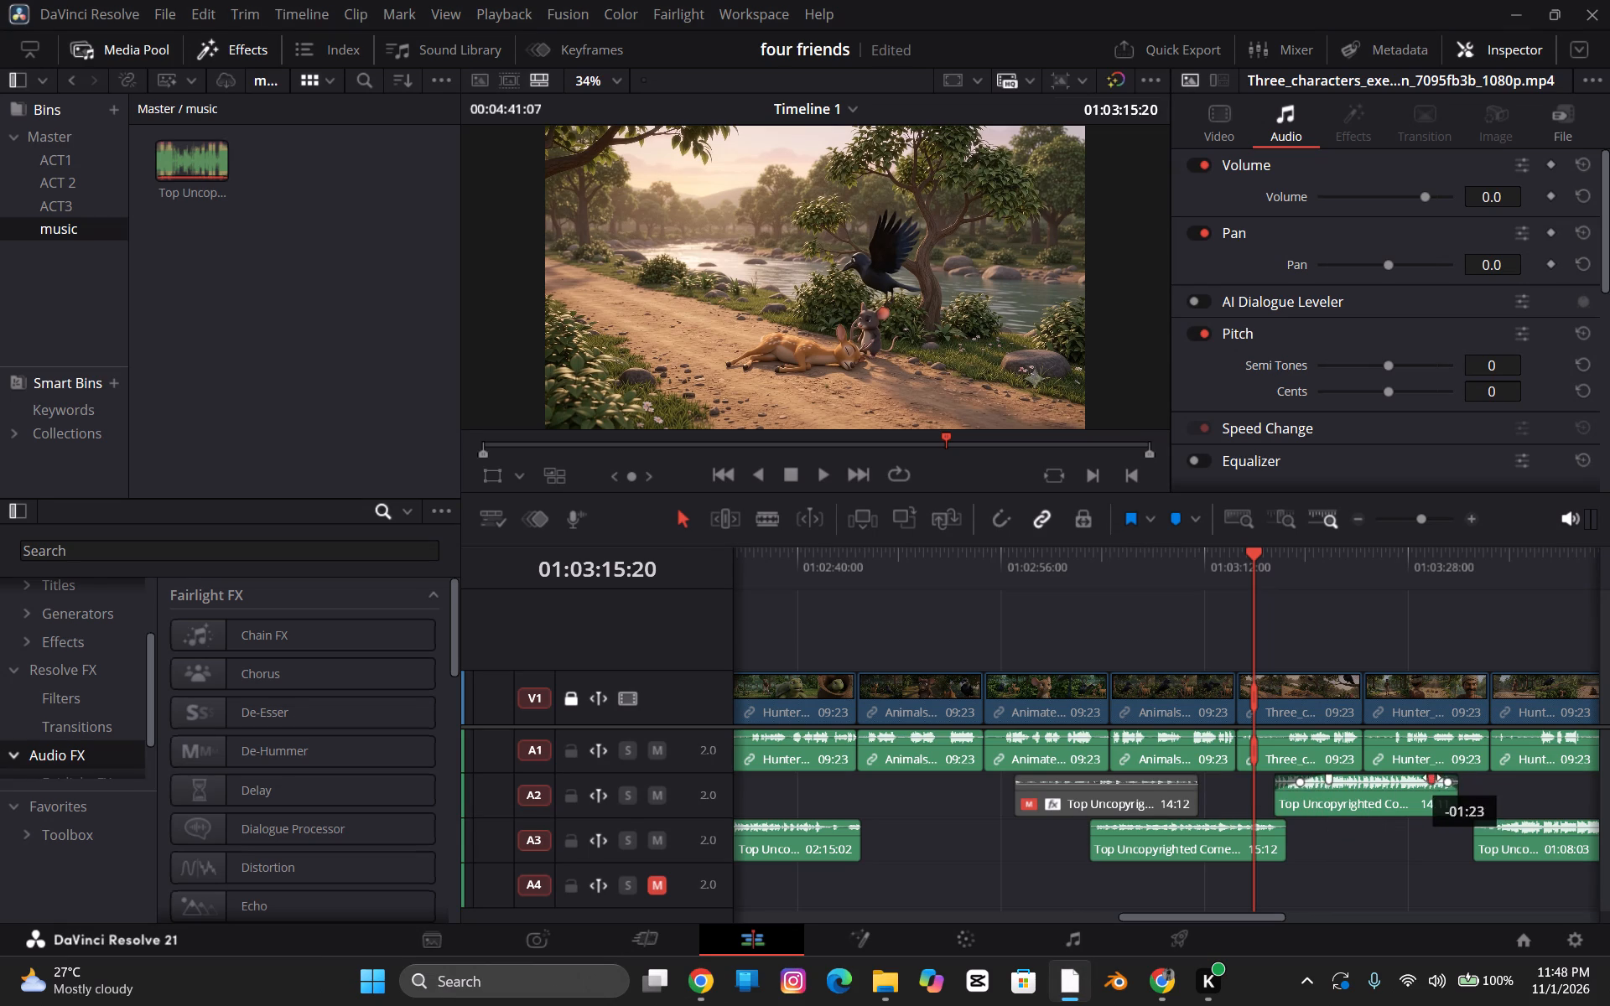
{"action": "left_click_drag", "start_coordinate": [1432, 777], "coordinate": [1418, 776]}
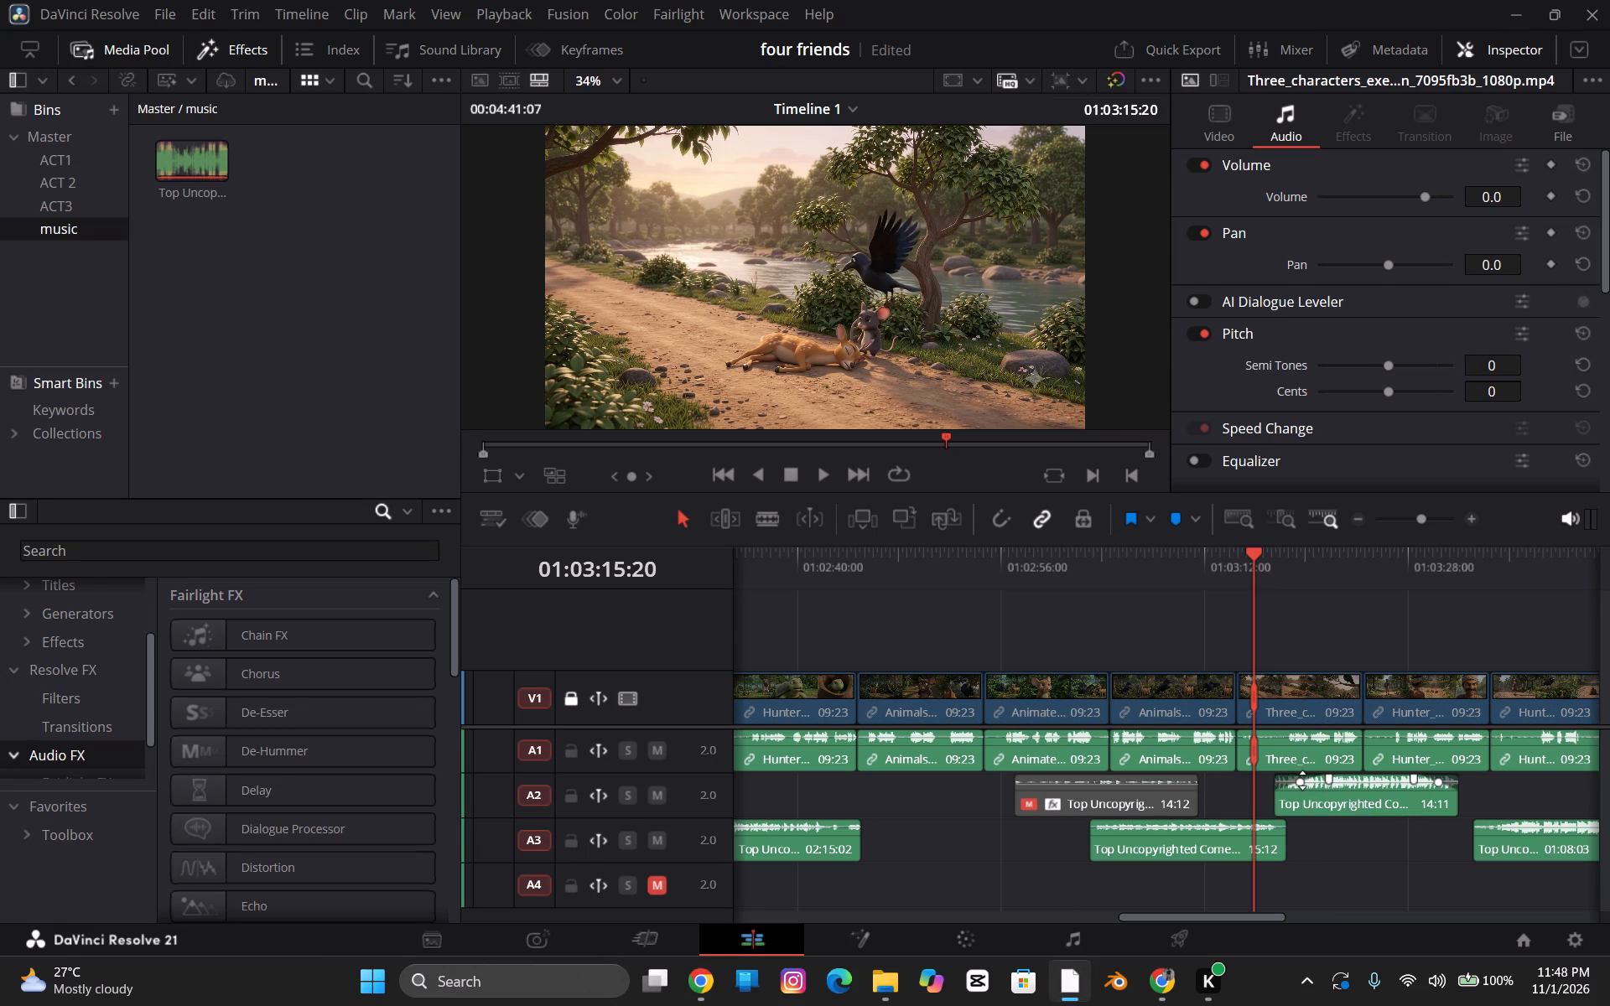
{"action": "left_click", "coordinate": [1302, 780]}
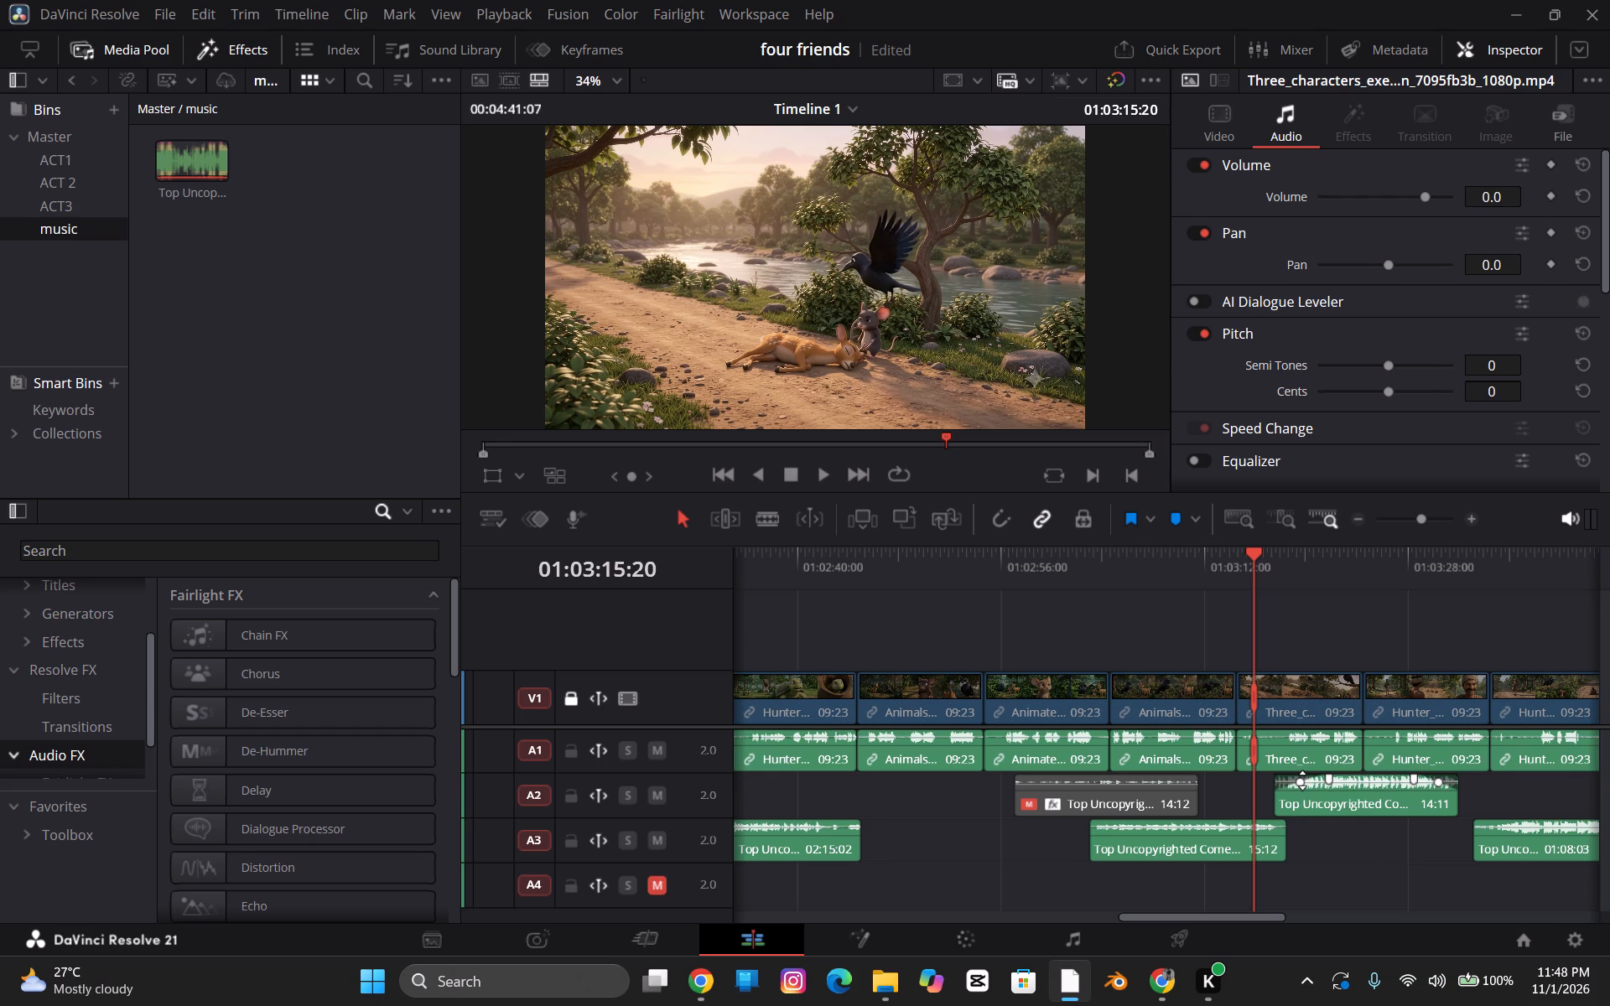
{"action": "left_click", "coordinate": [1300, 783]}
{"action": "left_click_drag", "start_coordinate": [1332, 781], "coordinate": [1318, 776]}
Play back the faded A2 music section and compare it with track A3 muted.
{"action": "key", "text": "space"}
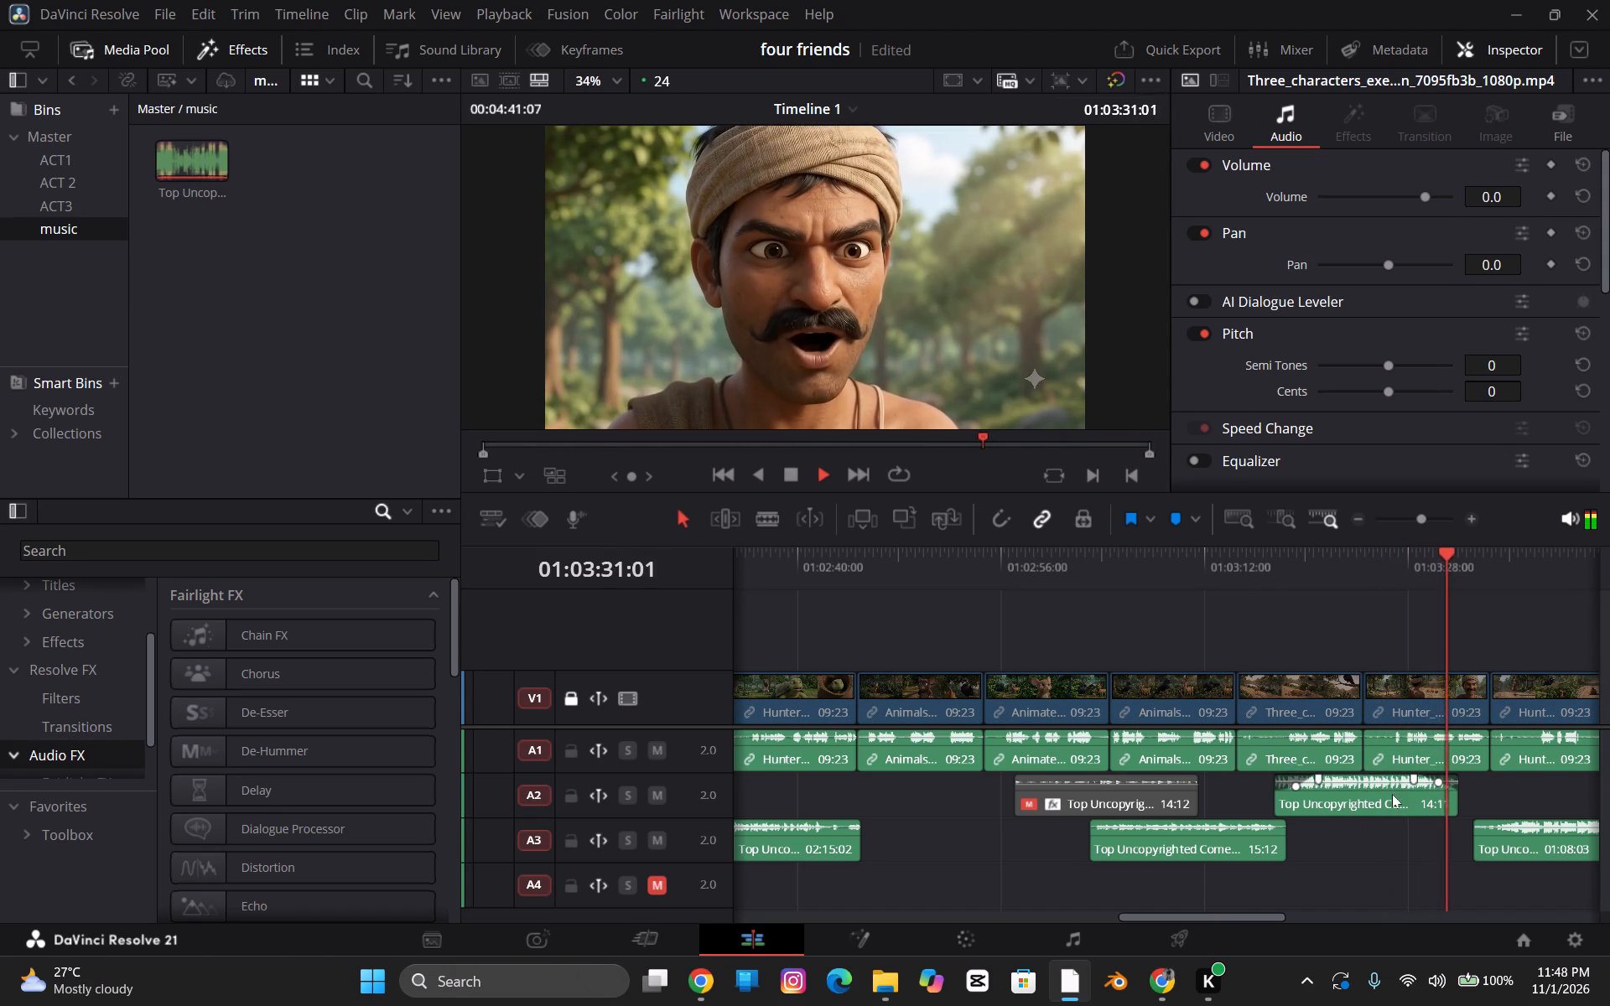
{"action": "left_click", "coordinate": [654, 841]}
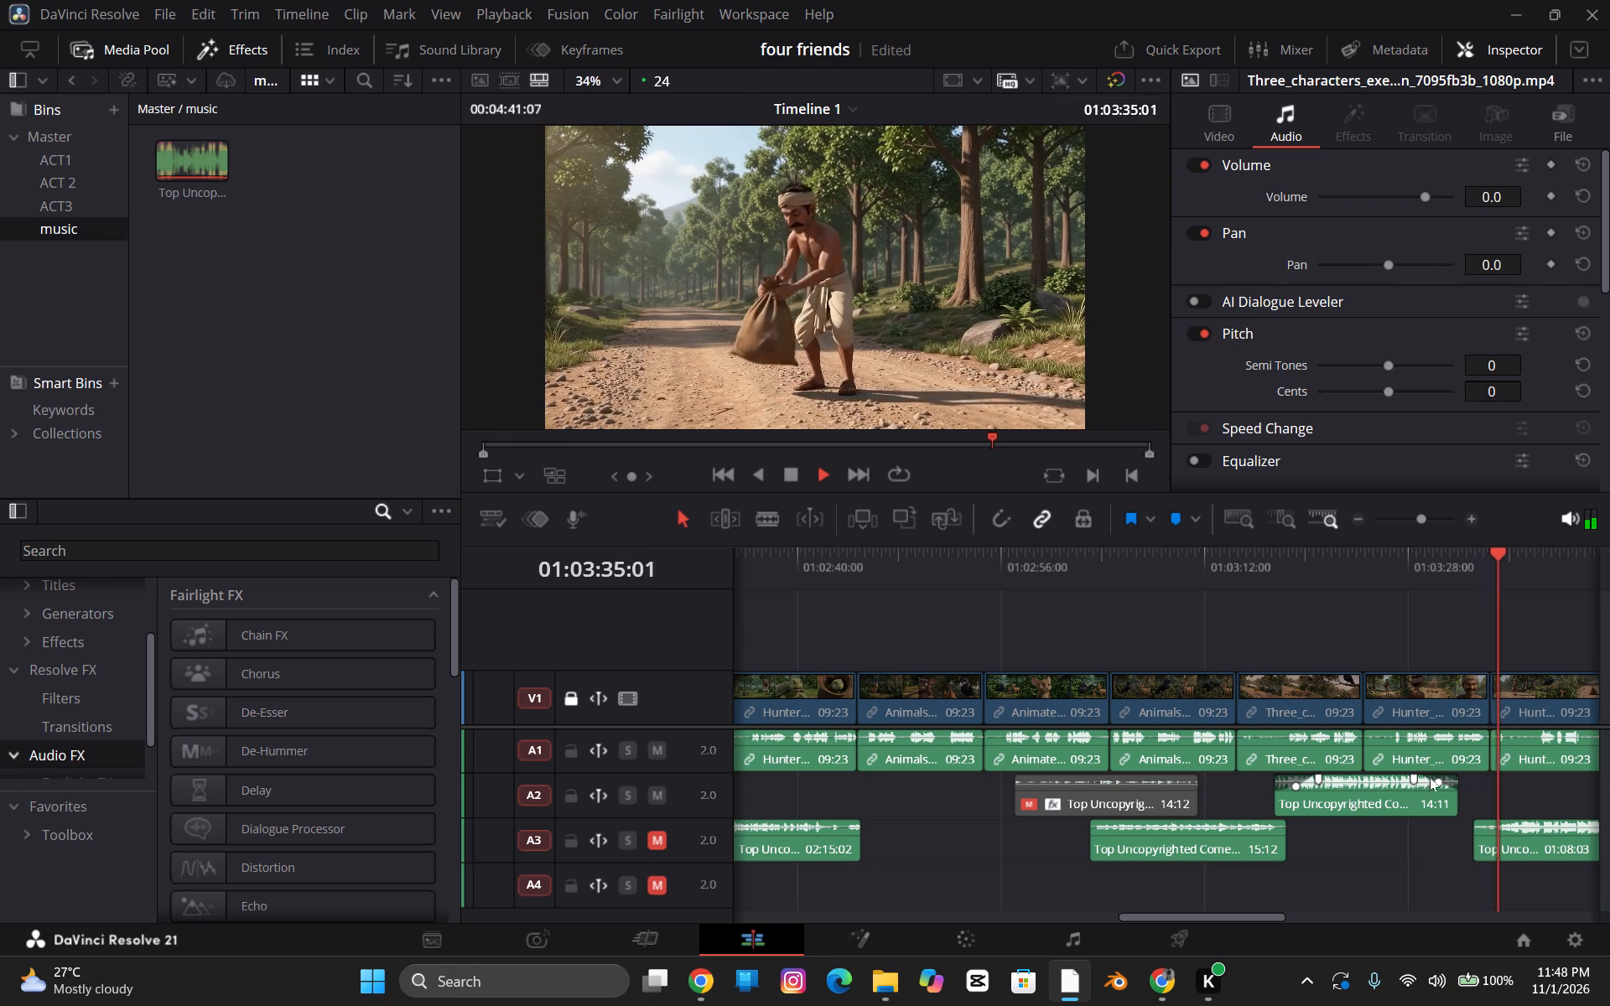
{"action": "left_click", "coordinate": [649, 839]}
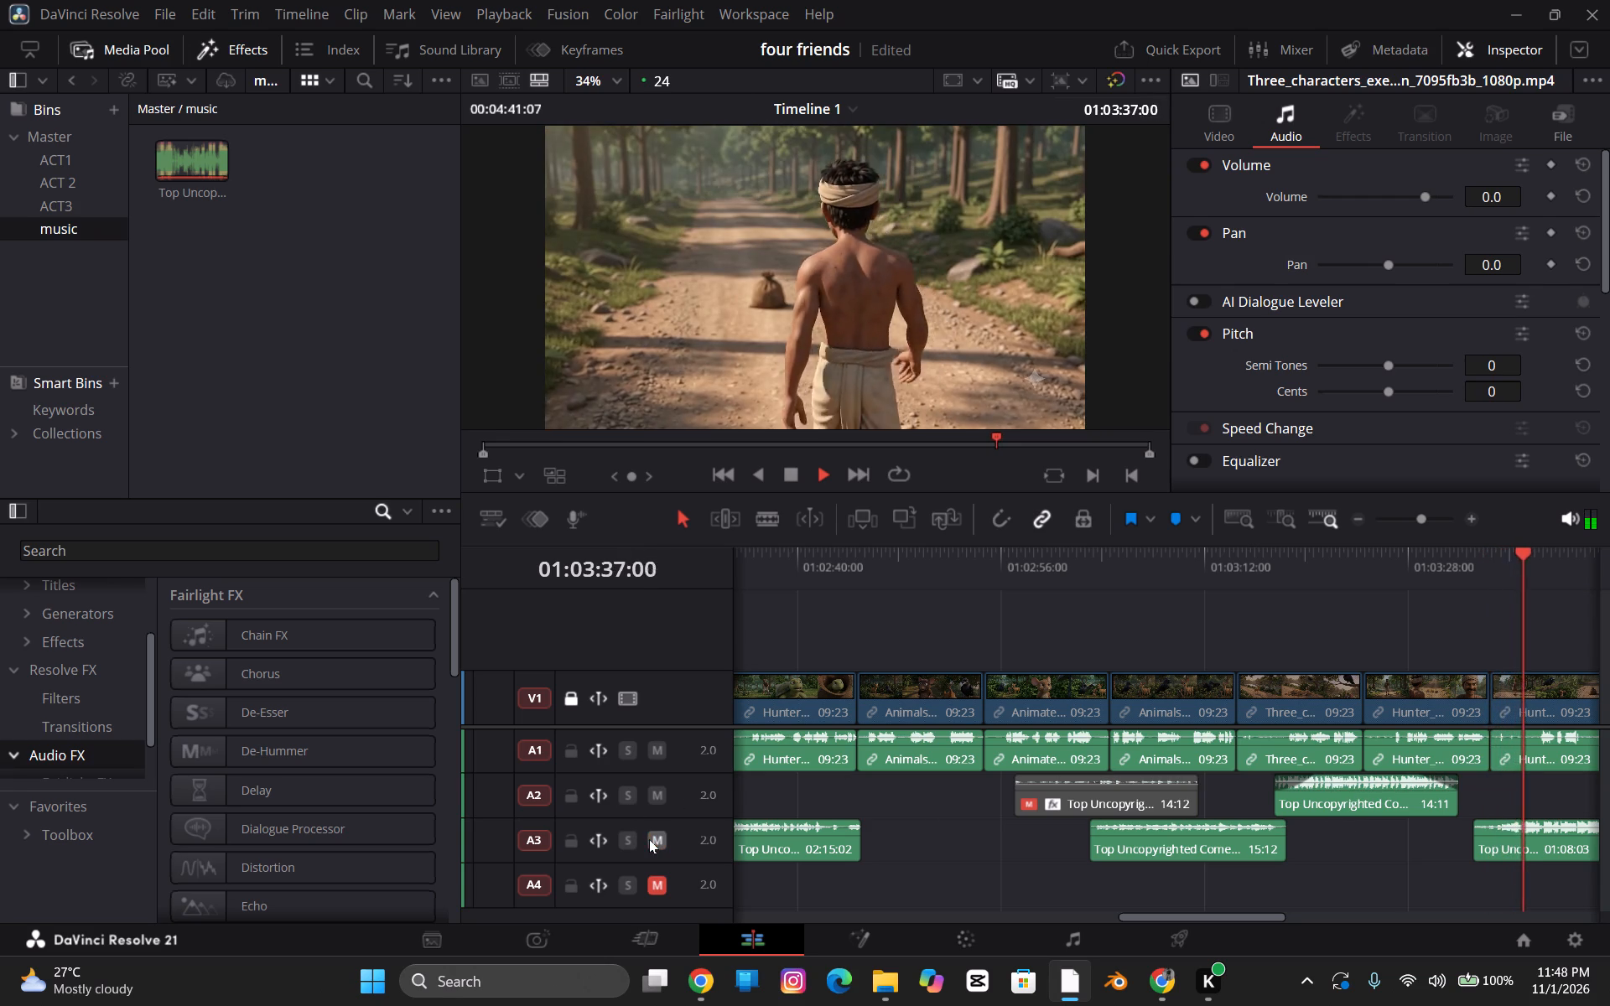
{"action": "left_click", "coordinate": [651, 839]}
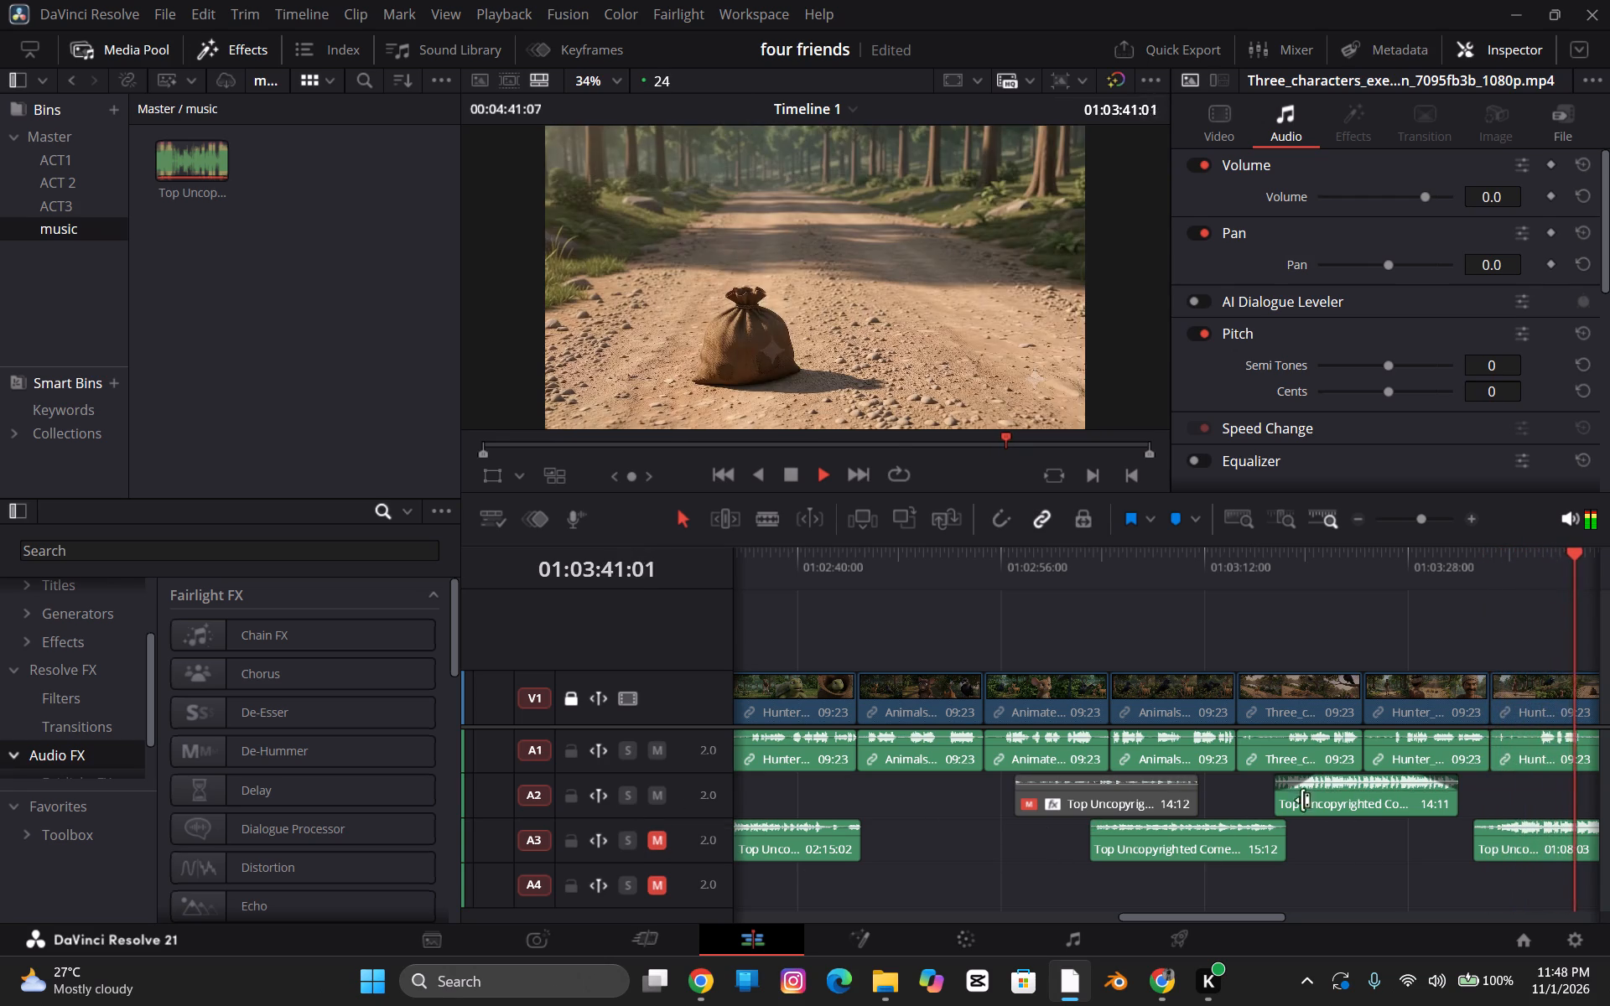
{"action": "left_click_drag", "start_coordinate": [1251, 921], "coordinate": [1280, 915]}
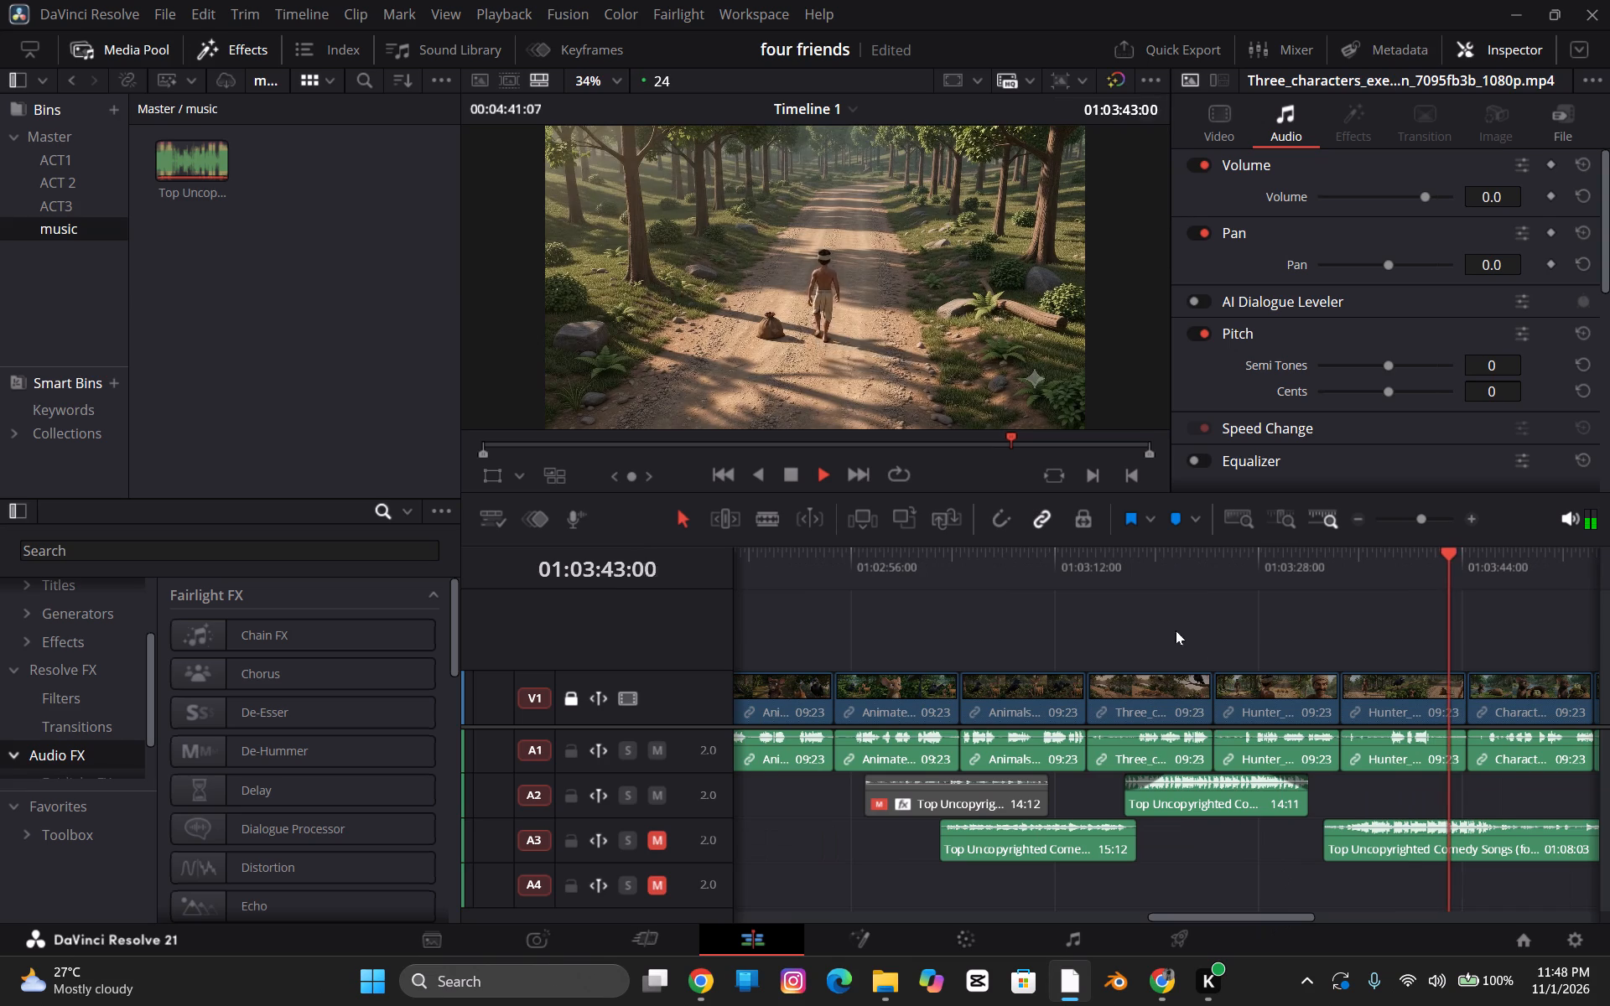
{"action": "left_click", "coordinate": [1103, 573]}
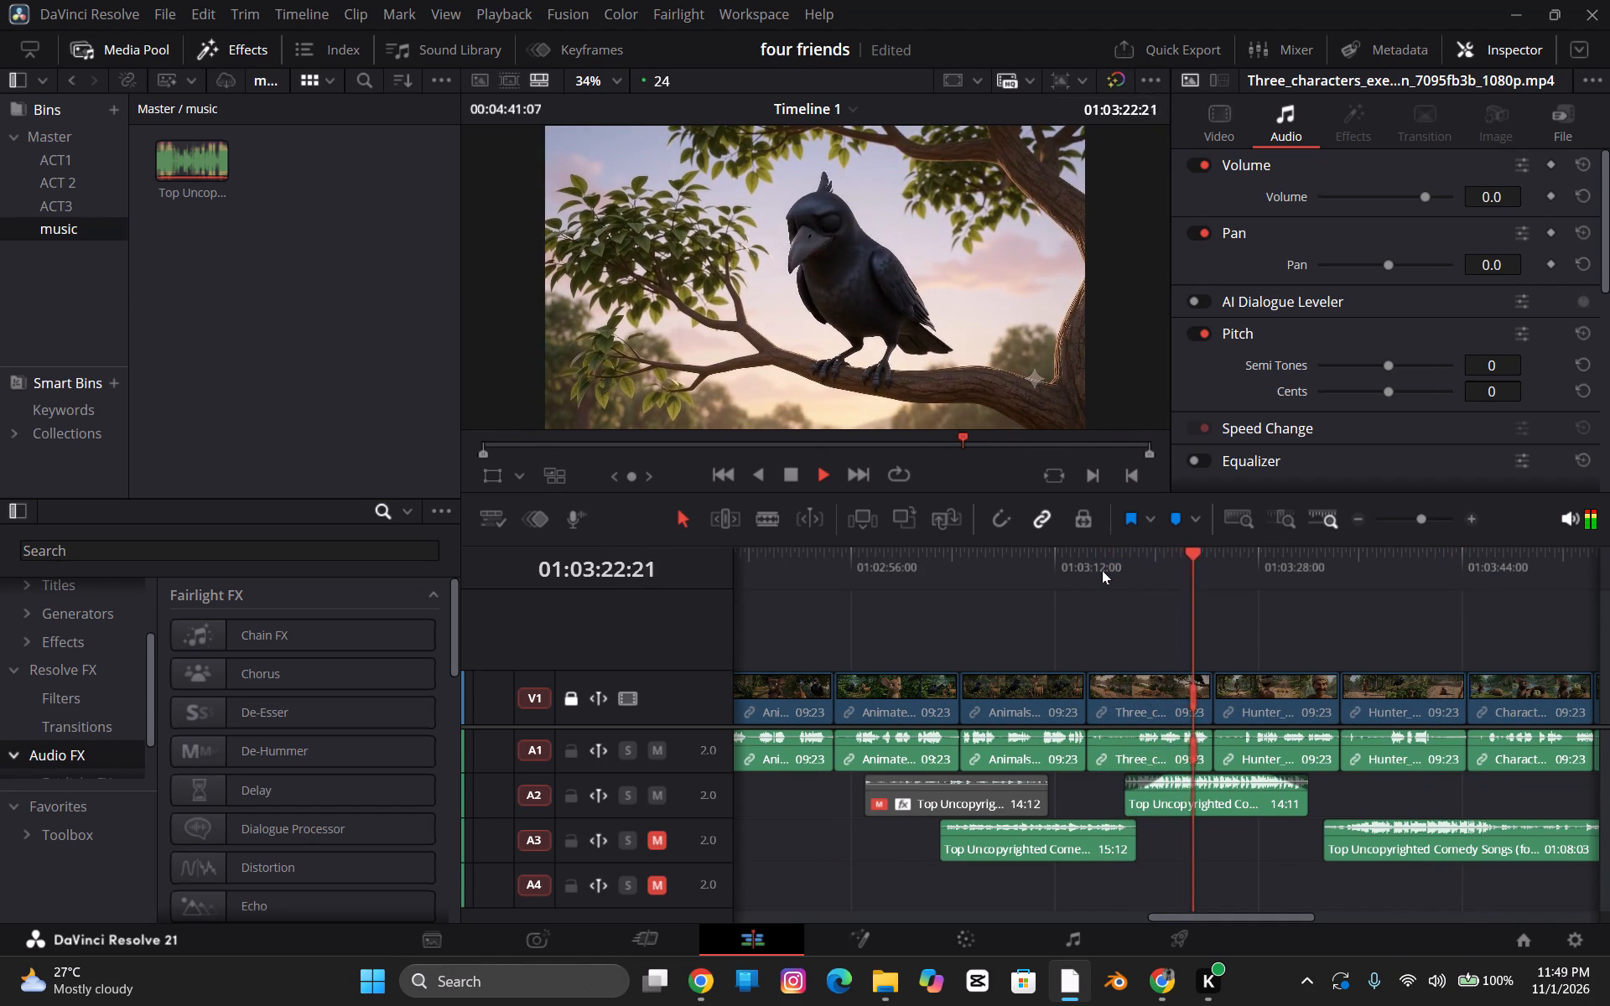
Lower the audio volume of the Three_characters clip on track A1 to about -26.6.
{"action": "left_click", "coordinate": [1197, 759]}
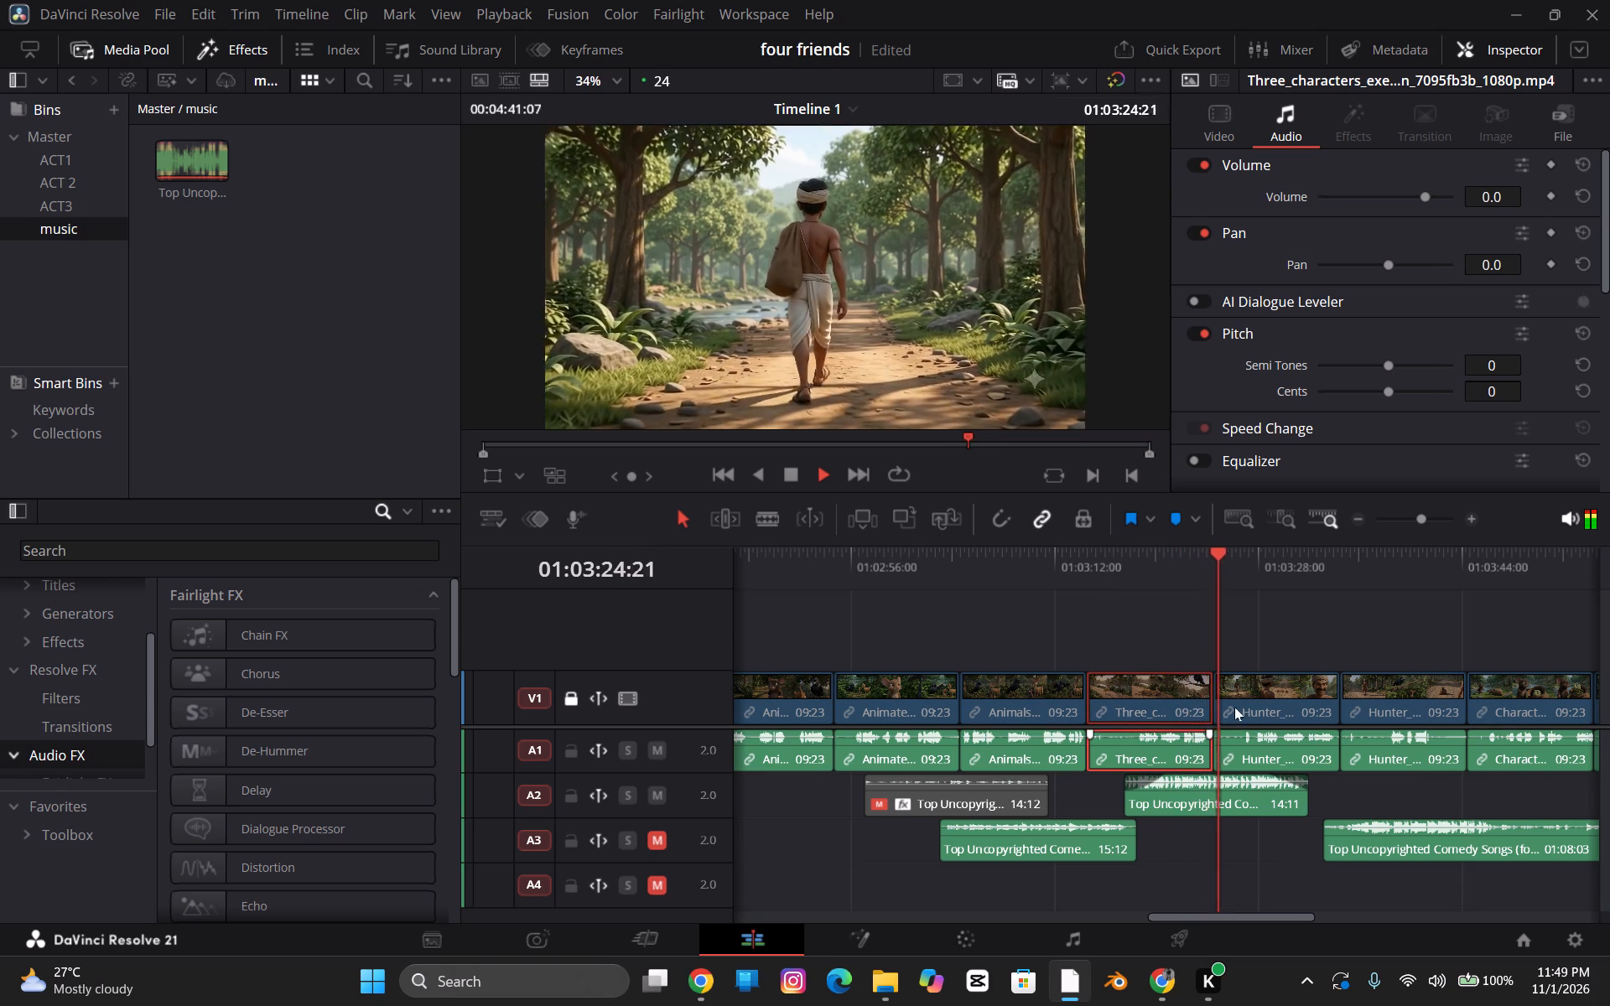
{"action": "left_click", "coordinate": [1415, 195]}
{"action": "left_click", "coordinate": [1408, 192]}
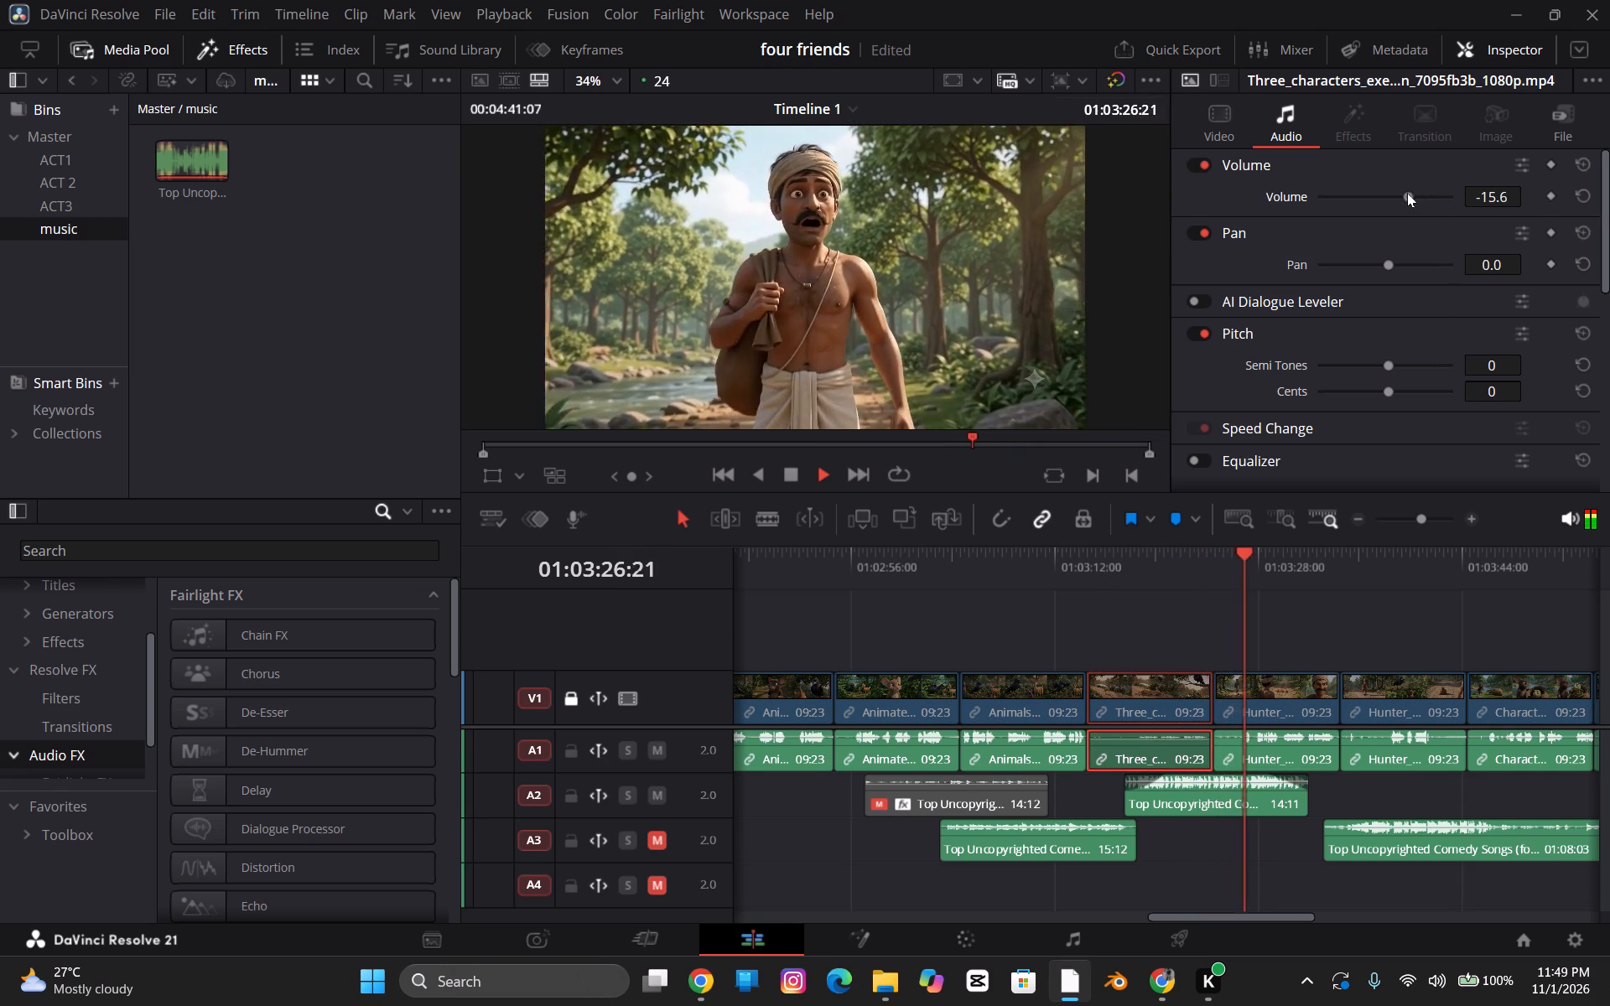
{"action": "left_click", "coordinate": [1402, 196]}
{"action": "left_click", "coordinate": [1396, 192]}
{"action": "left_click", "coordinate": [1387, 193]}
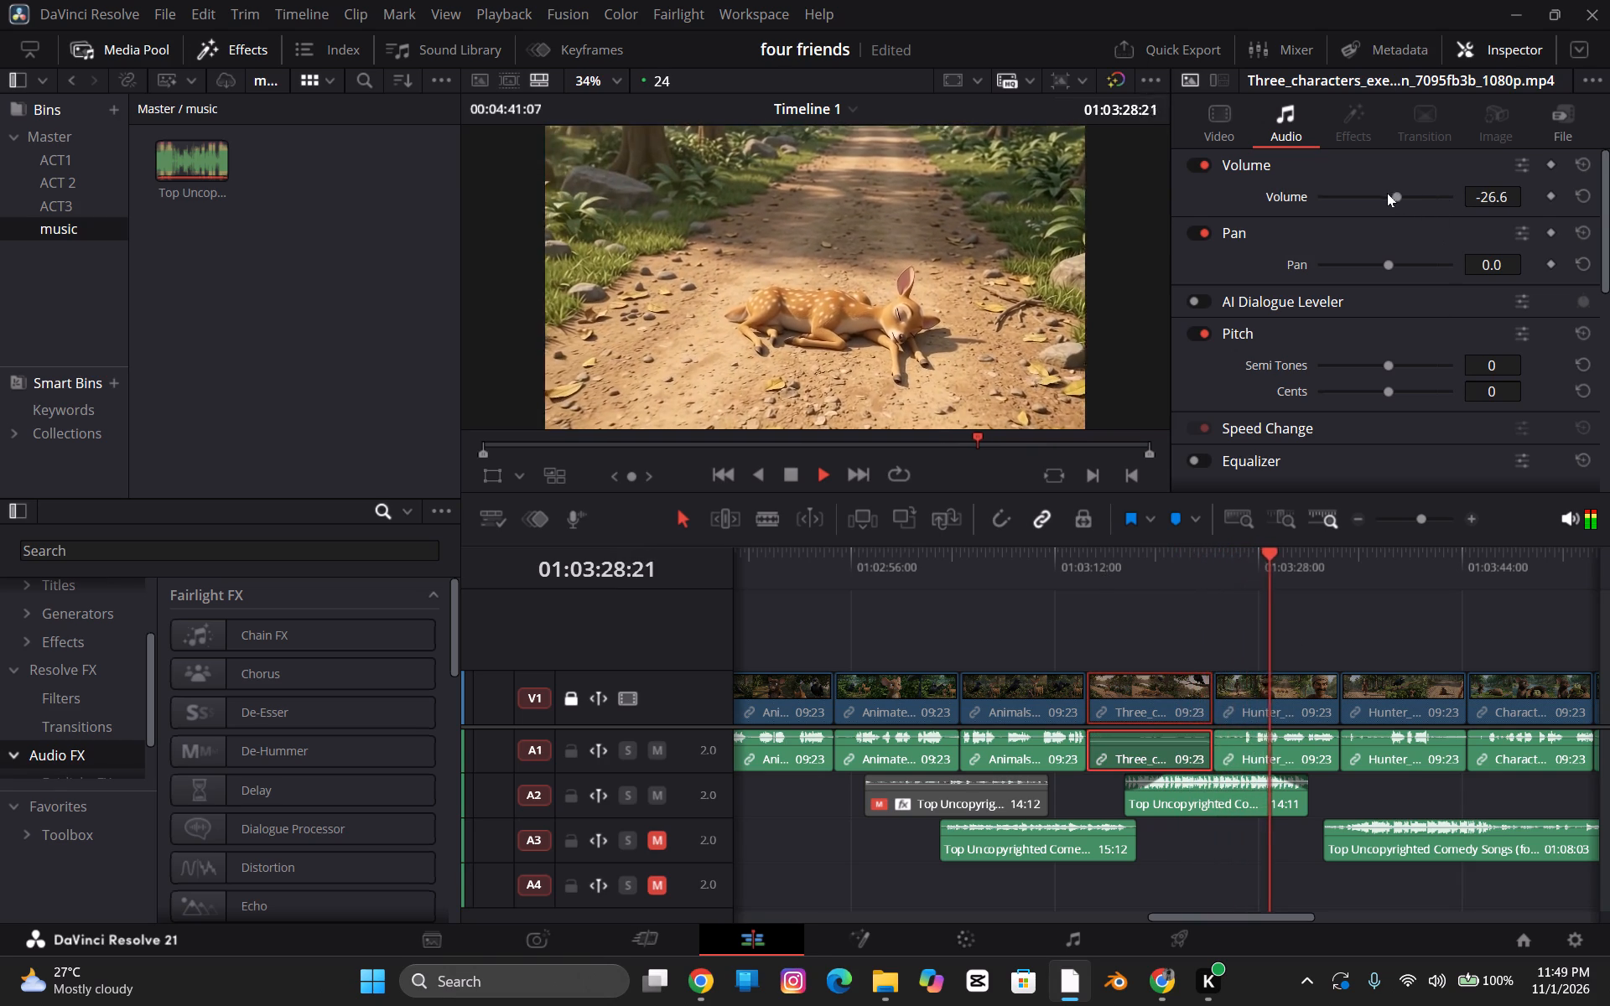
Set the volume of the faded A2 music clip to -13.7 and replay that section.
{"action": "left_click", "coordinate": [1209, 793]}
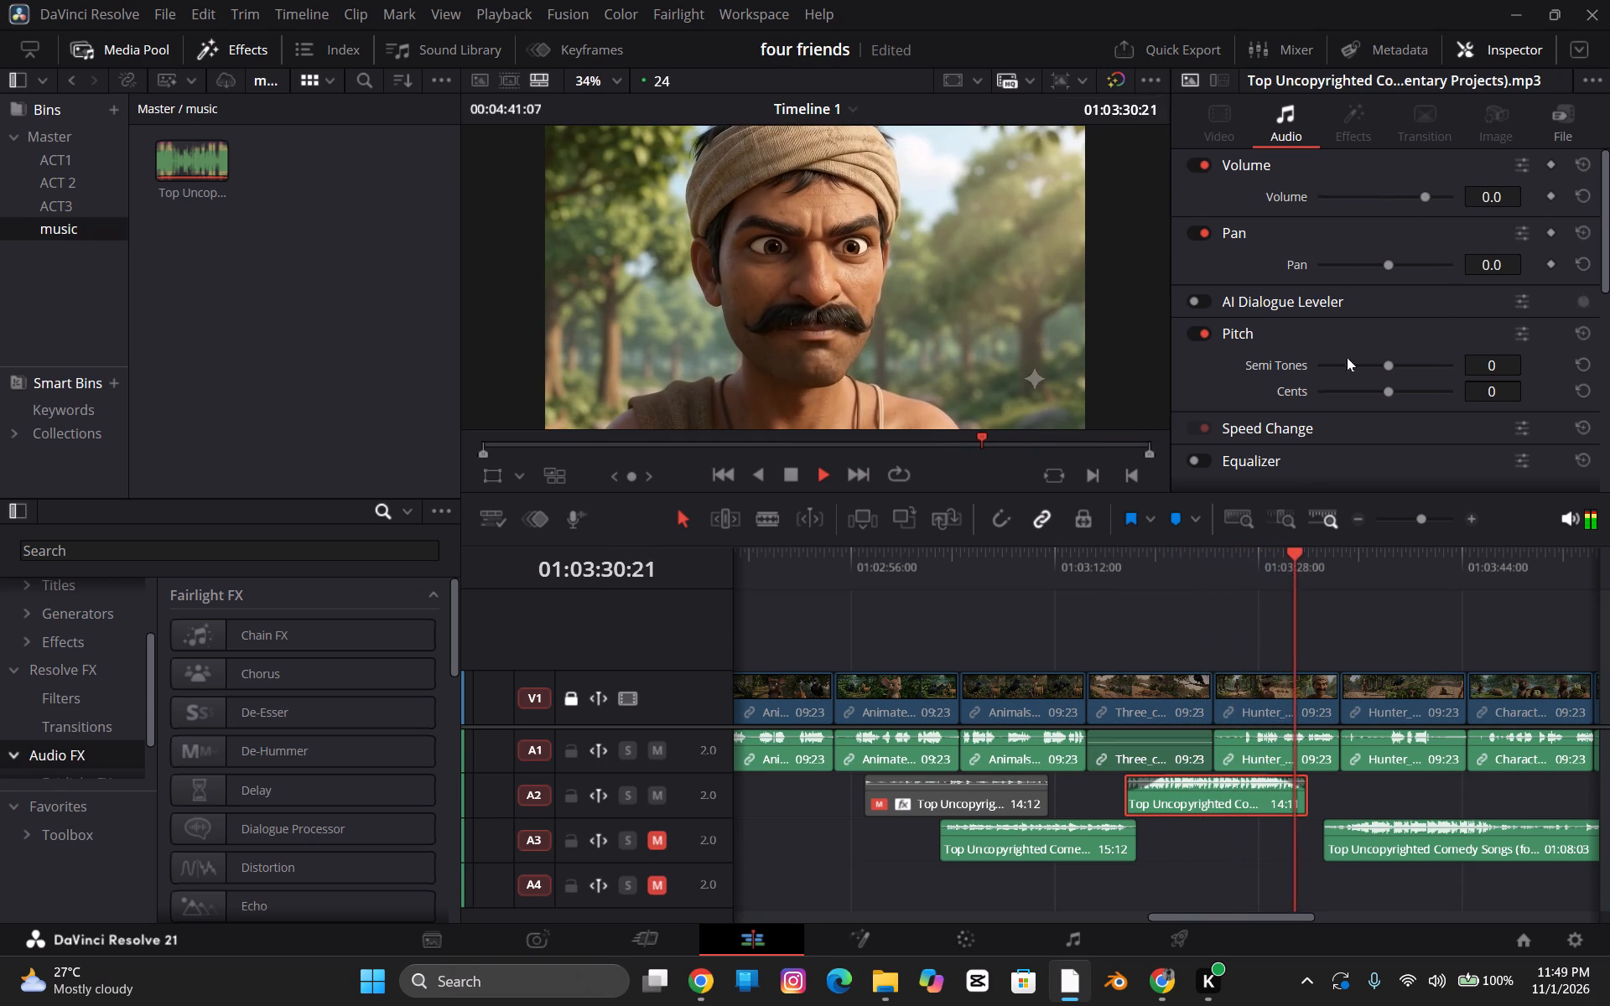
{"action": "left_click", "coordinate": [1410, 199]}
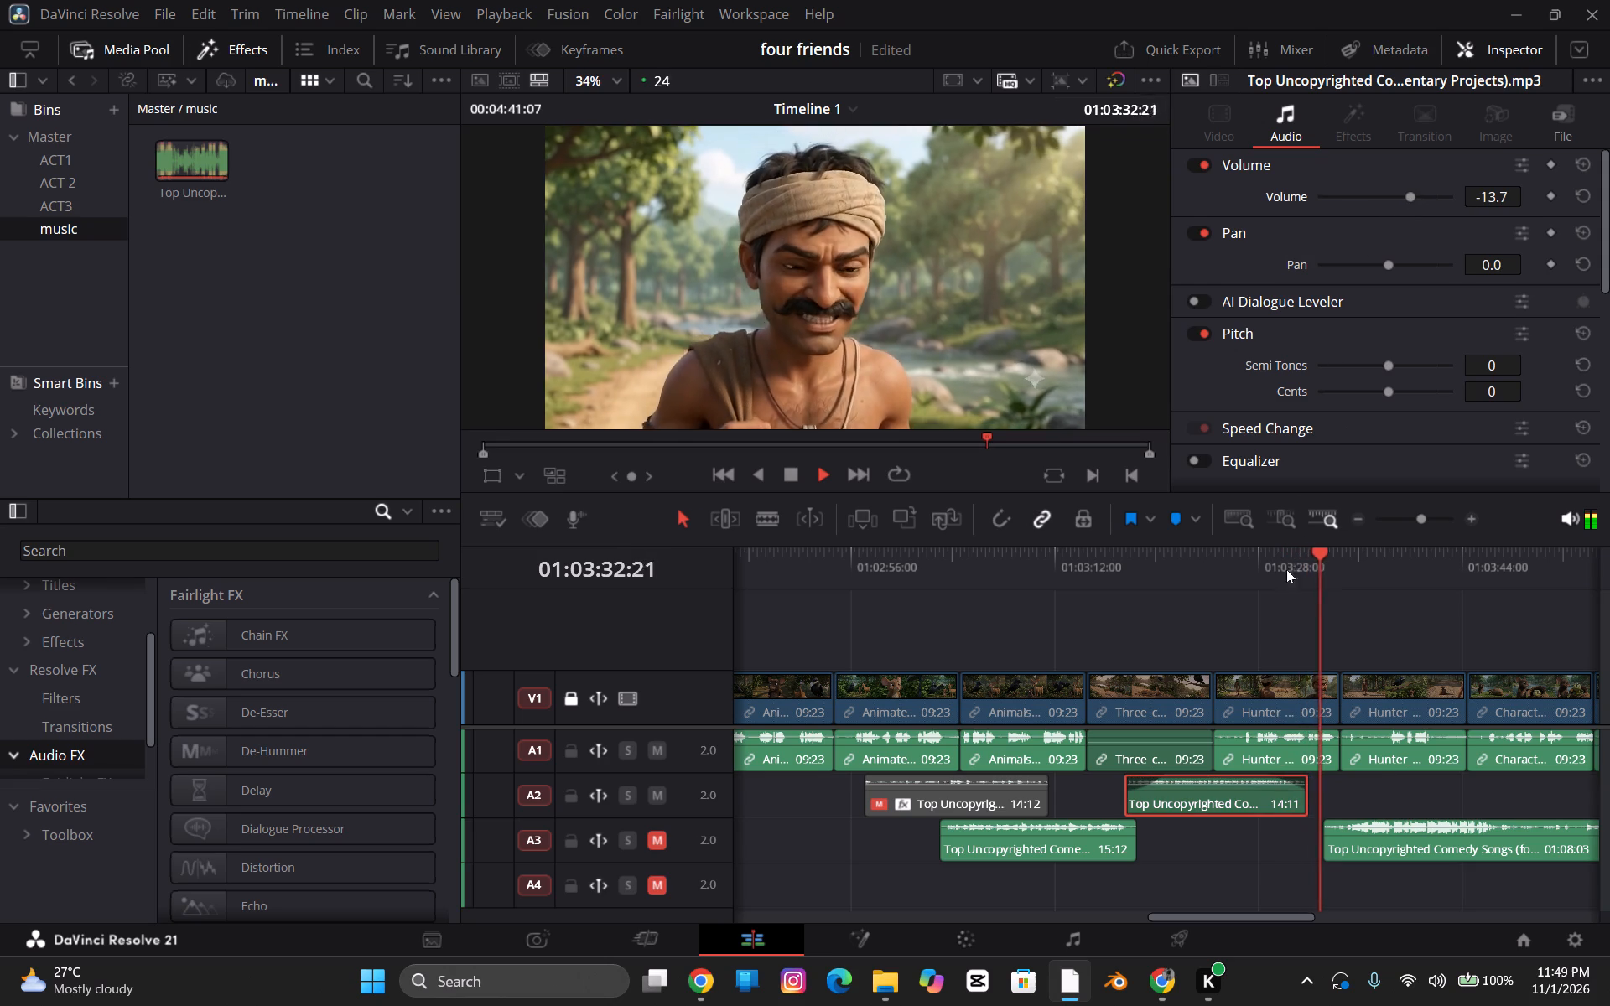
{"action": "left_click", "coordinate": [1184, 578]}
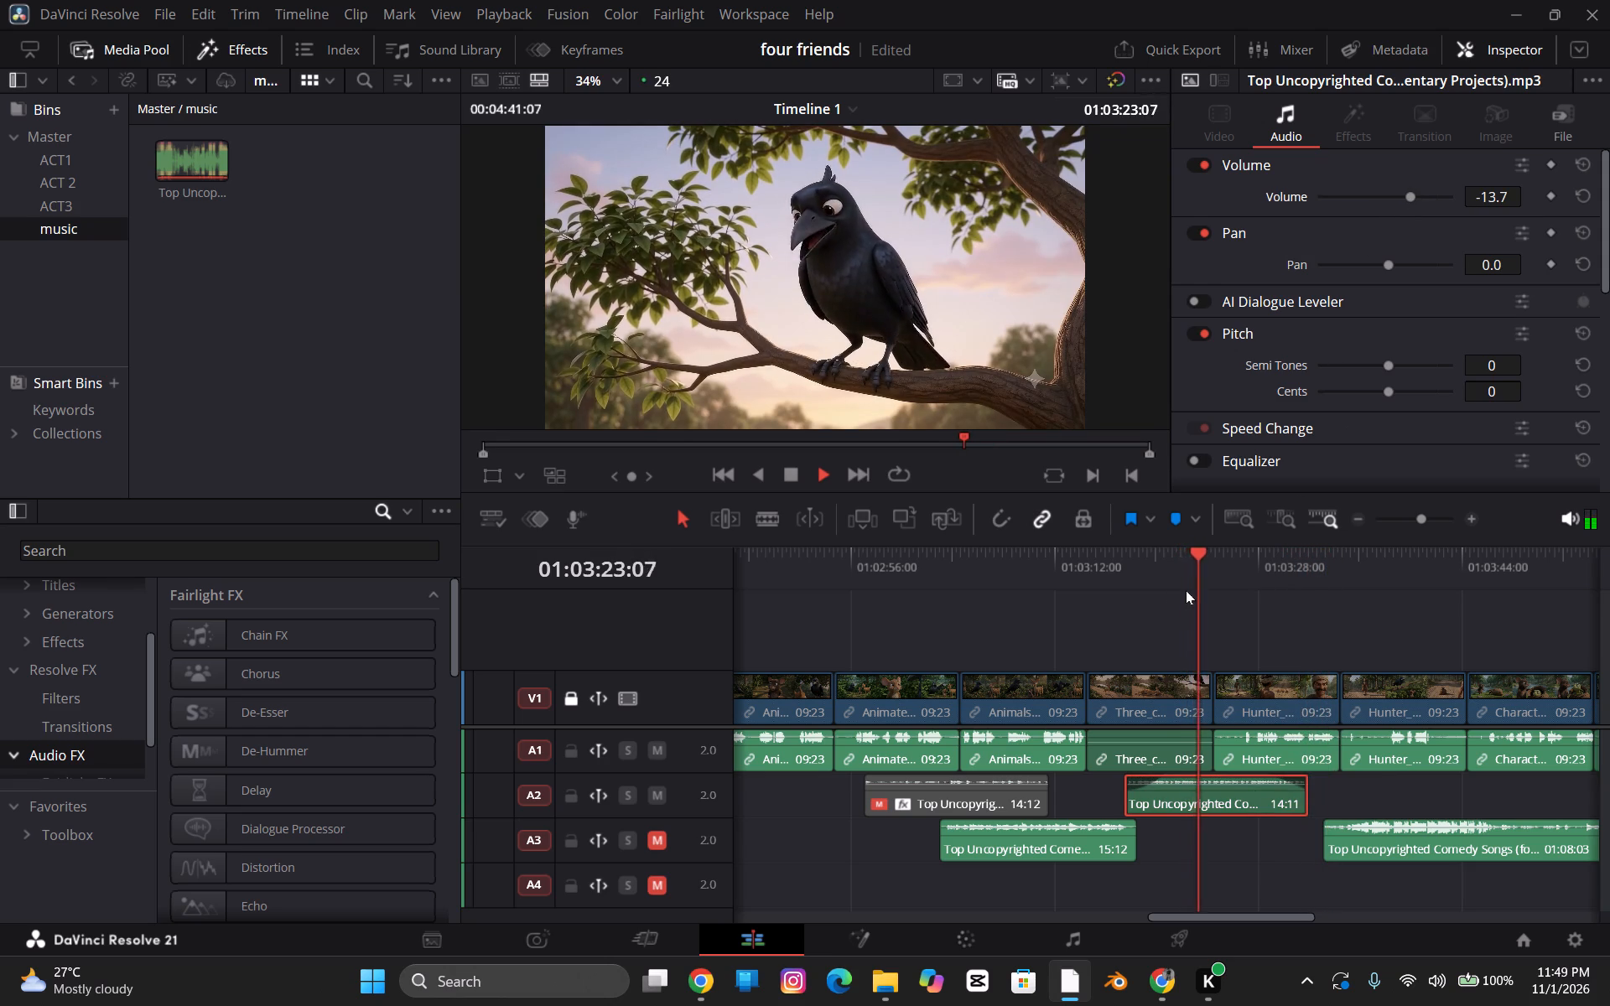
Undo the recent volume, mute, fade and trim edits until the 14:16 music clip is back on track A3.
{"action": "key", "text": "ctrl+z"}
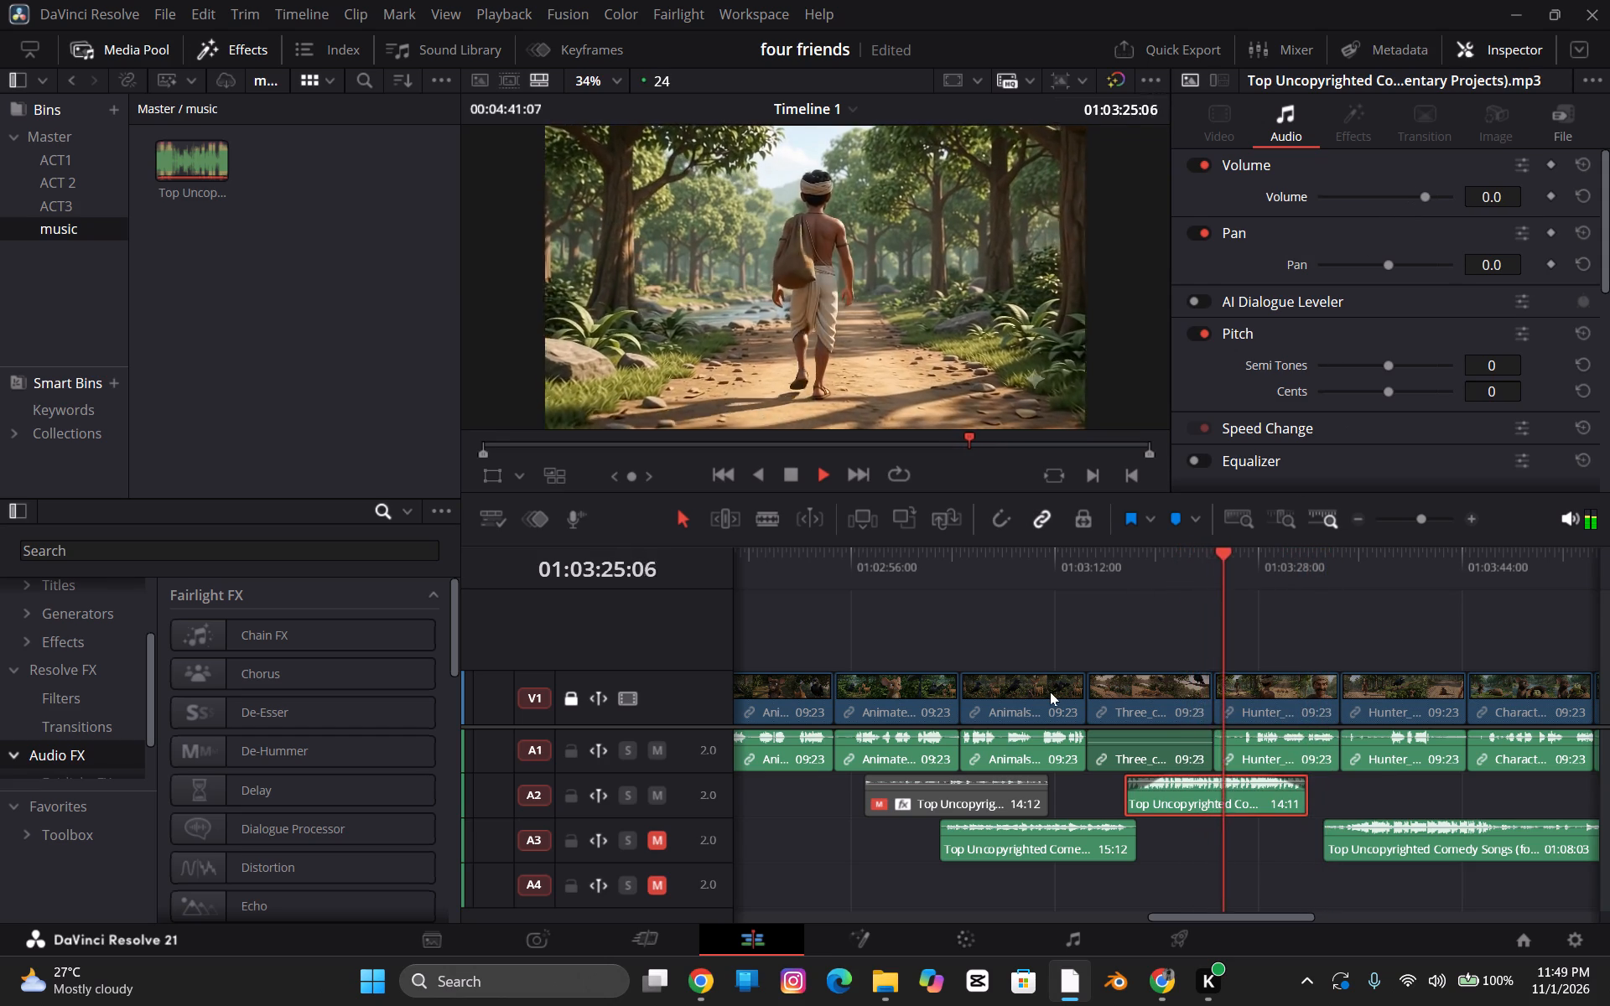
{"action": "key", "text": "ctrl+z"}
{"action": "key", "text": "ctrl+z"}
{"action": "key", "text": "ctrl+z"}
{"action": "key", "text": "ctrl+z"}
{"action": "key", "text": "ctrl+z"}
{"action": "key", "text": "ctrl+z"}
{"action": "key", "text": "ctrl+z"}
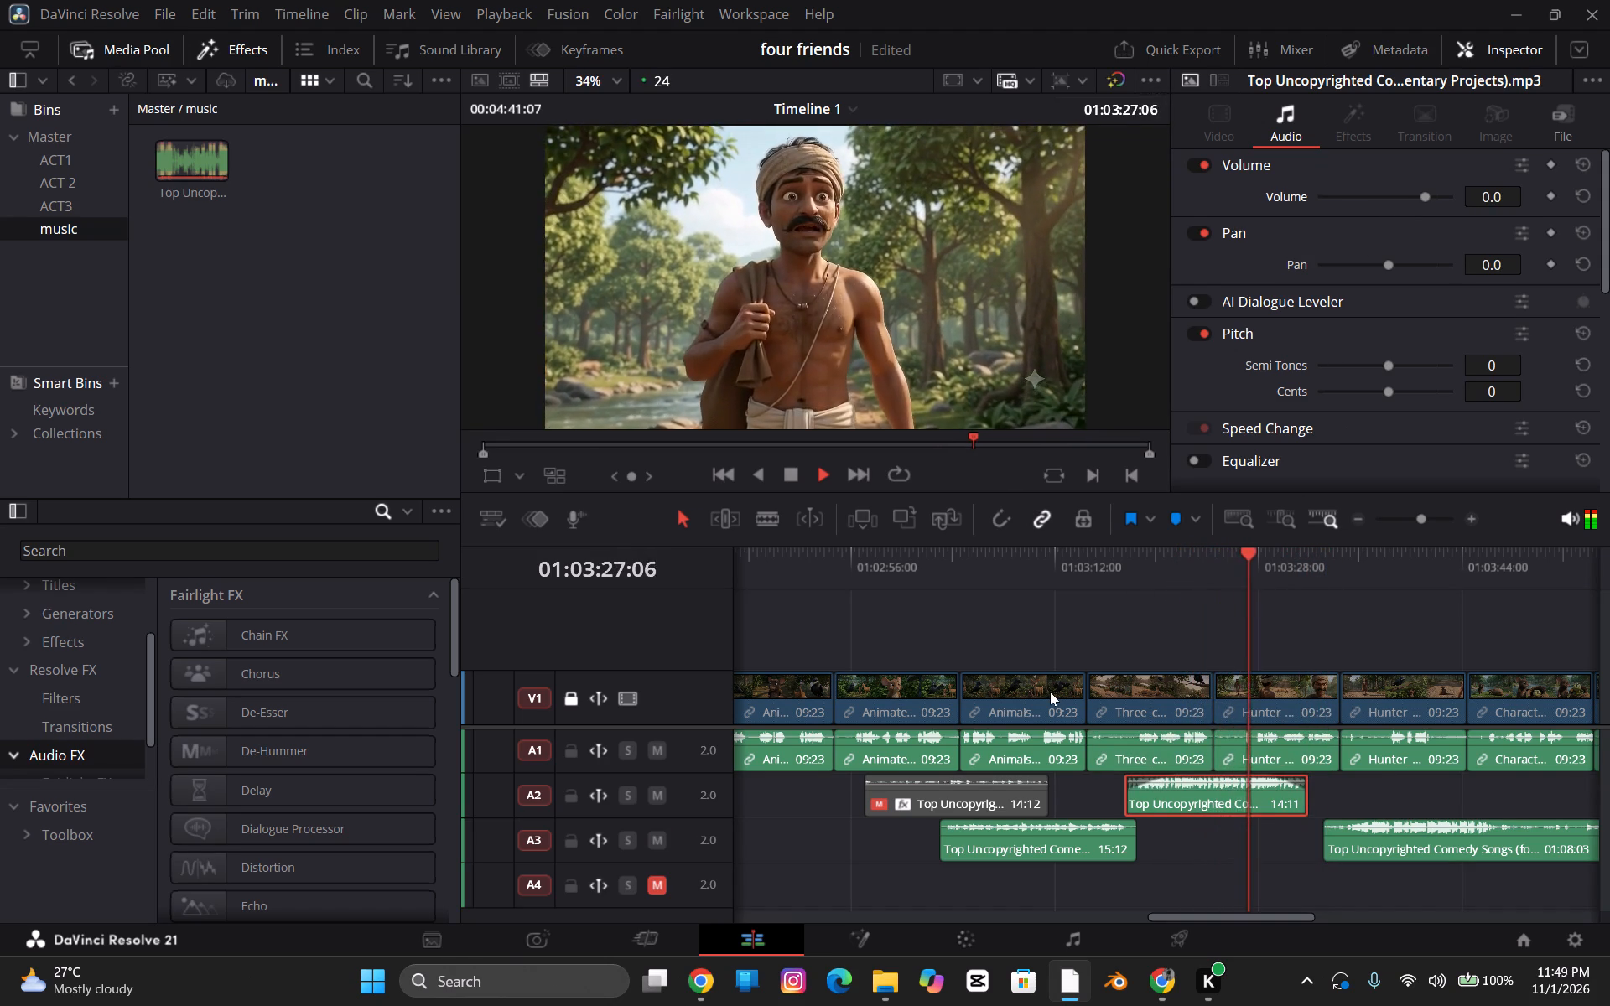
{"action": "key", "text": "ctrl+z"}
{"action": "key", "text": "ctrl+z"}
{"action": "key", "text": "ctrl+z"}
{"action": "key", "text": "ctrl+z"}
{"action": "key", "text": "ctrl+z"}
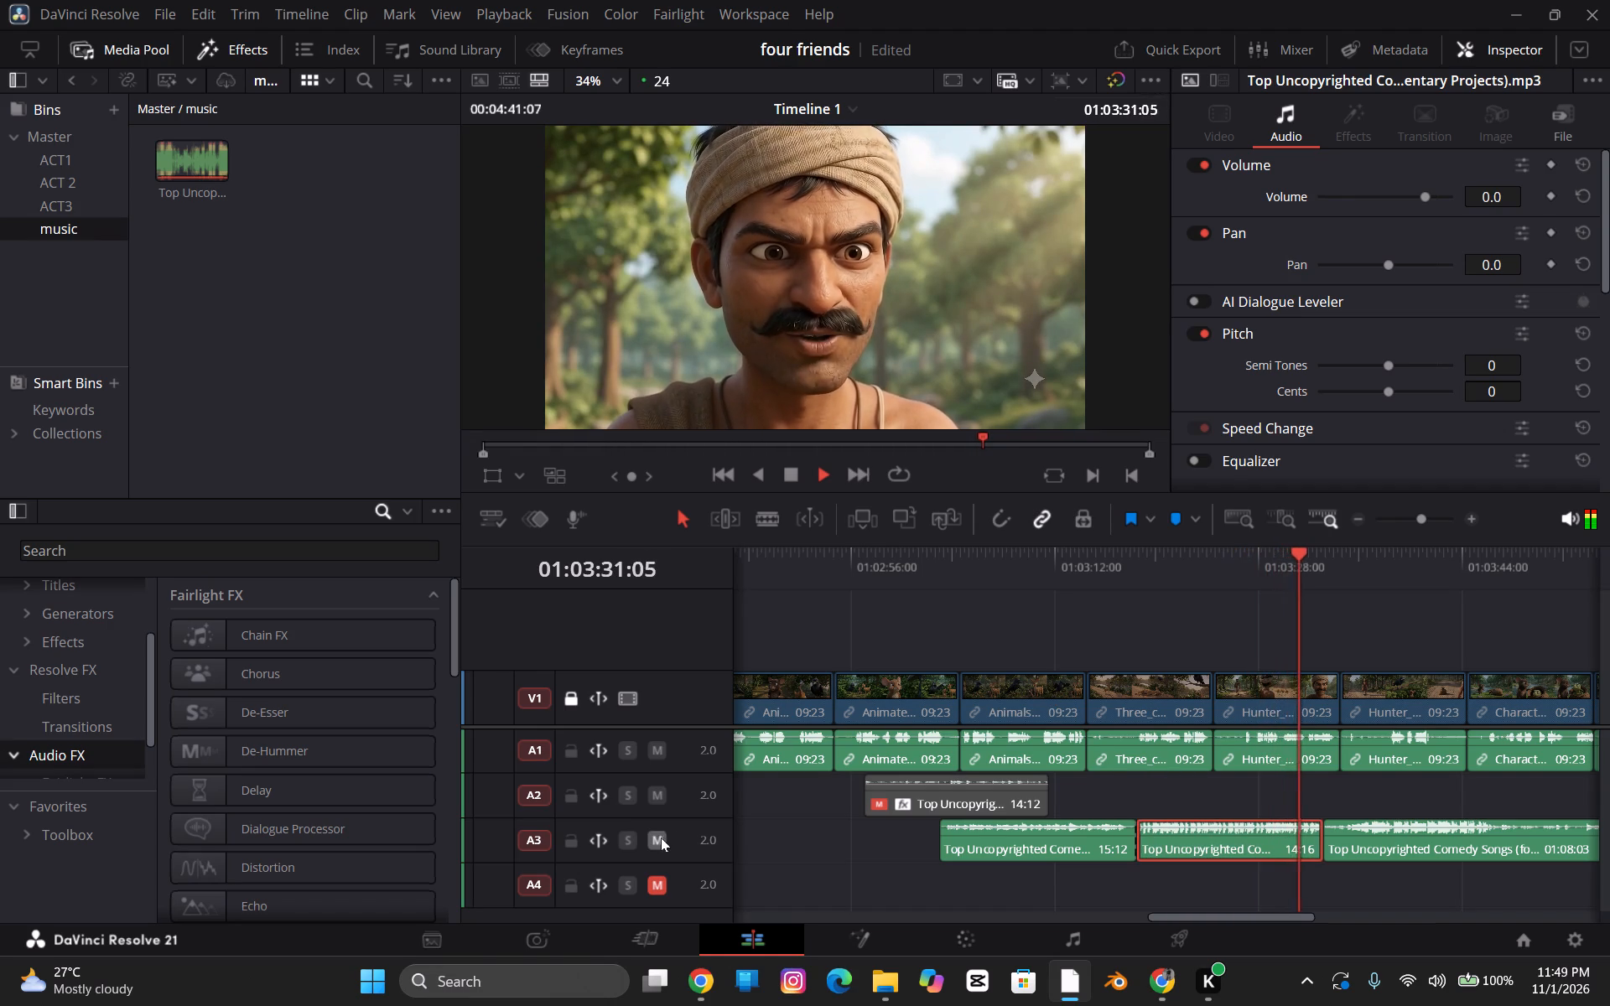
Listen to the hunter scenes with music track A3 muted, and unmute the track after the playback.
{"action": "left_click_drag", "start_coordinate": [662, 837], "coordinate": [670, 839]}
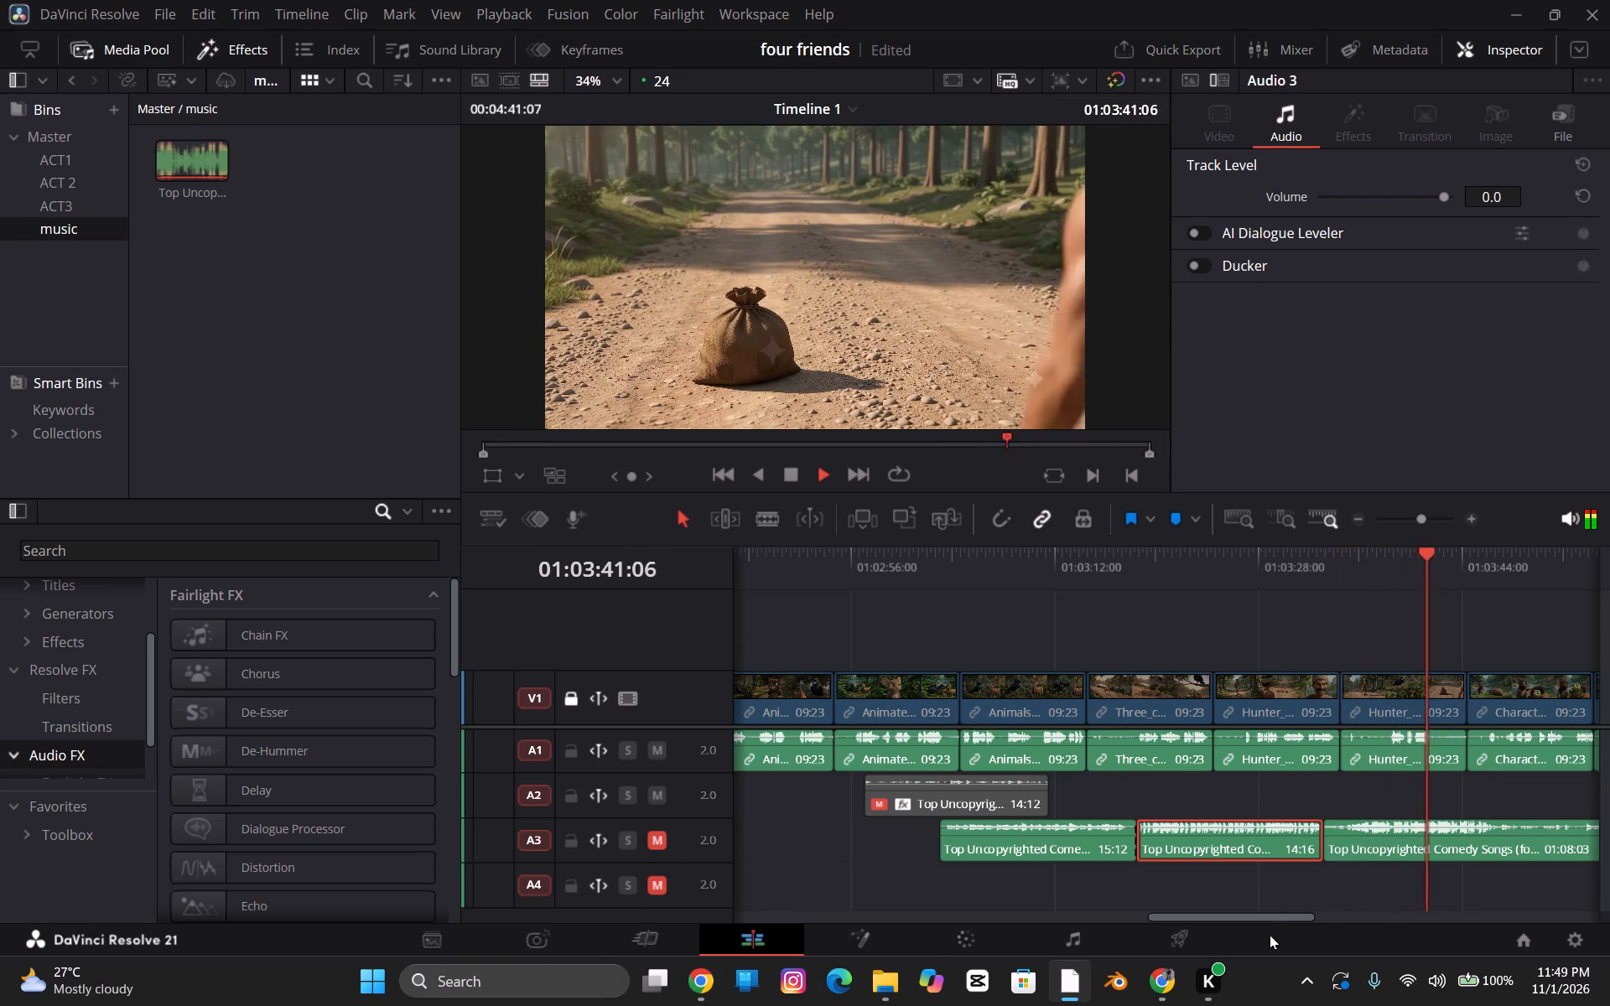
{"action": "left_click_drag", "start_coordinate": [1270, 919], "coordinate": [1301, 907]}
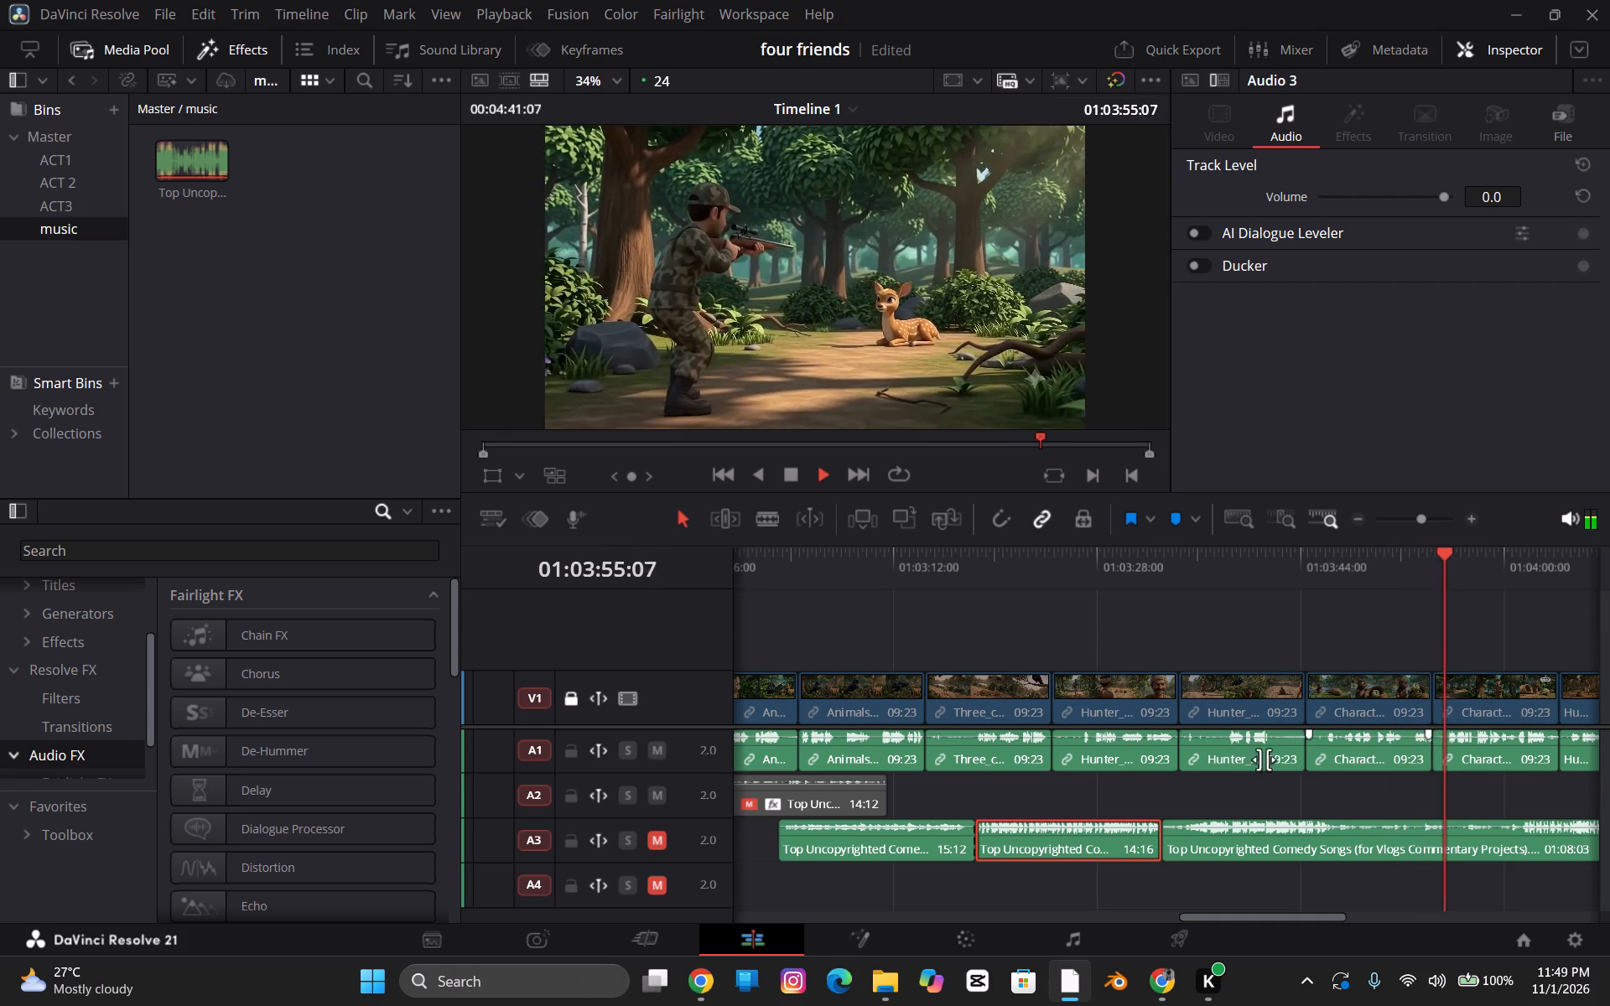
{"action": "left_click", "coordinate": [660, 843]}
{"action": "left_click", "coordinate": [659, 843]}
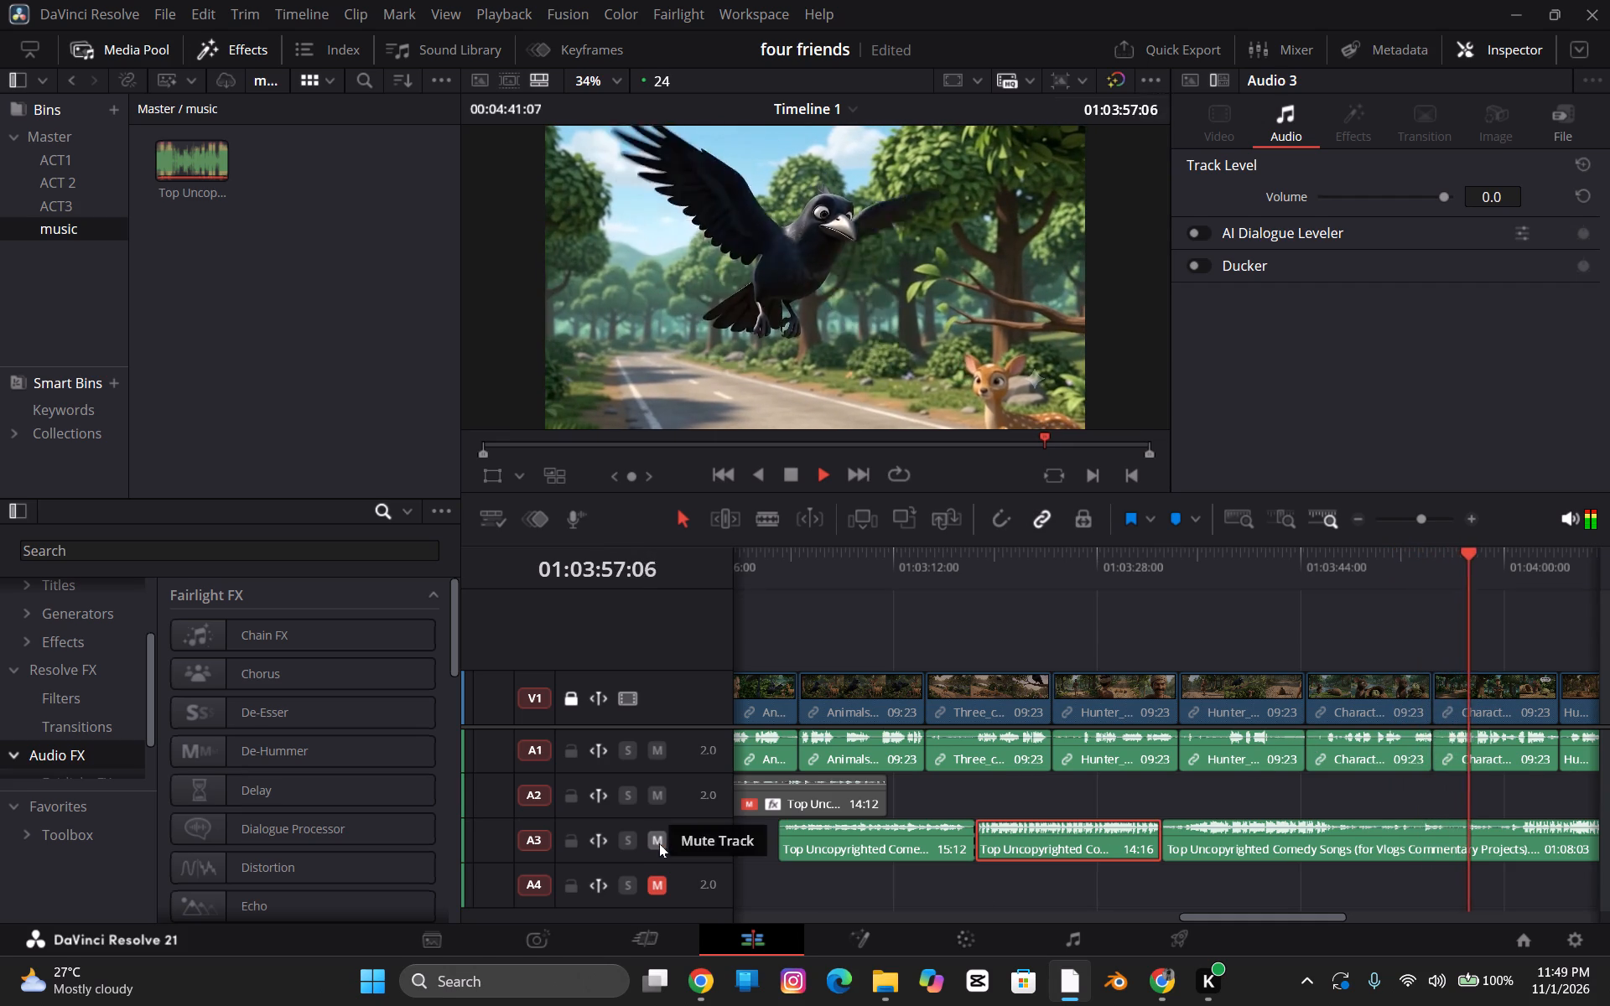
Toggle the track mutes during playback to trace the background sound, leaving A1 and A3 muted and A4 unmuted.
{"action": "left_click", "coordinate": [659, 843]}
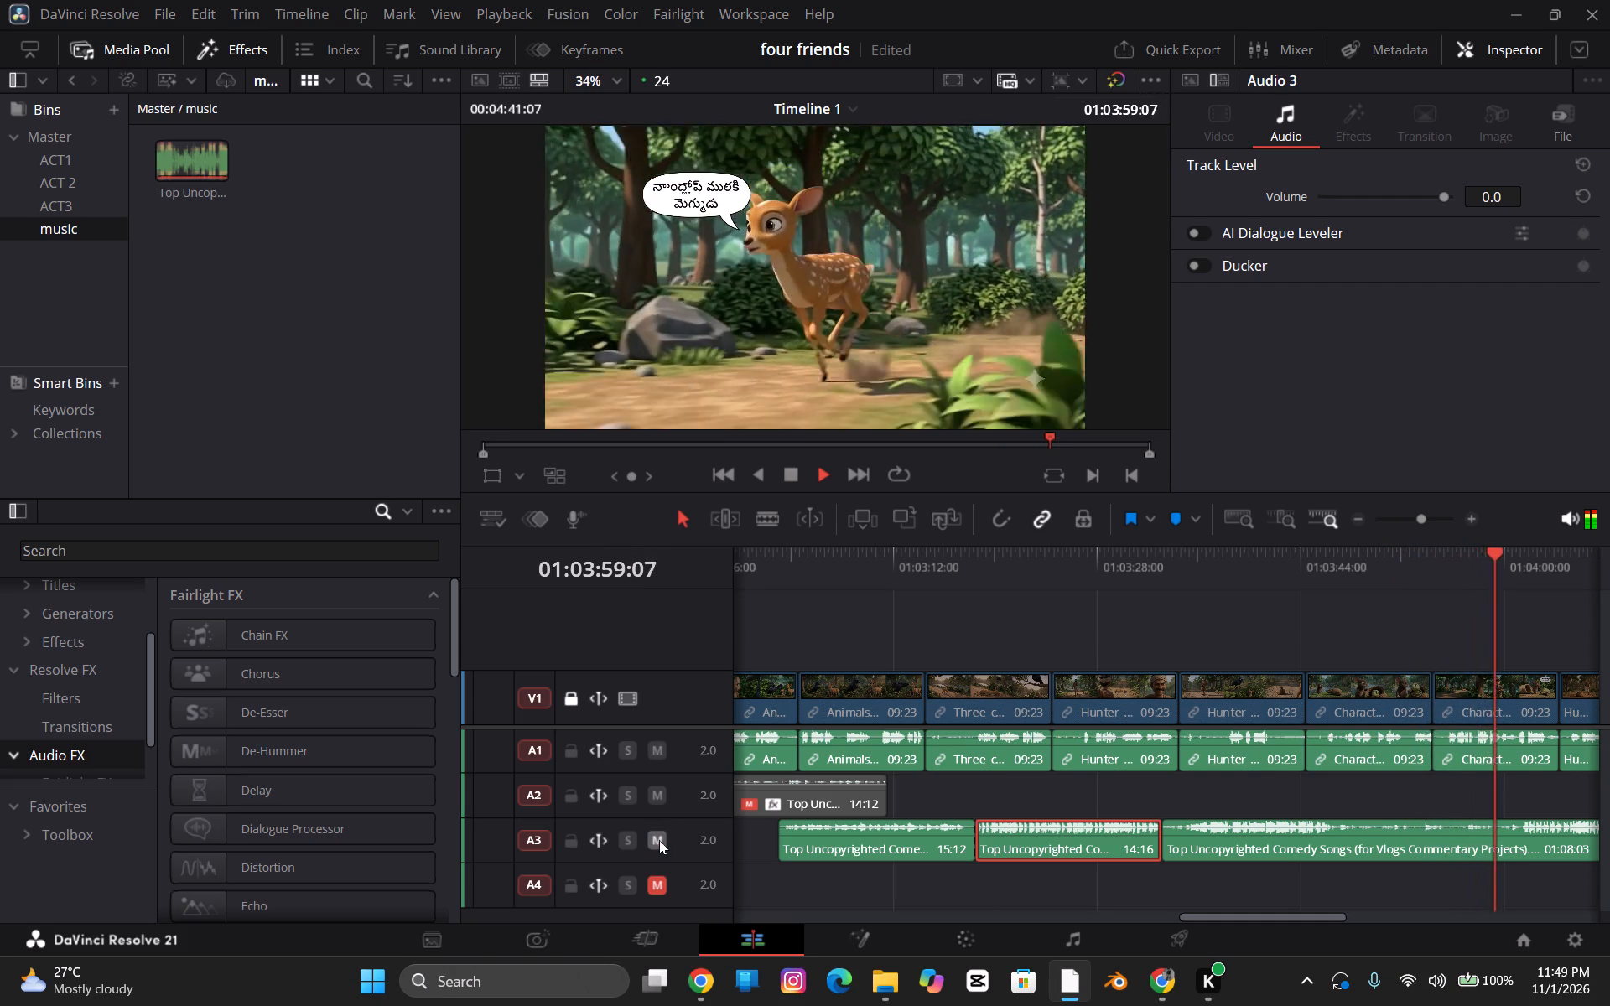
{"action": "left_click", "coordinate": [661, 840]}
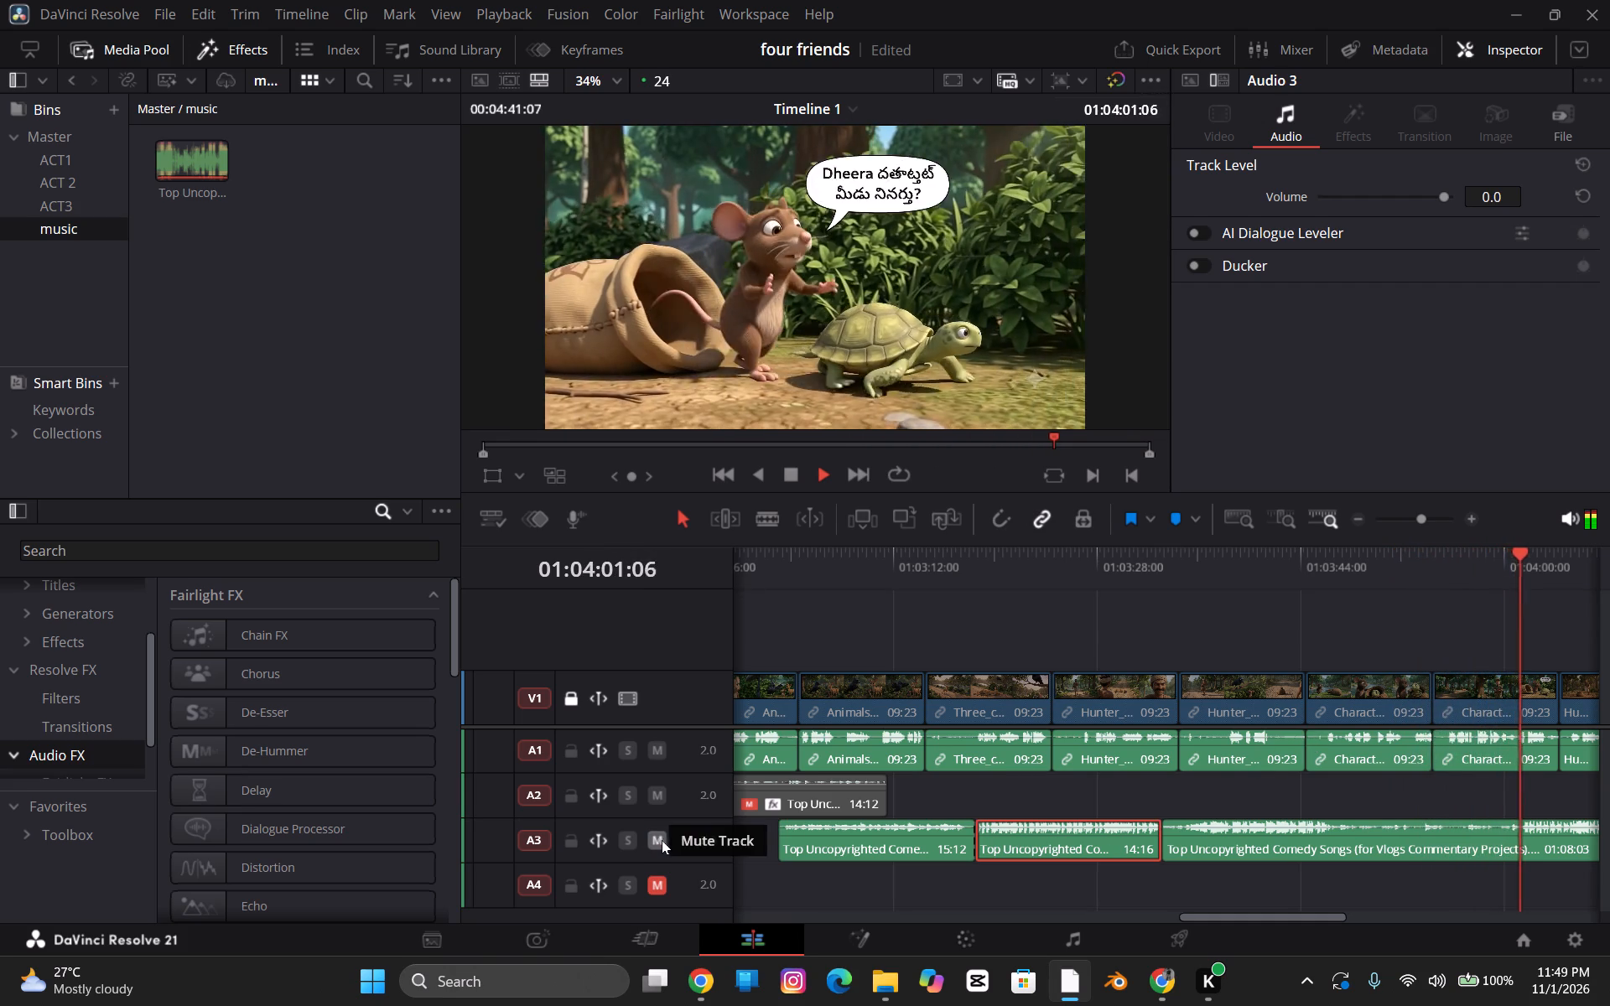
{"action": "left_click", "coordinate": [662, 842]}
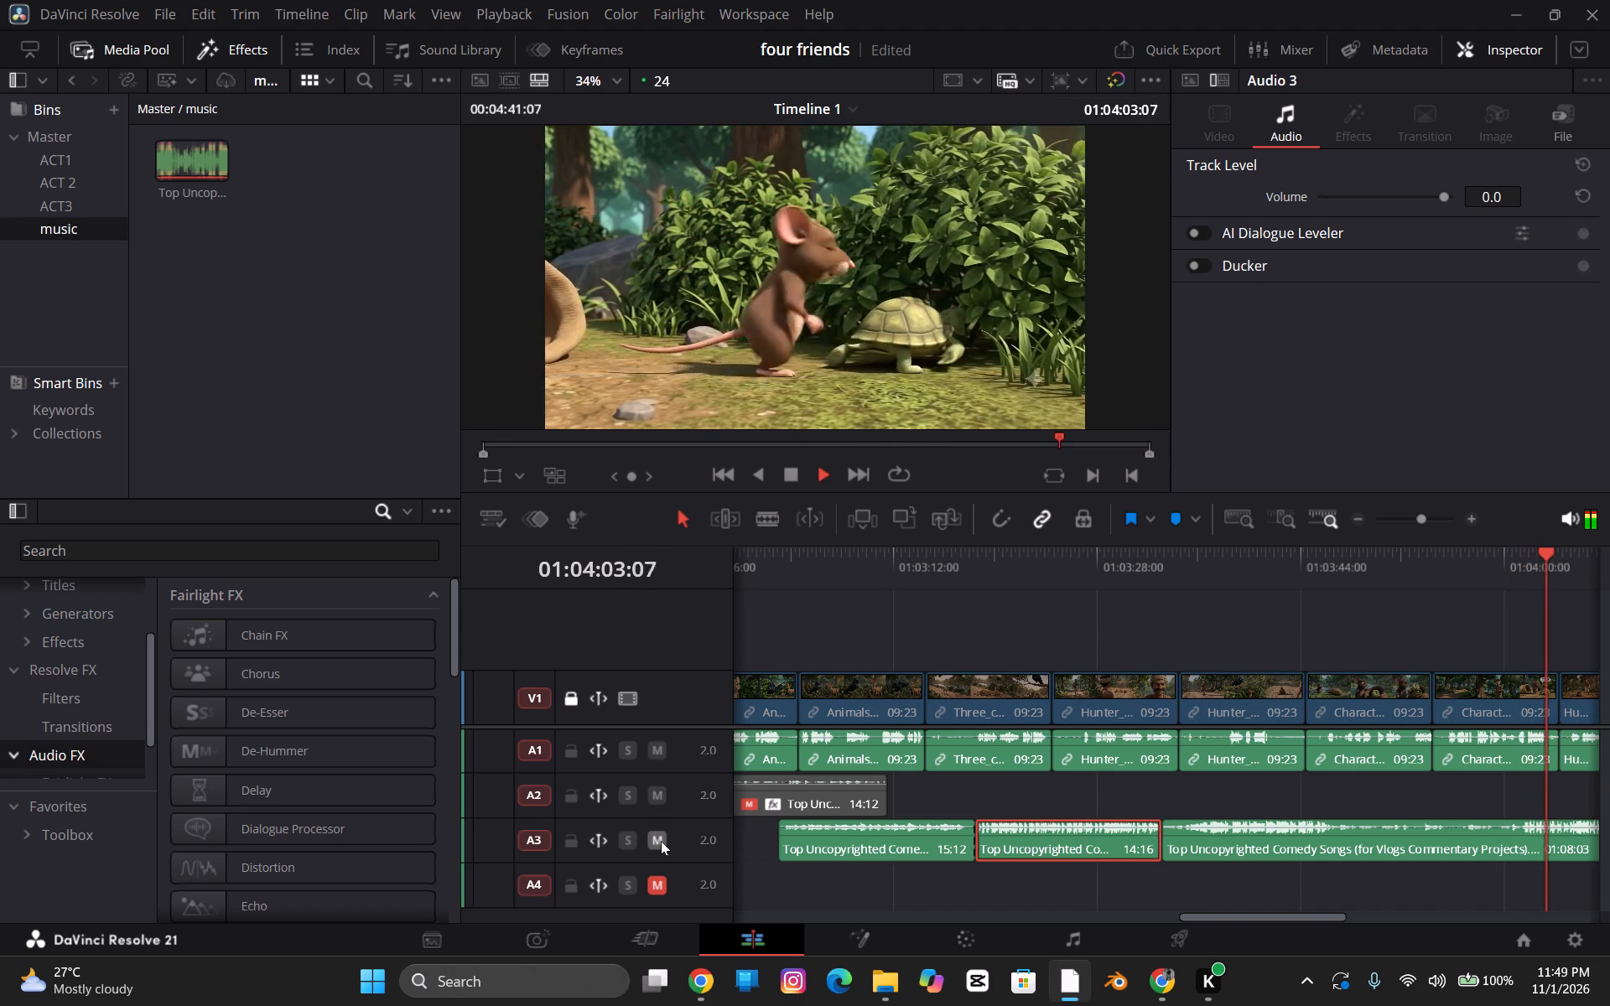
{"action": "left_click", "coordinate": [655, 757]}
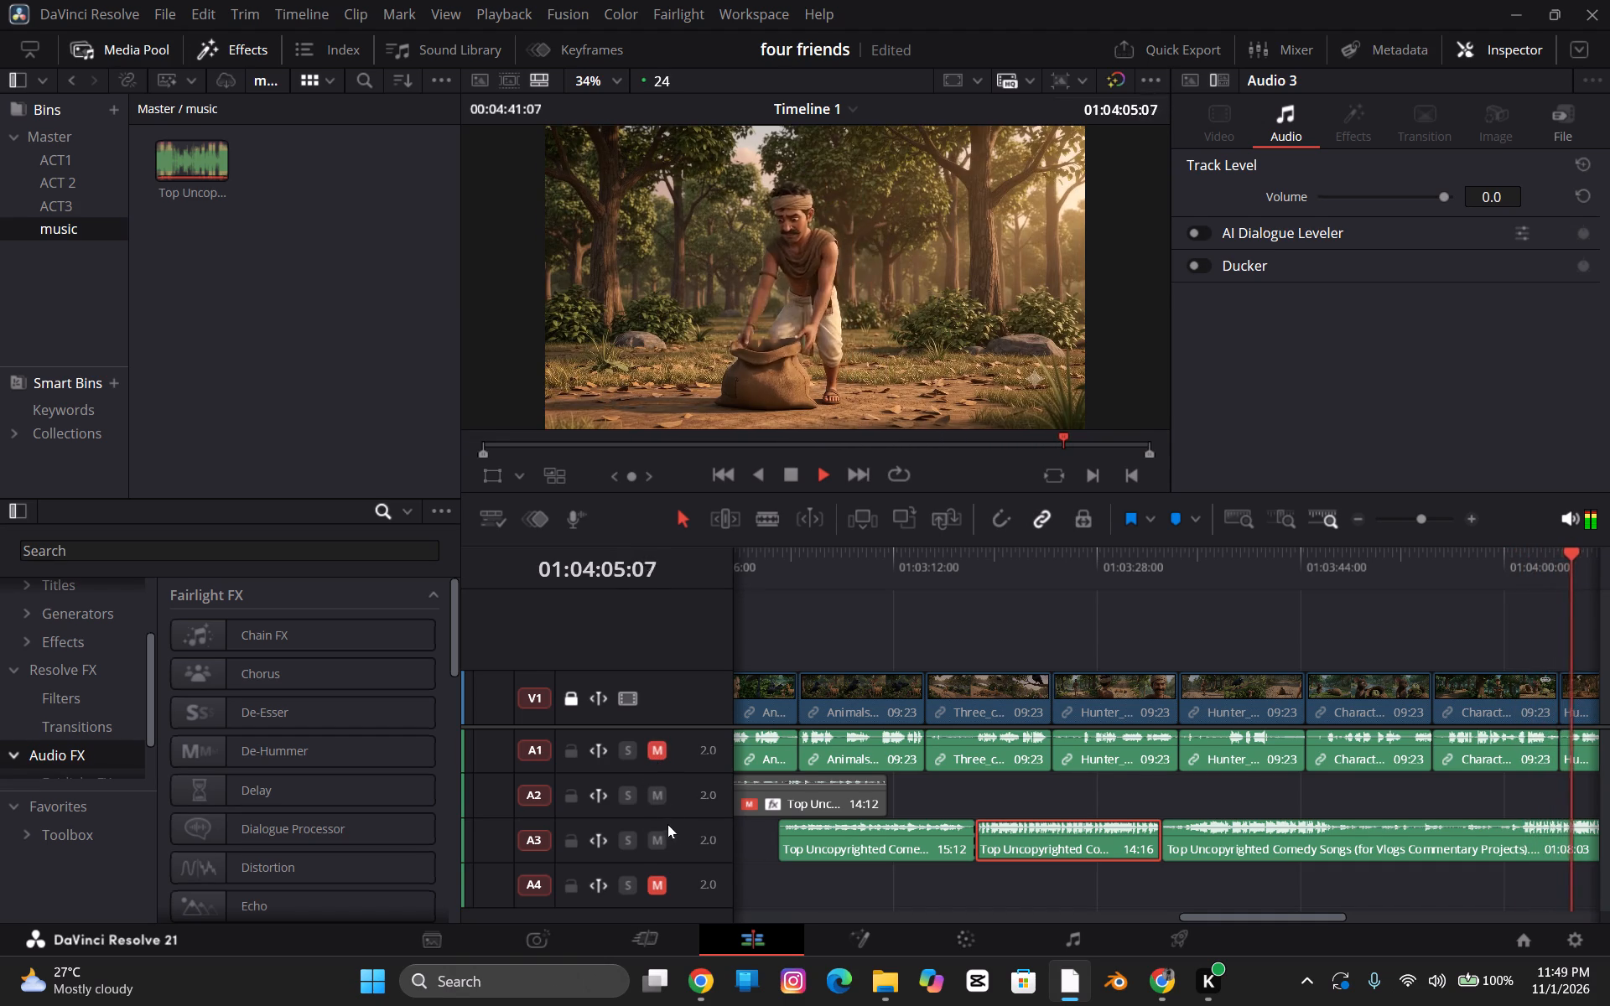
{"action": "left_click", "coordinate": [660, 833]}
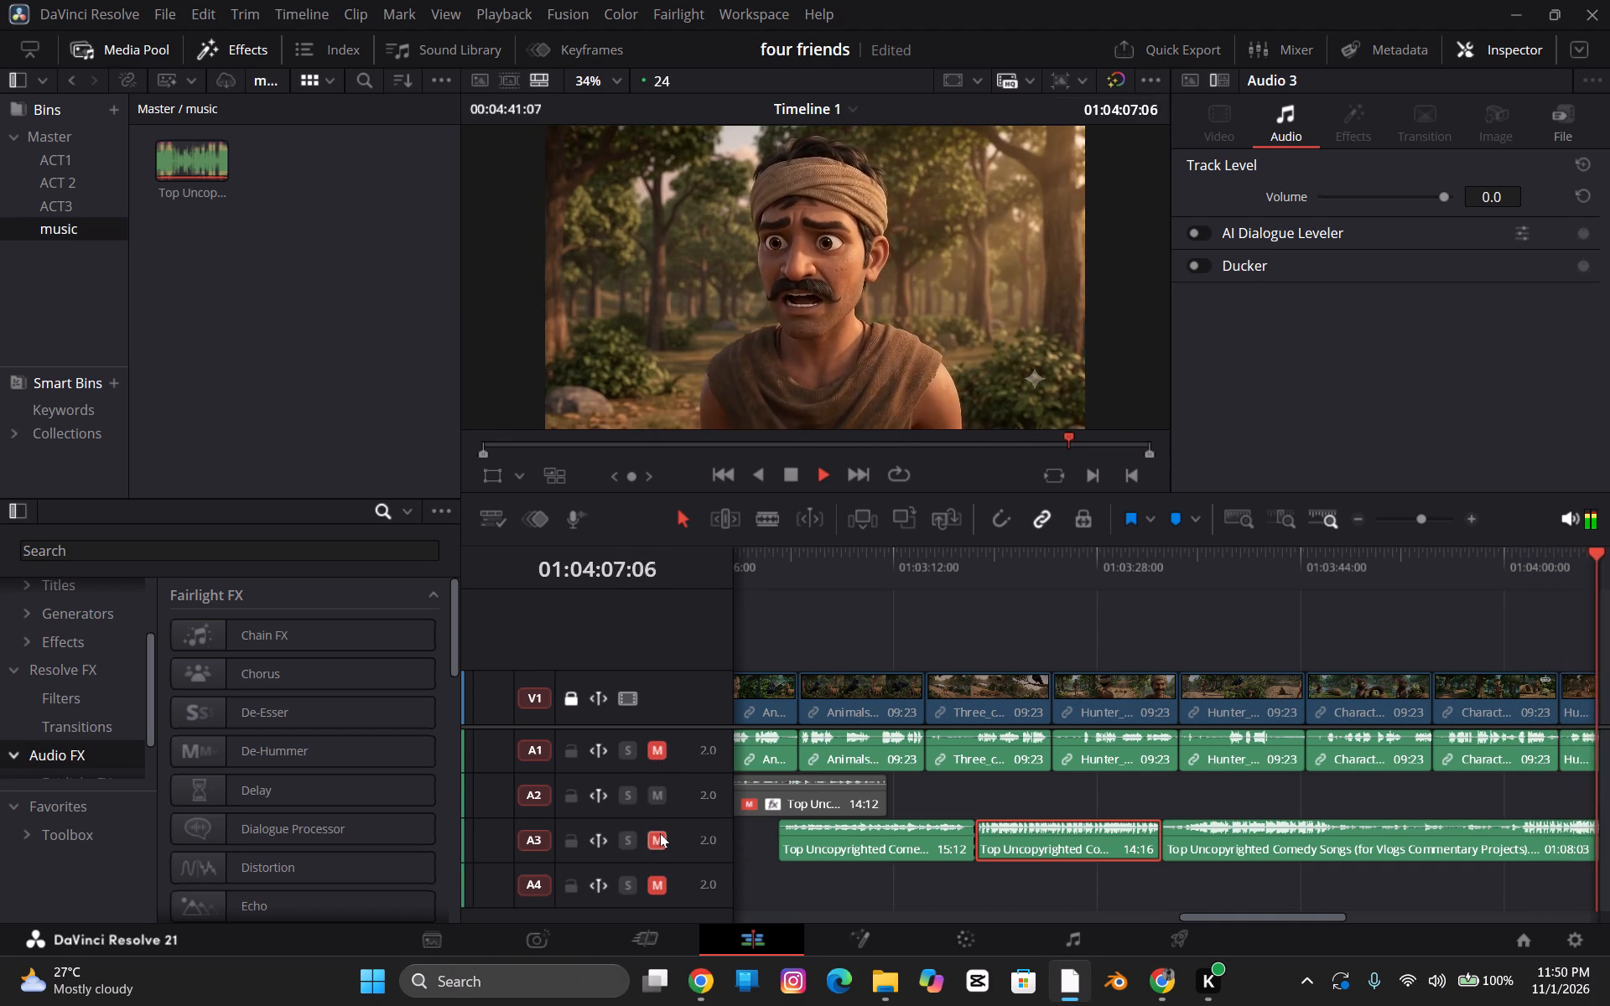
{"action": "left_click", "coordinate": [660, 833]}
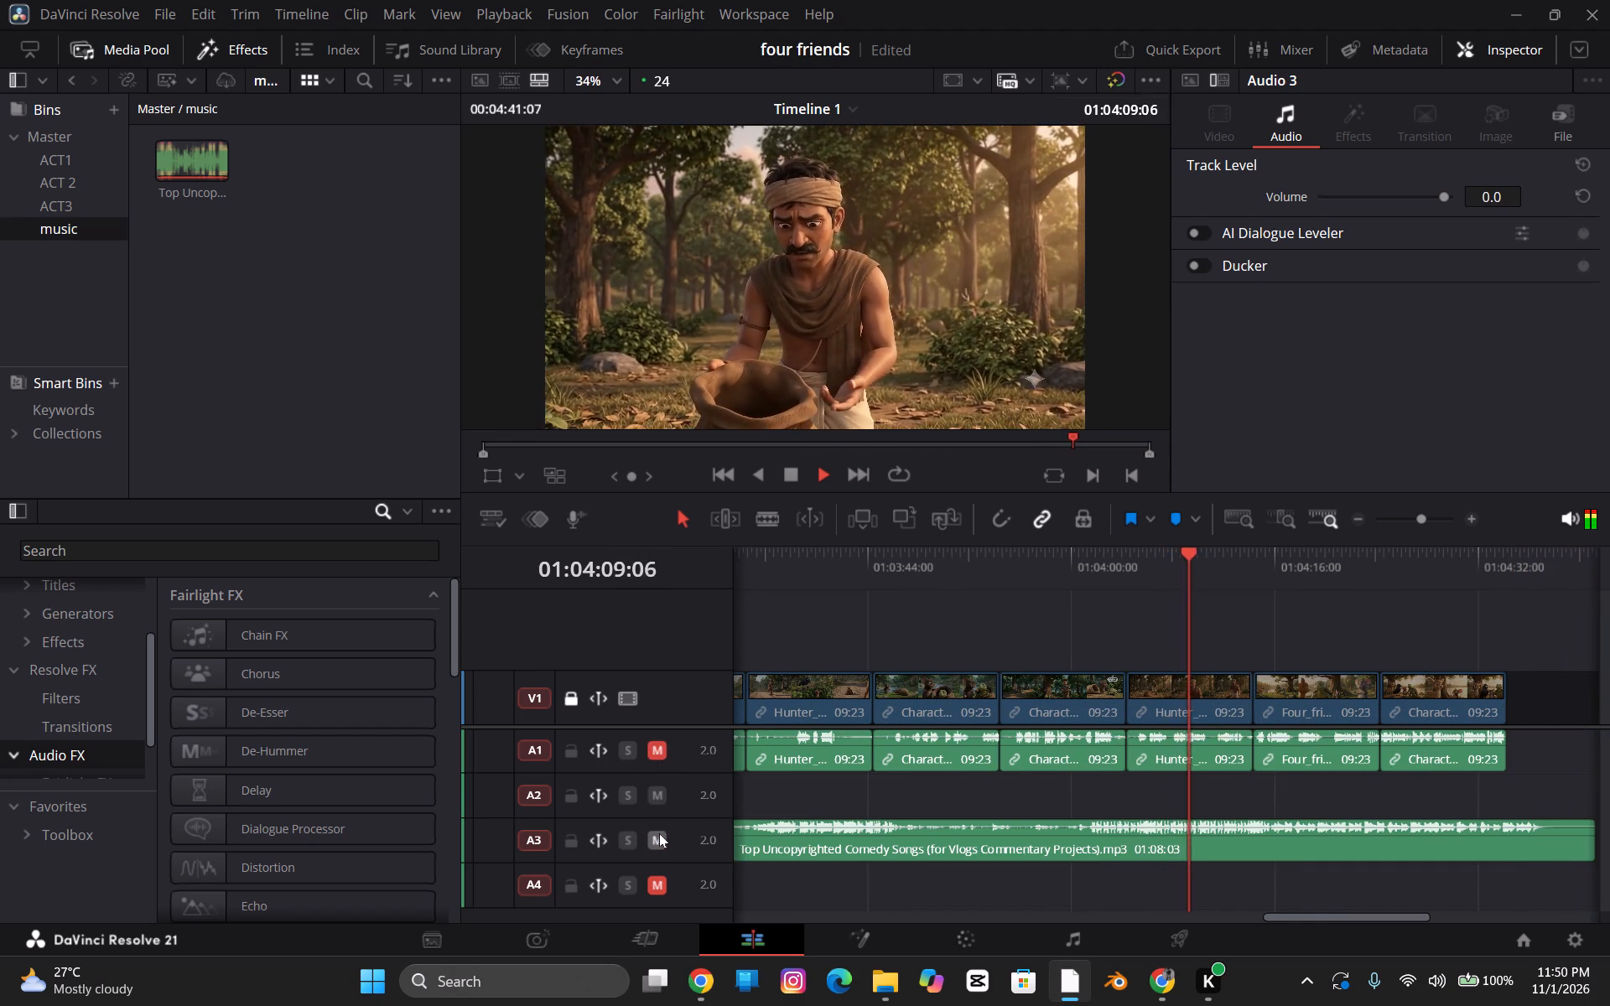
{"action": "left_click", "coordinate": [659, 833]}
{"action": "left_click", "coordinate": [655, 878]}
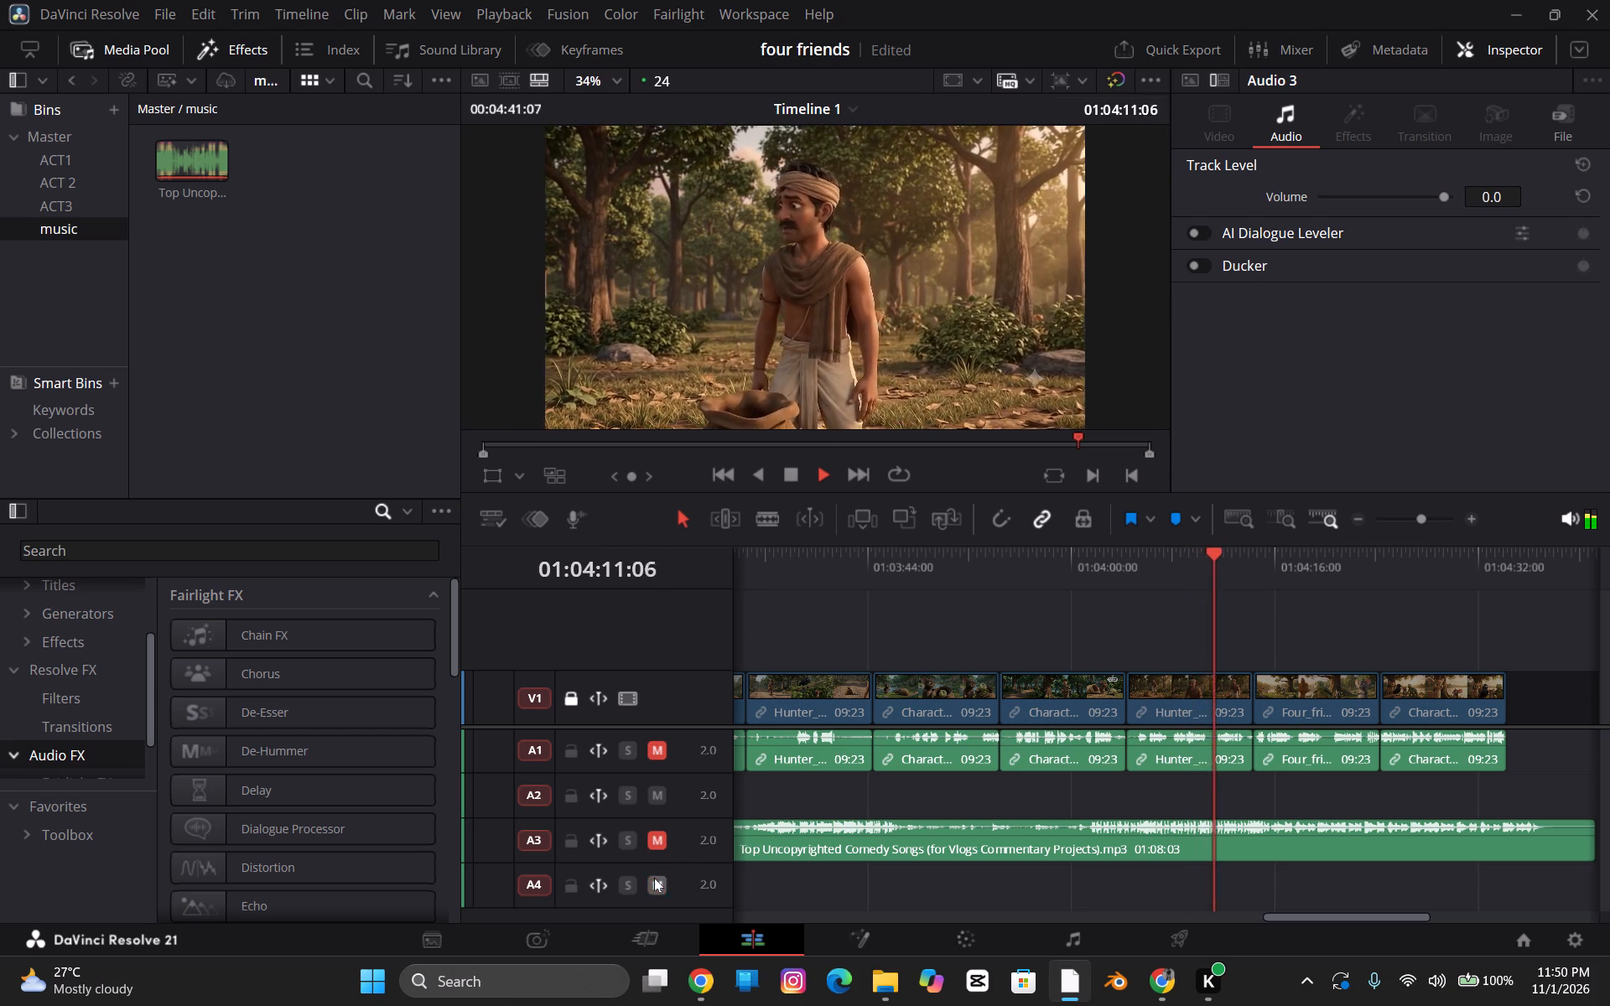
{"action": "left_click", "coordinate": [655, 801]}
{"action": "left_click", "coordinate": [655, 801]}
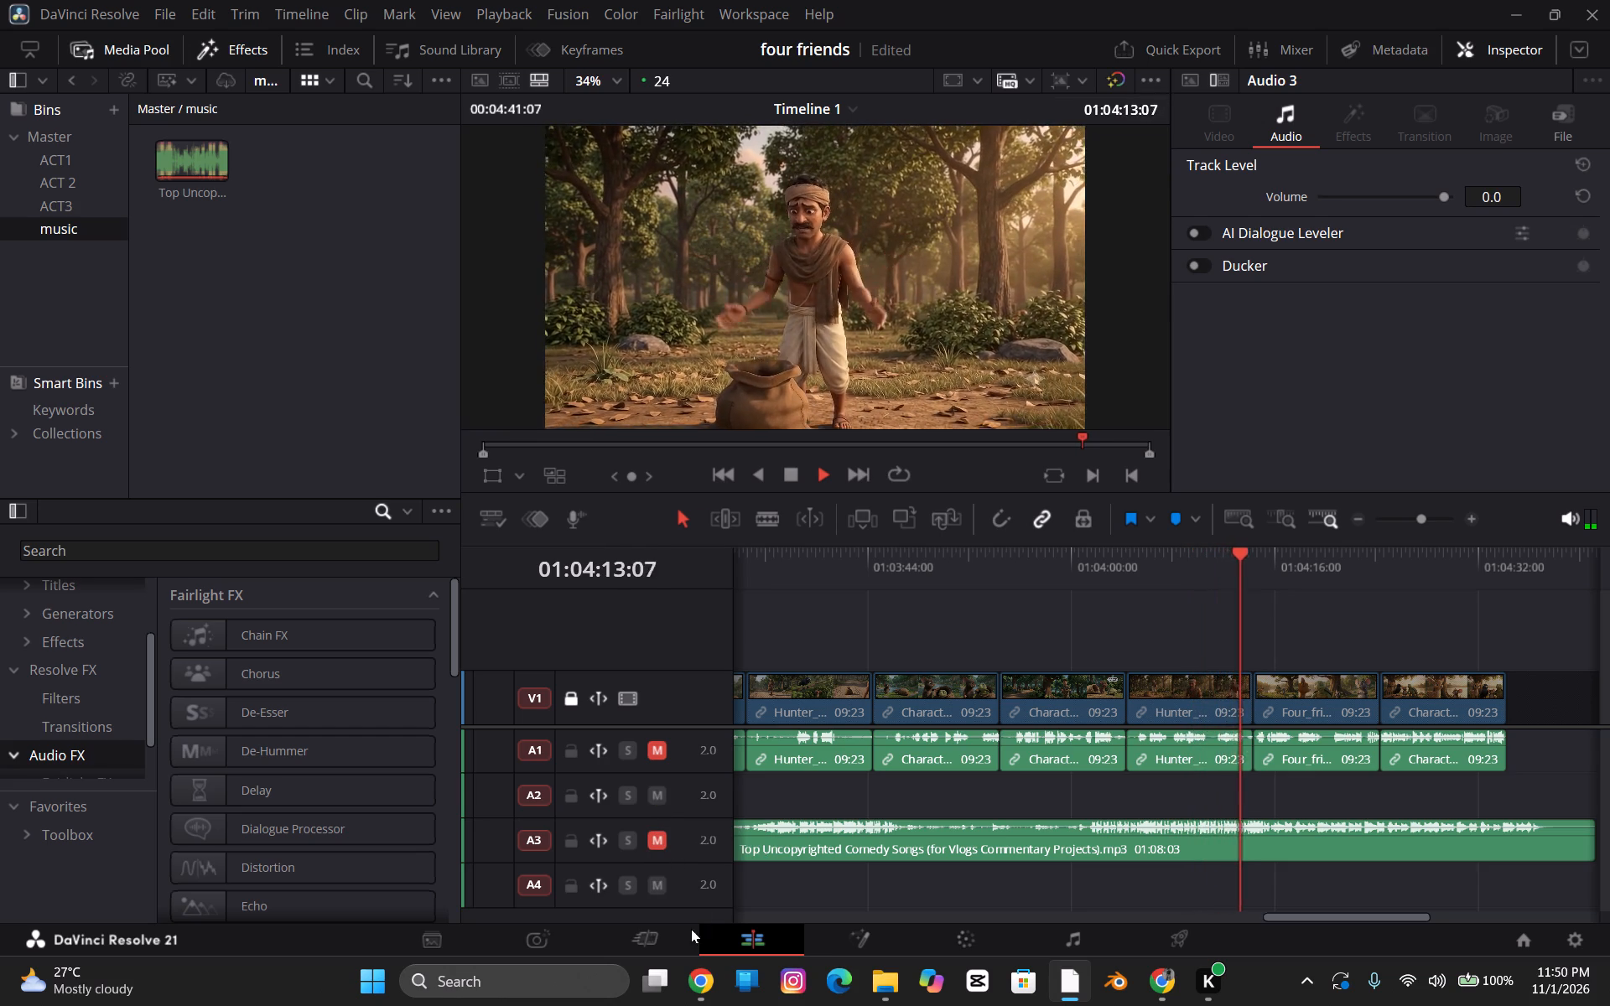
Switch to Chrome, pause the comedy songs video playing on YouTube, and return to DaVinci Resolve.
{"action": "left_click", "coordinate": [709, 975]}
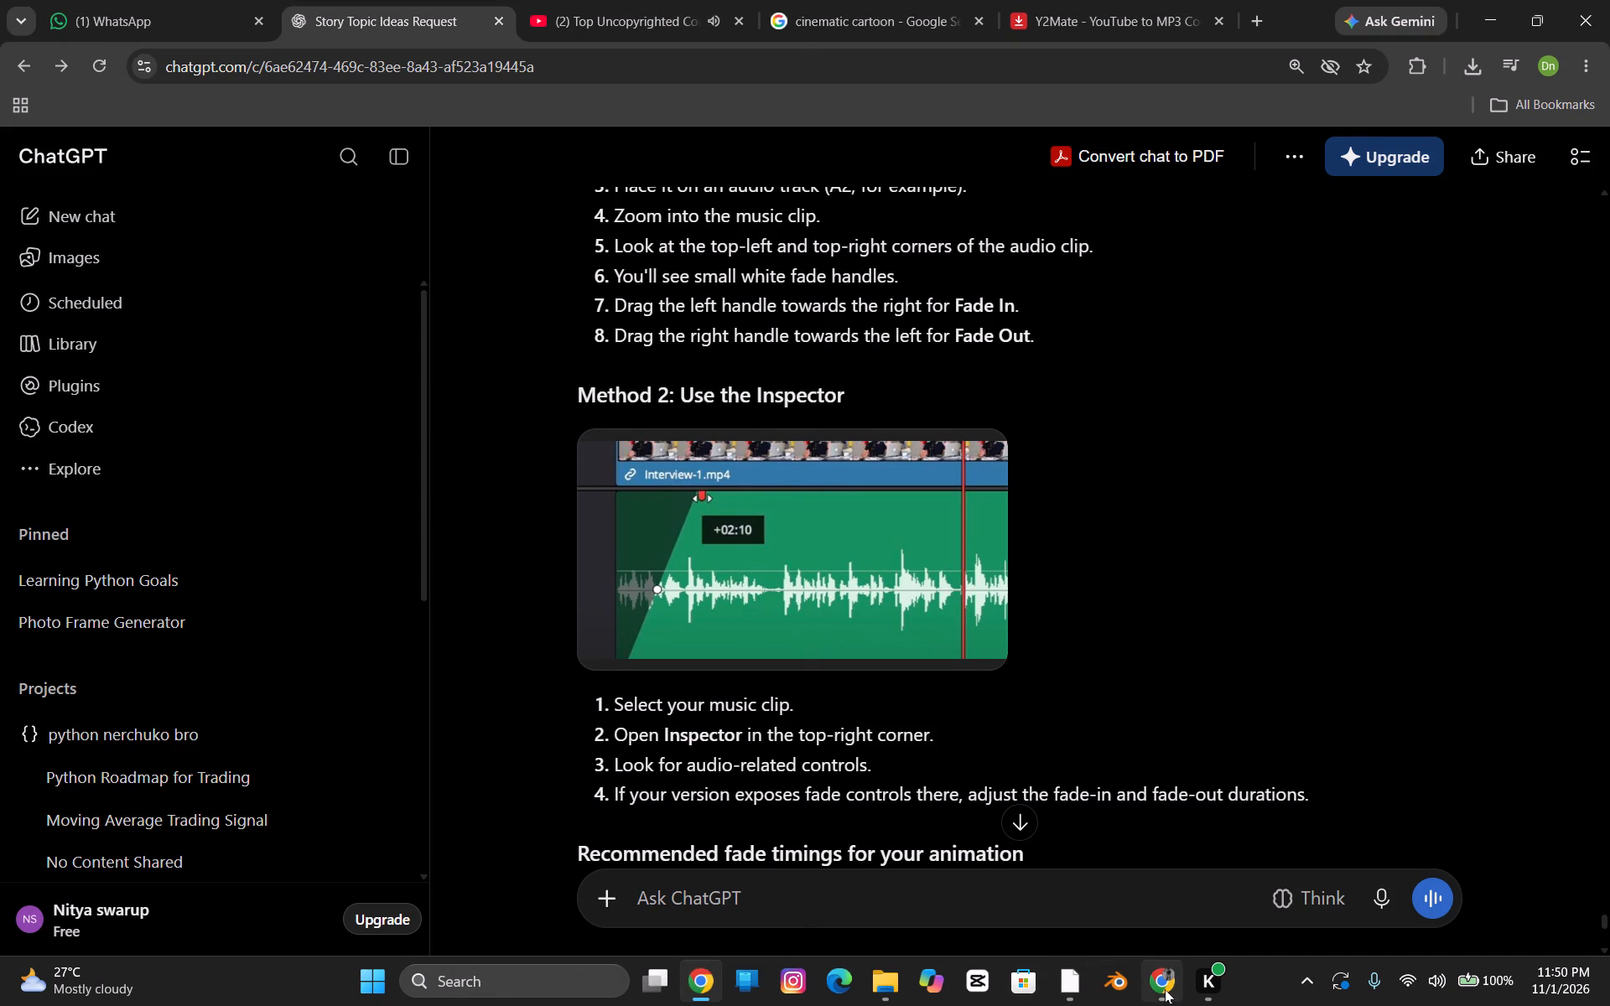
{"action": "left_click", "coordinate": [1166, 989]}
{"action": "left_click", "coordinate": [707, 988]}
{"action": "left_click", "coordinate": [654, 22]}
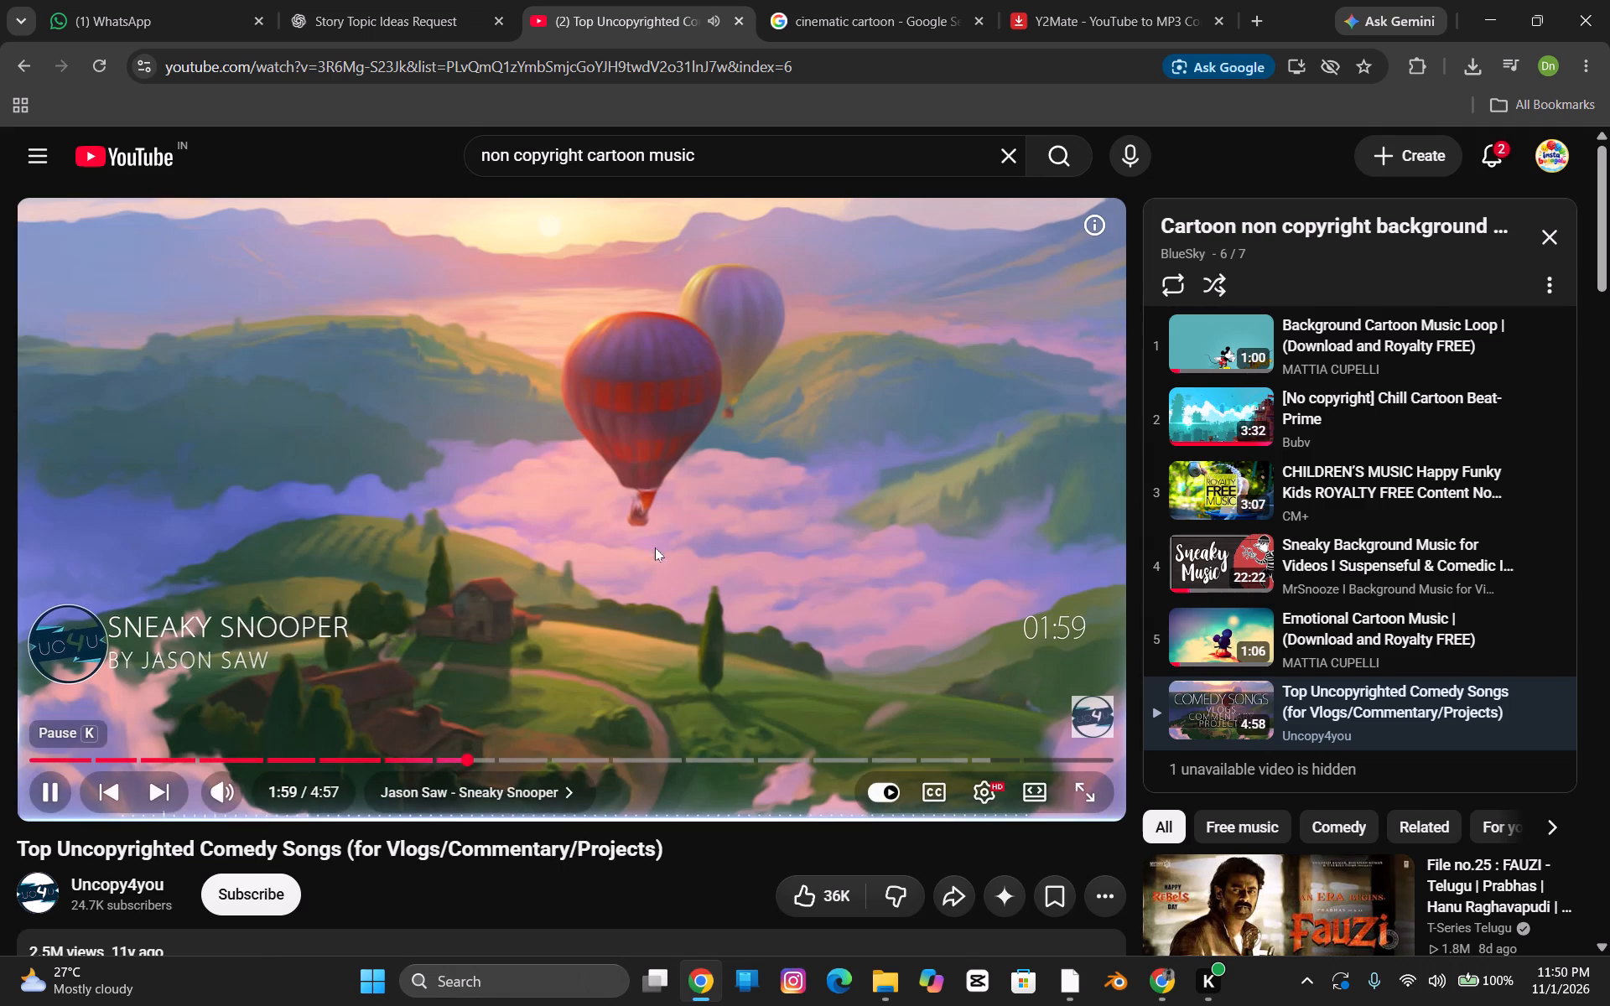
{"action": "left_click", "coordinate": [642, 563]}
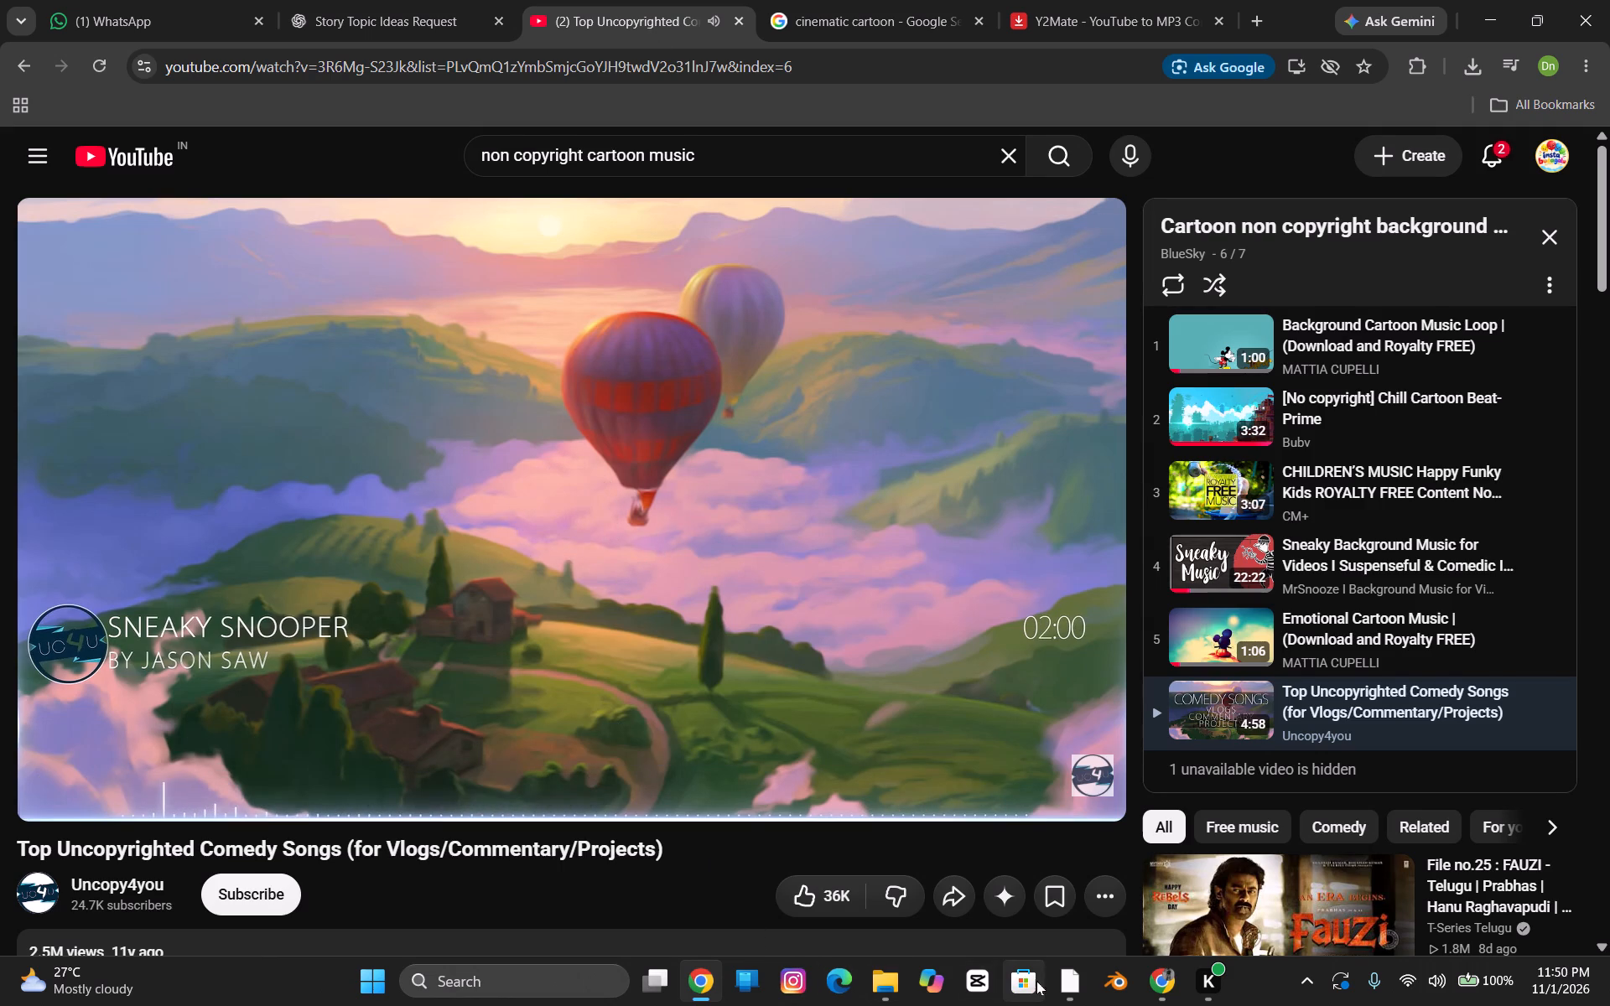
{"action": "left_click", "coordinate": [1057, 983]}
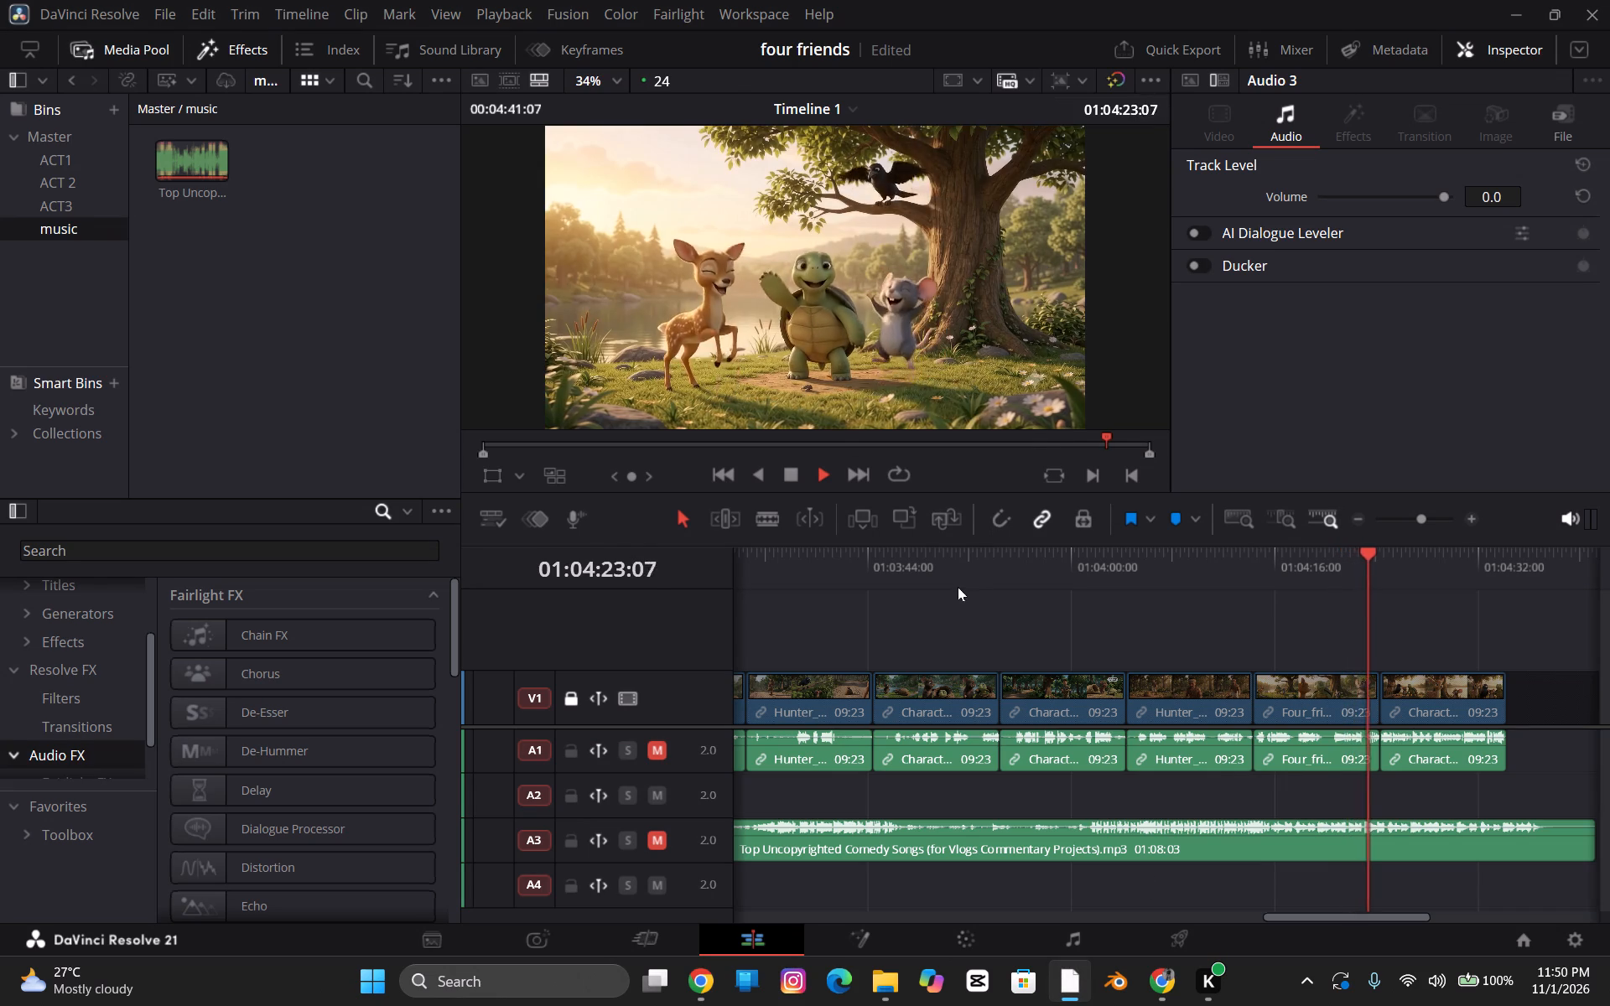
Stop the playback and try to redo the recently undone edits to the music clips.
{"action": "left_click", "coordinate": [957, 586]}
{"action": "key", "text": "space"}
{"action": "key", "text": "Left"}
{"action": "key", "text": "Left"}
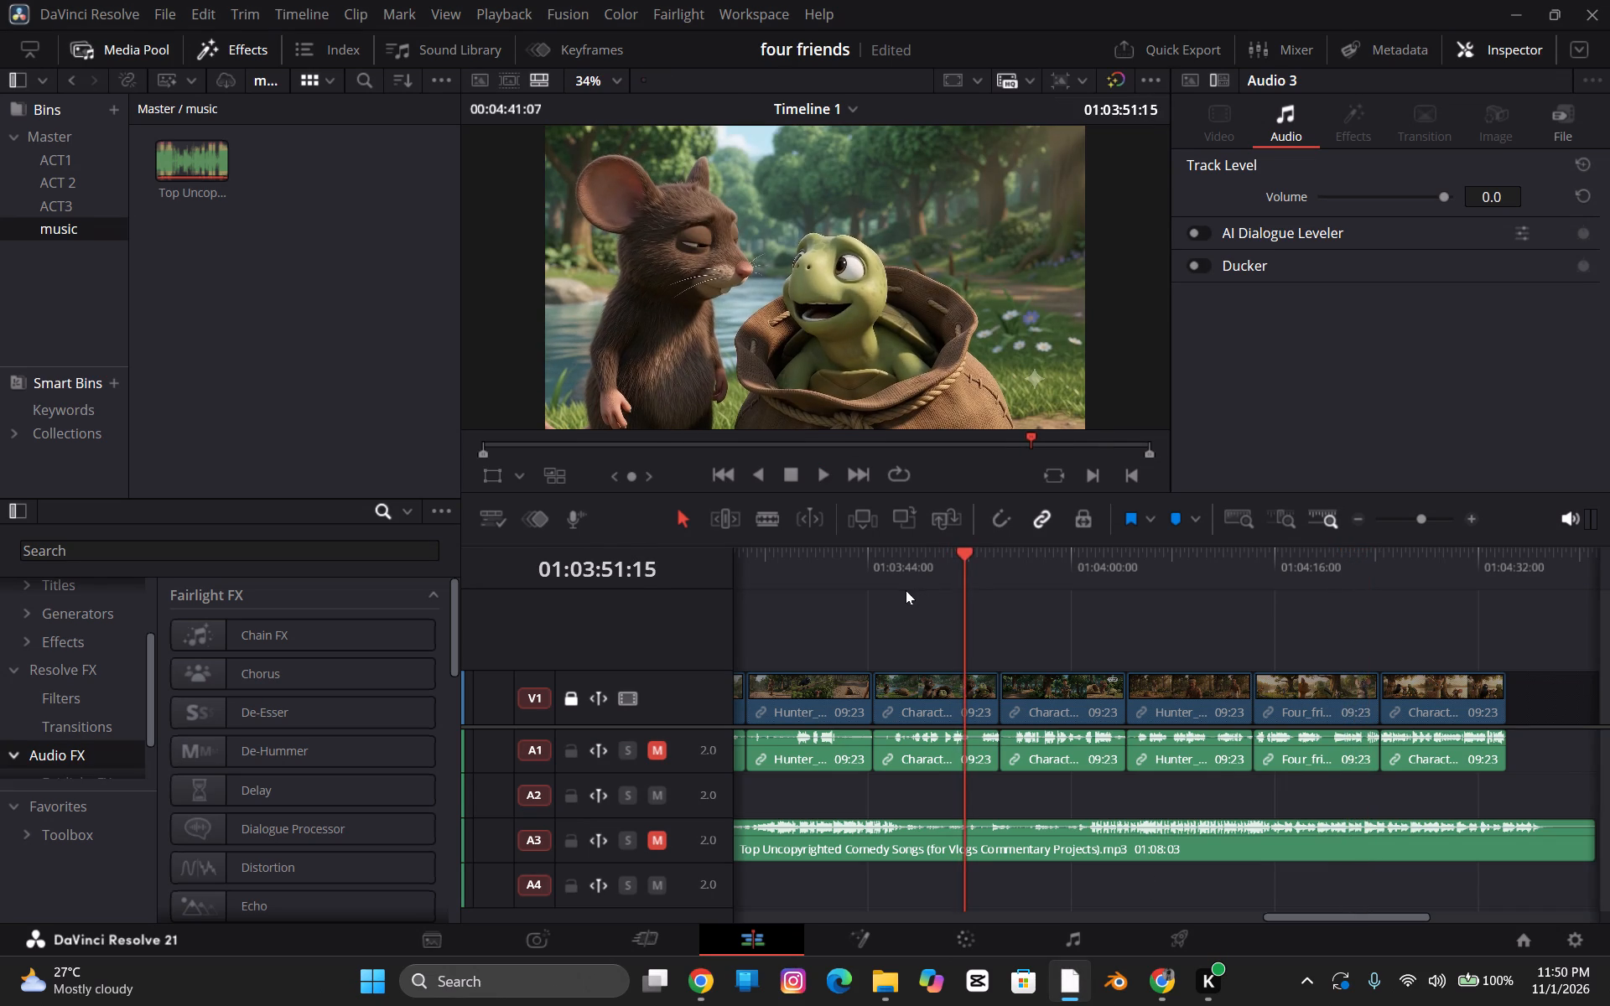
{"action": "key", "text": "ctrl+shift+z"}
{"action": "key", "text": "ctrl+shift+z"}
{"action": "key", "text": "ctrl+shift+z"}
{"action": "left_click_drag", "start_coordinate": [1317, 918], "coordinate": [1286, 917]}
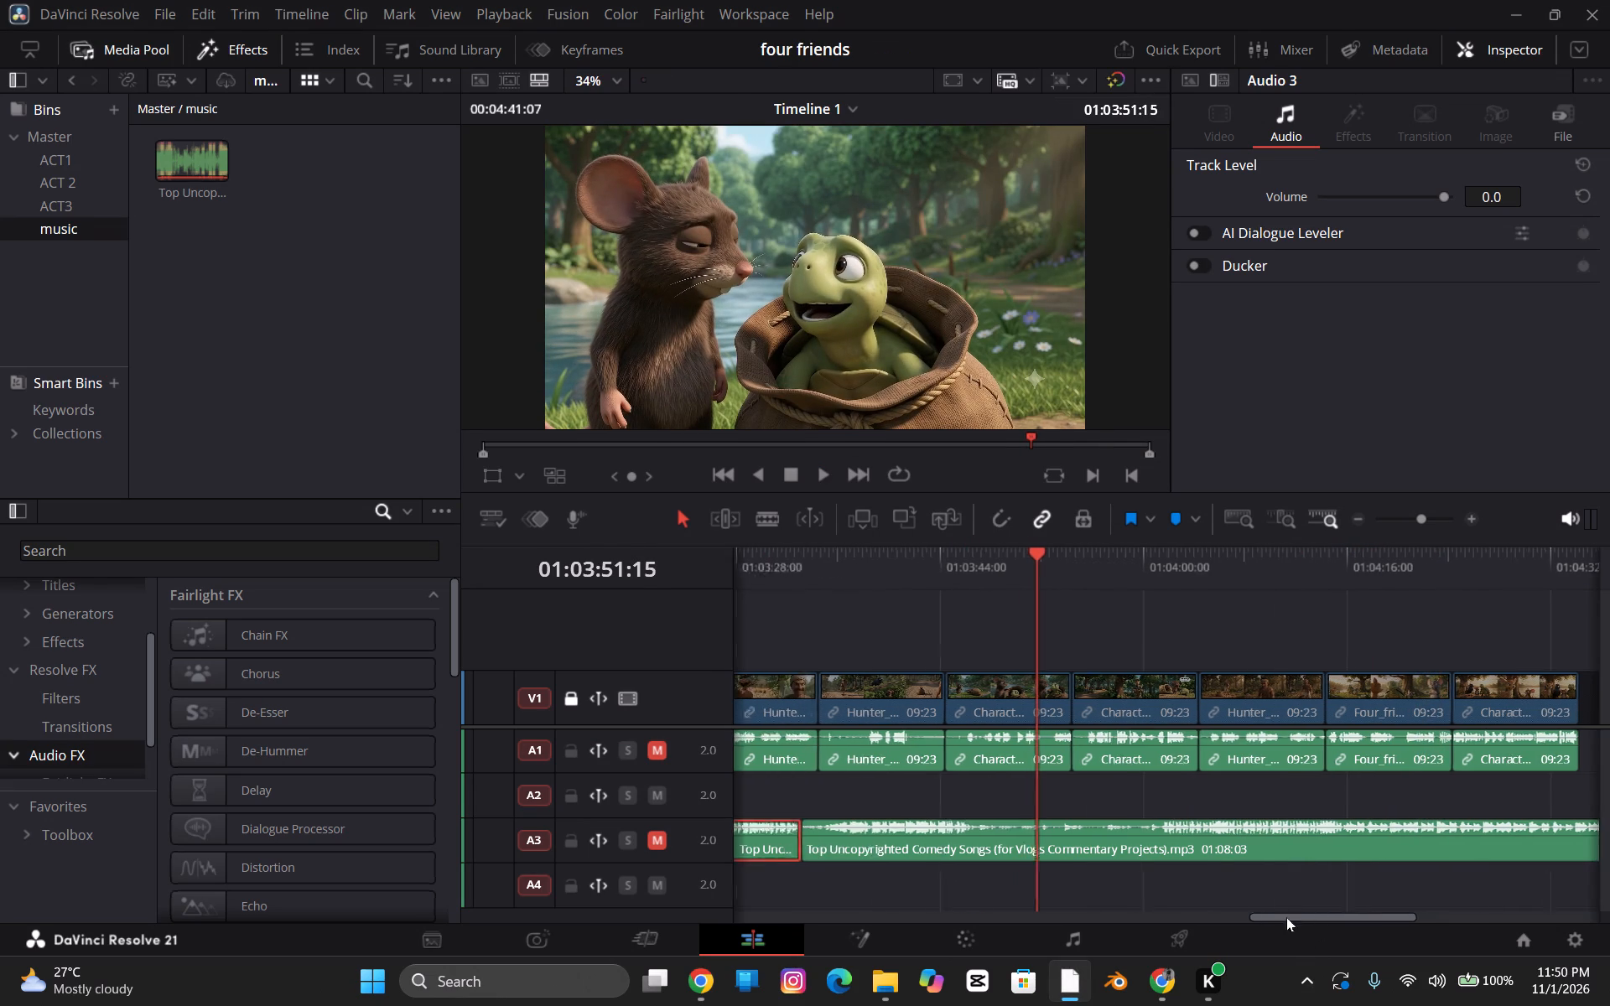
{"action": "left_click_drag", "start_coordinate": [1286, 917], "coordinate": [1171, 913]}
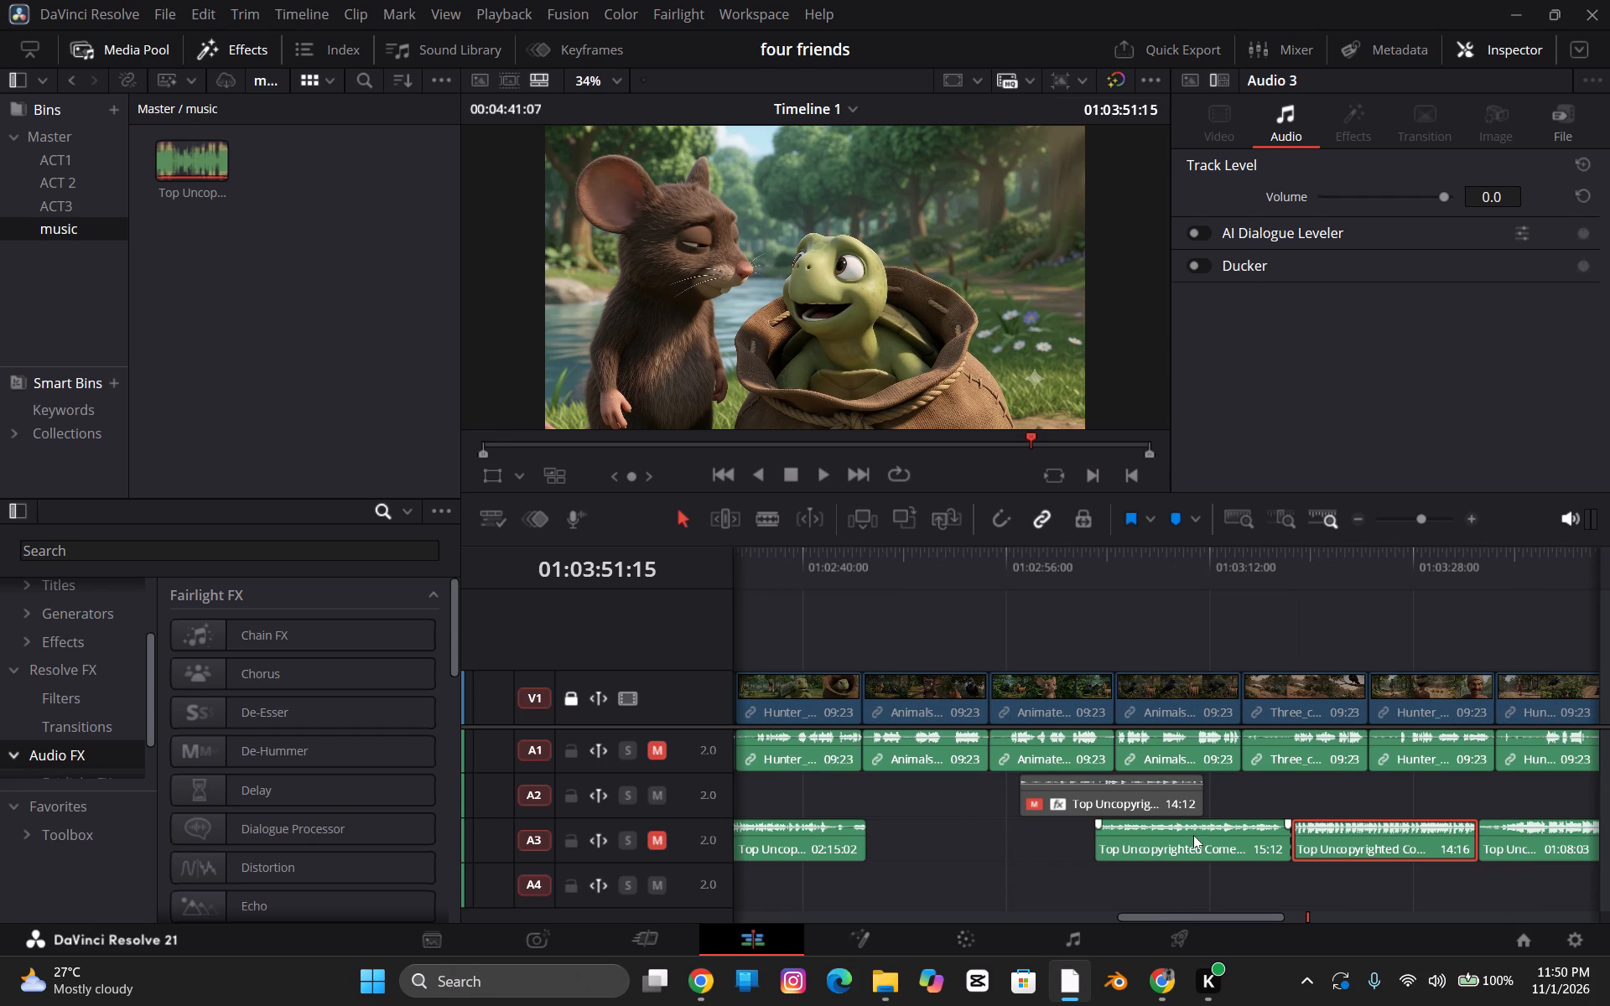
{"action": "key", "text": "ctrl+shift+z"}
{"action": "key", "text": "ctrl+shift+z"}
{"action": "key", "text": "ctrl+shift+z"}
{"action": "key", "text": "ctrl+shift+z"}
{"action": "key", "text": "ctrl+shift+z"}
Move the 14:16 music clip from track A3 to A2 so it starts at about 01:03:20, under the Three_characters scene.
{"action": "left_click_drag", "start_coordinate": [1365, 845], "coordinate": [1389, 795]}
{"action": "left_click", "coordinate": [1283, 574]}
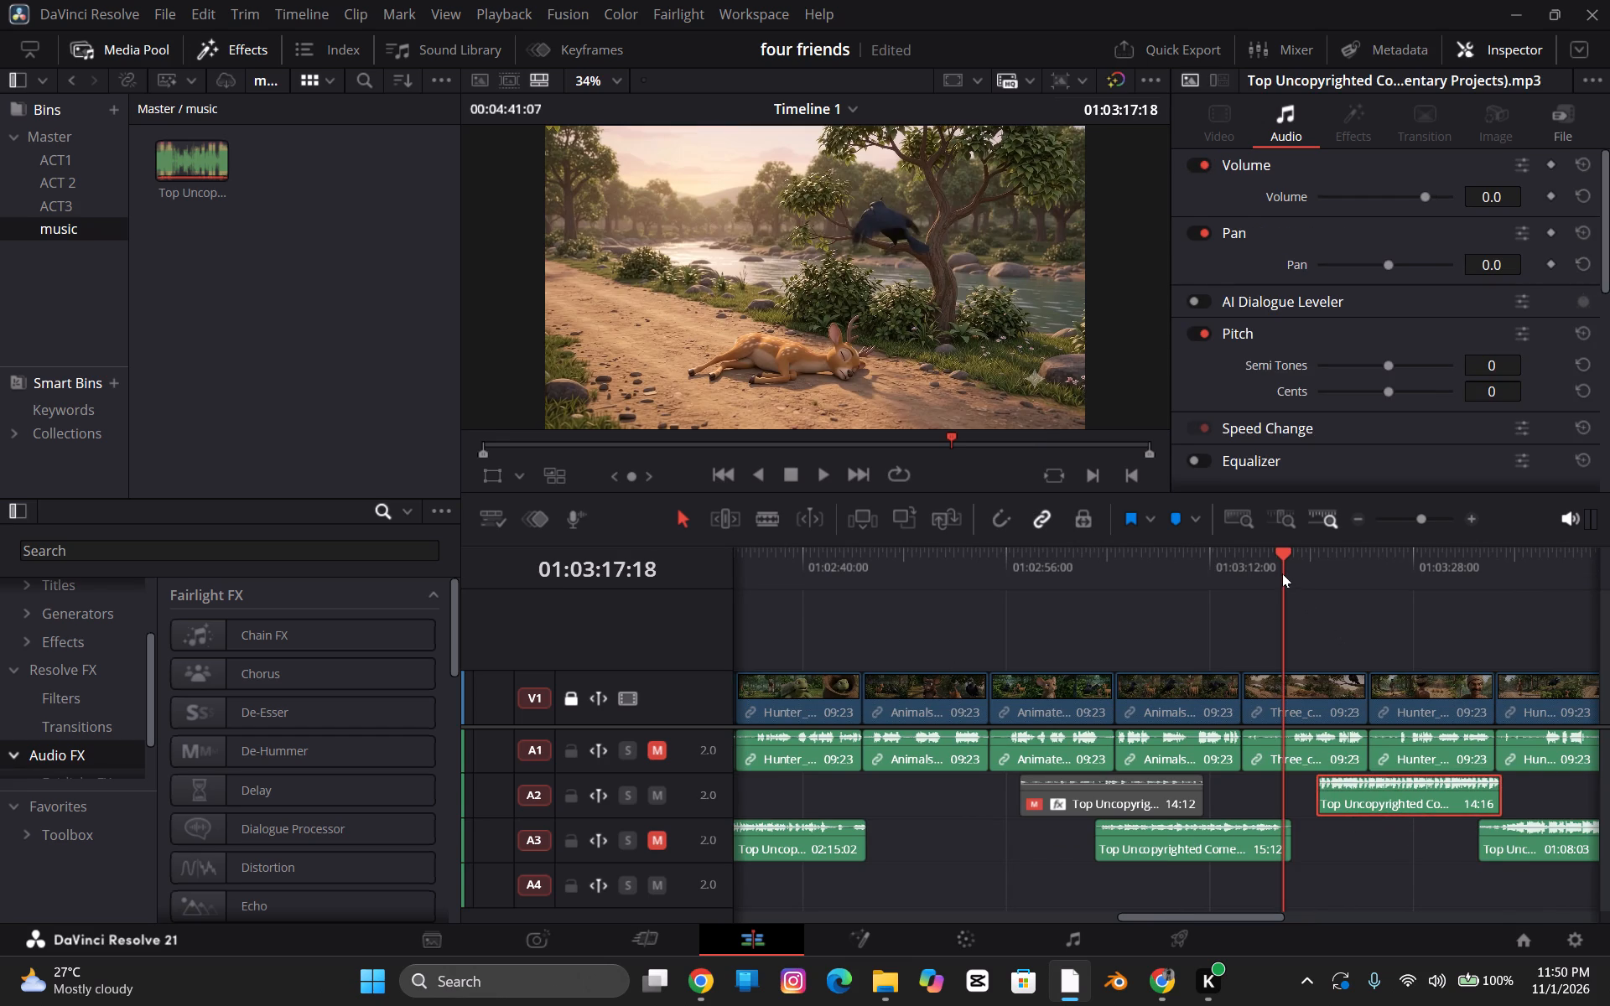
{"action": "key", "text": "space"}
{"action": "left_click_drag", "start_coordinate": [1405, 792], "coordinate": [1399, 795]}
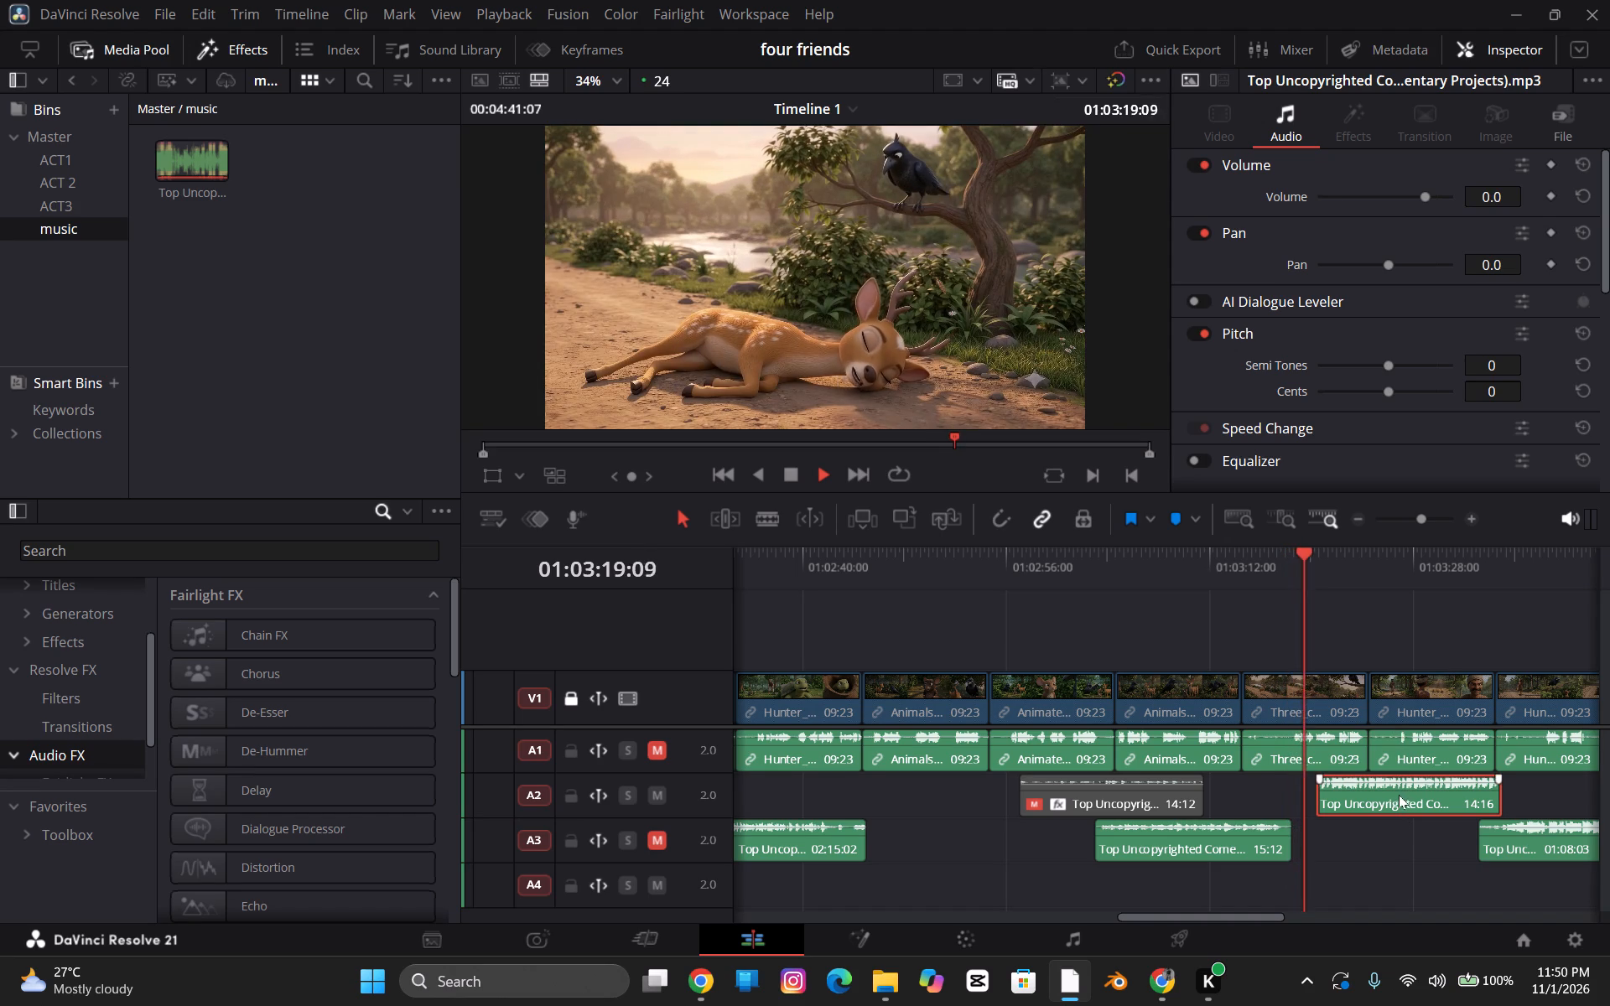
{"action": "left_click_drag", "start_coordinate": [1399, 795], "coordinate": [1400, 785]}
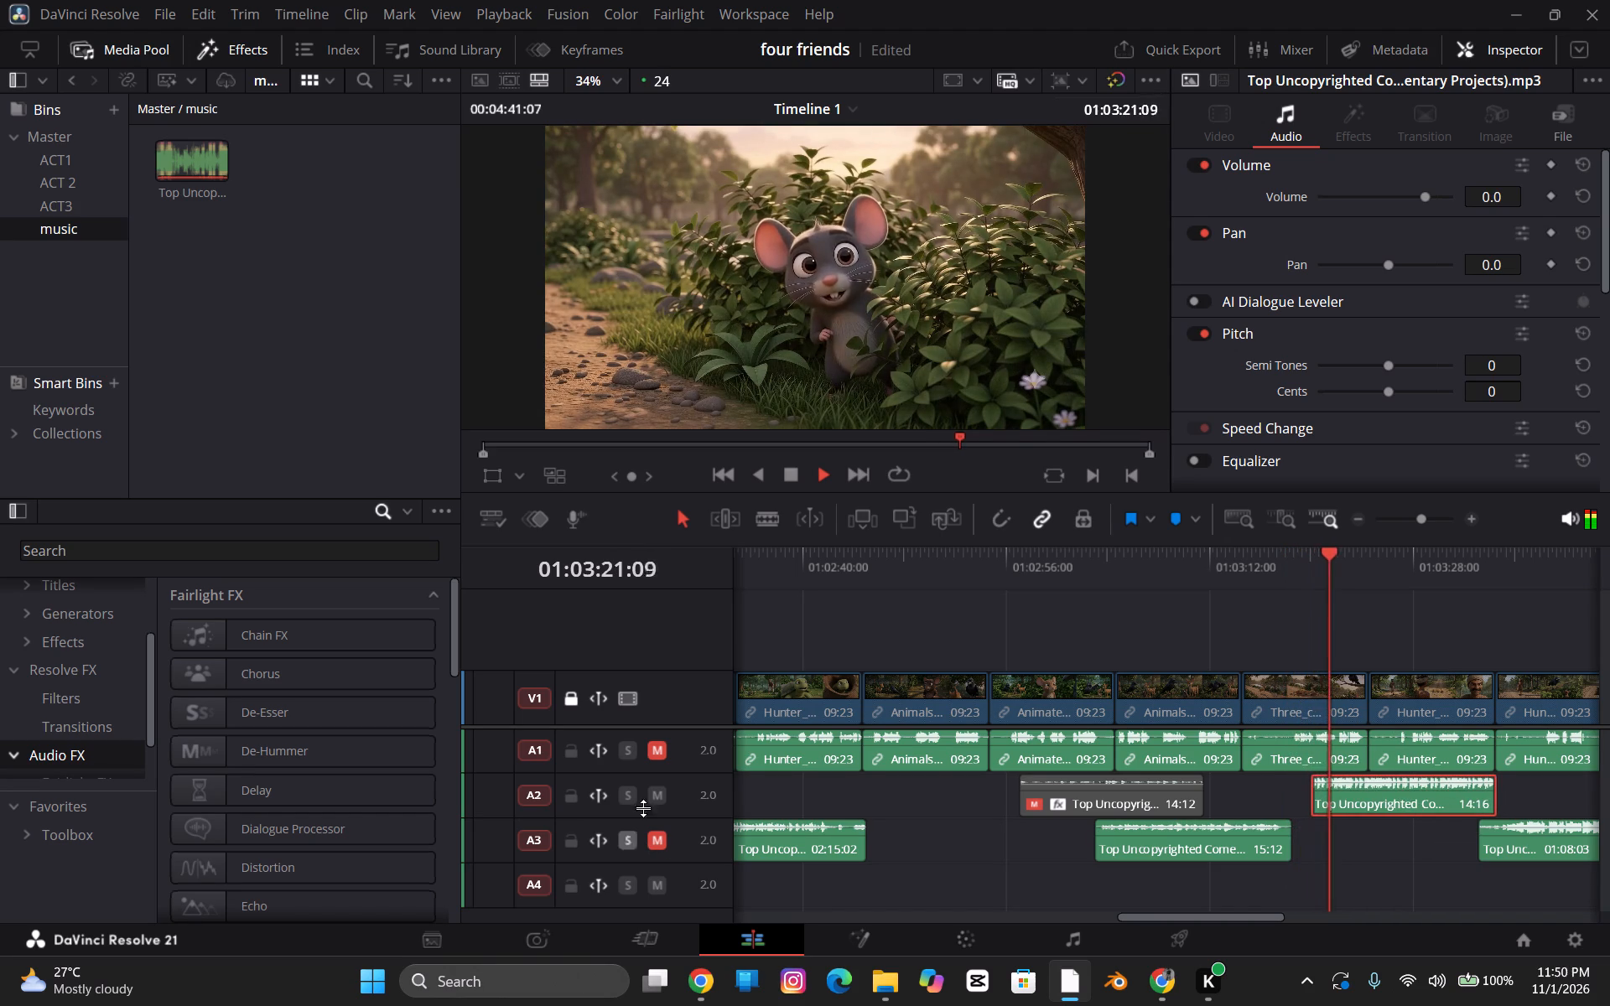
Unmute track A1 and replay the timeline from the start of the Three_characters clip.
{"action": "left_click", "coordinate": [657, 753]}
{"action": "left_click", "coordinate": [1244, 554]}
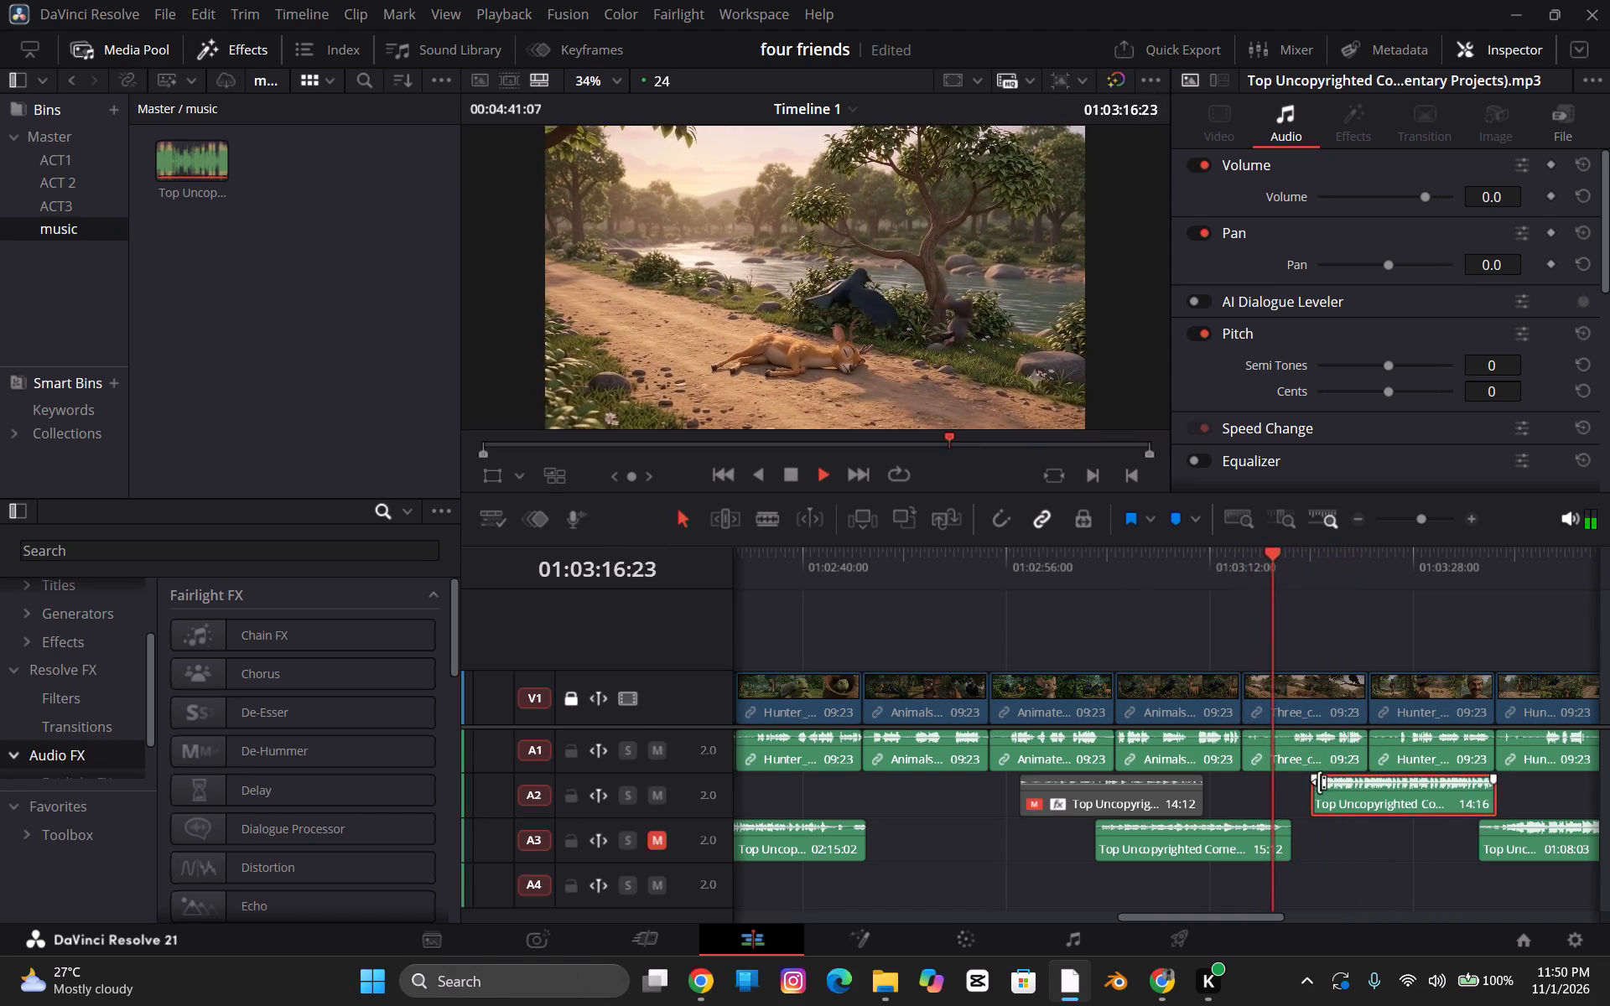
Add a fade-in of about 4 seconds and a fade-out of about 1 second to the 14:16 music clip on A2.
{"action": "left_click_drag", "start_coordinate": [1317, 784], "coordinate": [1329, 782]}
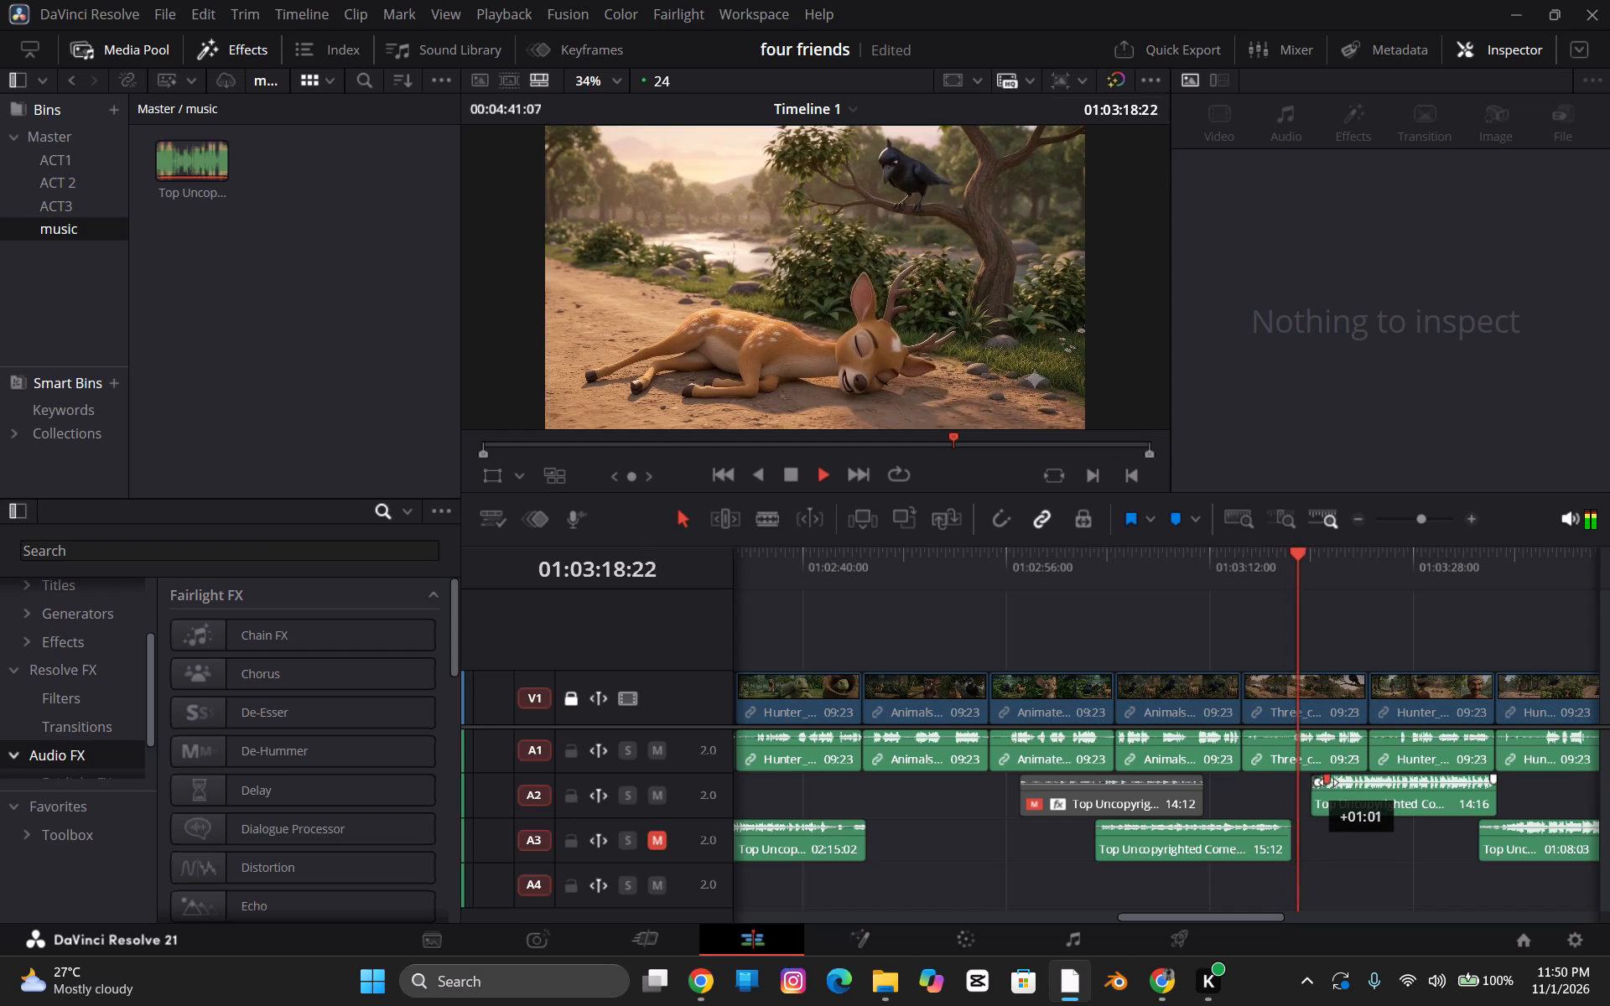
{"action": "left_click_drag", "start_coordinate": [1329, 782], "coordinate": [1334, 777]}
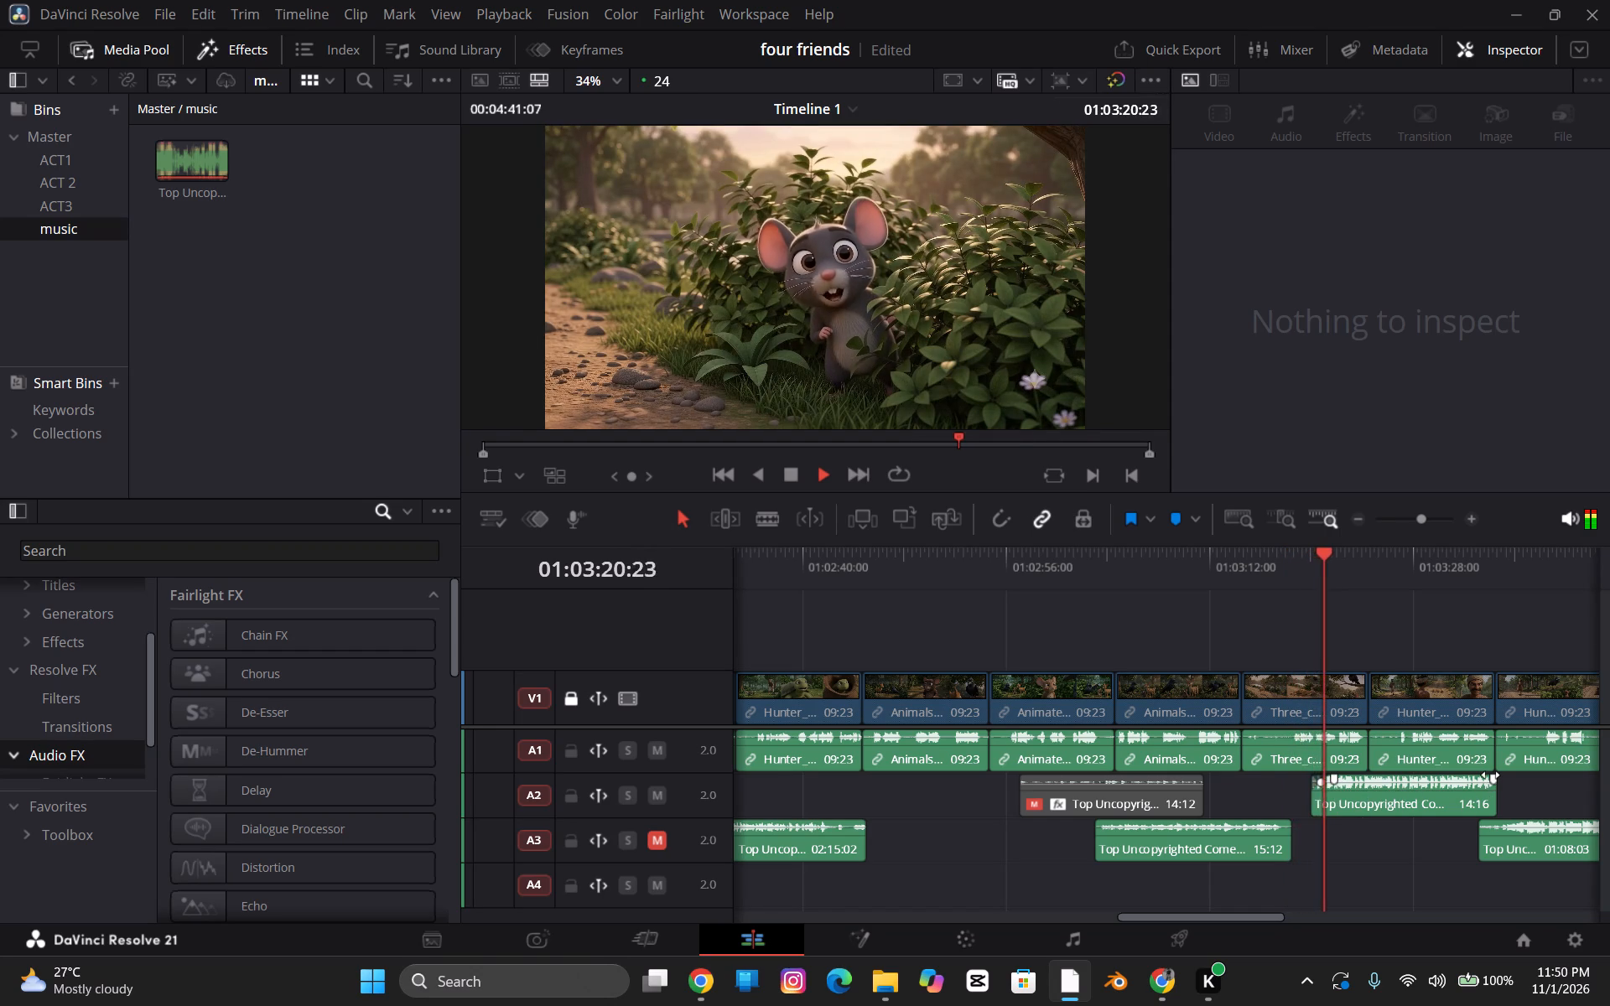
{"action": "left_click_drag", "start_coordinate": [1337, 777], "coordinate": [1363, 772]}
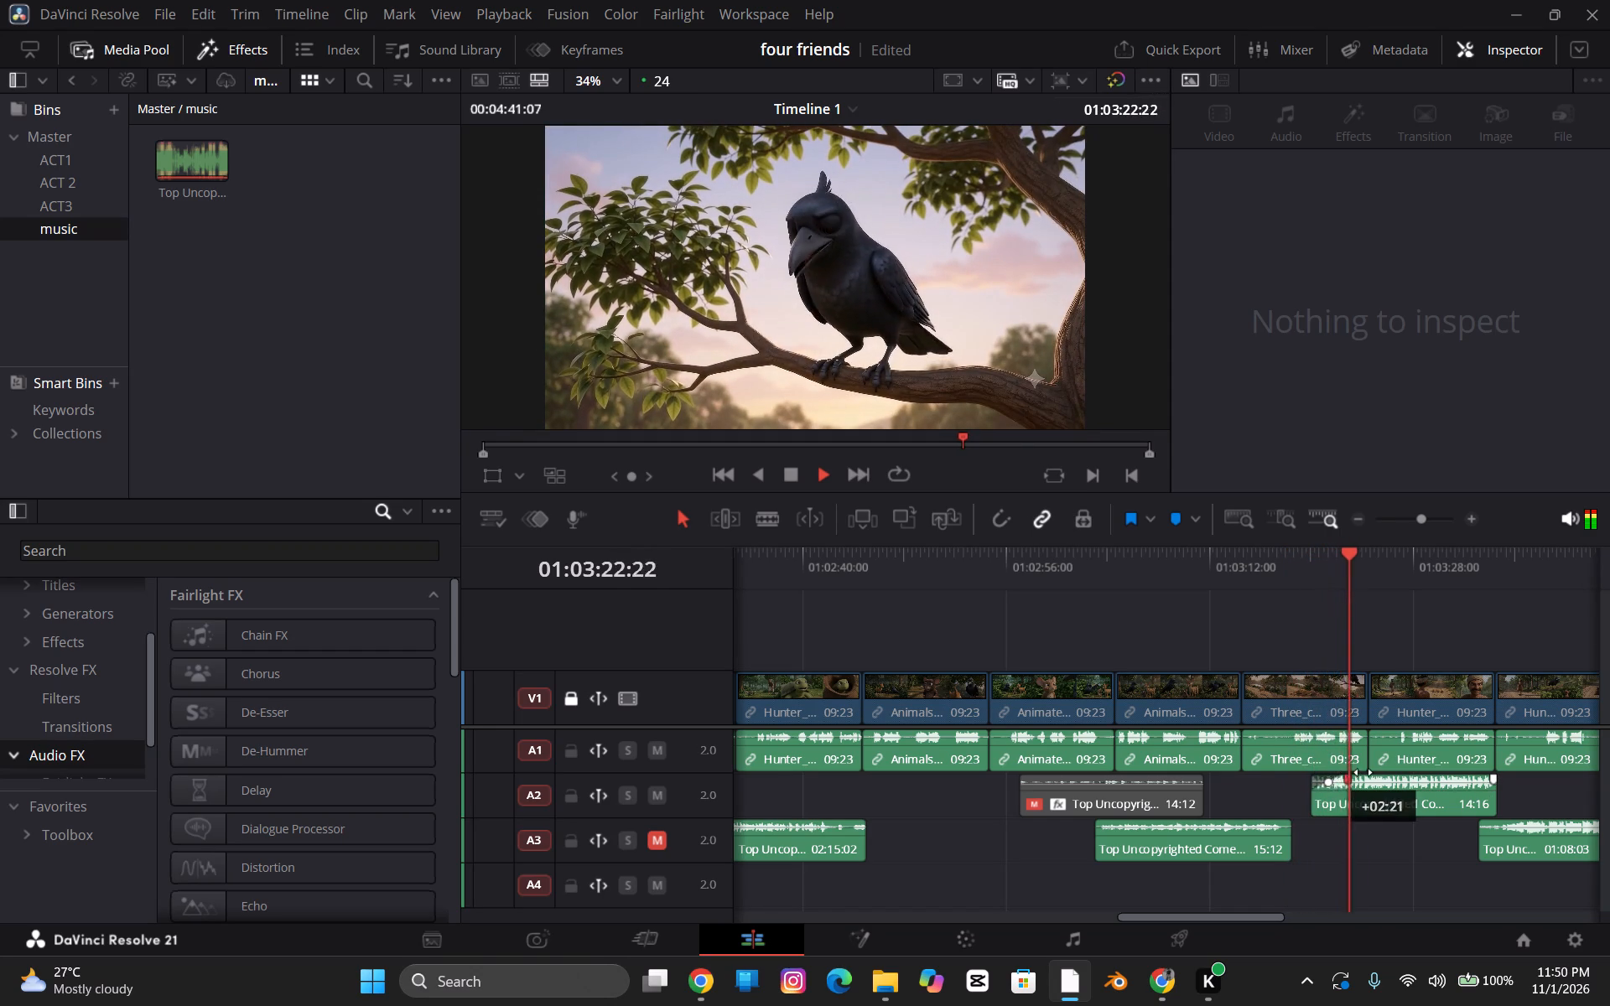
{"action": "left_click_drag", "start_coordinate": [1363, 772], "coordinate": [1364, 772]}
{"action": "left_click", "coordinate": [1338, 781]}
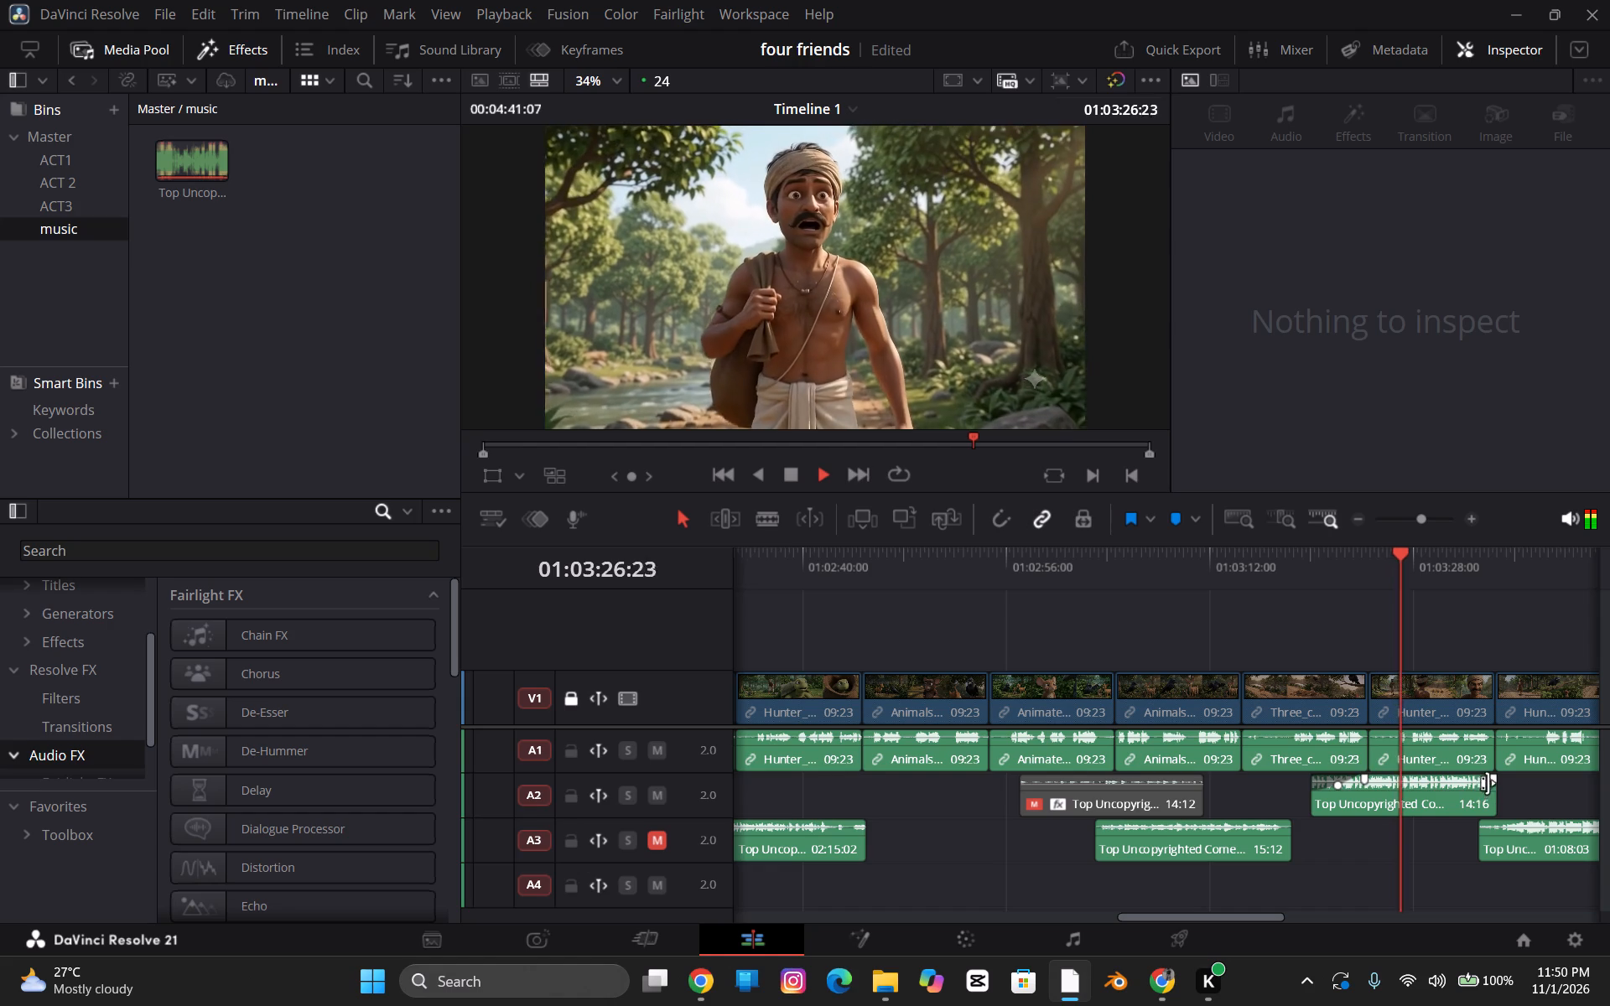
{"action": "left_click_drag", "start_coordinate": [1497, 779], "coordinate": [1488, 780]}
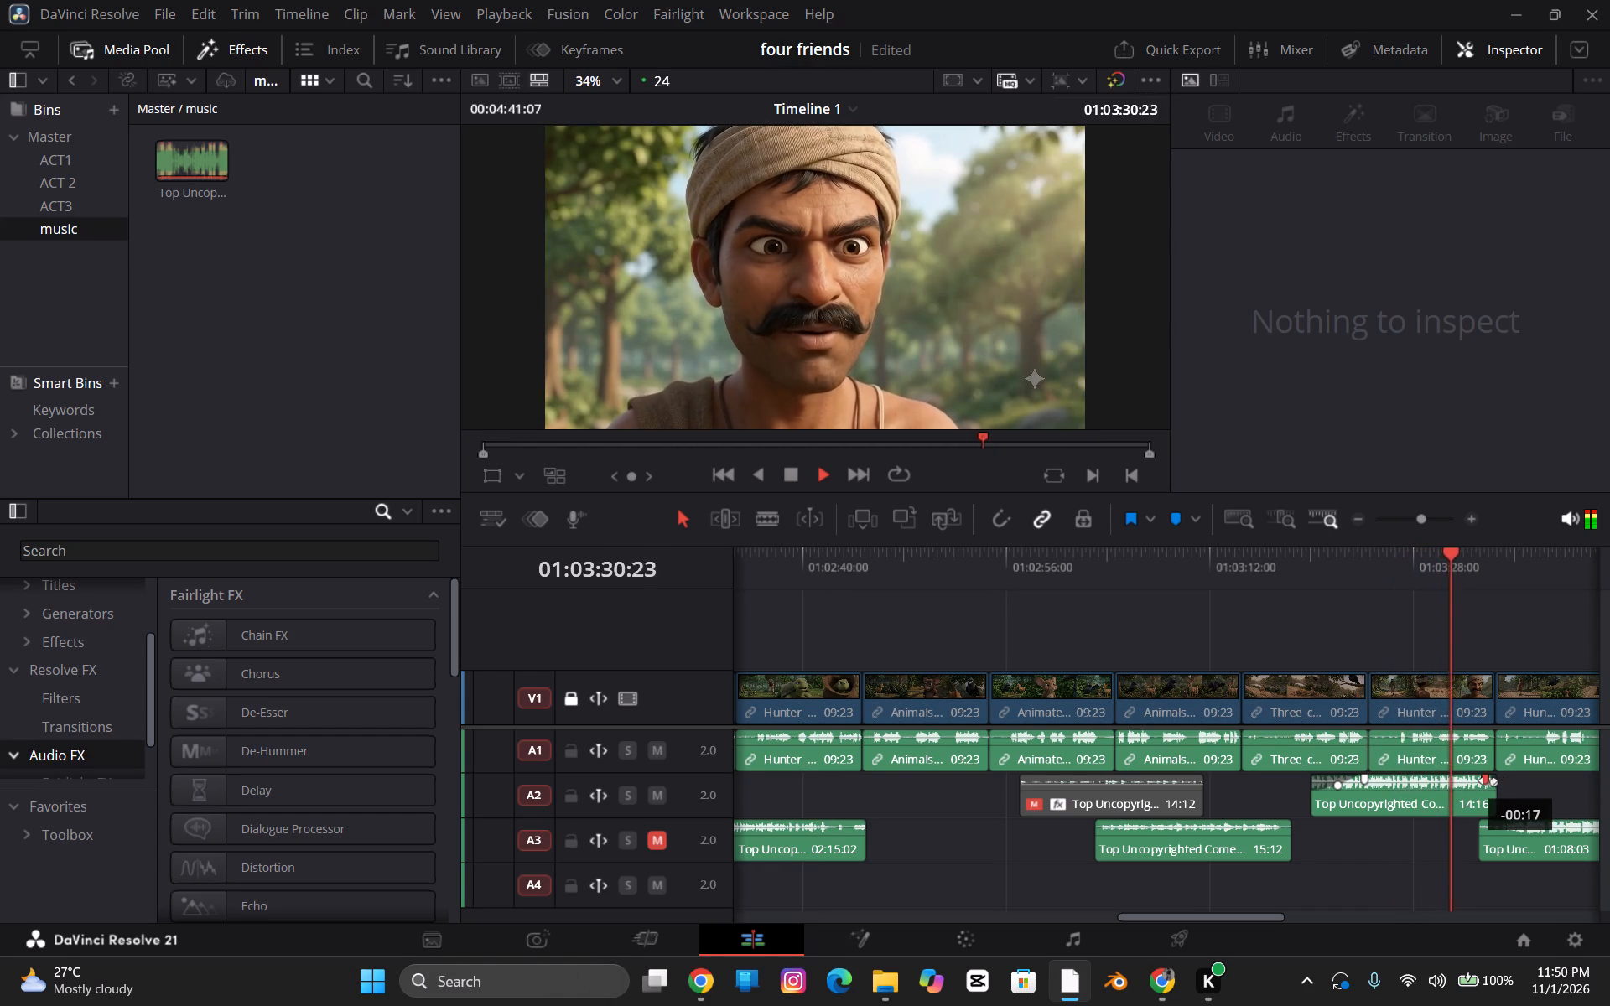
{"action": "left_click_drag", "start_coordinate": [1488, 780], "coordinate": [1479, 779]}
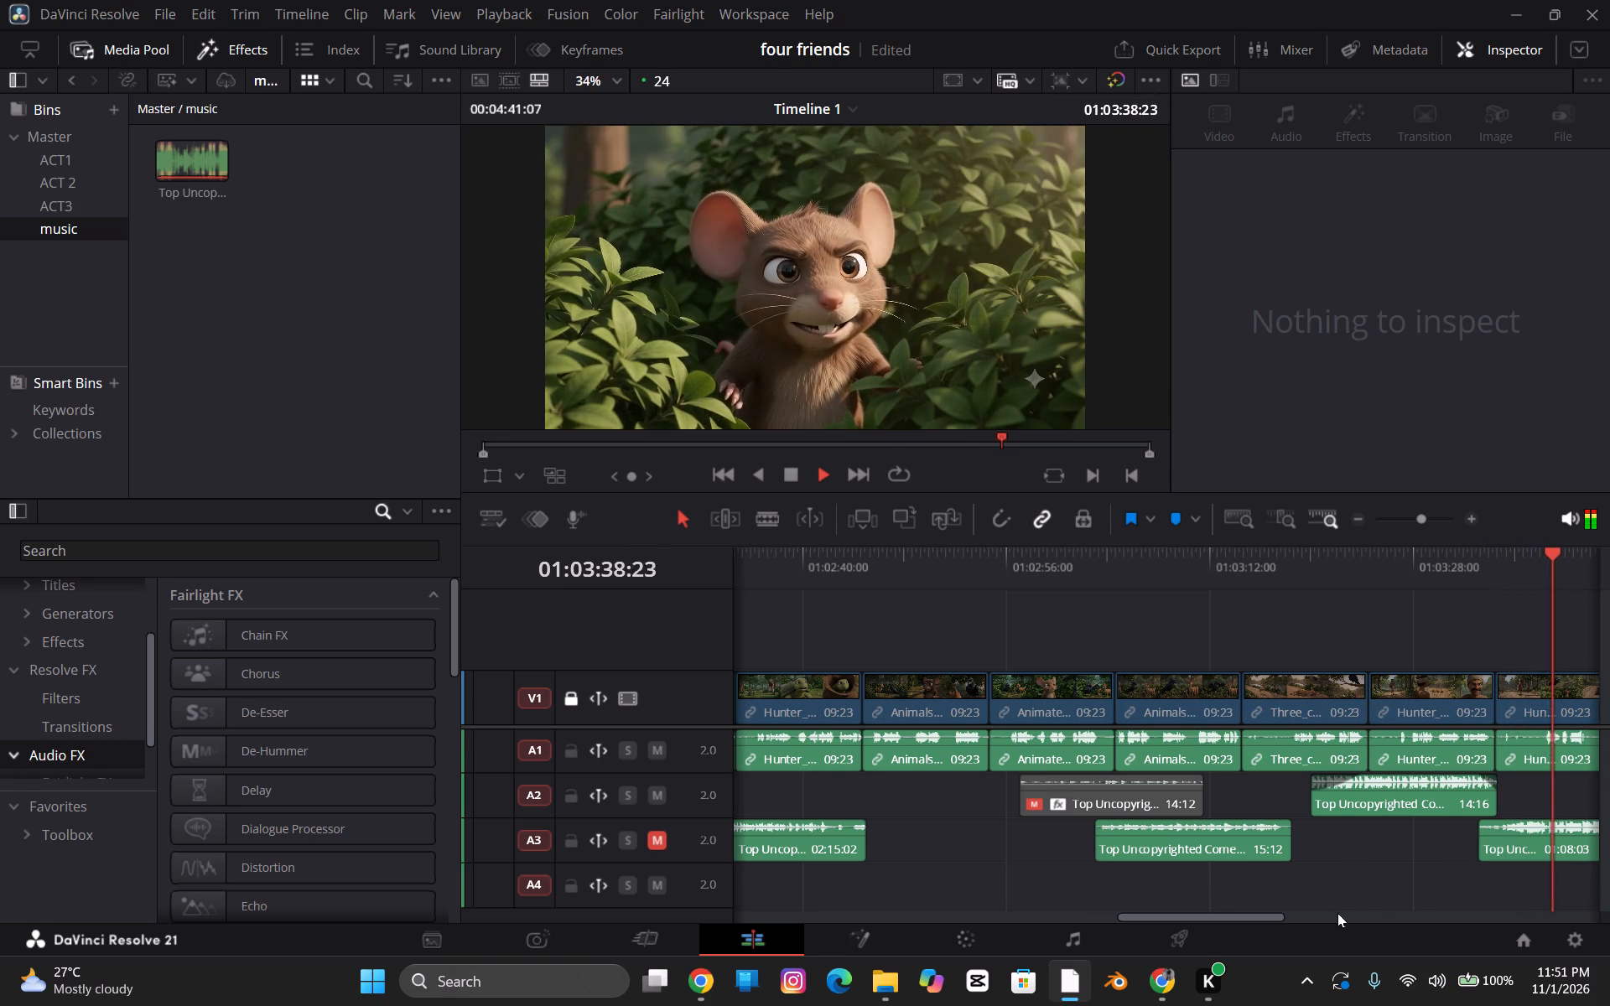
Follow the playback through the hunter and character escape scenes to check the sound, and stop it.
{"action": "left_click", "coordinate": [1293, 918]}
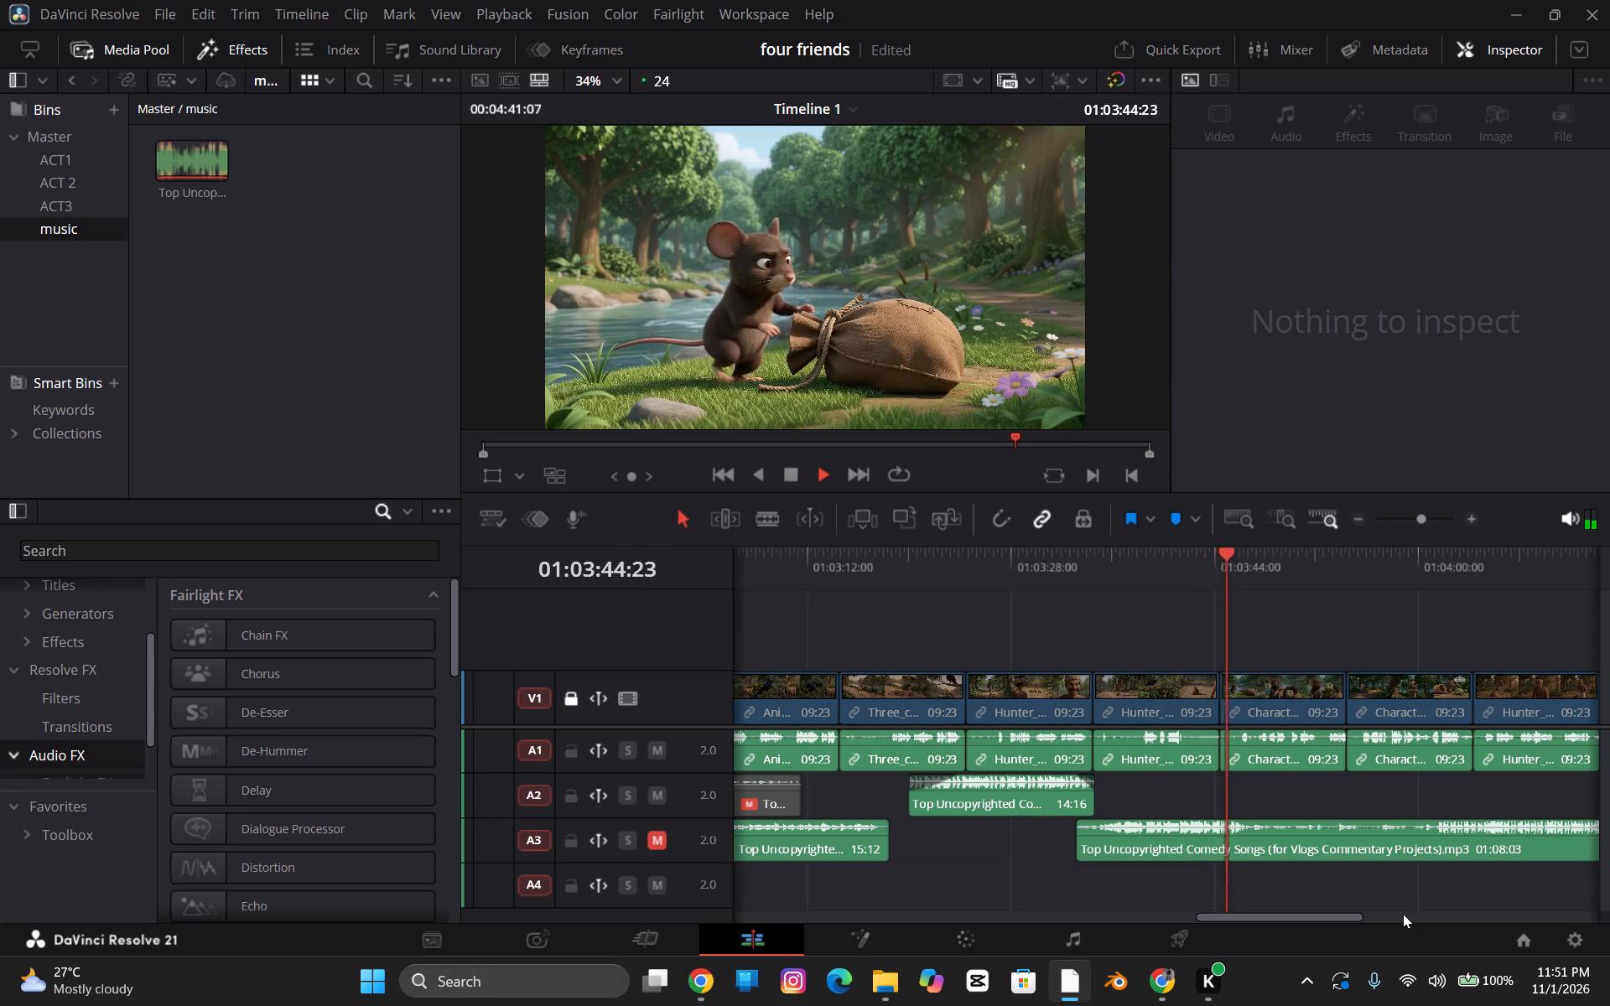
{"action": "left_click", "coordinate": [1375, 916]}
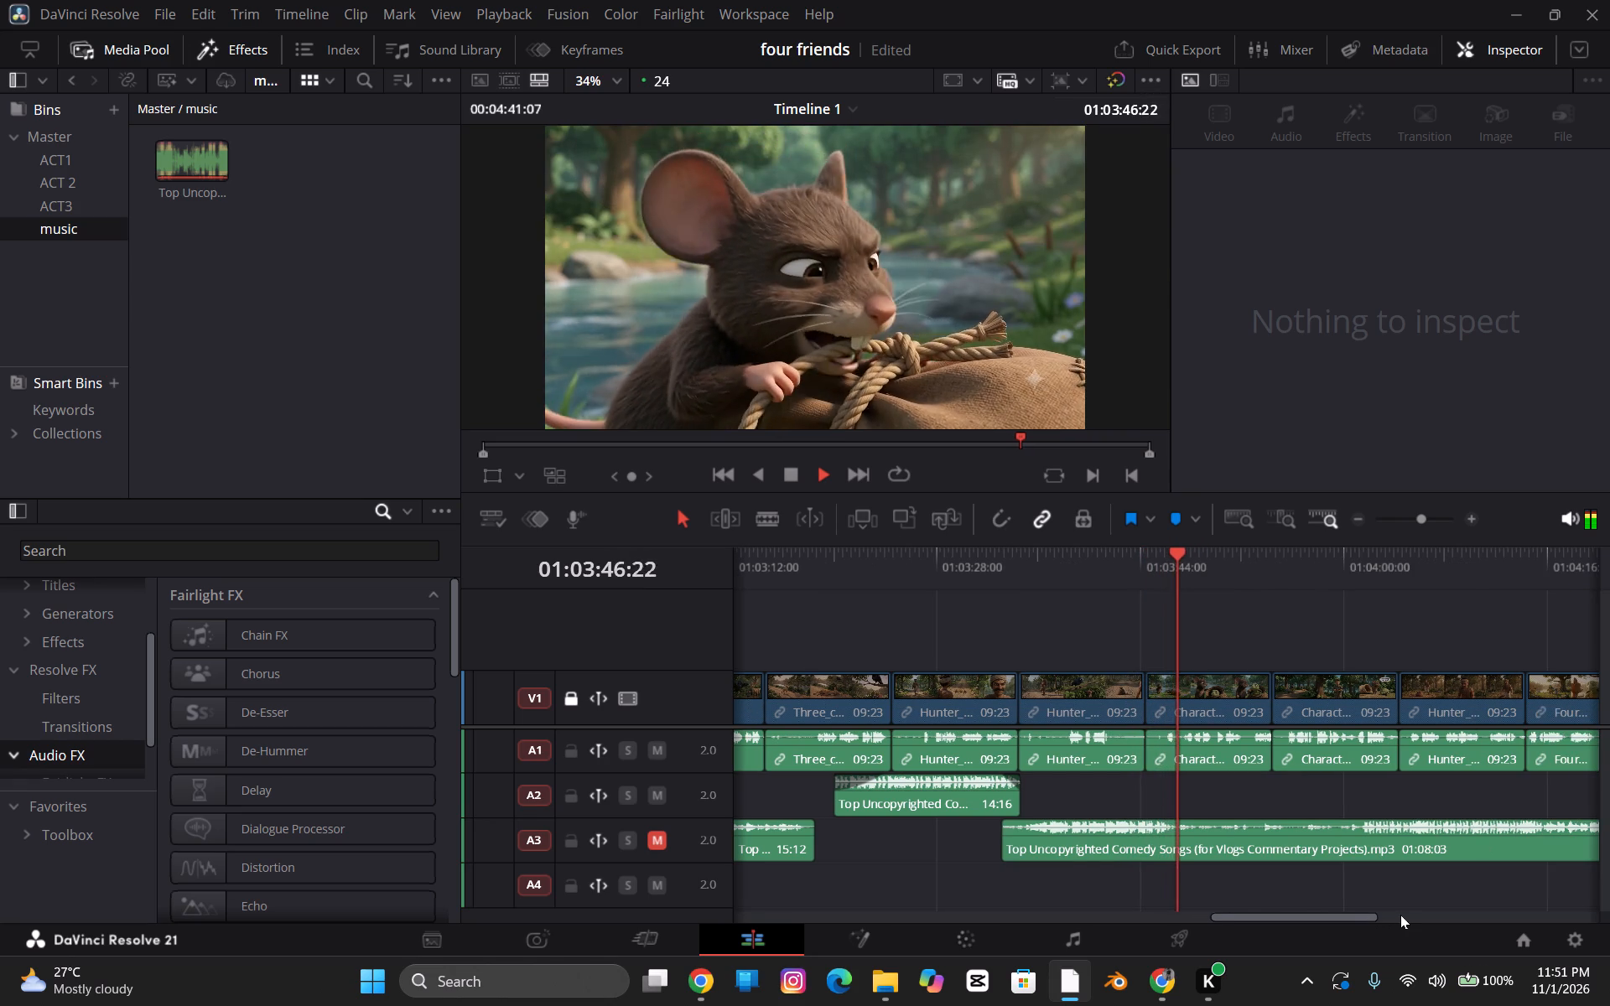
{"action": "left_click", "coordinate": [1391, 915]}
{"action": "left_click", "coordinate": [1406, 921]}
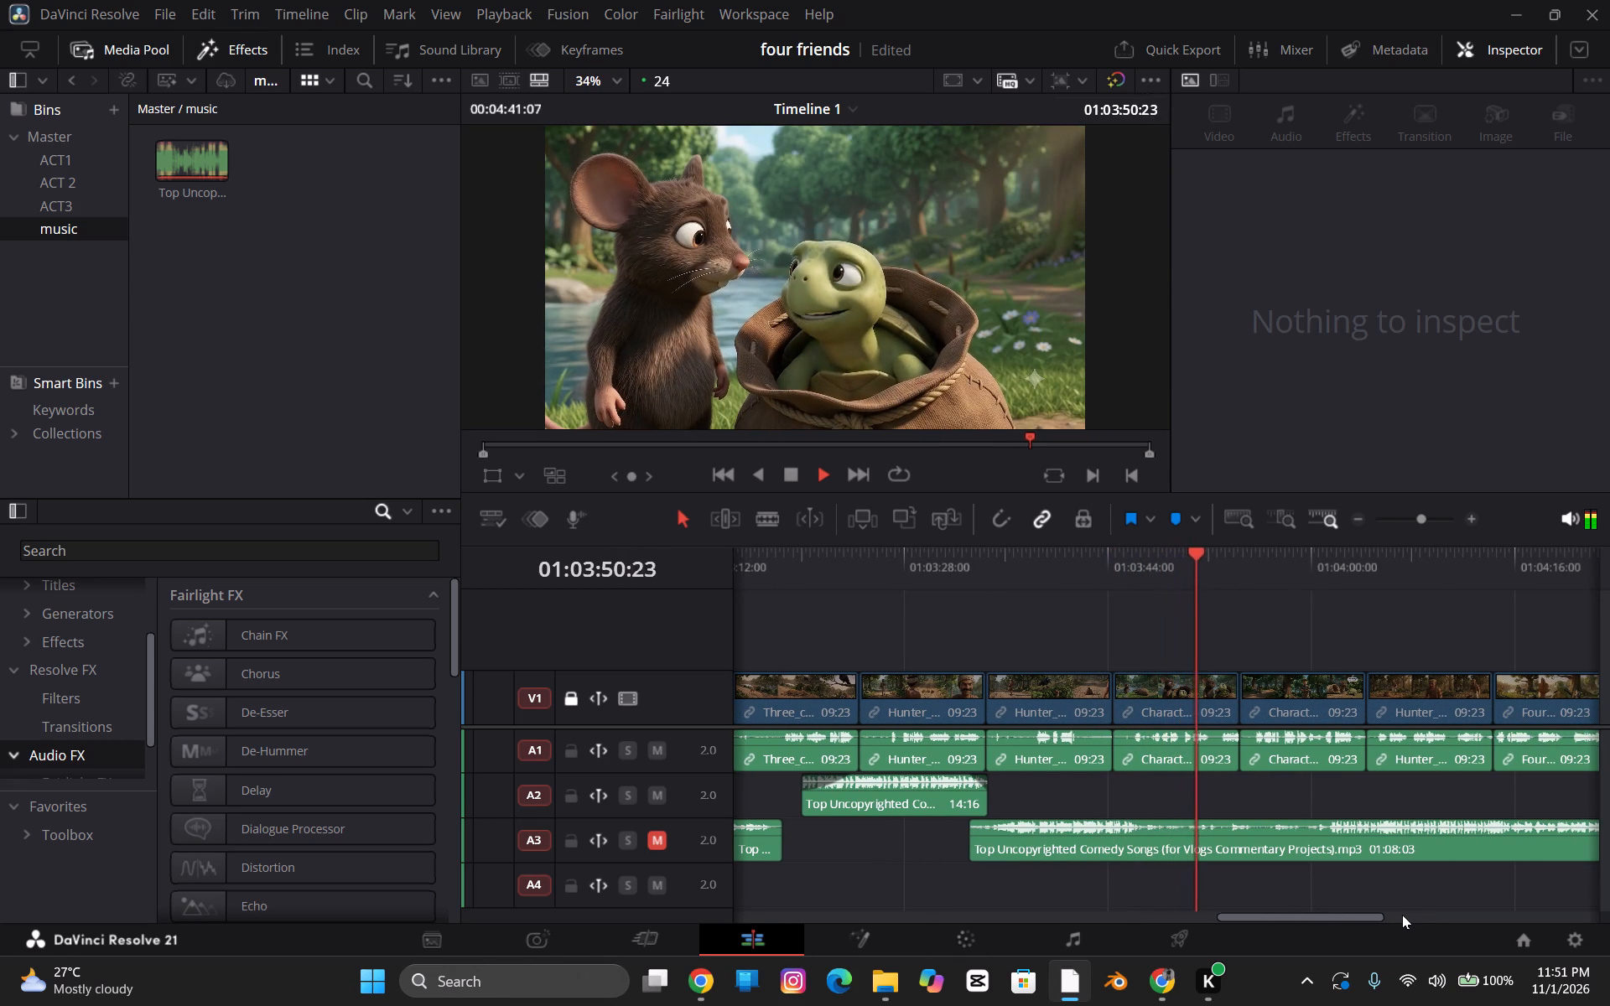
{"action": "left_click", "coordinate": [1402, 915]}
{"action": "left_click", "coordinate": [1424, 909]}
{"action": "left_click", "coordinate": [1427, 912]}
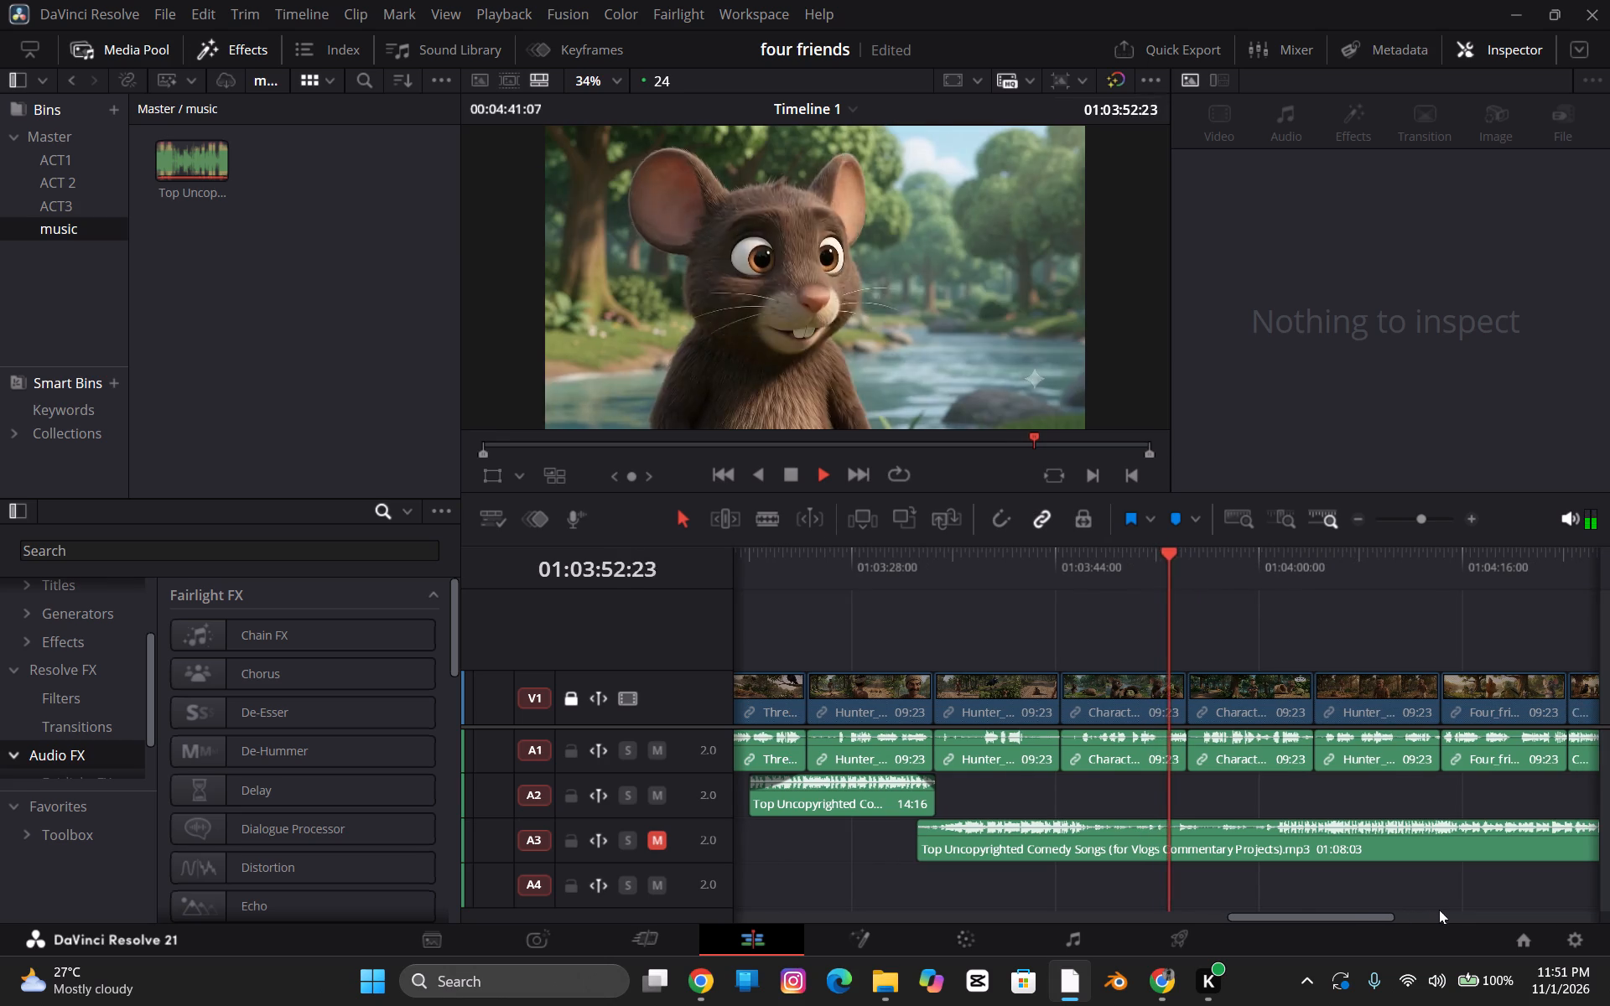
{"action": "triple_click", "coordinate": [1439, 910]}
{"action": "triple_click", "coordinate": [1451, 915]}
{"action": "double_click", "coordinate": [1452, 915]}
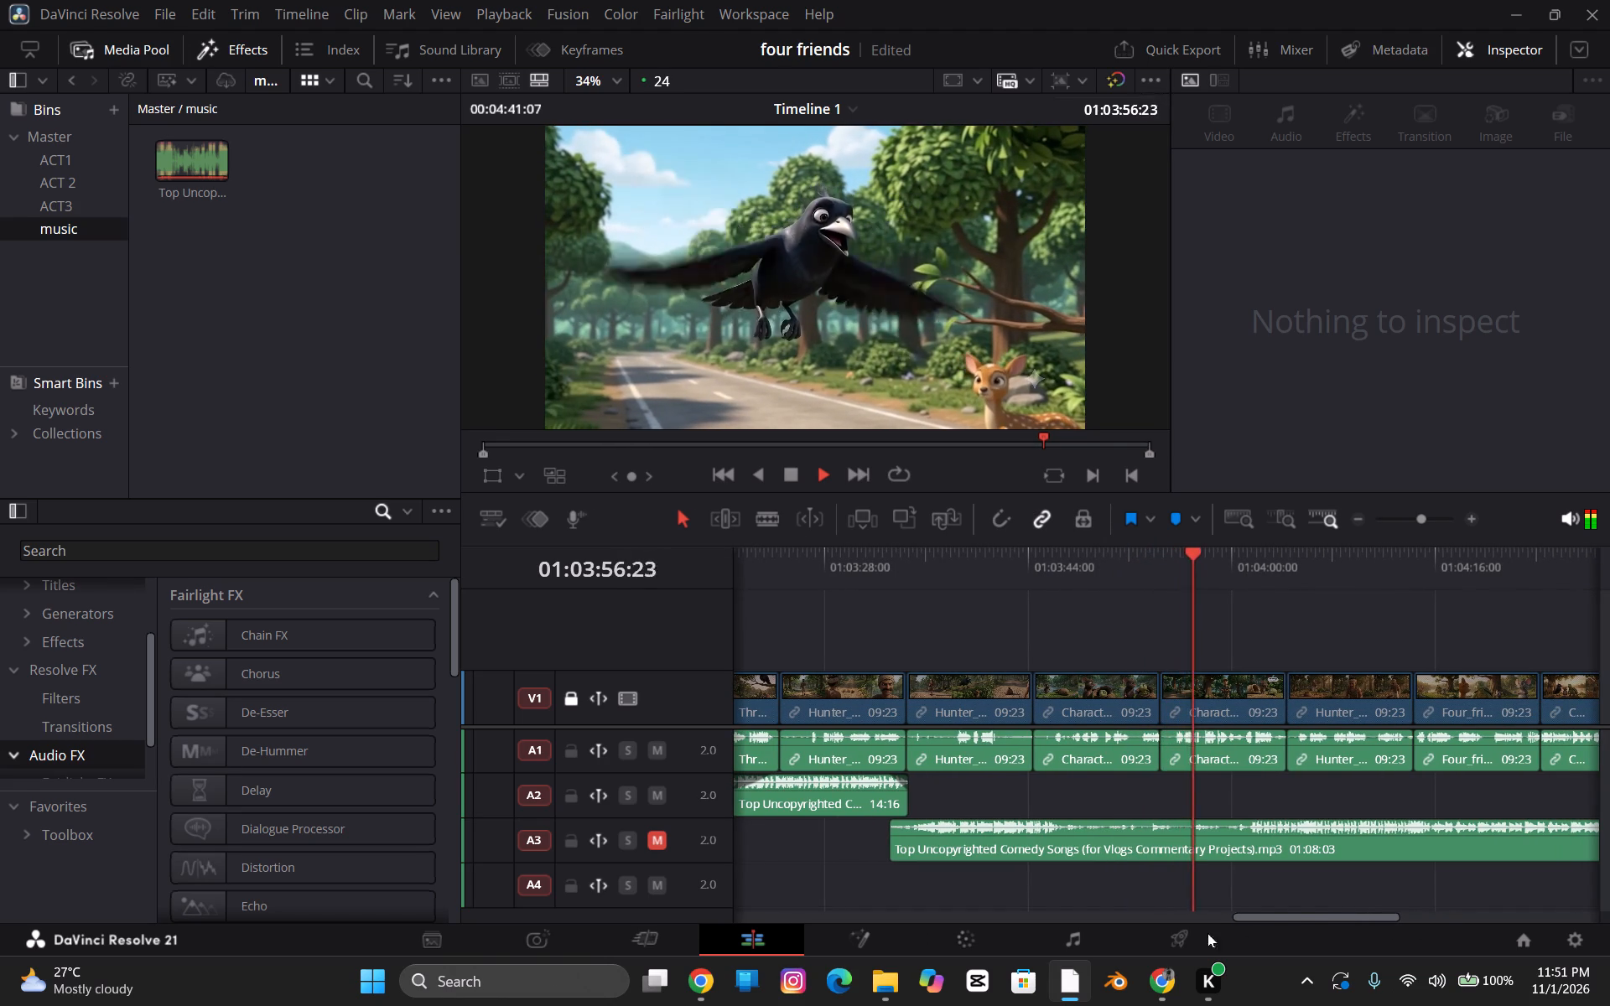
{"action": "left_click", "coordinate": [794, 474]}
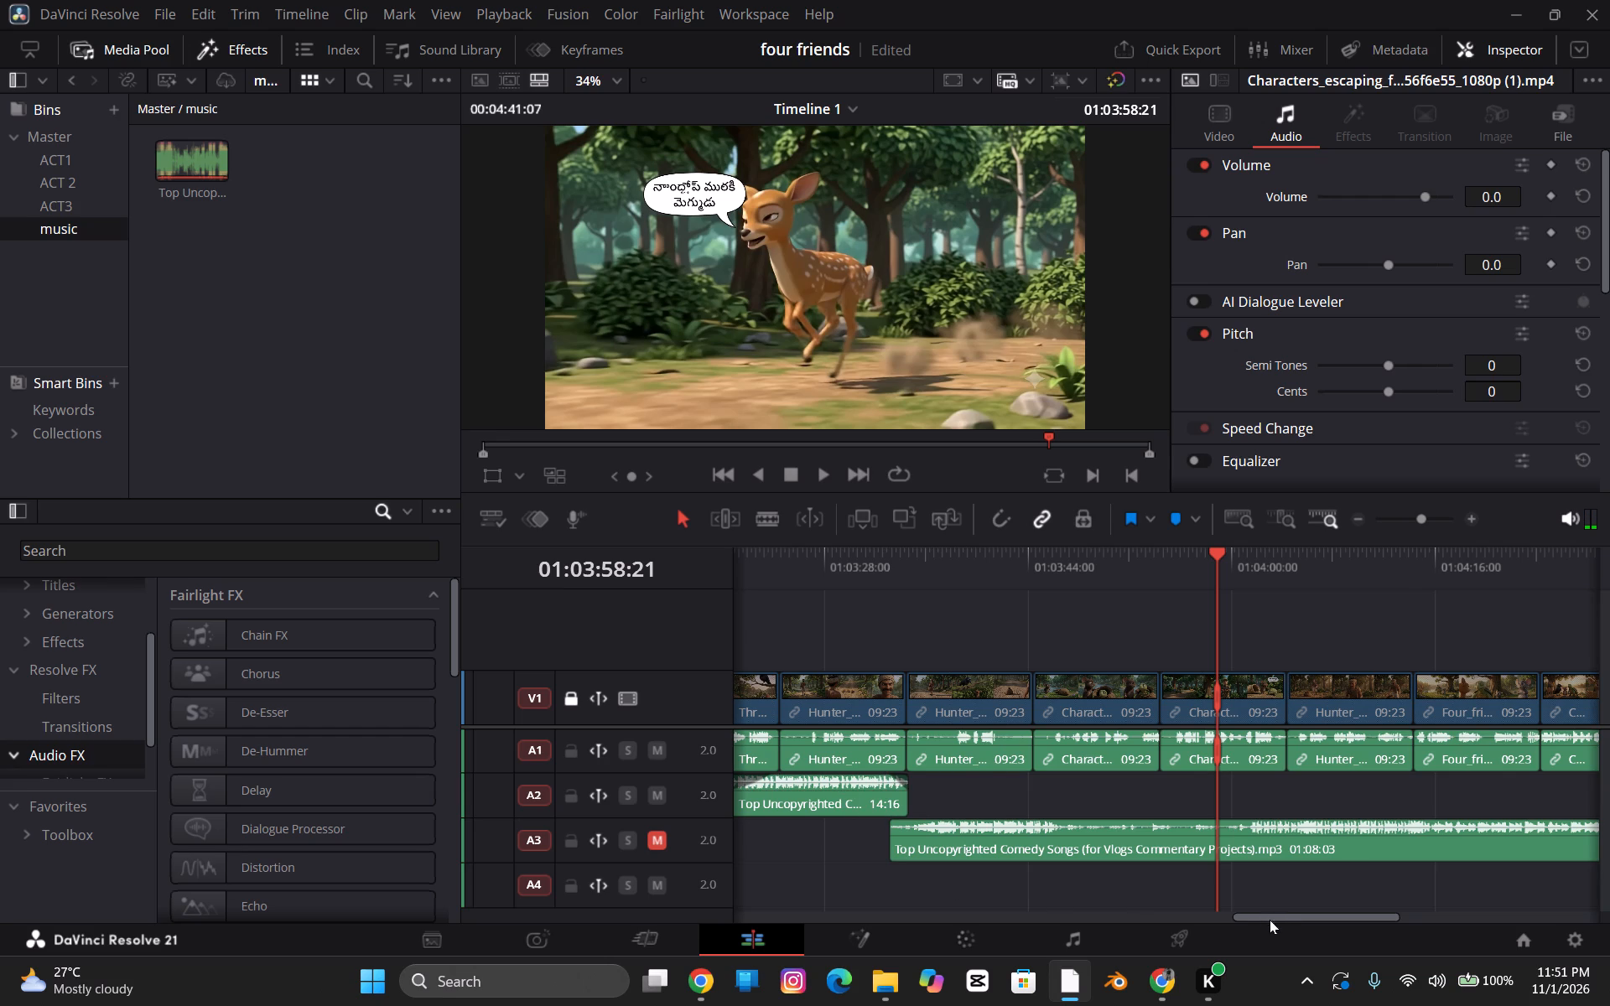
Copy the 14:12 music clip on A2 and paste it on the same track at about 01:03:59.
{"action": "left_click_drag", "start_coordinate": [1270, 921], "coordinate": [1157, 910]}
{"action": "left_click", "coordinate": [1100, 786]}
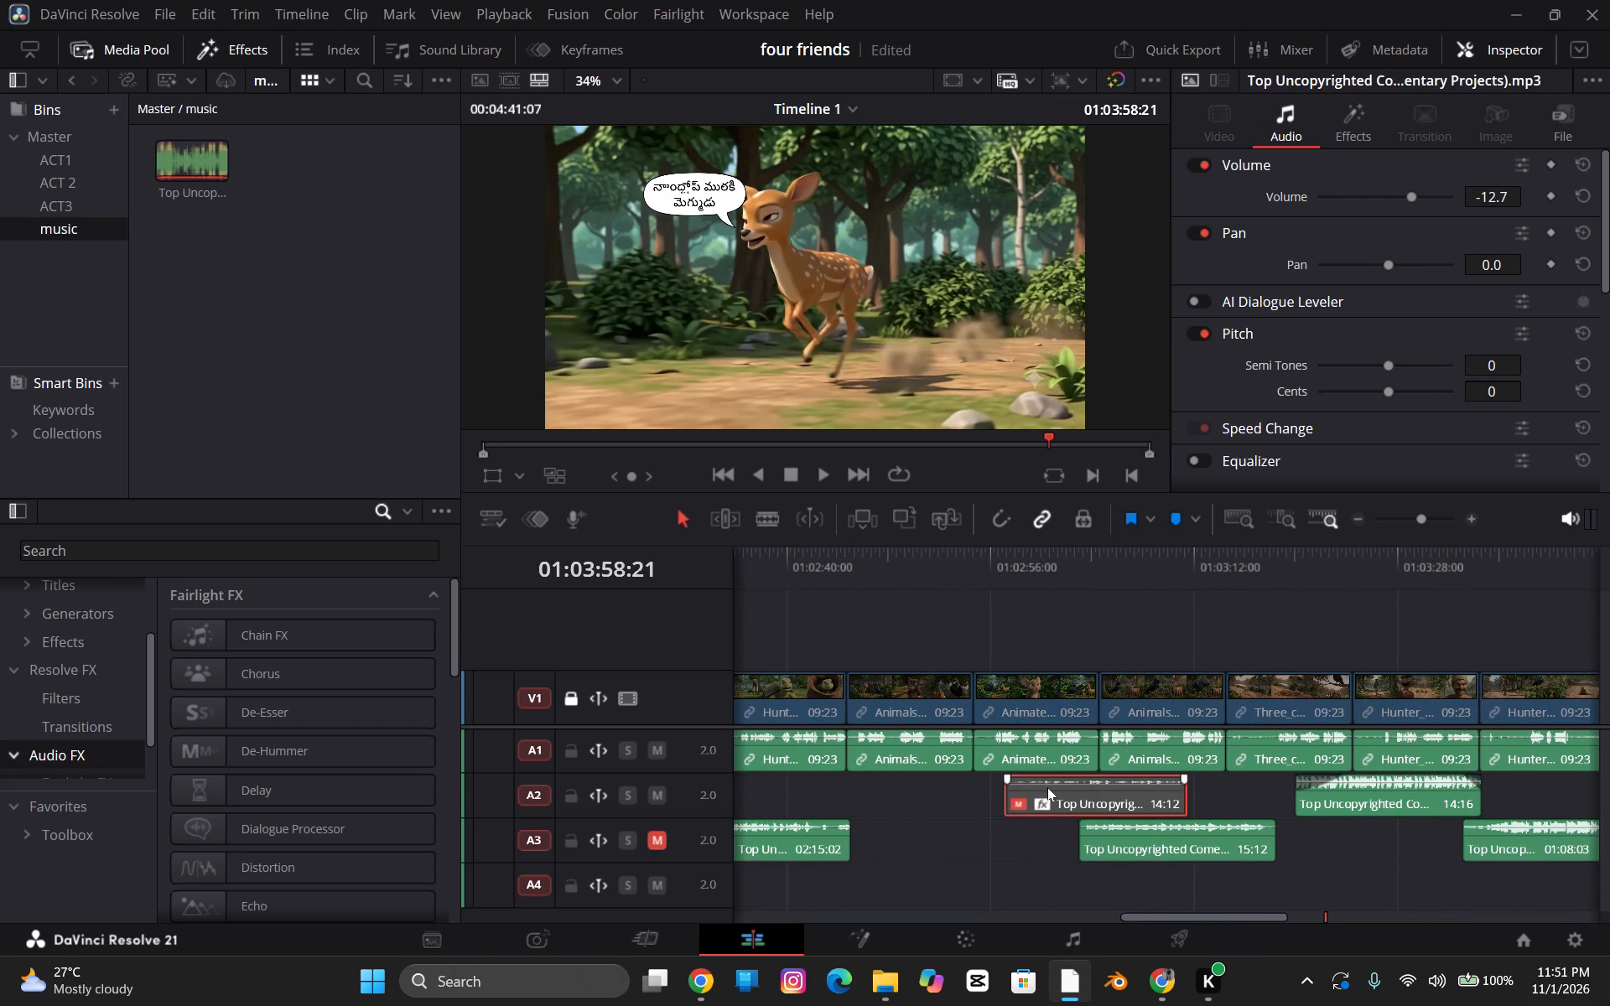
{"action": "left_click", "coordinate": [1043, 801]}
{"action": "key", "text": "ctrl+c"}
{"action": "left_click_drag", "start_coordinate": [1263, 916], "coordinate": [1338, 902]}
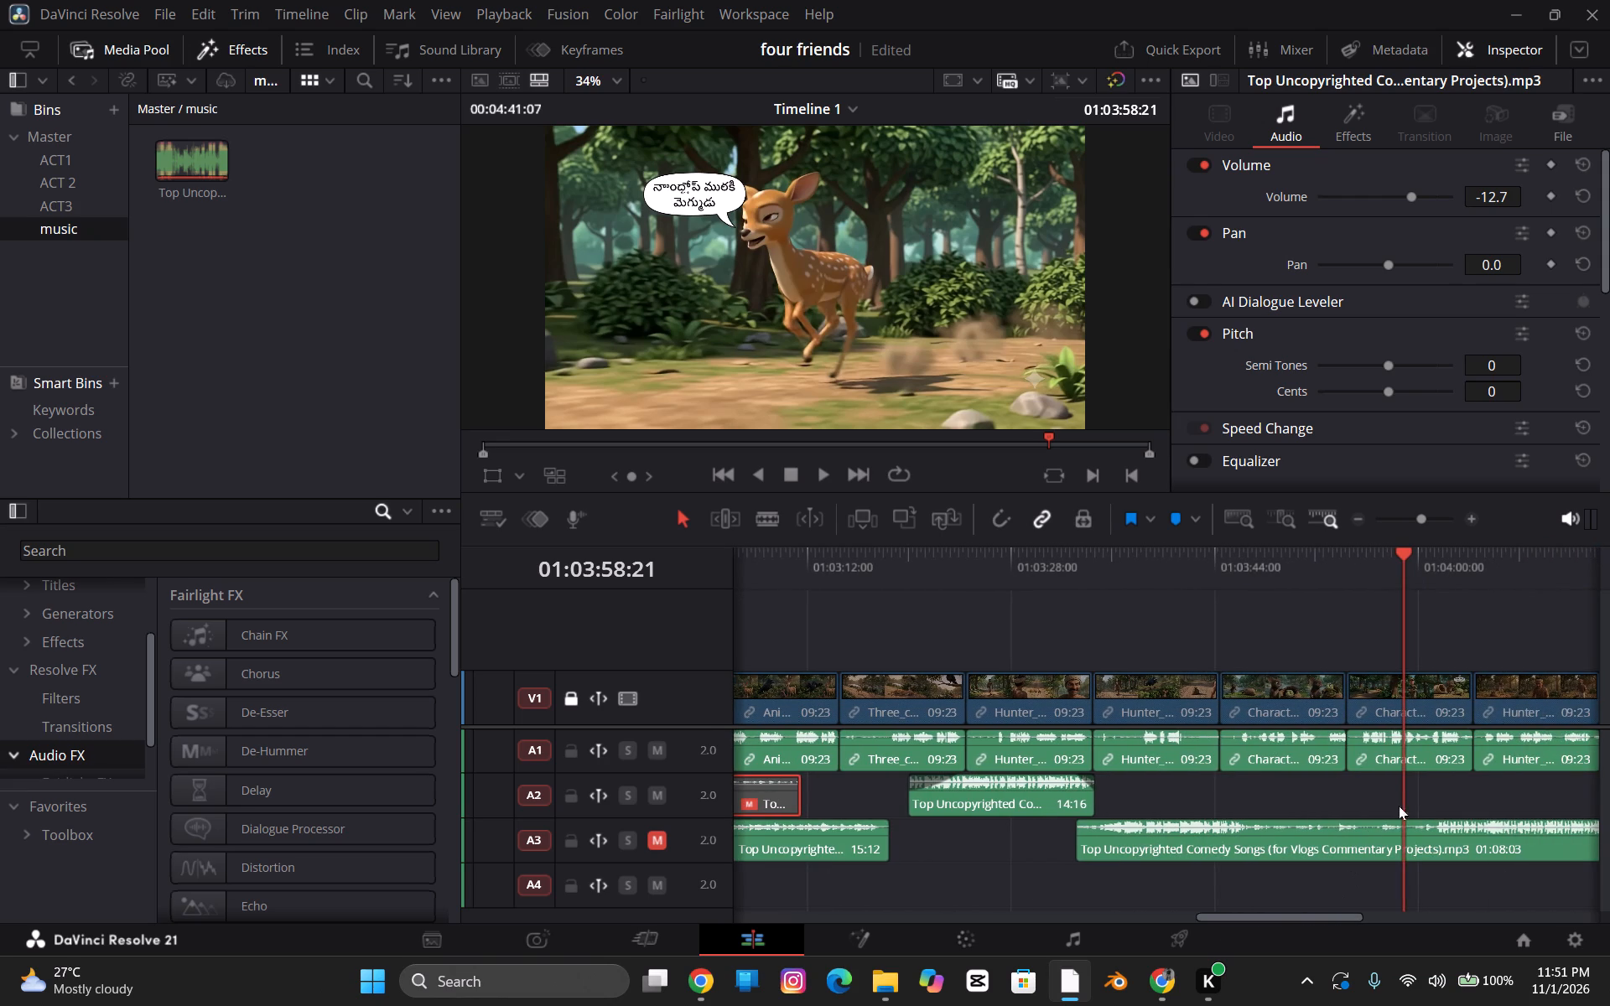
{"action": "left_click", "coordinate": [1407, 794]}
{"action": "key", "text": "ctrl+v"}
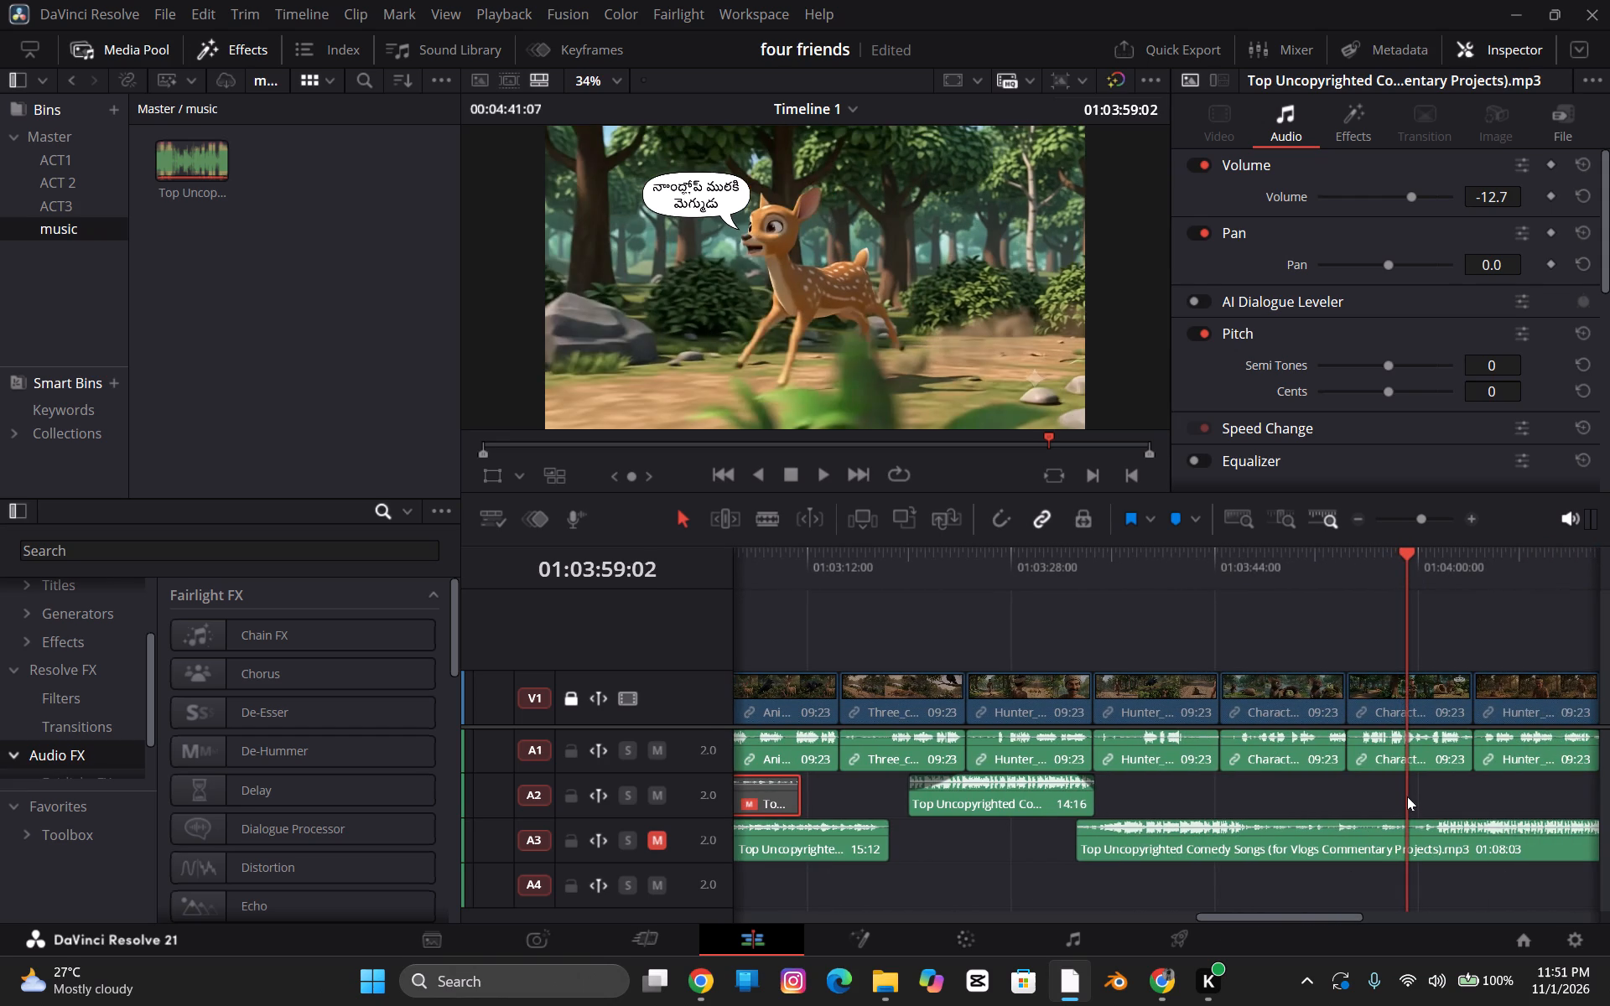
Play from about 01:03:58 and give the pasted 14:12 music clip a fade-in and a fade-out of about 2 seconds each.
{"action": "left_click", "coordinate": [1396, 559]}
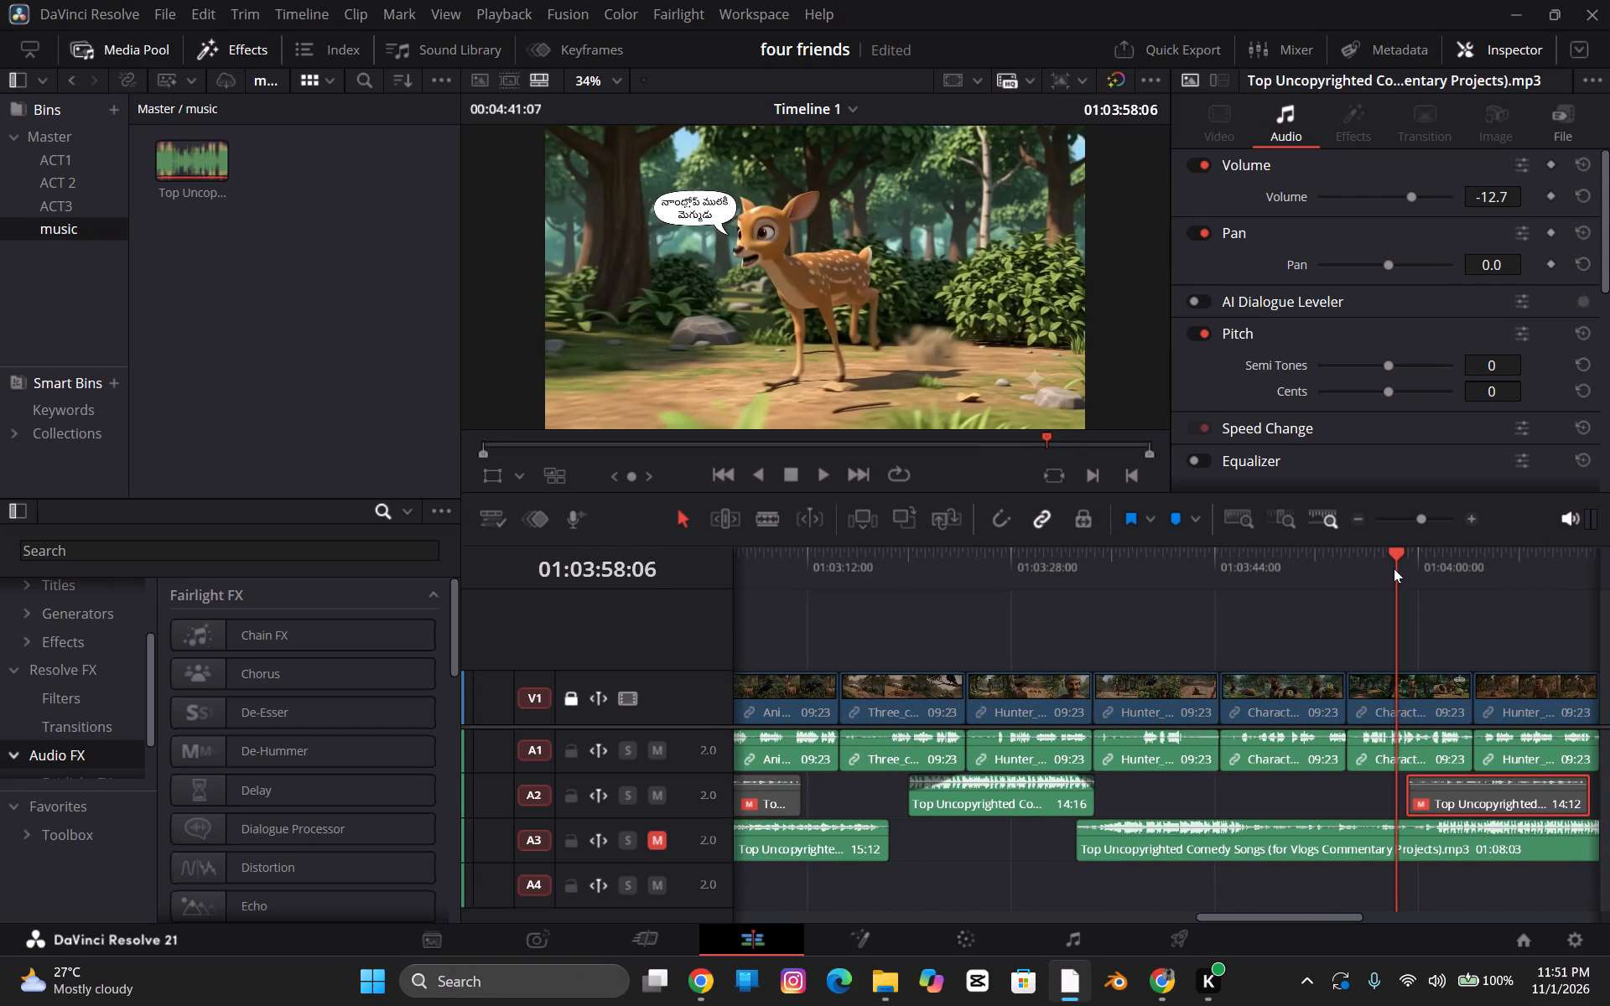
{"action": "key", "text": "space"}
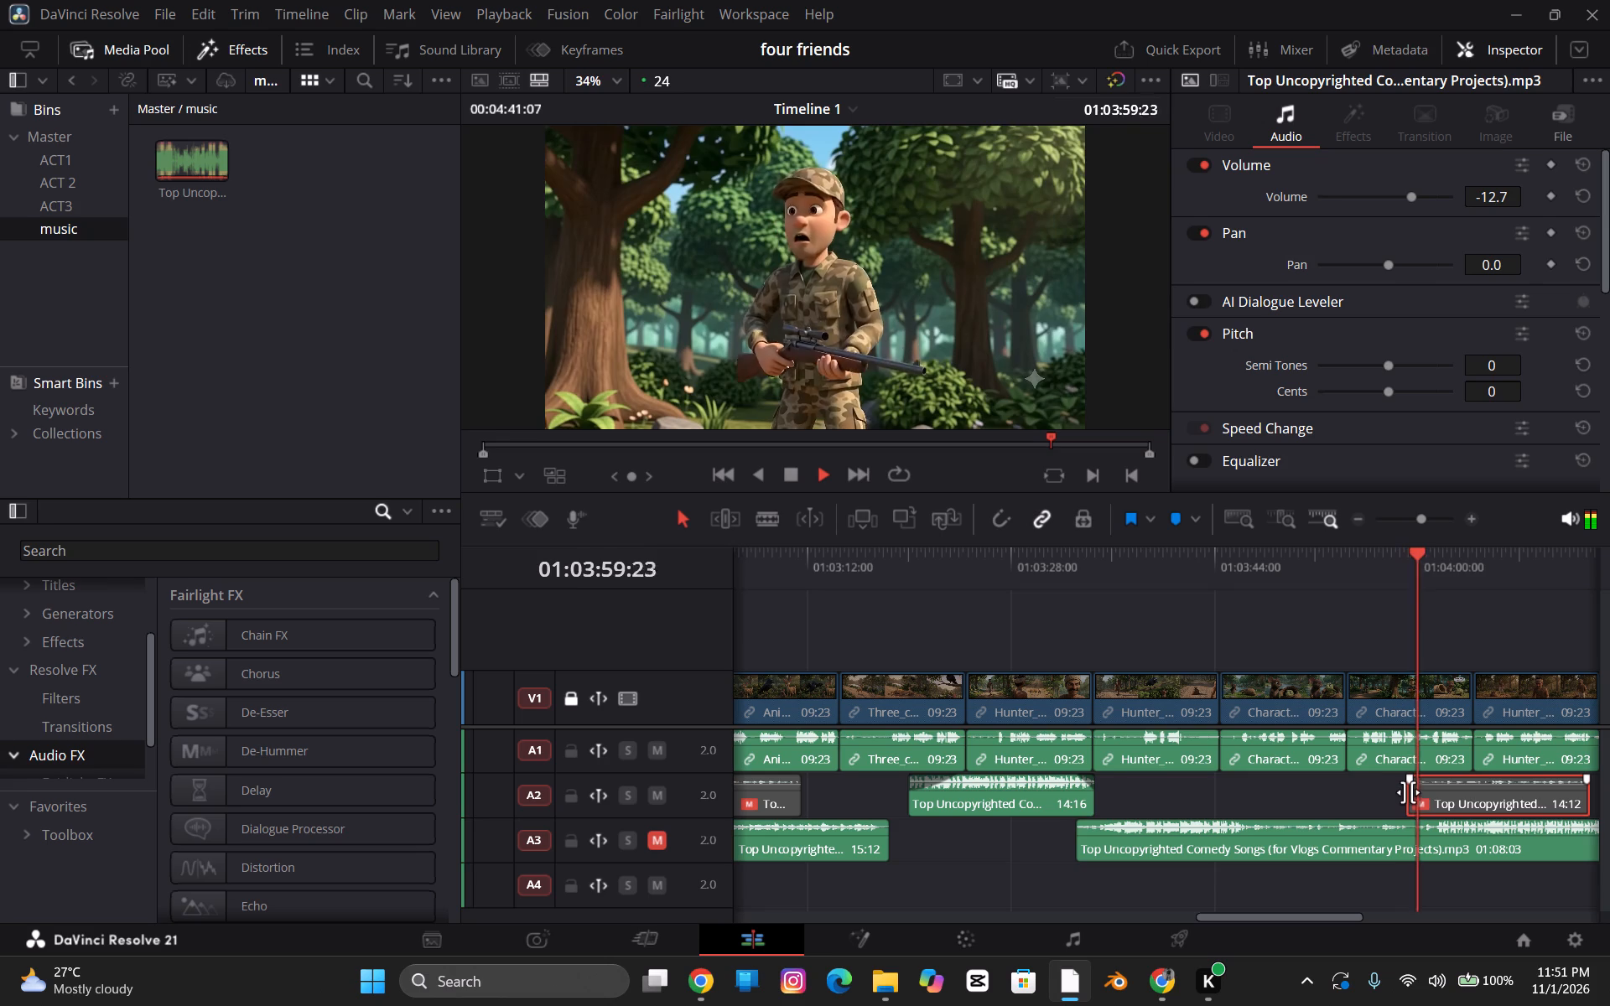
{"action": "left_click_drag", "start_coordinate": [1410, 780], "coordinate": [1435, 774]}
{"action": "left_click_drag", "start_coordinate": [1587, 778], "coordinate": [1586, 778]}
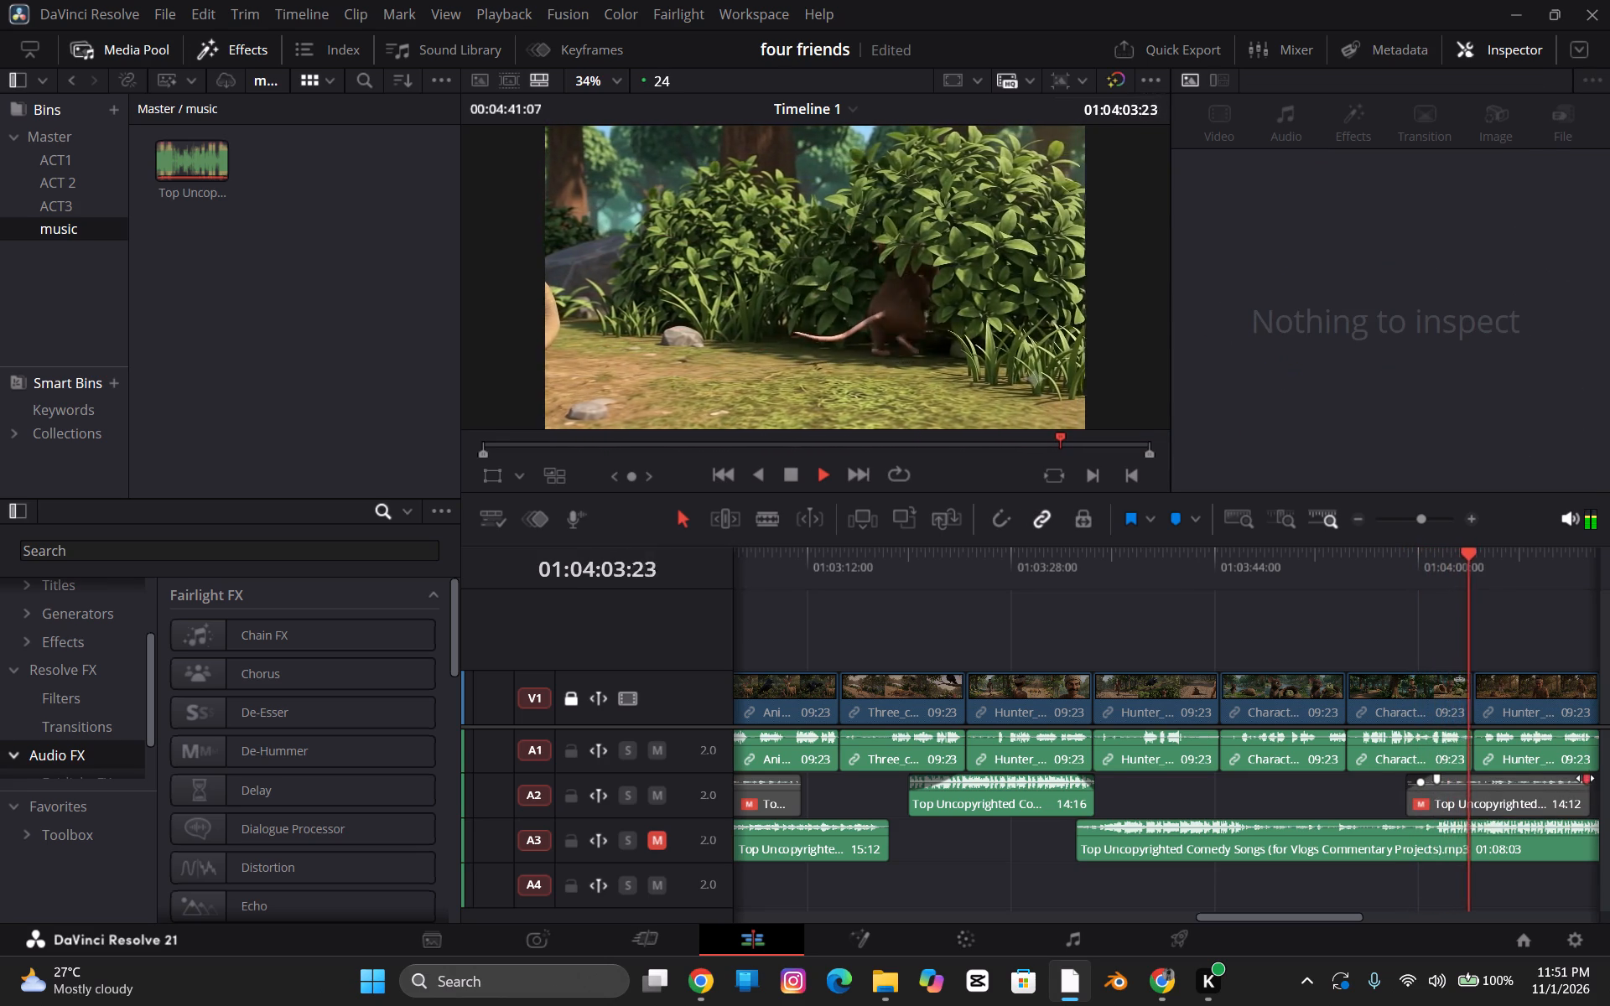
{"action": "left_click_drag", "start_coordinate": [1586, 778], "coordinate": [1565, 776]}
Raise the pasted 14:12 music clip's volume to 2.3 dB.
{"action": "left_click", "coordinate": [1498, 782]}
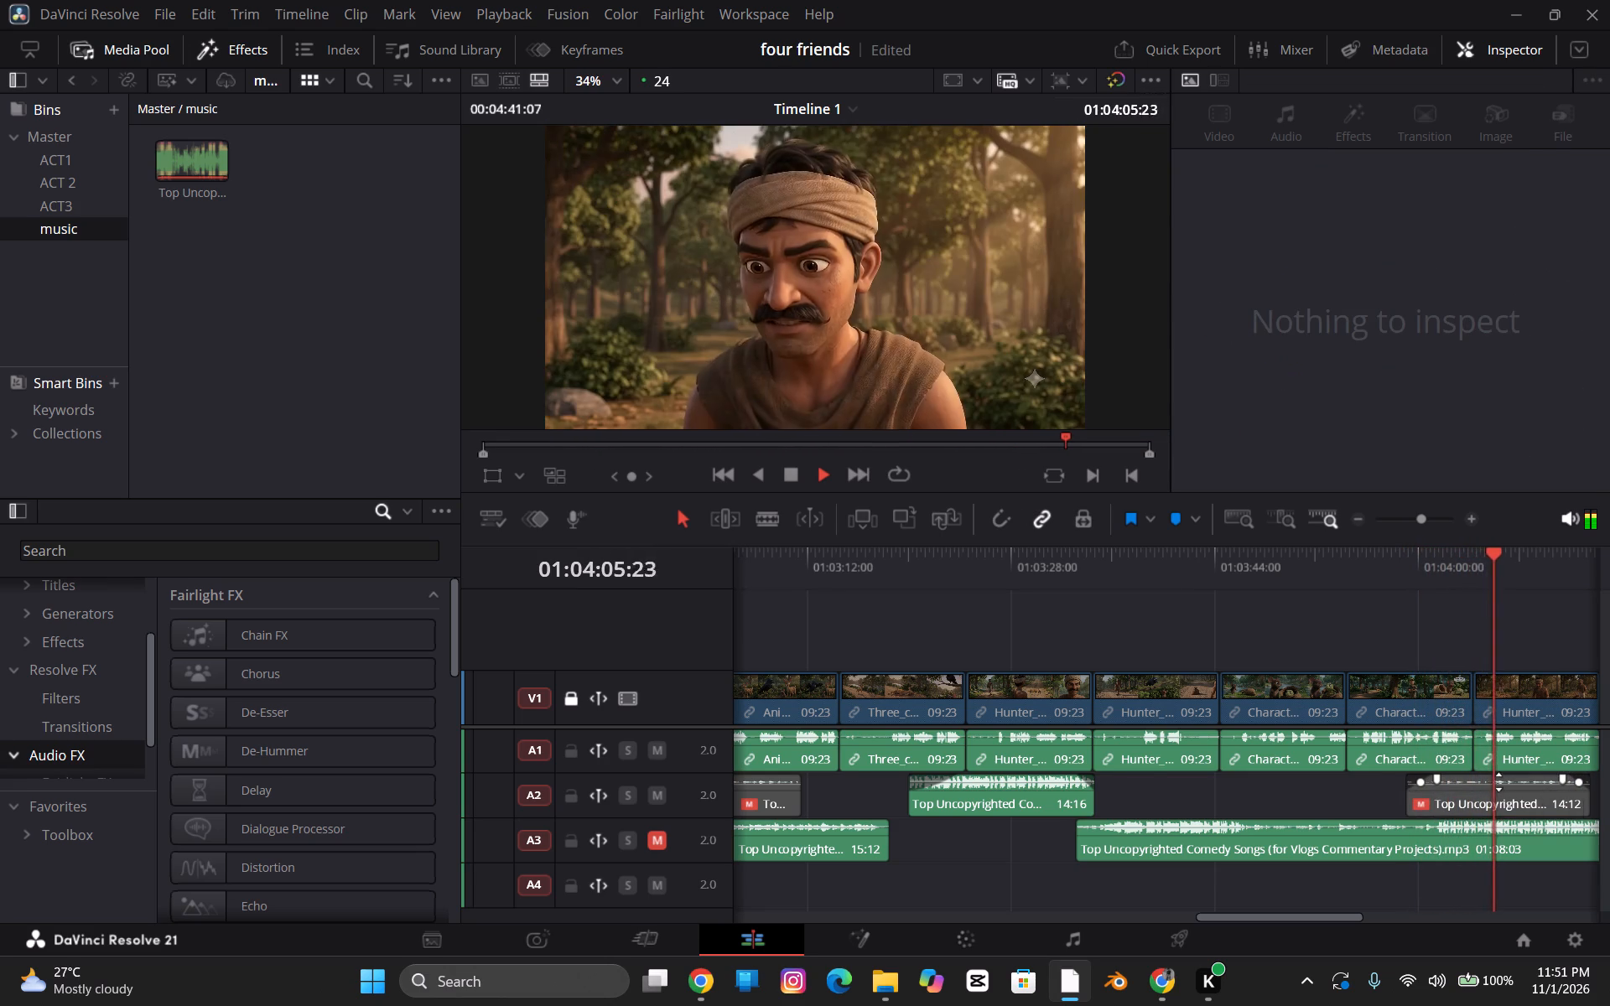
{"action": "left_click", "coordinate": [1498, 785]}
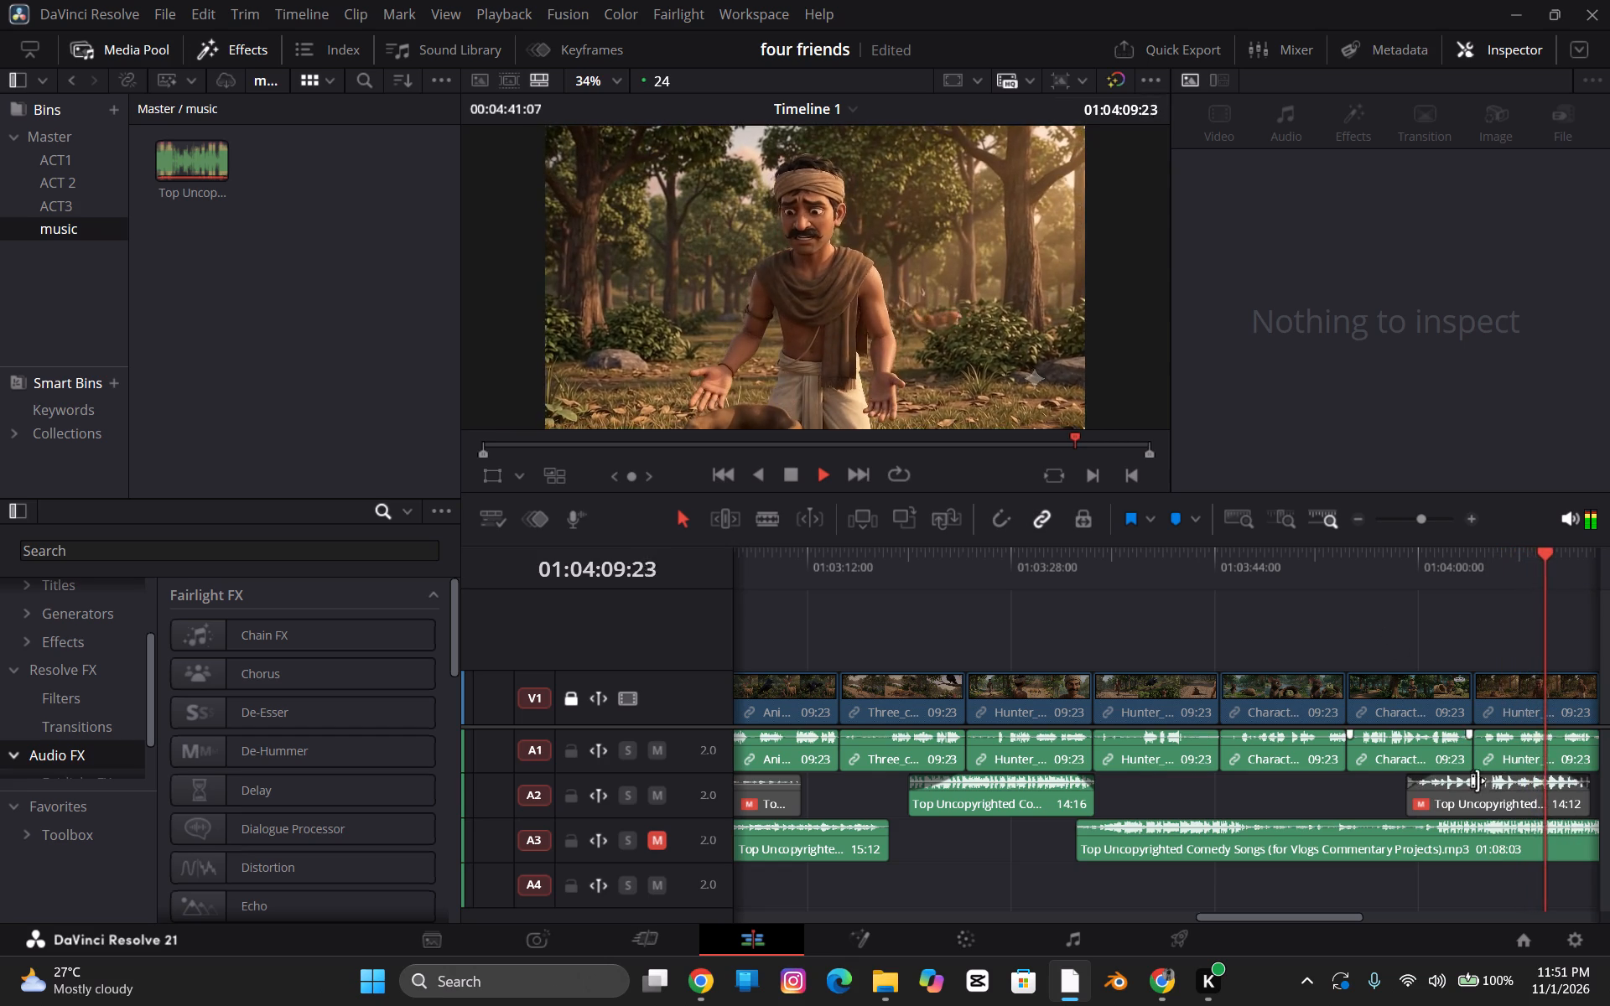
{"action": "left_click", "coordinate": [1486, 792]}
Replay from about 01:04:00 through the hunter scene to check the pasted music's level, and stop playback.
{"action": "left_click", "coordinate": [1424, 568]}
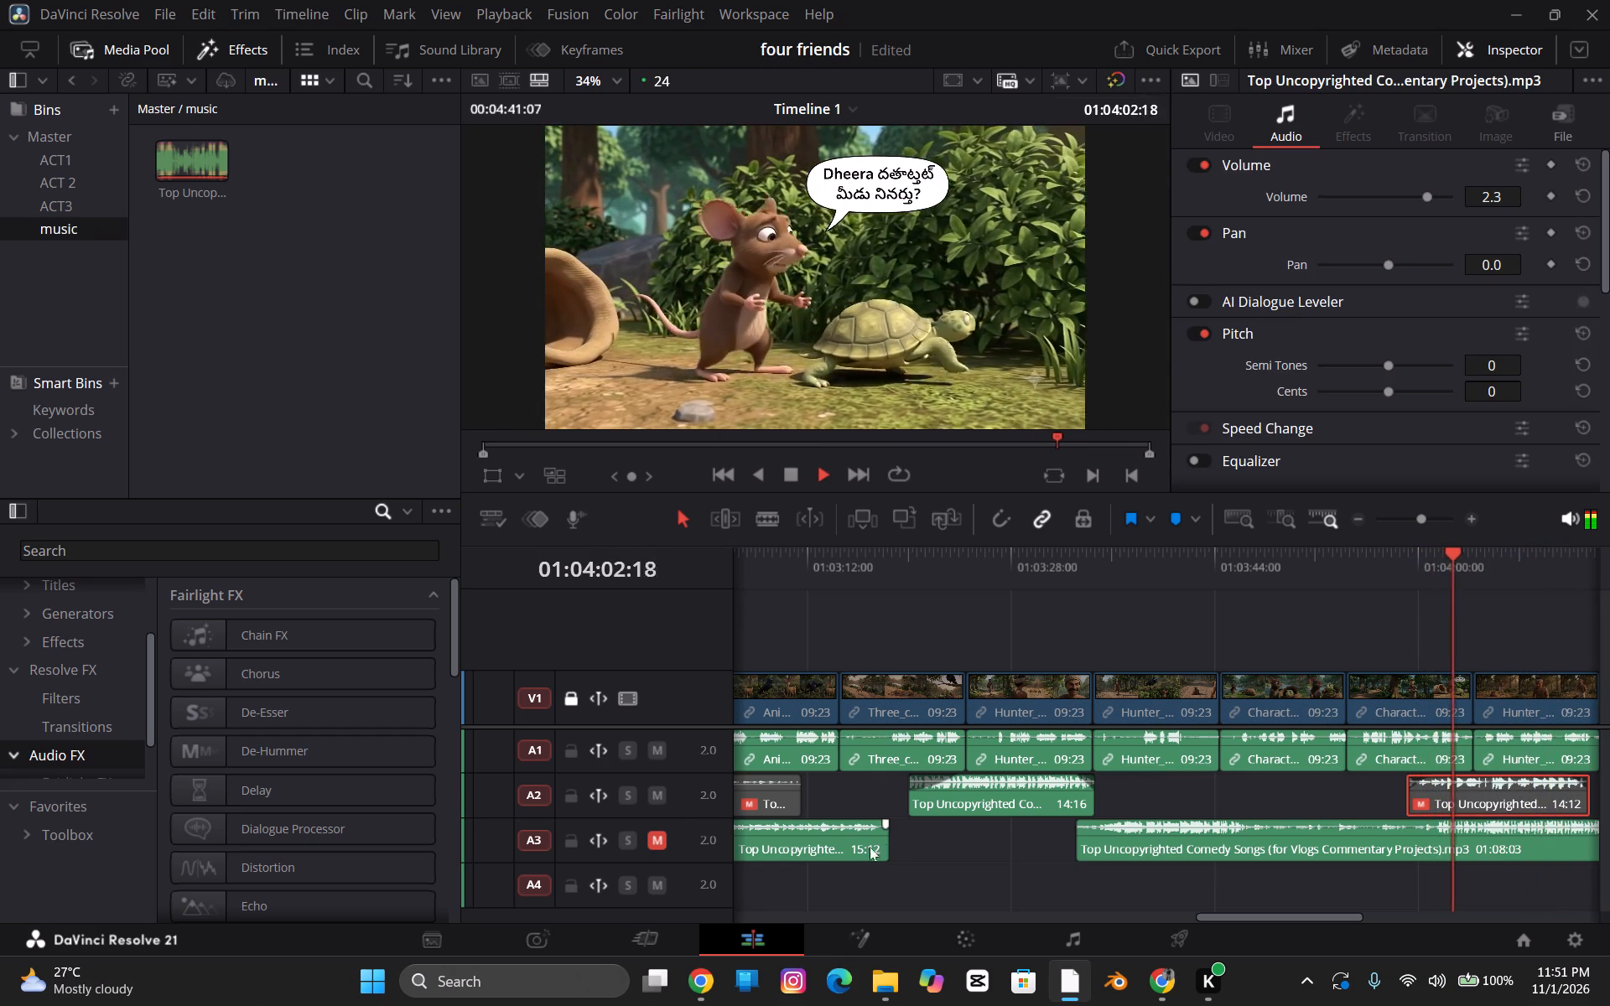
{"action": "left_click_drag", "start_coordinate": [1223, 918], "coordinate": [1170, 919]}
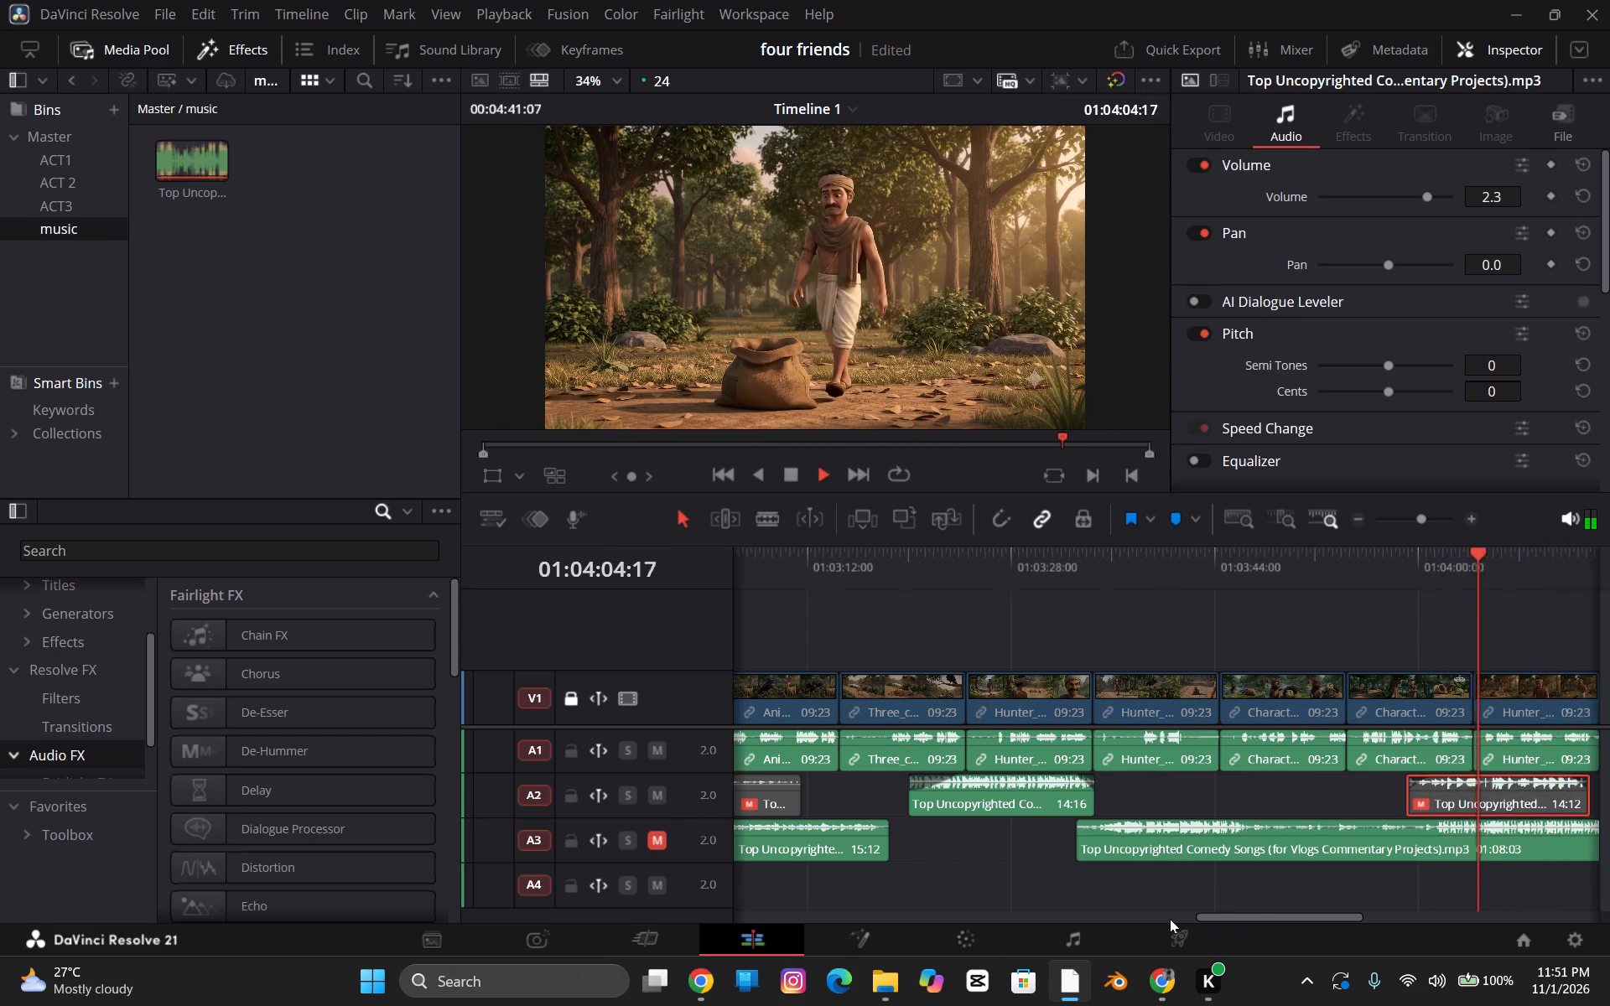
{"action": "left_click_drag", "start_coordinate": [1170, 919], "coordinate": [1091, 919]}
{"action": "left_click", "coordinate": [1189, 795]}
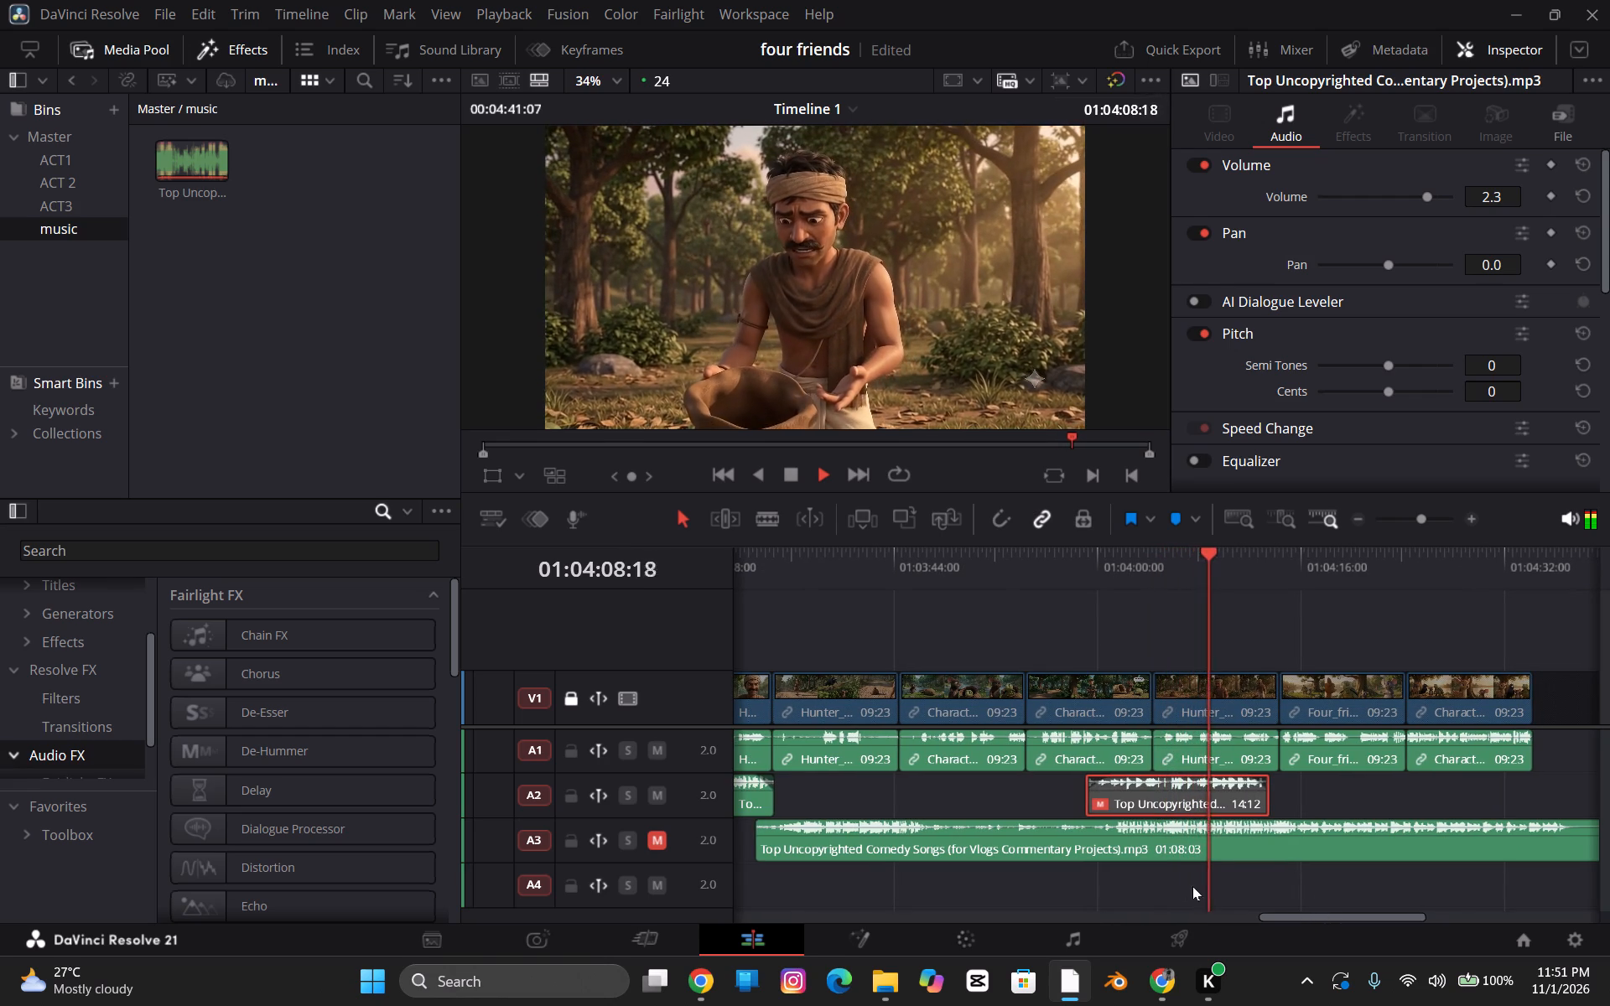
{"action": "key", "text": "space"}
{"action": "scroll", "coordinate": [1163, 841], "scroll_direction": "up", "scroll_amount": 1}
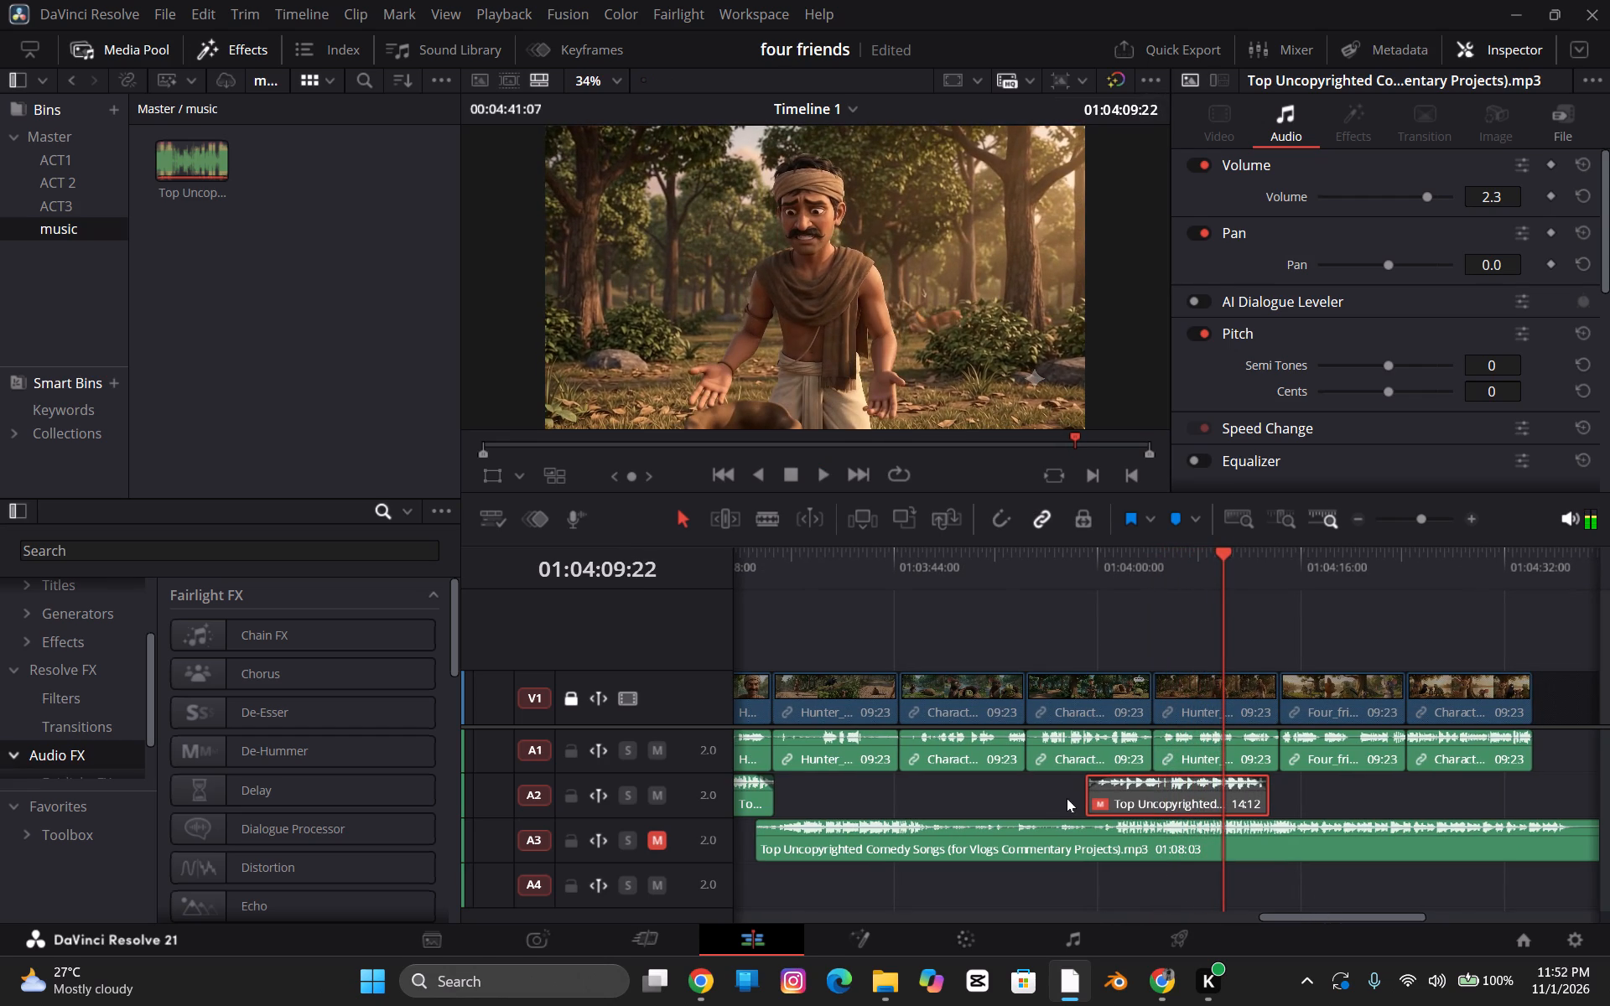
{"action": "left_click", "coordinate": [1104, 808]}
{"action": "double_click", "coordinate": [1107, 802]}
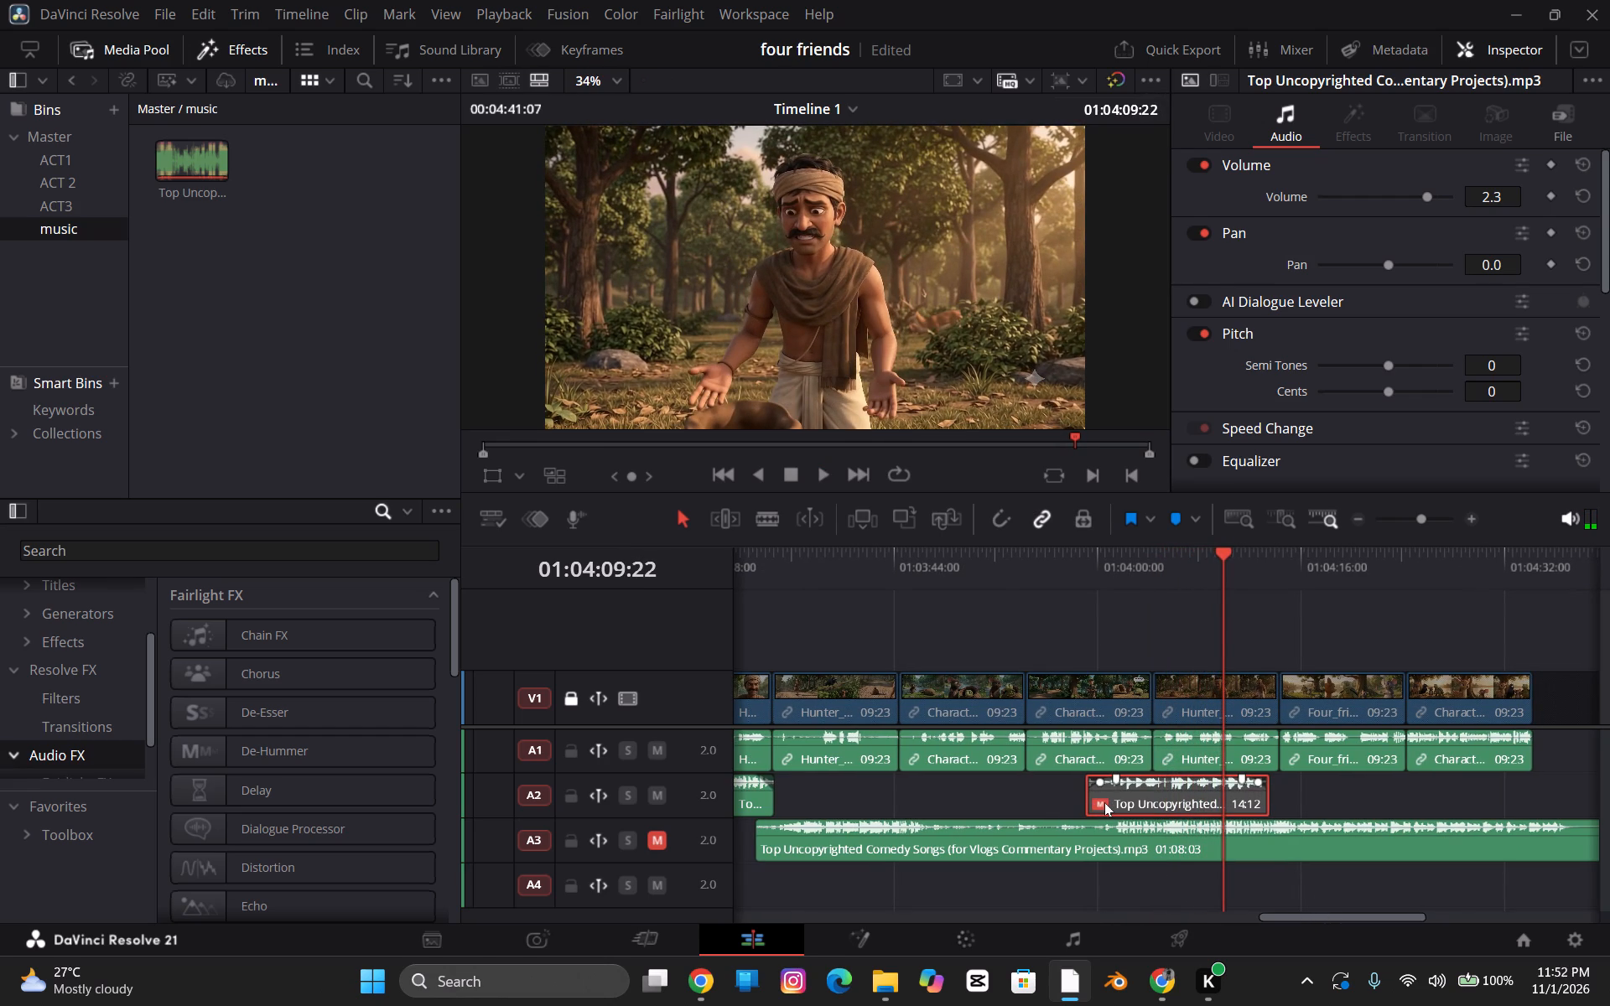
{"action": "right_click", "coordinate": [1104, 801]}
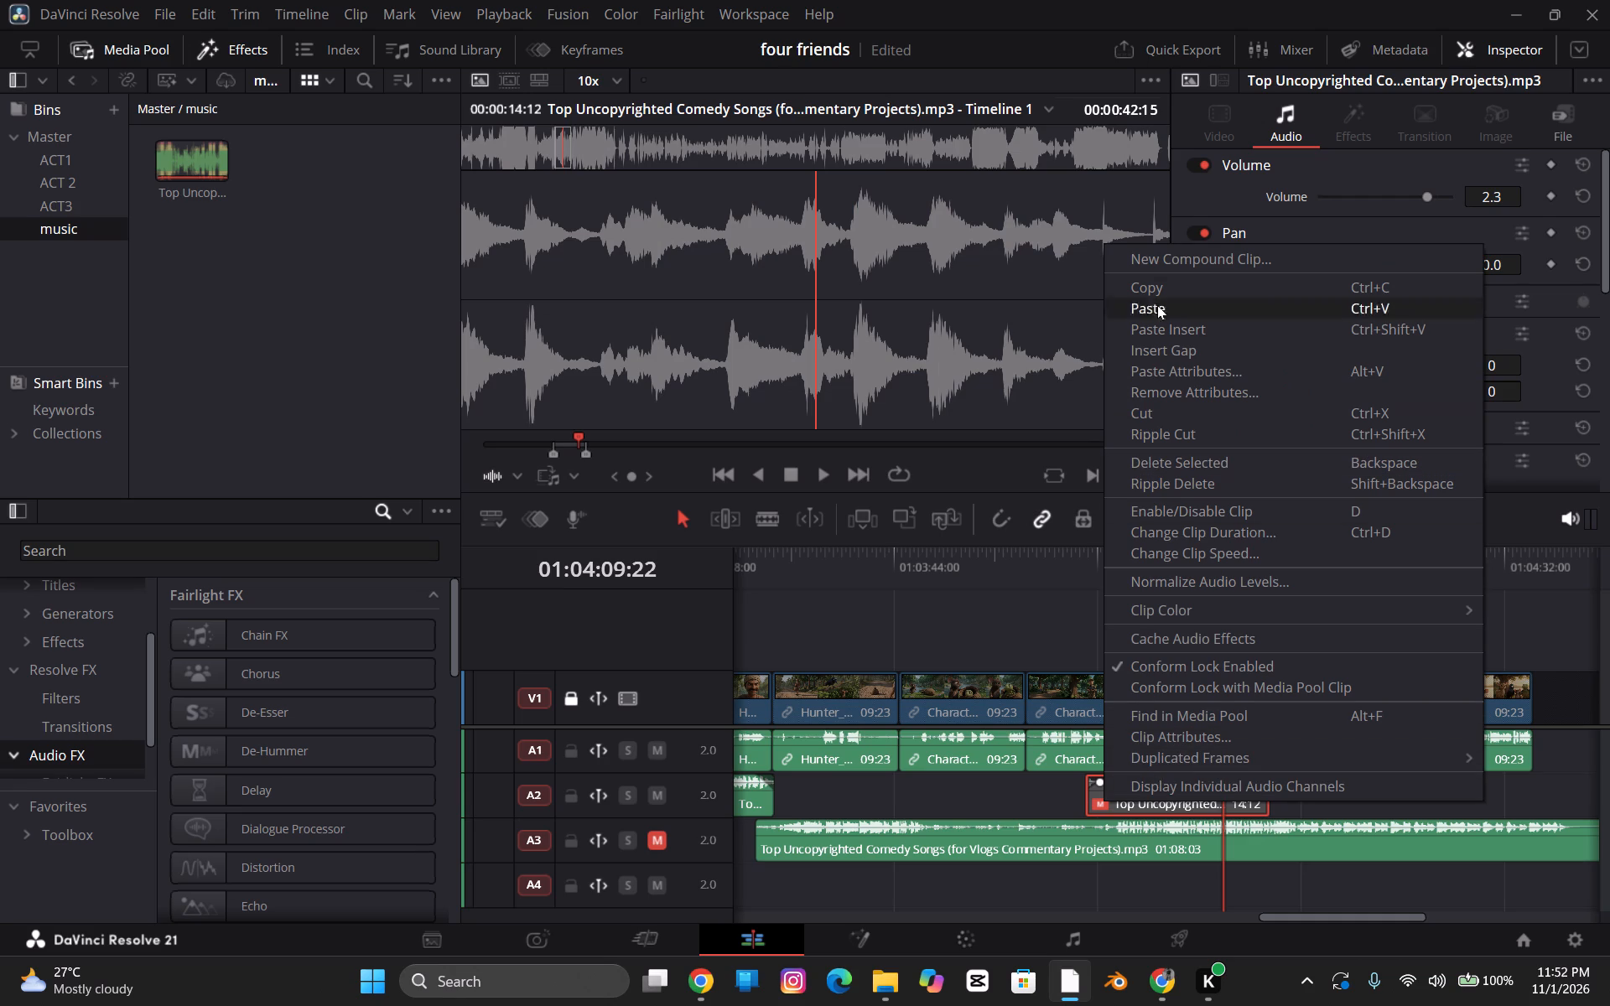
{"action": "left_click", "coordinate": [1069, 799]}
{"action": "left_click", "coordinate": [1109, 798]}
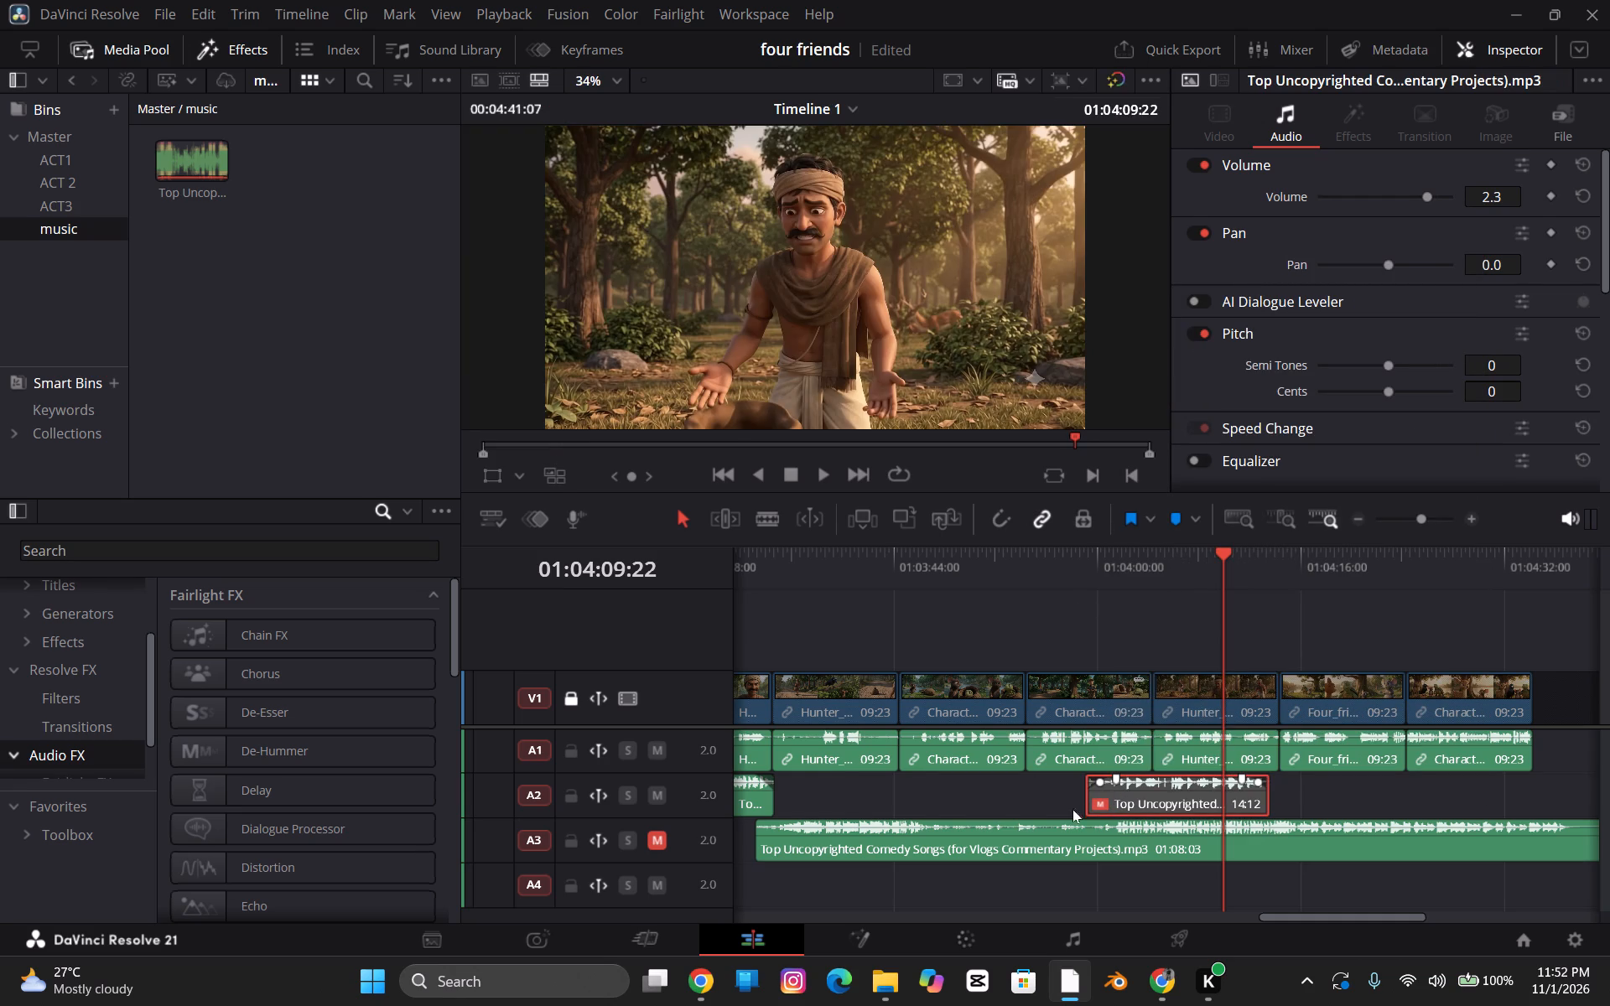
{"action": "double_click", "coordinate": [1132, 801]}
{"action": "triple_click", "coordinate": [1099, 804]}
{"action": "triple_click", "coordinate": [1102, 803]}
Normalize the pasted 14:12 music clip on A2 to a target level of -6.0 dBFS in Sample Peak Program mode.
{"action": "right_click", "coordinate": [1101, 800]}
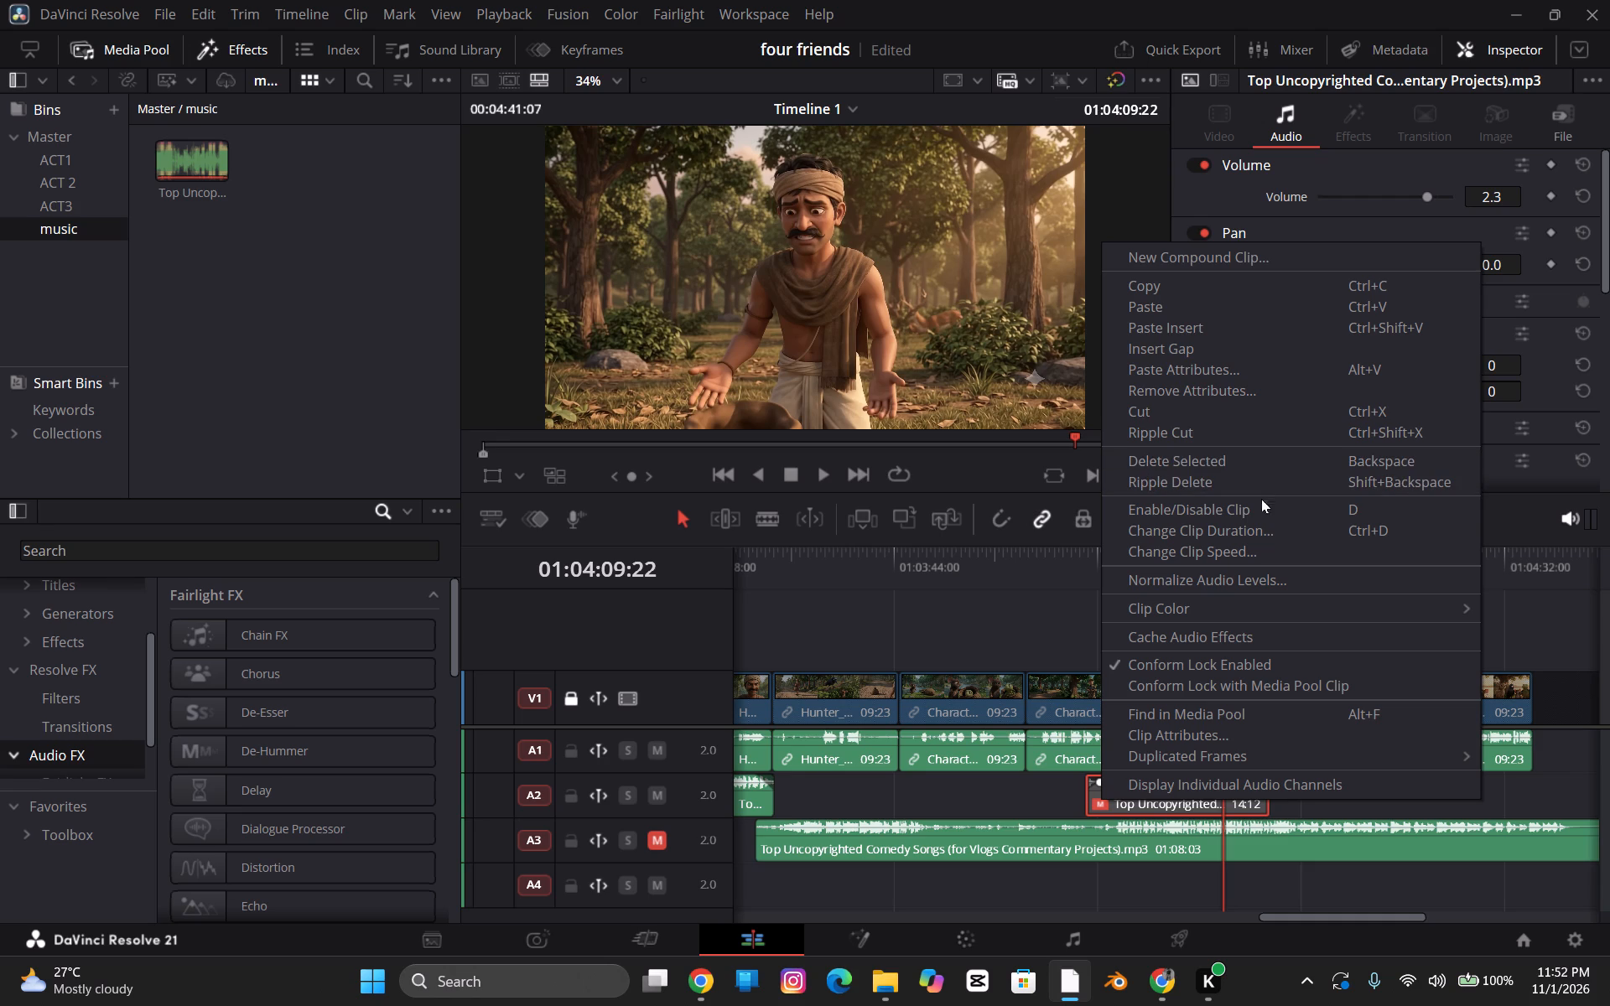
{"action": "left_click", "coordinate": [1268, 586]}
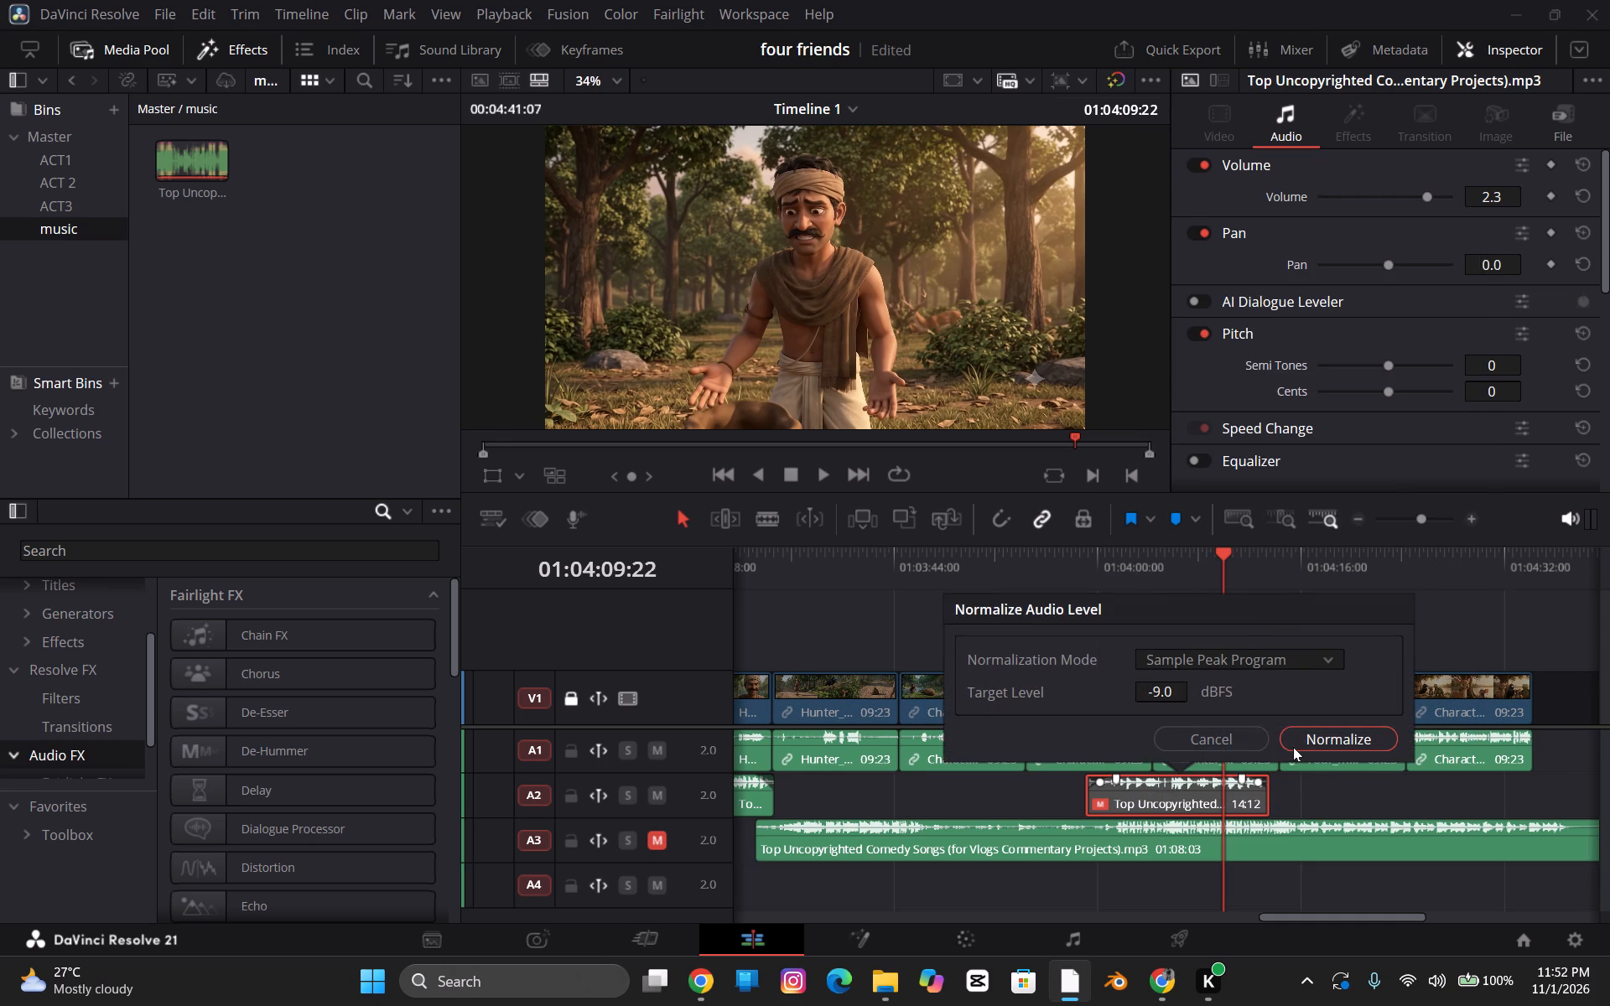
{"action": "left_click", "coordinate": [1153, 686]}
{"action": "left_click", "coordinate": [1161, 691]}
{"action": "left_click", "coordinate": [1161, 691]}
{"action": "key", "text": "BackSpace"}
{"action": "key", "text": "BackSpace"}
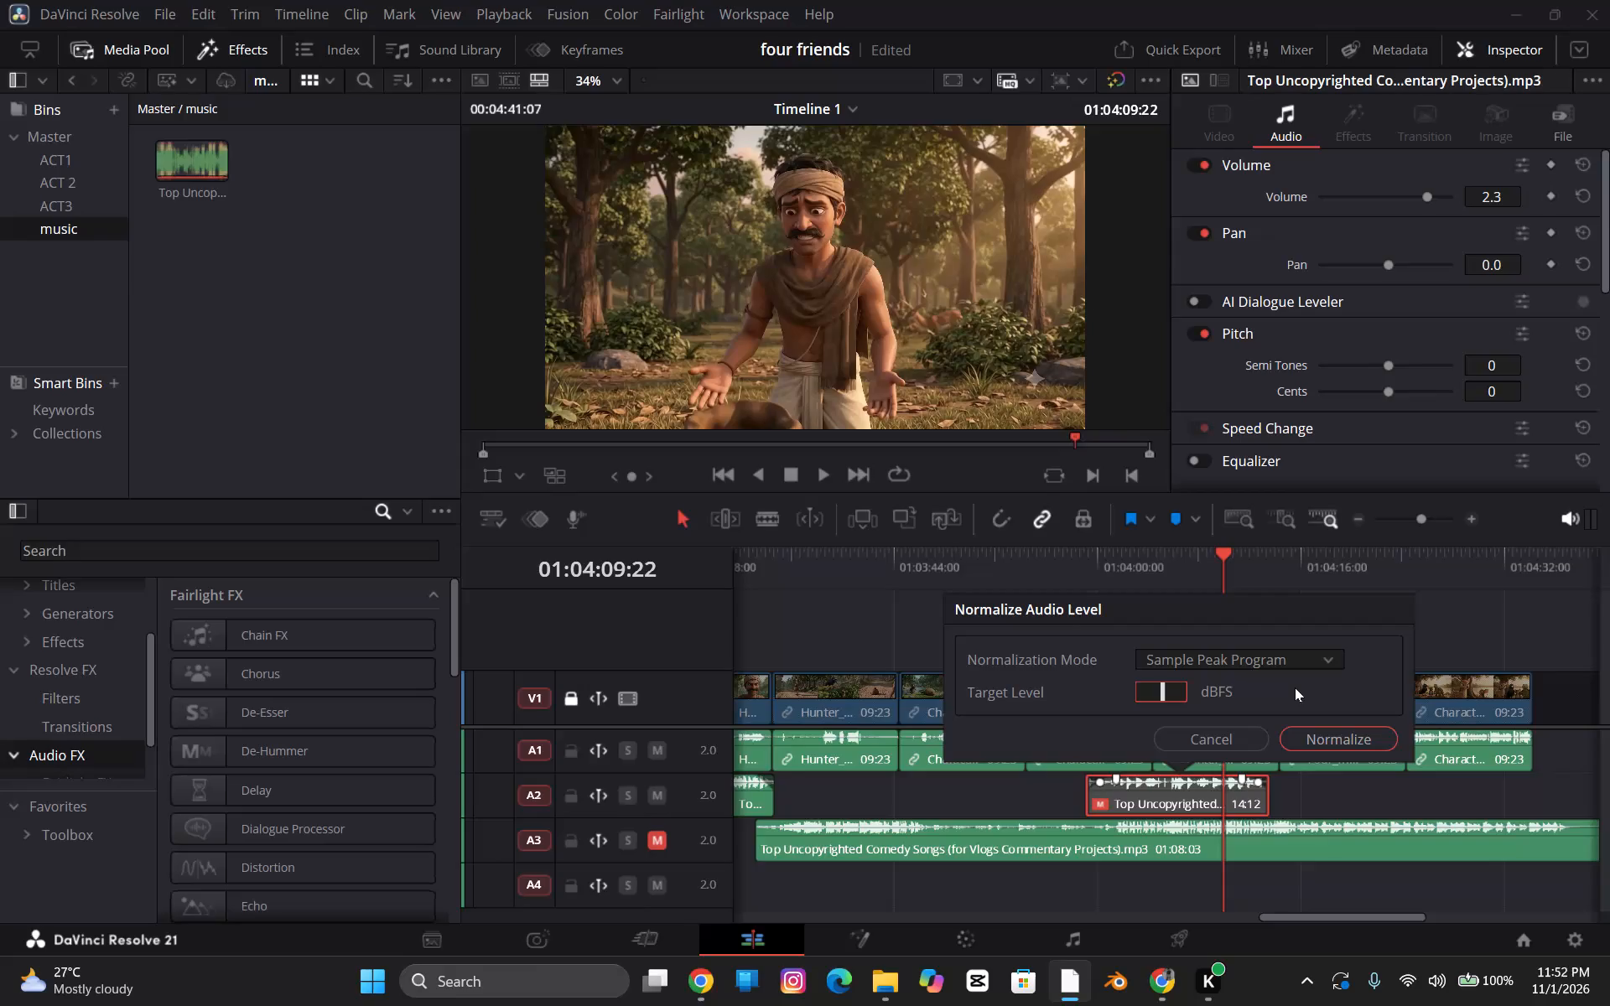
{"action": "key", "text": "minus"}
{"action": "key", "text": "Right"}
{"action": "key", "text": "Delete"}
{"action": "key", "text": "Insert"}
{"action": "key", "text": "Right"}
{"action": "key", "text": "Delete"}
{"action": "key", "text": "Insert"}
{"action": "key", "text": "6"}
{"action": "type", "text": ".0"}
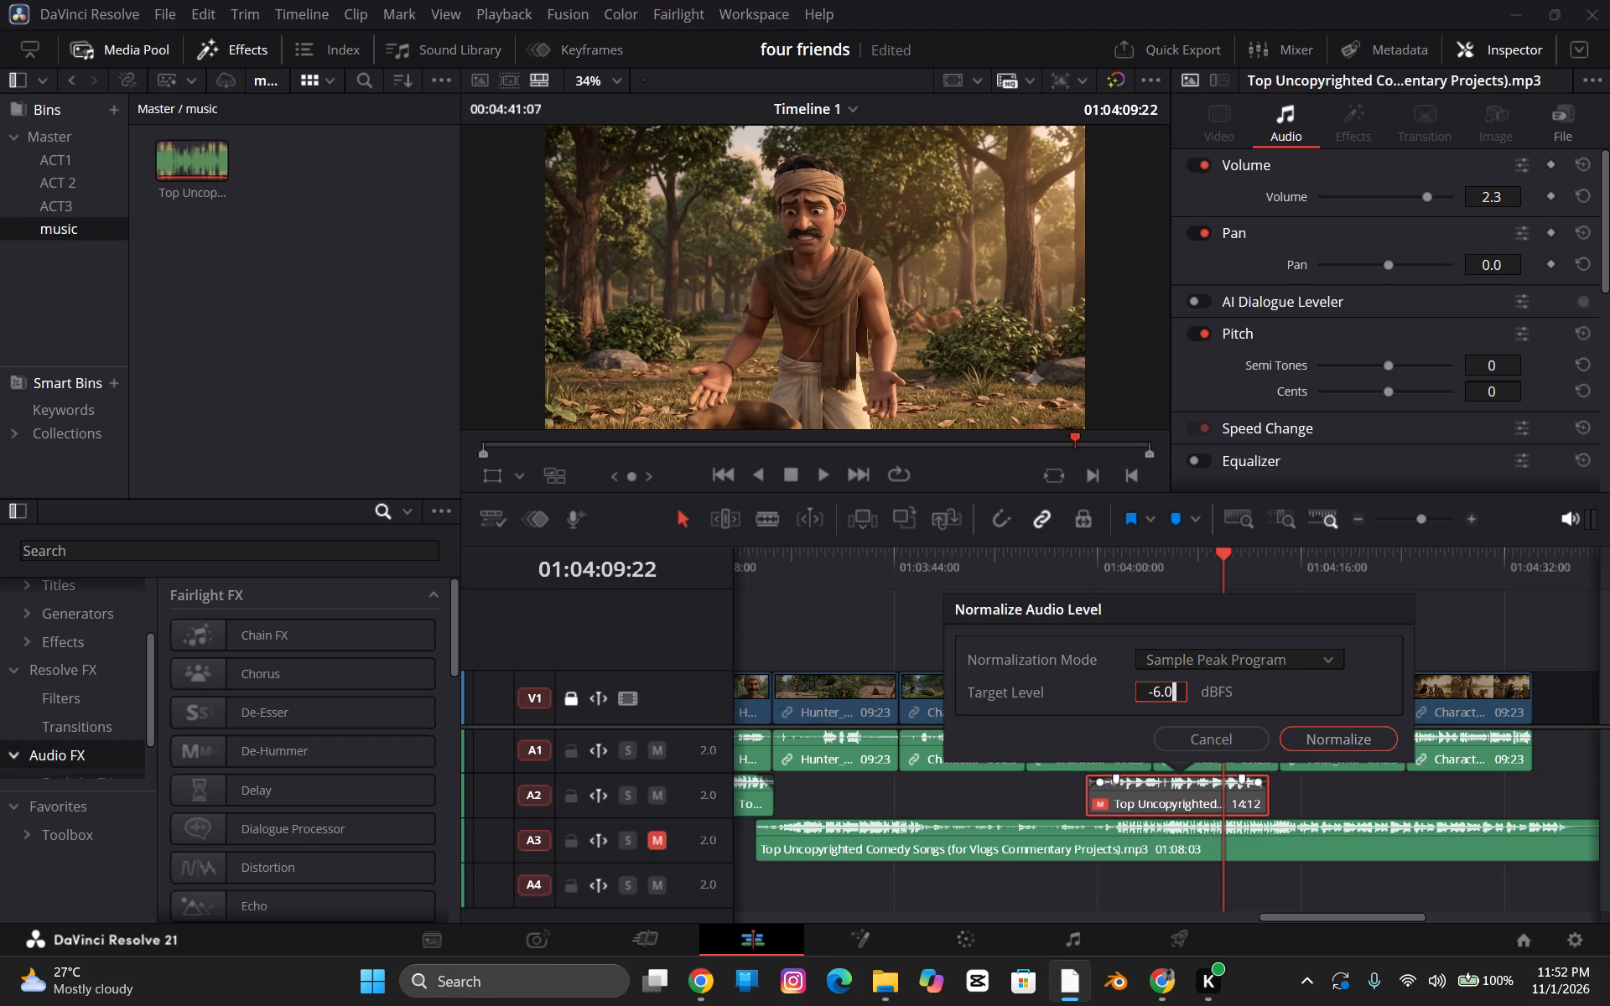
{"action": "key", "text": "Return"}
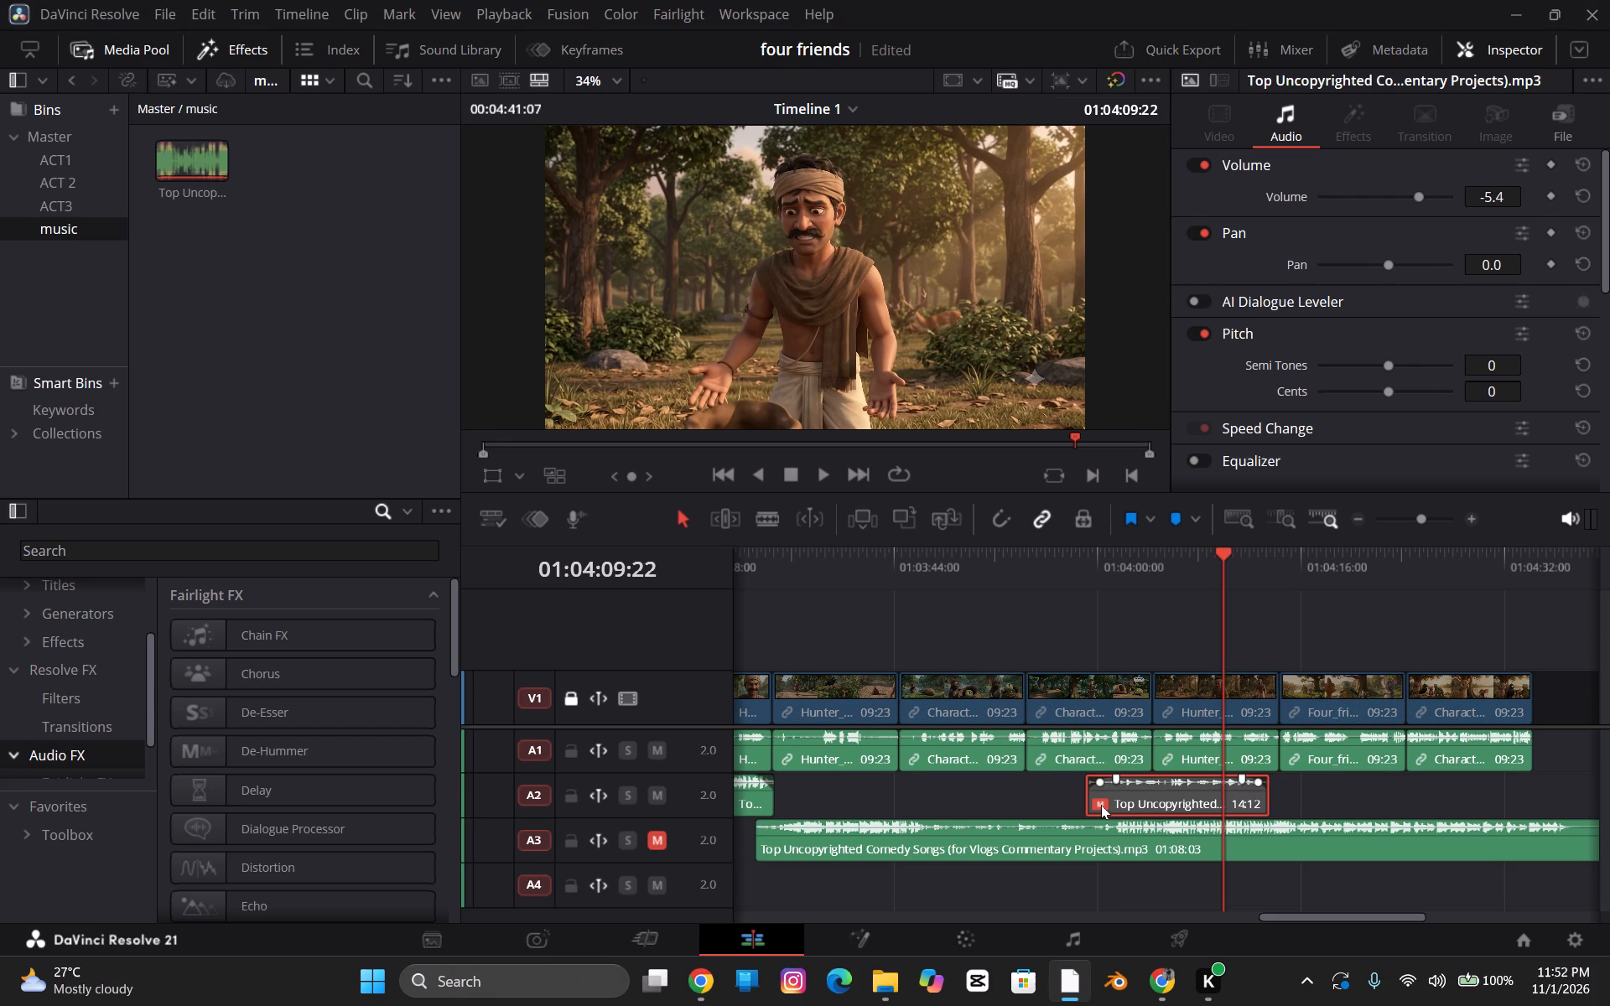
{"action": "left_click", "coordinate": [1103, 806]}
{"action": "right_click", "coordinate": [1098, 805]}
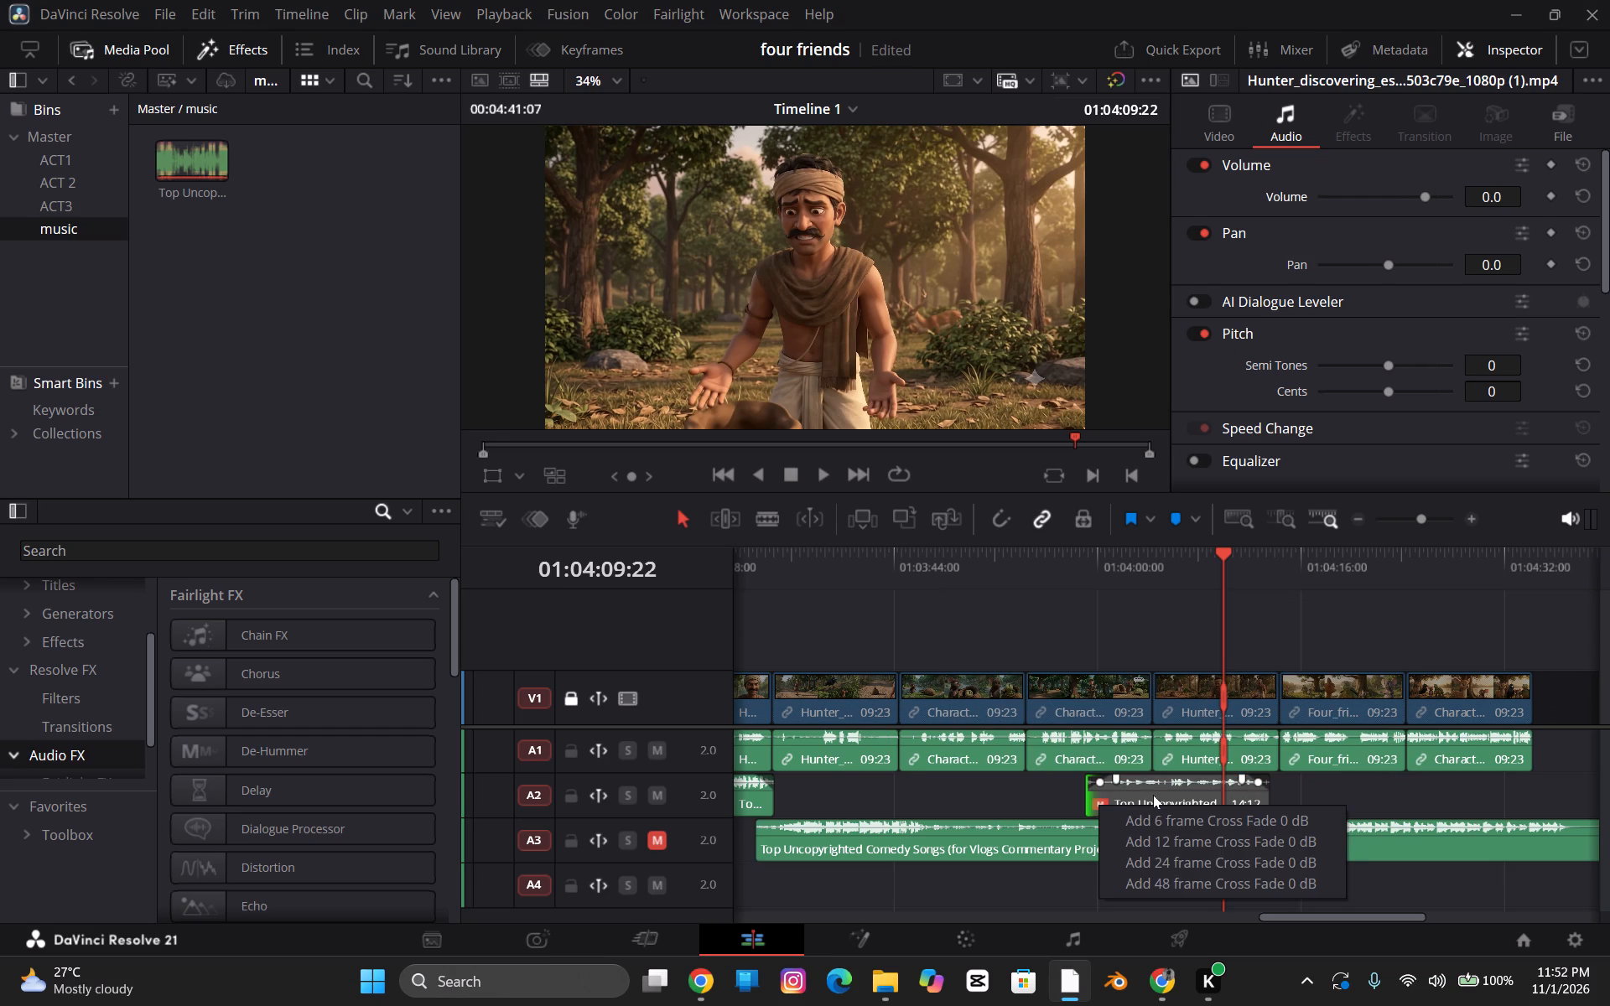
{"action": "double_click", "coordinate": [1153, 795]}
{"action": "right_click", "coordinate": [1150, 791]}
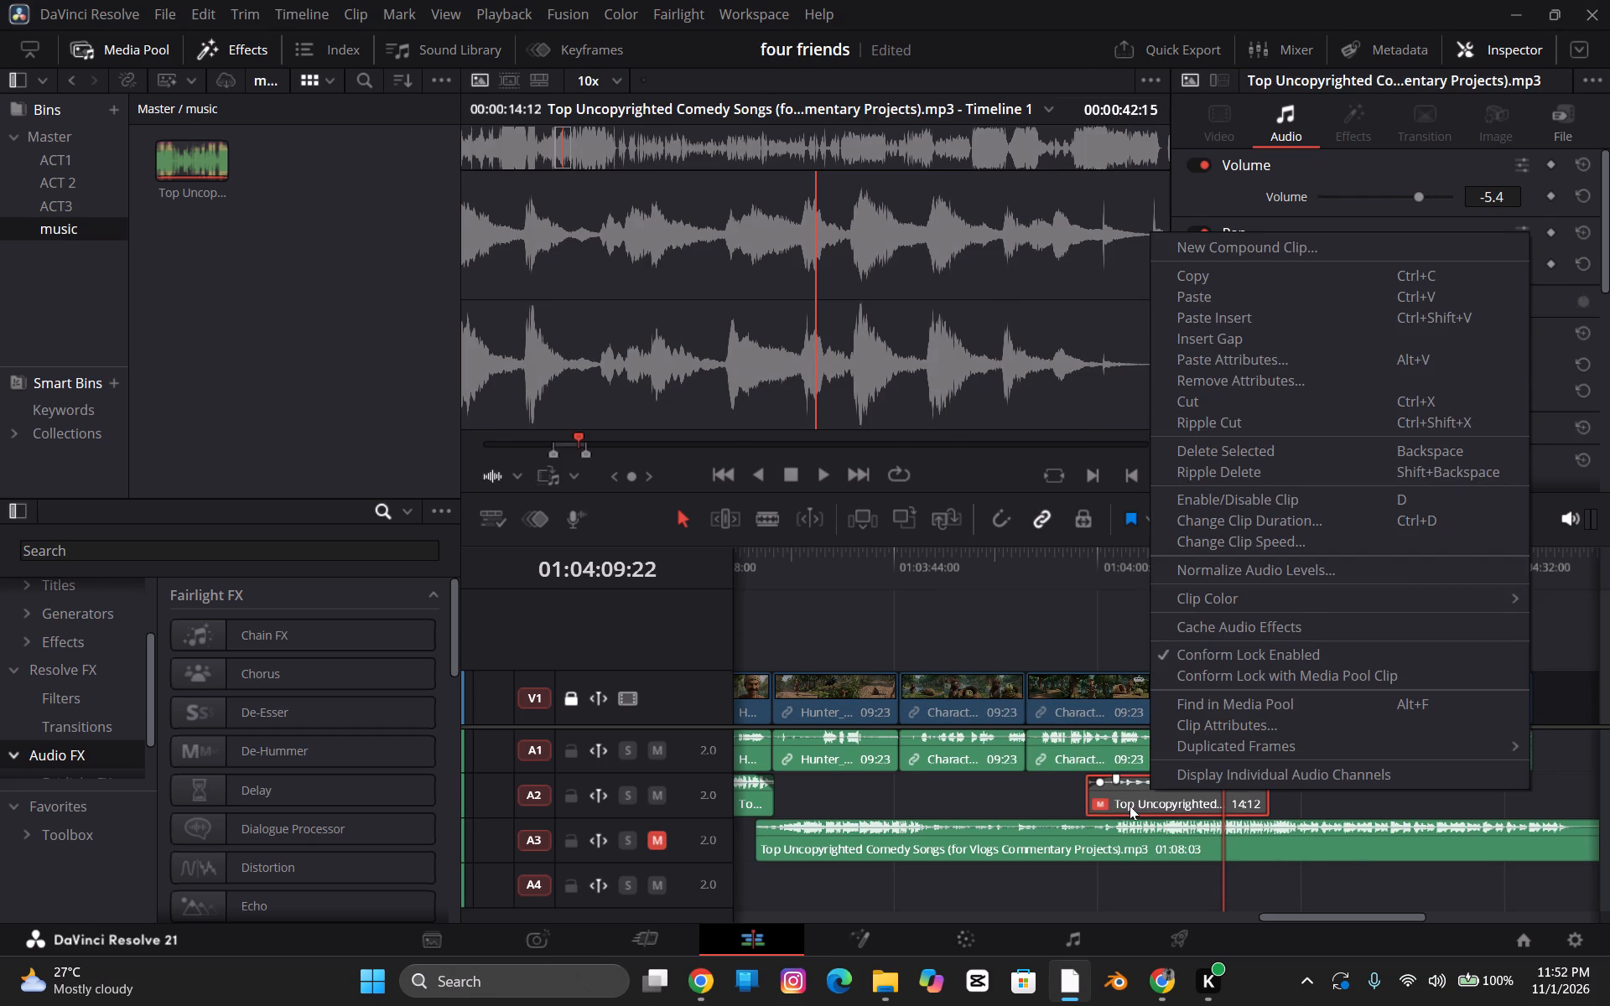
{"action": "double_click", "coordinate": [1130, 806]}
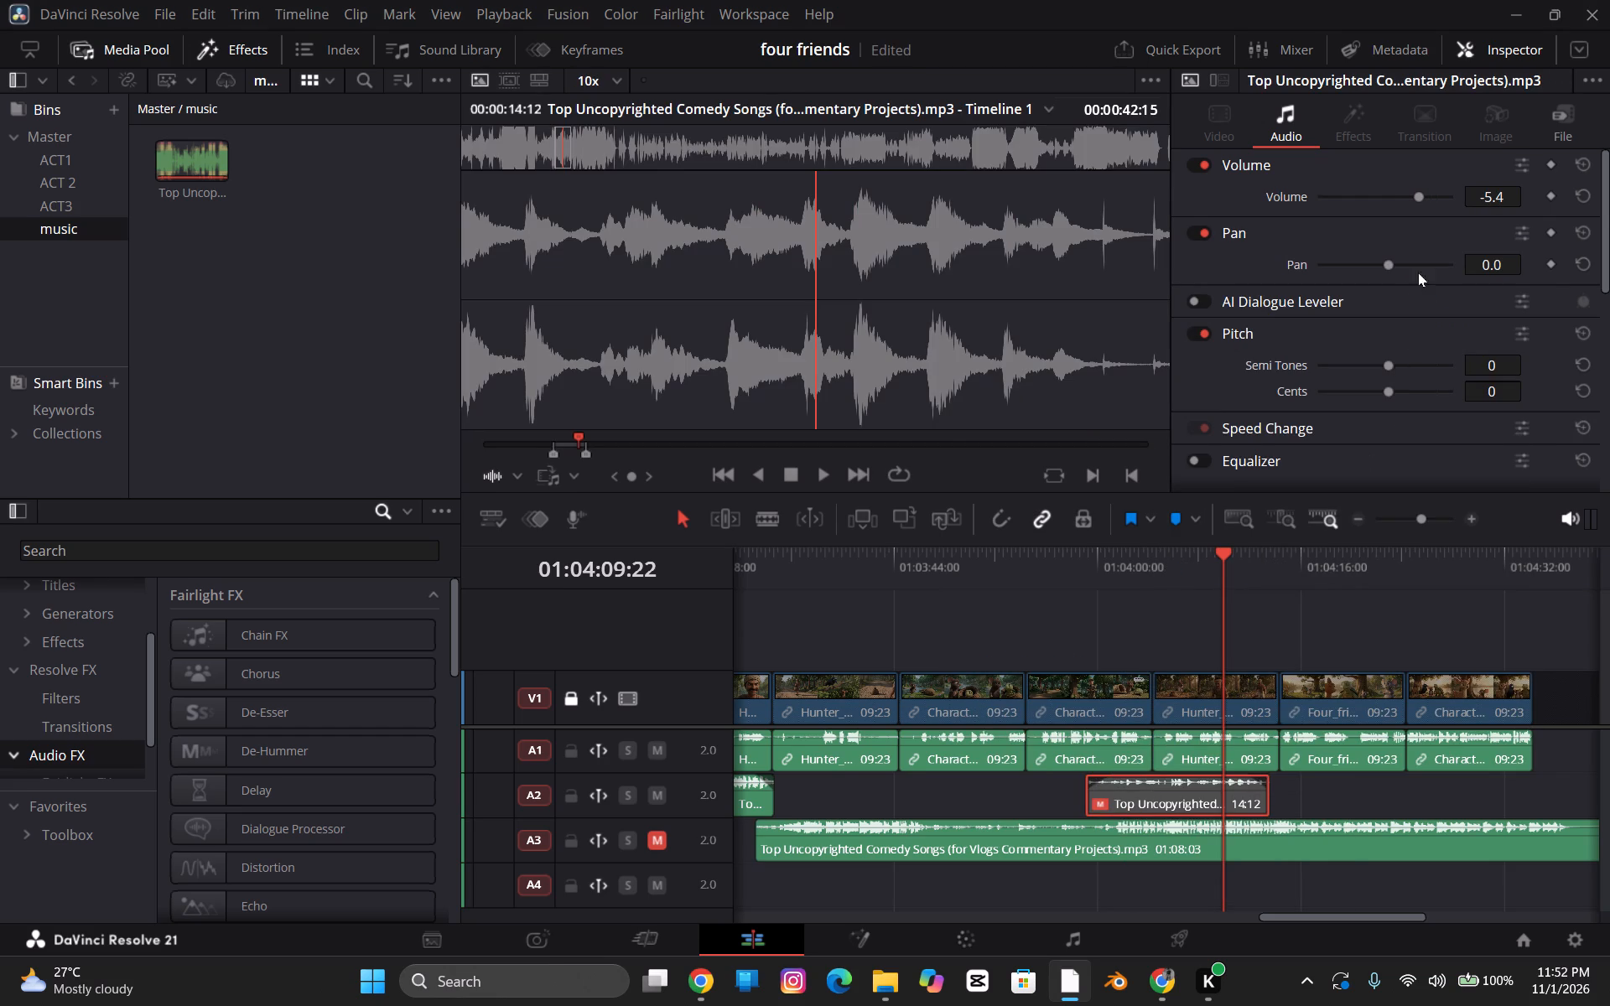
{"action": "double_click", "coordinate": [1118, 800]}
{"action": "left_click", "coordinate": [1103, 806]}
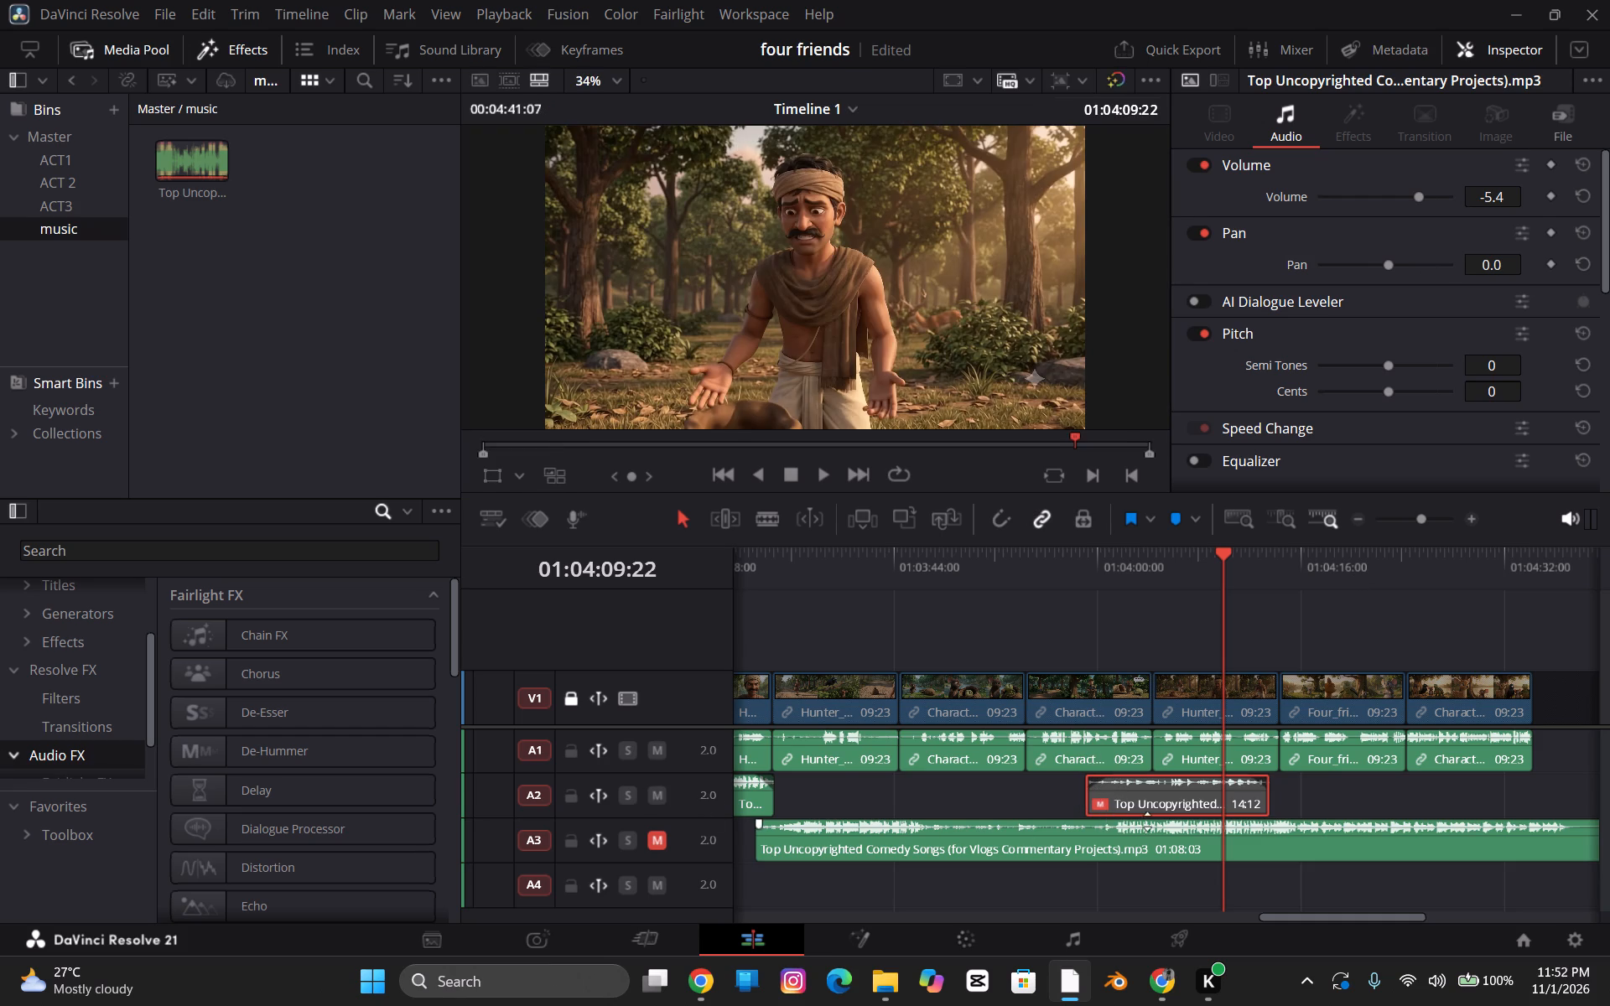
Play on from the hunter scene into the Four_friends clip to check the sound, and stop at about 01:04:18.
{"action": "left_click_drag", "start_coordinate": [1286, 917], "coordinate": [1316, 904]}
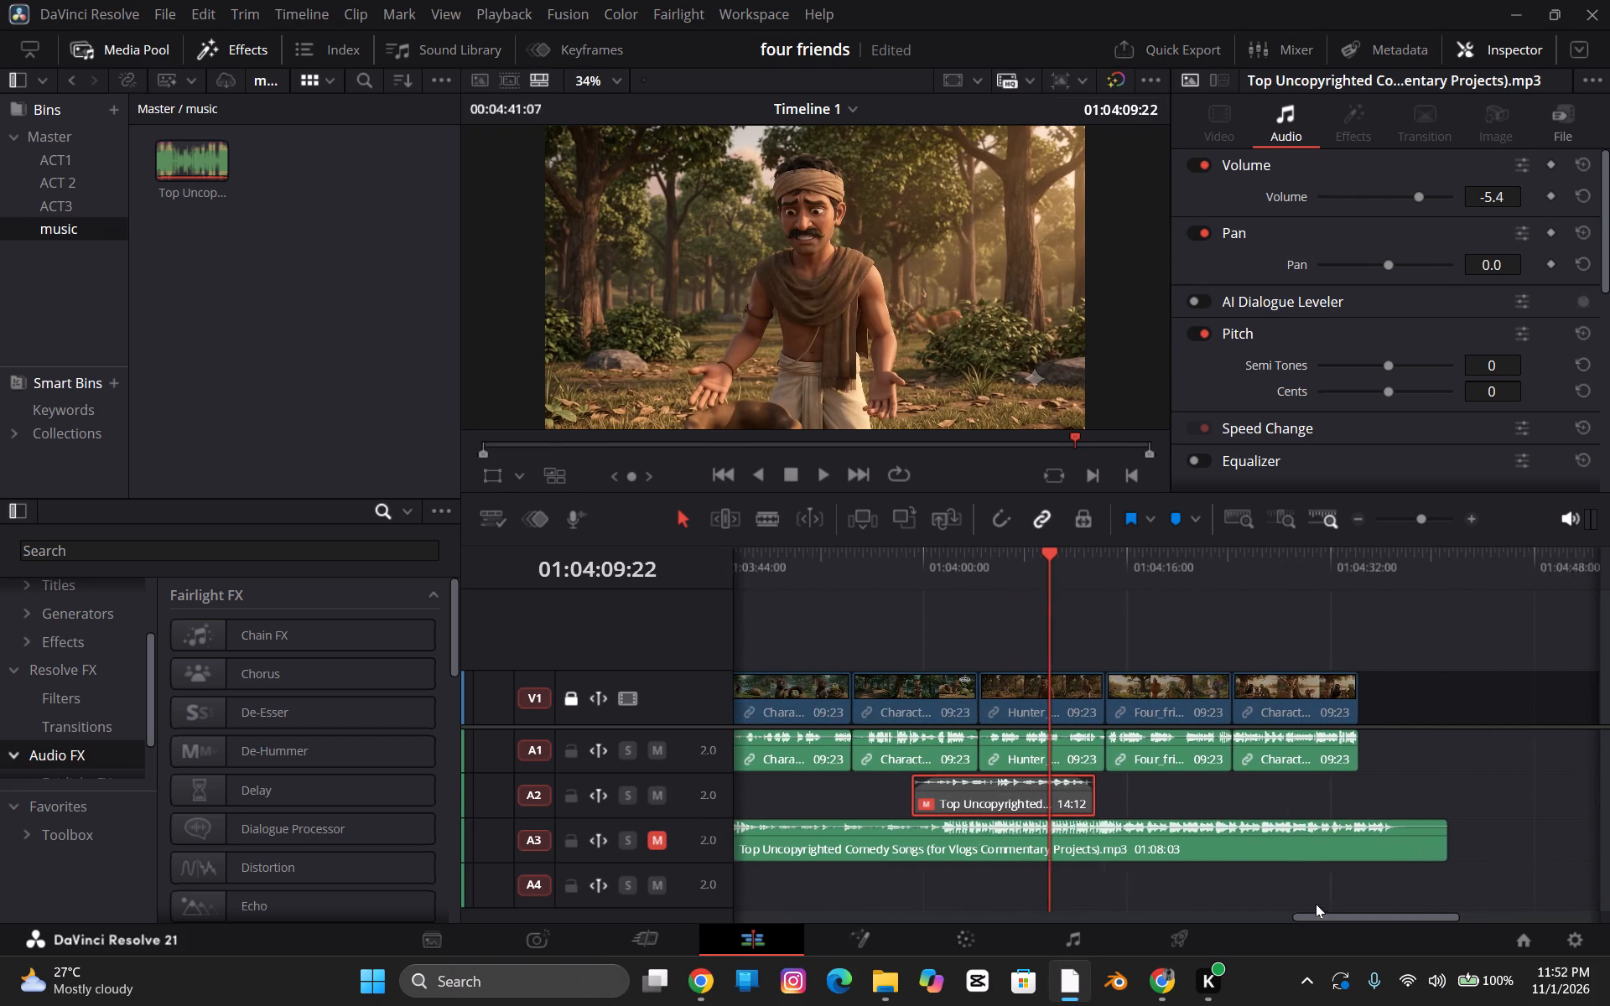
{"action": "left_click_drag", "start_coordinate": [1316, 904], "coordinate": [1308, 898]}
{"action": "key", "text": "space"}
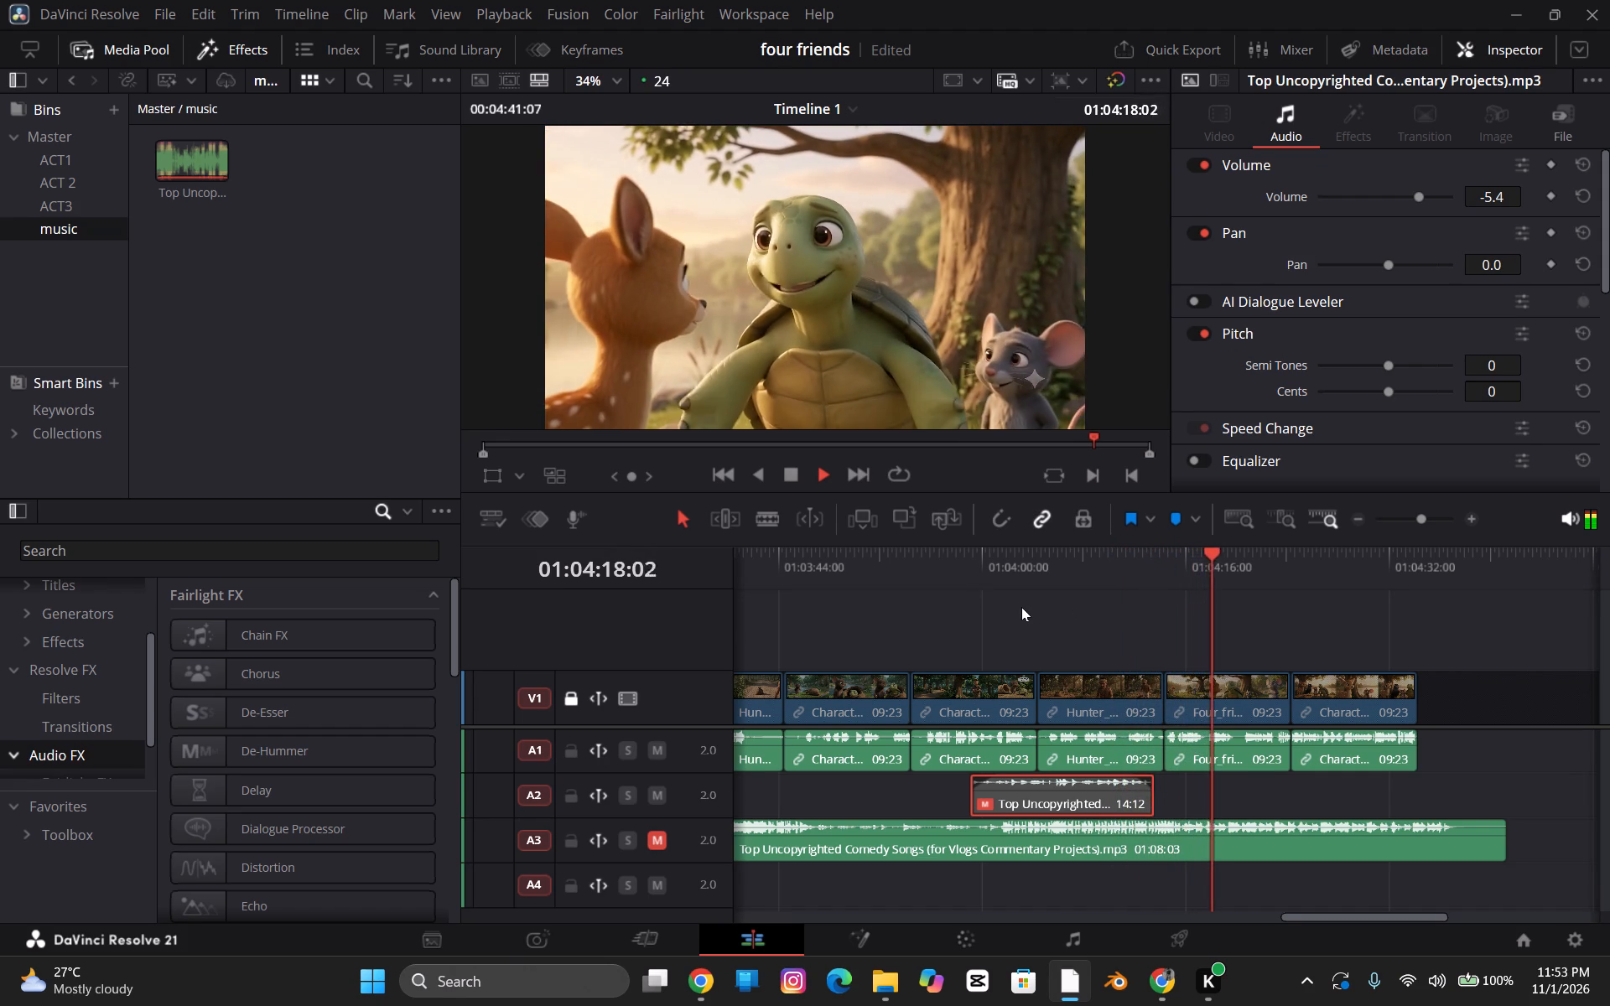
{"action": "key", "text": "space"}
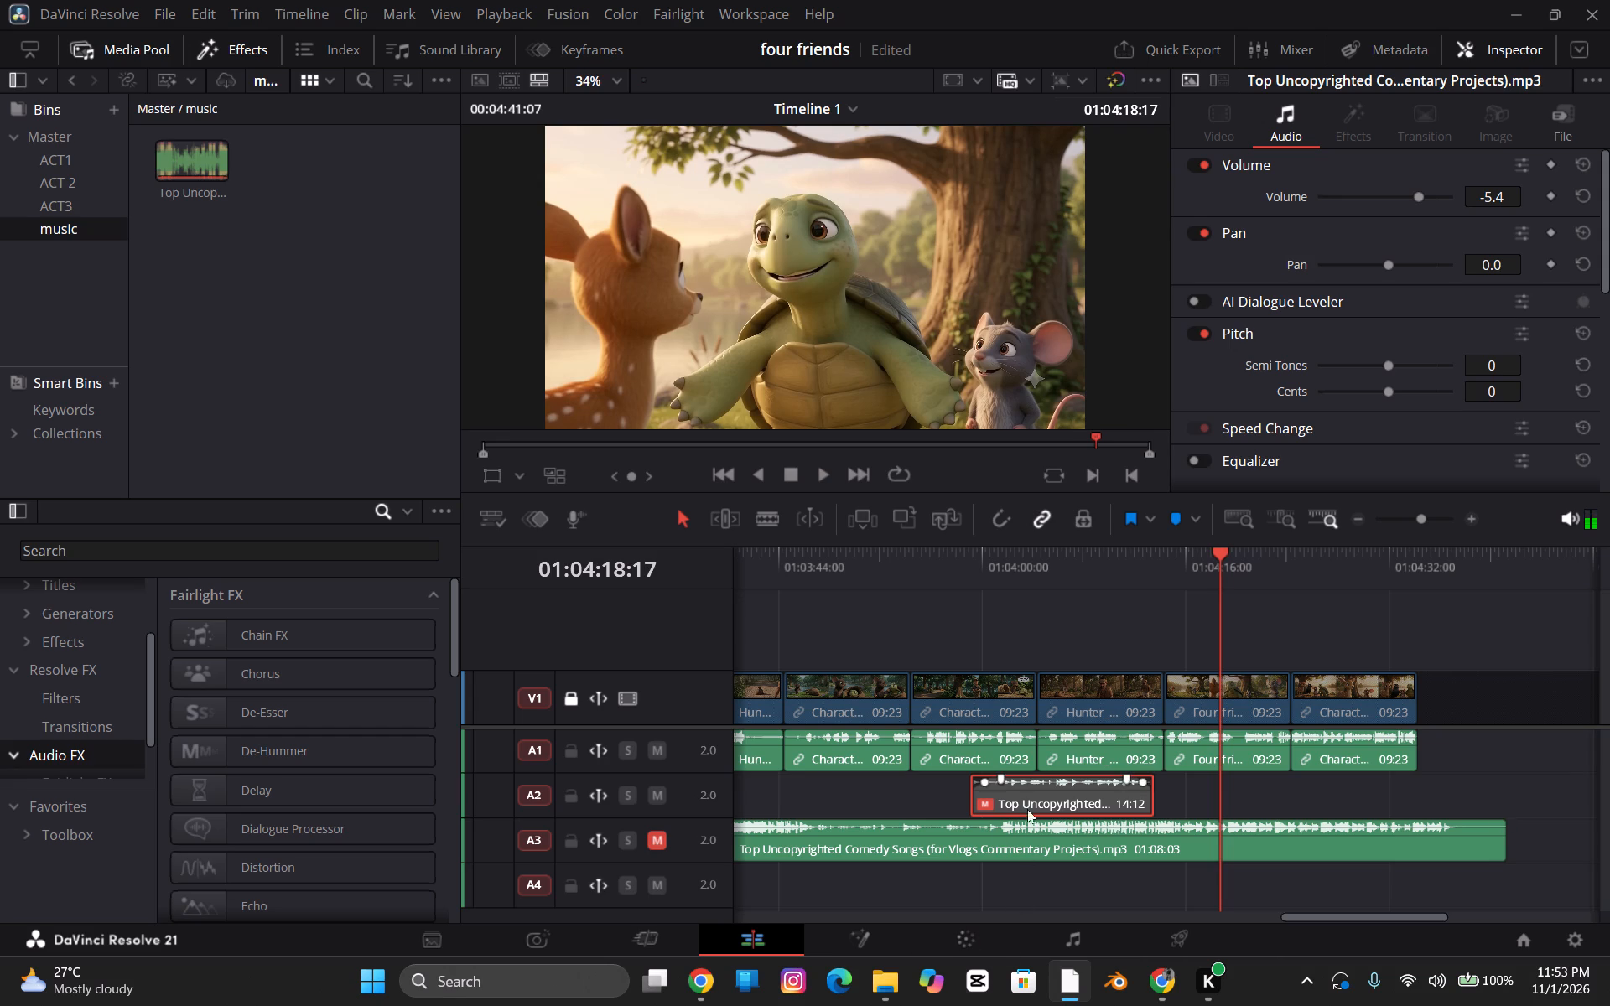
Apply the De-Esser Fairlight effect to the pasted 14:12 music clip on A2.
{"action": "left_click", "coordinate": [1027, 799]}
{"action": "left_click_drag", "start_coordinate": [304, 710], "coordinate": [1006, 780]}
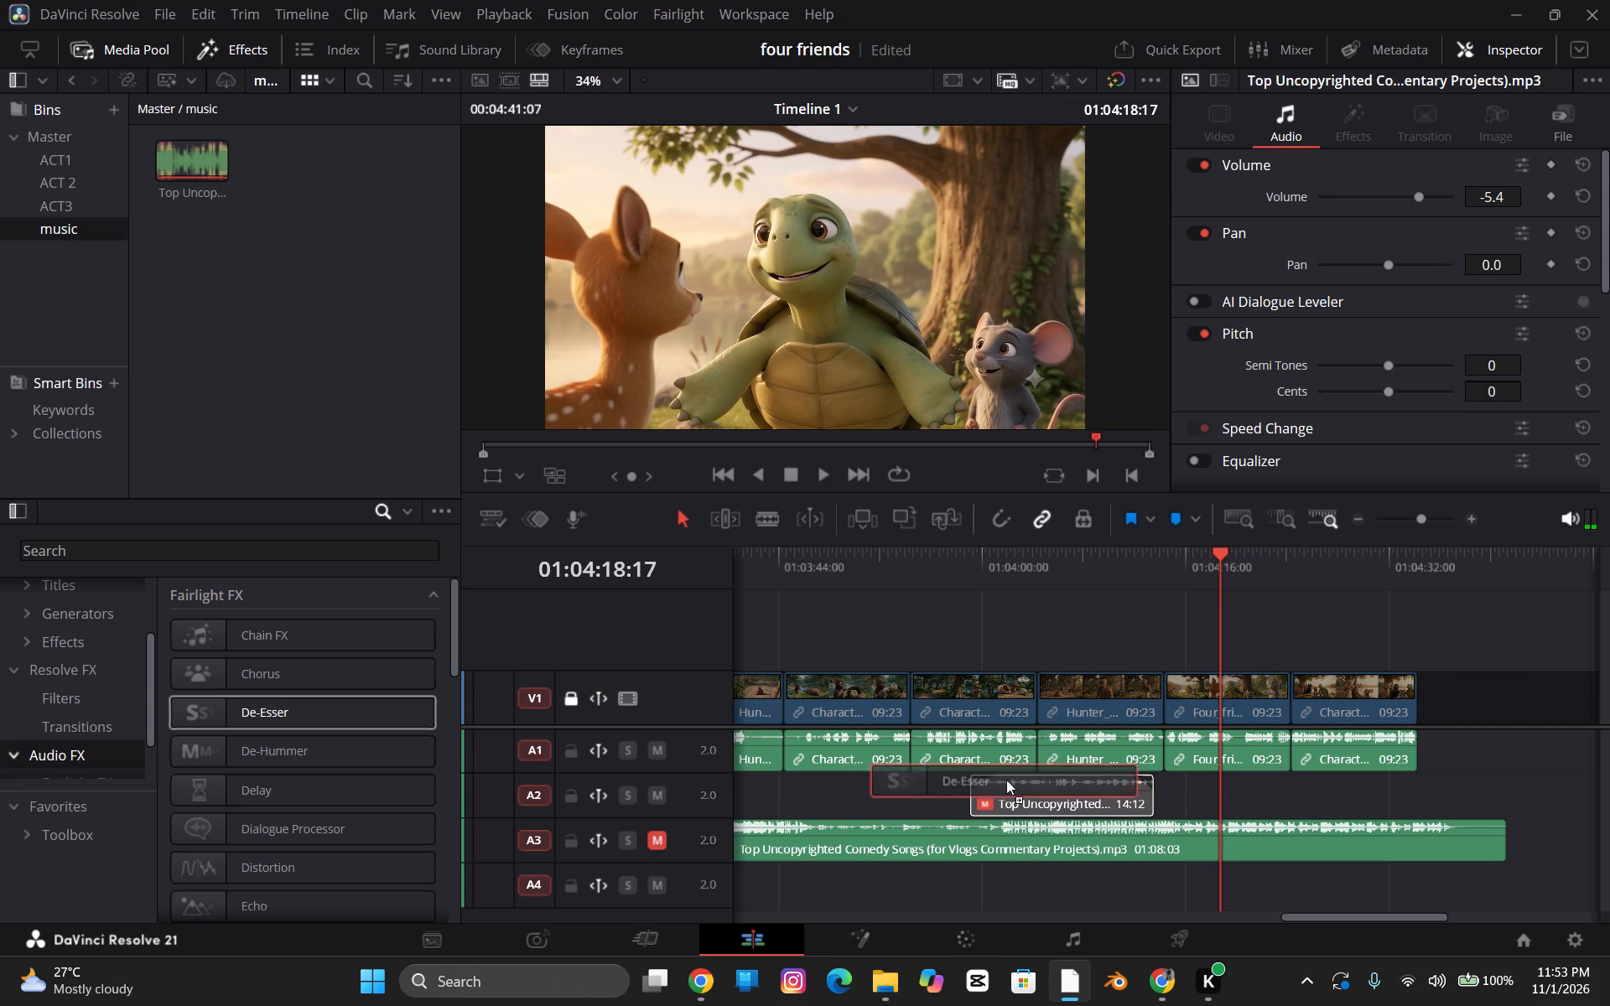
{"action": "left_click_drag", "start_coordinate": [1006, 780], "coordinate": [1028, 787]}
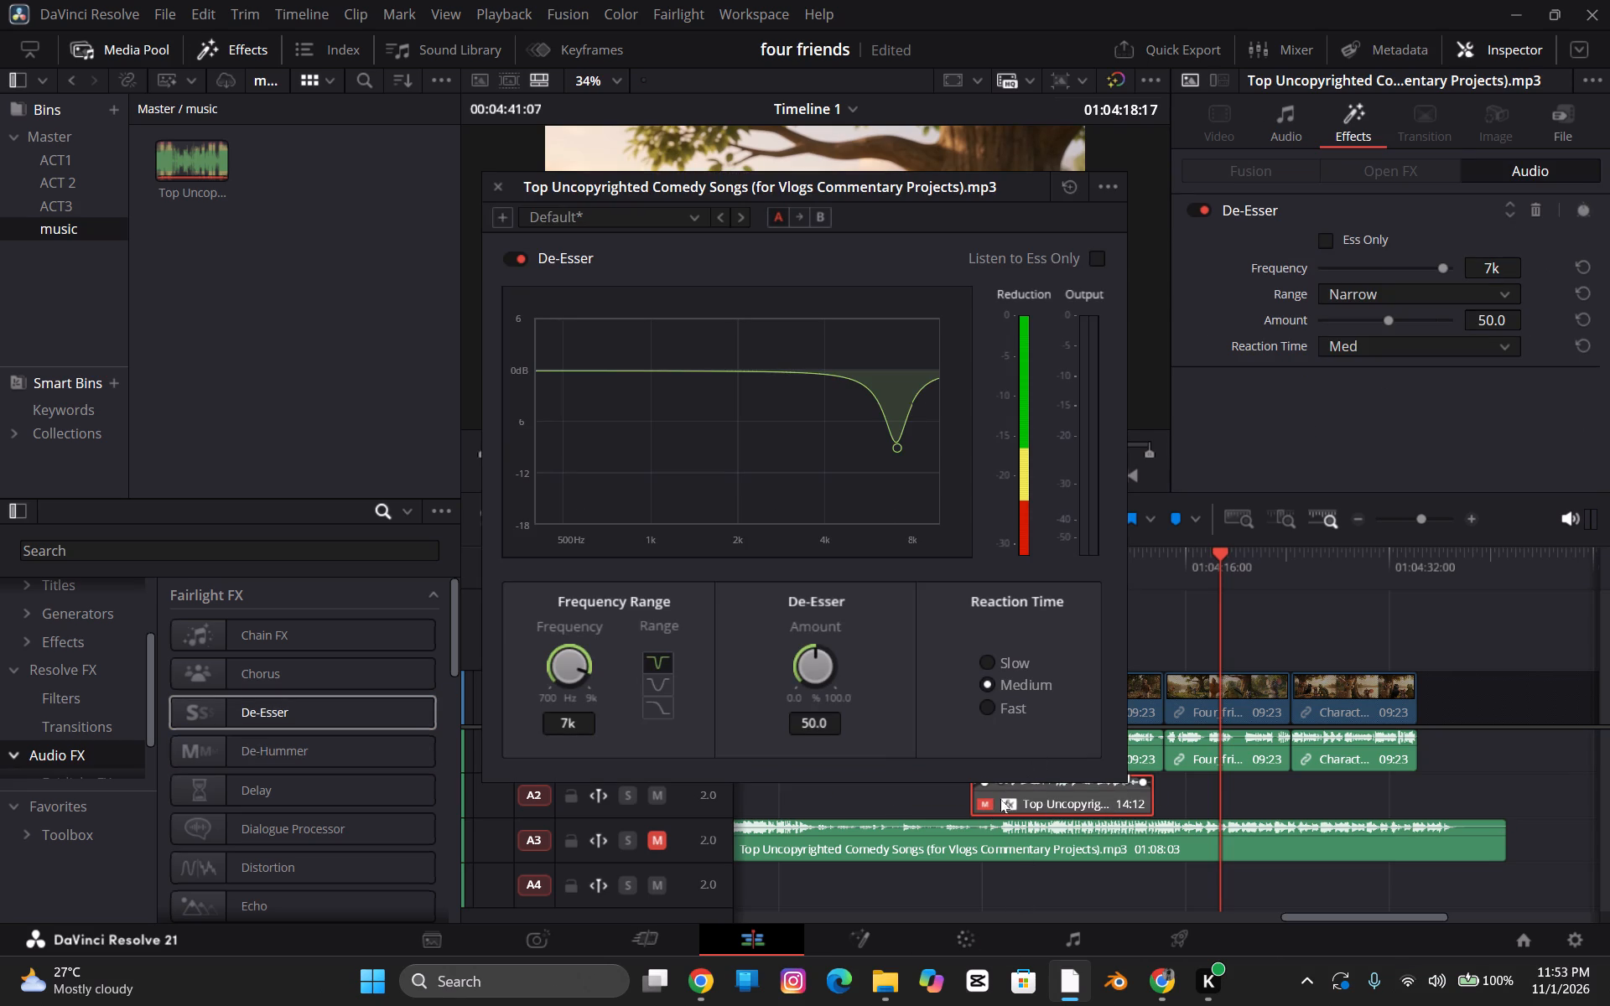
Set the De-Esser on the 14:12 music clip to Fast reaction time, frequency about 6.39k and amount about 66.3.
{"action": "left_click", "coordinate": [991, 701]}
{"action": "left_click", "coordinate": [992, 718]}
{"action": "left_click", "coordinate": [896, 453]}
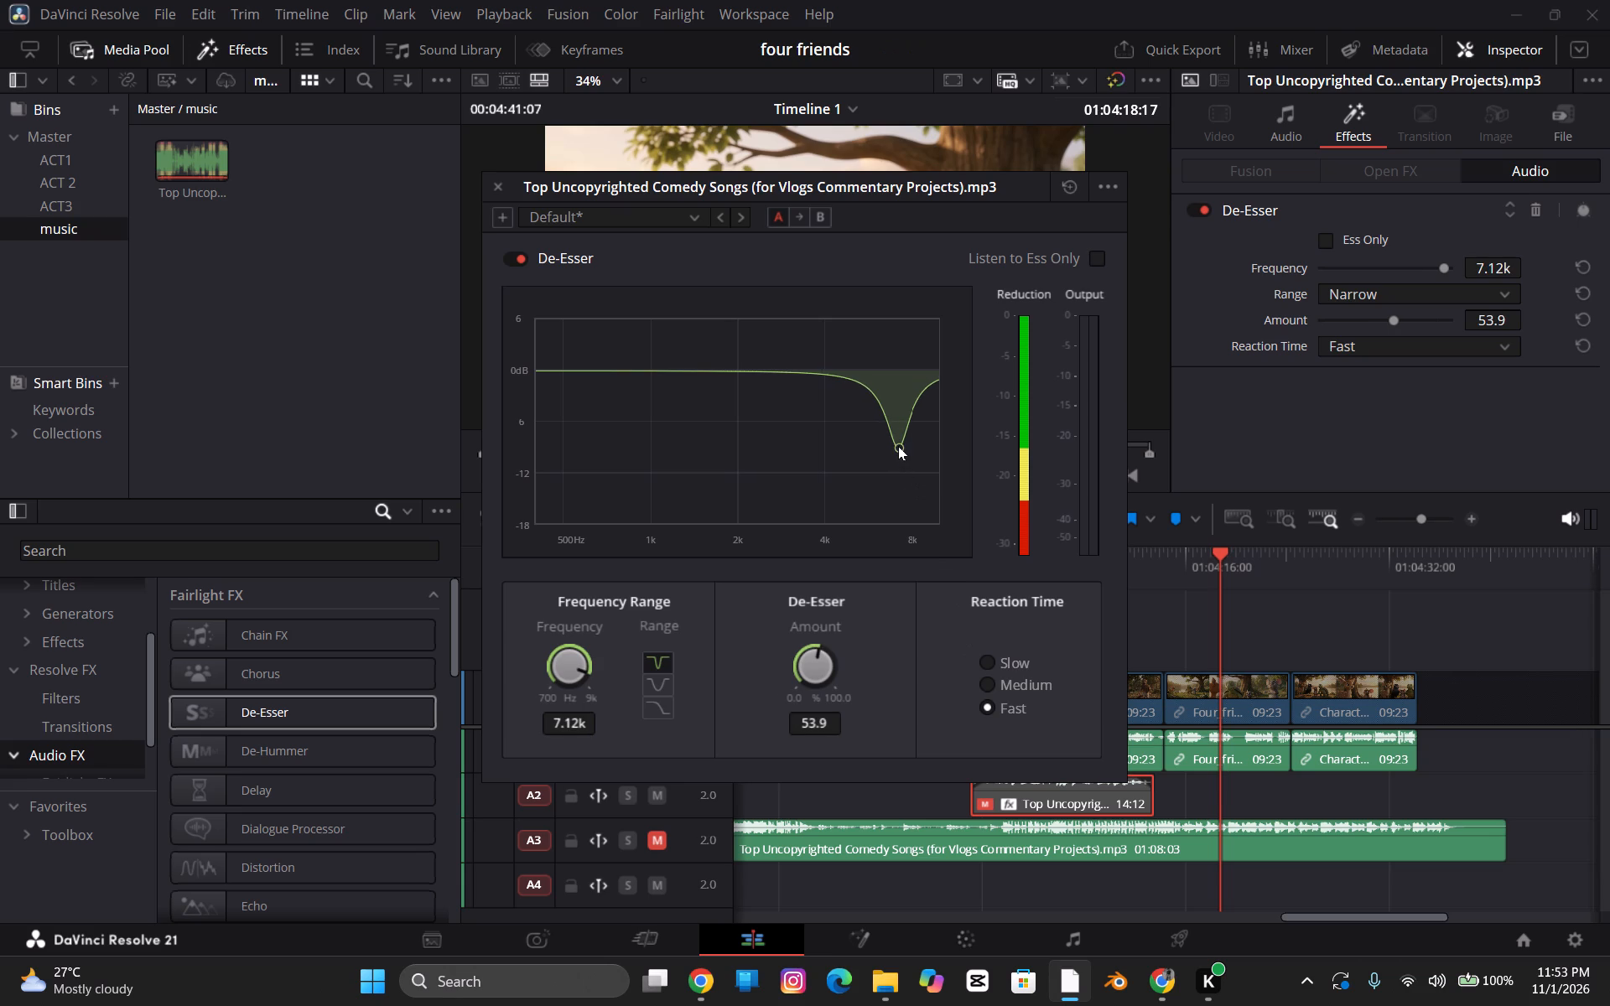
{"action": "left_click_drag", "start_coordinate": [898, 448], "coordinate": [885, 464]}
{"action": "left_click", "coordinate": [1011, 689]}
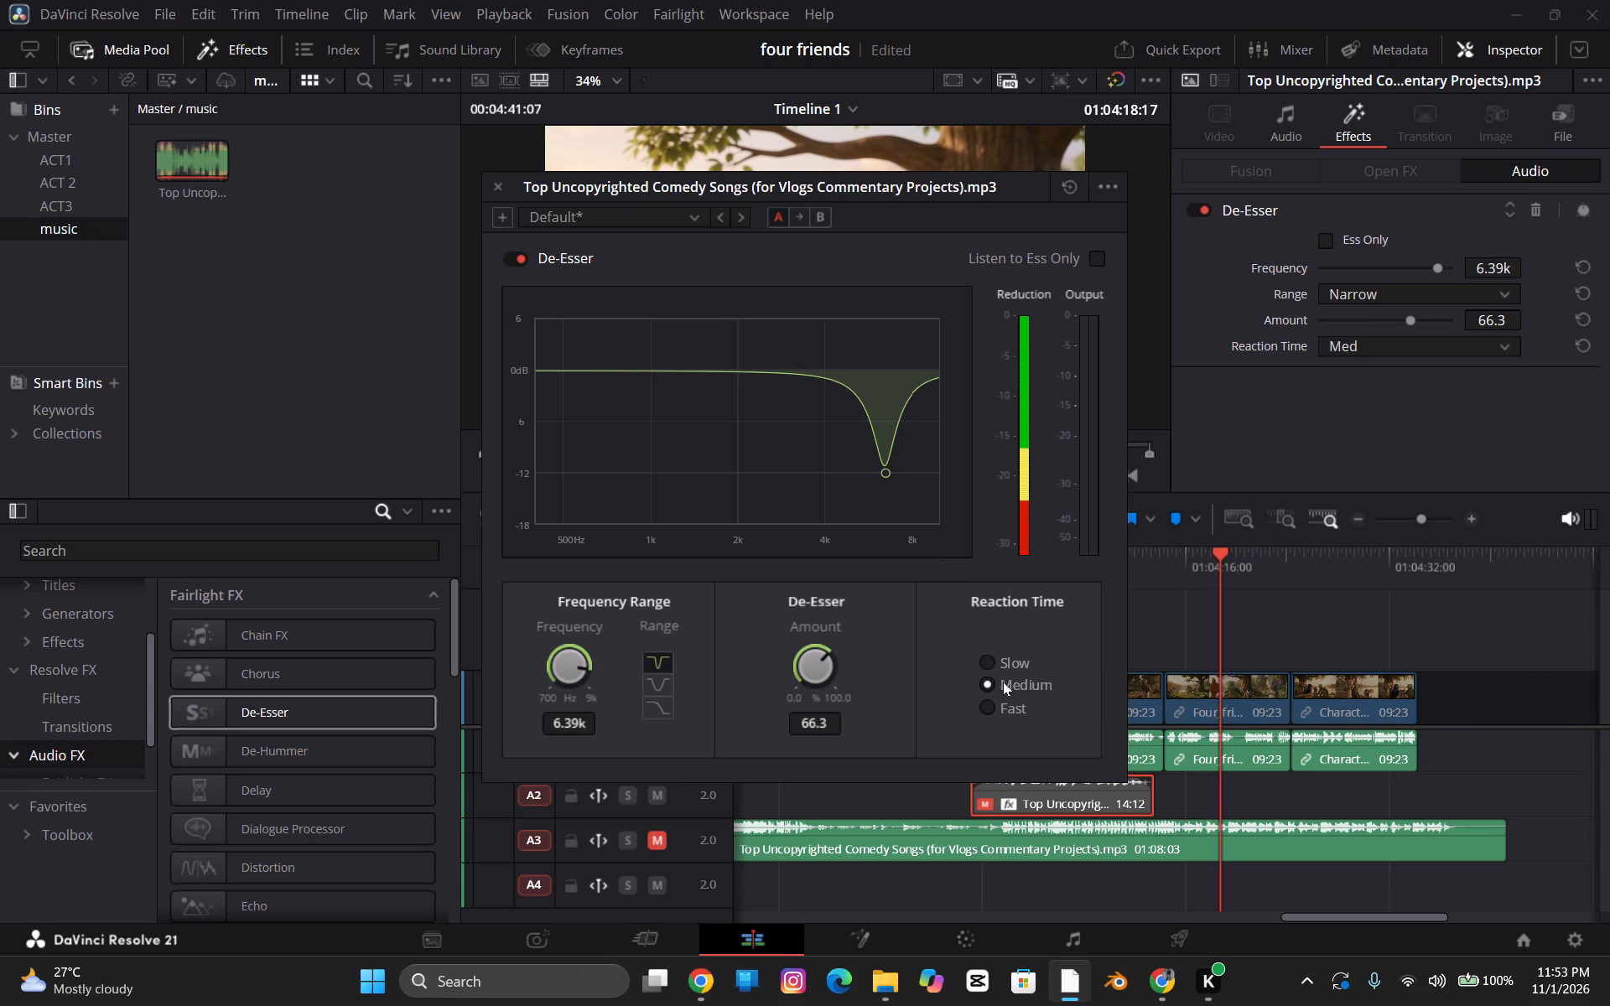
{"action": "left_click", "coordinate": [991, 706]}
{"action": "left_click", "coordinate": [503, 186]}
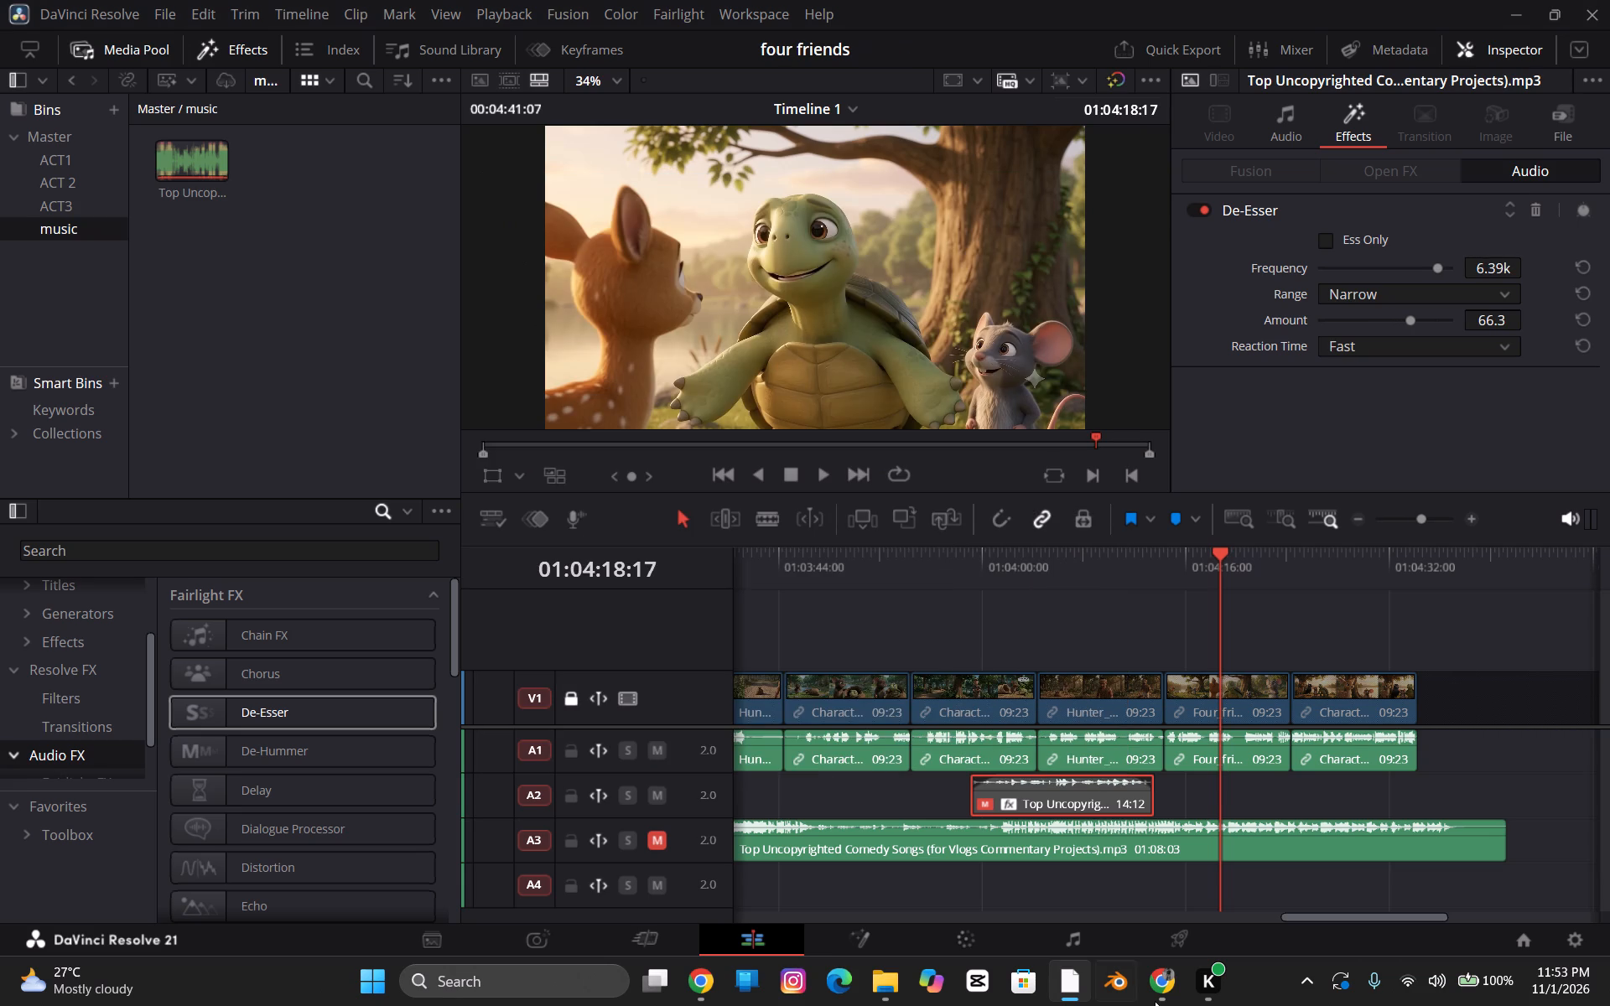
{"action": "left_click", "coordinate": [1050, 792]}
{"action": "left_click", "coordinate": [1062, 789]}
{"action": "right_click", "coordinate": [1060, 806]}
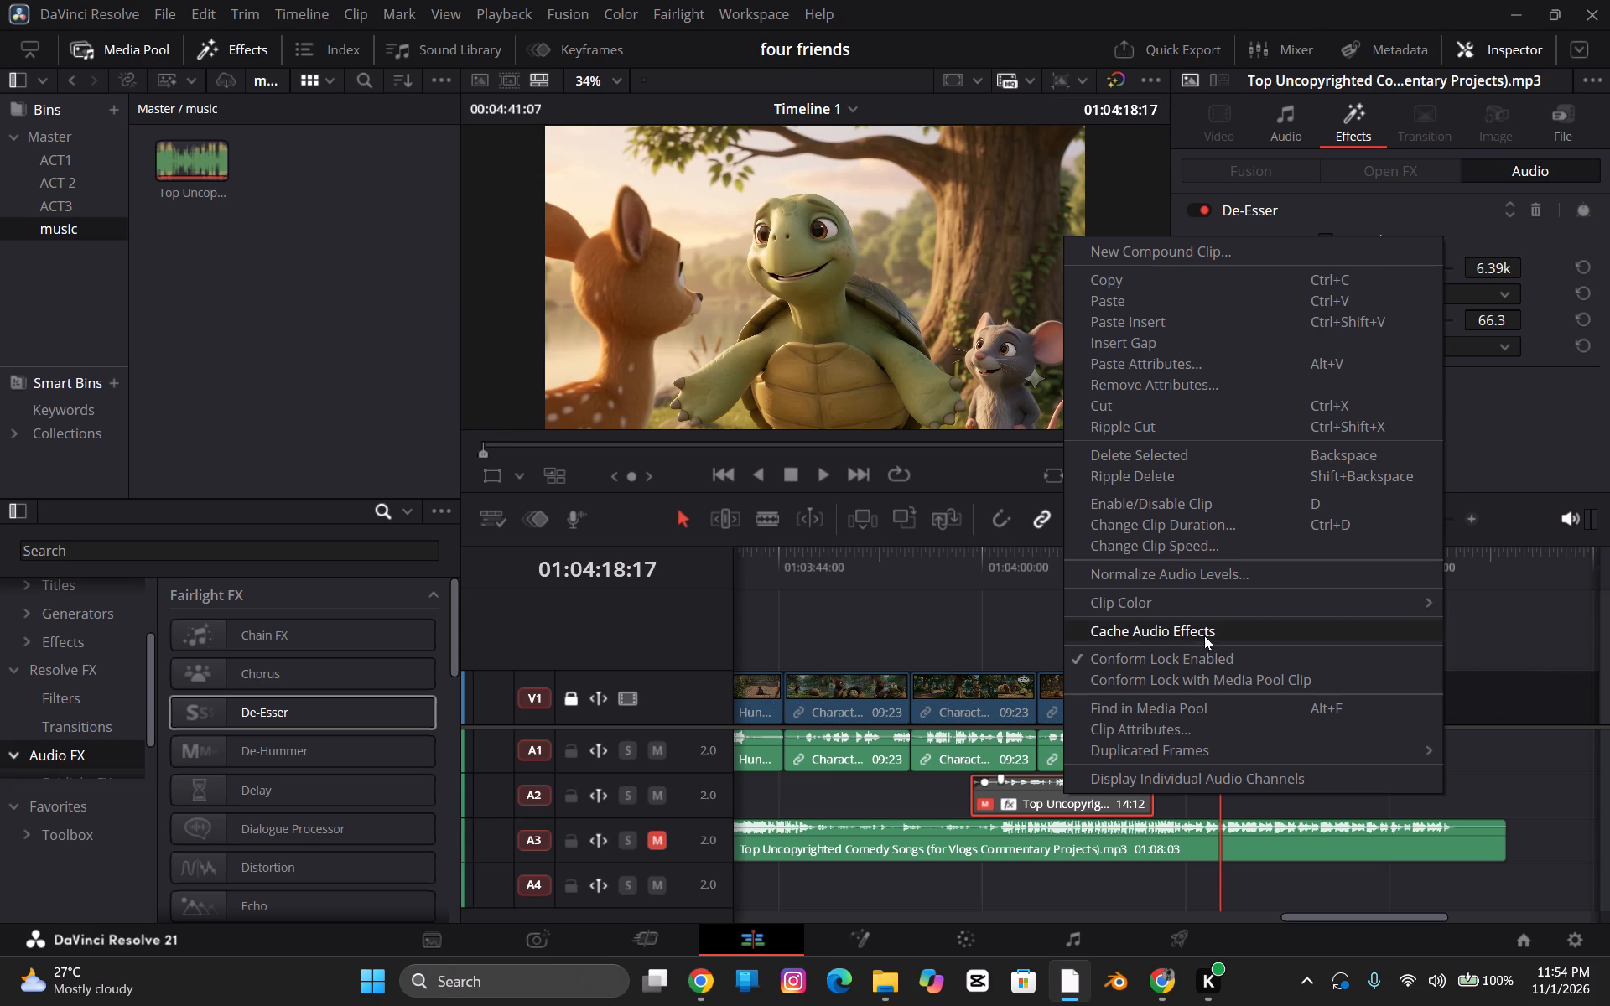
{"action": "left_click", "coordinate": [1208, 680]}
{"action": "right_click", "coordinate": [1072, 791]}
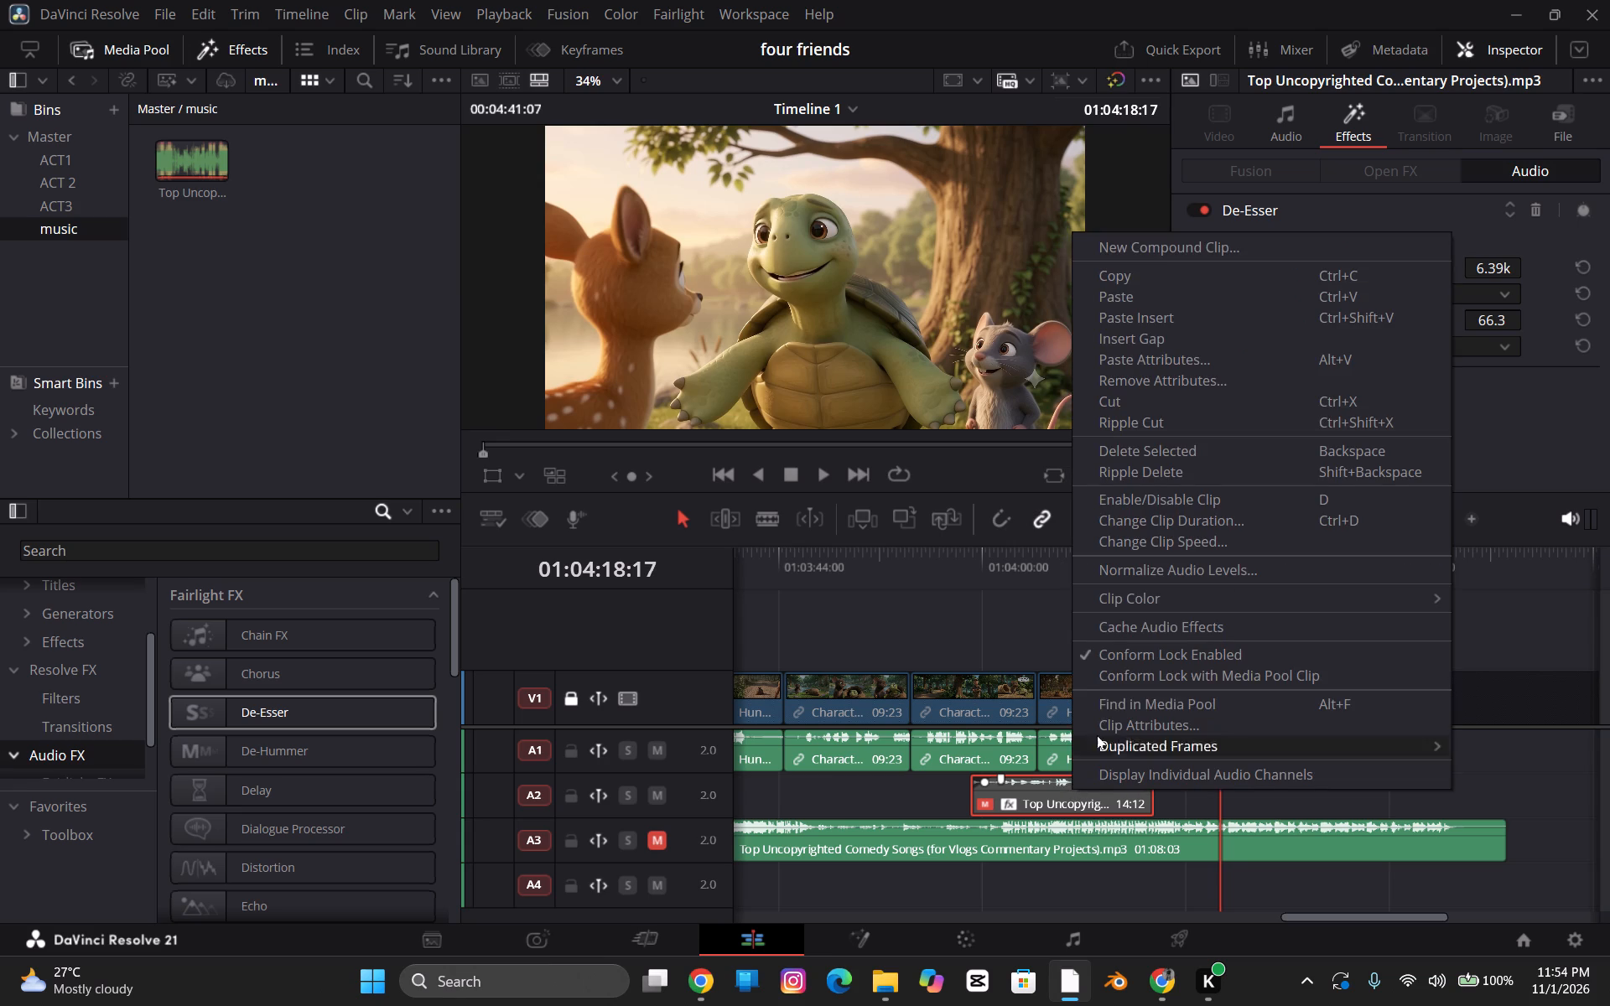
{"action": "left_click", "coordinate": [1160, 734]}
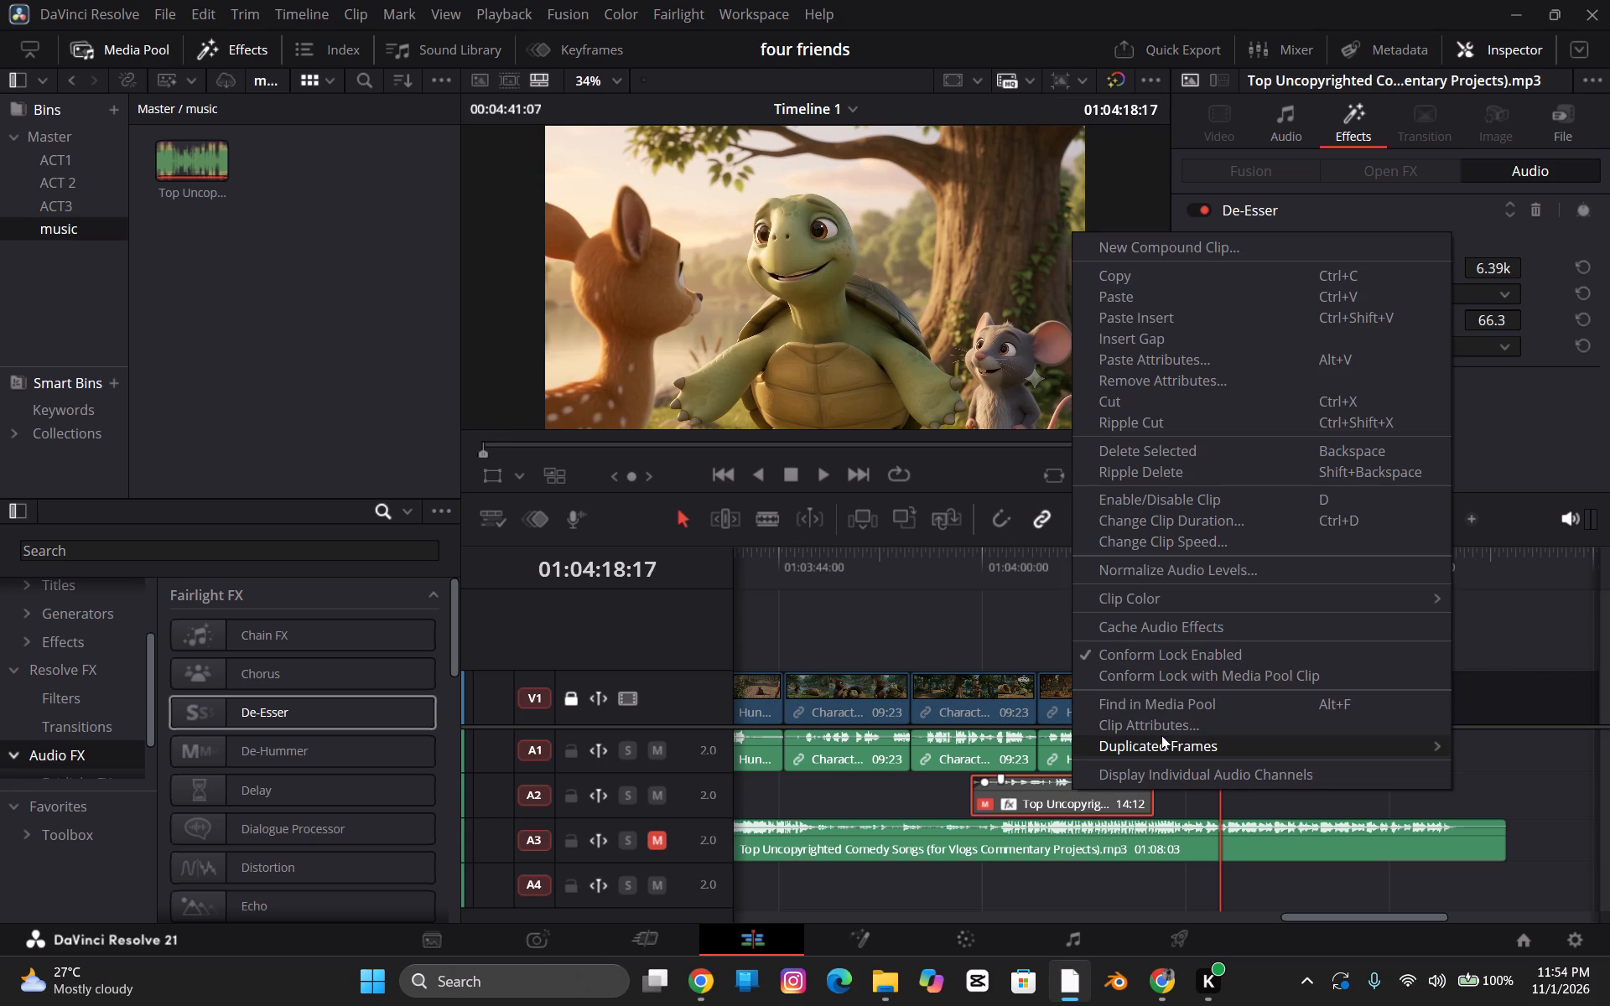
{"action": "left_click", "coordinate": [1157, 731]}
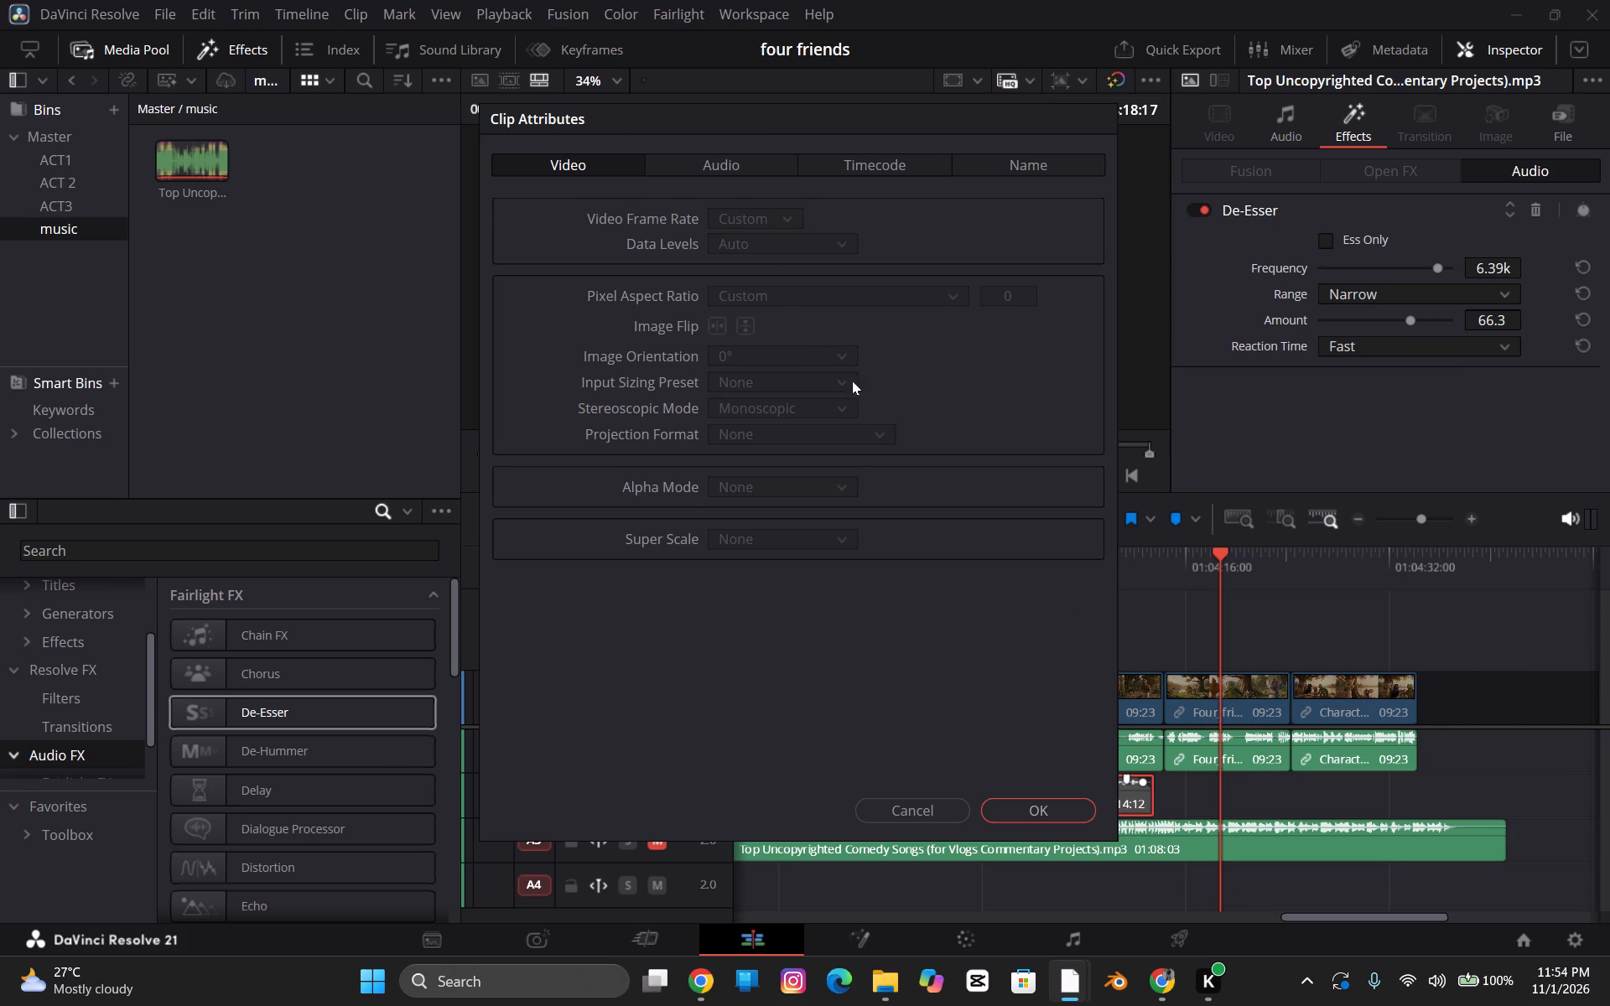
{"action": "left_click", "coordinate": [683, 160]}
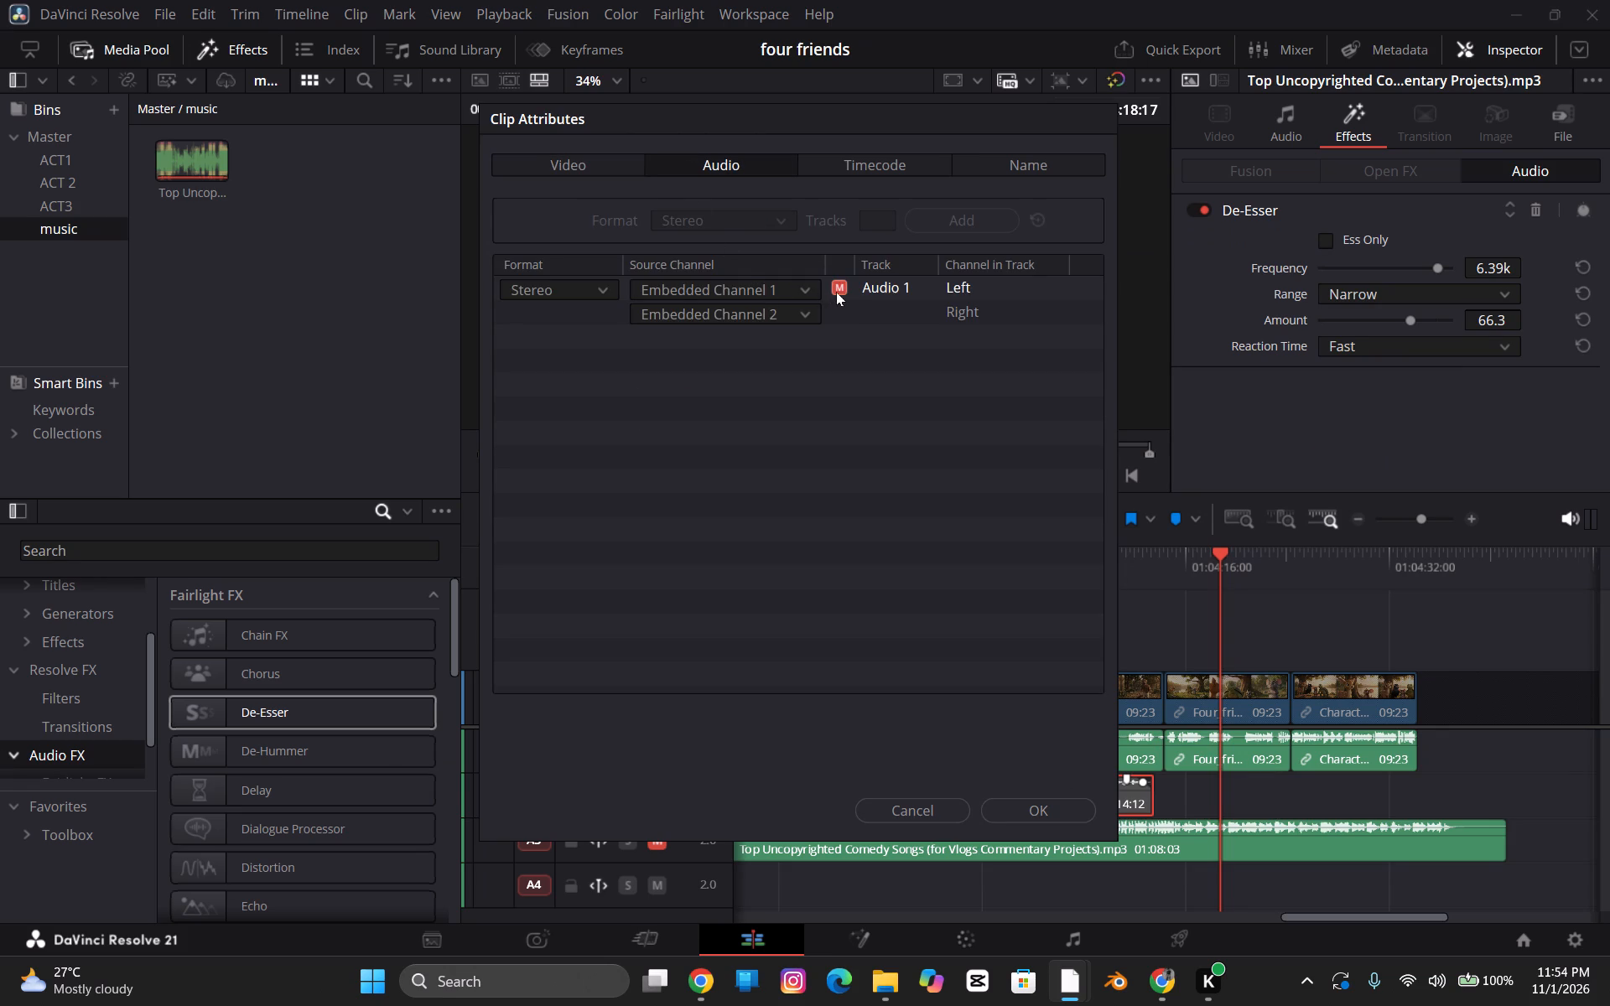
{"action": "left_click", "coordinate": [837, 290]}
{"action": "left_click", "coordinate": [1055, 817]}
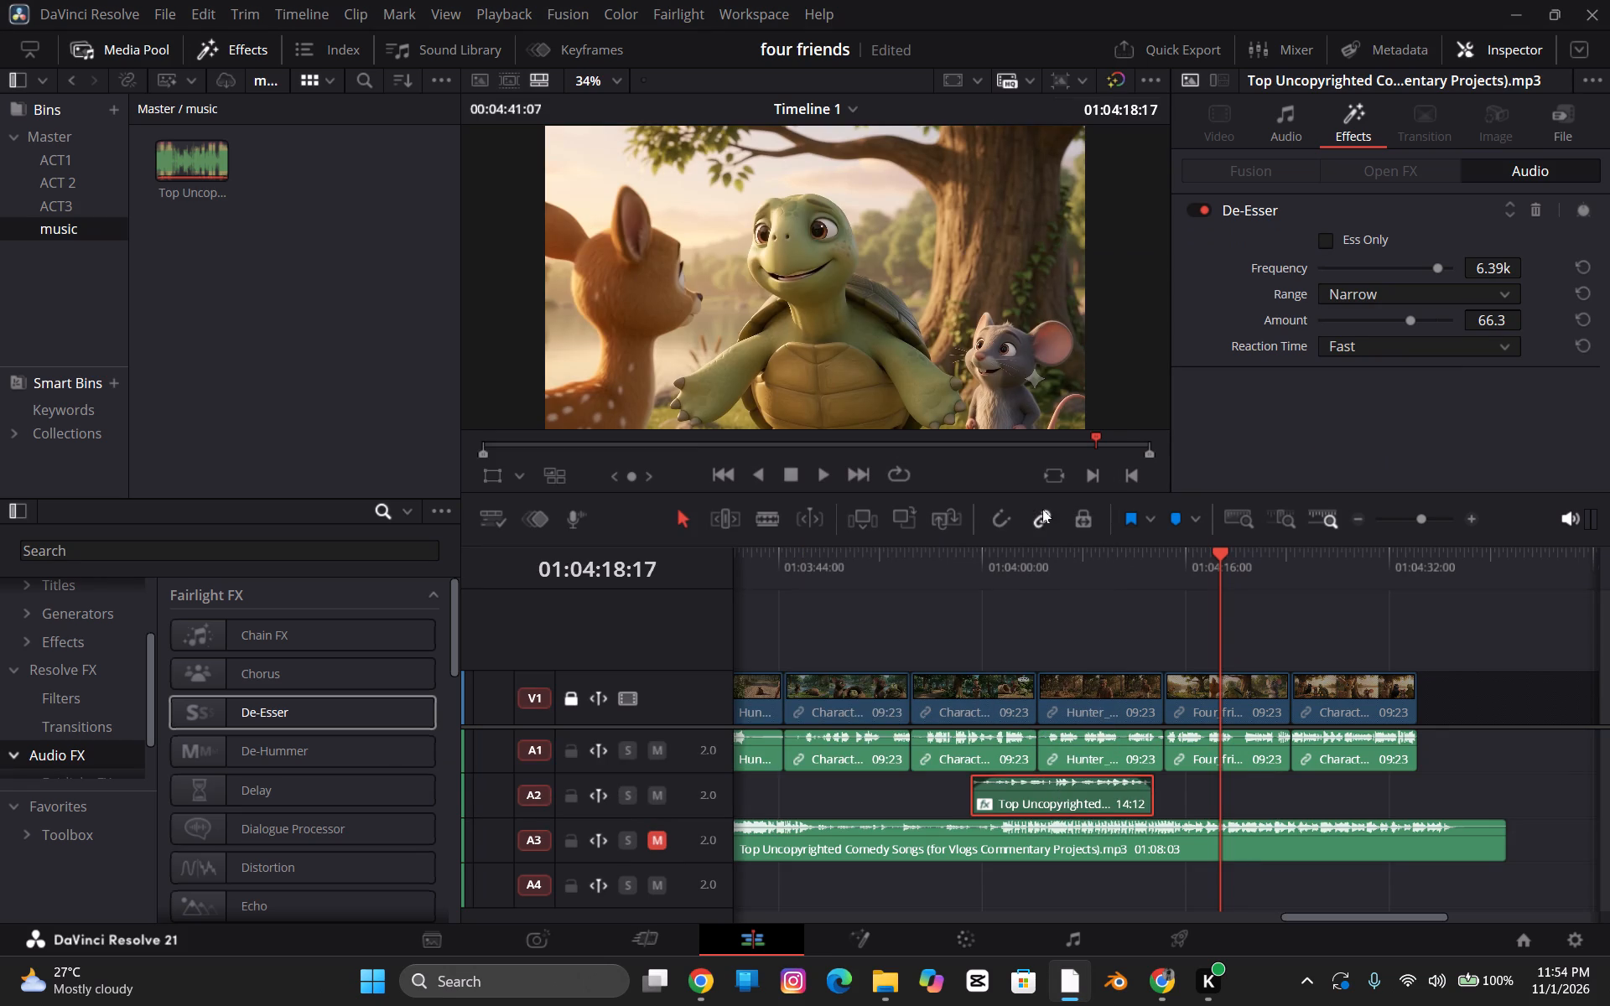
Play the unmuted music from about 01:04:04, replay it from about 01:04:02, and stop playback.
{"action": "left_click", "coordinate": [1036, 561]}
{"action": "key", "text": "space"}
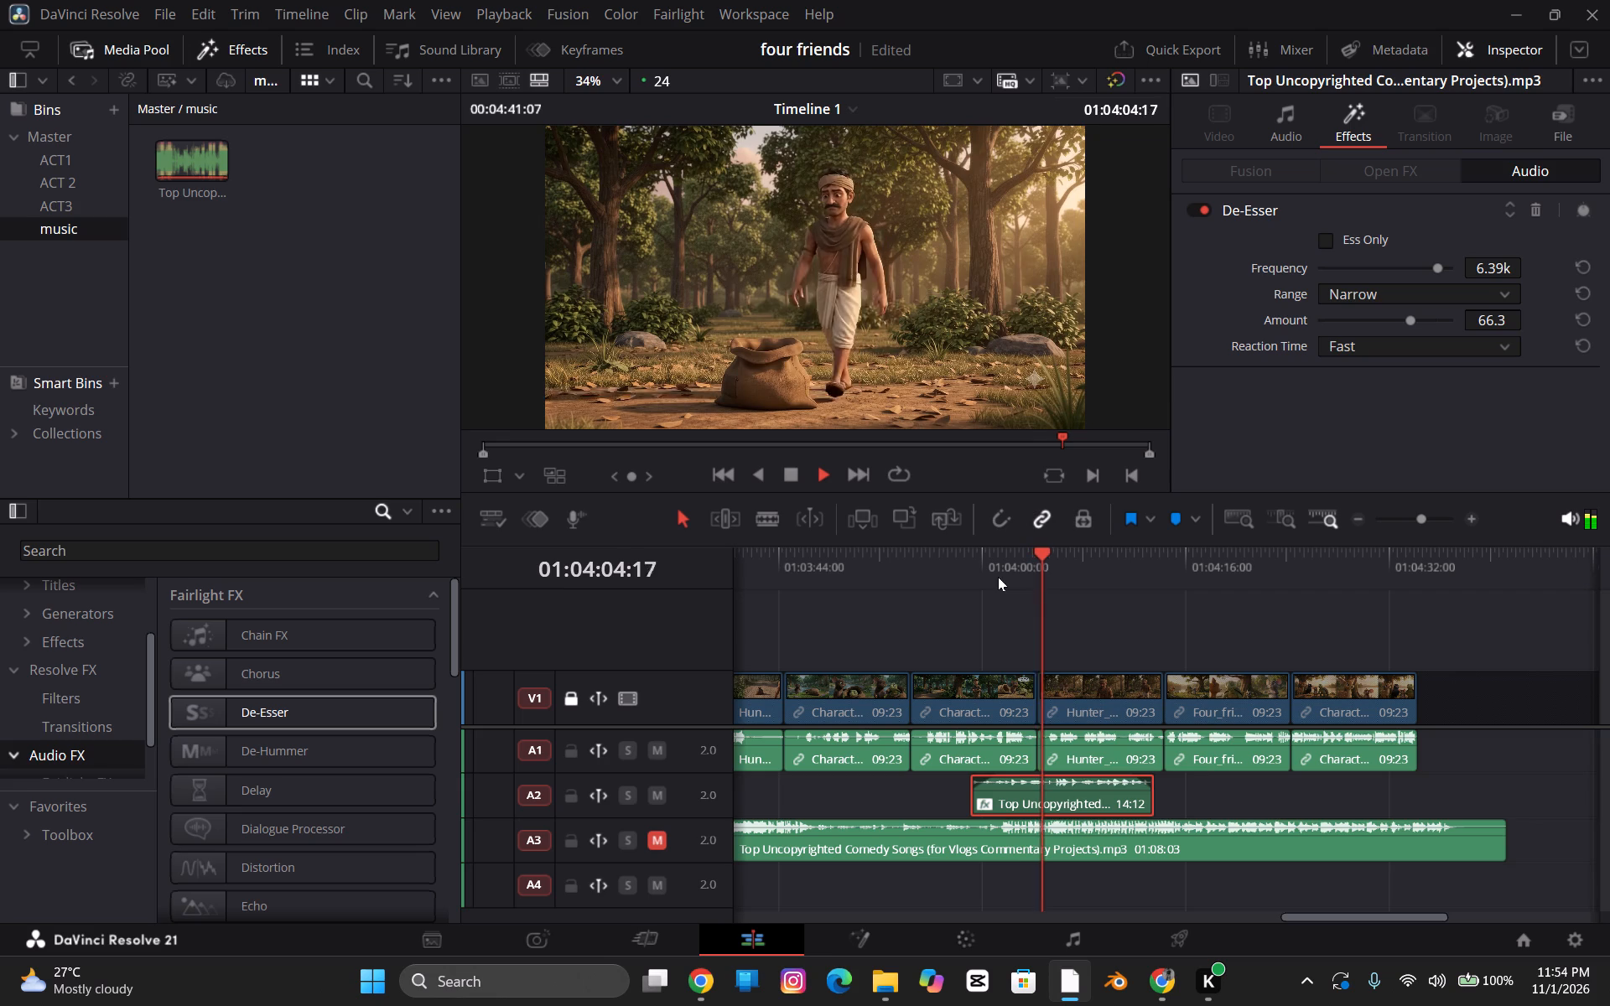
{"action": "left_click_drag", "start_coordinate": [1312, 918], "coordinate": [1141, 911]}
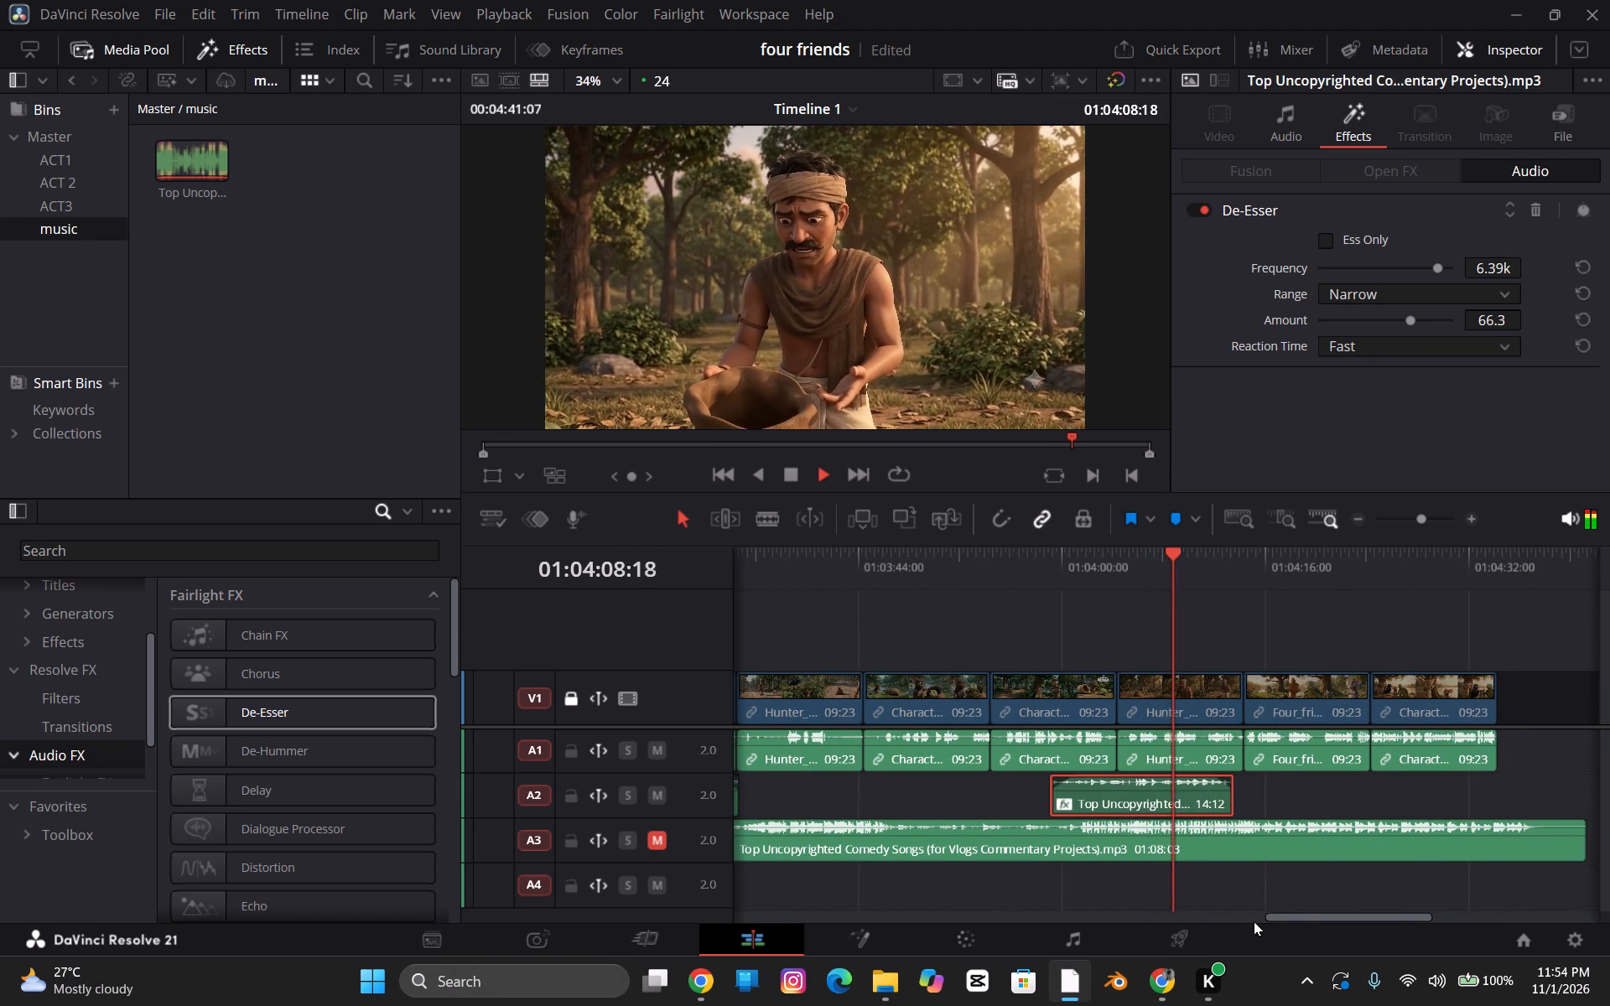
{"action": "left_click_drag", "start_coordinate": [1280, 919], "coordinate": [1246, 918]}
{"action": "right_click", "coordinate": [1243, 915]}
{"action": "left_click", "coordinate": [1244, 905]}
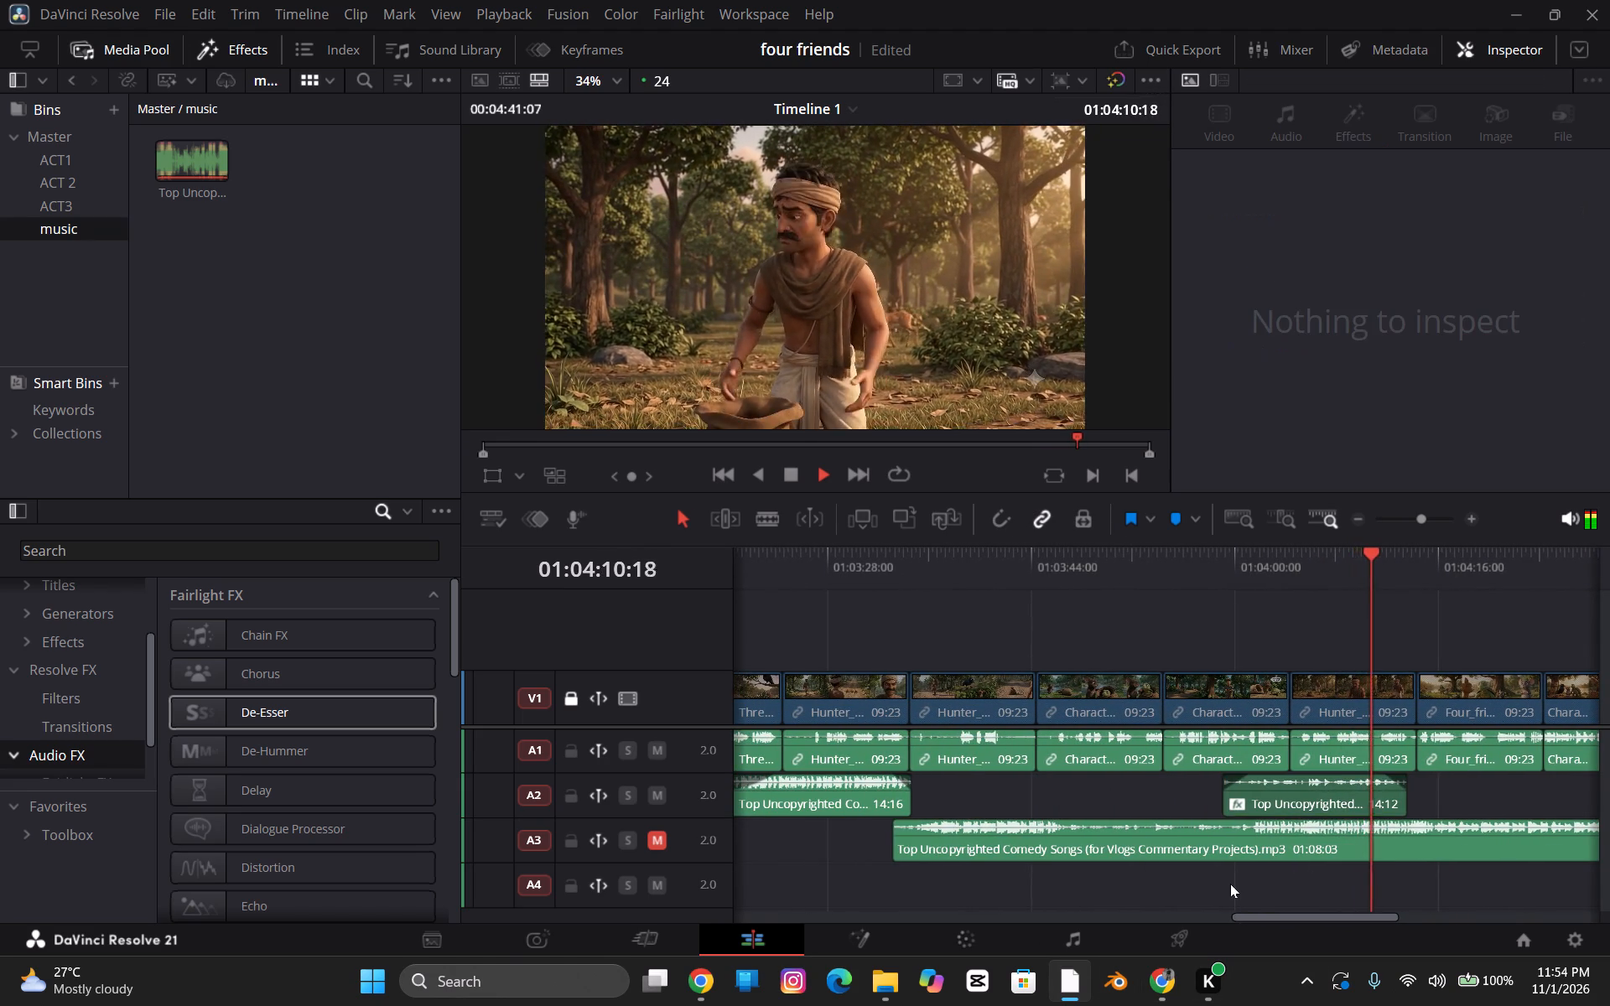
{"action": "left_click", "coordinate": [1269, 568]}
{"action": "left_click", "coordinate": [784, 469]}
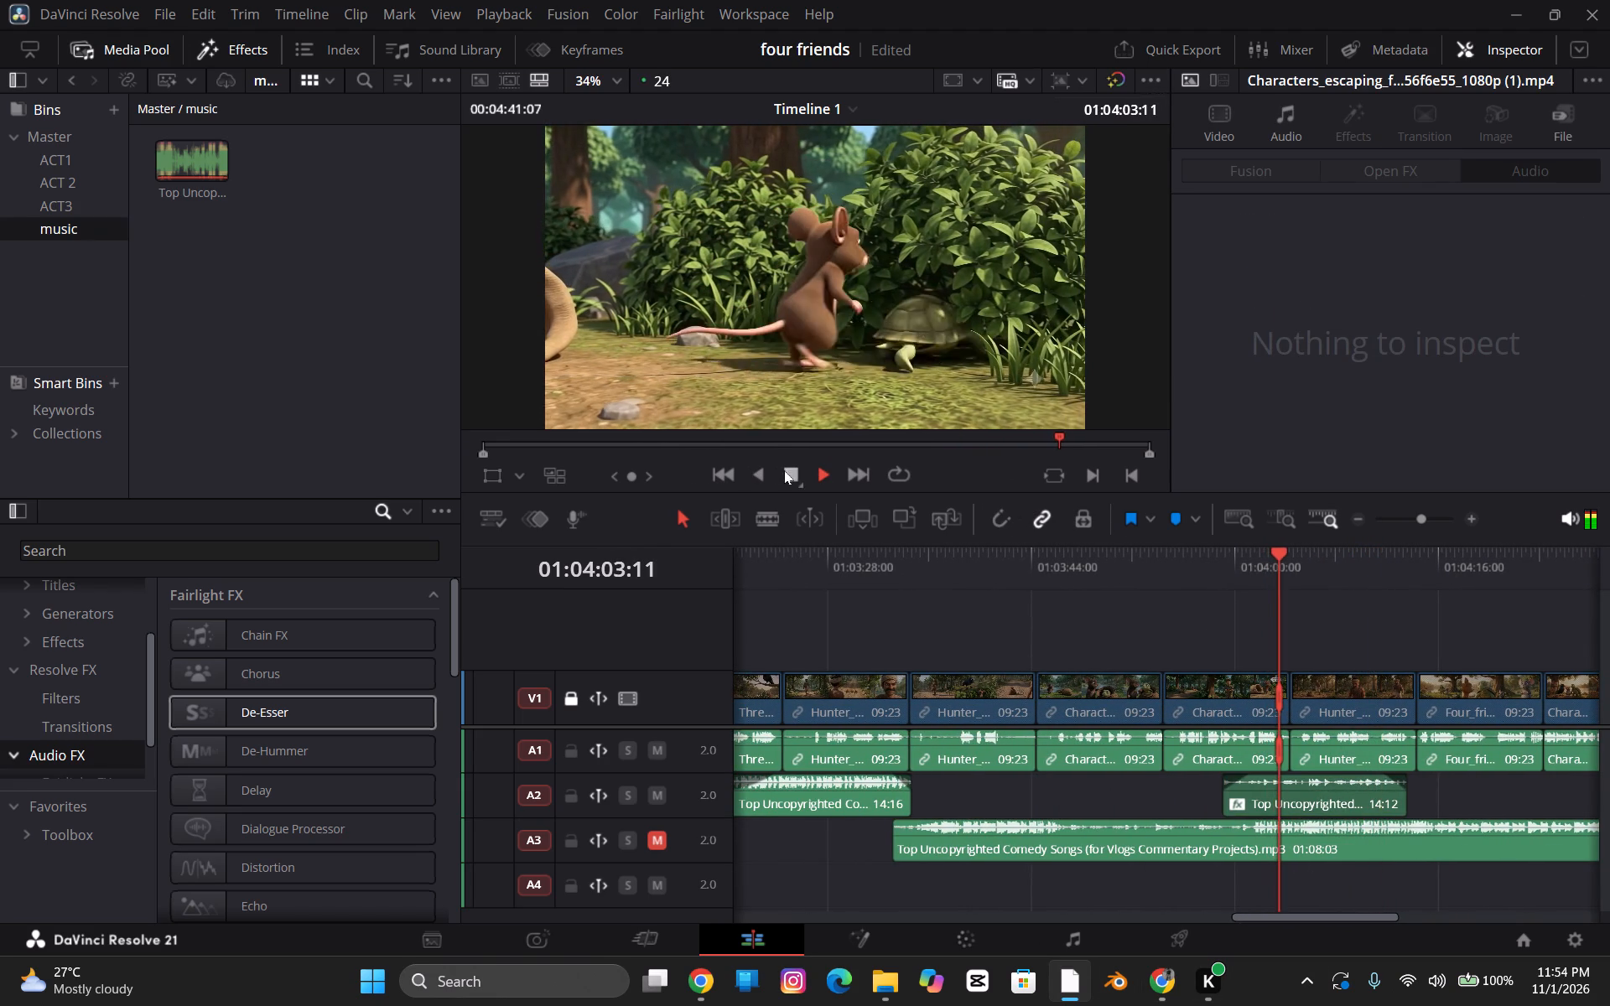
Unmute Audio 1 in the Clip Attributes of the earlier 14:12 music clip on A2 near 01:02:57.
{"action": "left_click_drag", "start_coordinate": [1262, 914], "coordinate": [1161, 898]}
{"action": "left_click", "coordinate": [1082, 802]}
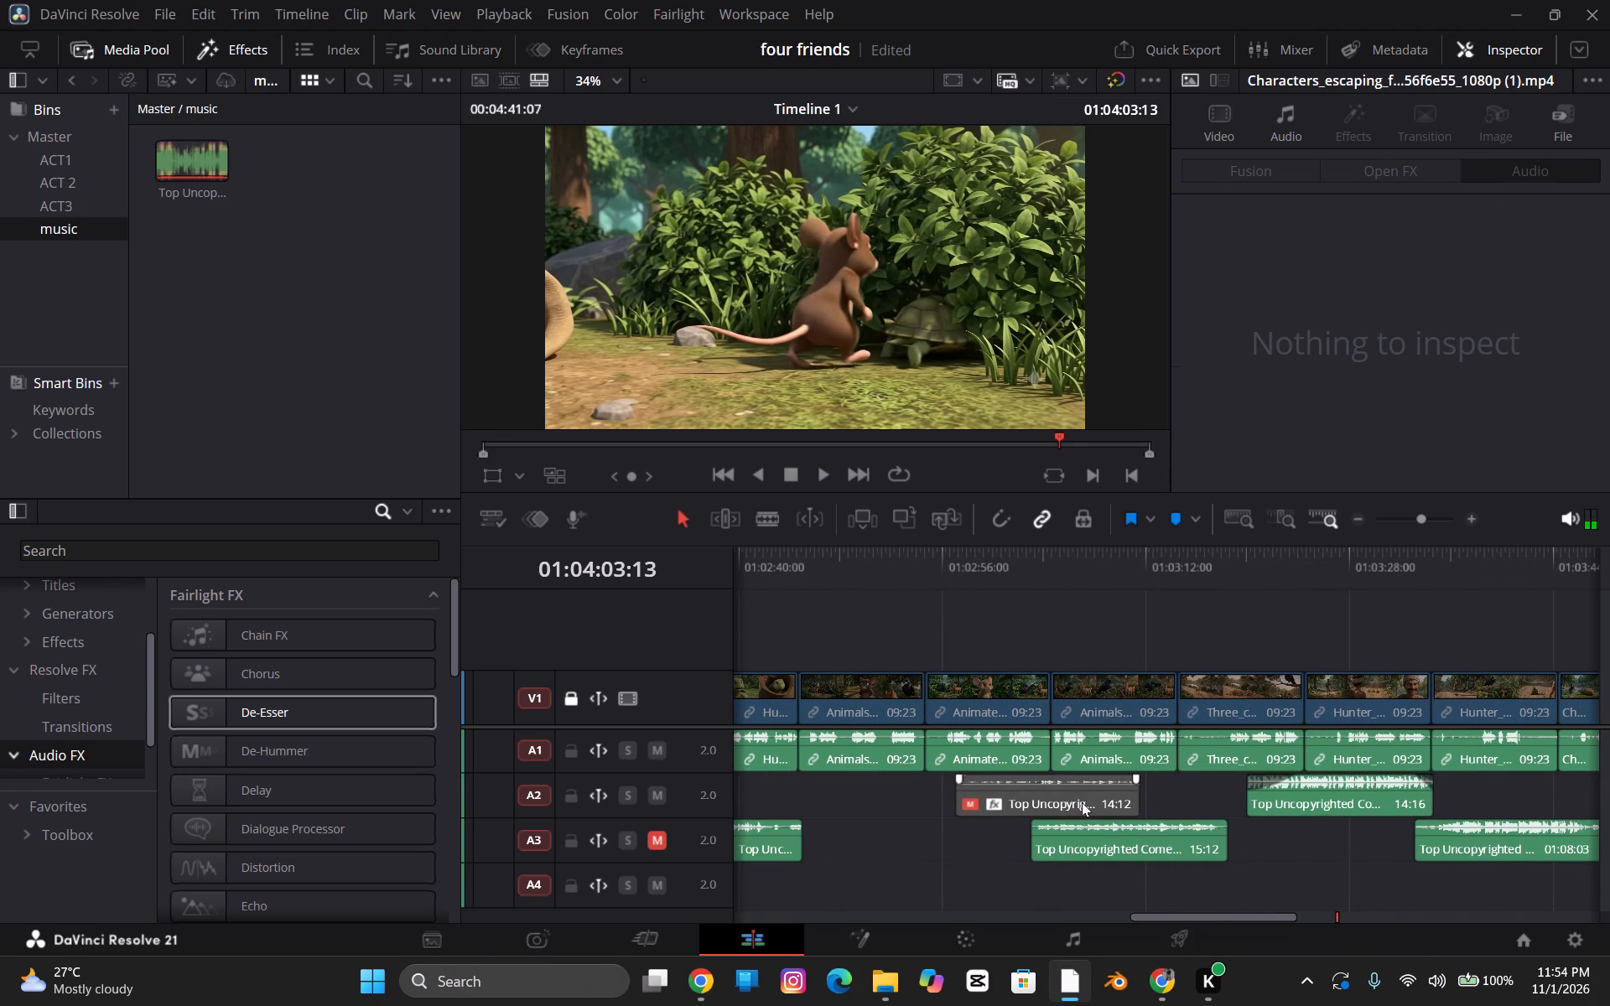
{"action": "right_click", "coordinate": [1080, 803]}
{"action": "left_click", "coordinate": [1157, 747]}
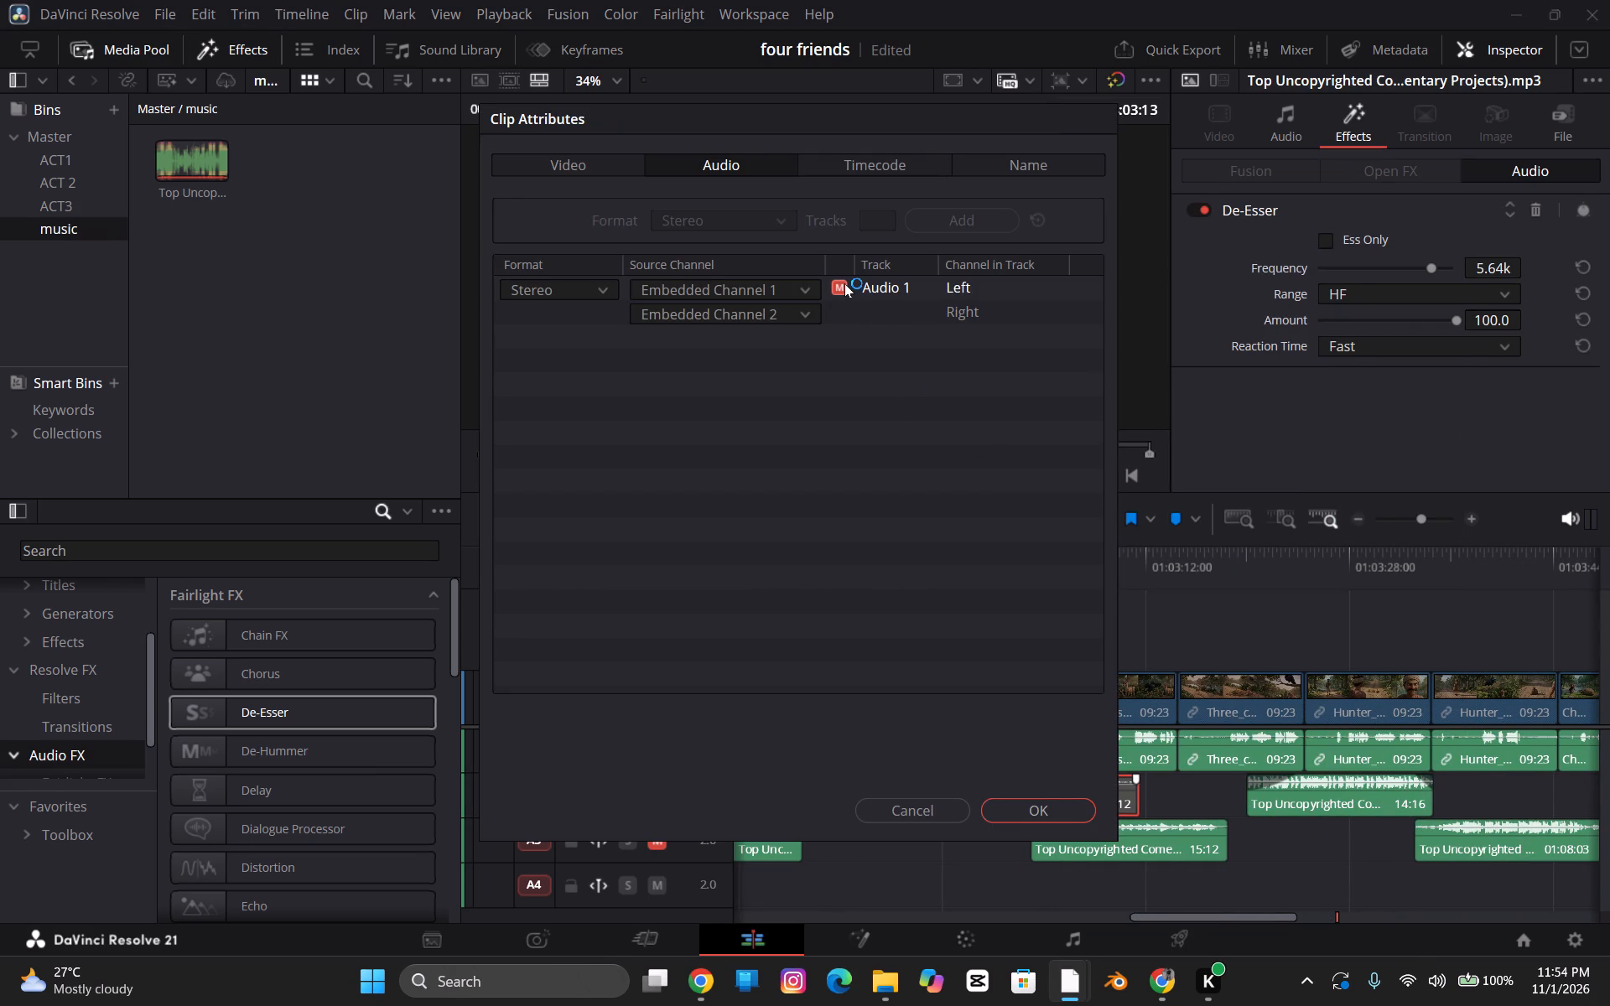
{"action": "left_click", "coordinate": [844, 283]}
{"action": "left_click", "coordinate": [1072, 813]}
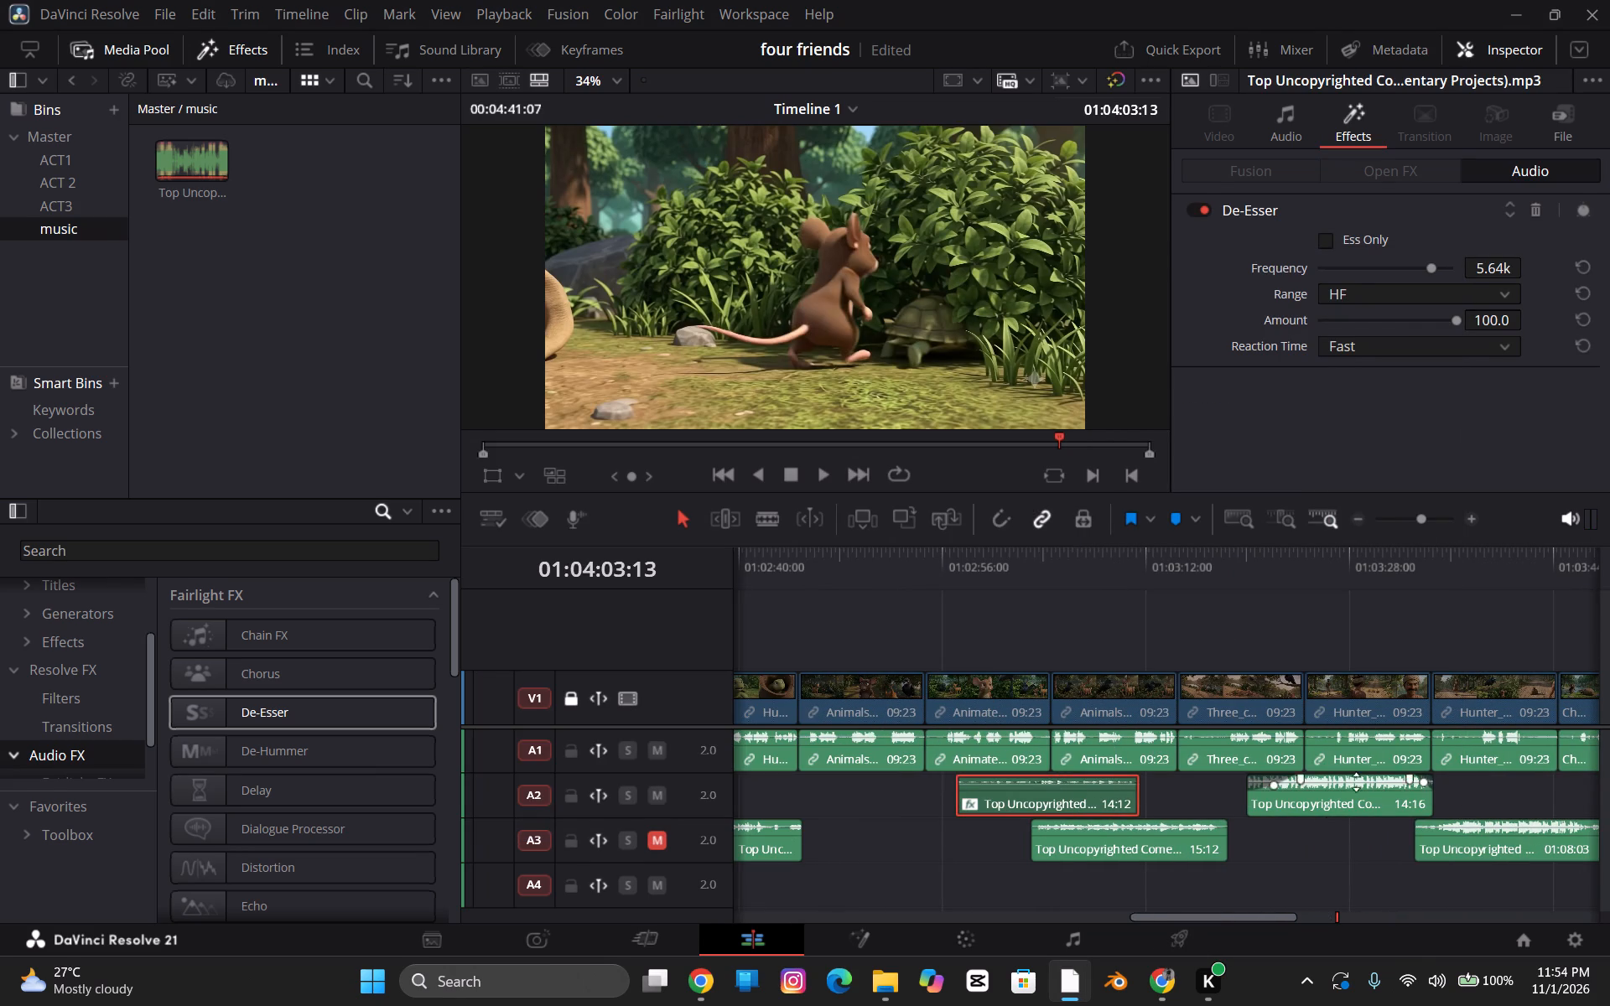
Play the timeline from about 01:03:03 to check the unmuted 14:12 music clip on A2, and stop playback.
{"action": "left_click", "coordinate": [1031, 595]}
{"action": "left_click", "coordinate": [1033, 567]}
{"action": "key", "text": "space"}
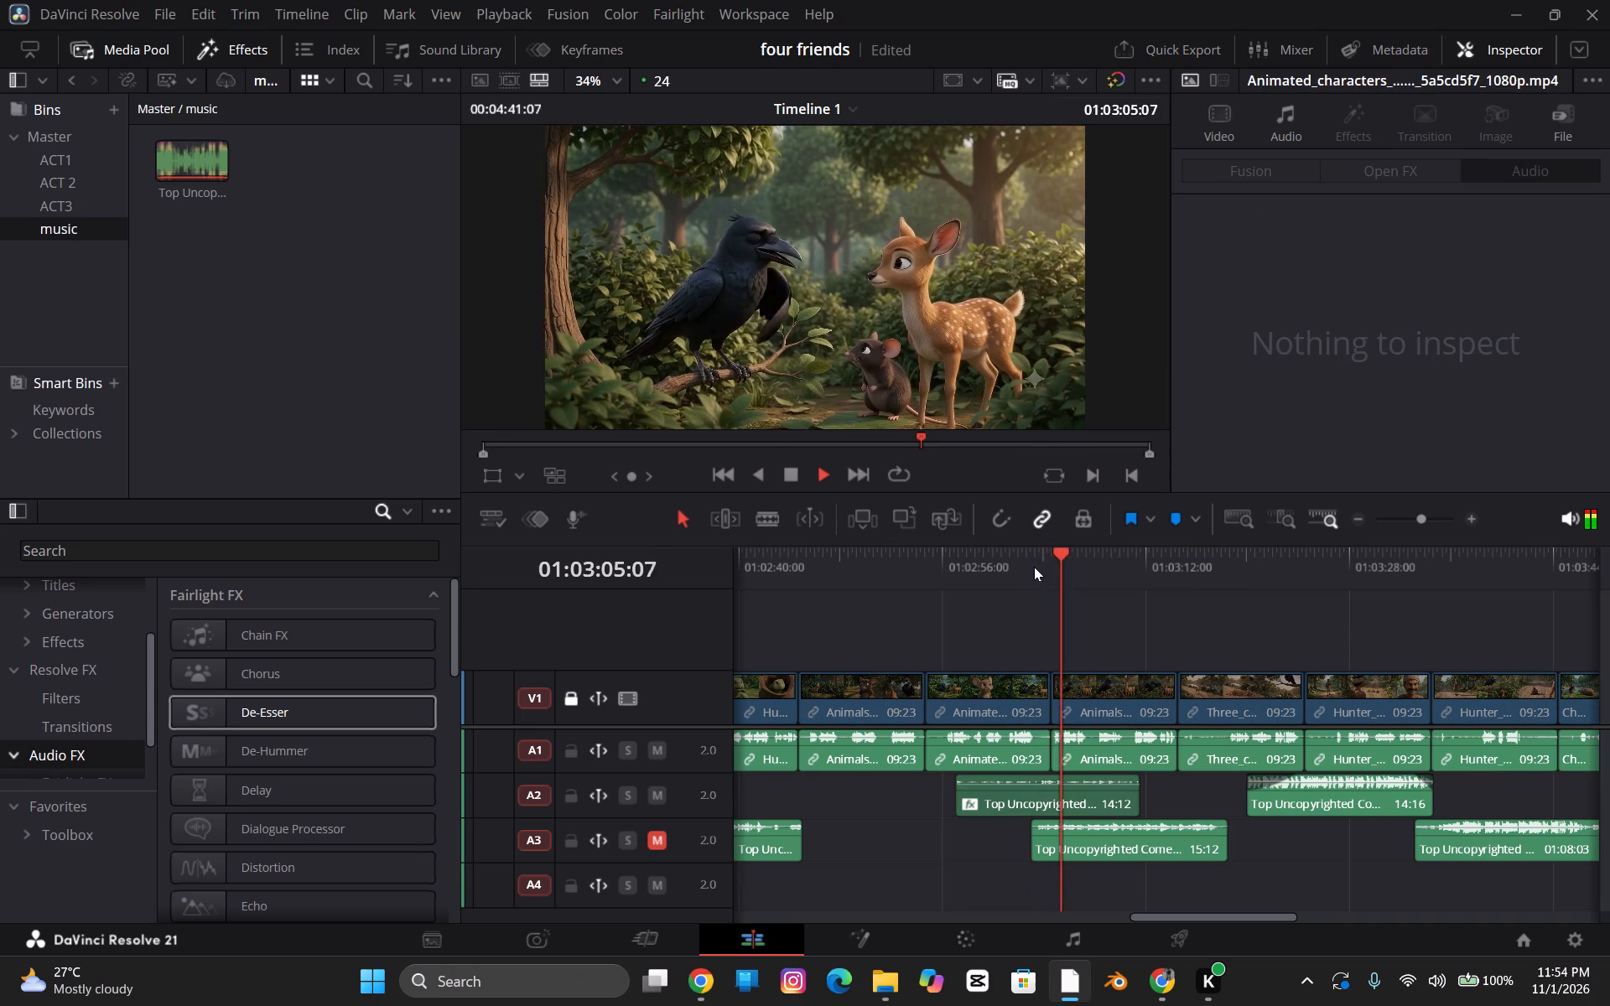
{"action": "key", "text": "Right"}
{"action": "key", "text": "Right"}
{"action": "key", "text": "Right"}
{"action": "key", "text": "Right"}
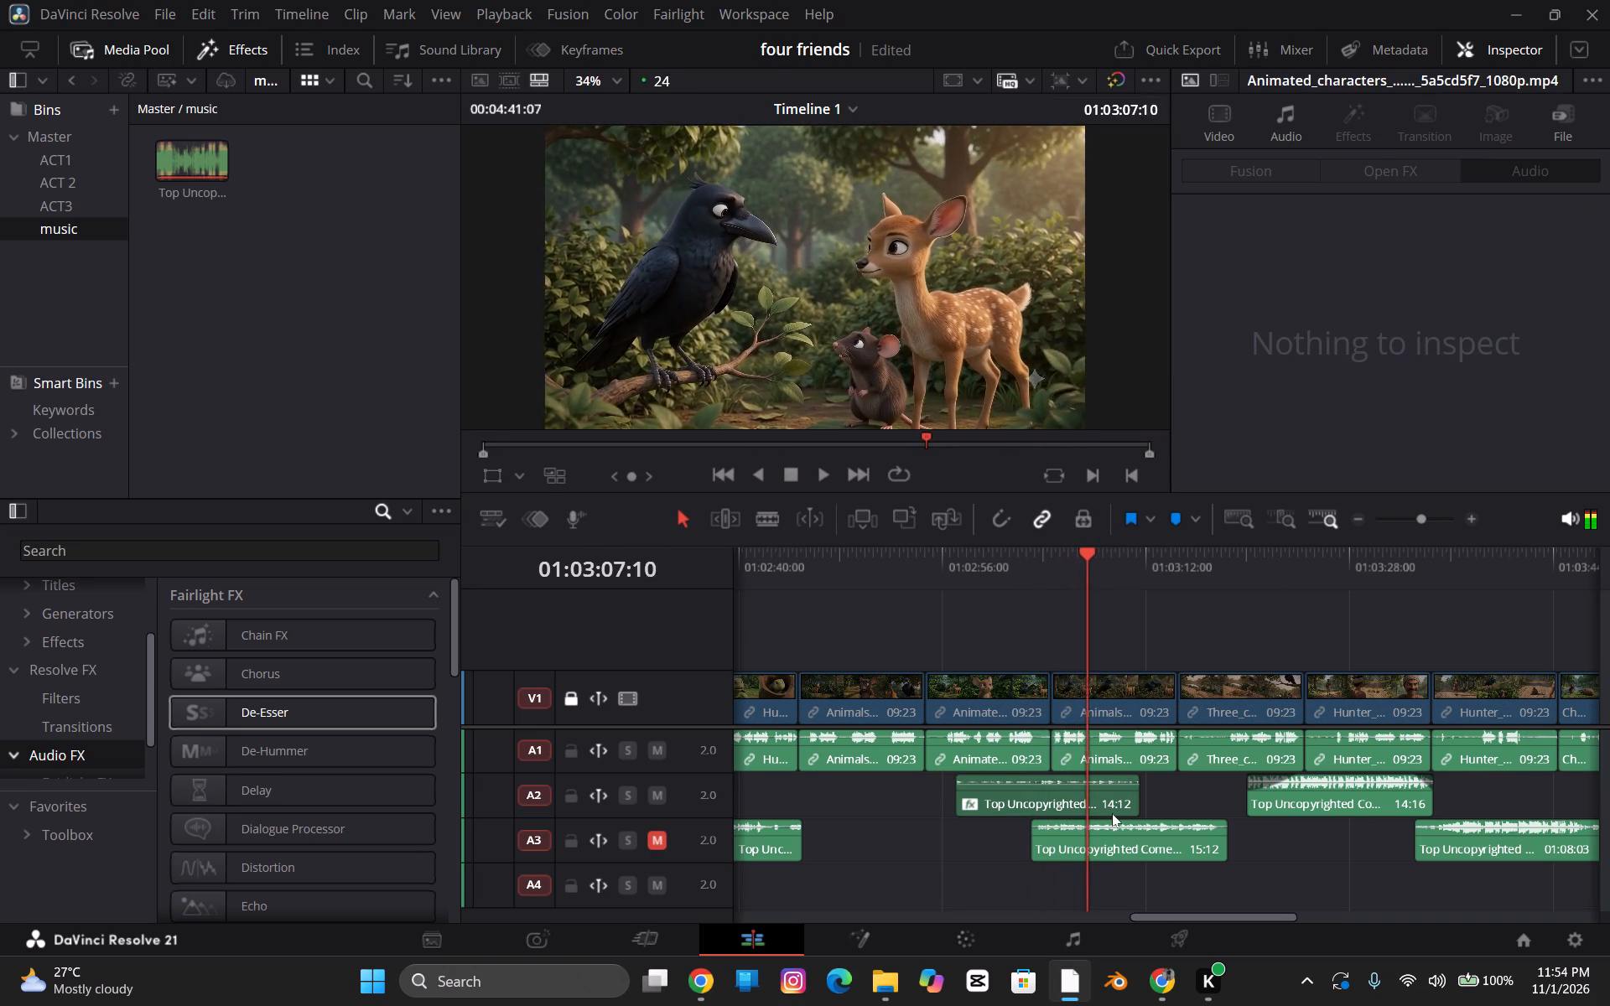
{"action": "left_click_drag", "start_coordinate": [1275, 908], "coordinate": [1285, 910]}
{"action": "left_click_drag", "start_coordinate": [1280, 915], "coordinate": [1343, 900]}
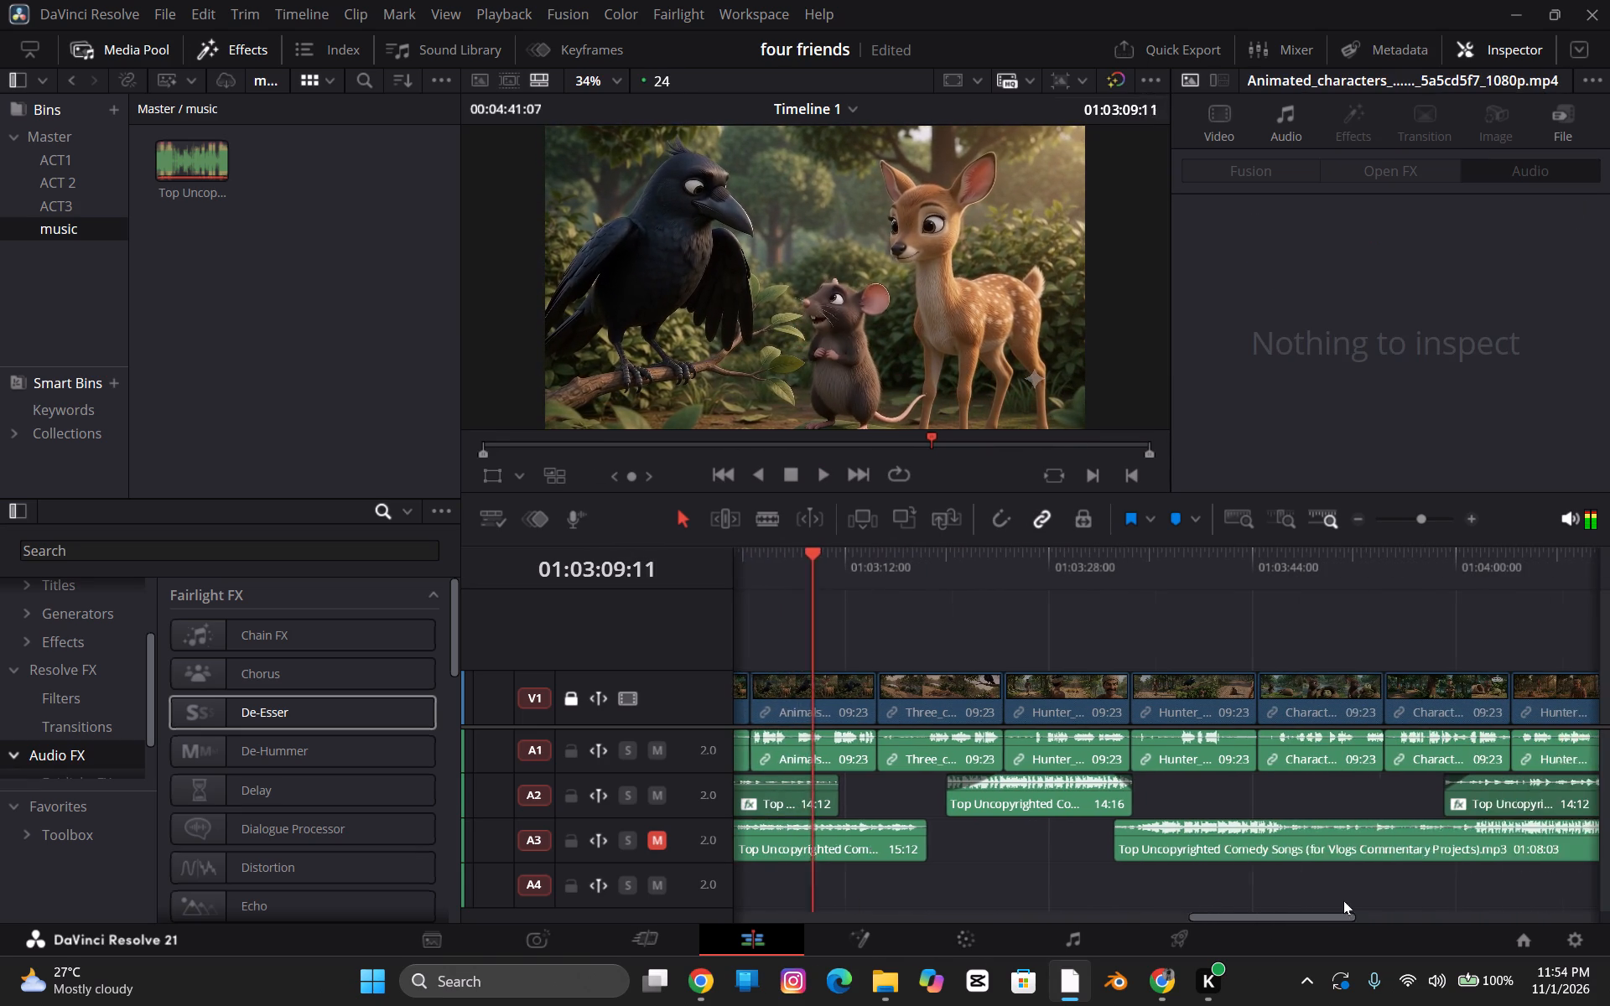
{"action": "left_click_drag", "start_coordinate": [1343, 900], "coordinate": [1346, 896]}
{"action": "left_click_drag", "start_coordinate": [1317, 918], "coordinate": [1405, 913]}
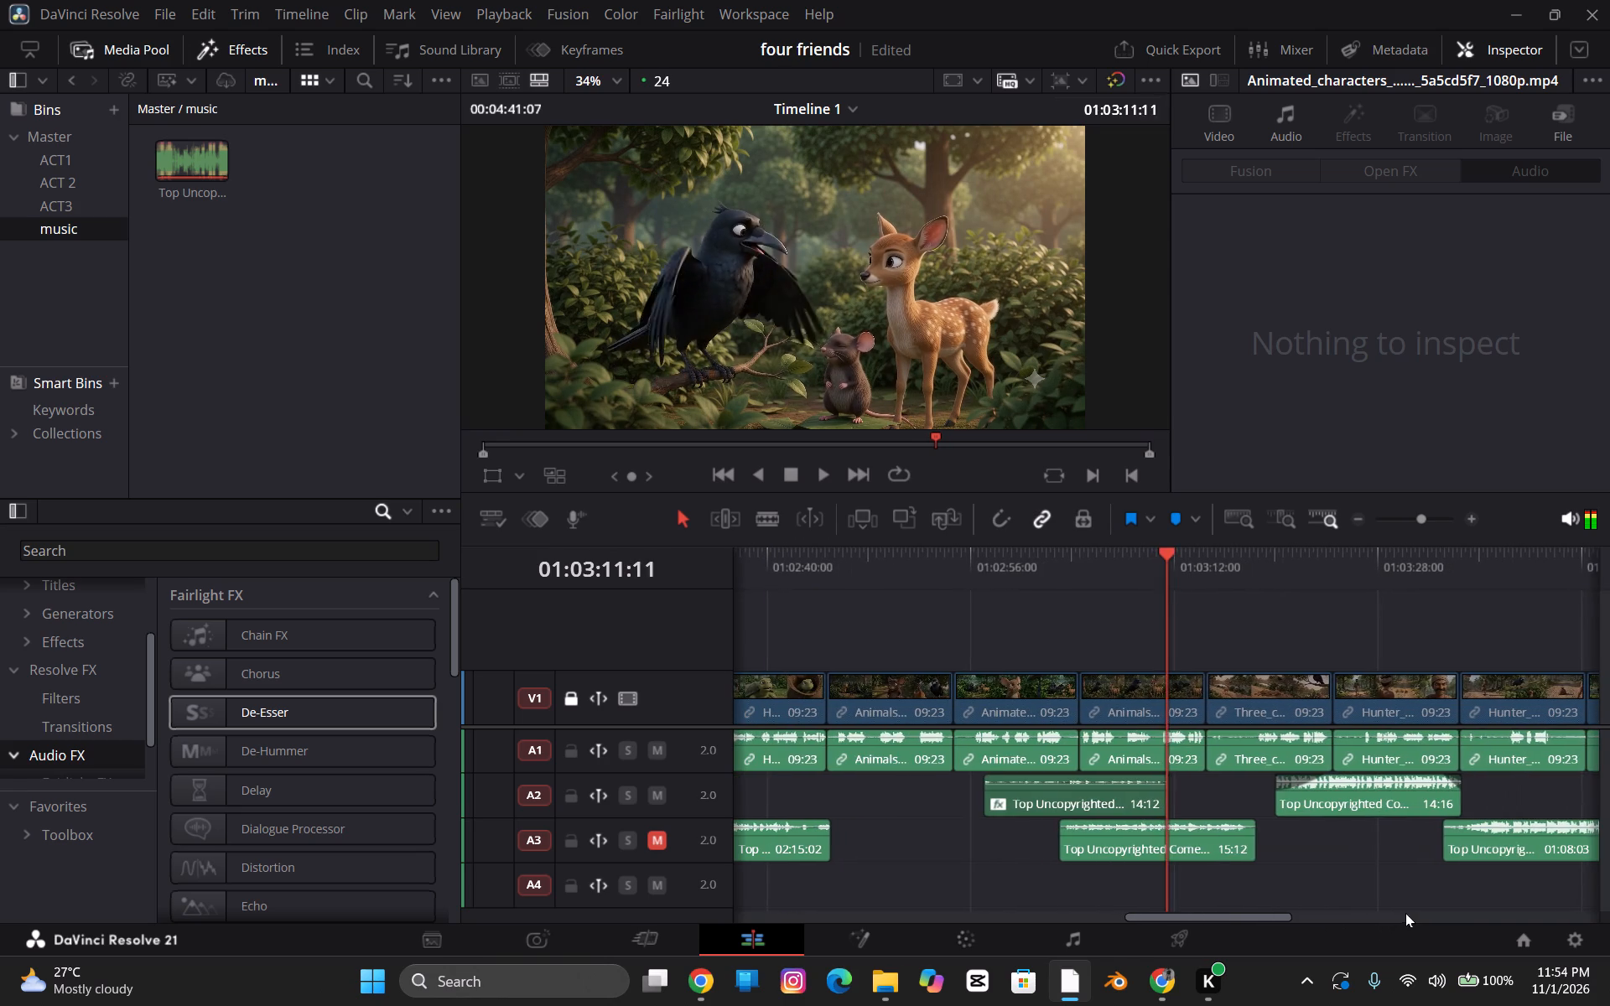
{"action": "left_click_drag", "start_coordinate": [1405, 913], "coordinate": [1452, 912]}
{"action": "left_click", "coordinate": [1362, 869]}
{"action": "left_click", "coordinate": [785, 473]}
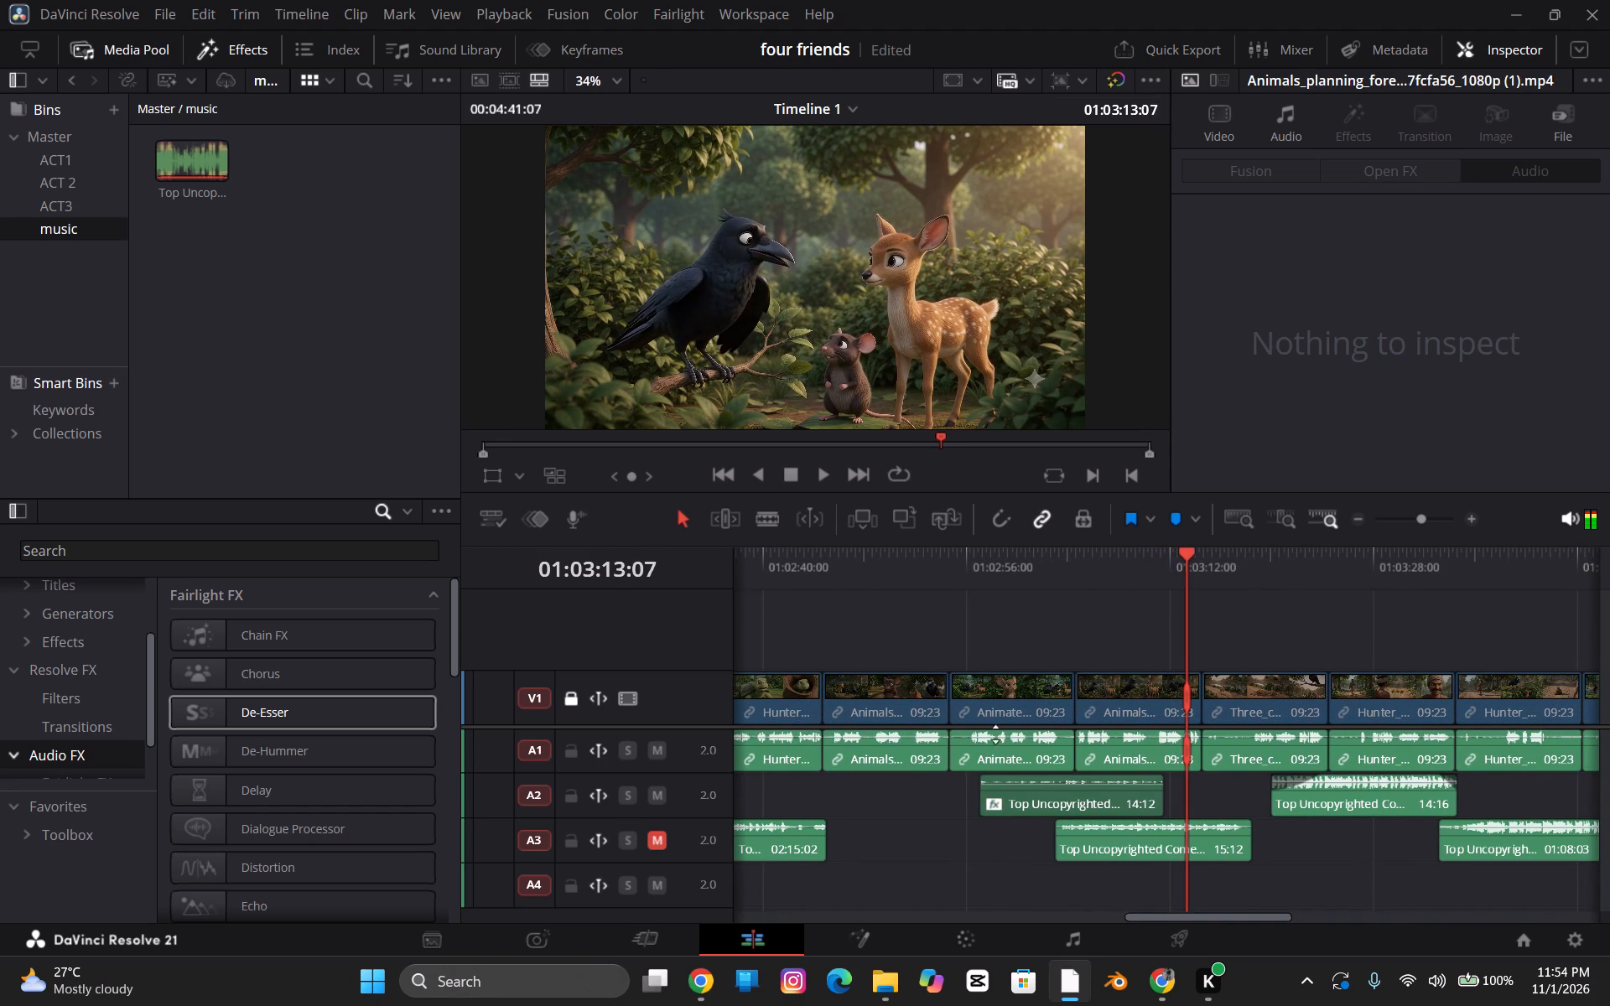
Scrub ahead to 01:03:52 and skip through the closing scenes to just past the end of the video near 01:04:35.
{"action": "left_click_drag", "start_coordinate": [1185, 578], "coordinate": [1571, 577]}
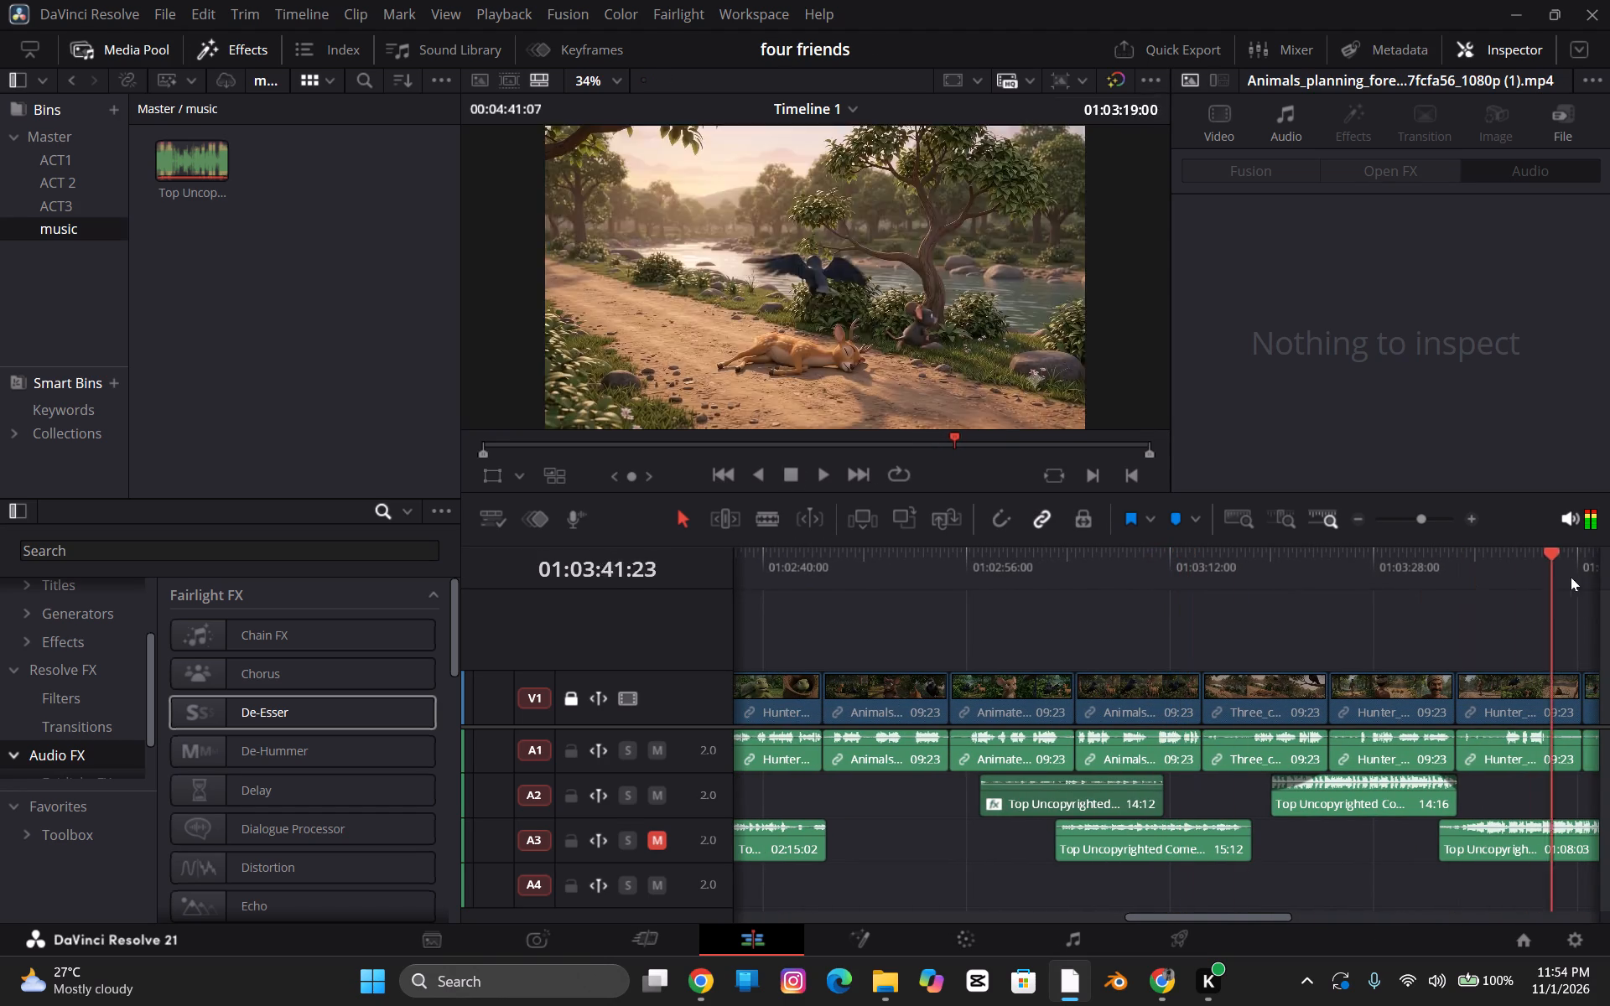
{"action": "left_click_drag", "start_coordinate": [1571, 577], "coordinate": [1233, 572]}
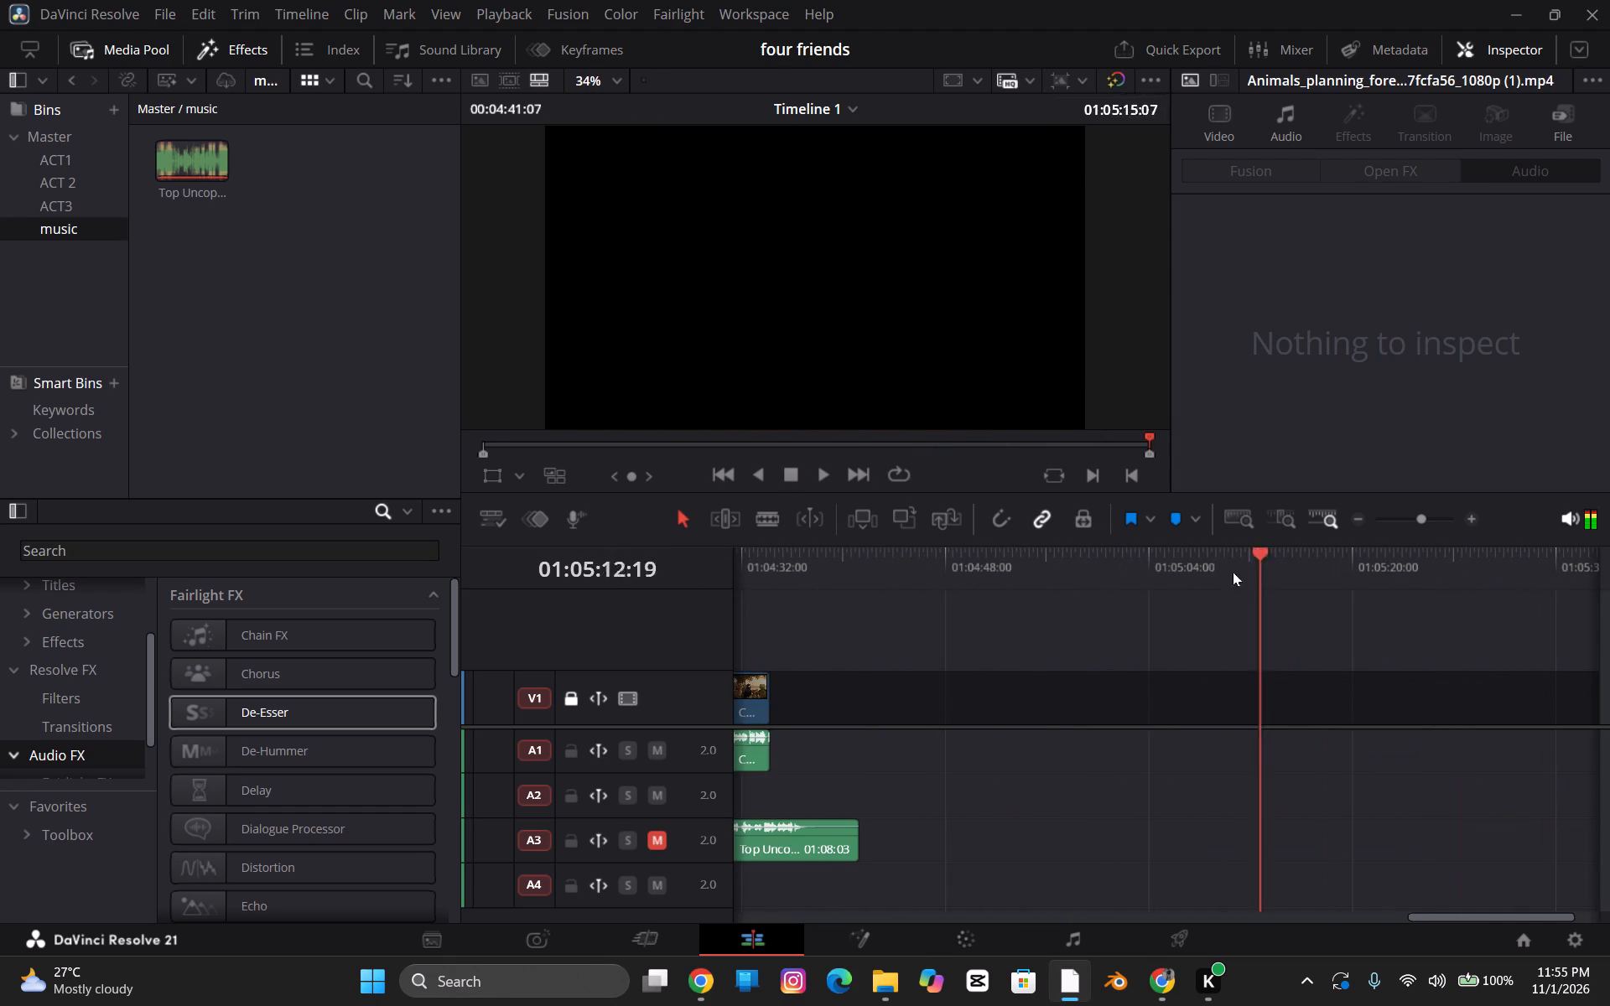
{"action": "left_click_drag", "start_coordinate": [1233, 572], "coordinate": [737, 591]}
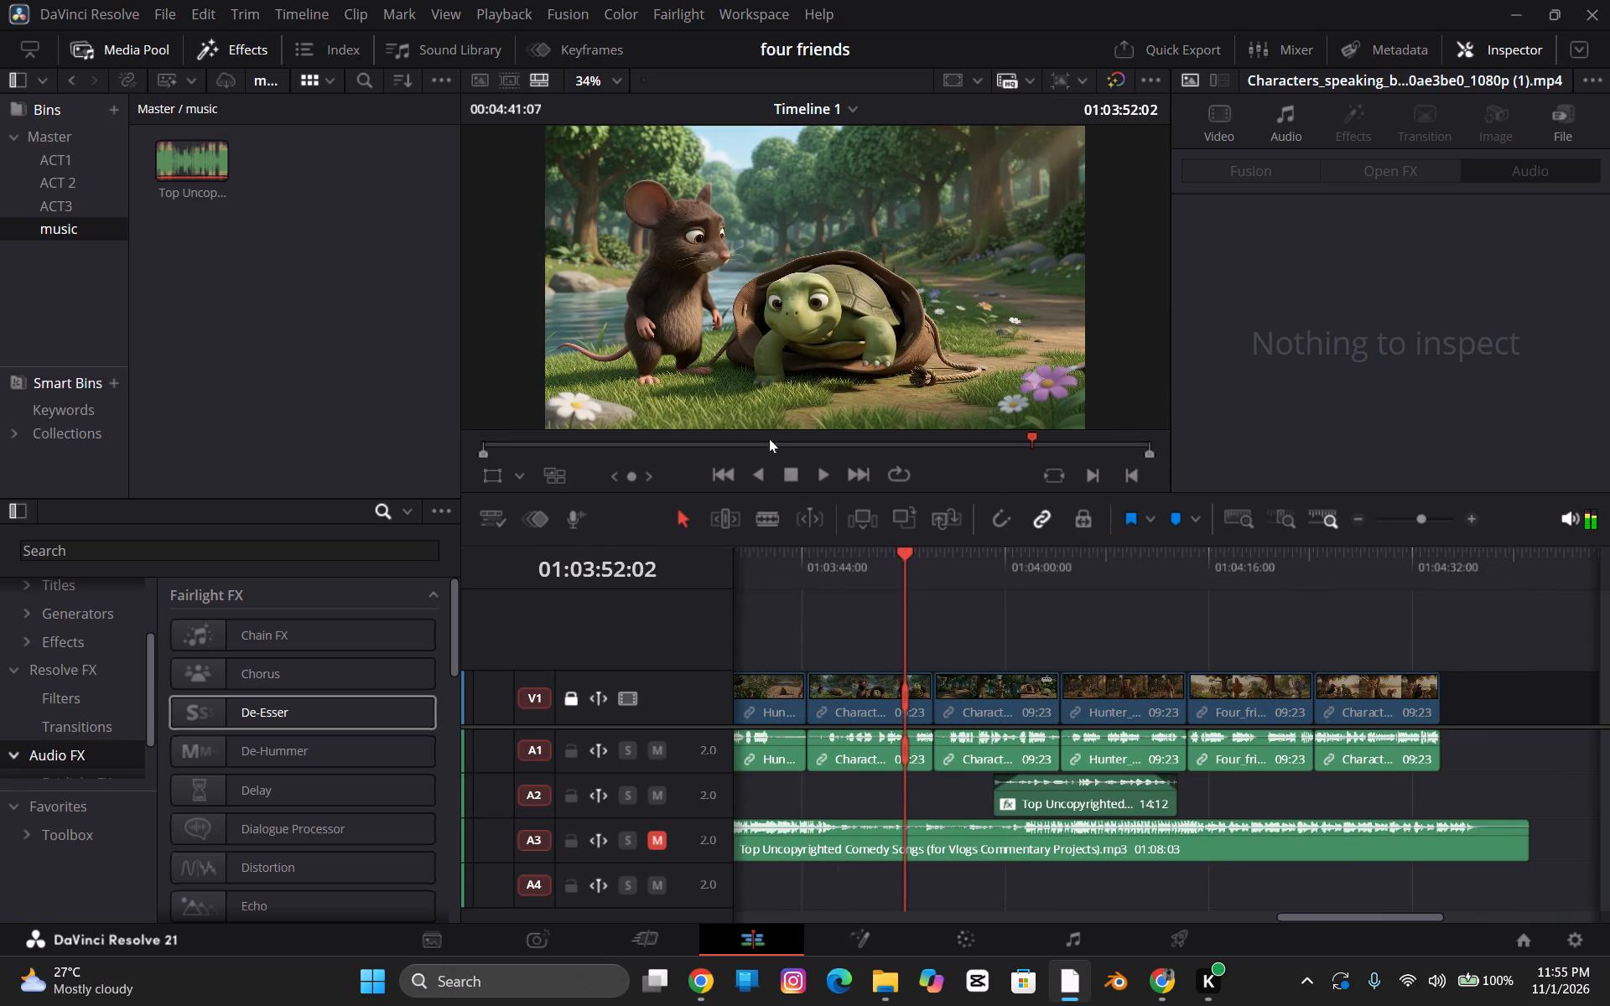
{"action": "left_click", "coordinate": [786, 469]}
{"action": "key", "text": "space"}
{"action": "key", "text": "shift+Right"}
{"action": "key", "text": "shift+Right"}
{"action": "key", "text": "shift+Right"}
{"action": "key", "text": "shift+Right"}
{"action": "key", "text": "shift+Right"}
{"action": "key", "text": "shift+Right"}
{"action": "key", "text": "shift+Right"}
{"action": "key", "text": "shift+Right"}
{"action": "key", "text": "shift+Right"}
{"action": "key", "text": "shift+Right"}
{"action": "key", "text": "shift+Right"}
{"action": "key", "text": "shift+Right"}
{"action": "key", "text": "shift+Right"}
{"action": "key", "text": "shift+Right"}
{"action": "key", "text": "shift+Right"}
{"action": "key", "text": "shift+Right"}
{"action": "key", "text": "shift+Right"}
{"action": "key", "text": "shift+Right"}
{"action": "key", "text": "shift+Right"}
{"action": "key", "text": "shift+Right"}
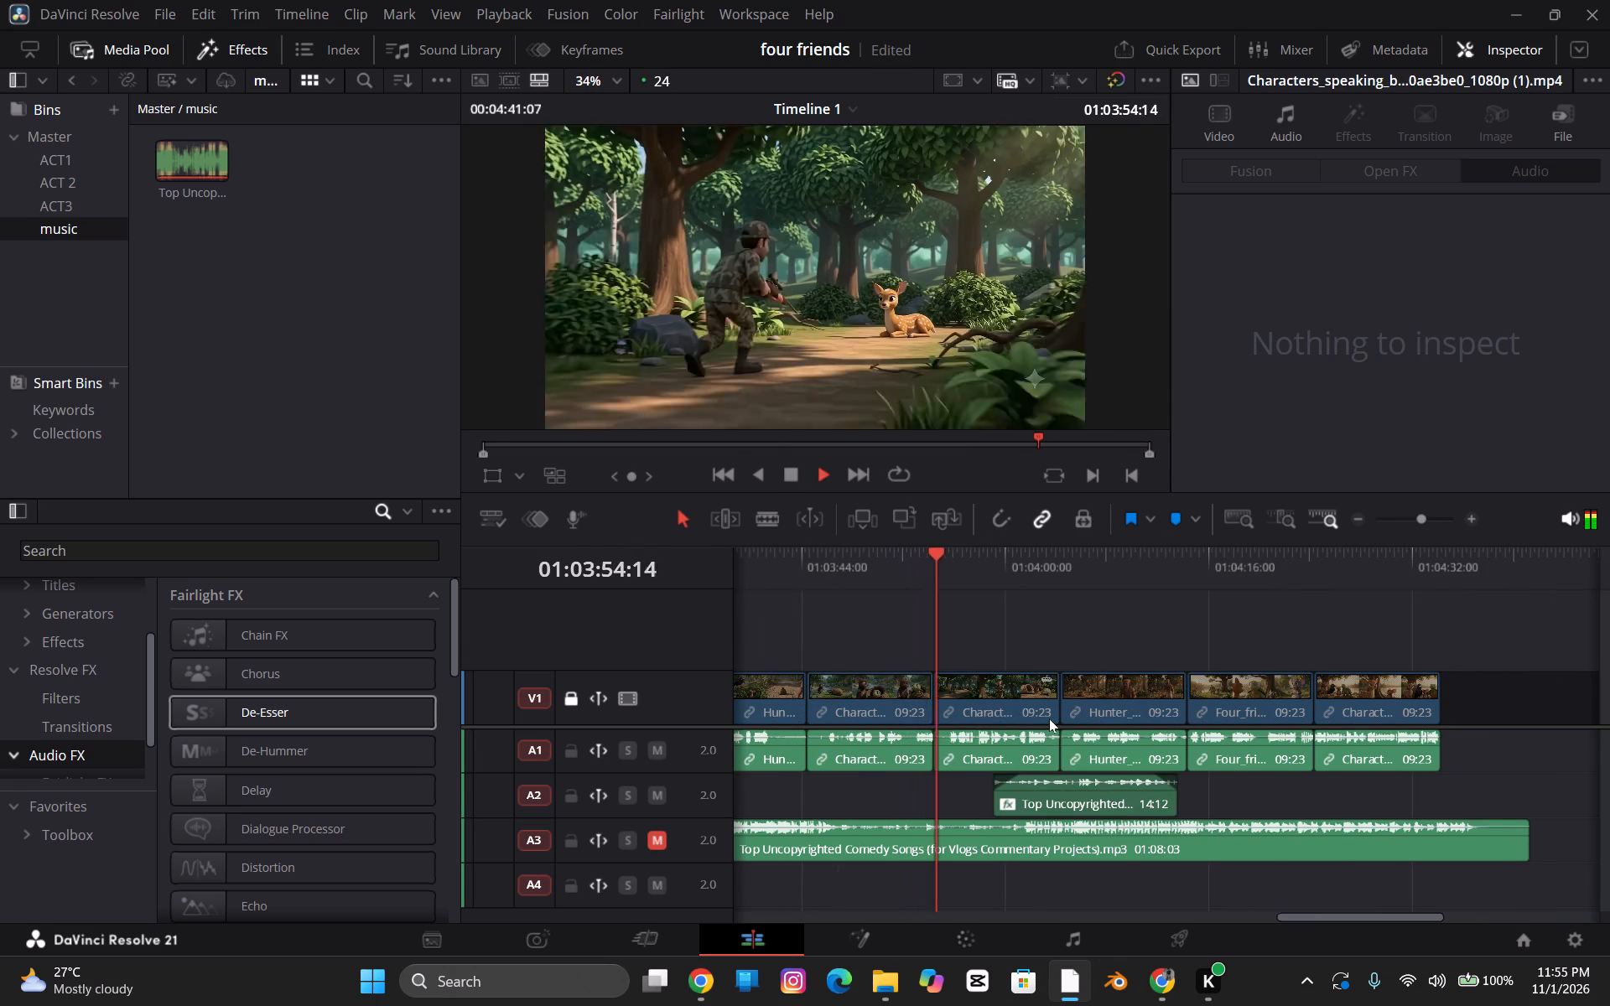
{"action": "key", "text": "Right"}
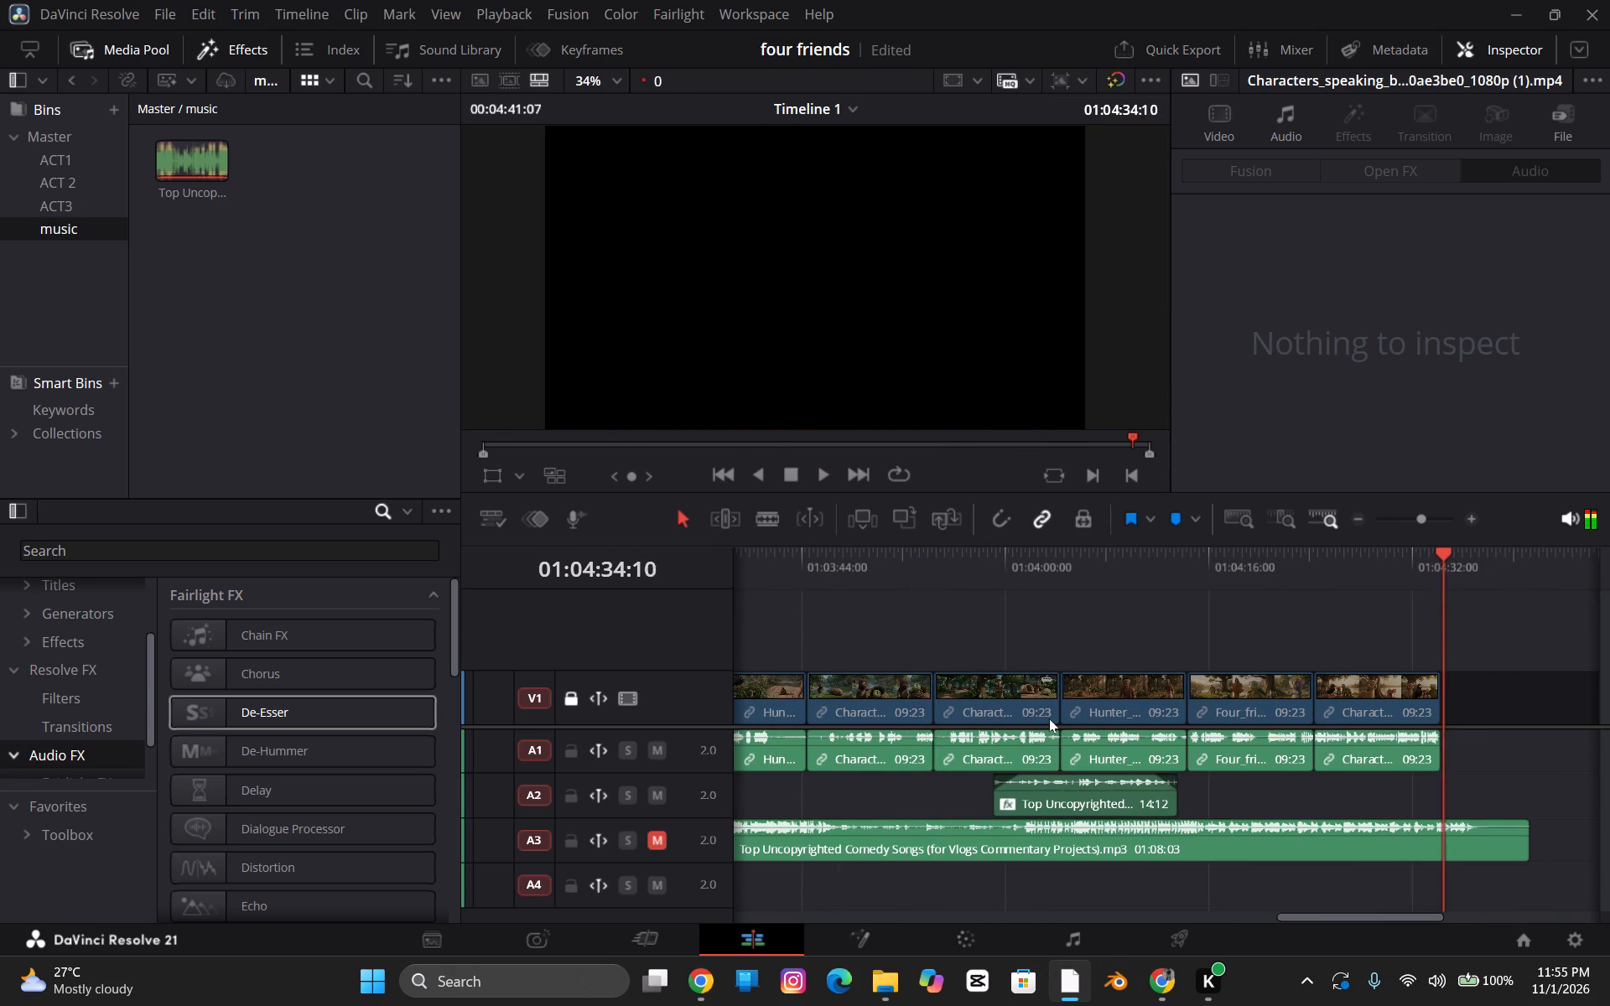
{"action": "key", "text": "Left"}
{"action": "key", "text": "Left"}
{"action": "key", "text": "Left"}
{"action": "key", "text": "Left"}
{"action": "key", "text": "Left"}
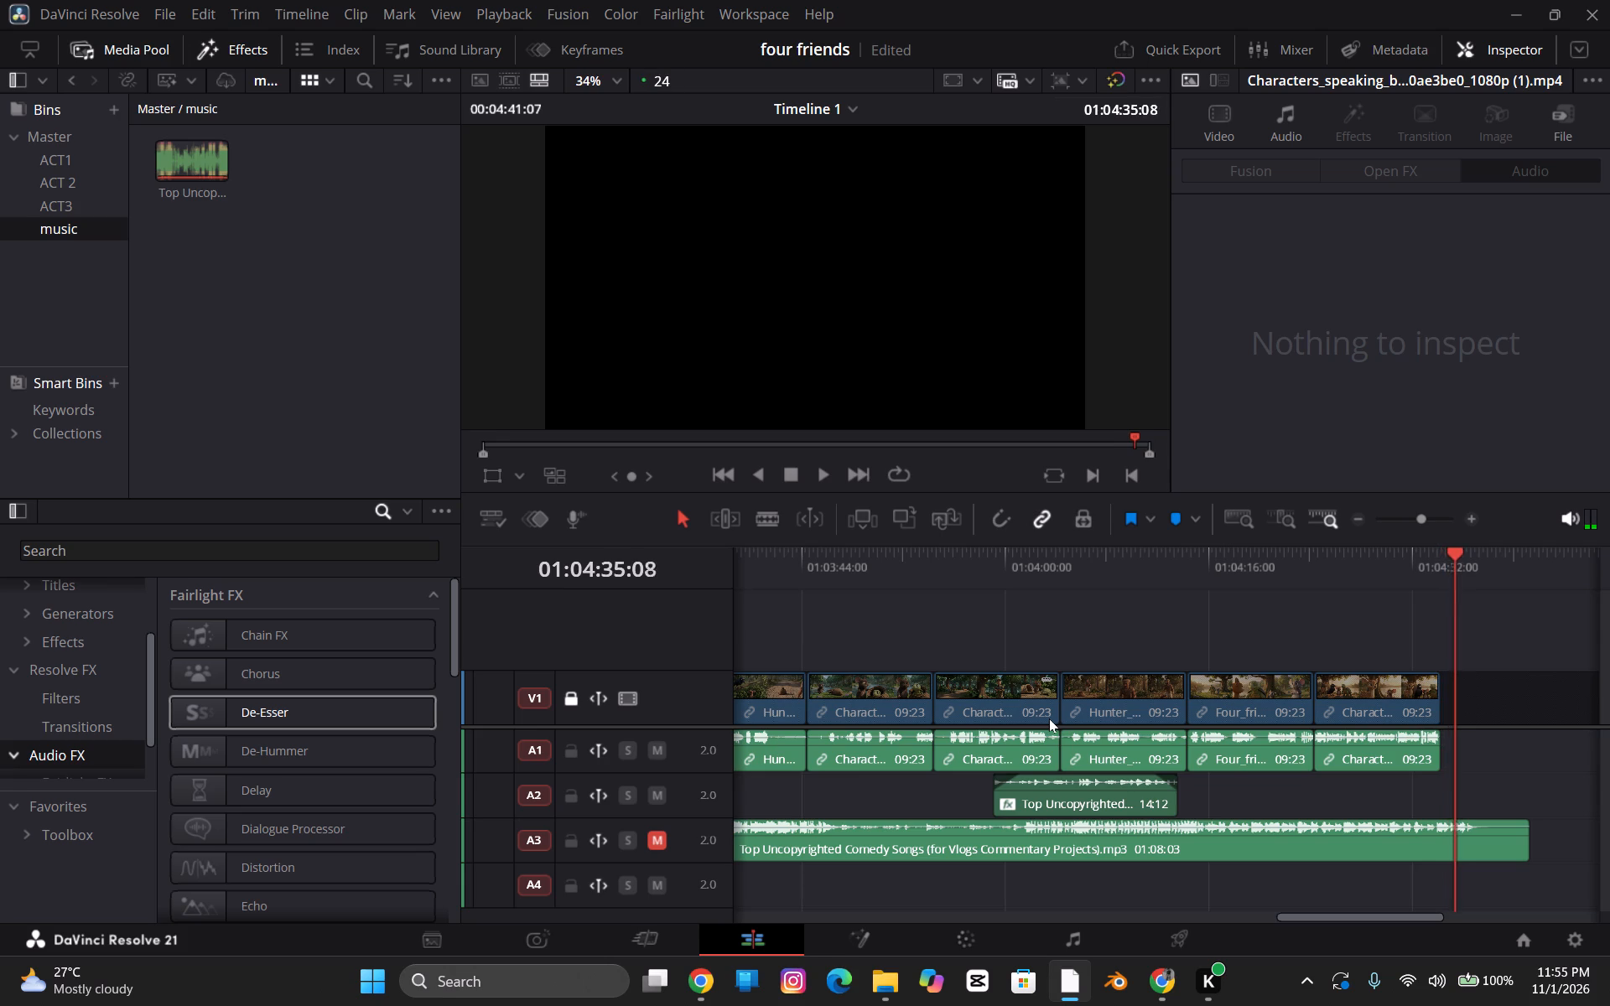
{"action": "key", "text": "space"}
Step back from the end of the video to the hunter scene near 01:04:07 and play it briefly.
{"action": "key", "text": "shift+Left"}
{"action": "key", "text": "shift+Left"}
{"action": "key", "text": "shift+Left"}
{"action": "key", "text": "shift+Left"}
{"action": "key", "text": "shift+Left"}
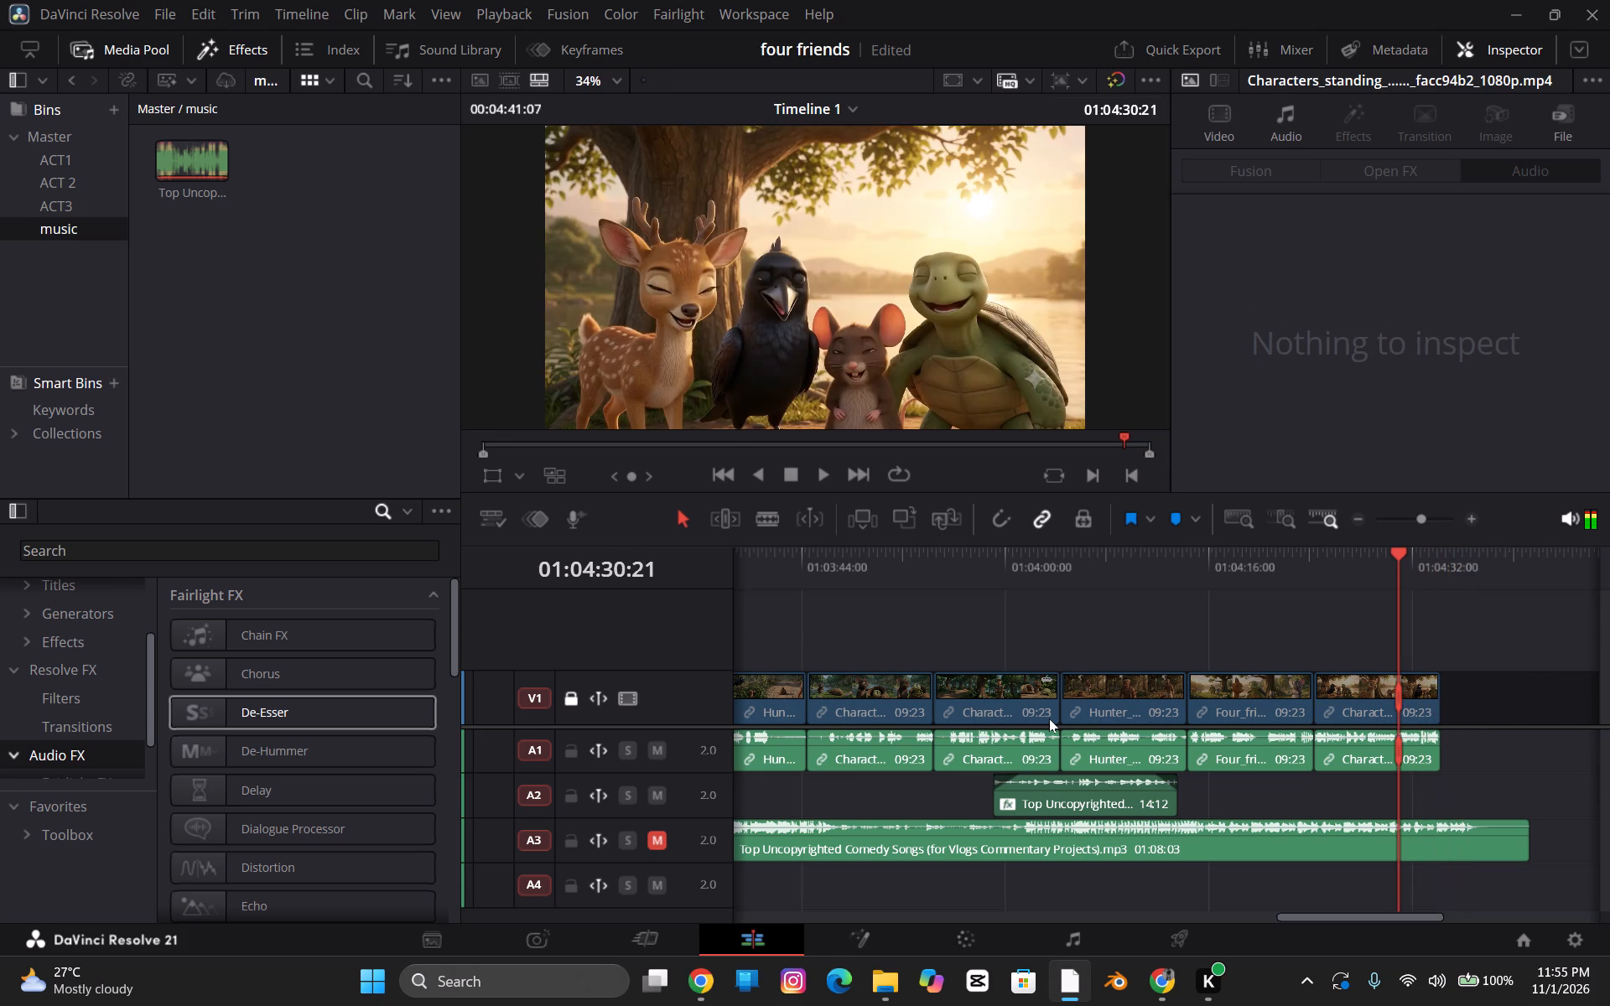
{"action": "key", "text": "shift+Left"}
{"action": "key", "text": "shift+Left"}
{"action": "key", "text": "shift+Left"}
{"action": "key", "text": "shift+Left"}
{"action": "key", "text": "shift+Left"}
{"action": "key", "text": "shift+Left"}
{"action": "key", "text": "shift+Left"}
{"action": "key", "text": "shift+Left"}
{"action": "key", "text": "shift+Left"}
{"action": "key", "text": "shift+Left"}
{"action": "key", "text": "shift+Left"}
{"action": "key", "text": "shift+Left"}
{"action": "key", "text": "shift+Left"}
{"action": "key", "text": "shift+Left"}
{"action": "key", "text": "shift+Left"}
{"action": "key", "text": "shift+Left"}
{"action": "key", "text": "shift+Left"}
{"action": "key", "text": "shift+Left"}
{"action": "key", "text": "shift+Left"}
{"action": "key", "text": "shift+Left"}
{"action": "key", "text": "Left"}
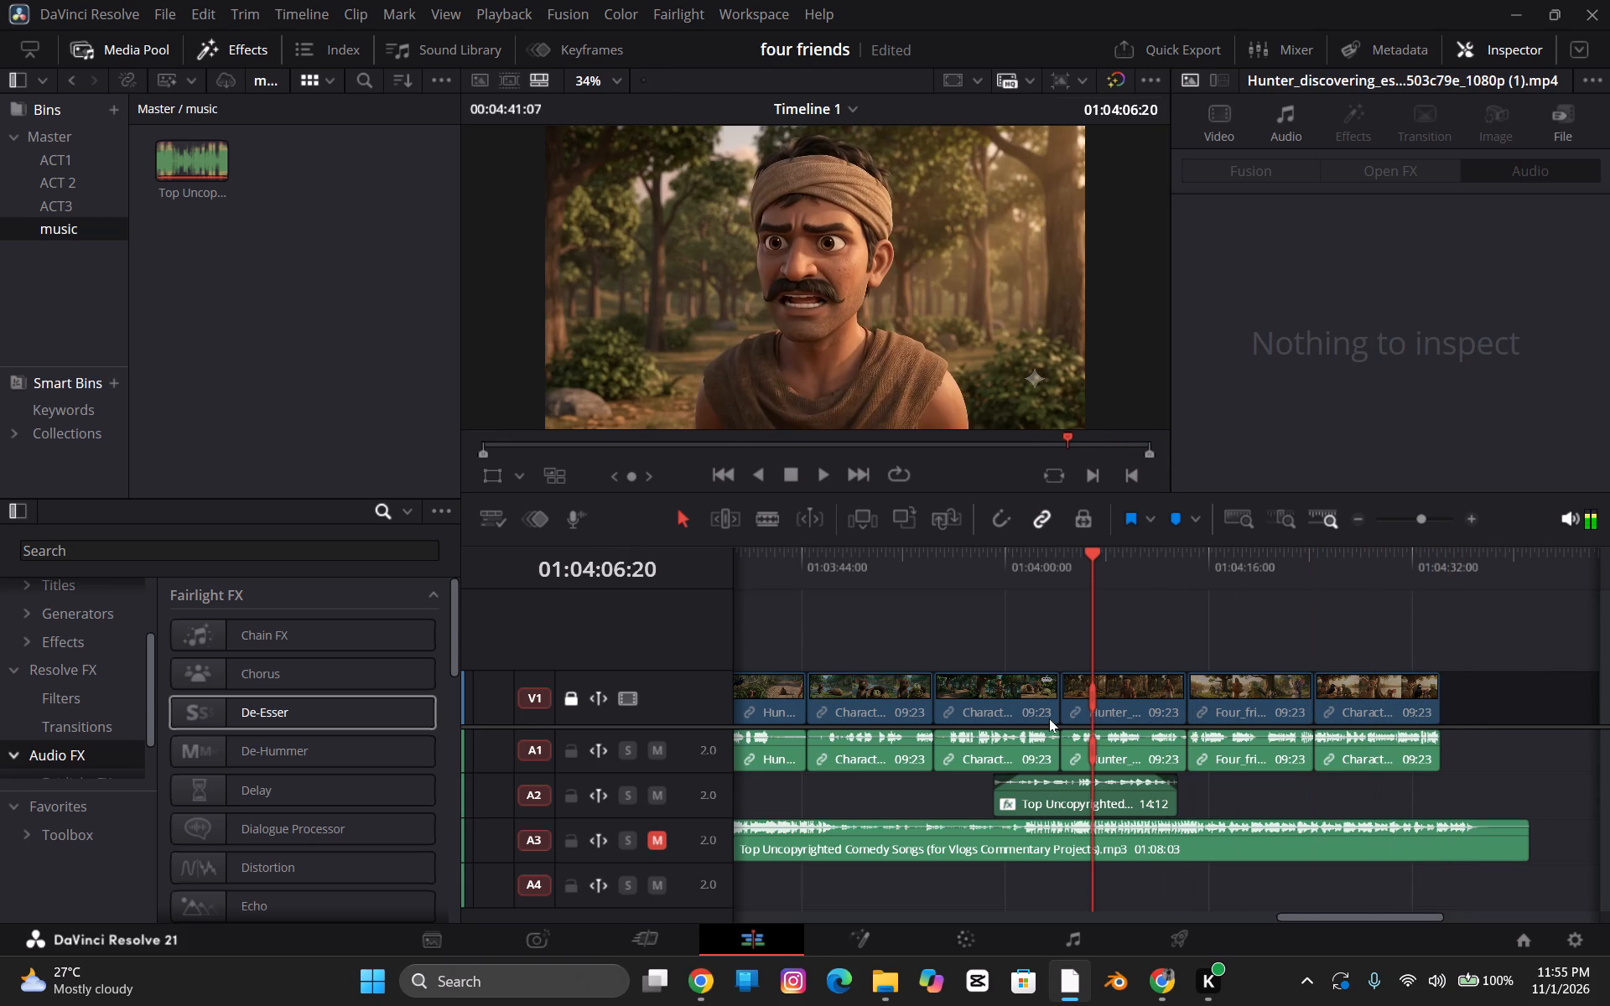
{"action": "key", "text": "Left"}
{"action": "key", "text": "Left"}
{"action": "key", "text": "Left"}
{"action": "key", "text": "space"}
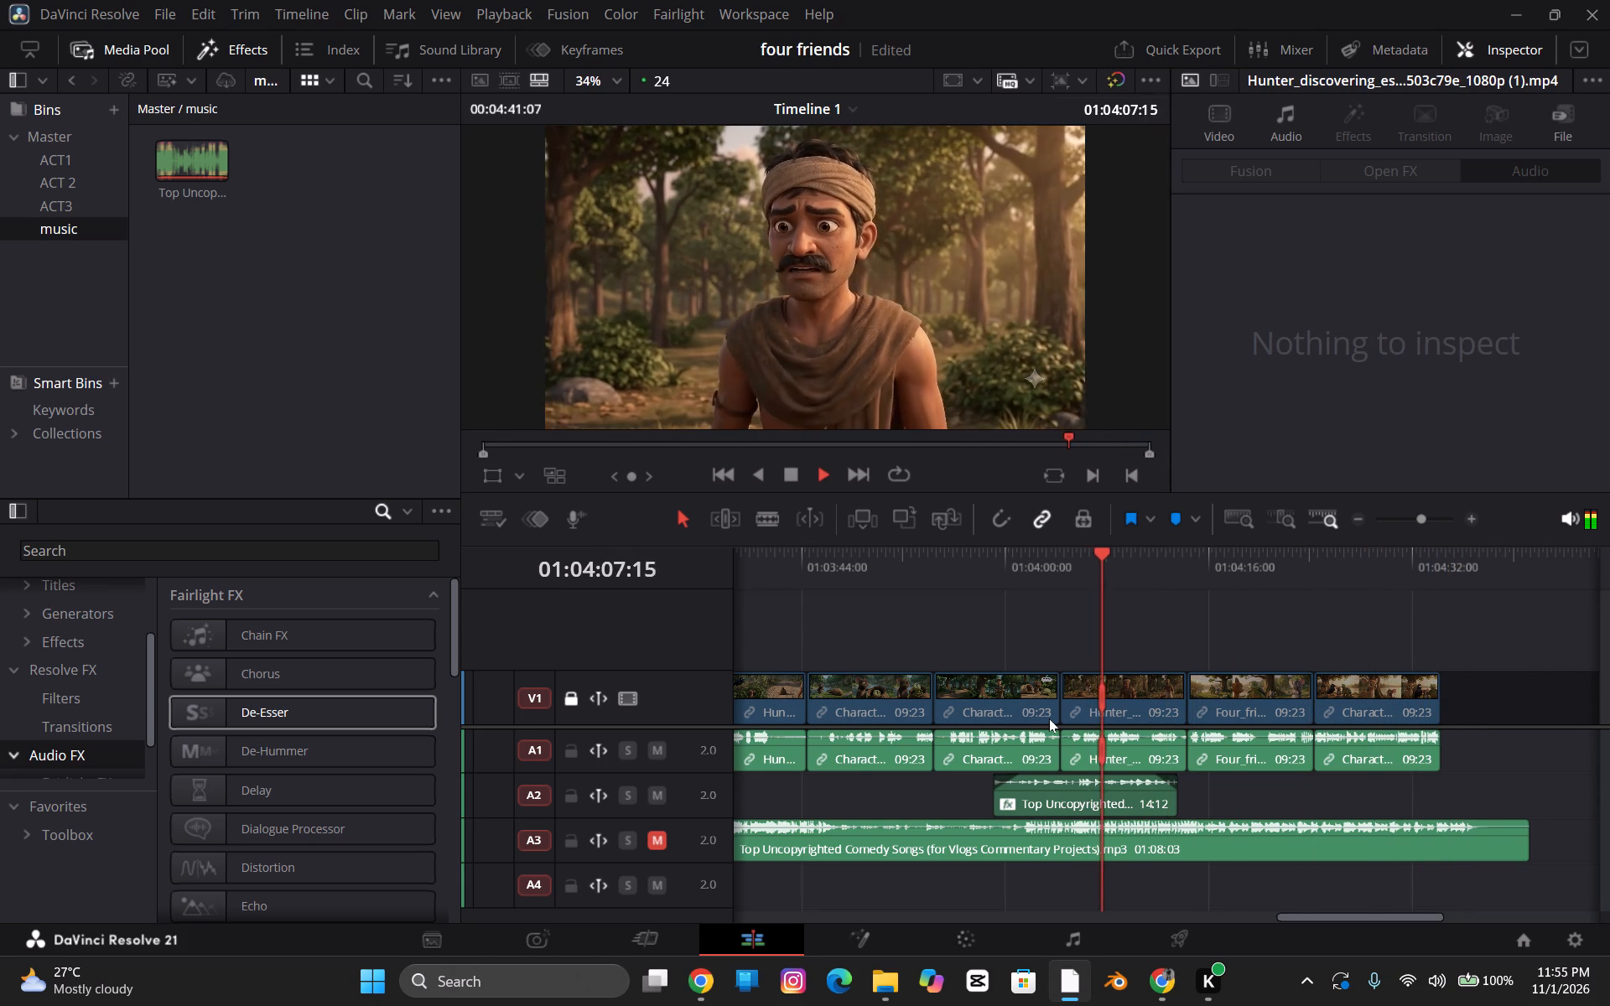
{"action": "key", "text": "Left"}
{"action": "key", "text": "Left"}
{"action": "key", "text": "Left"}
{"action": "key", "text": "Left"}
{"action": "key", "text": "Left"}
{"action": "key", "text": "Left"}
{"action": "key", "text": "Left"}
{"action": "key", "text": "Left"}
{"action": "key", "text": "space"}
{"action": "key", "text": "Left"}
{"action": "key", "text": "Left"}
{"action": "key", "text": "Left"}
{"action": "key", "text": "Left"}
{"action": "key", "text": "Left"}
{"action": "key", "text": "Left"}
{"action": "key", "text": "Left"}
{"action": "key", "text": "Left"}
{"action": "key", "text": "Left"}
{"action": "key", "text": "Left"}
{"action": "key", "text": "Left"}
{"action": "key", "text": "Left"}
{"action": "key", "text": "Left"}
{"action": "key", "text": "Left"}
{"action": "key", "text": "Left"}
{"action": "key", "text": "Left"}
{"action": "key", "text": "Left"}
{"action": "key", "text": "Left"}
{"action": "key", "text": "Left"}
{"action": "key", "text": "Left"}
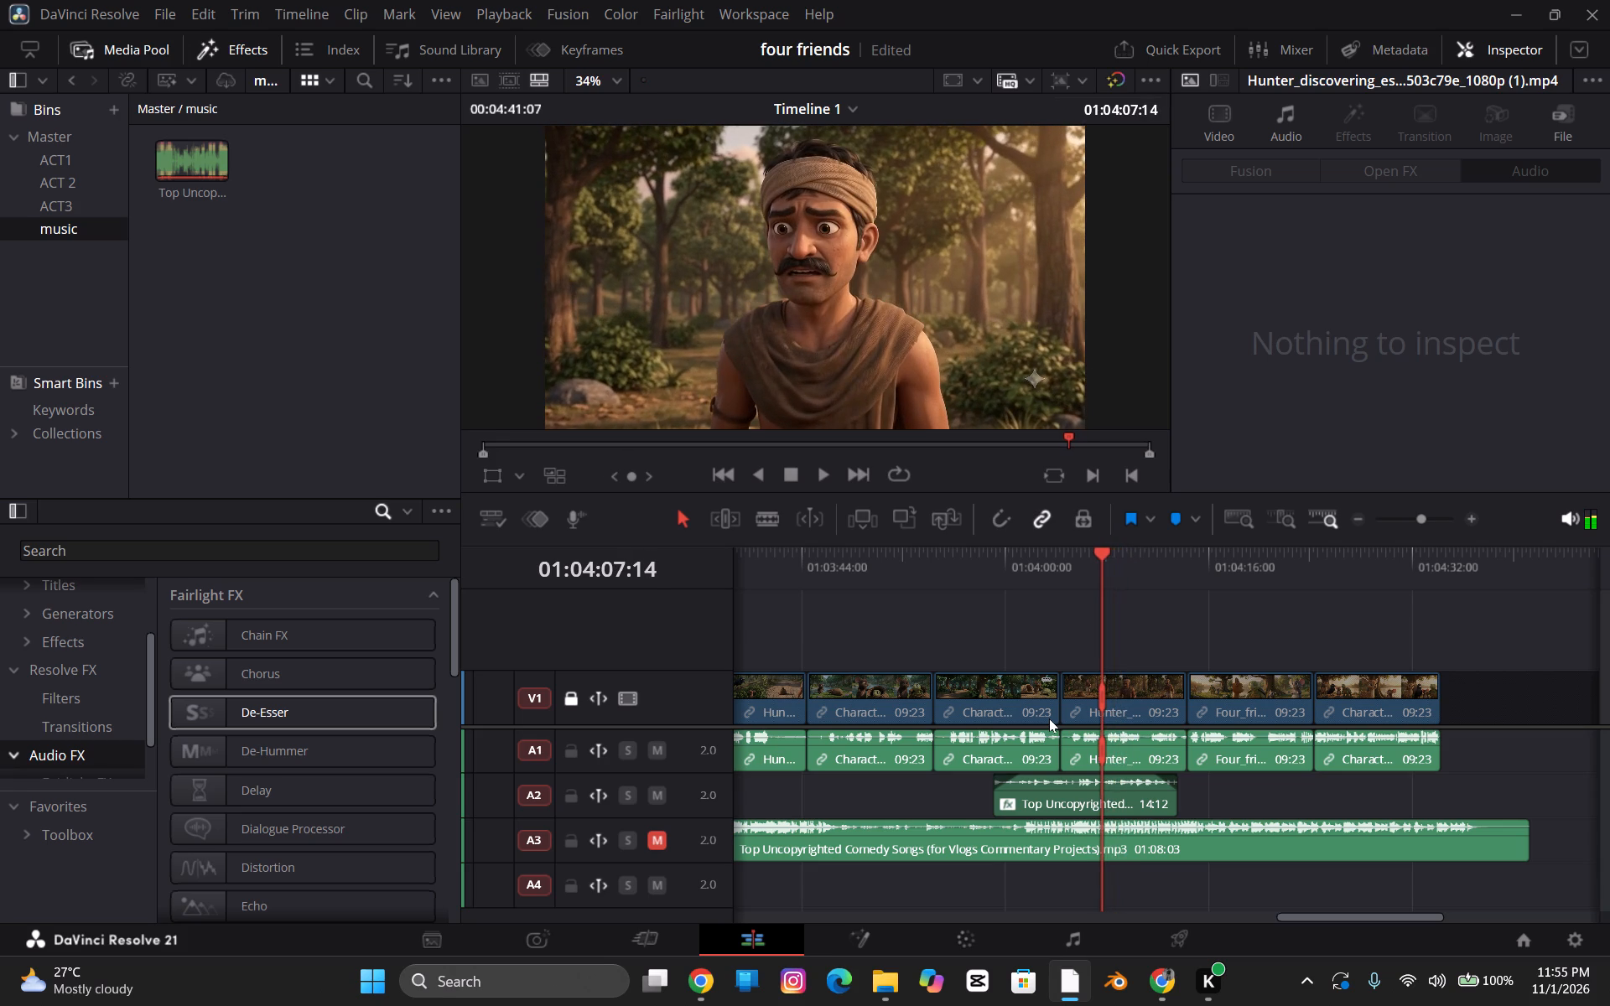
Play the later 14:12 music clip on A2 from about 01:03:57 and stop at 01:04:20:04.
{"action": "key", "text": "shift+Left"}
{"action": "key", "text": "shift+Left"}
{"action": "key", "text": "shift+Left"}
{"action": "key", "text": "shift+Left"}
{"action": "key", "text": "shift+Left"}
{"action": "key", "text": "shift+Left"}
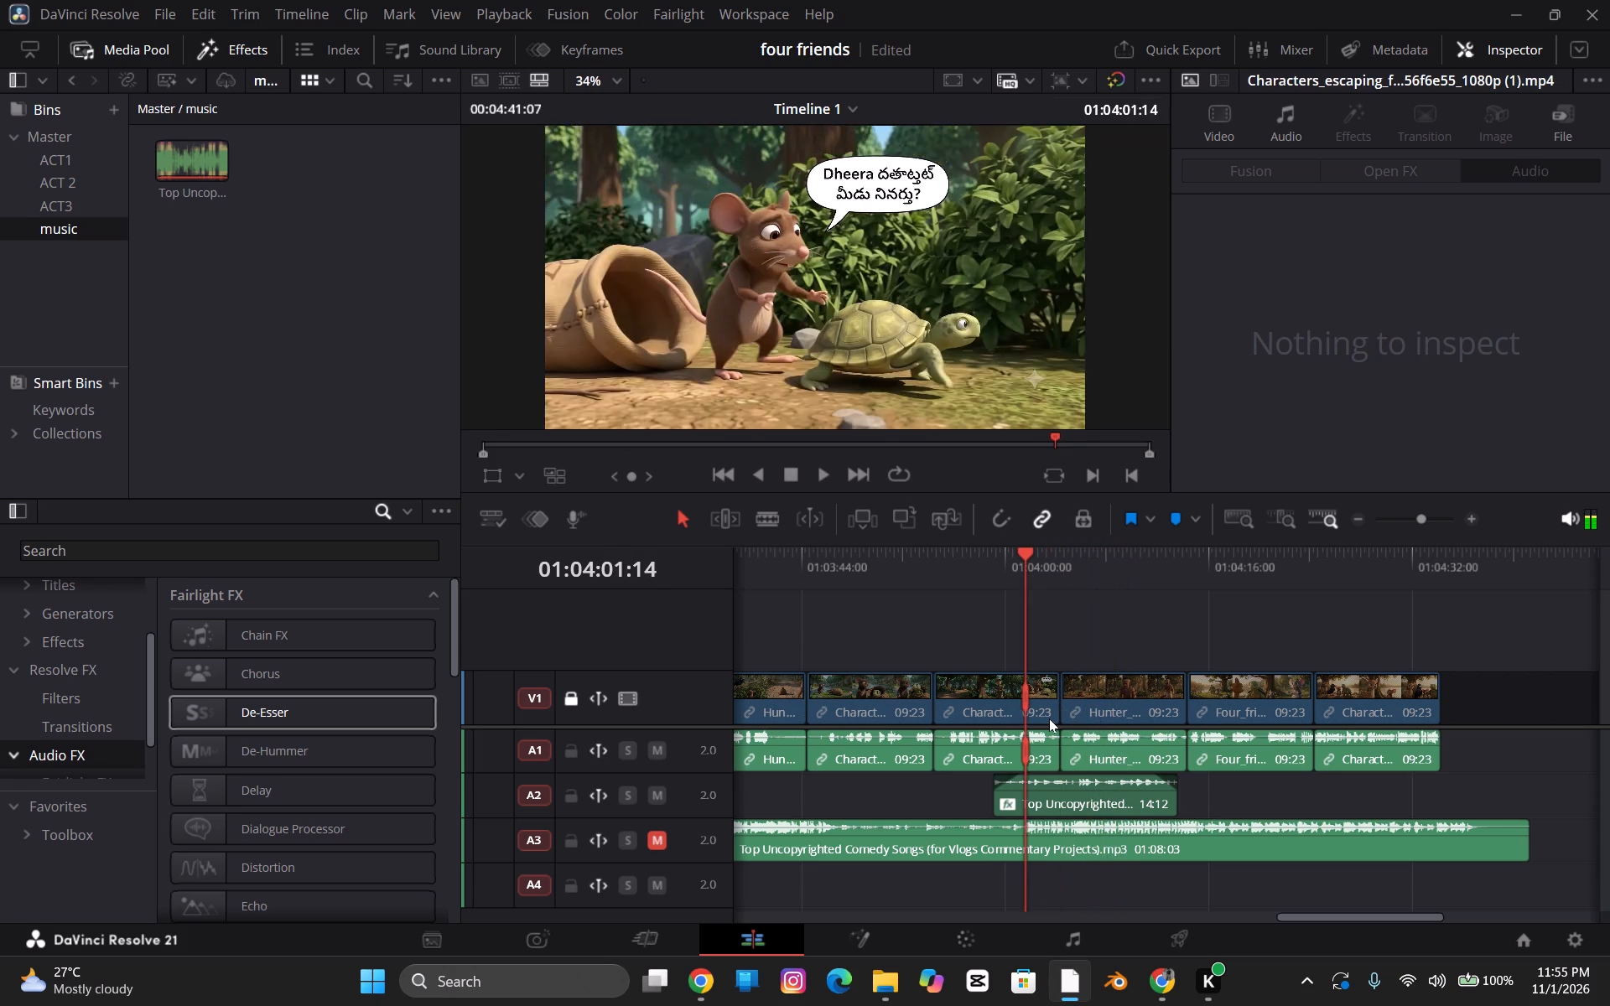
{"action": "key", "text": "shift+Left"}
{"action": "key", "text": "shift+Left"}
{"action": "key", "text": "shift+Left"}
{"action": "key", "text": "shift+Left"}
{"action": "key", "text": "space"}
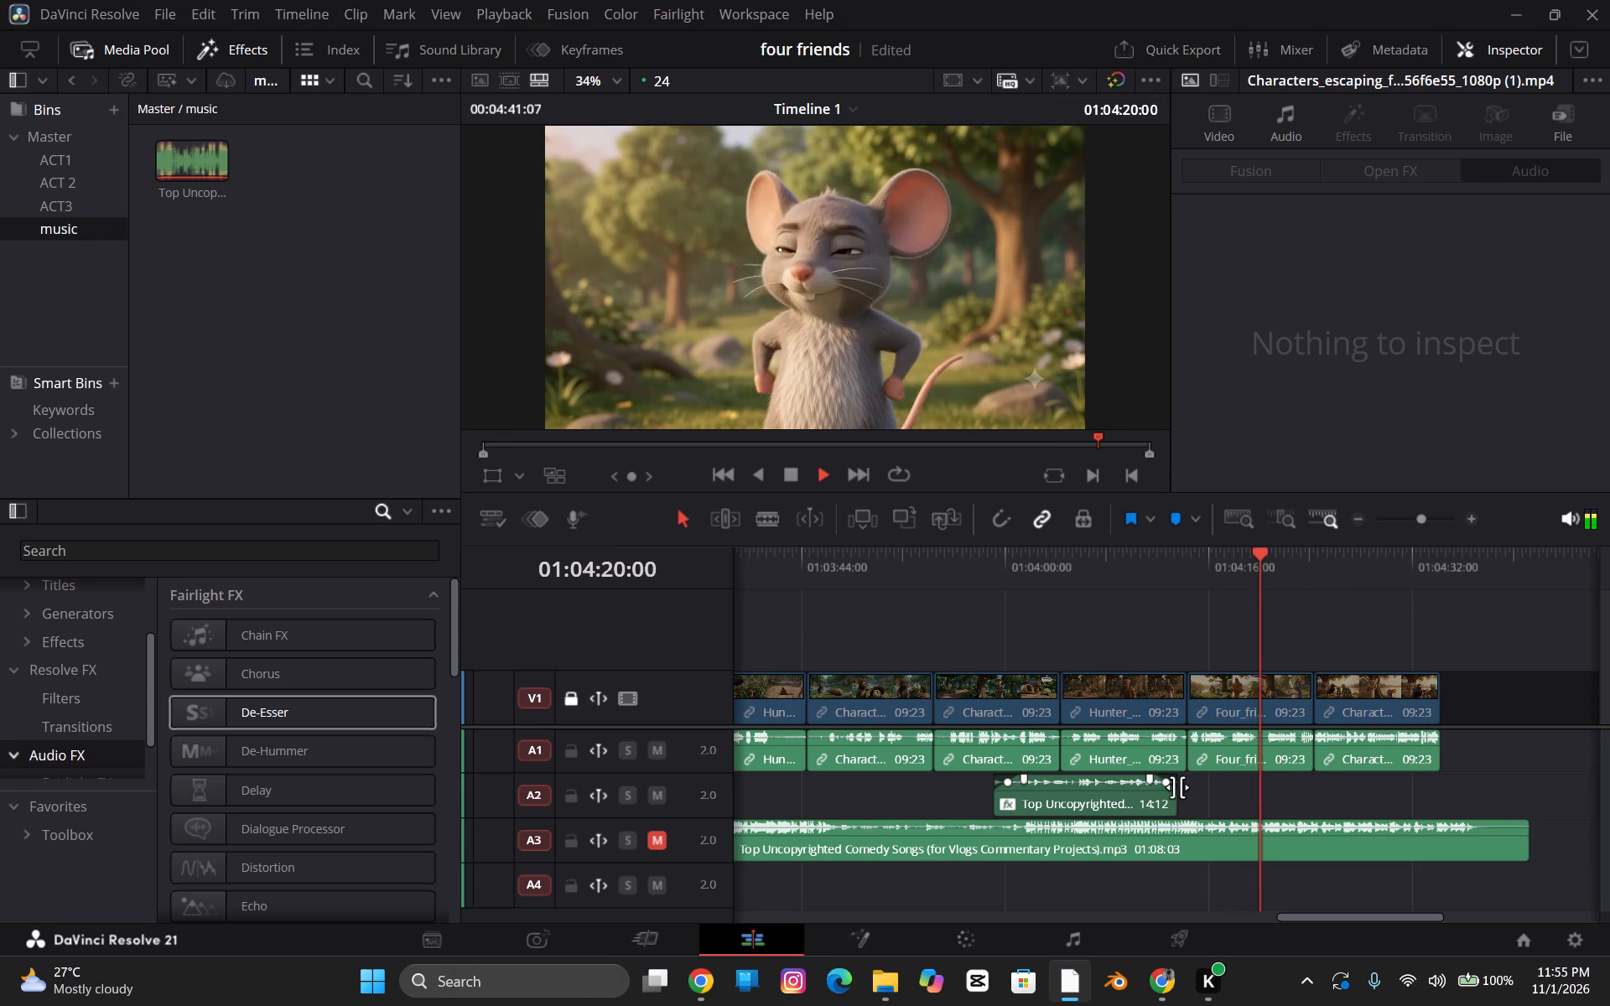
{"action": "key", "text": "space"}
Copy the 19:06 music clip near the start of A2 and paste it onto A2 at 01:04:20:04.
{"action": "left_click_drag", "start_coordinate": [1292, 921], "coordinate": [1226, 929]}
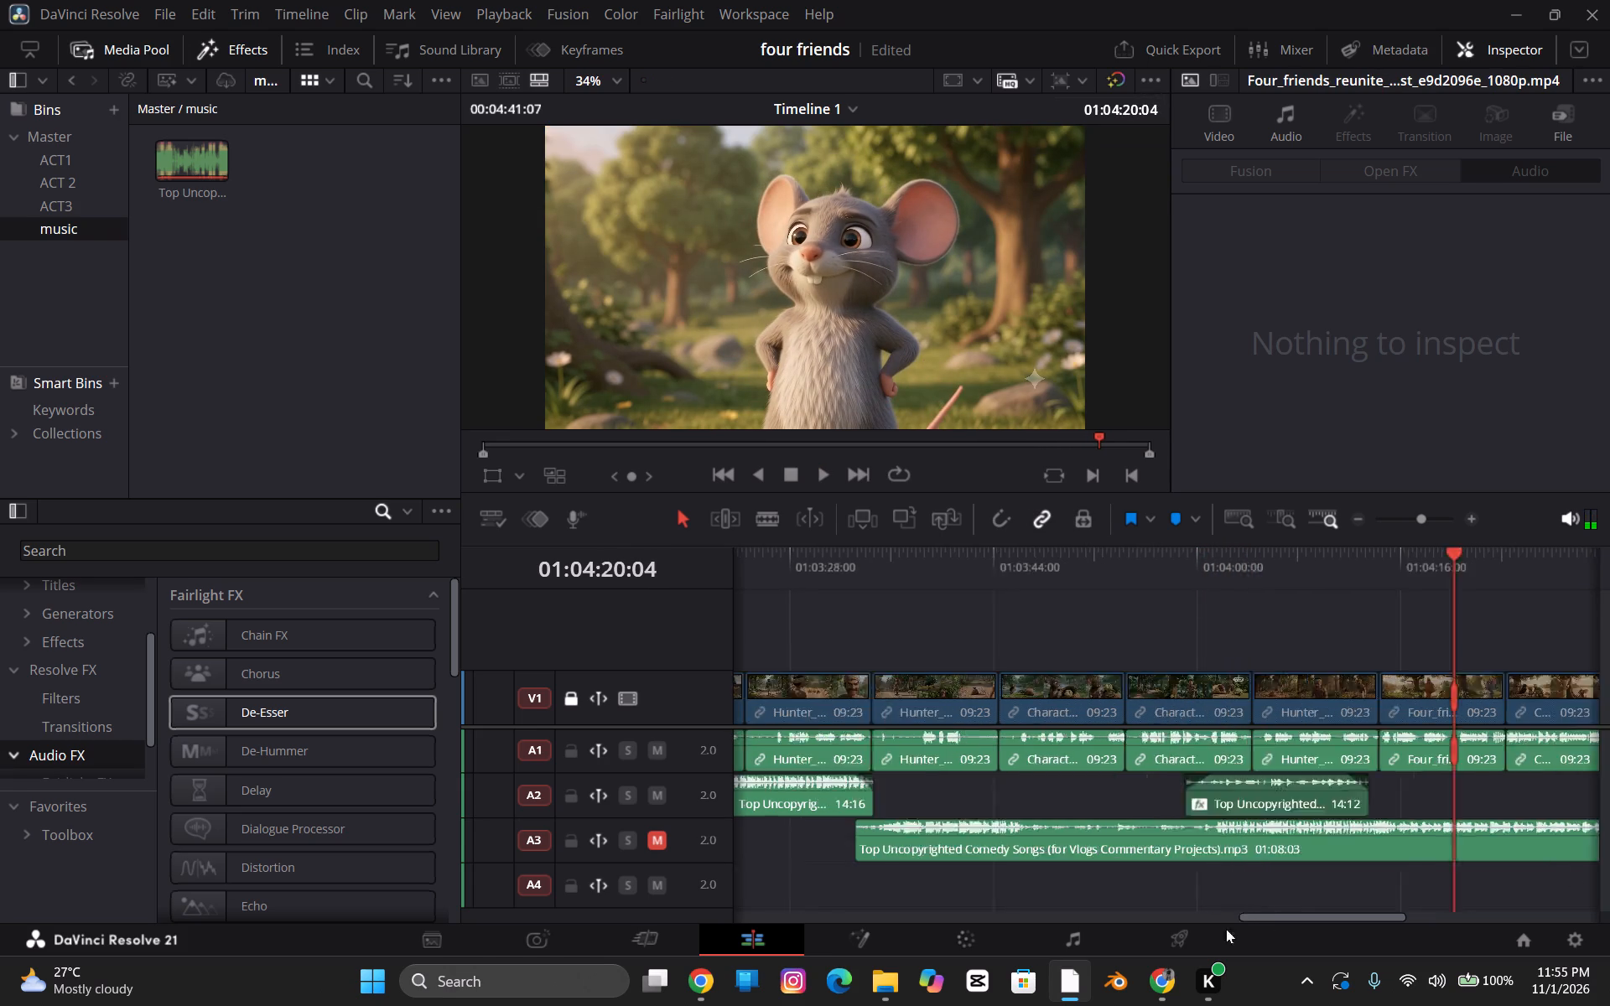
{"action": "left_click_drag", "start_coordinate": [1226, 929], "coordinate": [693, 937]}
{"action": "left_click", "coordinate": [945, 810]}
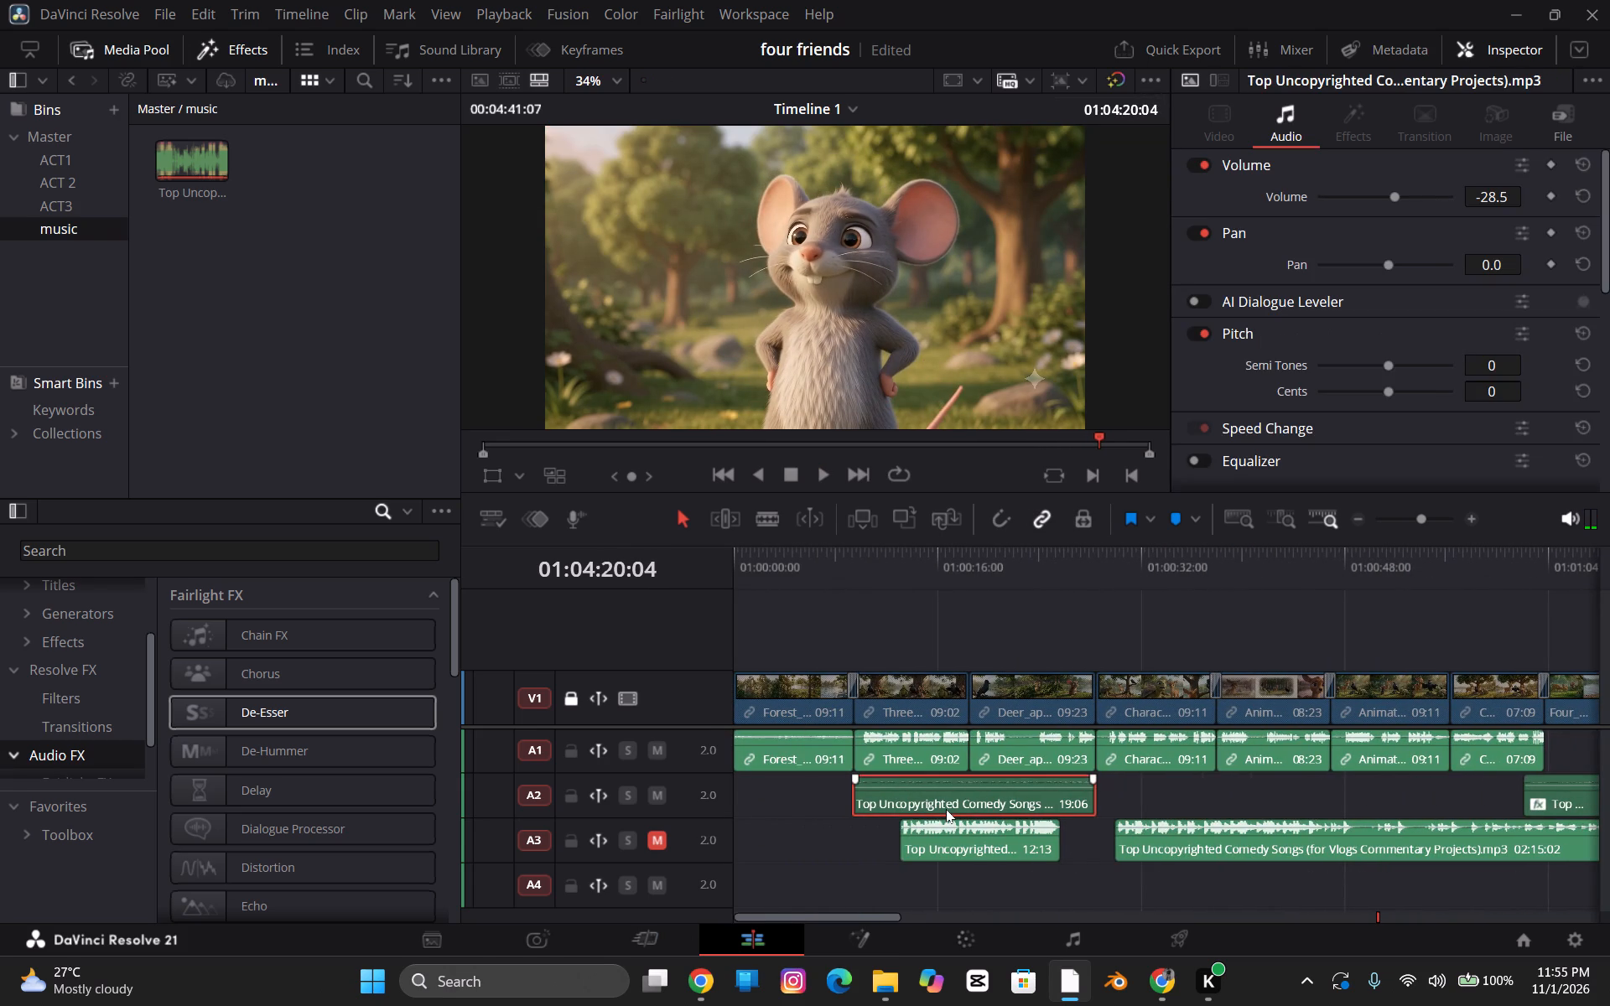
{"action": "key", "text": "ctrl+c"}
{"action": "left_click_drag", "start_coordinate": [1379, 920], "coordinate": [1534, 911]}
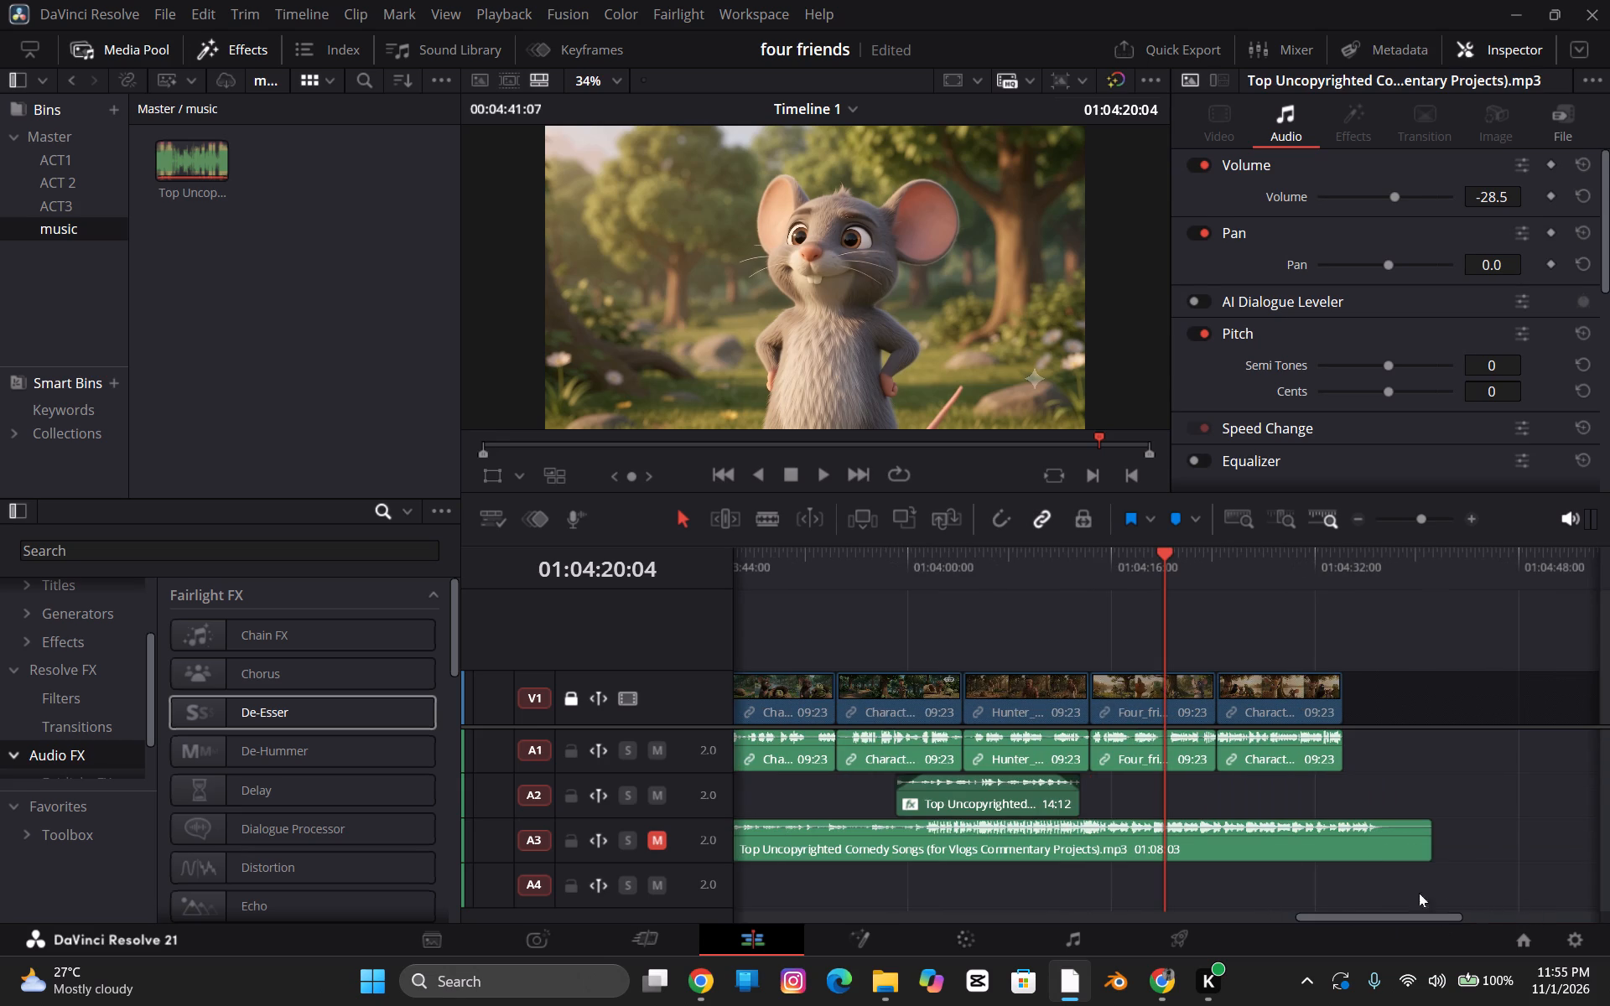
{"action": "key", "text": "ctrl+v"}
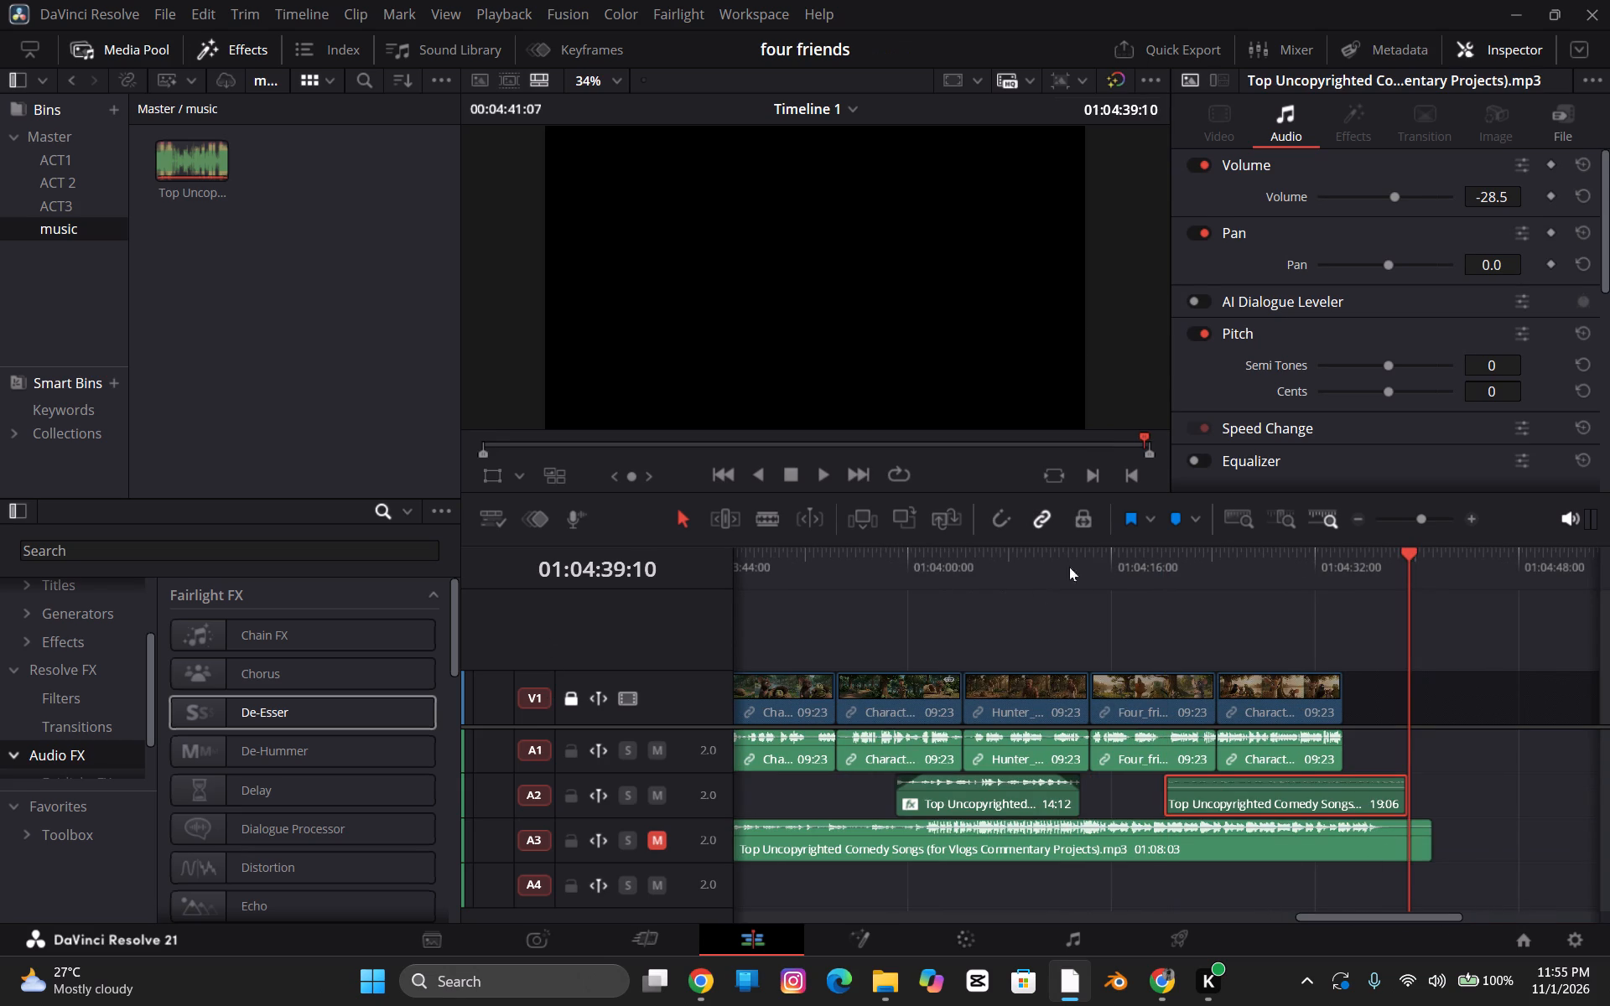
Play the pasted 19:06 music clip from 01:04:19:22 to check its level, and stop playback.
{"action": "left_click", "coordinate": [1188, 562]}
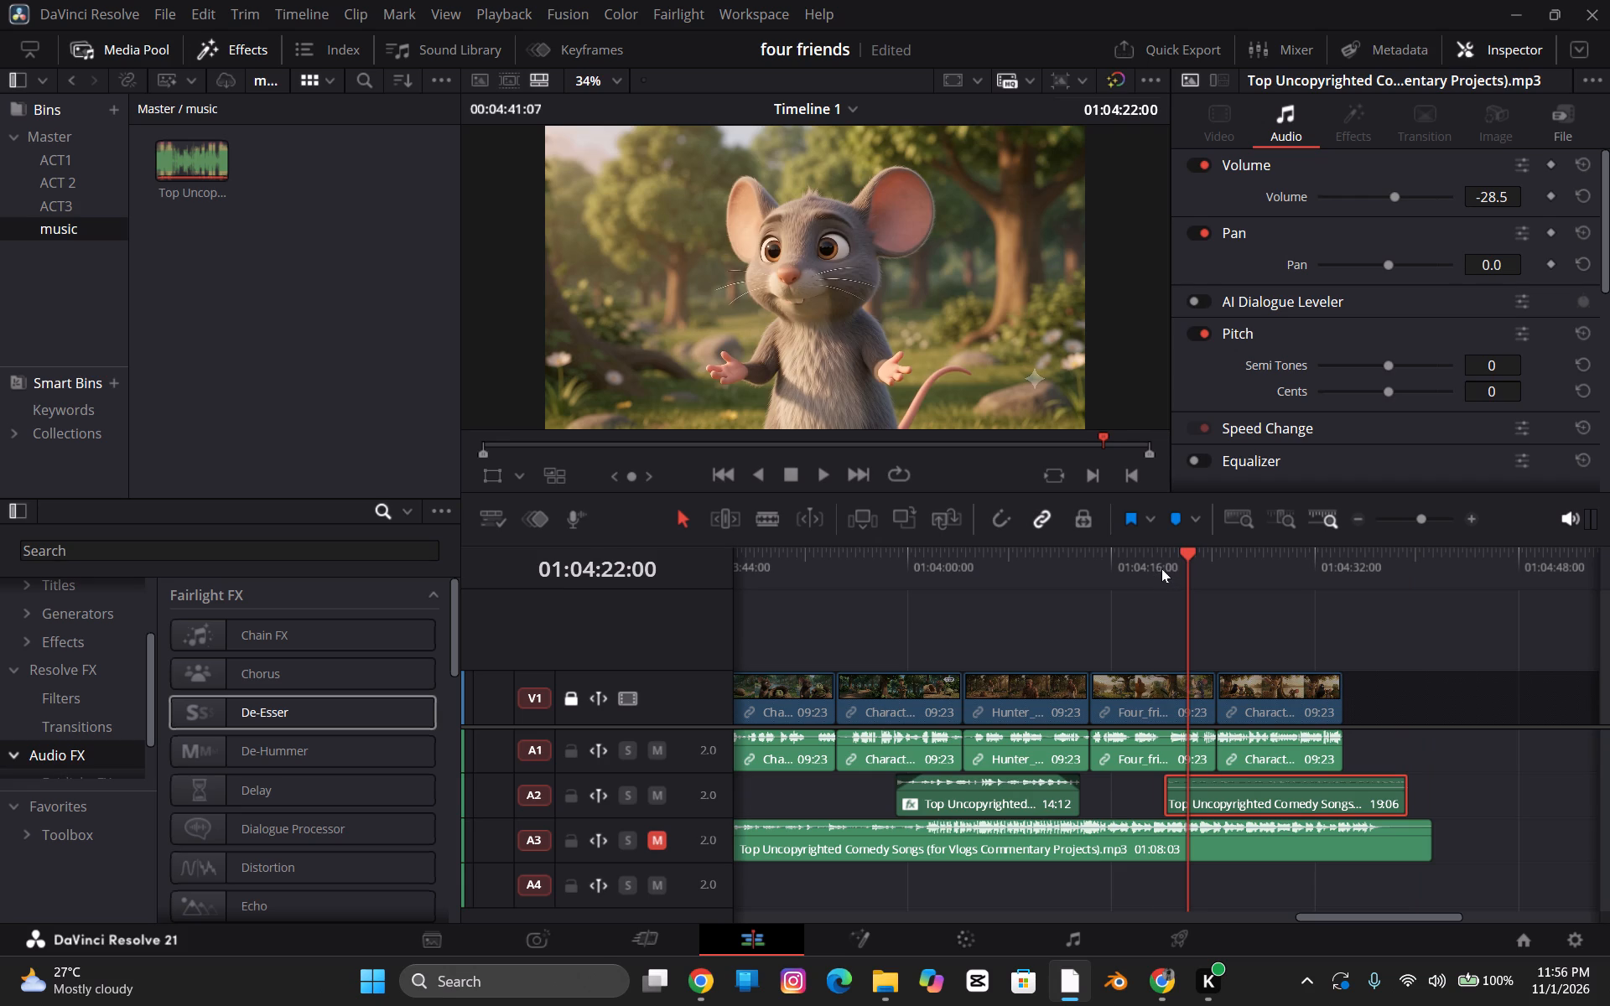
{"action": "left_click", "coordinate": [1161, 568]}
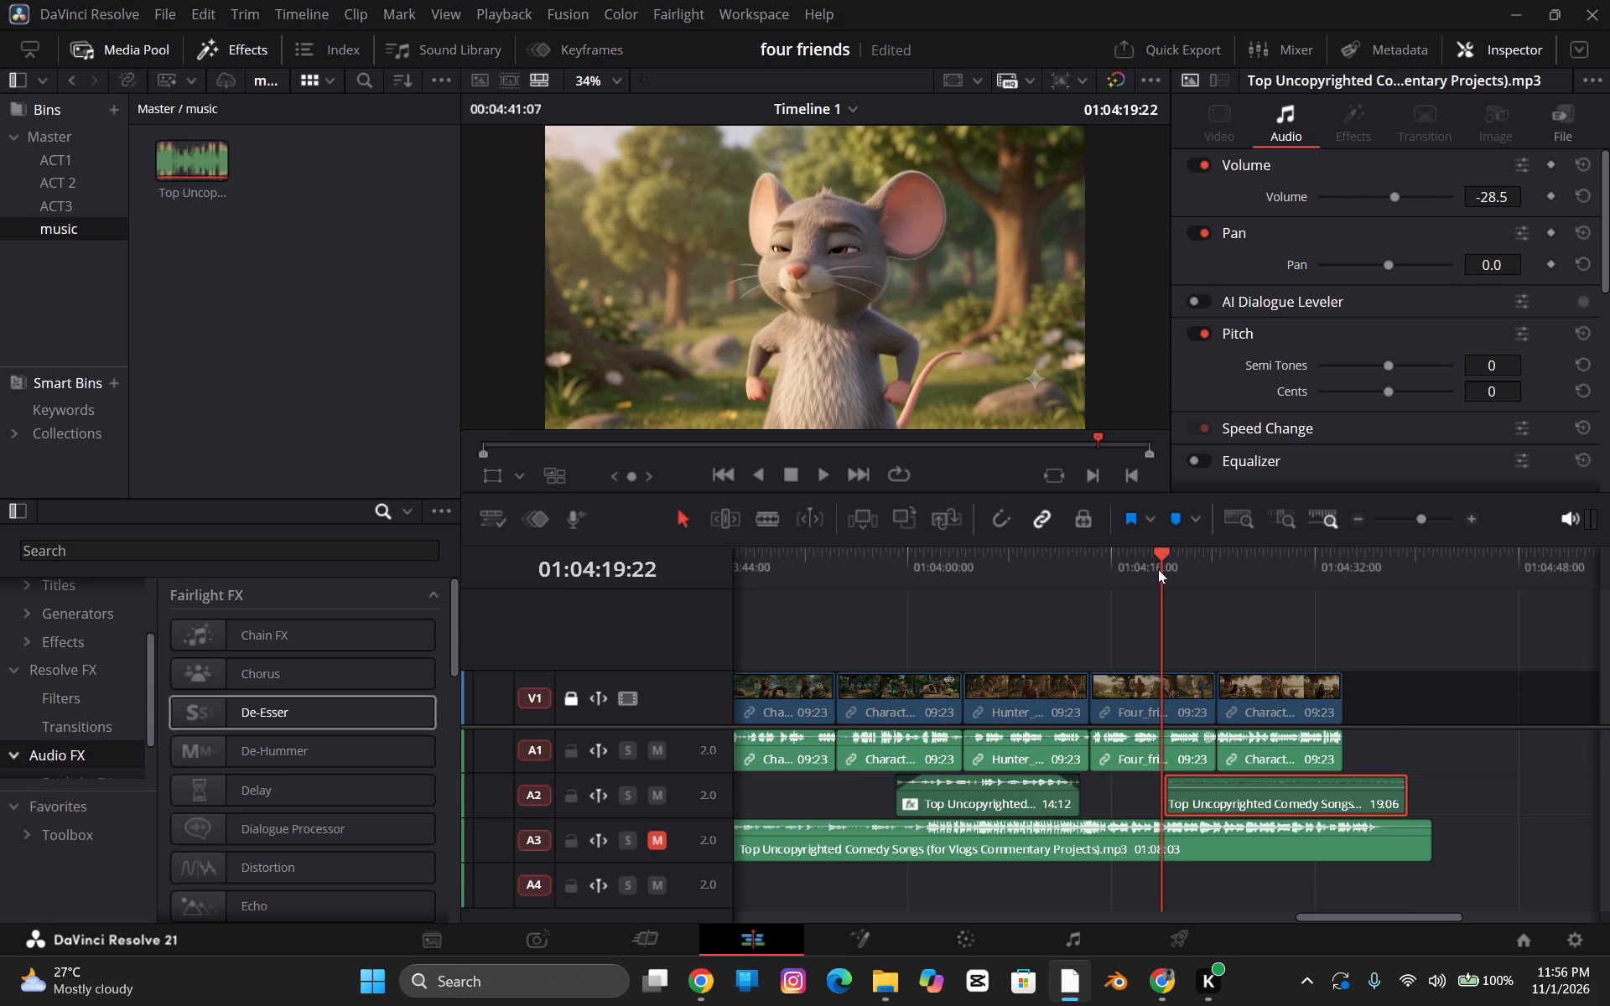
{"action": "key", "text": "space"}
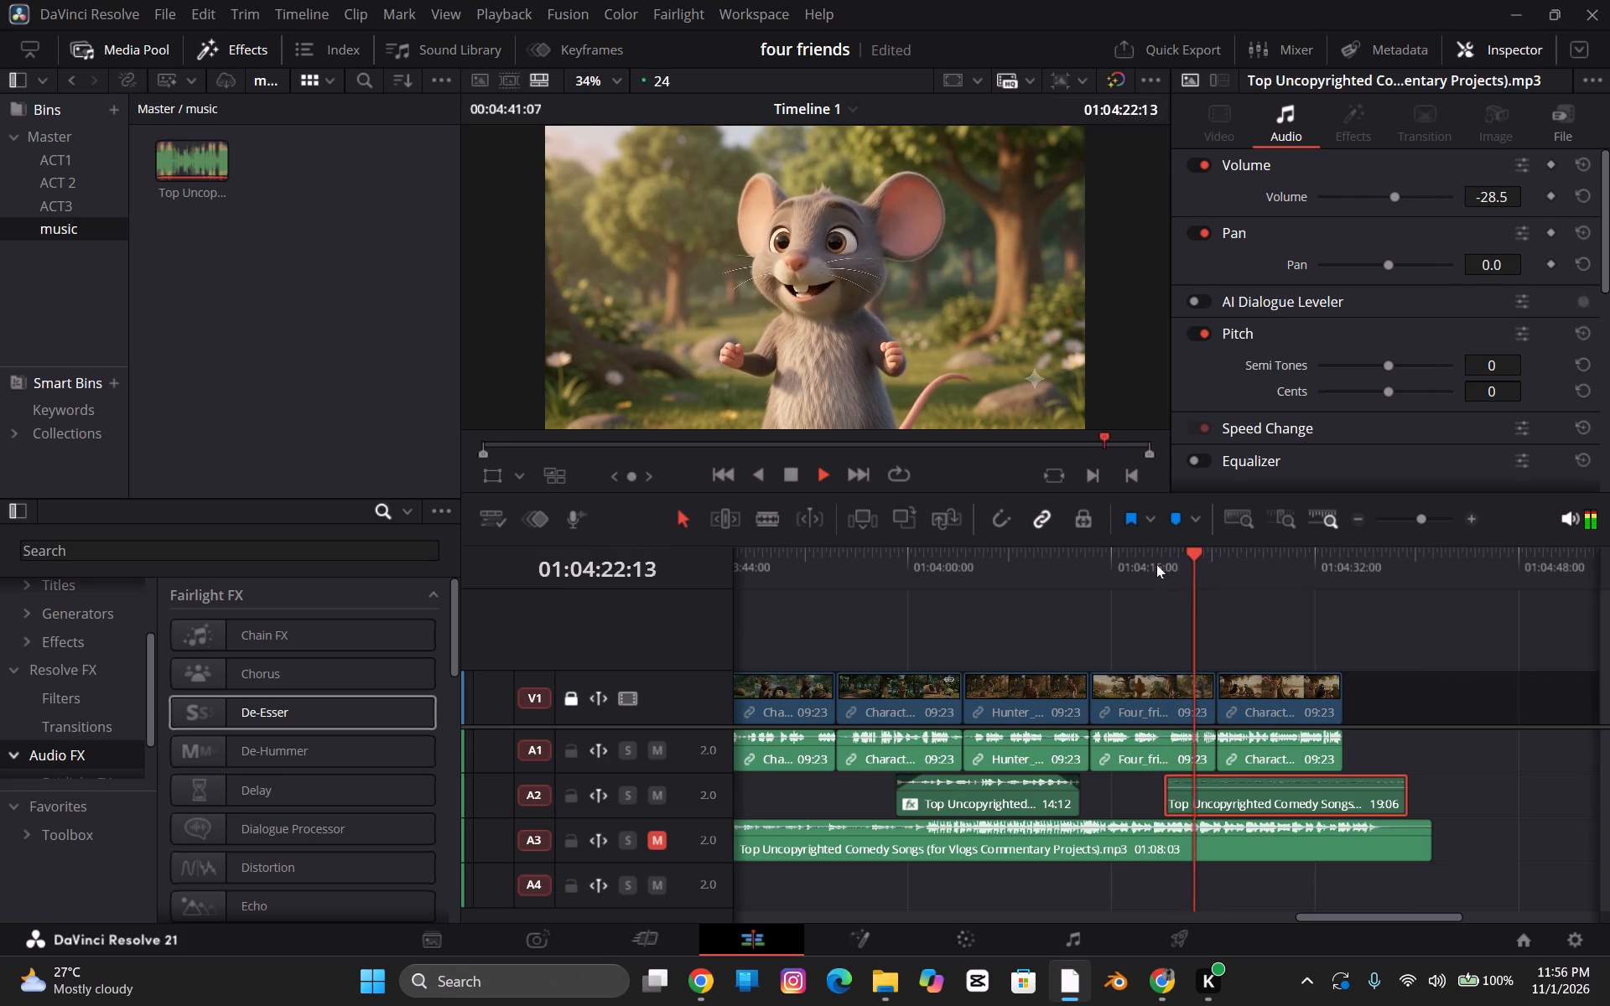
{"action": "key", "text": "space"}
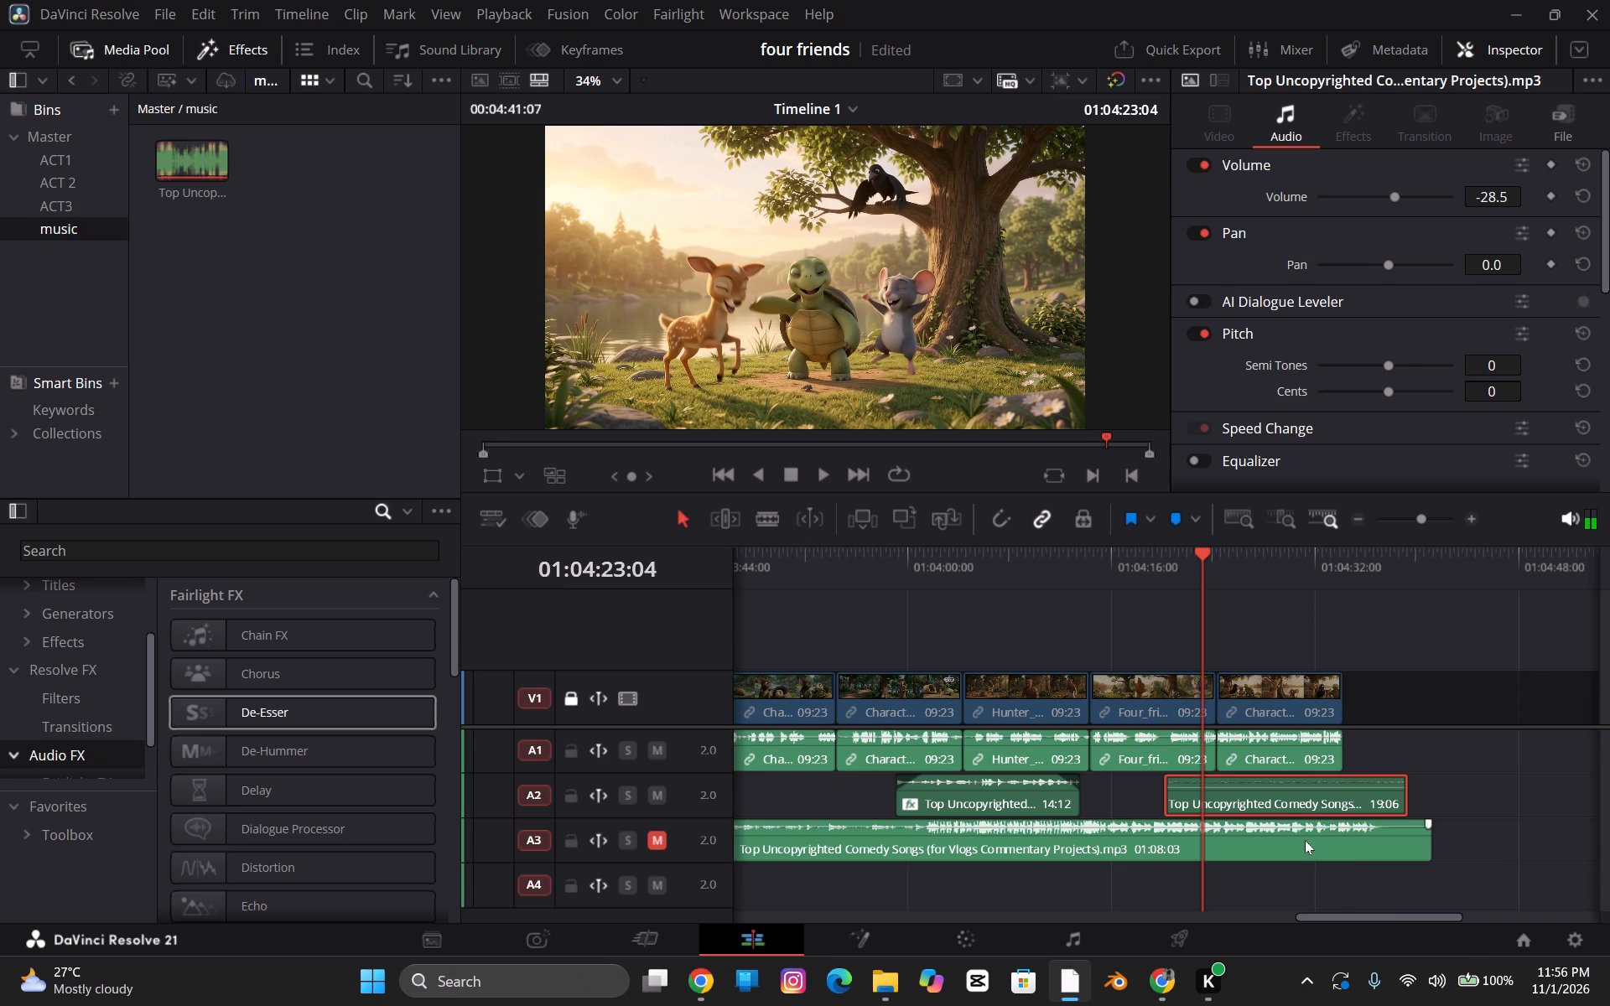
Raise the pasted 19:06 music clip's volume to -7.6 and play it back.
{"action": "left_click", "coordinate": [1273, 812]}
{"action": "left_click", "coordinate": [1405, 196]}
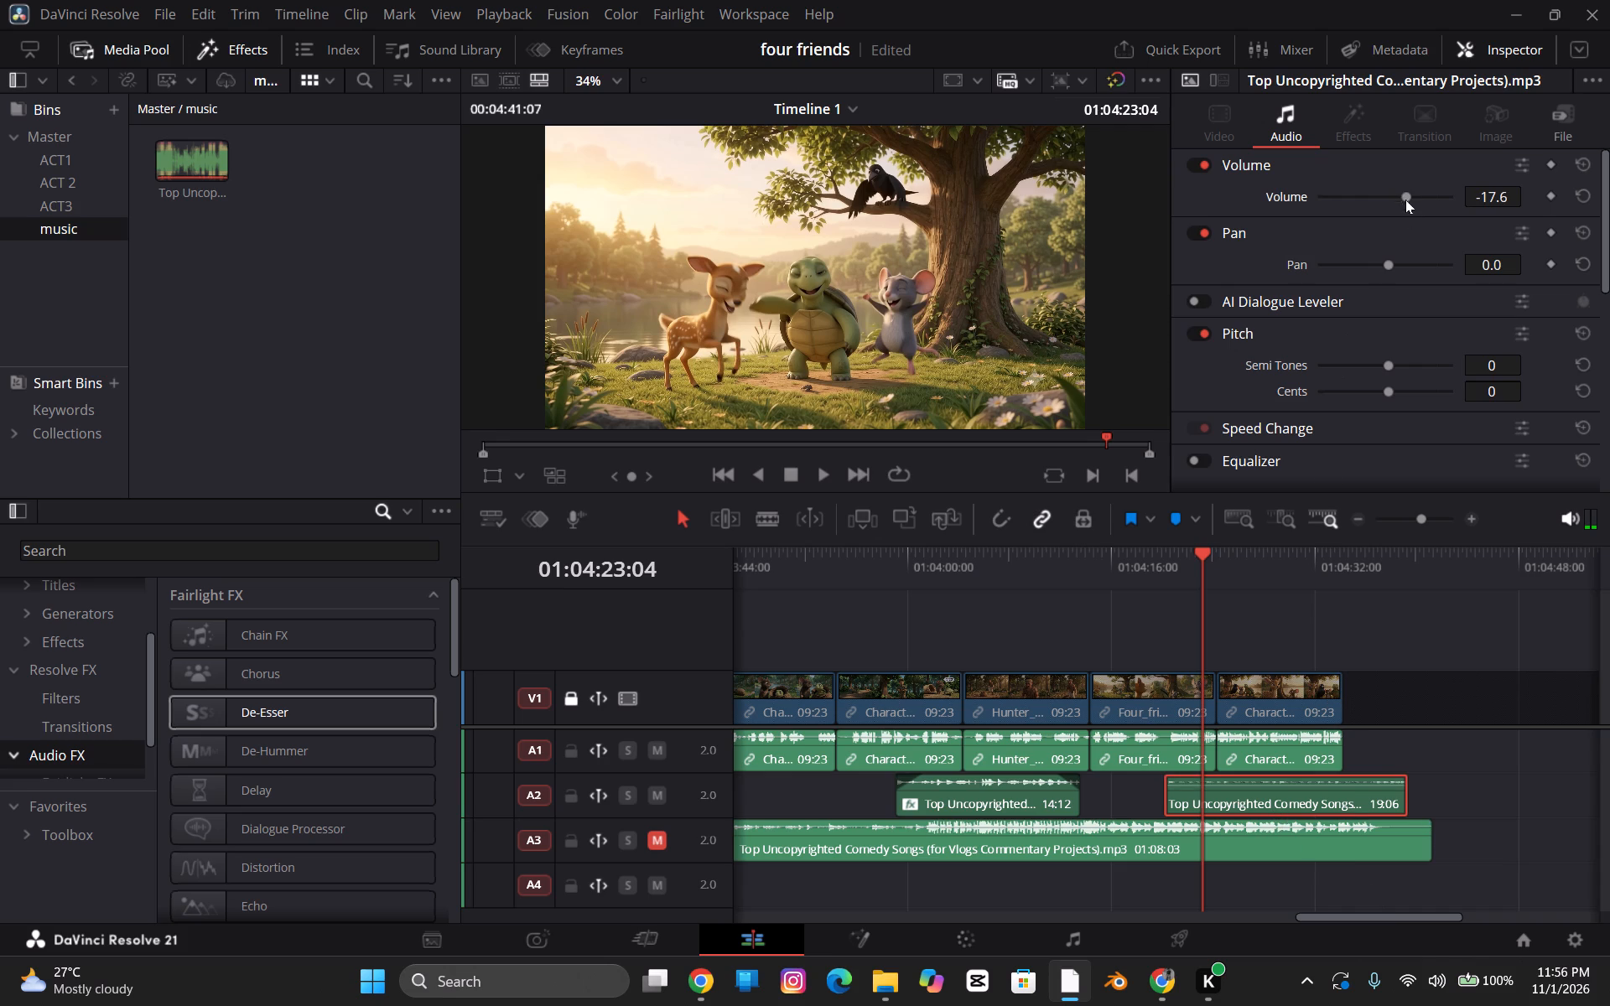
{"action": "left_click", "coordinate": [1259, 785]}
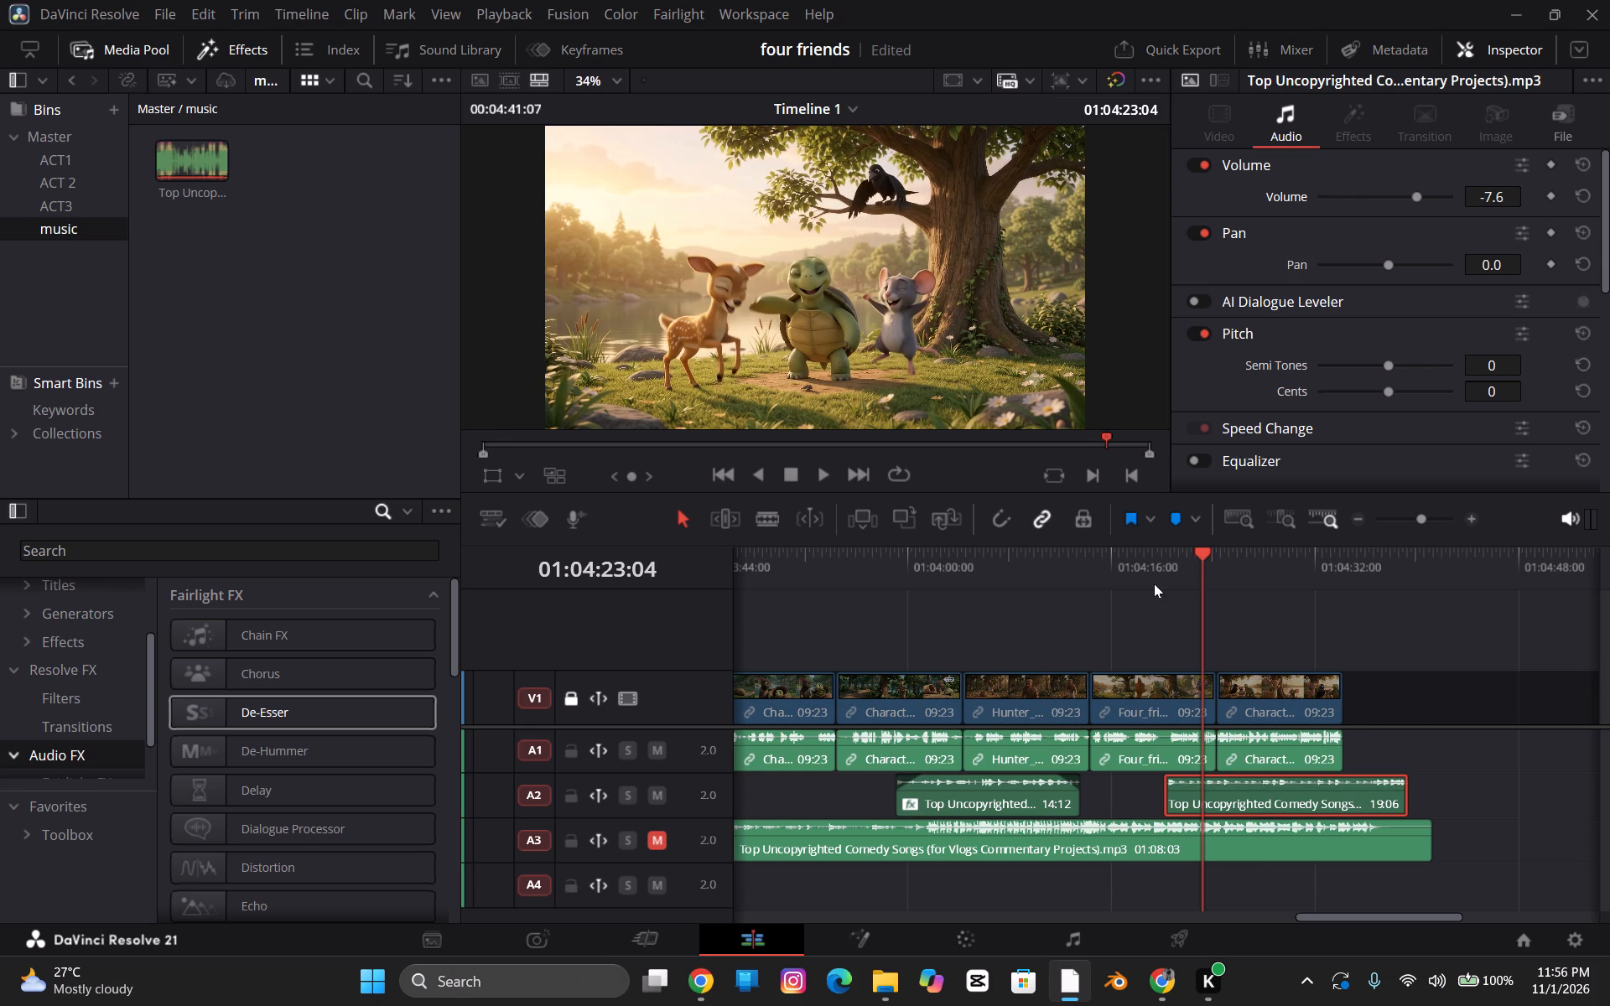
{"action": "key", "text": "space"}
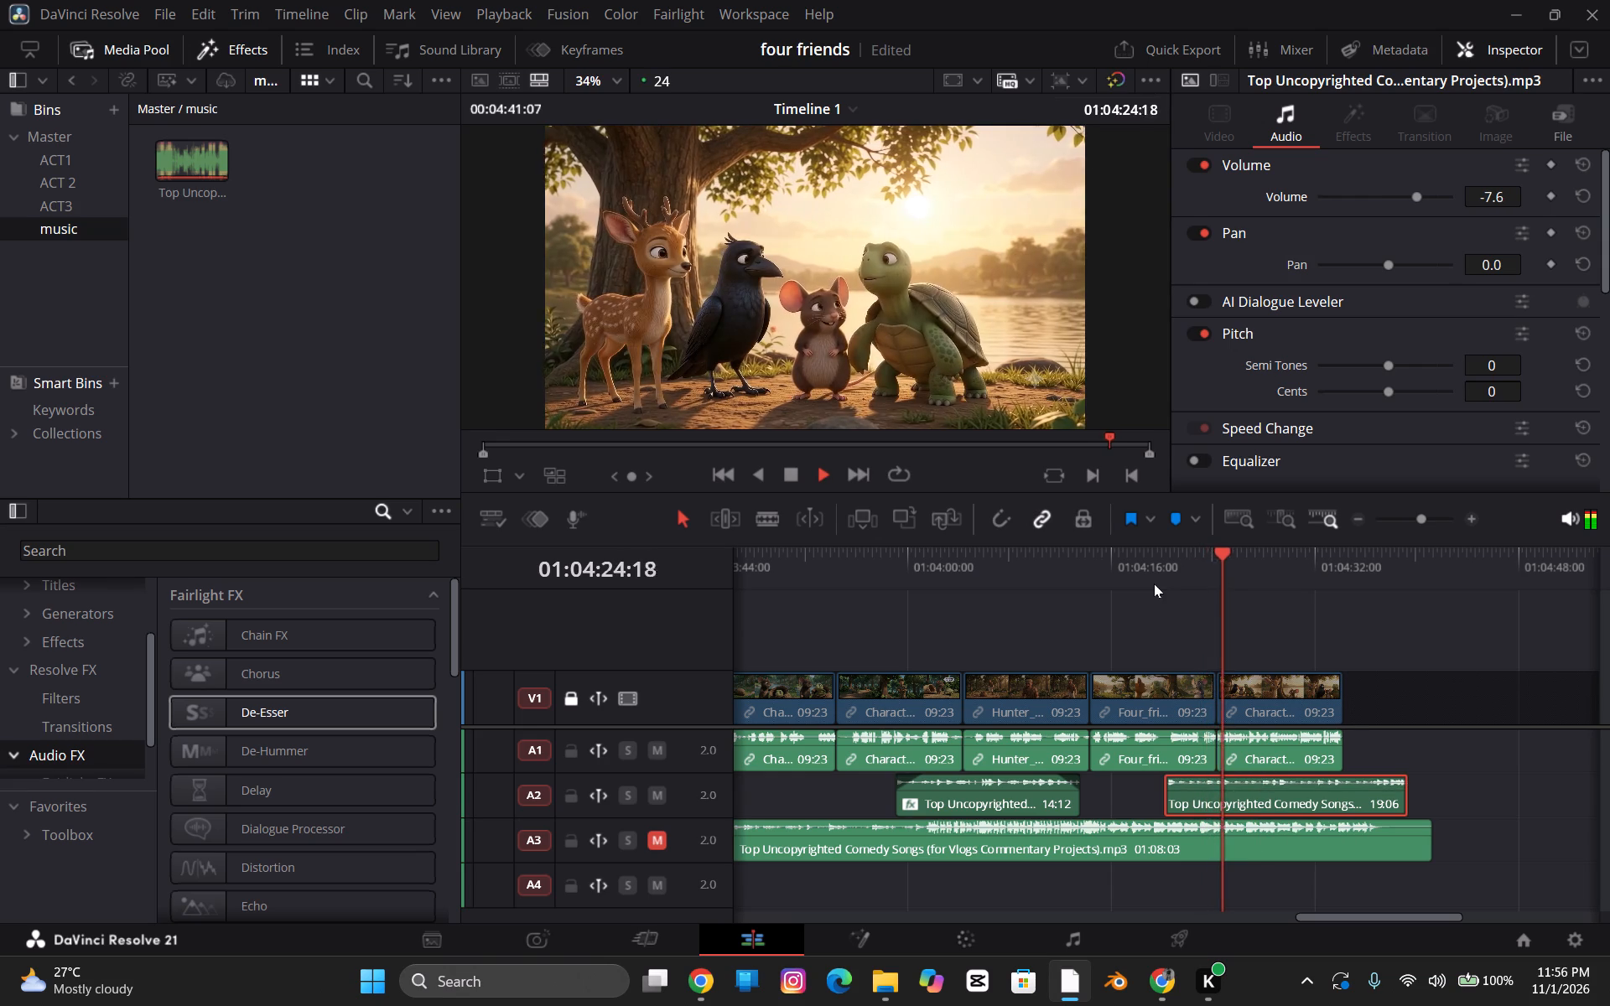
Move the pasted 19:06 music clip earlier on A2 to start with the Four_friends scene at about 01:04:14, playing it between adjustments.
{"action": "left_click_drag", "start_coordinate": [1249, 797], "coordinate": [1211, 793]}
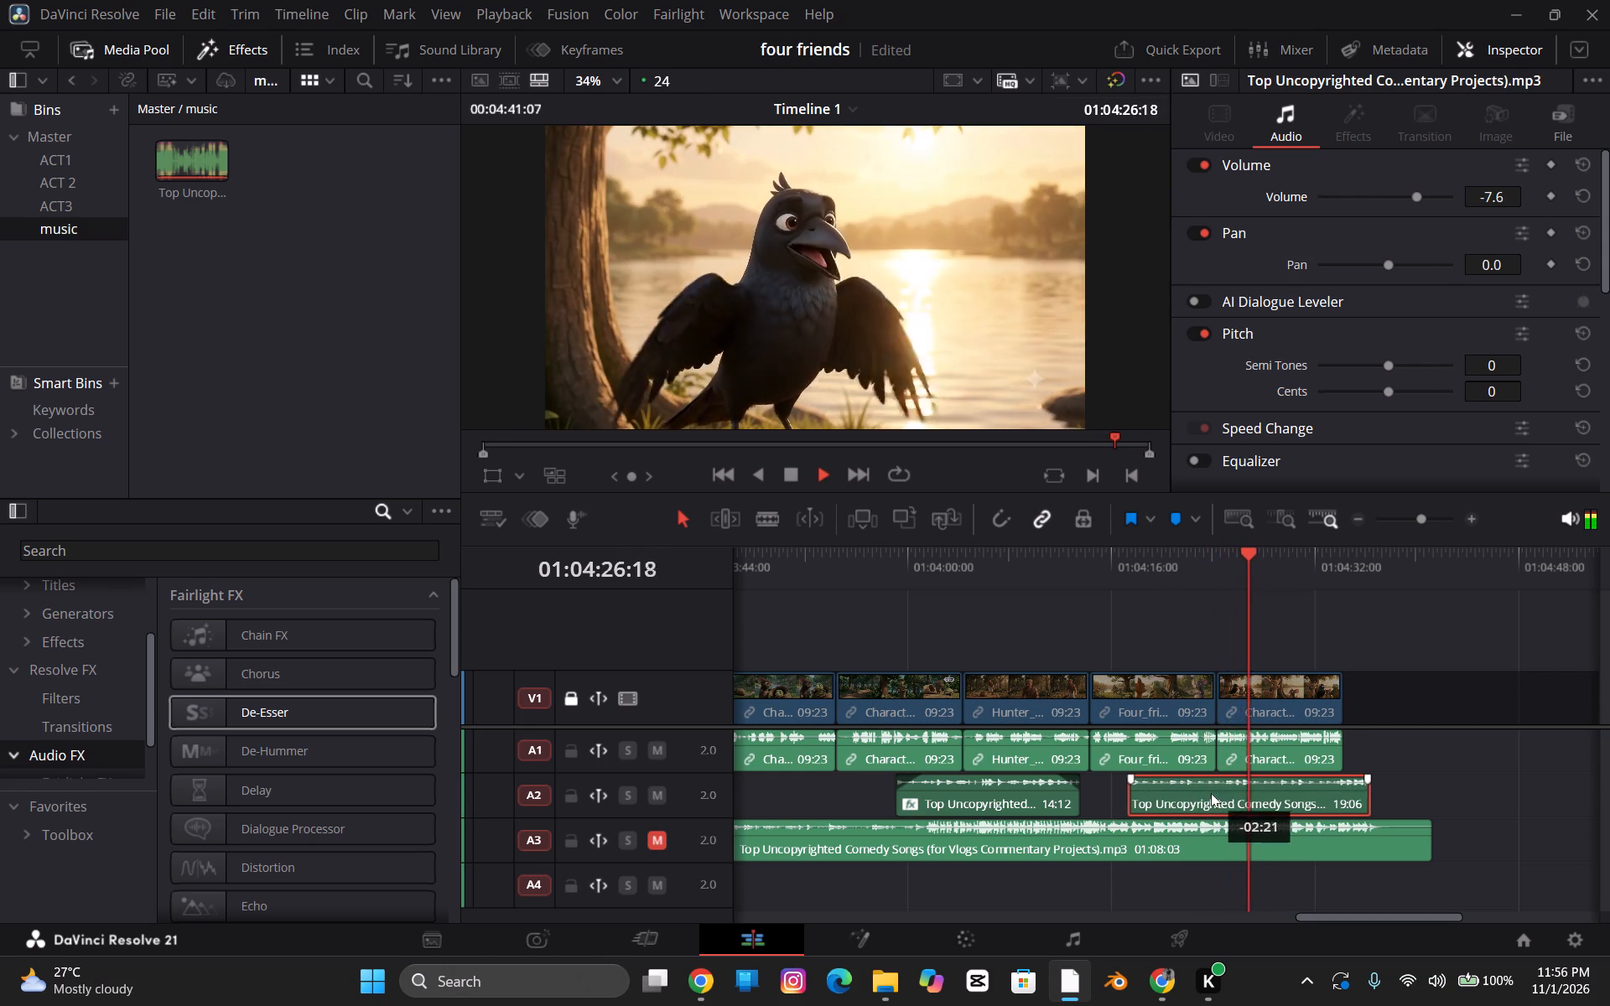
{"action": "left_click_drag", "start_coordinate": [1211, 793], "coordinate": [1199, 790]}
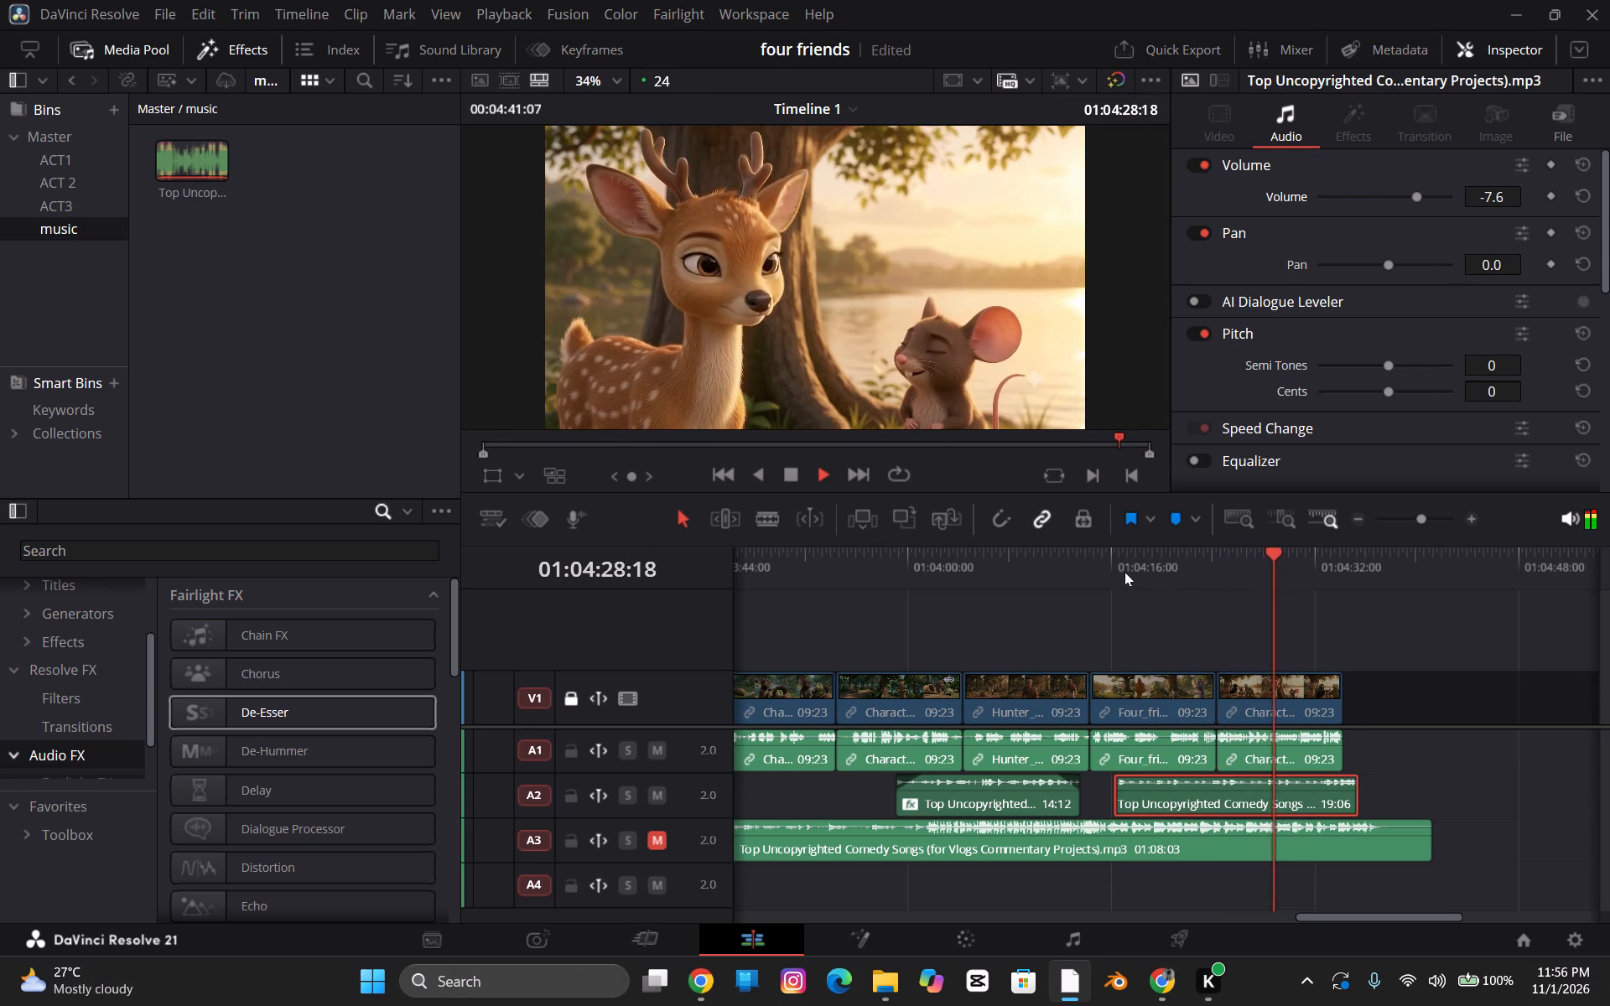
{"action": "left_click", "coordinate": [1111, 566]}
{"action": "key", "text": "space"}
{"action": "key", "text": "space"}
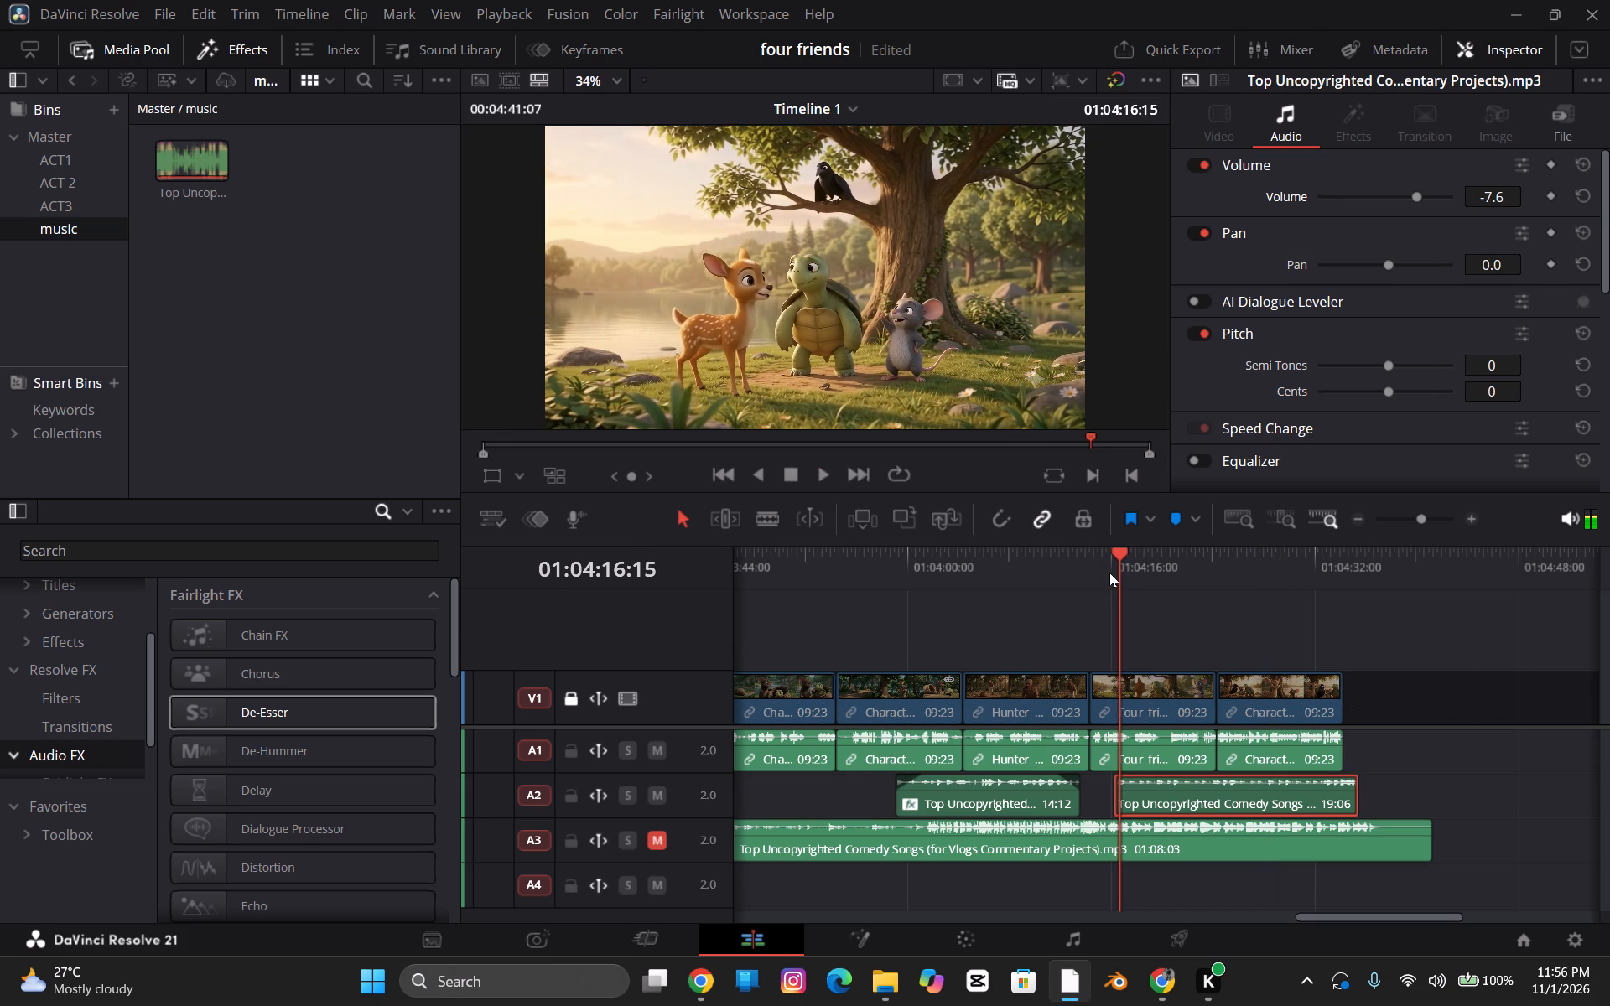
{"action": "left_click_drag", "start_coordinate": [1176, 794], "coordinate": [1166, 790]}
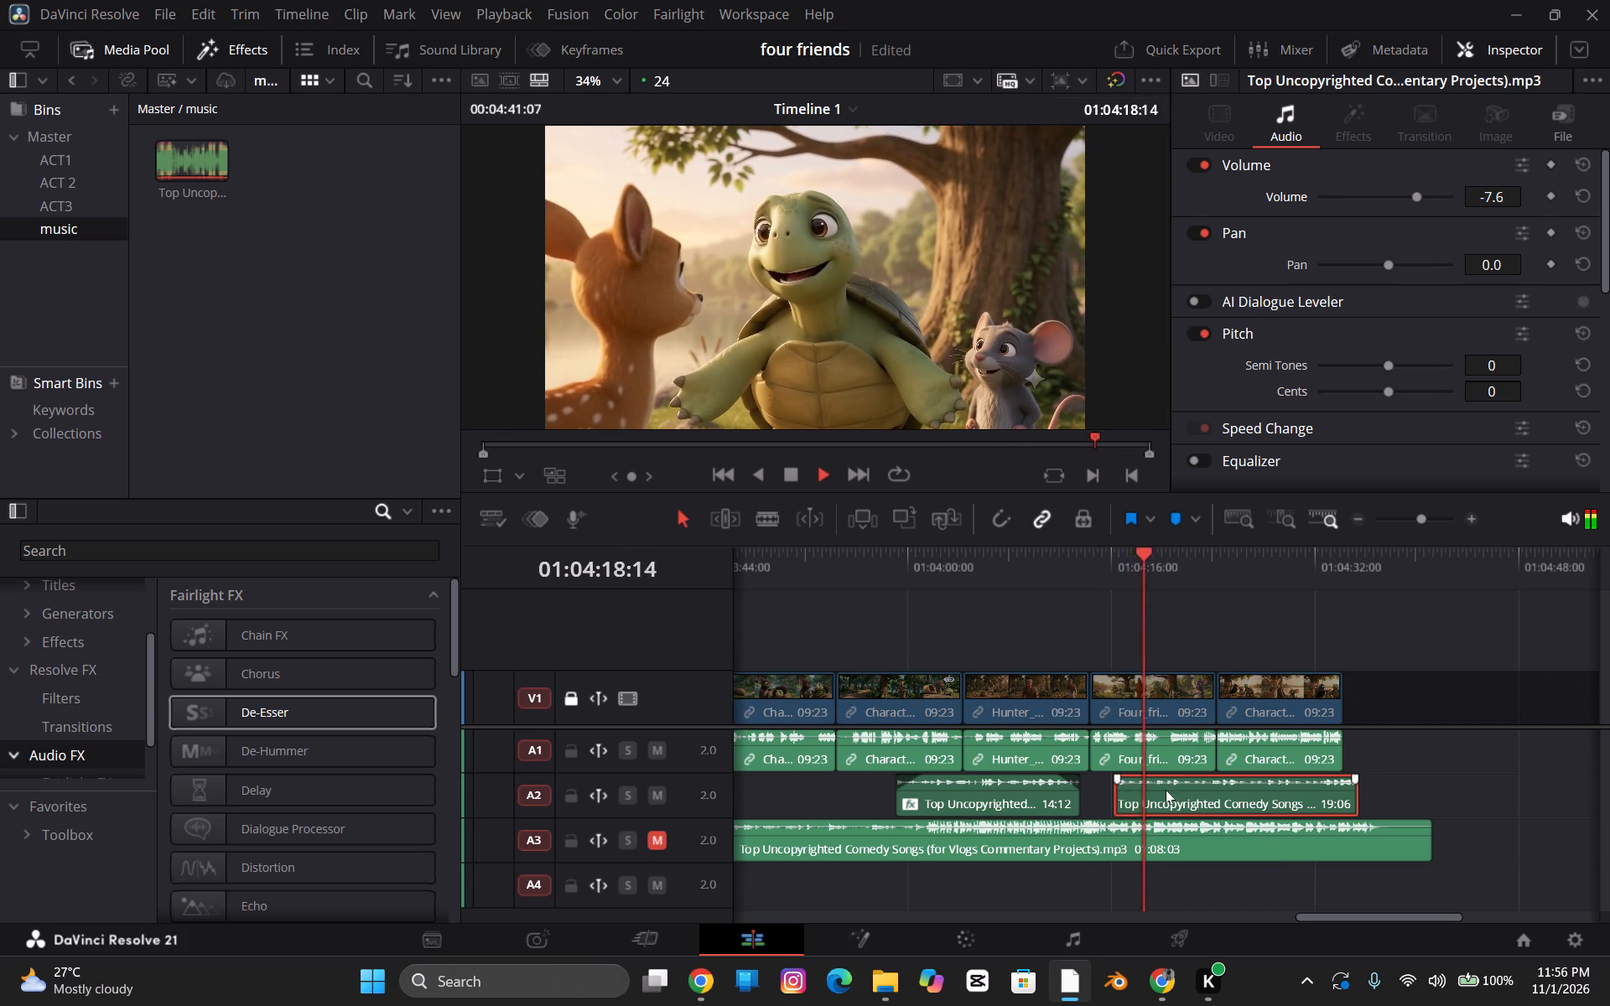
{"action": "left_click_drag", "start_coordinate": [1166, 790], "coordinate": [1150, 788]}
{"action": "left_click", "coordinate": [1129, 799]}
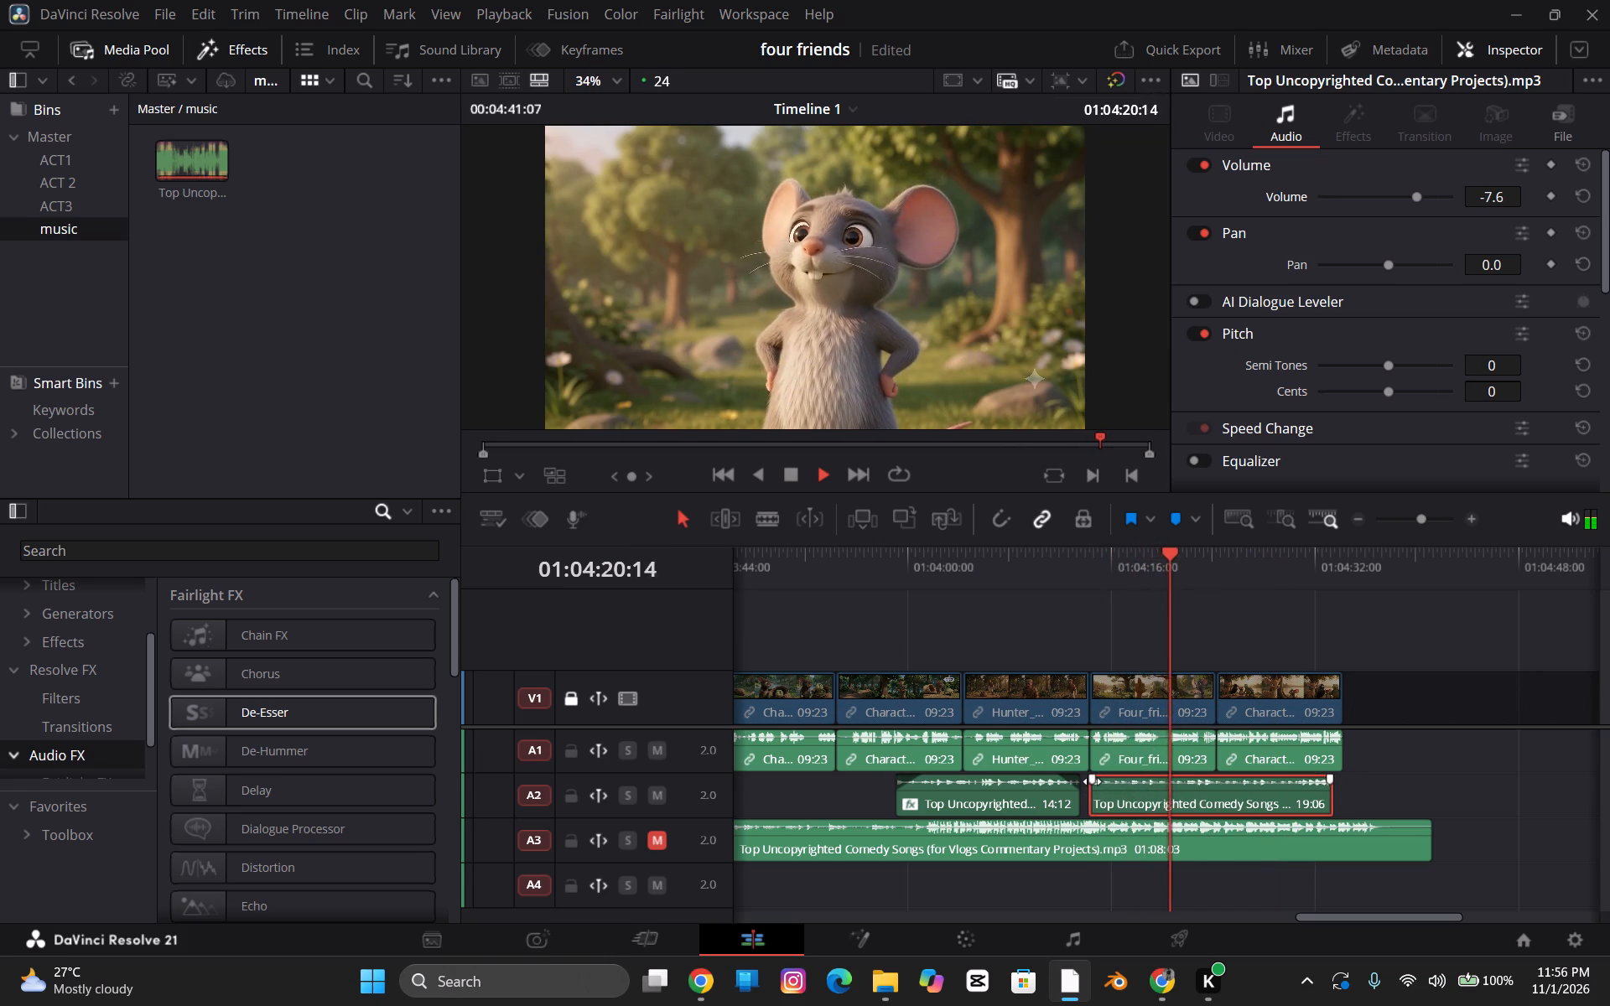
Add a long curved fade-in and a fade-out of about 2 seconds to the 19:06 ending music clip on A2, undoing the last adjustment.
{"action": "left_click_drag", "start_coordinate": [1093, 781], "coordinate": [1159, 772]}
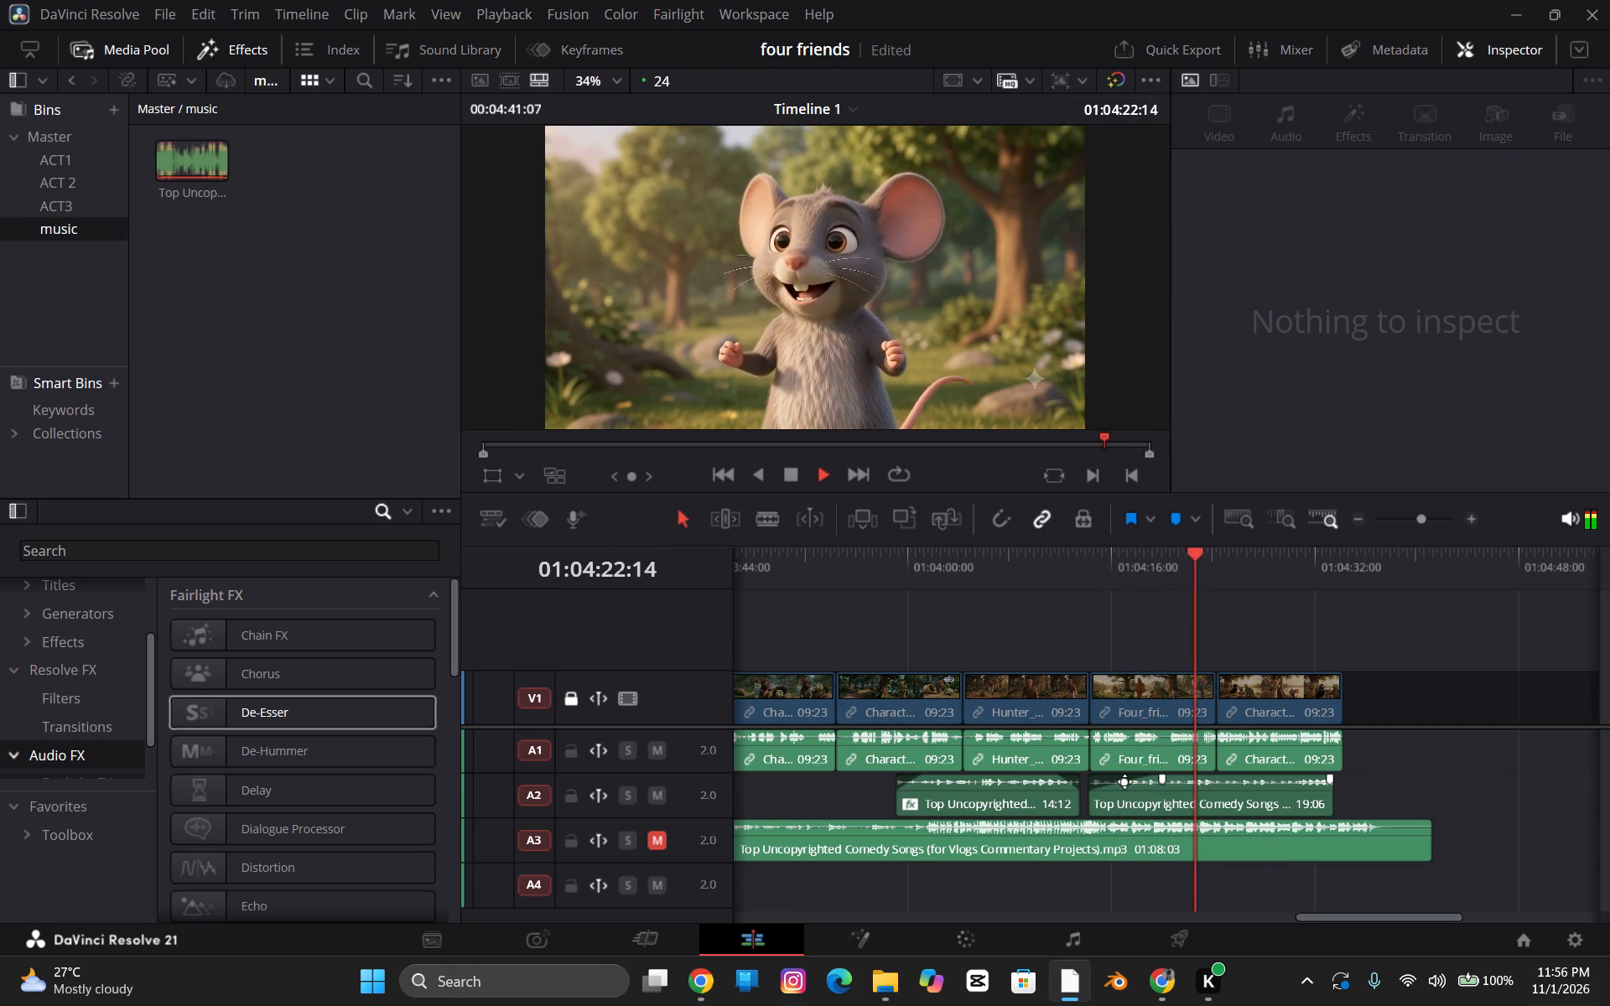
{"action": "left_click", "coordinate": [1124, 781]}
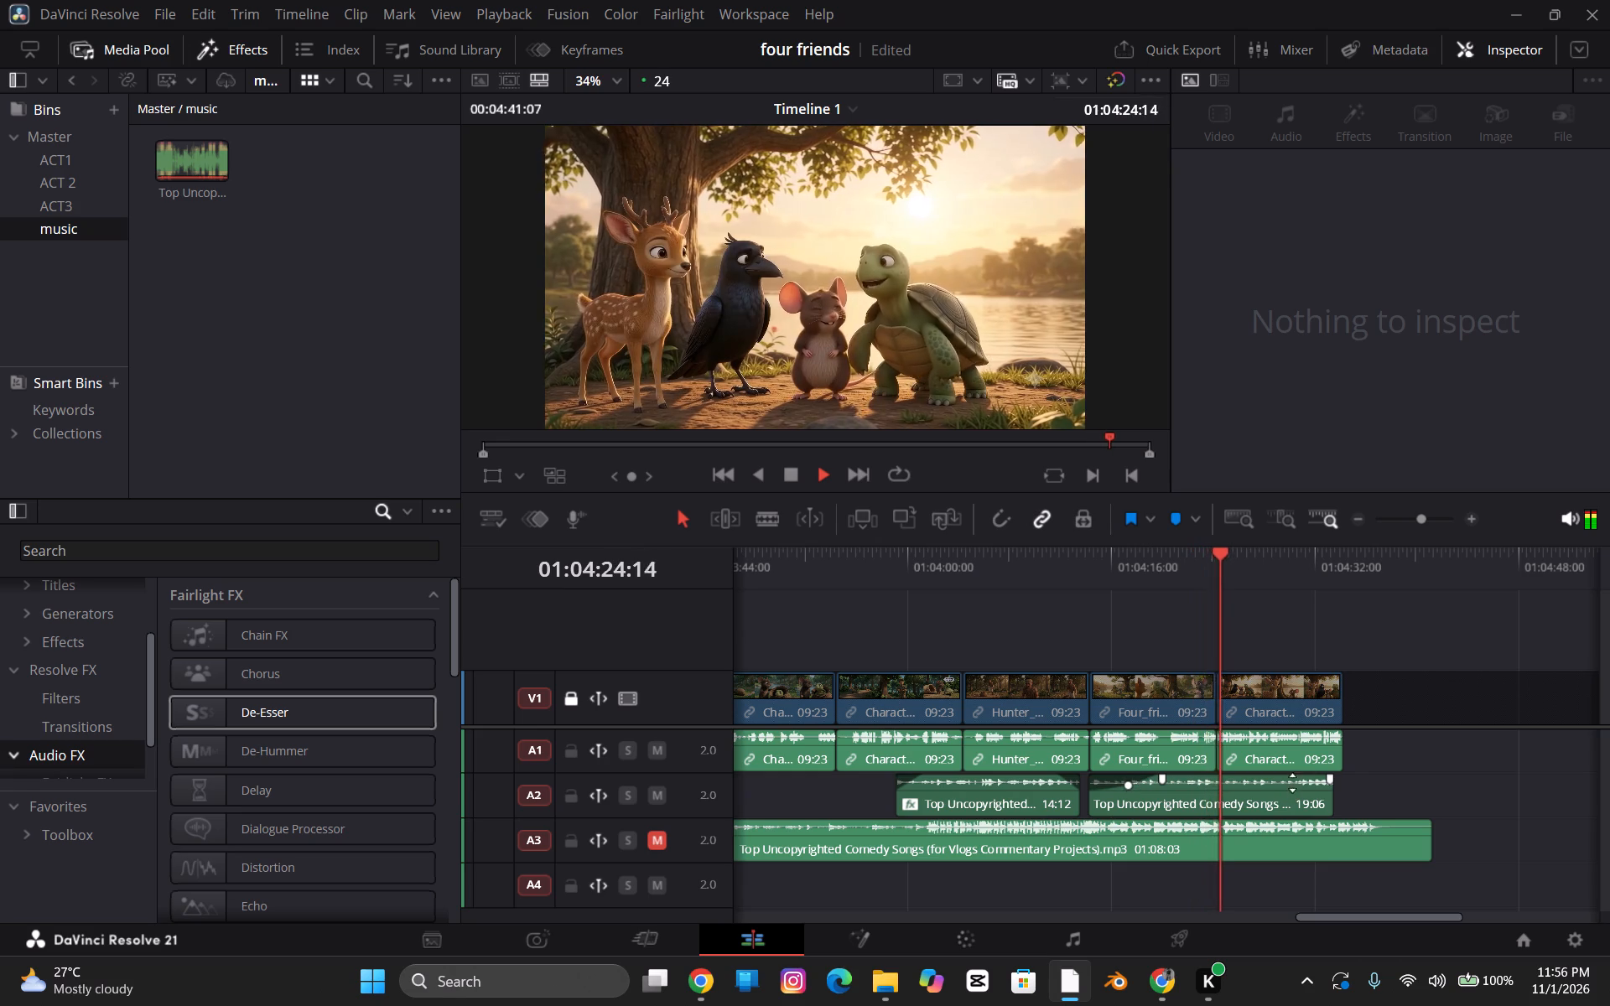
{"action": "left_click_drag", "start_coordinate": [1330, 780], "coordinate": [1305, 785]}
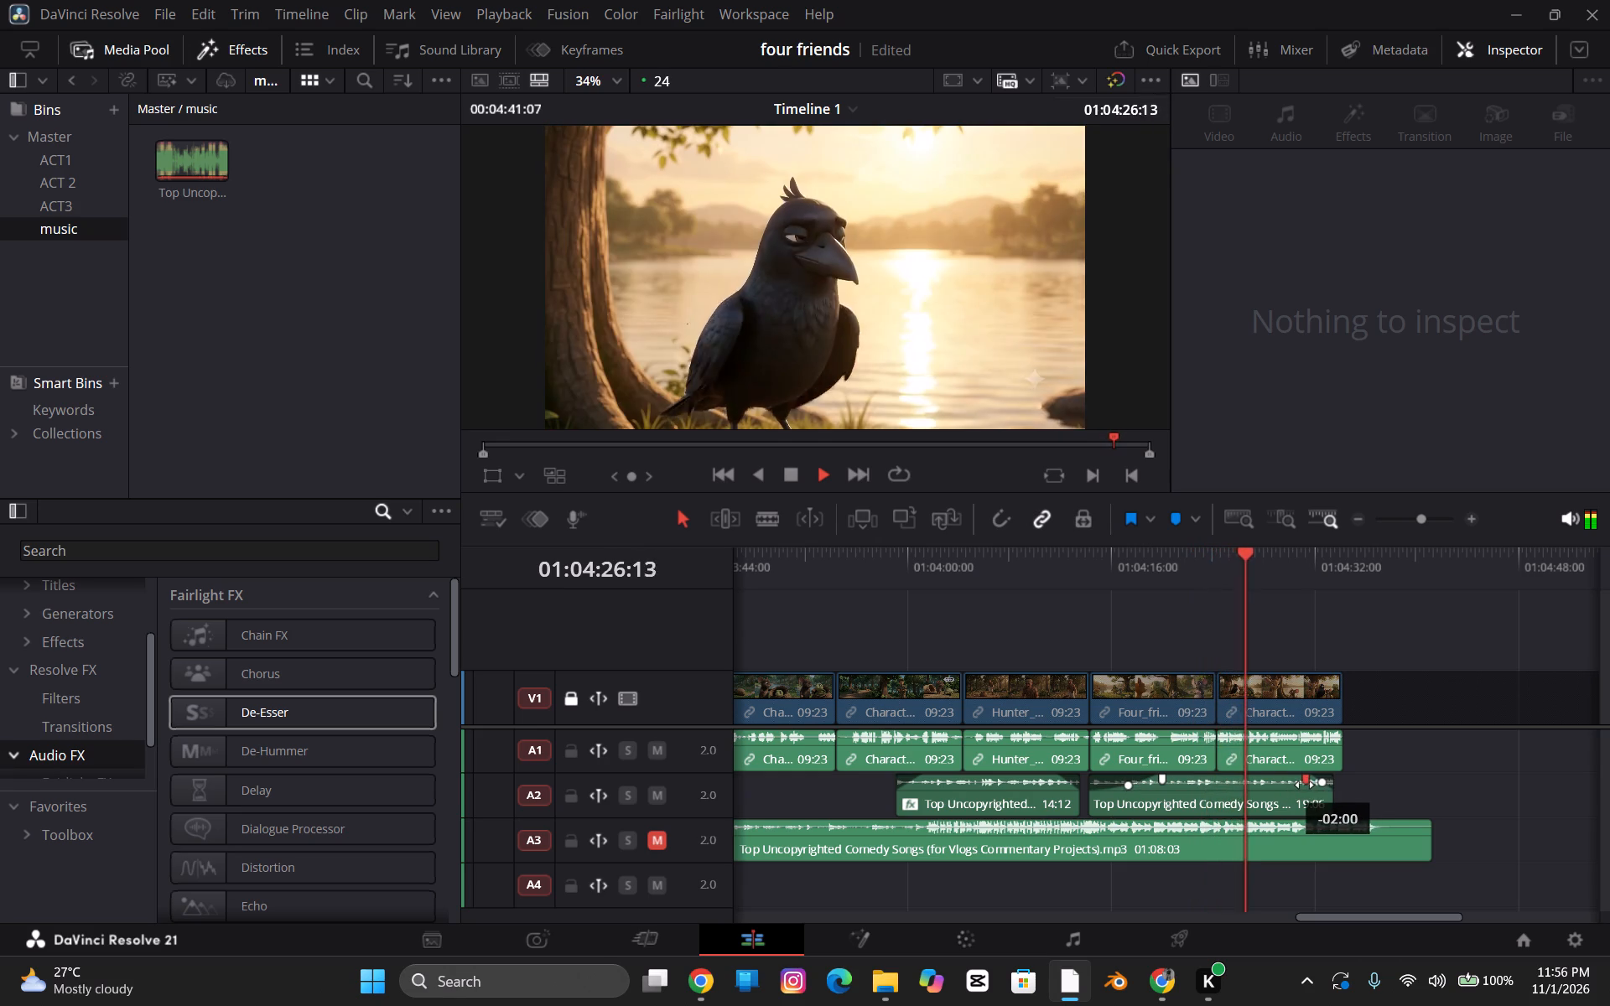
{"action": "left_click_drag", "start_coordinate": [1305, 785], "coordinate": [1301, 776]}
{"action": "left_click", "coordinate": [1317, 784]}
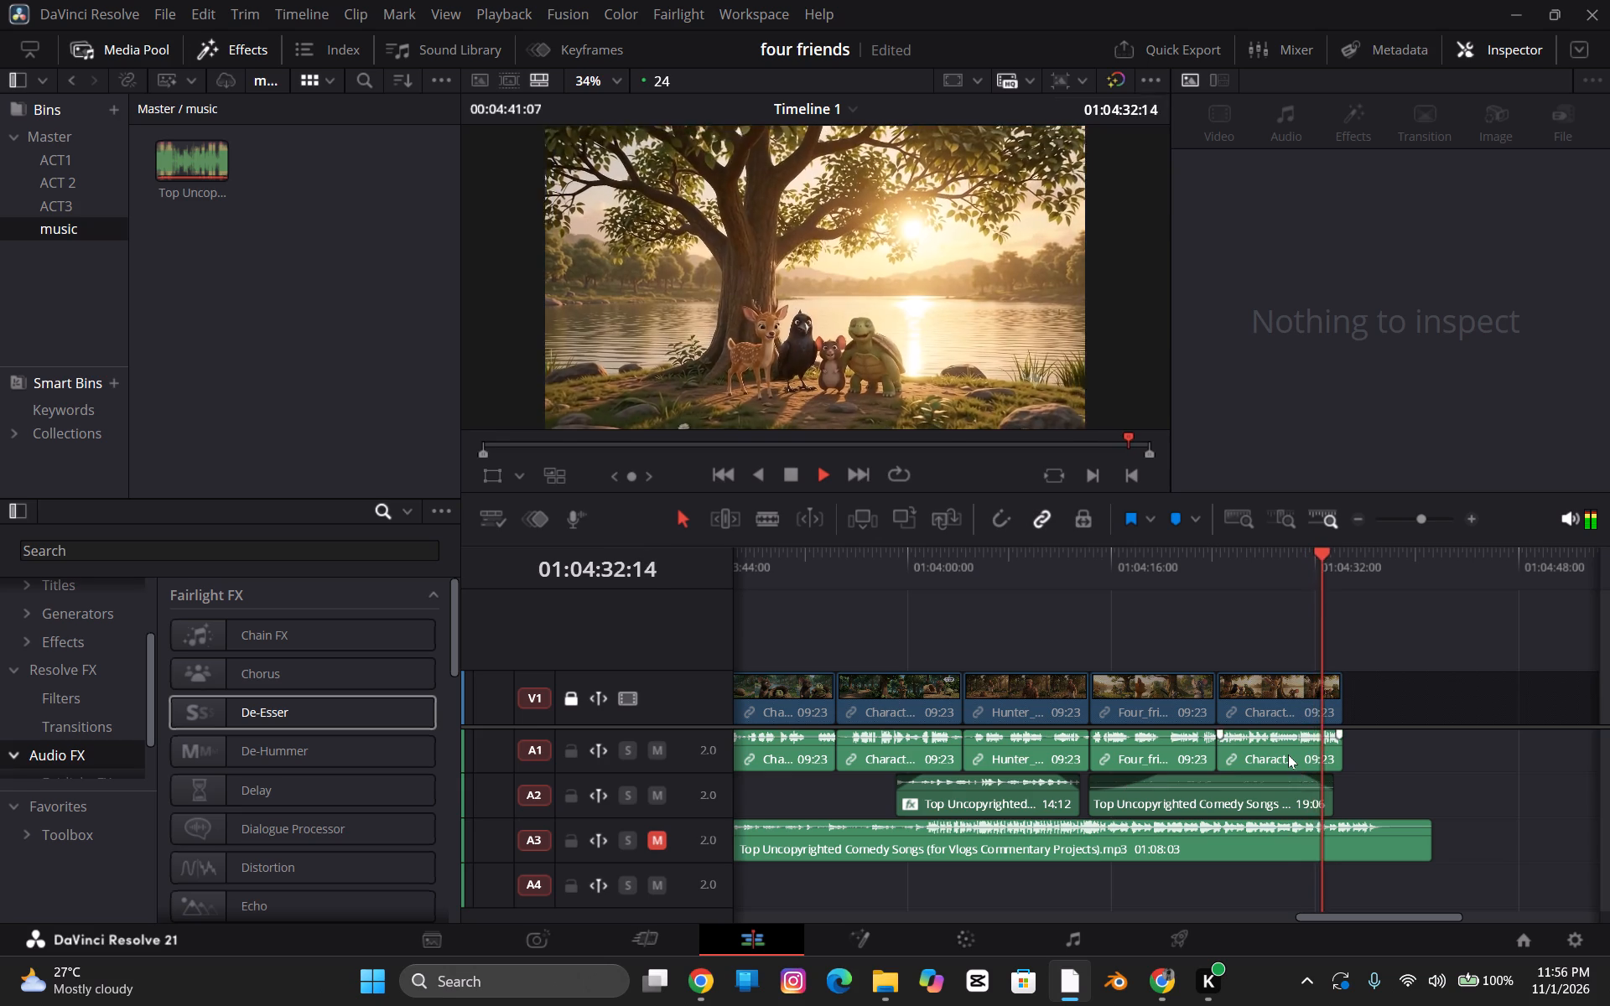
{"action": "key", "text": "ctrl+z"}
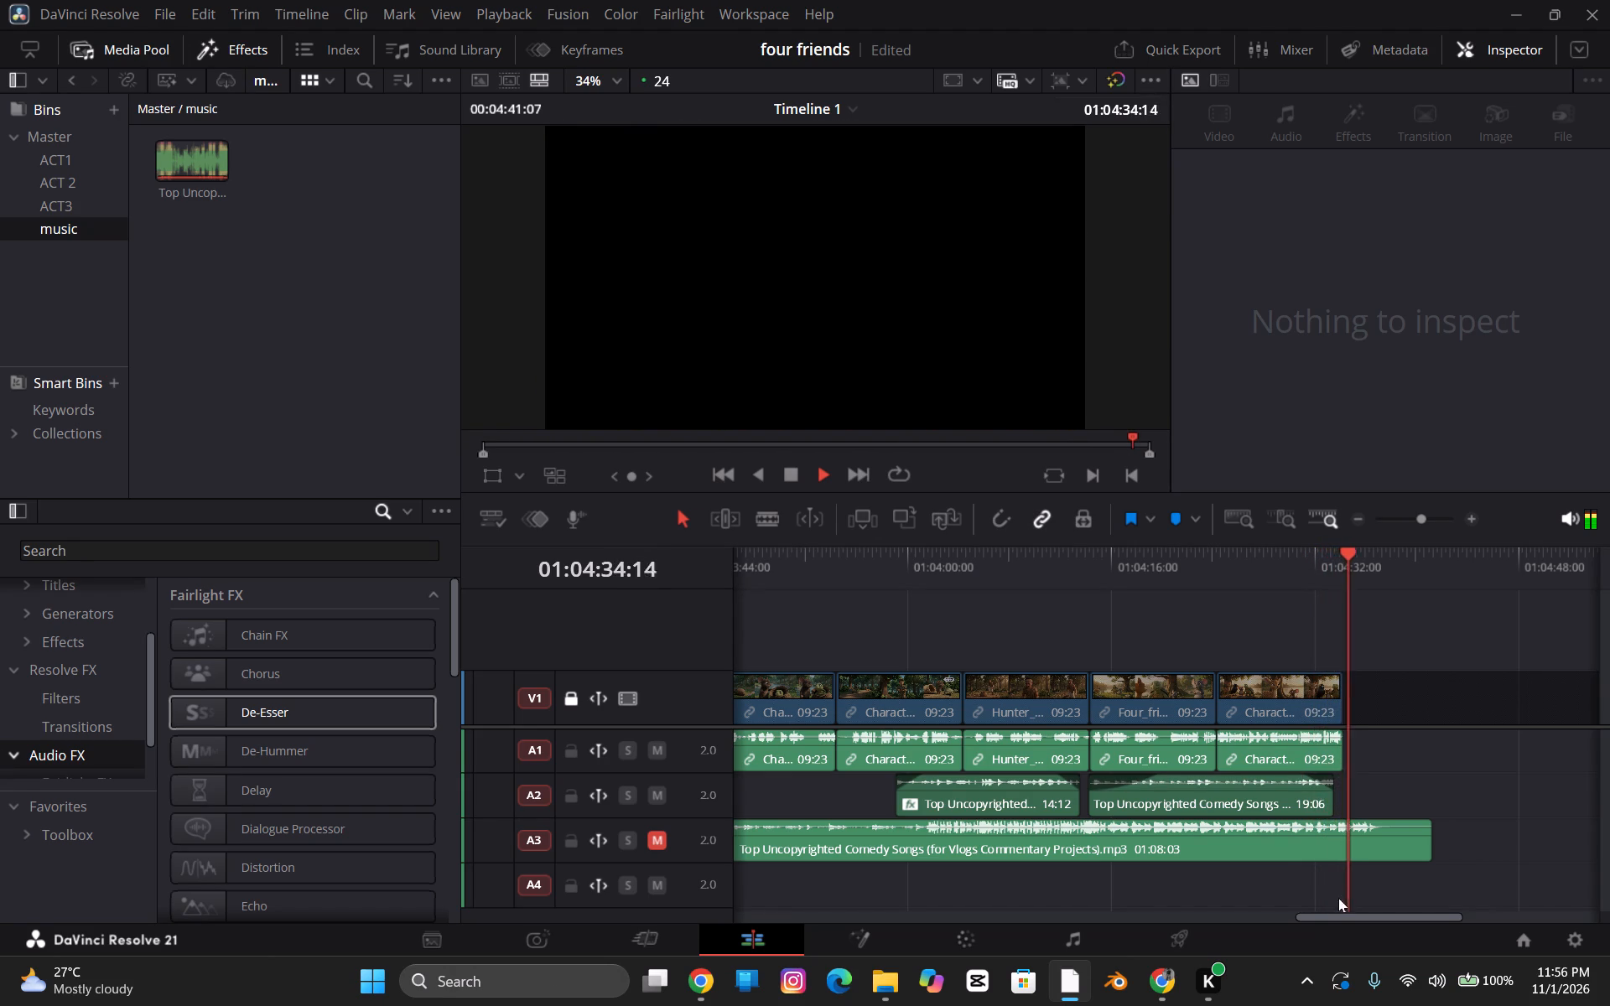
{"action": "left_click", "coordinate": [1320, 782]}
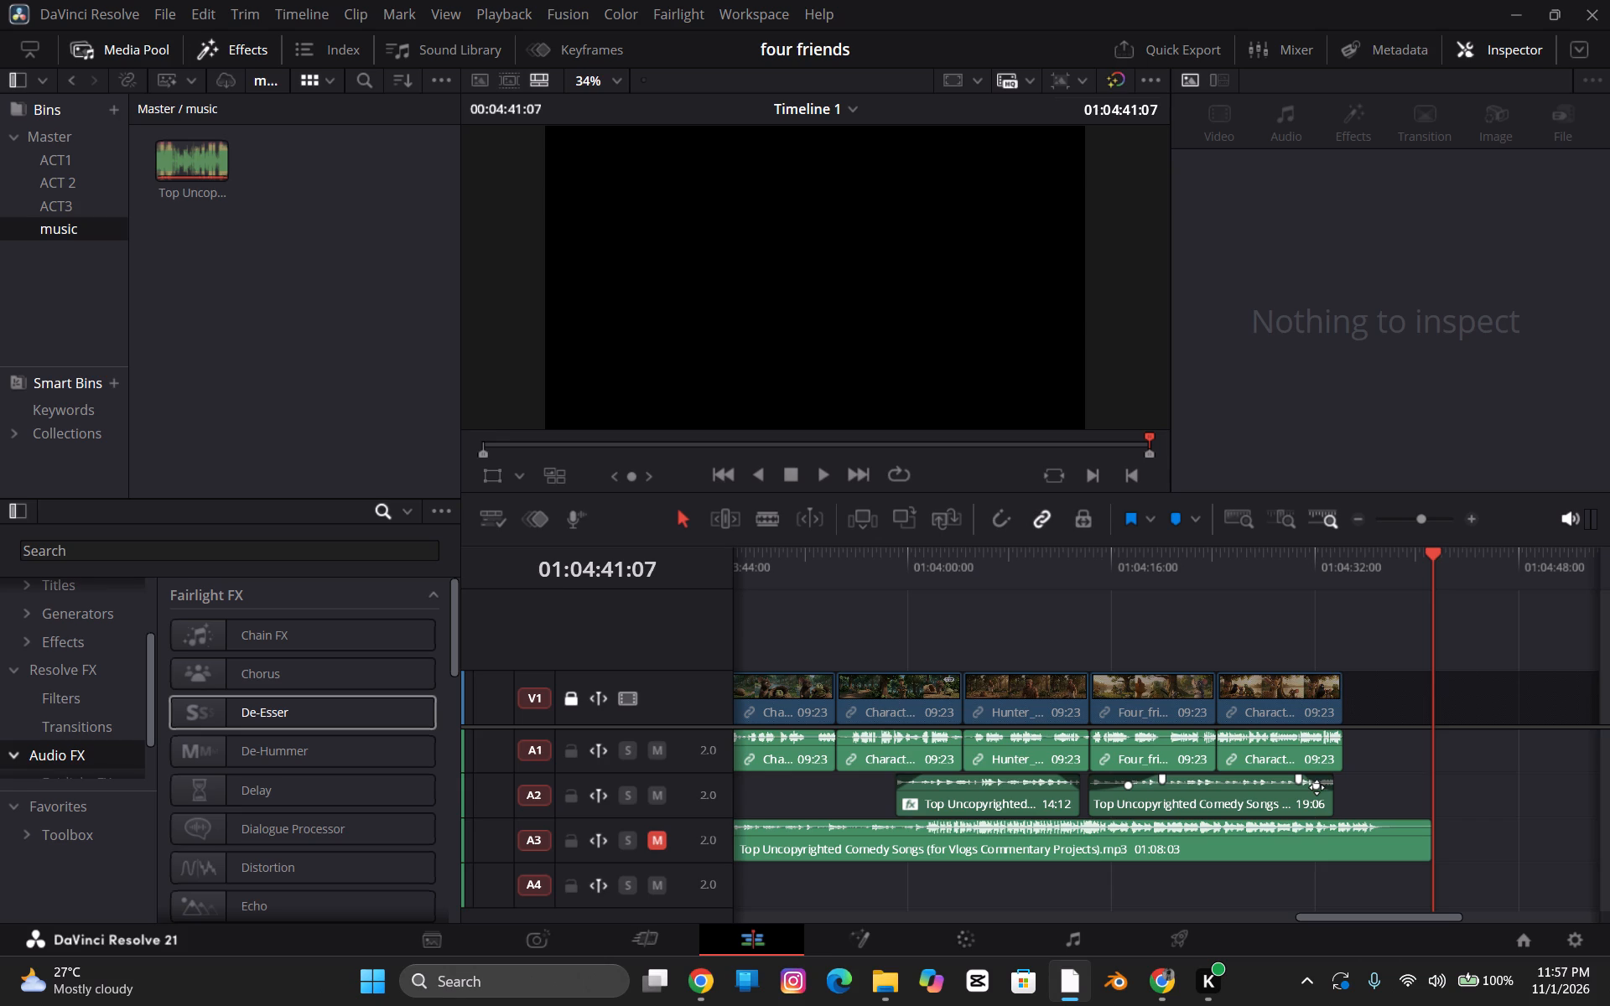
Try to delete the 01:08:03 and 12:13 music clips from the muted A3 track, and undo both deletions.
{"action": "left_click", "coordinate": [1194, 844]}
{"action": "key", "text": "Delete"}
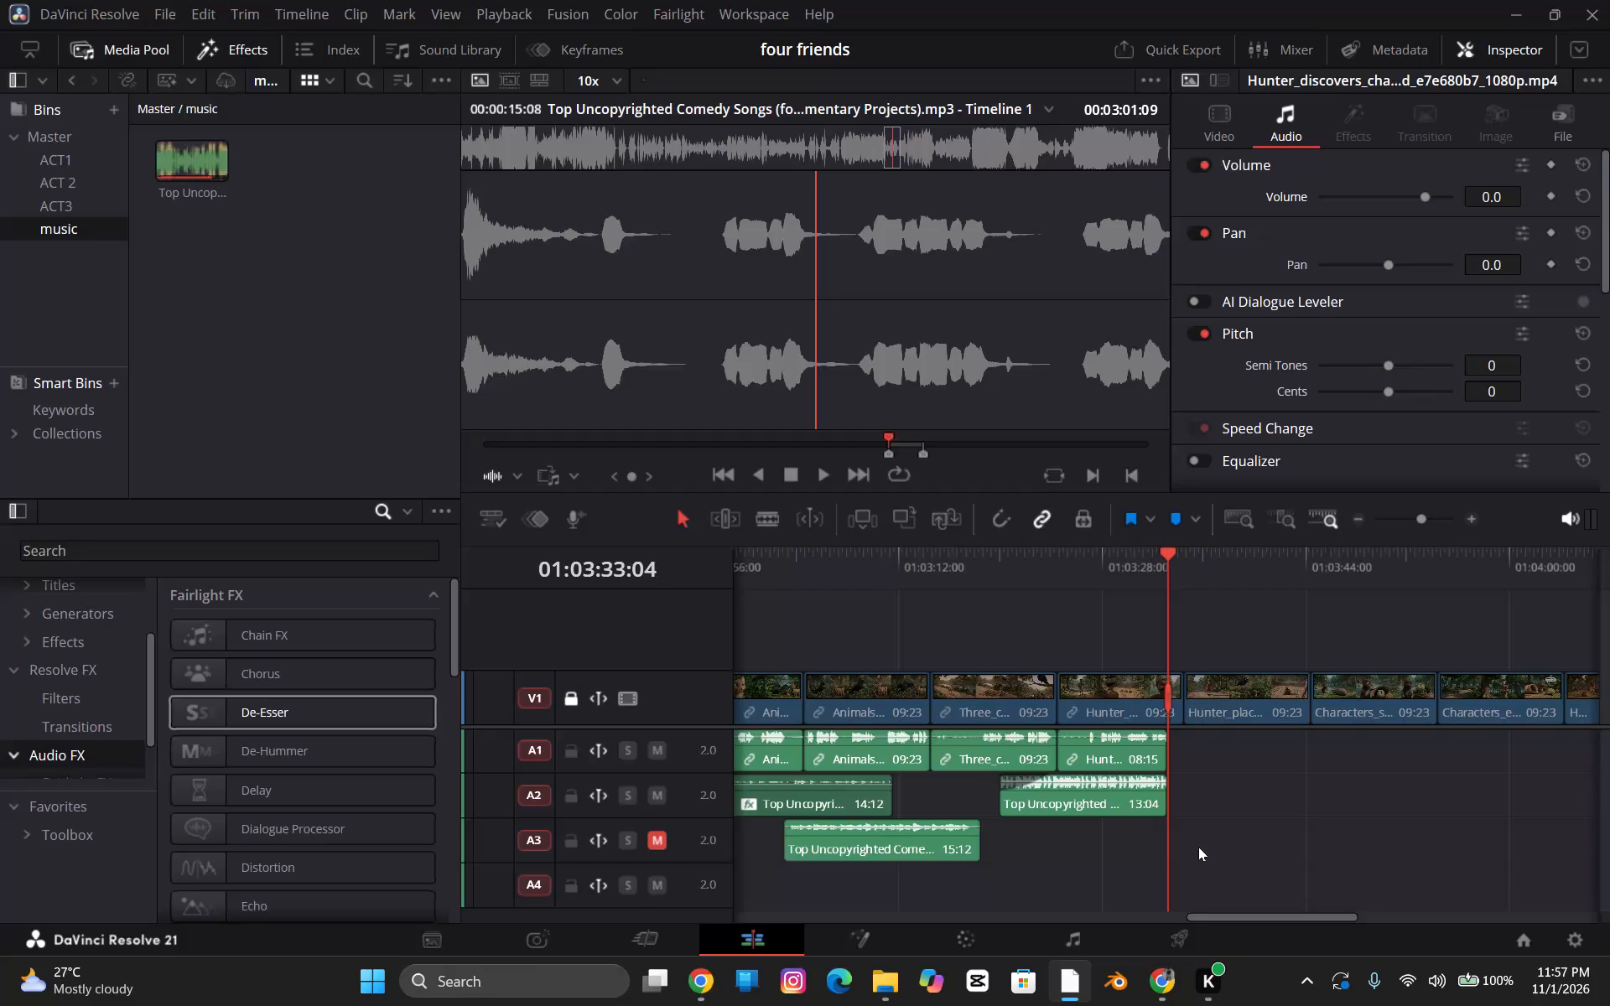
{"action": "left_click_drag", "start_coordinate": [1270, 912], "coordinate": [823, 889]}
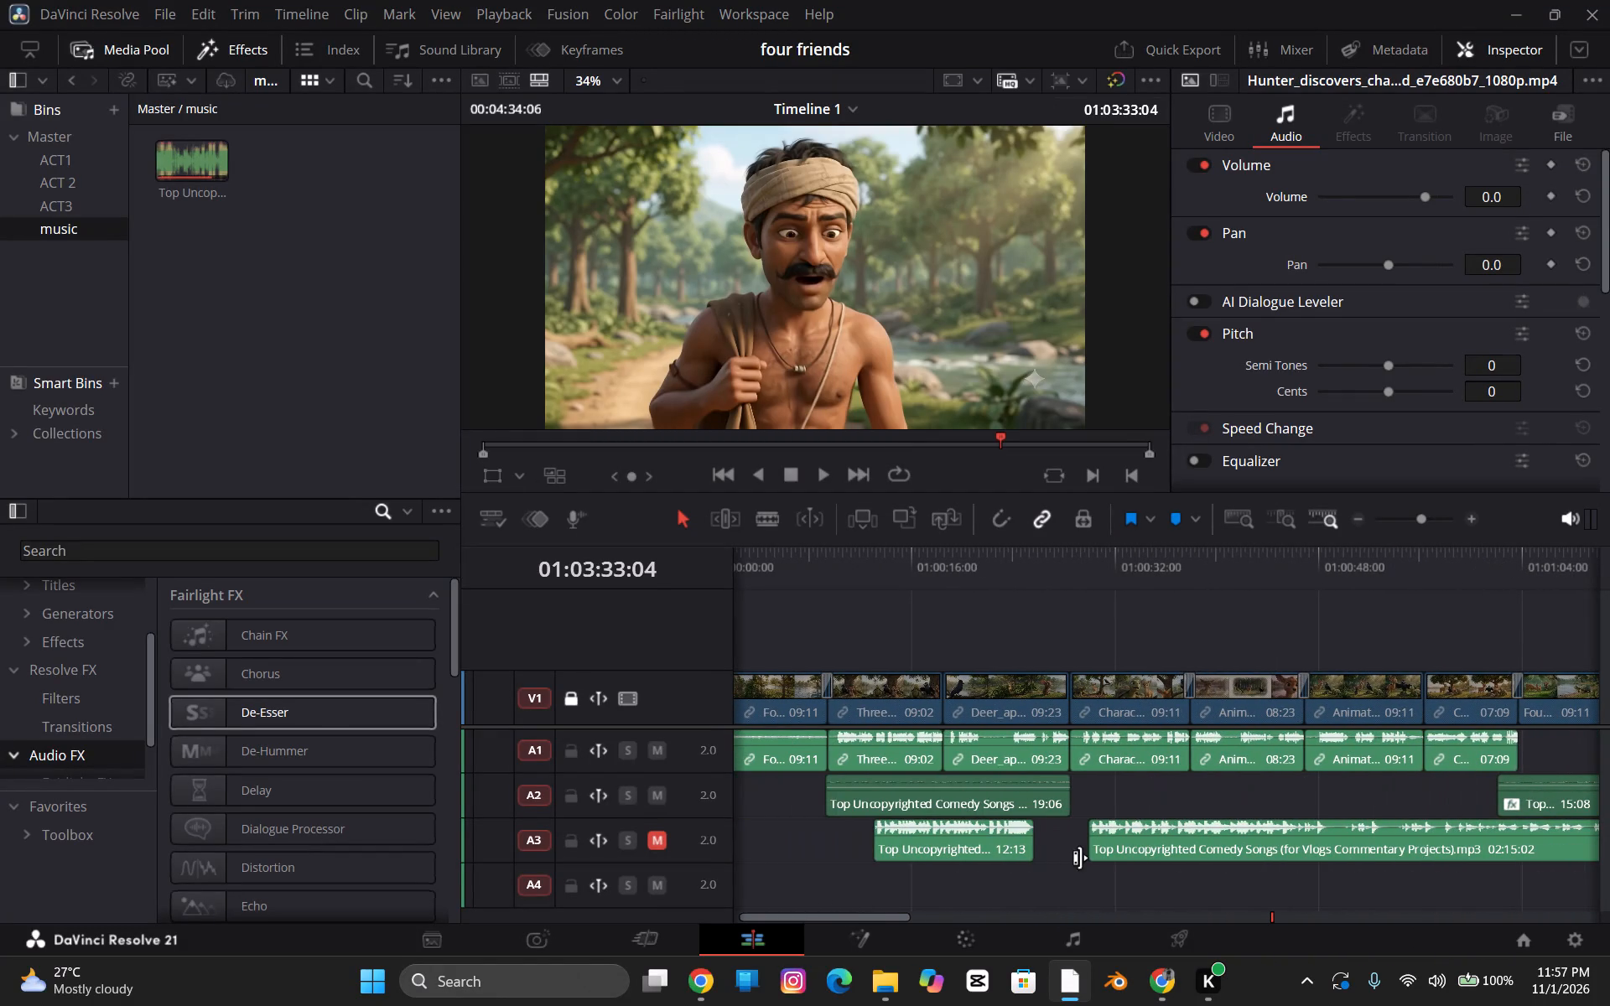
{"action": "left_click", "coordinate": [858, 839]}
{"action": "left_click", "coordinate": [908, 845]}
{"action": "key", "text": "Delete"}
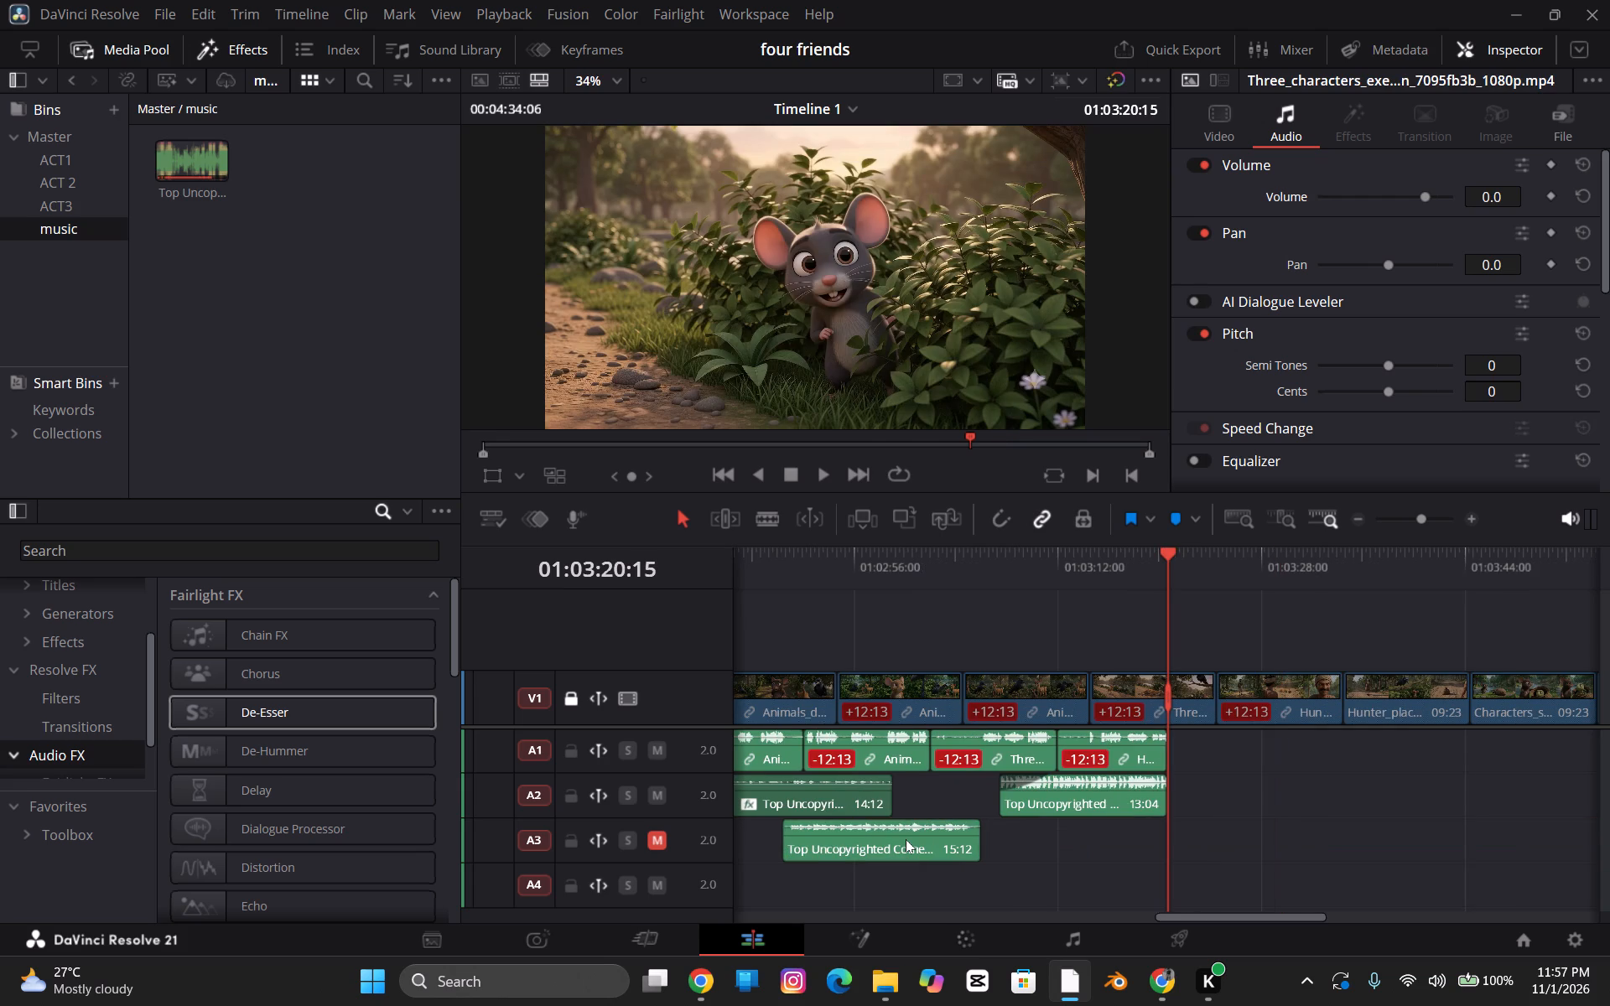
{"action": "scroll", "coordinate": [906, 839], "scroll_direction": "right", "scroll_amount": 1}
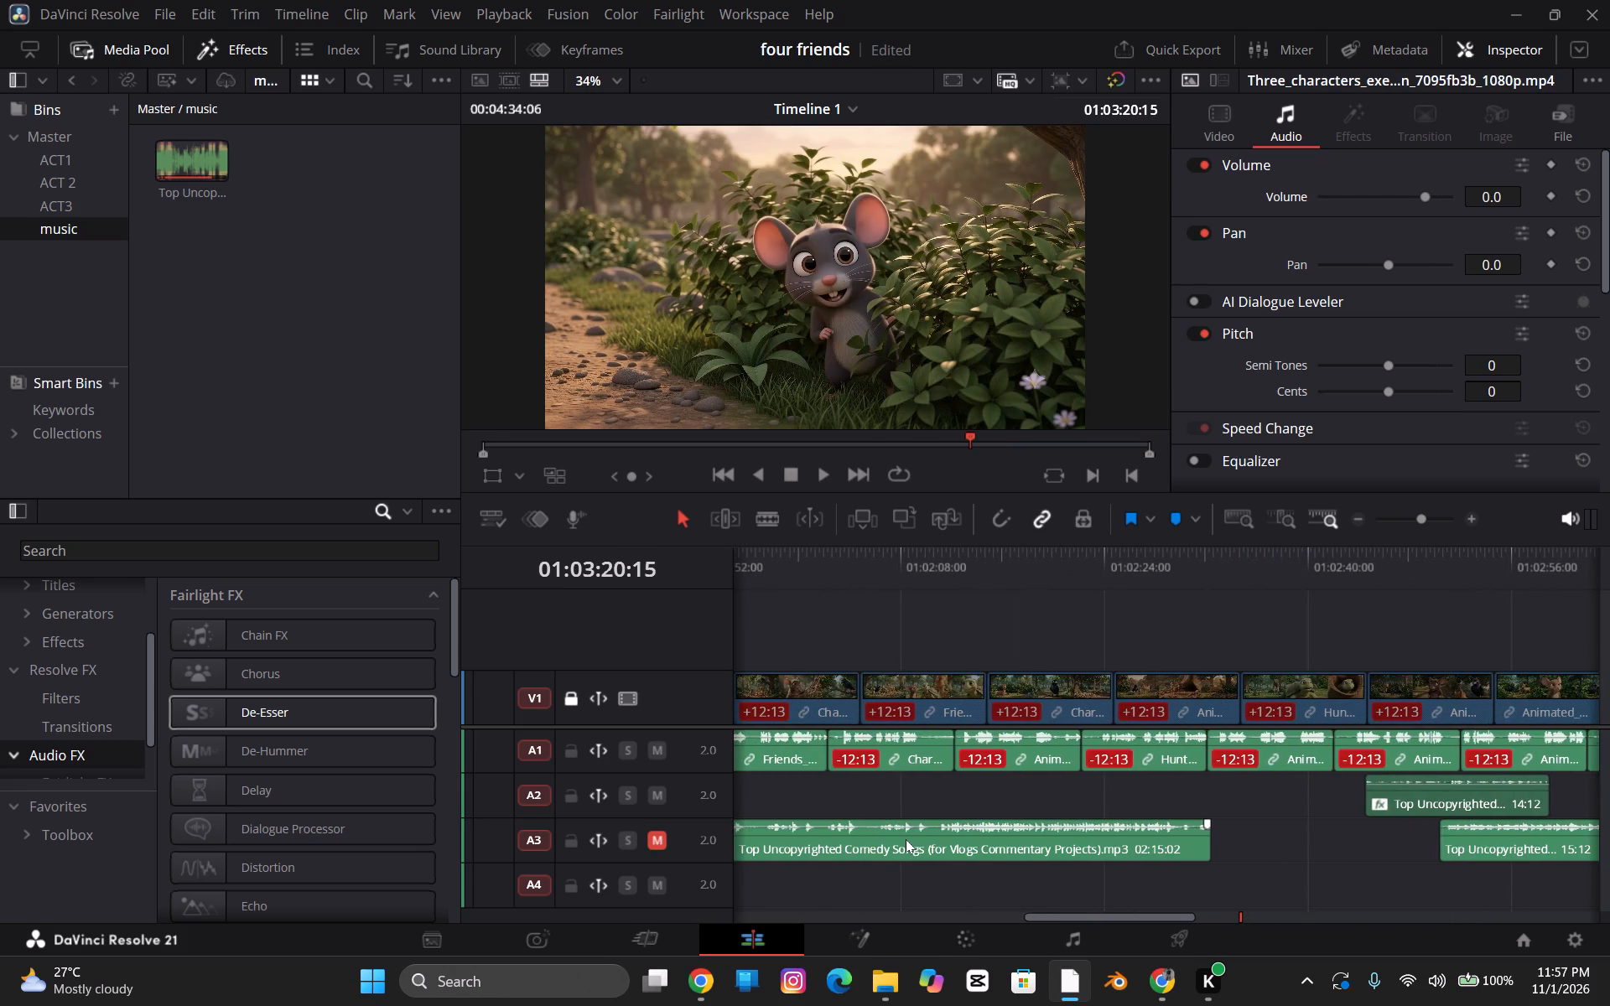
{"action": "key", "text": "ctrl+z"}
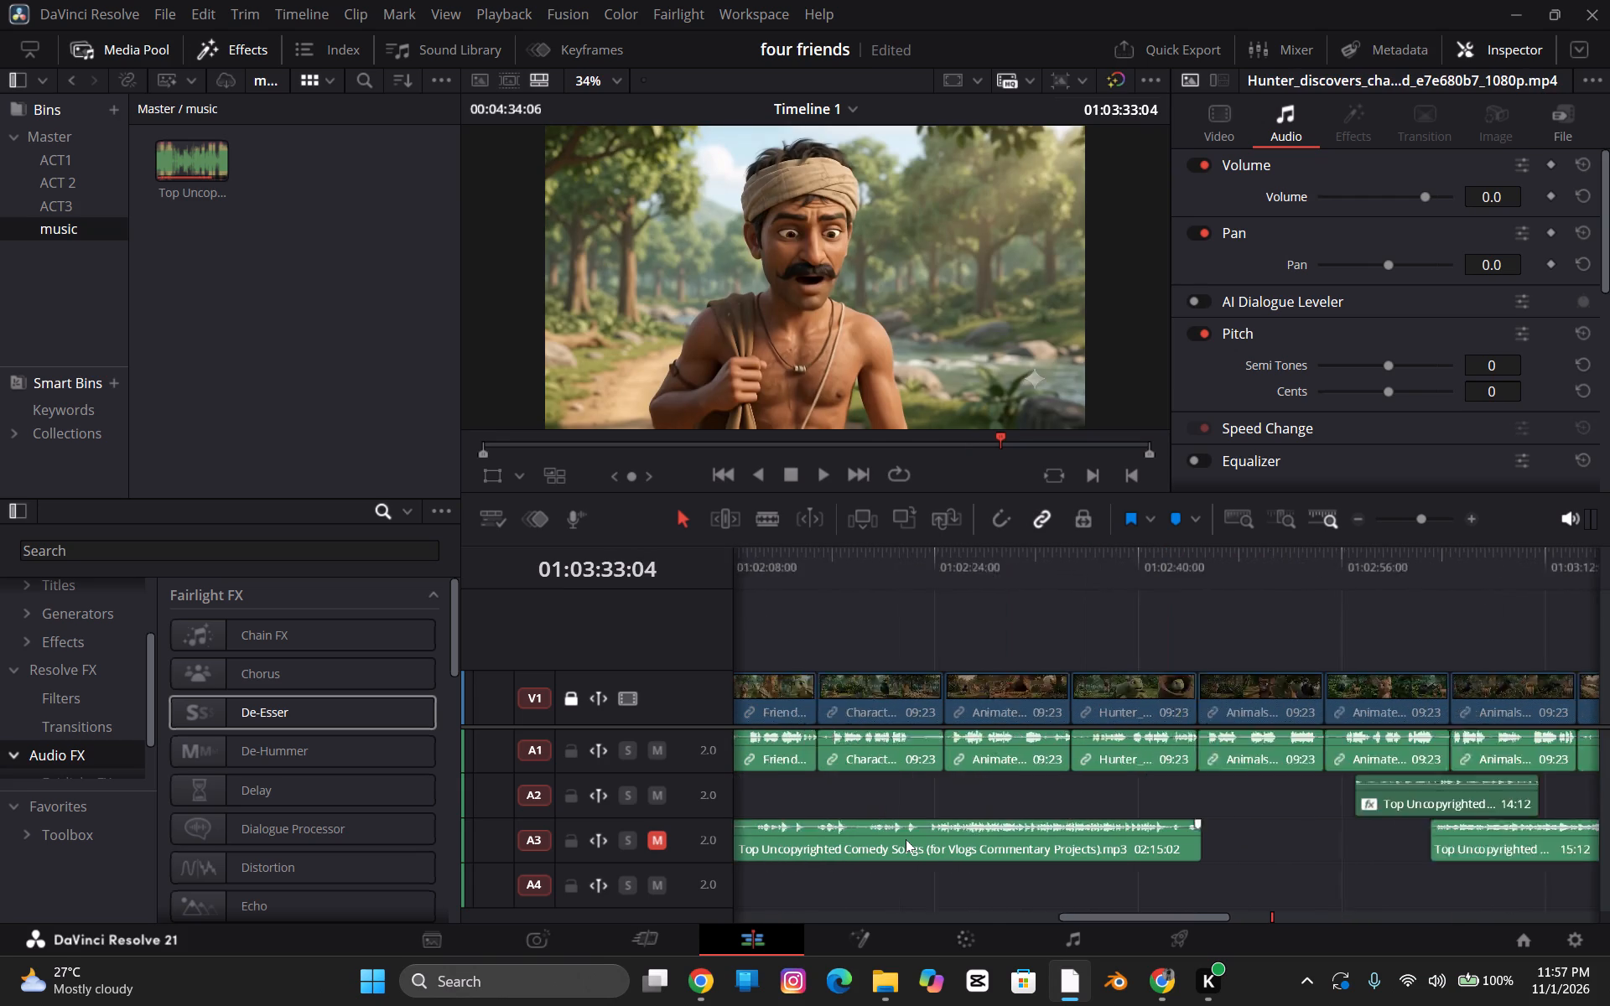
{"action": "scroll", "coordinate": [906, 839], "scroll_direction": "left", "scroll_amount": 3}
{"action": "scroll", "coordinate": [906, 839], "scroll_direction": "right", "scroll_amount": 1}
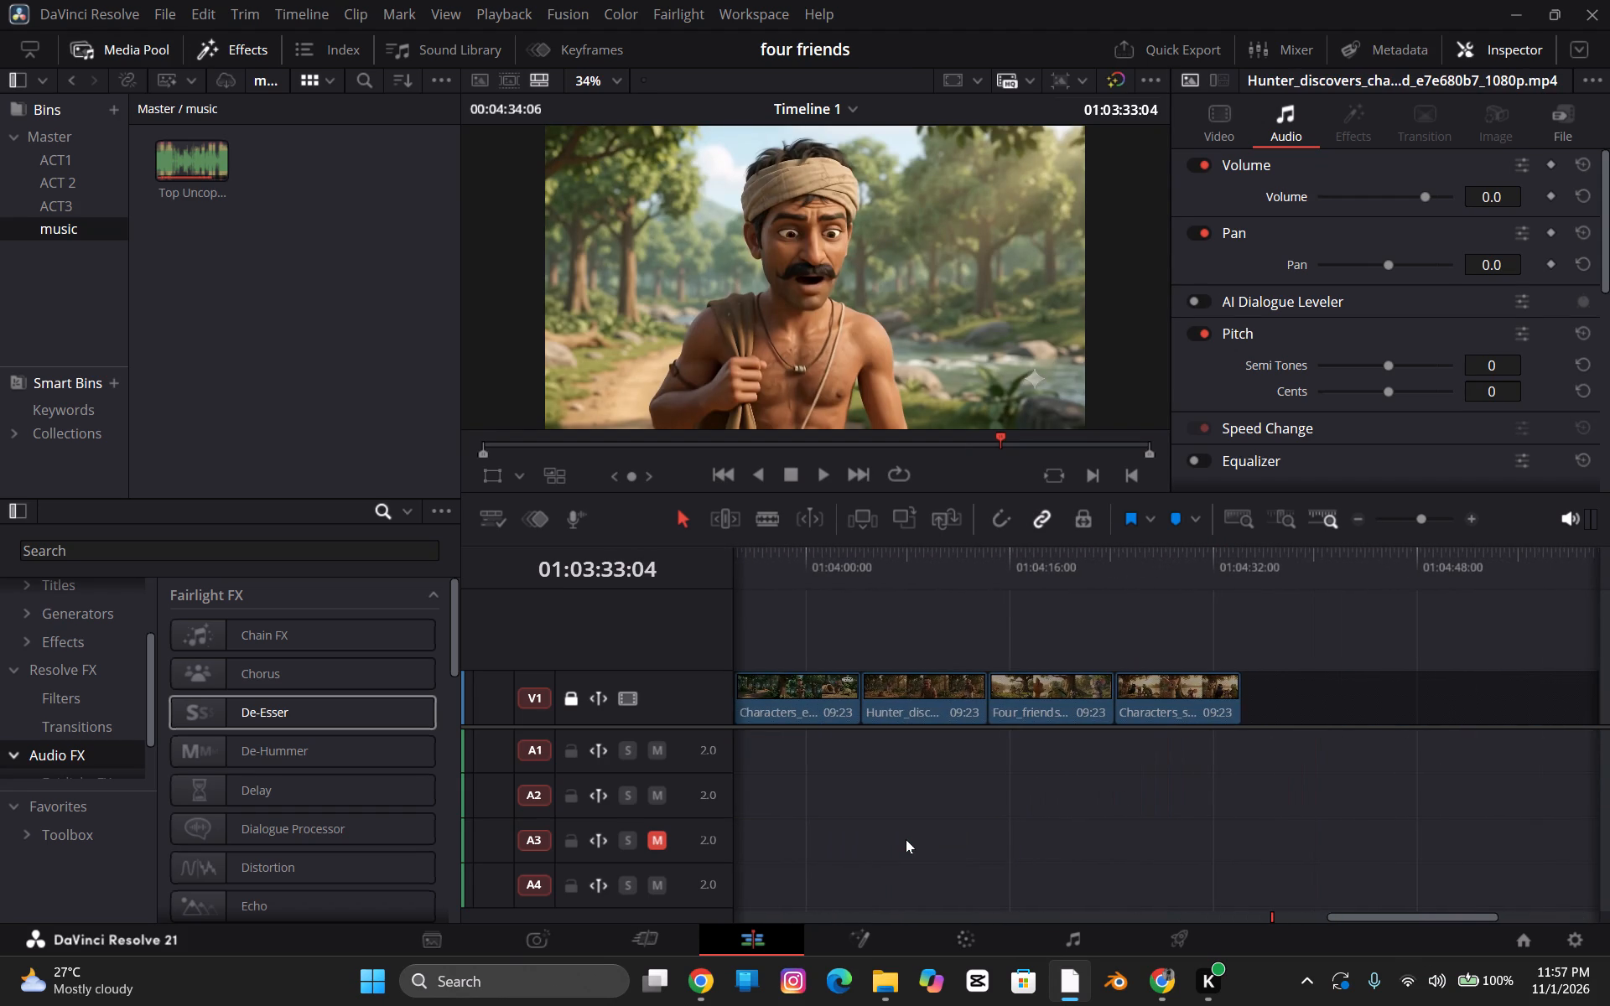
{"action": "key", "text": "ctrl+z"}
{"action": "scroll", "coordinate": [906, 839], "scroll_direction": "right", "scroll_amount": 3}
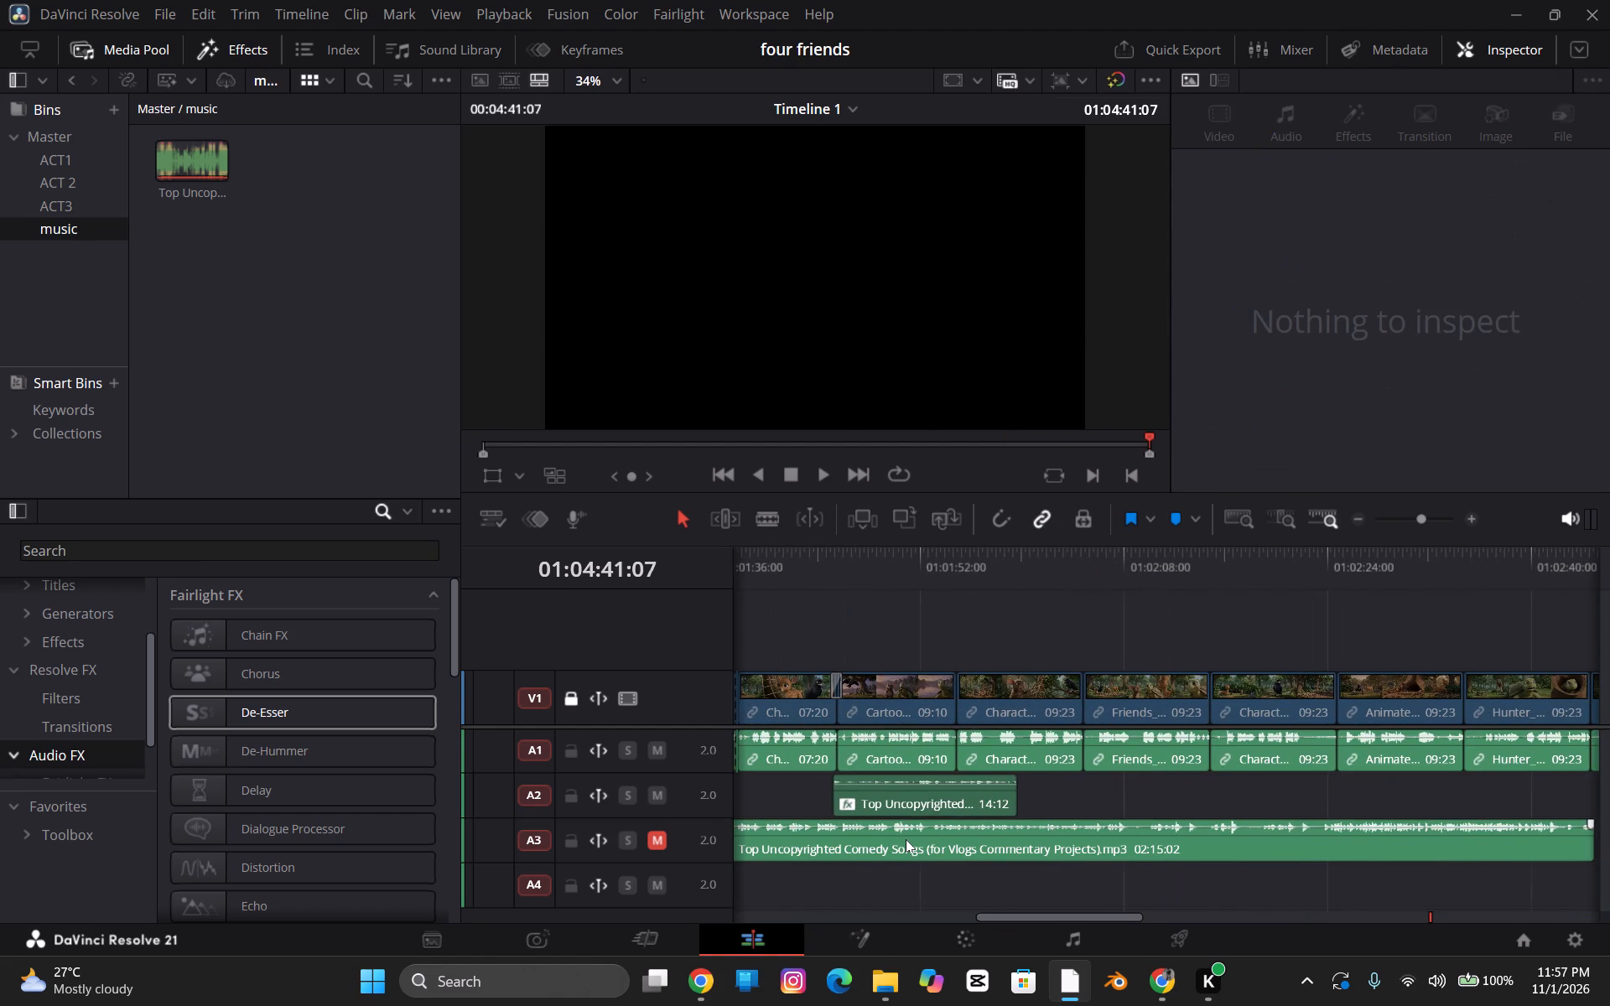
Lock audio tracks A1 and A2, and delete the 02:15:02, 01:08:03 and 15:12 music clips from A3.
{"action": "left_click", "coordinate": [579, 753]}
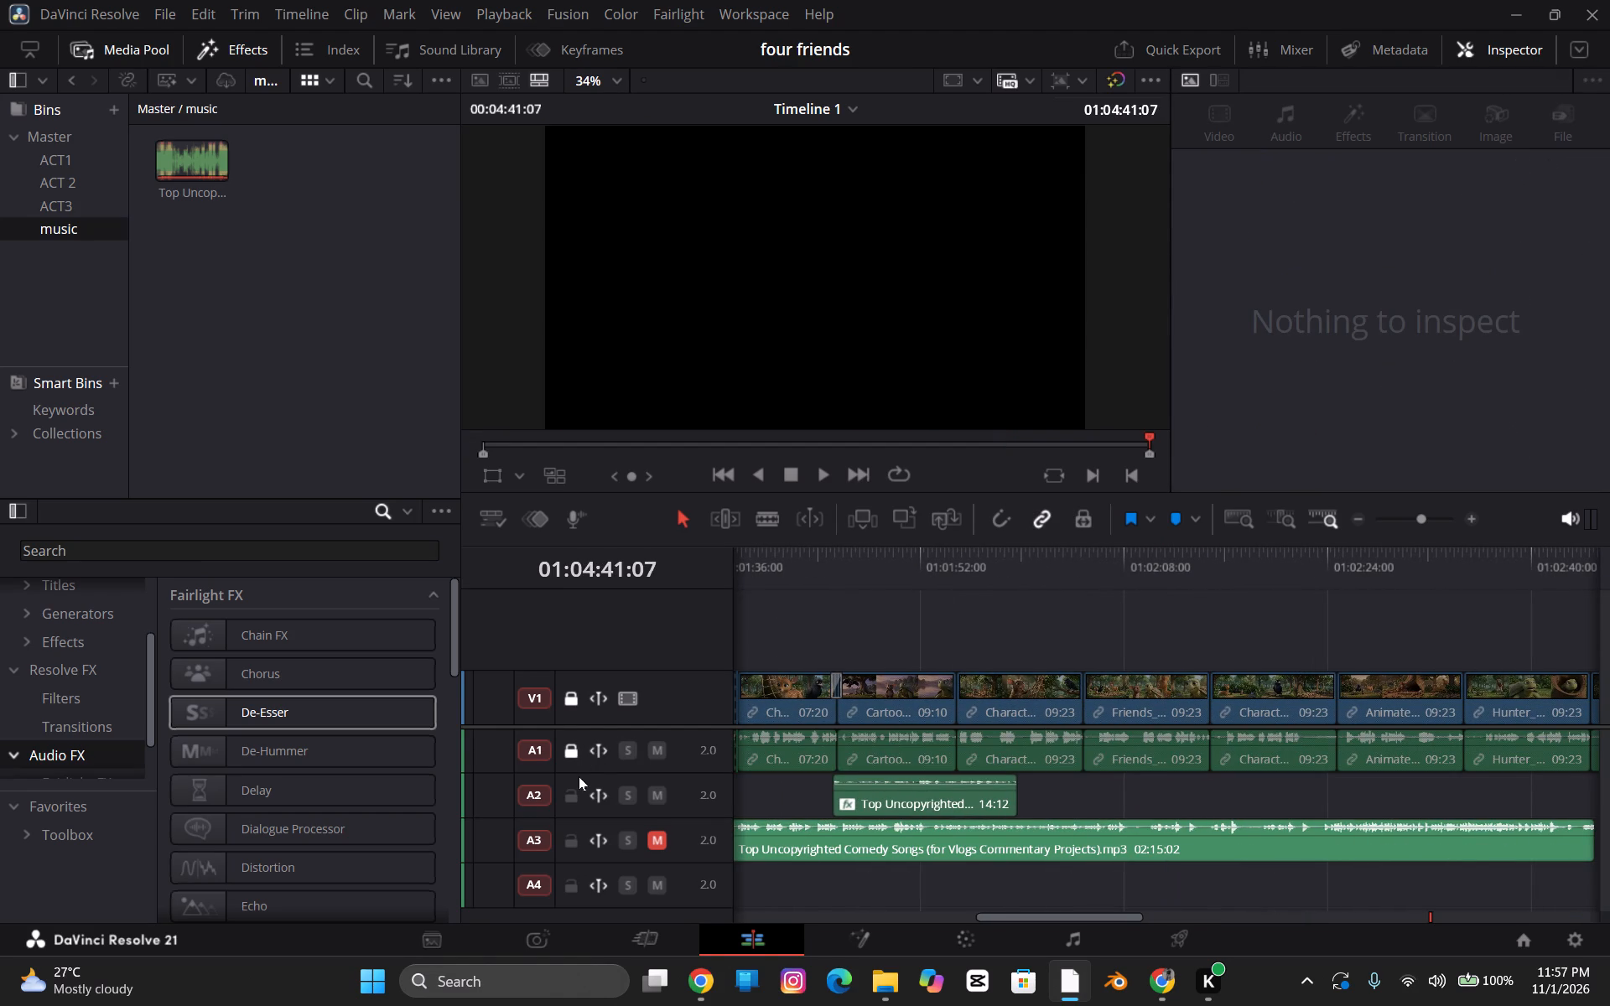
{"action": "left_click", "coordinate": [580, 792]}
{"action": "left_click", "coordinate": [853, 849]}
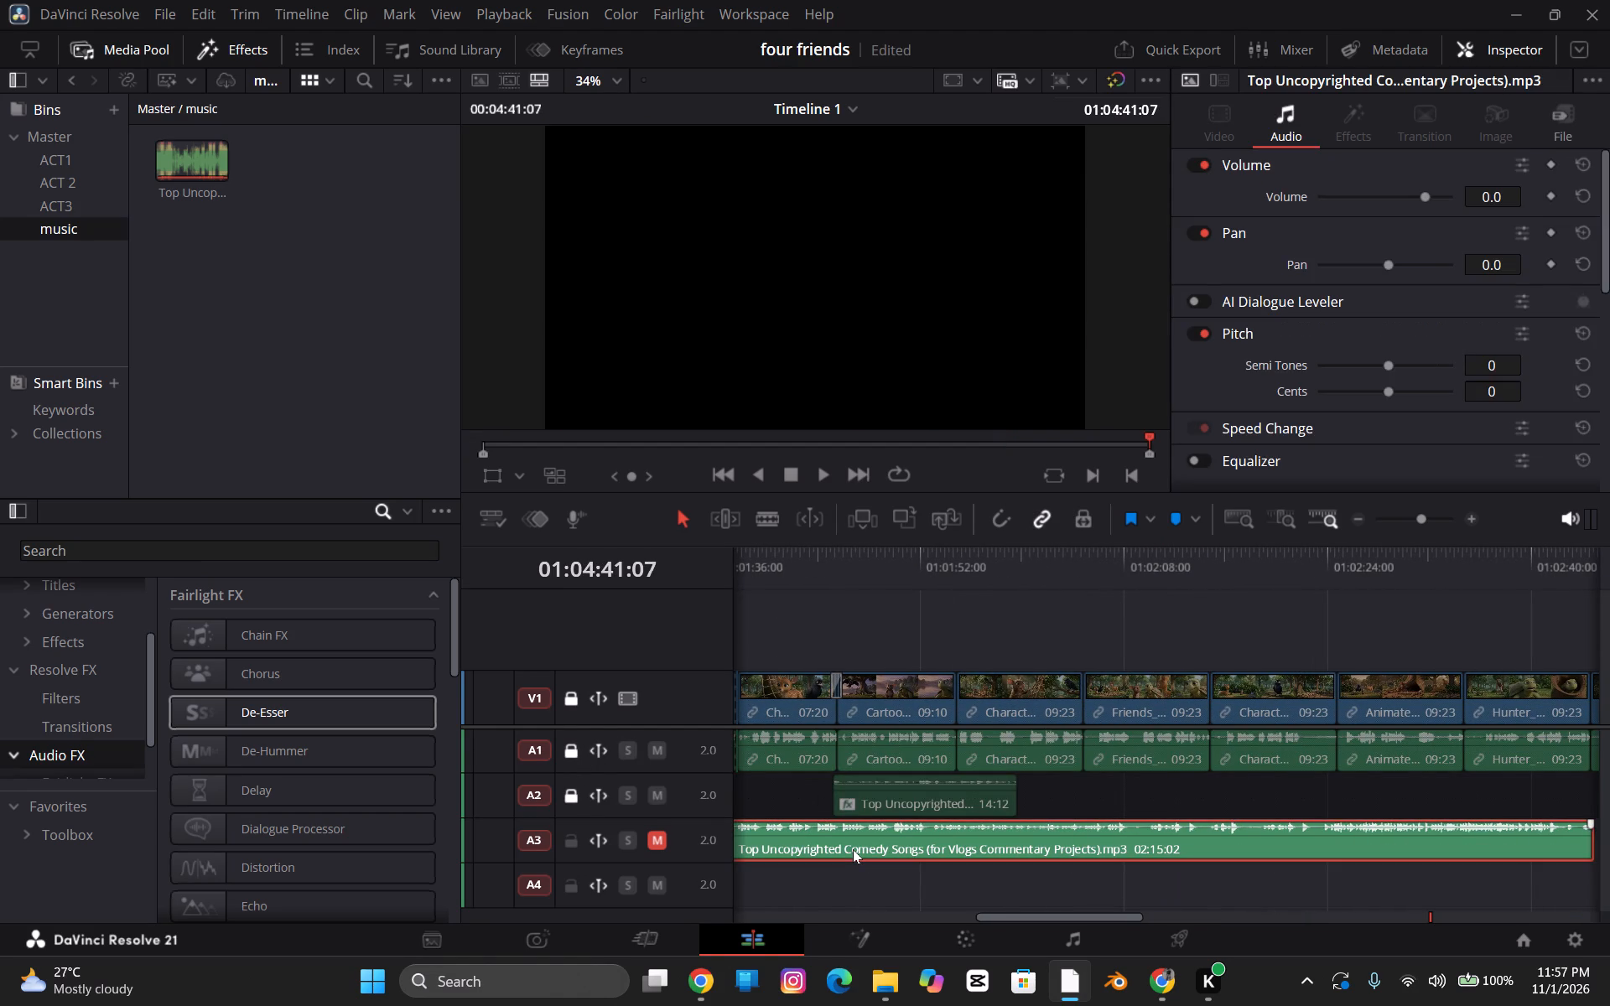
{"action": "key", "text": "Delete"}
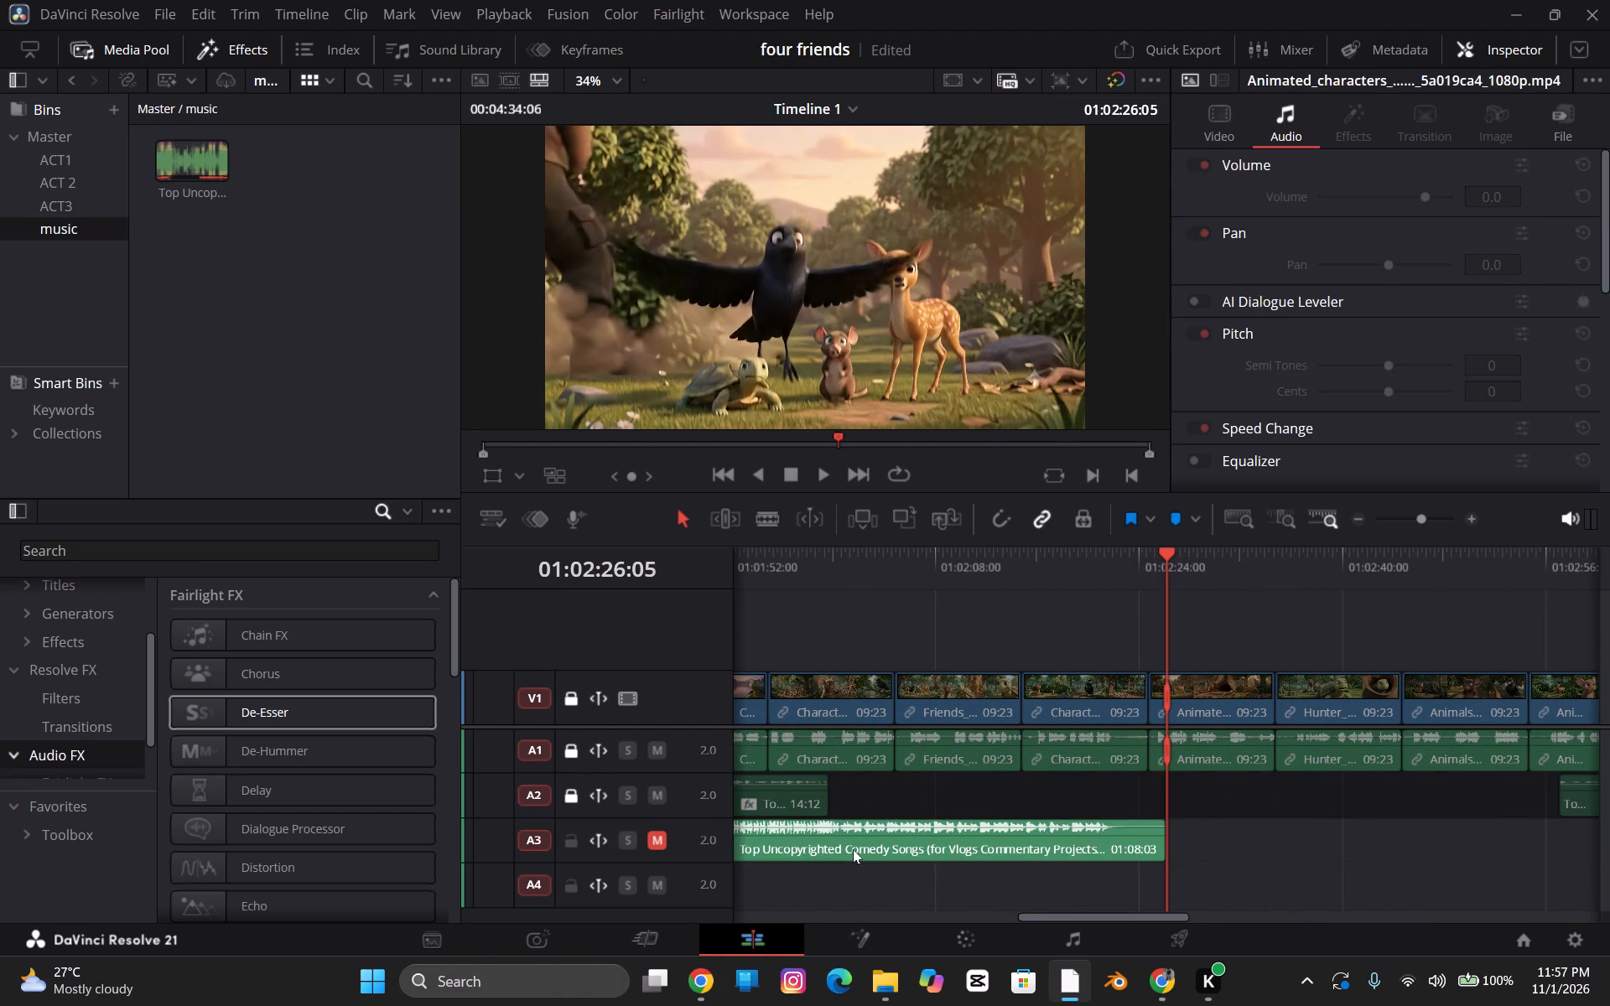
{"action": "scroll", "coordinate": [1354, 916], "scroll_direction": "left", "scroll_amount": 3}
{"action": "scroll", "coordinate": [1354, 916], "scroll_direction": "right", "scroll_amount": 2}
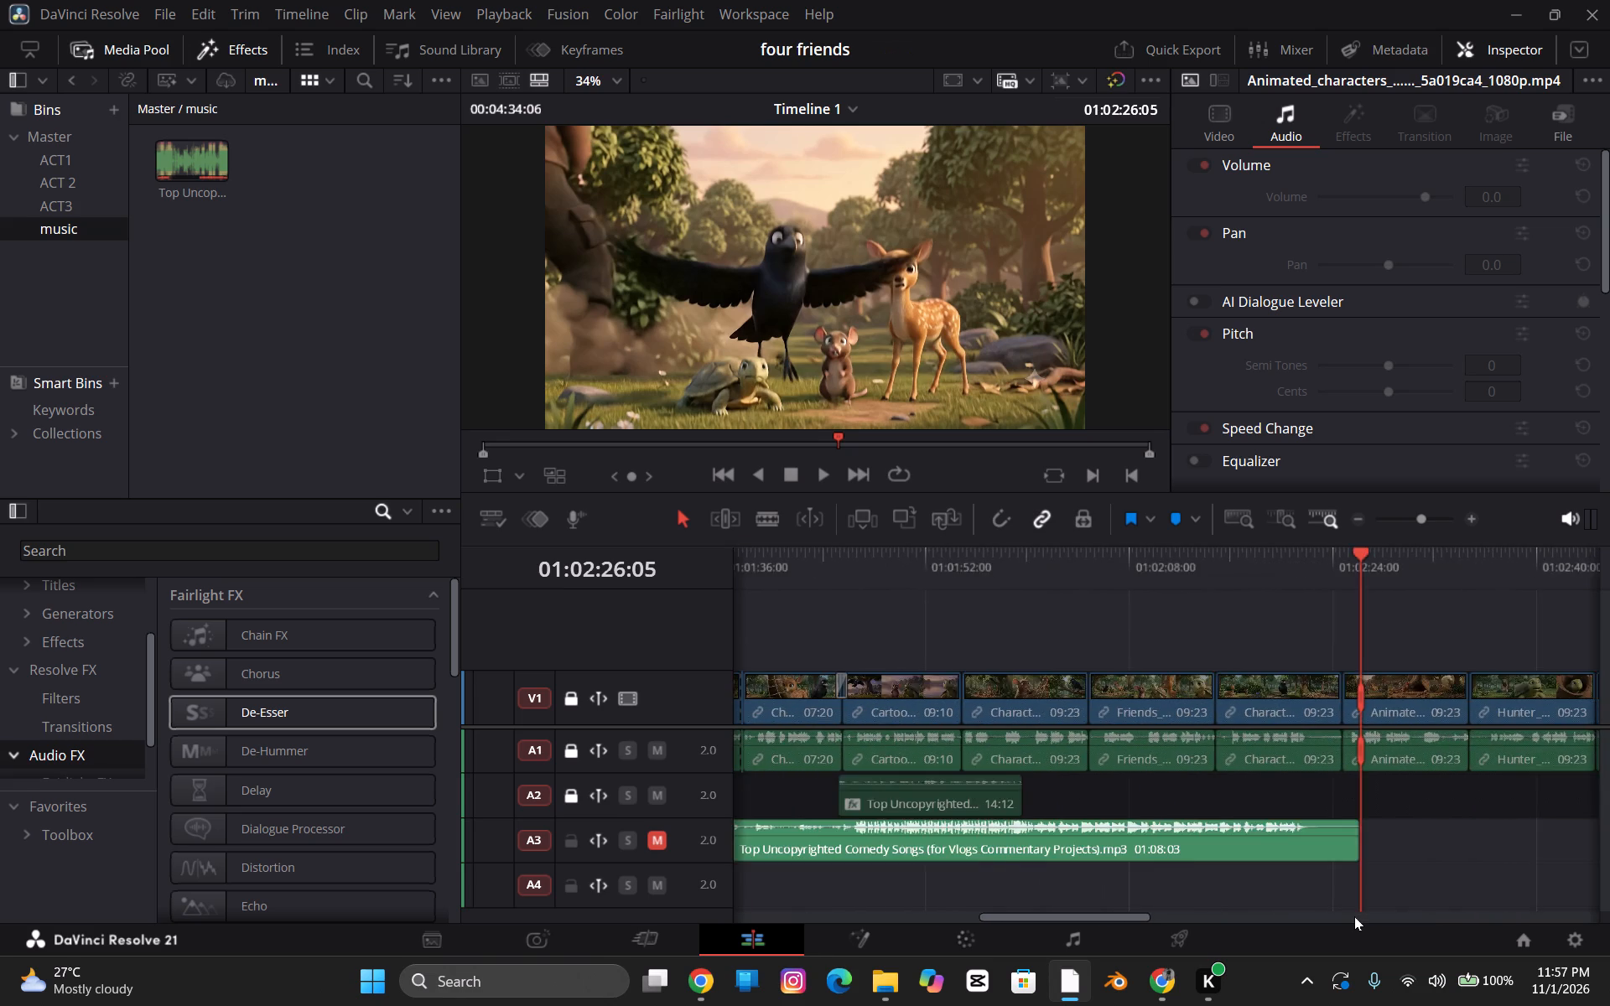
{"action": "scroll", "coordinate": [1354, 916], "scroll_direction": "right", "scroll_amount": 1}
{"action": "left_click", "coordinate": [1358, 856]}
{"action": "key", "text": "Delete"}
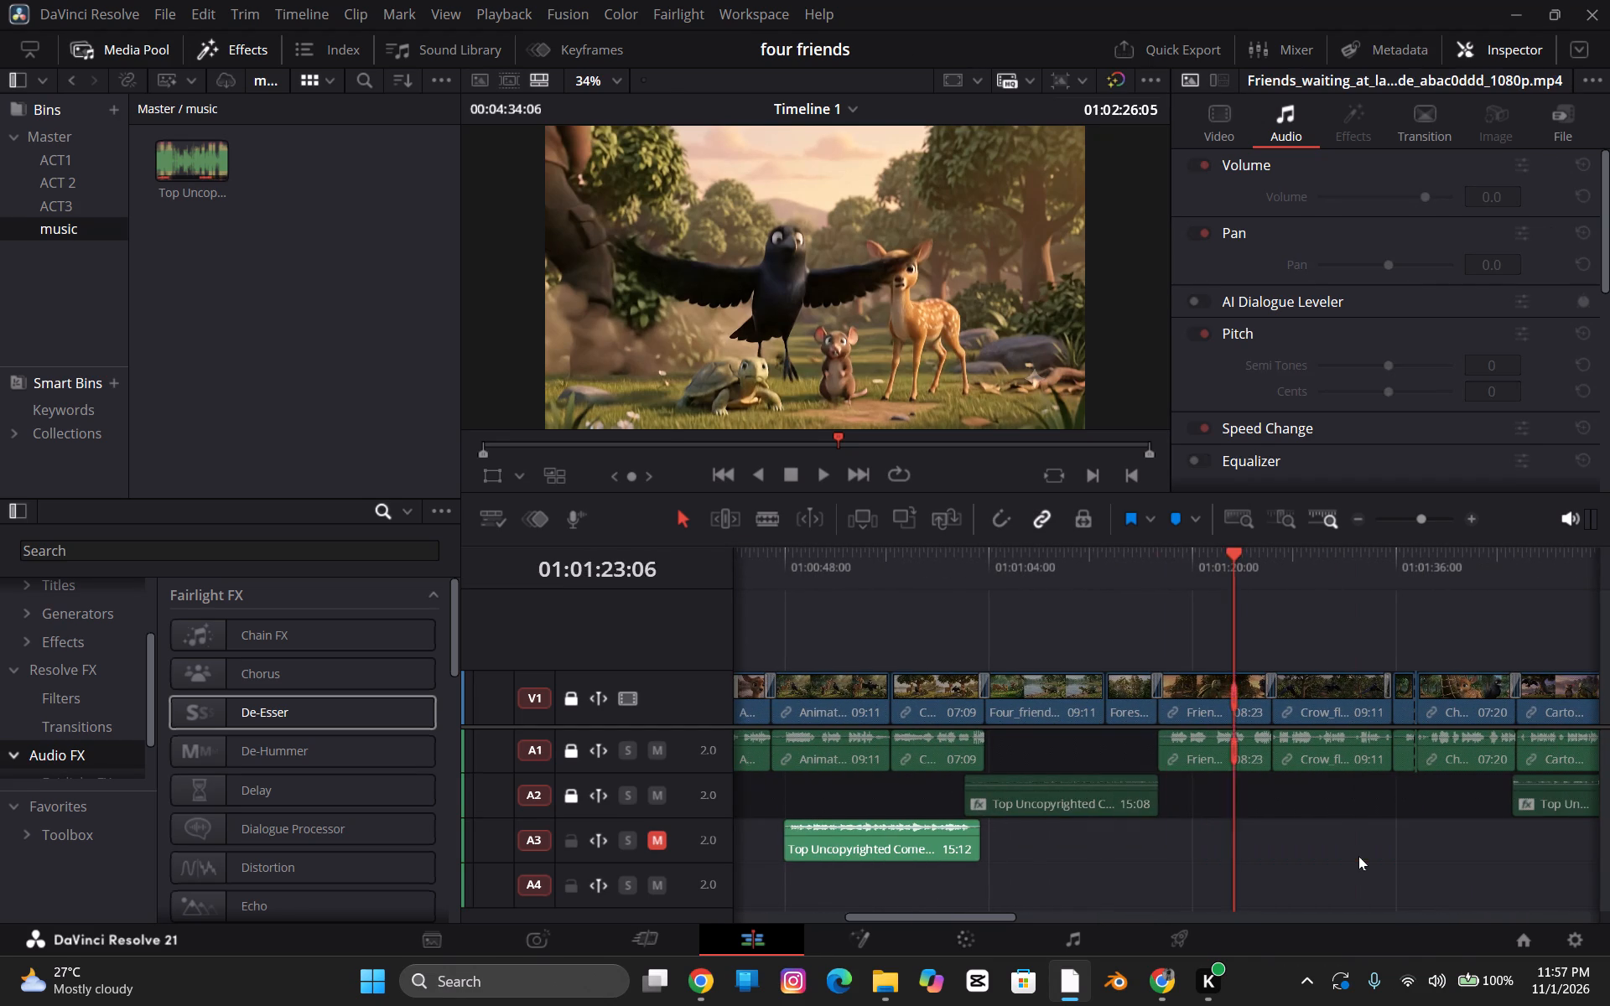
{"action": "left_click", "coordinate": [890, 843]}
{"action": "key", "text": "Delete"}
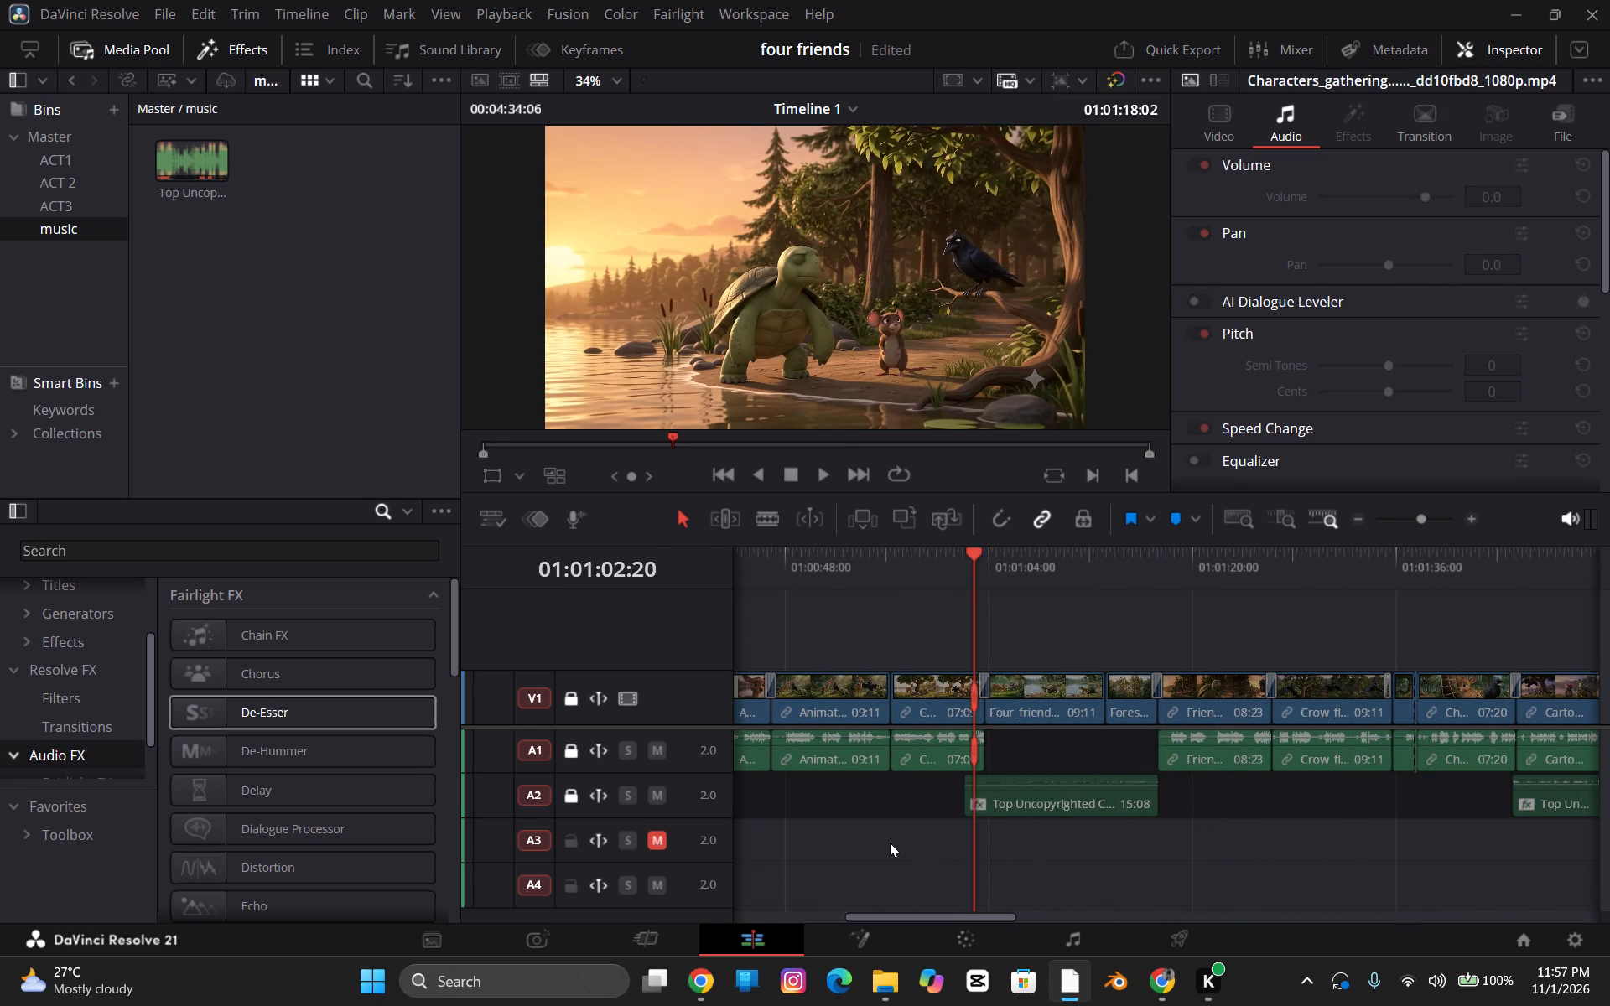
Delete the muted A3 audio track and the empty audio track below it.
{"action": "right_click", "coordinate": [688, 847]}
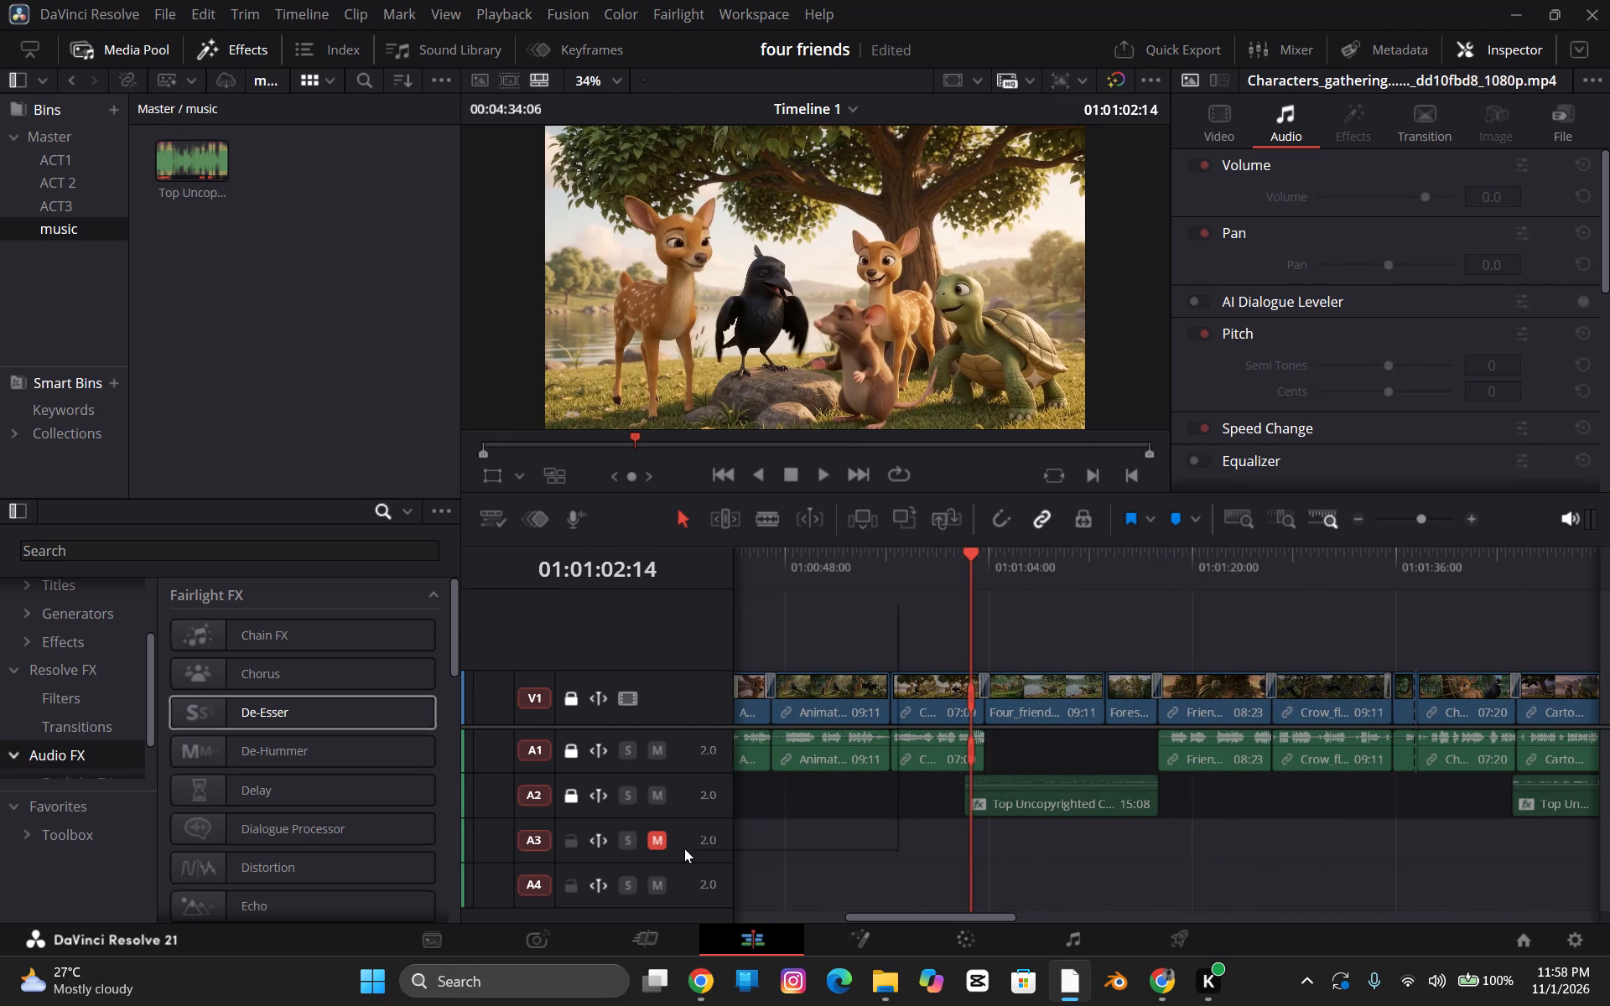
{"action": "left_click", "coordinate": [761, 733]}
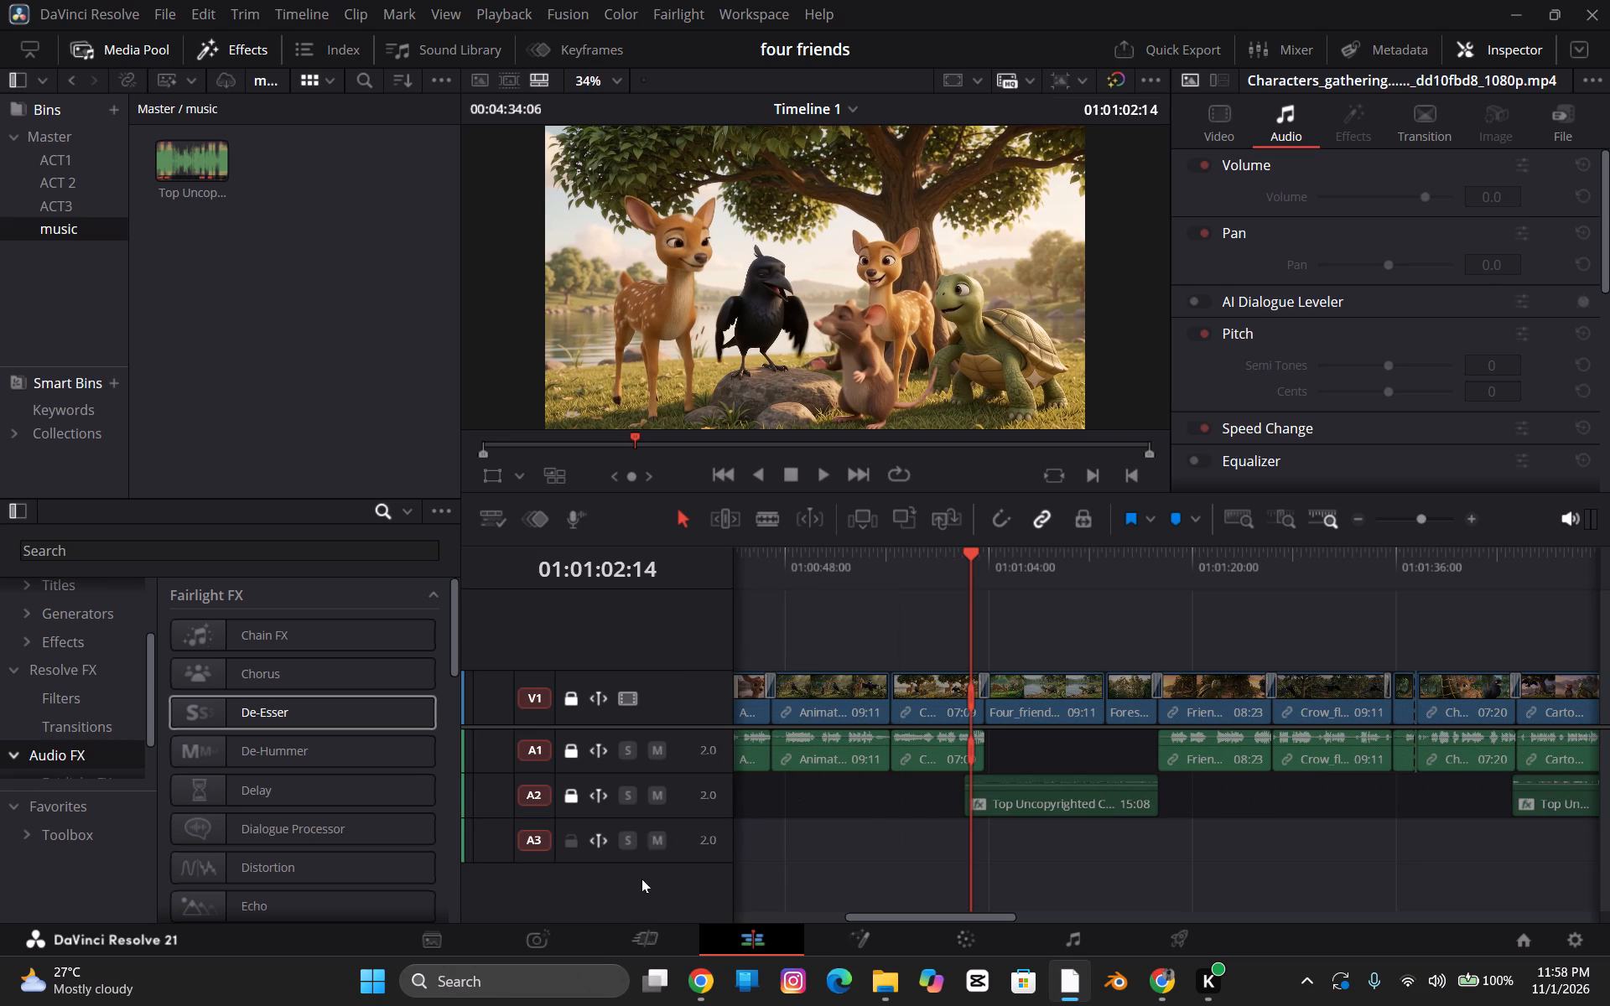
{"action": "right_click", "coordinate": [685, 844]}
{"action": "double_click", "coordinate": [688, 838]}
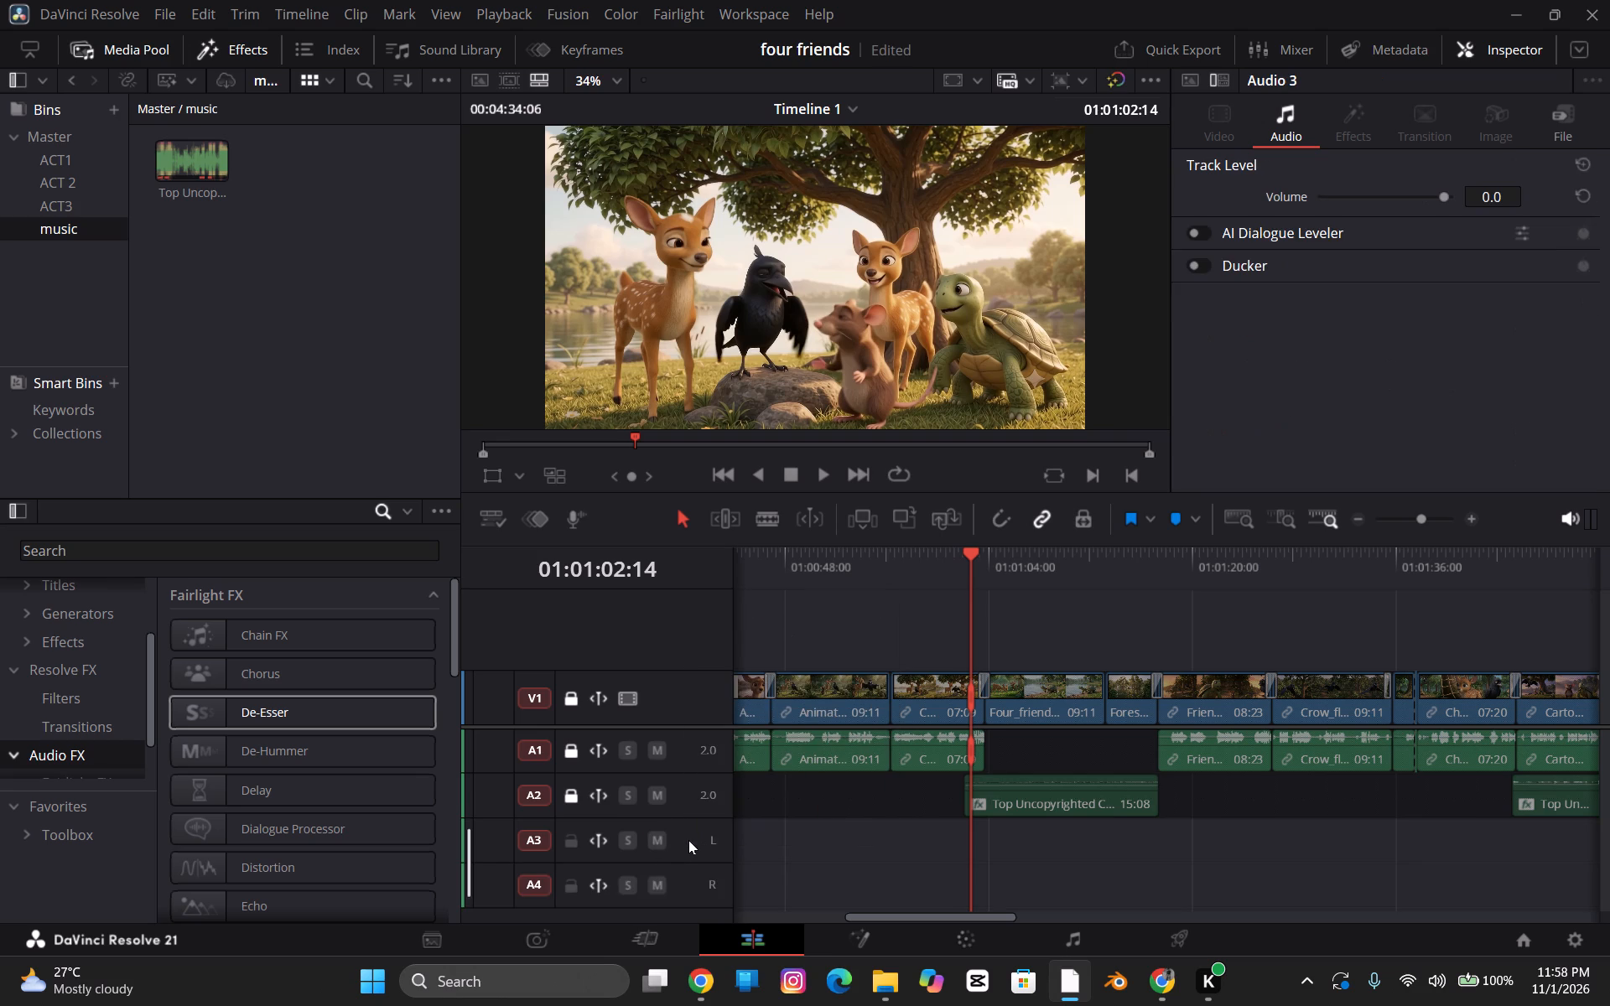
{"action": "left_click", "coordinate": [687, 849]}
{"action": "right_click", "coordinate": [688, 849]}
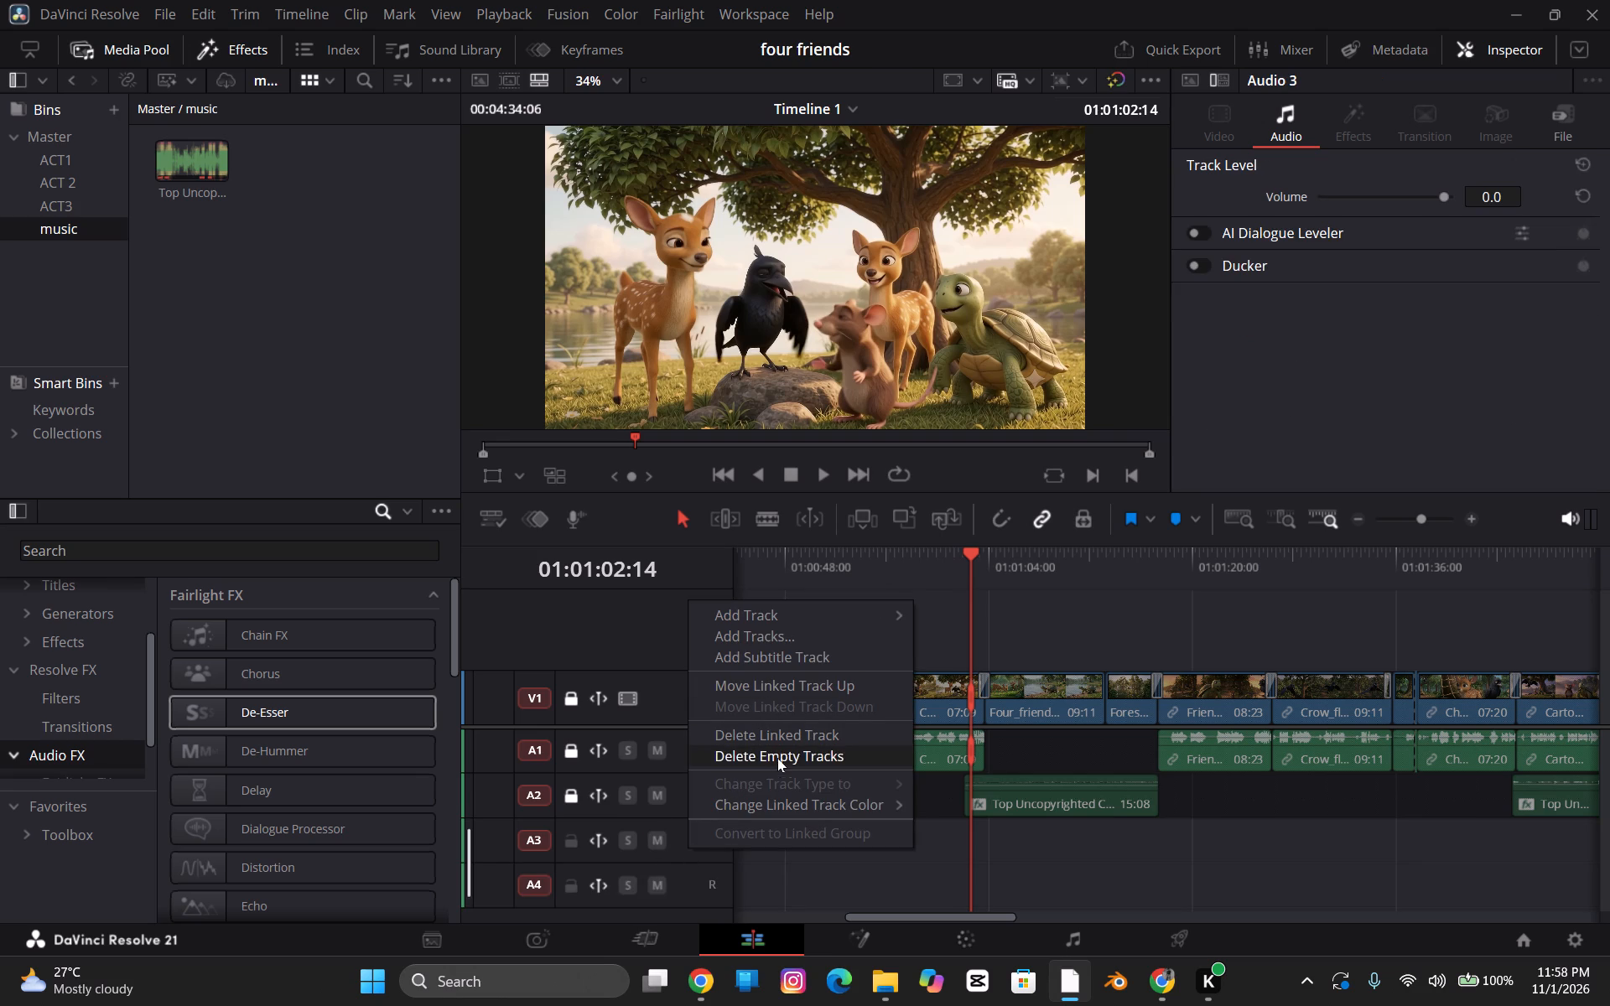
{"action": "left_click", "coordinate": [776, 737]}
{"action": "left_click", "coordinate": [826, 760]}
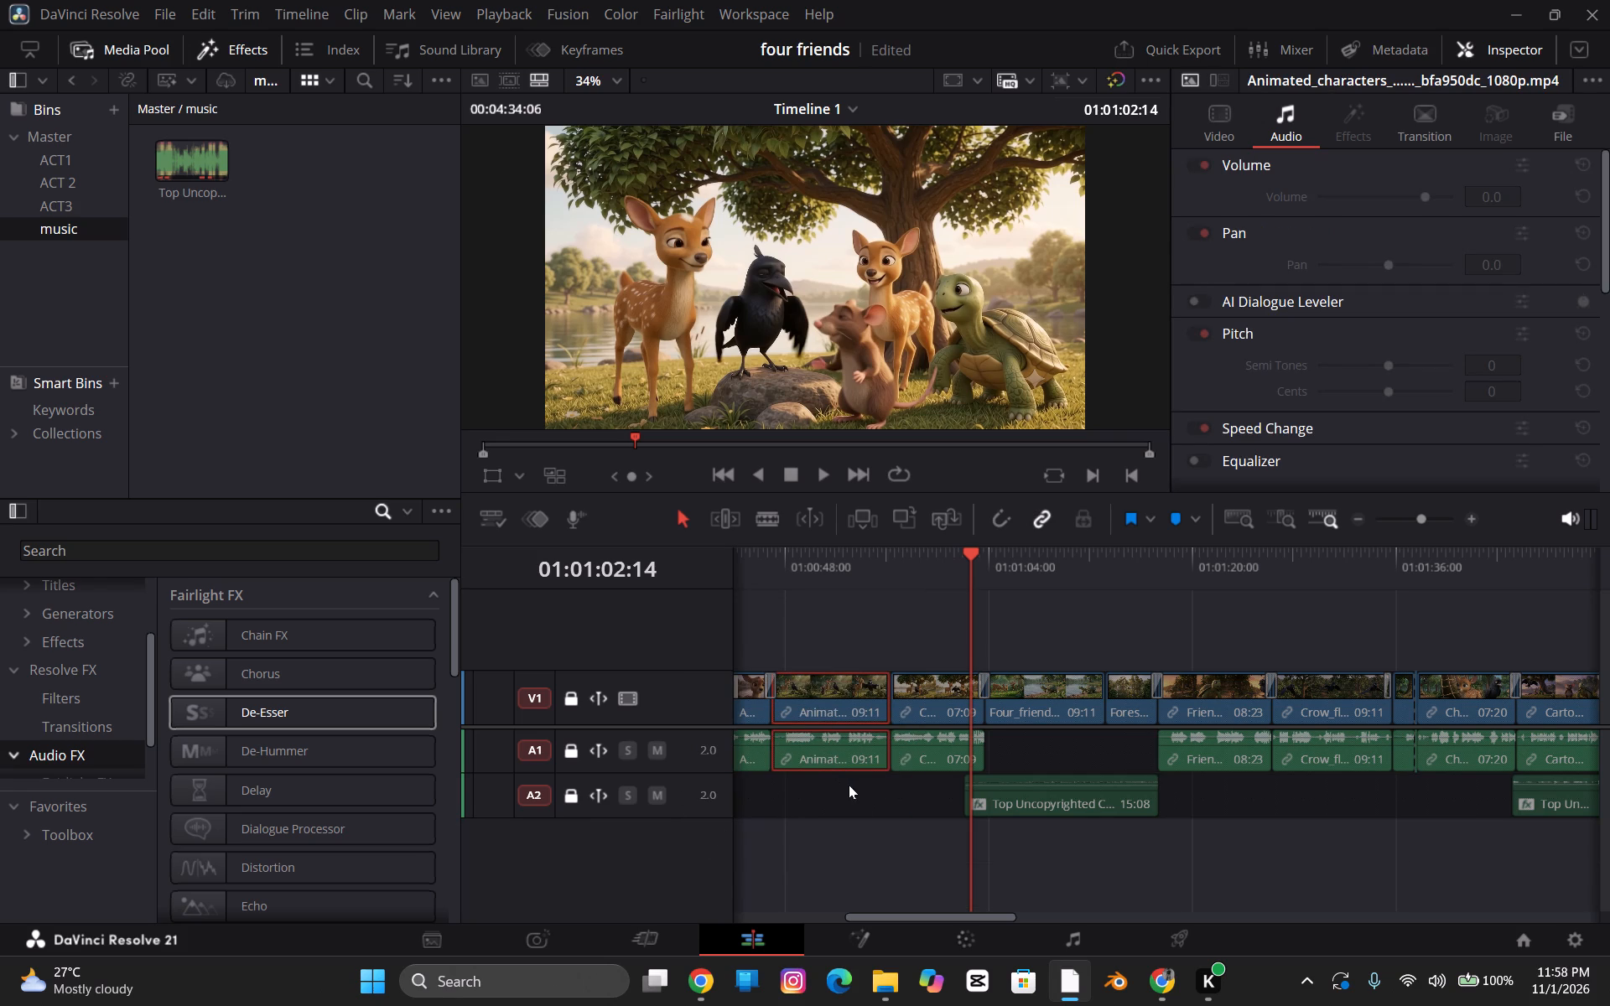
Unlock audio tracks A1 and A2.
{"action": "left_click", "coordinate": [694, 765]}
{"action": "right_click", "coordinate": [694, 761]}
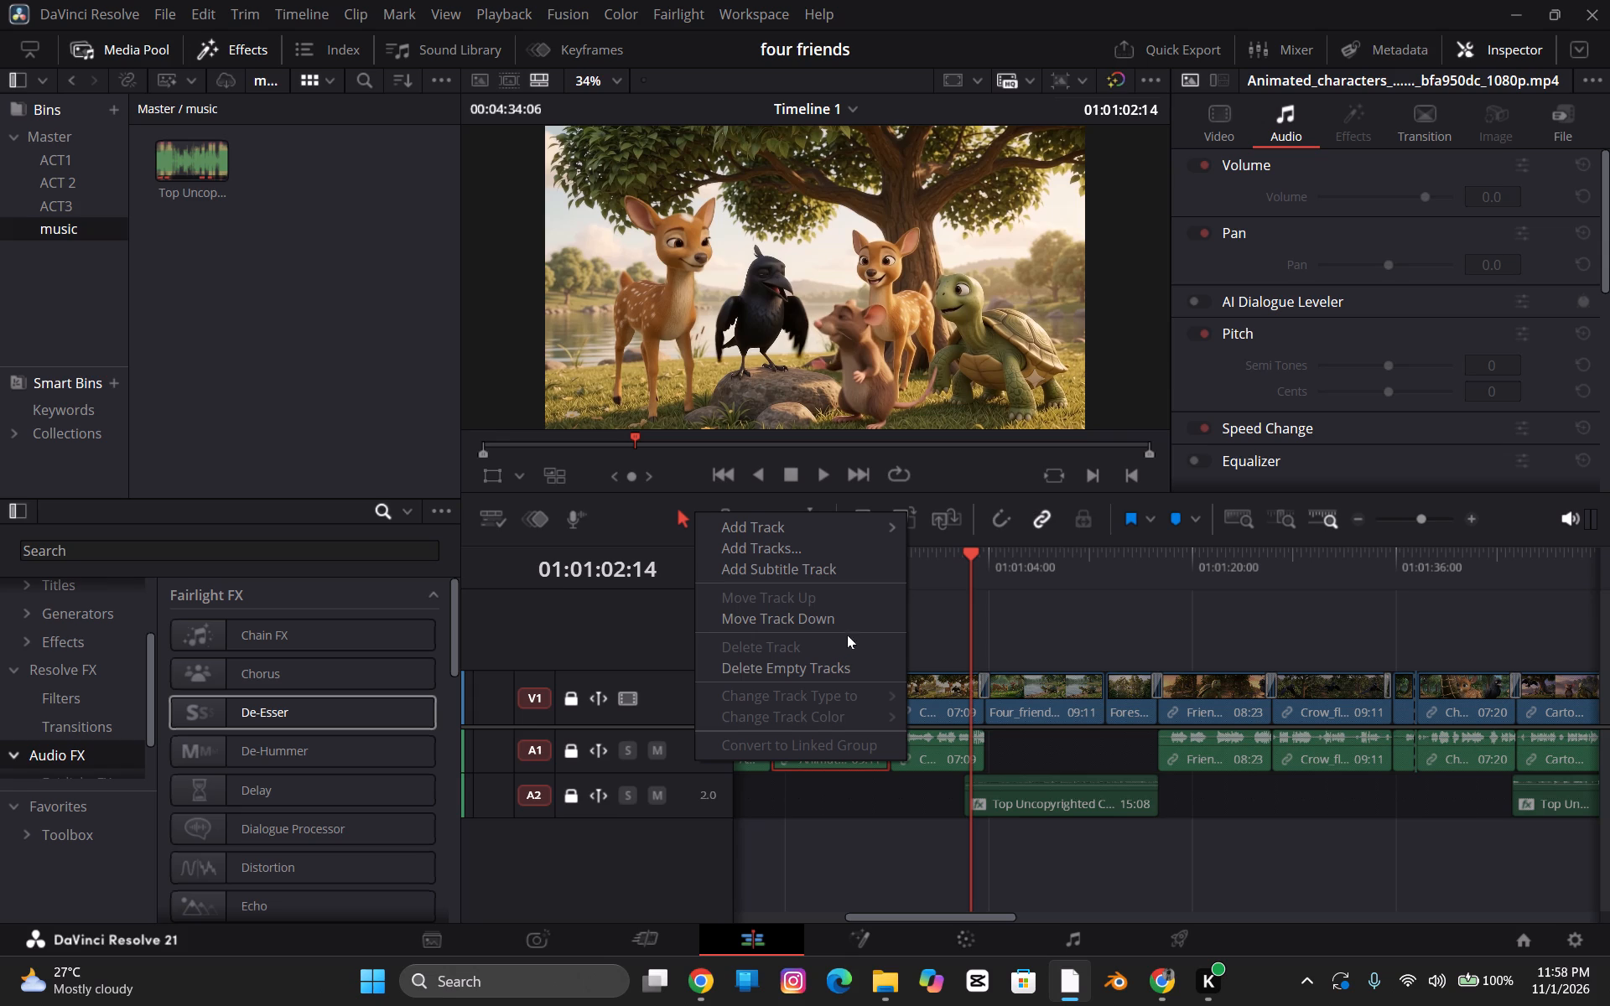
{"action": "left_click_drag", "start_coordinate": [722, 825], "coordinate": [697, 819]}
{"action": "left_click", "coordinate": [578, 749]}
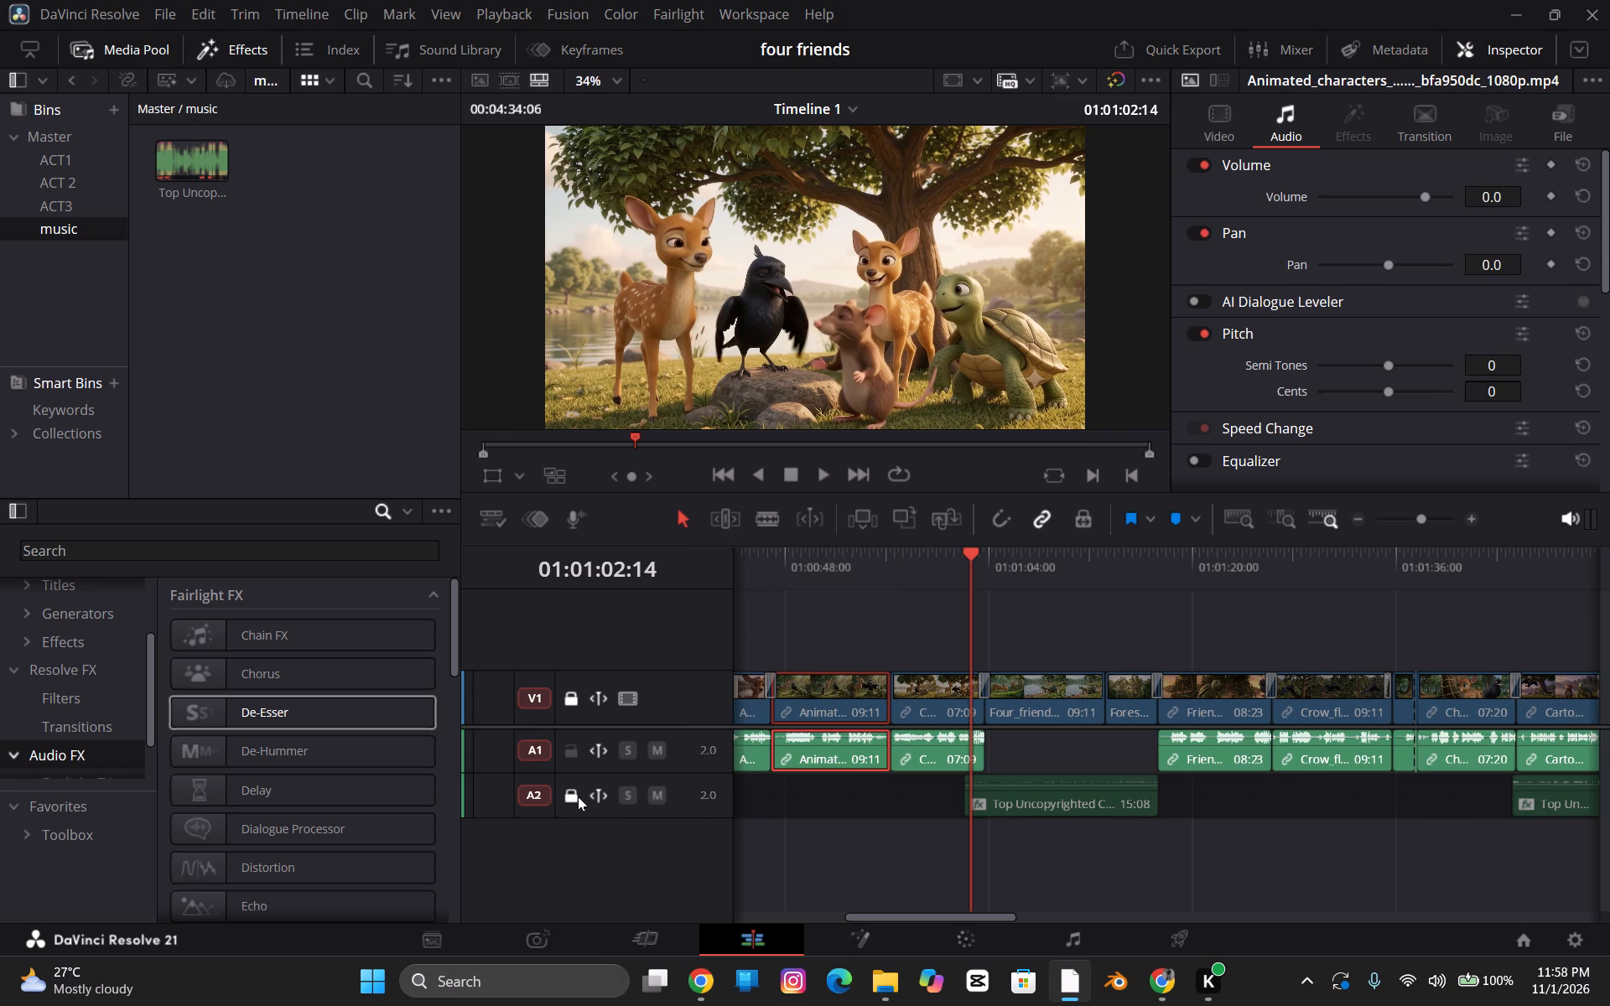
{"action": "left_click", "coordinate": [579, 796]}
{"action": "right_click", "coordinate": [688, 801]}
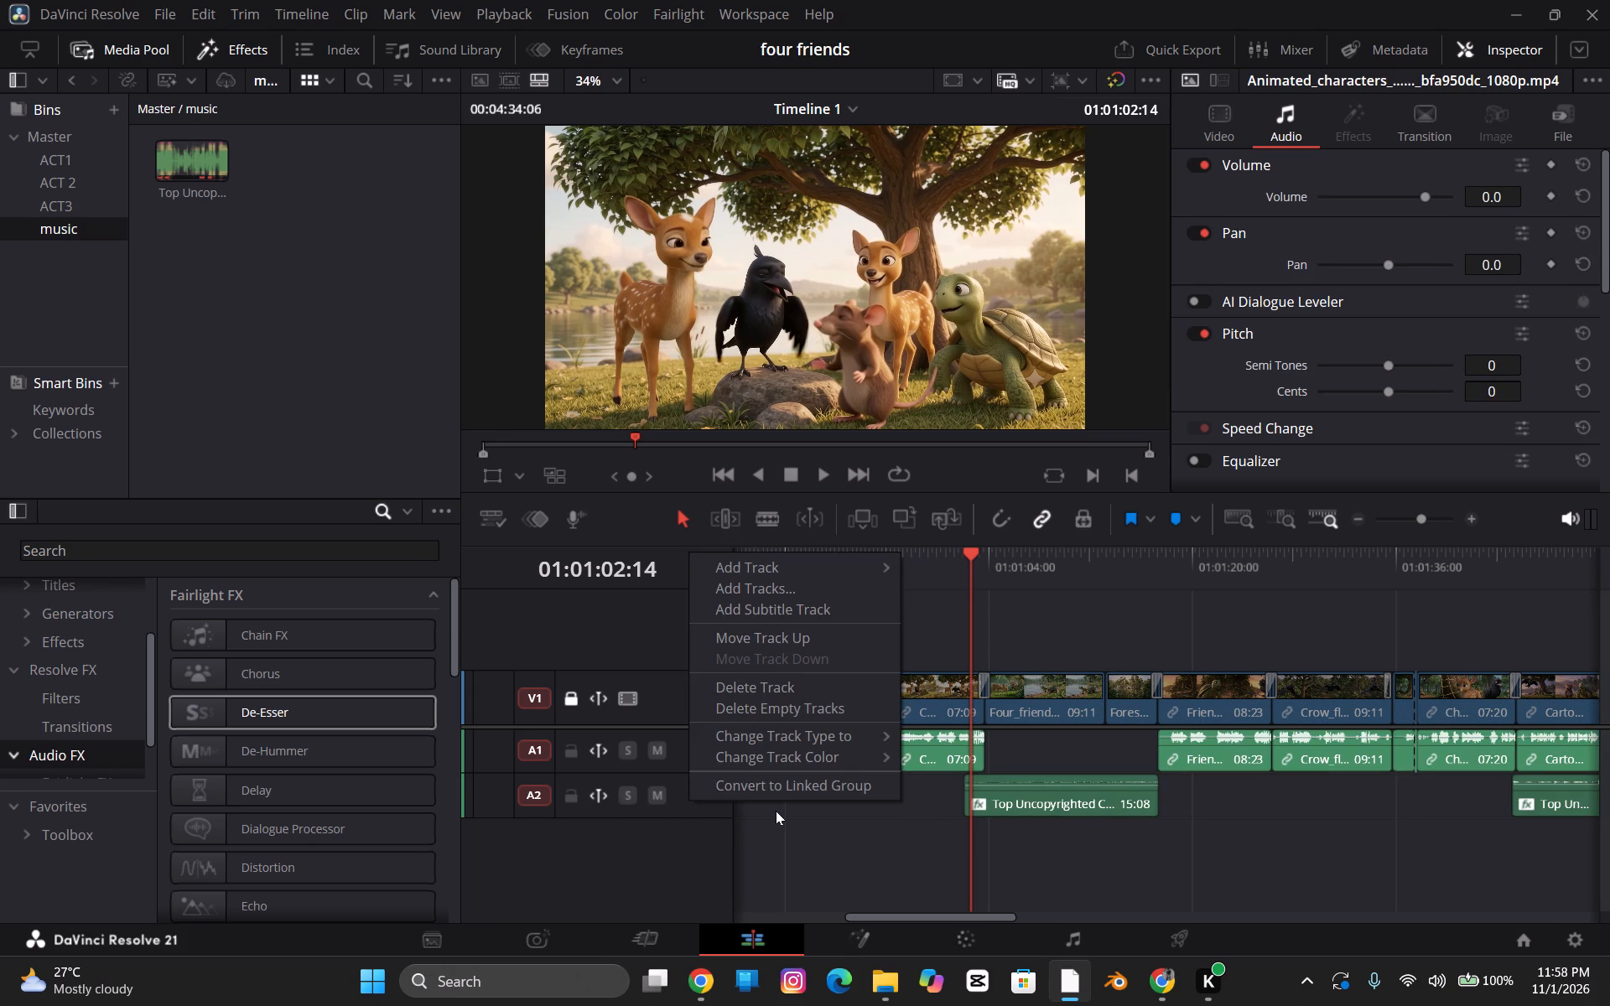
Play the timeline from 01:01:02:14 while toggling solo on tracks A1 and A2 to check the mix, ending with both solos off.
{"action": "left_click", "coordinate": [626, 751]}
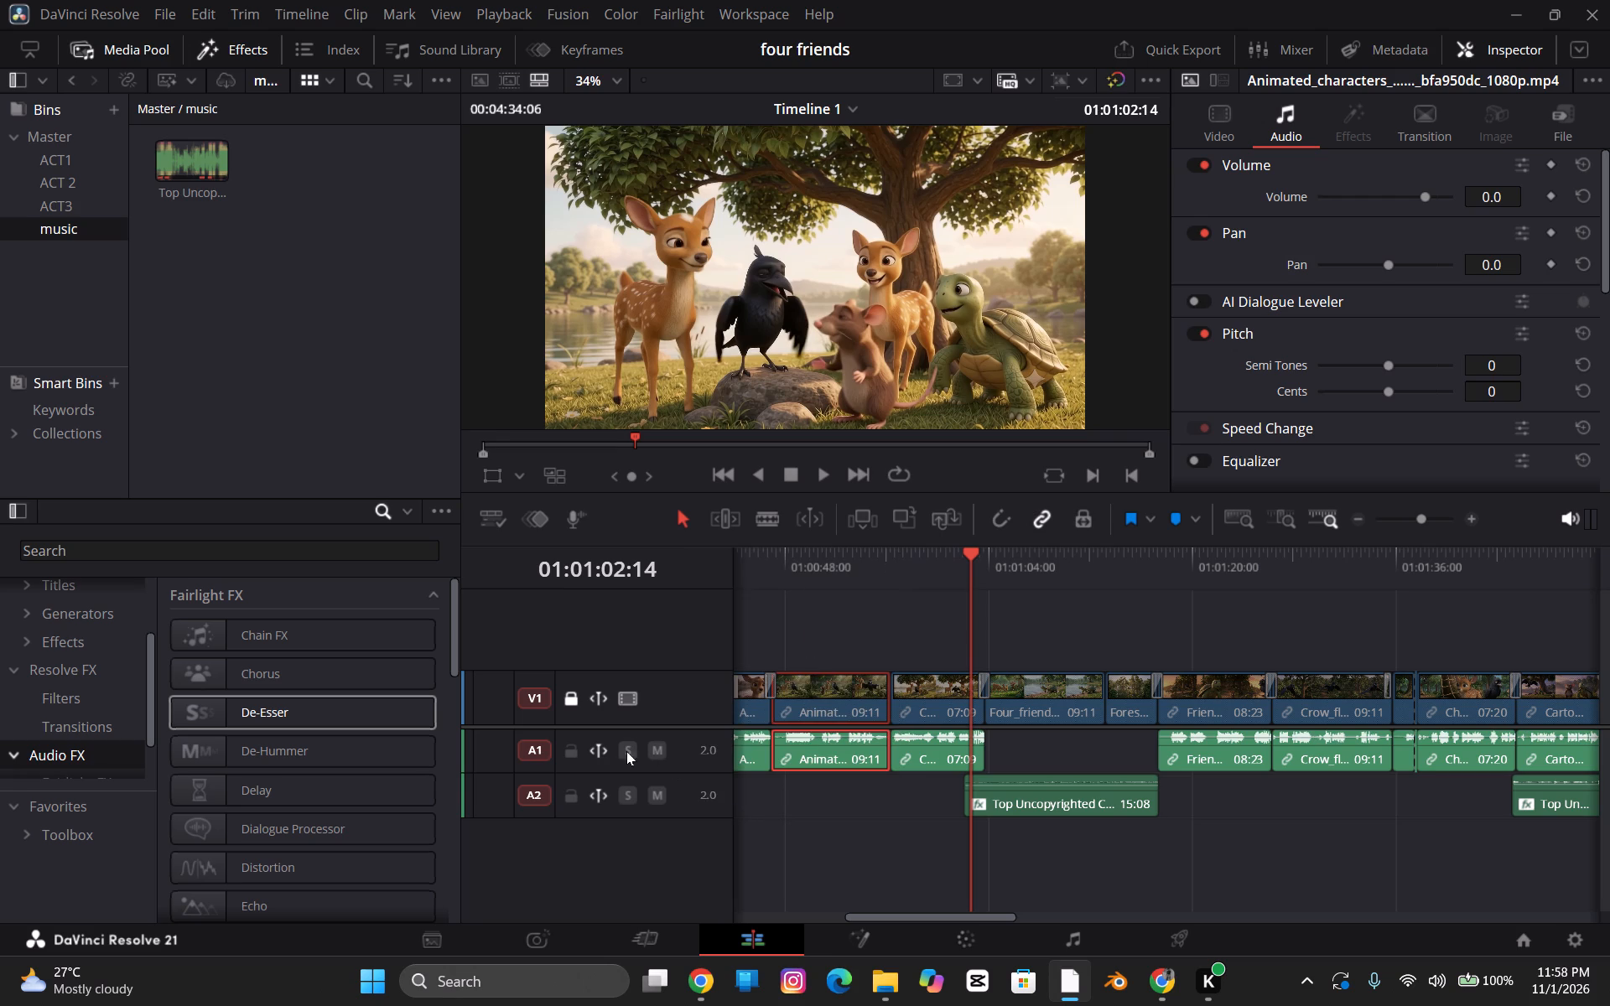
{"action": "left_click", "coordinate": [624, 795]}
{"action": "key", "text": "space"}
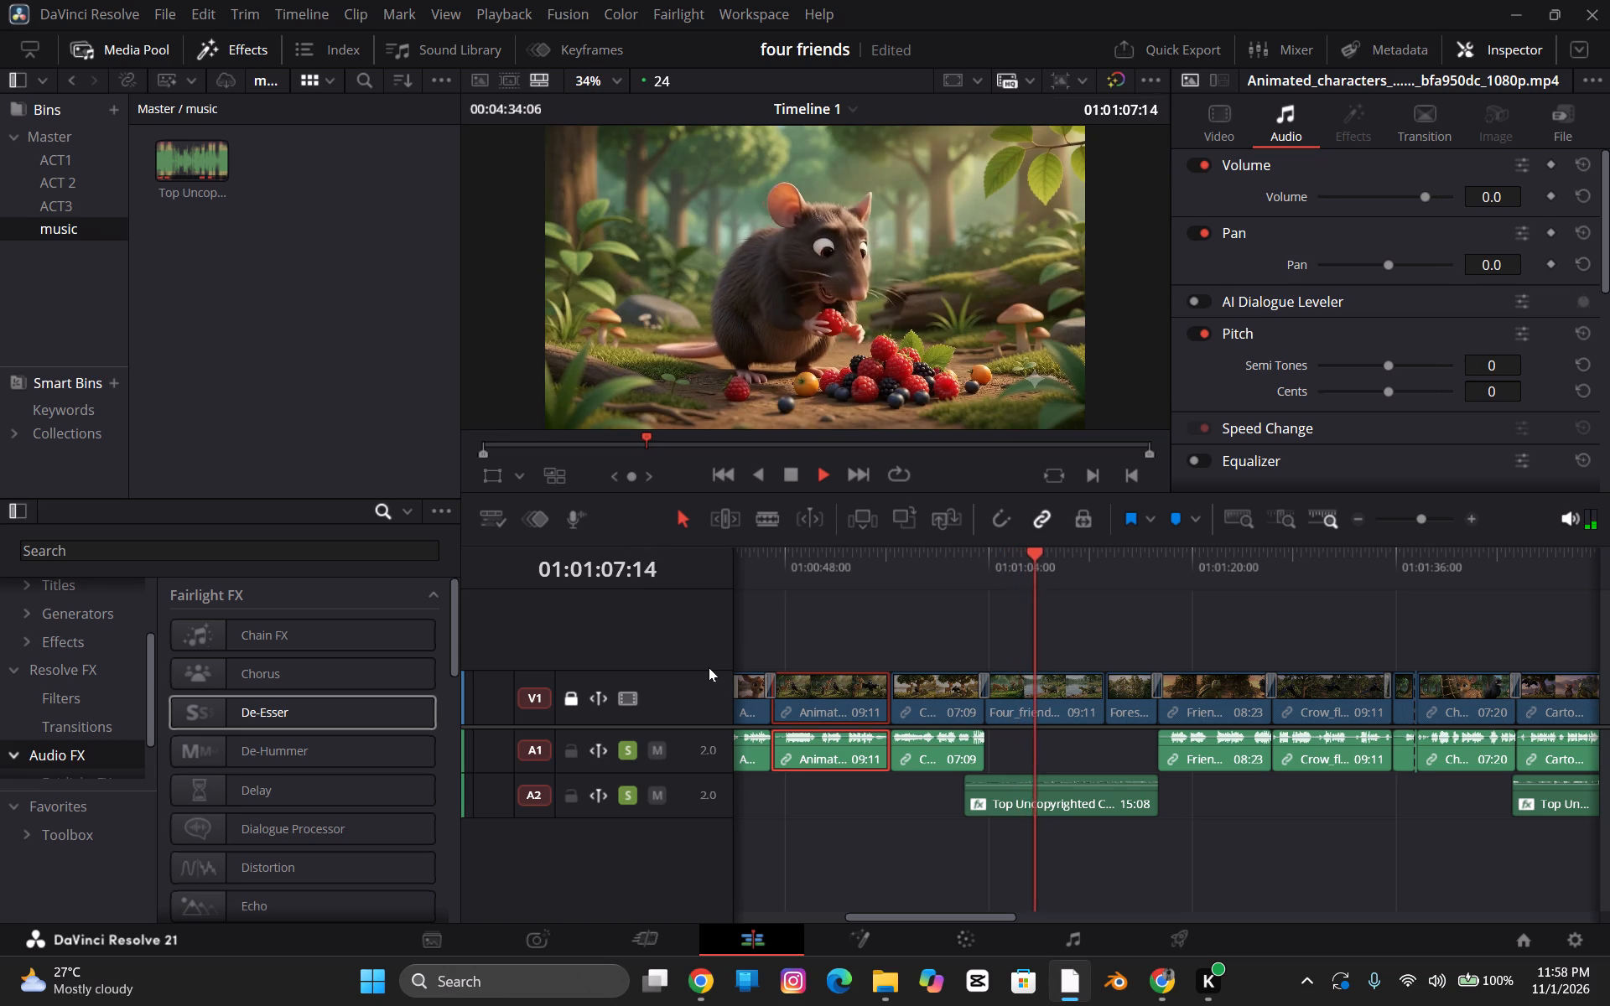
{"action": "left_click", "coordinate": [622, 744]}
{"action": "left_click", "coordinate": [629, 797]}
{"action": "left_click", "coordinate": [627, 793]}
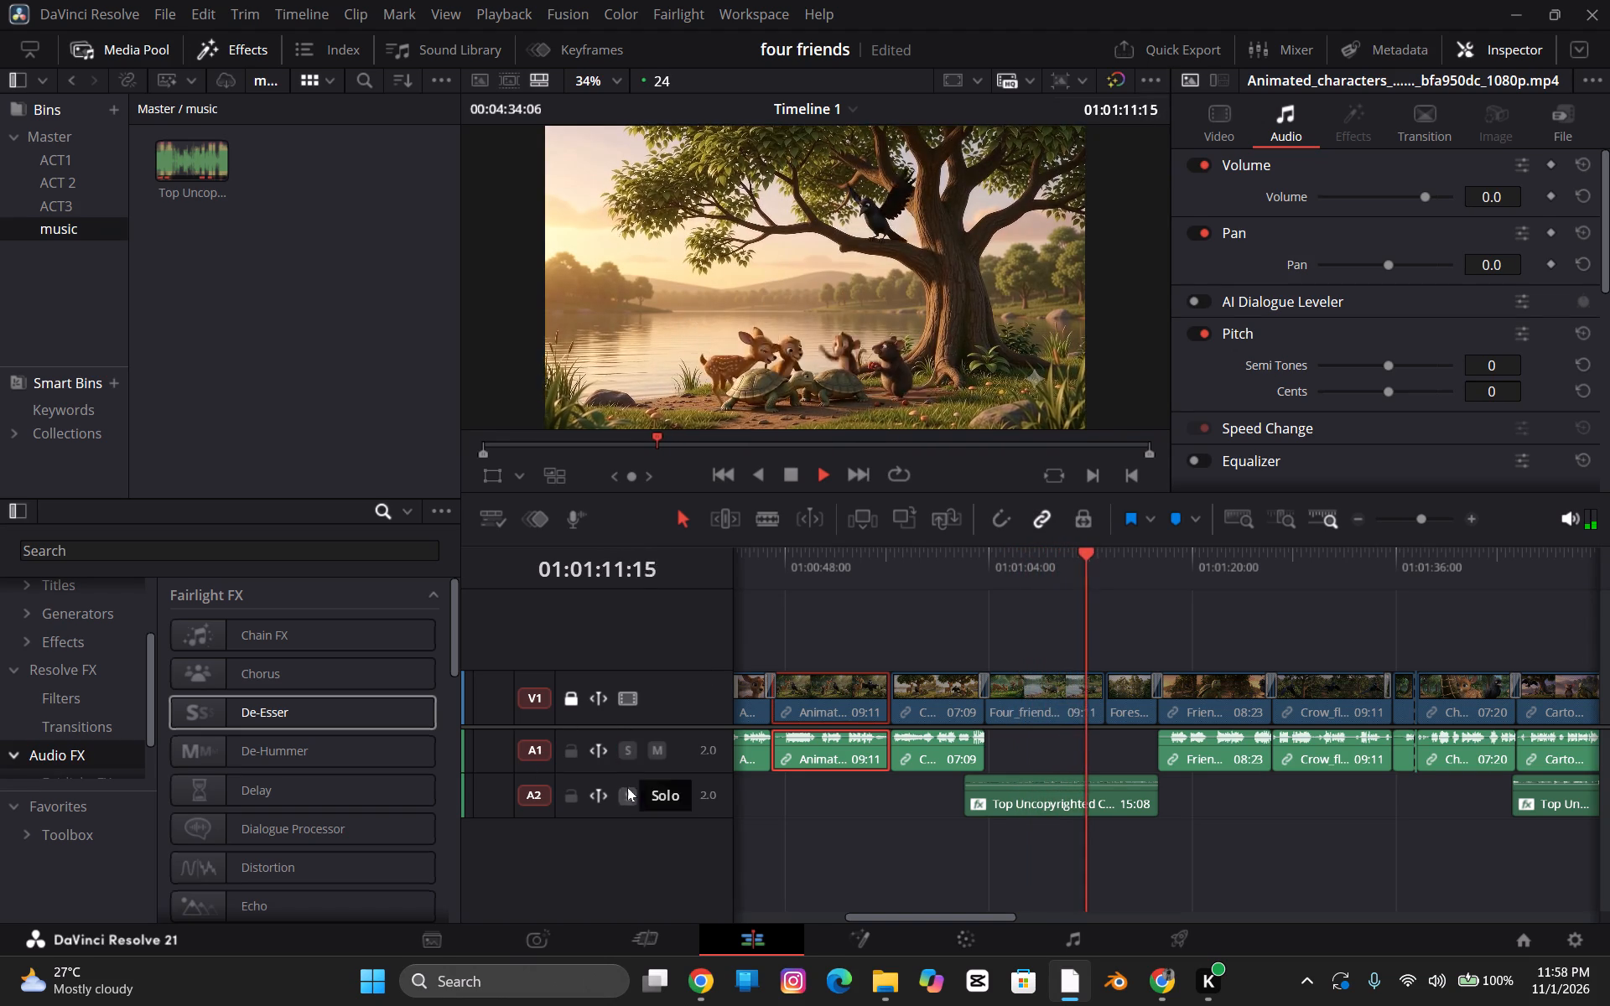
{"action": "left_click", "coordinate": [627, 754]}
{"action": "left_click", "coordinate": [624, 801]}
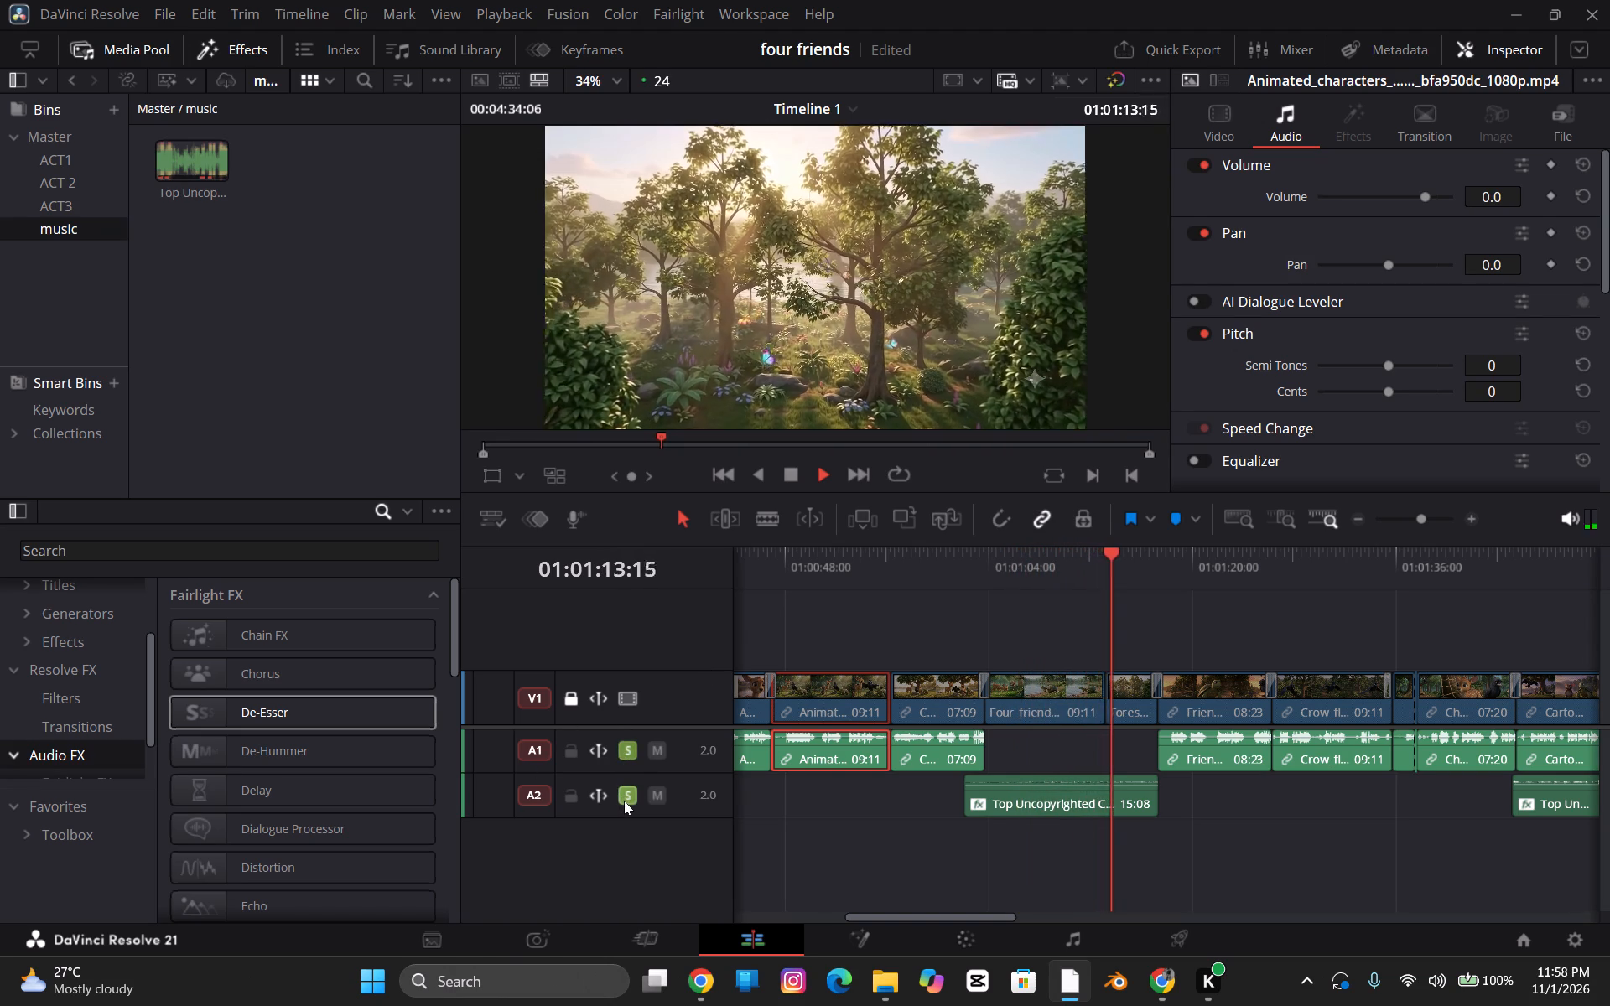
{"action": "left_click", "coordinate": [627, 753]}
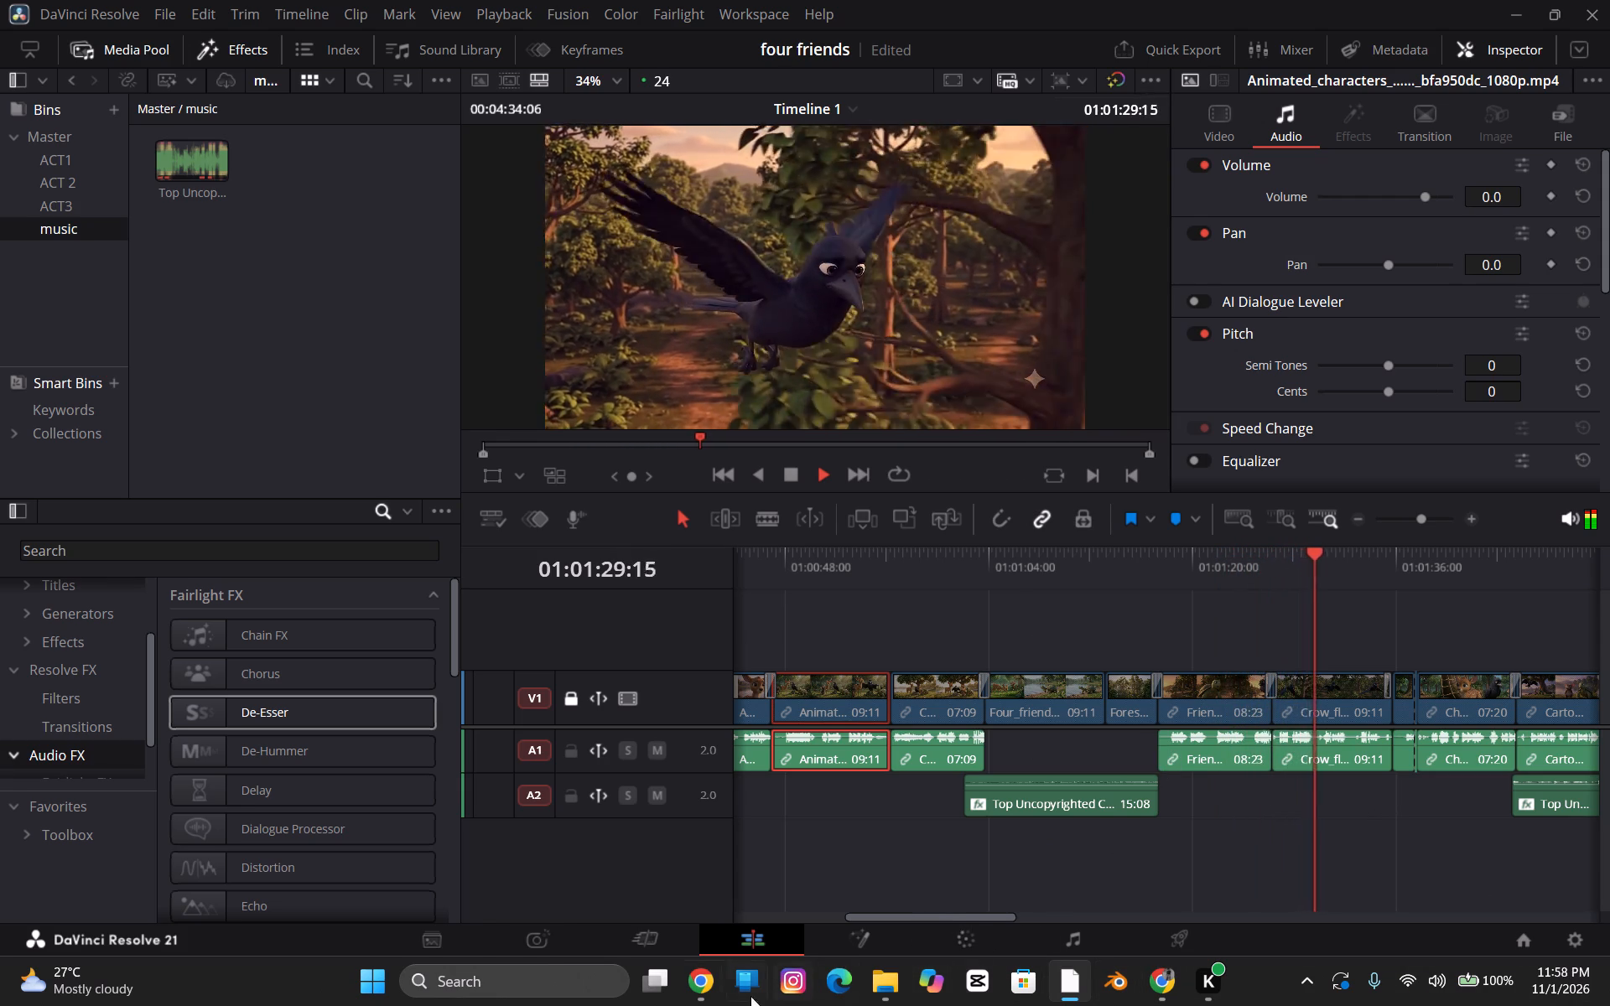
Switch to Chrome, stop the YouTube comedy songs video, and return to the search results with the mini player closed.
{"action": "left_click", "coordinate": [698, 992]}
{"action": "left_click", "coordinate": [604, 0]}
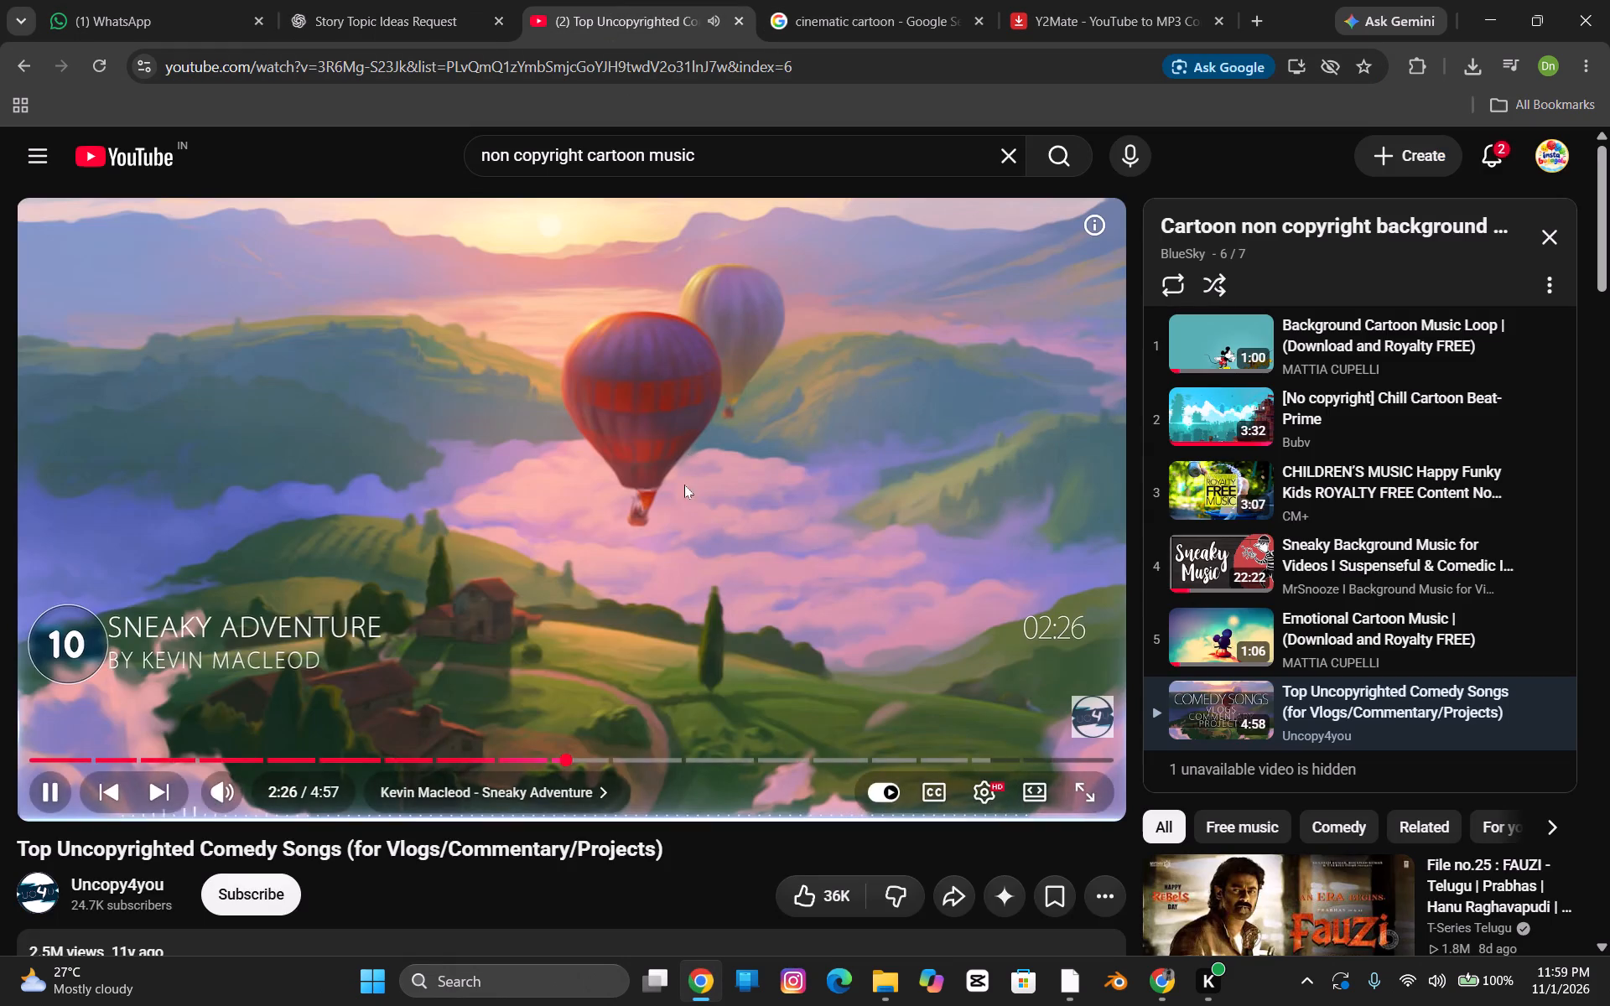
{"action": "left_click", "coordinate": [627, 530]}
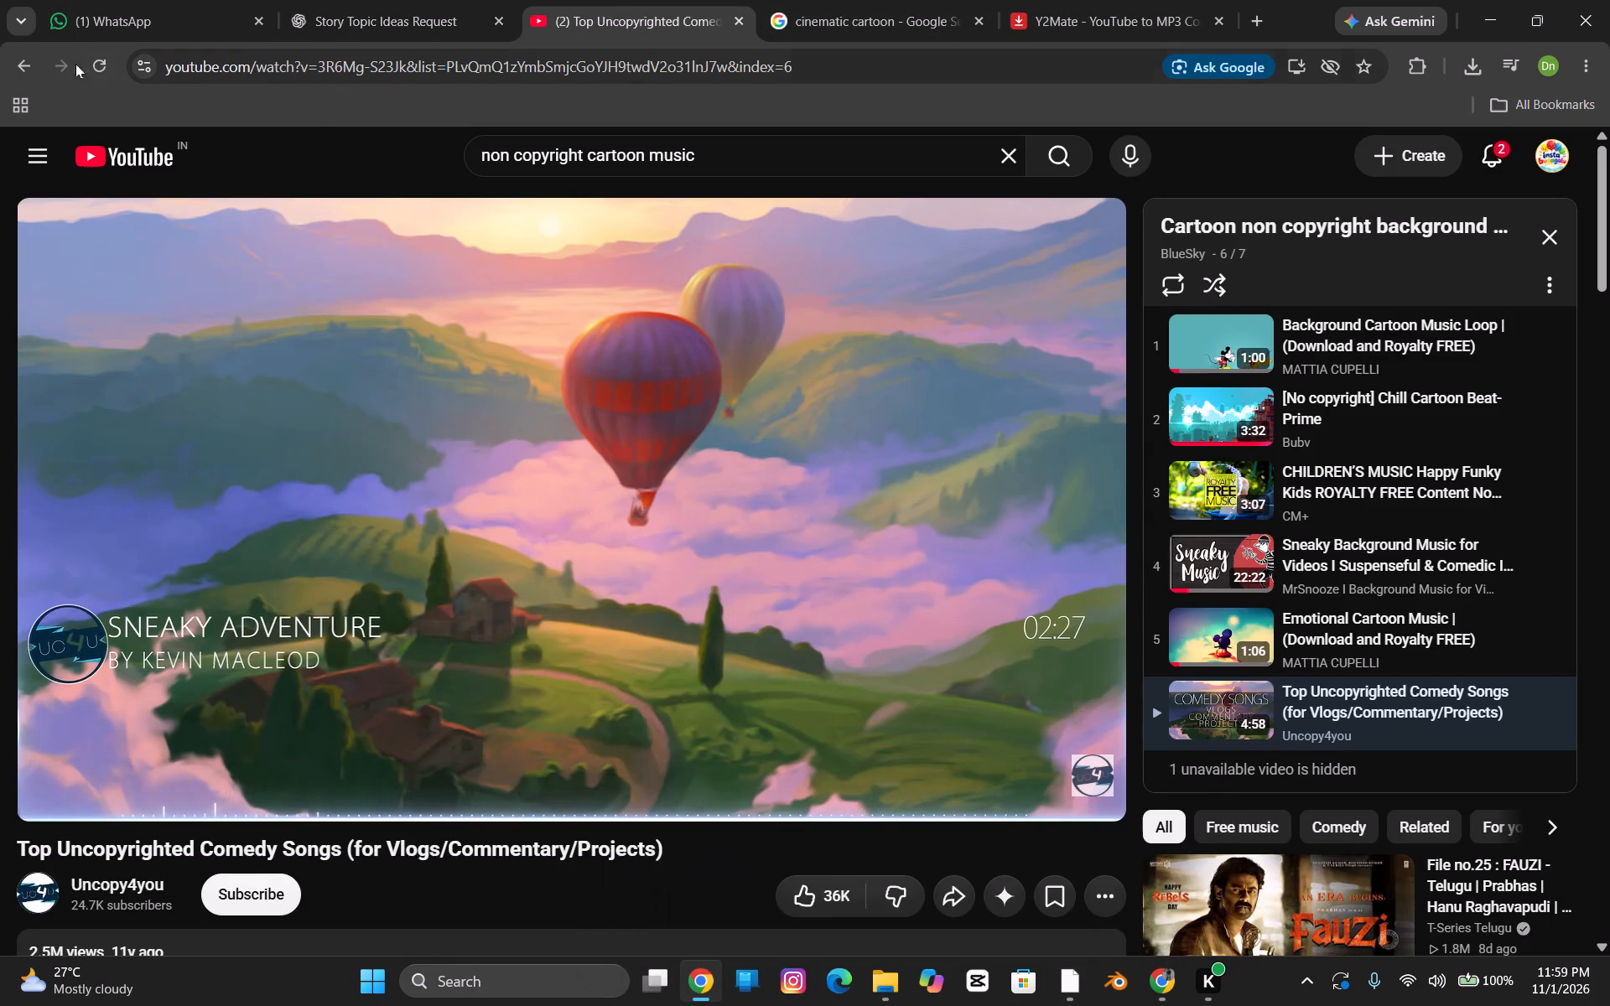
{"action": "left_click", "coordinate": [30, 65]}
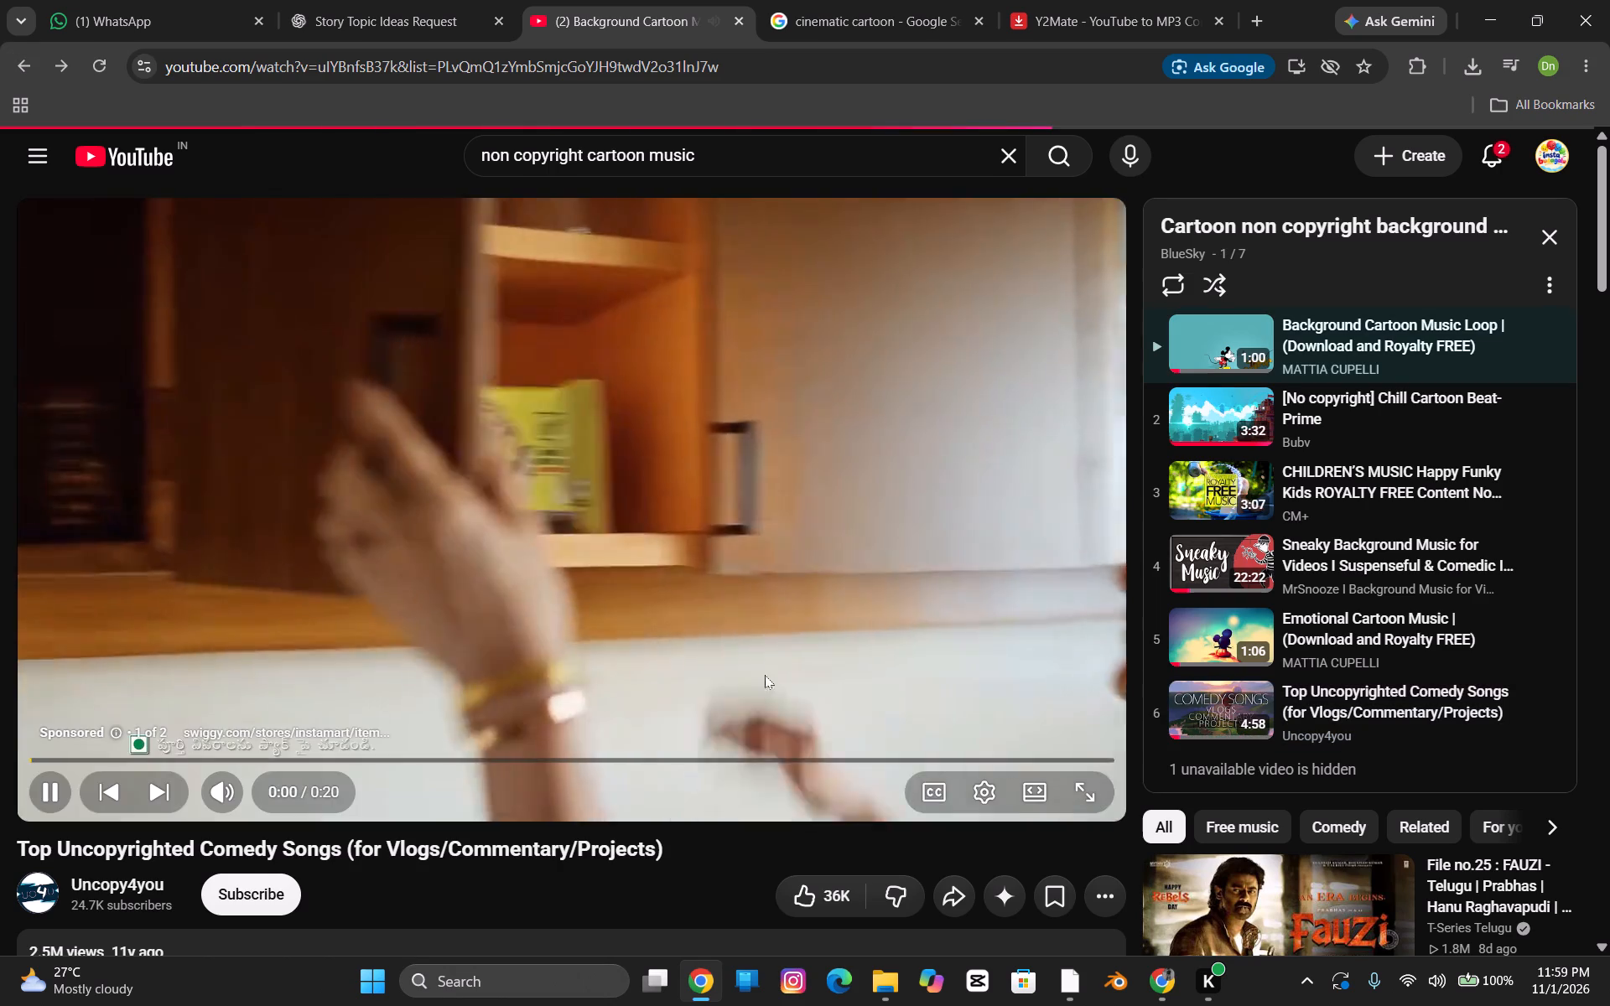
{"action": "left_click", "coordinate": [23, 49]}
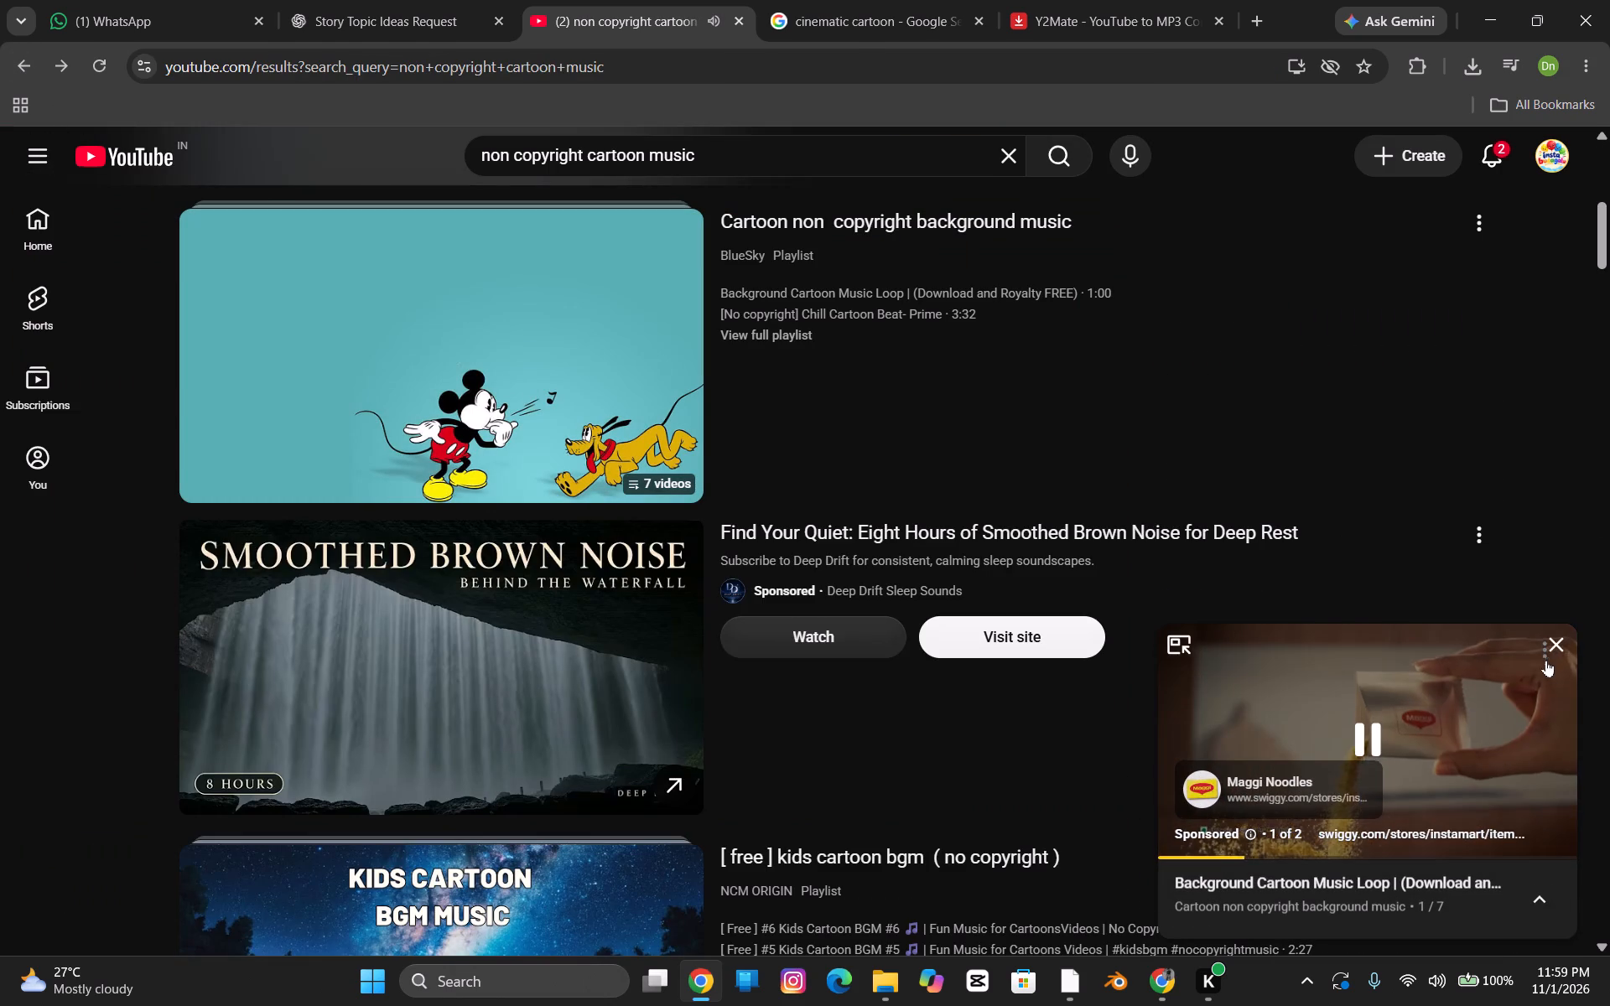
{"action": "left_click", "coordinate": [1544, 649]}
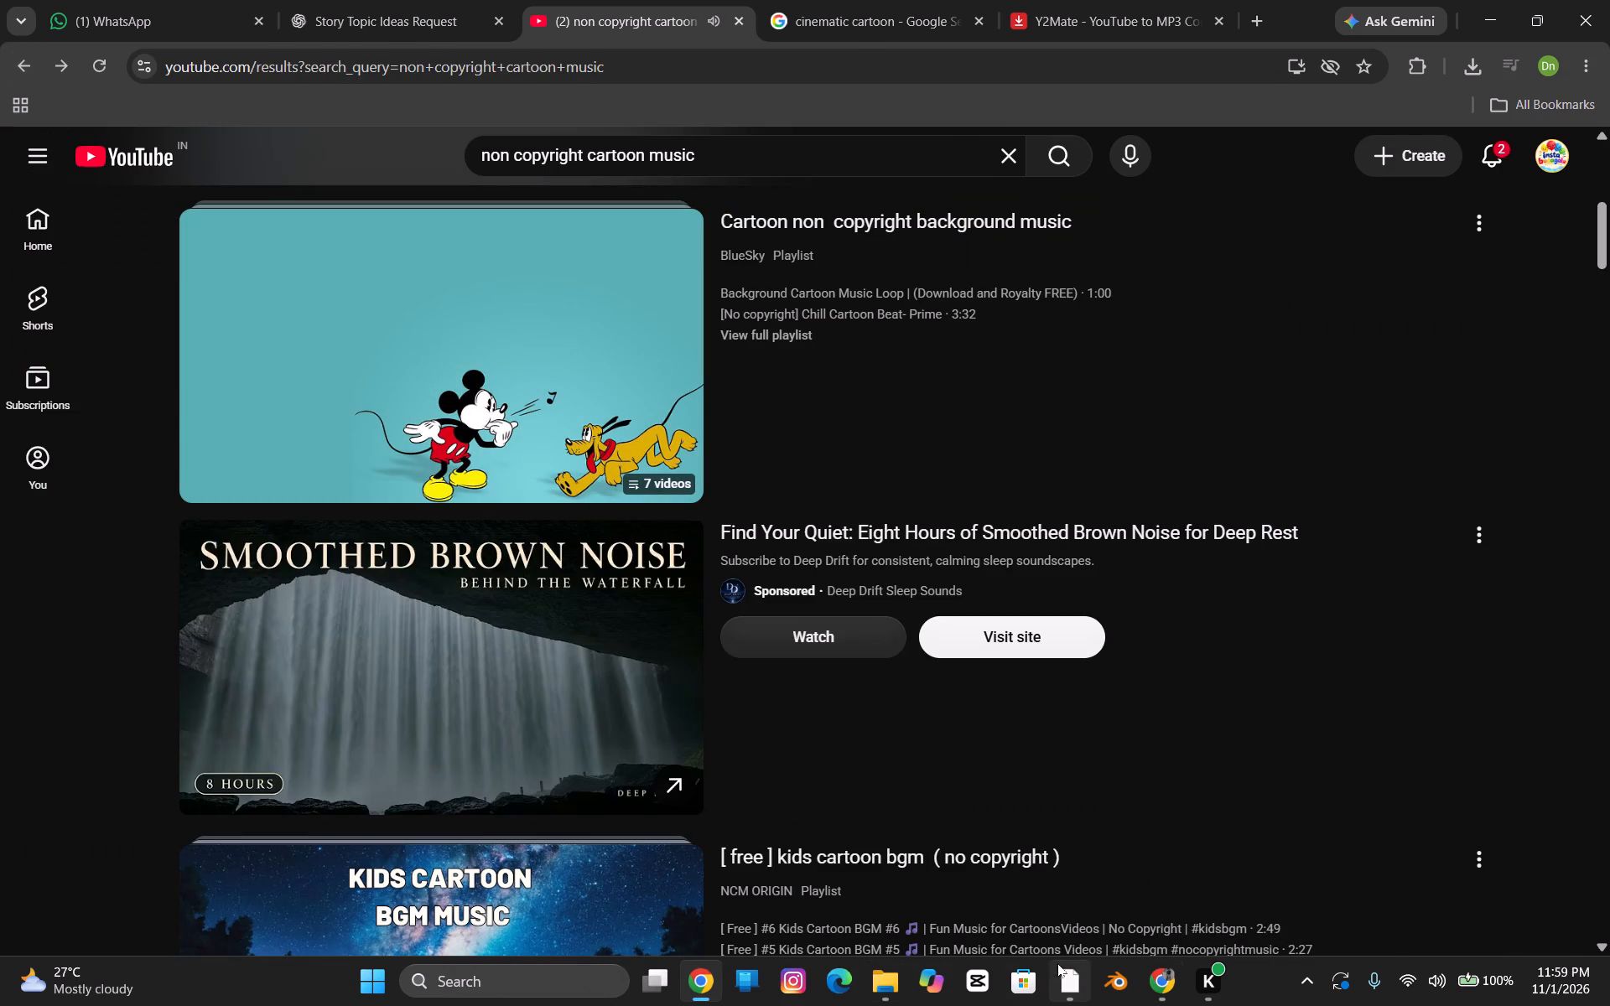
Switch back to DaVinci Resolve, stop playback, and return the playhead to the timeline start at 01:00:00:00.
{"action": "left_click", "coordinate": [1069, 978]}
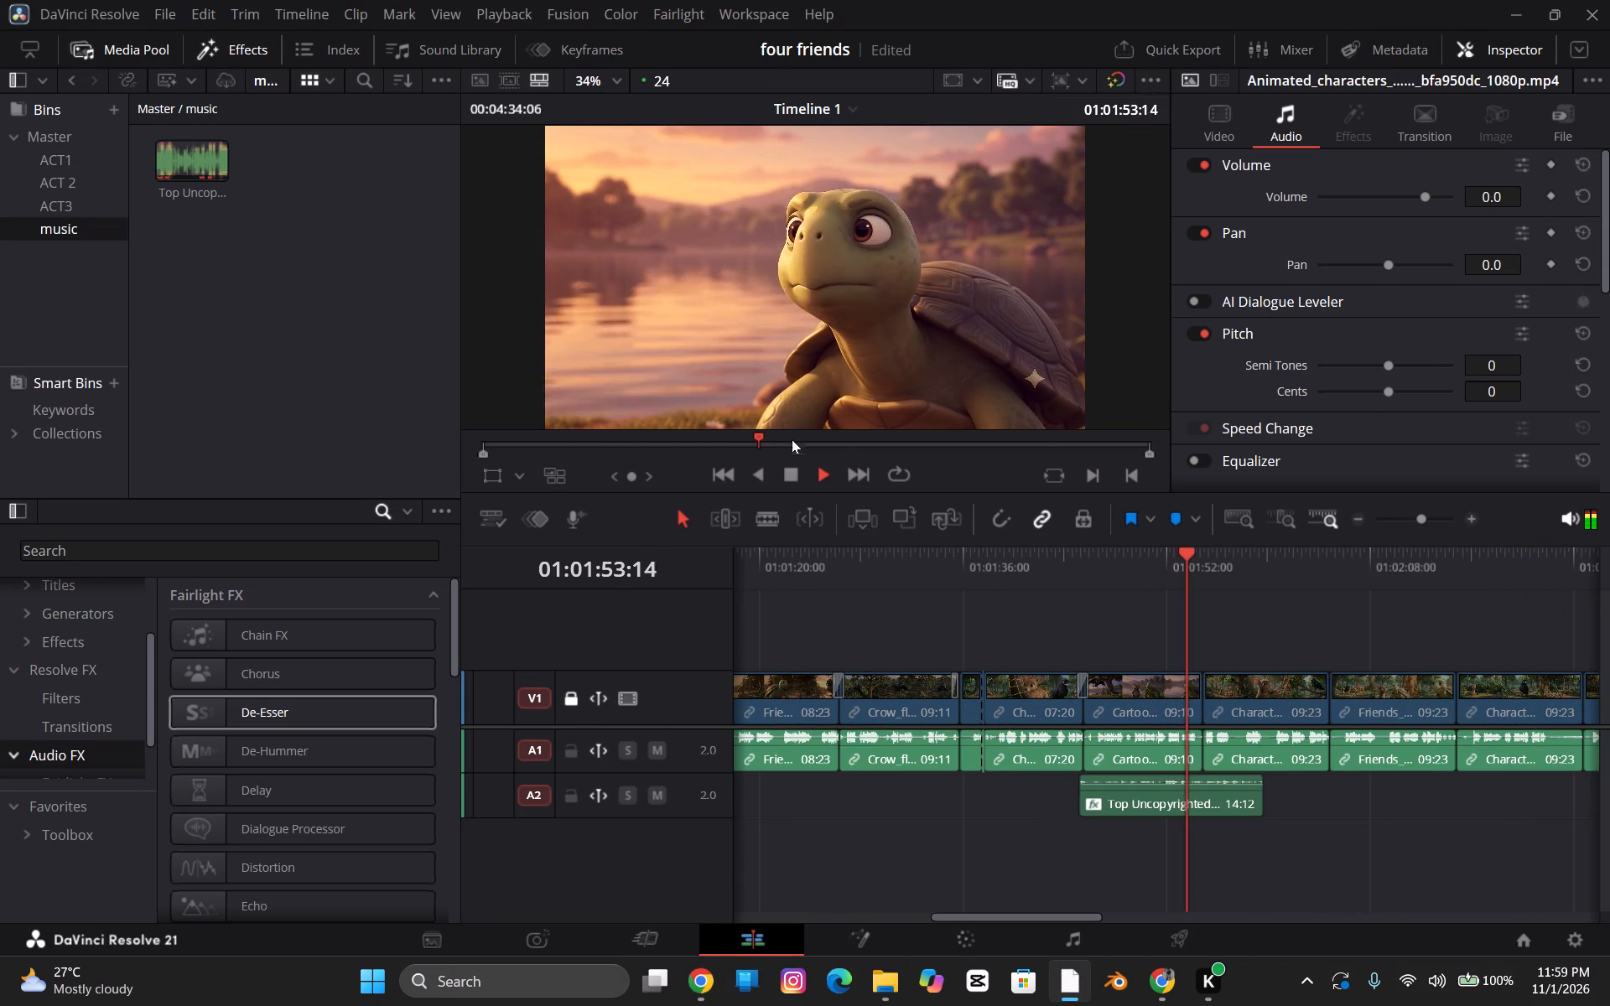
{"action": "left_click", "coordinate": [784, 475]}
{"action": "left_click_drag", "start_coordinate": [1192, 558], "coordinate": [1021, 561]}
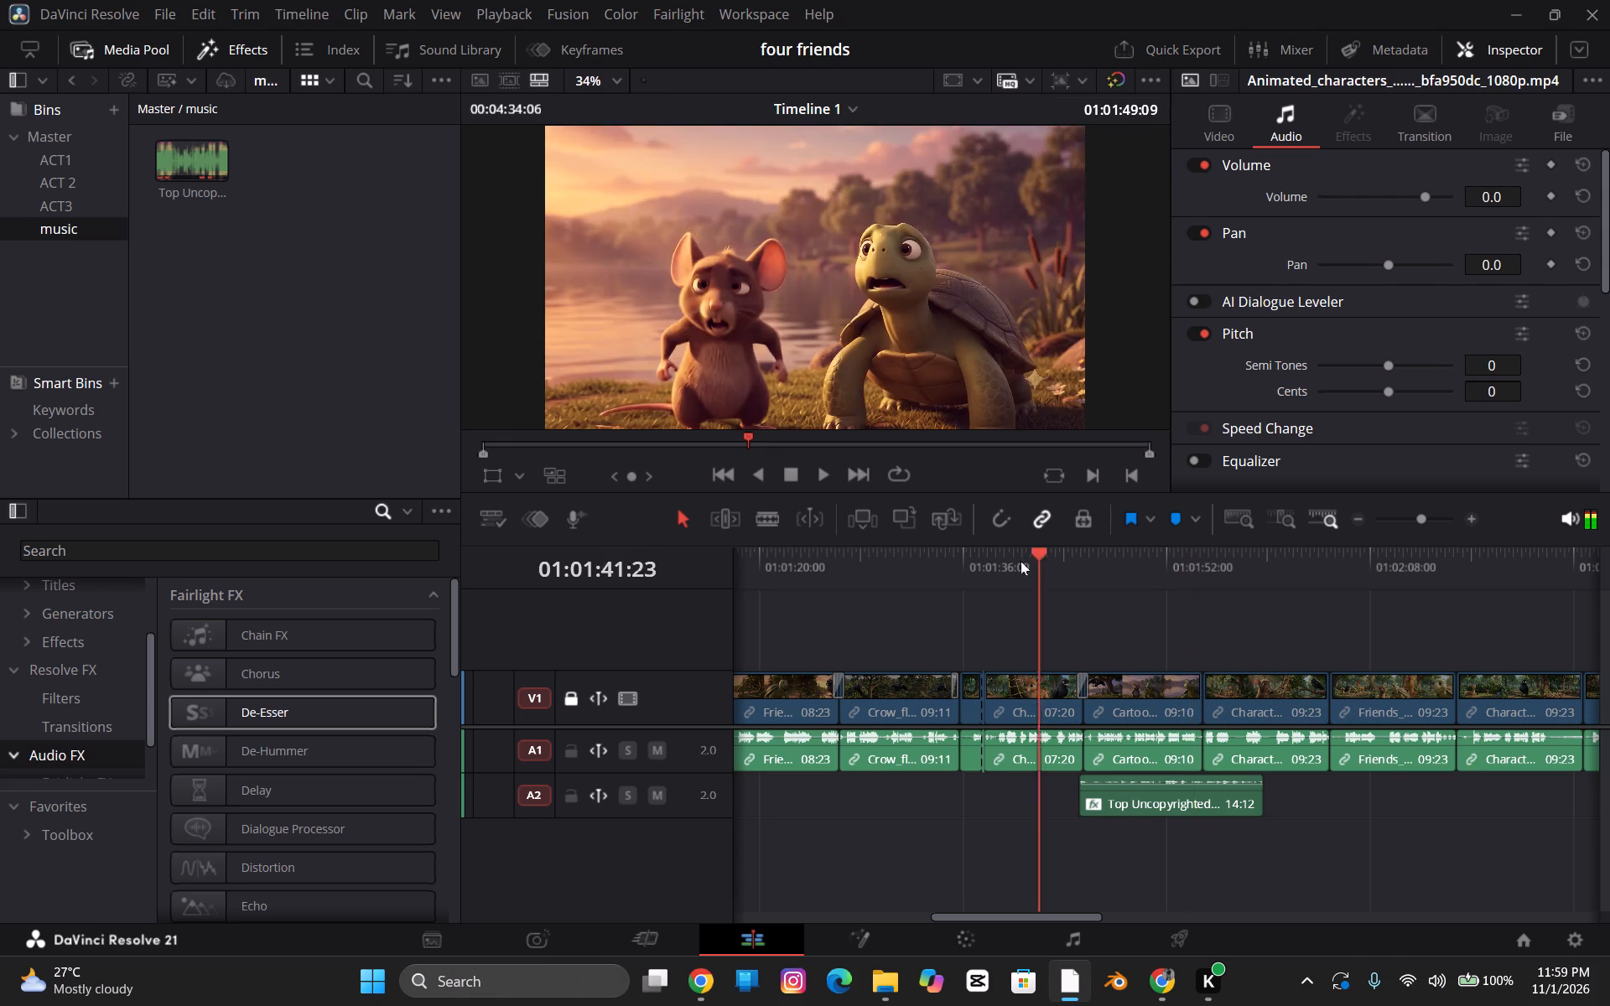
{"action": "left_click_drag", "start_coordinate": [1021, 561], "coordinate": [528, 485]}
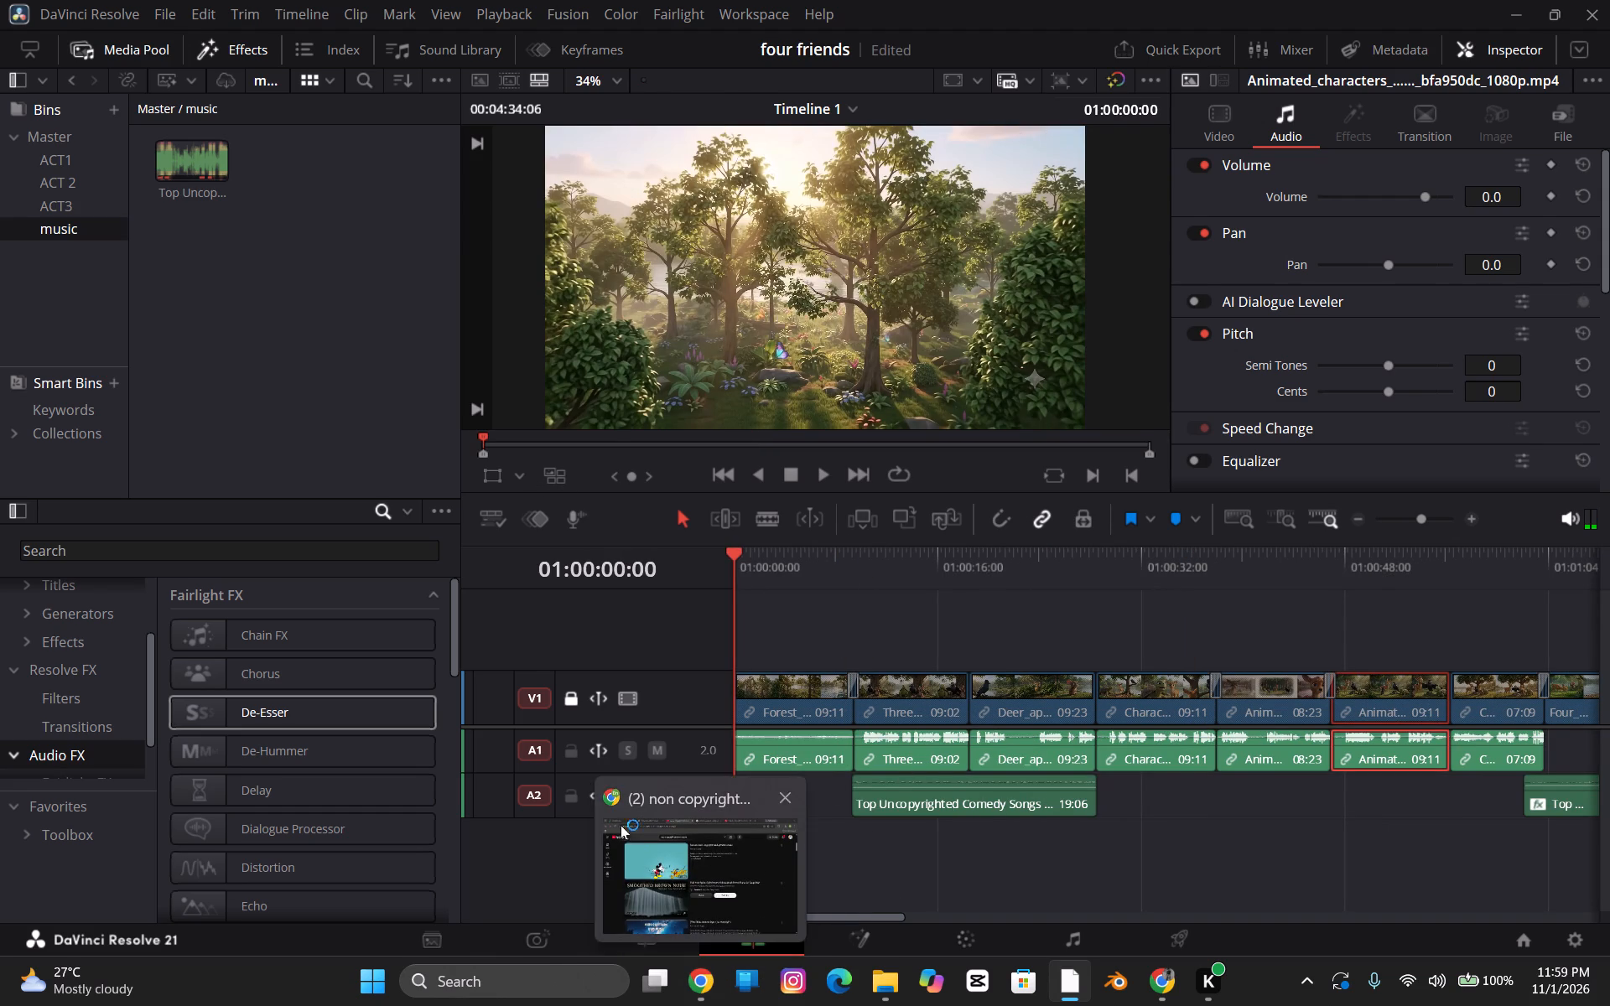
Unlock video track V1.
{"action": "left_click", "coordinate": [573, 754]}
{"action": "left_click", "coordinate": [569, 740]}
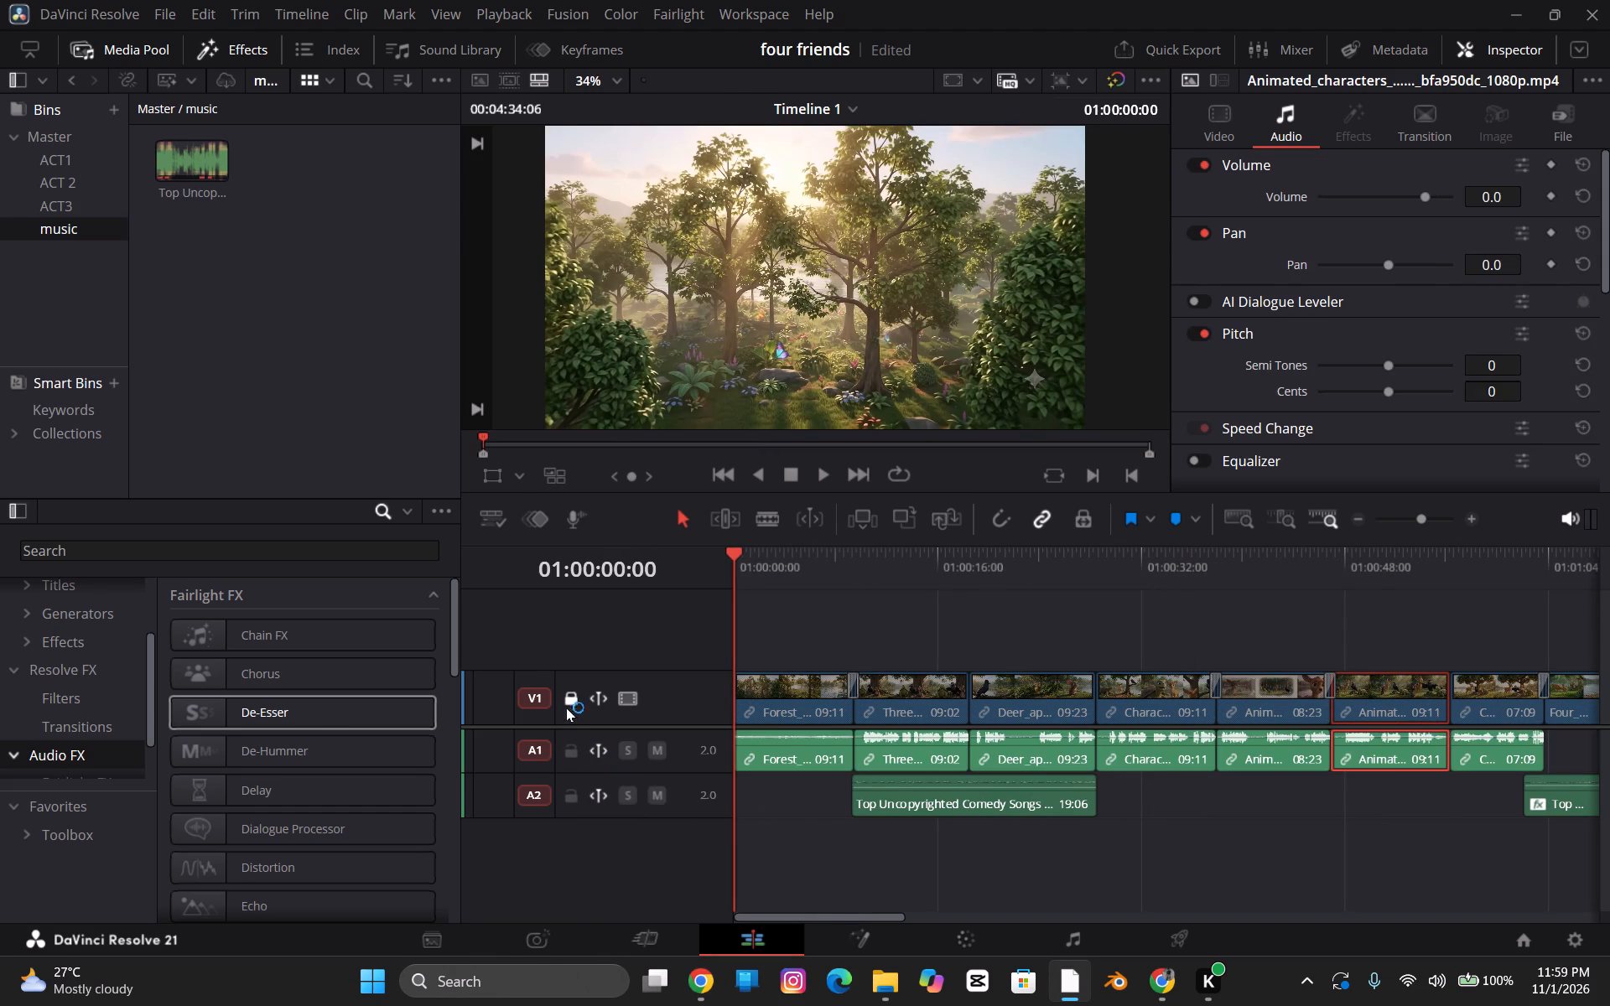
{"action": "left_click", "coordinate": [565, 698]}
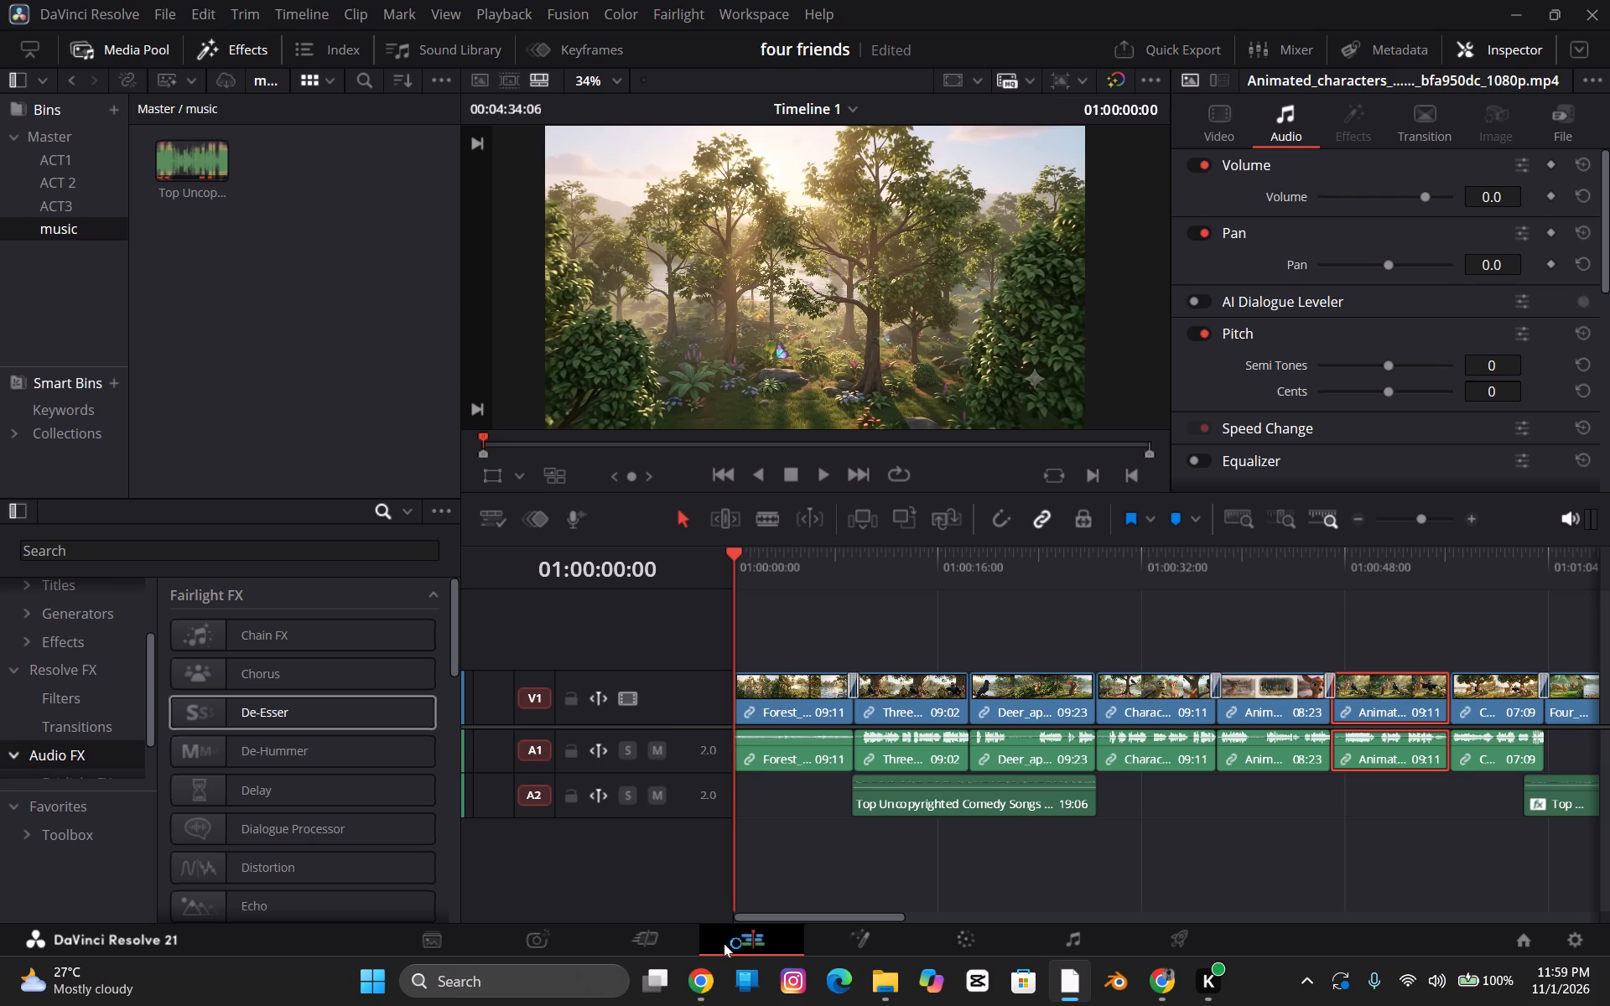
Find "The Tiny Mouse, the Mighty Lion & the Sleepy Bear" video in the Downloads folder and open it for a check.
{"action": "left_click", "coordinate": [880, 995]}
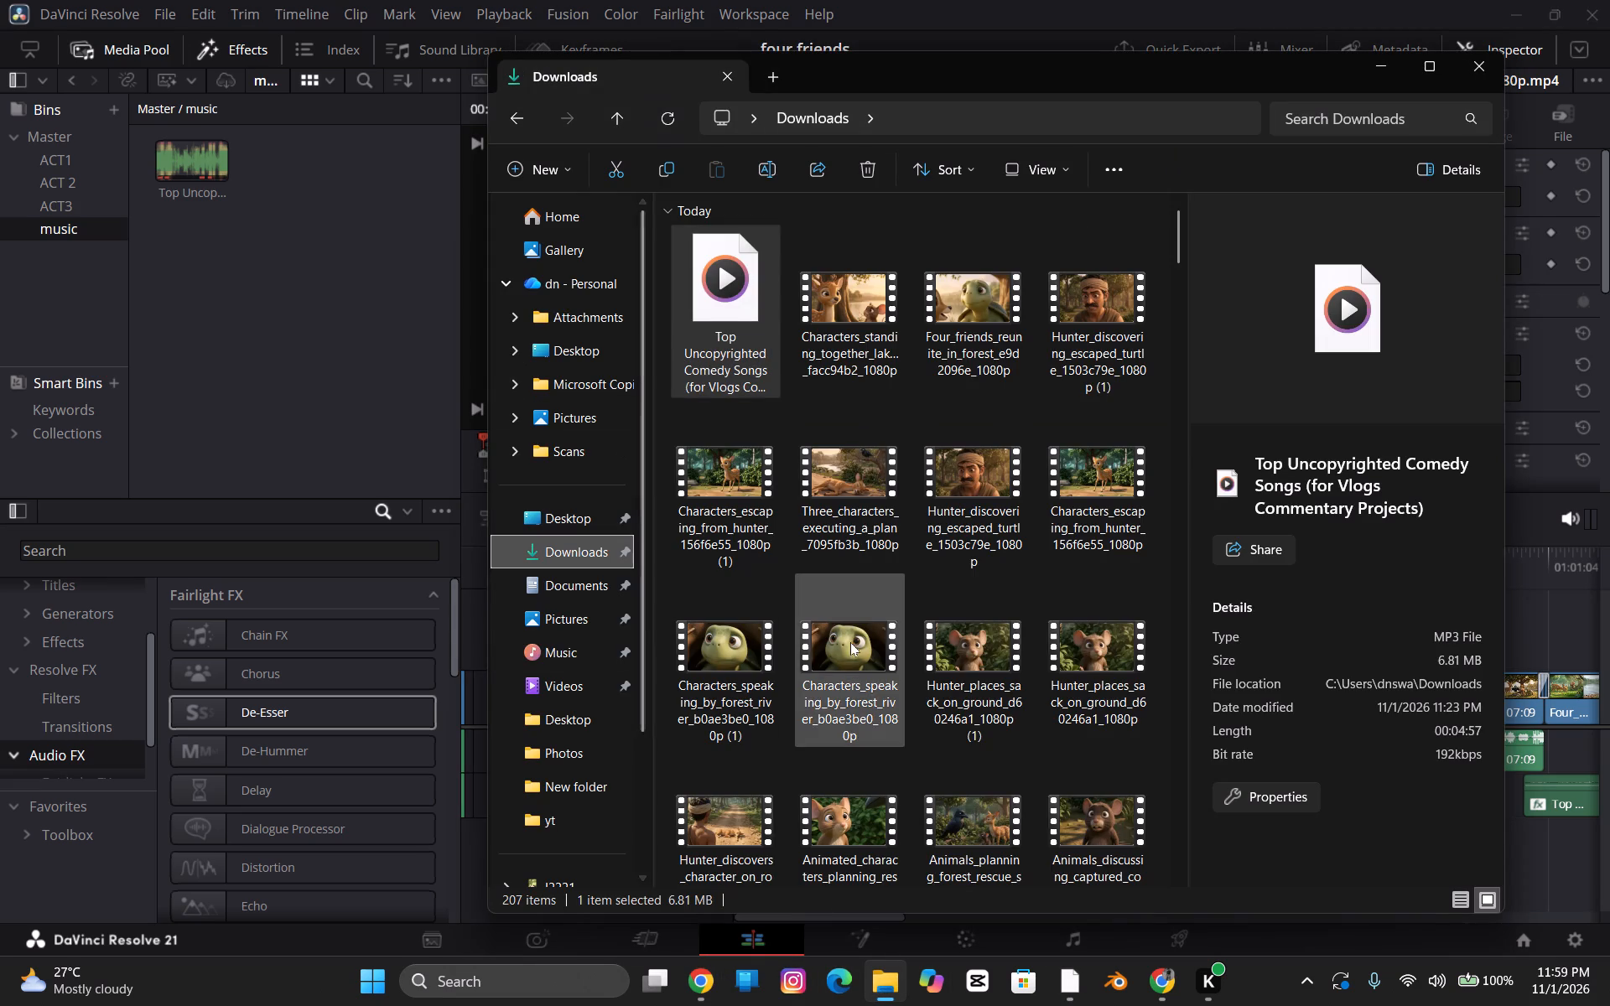
{"action": "scroll", "coordinate": [839, 645], "scroll_direction": "down", "scroll_amount": 3}
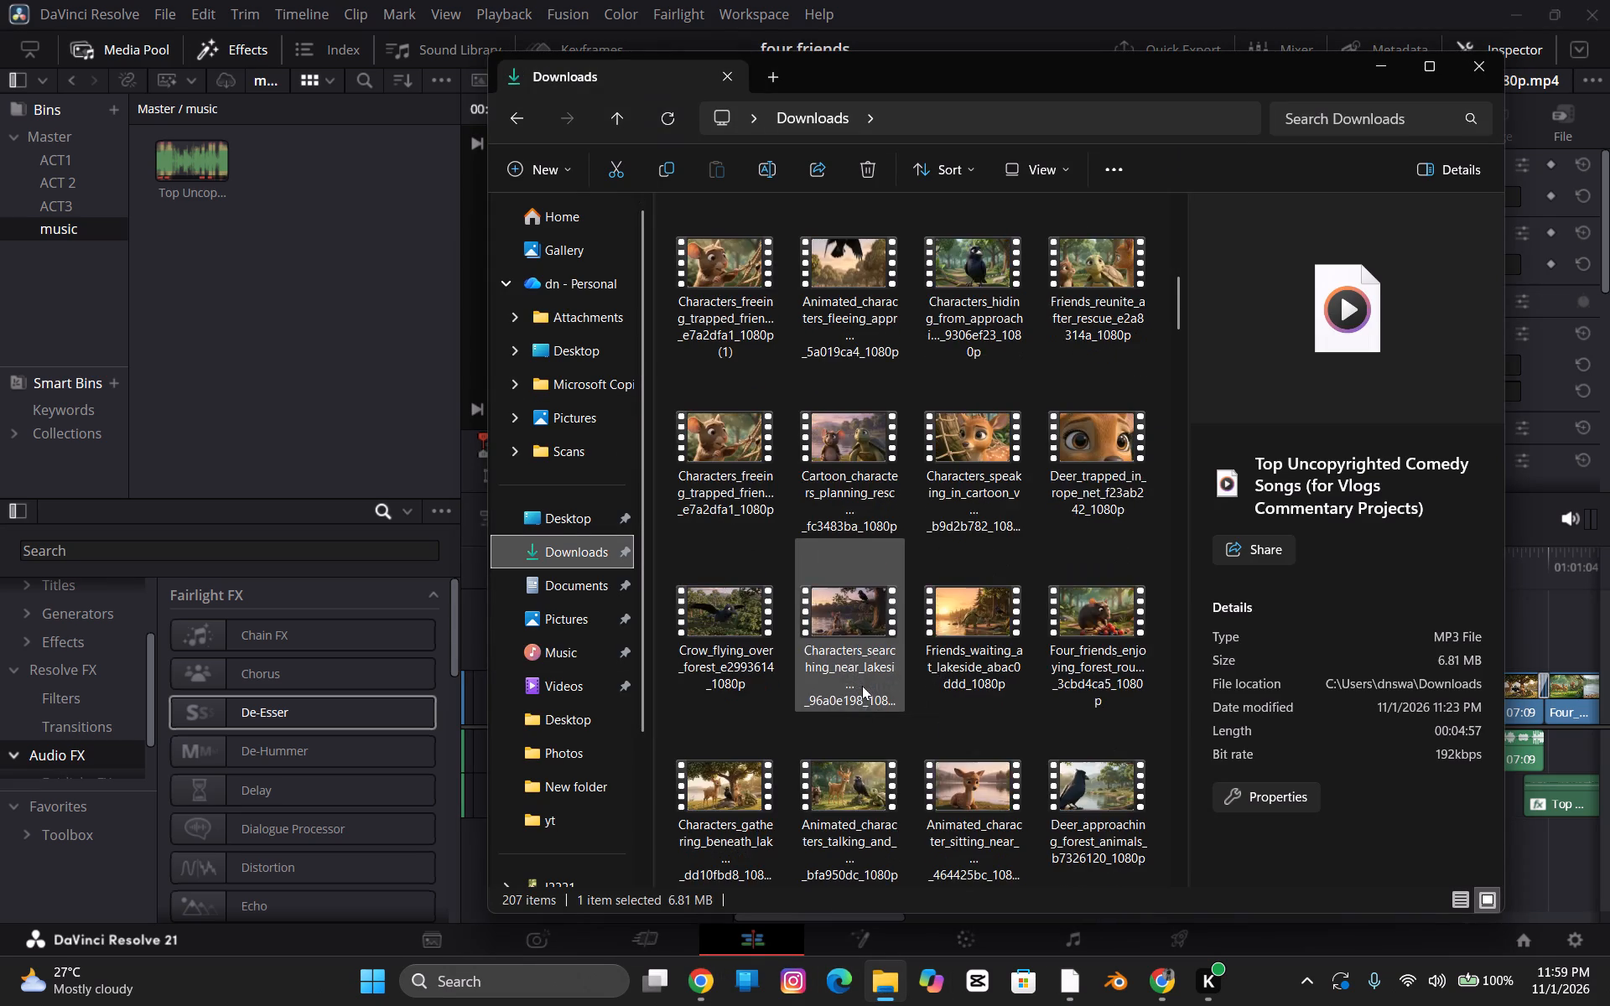
{"action": "scroll", "coordinate": [862, 684], "scroll_direction": "down", "scroll_amount": 2}
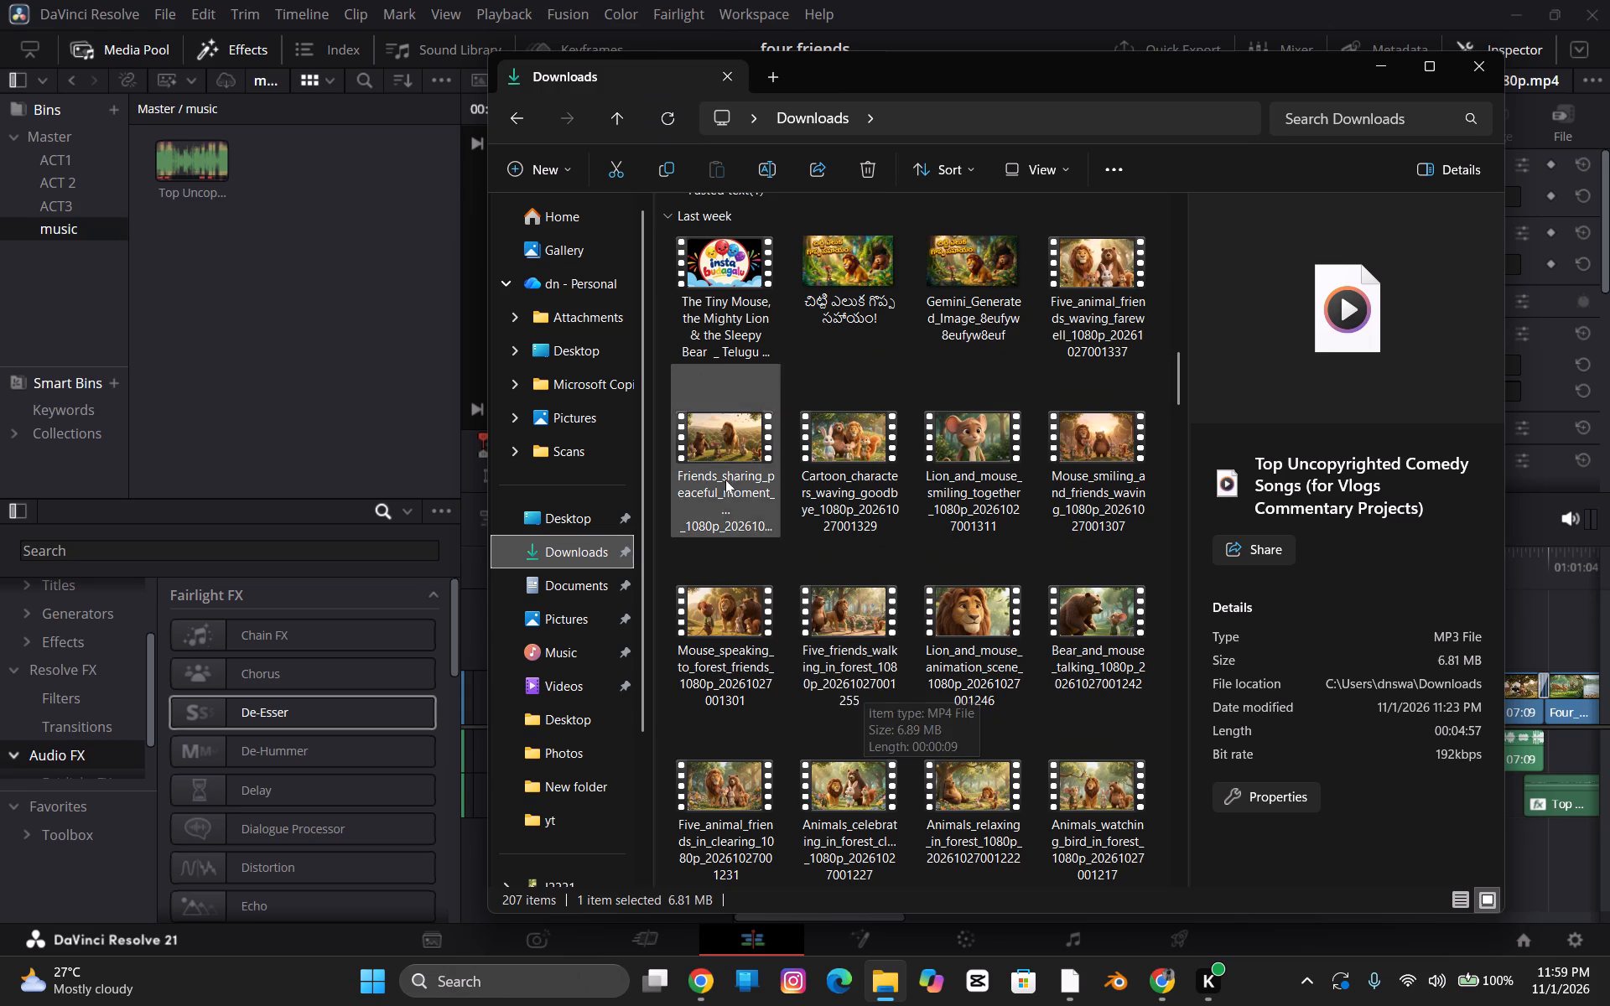
{"action": "left_click", "coordinate": [708, 259]}
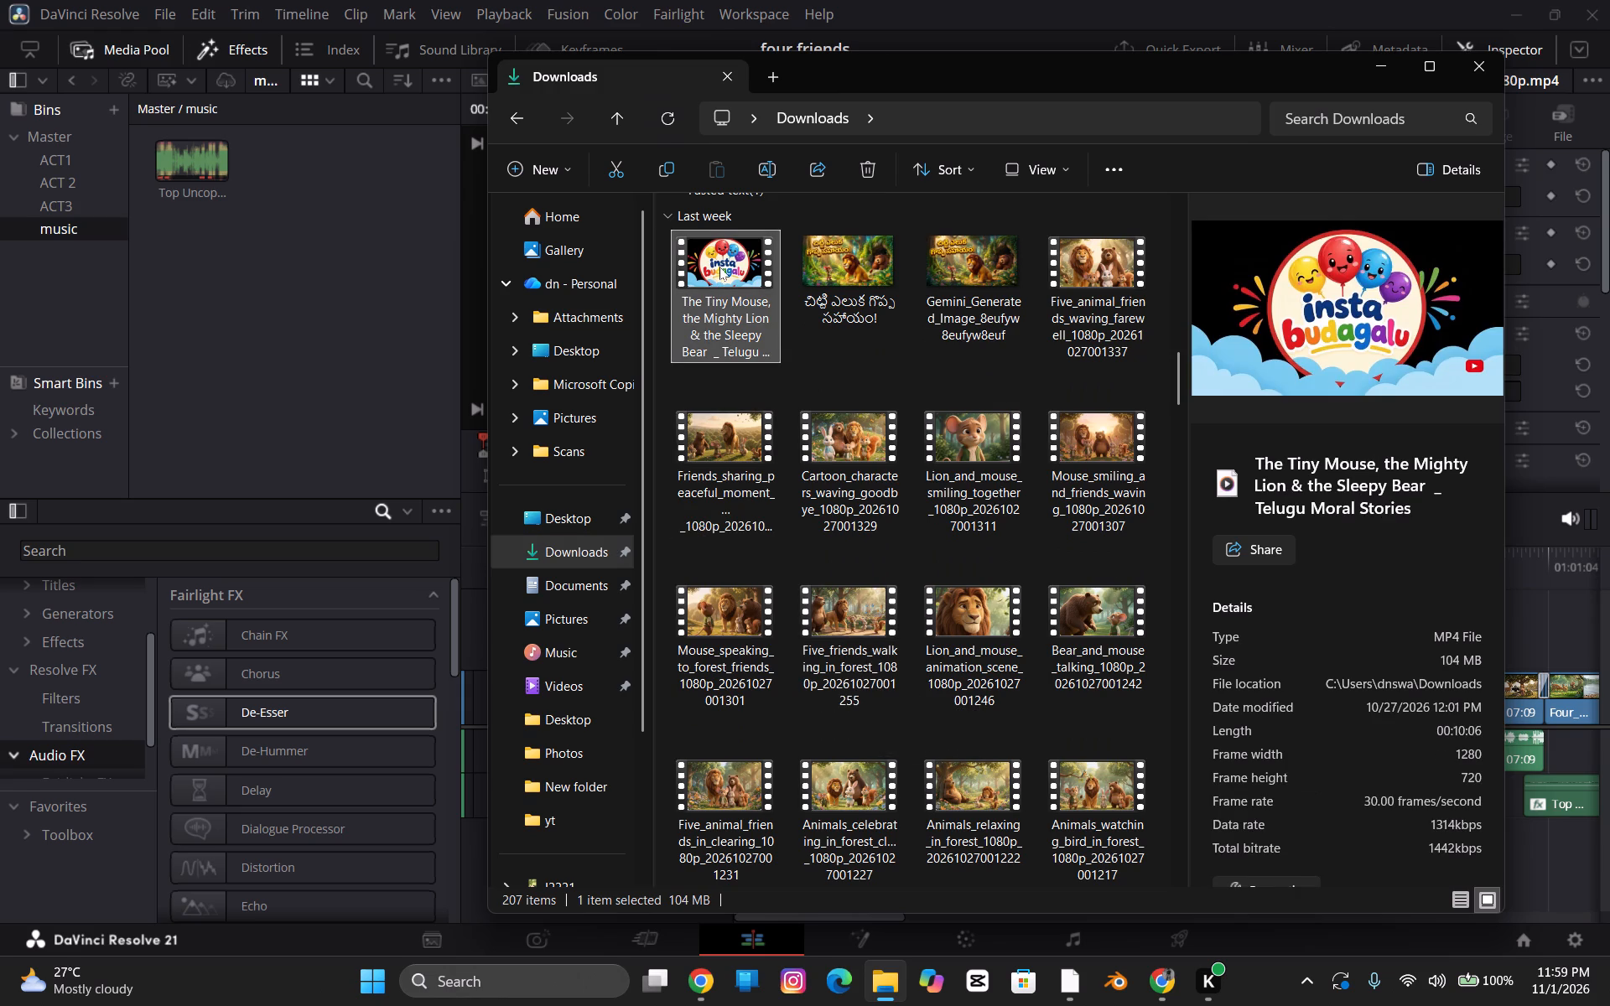
{"action": "double_click", "coordinate": [732, 276]}
{"action": "left_click", "coordinate": [1608, 0]}
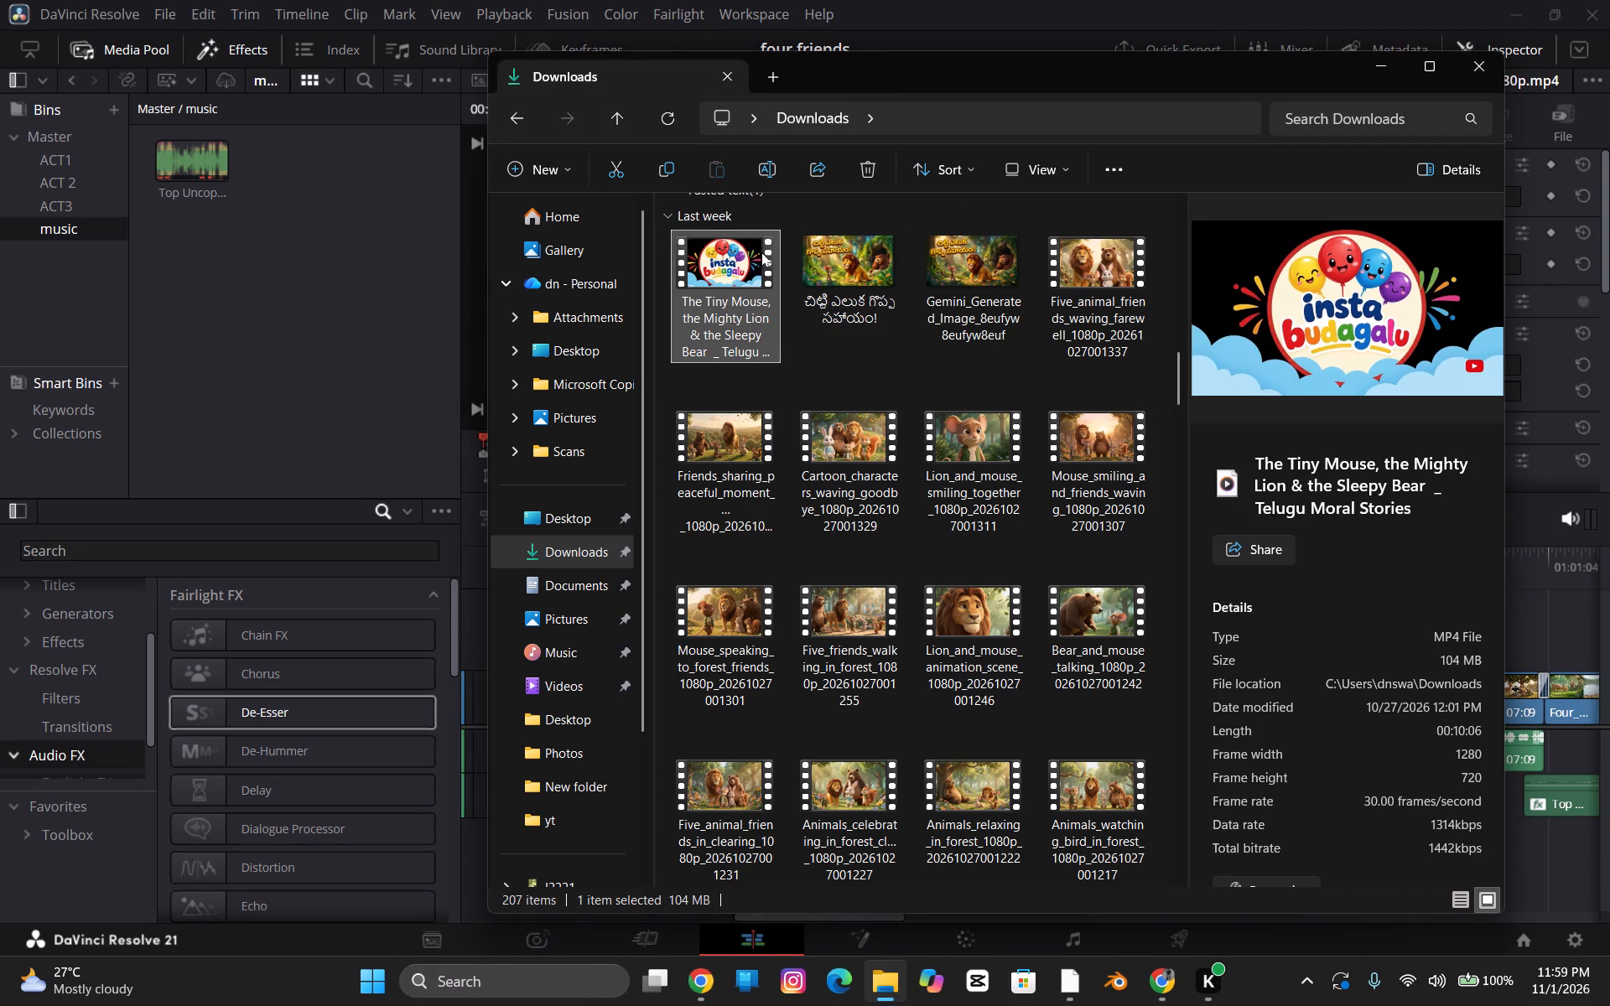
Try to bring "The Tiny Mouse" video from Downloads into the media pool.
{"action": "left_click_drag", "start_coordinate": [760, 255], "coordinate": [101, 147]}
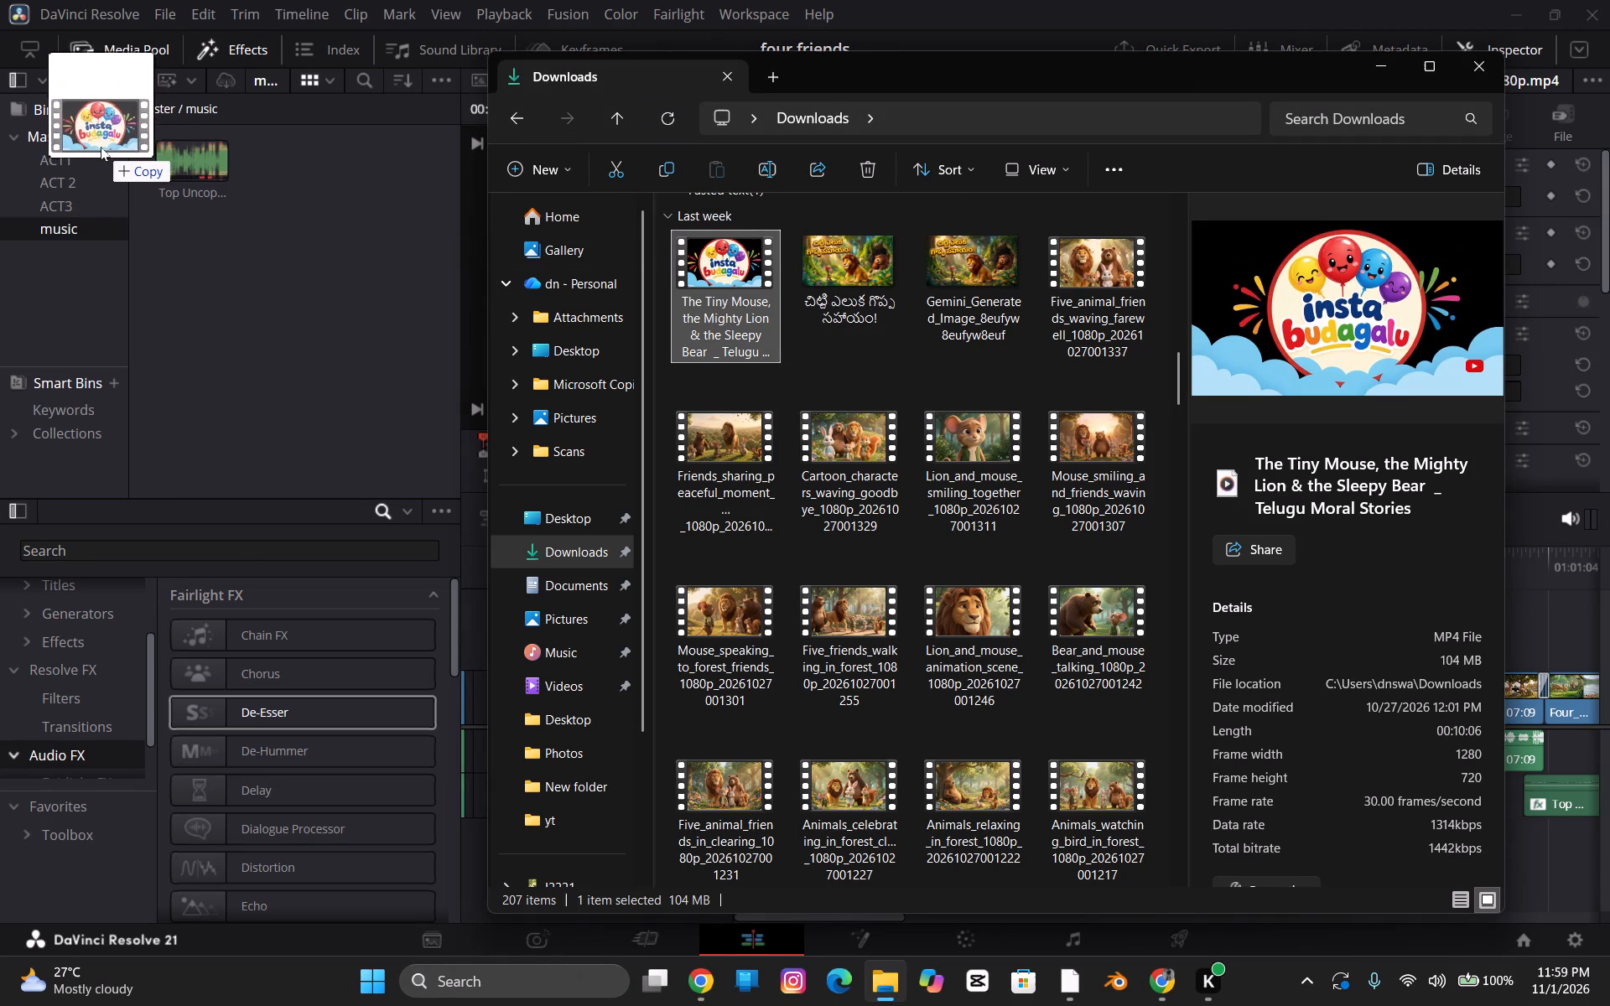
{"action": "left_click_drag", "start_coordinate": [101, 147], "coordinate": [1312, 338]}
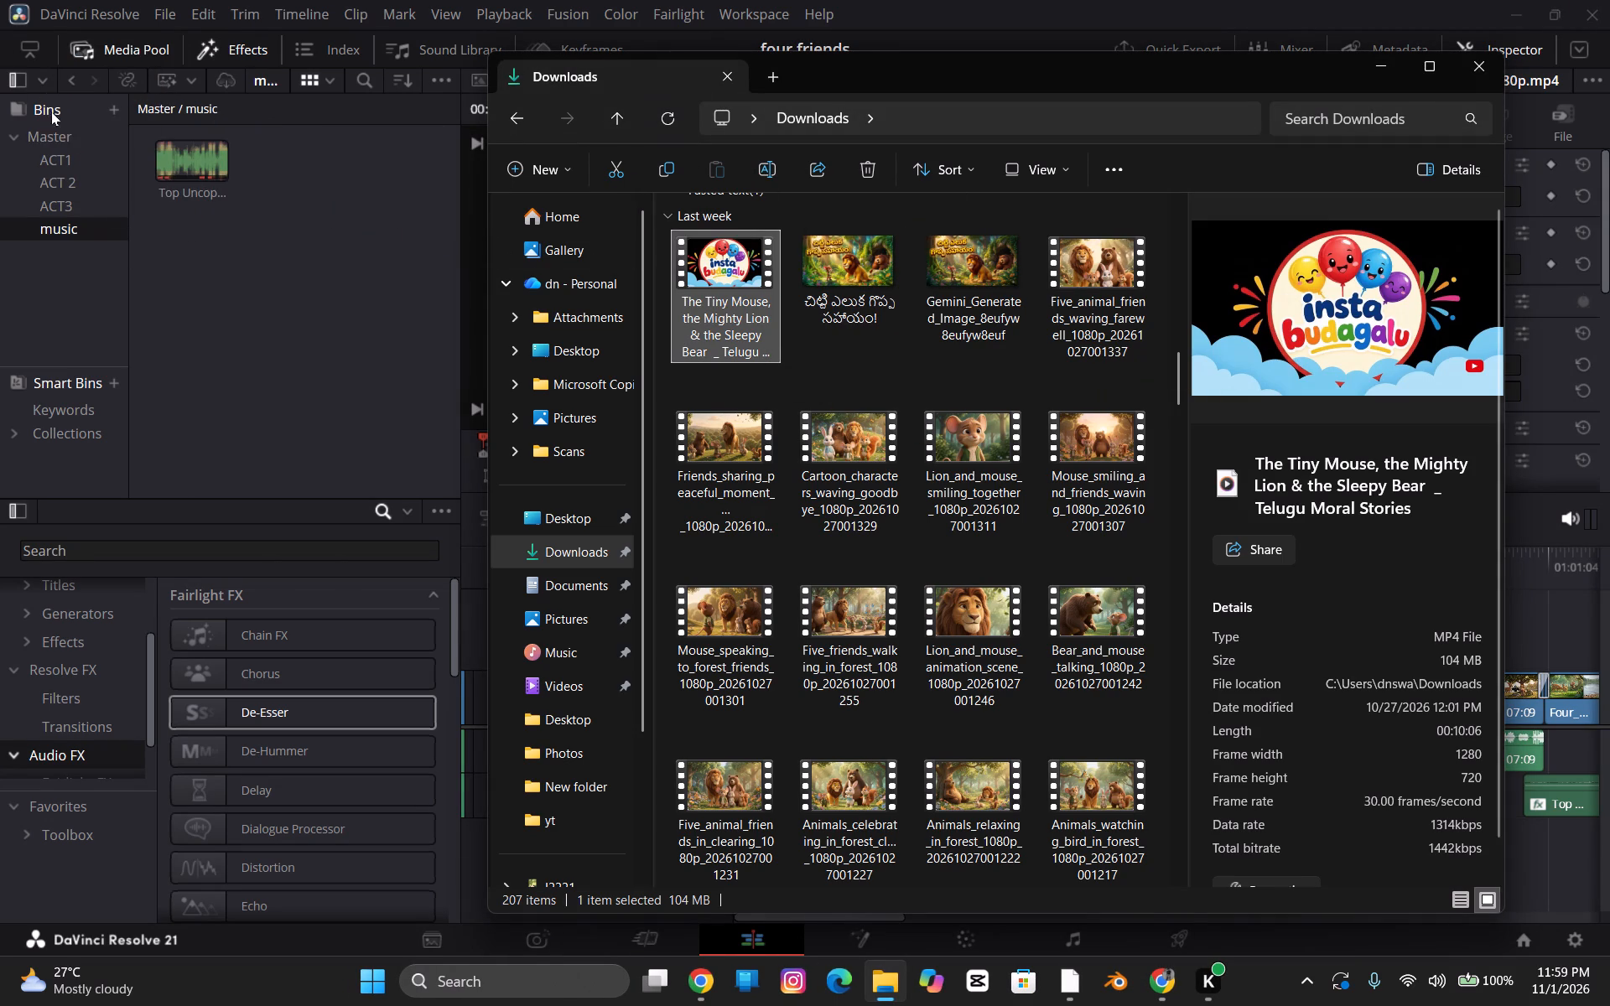
Create a bin named "intro" under Master in the media pool and open it.
{"action": "left_click", "coordinate": [69, 158]}
{"action": "left_click", "coordinate": [71, 127]}
{"action": "left_click", "coordinate": [118, 113]}
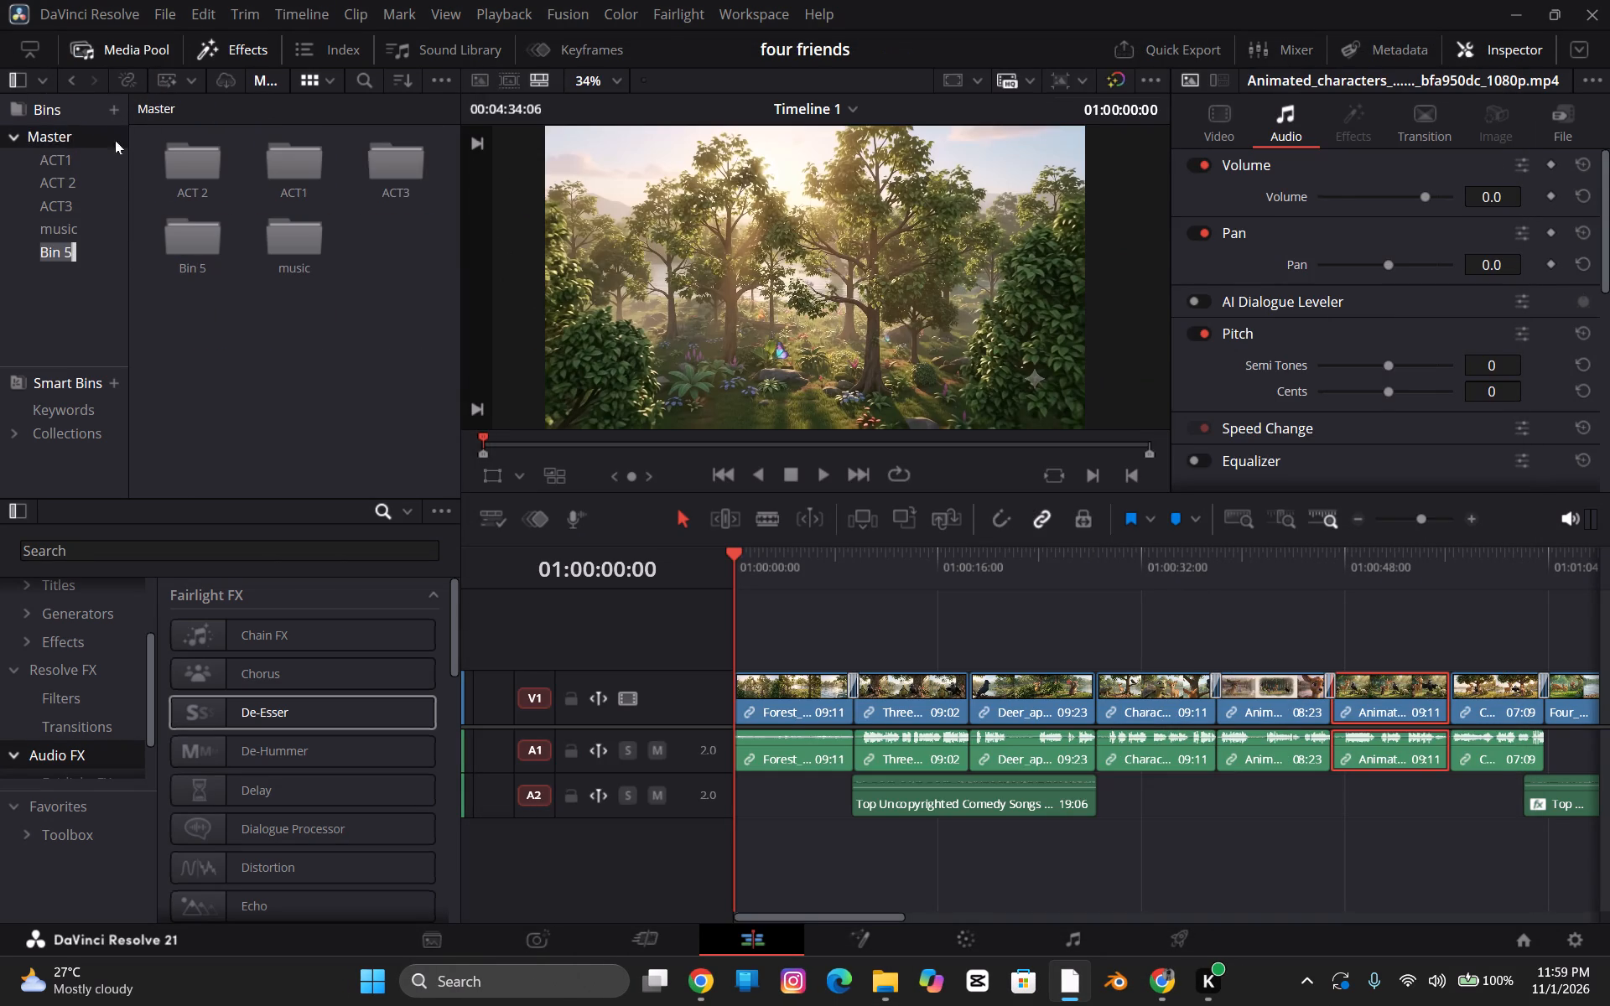
{"action": "left_click_drag", "start_coordinate": [70, 258], "coordinate": [17, 255]}
{"action": "type", "text": "intro"}
{"action": "left_click", "coordinate": [78, 242]}
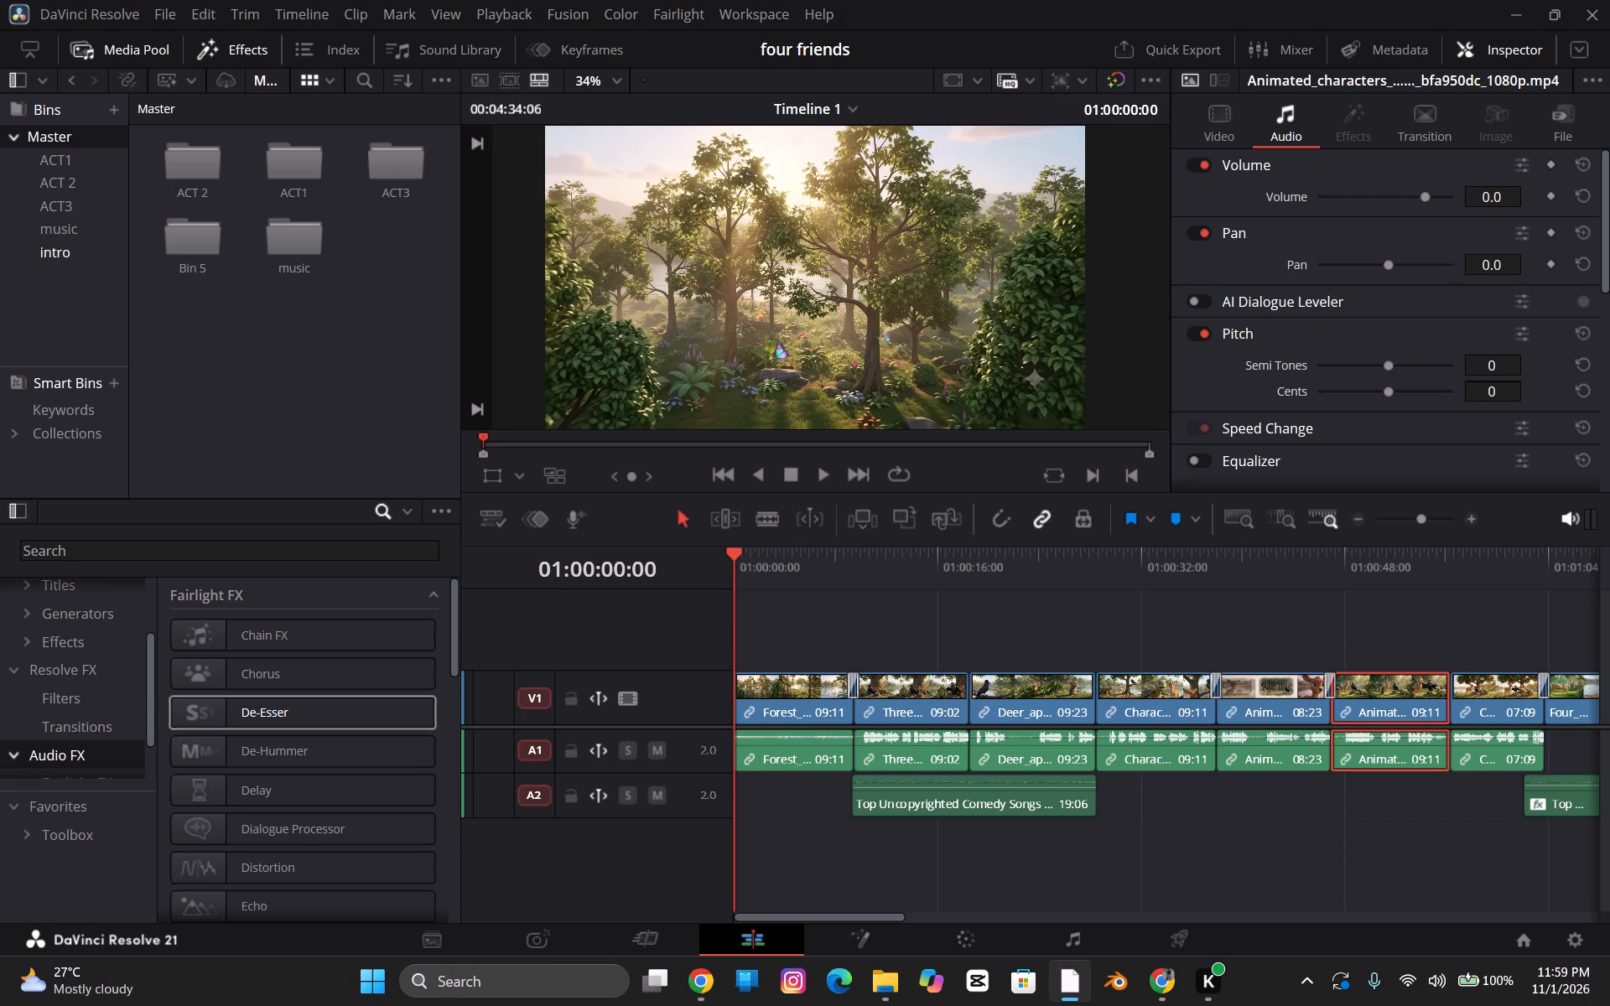
{"action": "double_click", "coordinate": [65, 259]}
{"action": "left_click", "coordinate": [258, 369]}
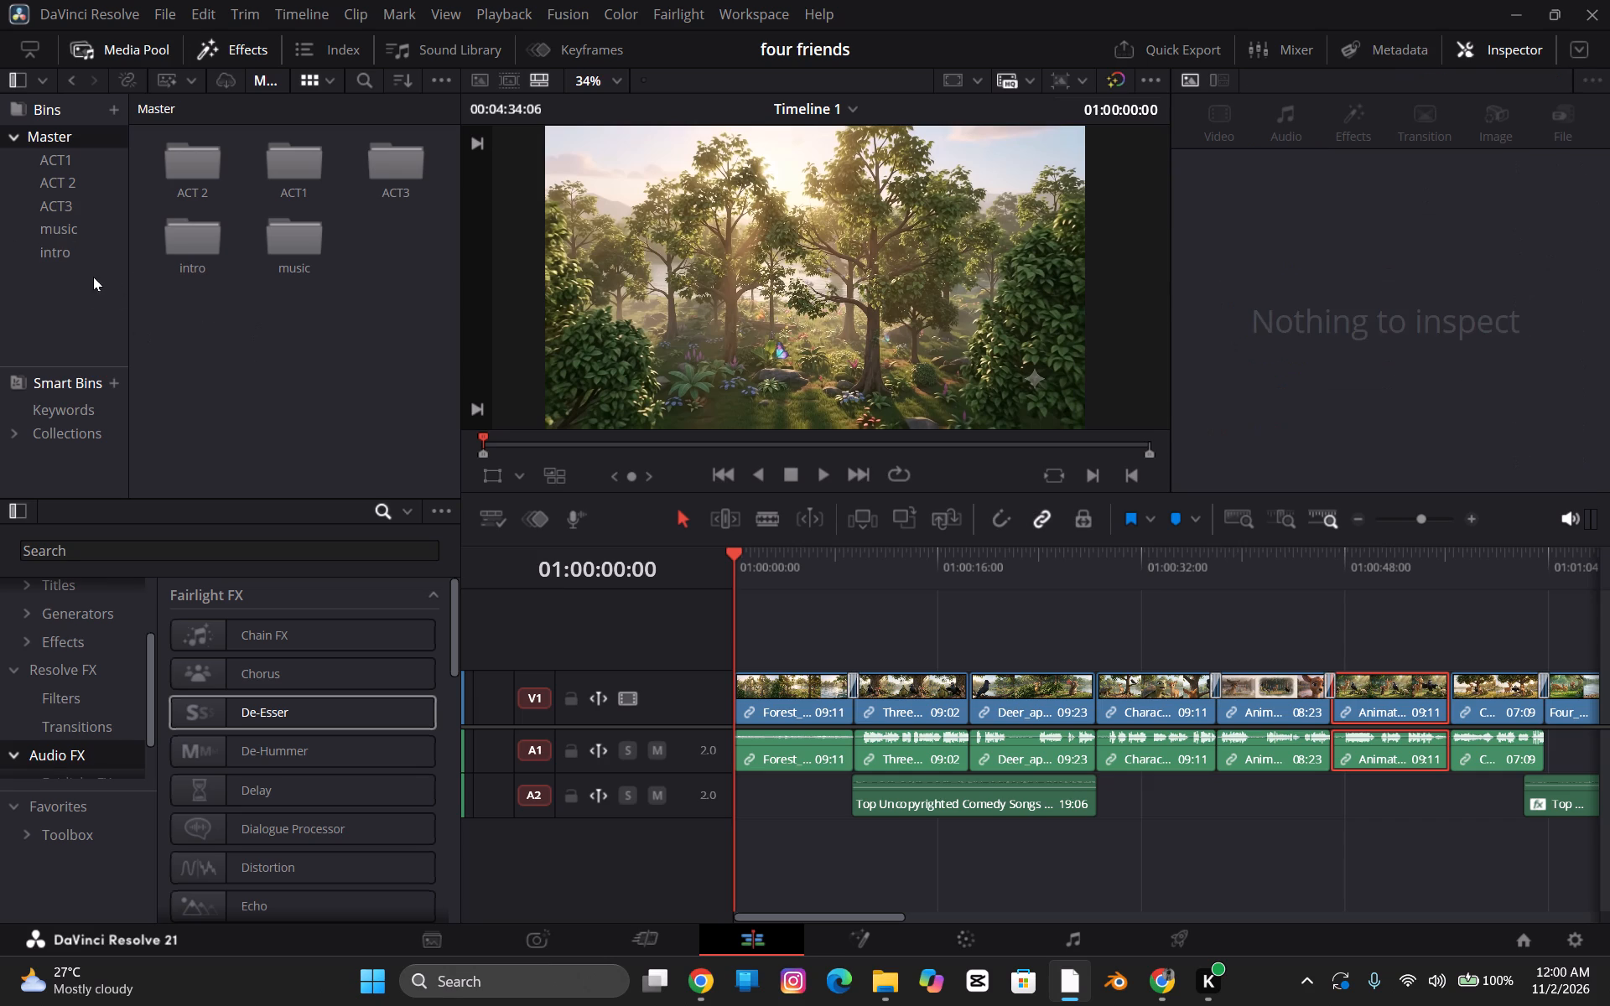
{"action": "left_click", "coordinate": [58, 251]}
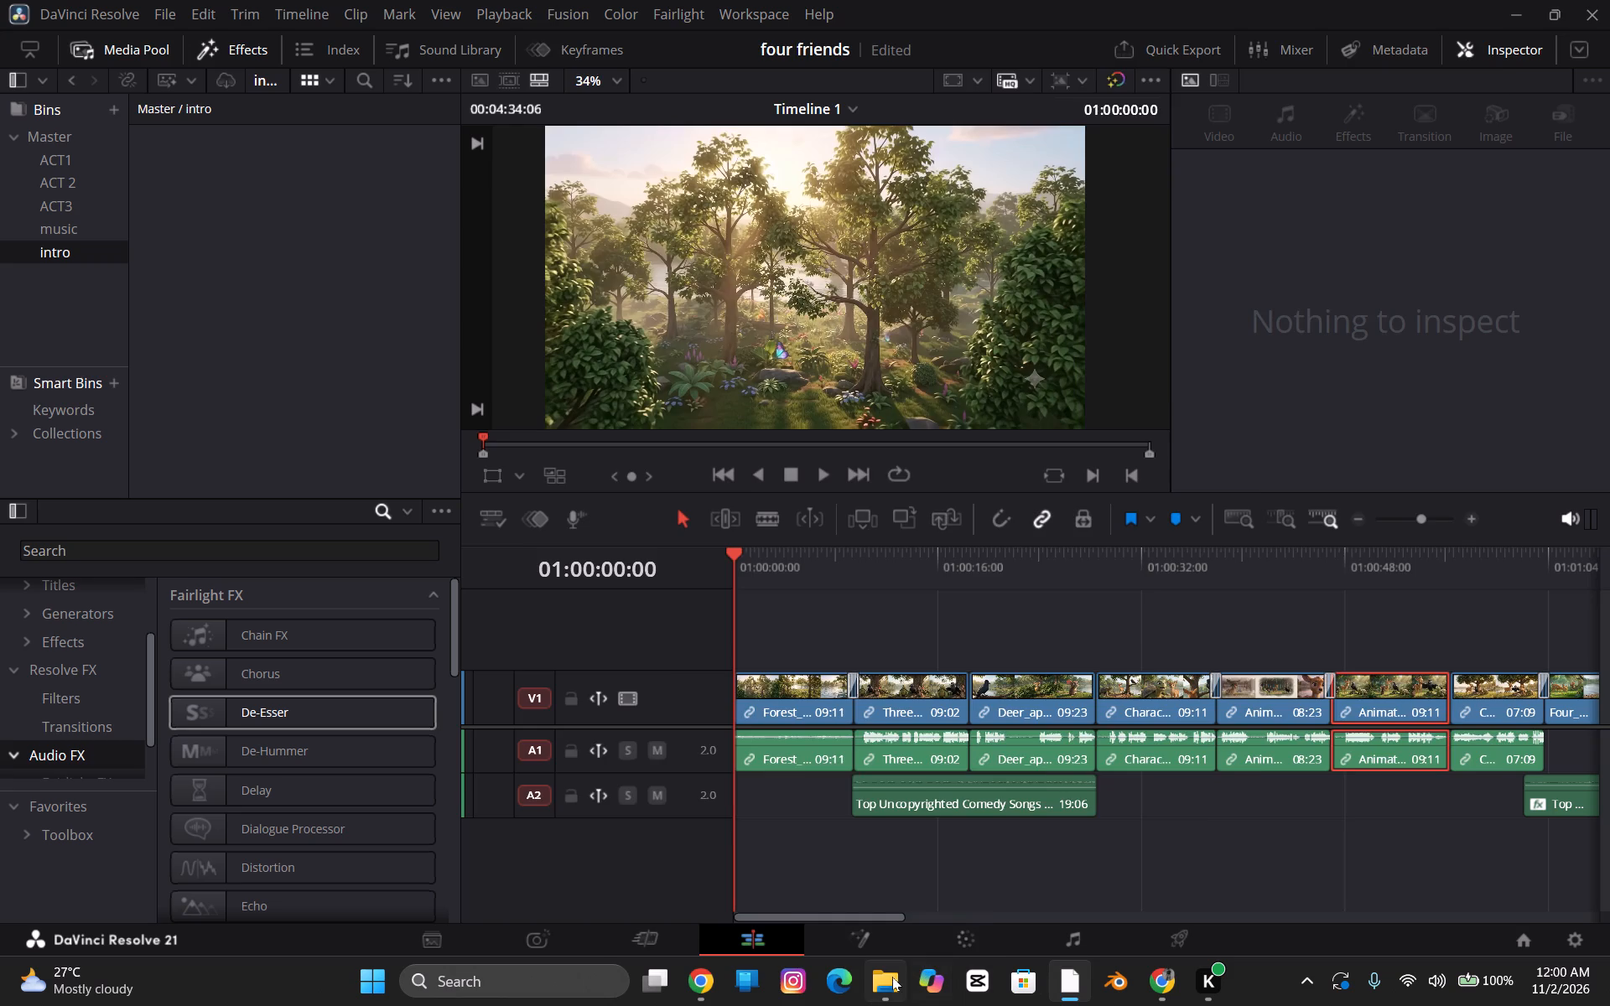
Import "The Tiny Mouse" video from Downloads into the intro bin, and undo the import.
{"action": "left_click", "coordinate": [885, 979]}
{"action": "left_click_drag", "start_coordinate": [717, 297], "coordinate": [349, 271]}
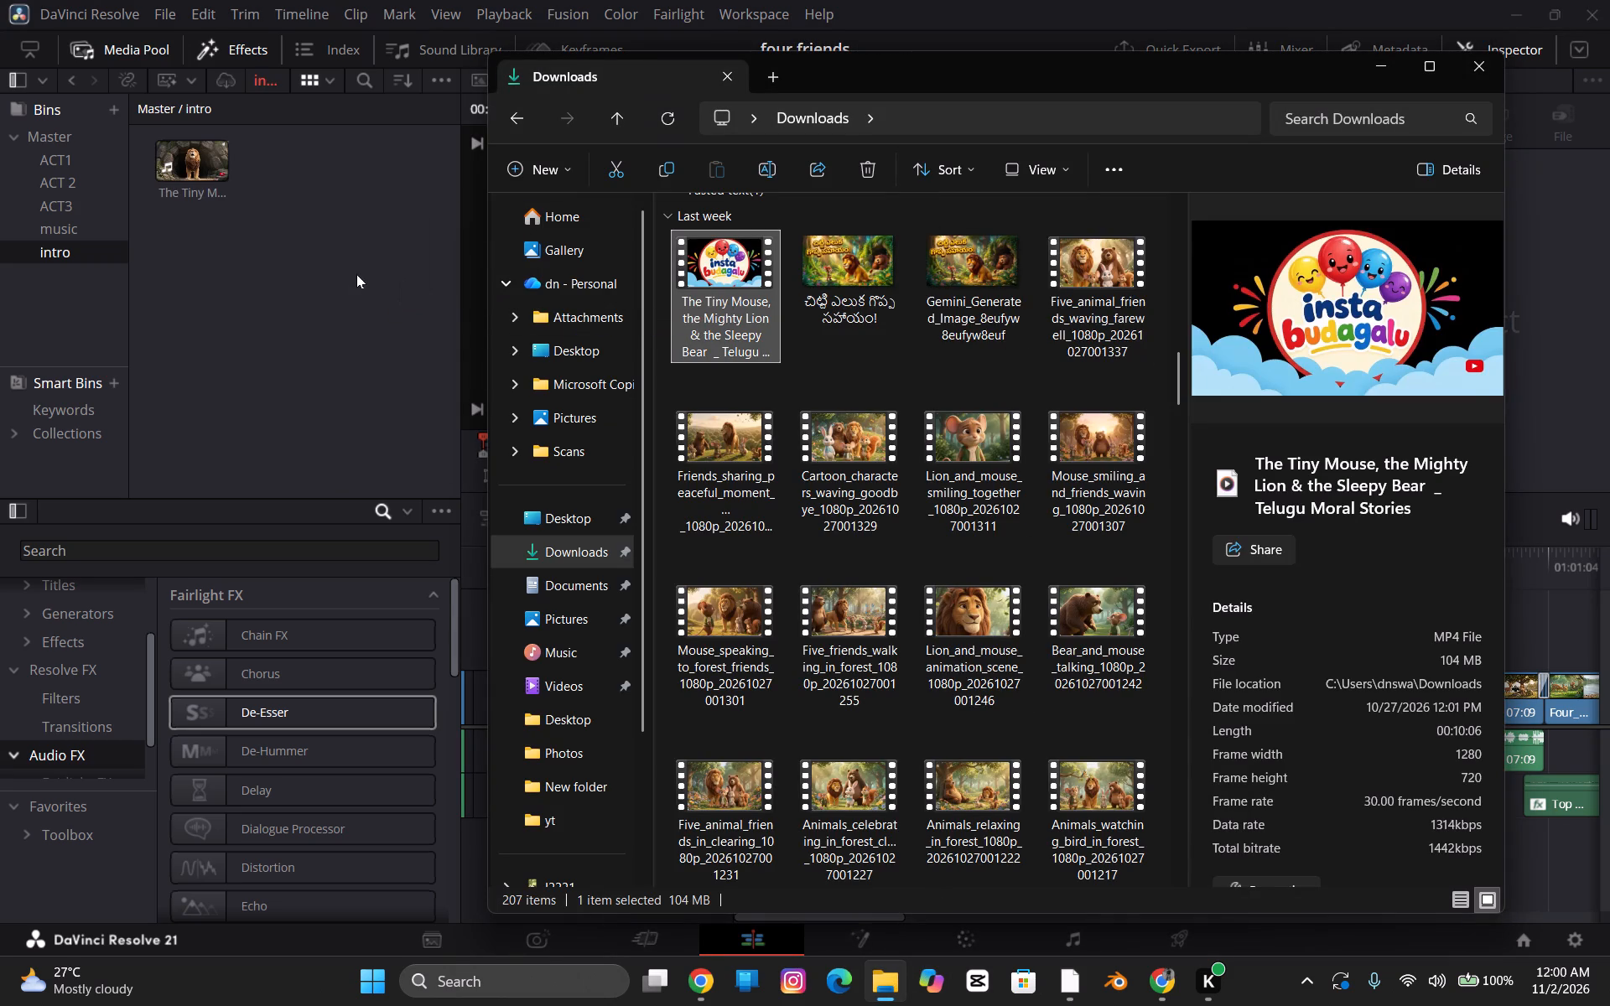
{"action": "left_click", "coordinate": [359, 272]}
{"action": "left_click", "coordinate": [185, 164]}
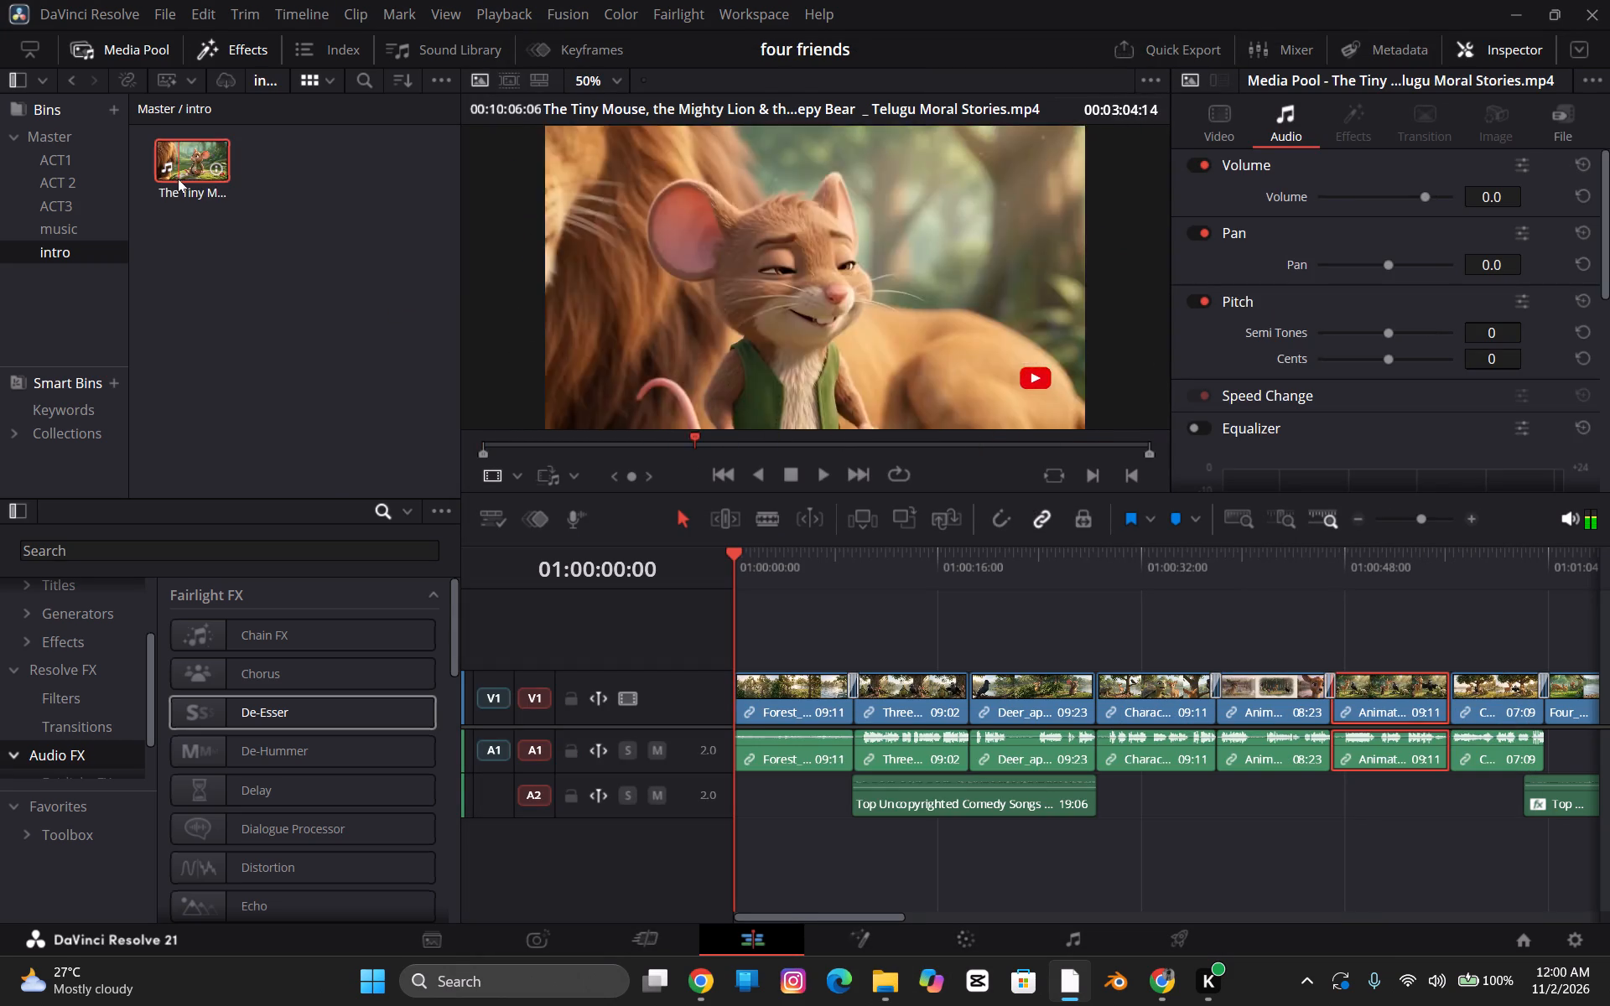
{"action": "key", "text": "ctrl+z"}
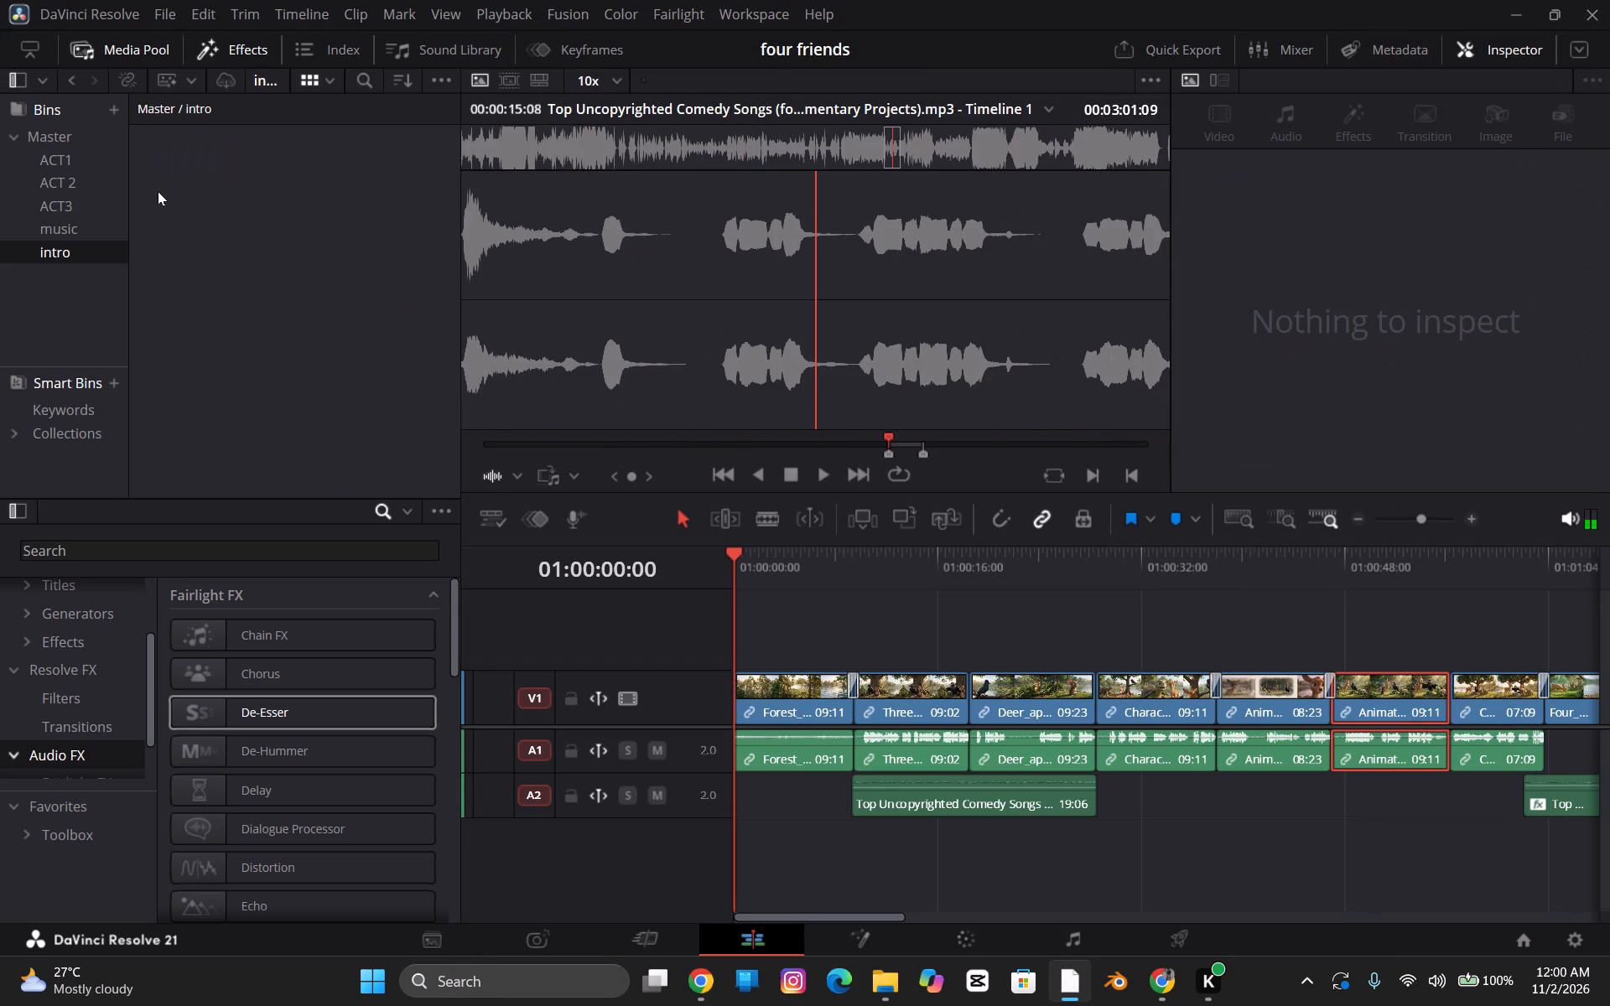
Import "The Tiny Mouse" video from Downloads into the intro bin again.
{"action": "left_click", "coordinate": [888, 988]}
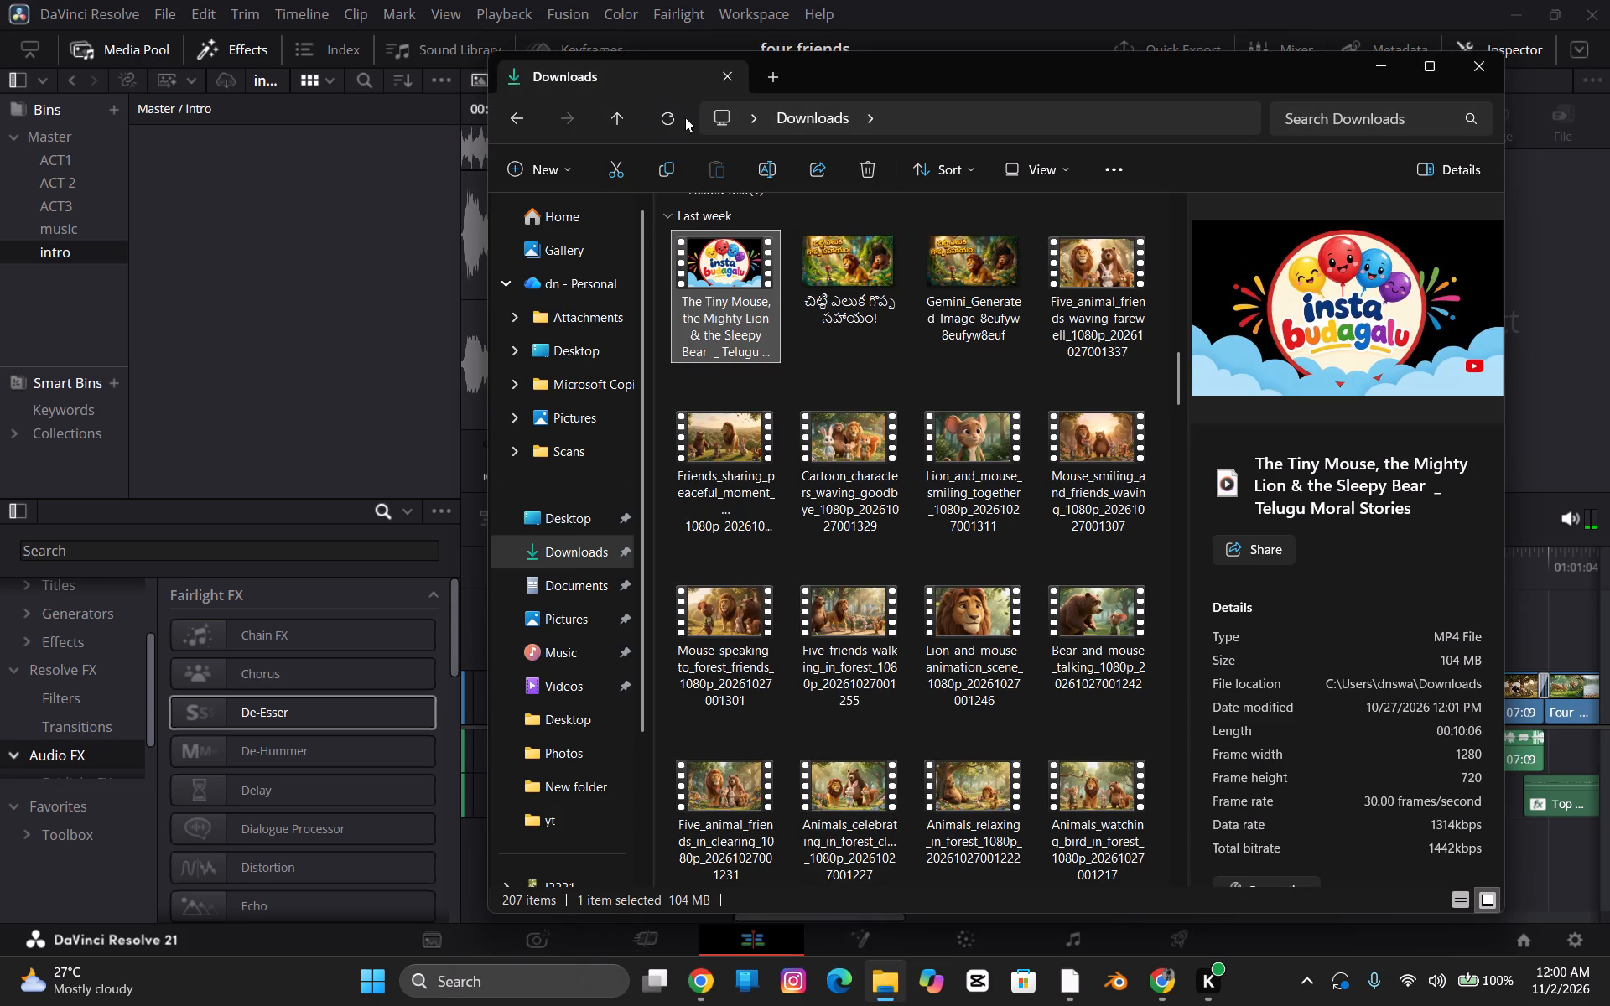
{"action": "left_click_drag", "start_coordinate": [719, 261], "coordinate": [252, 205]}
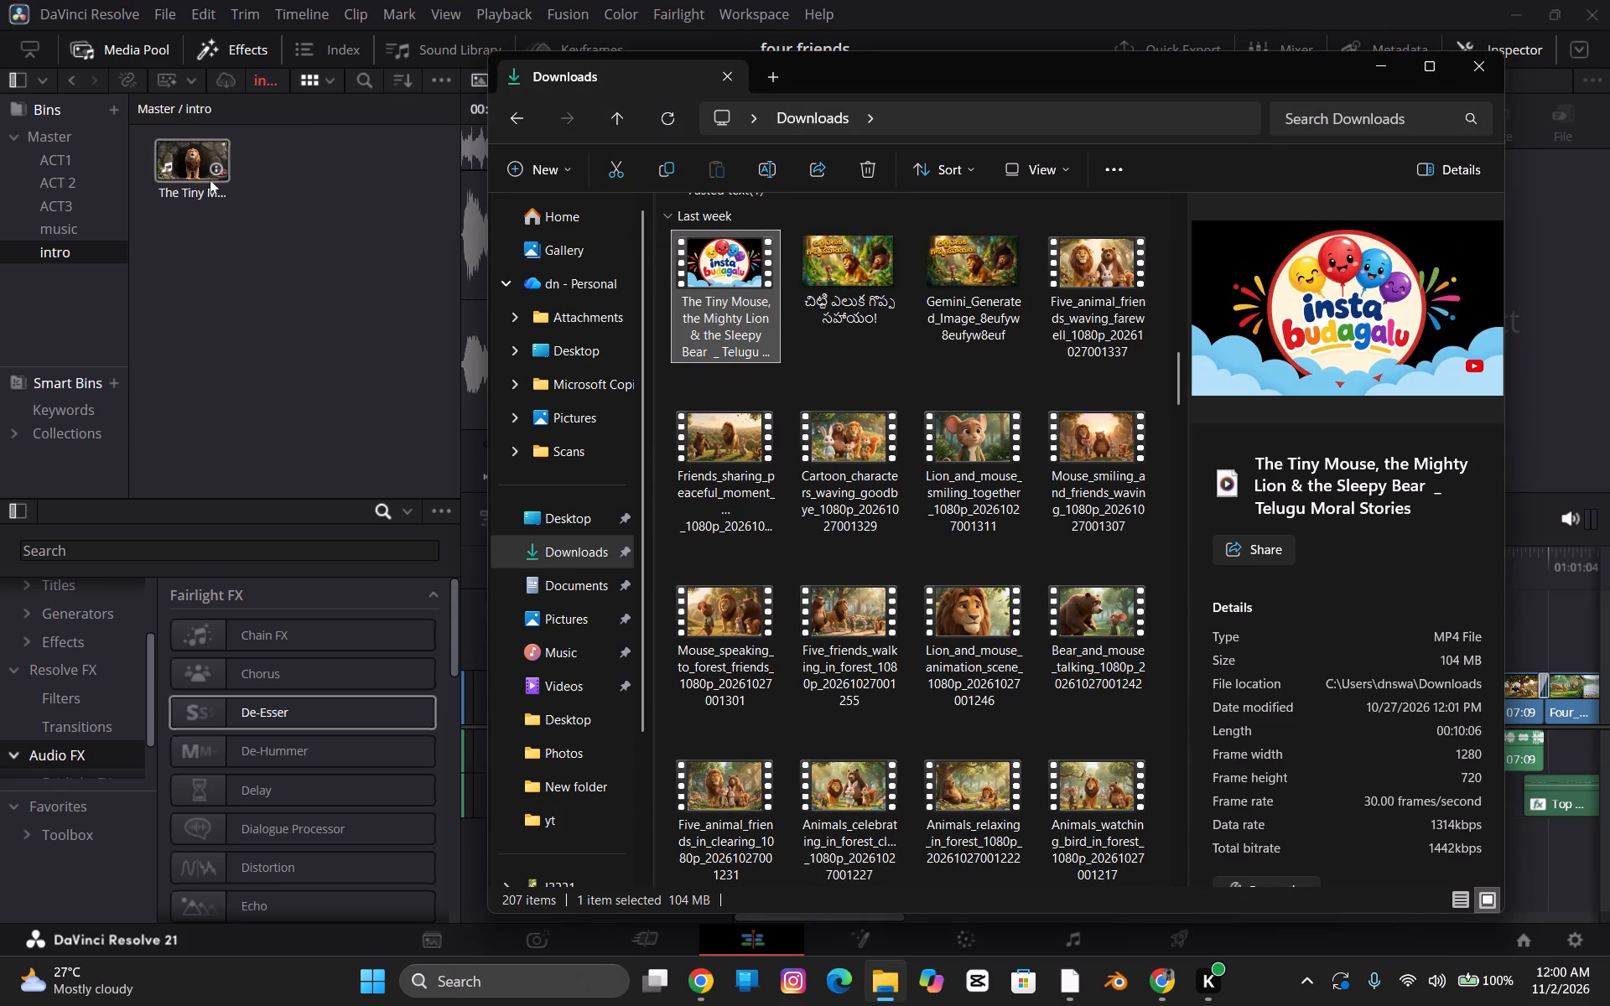
Import the Insta Budagalu logo video gemini_generated_video_755dcbd4 from Downloads into the intro bin, and close the Downloads window.
{"action": "scroll", "coordinate": [840, 363], "scroll_direction": "up", "scroll_amount": 1}
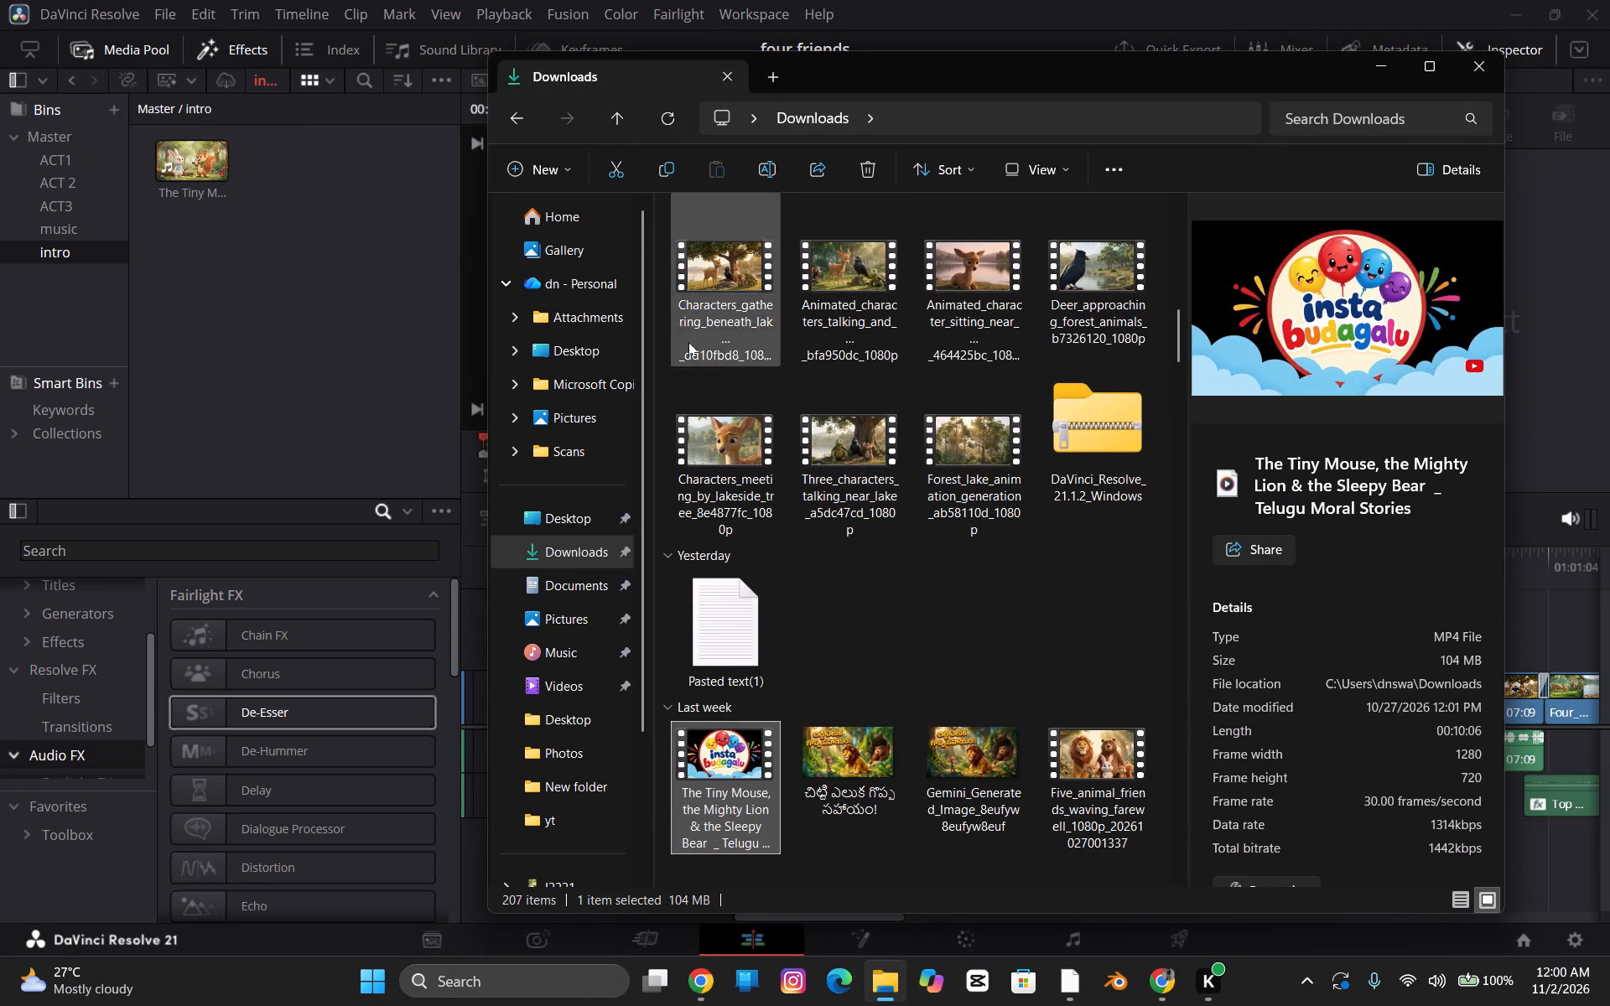
{"action": "scroll", "coordinate": [926, 518], "scroll_direction": "down", "scroll_amount": 2}
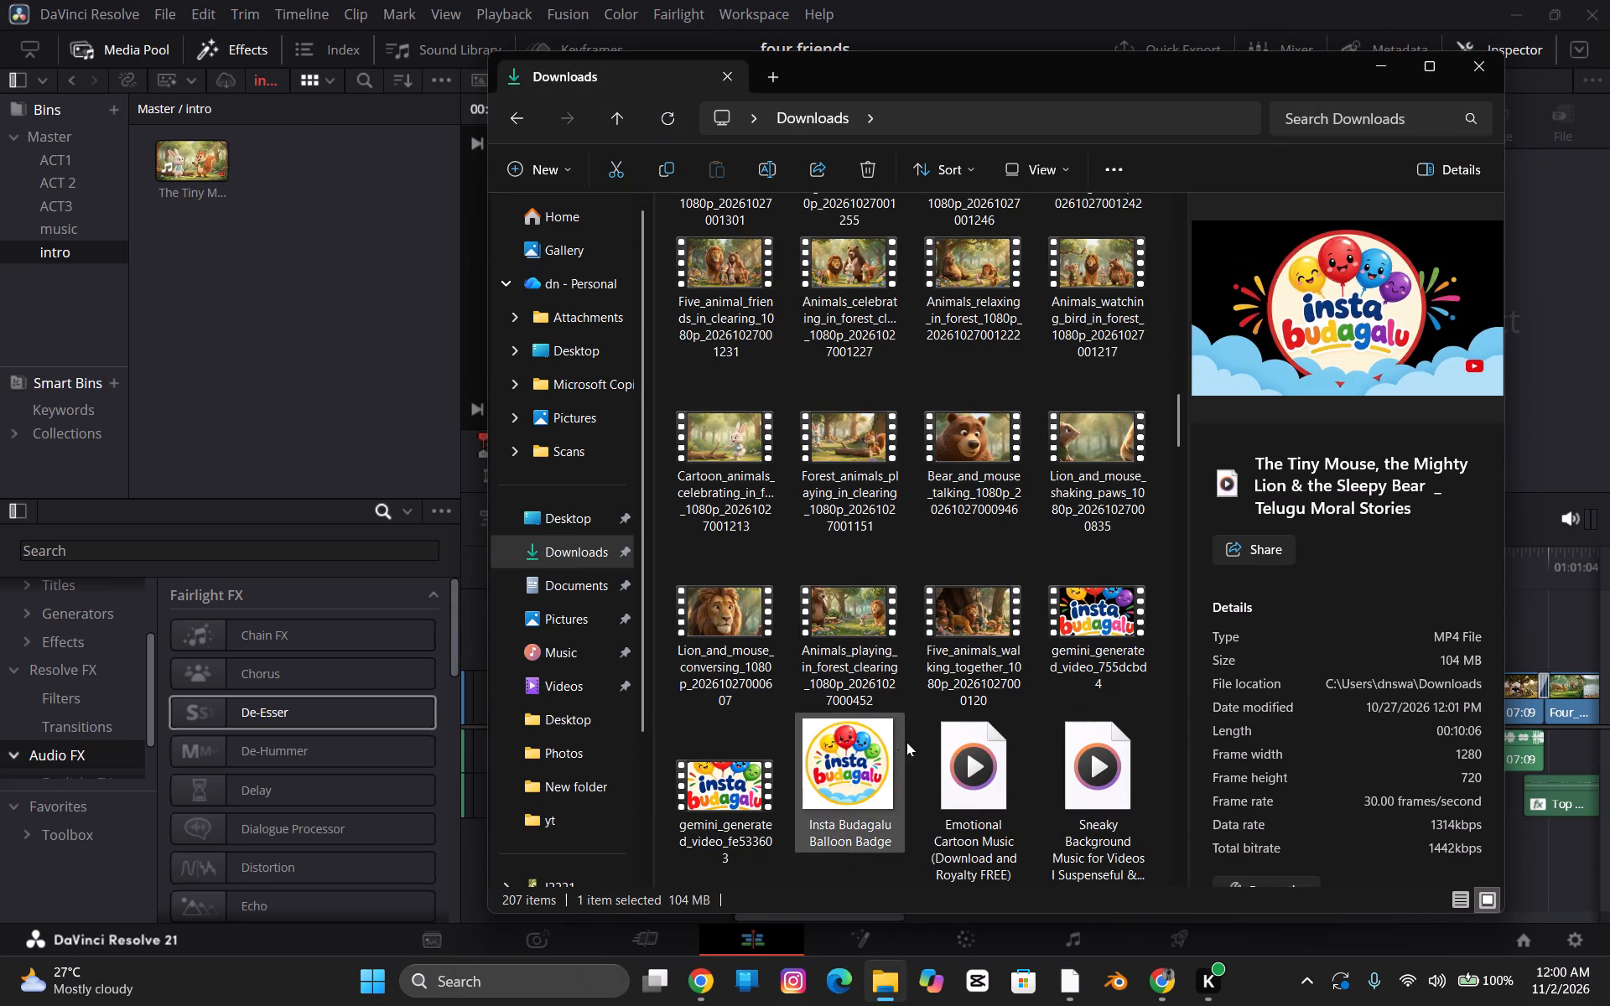
{"action": "left_click_drag", "start_coordinate": [1109, 620], "coordinate": [460, 219]}
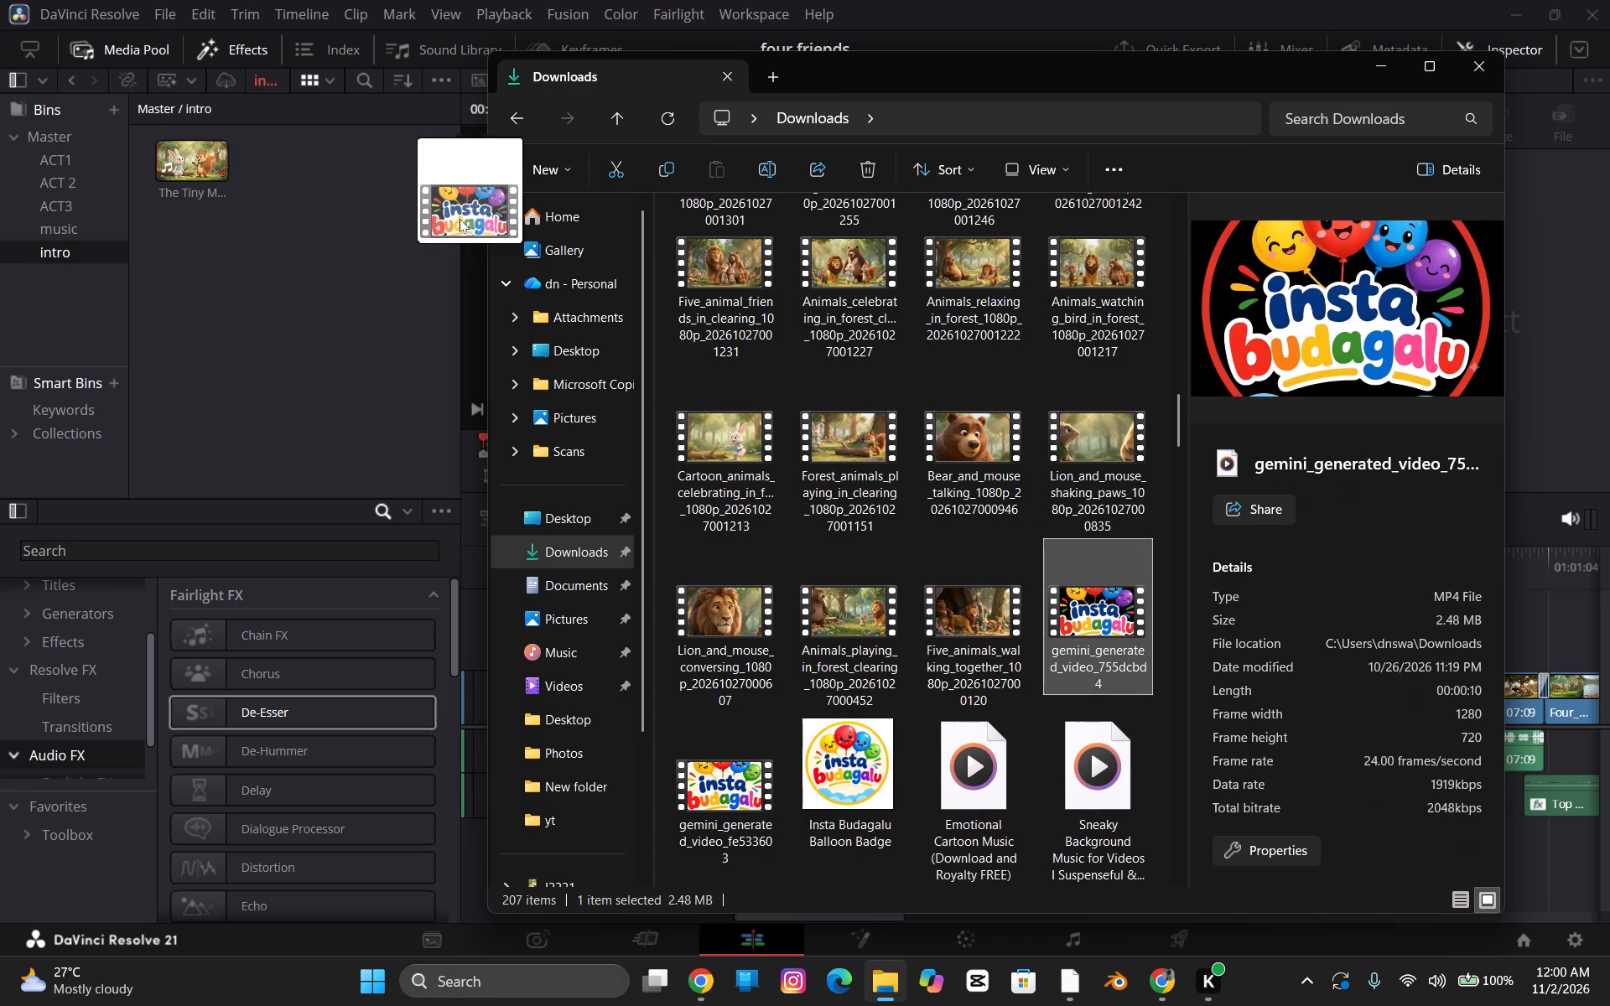
{"action": "left_click_drag", "start_coordinate": [460, 219], "coordinate": [365, 225]}
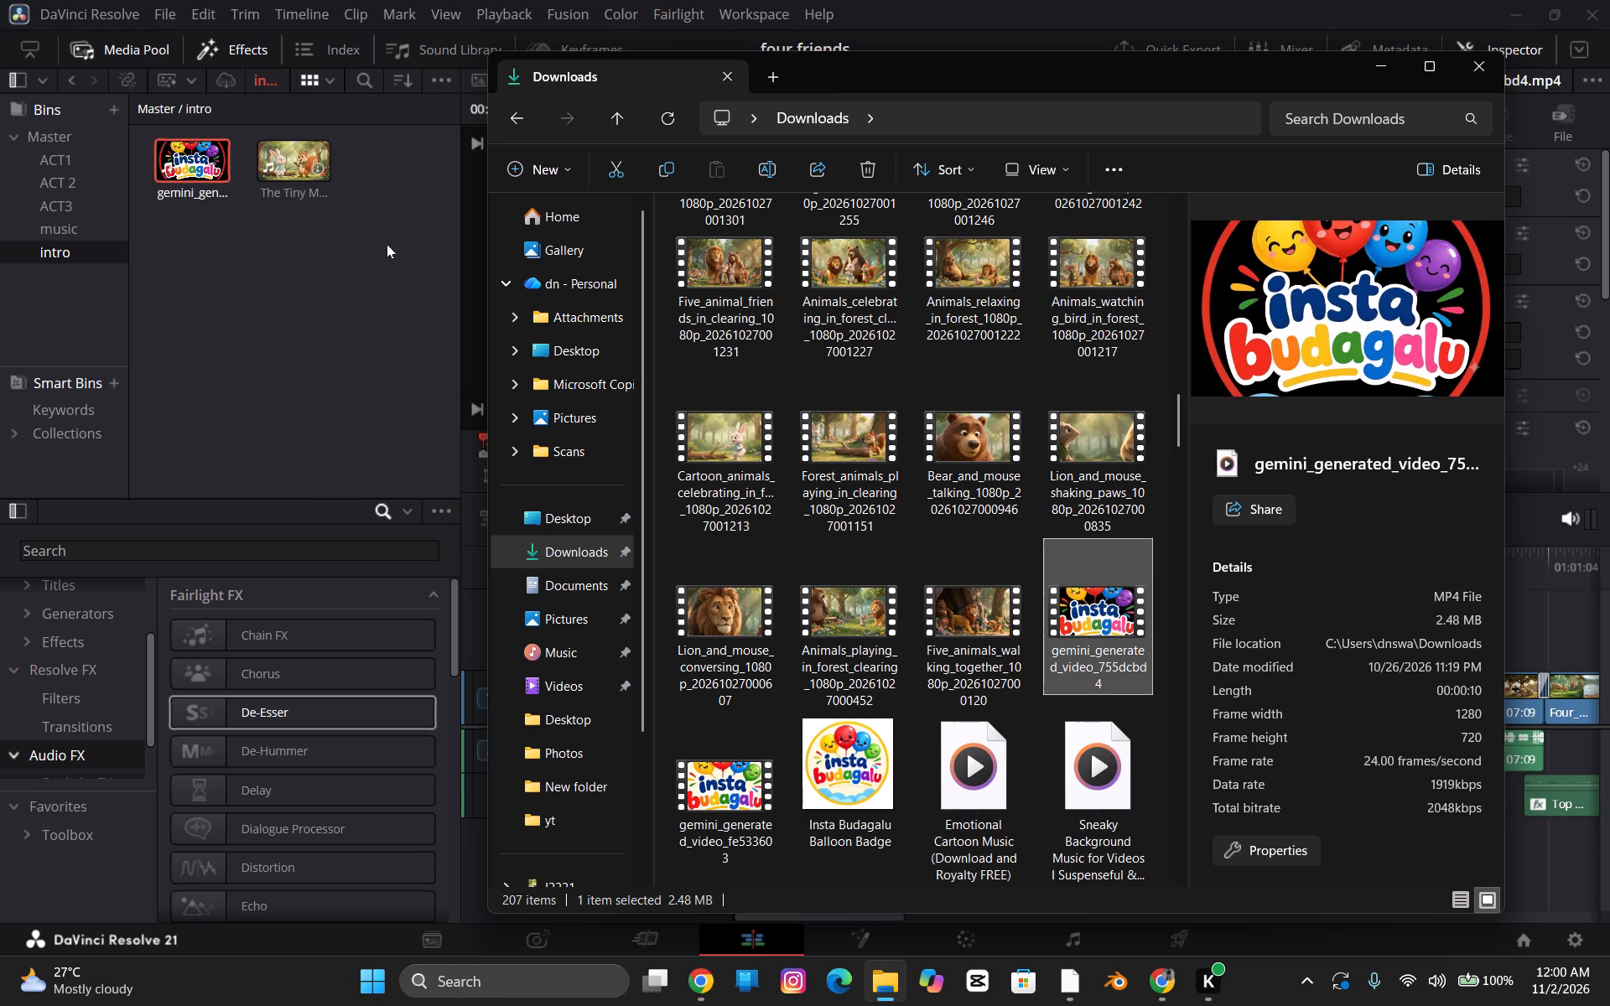
{"action": "left_click", "coordinate": [1467, 86]}
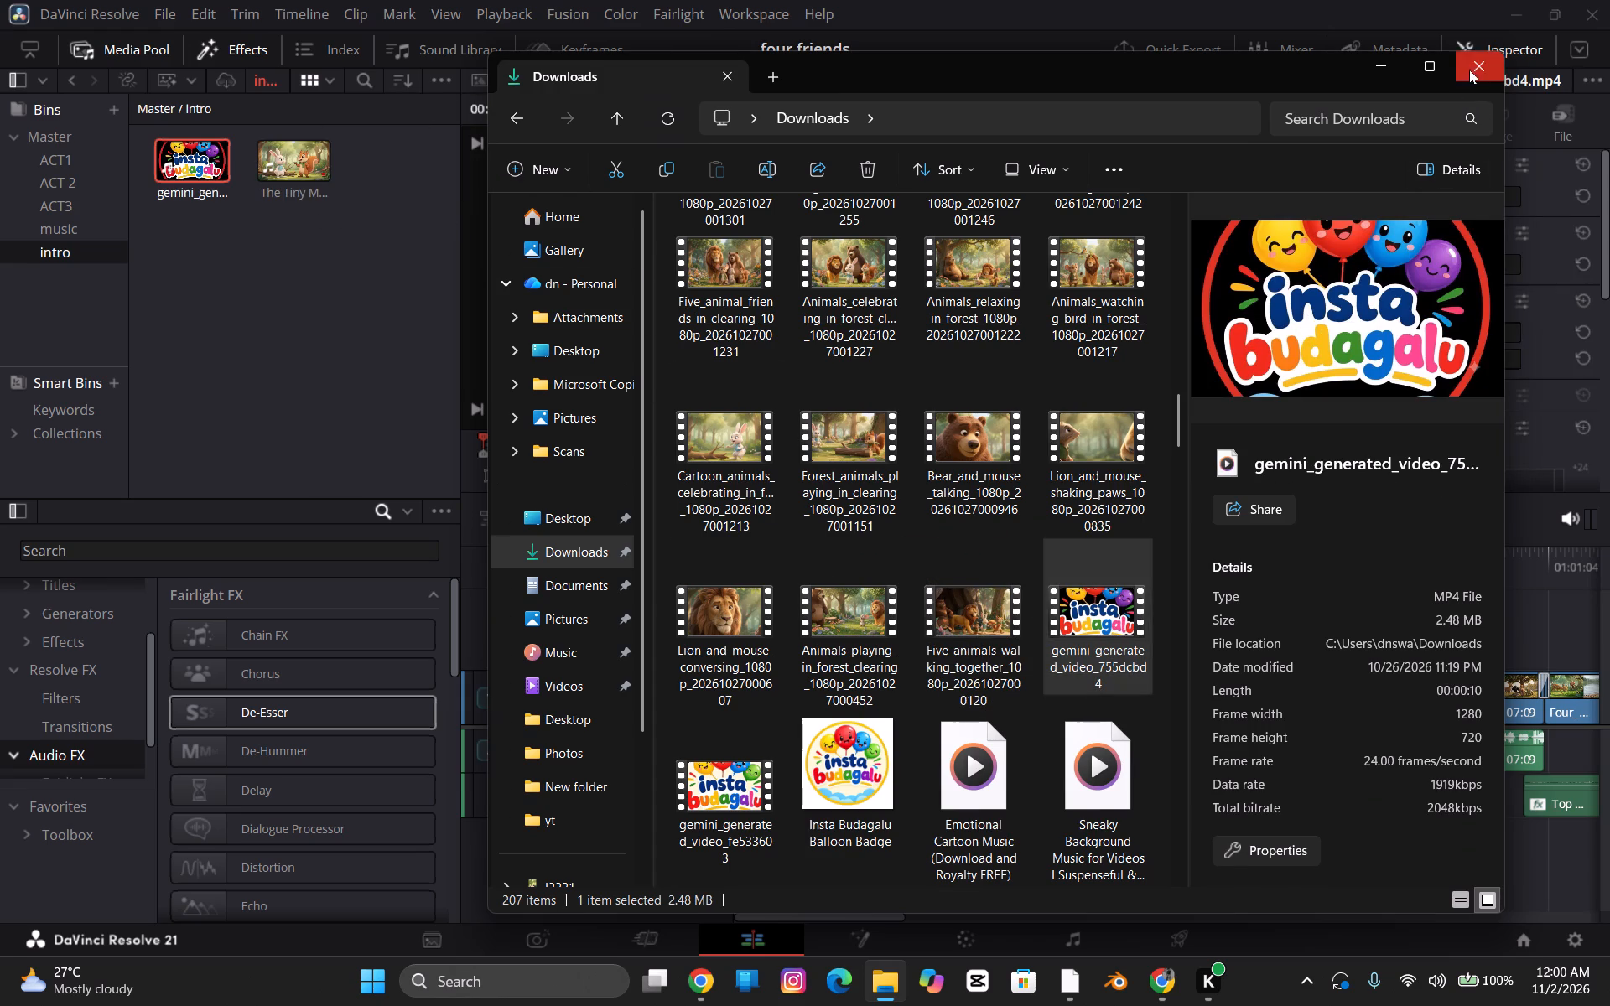
{"action": "left_click", "coordinate": [1470, 70]}
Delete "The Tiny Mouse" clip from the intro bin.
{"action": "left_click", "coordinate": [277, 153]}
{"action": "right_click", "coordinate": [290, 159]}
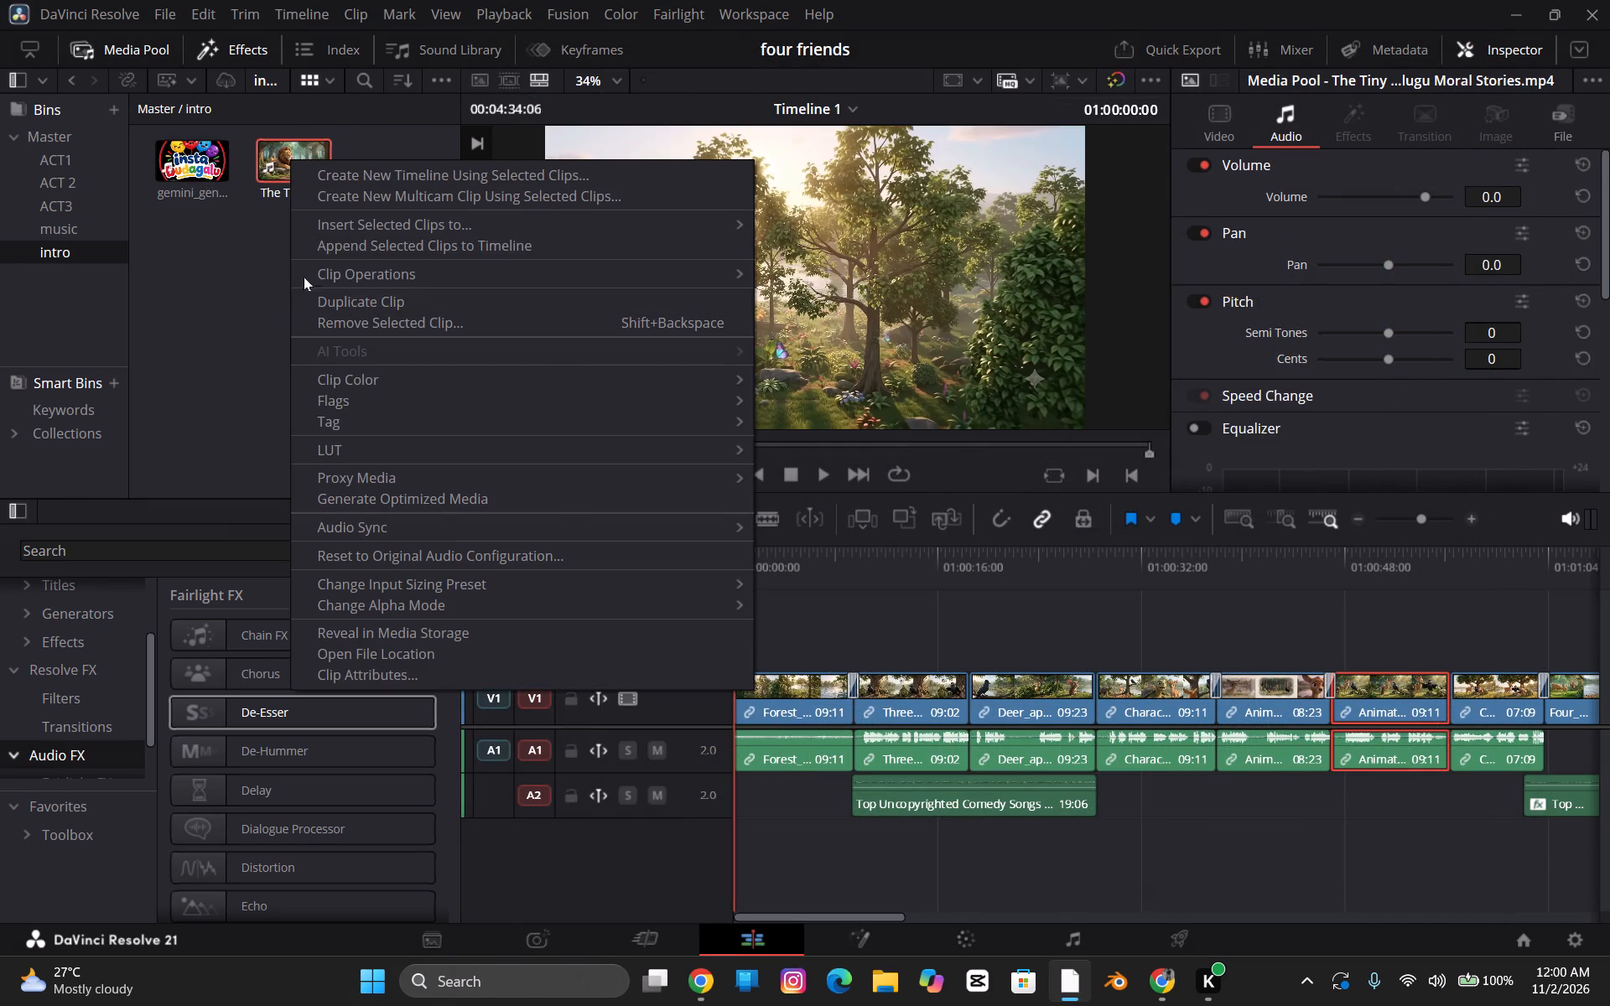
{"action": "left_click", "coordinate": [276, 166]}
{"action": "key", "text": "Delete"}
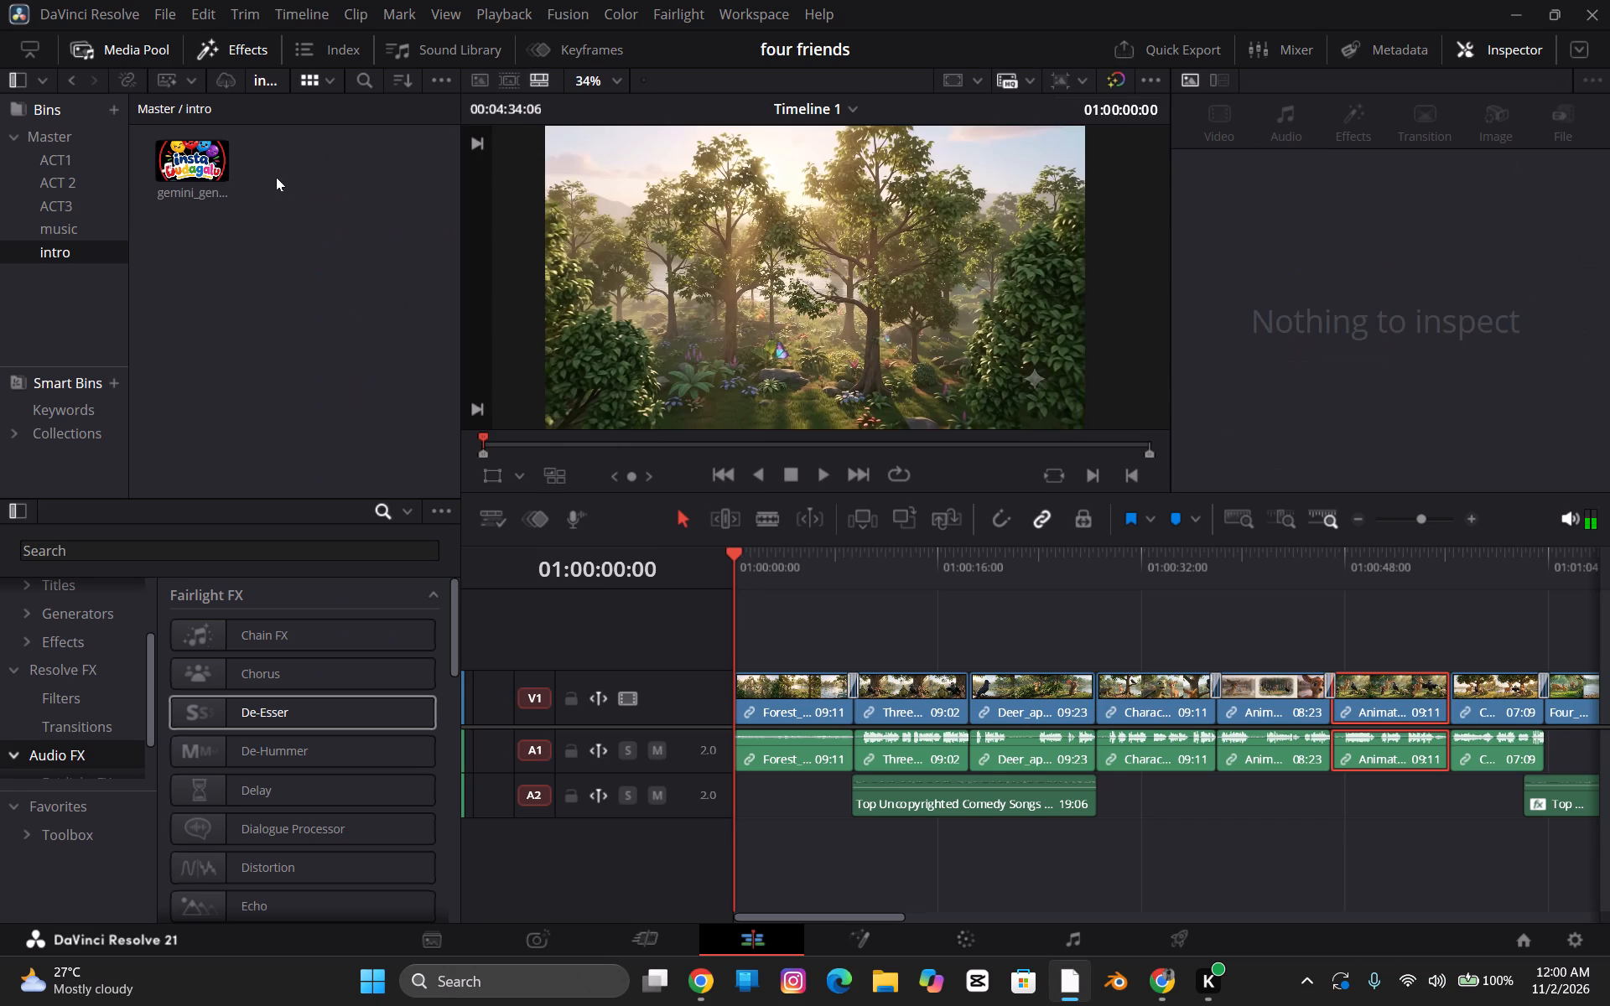
Place the gemini_generated_video_755dcbd4 logo clip near the timeline start on a new V2 track above the forest clip.
{"action": "left_click_drag", "start_coordinate": [167, 163], "coordinate": [708, 694]}
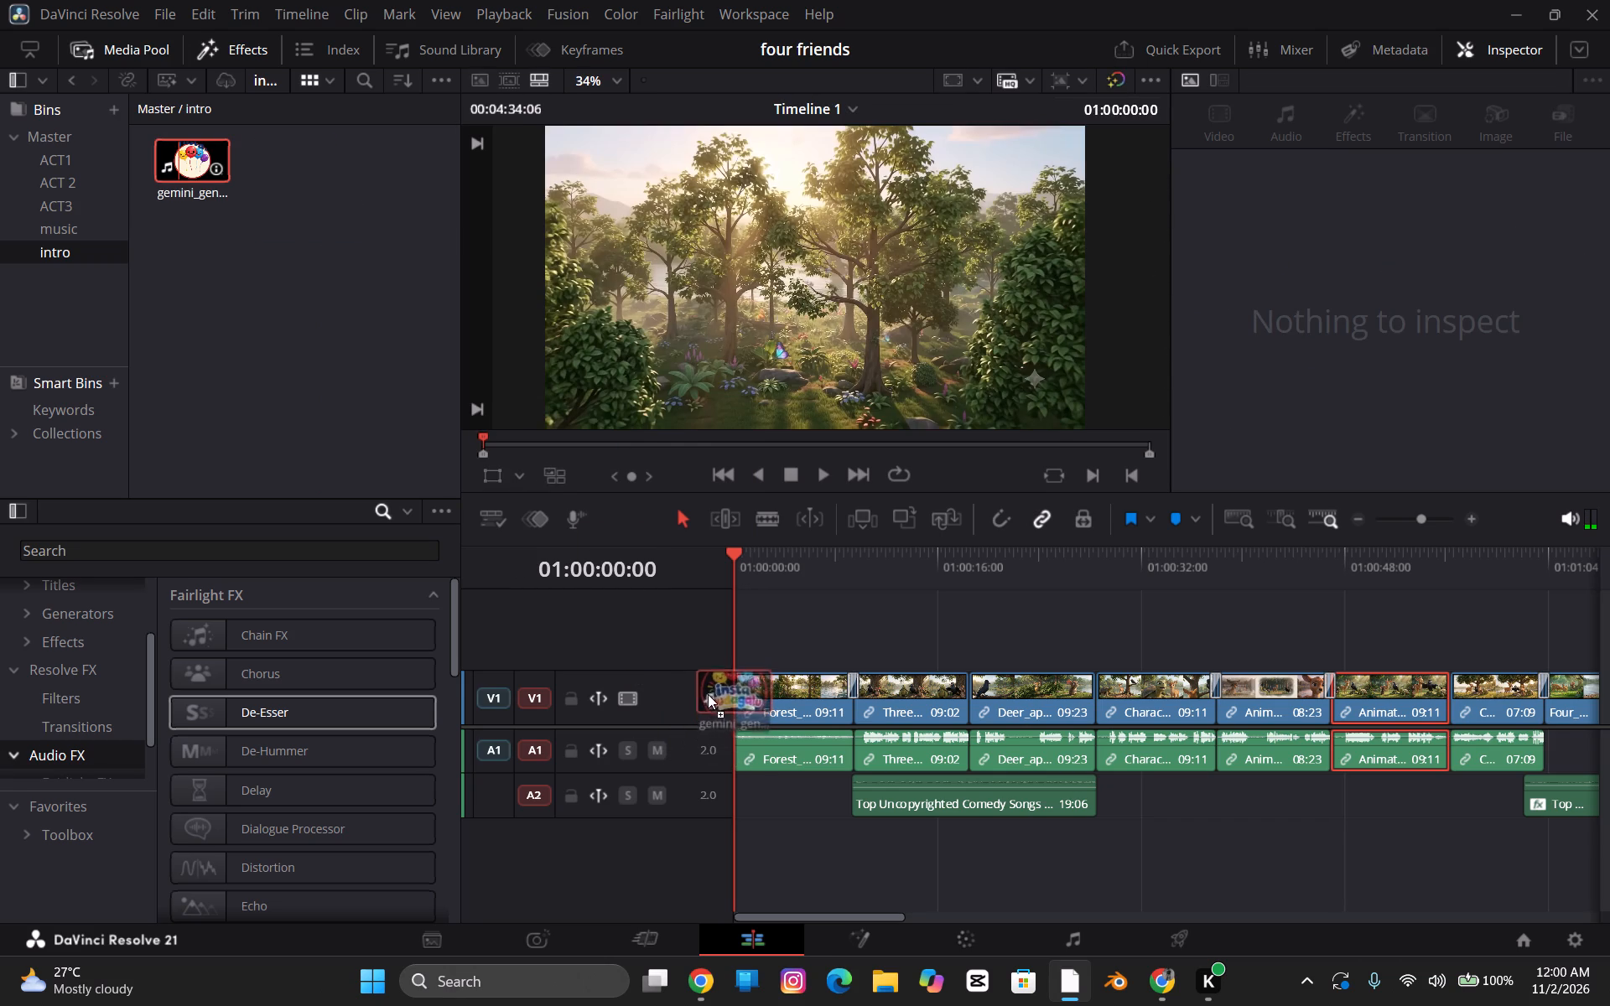
{"action": "left_click_drag", "start_coordinate": [708, 694], "coordinate": [734, 666]}
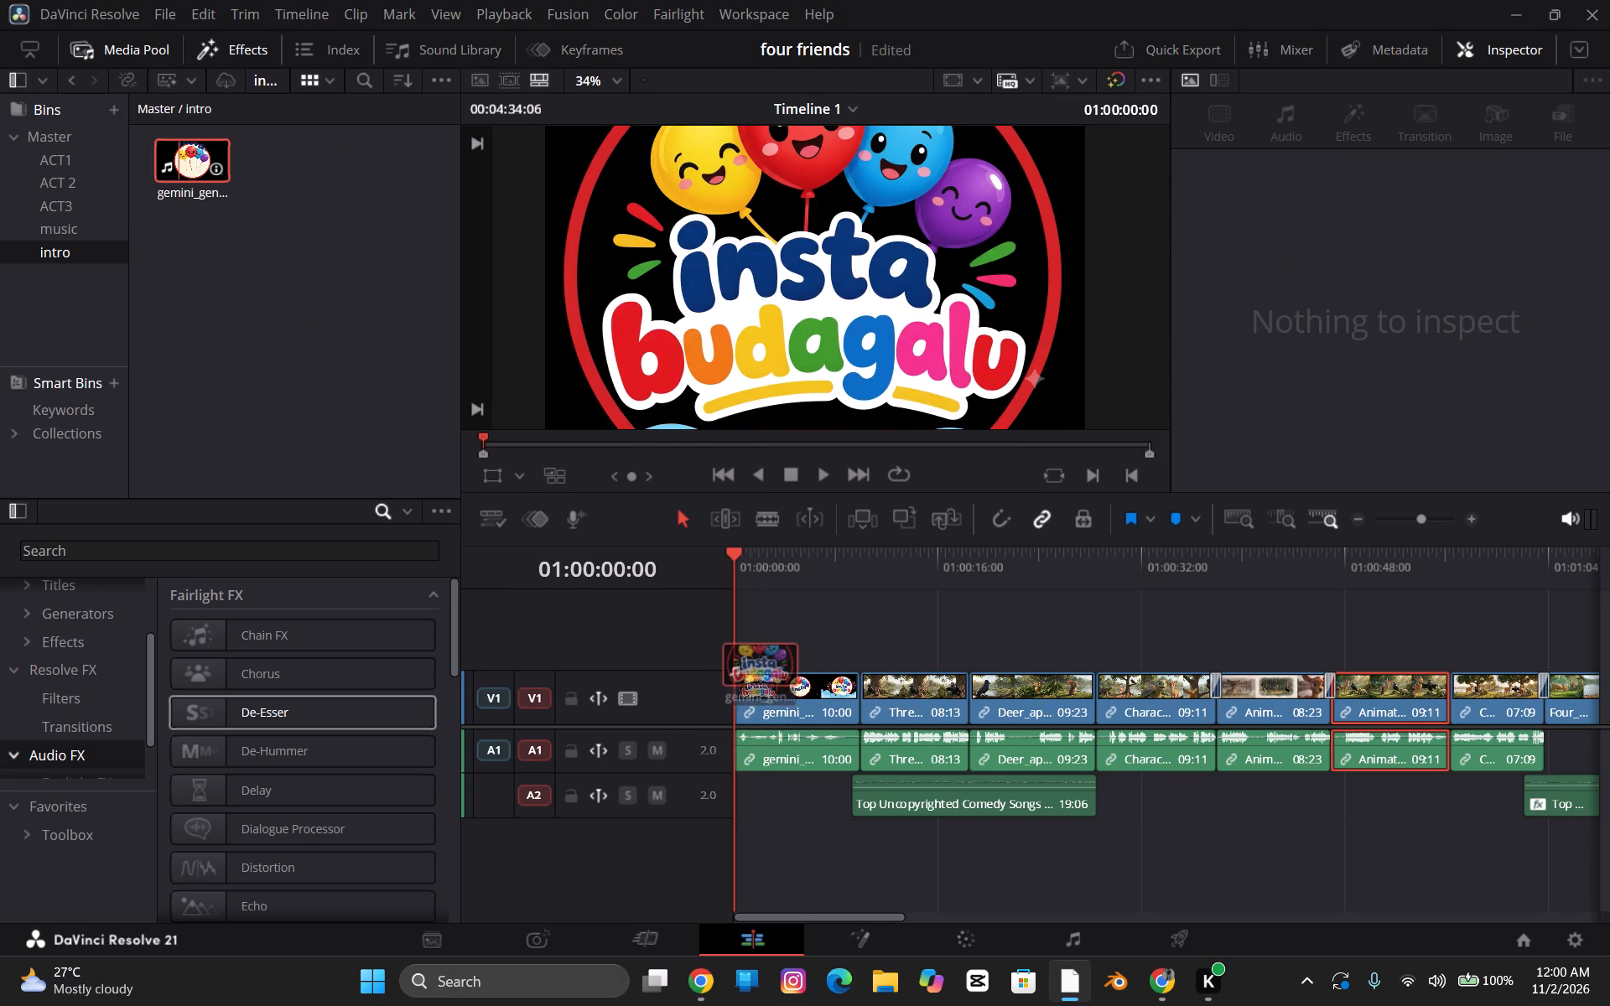
{"action": "left_click_drag", "start_coordinate": [734, 666], "coordinate": [735, 669]}
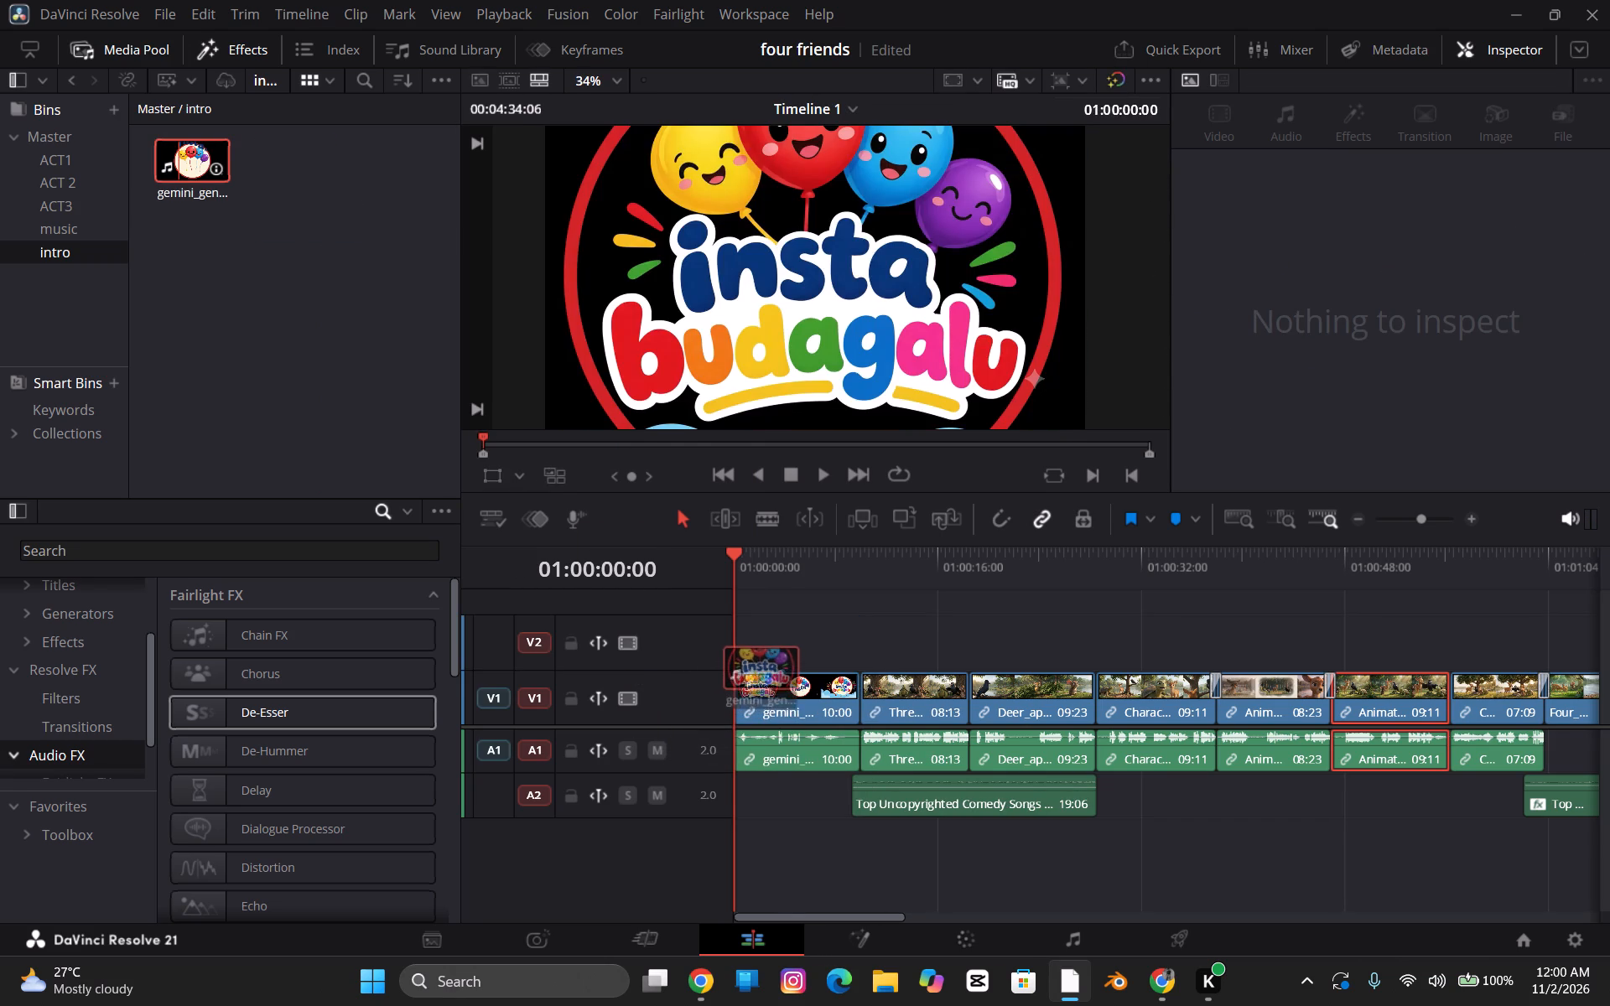
{"action": "left_click_drag", "start_coordinate": [735, 669], "coordinate": [739, 639]}
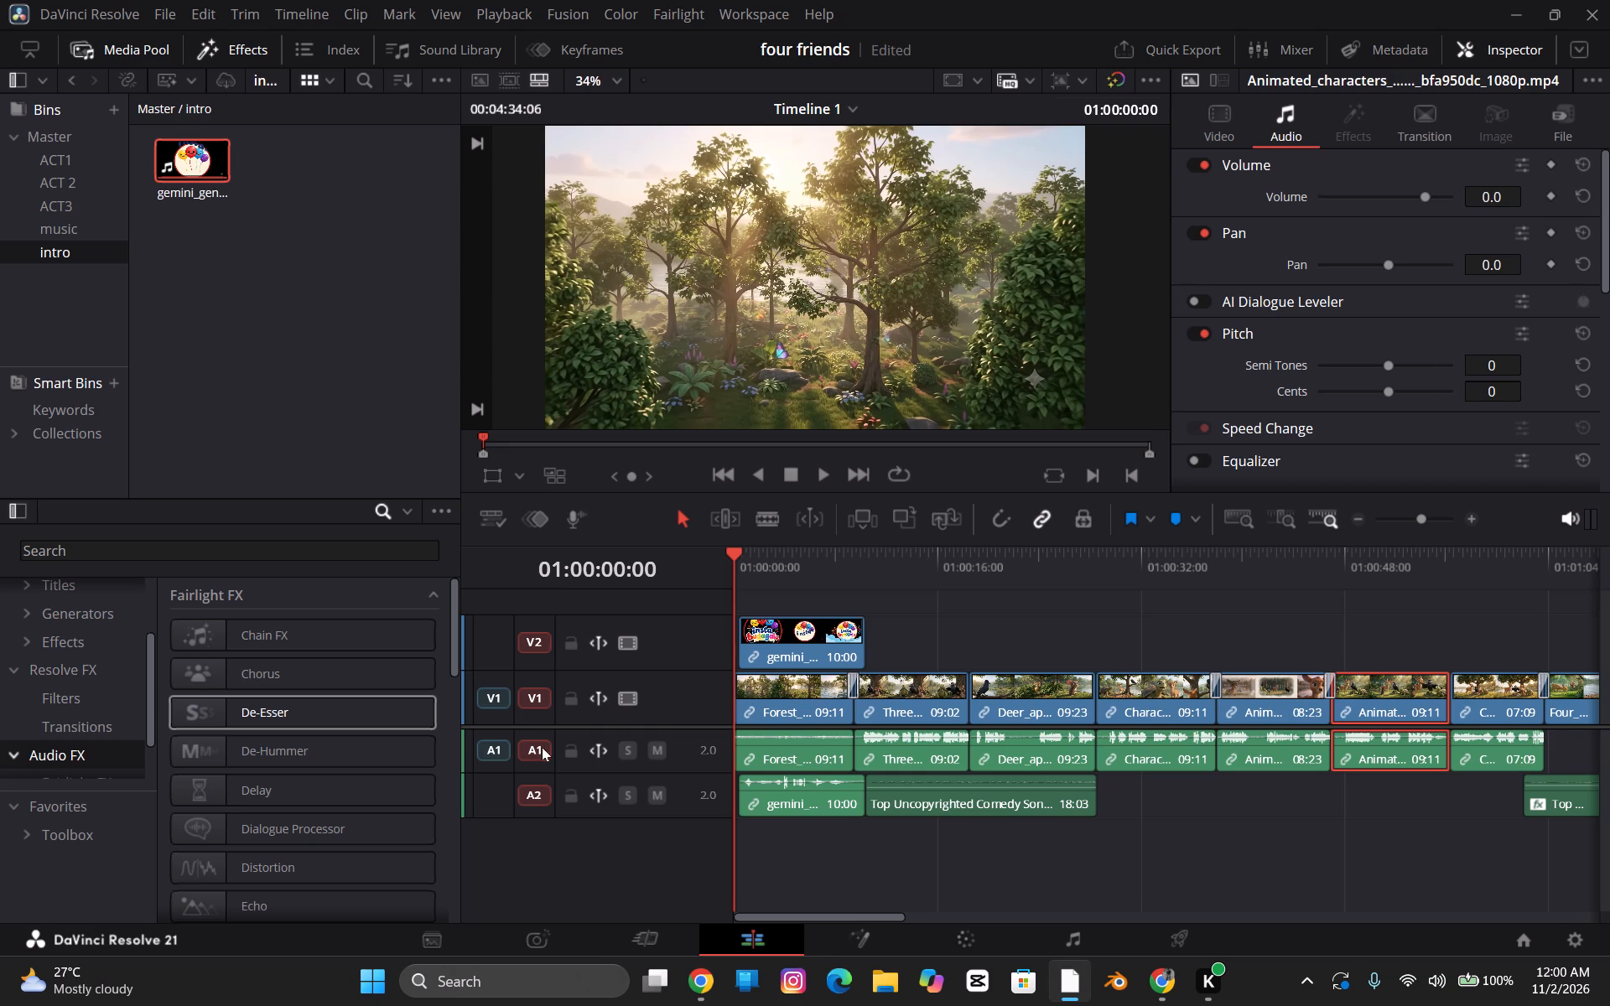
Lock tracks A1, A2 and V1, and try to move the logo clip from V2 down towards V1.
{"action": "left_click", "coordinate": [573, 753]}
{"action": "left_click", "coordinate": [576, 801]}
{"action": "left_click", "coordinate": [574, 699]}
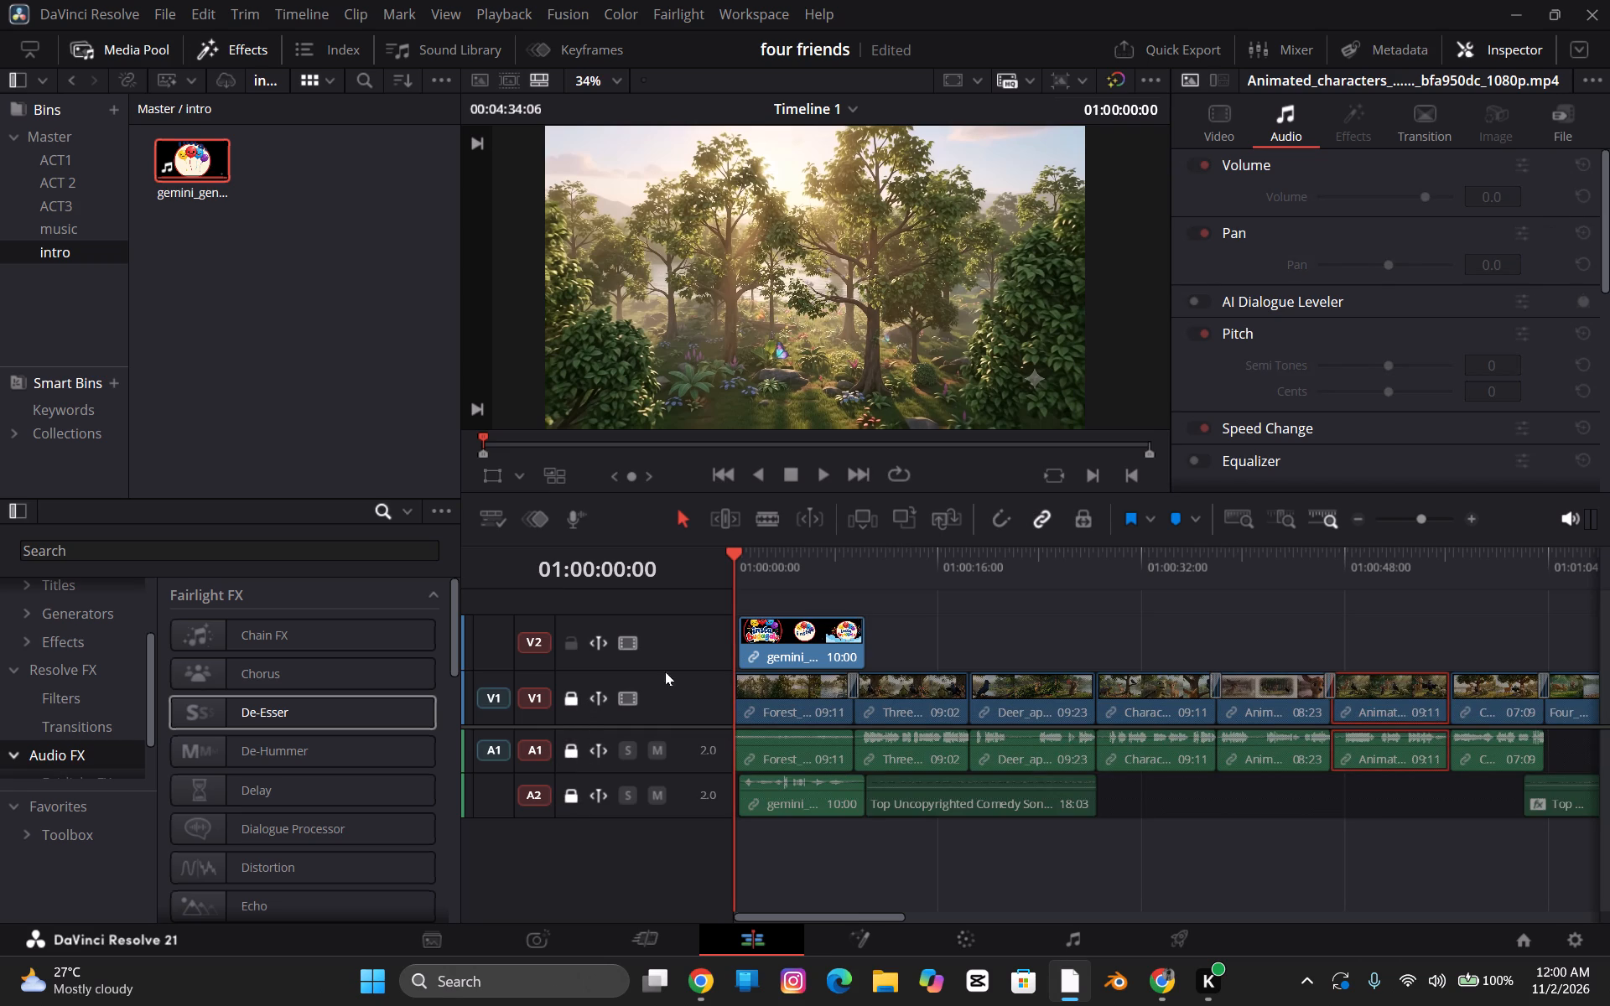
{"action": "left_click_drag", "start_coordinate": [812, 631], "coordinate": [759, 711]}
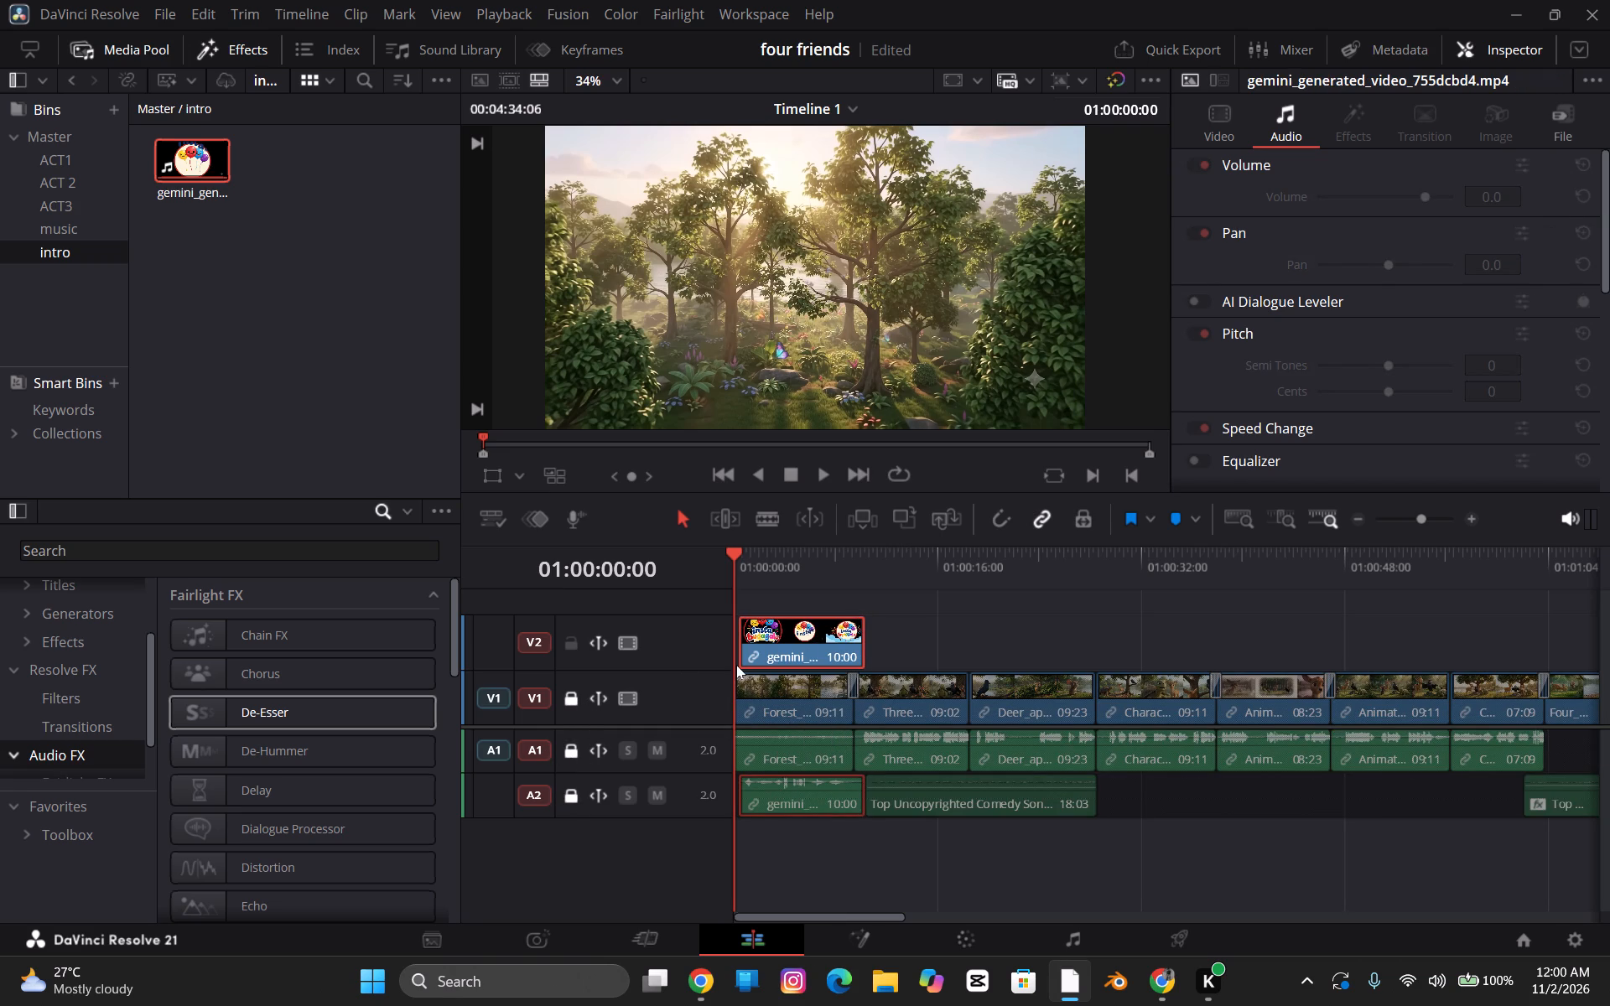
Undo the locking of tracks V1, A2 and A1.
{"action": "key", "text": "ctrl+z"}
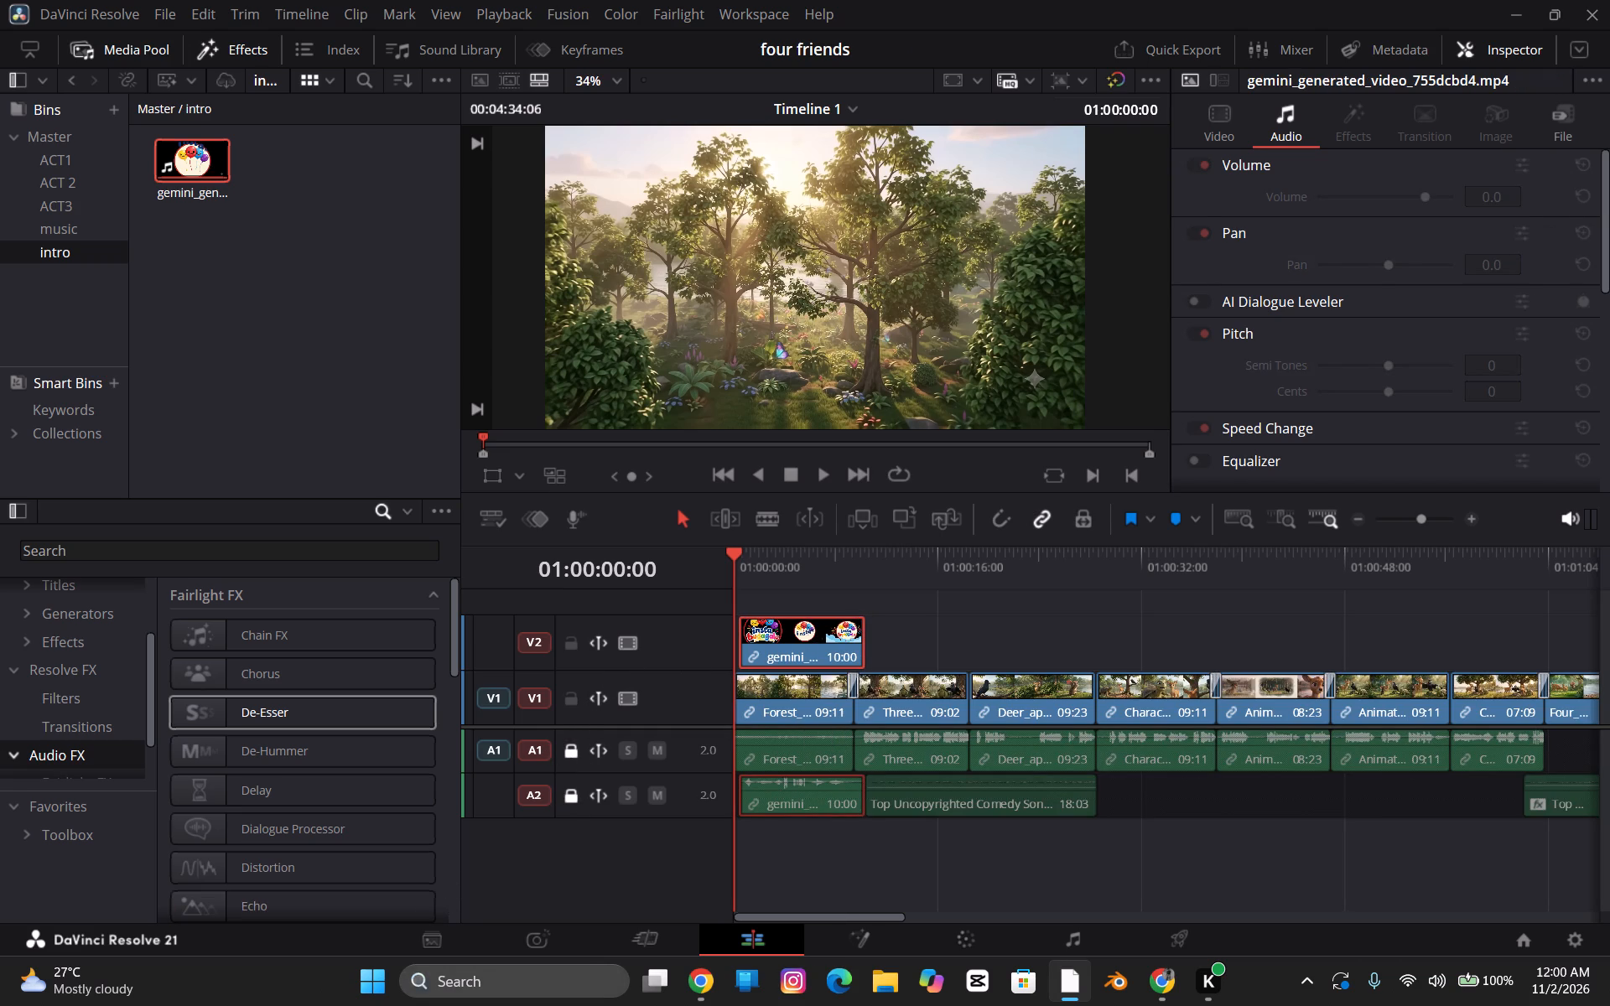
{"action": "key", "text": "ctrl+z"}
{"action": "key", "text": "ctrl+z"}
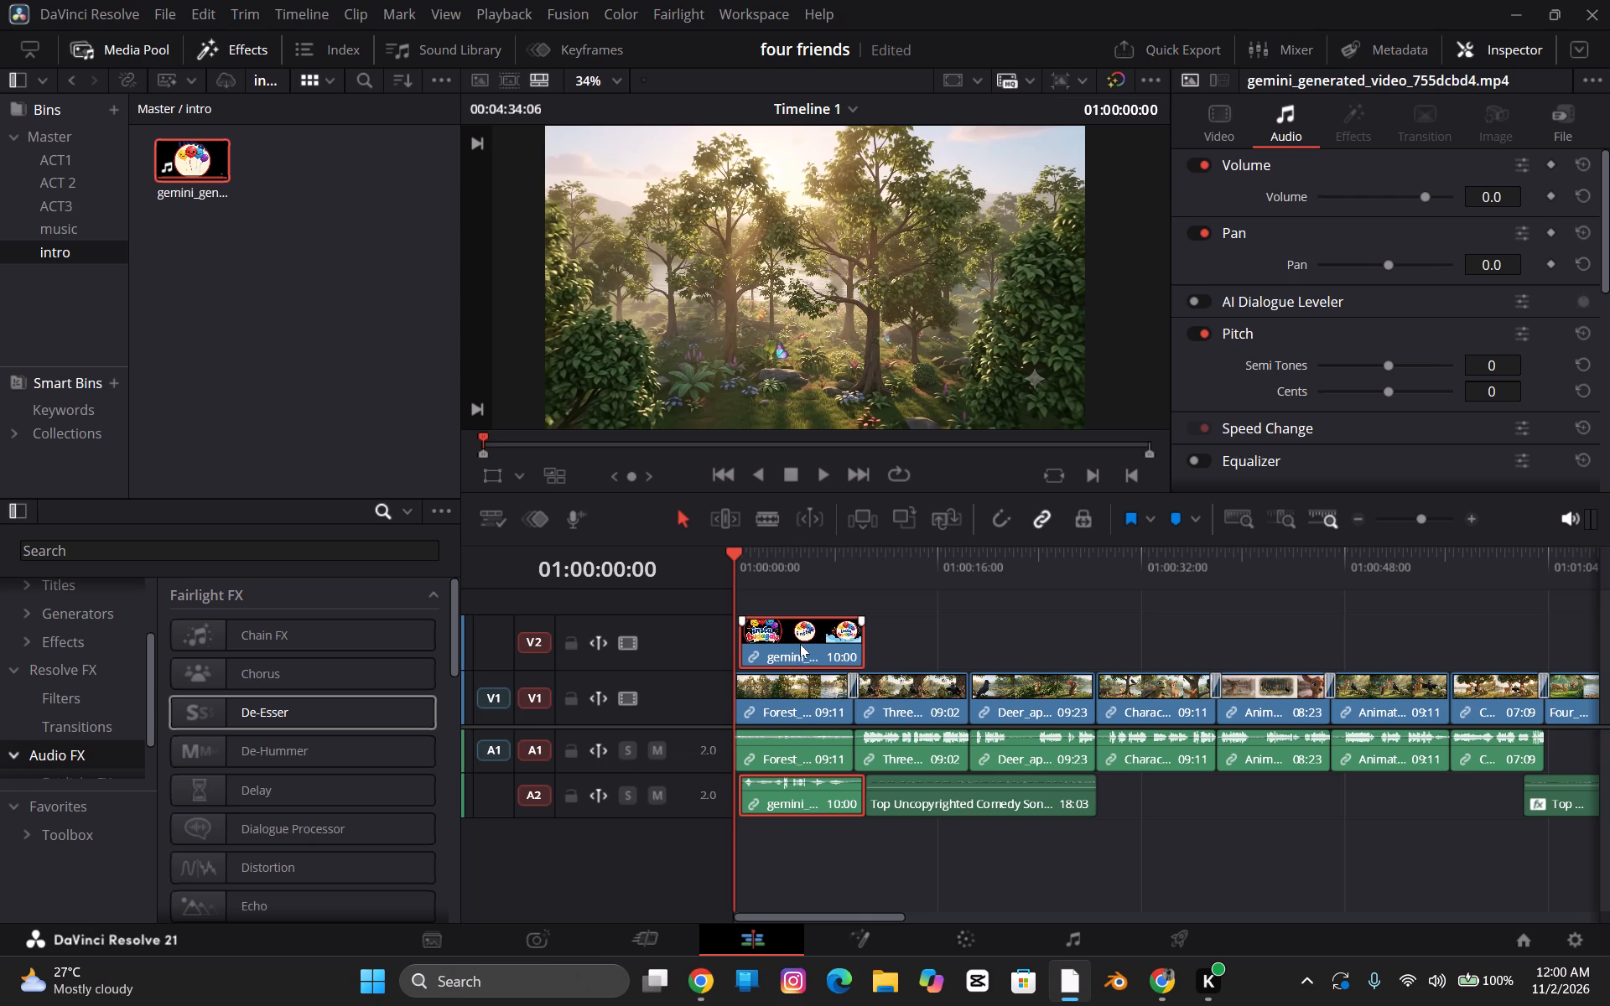
Move the logo clip down to the very start of tracks V1 and A1, and play the intro back.
{"action": "left_click_drag", "start_coordinate": [800, 644], "coordinate": [772, 666]}
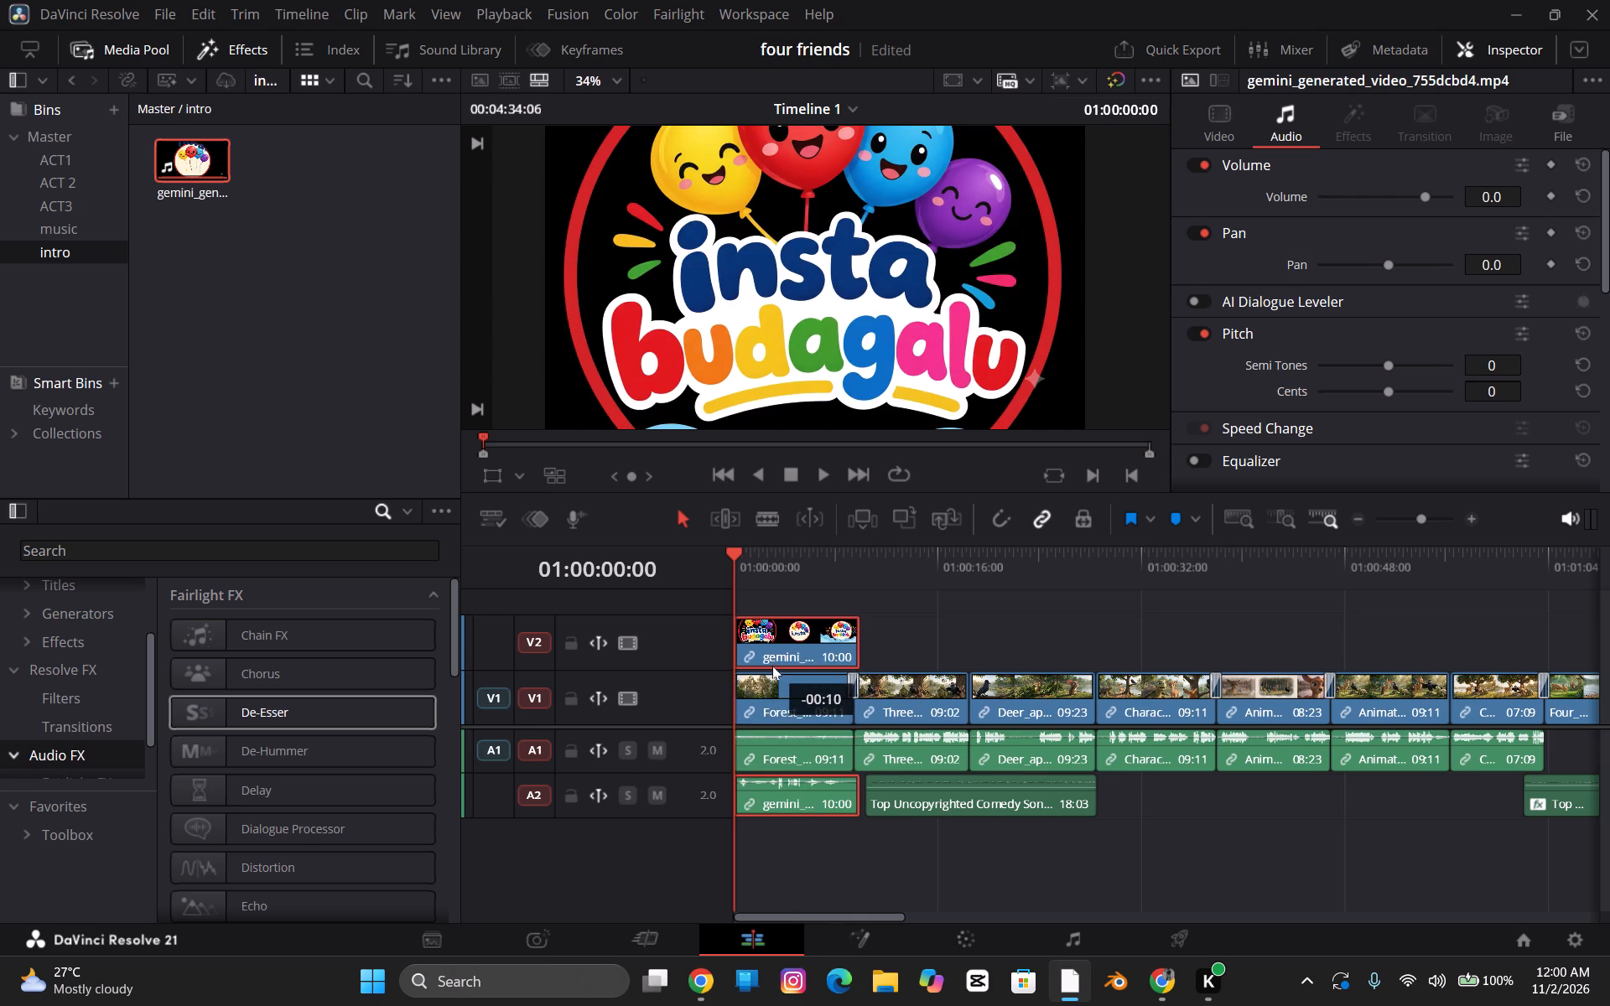
{"action": "left_click_drag", "start_coordinate": [772, 666], "coordinate": [773, 692]}
{"action": "key", "text": "space"}
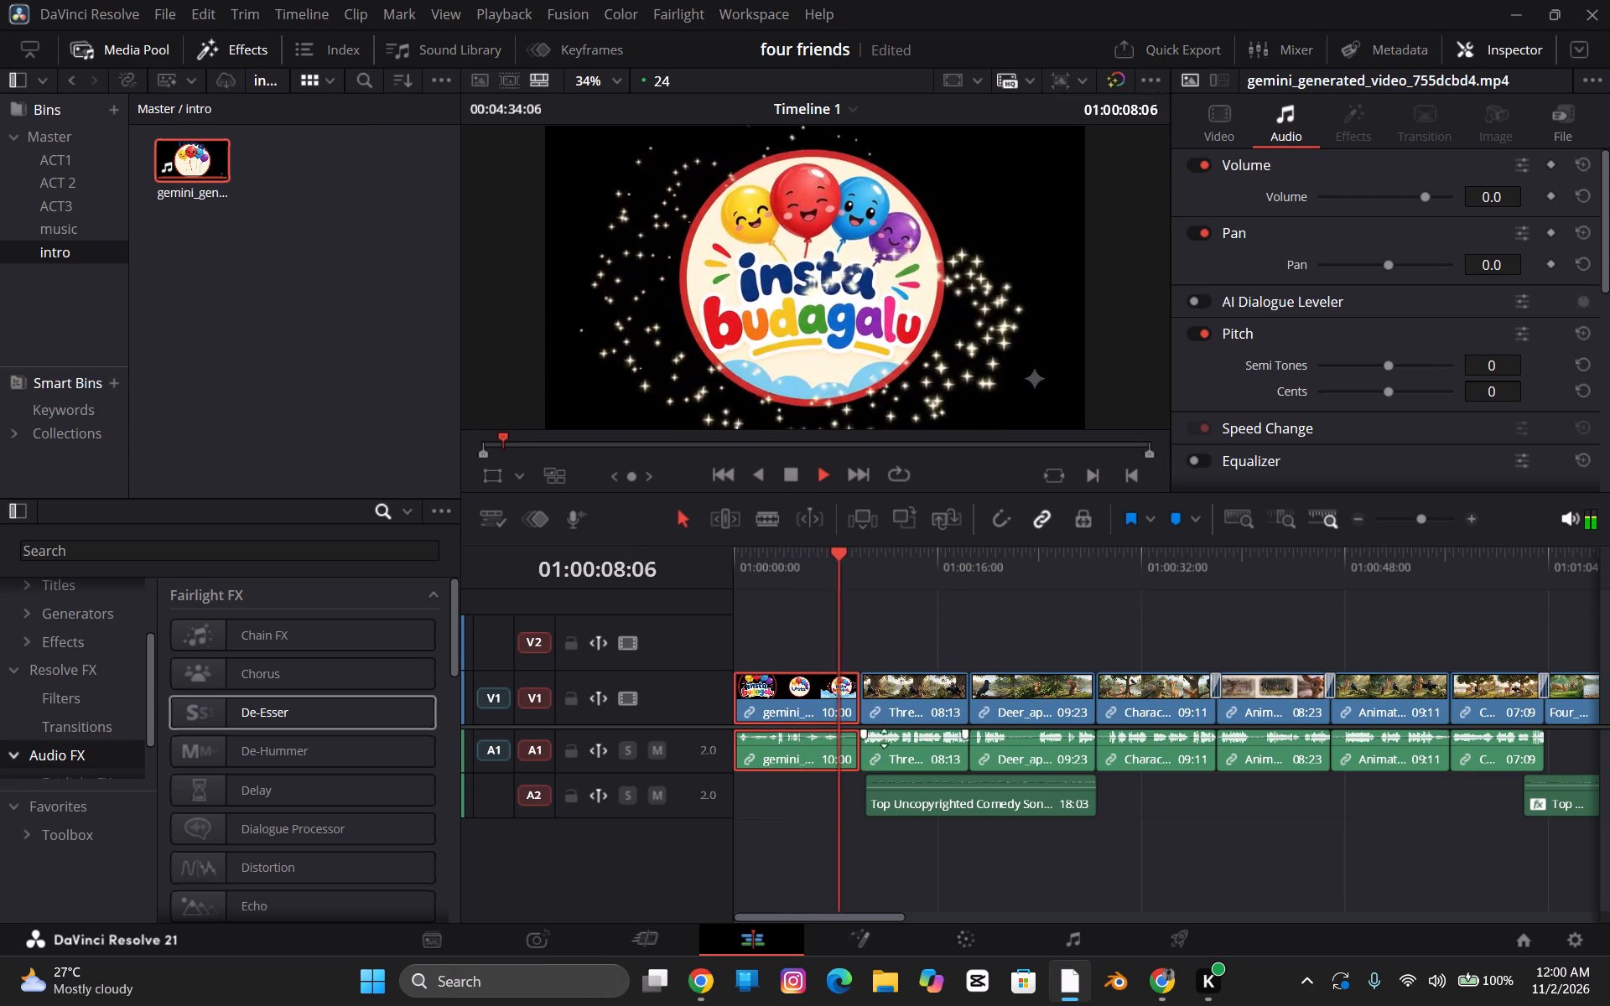
{"action": "key", "text": "space"}
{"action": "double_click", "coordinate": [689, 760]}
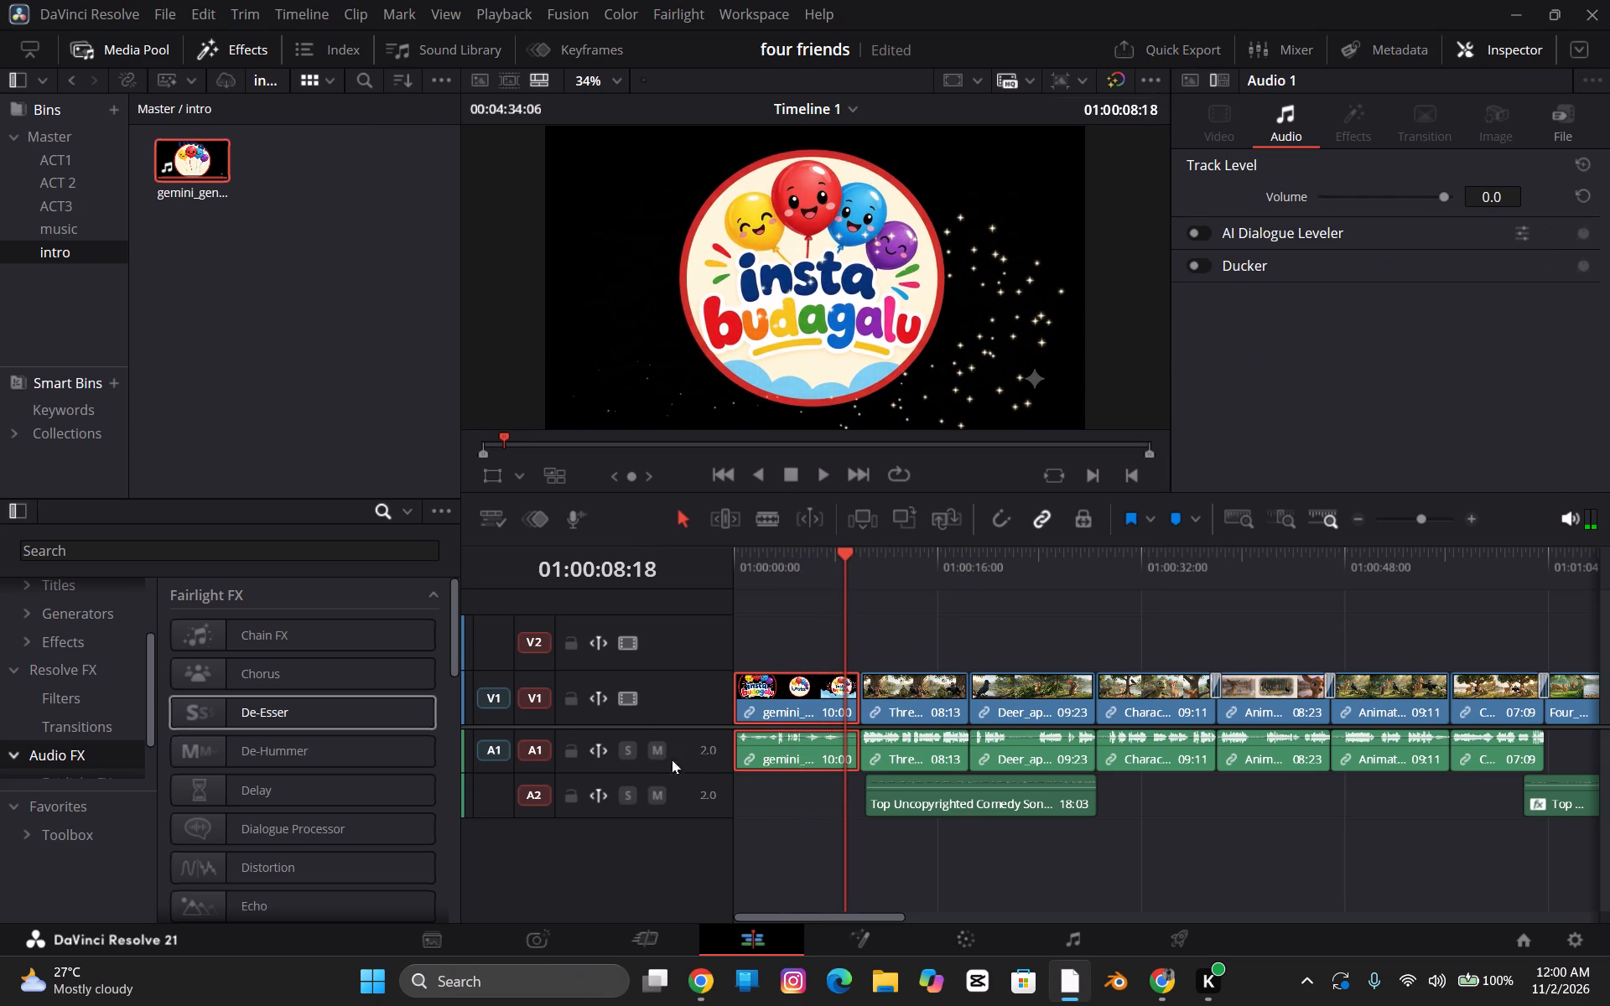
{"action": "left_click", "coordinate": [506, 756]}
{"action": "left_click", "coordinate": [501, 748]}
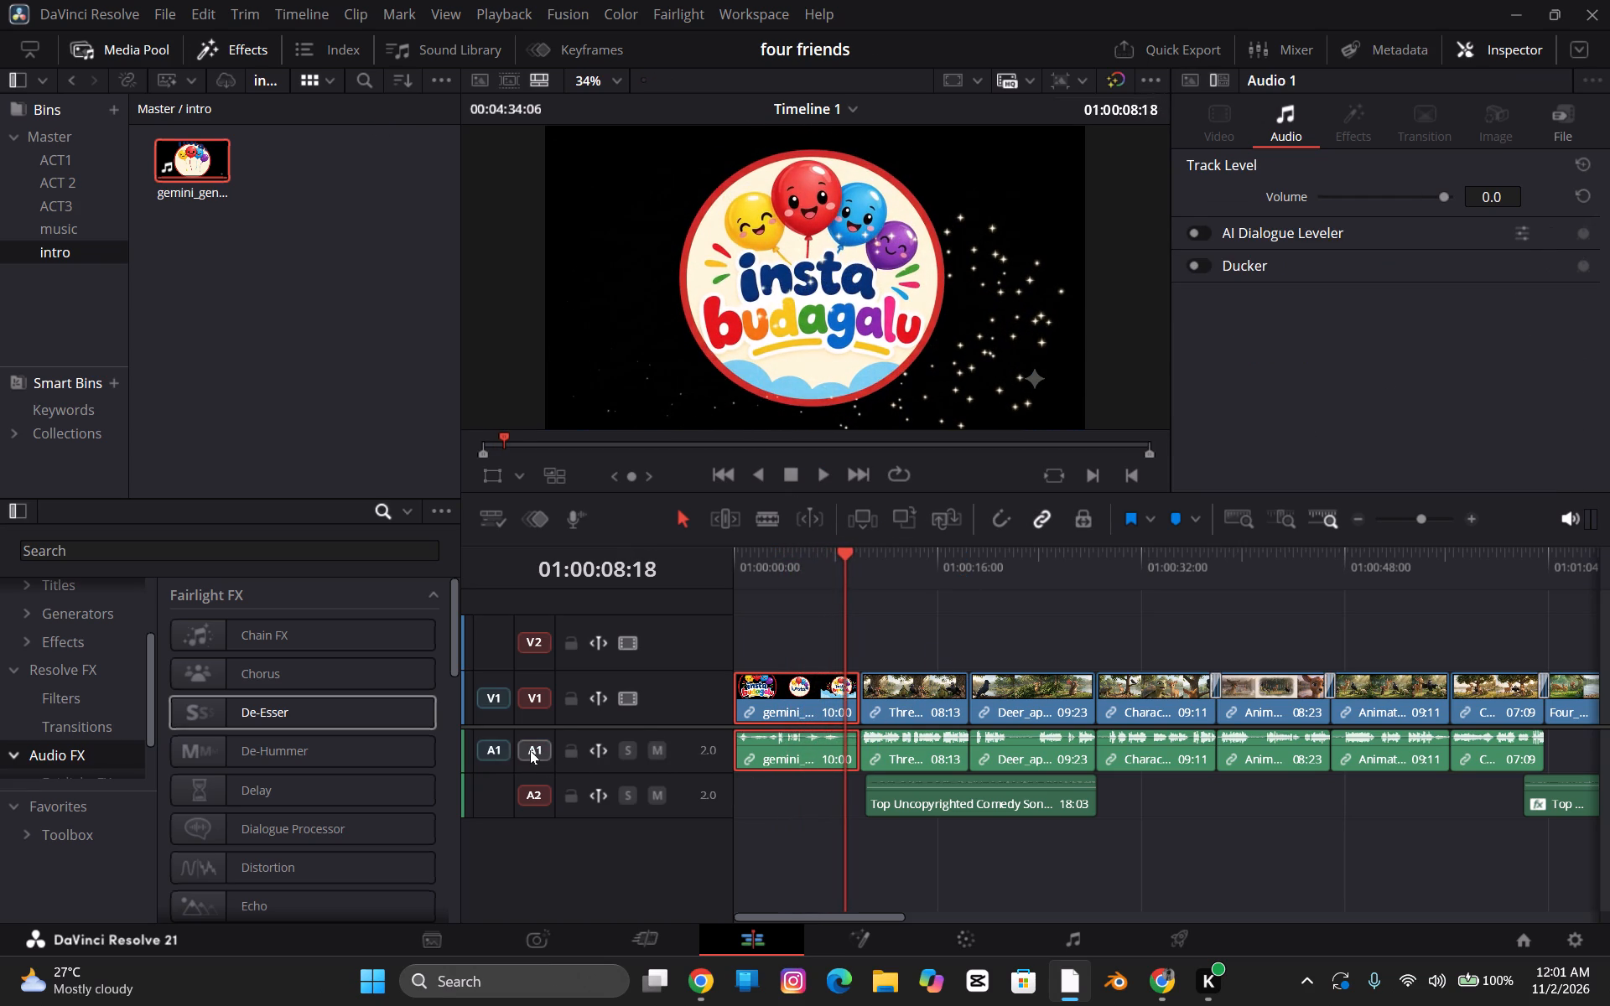
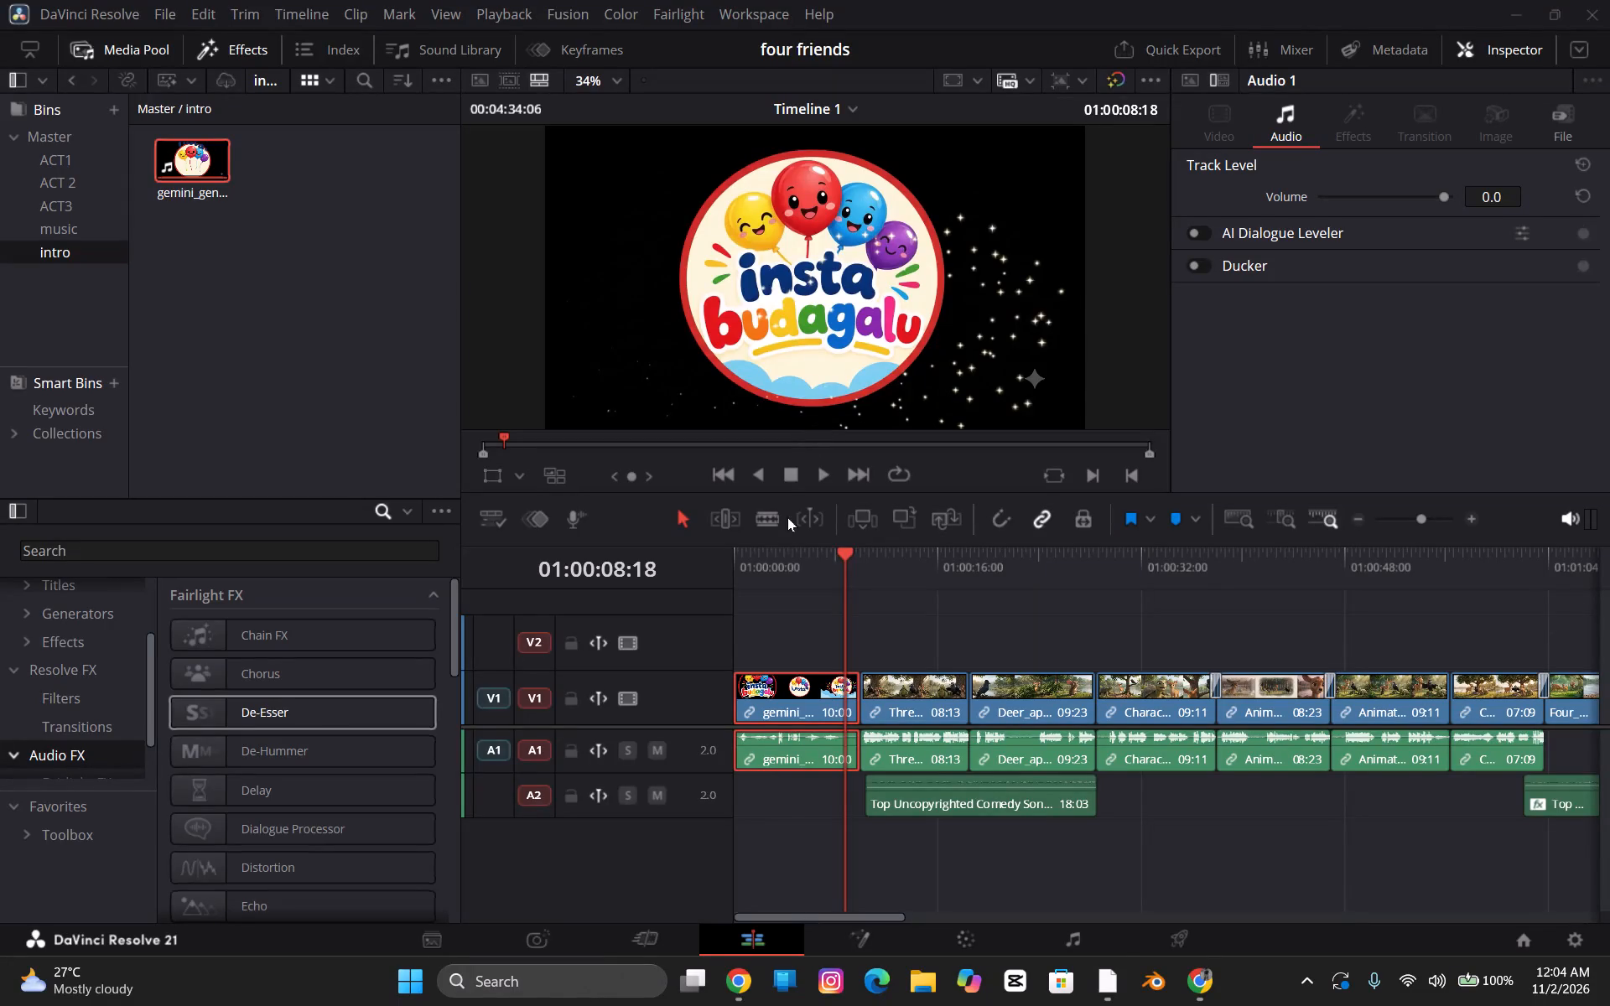
Play back part of the intro clip at the start of the timeline and stop playback.
{"action": "left_click", "coordinate": [780, 556]}
{"action": "key", "text": "space"}
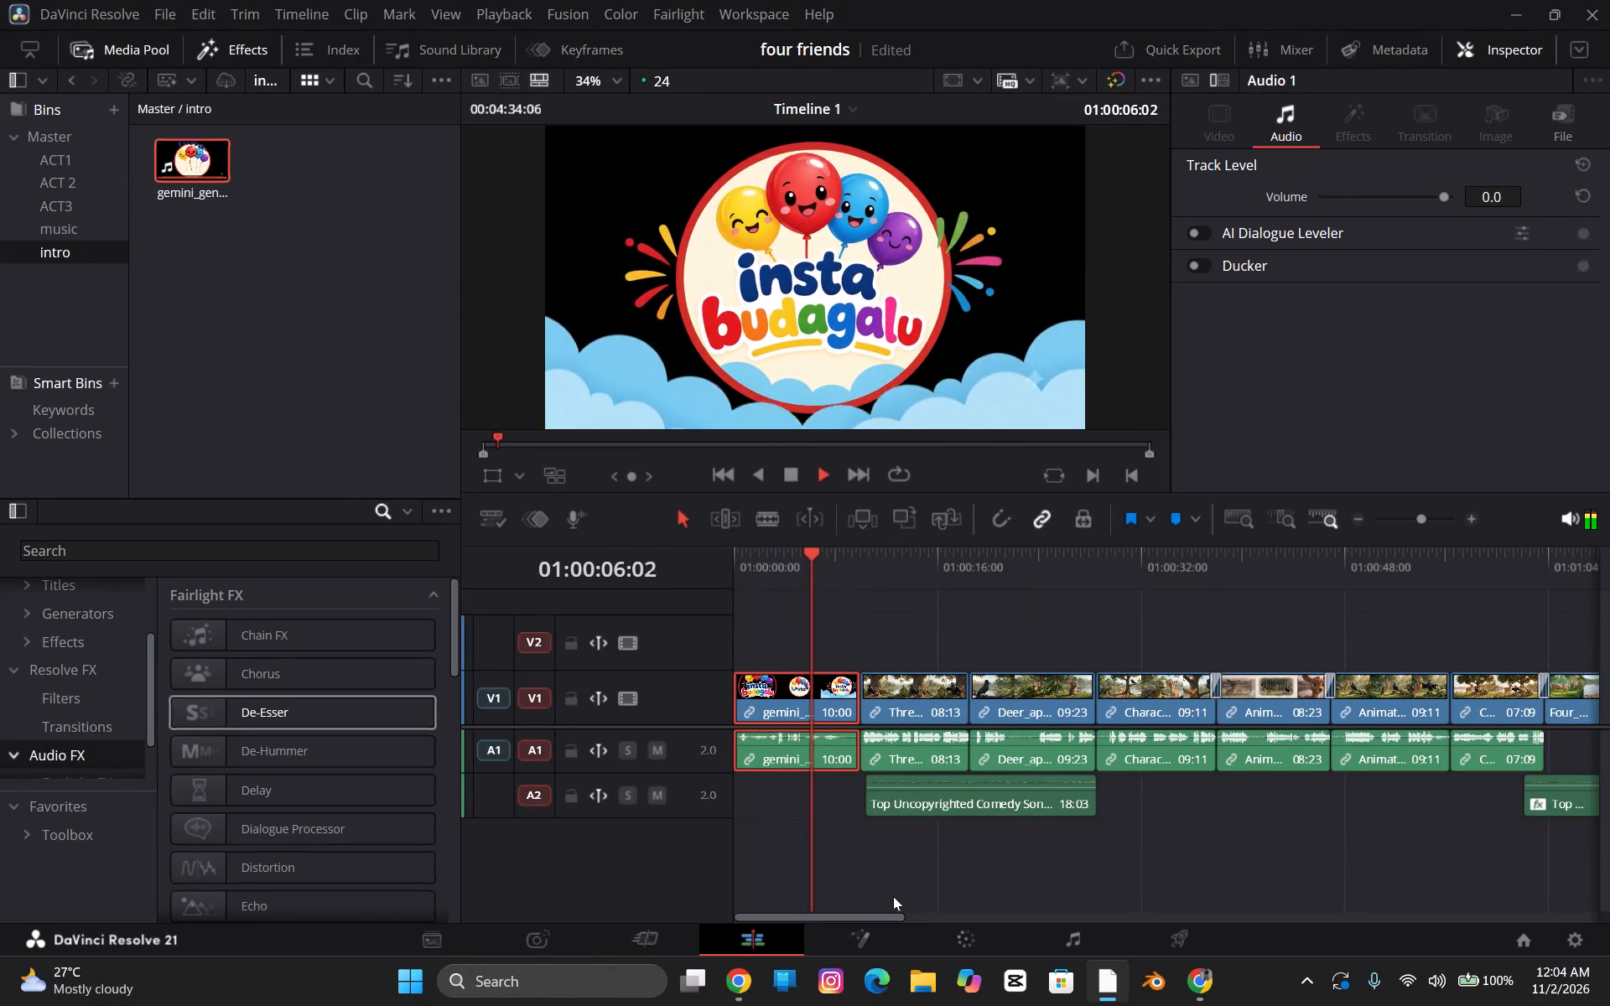
{"action": "left_click_drag", "start_coordinate": [894, 915], "coordinate": [1487, 898]}
{"action": "double_click", "coordinate": [1504, 917]}
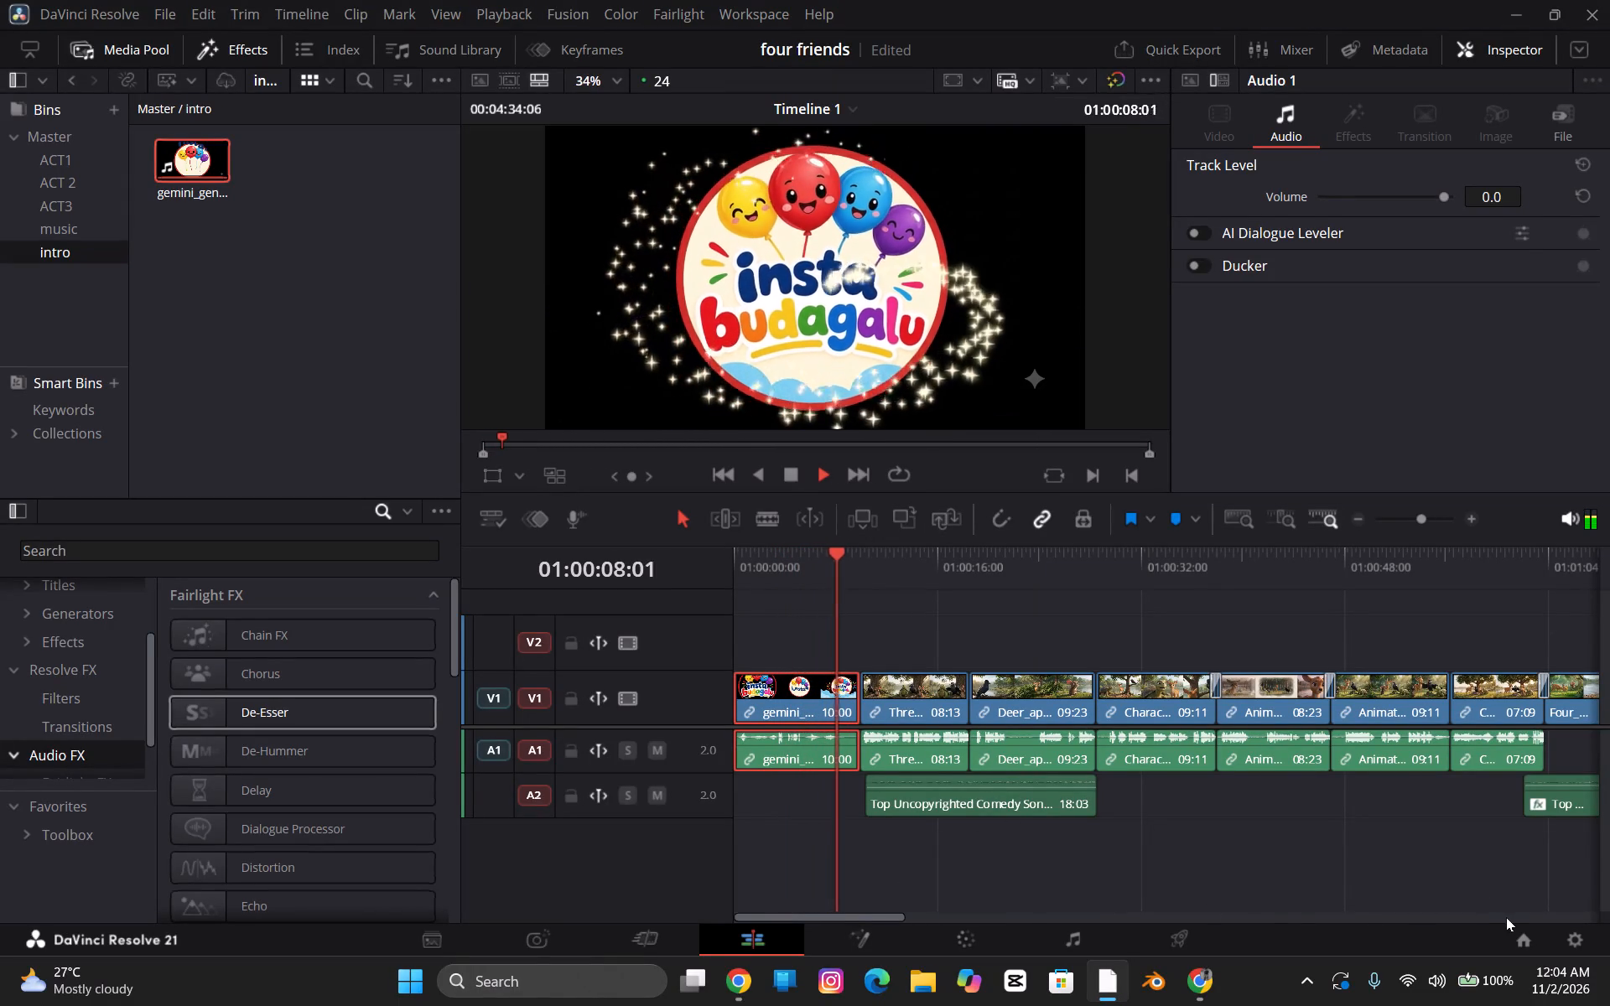
{"action": "key", "text": "space"}
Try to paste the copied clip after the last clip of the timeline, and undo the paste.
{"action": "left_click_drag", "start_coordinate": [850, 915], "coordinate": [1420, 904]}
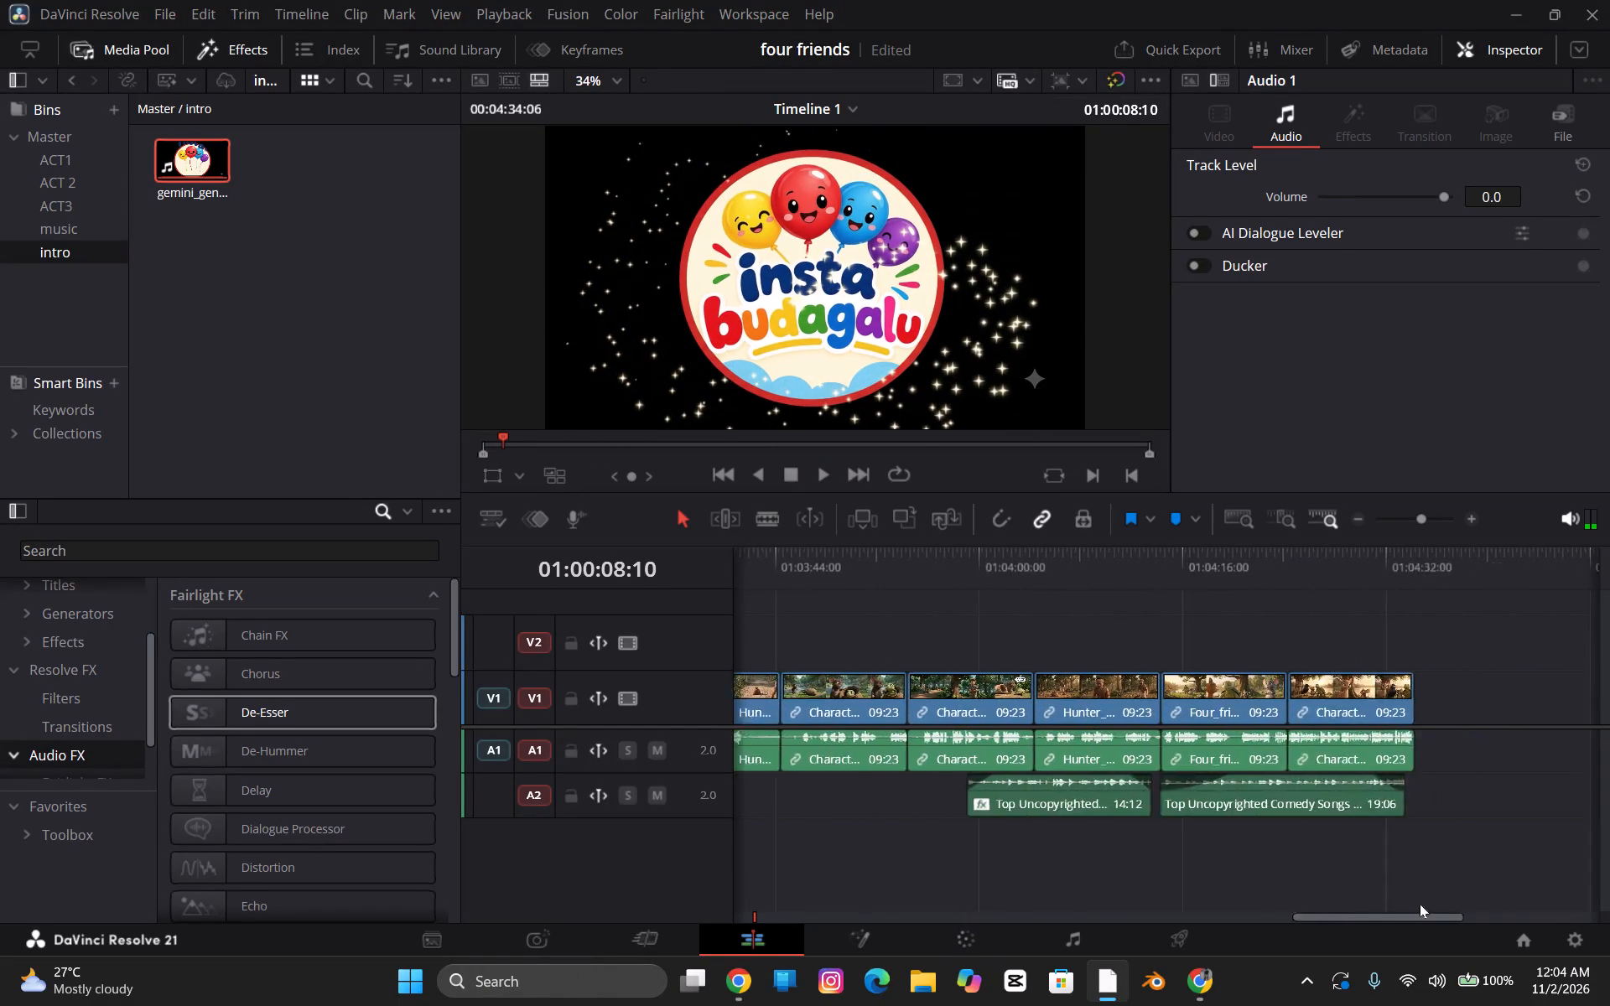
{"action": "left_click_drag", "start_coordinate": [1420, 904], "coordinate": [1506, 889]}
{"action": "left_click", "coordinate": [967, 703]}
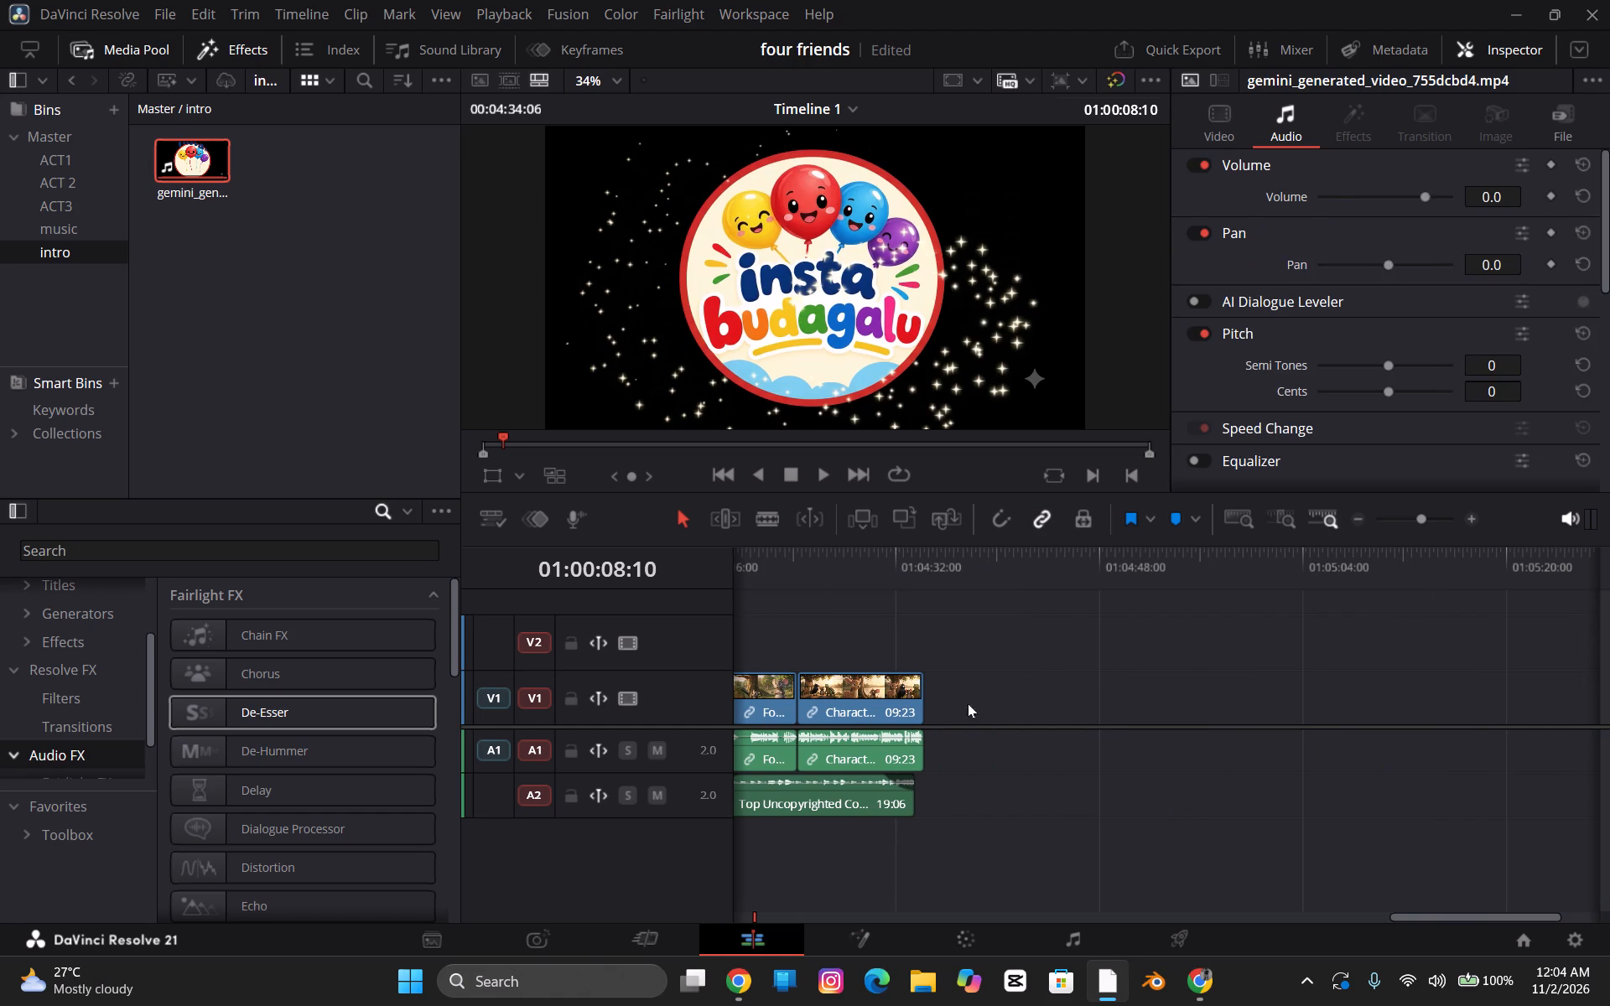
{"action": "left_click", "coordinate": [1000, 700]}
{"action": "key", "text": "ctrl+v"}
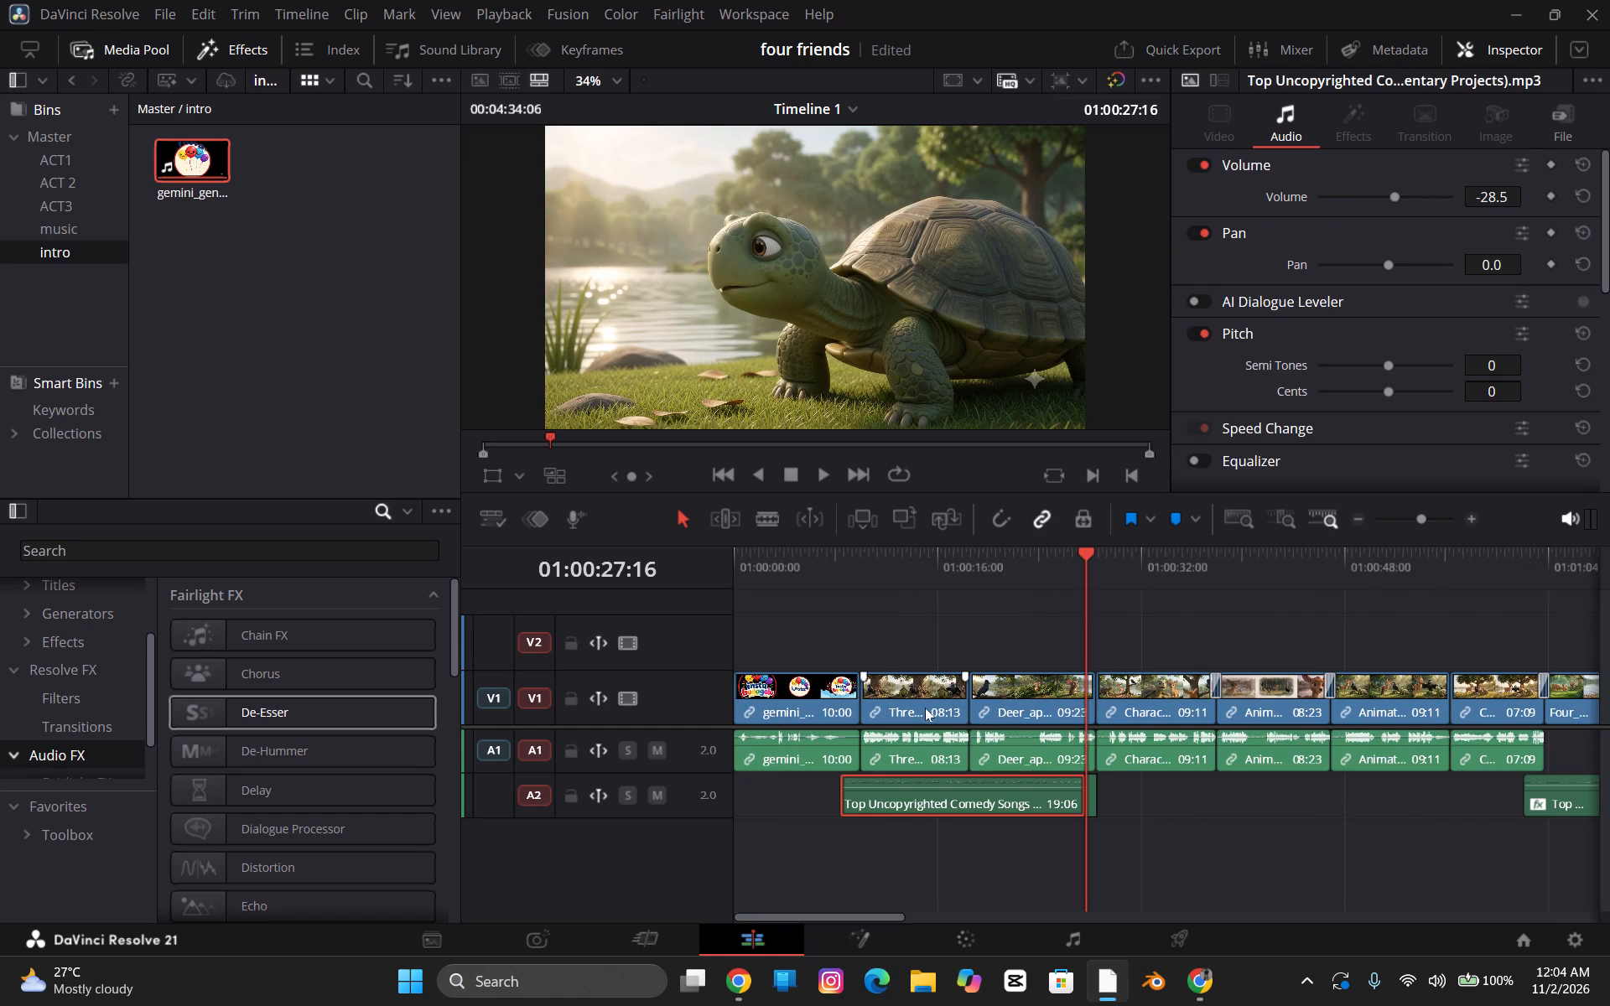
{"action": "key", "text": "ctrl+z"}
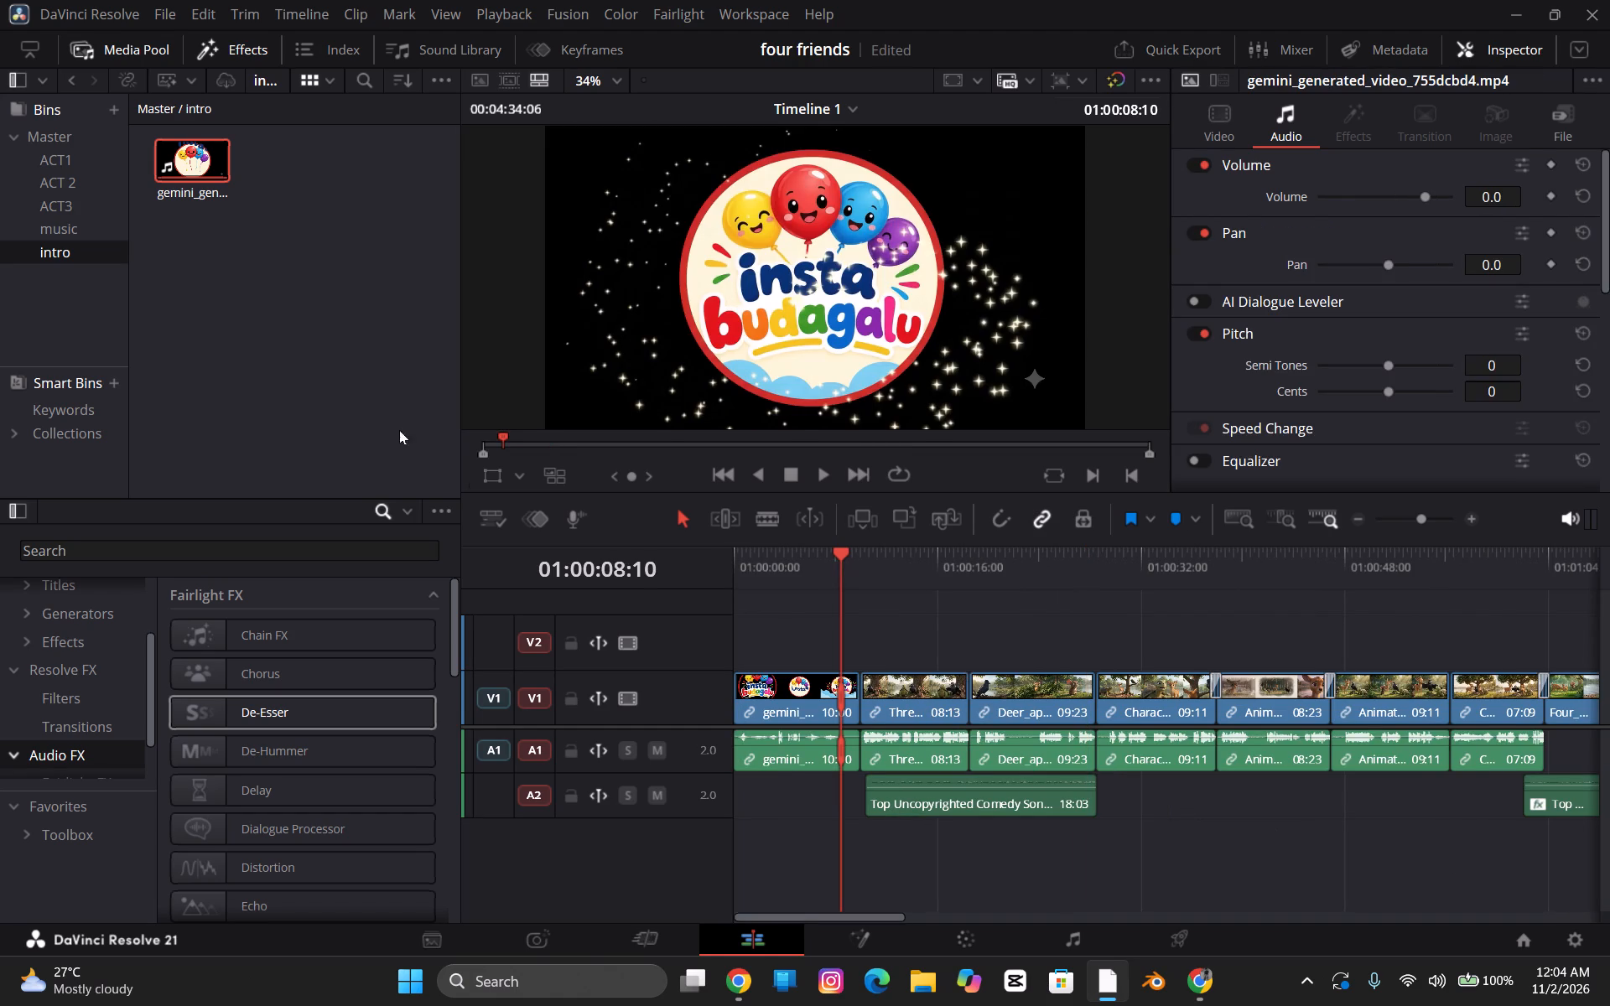
Add the Gemini intro video from the intro bin after the last clip on V1 and delete the gap before it.
{"action": "left_click_drag", "start_coordinate": [188, 145], "coordinate": [1609, 683]}
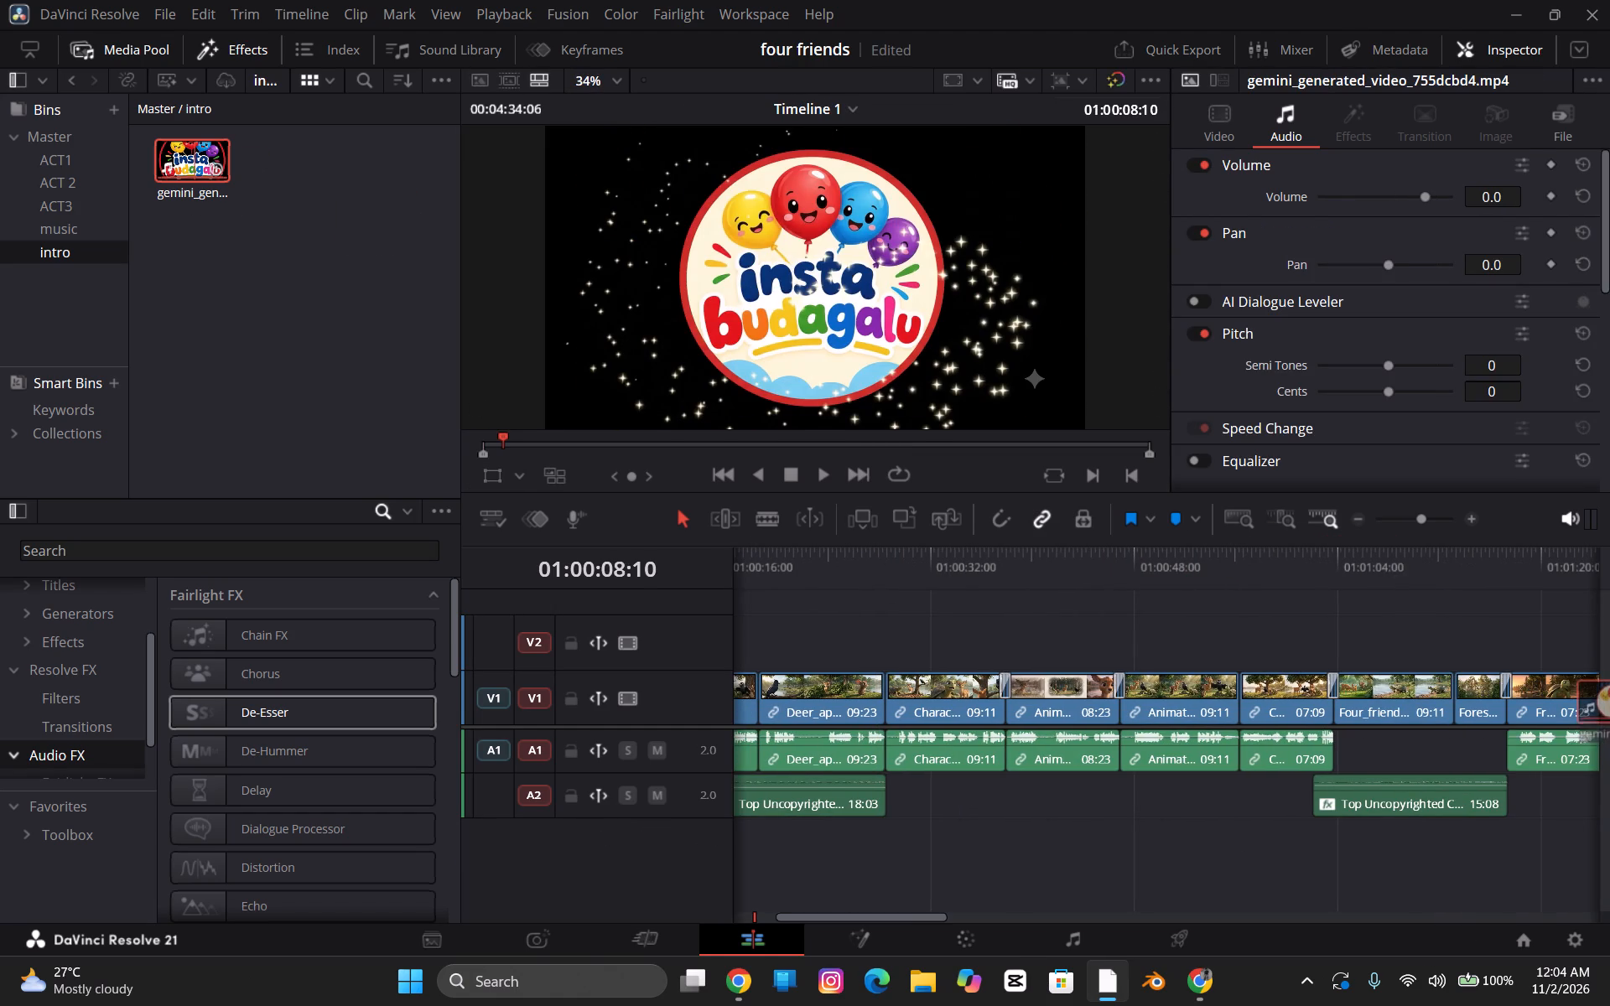
{"action": "left_click_drag", "start_coordinate": [1609, 683], "coordinate": [1592, 609]}
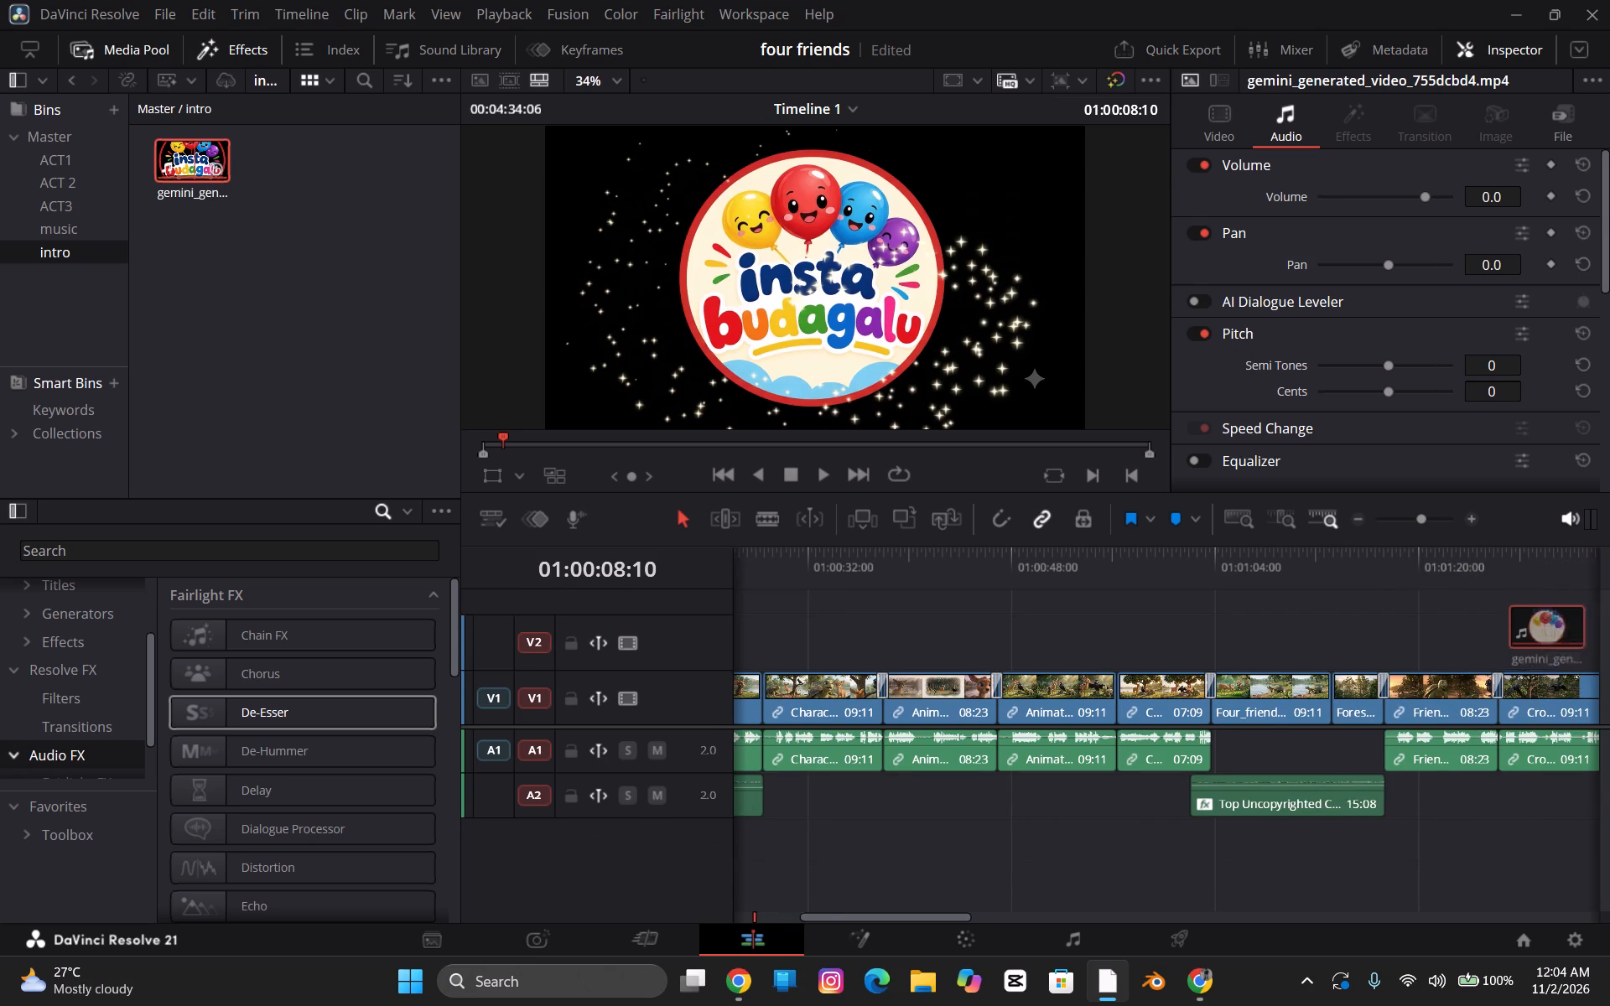
{"action": "left_click_drag", "start_coordinate": [1592, 609], "coordinate": [1548, 632]}
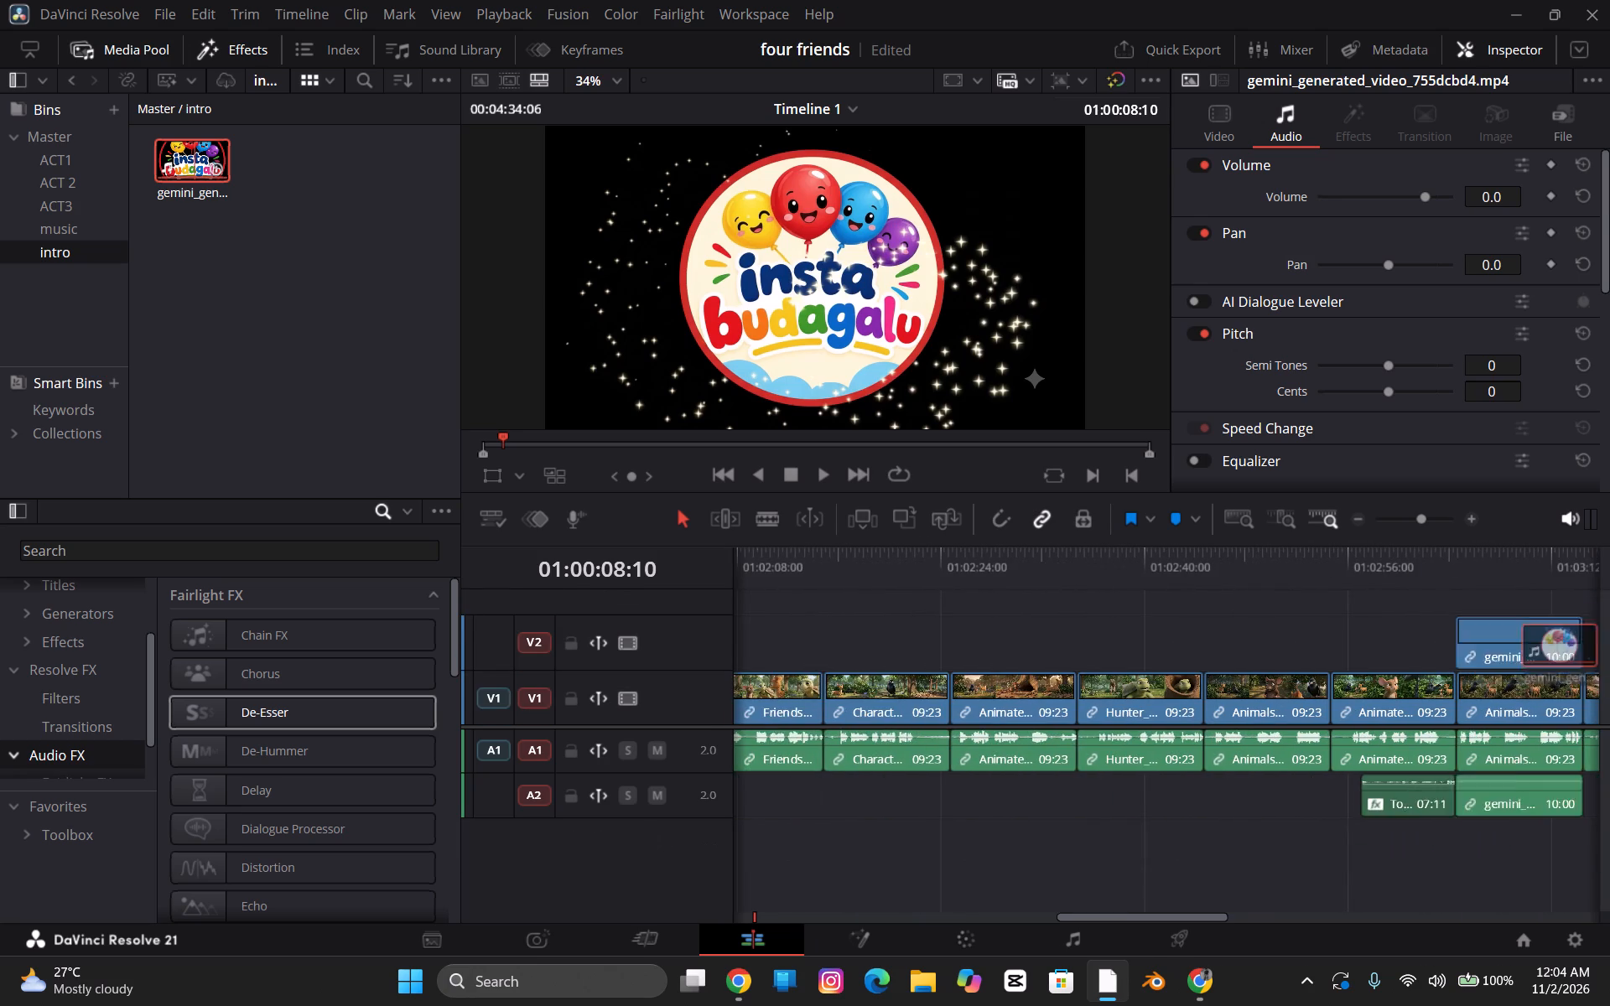
{"action": "left_click_drag", "start_coordinate": [1548, 632], "coordinate": [1363, 706]}
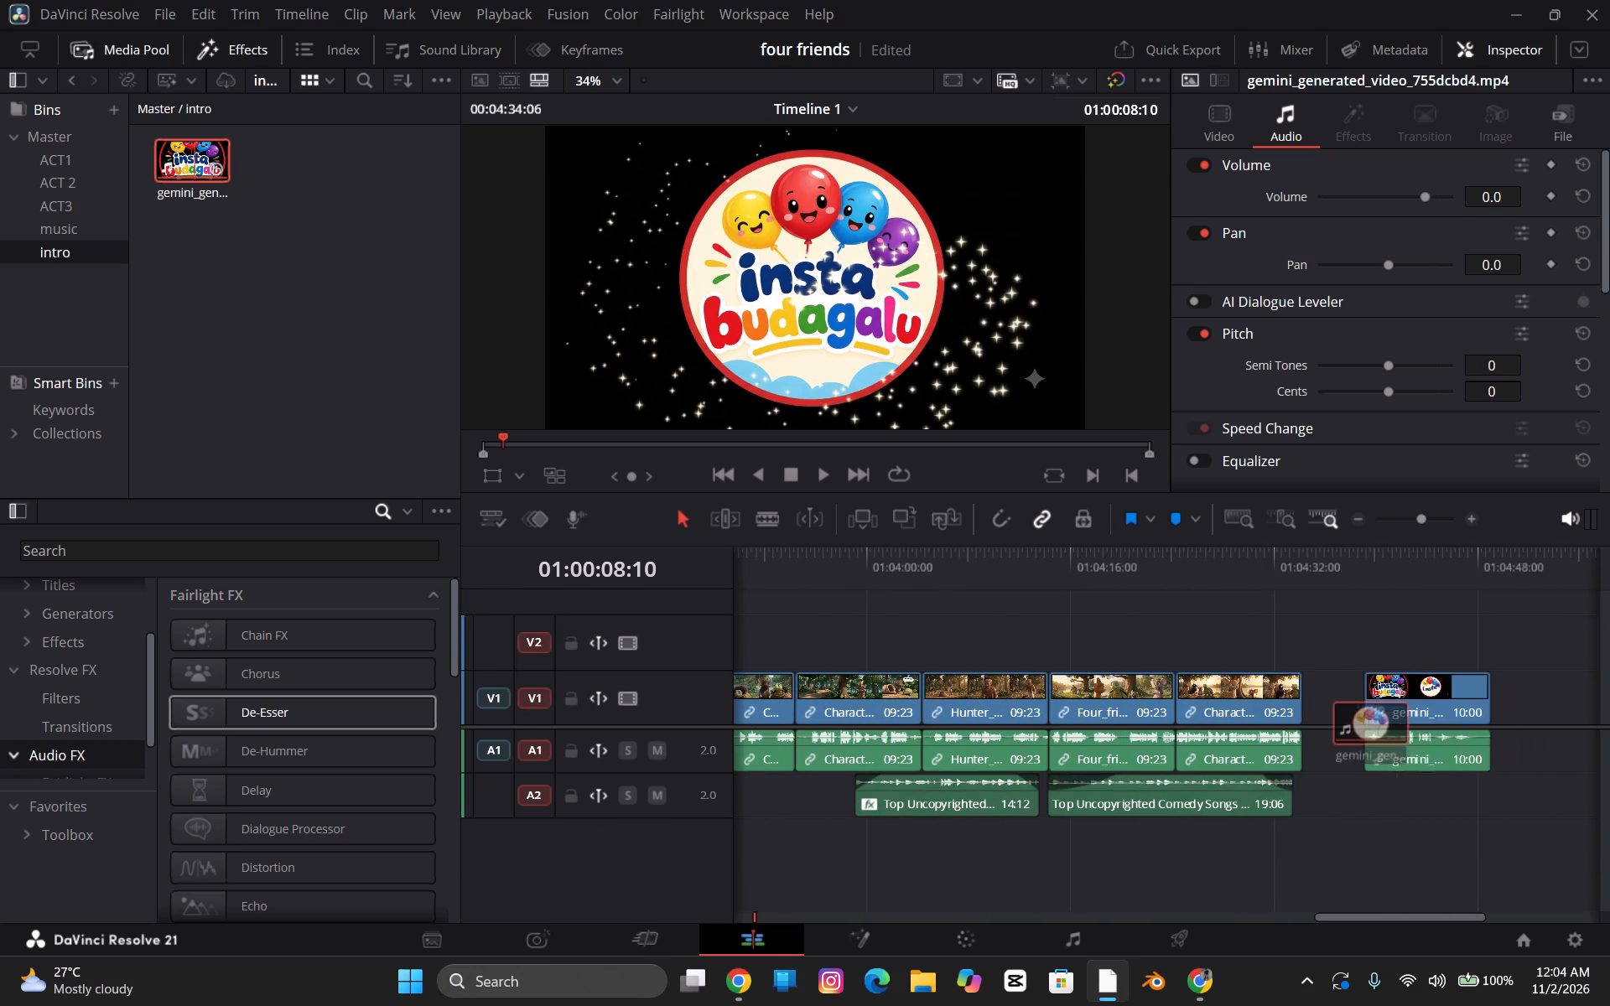
{"action": "left_click_drag", "start_coordinate": [1363, 706], "coordinate": [1382, 693]}
{"action": "left_click", "coordinate": [1341, 687]}
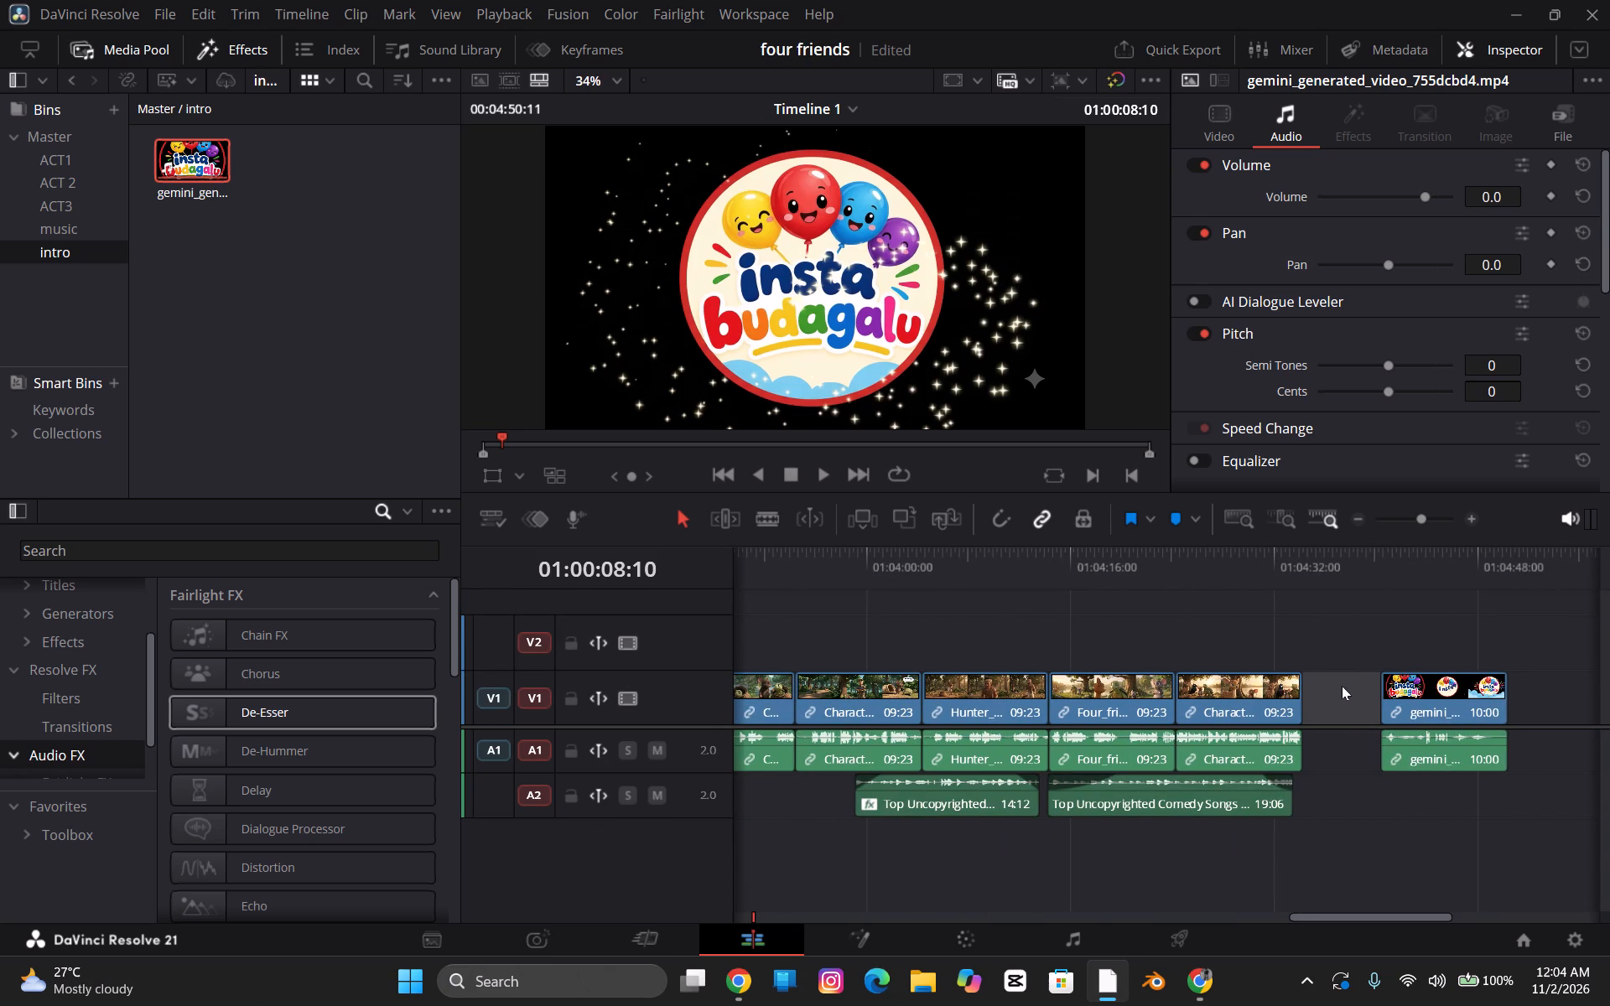
{"action": "key", "text": "Delete"}
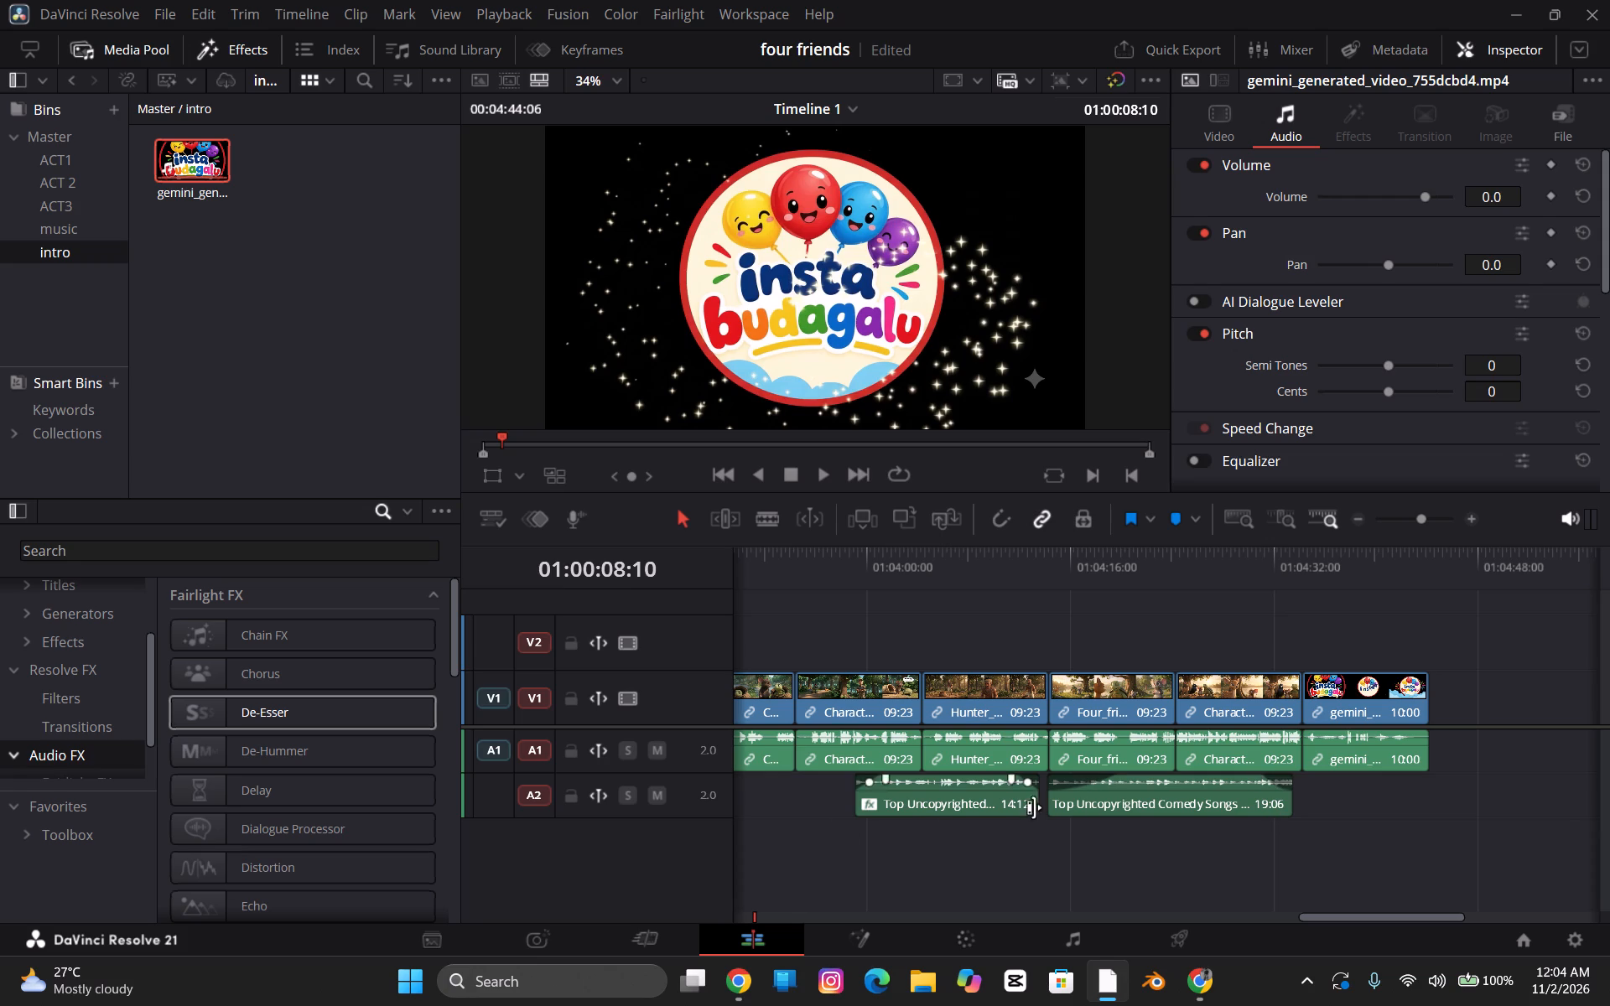
Import the maxresdefault YouTube logo image from the Downloads folder into the intro bin.
{"action": "left_click_drag", "start_coordinate": [1318, 920], "coordinate": [709, 920]}
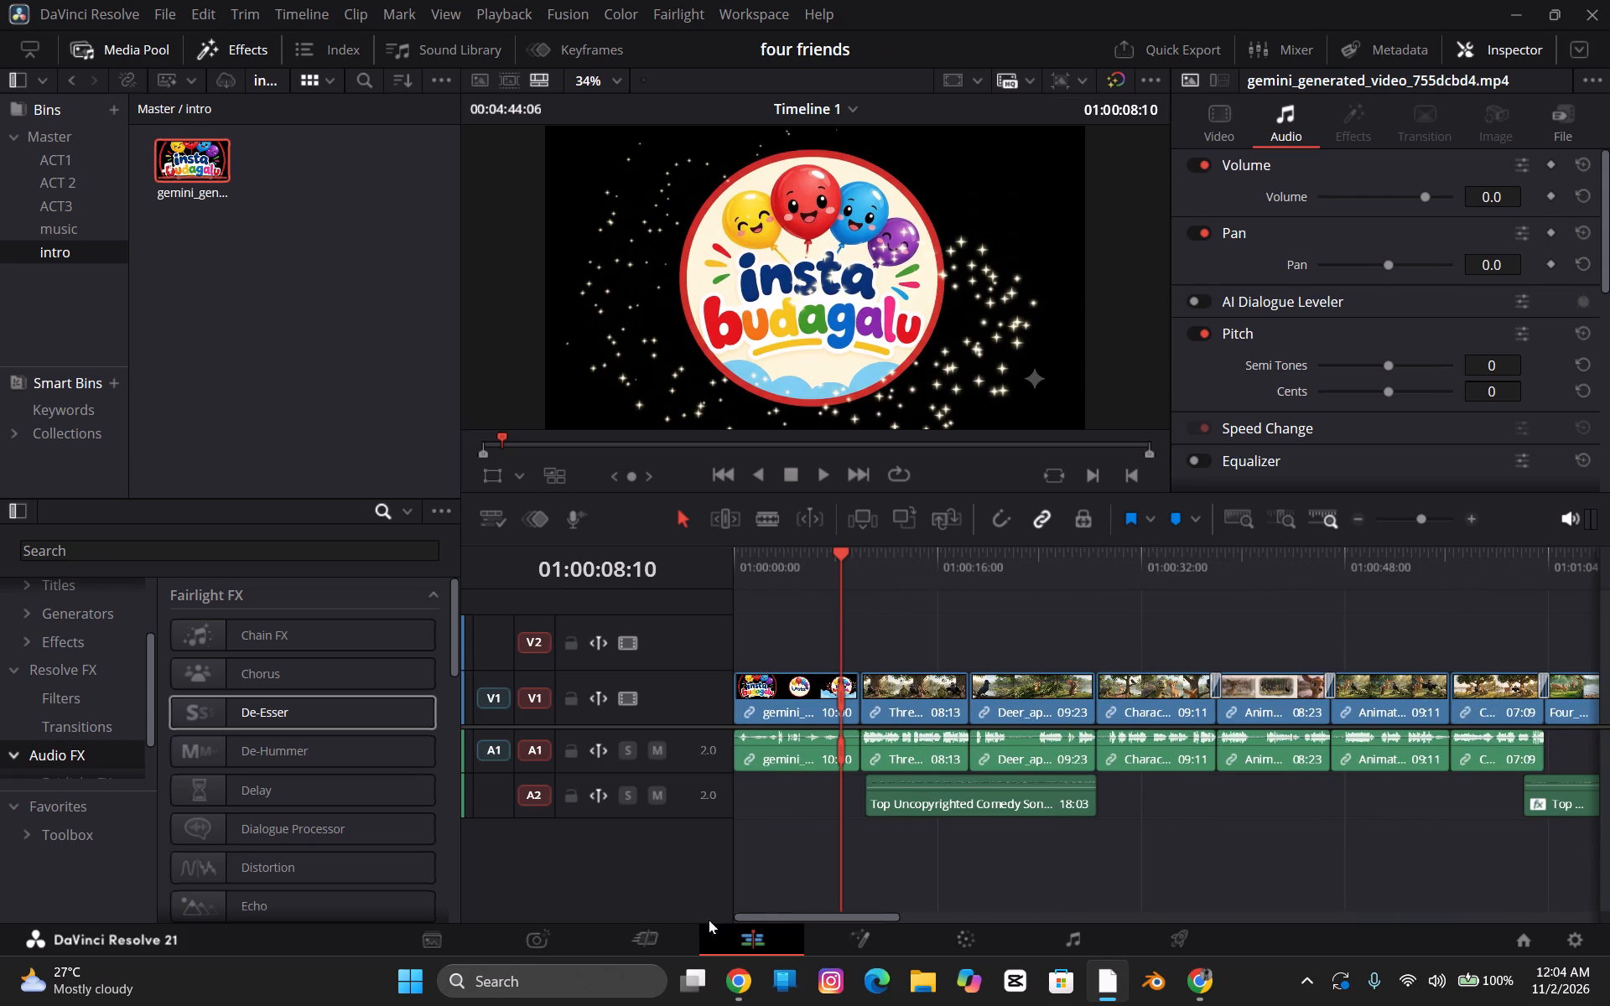
{"action": "left_click_drag", "start_coordinate": [709, 920], "coordinate": [628, 905]}
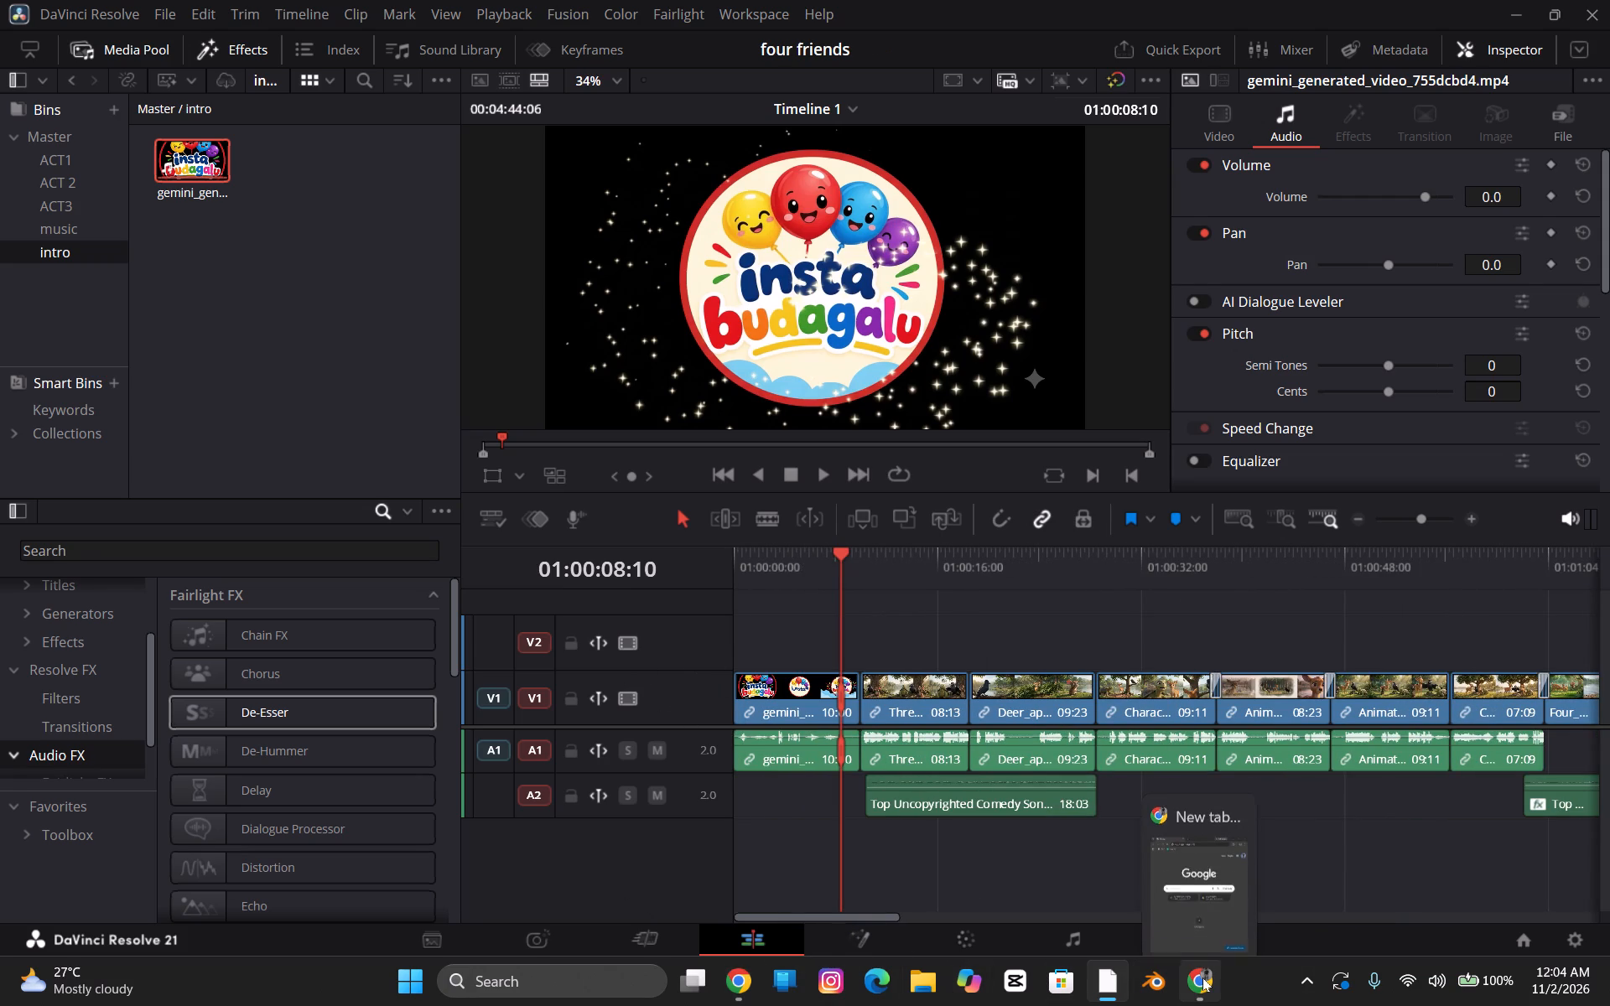
{"action": "left_click", "coordinate": [932, 983]}
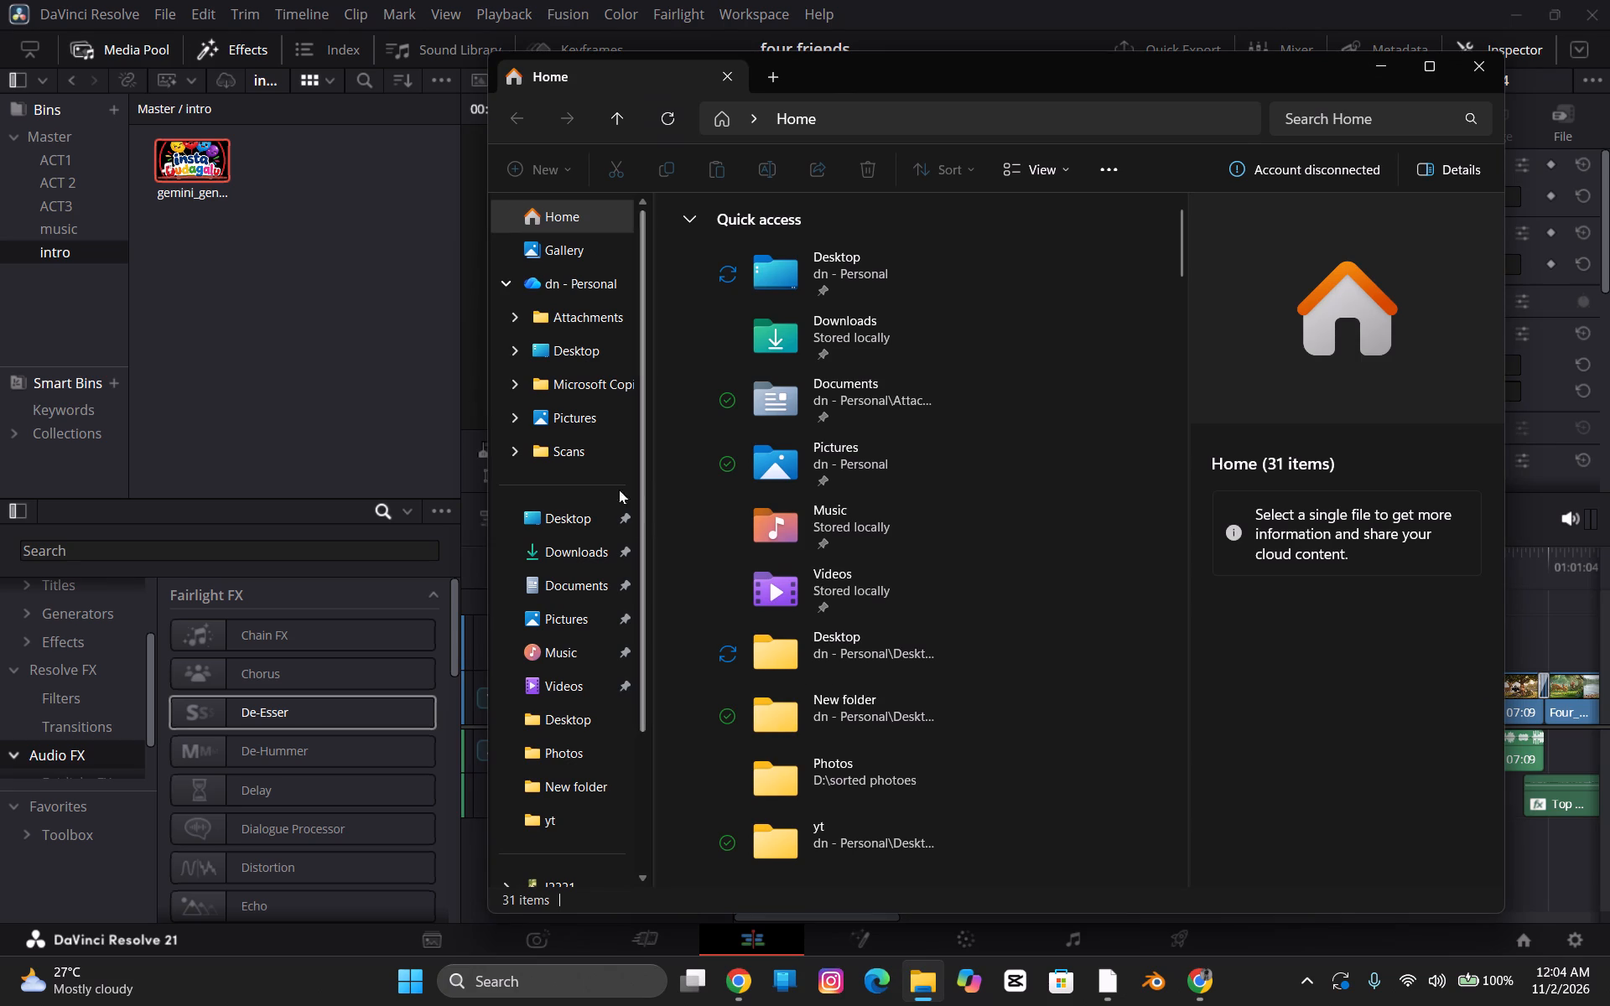
{"action": "left_click", "coordinate": [594, 542]}
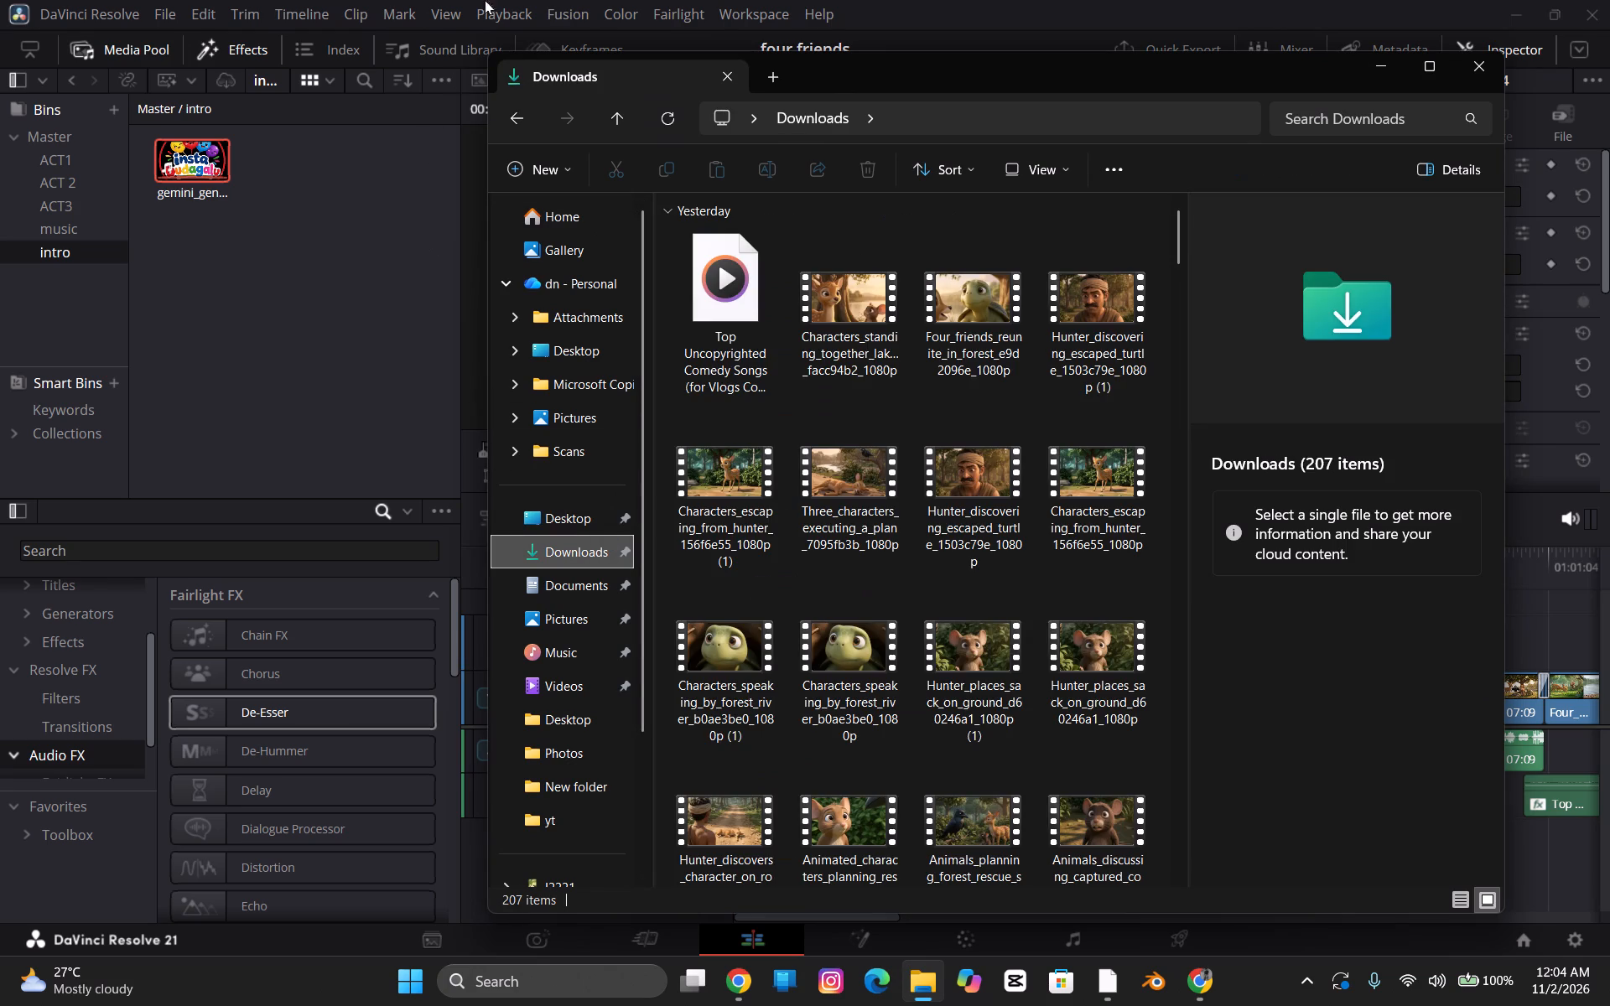
{"action": "scroll", "coordinate": [532, 163], "scroll_direction": "down", "scroll_amount": 1}
{"action": "scroll", "coordinate": [1169, 765], "scroll_direction": "down", "scroll_amount": 1}
{"action": "scroll", "coordinate": [1001, 673], "scroll_direction": "down", "scroll_amount": 4}
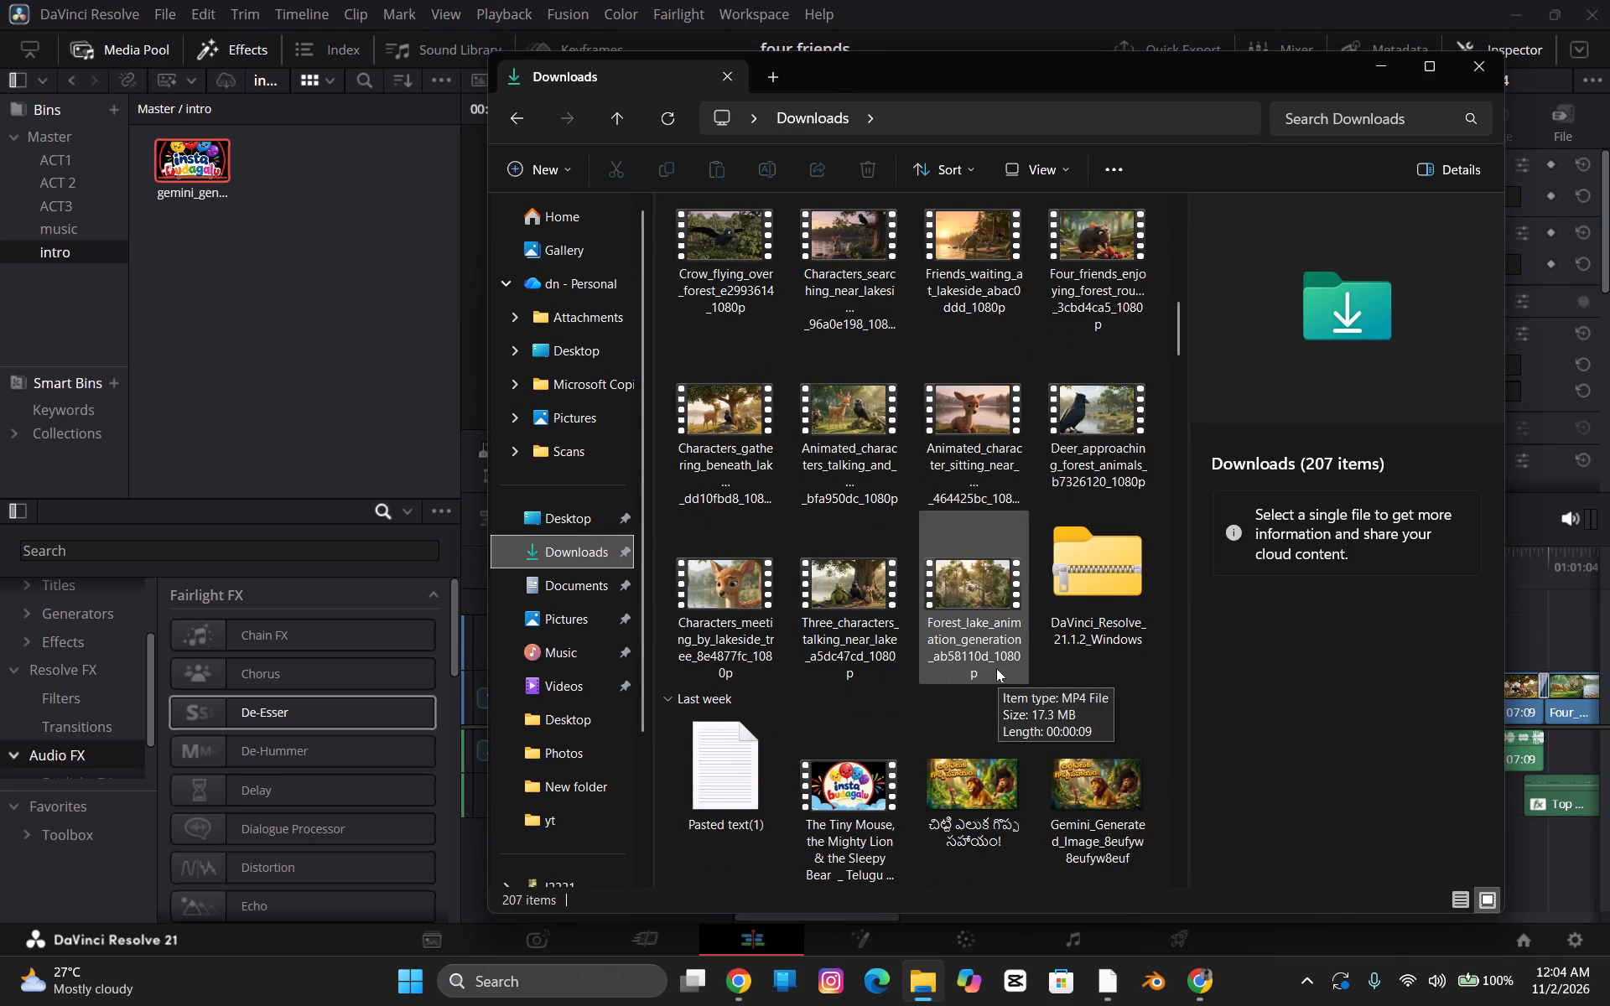
{"action": "scroll", "coordinate": [984, 674], "scroll_direction": "down", "scroll_amount": 1}
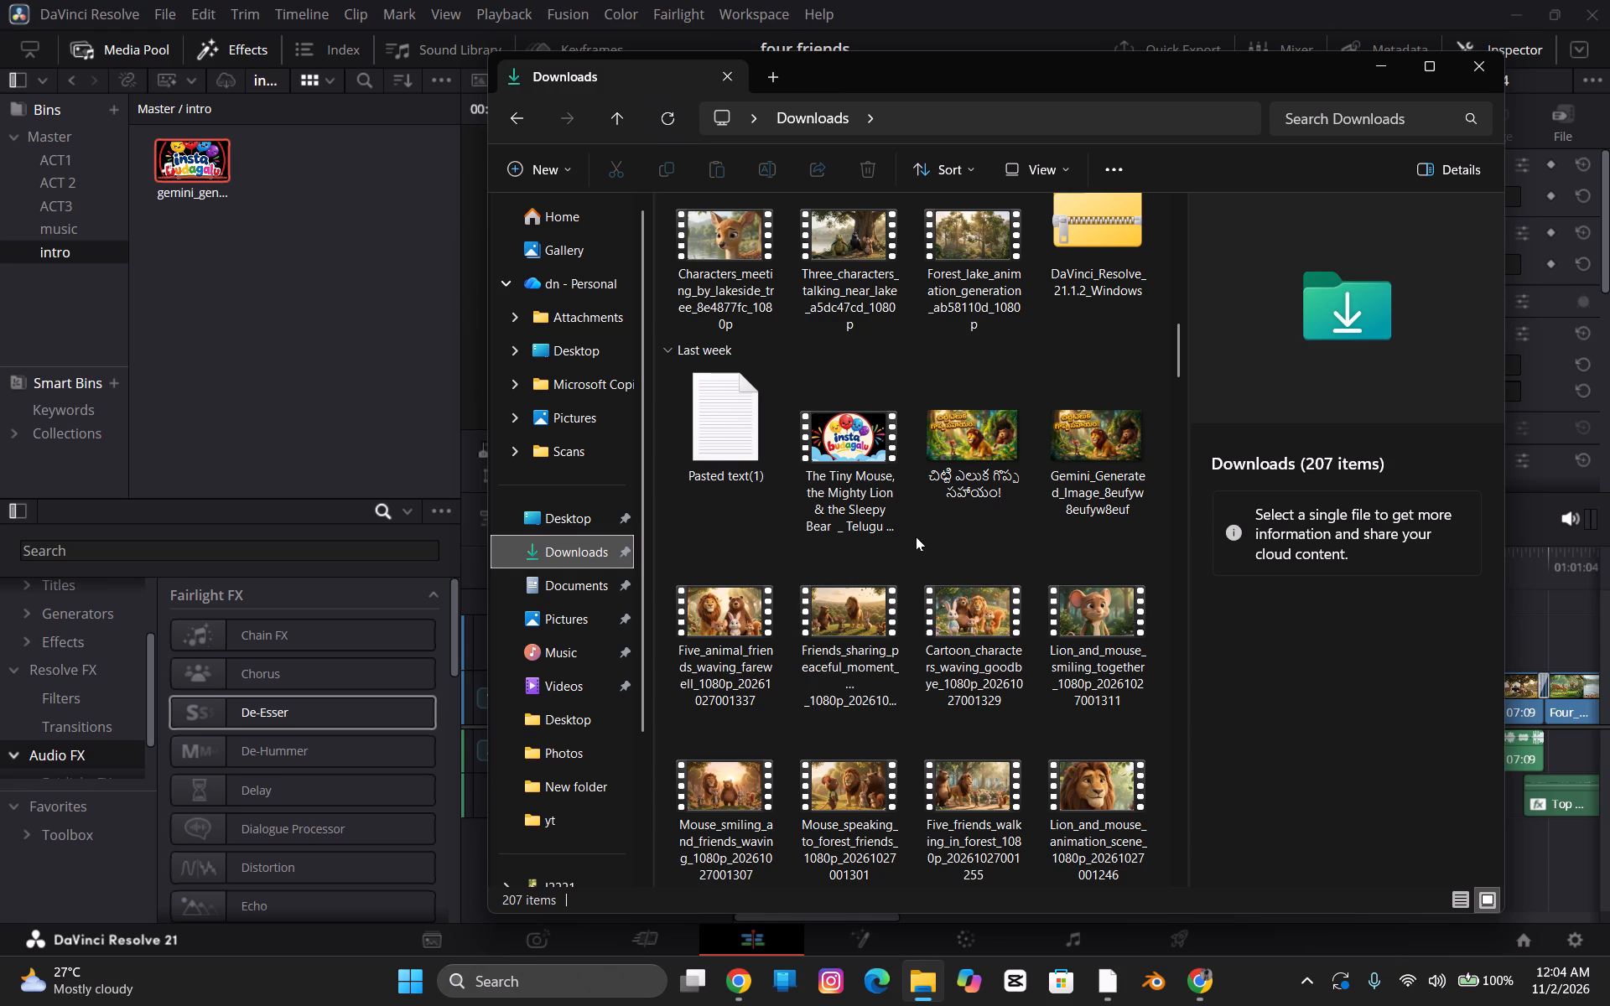
{"action": "scroll", "coordinate": [911, 563], "scroll_direction": "down", "scroll_amount": 4}
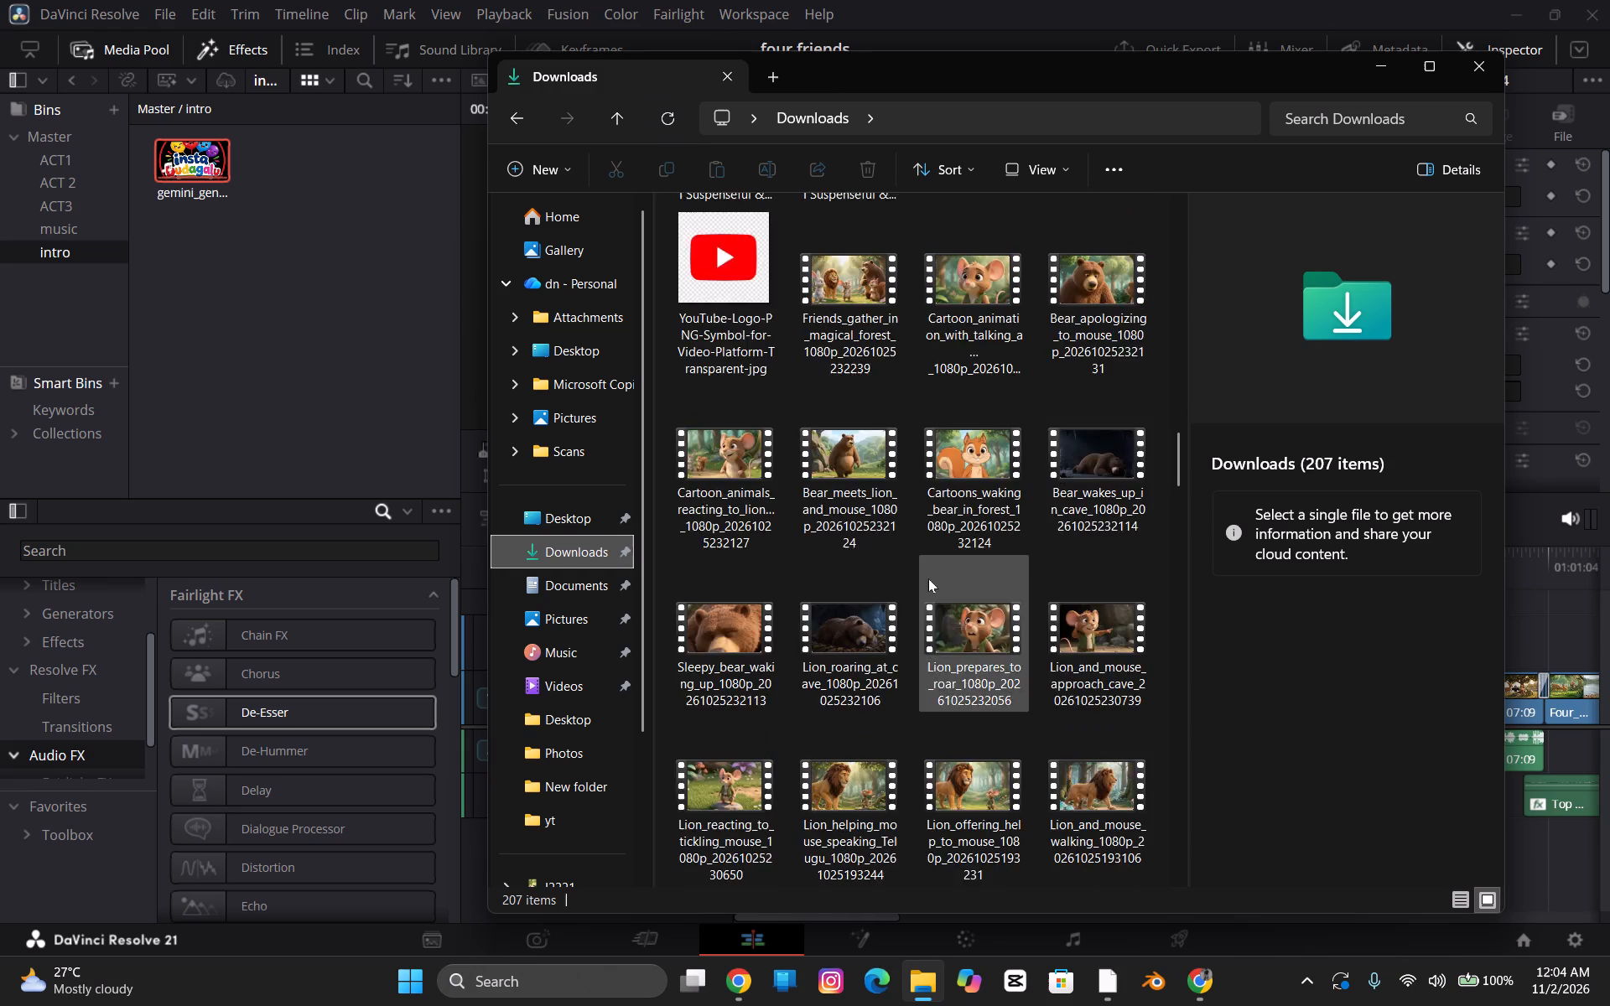
{"action": "scroll", "coordinate": [929, 578], "scroll_direction": "up", "scroll_amount": 1}
{"action": "left_click_drag", "start_coordinate": [974, 560], "coordinate": [408, 259]}
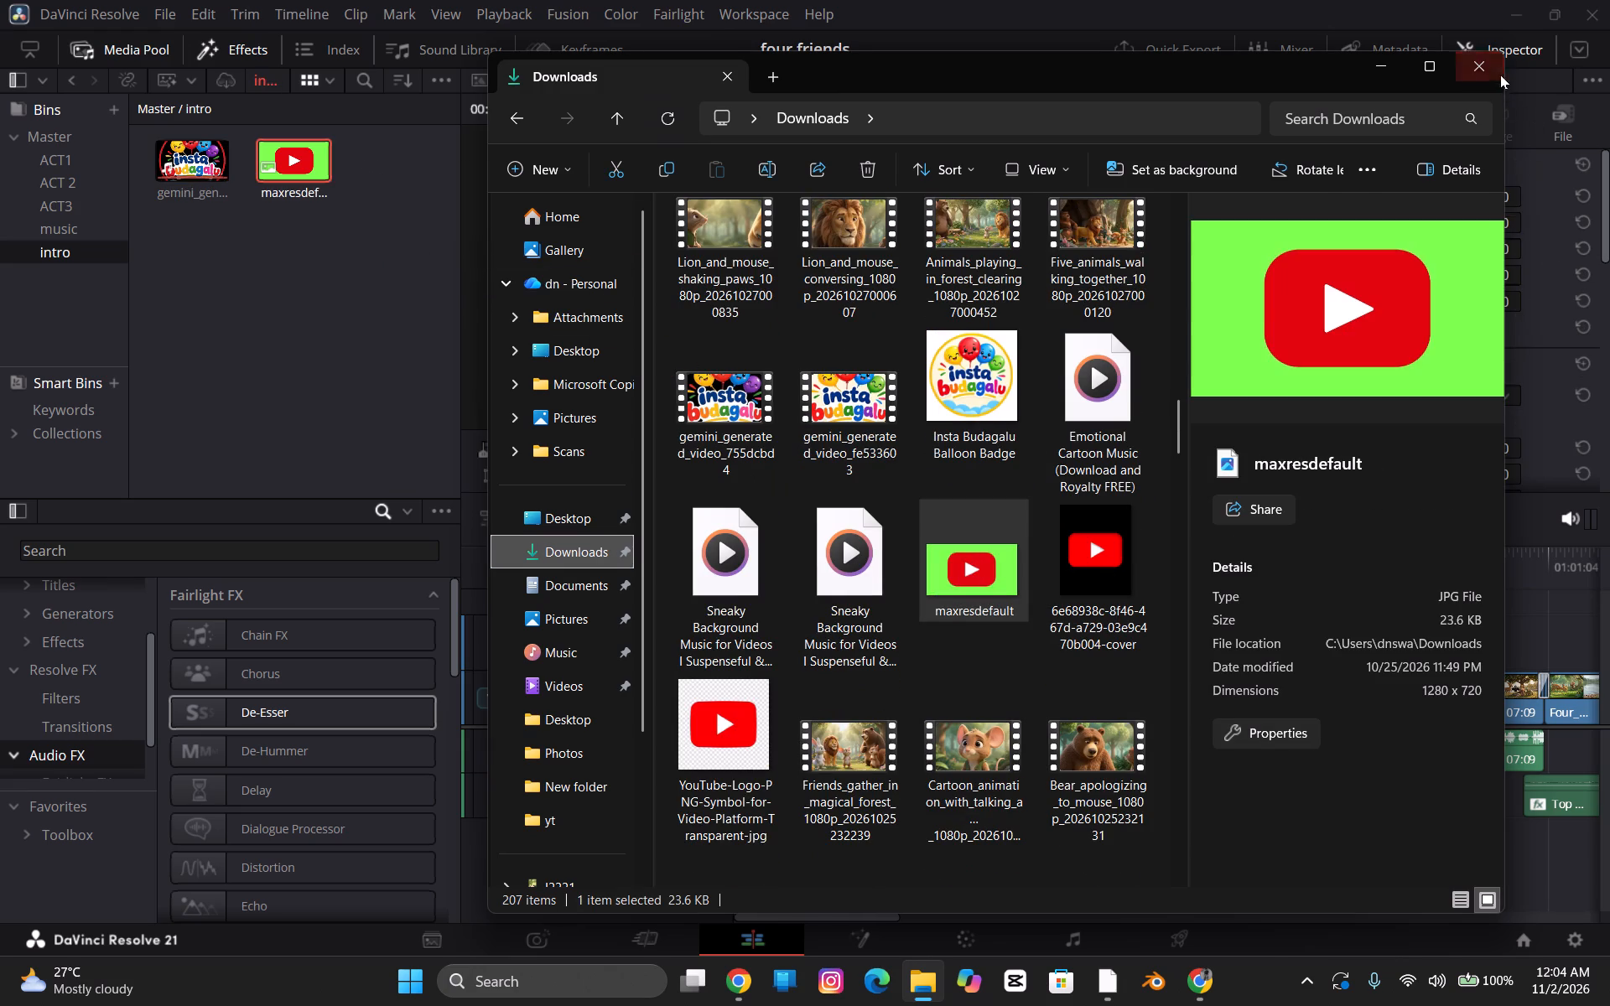
{"action": "left_click", "coordinate": [1498, 69]}
Place the maxresdefault.jpg image on V2 at the very start of the timeline, above the intro clip.
{"action": "left_click_drag", "start_coordinate": [283, 155], "coordinate": [761, 639]}
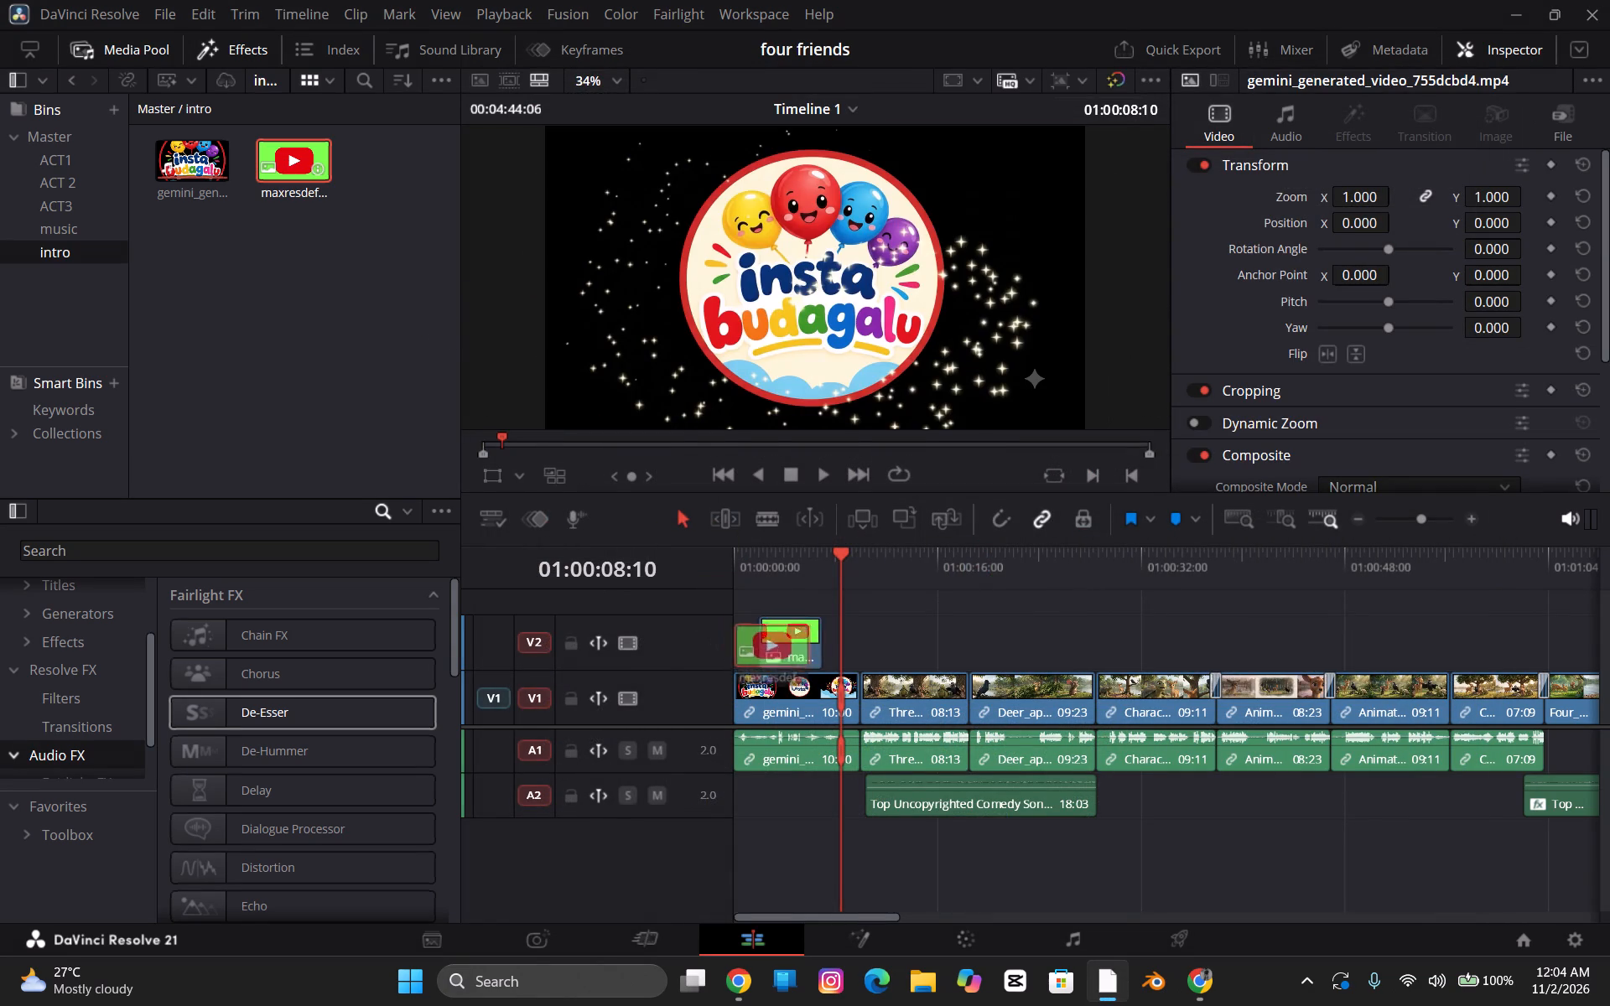
{"action": "left_click_drag", "start_coordinate": [761, 639], "coordinate": [735, 636]}
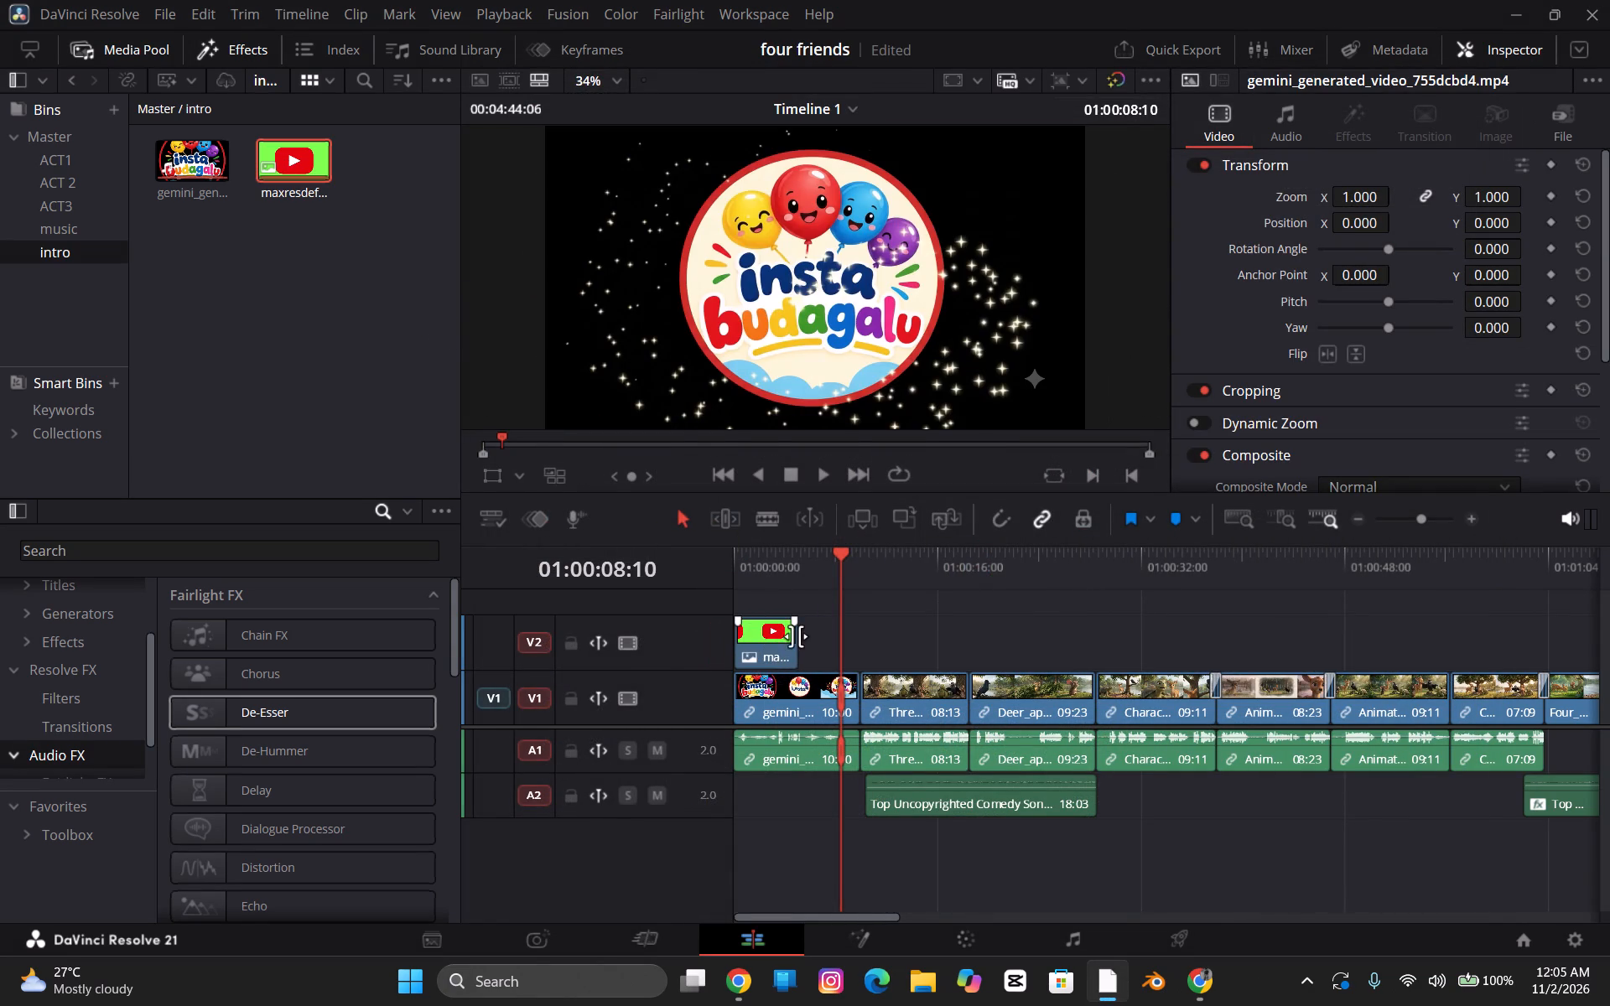
Extend the maxresdefault.jpg clip on V2 to the end of the closing intro clip, for a duration of 04:44:01.
{"action": "left_click_drag", "start_coordinate": [798, 641], "coordinate": [1538, 710]}
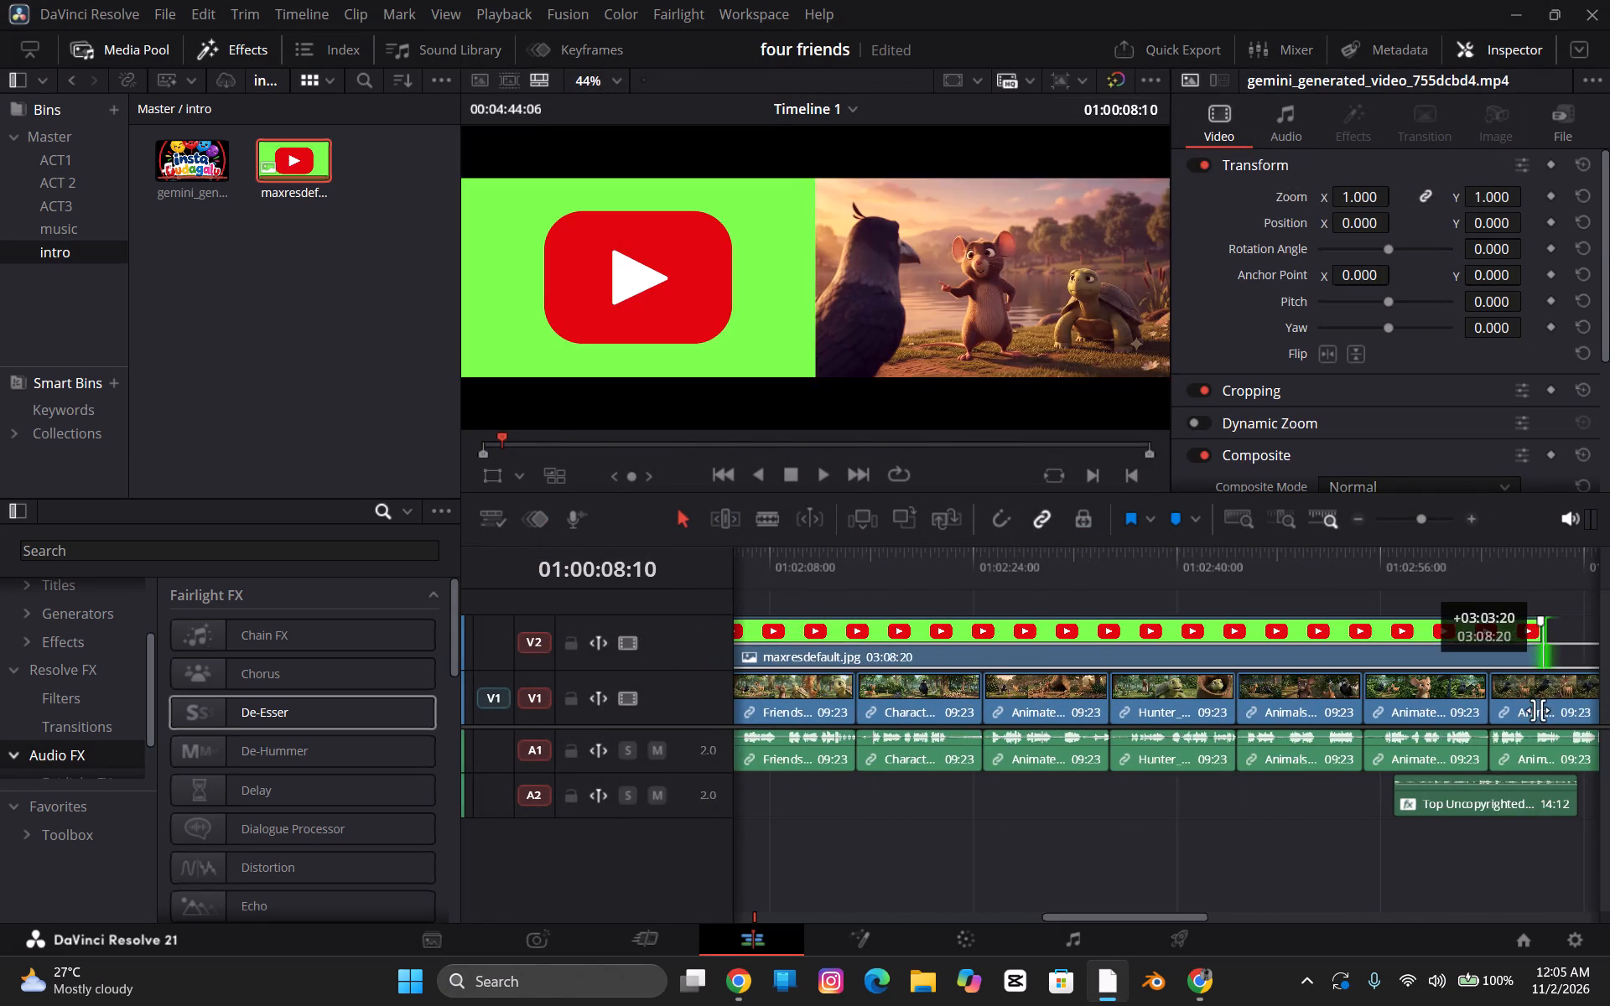
{"action": "left_click_drag", "start_coordinate": [1538, 710], "coordinate": [1495, 692]}
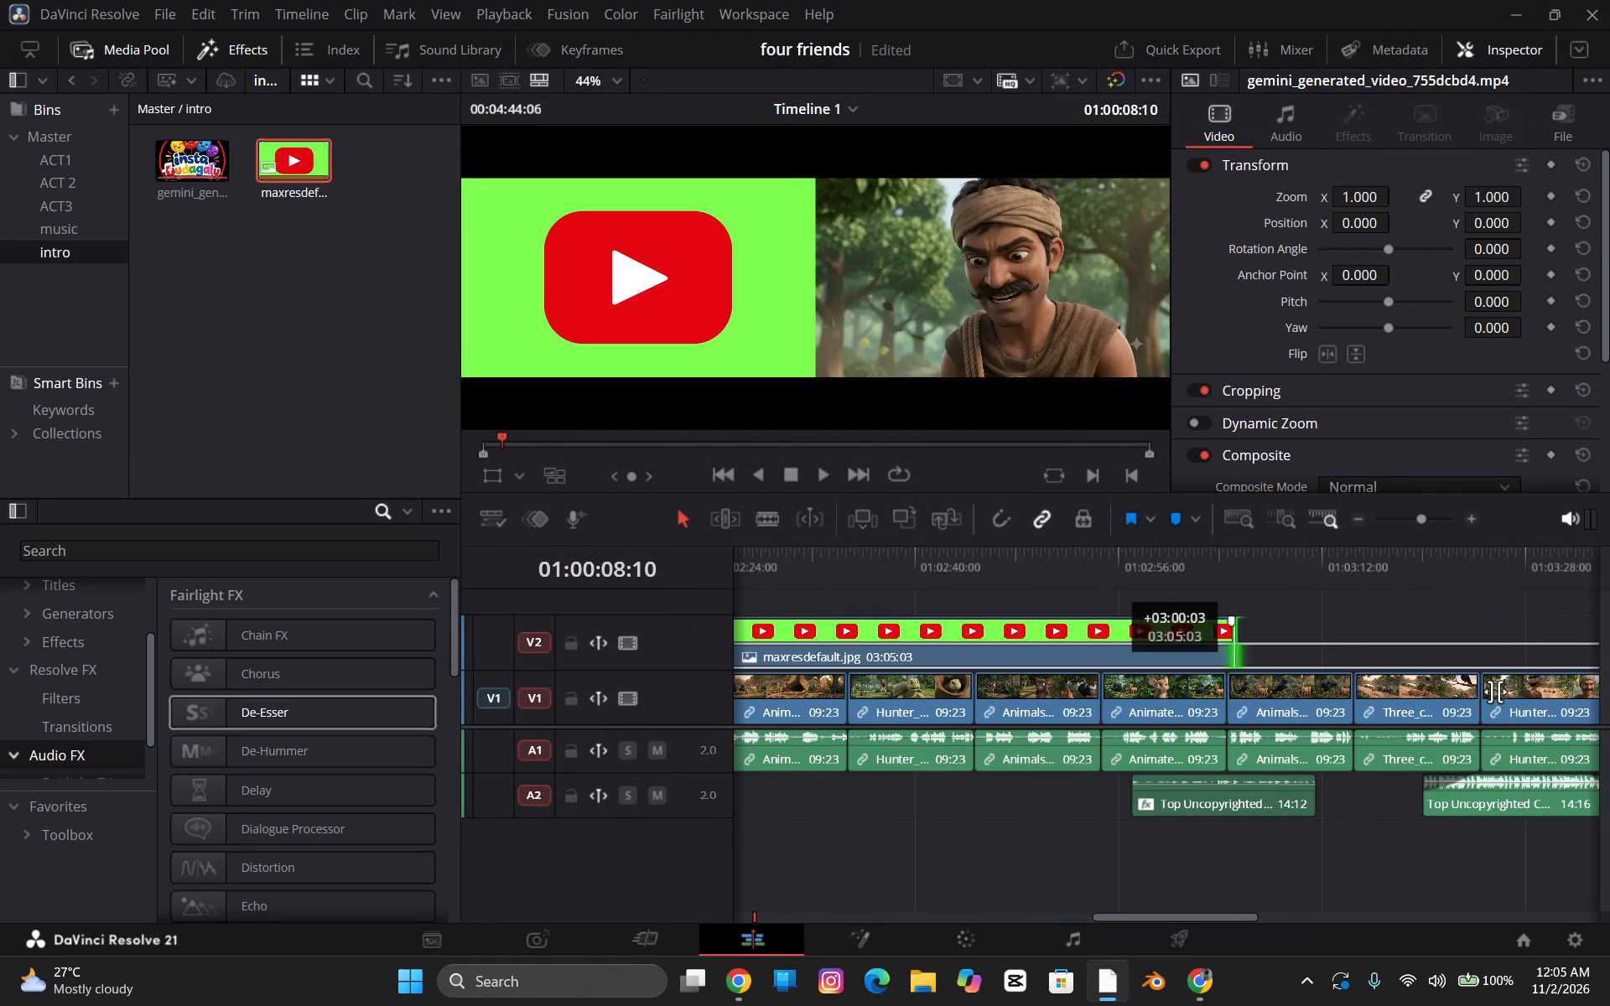
{"action": "left_click_drag", "start_coordinate": [1495, 692], "coordinate": [1473, 695]}
{"action": "left_click_drag", "start_coordinate": [1228, 915], "coordinate": [1333, 897]}
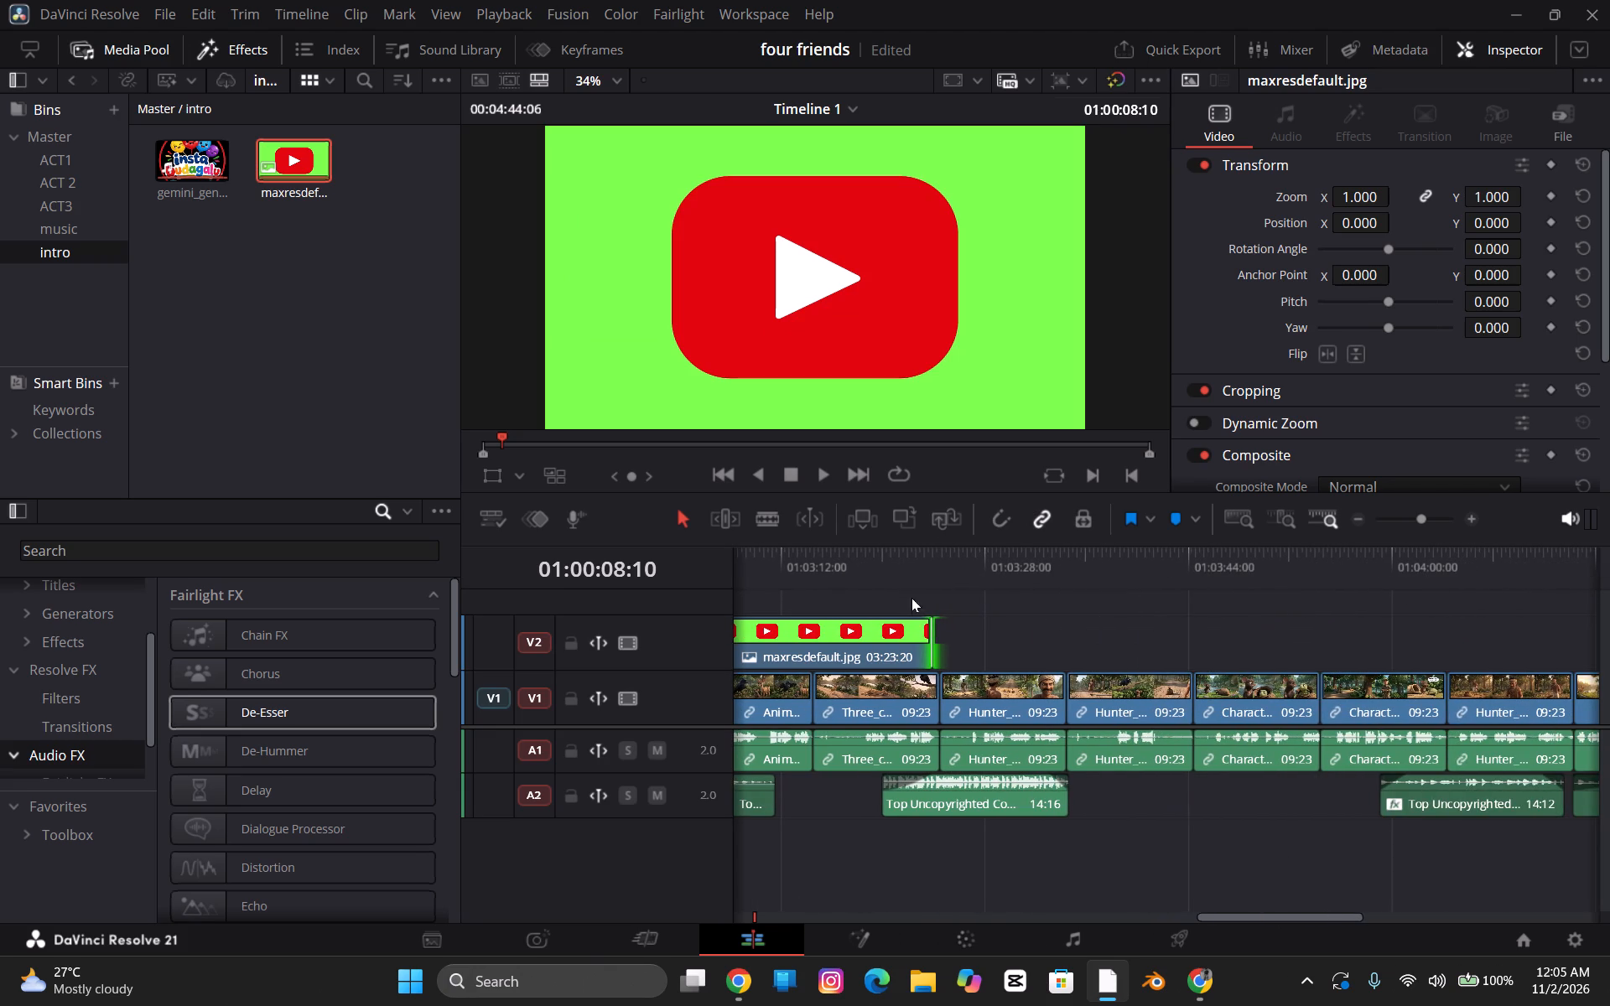
{"action": "left_click_drag", "start_coordinate": [932, 635], "coordinate": [1520, 649]}
{"action": "left_click_drag", "start_coordinate": [1328, 920], "coordinate": [1357, 916]}
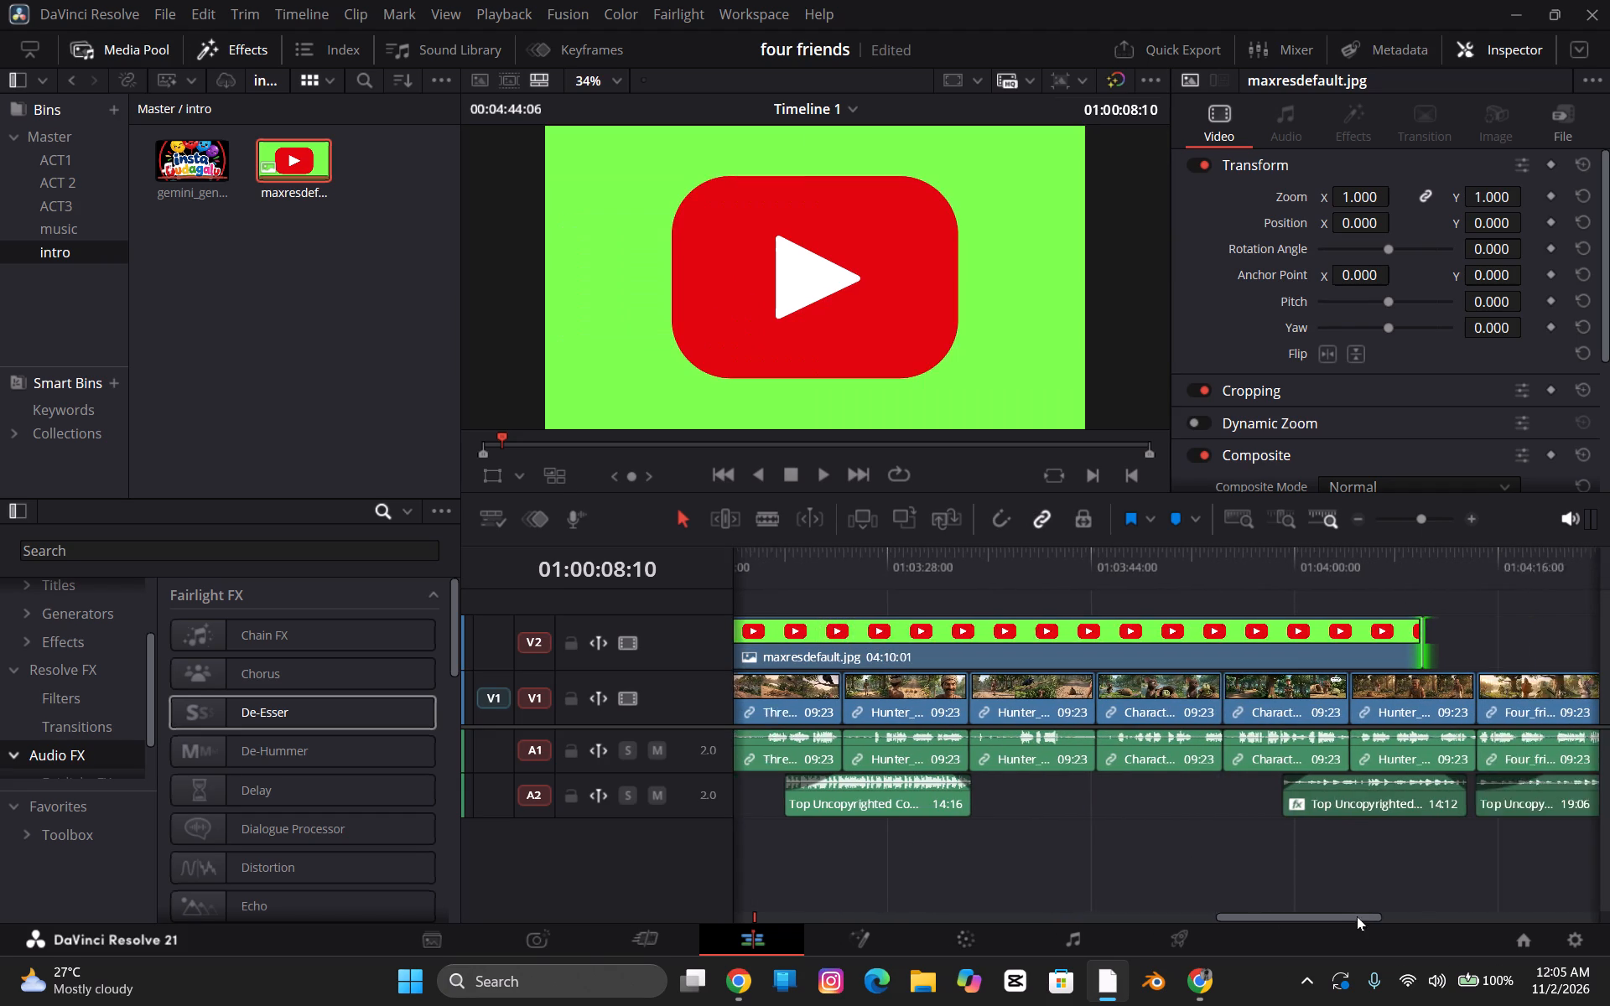
{"action": "left_click_drag", "start_coordinate": [1357, 916], "coordinate": [1475, 912]}
{"action": "left_click_drag", "start_coordinate": [761, 640], "coordinate": [1194, 692]}
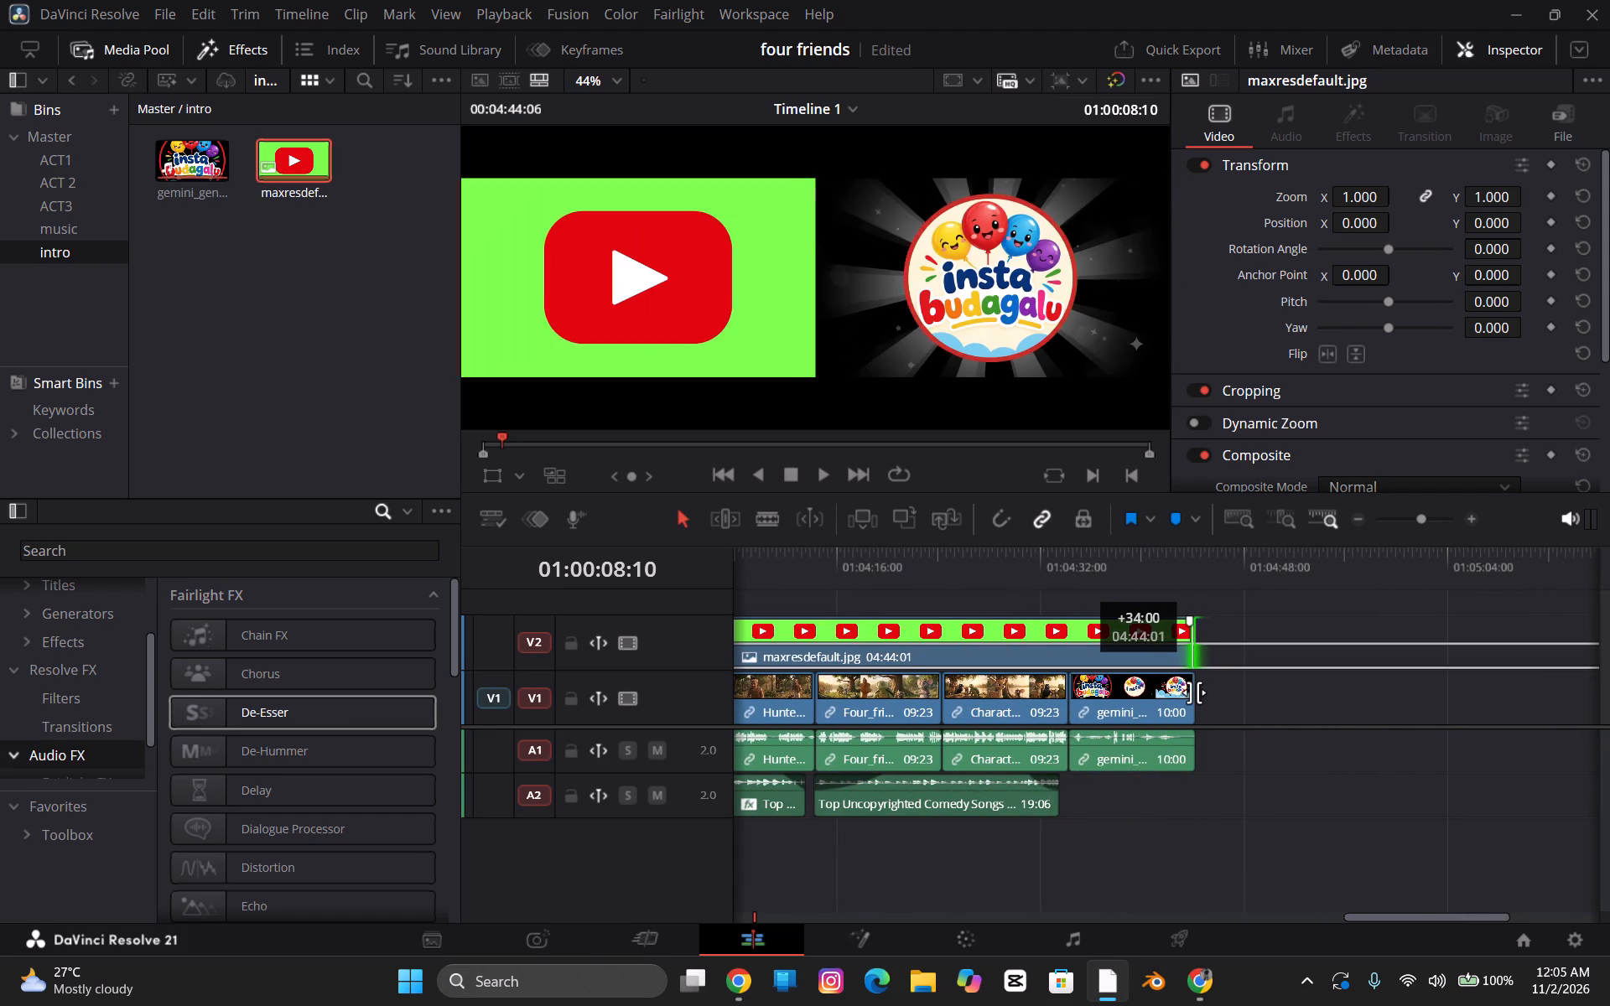
{"action": "left_click_drag", "start_coordinate": [1194, 692], "coordinate": [1195, 692]}
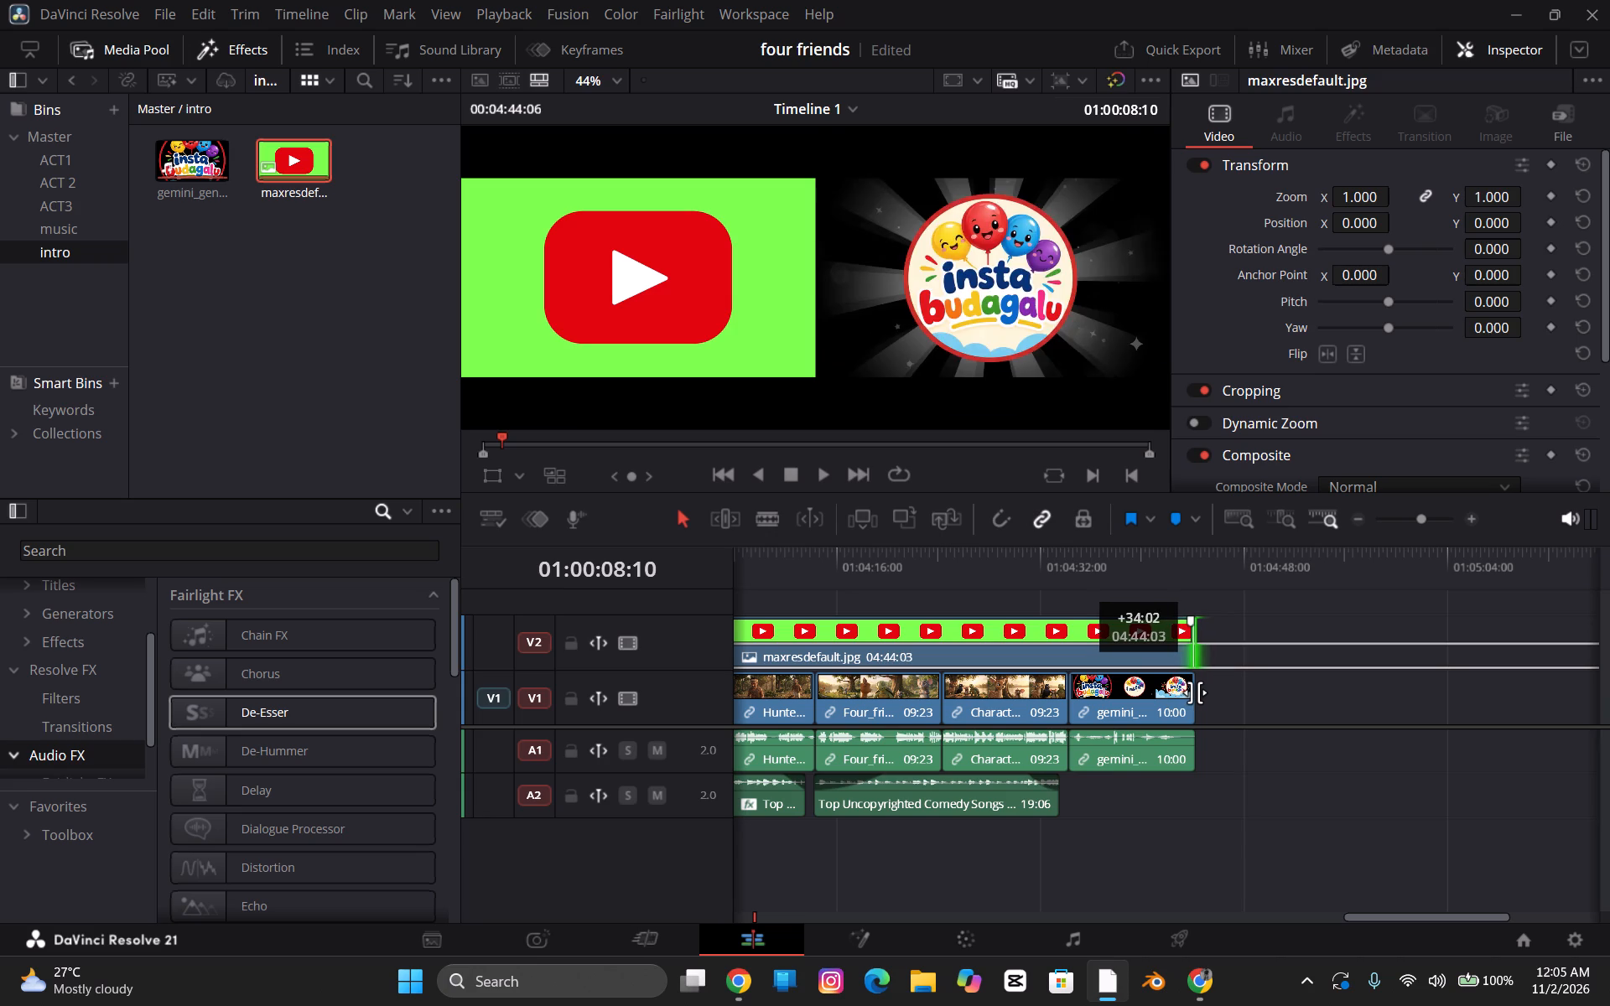
{"action": "left_click_drag", "start_coordinate": [1195, 692], "coordinate": [1194, 692]}
Scale the YouTube logo image to about 0.30 zoom and move it to the frame's lower-right corner, about X 648, Y -320.
{"action": "left_click_drag", "start_coordinate": [1358, 915], "coordinate": [927, 837]}
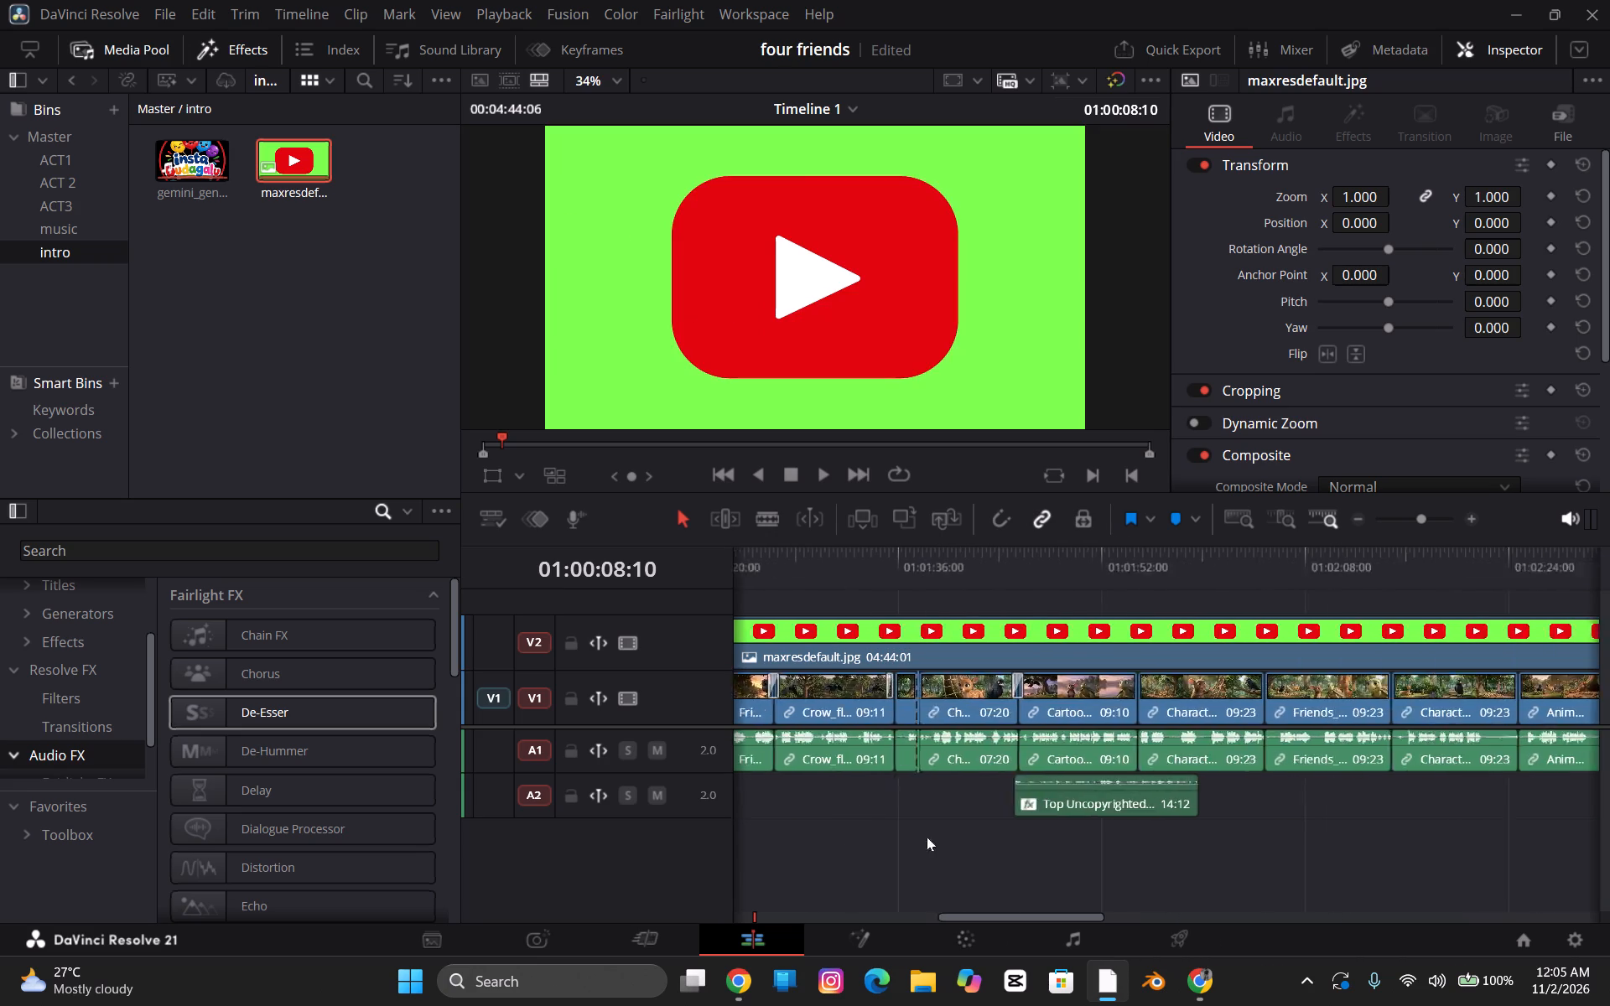
{"action": "left_click_drag", "start_coordinate": [927, 837], "coordinate": [571, 769]}
{"action": "left_click", "coordinate": [497, 479]}
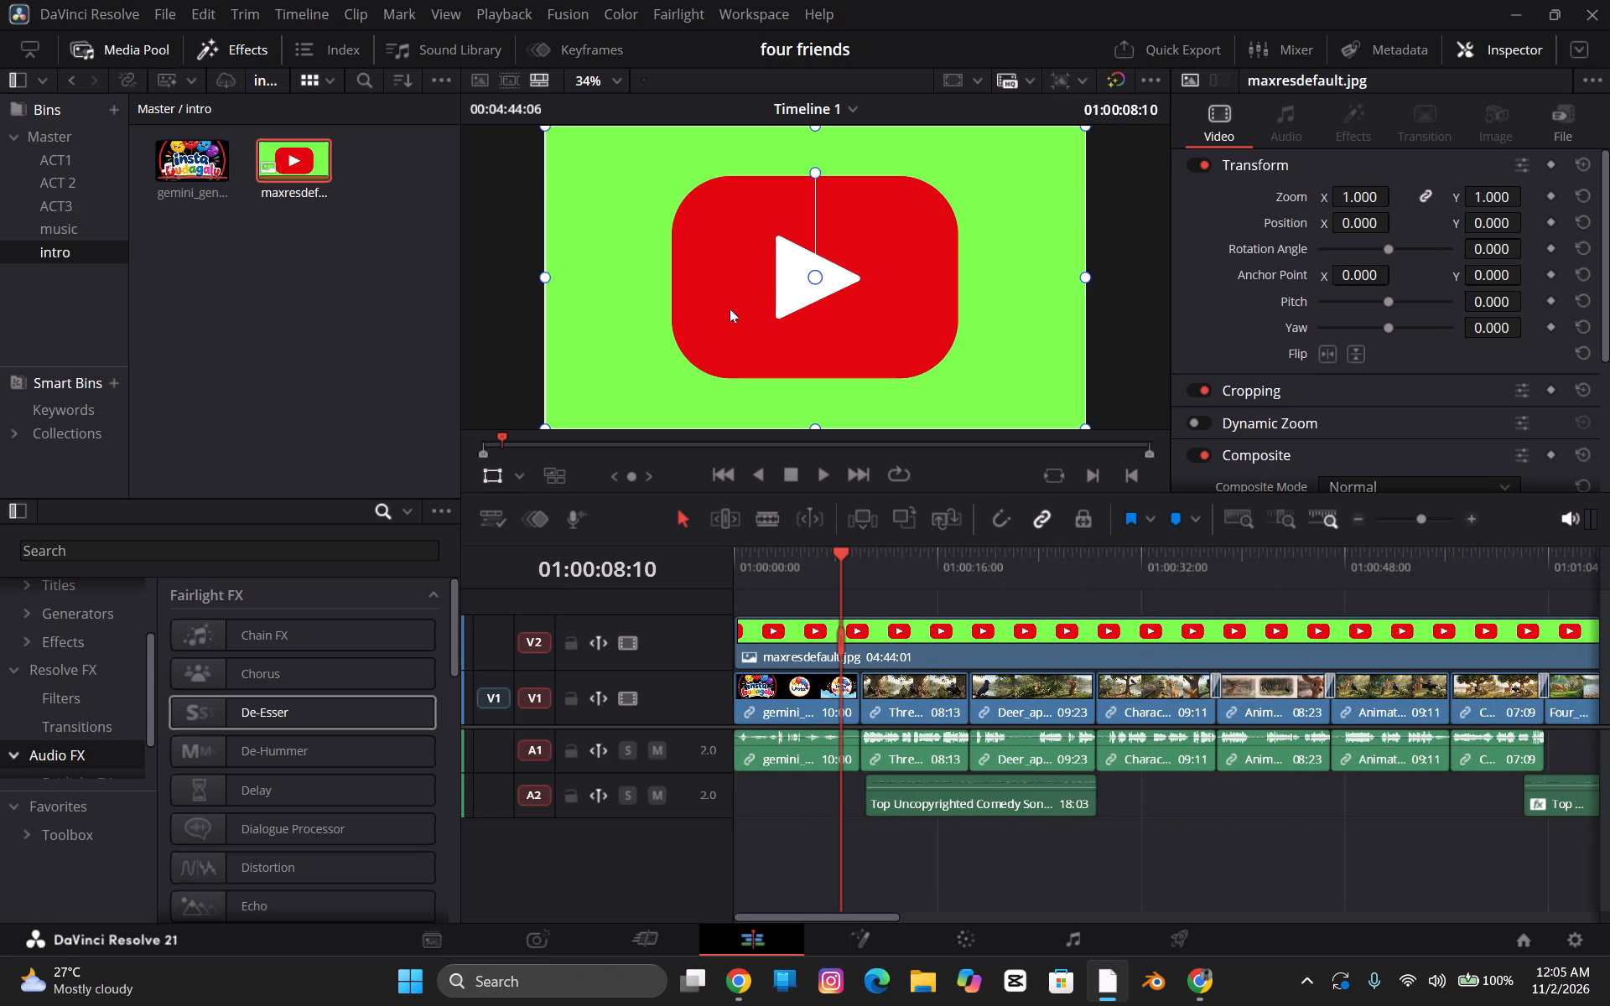
{"action": "left_click_drag", "start_coordinate": [545, 129], "coordinate": [734, 229]}
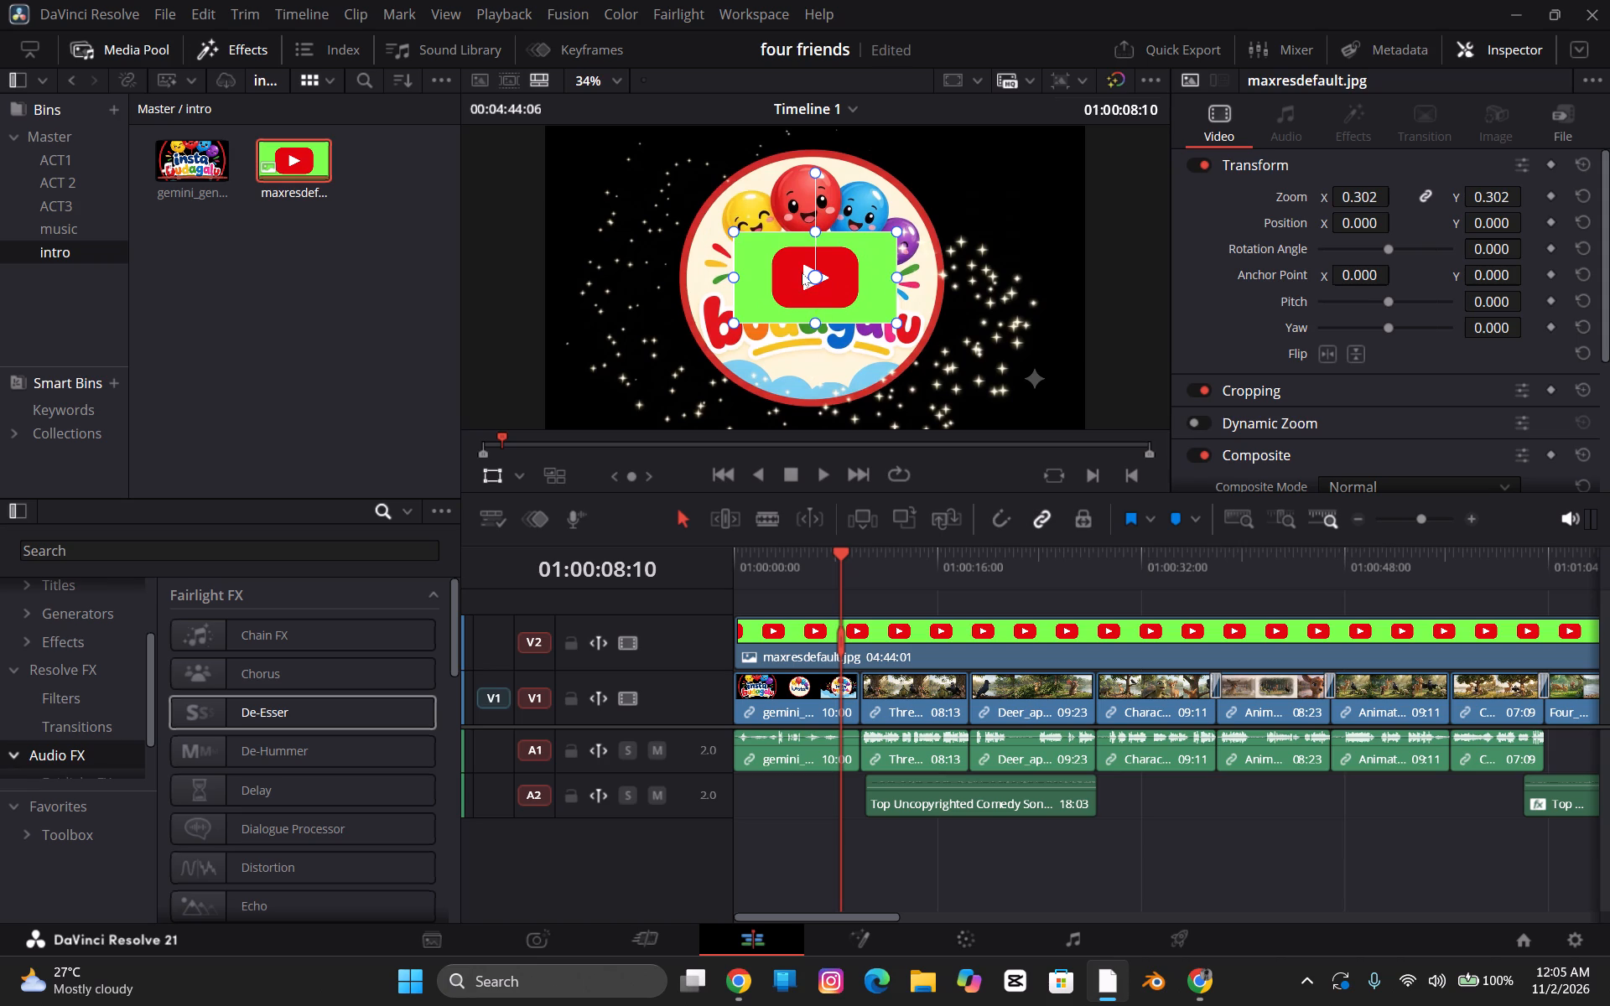
{"action": "left_click_drag", "start_coordinate": [836, 282], "coordinate": [1018, 371]}
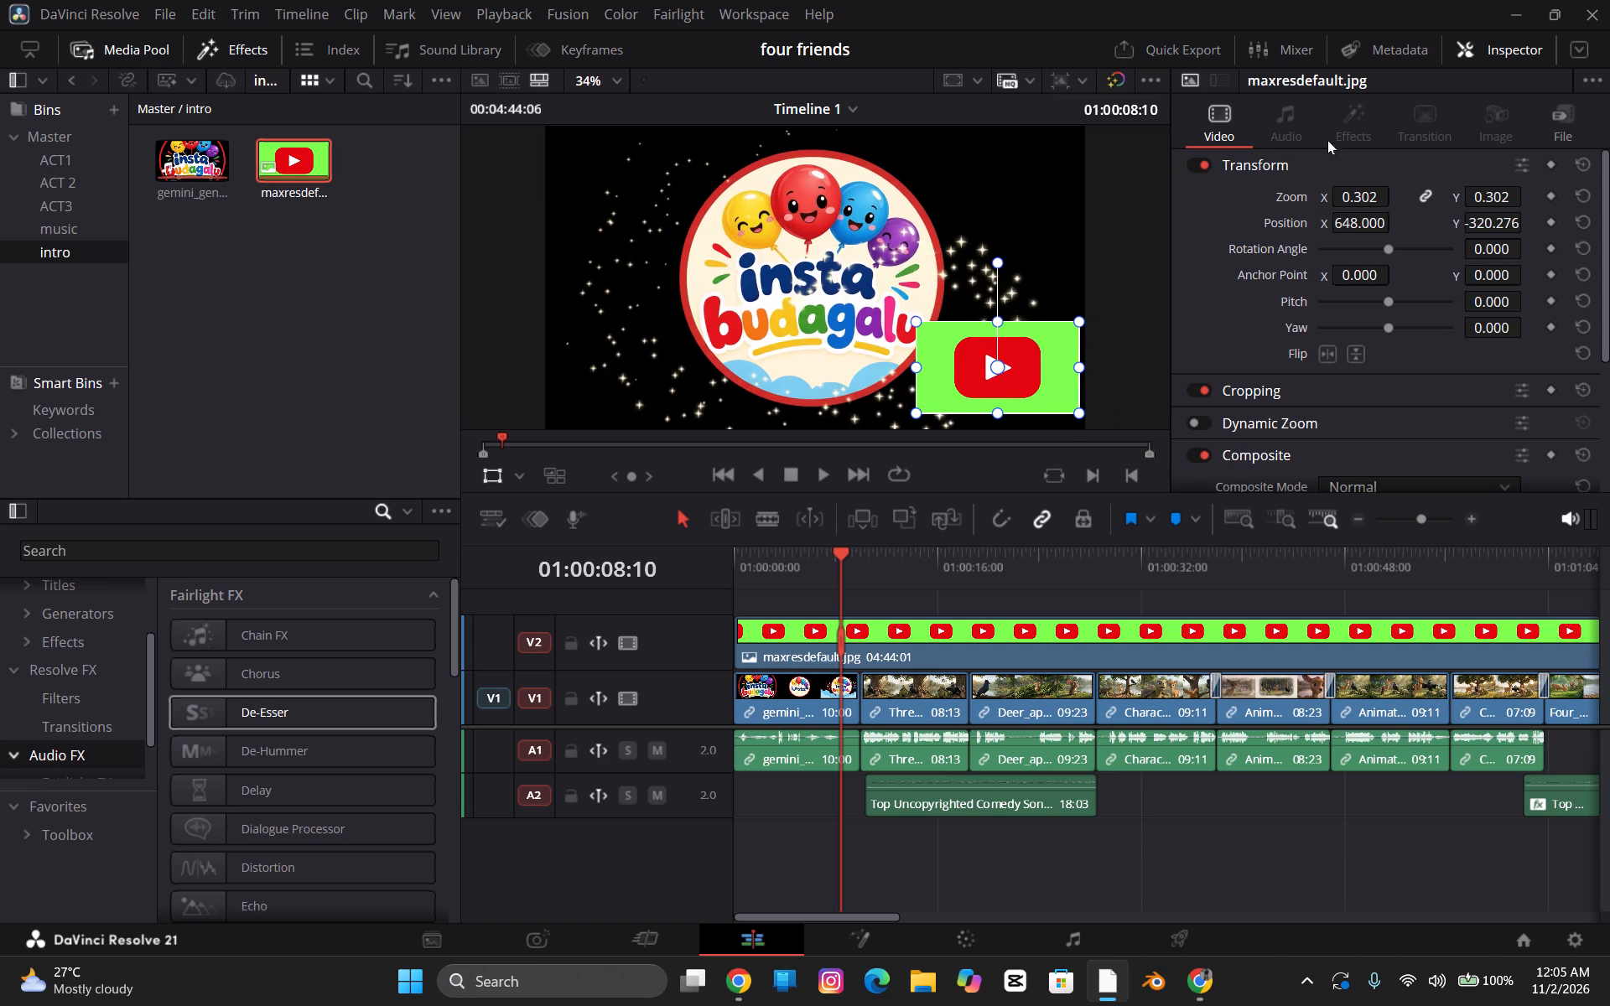
Open the maxresdefault.jpg clip from V2 in the Fusion page for compositing.
{"action": "left_click", "coordinate": [1218, 638]}
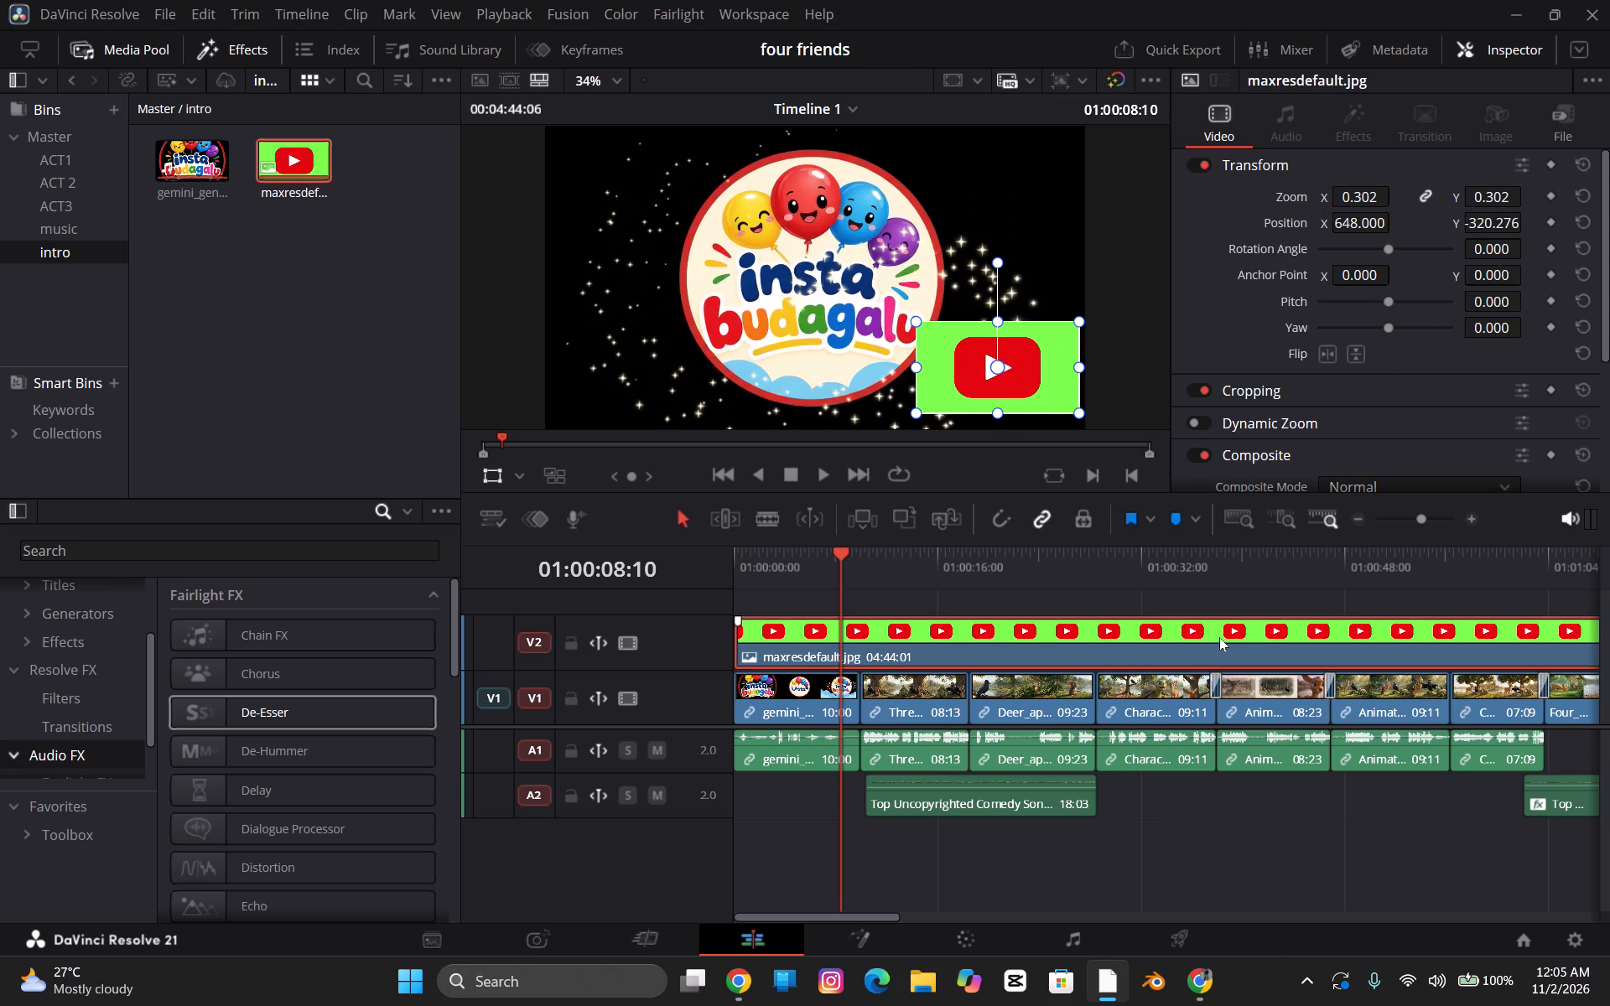
{"action": "left_click", "coordinate": [1223, 638]}
{"action": "left_click", "coordinate": [1343, 125]}
{"action": "scroll", "coordinate": [1337, 402], "scroll_direction": "down", "scroll_amount": 2}
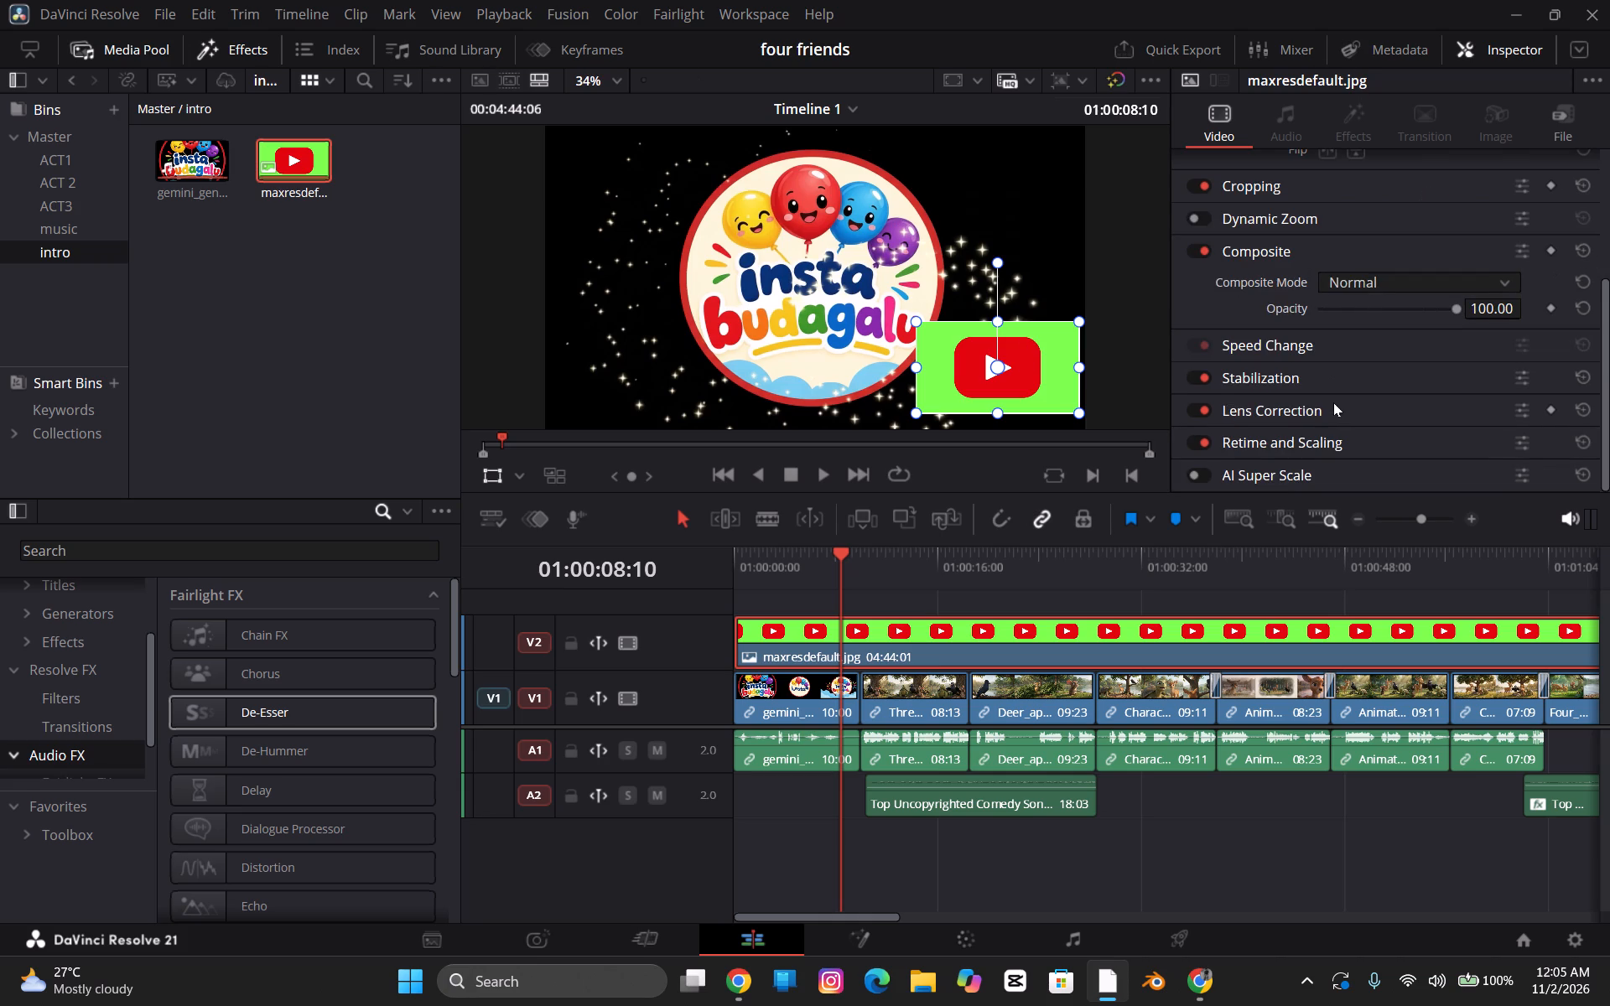
{"action": "scroll", "coordinate": [1332, 403], "scroll_direction": "down", "scroll_amount": 1}
{"action": "left_click", "coordinate": [963, 372]}
{"action": "left_click", "coordinate": [957, 944]}
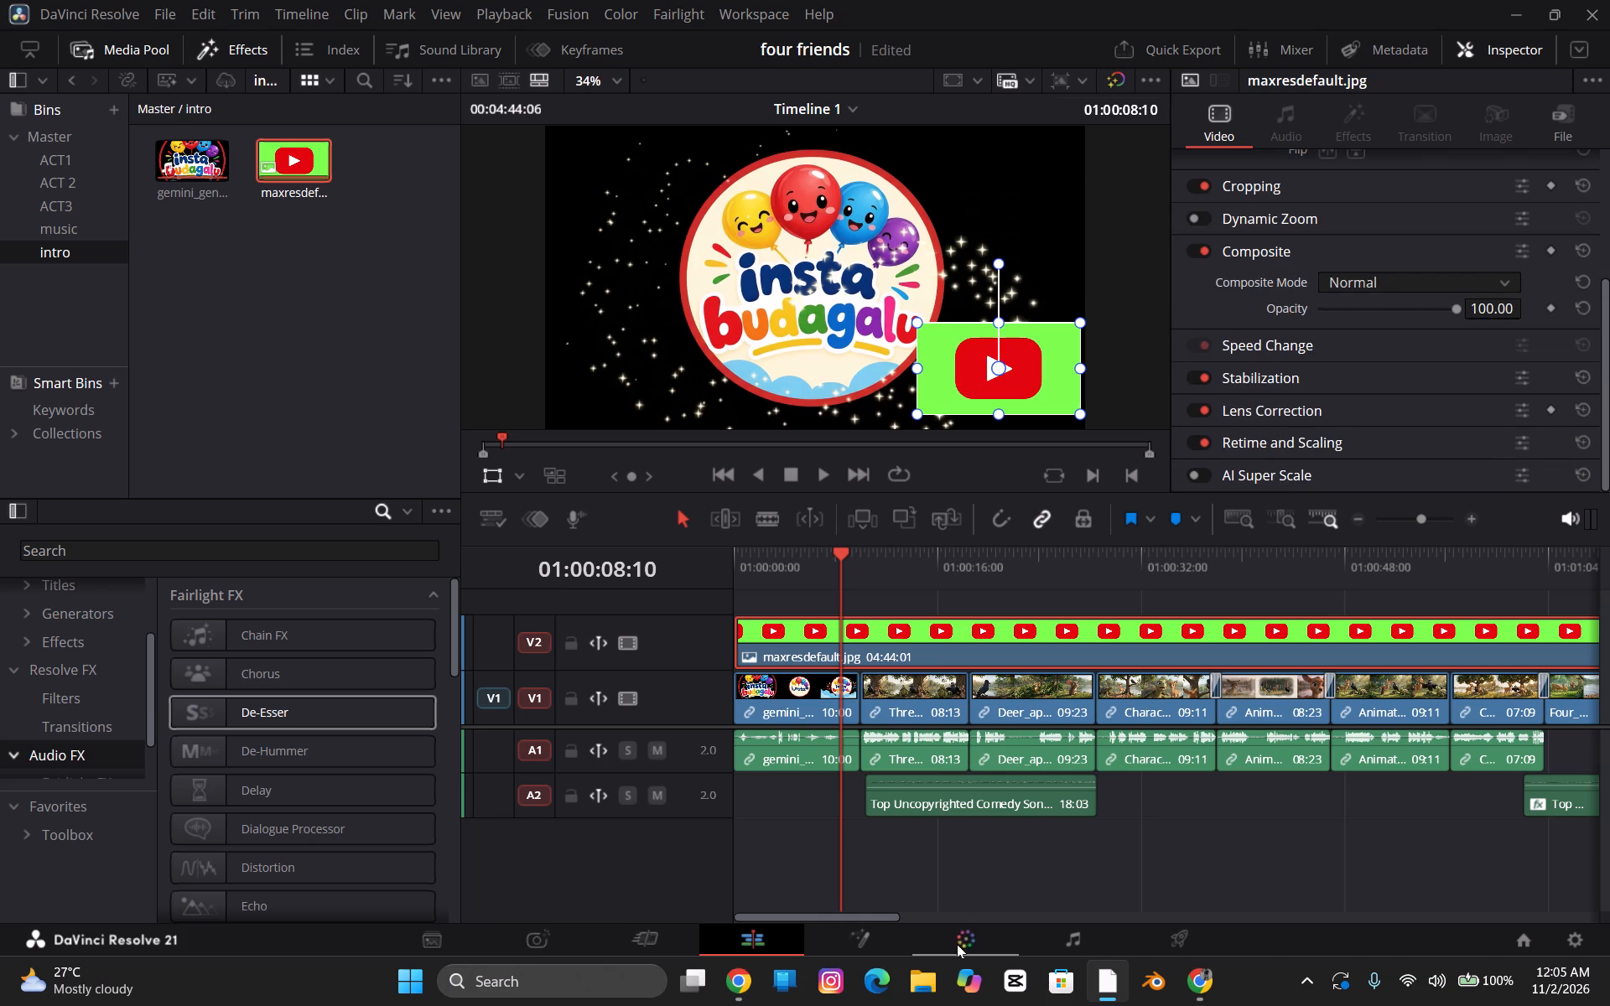
{"action": "left_click", "coordinate": [863, 936]}
{"action": "left_click", "coordinate": [888, 943]}
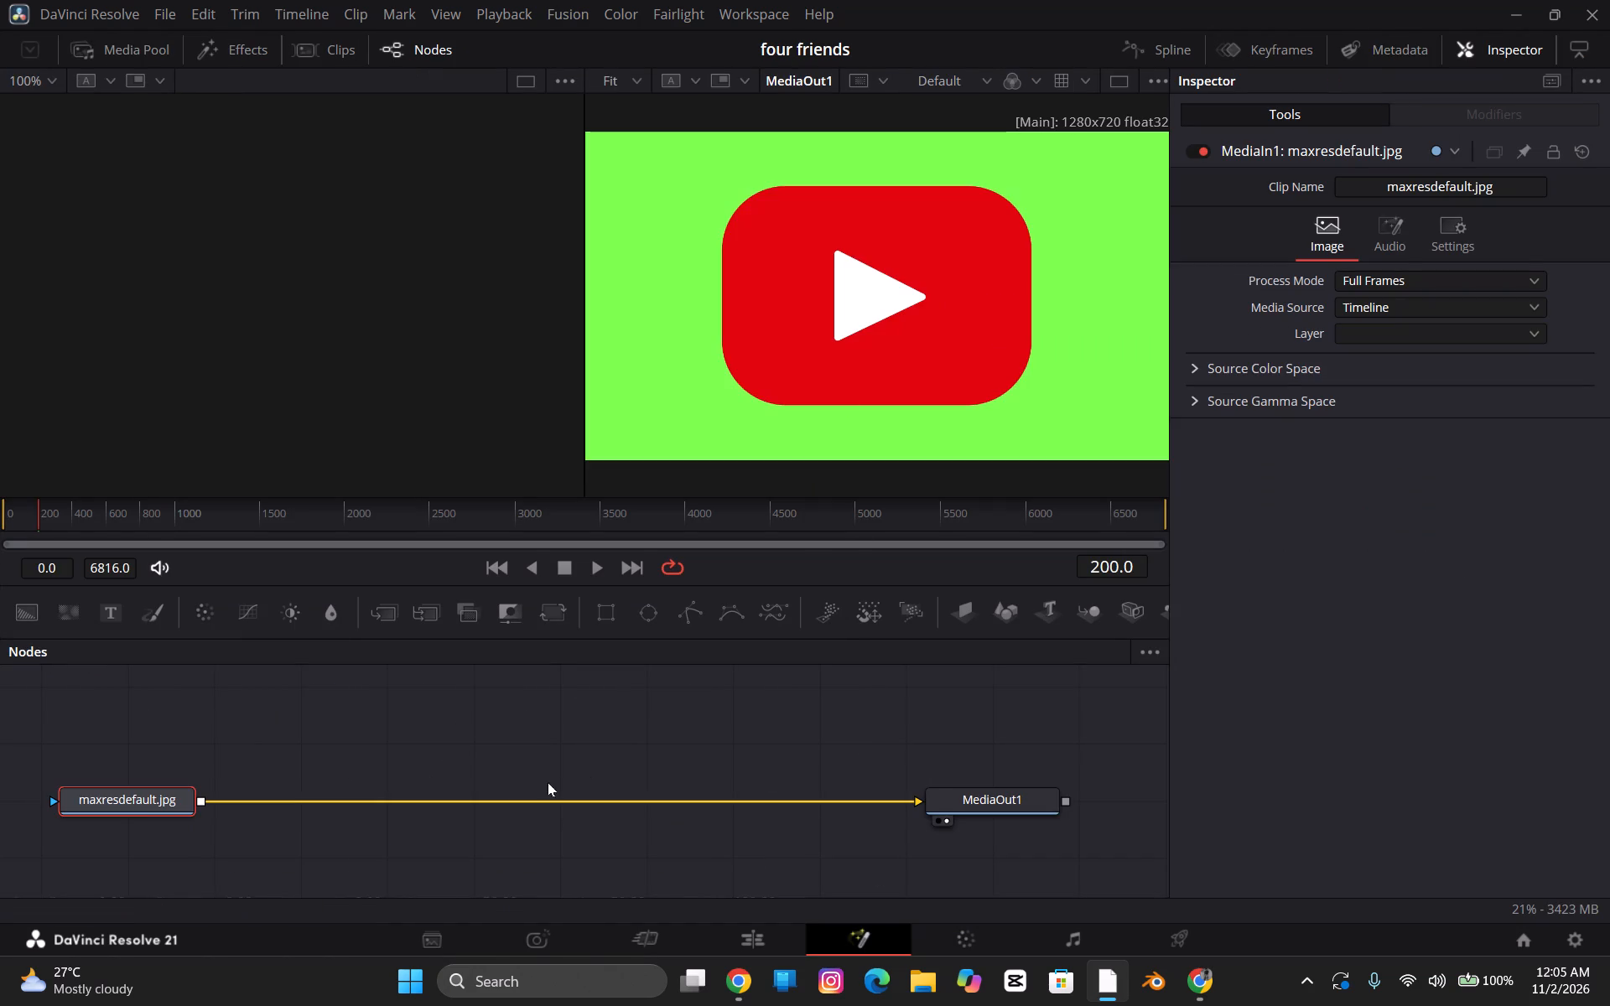
Add a Delta Keyer node to the logo image's Fusion composition.
{"action": "right_click", "coordinate": [651, 782]}
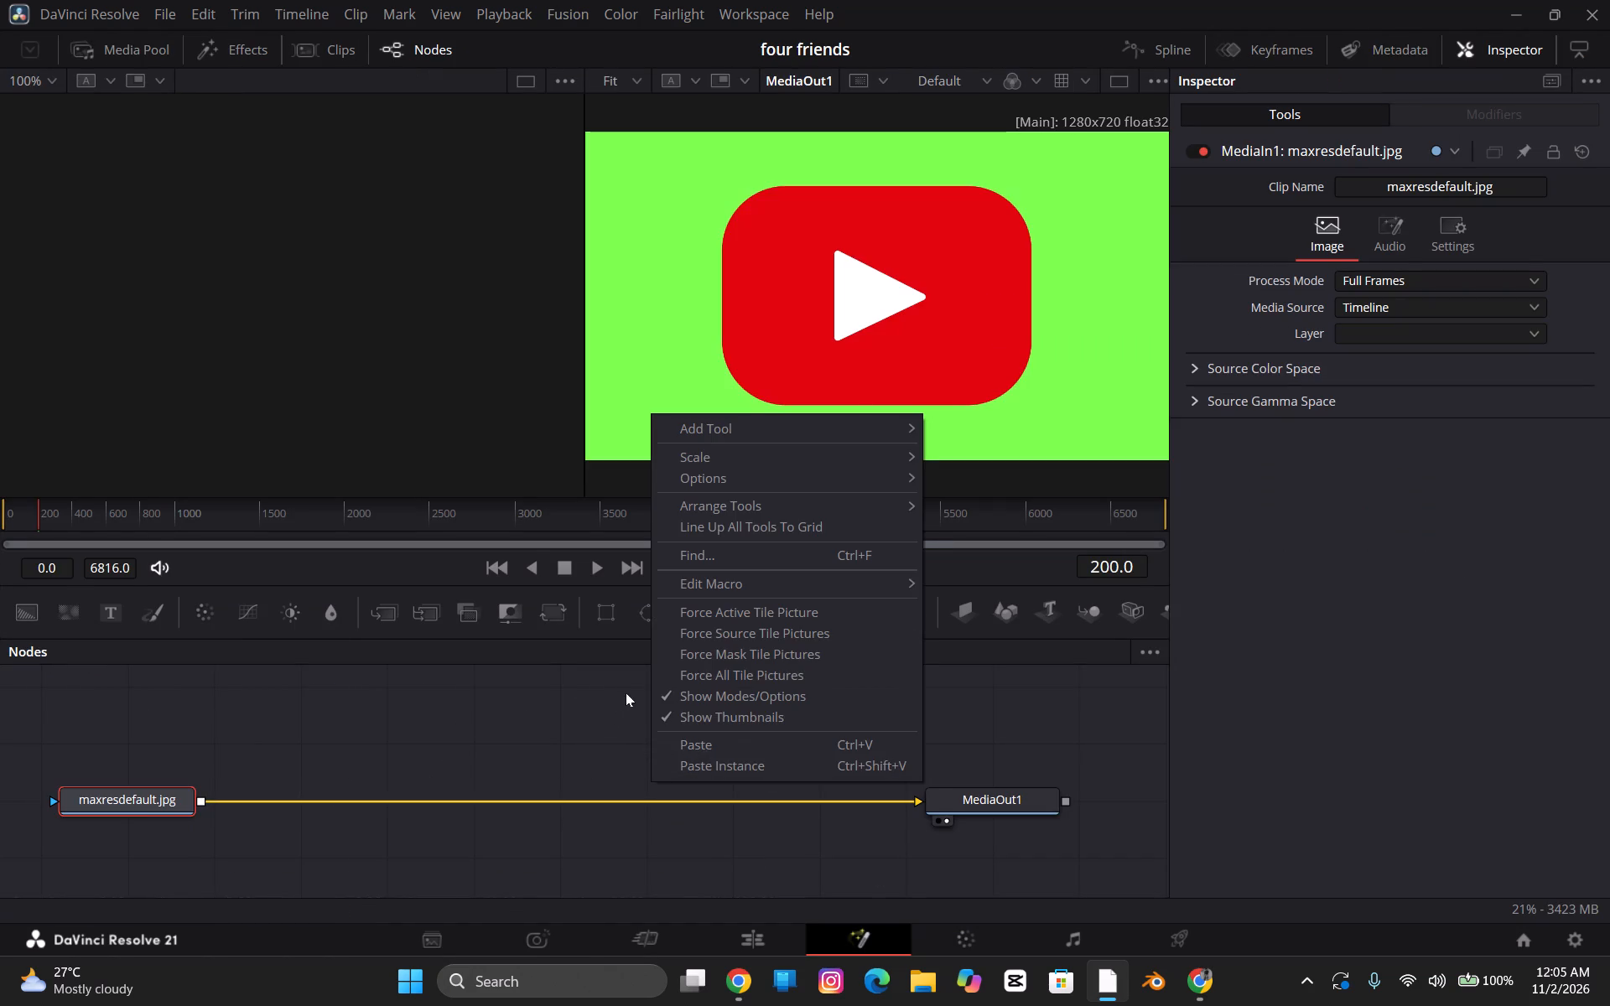
{"action": "left_click", "coordinate": [608, 697]}
{"action": "key", "text": "shift+space"}
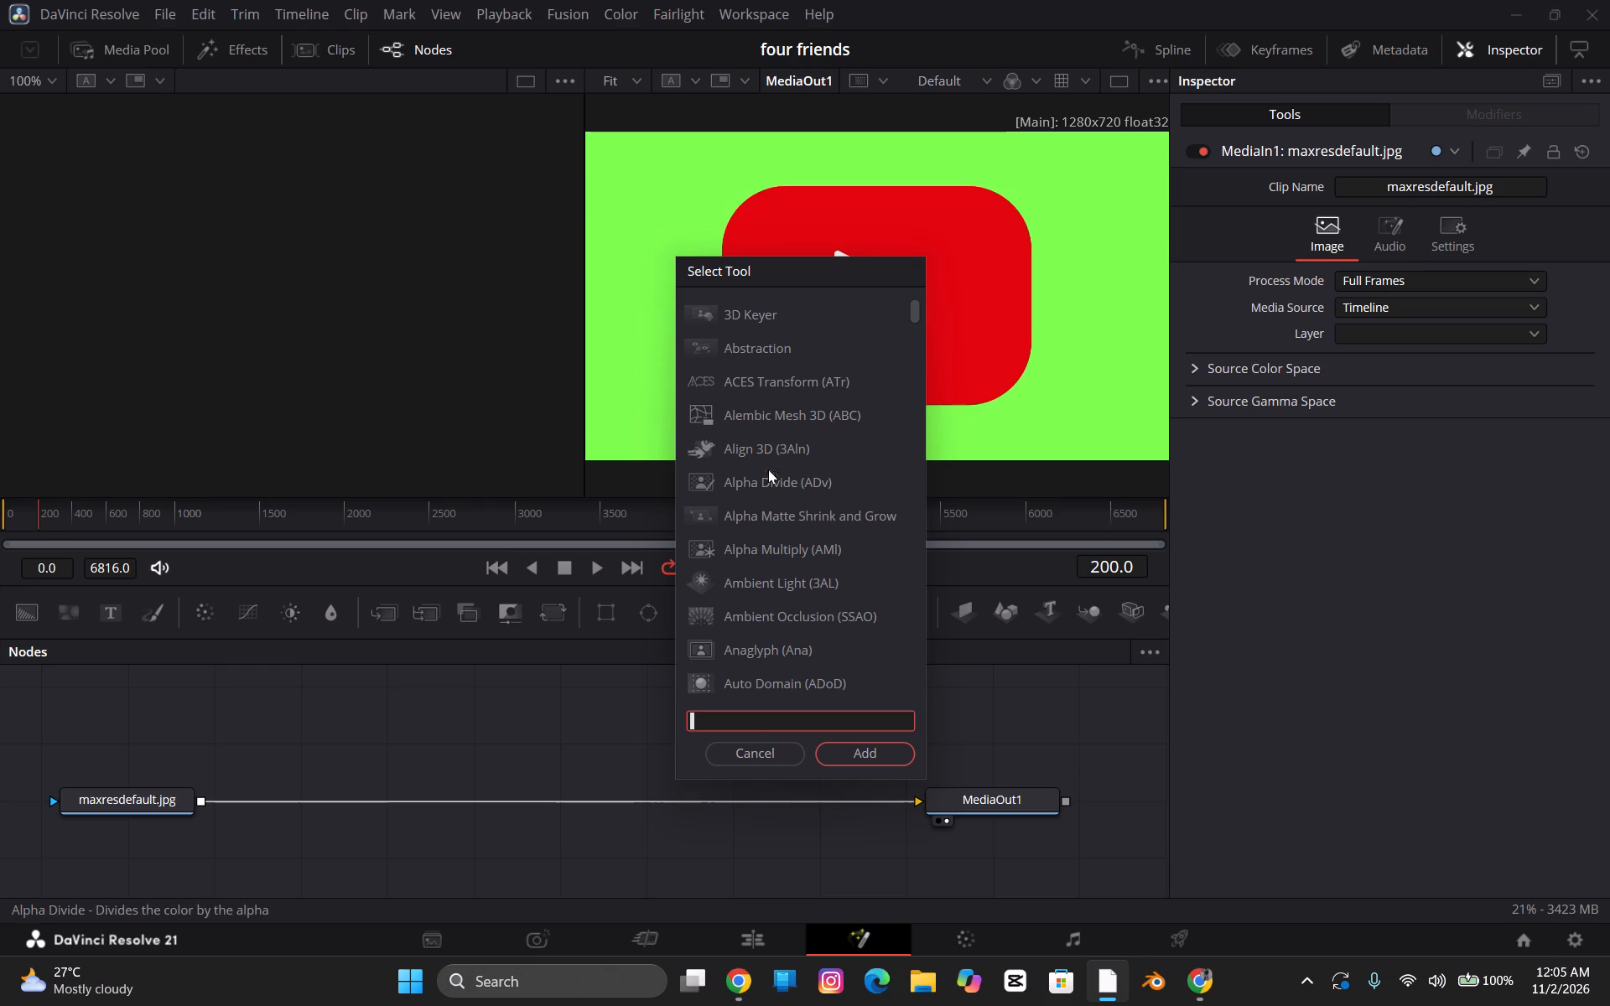
{"action": "scroll", "coordinate": [791, 564], "scroll_direction": "down", "scroll_amount": 20}
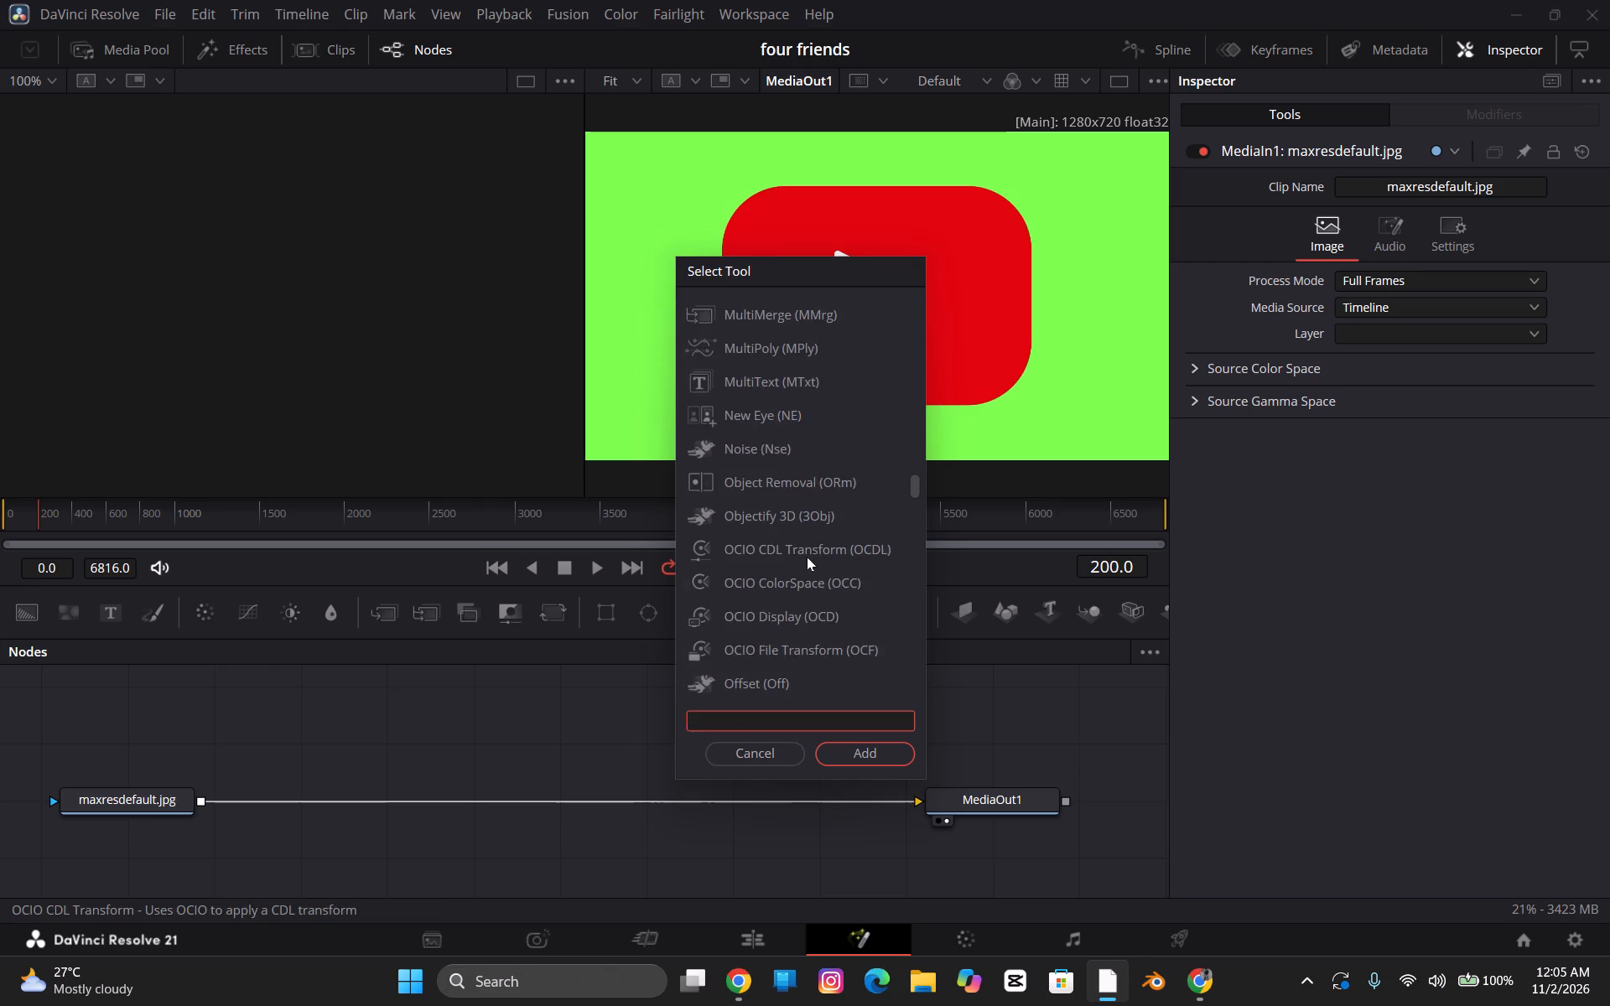
{"action": "scroll", "coordinate": [807, 556], "scroll_direction": "down", "scroll_amount": 13}
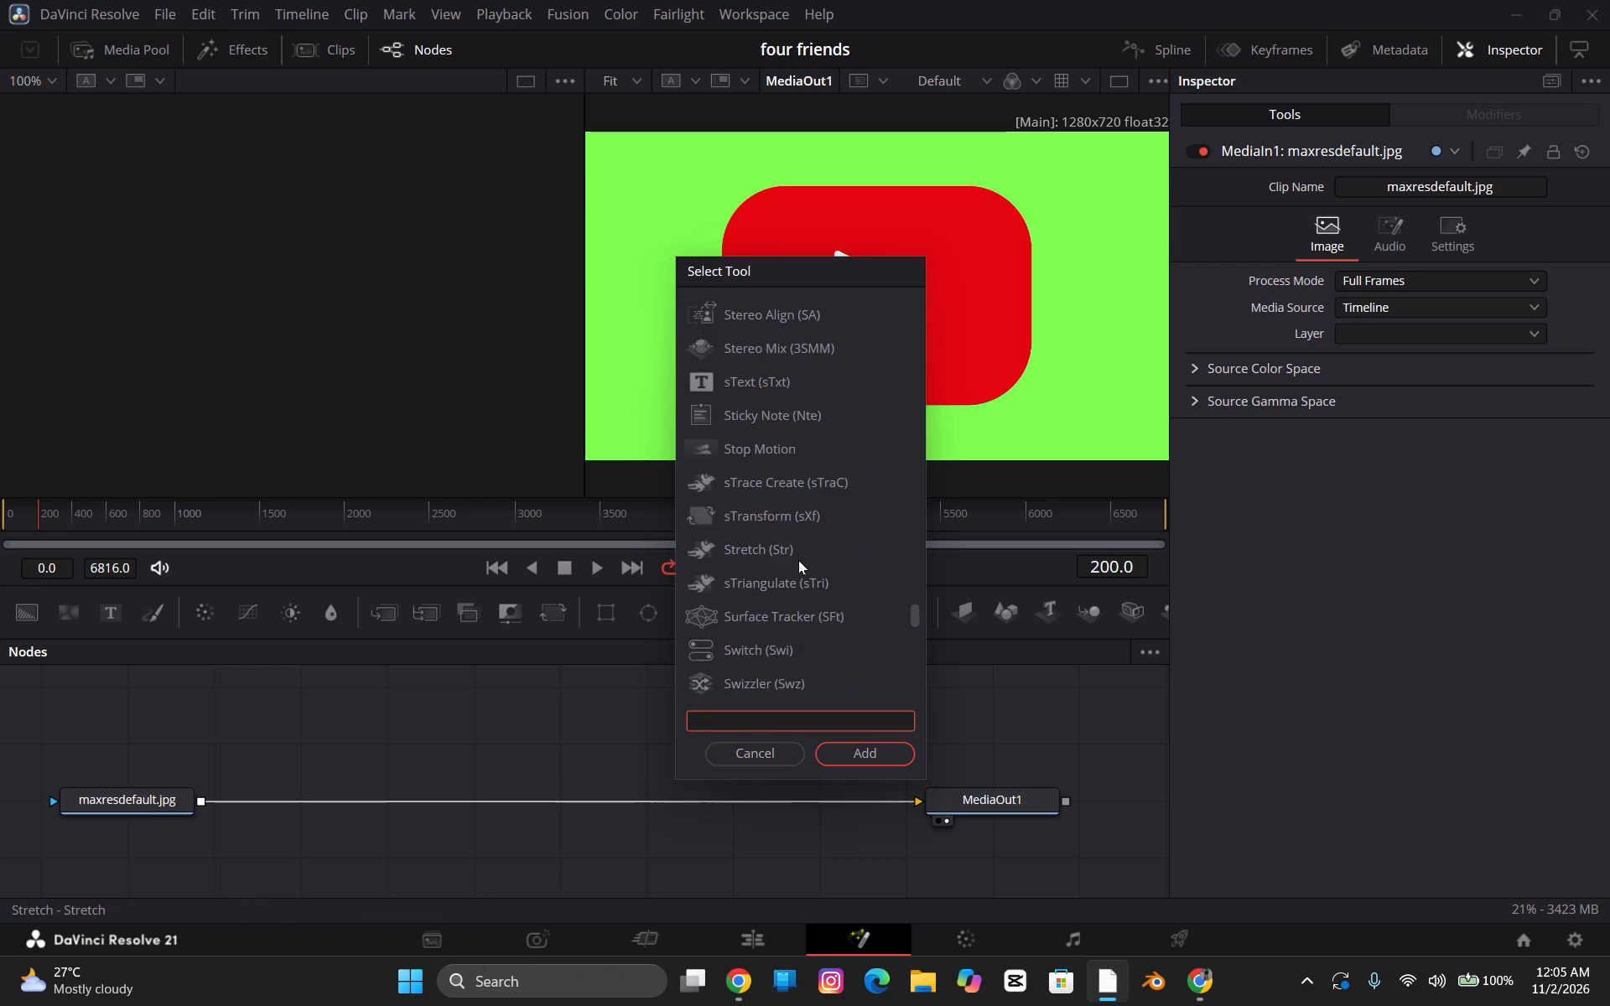
{"action": "scroll", "coordinate": [798, 560], "scroll_direction": "down", "scroll_amount": 10}
{"action": "scroll", "coordinate": [791, 577], "scroll_direction": "up", "scroll_amount": 3}
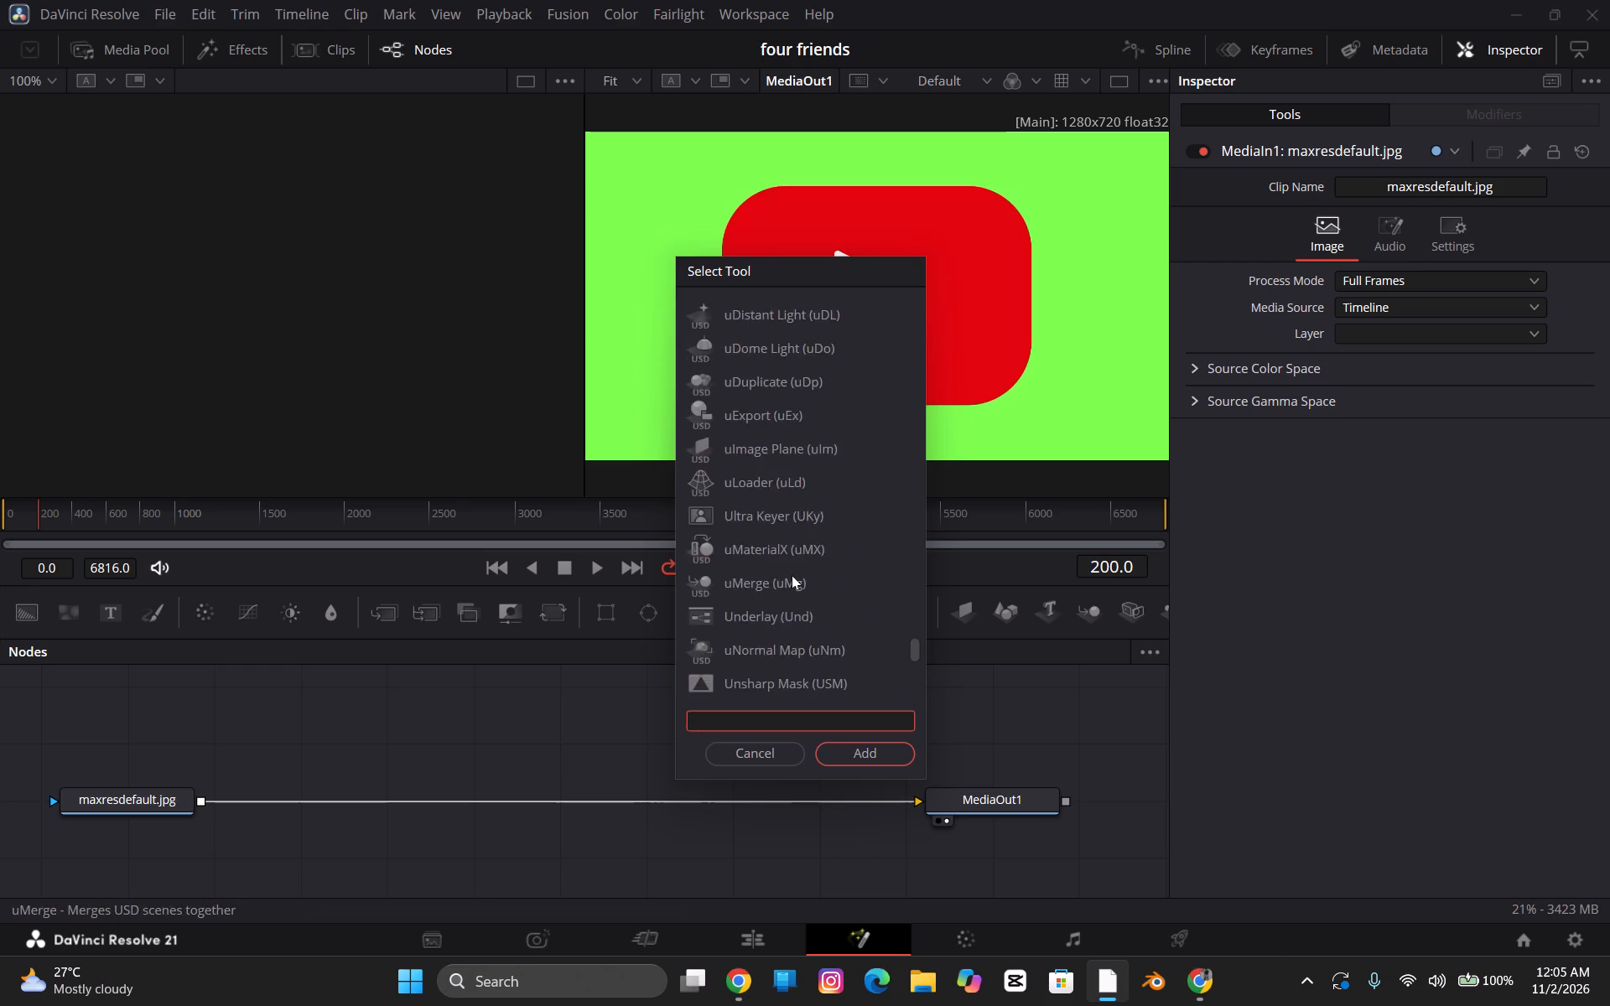
{"action": "scroll", "coordinate": [792, 575], "scroll_direction": "up", "scroll_amount": 6}
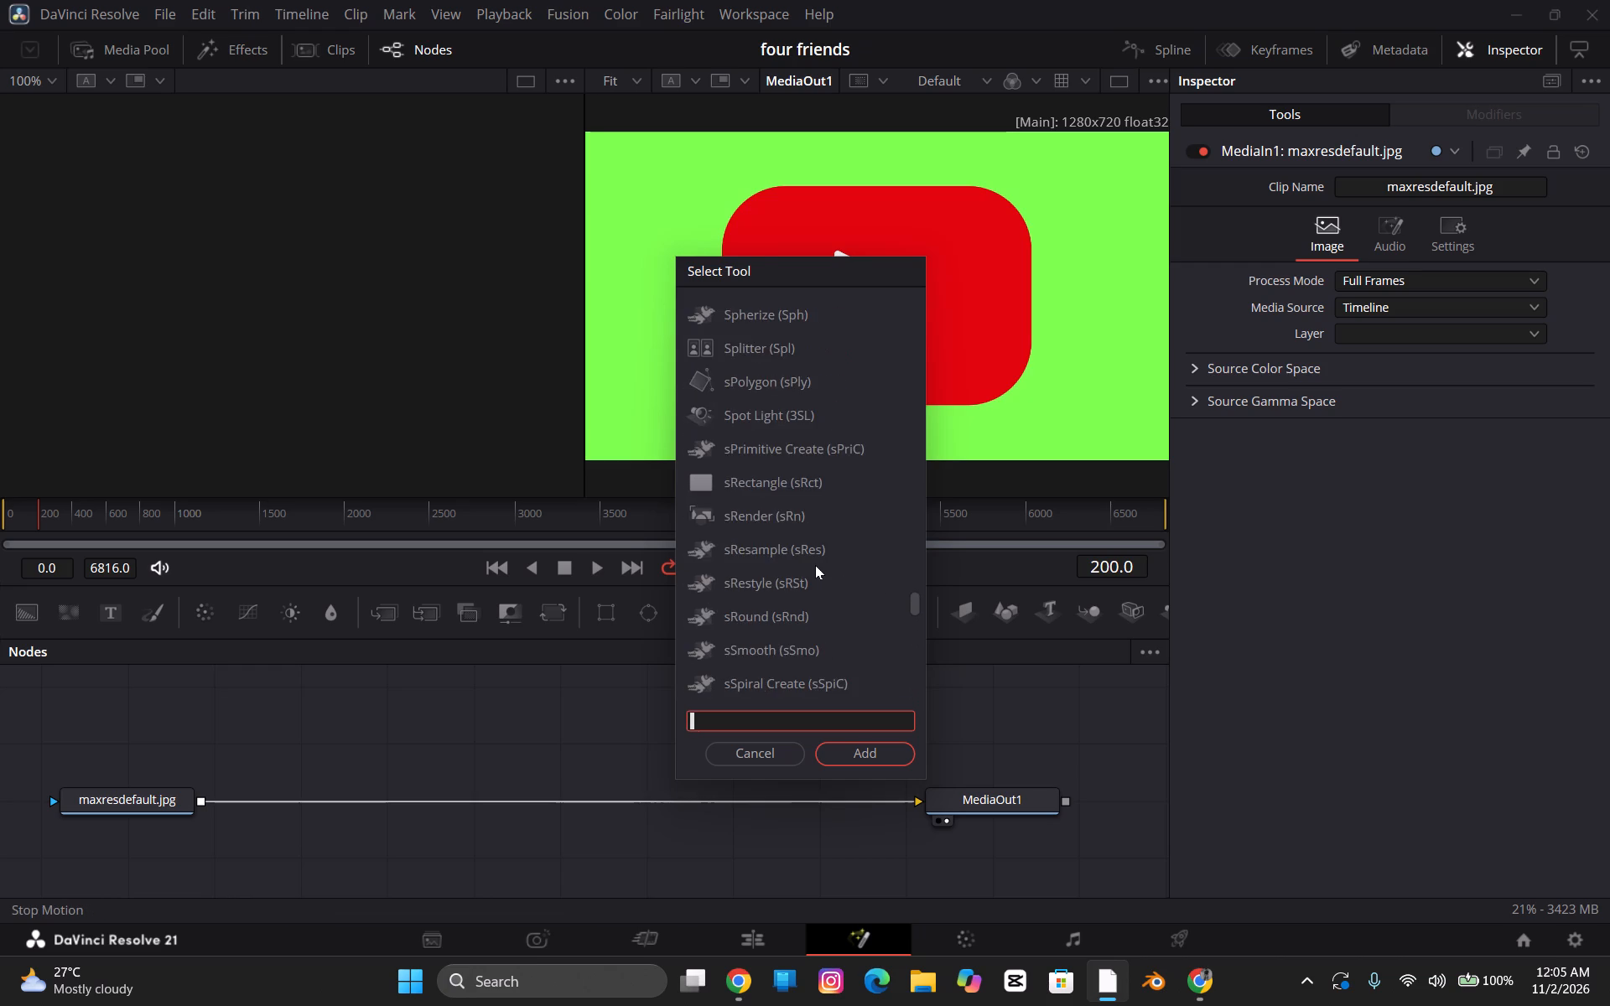
{"action": "scroll", "coordinate": [815, 565], "scroll_direction": "up", "scroll_amount": 6}
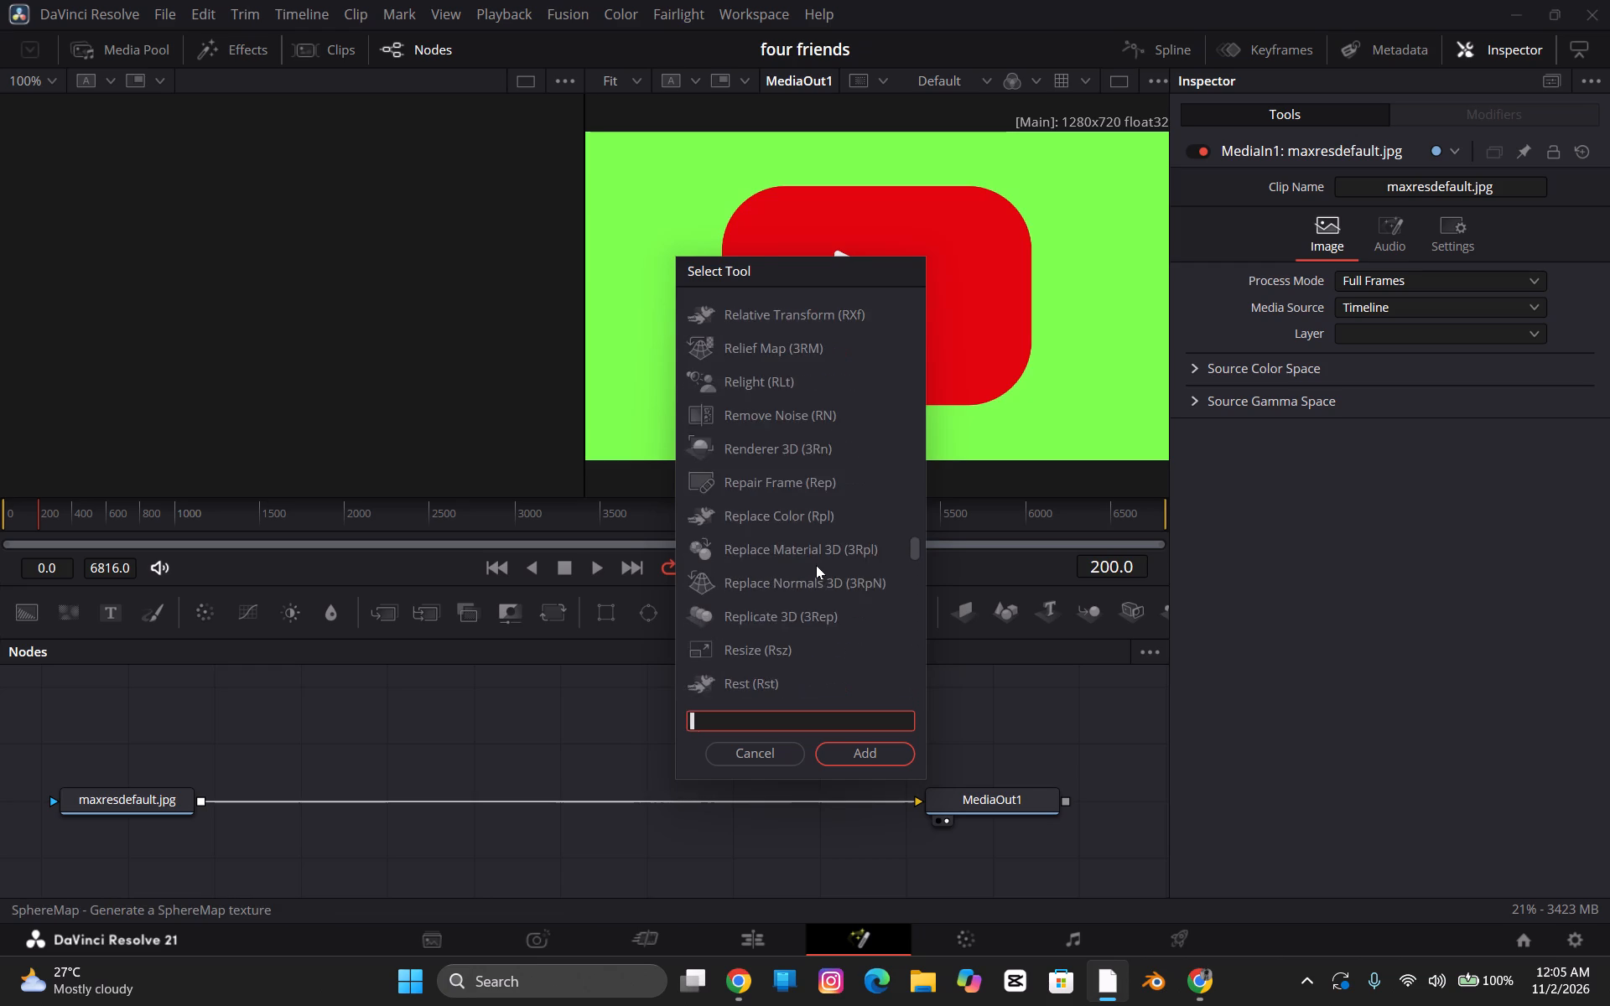
{"action": "scroll", "coordinate": [816, 565], "scroll_direction": "up", "scroll_amount": 2}
{"action": "scroll", "coordinate": [818, 568], "scroll_direction": "down", "scroll_amount": 2}
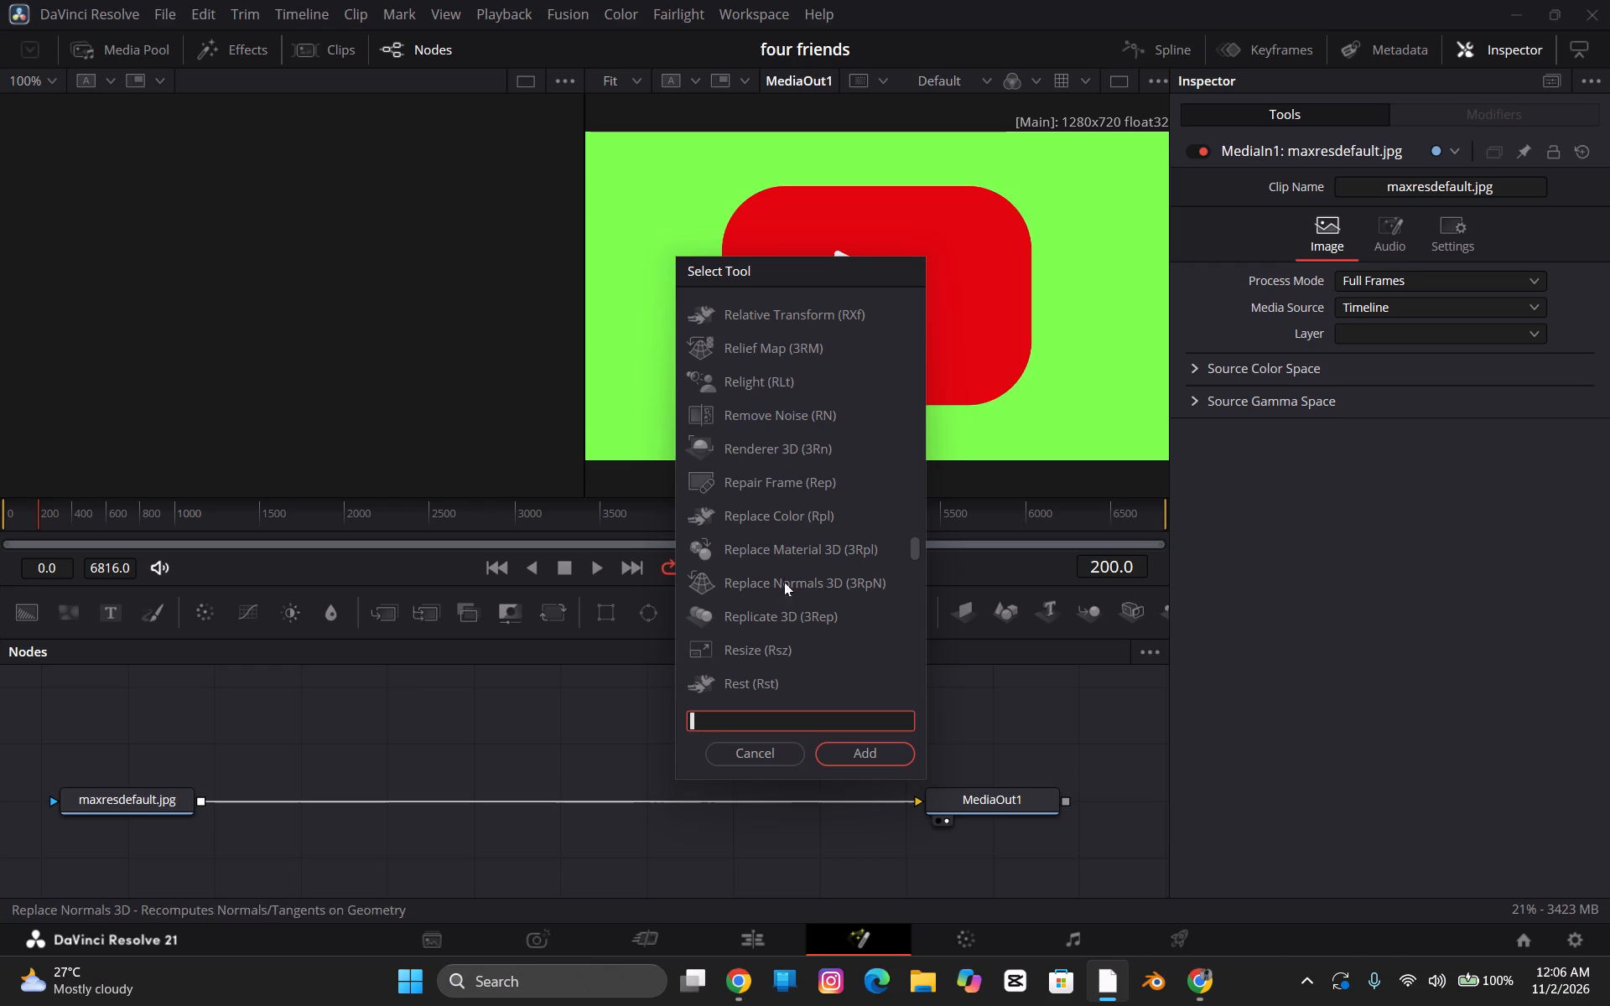
{"action": "scroll", "coordinate": [785, 623], "scroll_direction": "up", "scroll_amount": 1}
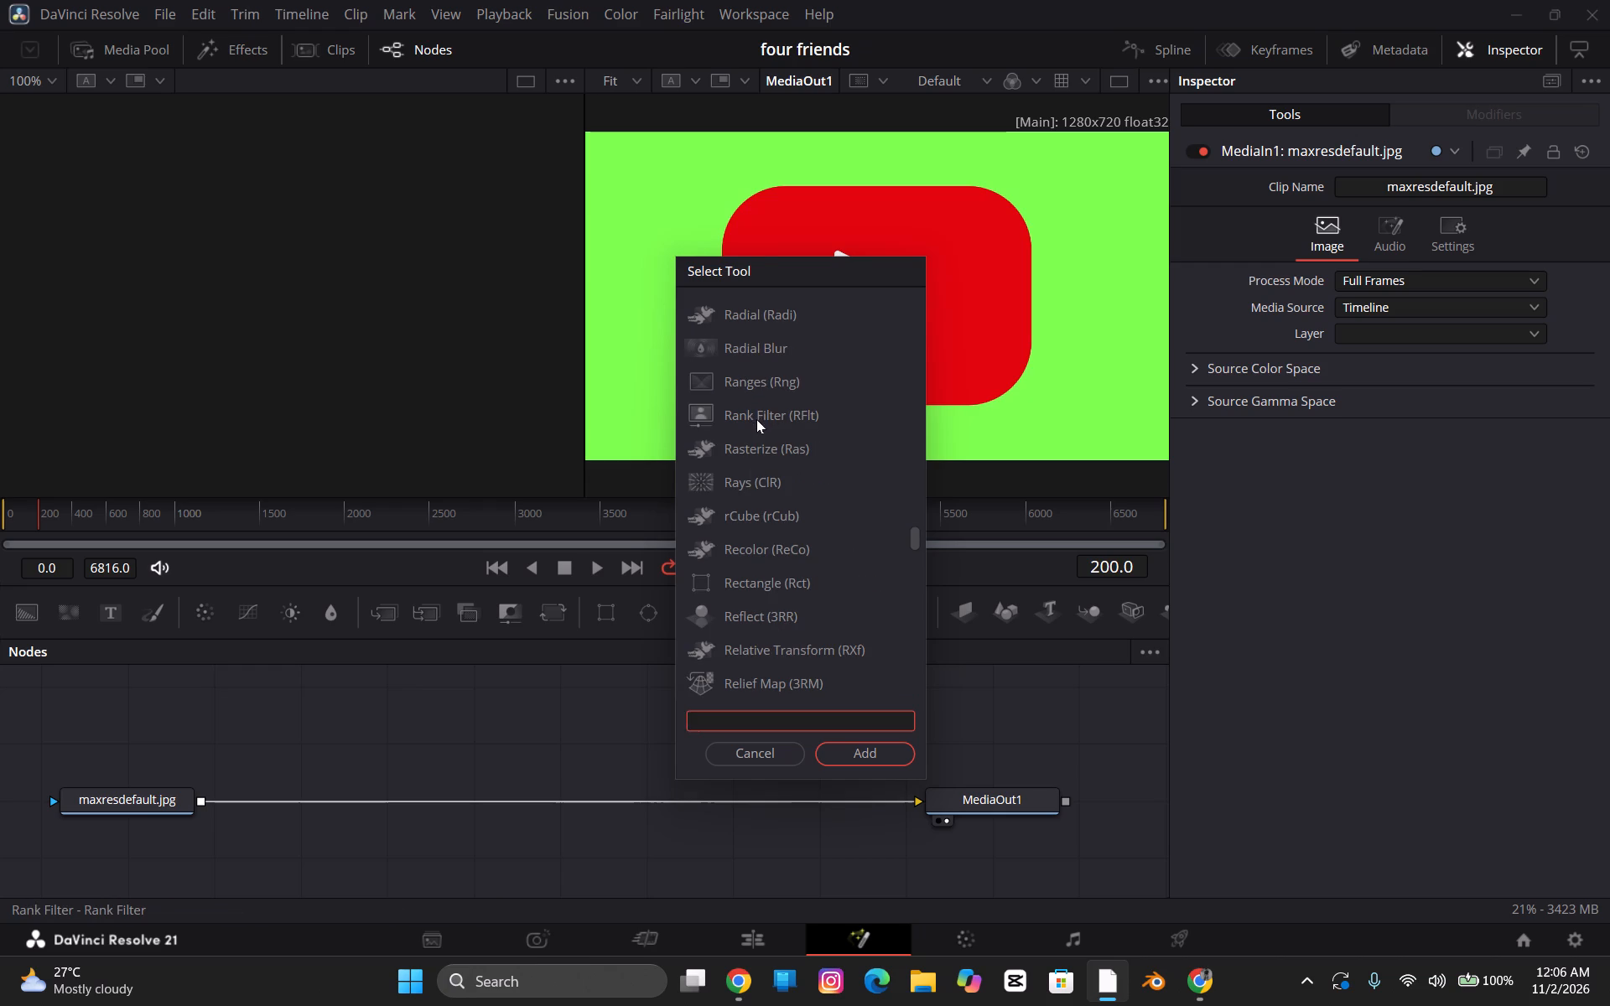
{"action": "scroll", "coordinate": [752, 447], "scroll_direction": "up", "scroll_amount": 3}
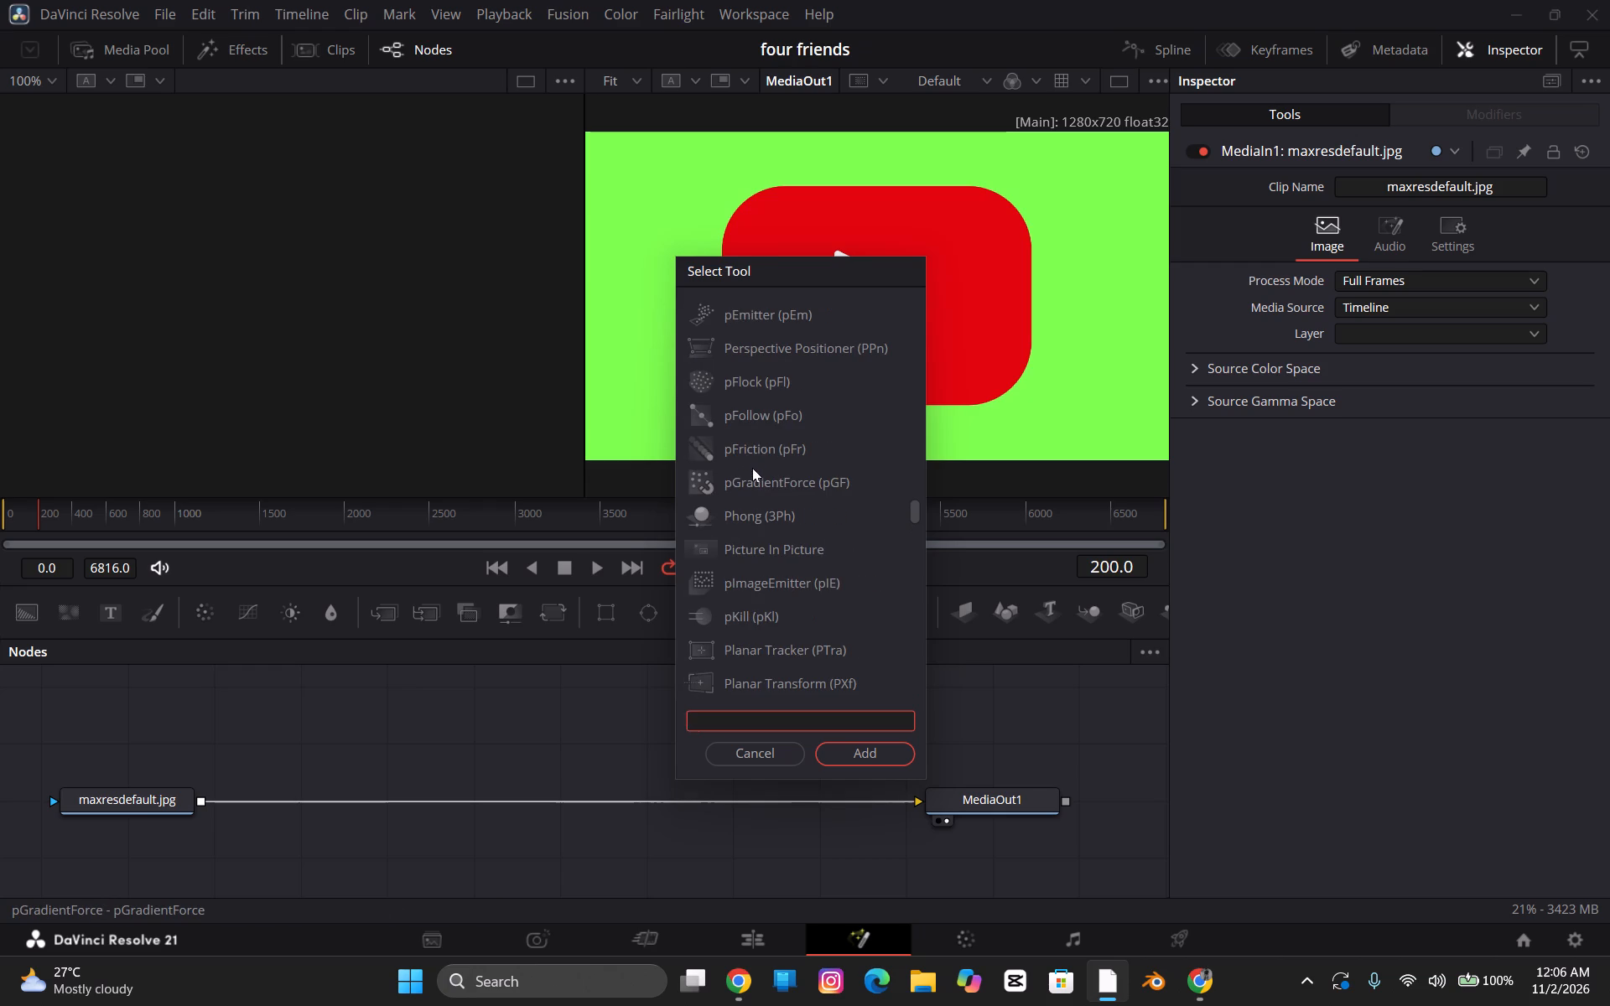
{"action": "scroll", "coordinate": [756, 481], "scroll_direction": "down", "scroll_amount": 1}
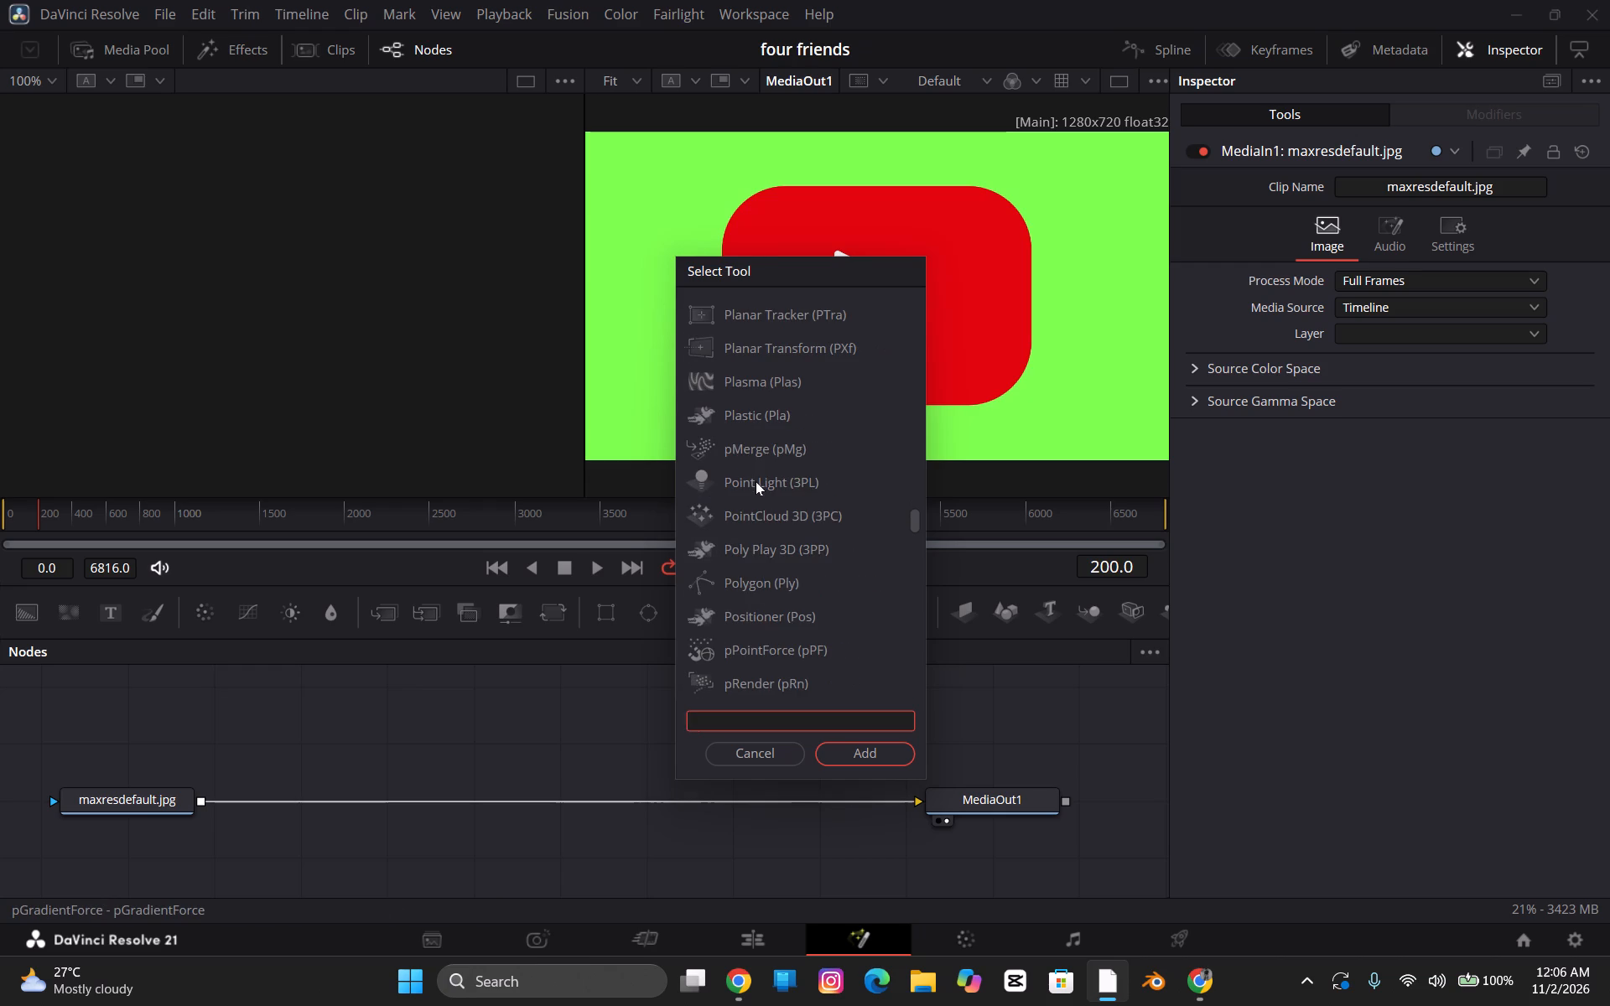
{"action": "scroll", "coordinate": [756, 481], "scroll_direction": "up", "scroll_amount": 6}
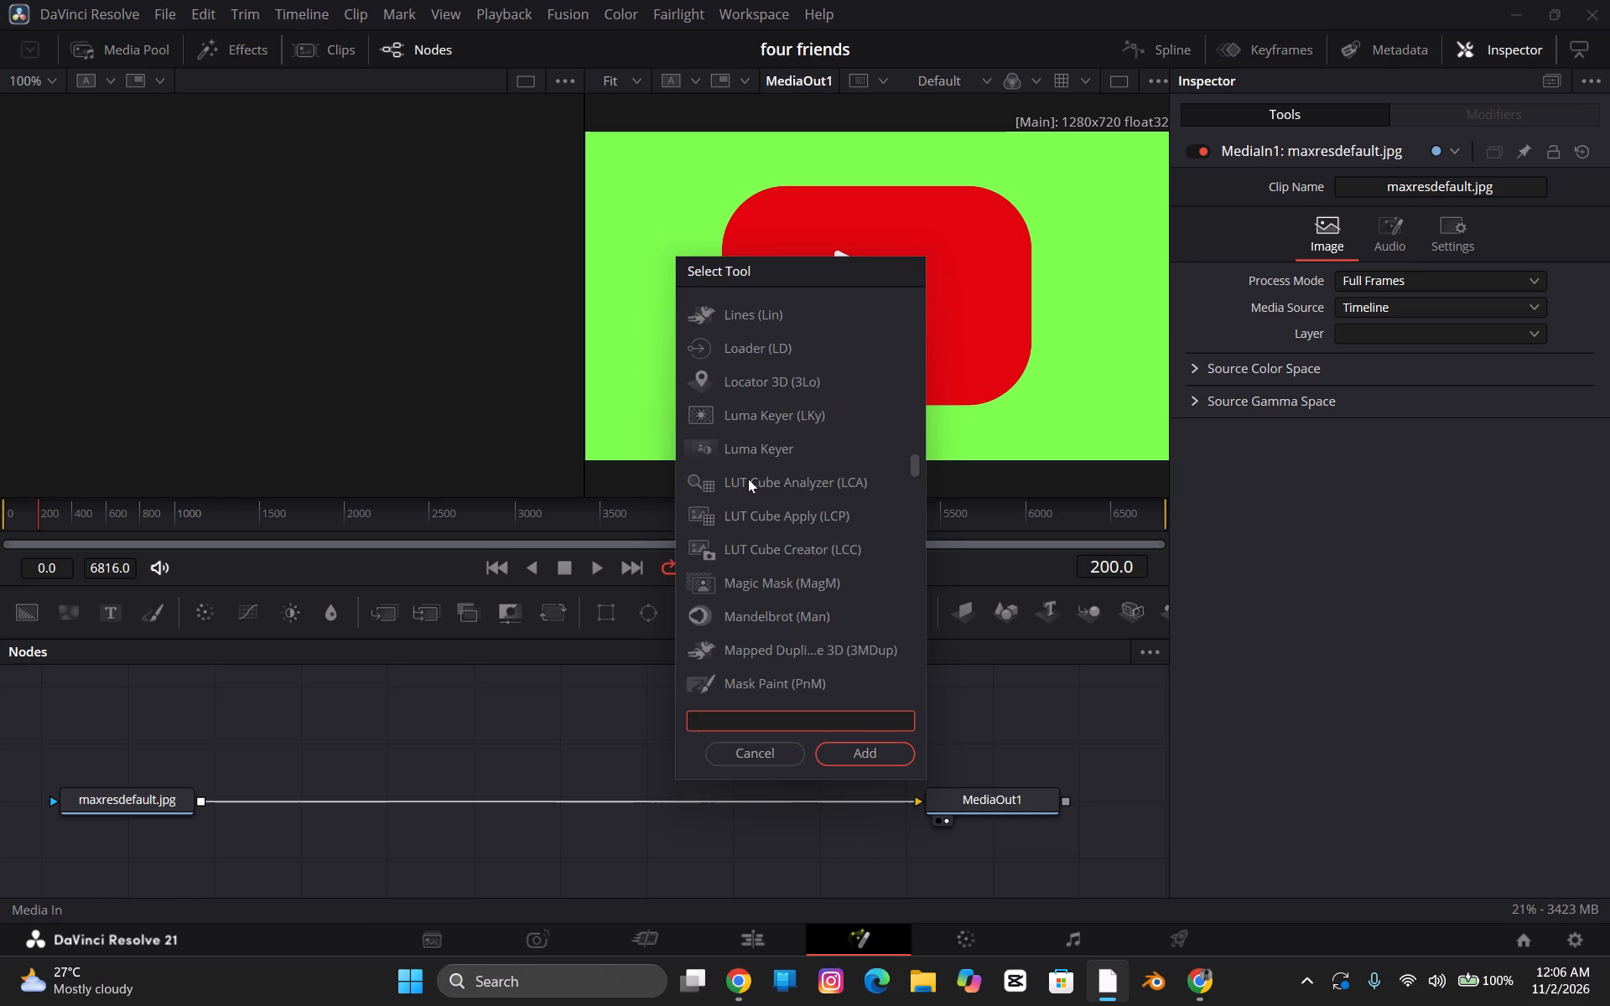
{"action": "scroll", "coordinate": [748, 479], "scroll_direction": "up", "scroll_amount": 5}
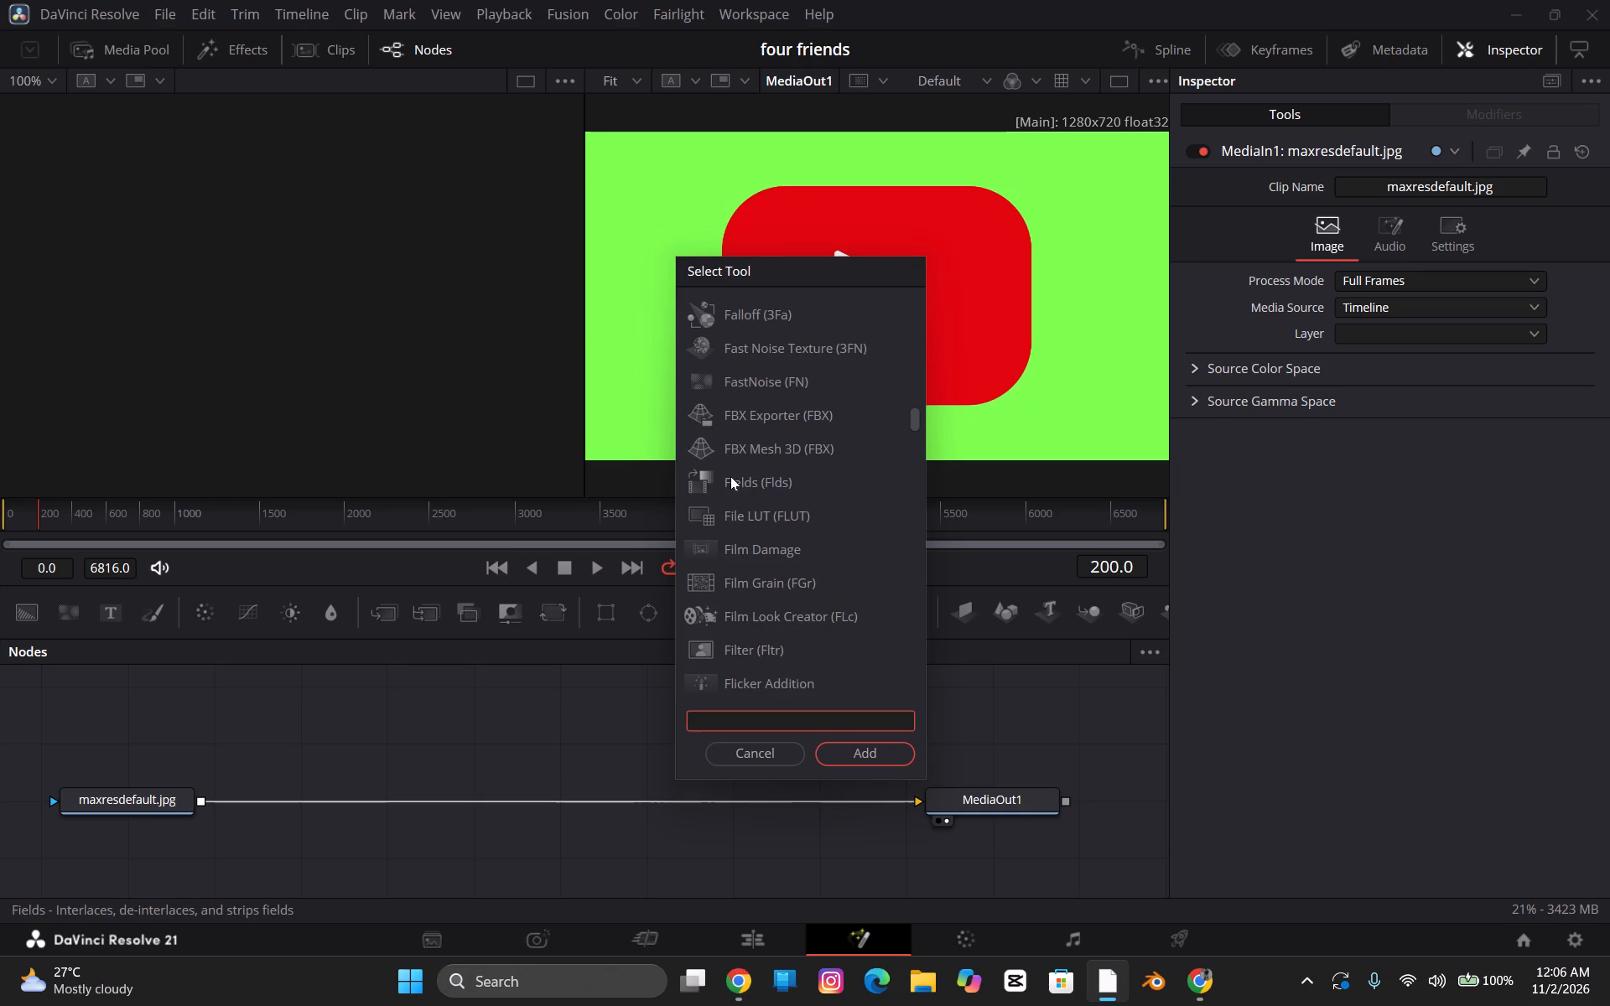
{"action": "scroll", "coordinate": [735, 500], "scroll_direction": "down", "scroll_amount": 1}
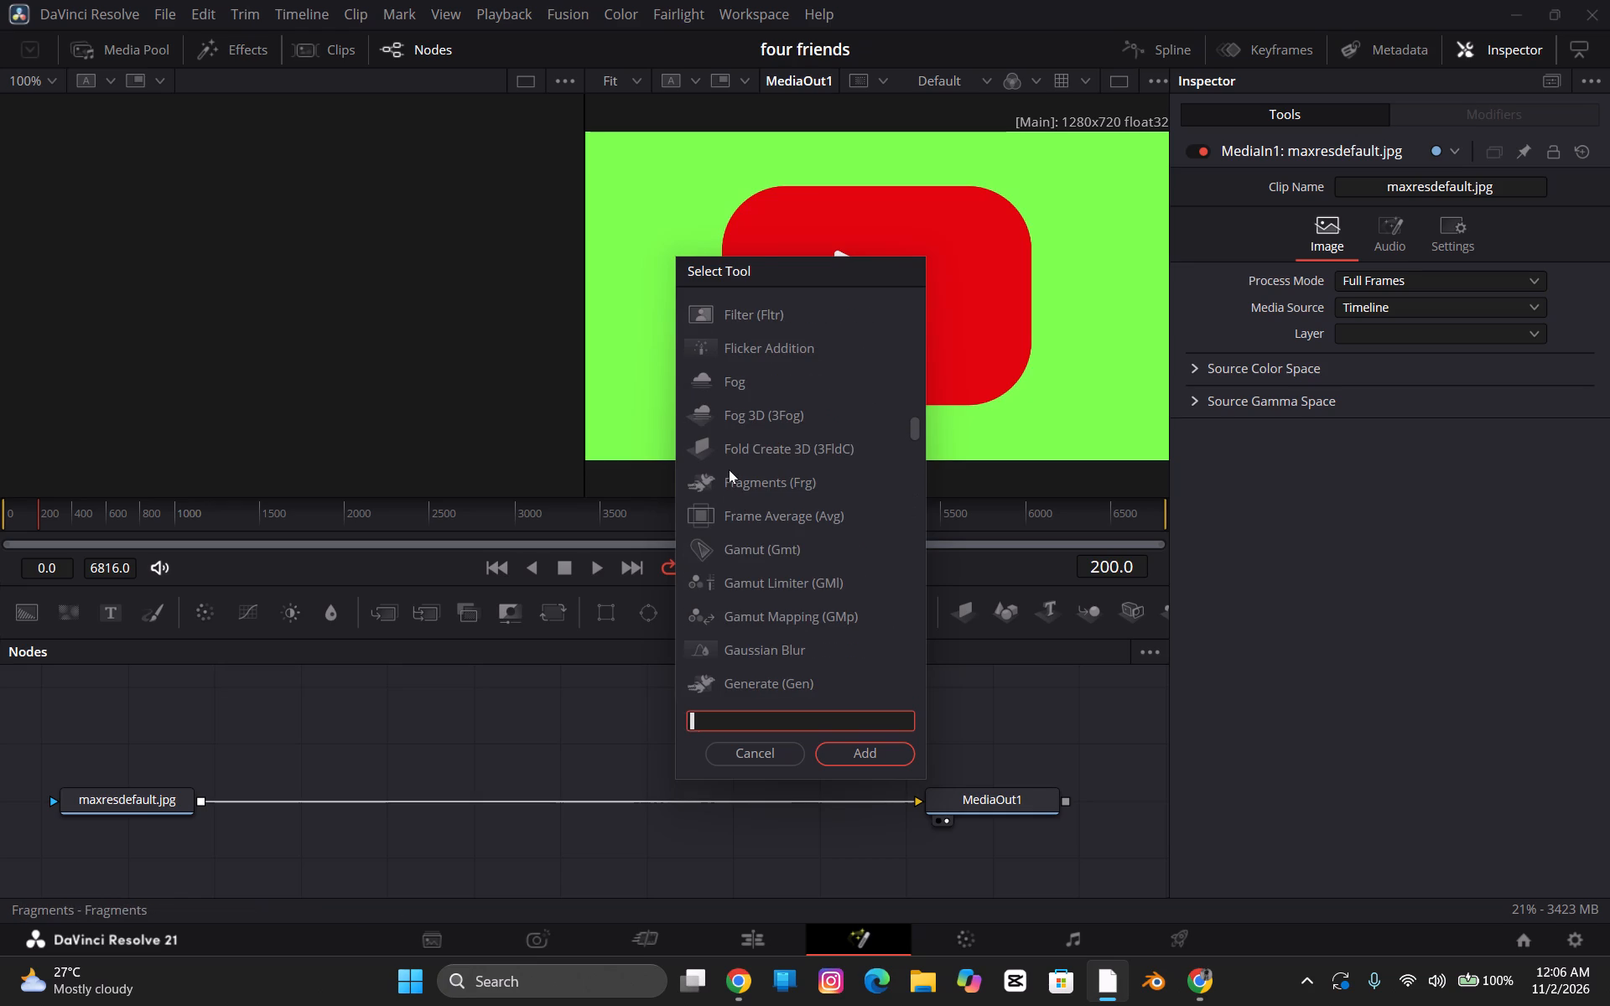
{"action": "scroll", "coordinate": [756, 383], "scroll_direction": "up", "scroll_amount": 1}
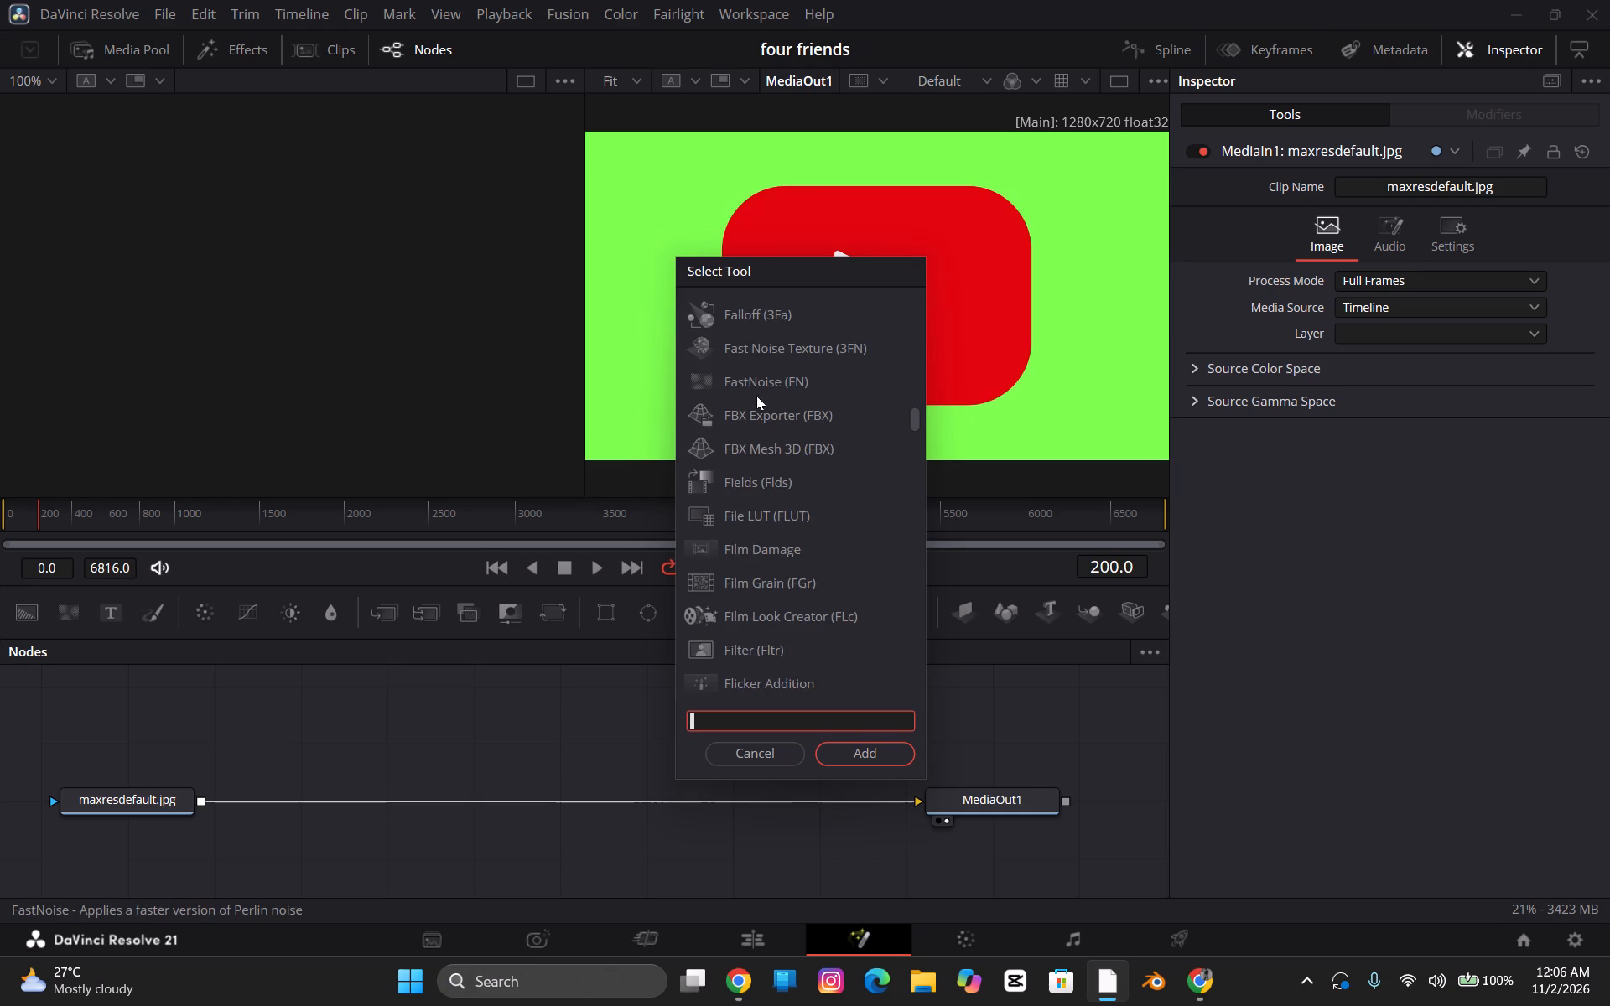
{"action": "scroll", "coordinate": [756, 396], "scroll_direction": "up", "scroll_amount": 3}
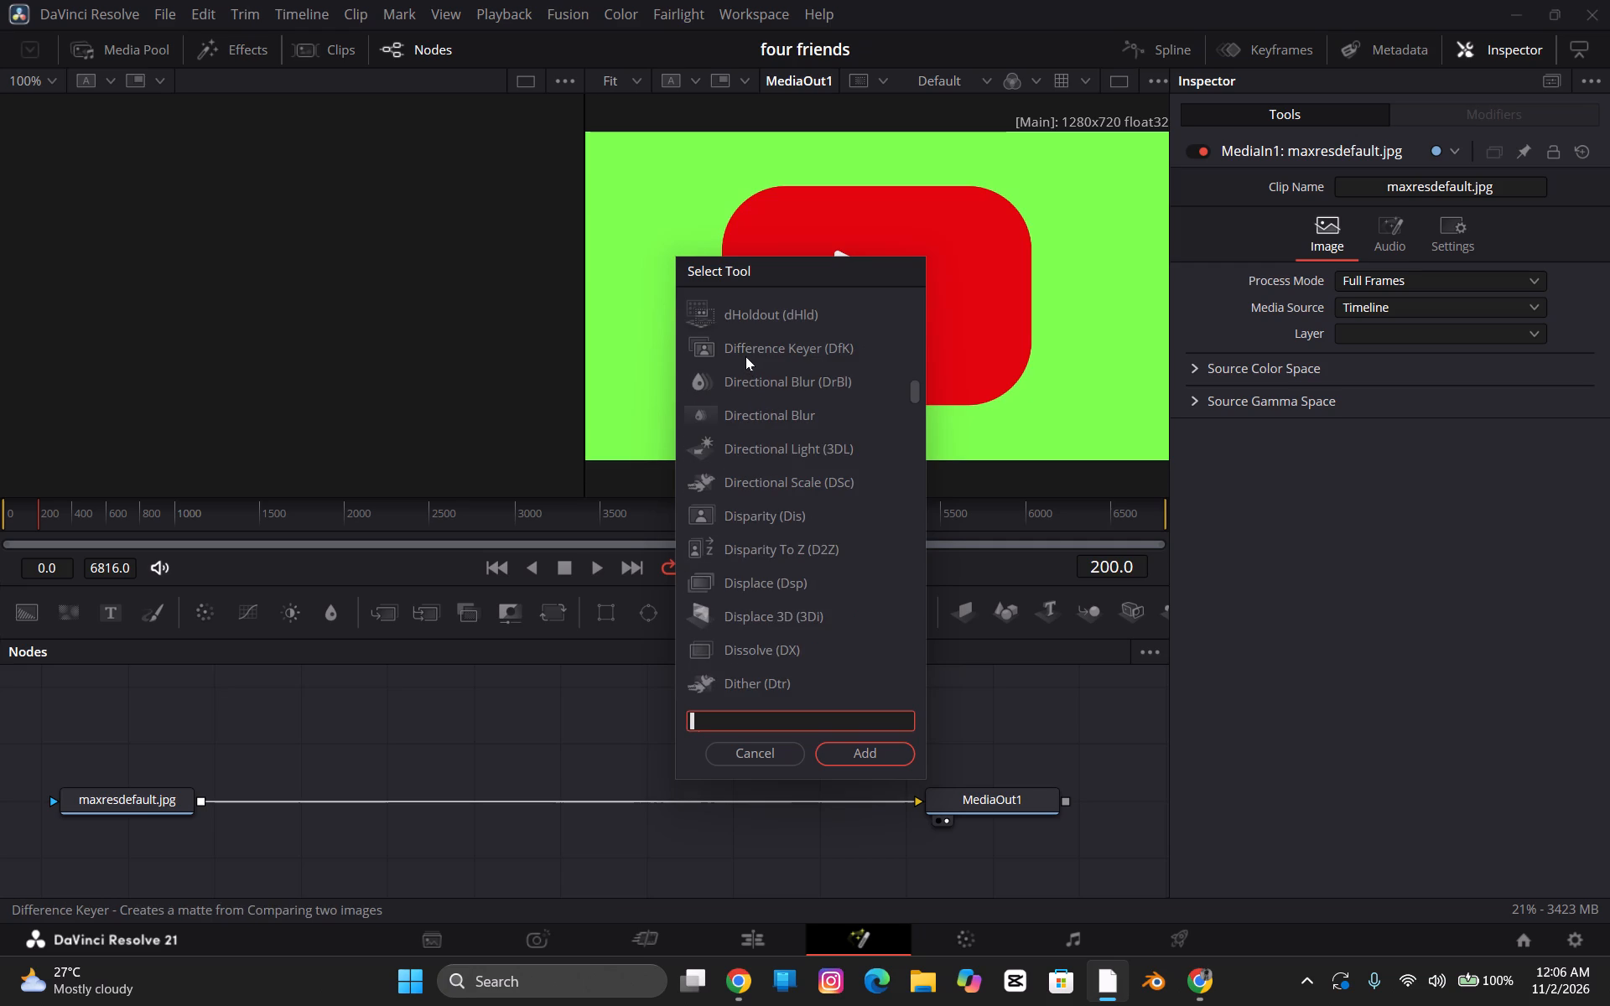
{"action": "scroll", "coordinate": [776, 372], "scroll_direction": "up", "scroll_amount": 1}
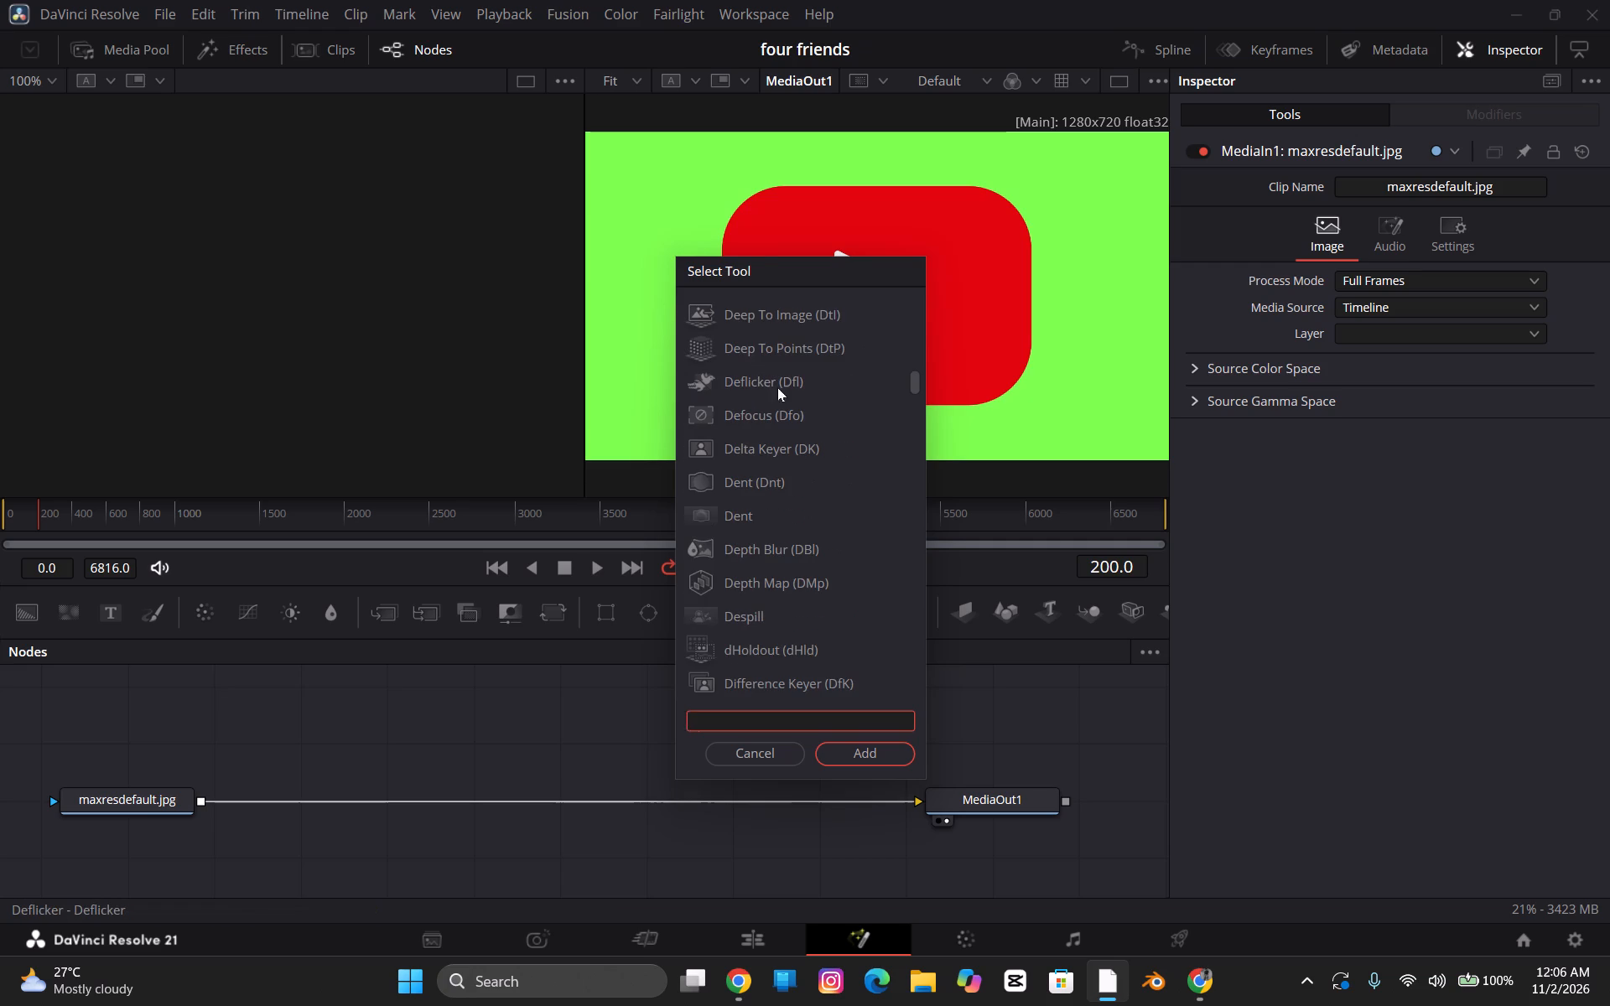
{"action": "left_click", "coordinate": [700, 449]}
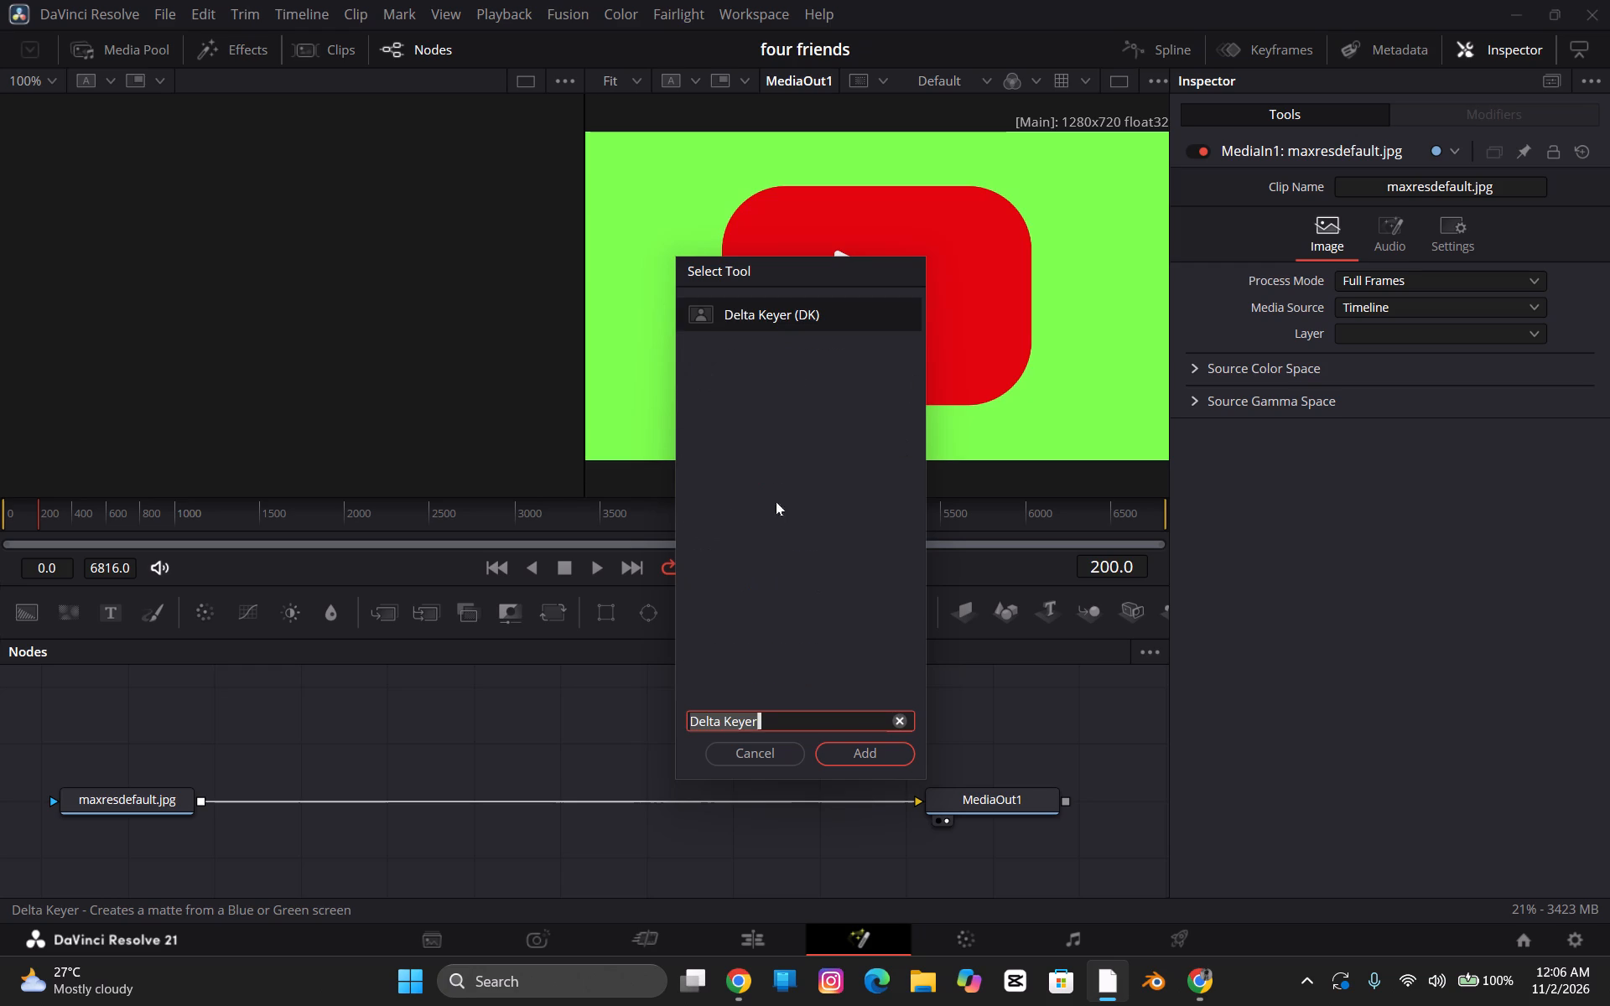
{"action": "left_click", "coordinate": [867, 760]}
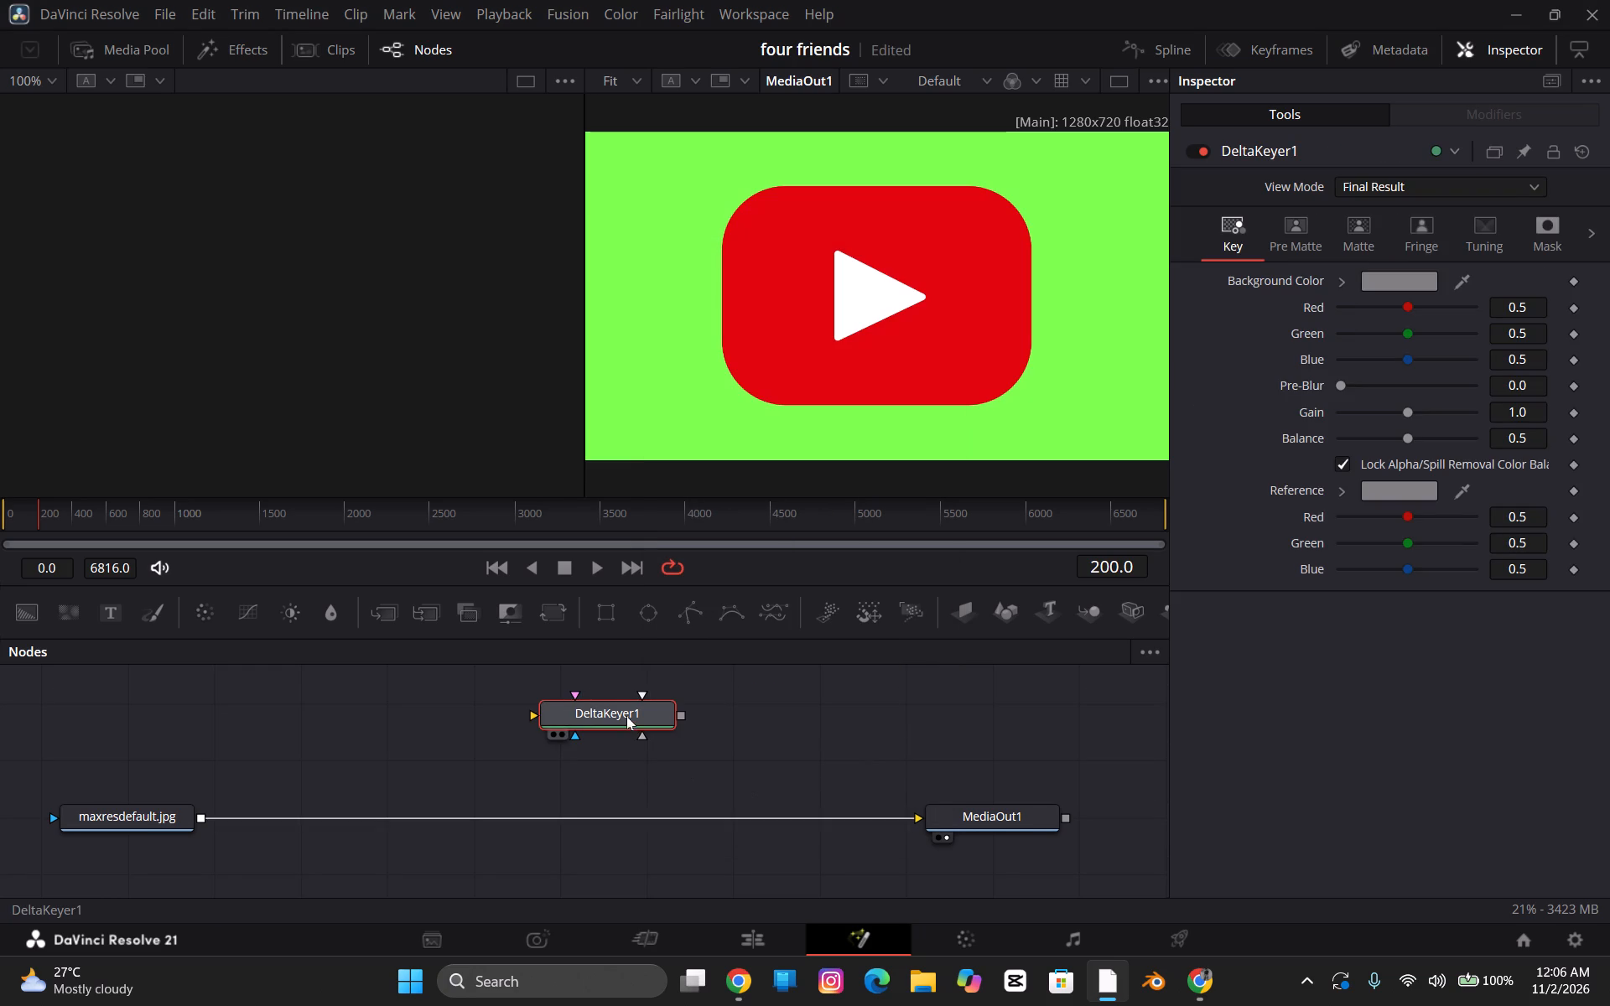
Route the maxresdefault.jpg node through the Delta Keyer into MediaOut1, replacing the direct connection.
{"action": "left_click_drag", "start_coordinate": [626, 716], "coordinate": [575, 781]}
{"action": "left_click_drag", "start_coordinate": [513, 817], "coordinate": [471, 808]}
{"action": "left_click_drag", "start_coordinate": [470, 817], "coordinate": [449, 764]}
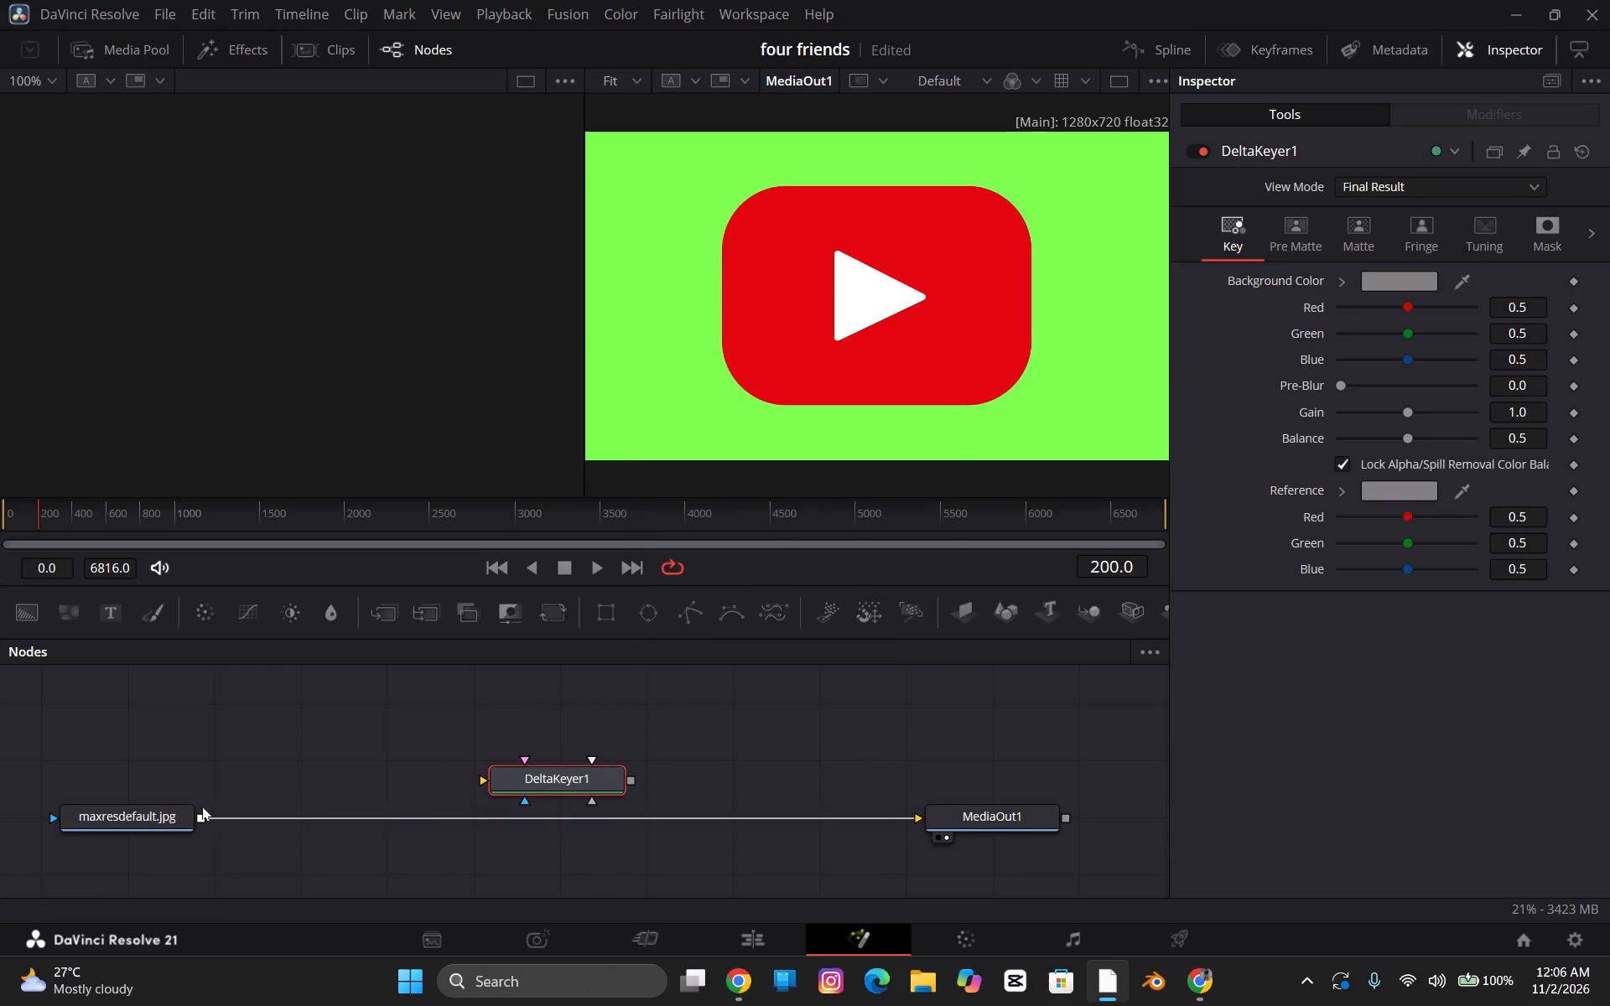
{"action": "left_click_drag", "start_coordinate": [199, 818], "coordinate": [480, 783]}
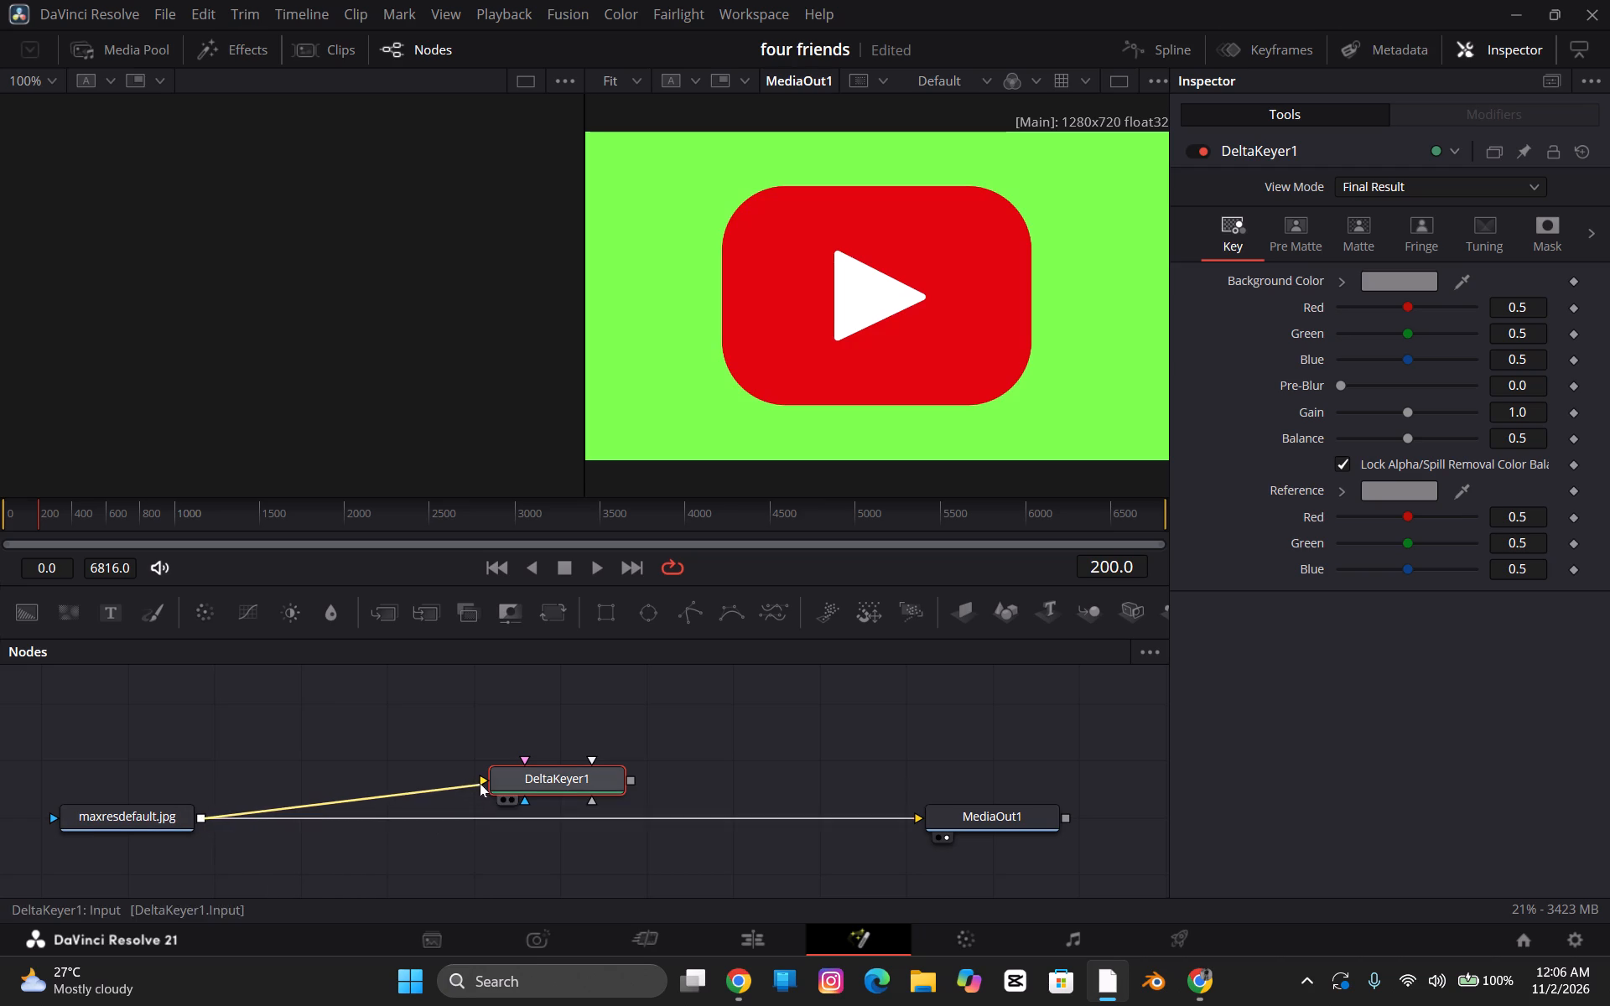
{"action": "left_click_drag", "start_coordinate": [480, 783], "coordinate": [480, 782]}
{"action": "left_click_drag", "start_coordinate": [626, 777], "coordinate": [927, 819]}
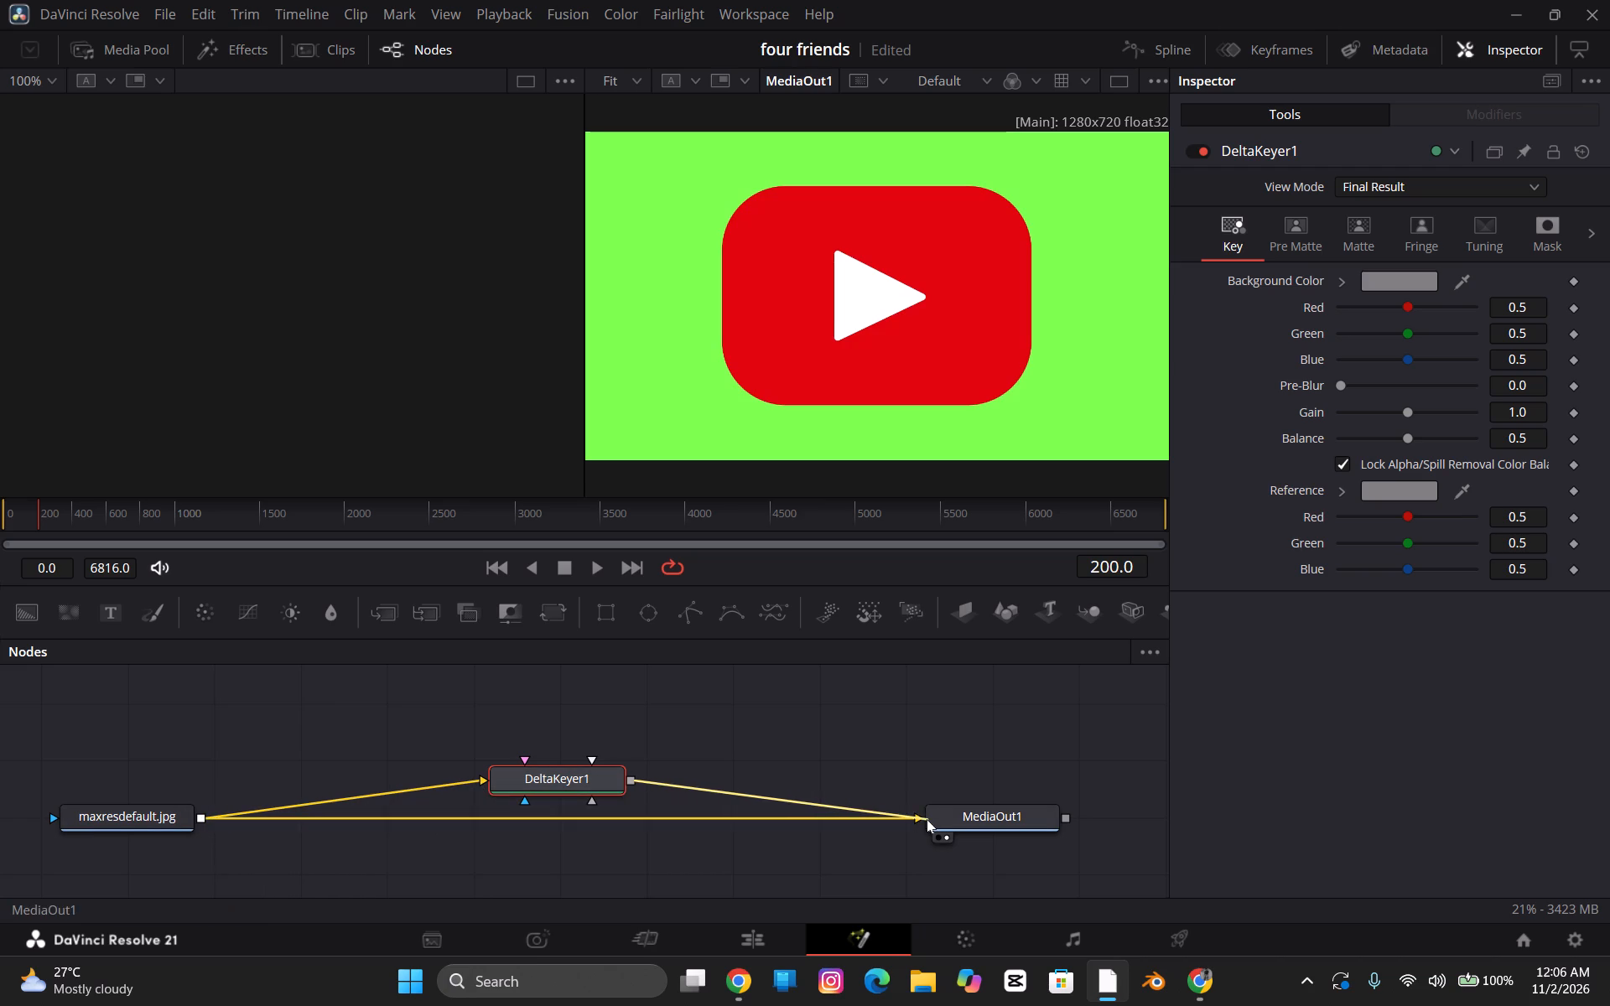
{"action": "left_click_drag", "start_coordinate": [927, 819], "coordinate": [916, 817]}
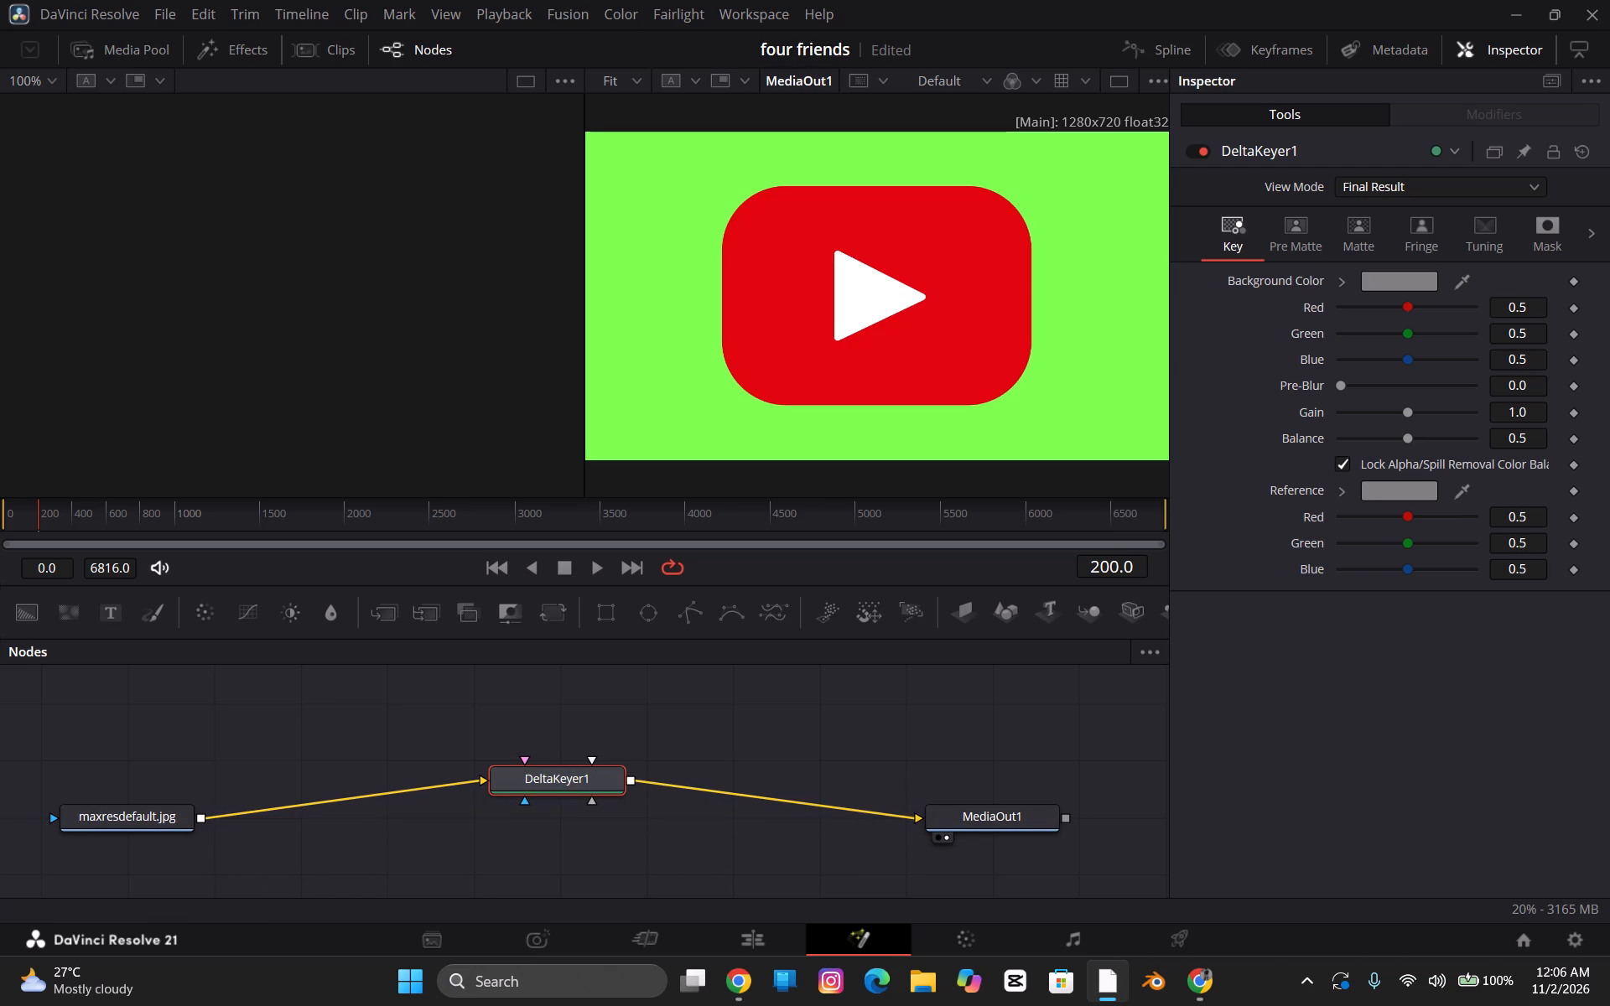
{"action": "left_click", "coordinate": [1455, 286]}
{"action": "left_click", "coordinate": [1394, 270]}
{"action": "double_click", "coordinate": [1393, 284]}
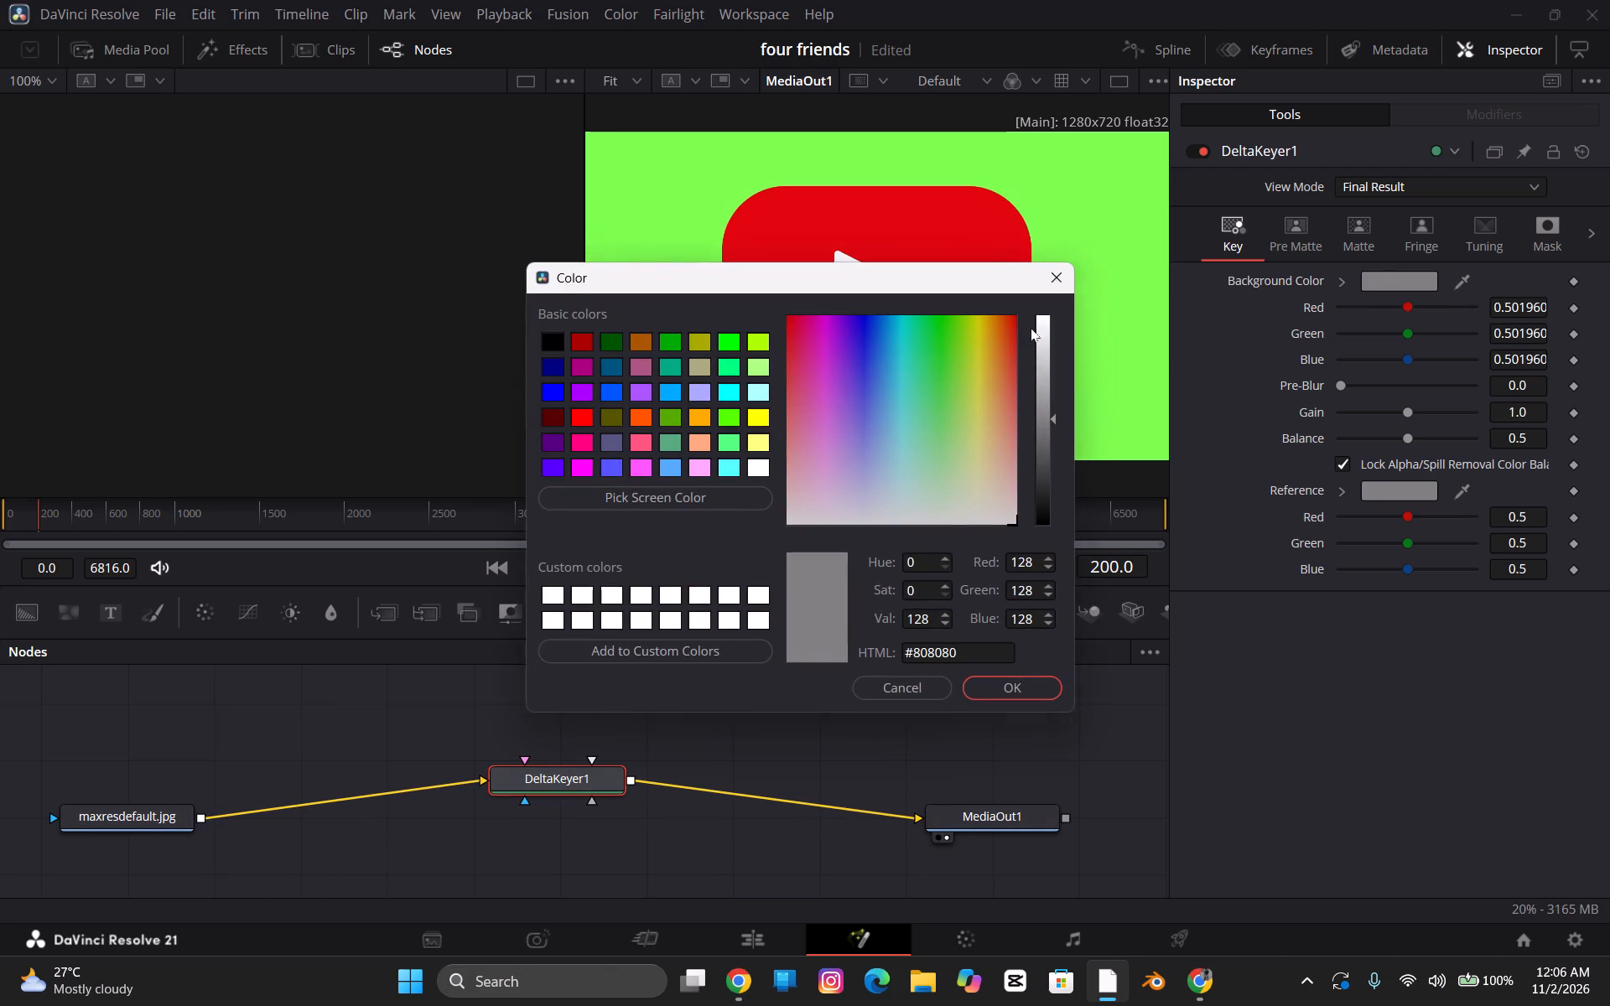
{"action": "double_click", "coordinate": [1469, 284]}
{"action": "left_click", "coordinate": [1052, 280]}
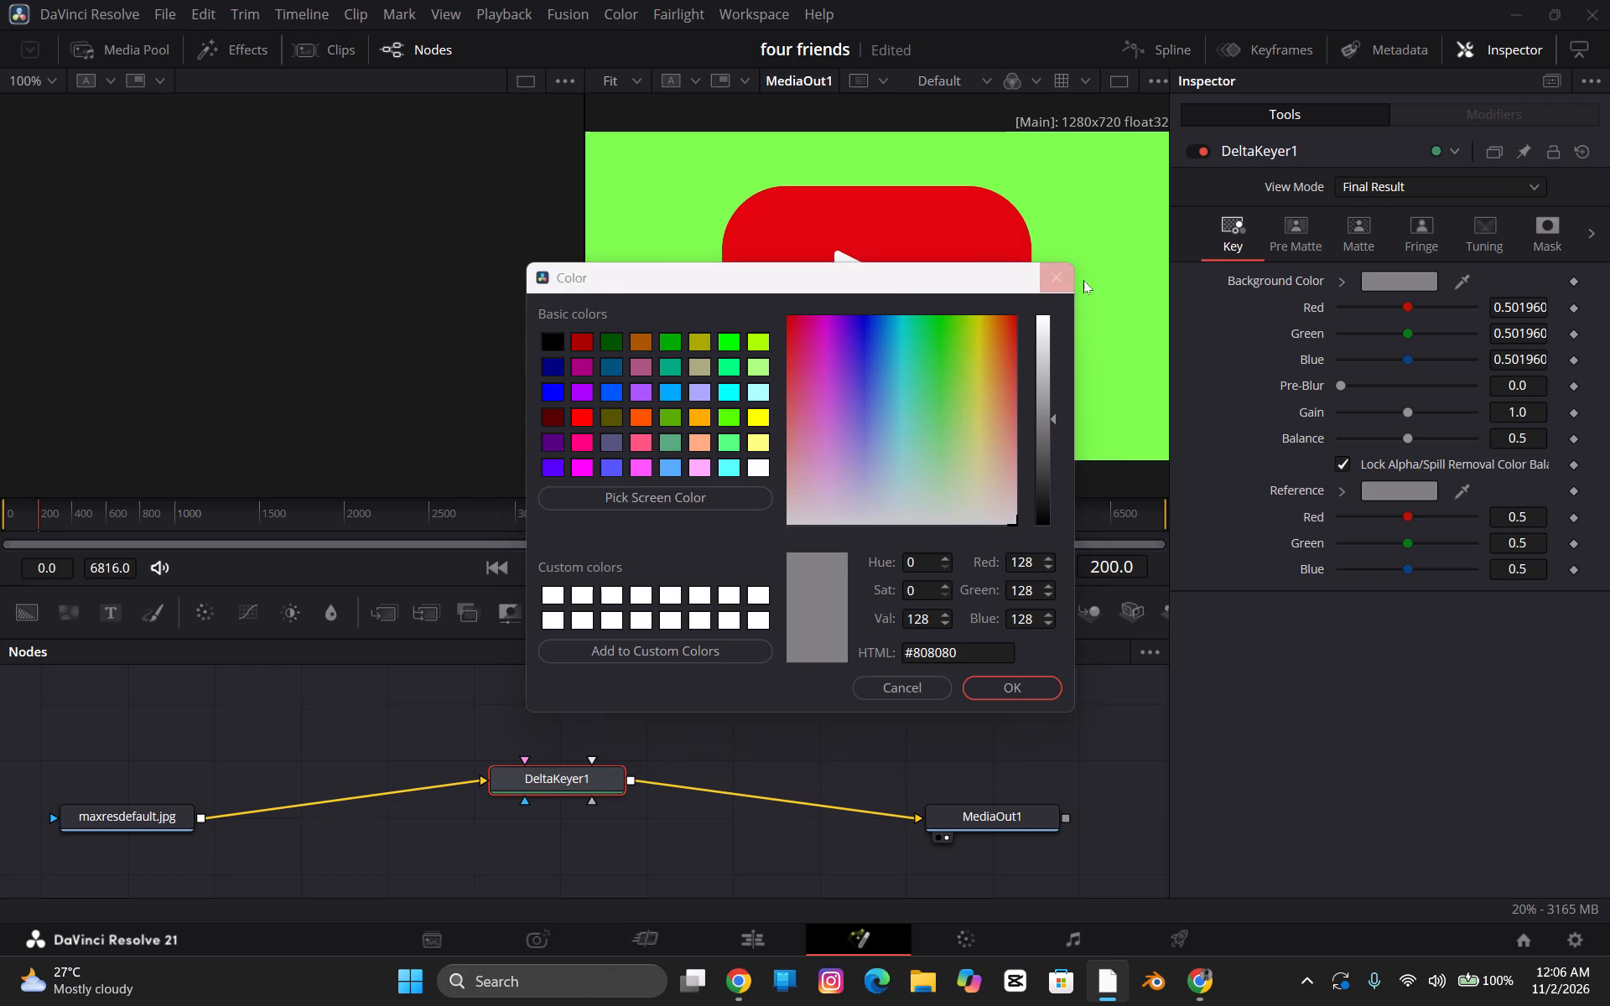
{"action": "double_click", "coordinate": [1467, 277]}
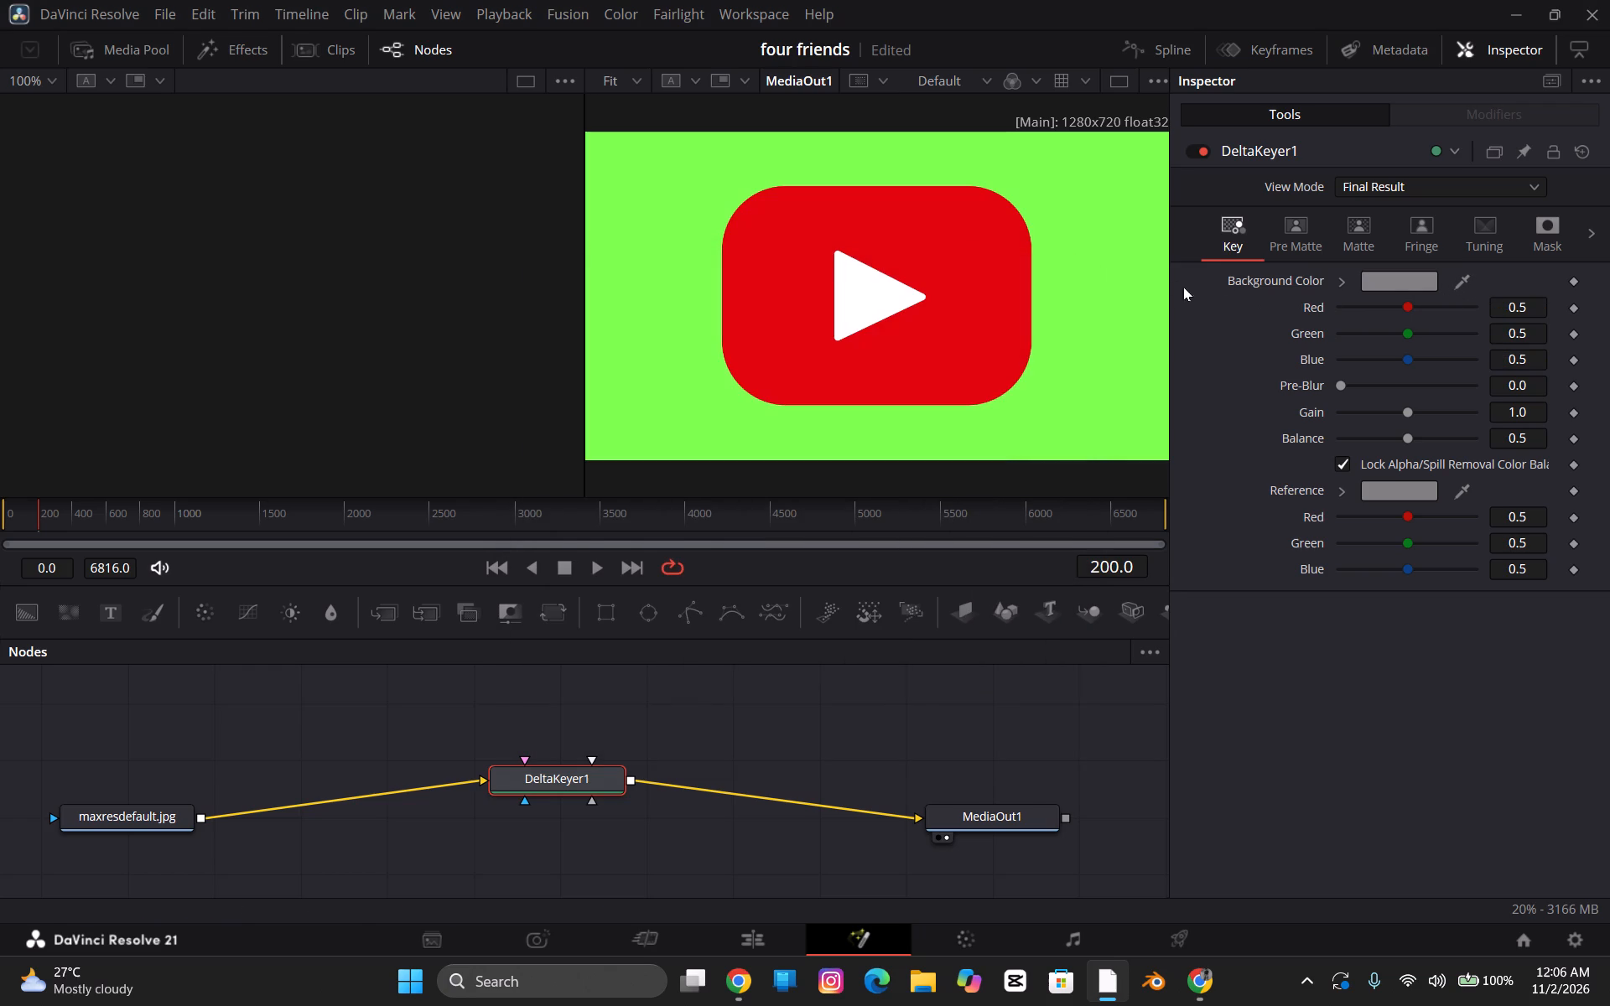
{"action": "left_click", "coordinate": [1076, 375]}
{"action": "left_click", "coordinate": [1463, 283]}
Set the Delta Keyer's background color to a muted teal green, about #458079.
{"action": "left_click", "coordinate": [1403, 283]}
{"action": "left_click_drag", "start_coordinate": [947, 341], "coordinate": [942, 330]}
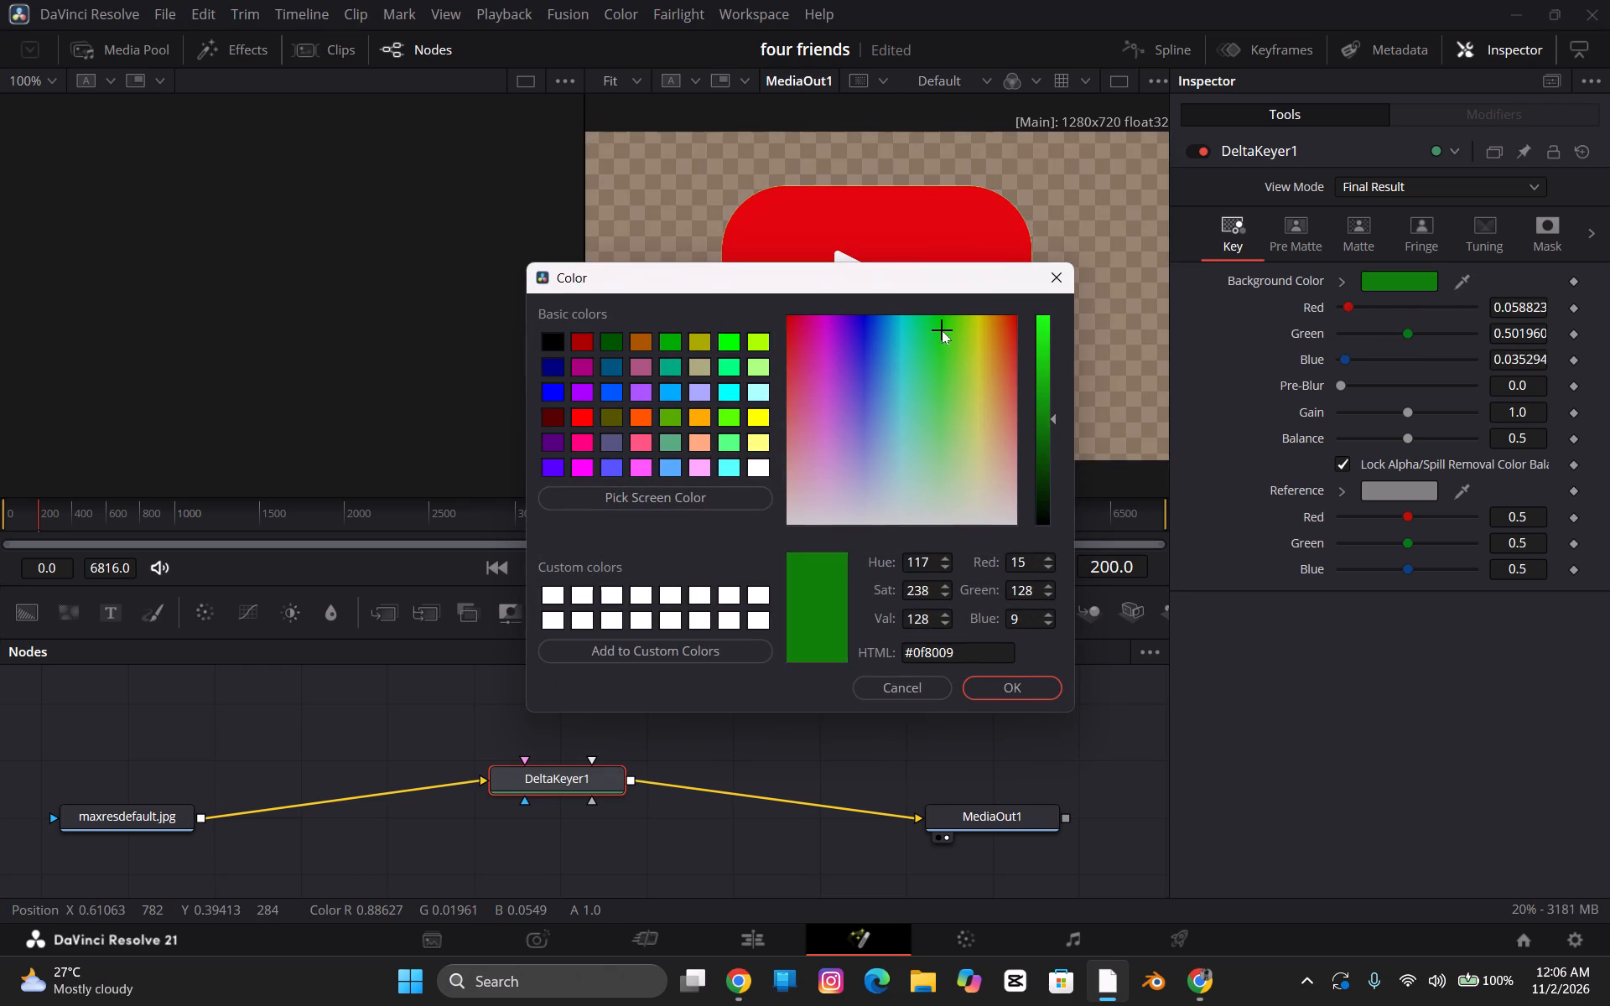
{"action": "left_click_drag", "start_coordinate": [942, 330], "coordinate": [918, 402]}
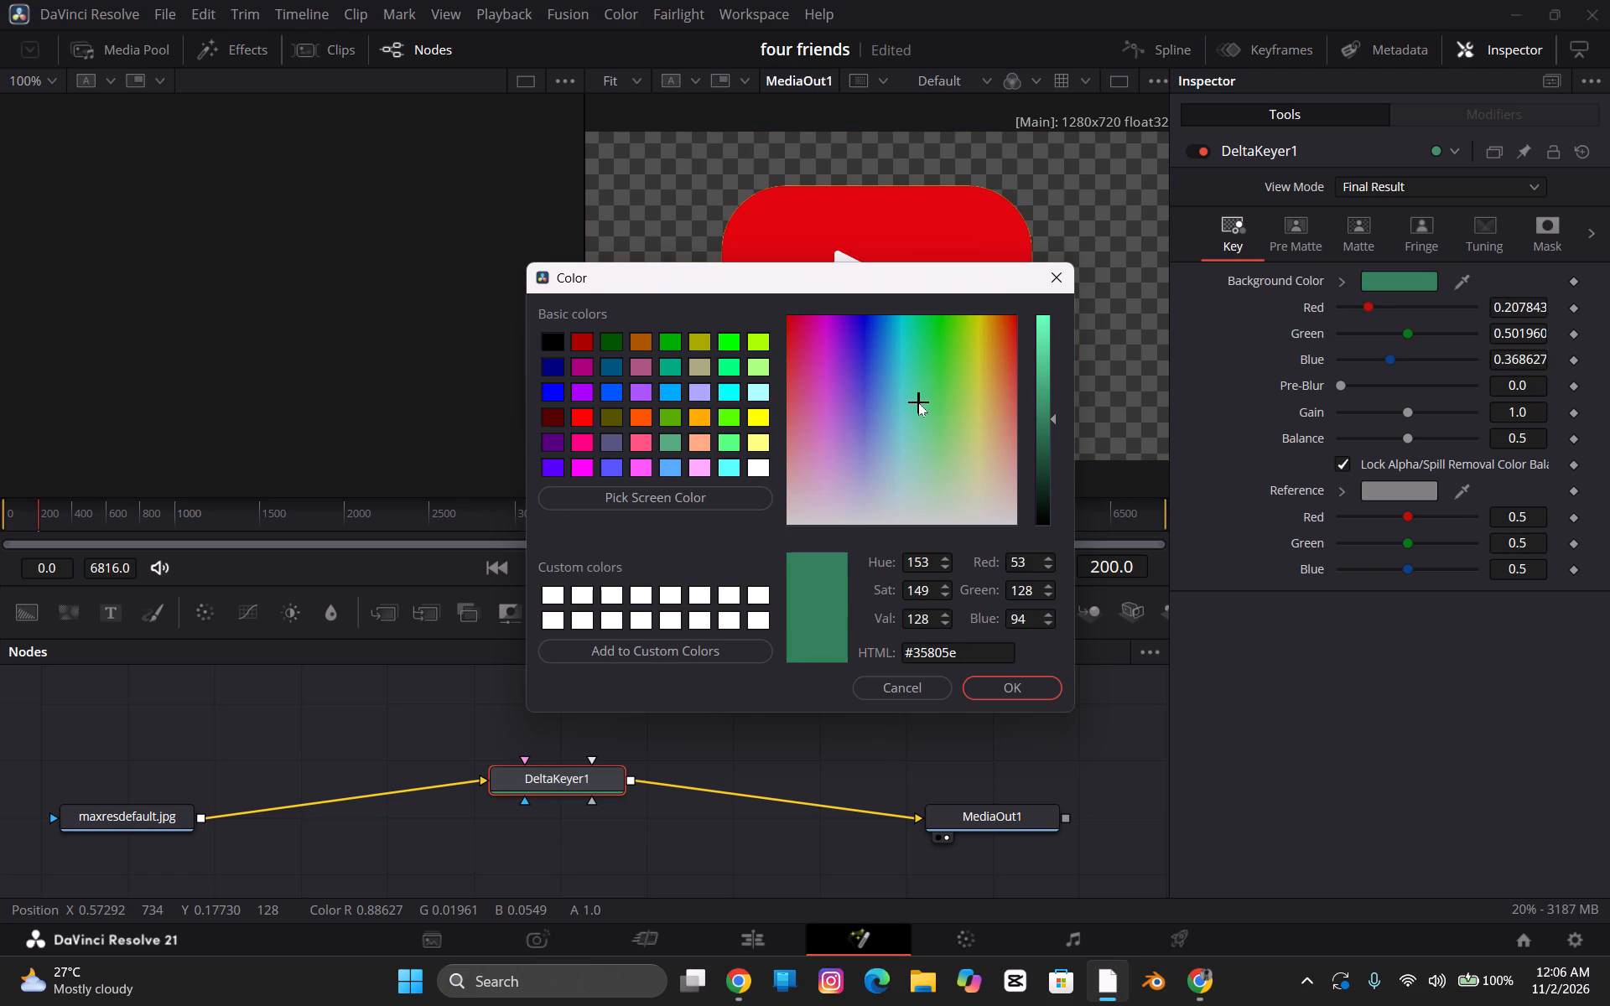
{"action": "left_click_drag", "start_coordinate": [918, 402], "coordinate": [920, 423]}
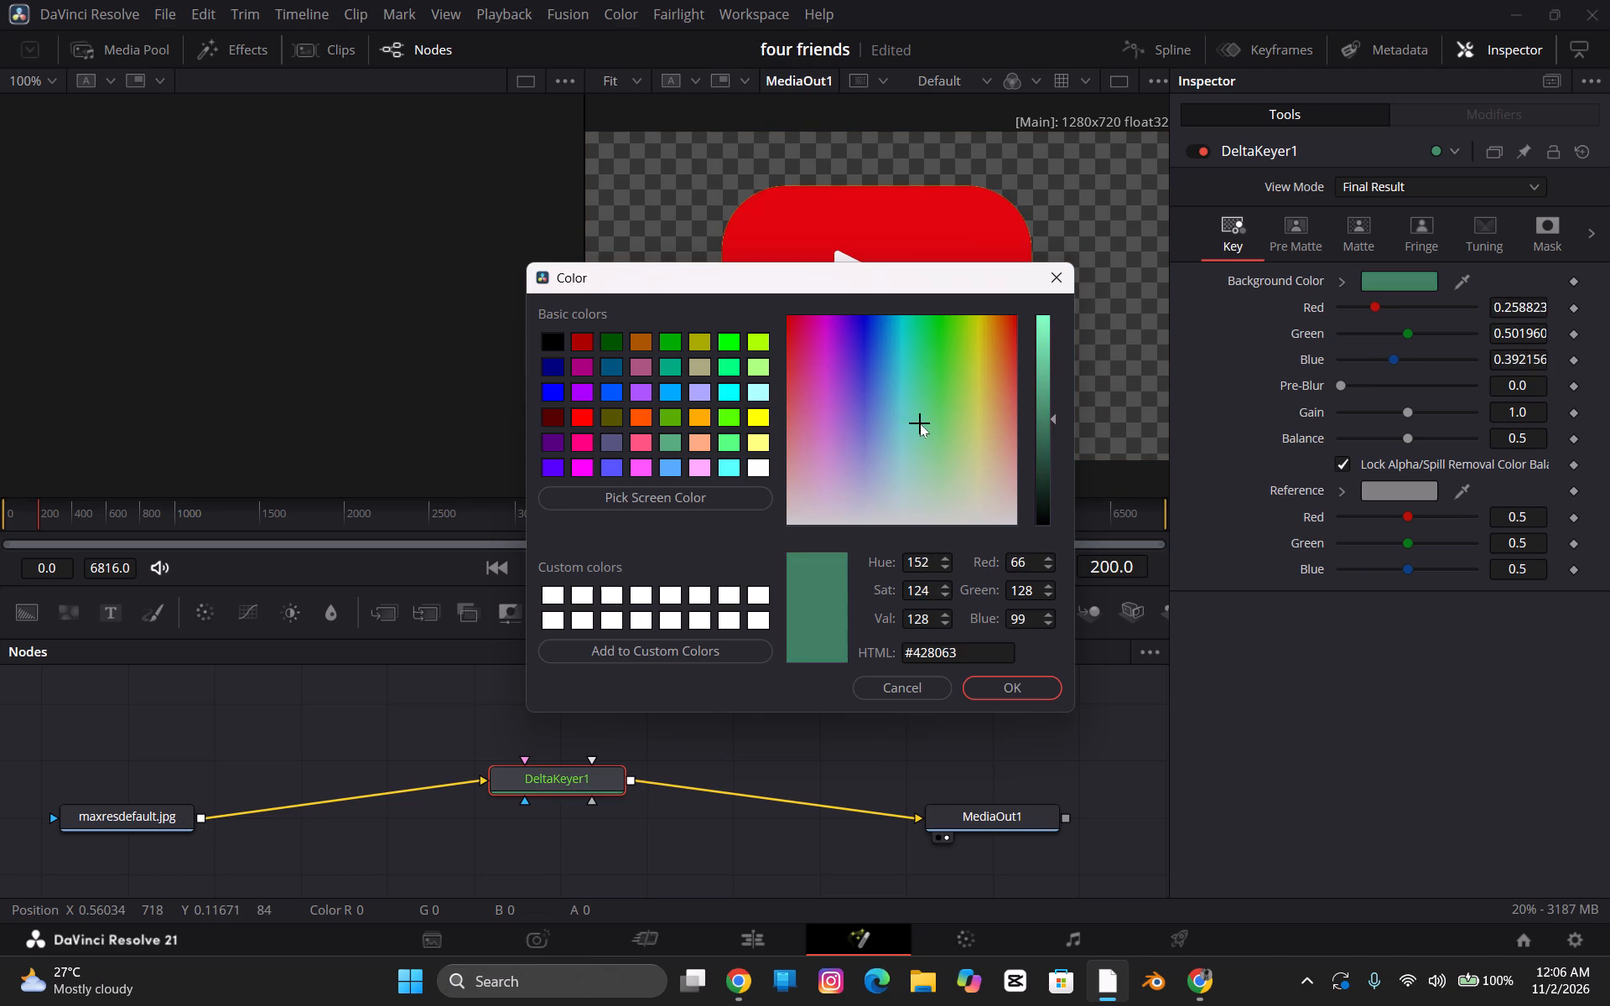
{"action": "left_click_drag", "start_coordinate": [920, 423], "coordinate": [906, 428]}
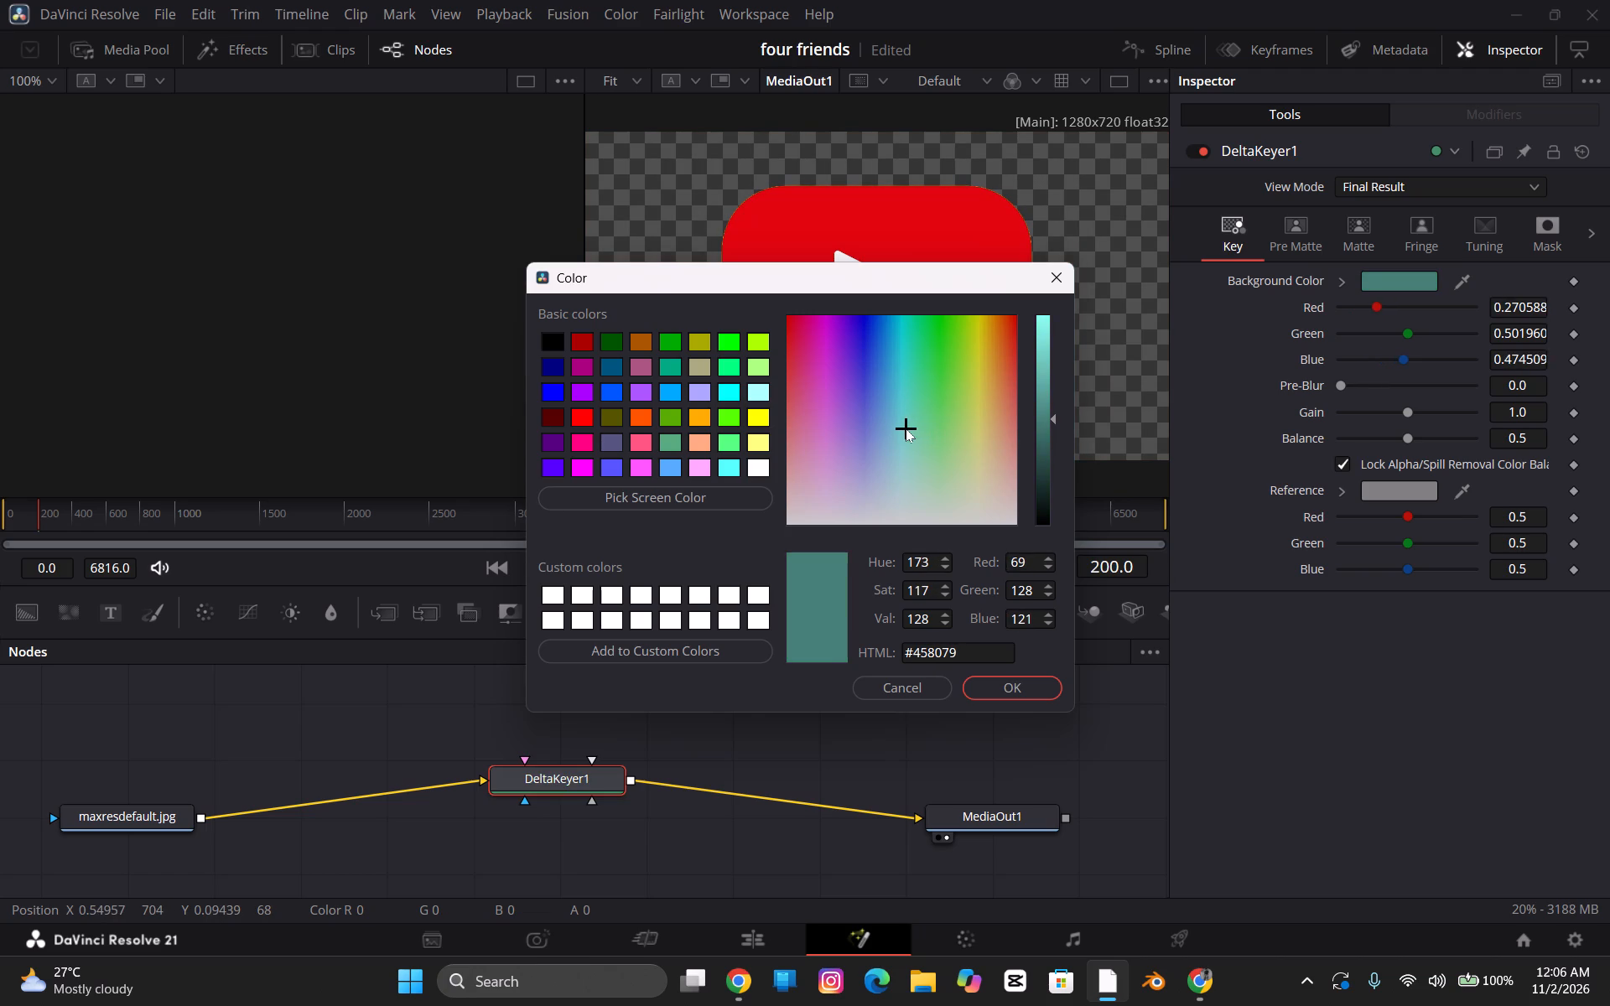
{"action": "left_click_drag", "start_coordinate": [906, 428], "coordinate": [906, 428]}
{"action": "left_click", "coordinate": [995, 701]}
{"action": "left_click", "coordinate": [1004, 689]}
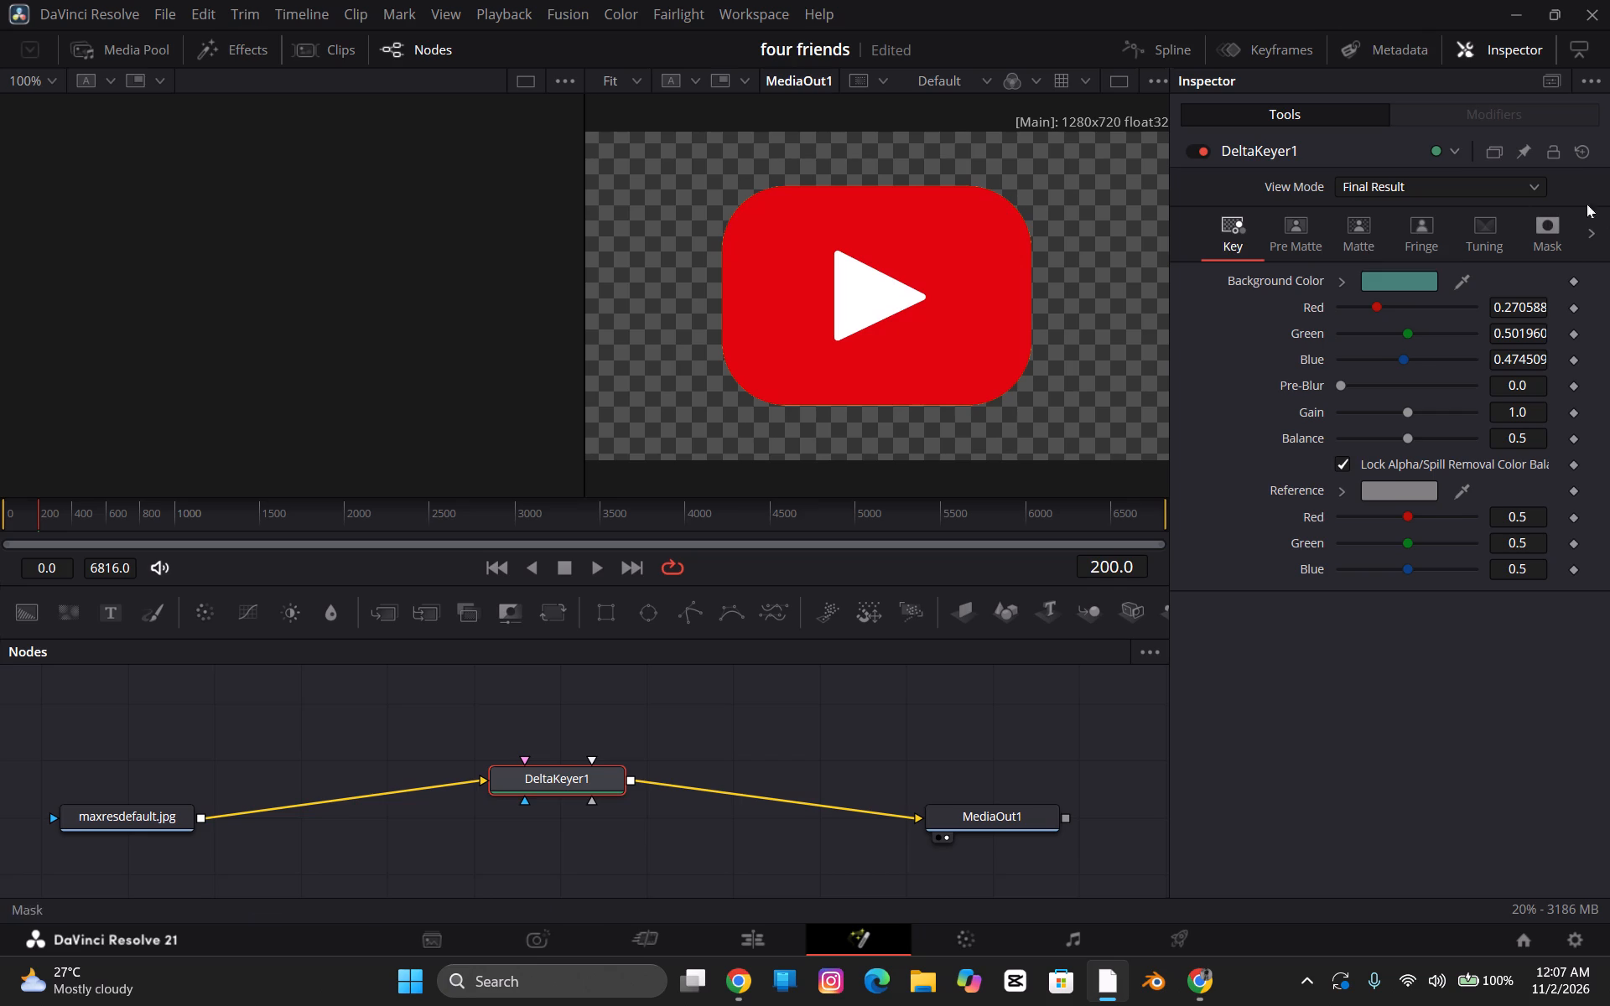
Set the Delta Keyer's background color to a dark, muted green, #2a473f.
{"action": "left_click", "coordinate": [1404, 288]}
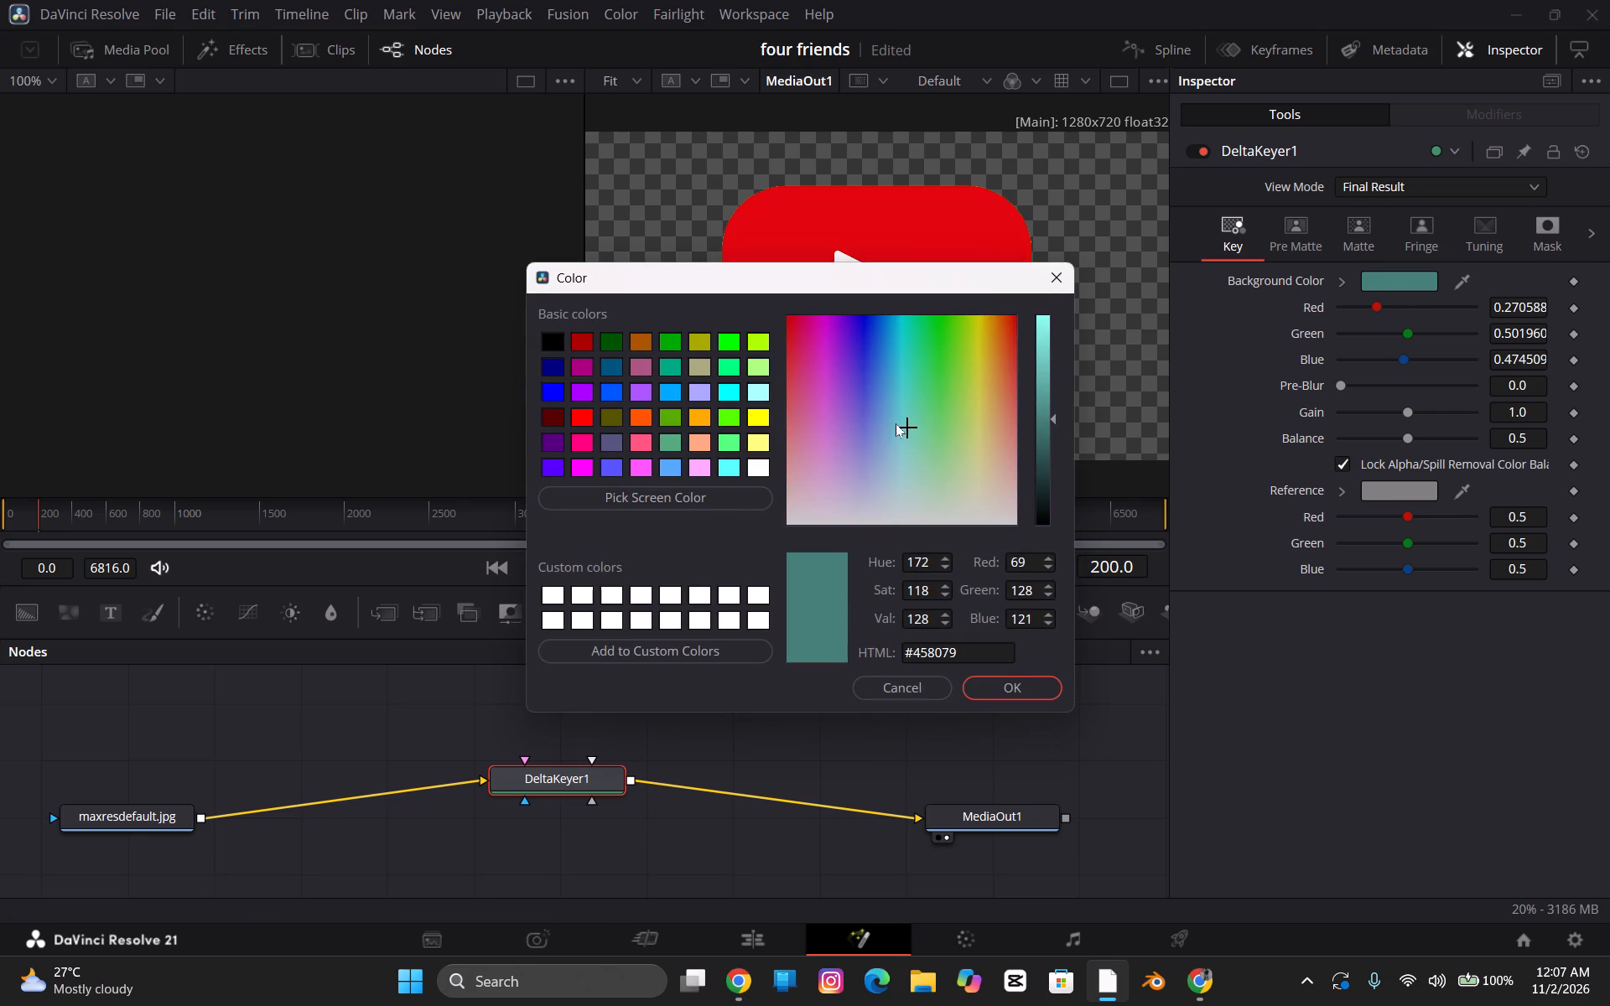
{"action": "left_click_drag", "start_coordinate": [905, 429], "coordinate": [901, 444]}
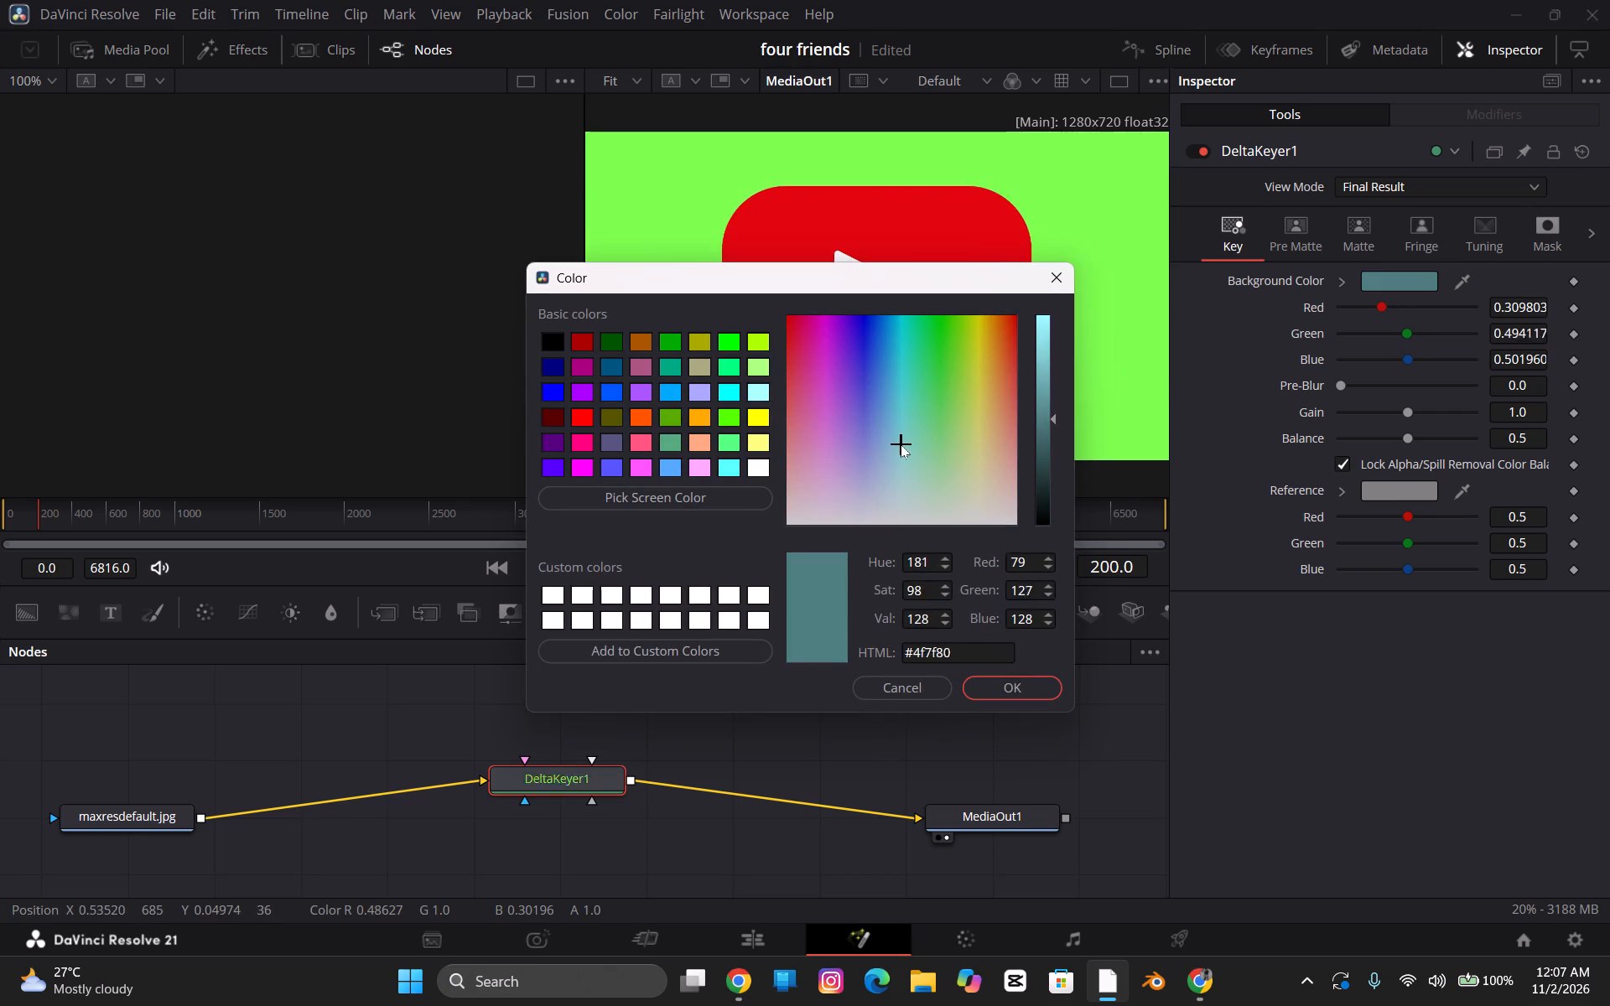
{"action": "left_click_drag", "start_coordinate": [901, 444], "coordinate": [922, 441]}
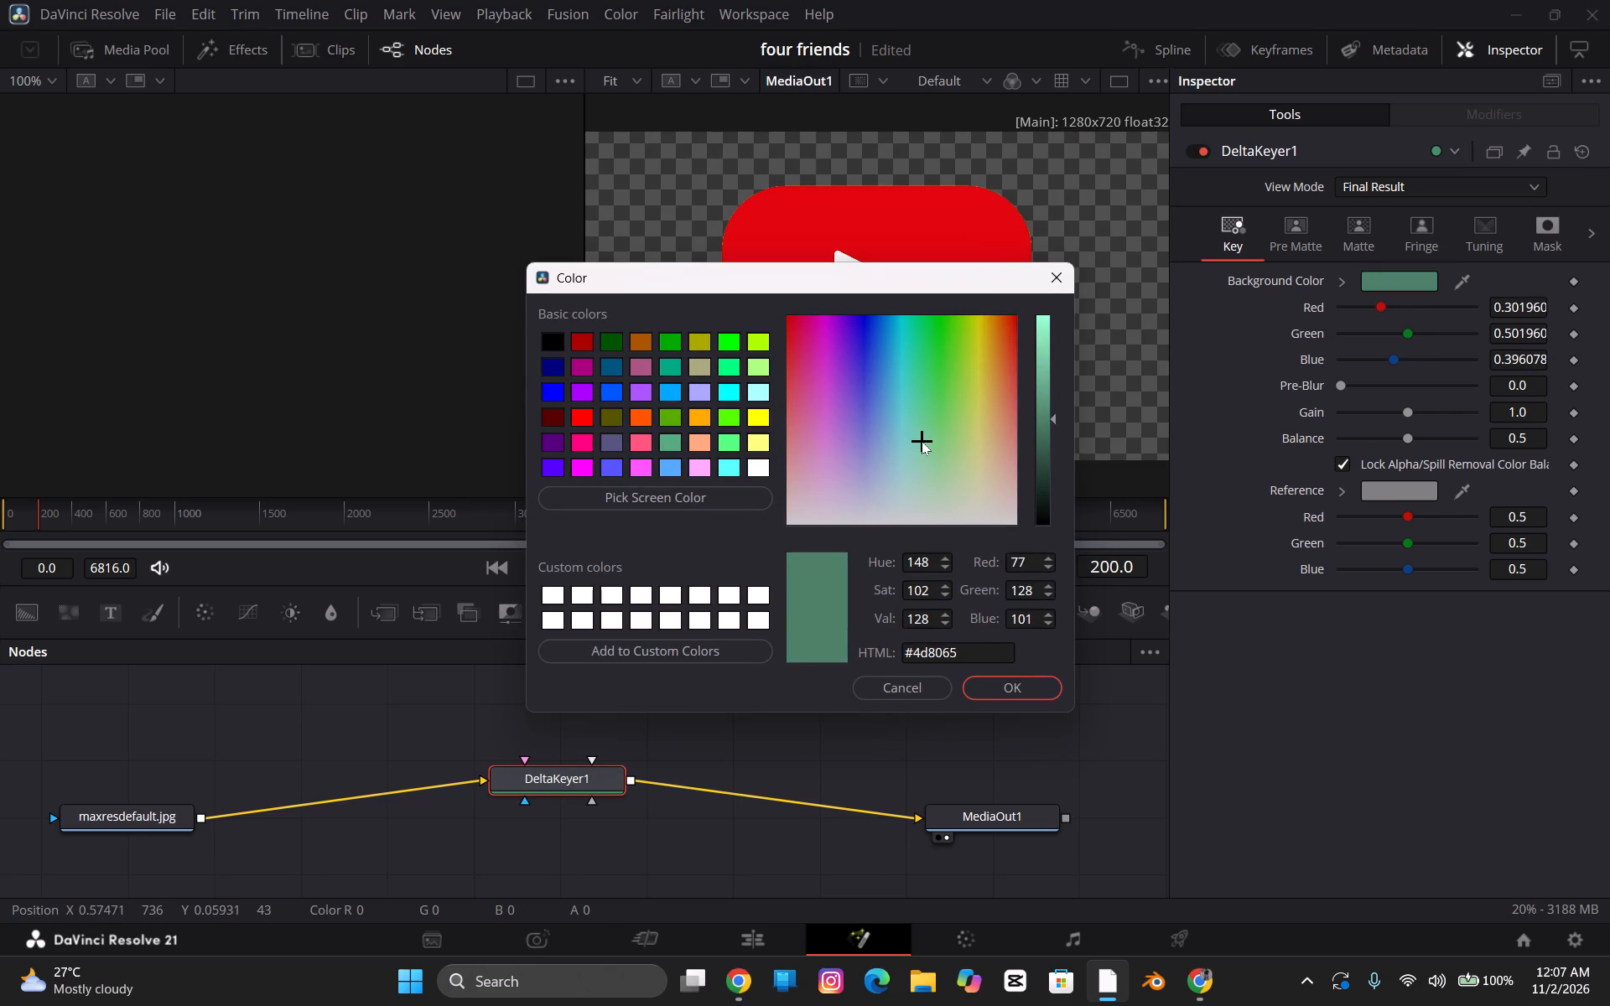
{"action": "left_click_drag", "start_coordinate": [922, 441], "coordinate": [925, 429]}
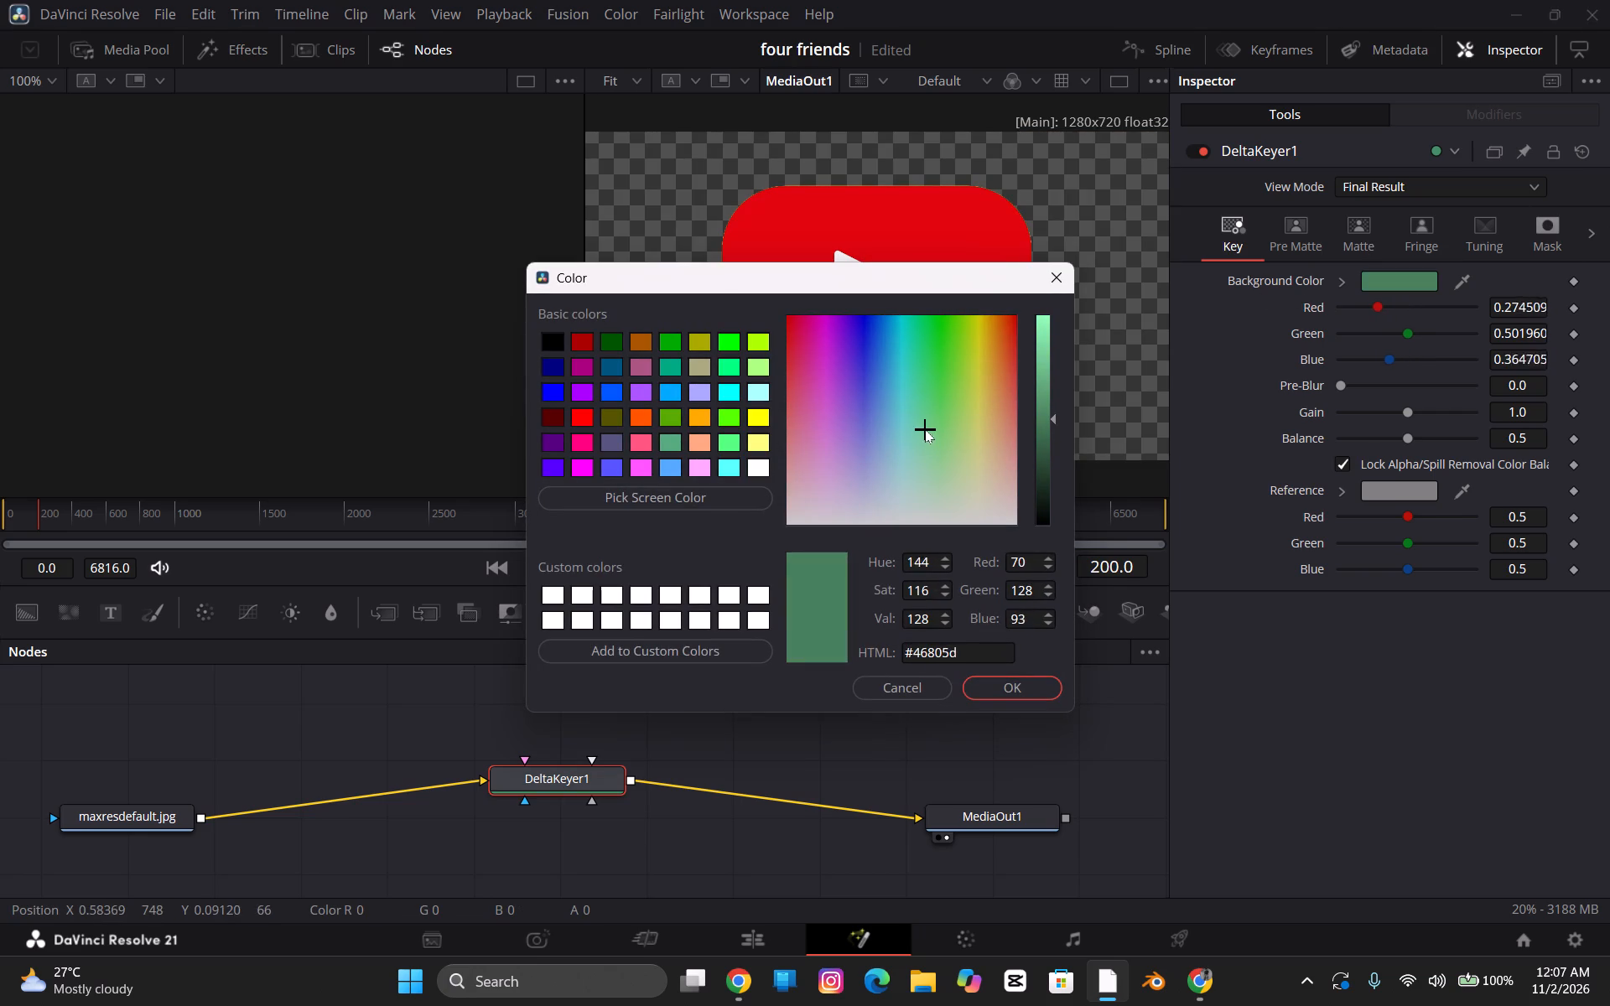
{"action": "left_click_drag", "start_coordinate": [925, 429], "coordinate": [903, 438]}
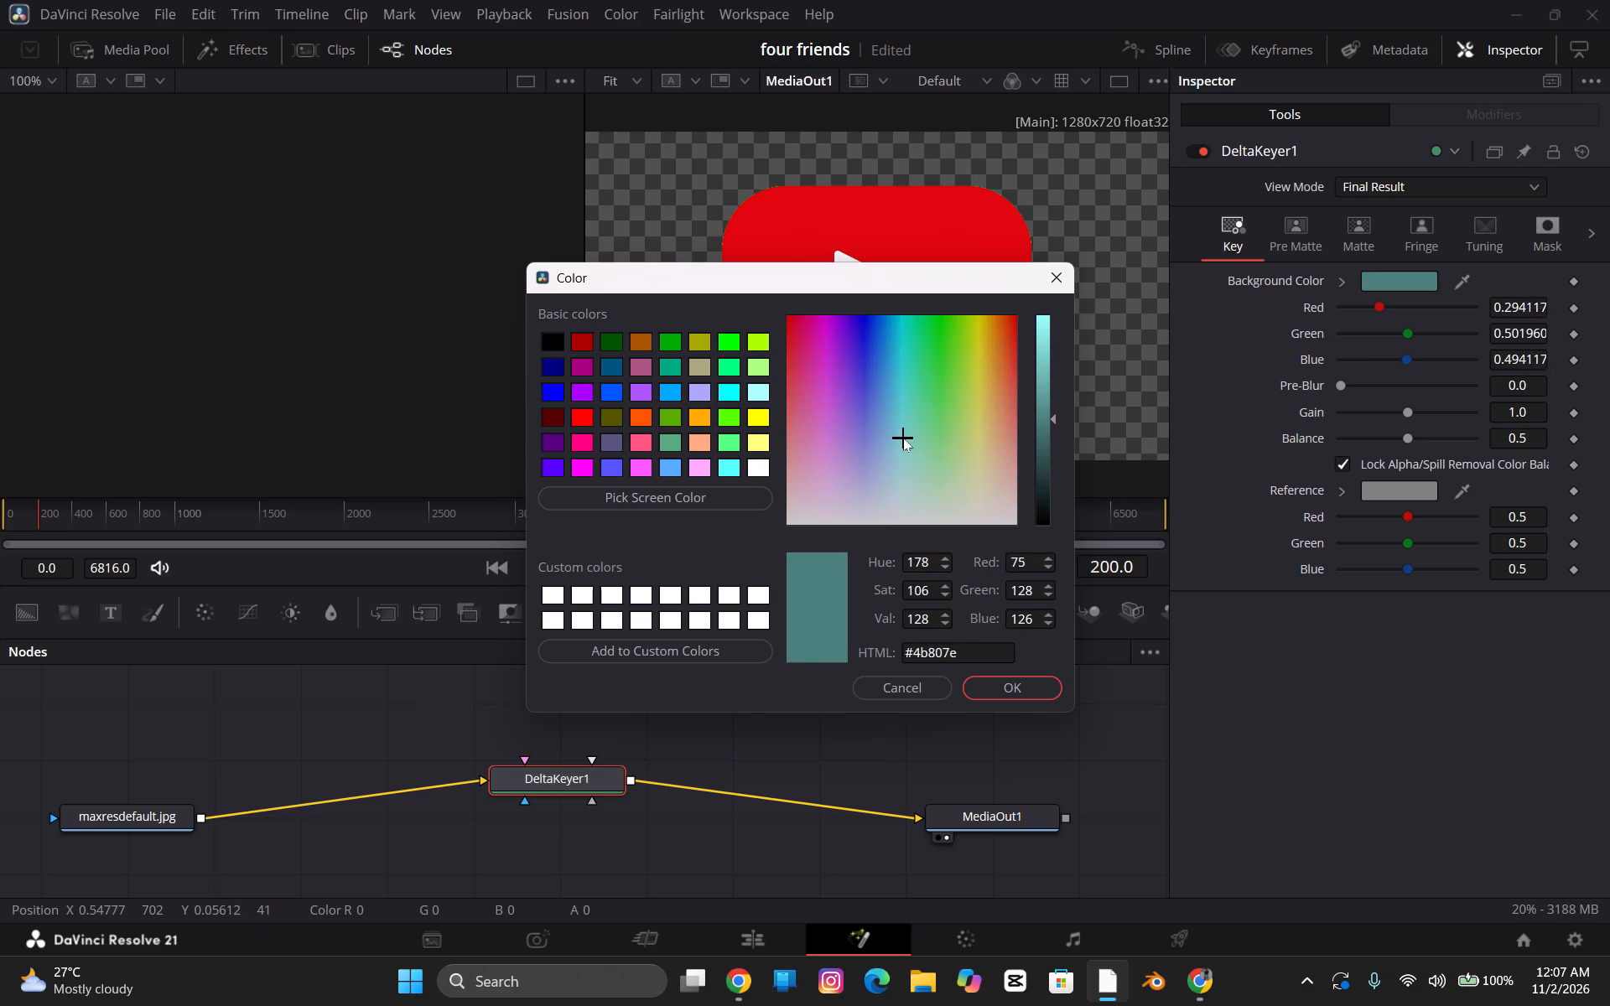
{"action": "left_click_drag", "start_coordinate": [903, 438], "coordinate": [908, 438]}
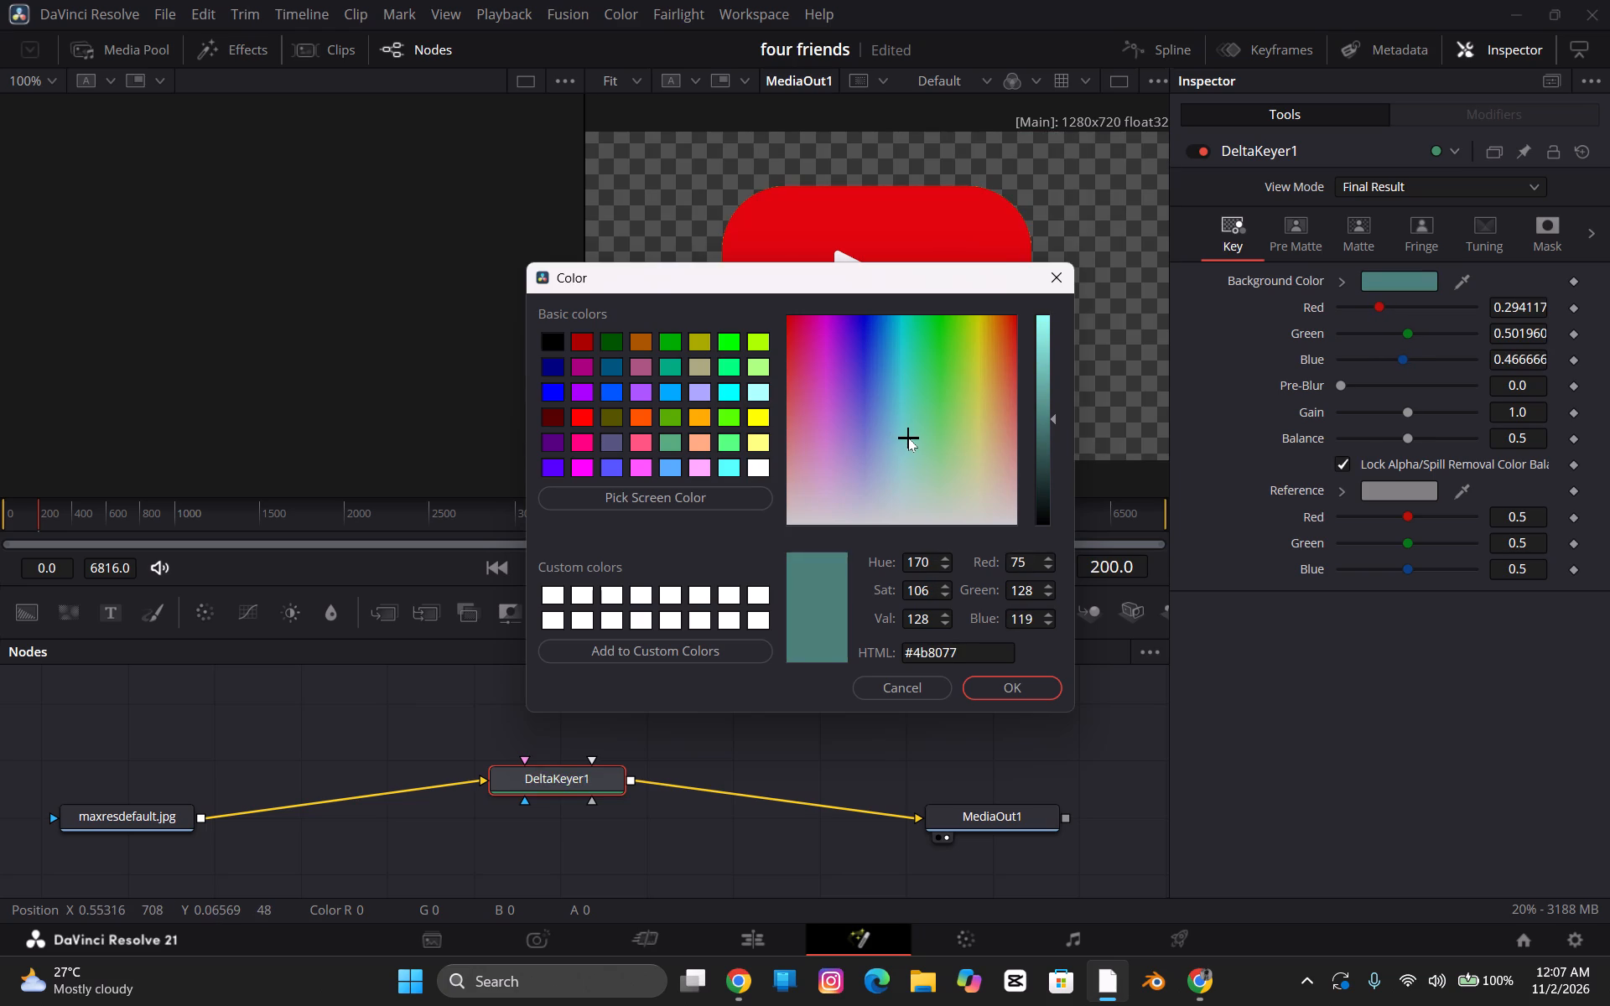
{"action": "left_click_drag", "start_coordinate": [908, 438], "coordinate": [912, 439]}
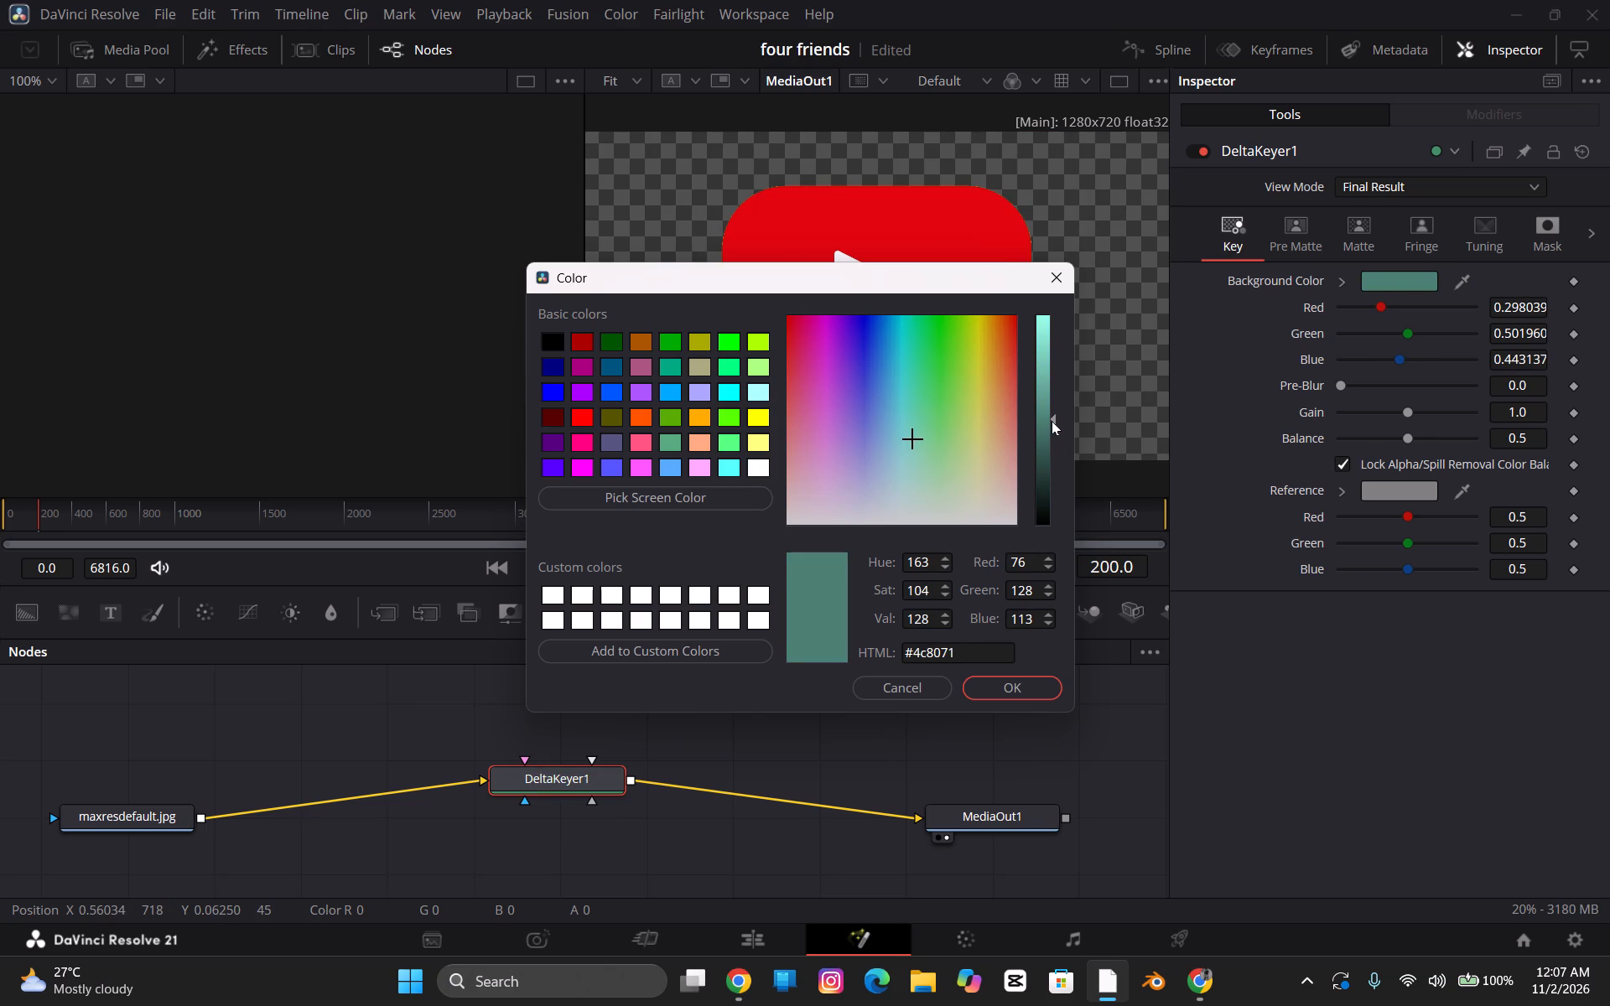
{"action": "left_click_drag", "start_coordinate": [1052, 421], "coordinate": [1045, 485]}
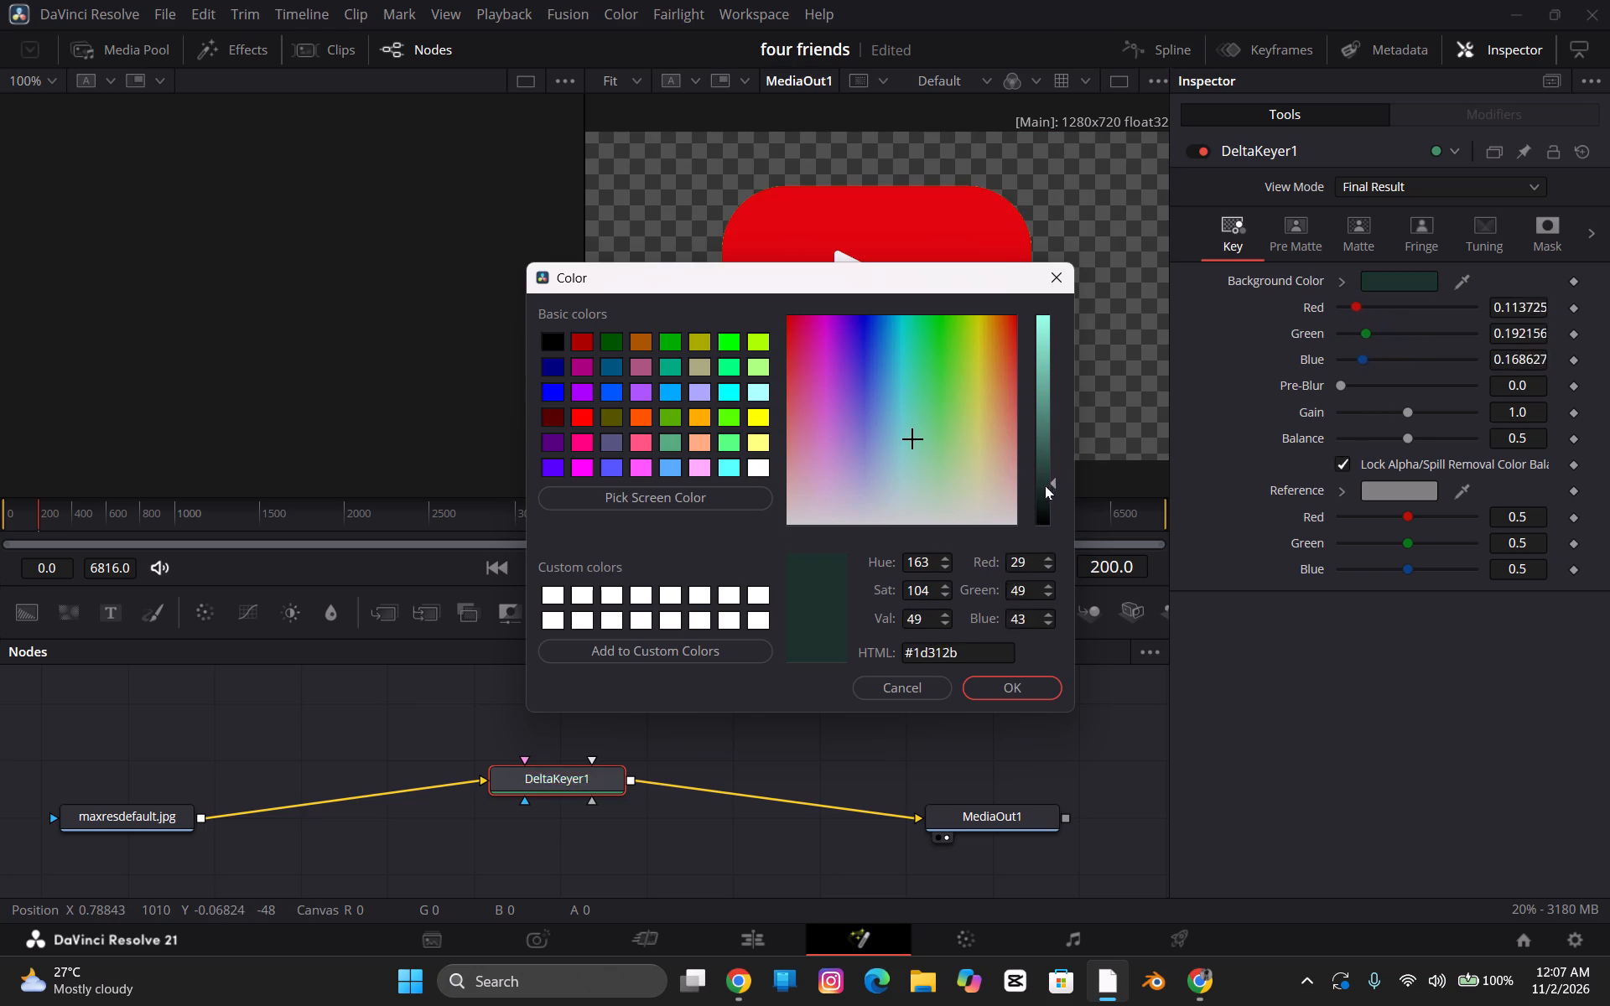
{"action": "left_click_drag", "start_coordinate": [1045, 485], "coordinate": [1032, 465]}
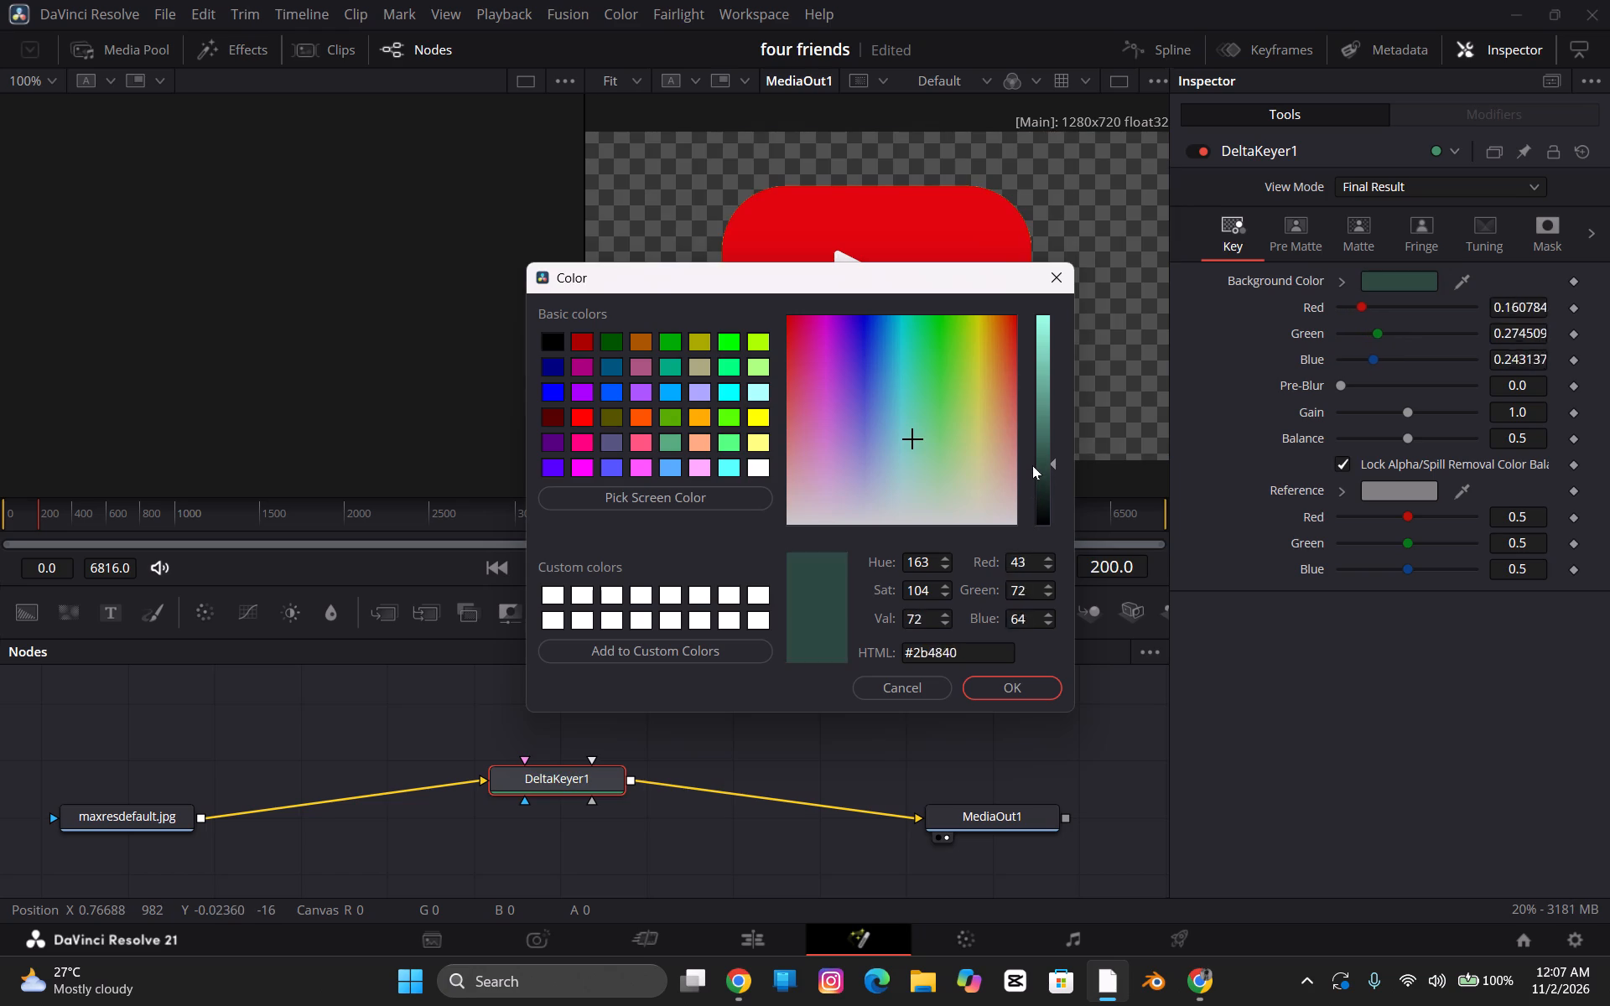
{"action": "left_click_drag", "start_coordinate": [1032, 465], "coordinate": [1034, 455]}
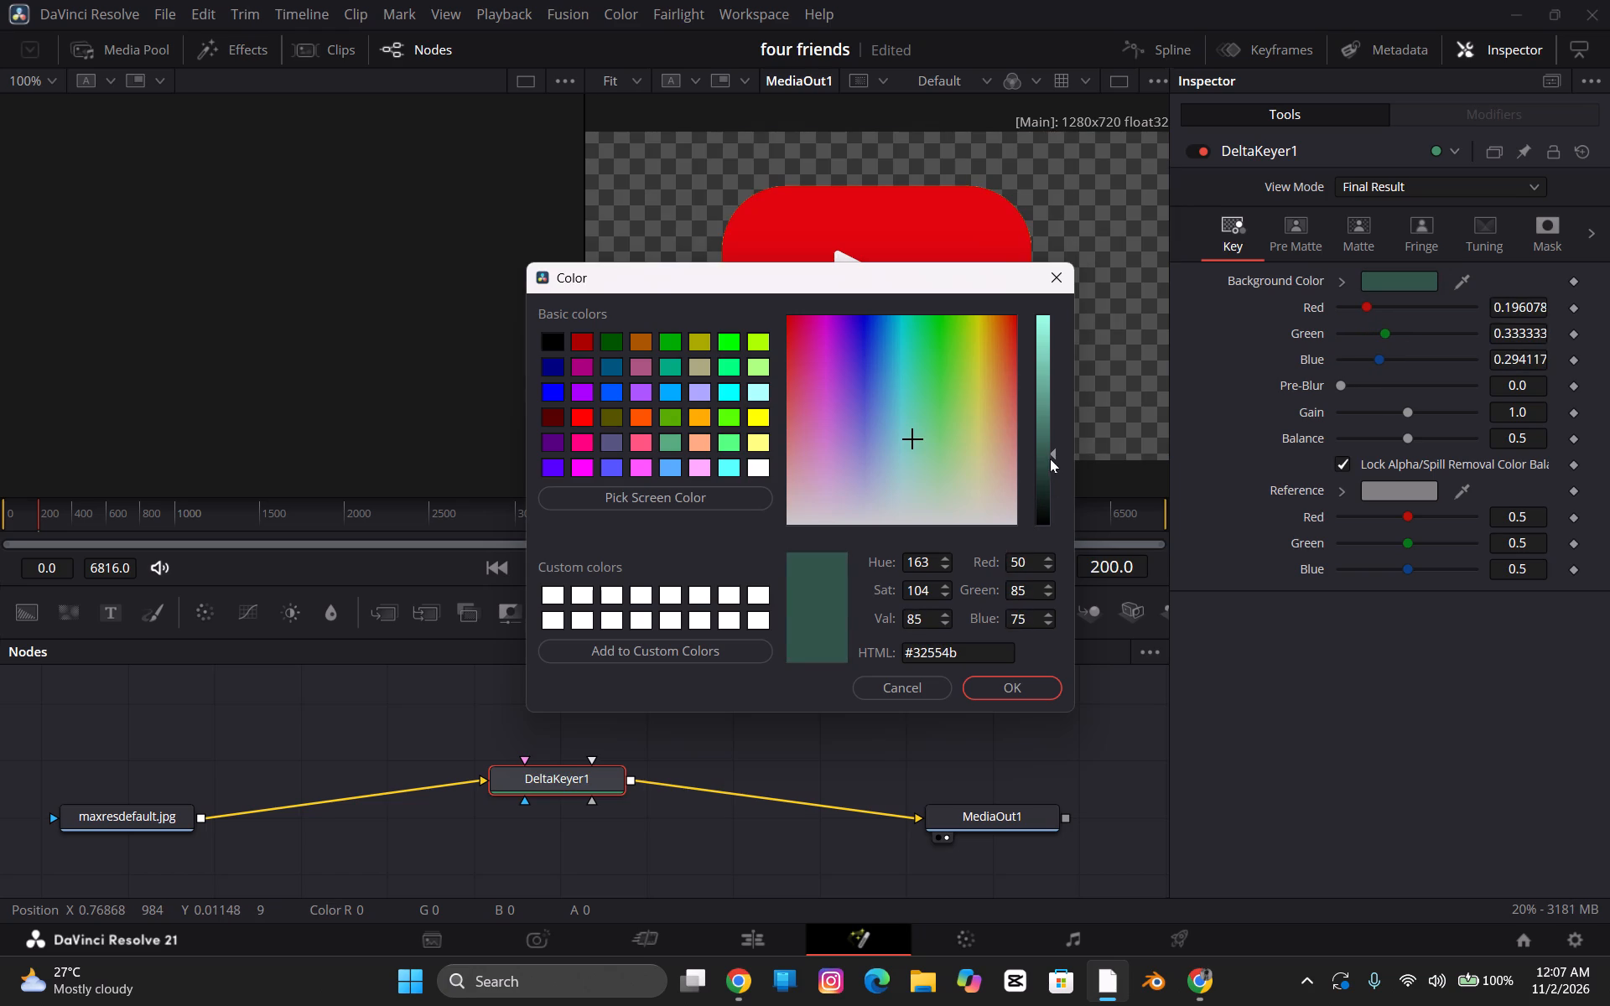
{"action": "left_click_drag", "start_coordinate": [1054, 456], "coordinate": [1057, 466]}
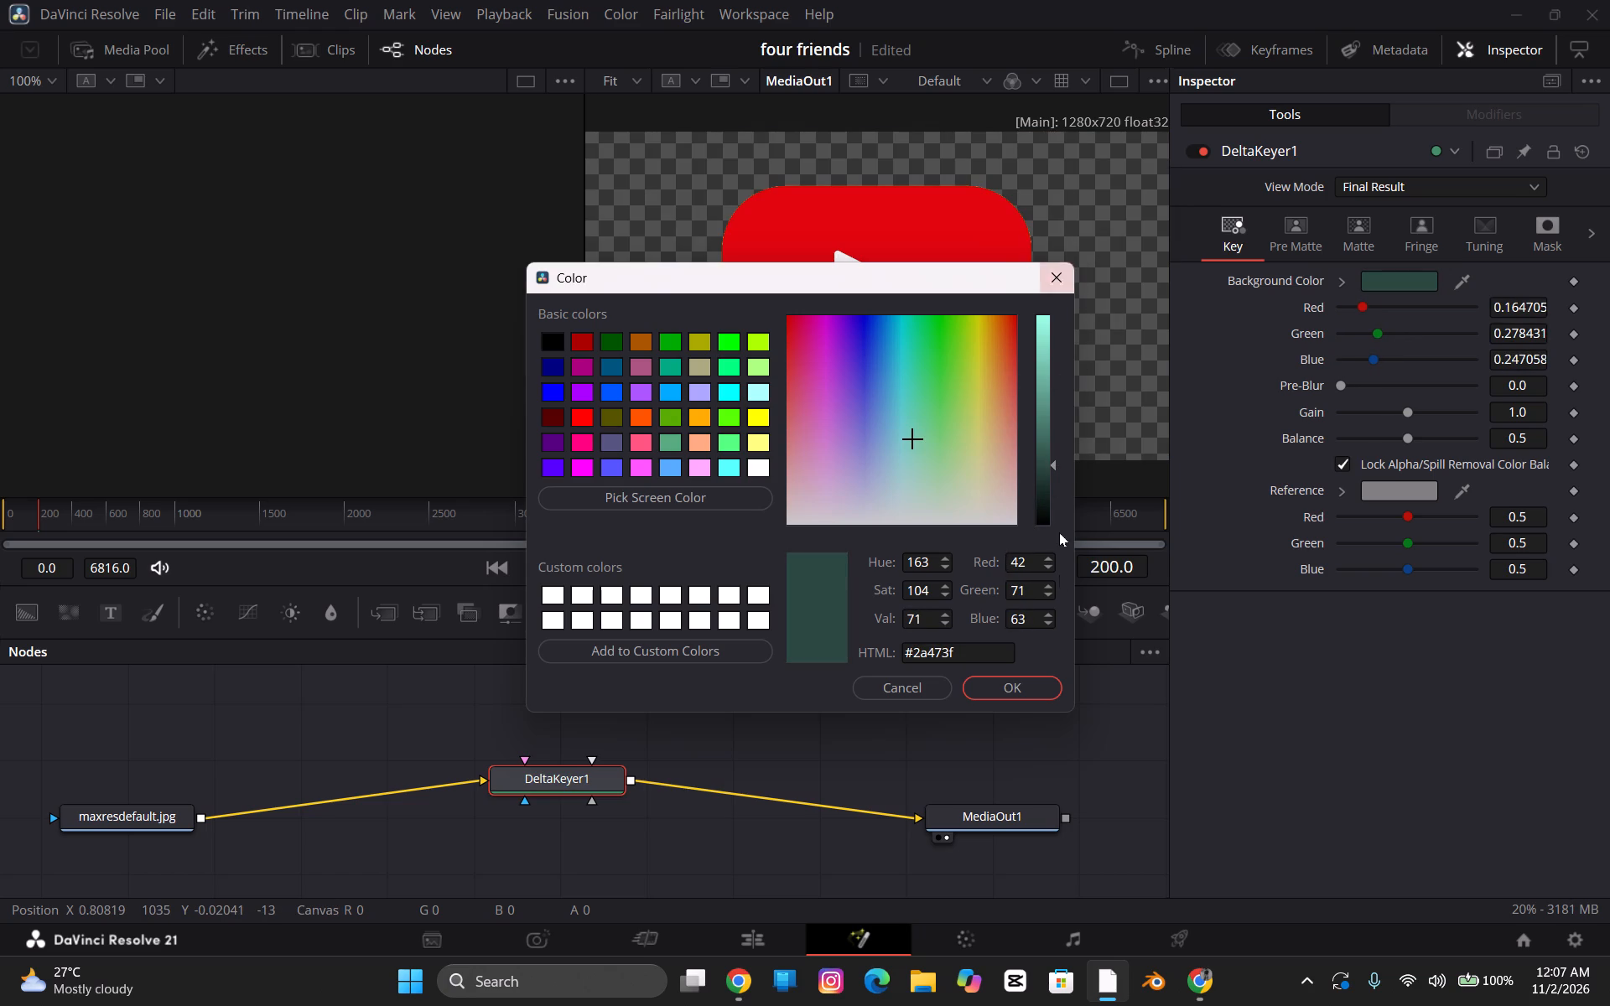
{"action": "left_click", "coordinate": [1015, 694]}
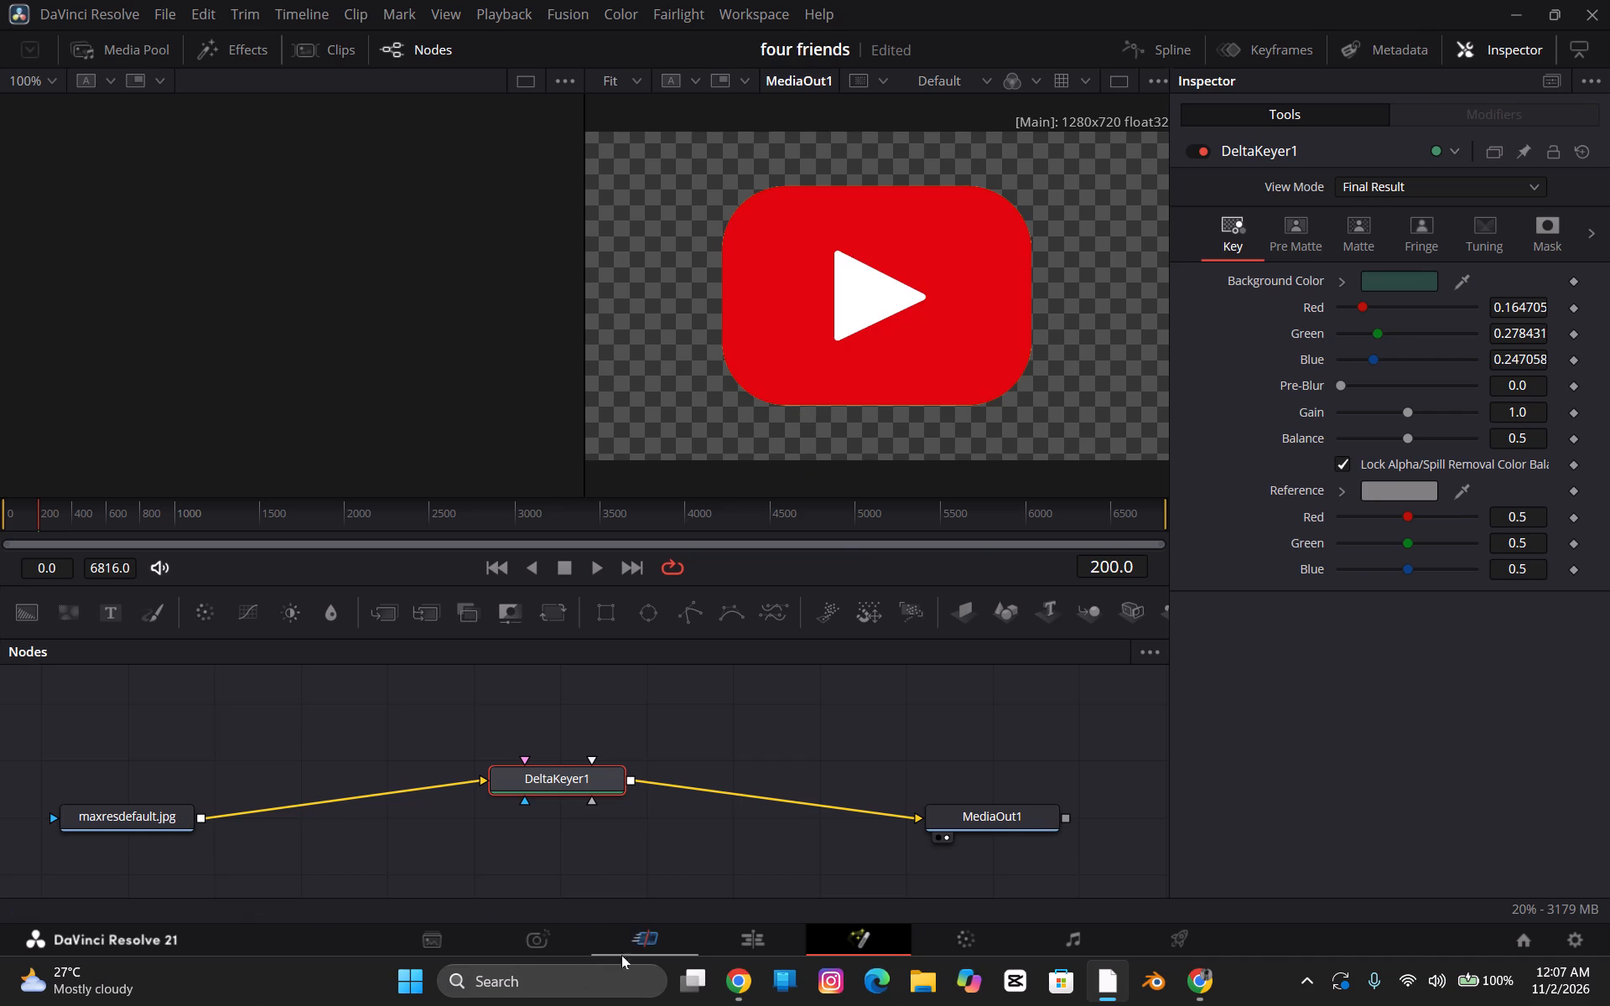
On the Edit page, shrink the keyed YouTube logo to about half its size and move it closer to the frame's lower-right corner.
{"action": "left_click", "coordinate": [642, 949]}
{"action": "left_click", "coordinate": [747, 945]}
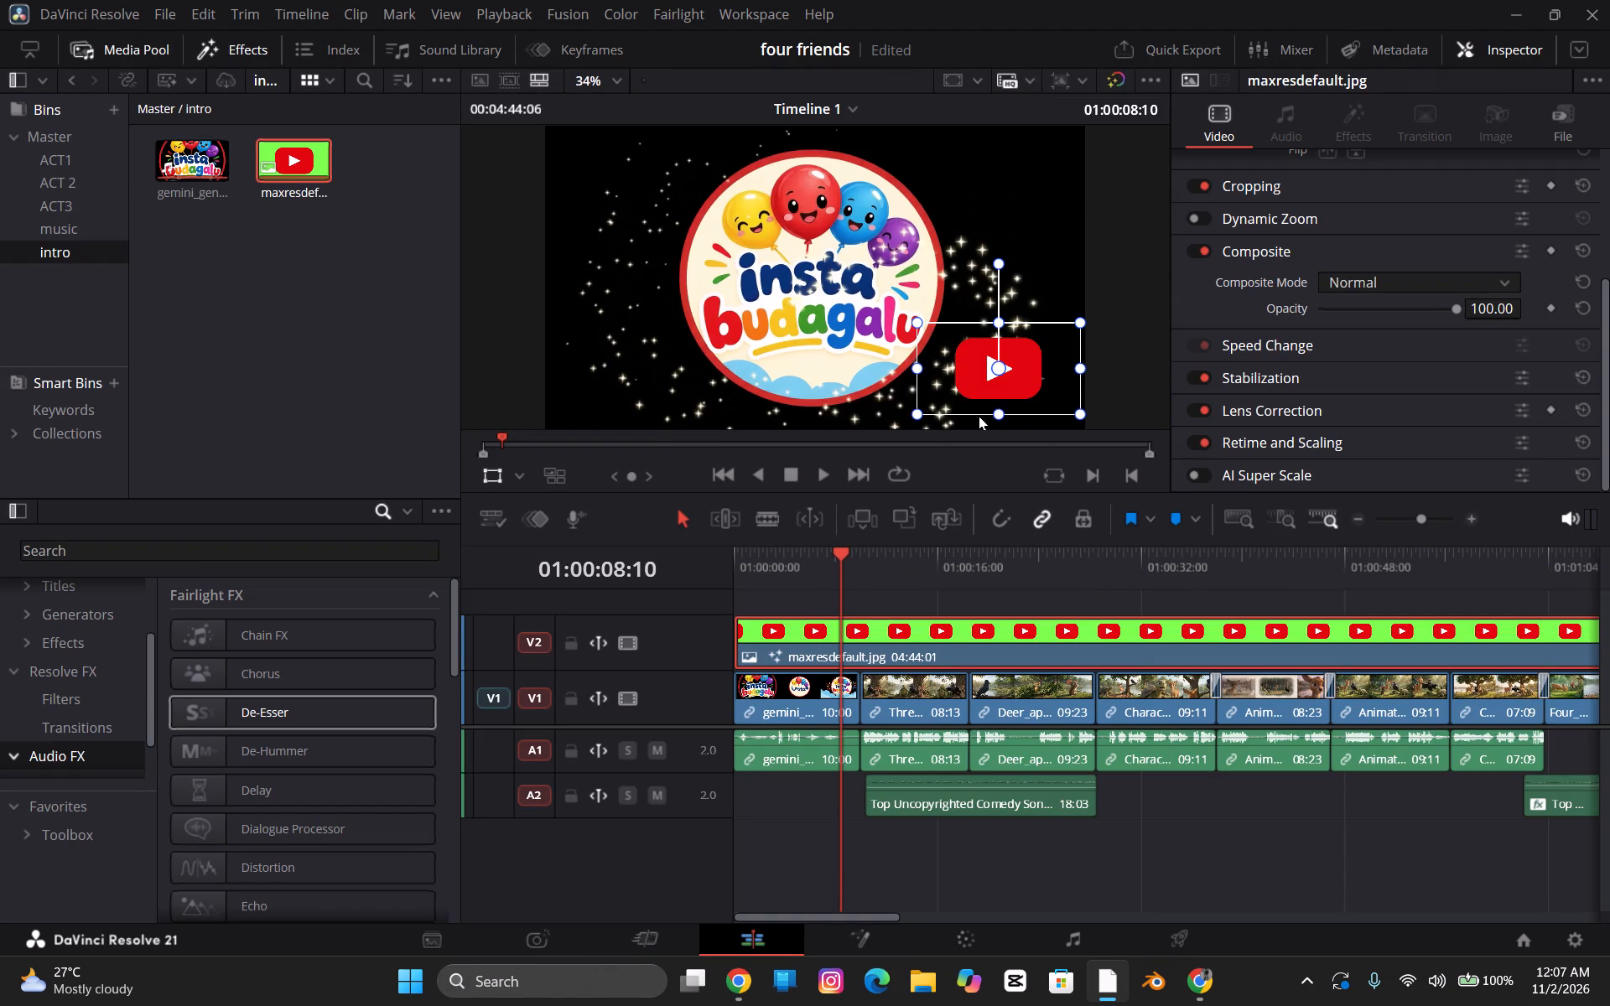
{"action": "left_click_drag", "start_coordinate": [915, 414], "coordinate": [953, 405]}
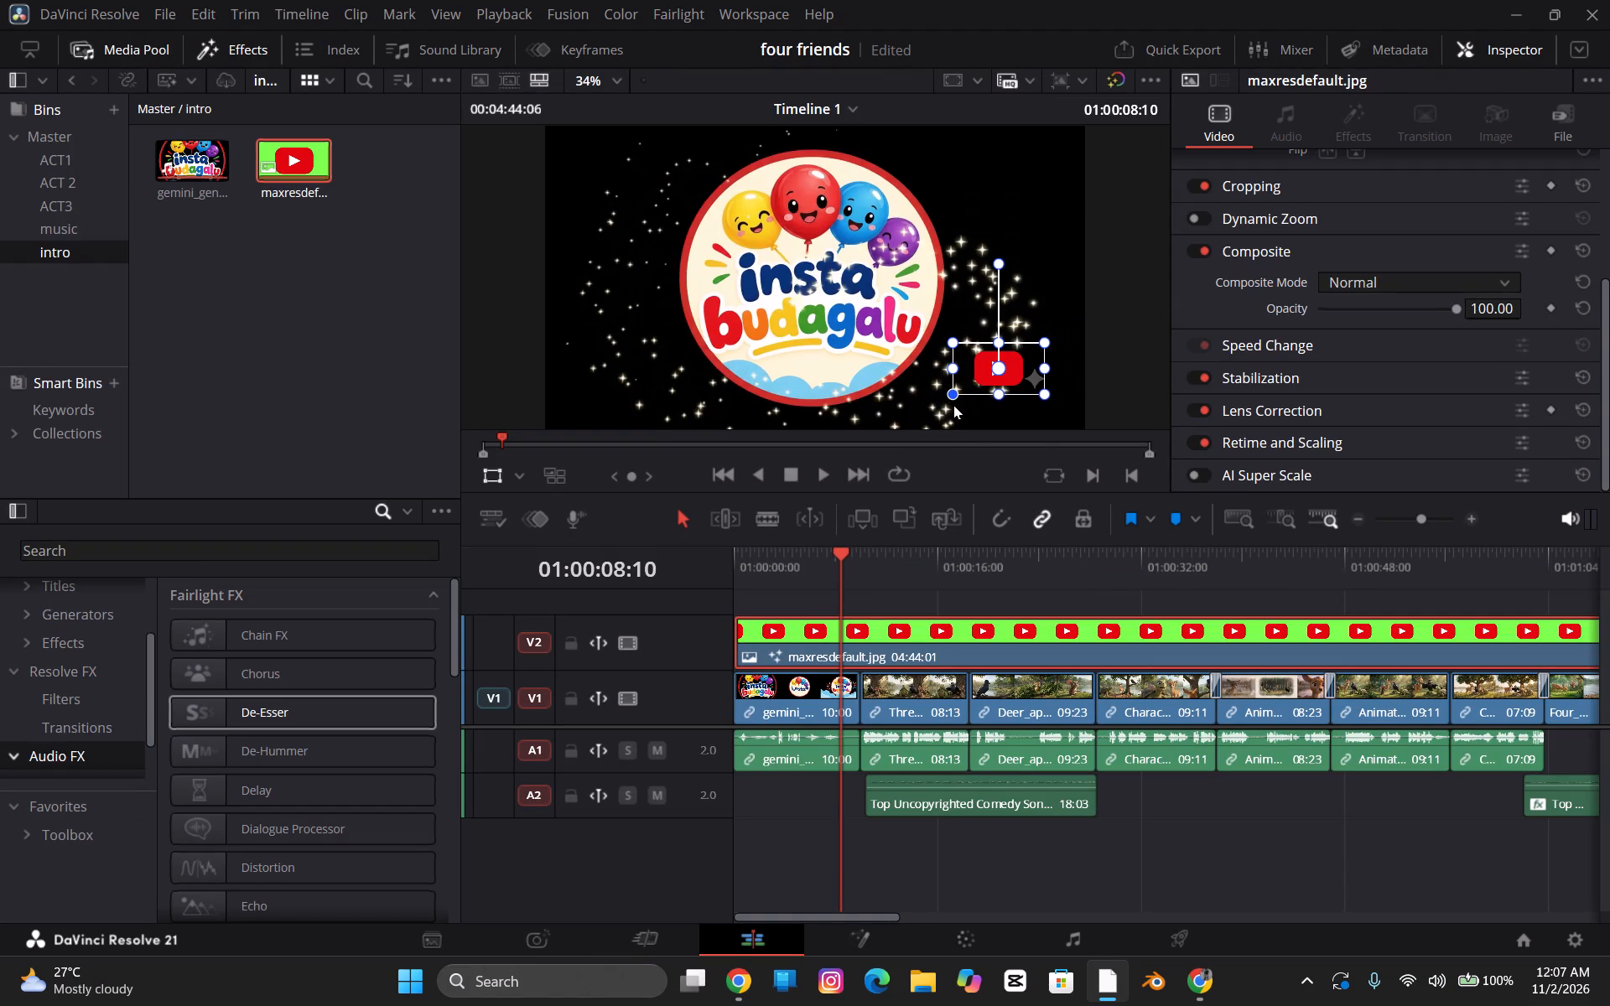
{"action": "left_click_drag", "start_coordinate": [953, 405], "coordinate": [953, 404]}
{"action": "left_click_drag", "start_coordinate": [980, 372], "coordinate": [978, 383]}
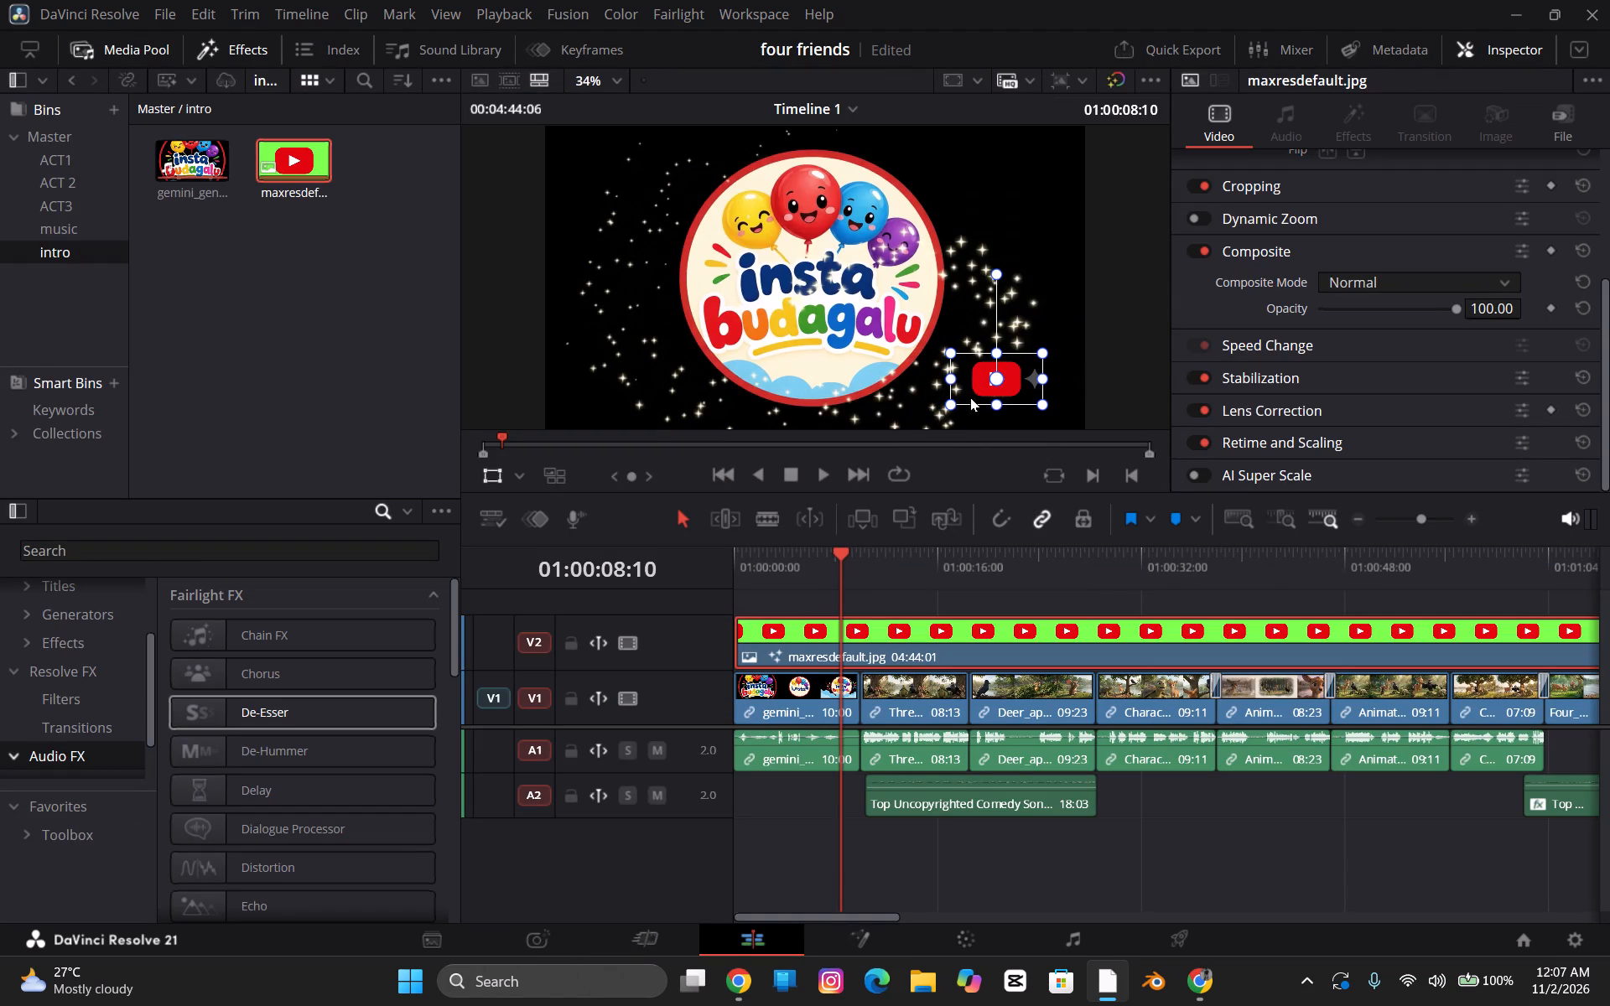
{"action": "left_click", "coordinate": [953, 404]}
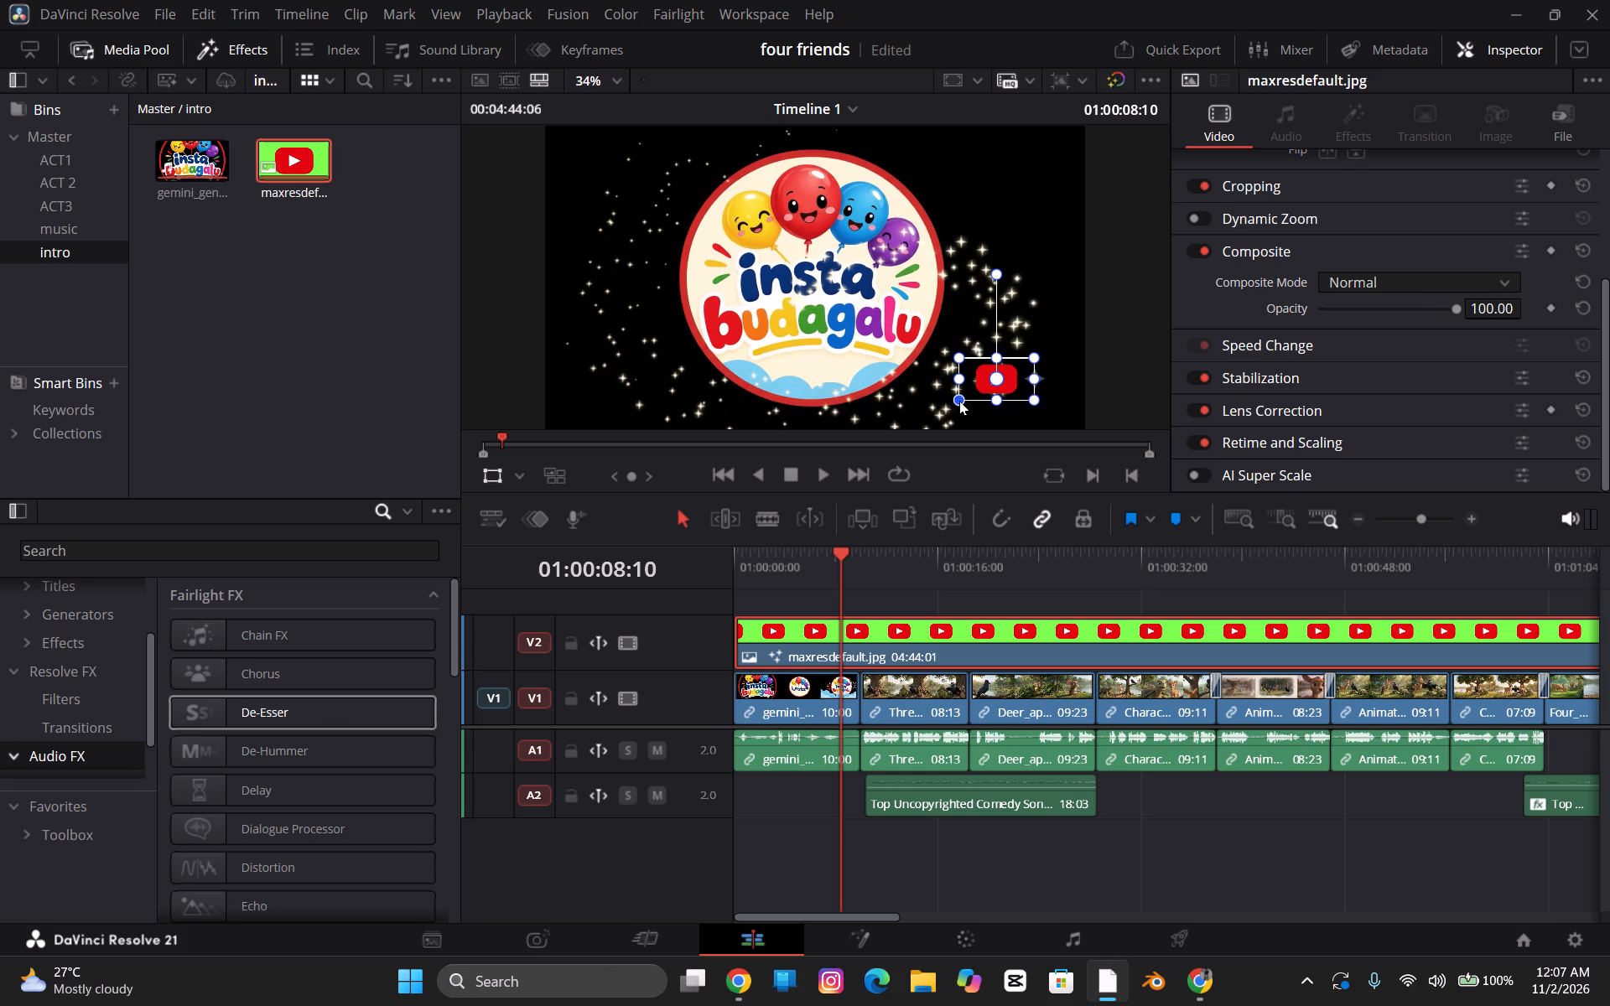
{"action": "left_click_drag", "start_coordinate": [988, 381], "coordinate": [1028, 384]}
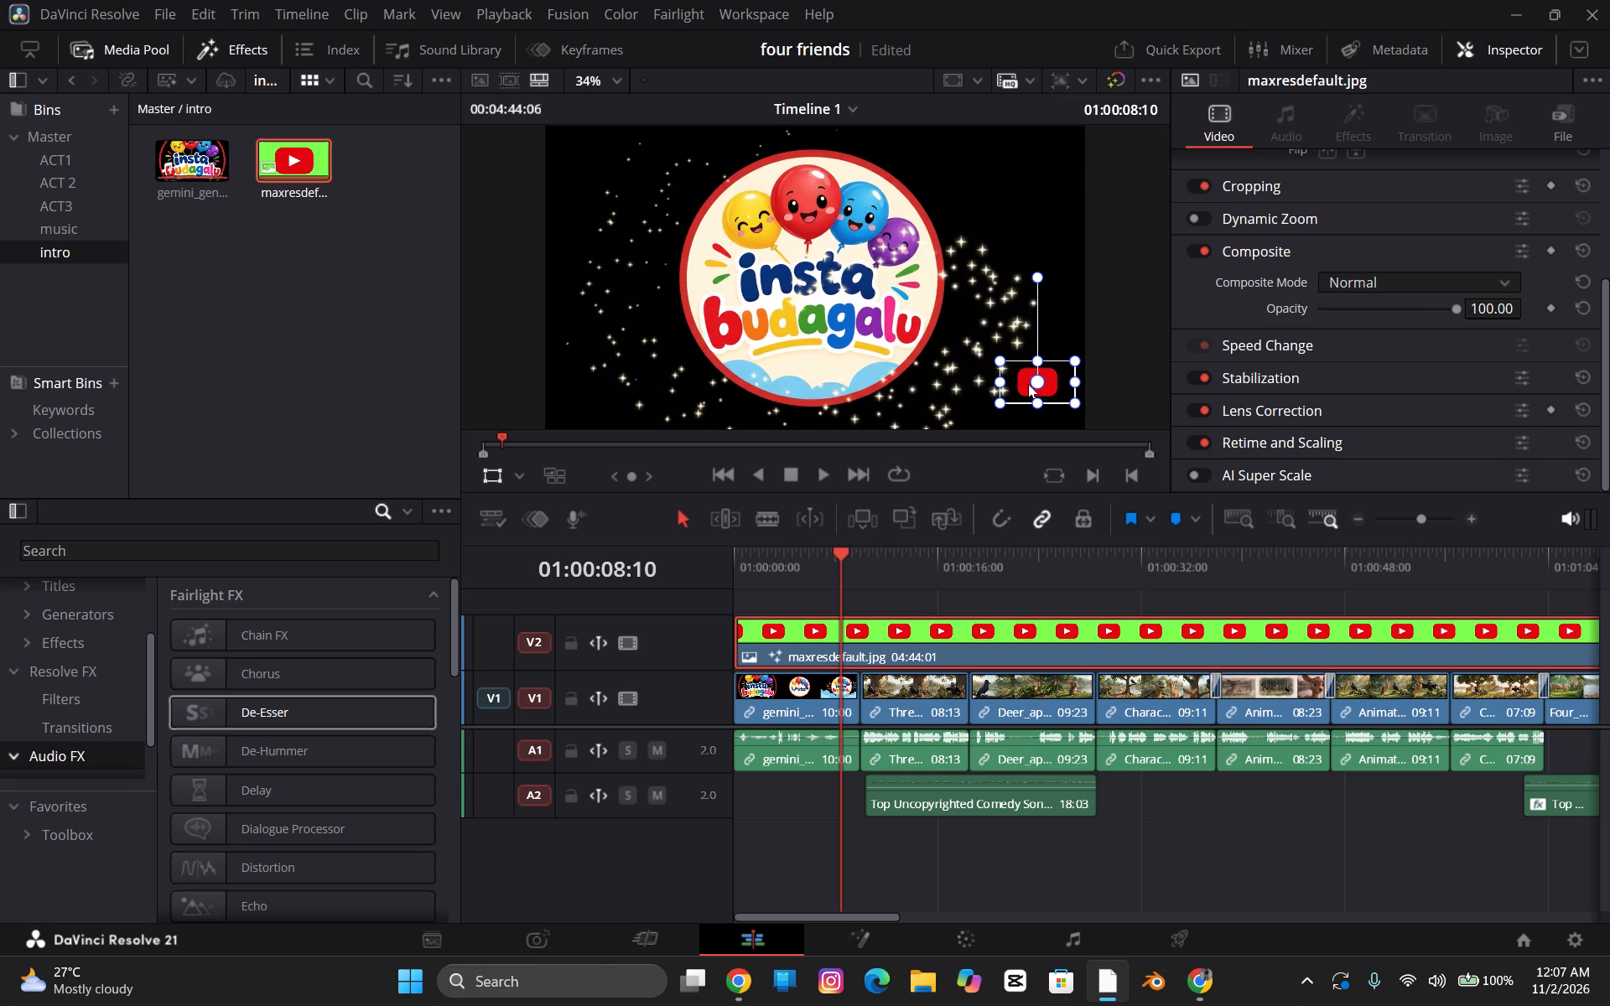
{"action": "left_click_drag", "start_coordinate": [1028, 384], "coordinate": [1029, 381]}
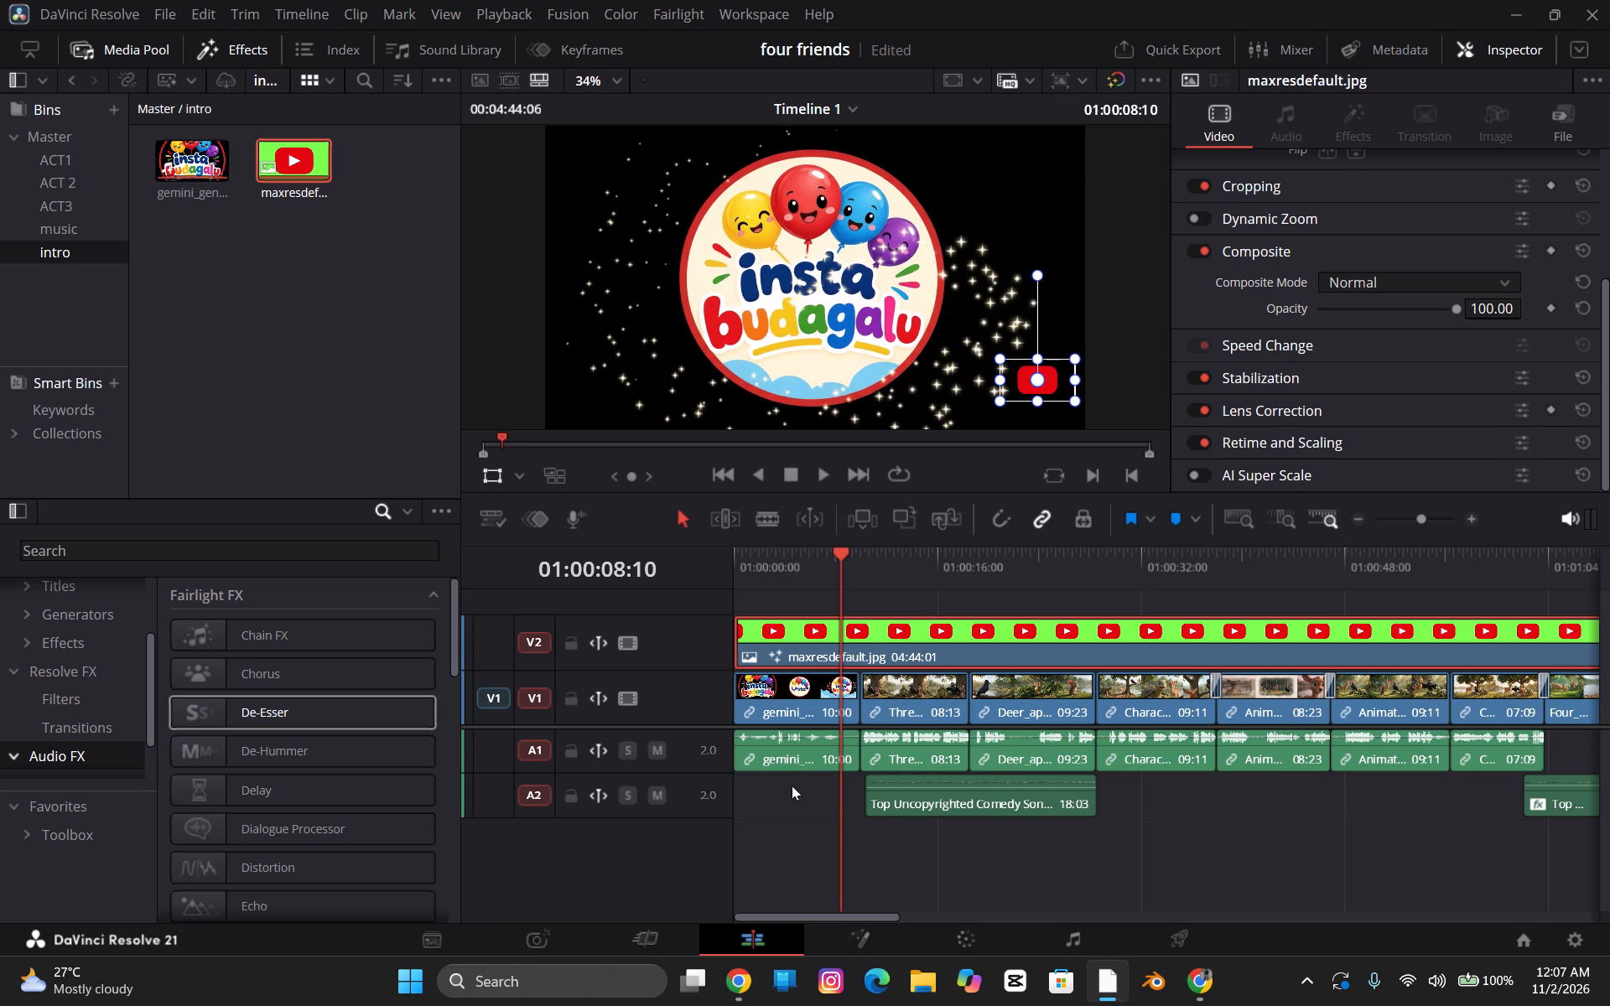
Move the playhead to the beginning of Timeline 1.
{"action": "left_click", "coordinate": [740, 564]}
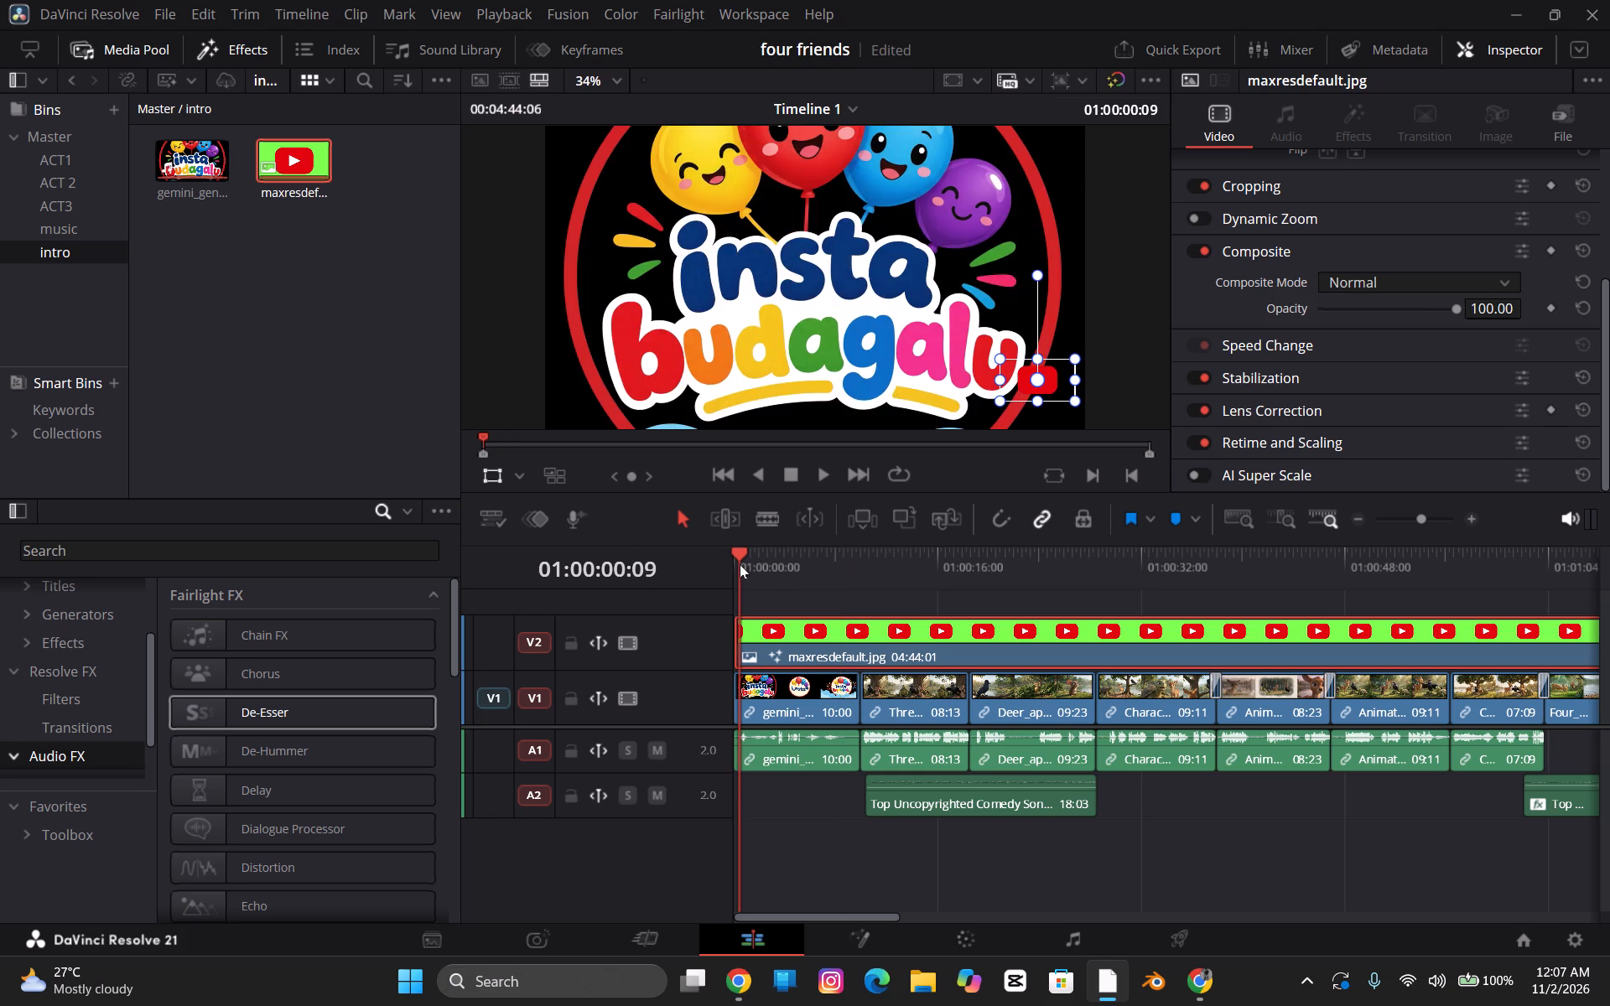
{"action": "left_click", "coordinate": [735, 565]}
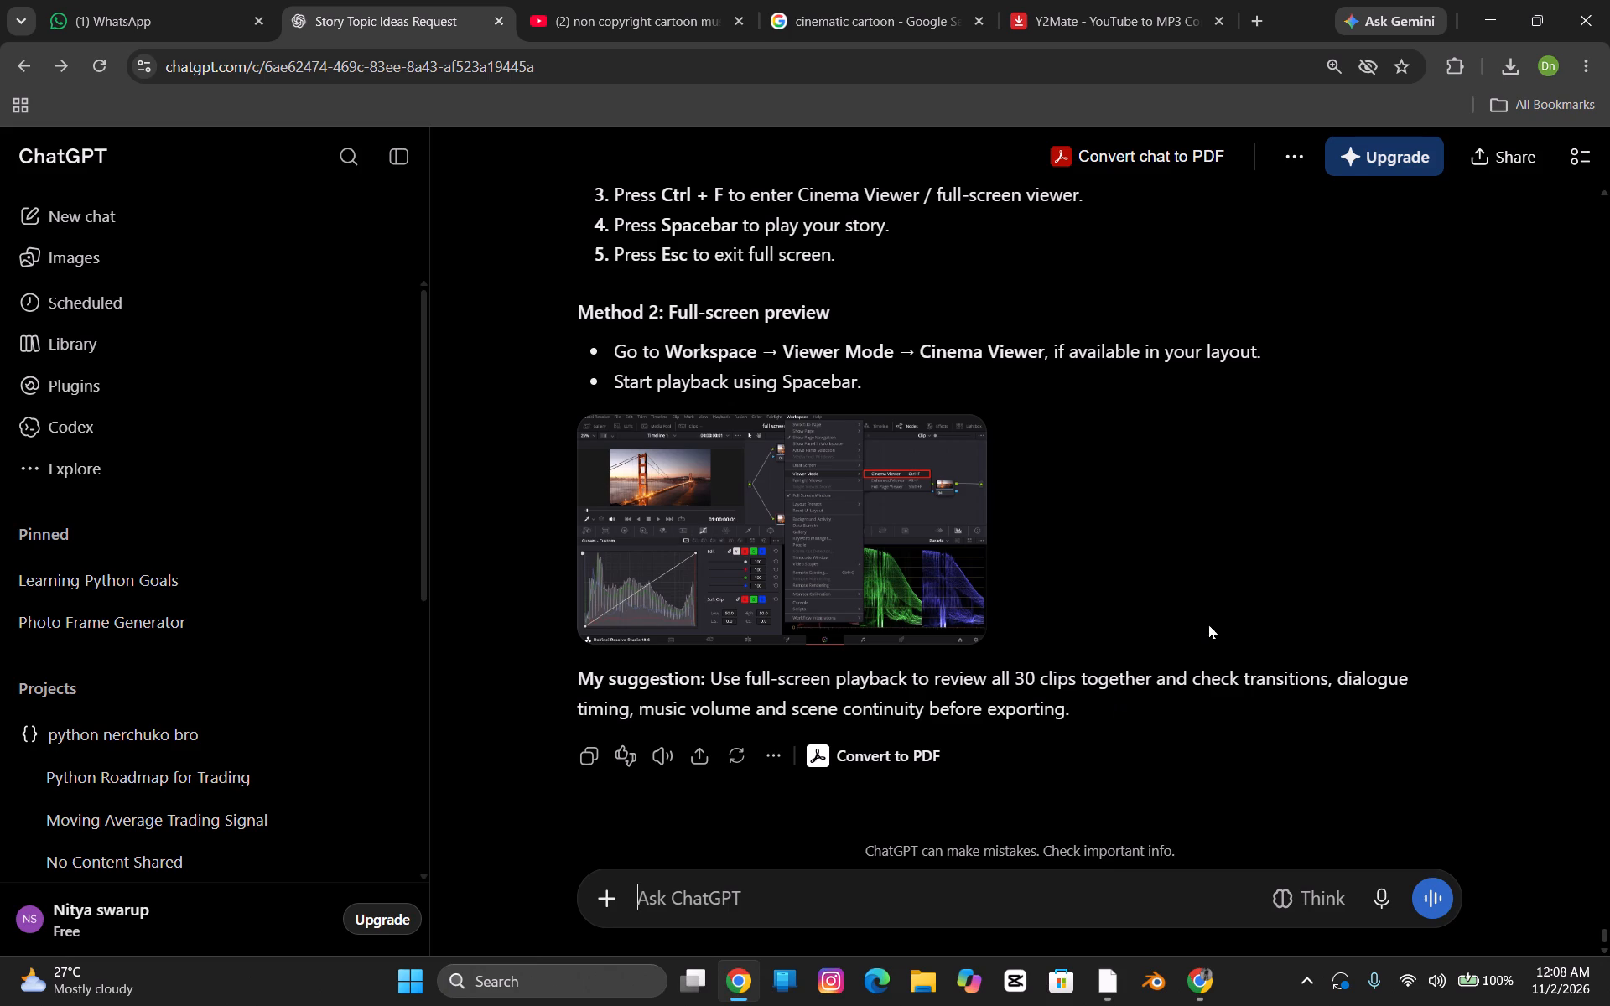
{"action": "scroll", "coordinate": [1042, 556], "scroll_direction": "up", "scroll_amount": 3}
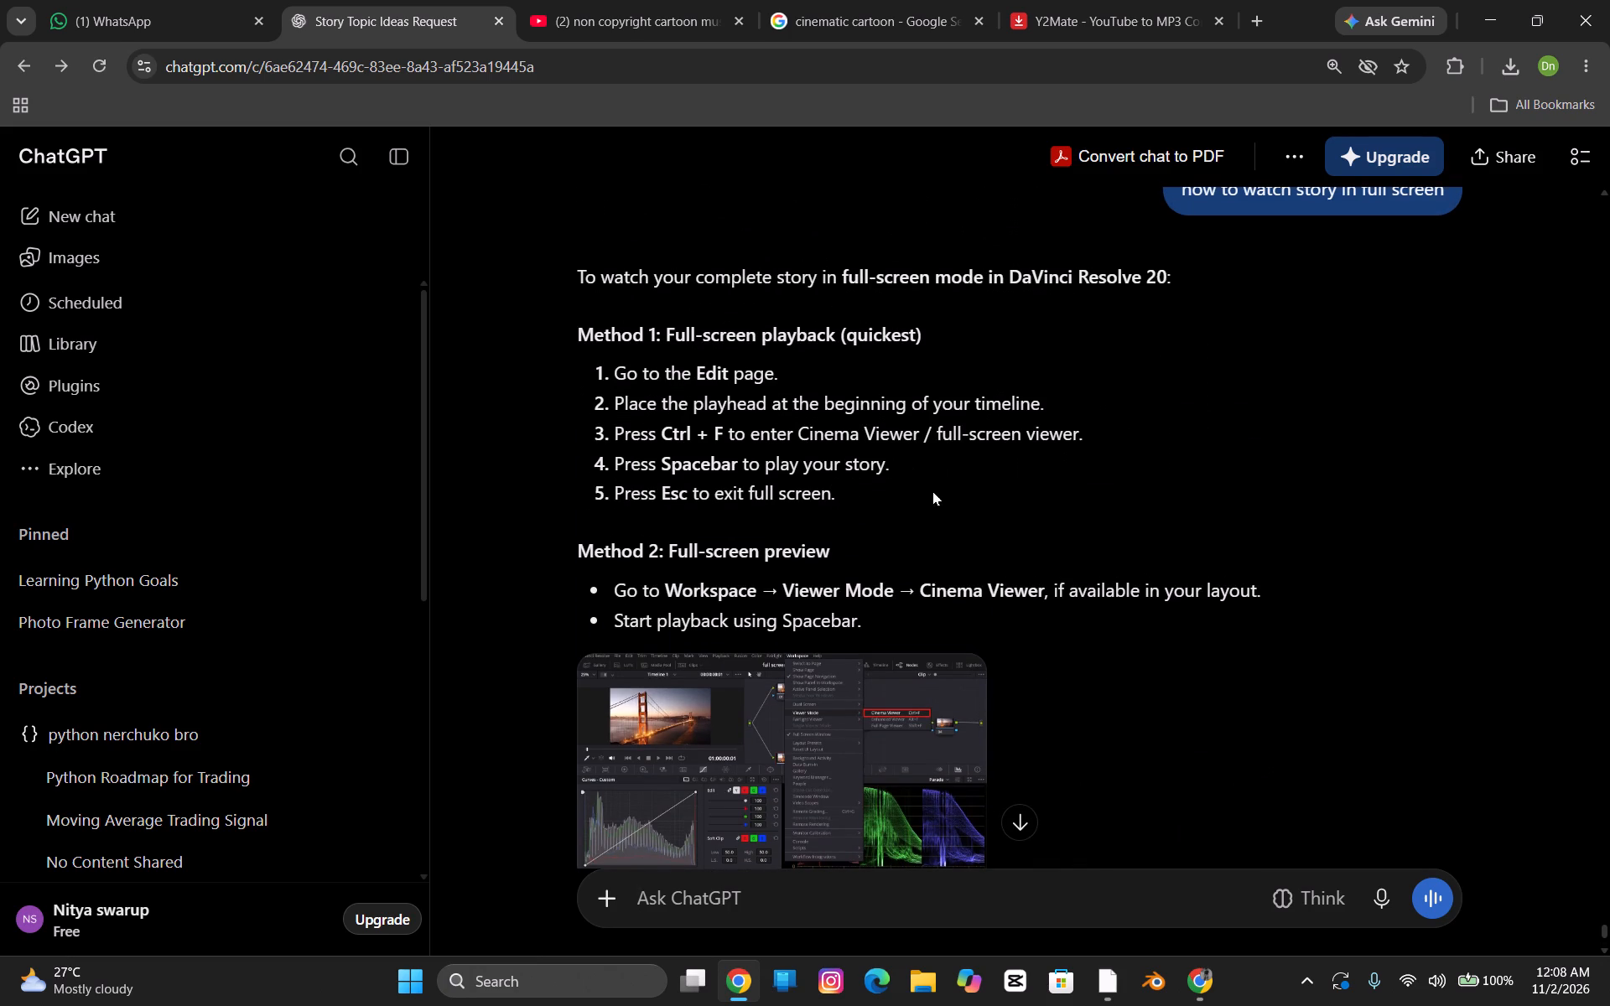
Switch to DaVinci Resolve and play Timeline 1 from the beginning in the full-screen viewer, leaving full screen at the crow scene.
{"action": "left_click", "coordinate": [1110, 992]}
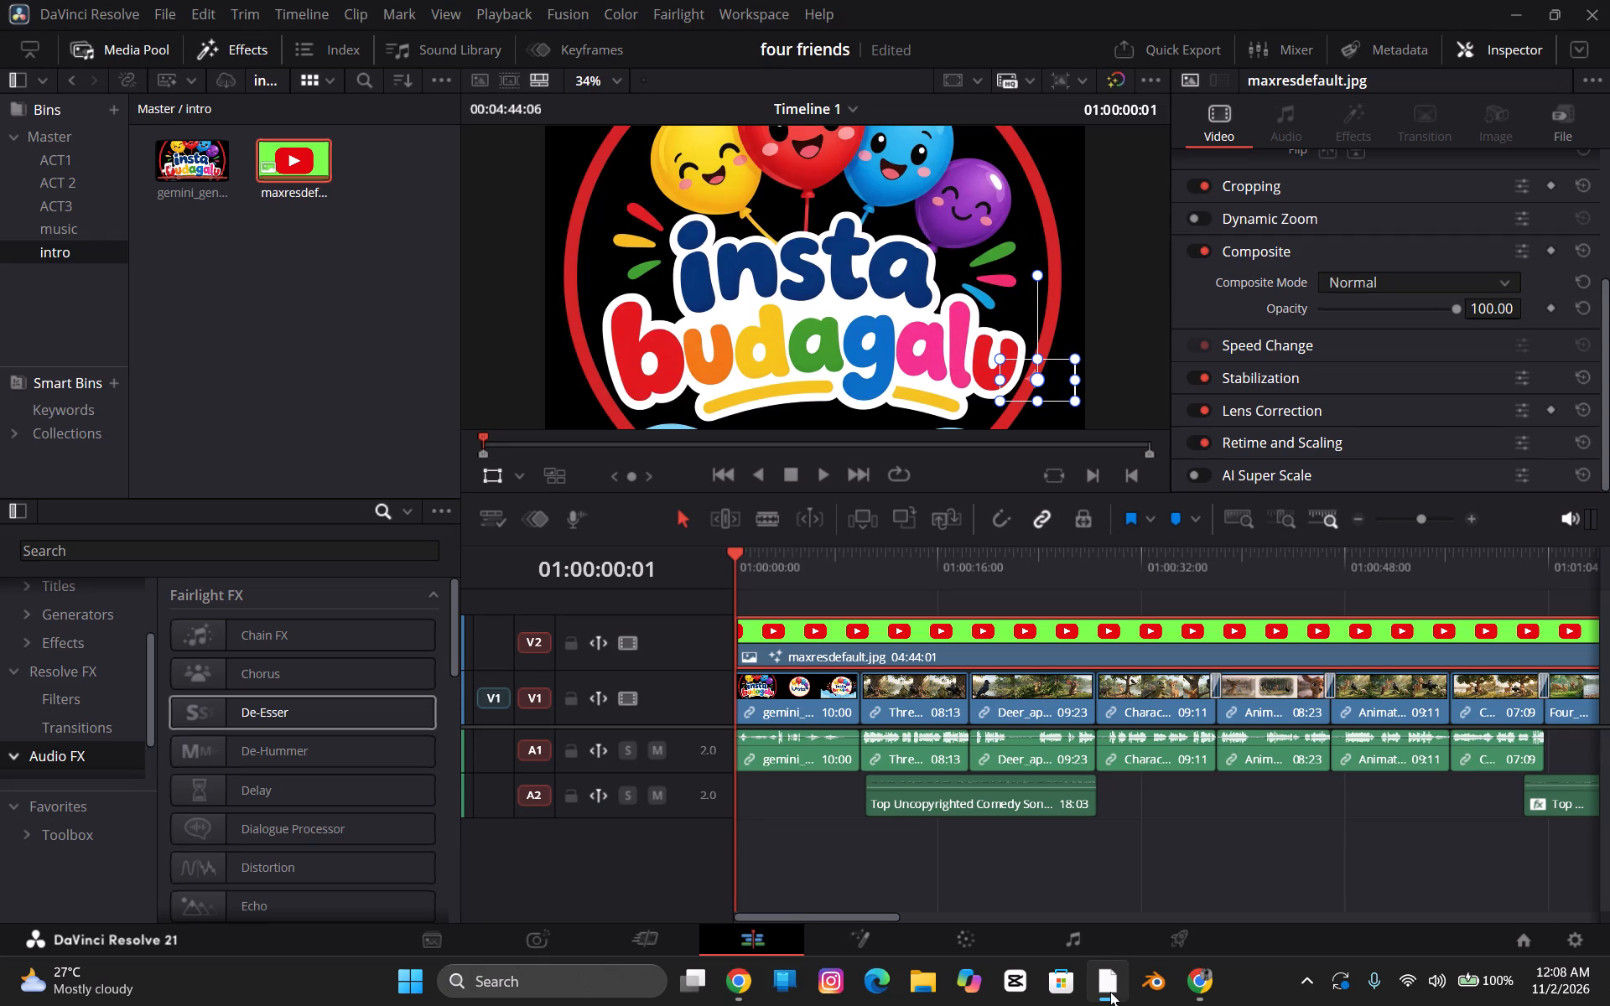
{"action": "key", "text": "ctrl+f"}
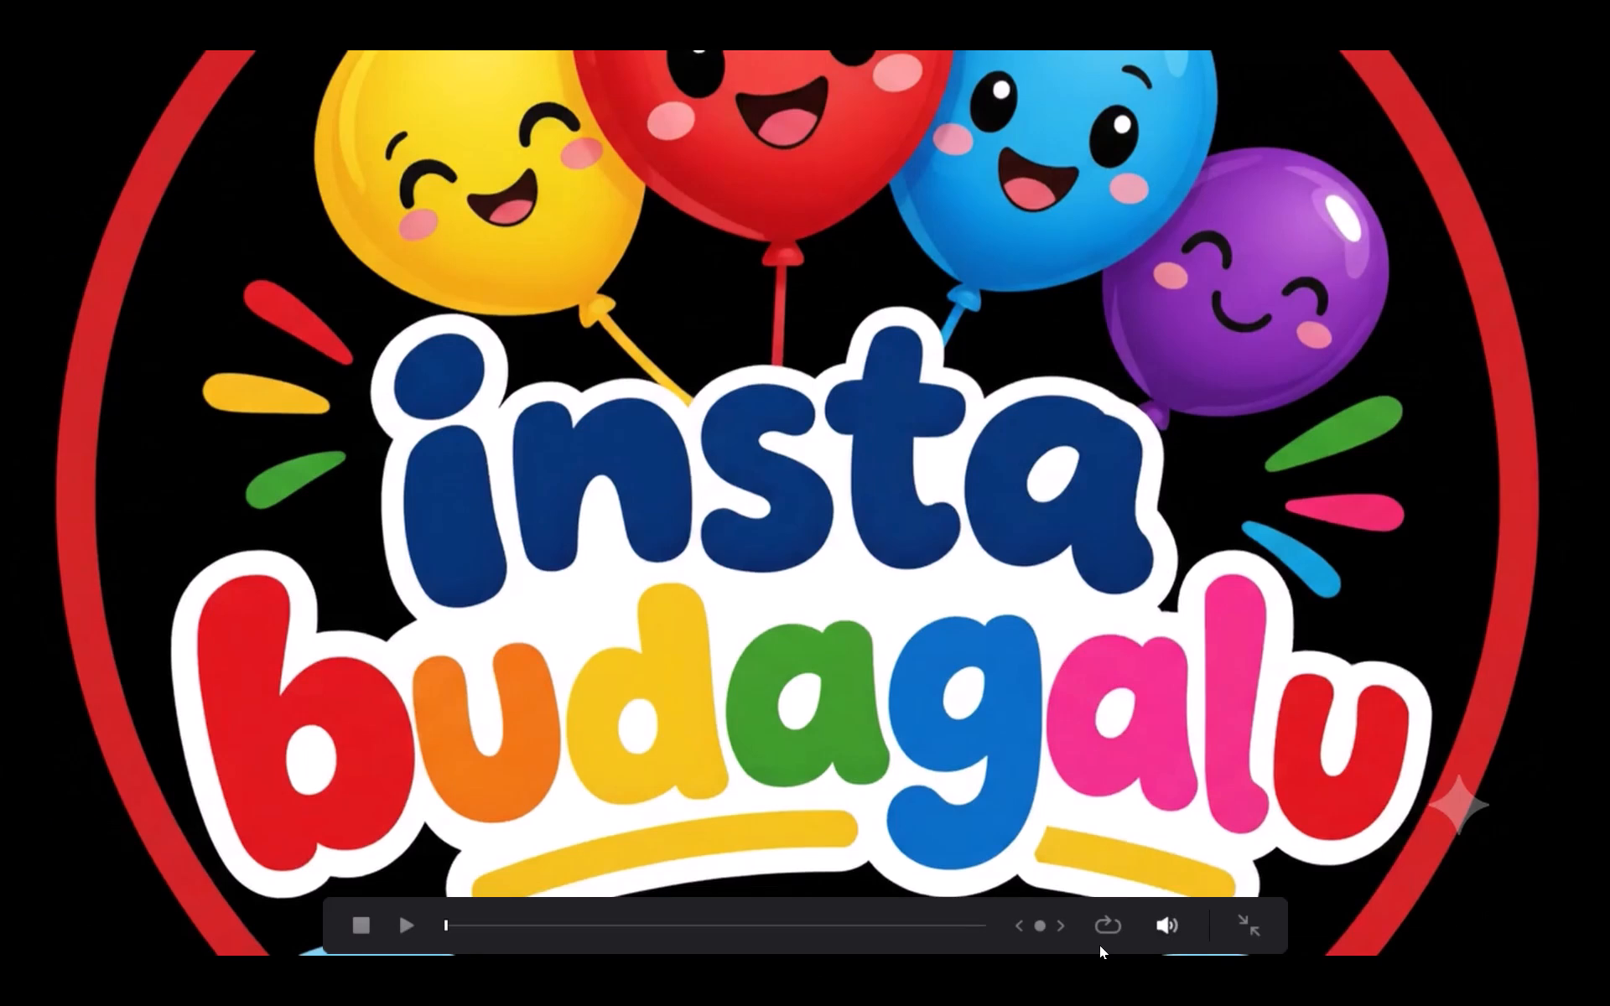
{"action": "key", "text": "Left"}
{"action": "key", "text": "Left"}
{"action": "key", "text": "Left"}
{"action": "key", "text": "Left"}
{"action": "key", "text": "Left"}
{"action": "key", "text": "space"}
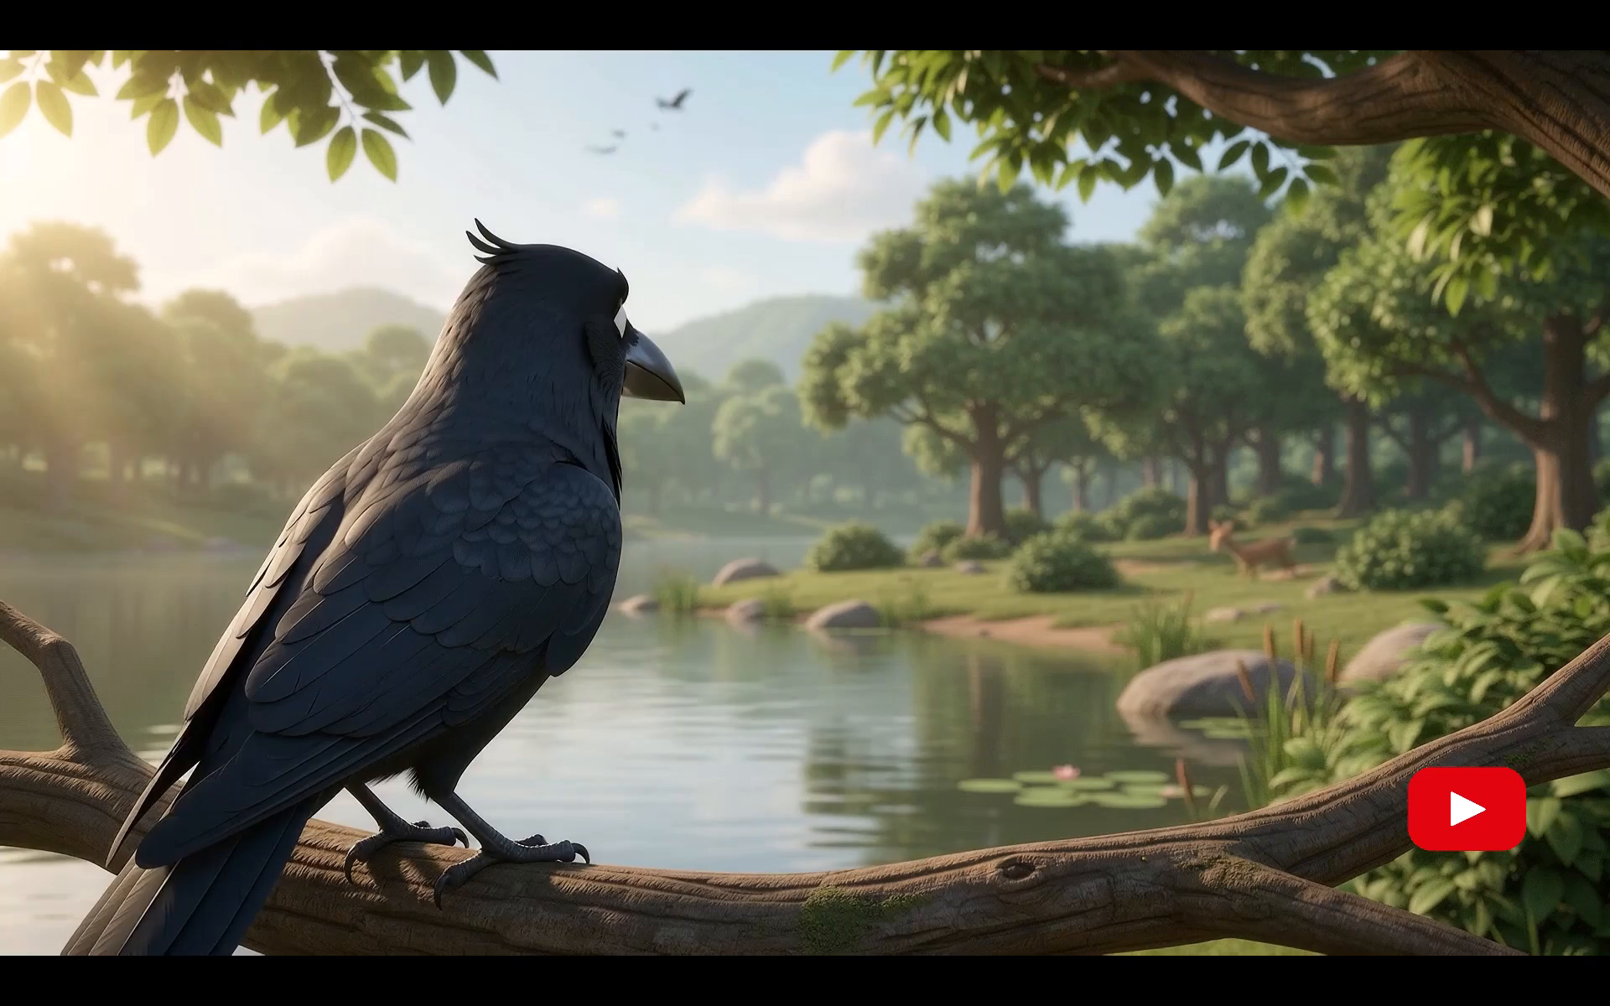
{"action": "key", "text": "Left"}
{"action": "key", "text": "Left"}
{"action": "key", "text": "Left"}
{"action": "key", "text": "Left"}
{"action": "key", "text": "Left"}
{"action": "key", "text": "Left"}
{"action": "key", "text": "space"}
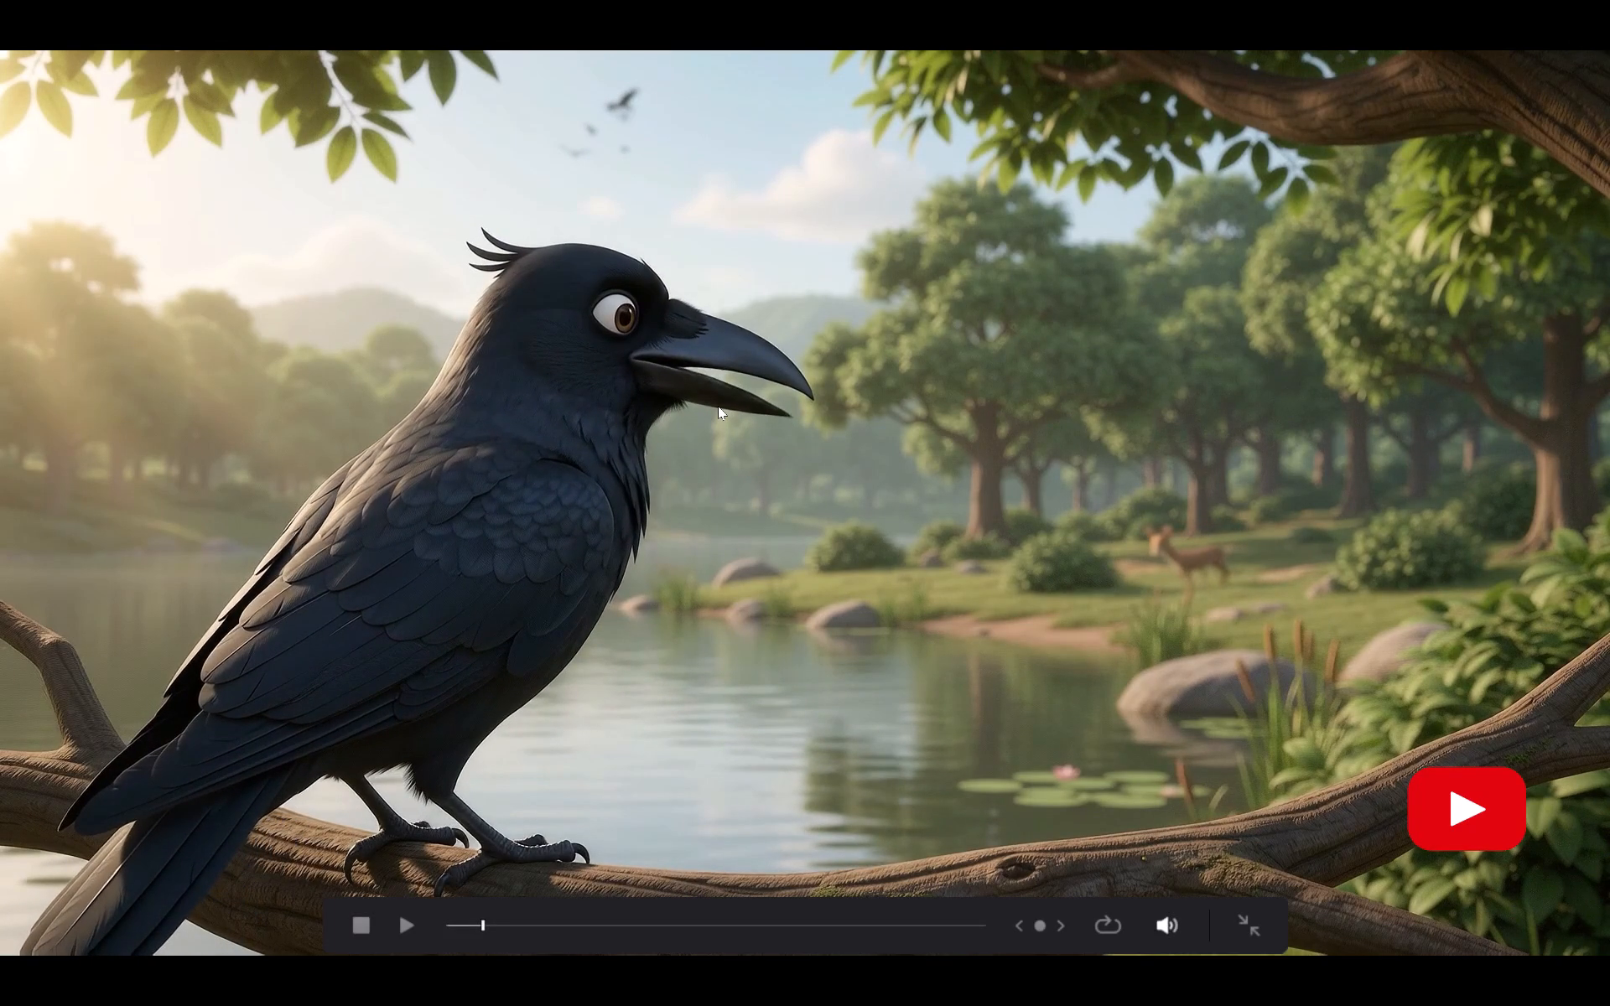
{"action": "key", "text": "ctrl+f"}
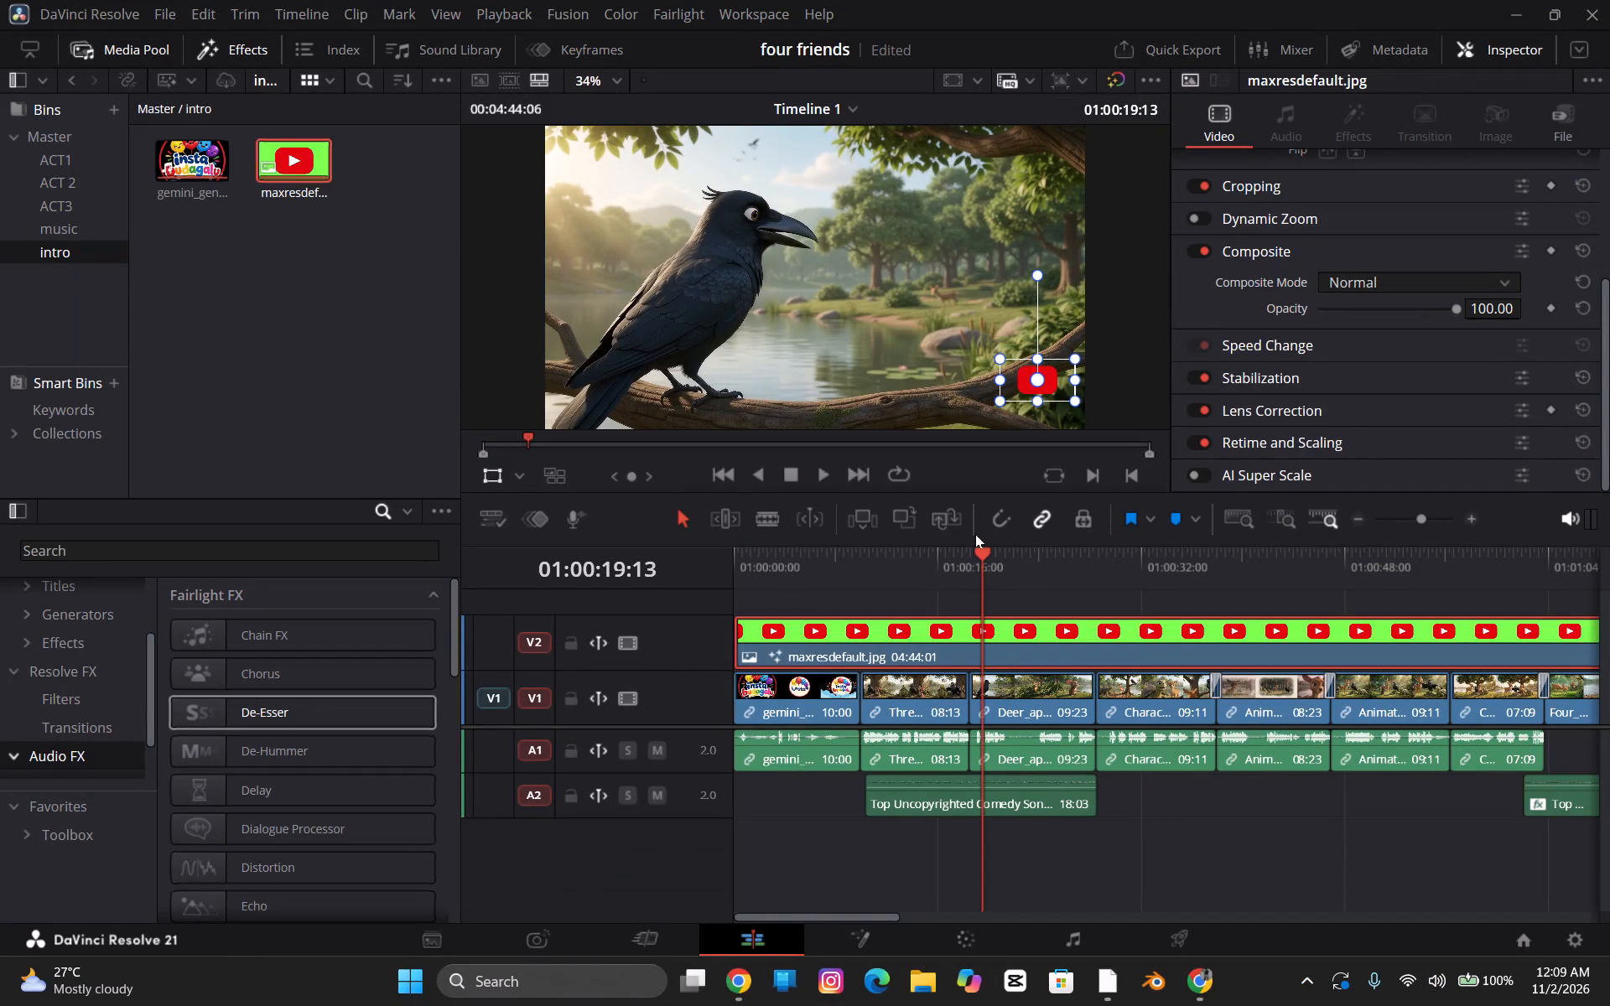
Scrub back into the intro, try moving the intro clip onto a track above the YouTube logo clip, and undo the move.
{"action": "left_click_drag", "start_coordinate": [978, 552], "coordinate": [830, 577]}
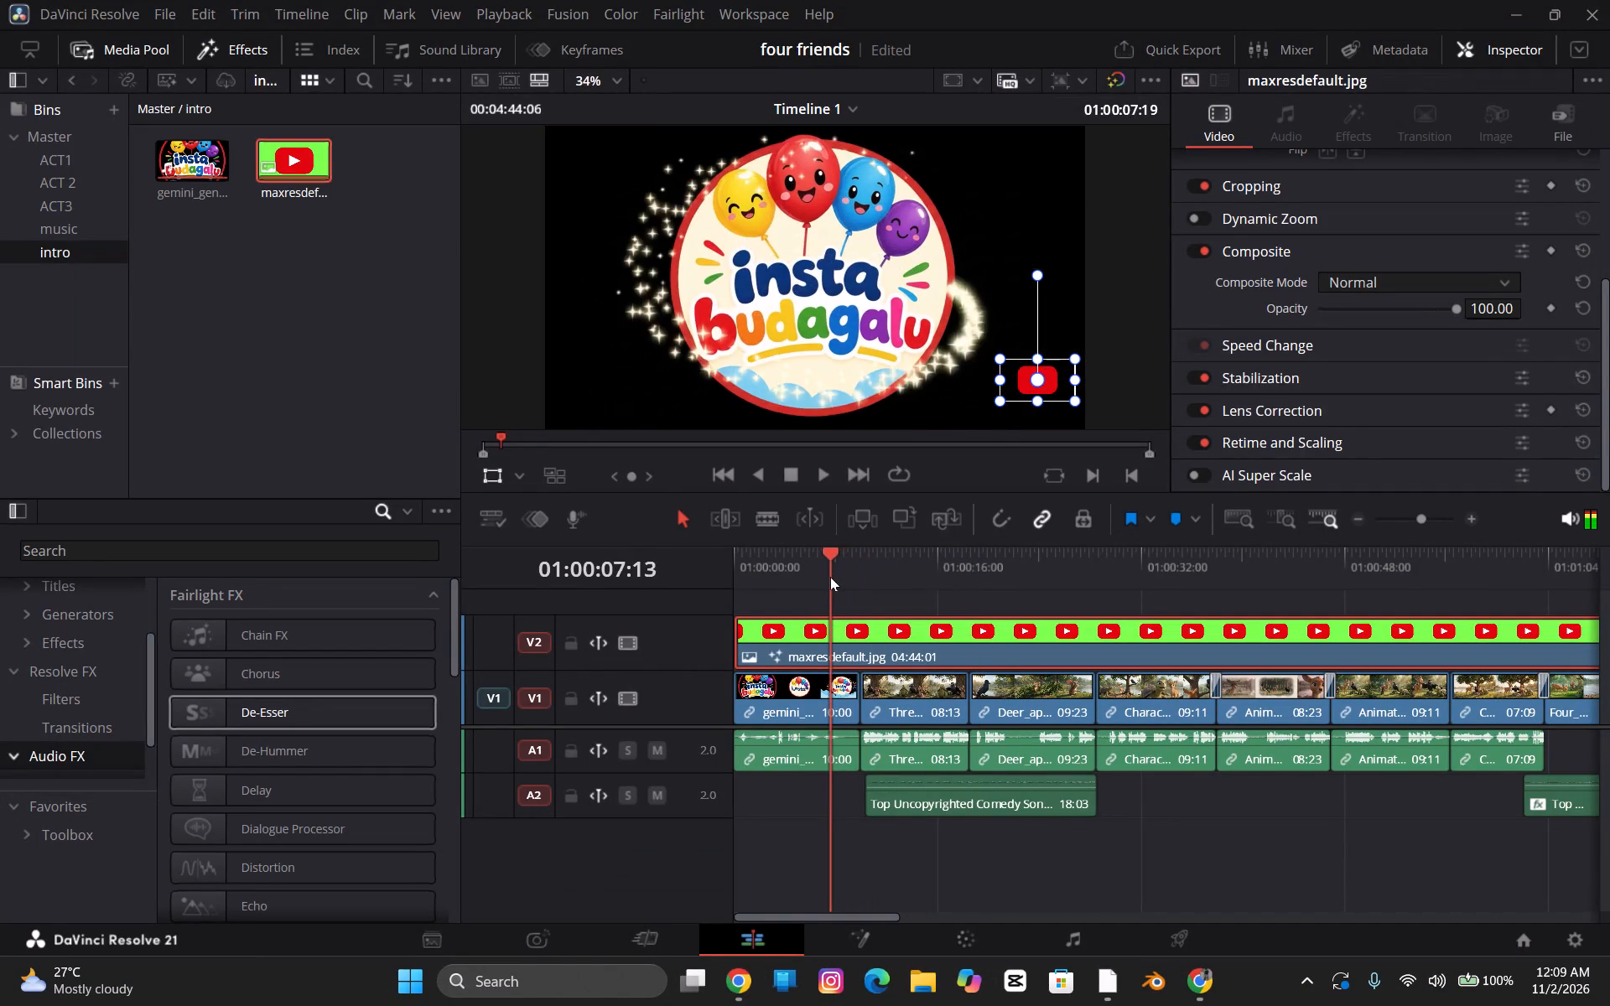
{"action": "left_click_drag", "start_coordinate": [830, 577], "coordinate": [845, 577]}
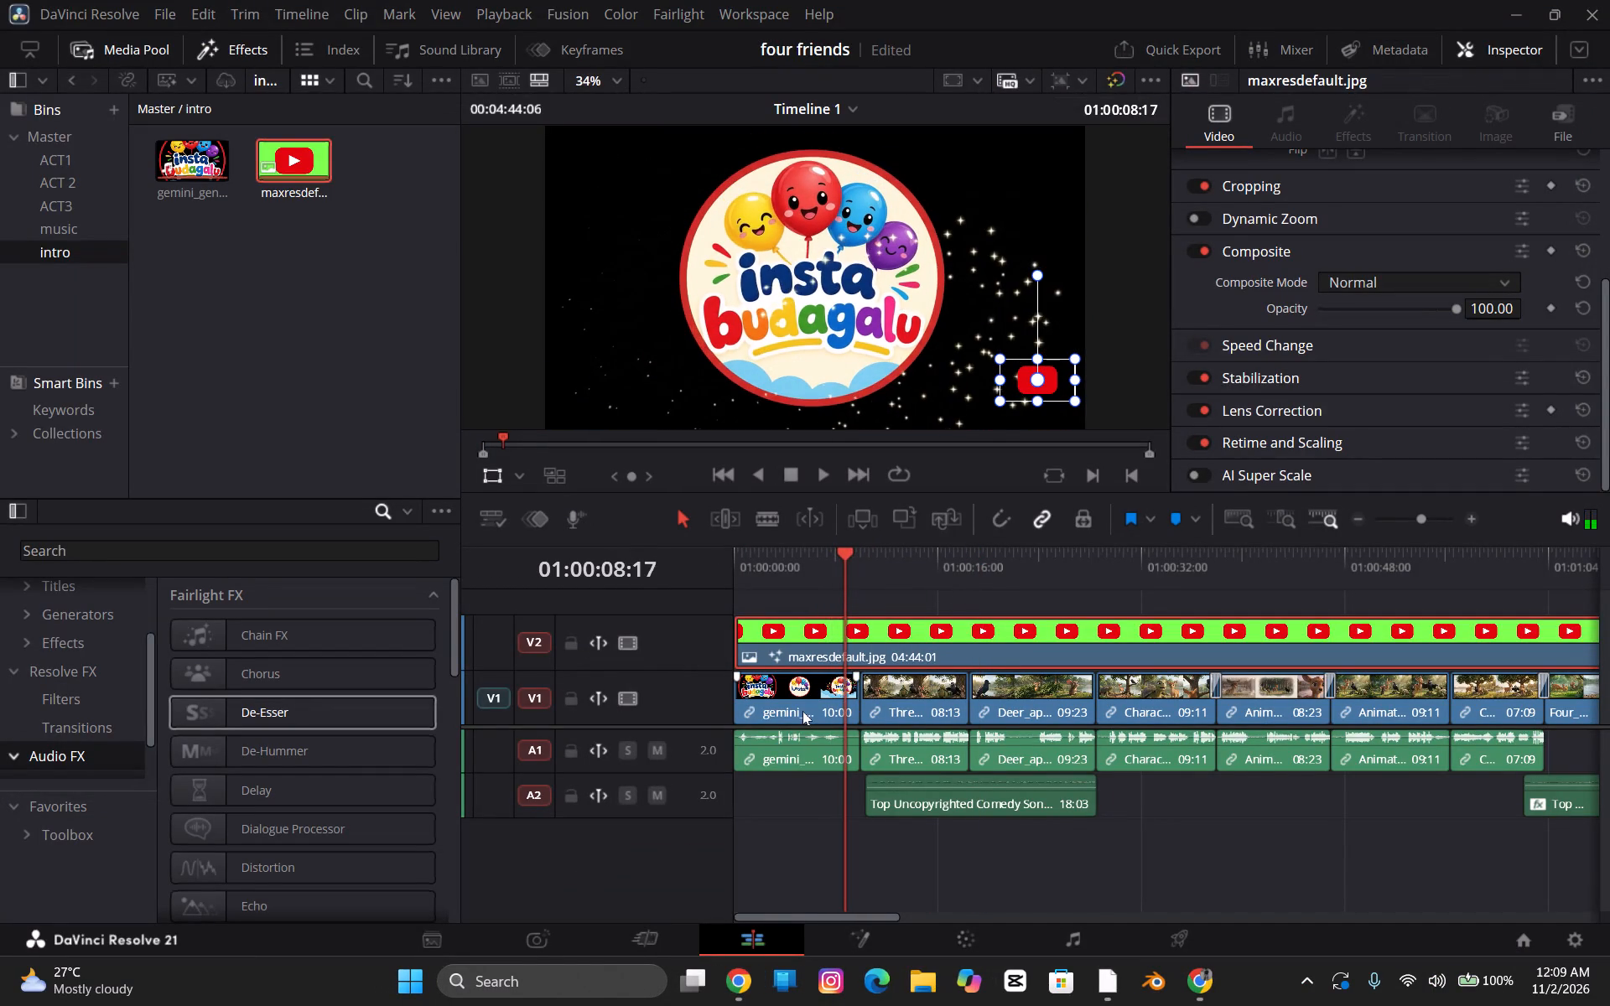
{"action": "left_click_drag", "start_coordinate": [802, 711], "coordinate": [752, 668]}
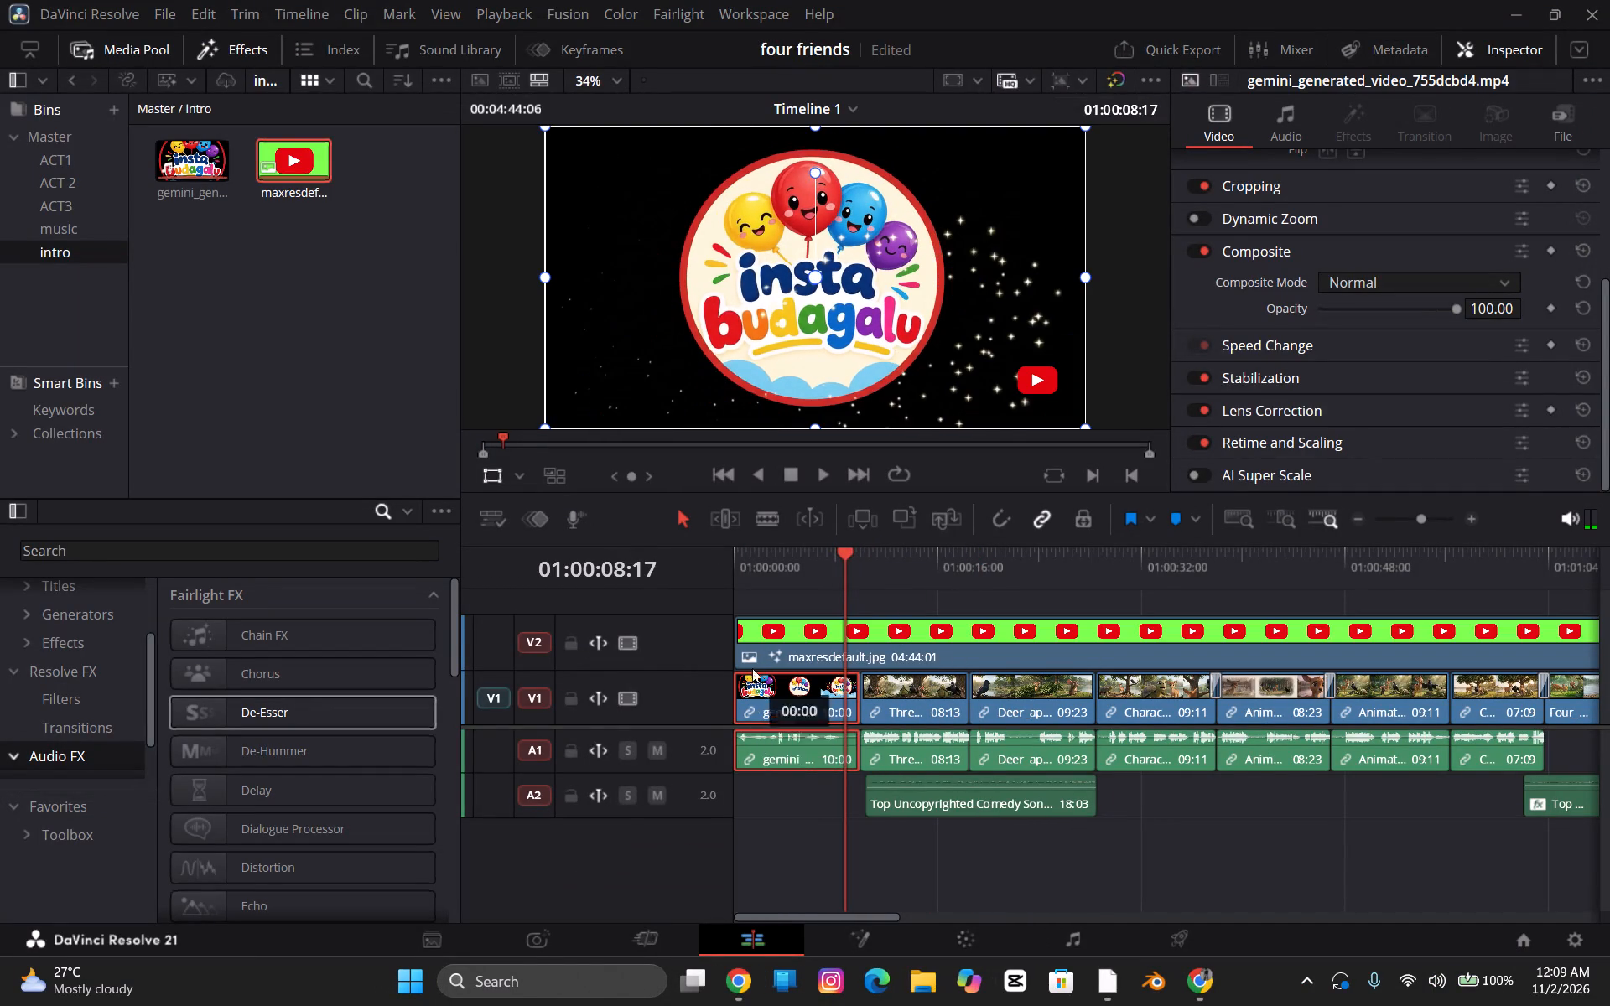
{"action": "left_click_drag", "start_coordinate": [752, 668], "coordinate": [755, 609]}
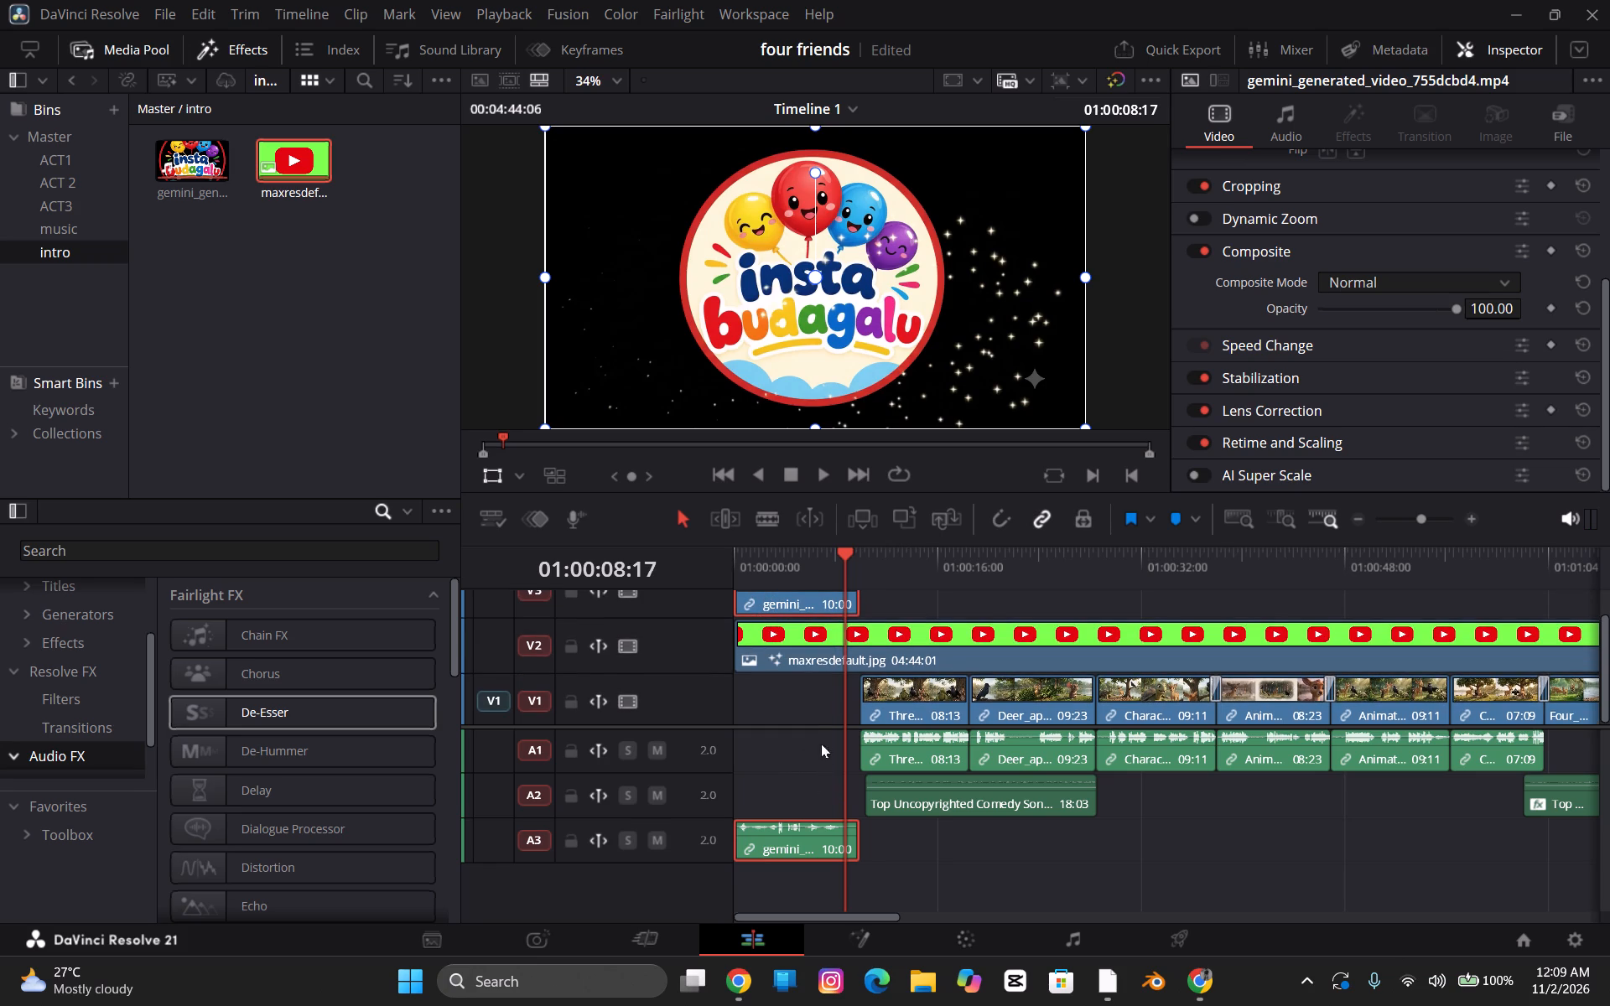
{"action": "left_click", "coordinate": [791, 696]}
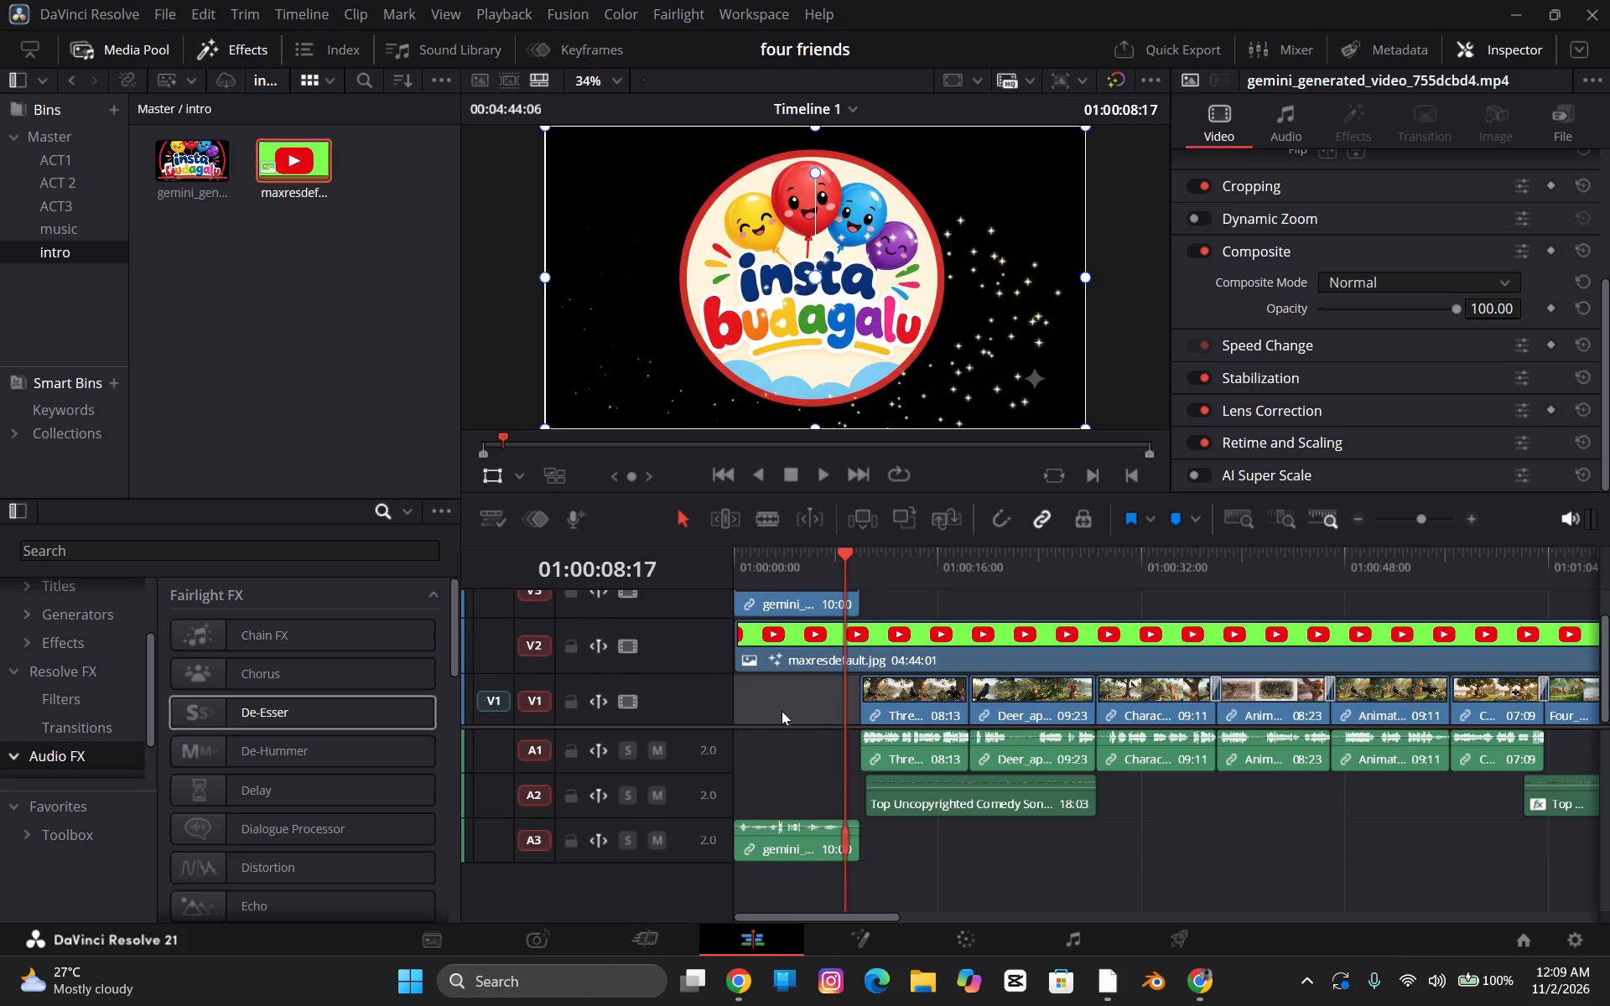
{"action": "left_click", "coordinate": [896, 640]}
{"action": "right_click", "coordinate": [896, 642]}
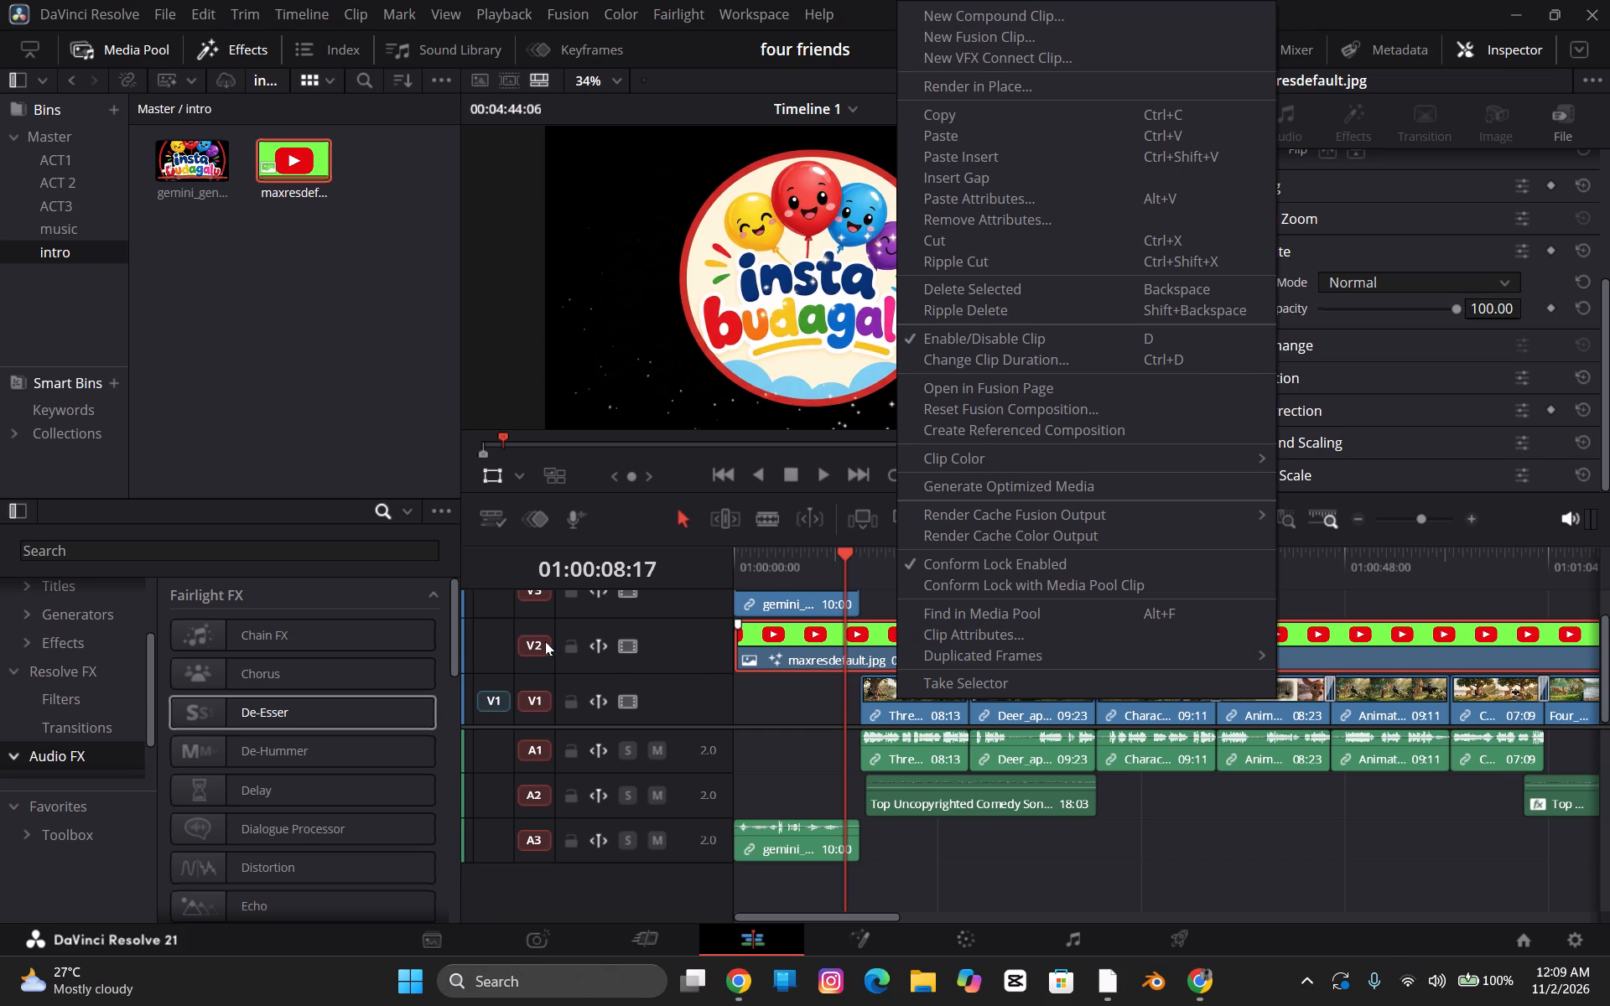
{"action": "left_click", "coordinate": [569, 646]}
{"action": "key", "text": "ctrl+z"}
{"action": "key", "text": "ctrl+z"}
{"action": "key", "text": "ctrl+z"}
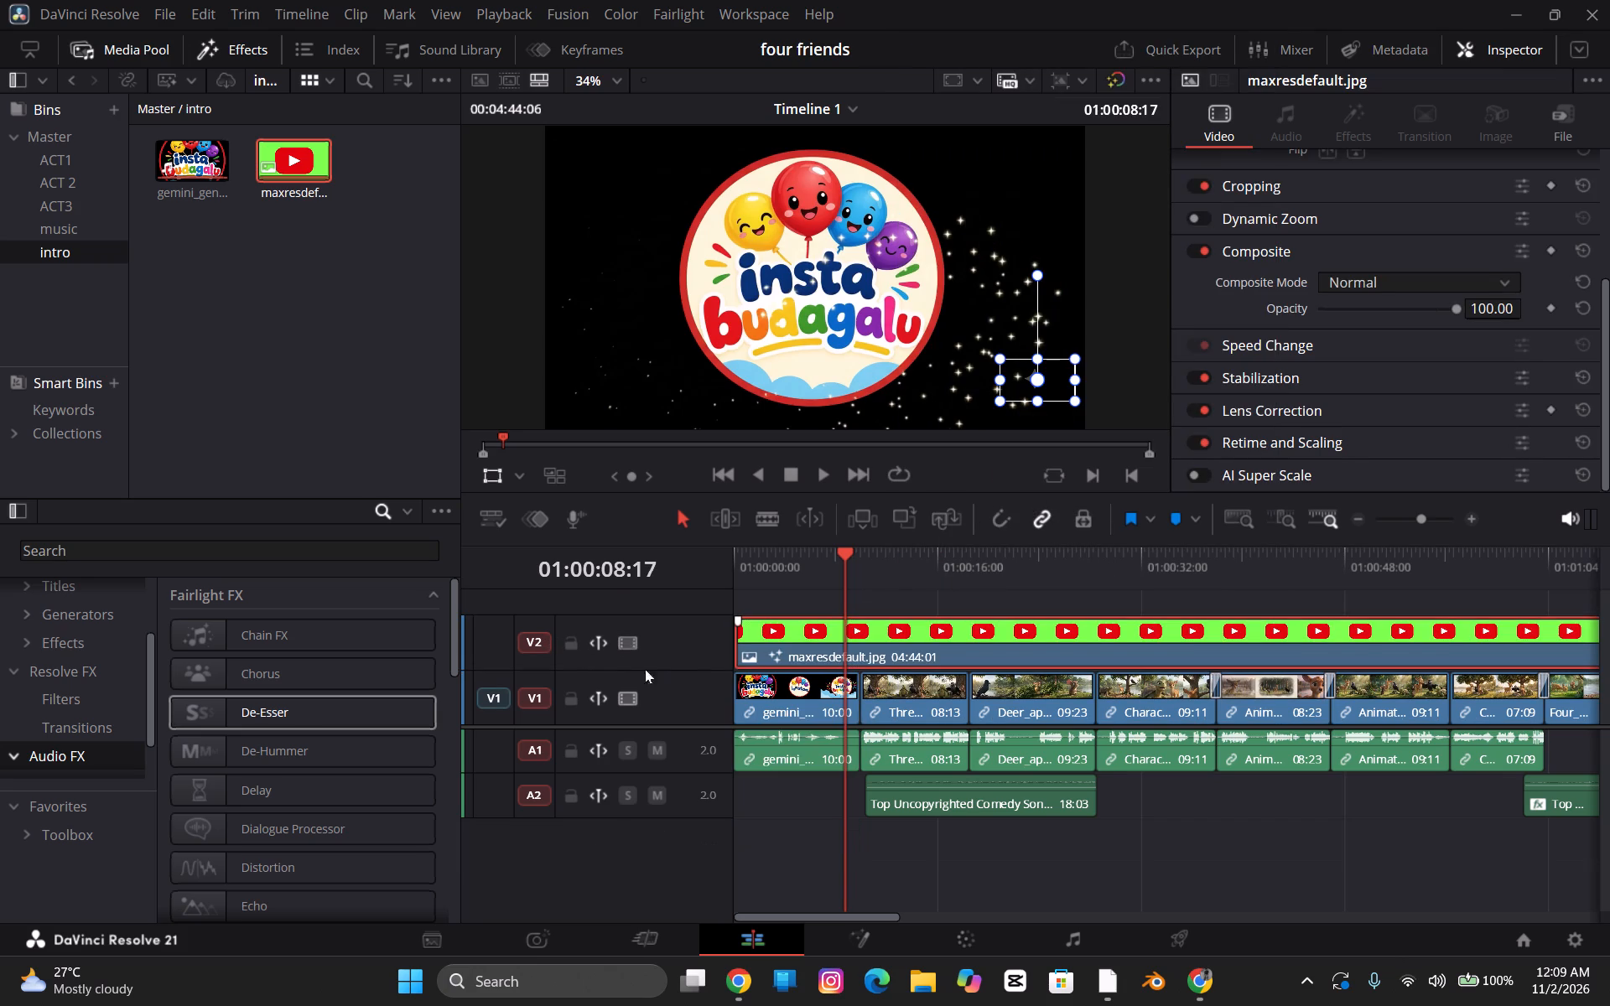
Undo the earlier edits back to before the YouTube logo was added, with the intro clip on V2 above the Forest clip.
{"action": "key", "text": "ctrl+z"}
{"action": "key", "text": "ctrl+z"}
{"action": "key", "text": "ctrl+z"}
{"action": "key", "text": "ctrl+z"}
{"action": "key", "text": "ctrl+z"}
{"action": "key", "text": "ctrl+z"}
{"action": "key", "text": "ctrl+z"}
{"action": "key", "text": "ctrl+z"}
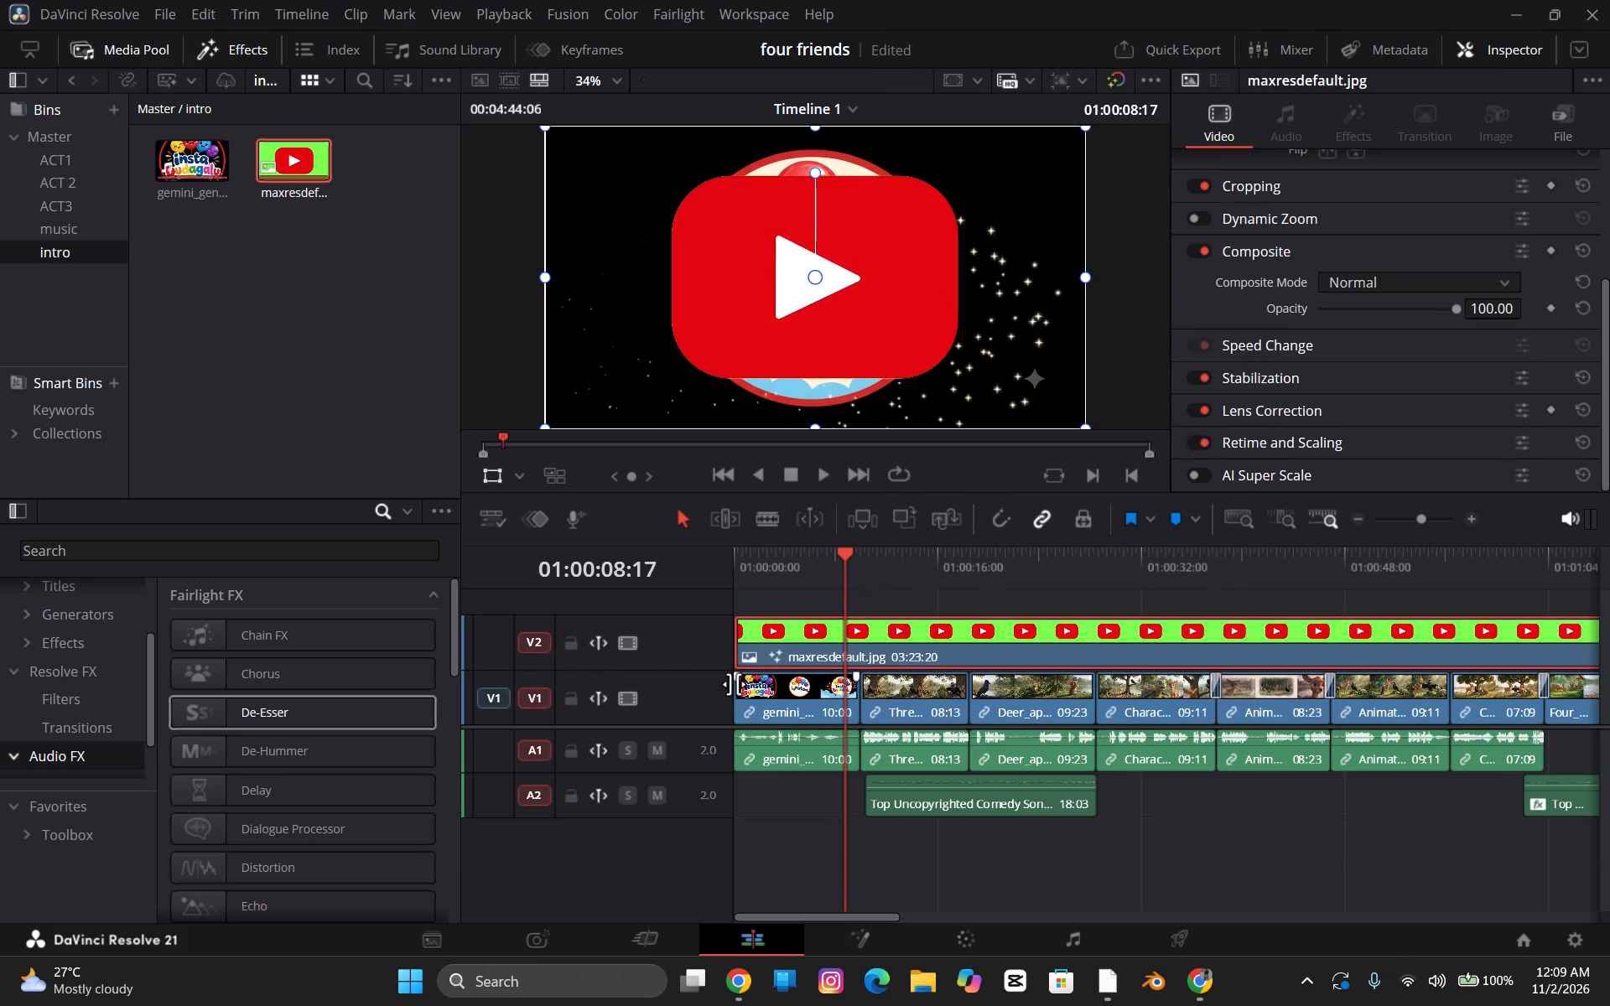
{"action": "key", "text": "ctrl+z"}
{"action": "key", "text": "ctrl+z"}
{"action": "key", "text": "ctrl+z"}
{"action": "key", "text": "ctrl+z"}
{"action": "key", "text": "ctrl+z"}
{"action": "key", "text": "ctrl+z"}
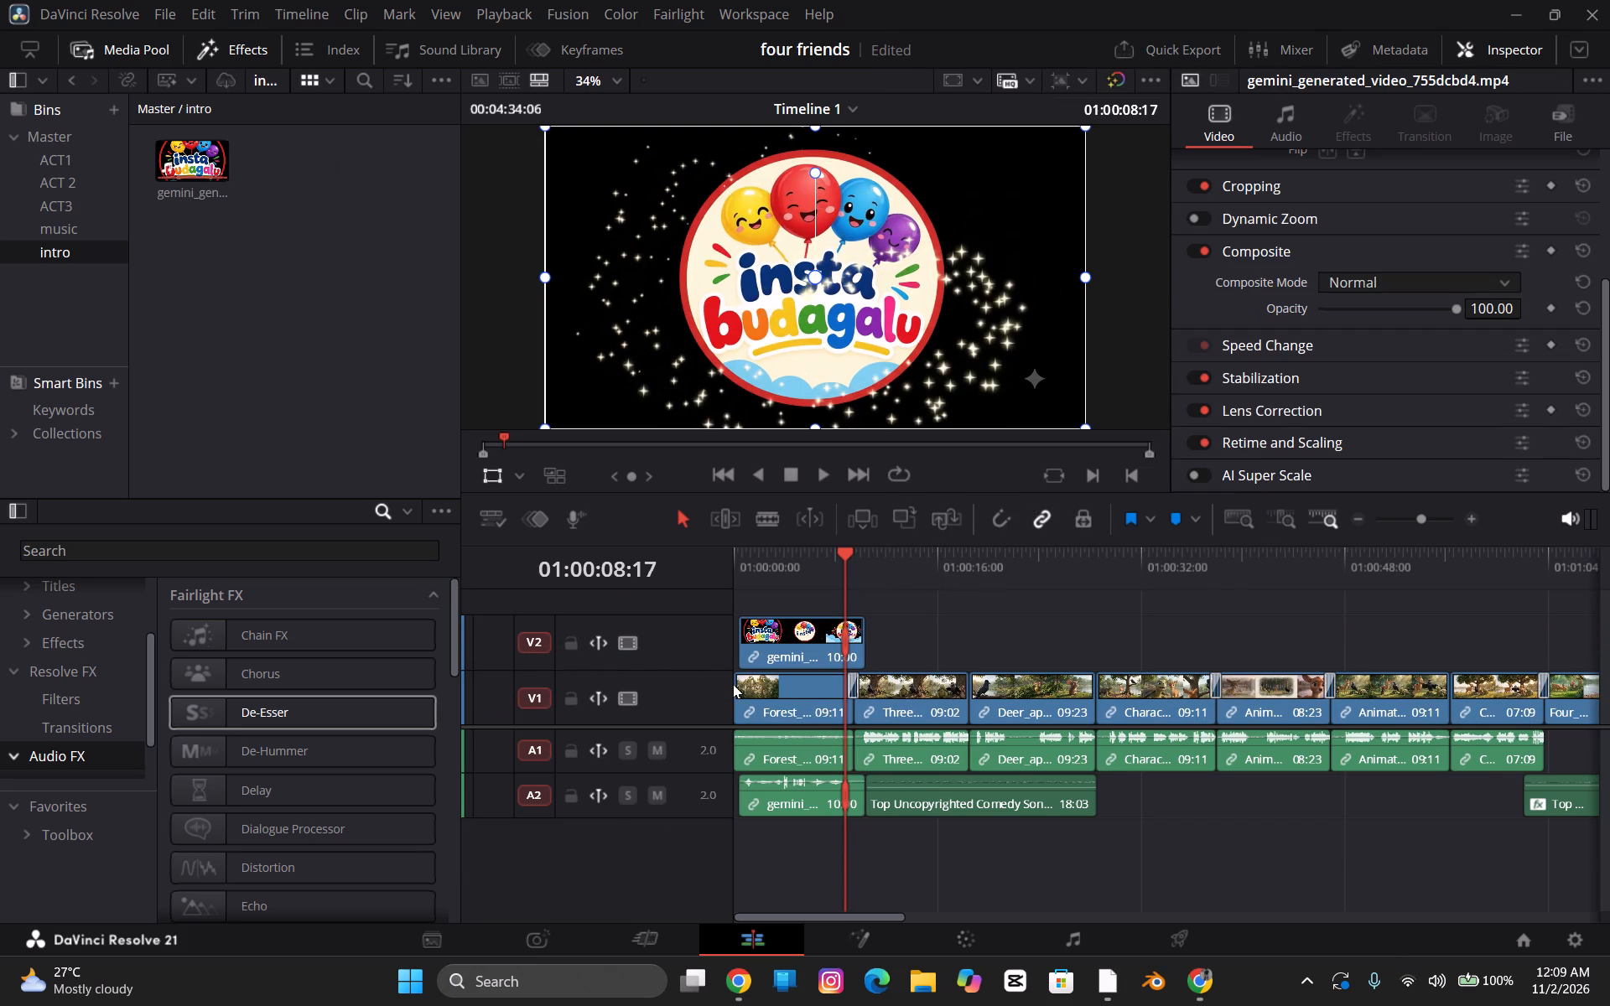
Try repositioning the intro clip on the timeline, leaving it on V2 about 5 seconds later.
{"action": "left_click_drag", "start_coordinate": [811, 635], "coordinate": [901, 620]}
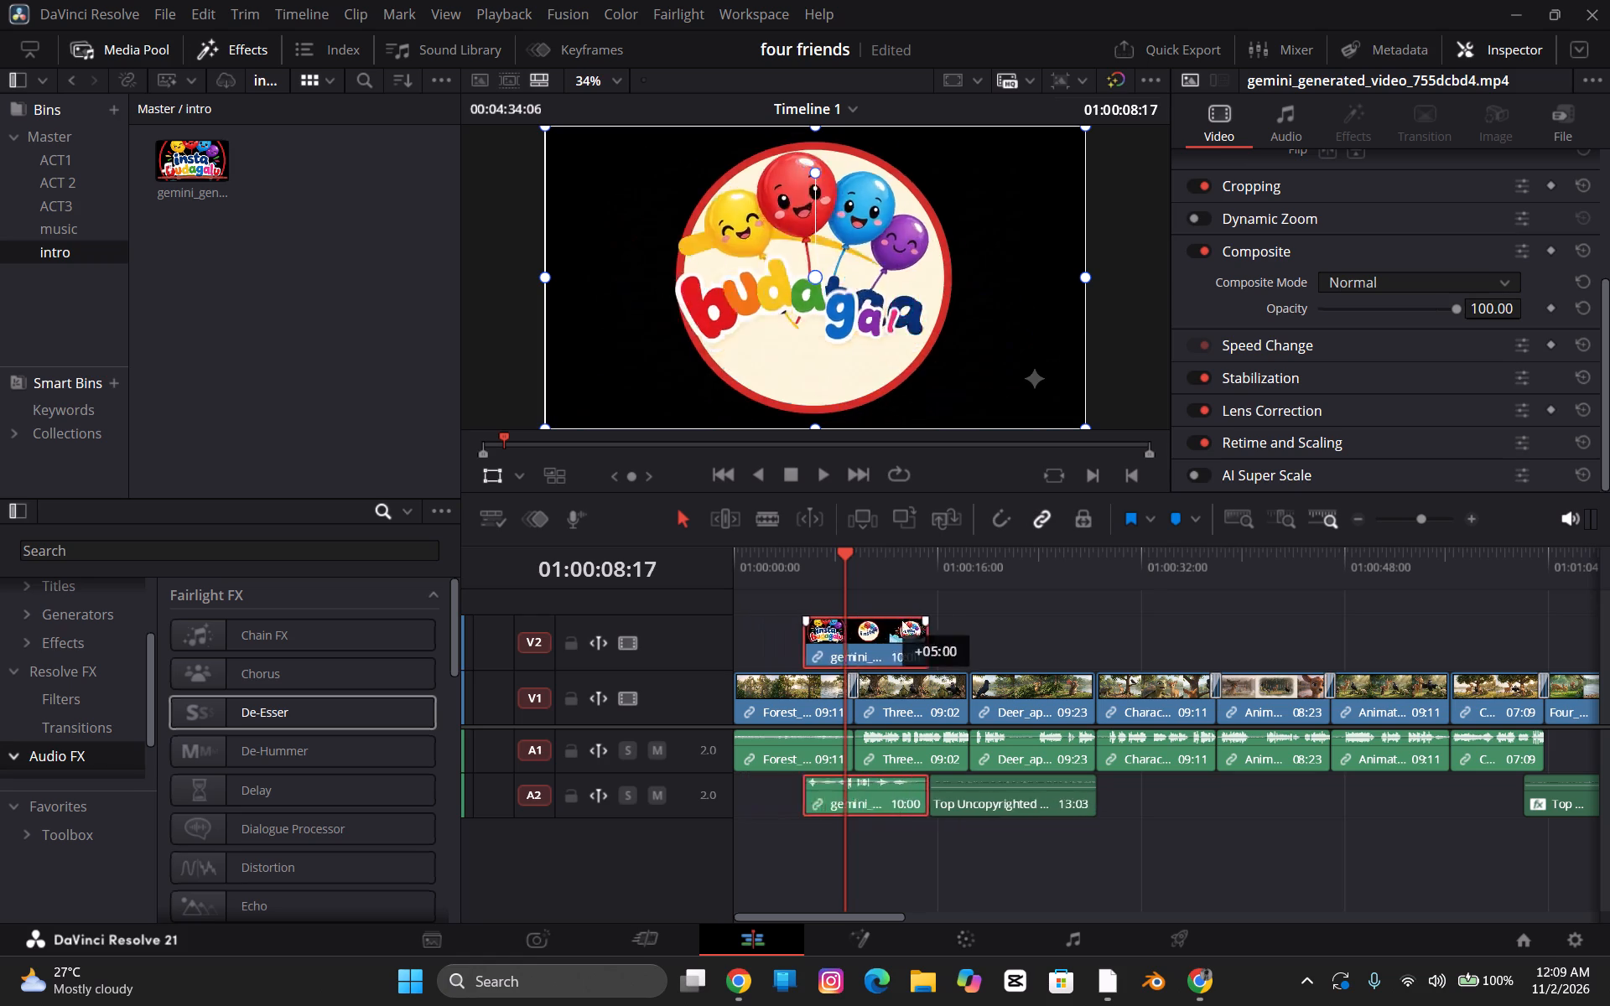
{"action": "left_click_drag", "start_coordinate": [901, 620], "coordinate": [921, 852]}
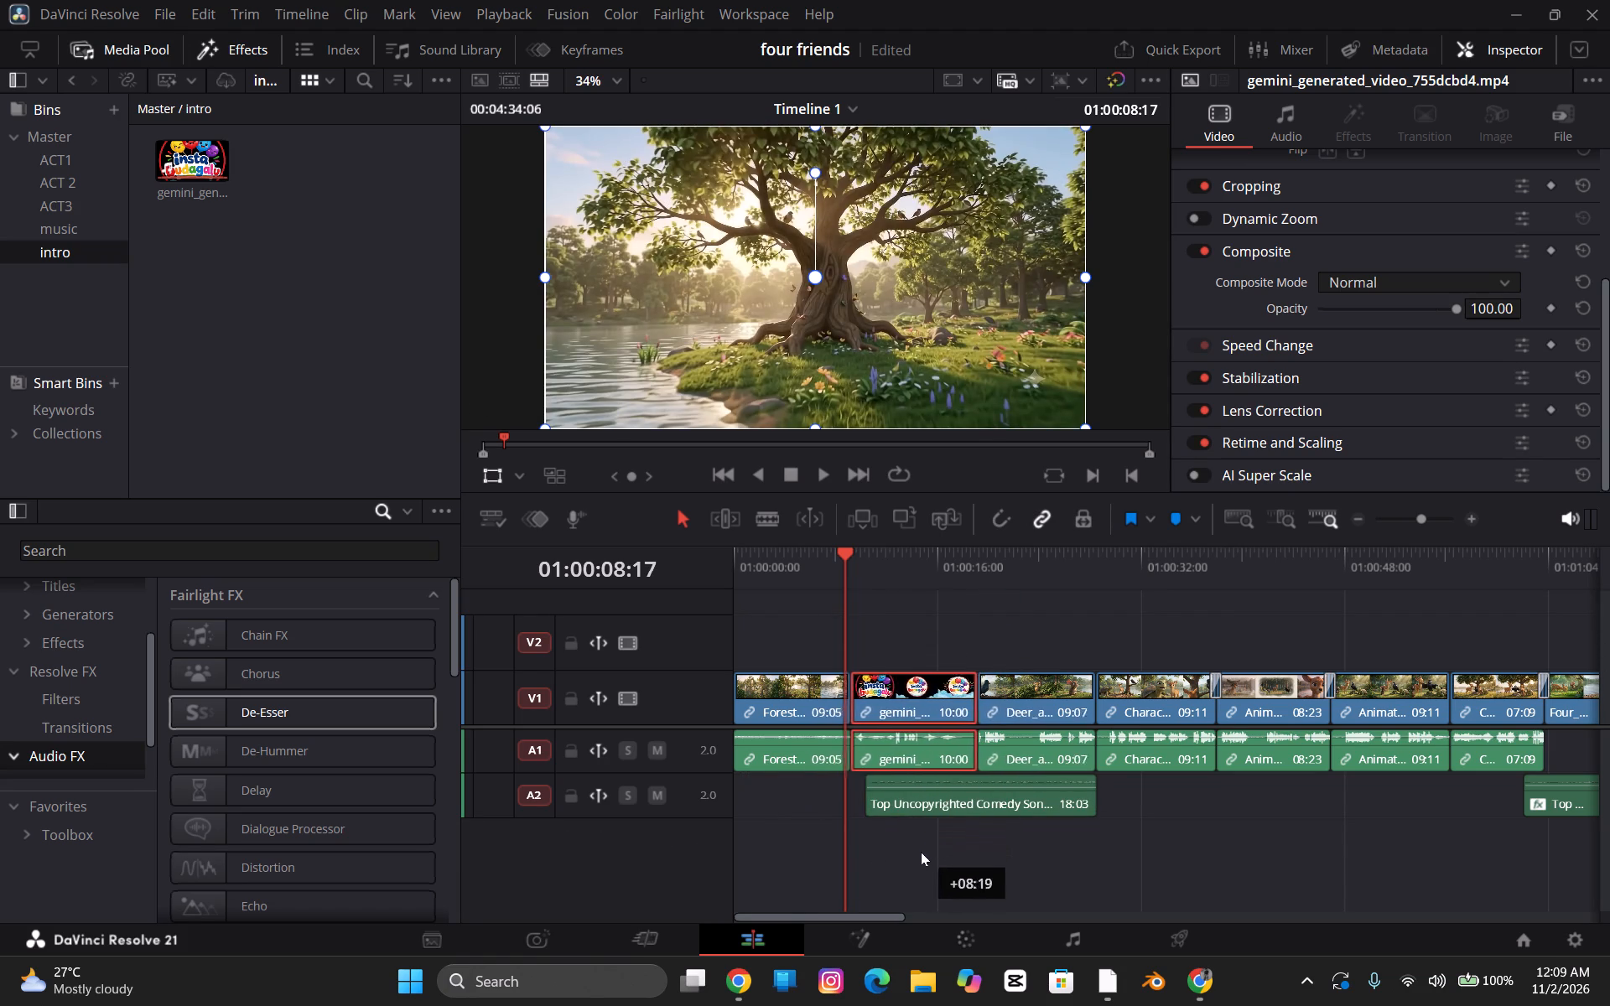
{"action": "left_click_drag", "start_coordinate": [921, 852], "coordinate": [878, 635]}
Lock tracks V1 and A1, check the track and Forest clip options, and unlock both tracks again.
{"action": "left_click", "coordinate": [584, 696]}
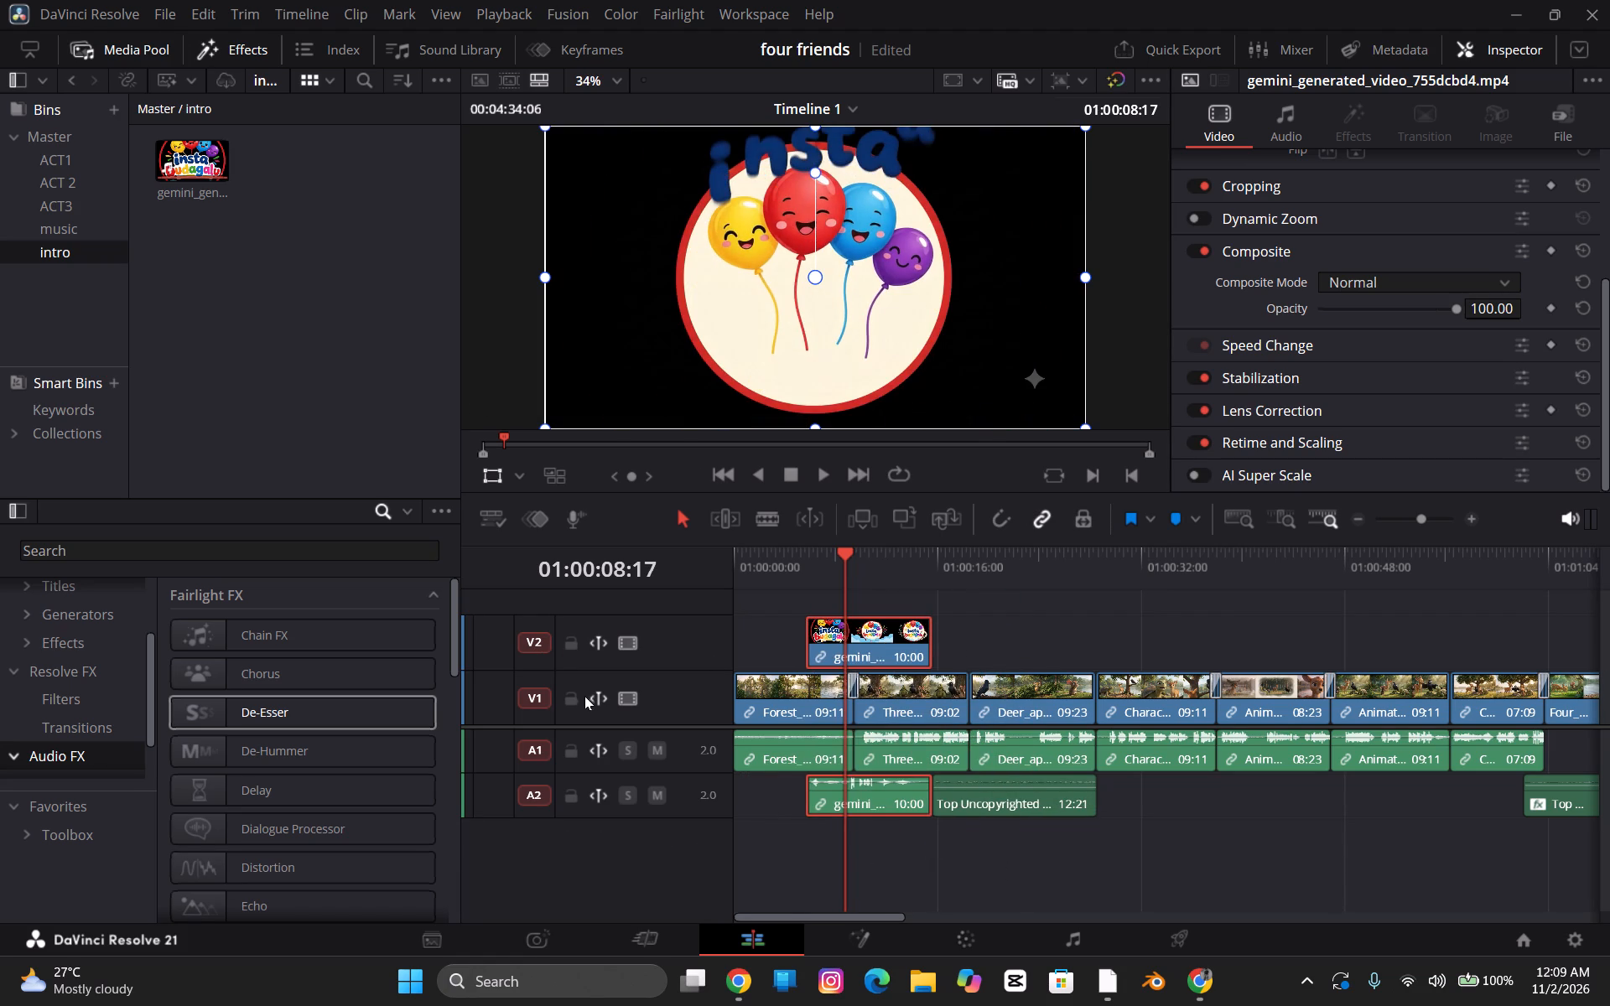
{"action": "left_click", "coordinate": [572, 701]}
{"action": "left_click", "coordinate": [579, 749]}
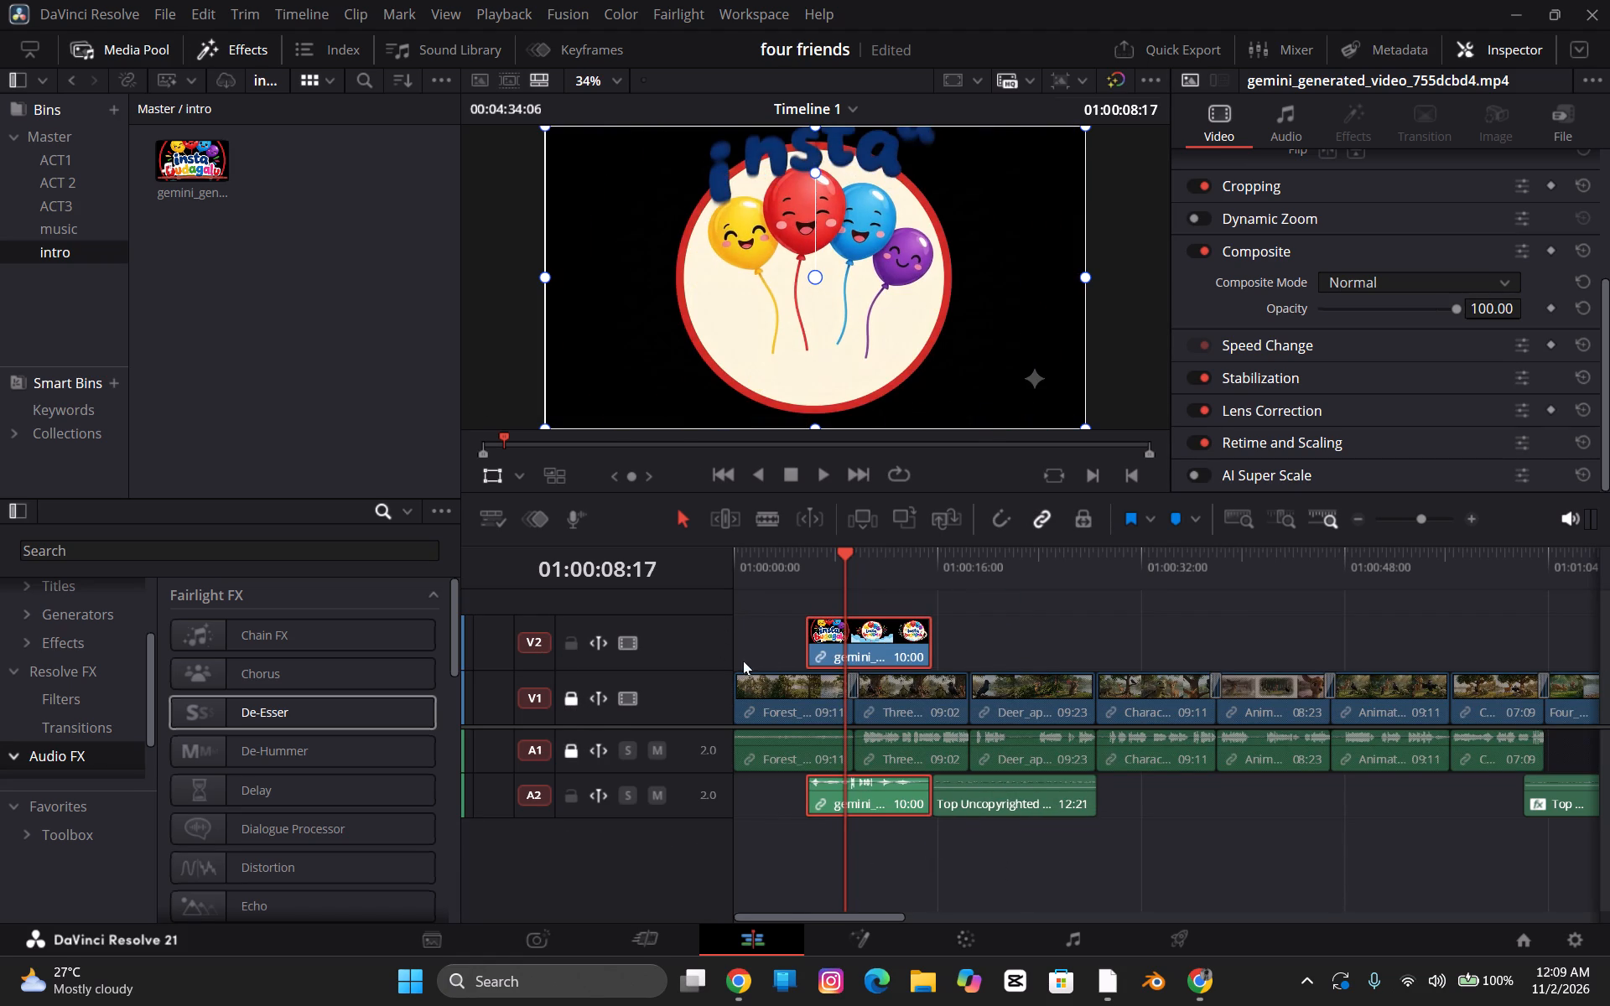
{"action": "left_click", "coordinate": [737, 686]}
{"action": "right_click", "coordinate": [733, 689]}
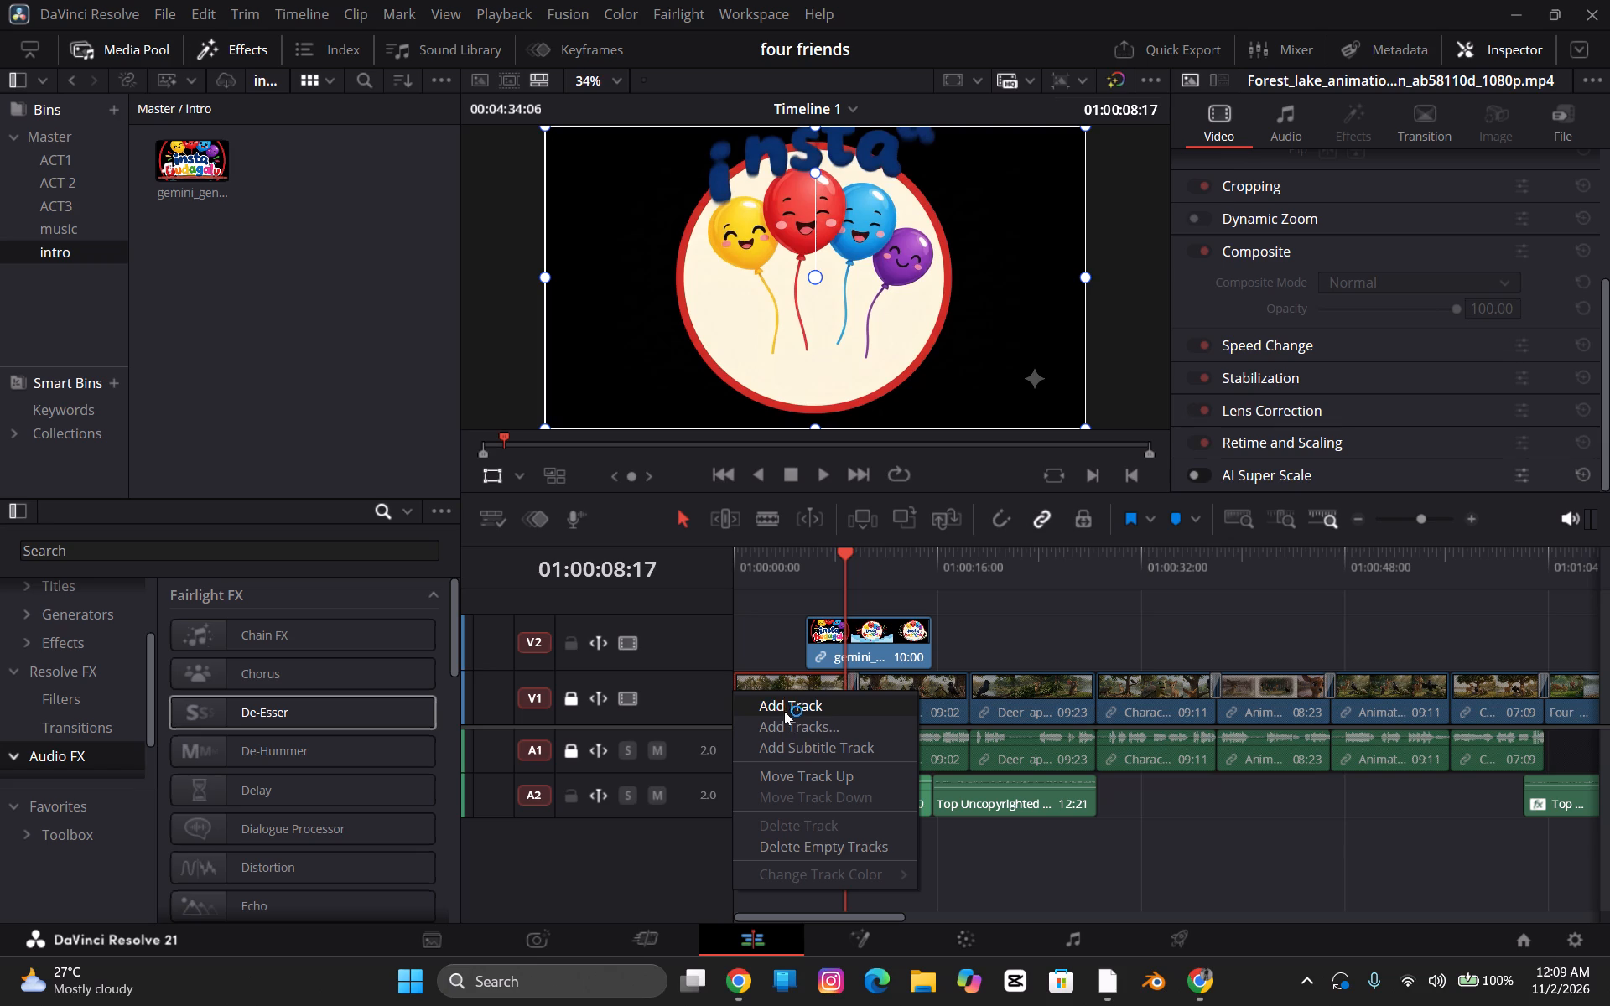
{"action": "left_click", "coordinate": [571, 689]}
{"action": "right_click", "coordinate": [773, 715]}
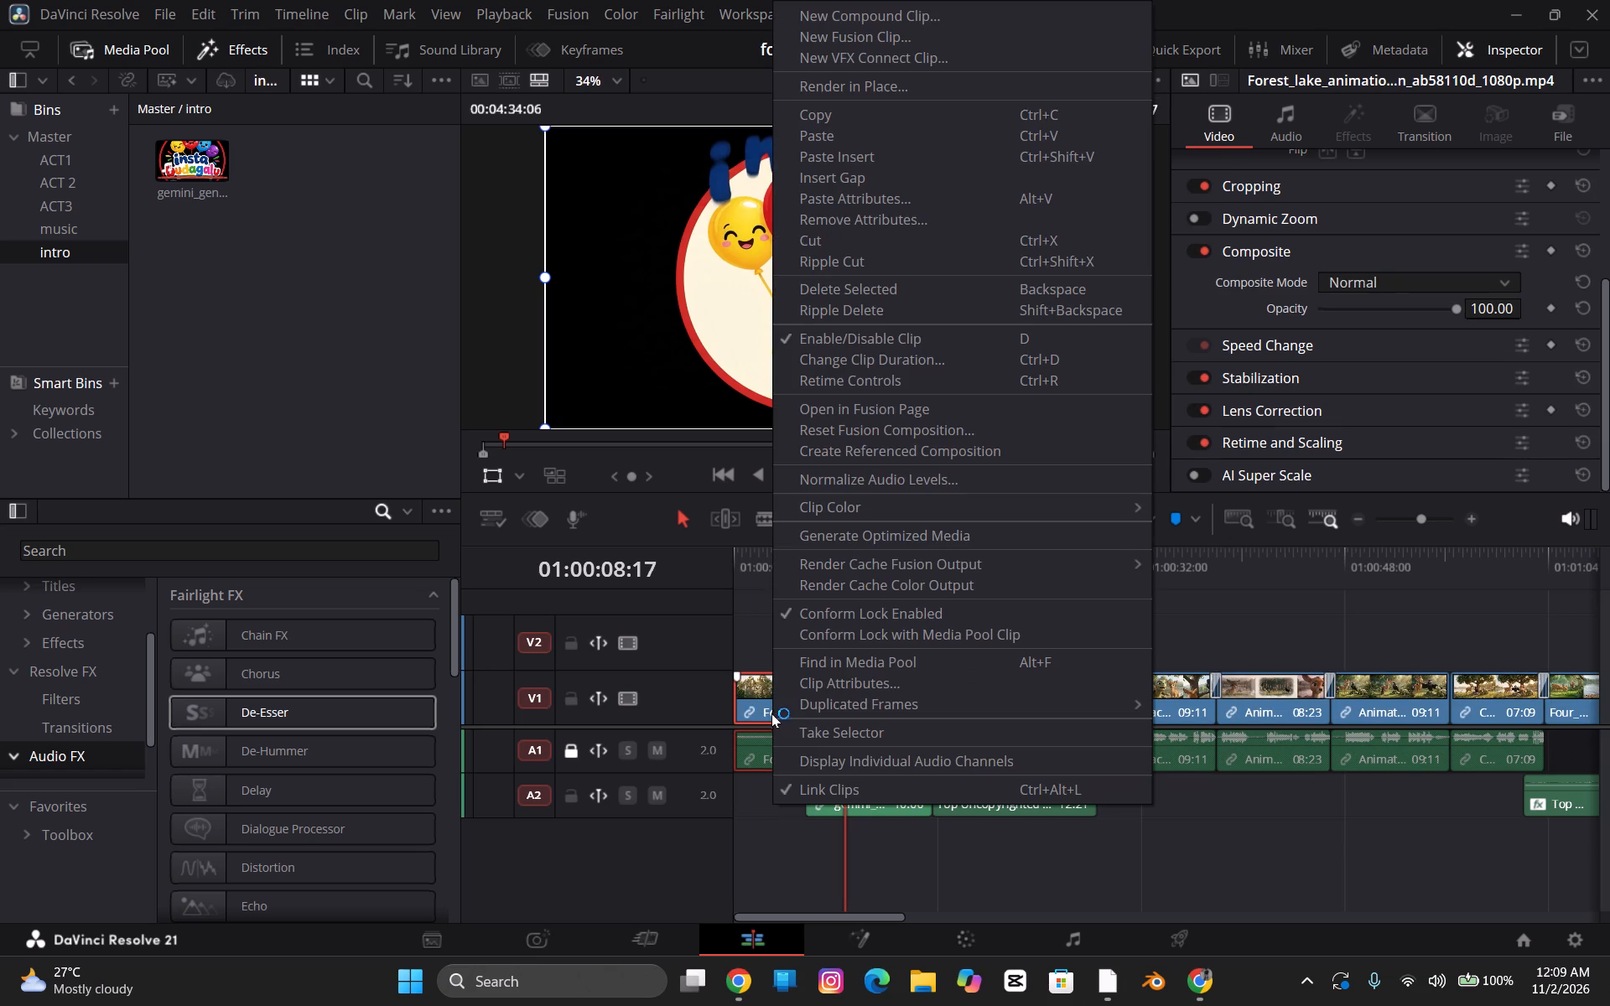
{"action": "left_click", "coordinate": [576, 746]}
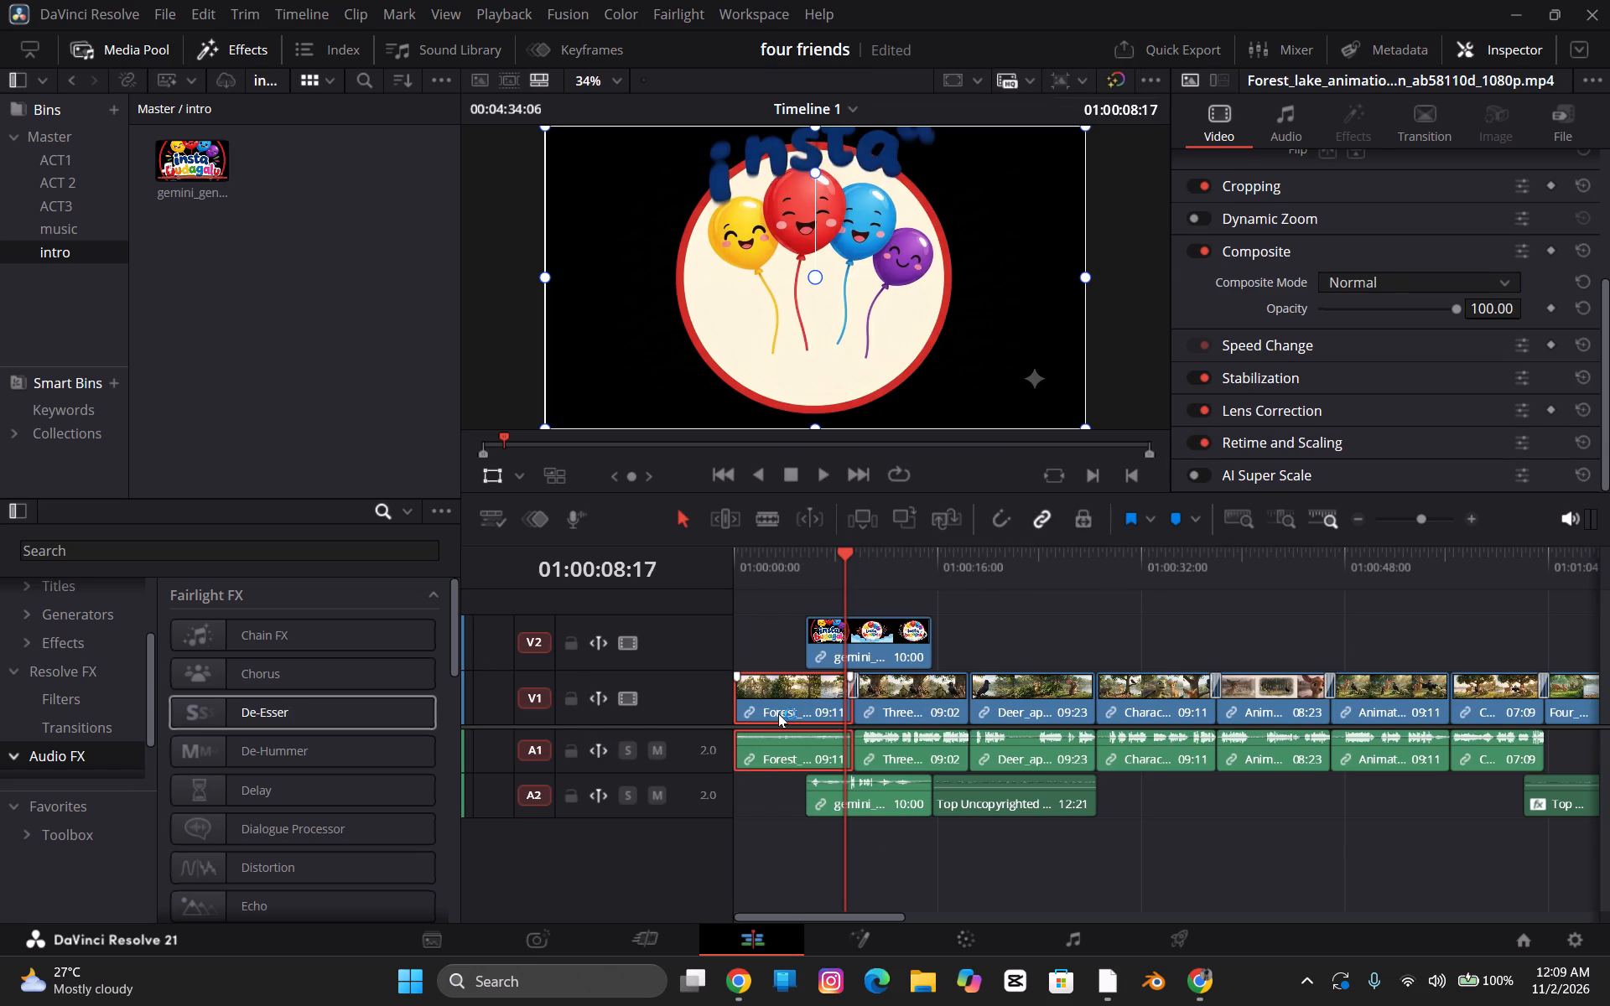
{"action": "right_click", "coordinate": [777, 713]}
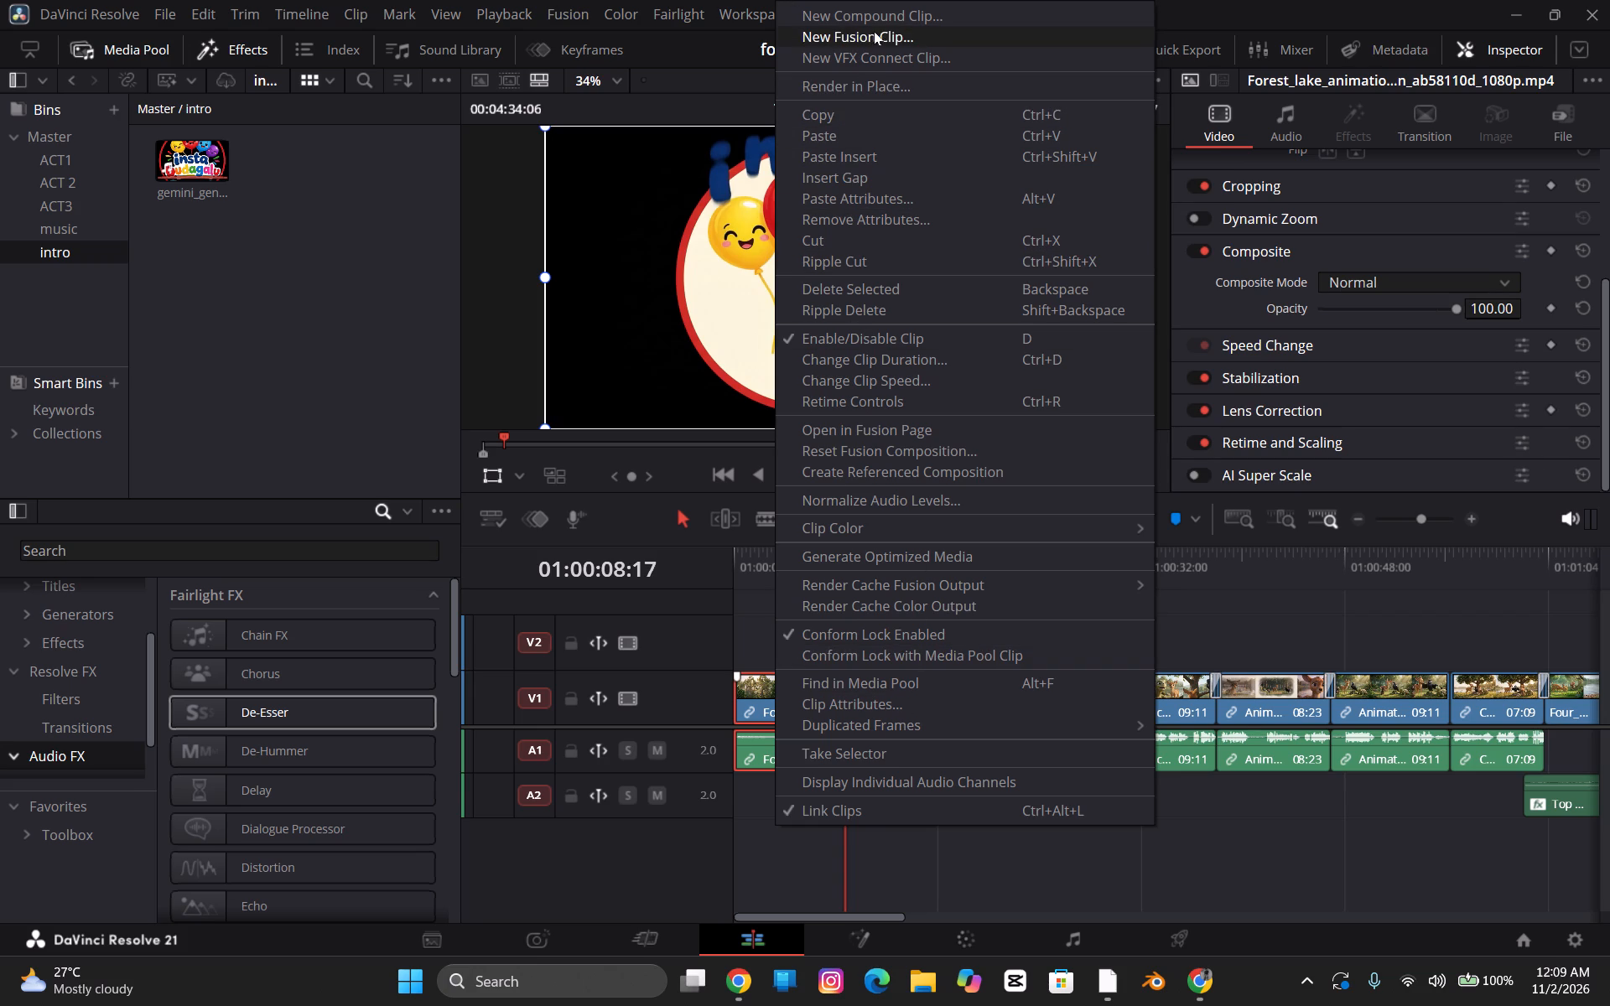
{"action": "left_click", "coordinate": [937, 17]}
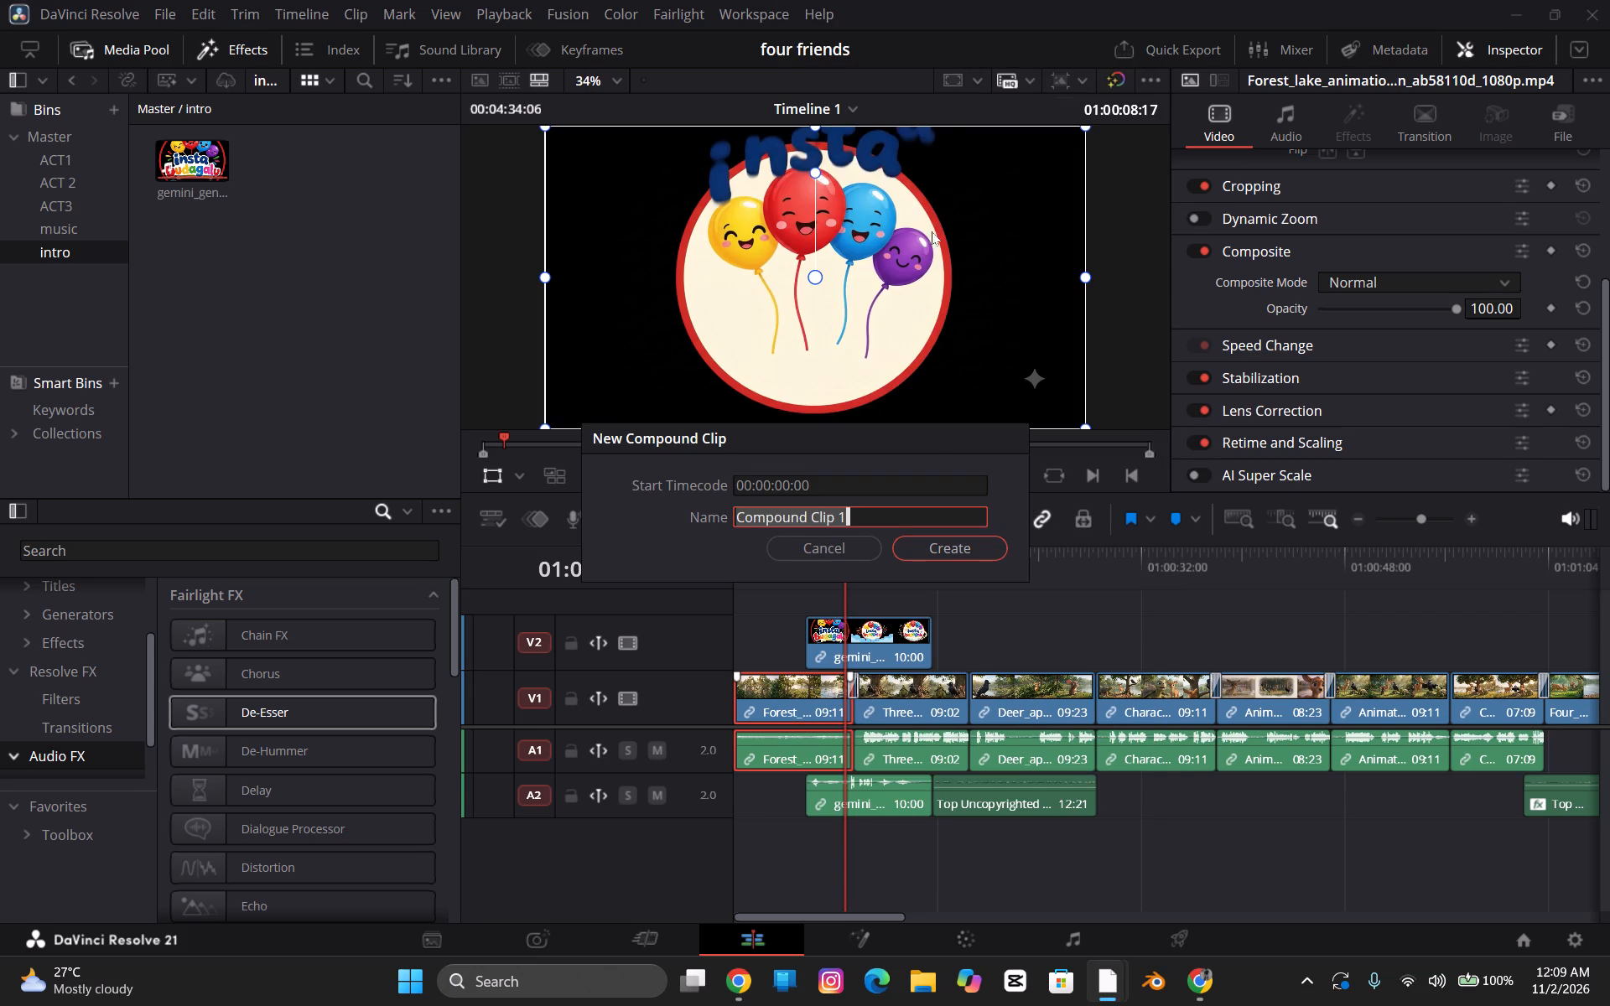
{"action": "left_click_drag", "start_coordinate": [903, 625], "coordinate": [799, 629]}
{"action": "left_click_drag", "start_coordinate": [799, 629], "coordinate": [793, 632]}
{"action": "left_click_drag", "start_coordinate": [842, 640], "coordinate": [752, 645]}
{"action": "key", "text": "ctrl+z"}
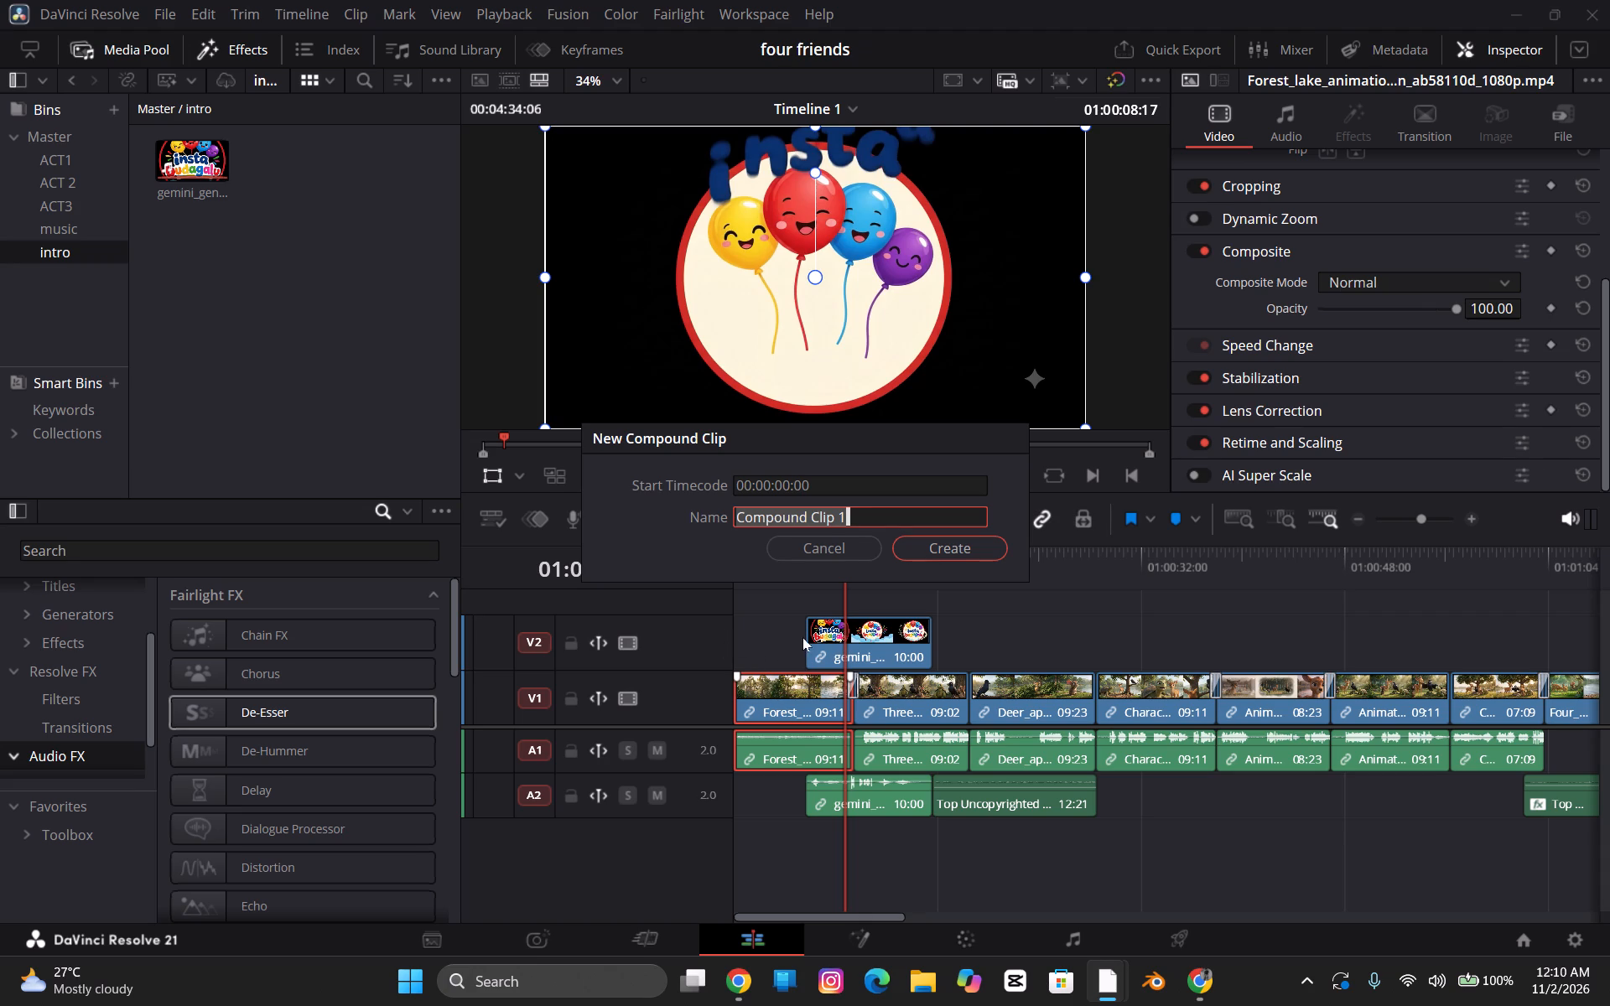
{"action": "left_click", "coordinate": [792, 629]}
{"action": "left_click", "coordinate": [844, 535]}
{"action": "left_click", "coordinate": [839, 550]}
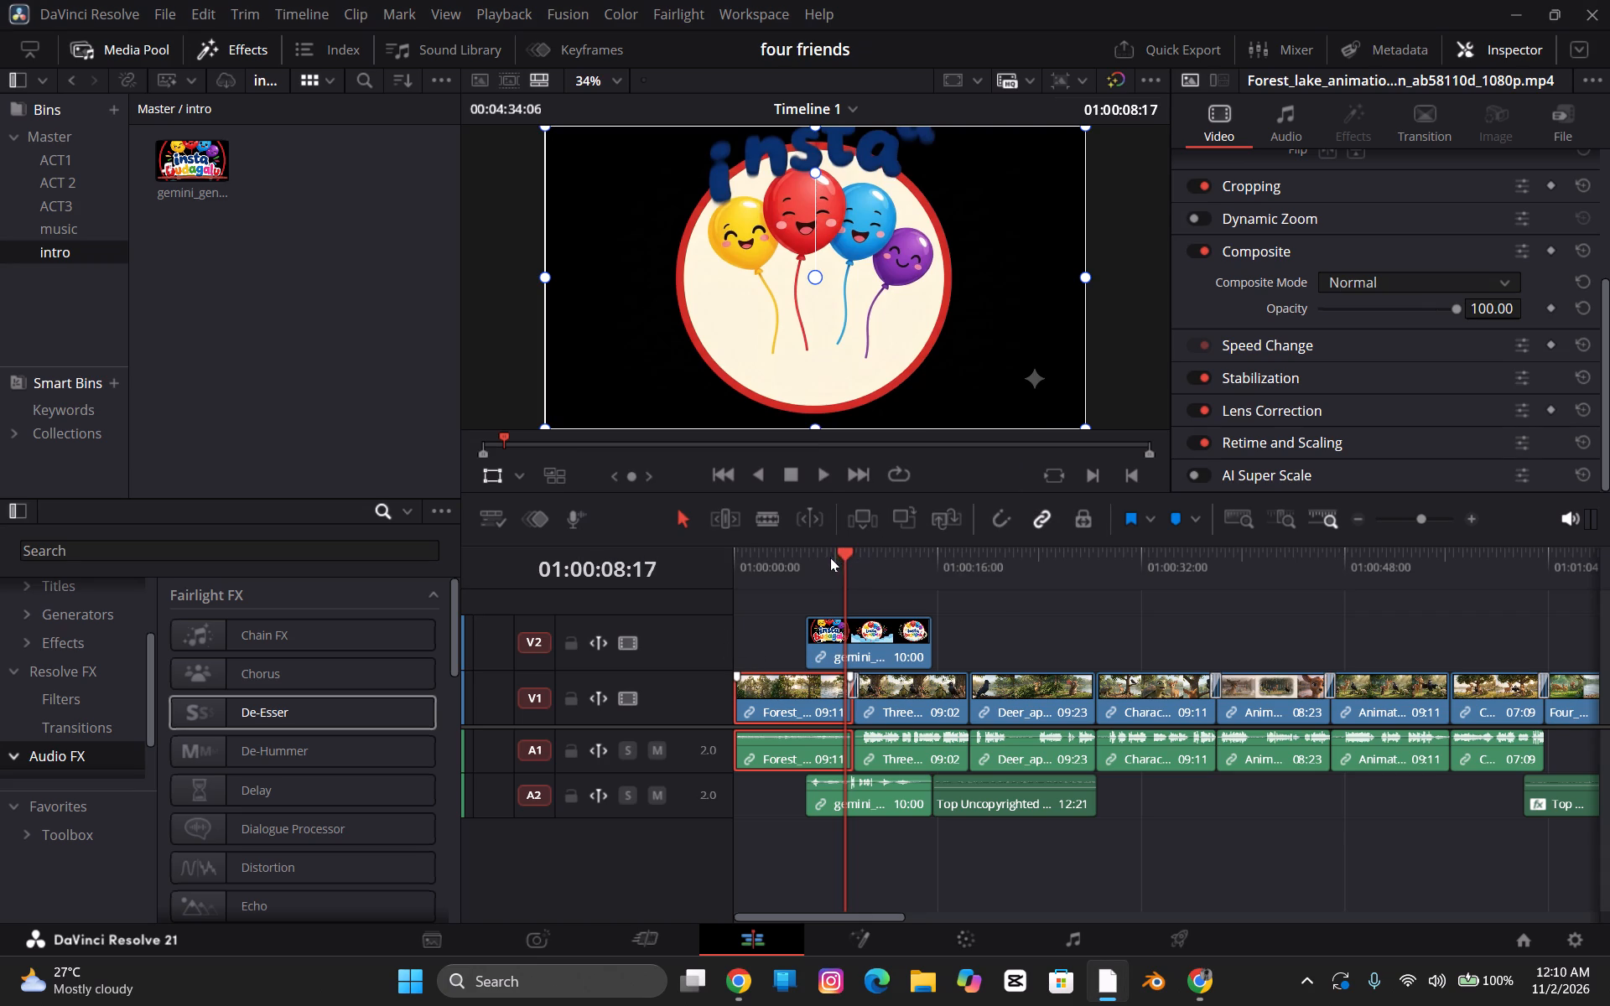
Undo the intro clip's moves and its placement, back to the timeline with only the story clips and music.
{"action": "key", "text": "ctrl+z"}
{"action": "key", "text": "ctrl+z"}
{"action": "key", "text": "ctrl+z"}
{"action": "key", "text": "ctrl+z"}
{"action": "key", "text": "ctrl+z"}
{"action": "key", "text": "ctrl+z"}
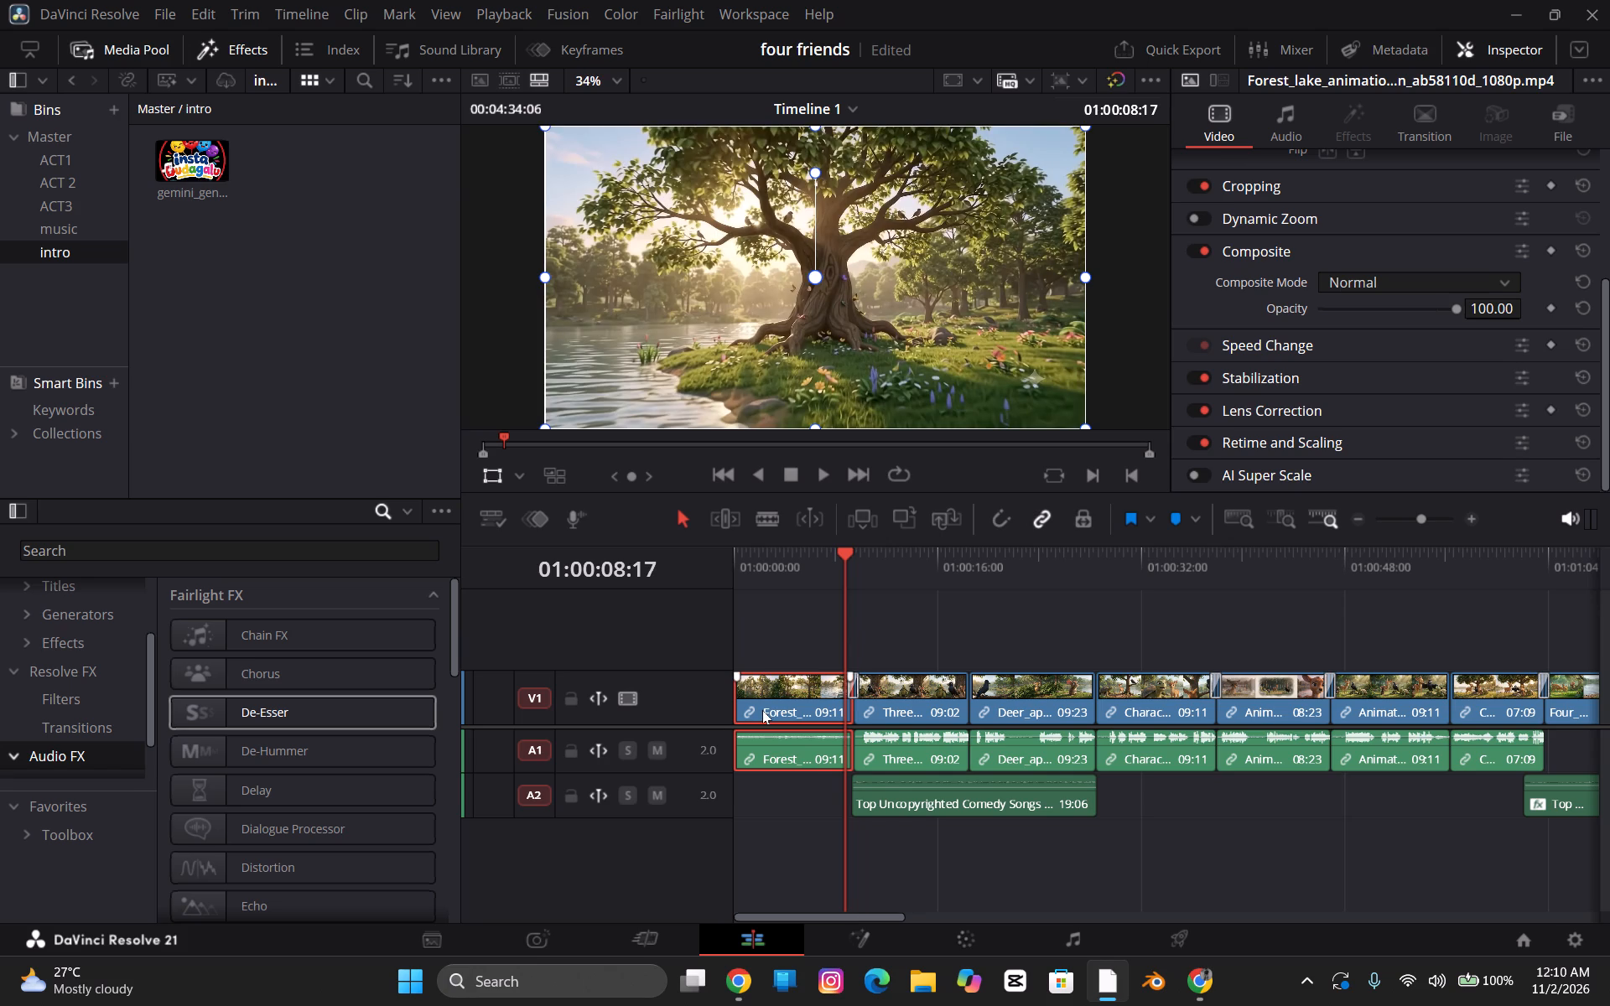
Select all clips on Timeline 1 and shift them about 12 seconds later to free space at the start.
{"action": "key", "text": "ctrl+a"}
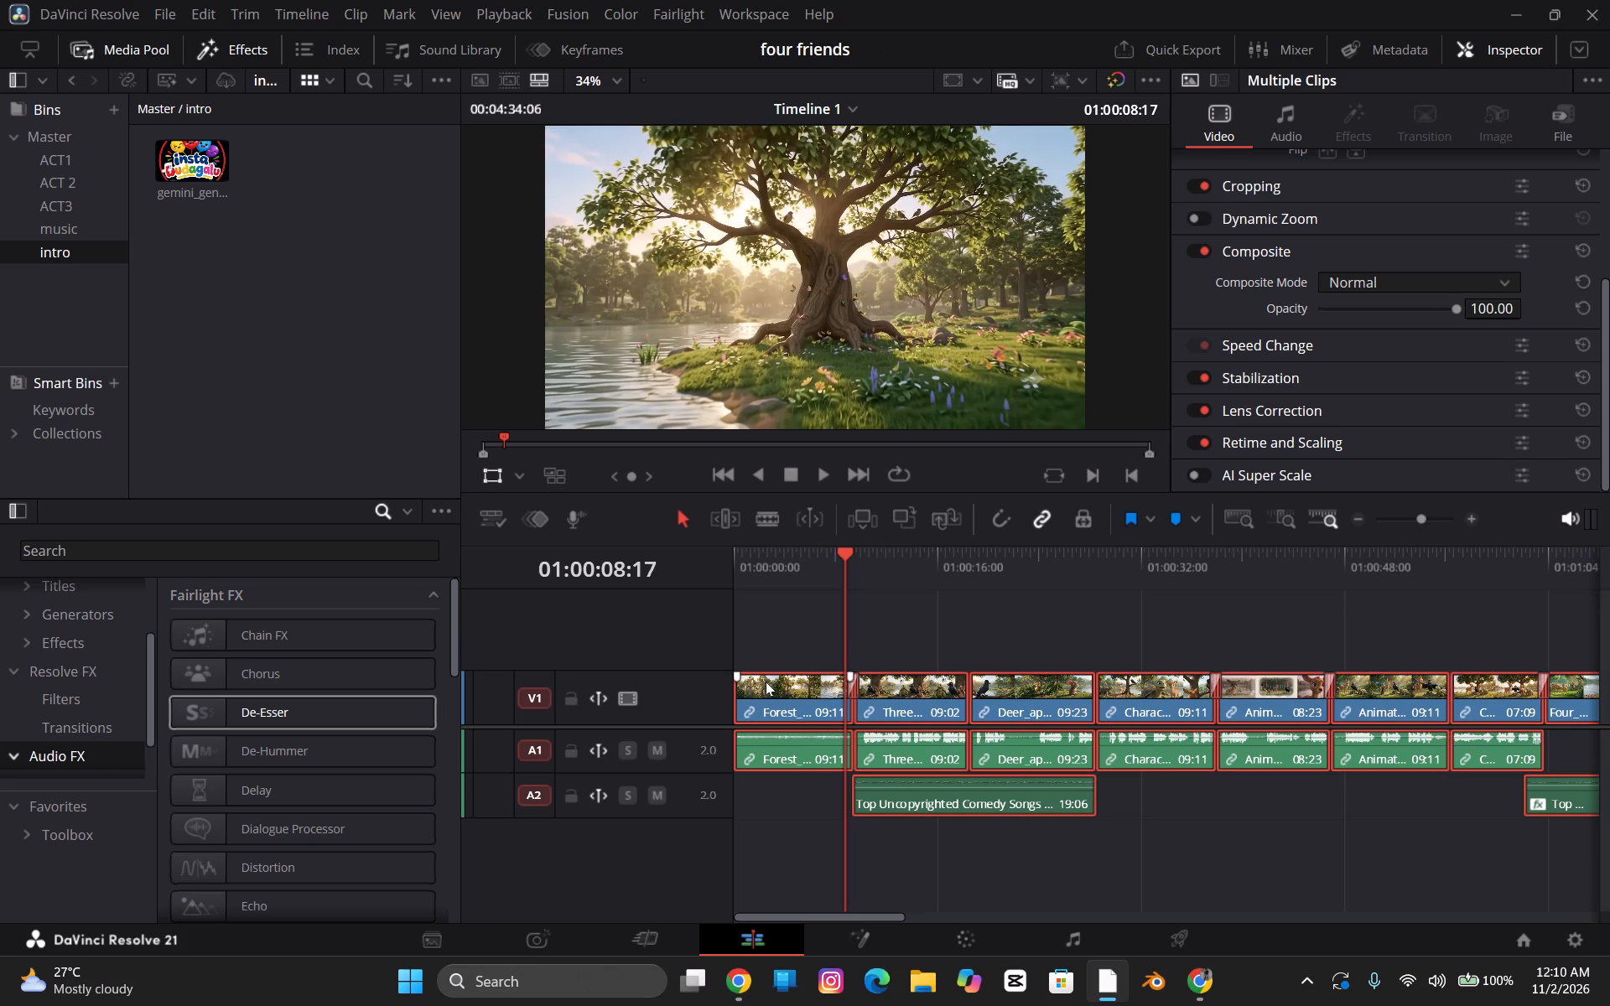
{"action": "left_click_drag", "start_coordinate": [776, 695], "coordinate": [929, 716]}
{"action": "left_click", "coordinate": [802, 689]}
Place the gemini intro video from the intro bin at the very beginning of tracks V1 and A1.
{"action": "left_click_drag", "start_coordinate": [193, 159], "coordinate": [811, 695]}
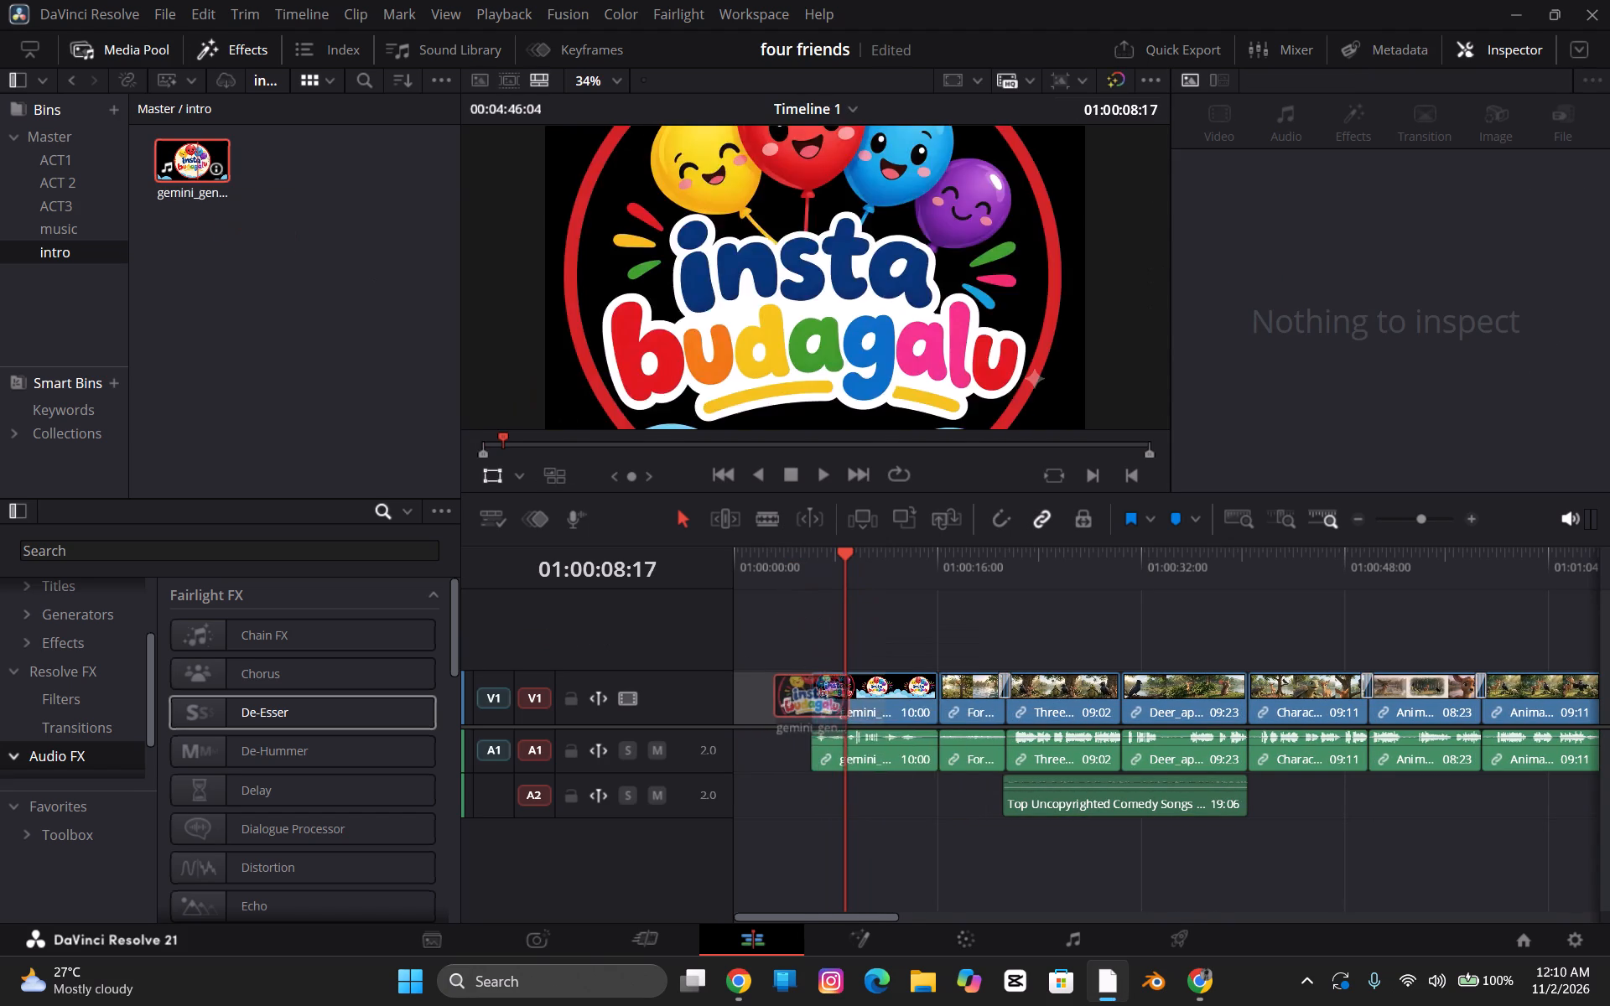
{"action": "left_click_drag", "start_coordinate": [811, 695], "coordinate": [732, 699]}
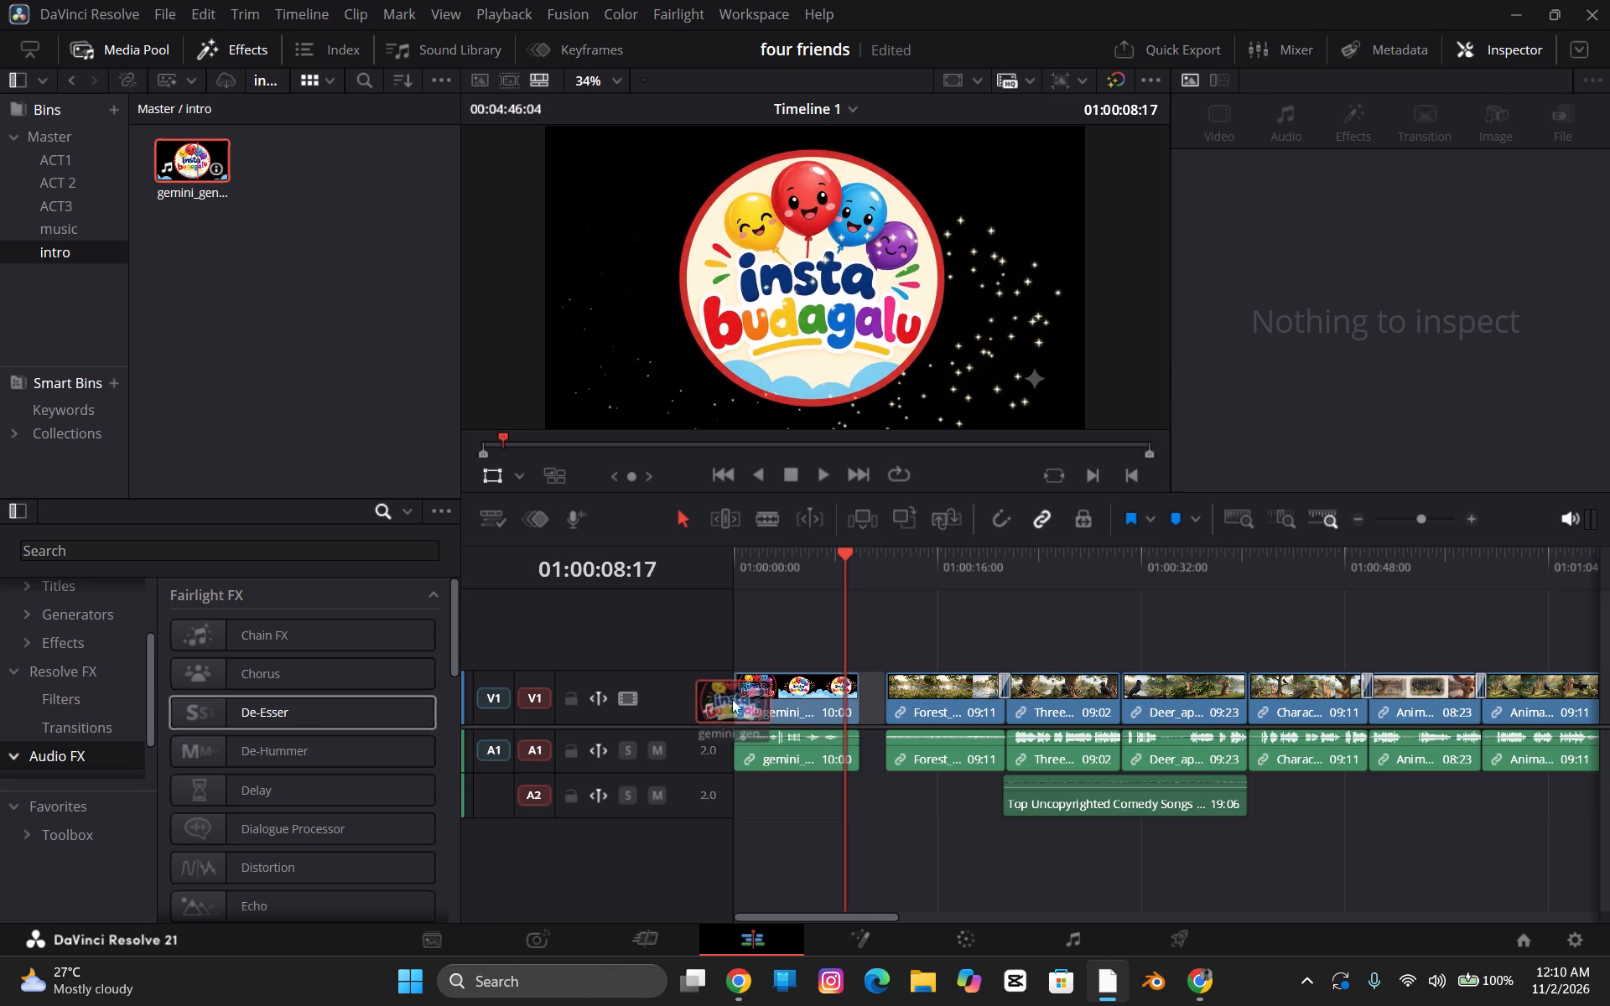
{"action": "left_click_drag", "start_coordinate": [732, 699], "coordinate": [733, 699]}
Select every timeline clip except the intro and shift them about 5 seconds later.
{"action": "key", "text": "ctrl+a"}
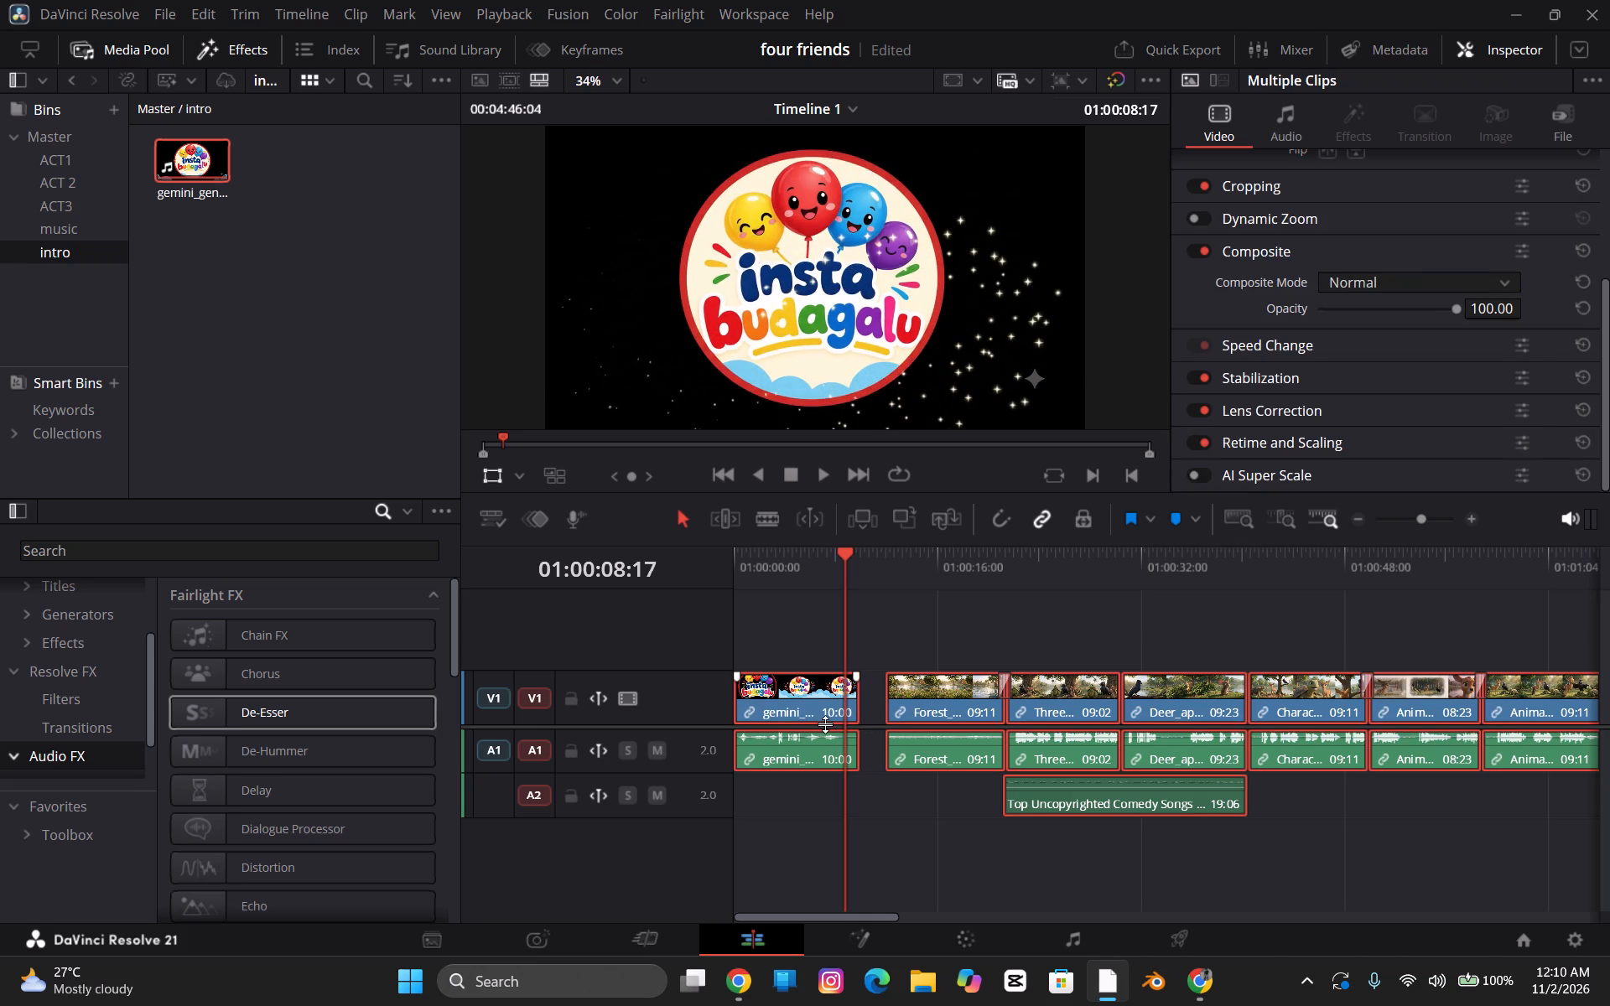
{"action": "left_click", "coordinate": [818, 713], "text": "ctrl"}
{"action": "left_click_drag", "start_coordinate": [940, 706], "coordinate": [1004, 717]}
Delete the empty gap on V1 between the intro clip and the Forest clip.
{"action": "left_click", "coordinate": [901, 692]}
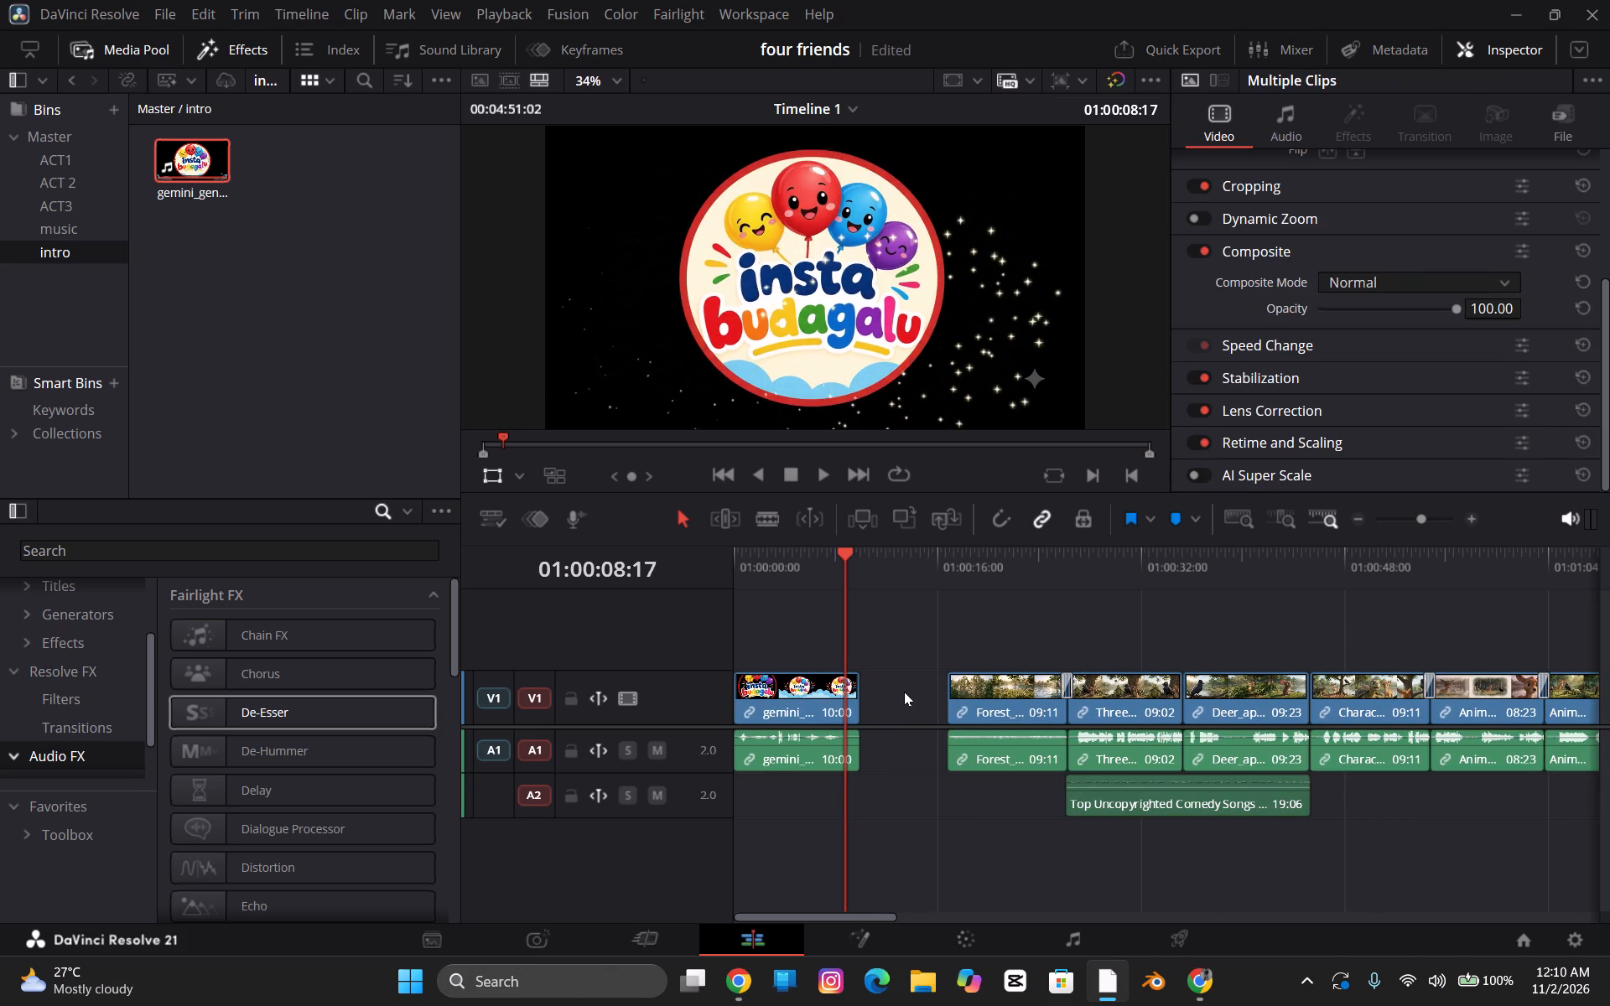
{"action": "left_click", "coordinate": [907, 691]}
{"action": "left_click", "coordinate": [903, 691]}
{"action": "key", "text": "Delete"}
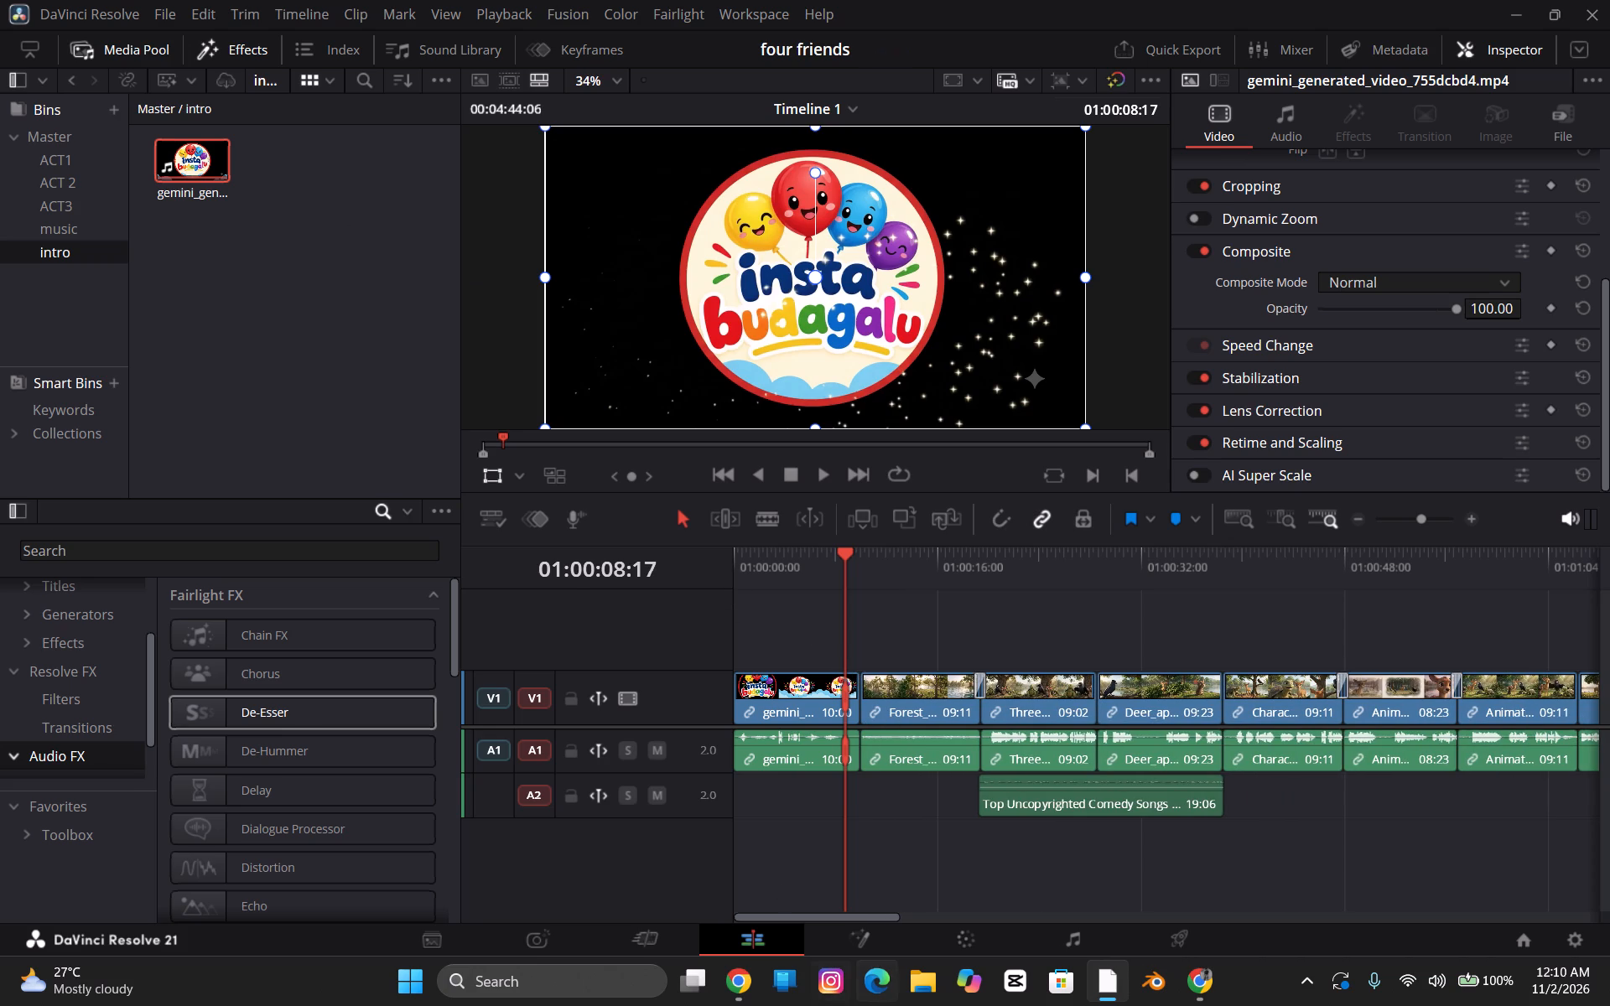
Import the green-background YouTube logo image maxresdefault from the Downloads folder into the intro bin.
{"action": "left_click", "coordinate": [906, 988]}
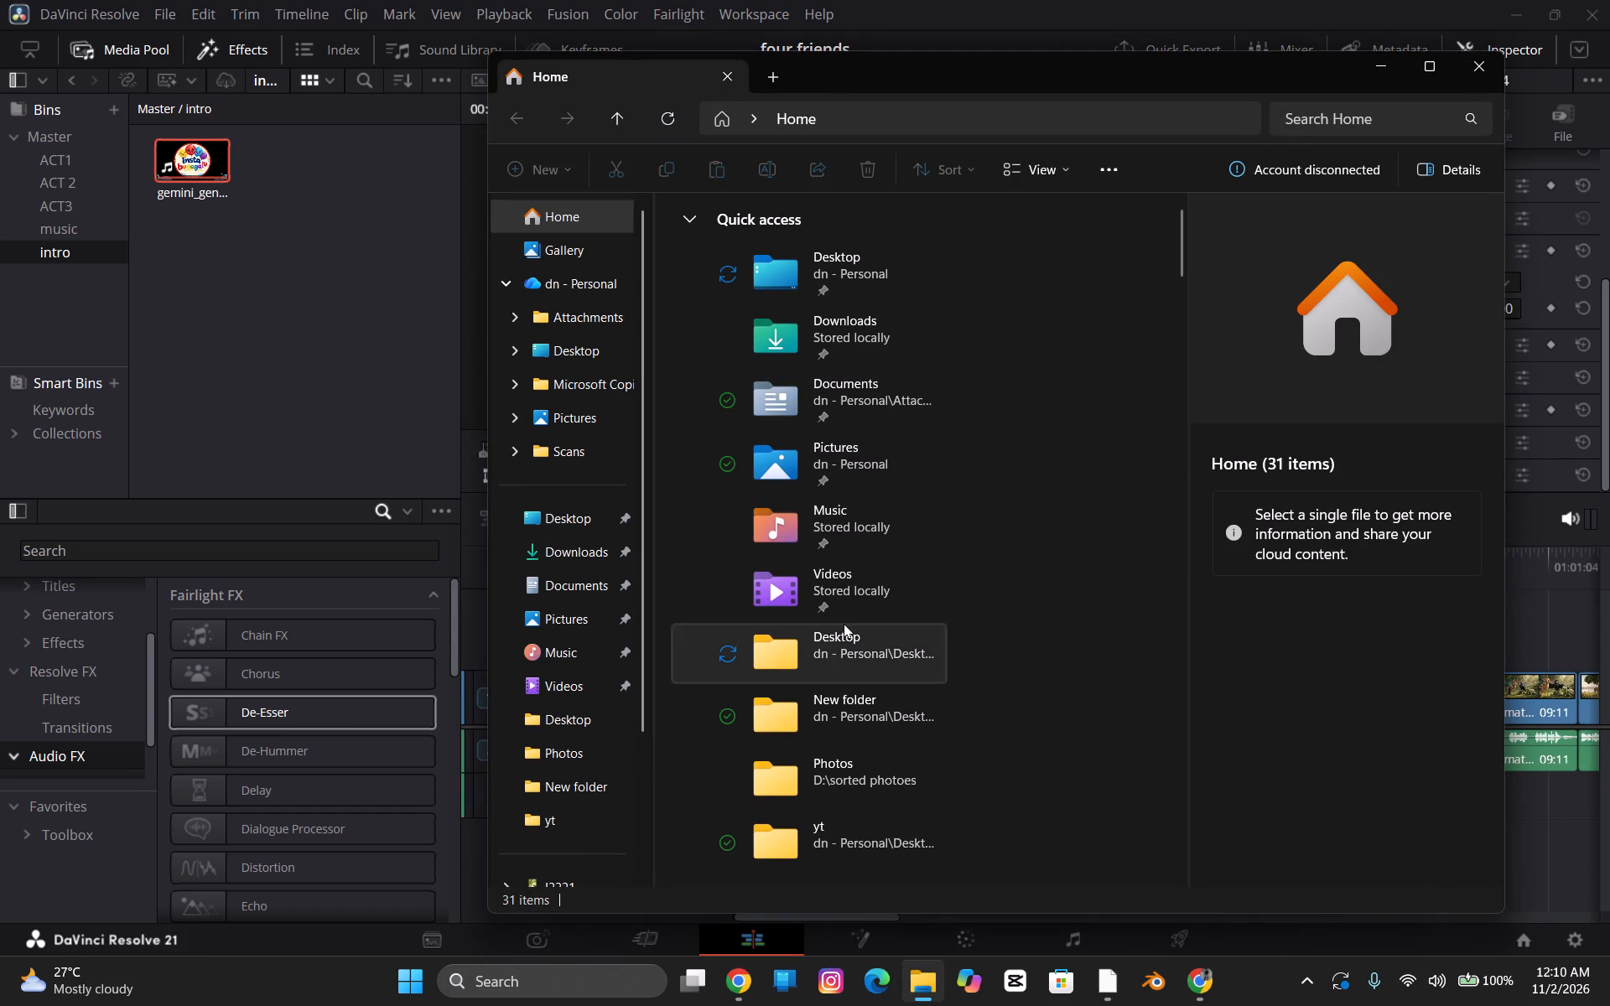
{"action": "left_click", "coordinate": [563, 553]}
{"action": "scroll", "coordinate": [944, 511], "scroll_direction": "down", "scroll_amount": 11}
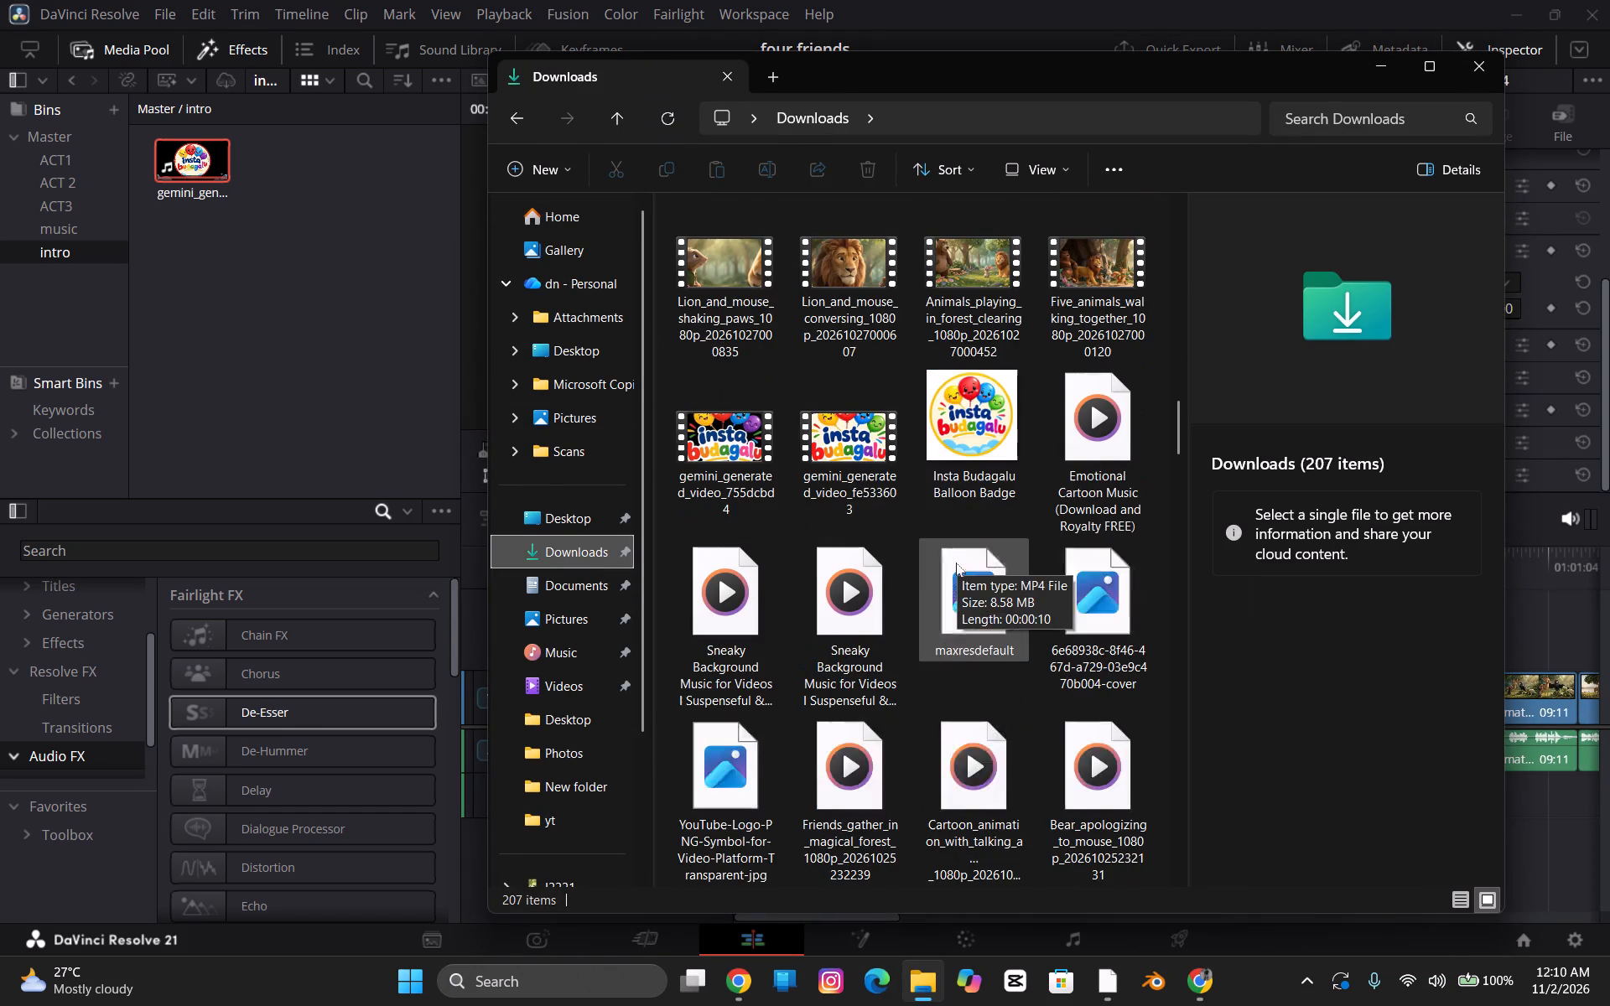
{"action": "left_click_drag", "start_coordinate": [991, 618], "coordinate": [311, 297]}
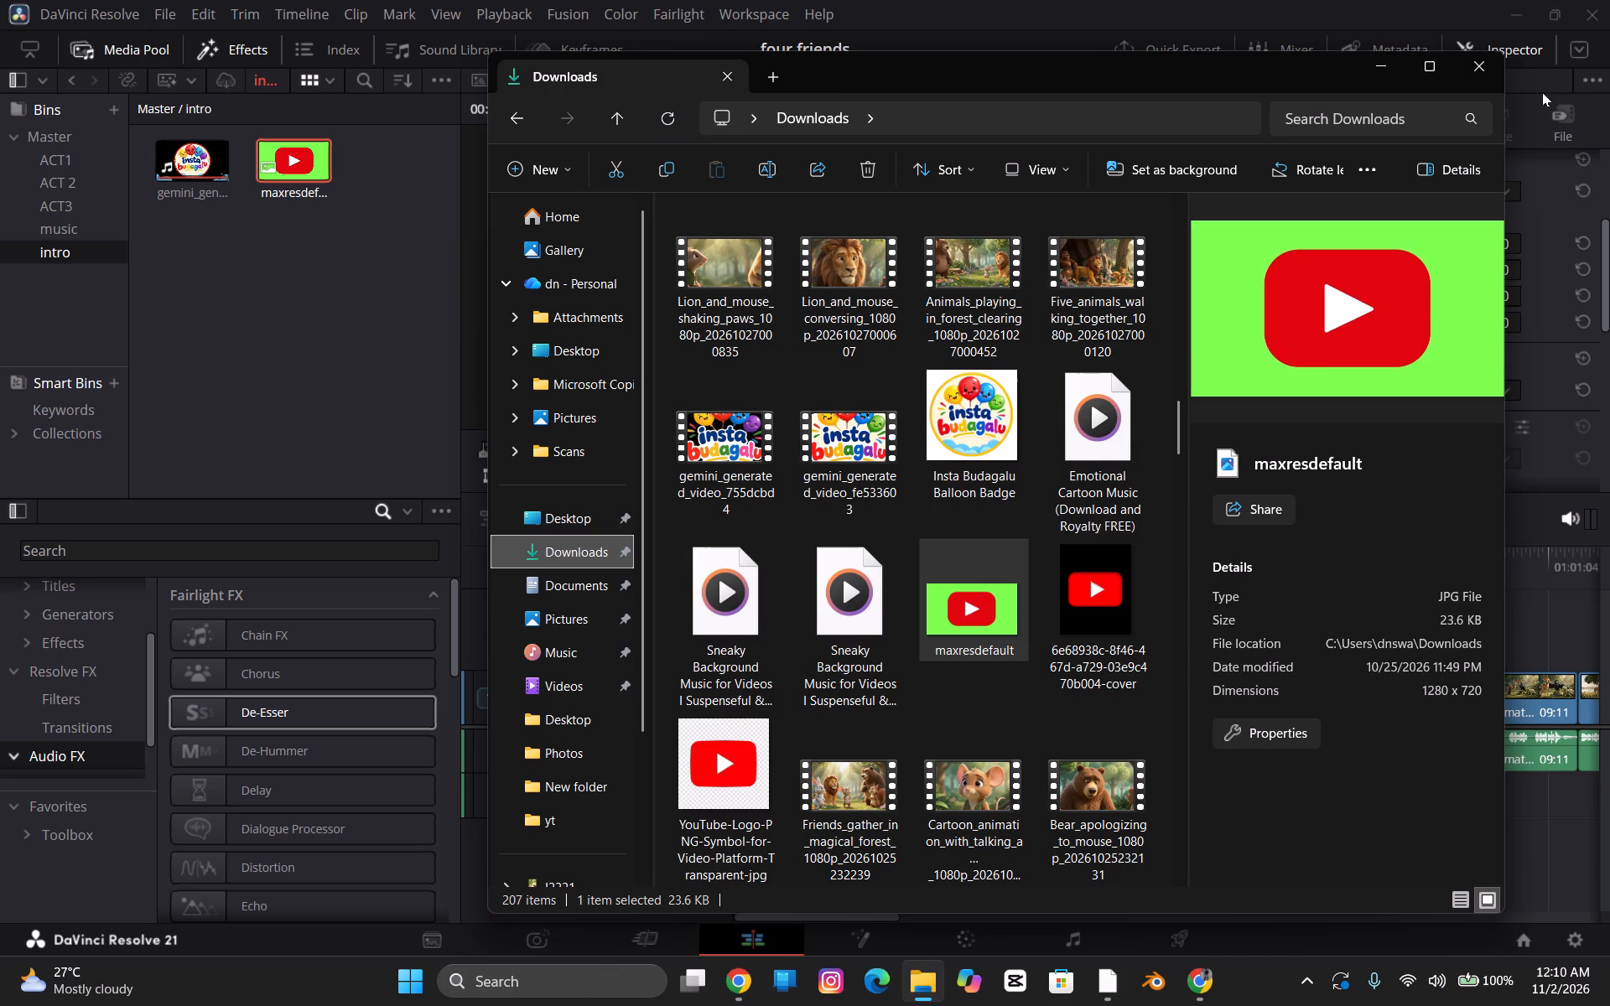
{"action": "left_click", "coordinate": [1483, 66]}
Place the maxresdefault logo image on a new video track V2 at the very start of the timeline.
{"action": "left_click_drag", "start_coordinate": [295, 136], "coordinate": [692, 539]}
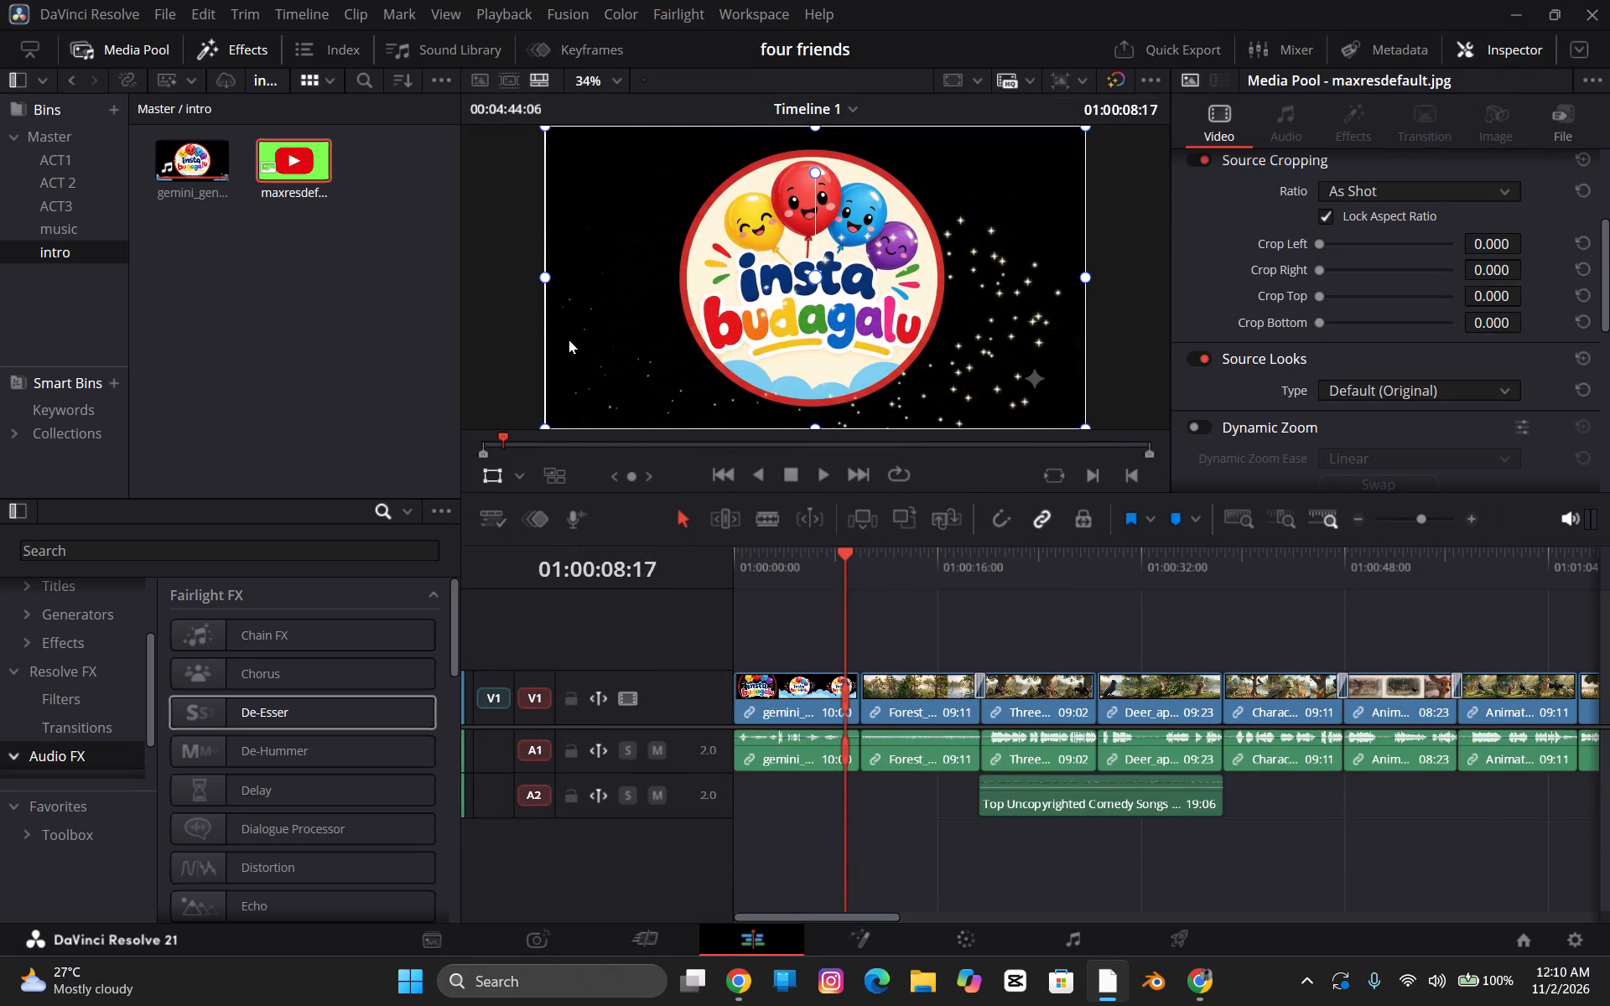
{"action": "left_click_drag", "start_coordinate": [329, 164], "coordinate": [793, 633]}
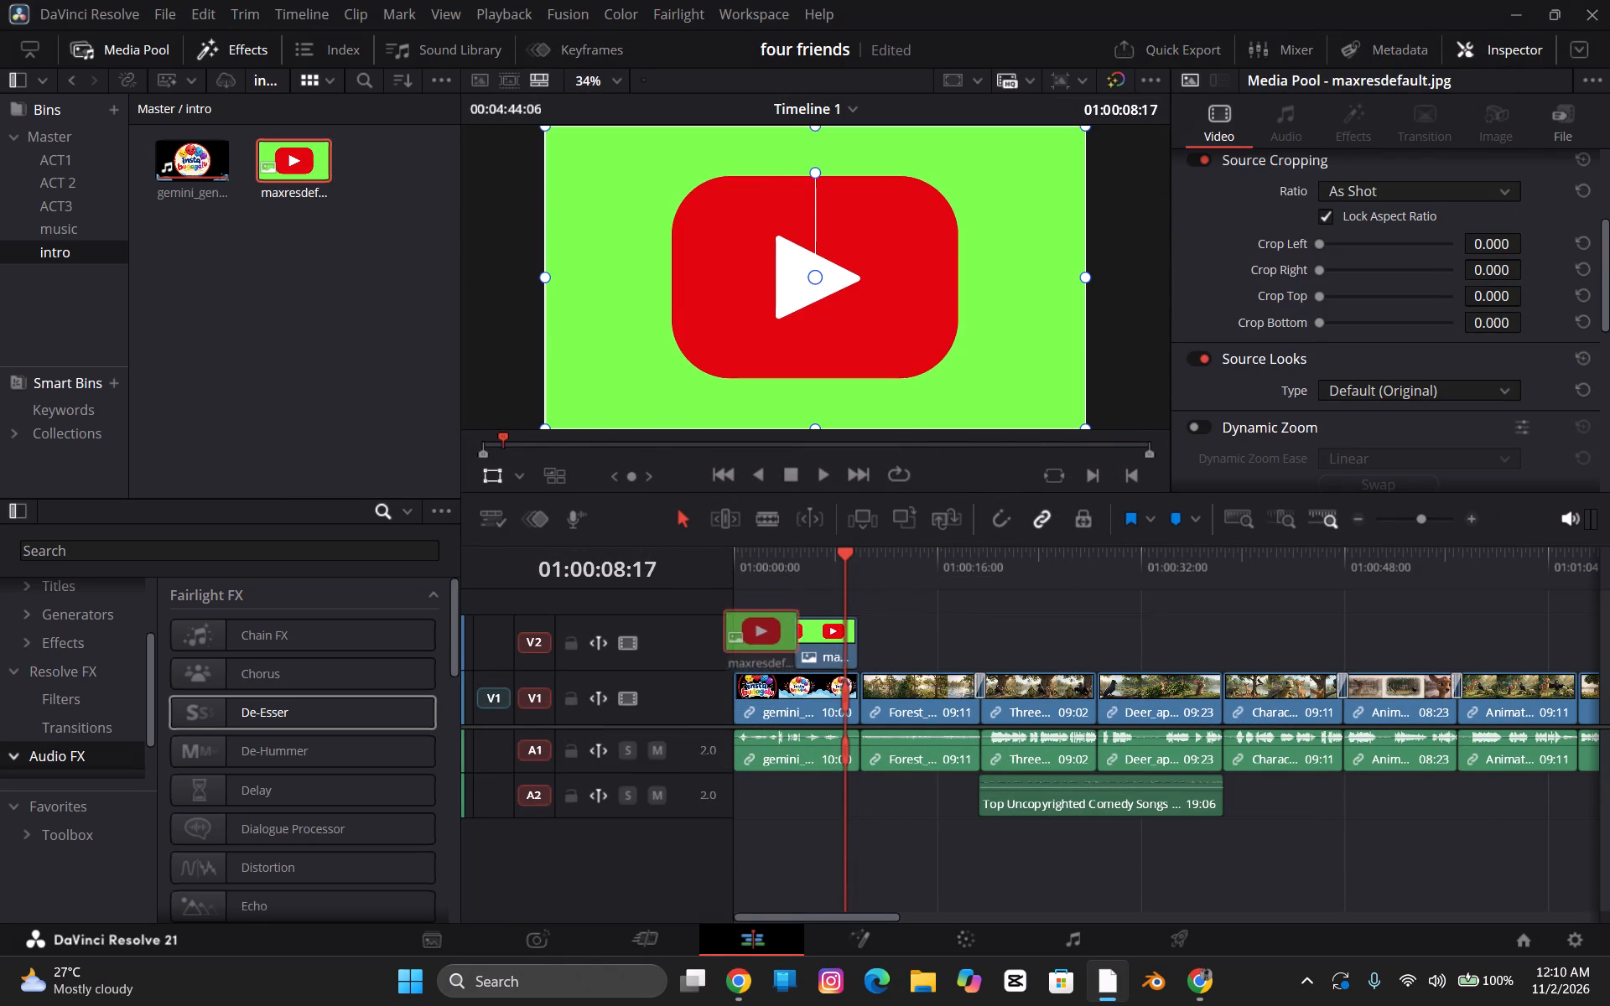
{"action": "left_click_drag", "start_coordinate": [793, 633], "coordinate": [733, 630]}
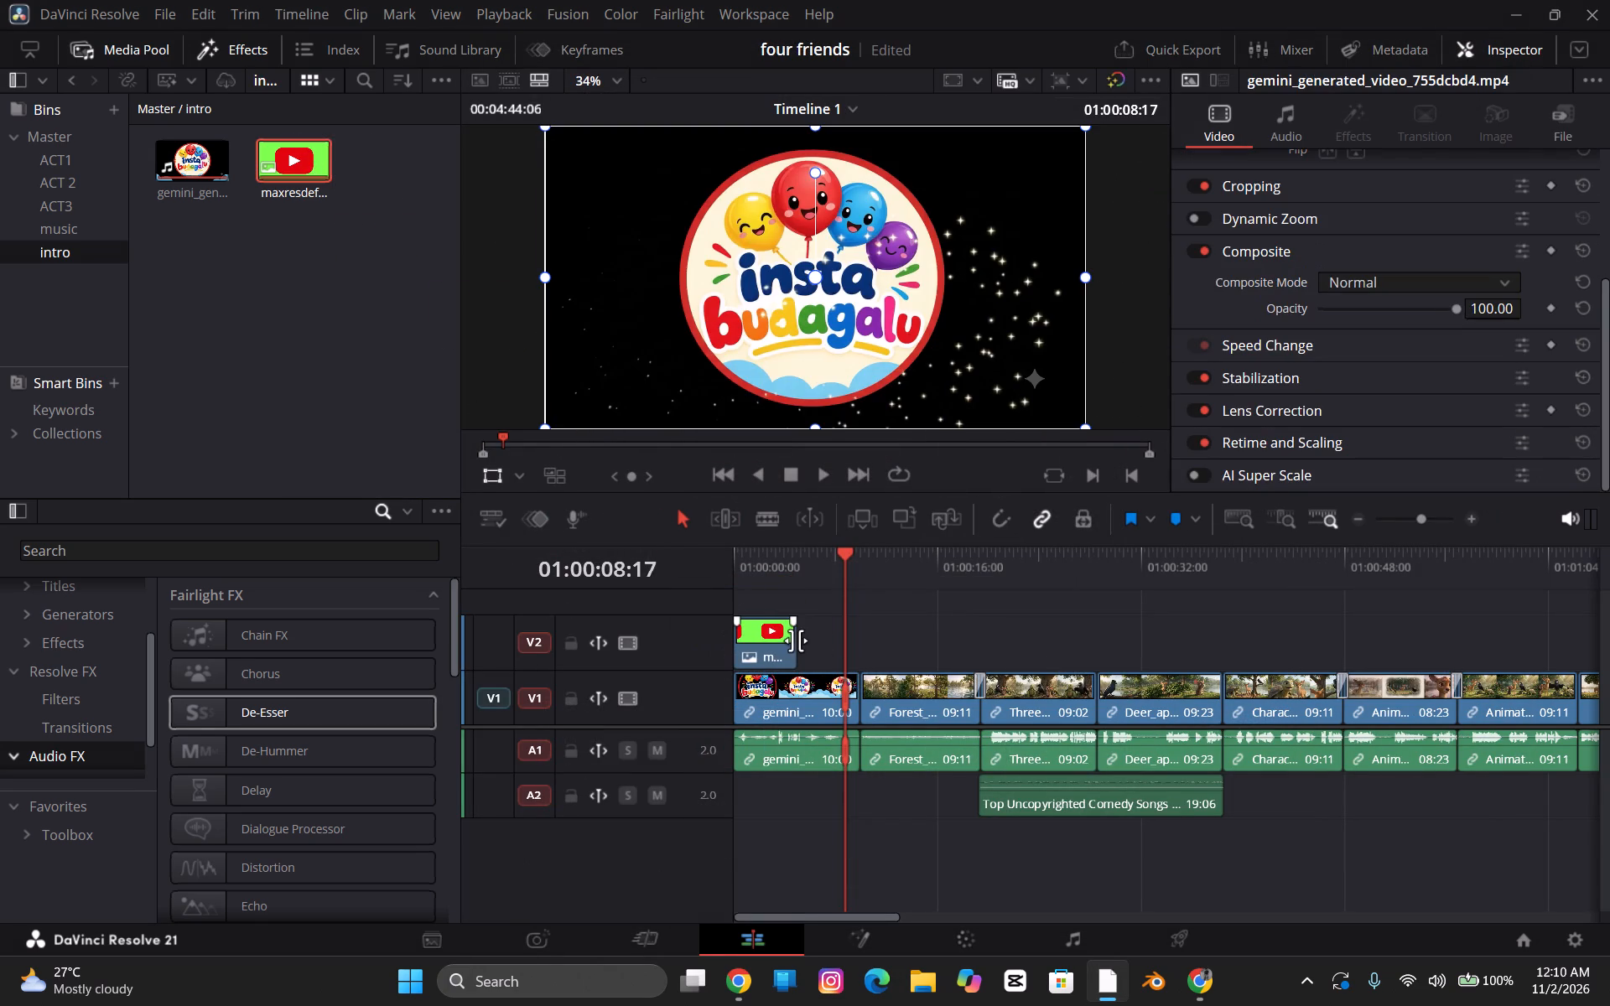
Extend the logo clip on V2 to about 04:42:22 so it spans nearly all the story clips.
{"action": "left_click_drag", "start_coordinate": [796, 640], "coordinate": [1573, 656]}
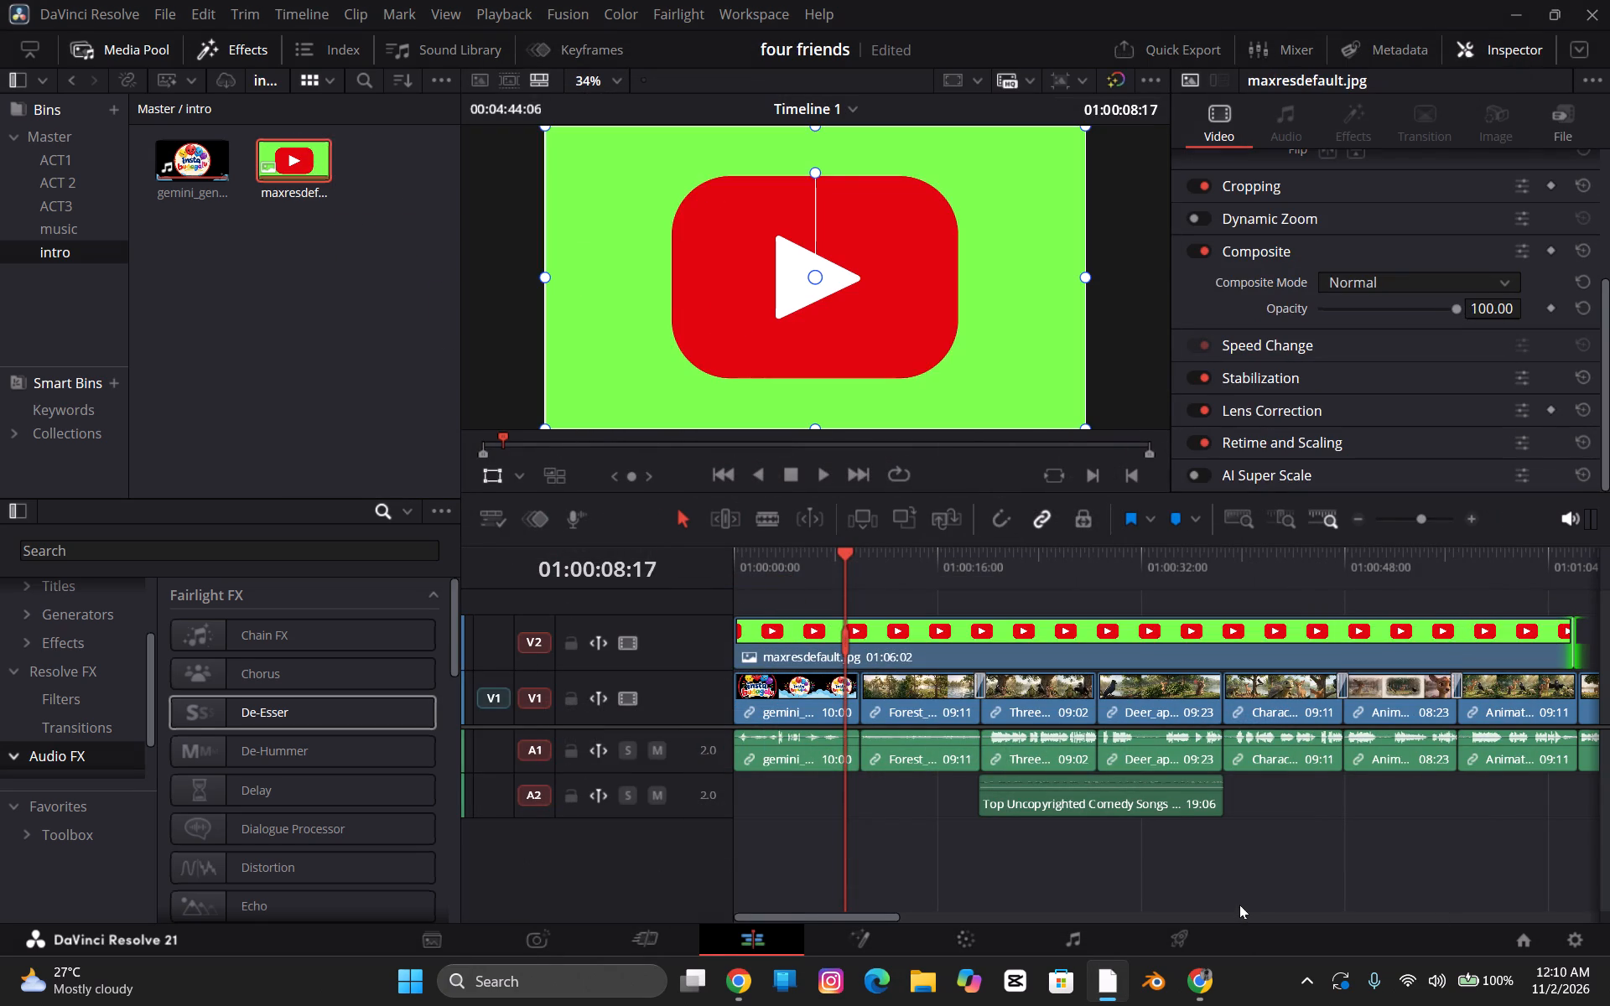
{"action": "scroll", "coordinate": [1238, 900], "scroll_direction": "down", "scroll_amount": 7, "text": "ctrl"}
{"action": "scroll", "coordinate": [969, 766], "scroll_direction": "down", "scroll_amount": 8, "text": "ctrl"}
{"action": "scroll", "coordinate": [968, 766], "scroll_direction": "up", "scroll_amount": 1}
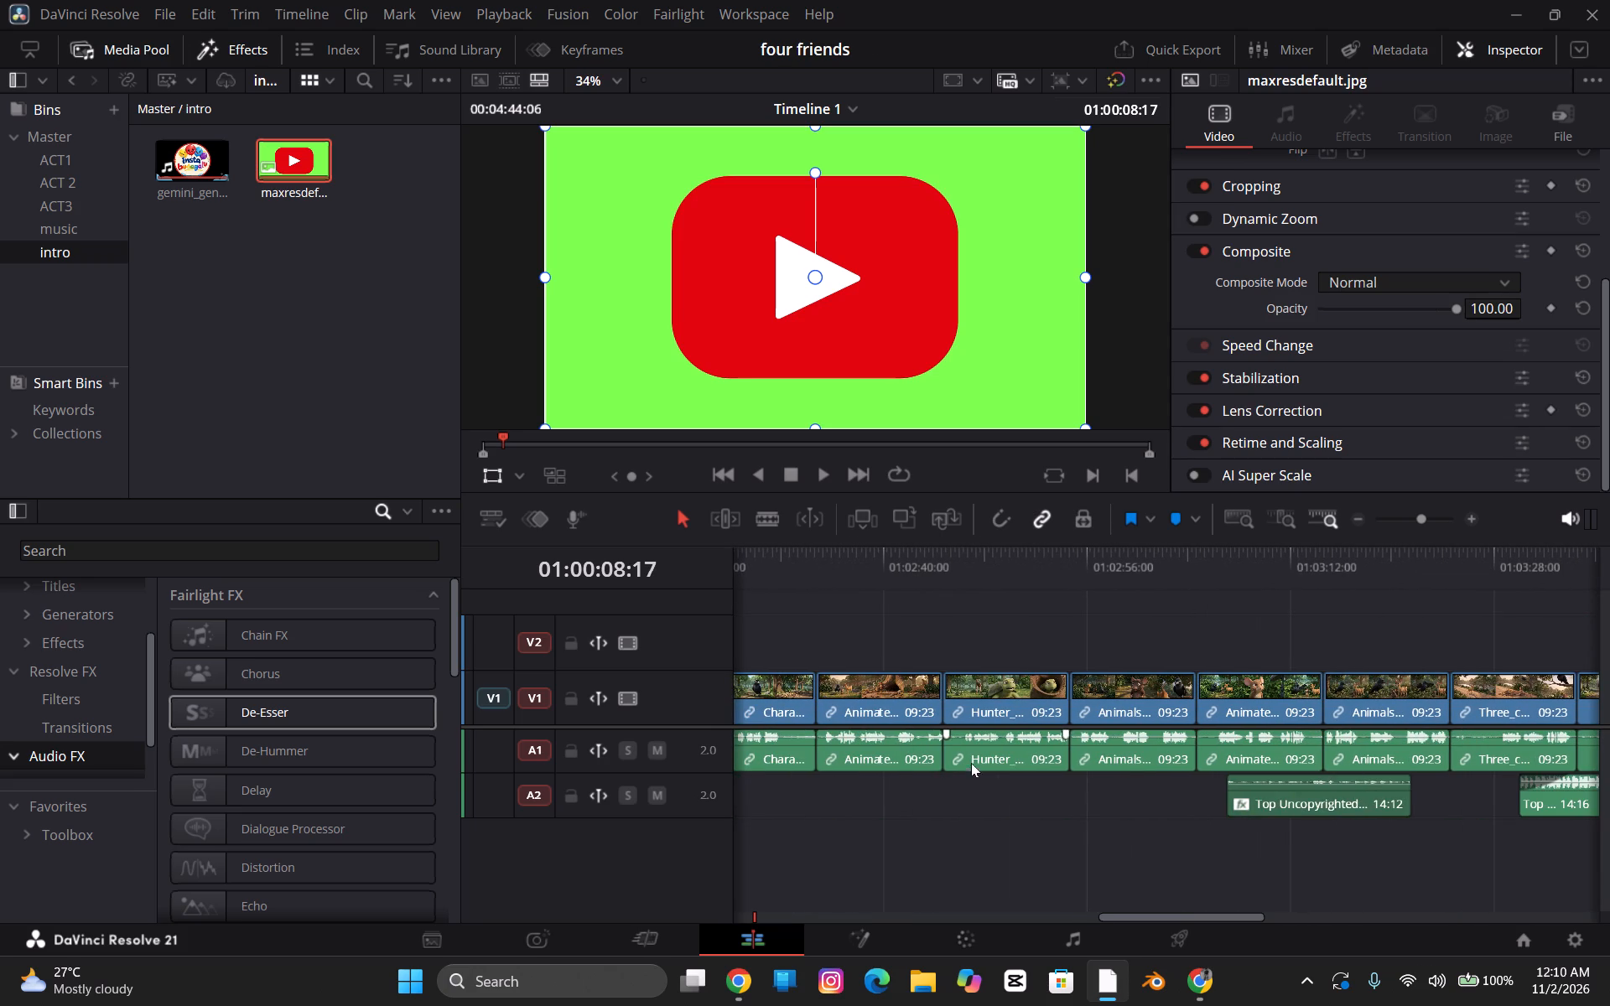
{"action": "left_click_drag", "start_coordinate": [1421, 516], "coordinate": [1377, 523]}
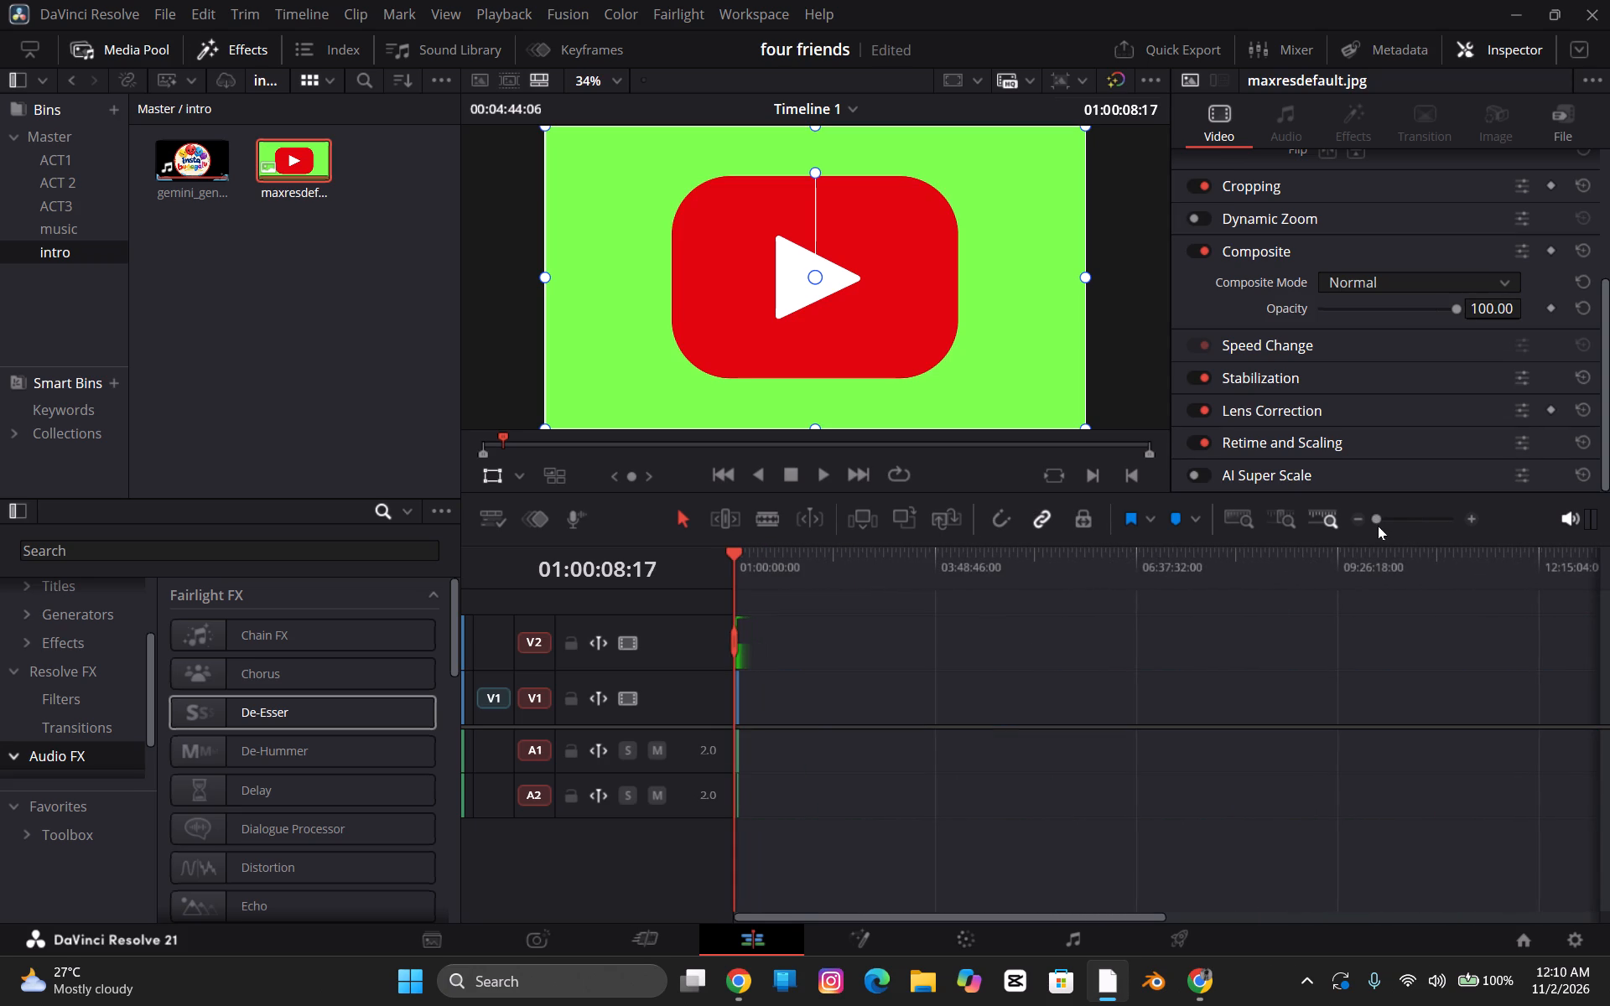
{"action": "left_click_drag", "start_coordinate": [1378, 523], "coordinate": [1410, 521]}
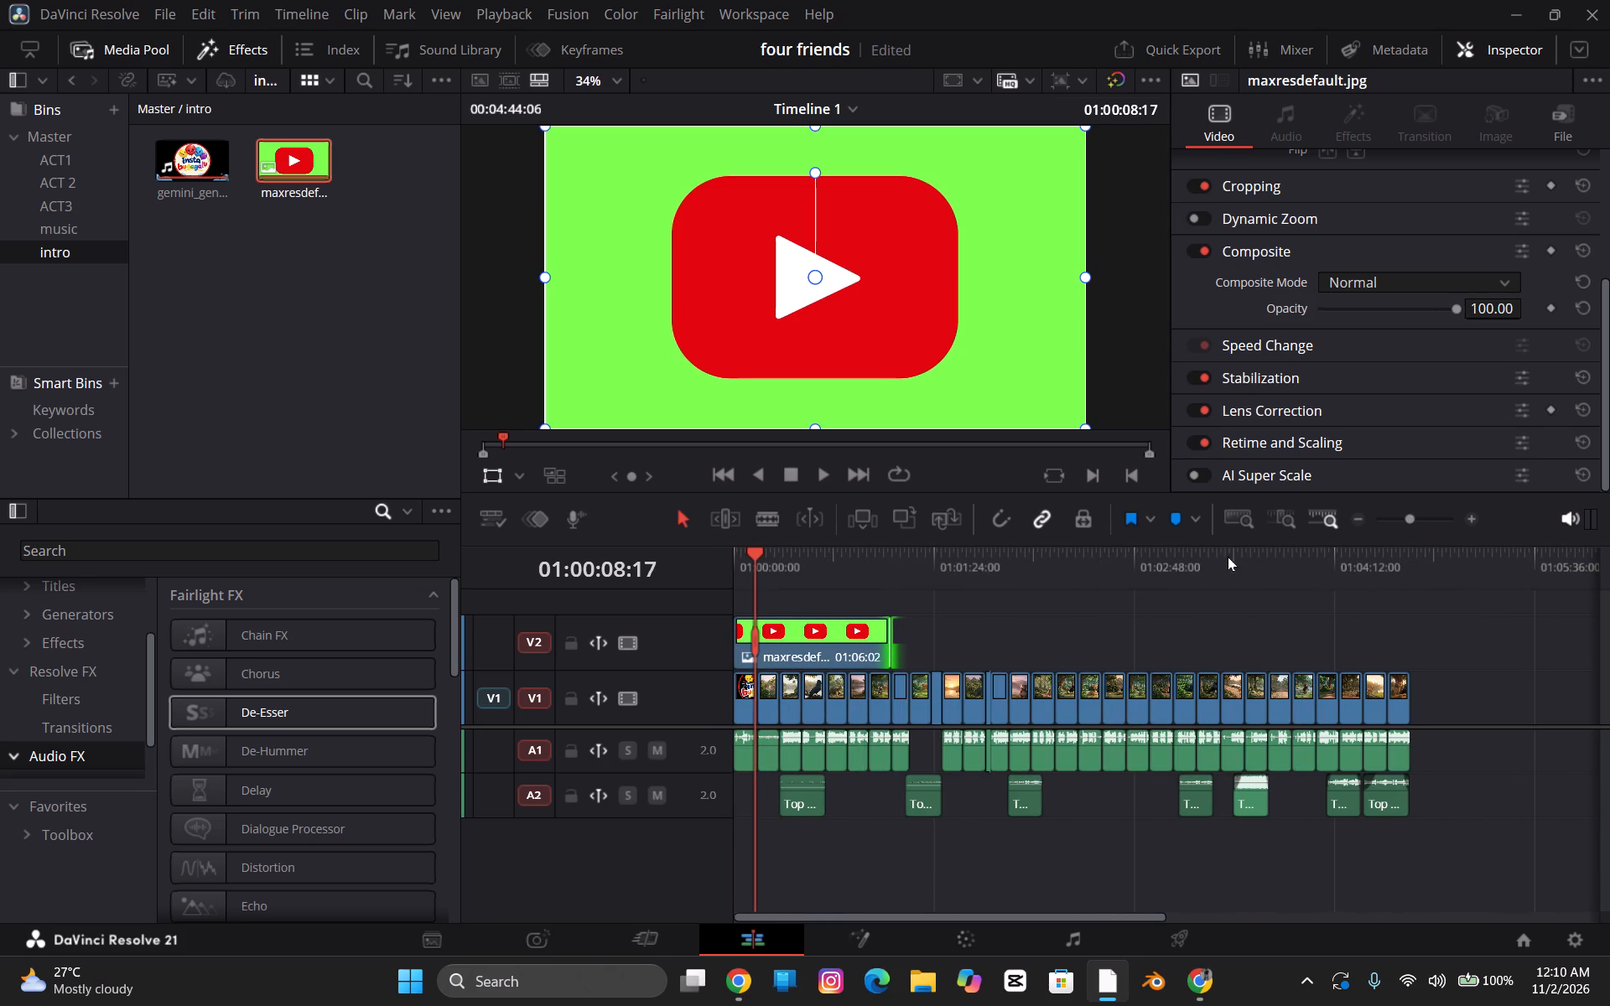
{"action": "left_click_drag", "start_coordinate": [889, 643], "coordinate": [1379, 660]}
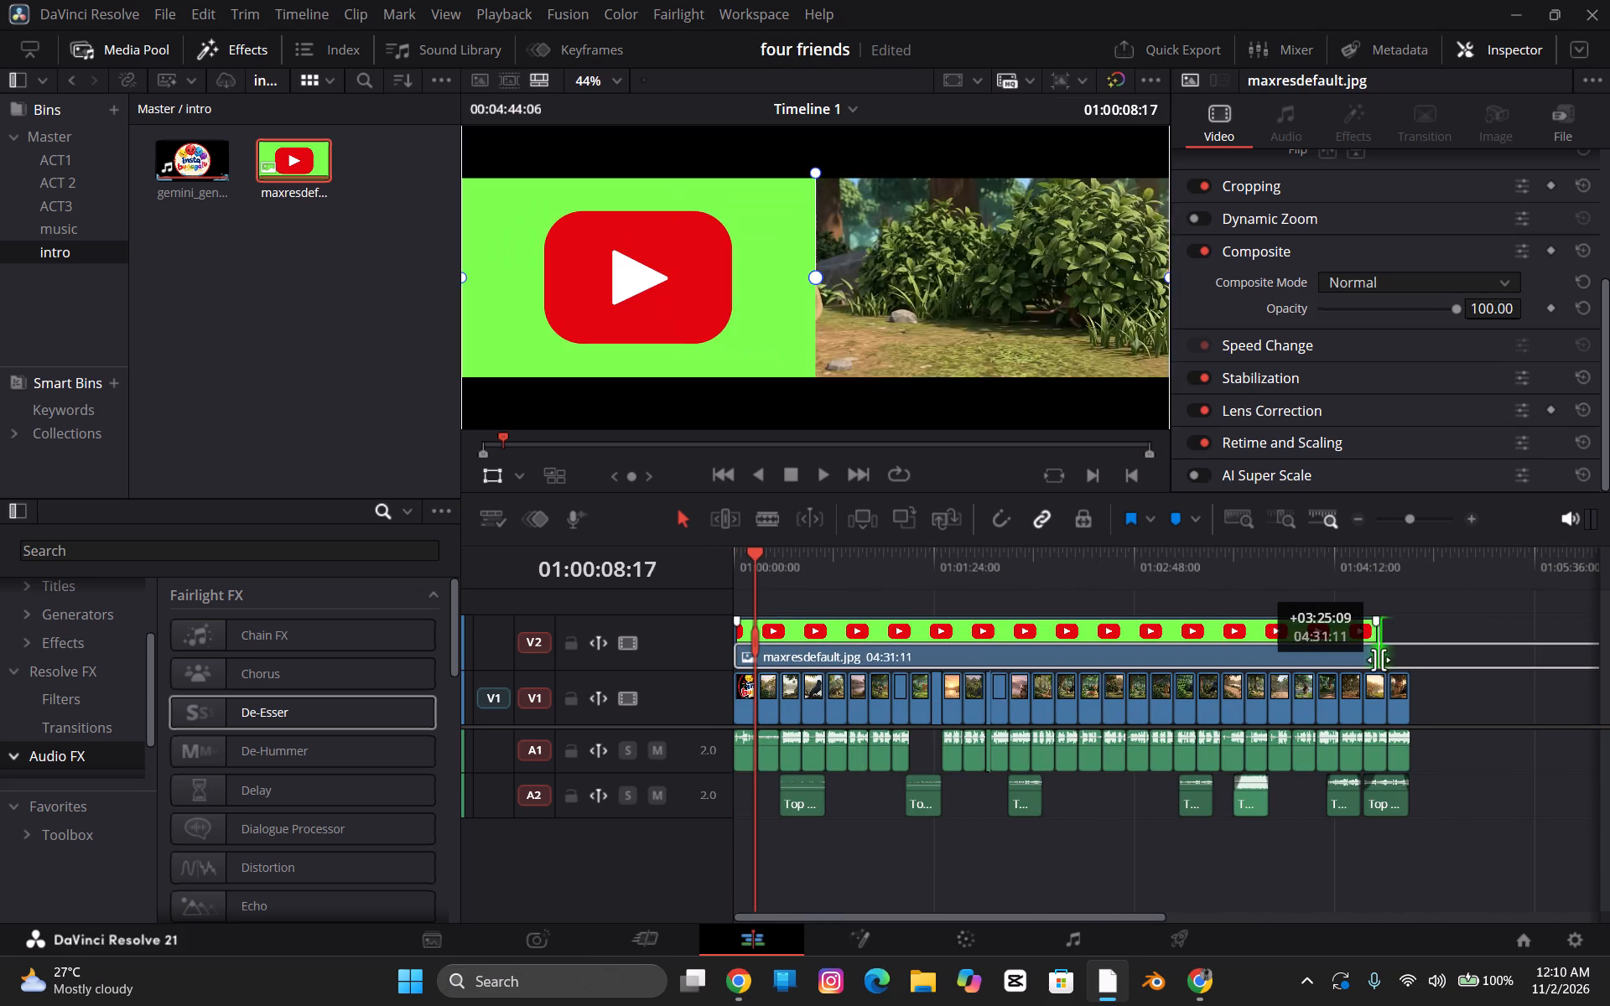
{"action": "left_click_drag", "start_coordinate": [1379, 660], "coordinate": [1406, 654]}
Open the logo clip in Fusion and insert a DeltaKeyer node between the image and MediaOut1.
{"action": "left_click", "coordinate": [785, 646]}
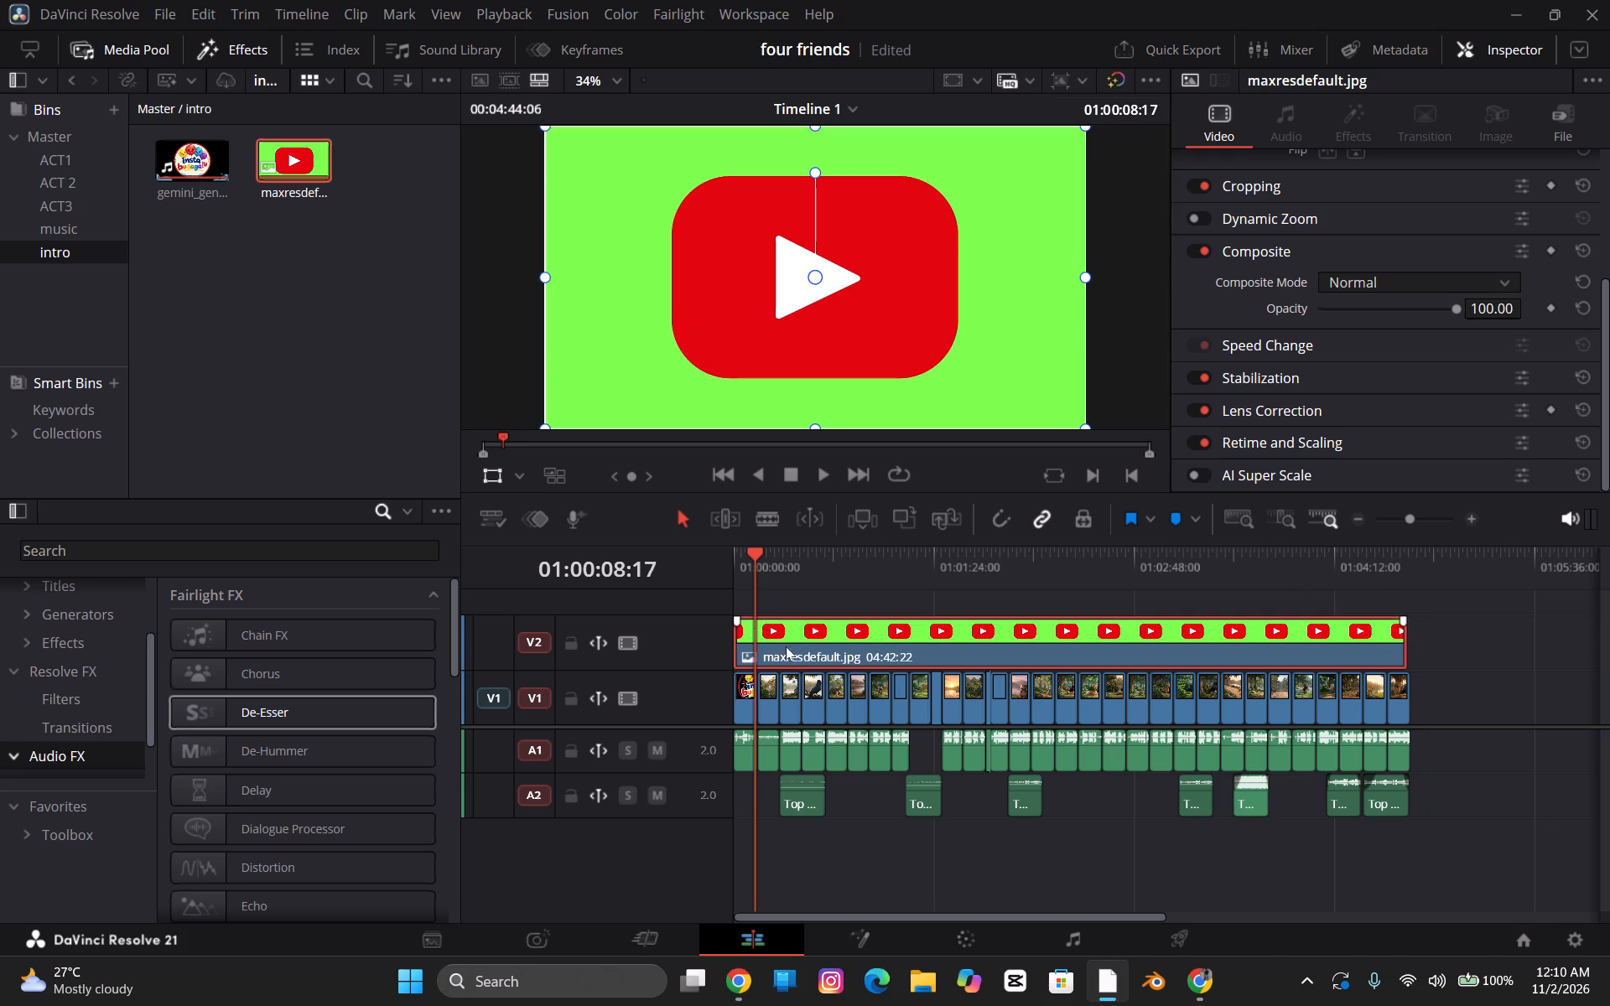
{"action": "left_click", "coordinate": [870, 941]}
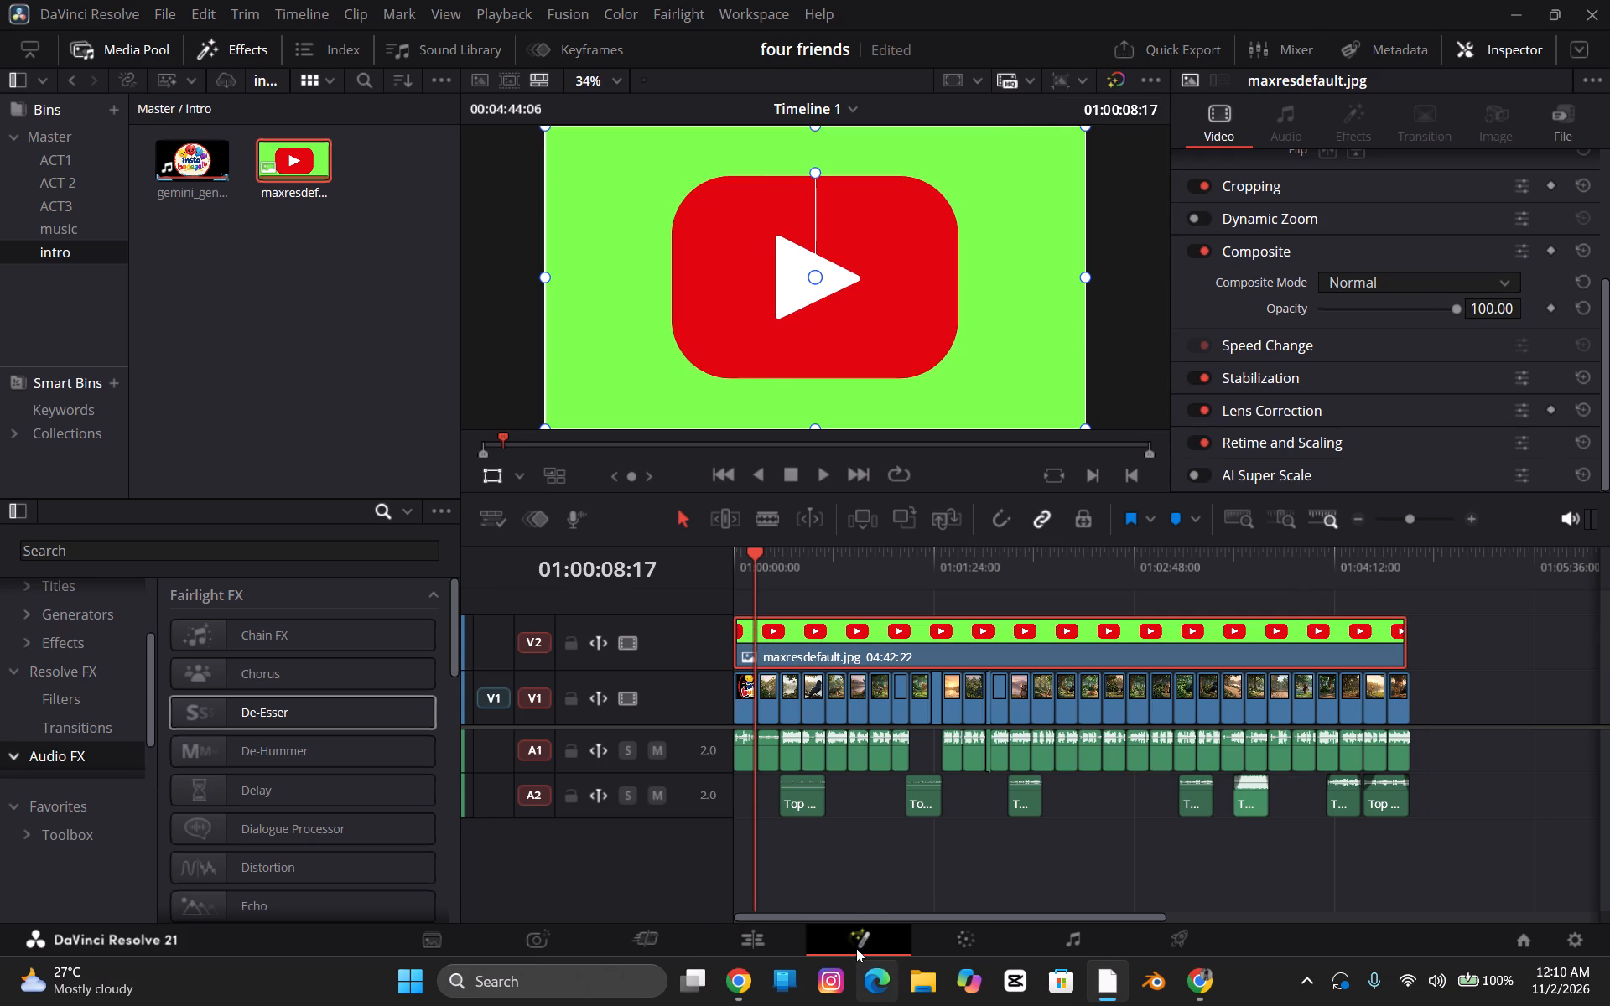
{"action": "left_click", "coordinate": [856, 948]}
{"action": "left_click", "coordinate": [858, 937]}
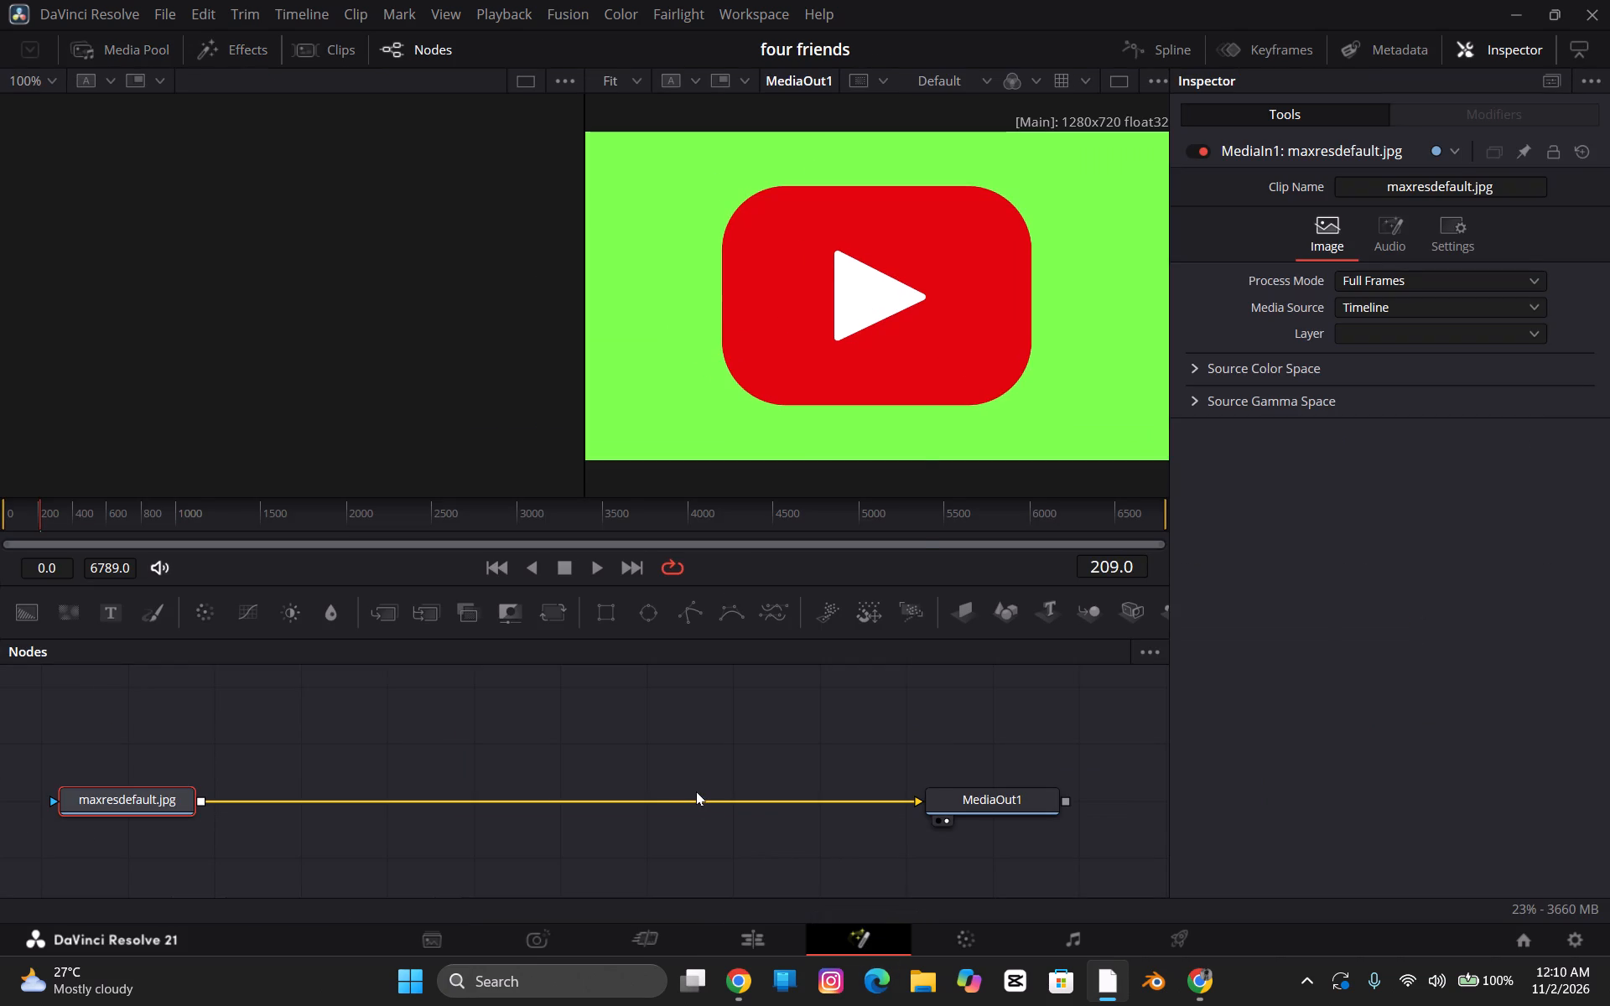
{"action": "key", "text": "shift+space"}
{"action": "left_click", "coordinate": [845, 757]}
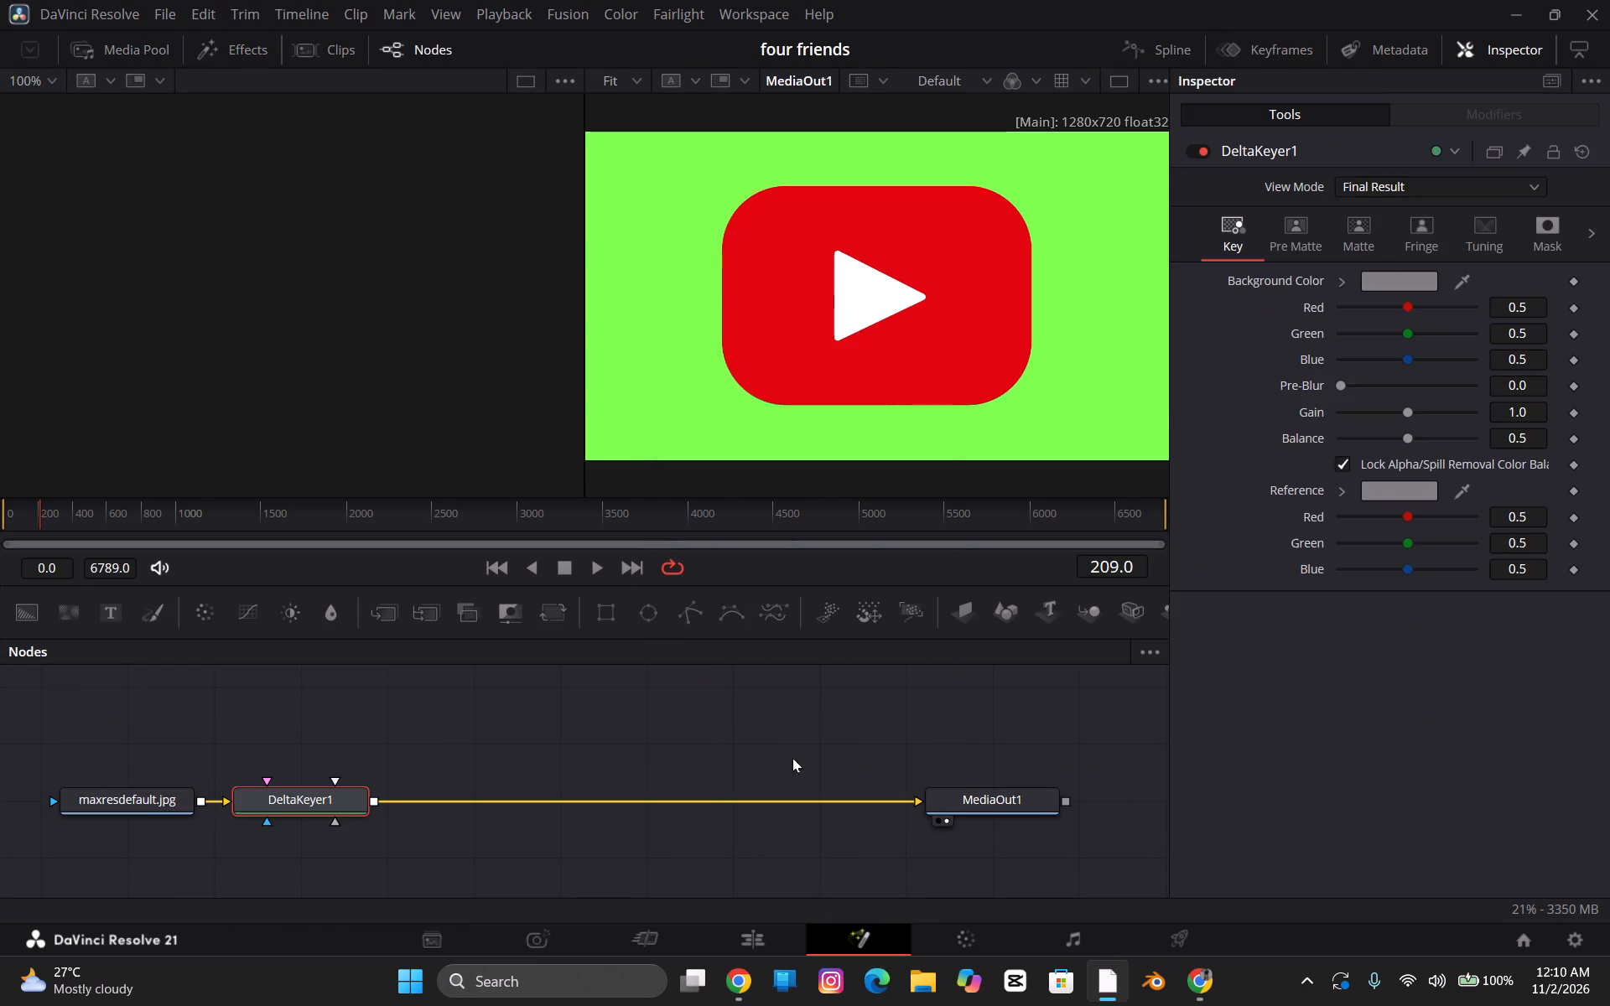
{"action": "left_click_drag", "start_coordinate": [307, 798], "coordinate": [610, 768]}
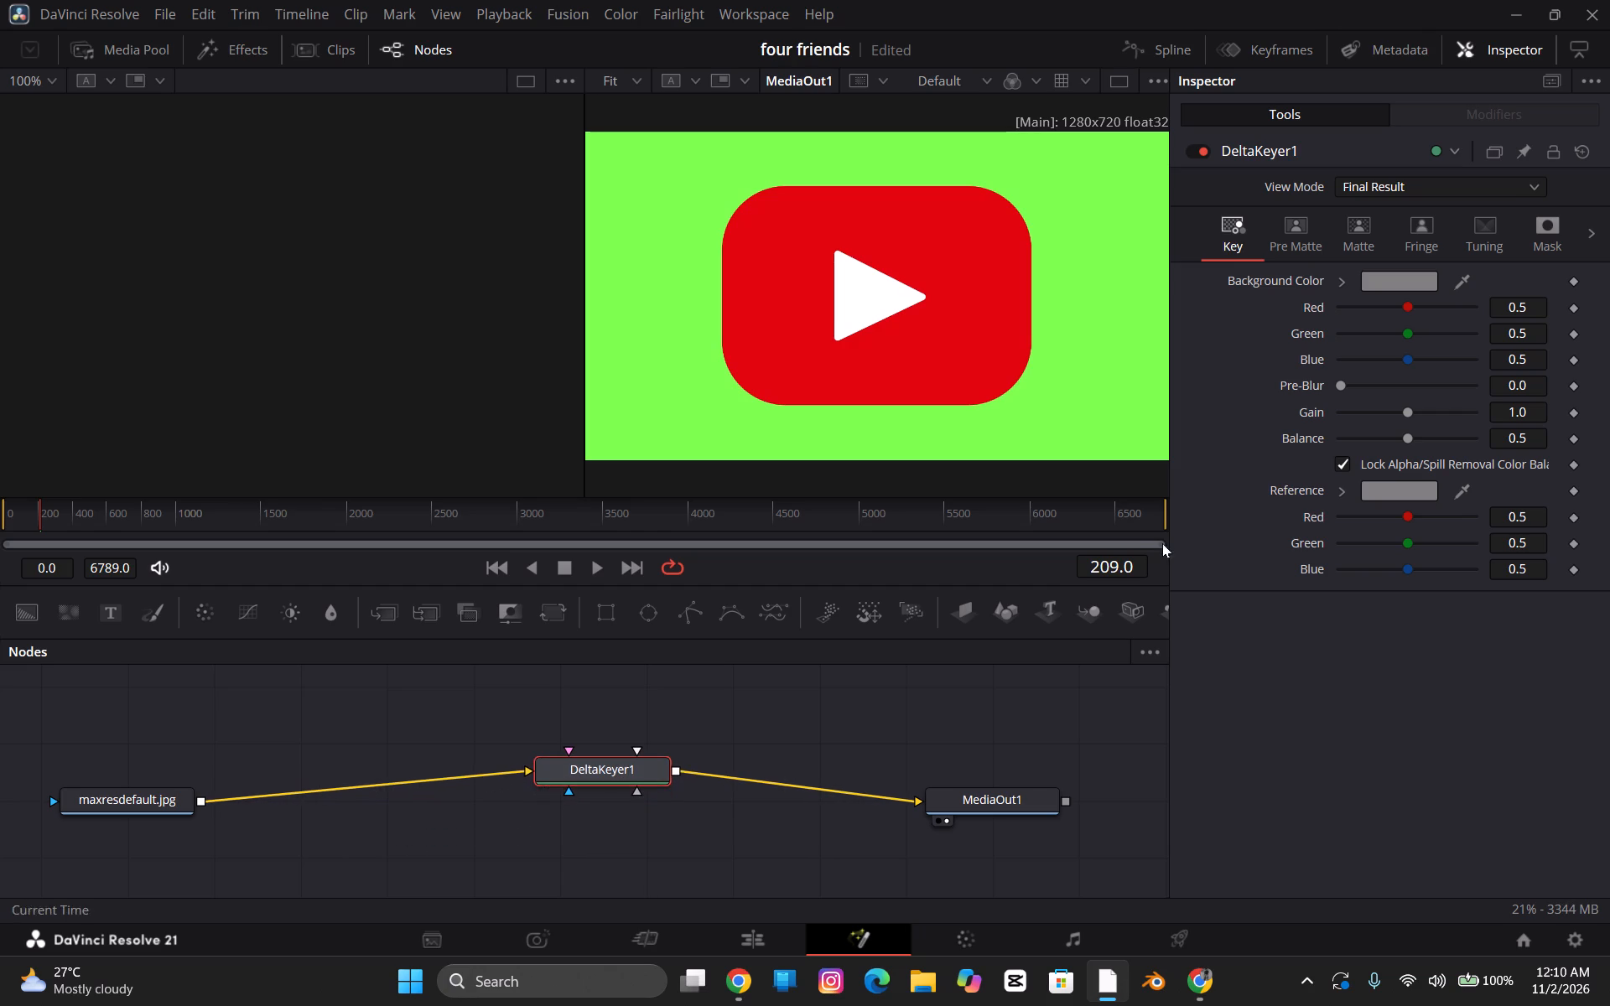
{"action": "left_click", "coordinate": [1420, 280]}
{"action": "left_click_drag", "start_coordinate": [929, 388], "coordinate": [920, 407]}
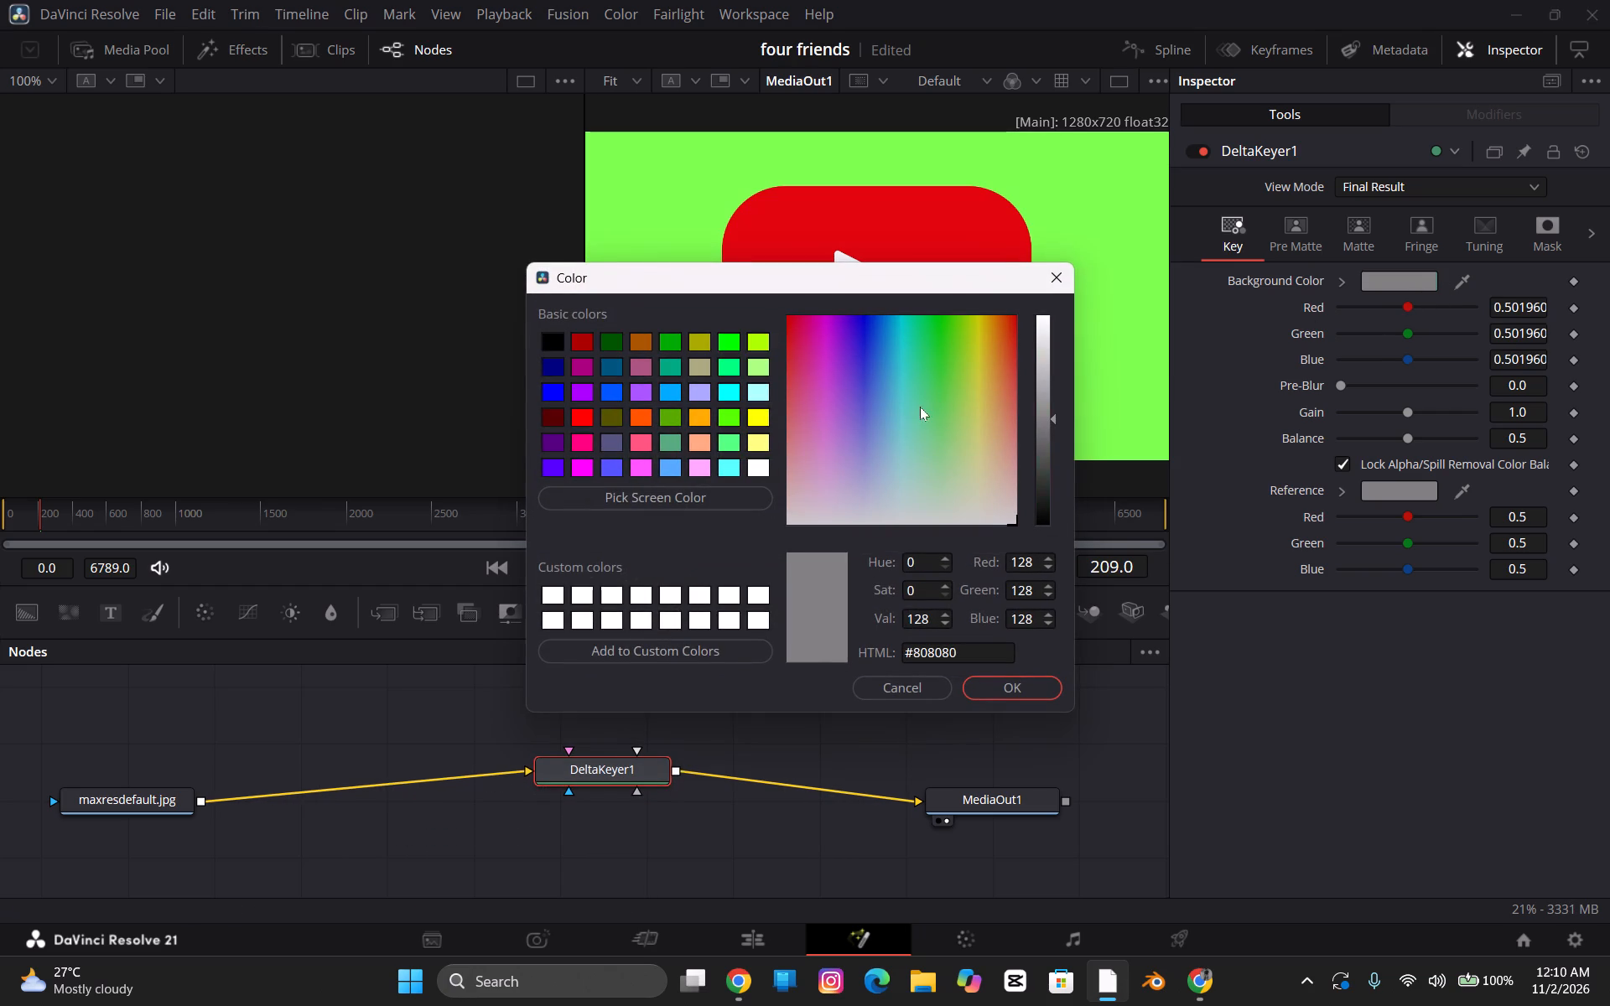
{"action": "left_click_drag", "start_coordinate": [920, 407], "coordinate": [911, 425]}
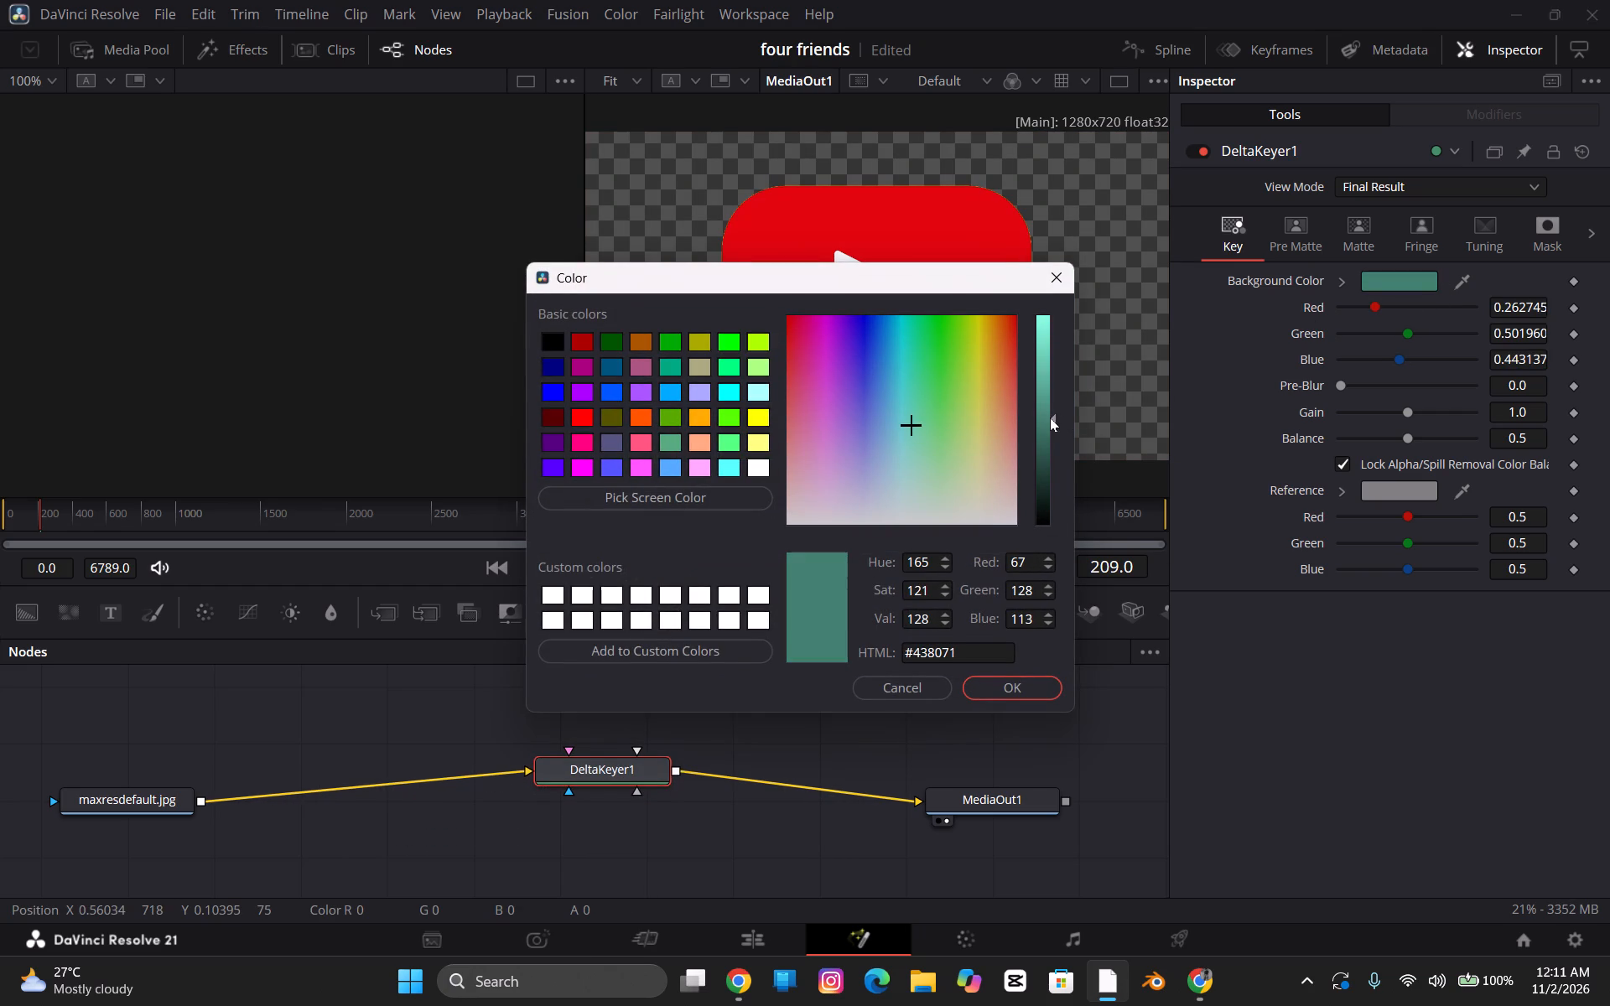
{"action": "left_click_drag", "start_coordinate": [1050, 417], "coordinate": [1050, 430]}
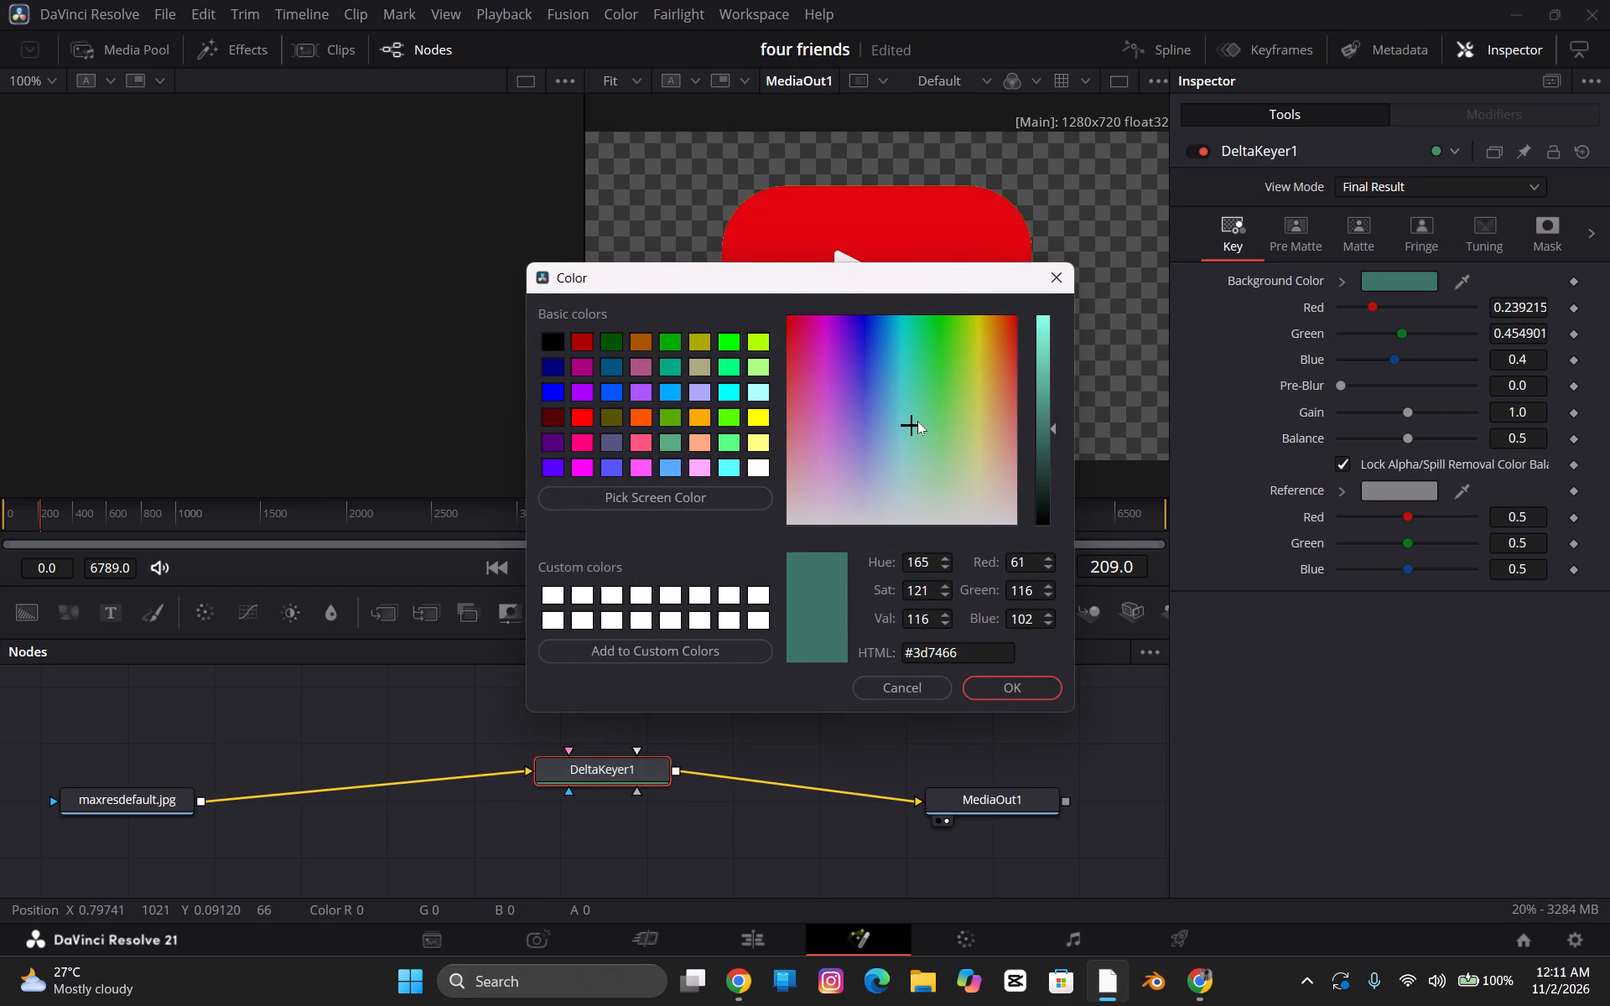
{"action": "left_click", "coordinate": [908, 425]}
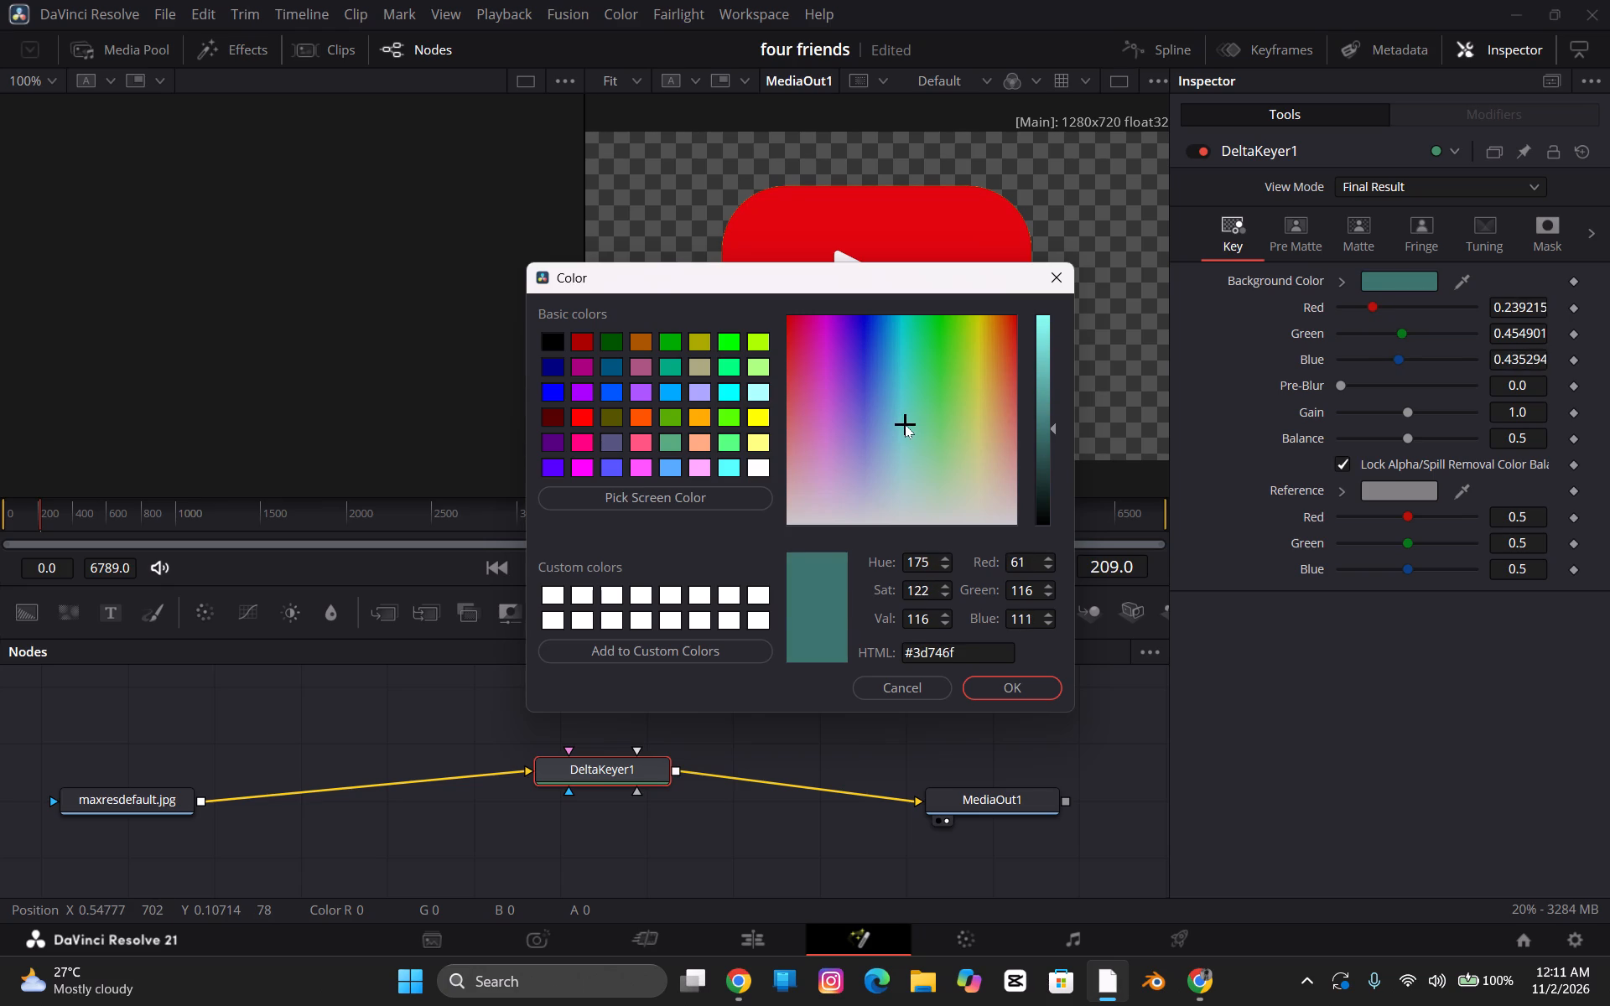
{"action": "left_click", "coordinate": [1005, 692]}
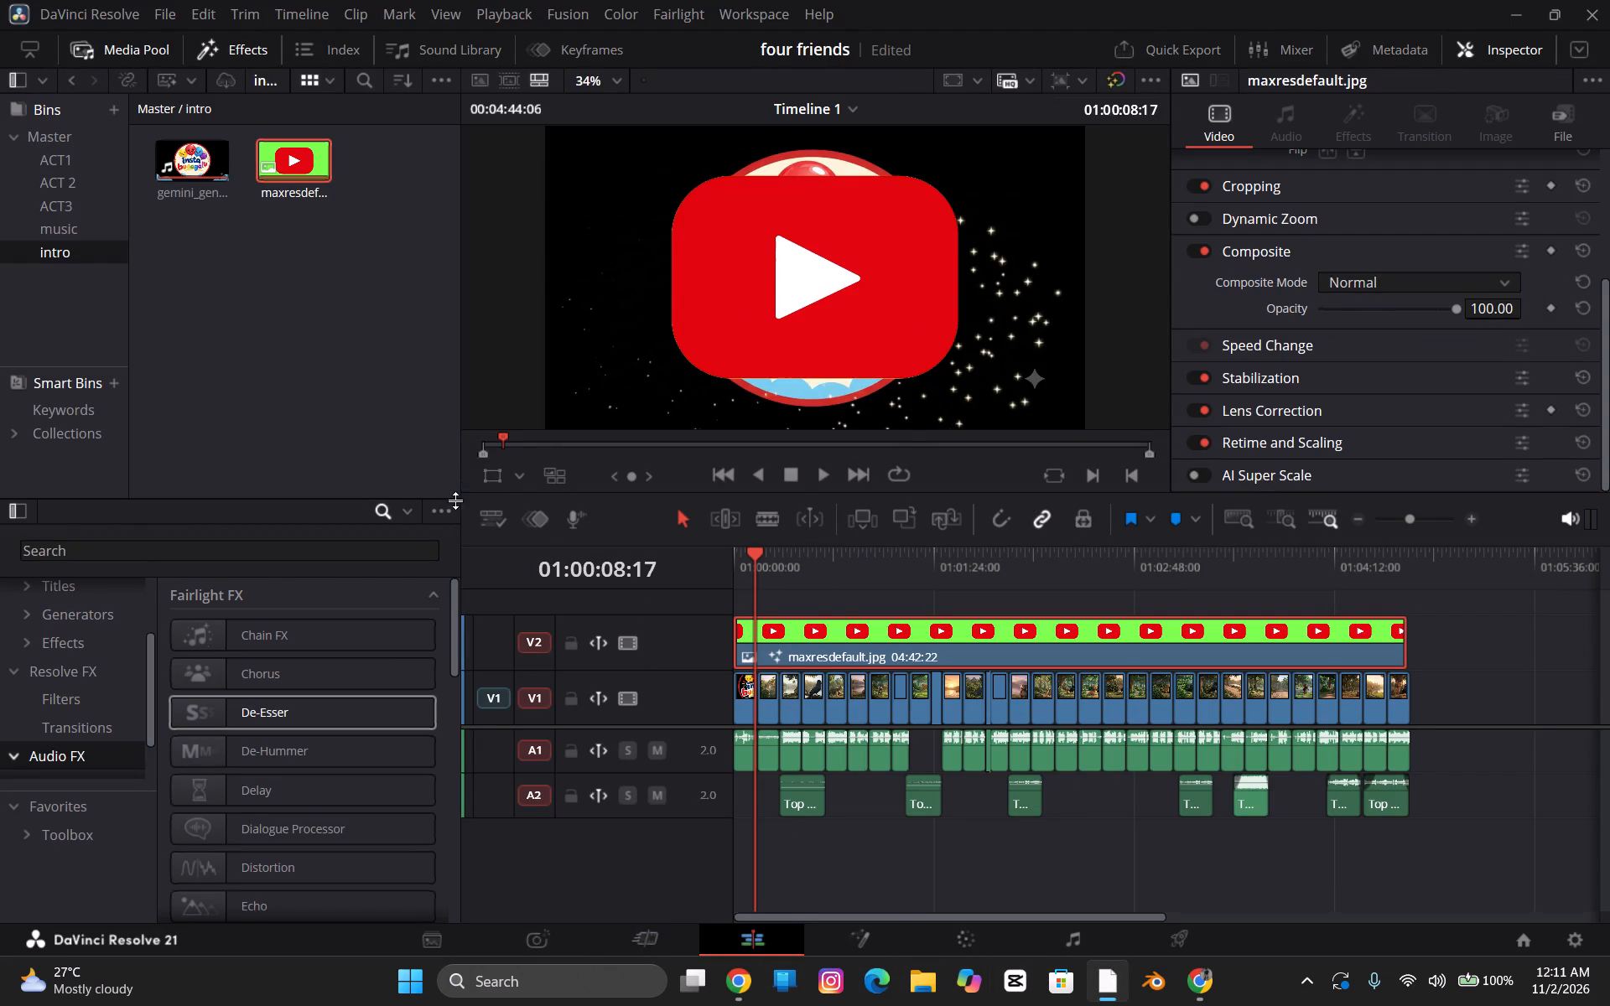
{"action": "left_click_drag", "start_coordinate": [461, 490], "coordinate": [421, 584]}
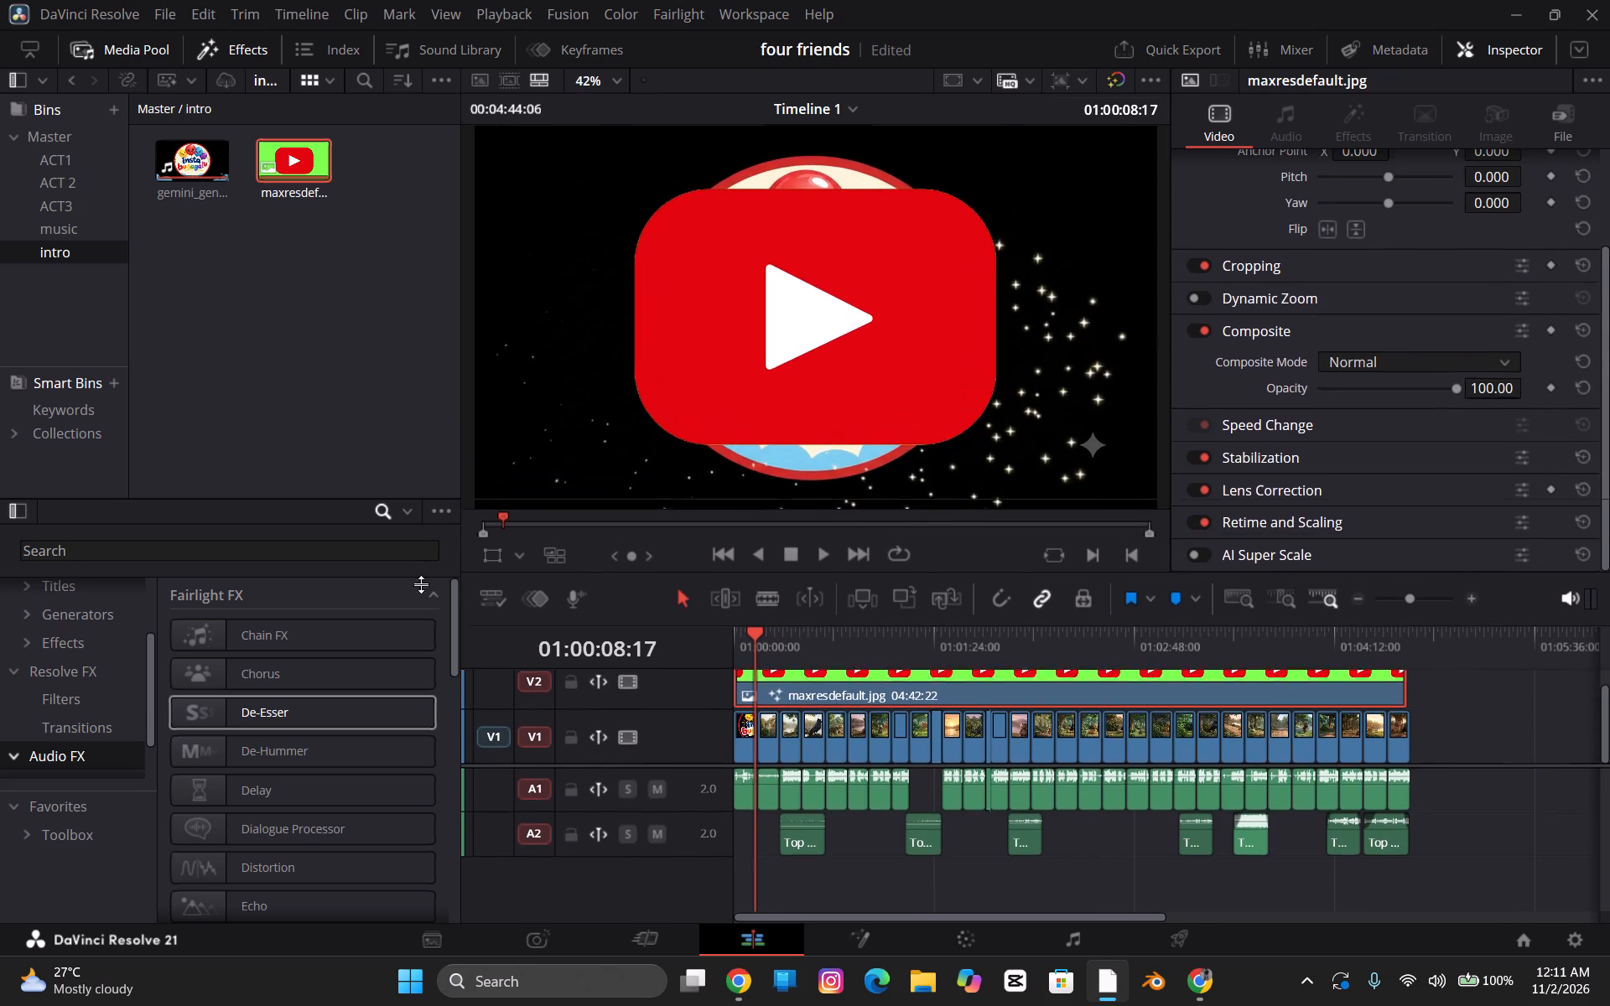
{"action": "left_click_drag", "start_coordinate": [421, 584], "coordinate": [415, 648]}
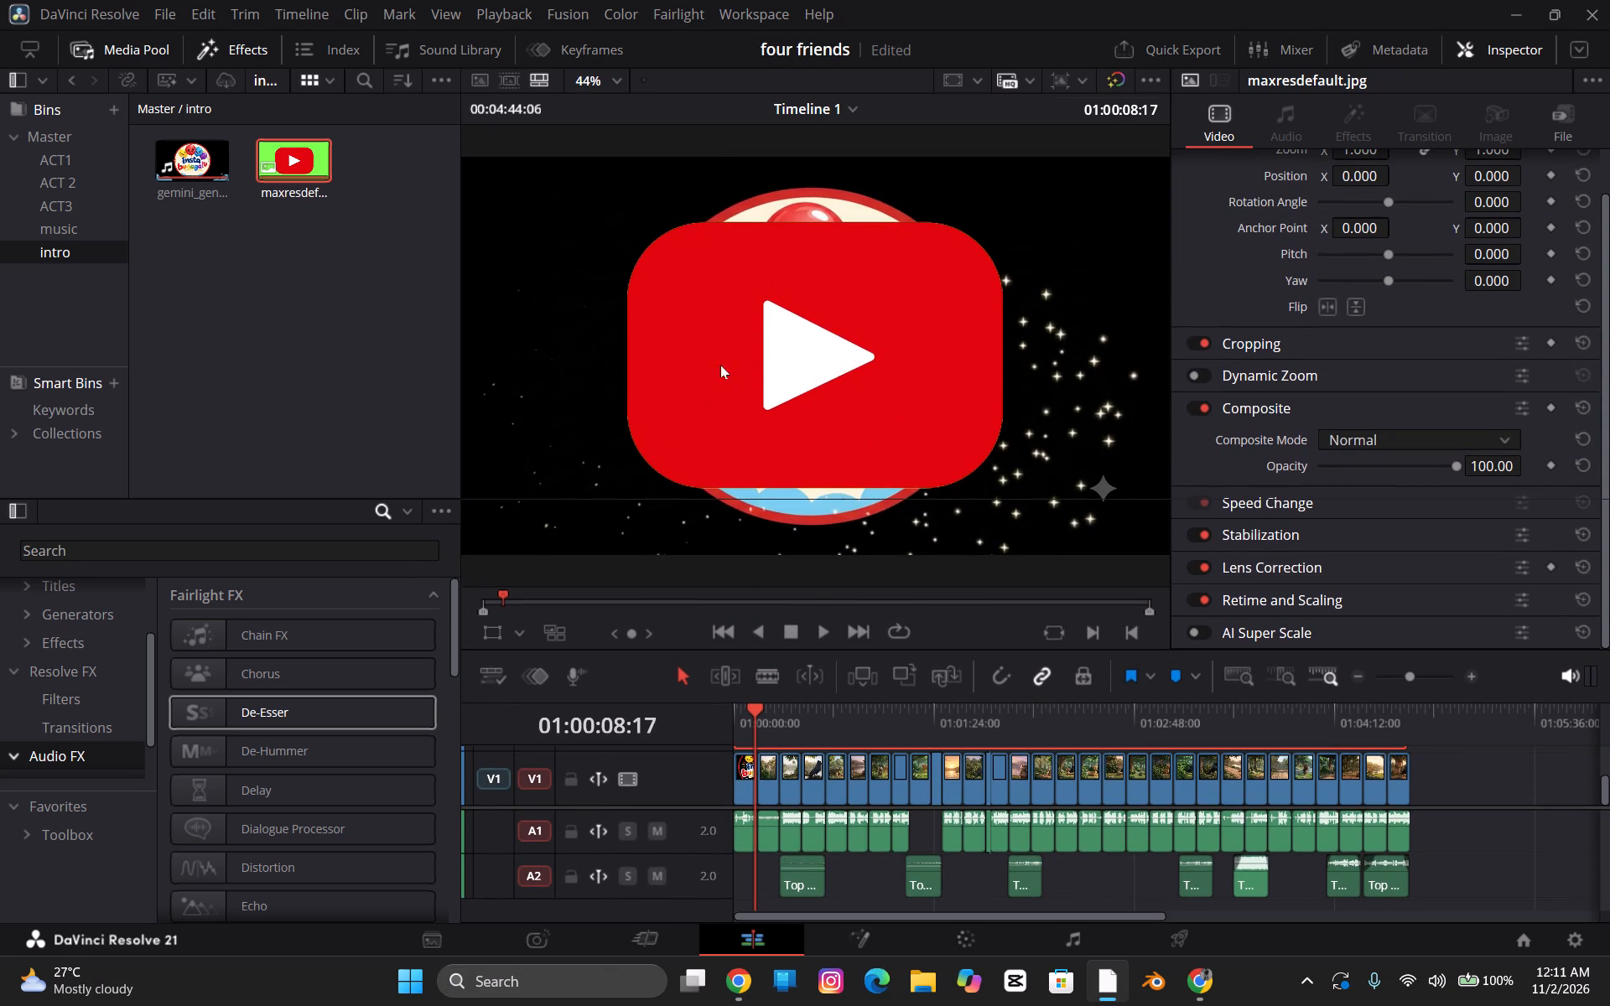
{"action": "left_click", "coordinate": [586, 357]}
{"action": "left_click", "coordinate": [684, 381]}
{"action": "left_click", "coordinate": [487, 639]}
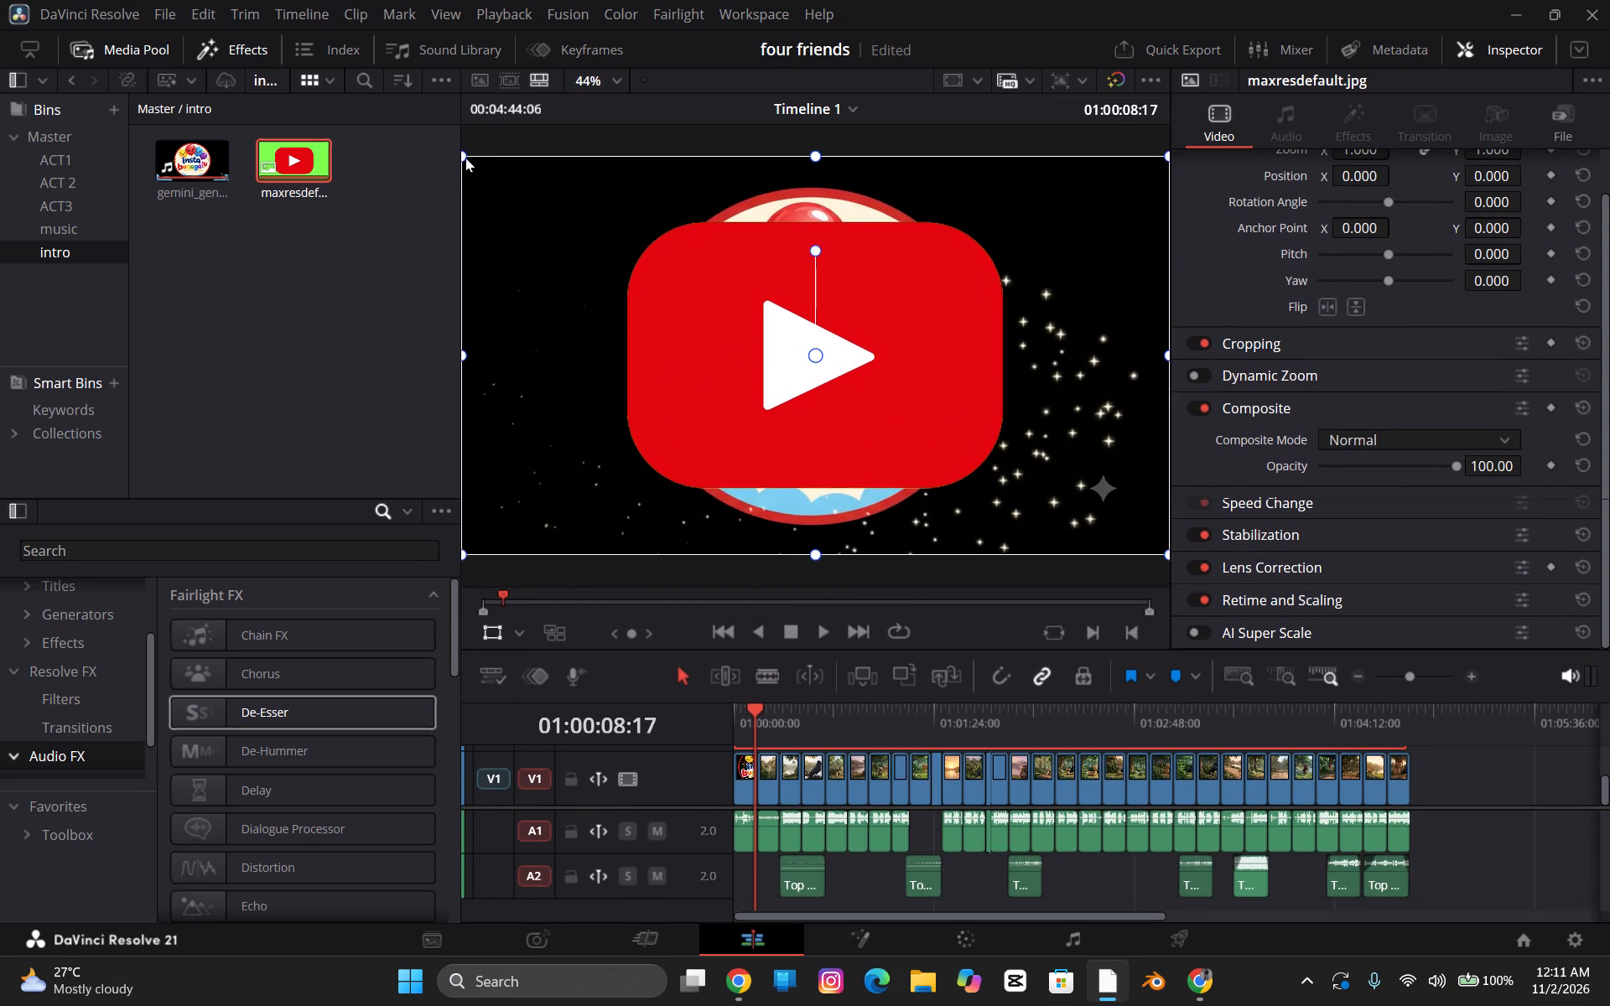
{"action": "left_click_drag", "start_coordinate": [467, 157], "coordinate": [757, 203]}
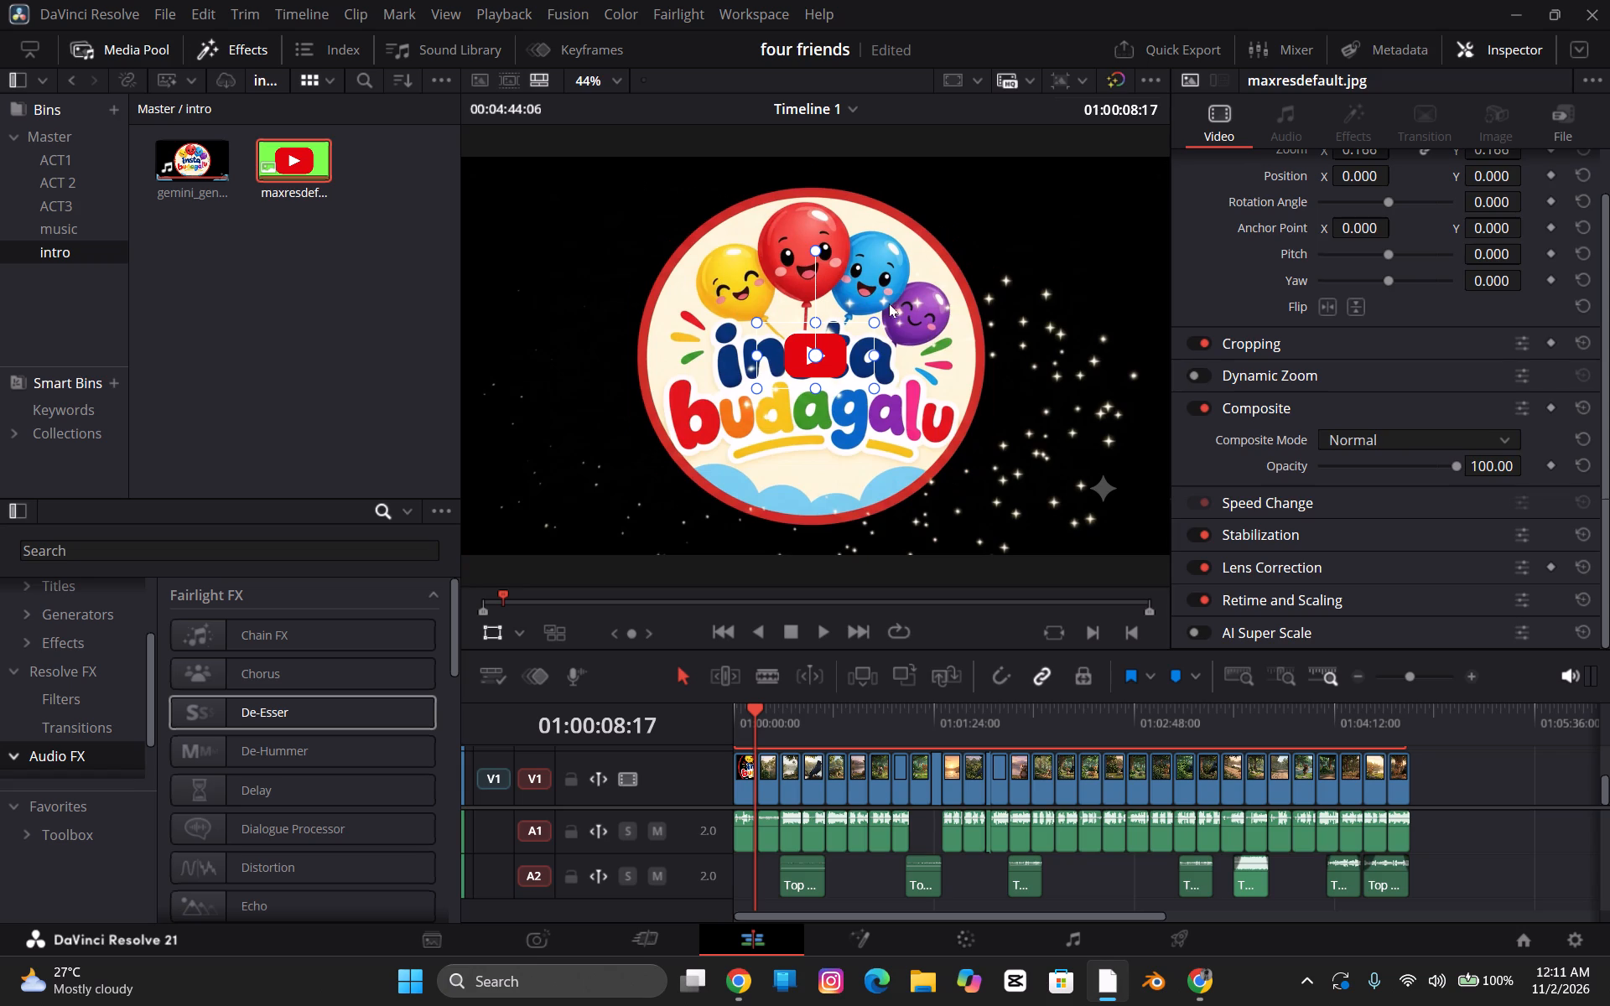
Move the logo to the frame's lower-right corner, about X 761, Y -352, reduce its zoom to about 0.115, and check it mid-story.
{"action": "left_click_drag", "start_coordinate": [827, 361], "coordinate": [1070, 494]}
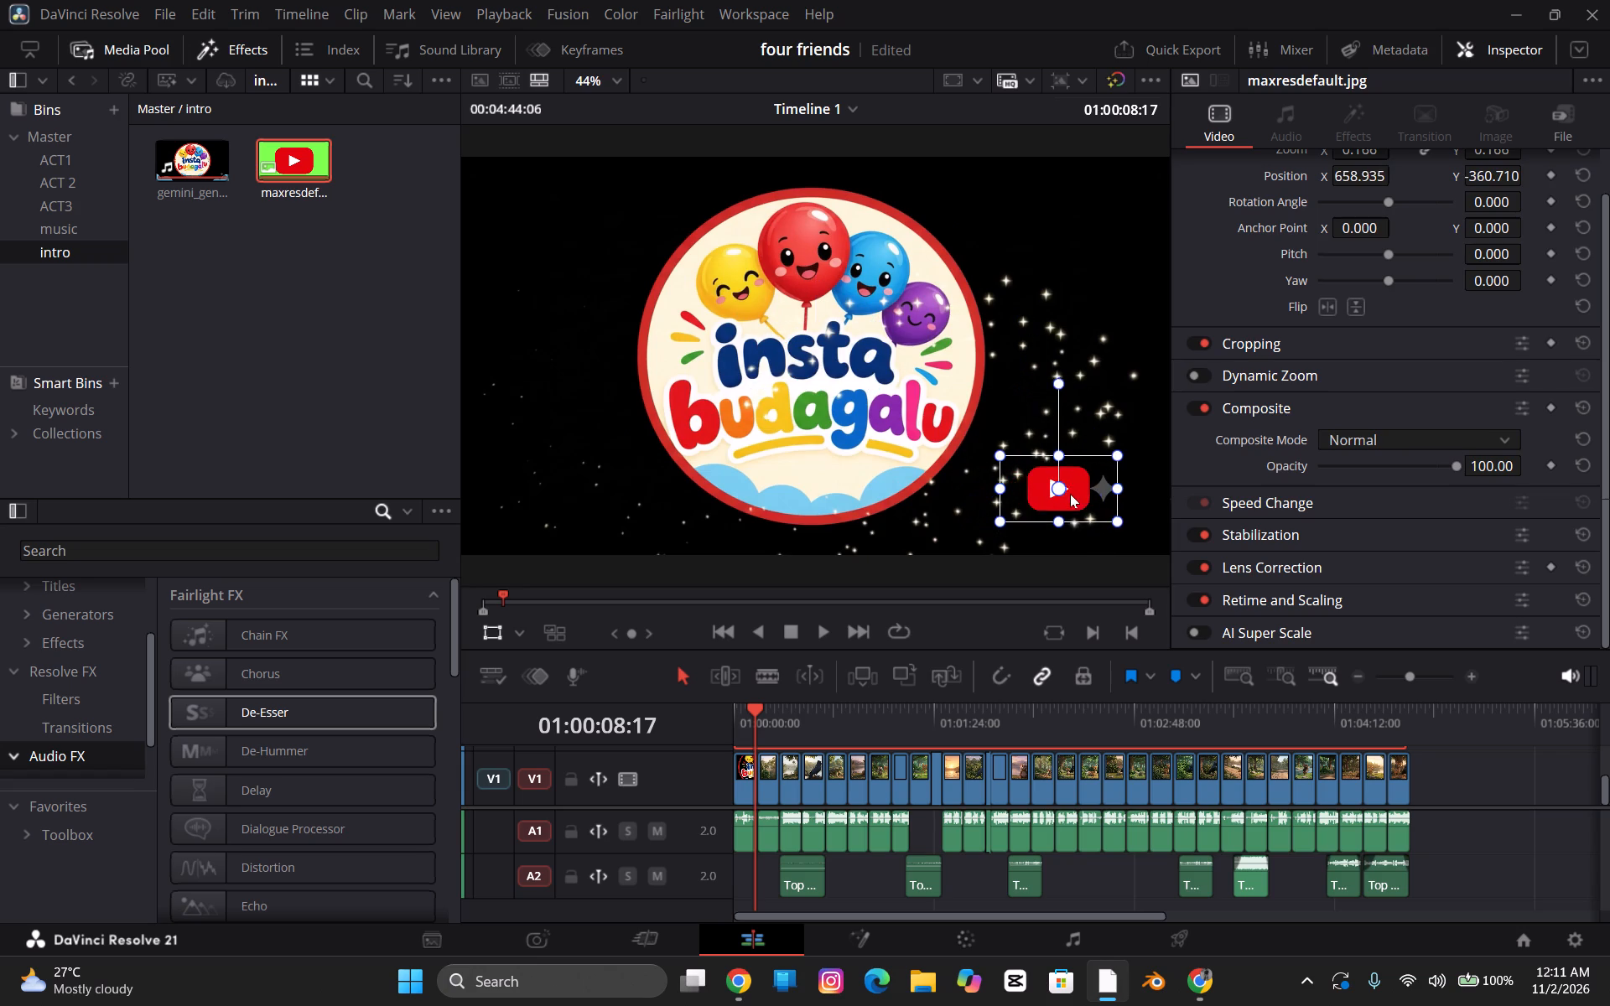
{"action": "left_click_drag", "start_coordinate": [1070, 494], "coordinate": [1056, 494]}
{"action": "left_click_drag", "start_coordinate": [1104, 522], "coordinate": [1091, 521]}
{"action": "left_click_drag", "start_coordinate": [1052, 494], "coordinate": [1096, 490]}
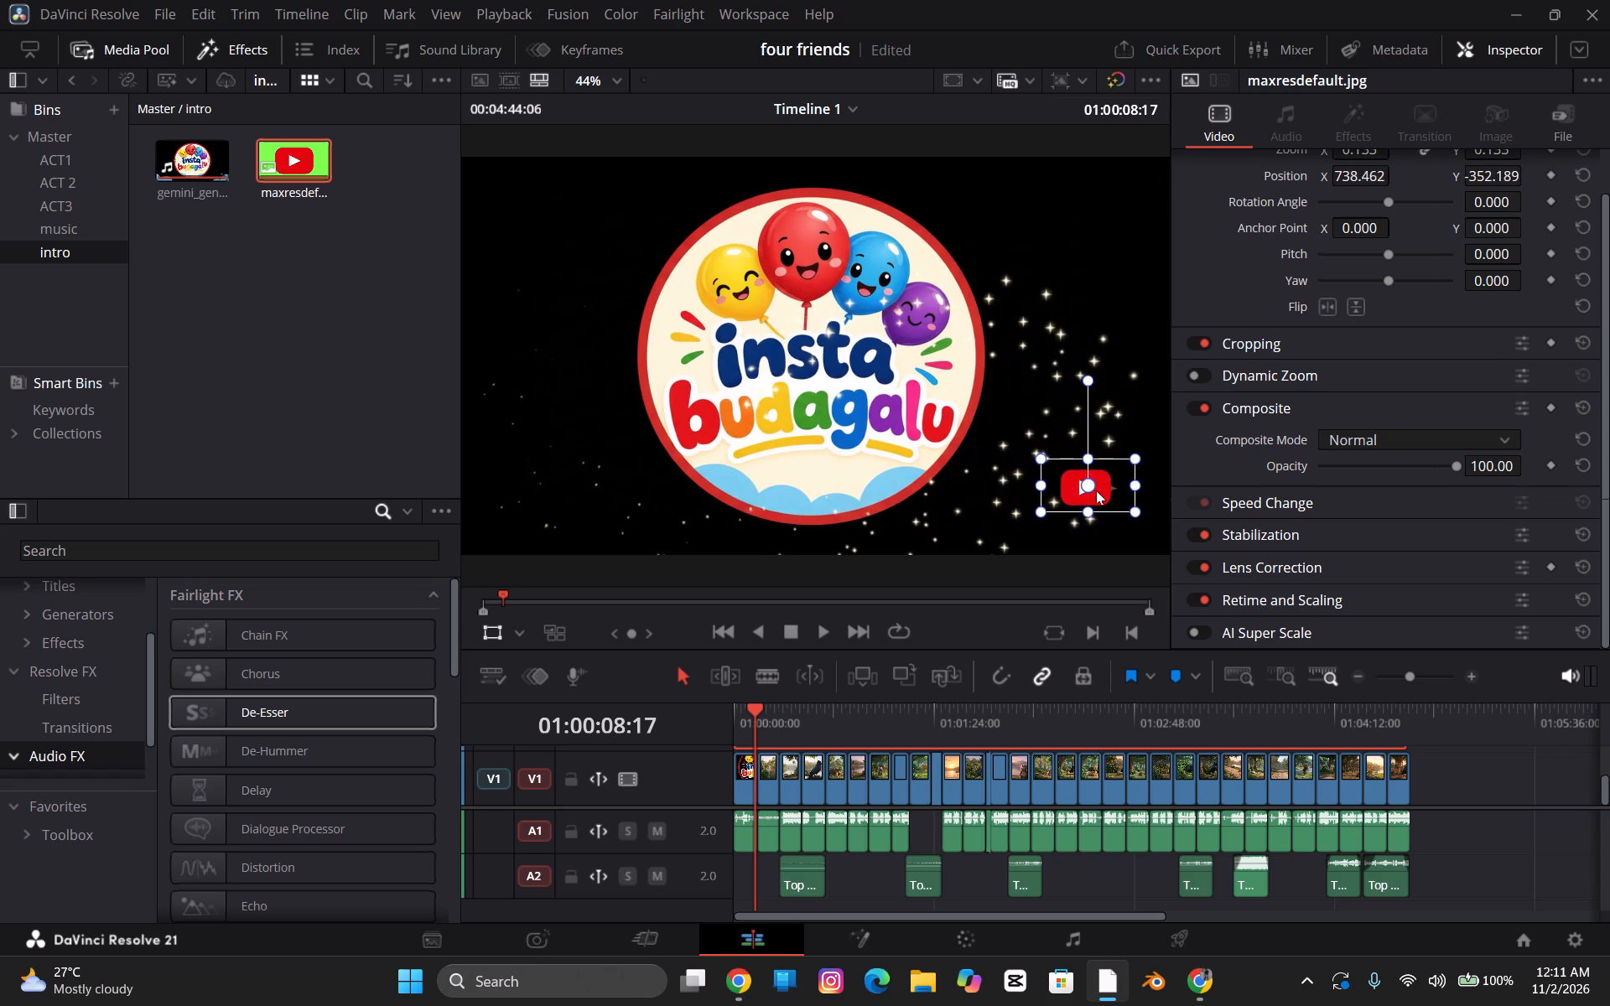
{"action": "left_click_drag", "start_coordinate": [1096, 490], "coordinate": [1104, 490]}
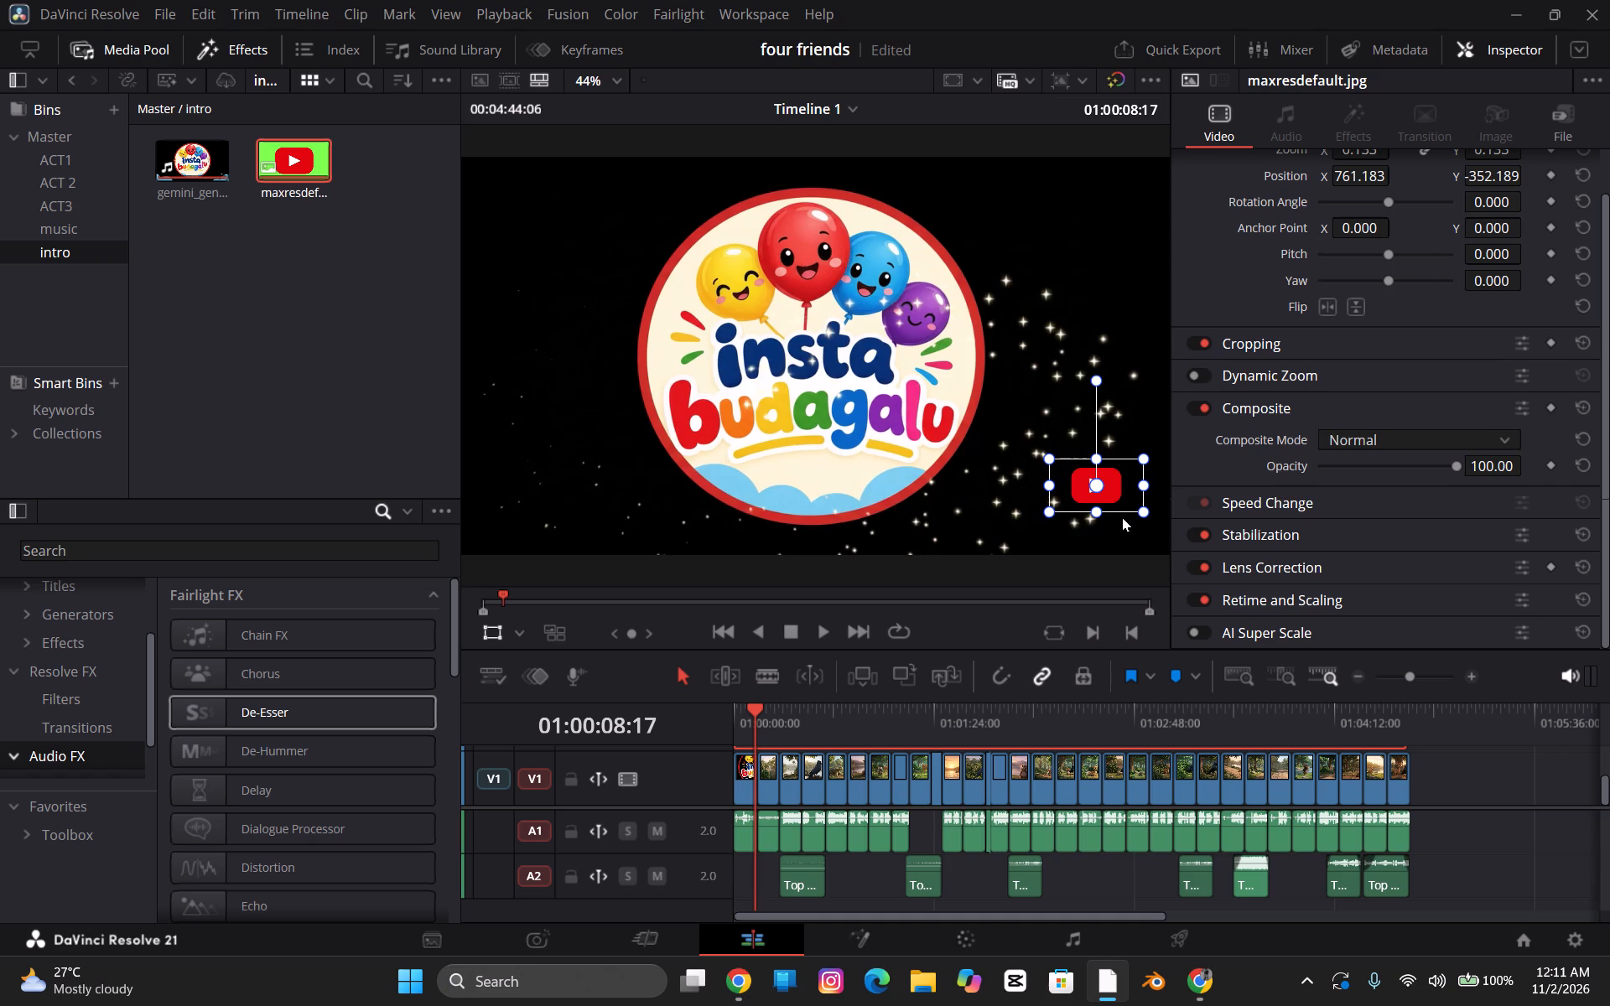
{"action": "left_click", "coordinate": [1052, 511]}
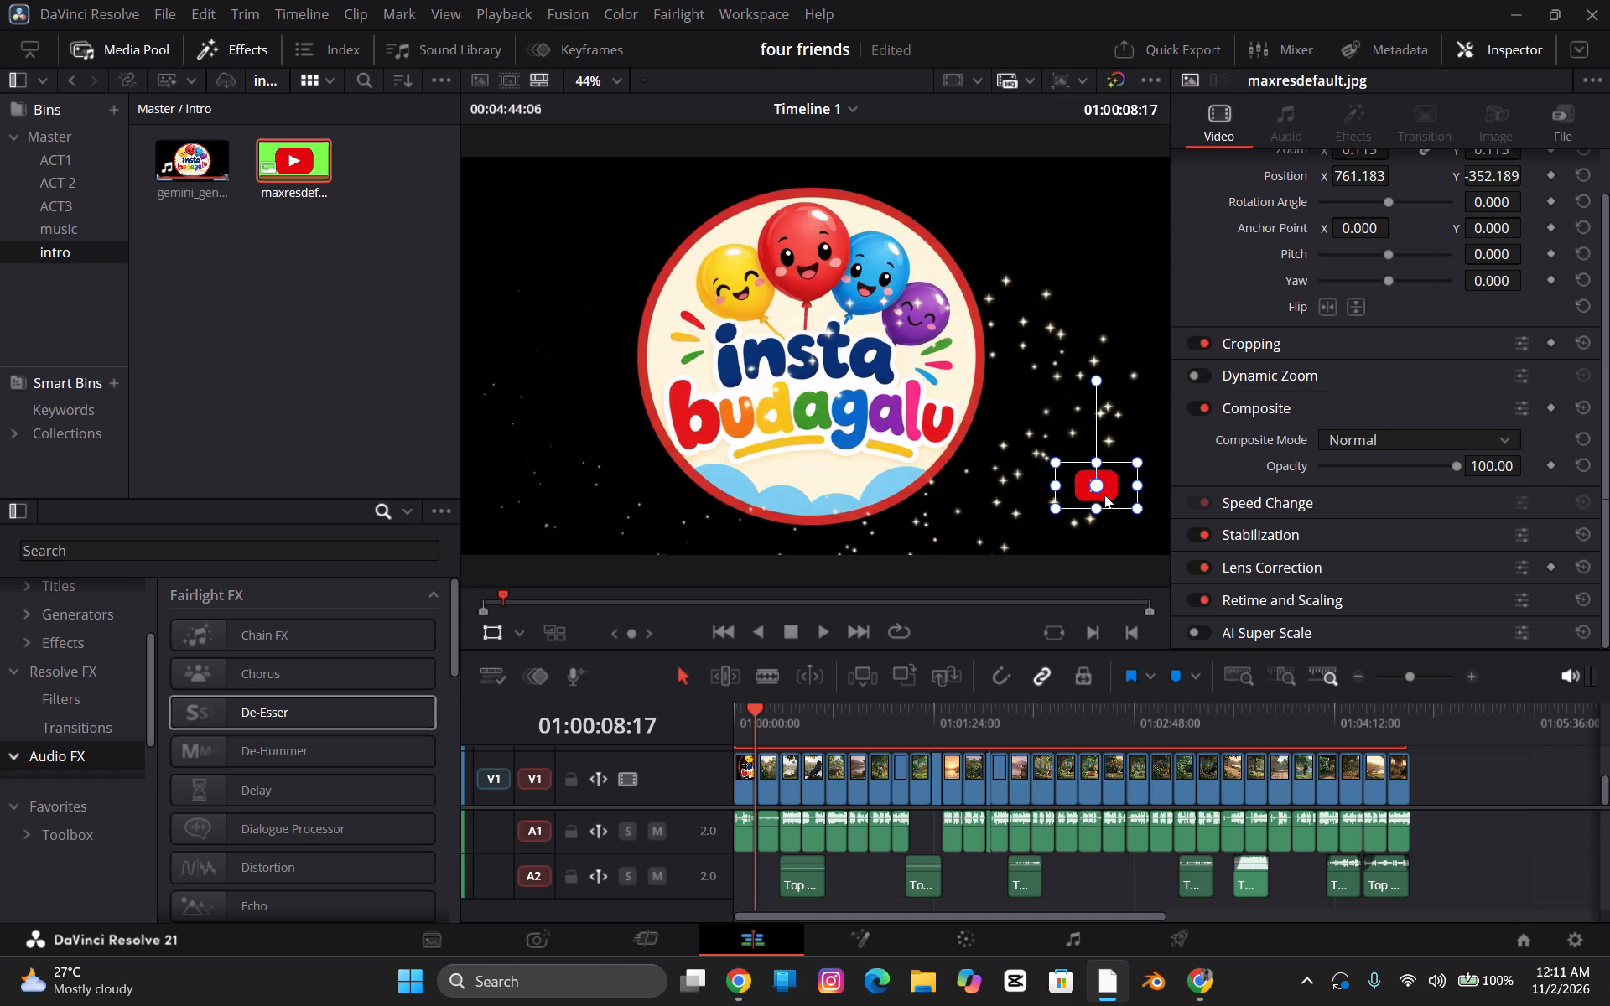
{"action": "left_click", "coordinate": [1104, 484]}
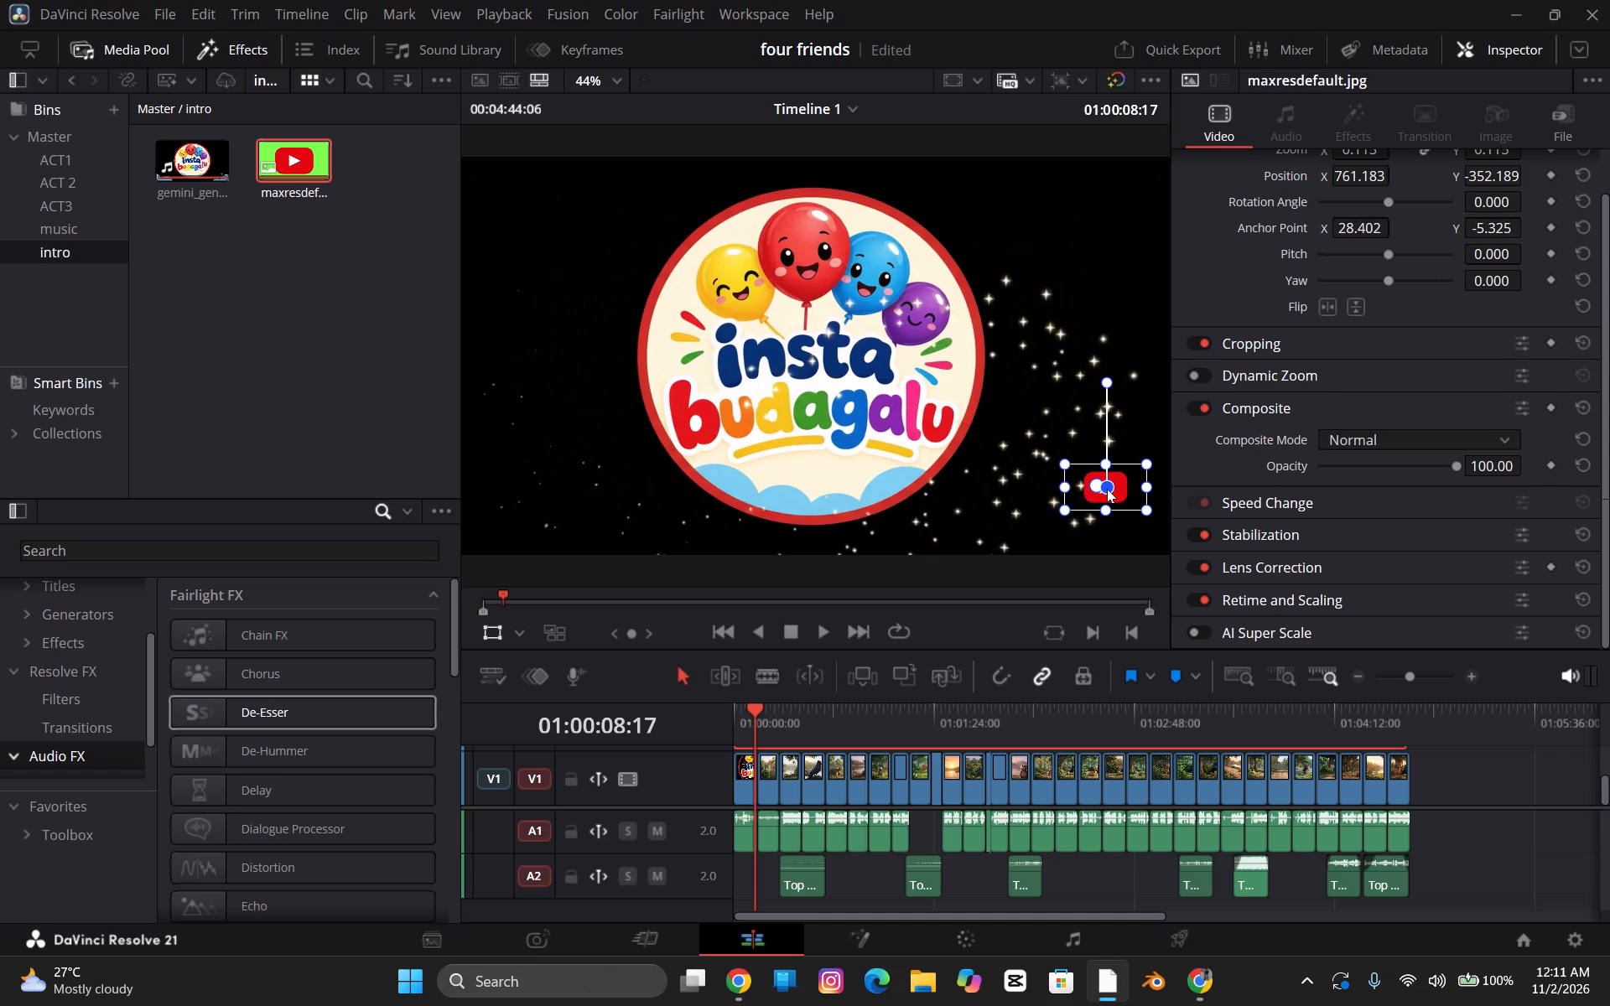
{"action": "left_click", "coordinate": [1078, 364]}
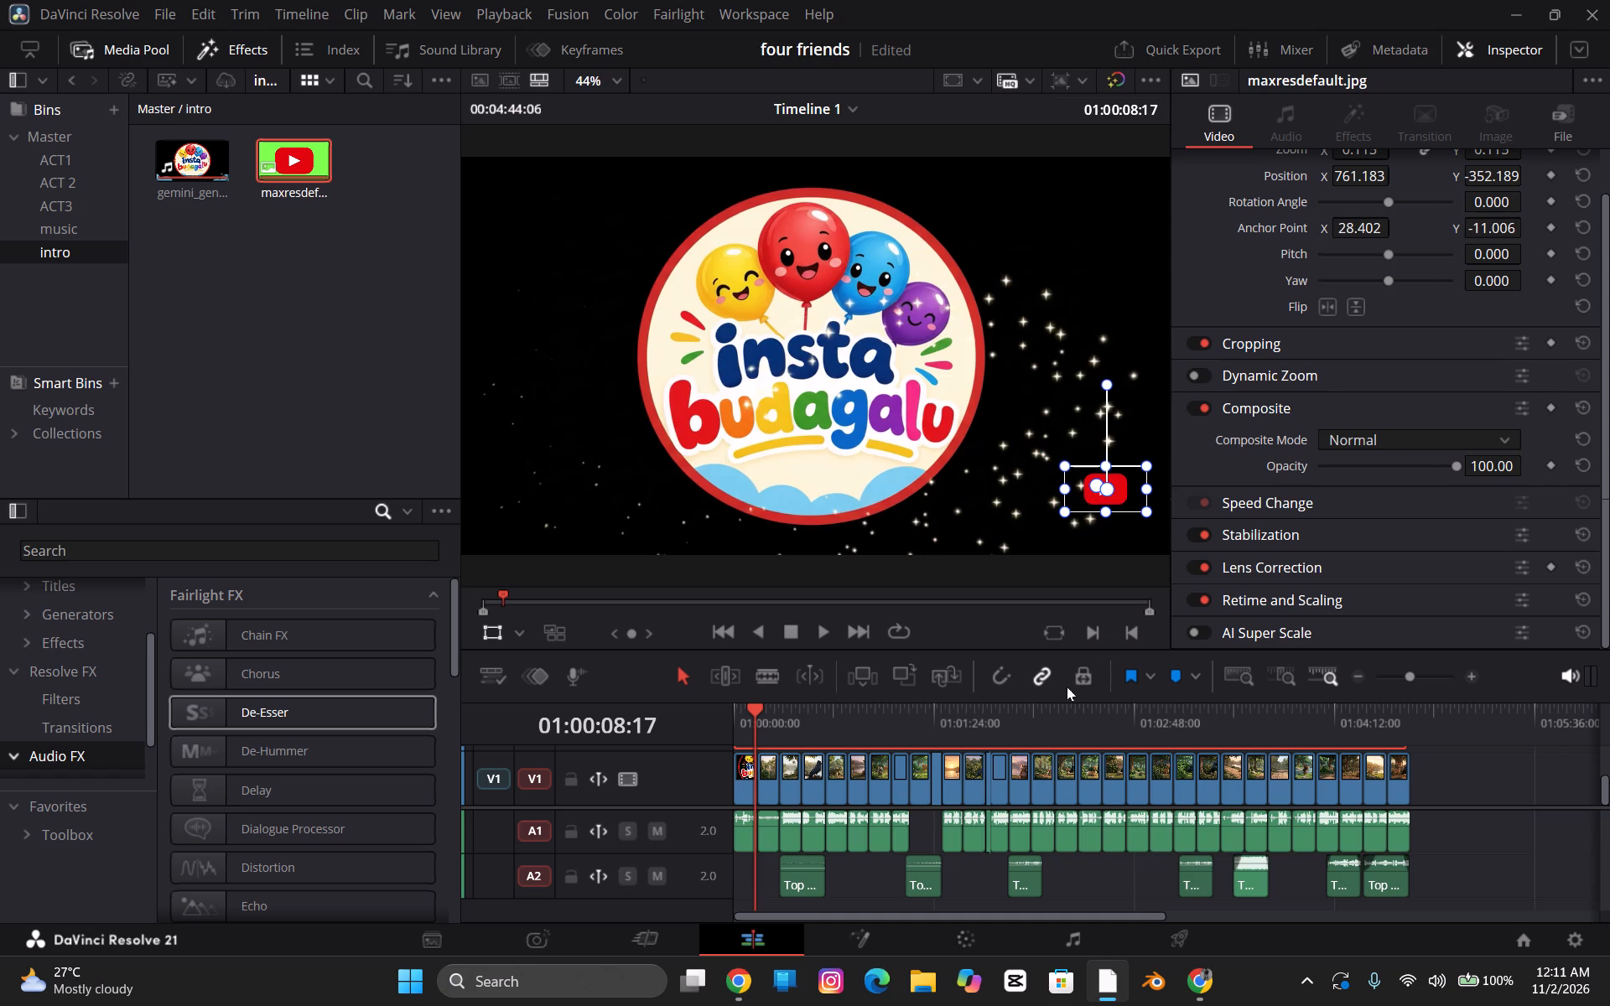
{"action": "left_click", "coordinate": [1046, 723]}
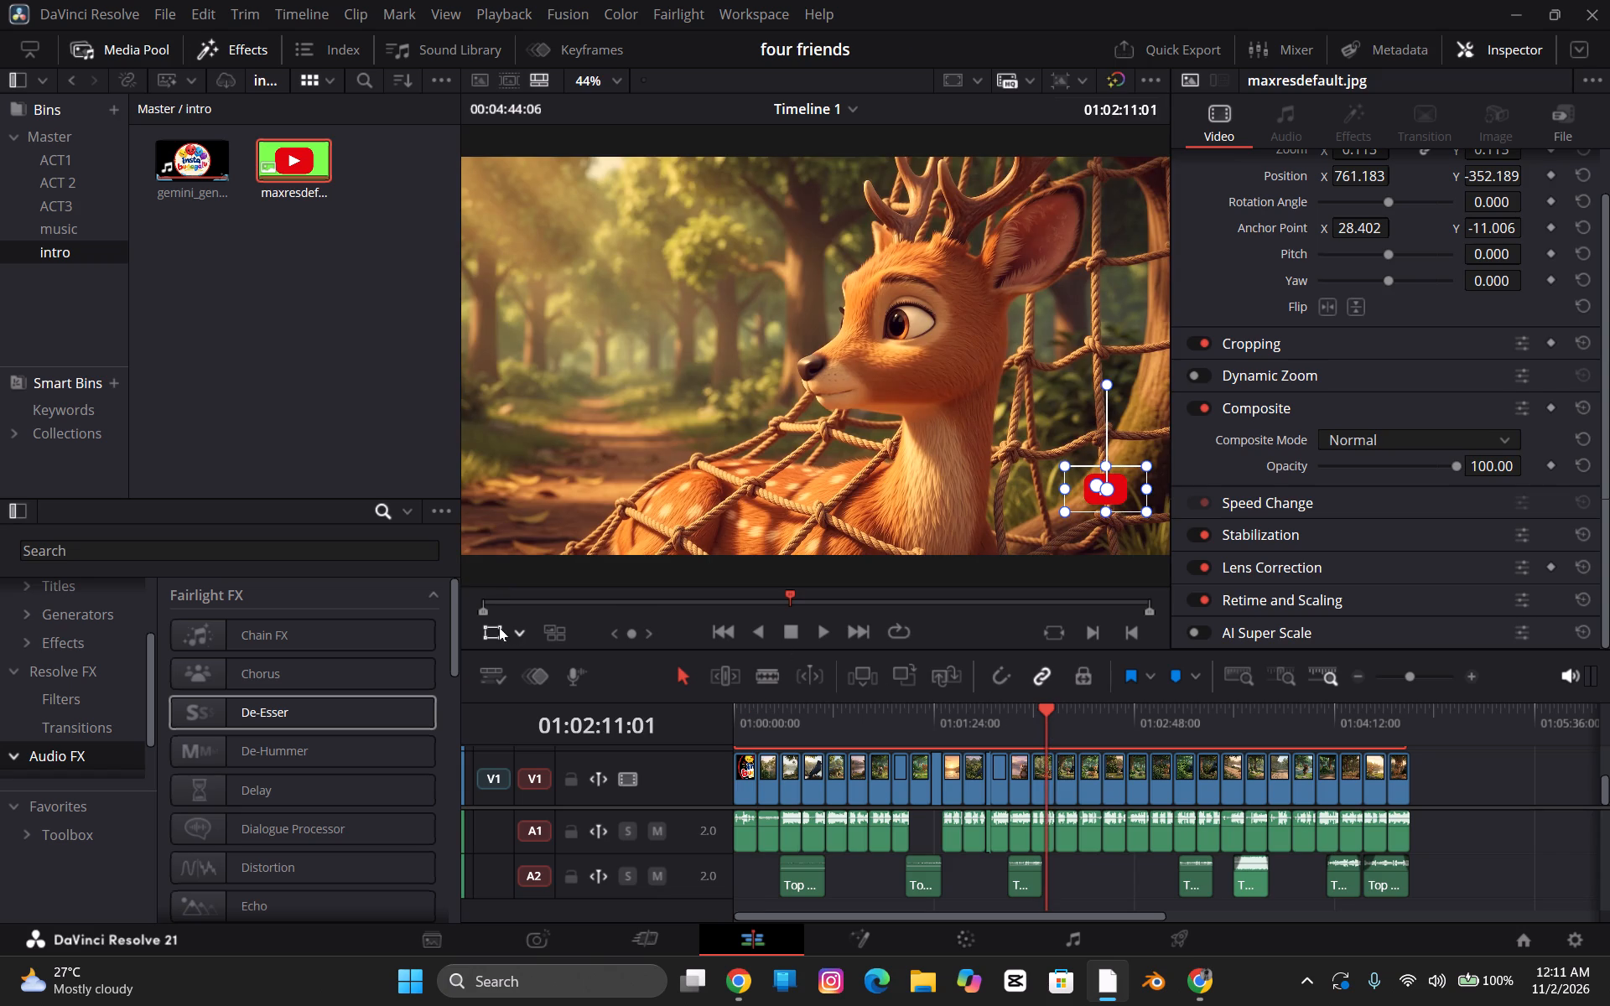
Turn off the logo's on-screen transform controls.
{"action": "left_click", "coordinate": [499, 627]}
Add the gemini_generated intro clip from the intro bin to track V1 after the last story clip.
{"action": "left_click", "coordinate": [1176, 715]}
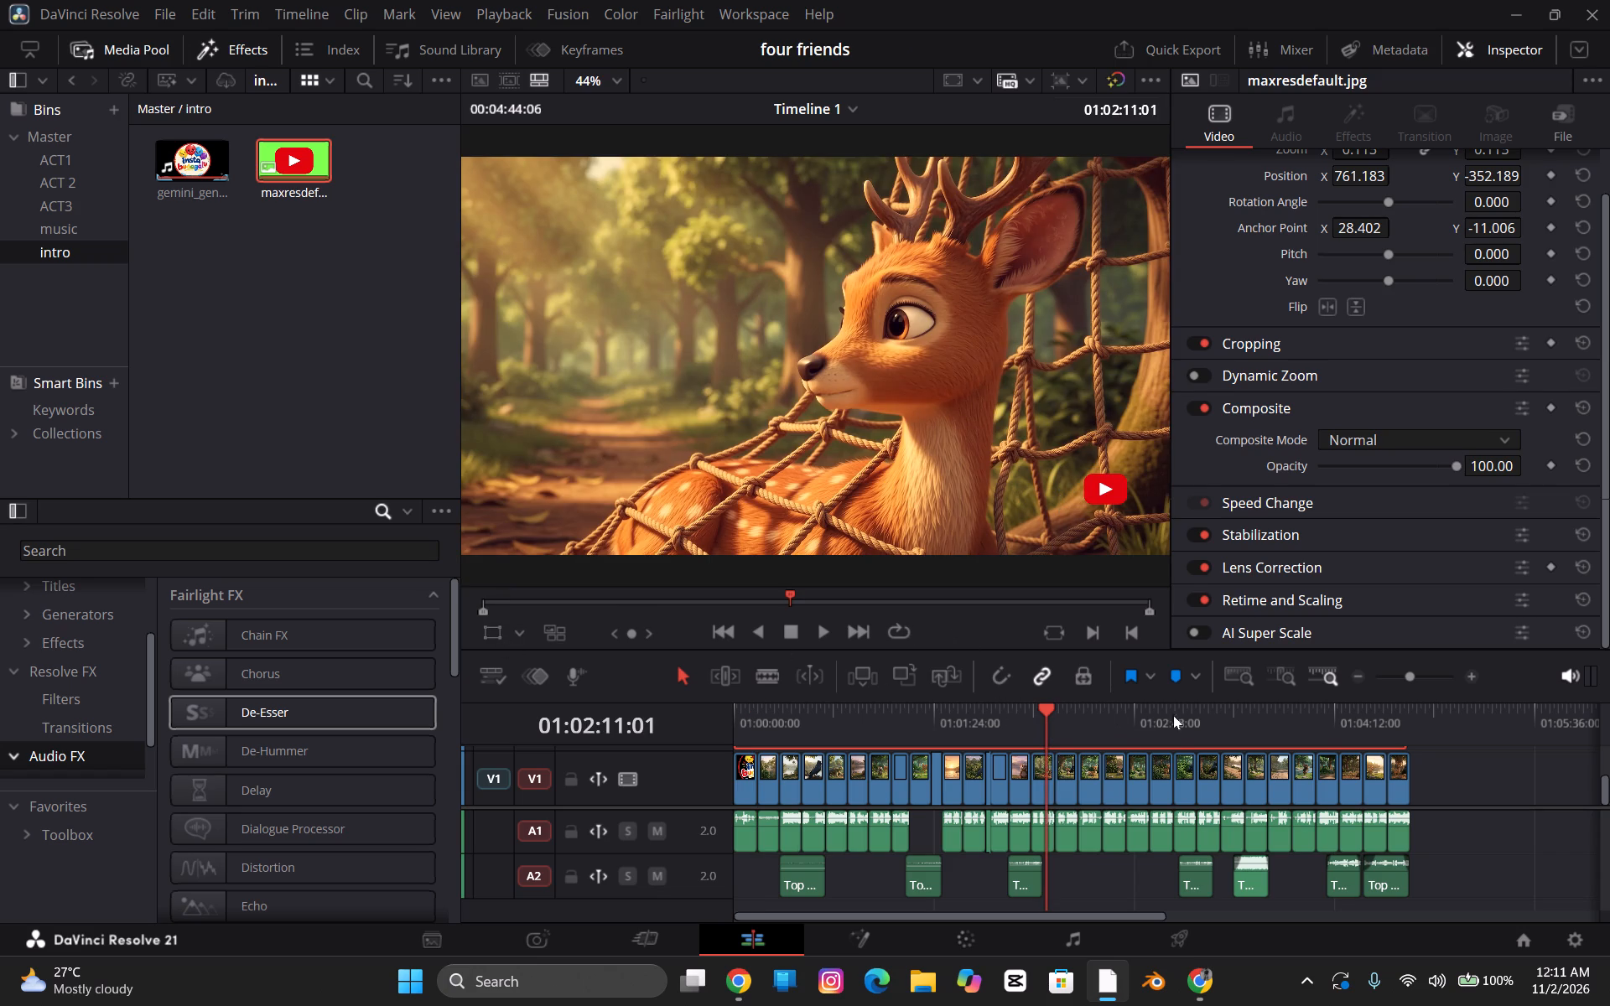
{"action": "left_click", "coordinate": [1426, 720]}
{"action": "left_click", "coordinate": [1396, 718]}
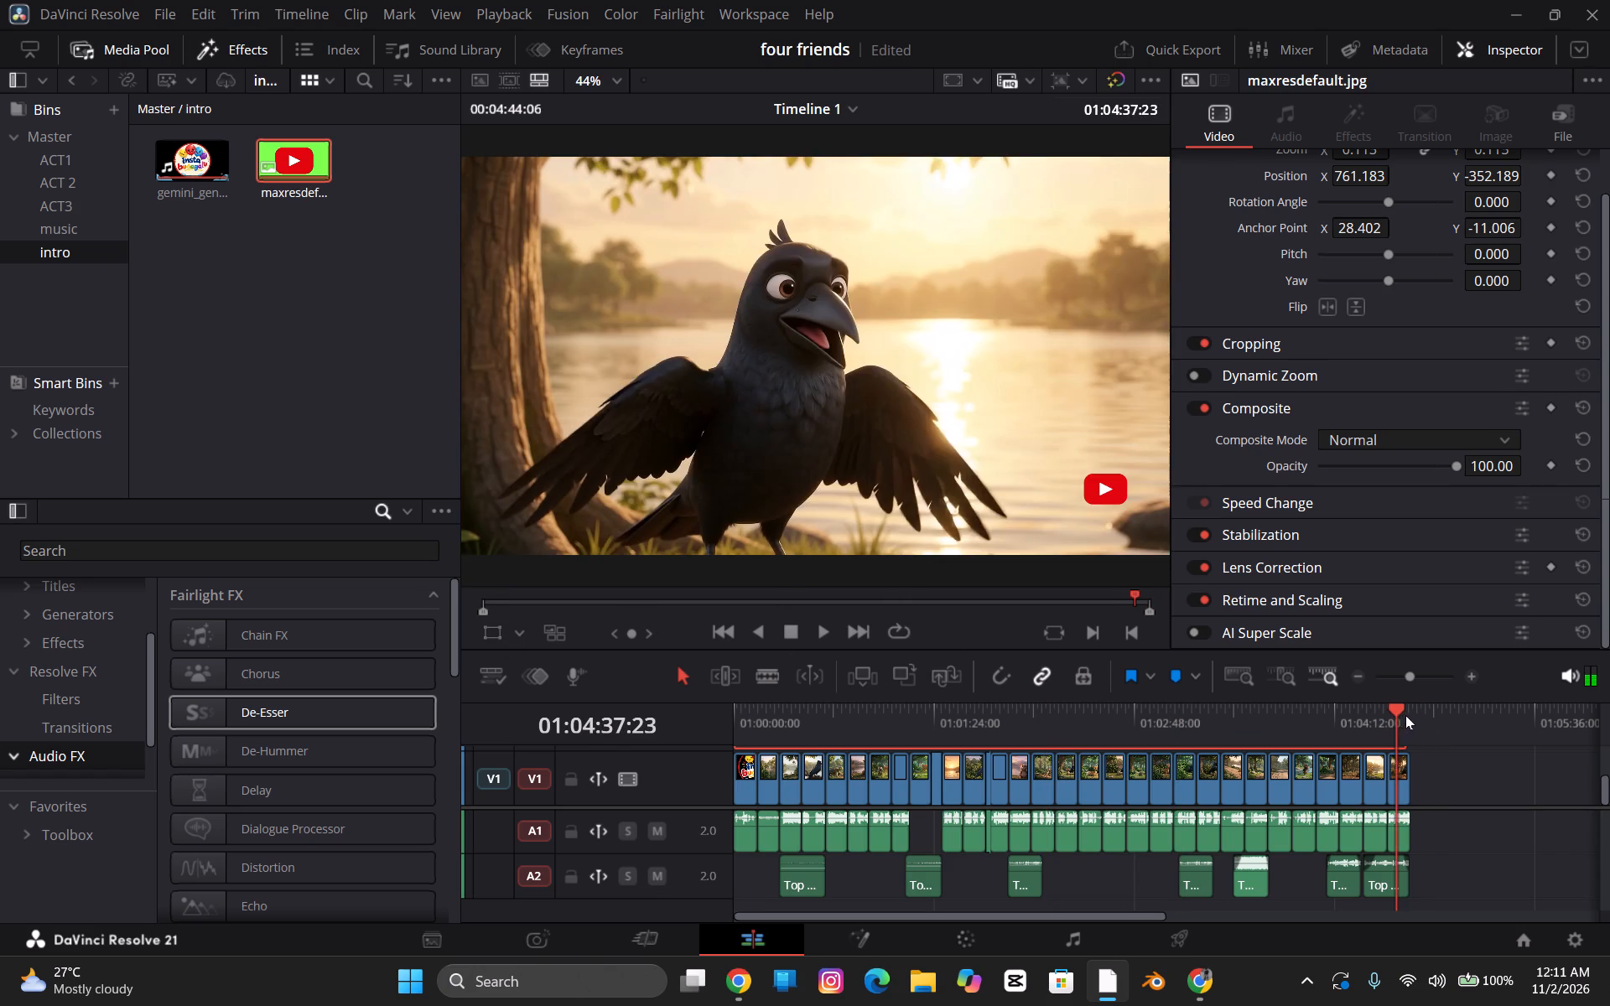
{"action": "left_click", "coordinate": [1405, 715]}
{"action": "left_click", "coordinate": [1410, 715]}
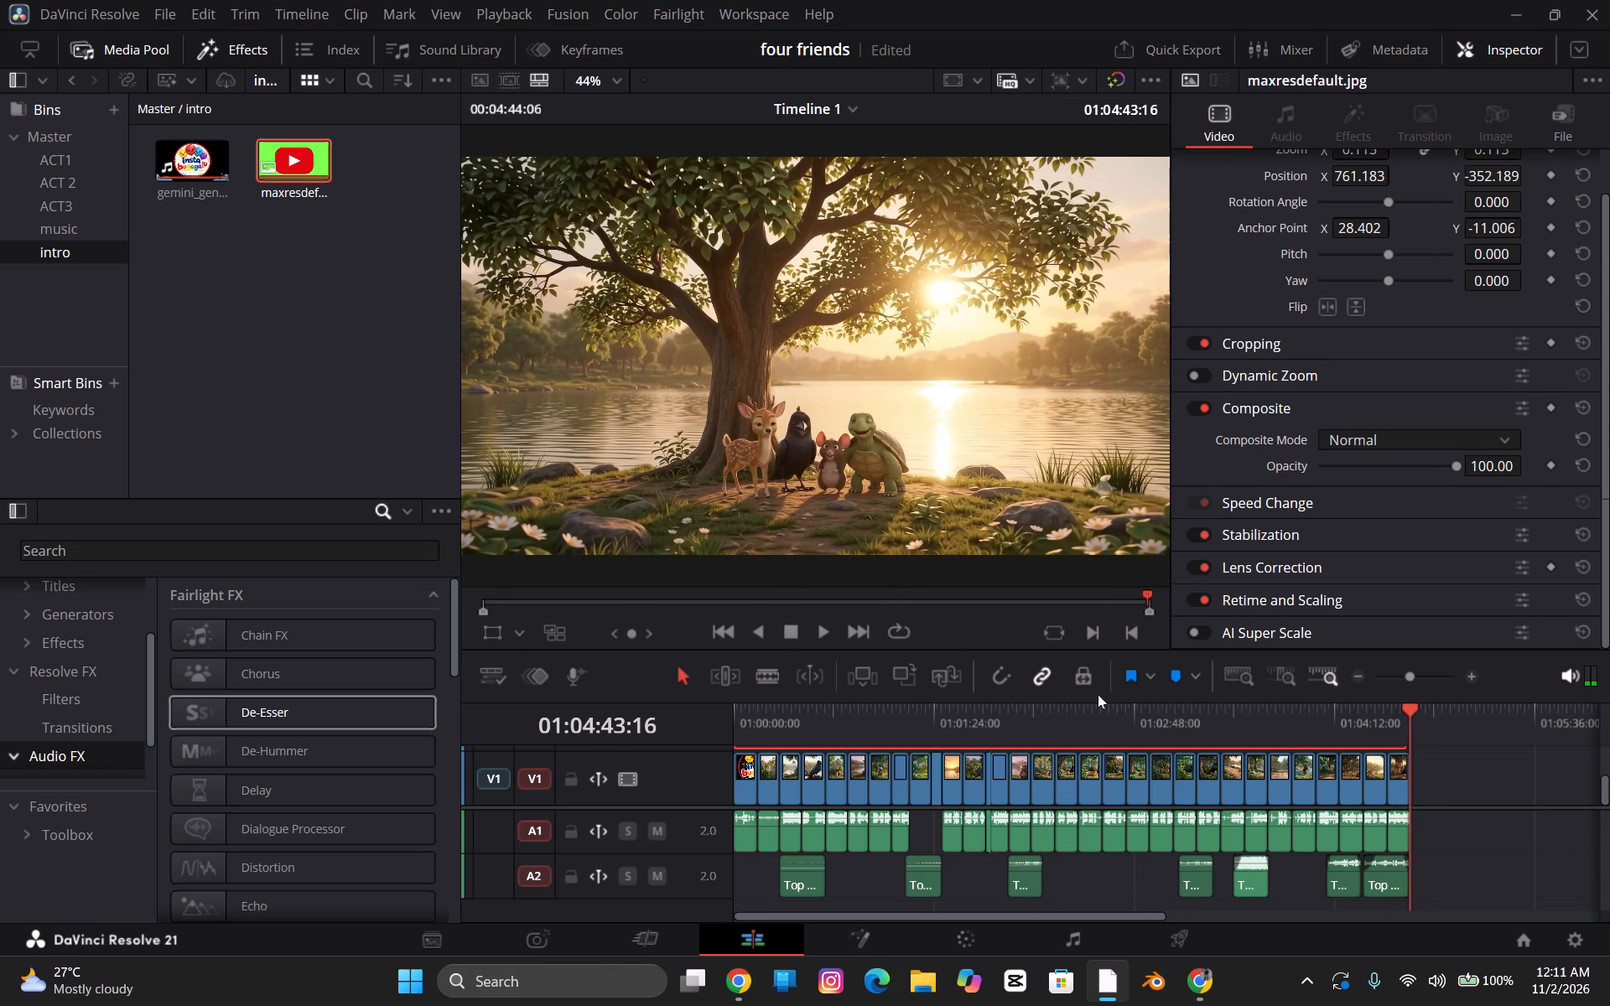
{"action": "left_click_drag", "start_coordinate": [193, 158], "coordinate": [1419, 767]}
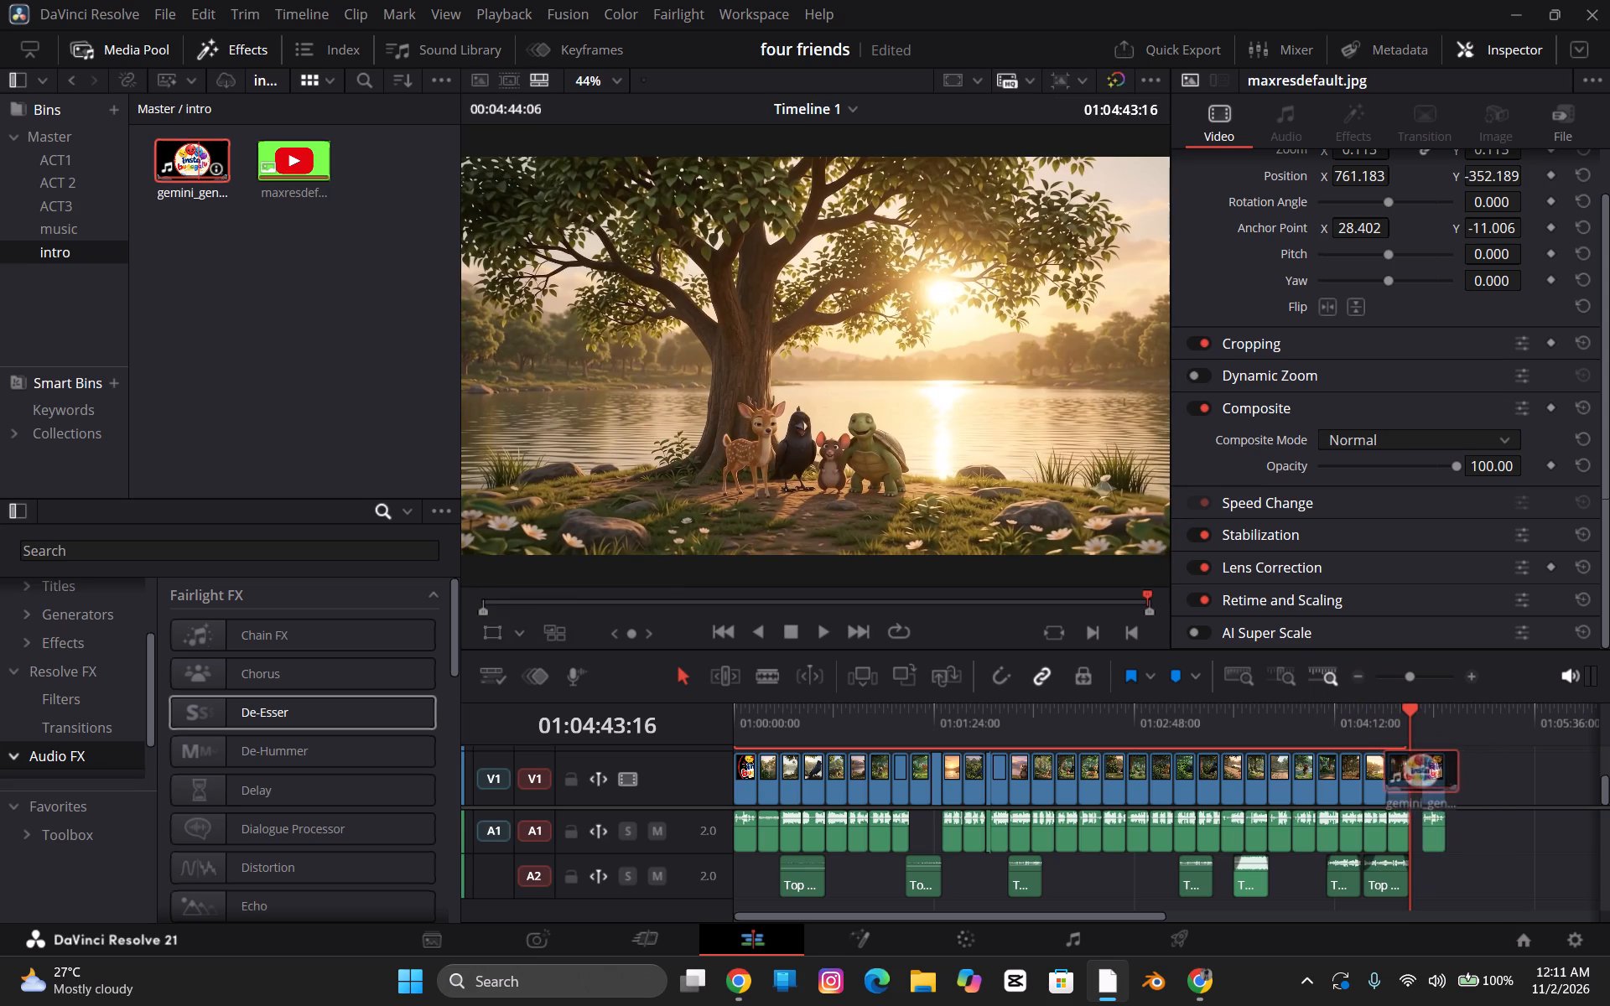
{"action": "left_click_drag", "start_coordinate": [1419, 767], "coordinate": [1444, 771]}
Delete the gap between the last story clip and the newly added closing intro clip.
{"action": "left_click", "coordinate": [1430, 786]}
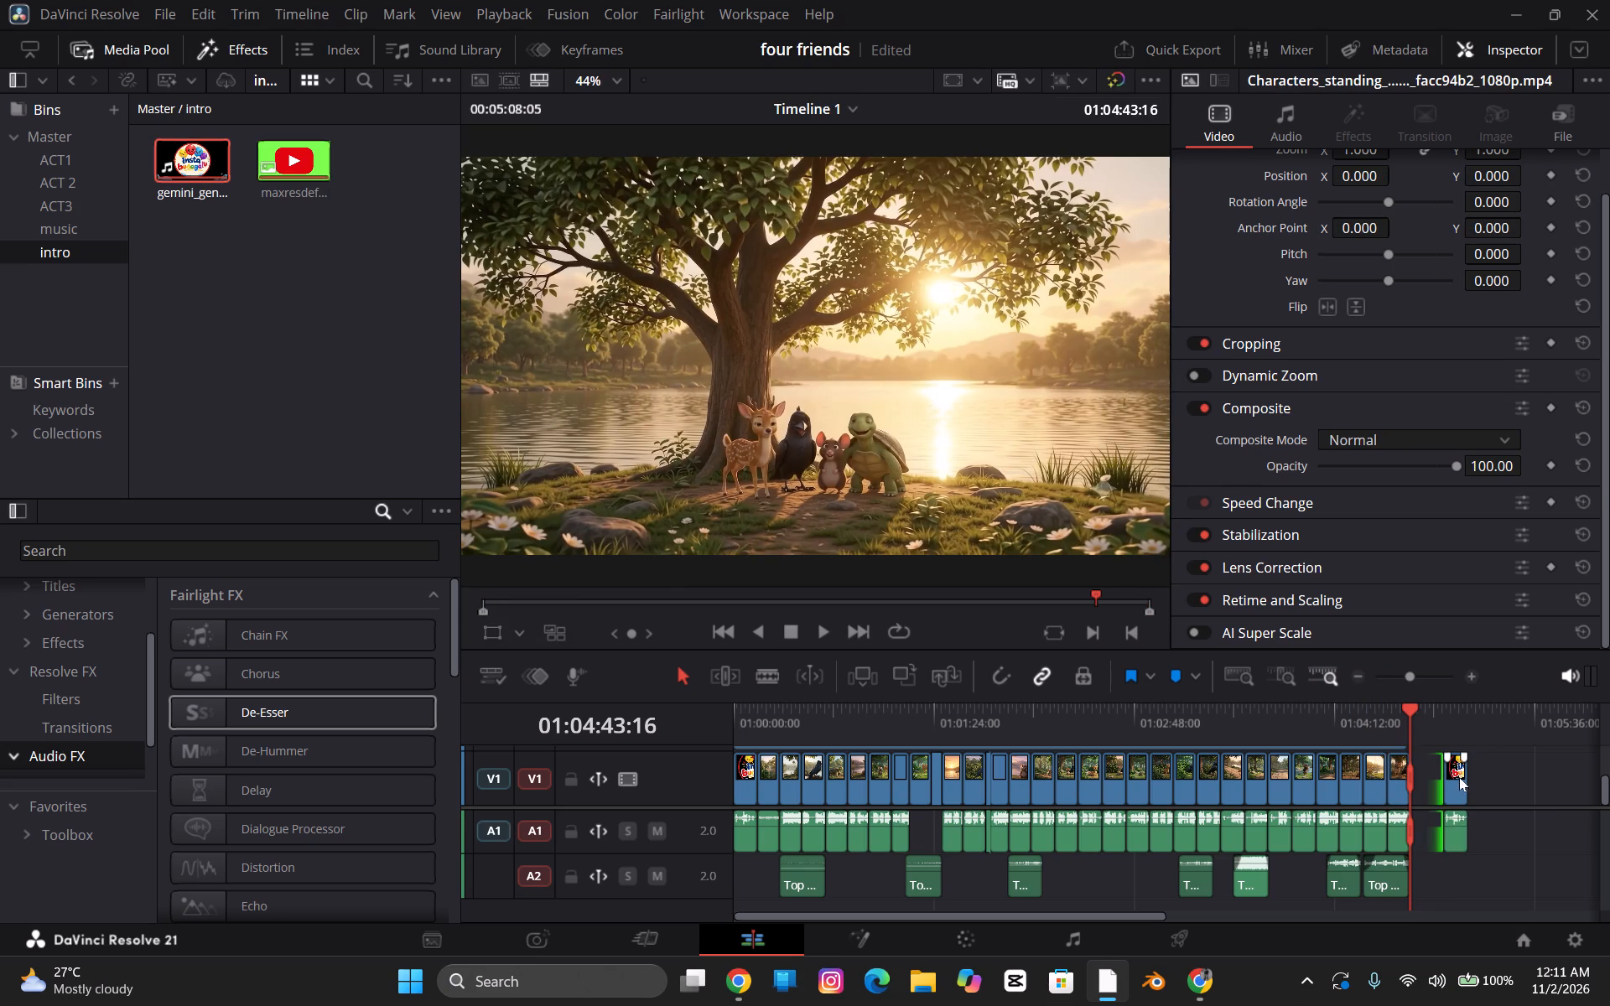
{"action": "key", "text": "BackSpace"}
{"action": "left_click", "coordinate": [1426, 783]}
{"action": "key", "text": "BackSpace"}
{"action": "left_click", "coordinate": [1437, 782]}
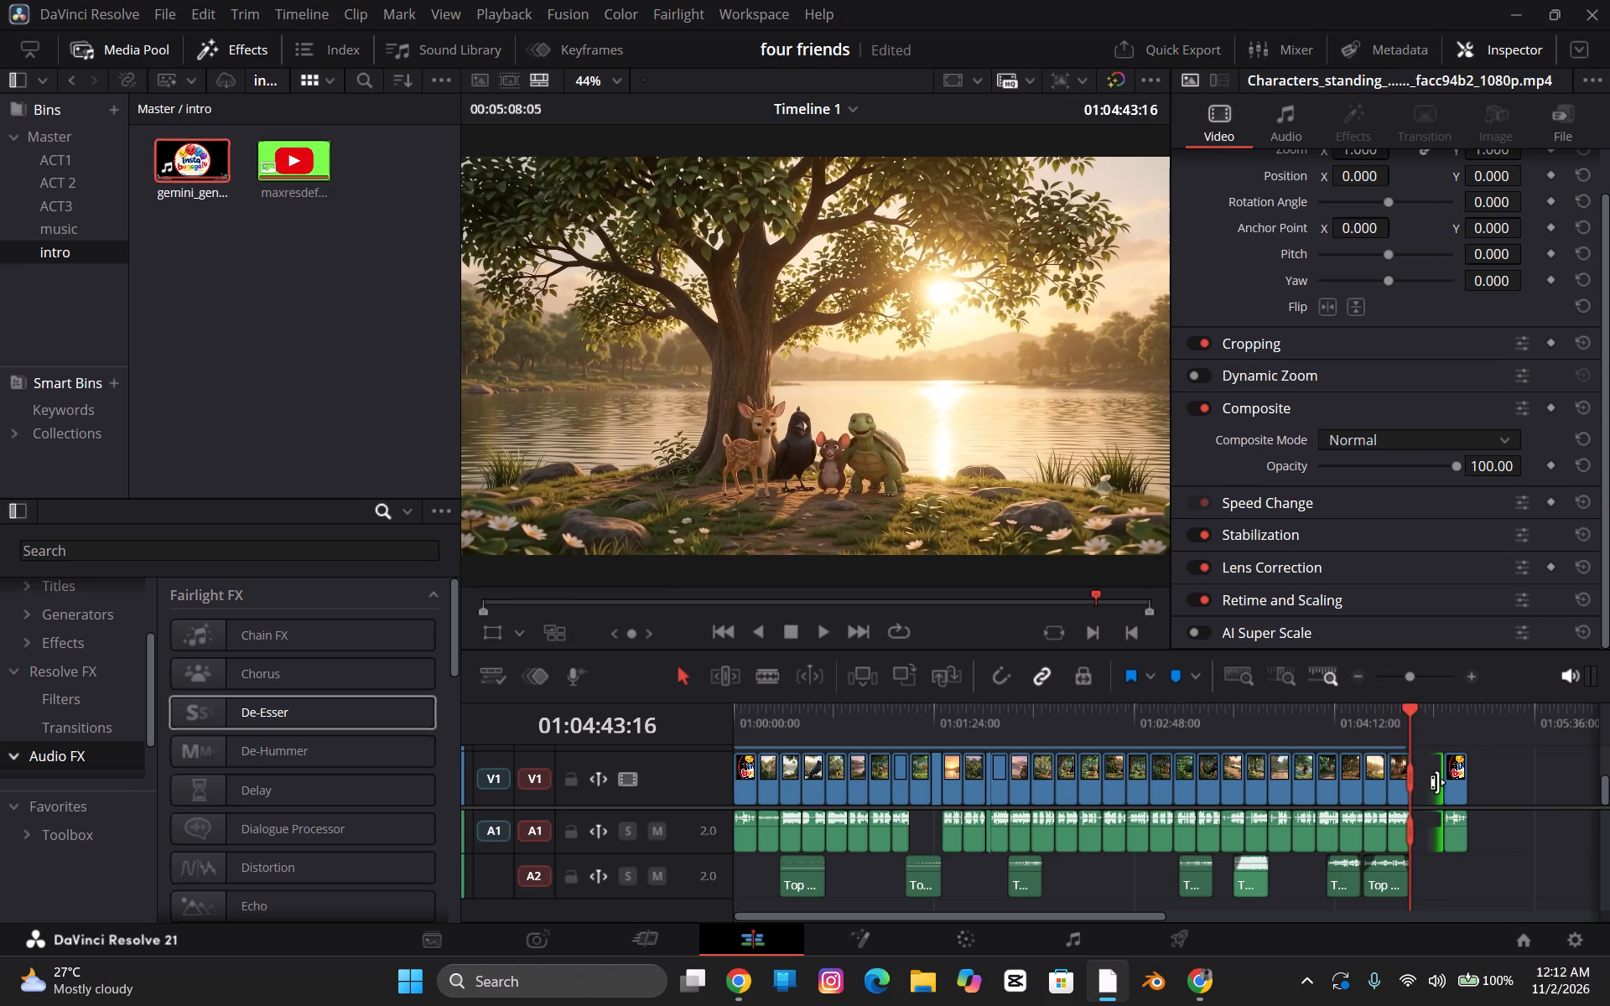
{"action": "left_click", "coordinate": [1420, 781]}
{"action": "triple_click", "coordinate": [1425, 778]}
{"action": "key", "text": "BackSpace"}
Extend the logo clip over the closing intro clip and trim its end to that clip's end, about 04:54:08.
{"action": "left_click_drag", "start_coordinate": [1404, 749], "coordinate": [1425, 748]}
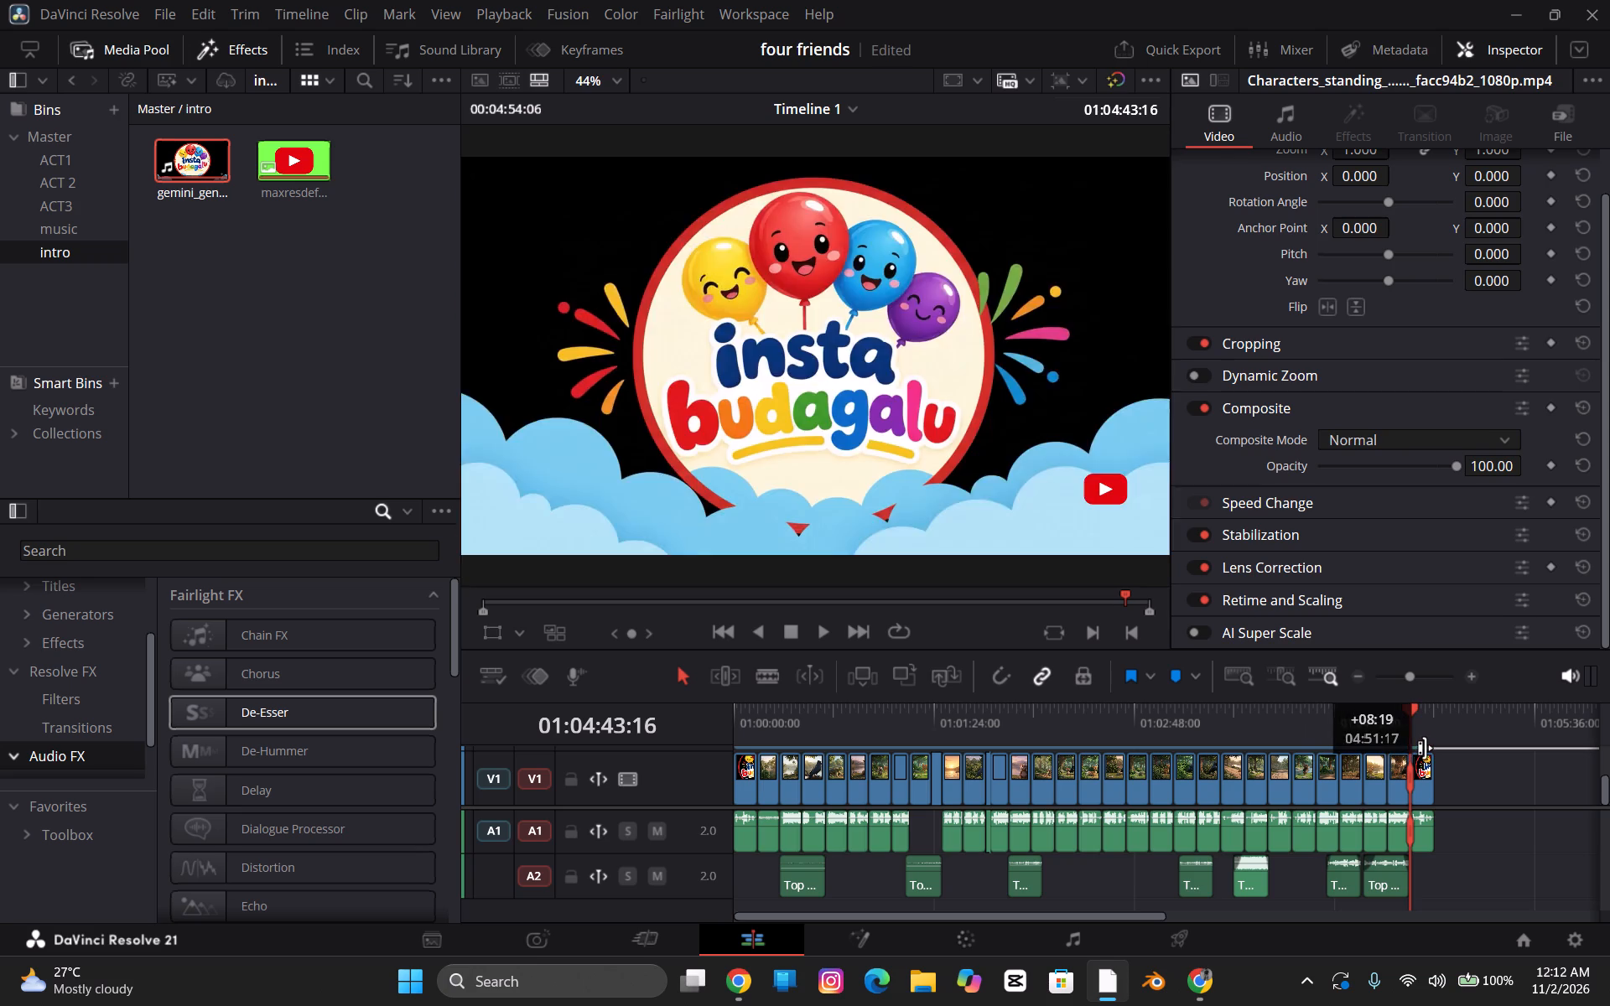
{"action": "left_click_drag", "start_coordinate": [1425, 748], "coordinate": [1433, 746]}
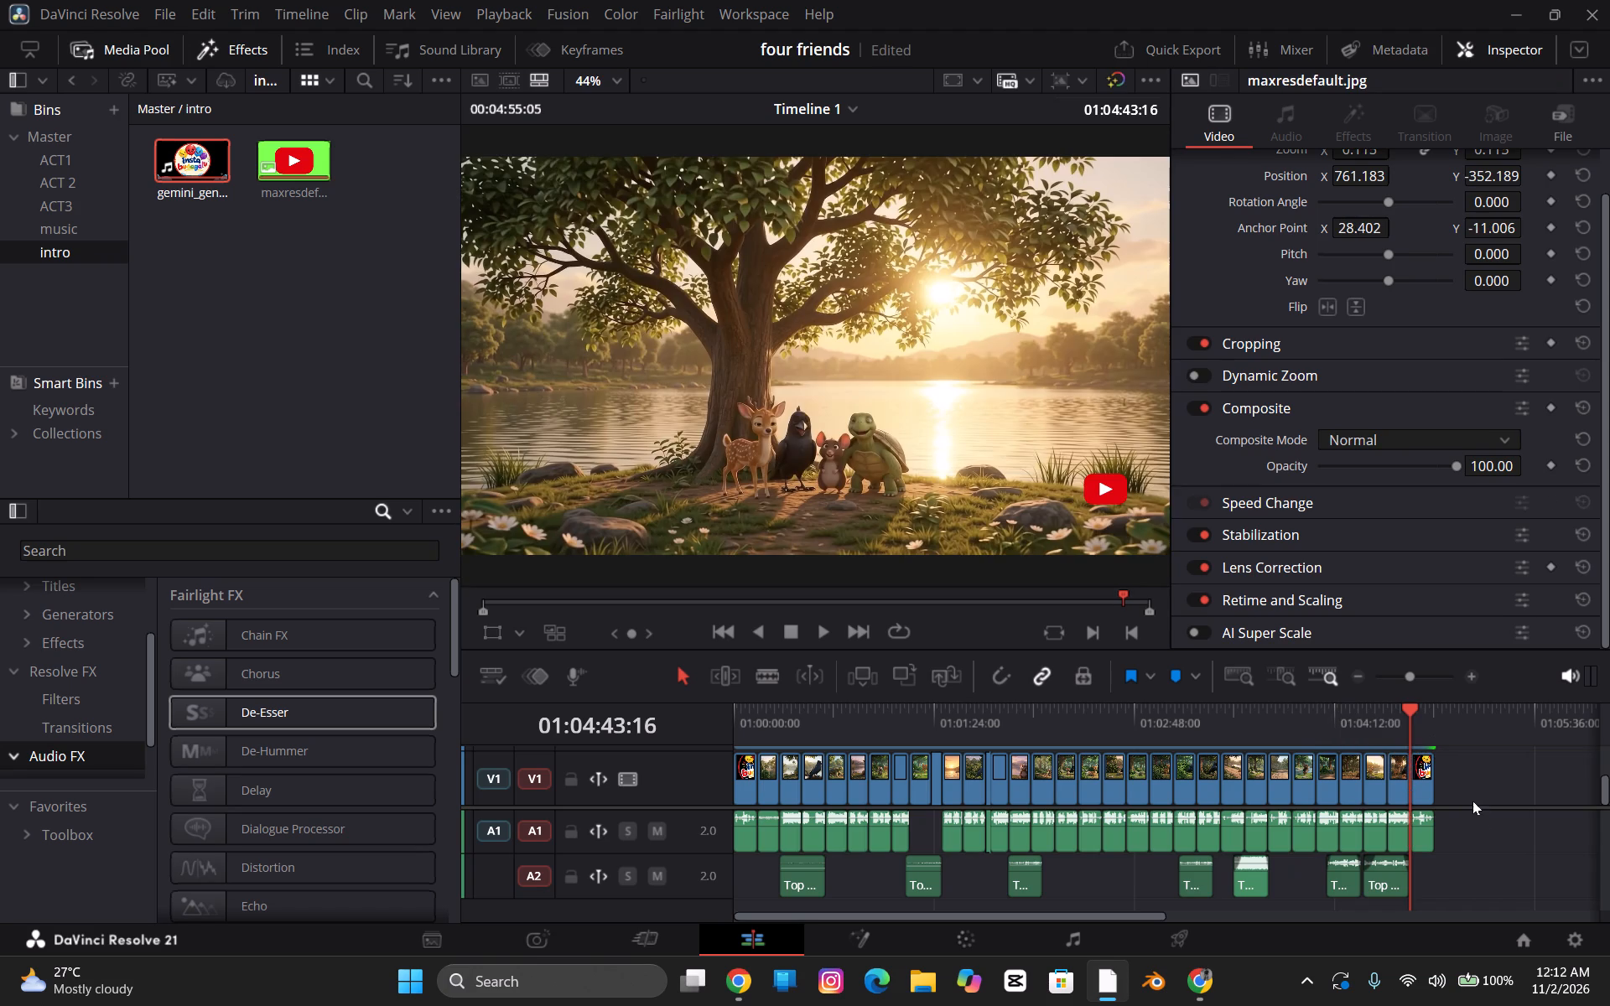
{"action": "scroll", "coordinate": [1462, 858], "scroll_direction": "up", "scroll_amount": 1}
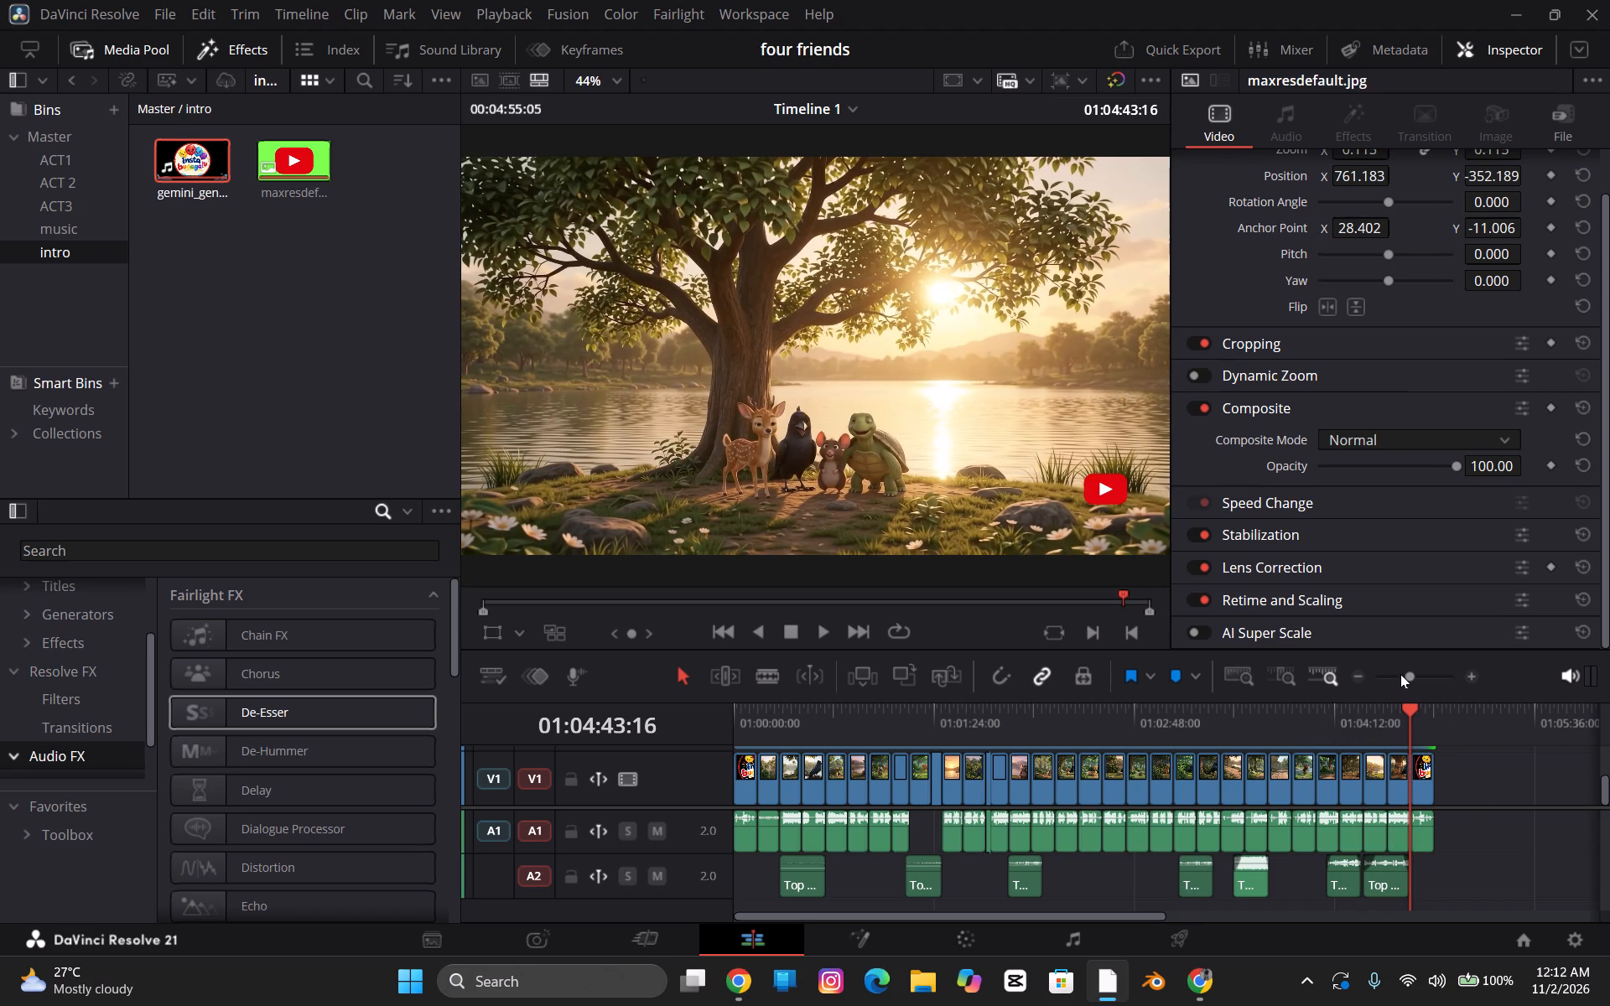
{"action": "left_click", "coordinate": [1400, 674]}
{"action": "left_click", "coordinate": [1422, 675]}
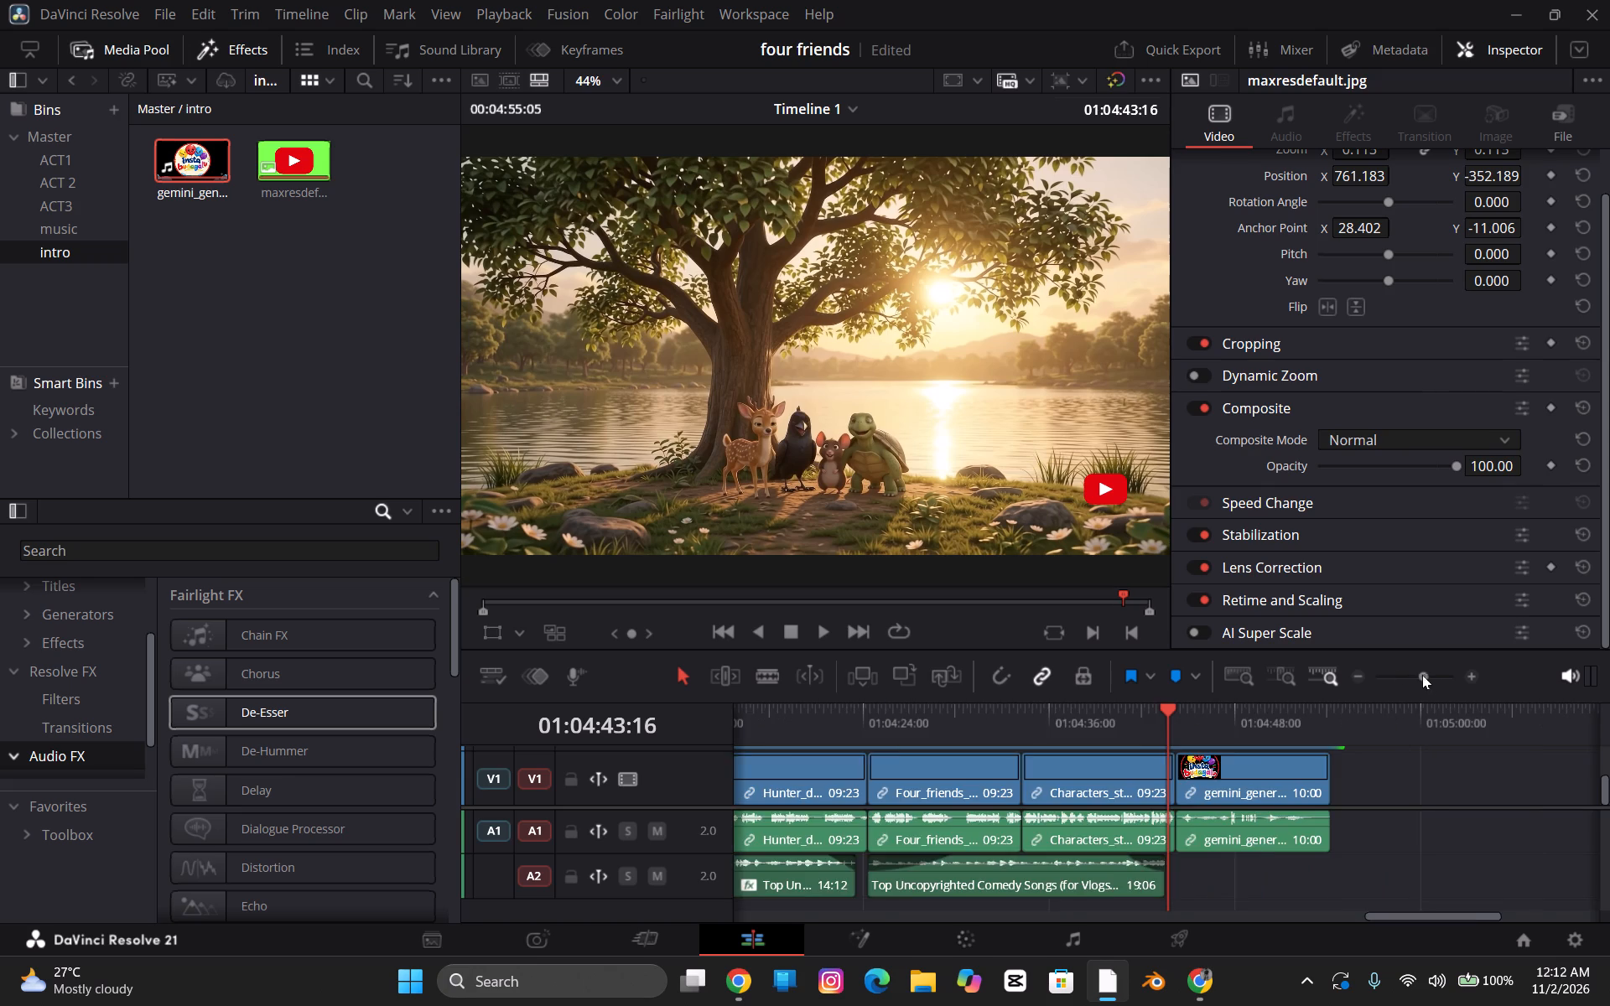
{"action": "left_click", "coordinate": [1431, 678]}
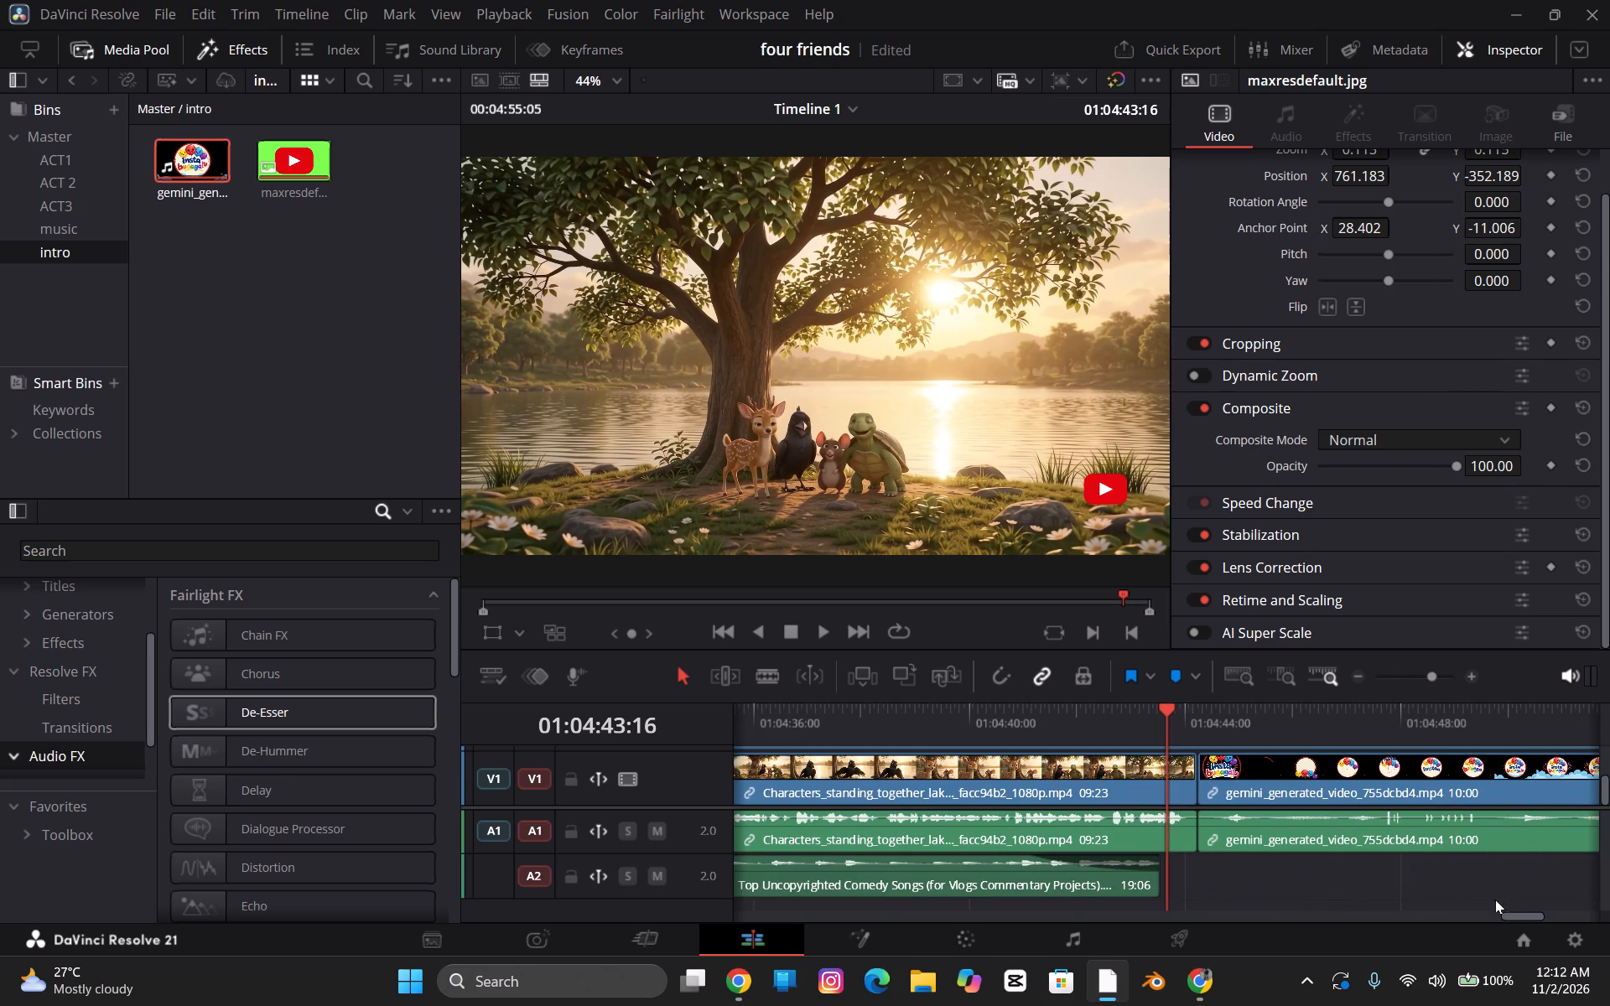
{"action": "left_click_drag", "start_coordinate": [1514, 911], "coordinate": [1536, 913]}
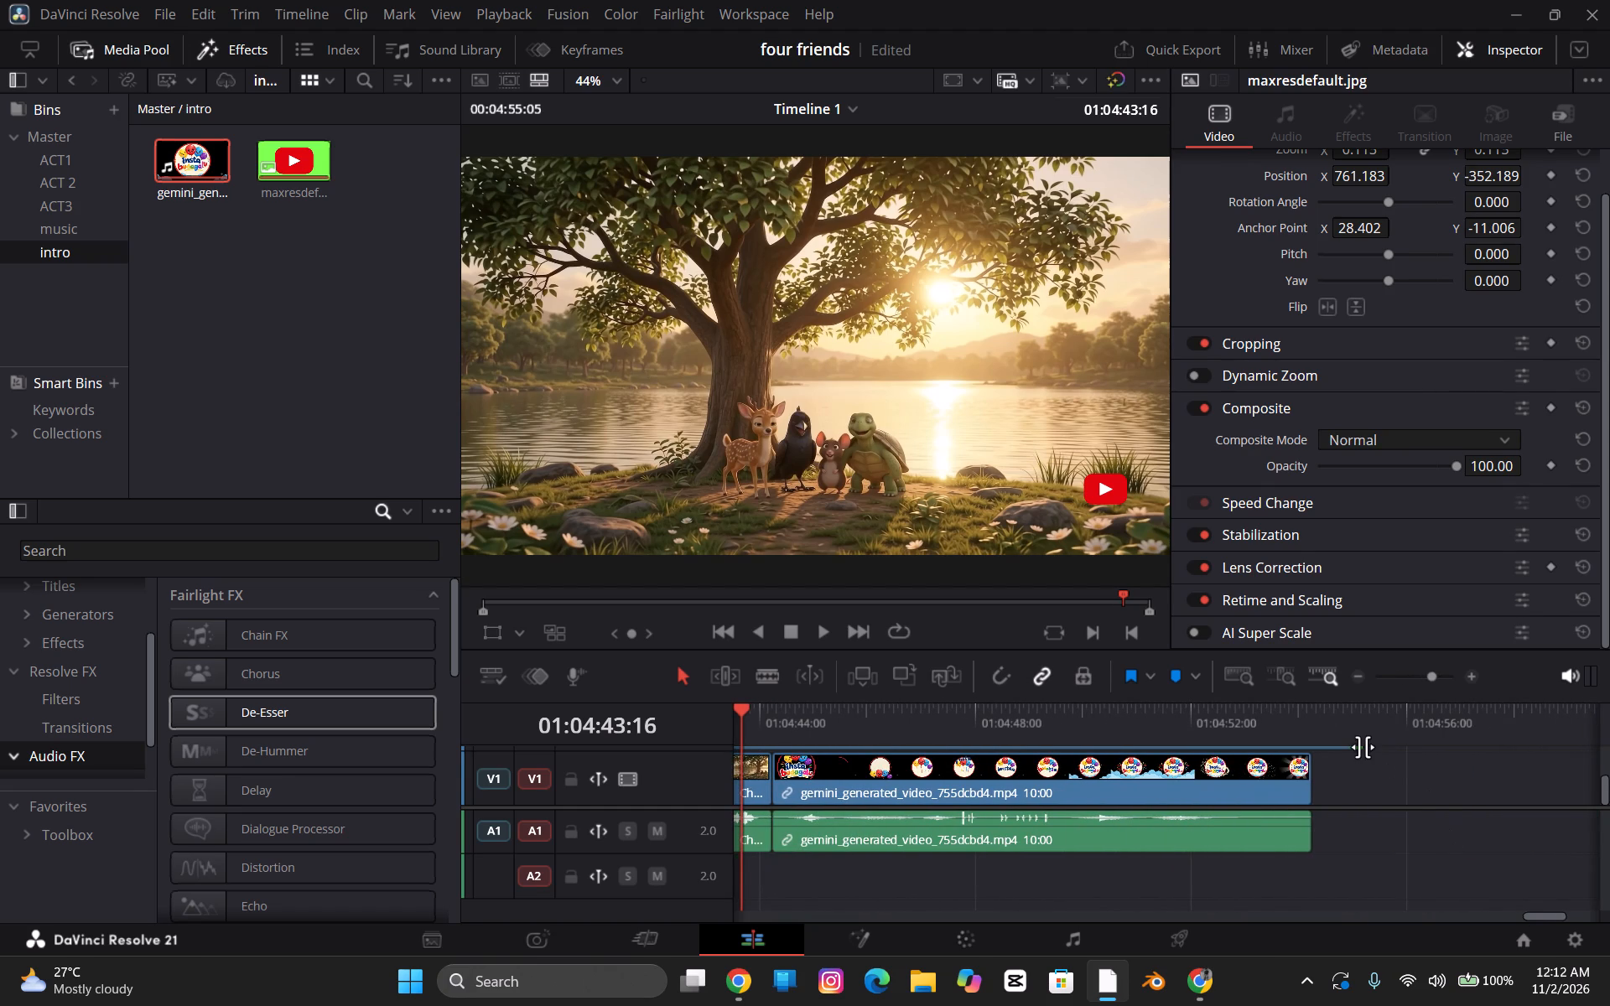
{"action": "left_click_drag", "start_coordinate": [1366, 749], "coordinate": [1337, 760]}
{"action": "left_click_drag", "start_coordinate": [1359, 748], "coordinate": [1325, 744]}
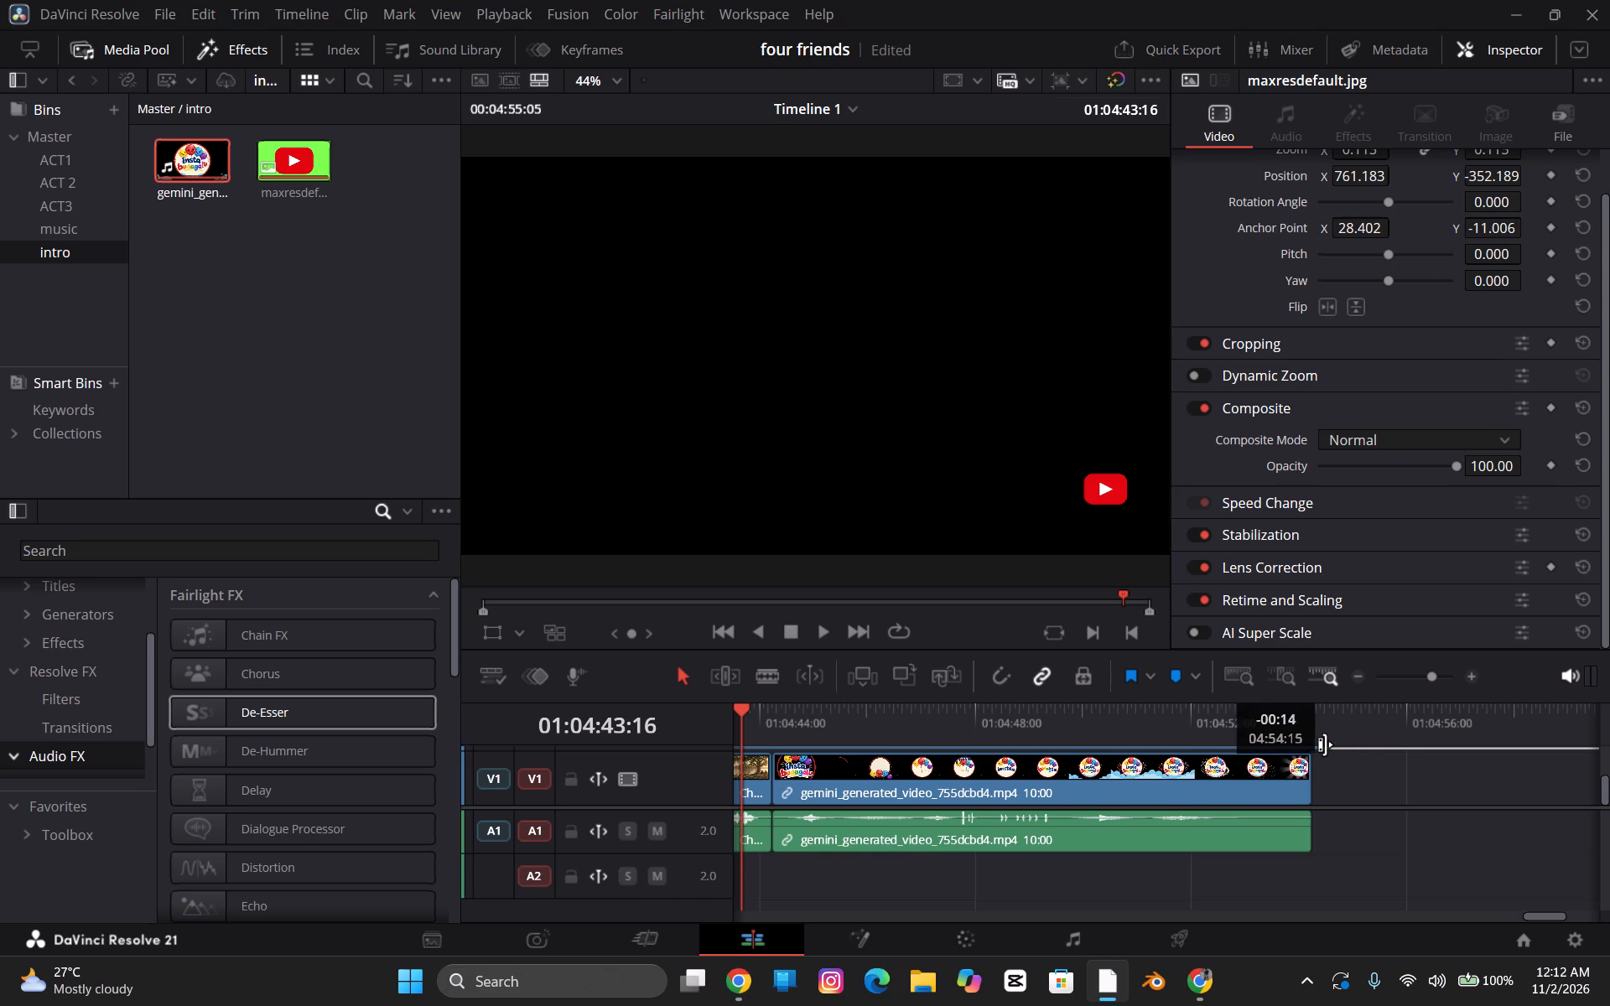
{"action": "left_click_drag", "start_coordinate": [1325, 744], "coordinate": [1295, 749]}
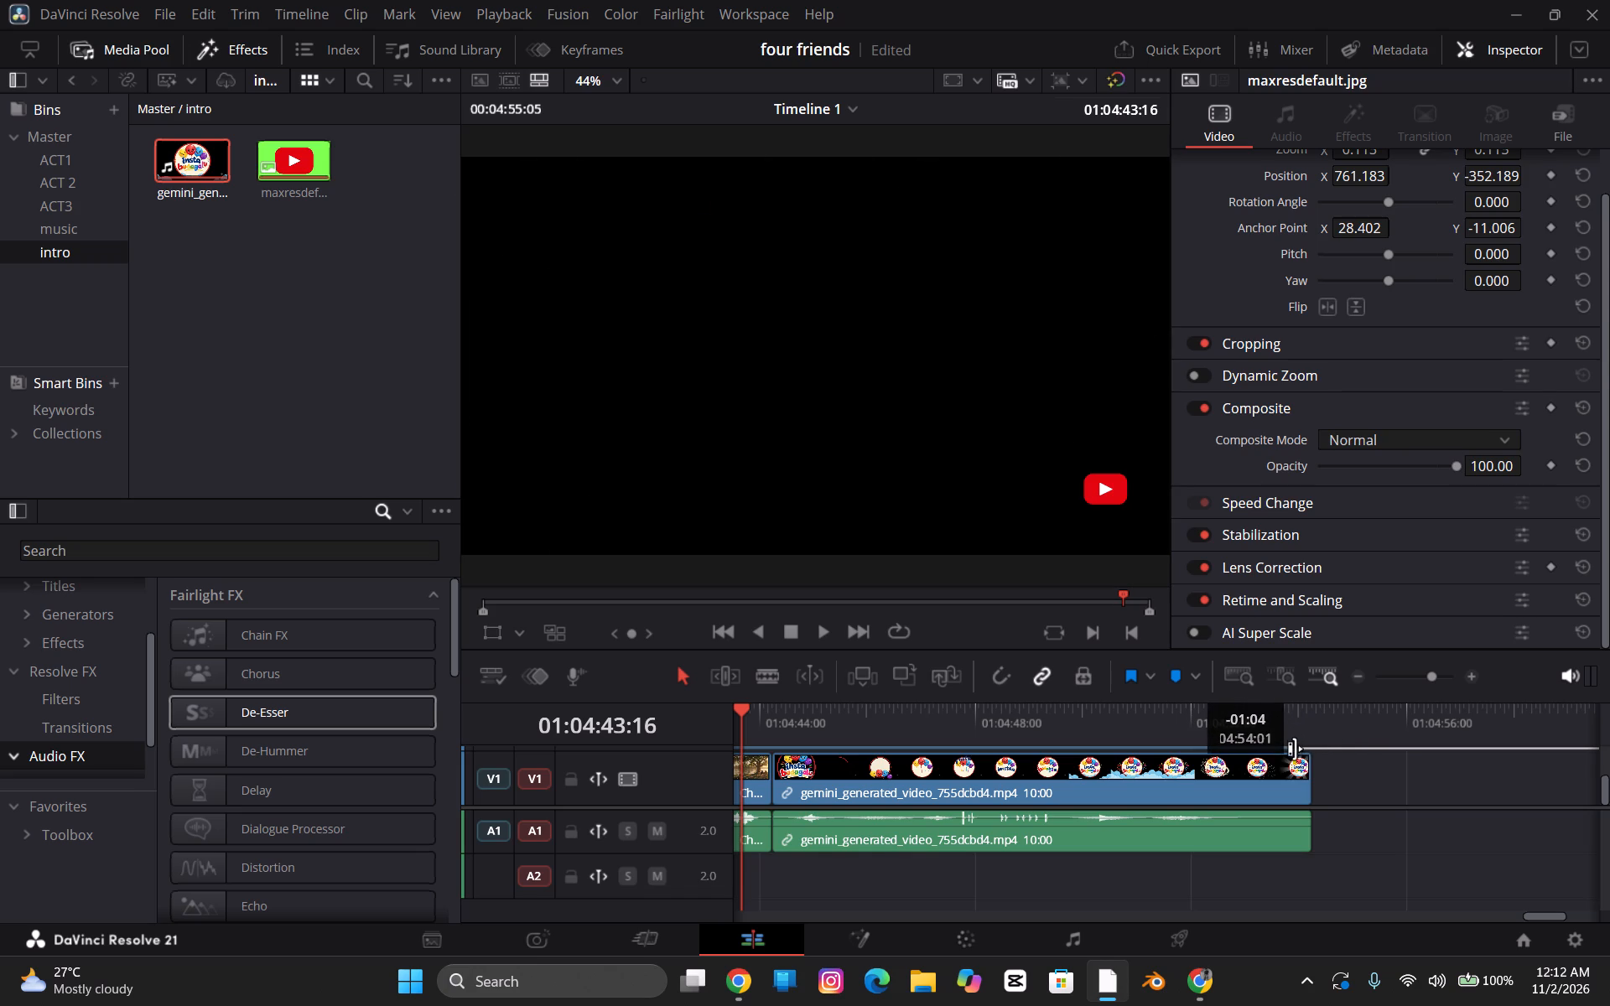
{"action": "left_click_drag", "start_coordinate": [1295, 749], "coordinate": [1311, 749]}
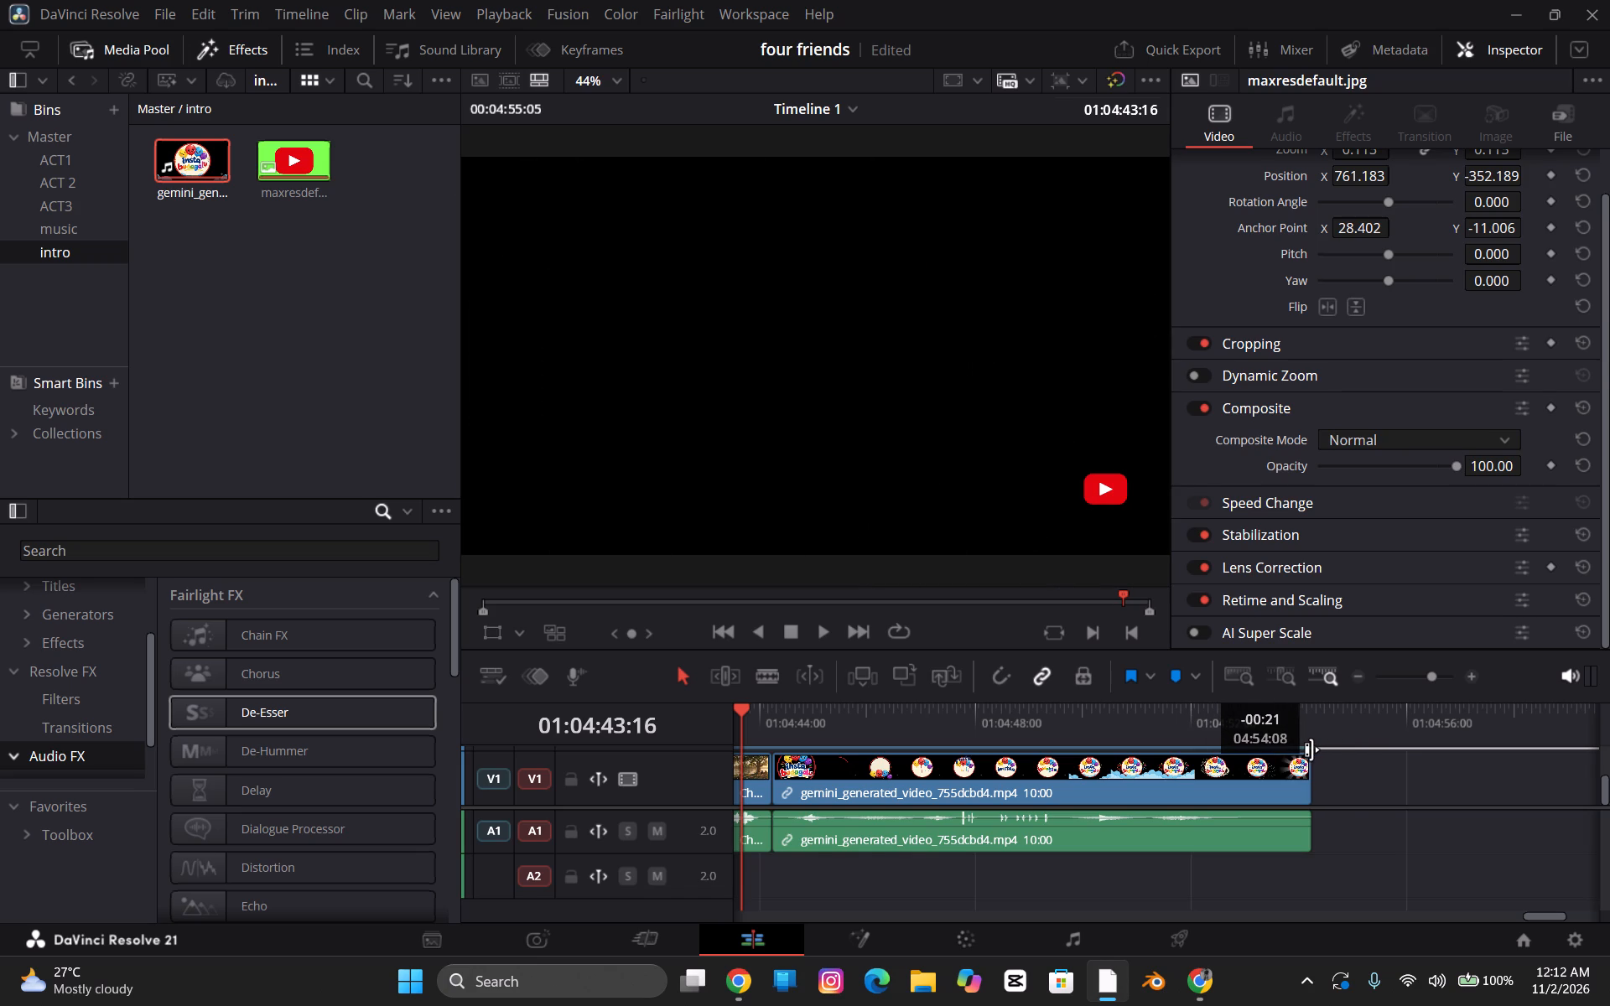
{"action": "left_click_drag", "start_coordinate": [1311, 749], "coordinate": [1311, 749]}
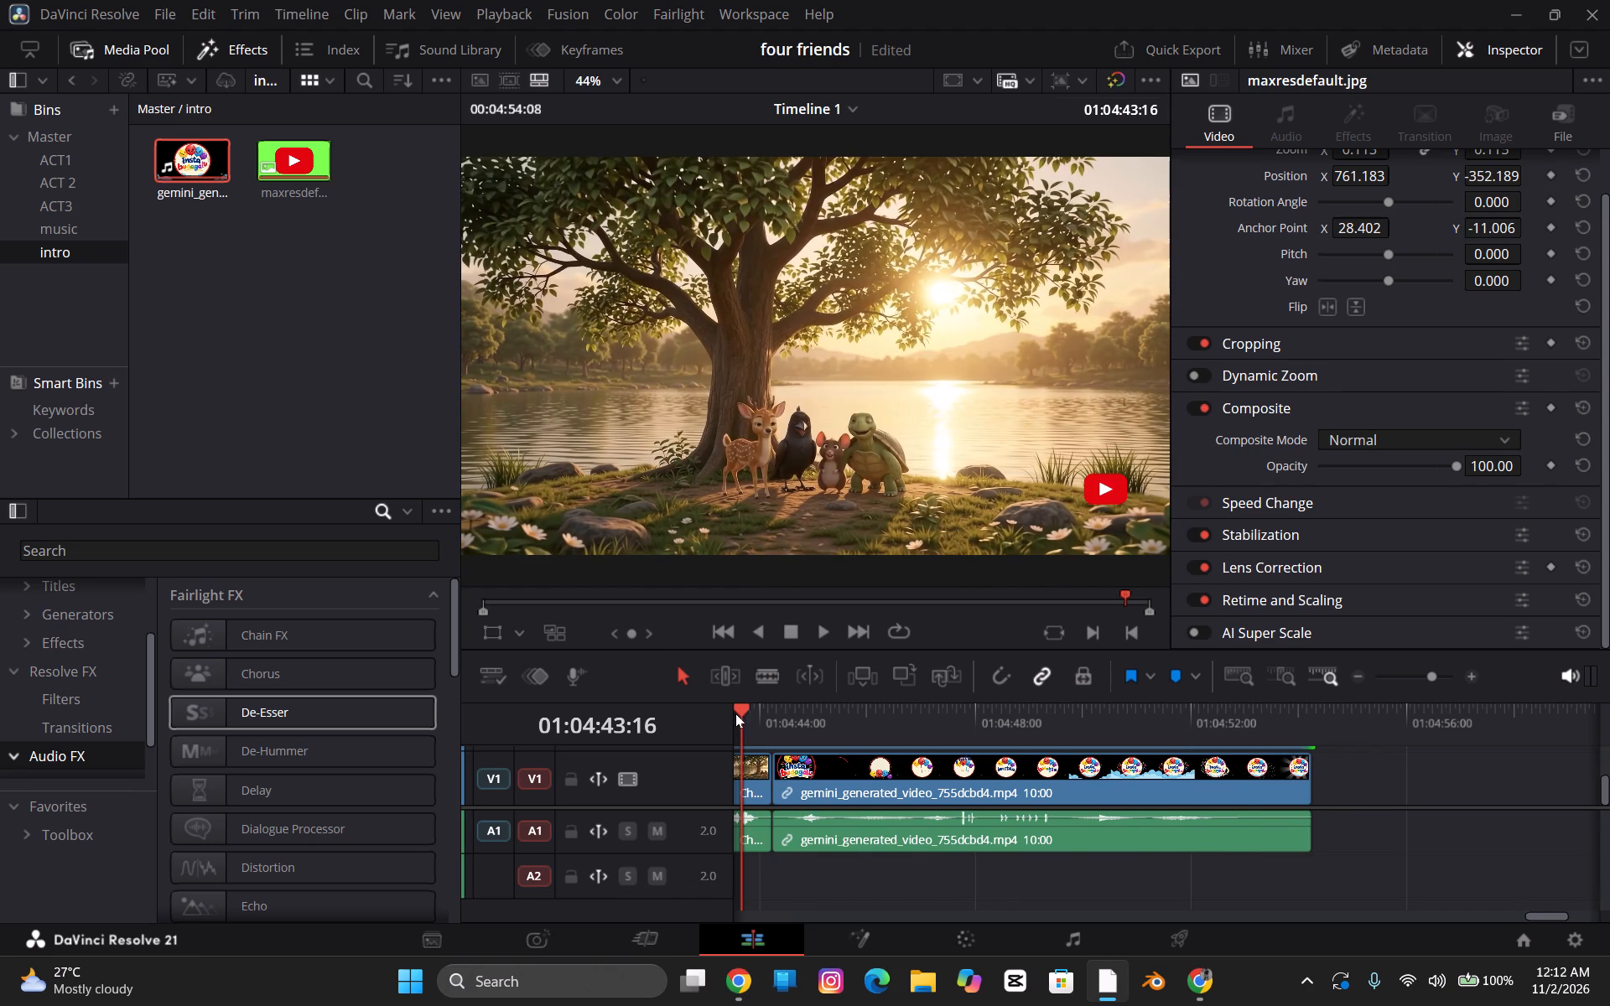
Scrub through the closing clip and the timeline's end to check that the logo runs to the last frame.
{"action": "left_click_drag", "start_coordinate": [735, 713], "coordinate": [906, 727]}
{"action": "left_click_drag", "start_coordinate": [901, 715], "coordinate": [1609, 740]}
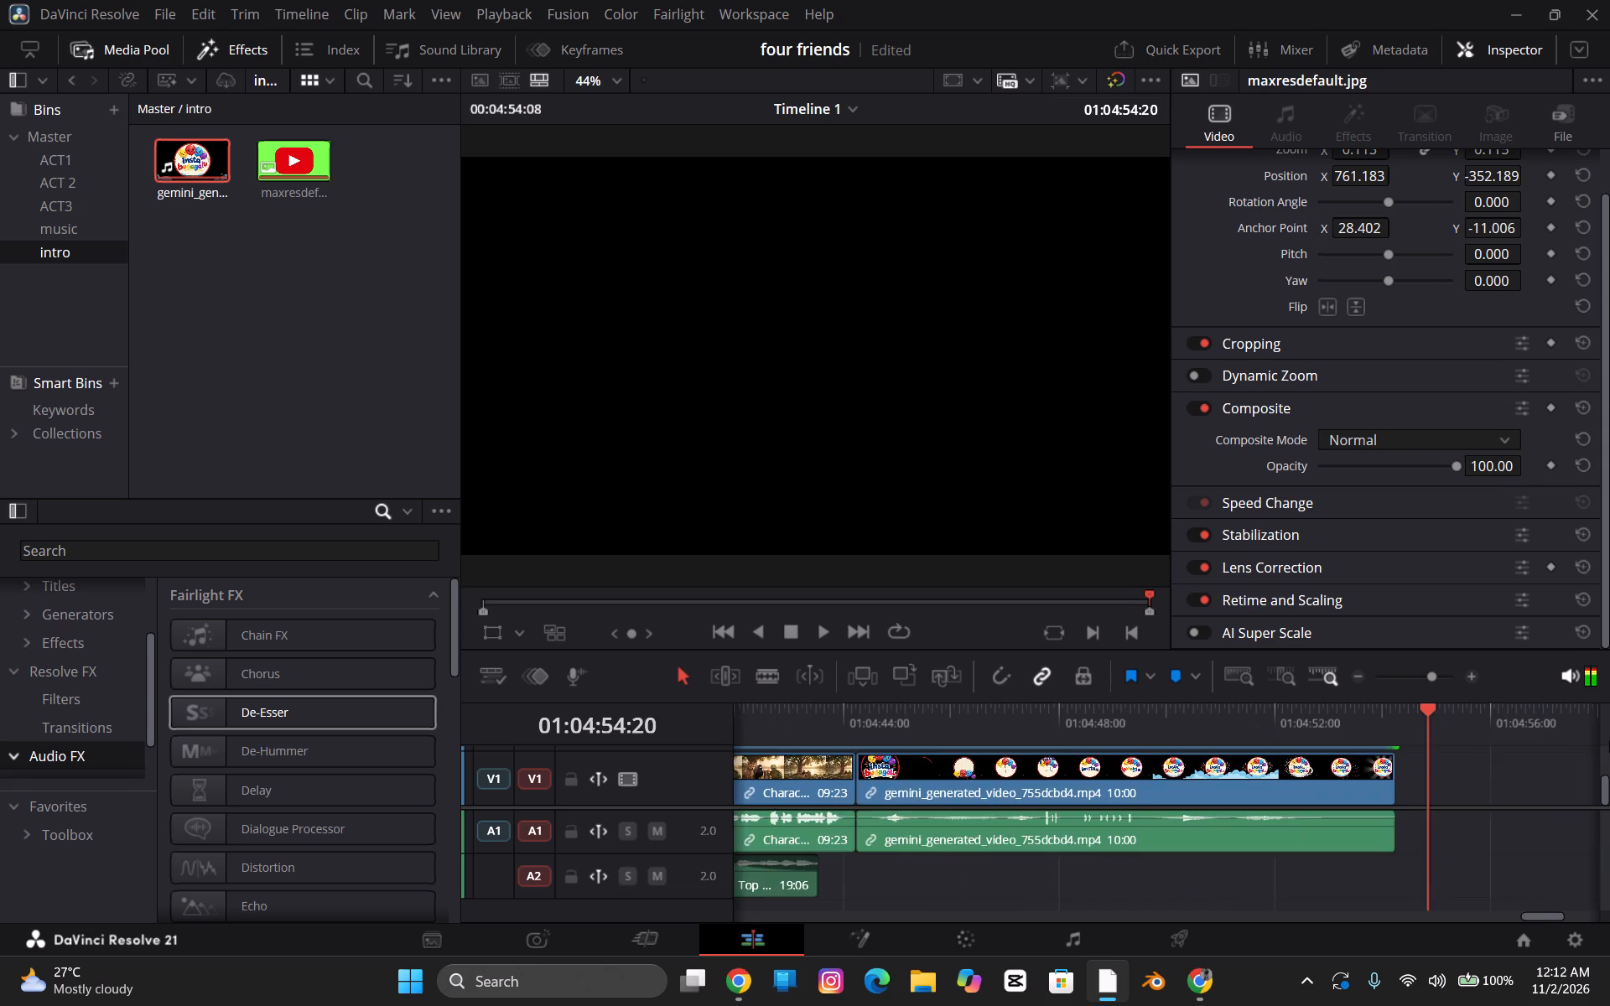
{"action": "left_click_drag", "start_coordinate": [1609, 740], "coordinate": [1510, 744]}
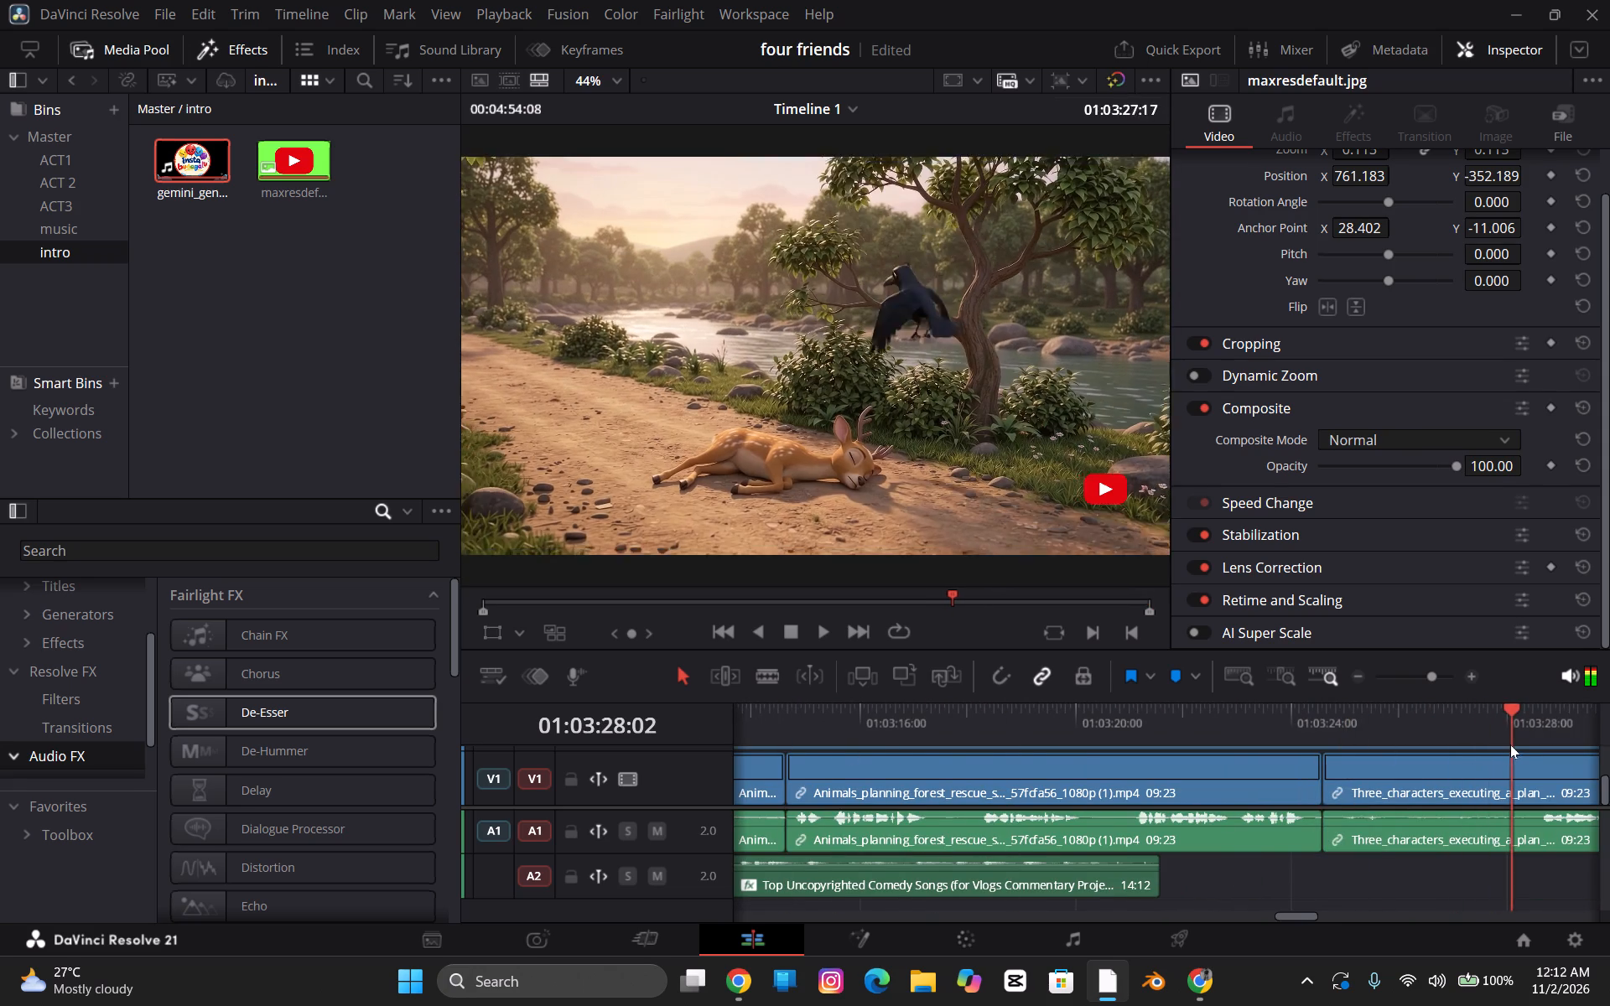
{"action": "left_click_drag", "start_coordinate": [1296, 916], "coordinate": [1369, 899]}
{"action": "left_click", "coordinate": [1478, 732]}
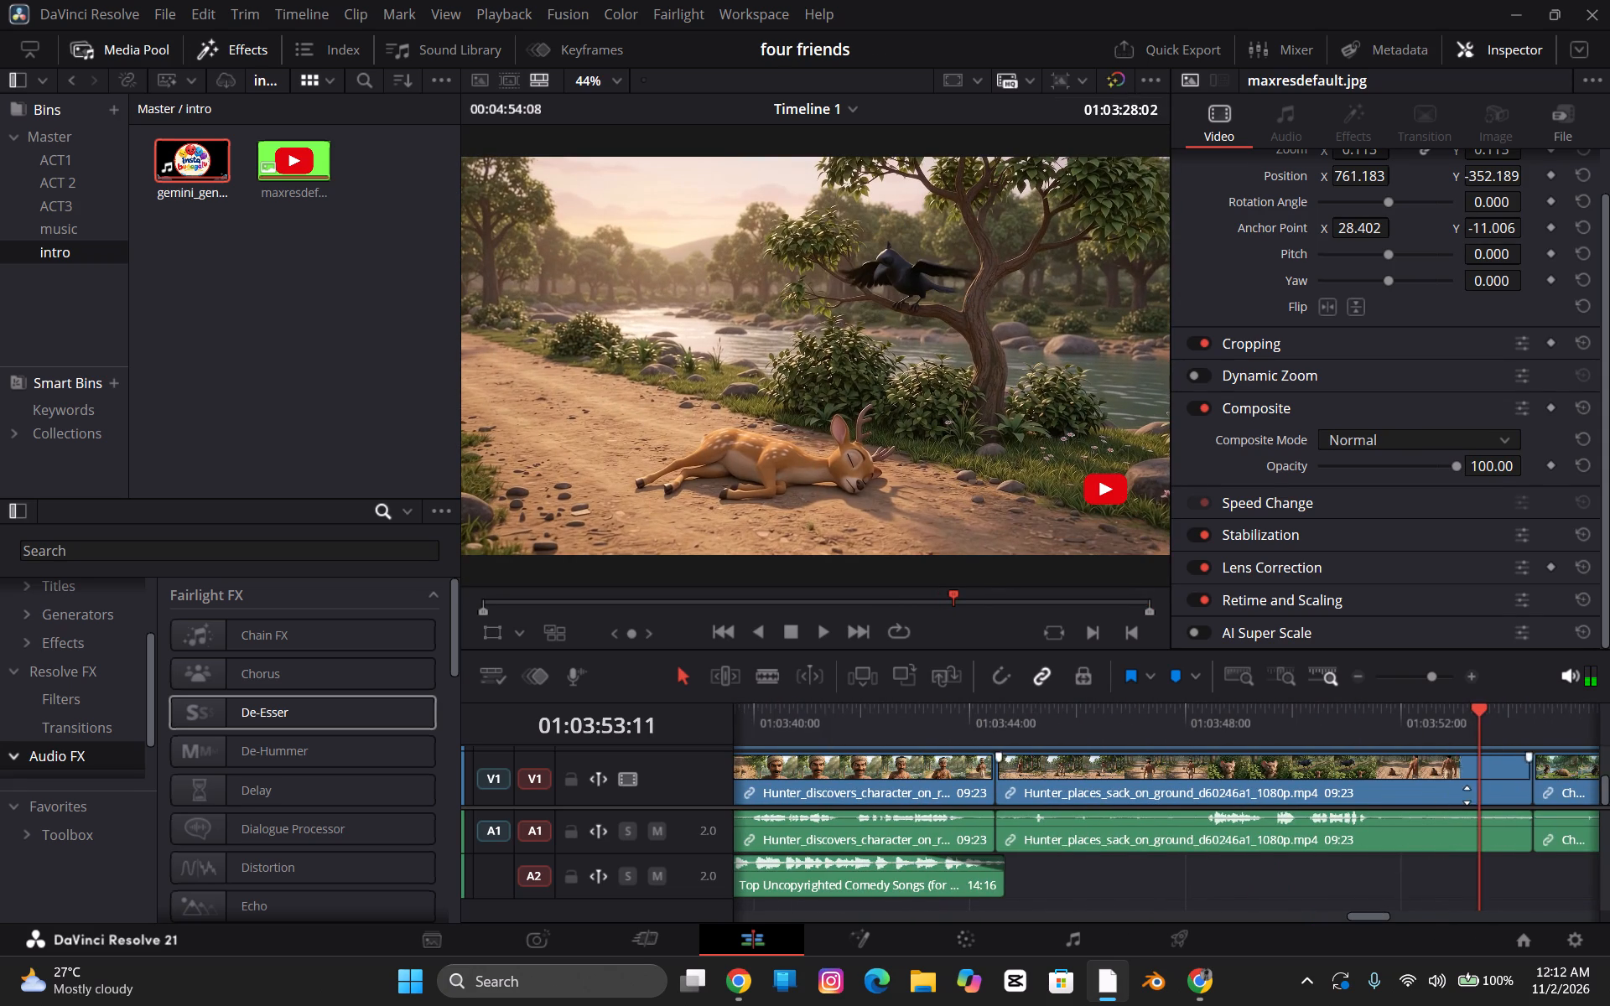
{"action": "left_click", "coordinate": [1414, 915]}
{"action": "left_click", "coordinate": [1429, 909]}
{"action": "left_click", "coordinate": [1451, 913]}
{"action": "left_click", "coordinate": [1493, 913]}
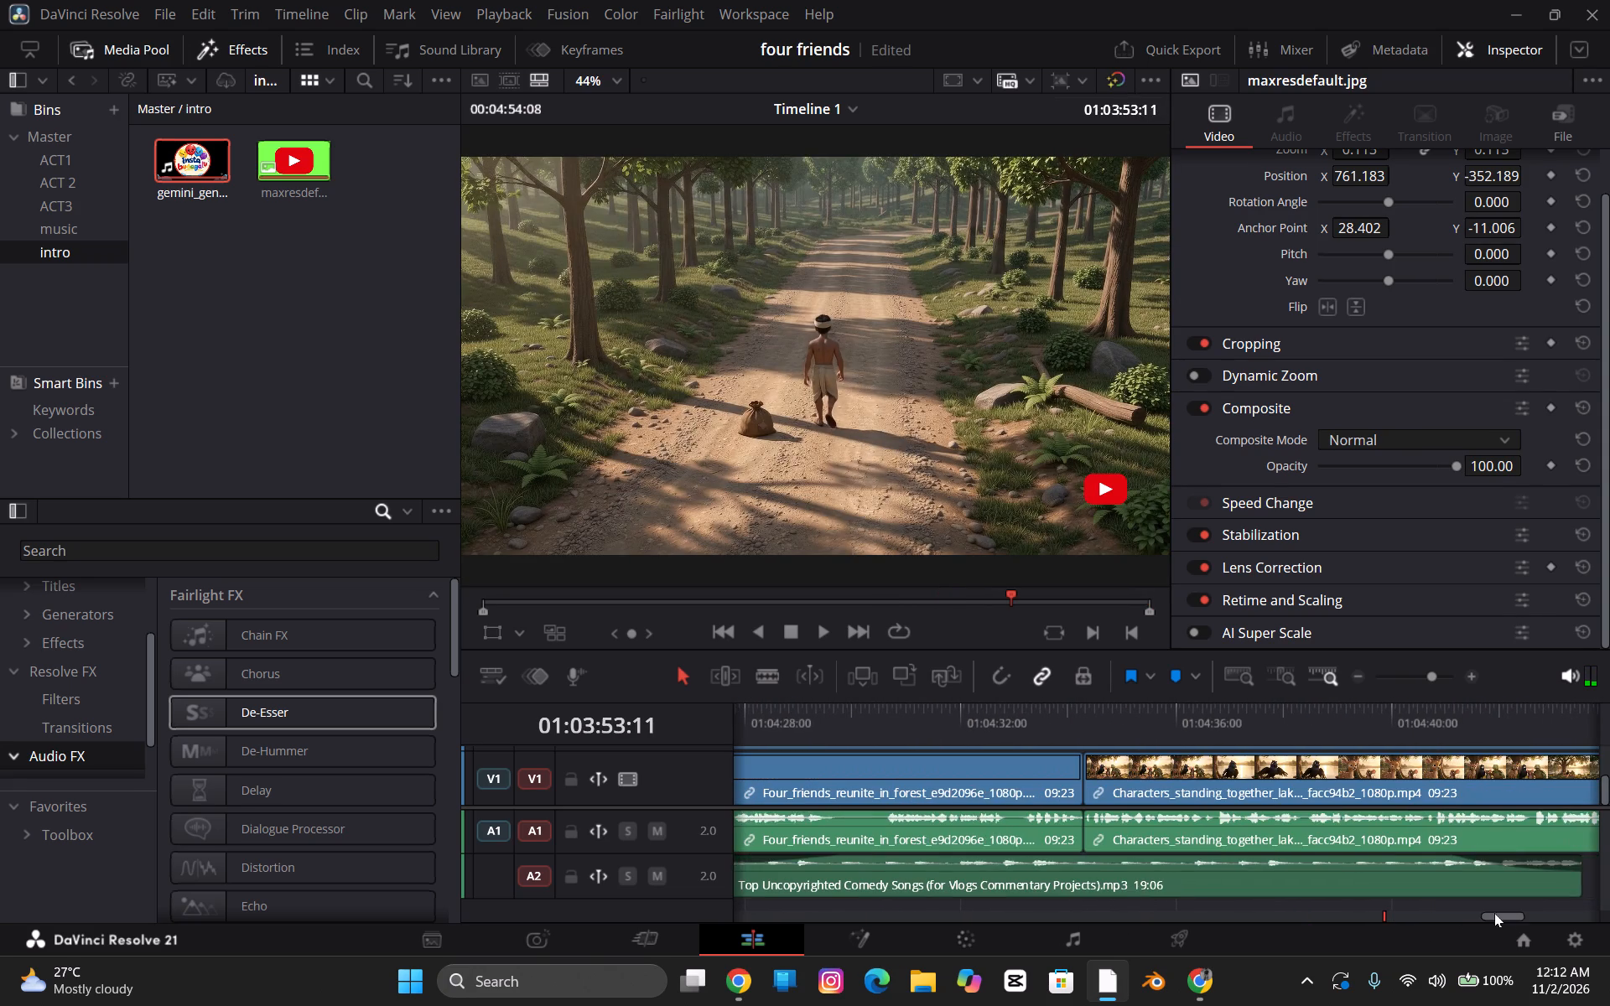
{"action": "left_click", "coordinate": [1504, 918]}
{"action": "left_click", "coordinate": [1529, 919]}
{"action": "double_click", "coordinate": [1543, 918]}
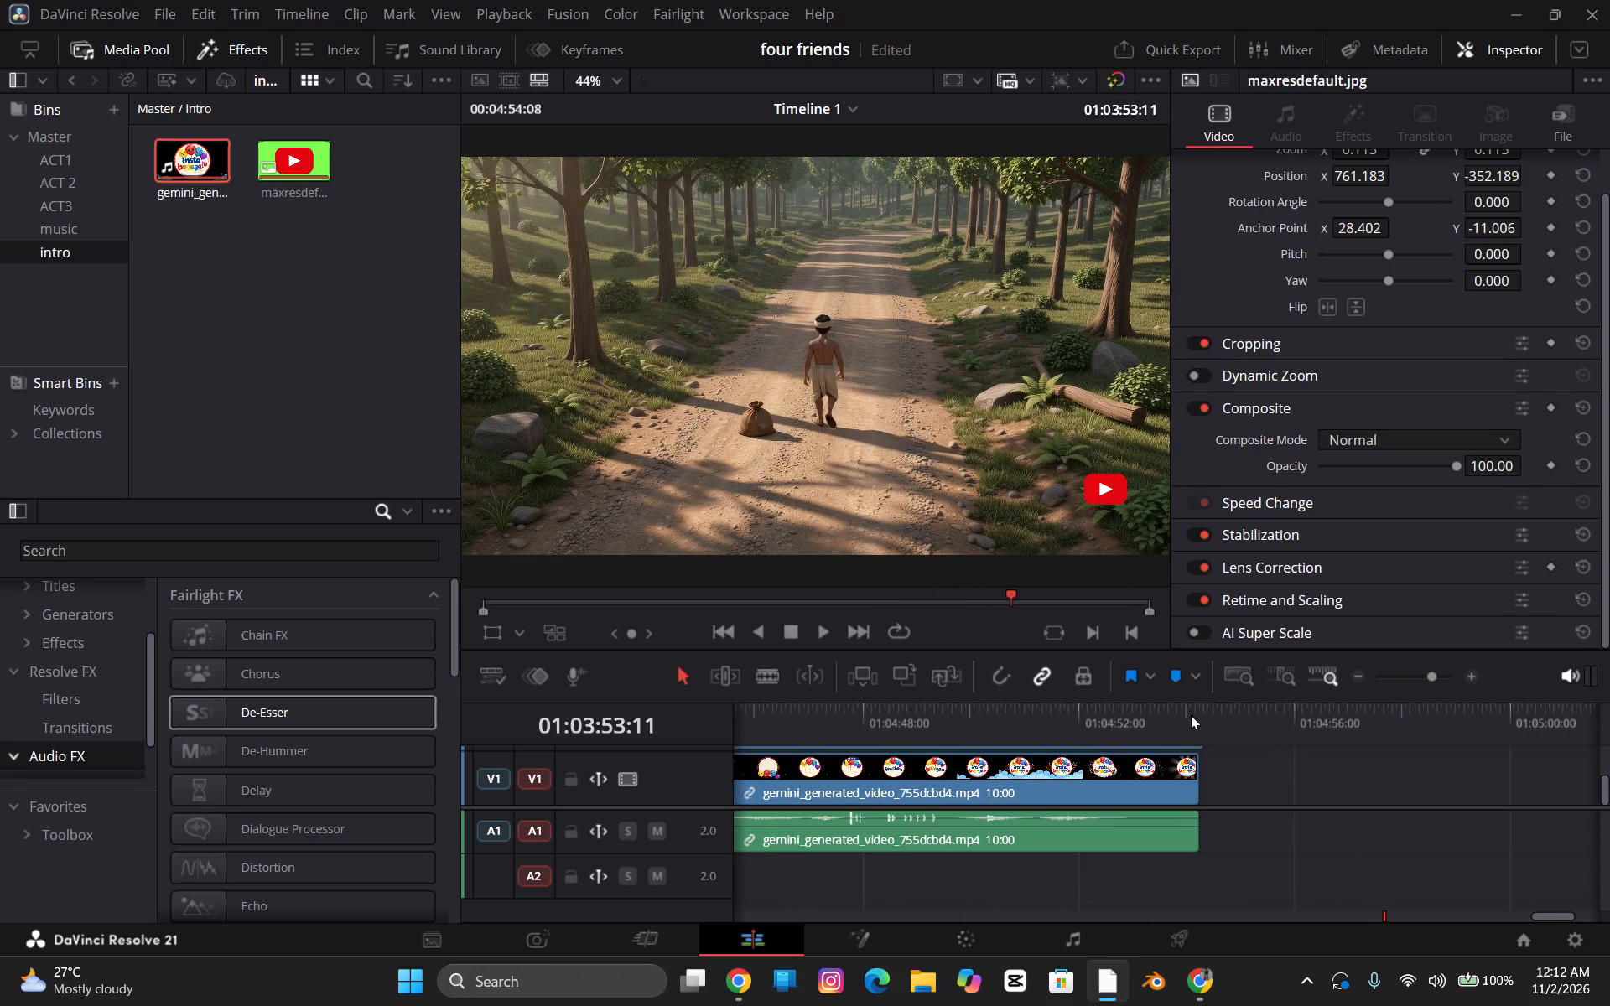
{"action": "left_click", "coordinate": [1196, 711]}
{"action": "key", "text": "space"}
{"action": "key", "text": "space"}
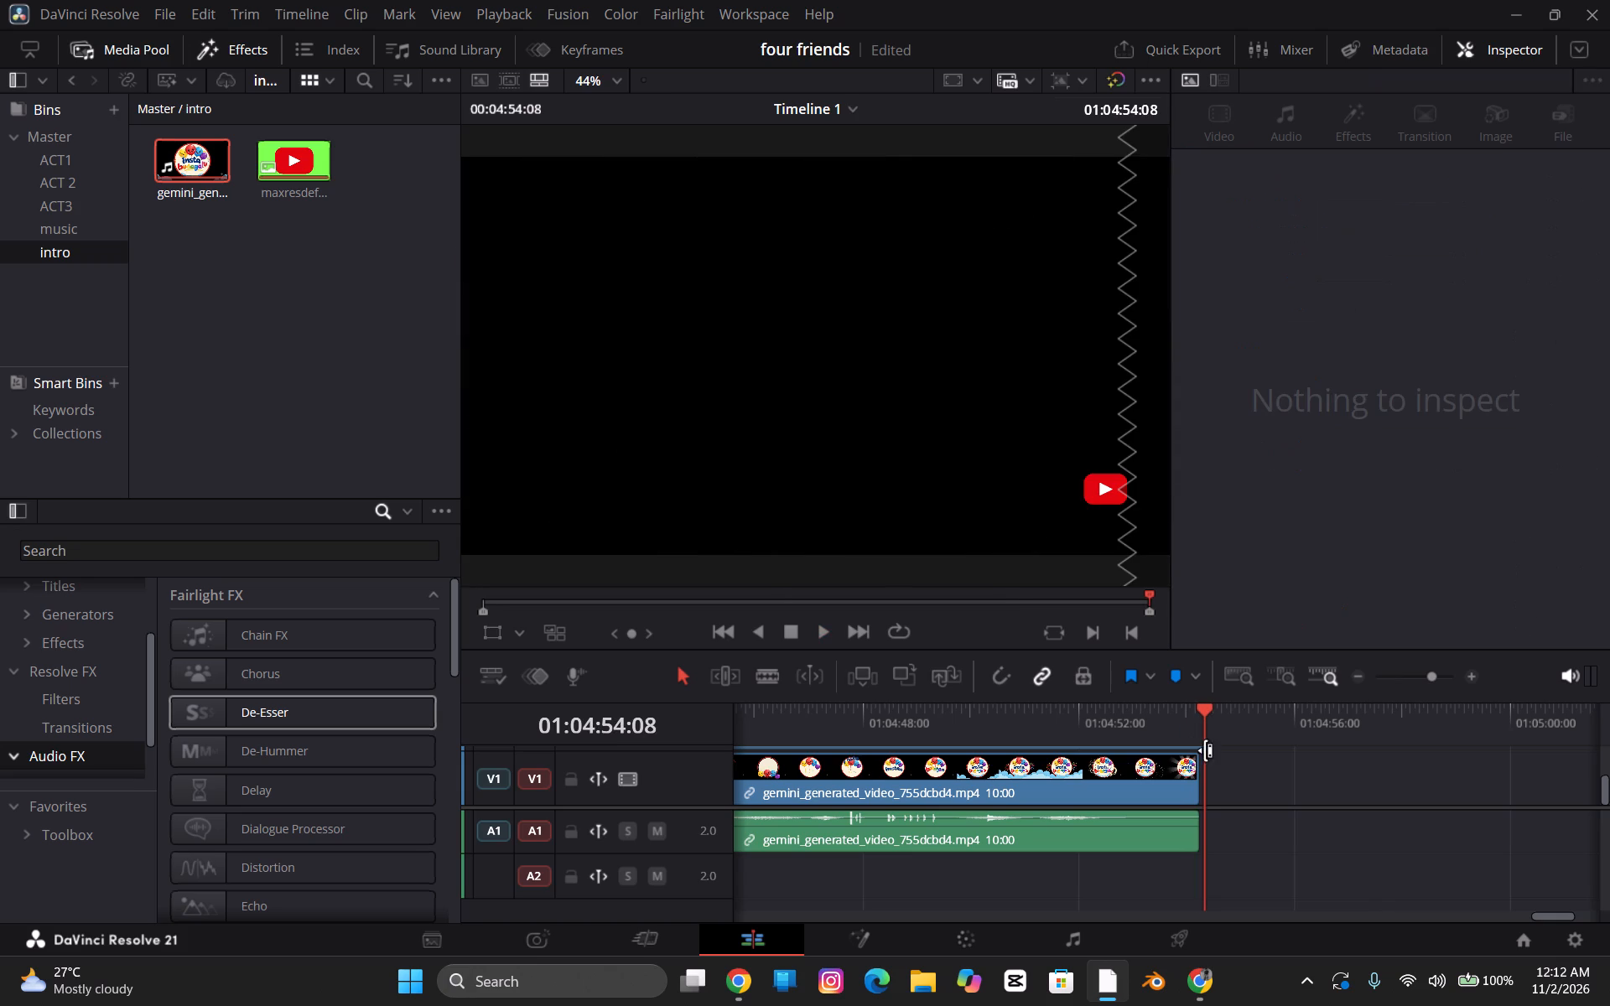
{"action": "left_click", "coordinate": [1192, 718]}
{"action": "key", "text": "space"}
{"action": "key", "text": "space"}
Switch to full-screen viewing and play the video from the very beginning.
{"action": "key", "text": "ctrl+f"}
{"action": "key", "text": "space"}
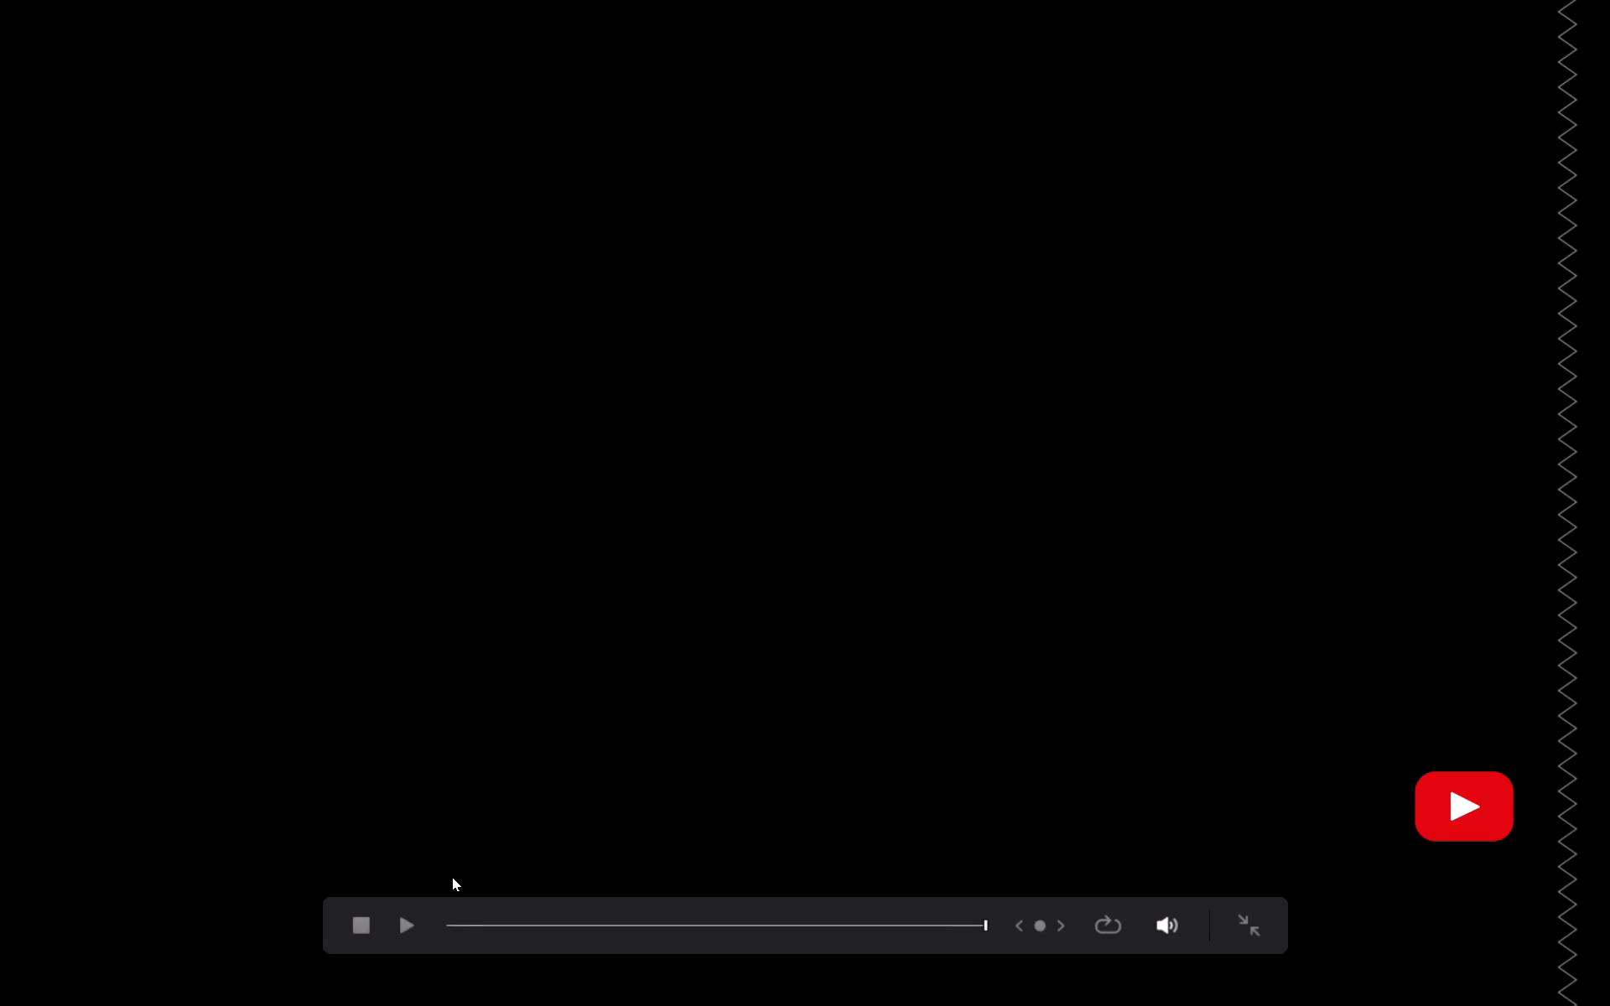
{"action": "left_click", "coordinate": [453, 922]}
{"action": "key", "text": "space"}
{"action": "left_click_drag", "start_coordinate": [445, 922], "coordinate": [428, 920]}
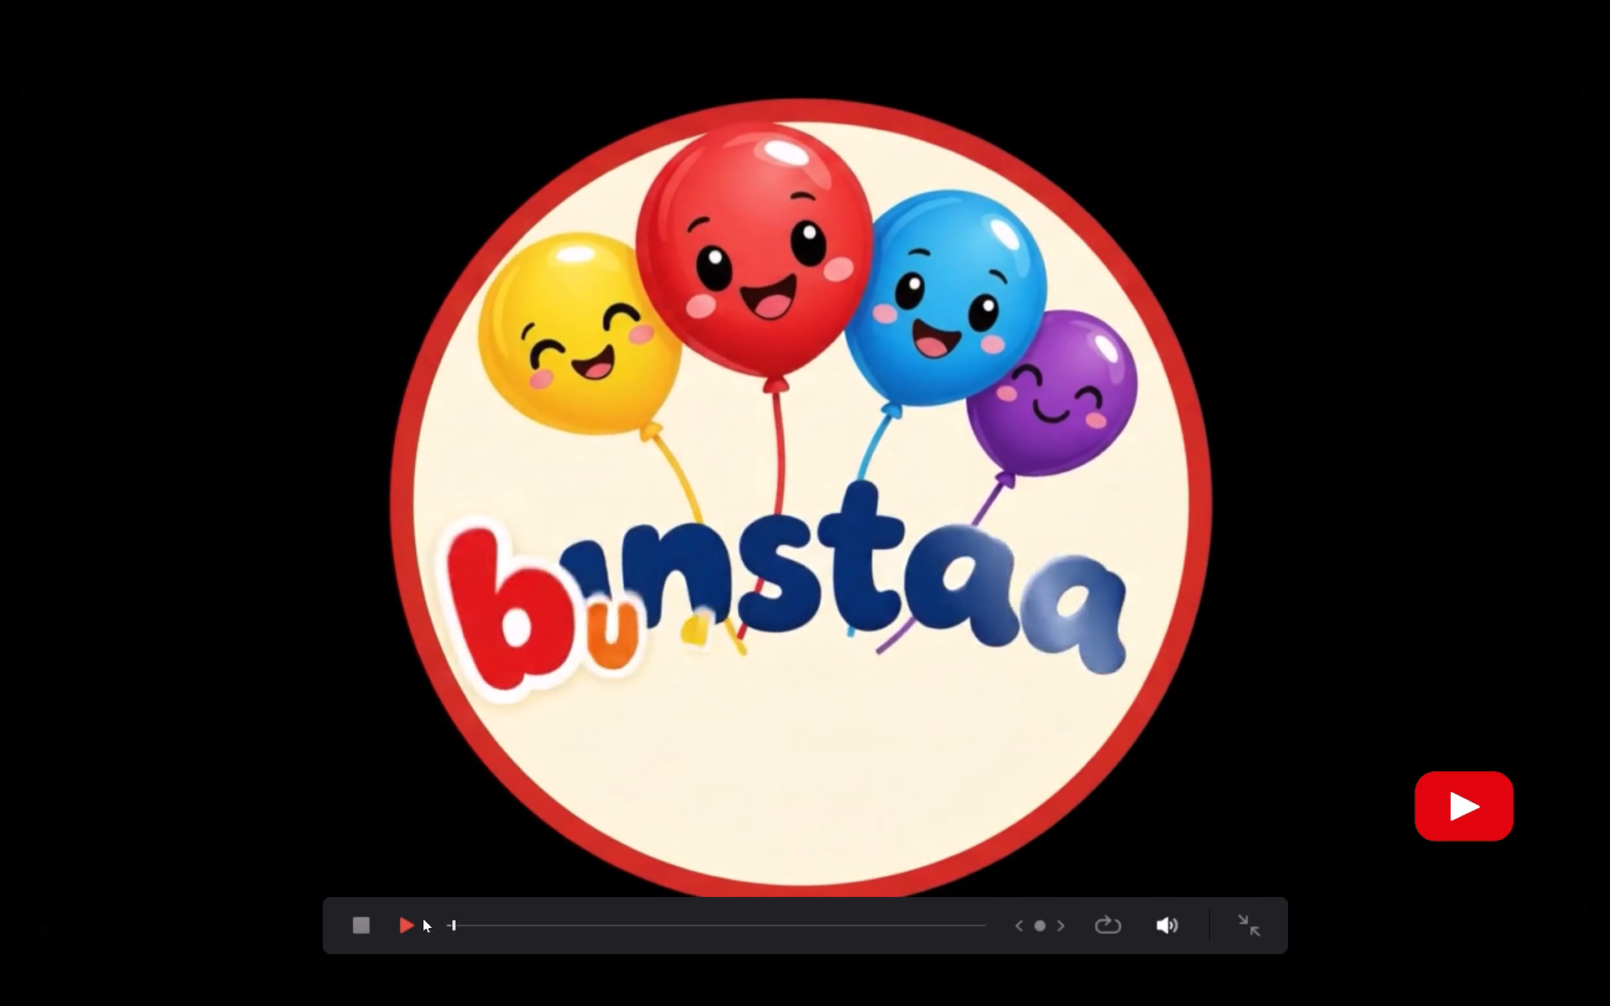
{"action": "left_click_drag", "start_coordinate": [453, 928], "coordinate": [420, 923]}
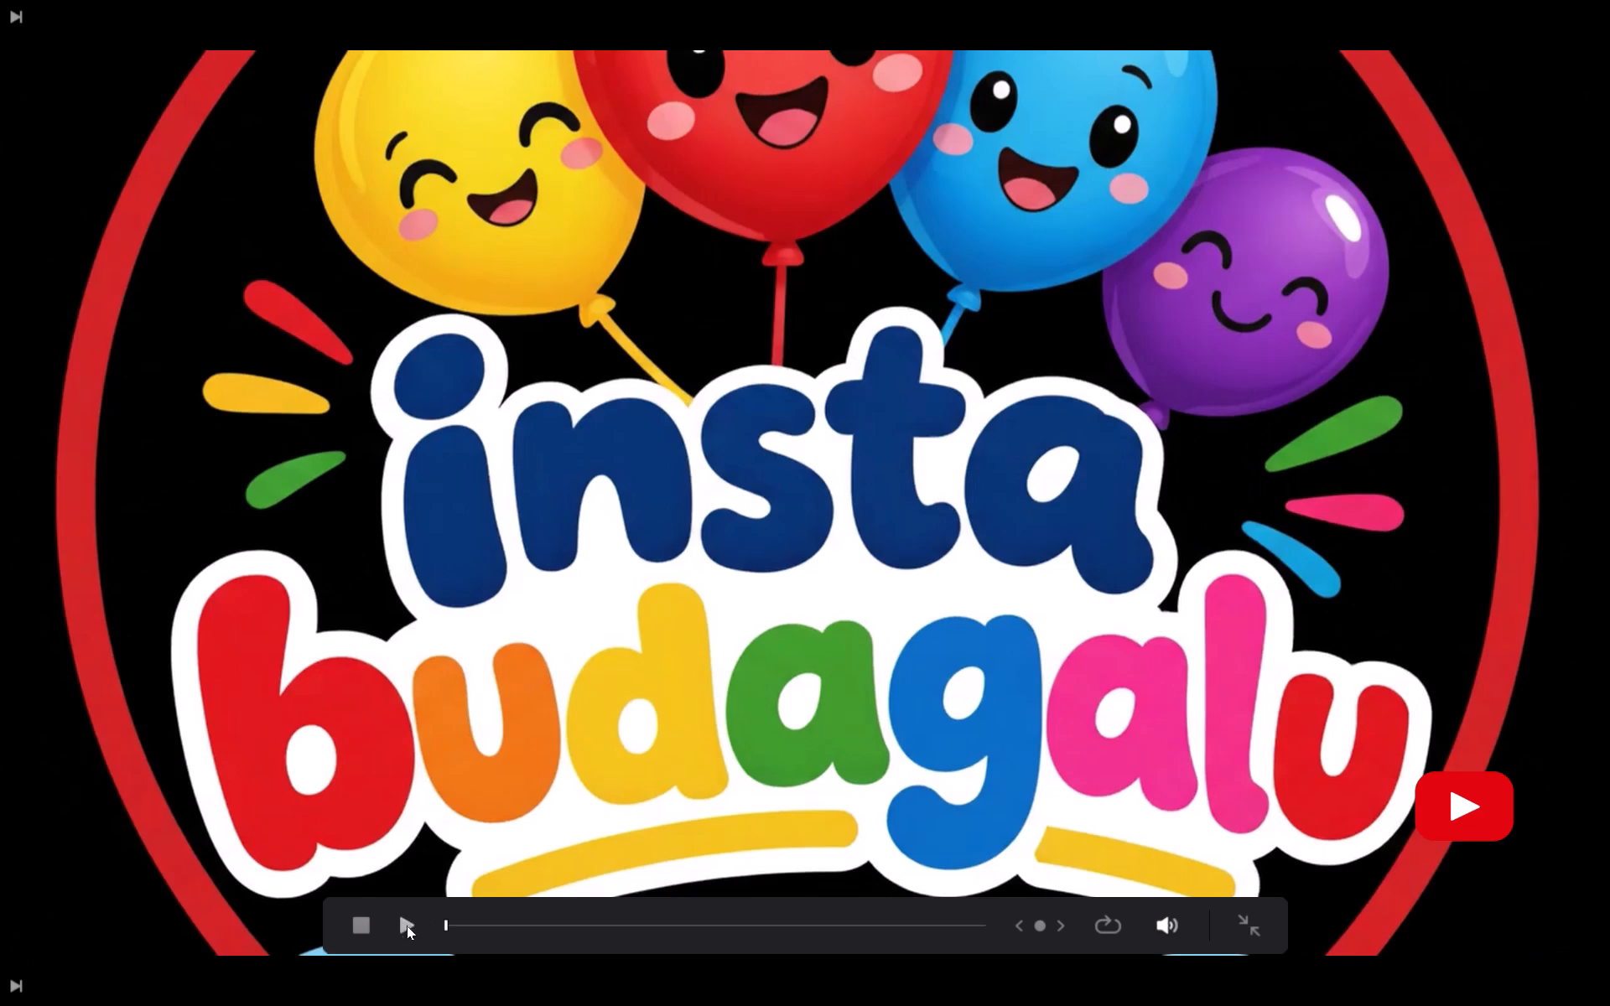
{"action": "left_click", "coordinate": [407, 926]}
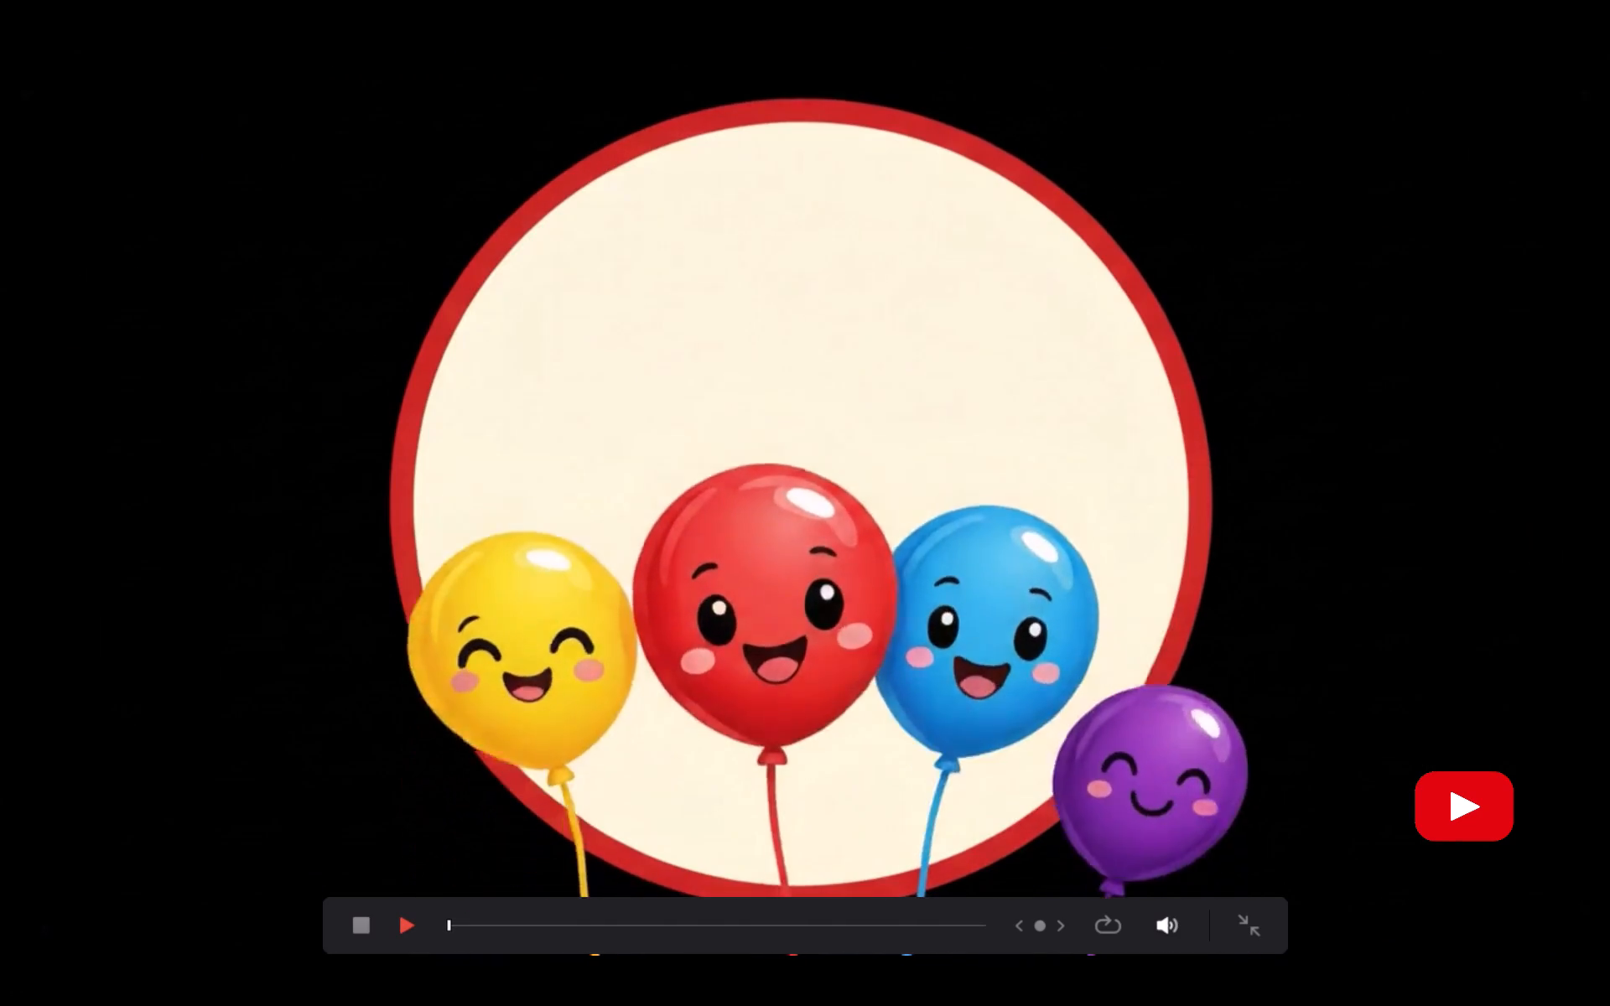
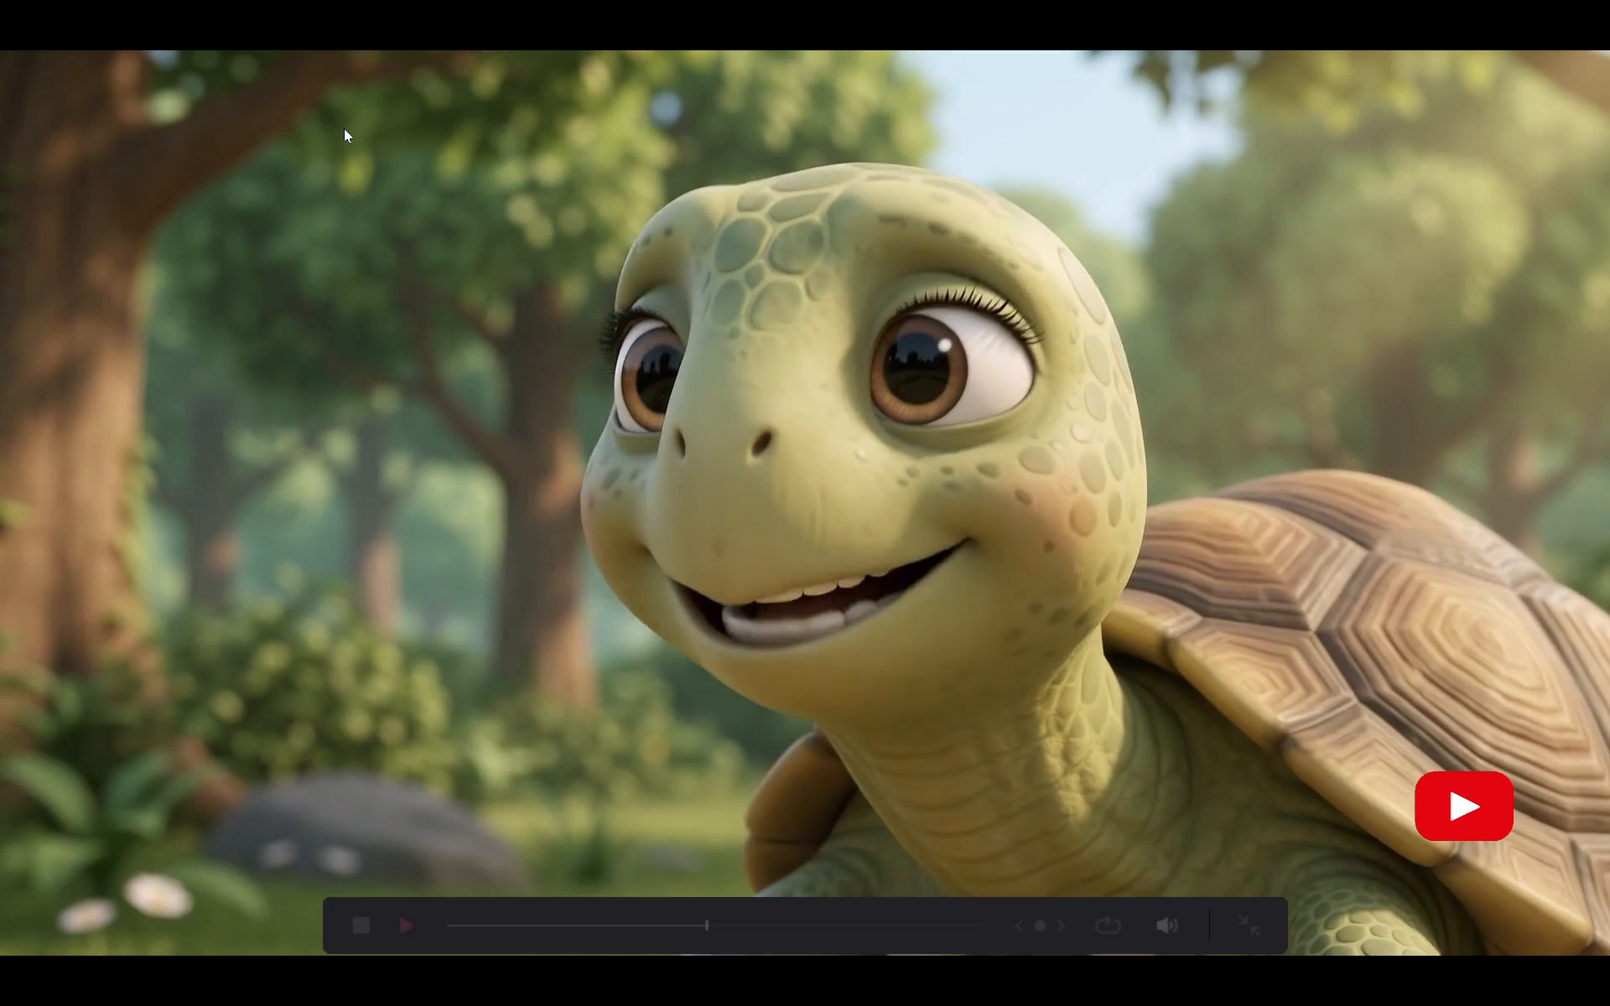
Leave full-screen viewing, stop playback about 01:02:28 and switch to the Color page.
{"action": "key", "text": "ctrl+f"}
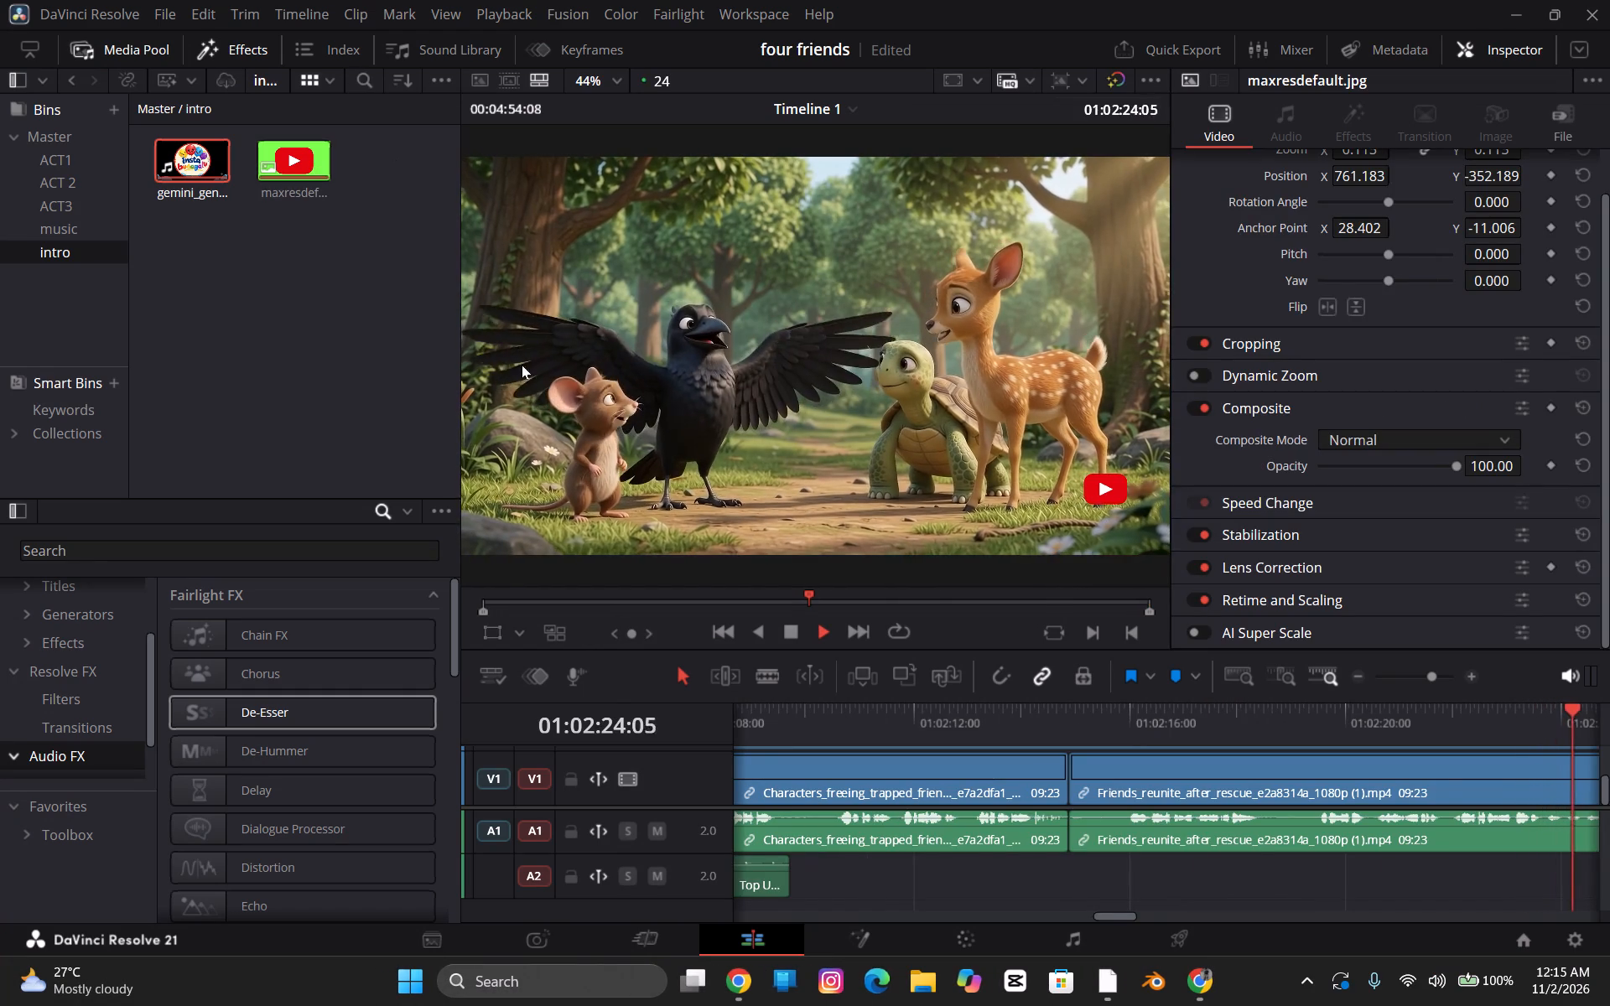
{"action": "left_click_drag", "start_coordinate": [880, 899], "coordinate": [885, 926]}
{"action": "left_click", "coordinate": [948, 946]}
{"action": "left_click", "coordinate": [980, 952]}
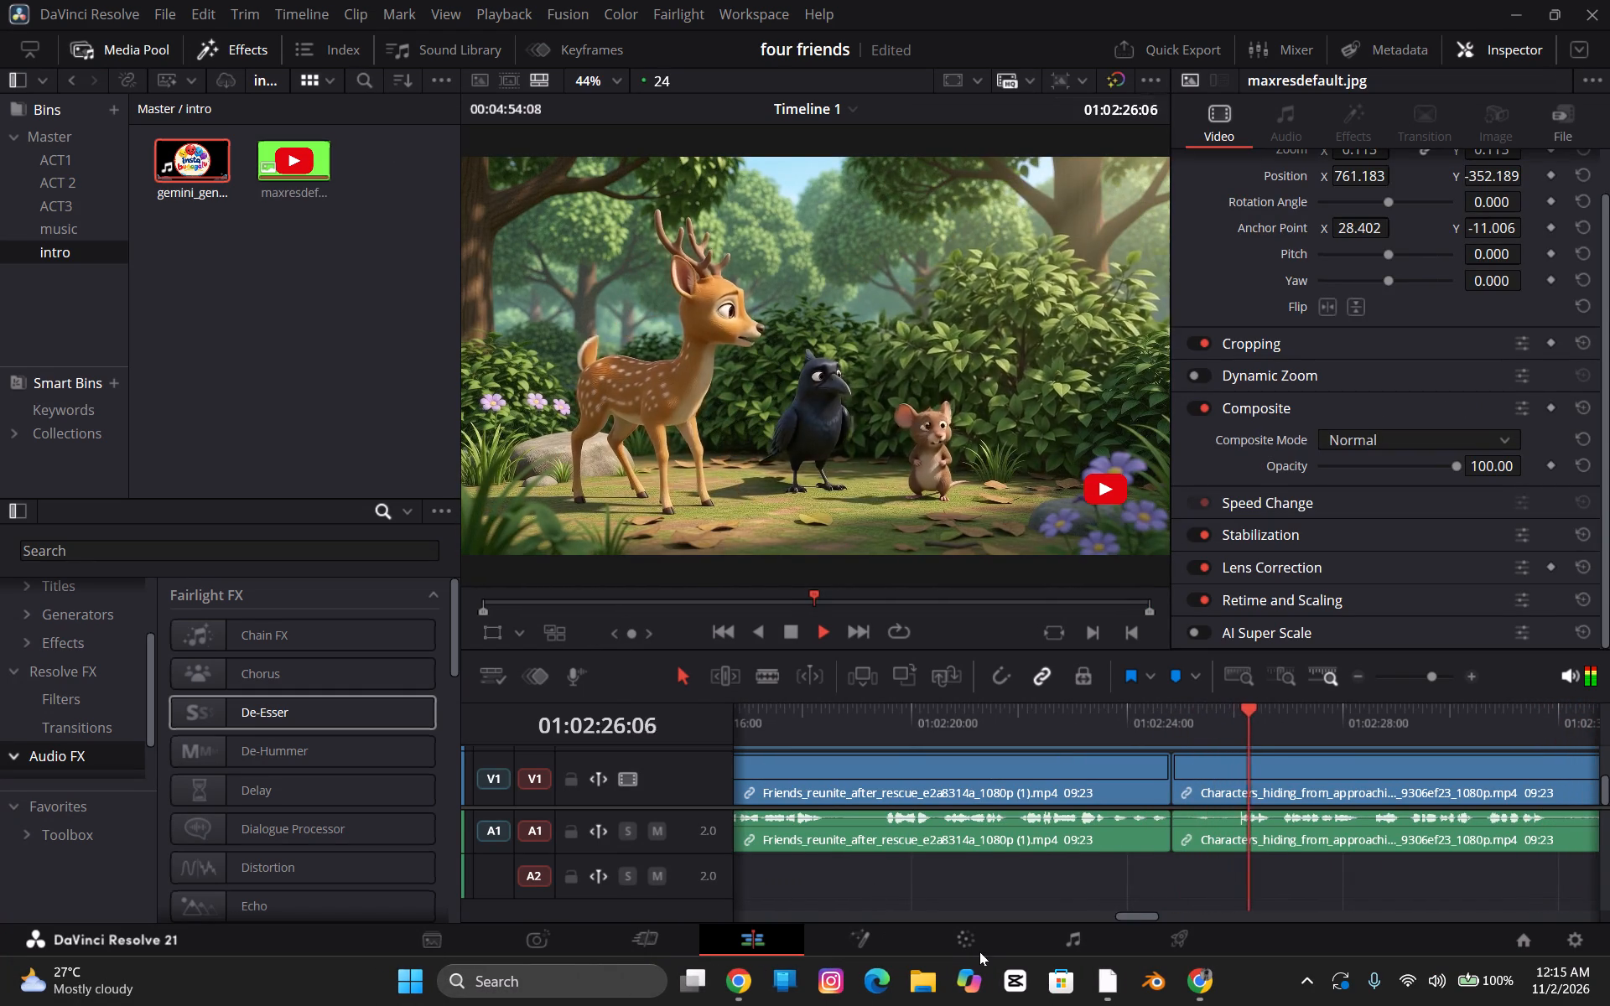
{"action": "left_click", "coordinate": [963, 939]}
{"action": "left_click", "coordinate": [965, 936]}
{"action": "left_click", "coordinate": [964, 955]}
{"action": "key", "text": "space"}
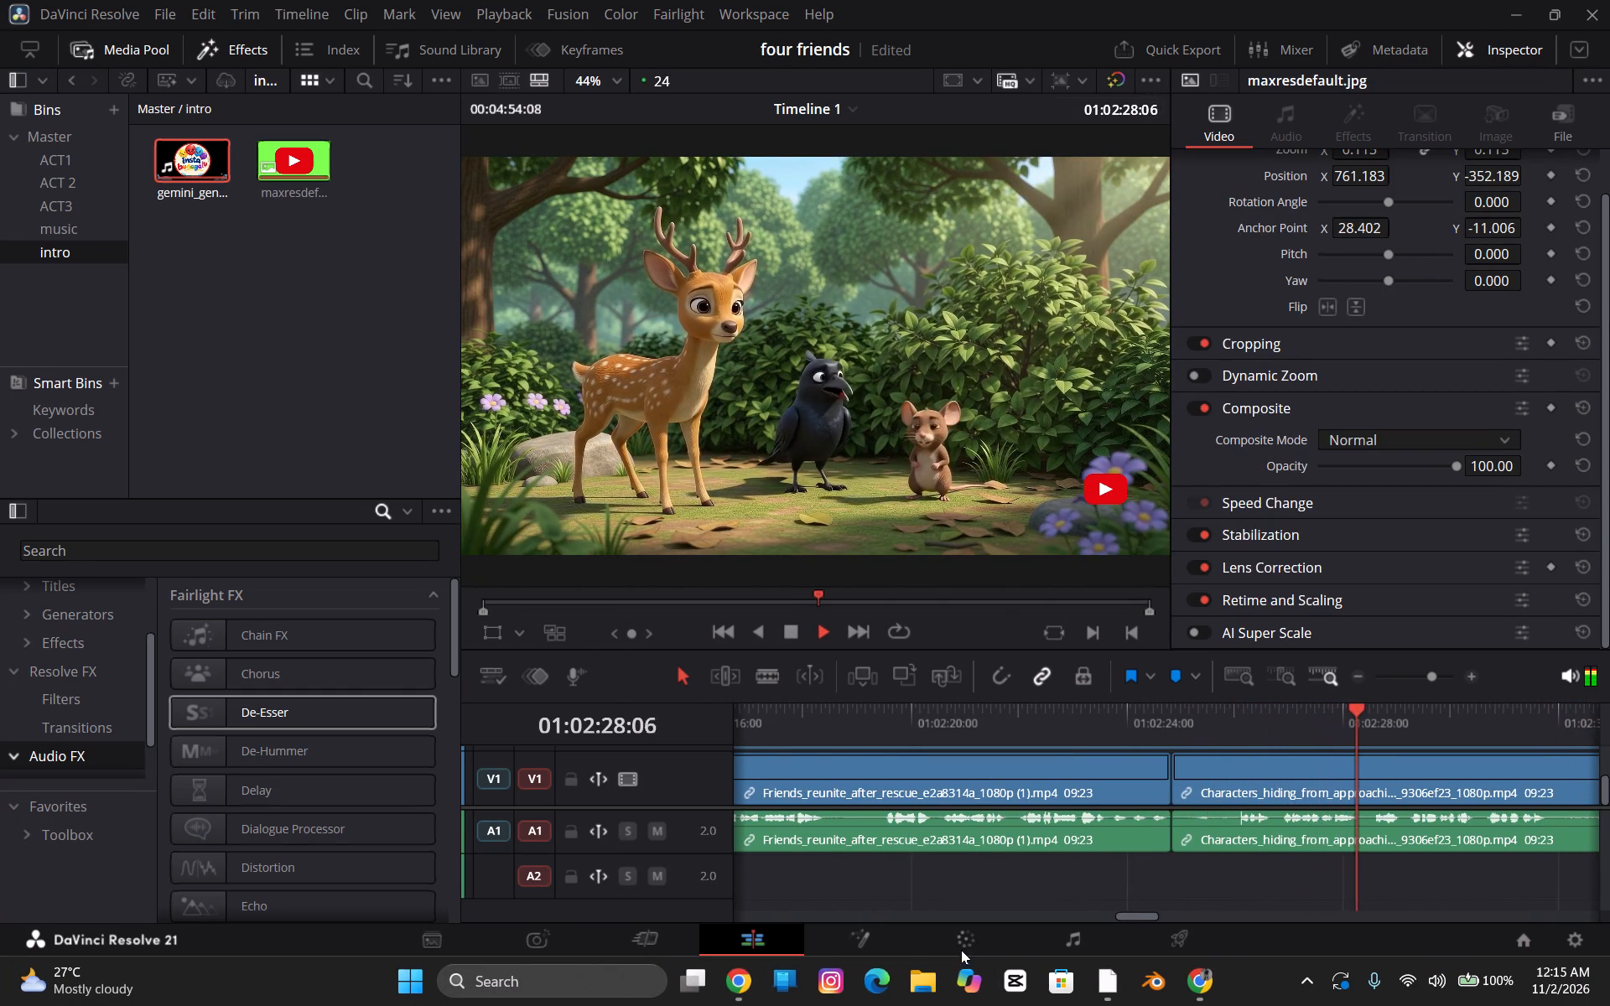
{"action": "left_click", "coordinate": [963, 938]}
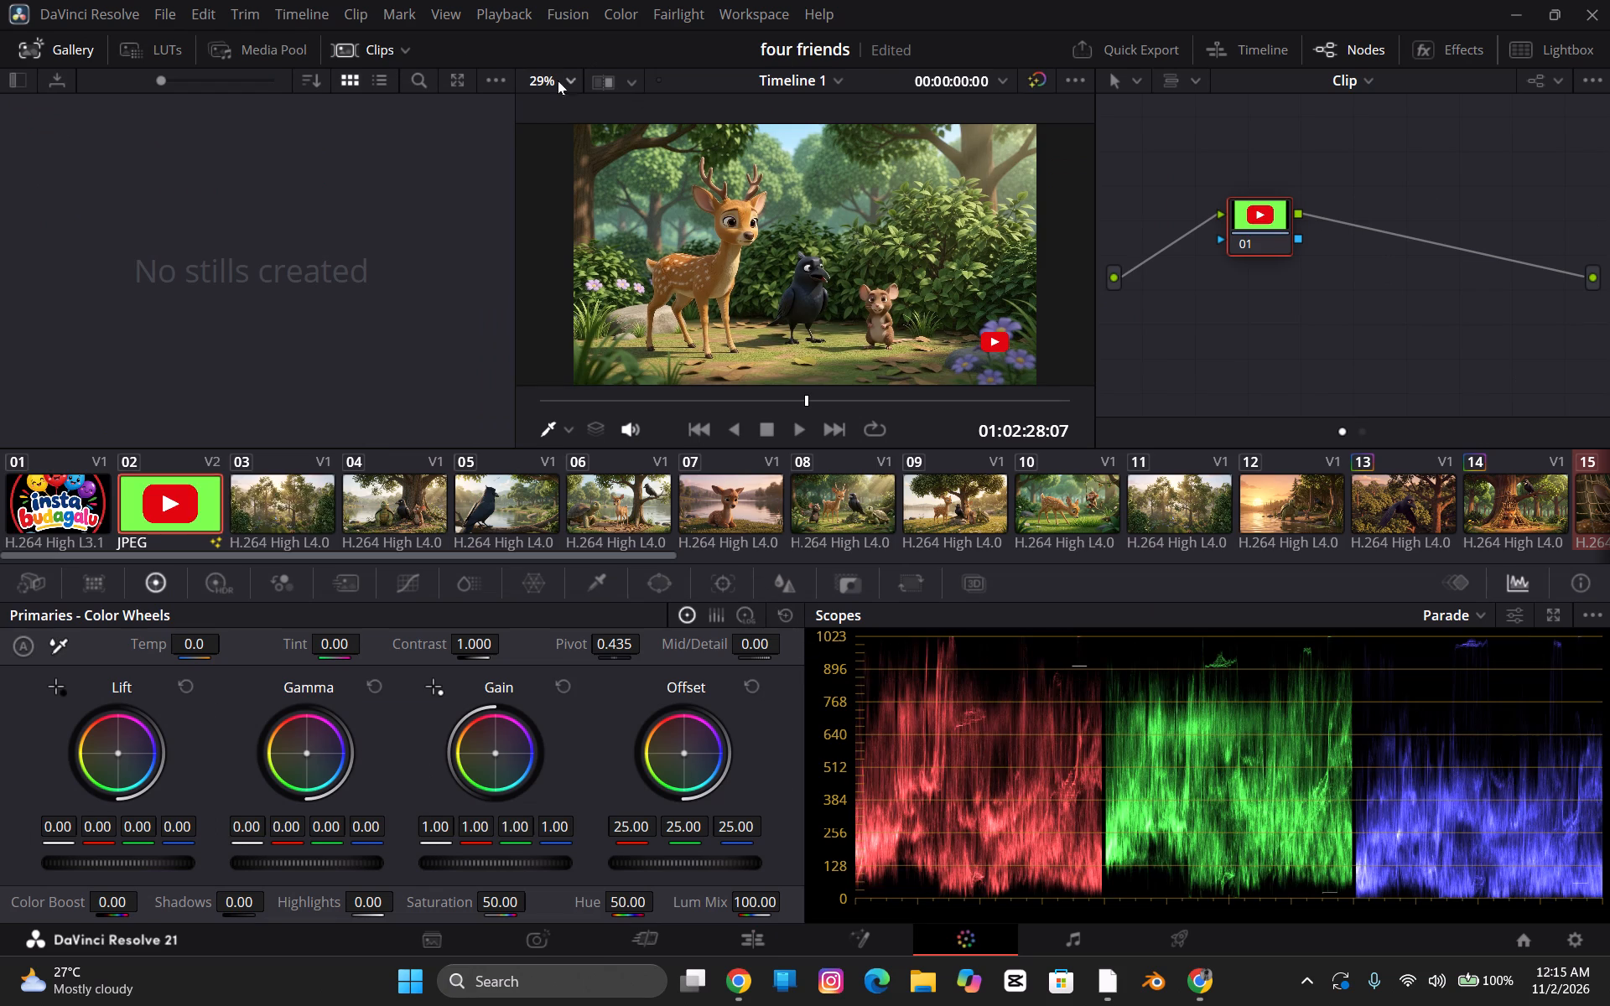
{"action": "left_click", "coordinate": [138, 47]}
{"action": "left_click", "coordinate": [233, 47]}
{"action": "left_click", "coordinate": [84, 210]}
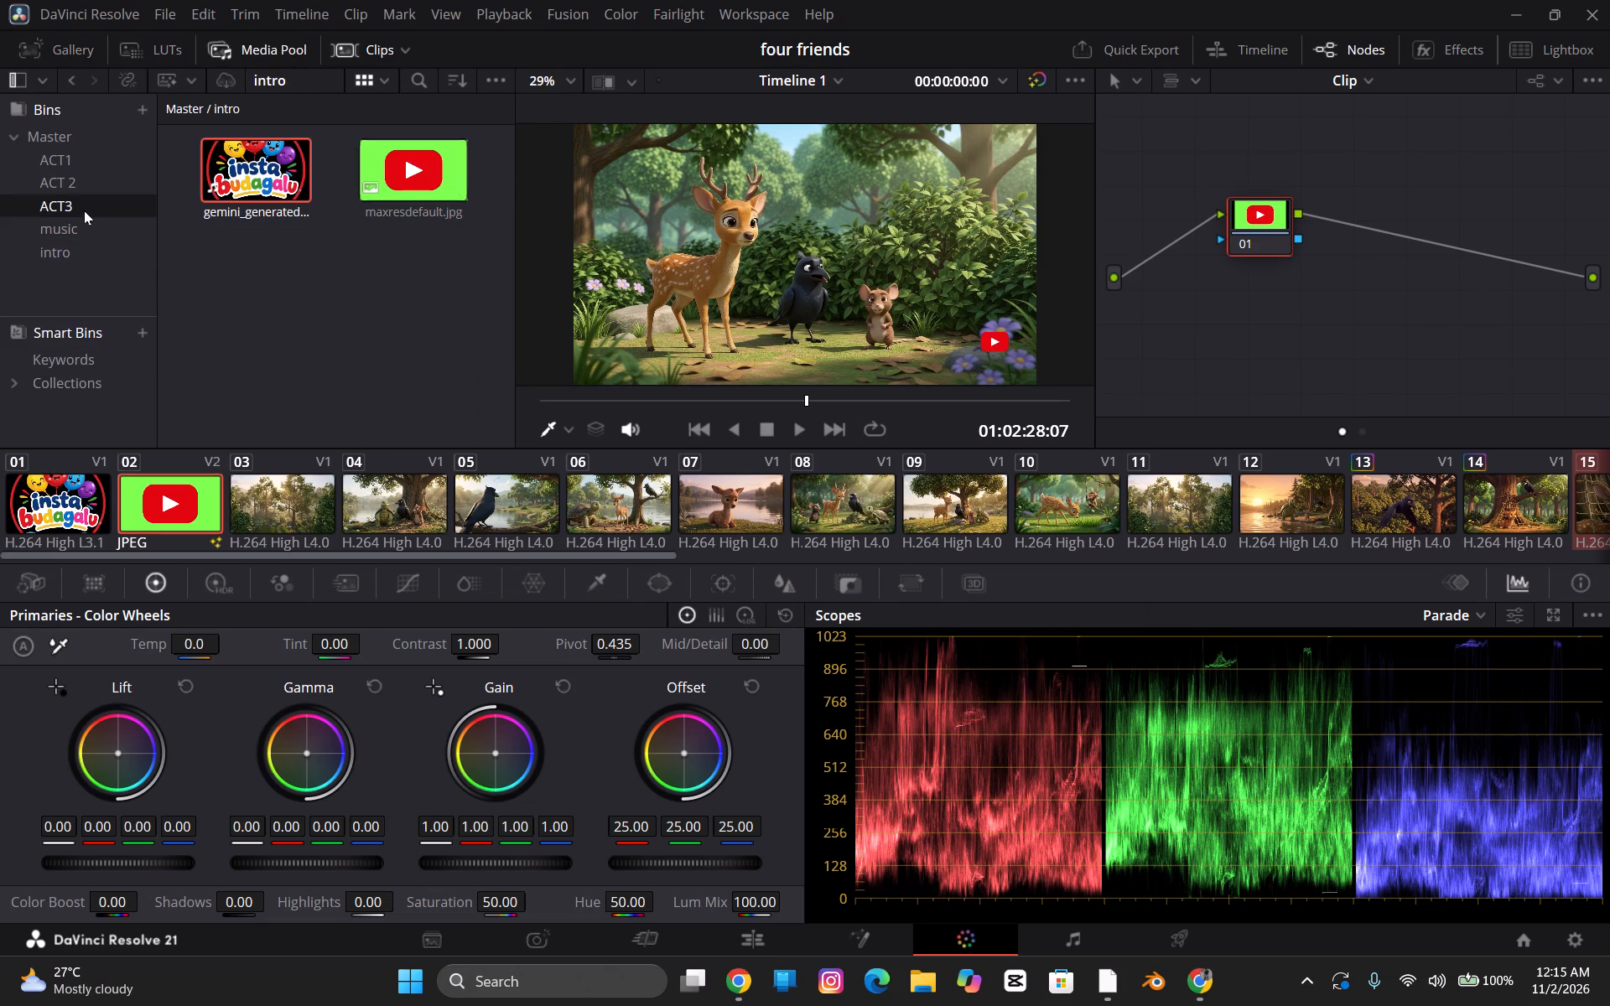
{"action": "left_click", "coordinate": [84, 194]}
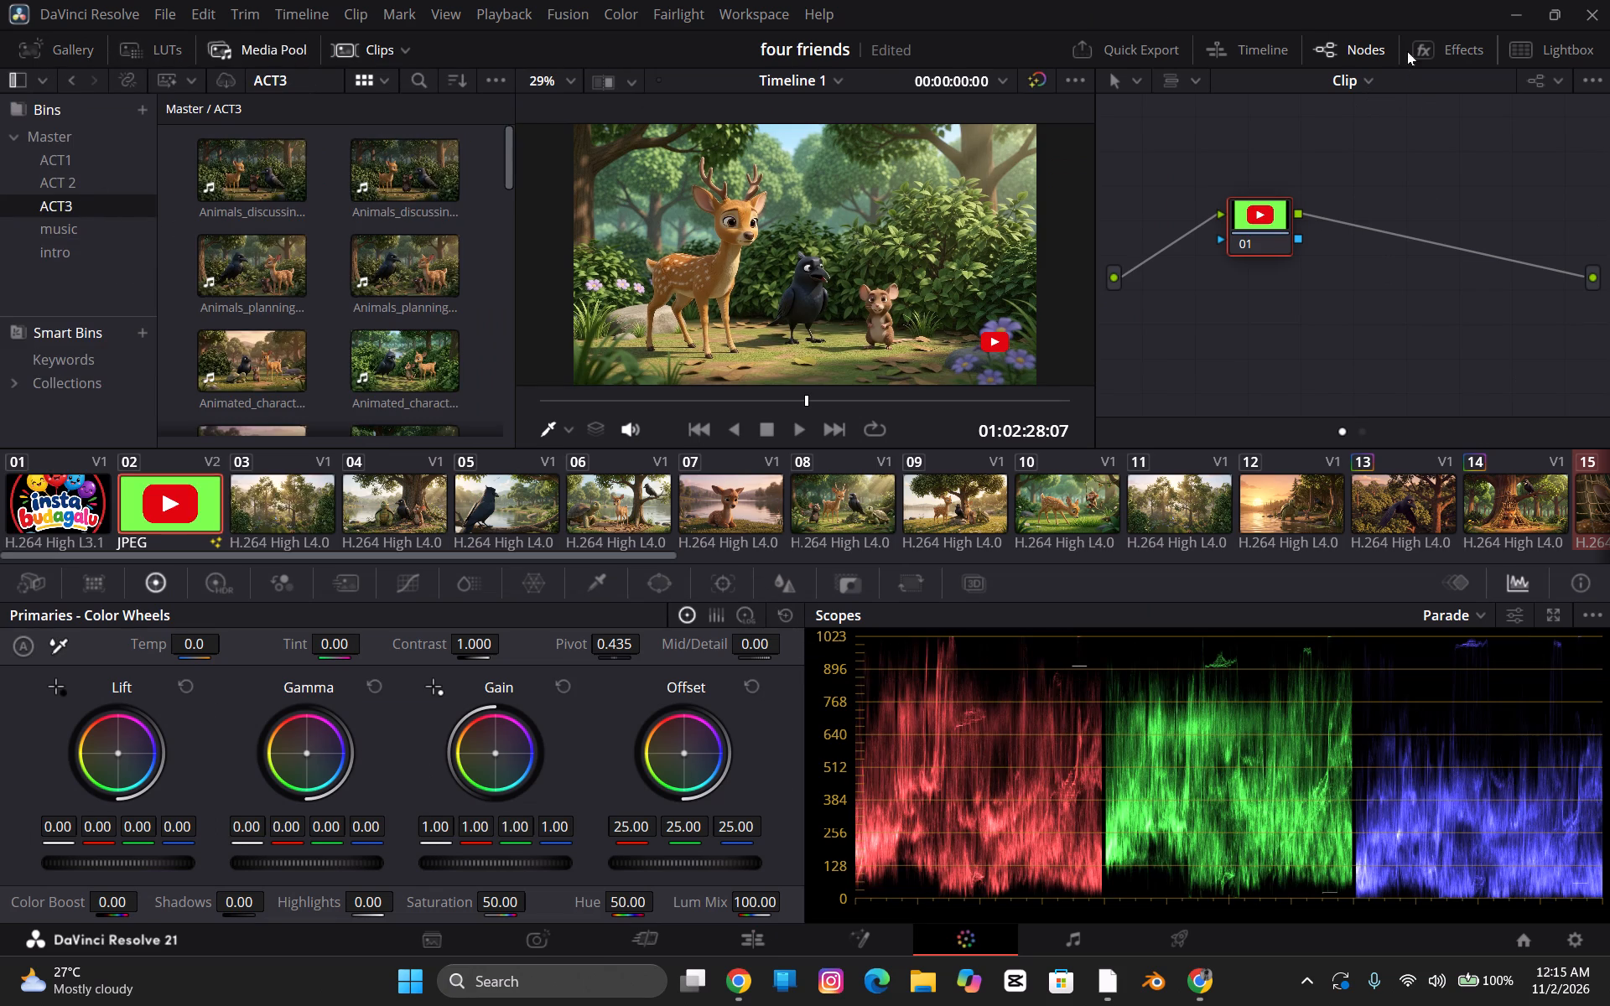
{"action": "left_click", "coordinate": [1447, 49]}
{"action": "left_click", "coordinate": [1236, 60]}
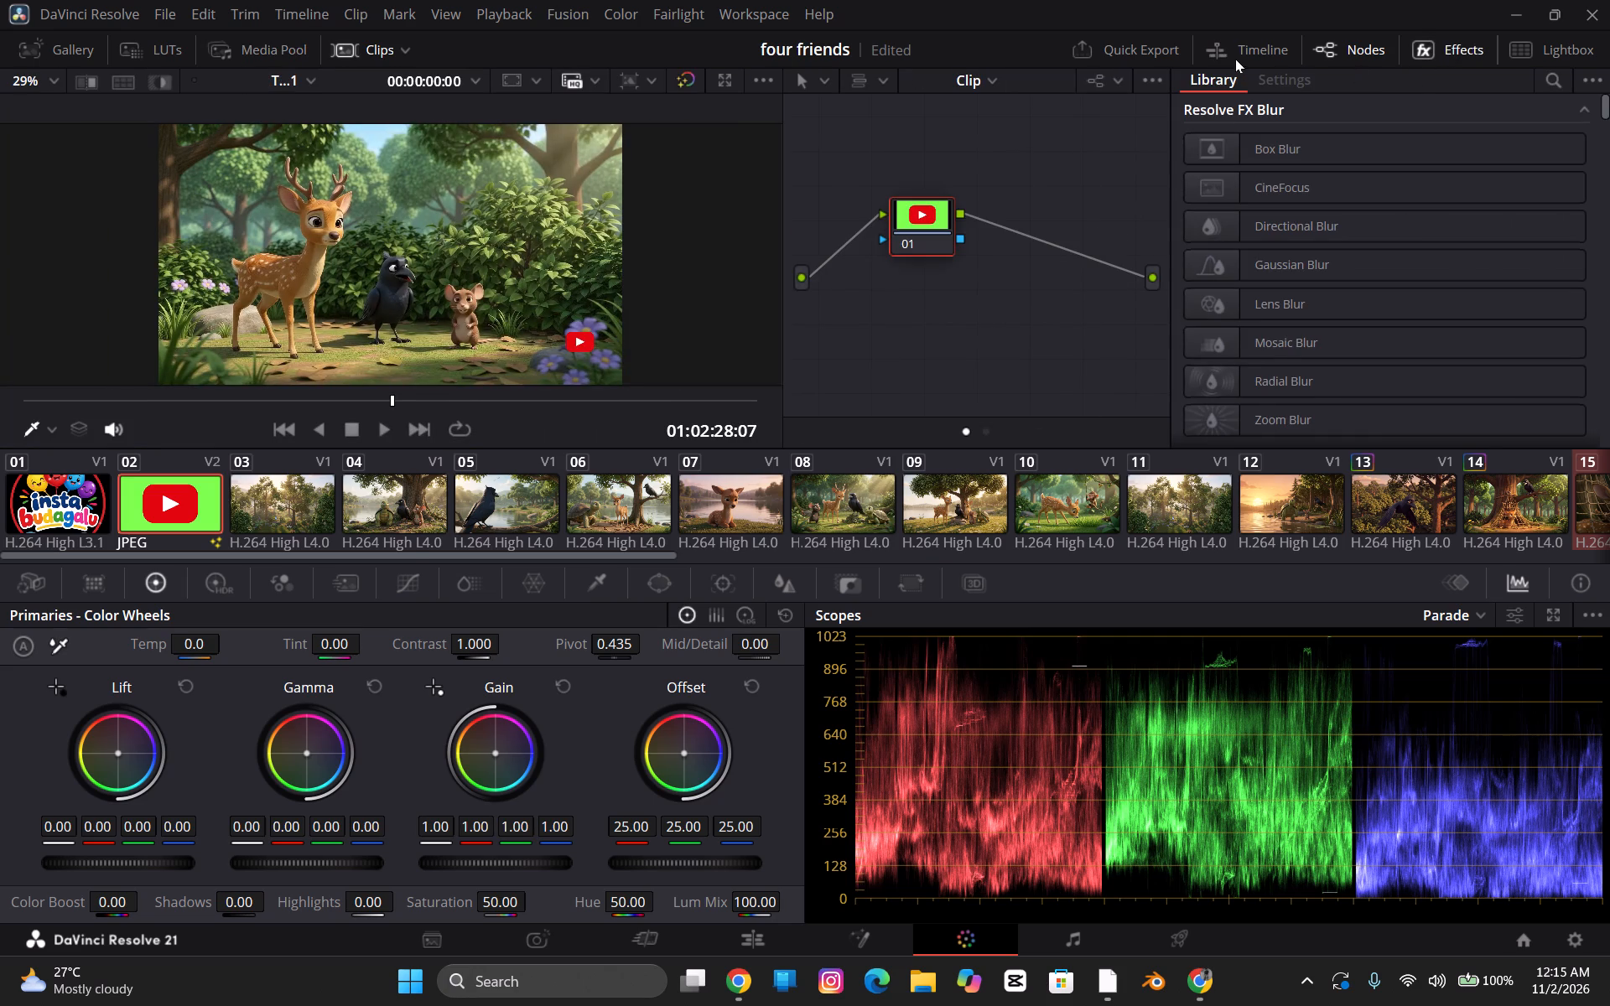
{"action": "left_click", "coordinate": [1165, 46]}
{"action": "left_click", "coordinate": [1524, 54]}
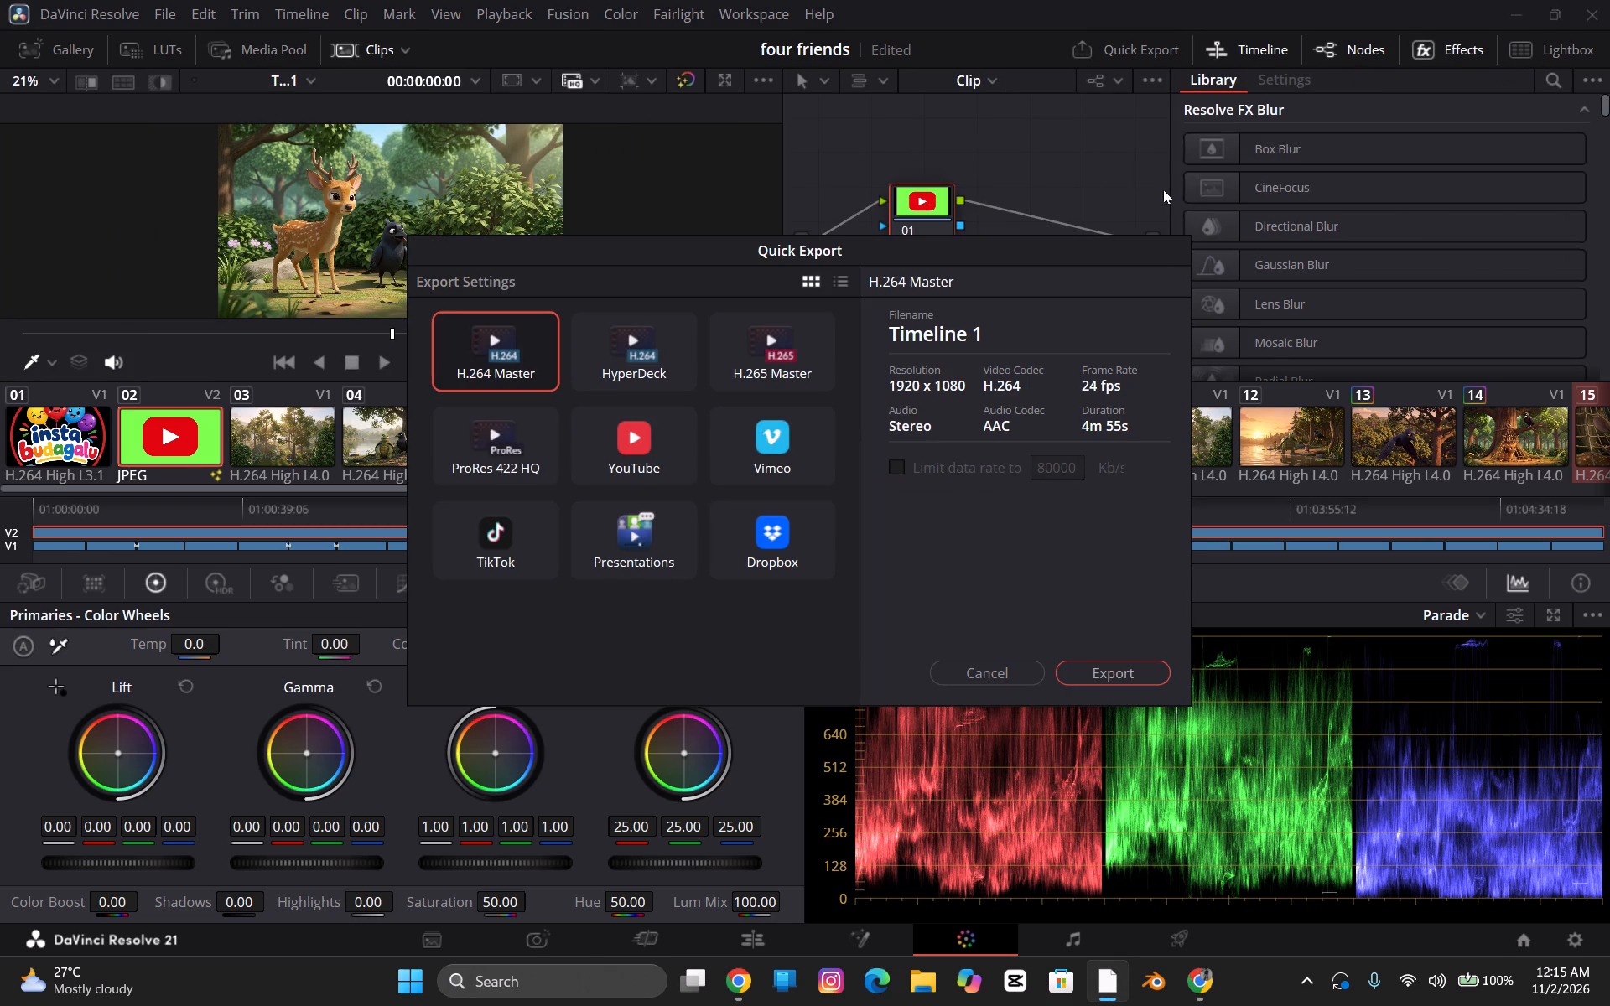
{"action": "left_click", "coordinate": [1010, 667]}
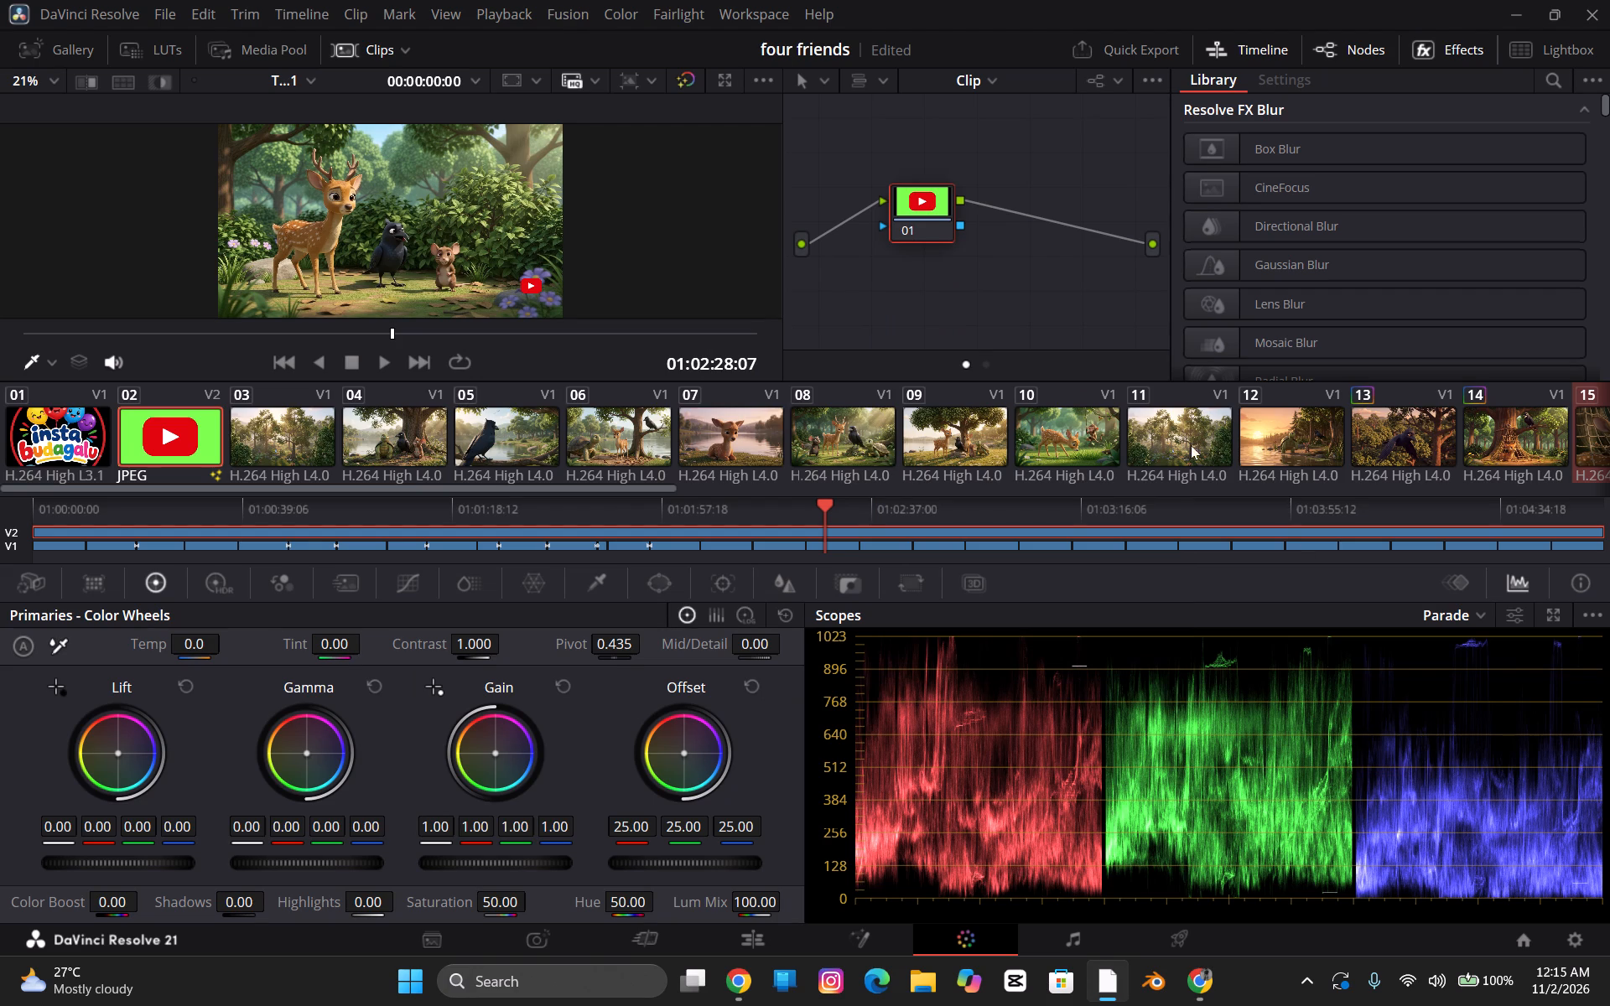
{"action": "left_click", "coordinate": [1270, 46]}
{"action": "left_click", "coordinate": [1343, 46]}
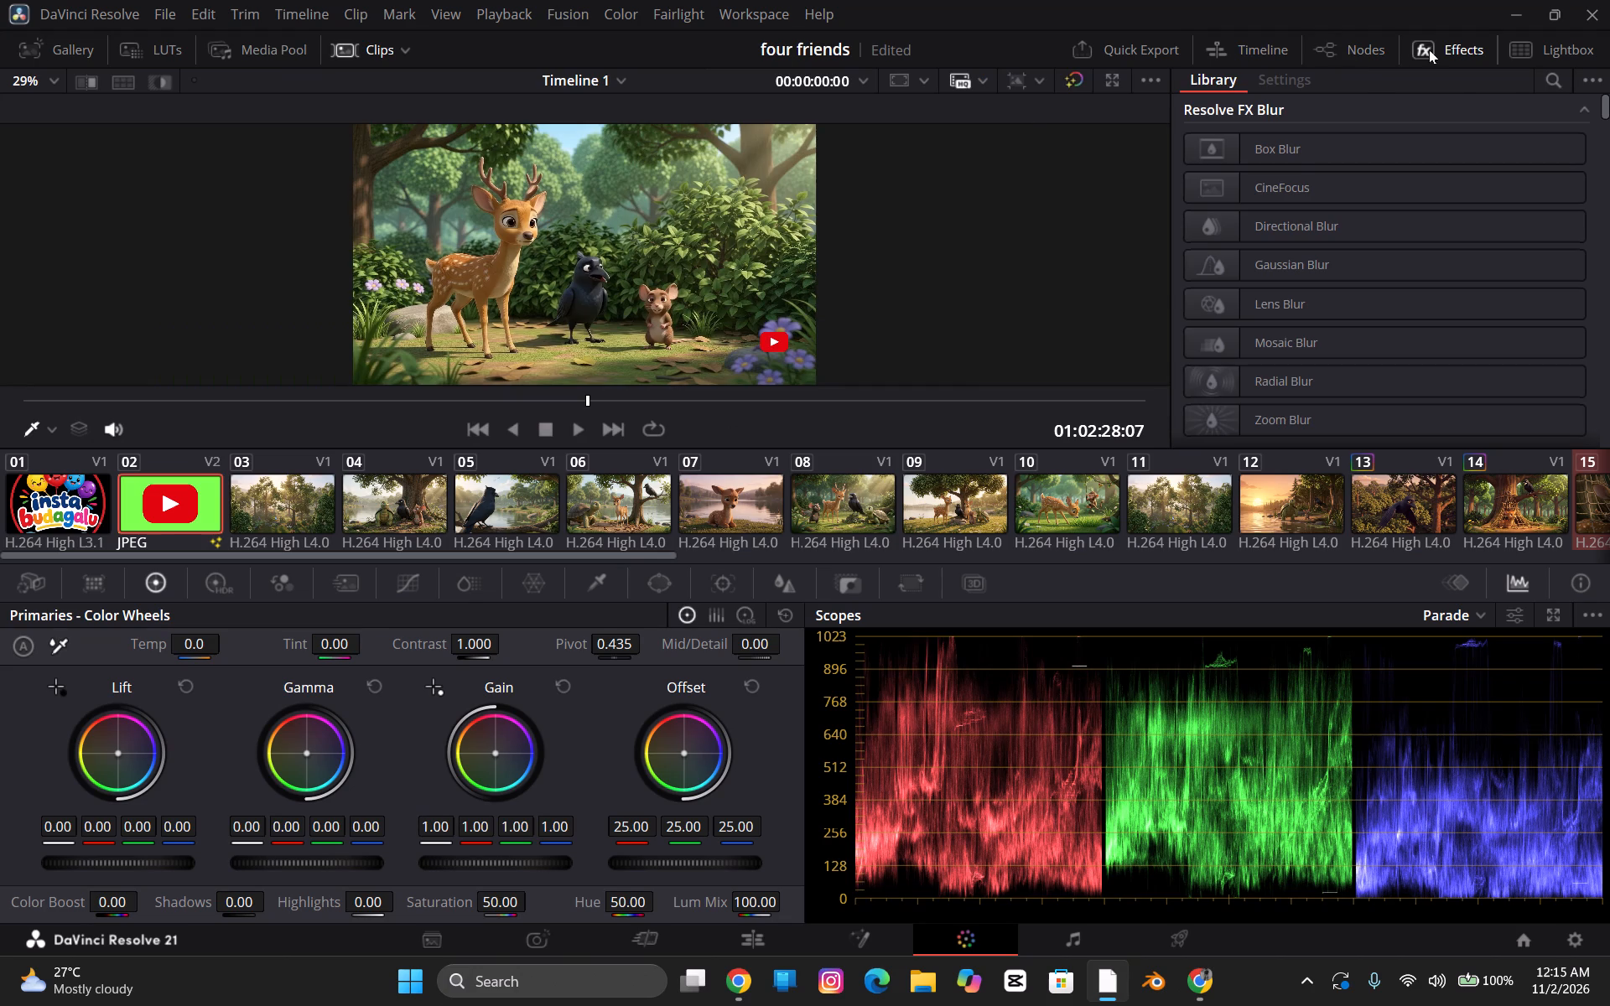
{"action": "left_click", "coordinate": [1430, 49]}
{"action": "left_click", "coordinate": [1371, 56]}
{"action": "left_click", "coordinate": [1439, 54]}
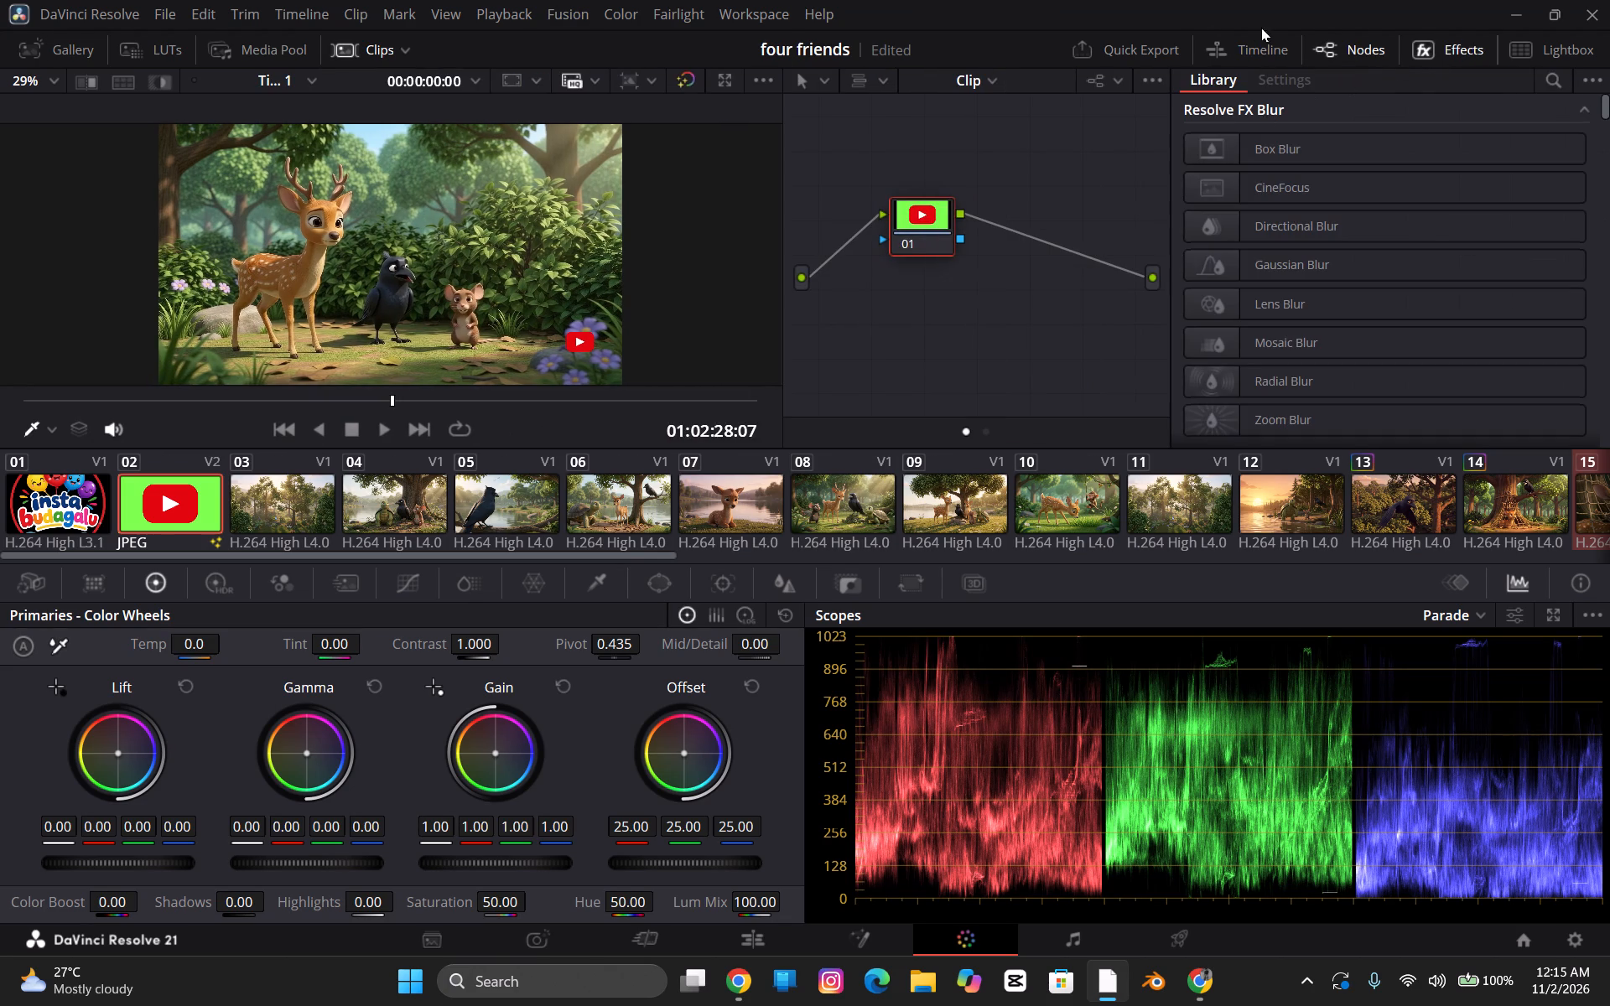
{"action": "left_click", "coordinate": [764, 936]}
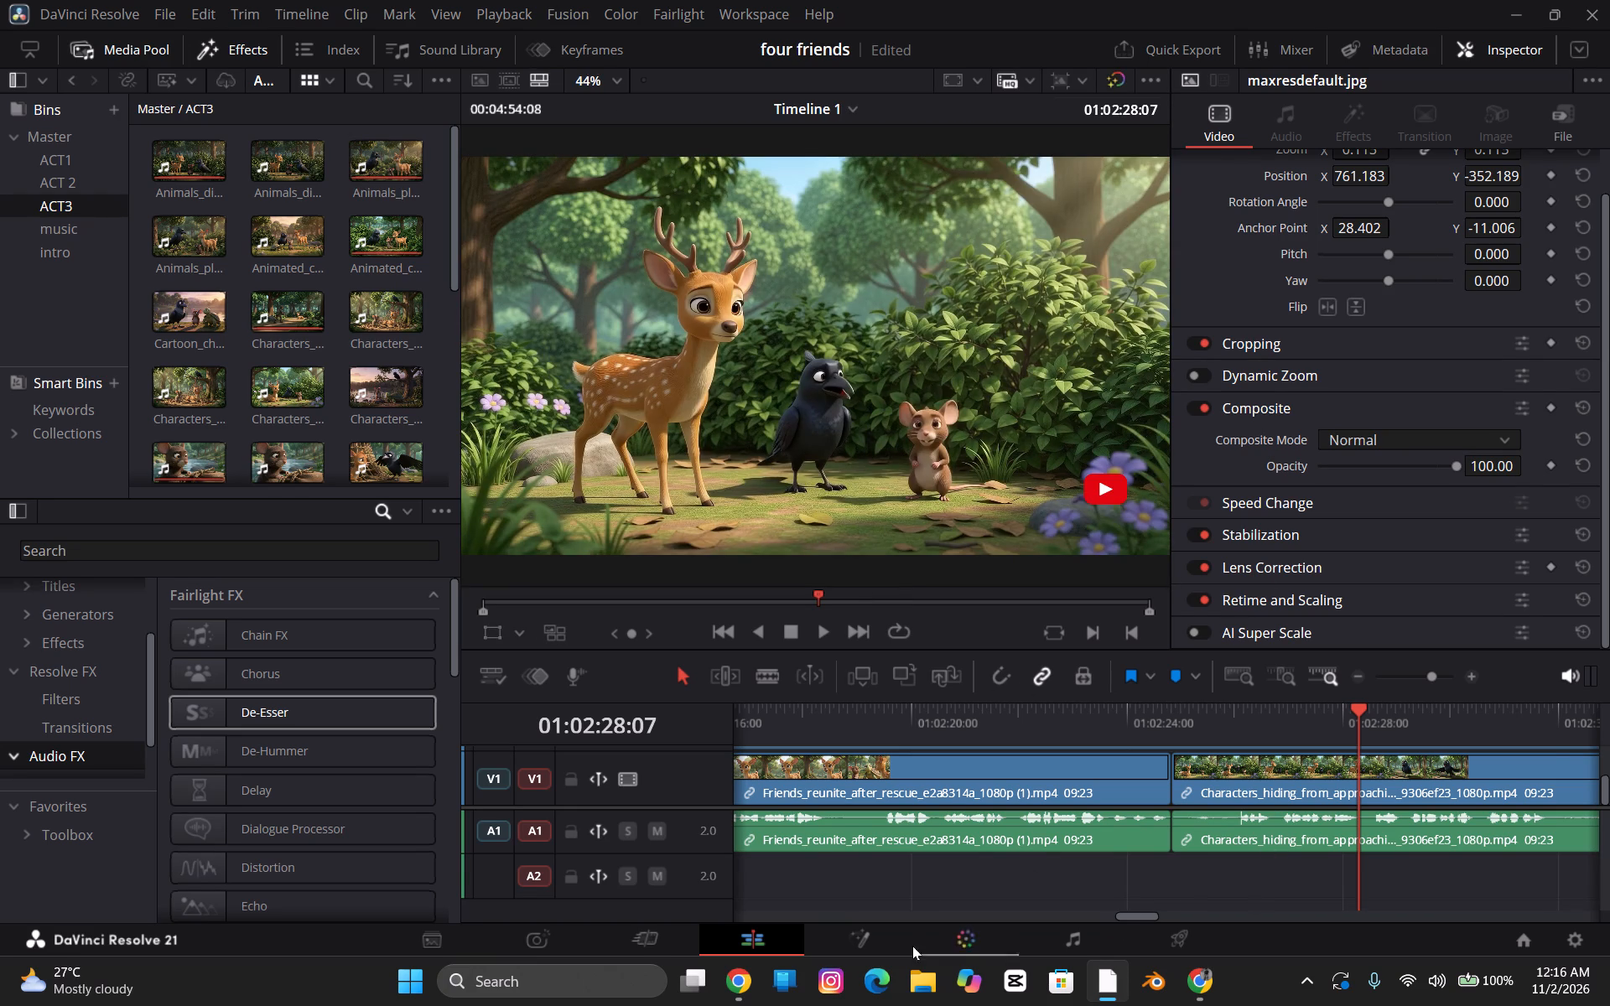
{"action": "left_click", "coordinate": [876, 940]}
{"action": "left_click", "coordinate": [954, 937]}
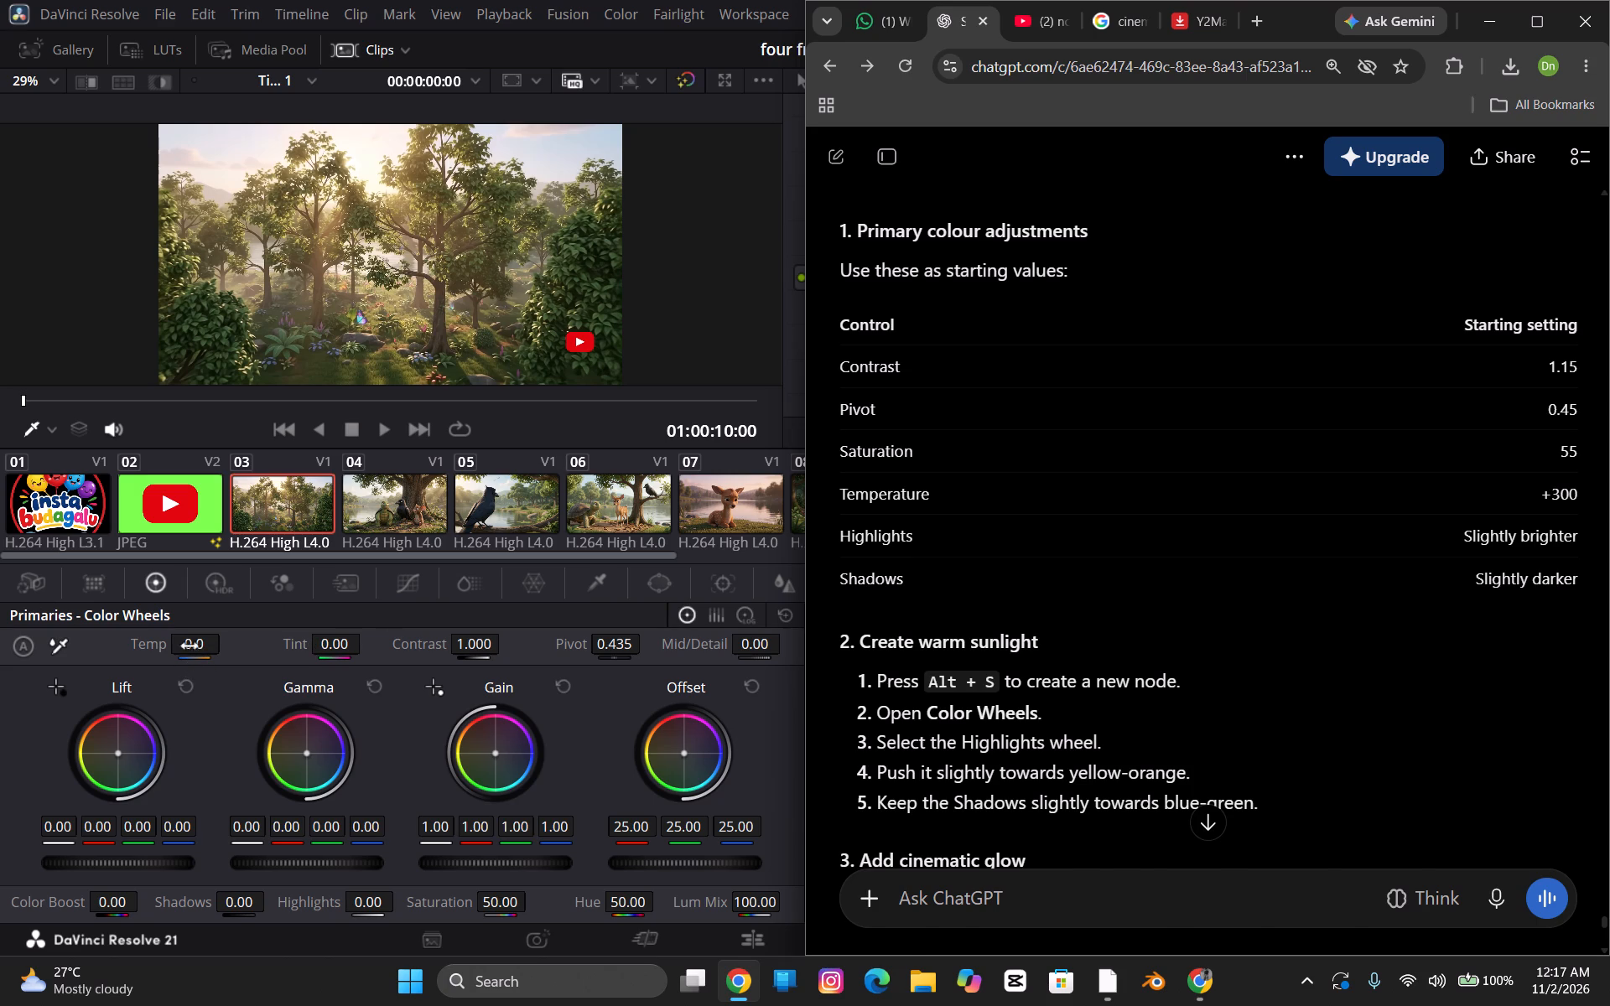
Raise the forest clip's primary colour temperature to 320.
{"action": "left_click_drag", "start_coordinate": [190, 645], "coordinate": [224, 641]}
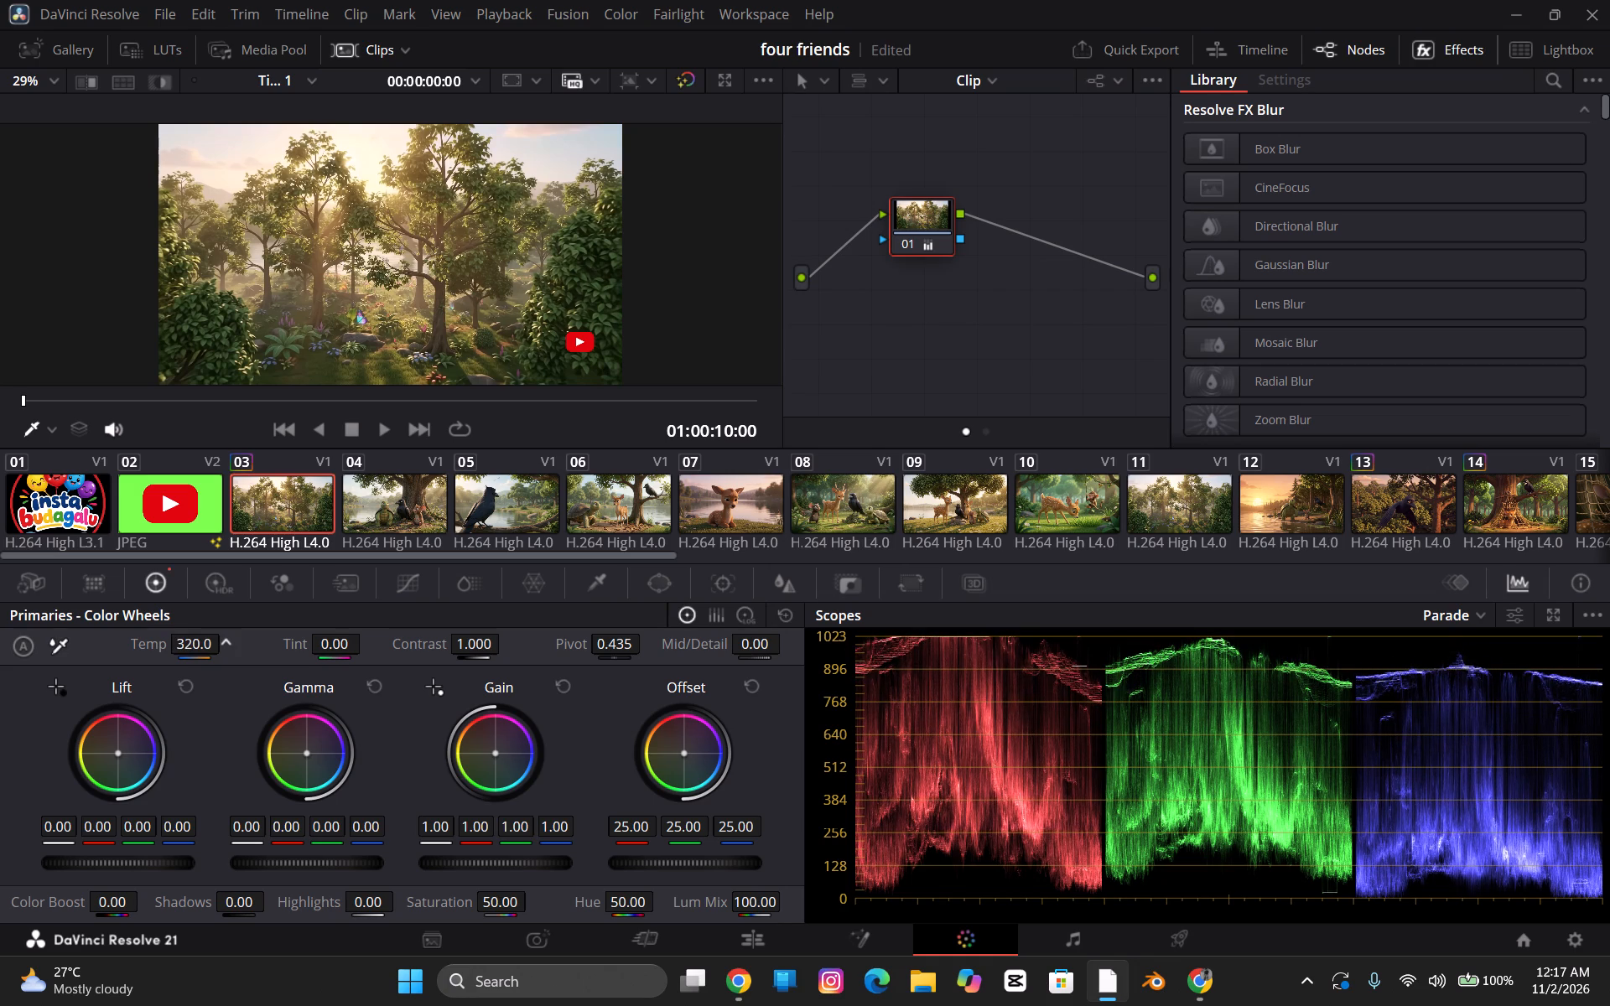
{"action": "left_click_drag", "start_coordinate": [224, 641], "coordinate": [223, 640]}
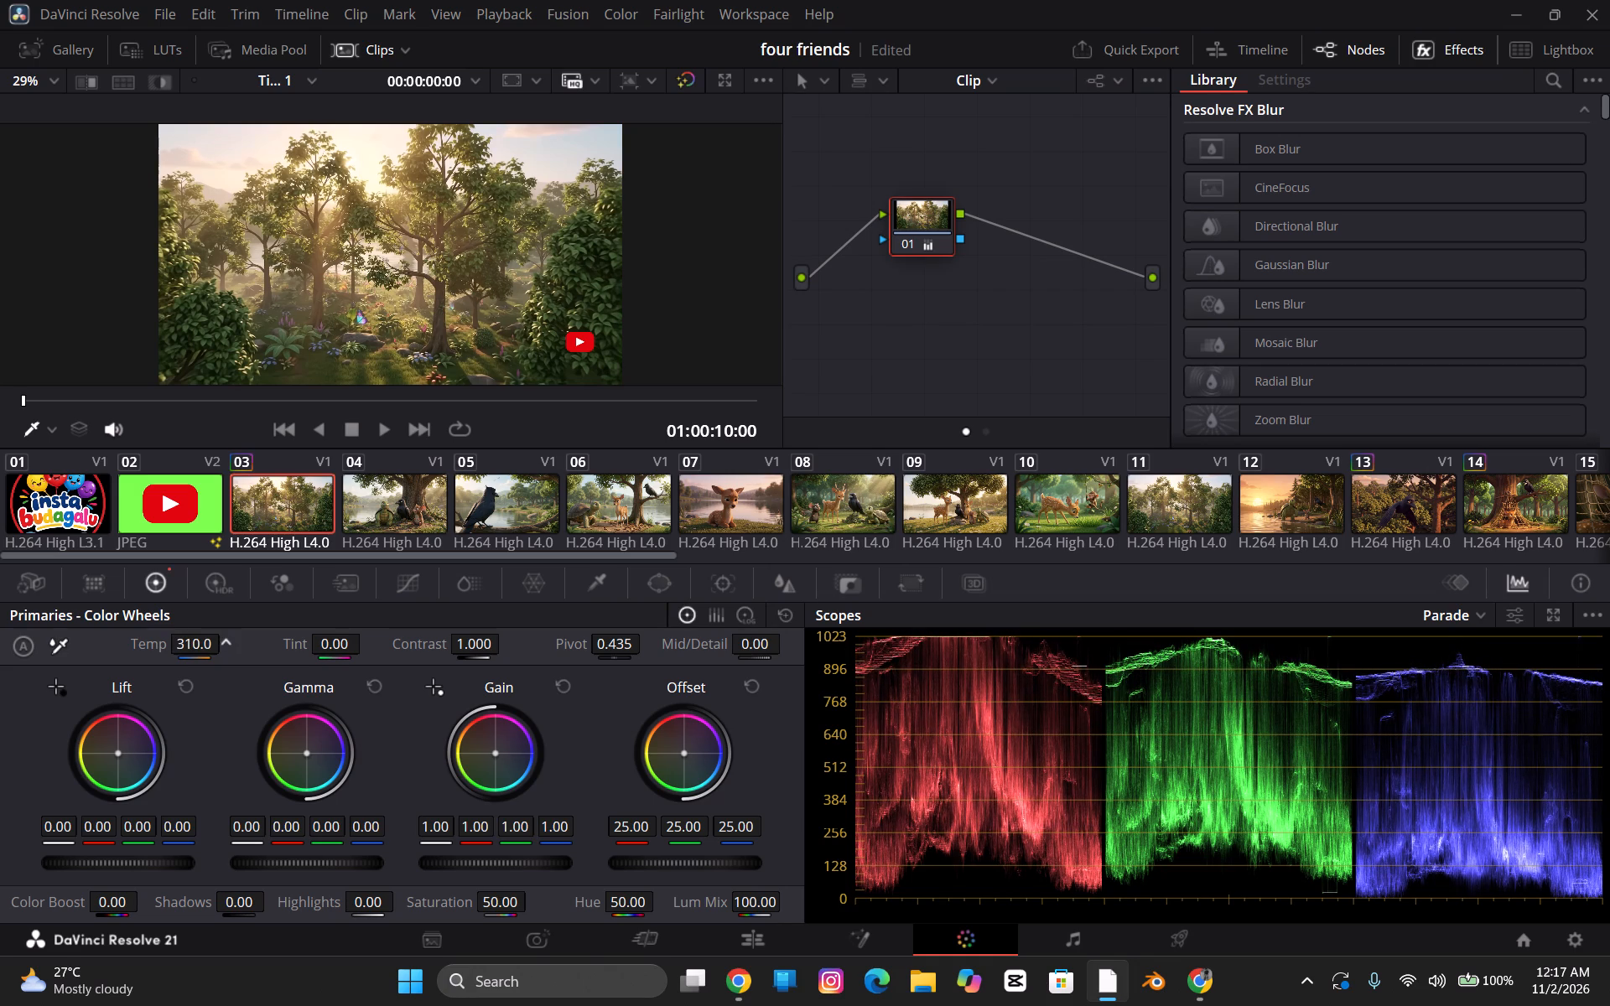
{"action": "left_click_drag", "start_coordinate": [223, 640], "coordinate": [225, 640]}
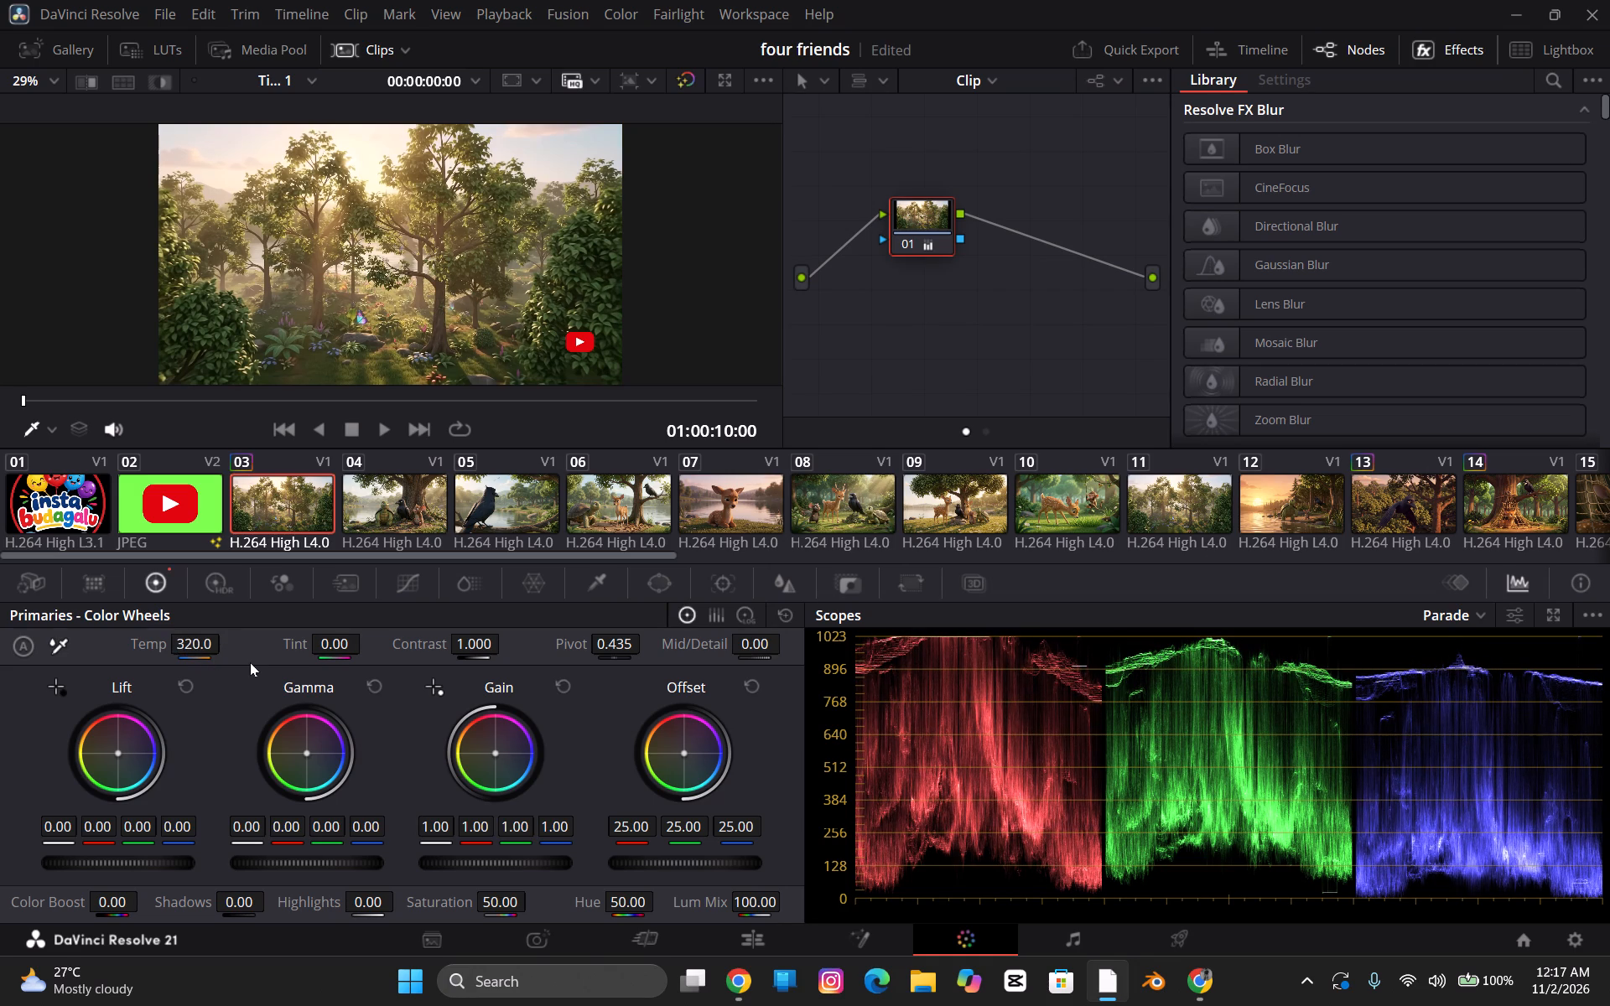
Raise the forest clip's primary contrast to about 1.15, ending at 1.152.
{"action": "left_click_drag", "start_coordinate": [475, 651], "coordinate": [482, 647]}
{"action": "left_click_drag", "start_coordinate": [482, 647], "coordinate": [642, 636]}
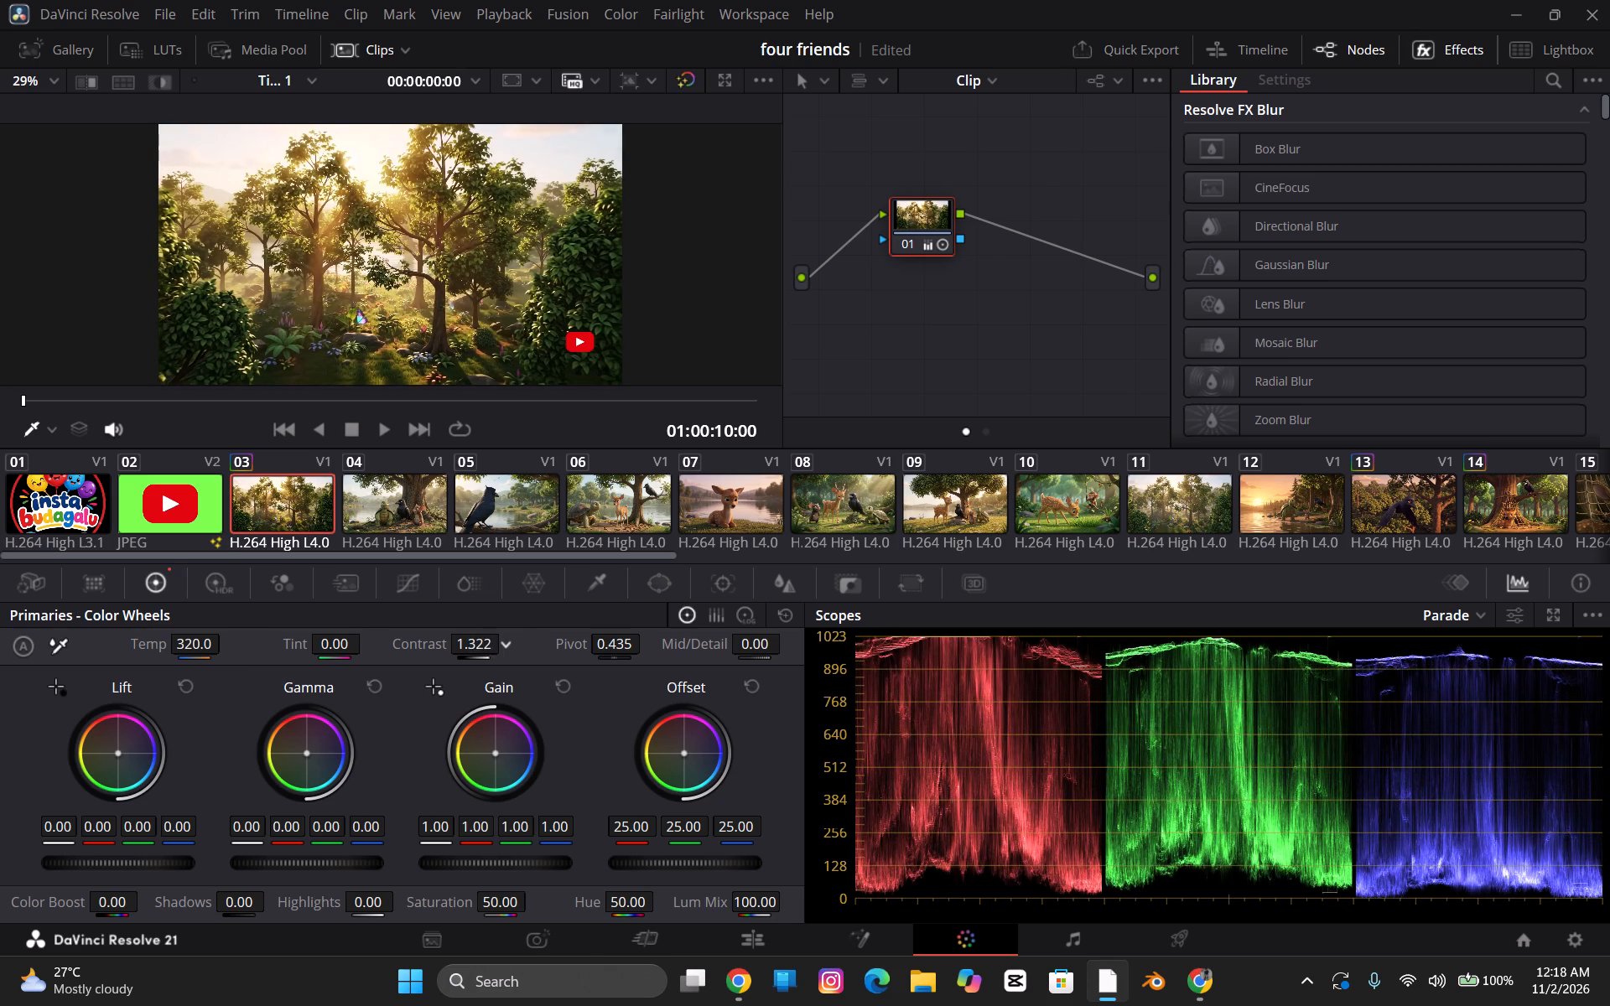
{"action": "left_click_drag", "start_coordinate": [642, 636], "coordinate": [541, 655]}
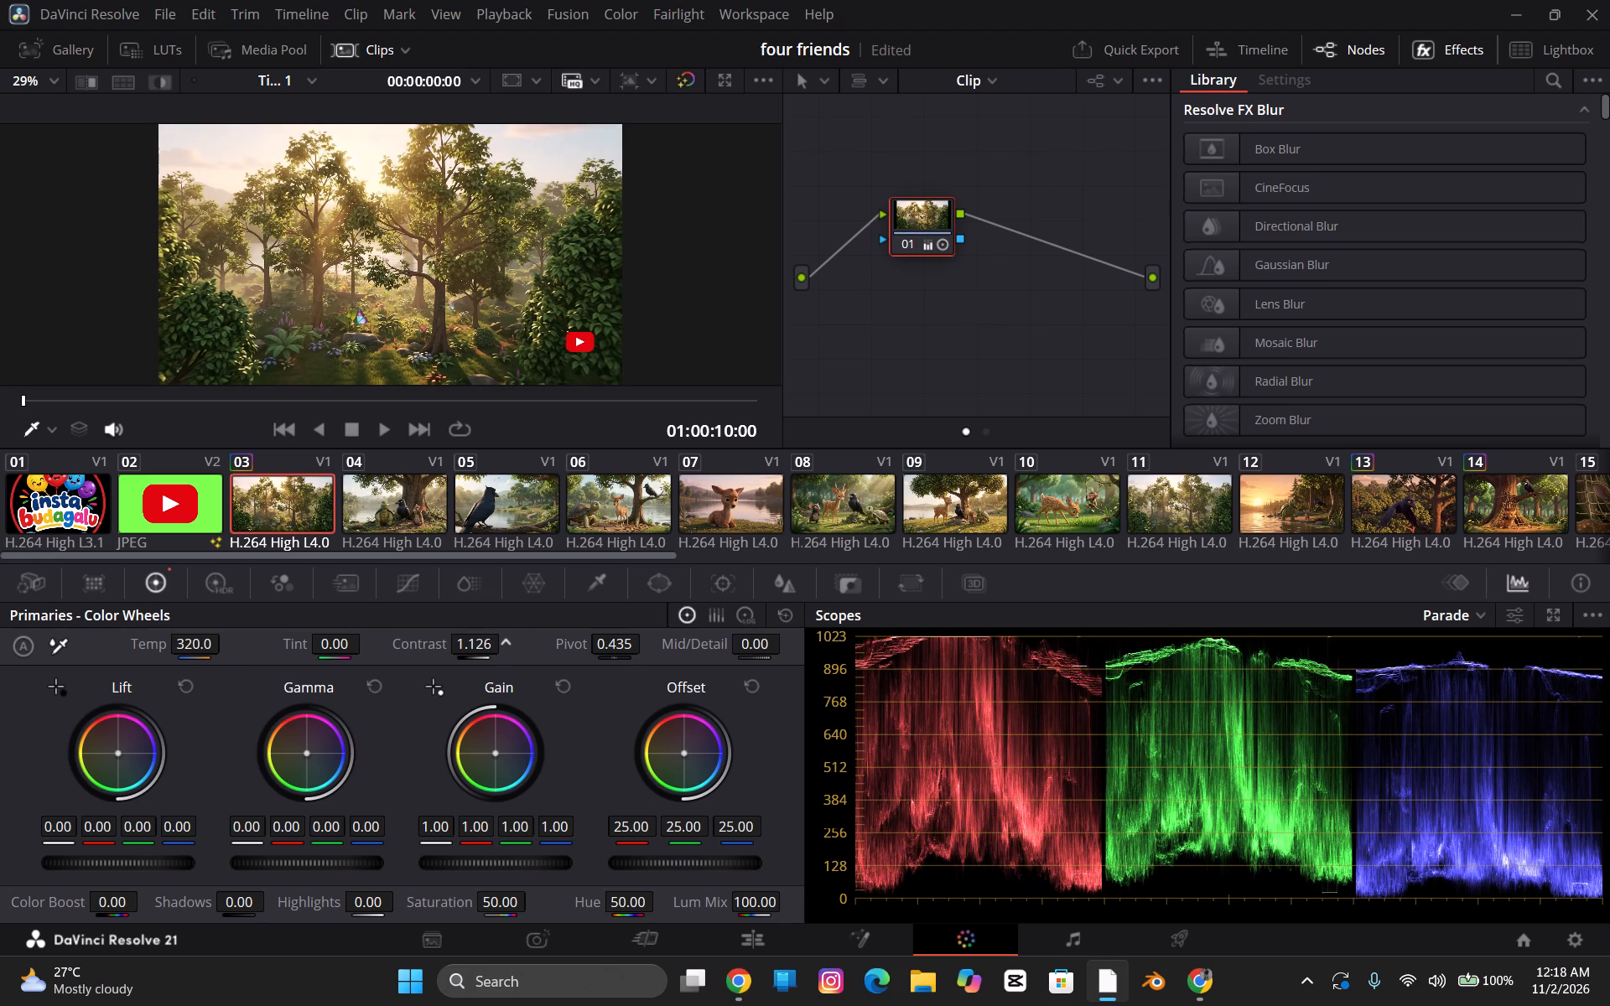
{"action": "left_click_drag", "start_coordinate": [541, 655], "coordinate": [554, 650]}
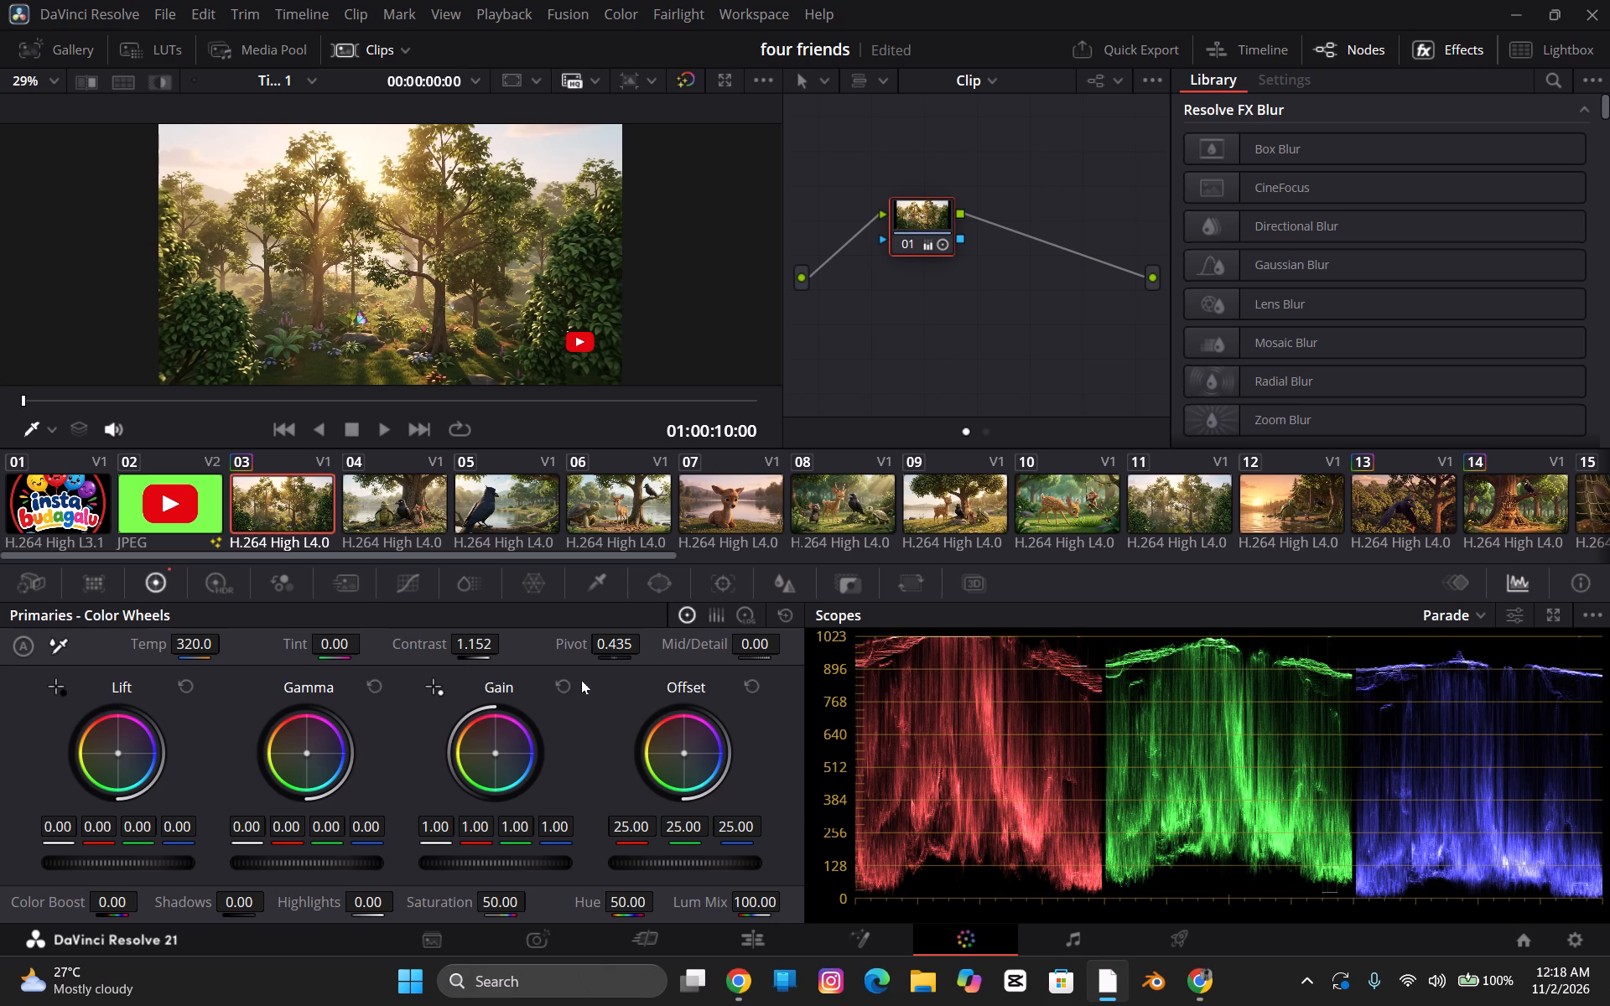
Set the forest clip's contrast pivot to 0.45.
{"action": "left_click_drag", "start_coordinate": [607, 649], "coordinate": [609, 651]}
{"action": "left_click_drag", "start_coordinate": [609, 651], "coordinate": [619, 651]}
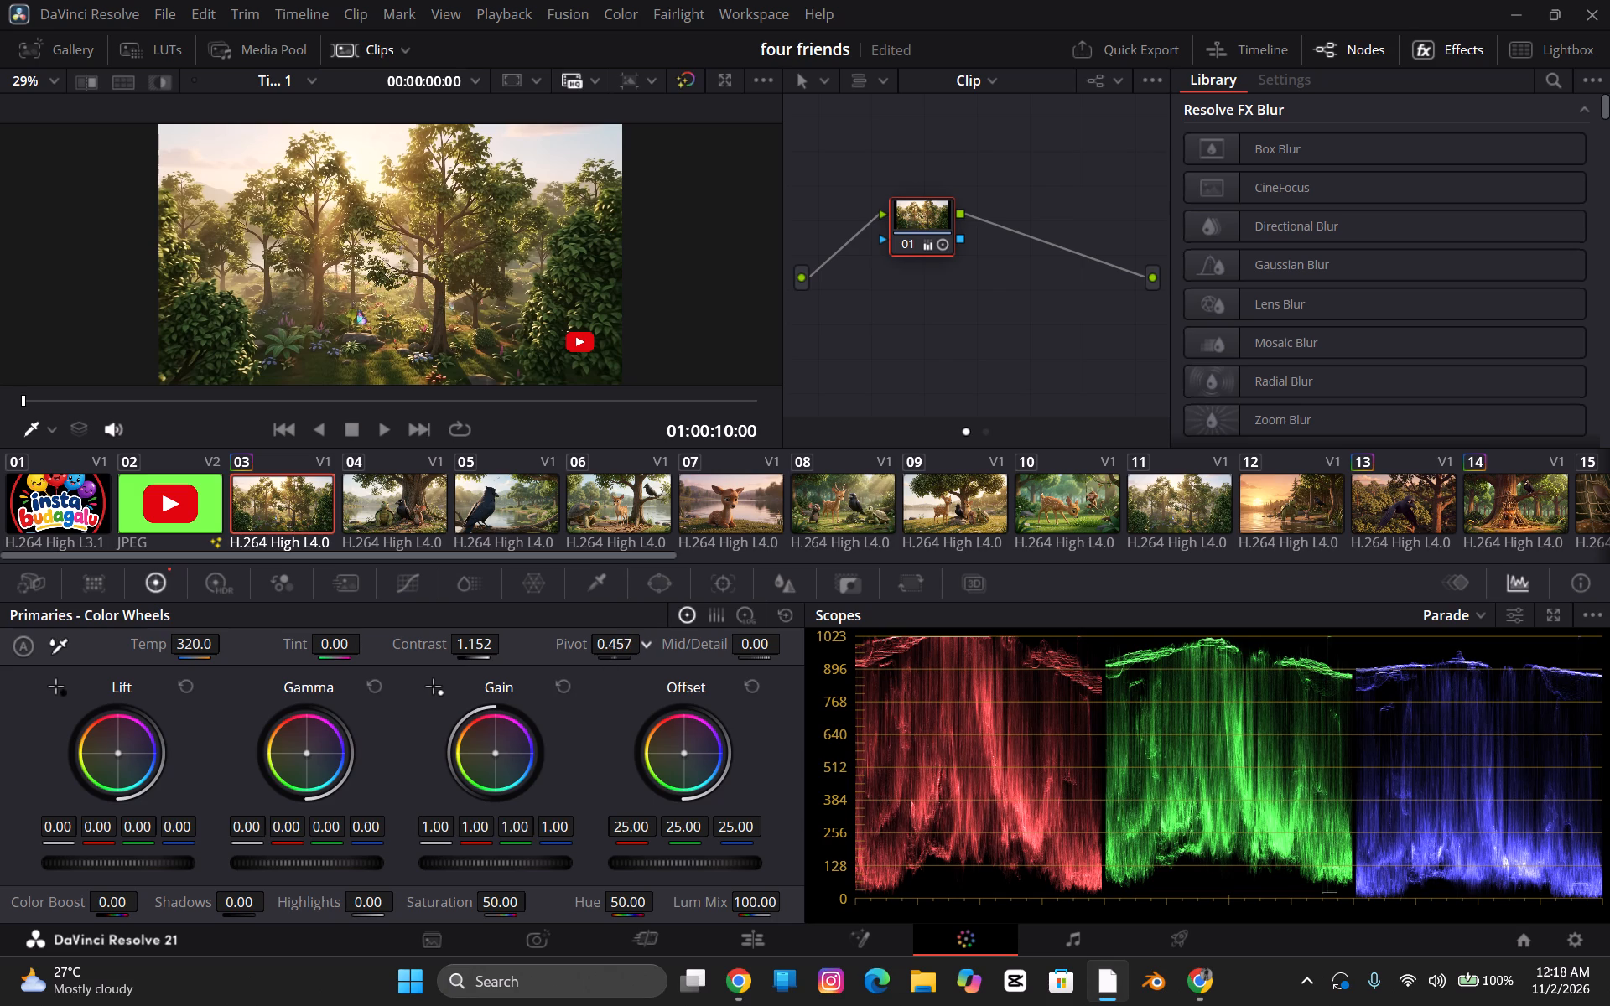
{"action": "left_click_drag", "start_coordinate": [619, 651], "coordinate": [612, 651]}
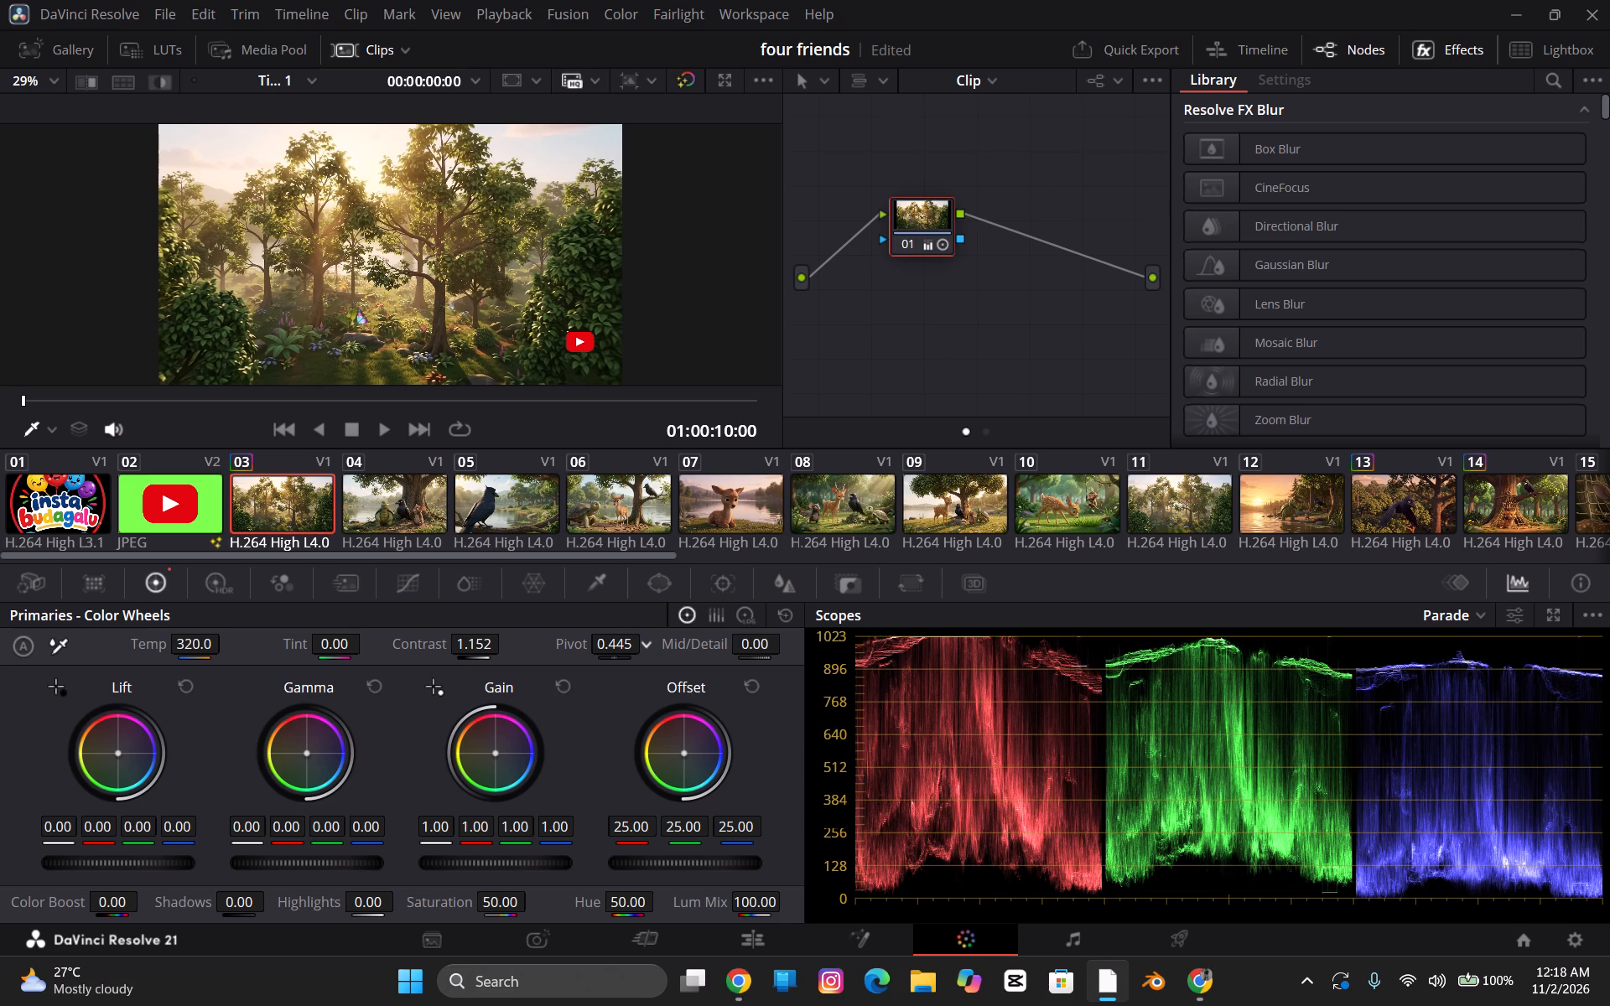
{"action": "left_click_drag", "start_coordinate": [612, 651], "coordinate": [615, 650]}
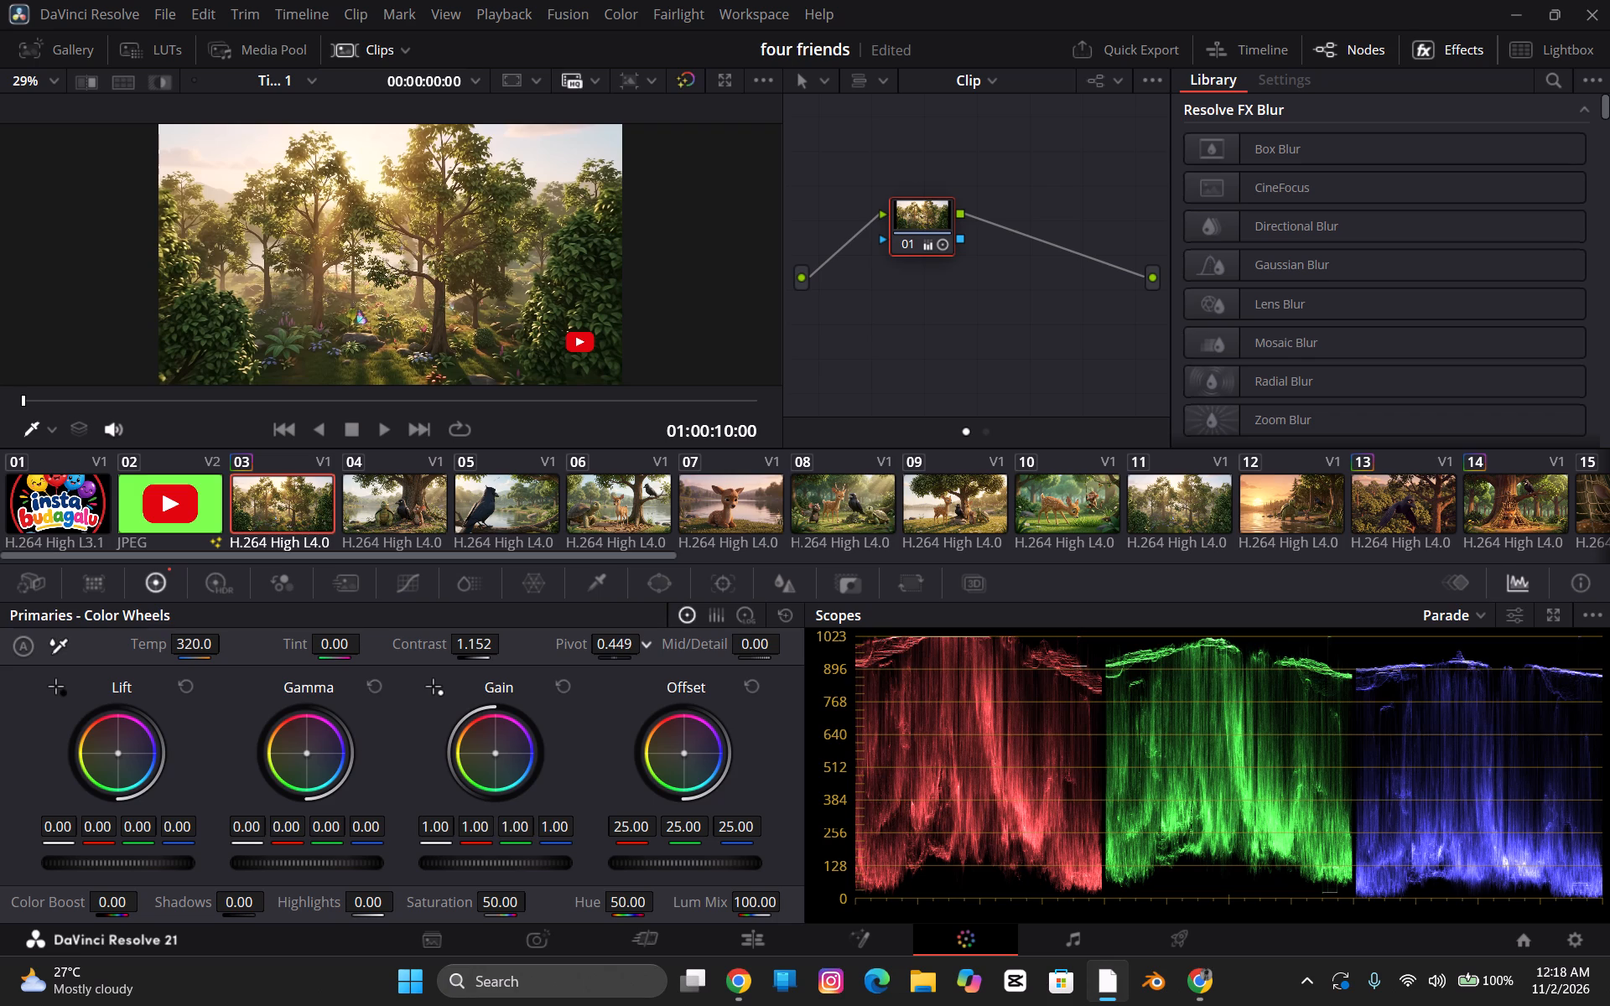
{"action": "left_click_drag", "start_coordinate": [615, 650], "coordinate": [615, 649]}
{"action": "double_click", "coordinate": [616, 642]}
{"action": "key", "text": "BackSpace"}
{"action": "key", "text": "BackSpace"}
{"action": "type", "text": "0.45"}
{"action": "key", "text": "0"}
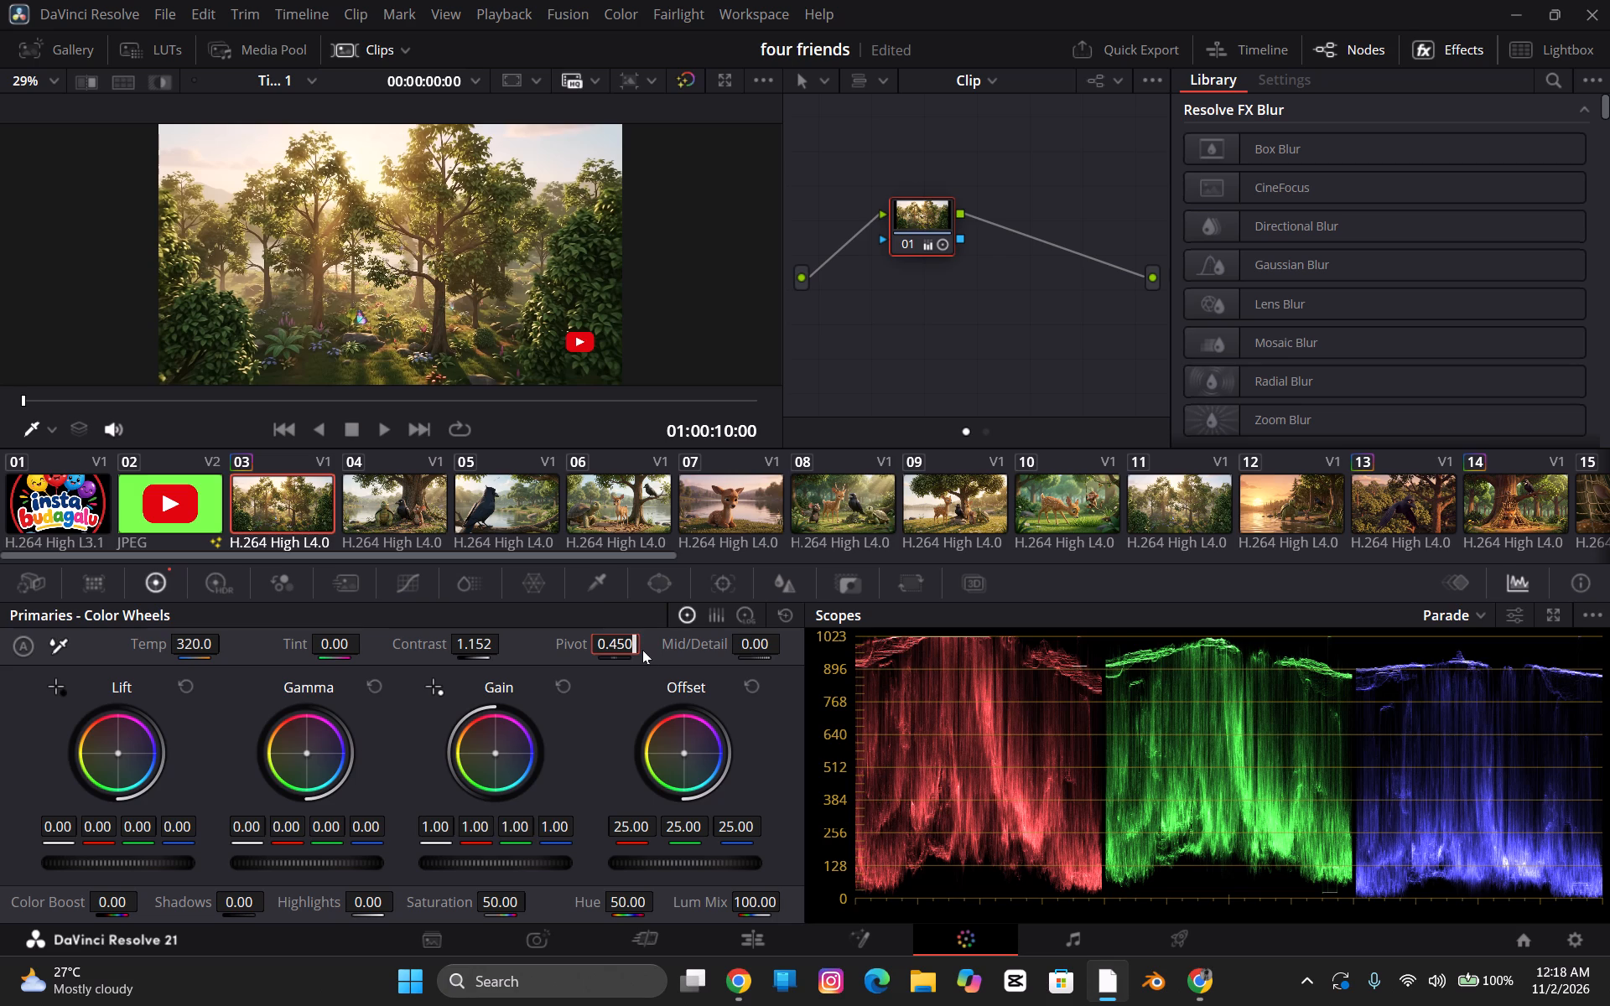
{"action": "key", "text": "BackSpace"}
{"action": "key", "text": "space"}
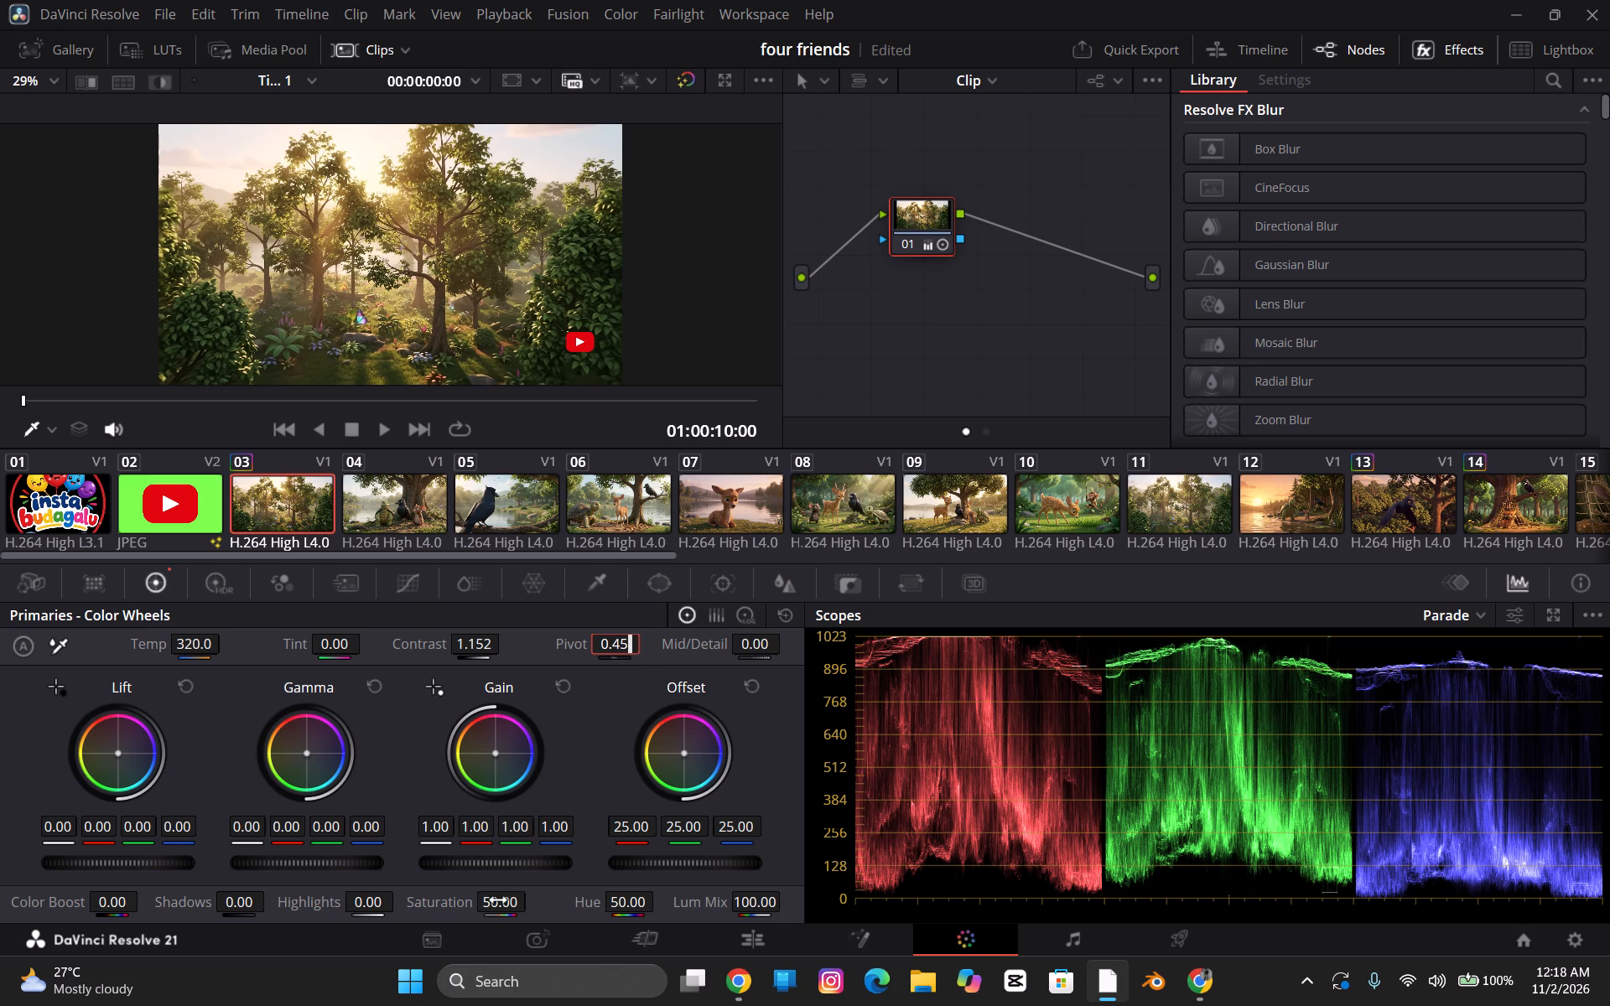
Set the forest clip's saturation to 55.
{"action": "left_click", "coordinate": [497, 905]}
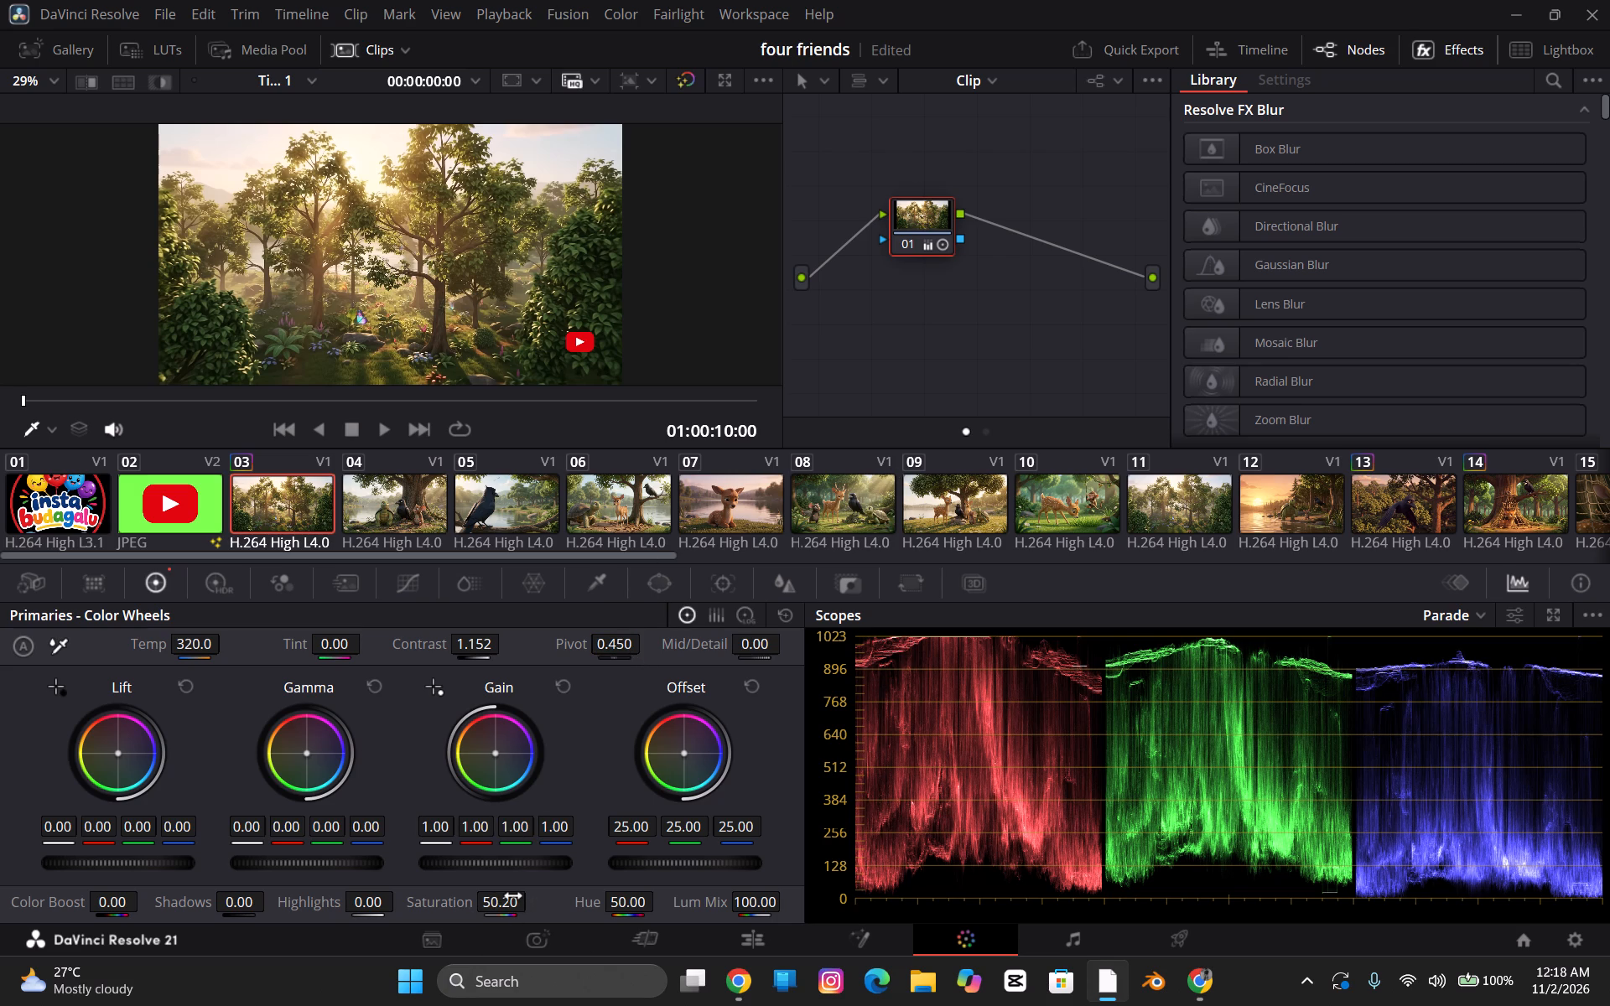
{"action": "double_click", "coordinate": [513, 899]}
{"action": "type", "text": "55"}
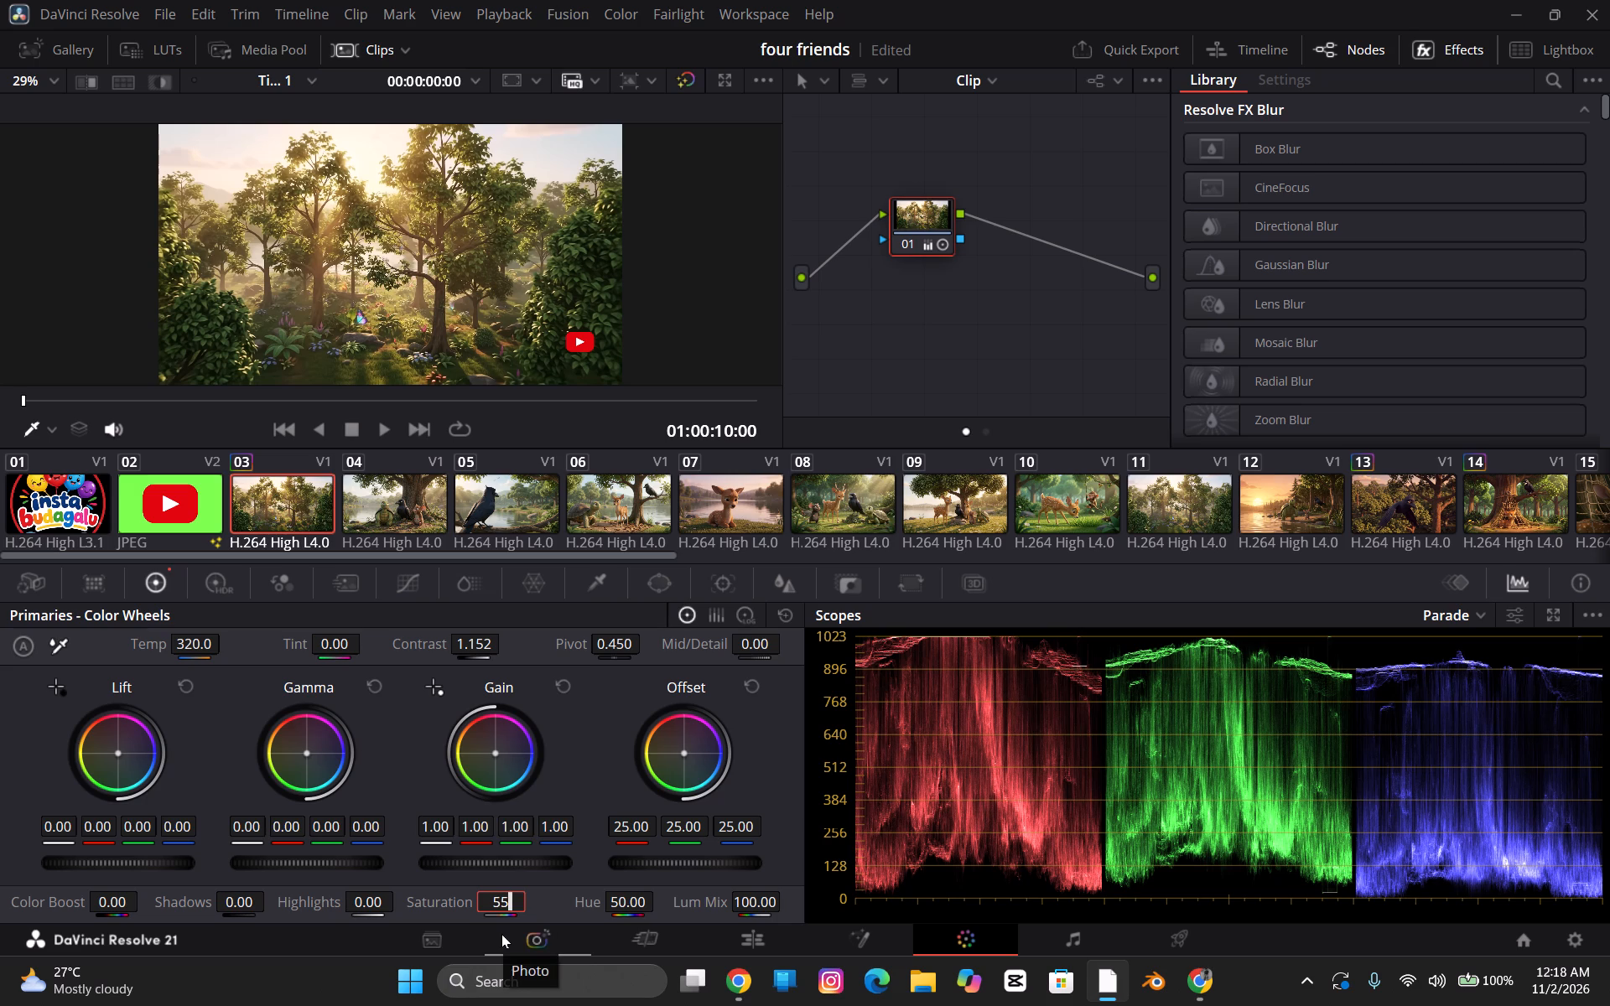
Set the forest clip's colour temperature to 300.
{"action": "double_click", "coordinate": [188, 638]}
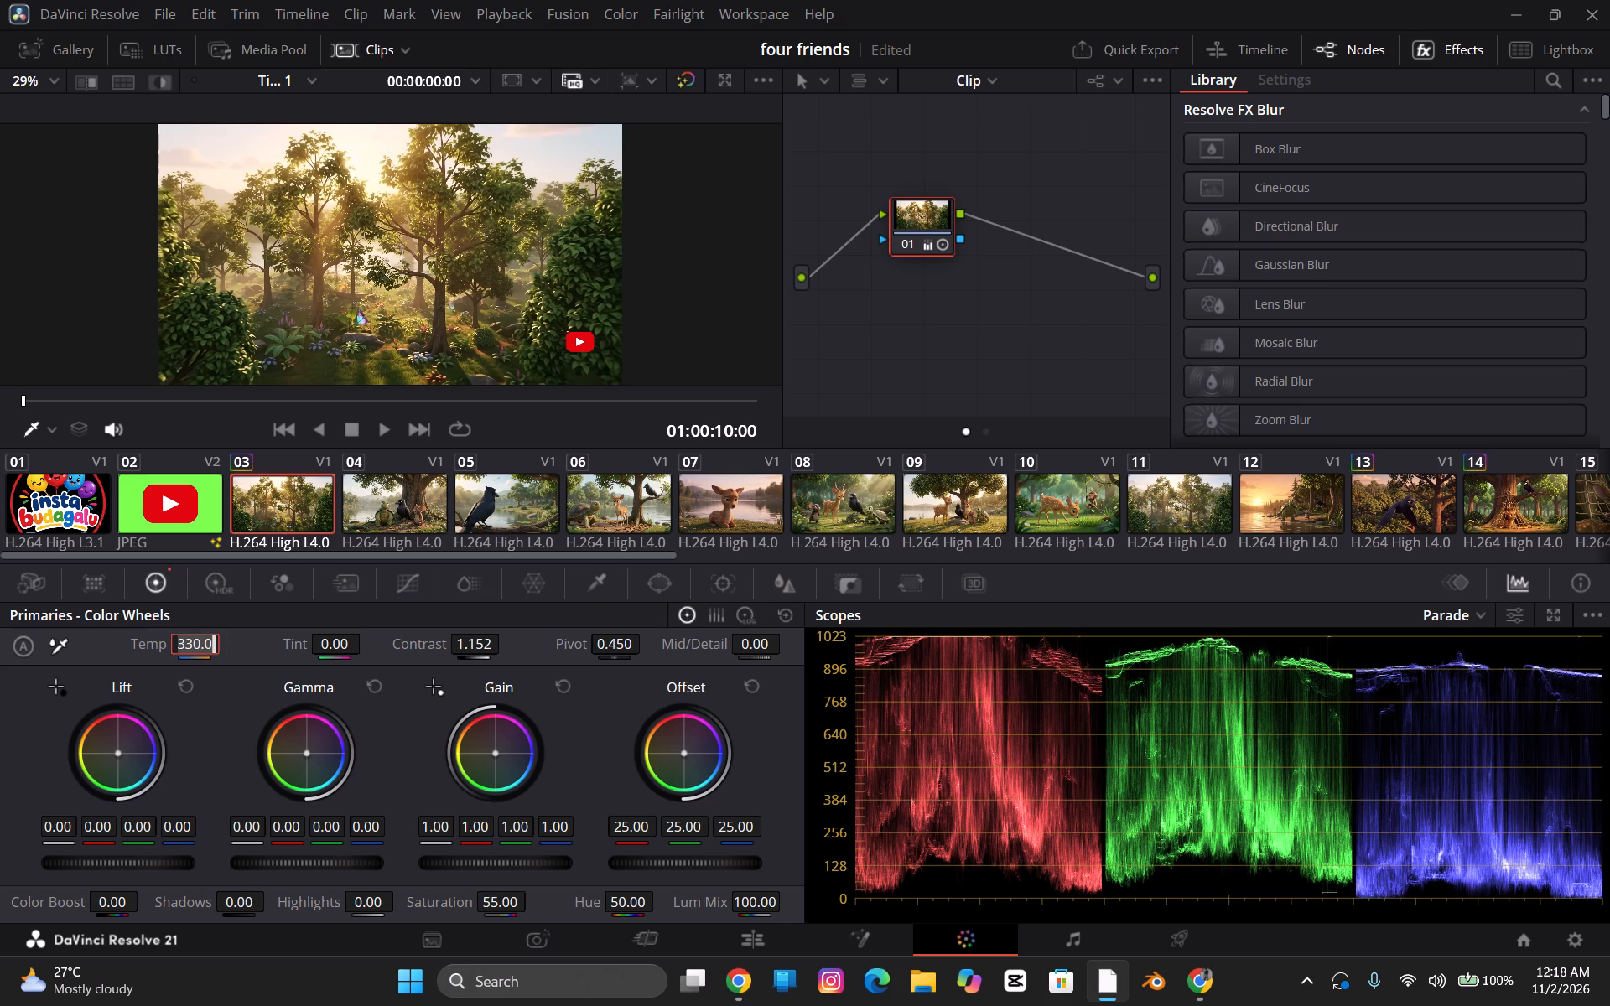
{"action": "type", "text": "300"}
{"action": "key", "text": "Return"}
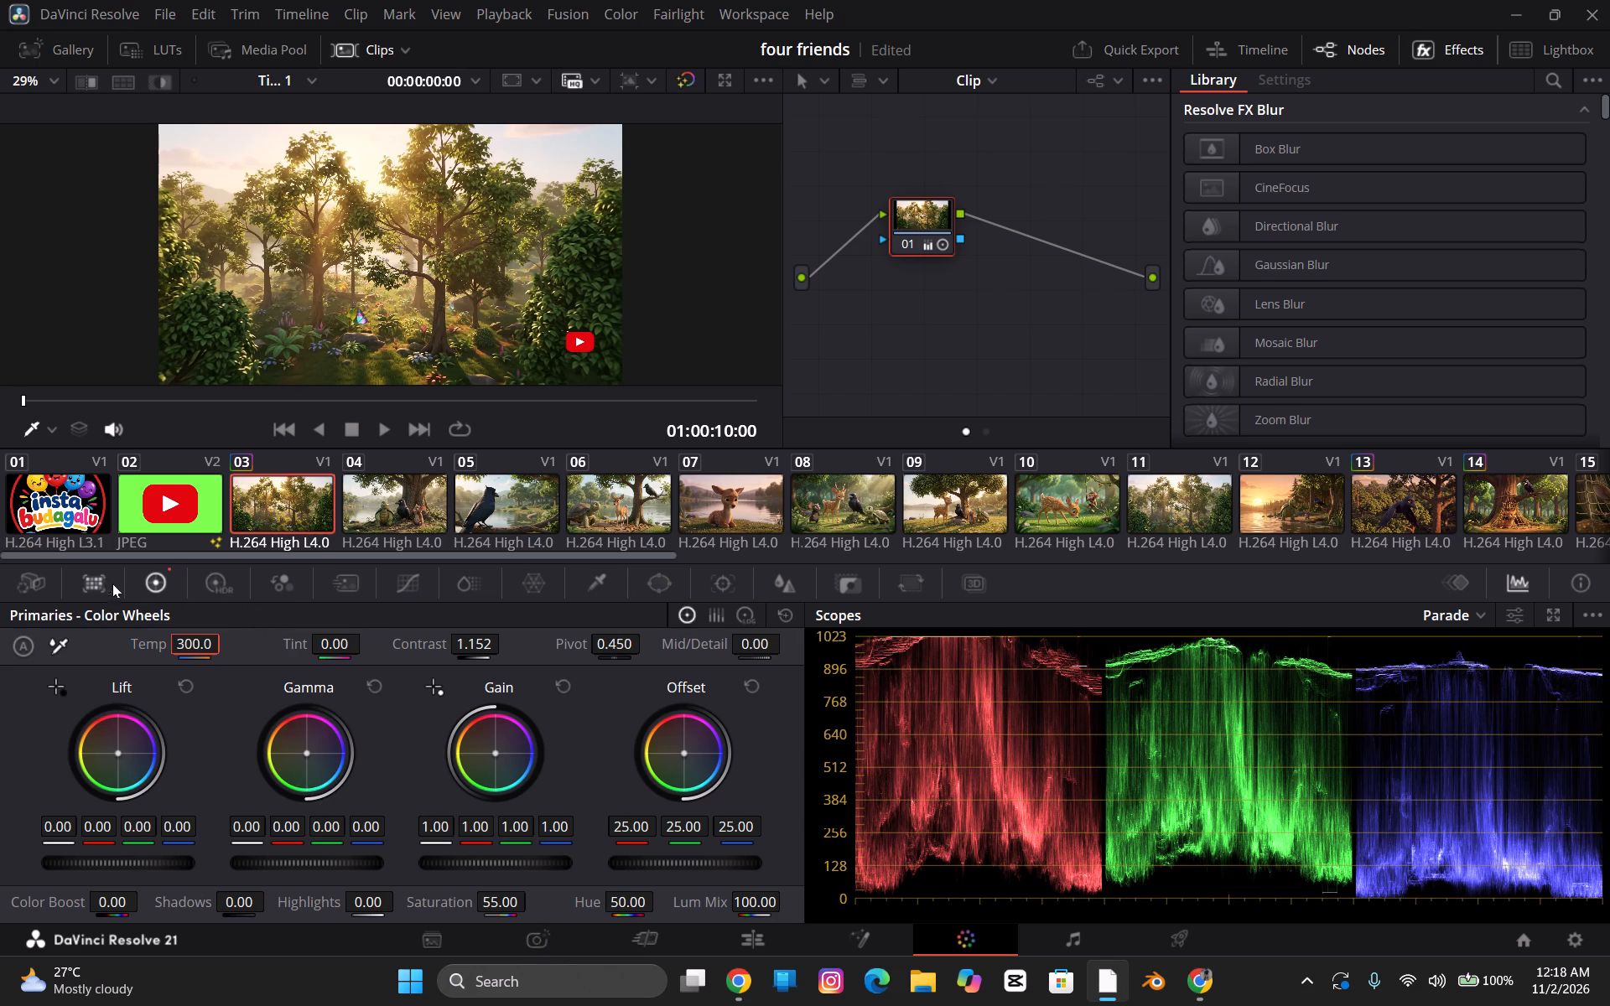
Look through the HDR, Color Warper, Motion Effects, RGB Mixer and Color Match controls, ending back at the Primaries color wheels.
{"action": "left_click", "coordinate": [218, 584]}
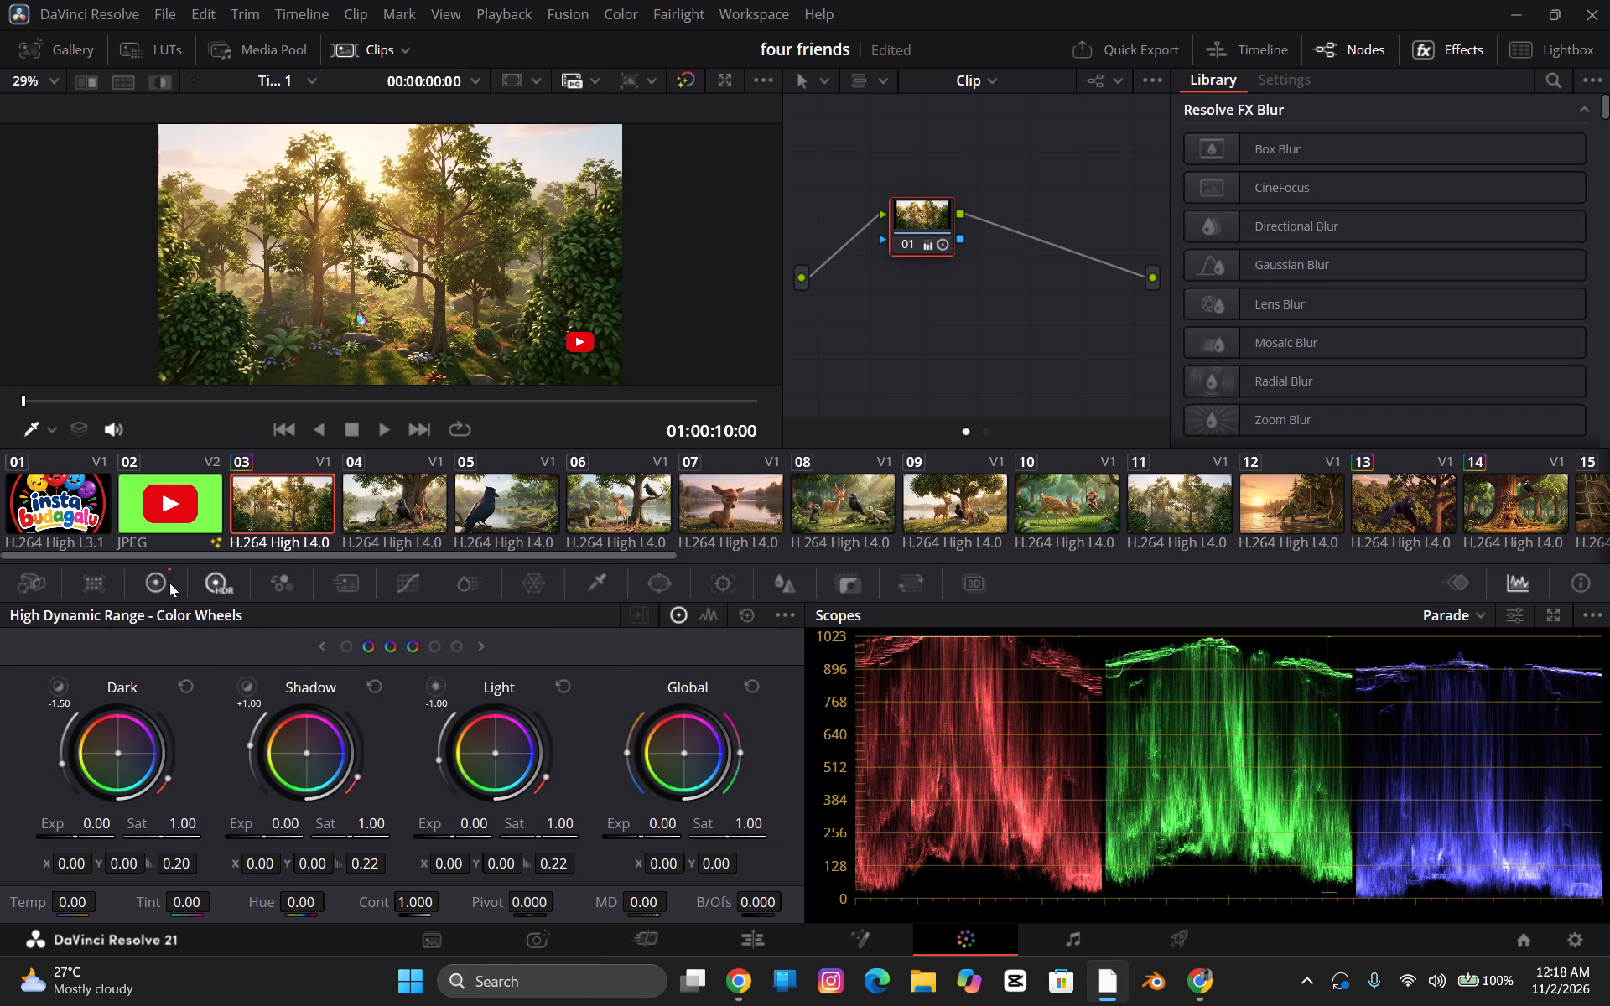
{"action": "left_click", "coordinate": [169, 583]}
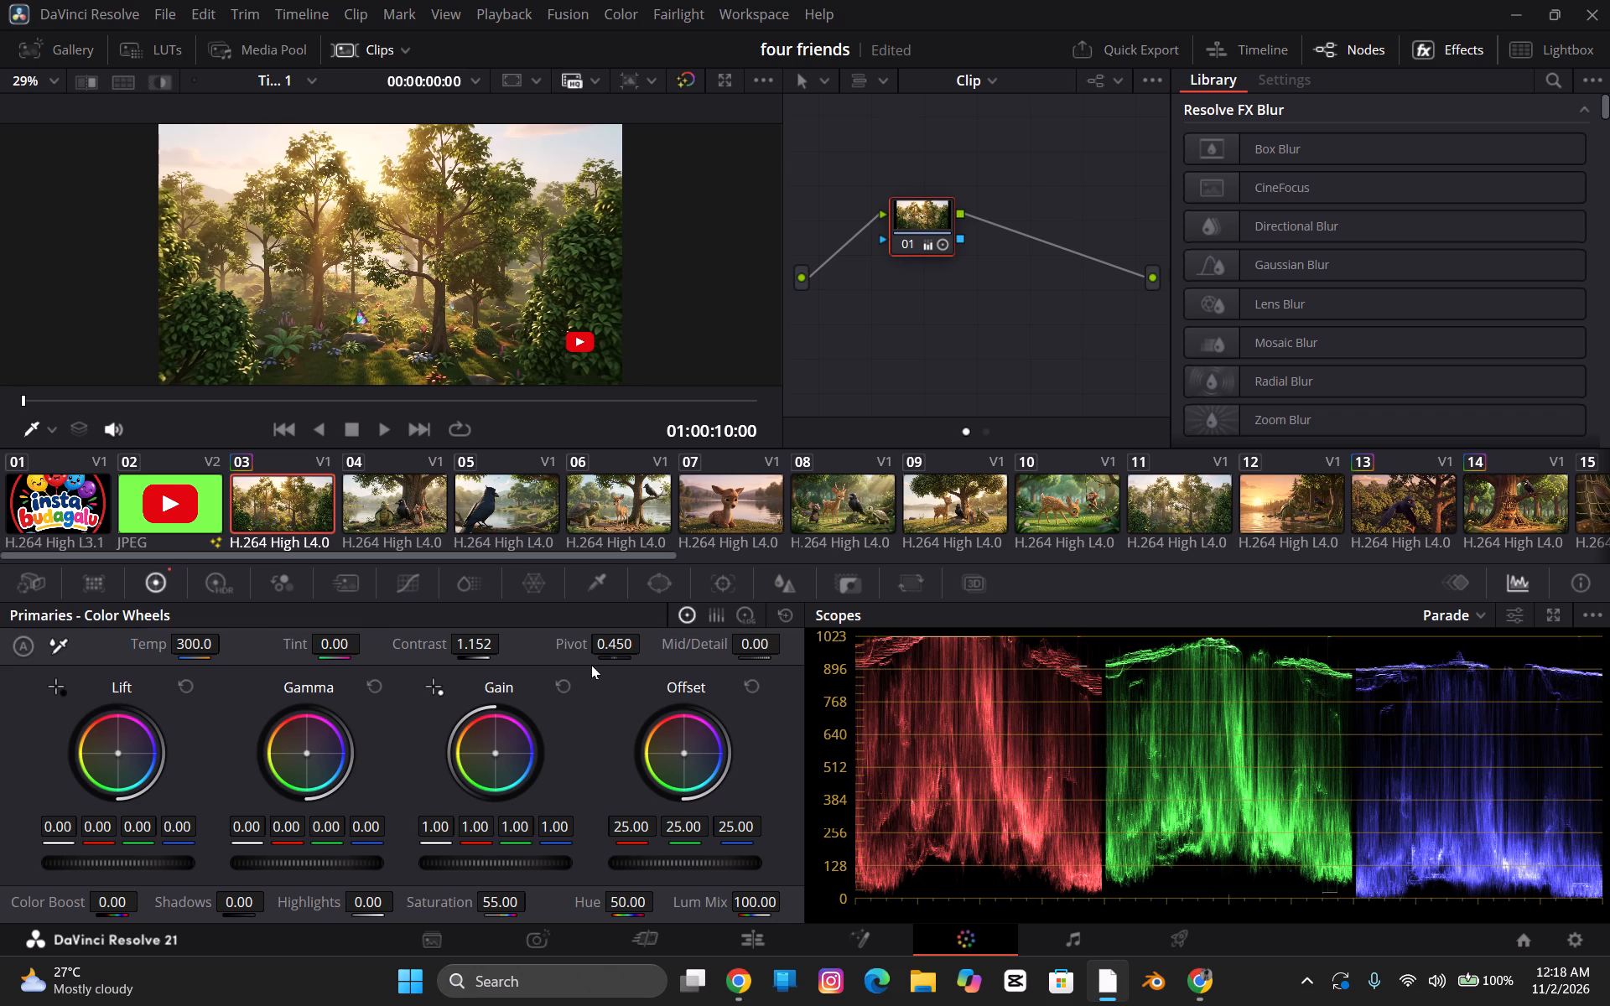
{"action": "left_click", "coordinate": [528, 581]}
{"action": "left_click", "coordinate": [457, 582]}
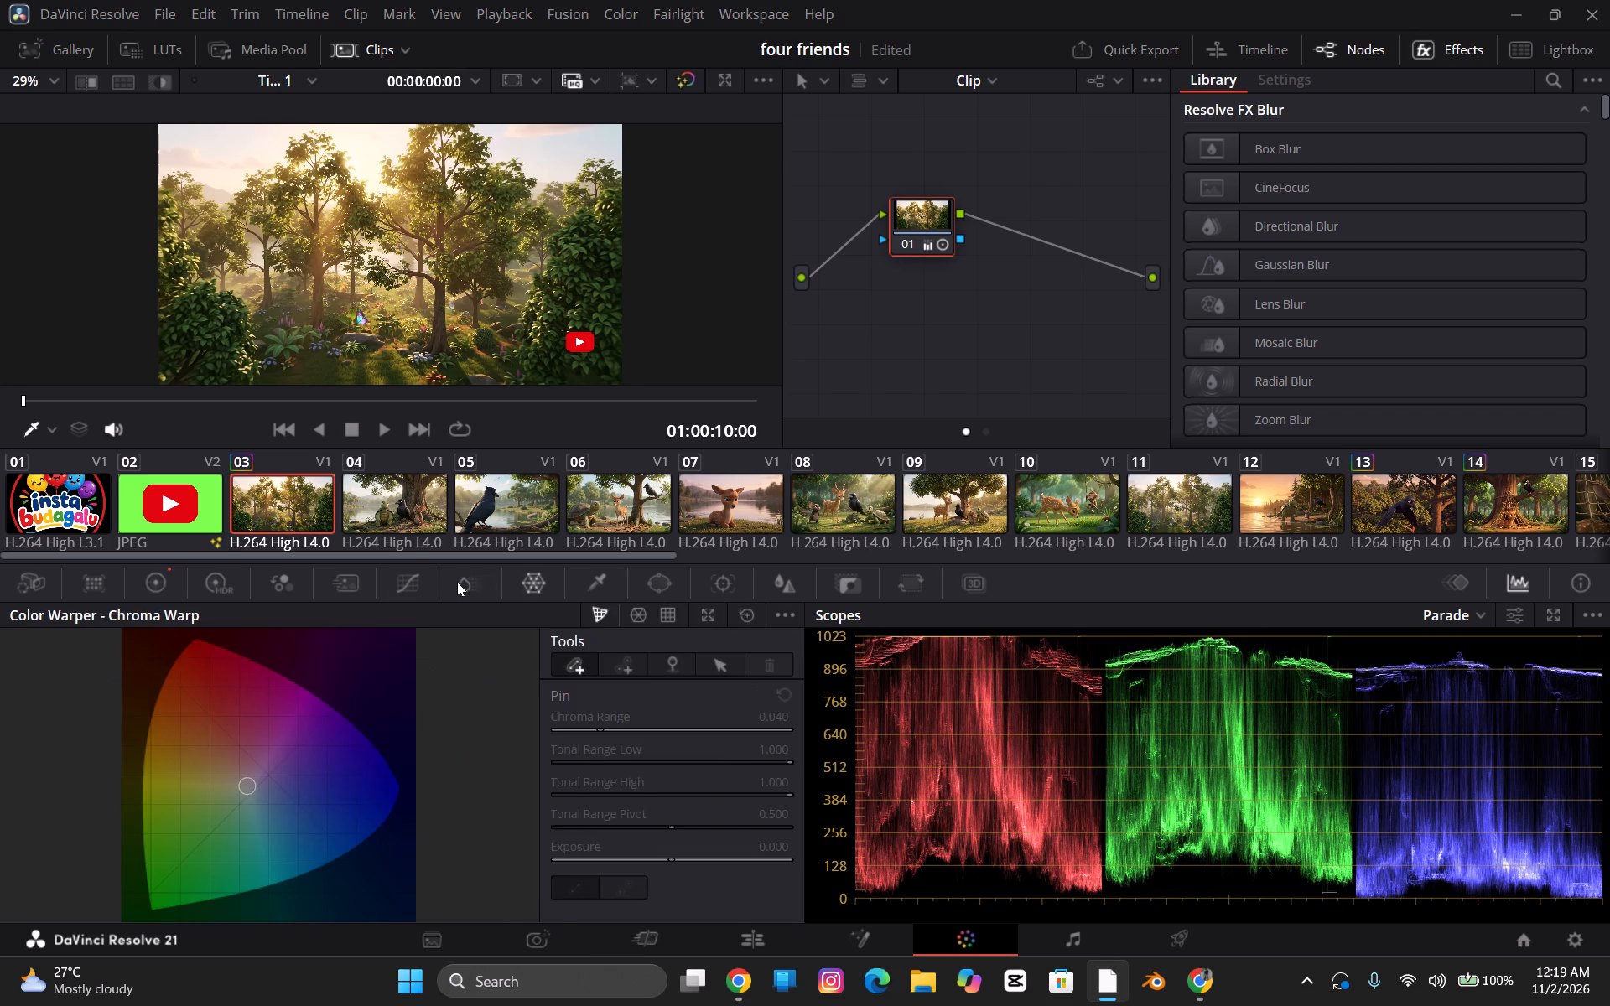
{"action": "left_click", "coordinate": [418, 579]}
{"action": "left_click", "coordinate": [361, 584]}
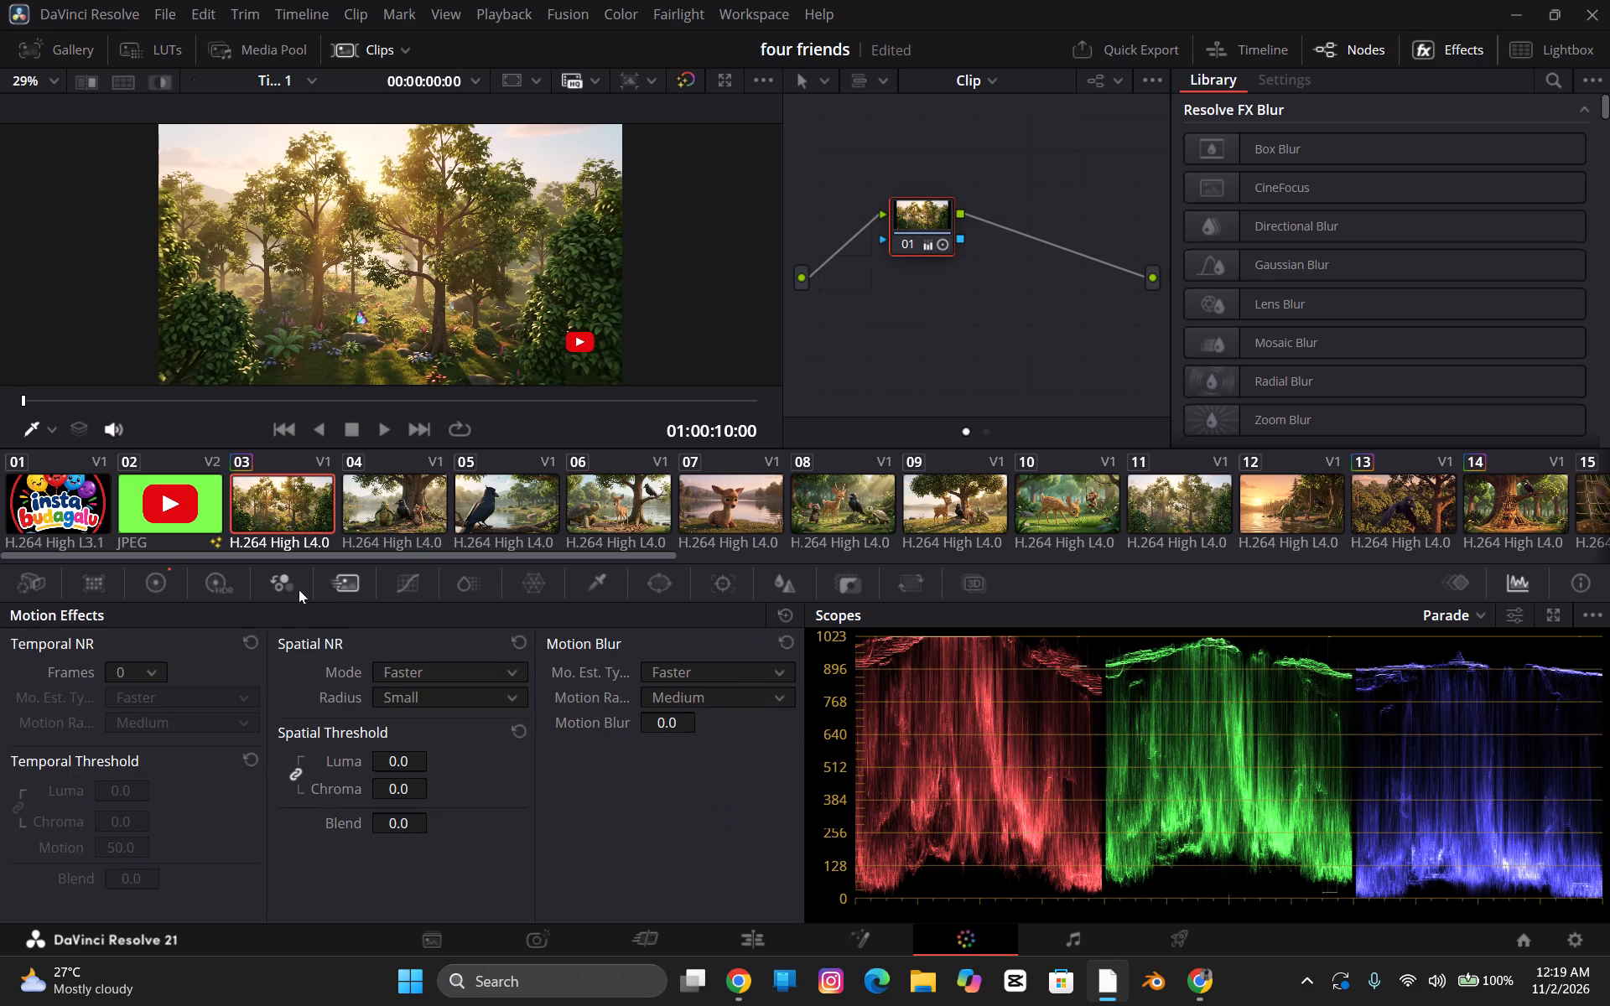
{"action": "left_click", "coordinate": [289, 589]}
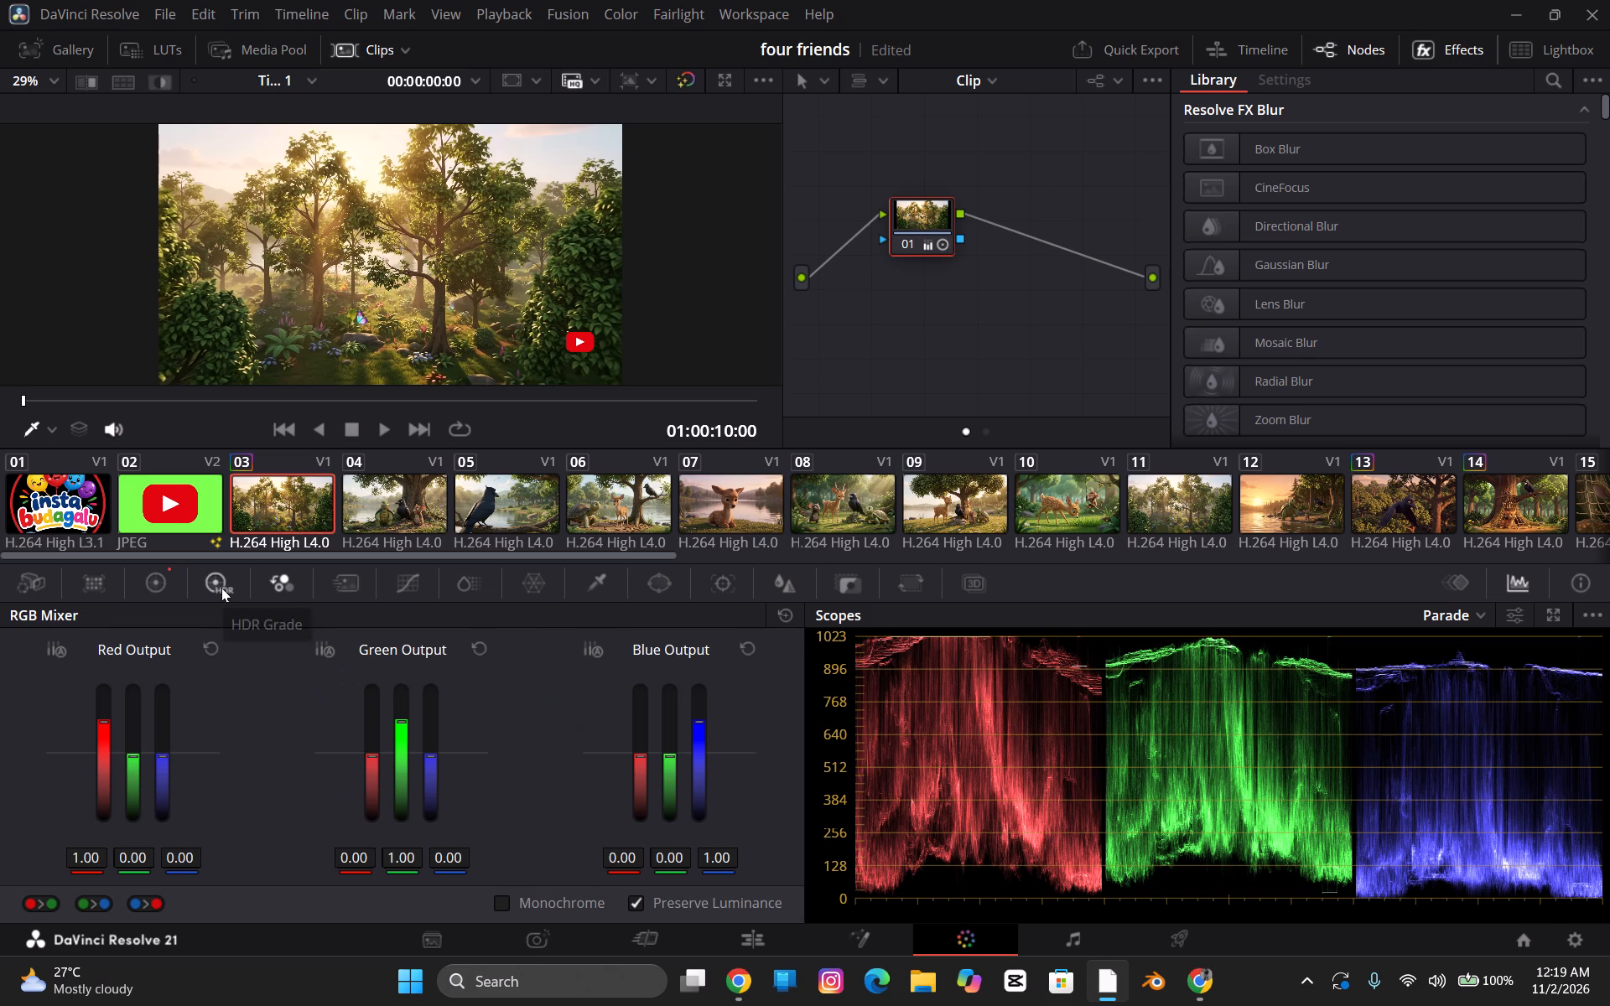
{"action": "left_click", "coordinate": [222, 588]}
{"action": "left_click", "coordinate": [169, 591]}
{"action": "left_click", "coordinate": [102, 594]}
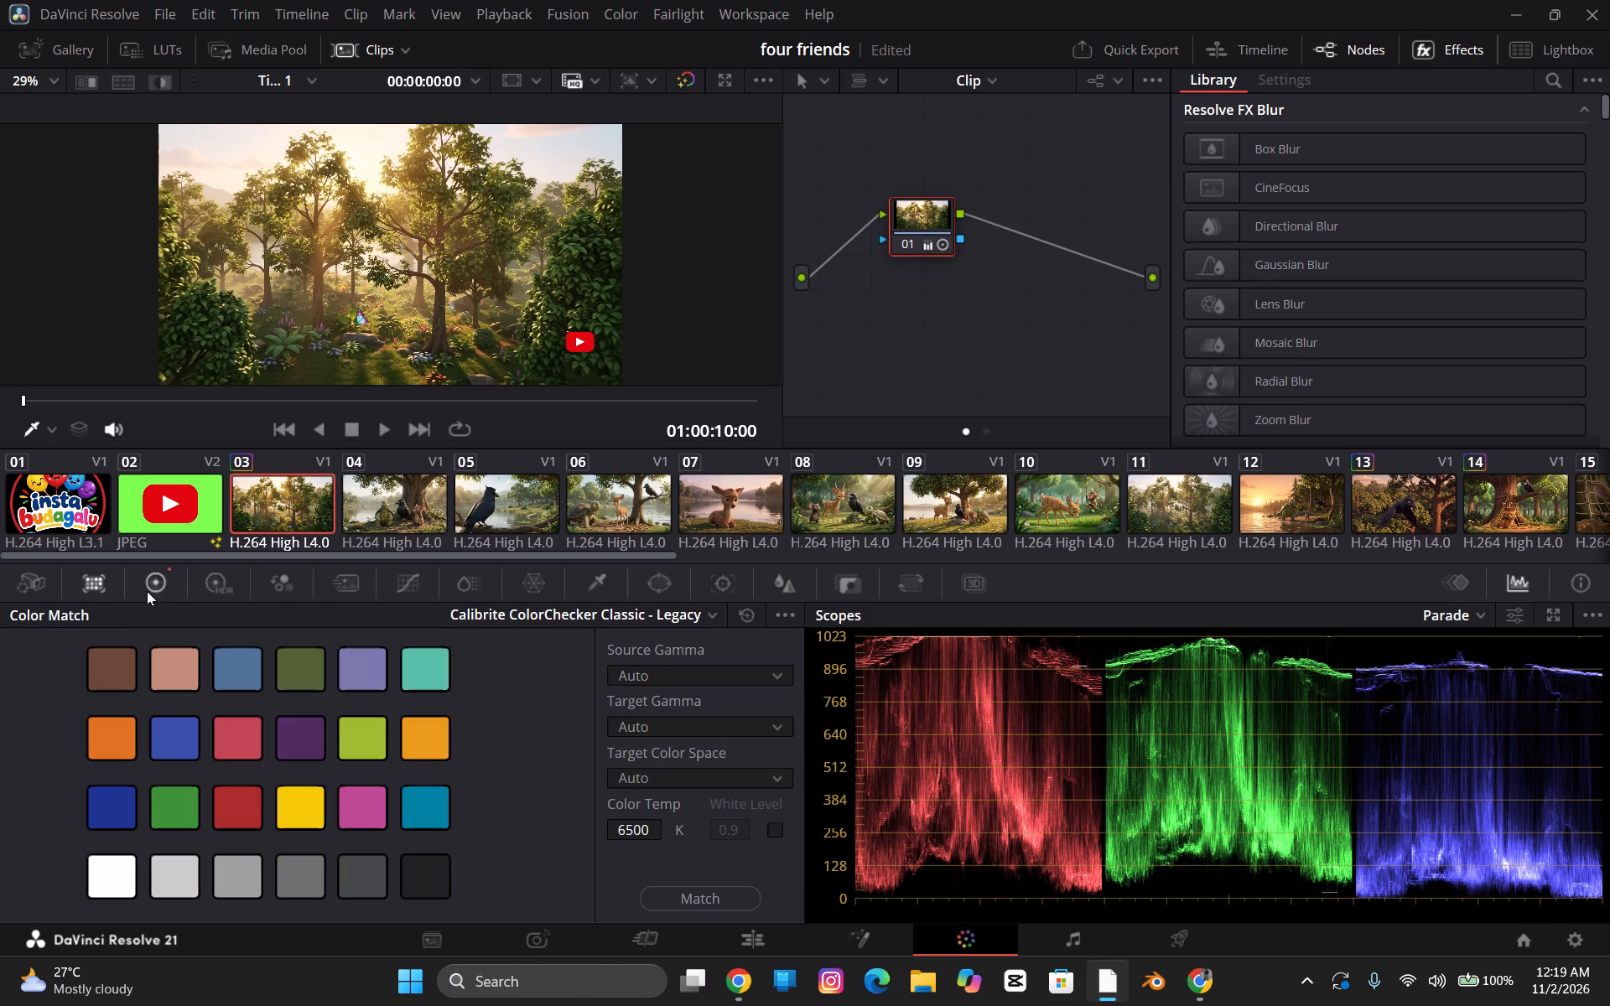
{"action": "left_click", "coordinate": [168, 583]}
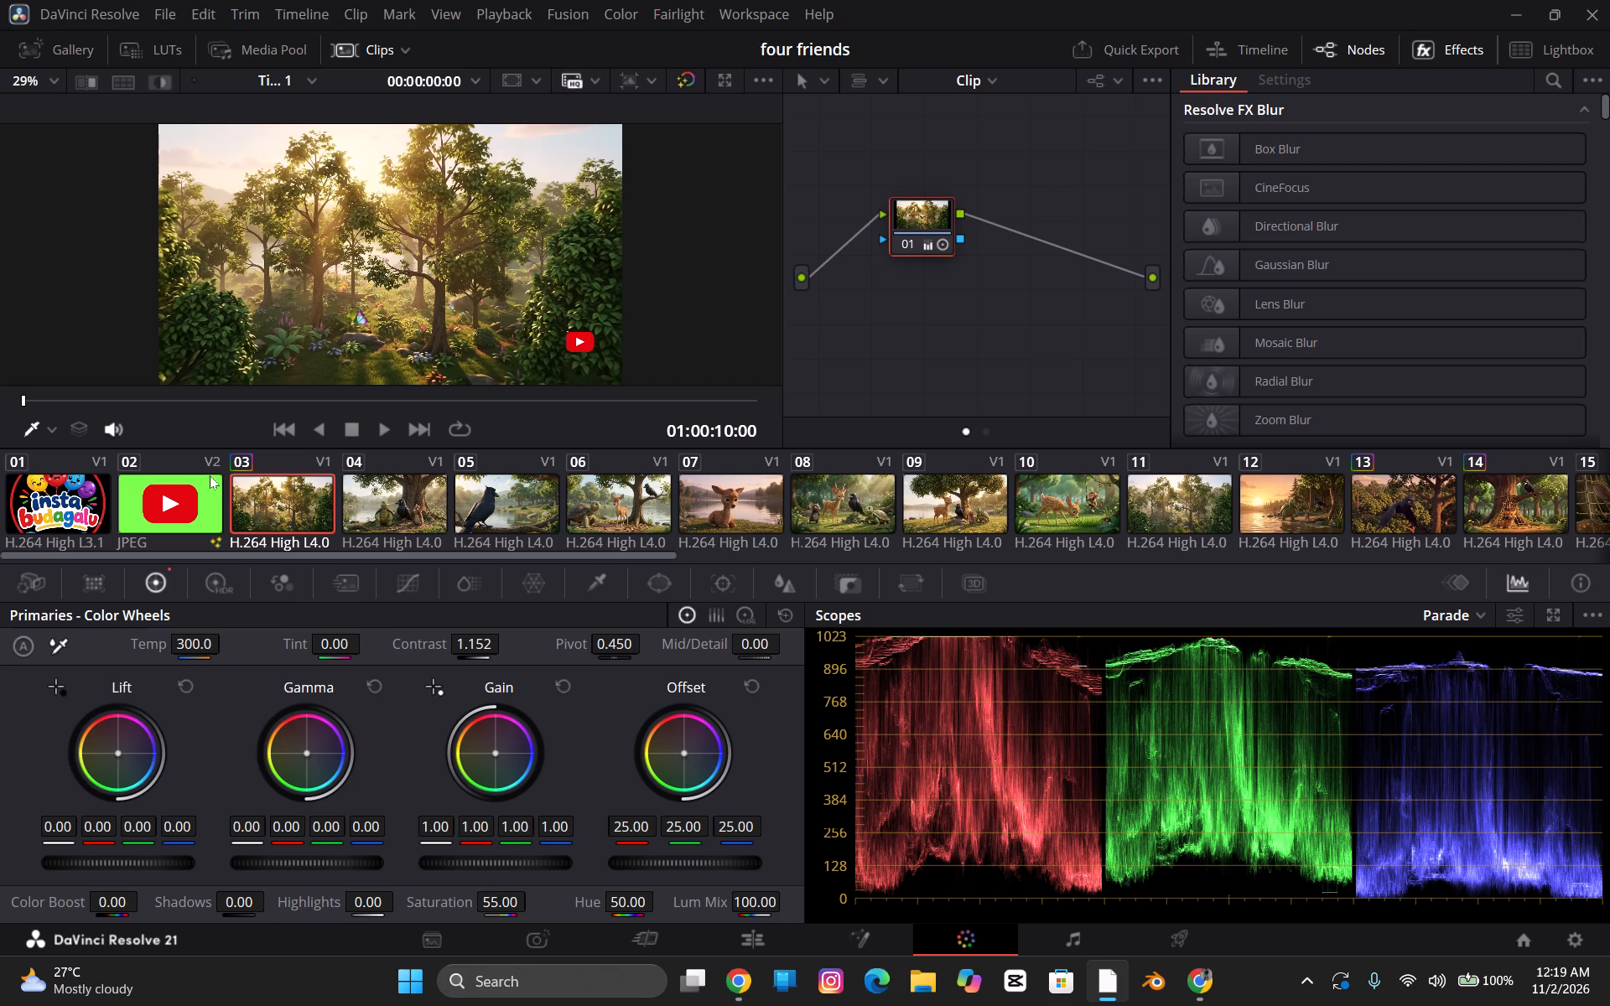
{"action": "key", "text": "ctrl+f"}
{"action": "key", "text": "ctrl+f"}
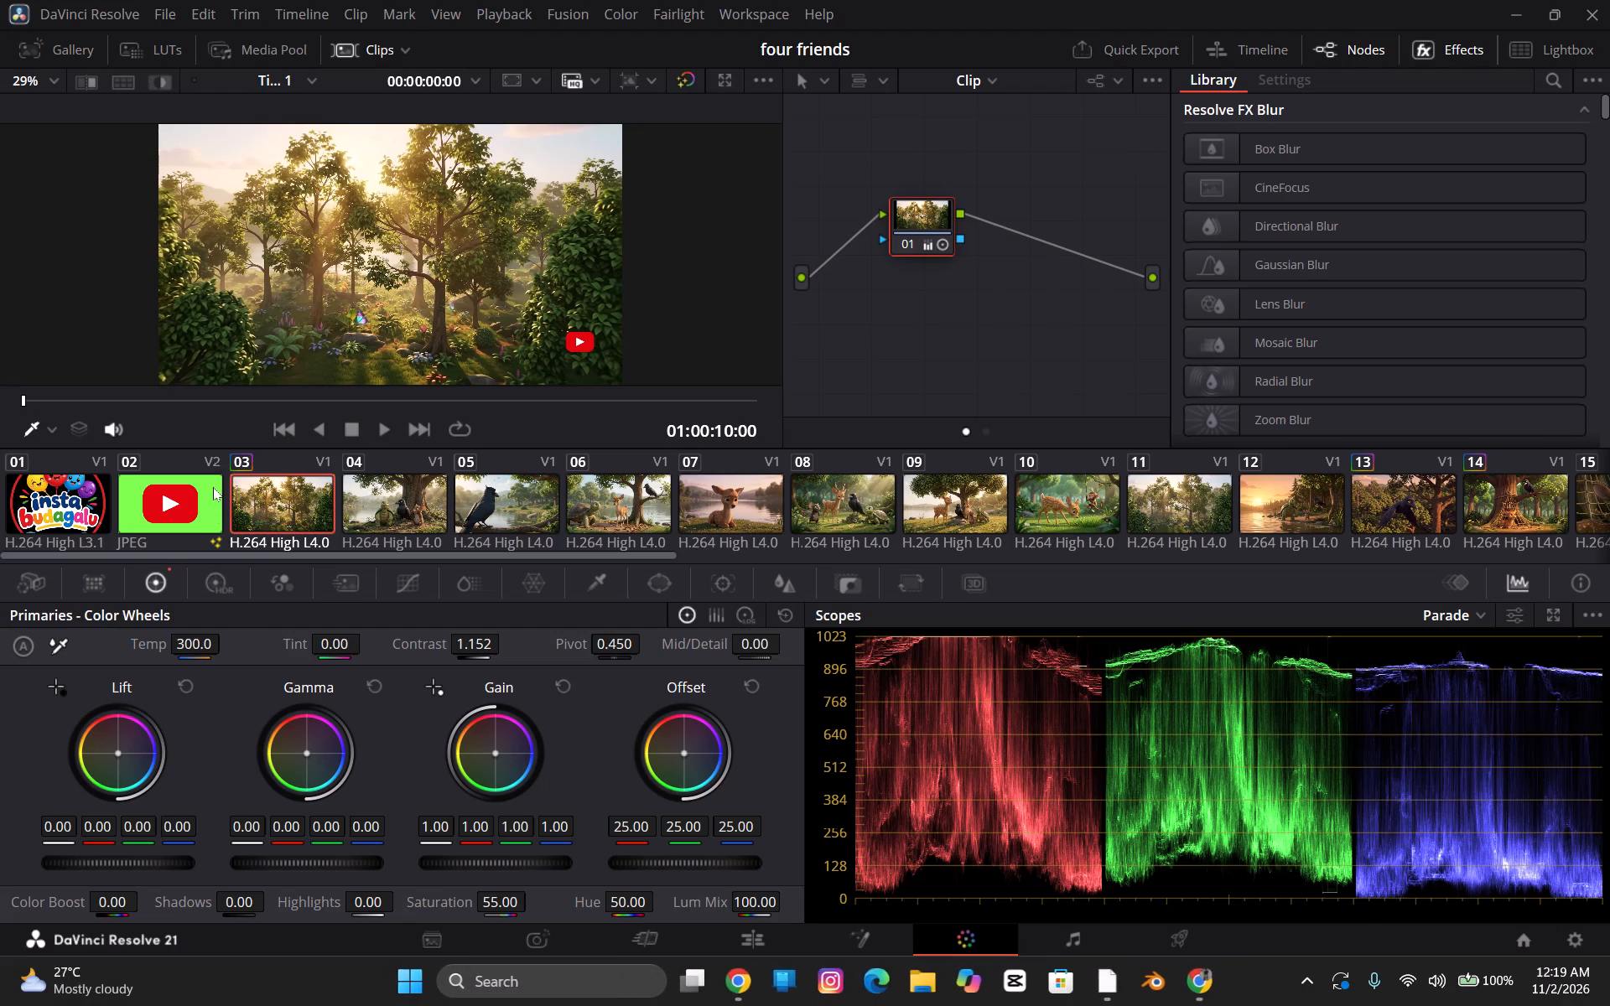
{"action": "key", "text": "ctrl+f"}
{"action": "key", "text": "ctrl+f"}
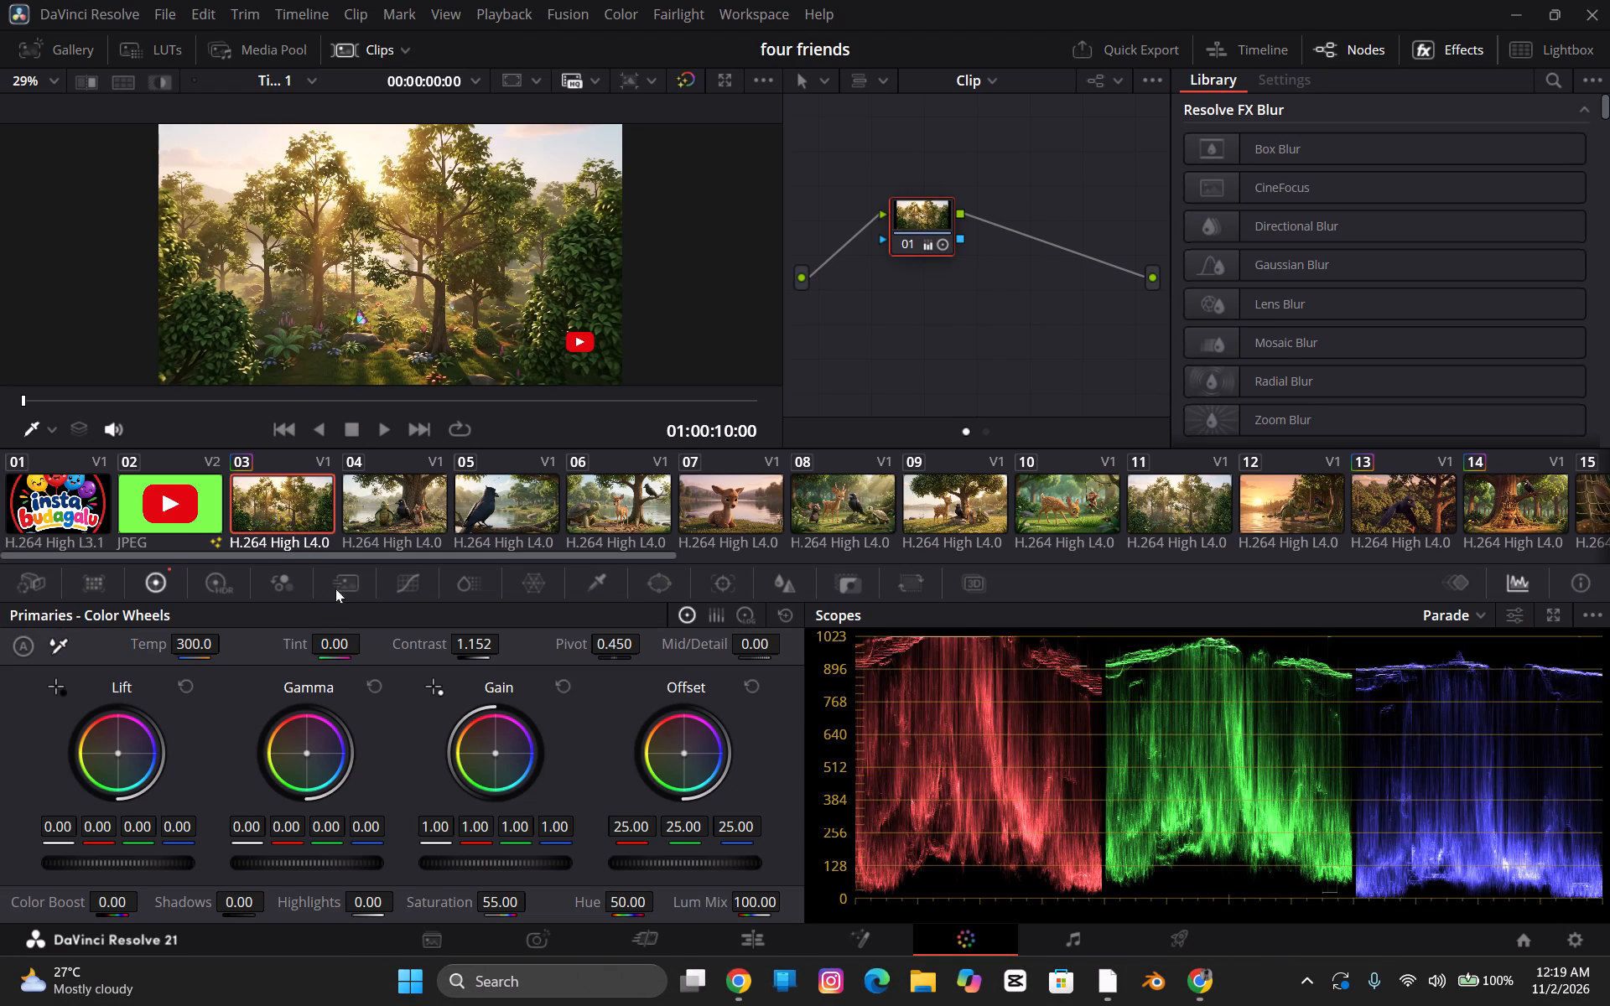
Add a new serial node after node 01 on the forest clip for the warm sunlight adjustment.
{"action": "left_click", "coordinate": [995, 344]}
{"action": "scroll", "coordinate": [995, 344], "scroll_direction": "left", "scroll_amount": 2}
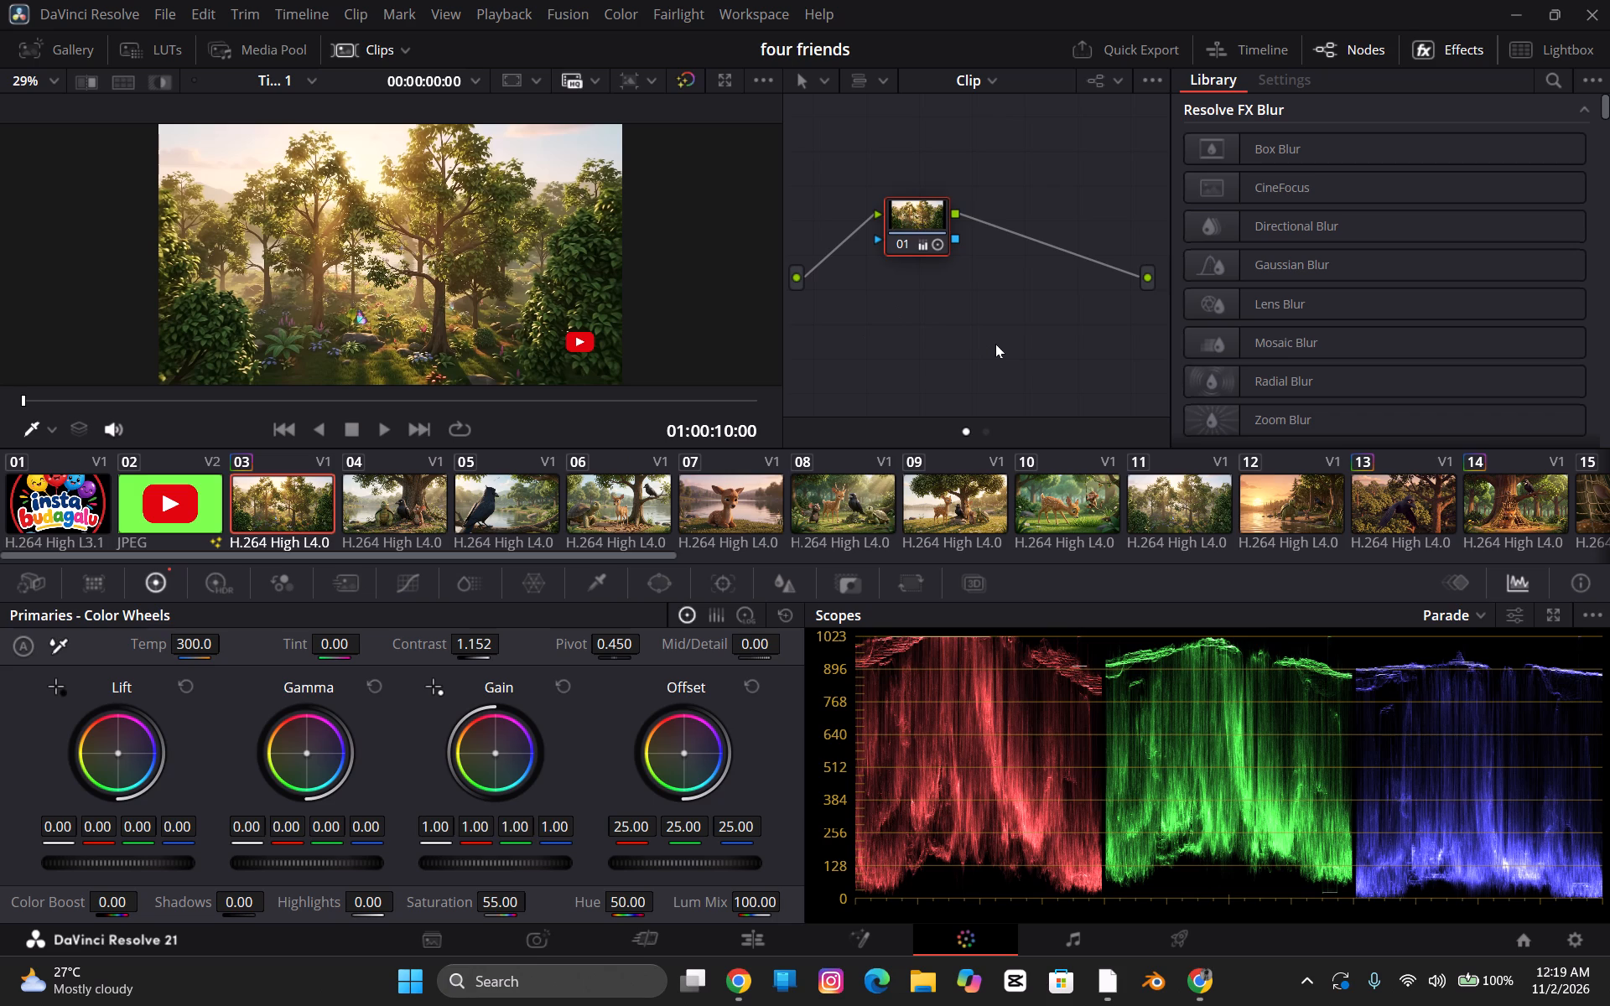
{"action": "key", "text": "alt+s"}
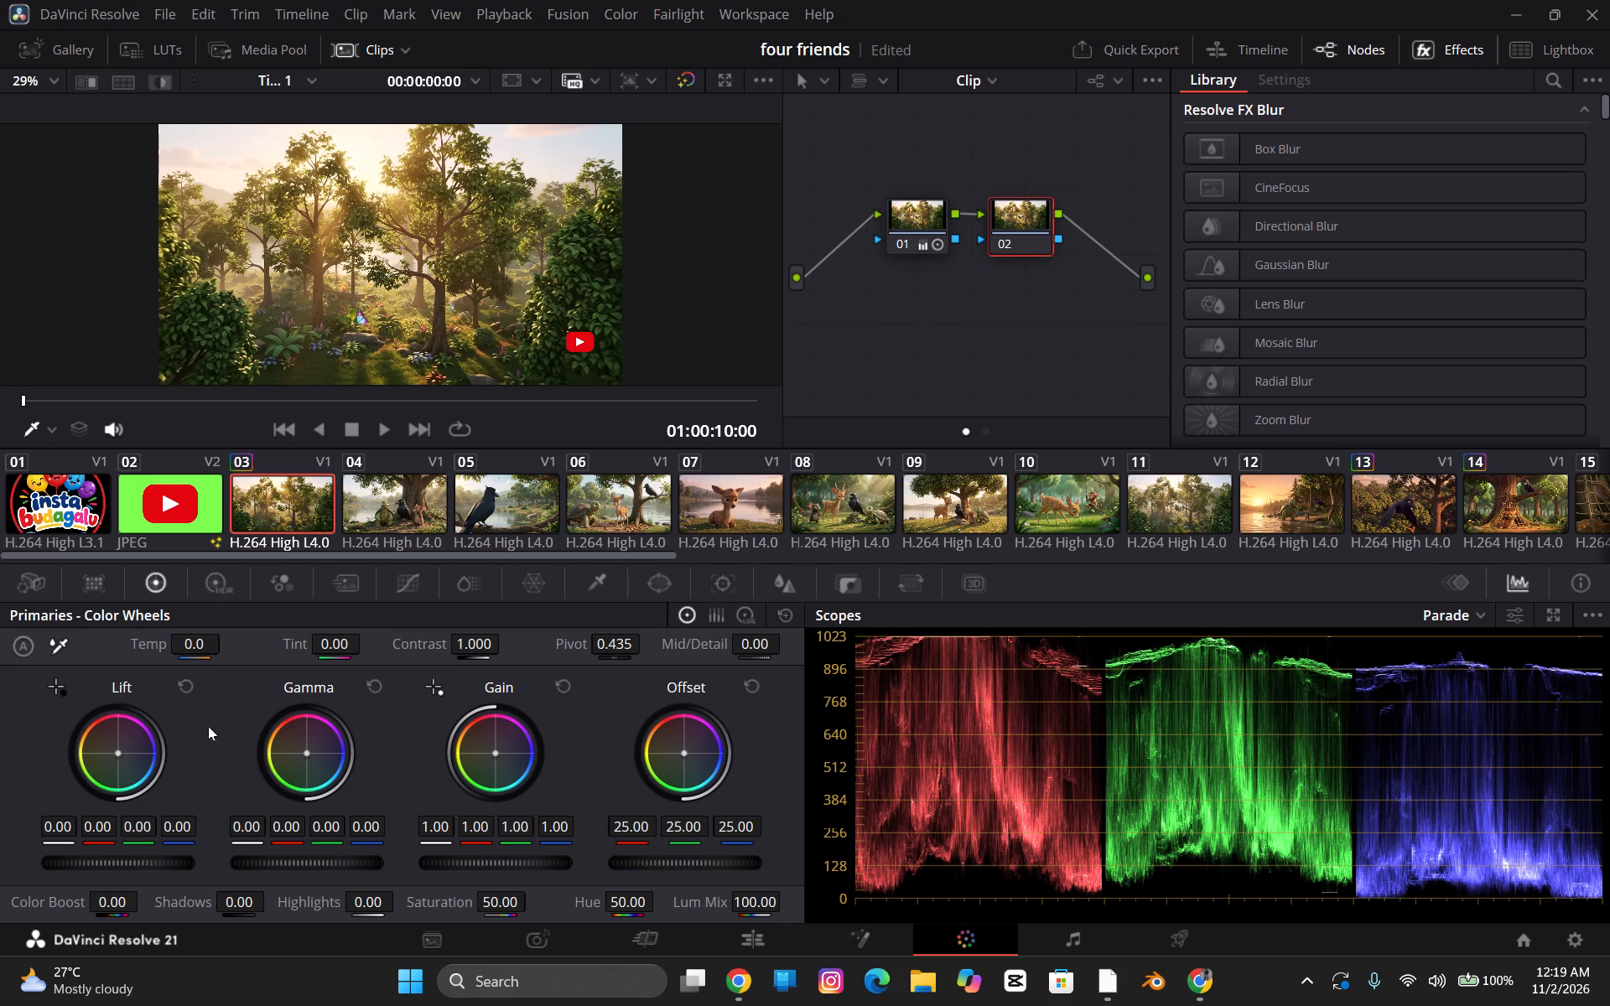
In the HDR color wheels for node 02, set the Highlight zone's range to about +3.37 and preview the clip full screen.
{"action": "left_click", "coordinate": [1039, 224]}
{"action": "left_click", "coordinate": [219, 587]}
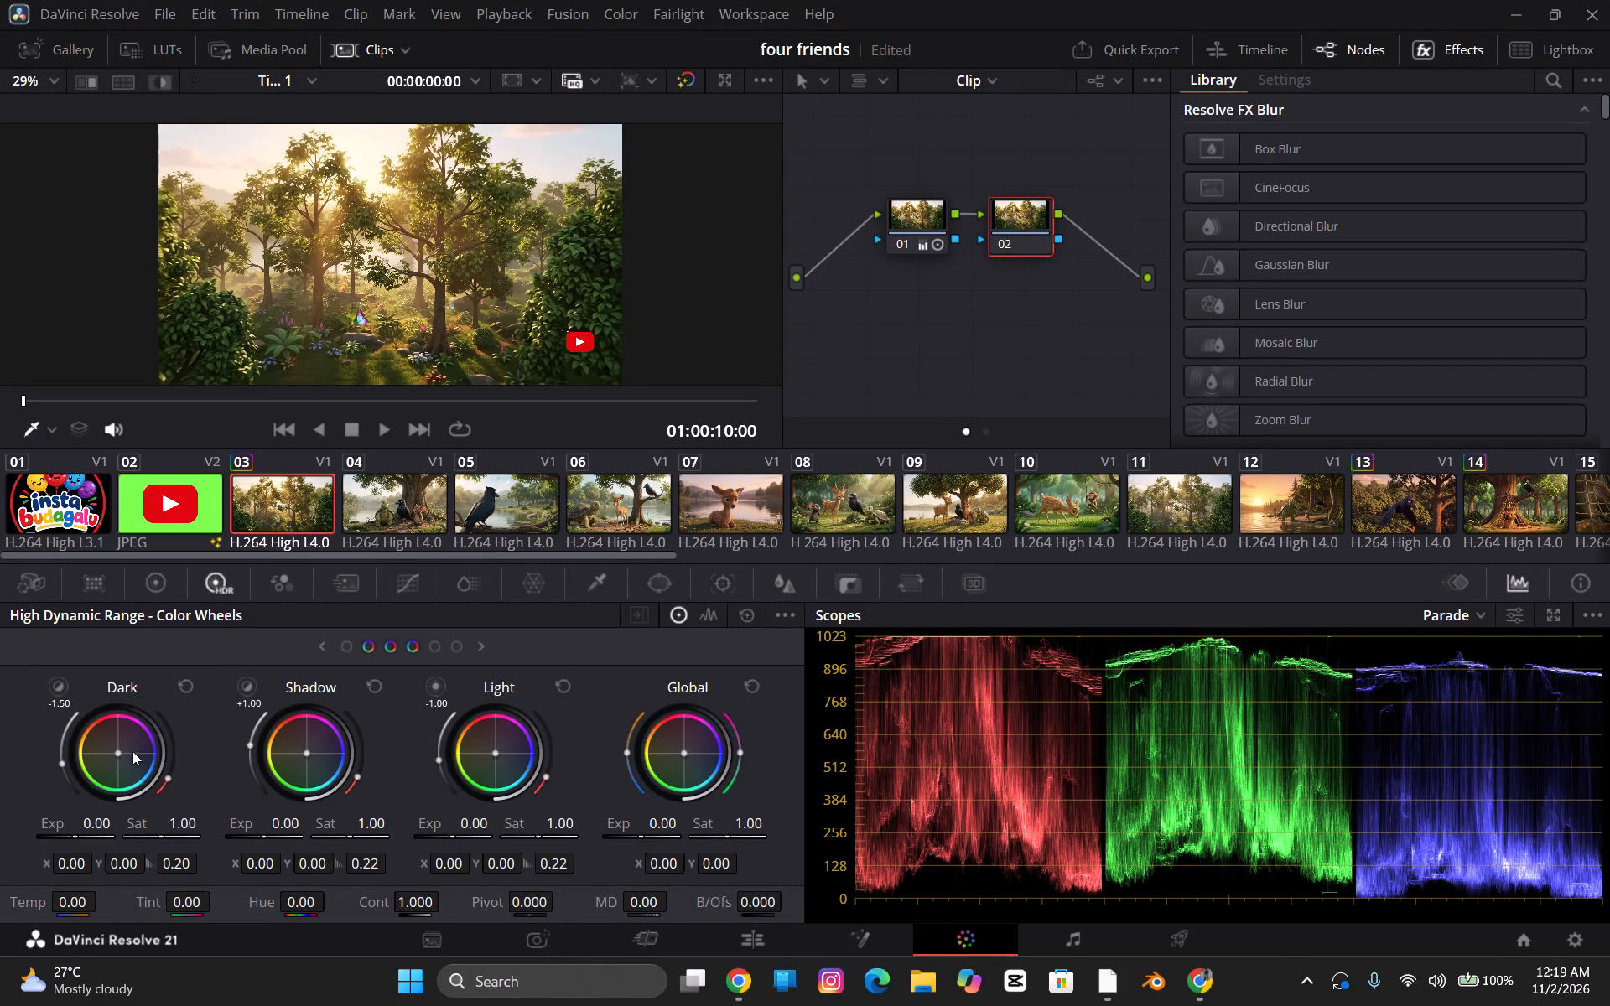
{"action": "left_click", "coordinate": [355, 647]}
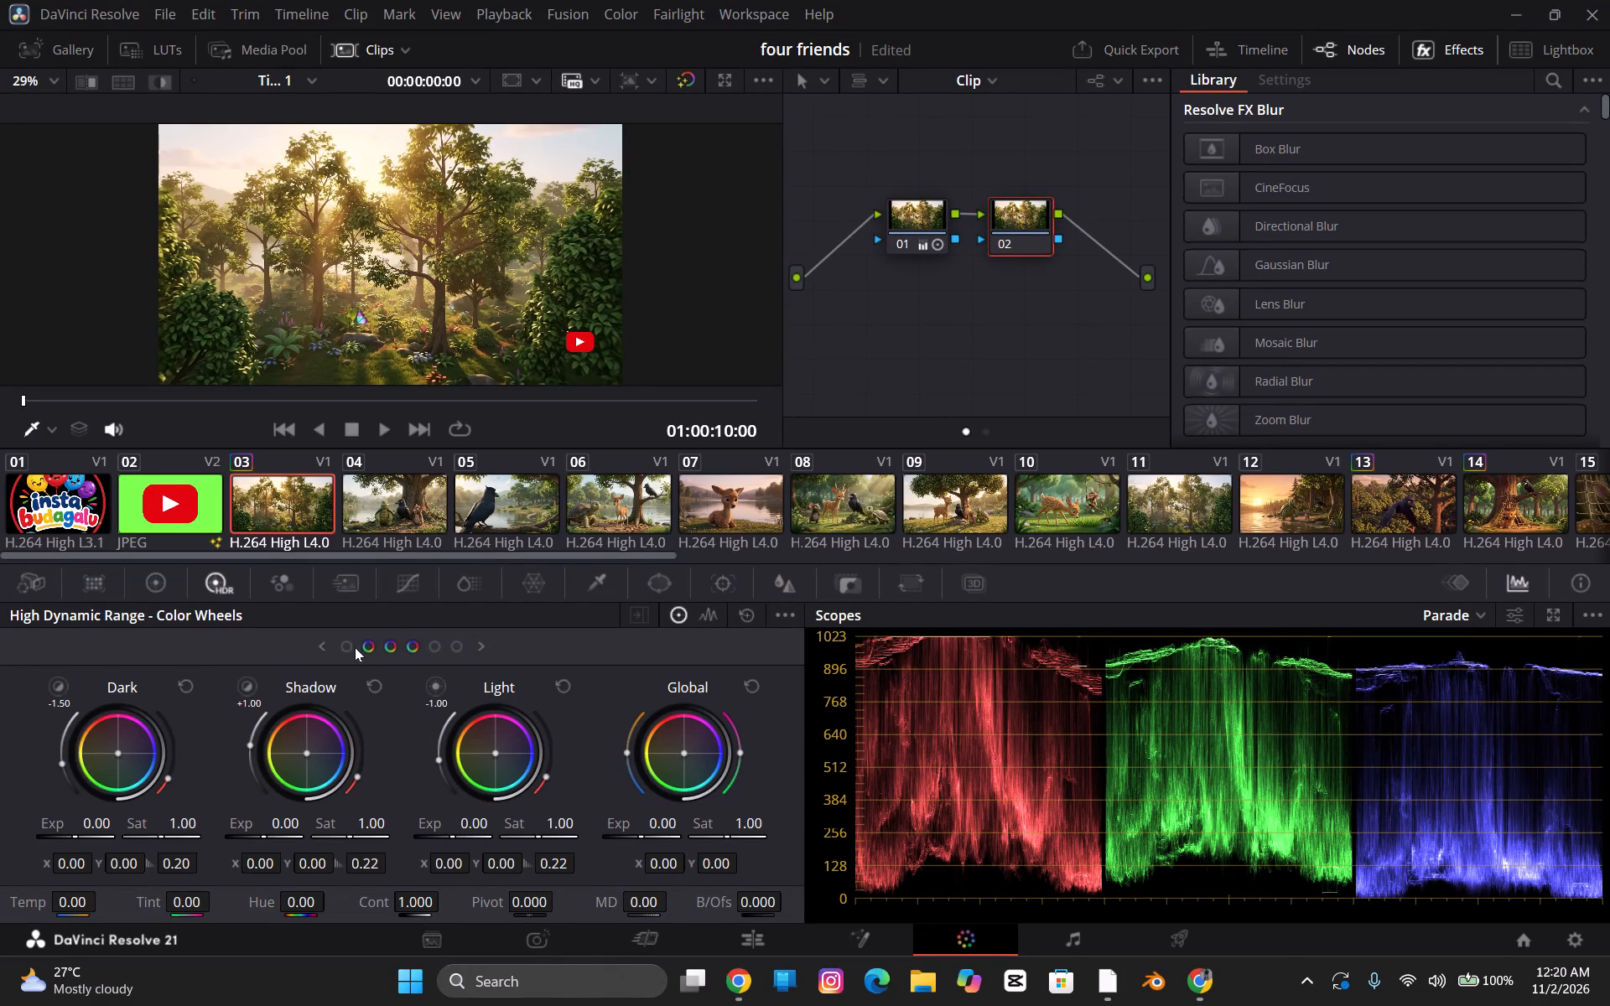
{"action": "left_click", "coordinate": [346, 647]}
{"action": "left_click", "coordinate": [386, 647]}
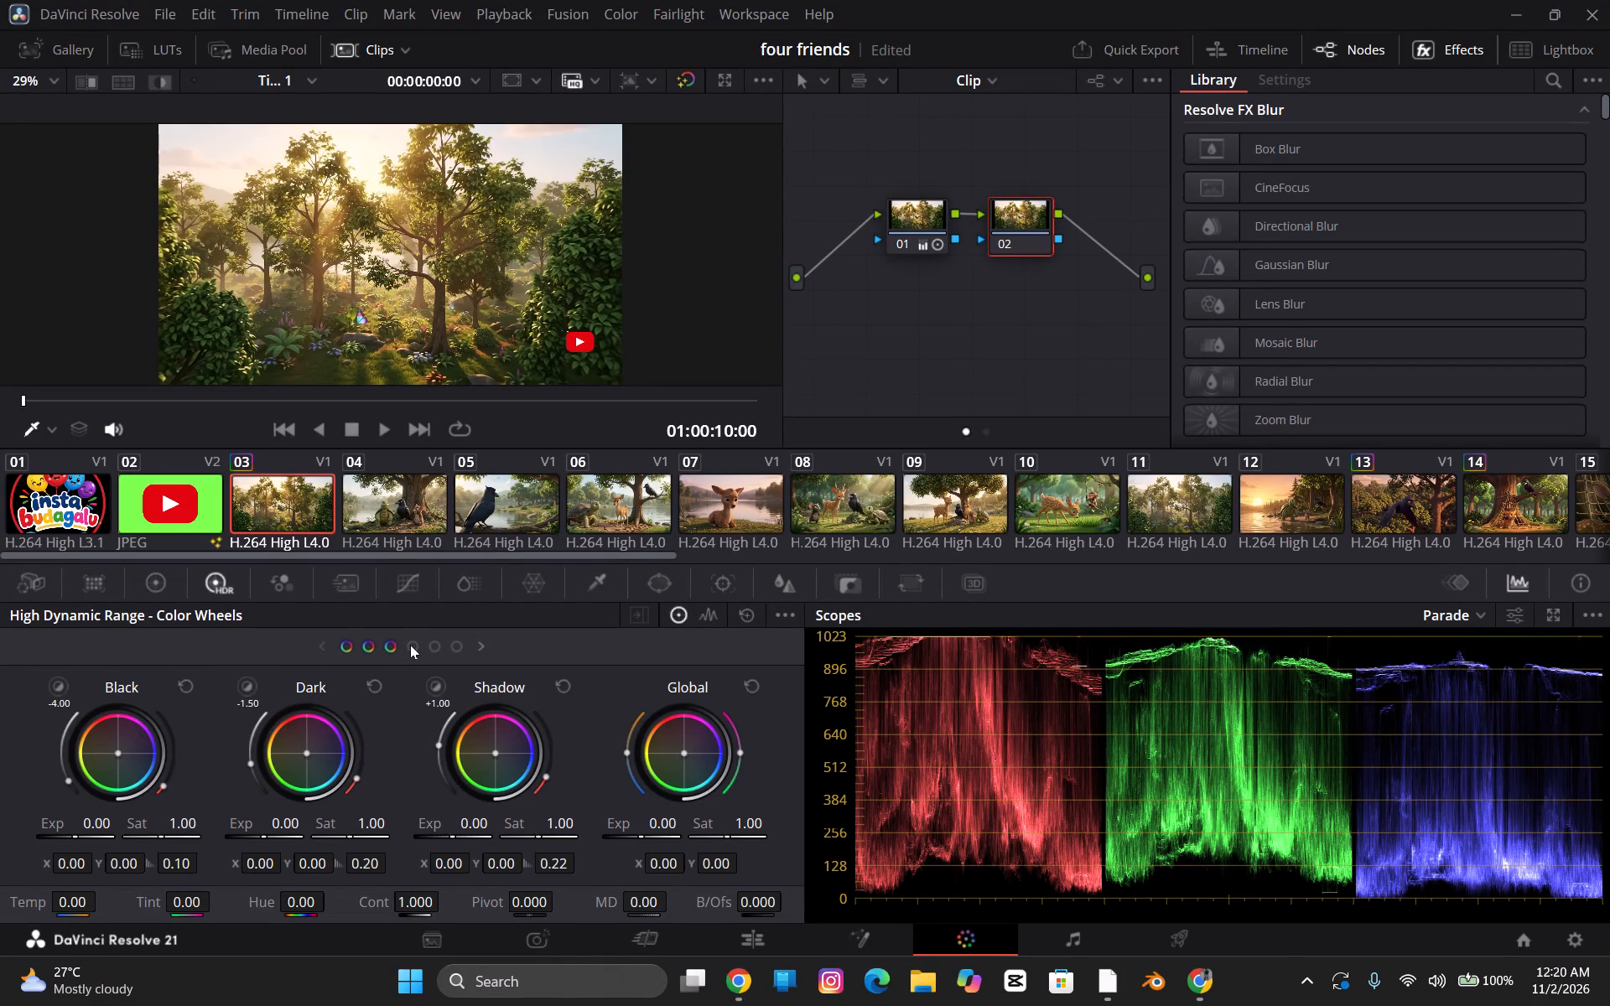
{"action": "left_click", "coordinate": [411, 645]}
{"action": "left_click", "coordinate": [423, 646]}
{"action": "left_click", "coordinate": [432, 646]}
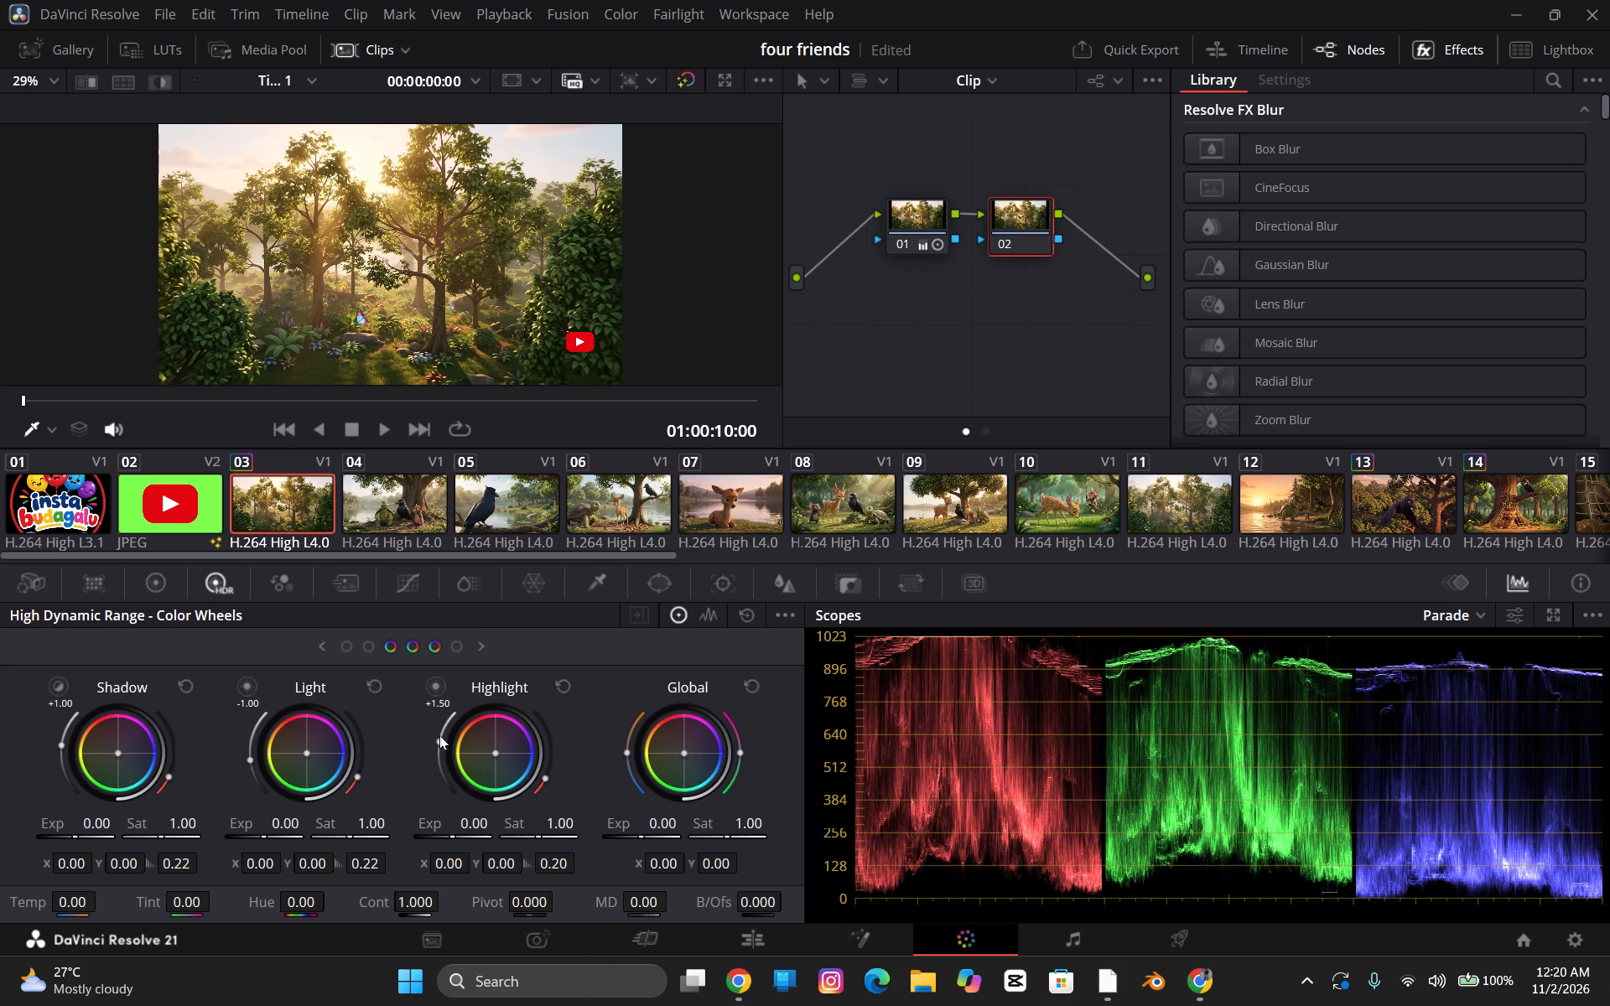
{"action": "left_click_drag", "start_coordinate": [437, 738], "coordinate": [434, 731]}
{"action": "left_click_drag", "start_coordinate": [434, 731], "coordinate": [437, 725]}
{"action": "key", "text": "ctrl+f"}
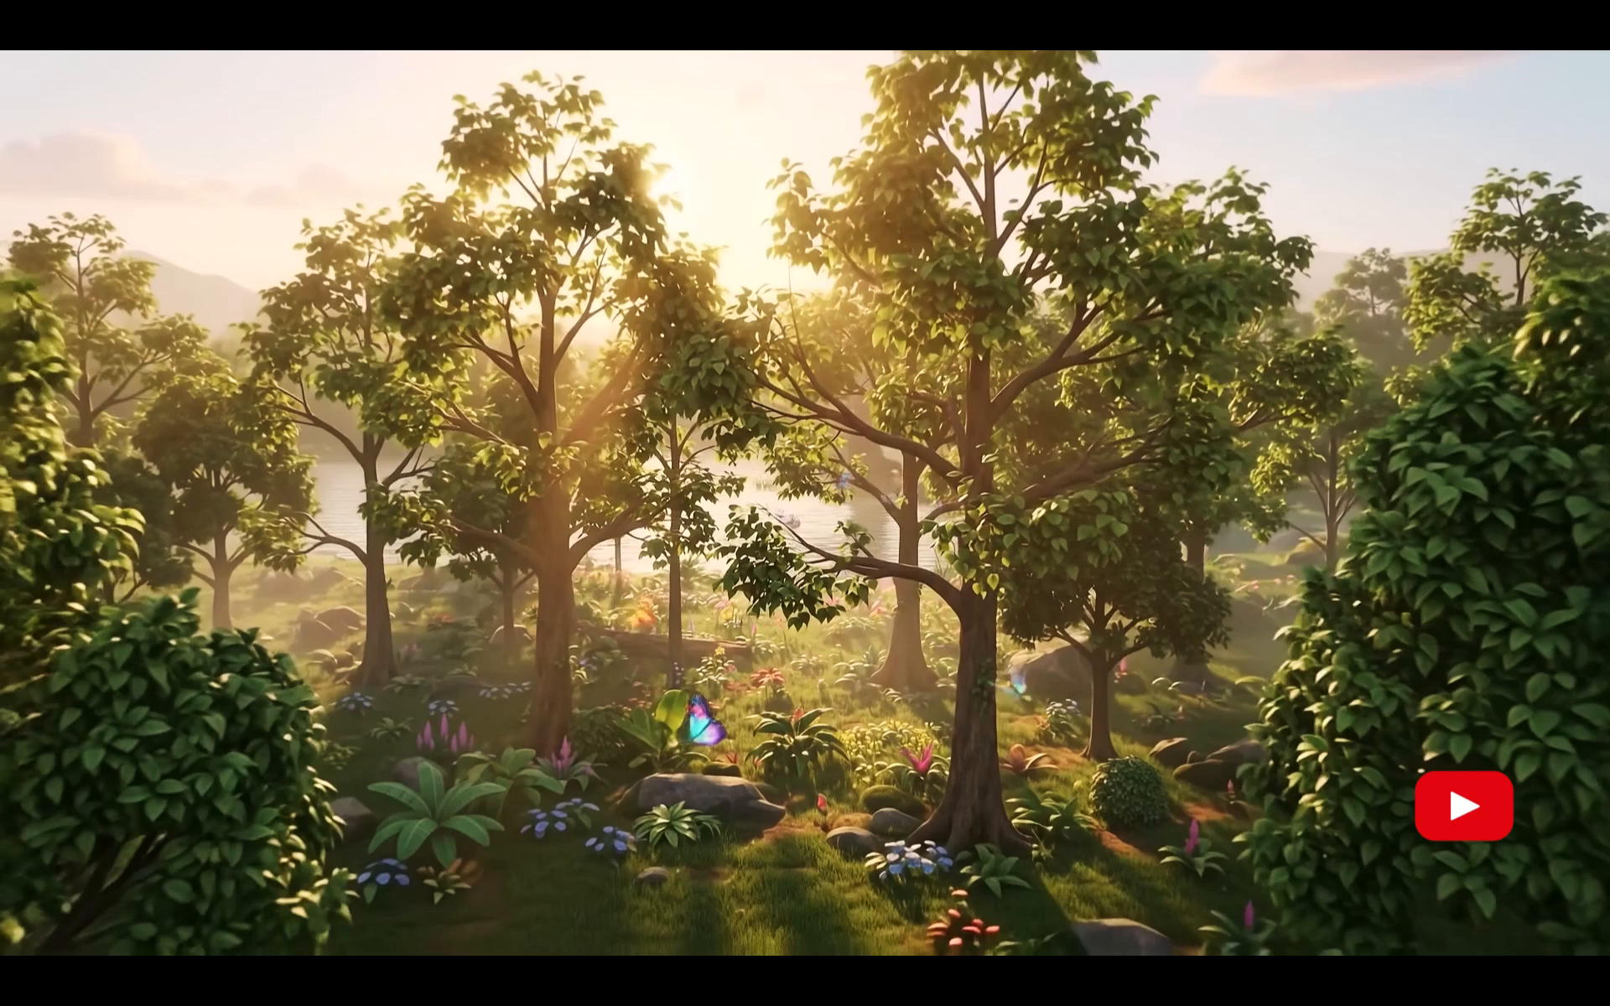
{"action": "key", "text": "space"}
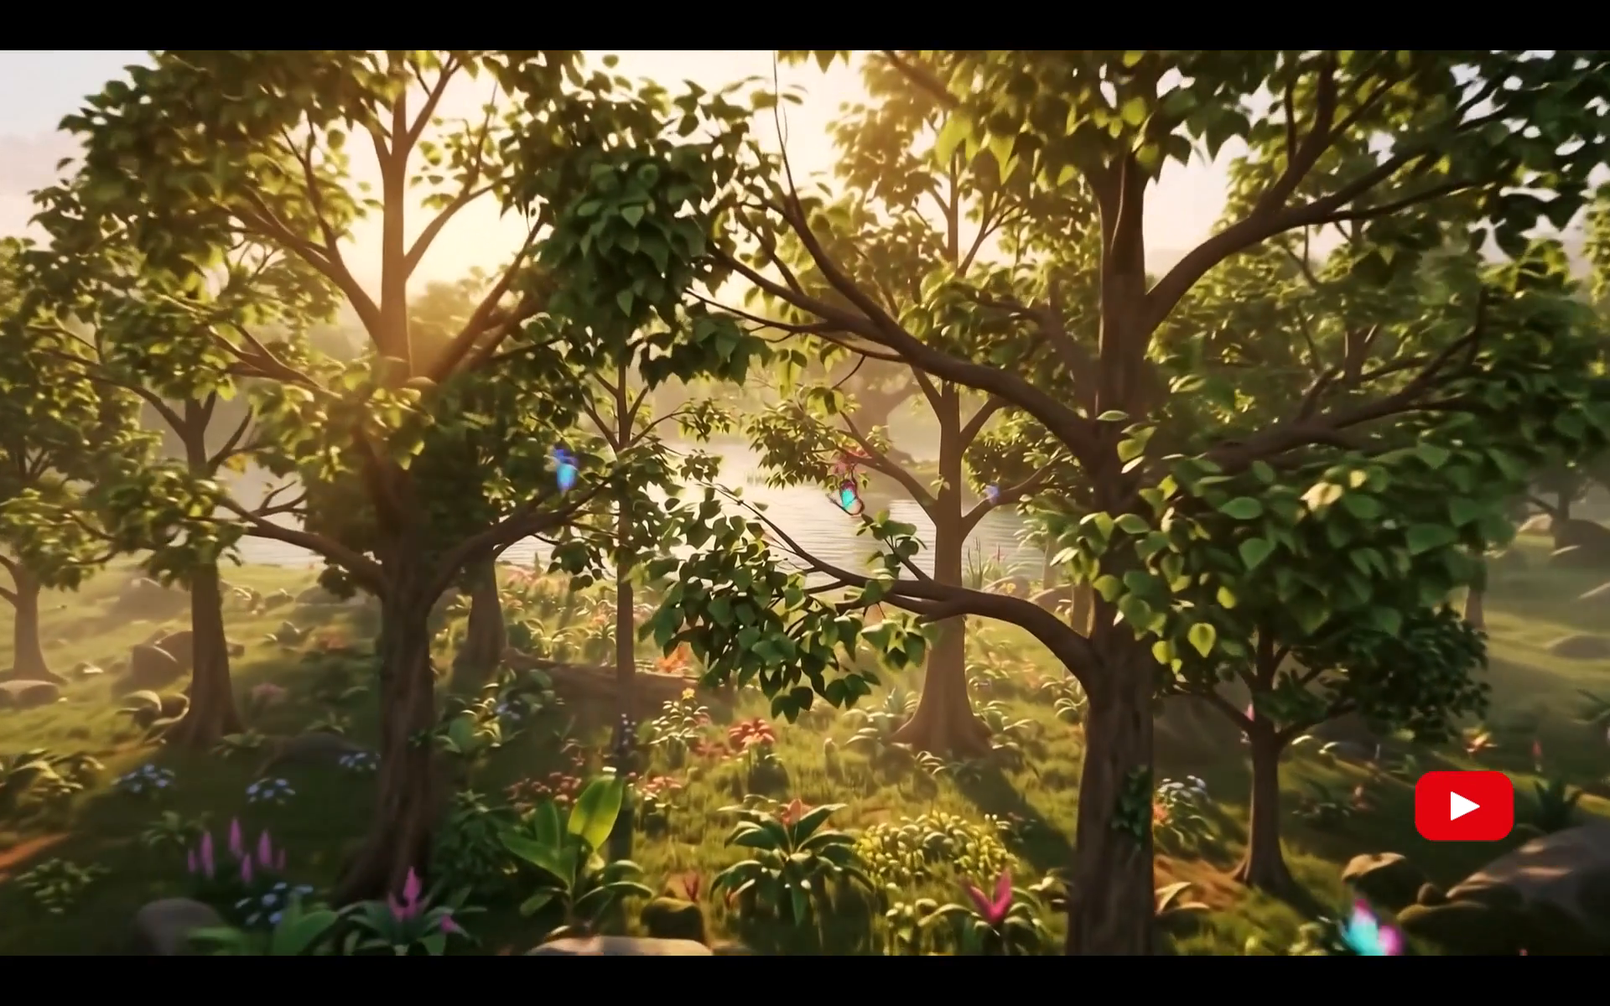
{"action": "key", "text": "space"}
{"action": "key", "text": "ctrl+f"}
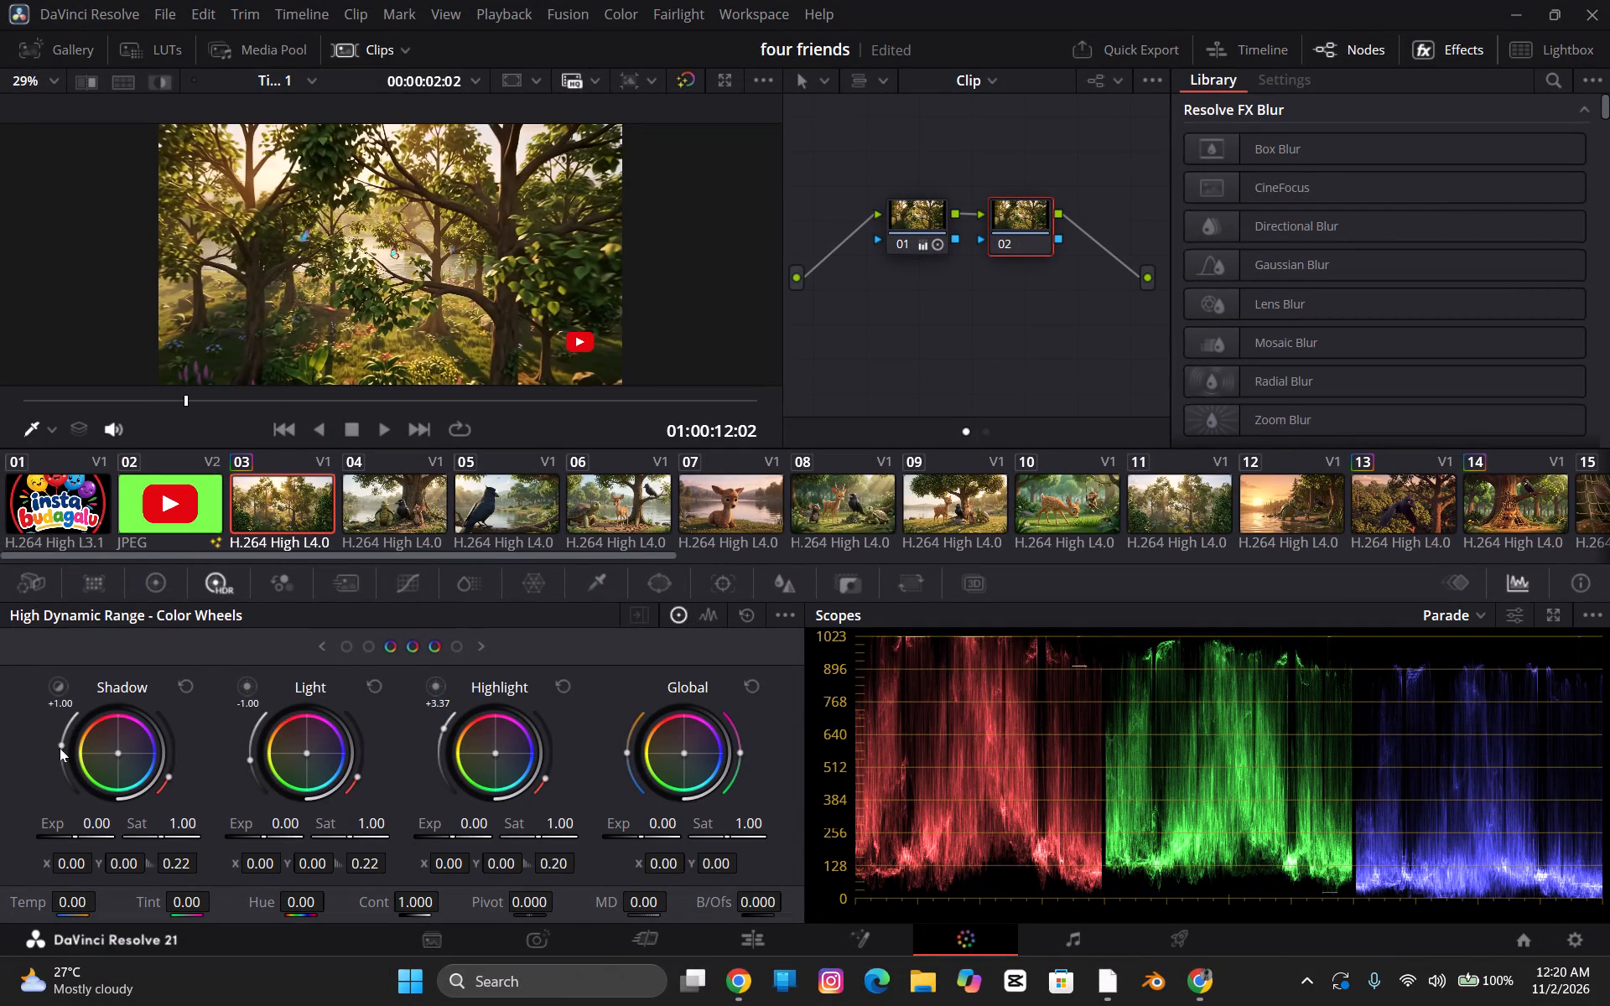
Set the Shadow zone's range to about +0.81 in the HDR color wheels.
{"action": "left_click_drag", "start_coordinate": [60, 746], "coordinate": [58, 762]}
{"action": "left_click_drag", "start_coordinate": [58, 762], "coordinate": [72, 737]}
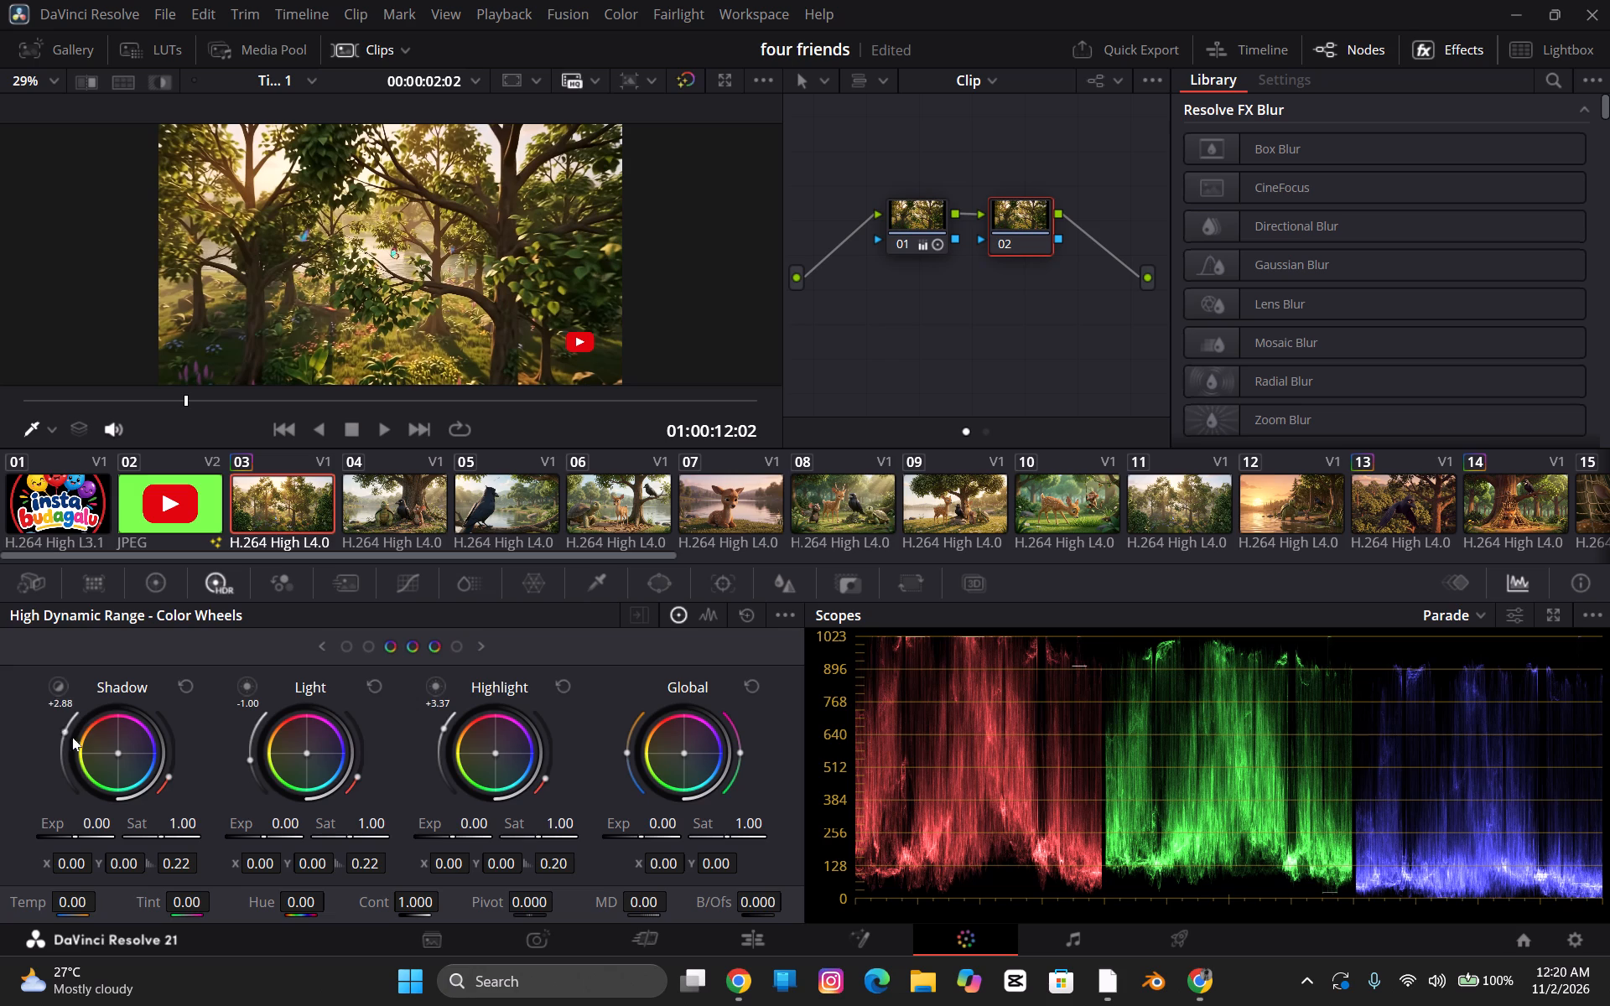
{"action": "left_click_drag", "start_coordinate": [72, 737], "coordinate": [69, 748]}
{"action": "left_click", "coordinate": [169, 772]}
Shift the Shadow wheel's colour balance to X 0.05, Y 0.05 and check the forest clip full screen.
{"action": "left_click_drag", "start_coordinate": [117, 754], "coordinate": [180, 693]}
{"action": "left_click_drag", "start_coordinate": [180, 693], "coordinate": [330, 707]}
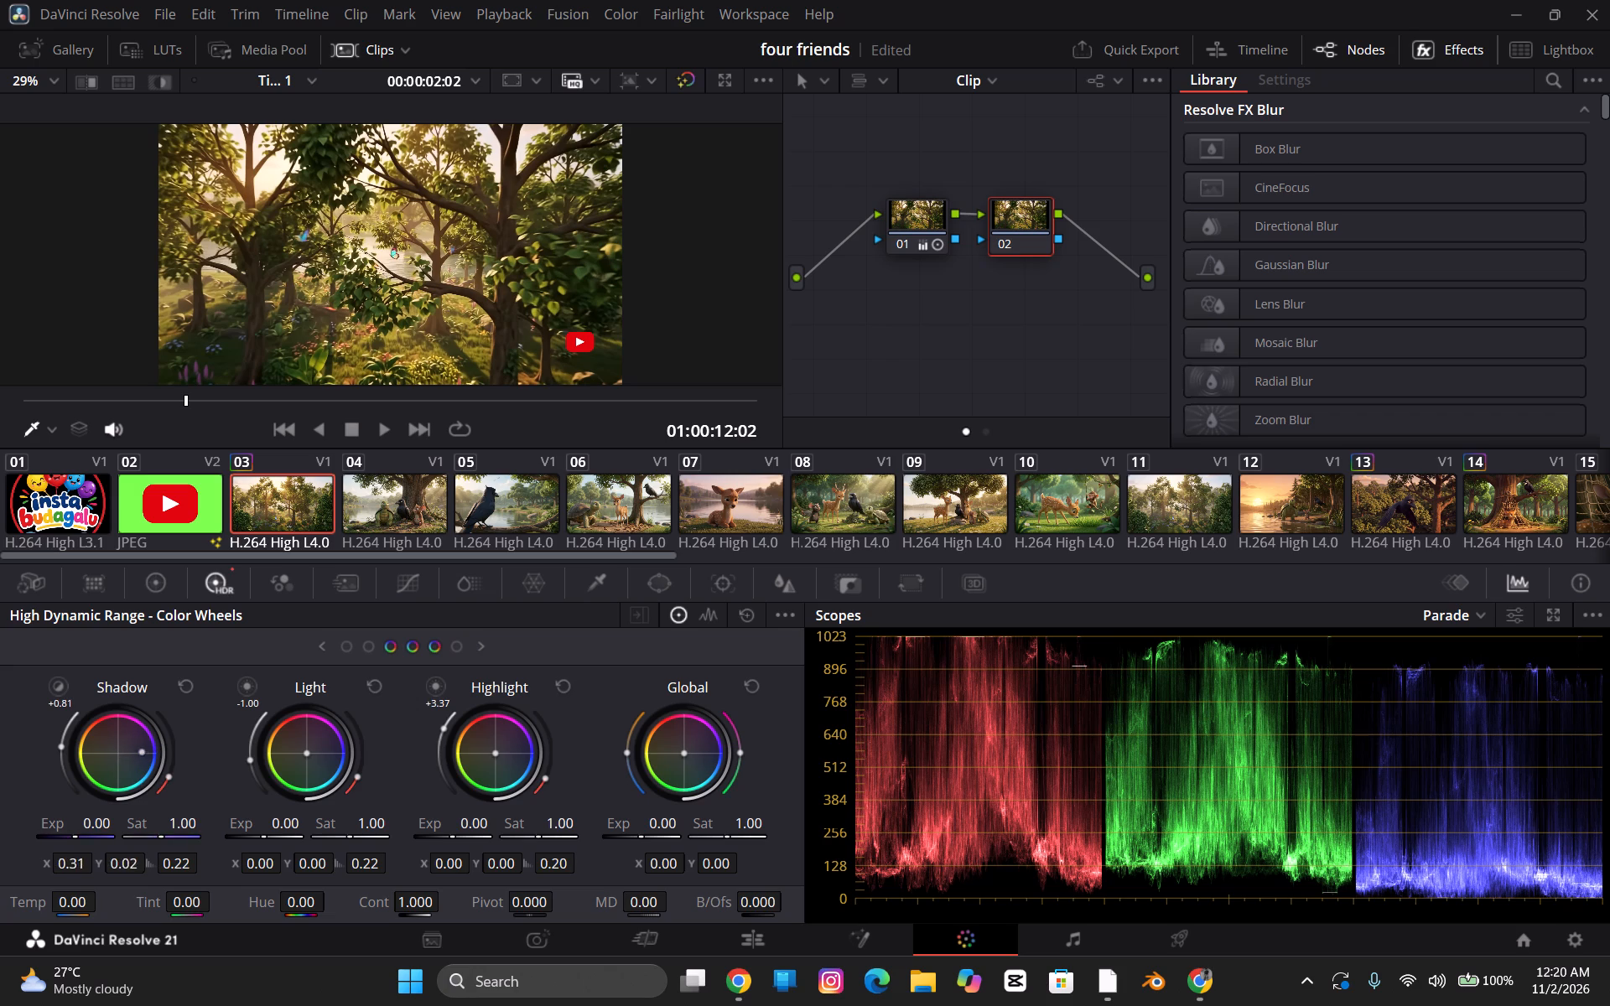
{"action": "left_click_drag", "start_coordinate": [330, 707], "coordinate": [293, 648]}
{"action": "left_click_drag", "start_coordinate": [293, 648], "coordinate": [167, 708]}
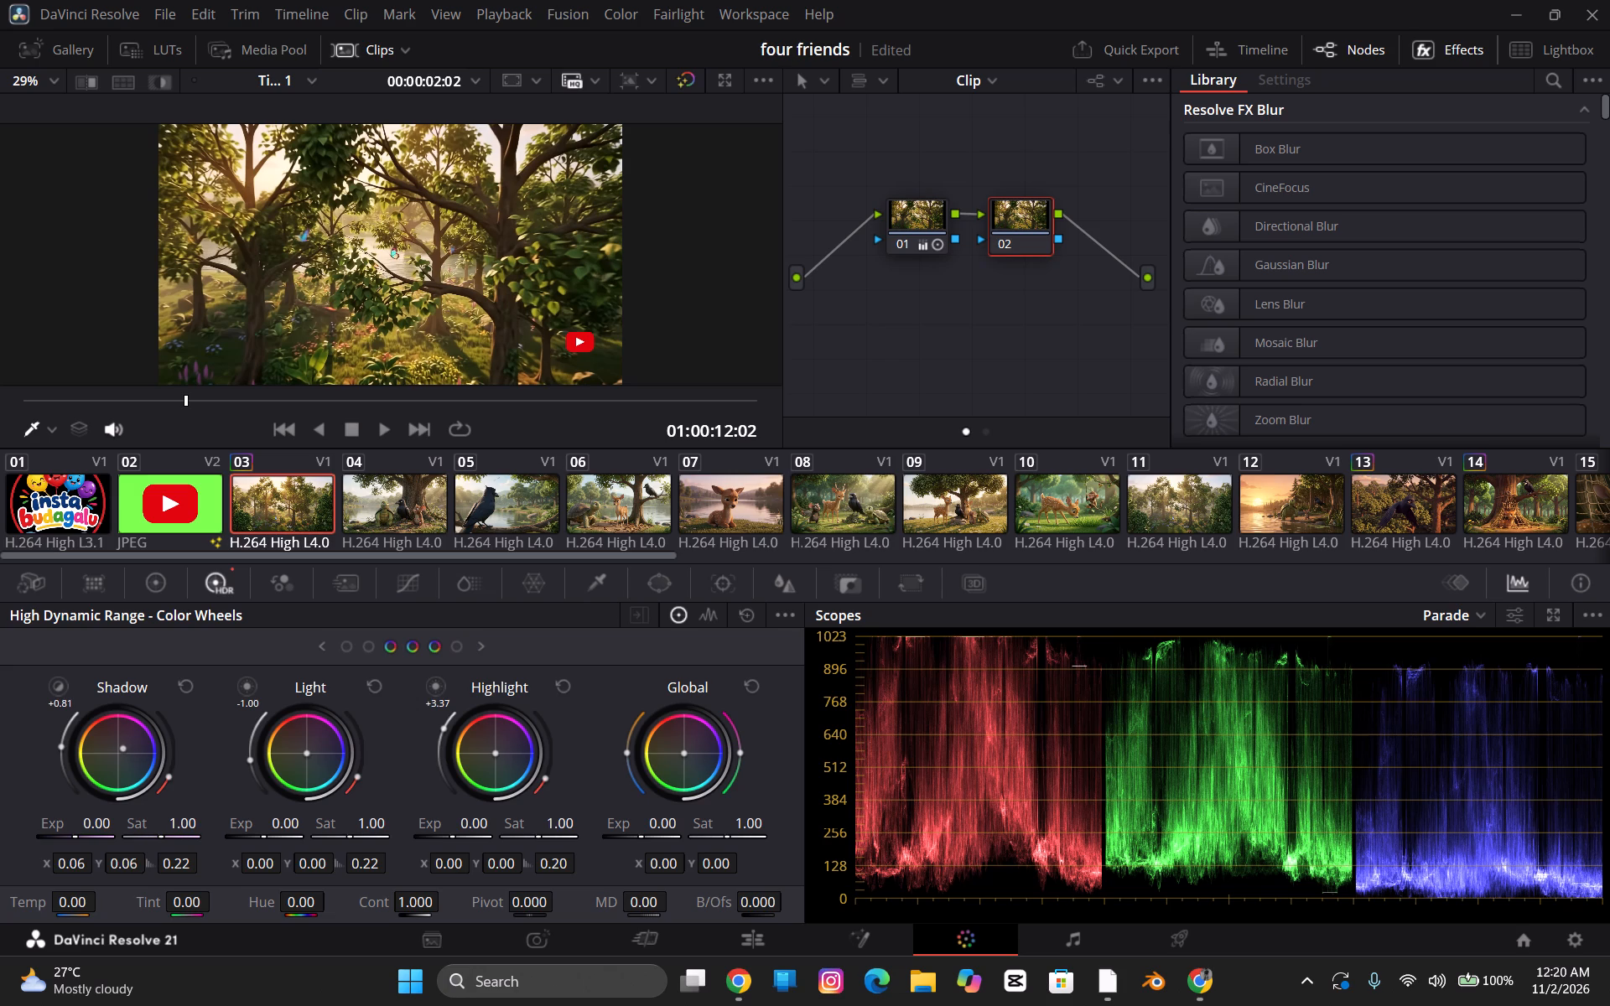
{"action": "left_click_drag", "start_coordinate": [167, 708], "coordinate": [153, 715]}
{"action": "key", "text": "ctrl+f"}
{"action": "key", "text": "space"}
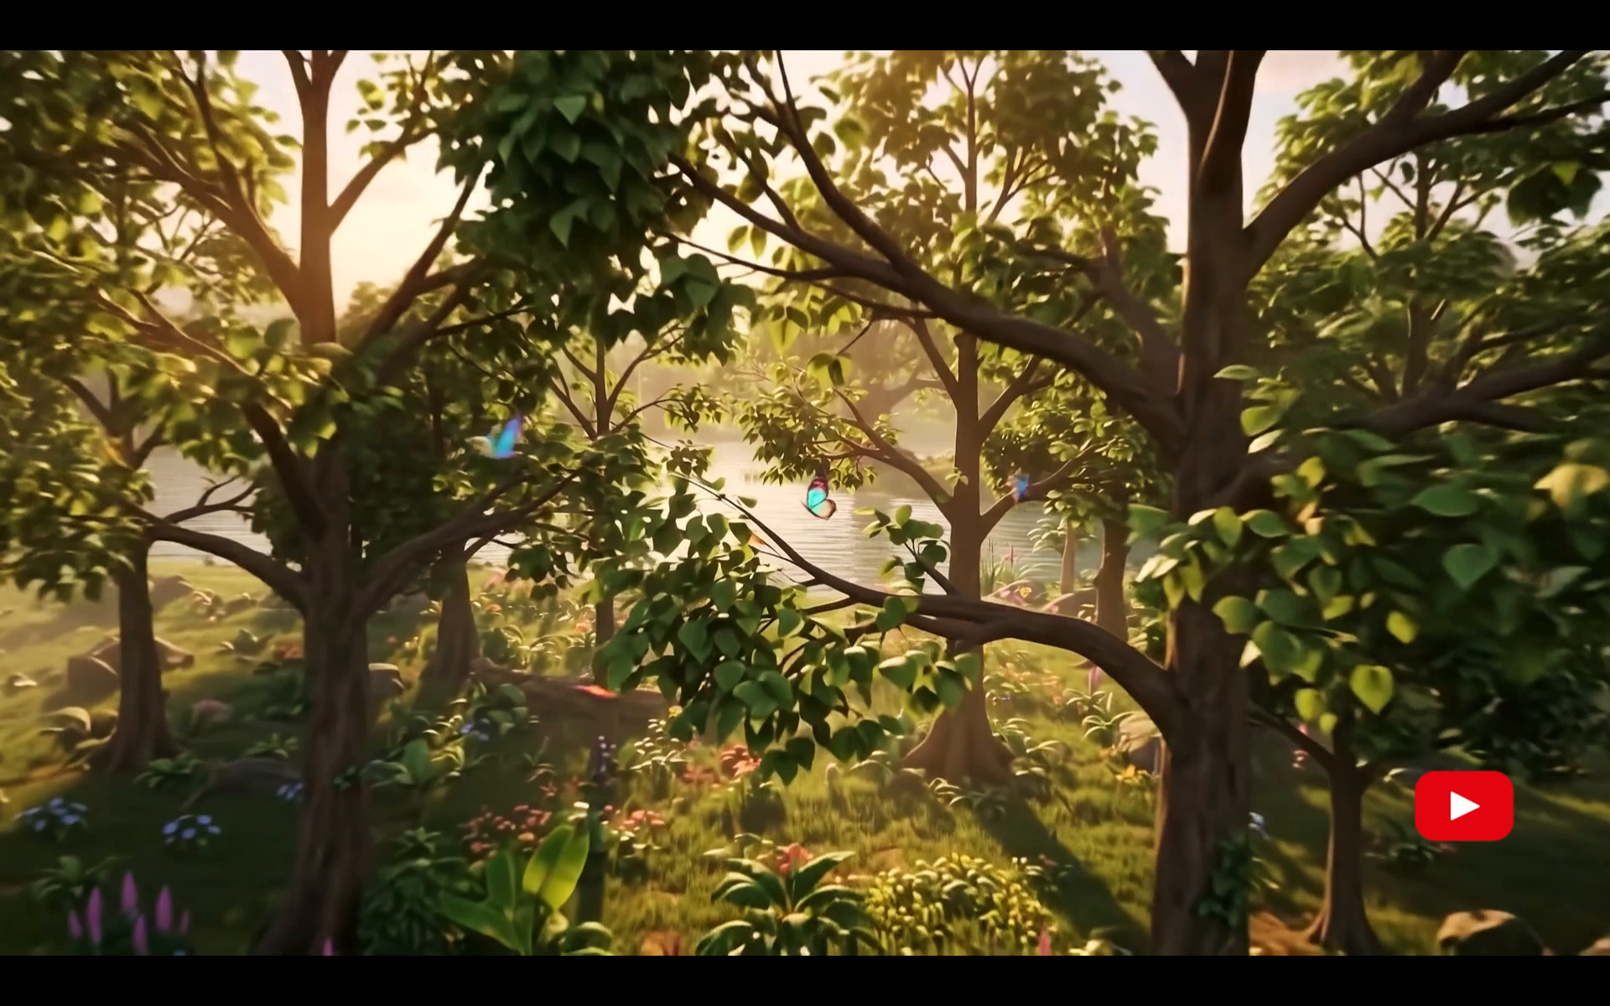
{"action": "key", "text": "space"}
{"action": "key", "text": "space"}
{"action": "left_click", "coordinate": [509, 430]}
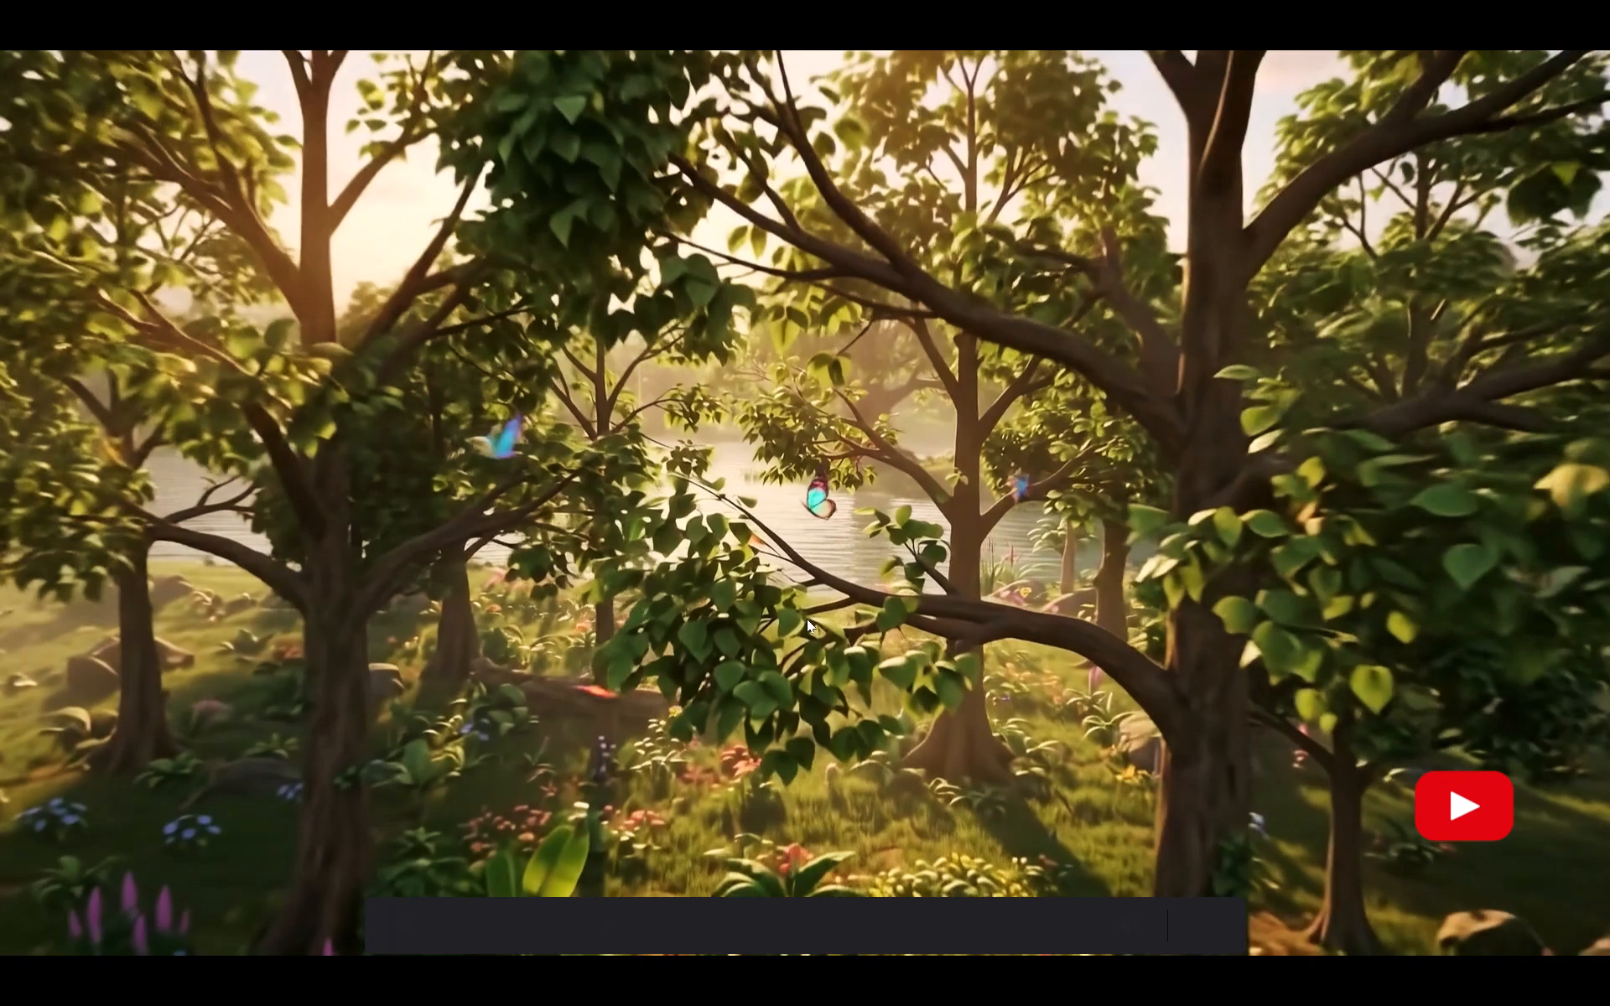
{"action": "key", "text": "ctrl+f"}
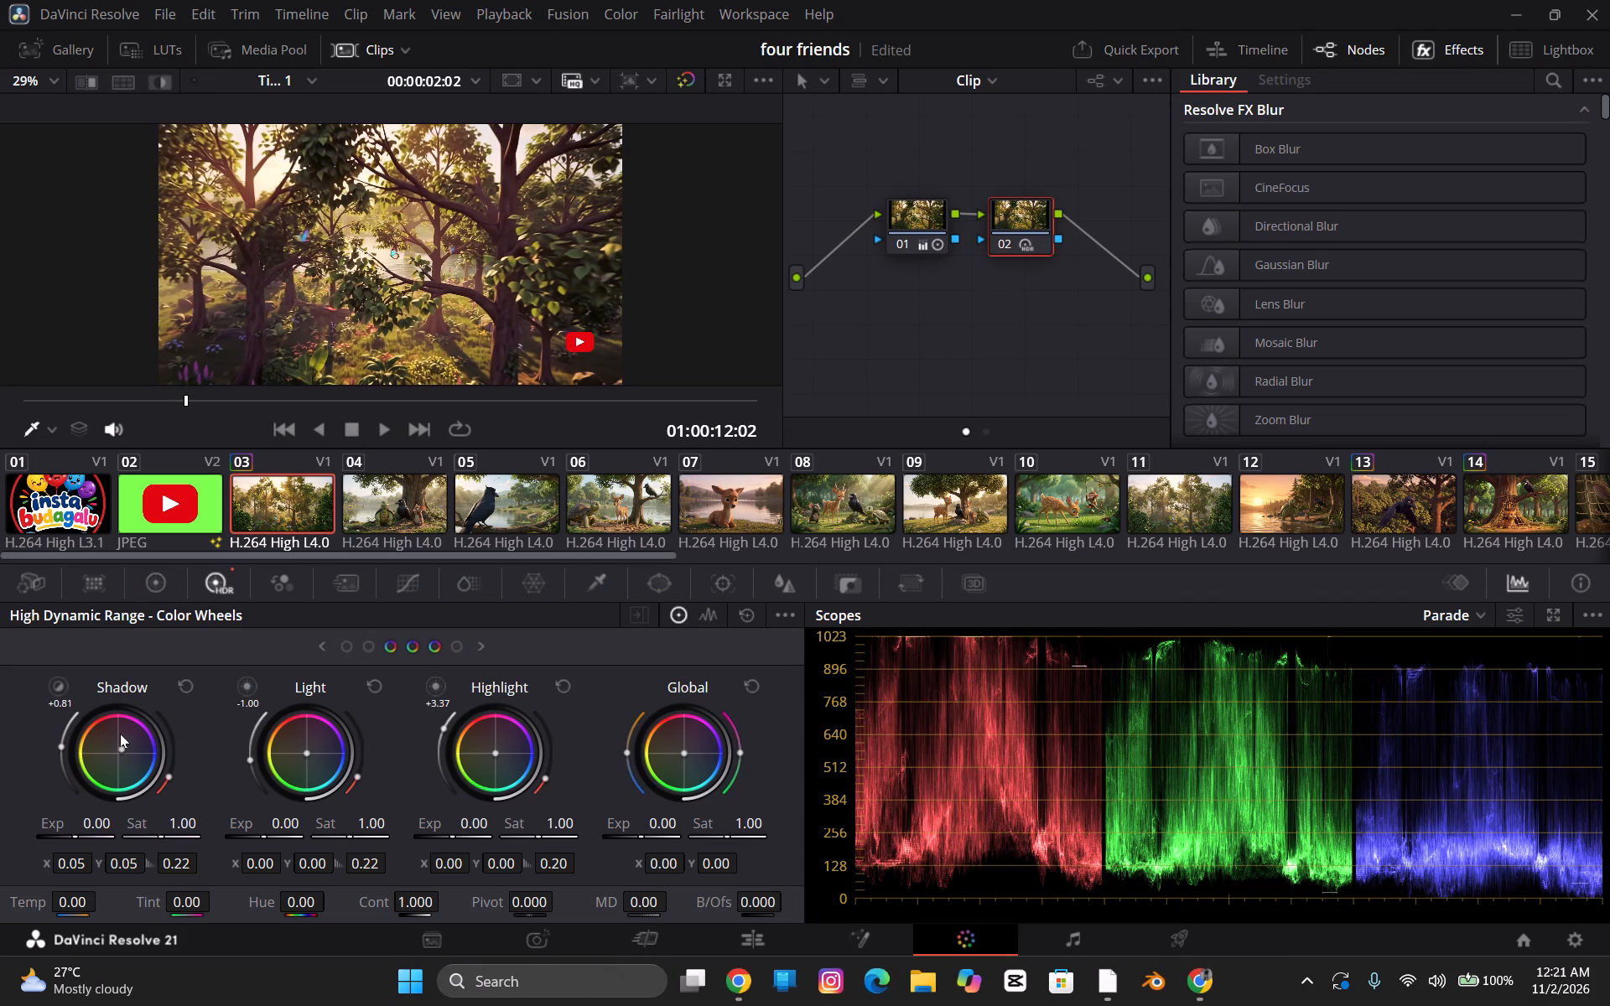
Undo the last two Shadow colour balance changes, bringing it to X 0.01, Y 0.01, and play the video full screen.
{"action": "key", "text": "ctrl+z"}
{"action": "key", "text": "ctrl+z"}
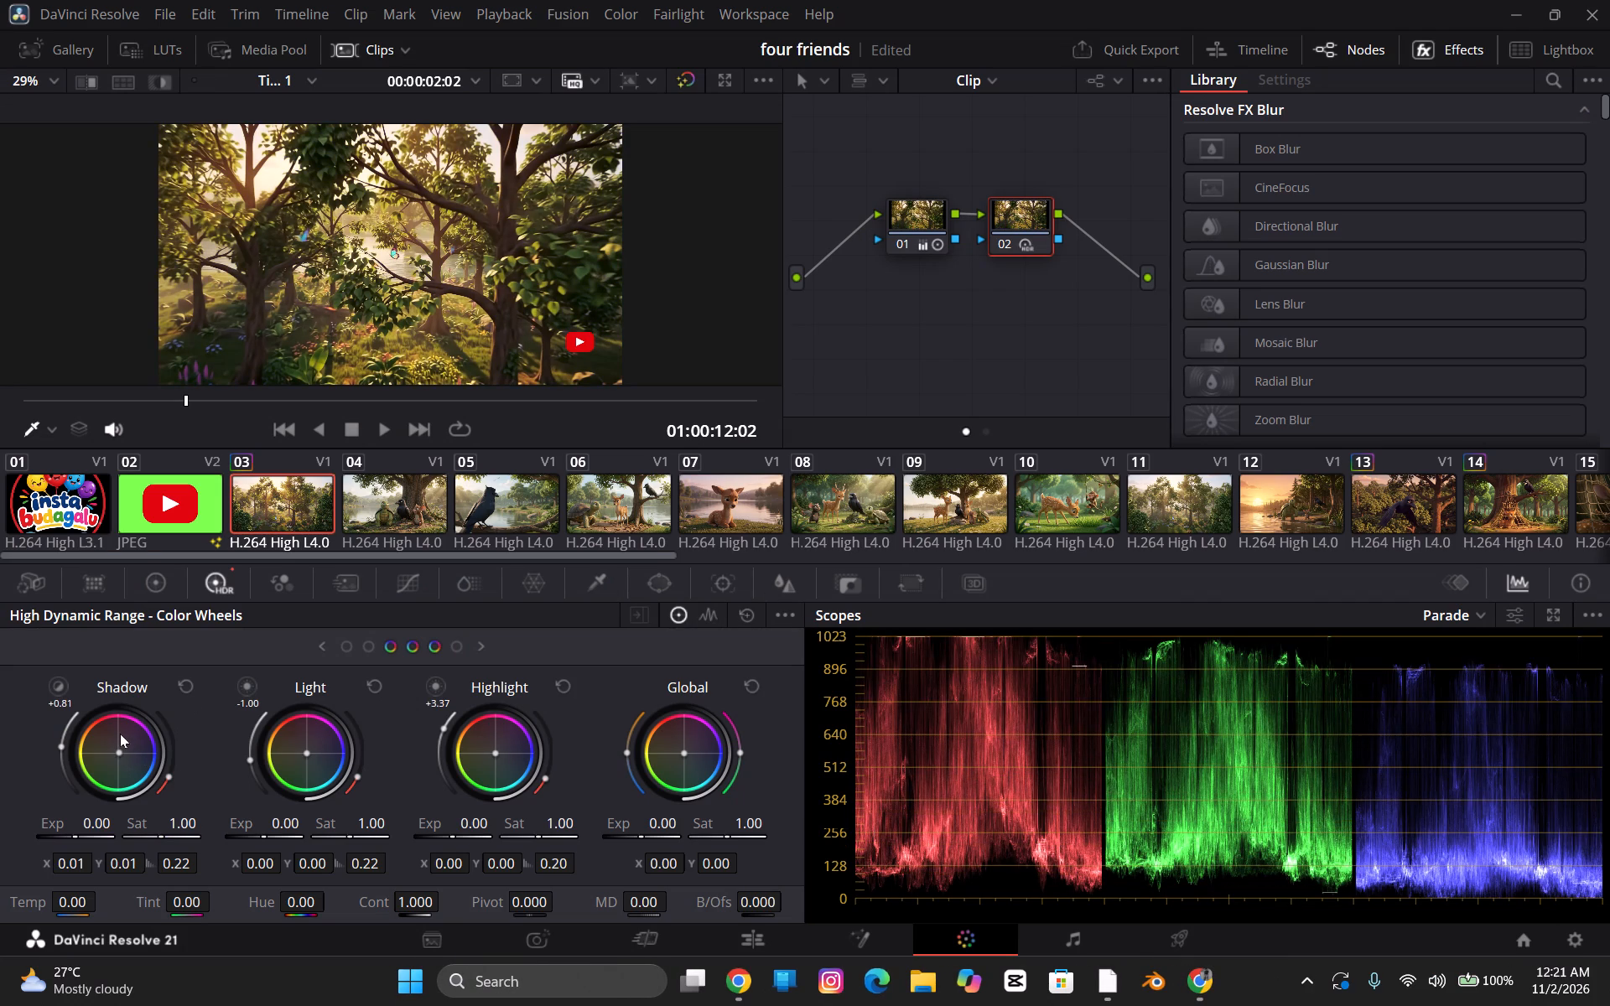
{"action": "key", "text": "ctrl+f"}
{"action": "key", "text": "space"}
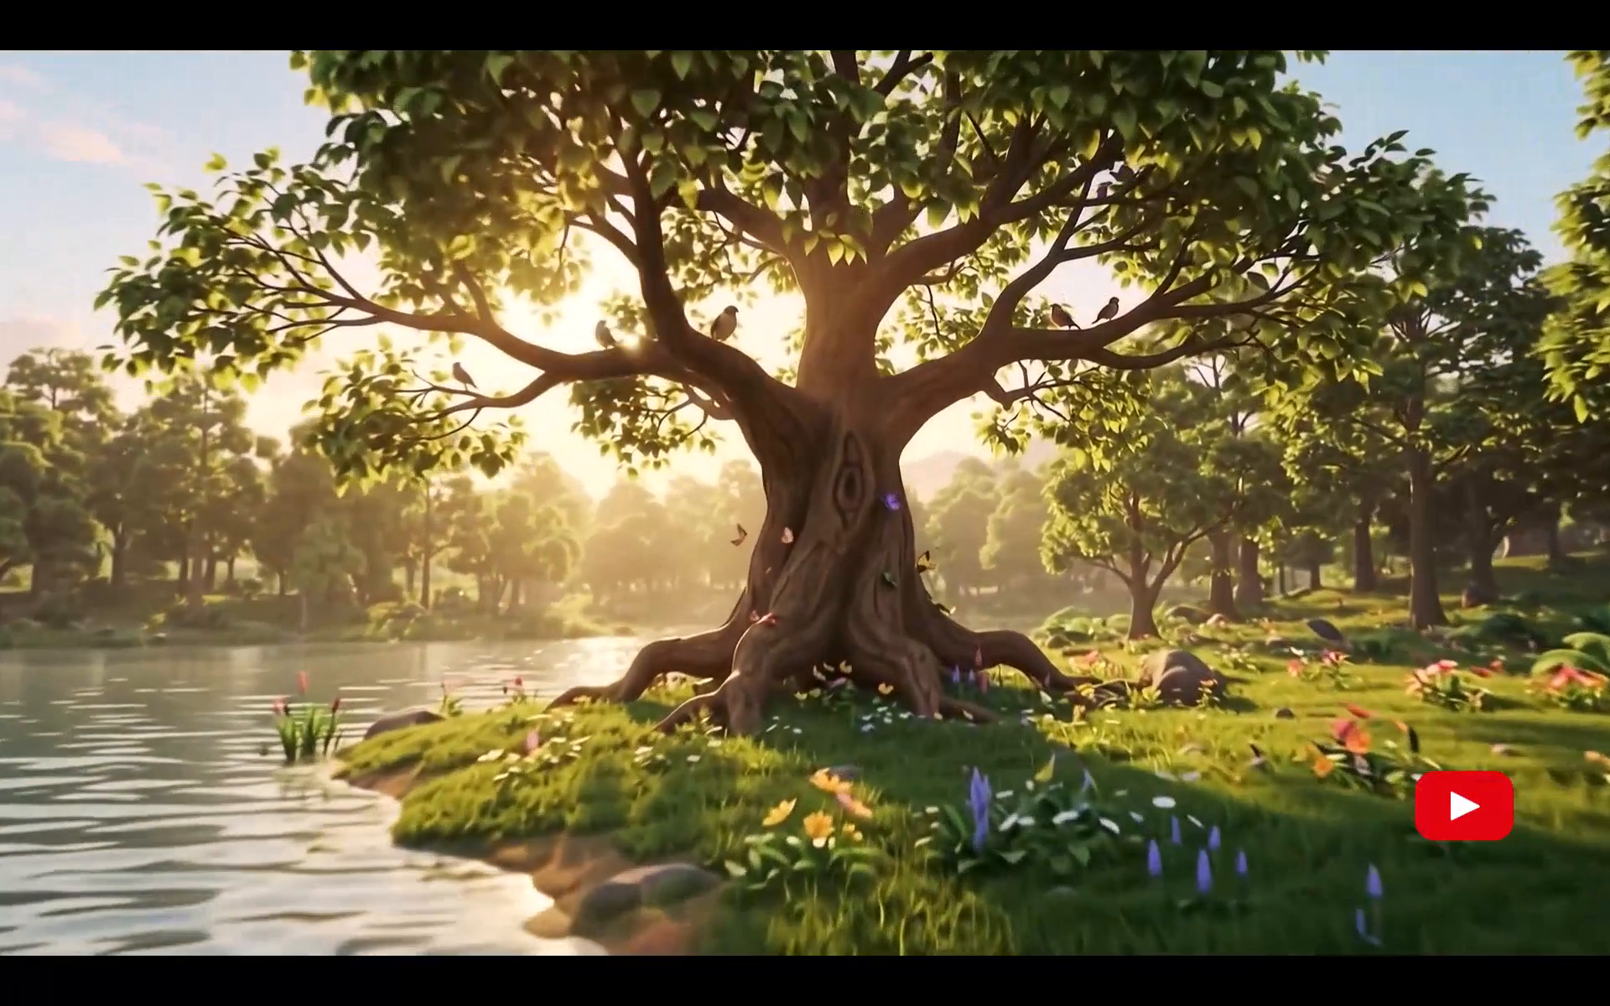
{"action": "key", "text": "space"}
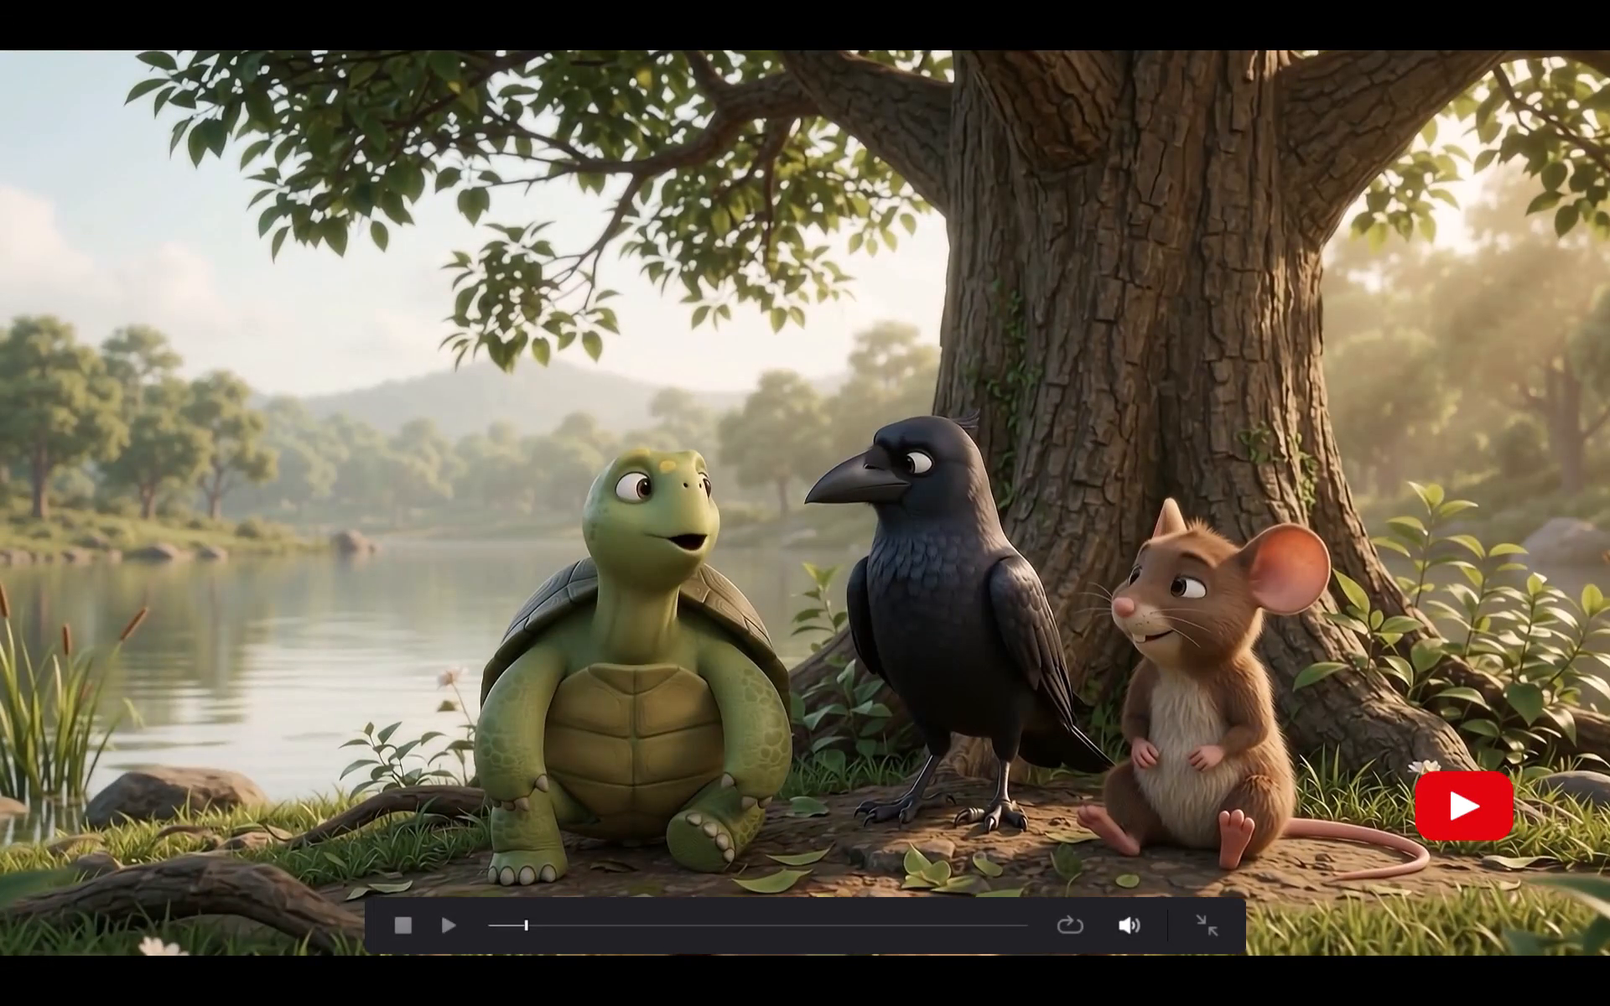
{"action": "key", "text": "ctrl+f"}
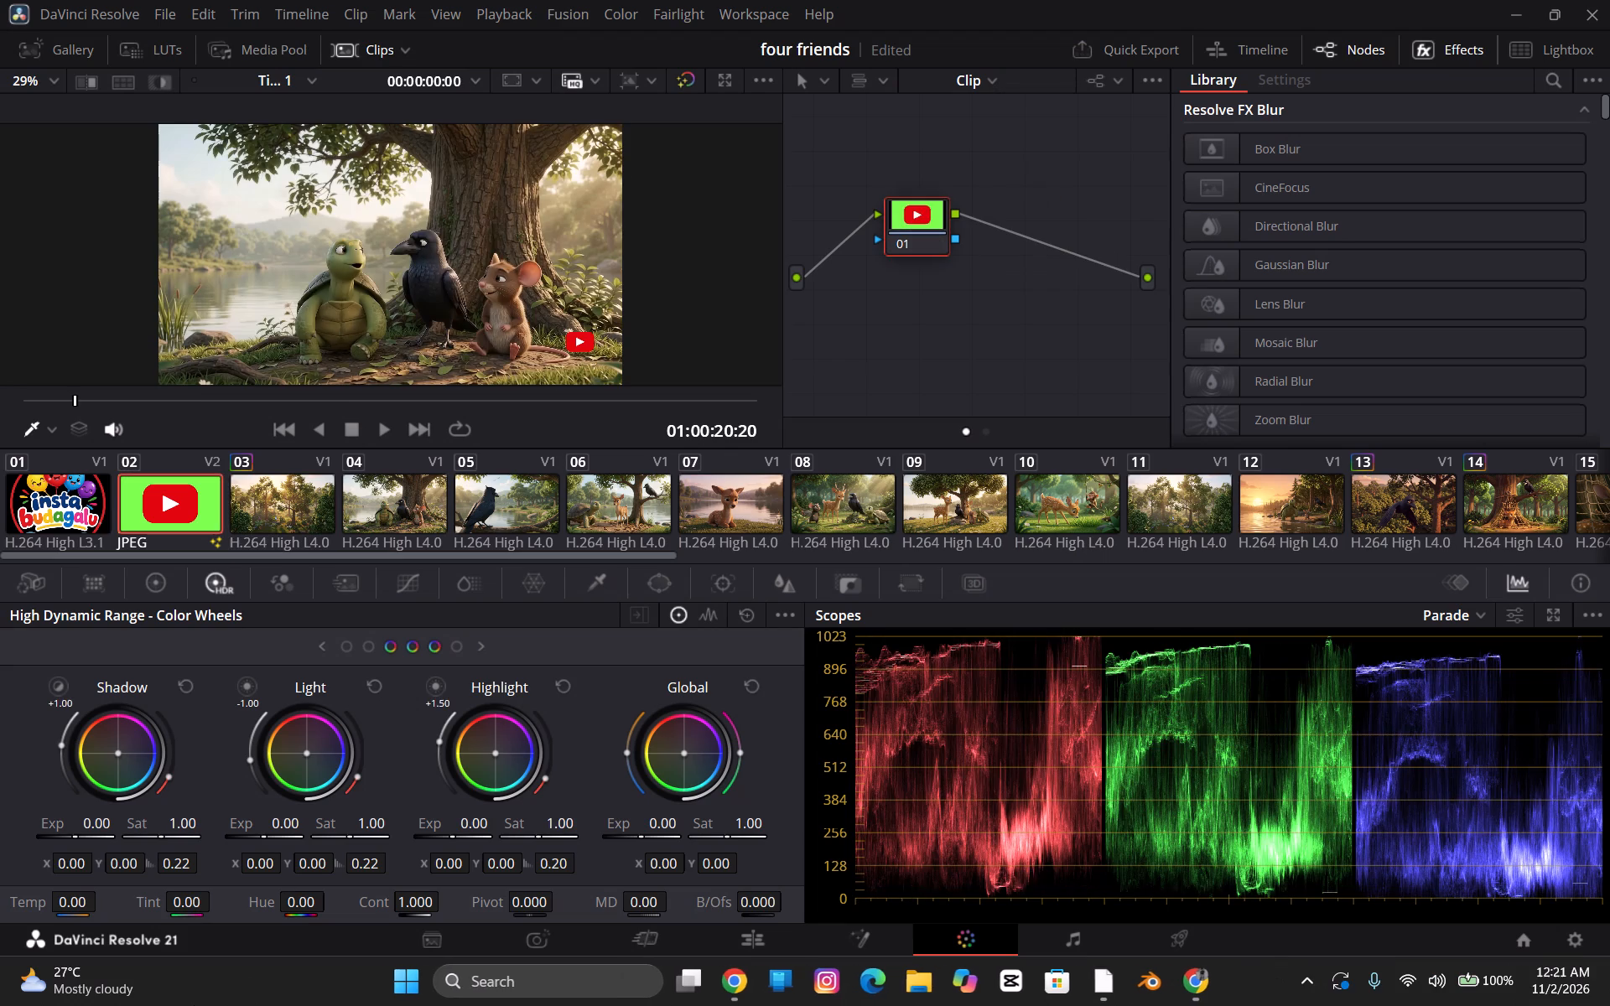
Return to node 02 of forest clip 03, search the effects library for GLOW, and try to apply the Glow effect.
{"action": "left_click", "coordinate": [418, 508]}
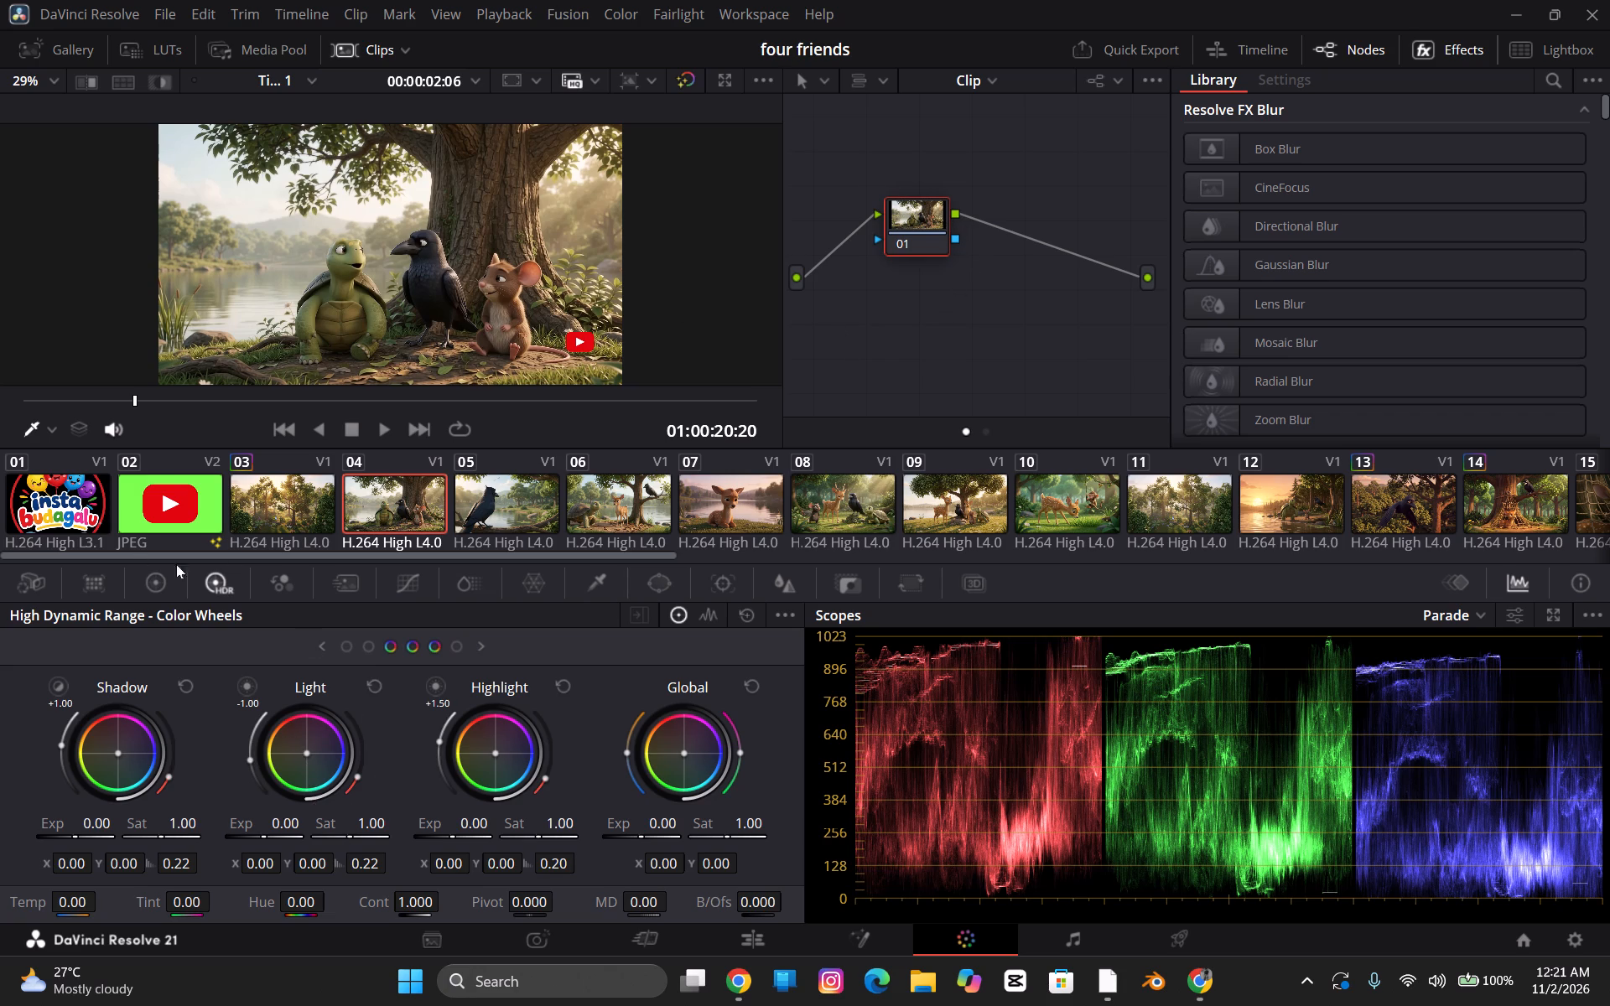
{"action": "left_click", "coordinate": [231, 537]}
{"action": "left_click", "coordinate": [279, 504]}
{"action": "left_click", "coordinate": [1026, 212]}
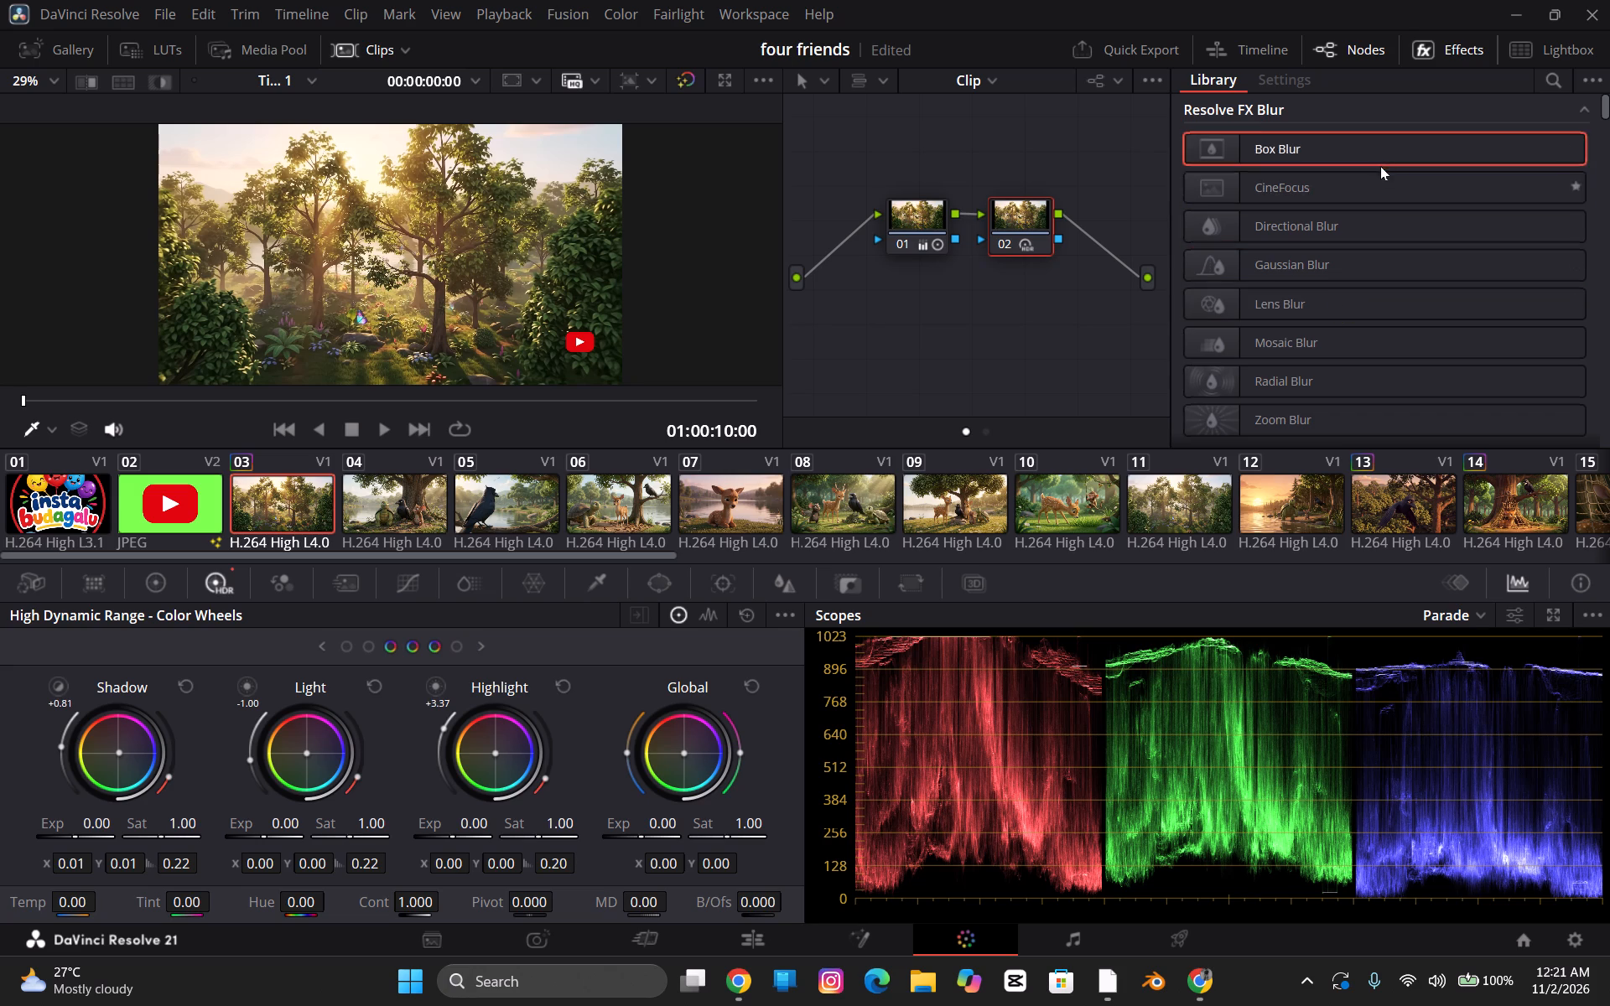
{"action": "left_click", "coordinate": [1536, 79]}
{"action": "left_click", "coordinate": [1547, 81]}
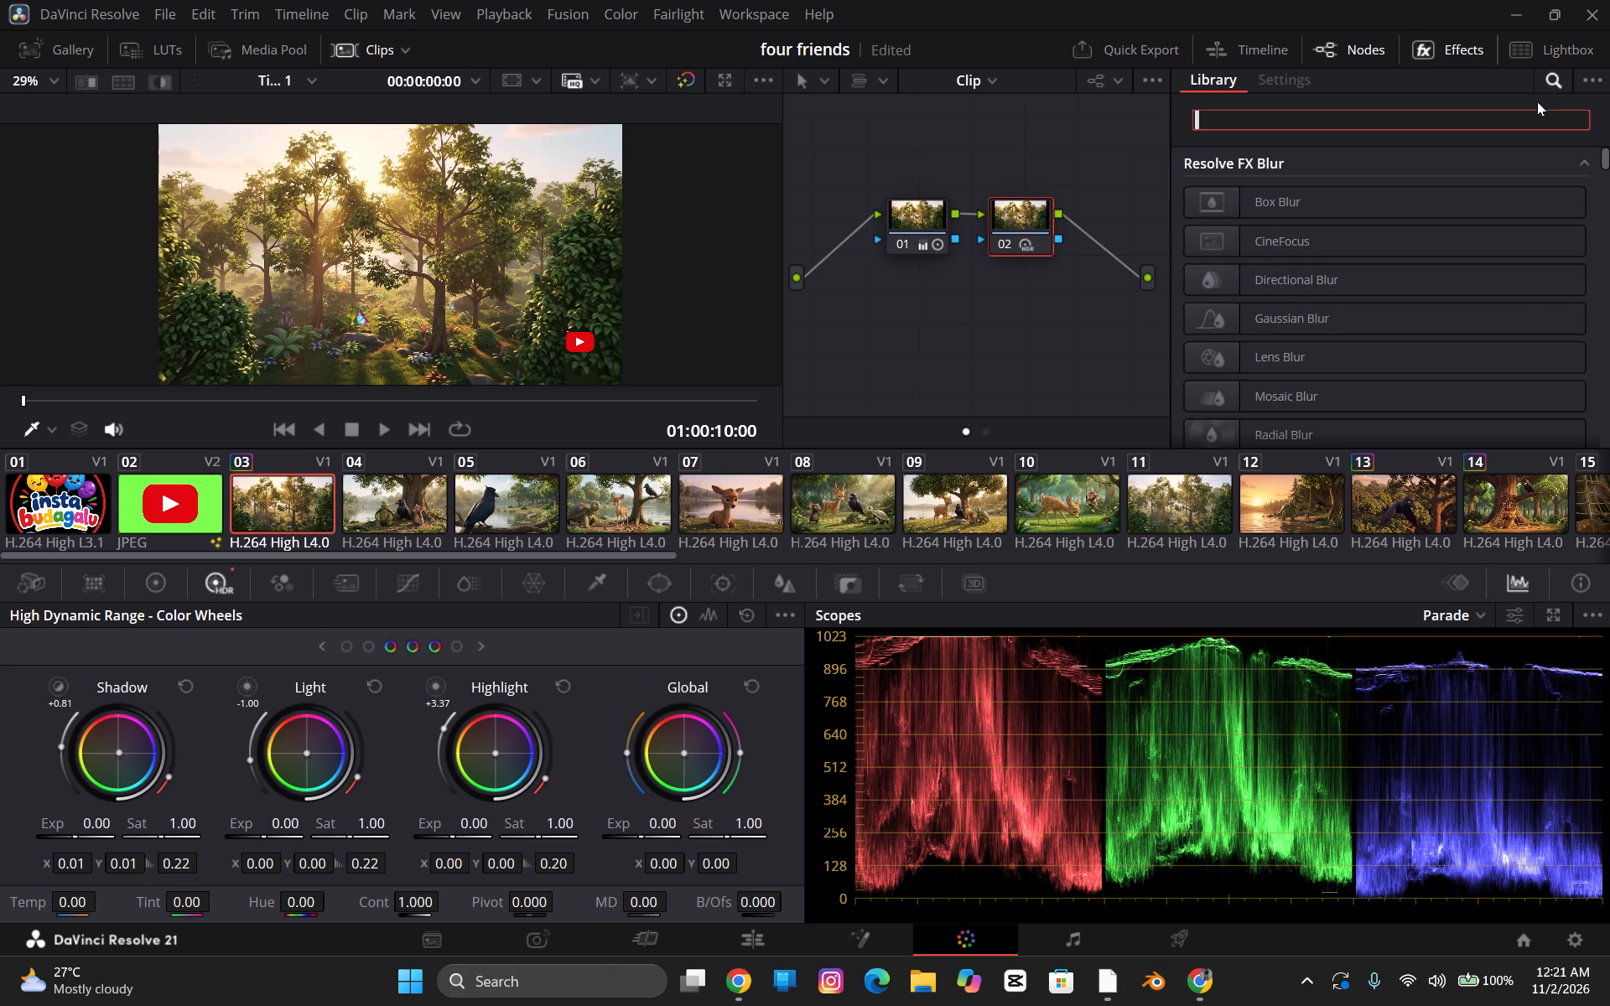
{"action": "key", "text": "g"}
{"action": "type", "text": "LO"}
{"action": "key", "text": "w"}
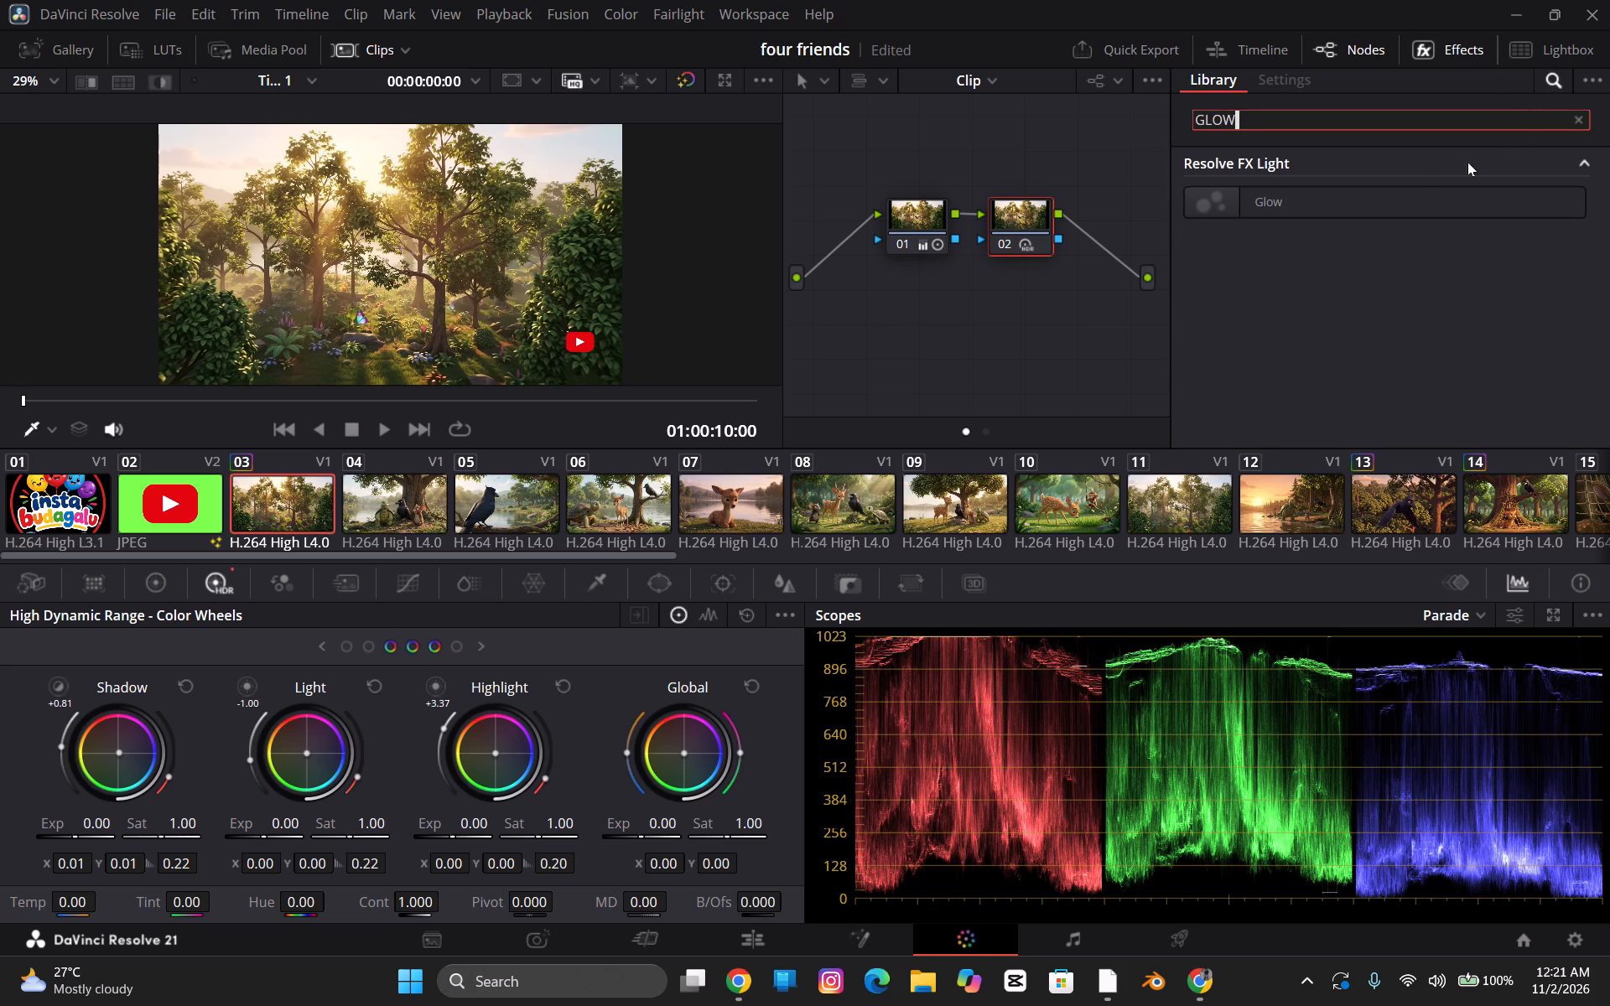
{"action": "left_click", "coordinate": [1392, 209]}
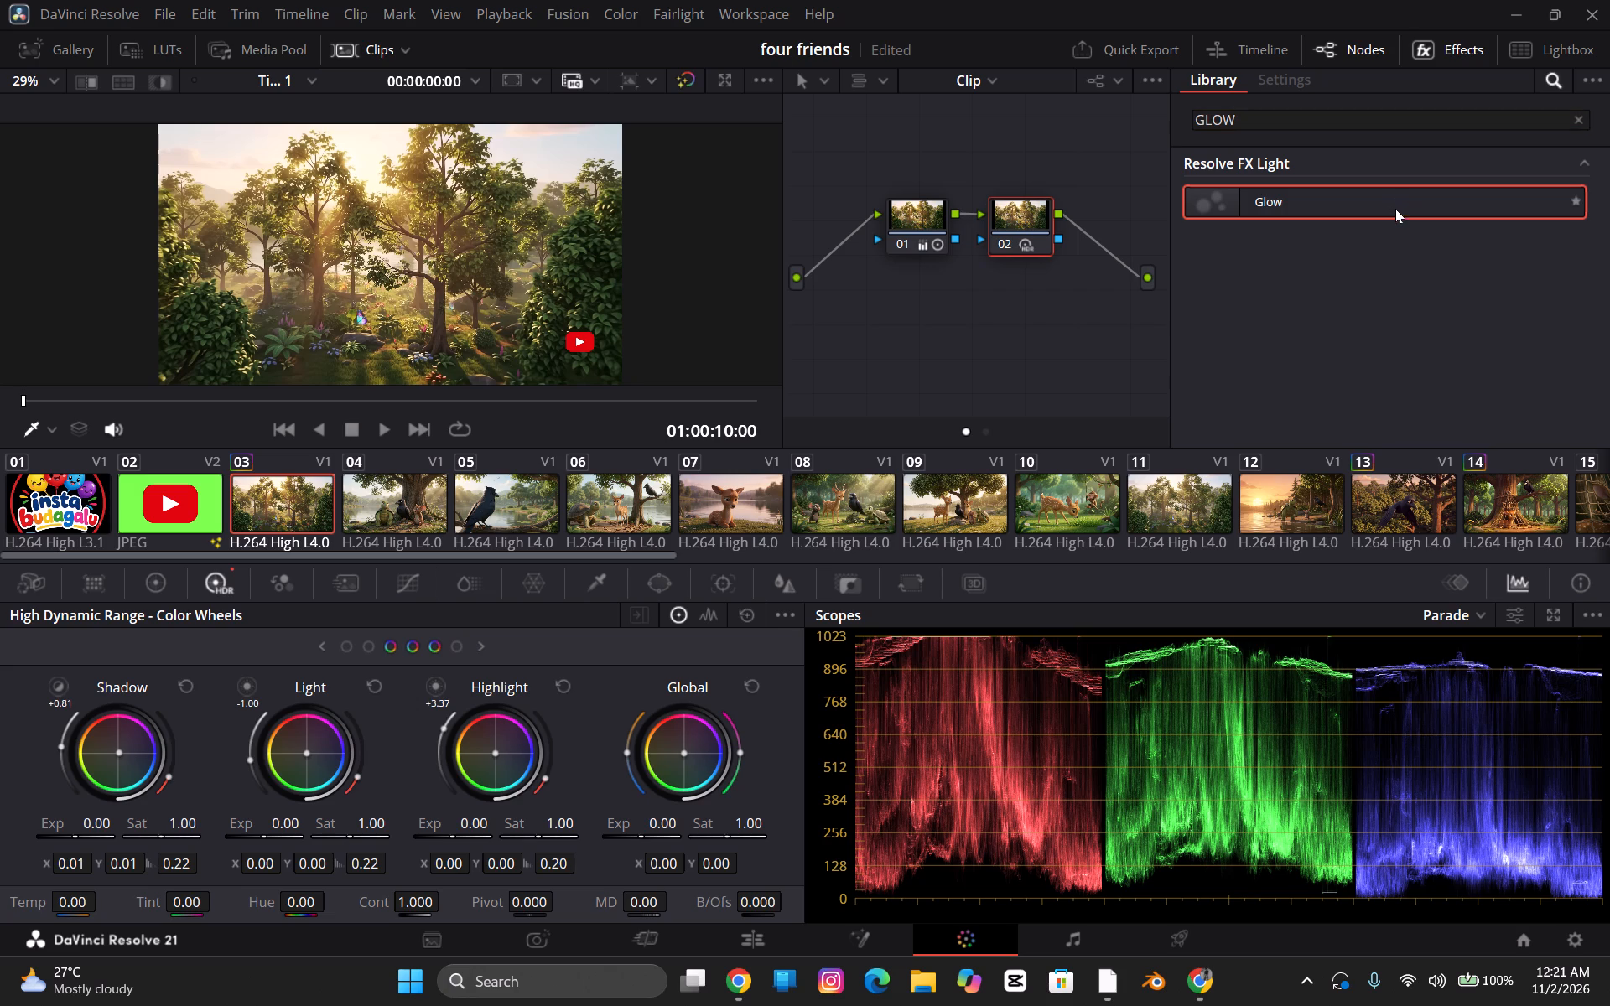
{"action": "double_click", "coordinate": [1265, 199]}
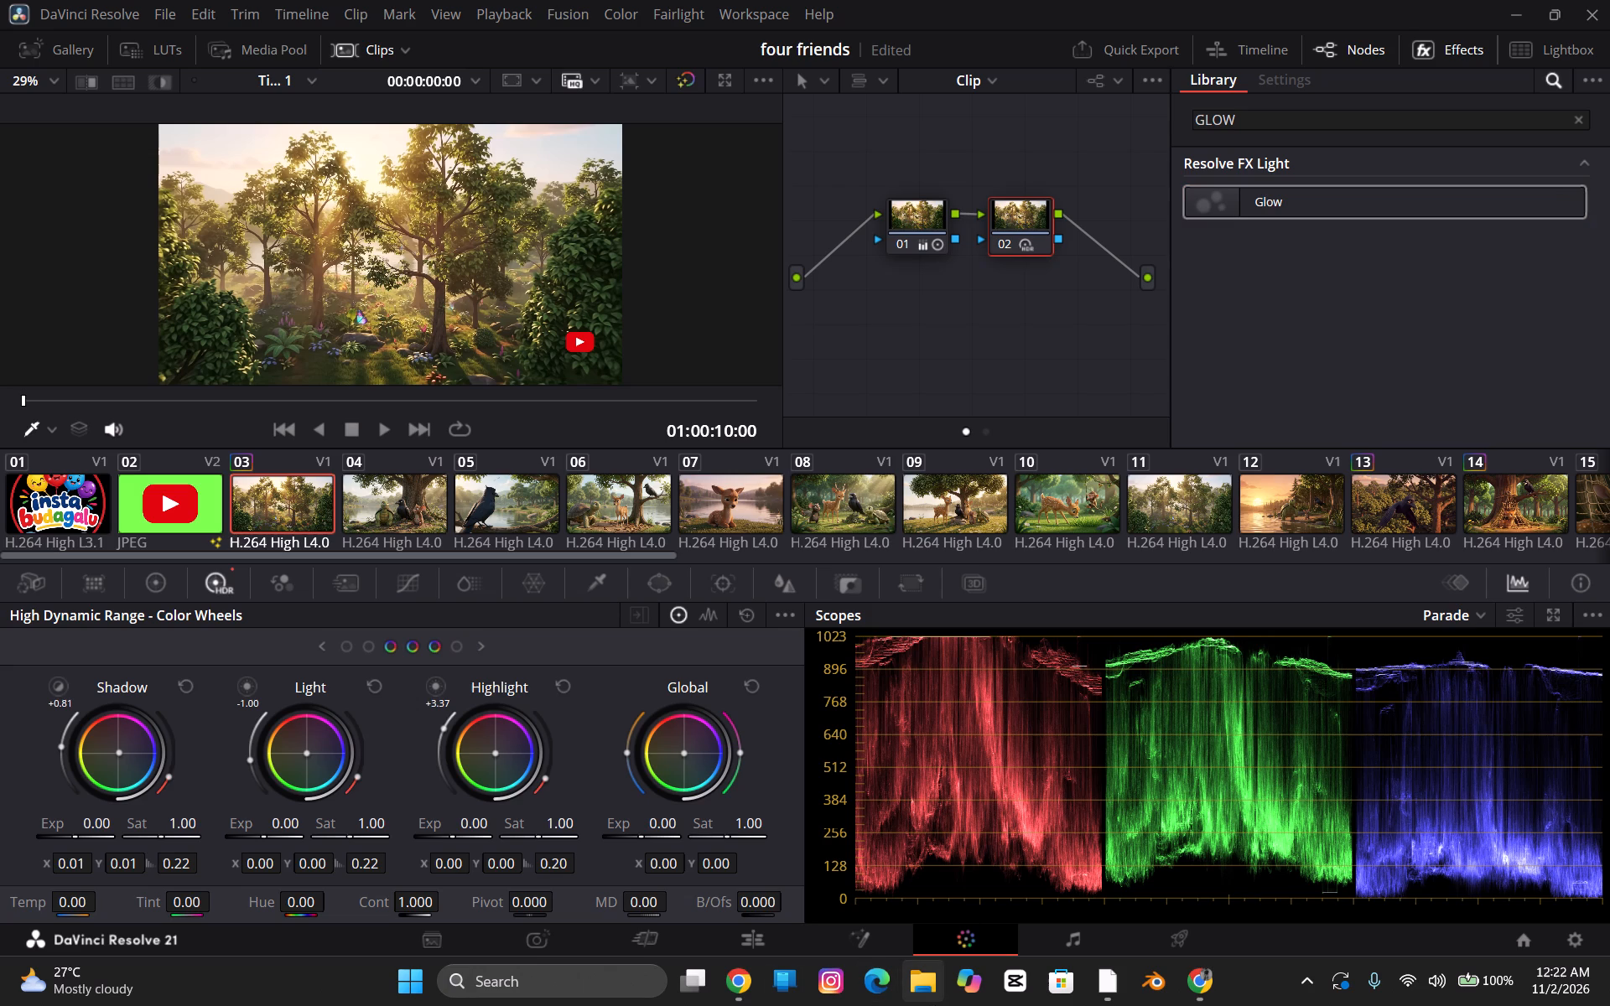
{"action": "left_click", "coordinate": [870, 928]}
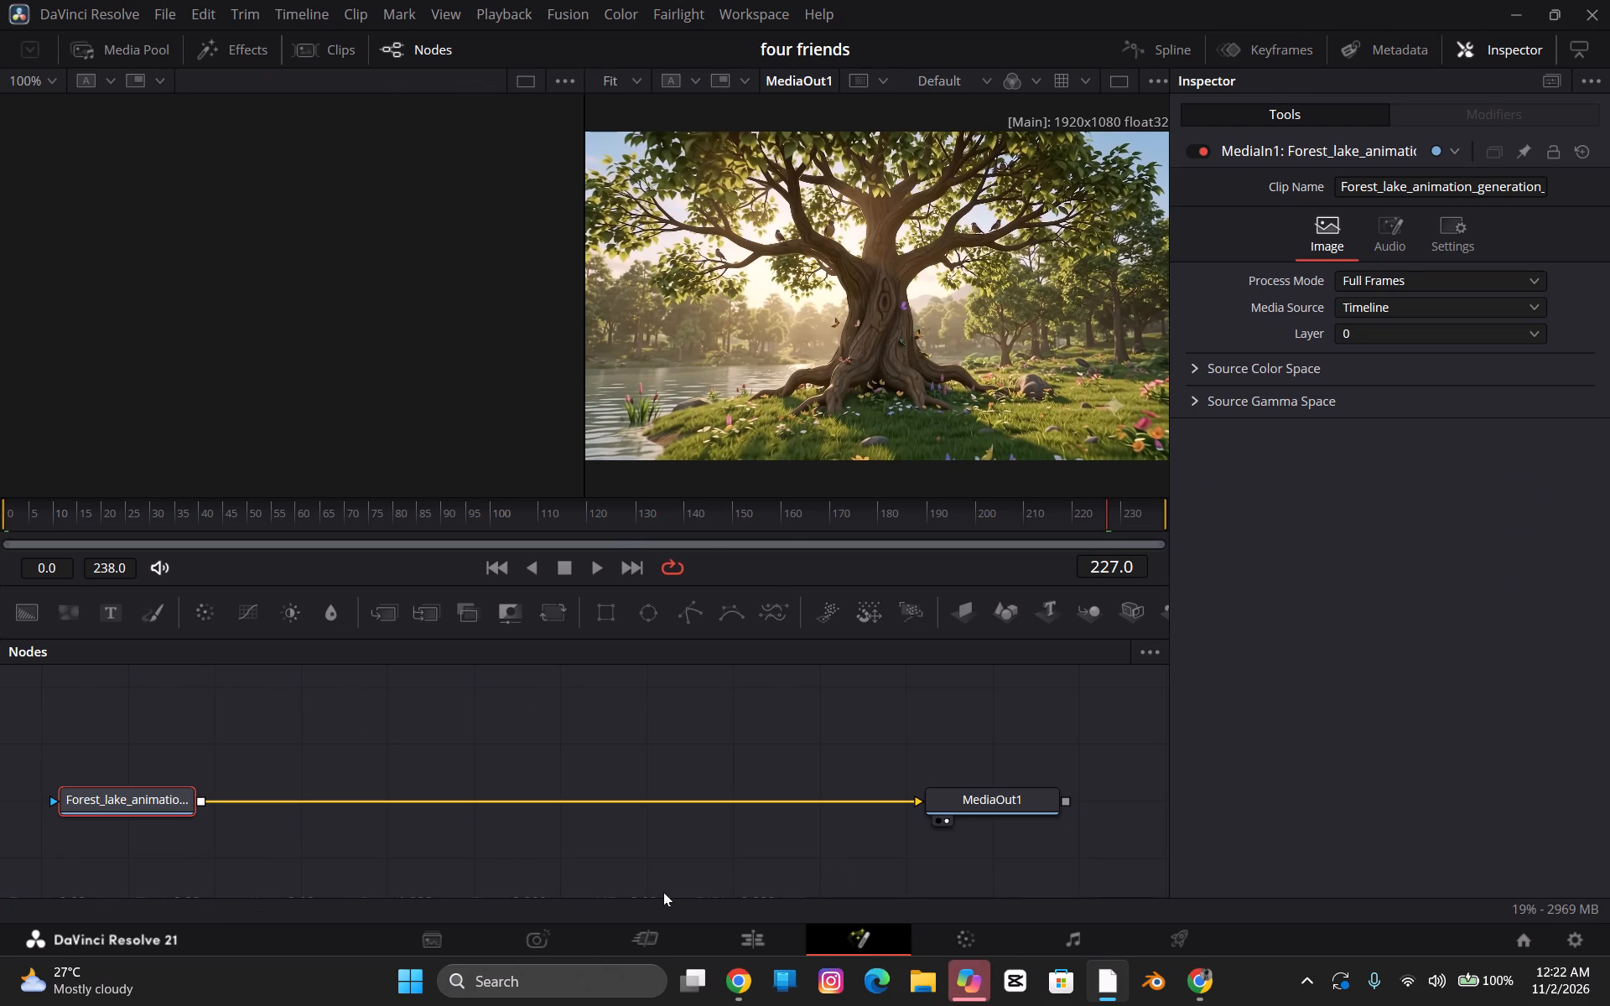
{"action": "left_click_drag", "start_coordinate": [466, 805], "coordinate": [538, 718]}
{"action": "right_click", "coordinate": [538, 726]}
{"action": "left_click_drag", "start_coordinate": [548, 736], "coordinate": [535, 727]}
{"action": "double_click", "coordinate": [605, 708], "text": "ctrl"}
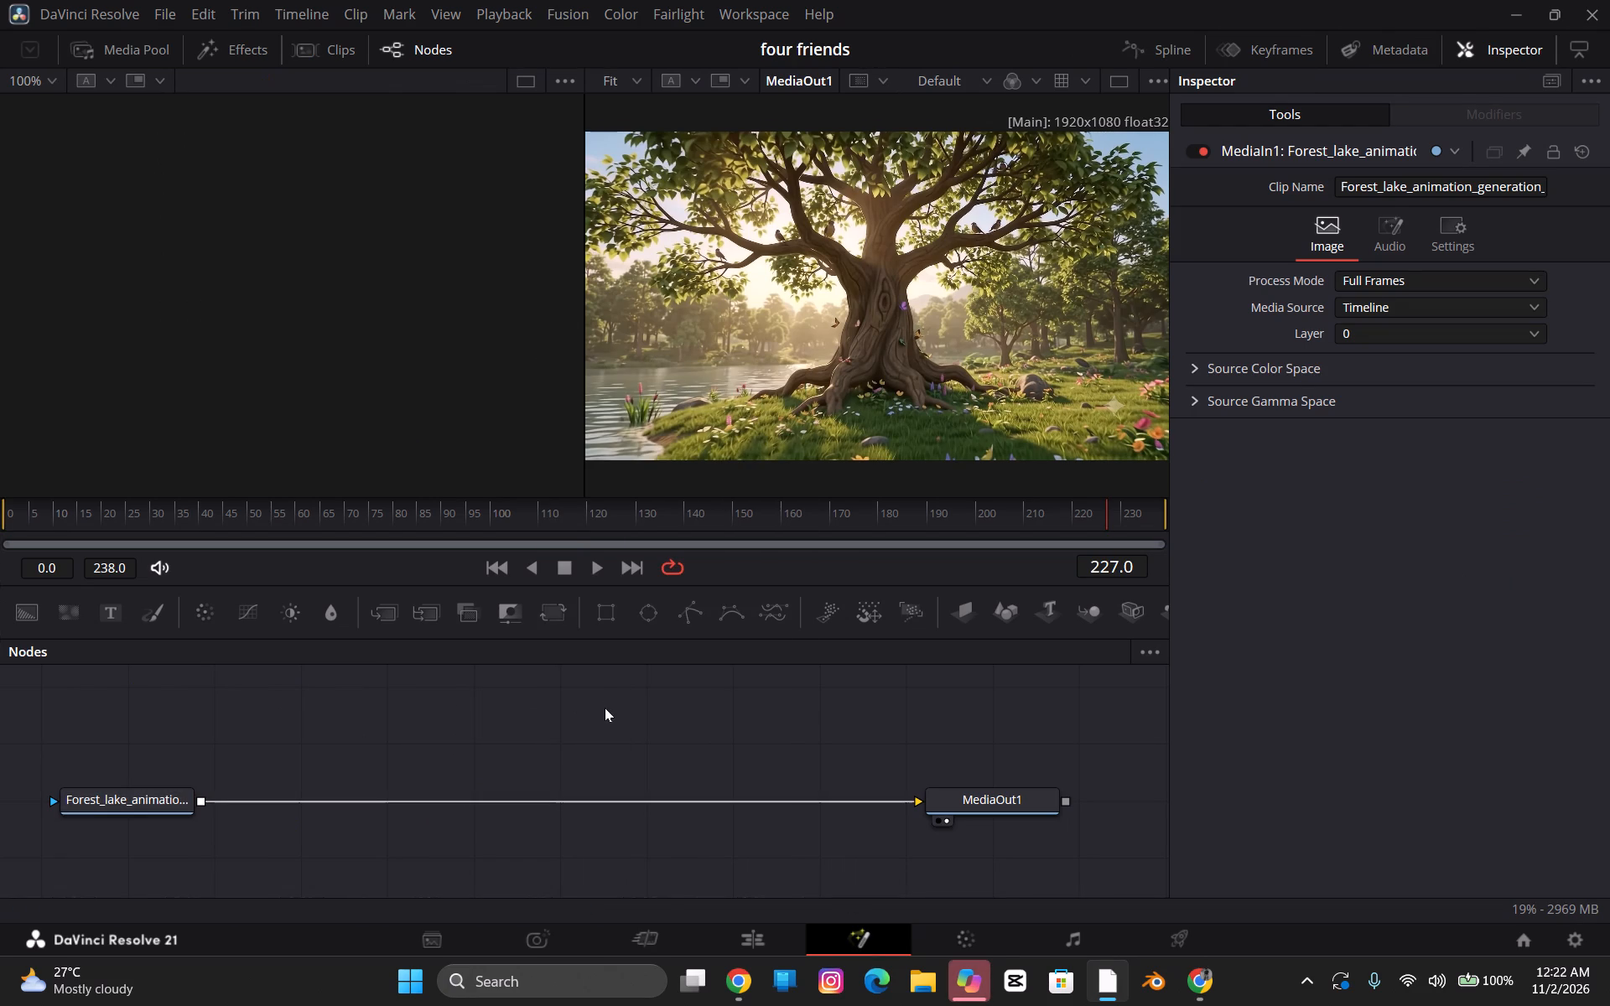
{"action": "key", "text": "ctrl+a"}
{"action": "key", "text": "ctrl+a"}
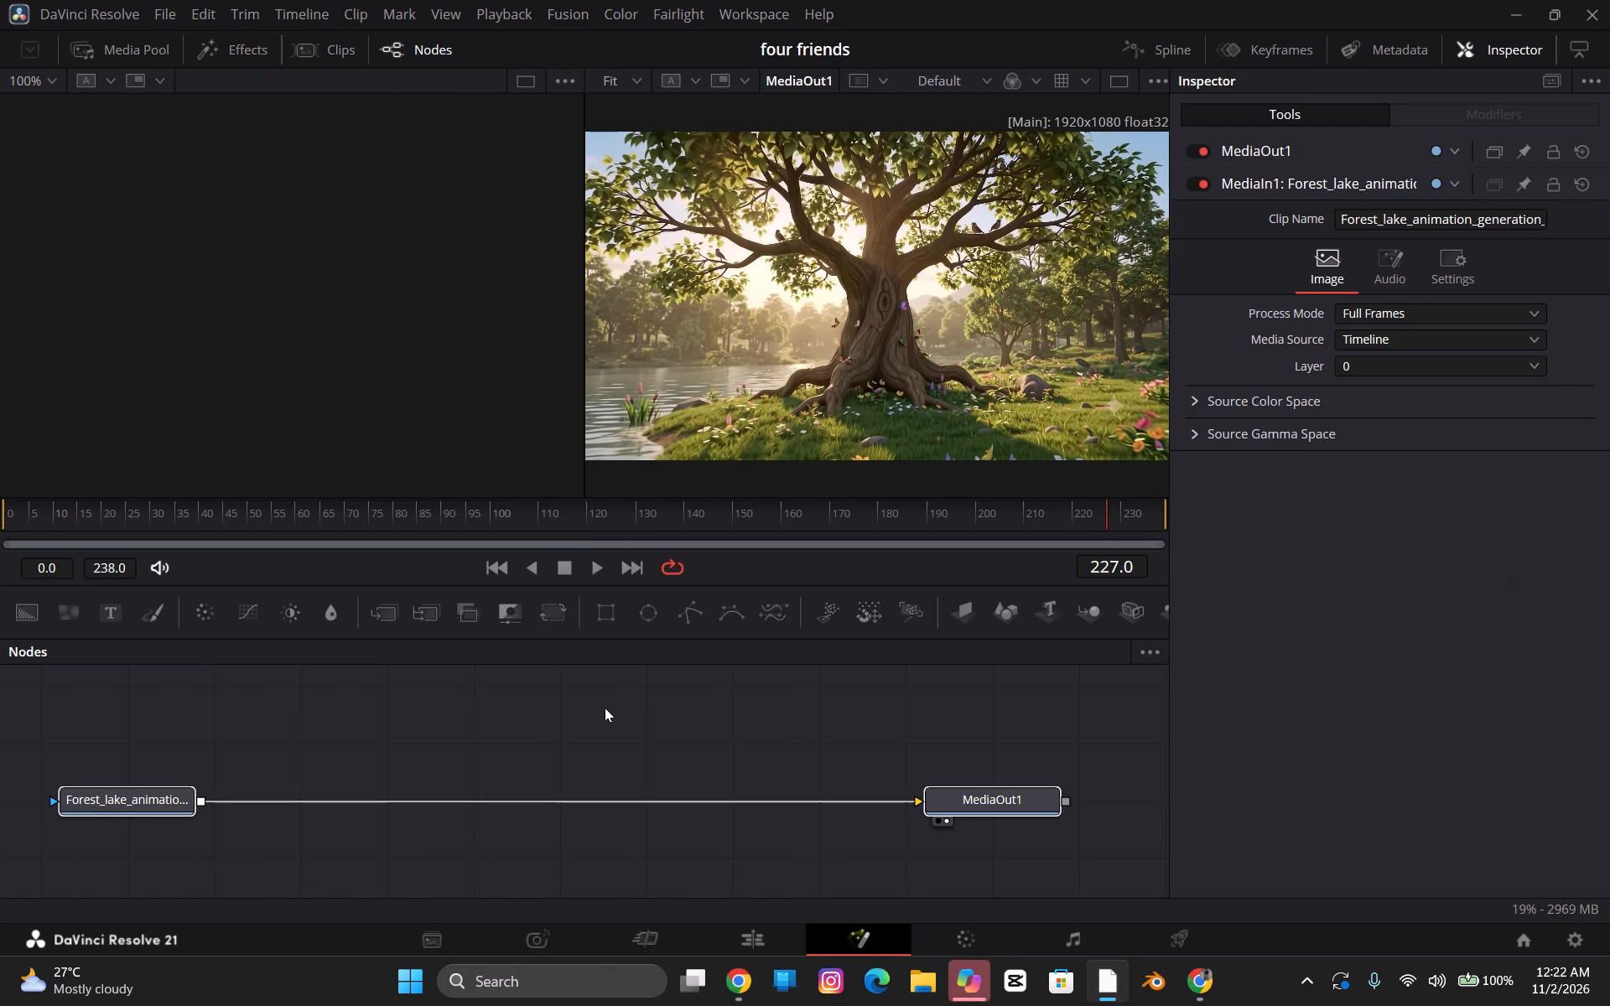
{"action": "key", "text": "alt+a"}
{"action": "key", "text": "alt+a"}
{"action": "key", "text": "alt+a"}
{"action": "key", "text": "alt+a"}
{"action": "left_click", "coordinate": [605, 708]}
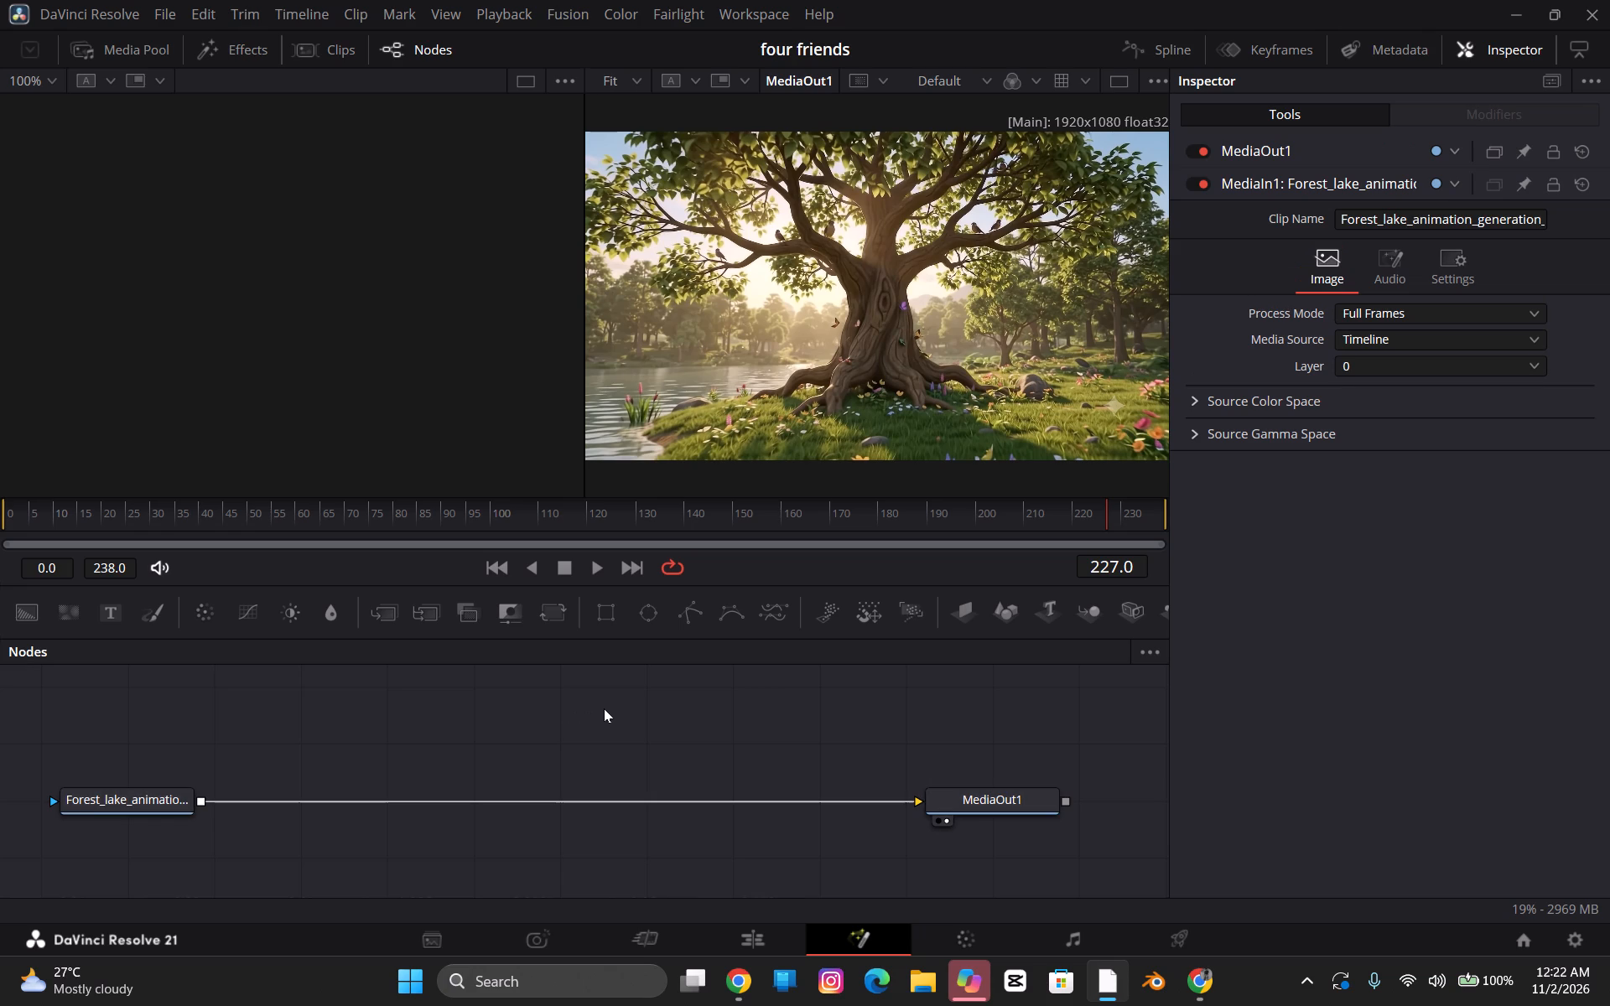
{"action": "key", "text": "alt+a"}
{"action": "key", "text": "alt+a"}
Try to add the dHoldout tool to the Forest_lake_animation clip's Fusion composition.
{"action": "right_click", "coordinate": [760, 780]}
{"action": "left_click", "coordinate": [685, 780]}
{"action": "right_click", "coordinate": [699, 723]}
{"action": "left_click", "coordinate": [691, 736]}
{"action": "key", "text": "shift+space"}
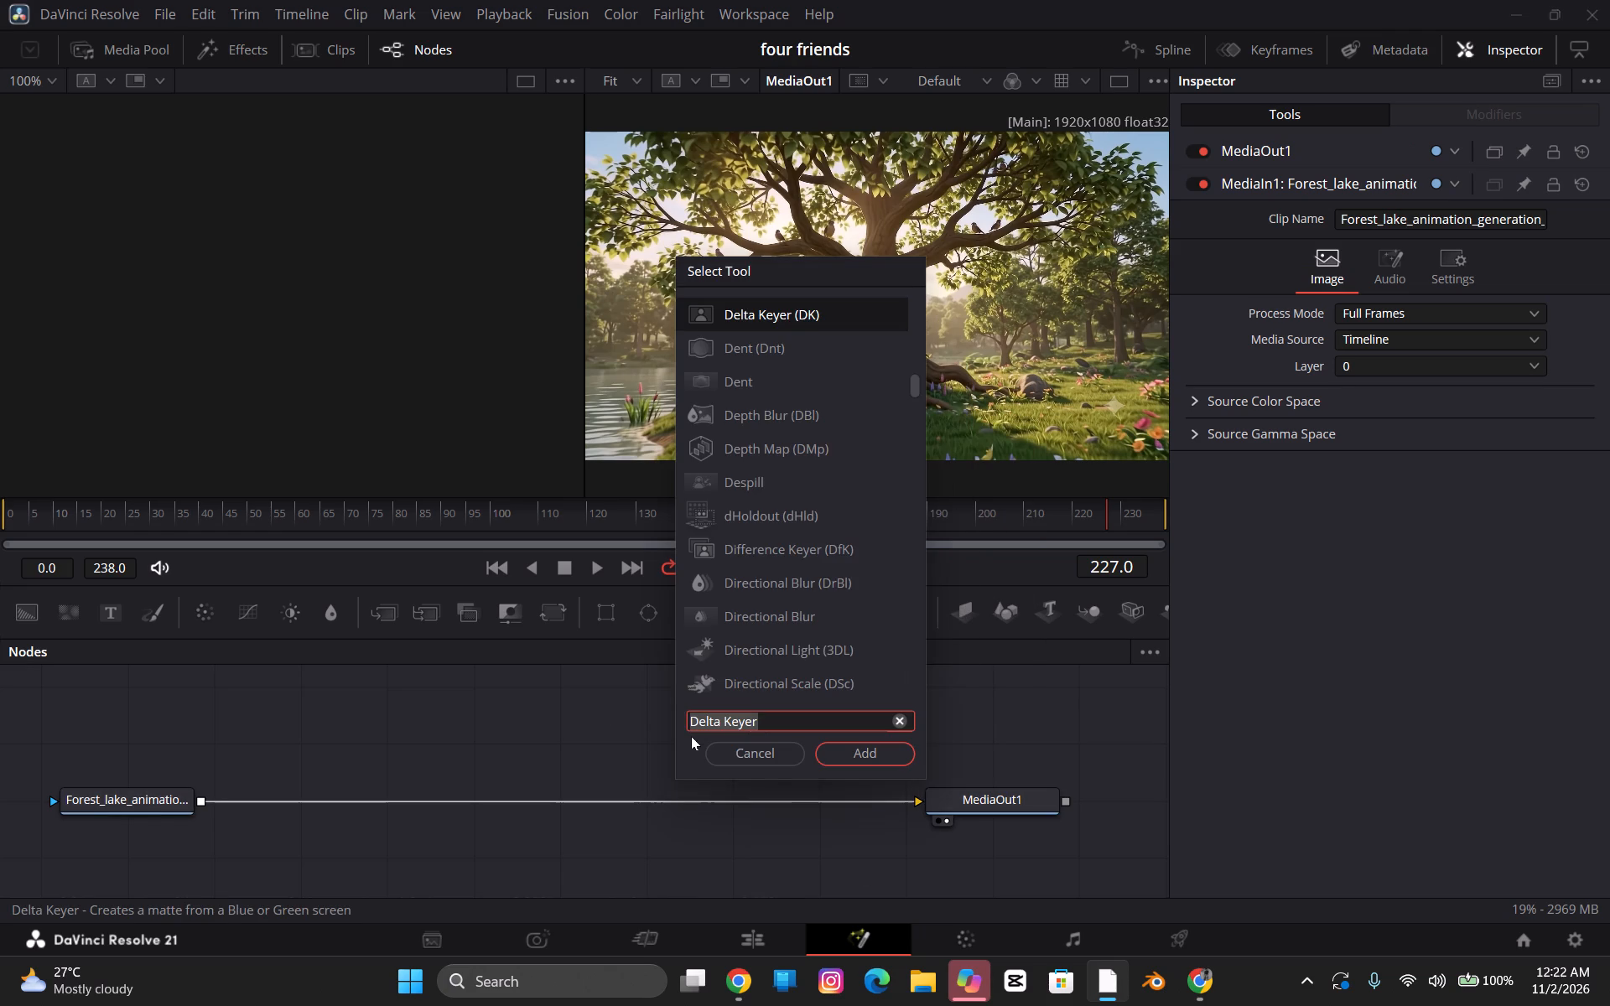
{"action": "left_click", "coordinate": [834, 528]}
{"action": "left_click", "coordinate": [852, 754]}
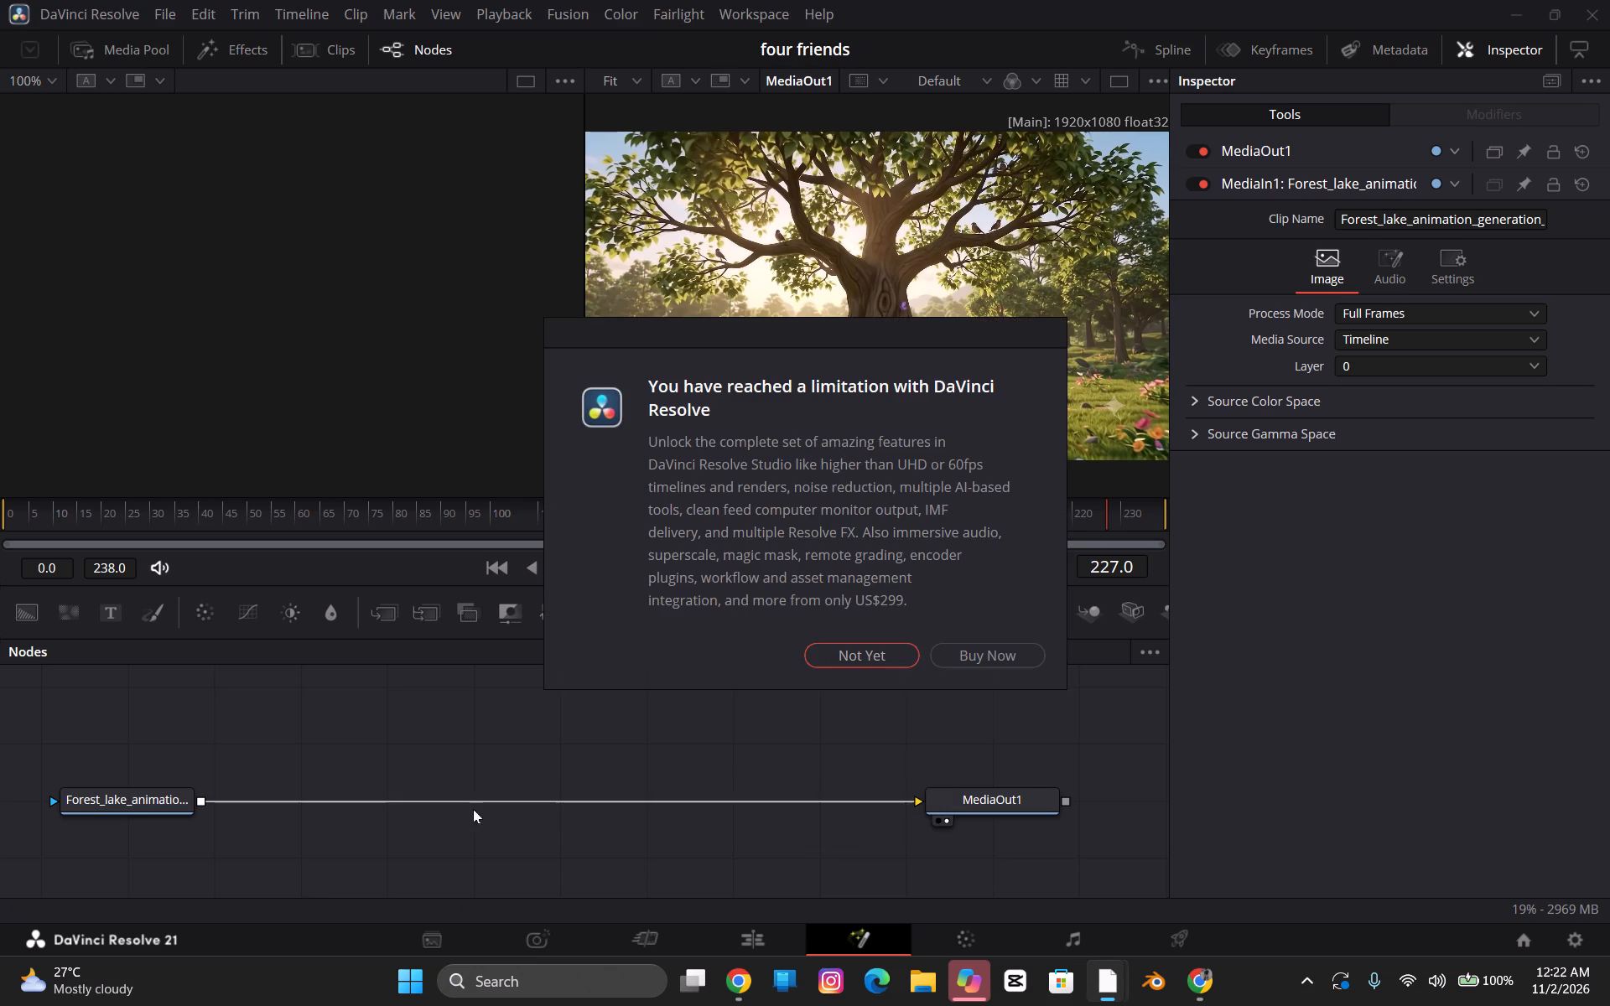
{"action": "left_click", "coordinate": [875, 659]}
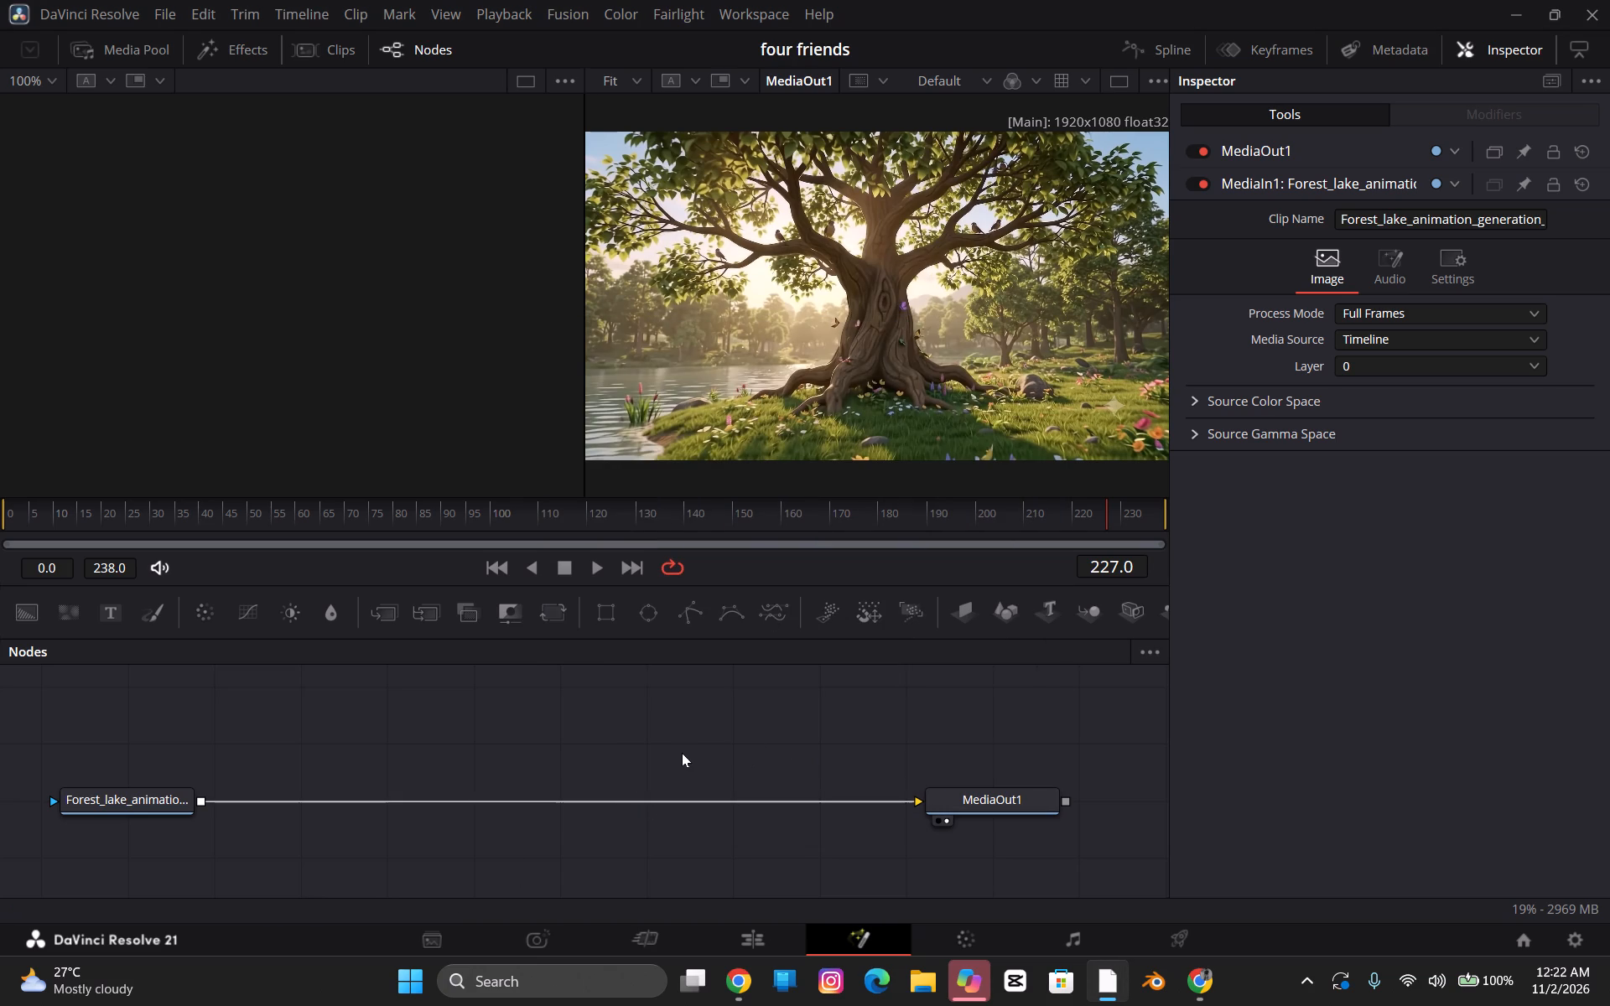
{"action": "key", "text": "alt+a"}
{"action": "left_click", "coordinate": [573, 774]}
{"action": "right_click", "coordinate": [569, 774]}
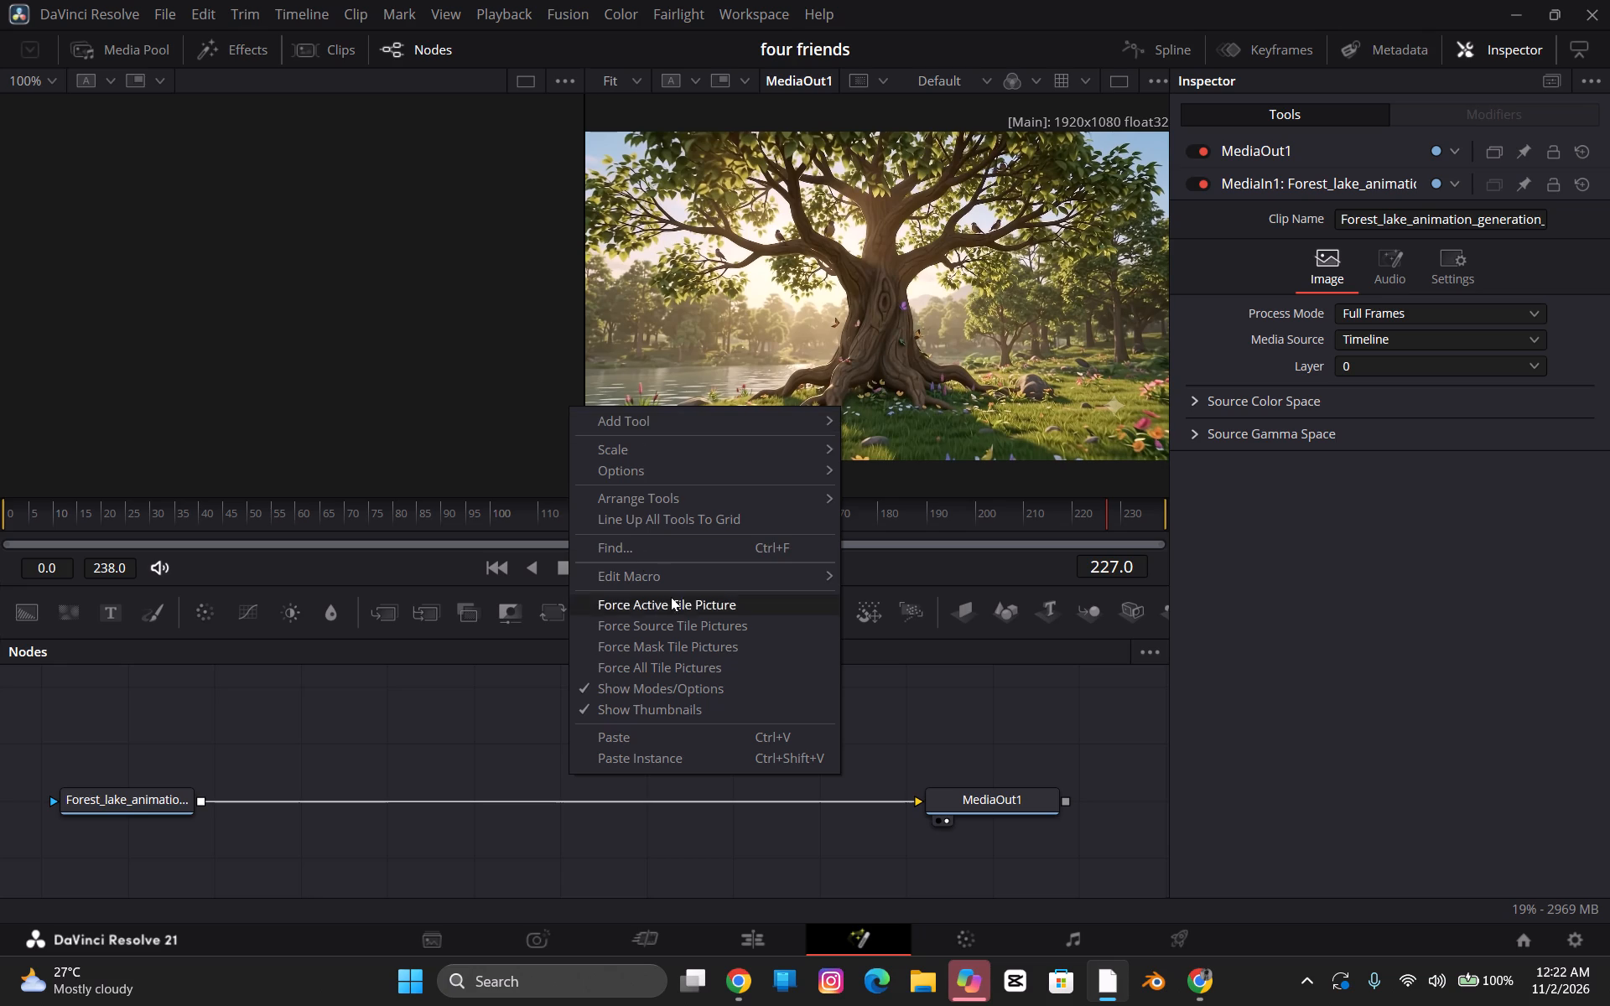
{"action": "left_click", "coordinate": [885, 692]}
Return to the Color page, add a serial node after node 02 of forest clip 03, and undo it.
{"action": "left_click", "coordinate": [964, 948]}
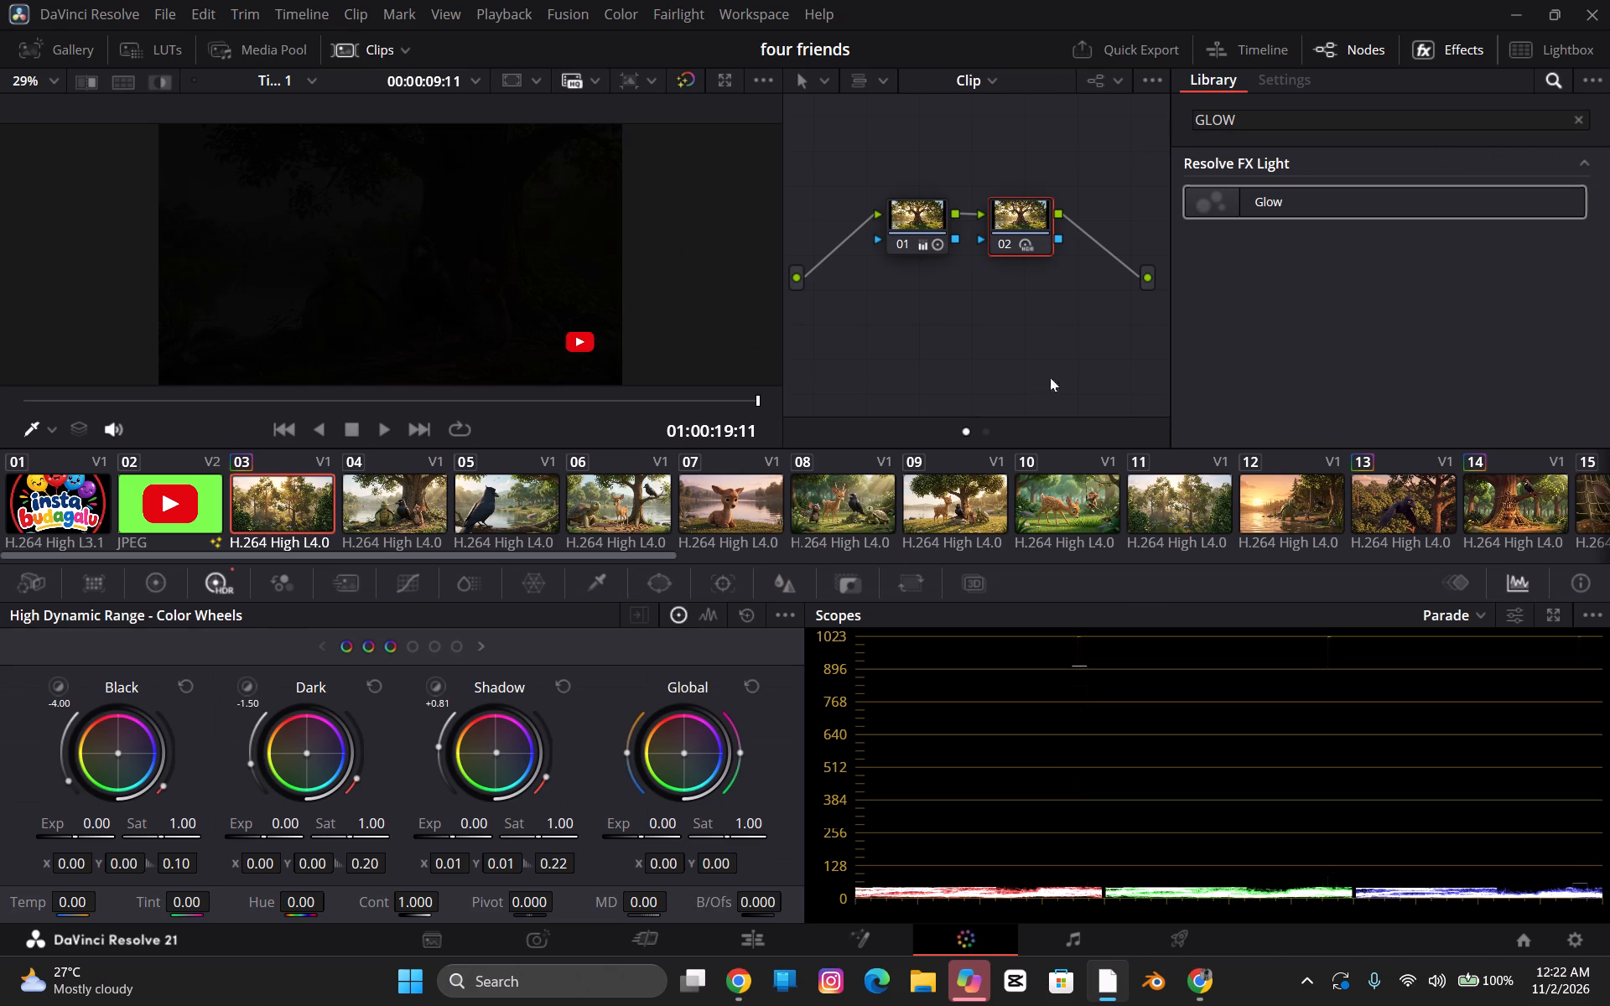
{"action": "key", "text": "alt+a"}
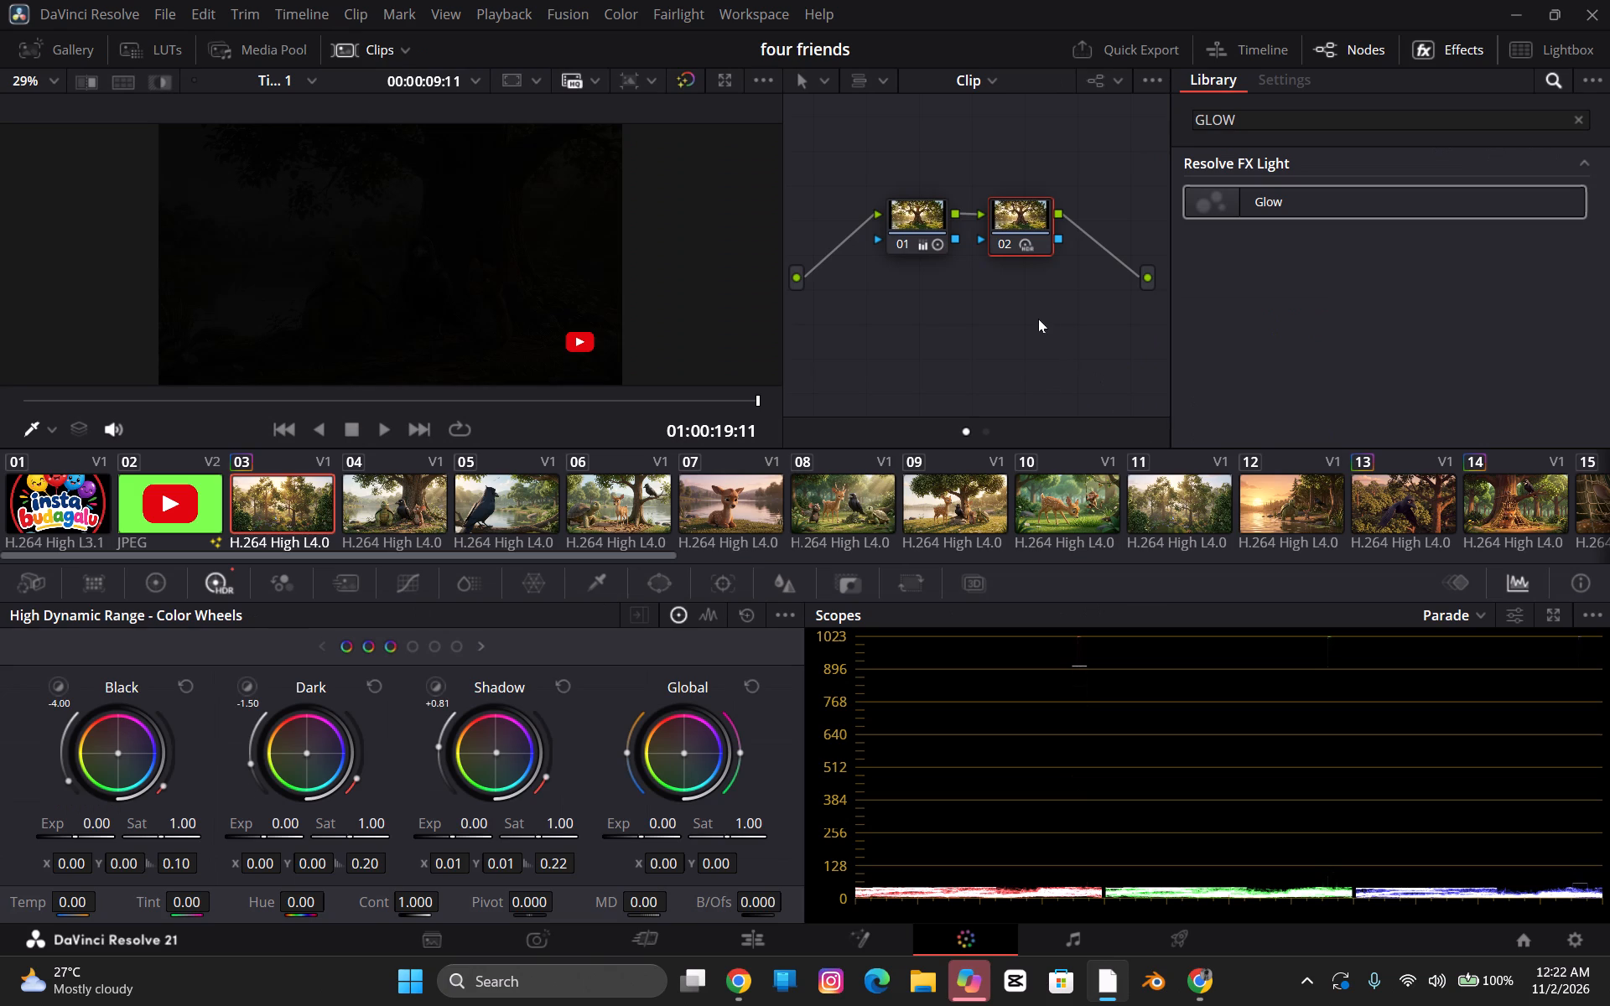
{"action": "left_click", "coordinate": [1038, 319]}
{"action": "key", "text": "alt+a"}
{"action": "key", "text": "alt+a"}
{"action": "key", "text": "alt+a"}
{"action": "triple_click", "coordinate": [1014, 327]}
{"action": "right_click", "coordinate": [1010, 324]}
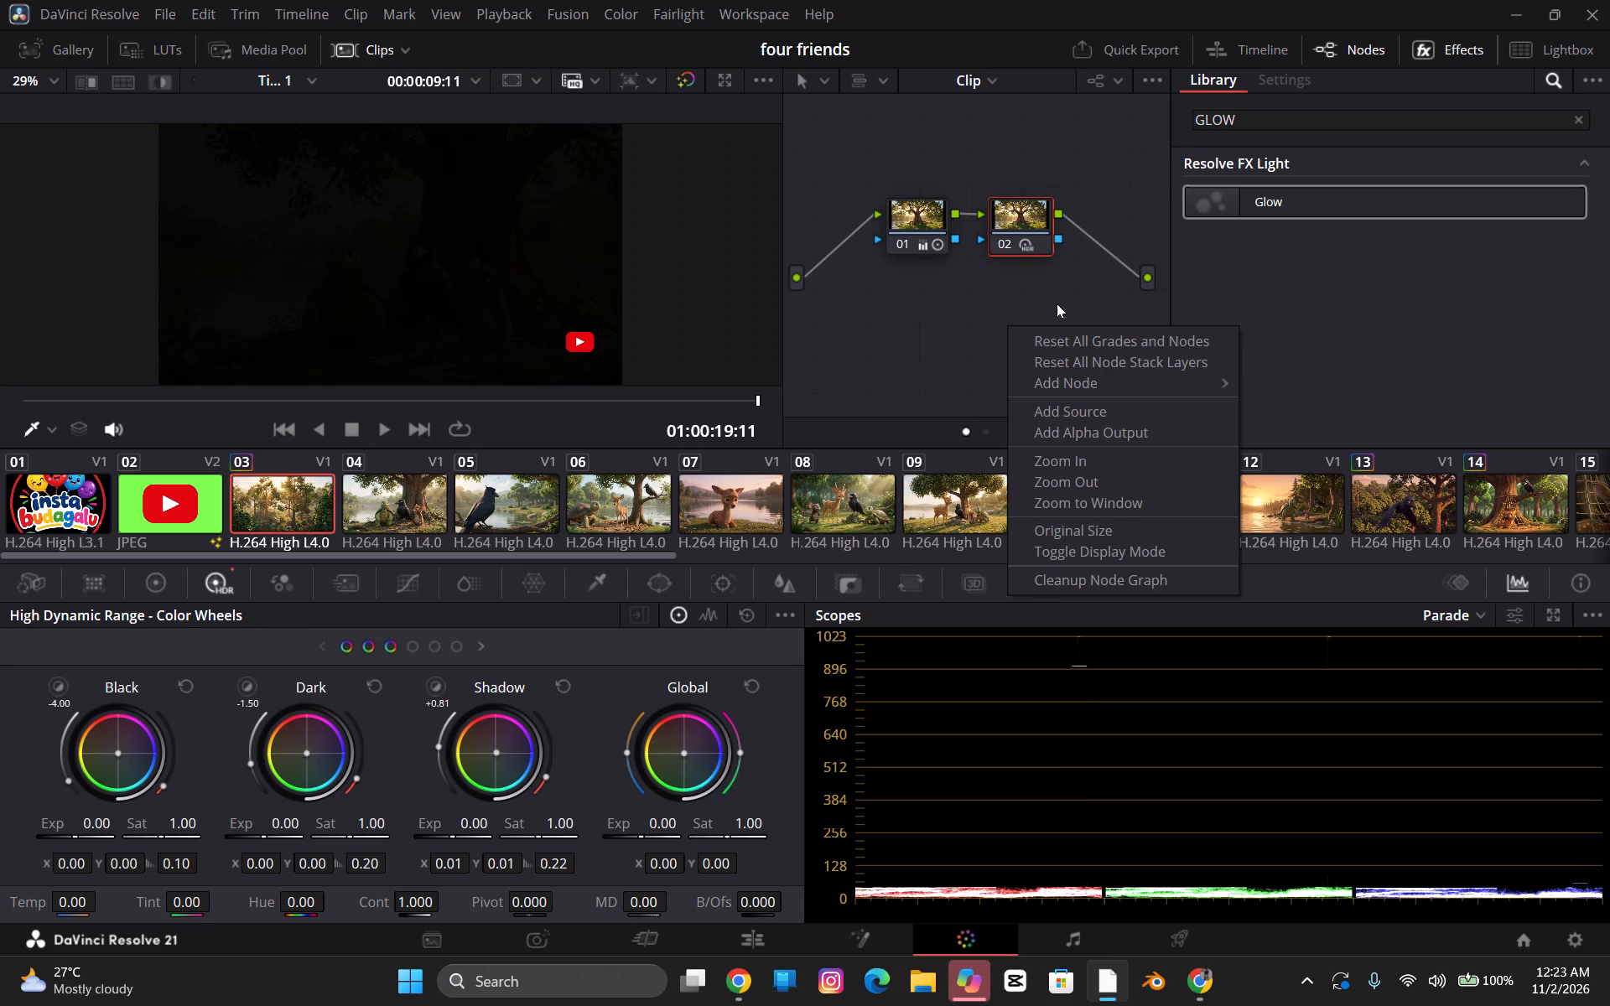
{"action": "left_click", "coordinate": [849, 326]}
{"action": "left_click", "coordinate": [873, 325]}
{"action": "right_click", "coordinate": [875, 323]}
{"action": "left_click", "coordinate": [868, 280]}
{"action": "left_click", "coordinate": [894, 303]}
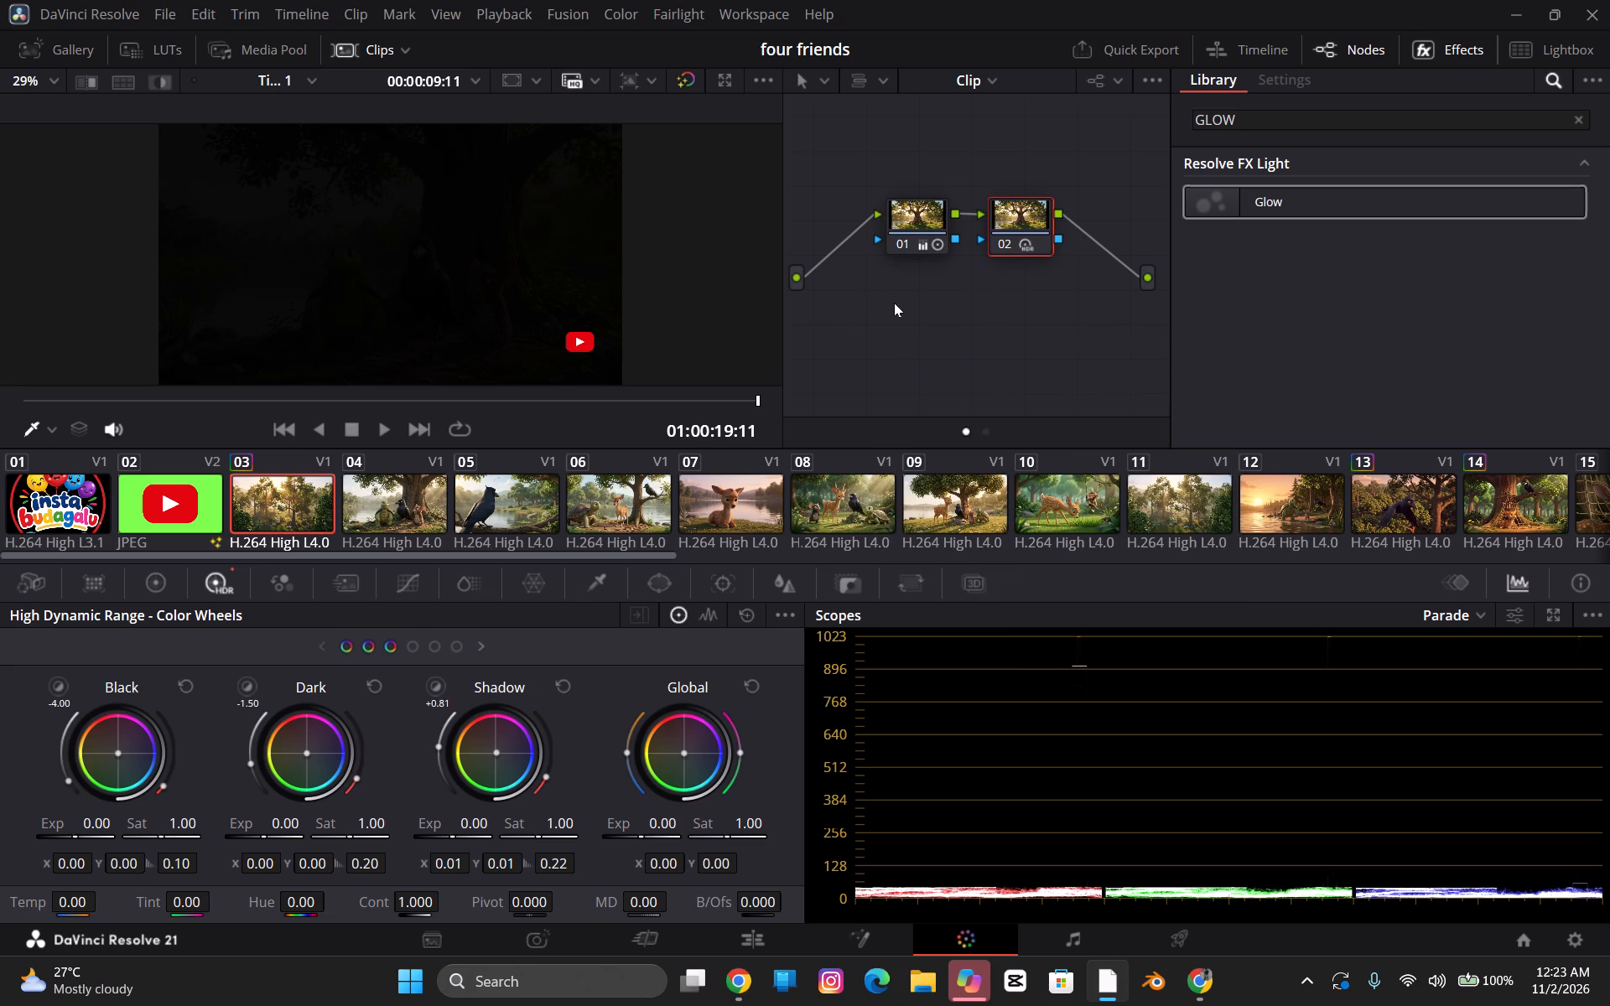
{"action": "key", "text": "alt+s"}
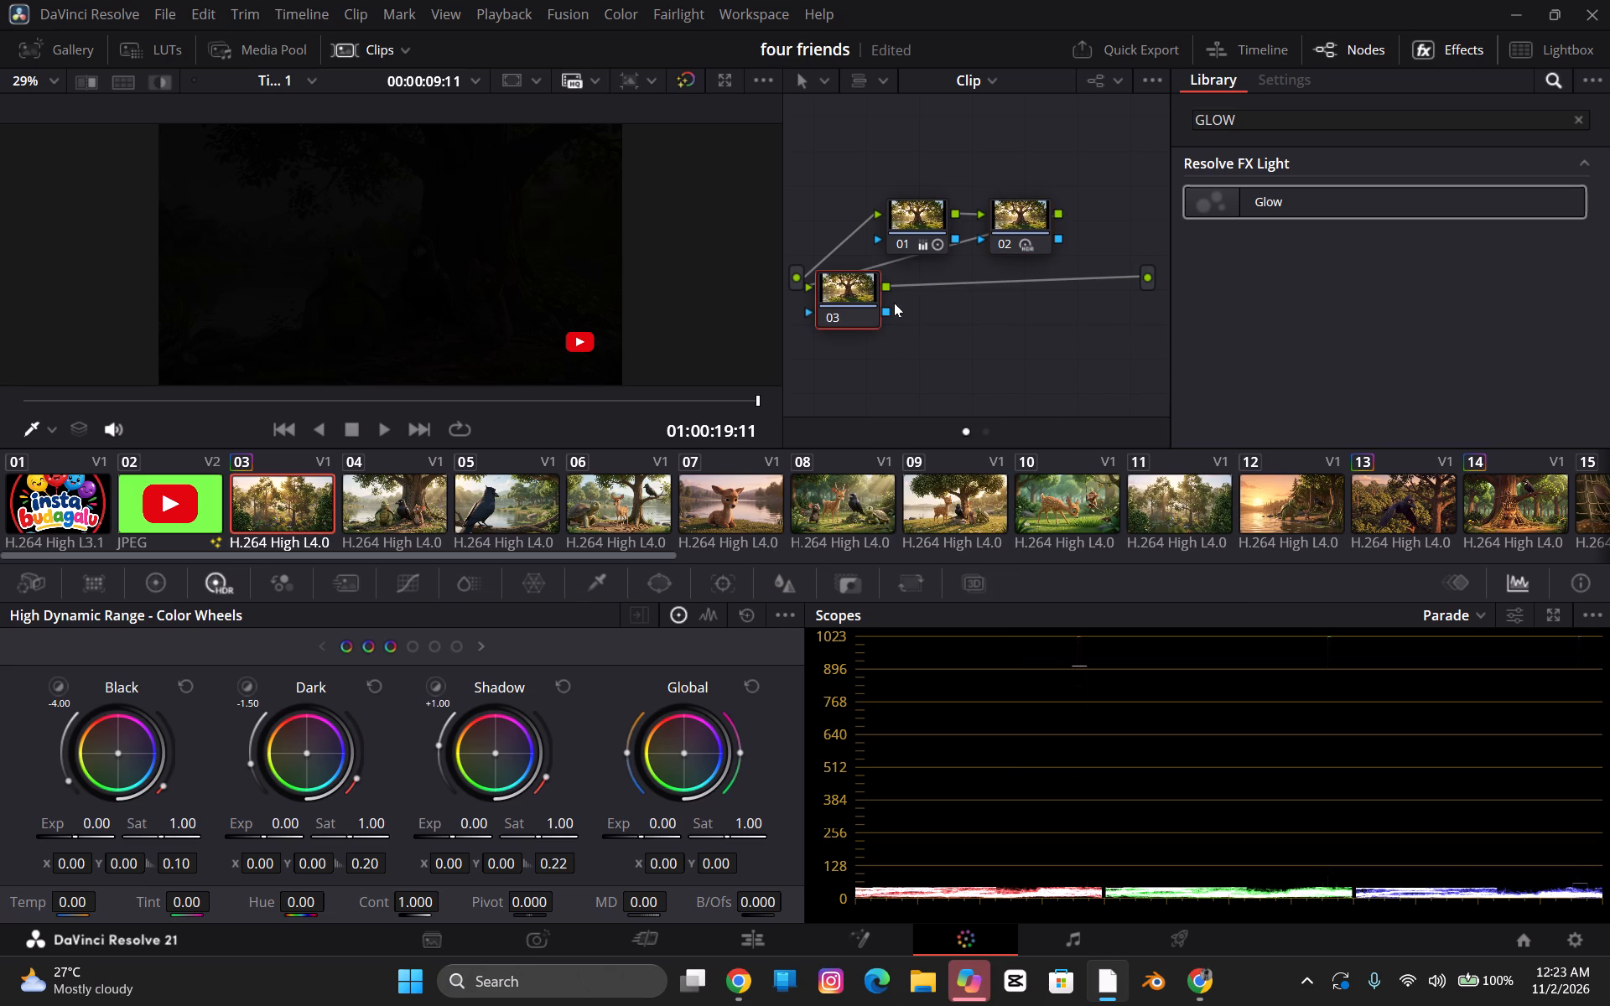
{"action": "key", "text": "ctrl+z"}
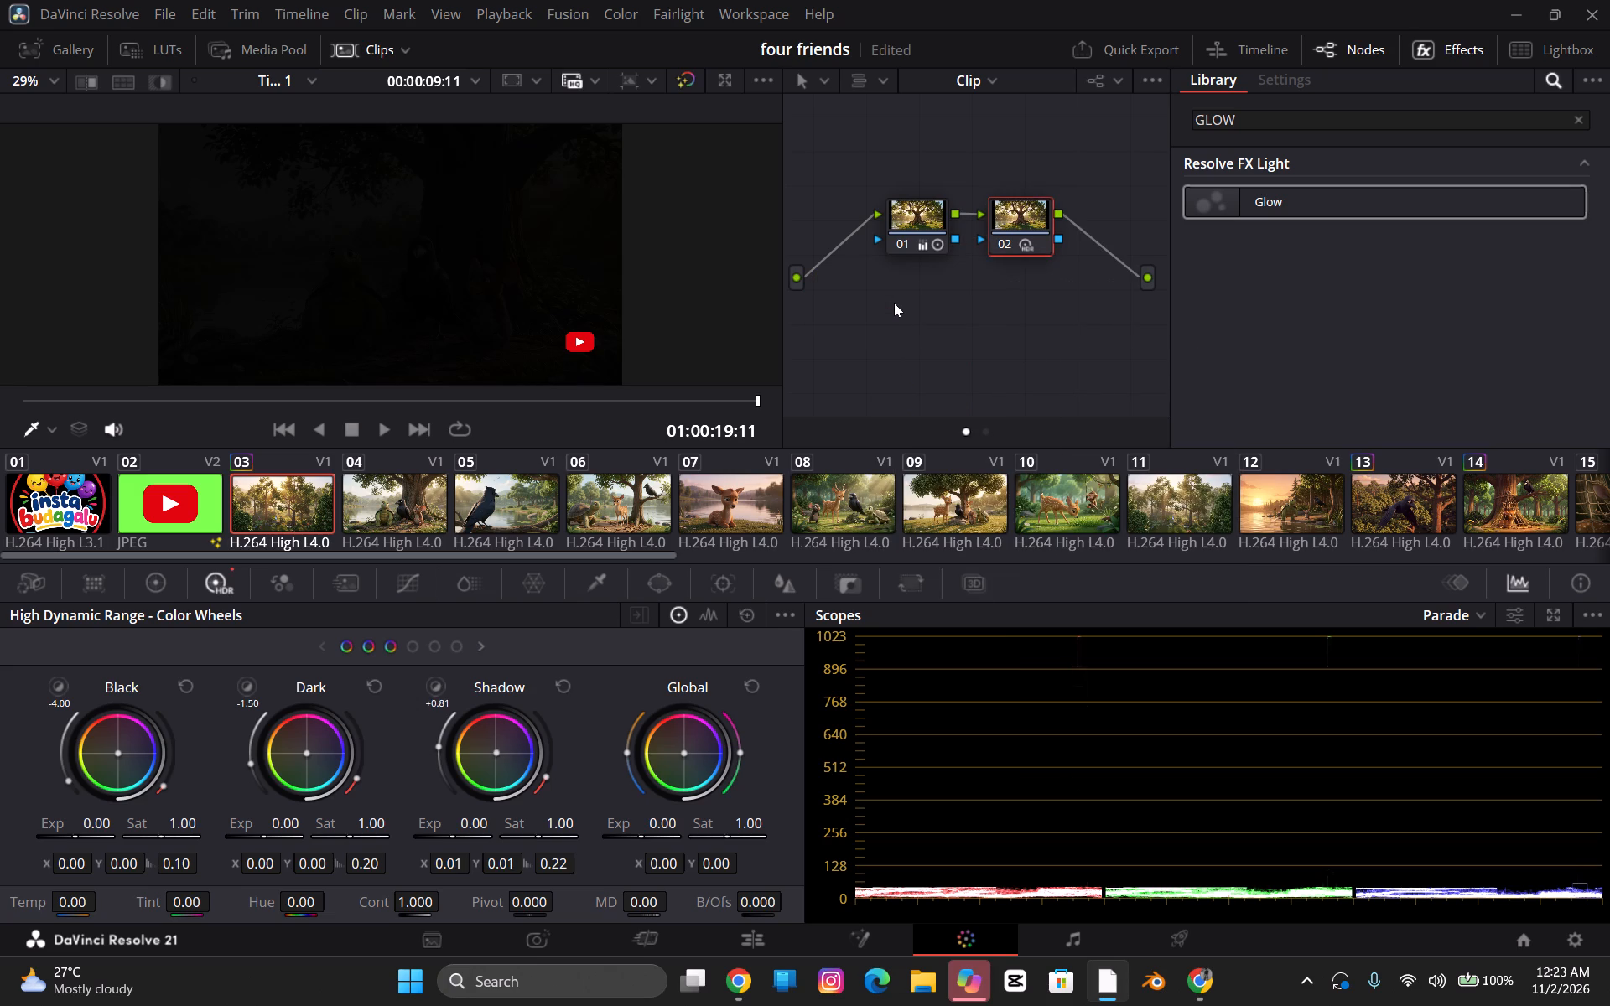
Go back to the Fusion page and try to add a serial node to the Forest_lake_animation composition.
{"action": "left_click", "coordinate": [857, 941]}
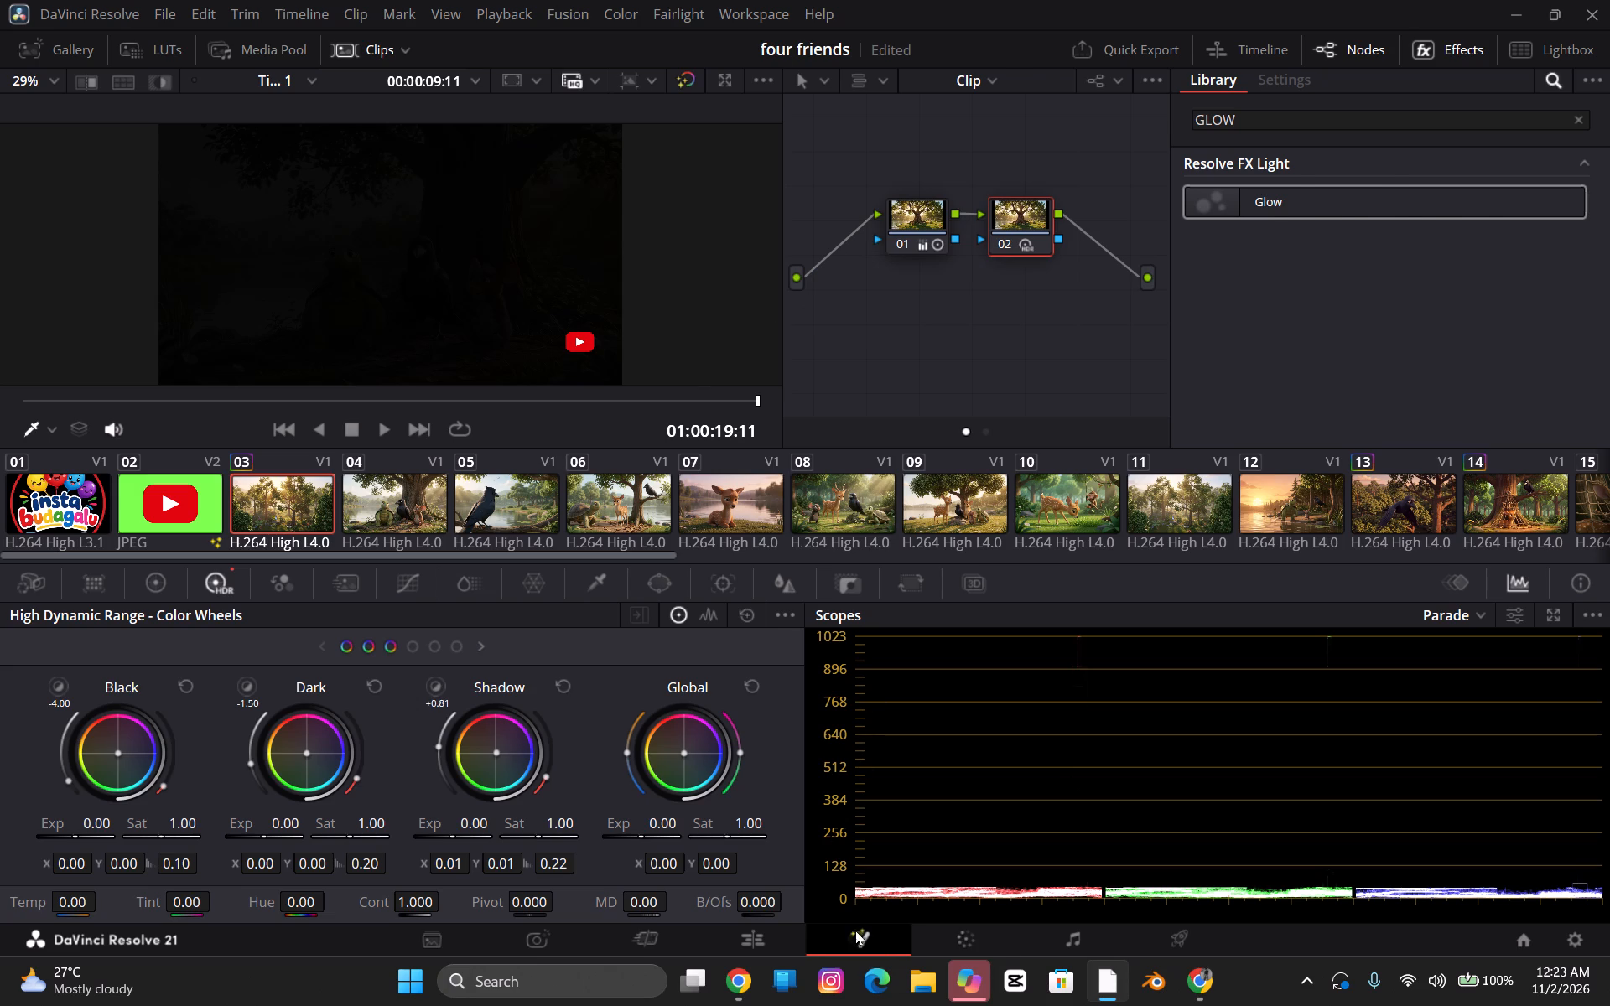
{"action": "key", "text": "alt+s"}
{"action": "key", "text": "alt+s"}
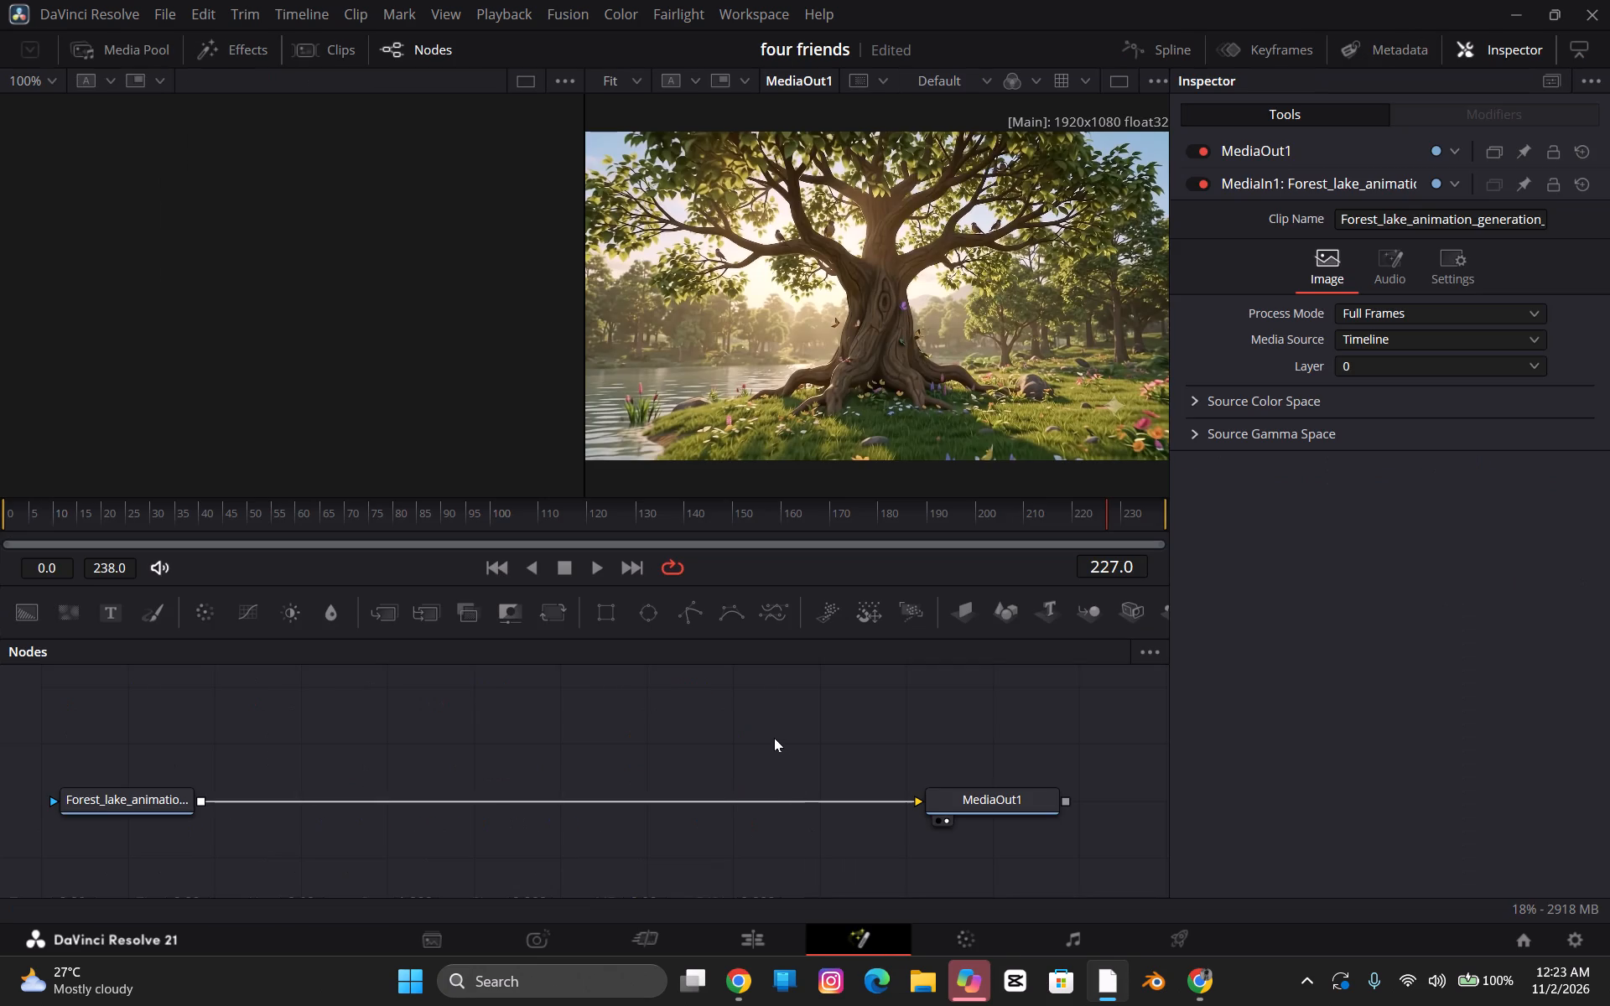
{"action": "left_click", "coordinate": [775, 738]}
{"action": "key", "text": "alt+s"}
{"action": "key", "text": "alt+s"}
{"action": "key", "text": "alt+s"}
{"action": "left_click", "coordinate": [753, 944]}
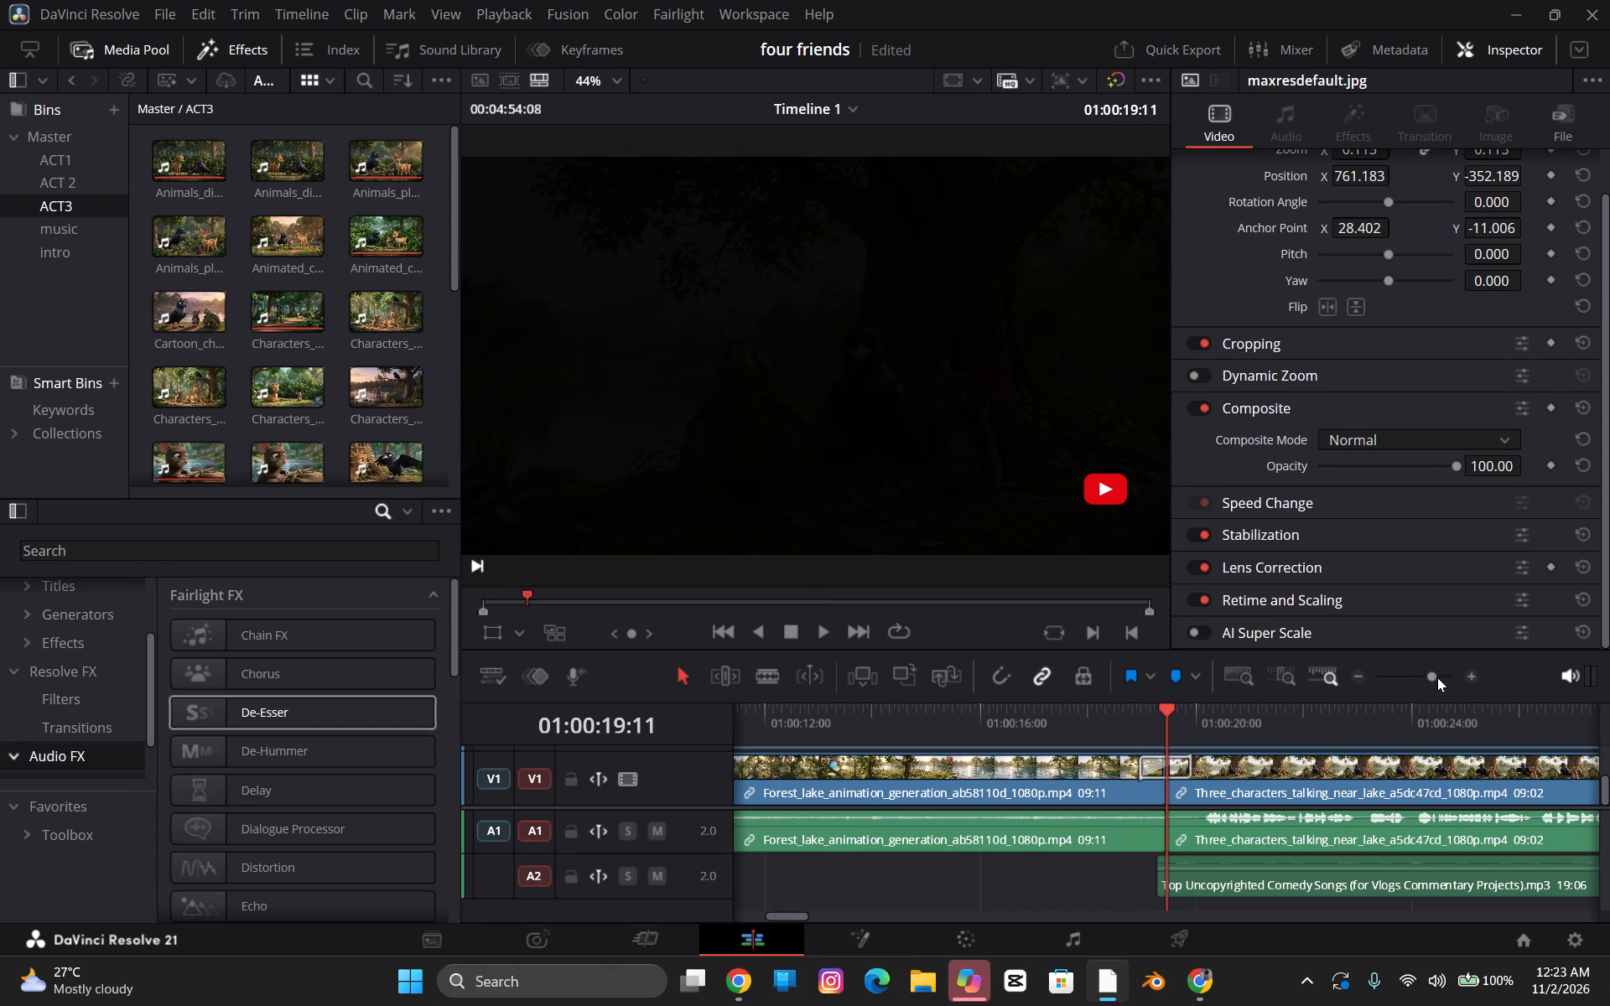
{"action": "left_click_drag", "start_coordinate": [1427, 674], "coordinate": [1414, 678]}
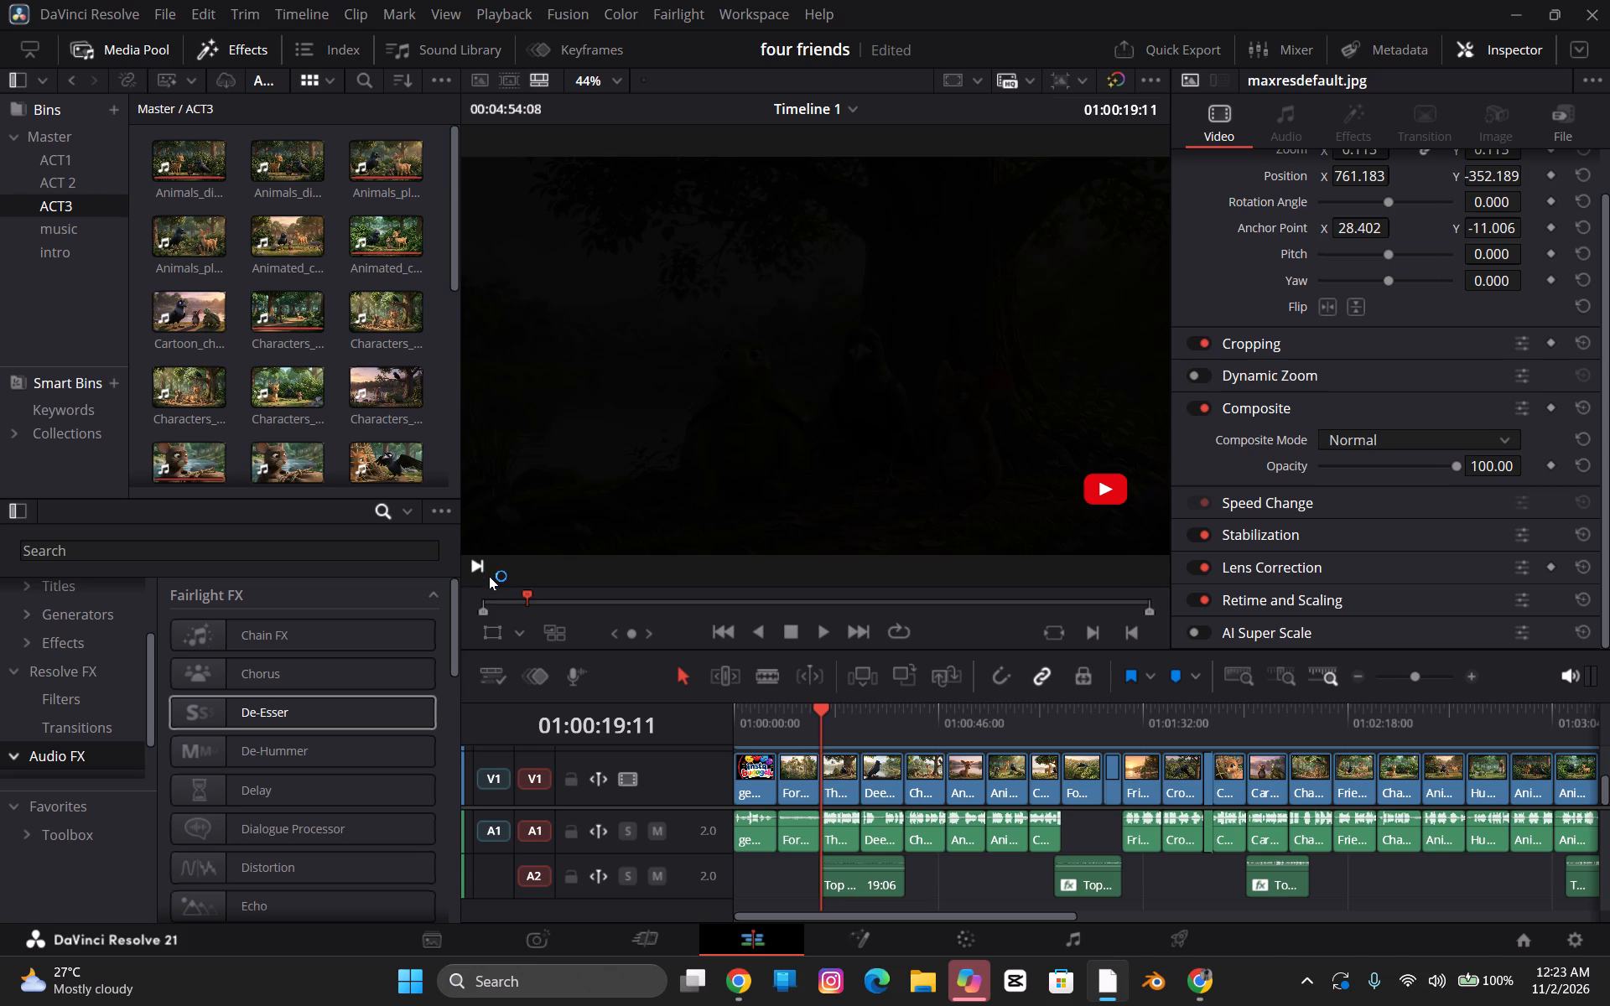
{"action": "left_click_drag", "start_coordinate": [490, 647], "coordinate": [512, 537]}
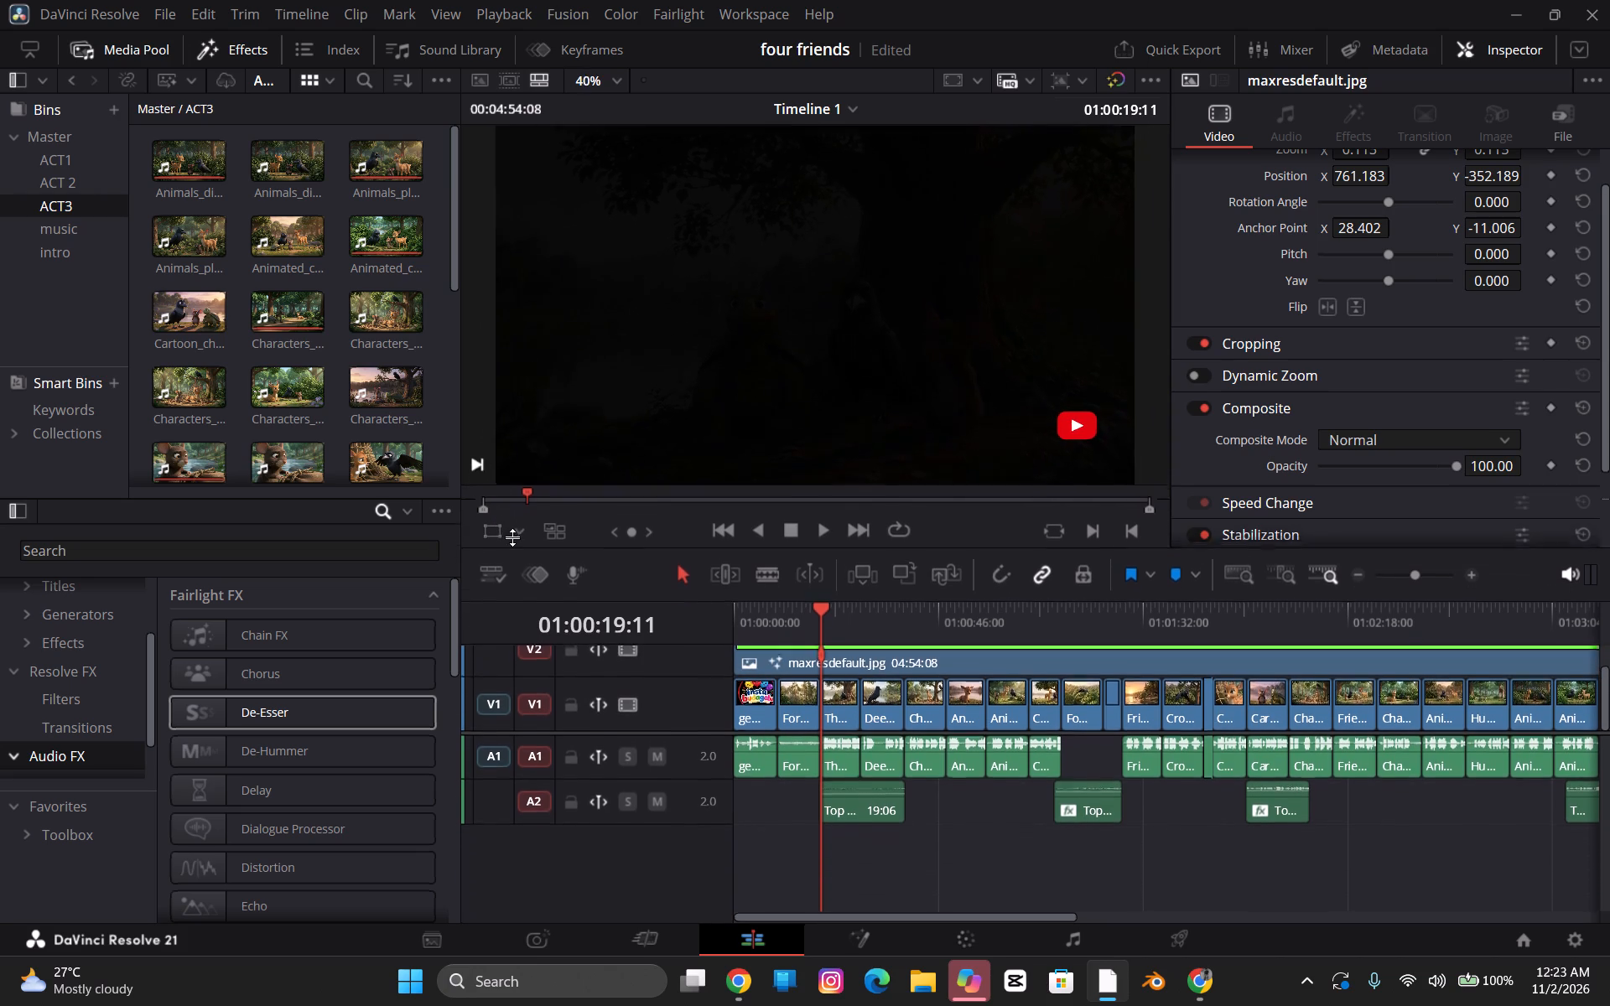
{"action": "left_click_drag", "start_coordinate": [512, 537], "coordinate": [512, 561]}
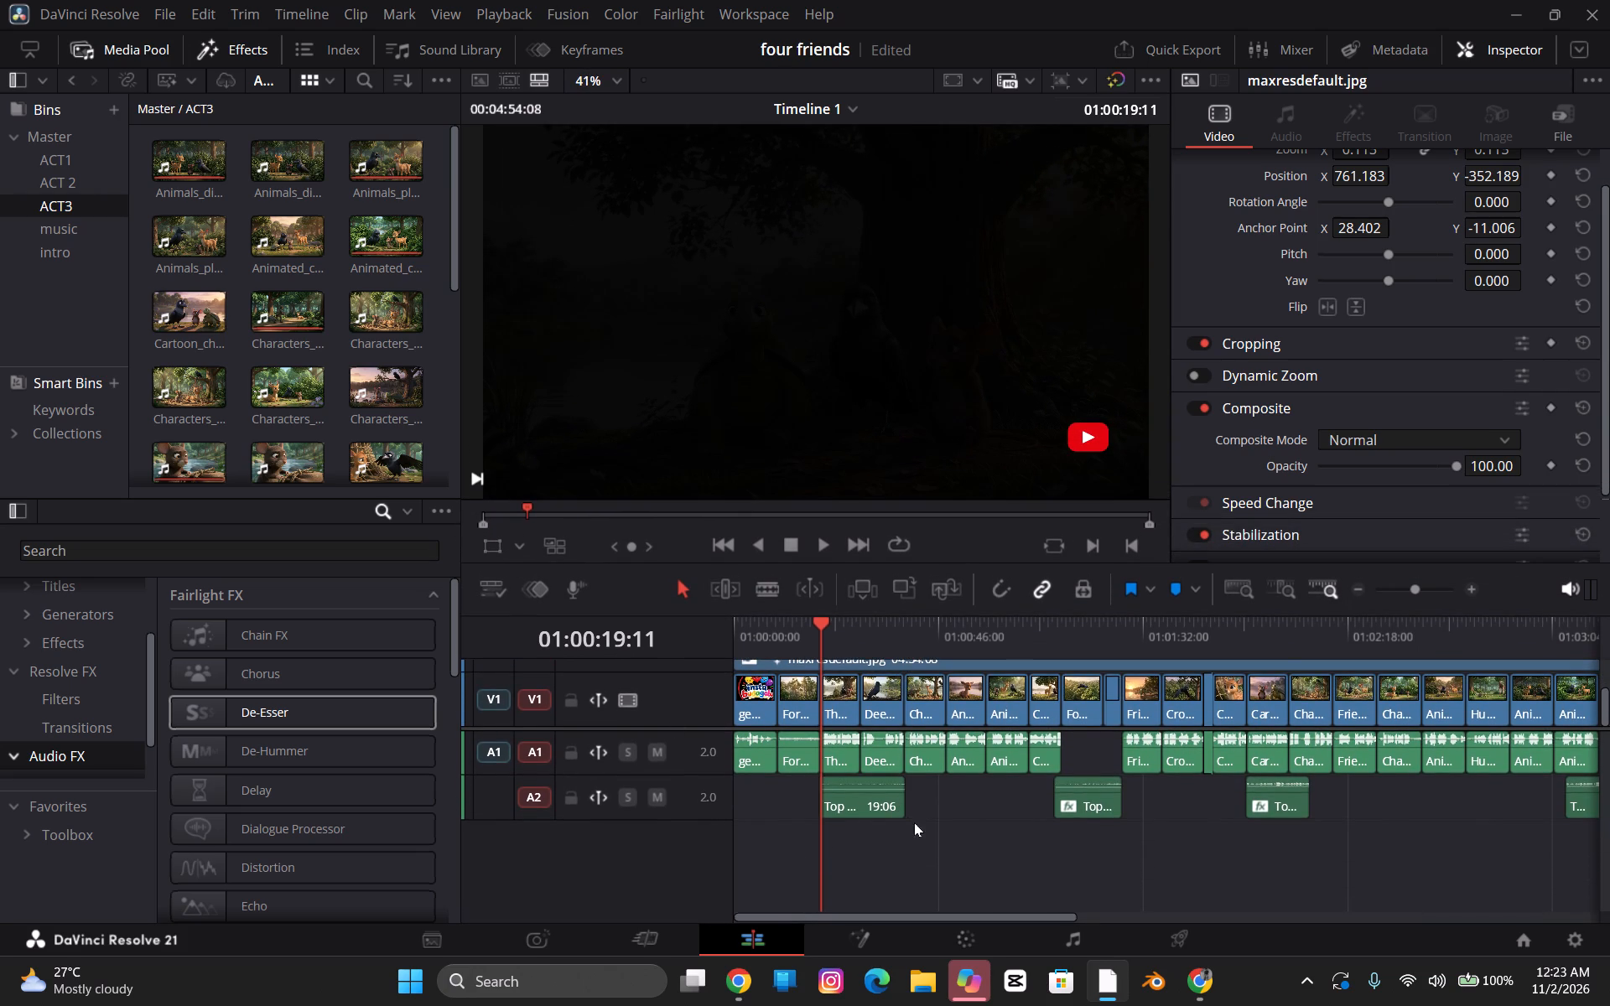
{"action": "left_click", "coordinate": [1420, 581]}
{"action": "left_click_drag", "start_coordinate": [1419, 588], "coordinate": [1435, 593]}
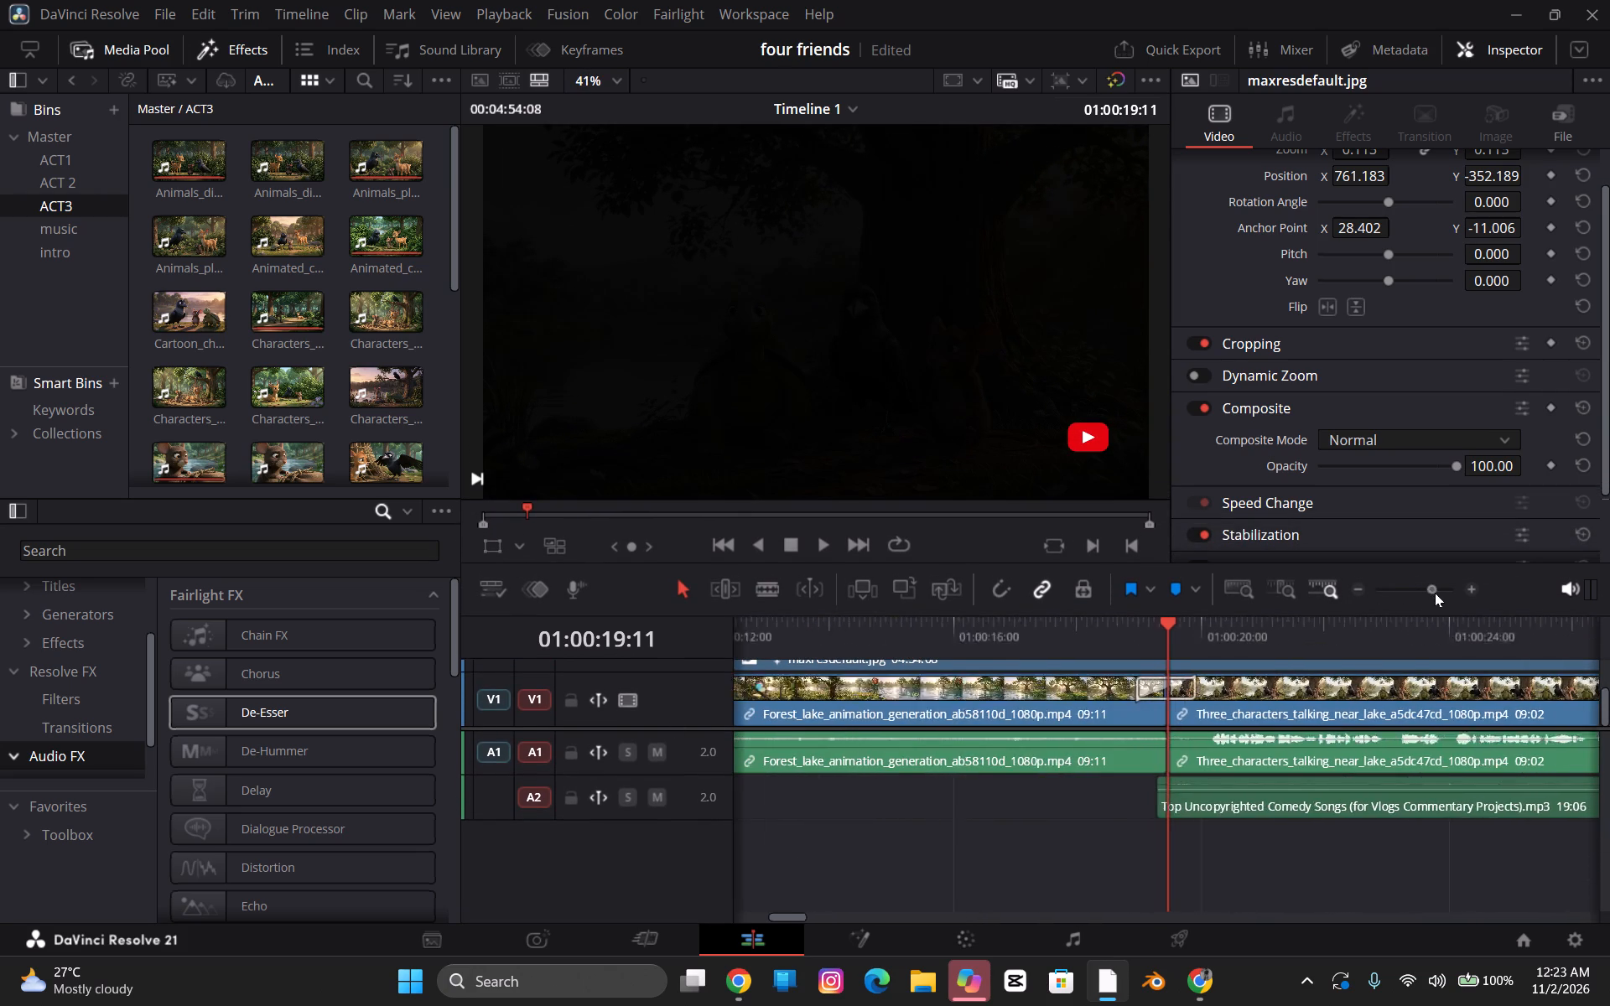
{"action": "left_click_drag", "start_coordinate": [1435, 593], "coordinate": [1446, 589]}
{"action": "key", "text": "space"}
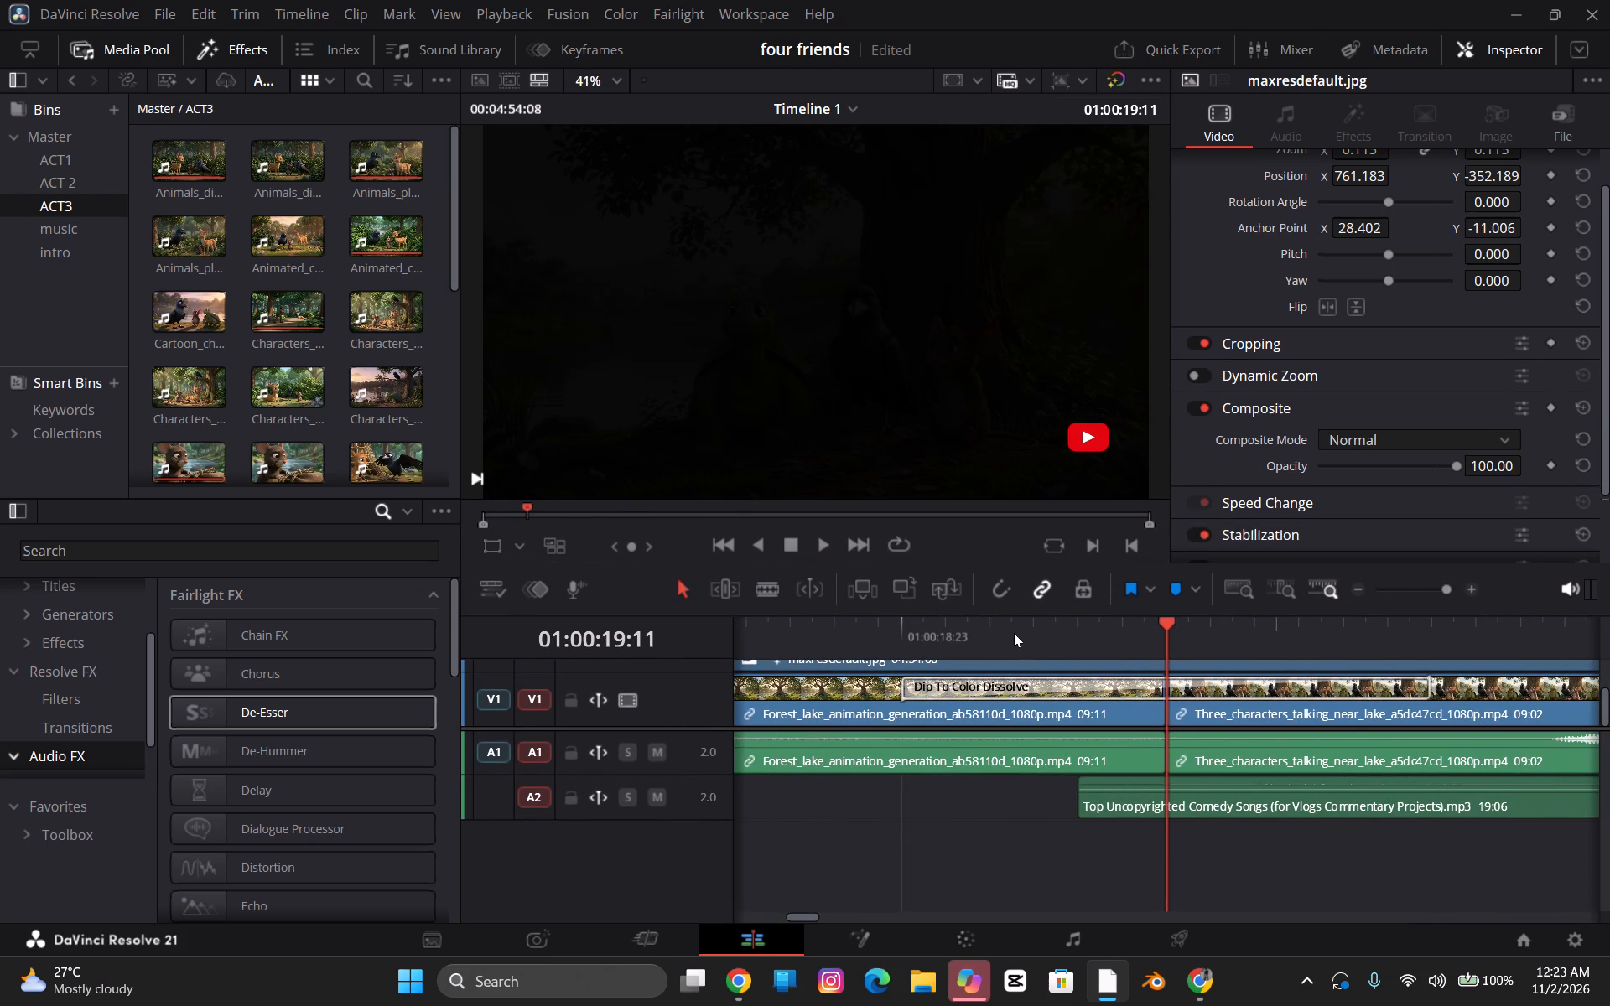
{"action": "left_click", "coordinate": [900, 623]}
{"action": "key", "text": "space"}
{"action": "key", "text": "space"}
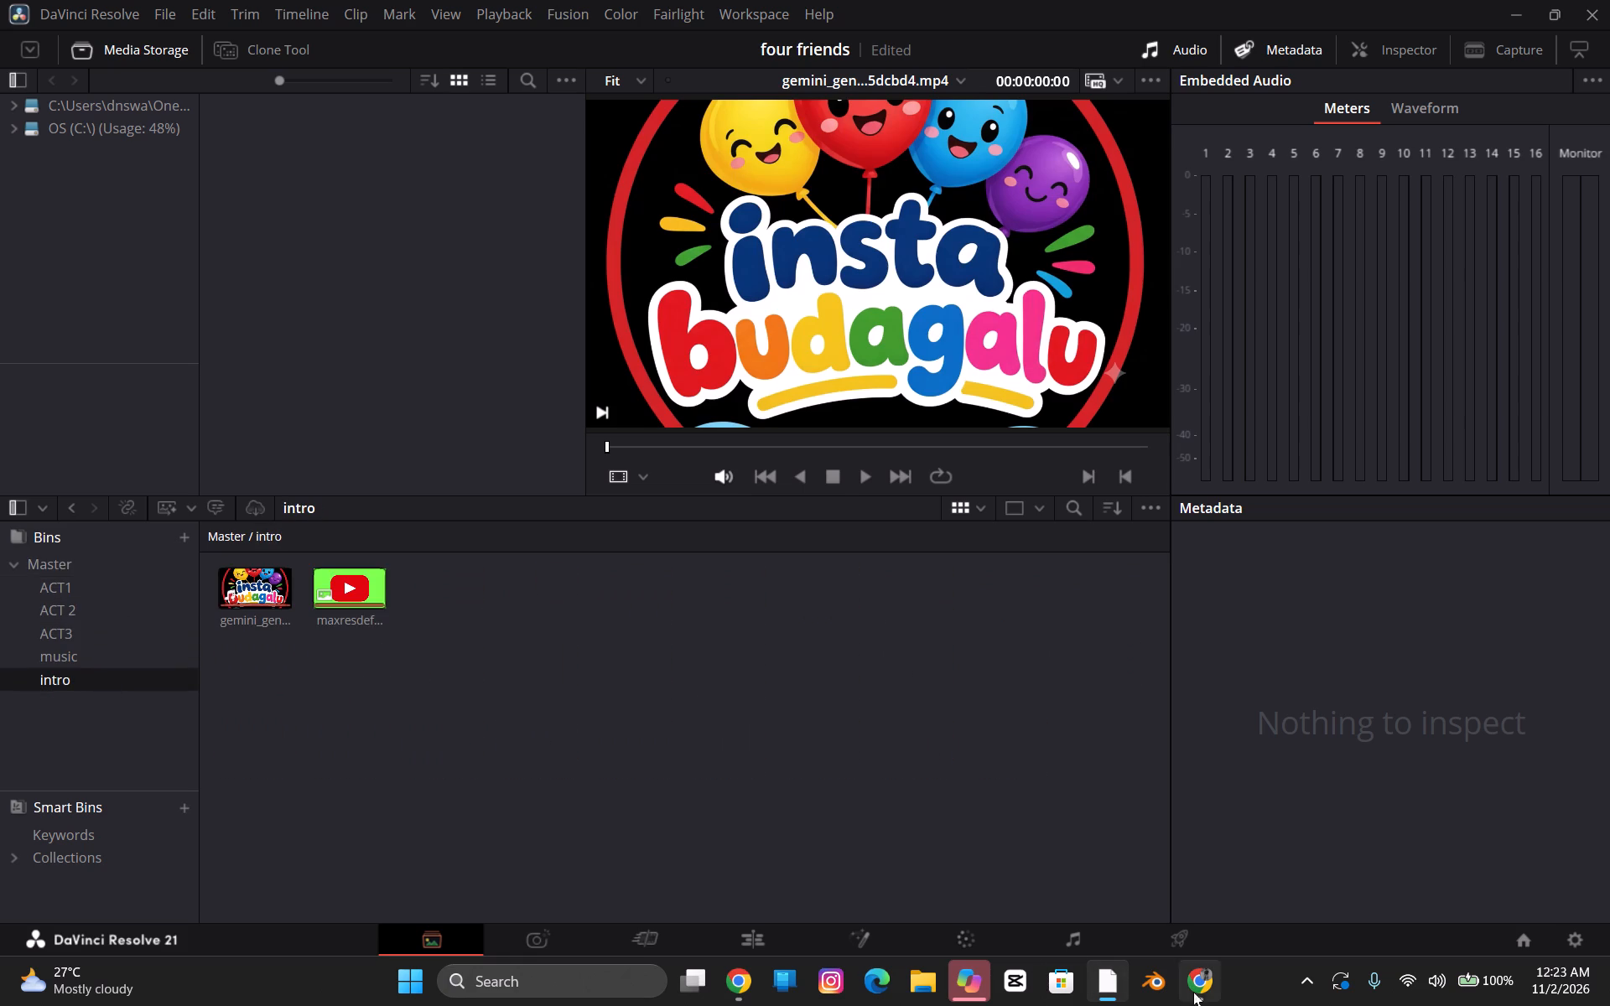
{"action": "left_click", "coordinate": [879, 943]}
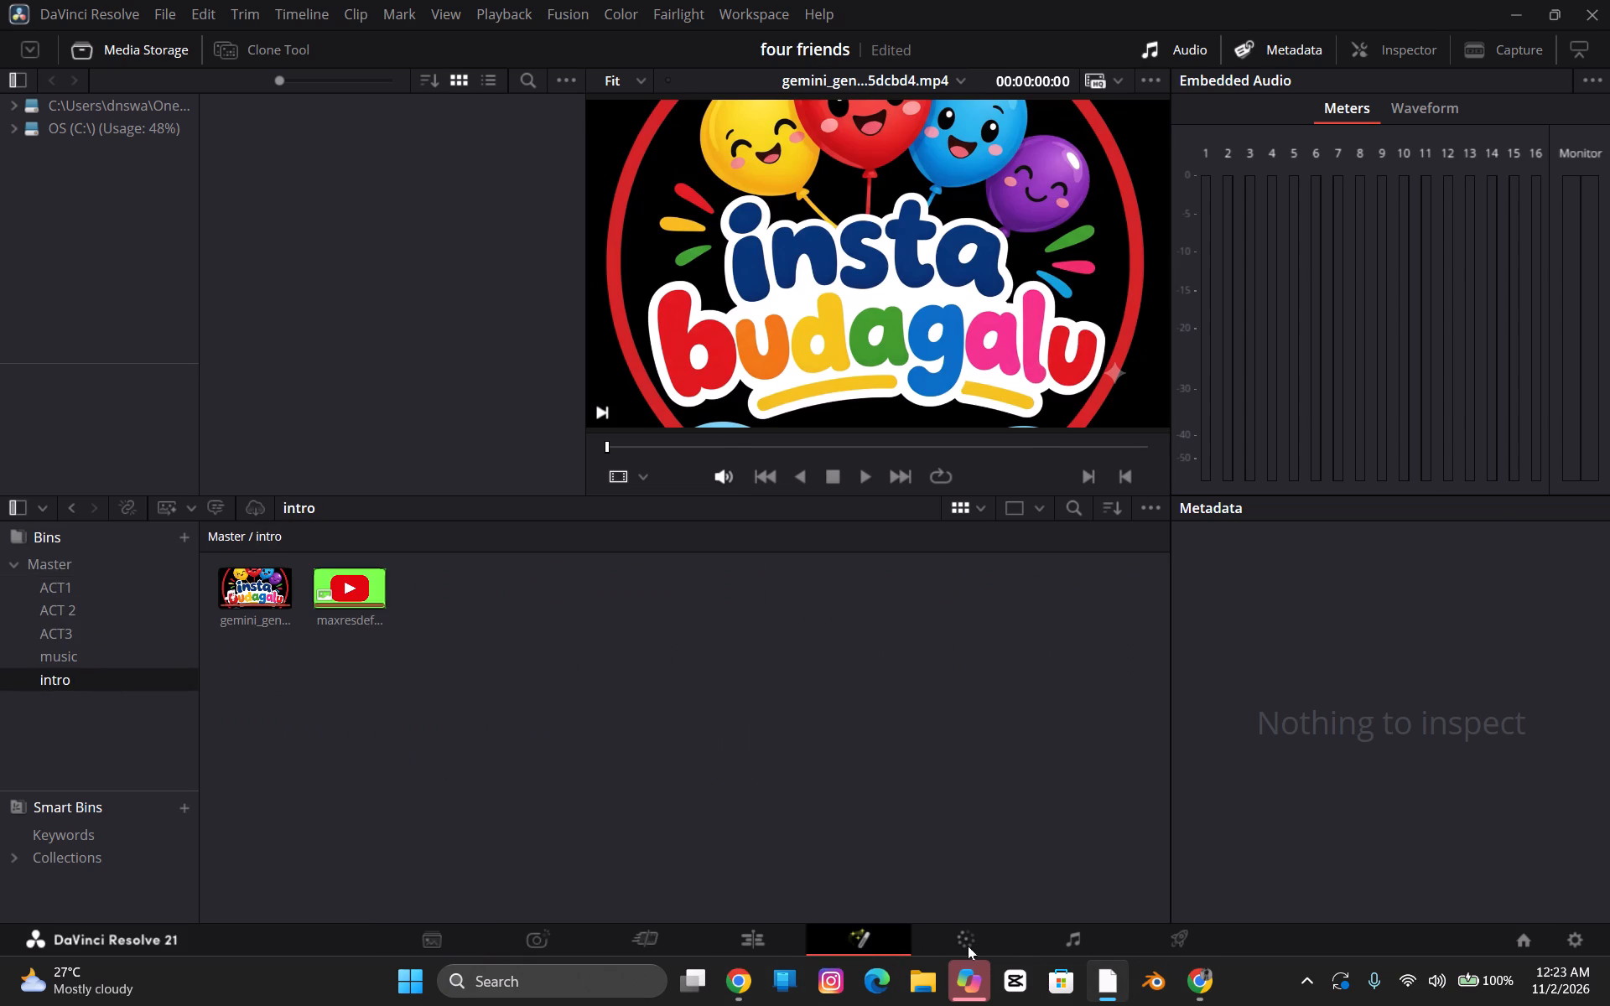
{"action": "left_click", "coordinate": [968, 946]}
{"action": "left_click", "coordinate": [1124, 941]}
{"action": "left_click", "coordinate": [1072, 940]}
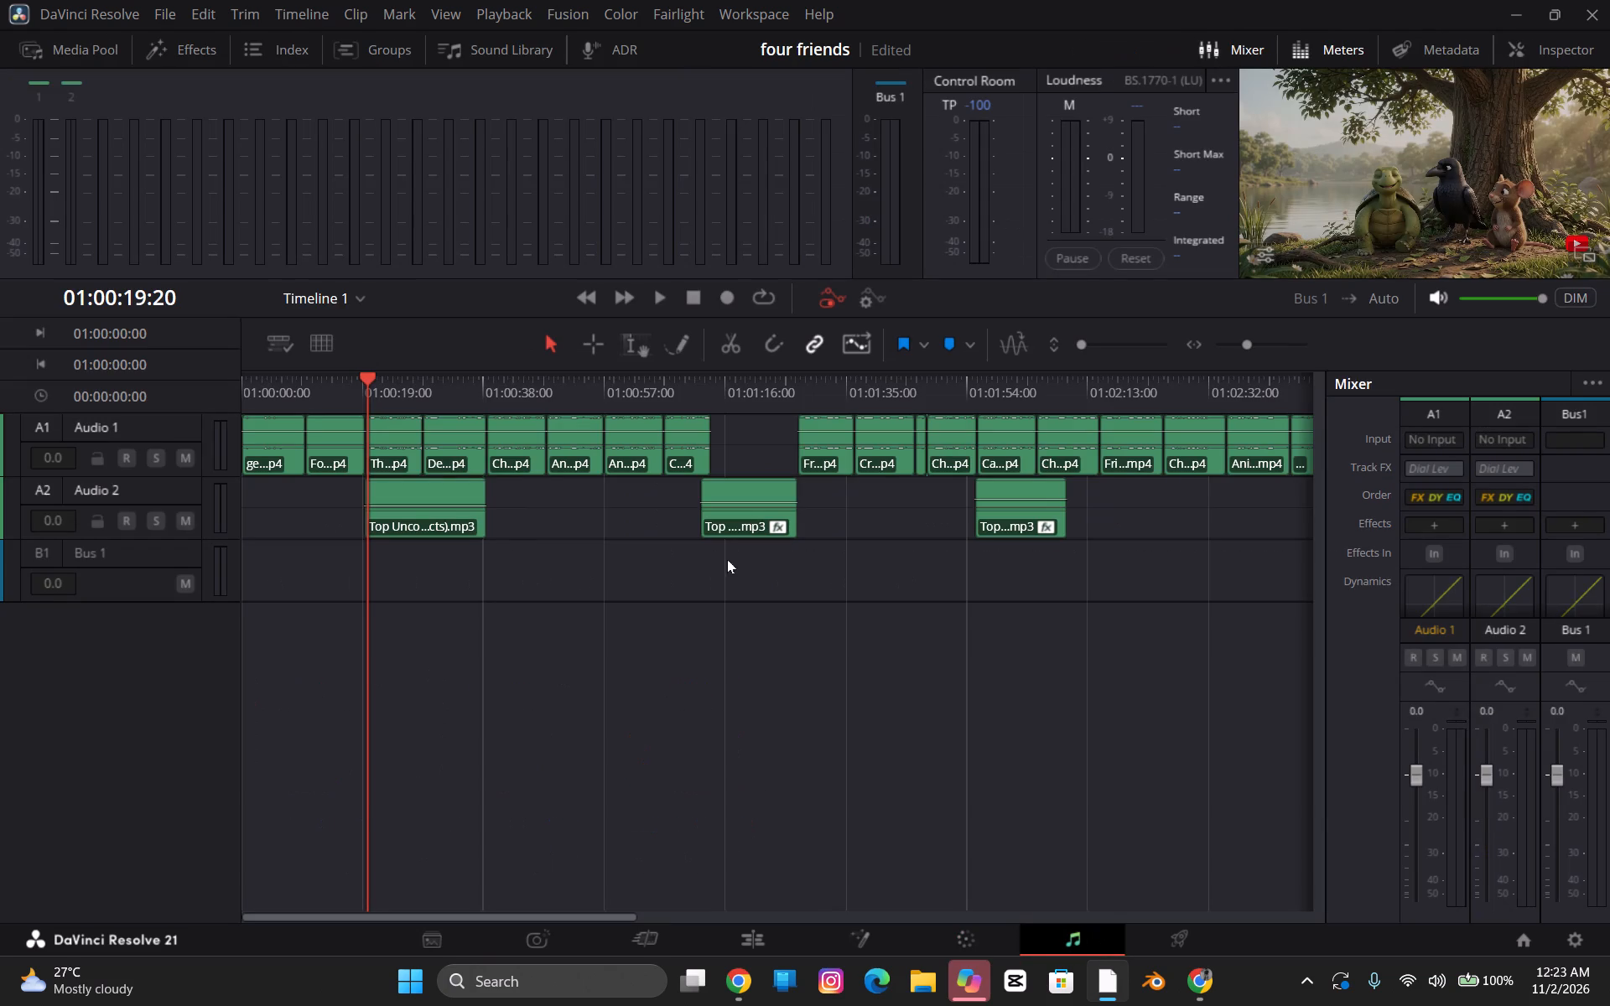
{"action": "left_click", "coordinate": [1173, 947]}
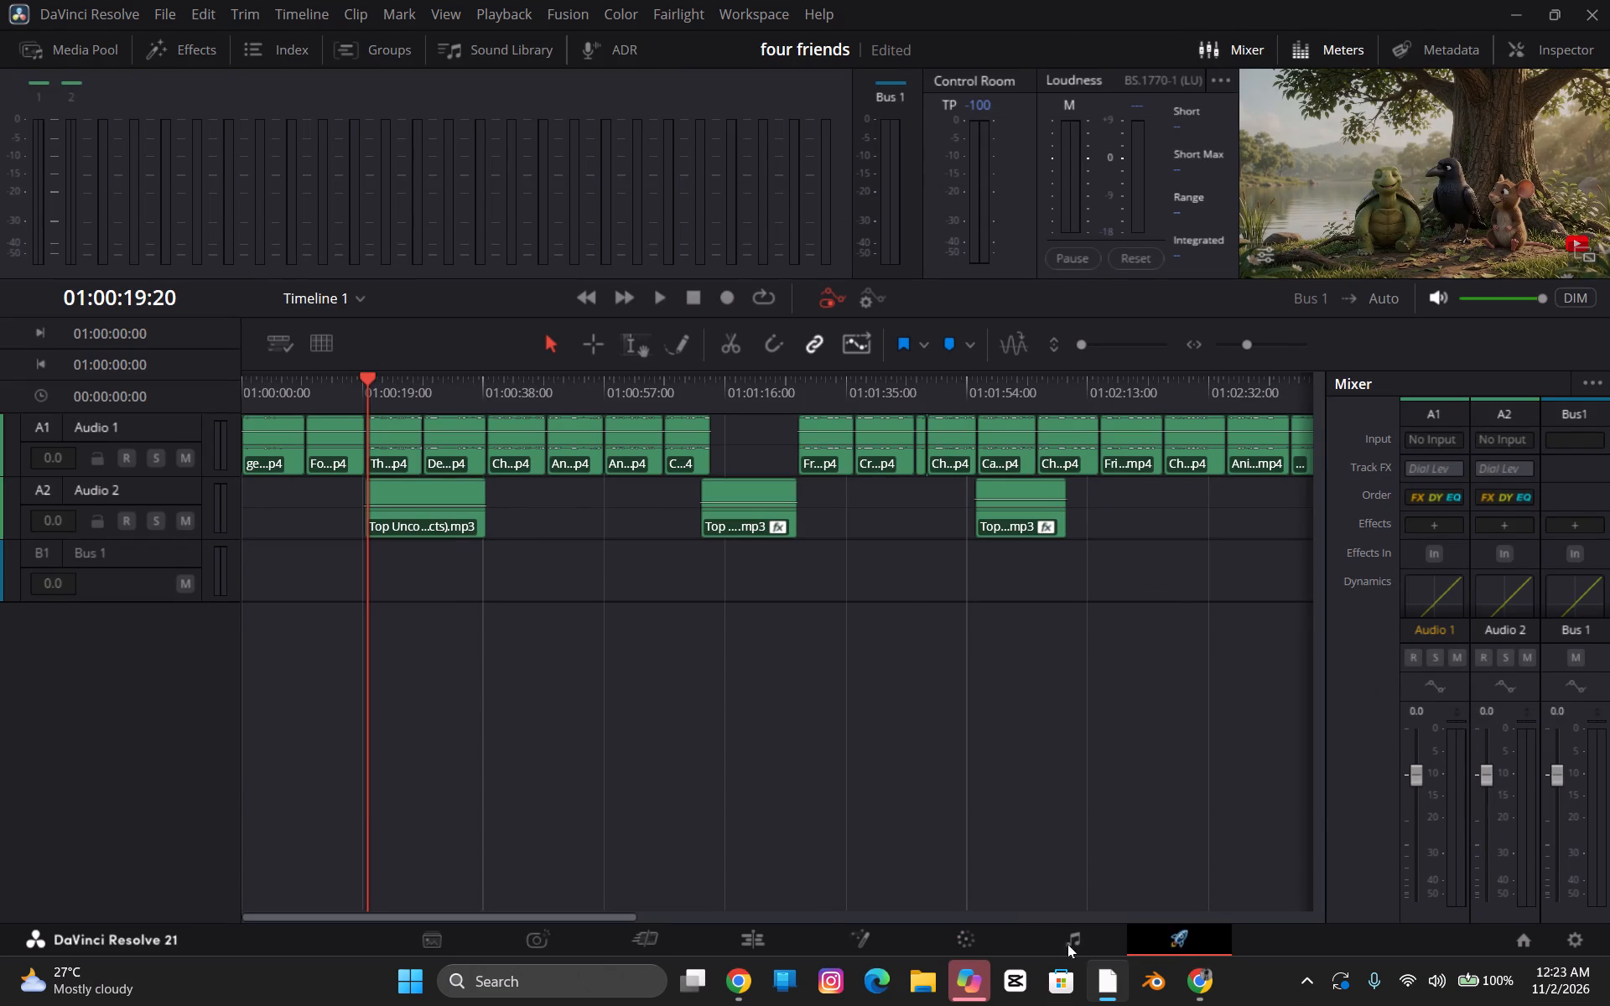
Play the timeline full screen from the Color page, reviewing the opening forest and lake shots and the three characters scene.
{"action": "left_click", "coordinate": [955, 941]}
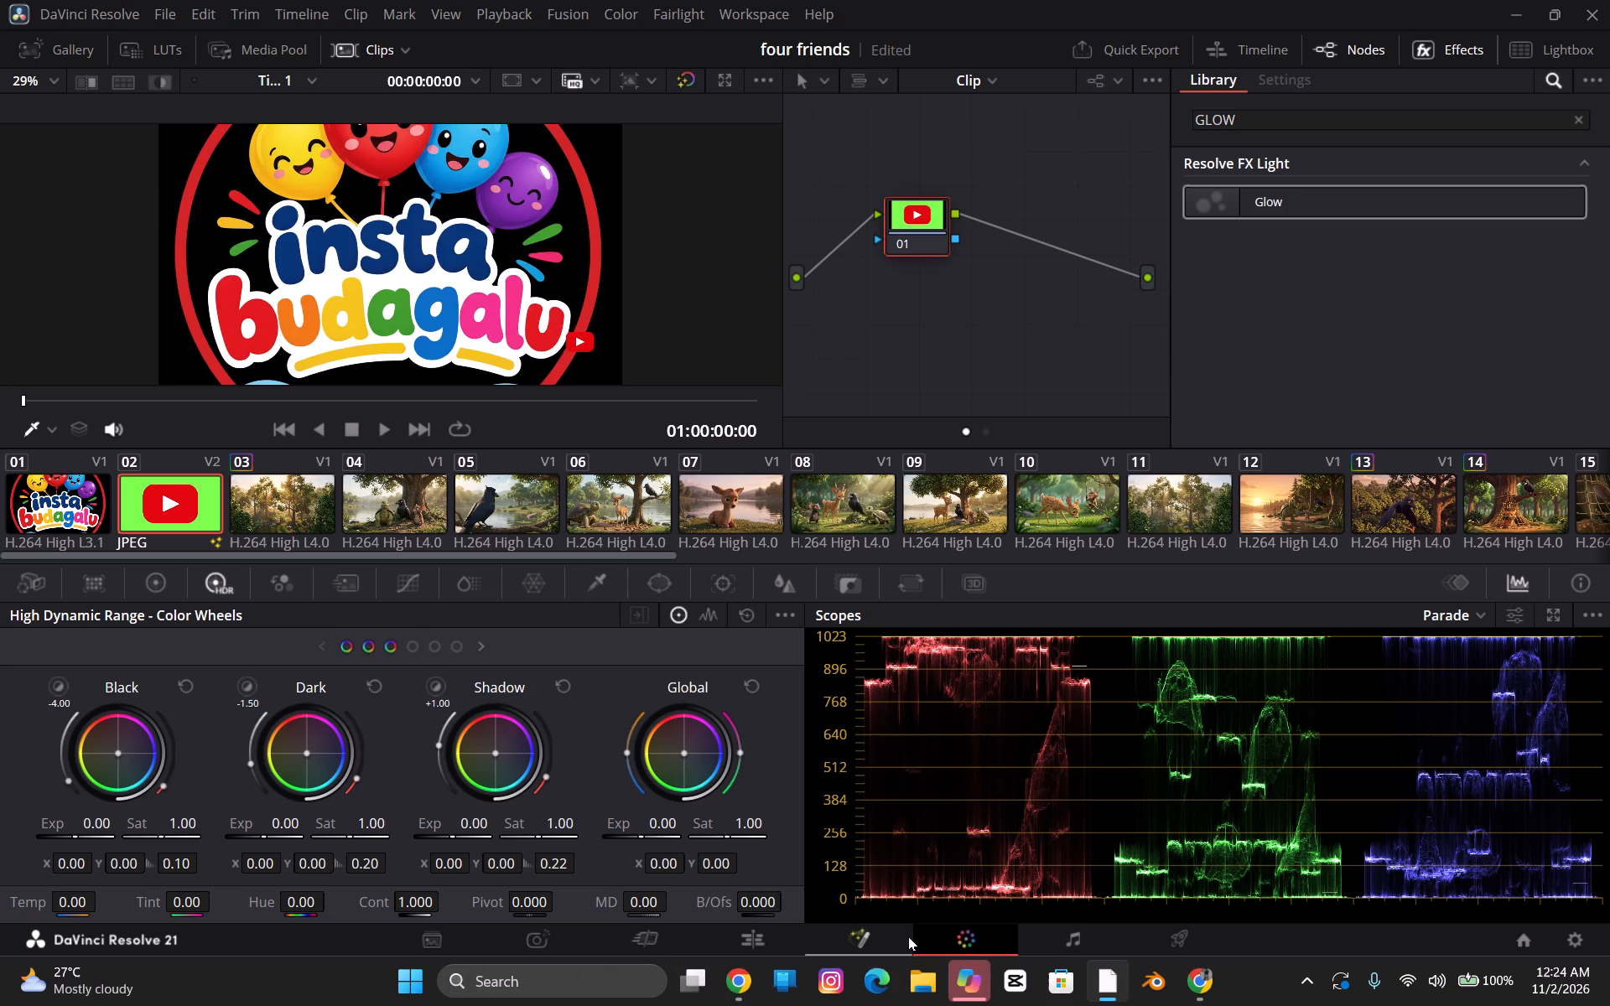
{"action": "key", "text": "ctrl+f"}
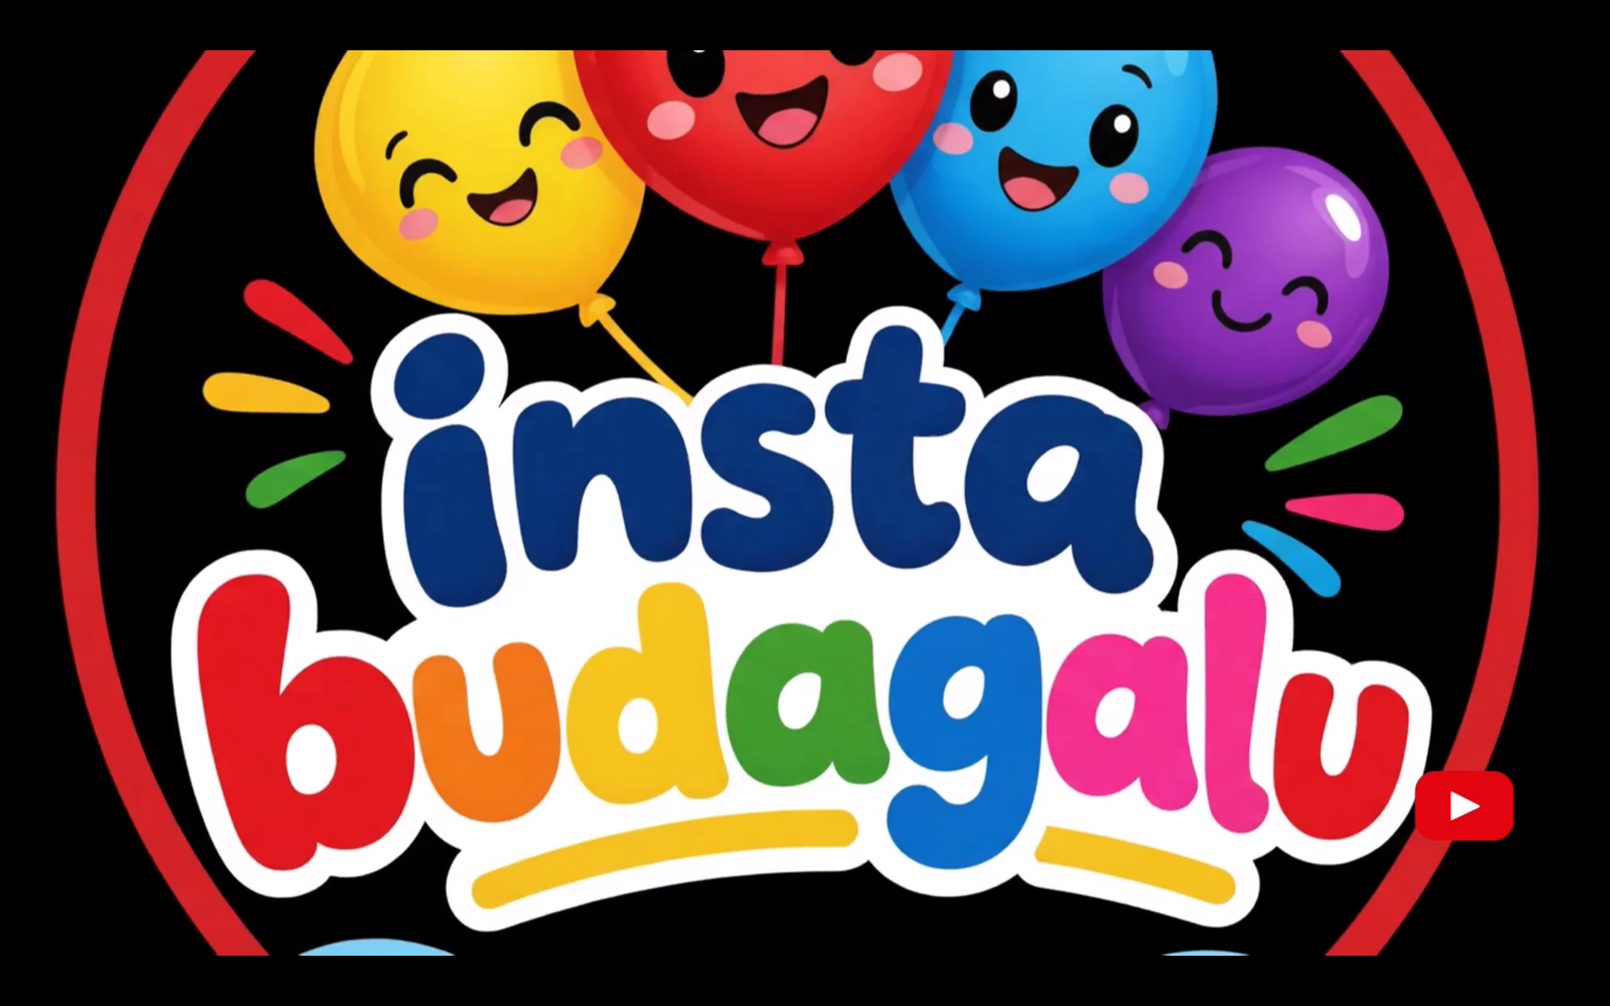
{"action": "key", "text": "space"}
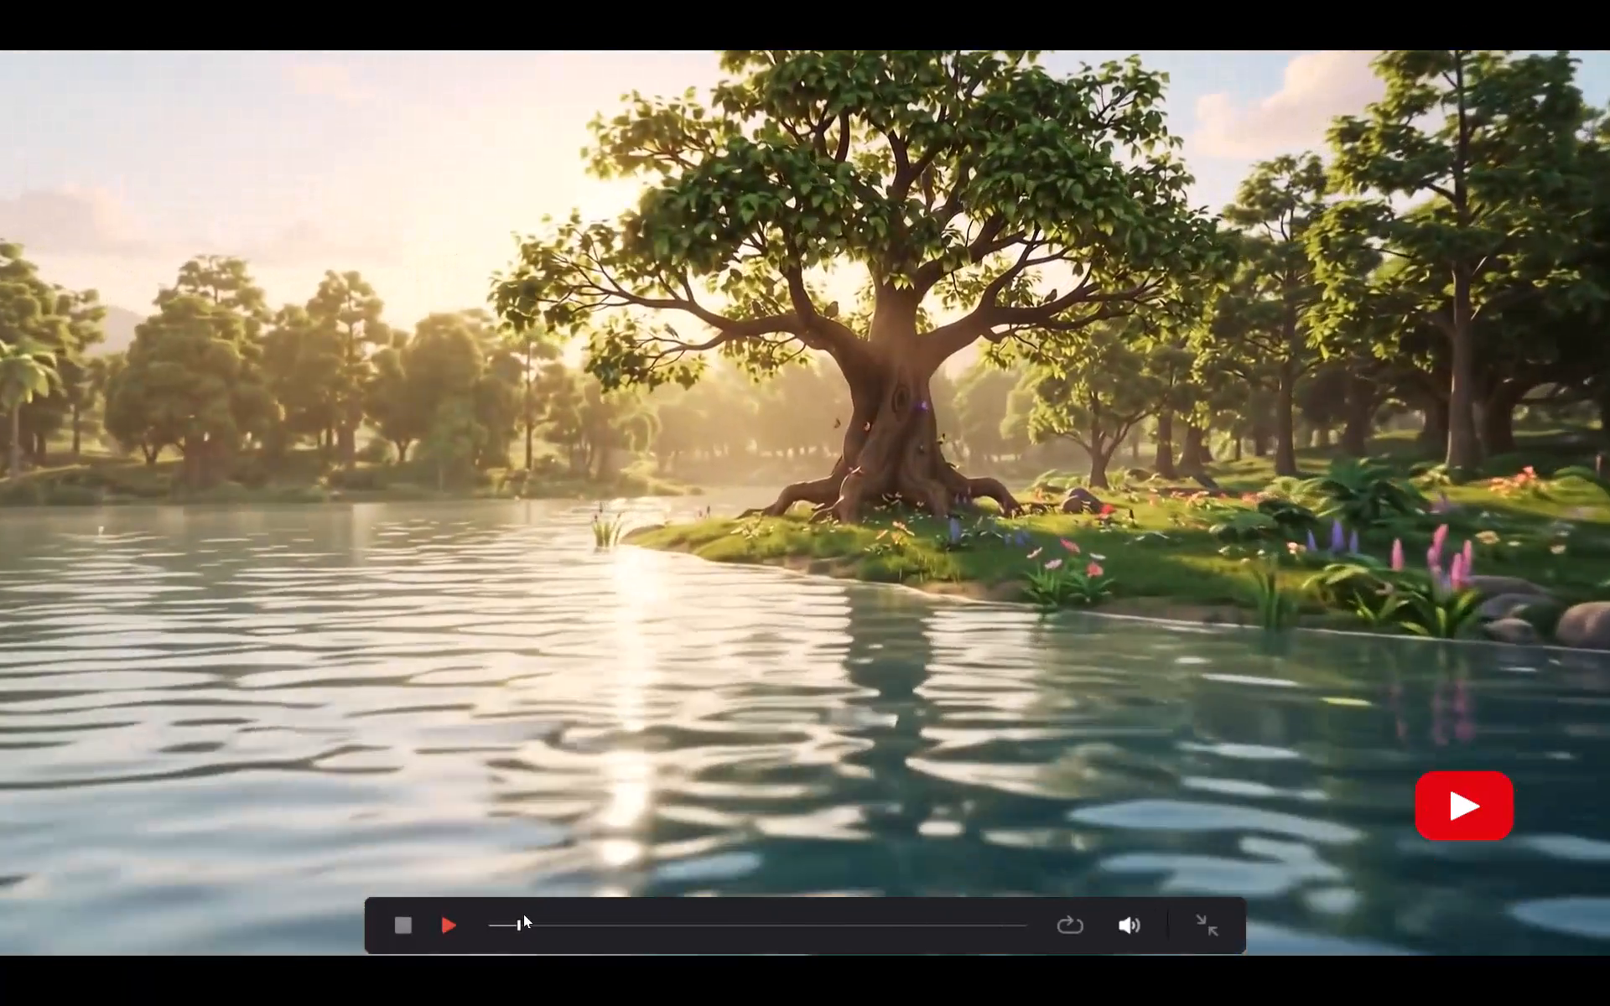
{"action": "scroll", "coordinate": [516, 918], "scroll_direction": "up", "scroll_amount": 1}
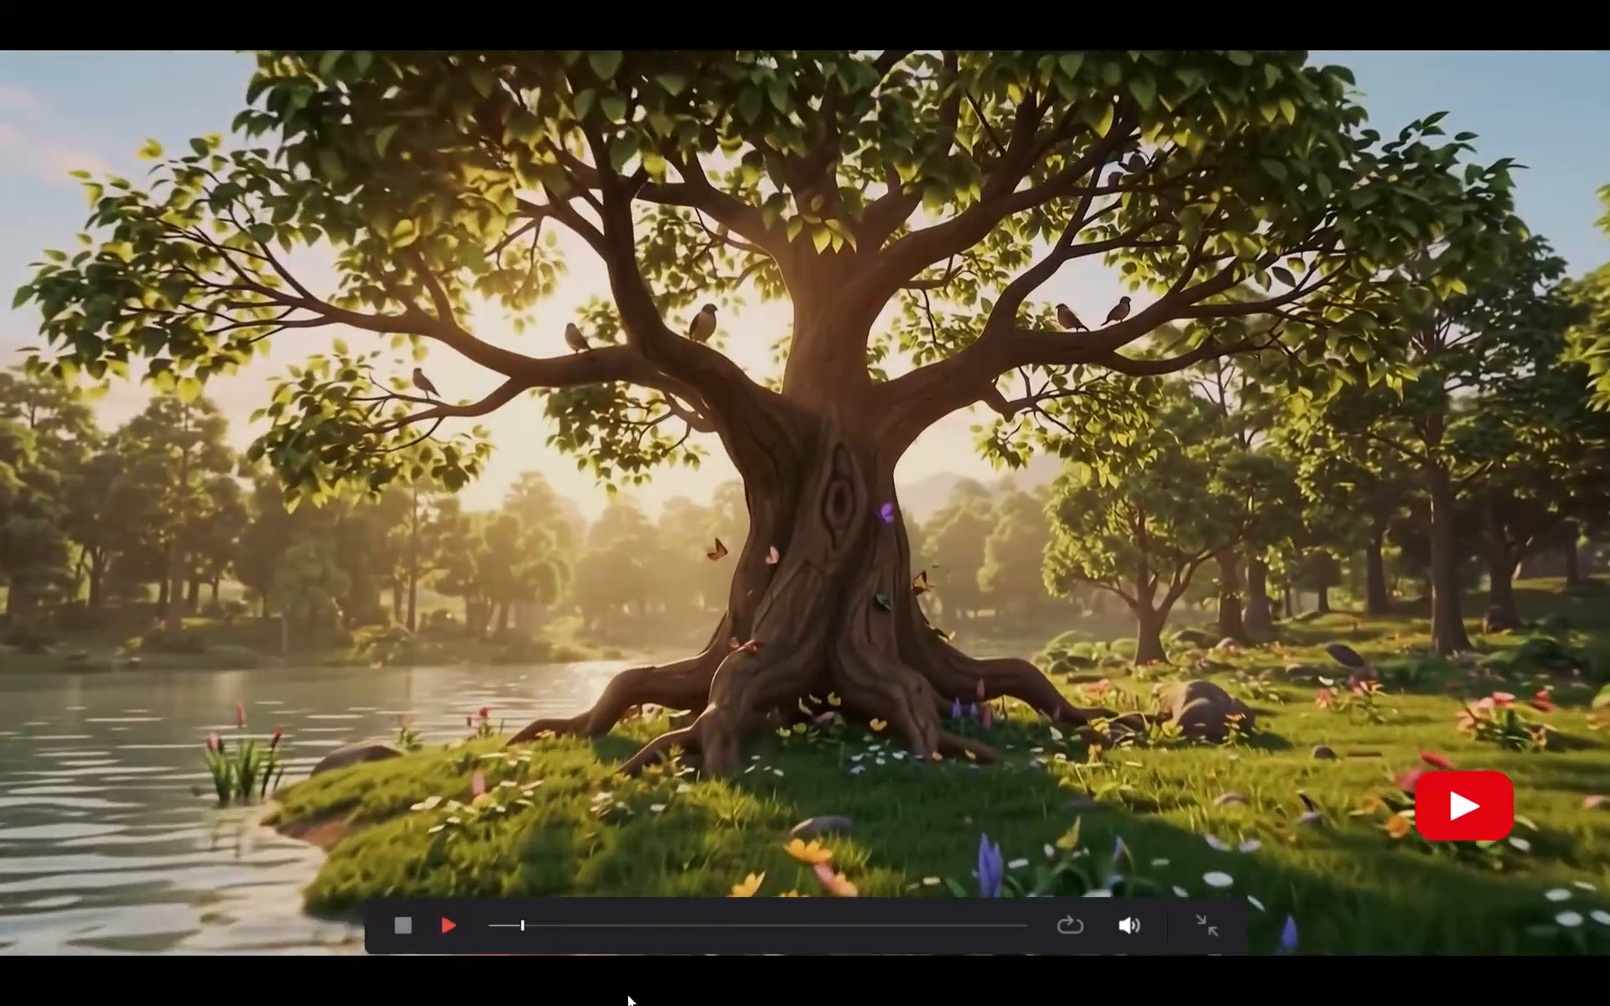
{"action": "left_click", "coordinate": [737, 600]}
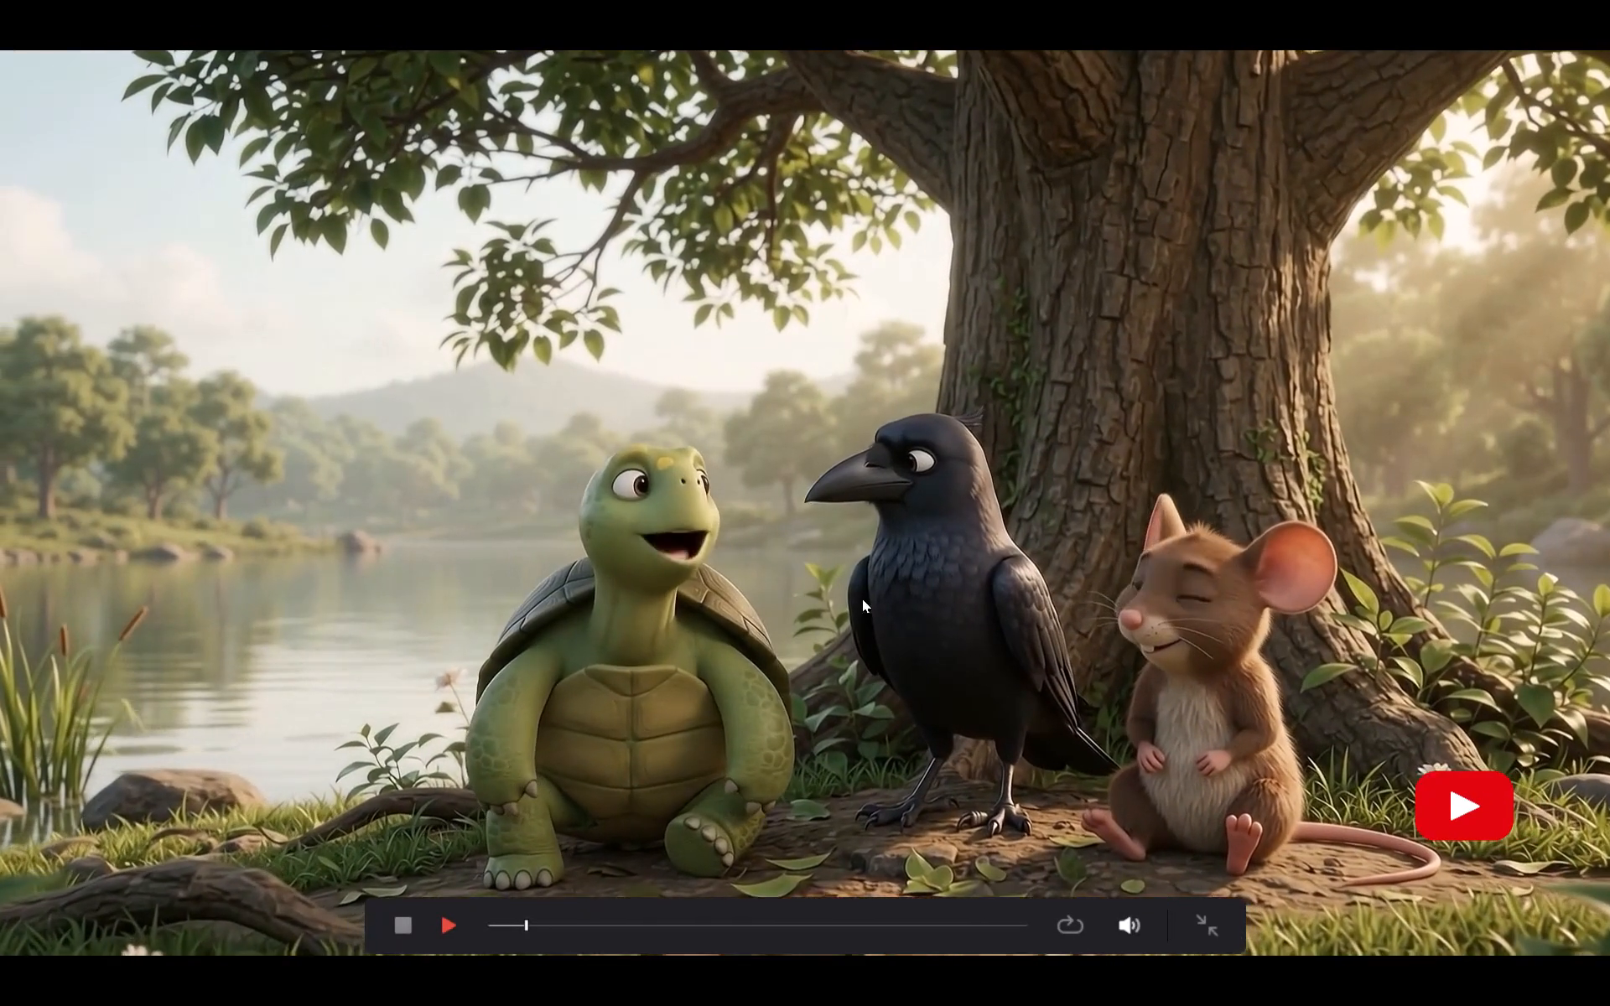
{"action": "left_click", "coordinate": [449, 936]}
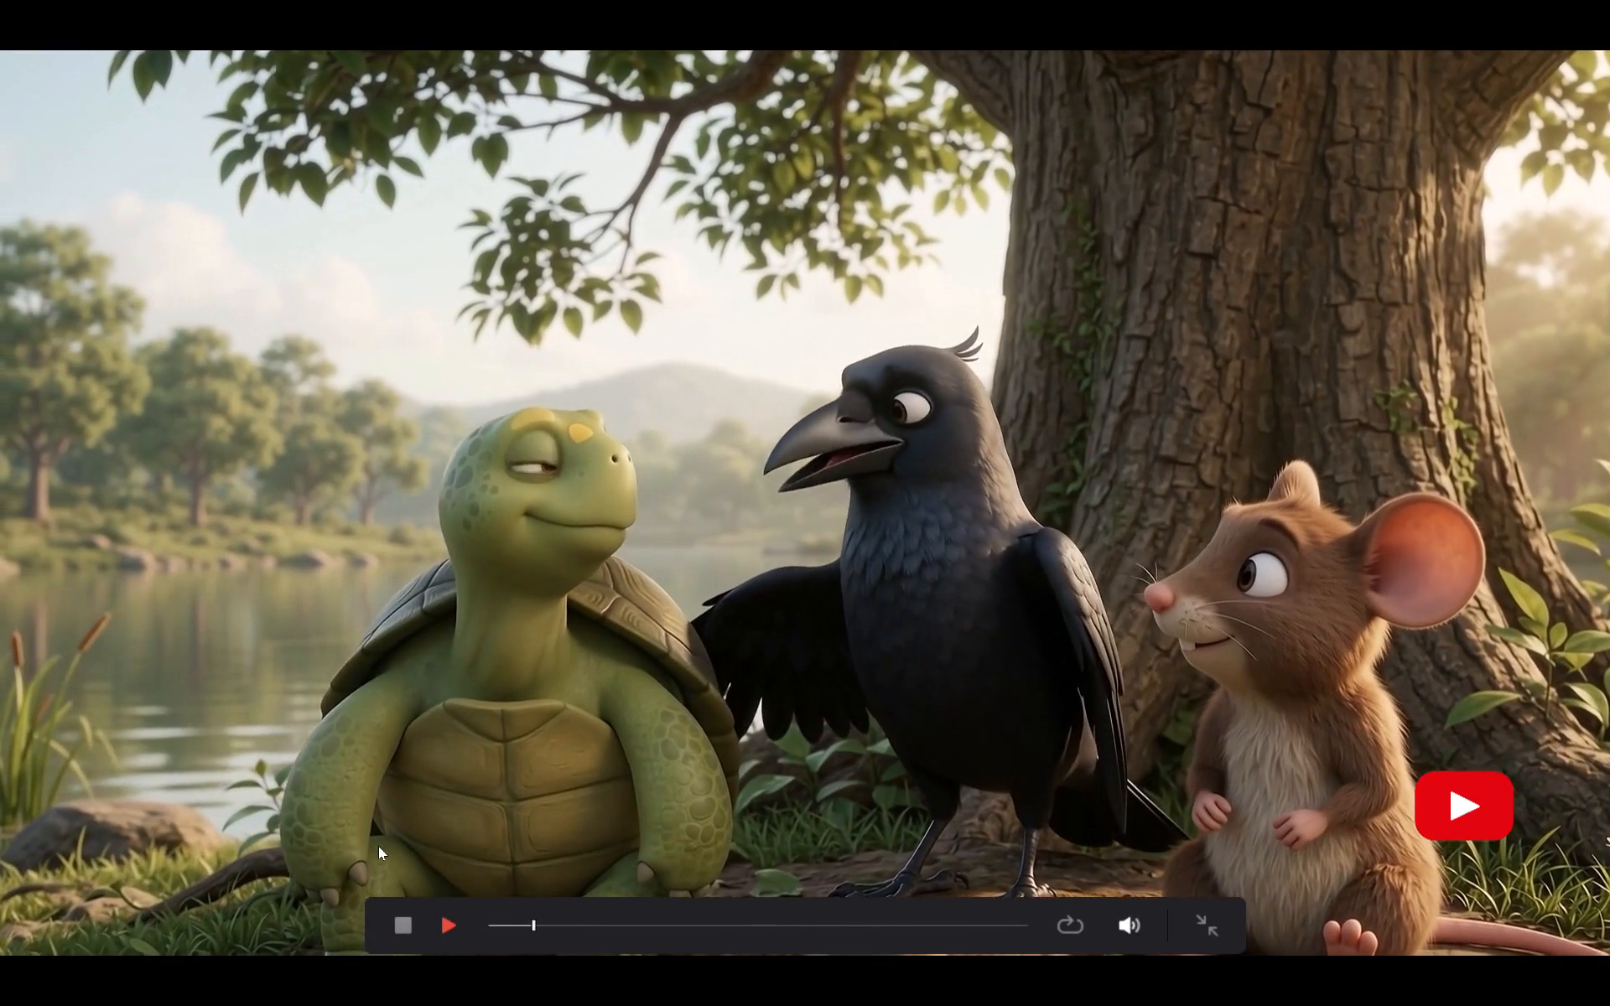
{"action": "left_click", "coordinate": [501, 928]}
{"action": "left_click", "coordinate": [508, 923]}
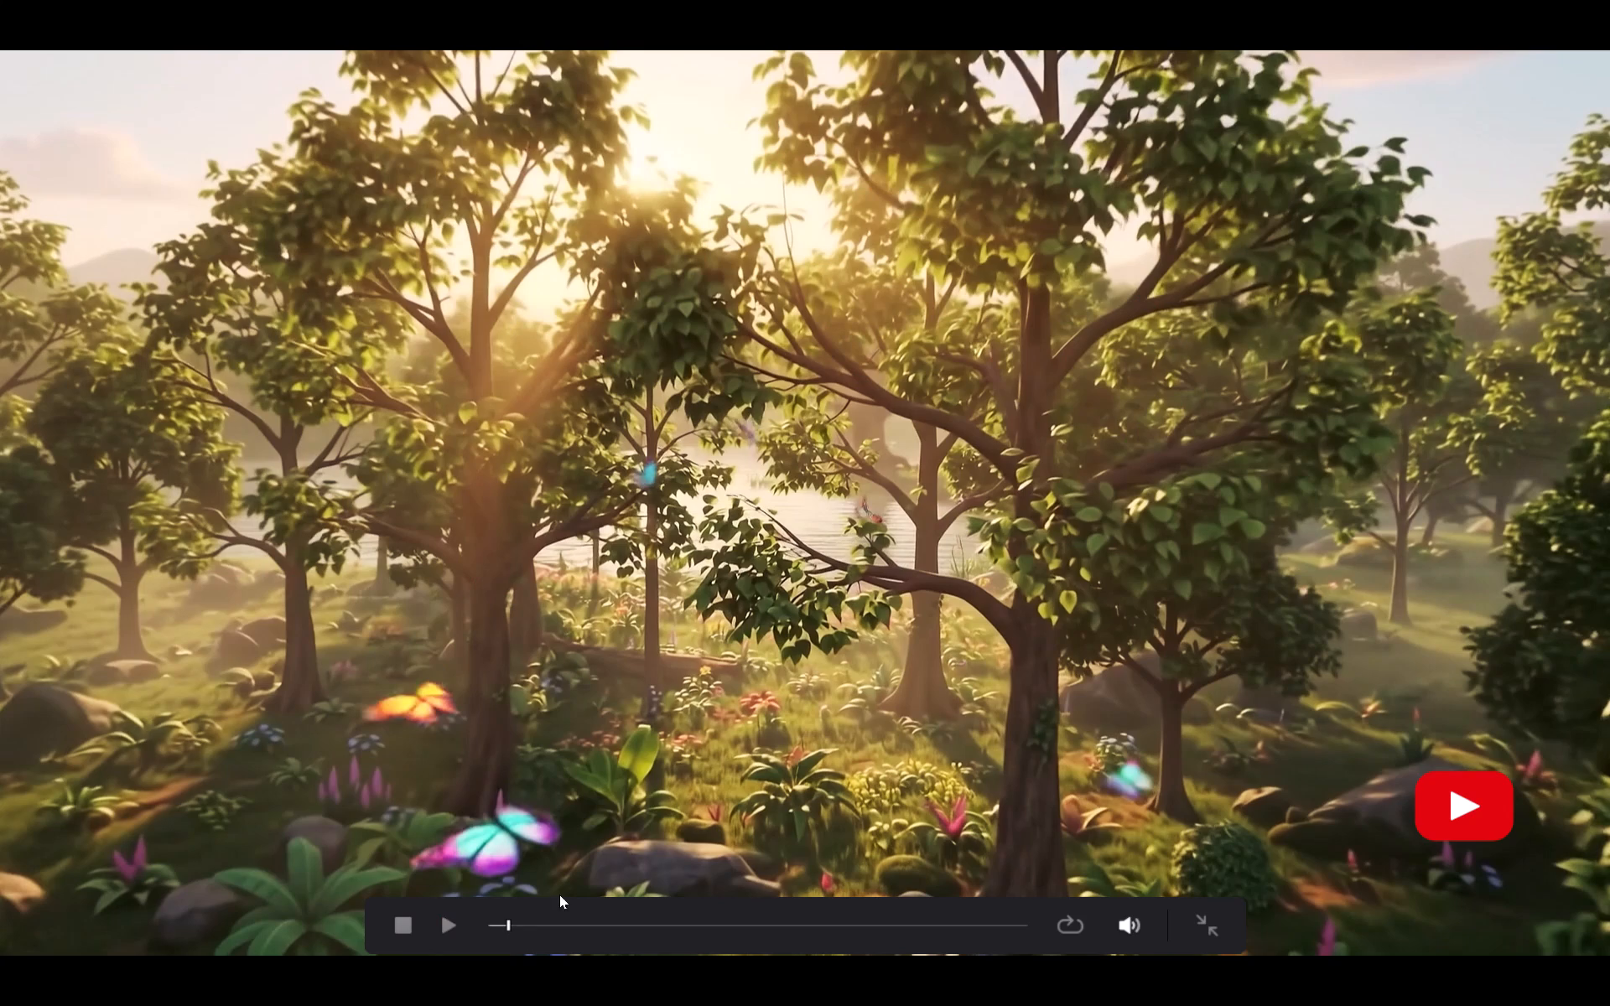
{"action": "left_click", "coordinate": [444, 920]}
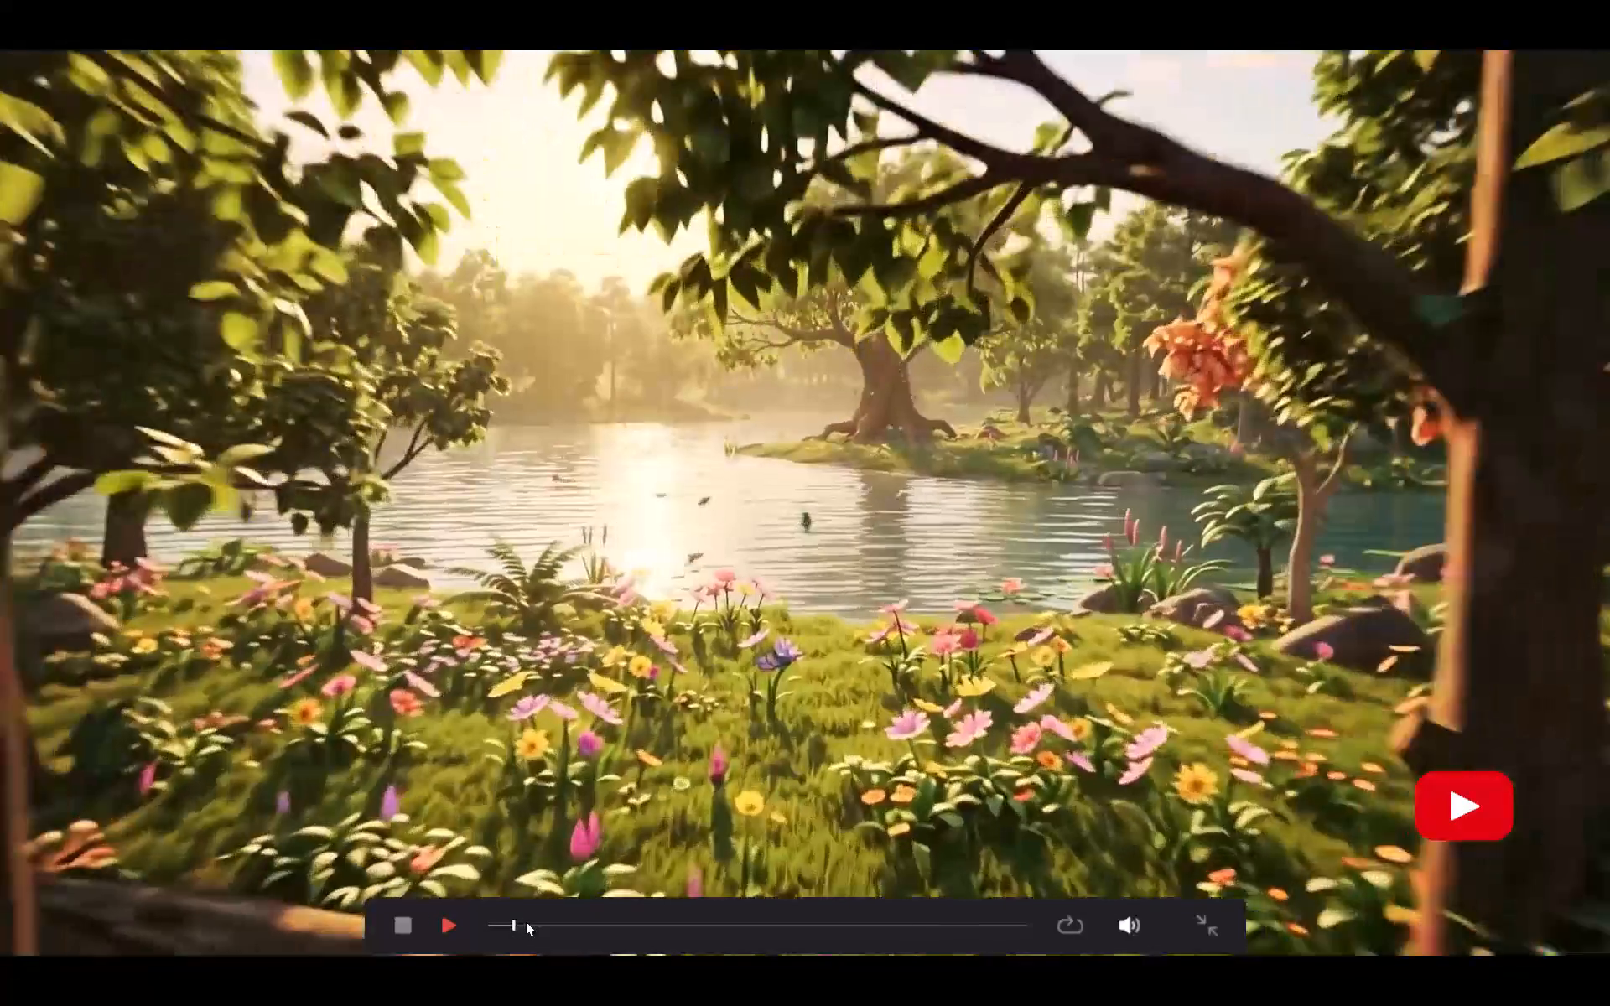
Skim the full-screen video through the flying crow, netted deer, lakeside sunset and turtle scenes.
{"action": "left_click", "coordinate": [526, 922]}
{"action": "left_click", "coordinate": [619, 920]}
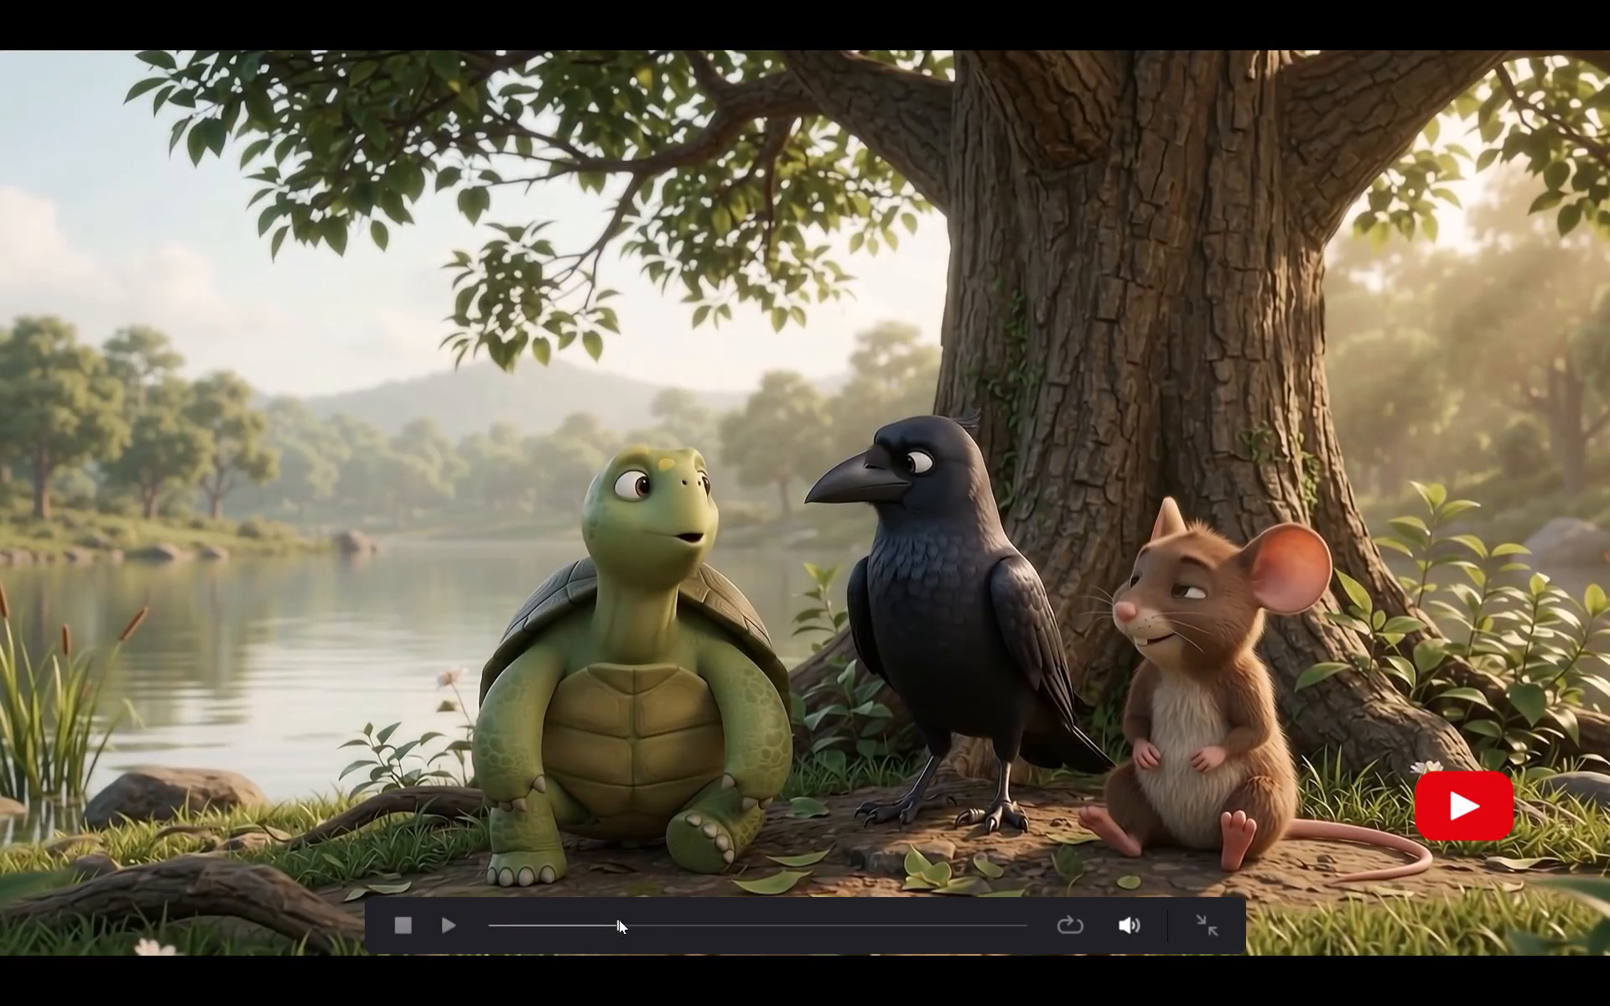
{"action": "left_click", "coordinate": [647, 920]}
{"action": "left_click", "coordinate": [676, 919]}
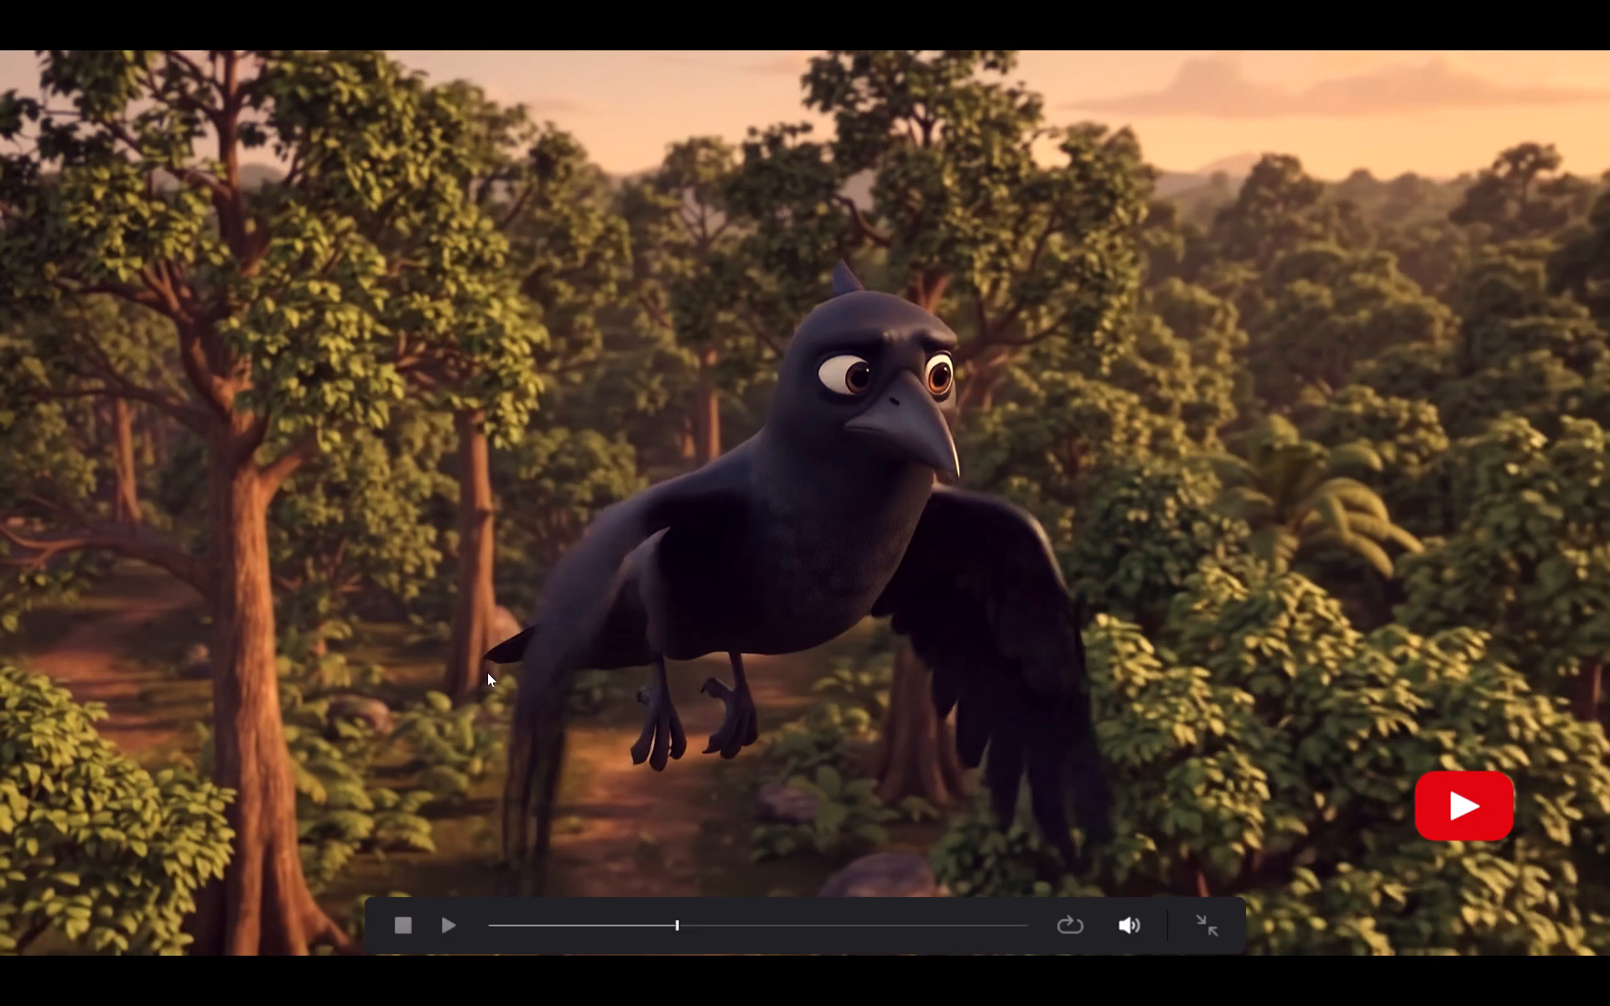
{"action": "left_click", "coordinate": [462, 929]}
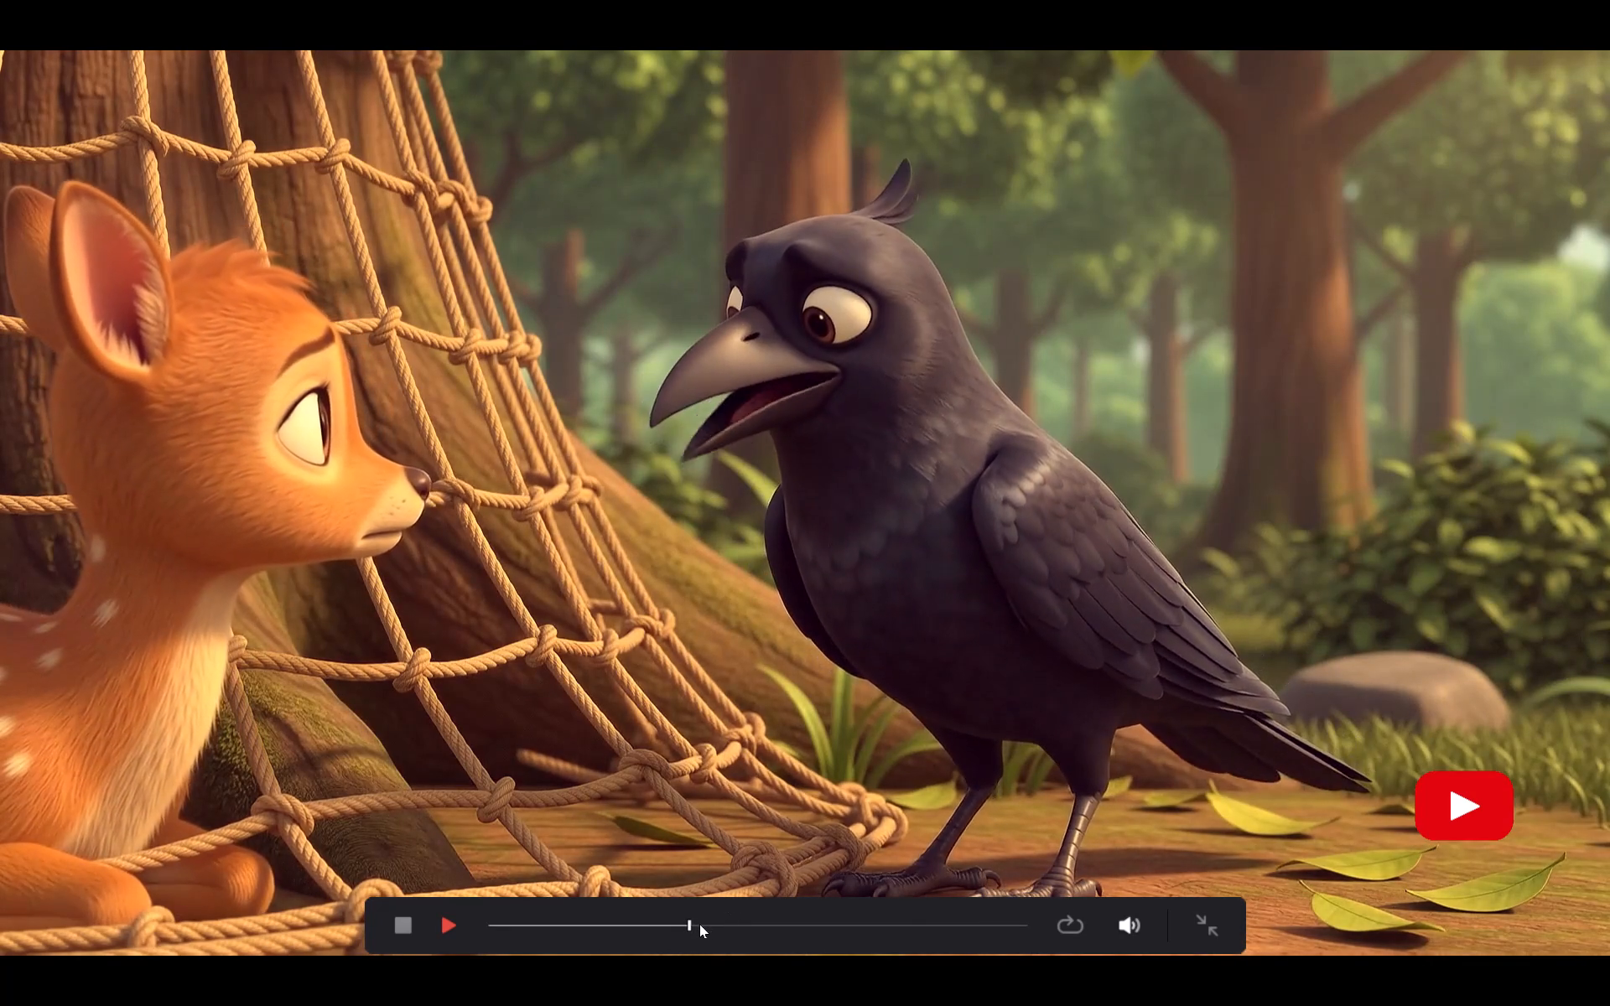
{"action": "left_click", "coordinate": [699, 924]}
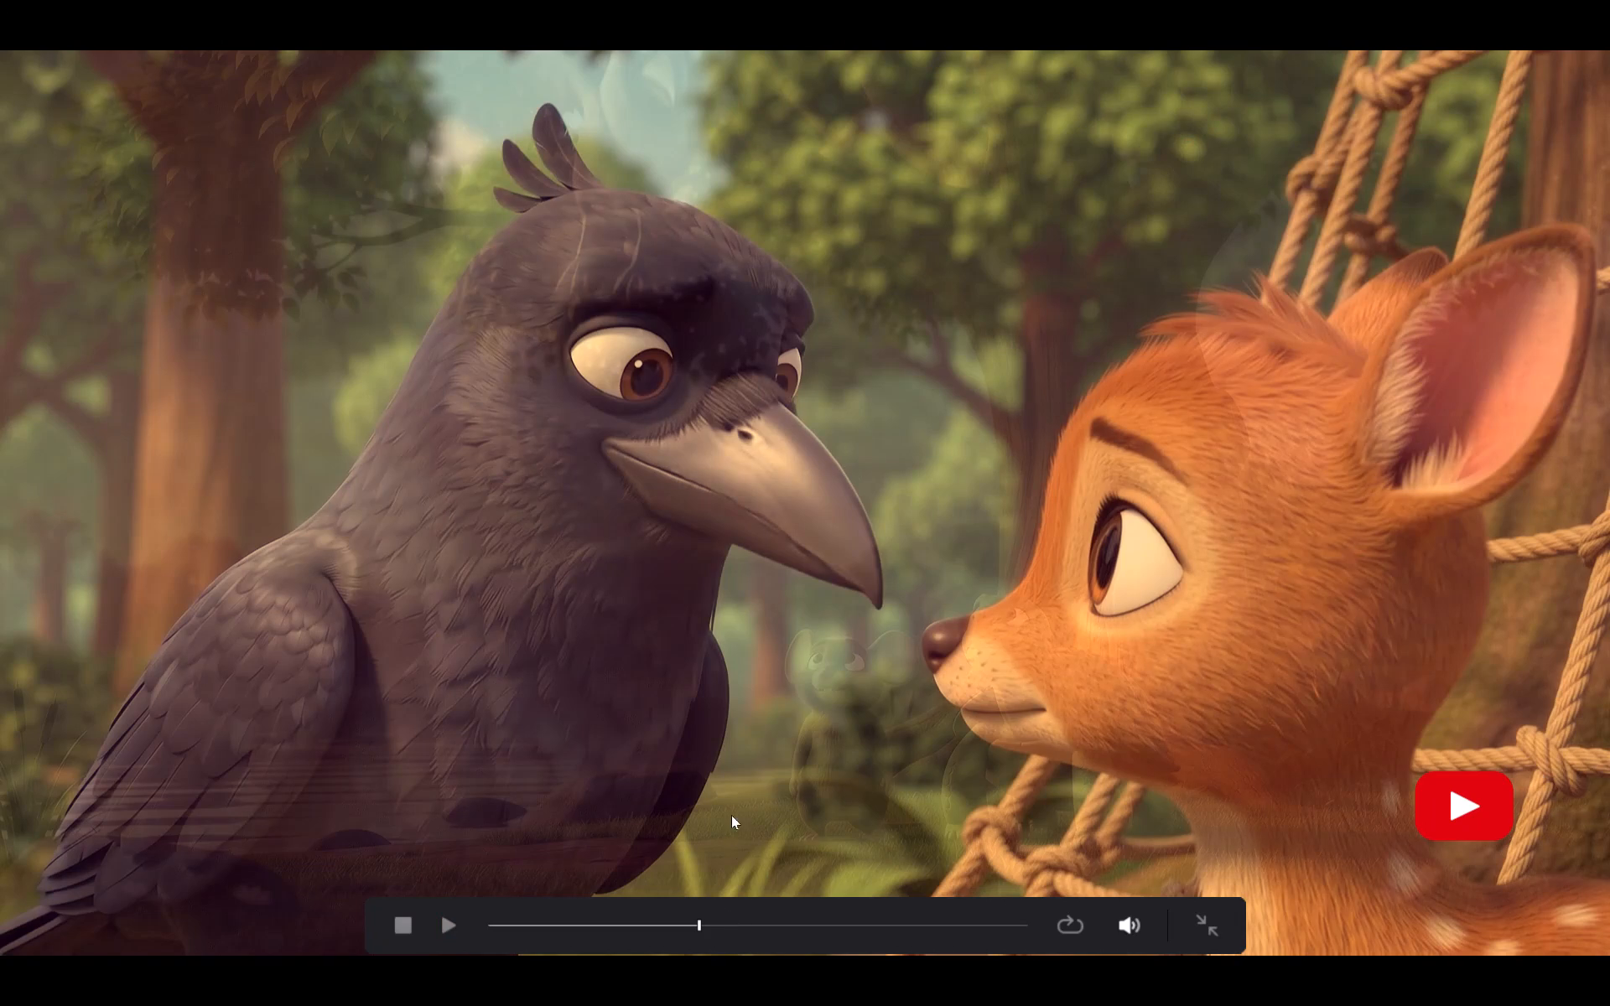
{"action": "left_click", "coordinate": [715, 918]}
{"action": "left_click", "coordinate": [453, 919]}
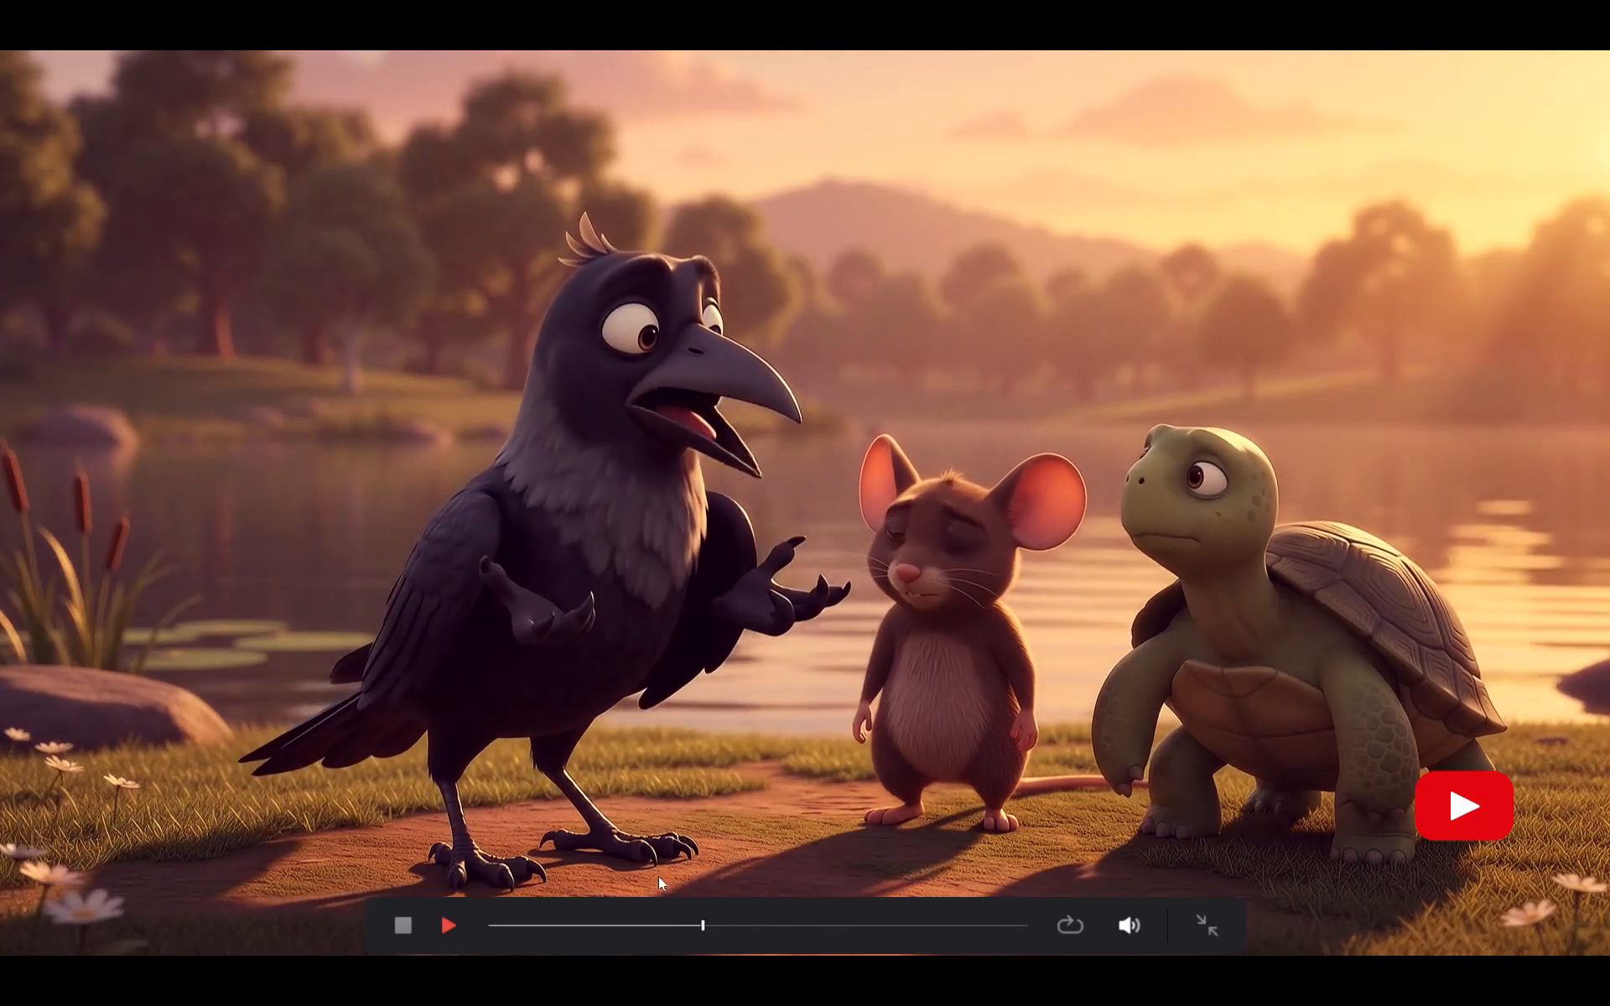
{"action": "left_click", "coordinate": [688, 924]}
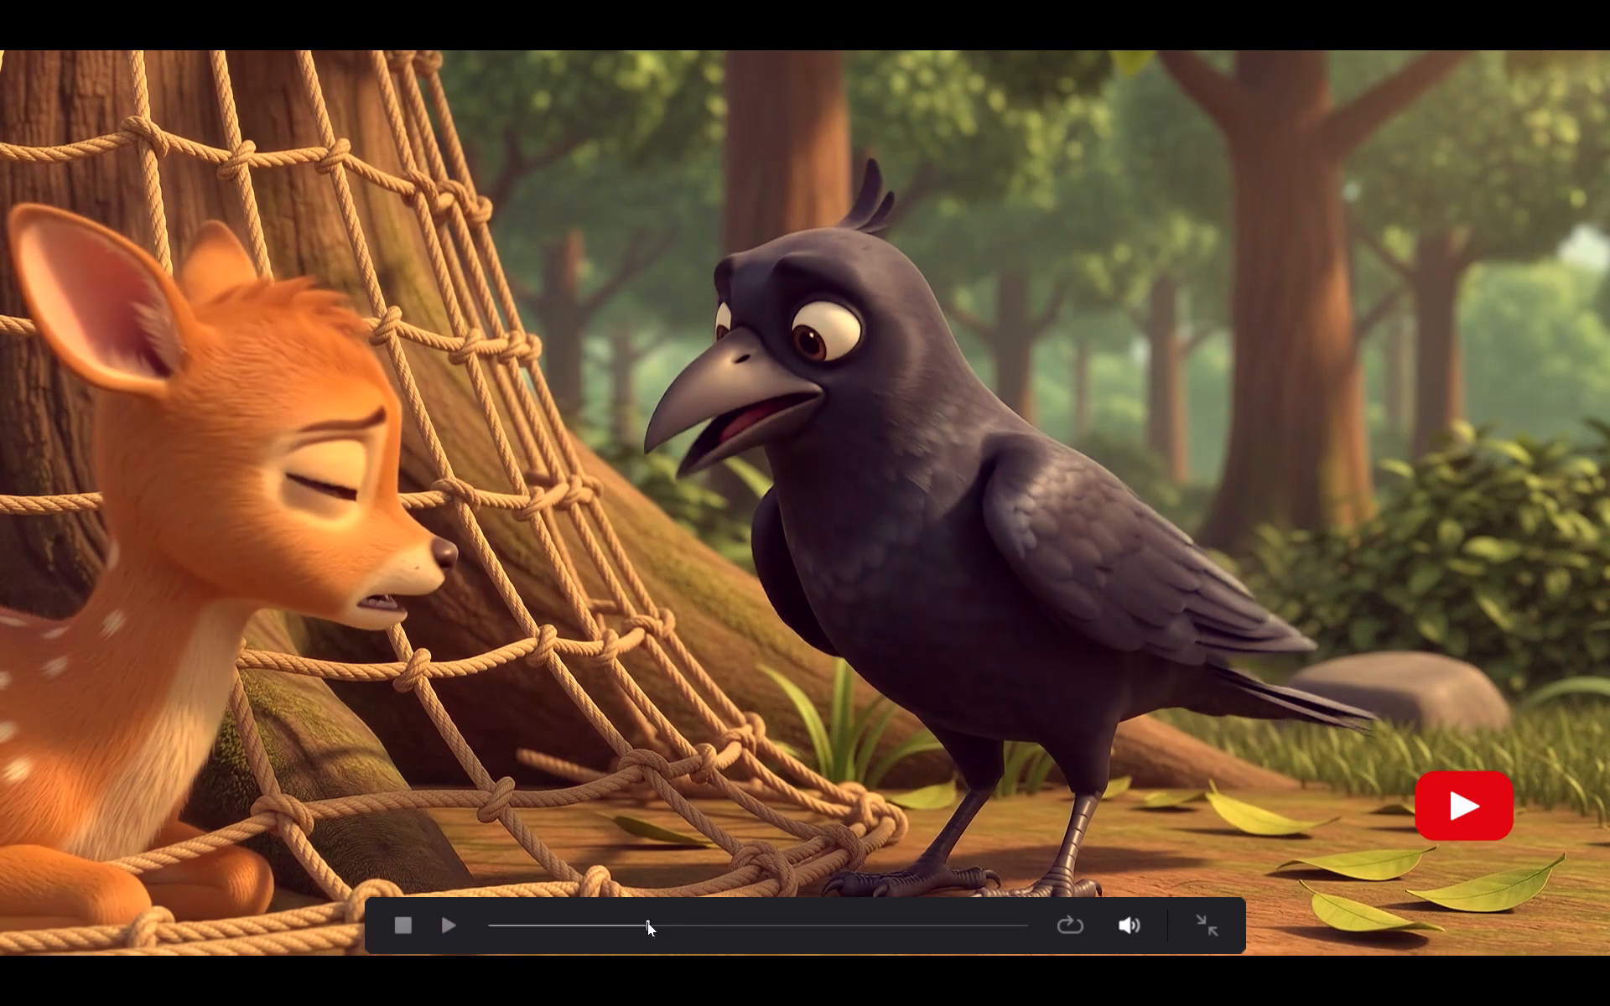
{"action": "left_click", "coordinate": [647, 922]}
{"action": "left_click", "coordinate": [607, 923]}
{"action": "left_click", "coordinate": [552, 915]}
{"action": "left_click", "coordinate": [555, 920]}
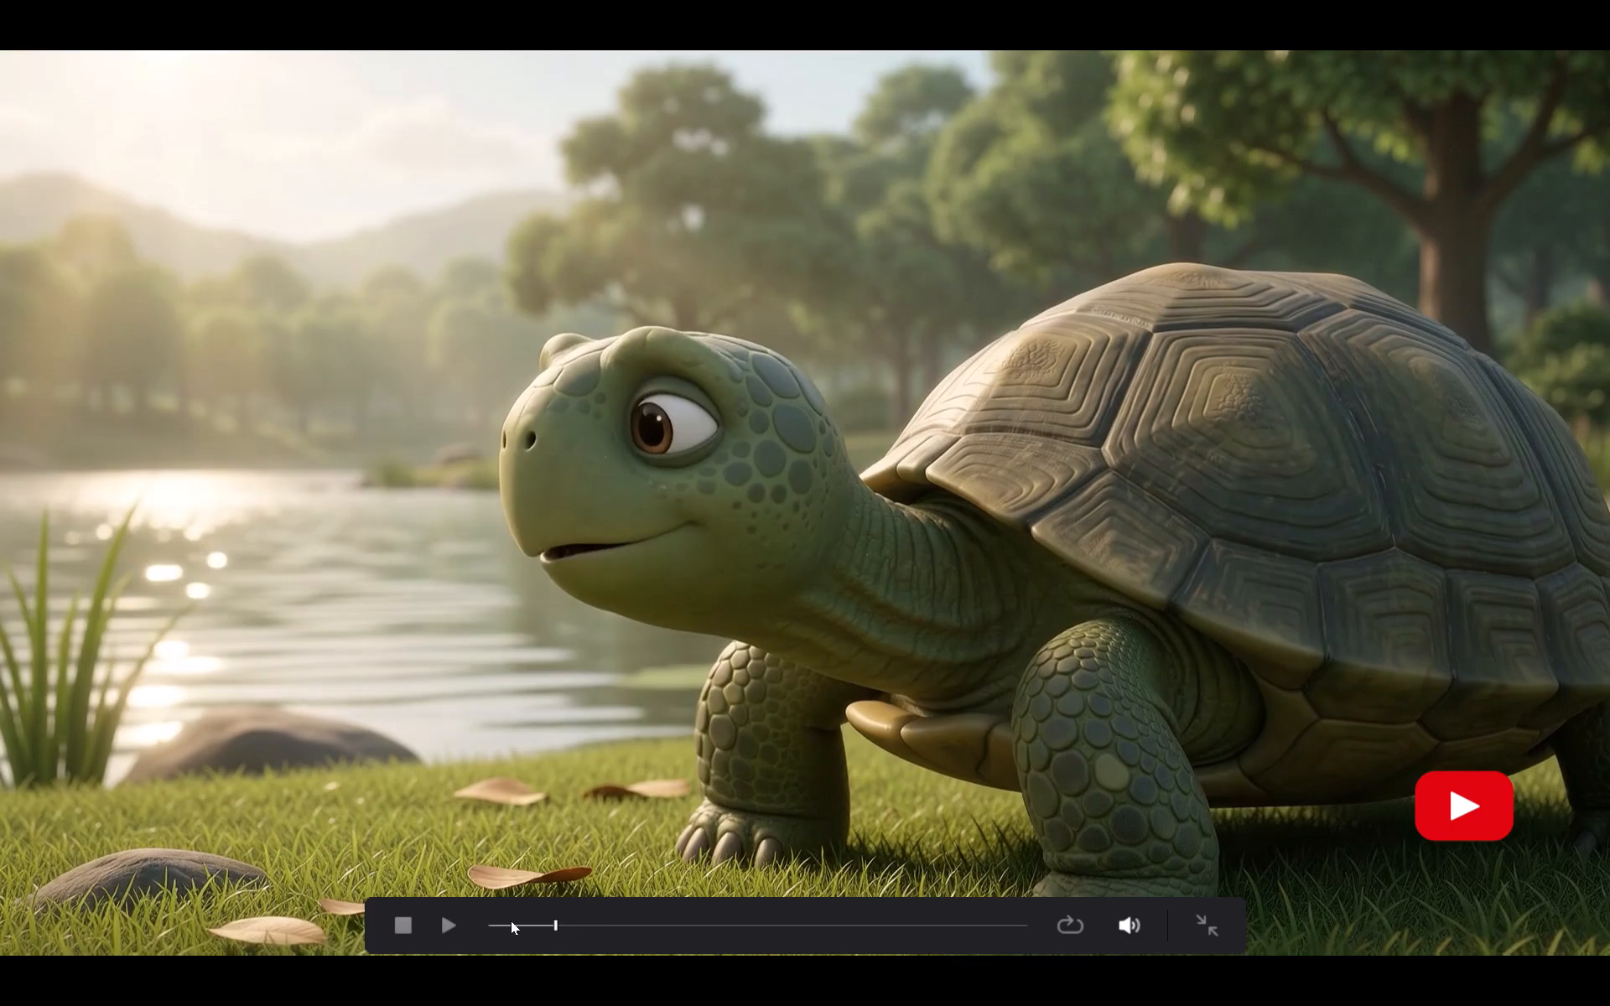
Replay the forest lake opening into the three characters scene, and leave the full-screen view.
{"action": "left_click", "coordinate": [510, 920]}
{"action": "left_click", "coordinate": [453, 922]}
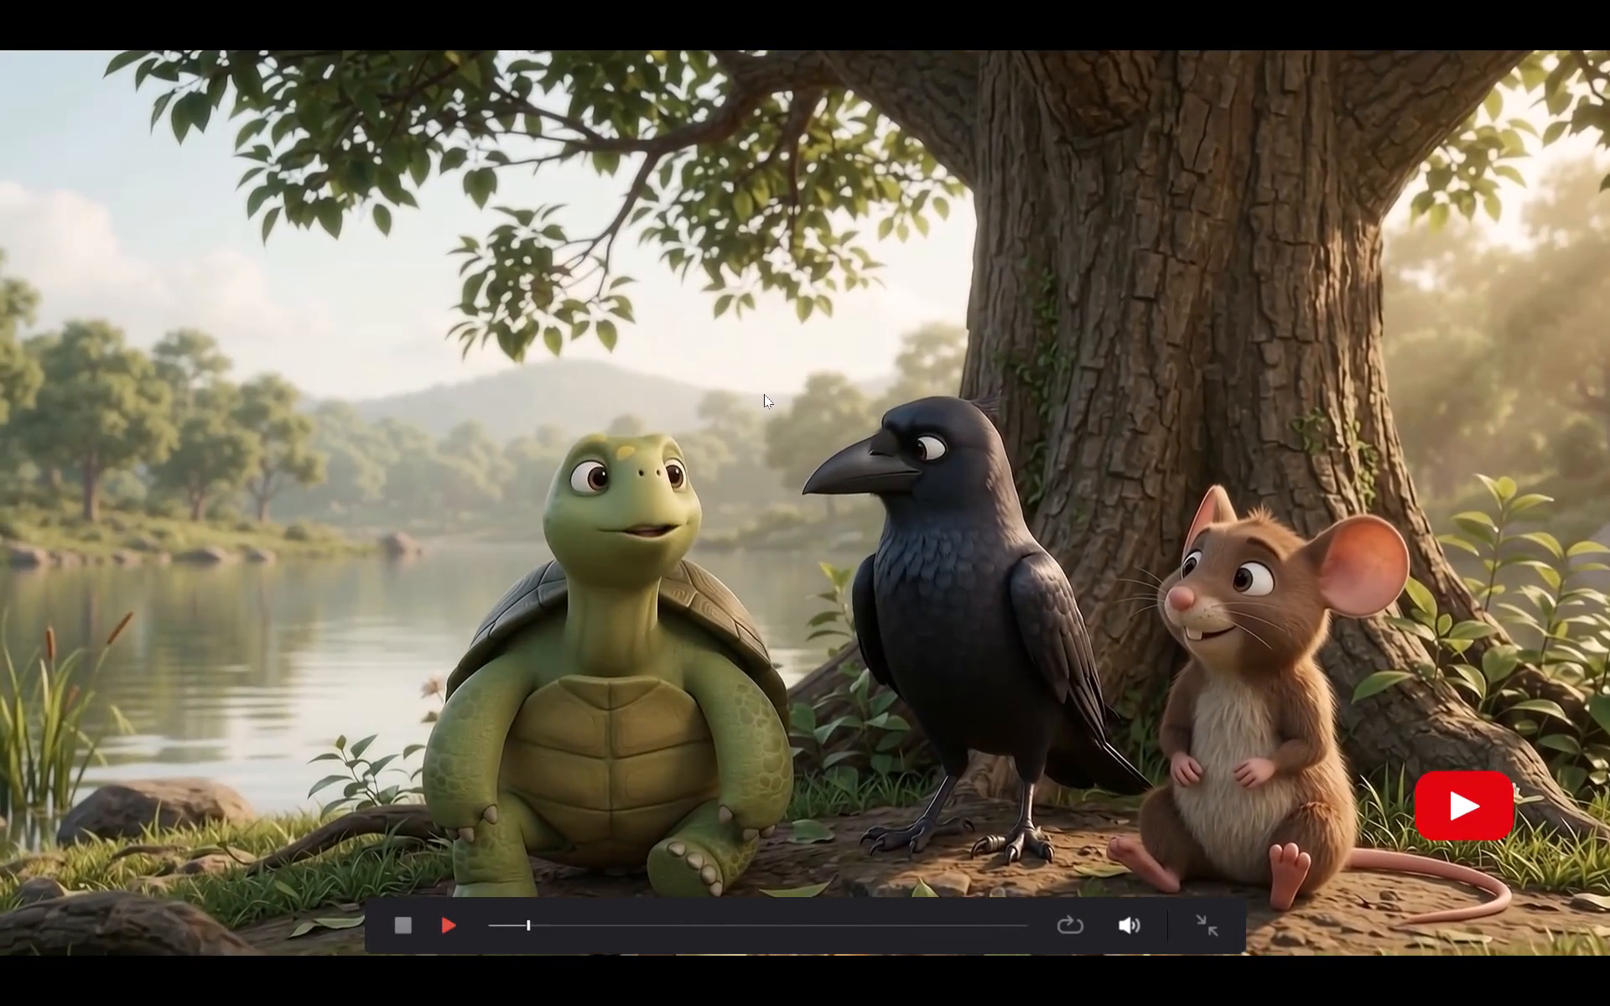
{"action": "left_click", "coordinate": [764, 394]}
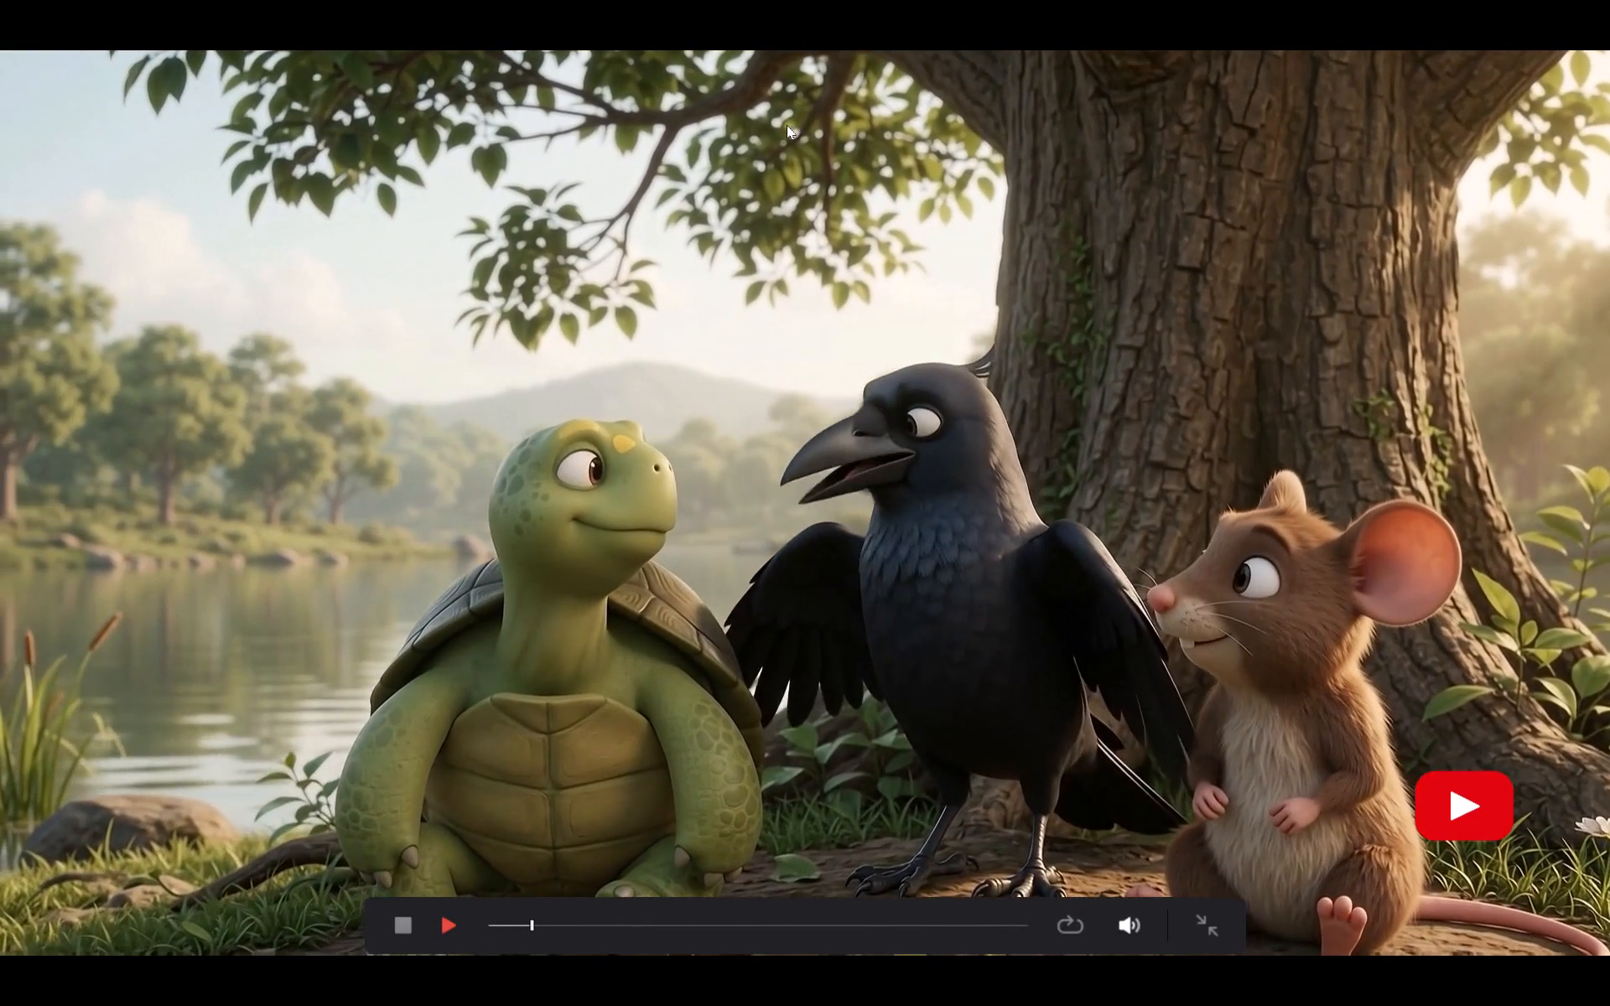
{"action": "key", "text": "ctrl+f"}
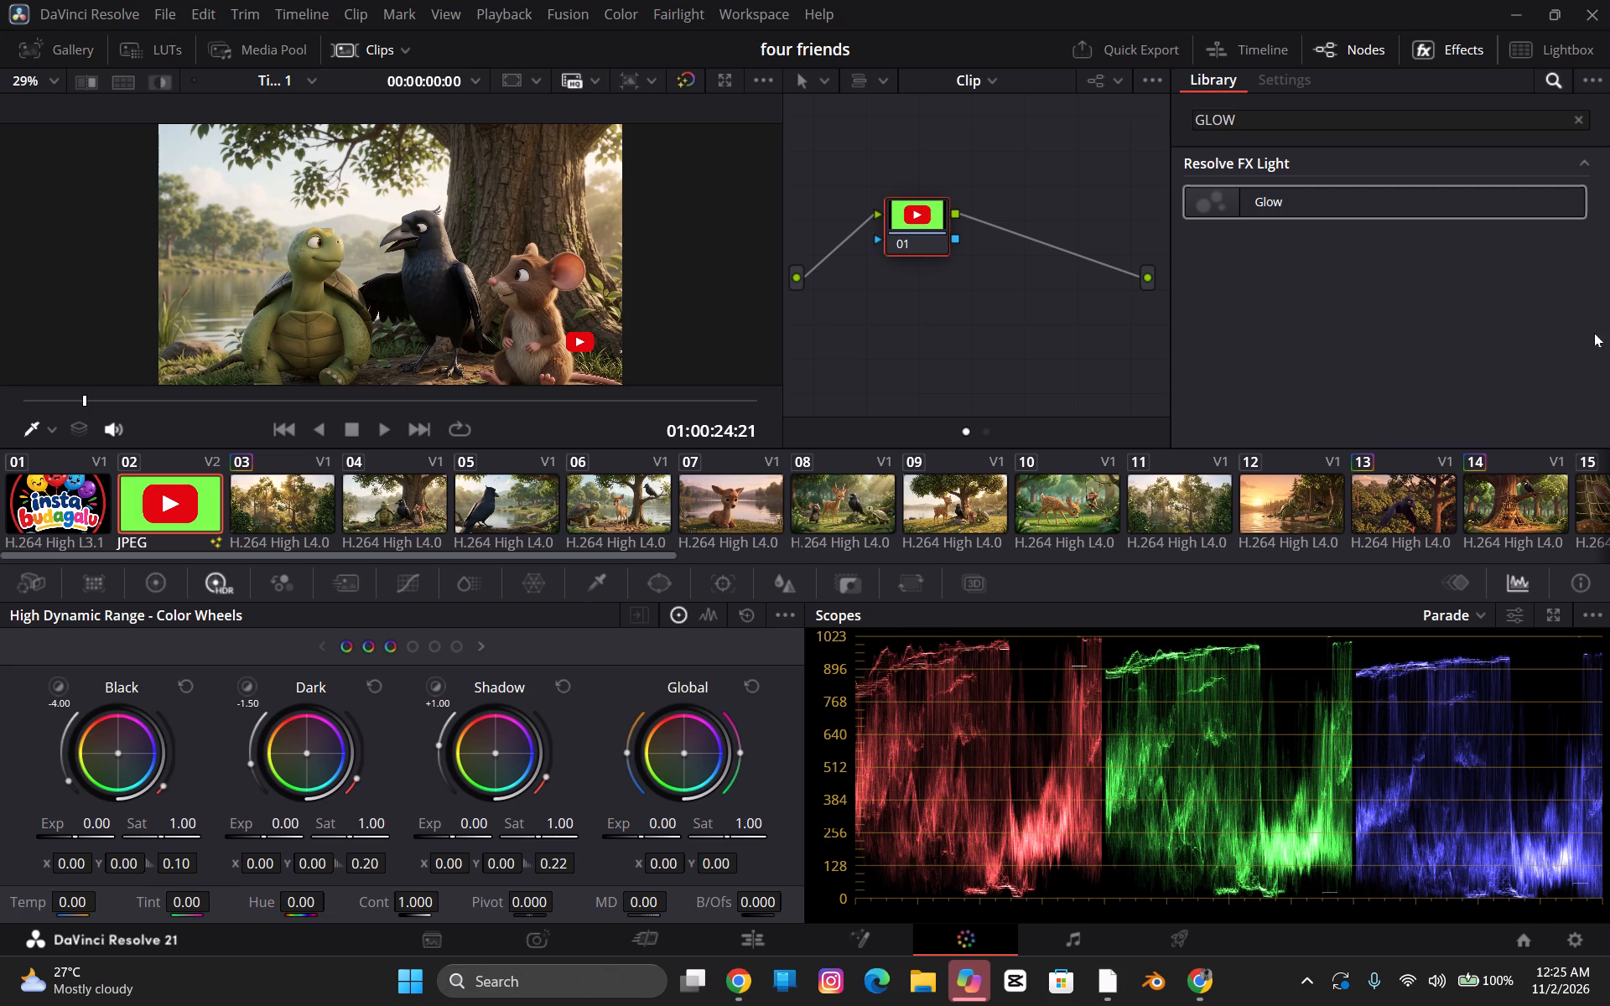
Switch to CapCut and open project 1025.
{"action": "left_click", "coordinate": [1036, 983]}
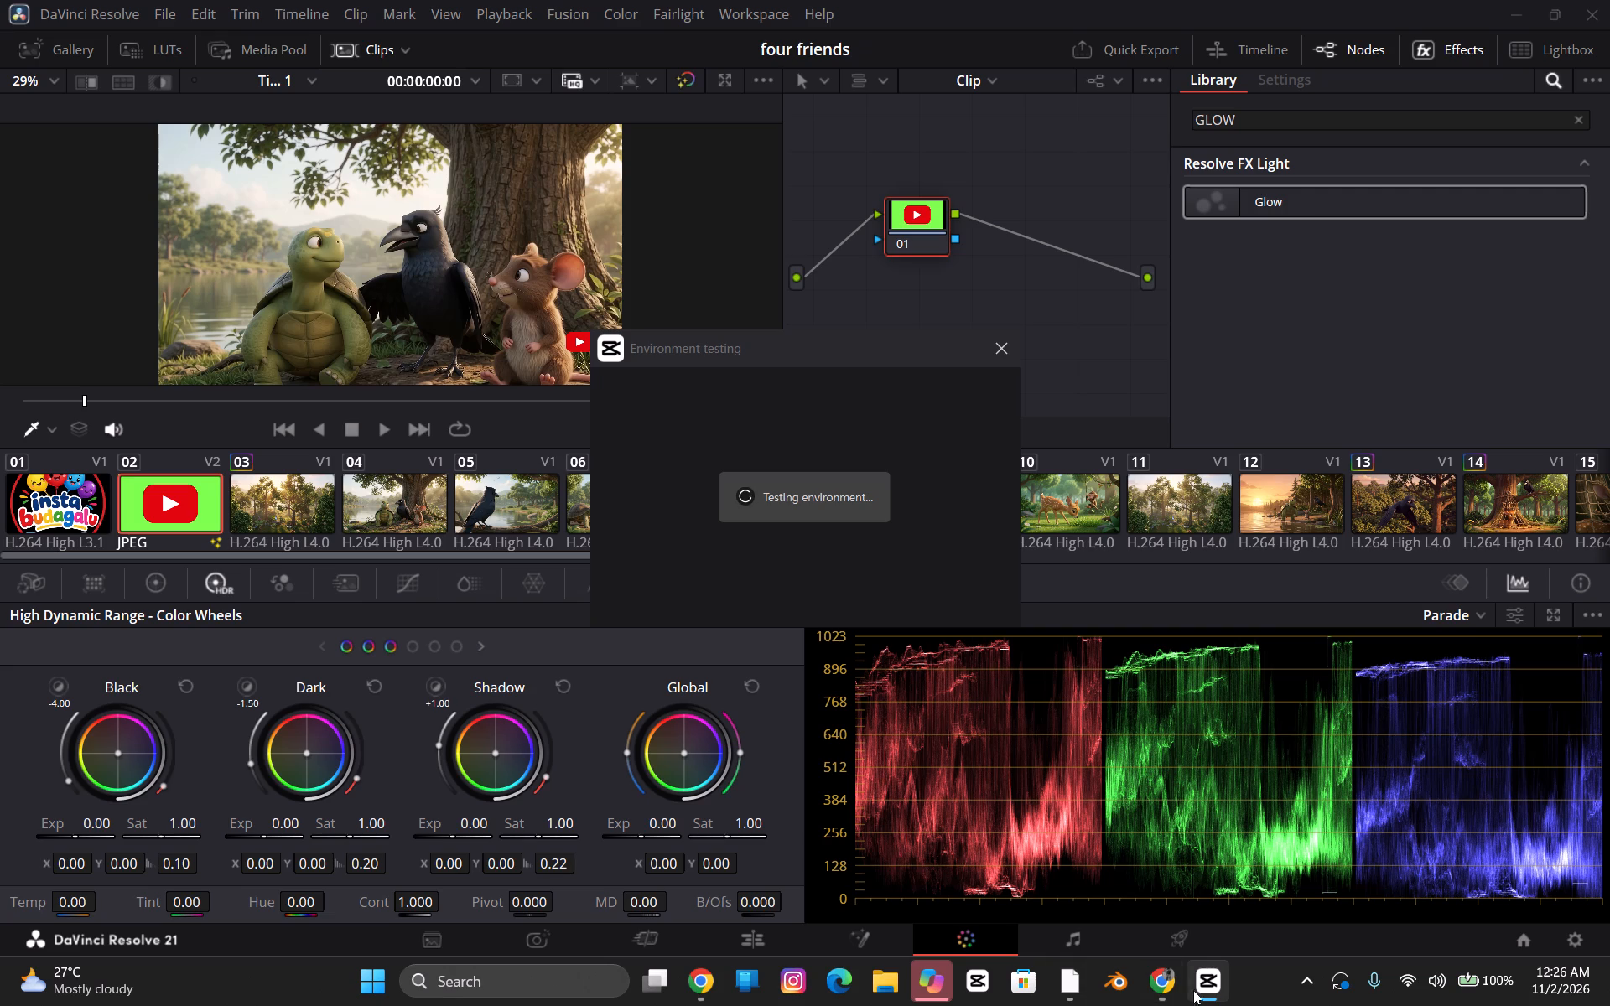
{"action": "left_click", "coordinate": [755, 513]}
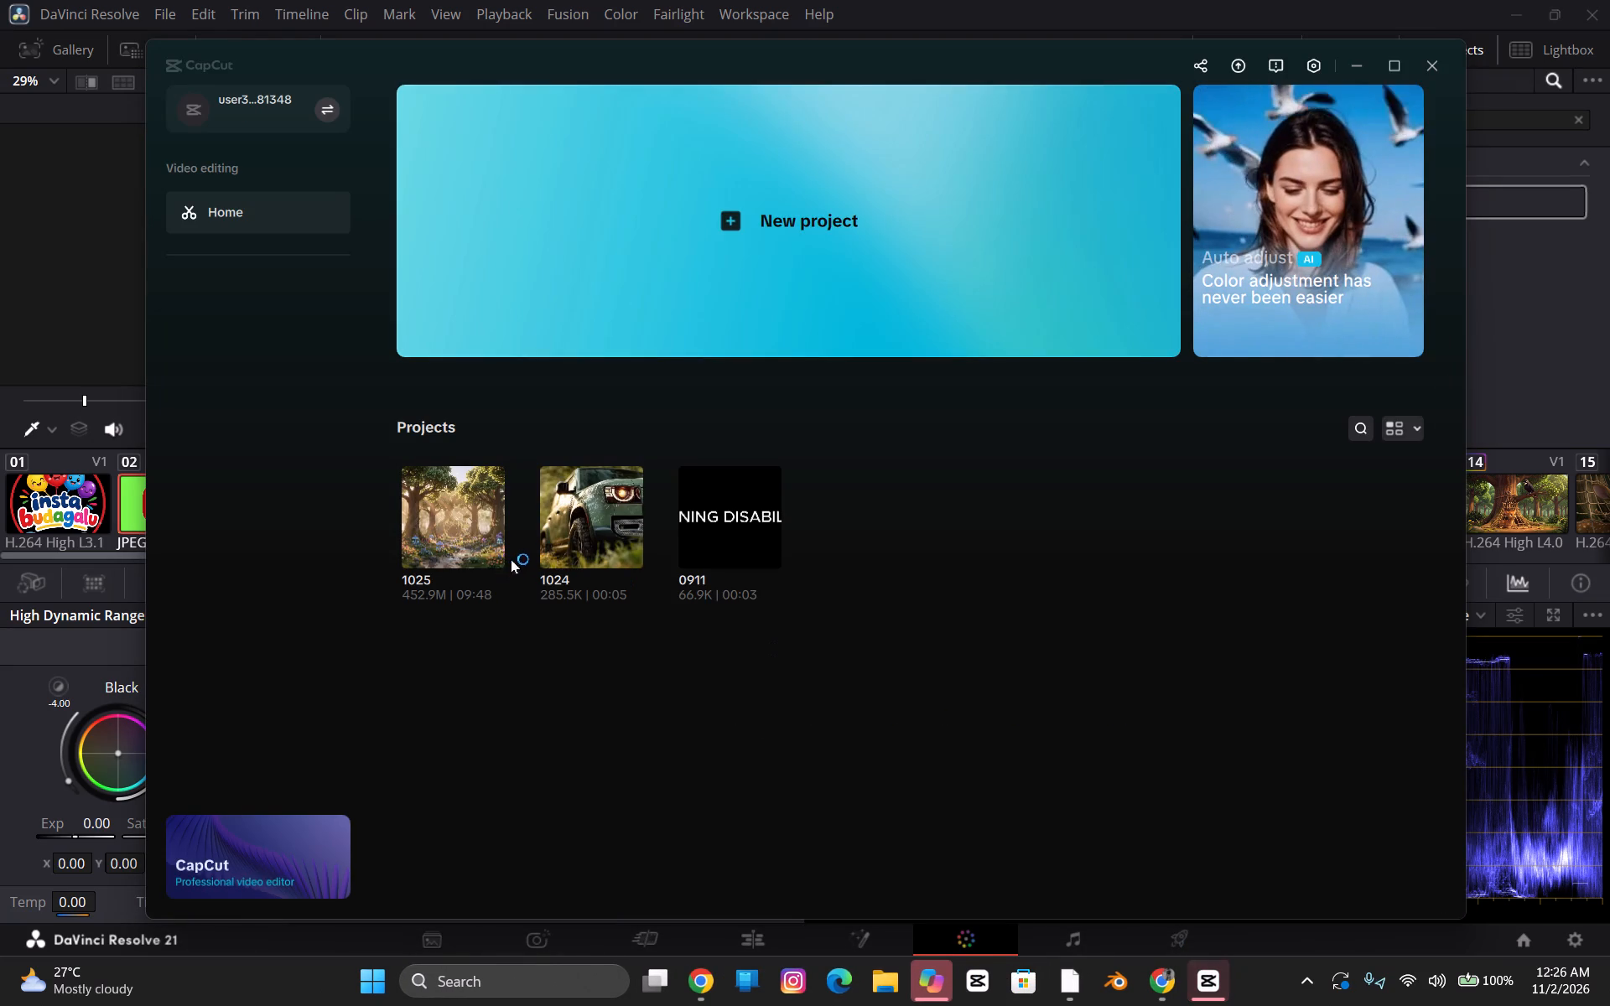
{"action": "left_click", "coordinate": [449, 543]}
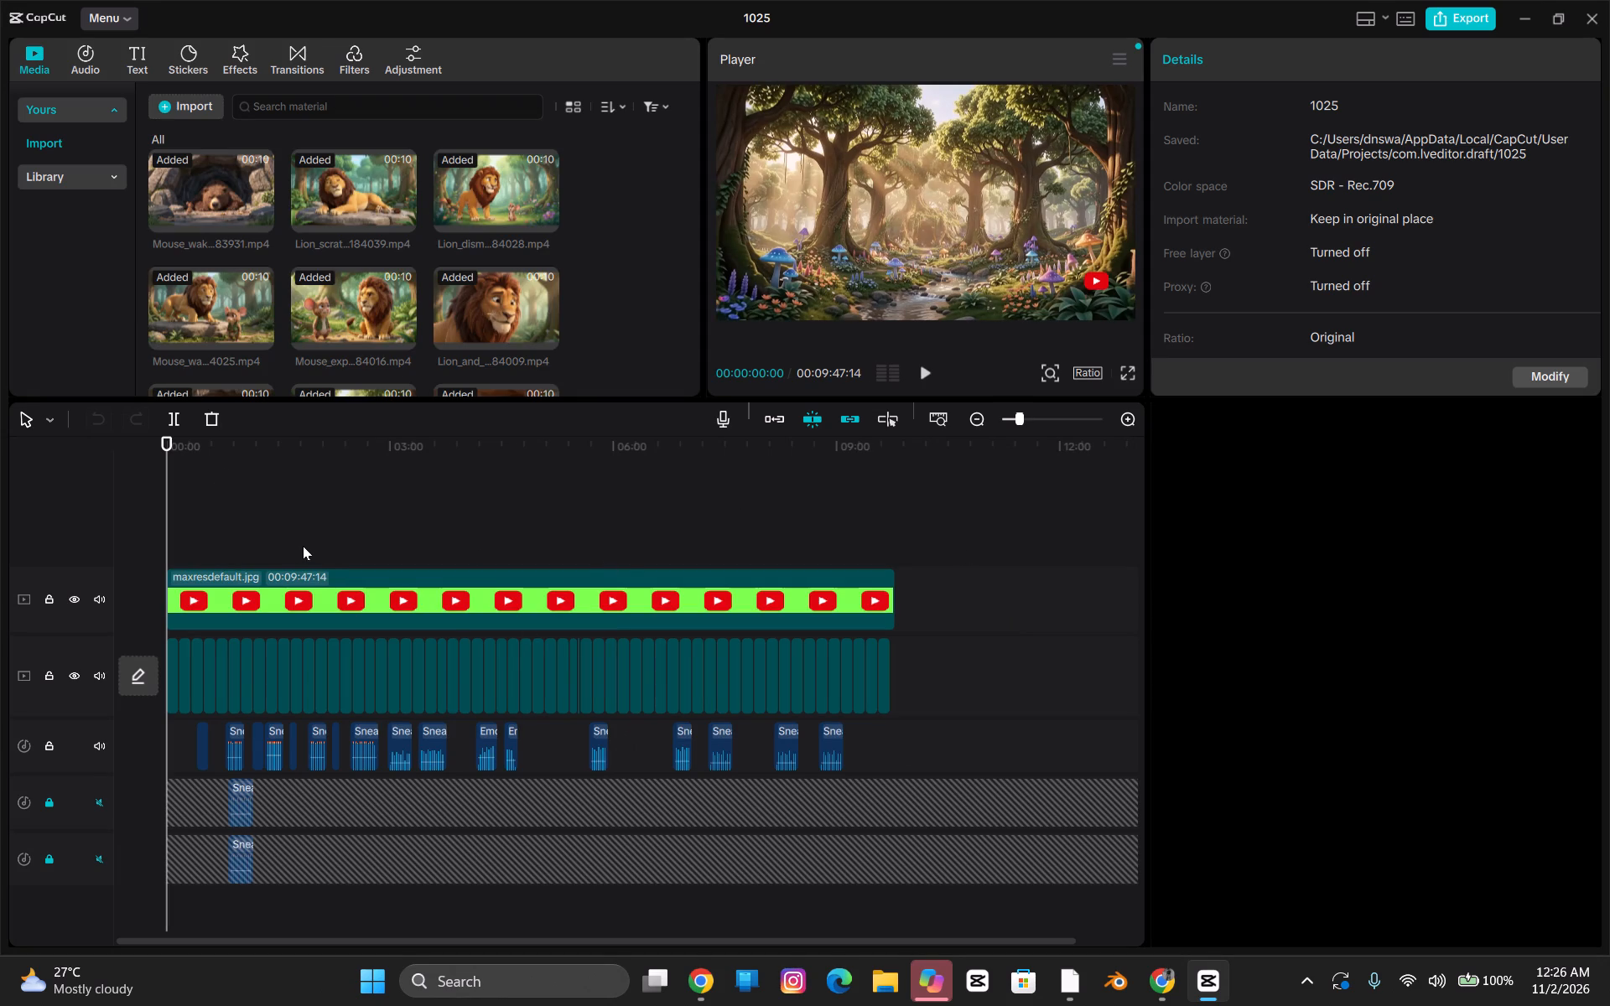
Enlarge the timeline scale of project 1025 and play its opening fantasy forest clip.
{"action": "scroll", "coordinate": [317, 553], "scroll_direction": "up", "scroll_amount": 1, "text": "alt"}
{"action": "scroll", "coordinate": [329, 560], "scroll_direction": "down", "scroll_amount": 4, "text": "alt"}
{"action": "scroll", "coordinate": [327, 564], "scroll_direction": "up", "scroll_amount": 4, "text": "alt"}
{"action": "scroll", "coordinate": [336, 553], "scroll_direction": "up", "scroll_amount": 5, "text": "ctrl"}
{"action": "scroll", "coordinate": [594, 544], "scroll_direction": "up", "scroll_amount": 9, "text": "ctrl"}
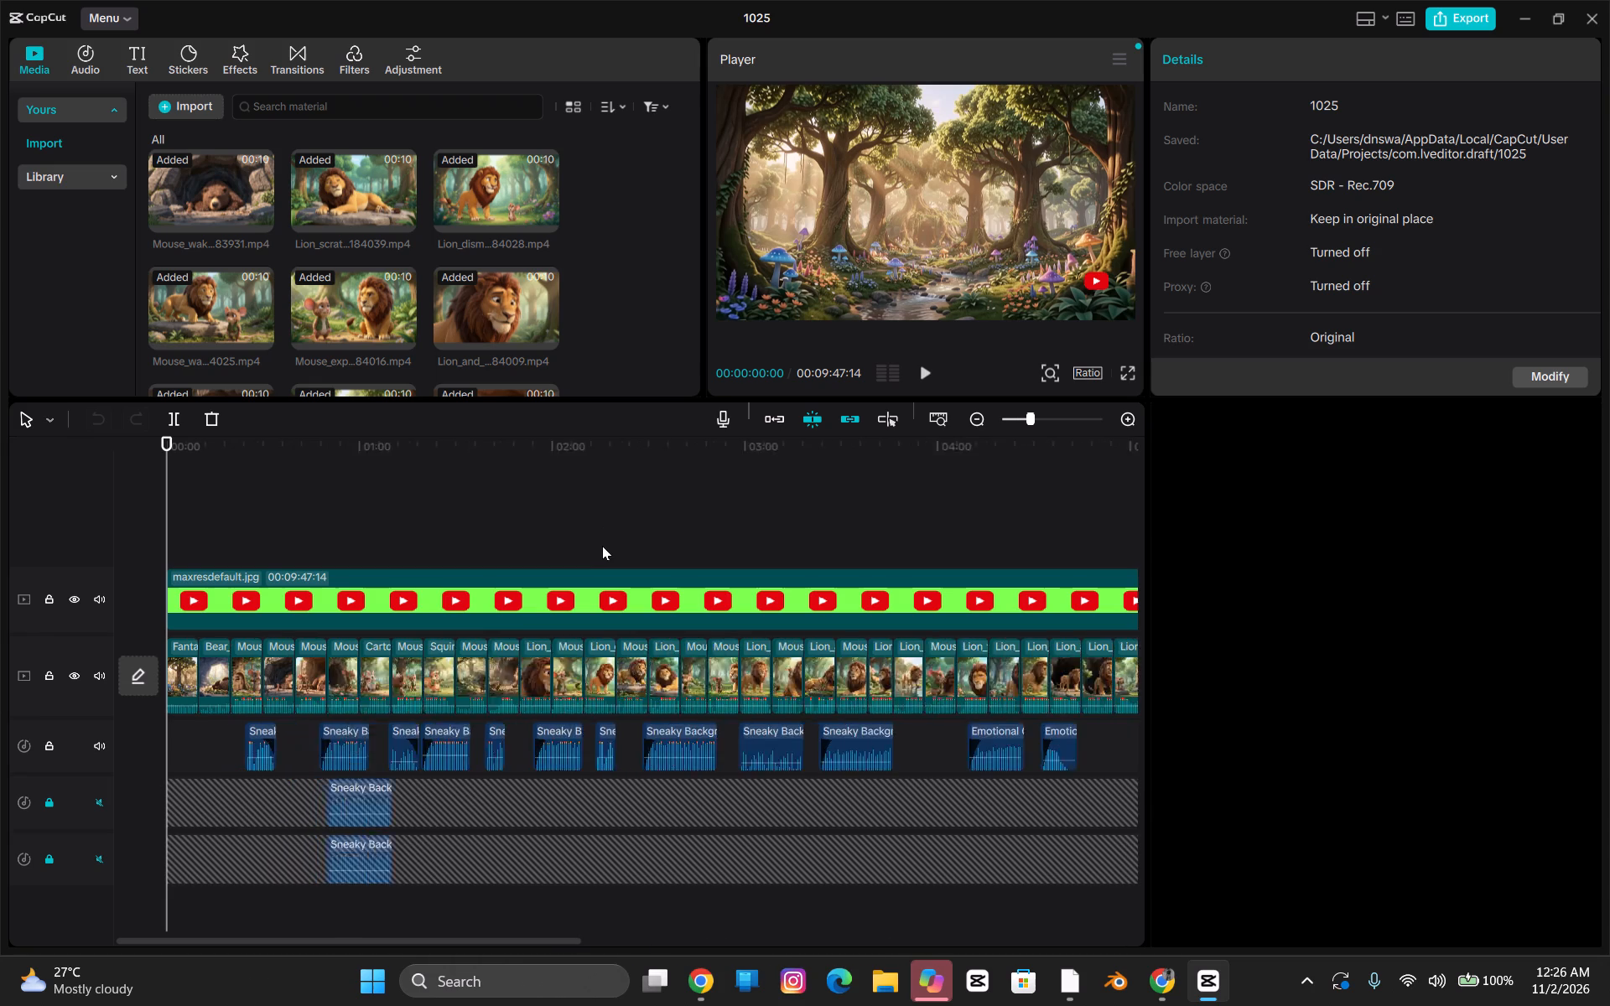
{"action": "scroll", "coordinate": [602, 546], "scroll_direction": "up", "scroll_amount": 4, "text": "ctrl"}
{"action": "key", "text": "space"}
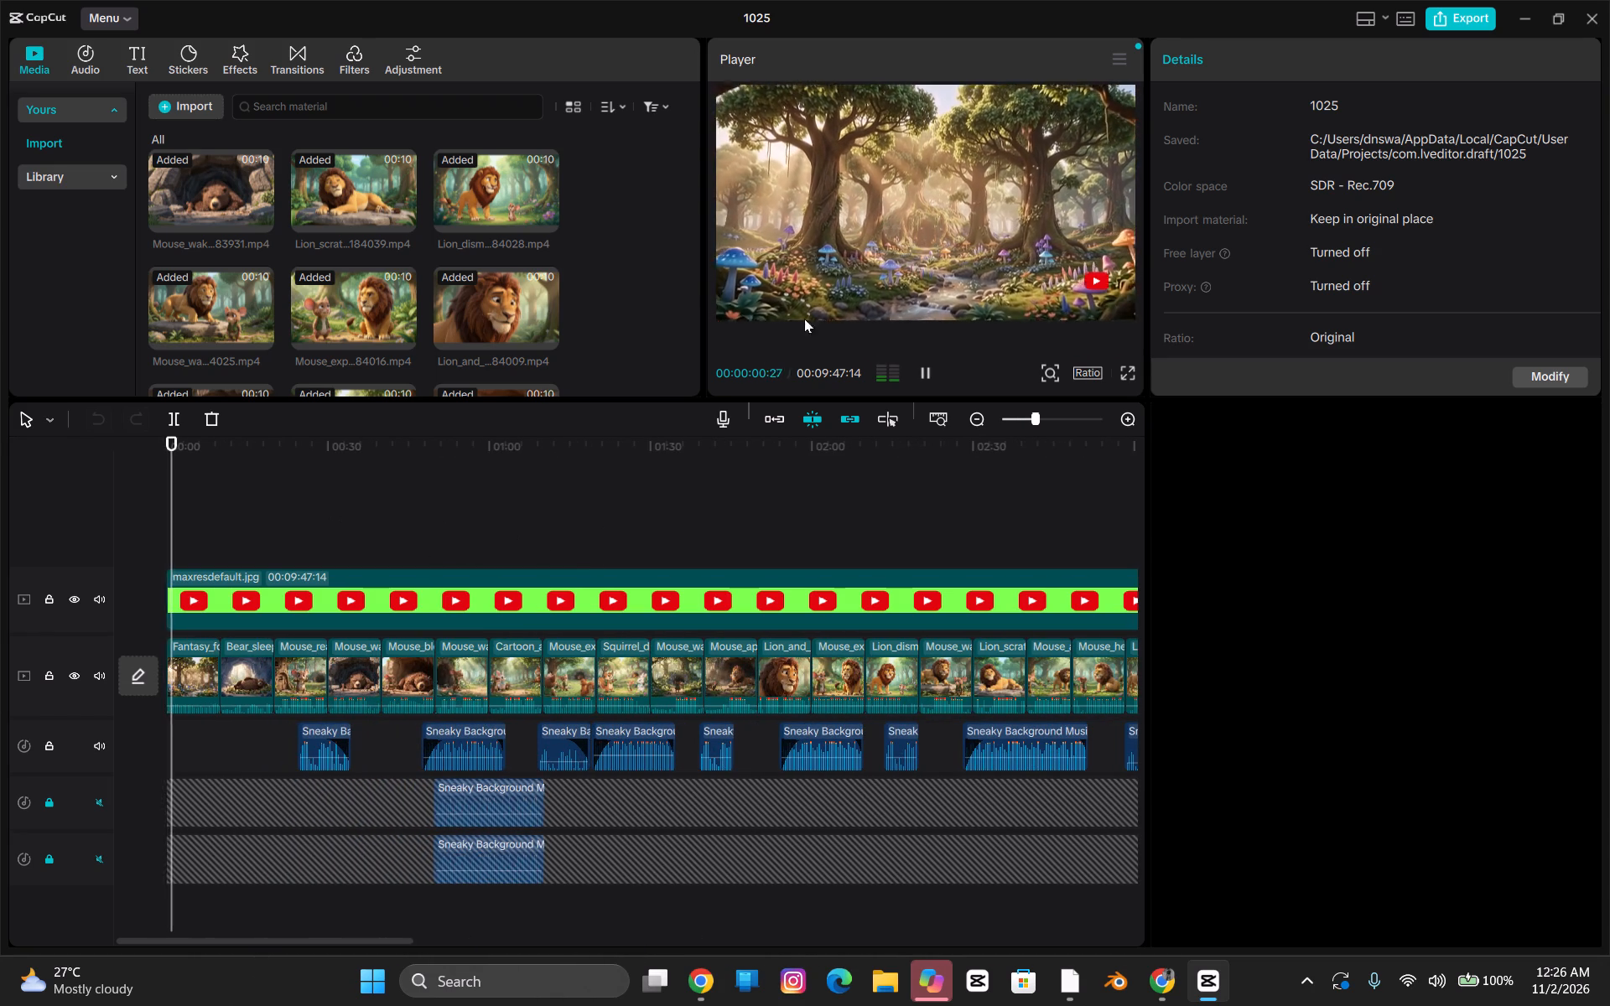
{"action": "key", "text": "space"}
{"action": "key", "text": "space"}
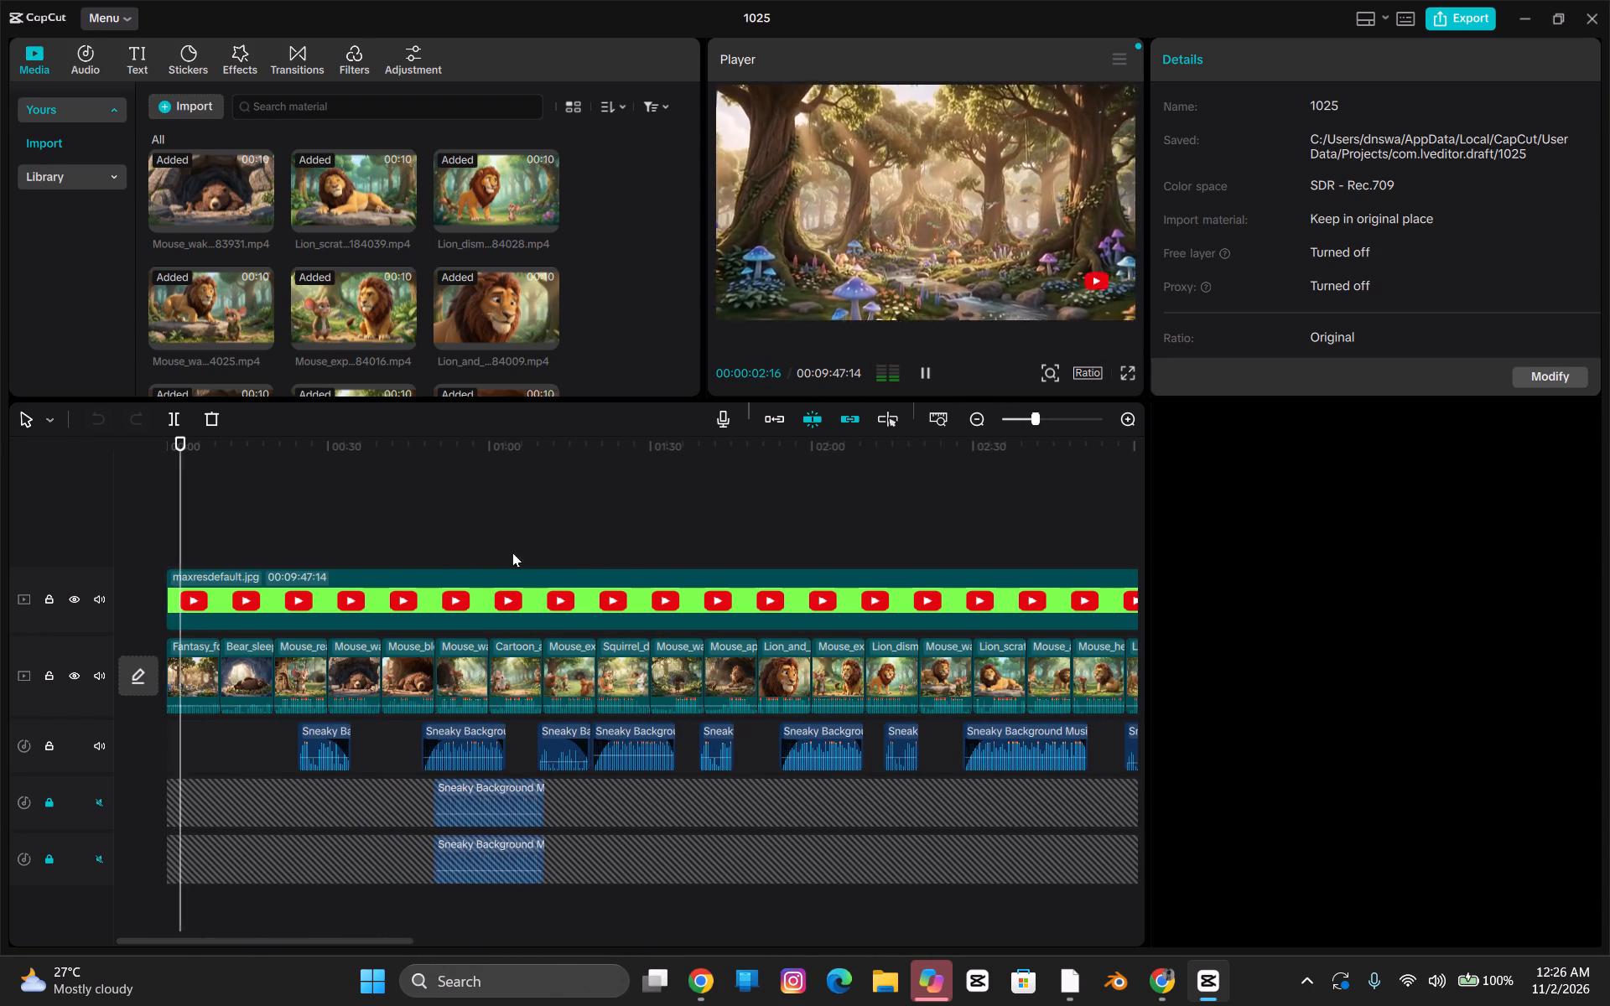
{"action": "scroll", "coordinate": [533, 537], "scroll_direction": "up", "scroll_amount": 3, "text": "ctrl"}
{"action": "scroll", "coordinate": [561, 558], "scroll_direction": "down", "scroll_amount": 2, "text": "ctrl"}
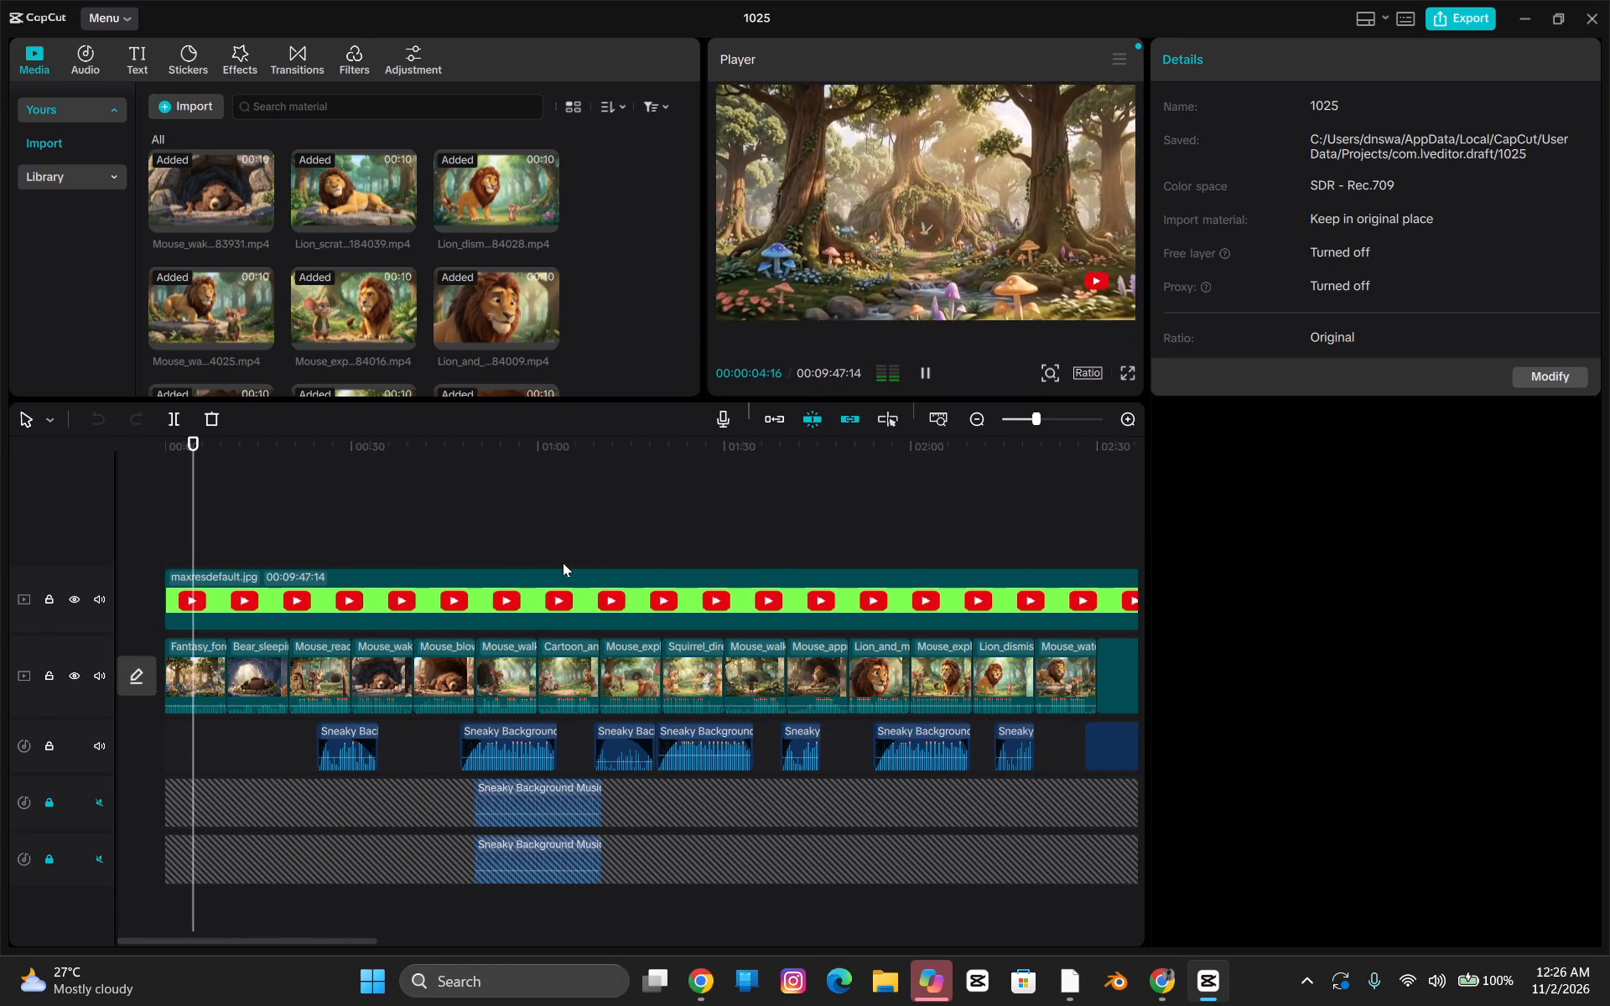
{"action": "key", "text": "space"}
{"action": "key", "text": "space"}
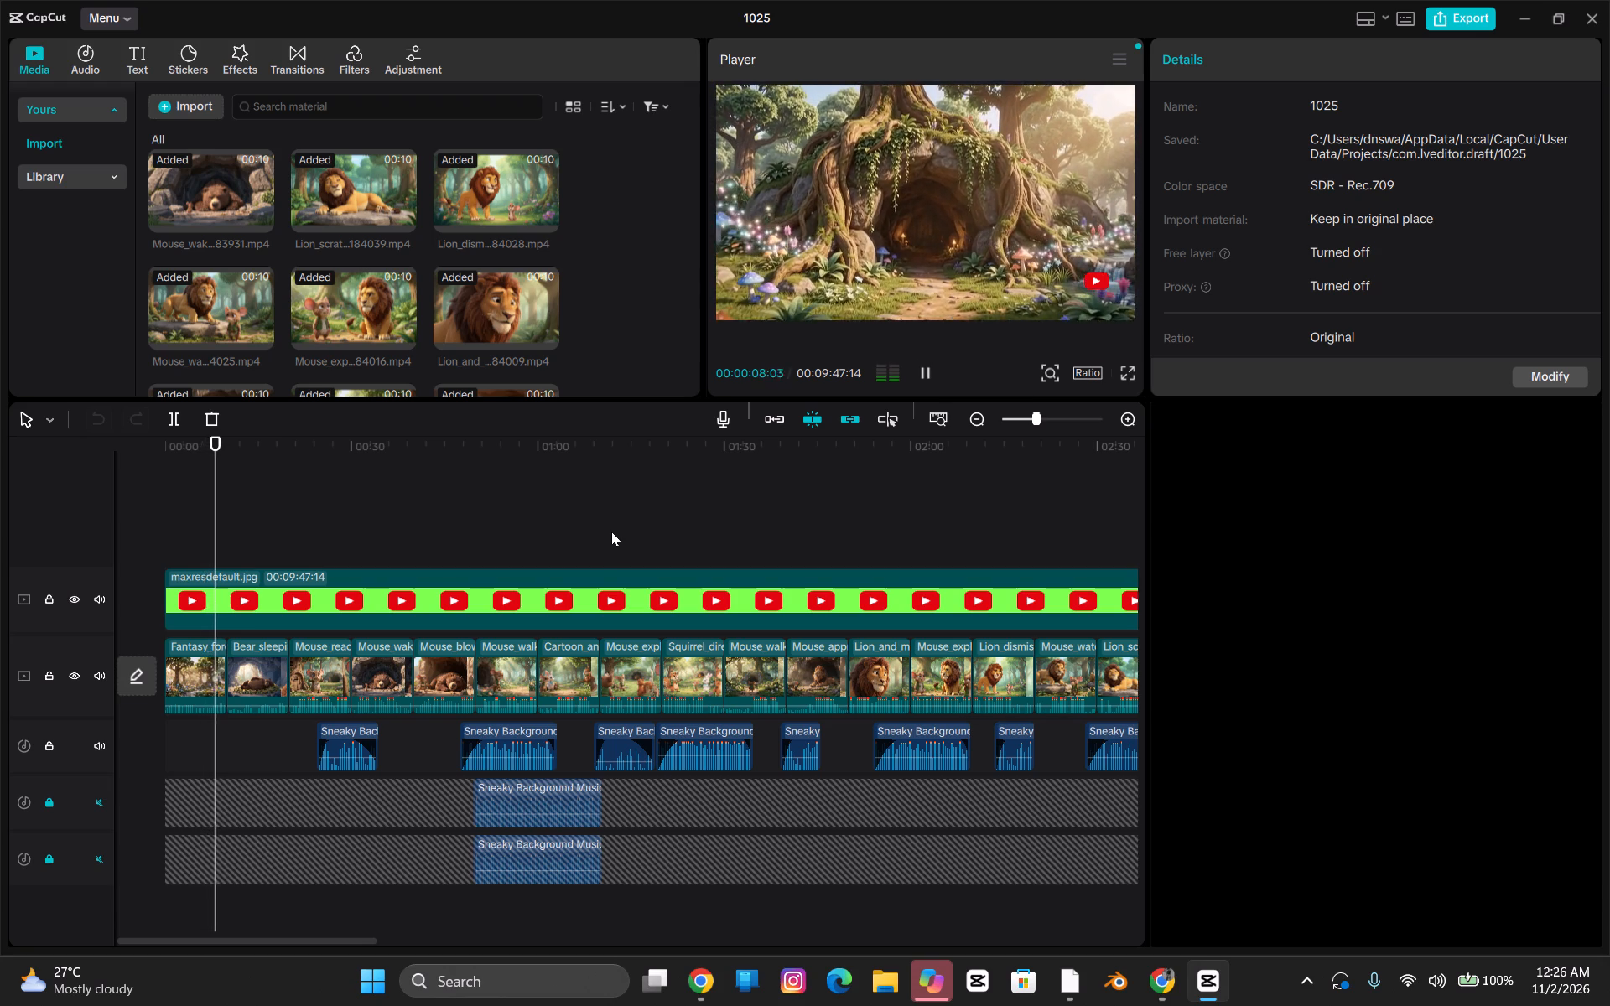
Replay project 1025 full screen from the start through the forest cave and sleeping bear scenes, and leave the full-screen view.
{"action": "left_click", "coordinate": [1132, 375]}
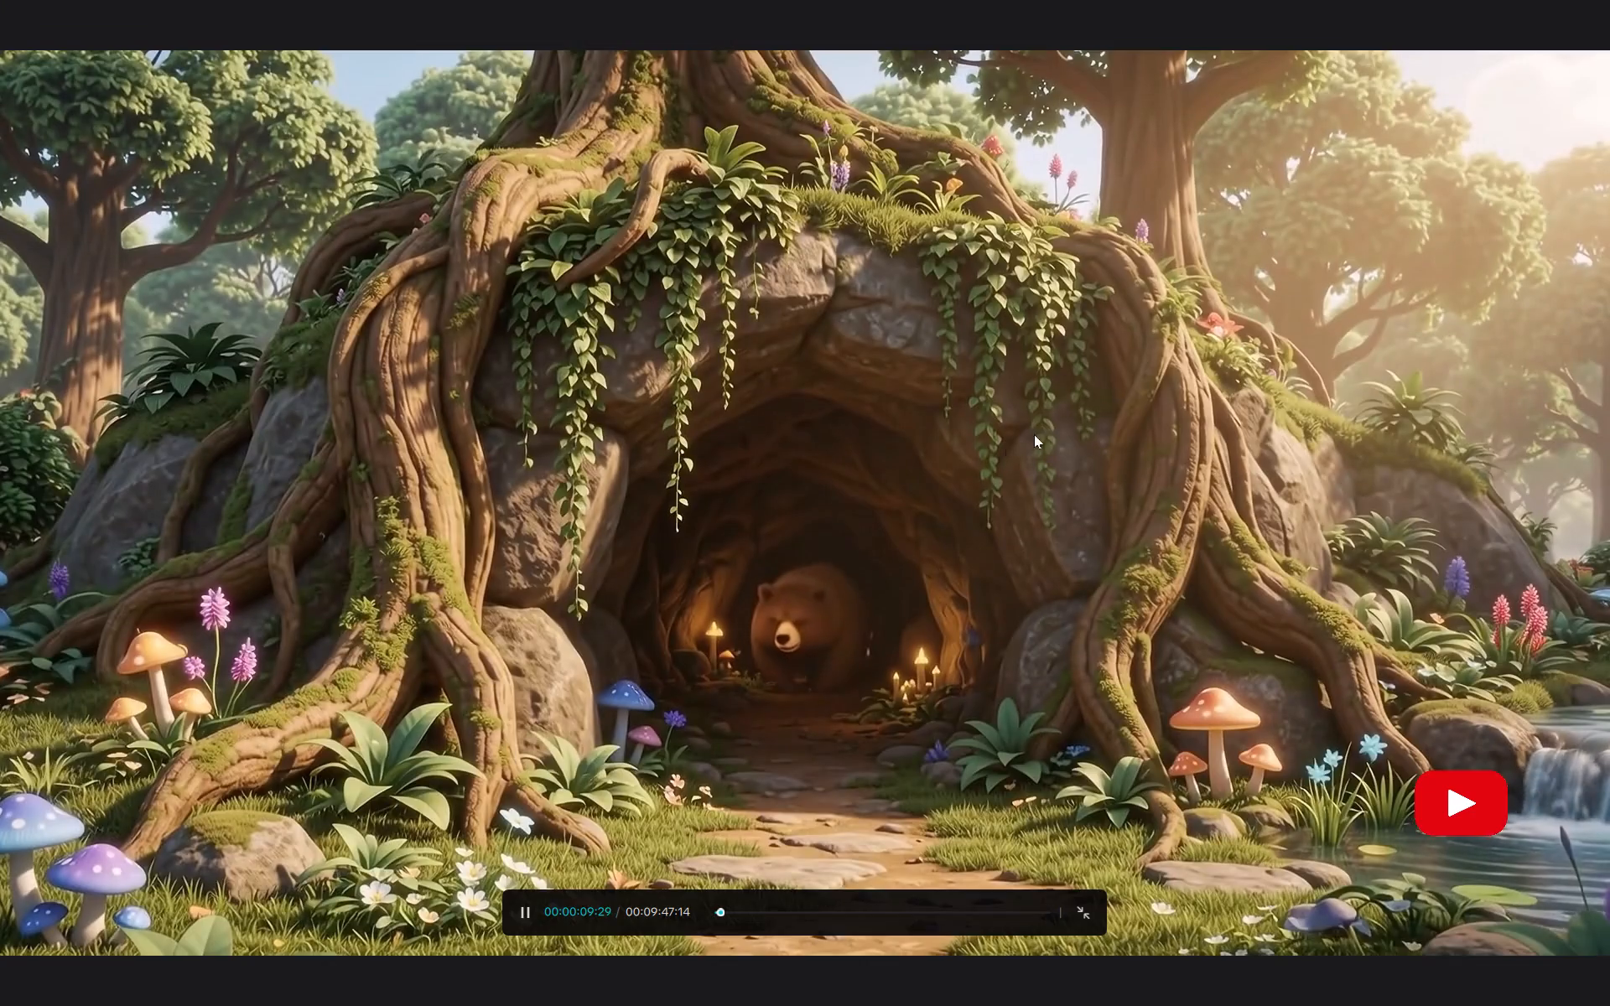
{"action": "left_click_drag", "start_coordinate": [723, 909], "coordinate": [688, 910]}
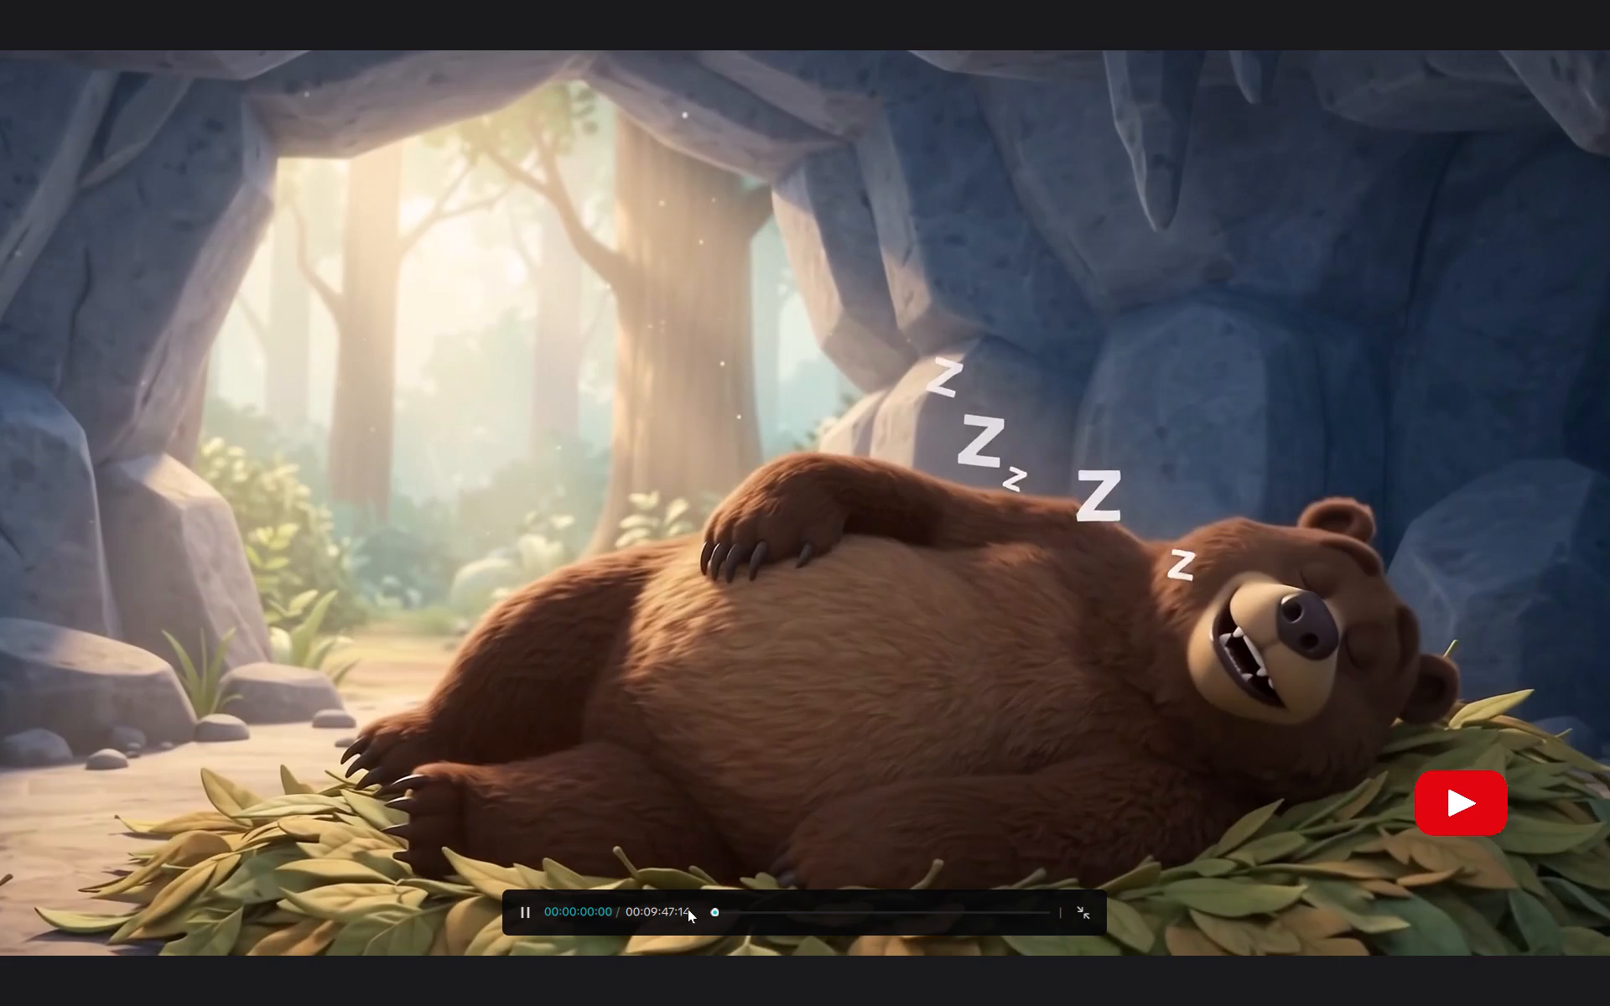
{"action": "key", "text": "space"}
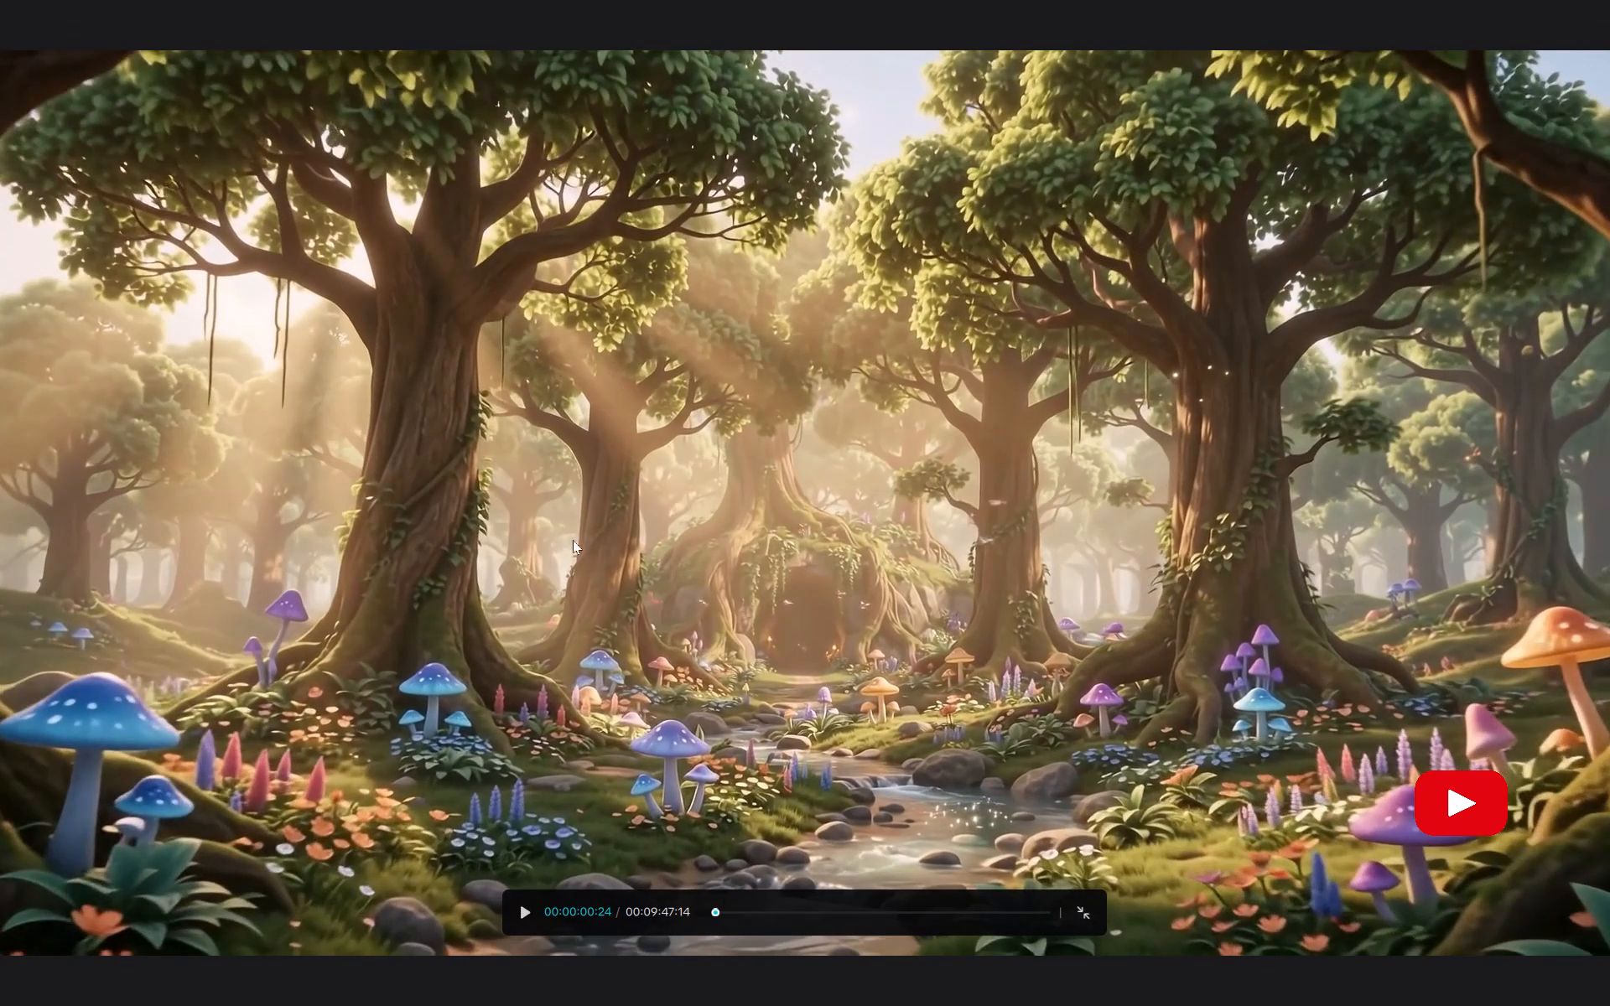
{"action": "key", "text": "space"}
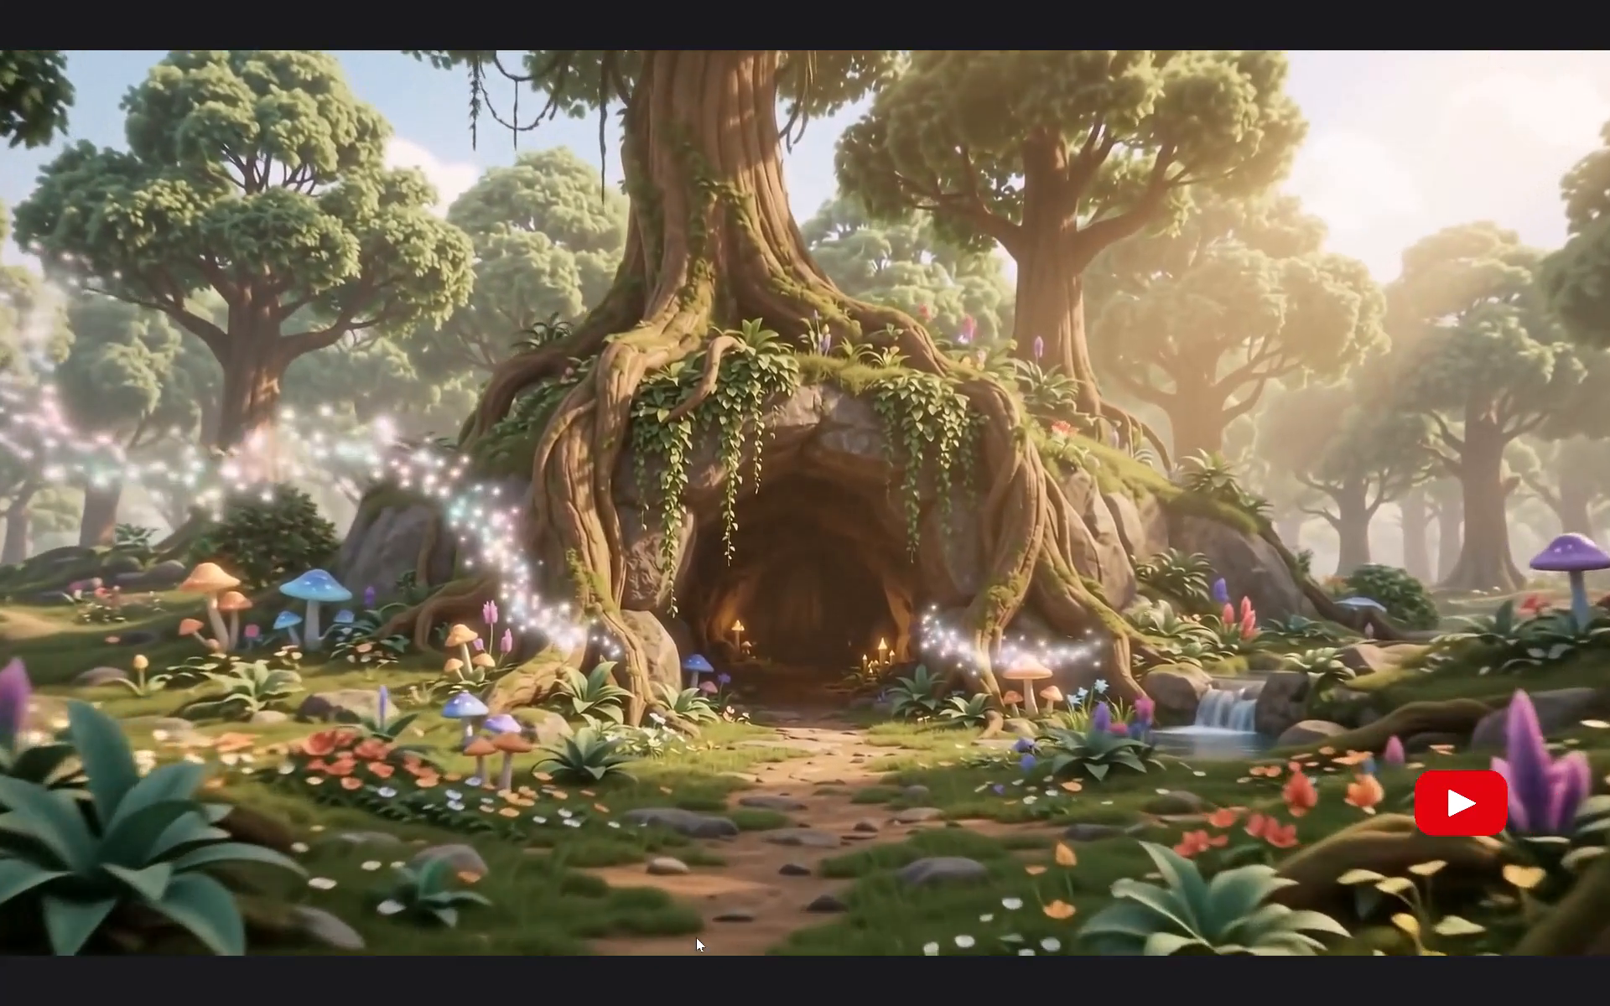
{"action": "key", "text": "ctrl+z"}
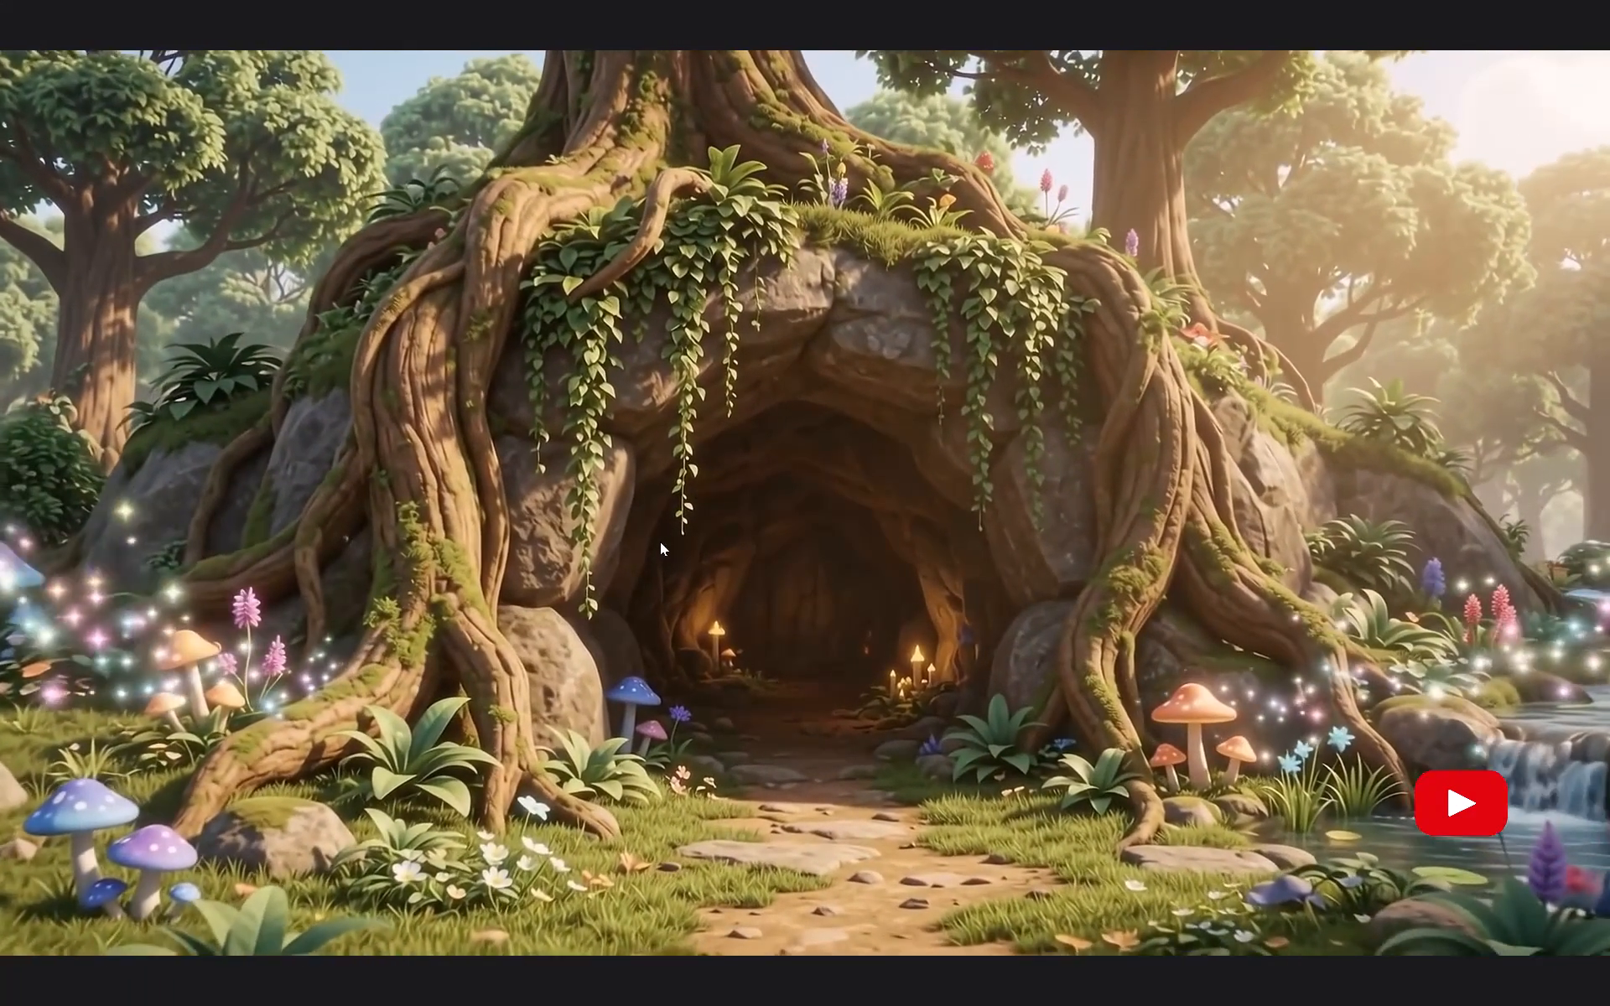
{"action": "key", "text": "ctrl+s"}
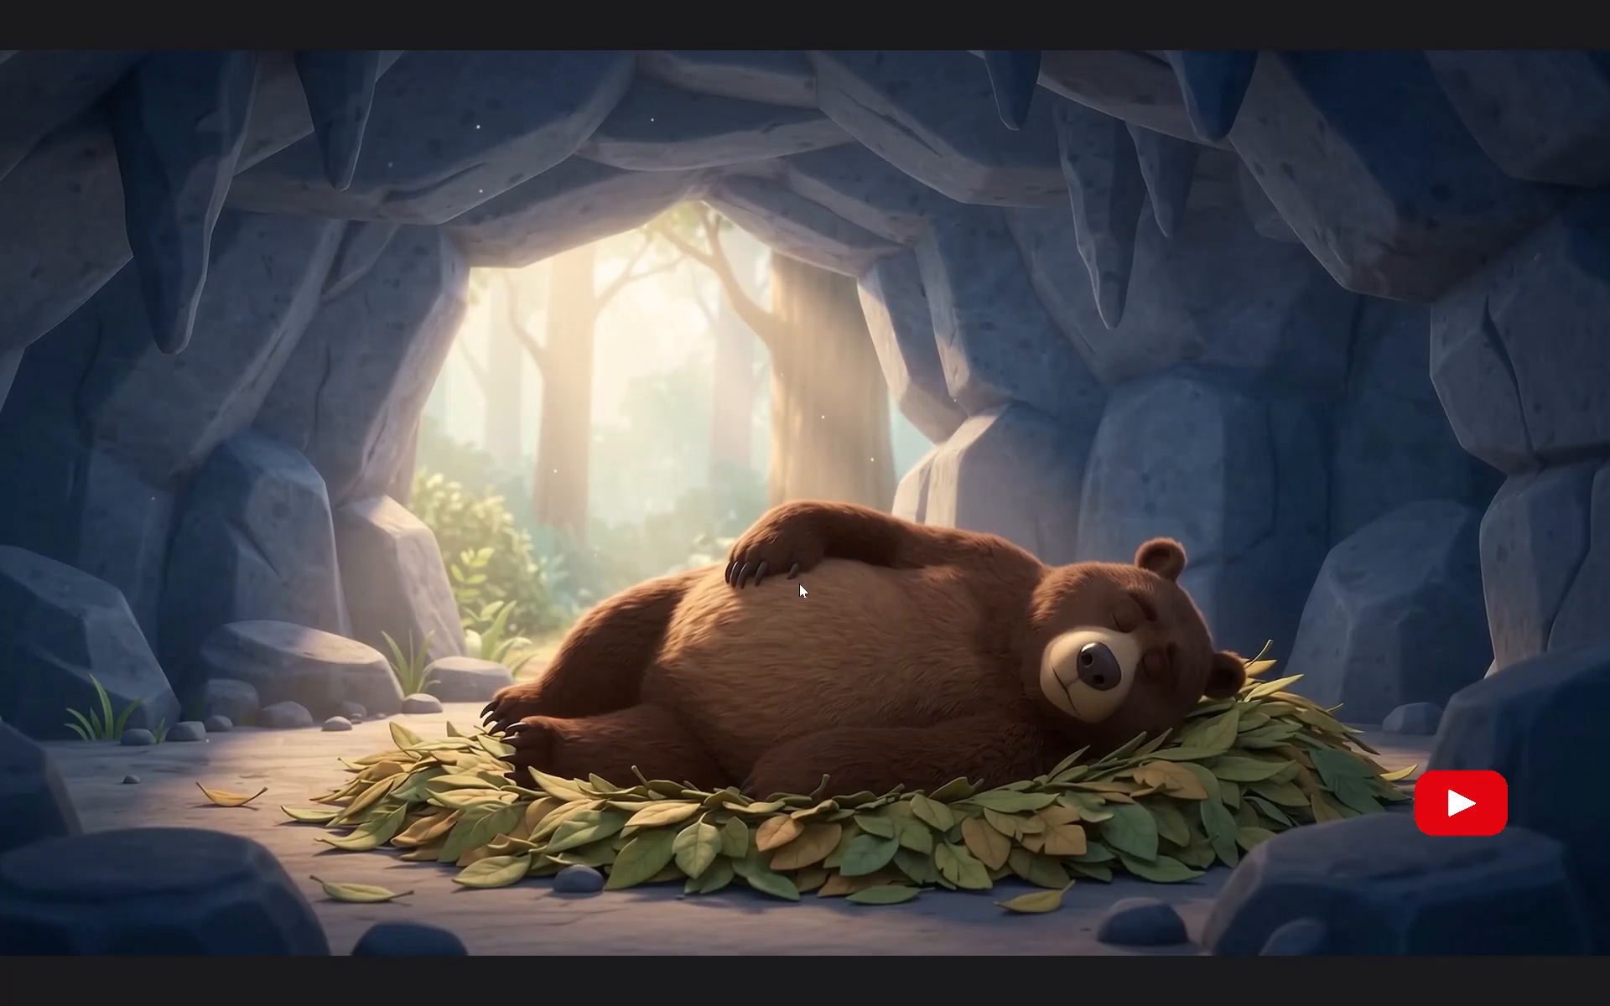
{"action": "key", "text": "ctrl+f"}
{"action": "left_click", "coordinate": [813, 573]}
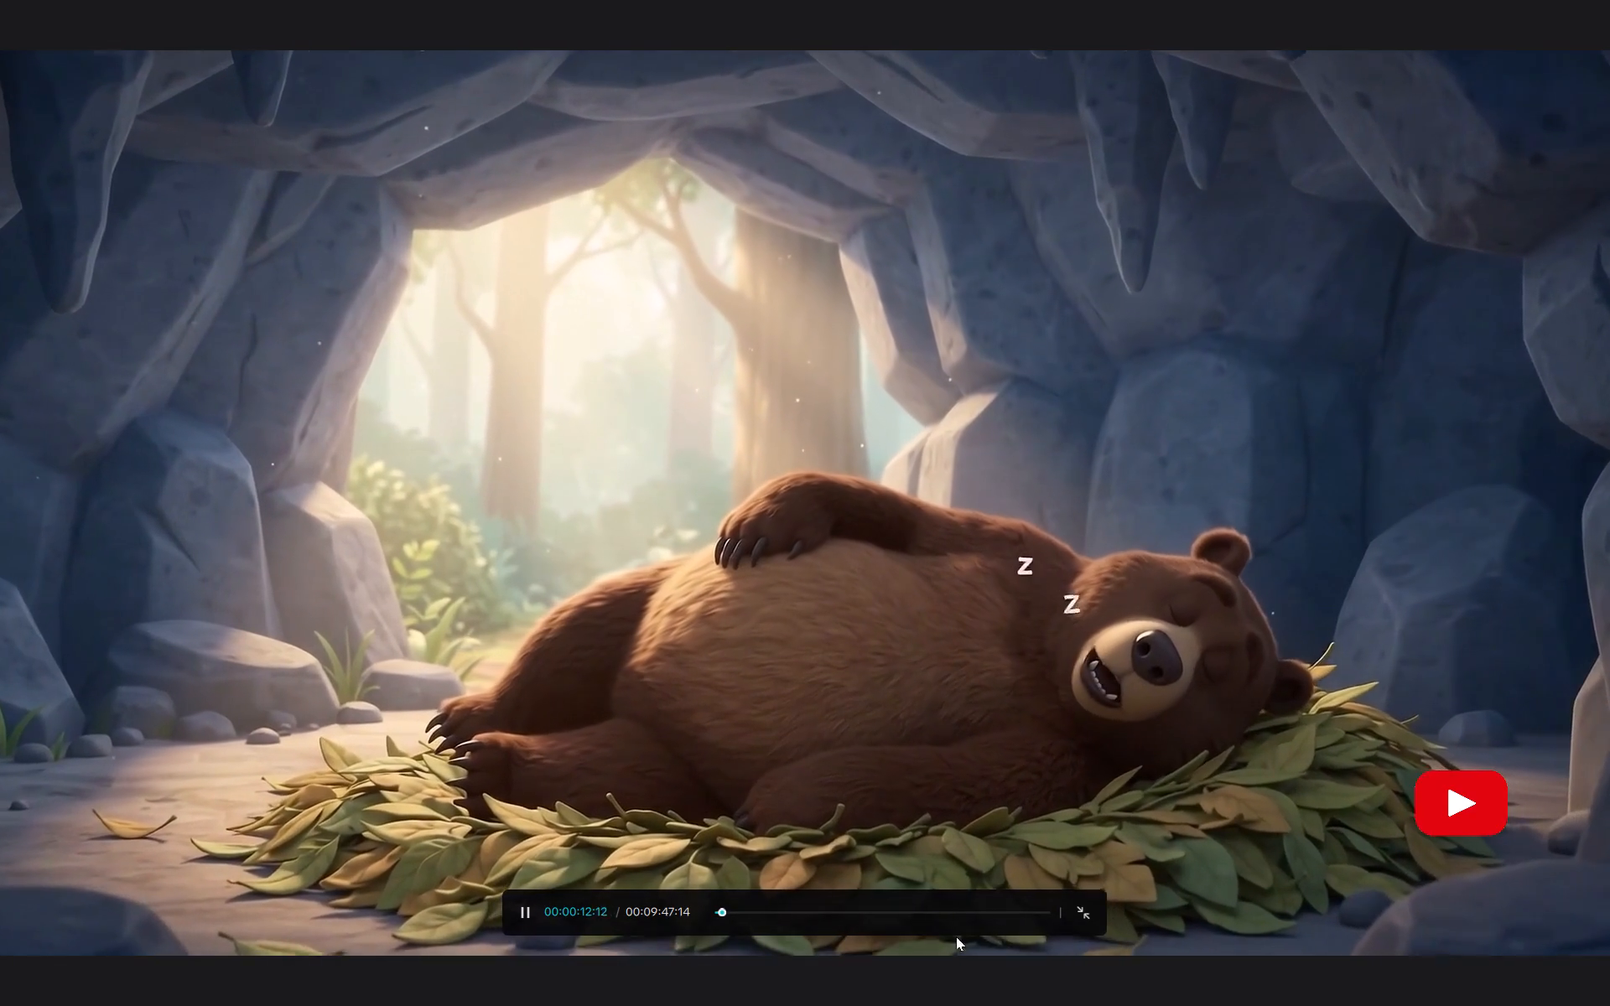
{"action": "left_click", "coordinate": [1077, 915]}
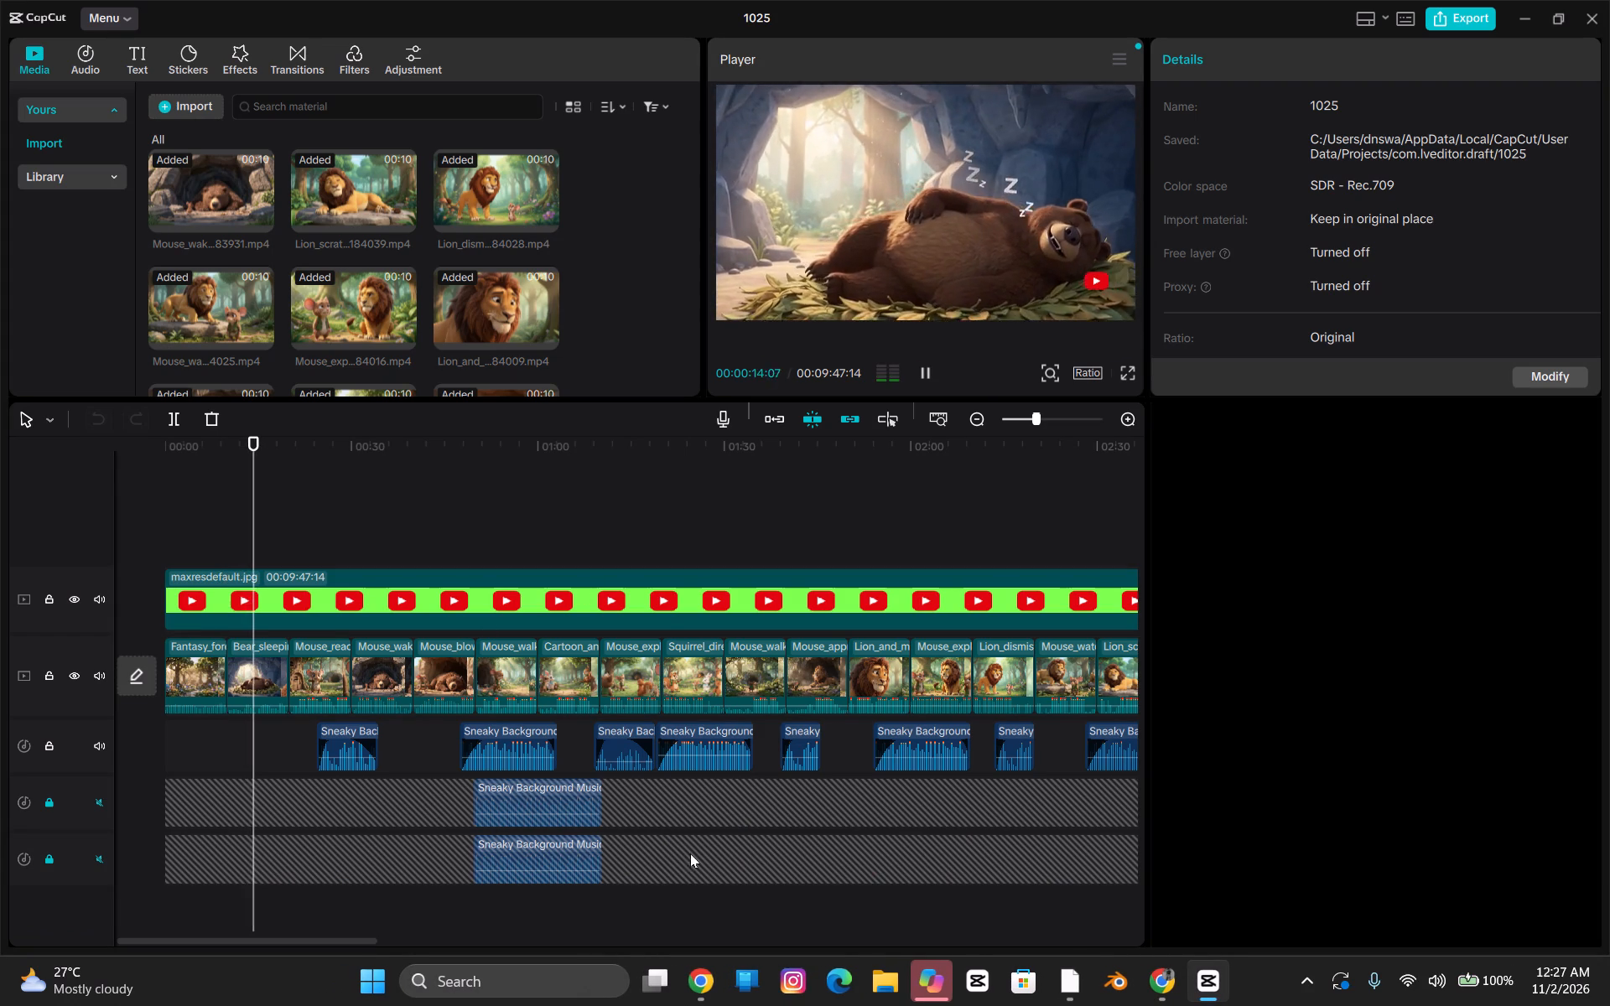
Return project 1025 to its first frame, and close the project and CapCut to go back to DaVinci Resolve.
{"action": "left_click_drag", "start_coordinate": [275, 494], "coordinate": [161, 495]}
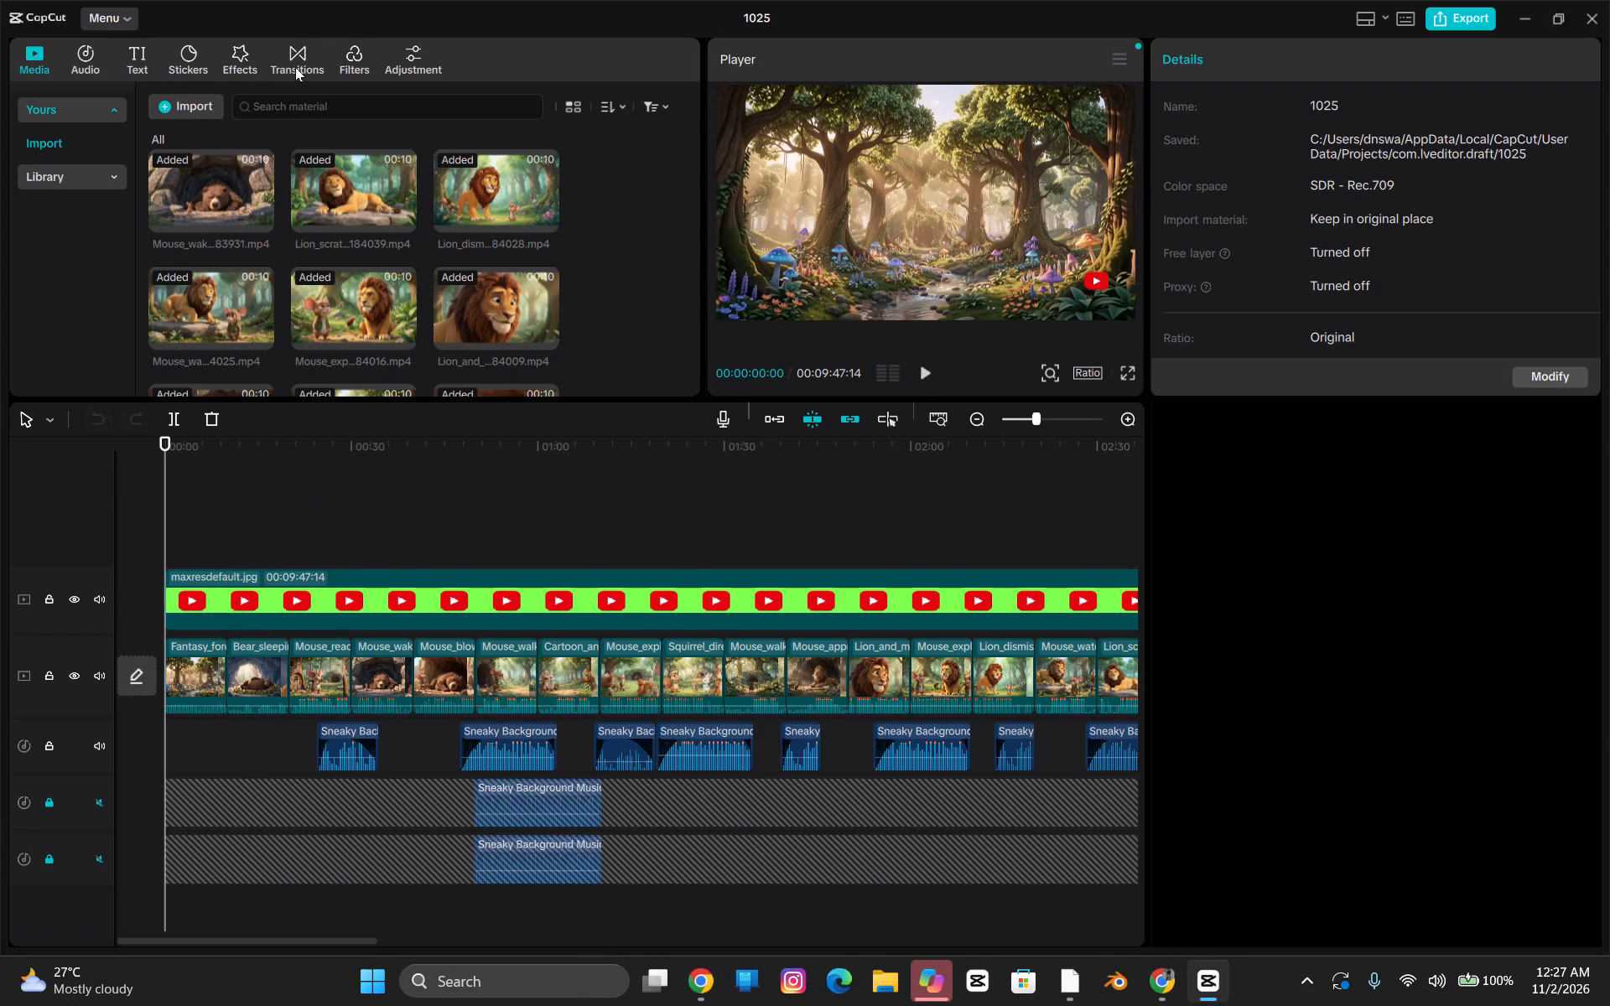
{"action": "left_click", "coordinate": [413, 59]}
{"action": "left_click", "coordinate": [364, 60]}
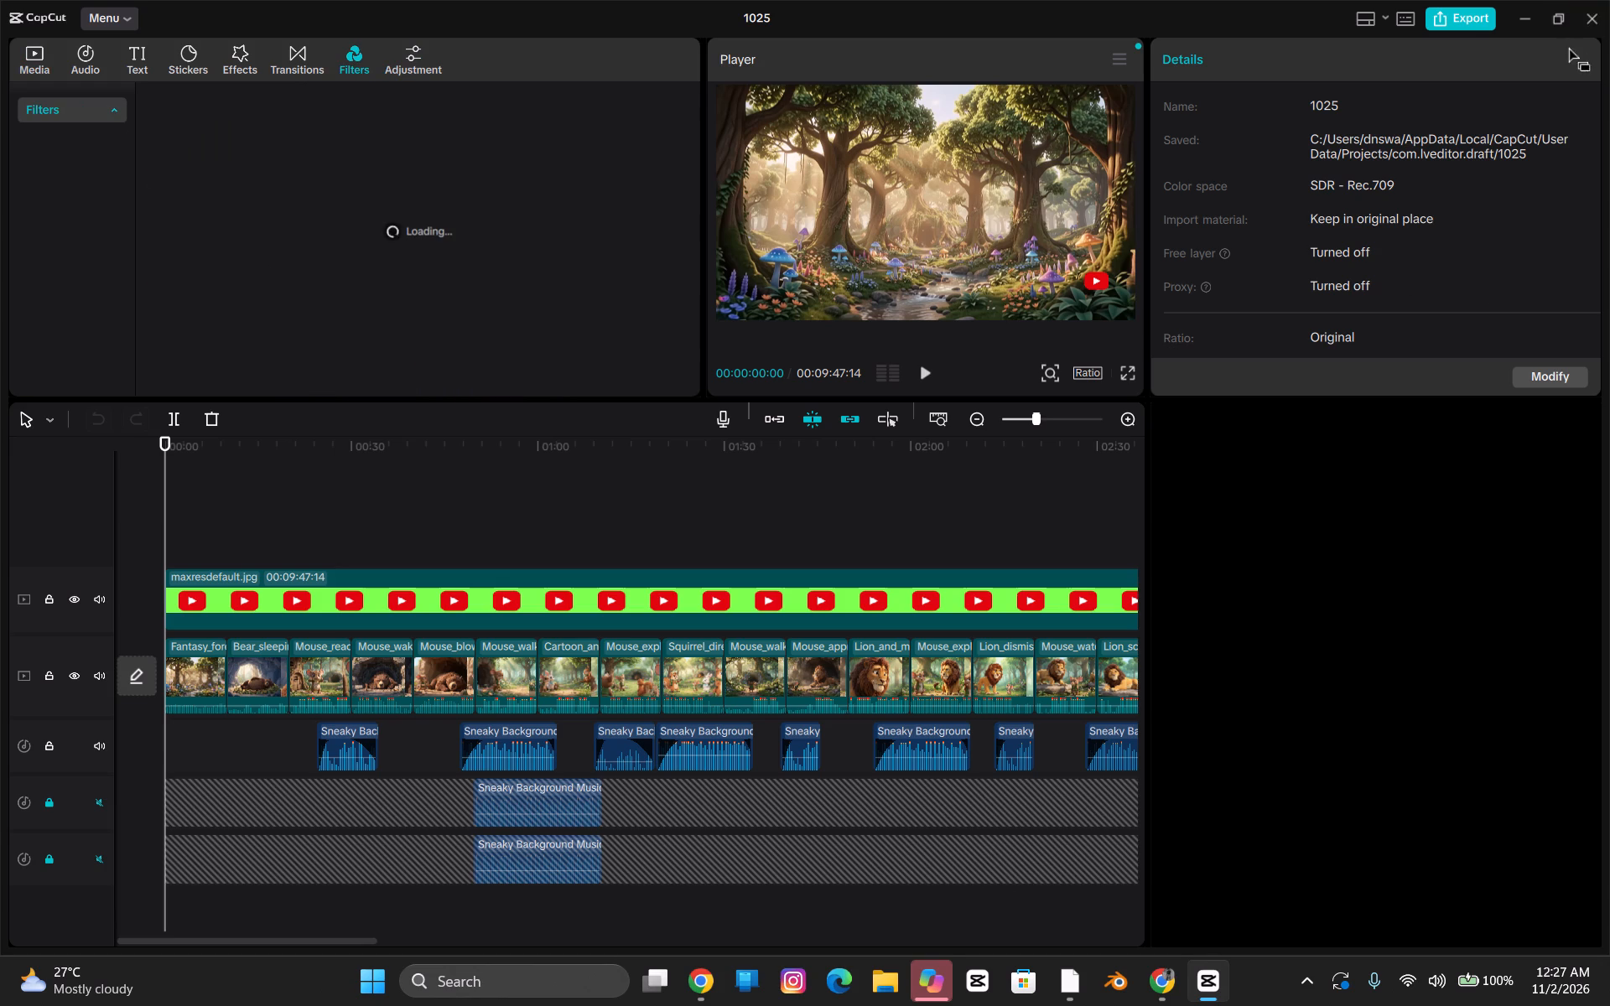
{"action": "left_click", "coordinate": [1597, 6]}
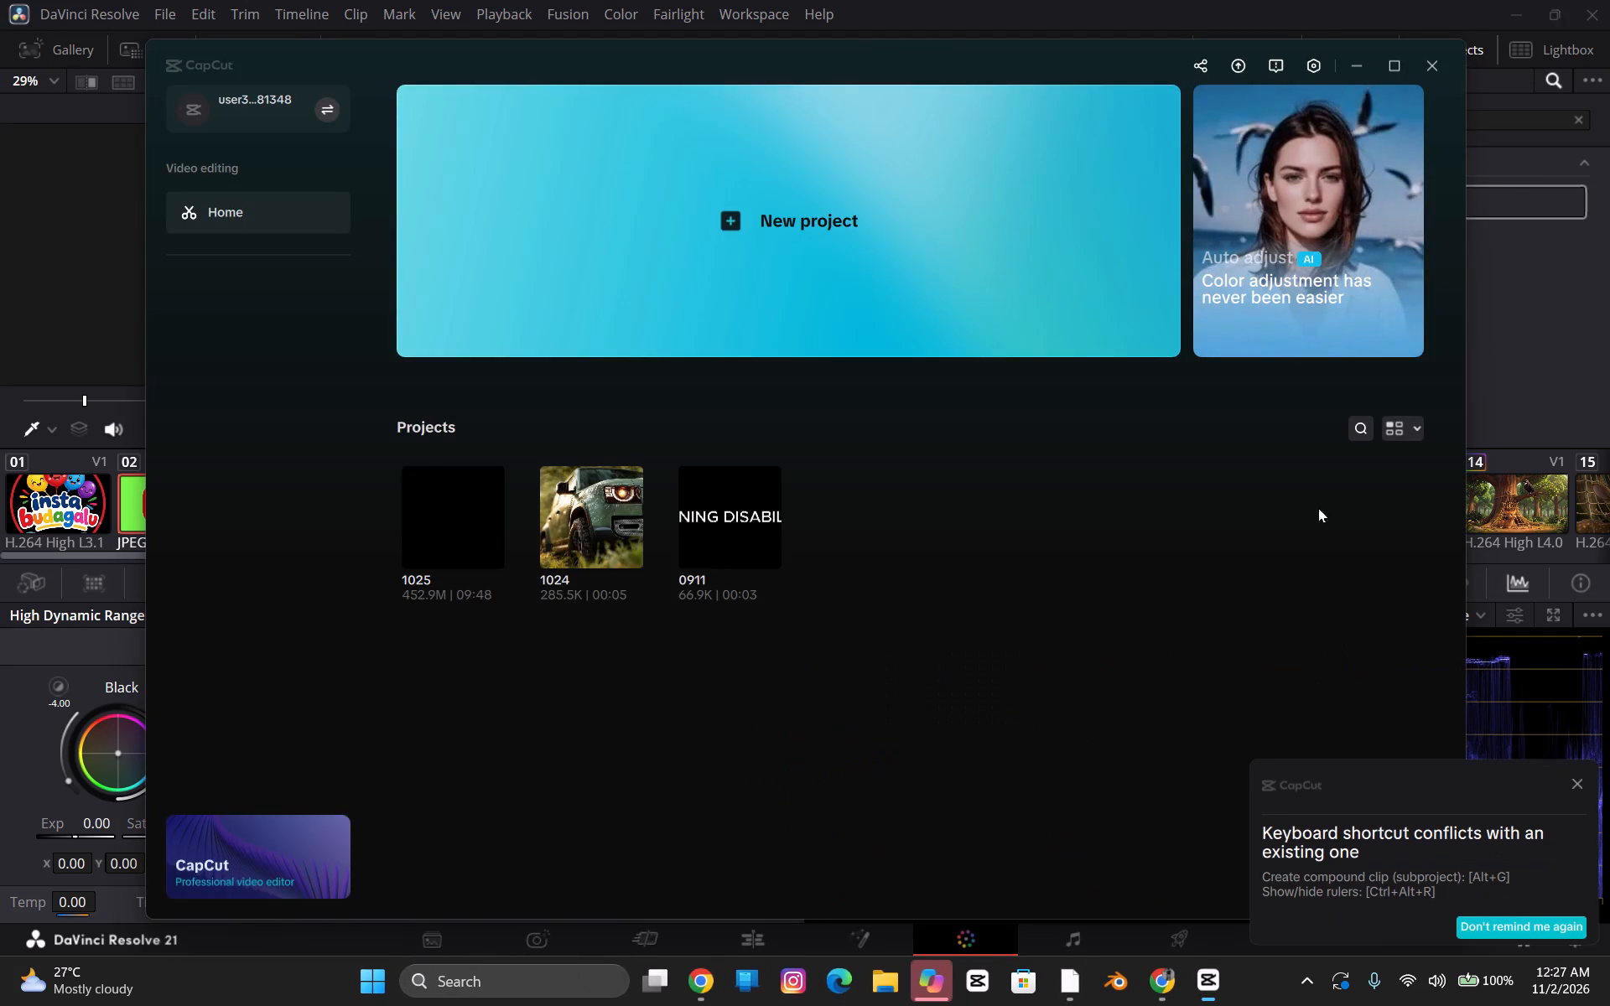
{"action": "left_click", "coordinate": [1439, 70]}
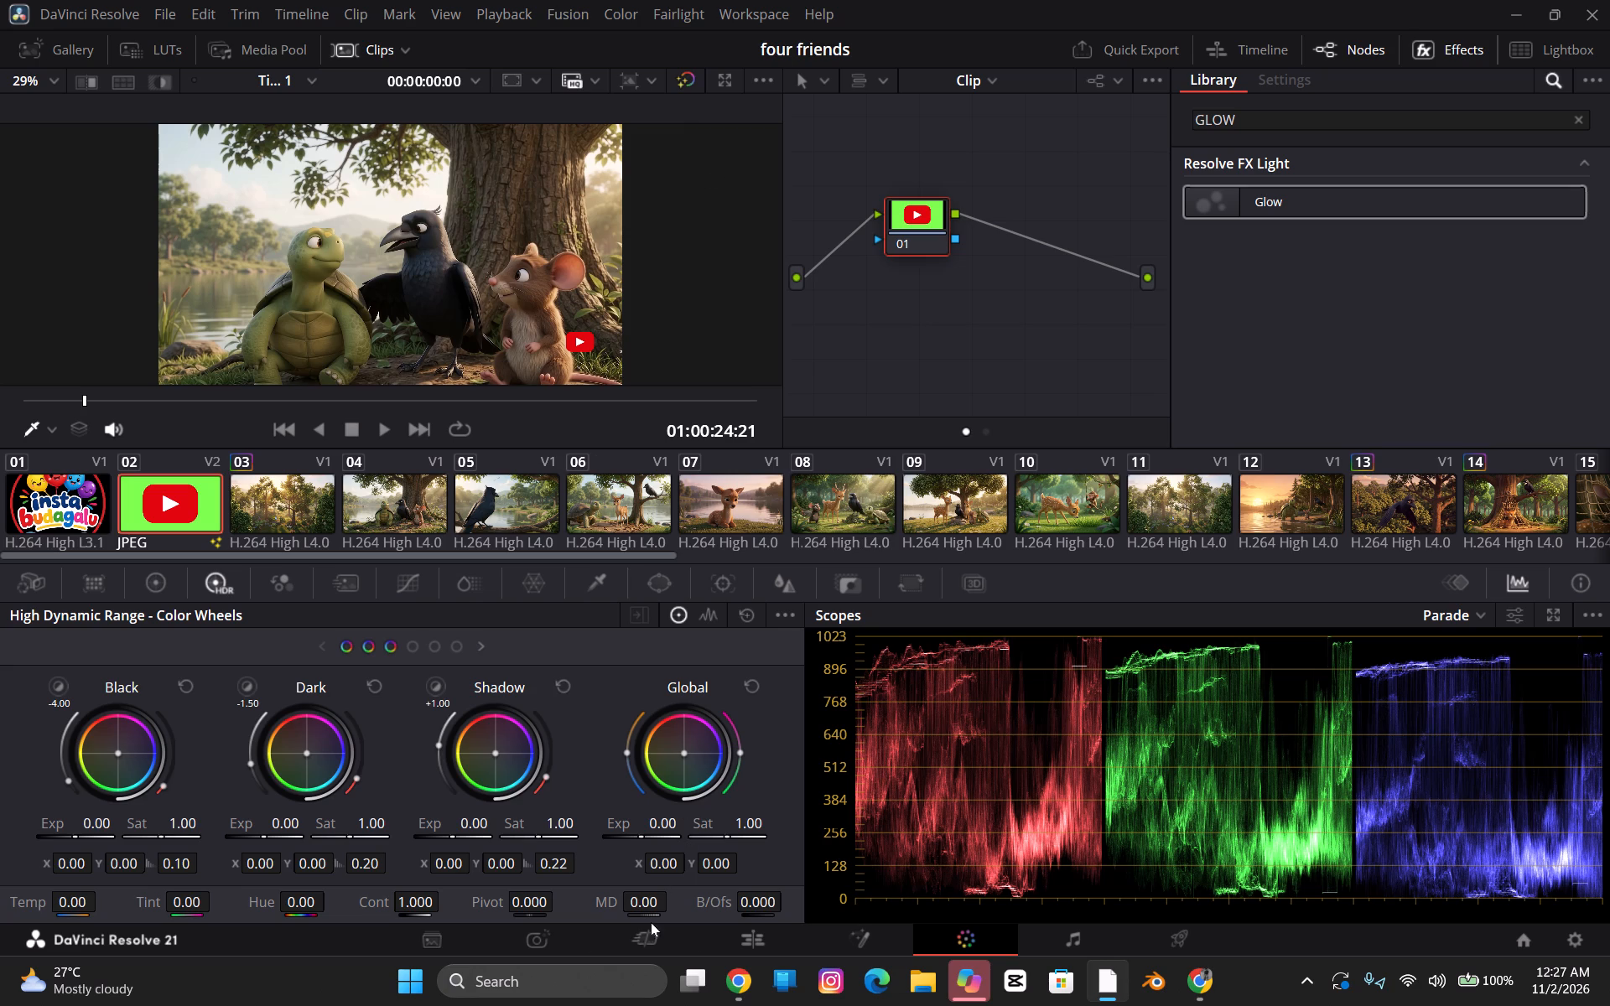
Switch to the Edit page and scrub Timeline 1 from the turtle and mouse scenes back to the lakeside tree.
{"action": "left_click", "coordinate": [736, 936]}
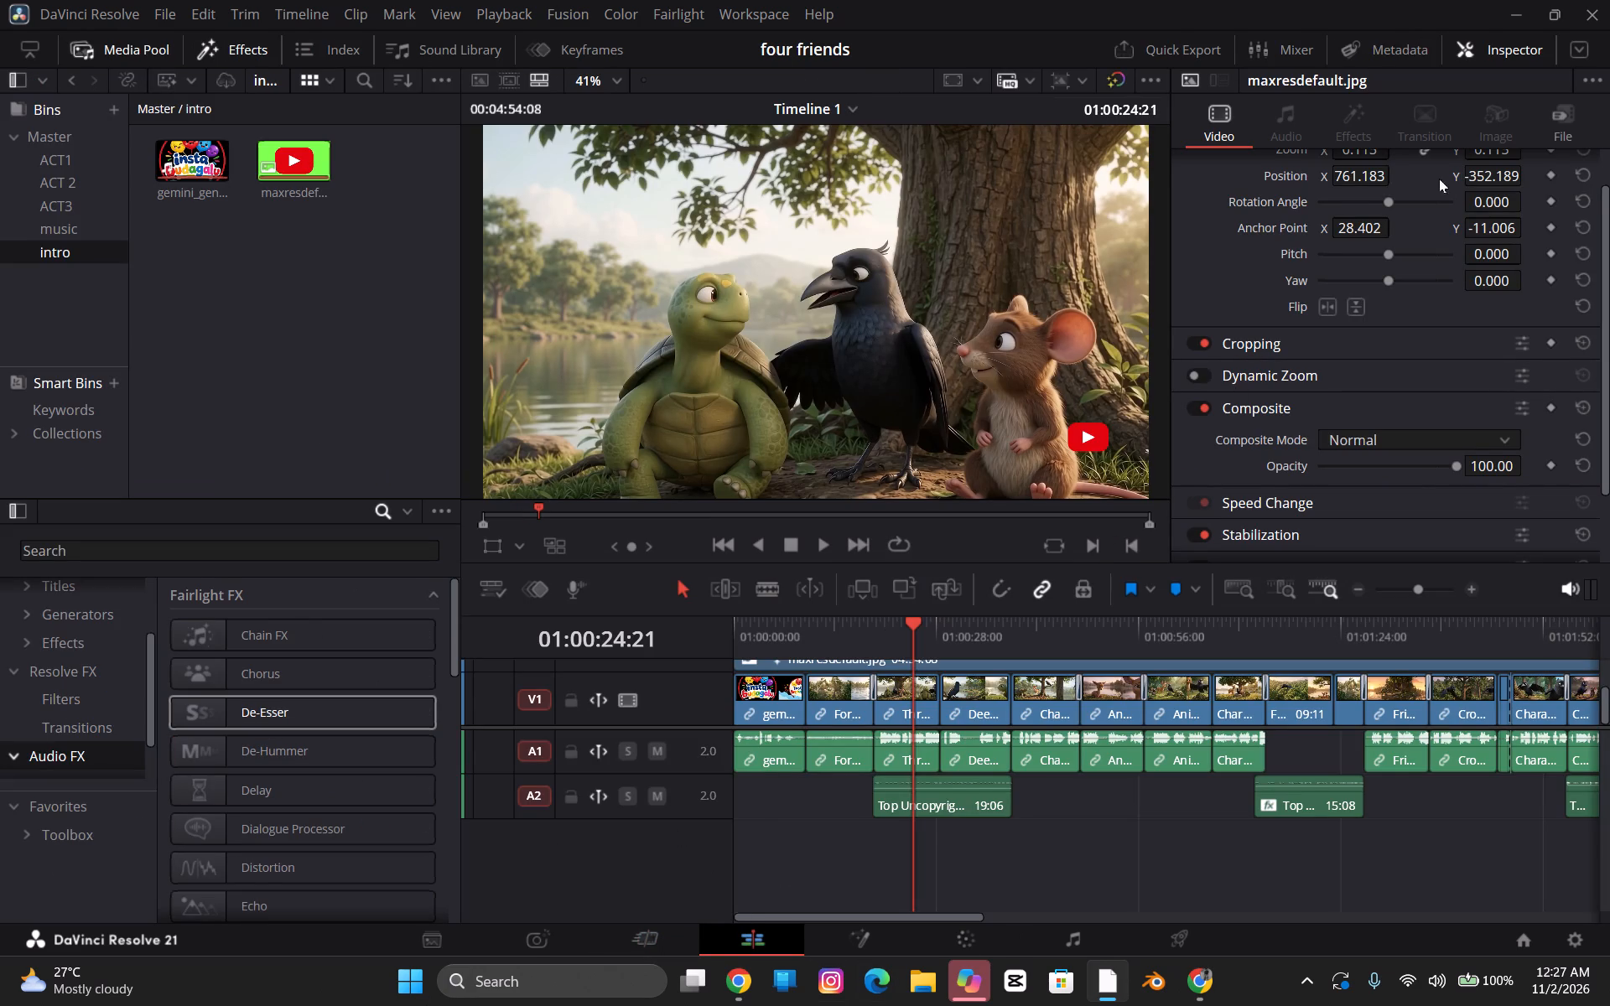
{"action": "left_click", "coordinate": [1354, 123]}
{"action": "left_click_drag", "start_coordinate": [973, 621], "coordinate": [1349, 636]}
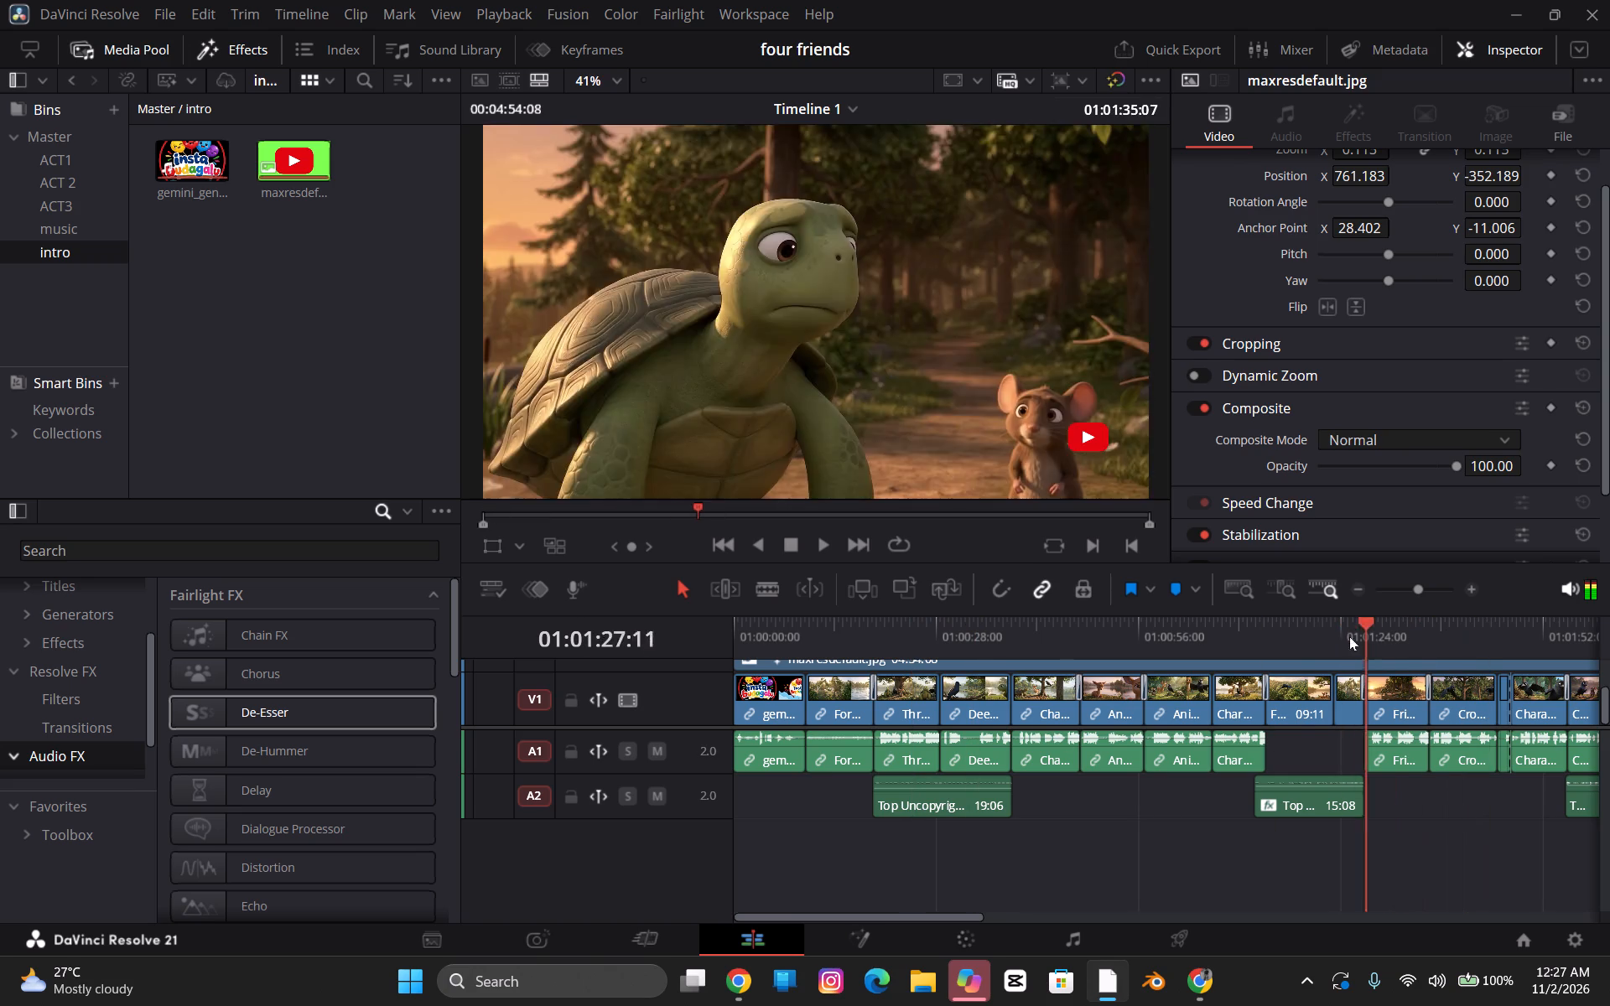
{"action": "left_click_drag", "start_coordinate": [1349, 636], "coordinate": [979, 641]}
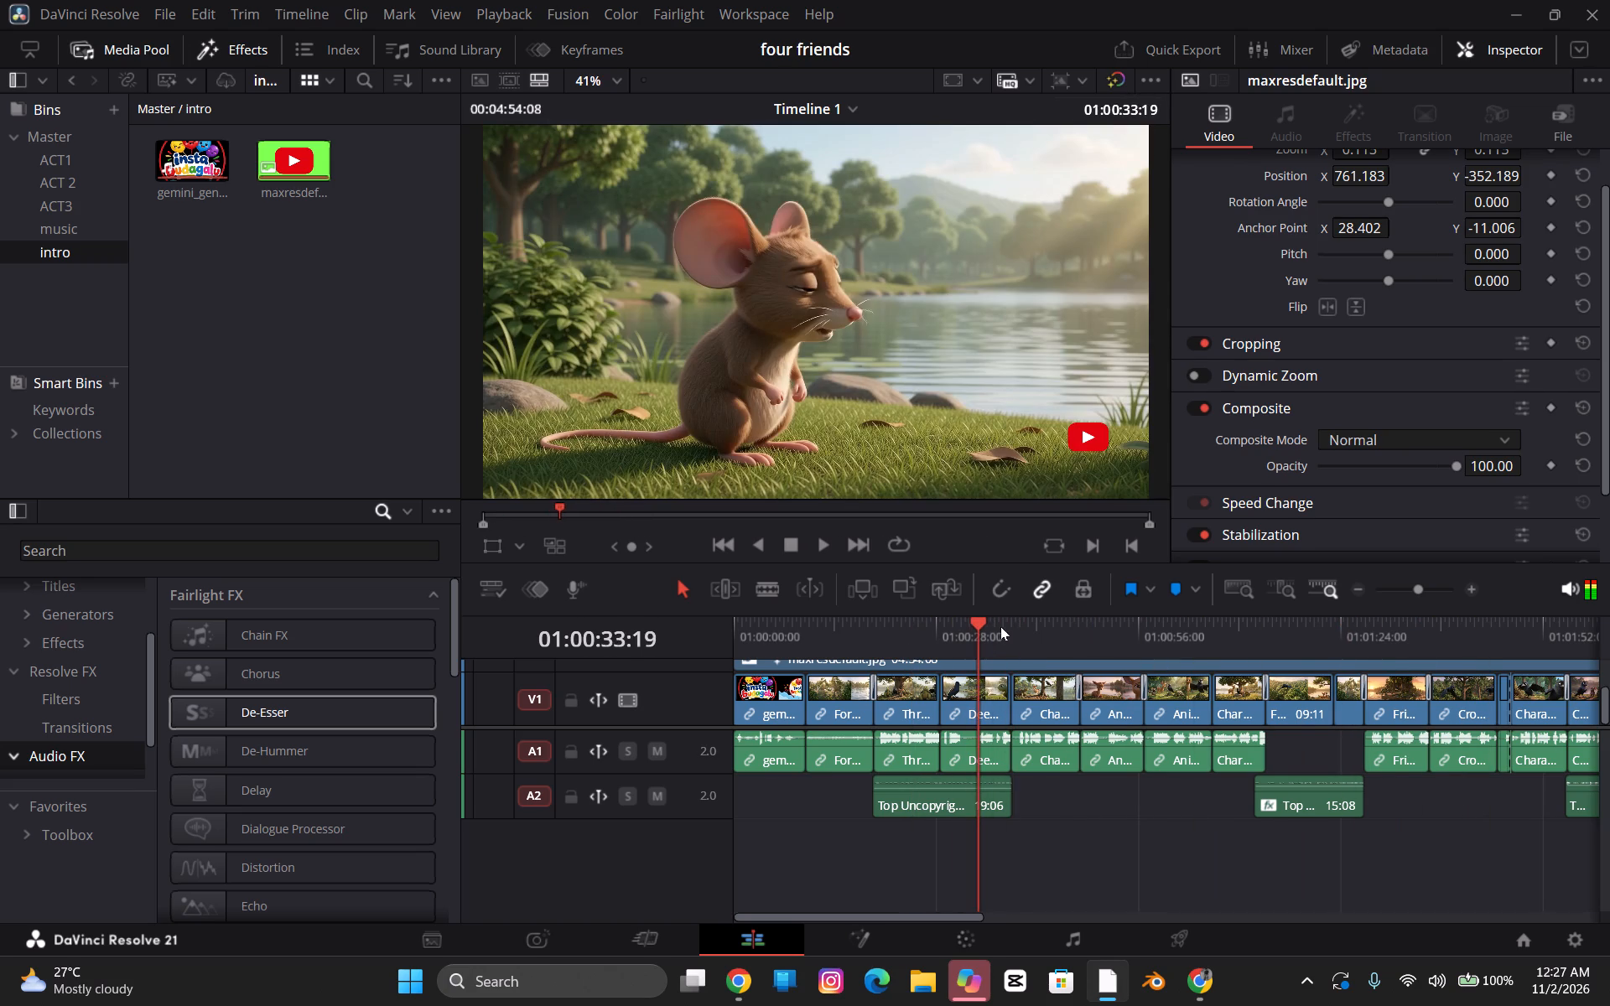
{"action": "left_click_drag", "start_coordinate": [813, 639], "coordinate": [834, 633]}
{"action": "left_click_drag", "start_coordinate": [848, 632], "coordinate": [866, 633]}
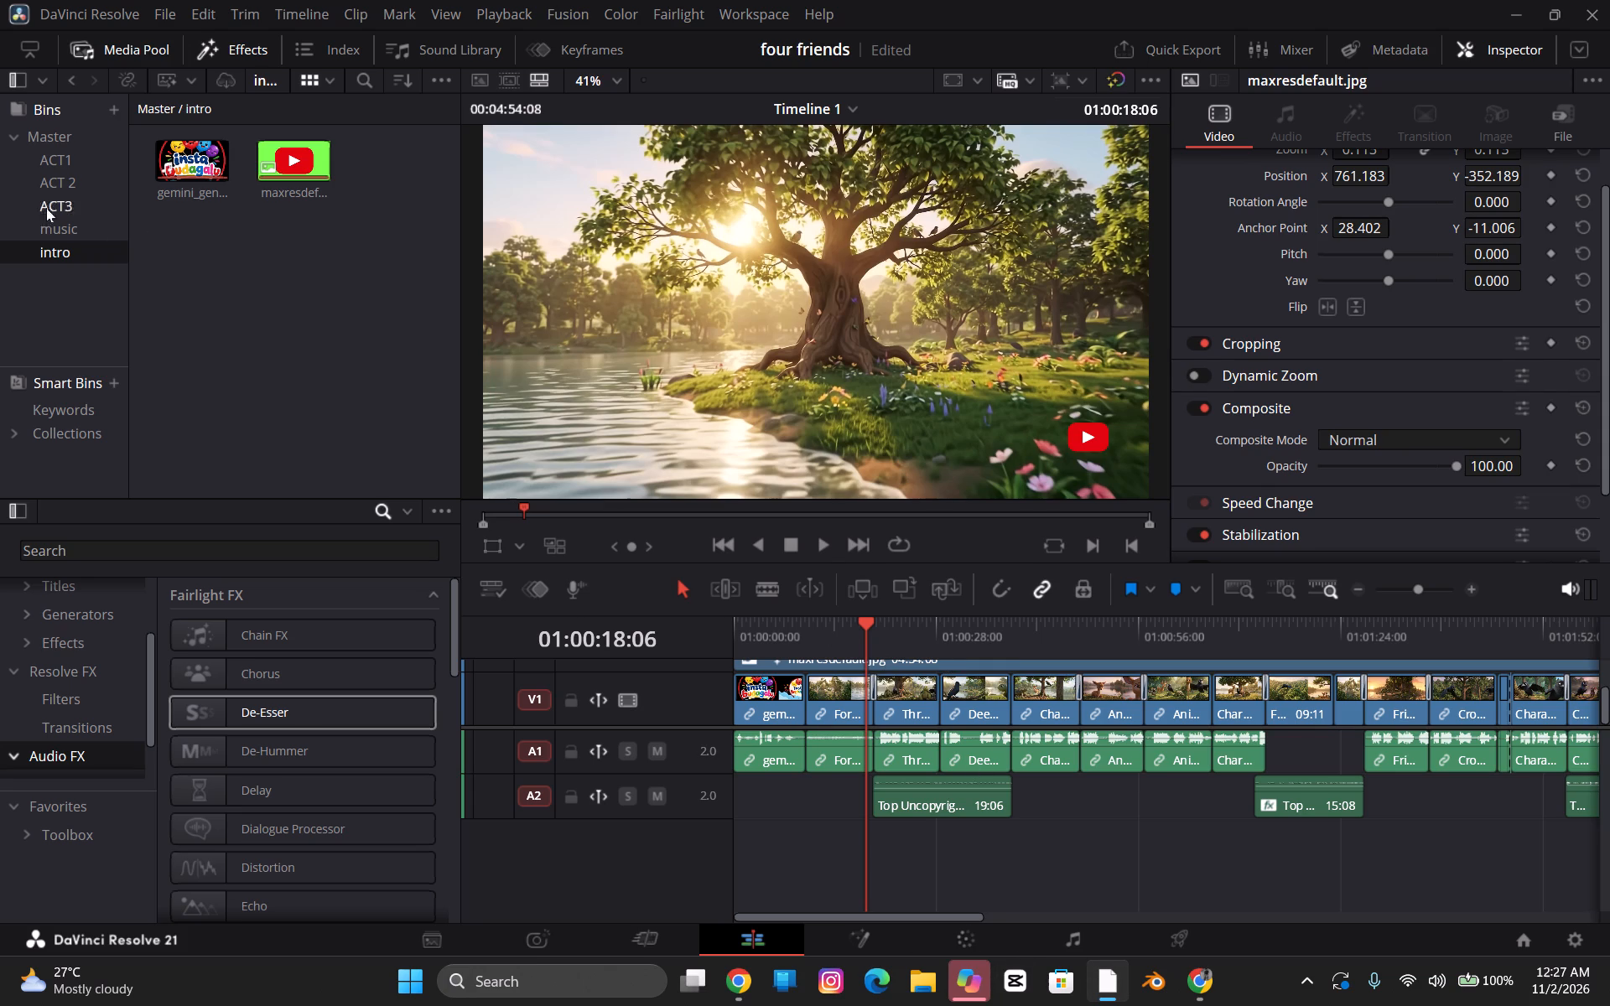
Look through the source clips in the ACT1, ACT 2 and ACT3 bins, finishing on ACT 2.
{"action": "left_click", "coordinate": [53, 164]}
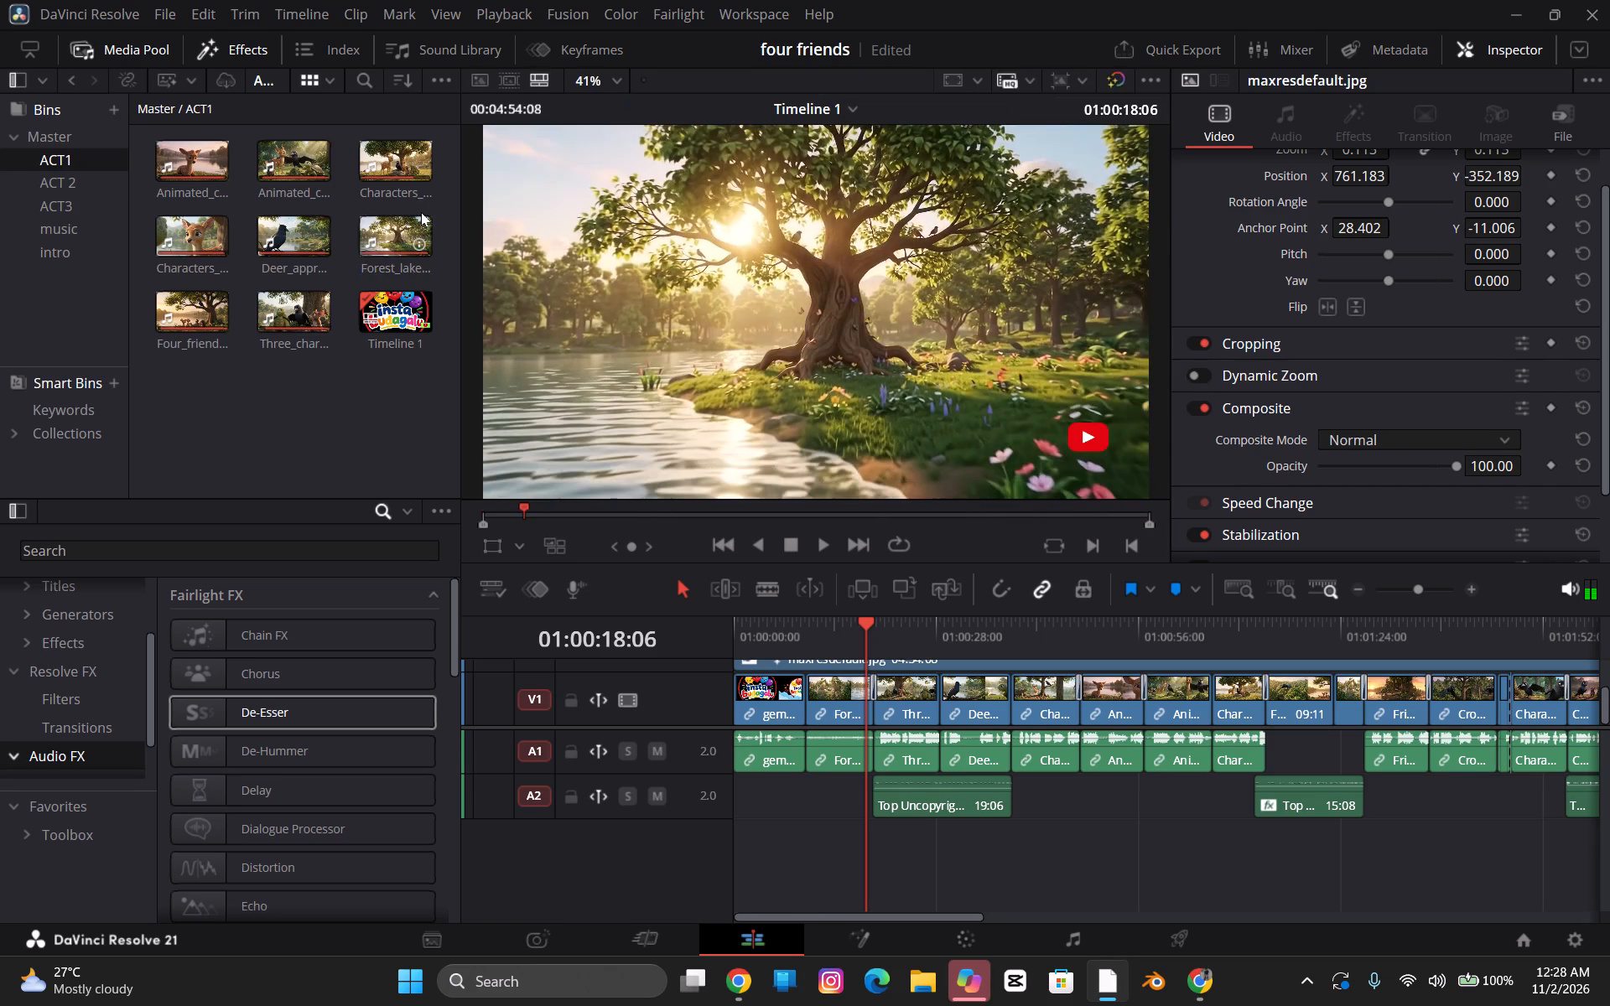
{"action": "left_click", "coordinate": [83, 189]}
{"action": "left_click", "coordinate": [72, 211]}
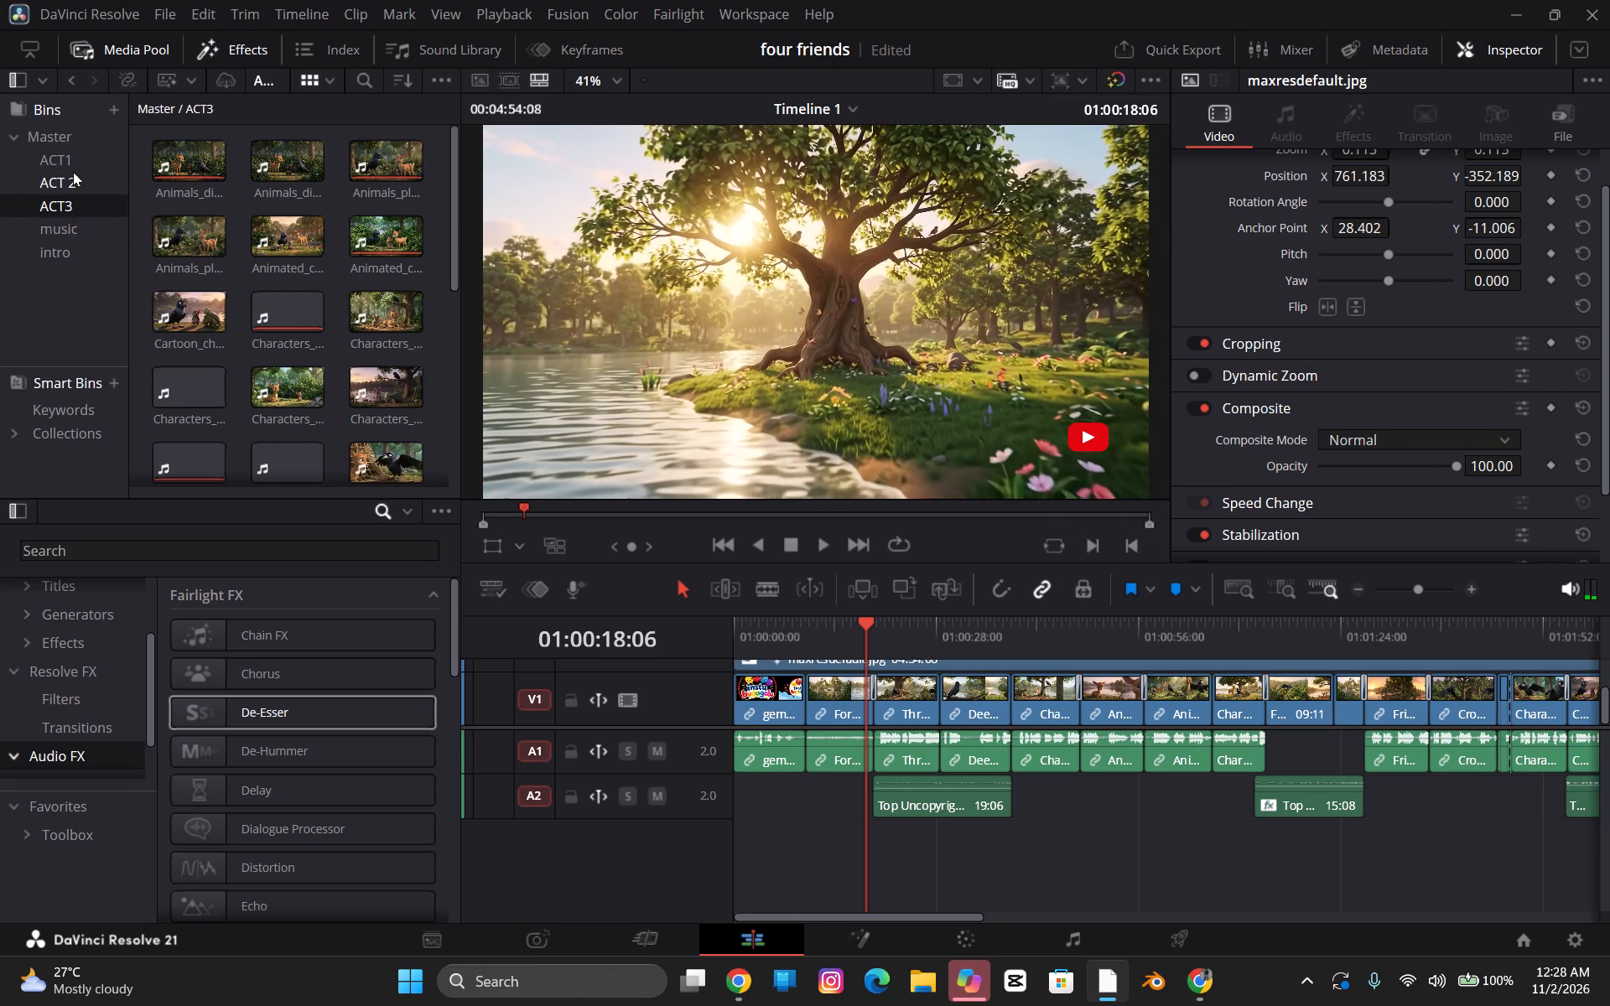
{"action": "left_click", "coordinate": [73, 165]}
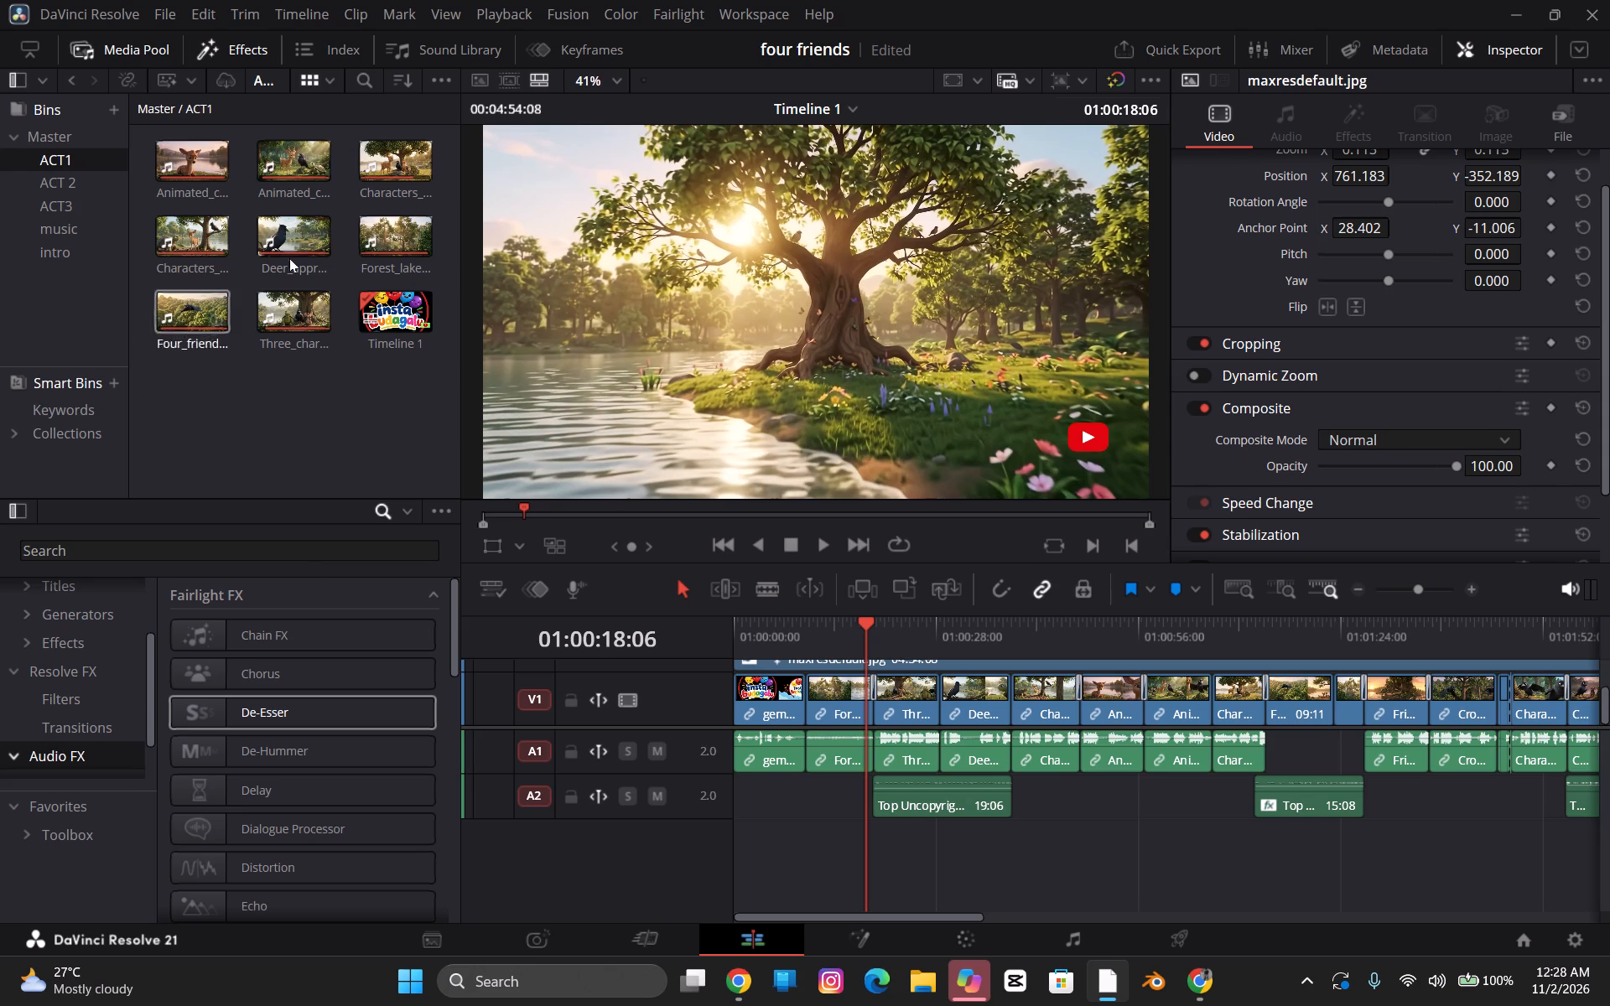
{"action": "left_click", "coordinate": [34, 179]}
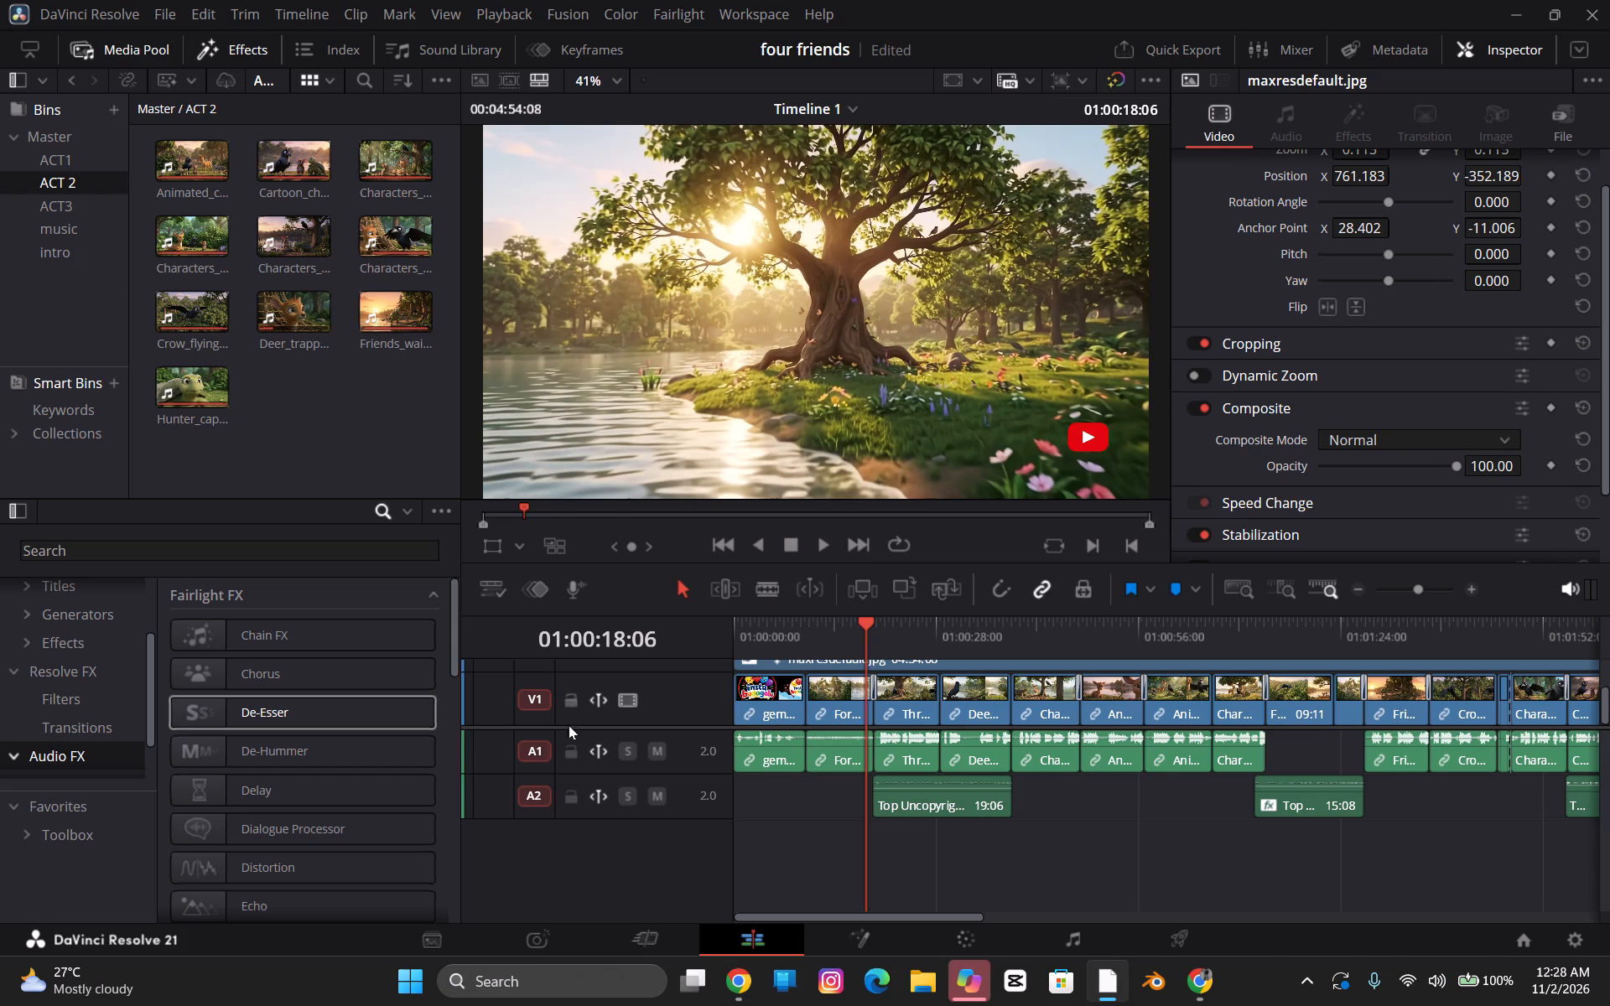
Show the desktop and launch Kuro.
{"action": "left_click", "coordinate": [1609, 944]}
{"action": "left_click", "coordinate": [1609, 987]}
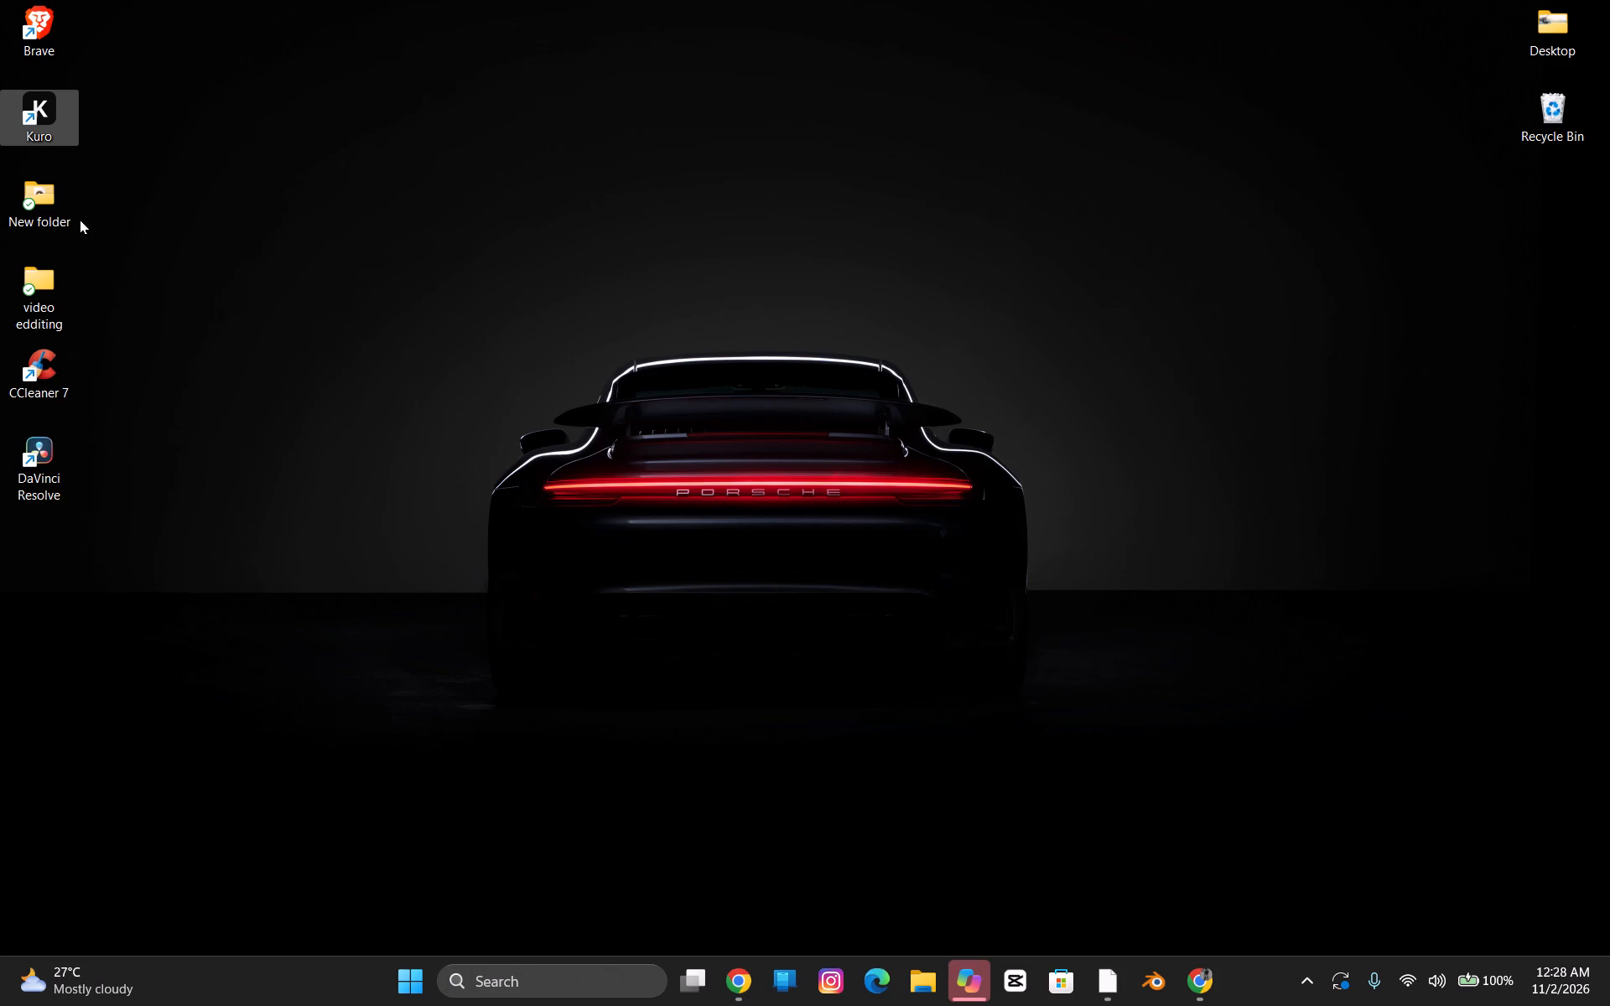
{"action": "left_click", "coordinate": [61, 133]}
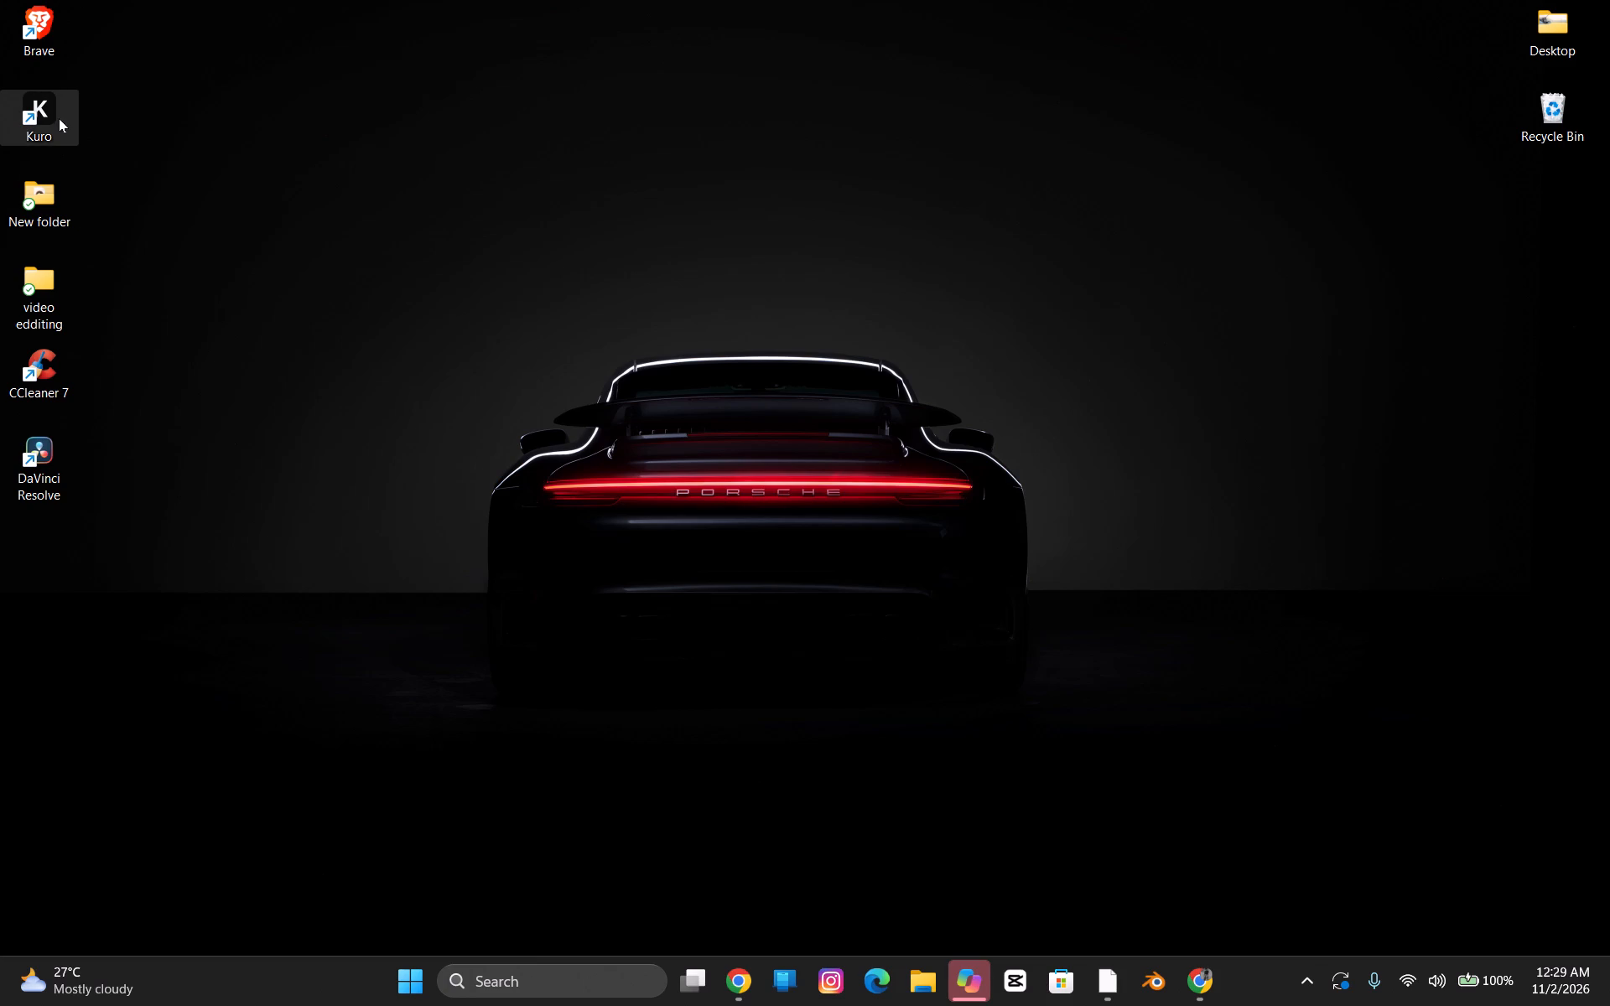
{"action": "left_click", "coordinate": [59, 117]}
{"action": "double_click", "coordinate": [55, 118]}
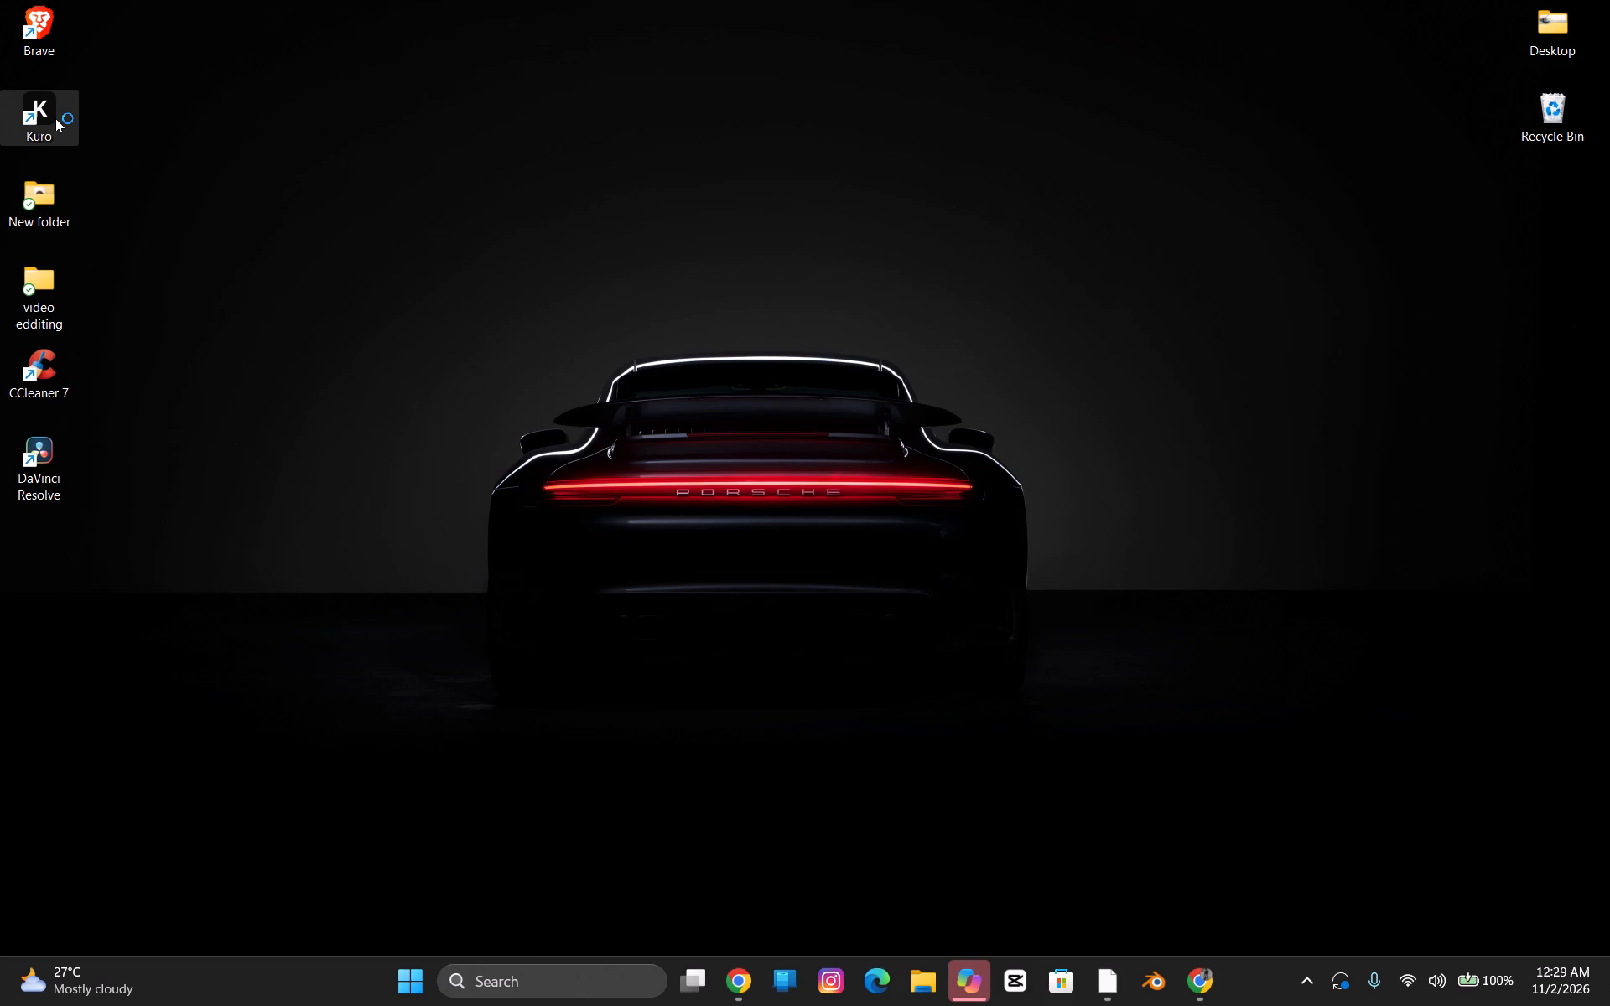
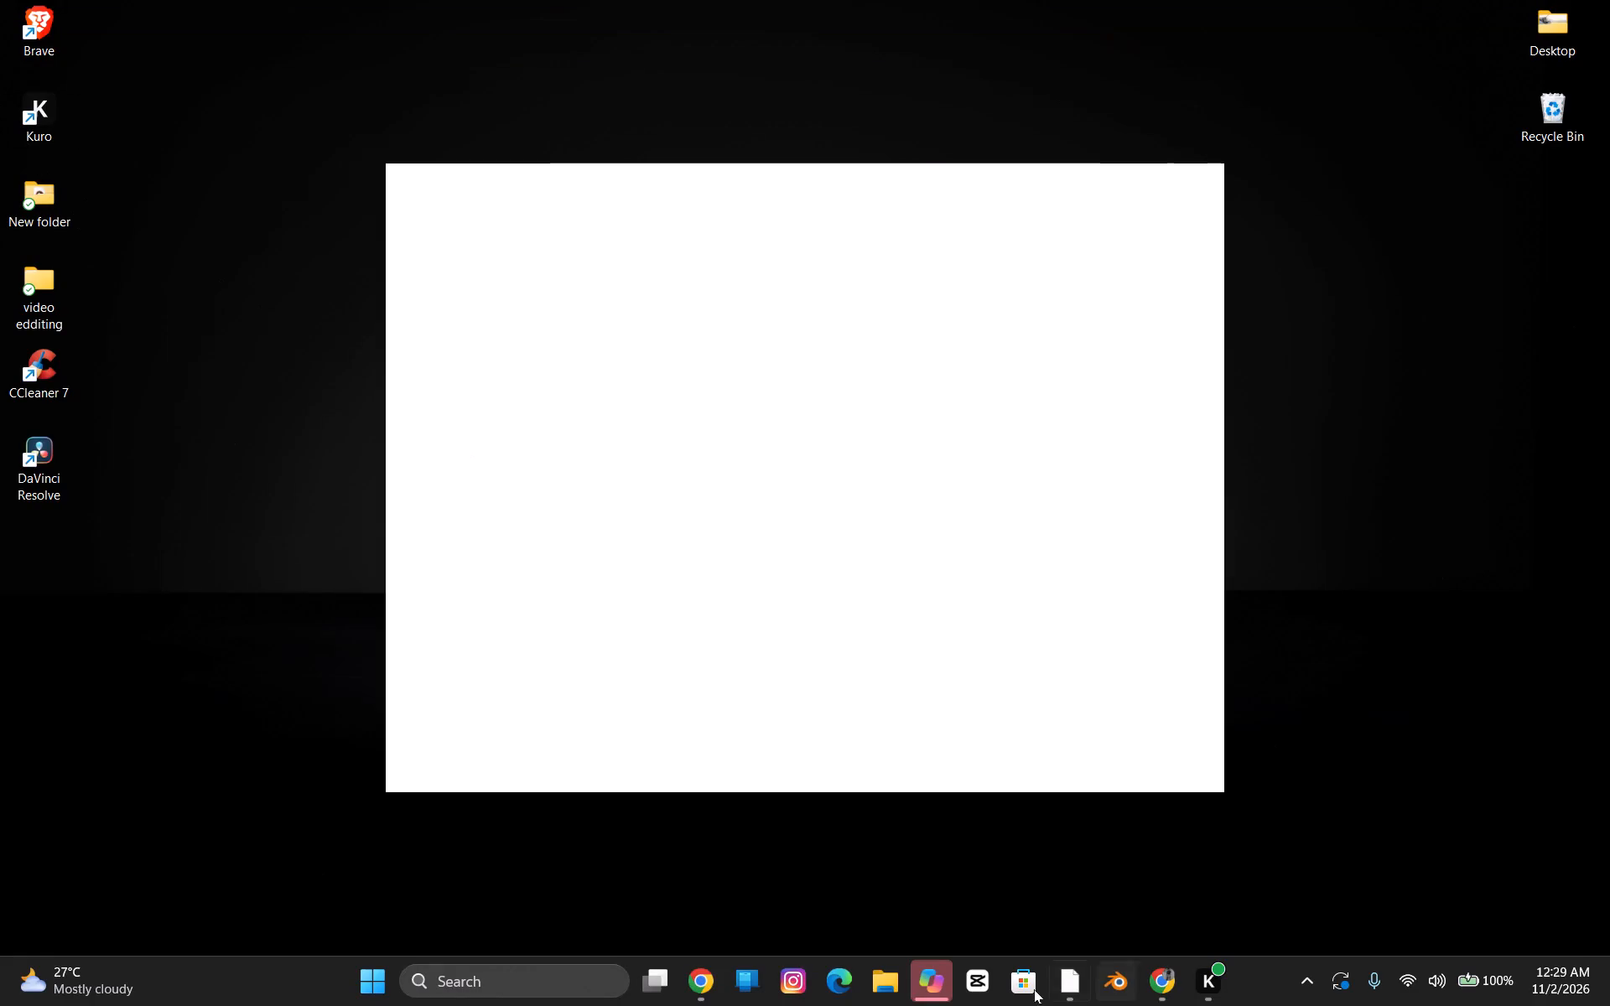
Switch back to DaVinci Resolve with the four friends project.
{"action": "left_click", "coordinate": [1069, 983]}
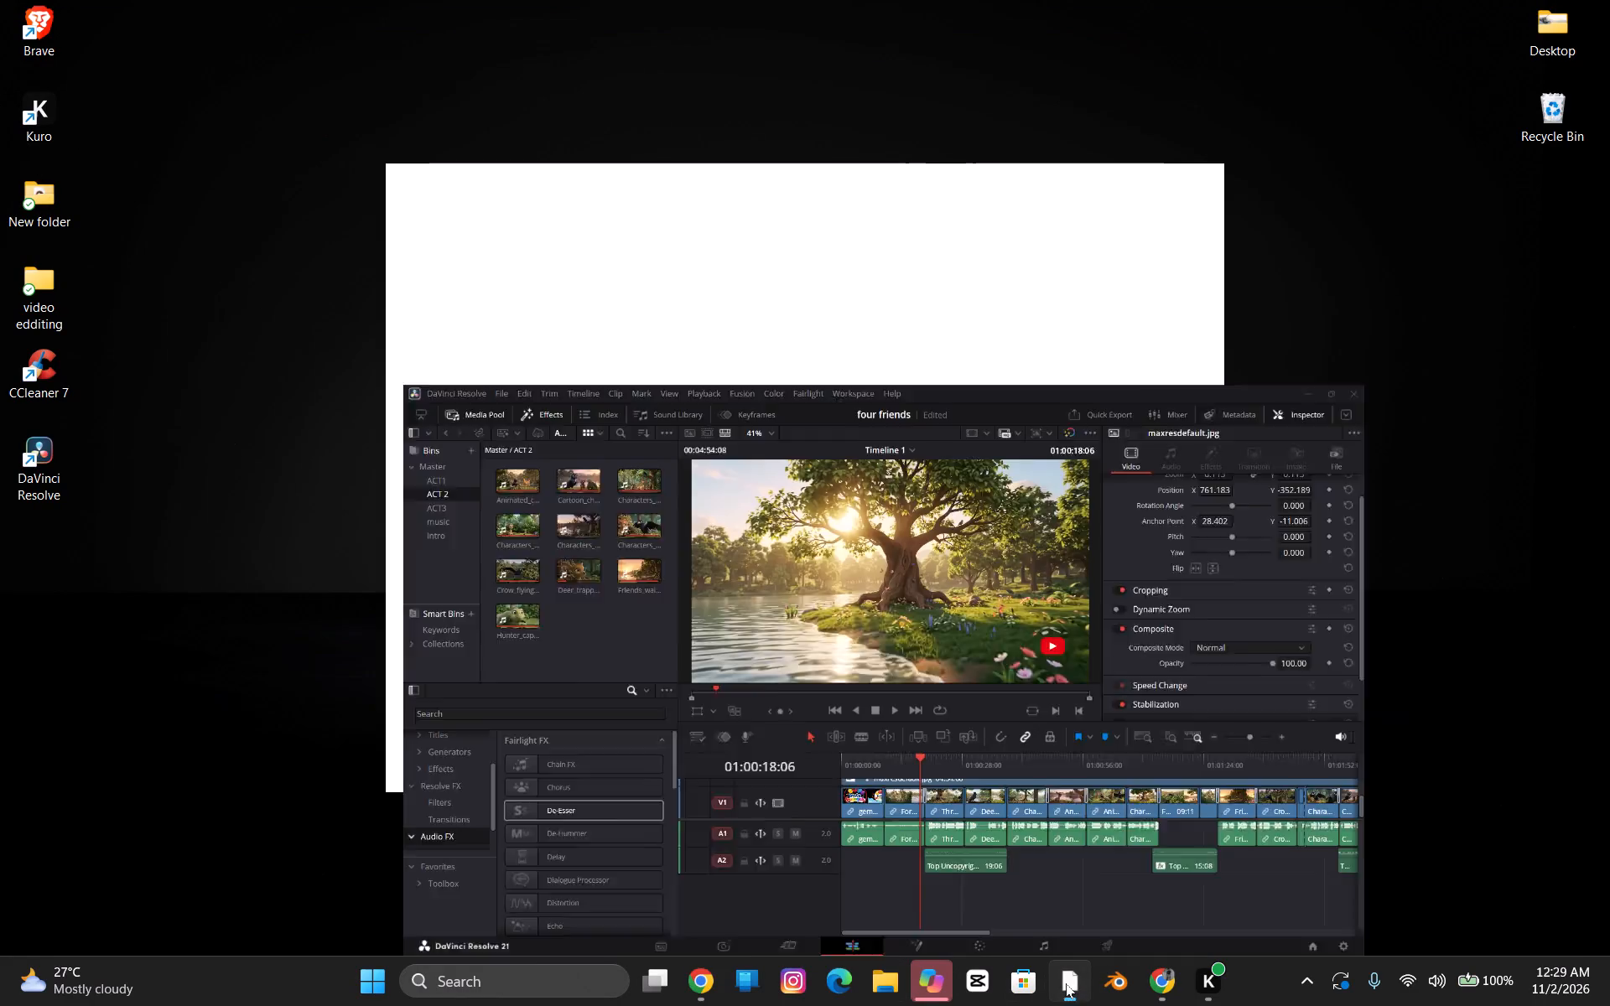
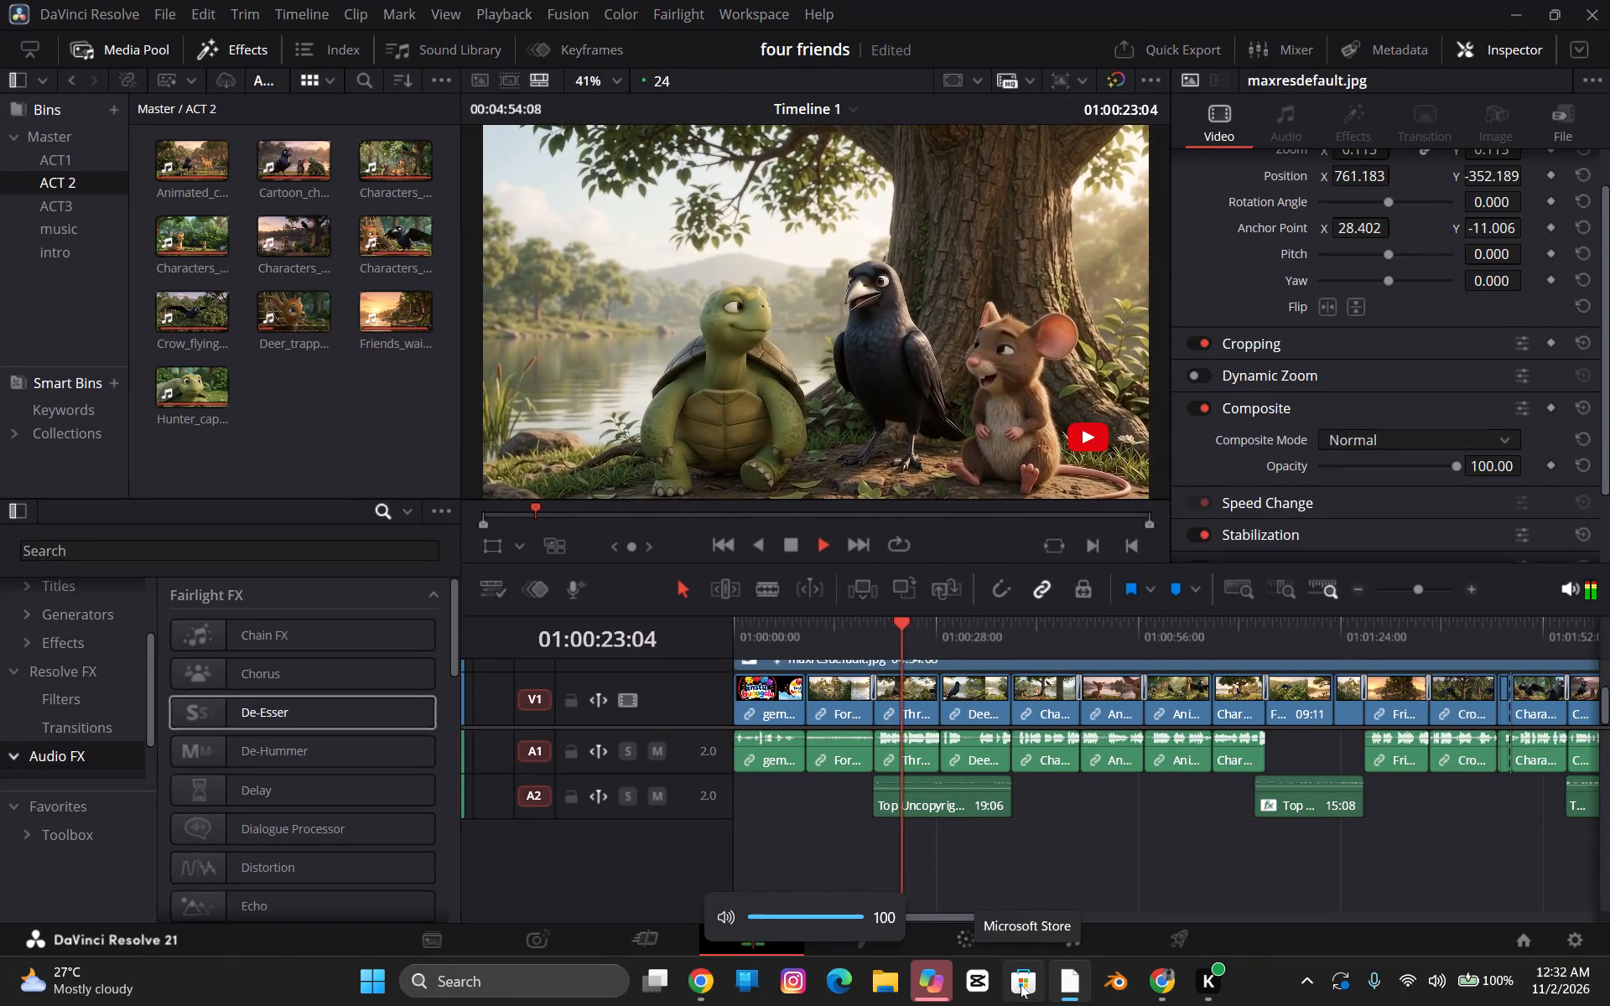
Stop playback and open the Color page for the timeline.
{"action": "key", "text": "space"}
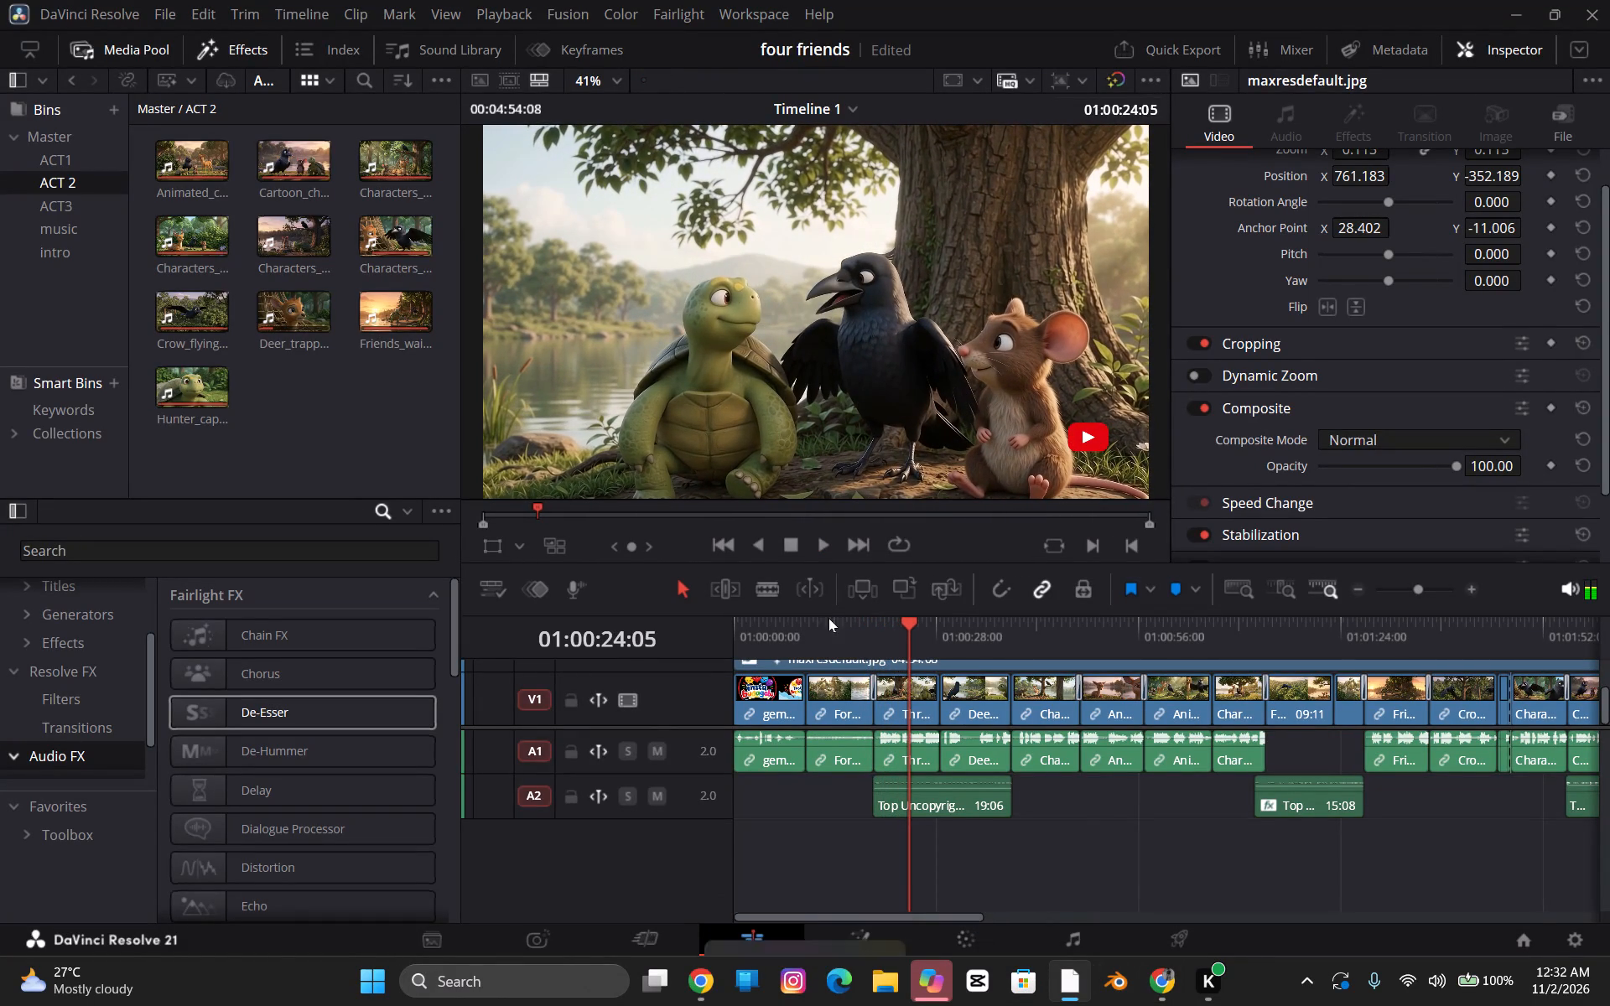
{"action": "left_click", "coordinate": [875, 954]}
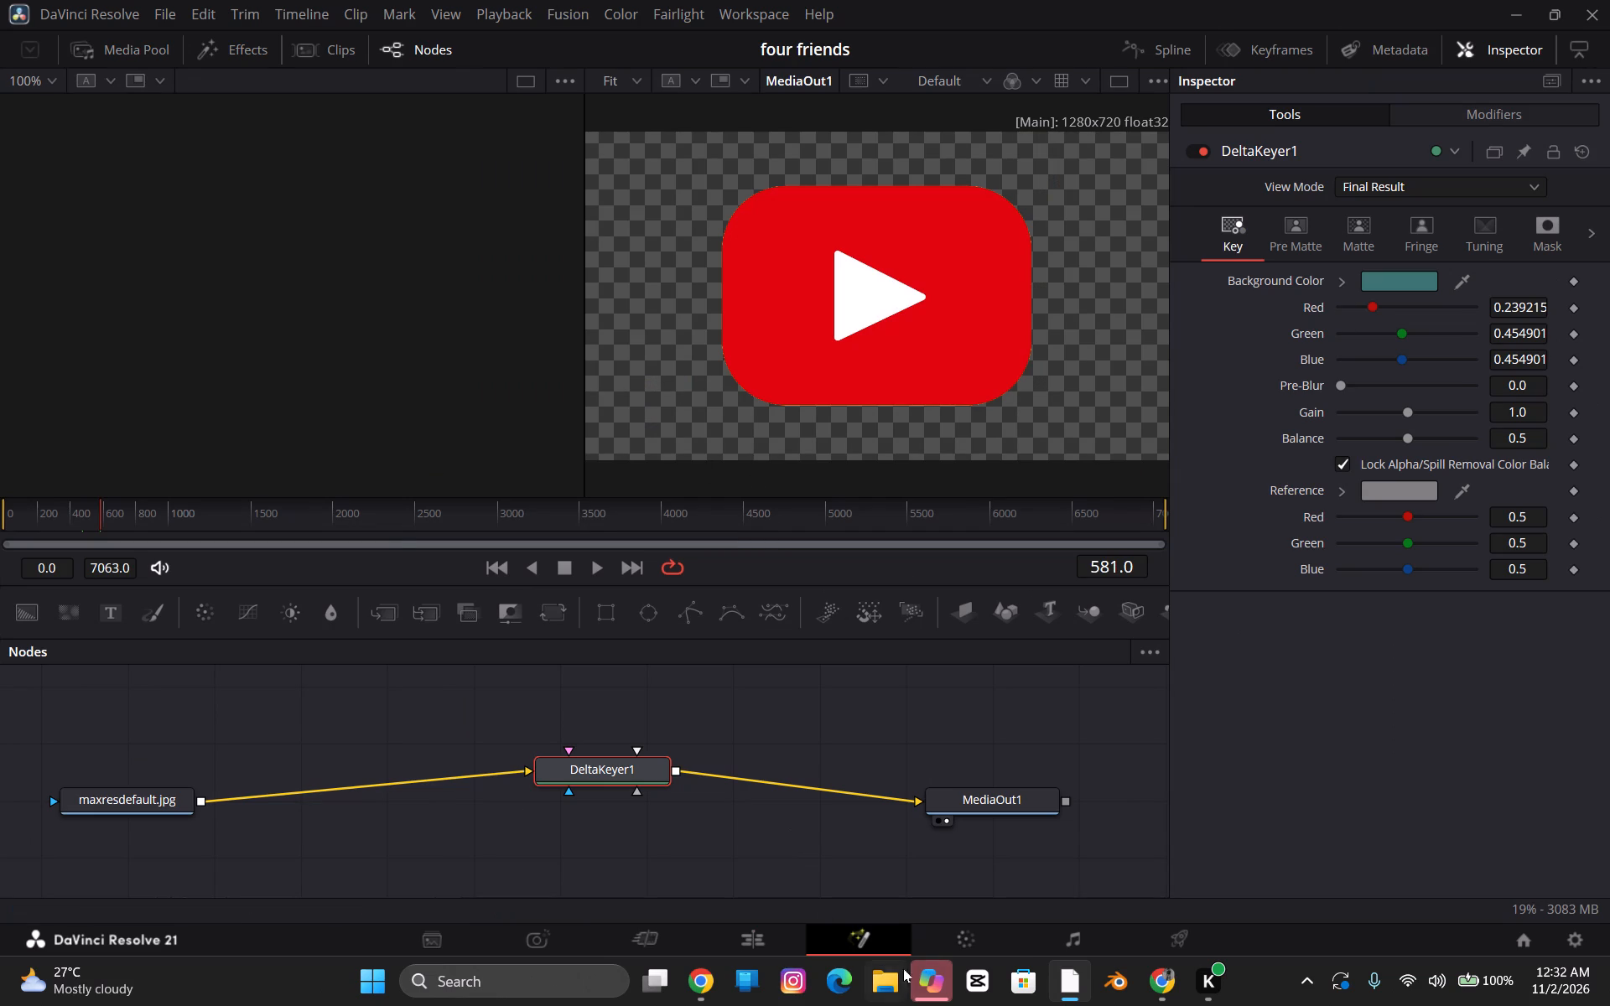
{"action": "left_click", "coordinate": [986, 941]}
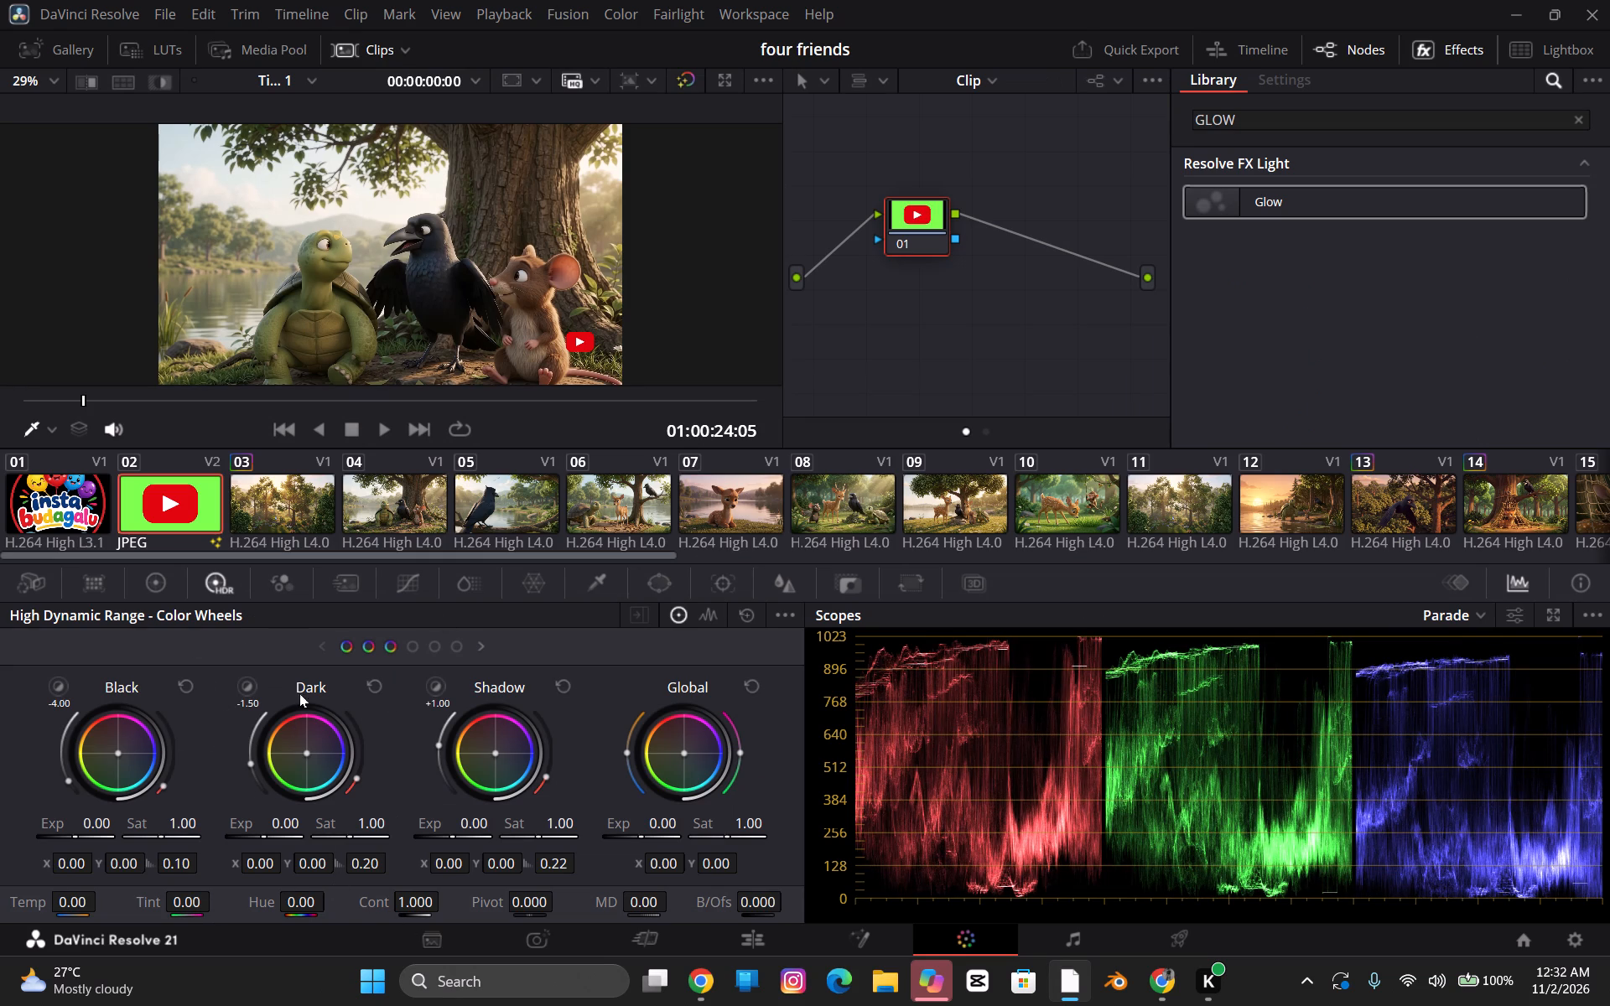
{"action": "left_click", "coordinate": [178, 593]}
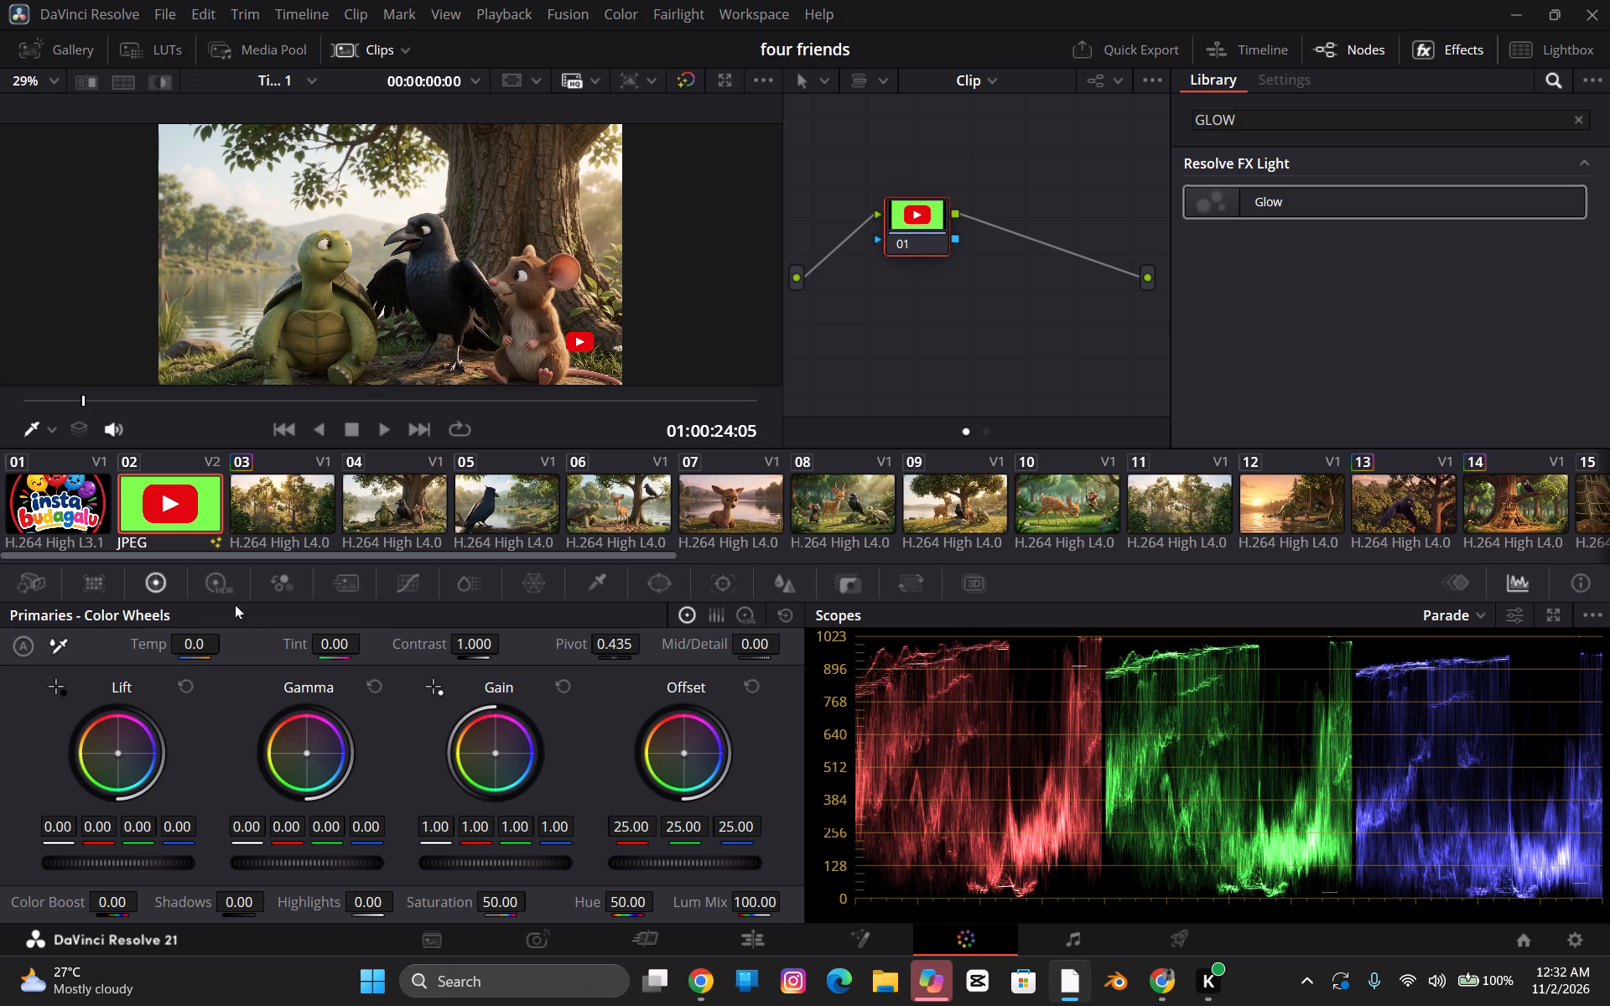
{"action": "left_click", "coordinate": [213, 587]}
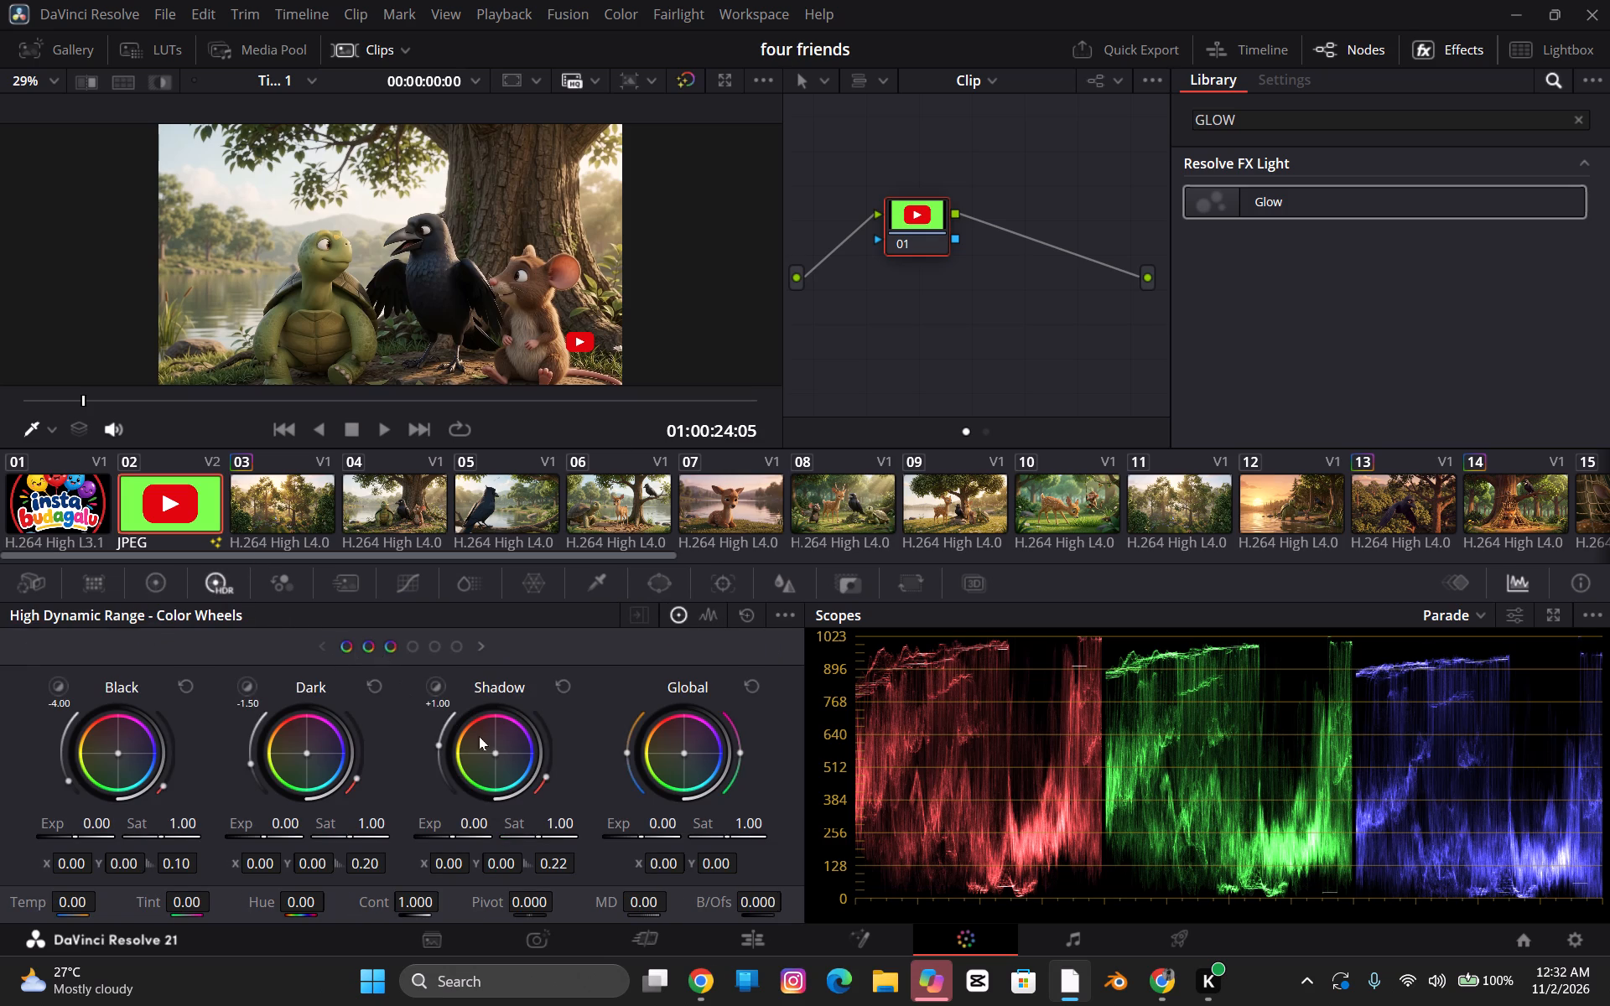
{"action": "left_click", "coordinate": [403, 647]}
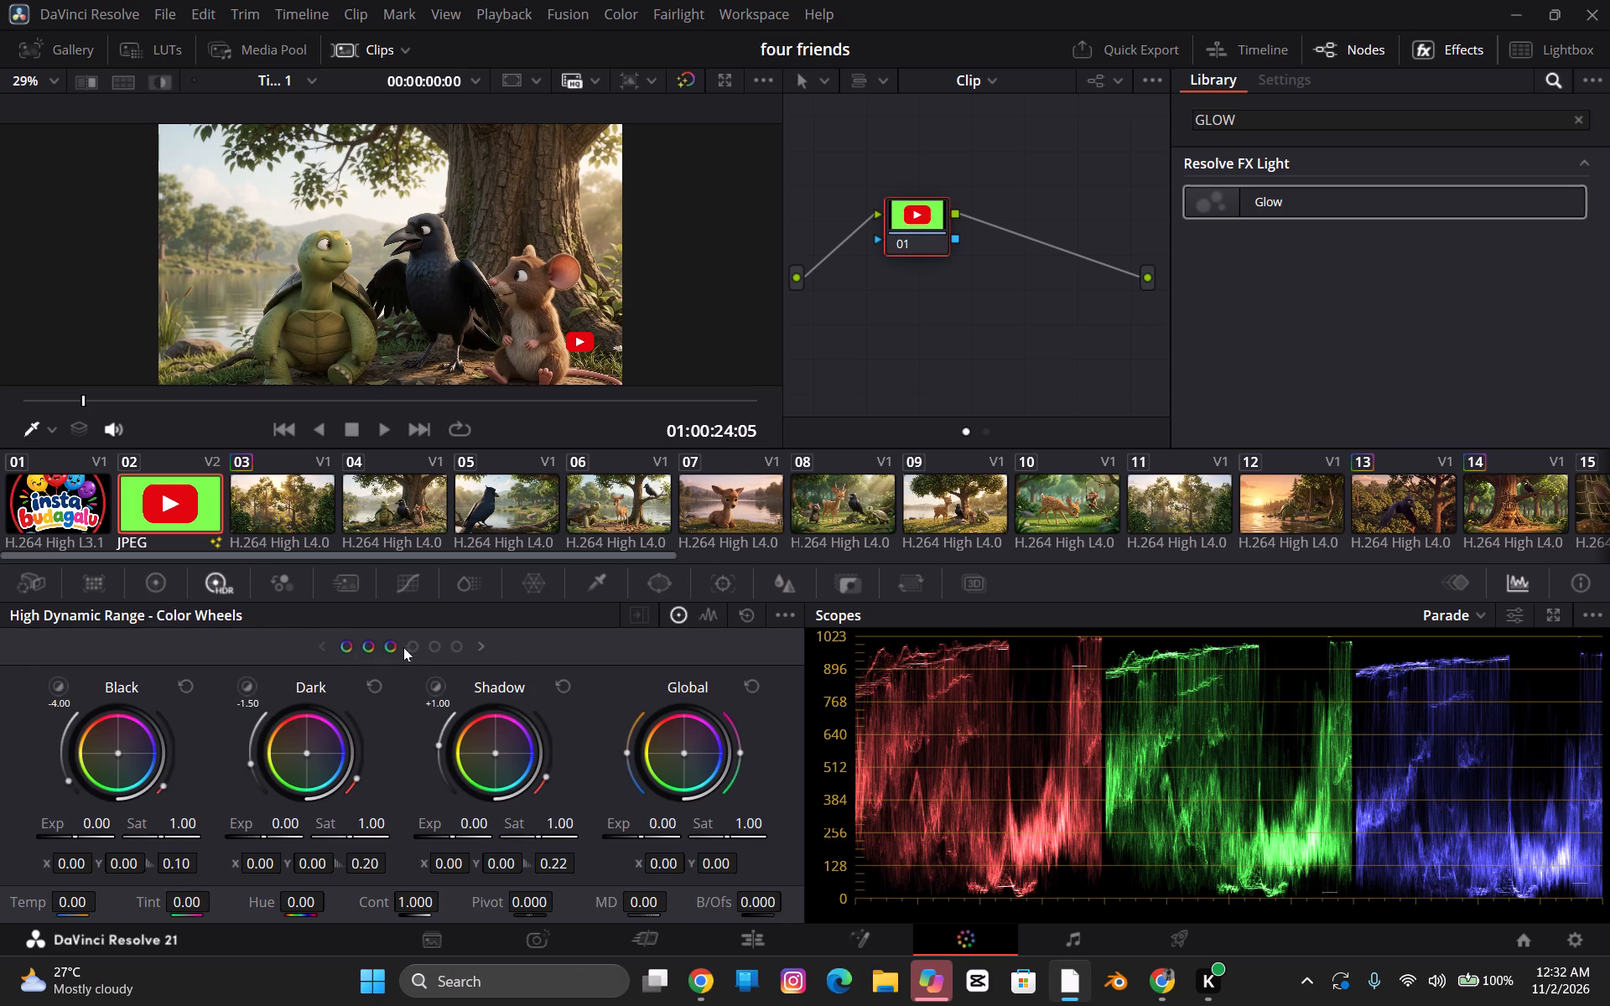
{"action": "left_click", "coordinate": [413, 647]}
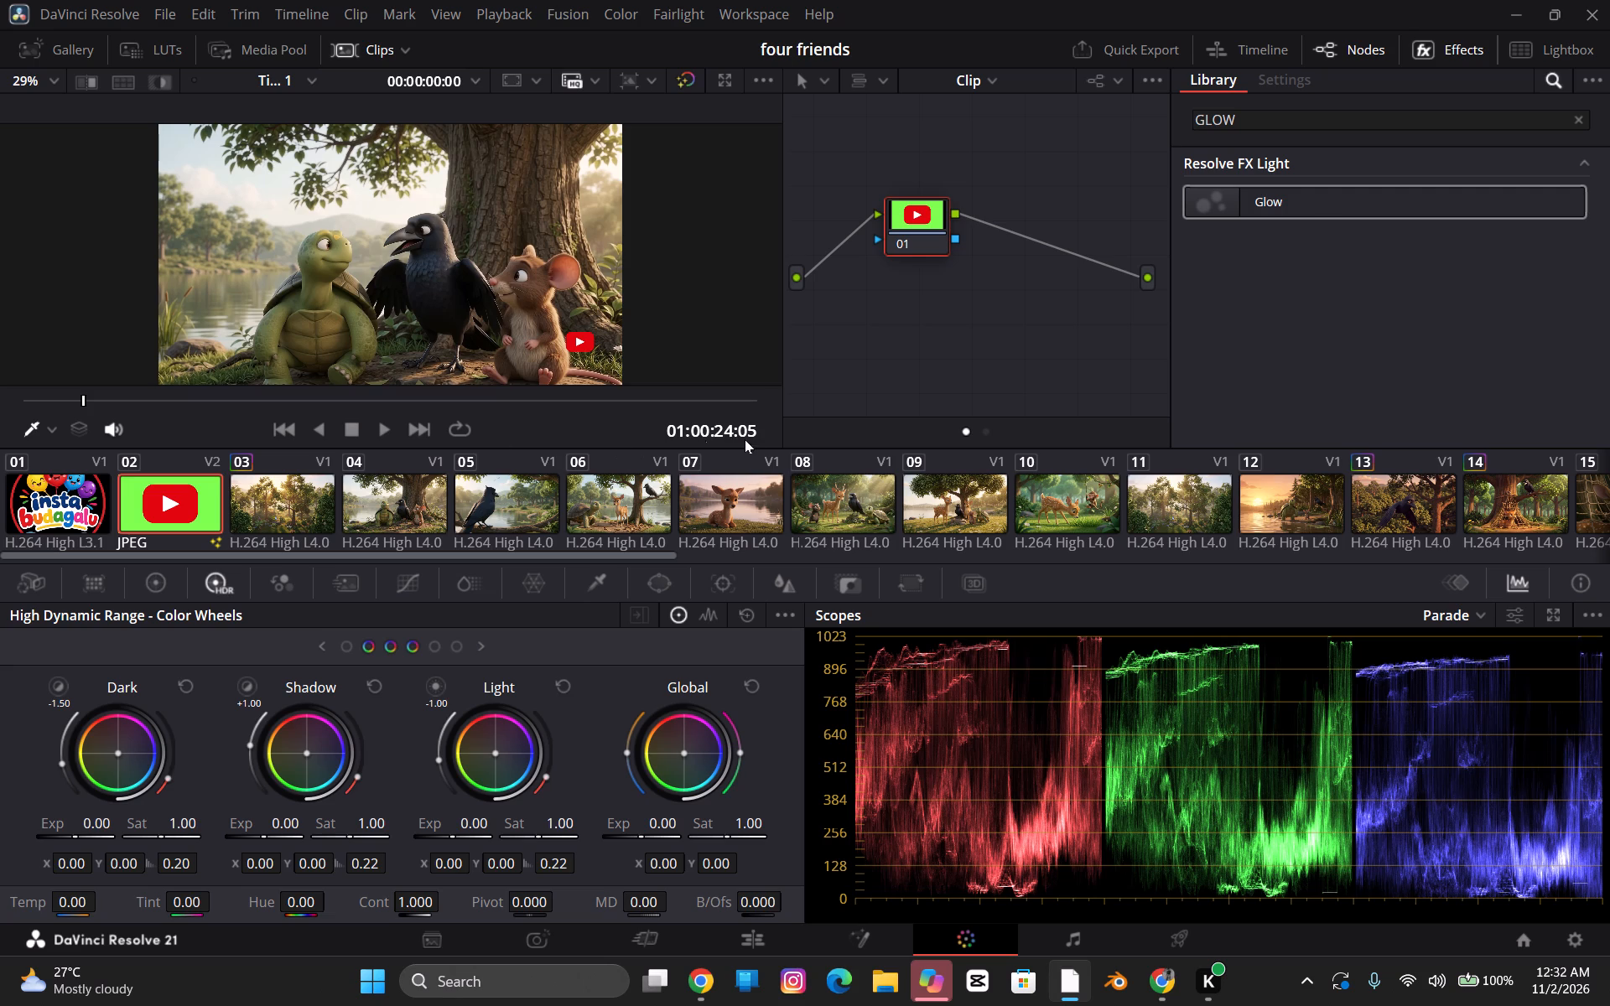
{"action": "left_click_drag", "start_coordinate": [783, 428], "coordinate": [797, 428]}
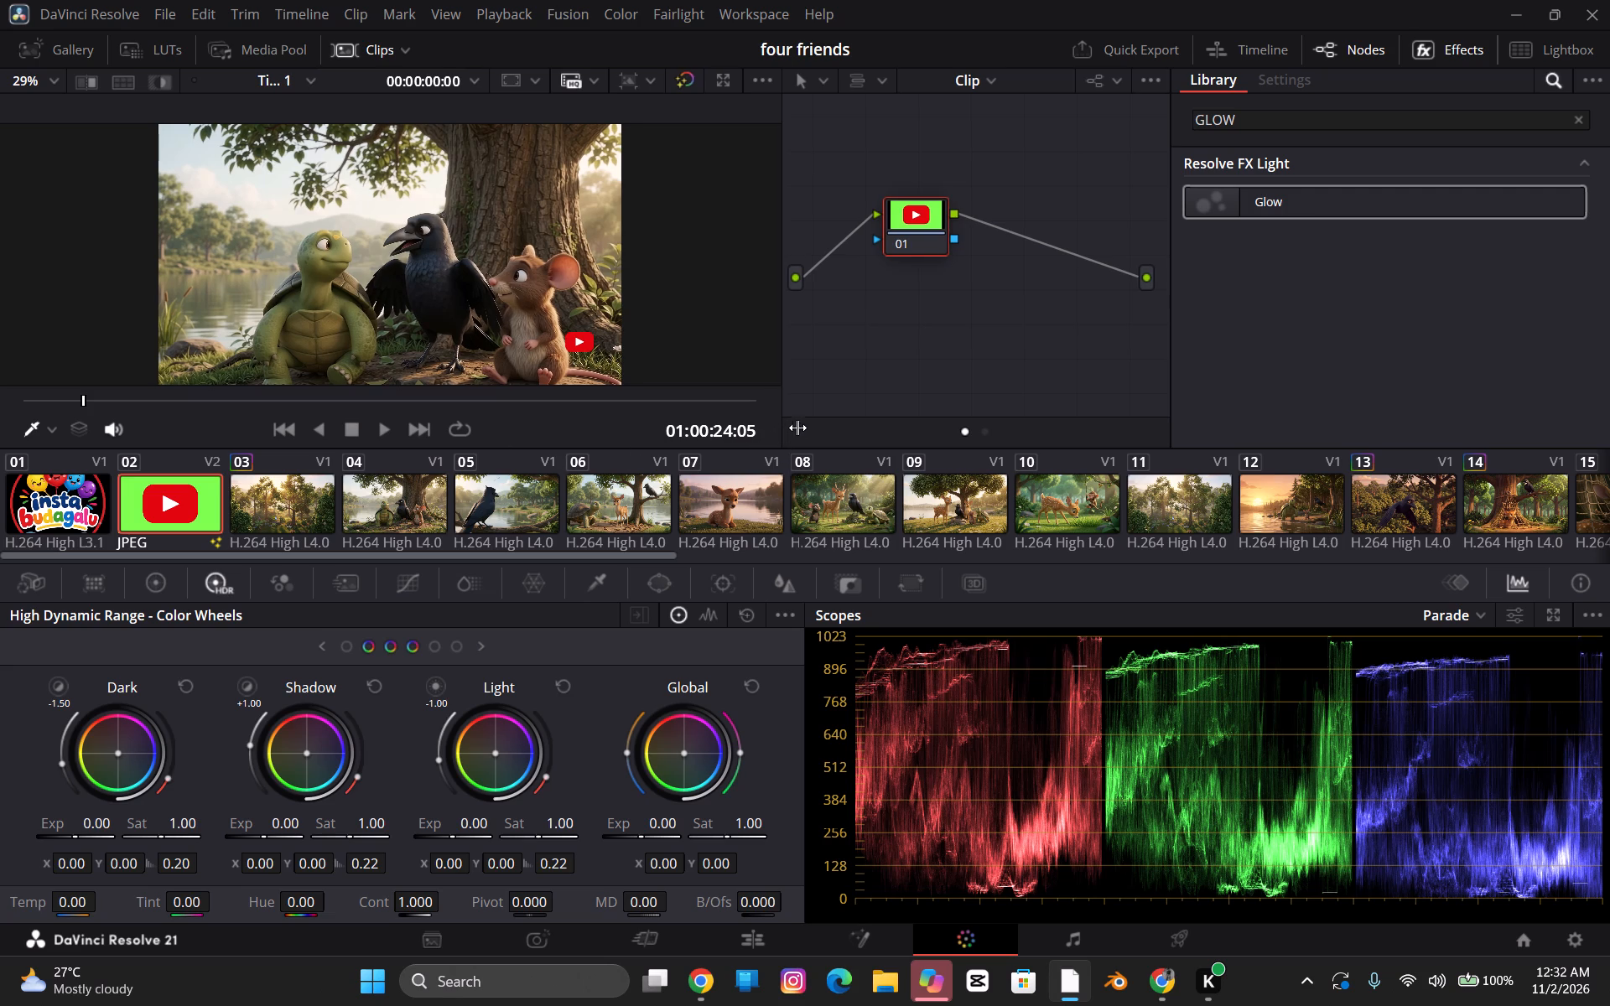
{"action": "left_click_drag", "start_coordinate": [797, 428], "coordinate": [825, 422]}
Add a serial node after node 01 on clip 02, the YouTube play-button image.
{"action": "left_click", "coordinate": [978, 289]}
{"action": "key", "text": "alt+s"}
{"action": "right_click", "coordinate": [1024, 211]}
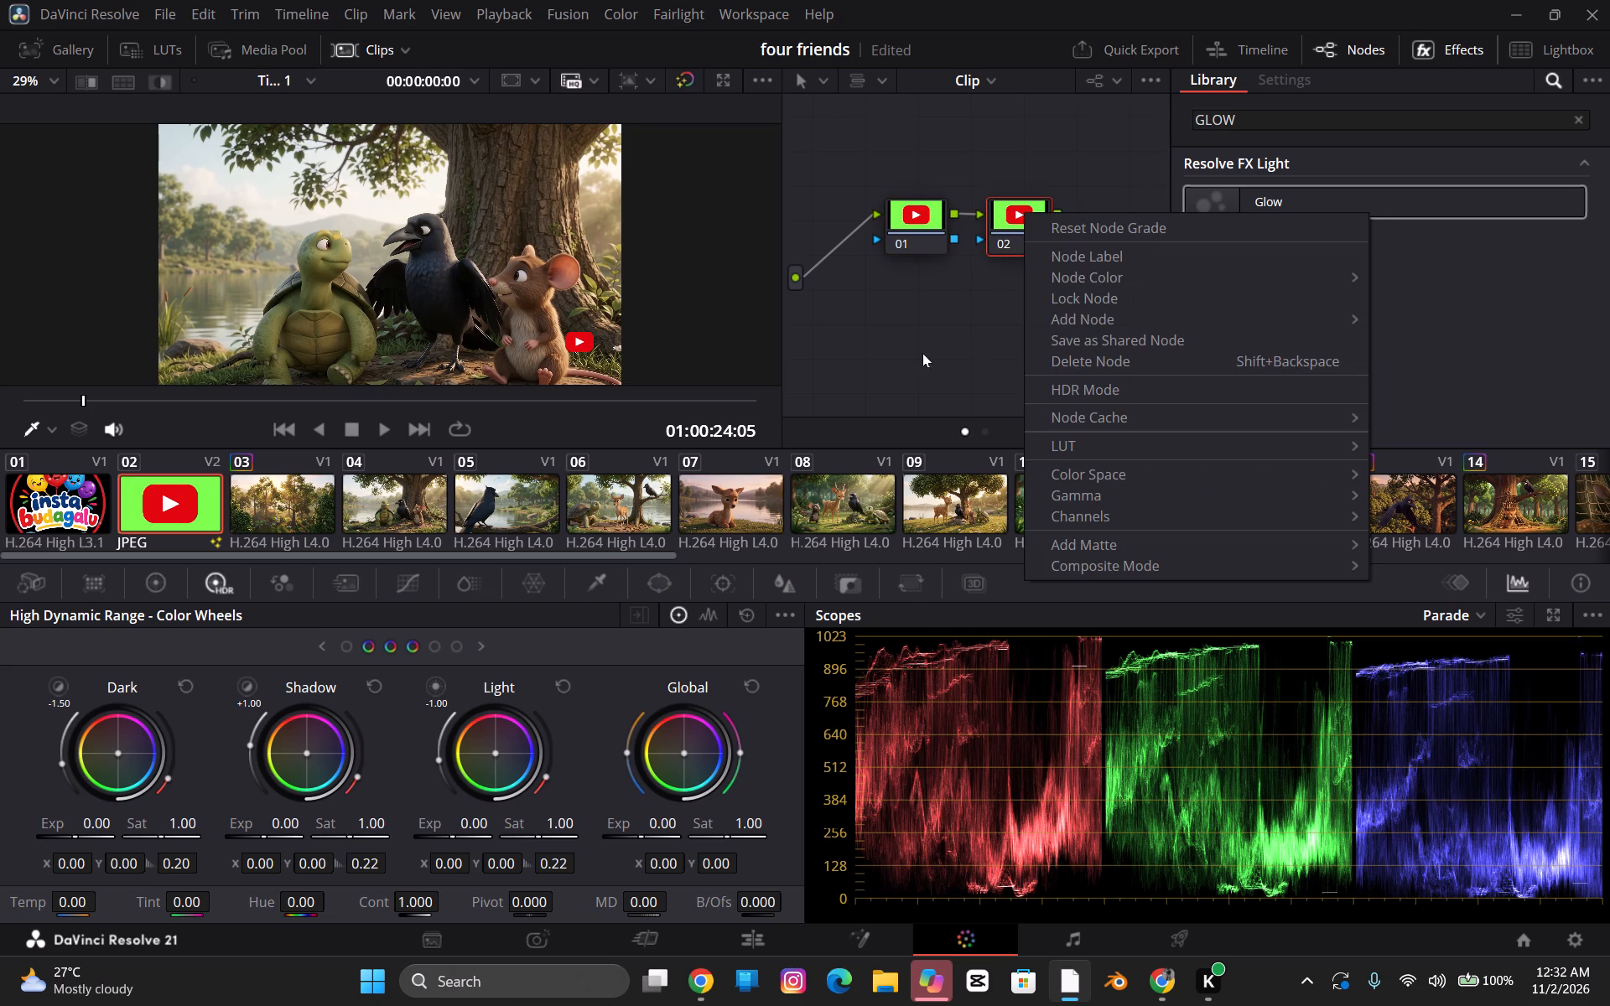
Select clip 04 with the turtle, crow and mouse and add a serial node after node 01.
{"action": "left_click", "coordinate": [400, 495]}
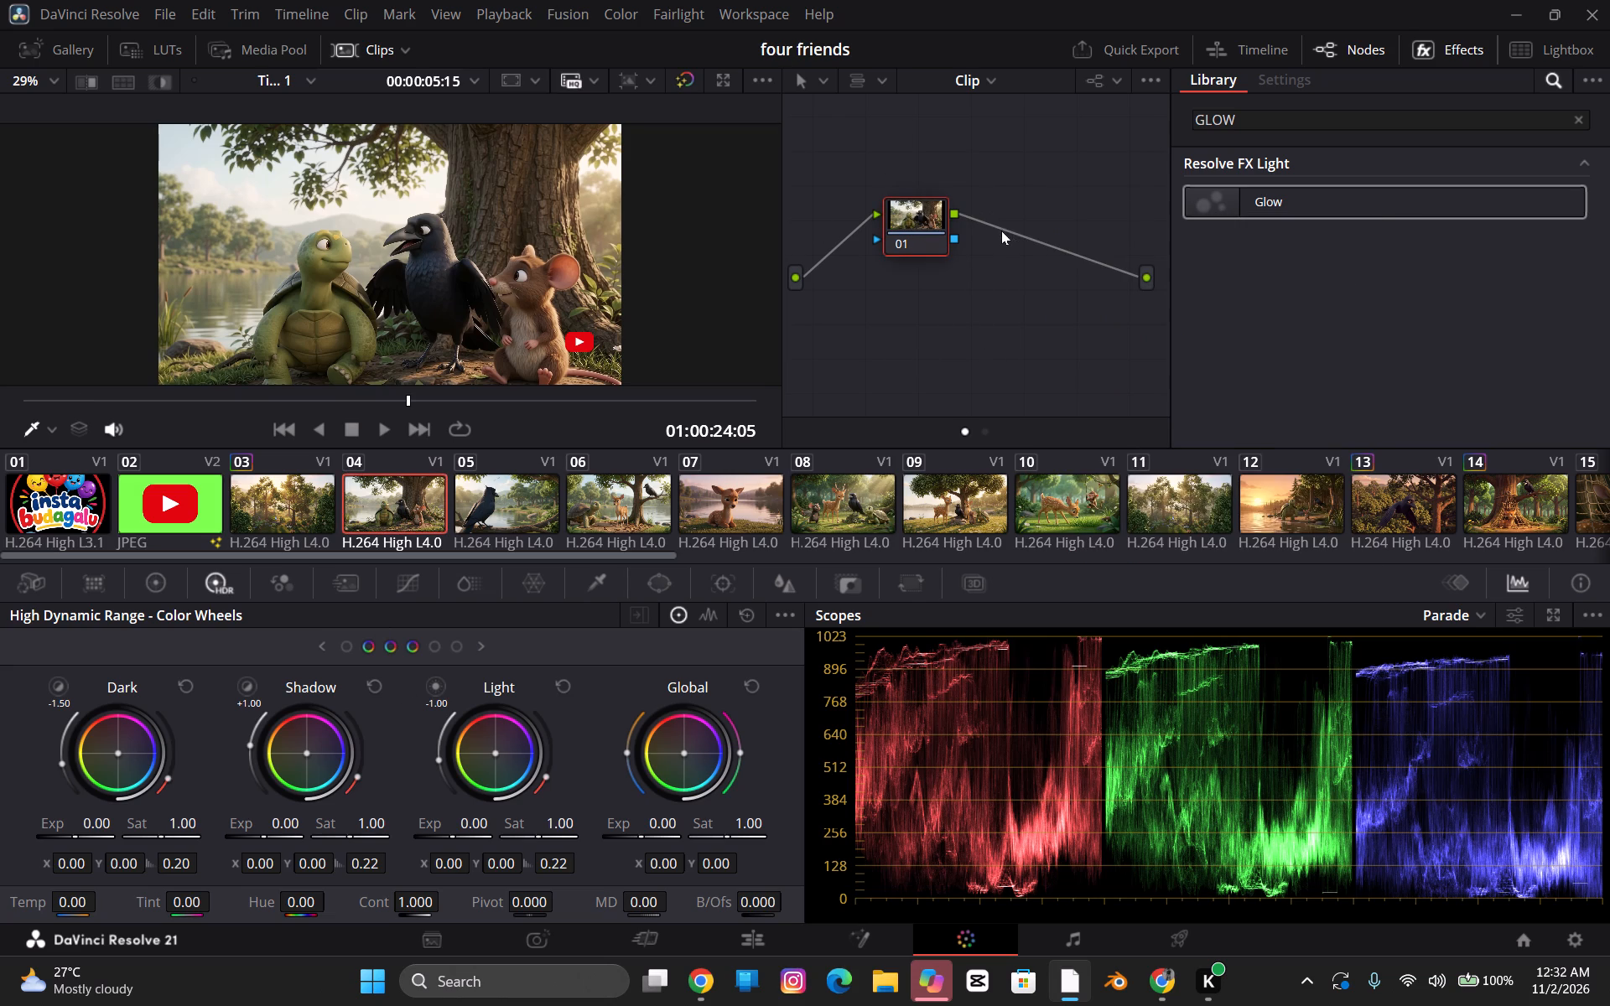
{"action": "key", "text": "alt+s"}
{"action": "left_click", "coordinate": [1029, 205]}
{"action": "right_click", "coordinate": [1029, 226]}
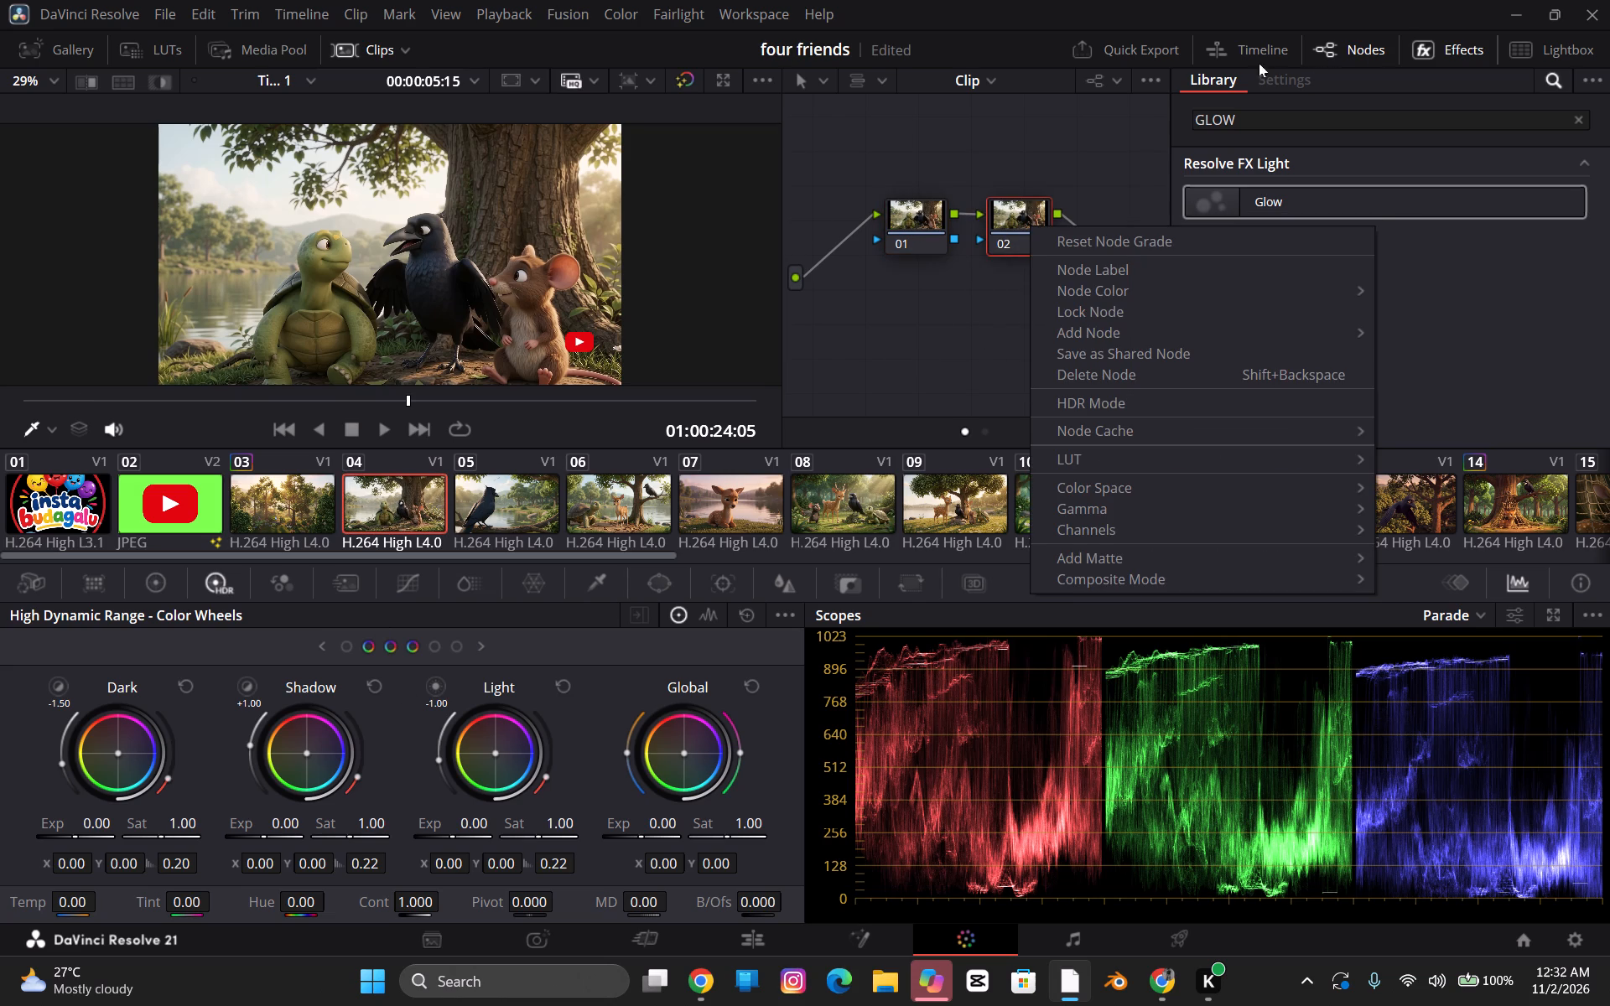
{"action": "left_click", "coordinate": [1027, 217]}
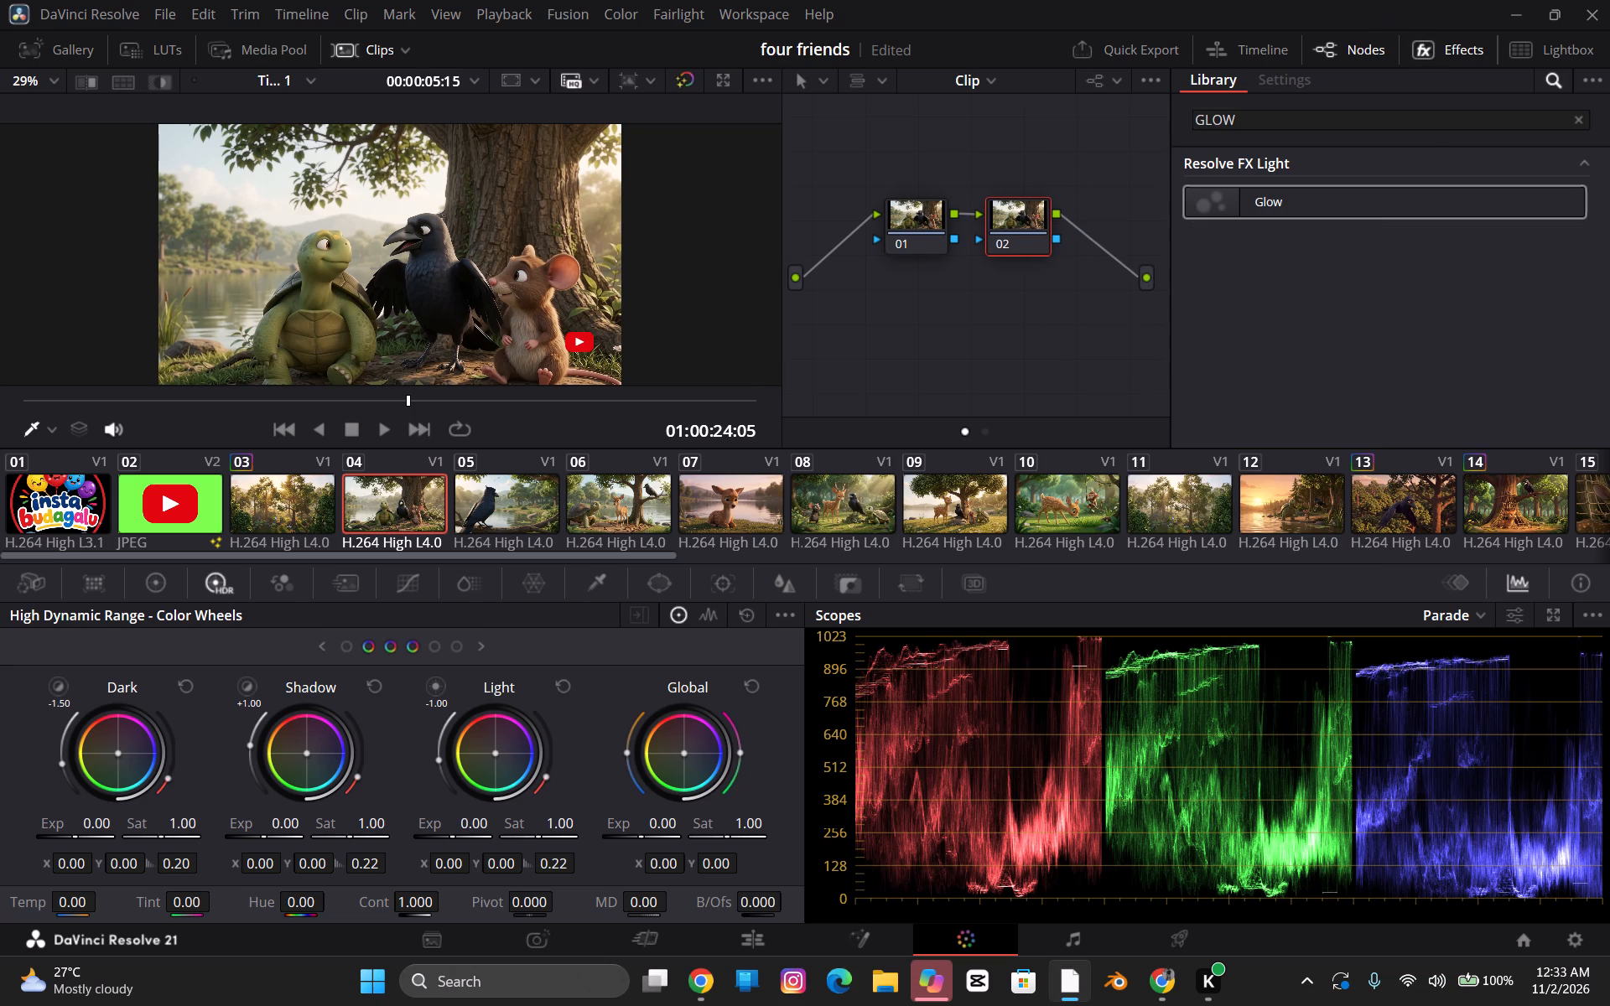
{"action": "left_click", "coordinate": [1403, 213]}
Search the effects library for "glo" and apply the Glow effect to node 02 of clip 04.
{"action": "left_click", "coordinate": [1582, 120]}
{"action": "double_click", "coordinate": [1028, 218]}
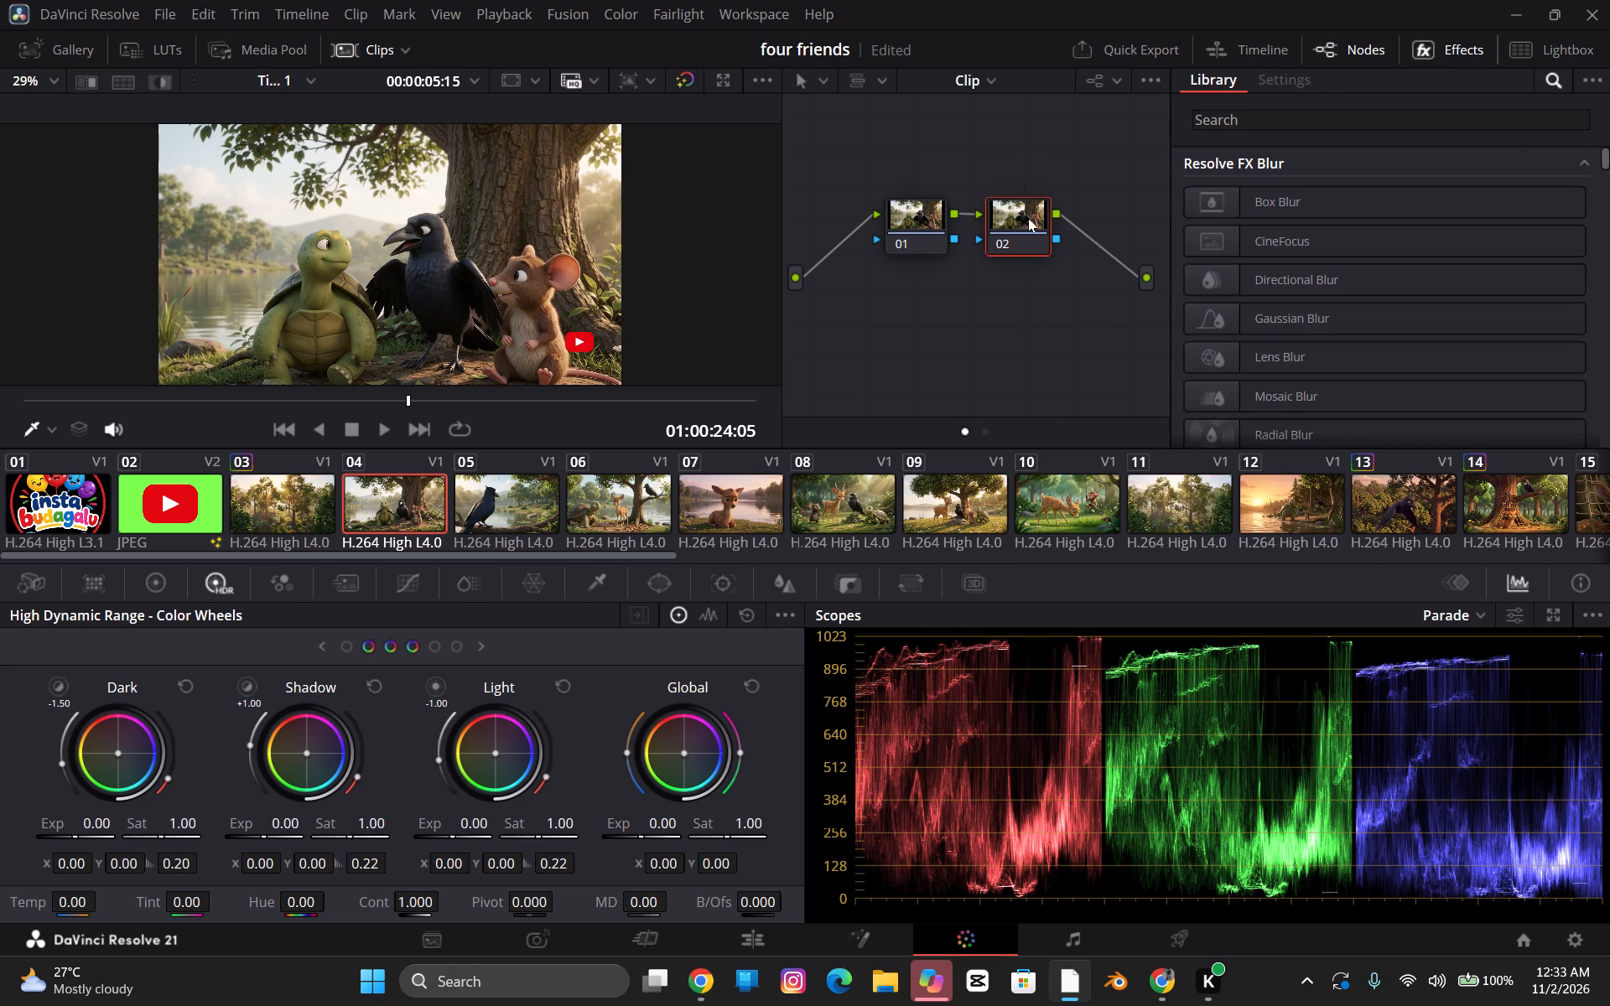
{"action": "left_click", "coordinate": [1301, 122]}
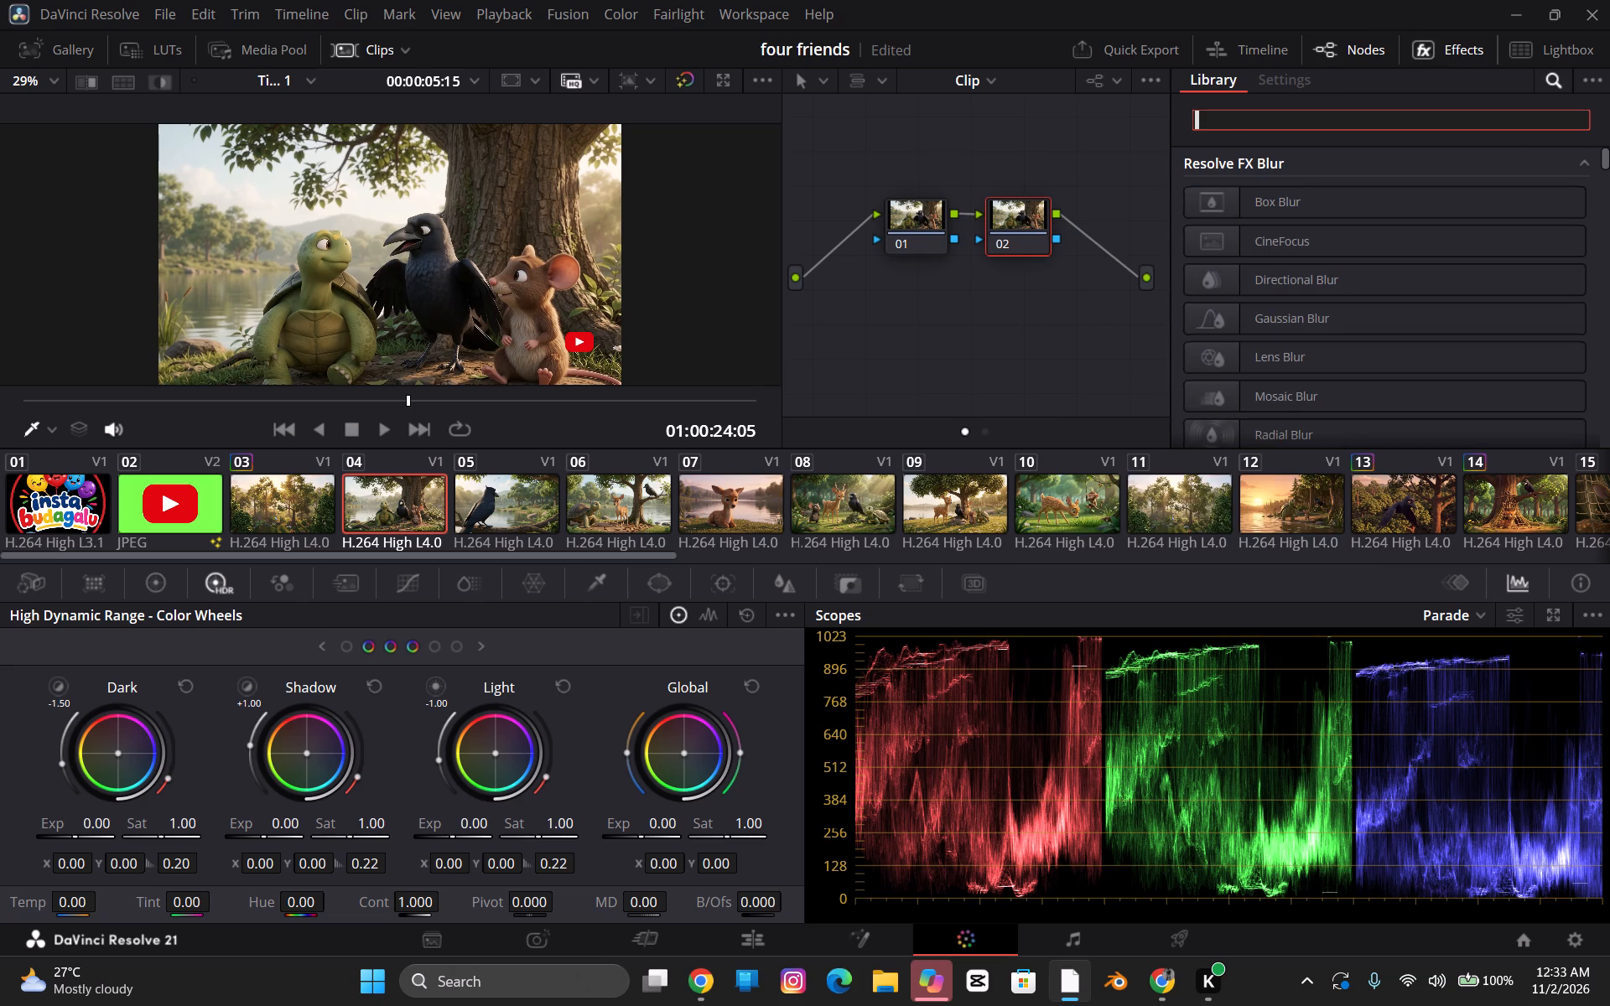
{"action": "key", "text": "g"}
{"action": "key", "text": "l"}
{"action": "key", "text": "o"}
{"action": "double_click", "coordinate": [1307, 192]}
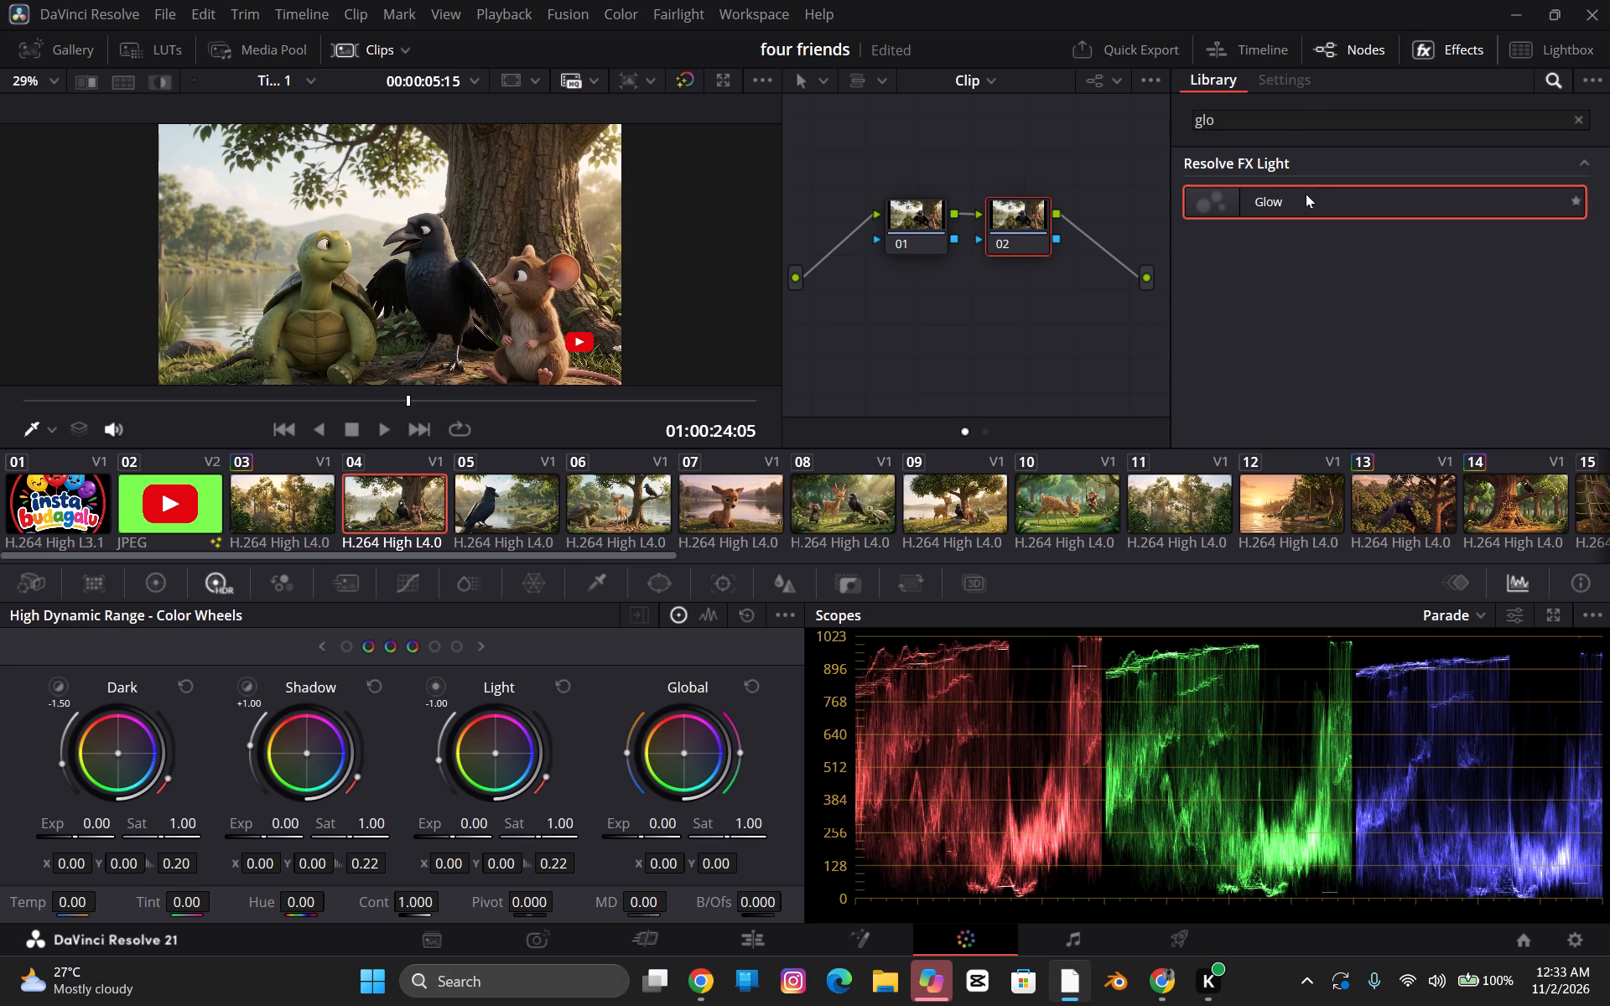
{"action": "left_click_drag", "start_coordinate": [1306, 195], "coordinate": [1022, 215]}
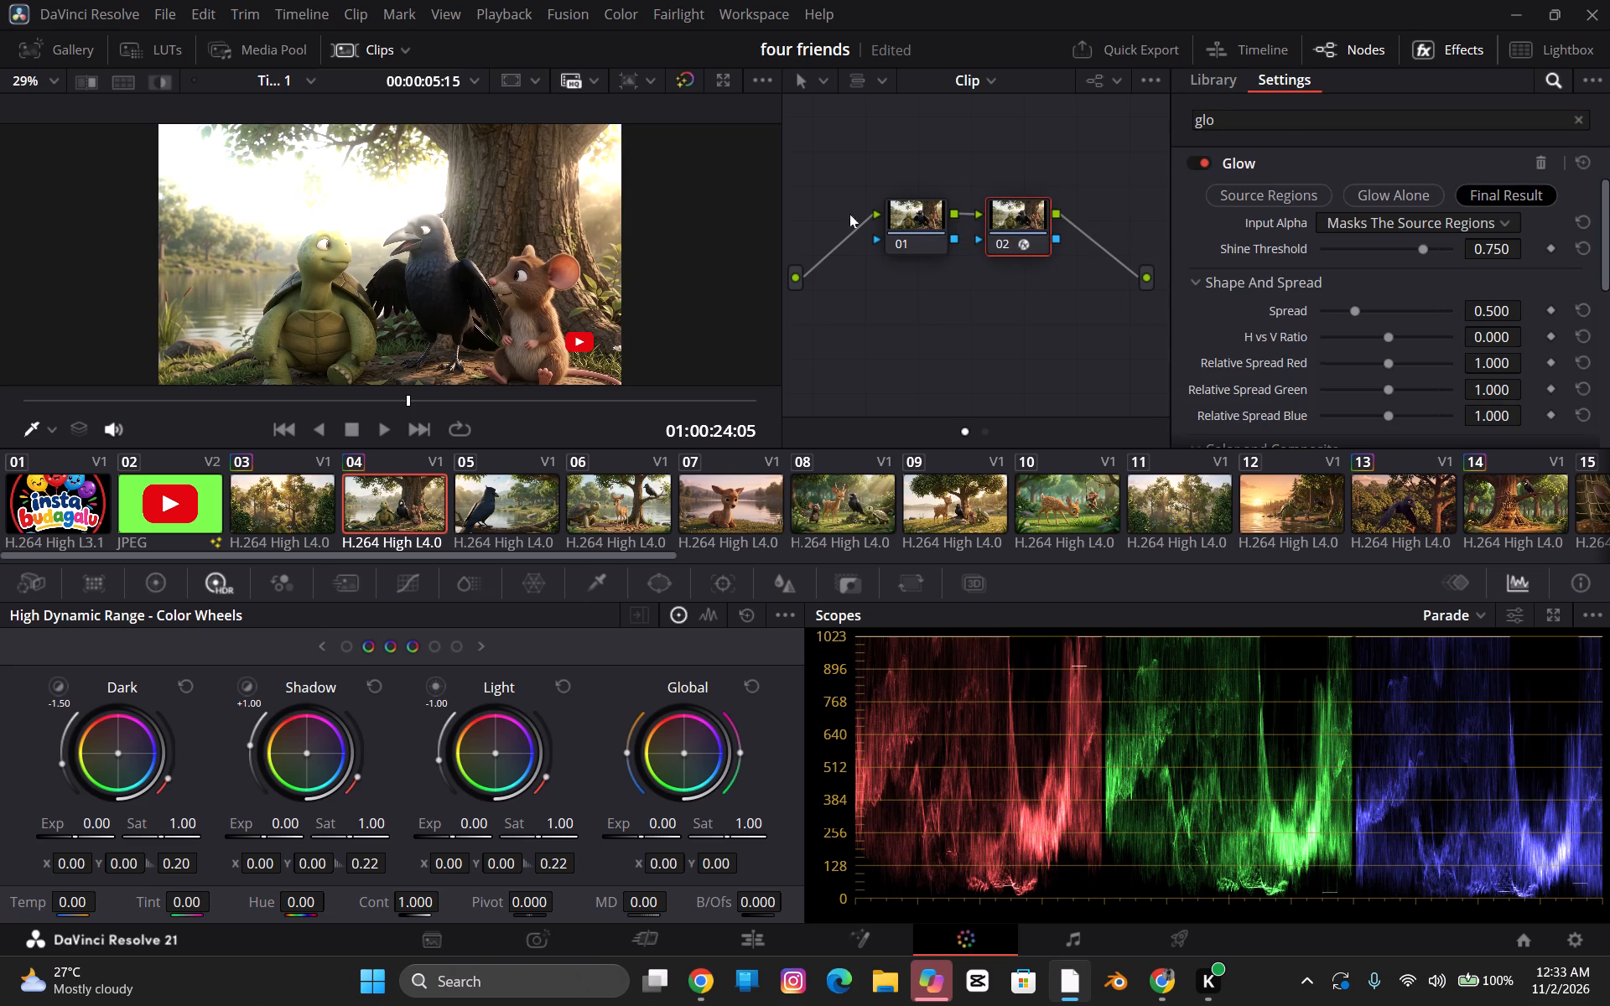
Play back clip 04 to review how the glow looks on the three animals.
{"action": "key", "text": "space"}
{"action": "left_click", "coordinate": [370, 467]}
{"action": "key", "text": "space"}
{"action": "left_click", "coordinate": [351, 437]}
{"action": "key", "text": "space"}
{"action": "left_click", "coordinate": [386, 397]}
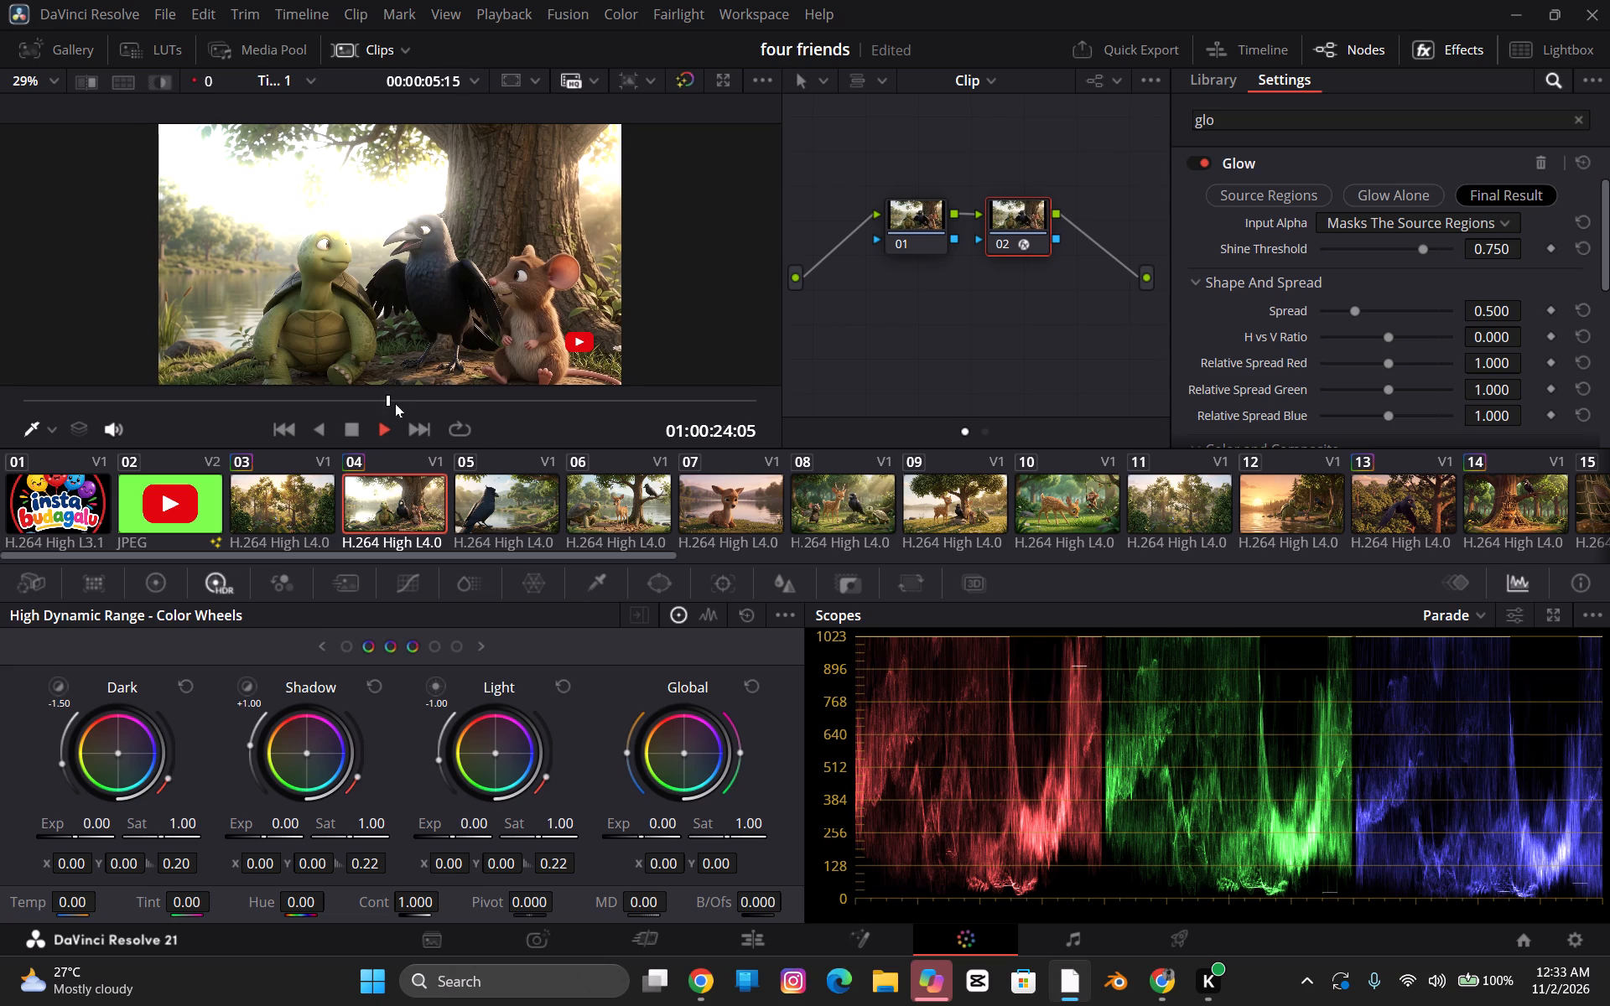
{"action": "left_click", "coordinate": [397, 400]}
{"action": "left_click", "coordinate": [377, 402]}
{"action": "left_click", "coordinate": [363, 423]}
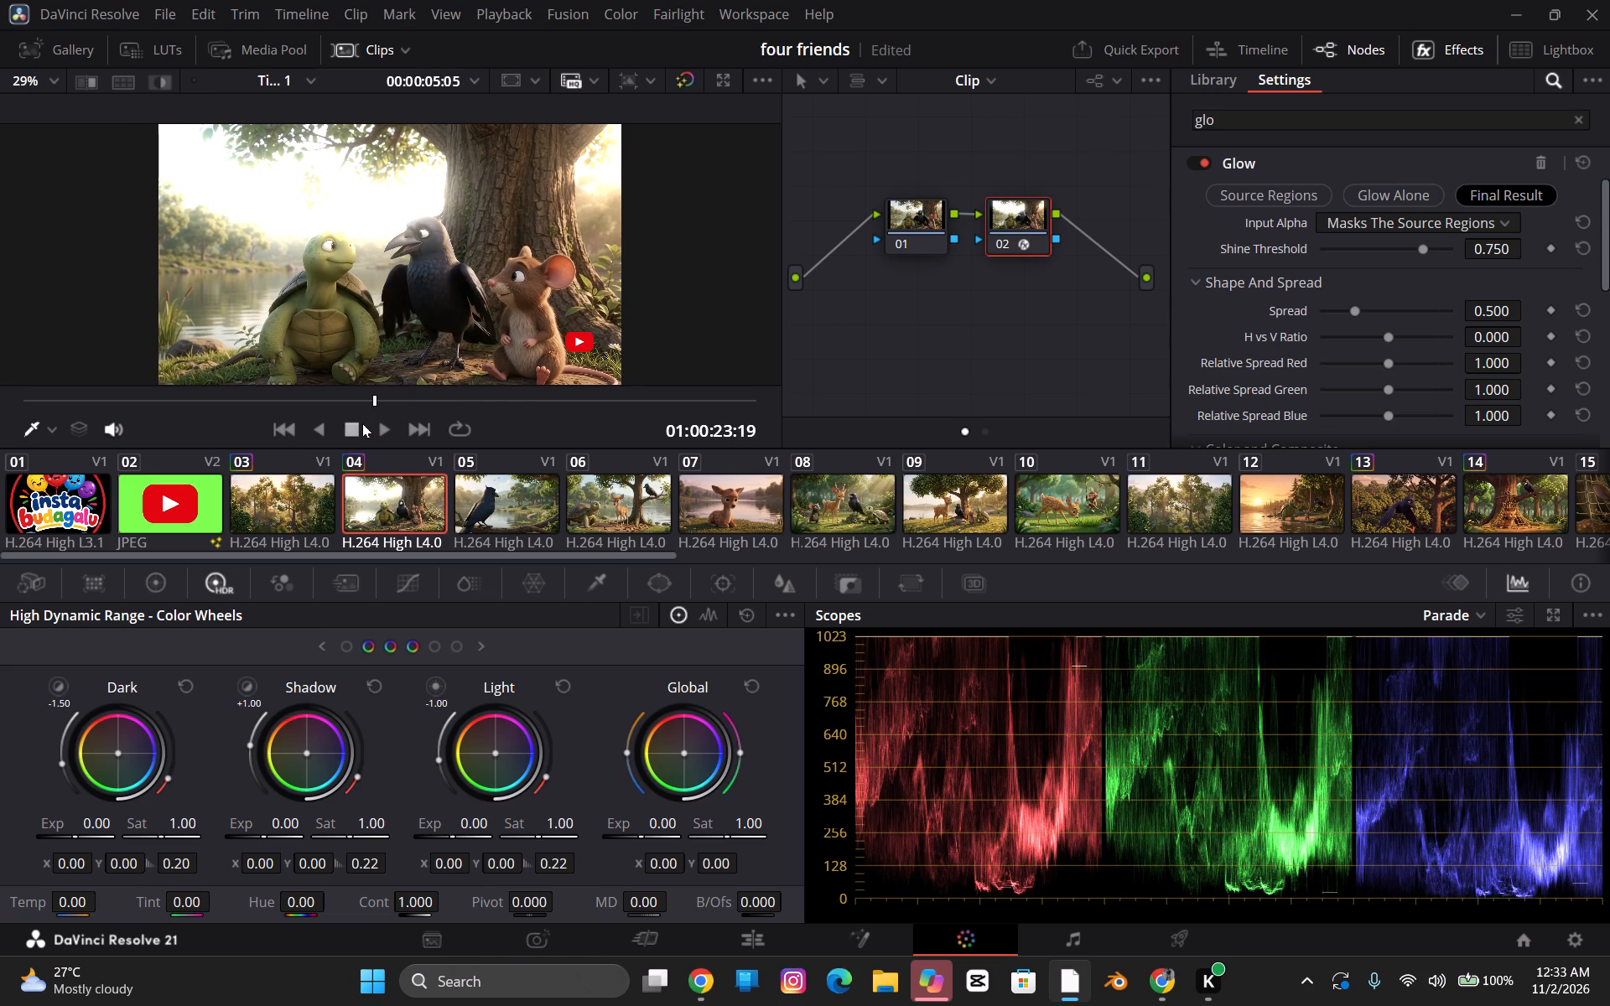
{"action": "key", "text": "space"}
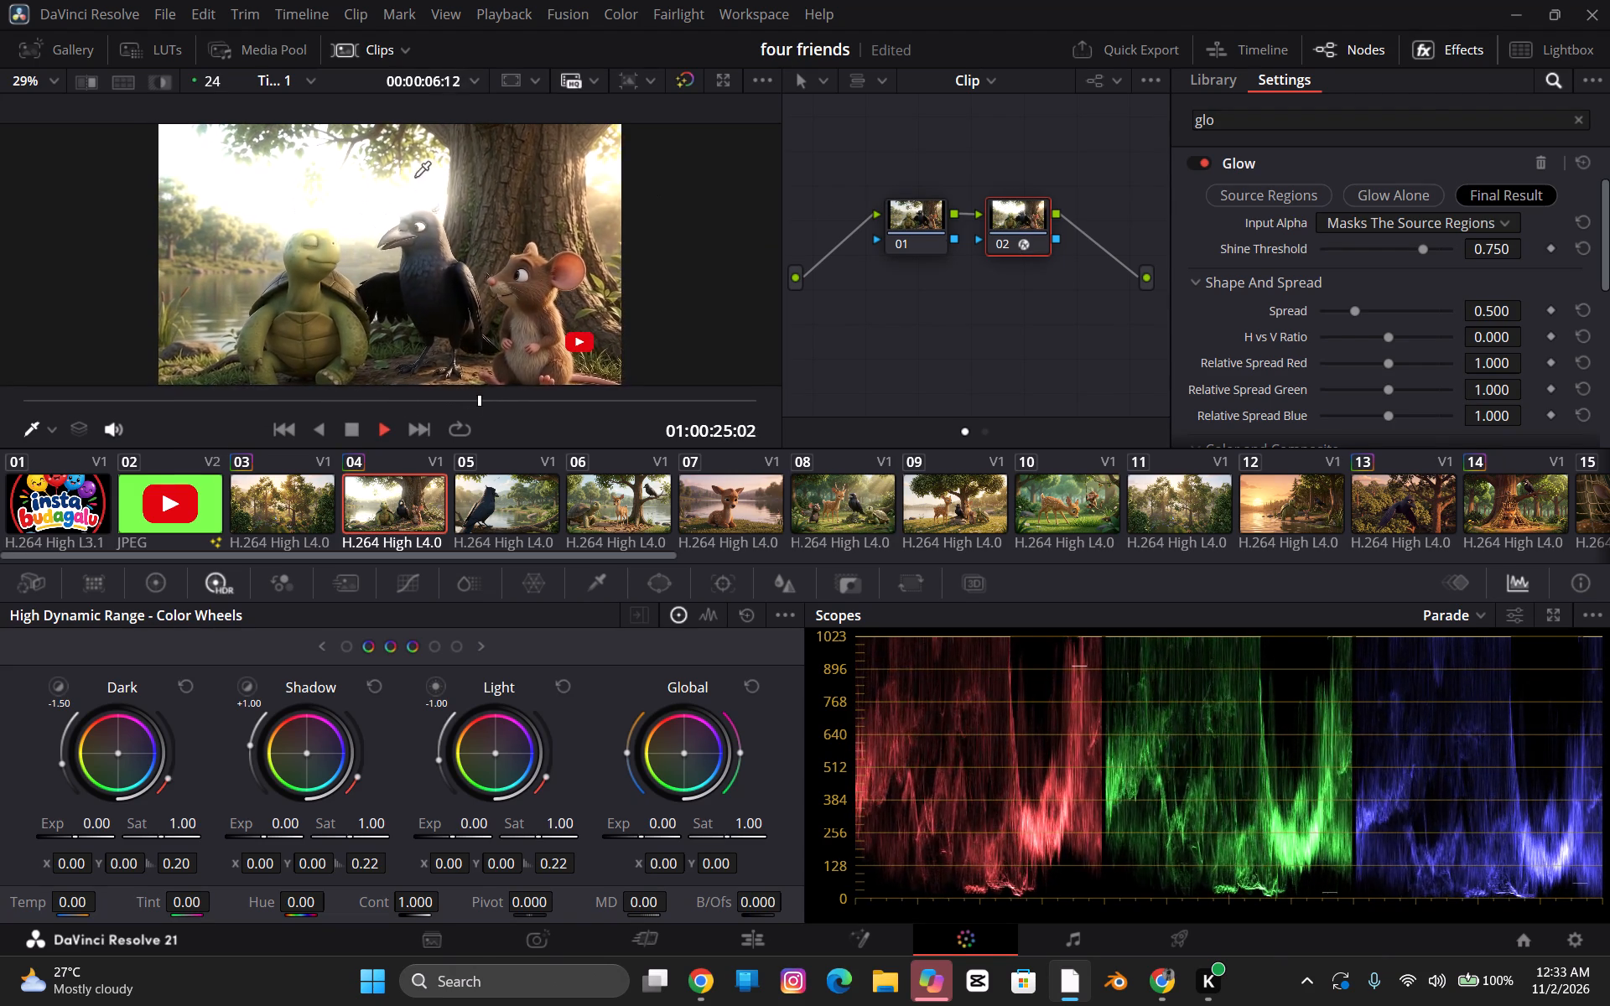
{"action": "key", "text": "space"}
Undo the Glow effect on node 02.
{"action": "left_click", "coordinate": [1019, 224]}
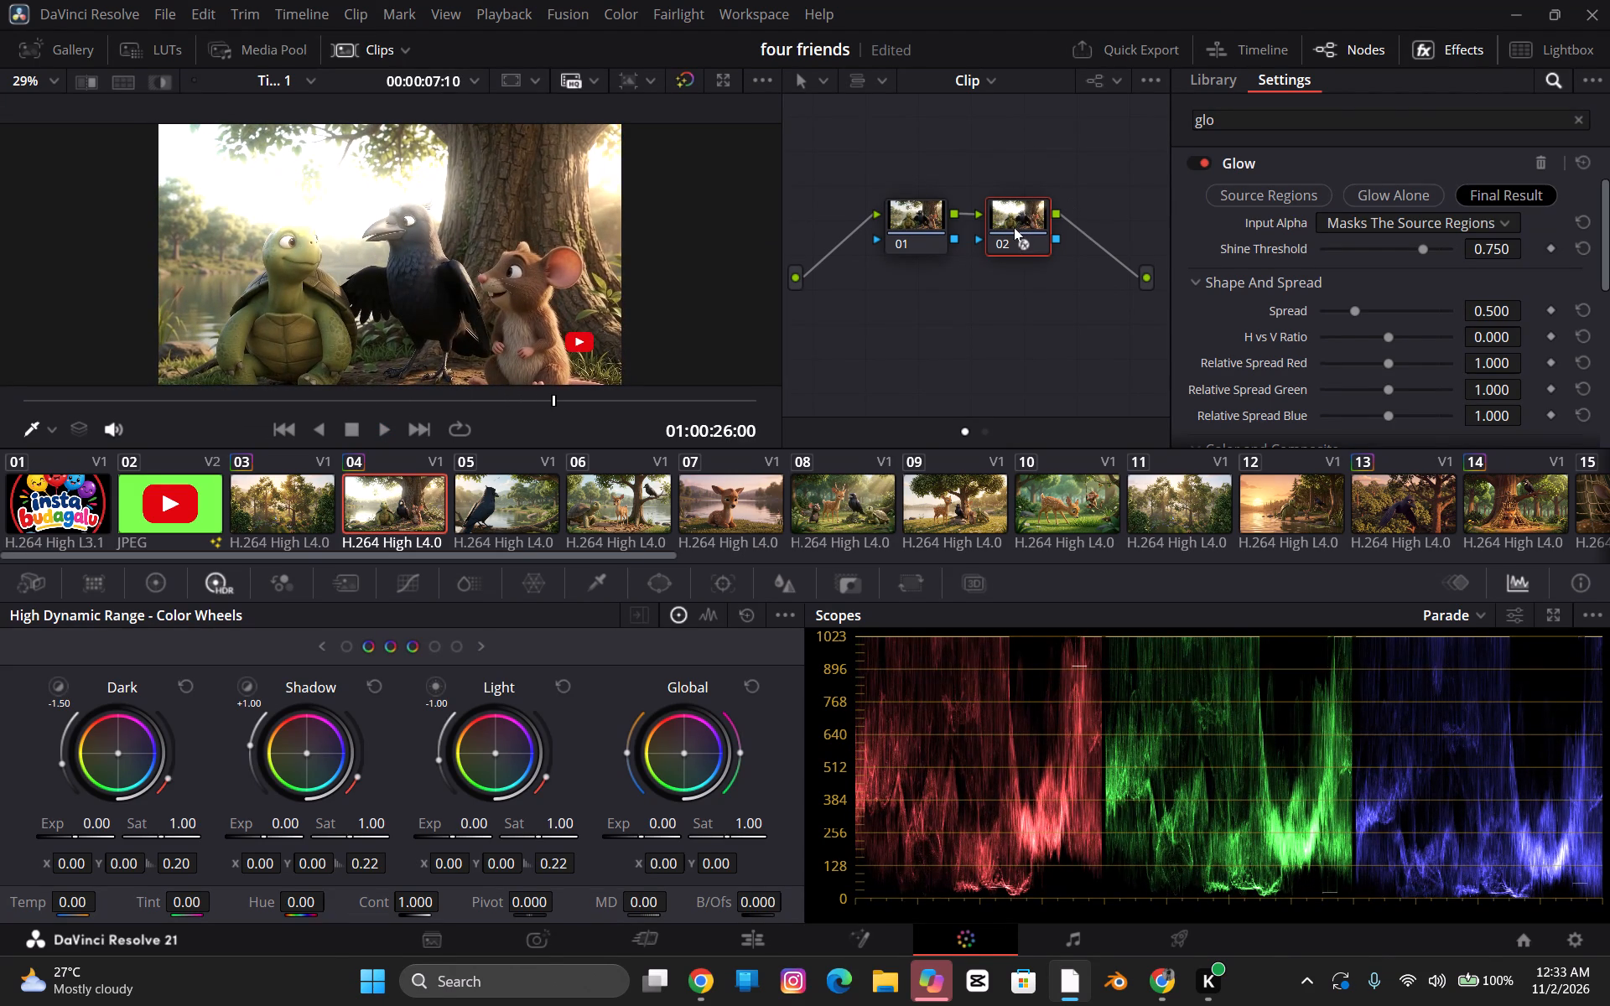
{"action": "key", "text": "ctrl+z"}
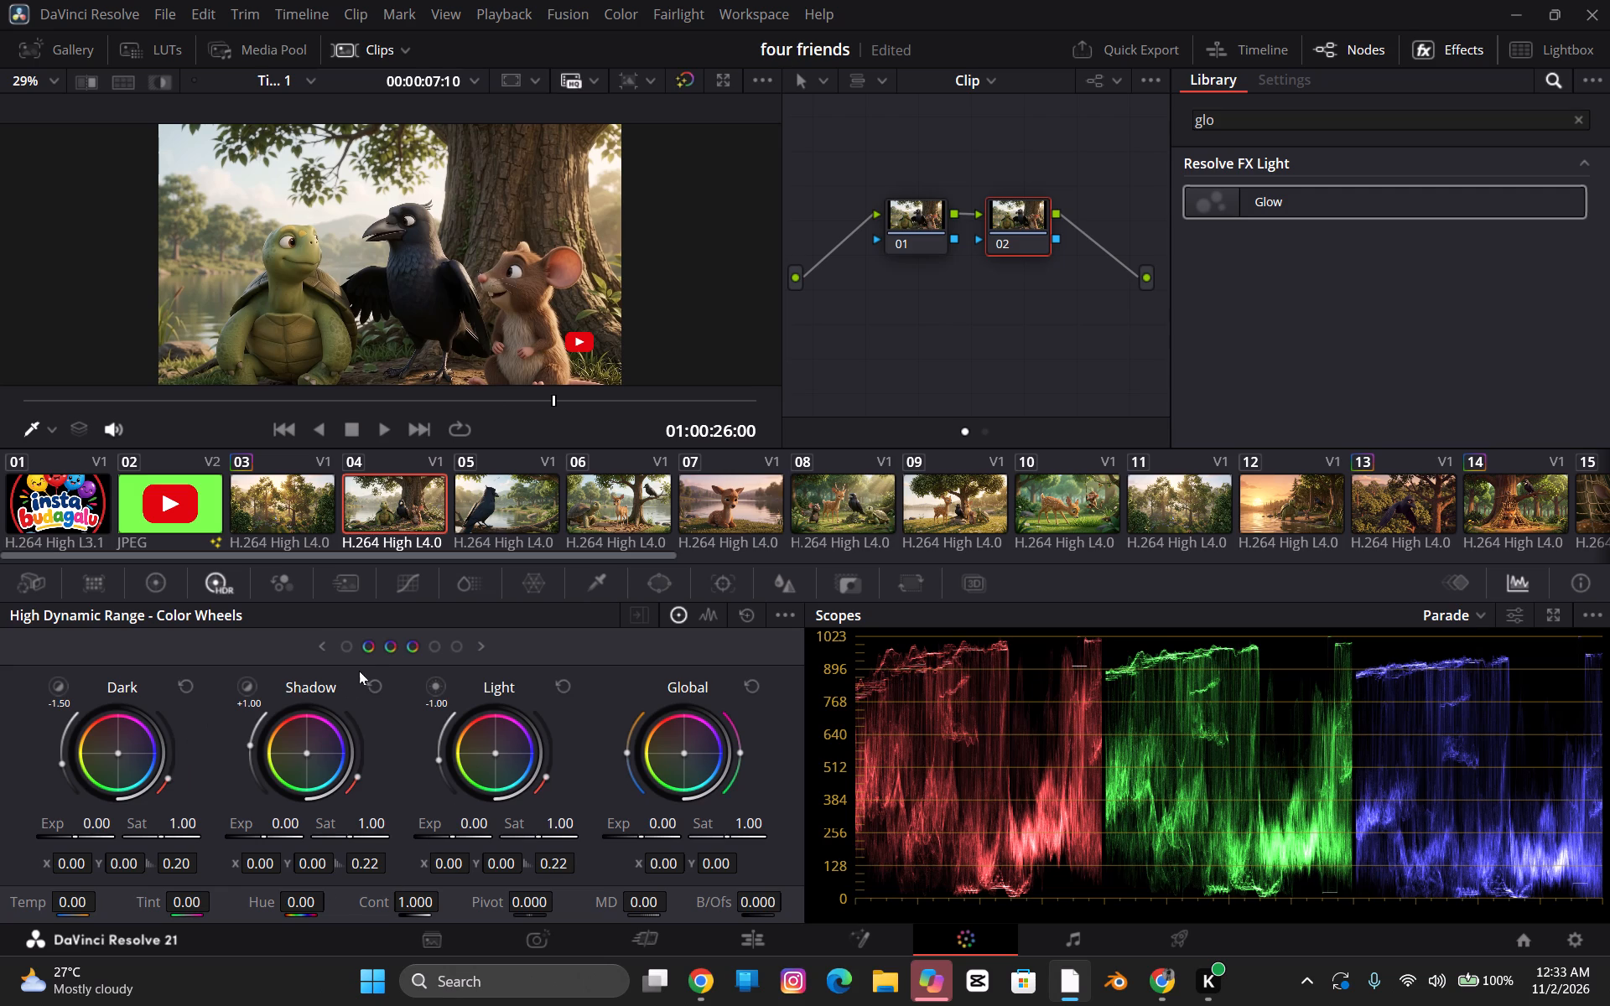
Set the primaries color temperature of node 02 on clip 04 to 300.
{"action": "left_click", "coordinate": [344, 648]}
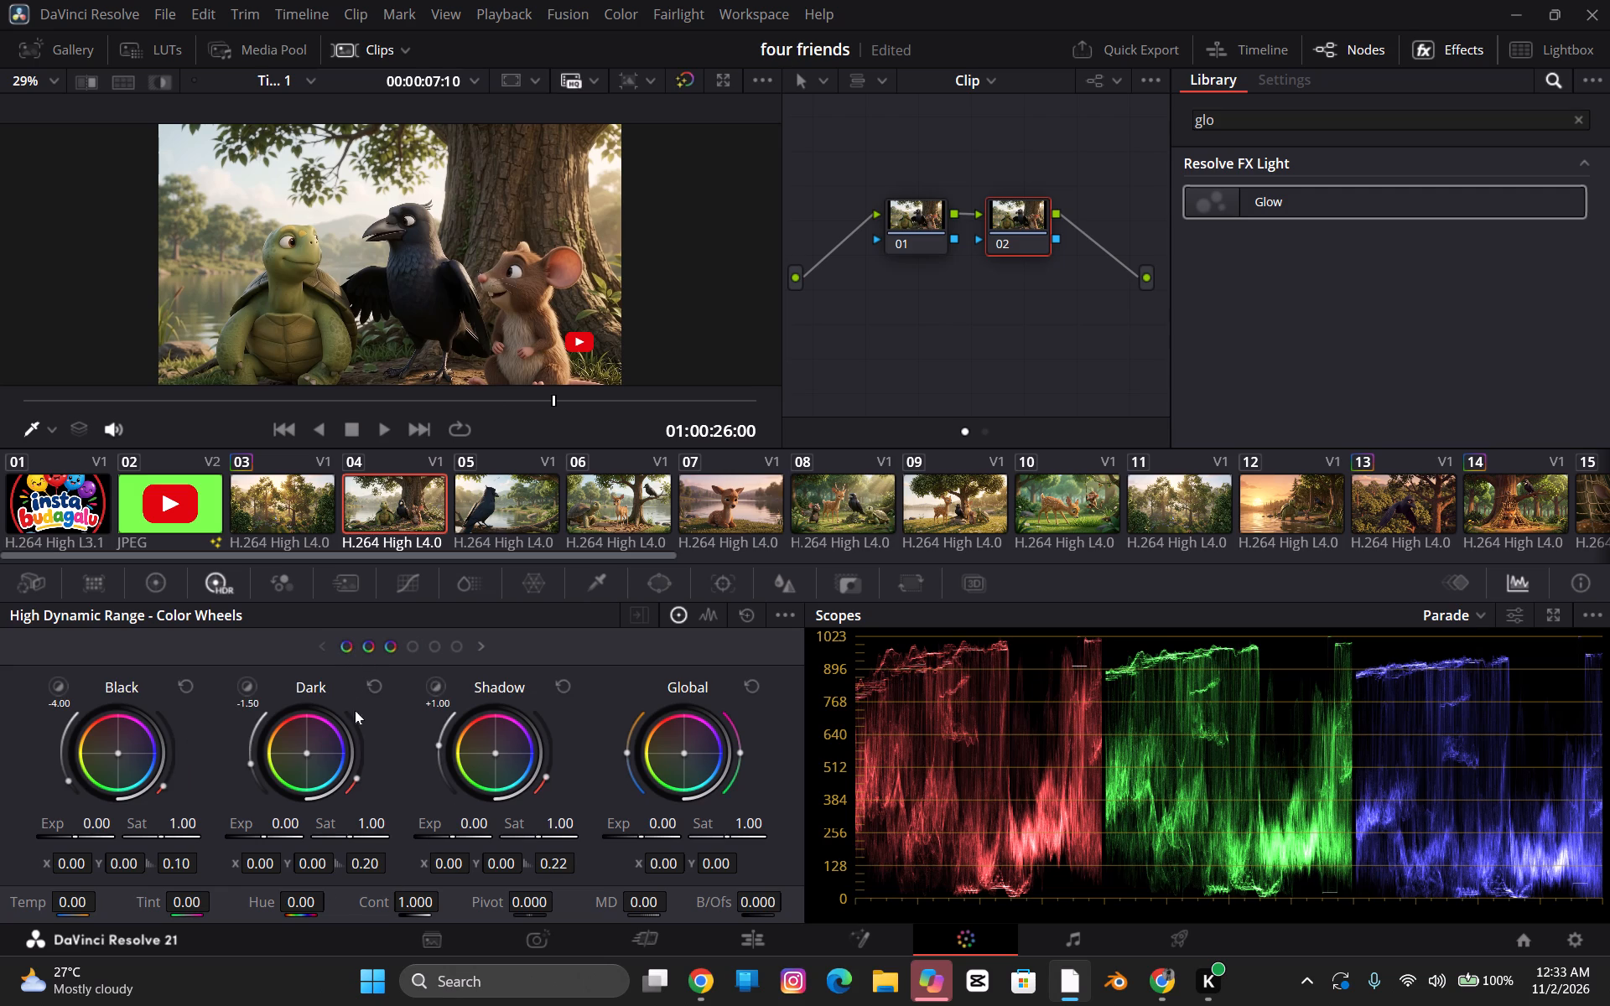
{"action": "left_click", "coordinate": [159, 589]}
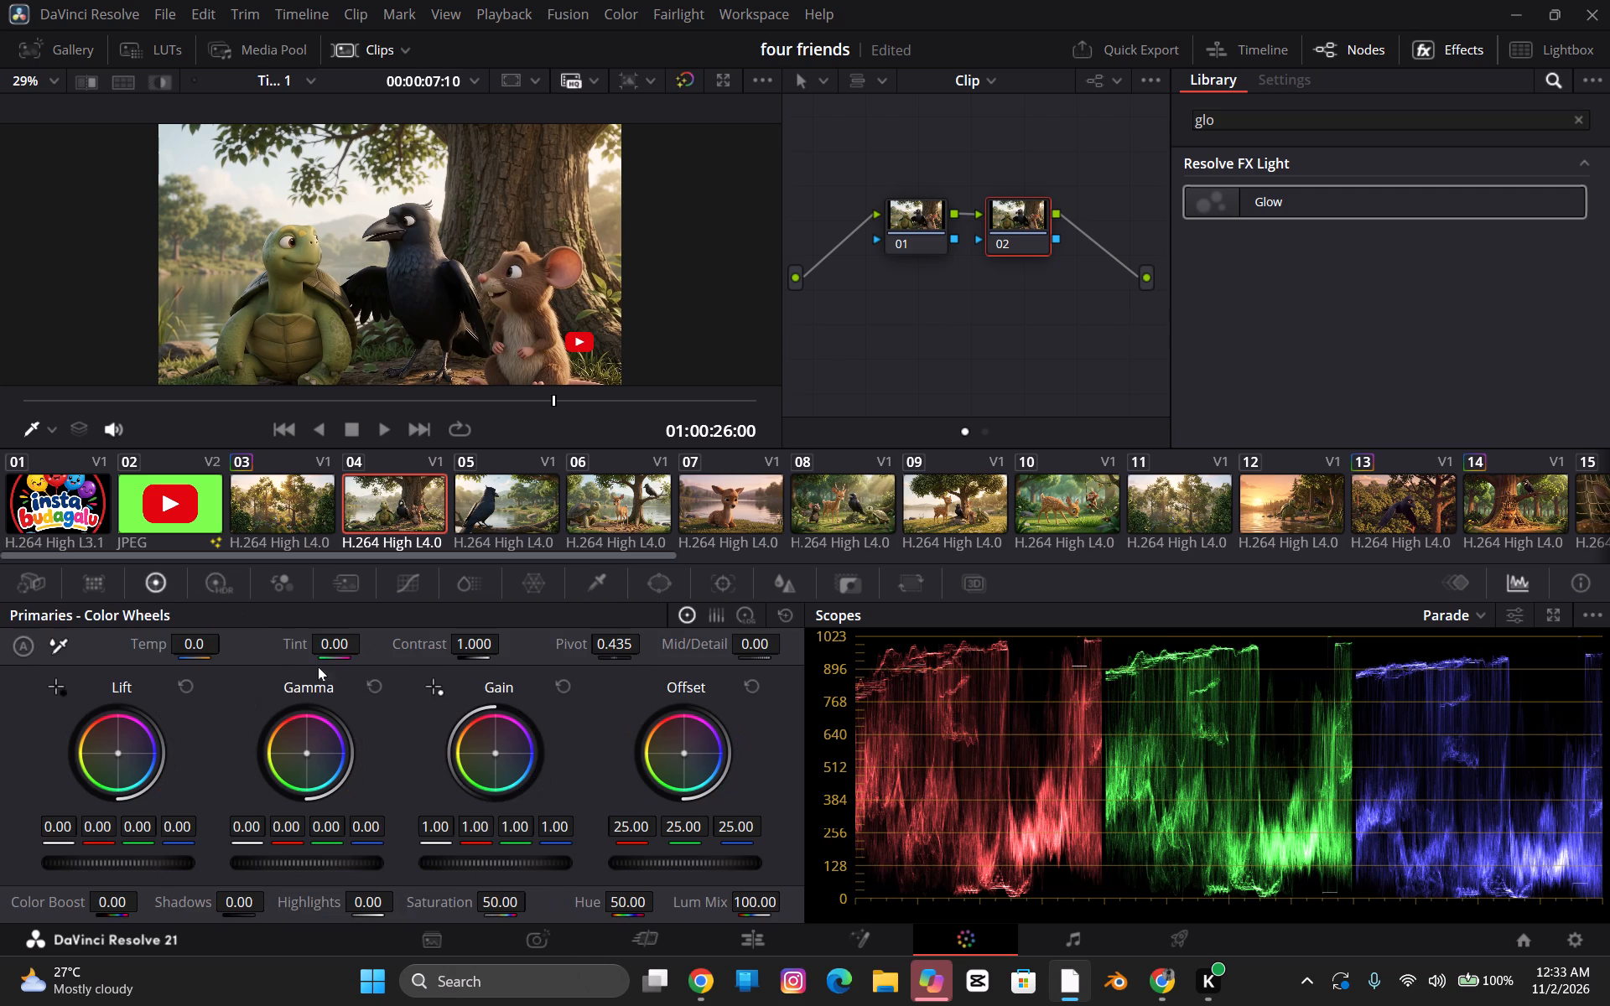
{"action": "left_click_drag", "start_coordinate": [199, 651], "coordinate": [231, 646]}
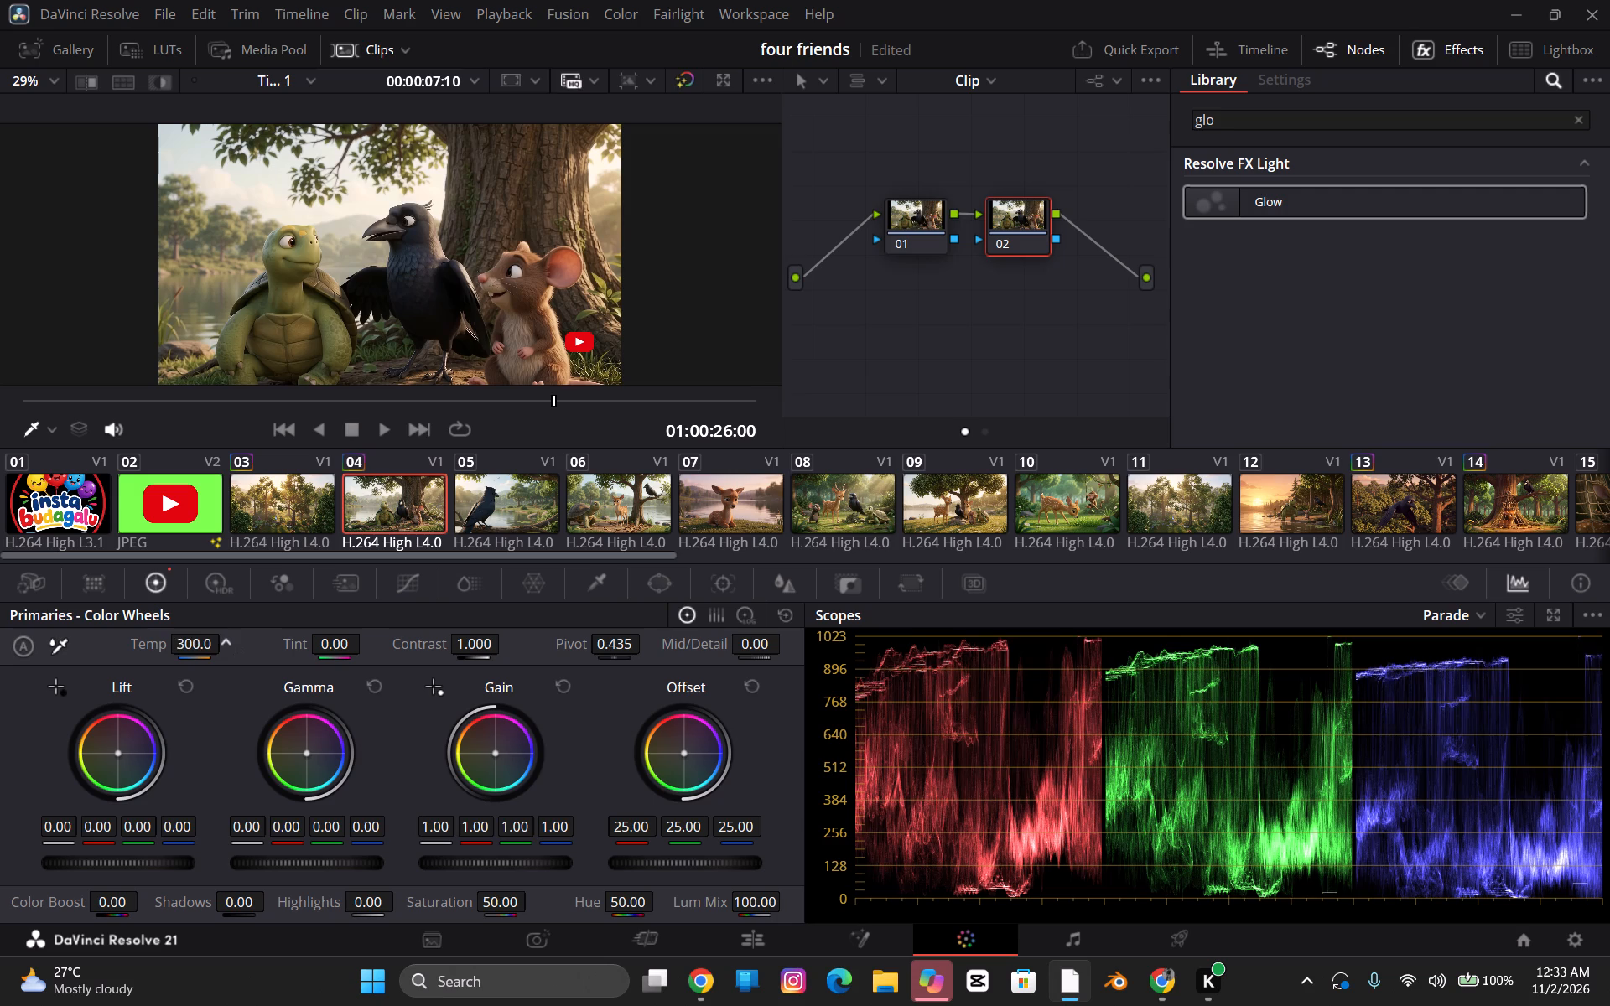
{"action": "left_click_drag", "start_coordinate": [231, 646], "coordinate": [220, 651]}
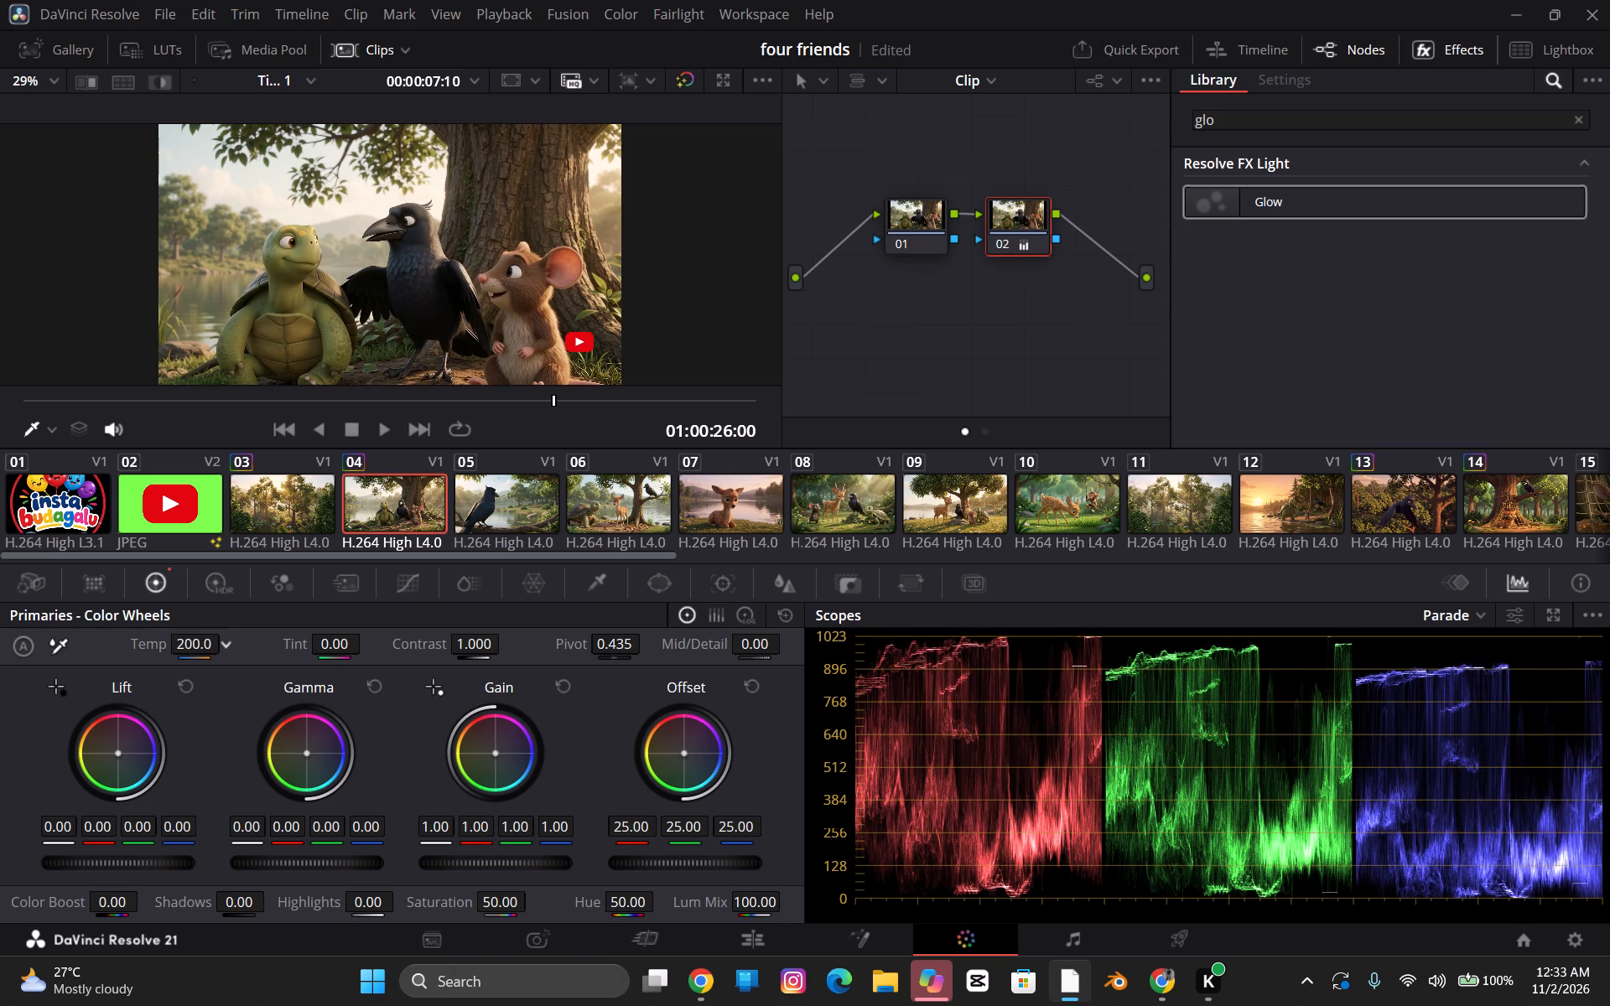
{"action": "left_click_drag", "start_coordinate": [220, 651], "coordinate": [226, 651]}
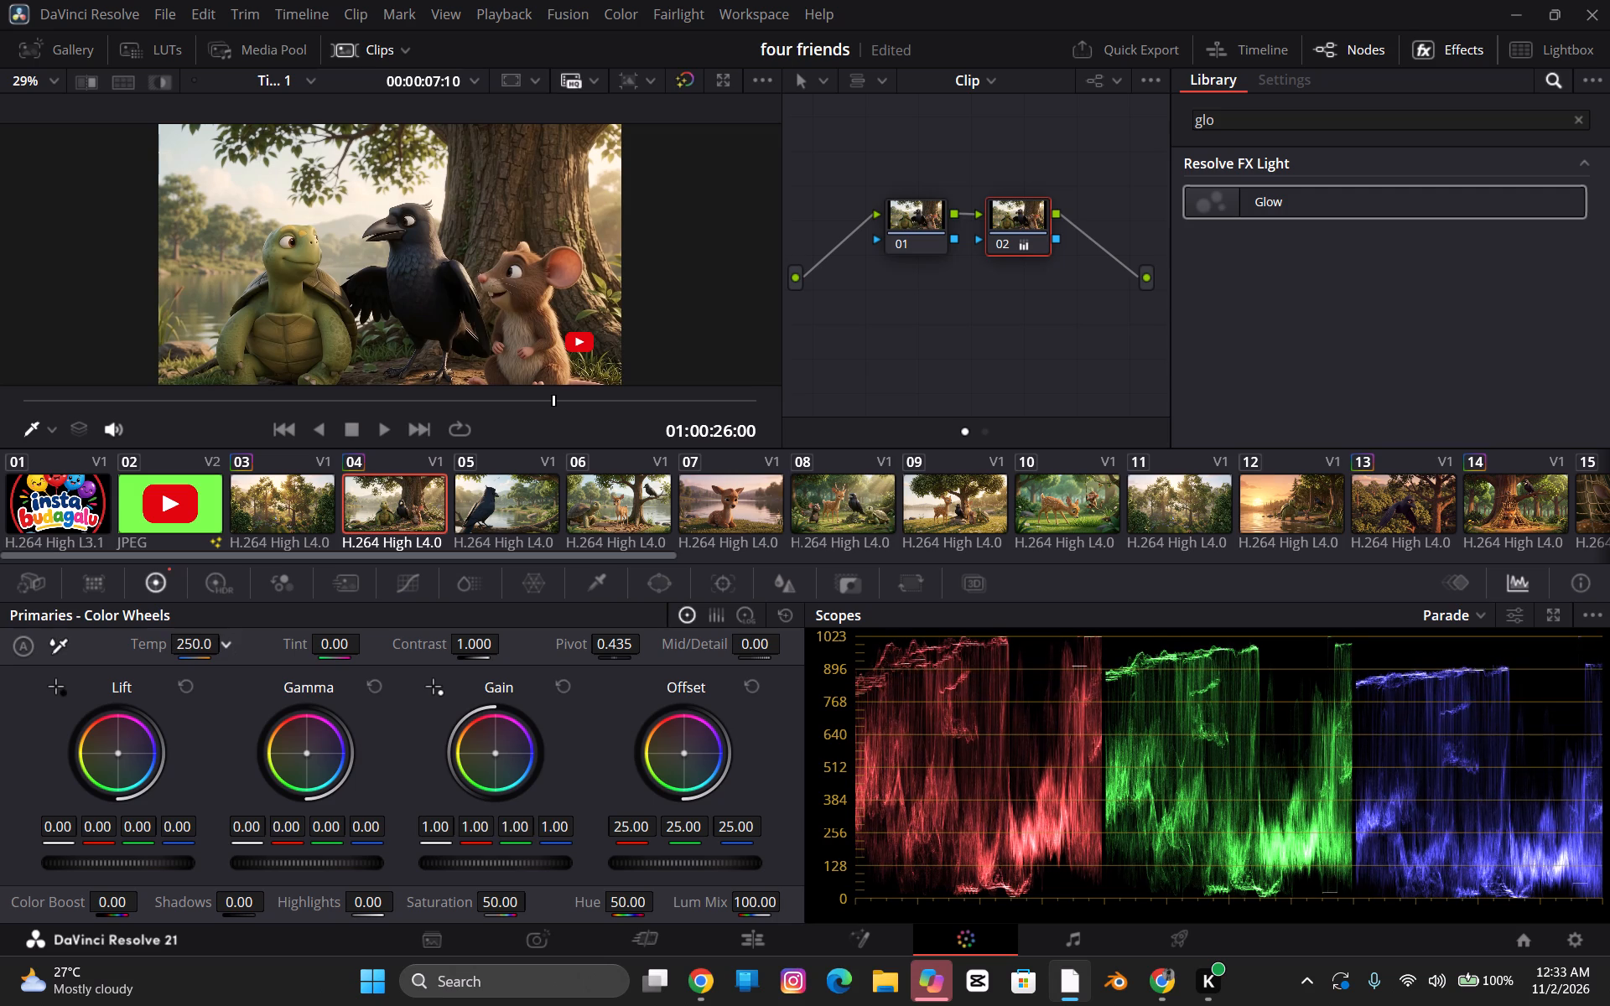
{"action": "left_click_drag", "start_coordinate": [226, 651], "coordinate": [225, 651]}
{"action": "triple_click", "coordinate": [184, 647]}
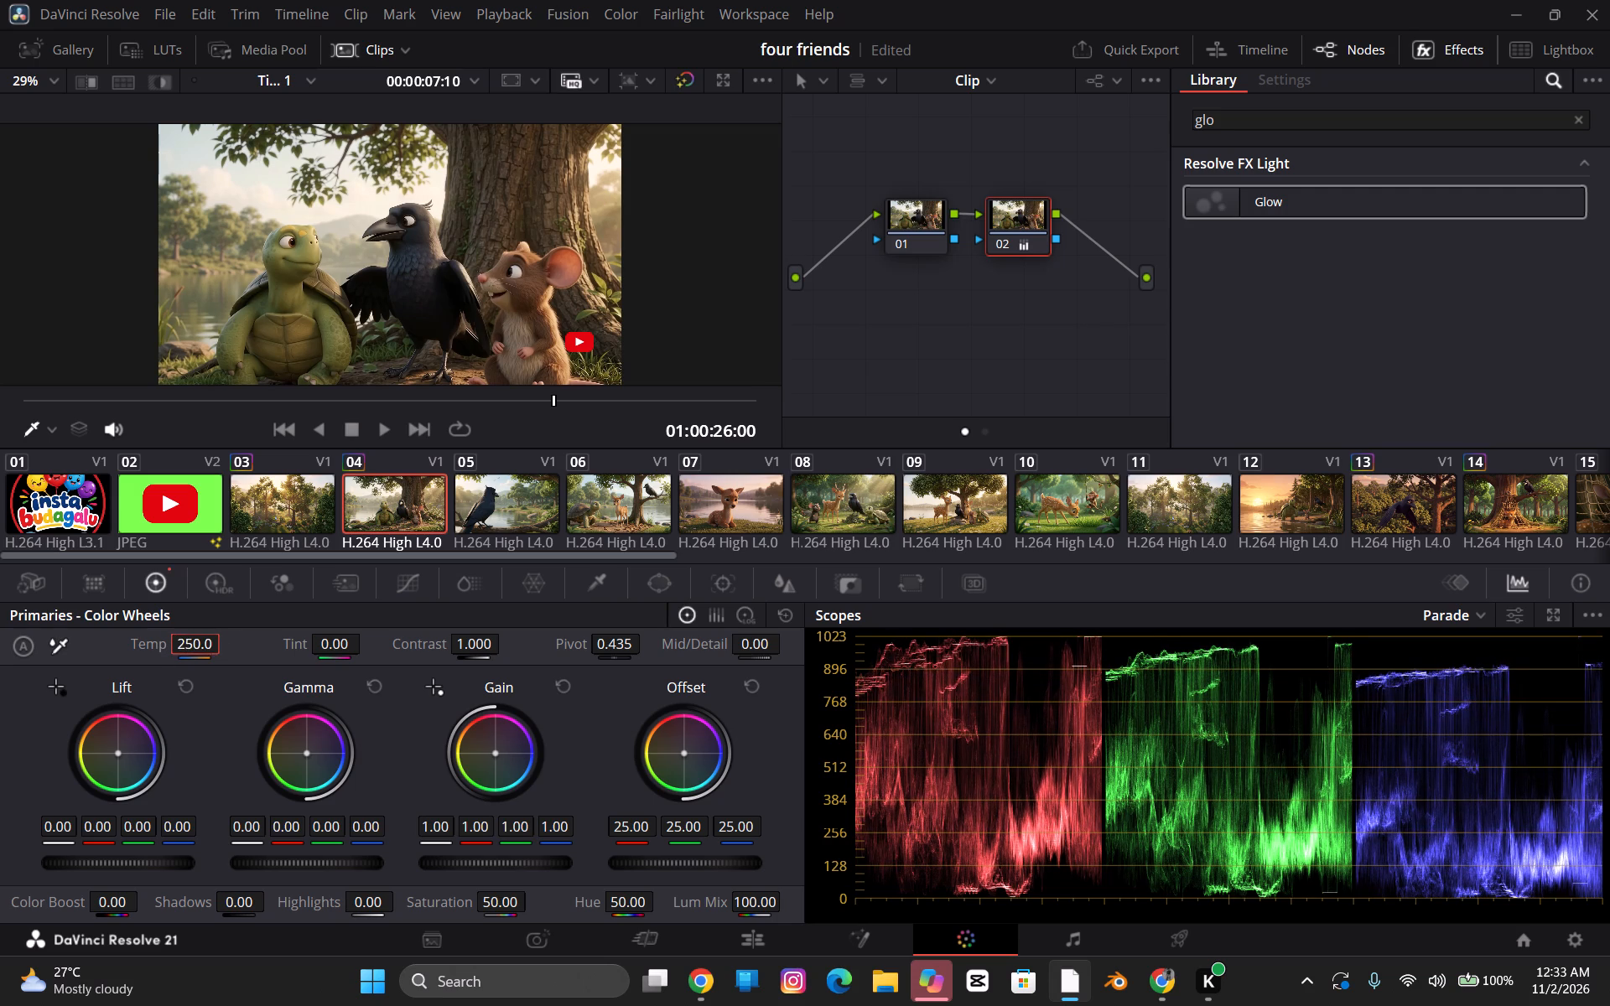
{"action": "key", "text": "ctrl+a"}
{"action": "key", "text": "3"}
{"action": "type", "text": "00"}
{"action": "key", "text": "Return"}
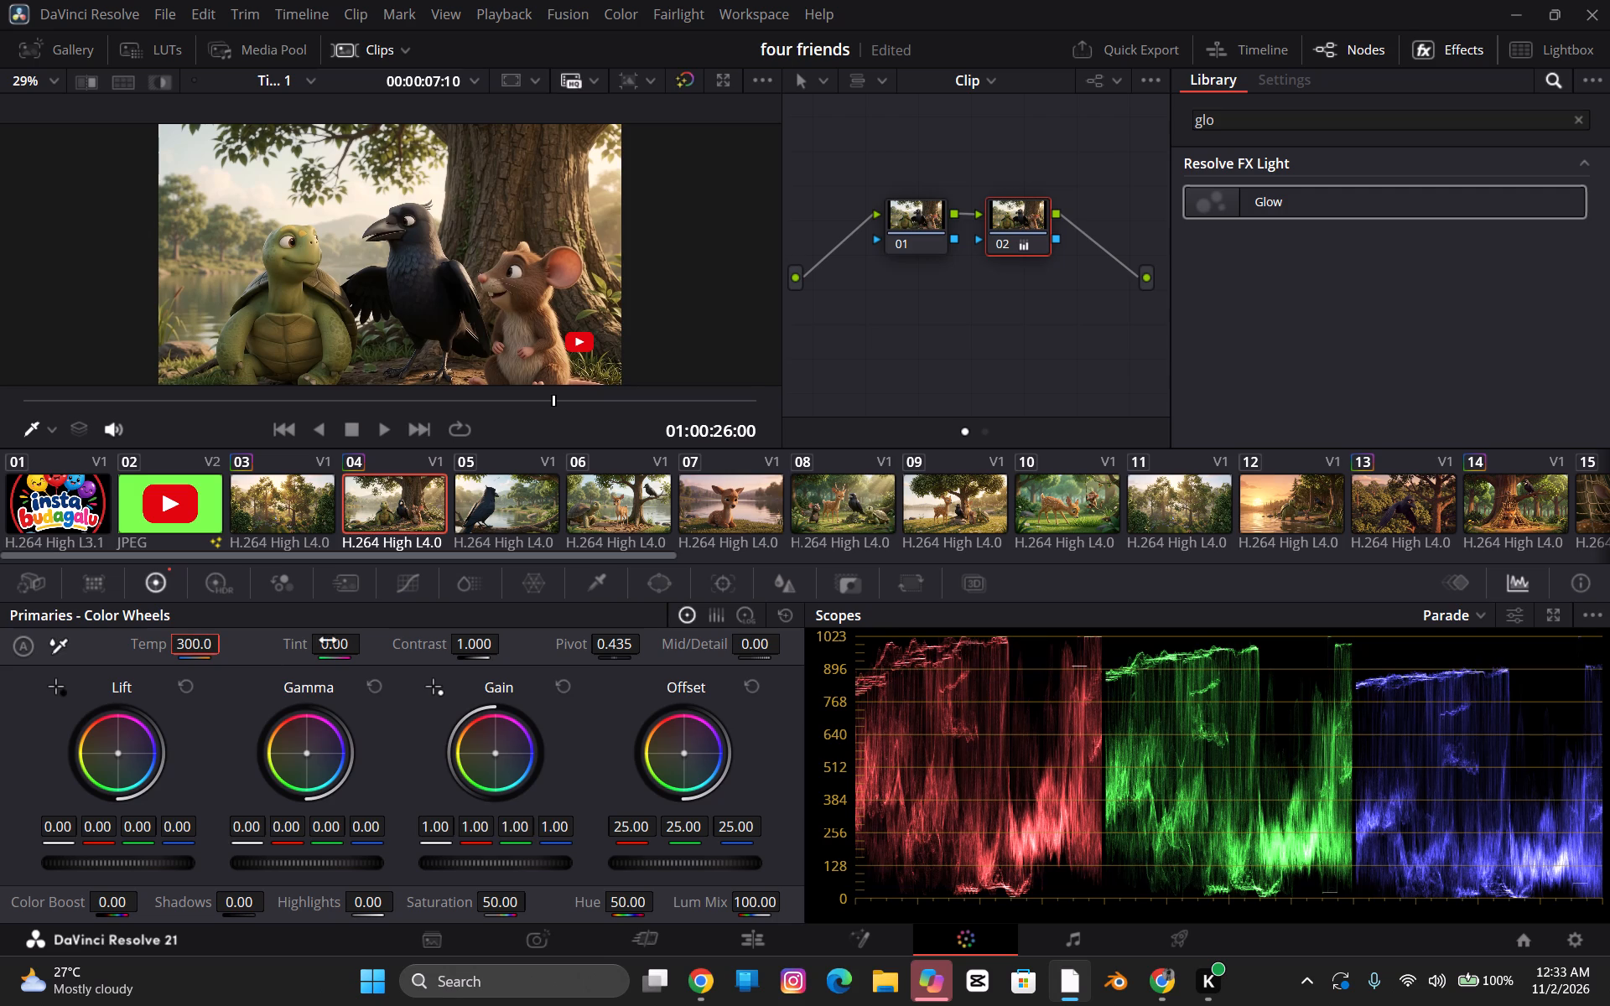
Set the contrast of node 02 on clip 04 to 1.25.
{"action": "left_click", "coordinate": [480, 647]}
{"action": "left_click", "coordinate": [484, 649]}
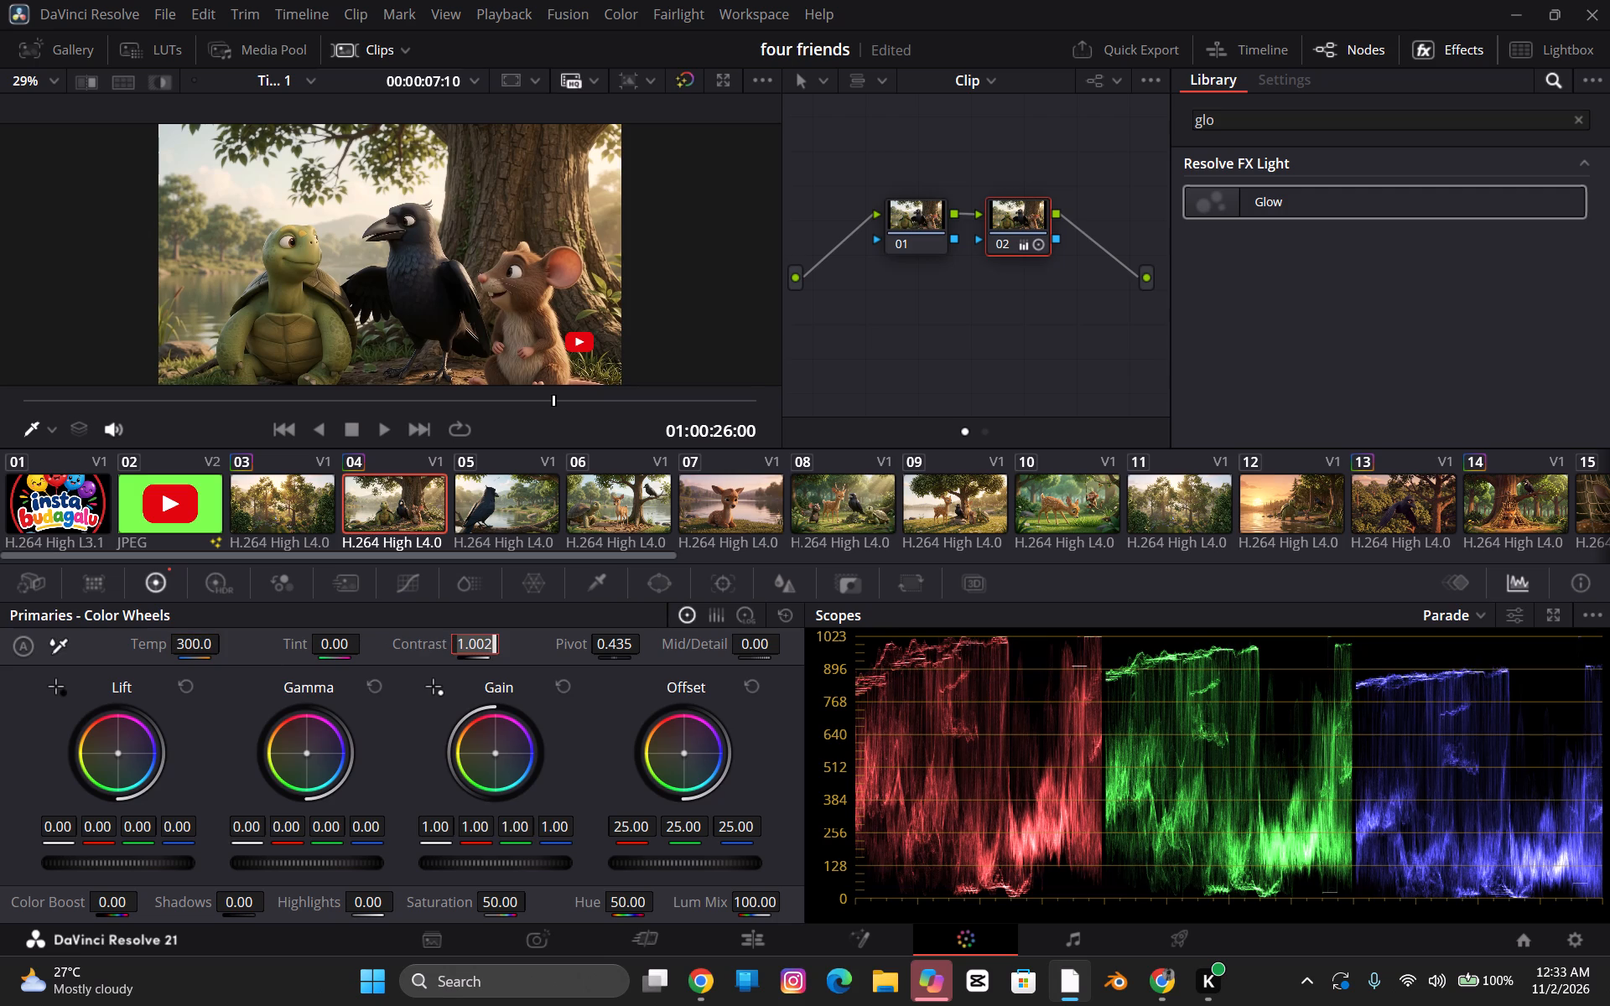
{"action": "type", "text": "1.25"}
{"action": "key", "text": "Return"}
Set the contrast pivot of node 02 on clip 04 to 0.45.
{"action": "double_click", "coordinate": [624, 639]}
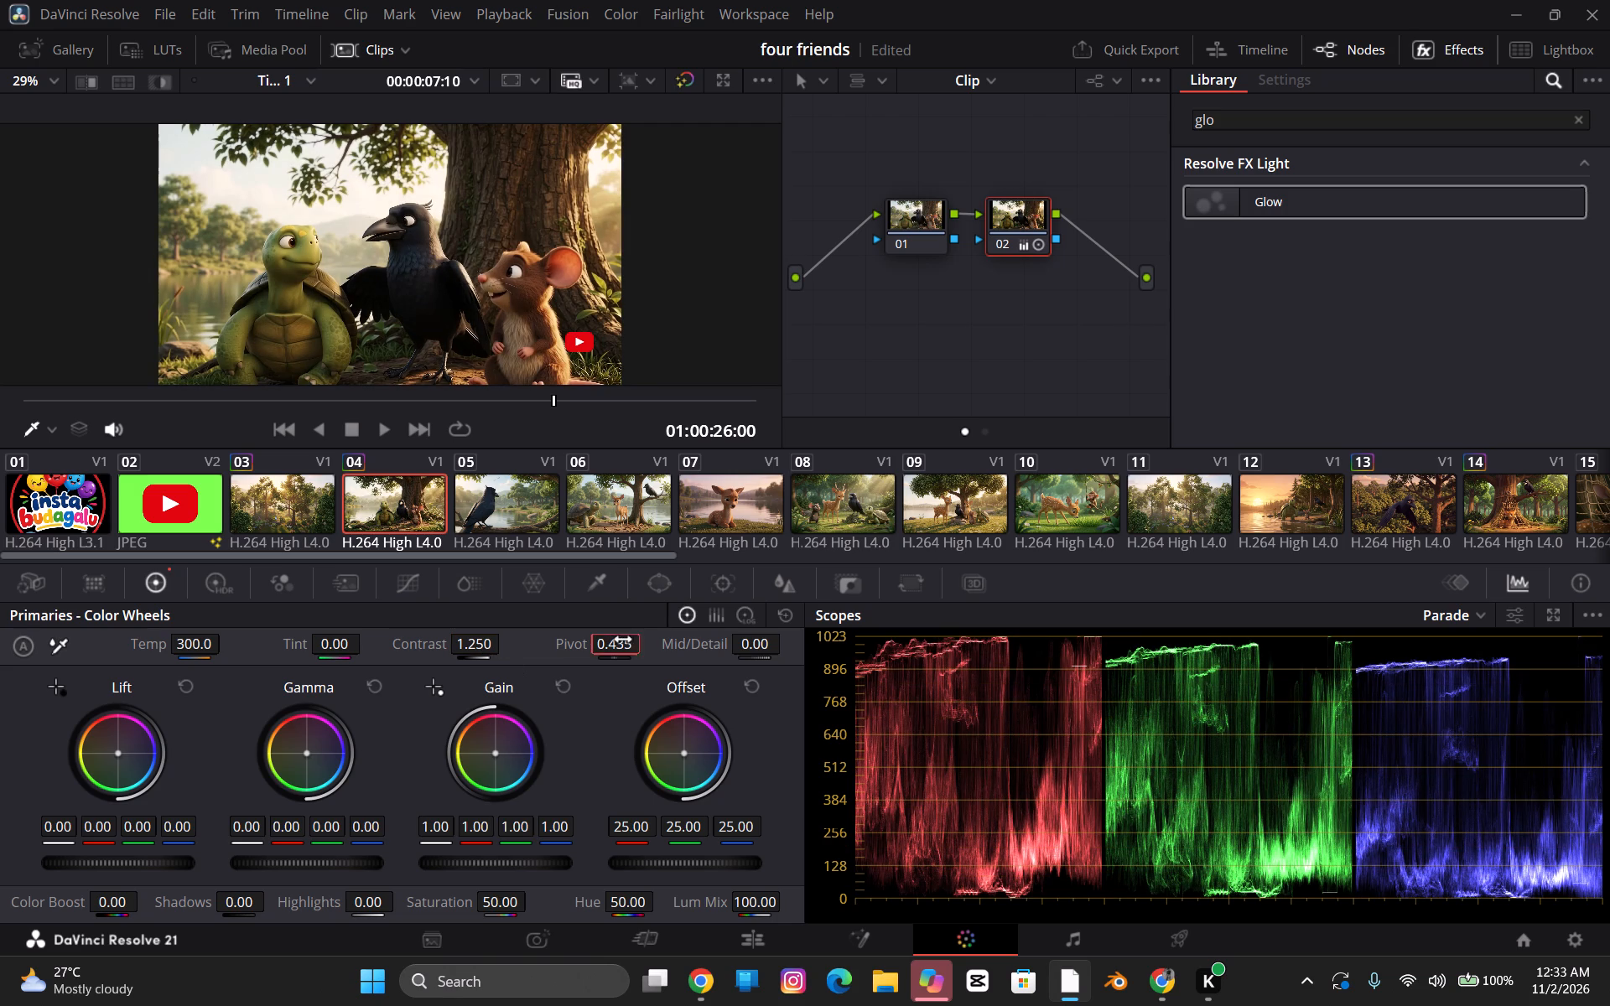
{"action": "key", "text": "period"}
{"action": "type", "text": "45"}
{"action": "key", "text": "Return"}
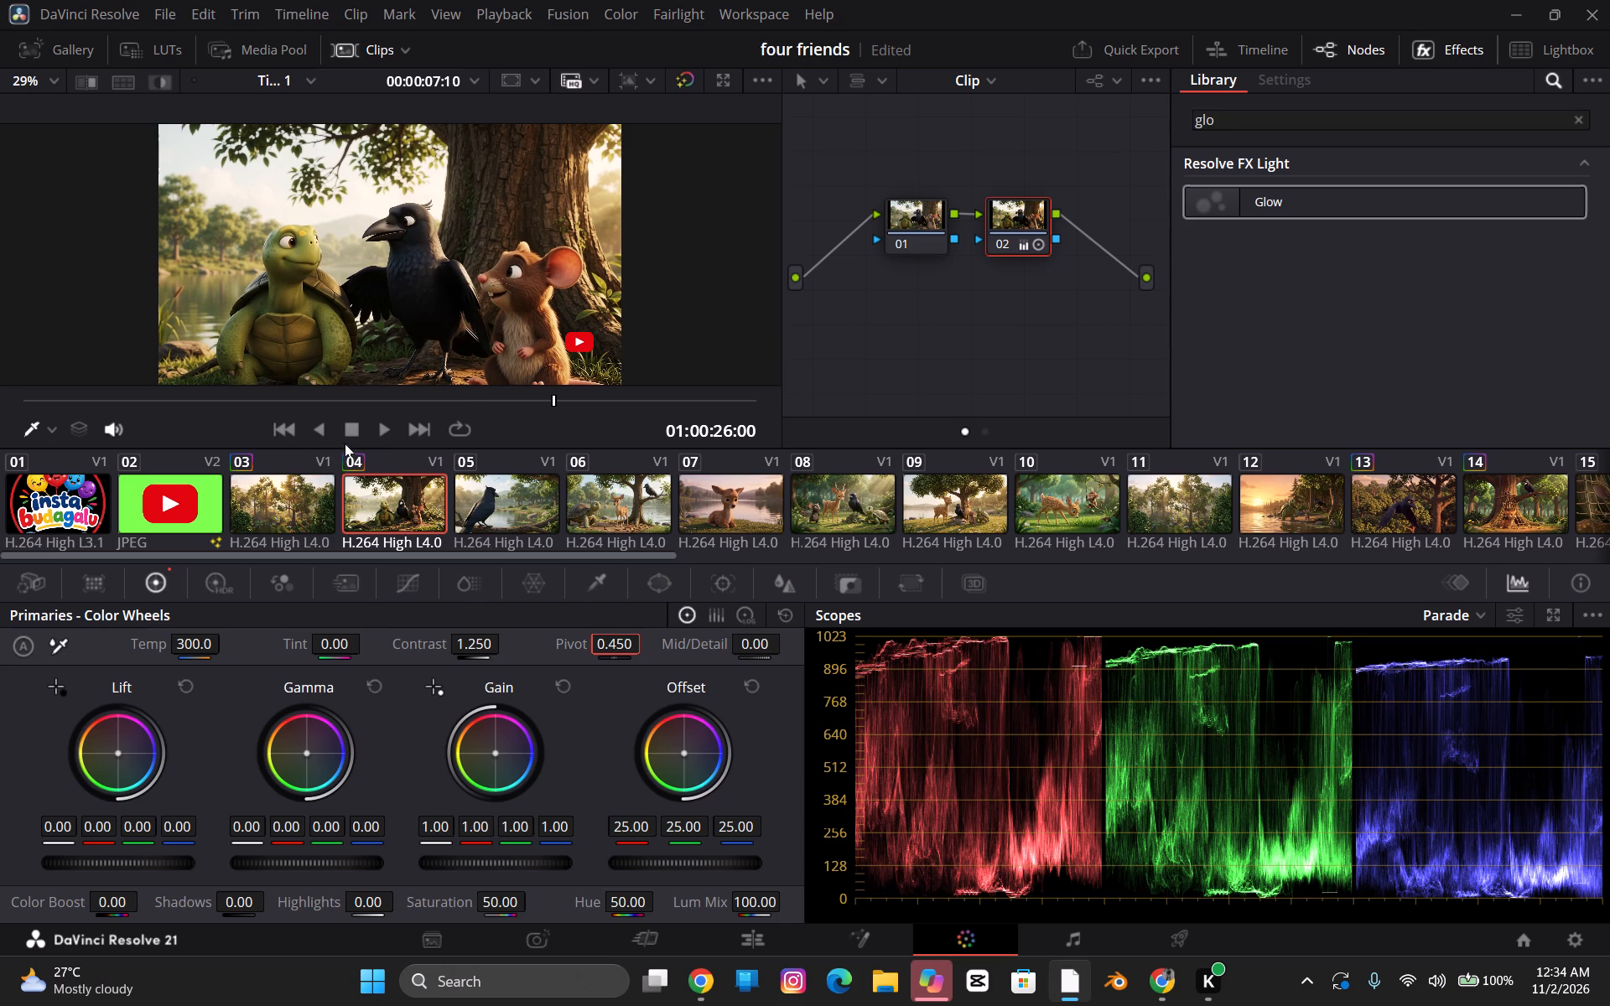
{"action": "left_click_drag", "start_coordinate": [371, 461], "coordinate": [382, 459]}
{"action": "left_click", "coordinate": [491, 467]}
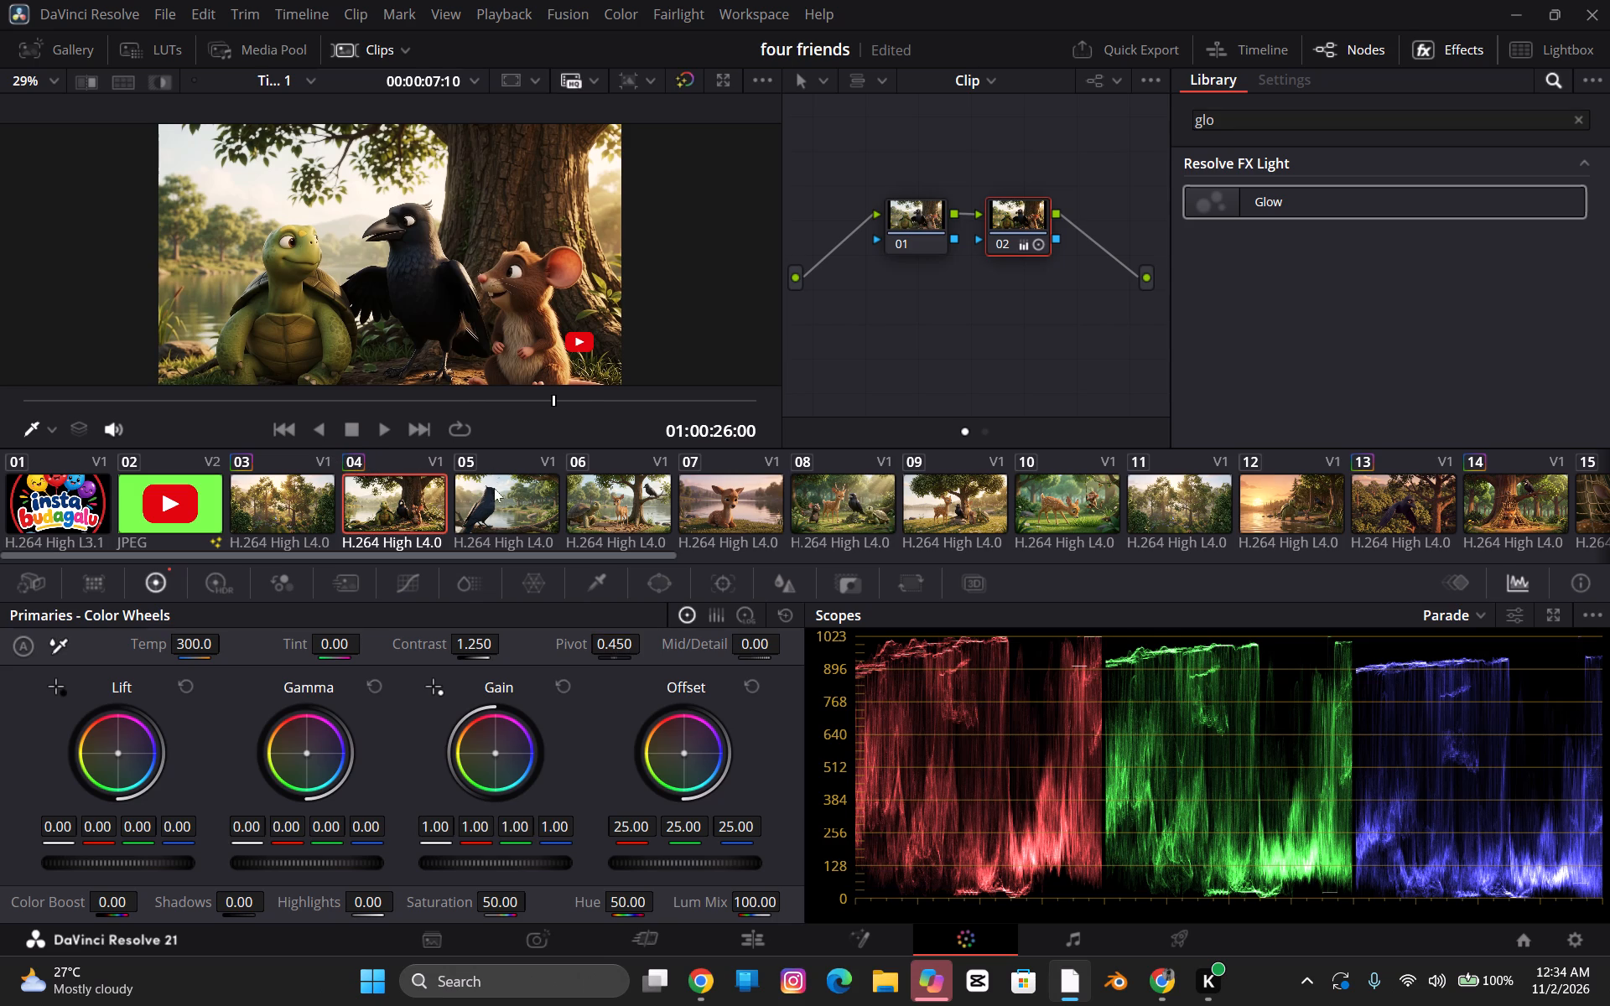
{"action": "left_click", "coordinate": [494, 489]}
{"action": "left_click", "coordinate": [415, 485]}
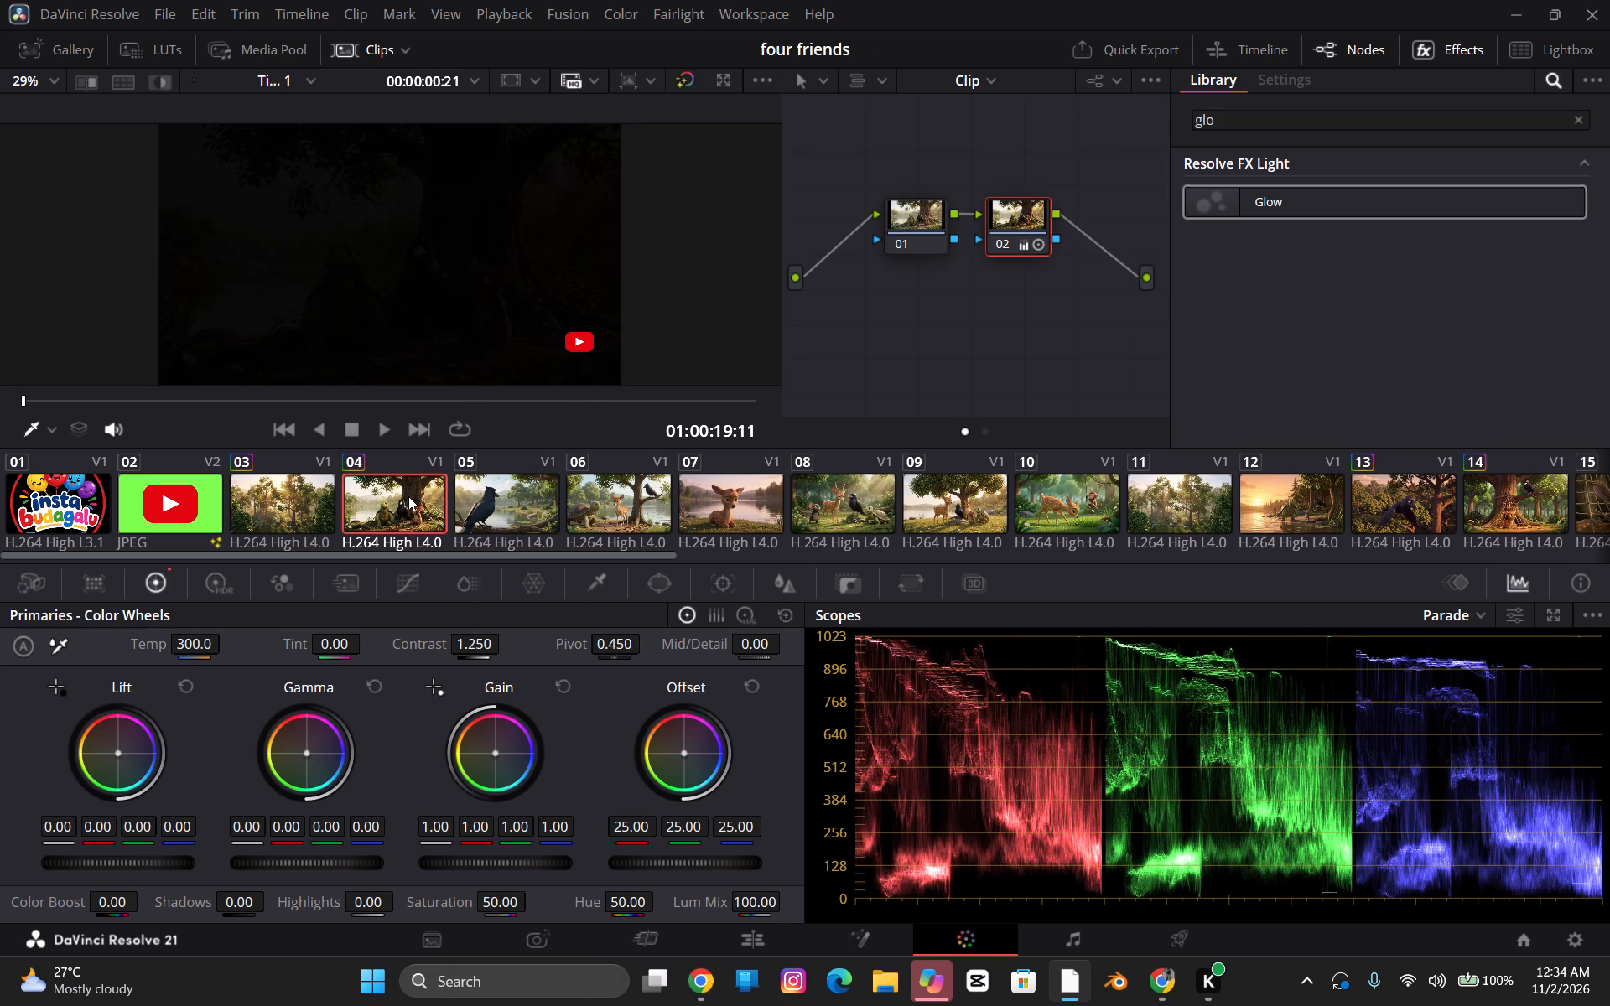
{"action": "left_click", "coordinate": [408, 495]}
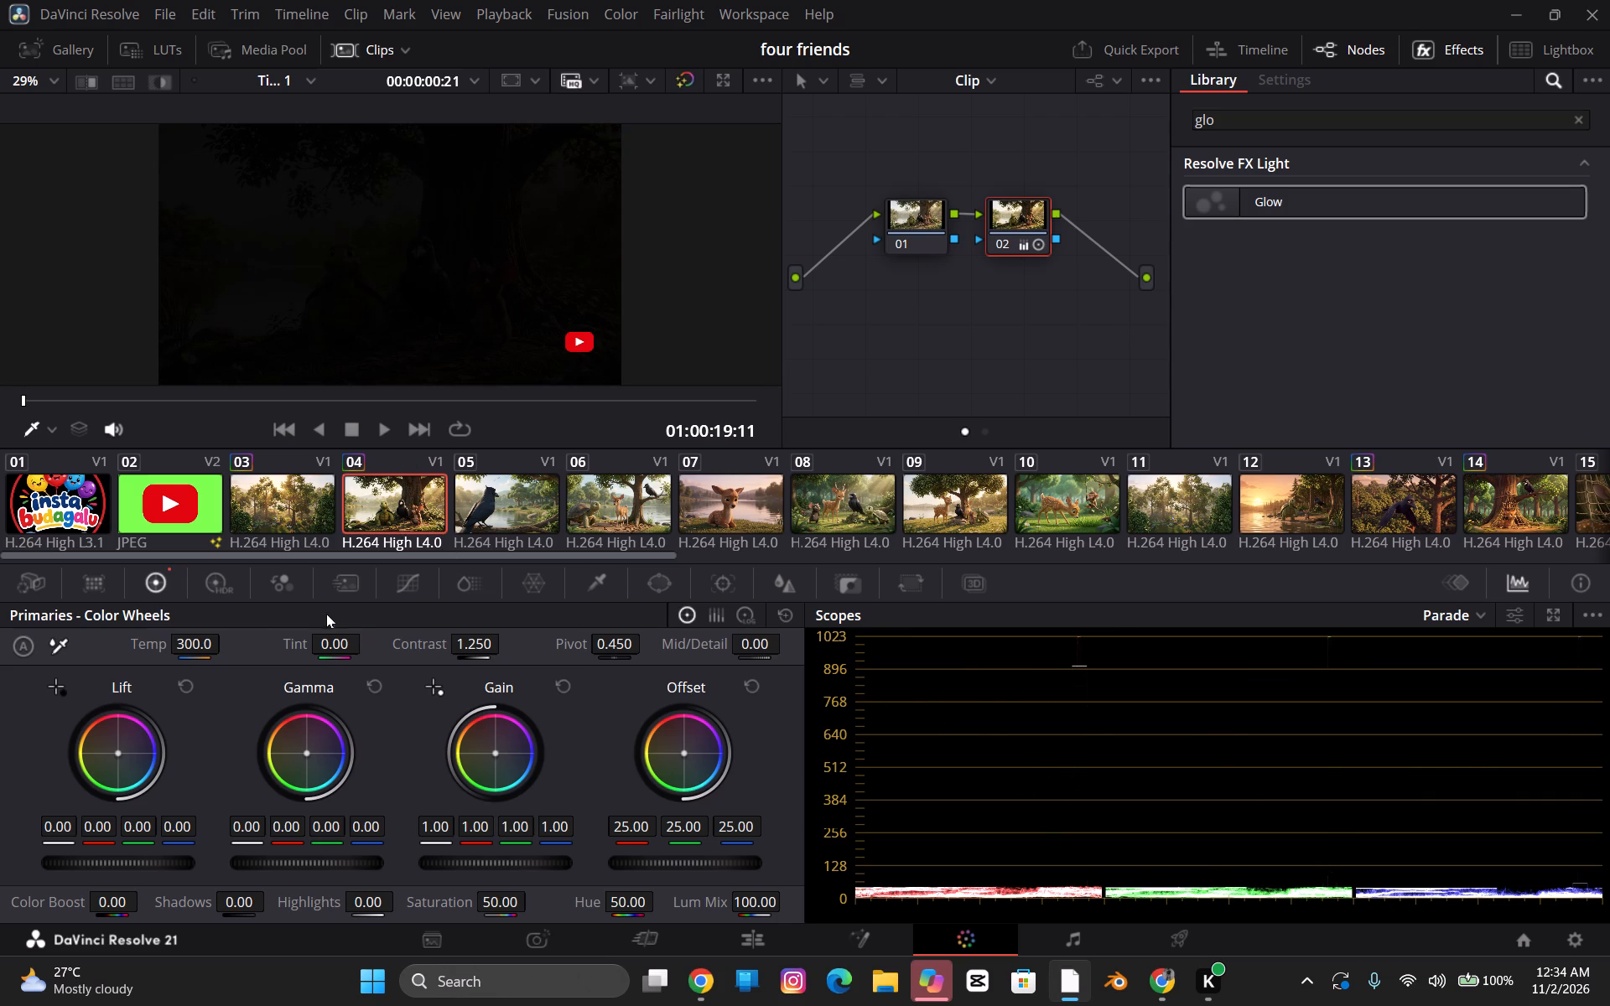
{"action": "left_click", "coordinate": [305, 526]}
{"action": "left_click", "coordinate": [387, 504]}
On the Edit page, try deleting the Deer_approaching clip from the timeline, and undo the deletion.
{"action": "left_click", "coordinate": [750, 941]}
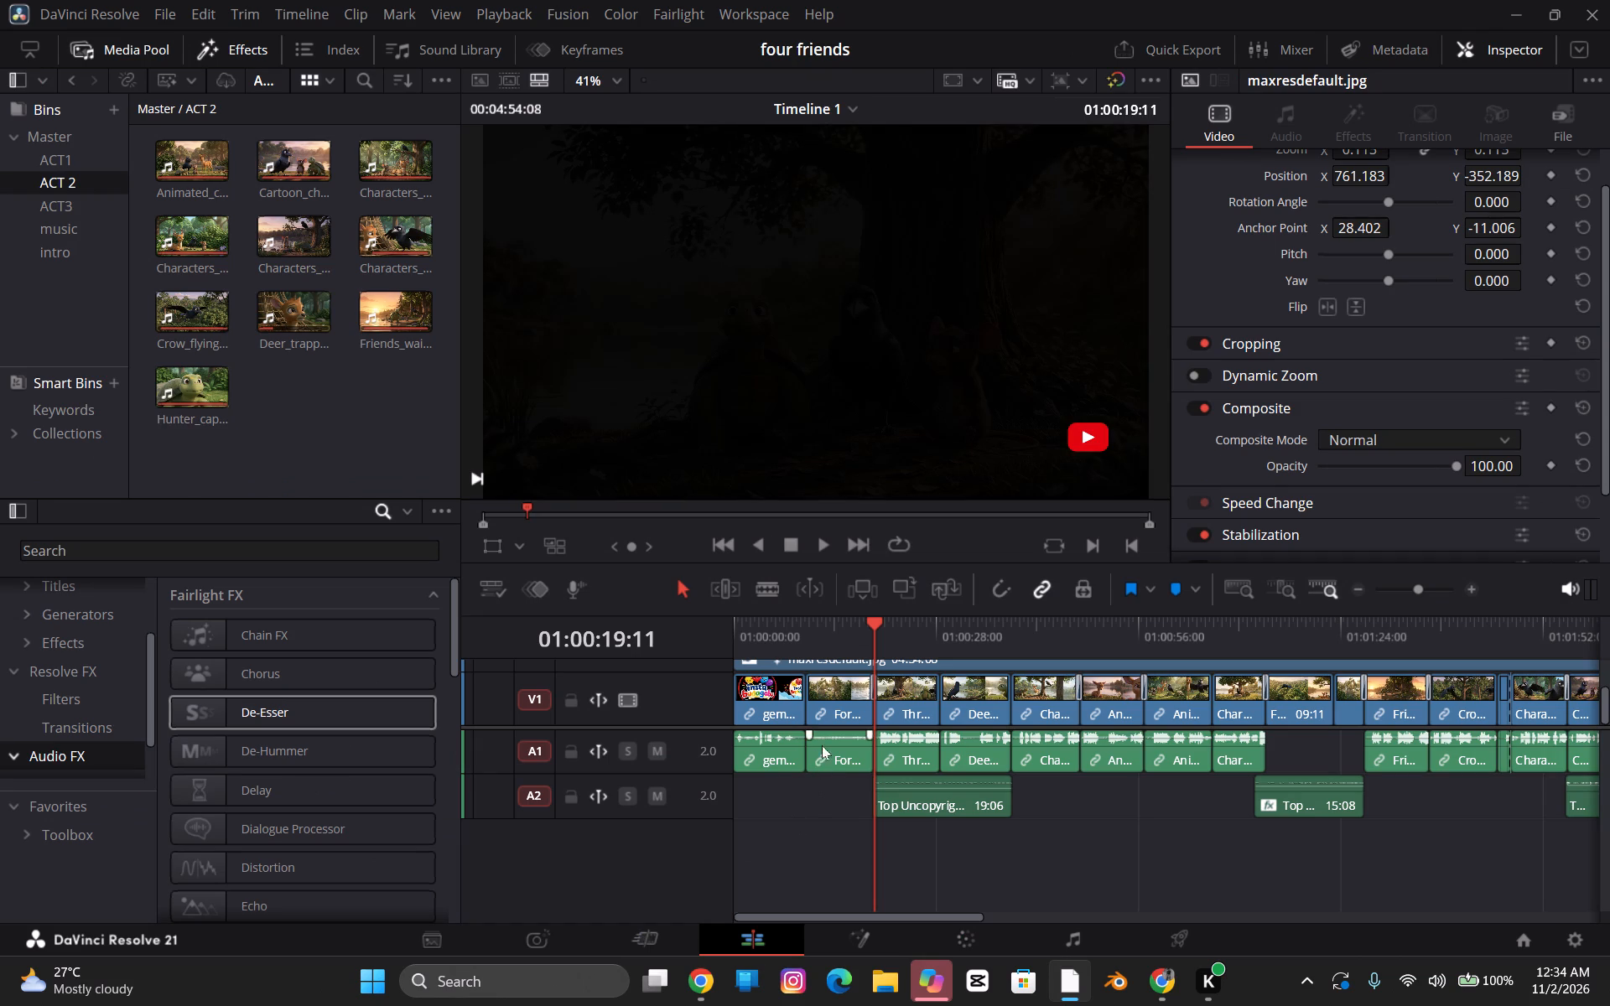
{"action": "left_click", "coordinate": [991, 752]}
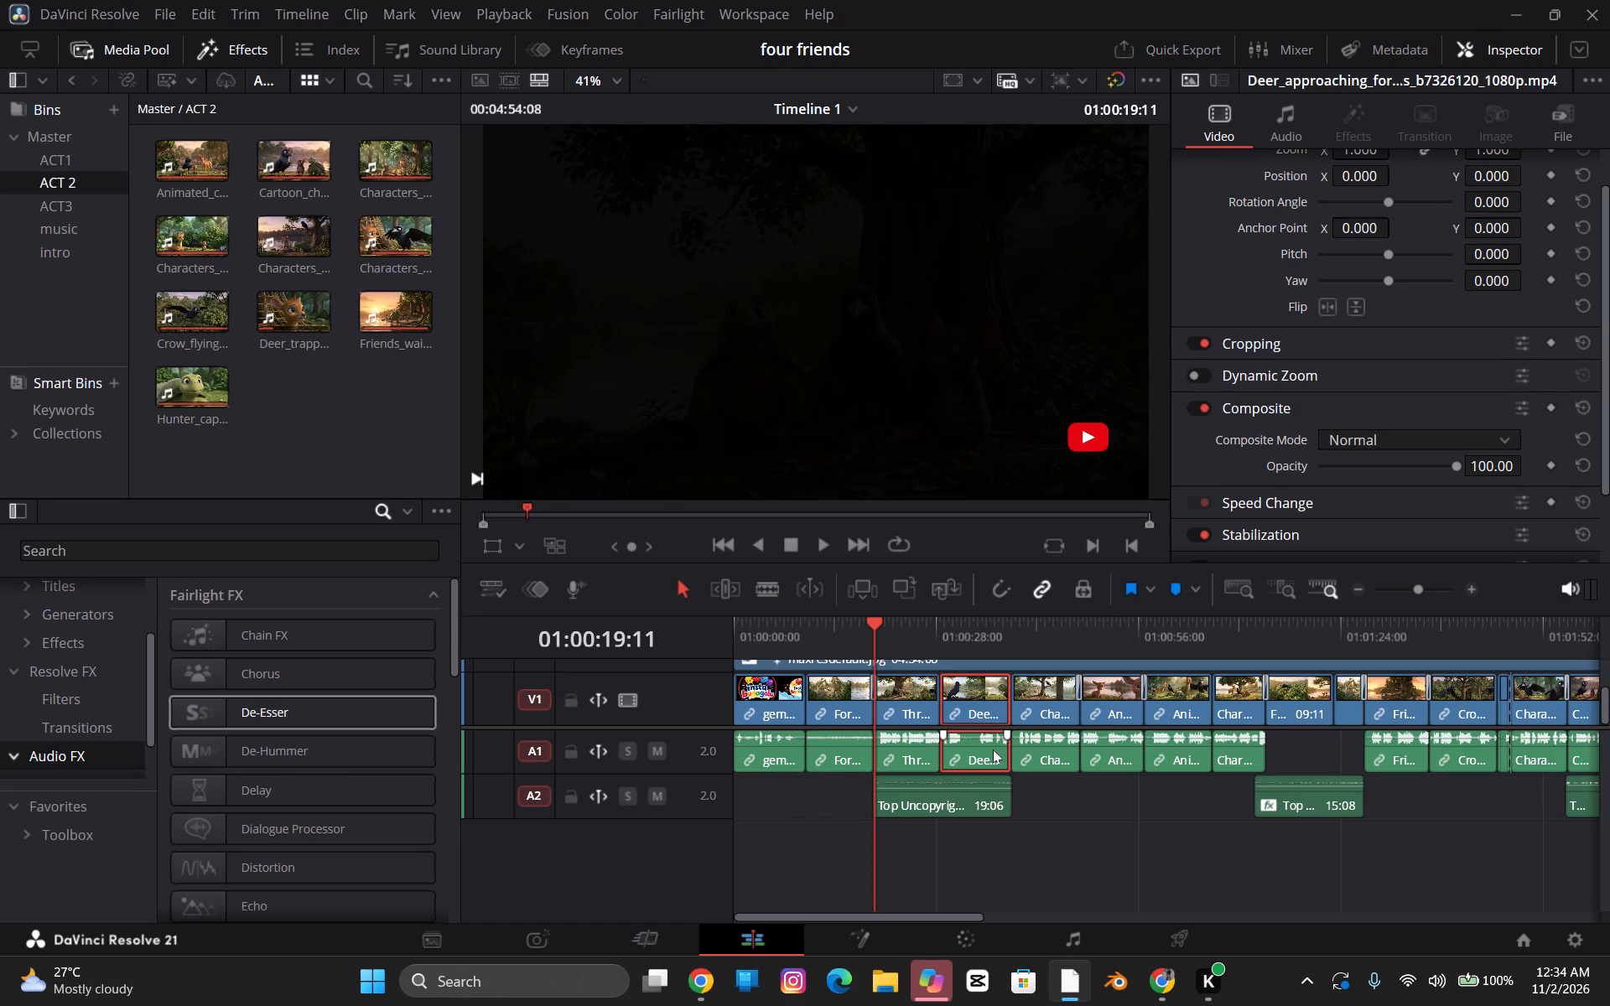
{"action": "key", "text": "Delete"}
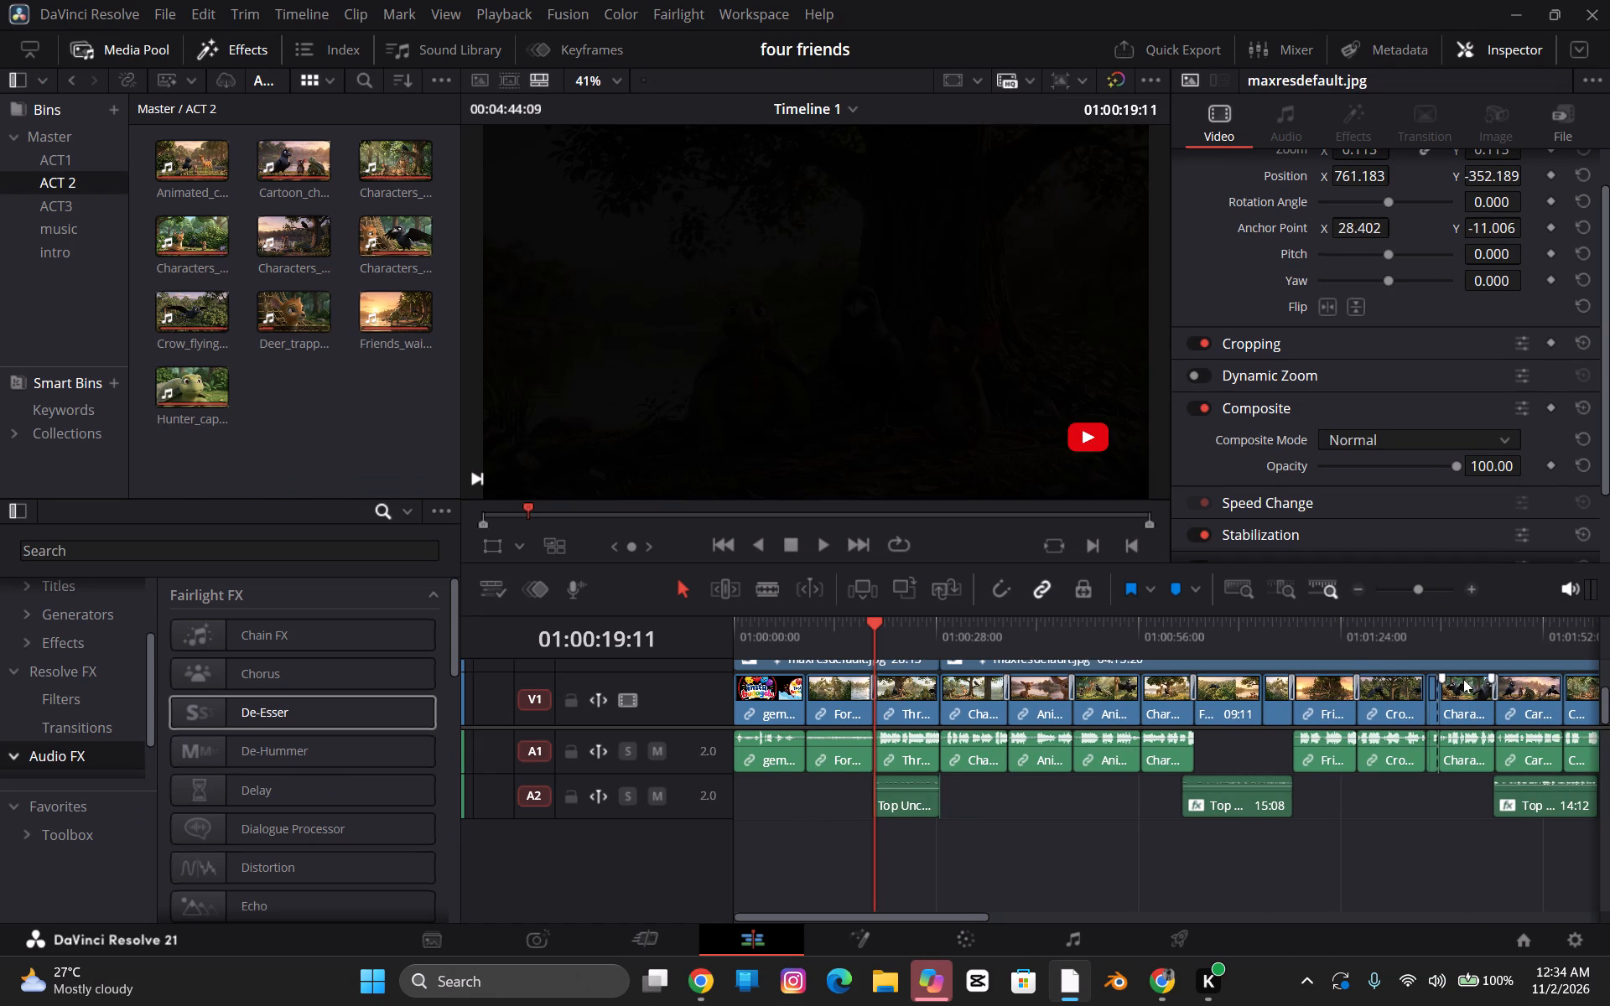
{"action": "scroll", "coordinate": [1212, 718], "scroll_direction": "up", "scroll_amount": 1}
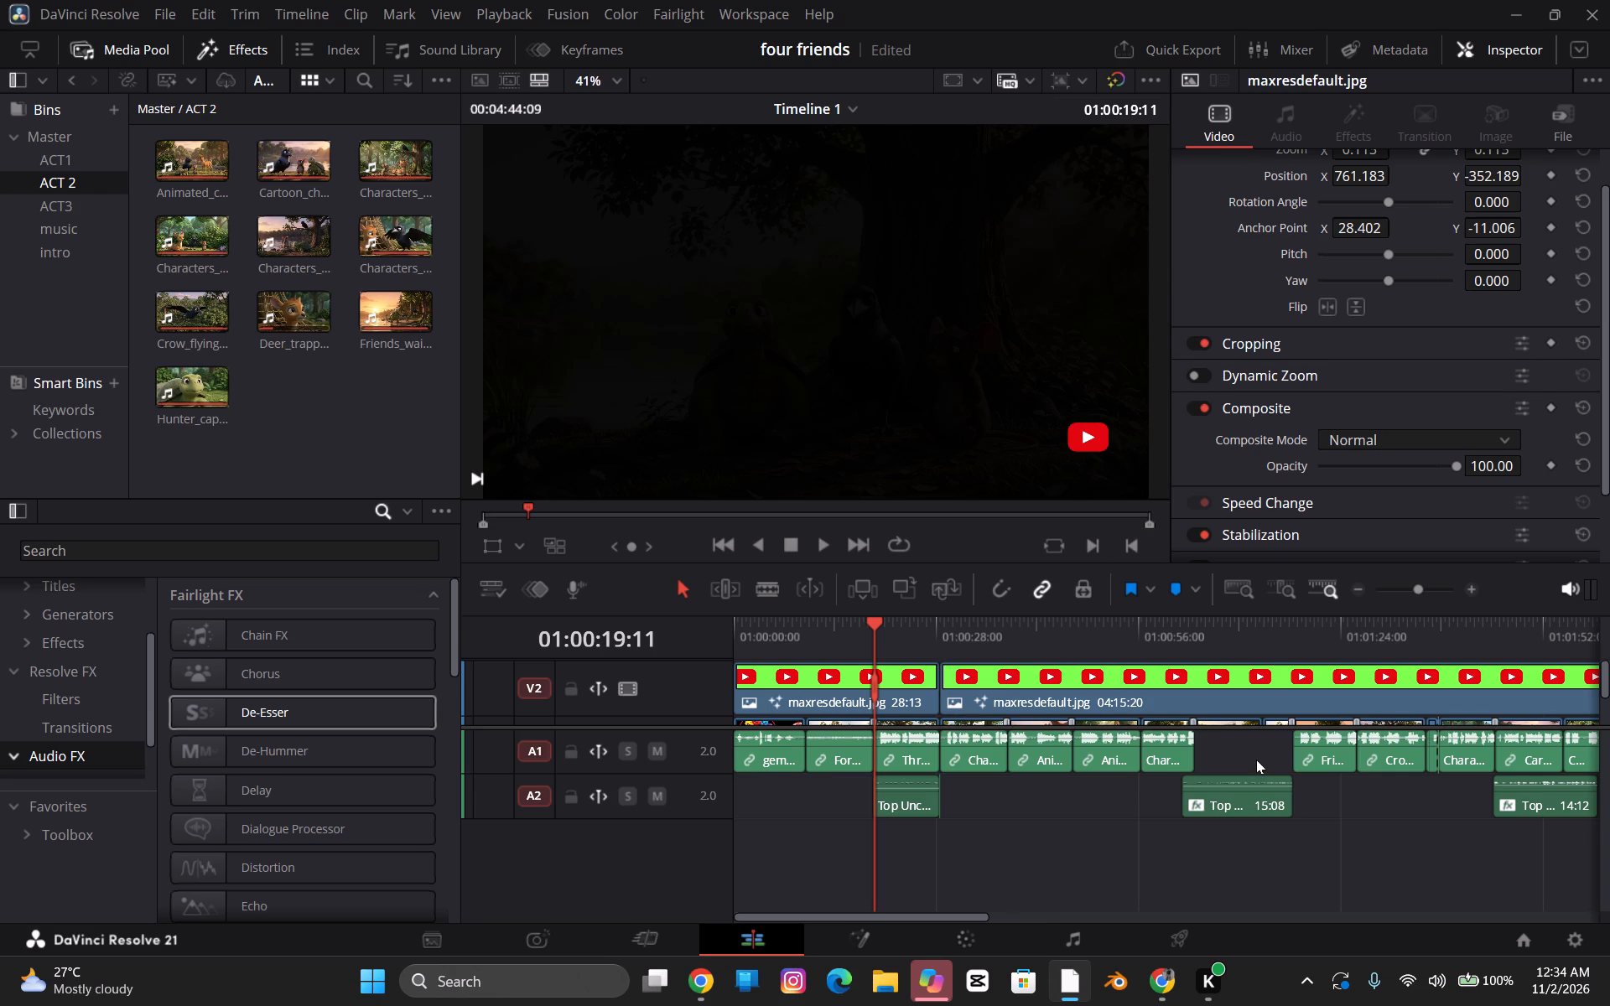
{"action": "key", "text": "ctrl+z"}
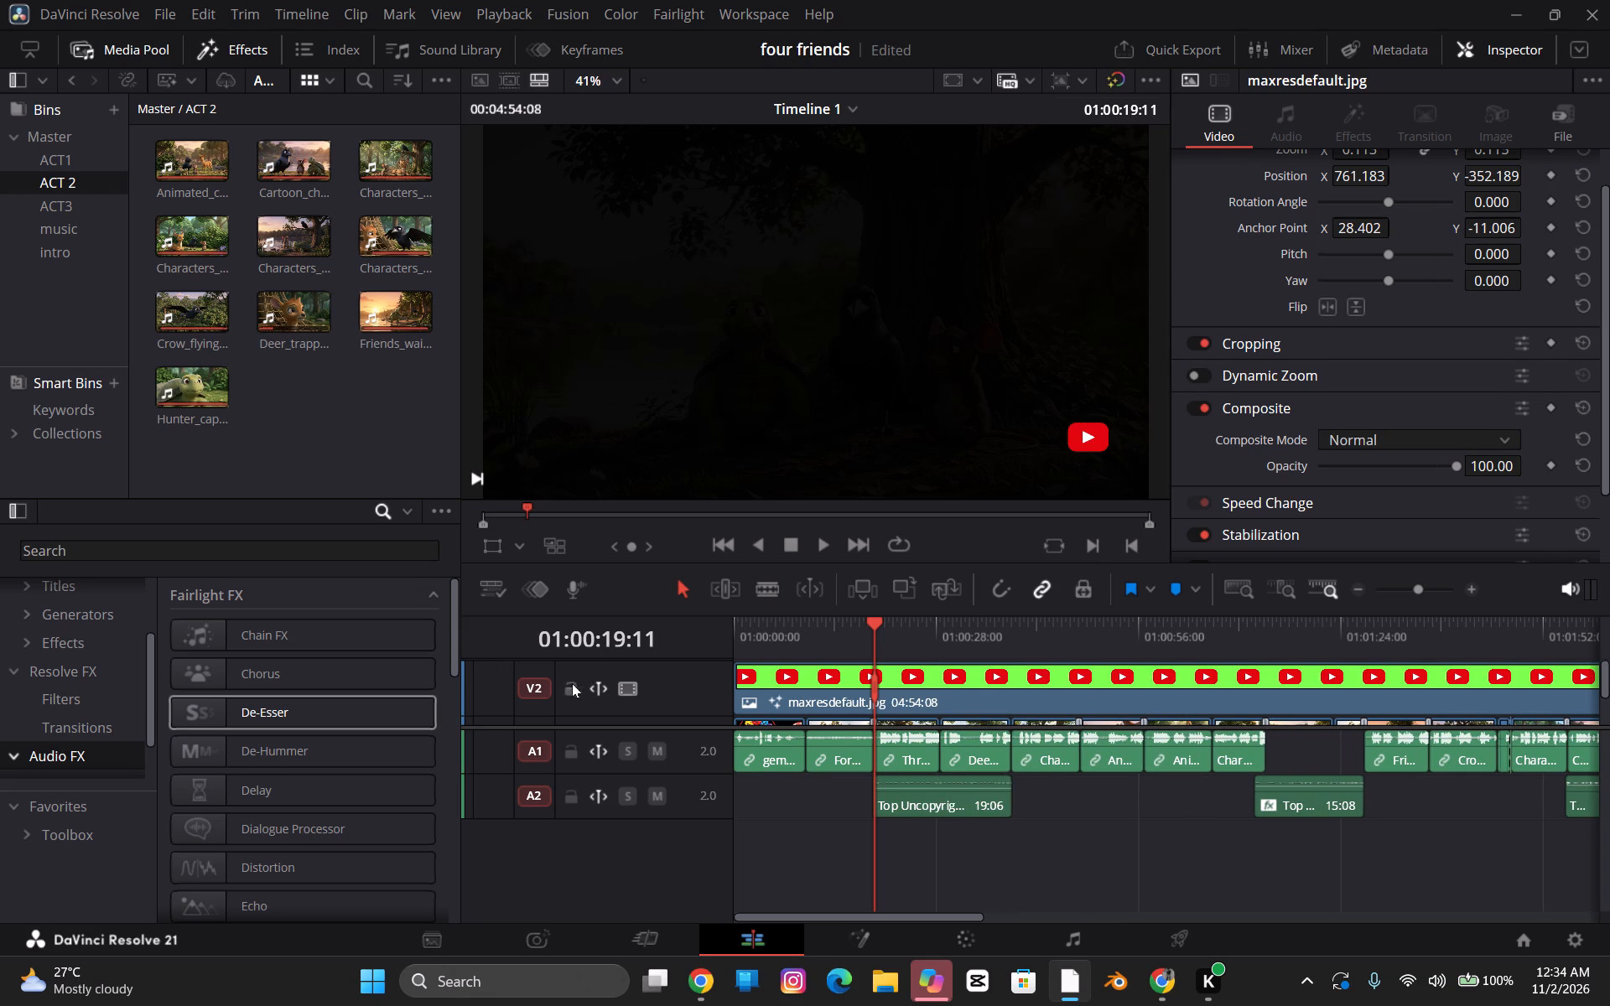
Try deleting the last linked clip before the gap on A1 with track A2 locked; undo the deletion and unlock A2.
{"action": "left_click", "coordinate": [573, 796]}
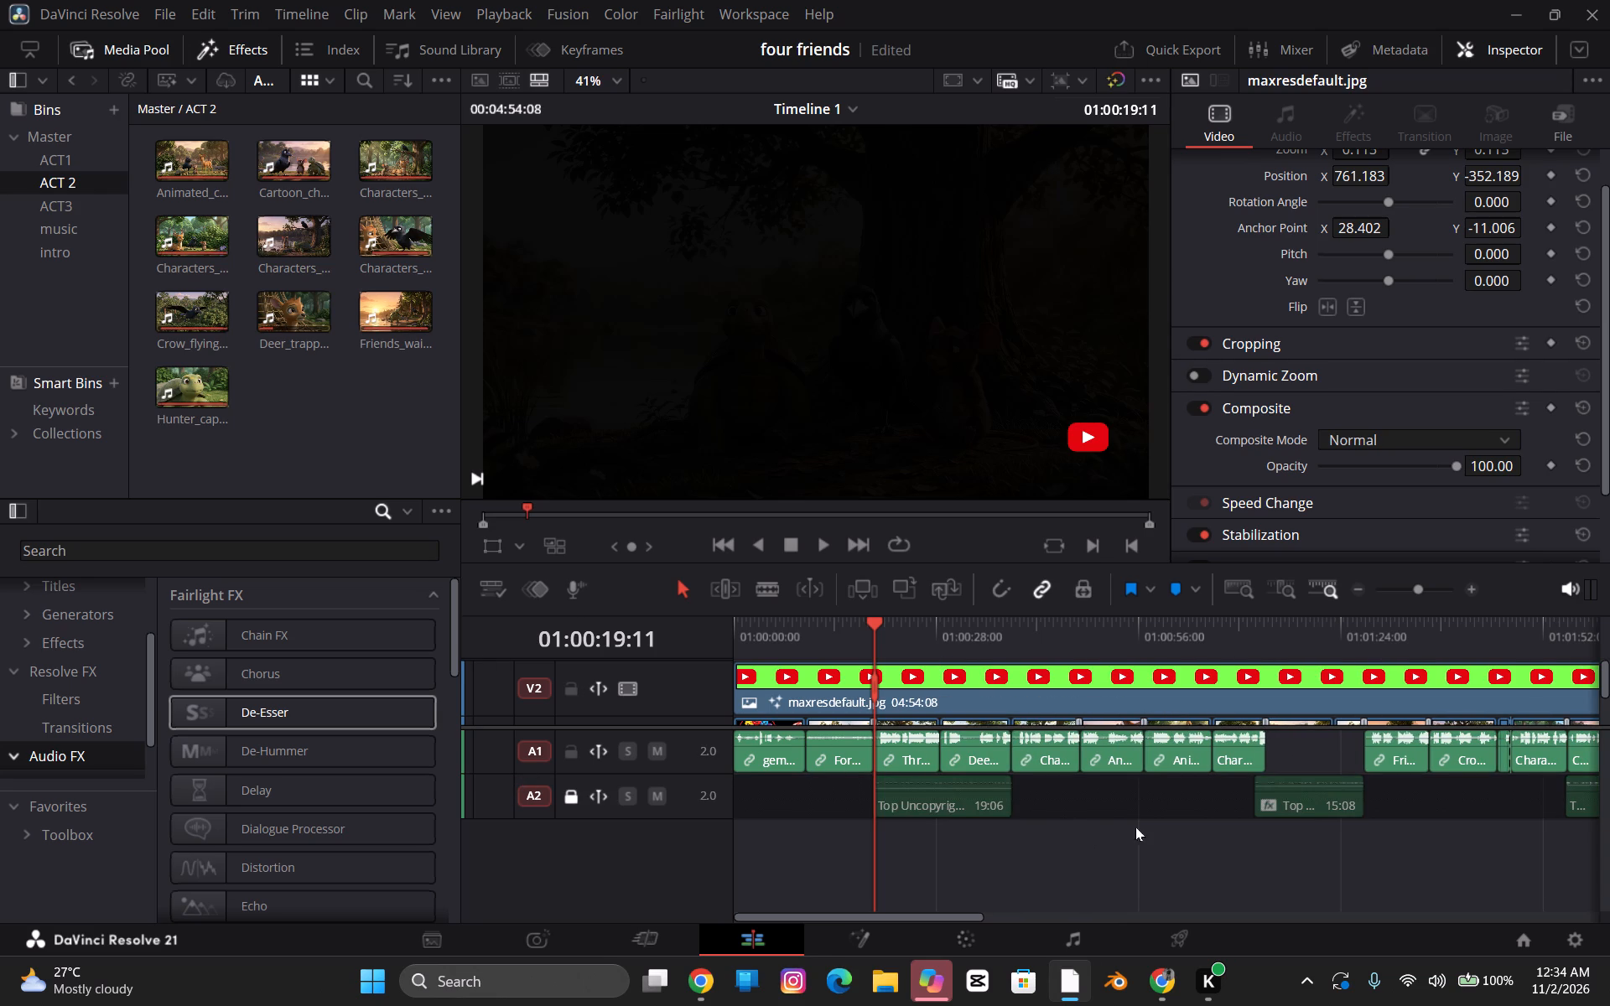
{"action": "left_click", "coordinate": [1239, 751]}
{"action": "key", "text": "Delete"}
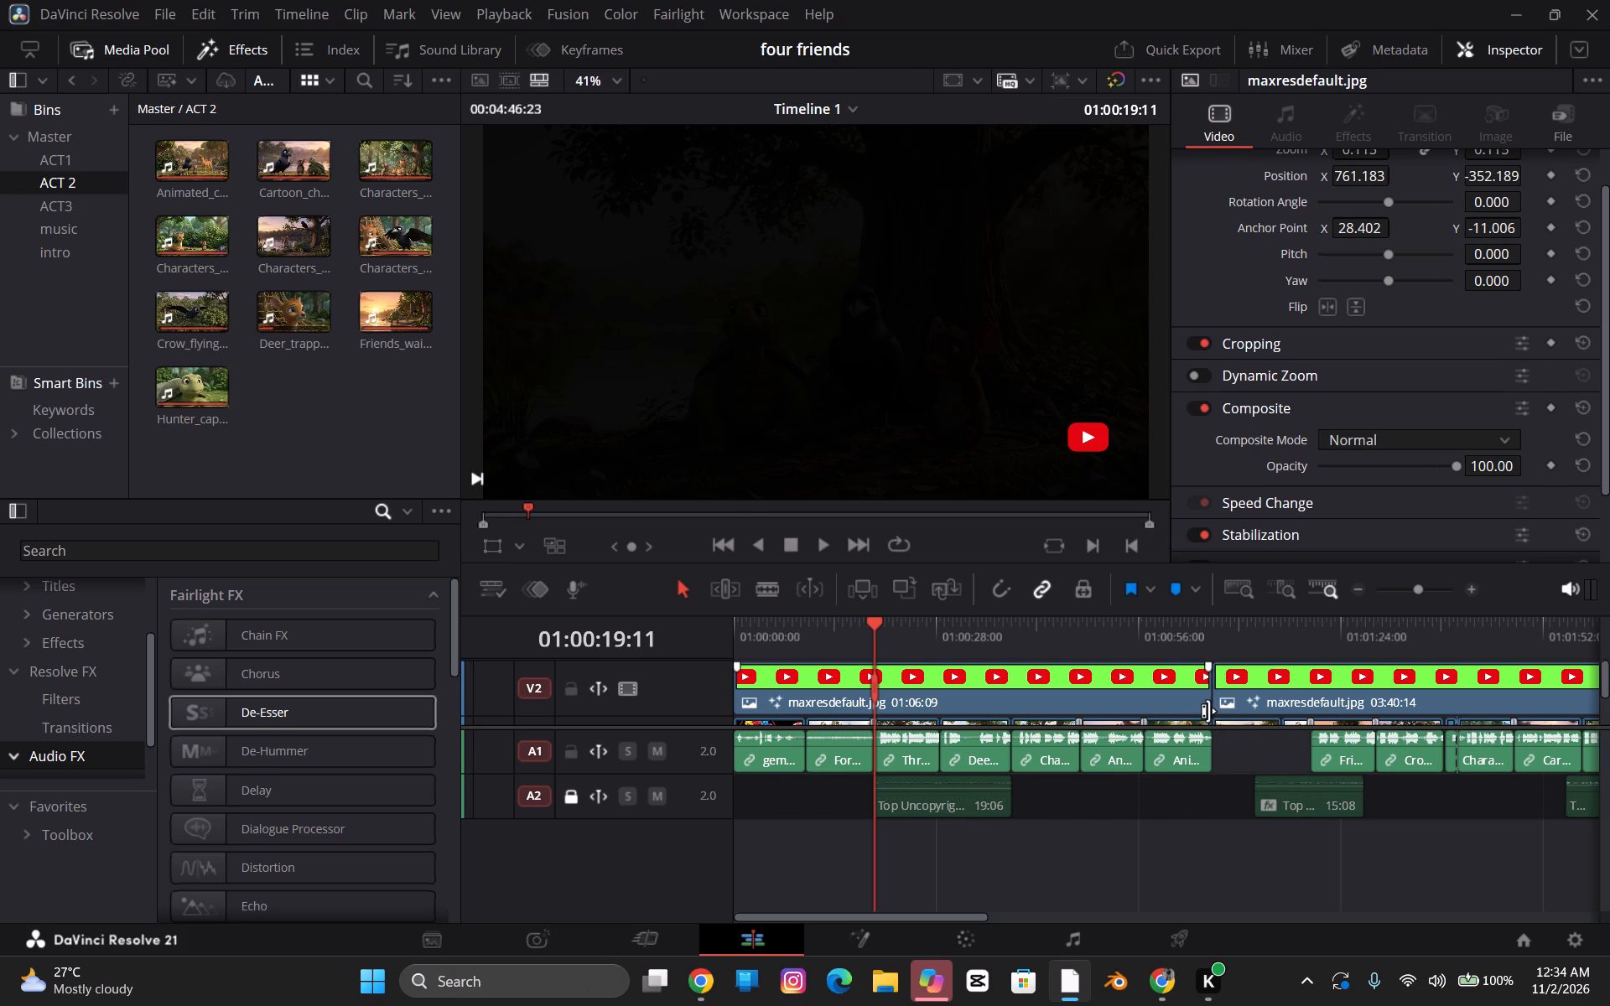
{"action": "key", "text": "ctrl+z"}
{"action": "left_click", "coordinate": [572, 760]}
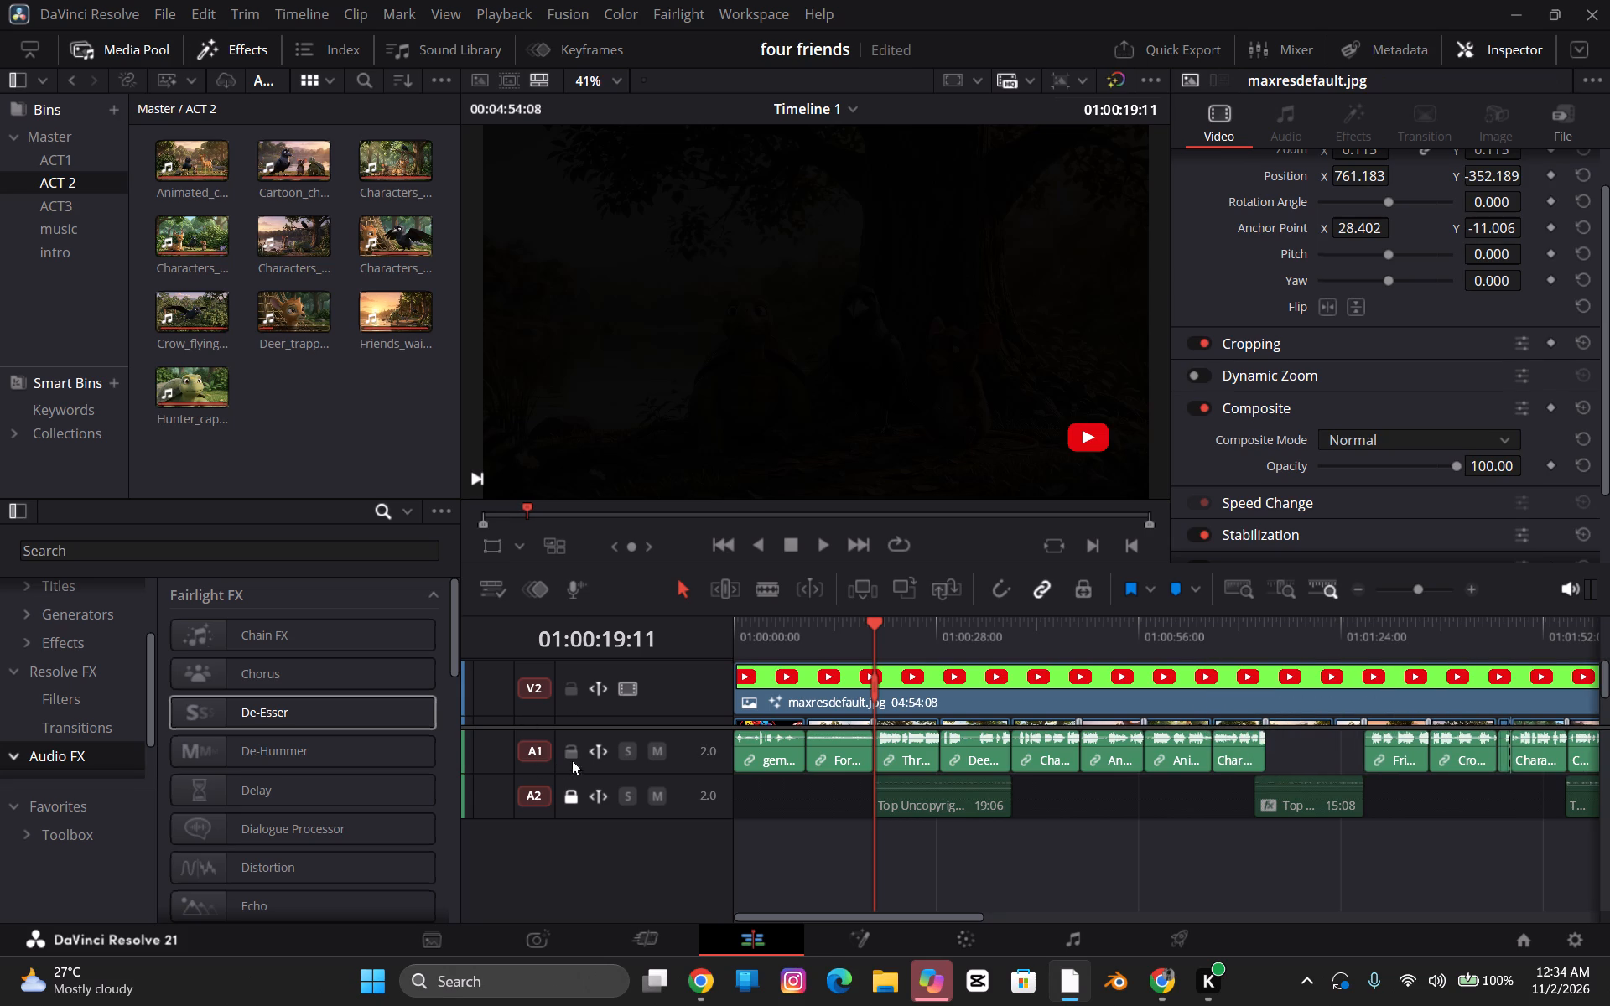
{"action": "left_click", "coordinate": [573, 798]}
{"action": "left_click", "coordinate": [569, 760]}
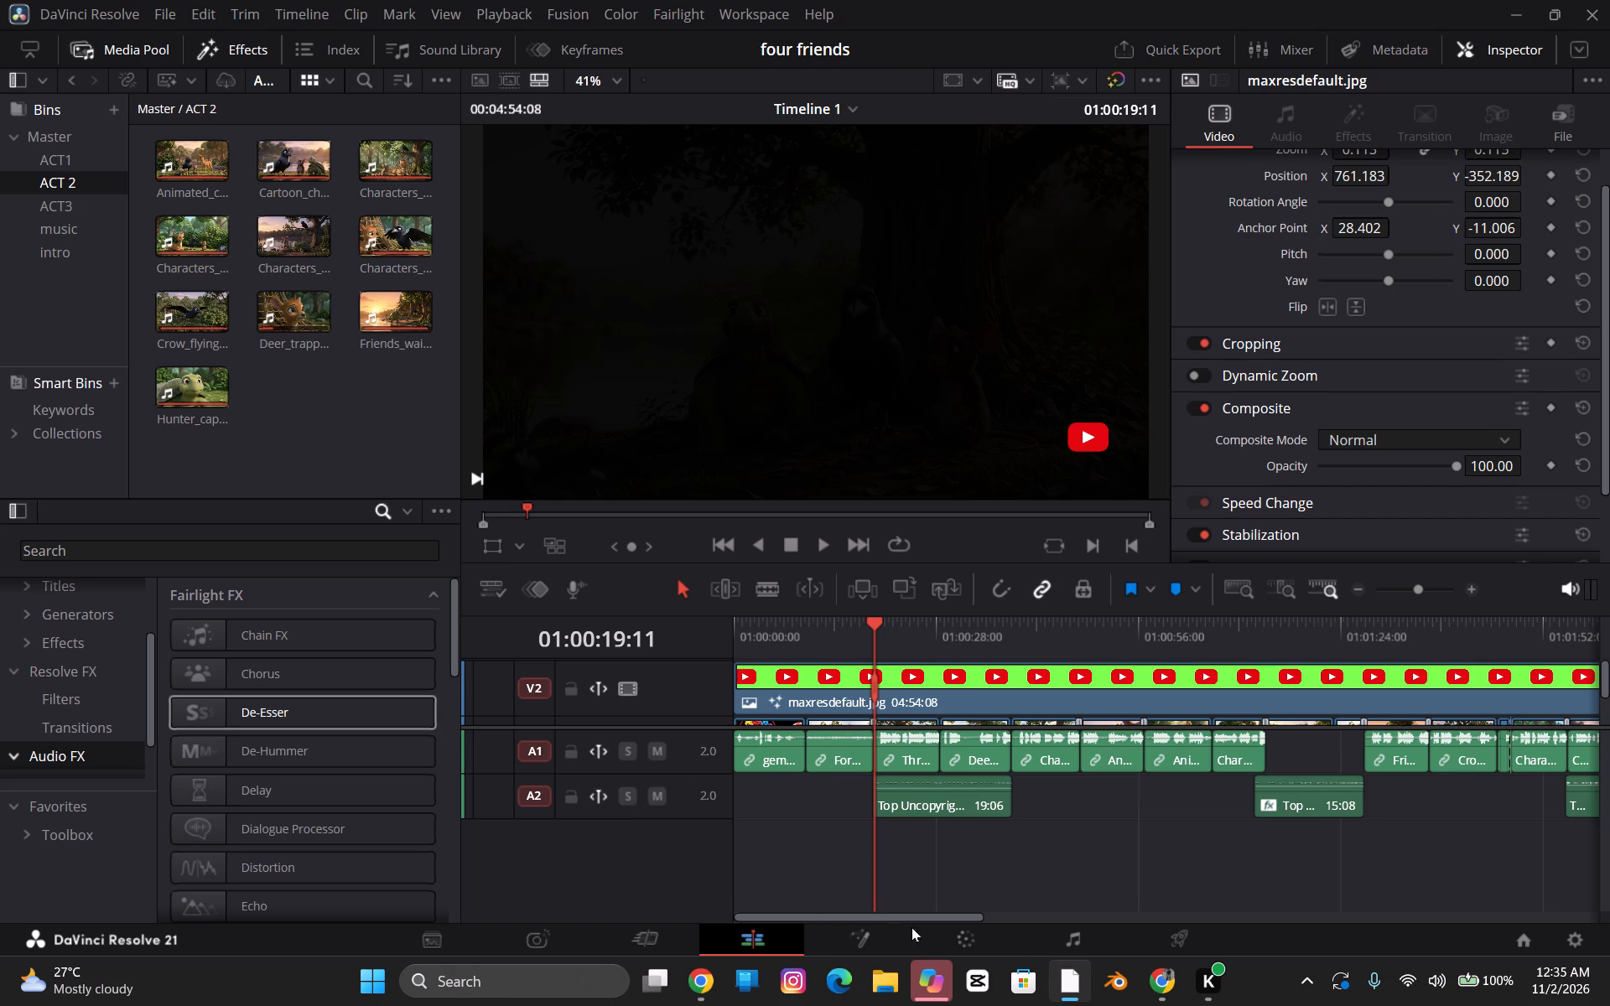
Return to the Color page and show clip 04 paused at about 01:00:21:05.
{"action": "left_click", "coordinate": [948, 930]}
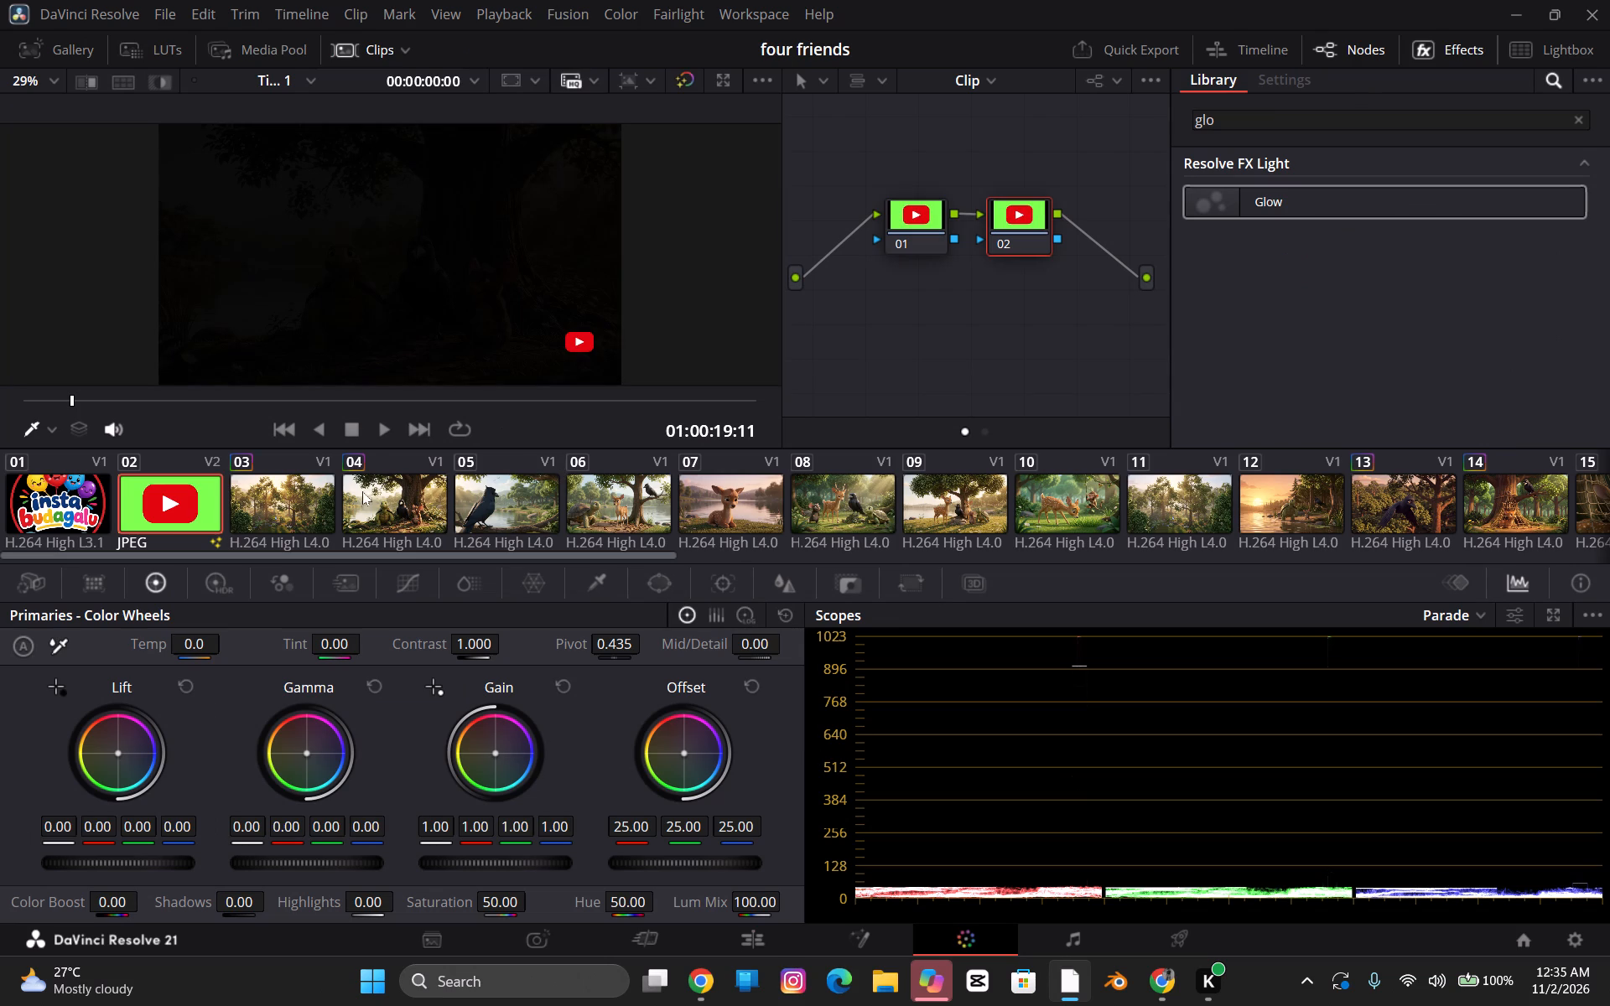
{"action": "left_click", "coordinate": [384, 461]}
{"action": "left_click", "coordinate": [269, 516]}
{"action": "left_click", "coordinate": [408, 519]}
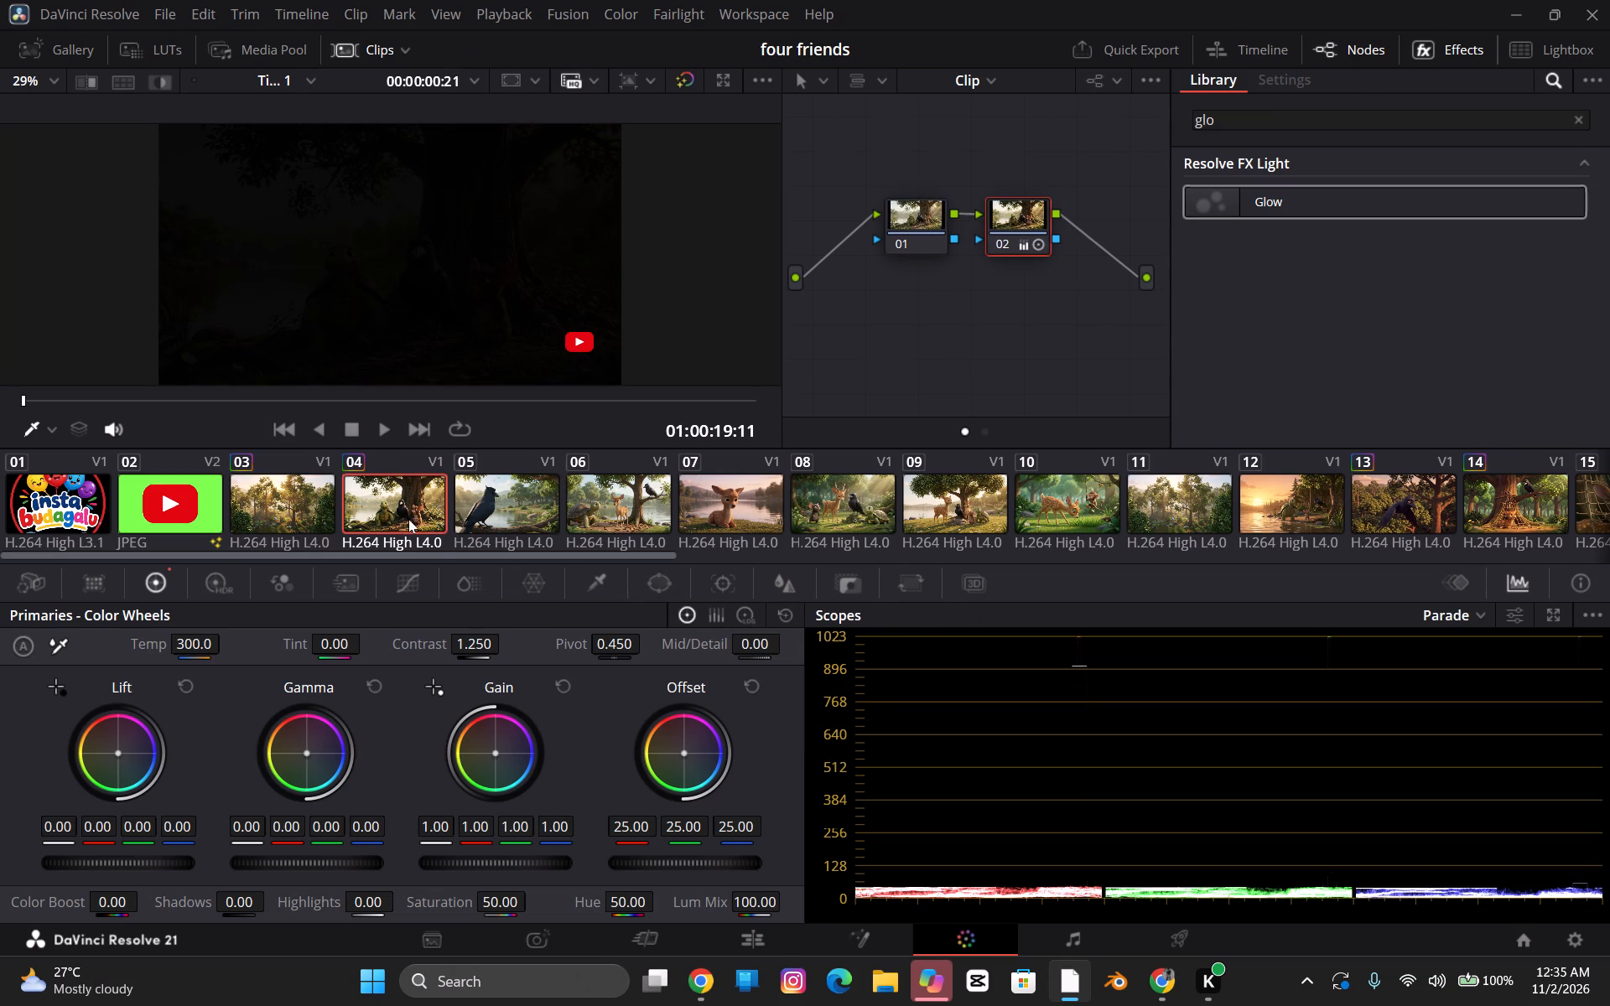
{"action": "left_click_drag", "start_coordinate": [184, 398], "coordinate": [194, 400]}
{"action": "left_click", "coordinate": [170, 399]}
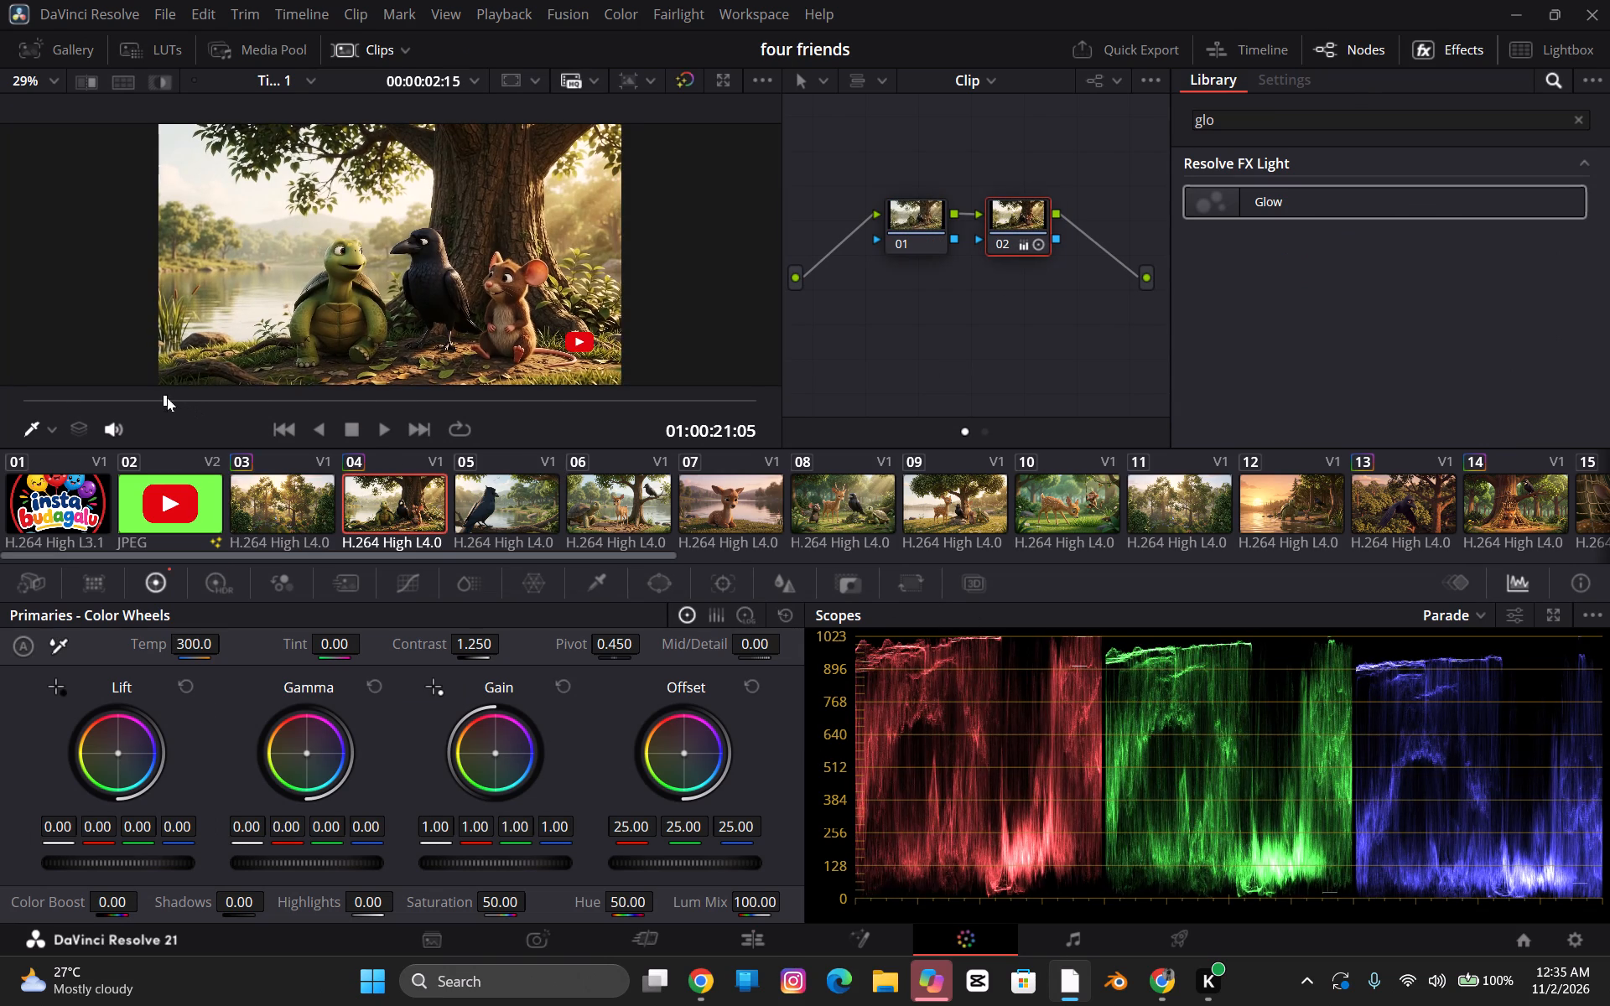
{"action": "left_click", "coordinate": [347, 425]}
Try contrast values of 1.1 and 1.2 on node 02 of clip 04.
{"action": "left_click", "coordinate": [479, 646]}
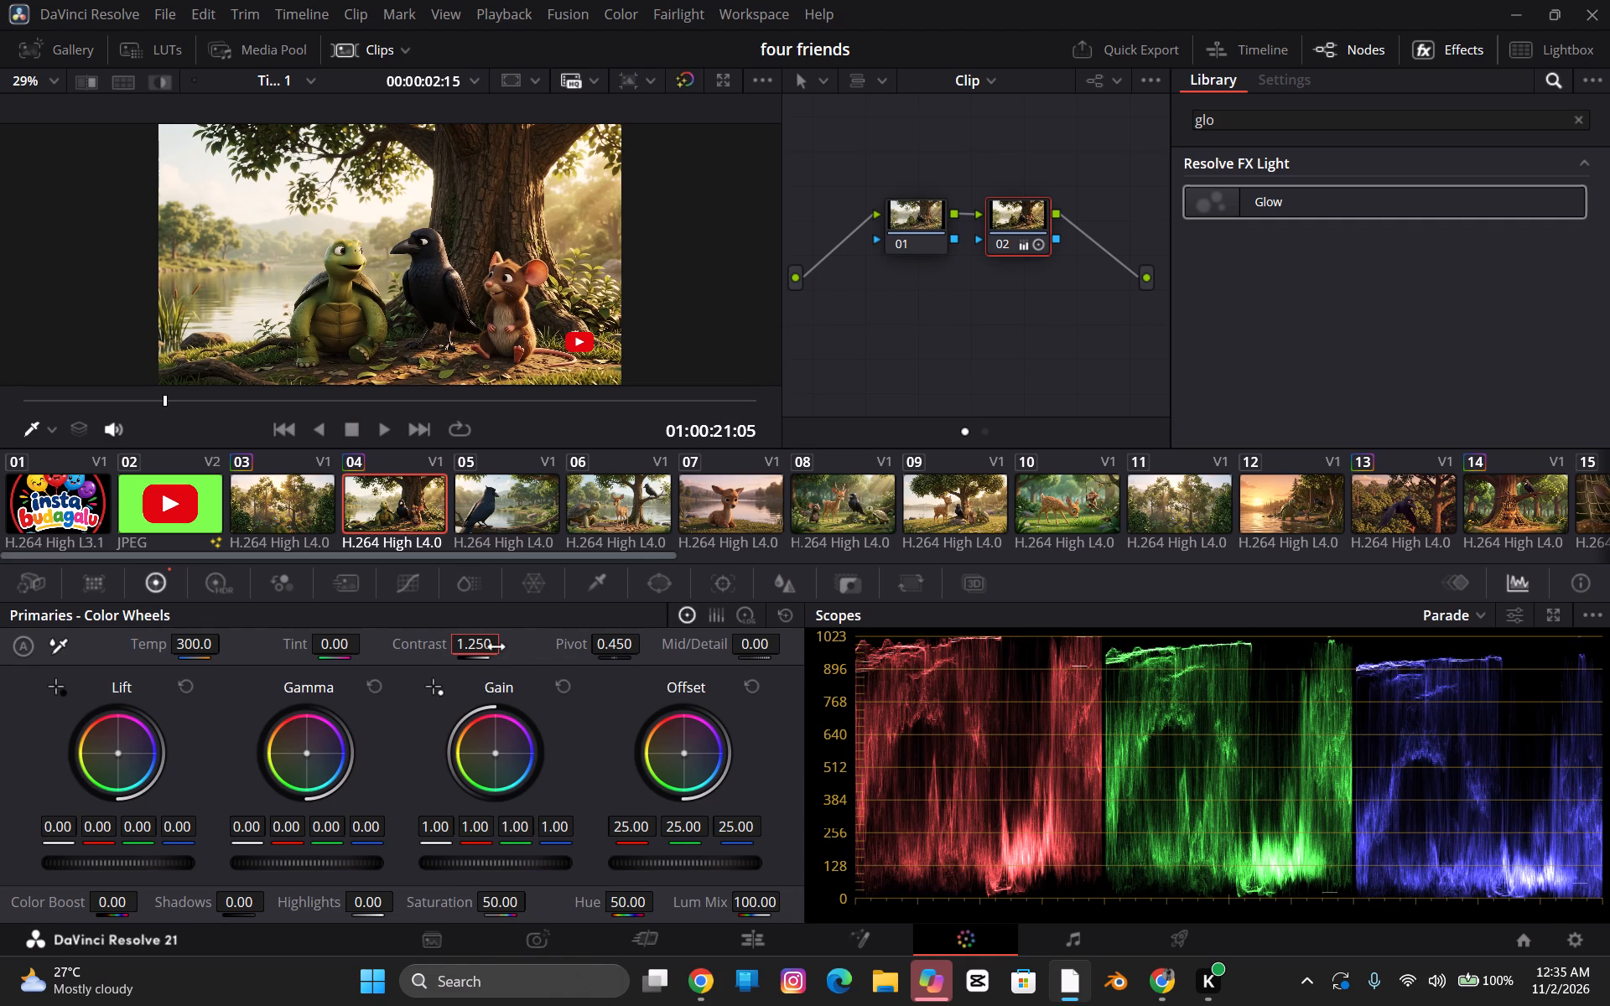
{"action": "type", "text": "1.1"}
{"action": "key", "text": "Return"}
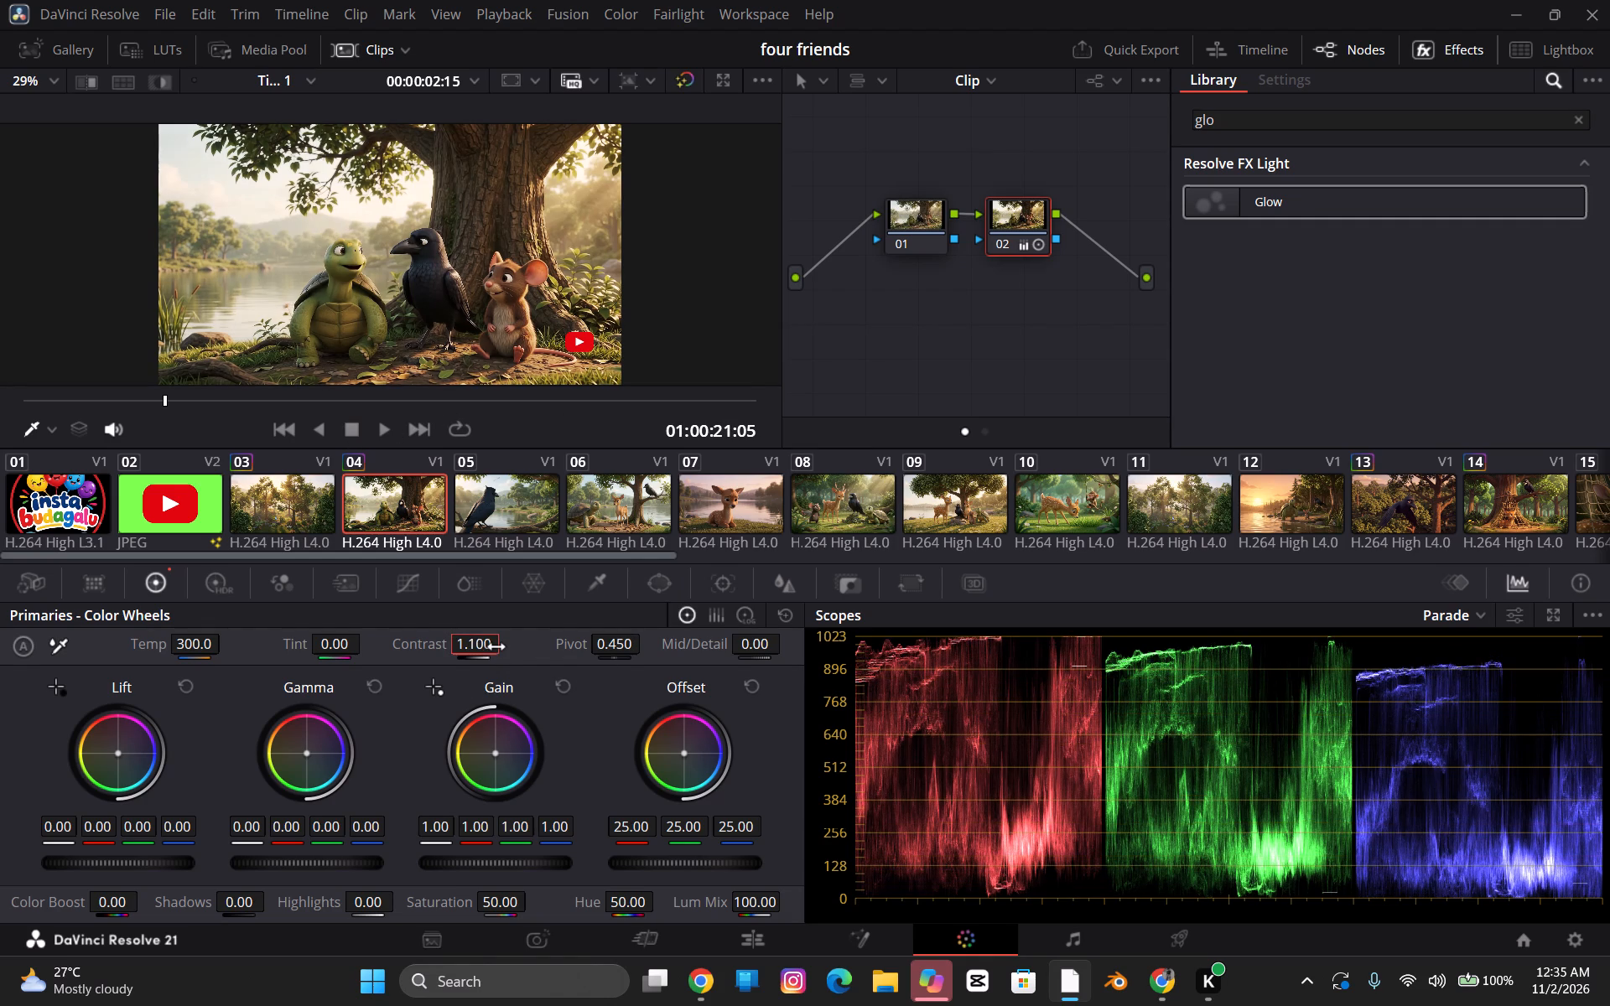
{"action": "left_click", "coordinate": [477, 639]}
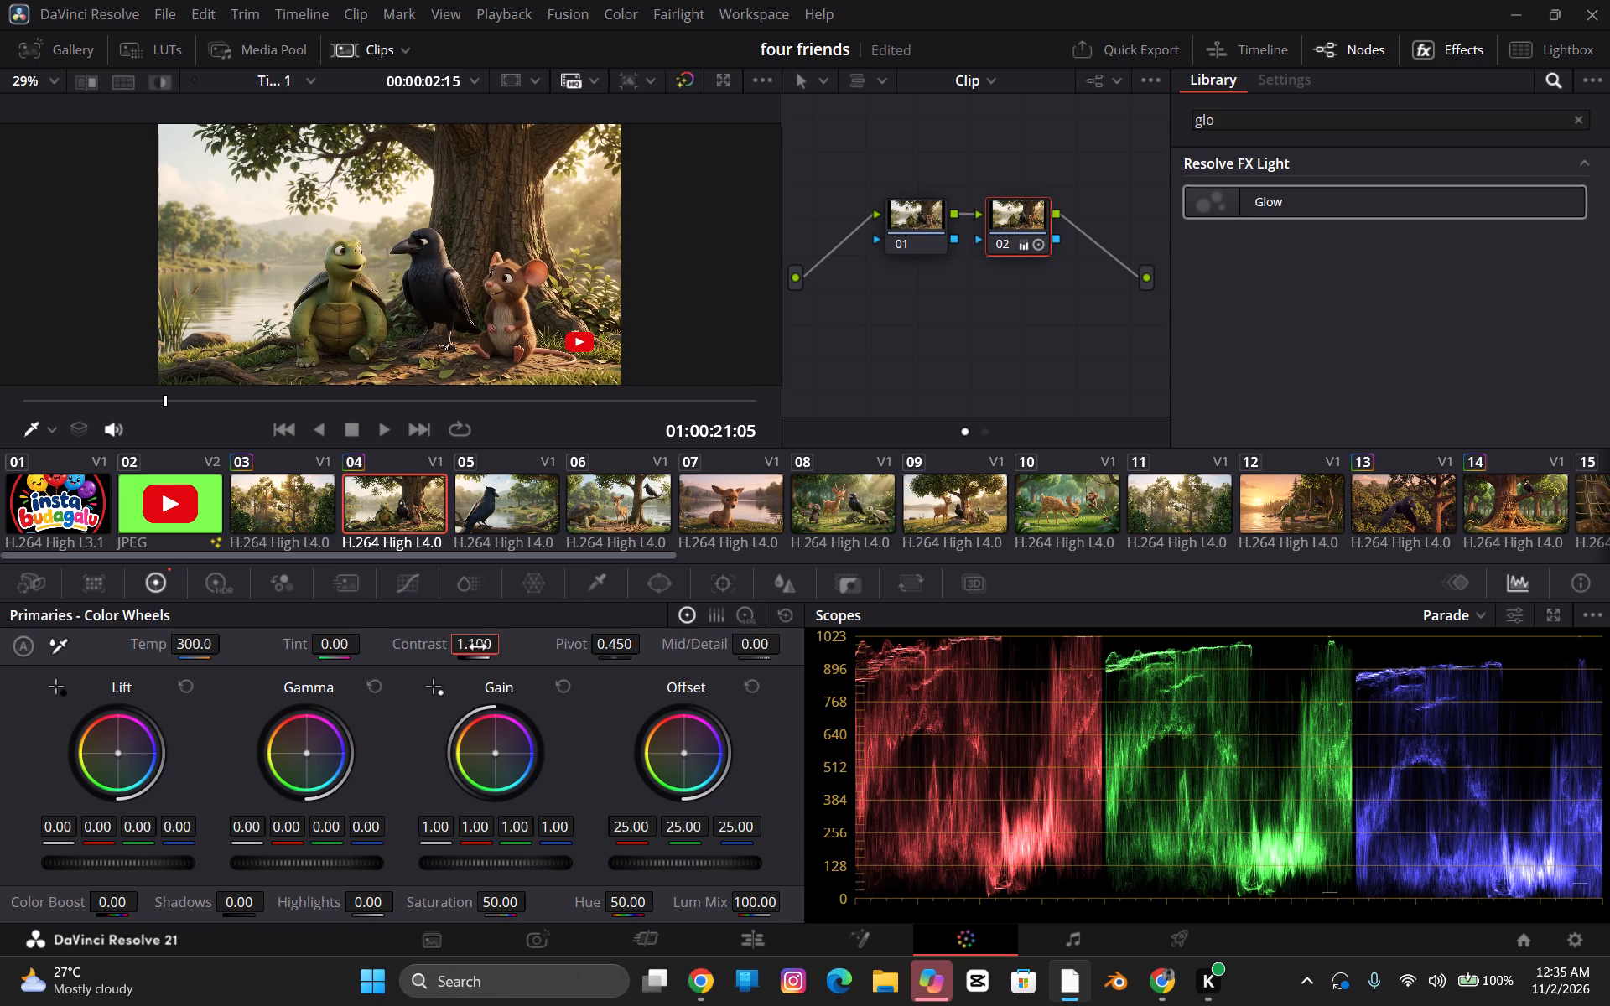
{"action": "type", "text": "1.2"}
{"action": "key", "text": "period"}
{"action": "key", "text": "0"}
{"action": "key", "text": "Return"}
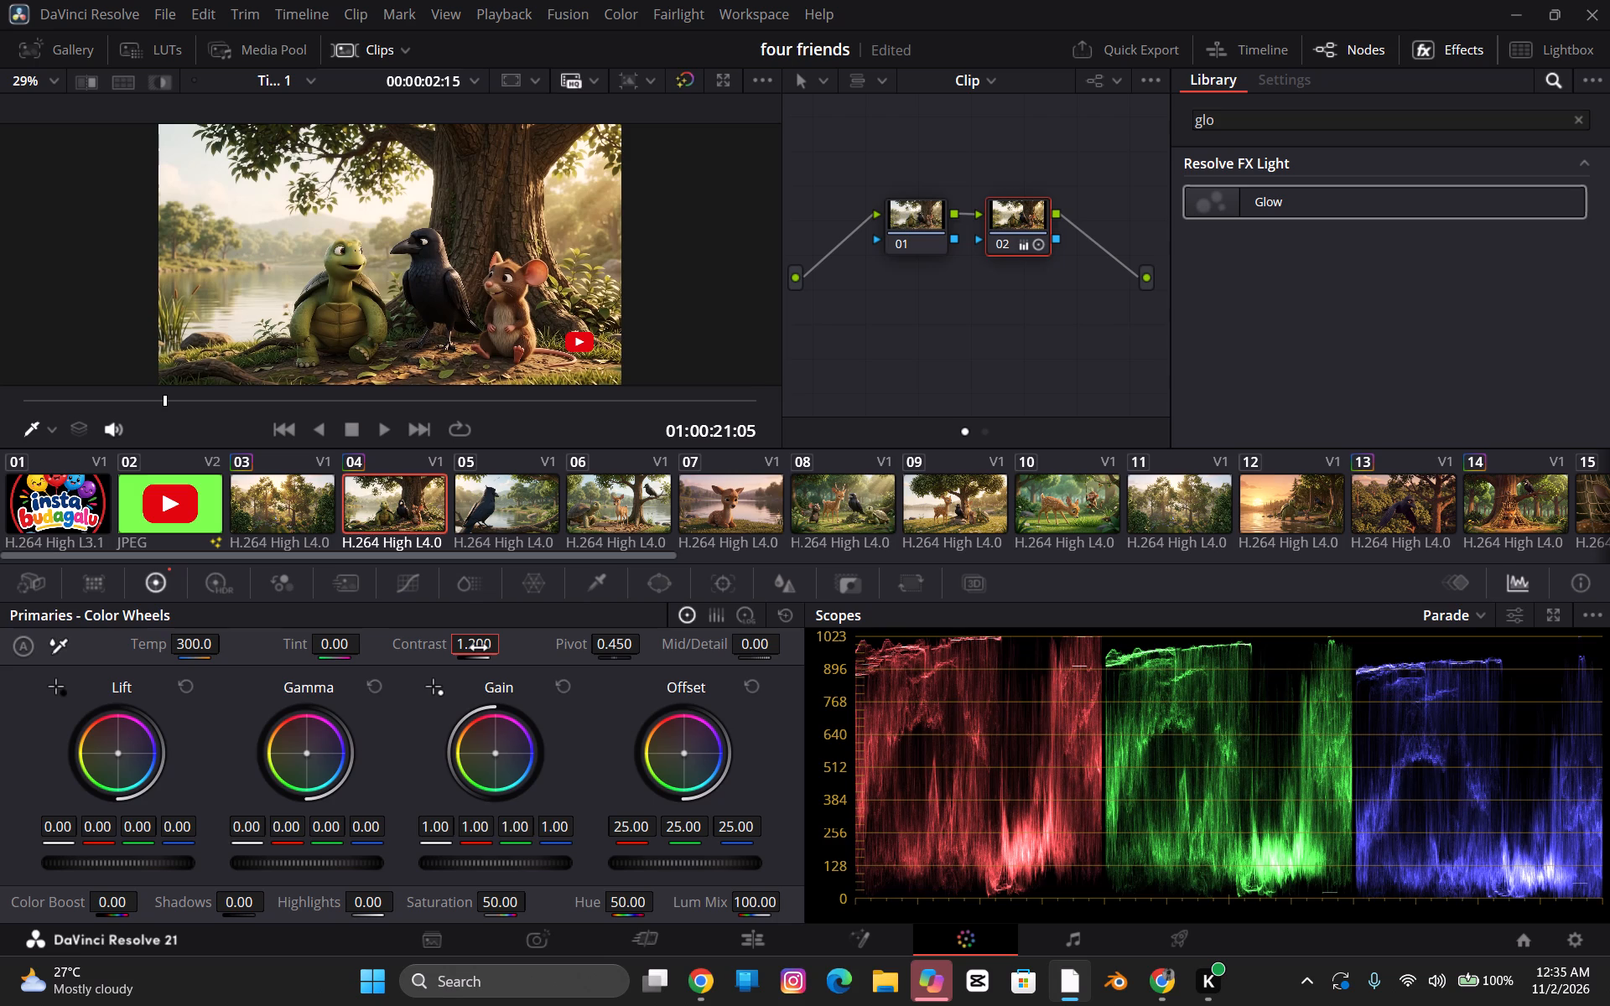
Adjust the contrast of node 02 on clip 04 by eye, trying lower and higher values and settling on 1.124.
{"action": "left_click_drag", "start_coordinate": [482, 648], "coordinate": [512, 651]}
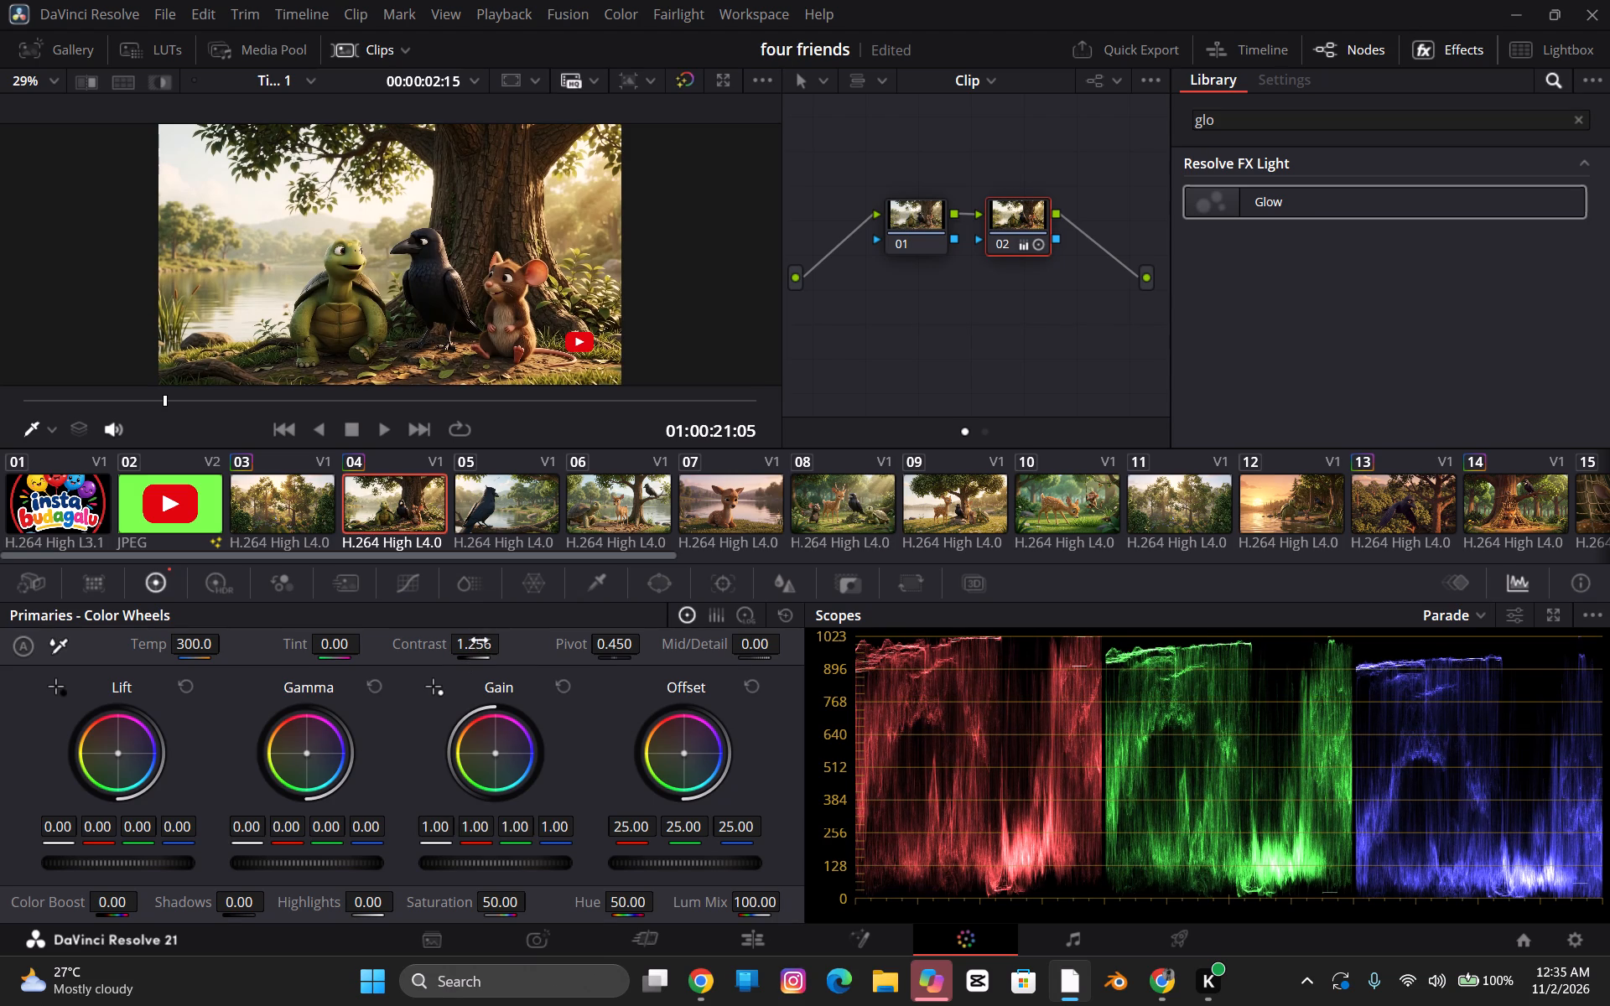
{"action": "left_click_drag", "start_coordinate": [481, 640], "coordinate": [152, 656]}
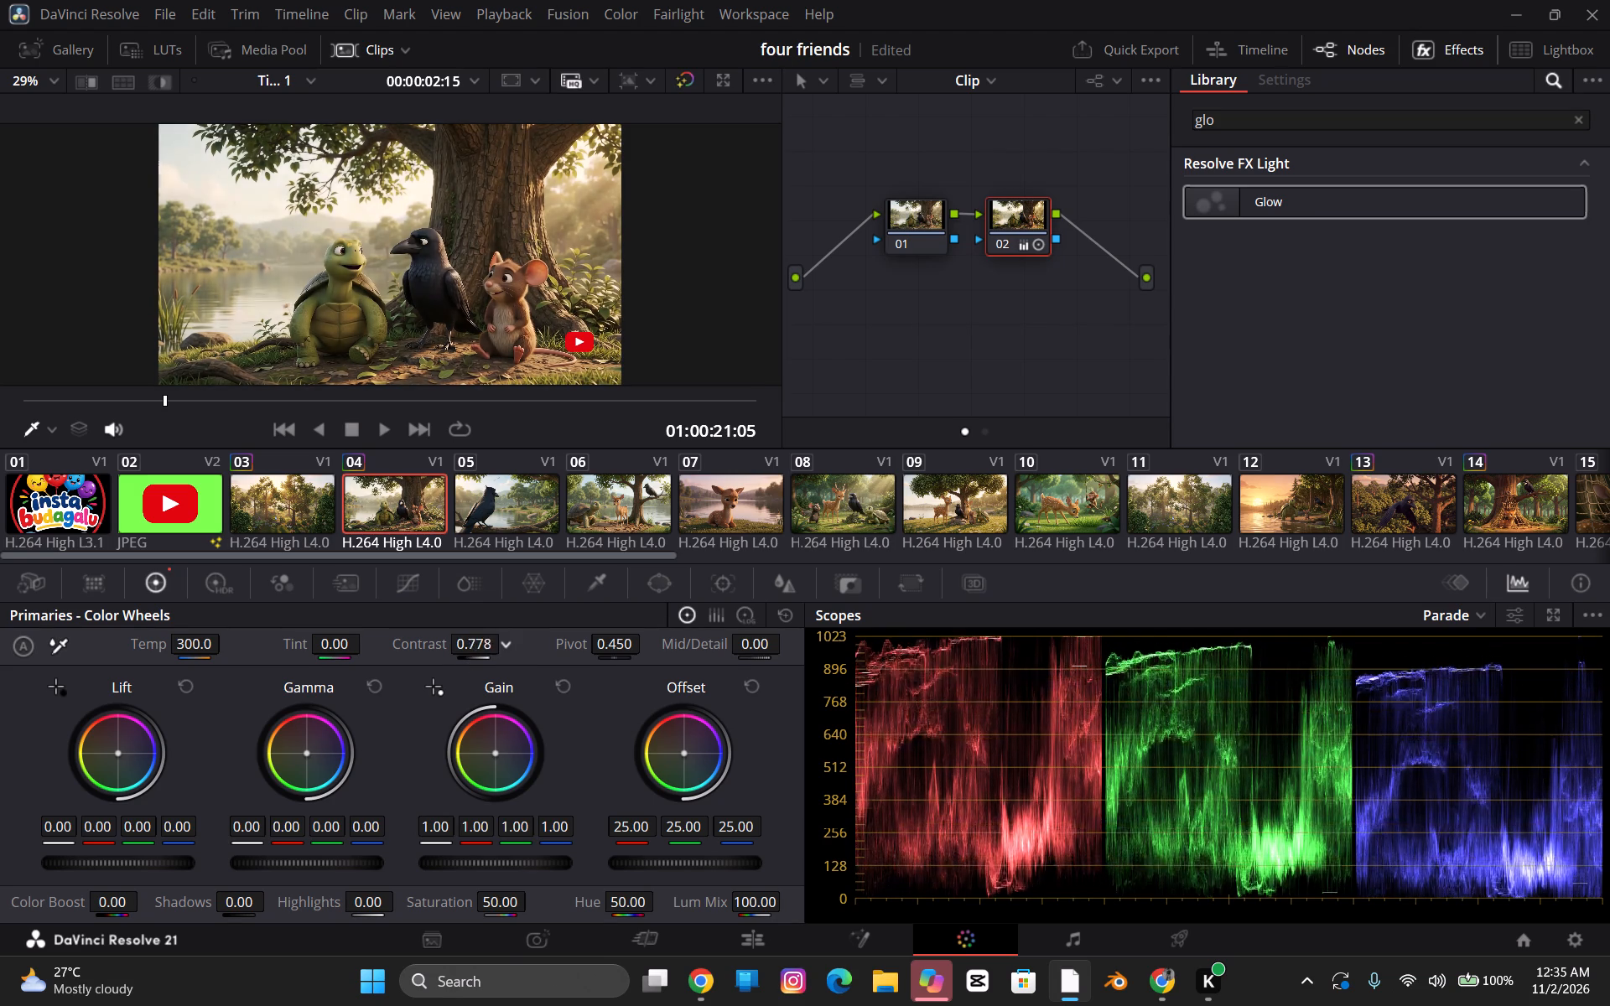
{"action": "left_click_drag", "start_coordinate": [152, 656], "coordinate": [782, 513]}
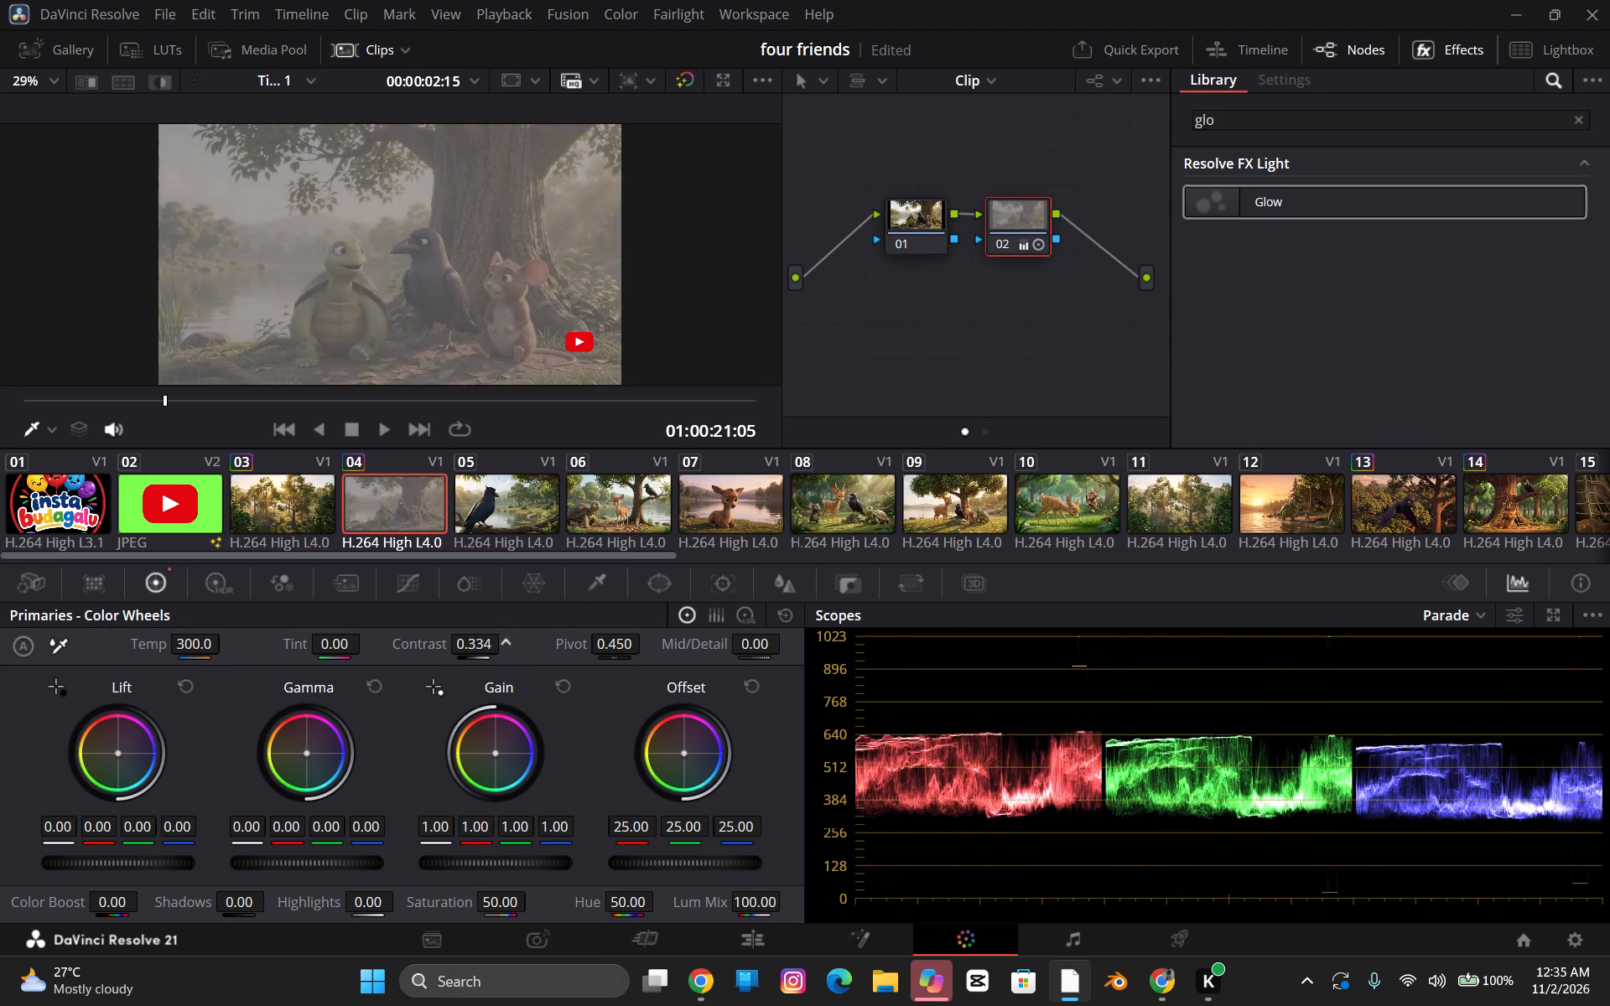
{"action": "left_click_drag", "start_coordinate": [782, 513], "coordinate": [983, 527]}
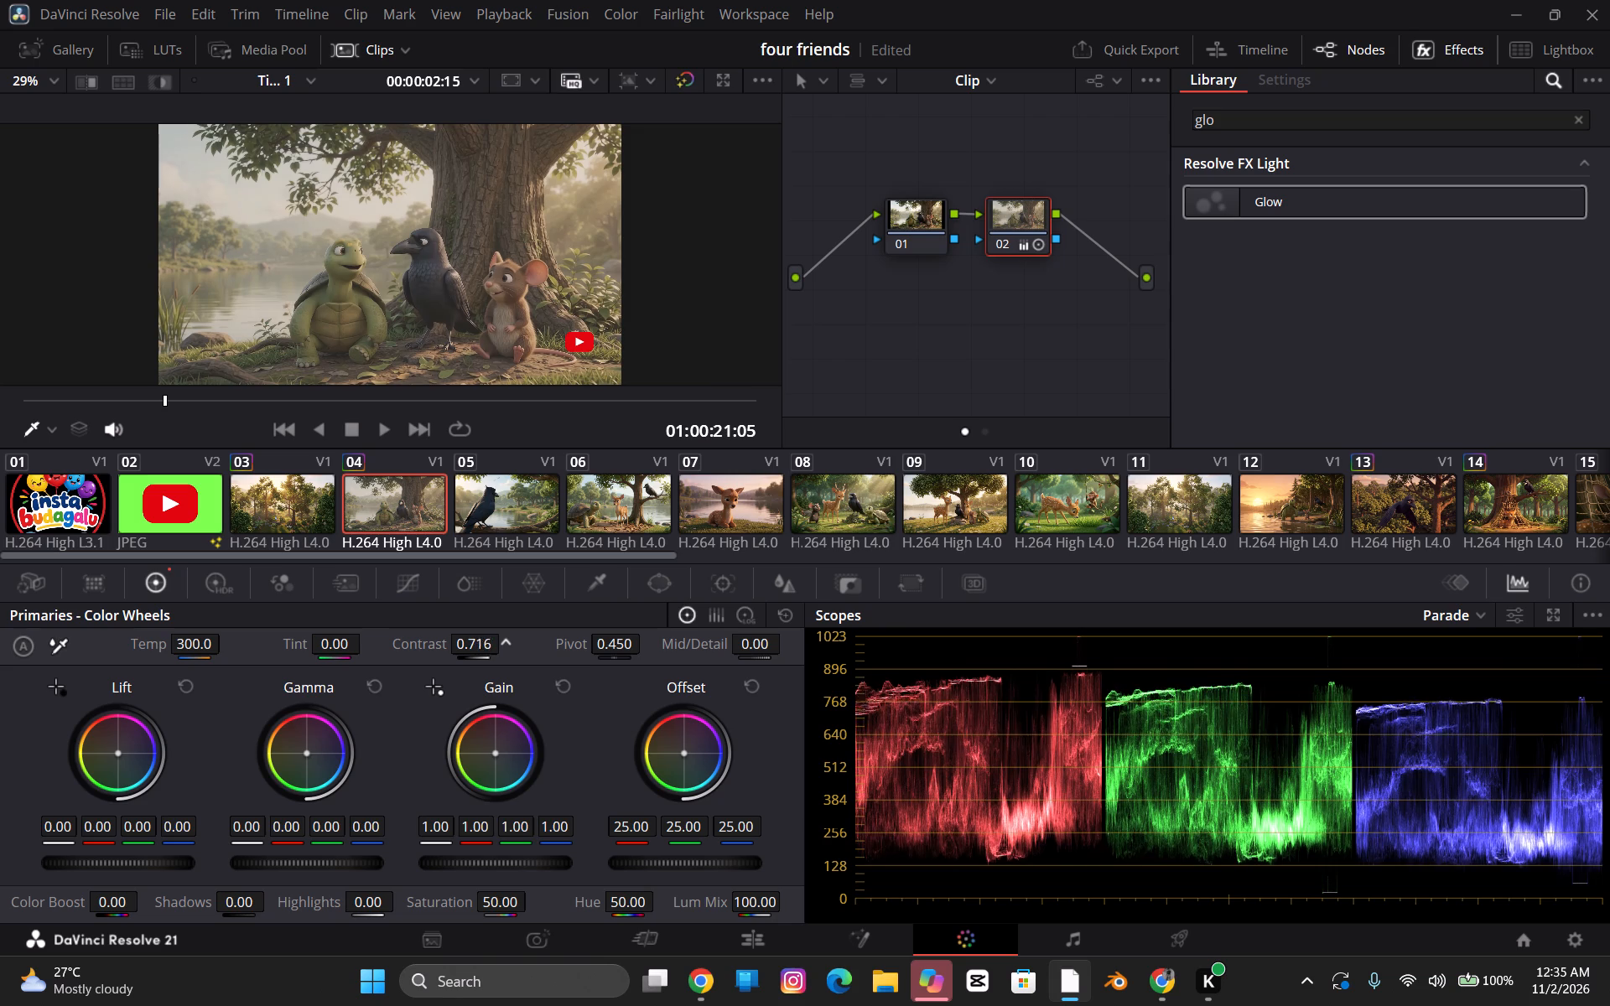
{"action": "left_click_drag", "start_coordinate": [983, 527], "coordinate": [1115, 528]}
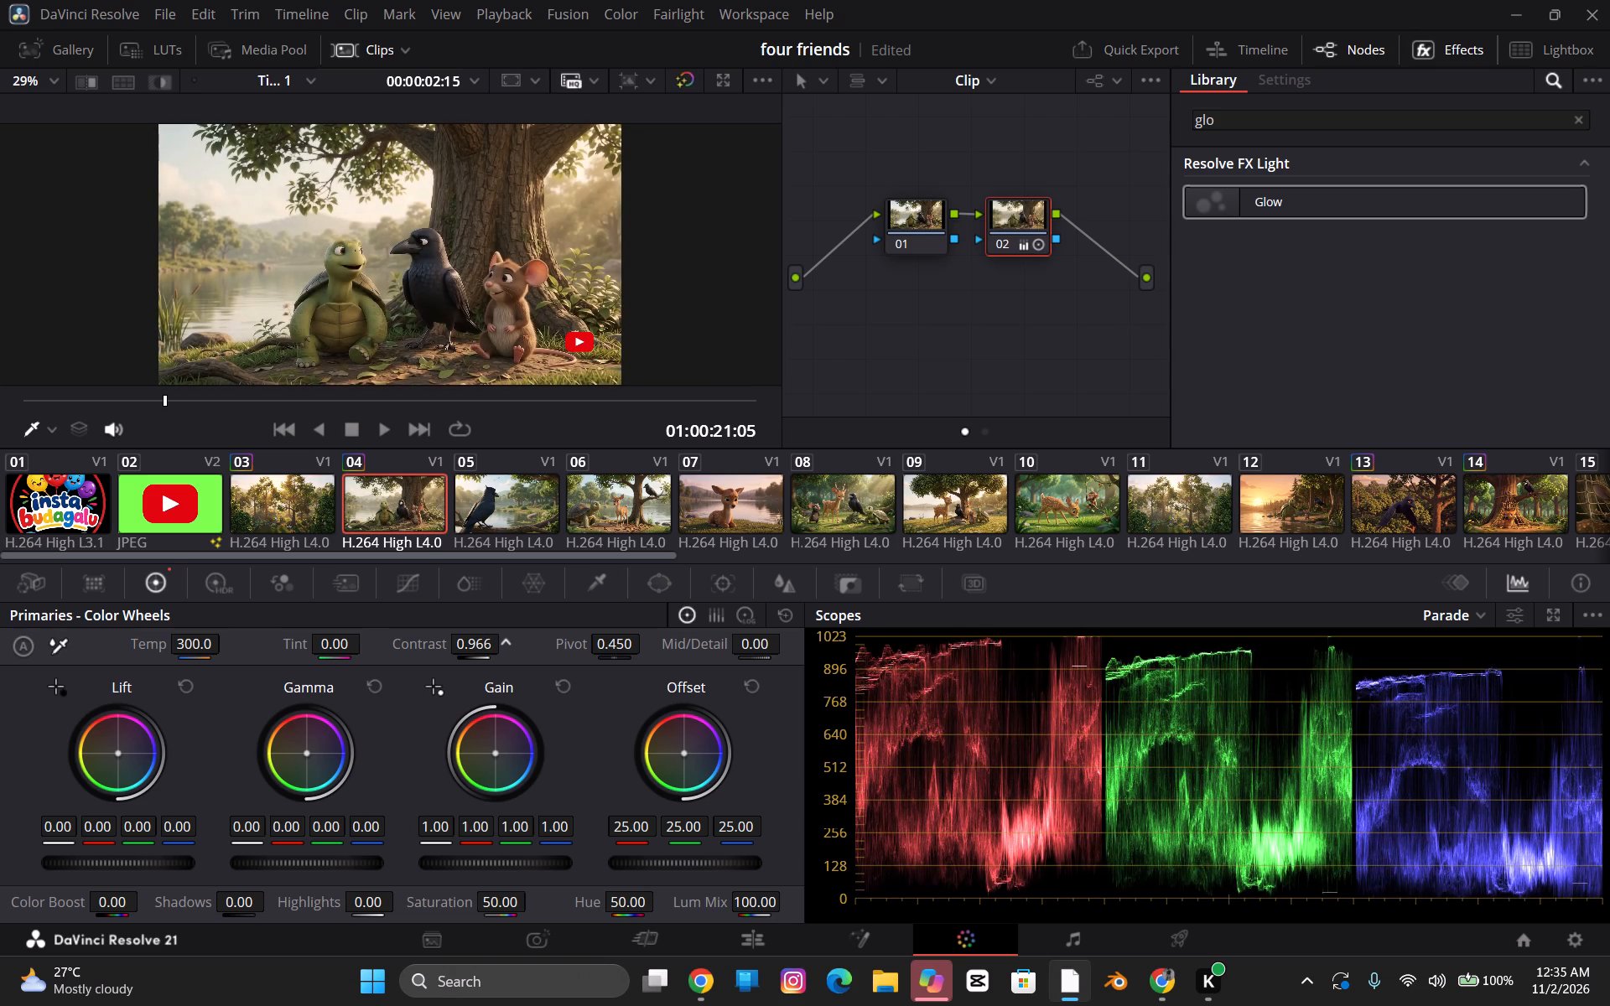
{"action": "left_click_drag", "start_coordinate": [1115, 528], "coordinate": [1144, 523]}
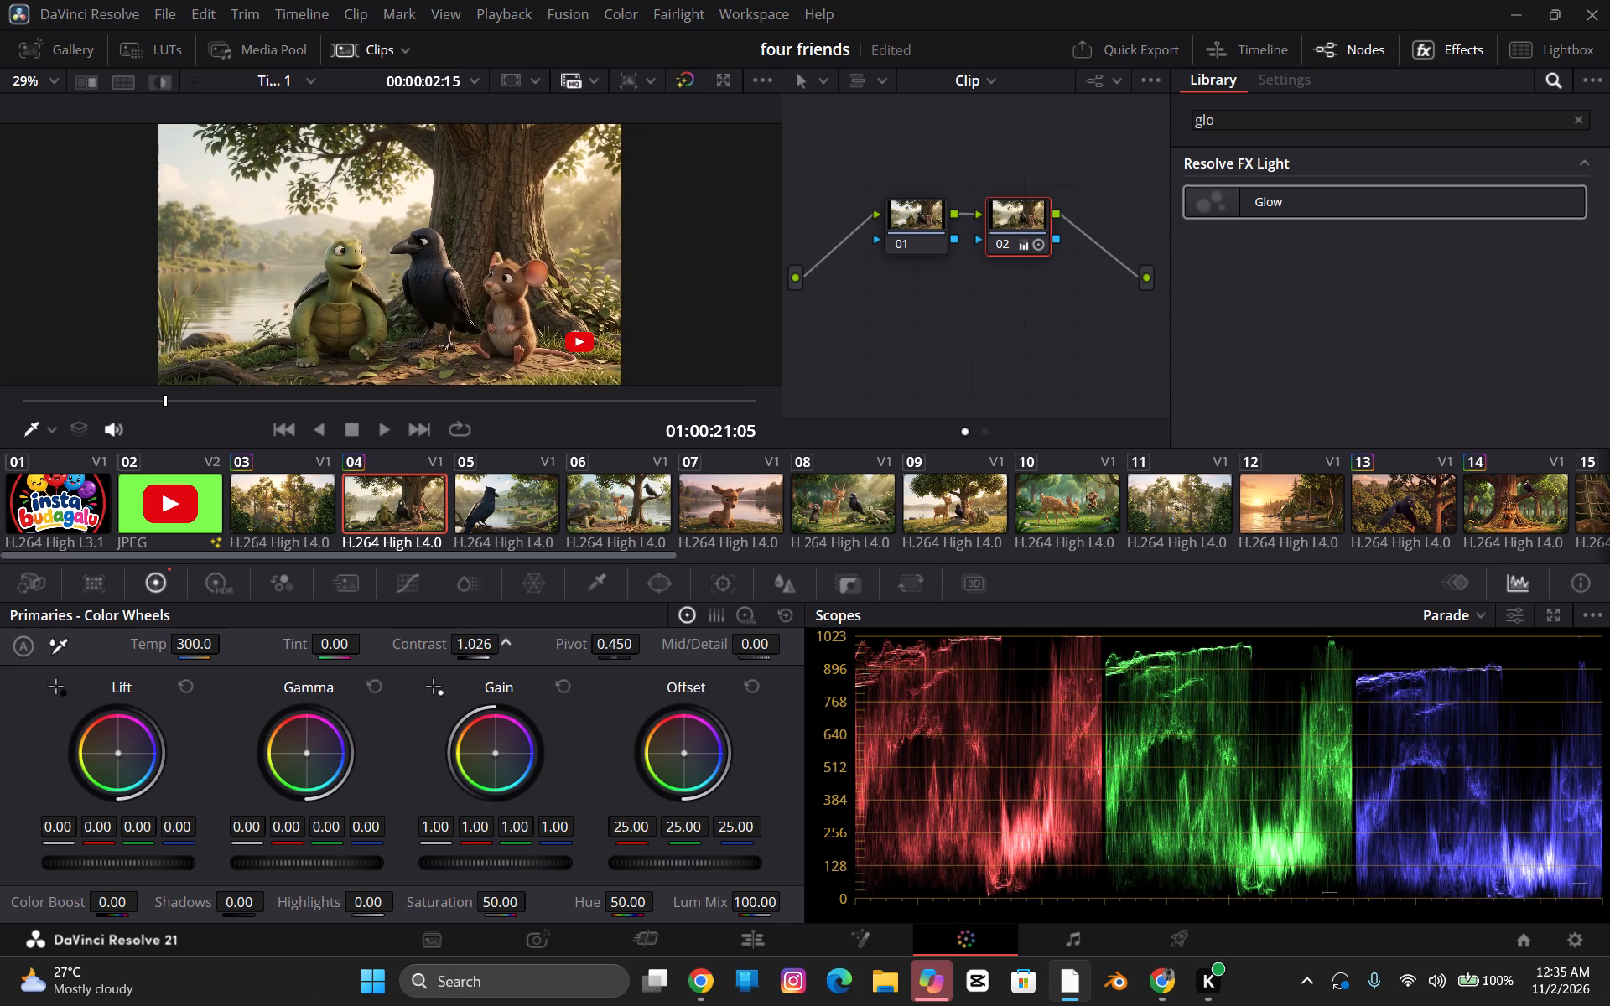
{"action": "left_click_drag", "start_coordinate": [1144, 523], "coordinate": [1167, 511]}
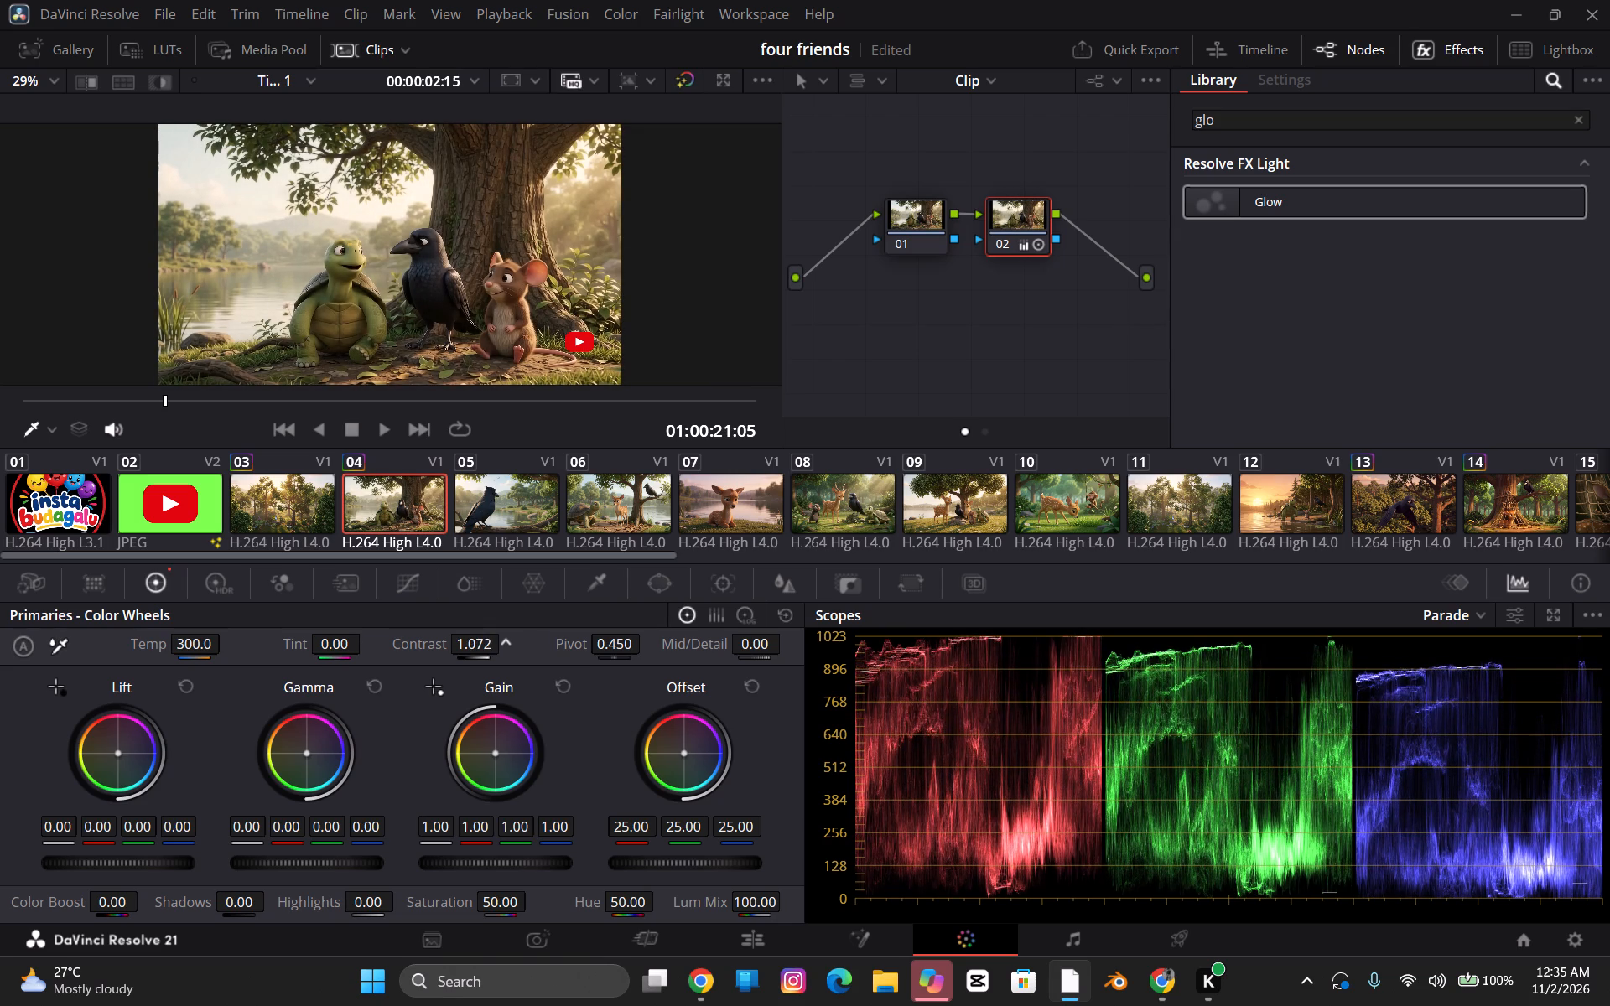
{"action": "left_click_drag", "start_coordinate": [1167, 511], "coordinate": [1200, 501]}
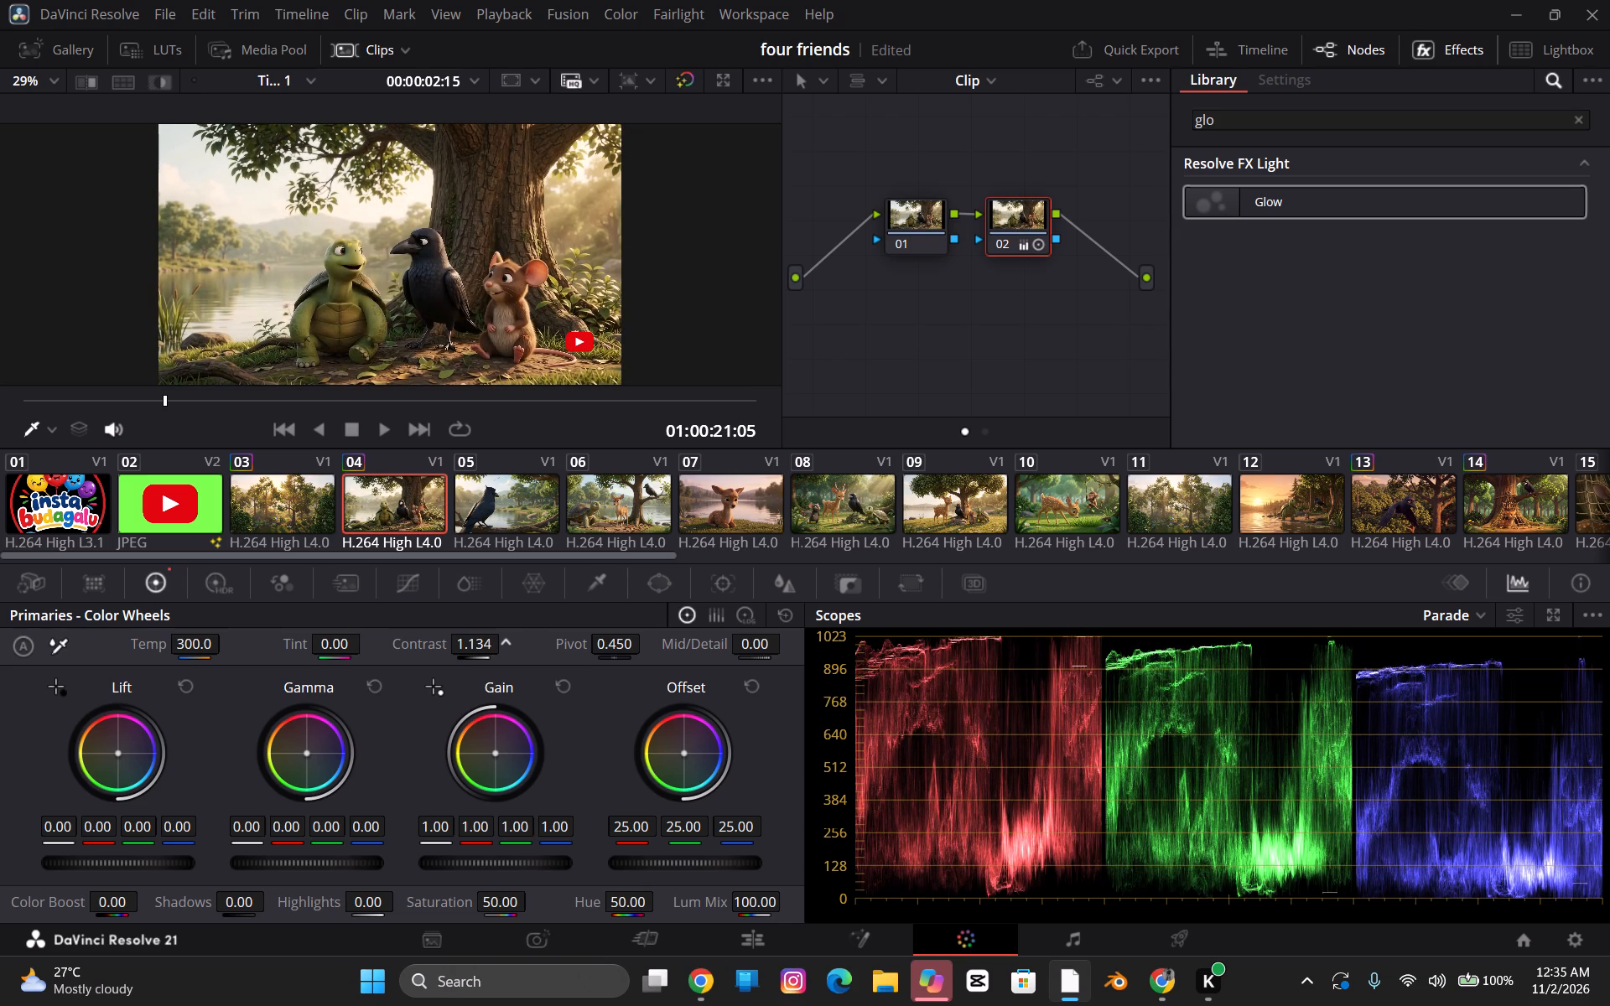
{"action": "left_click_drag", "start_coordinate": [1200, 501], "coordinate": [1195, 508]}
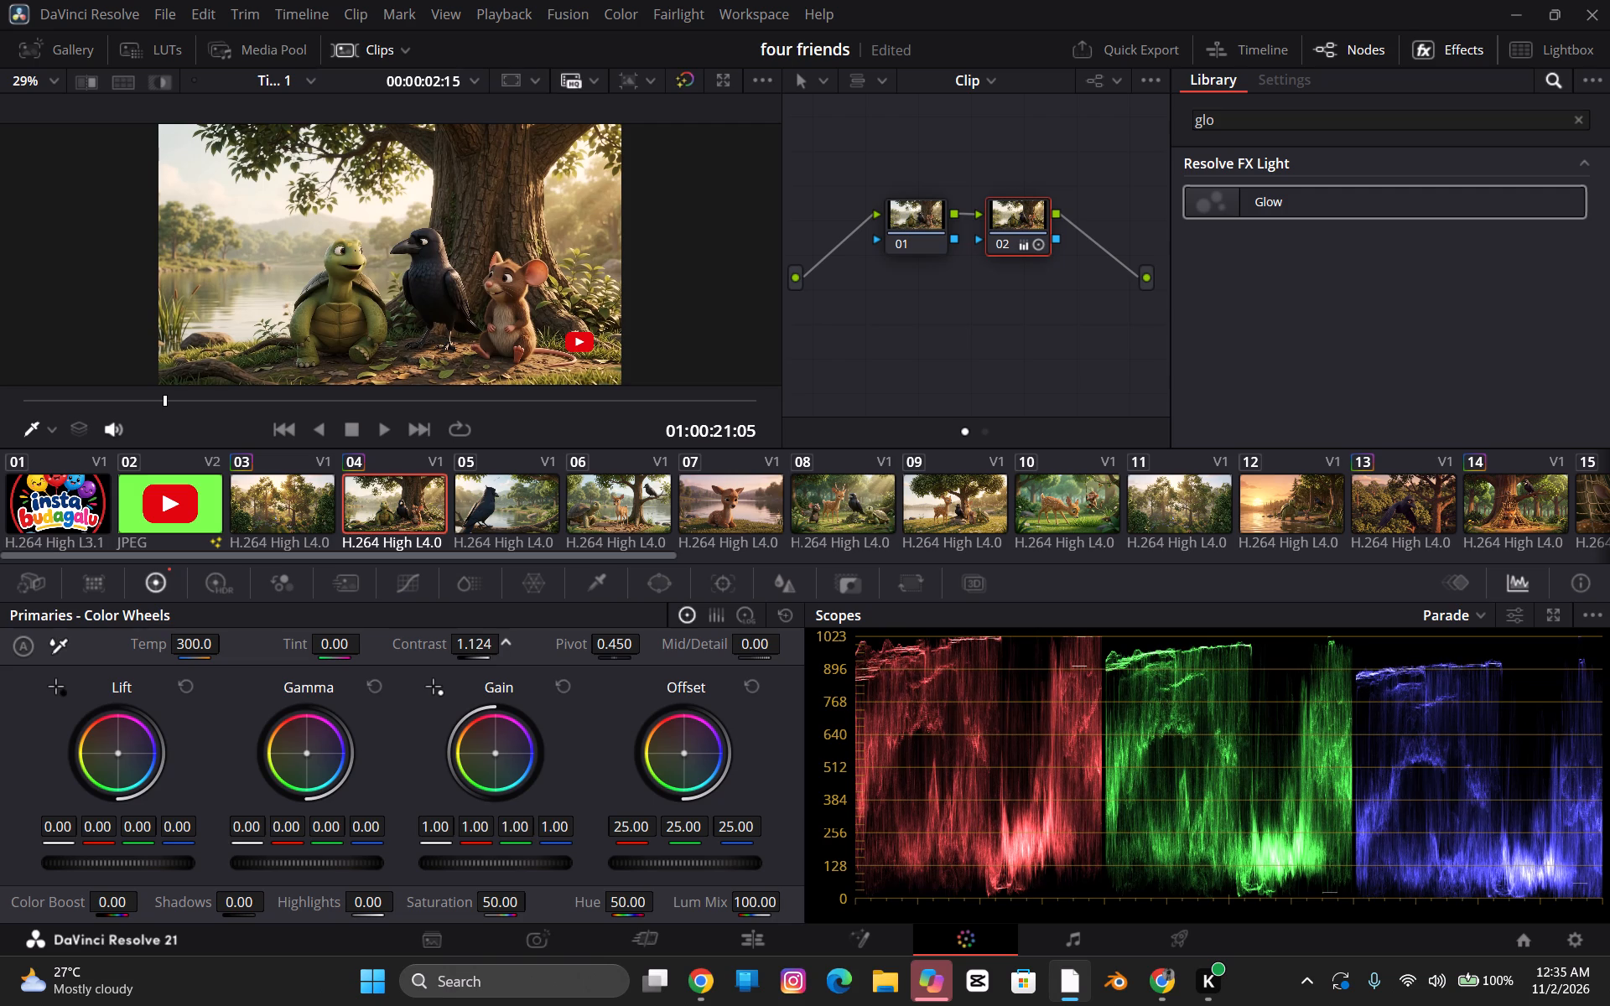
{"action": "left_click_drag", "start_coordinate": [1195, 508], "coordinate": [1195, 511]}
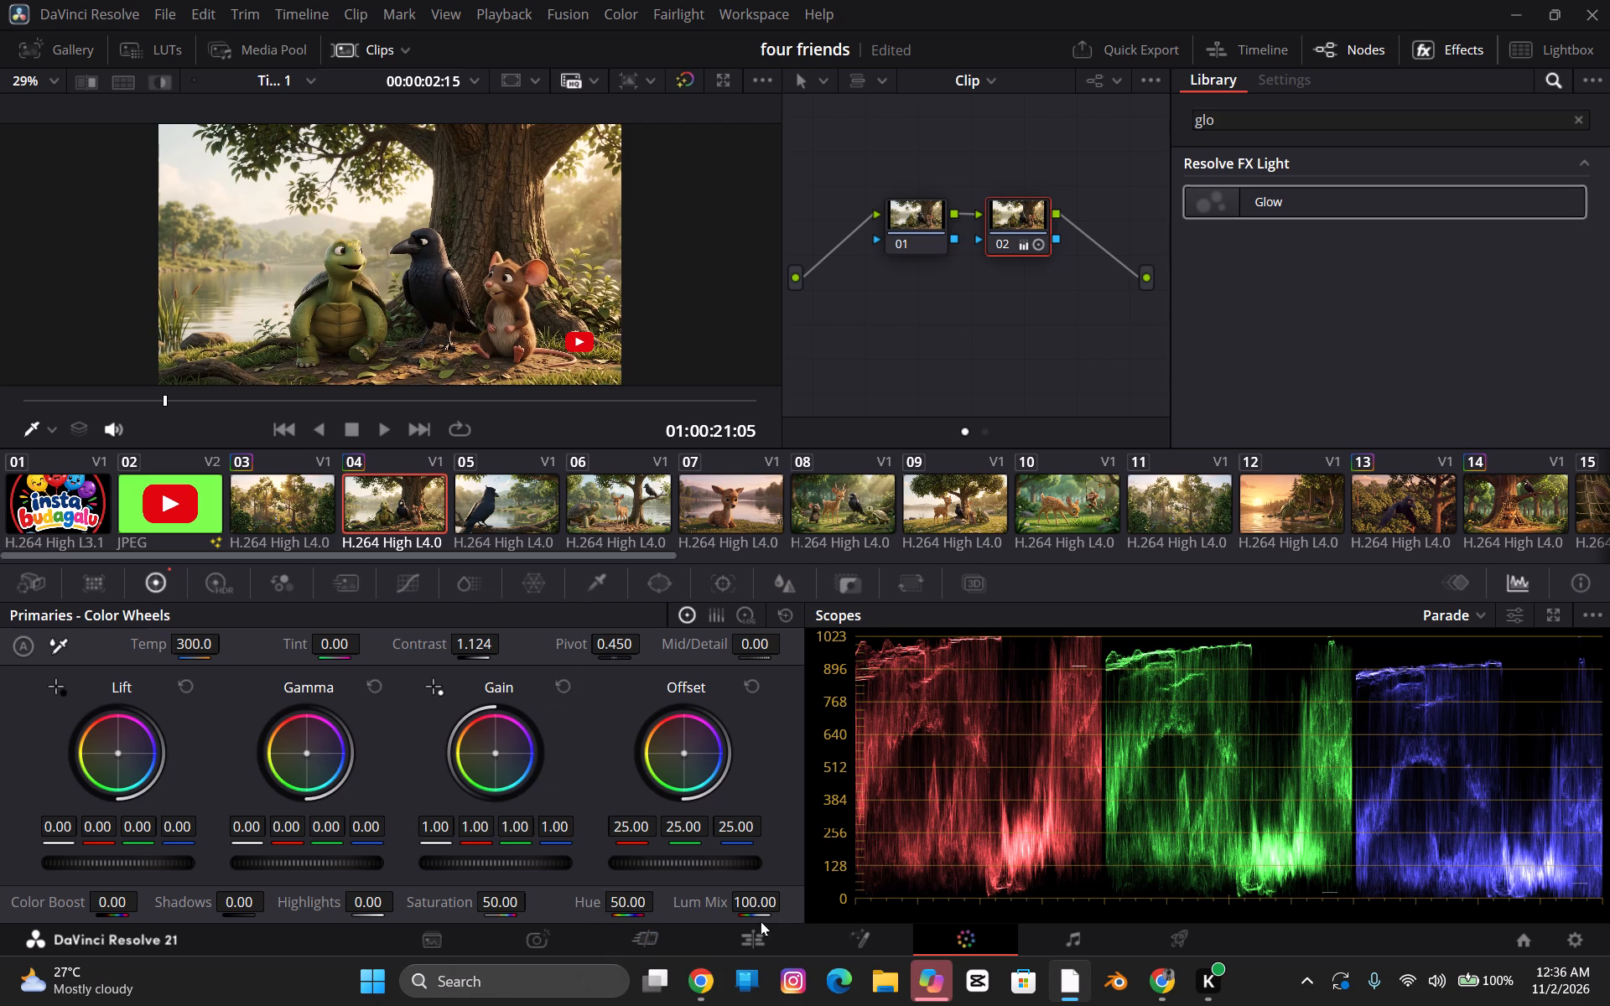
Switch briefly to clip 05, return to clip 04 and show its frame at 01:00:21:17.
{"action": "left_click", "coordinate": [512, 491]}
{"action": "left_click", "coordinate": [393, 529]}
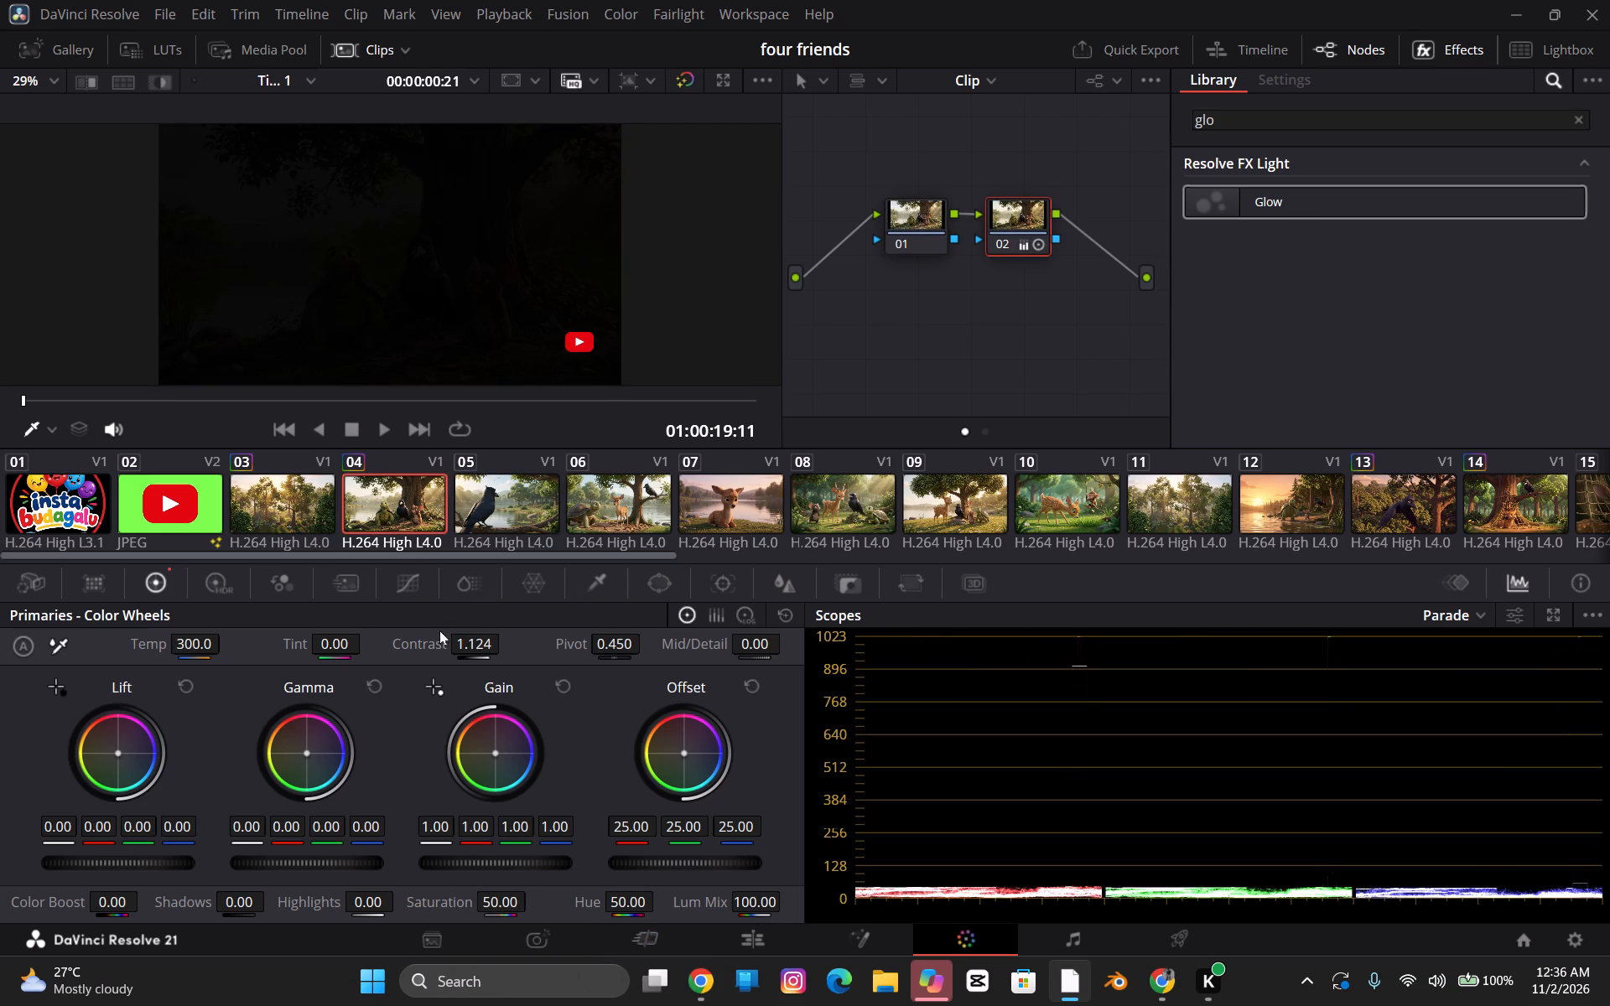
{"action": "left_click", "coordinate": [382, 483]}
{"action": "left_click", "coordinate": [180, 400]}
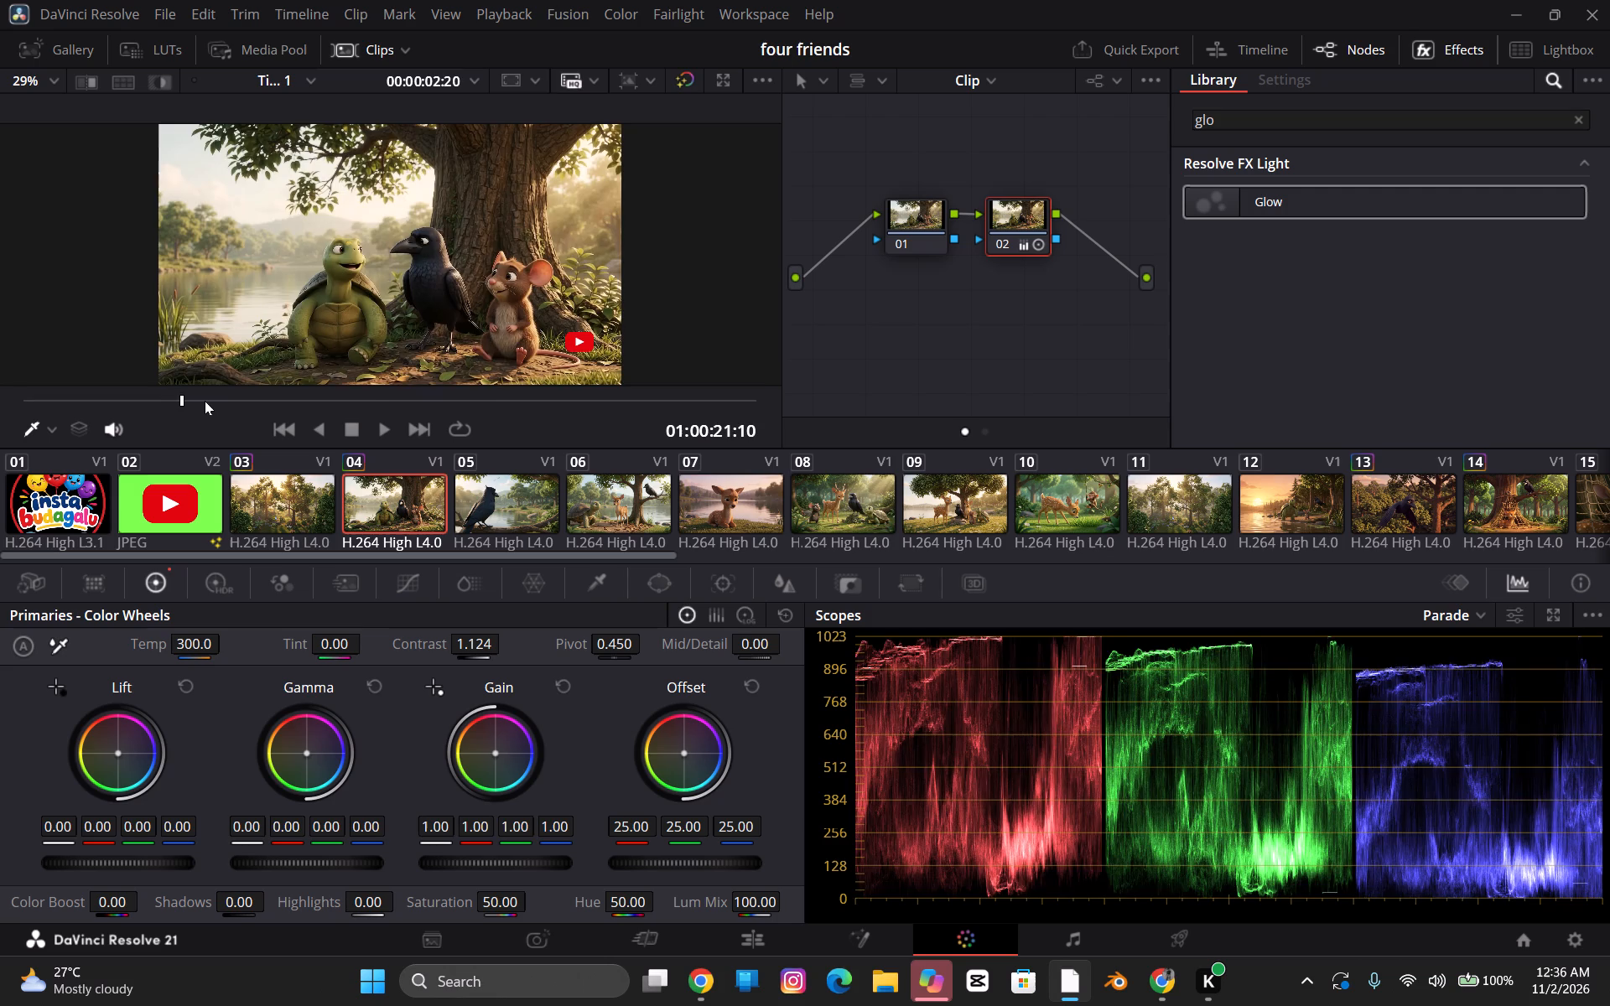
{"action": "left_click", "coordinate": [206, 396]}
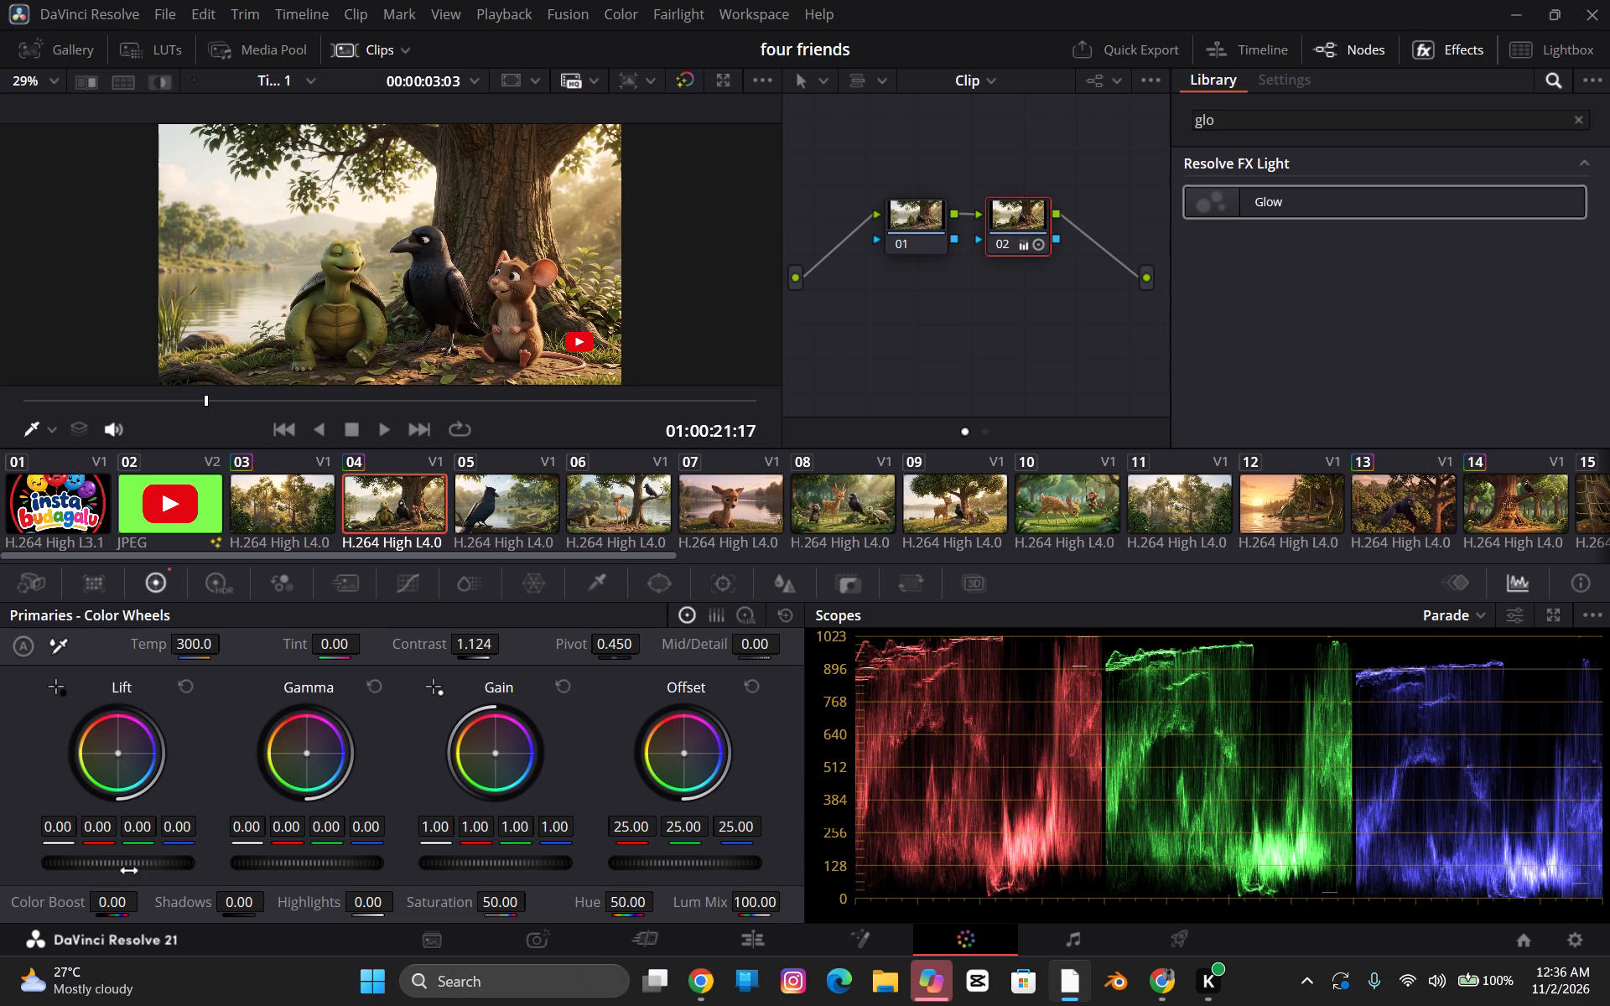
Switch to Chrome, search the web for "davenci control pannels setup" and open Blackmagic Design's DaVinci Resolve Panels page from the image results.
{"action": "left_click", "coordinate": [704, 972]}
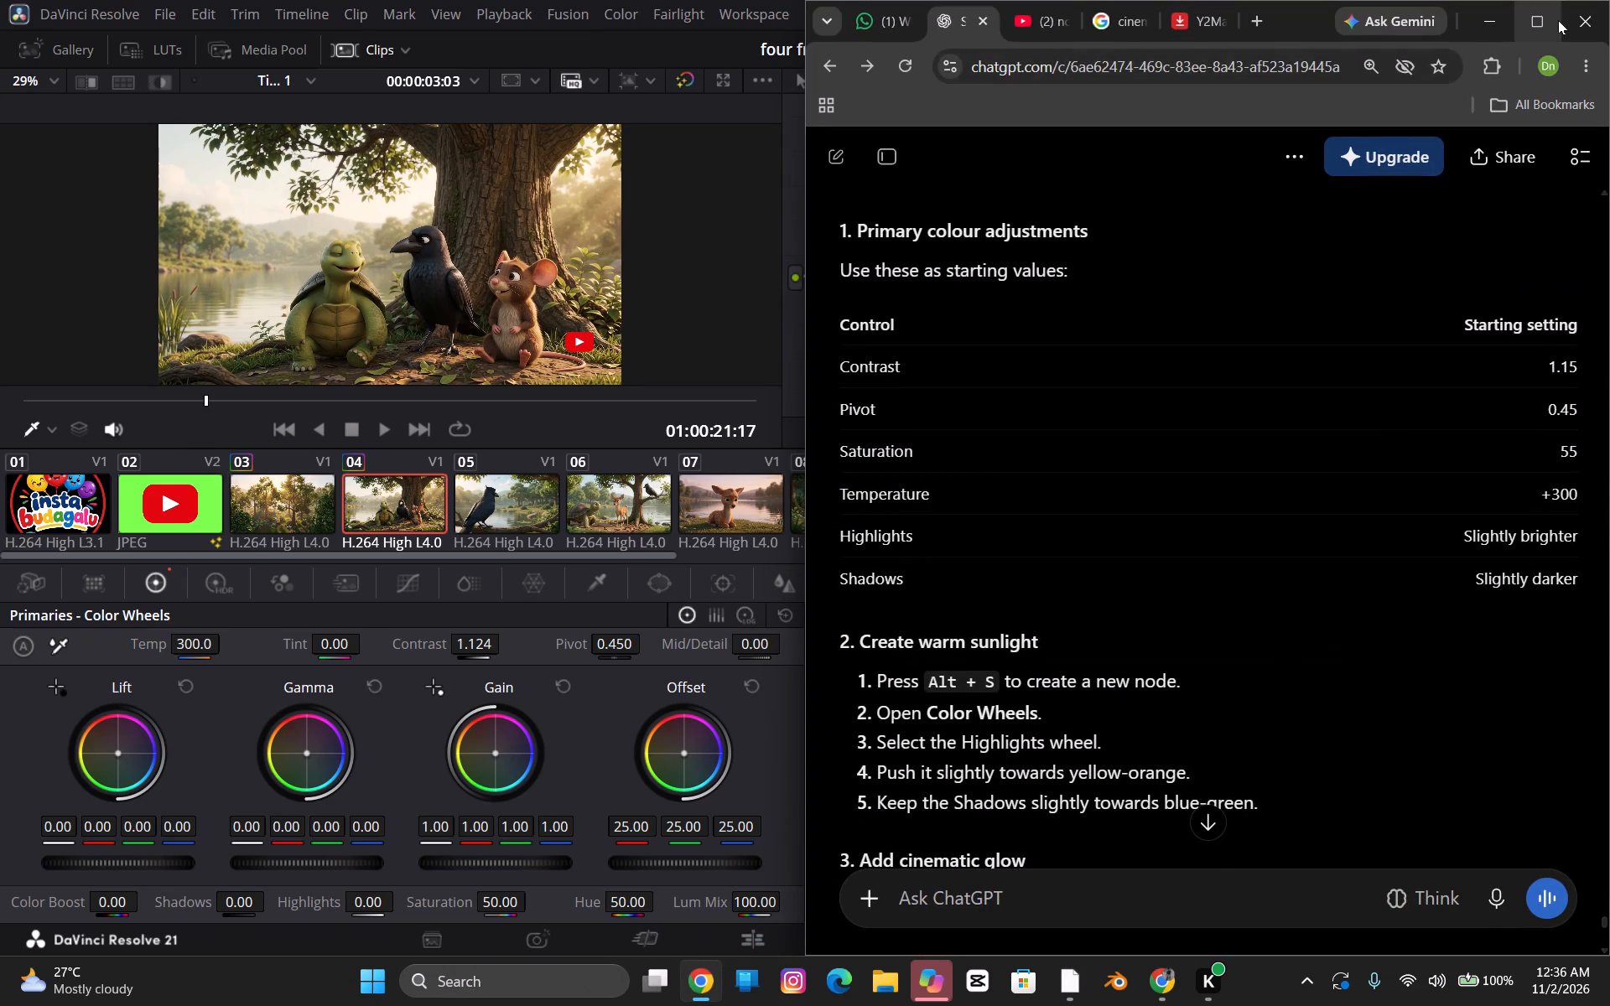
{"action": "left_click", "coordinate": [1558, 20]}
{"action": "left_click", "coordinate": [1256, 16]}
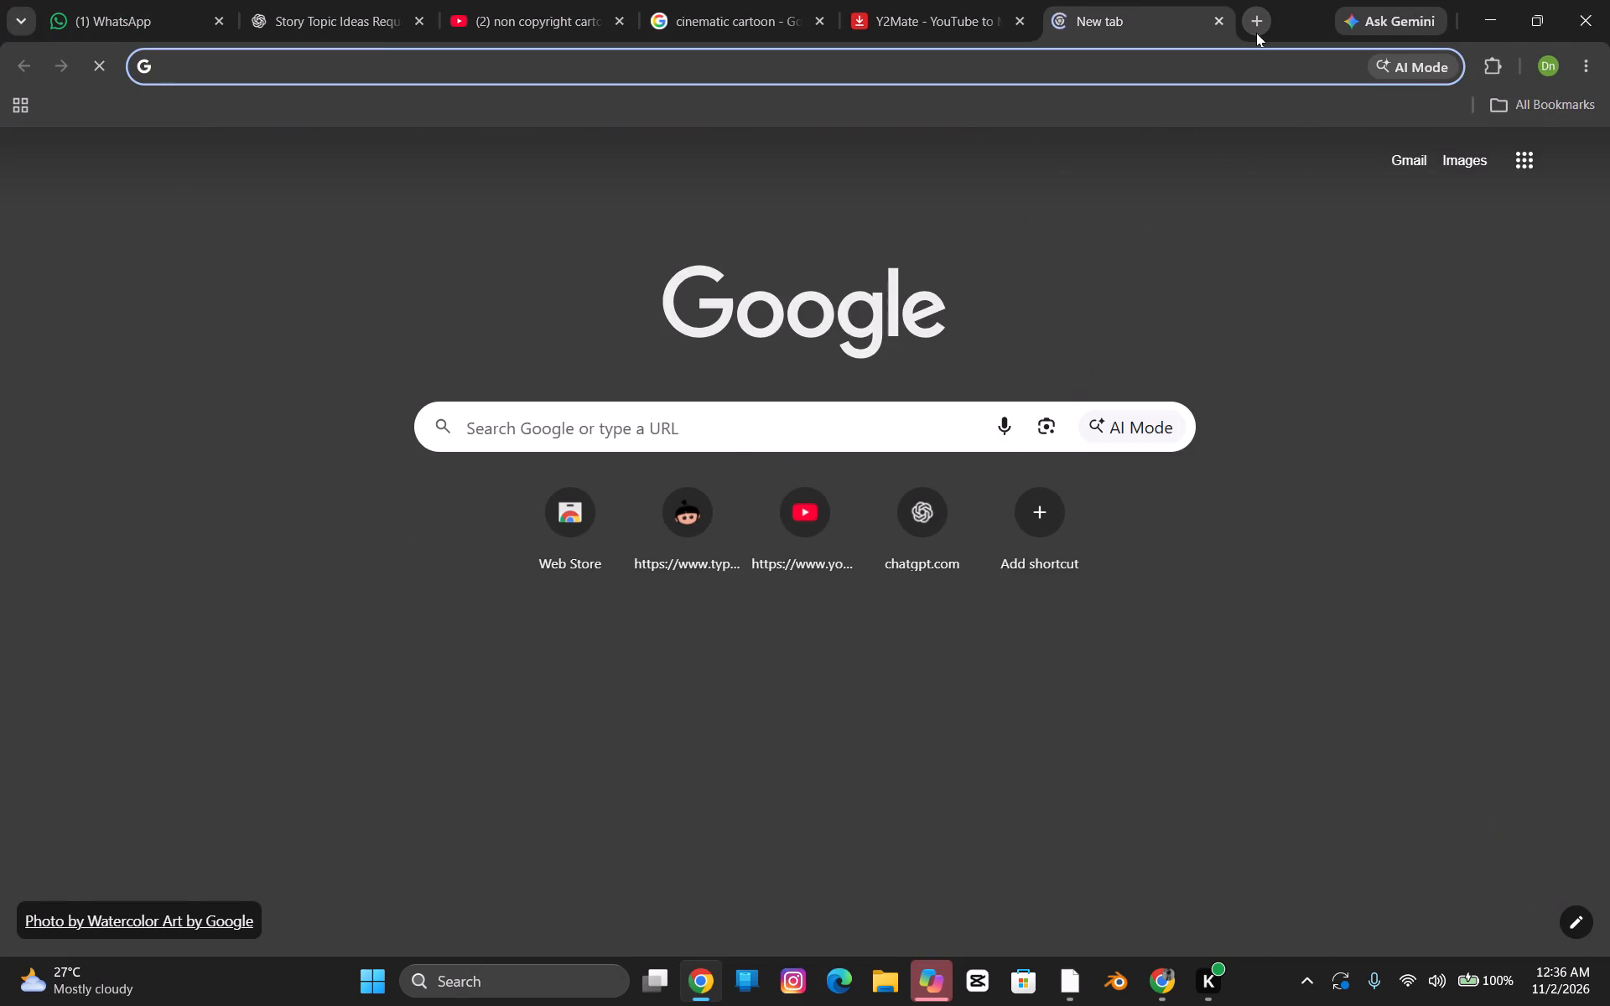
{"action": "type", "text": "davenci control pannels setup"}
{"action": "key", "text": "Return"}
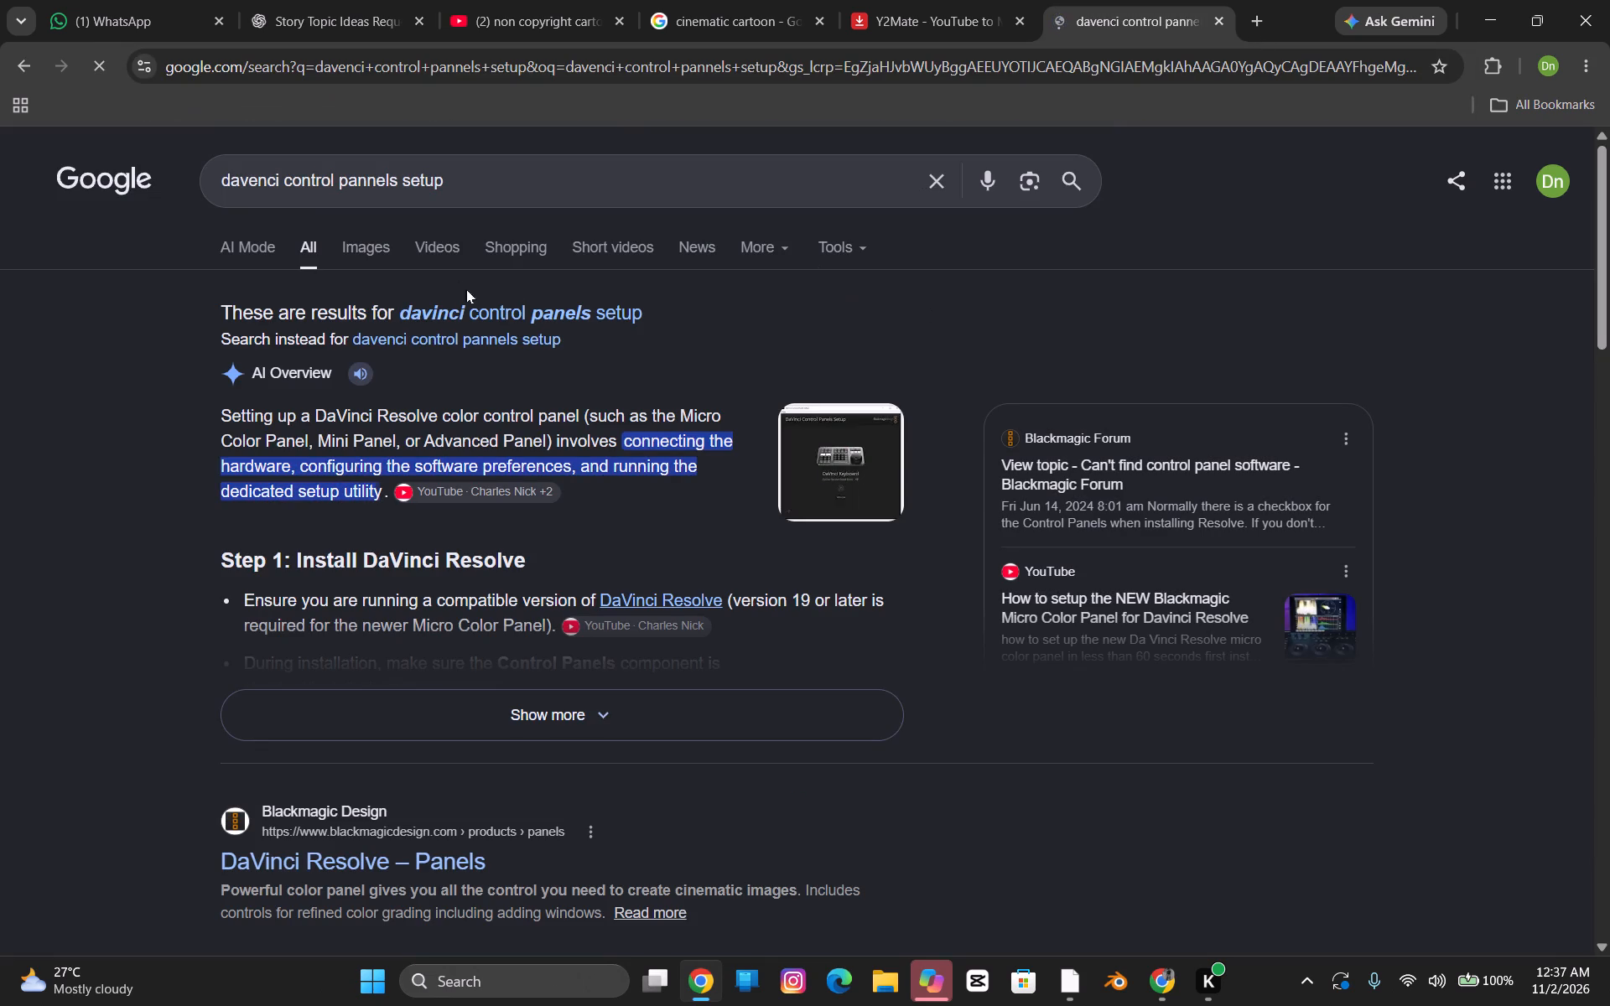
{"action": "left_click", "coordinate": [363, 244]}
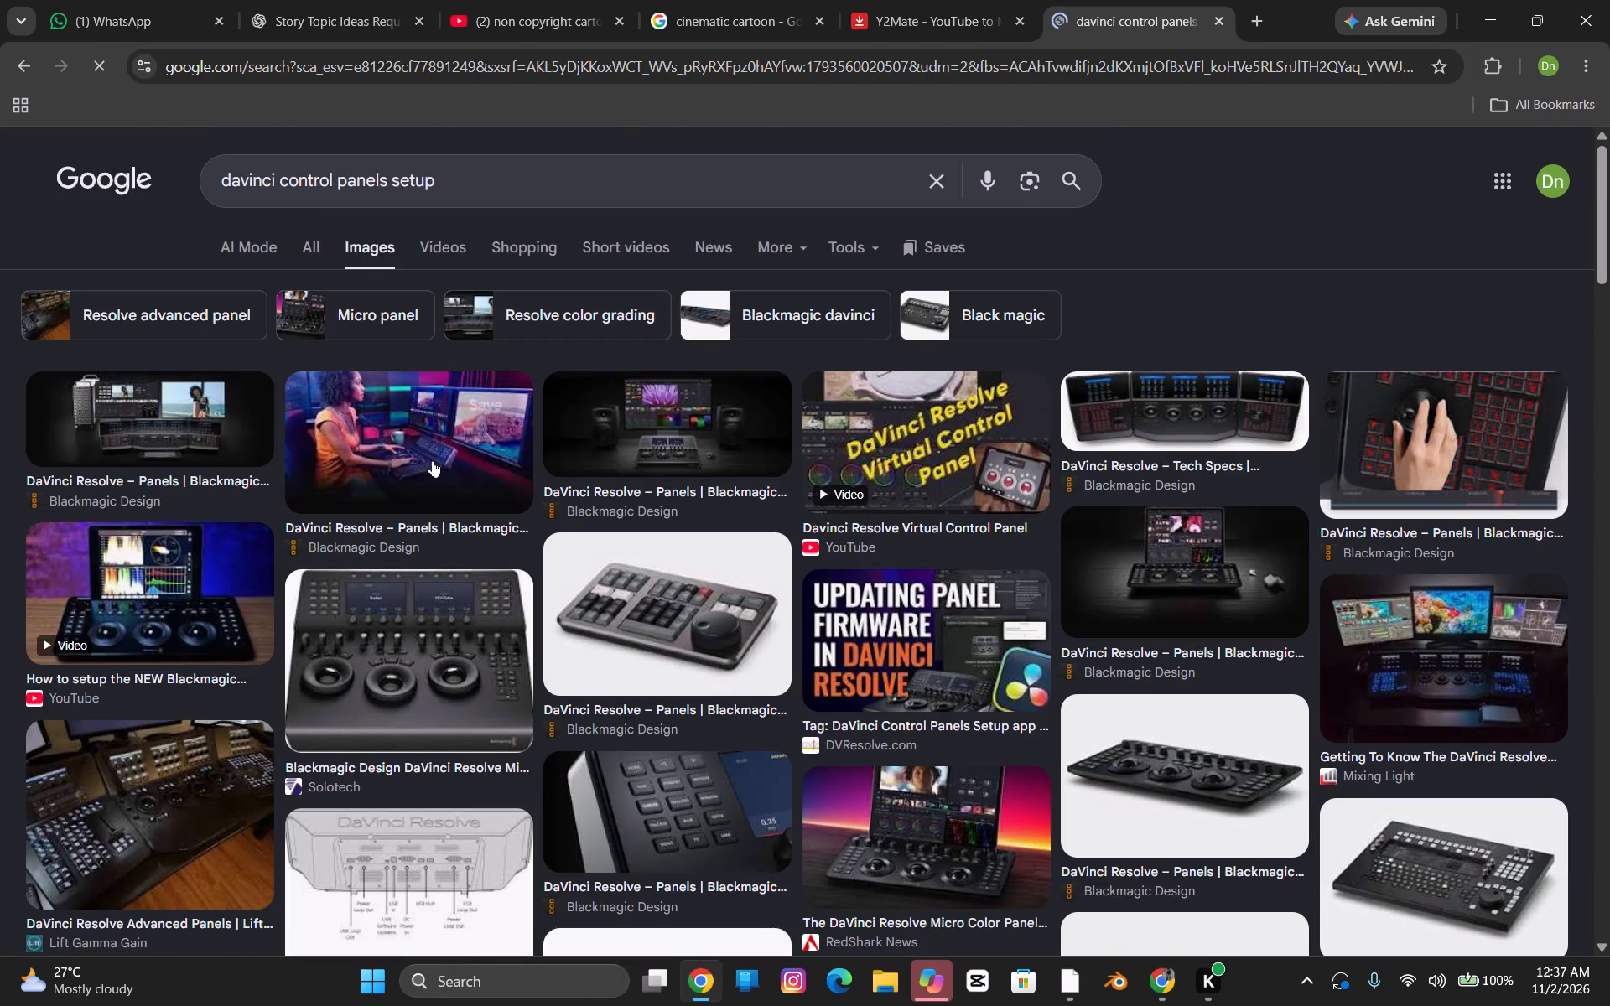
{"action": "left_click", "coordinate": [167, 440]}
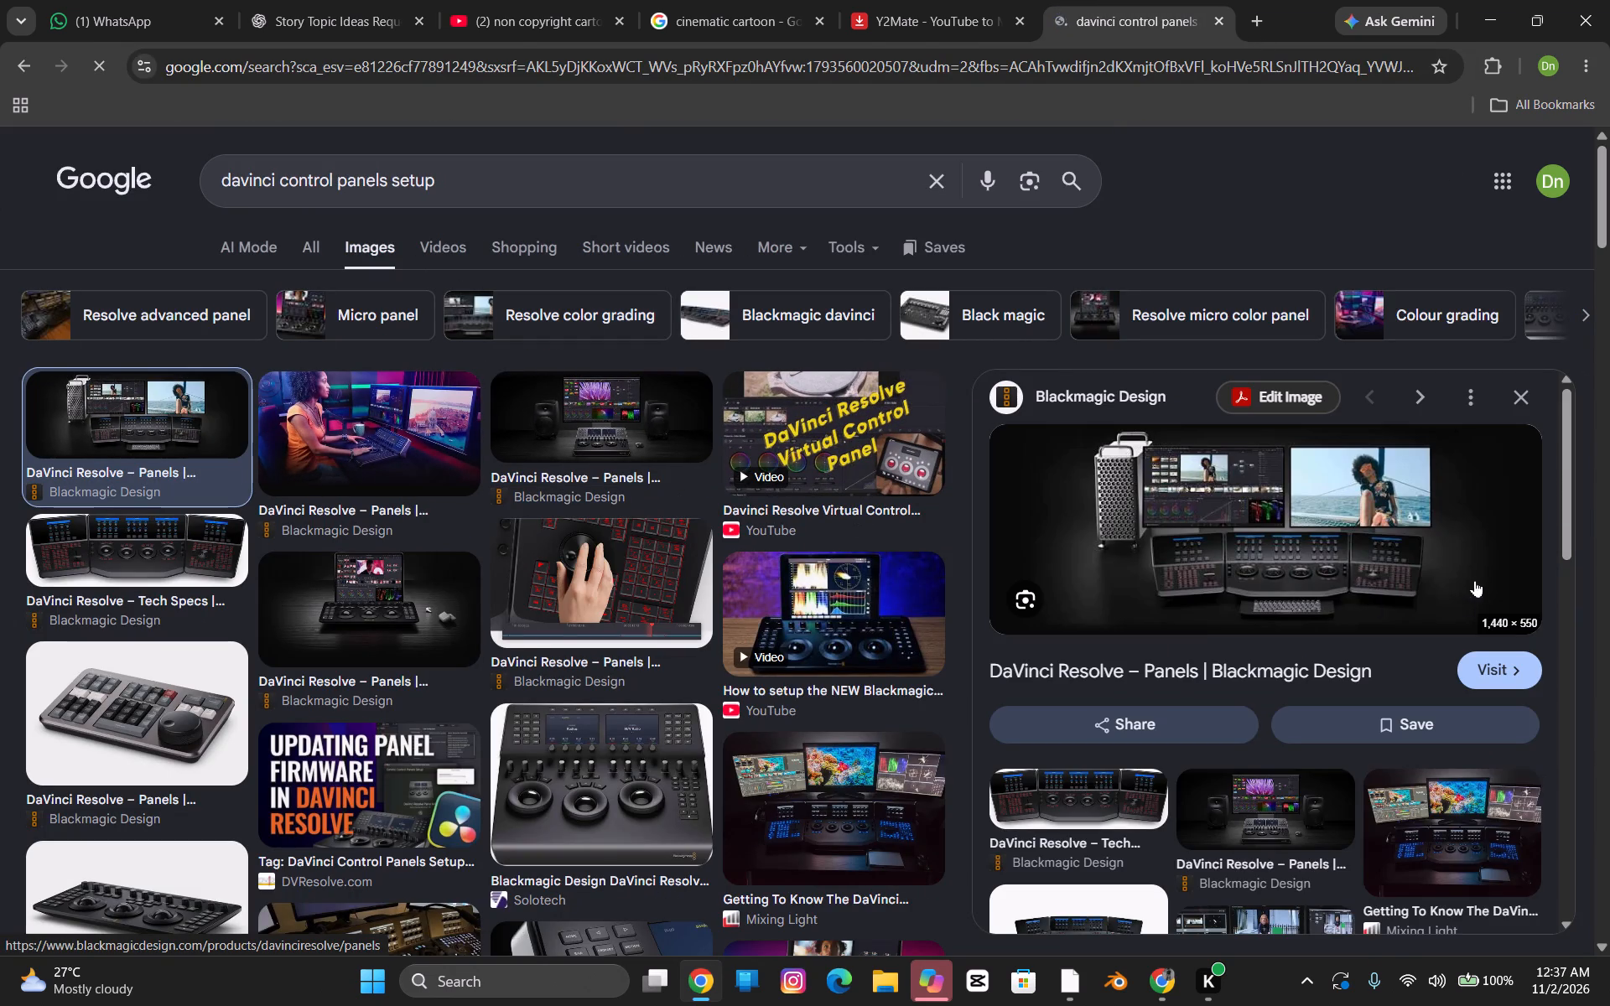
{"action": "scroll", "coordinate": [1264, 567], "scroll_direction": "up", "scroll_amount": 3}
{"action": "left_click", "coordinate": [1267, 553]}
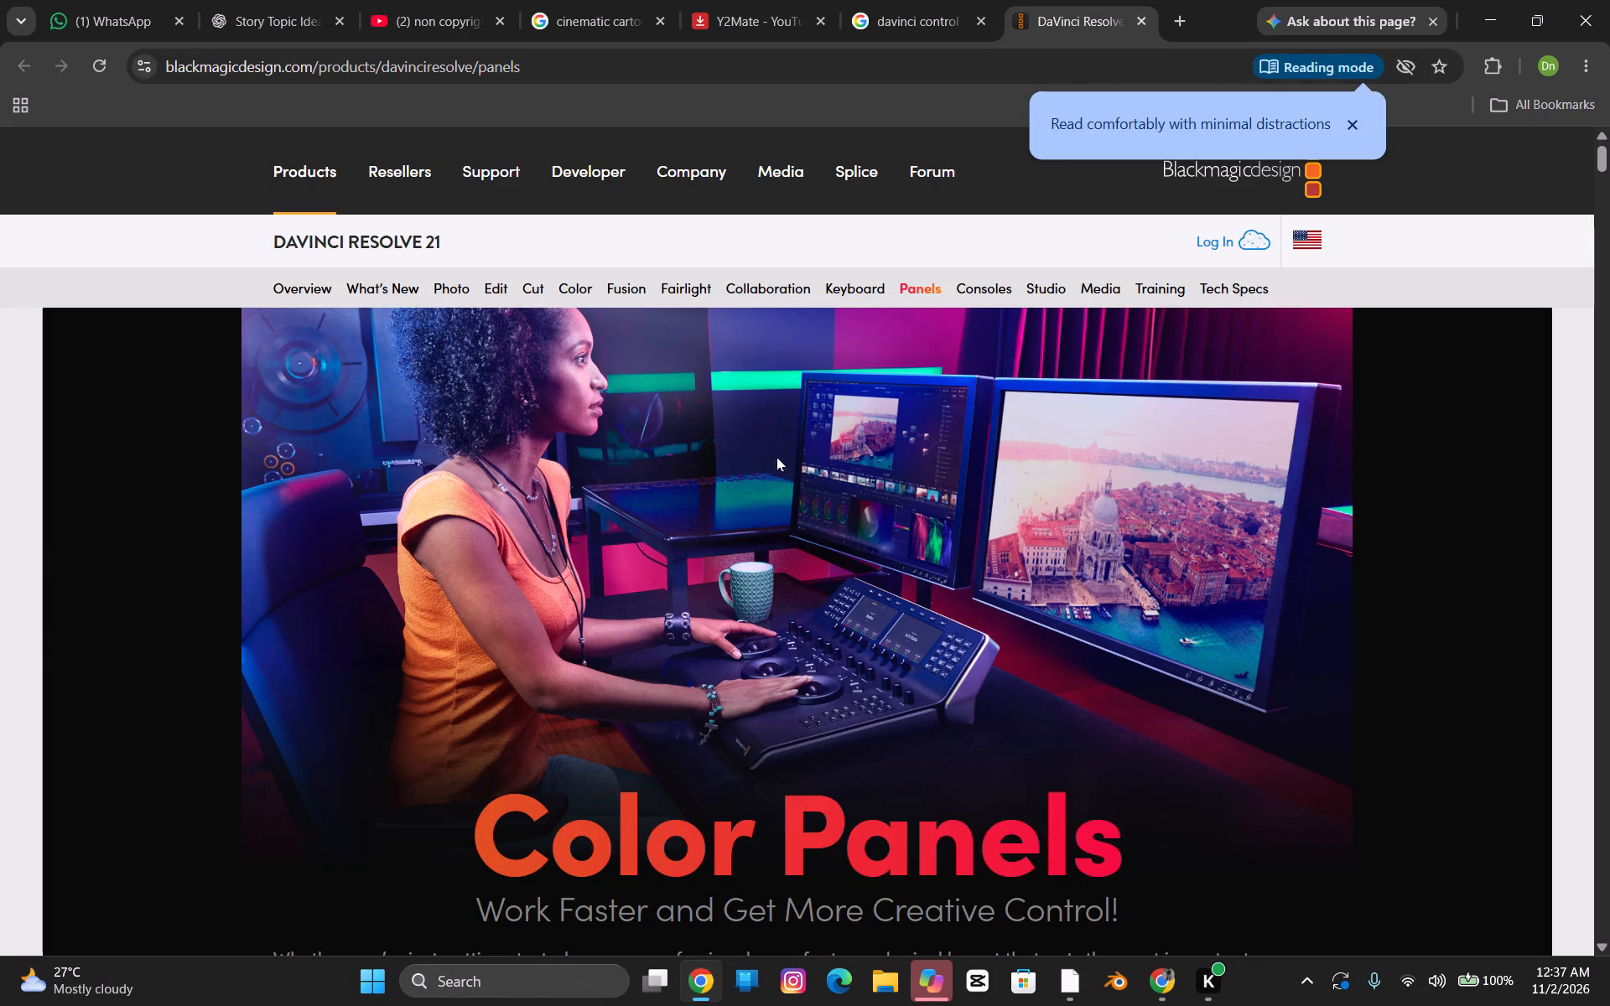
{"action": "scroll", "coordinate": [947, 631], "scroll_direction": "down", "scroll_amount": 1}
{"action": "scroll", "coordinate": [946, 586], "scroll_direction": "up", "scroll_amount": 1}
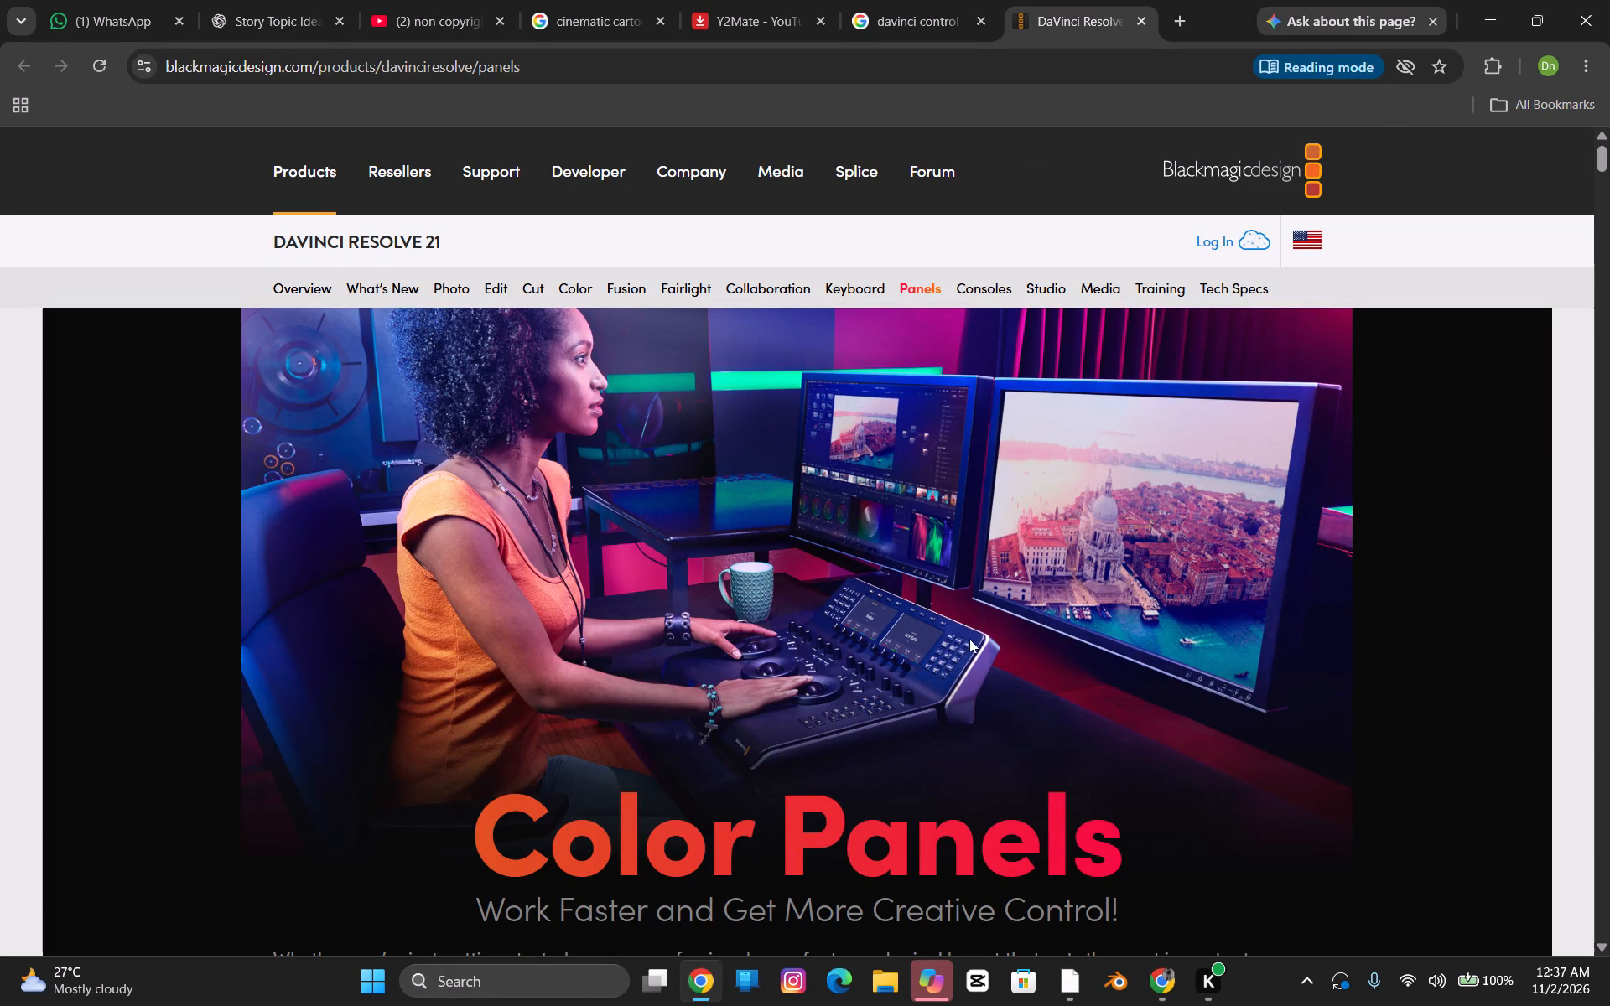
{"action": "scroll", "coordinate": [964, 647], "scroll_direction": "down", "scroll_amount": 4}
{"action": "scroll", "coordinate": [679, 651], "scroll_direction": "down", "scroll_amount": 1}
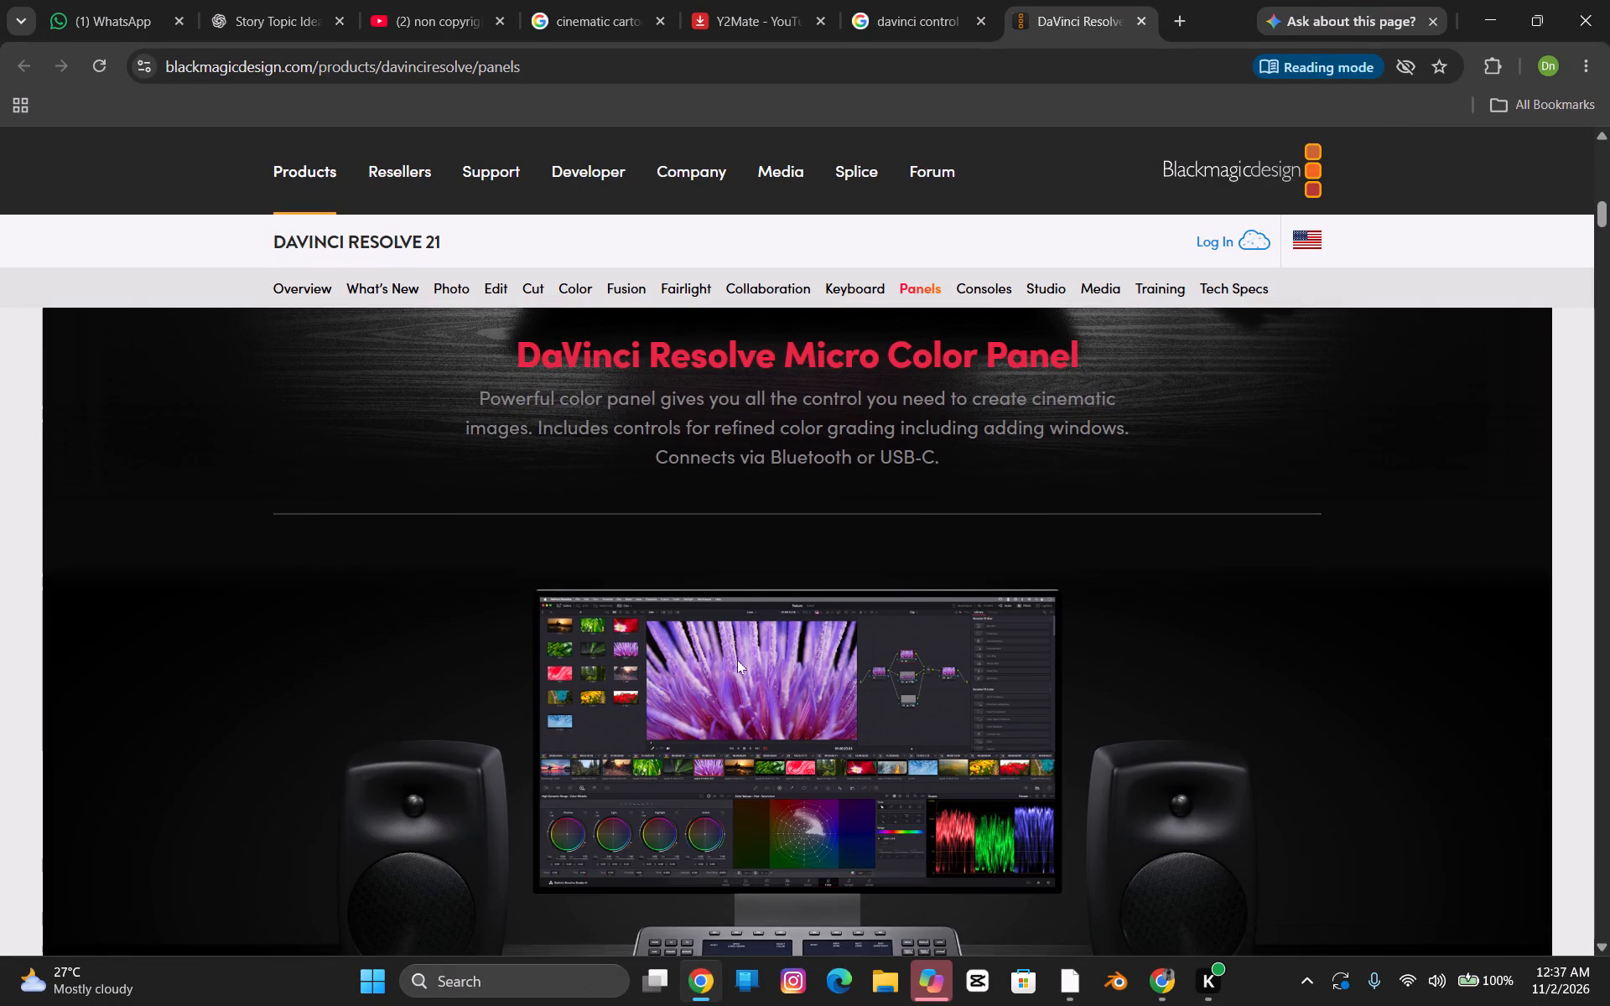
{"action": "scroll", "coordinate": [756, 667], "scroll_direction": "down", "scroll_amount": 1}
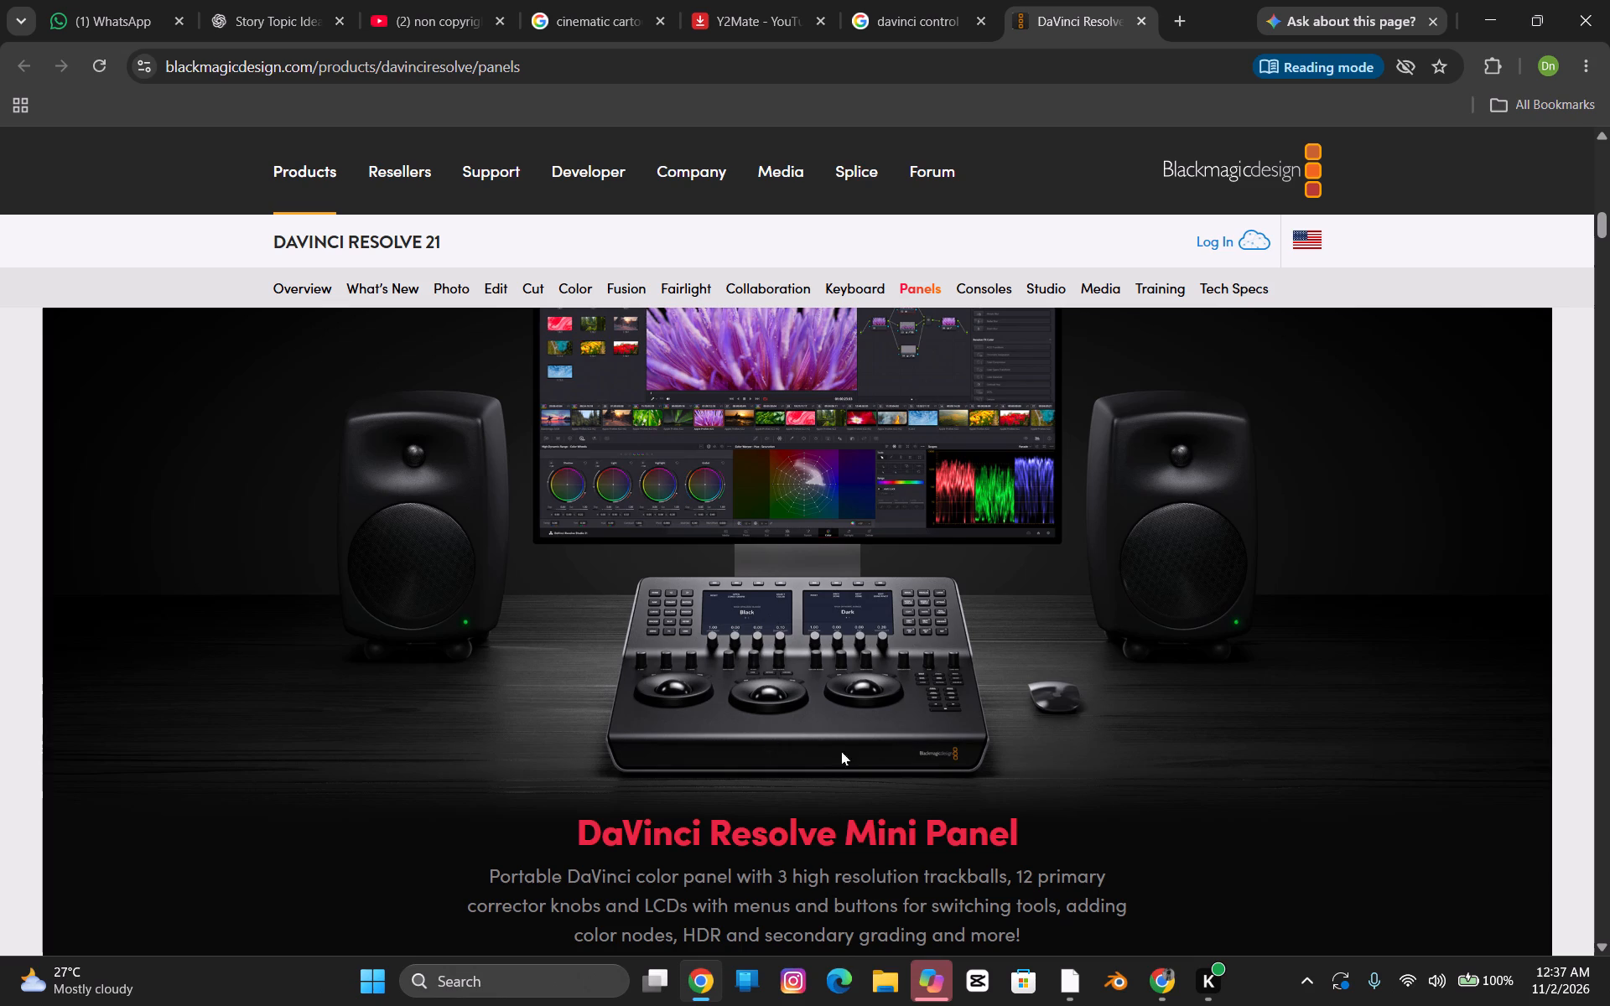
{"action": "scroll", "coordinate": [885, 699], "scroll_direction": "down", "scroll_amount": 2}
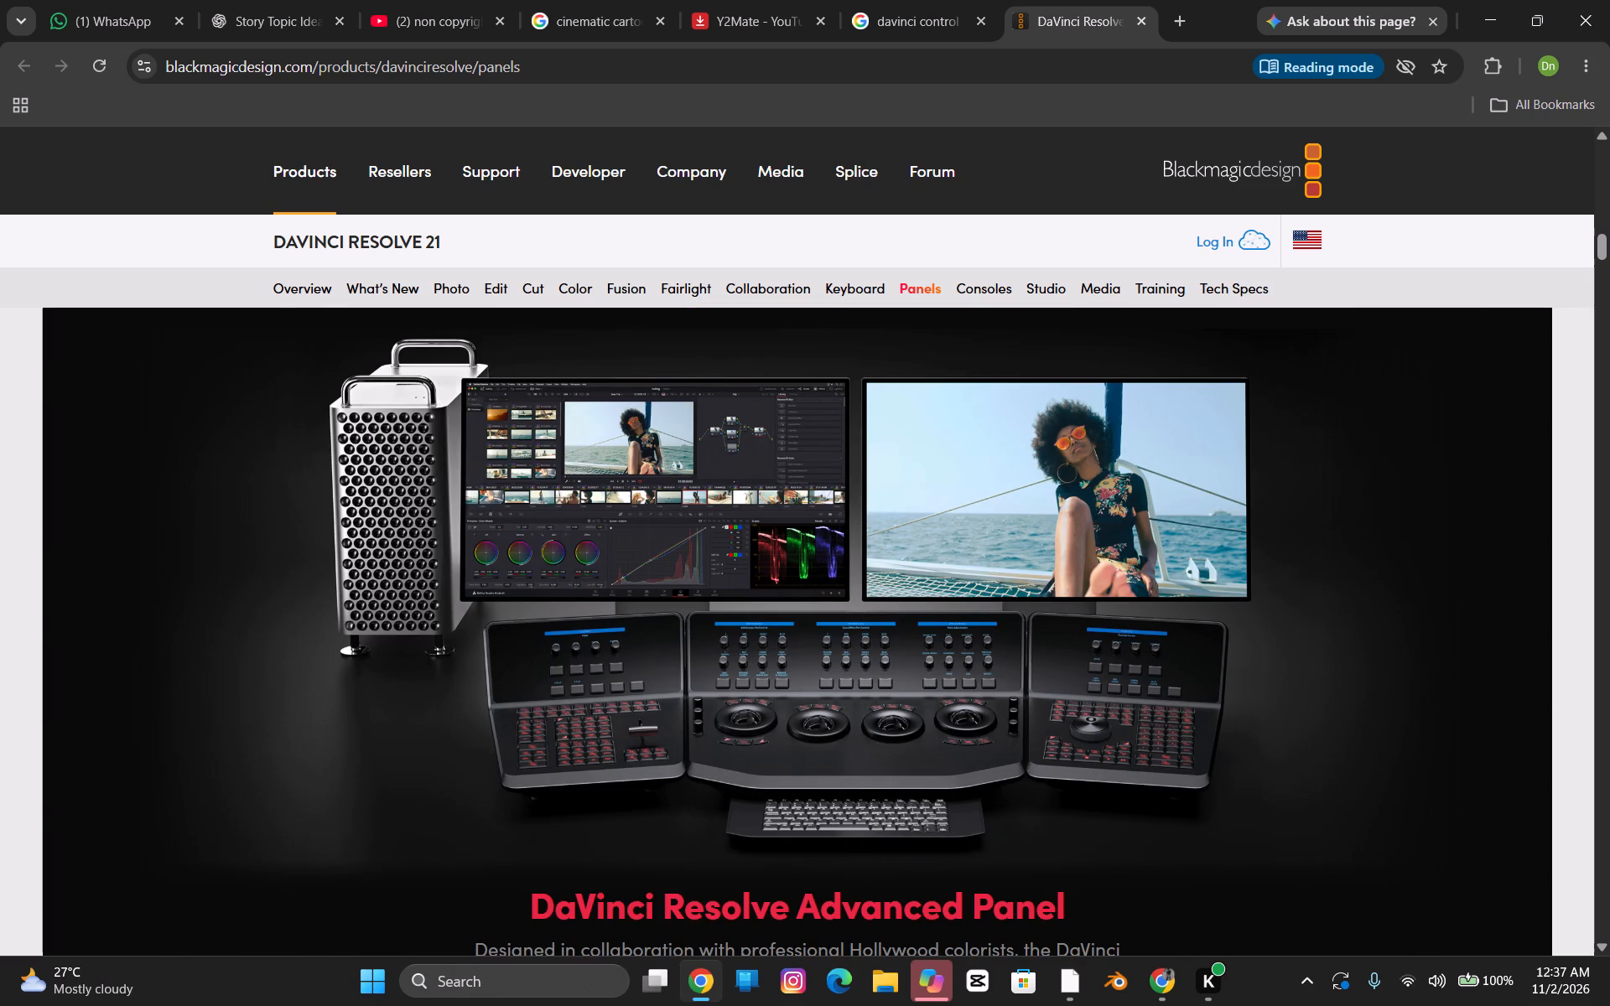
{"action": "scroll", "coordinate": [933, 712], "scroll_direction": "down", "scroll_amount": 3}
{"action": "scroll", "coordinate": [906, 717], "scroll_direction": "up", "scroll_amount": 1}
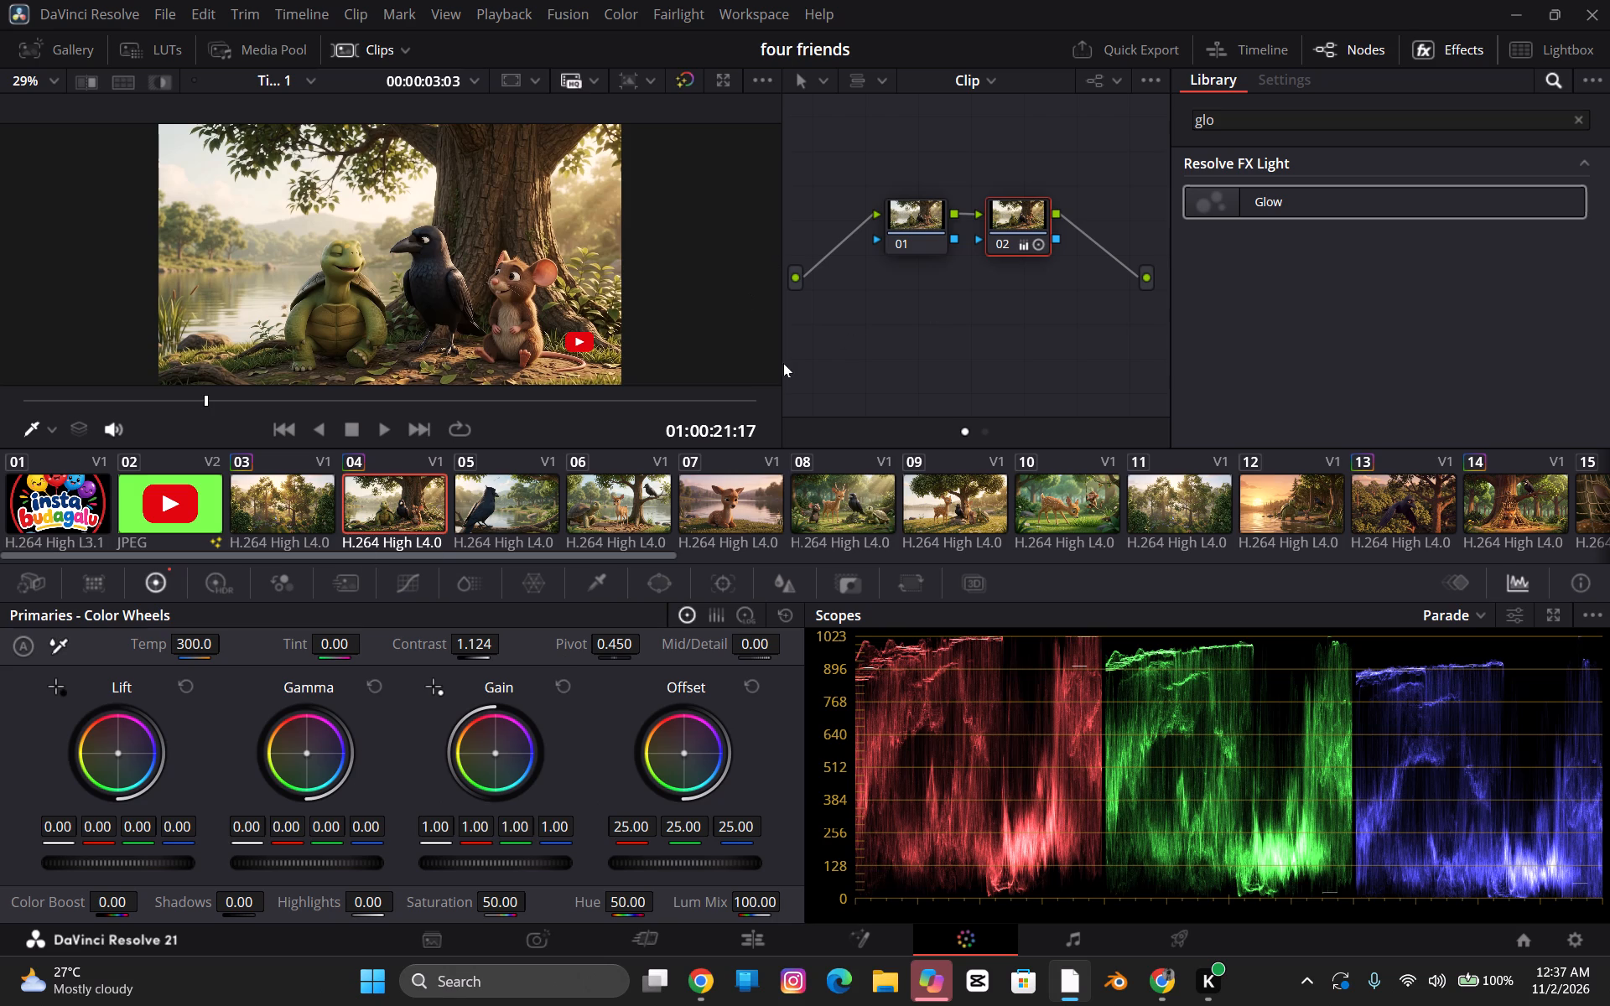
{"action": "left_click", "coordinate": [989, 249]}
{"action": "left_click", "coordinate": [1012, 232]}
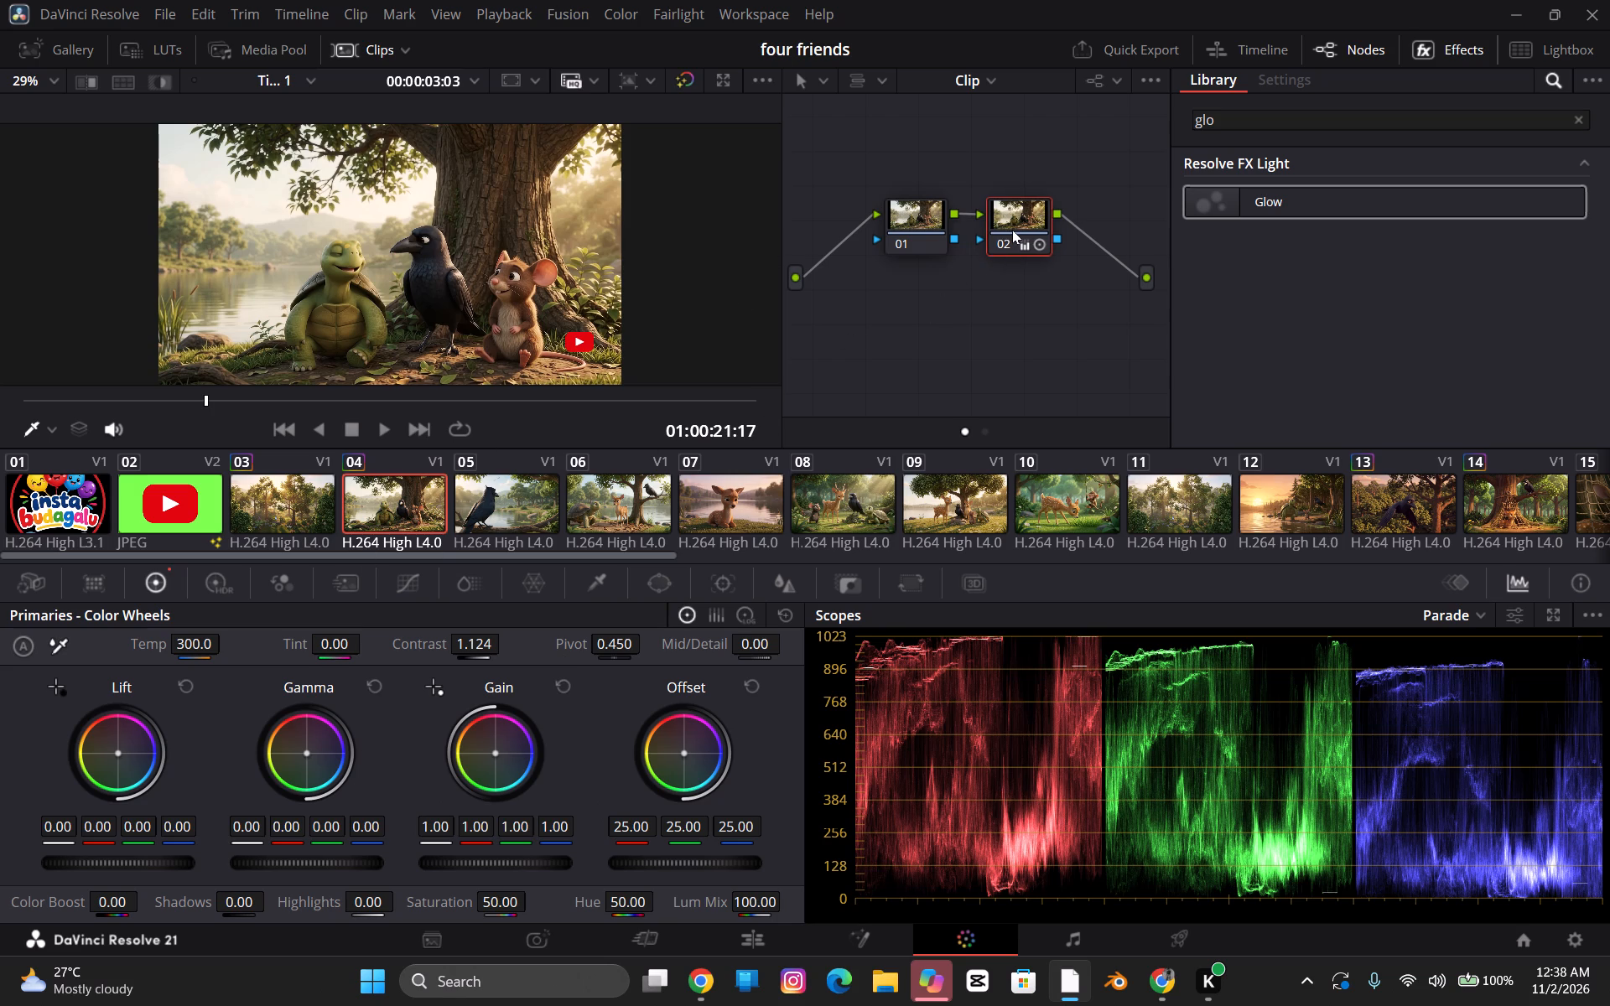
{"action": "key", "text": "Delete"}
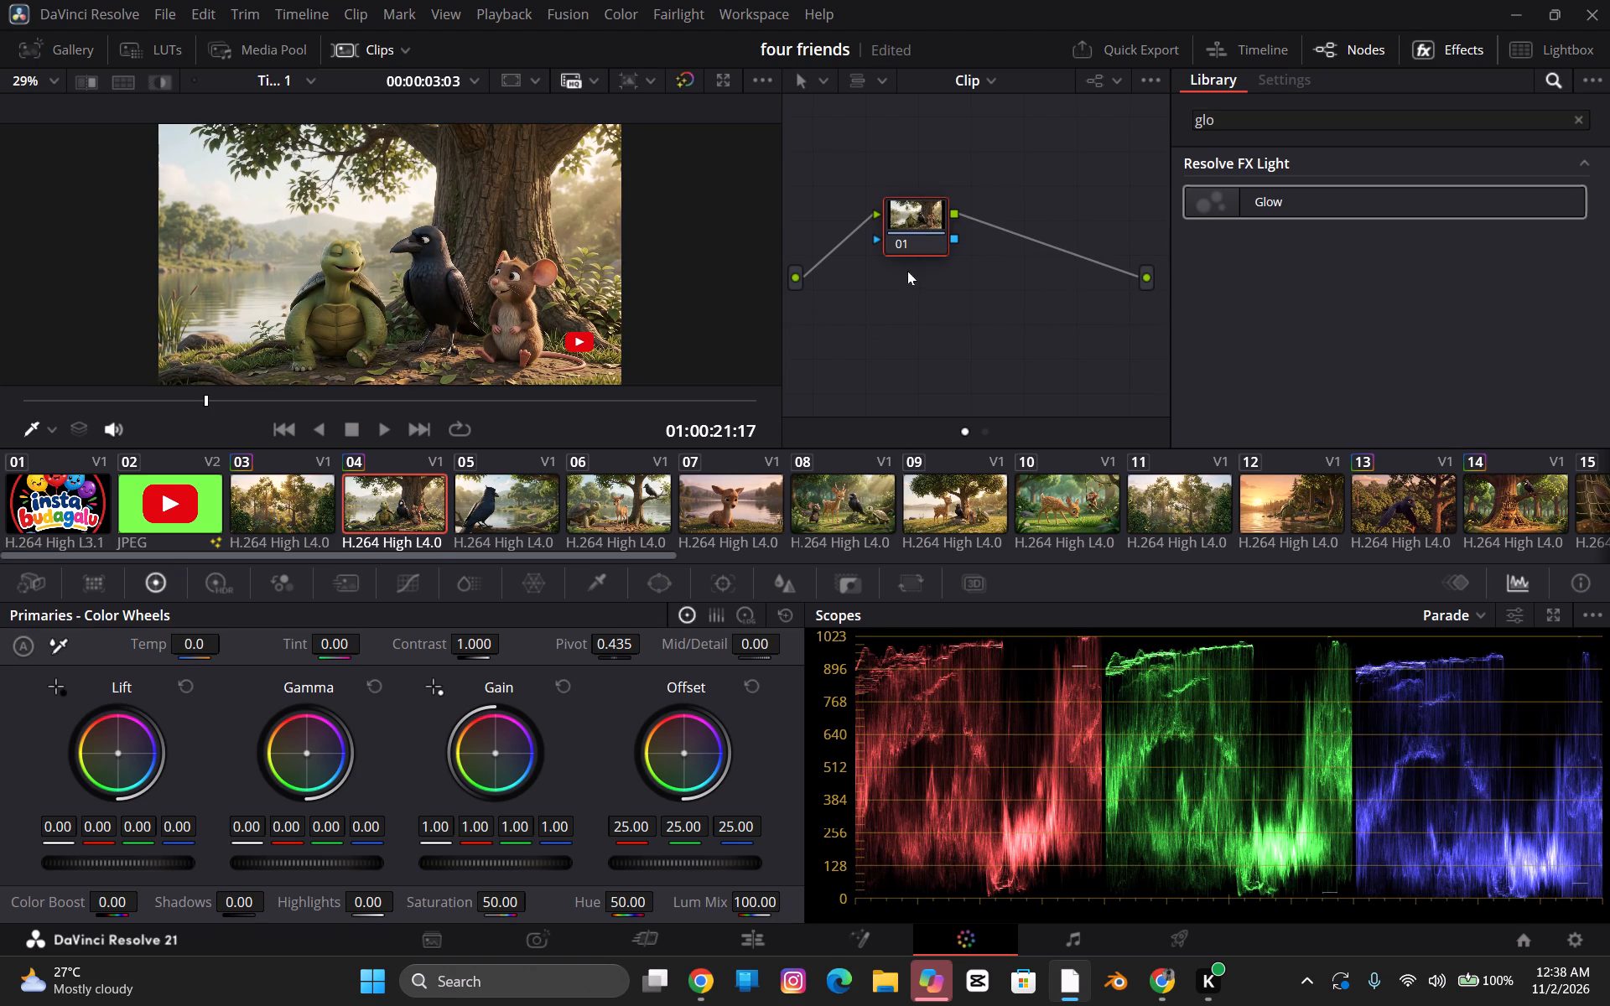
{"action": "key", "text": "ctrl+z"}
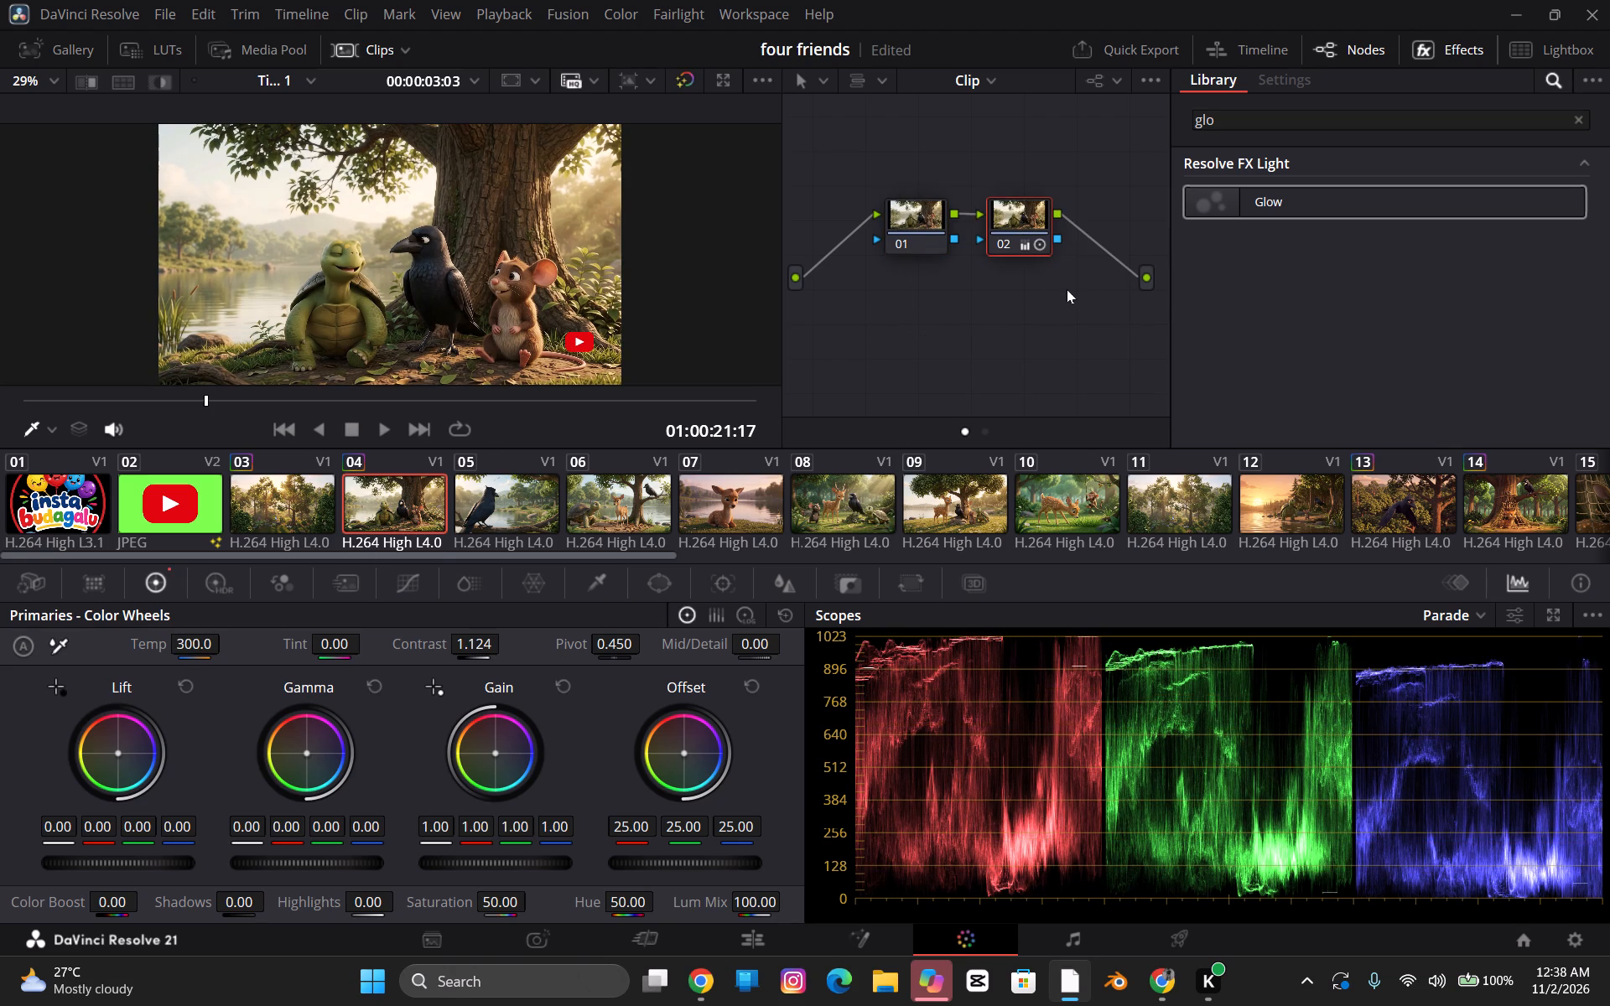
{"action": "key", "text": "ctrl+z"}
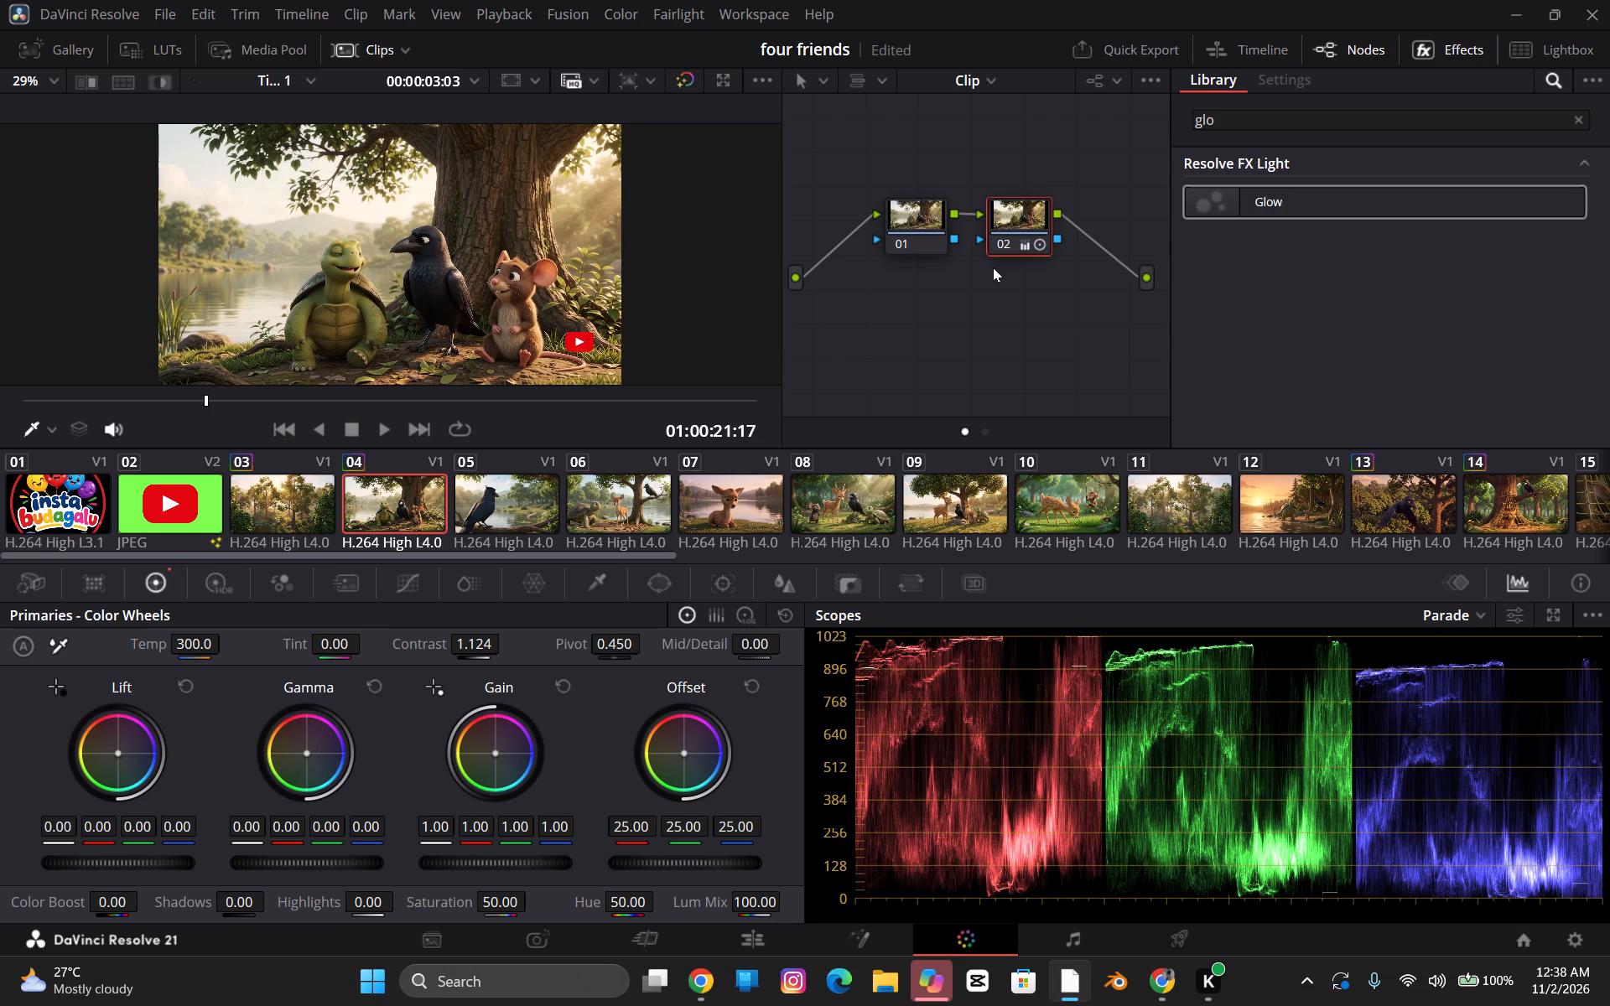
{"action": "key", "text": "ctrl+shift+z"}
{"action": "key", "text": "ctrl+shift+z"}
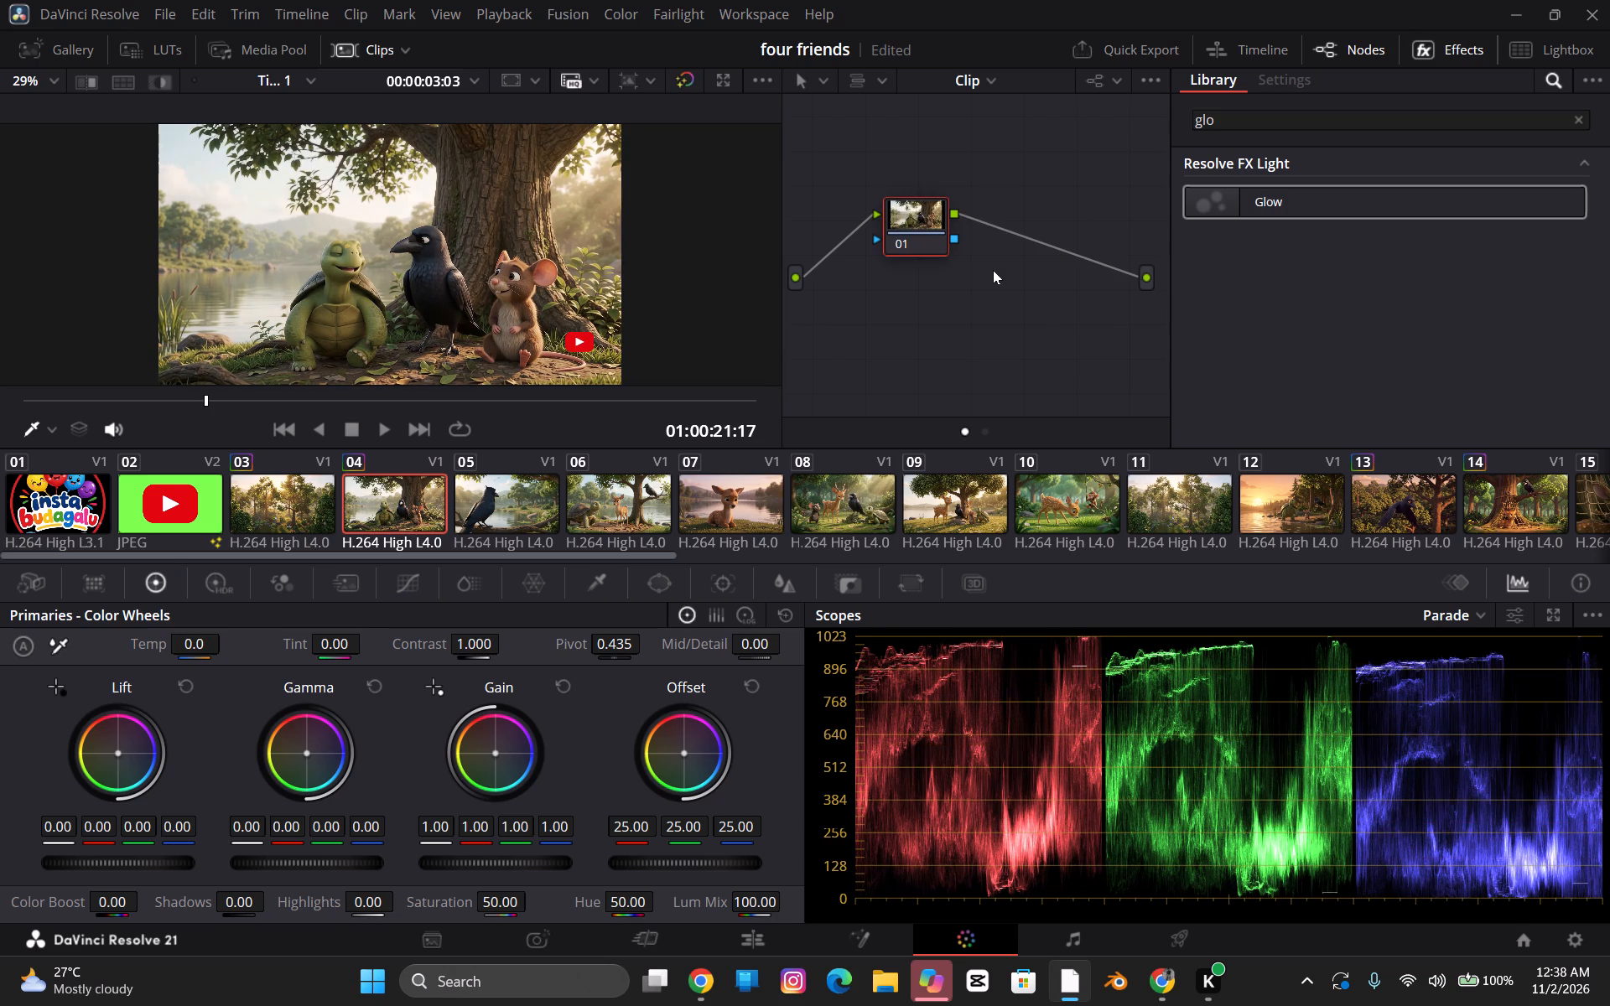
{"action": "key", "text": "ctrl+z"}
{"action": "key", "text": "ctrl+shift+z"}
{"action": "key", "text": "ctrl+z"}
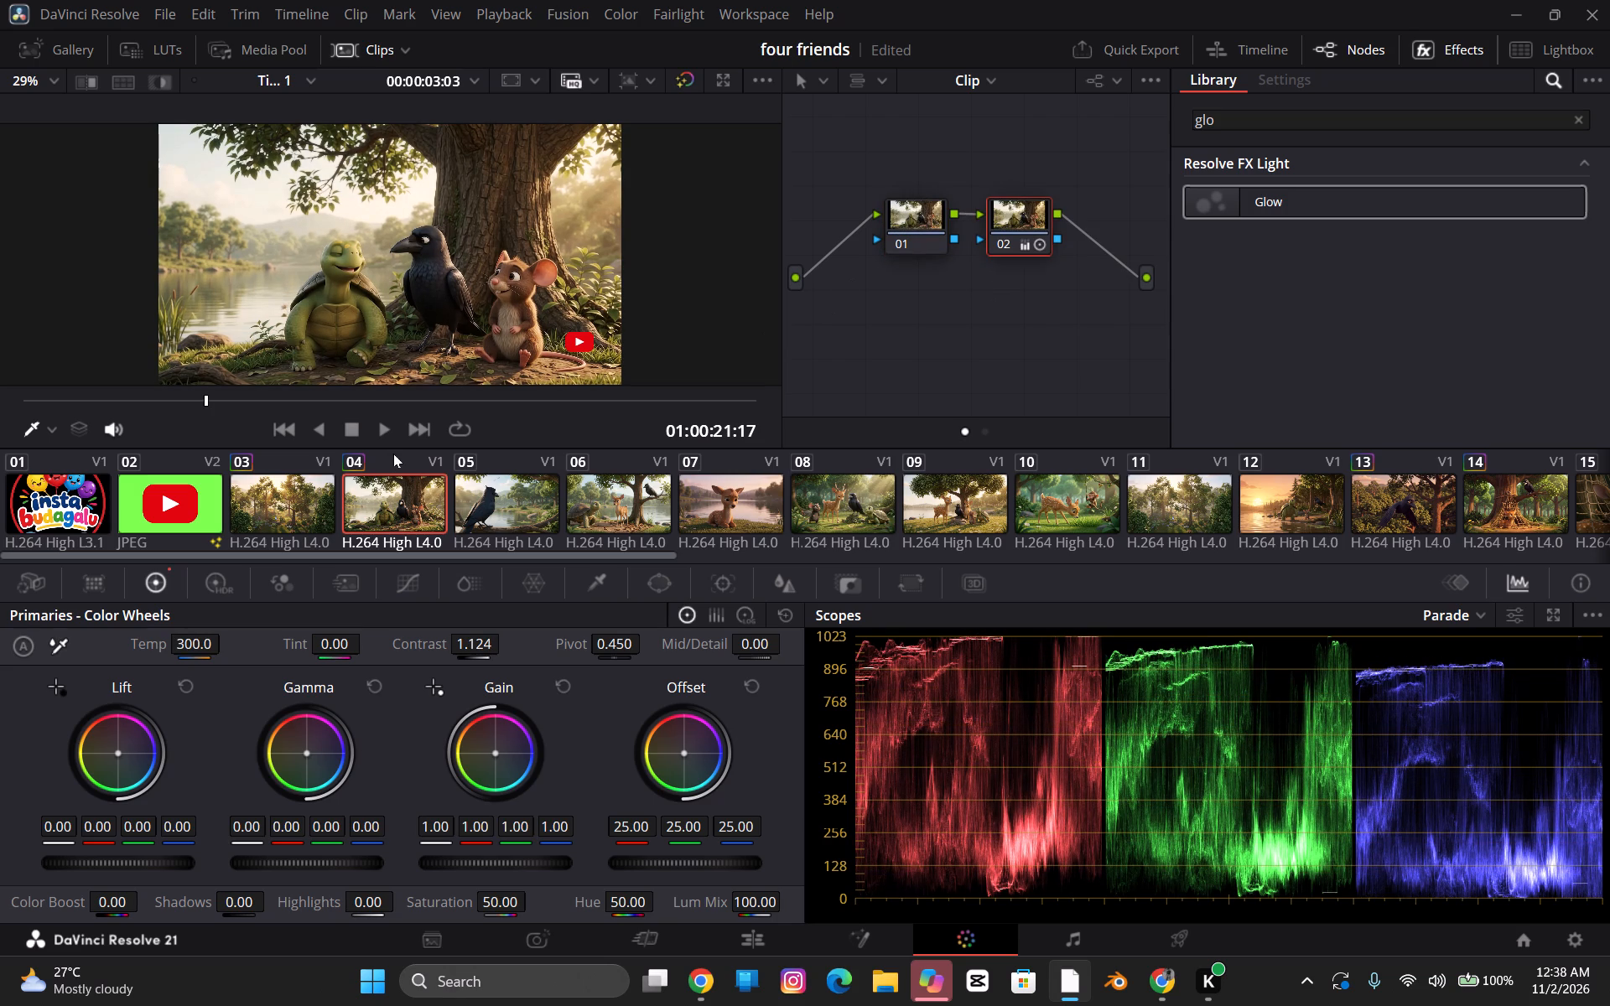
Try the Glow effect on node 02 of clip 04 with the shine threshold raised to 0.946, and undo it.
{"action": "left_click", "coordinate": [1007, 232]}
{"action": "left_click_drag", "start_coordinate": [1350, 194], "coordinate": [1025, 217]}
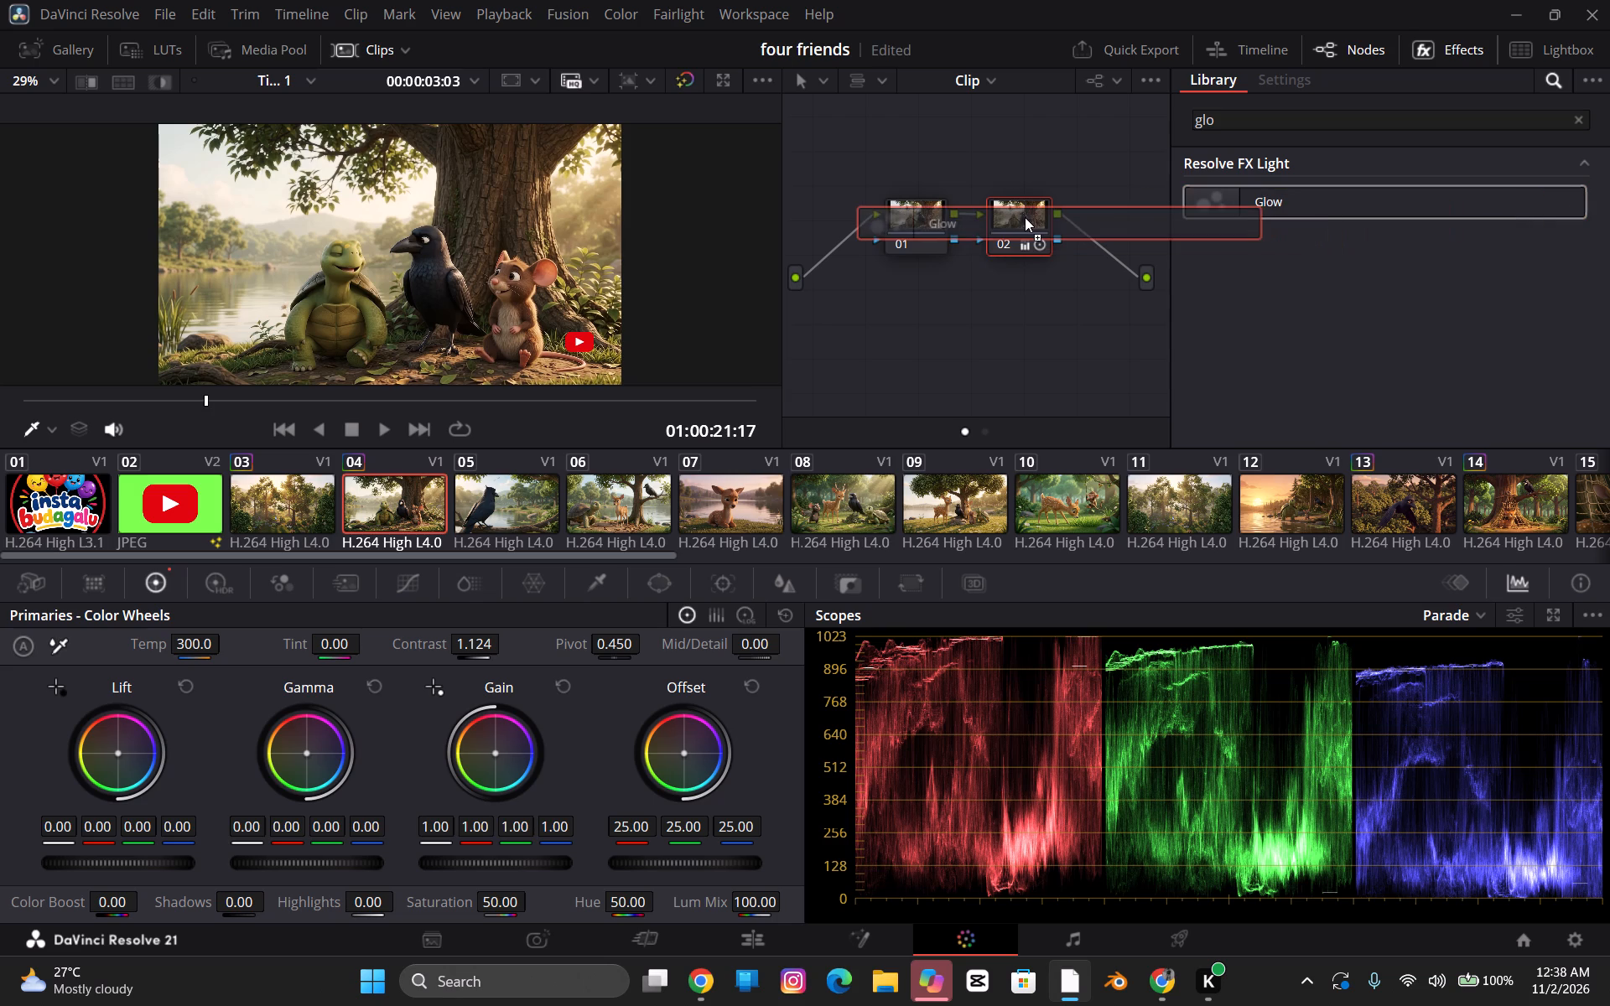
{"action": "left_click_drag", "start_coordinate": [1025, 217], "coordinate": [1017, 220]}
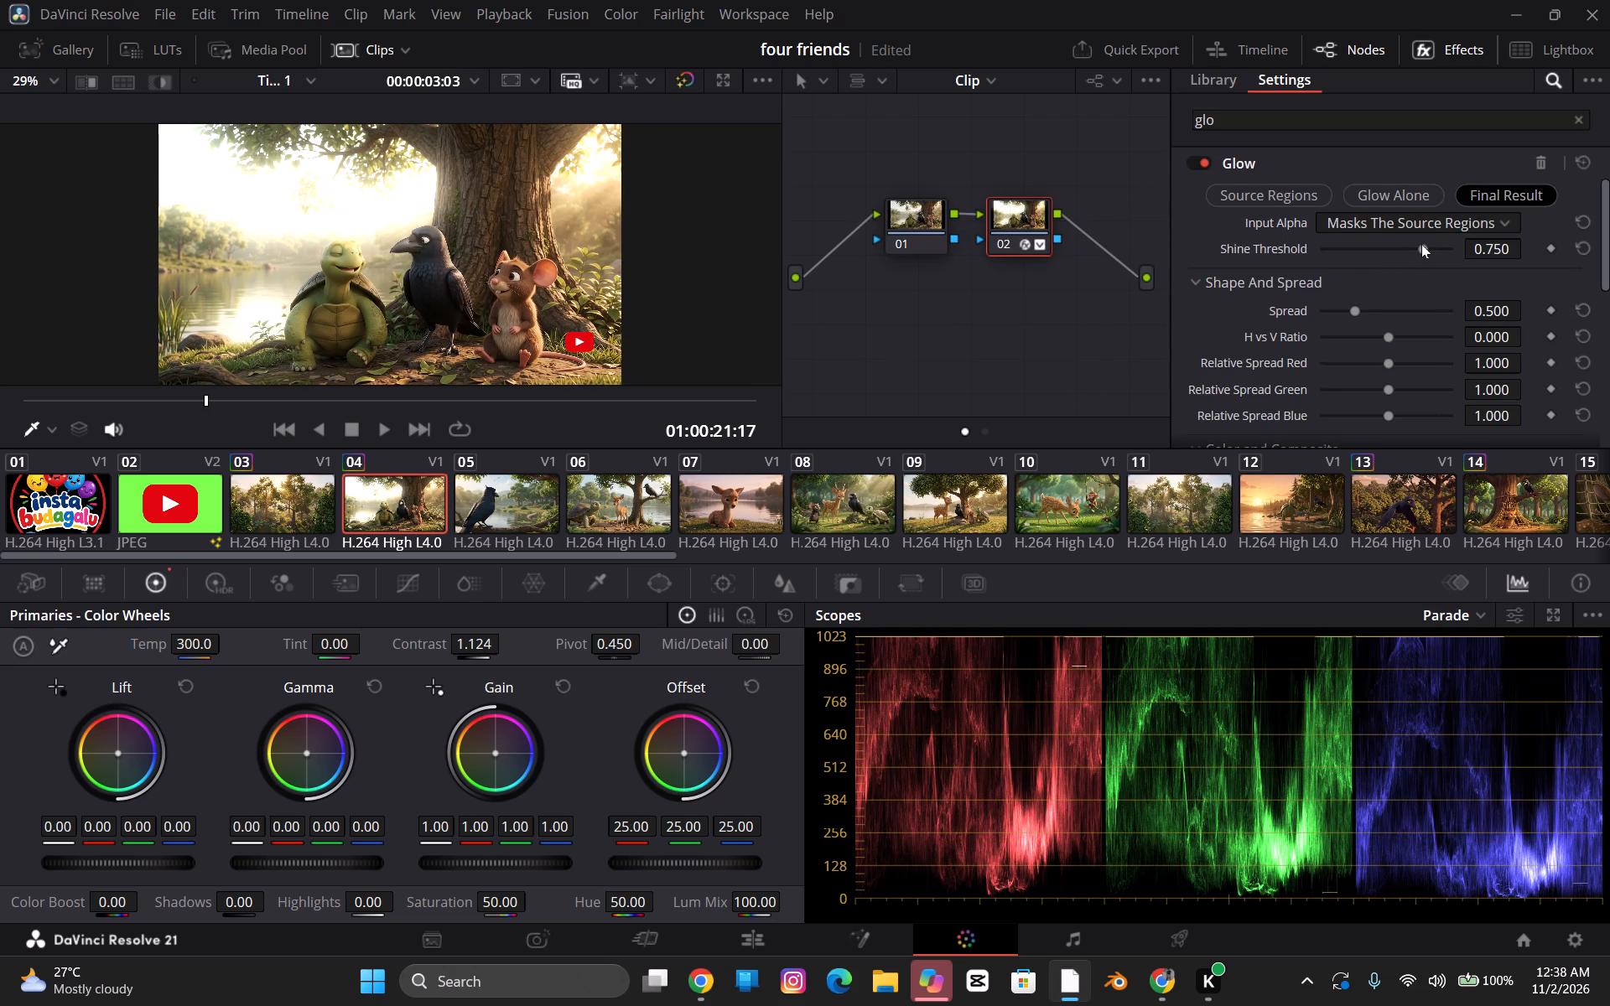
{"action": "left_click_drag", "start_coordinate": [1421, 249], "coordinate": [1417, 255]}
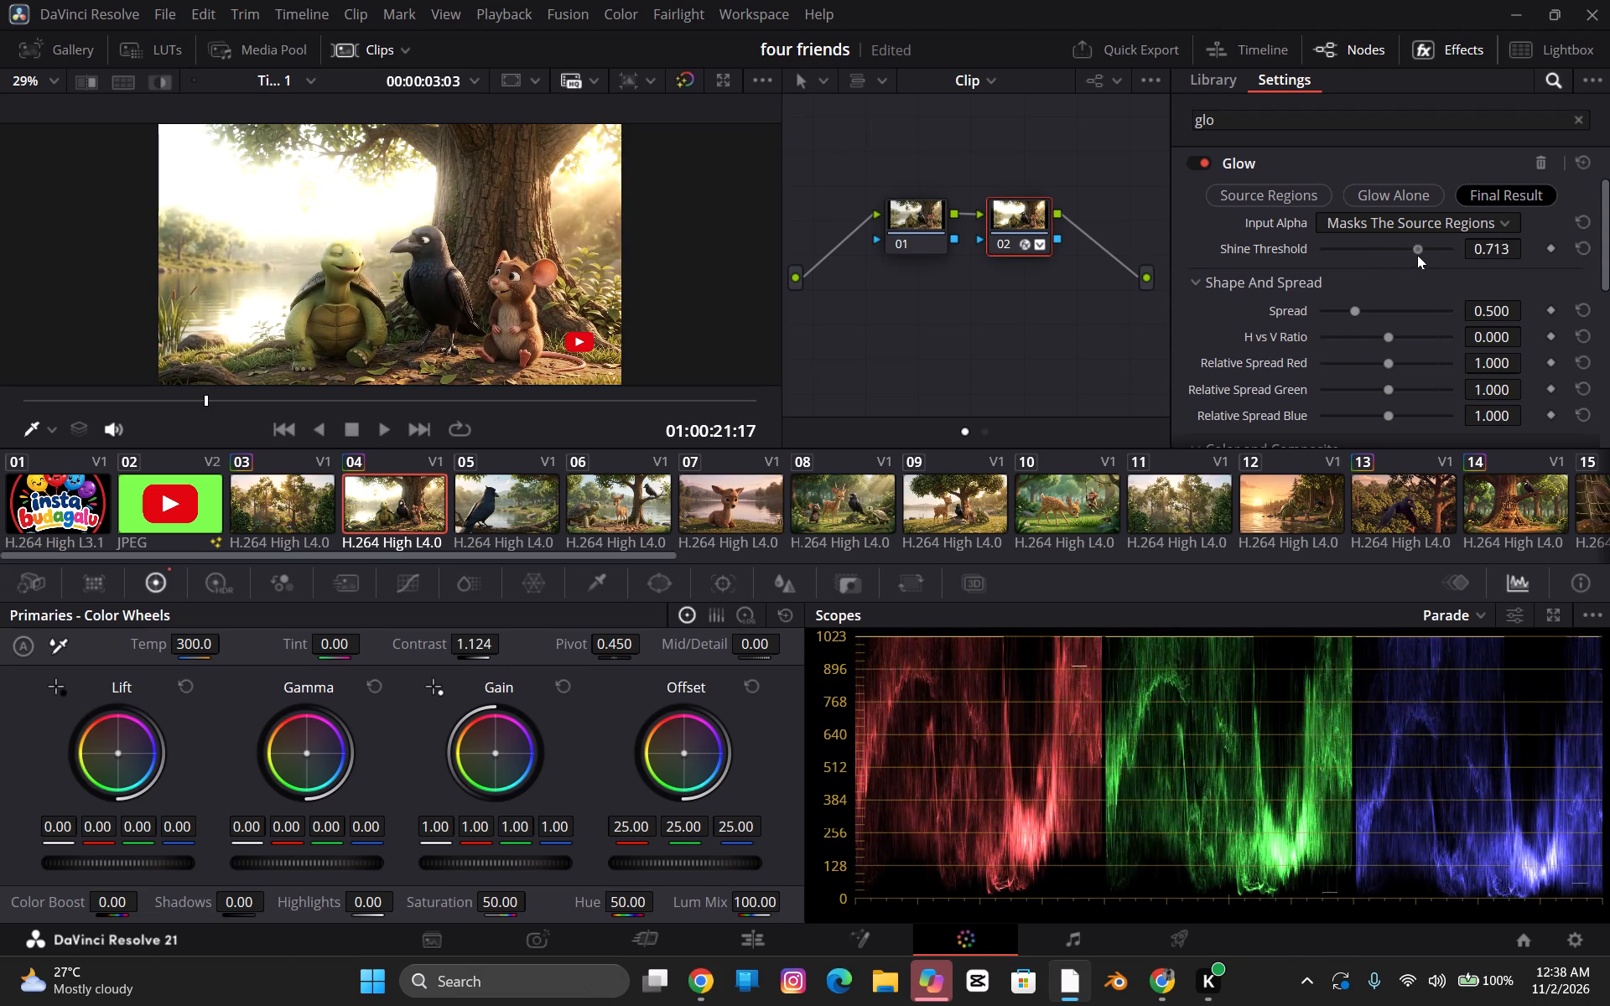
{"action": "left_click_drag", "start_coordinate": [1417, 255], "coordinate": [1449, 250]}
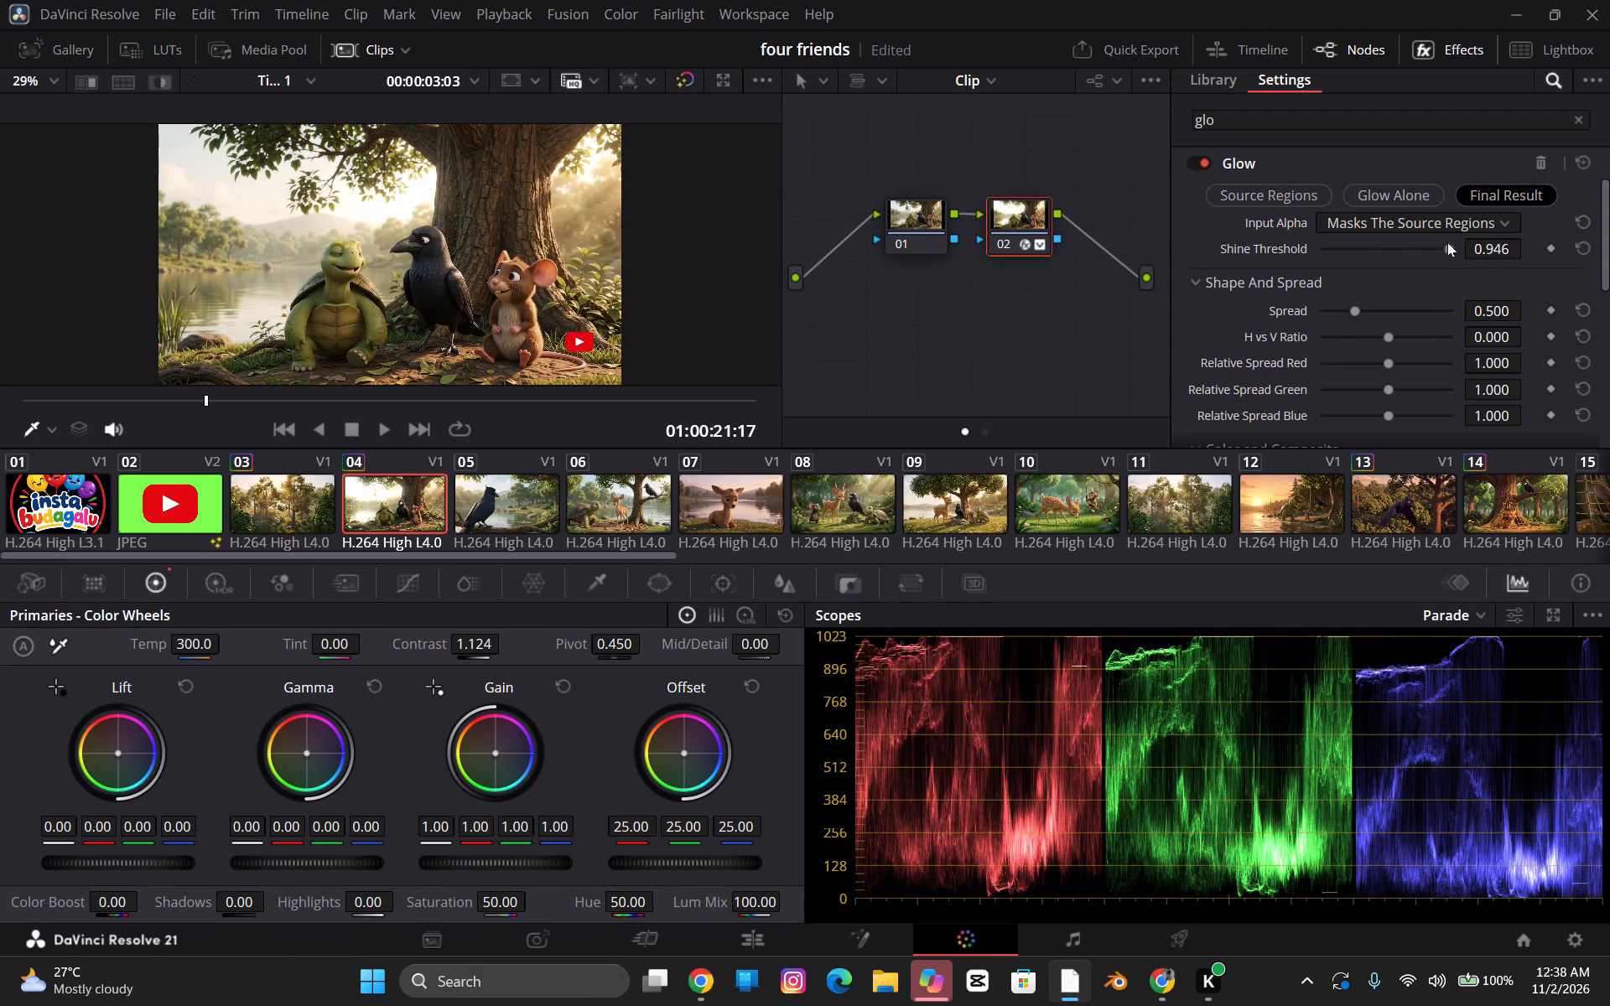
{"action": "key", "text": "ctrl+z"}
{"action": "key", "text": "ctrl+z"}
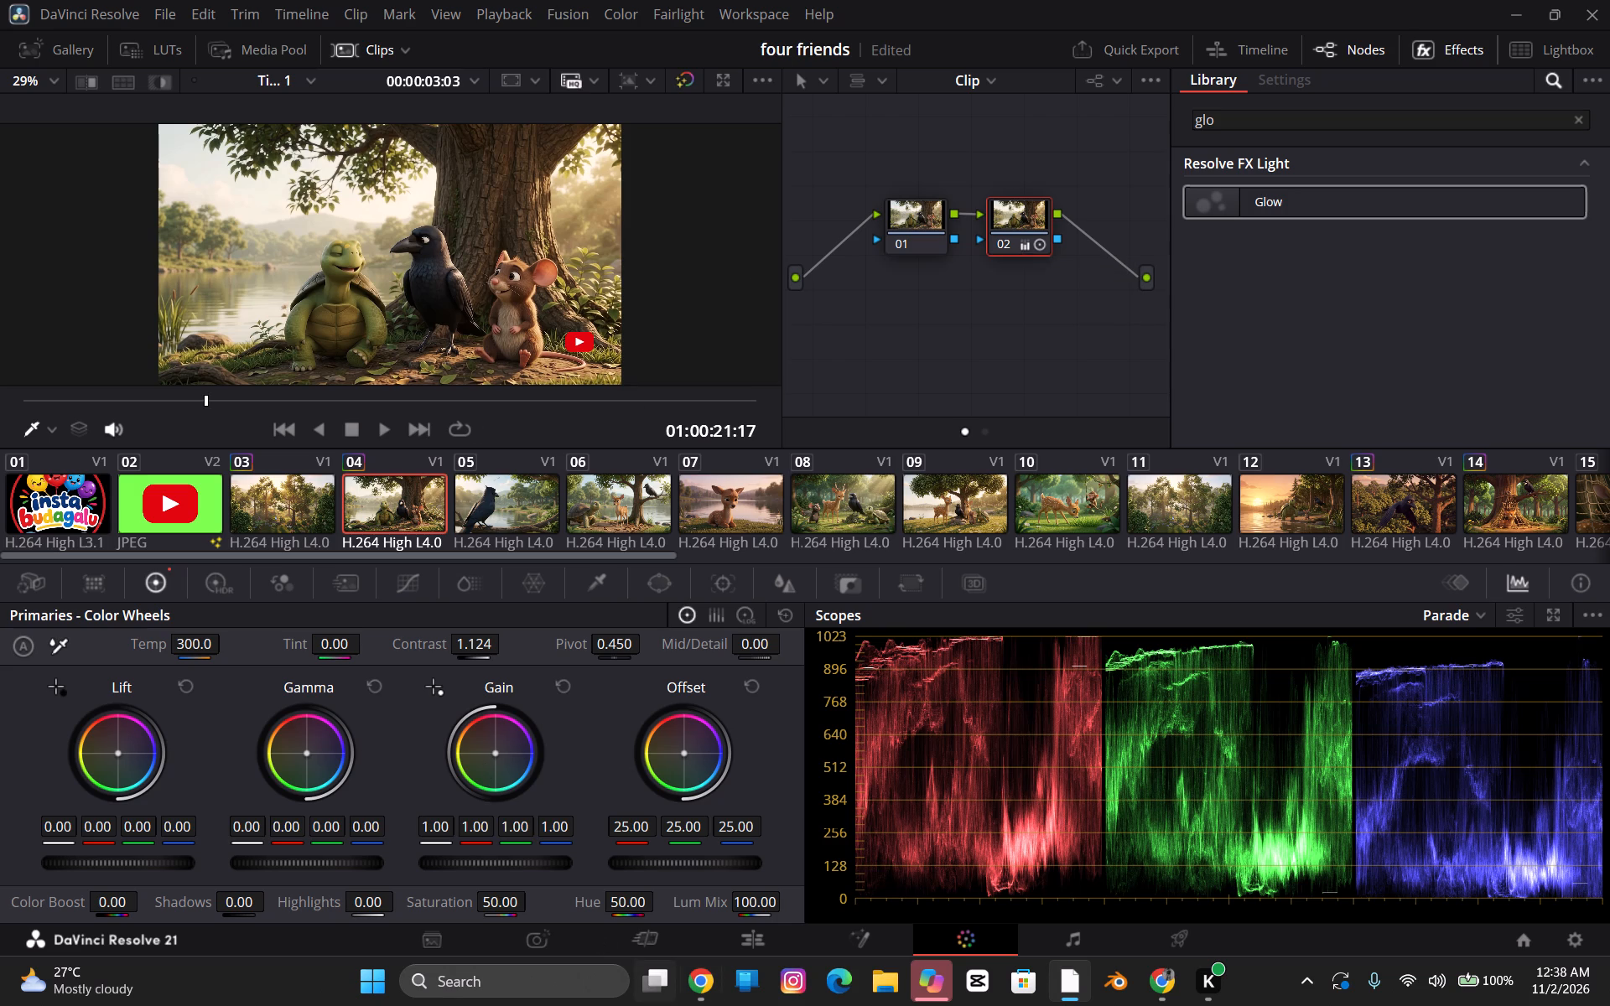
Switch to the Edit page and save the four friends project.
{"action": "left_click", "coordinate": [756, 935]}
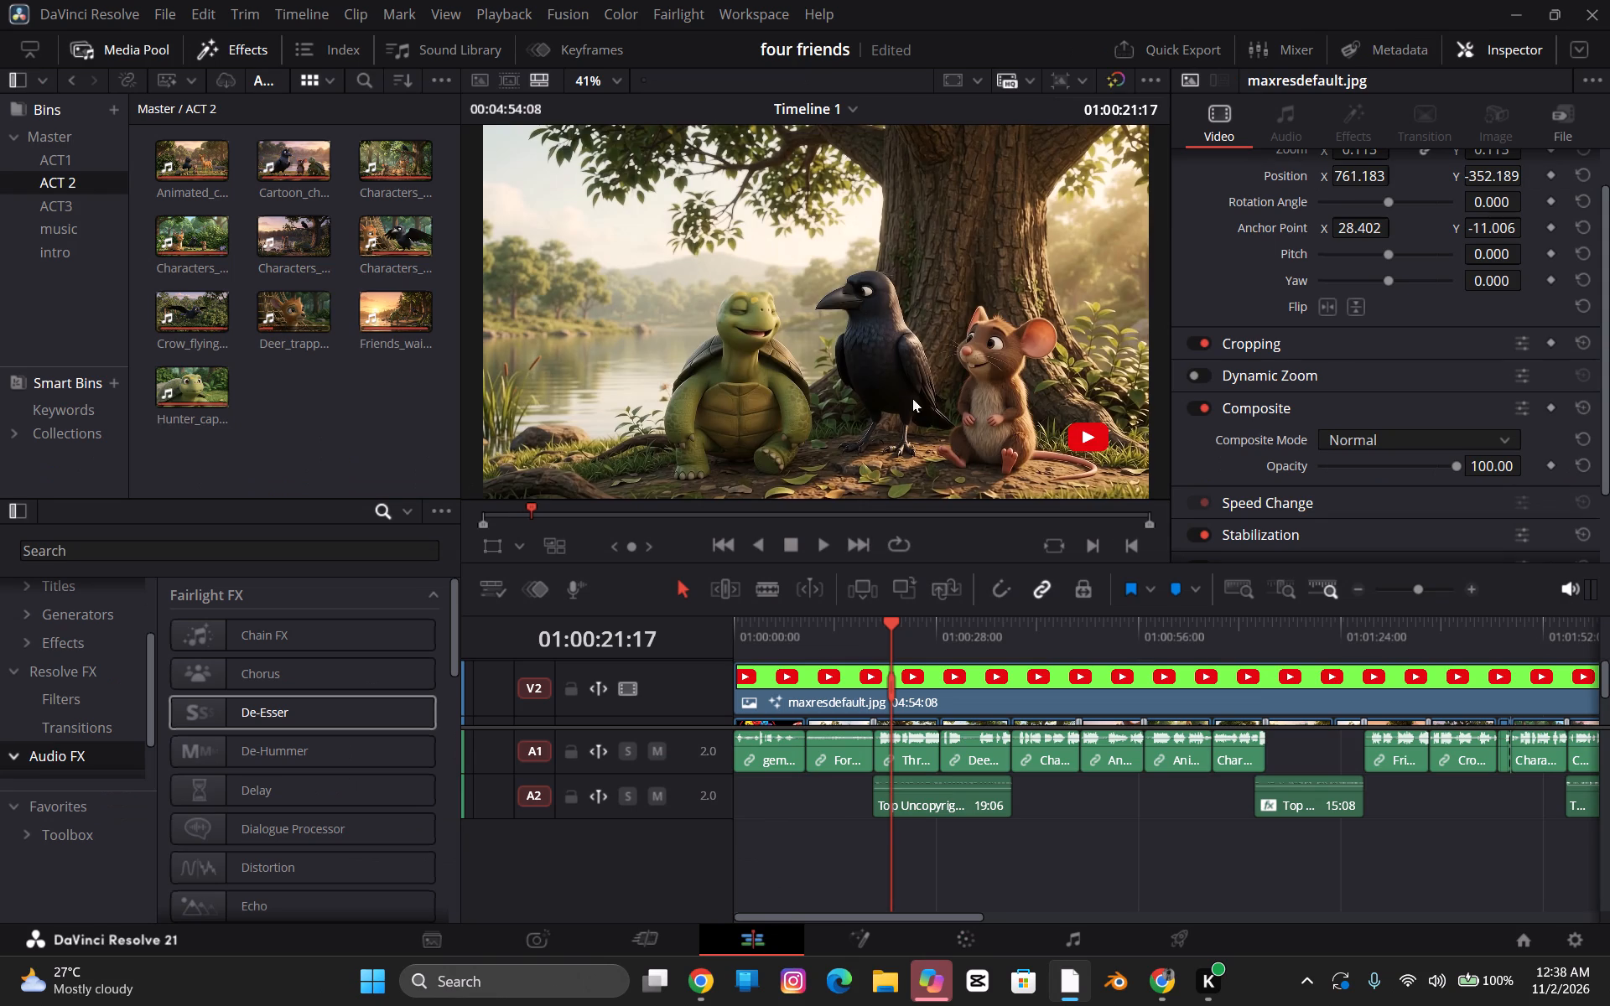
{"action": "key", "text": "ctrl+s"}
Play the timeline full screen from 01:00:21:17 to review clip 04's grade and the following shots, and return to the normal view.
{"action": "key", "text": "alt+s"}
{"action": "key", "text": "ctrl+f"}
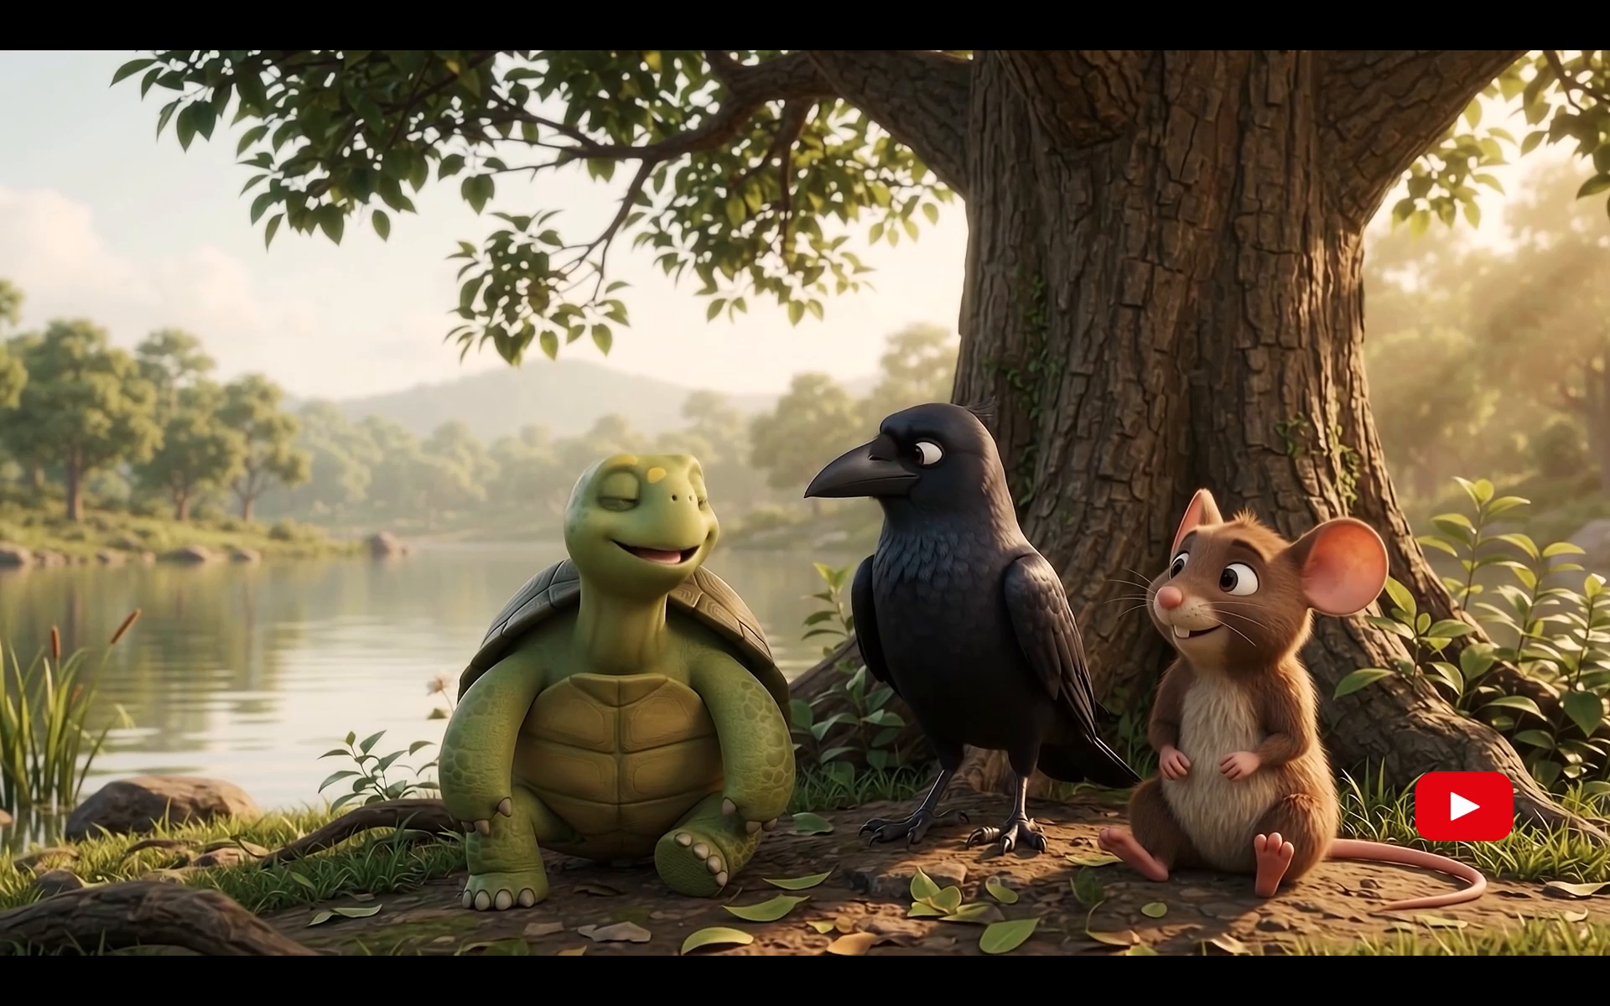
{"action": "key", "text": "space"}
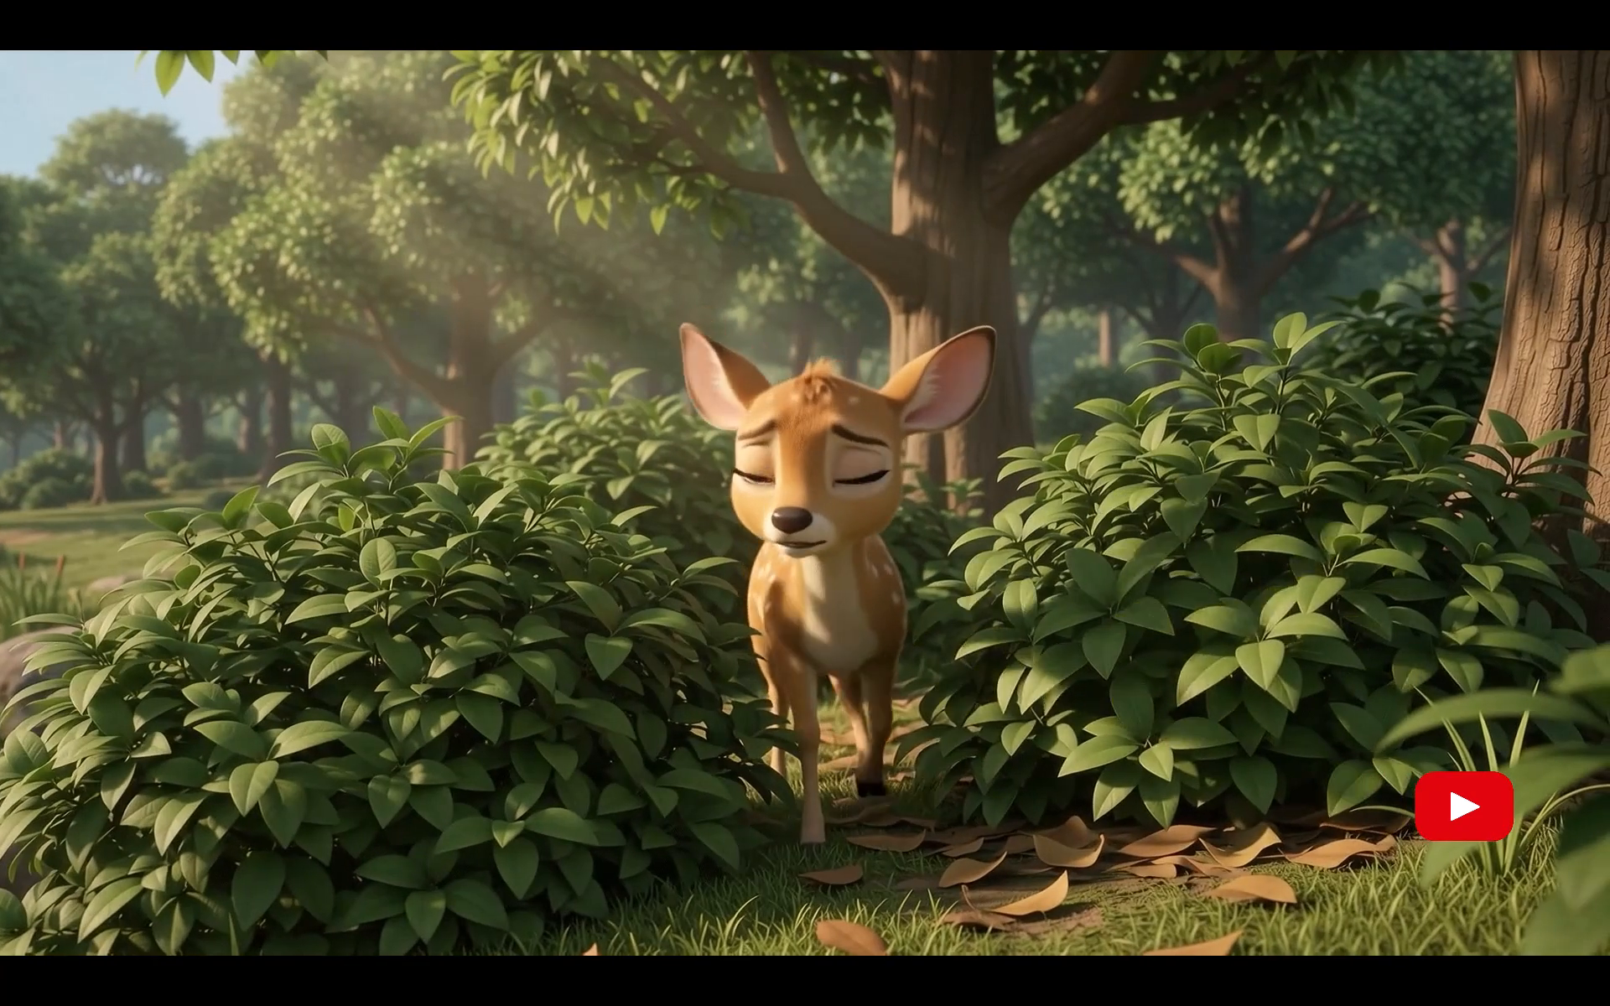
{"action": "key", "text": "space"}
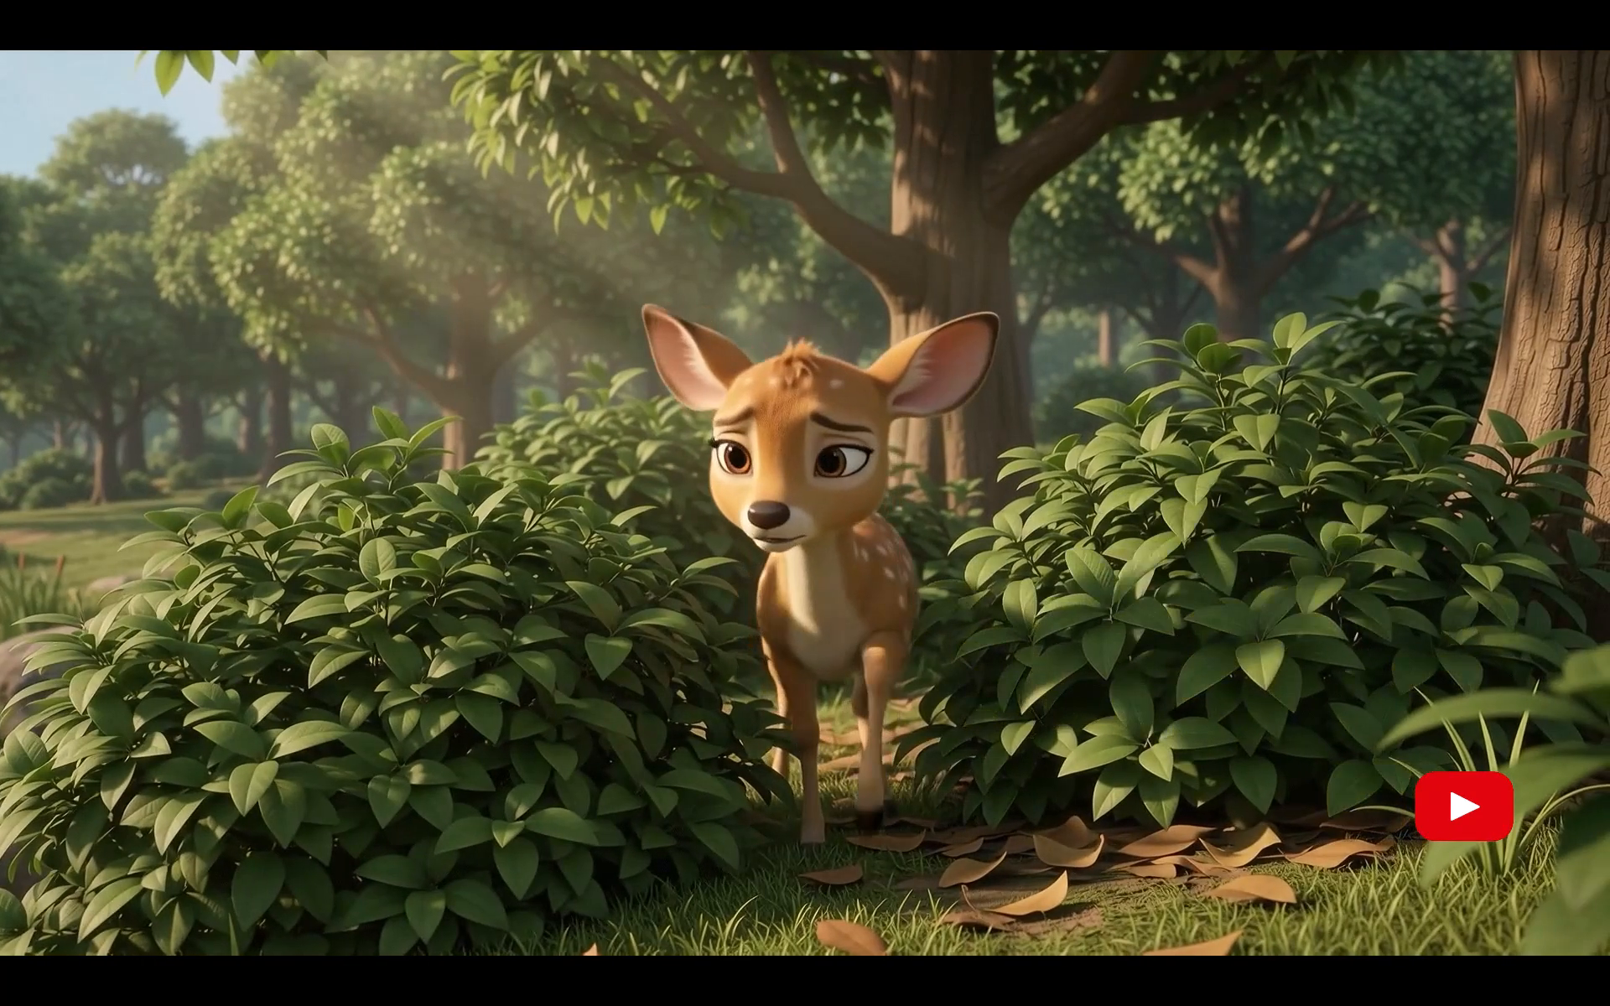
{"action": "key", "text": "ctrl+f"}
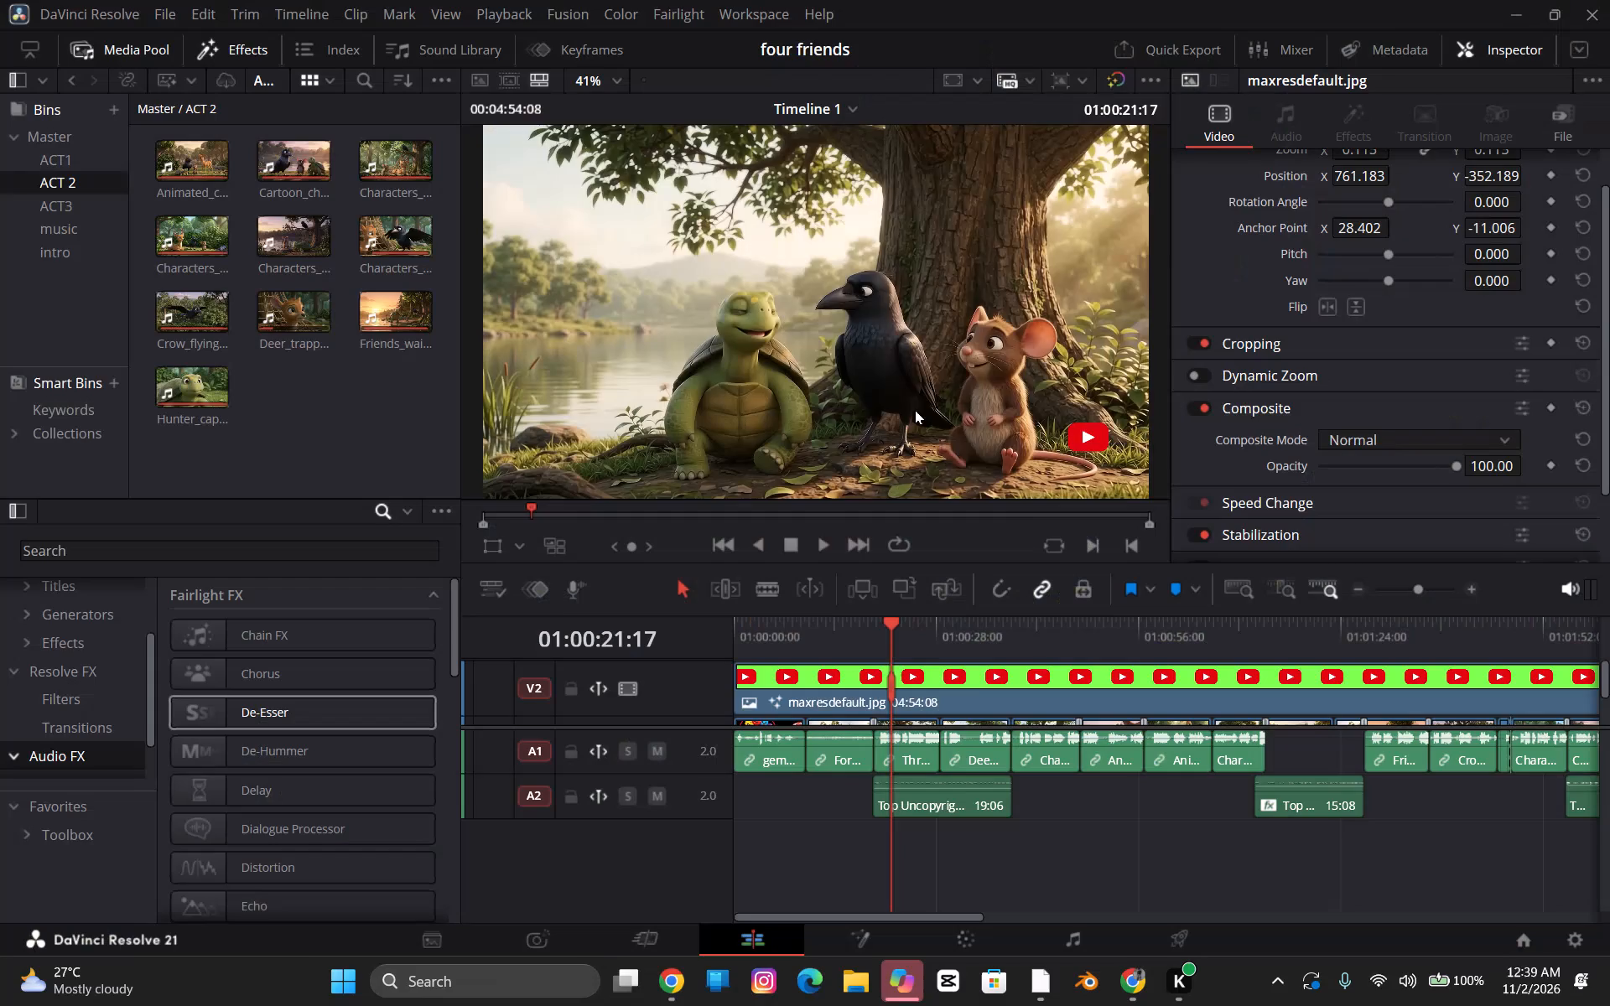
Return to the Color page and add a second serial node to clip 05, the crow on the branch.
{"action": "left_click", "coordinate": [963, 944]}
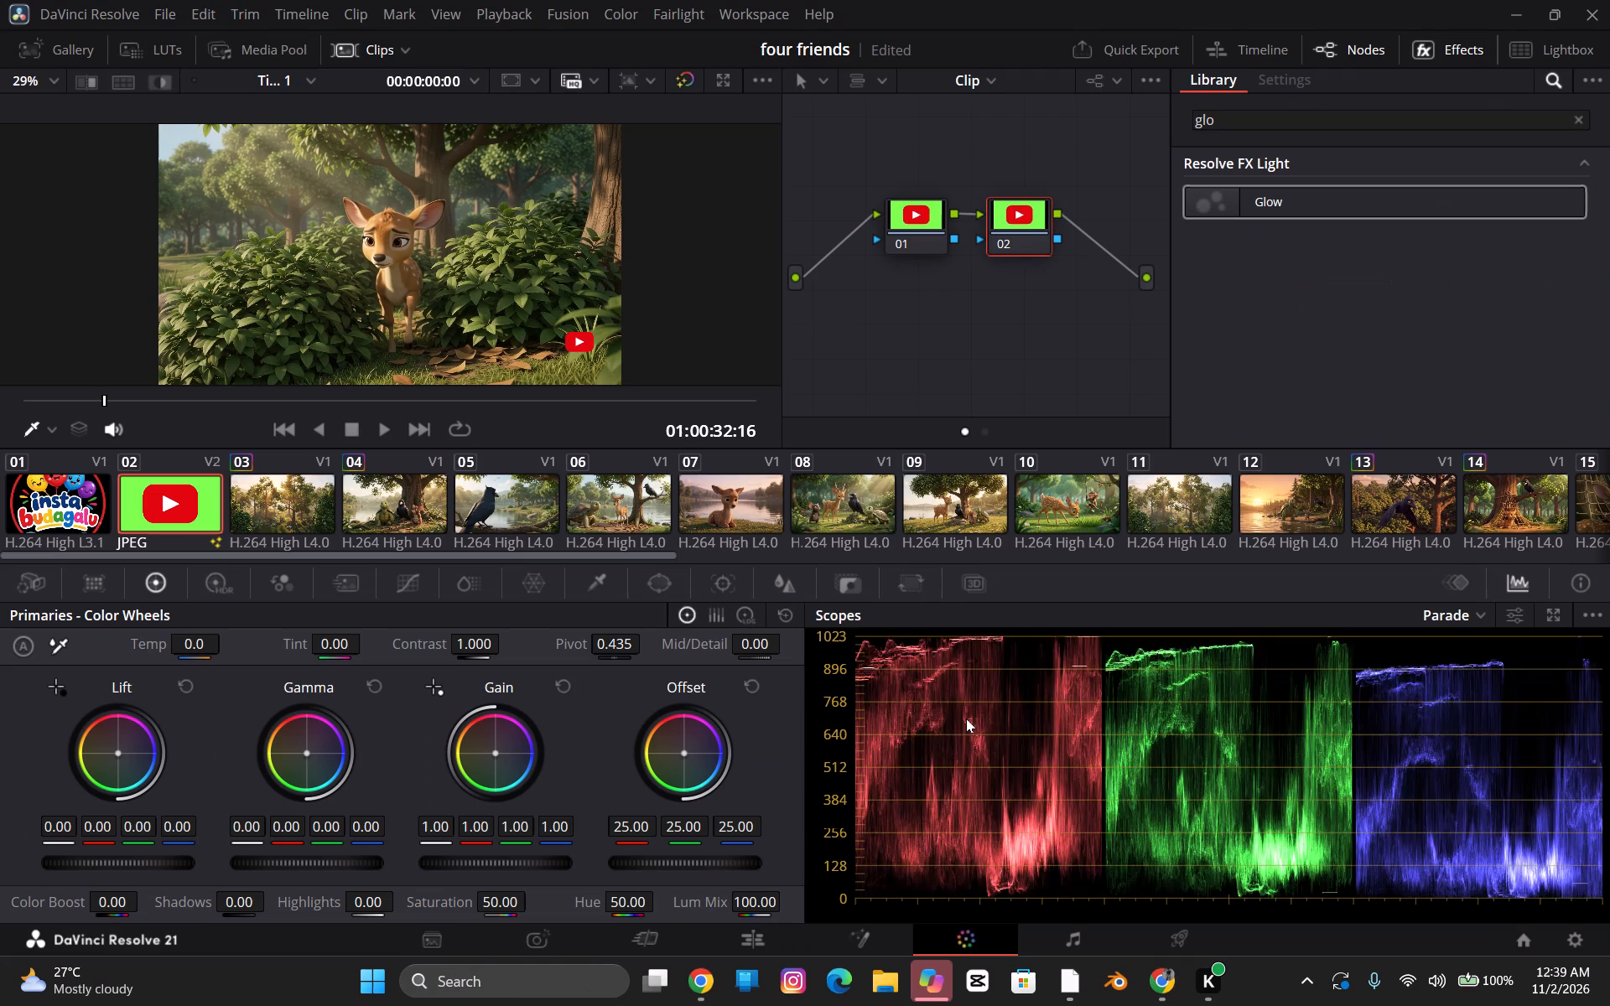
{"action": "left_click", "coordinate": [581, 499]}
{"action": "left_click", "coordinate": [532, 496]}
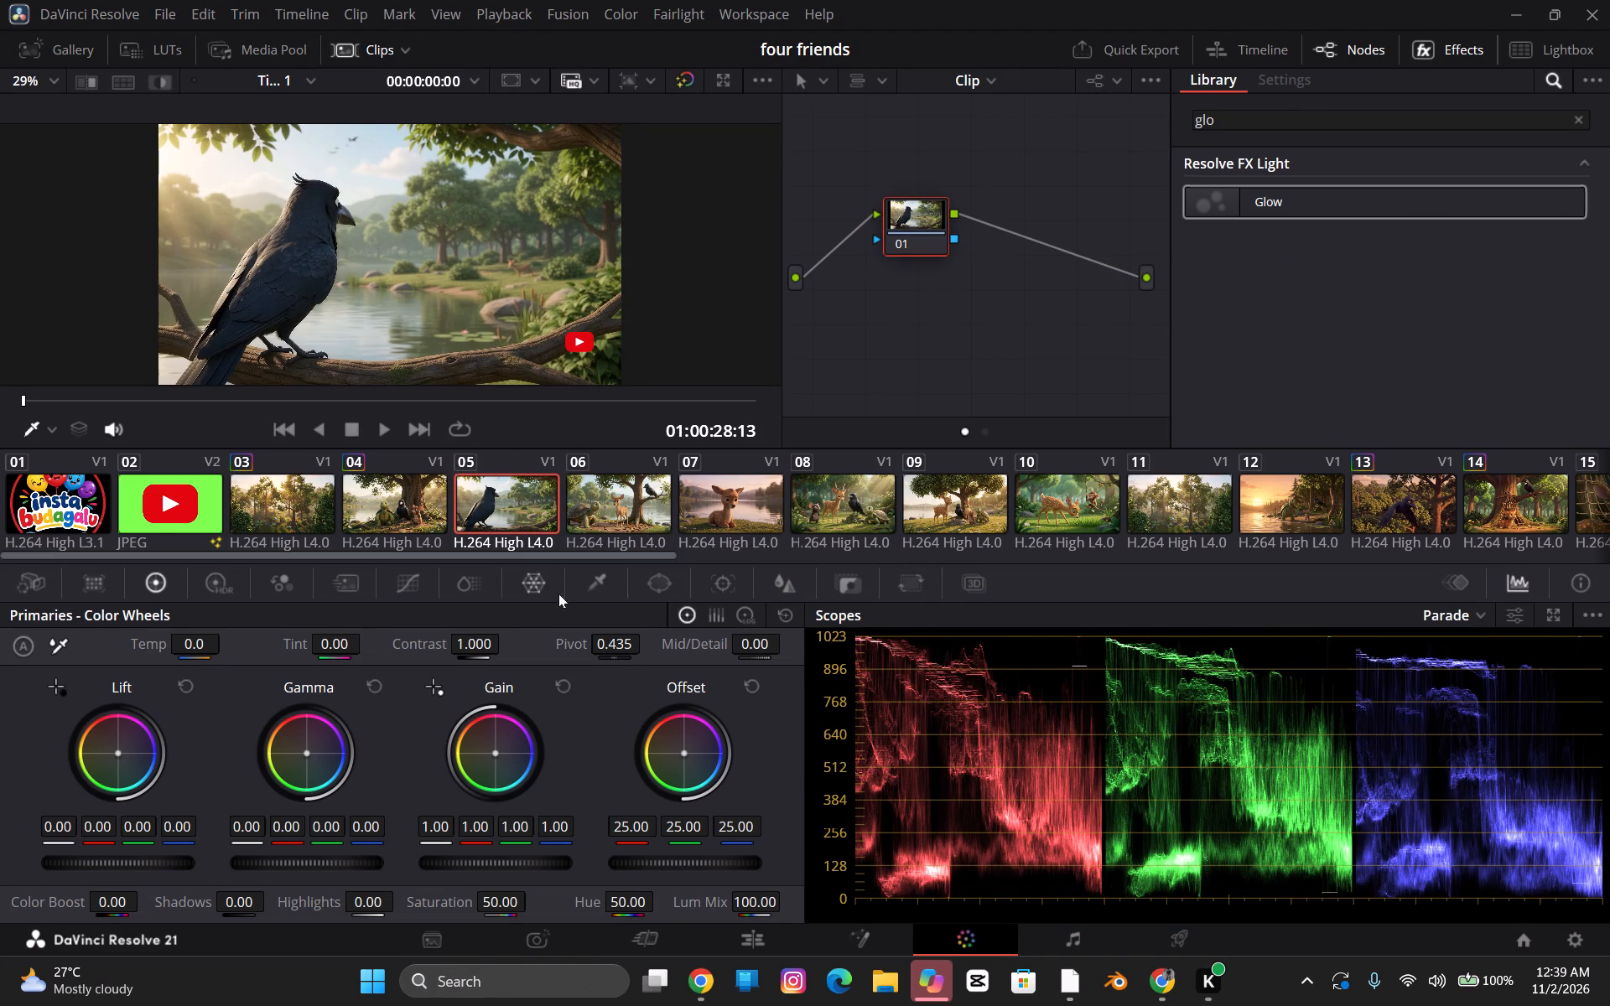
{"action": "left_click", "coordinate": [968, 253]}
{"action": "key", "text": "alt+s"}
{"action": "left_click", "coordinate": [1022, 229]}
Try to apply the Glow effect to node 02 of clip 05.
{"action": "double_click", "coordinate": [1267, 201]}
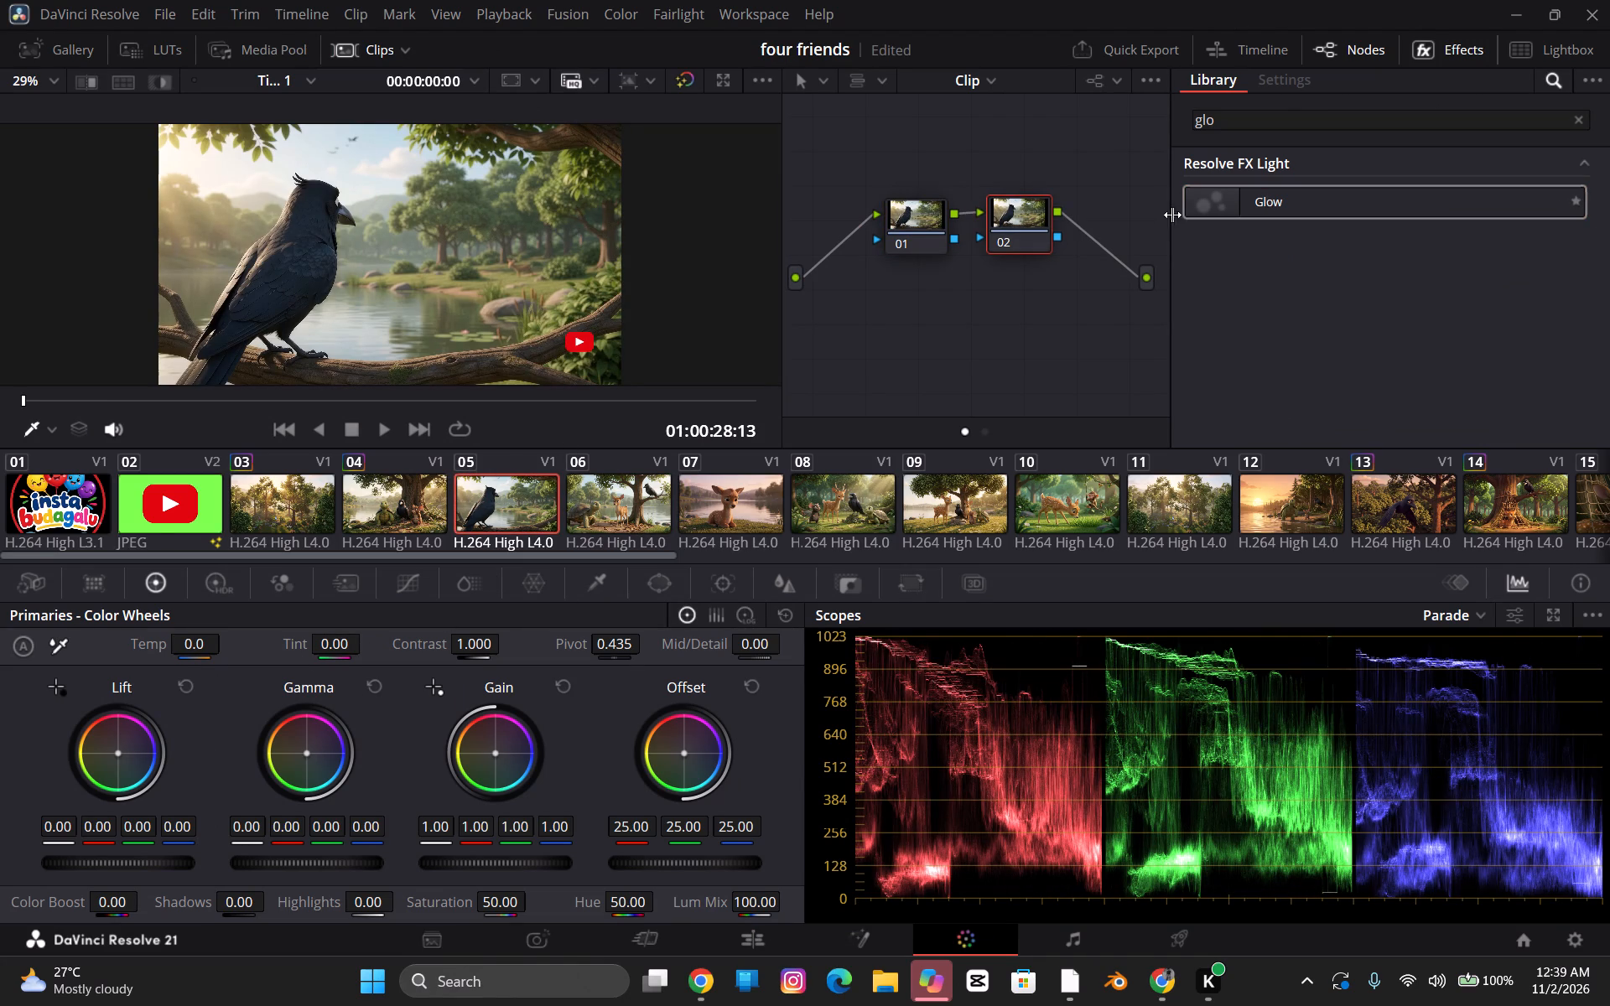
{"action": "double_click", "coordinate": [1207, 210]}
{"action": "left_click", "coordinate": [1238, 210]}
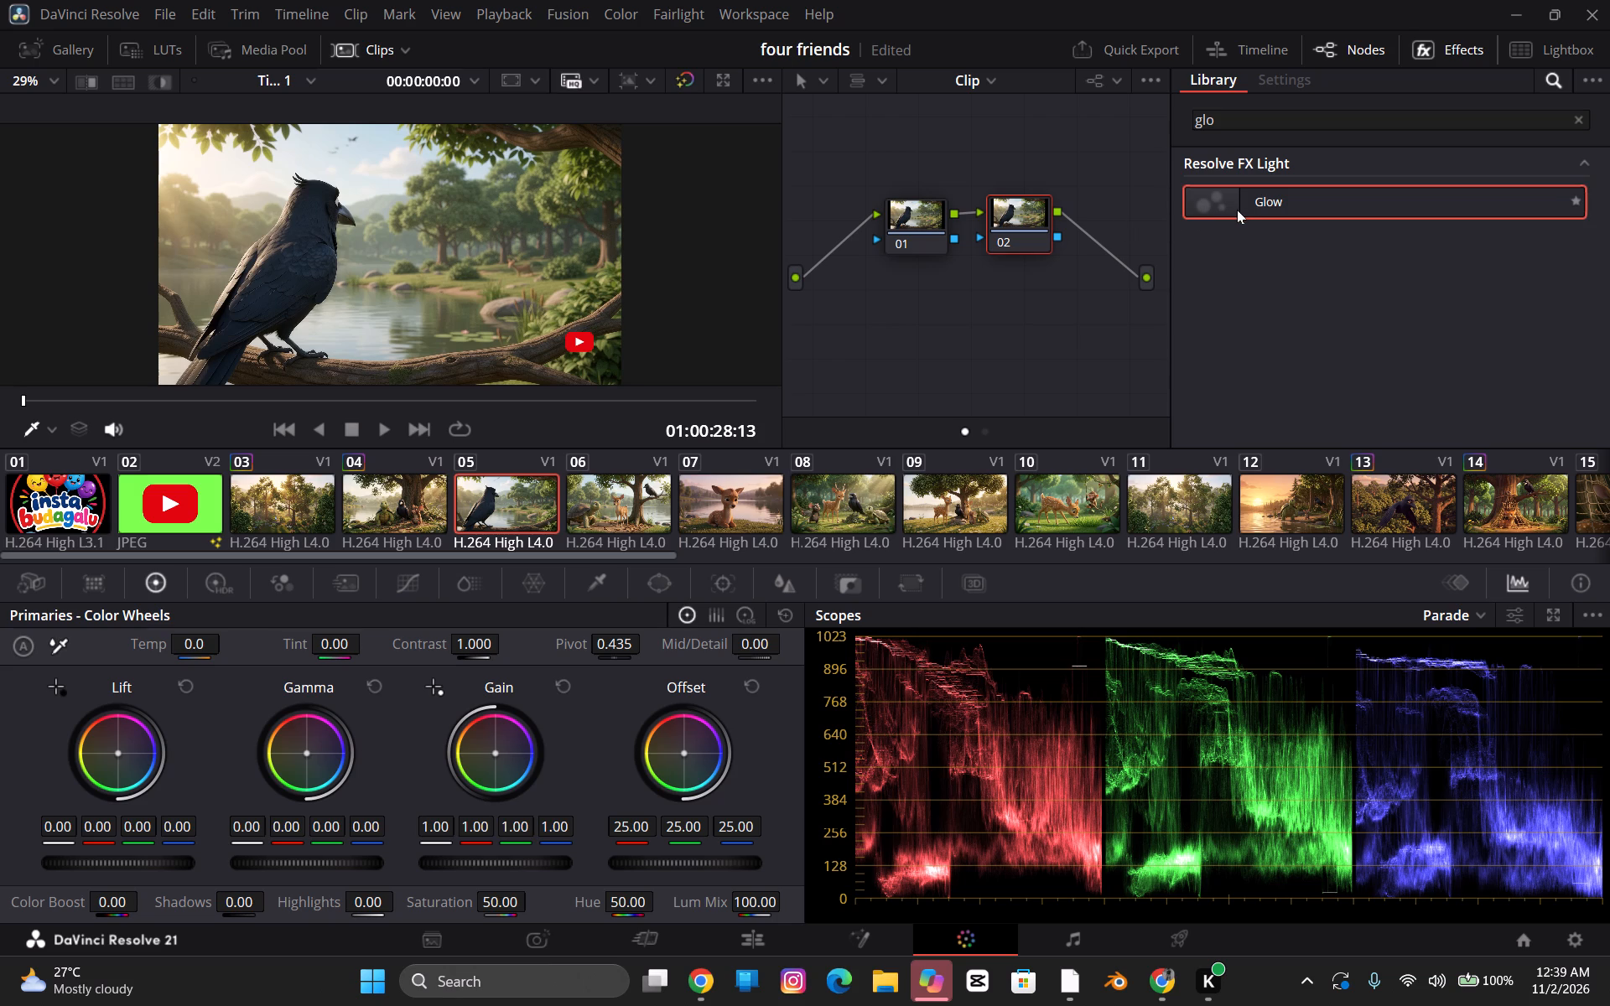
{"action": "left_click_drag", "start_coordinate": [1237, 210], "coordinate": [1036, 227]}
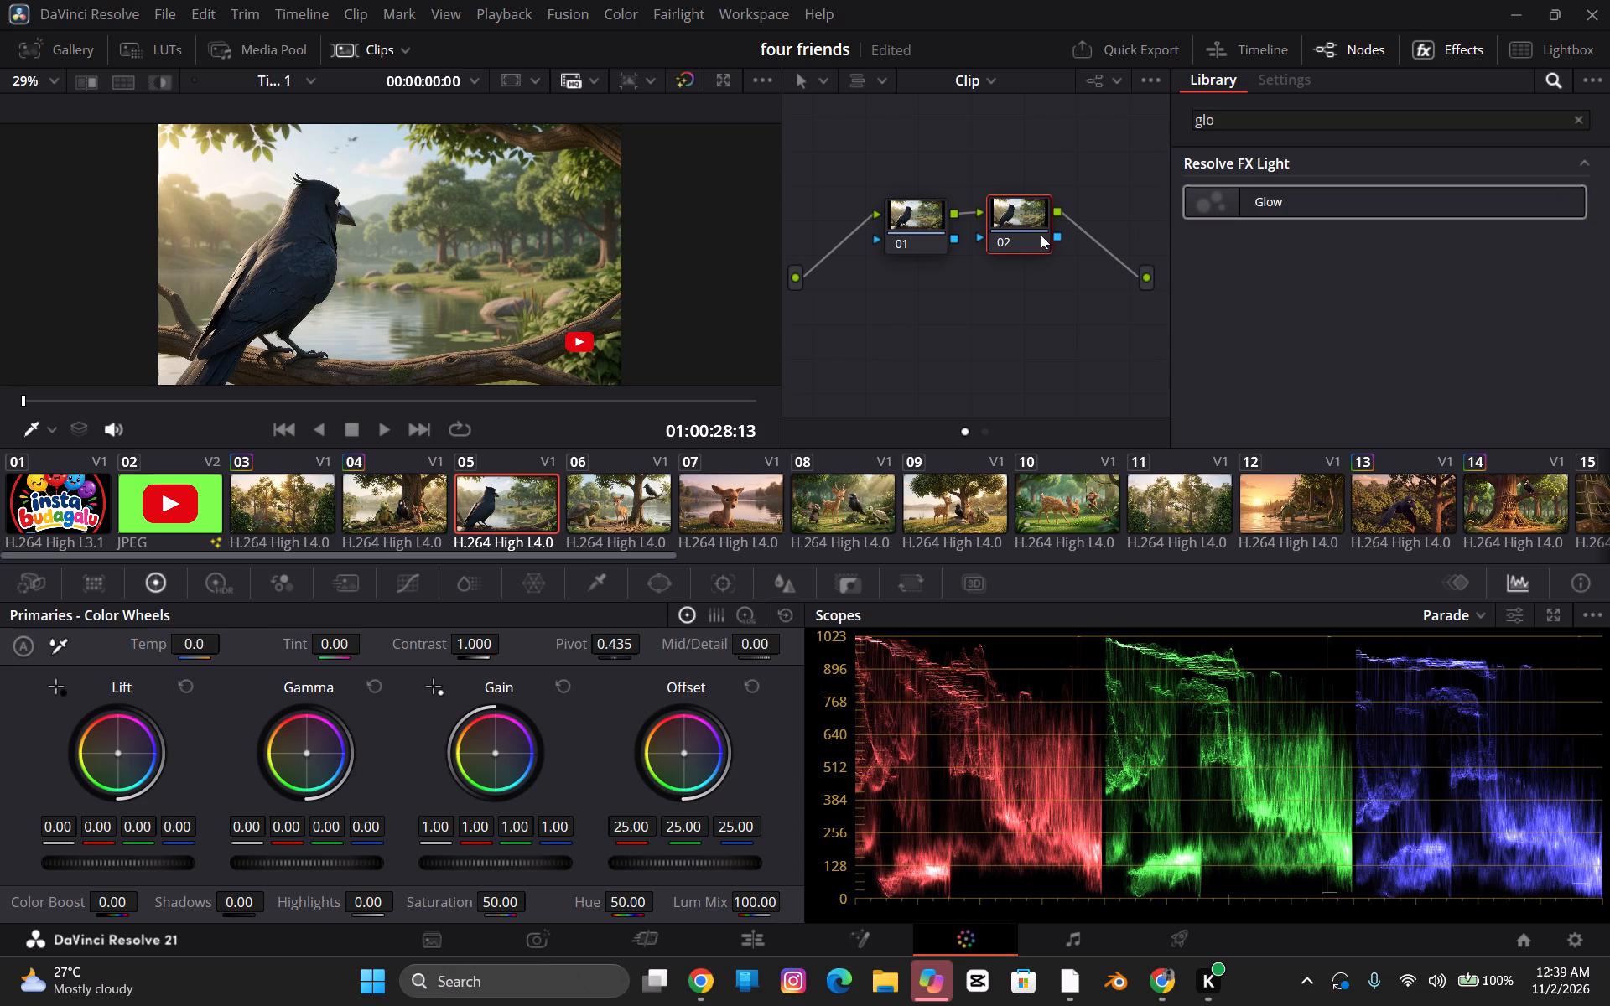
Warm node 02 of clip 05 by setting its temperature to 300.
{"action": "left_click", "coordinate": [1039, 234]}
{"action": "left_click_drag", "start_coordinate": [183, 653], "coordinate": [221, 651]}
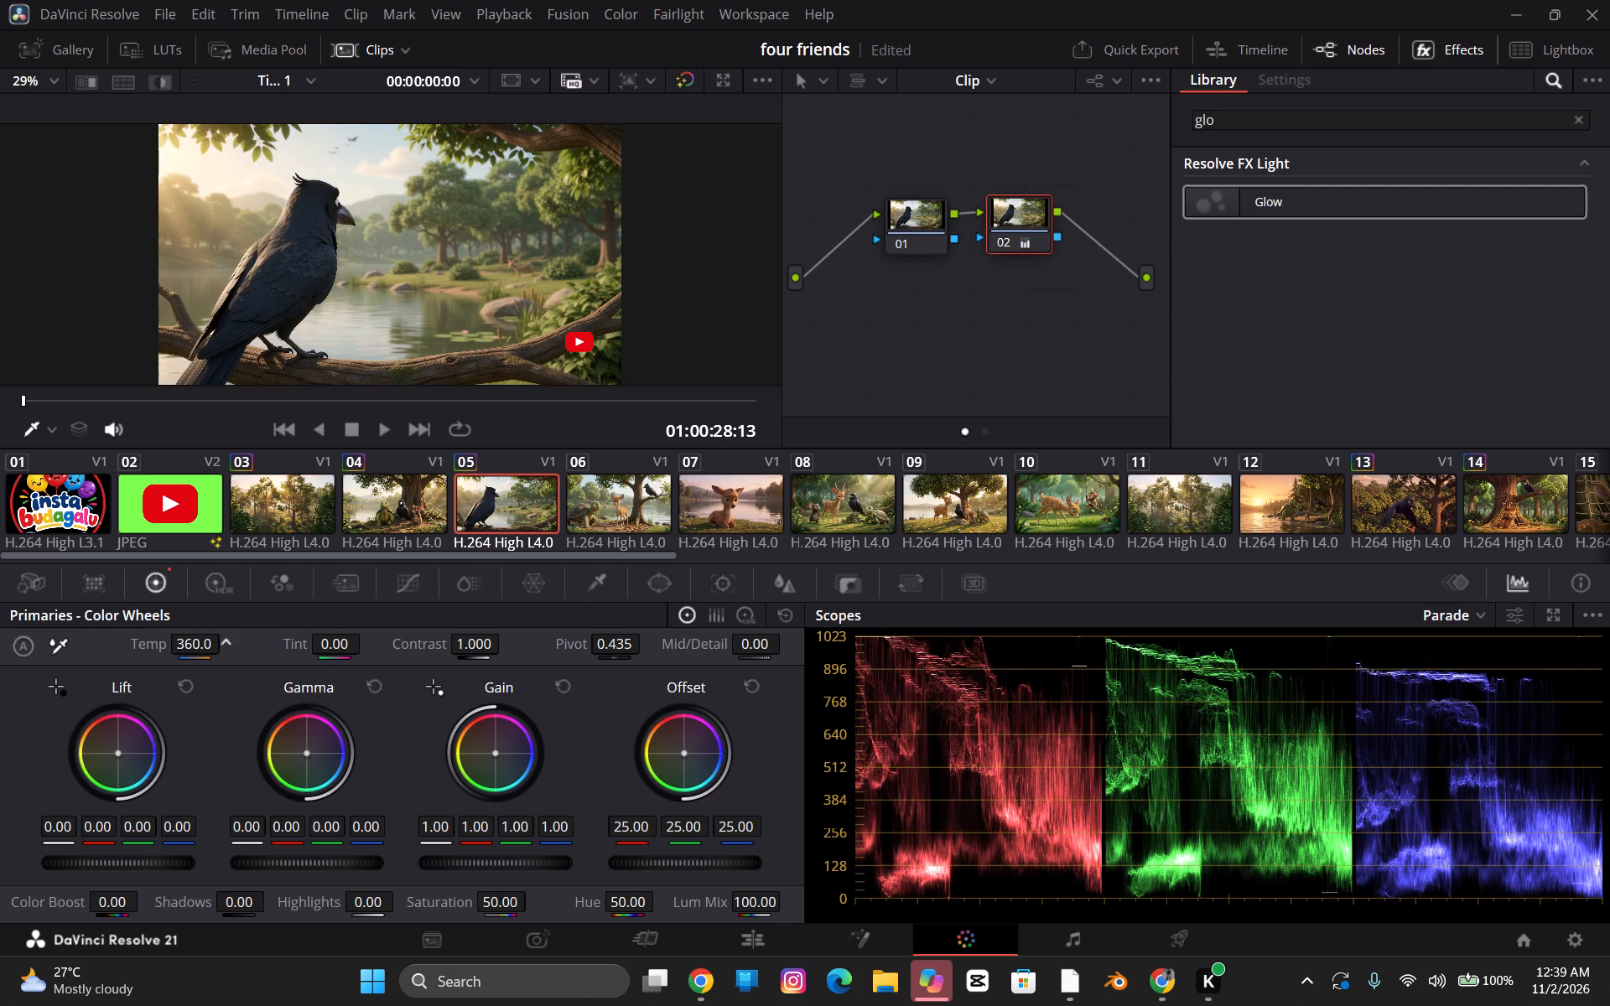
{"action": "left_click_drag", "start_coordinate": [221, 651], "coordinate": [214, 656]}
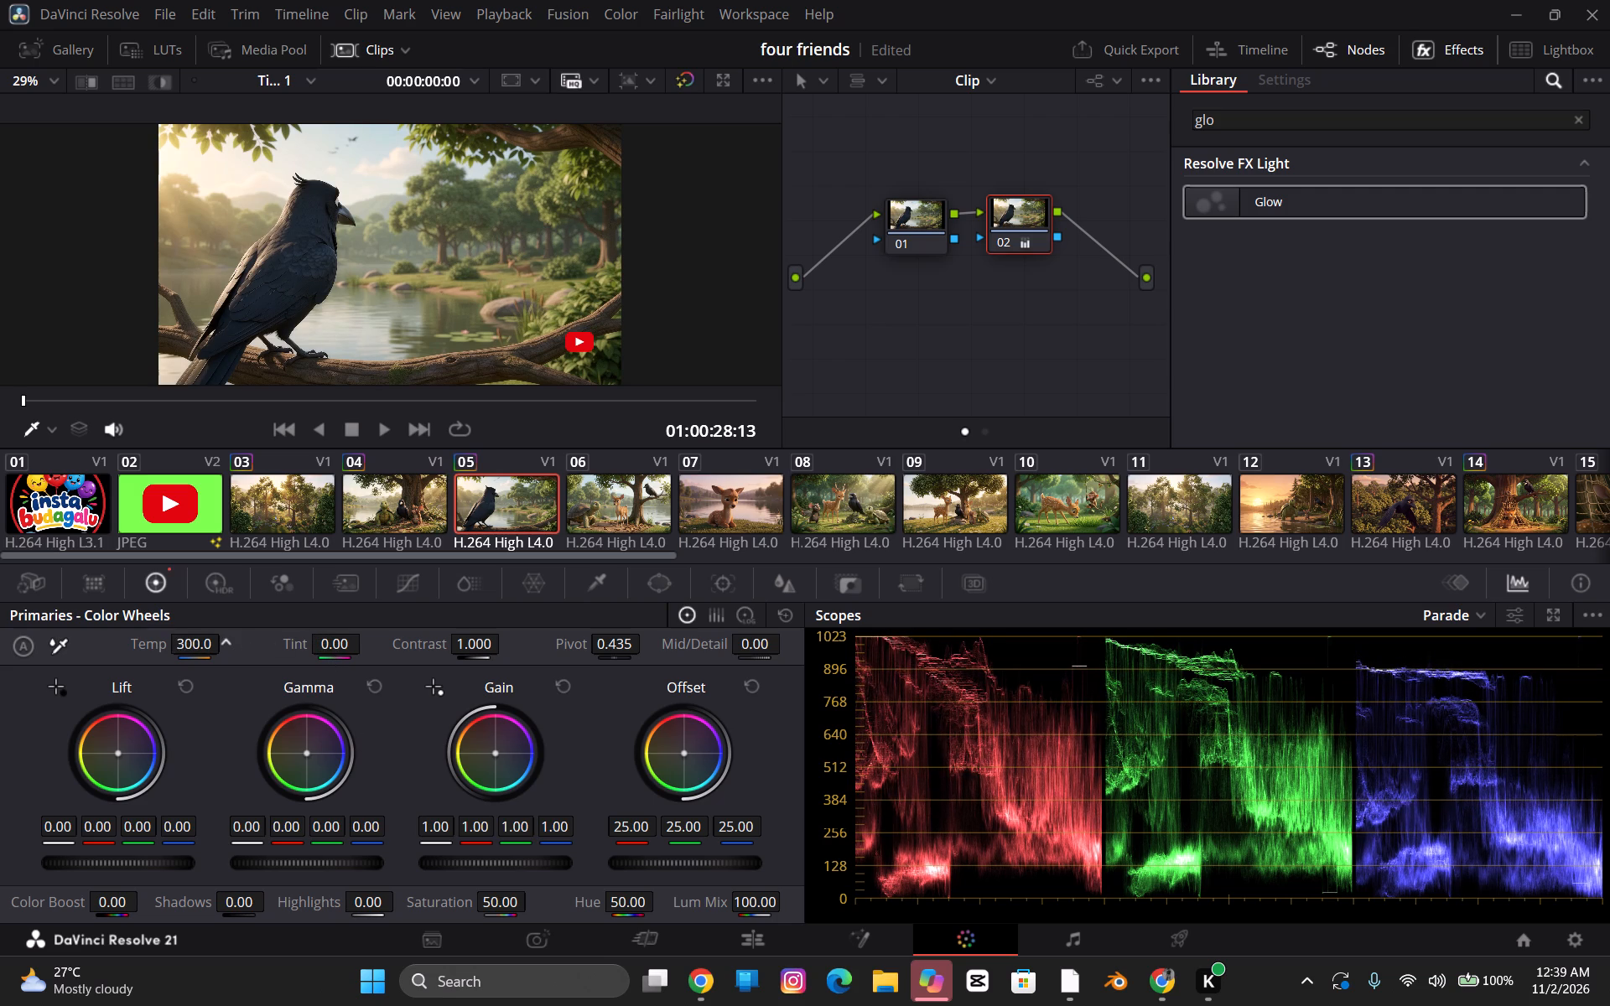
{"action": "left_click_drag", "start_coordinate": [214, 656], "coordinate": [214, 655]}
Set the contrast of node 02 on clip 05 to 1.12.
{"action": "double_click", "coordinate": [477, 648]}
{"action": "type", "text": "1.01"}
{"action": "key", "text": "BackSpace"}
{"action": "type", "text": "12"}
{"action": "key", "text": "BackSpace"}
{"action": "key", "text": "BackSpace"}
{"action": "key", "text": "BackSpace"}
{"action": "type", "text": "12"}
{"action": "key", "text": "Return"}
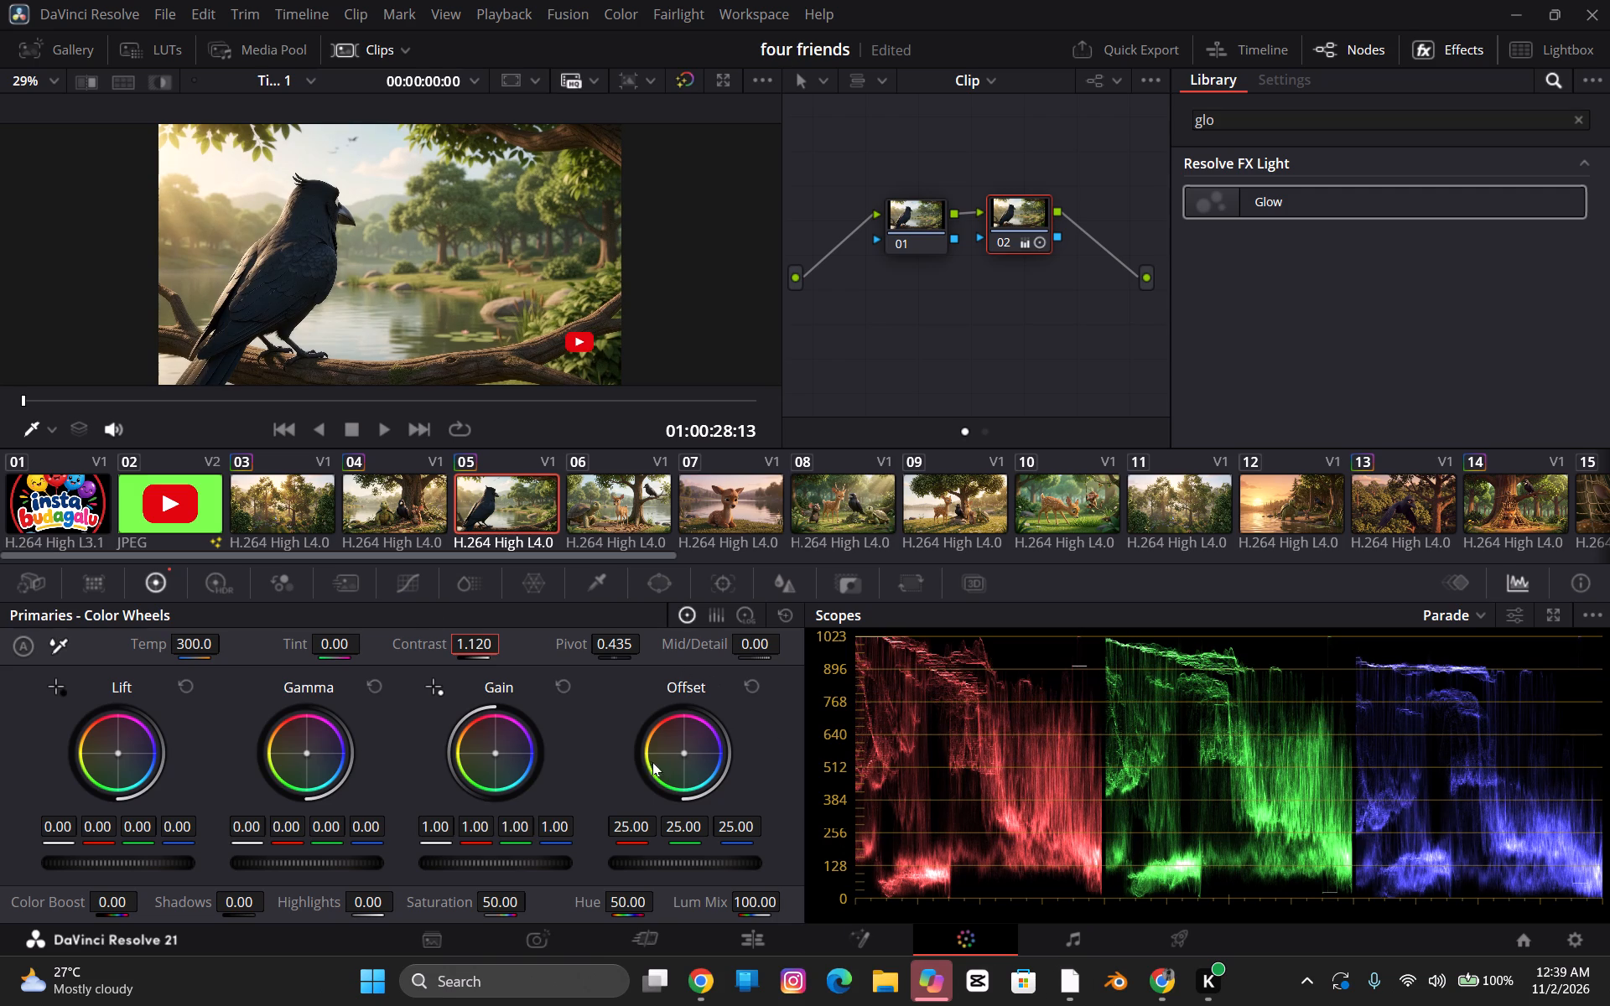
Set the saturation of node 02 on clip 05 to 55.
{"action": "left_click", "coordinate": [502, 907]}
{"action": "double_click", "coordinate": [501, 908]}
{"action": "type", "text": "55"}
{"action": "key", "text": "Return"}
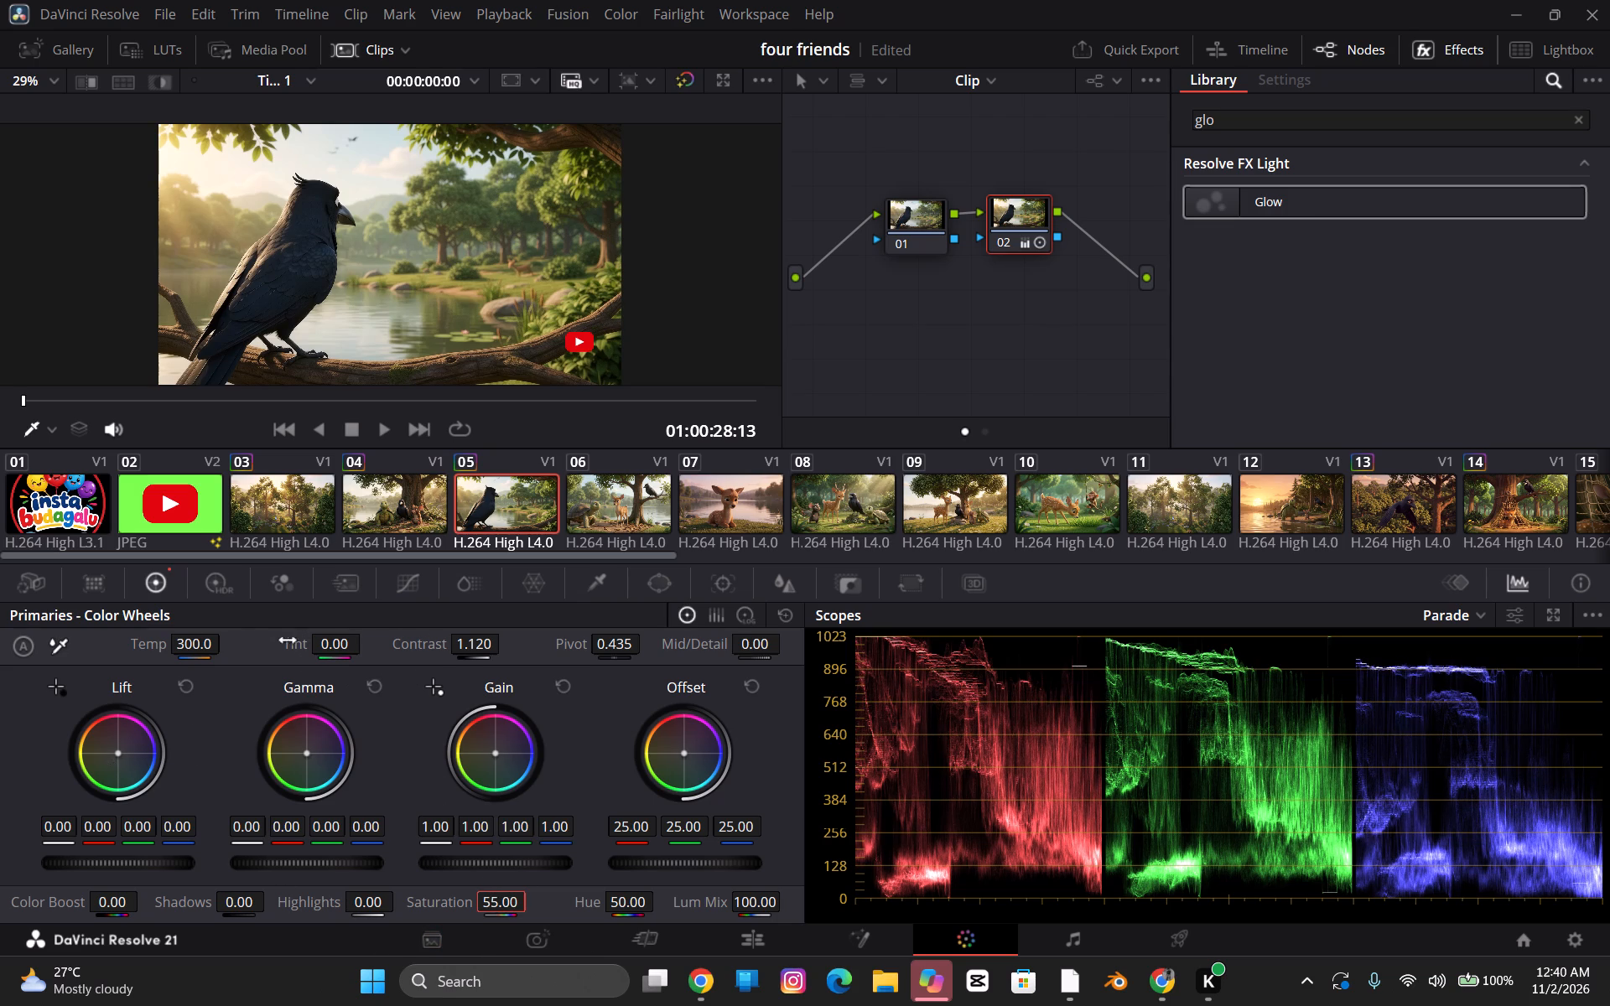
Adjust the HDR zone ranges on node 02 of clip 05, setting Shadow to about +2.19 and Highlight to about +1.45.
{"action": "left_click", "coordinate": [210, 584]}
{"action": "left_click", "coordinate": [409, 646]}
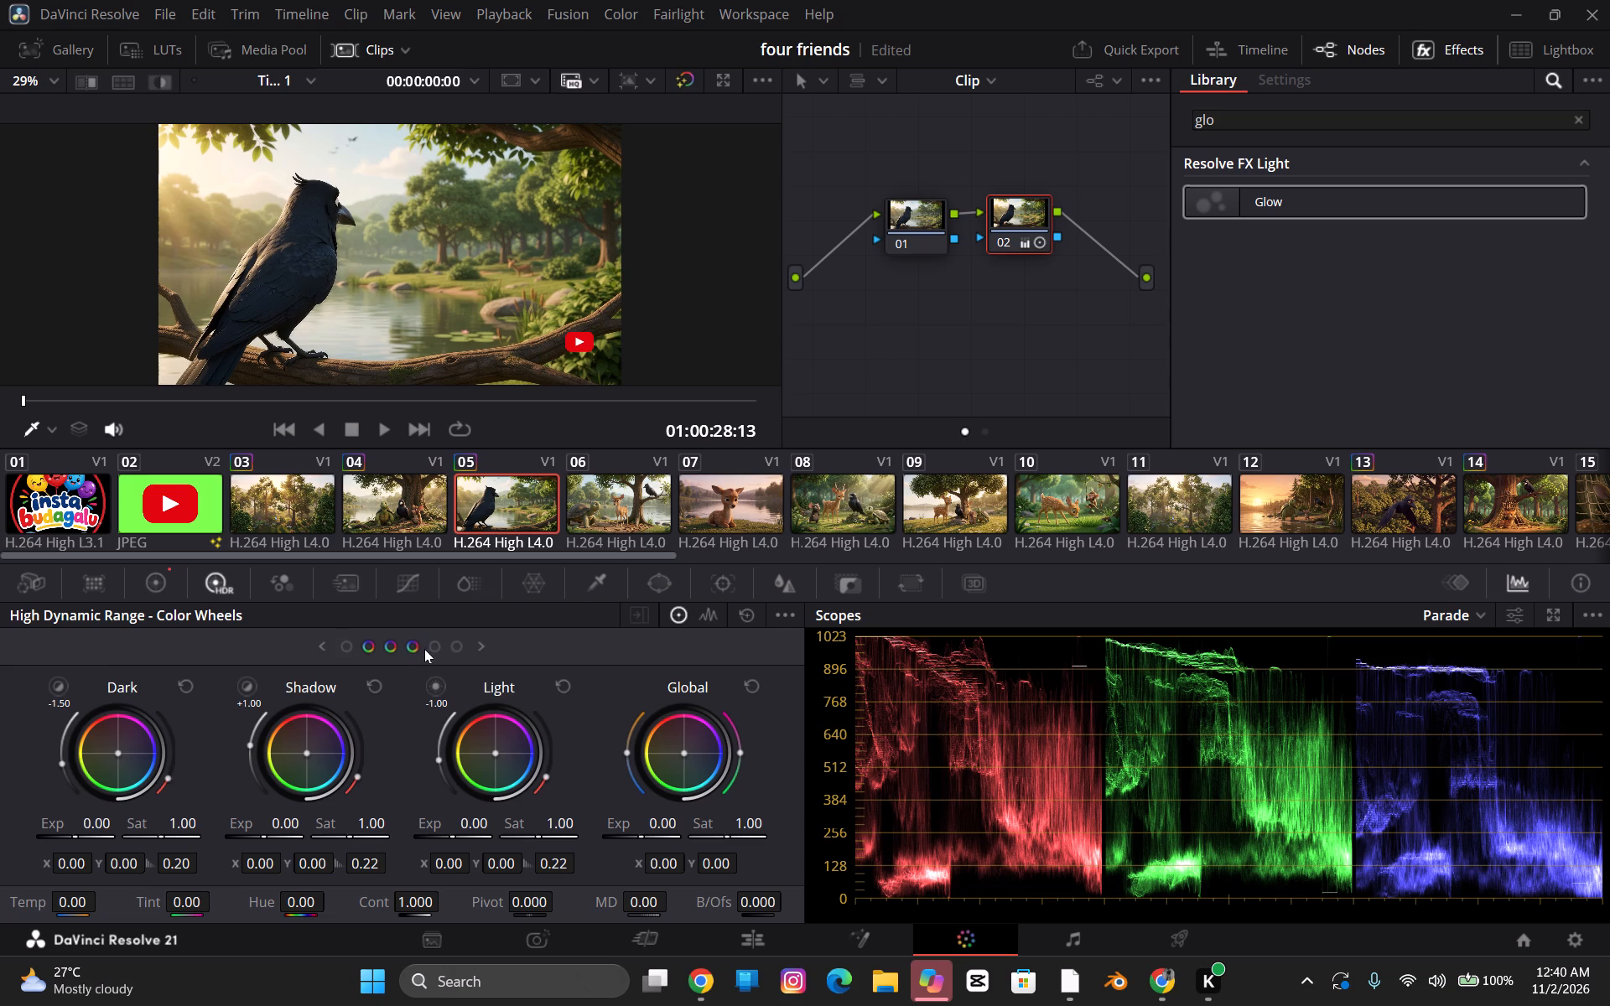
{"action": "left_click", "coordinate": [428, 643]}
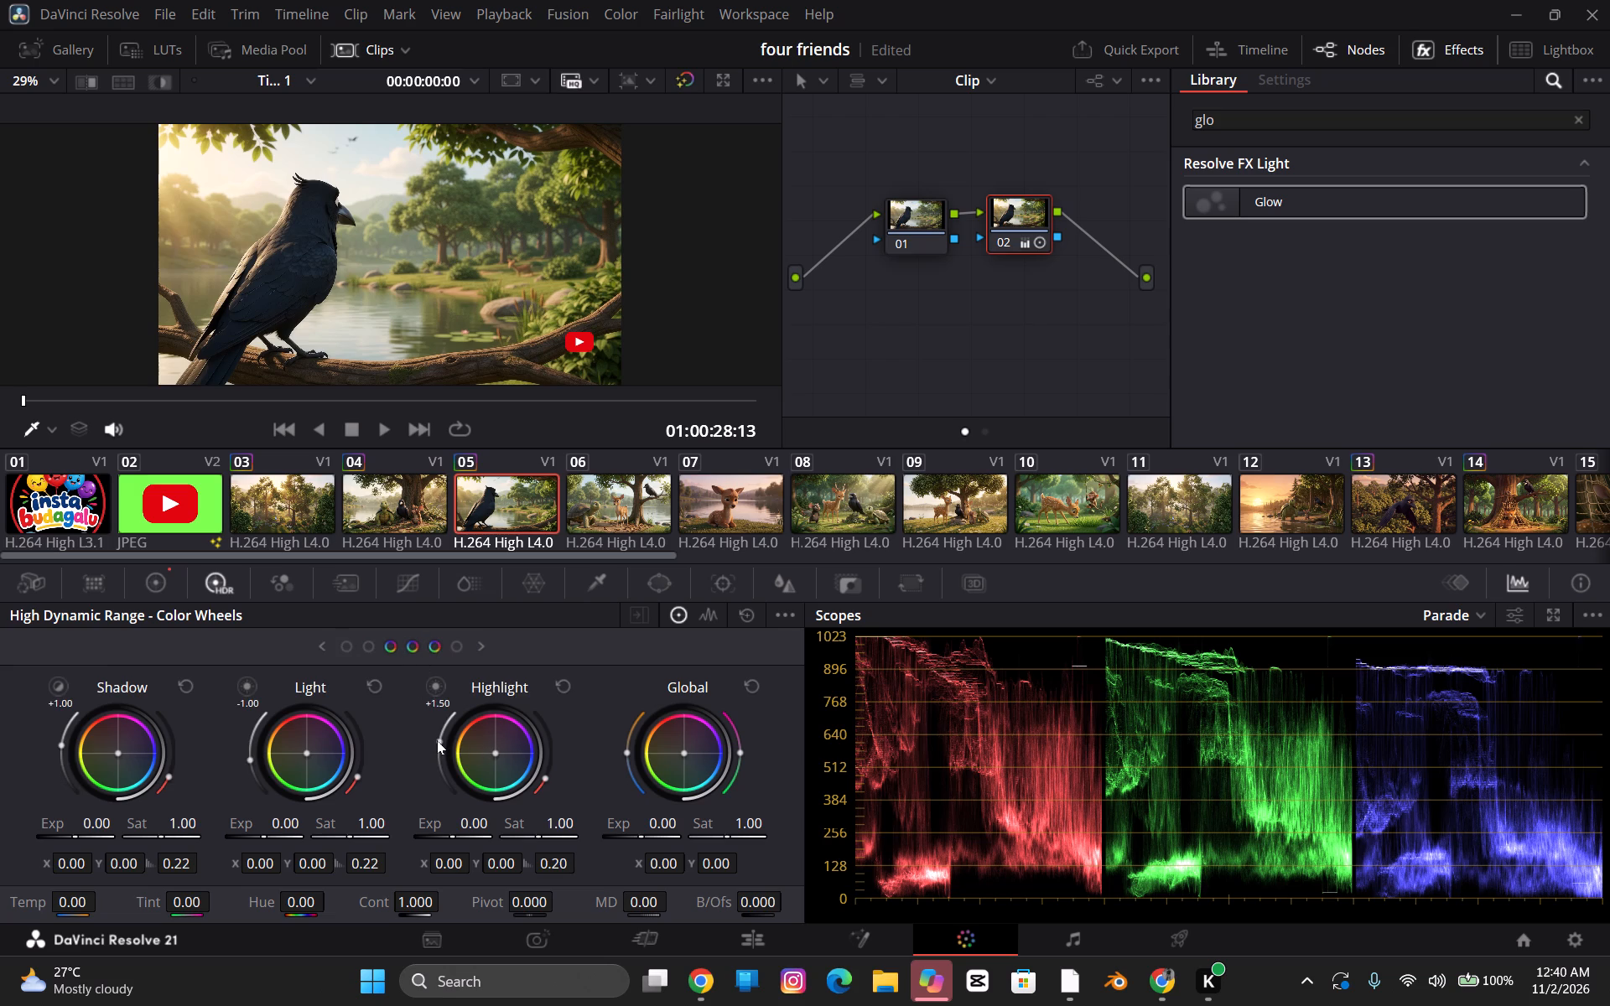
{"action": "left_click_drag", "start_coordinate": [438, 740], "coordinate": [439, 732]}
{"action": "left_click", "coordinate": [60, 742]}
{"action": "left_click_drag", "start_coordinate": [441, 730], "coordinate": [440, 735]}
{"action": "left_click_drag", "start_coordinate": [440, 735], "coordinate": [440, 742]}
Return to the timeline editing page and save the four friends project.
{"action": "left_click", "coordinate": [771, 942]}
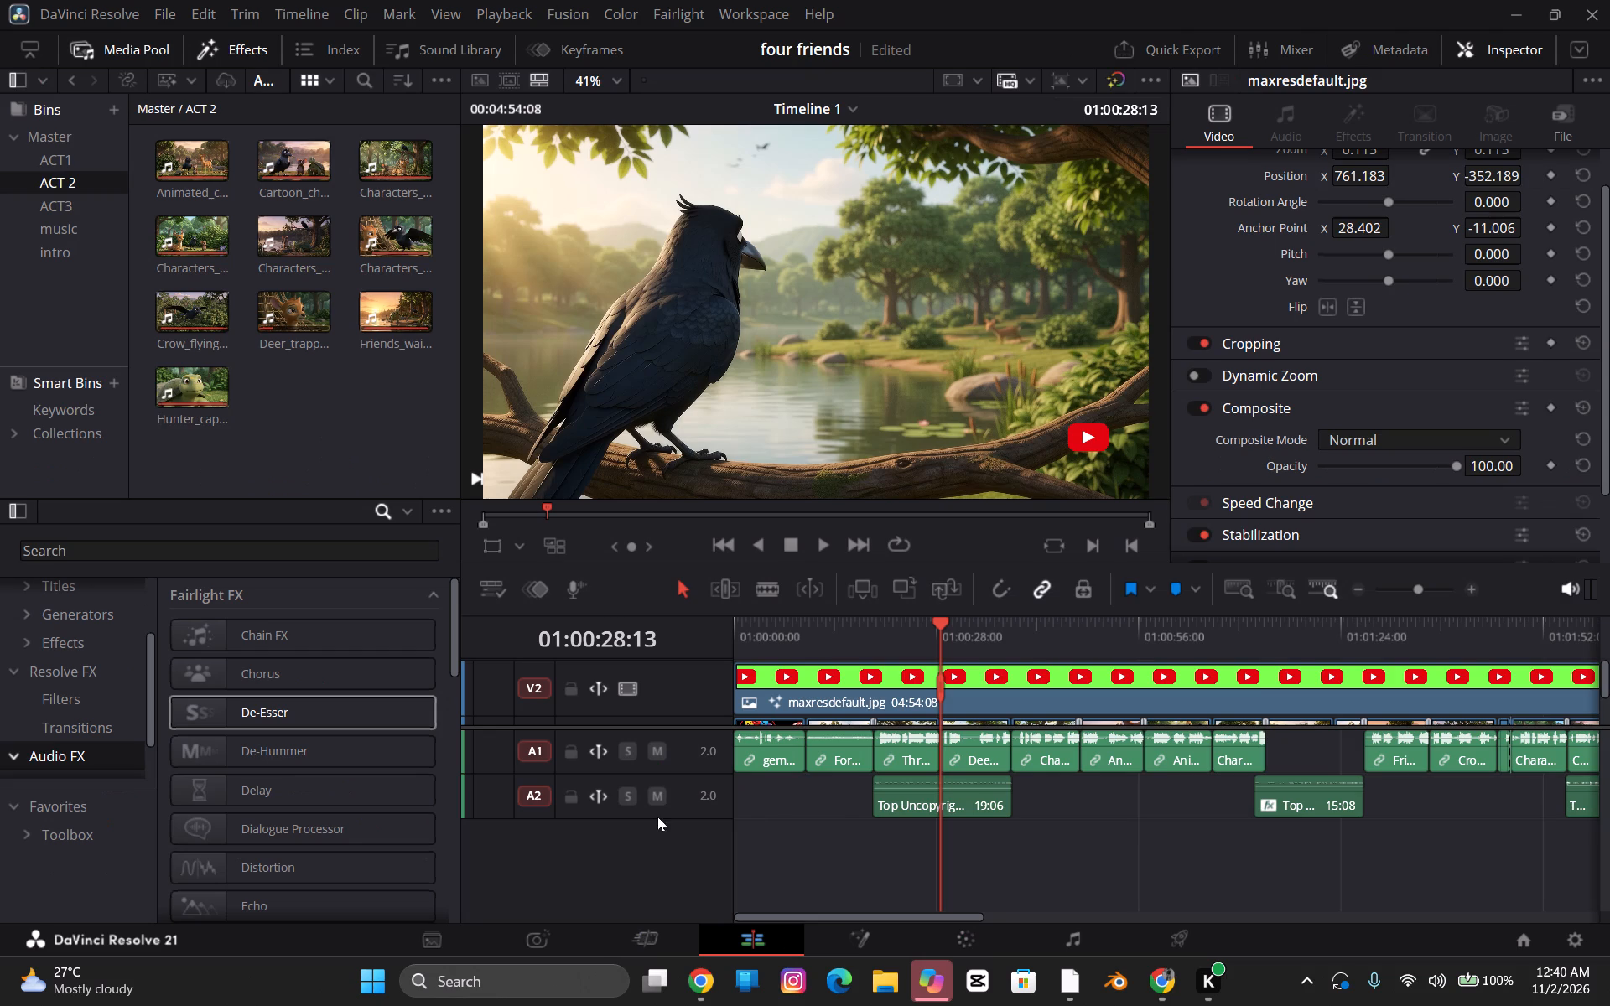
{"action": "key", "text": "ctrl+s"}
{"action": "key", "text": "alt+s"}
Review the edit in full-screen playback from 01:00:28:13 to about 01:00:40.
{"action": "key", "text": "ctrl+f"}
{"action": "key", "text": "space"}
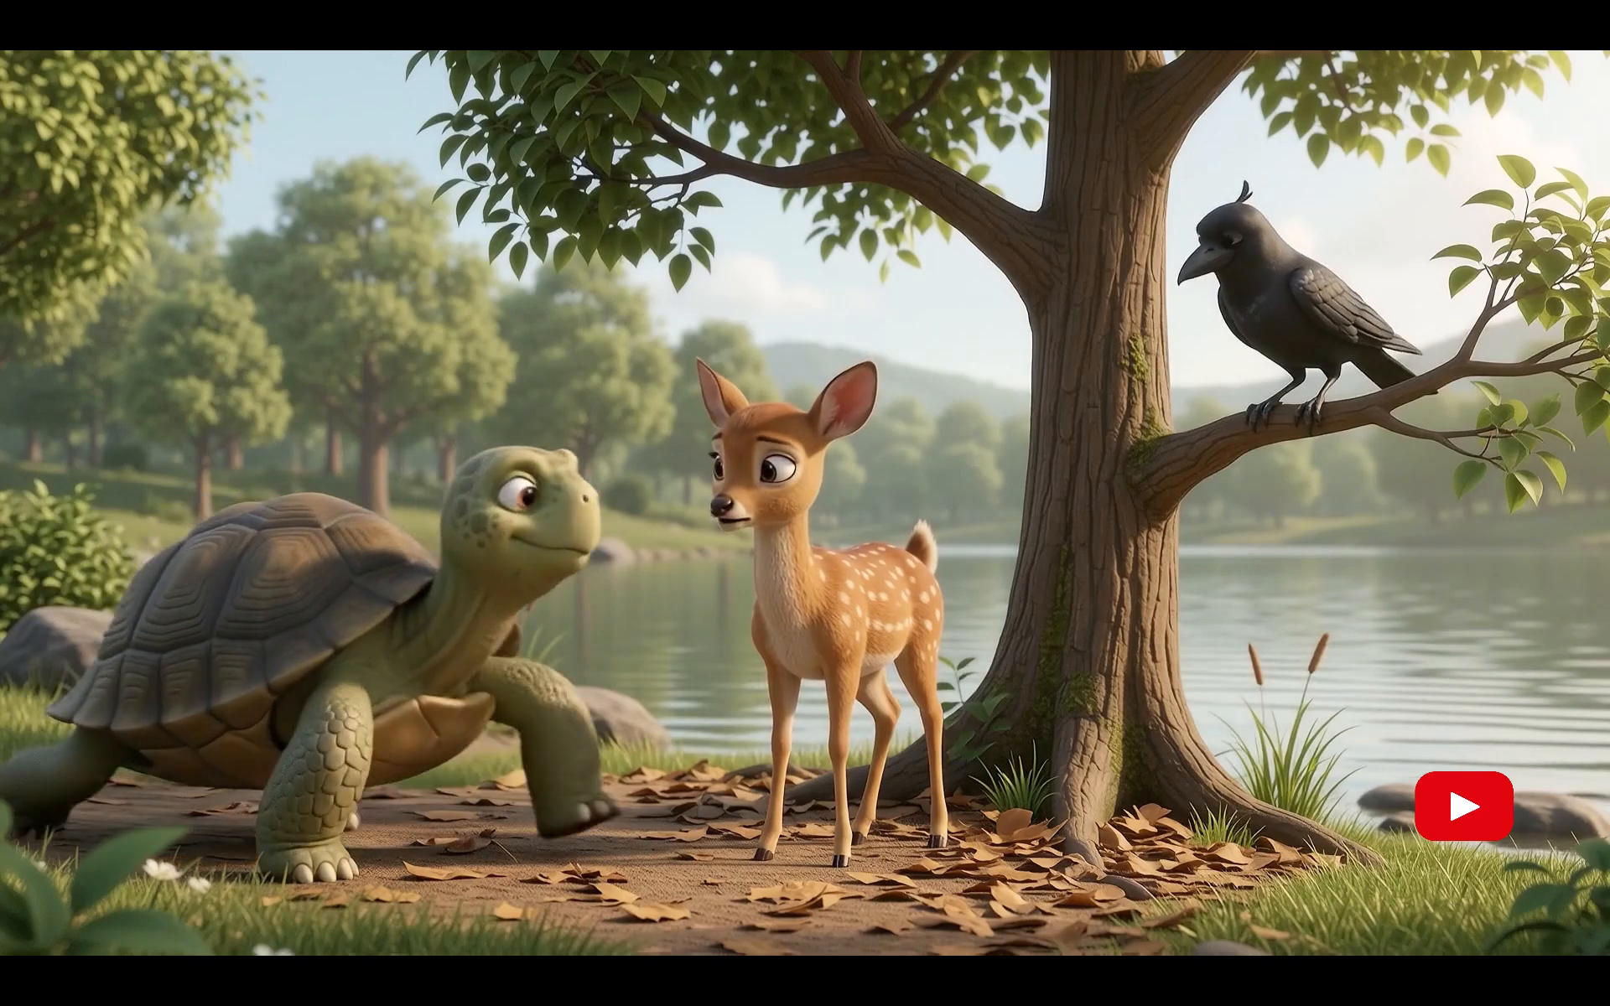
{"action": "key", "text": "space"}
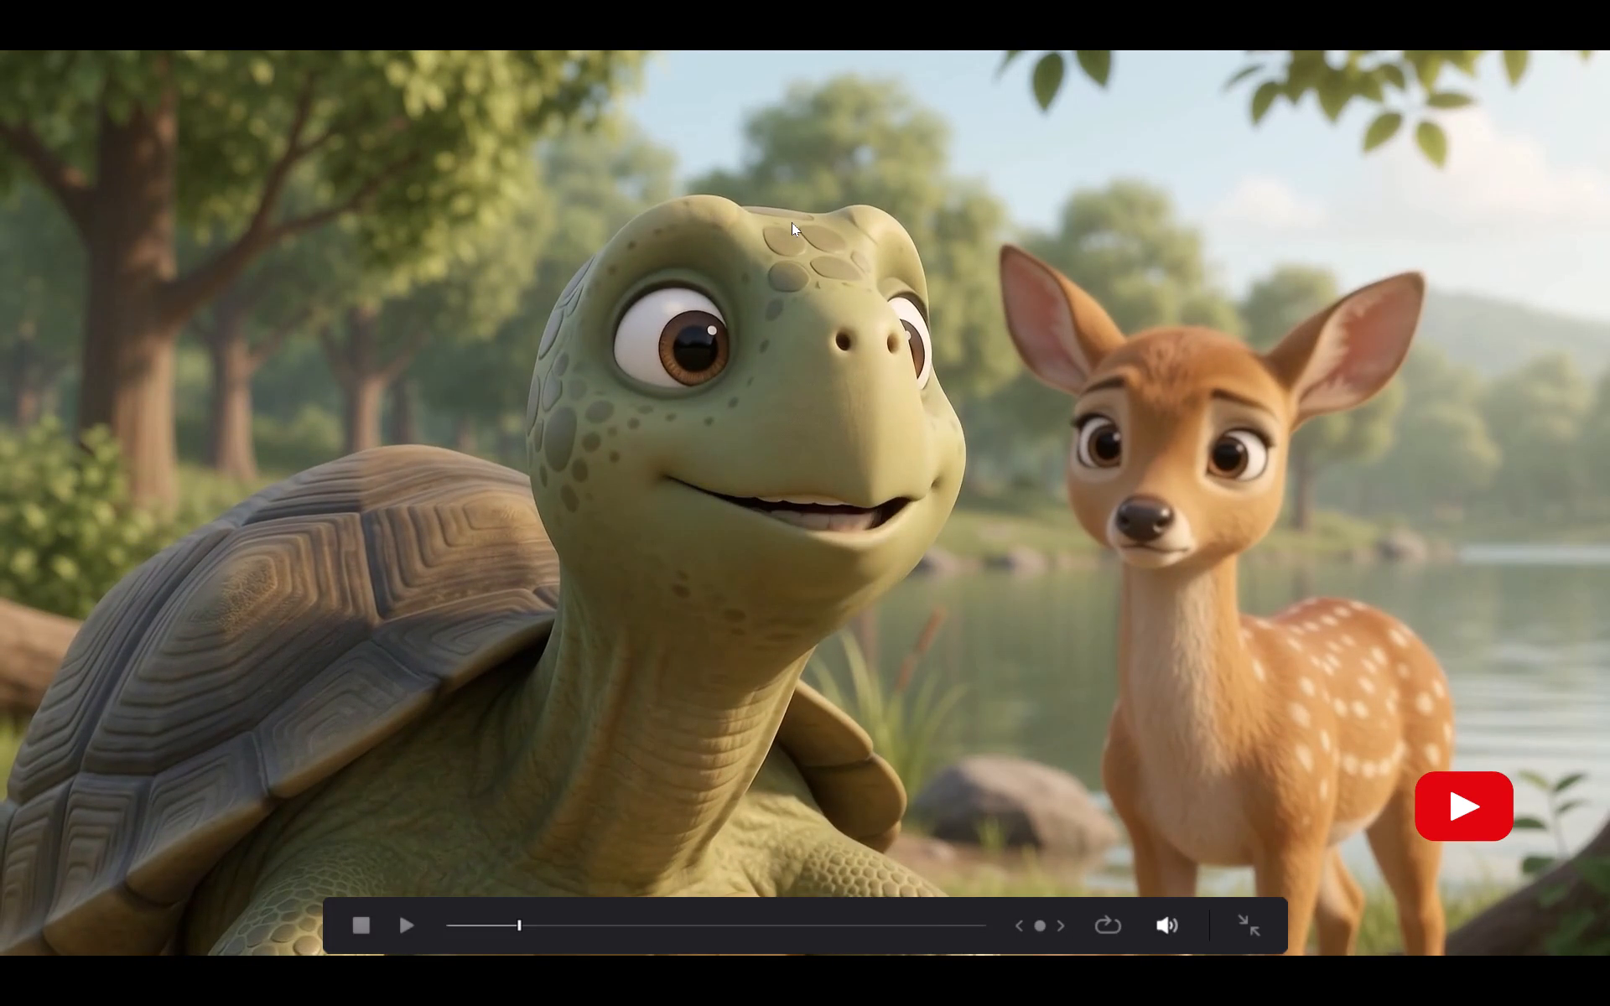
{"action": "key", "text": "ctrl+f"}
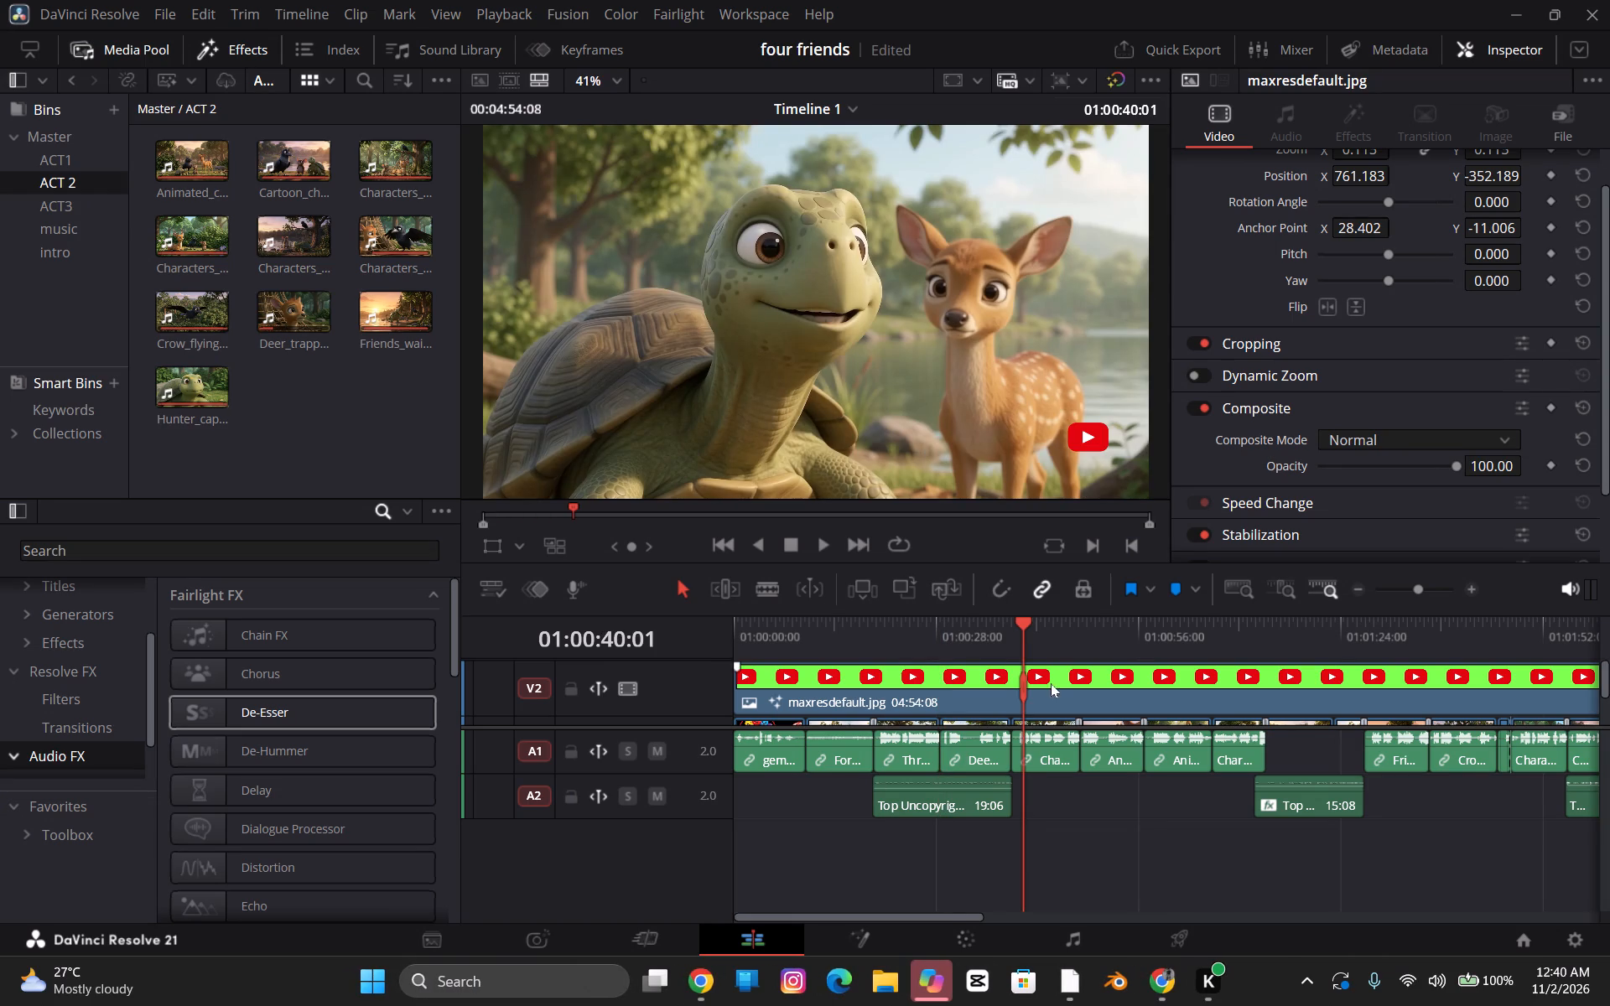
Return to color grading and open clip 06, the shot with the tortoise and the deer.
{"action": "left_click", "coordinate": [969, 940]}
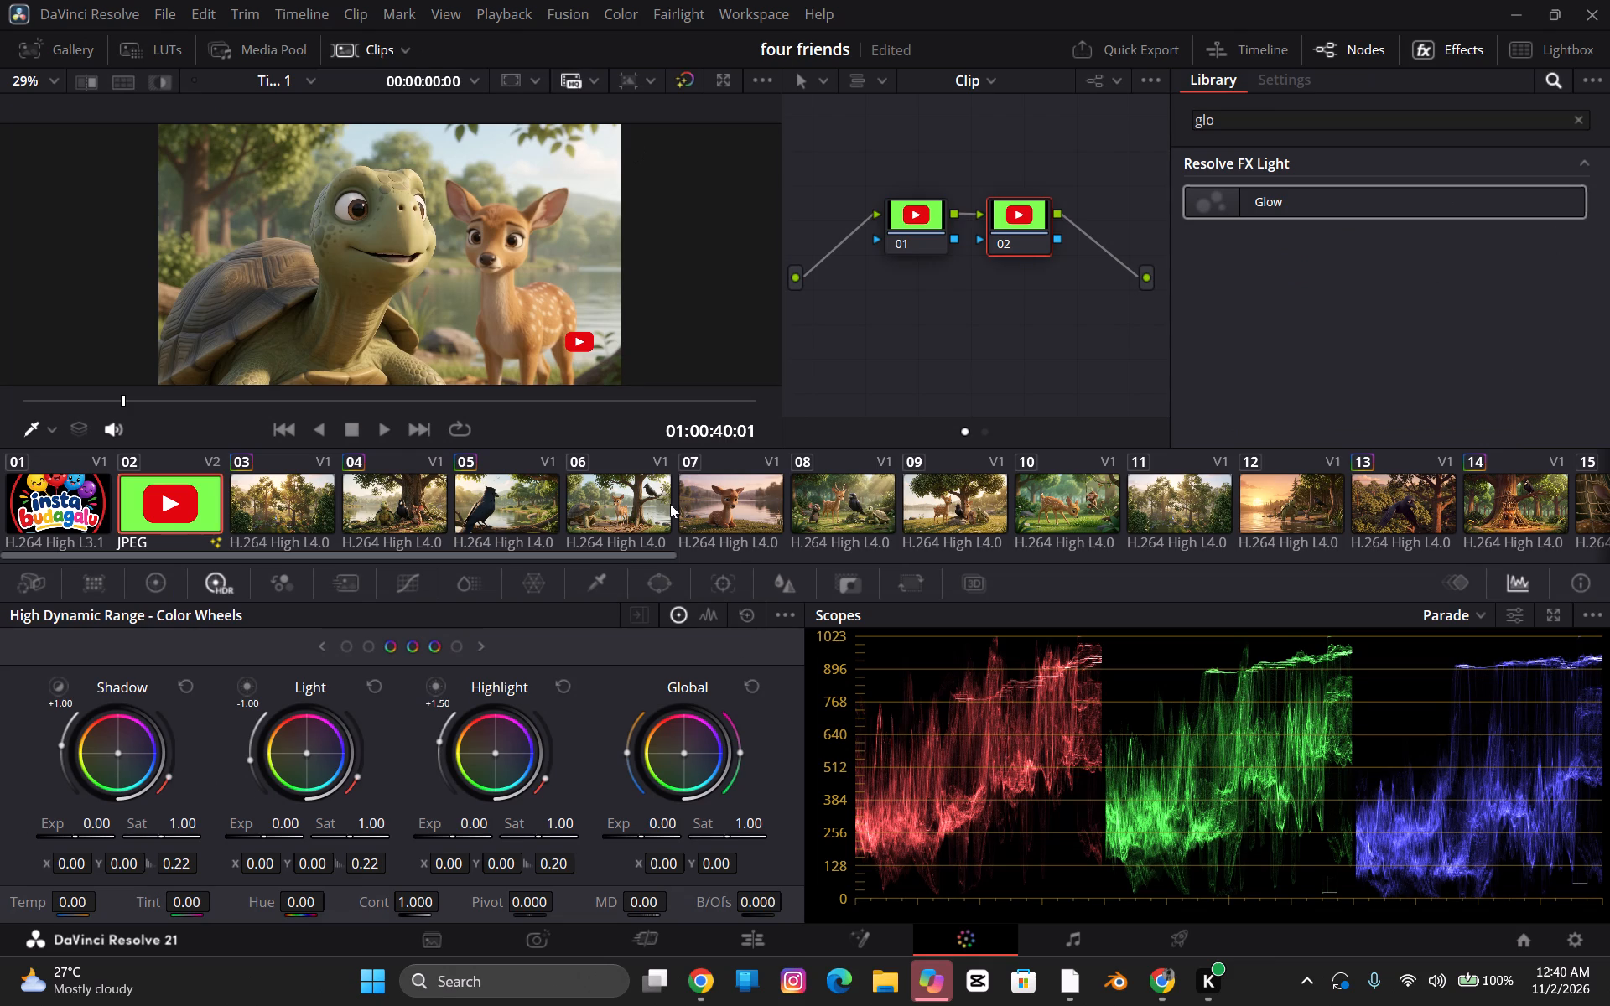
{"action": "left_click", "coordinate": [607, 501]}
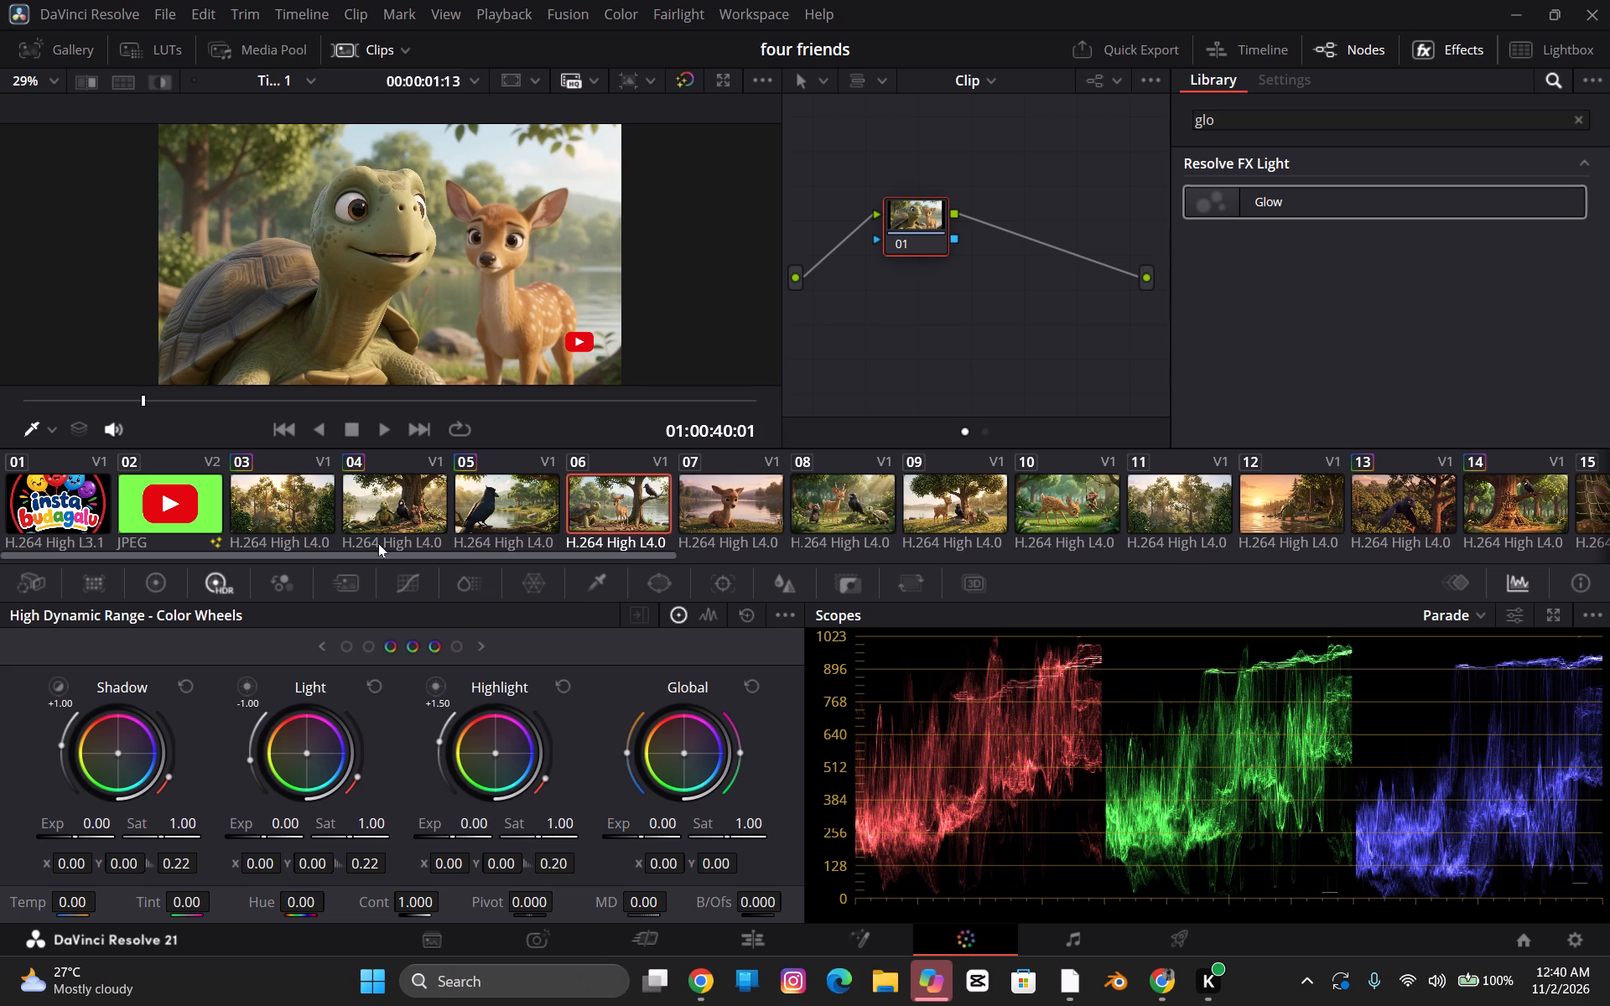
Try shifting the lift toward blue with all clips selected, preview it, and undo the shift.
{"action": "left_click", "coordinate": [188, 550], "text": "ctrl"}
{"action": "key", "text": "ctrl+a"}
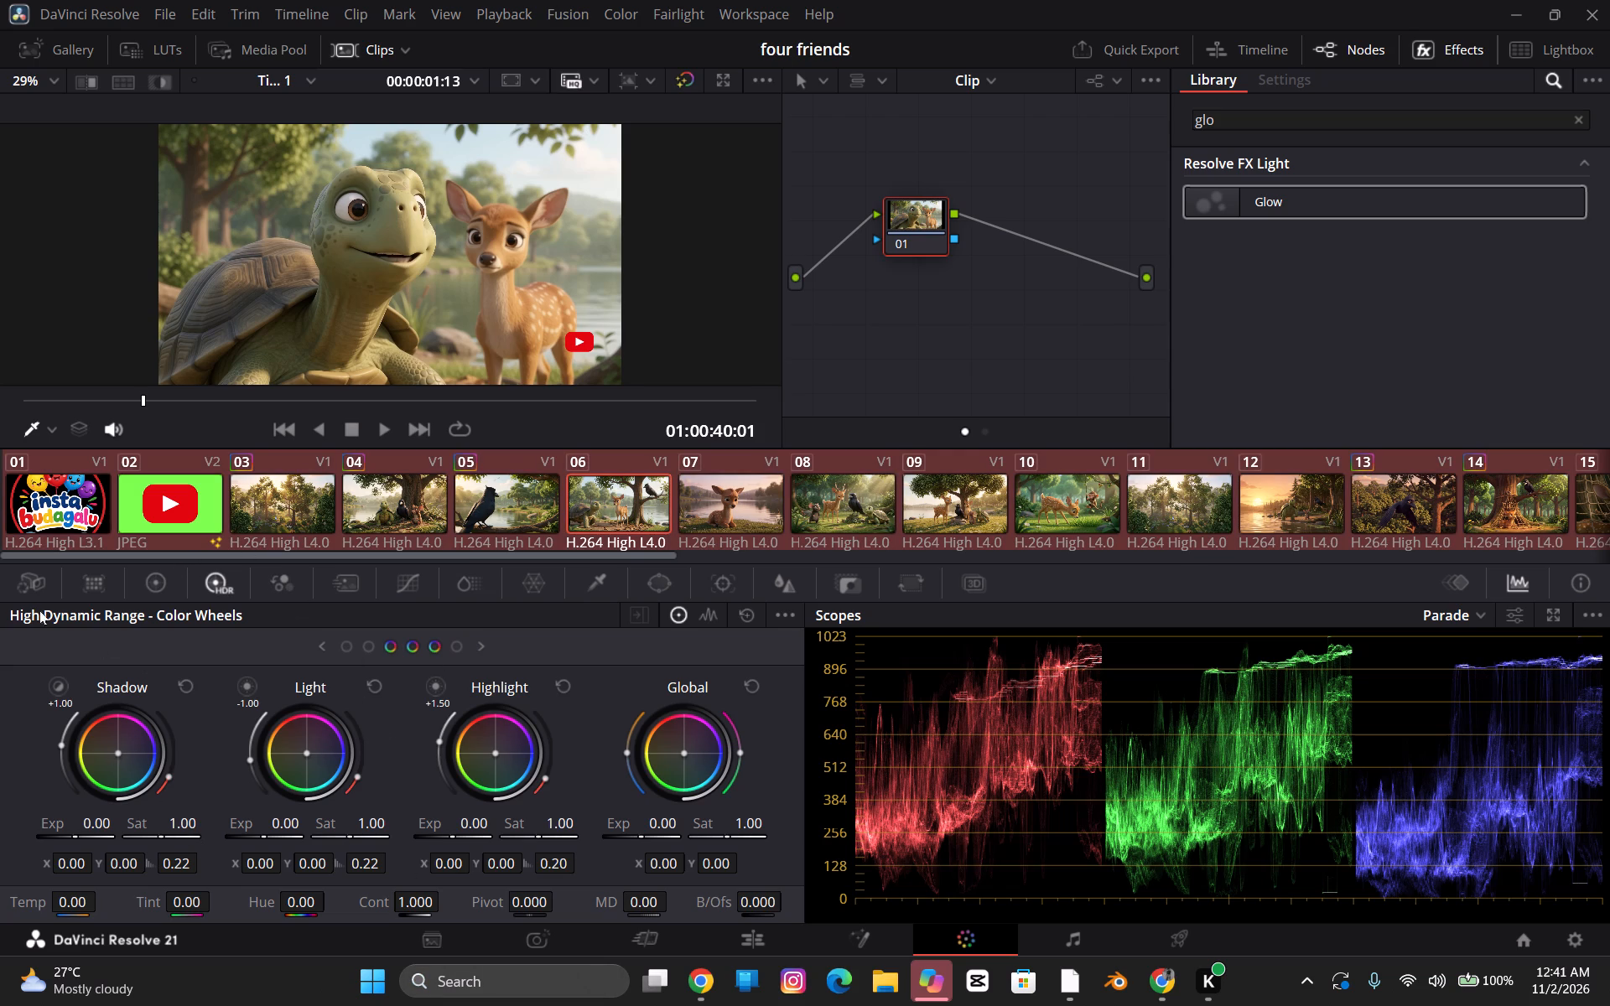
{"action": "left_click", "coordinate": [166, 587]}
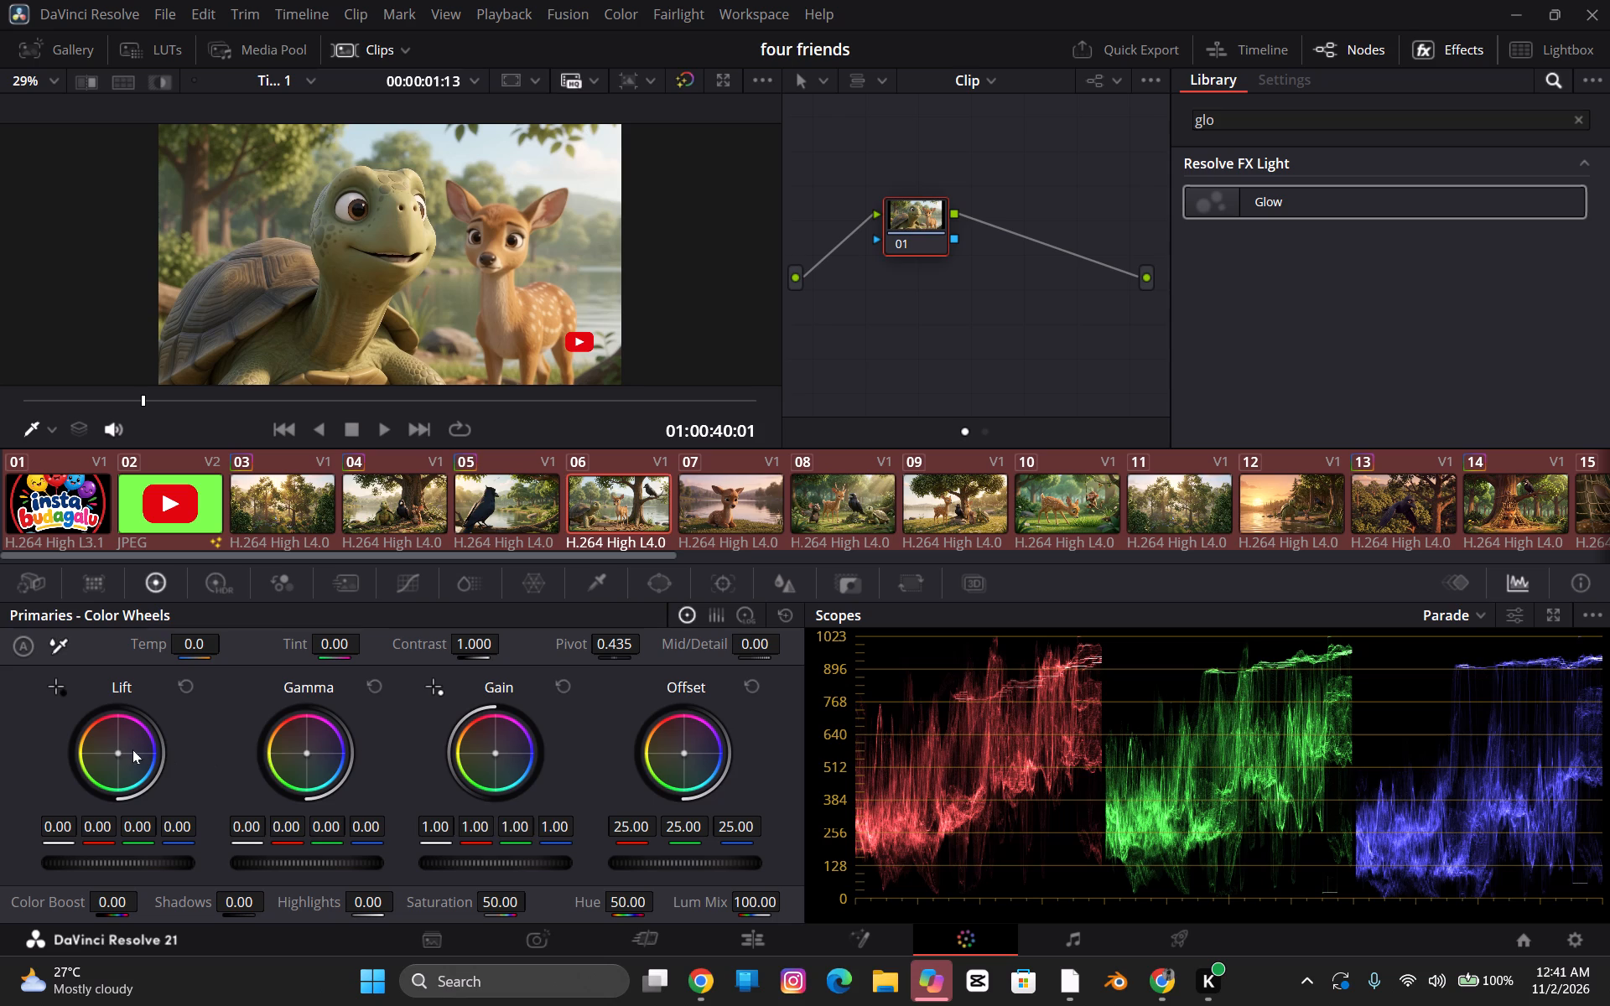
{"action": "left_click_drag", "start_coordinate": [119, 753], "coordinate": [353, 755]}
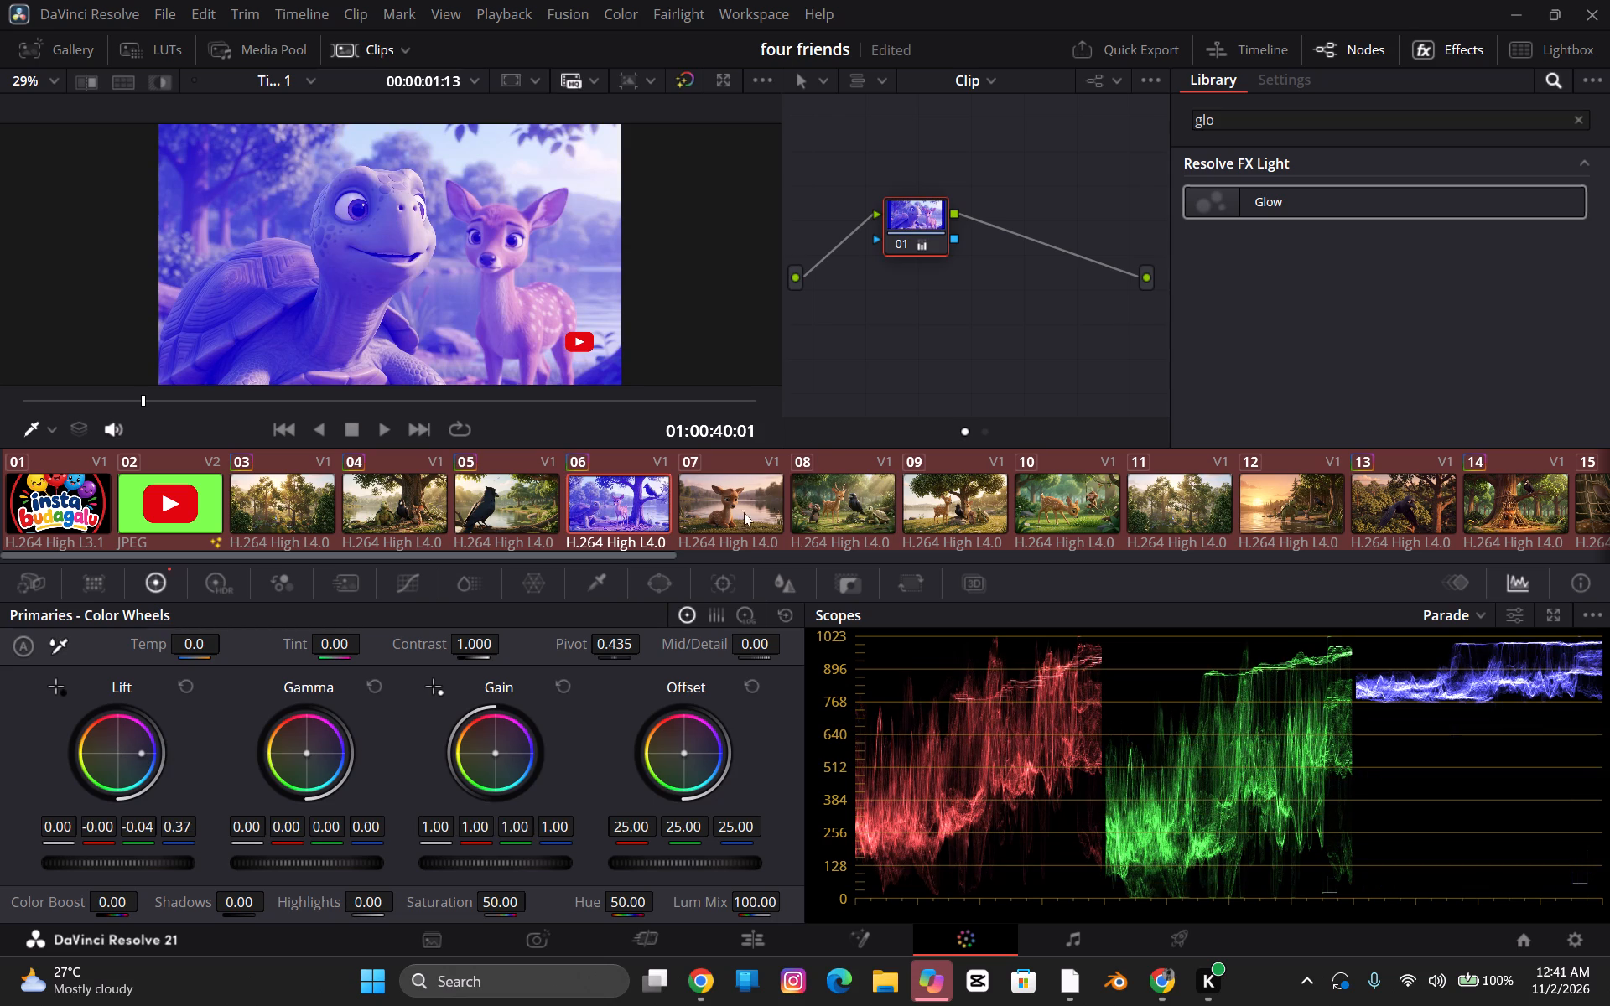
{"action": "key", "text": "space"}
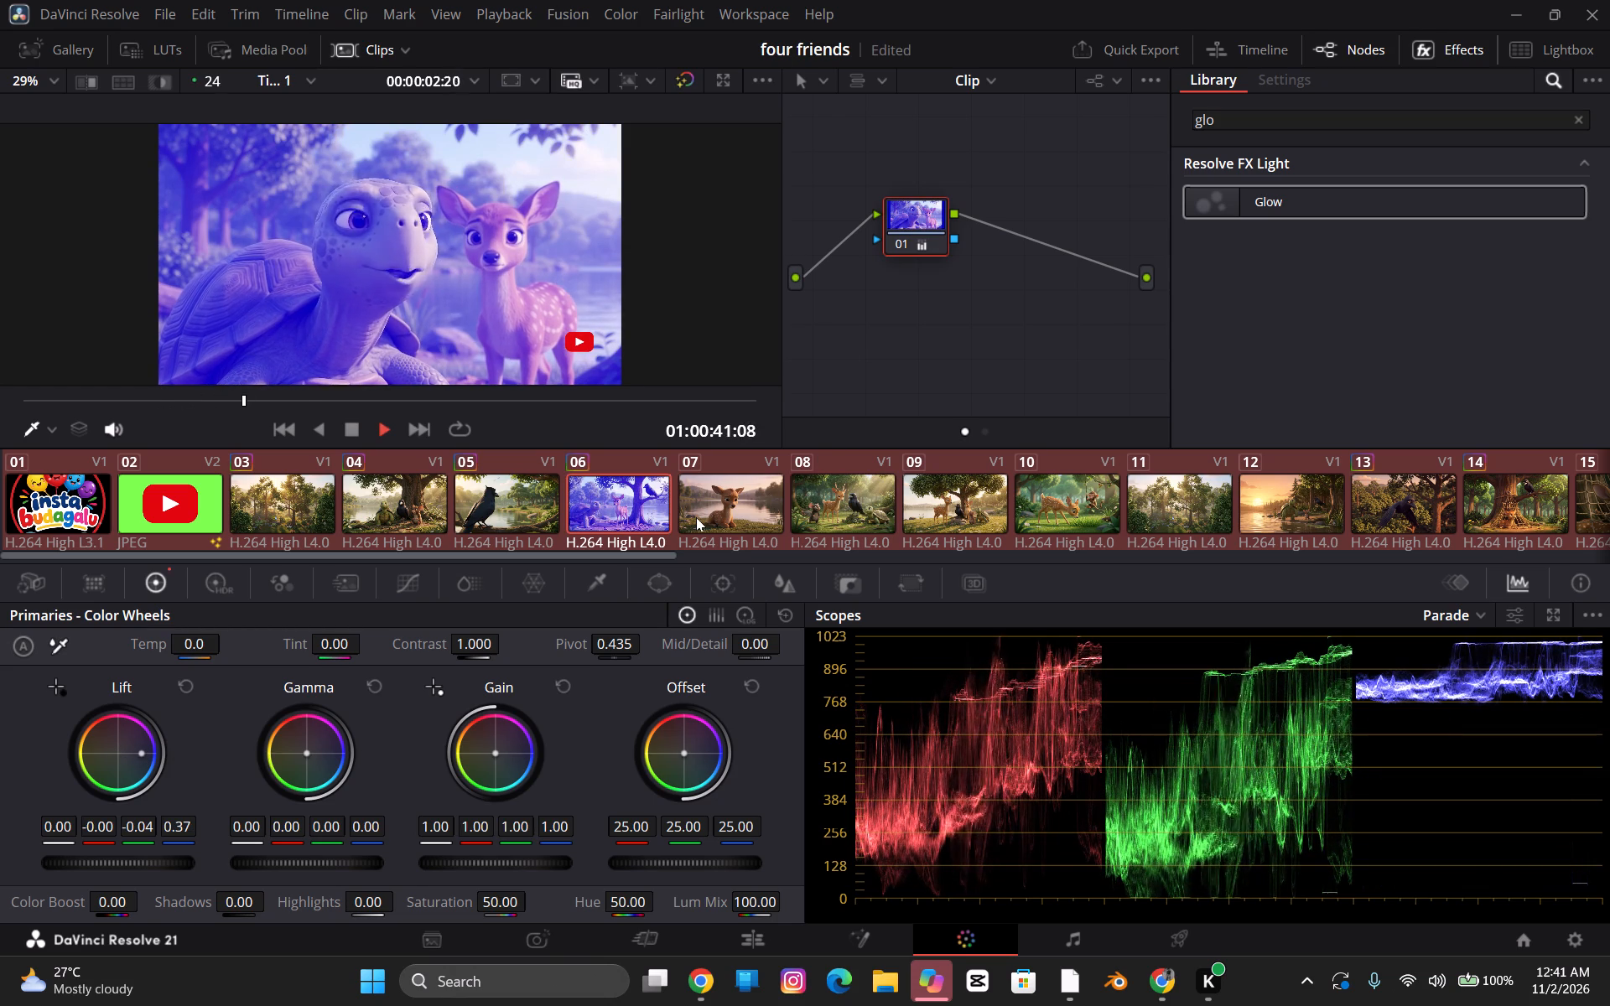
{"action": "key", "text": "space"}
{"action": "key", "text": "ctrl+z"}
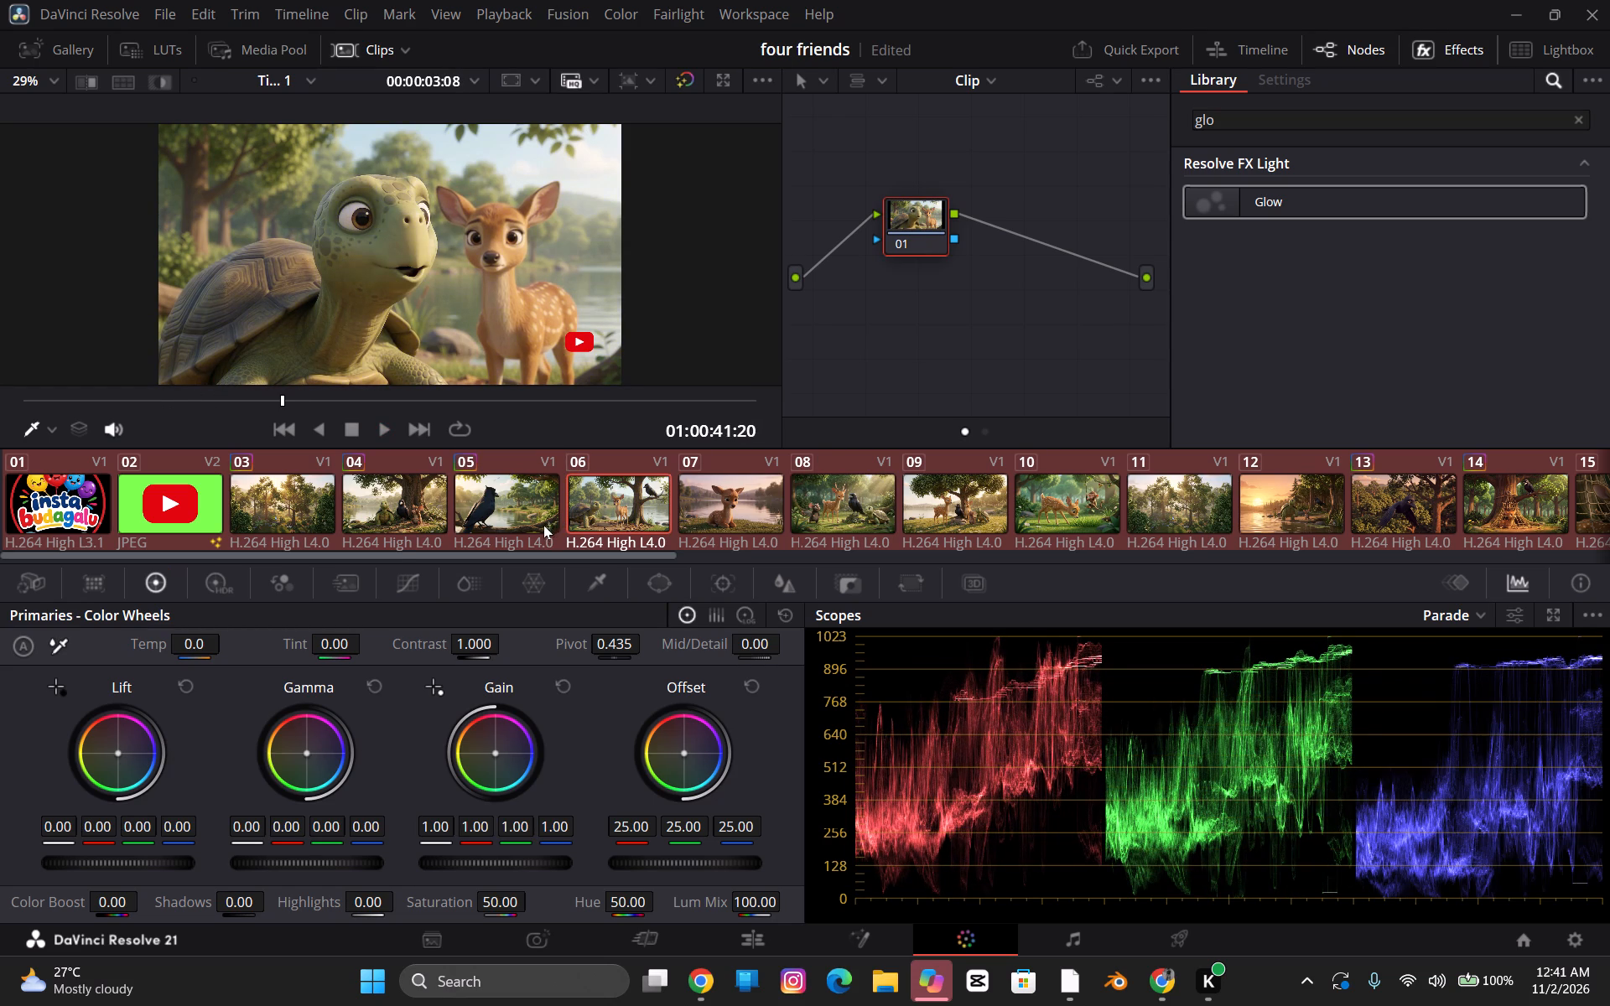
Add a second serial node after node 01 on clip 06 alone.
{"action": "left_click", "coordinate": [662, 512]}
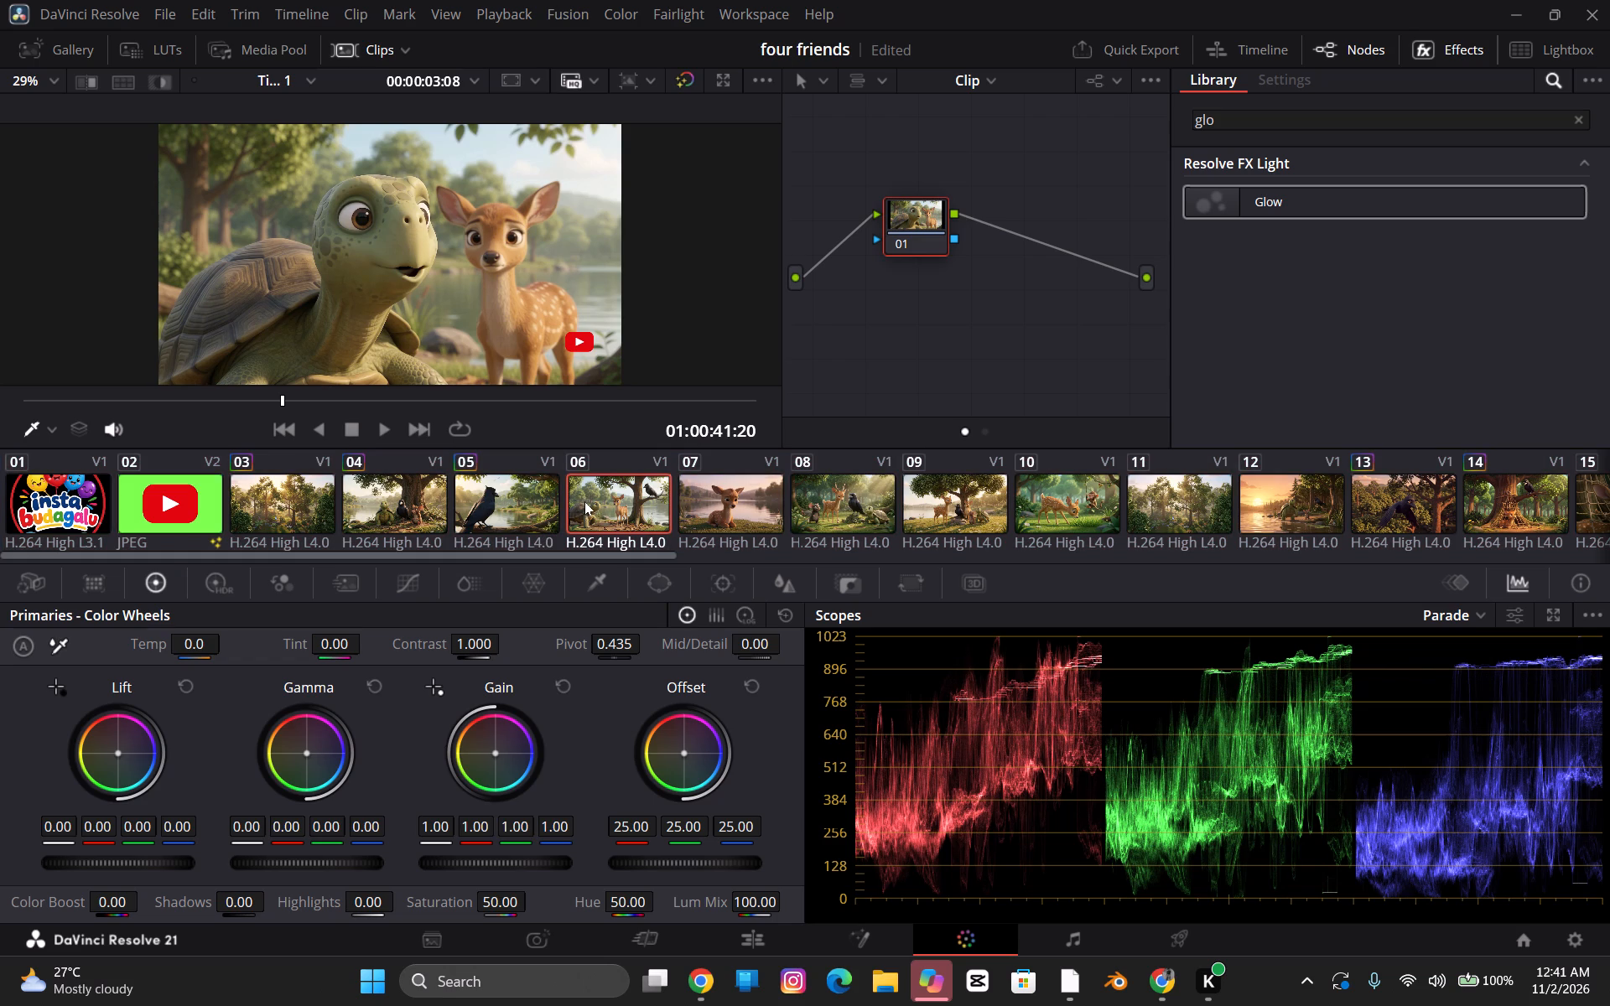
{"action": "left_click", "coordinate": [591, 521]}
{"action": "double_click", "coordinate": [998, 235]}
{"action": "key", "text": "alt+s"}
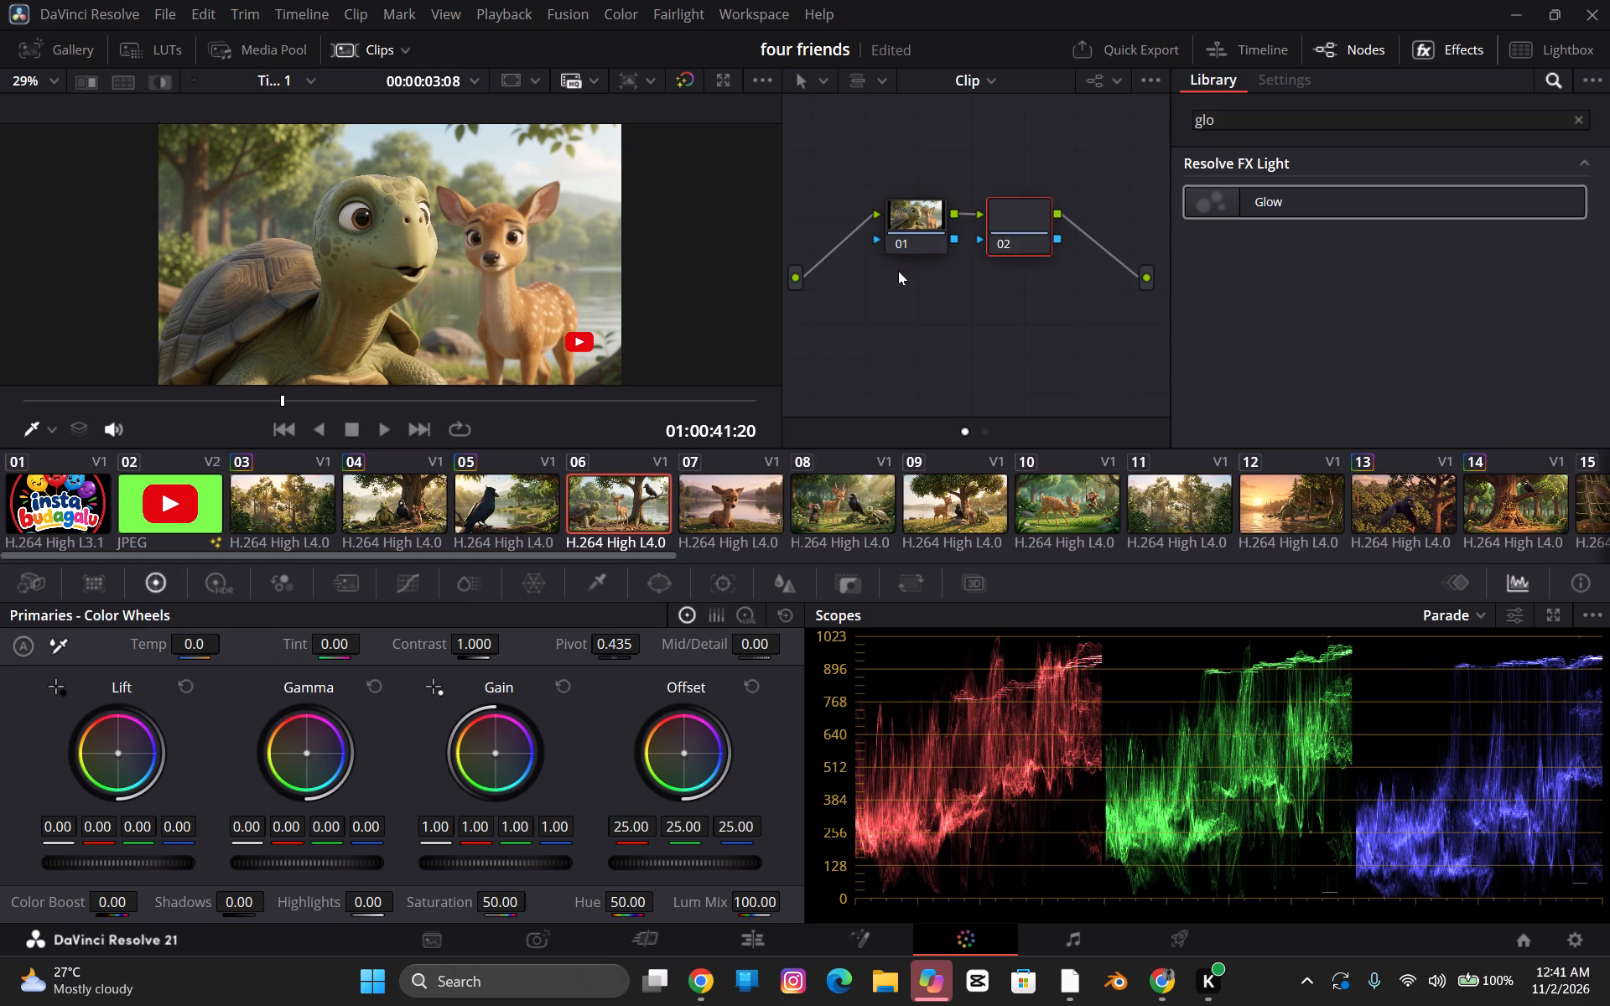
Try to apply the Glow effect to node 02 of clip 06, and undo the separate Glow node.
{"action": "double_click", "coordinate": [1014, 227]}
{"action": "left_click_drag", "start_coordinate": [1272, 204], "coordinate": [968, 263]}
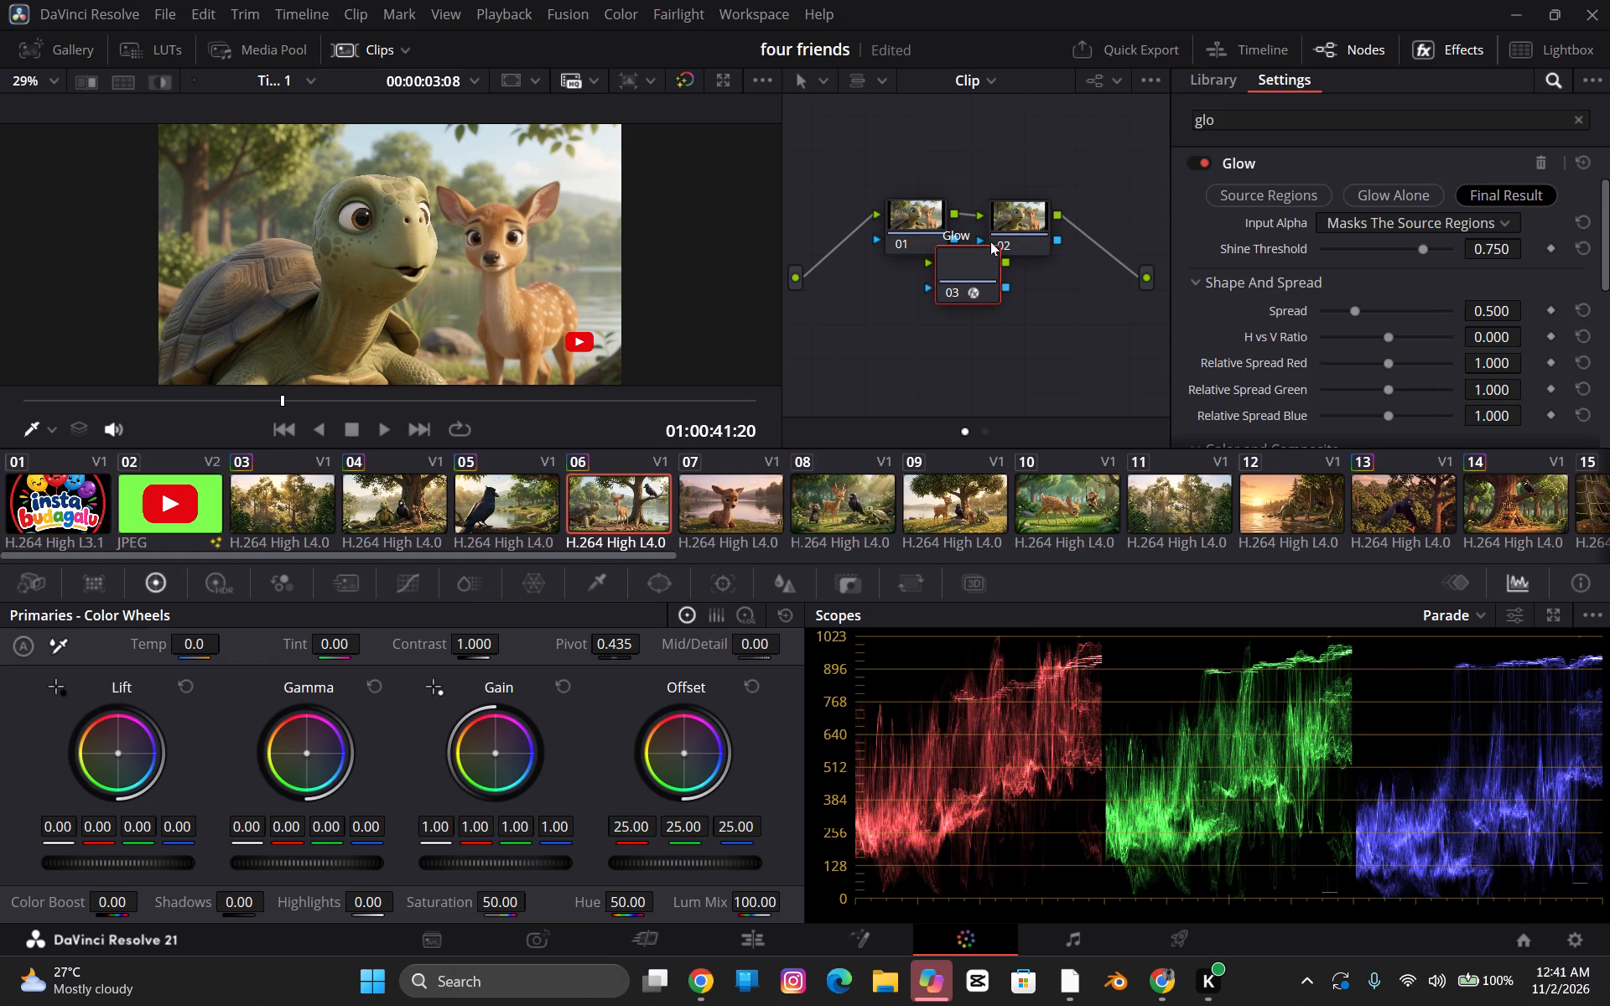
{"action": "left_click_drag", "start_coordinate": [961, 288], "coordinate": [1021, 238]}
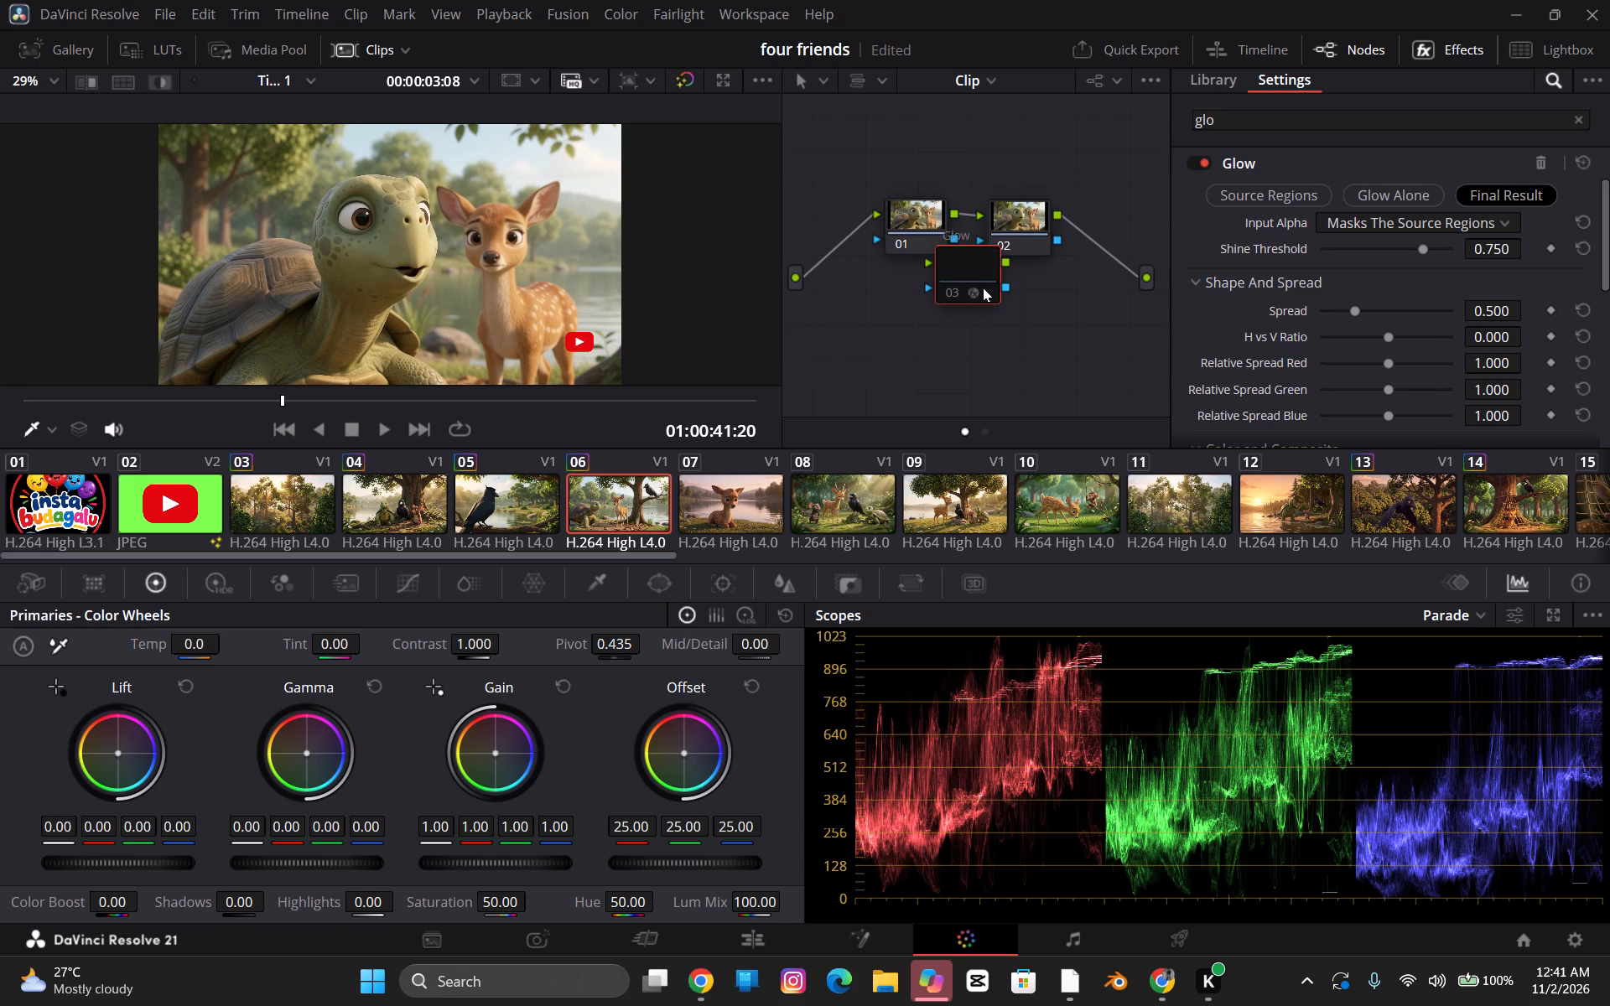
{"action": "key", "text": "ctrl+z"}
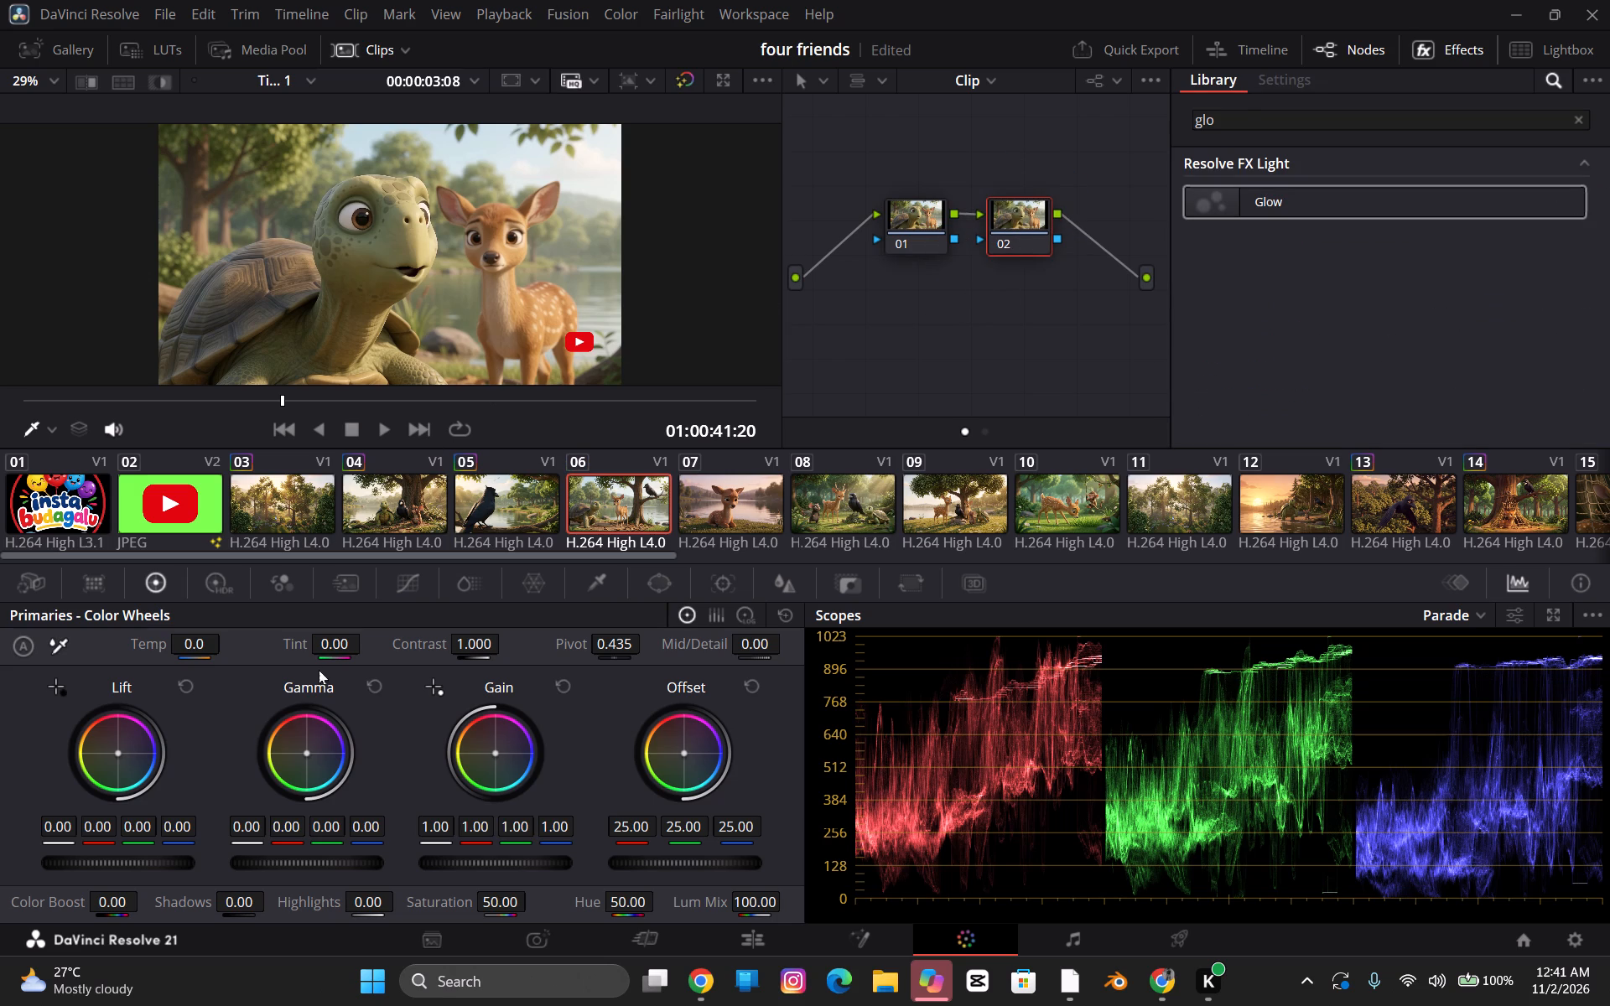
Warm node 02 of clip 06 by setting its temperature to 300.
{"action": "left_click", "coordinate": [194, 642]}
{"action": "type", "text": "300"}
{"action": "key", "text": "Return"}
{"action": "scroll", "coordinate": [205, 646], "scroll_direction": "up", "scroll_amount": 1}
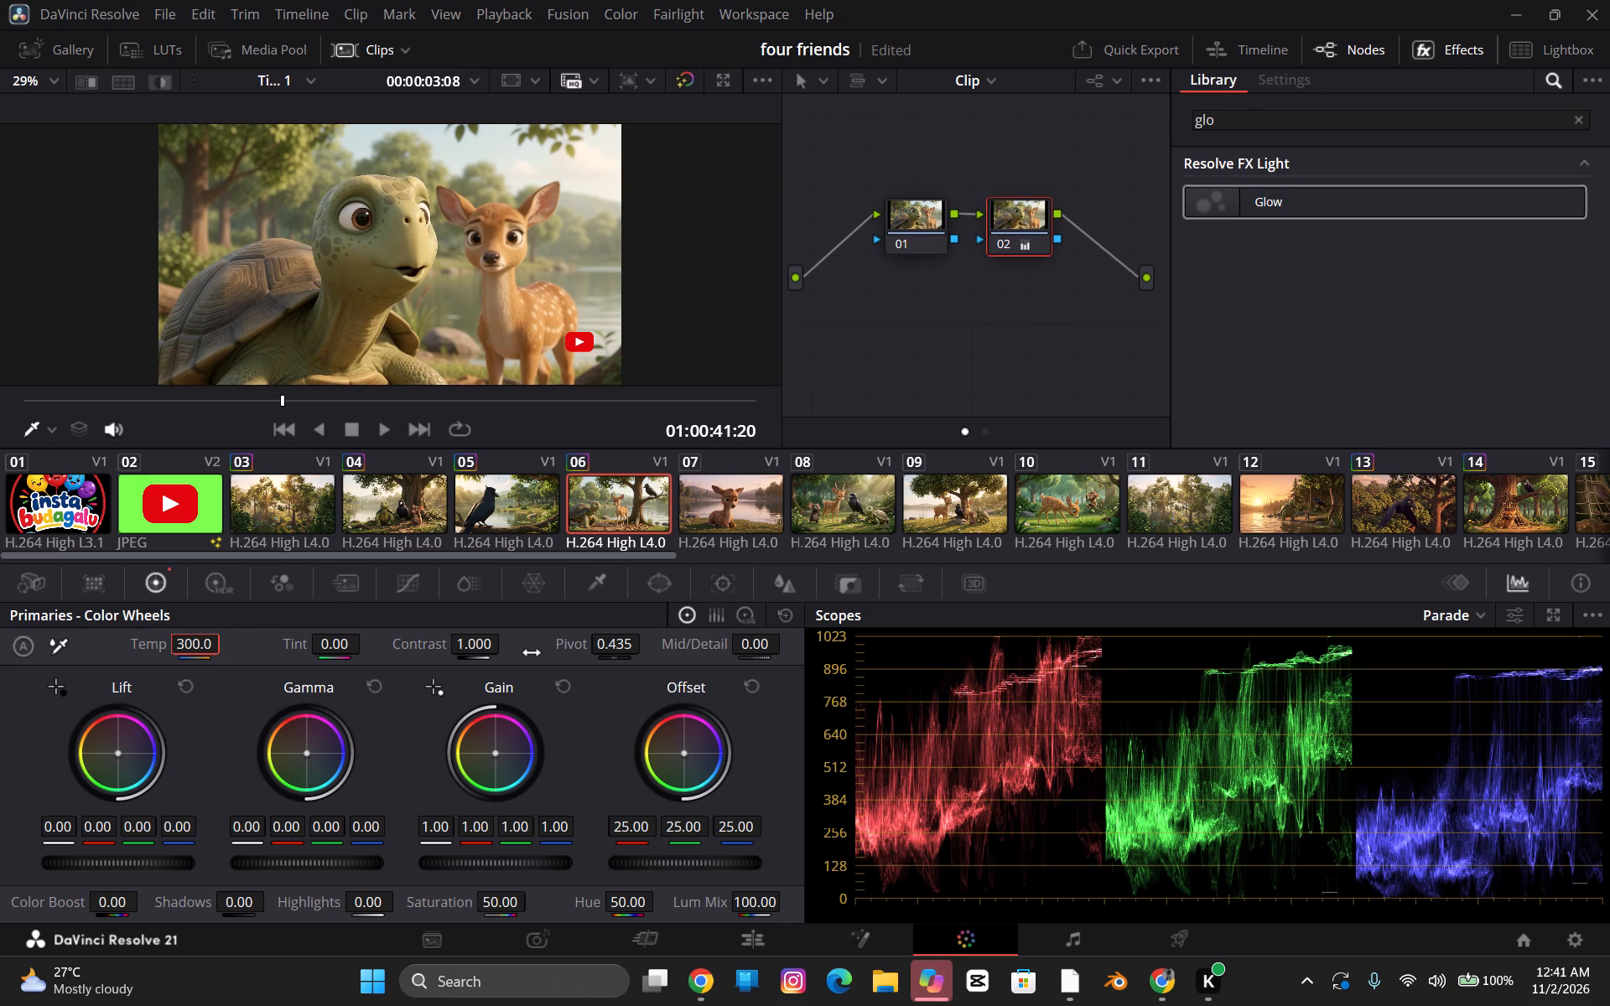
Set the contrast of node 02 on clip 06 to 1.125 with a pivot of 0.45.
{"action": "key", "text": "Tab"}
{"action": "key", "text": "Tab"}
{"action": "type", "text": "1.125"}
{"action": "key", "text": "Tab"}
{"action": "key", "text": "Tab"}
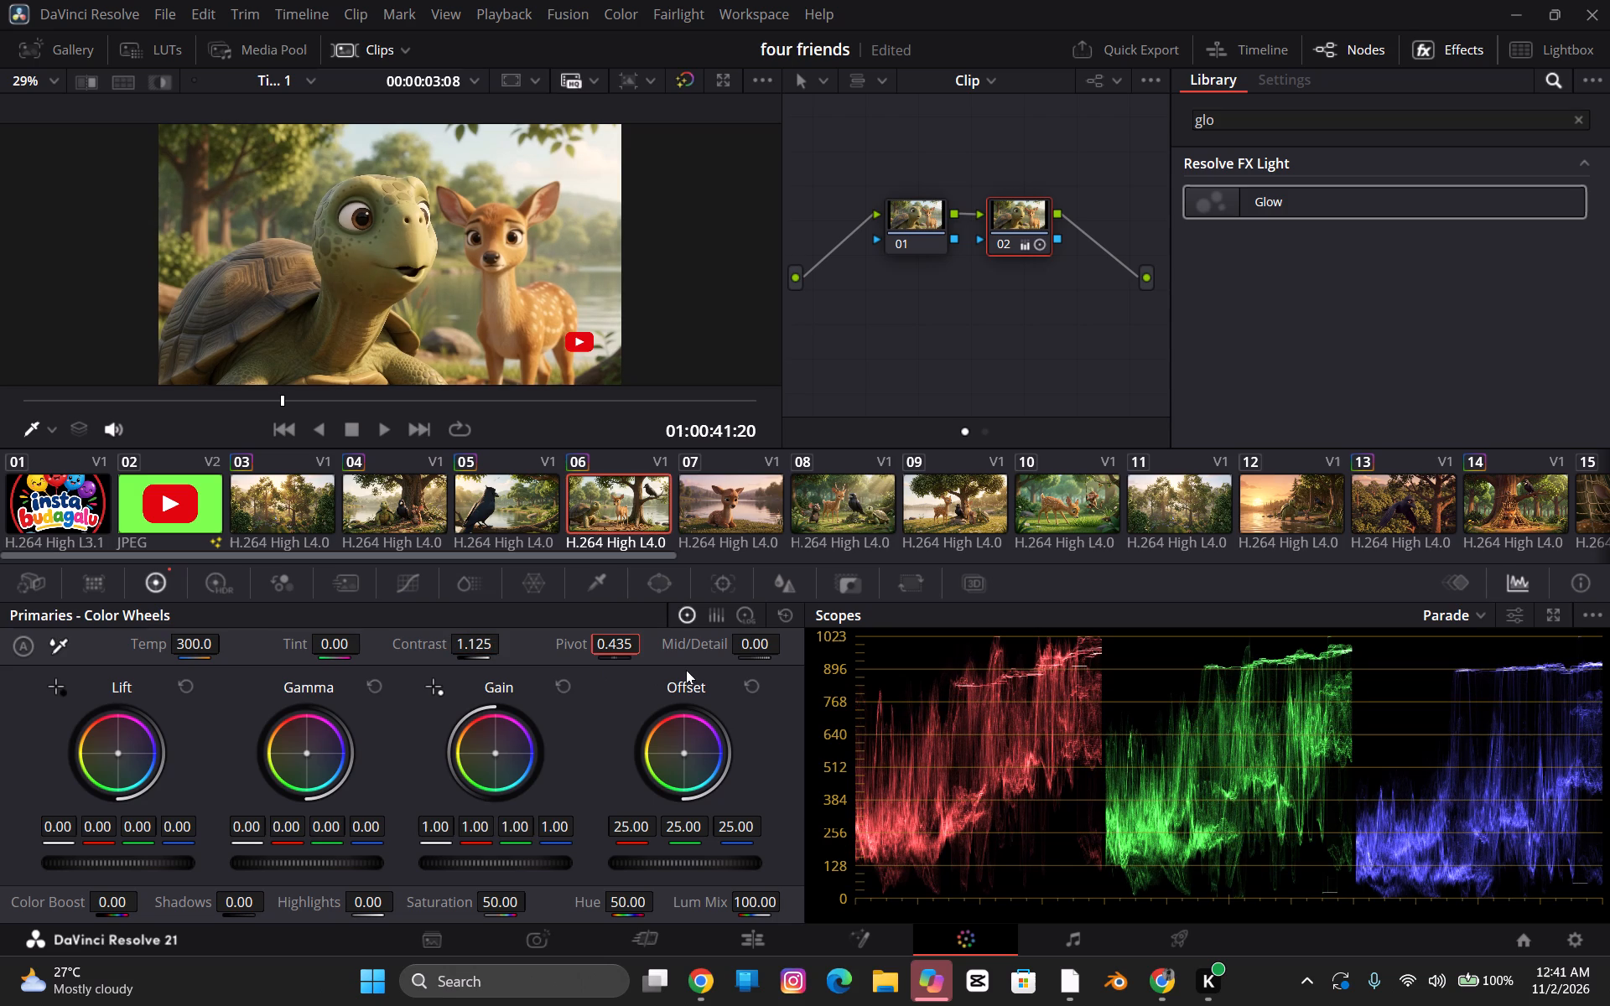
{"action": "key", "text": "period"}
{"action": "type", "text": "45"}
{"action": "key", "text": "Tab"}
{"action": "key", "text": "Tab"}
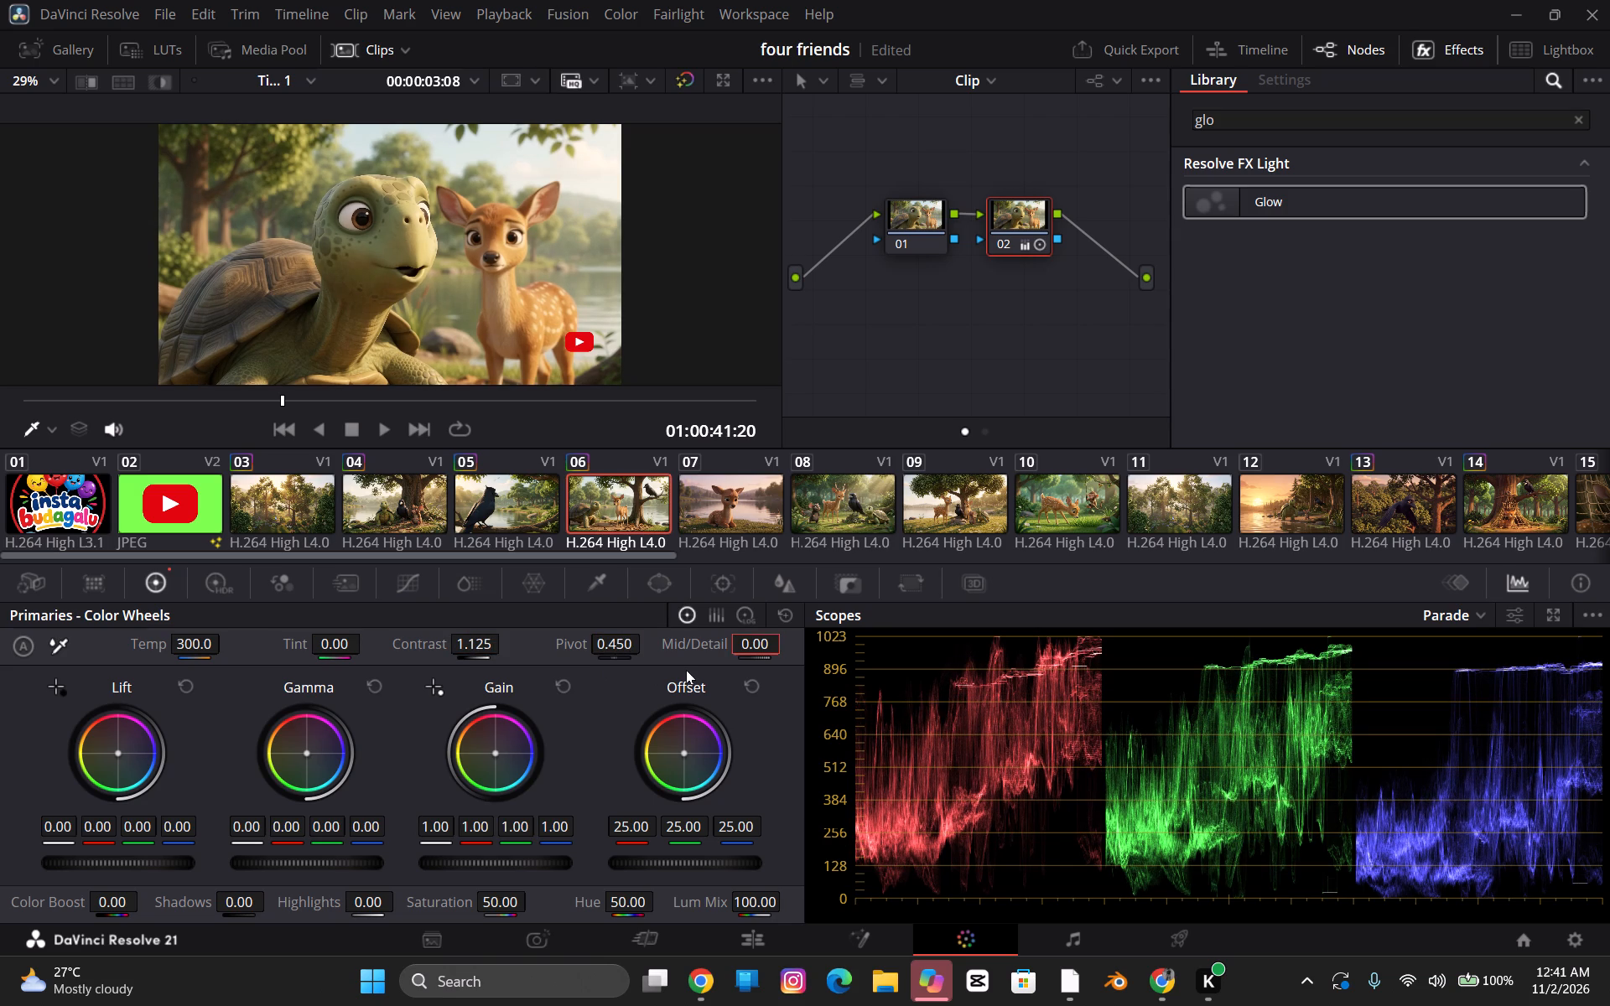
Set the saturation of node 02 on clip 06 to 55.
{"action": "key", "text": "Tab"}
{"action": "key", "text": "Tab"}
{"action": "left_click", "coordinate": [486, 909]}
{"action": "type", "text": "55"}
{"action": "key", "text": "Return"}
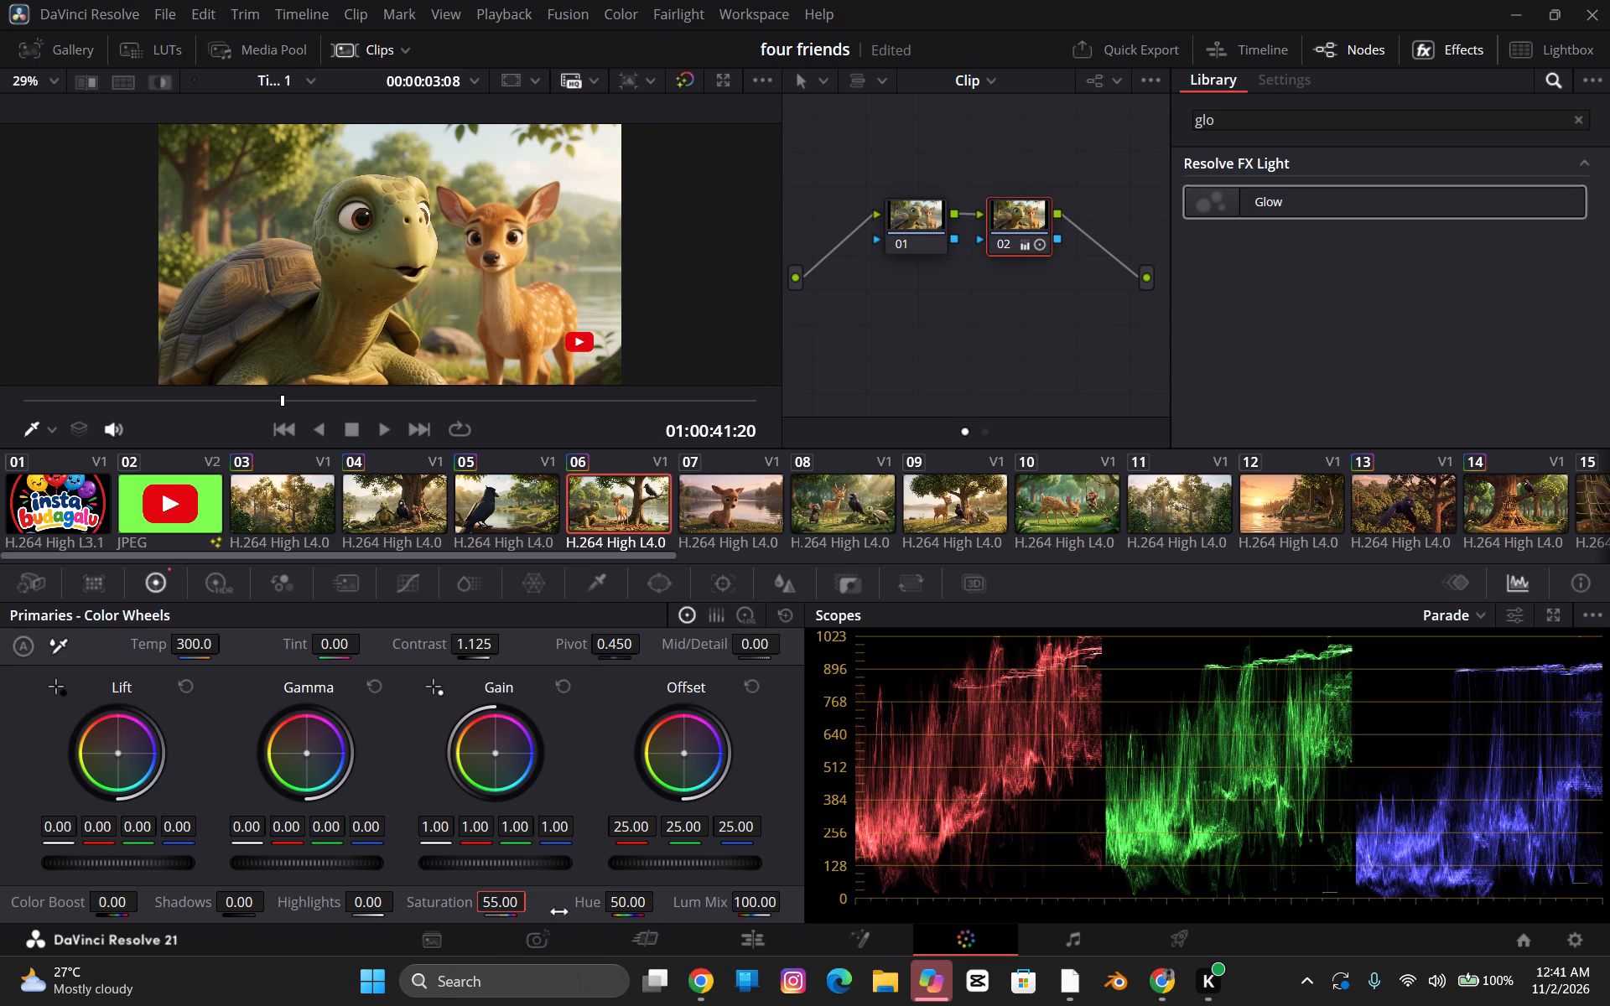
Adjust the HDR zones on node 02 of clip 06: Highlight range about +0.29 with falloff 0.26, Shadow range about +2.59.
{"action": "left_click", "coordinate": [230, 590]}
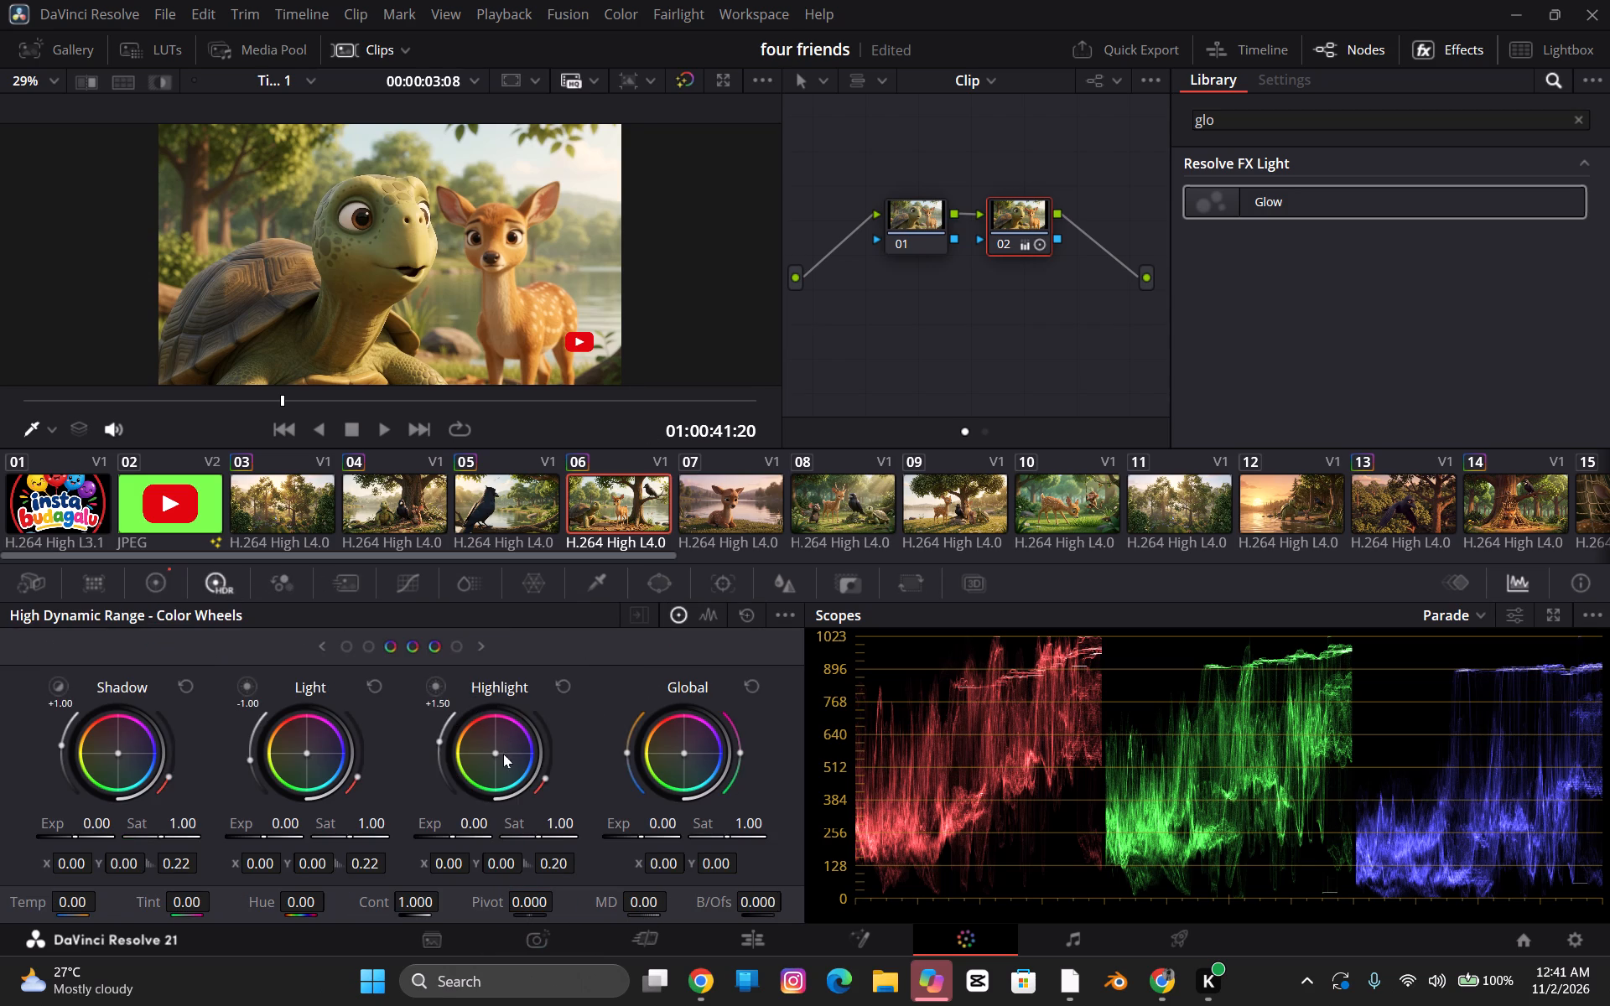
{"action": "left_click_drag", "start_coordinate": [438, 739], "coordinate": [438, 740]}
{"action": "left_click_drag", "start_coordinate": [438, 740], "coordinate": [440, 751]}
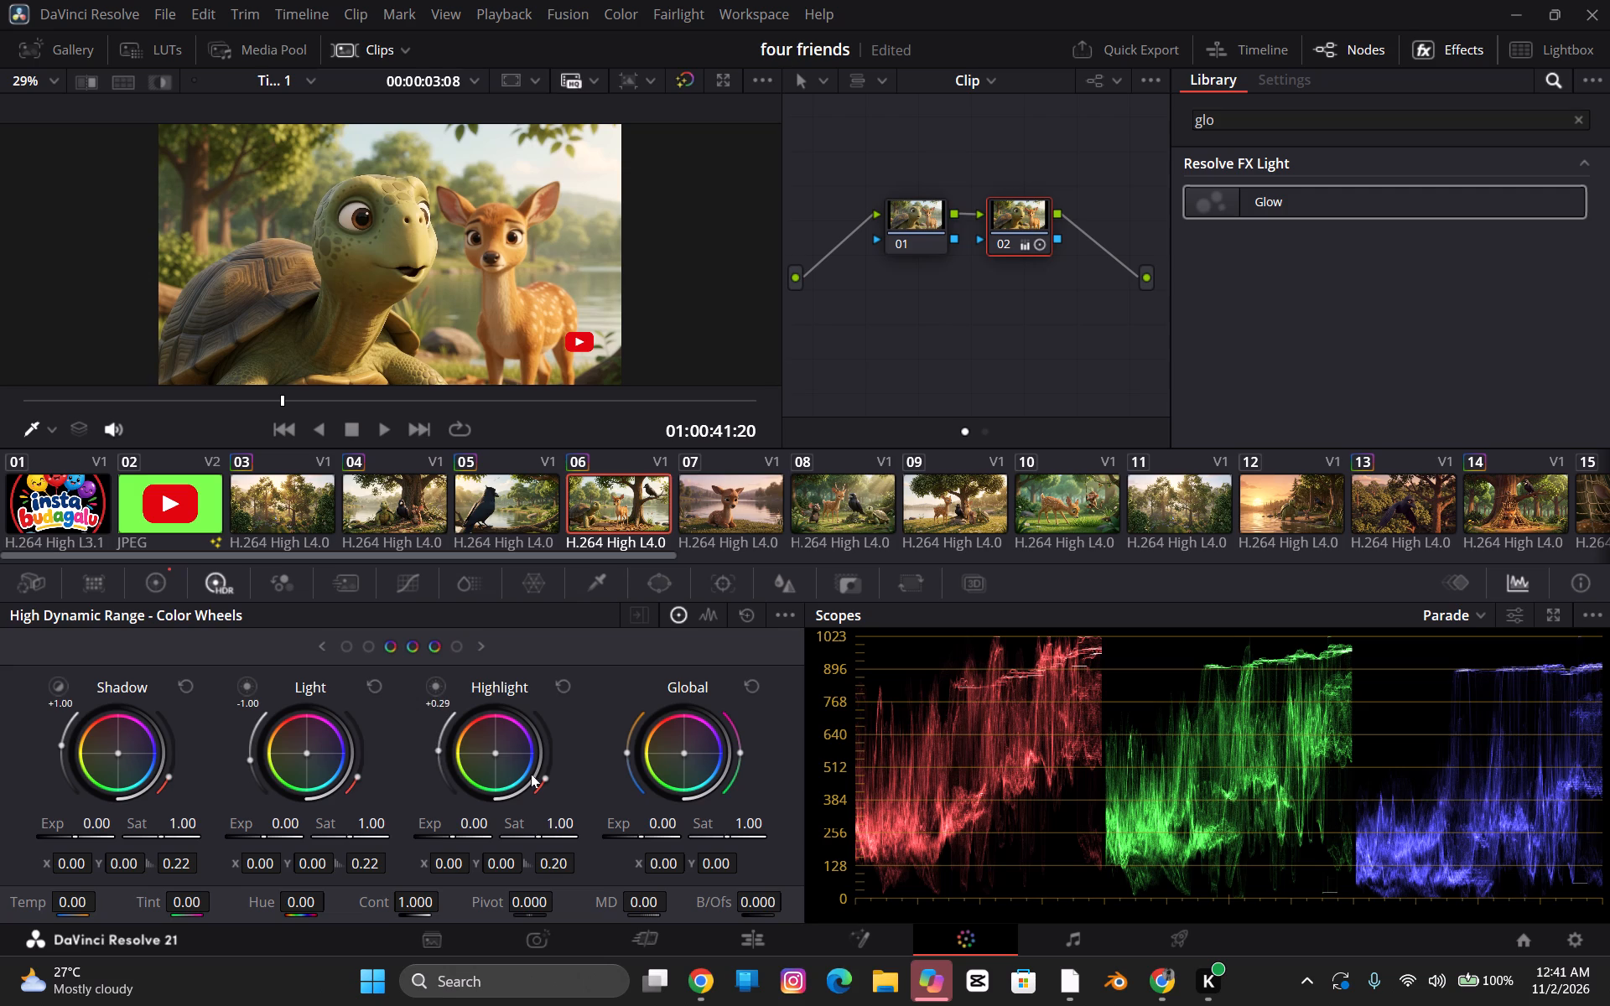
{"action": "left_click", "coordinate": [543, 776]}
{"action": "left_click_drag", "start_coordinate": [60, 744], "coordinate": [64, 734]}
Raise the HDR Shadow zone's range on node 02 of clip 06 to about +3.11.
{"action": "left_click_drag", "start_coordinate": [64, 734], "coordinate": [63, 730]}
{"action": "left_click_drag", "start_coordinate": [63, 730], "coordinate": [64, 730]}
Play the timeline from the current frame on the Edit page, at full screen and in the viewer, to review the grade.
{"action": "left_click", "coordinate": [774, 944]}
{"action": "key", "text": "ctrl+f"}
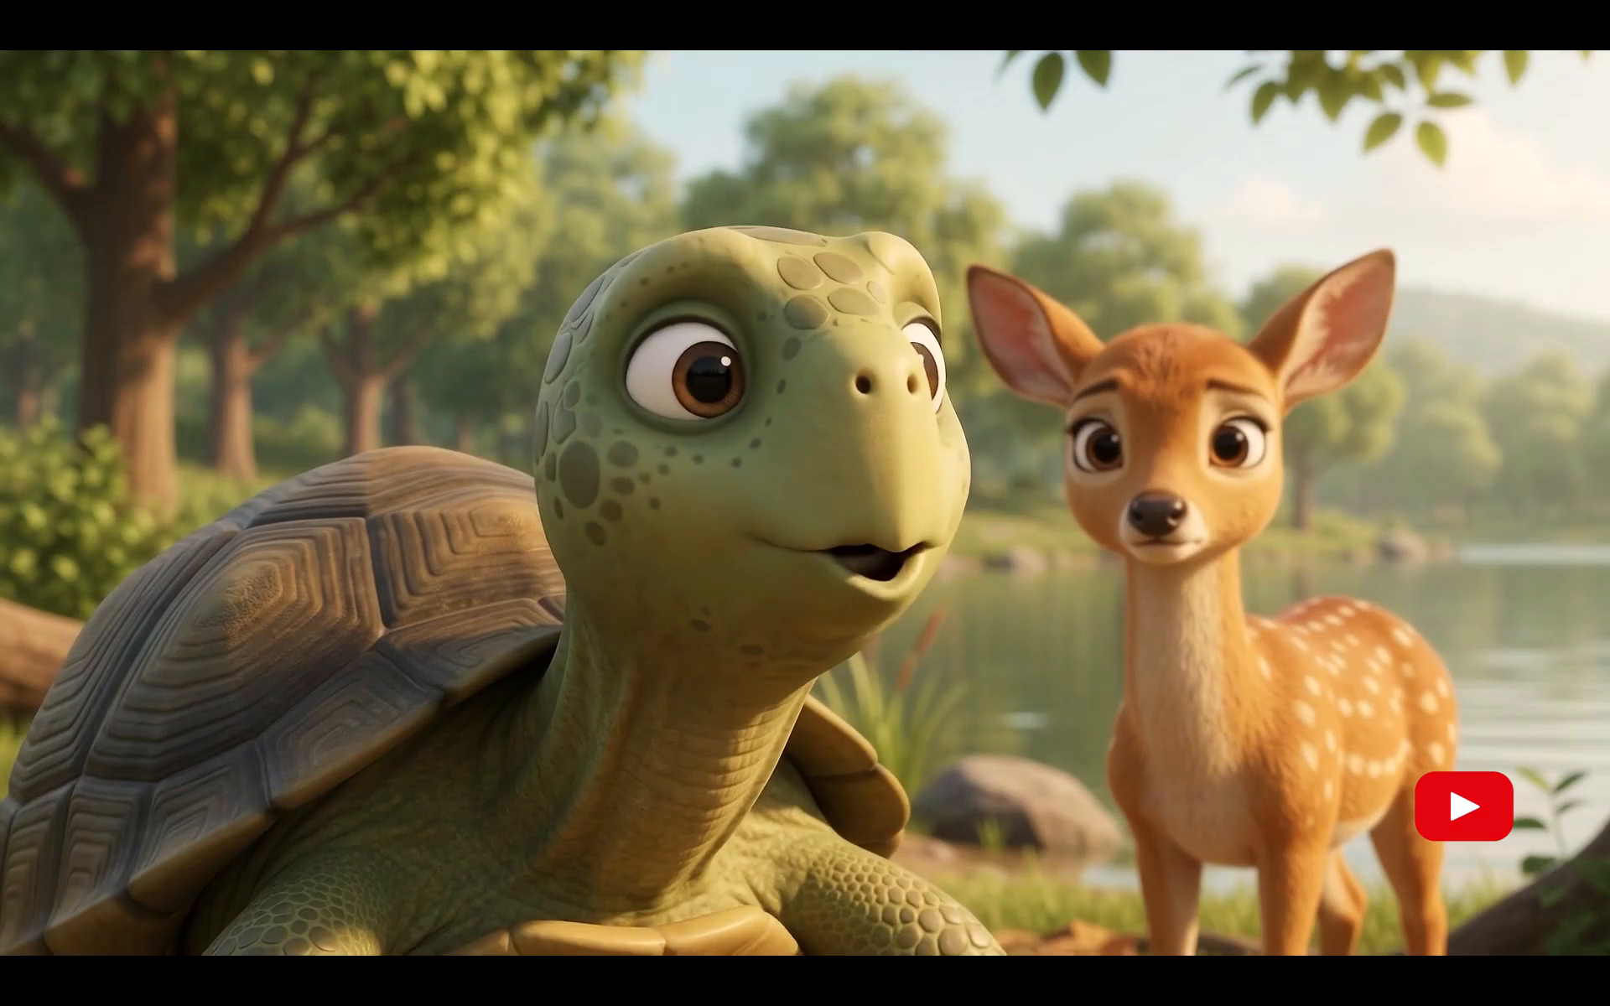
{"action": "key", "text": "space"}
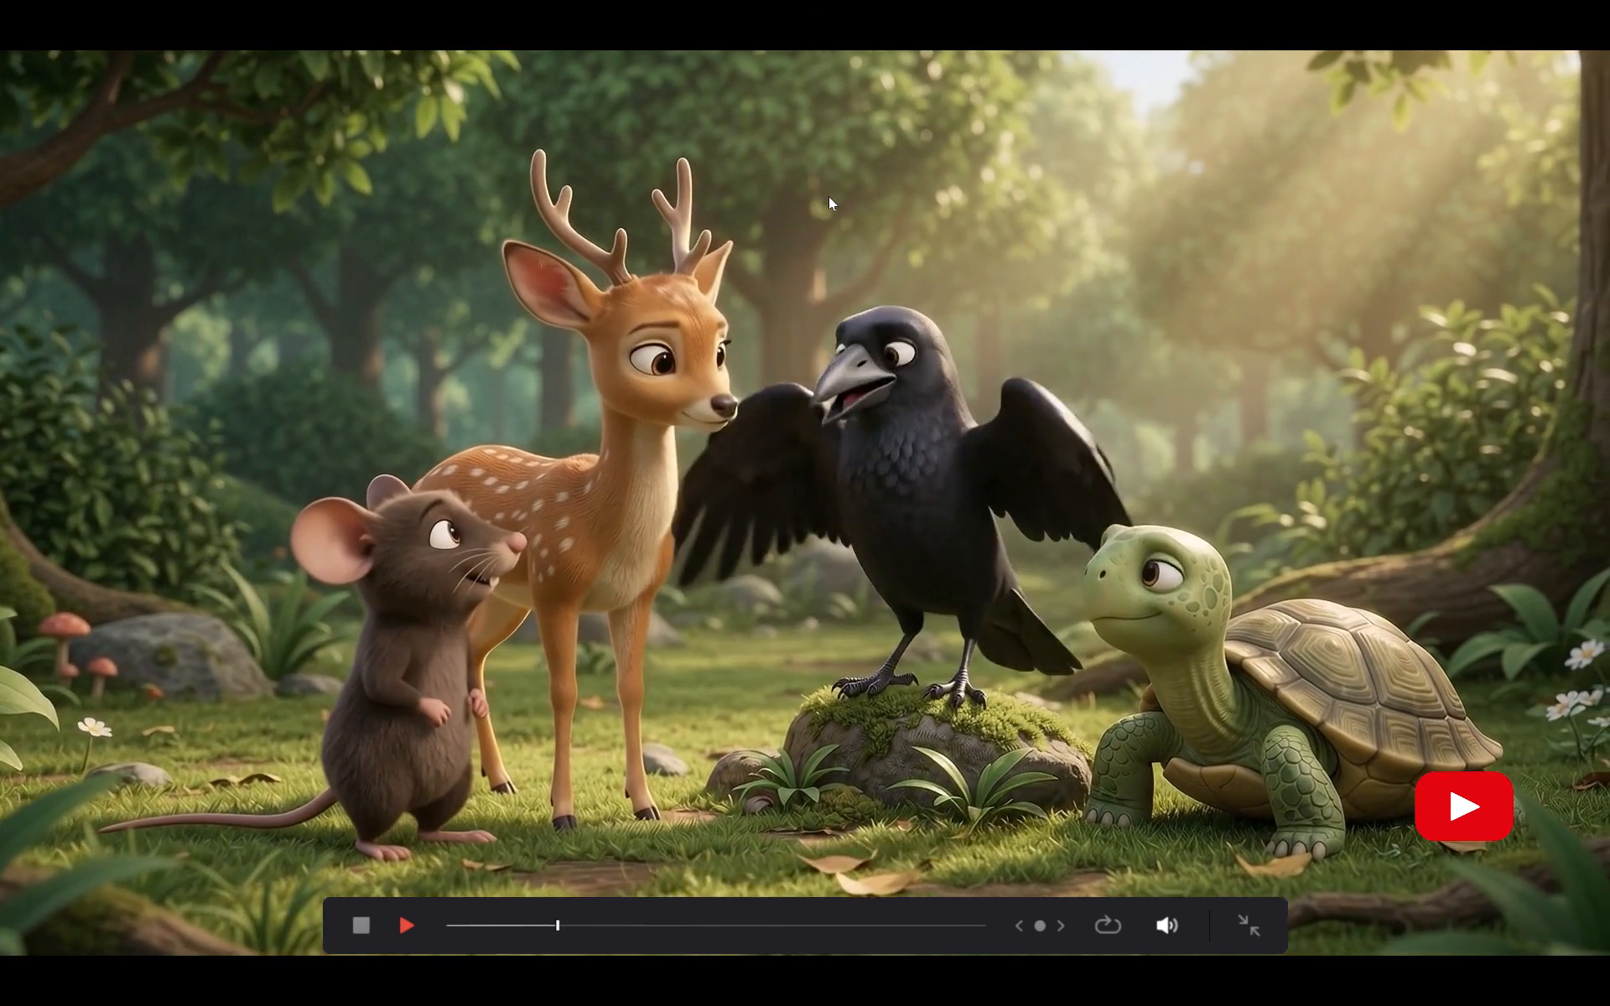
{"action": "key", "text": "ctrl+f"}
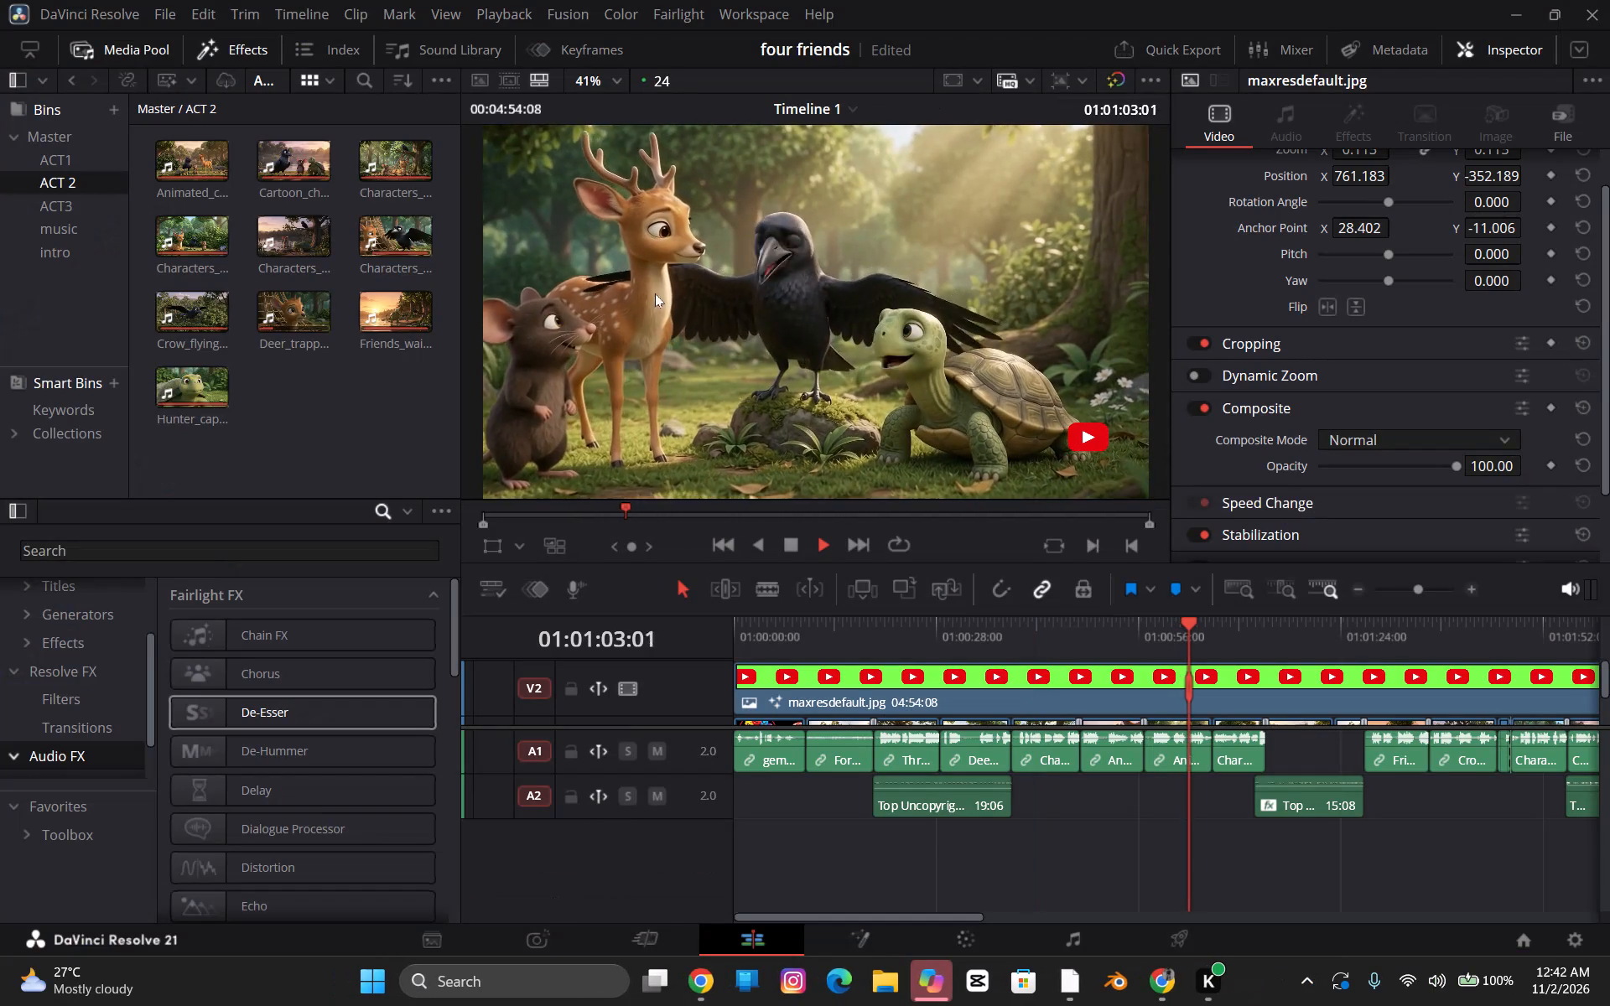
{"action": "left_click", "coordinate": [783, 366]}
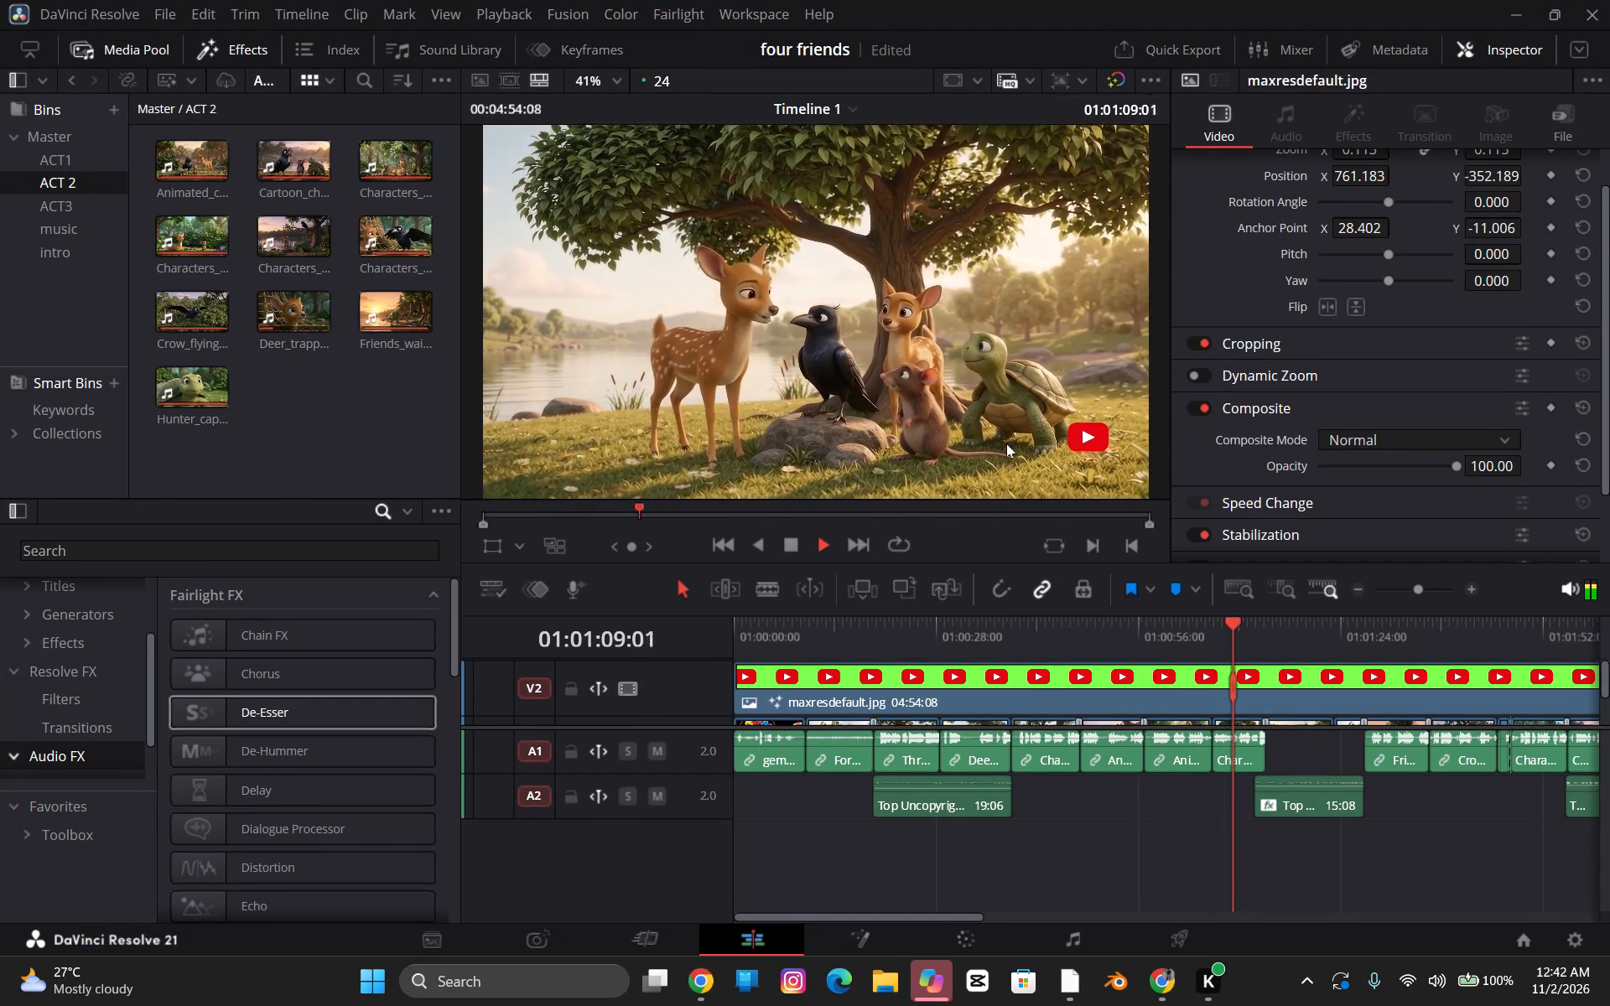
{"action": "key", "text": "space"}
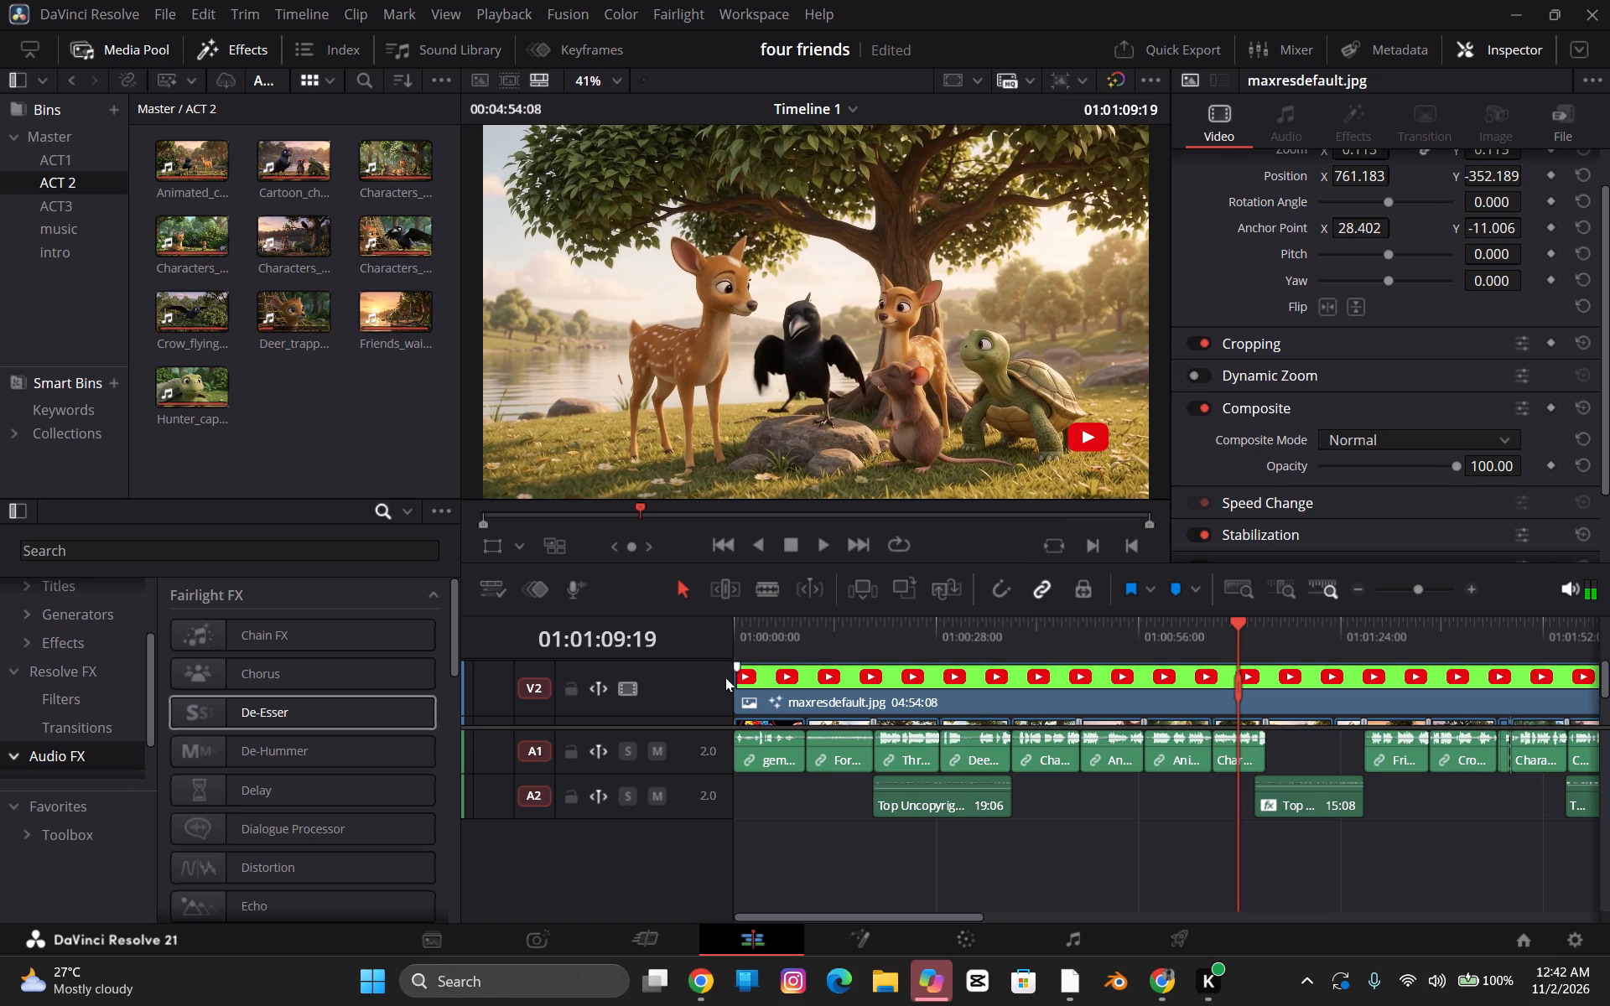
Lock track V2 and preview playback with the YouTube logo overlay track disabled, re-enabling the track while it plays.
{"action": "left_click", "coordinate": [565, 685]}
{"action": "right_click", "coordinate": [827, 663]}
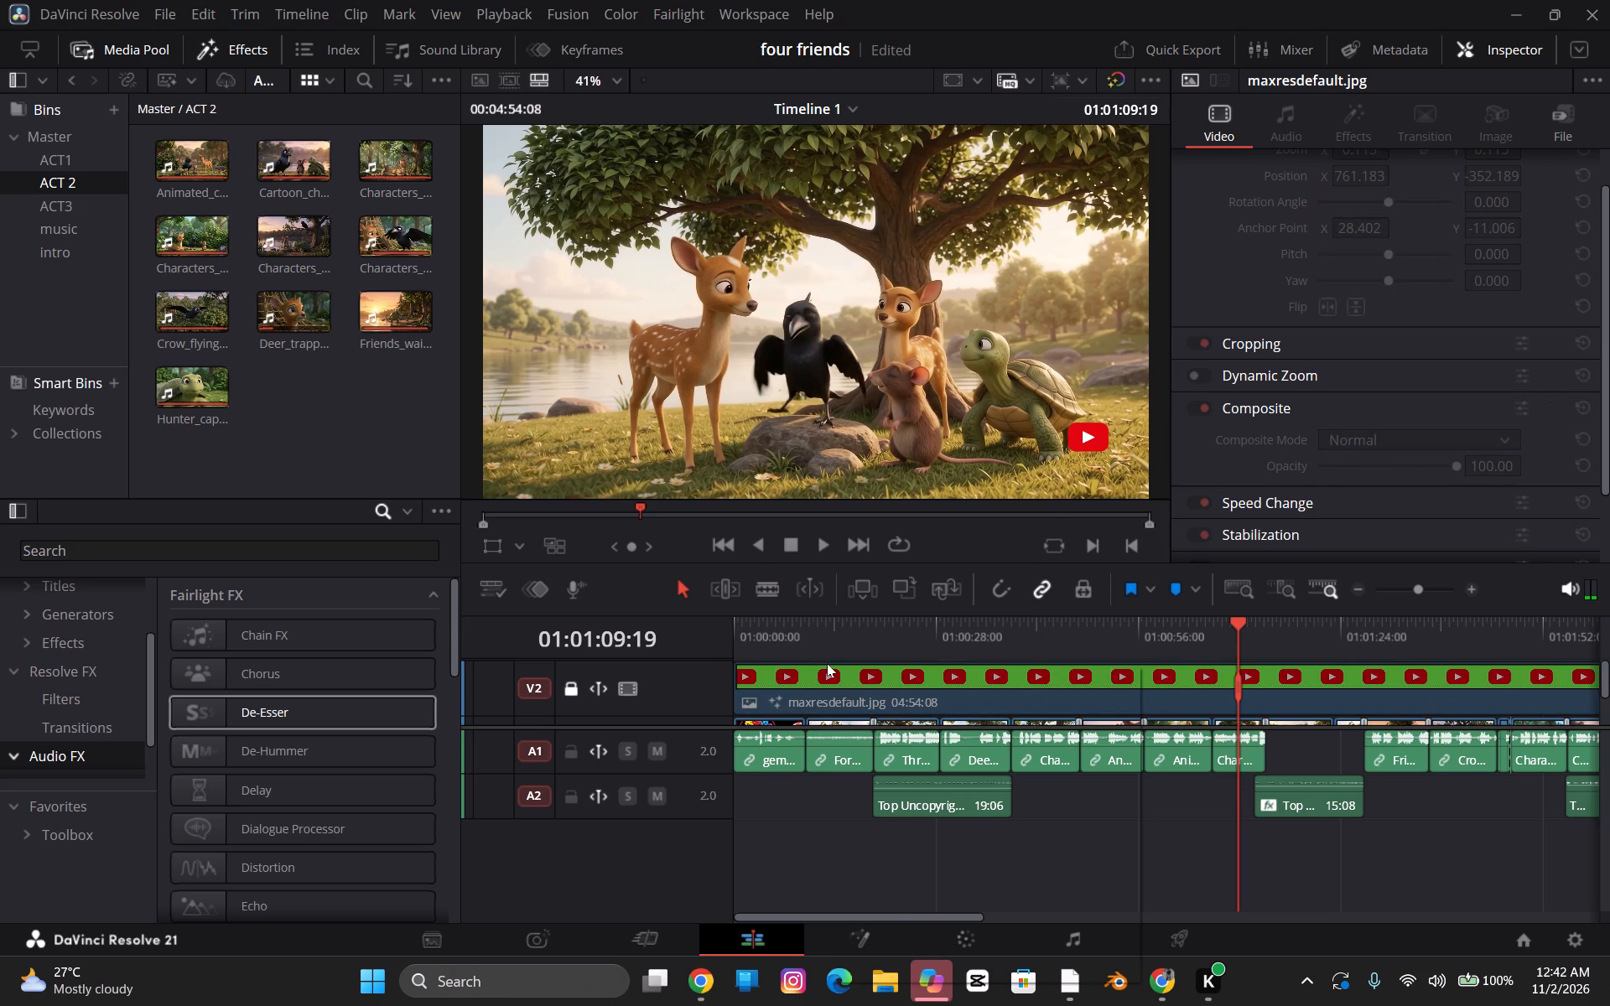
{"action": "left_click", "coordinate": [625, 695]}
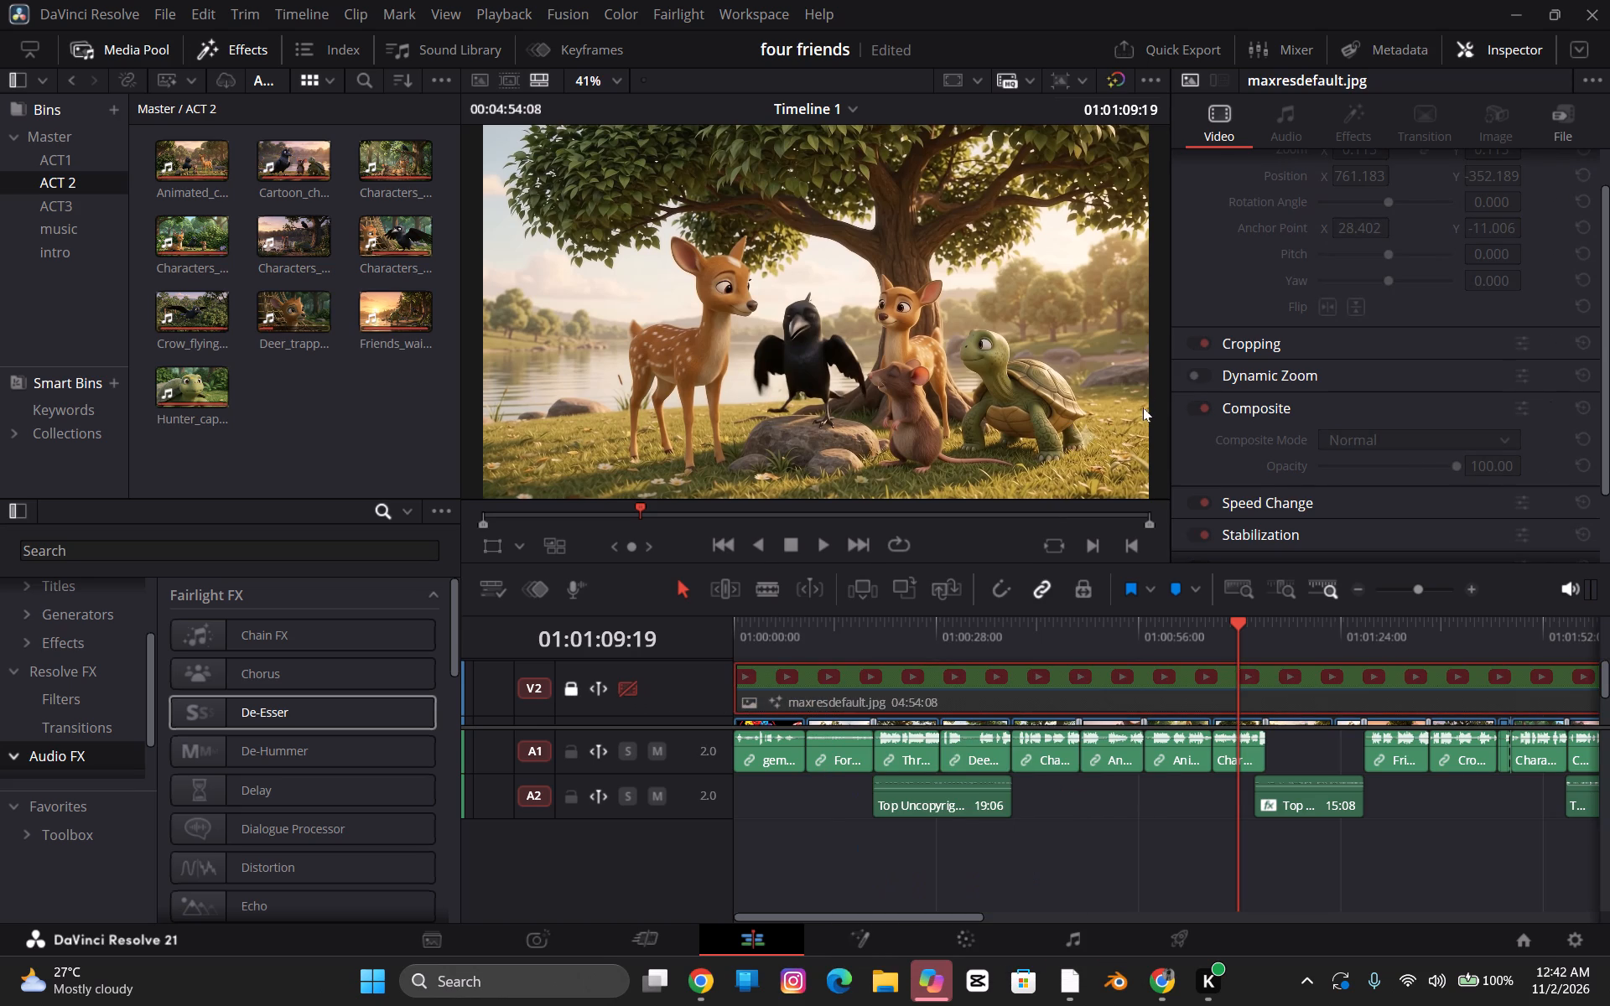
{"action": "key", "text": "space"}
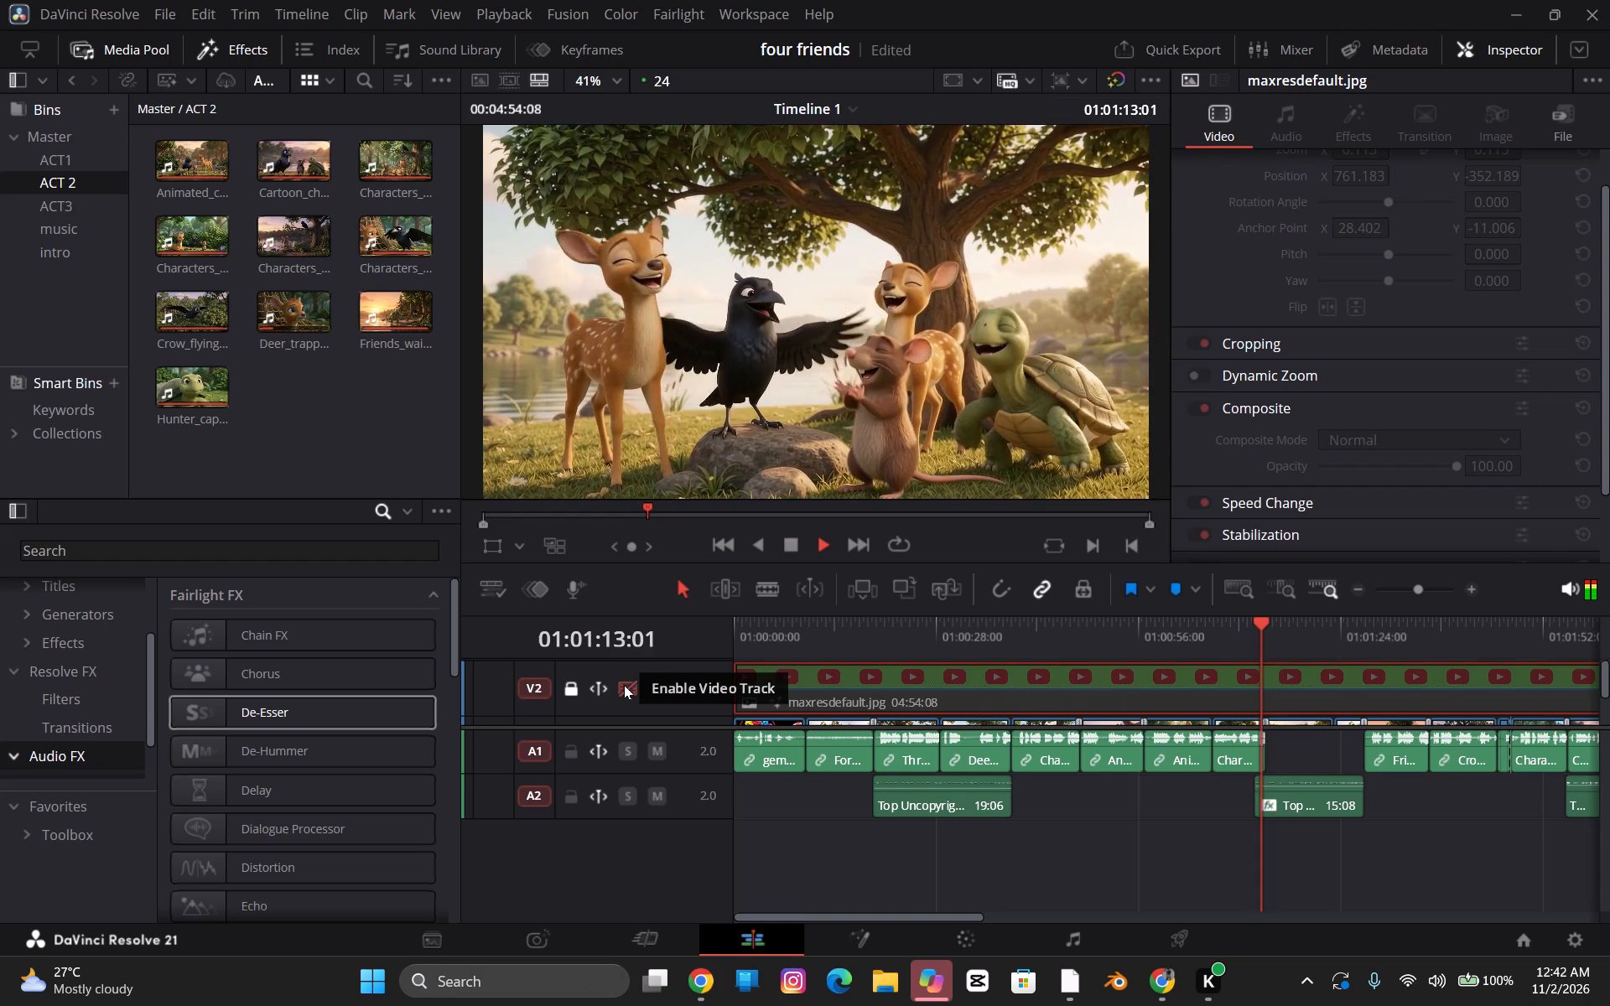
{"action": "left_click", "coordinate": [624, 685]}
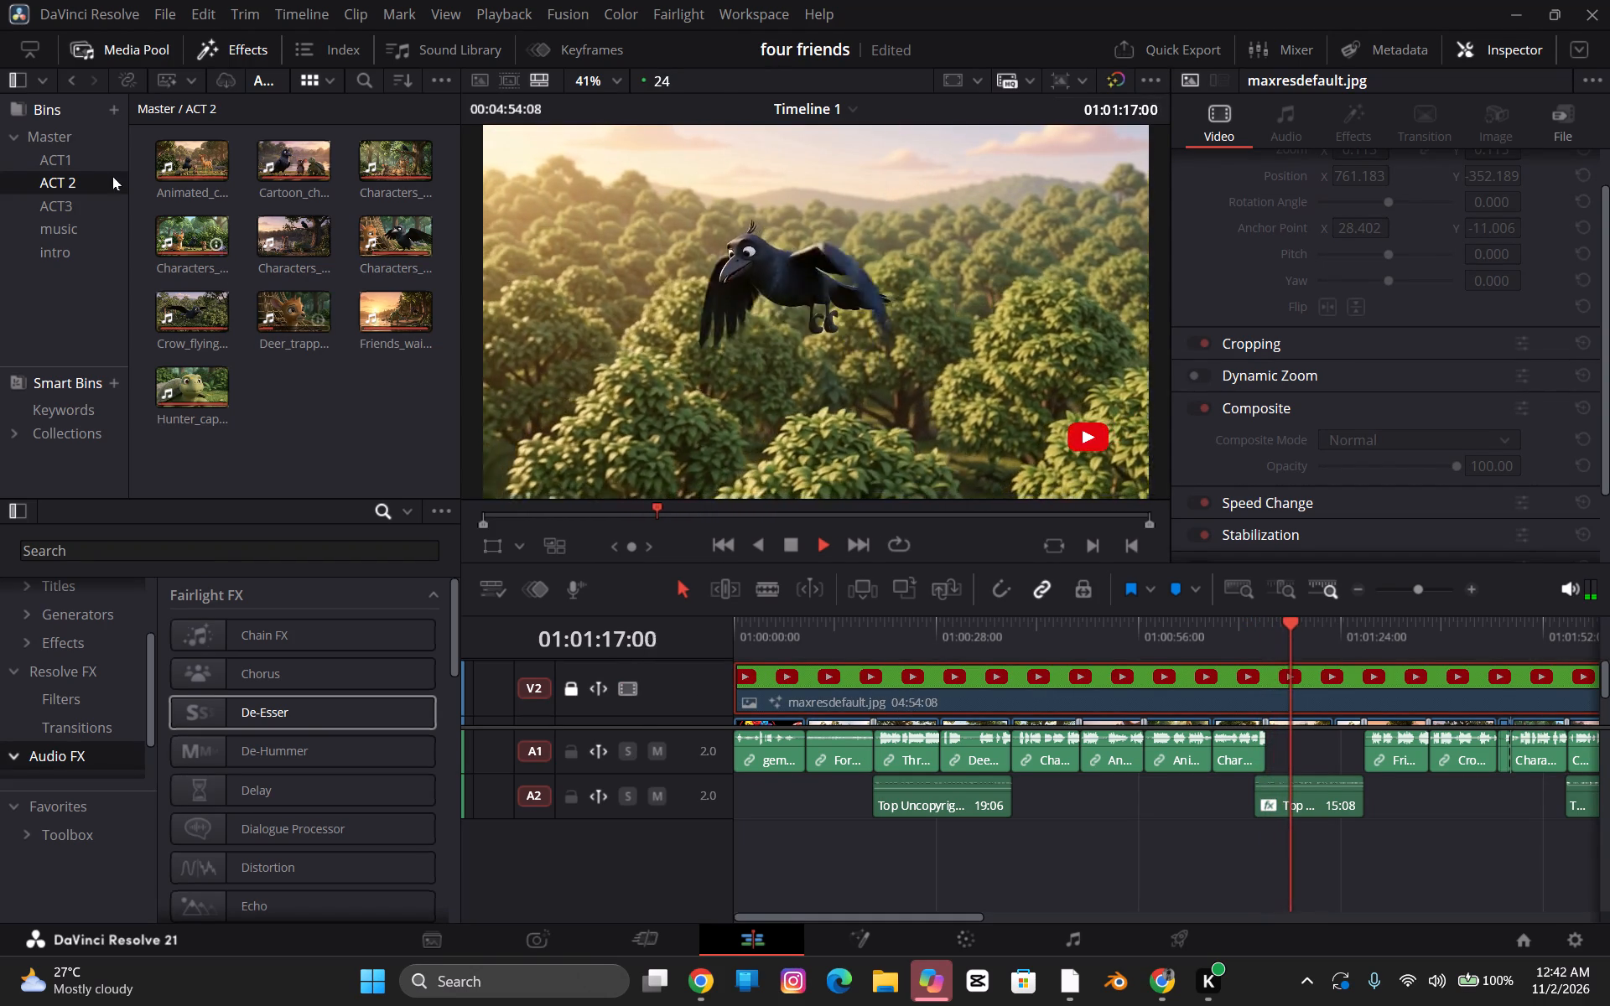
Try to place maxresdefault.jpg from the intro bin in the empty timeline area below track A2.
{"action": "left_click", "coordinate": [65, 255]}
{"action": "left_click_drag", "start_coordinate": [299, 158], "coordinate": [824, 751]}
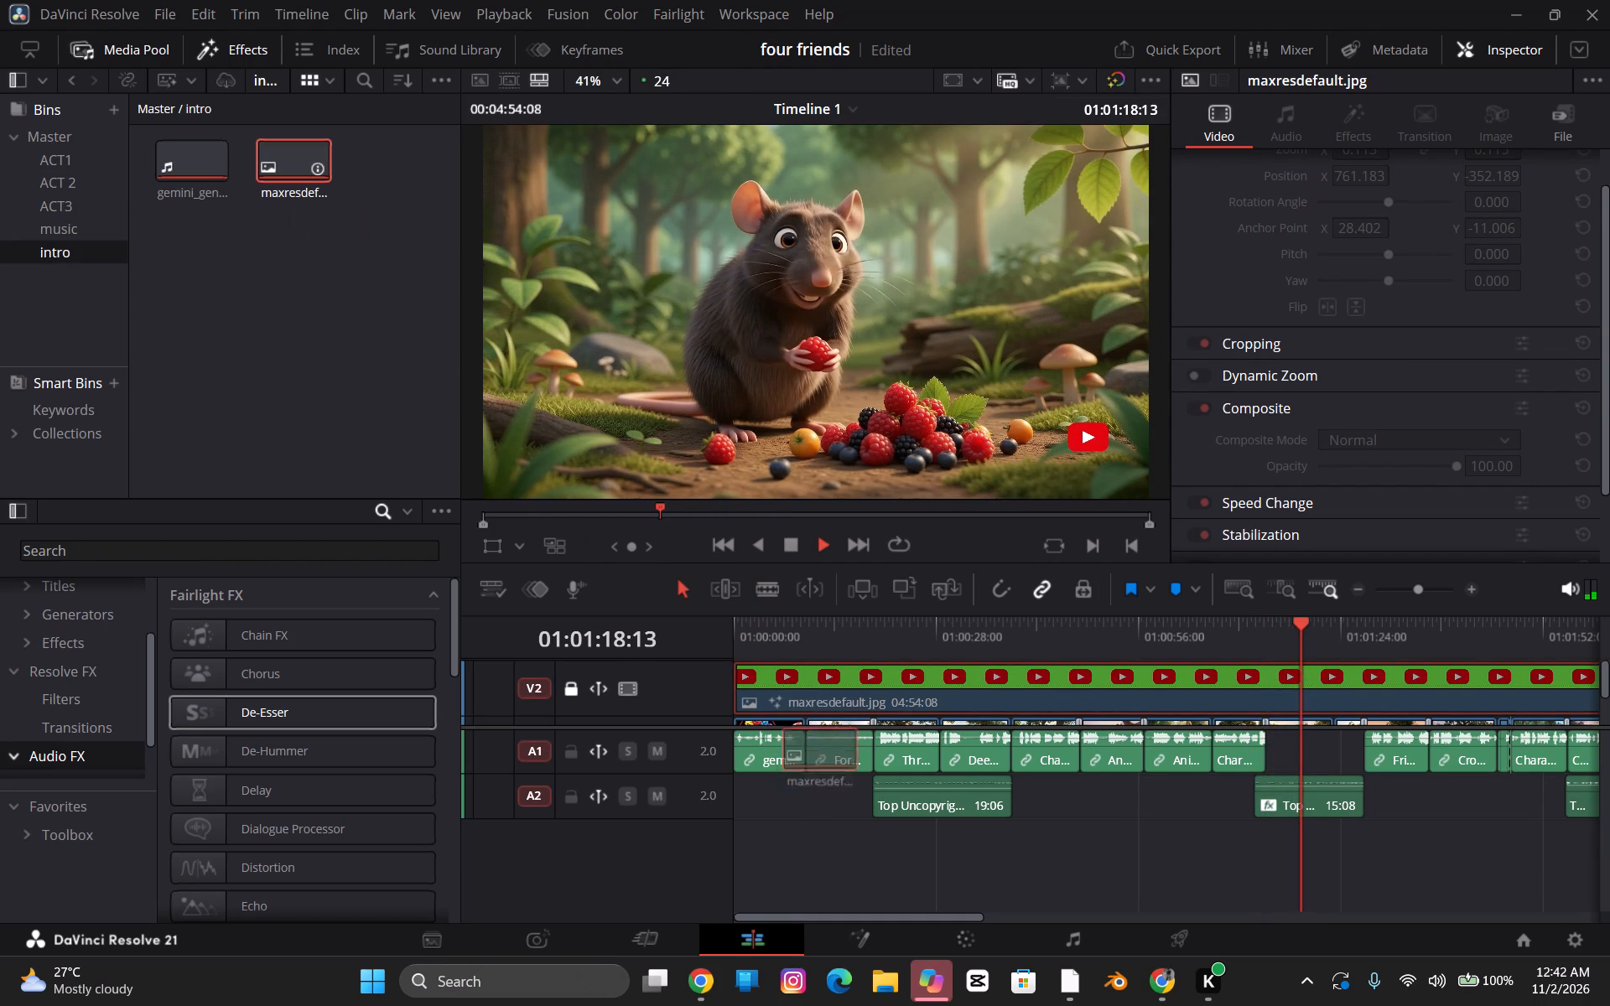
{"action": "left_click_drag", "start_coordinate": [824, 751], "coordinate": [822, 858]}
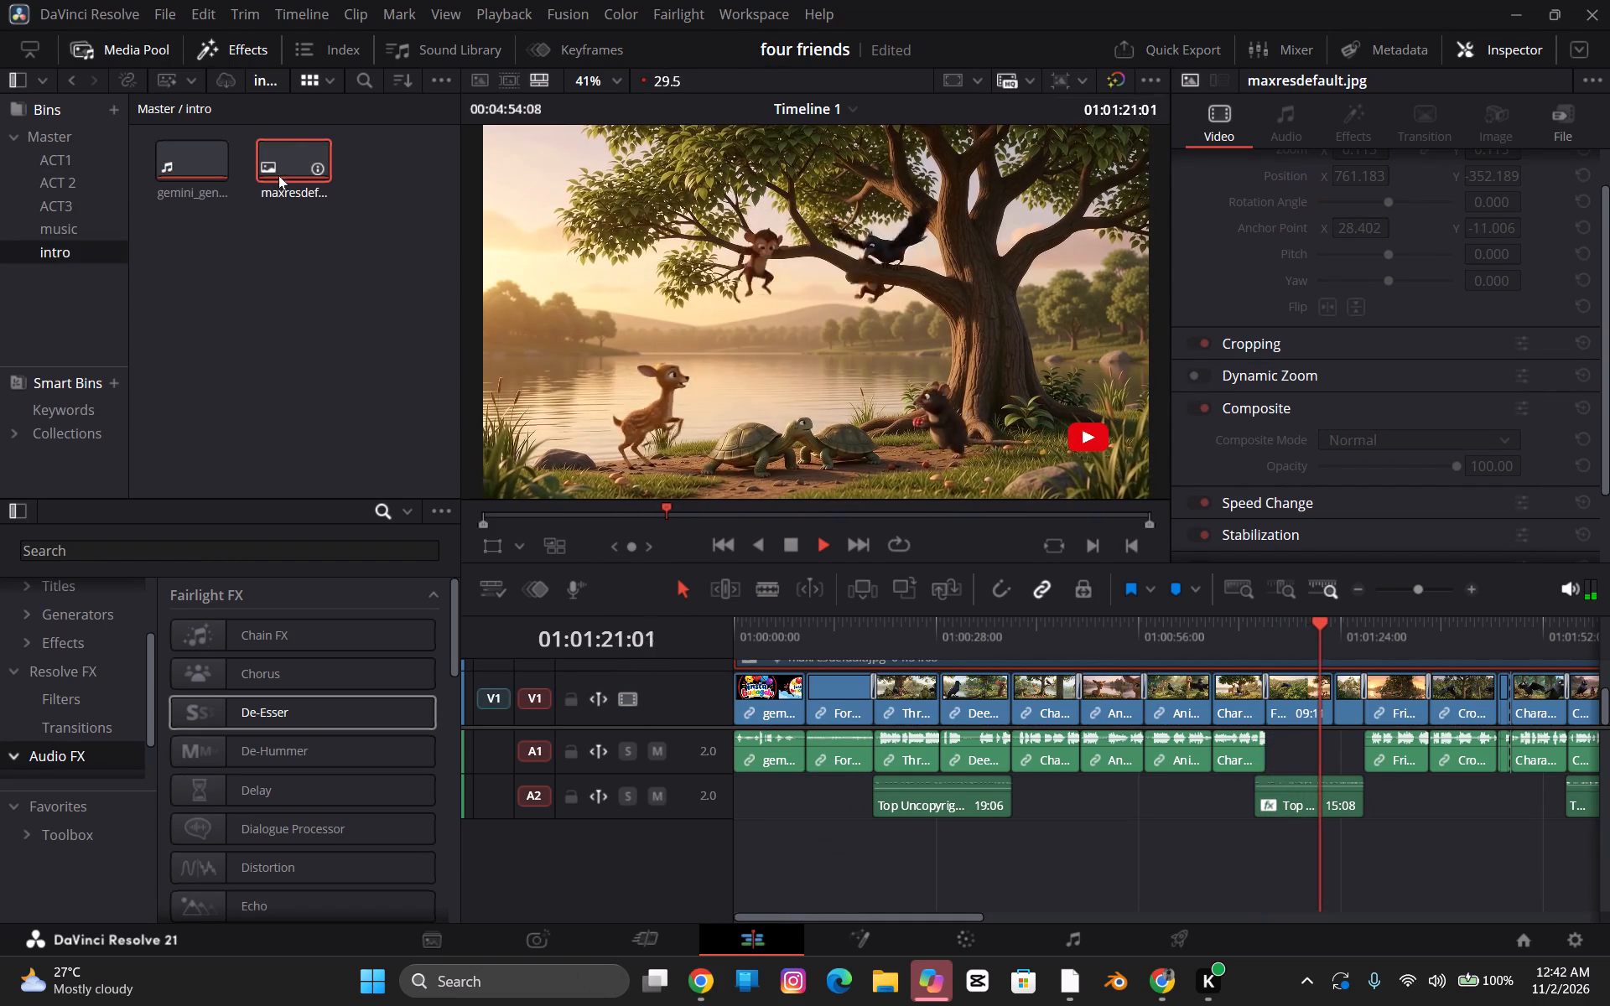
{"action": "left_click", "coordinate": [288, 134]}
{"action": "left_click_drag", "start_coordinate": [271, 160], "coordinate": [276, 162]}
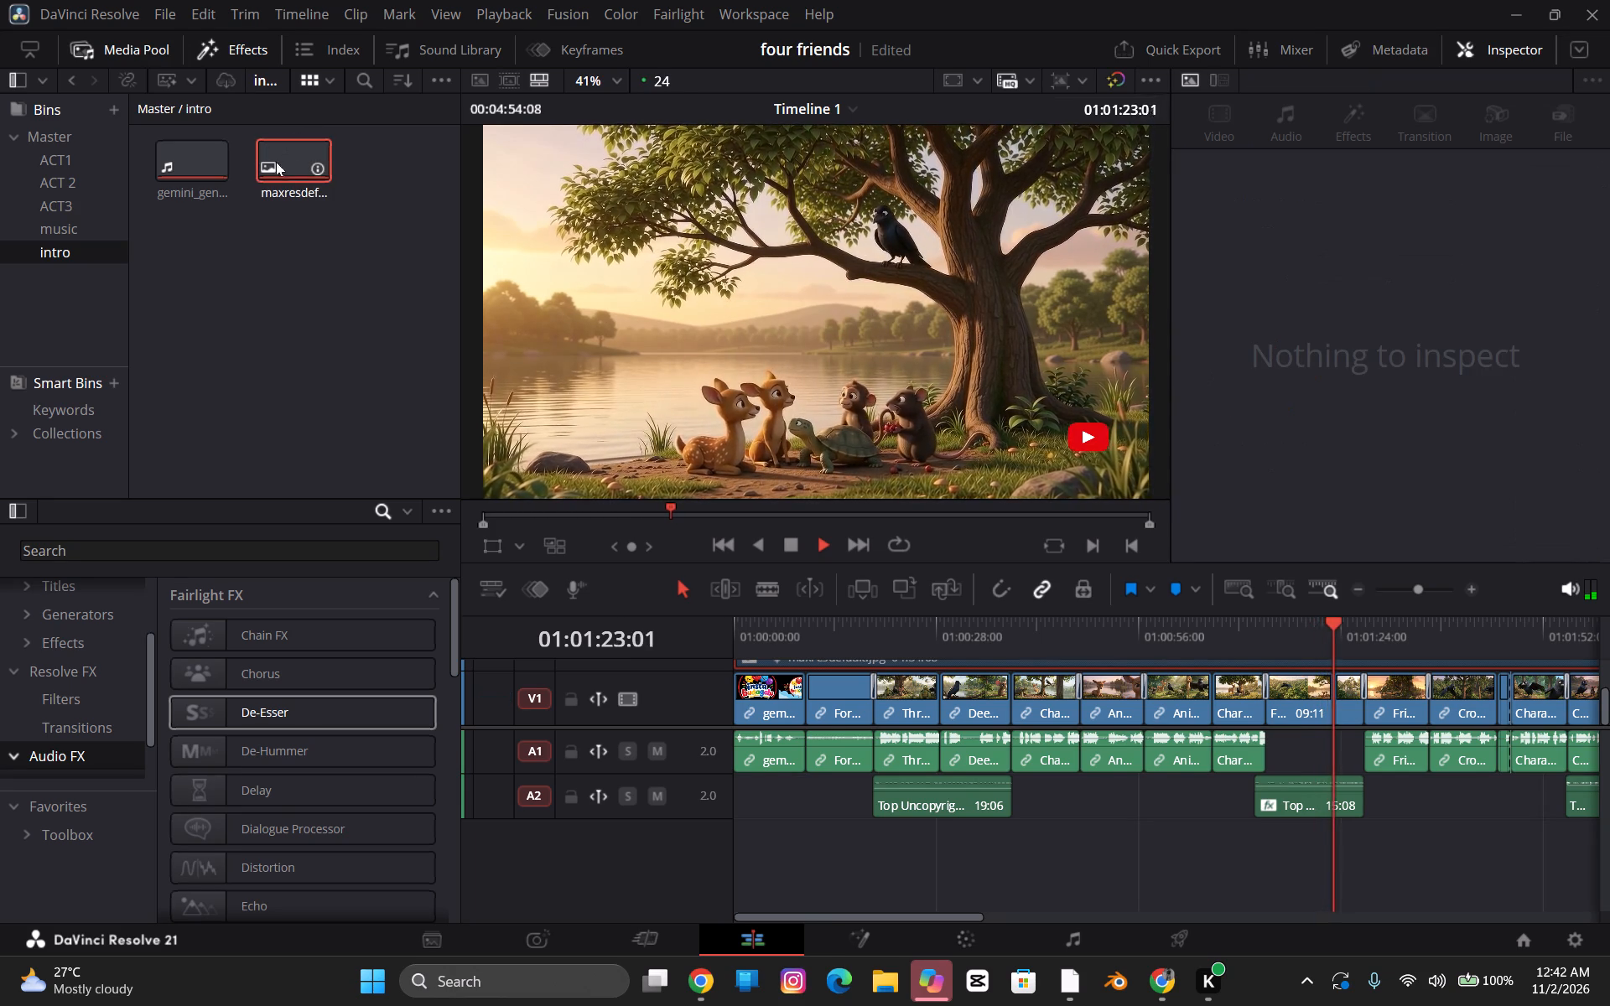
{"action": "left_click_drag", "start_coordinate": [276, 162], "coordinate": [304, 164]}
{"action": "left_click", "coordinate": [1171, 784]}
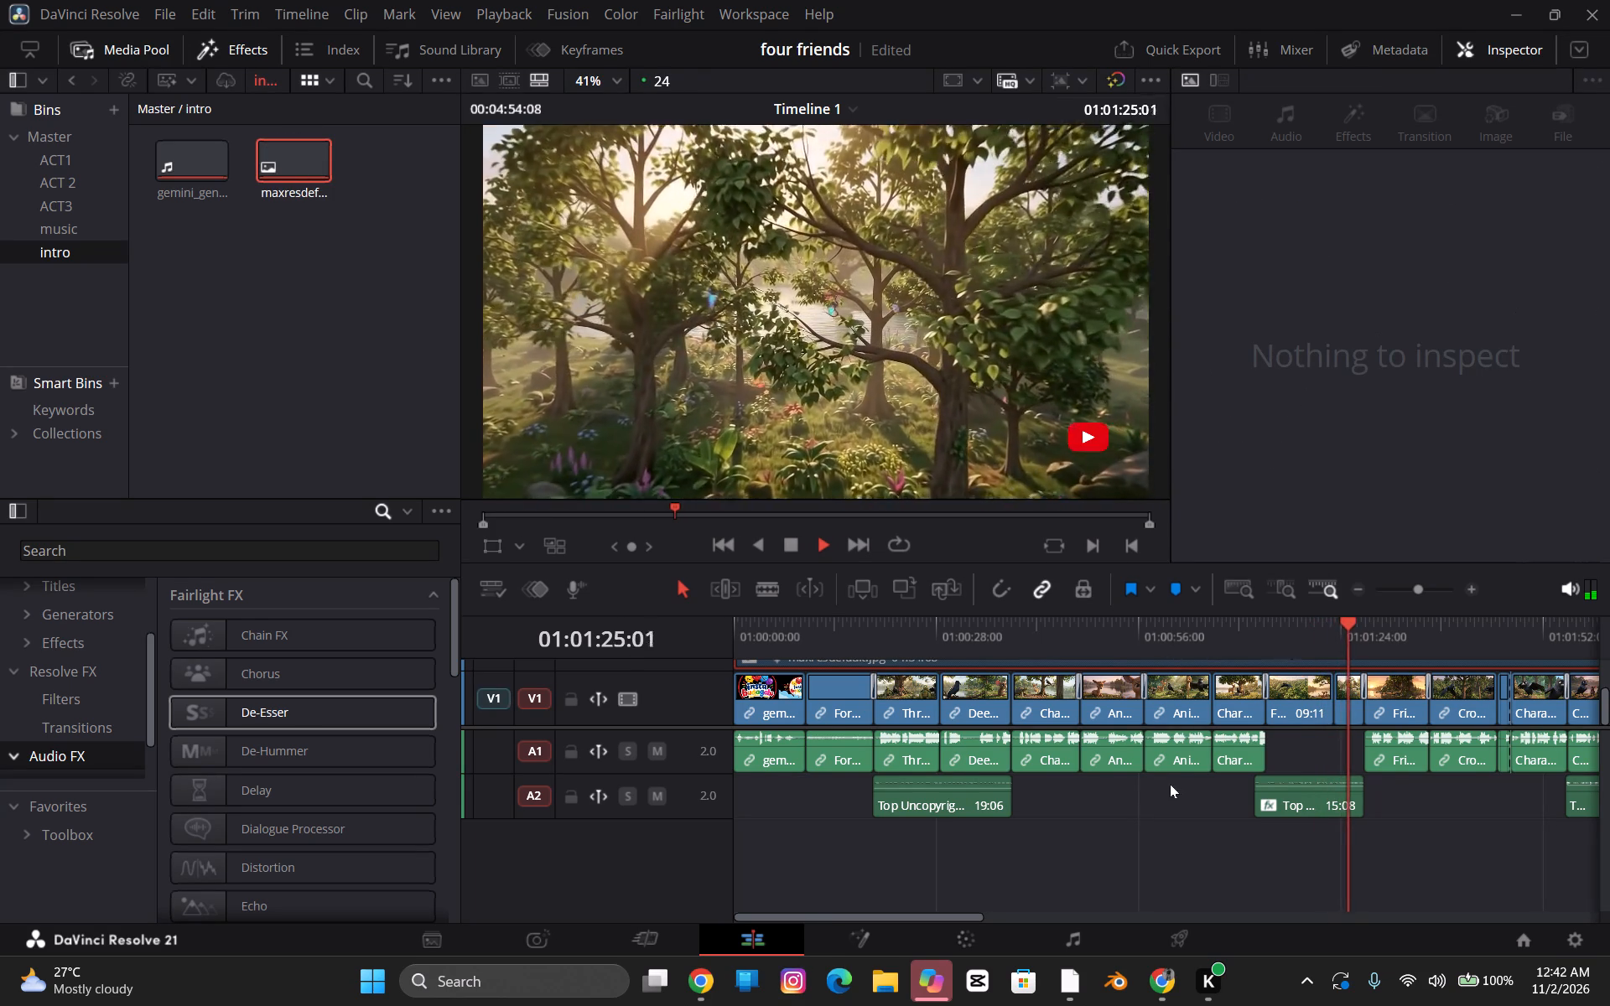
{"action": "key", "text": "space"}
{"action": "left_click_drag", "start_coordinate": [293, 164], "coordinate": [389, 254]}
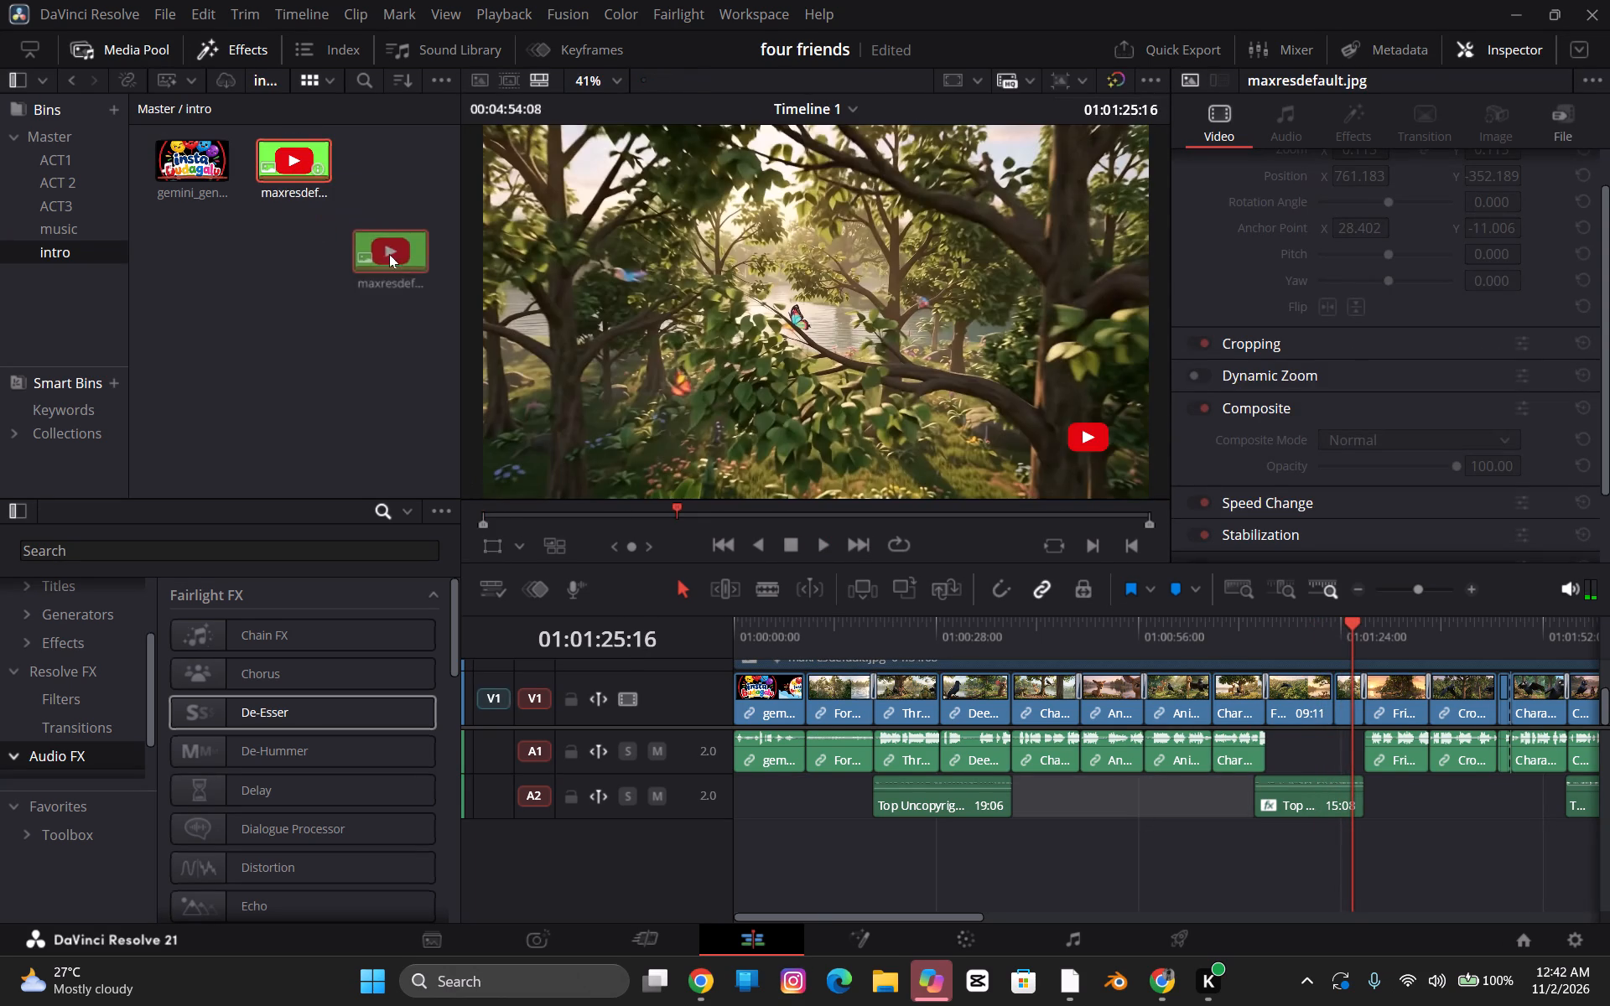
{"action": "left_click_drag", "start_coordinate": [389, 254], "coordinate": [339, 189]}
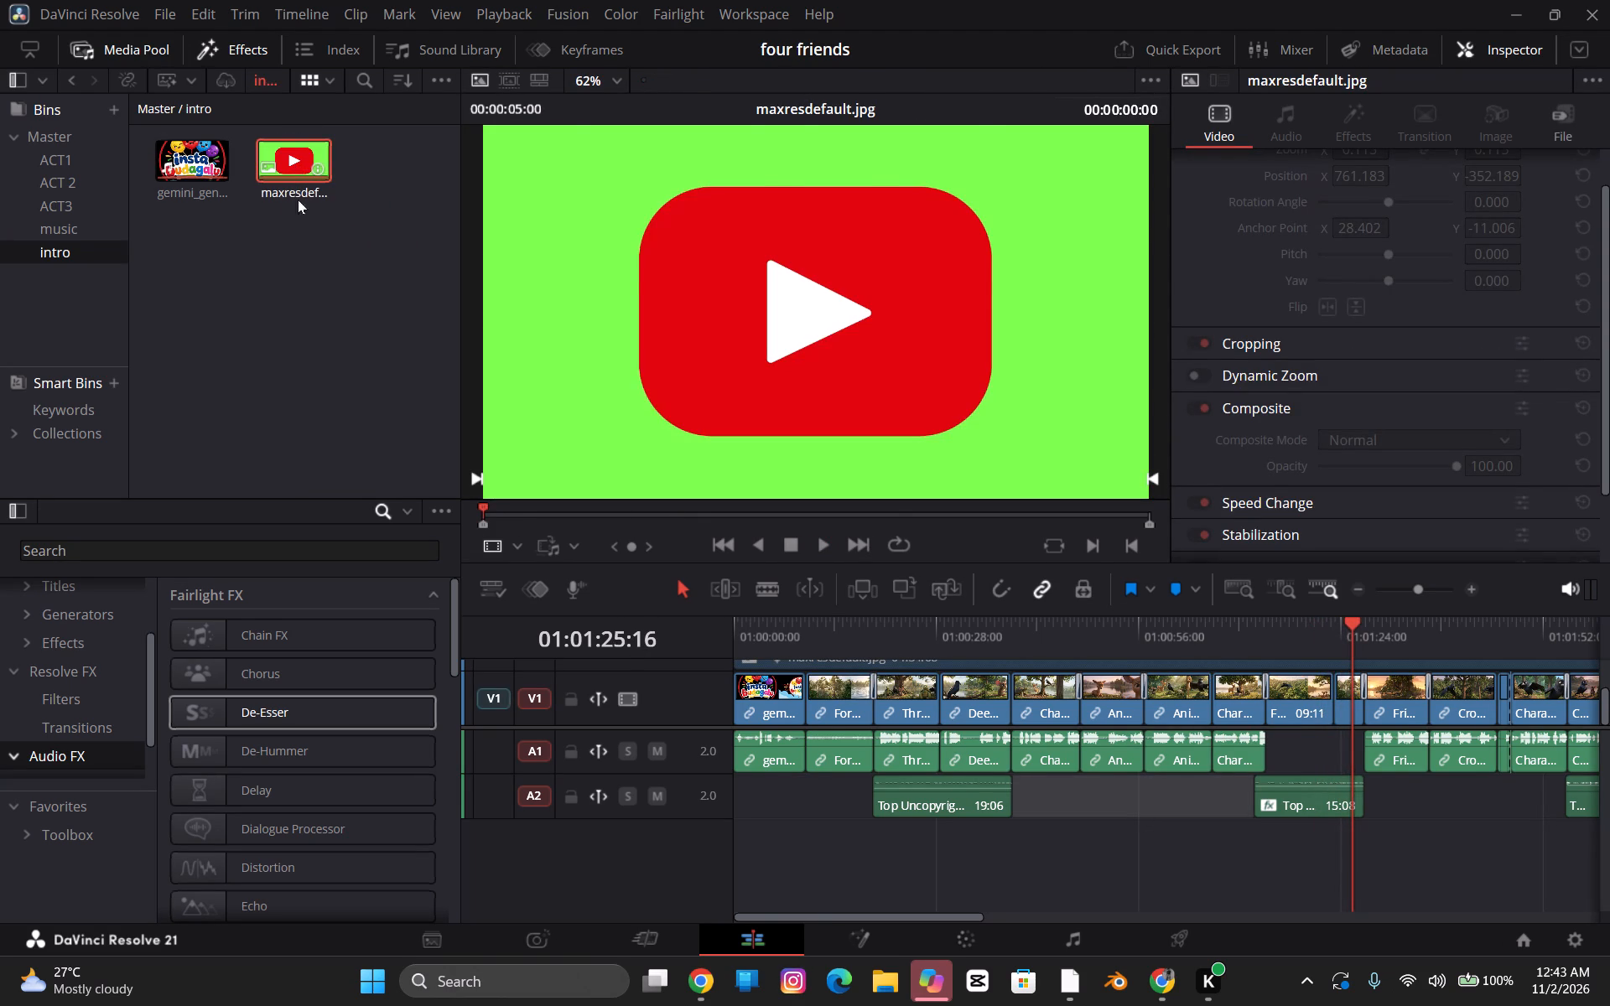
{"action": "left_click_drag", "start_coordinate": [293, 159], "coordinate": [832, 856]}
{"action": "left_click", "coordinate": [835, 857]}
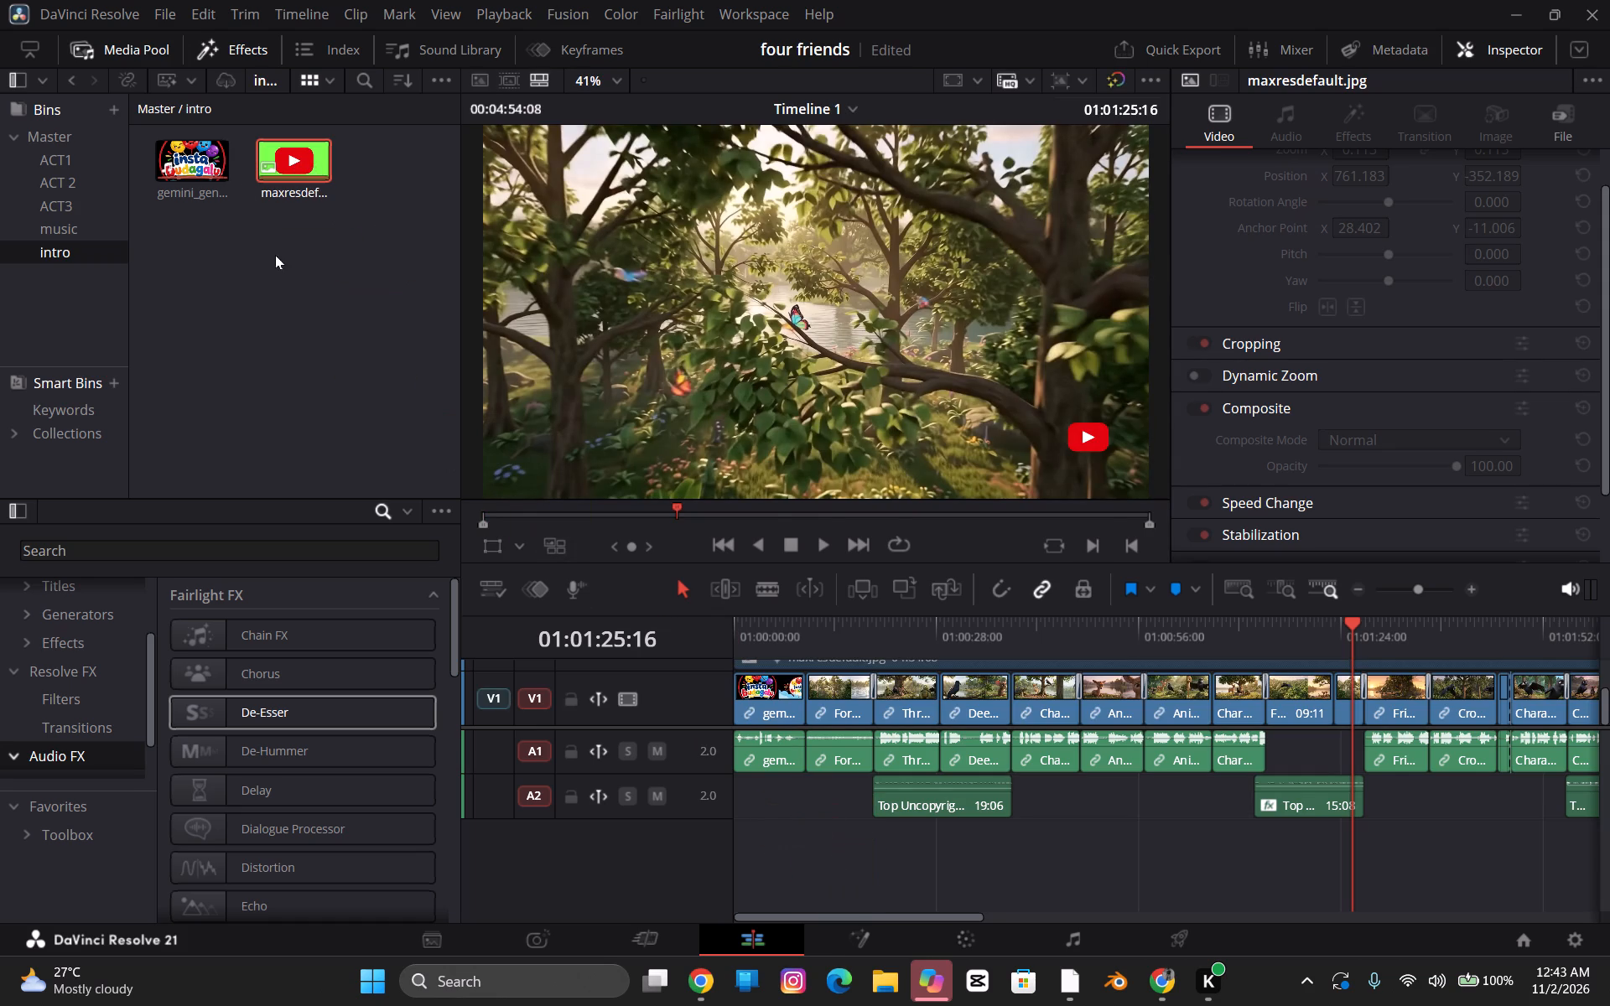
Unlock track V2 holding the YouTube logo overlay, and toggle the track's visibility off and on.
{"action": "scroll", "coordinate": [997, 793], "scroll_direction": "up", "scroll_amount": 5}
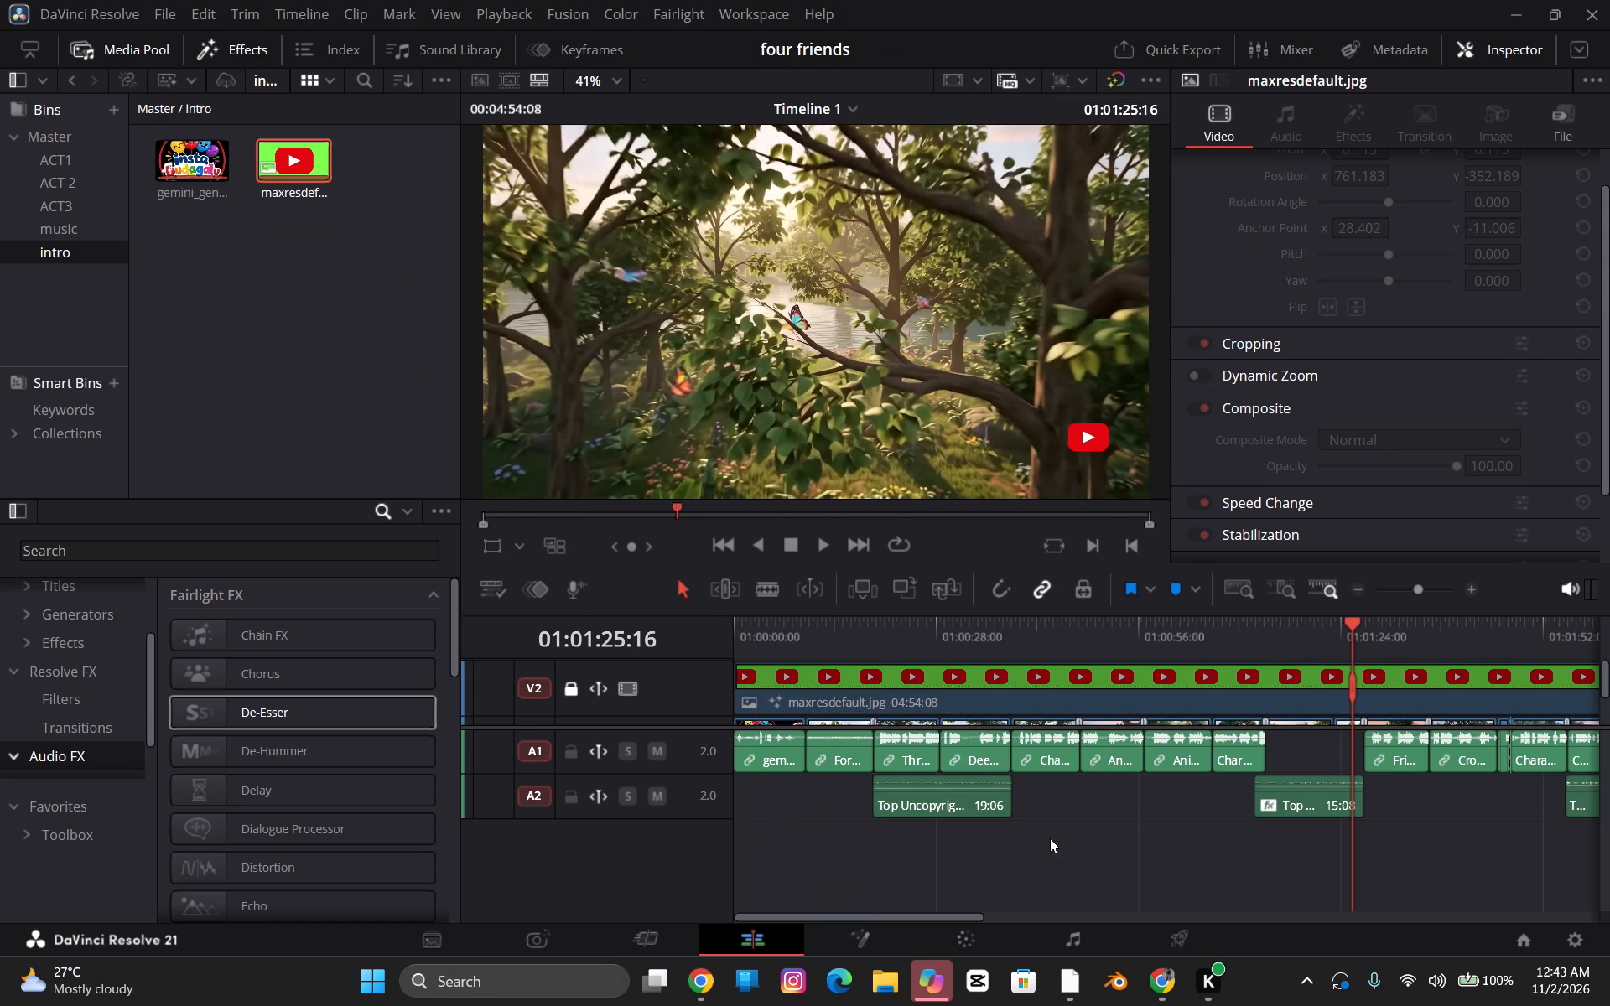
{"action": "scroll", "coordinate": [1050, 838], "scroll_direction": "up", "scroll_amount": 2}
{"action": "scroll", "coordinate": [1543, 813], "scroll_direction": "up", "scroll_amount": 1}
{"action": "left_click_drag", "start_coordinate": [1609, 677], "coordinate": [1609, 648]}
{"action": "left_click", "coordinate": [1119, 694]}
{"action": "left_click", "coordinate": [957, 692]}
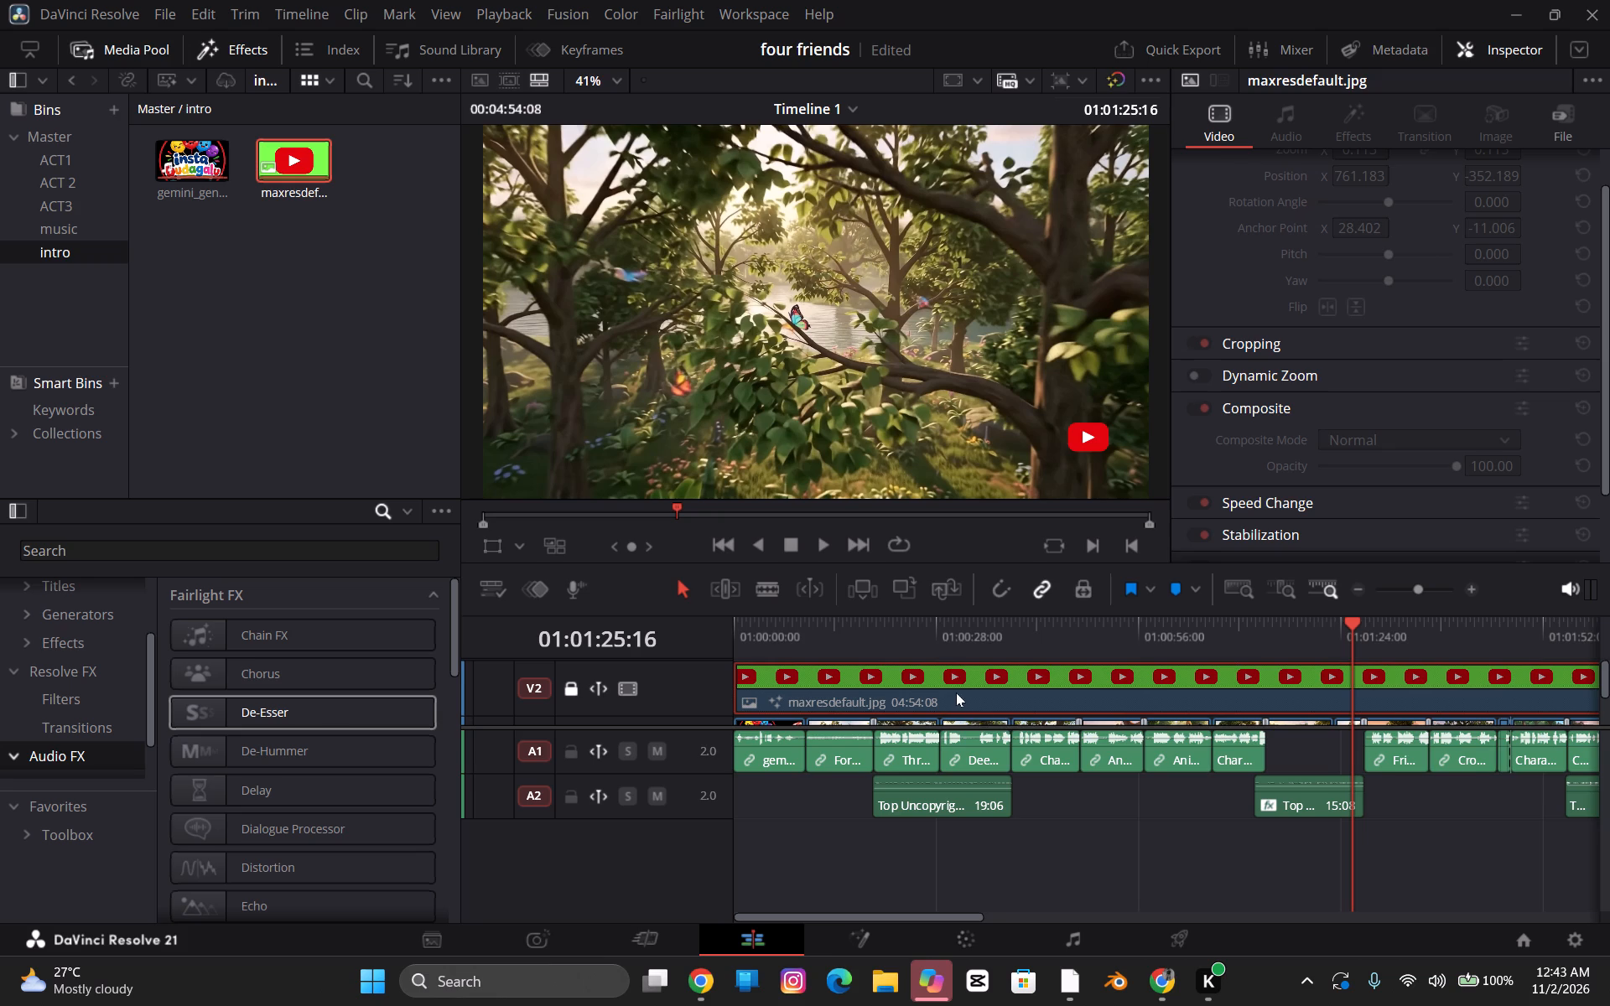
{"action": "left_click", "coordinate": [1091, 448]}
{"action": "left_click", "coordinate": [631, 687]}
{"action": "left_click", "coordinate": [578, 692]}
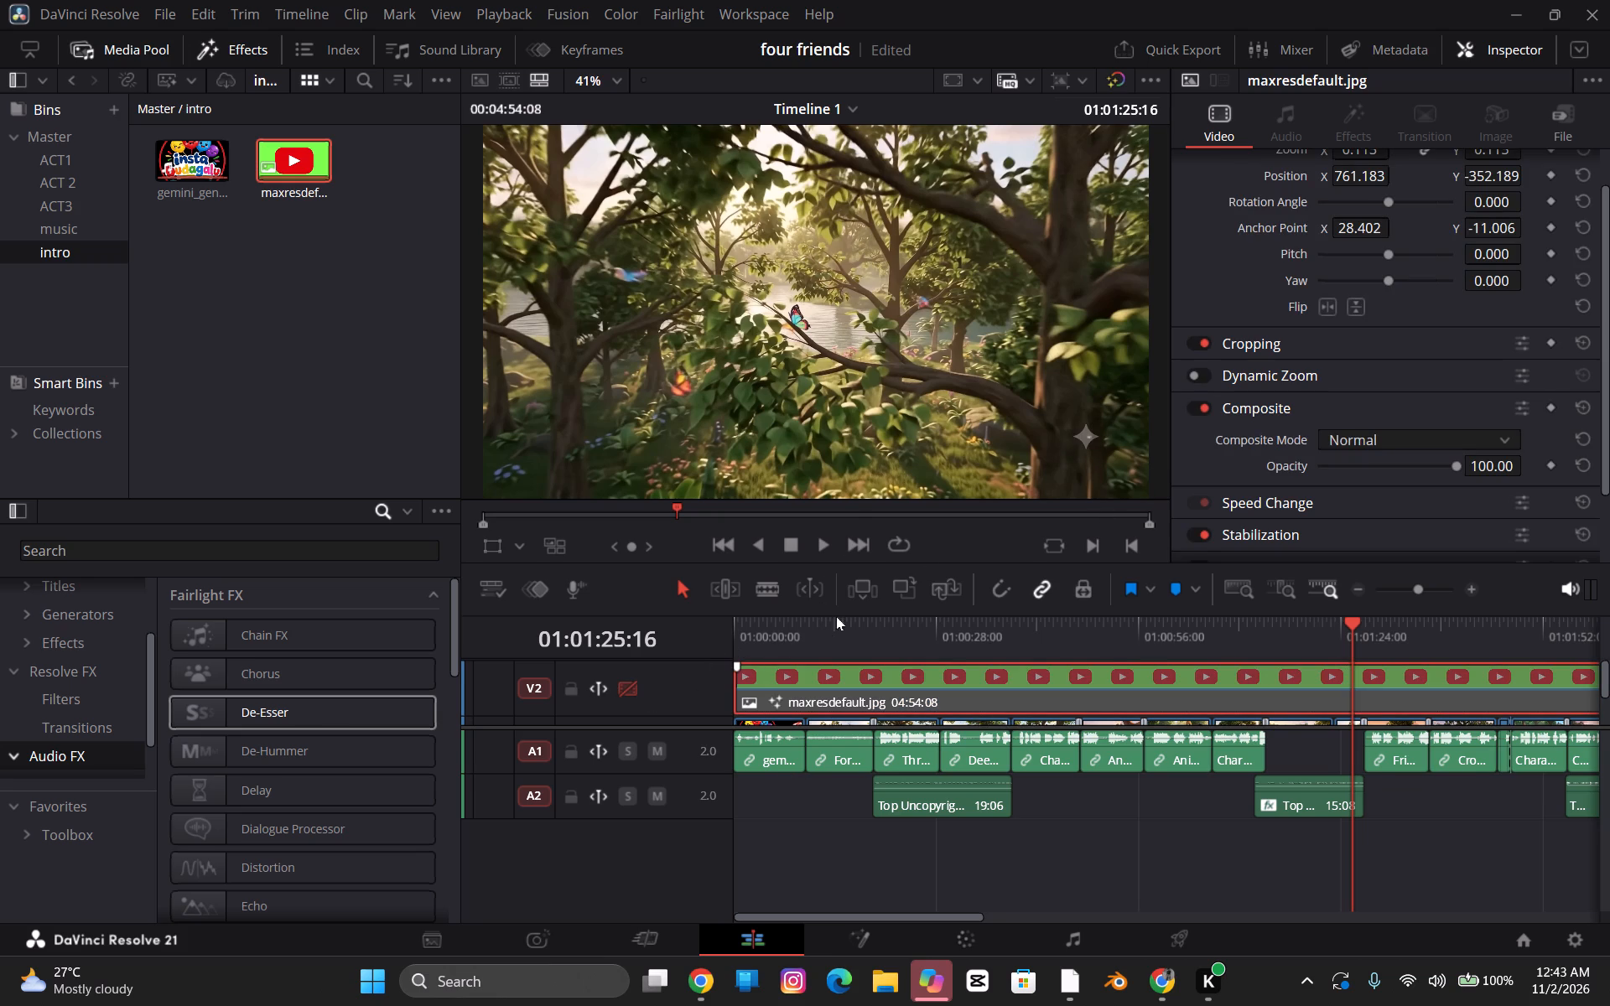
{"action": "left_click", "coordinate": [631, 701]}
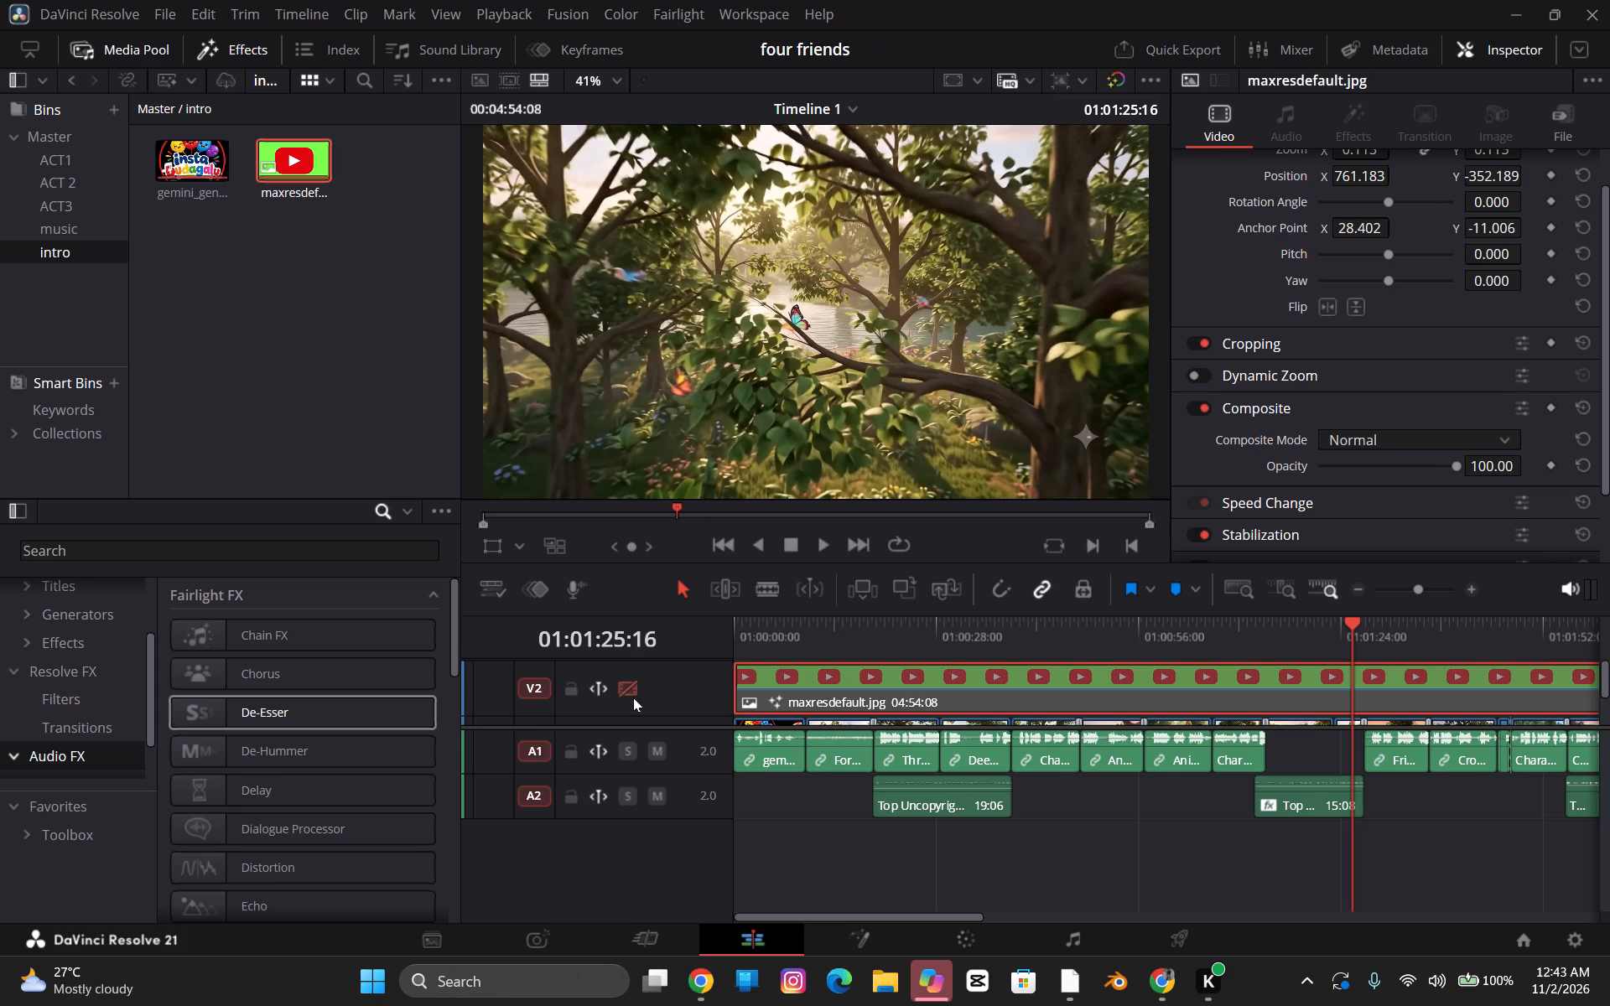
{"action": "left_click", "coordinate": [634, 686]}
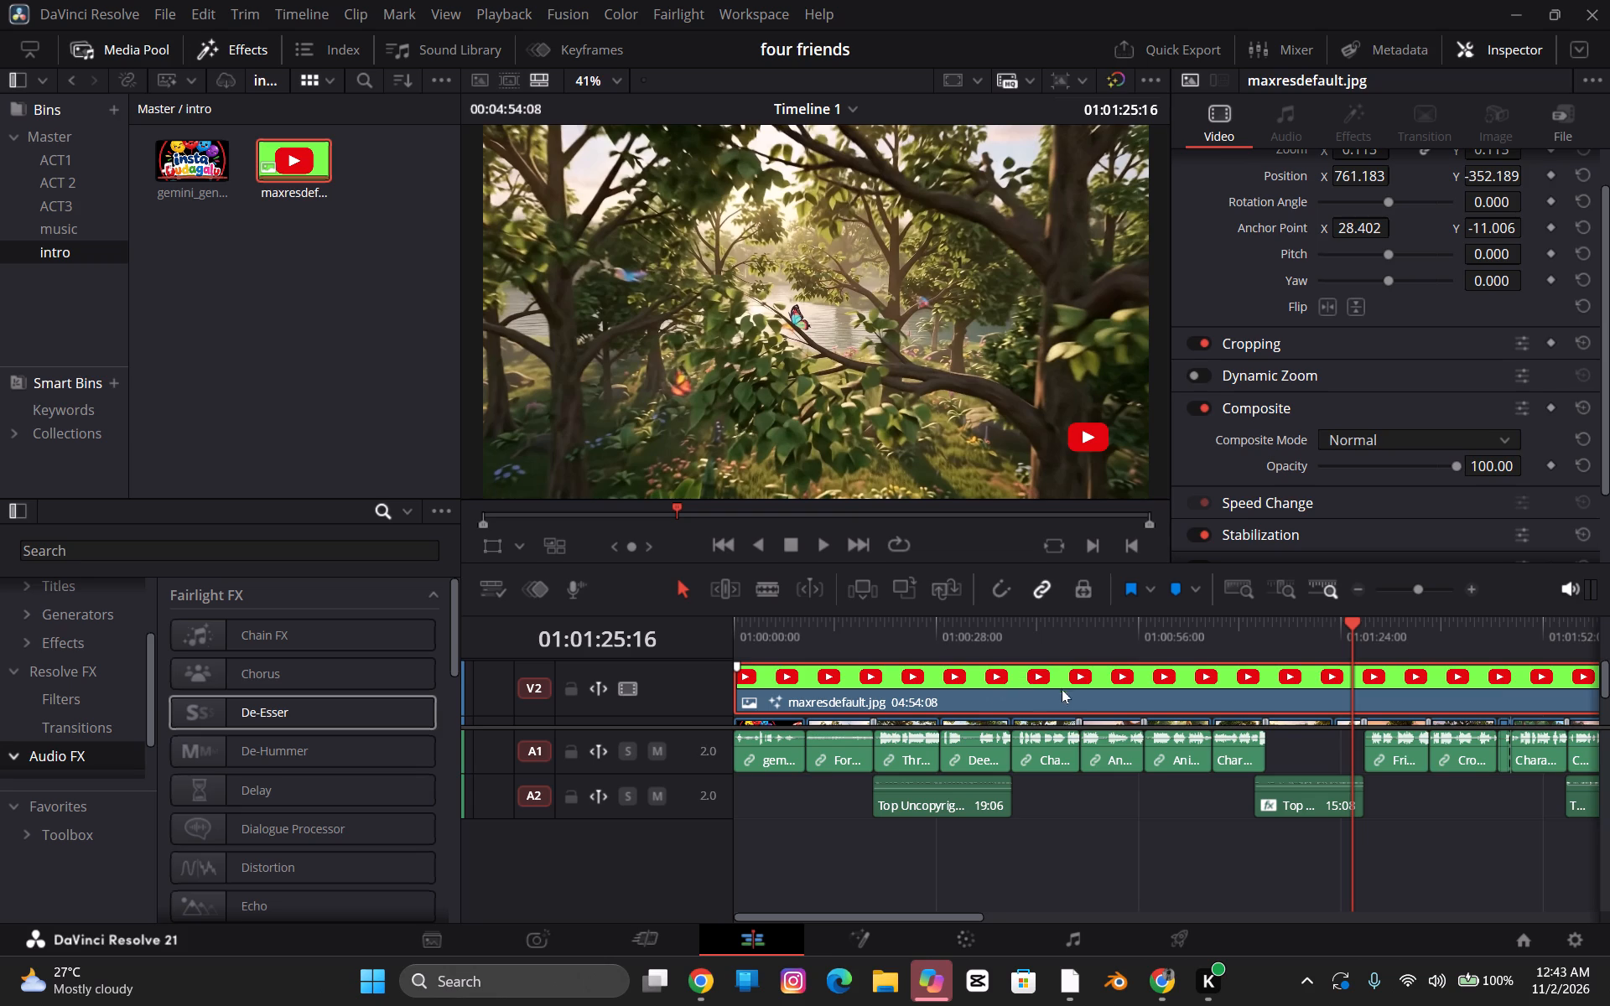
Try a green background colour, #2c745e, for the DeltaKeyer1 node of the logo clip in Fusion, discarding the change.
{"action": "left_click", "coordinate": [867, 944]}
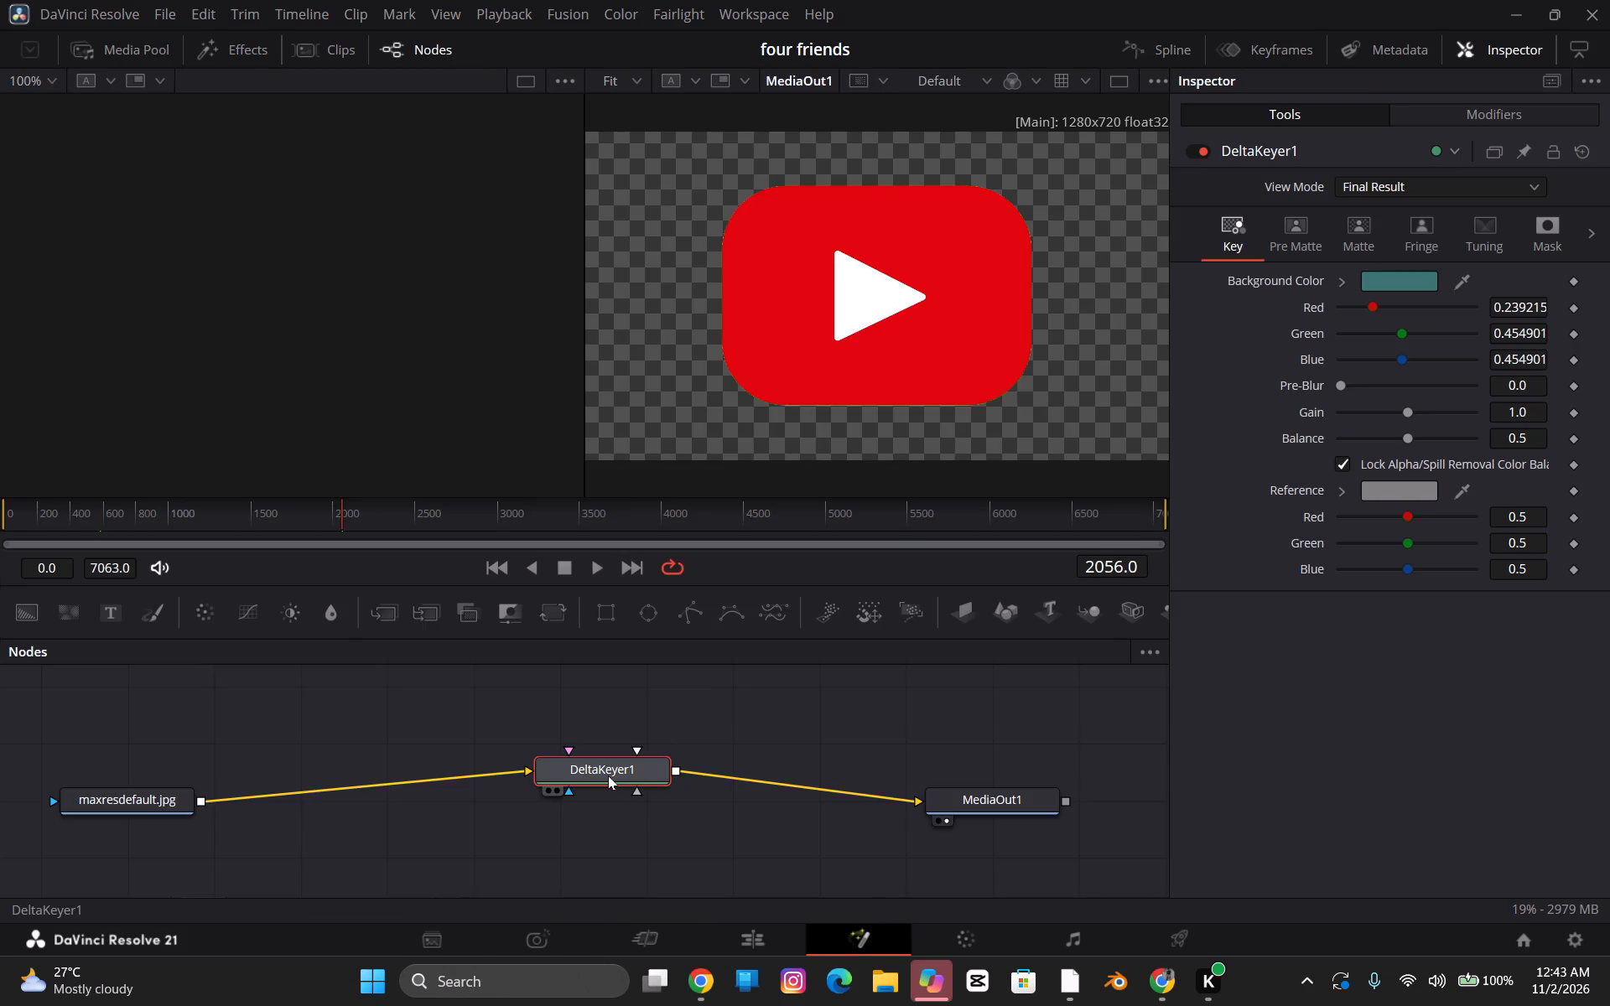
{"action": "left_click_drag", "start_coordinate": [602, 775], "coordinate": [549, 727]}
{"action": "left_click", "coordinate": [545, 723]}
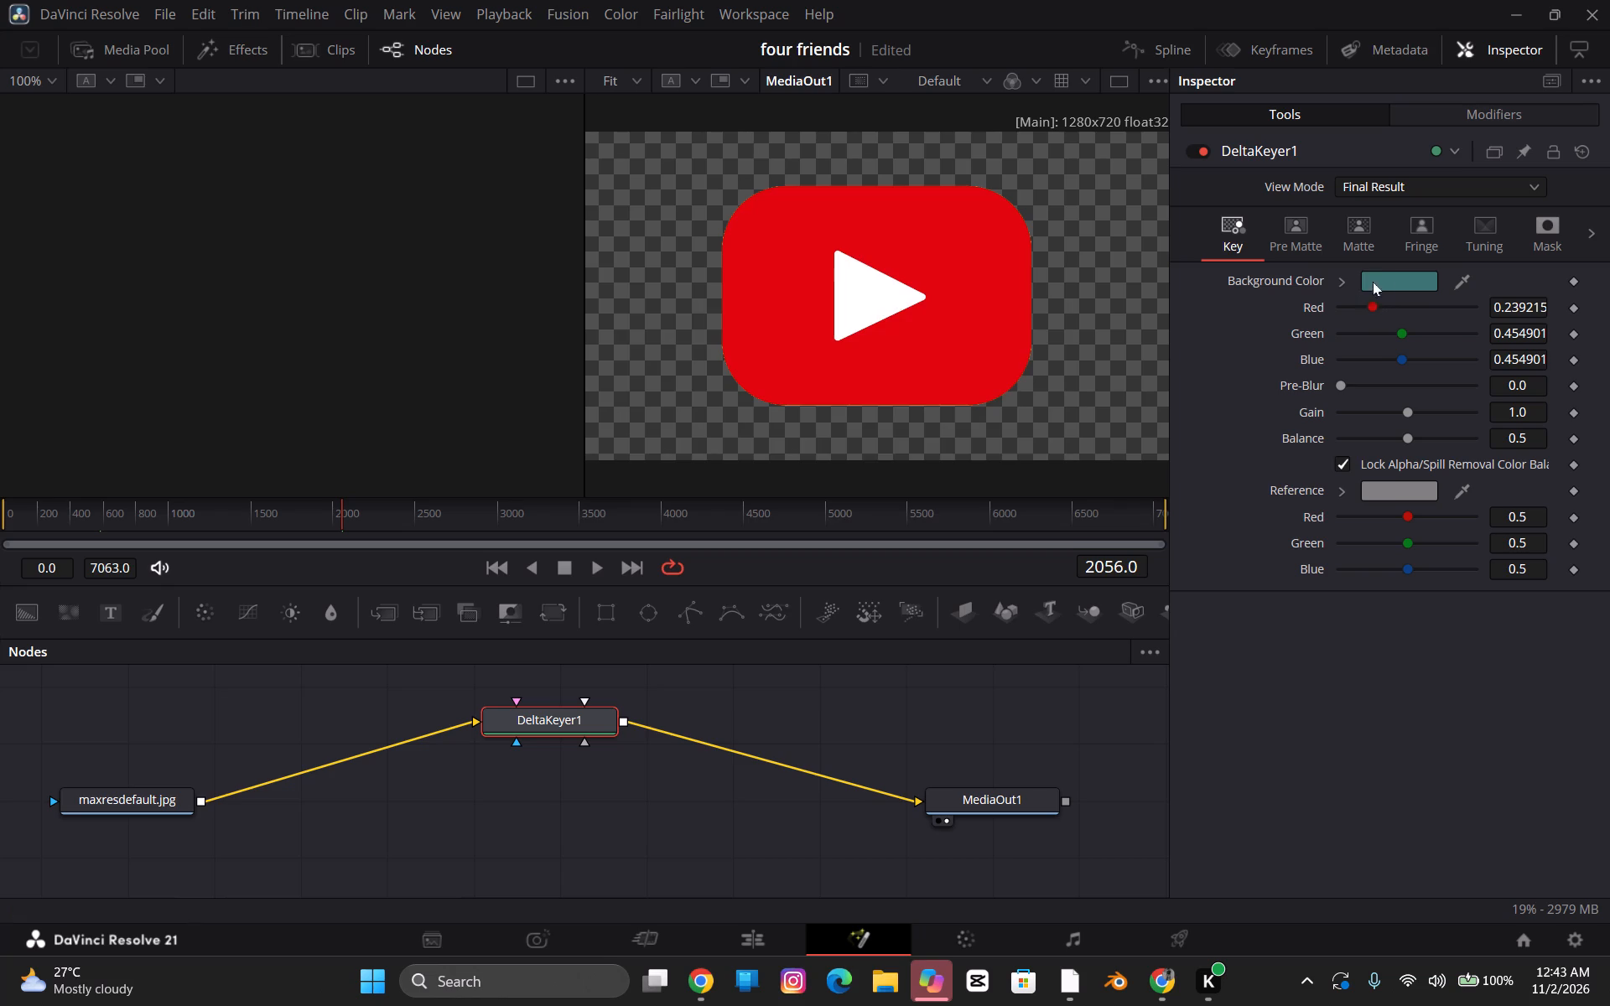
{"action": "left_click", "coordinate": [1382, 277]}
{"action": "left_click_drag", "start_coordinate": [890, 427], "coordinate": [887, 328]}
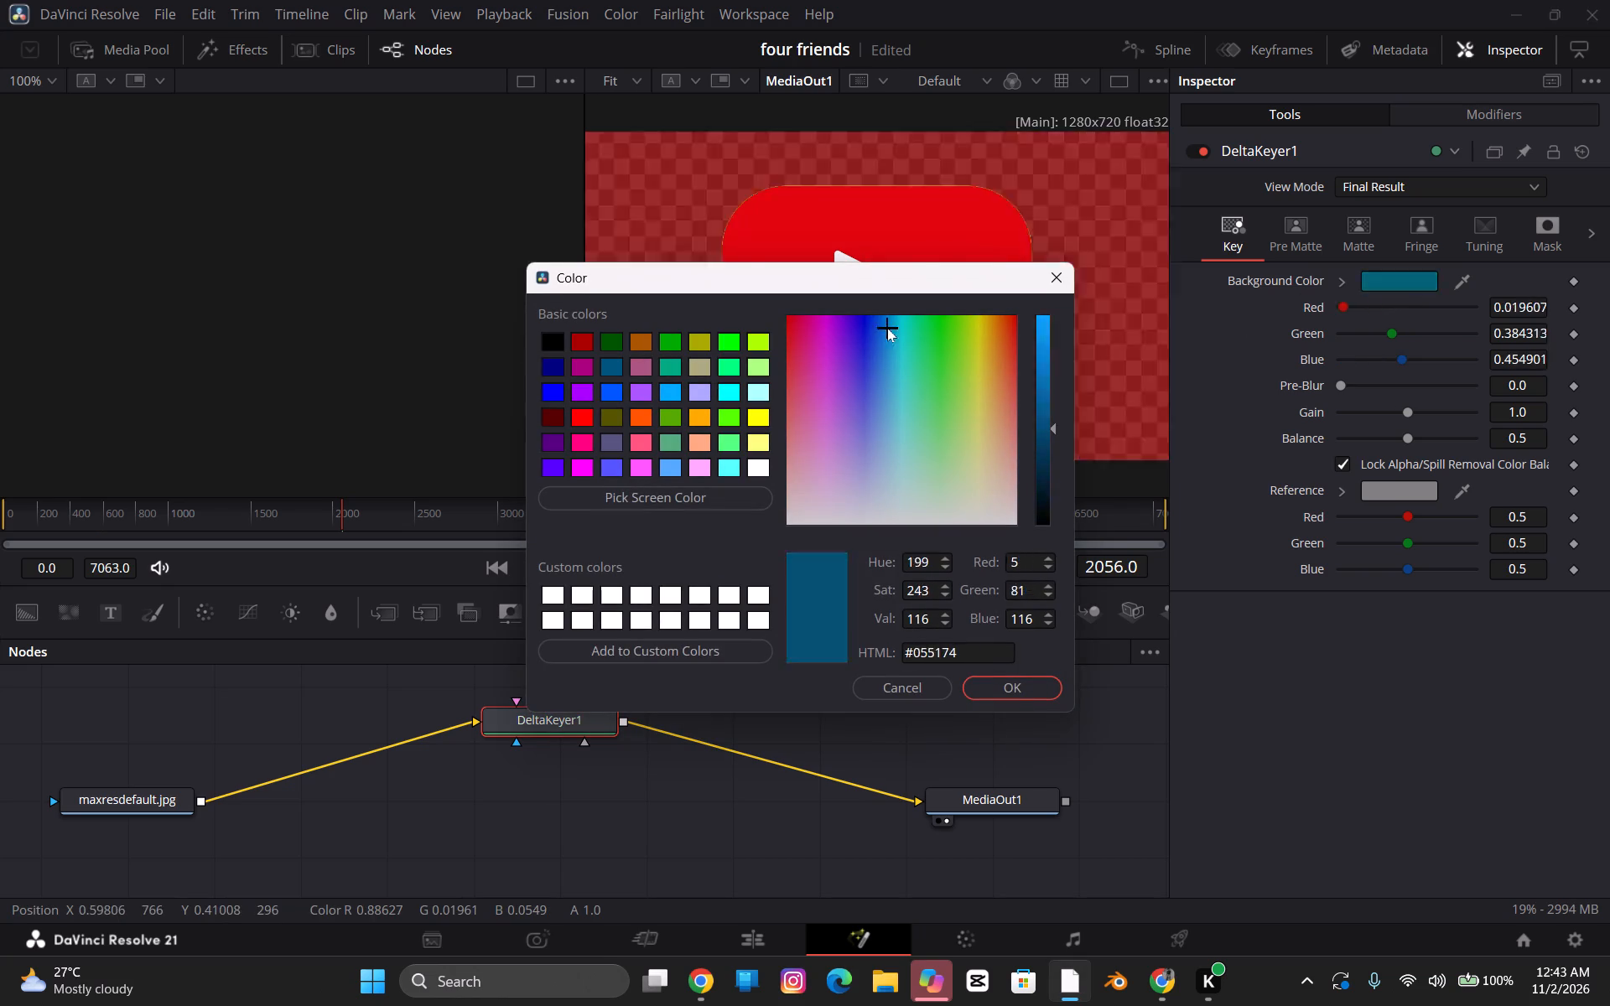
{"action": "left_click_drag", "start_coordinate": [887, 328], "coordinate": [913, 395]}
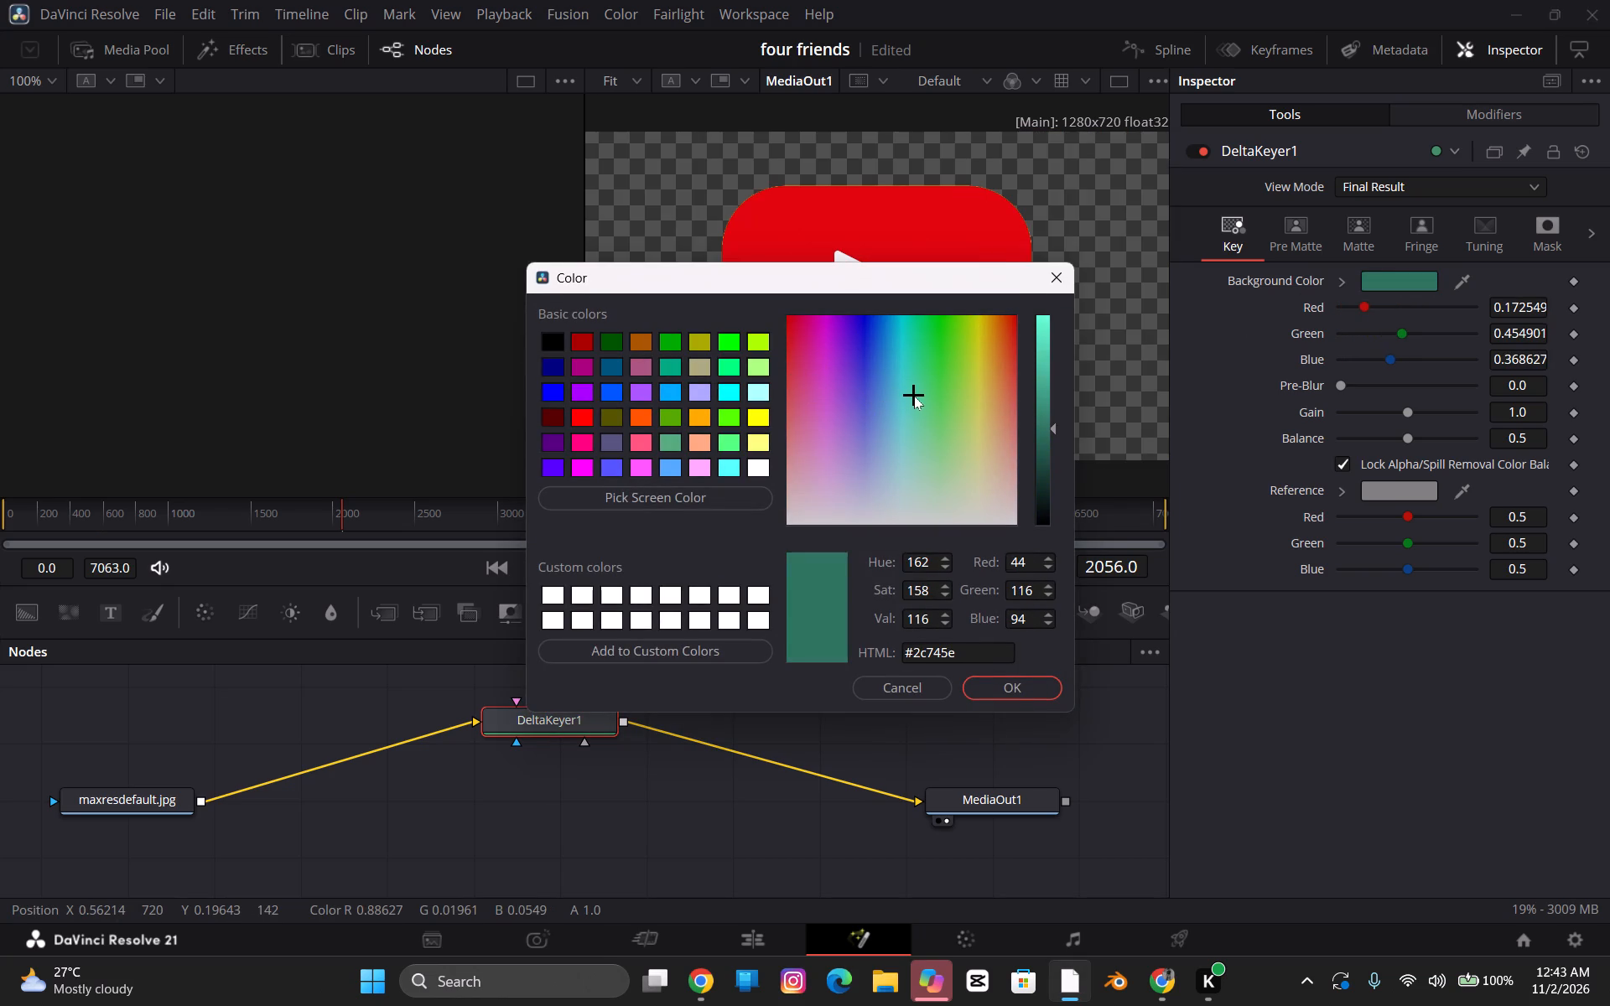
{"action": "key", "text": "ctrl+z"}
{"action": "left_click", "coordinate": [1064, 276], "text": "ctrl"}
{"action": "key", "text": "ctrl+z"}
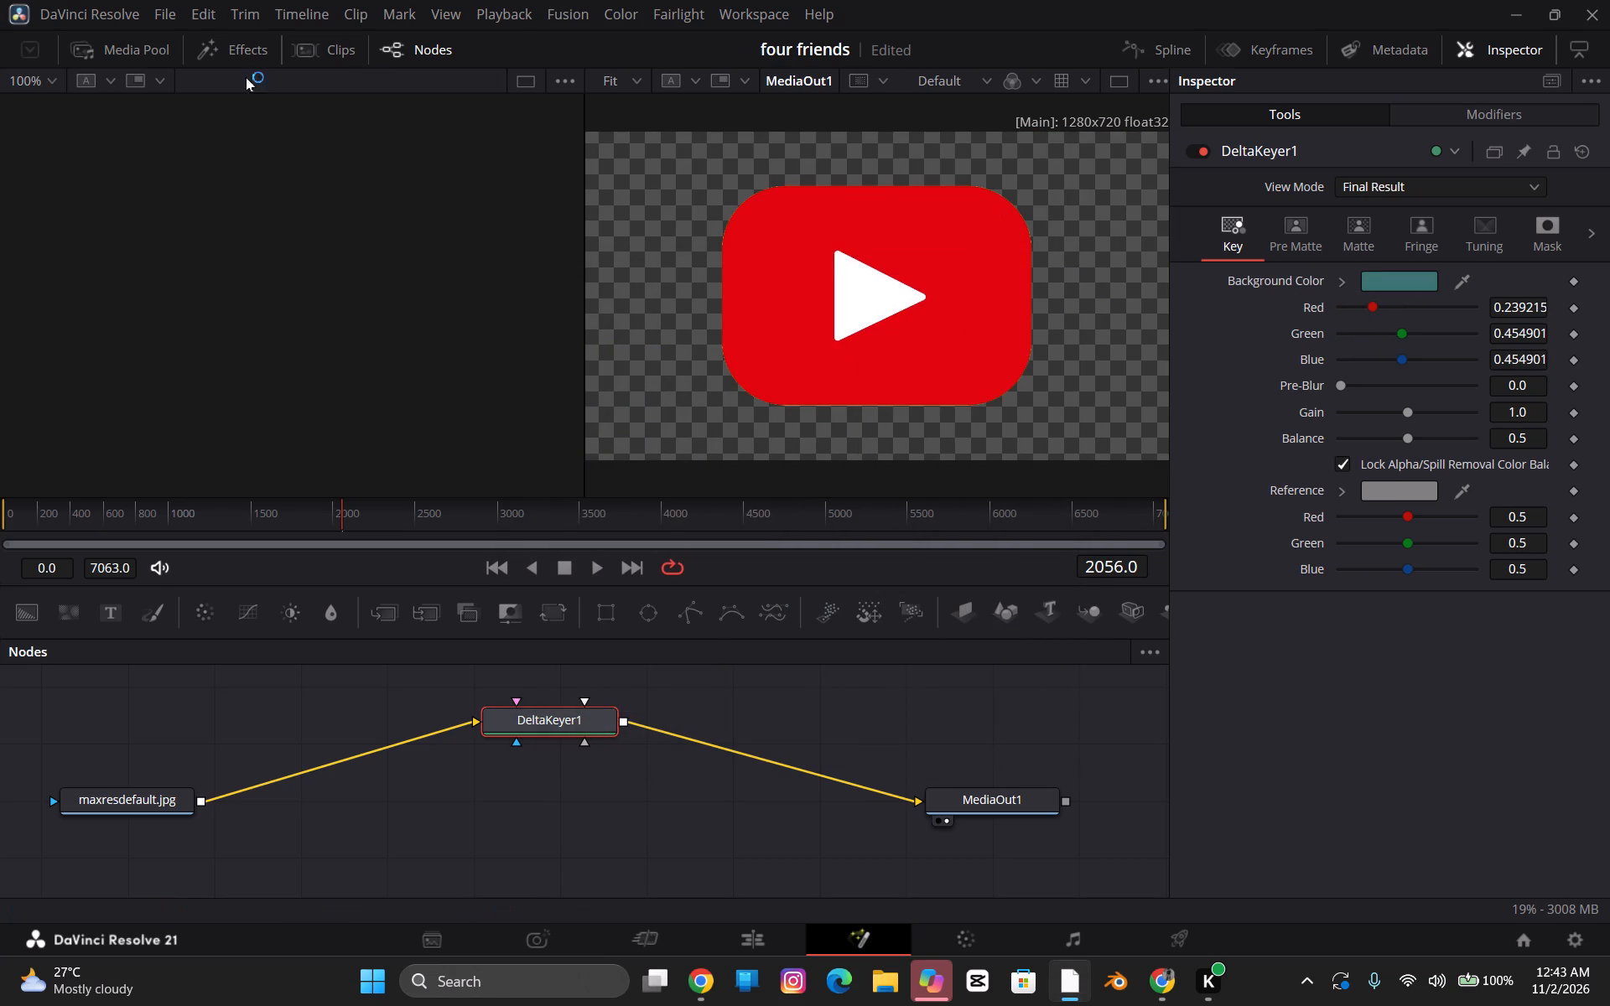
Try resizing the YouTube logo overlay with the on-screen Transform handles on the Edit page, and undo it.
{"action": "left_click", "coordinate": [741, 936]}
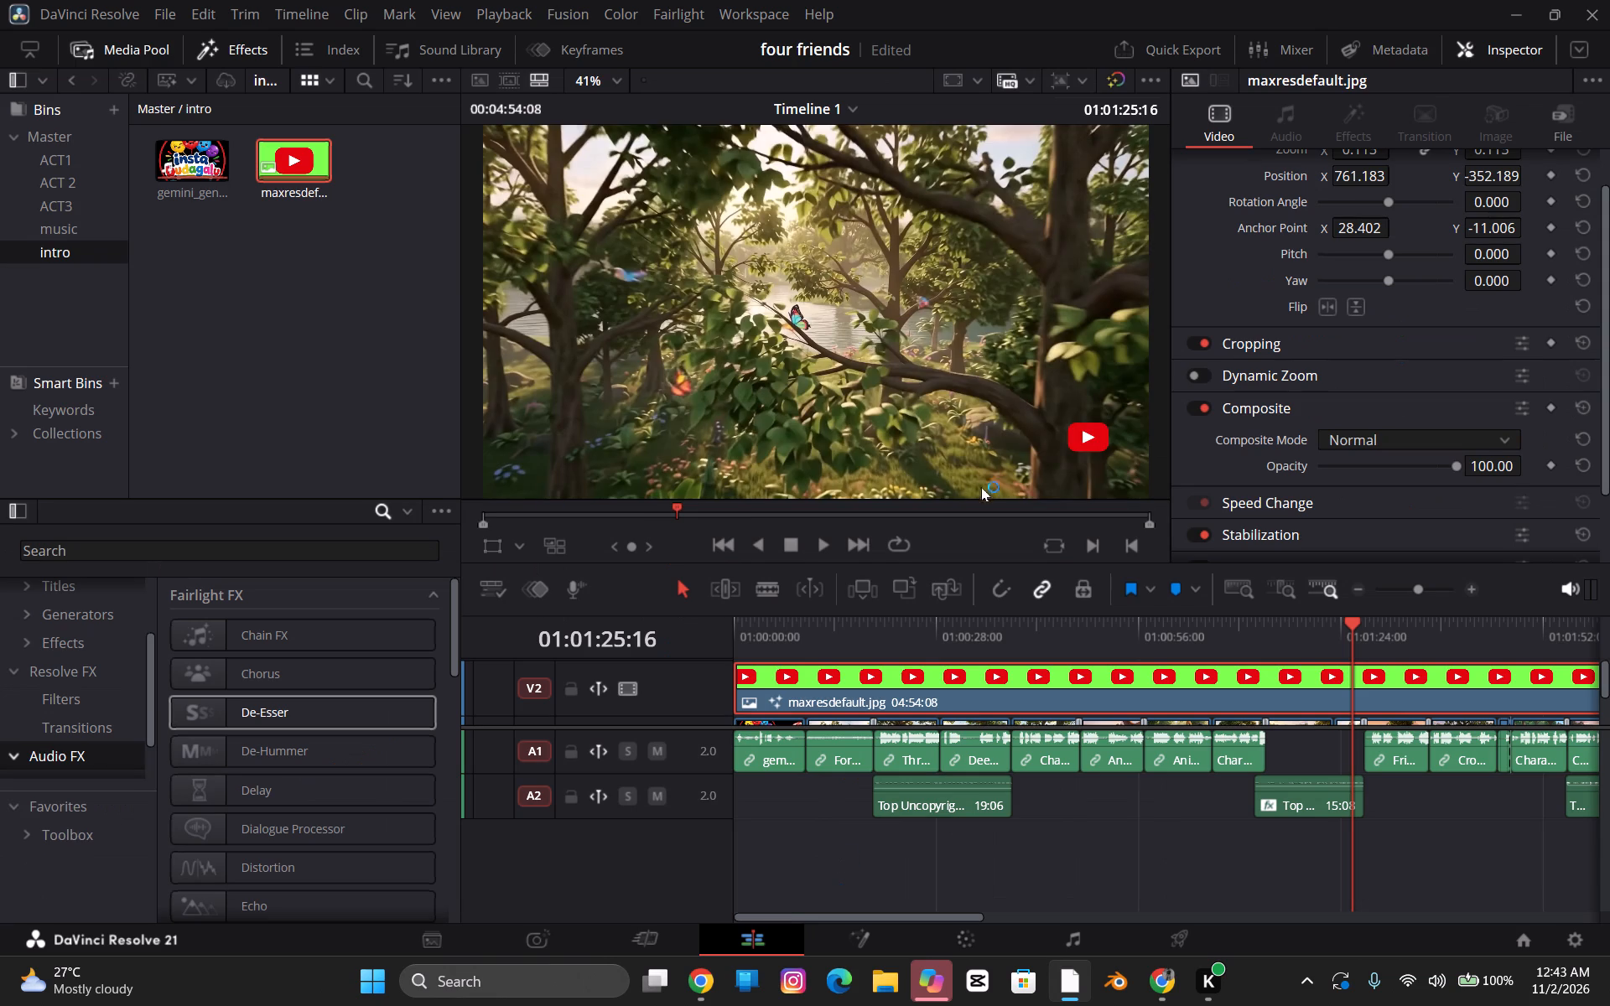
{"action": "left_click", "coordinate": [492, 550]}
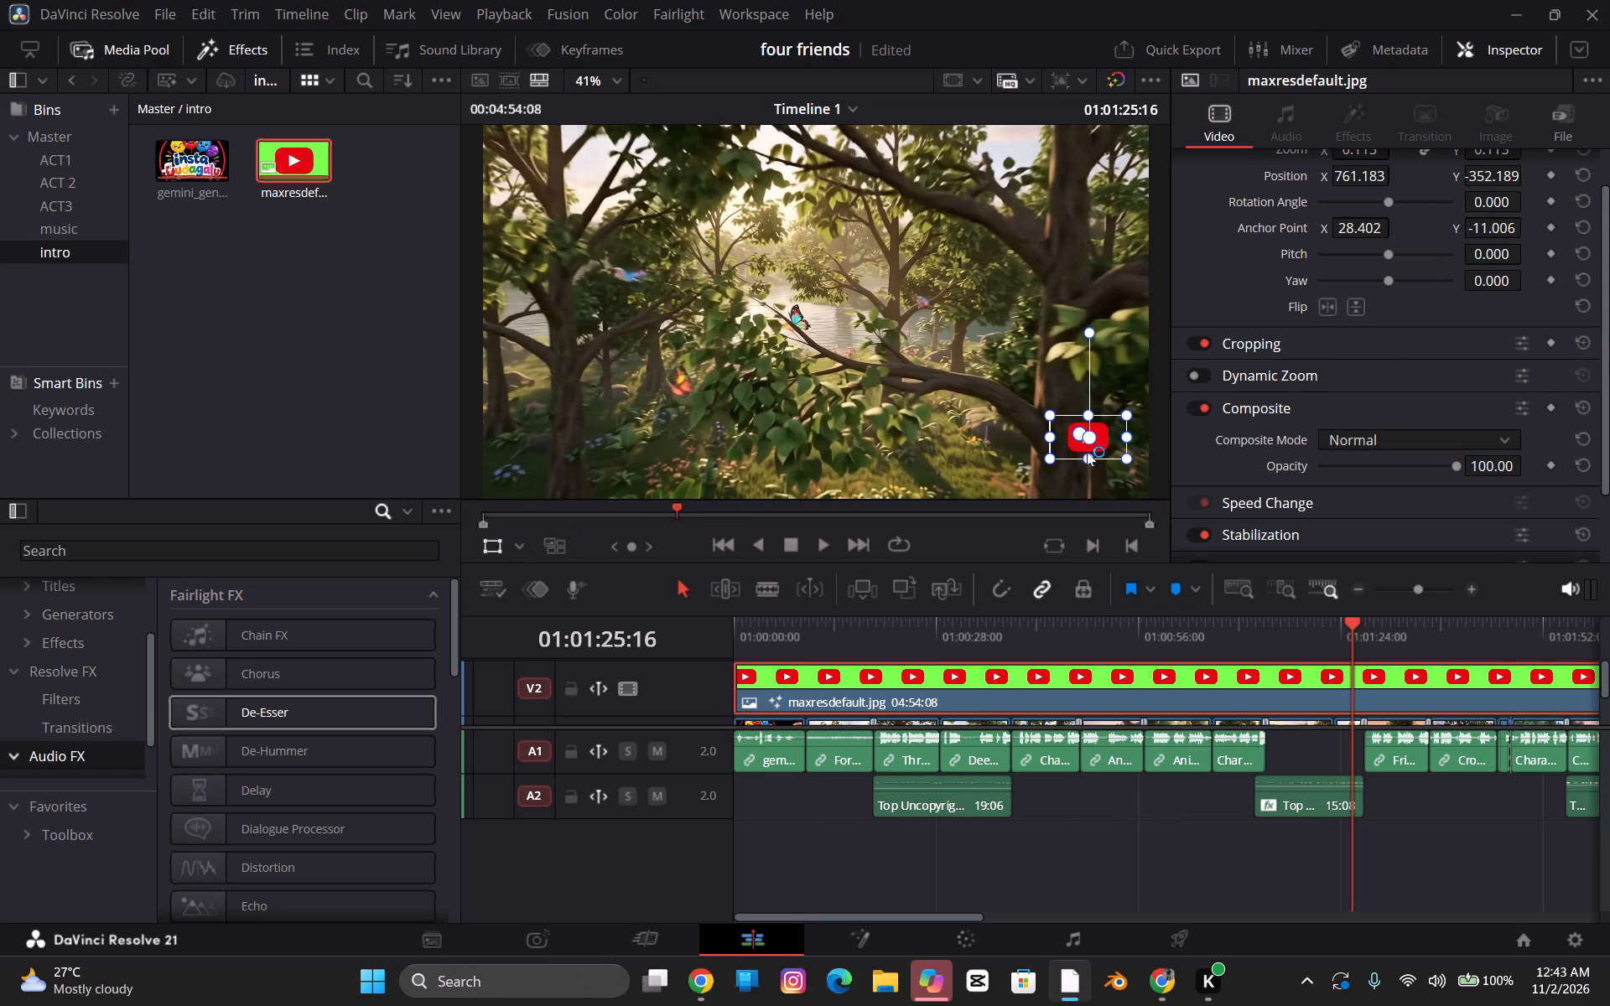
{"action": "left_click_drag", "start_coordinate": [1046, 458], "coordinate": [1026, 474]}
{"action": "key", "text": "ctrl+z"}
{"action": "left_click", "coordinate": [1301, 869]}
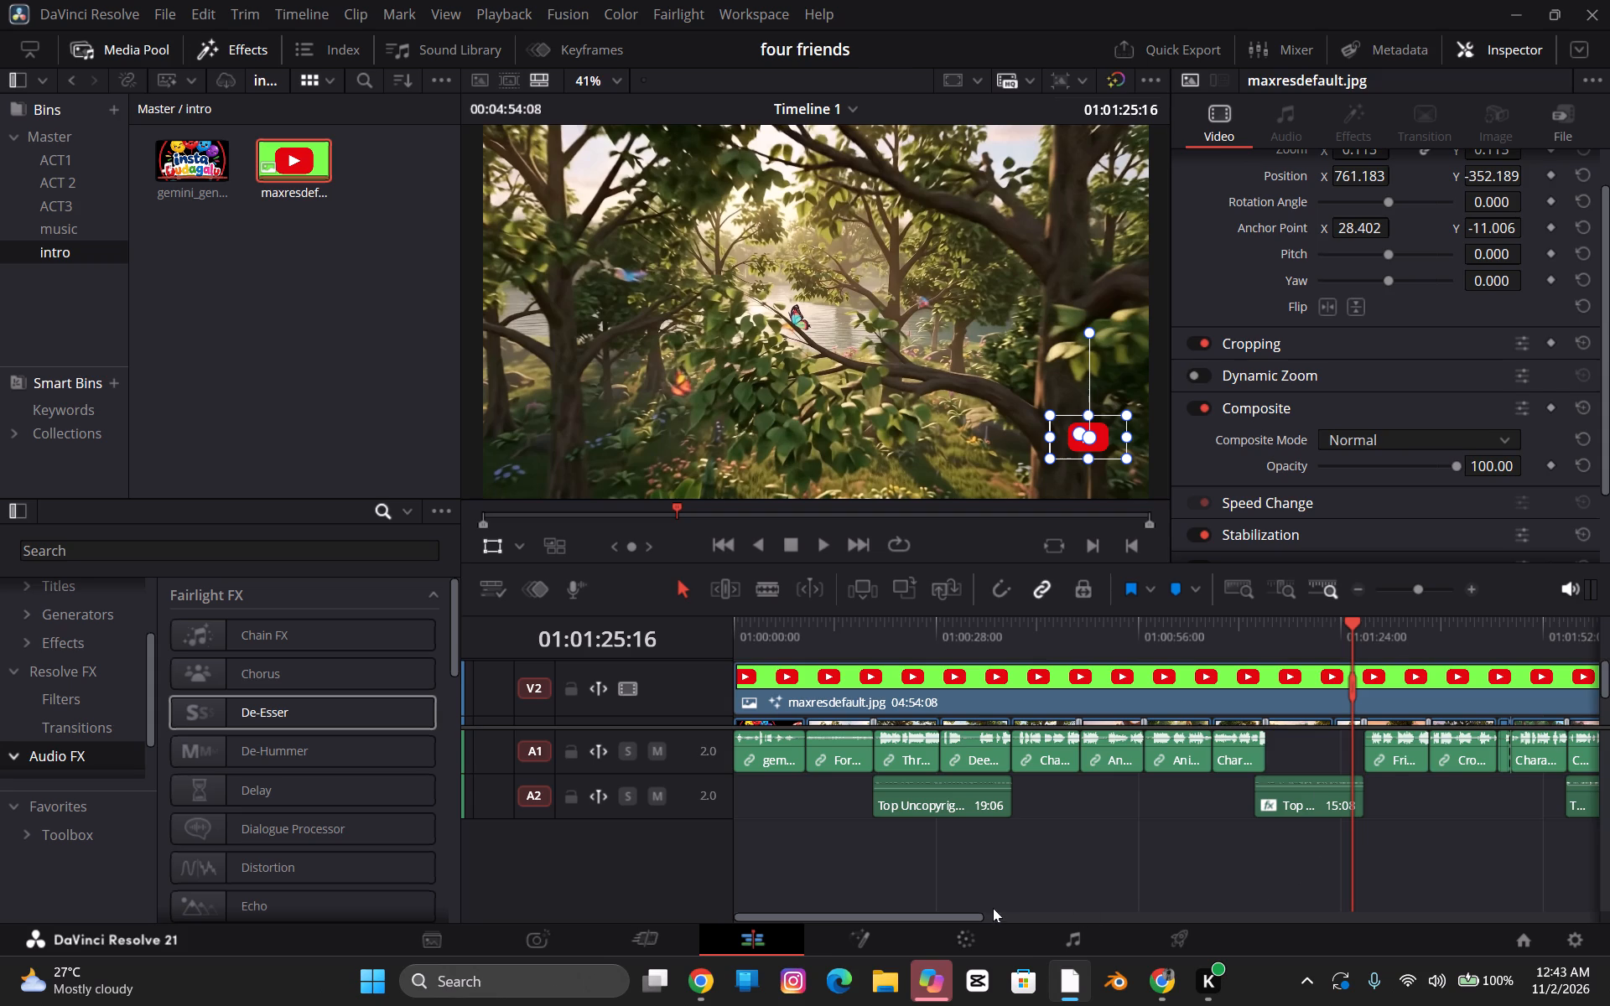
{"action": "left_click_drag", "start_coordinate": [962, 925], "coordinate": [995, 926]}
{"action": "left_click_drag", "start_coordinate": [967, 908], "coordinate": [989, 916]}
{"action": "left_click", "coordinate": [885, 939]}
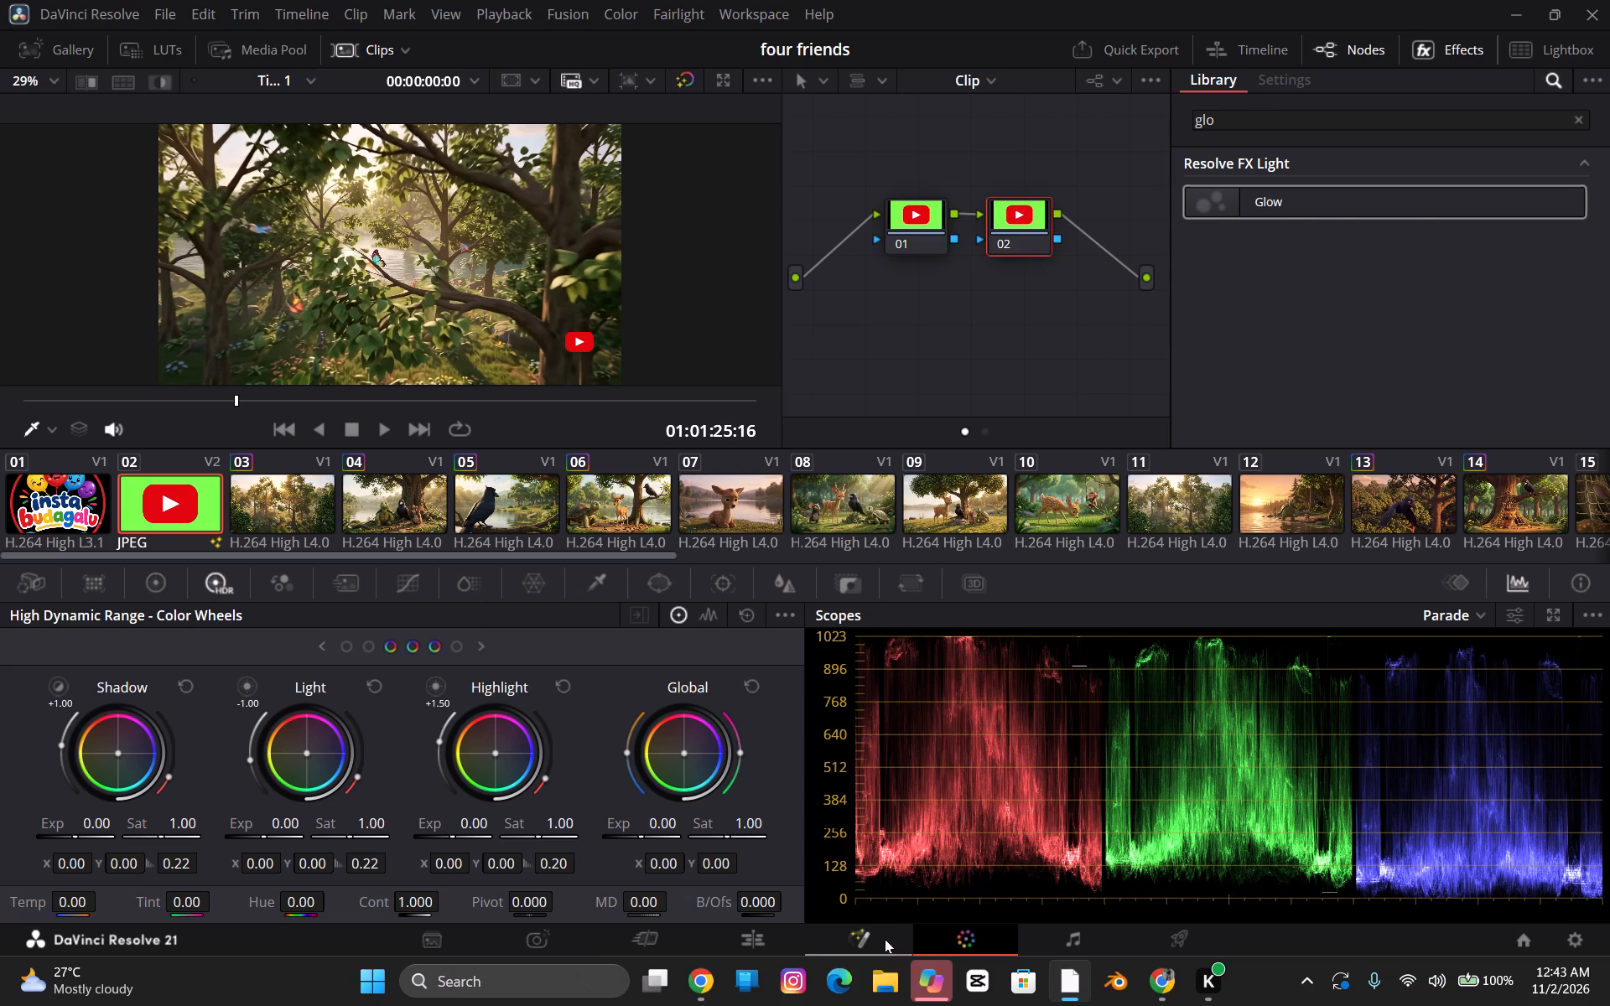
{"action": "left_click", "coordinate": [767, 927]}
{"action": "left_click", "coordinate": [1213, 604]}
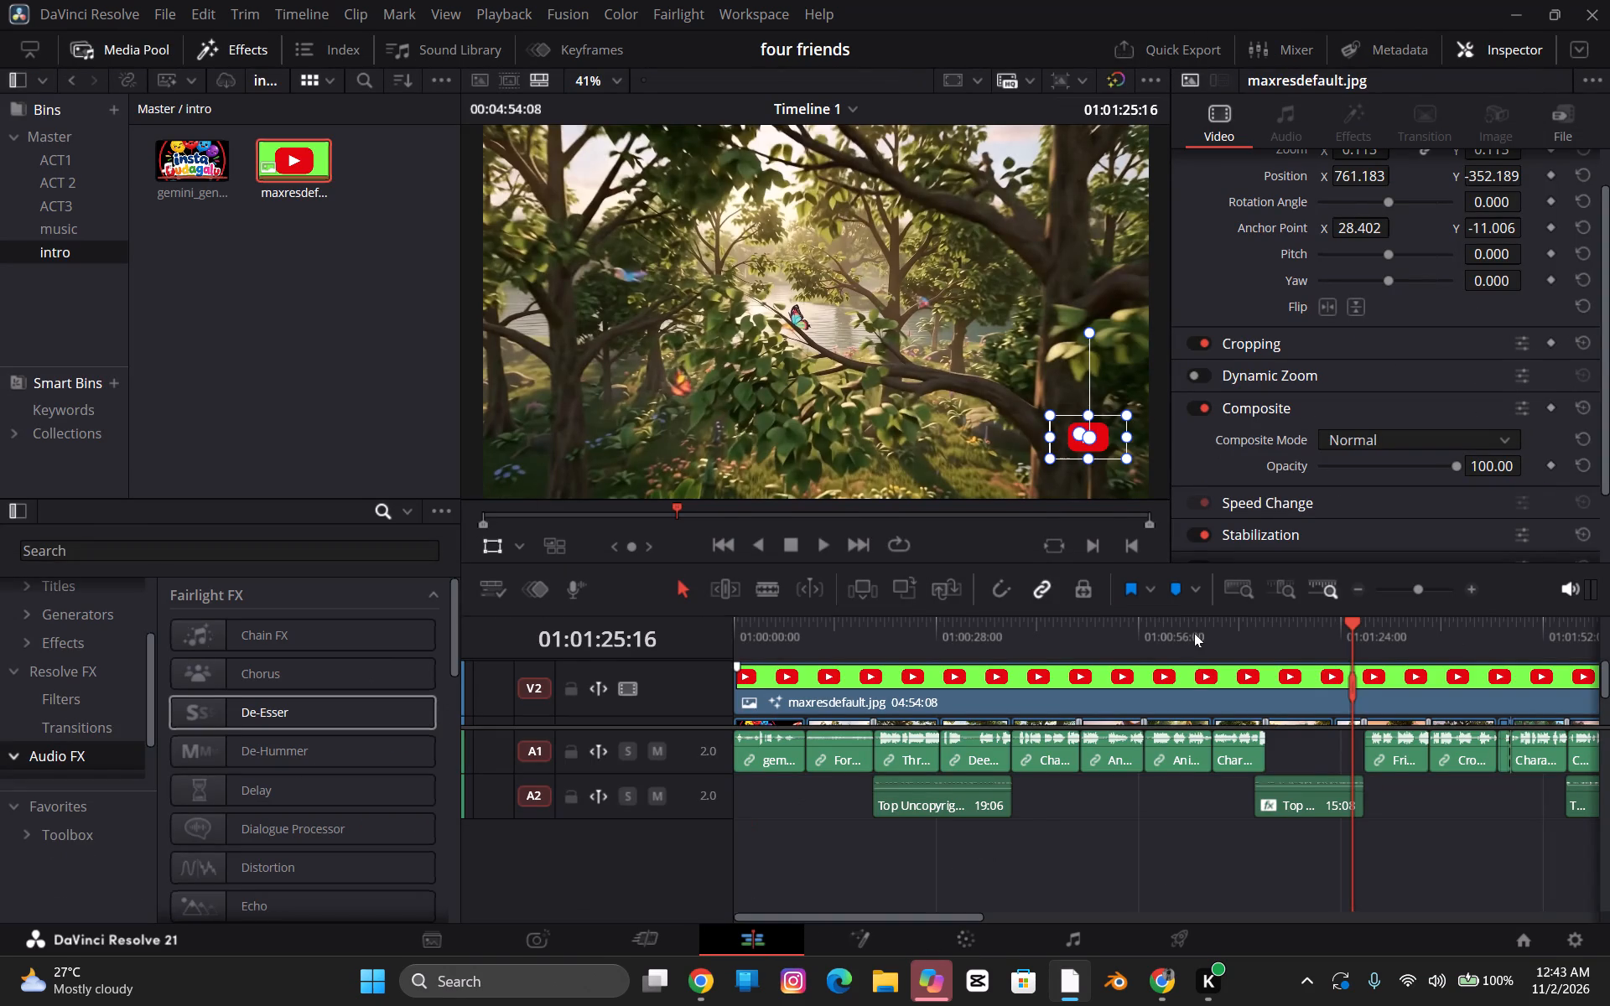
Scrub the timeline up to 01:01:29:22 to review the YouTube logo overlay across the clips.
{"action": "left_click", "coordinate": [1194, 633]}
{"action": "left_click_drag", "start_coordinate": [1124, 640], "coordinate": [1286, 643]}
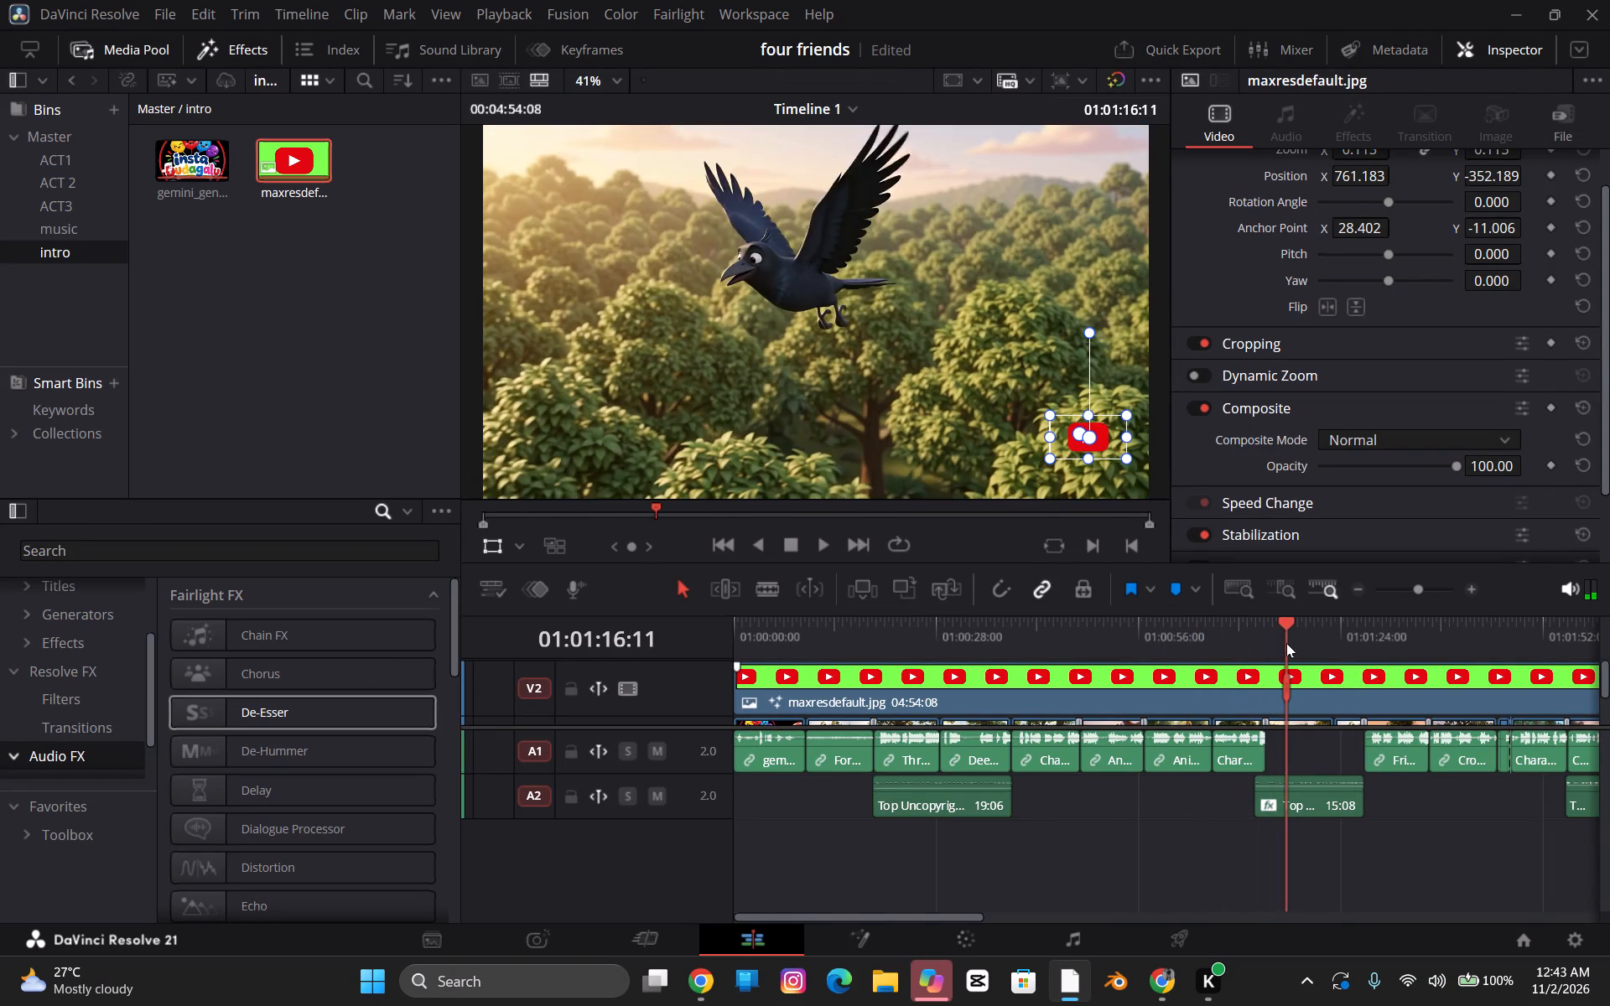
{"action": "left_click_drag", "start_coordinate": [1286, 643], "coordinate": [1285, 643]}
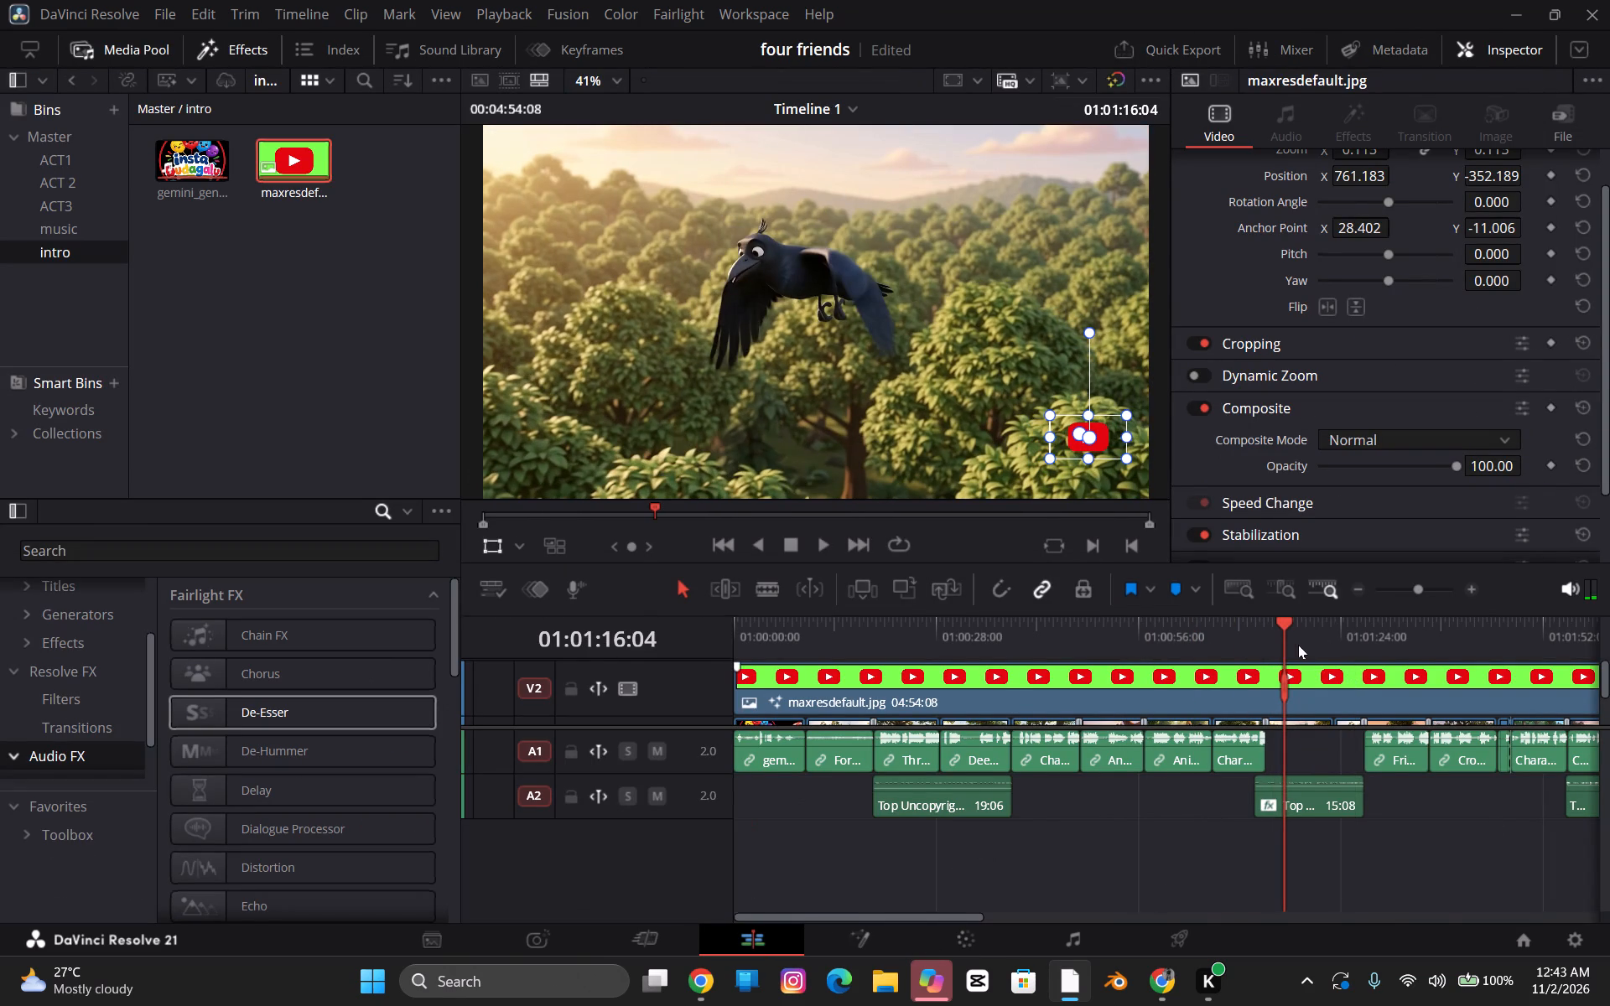
{"action": "left_click_drag", "start_coordinate": [1285, 645], "coordinate": [1327, 653]}
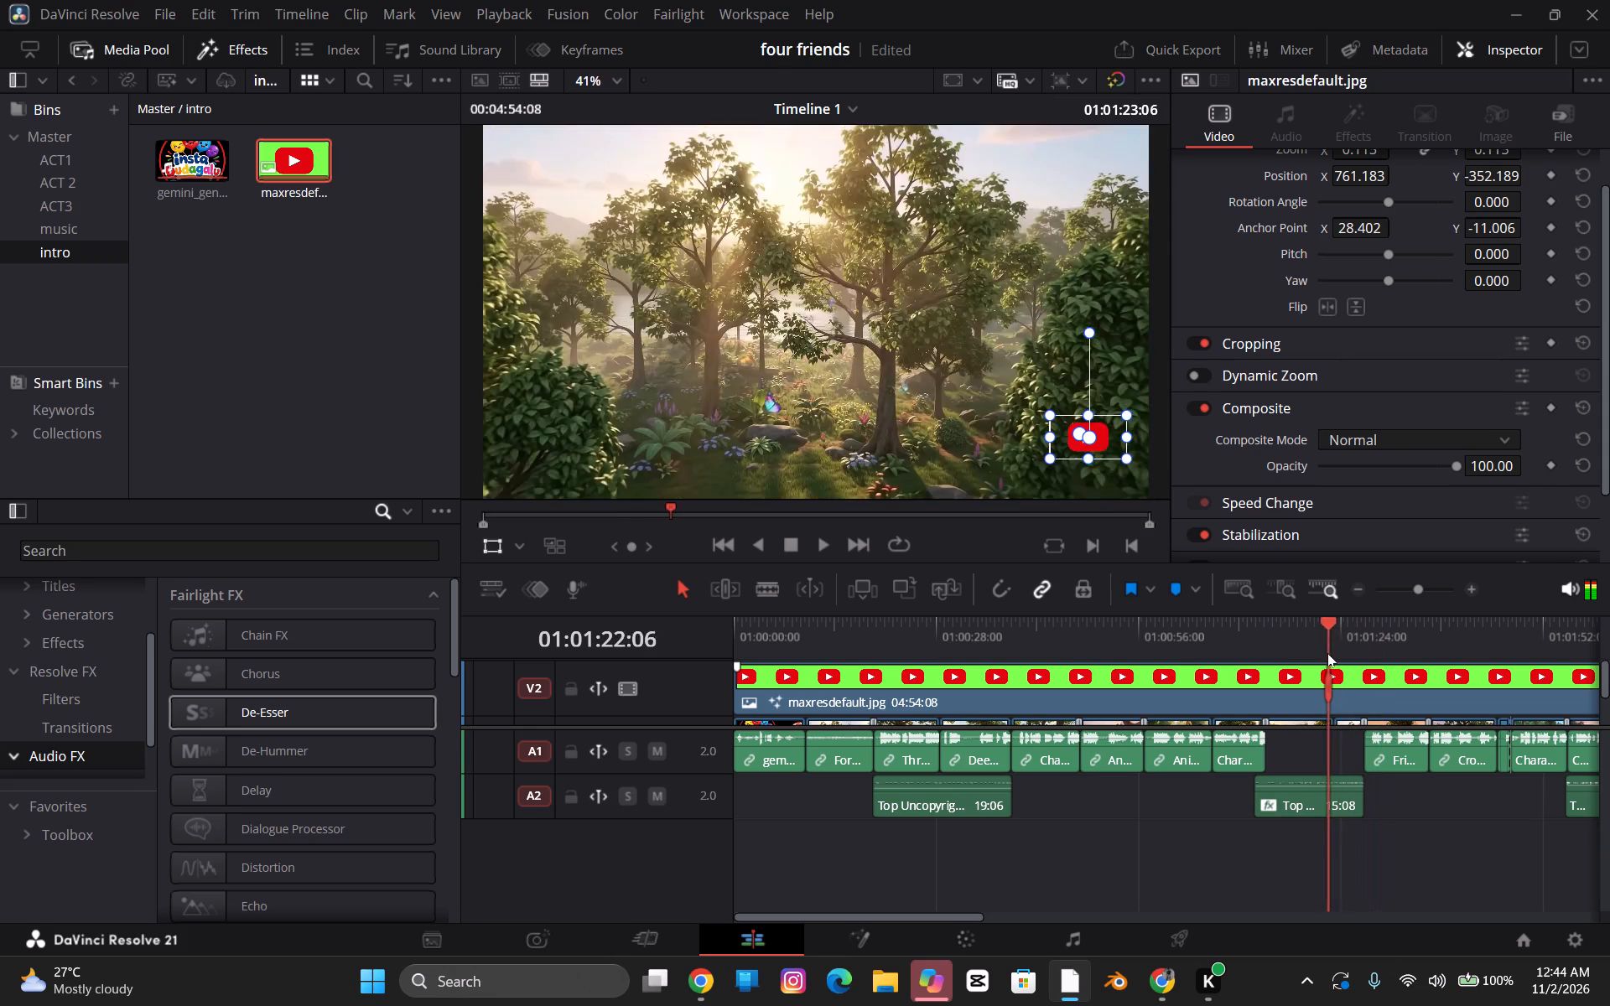
{"action": "left_click_drag", "start_coordinate": [1327, 653], "coordinate": [1361, 665]}
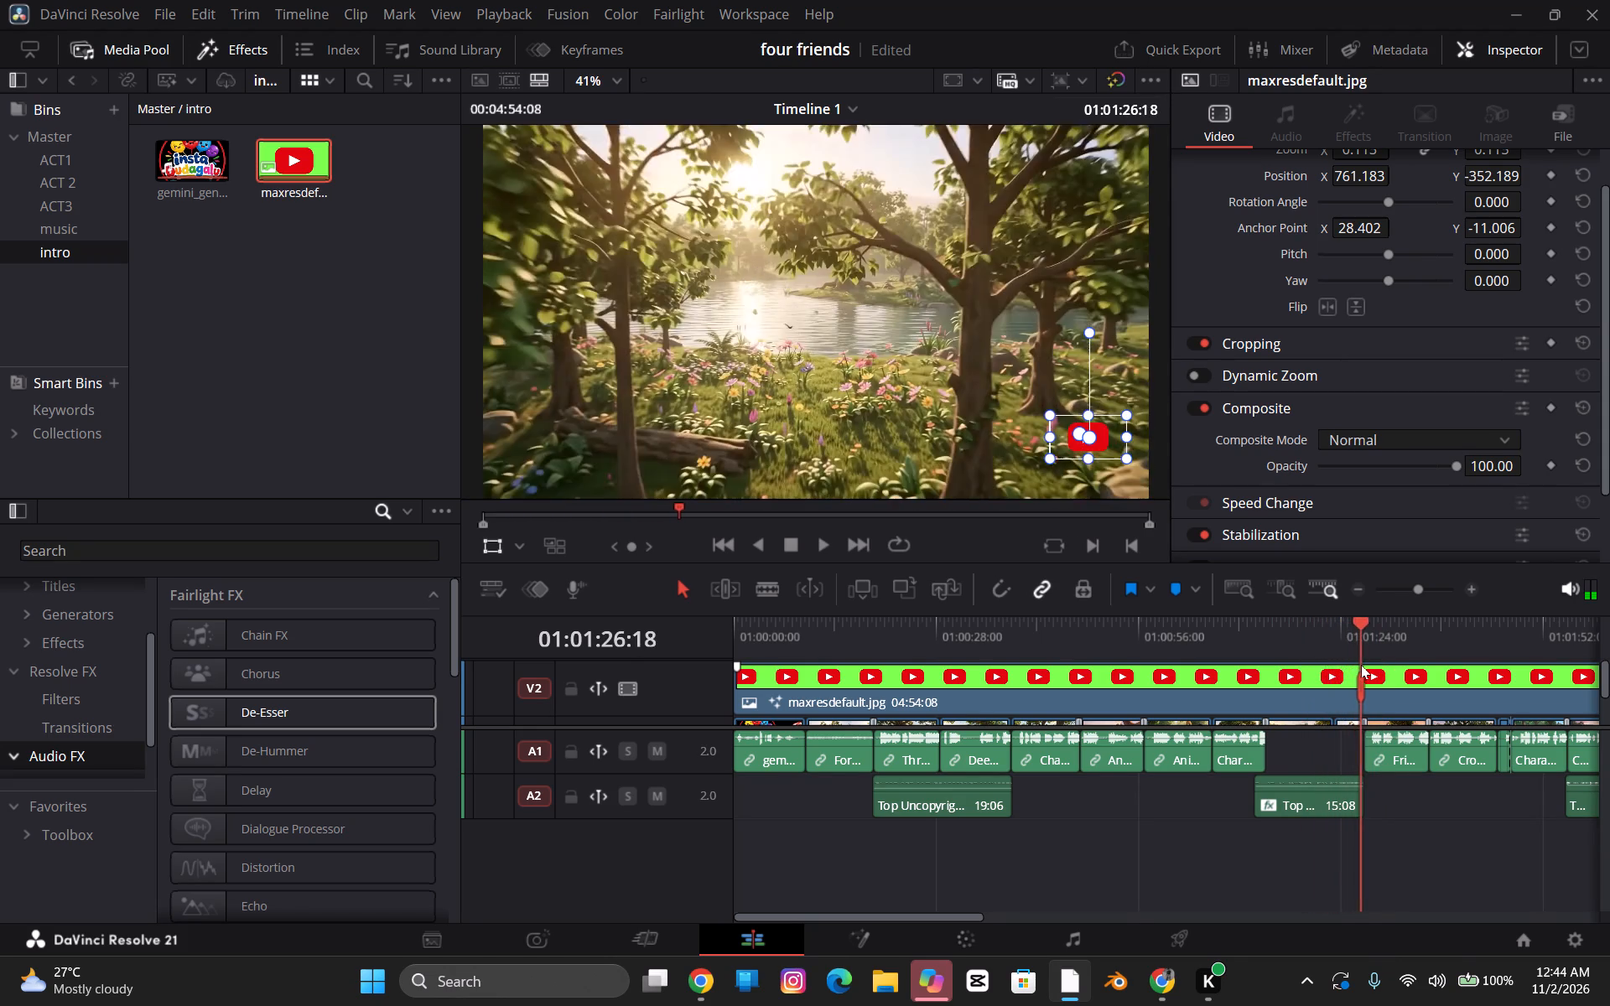
{"action": "left_click_drag", "start_coordinate": [1361, 665], "coordinate": [1384, 663]}
Enlarge the timeline area and lower the divider between video and audio tracks to show track V1 in full.
{"action": "left_click_drag", "start_coordinate": [1005, 564], "coordinate": [1003, 535]}
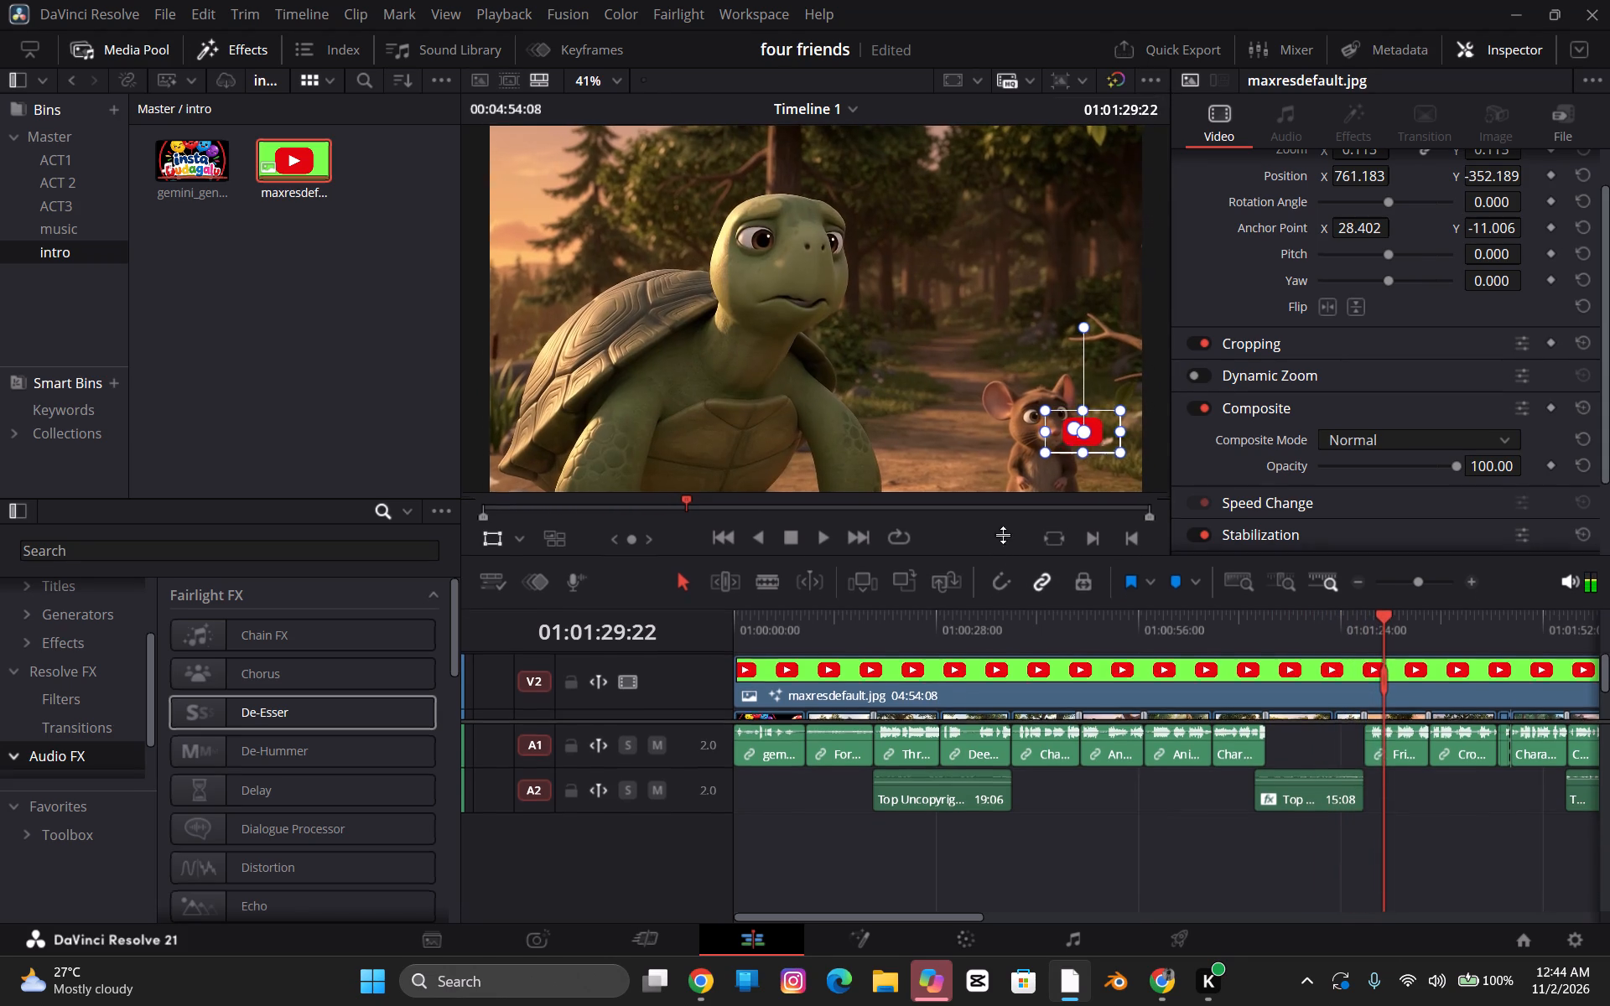
{"action": "left_click_drag", "start_coordinate": [1003, 535], "coordinate": [997, 481]}
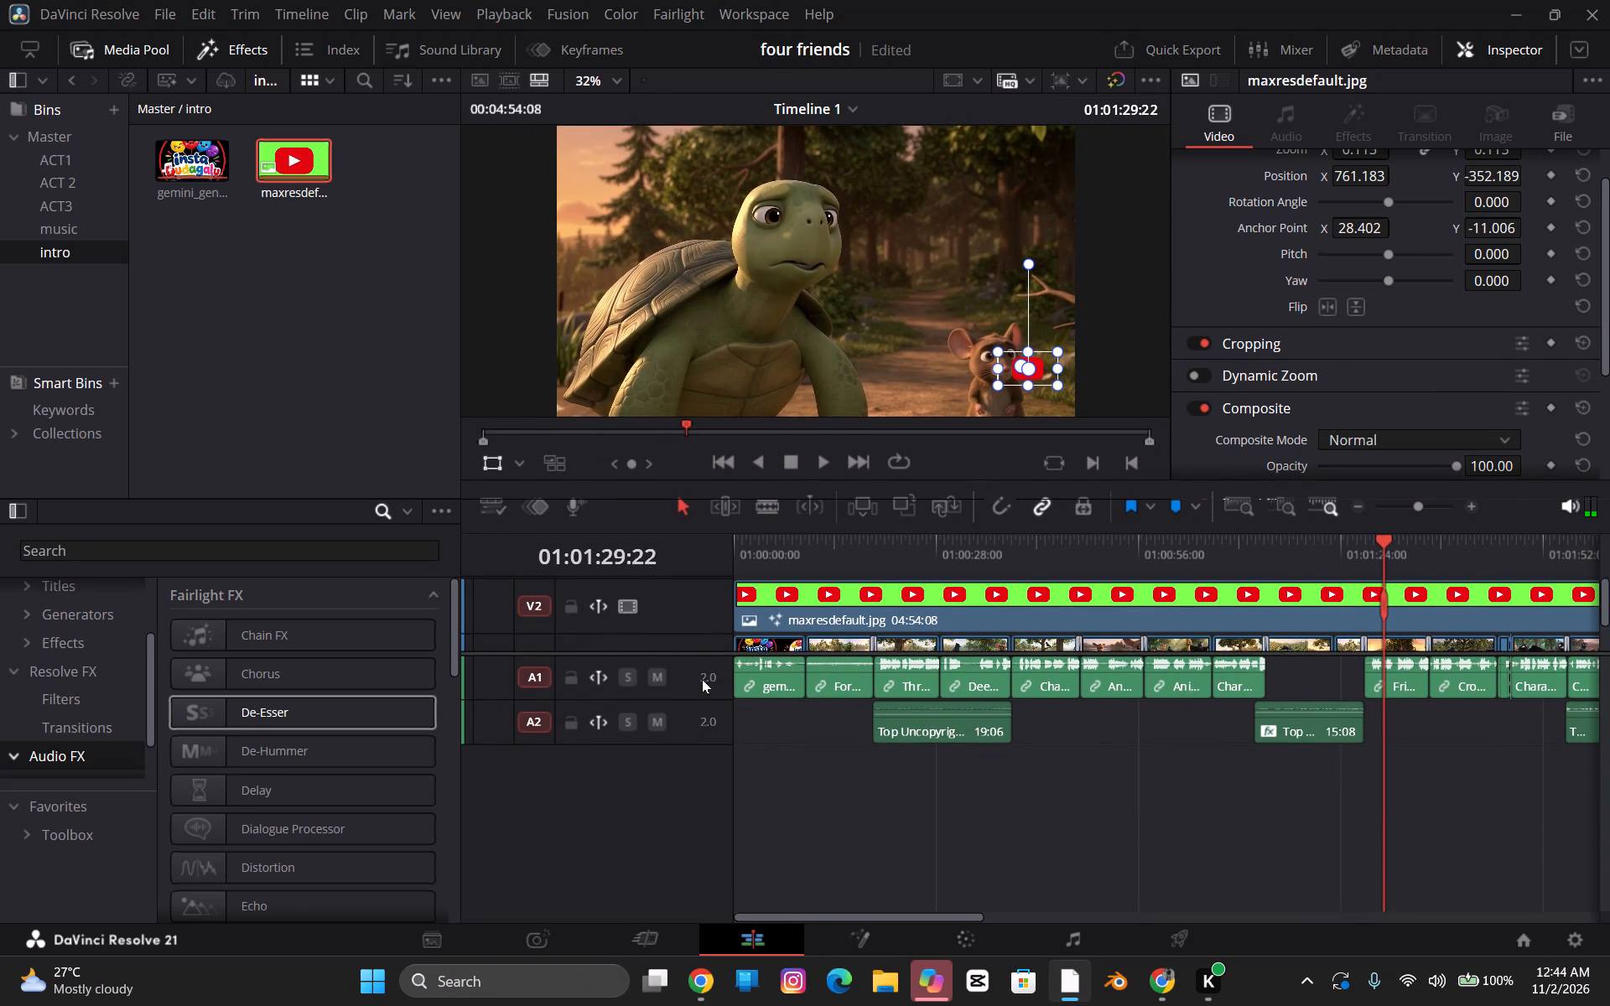
{"action": "left_click_drag", "start_coordinate": [689, 653], "coordinate": [685, 703]}
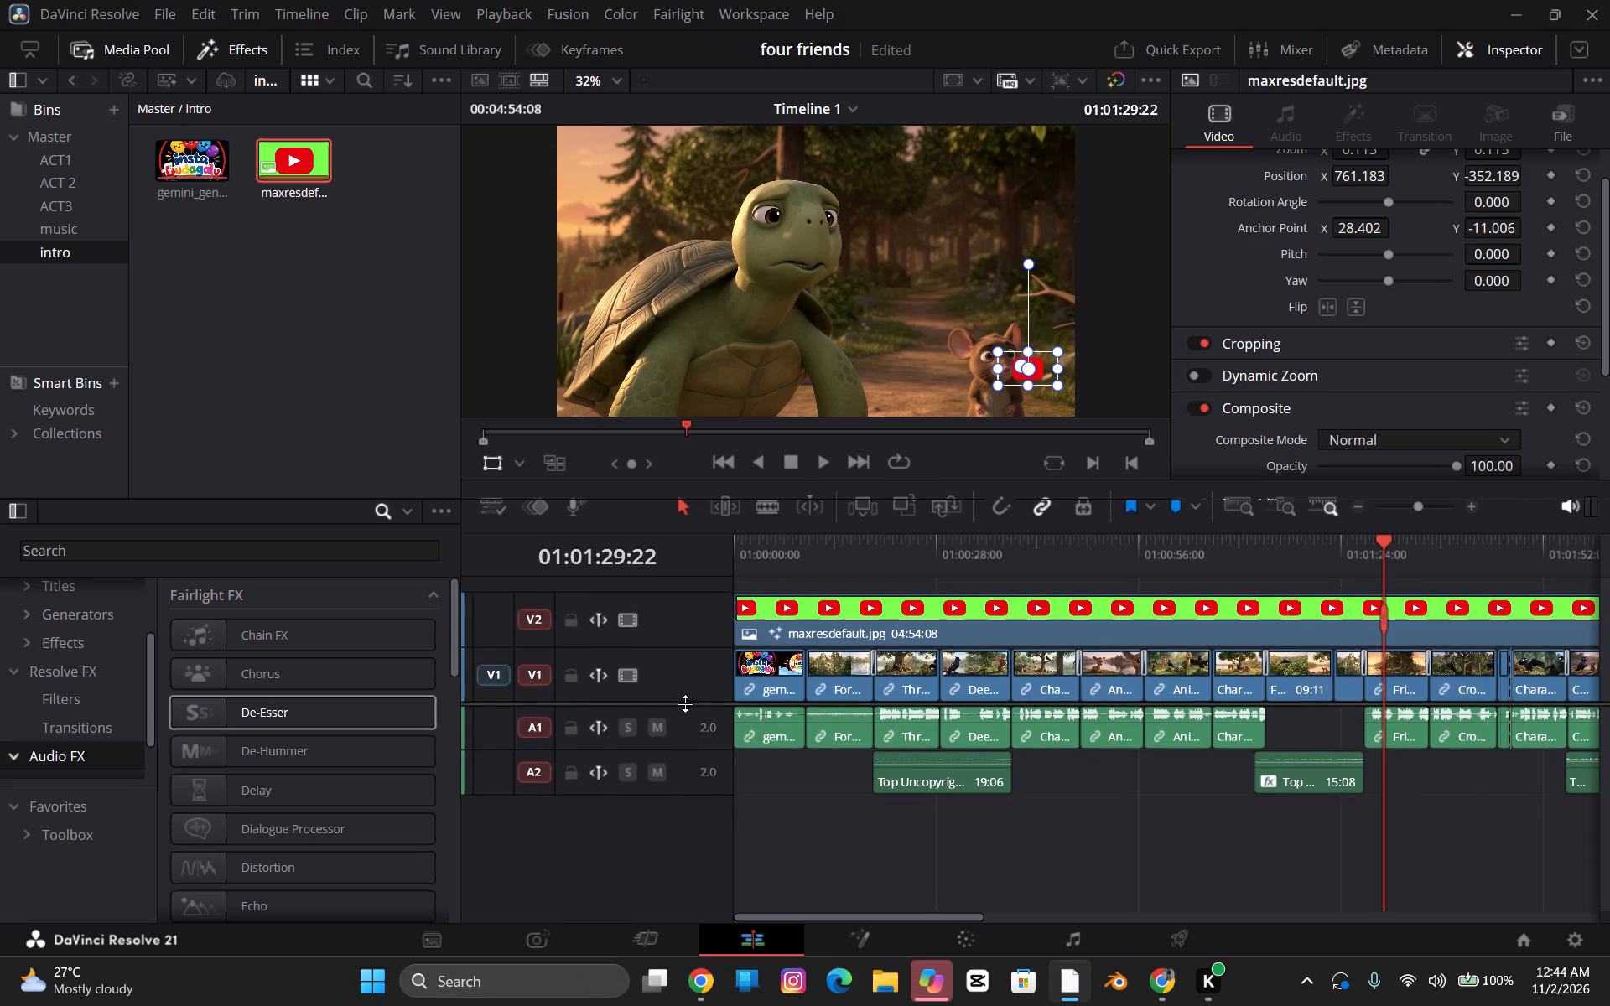
{"action": "left_click_drag", "start_coordinate": [685, 703], "coordinate": [683, 693]}
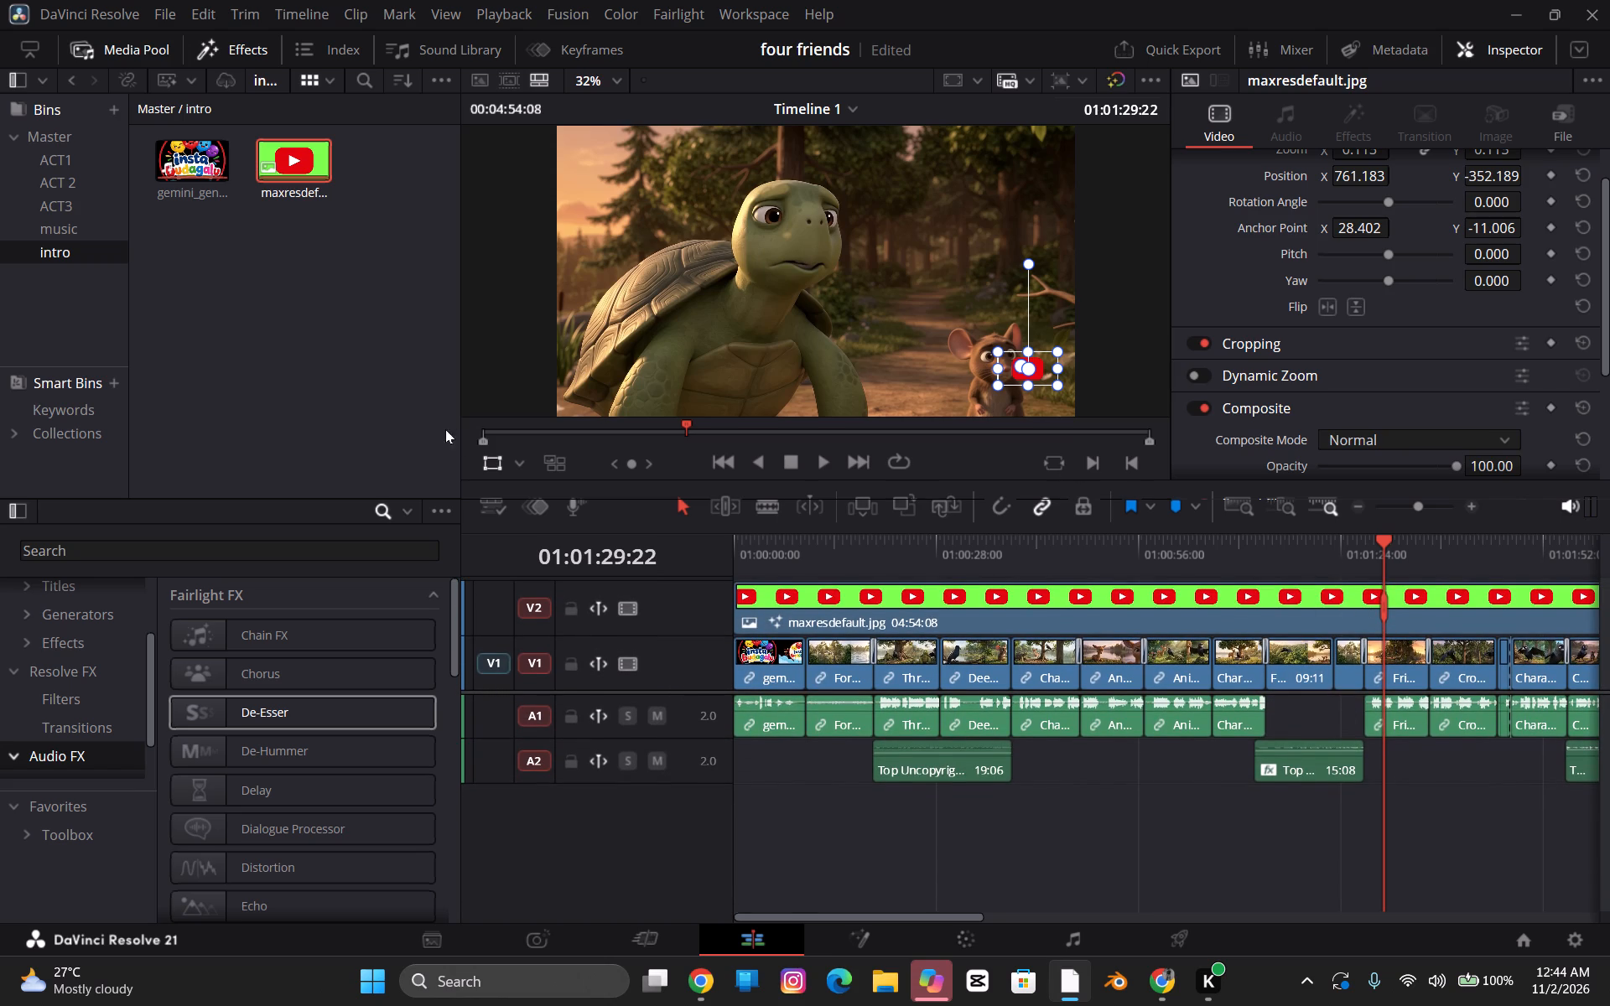
Hide the on-screen Transform handles of the YouTube logo overlay.
{"action": "left_click", "coordinate": [493, 462]}
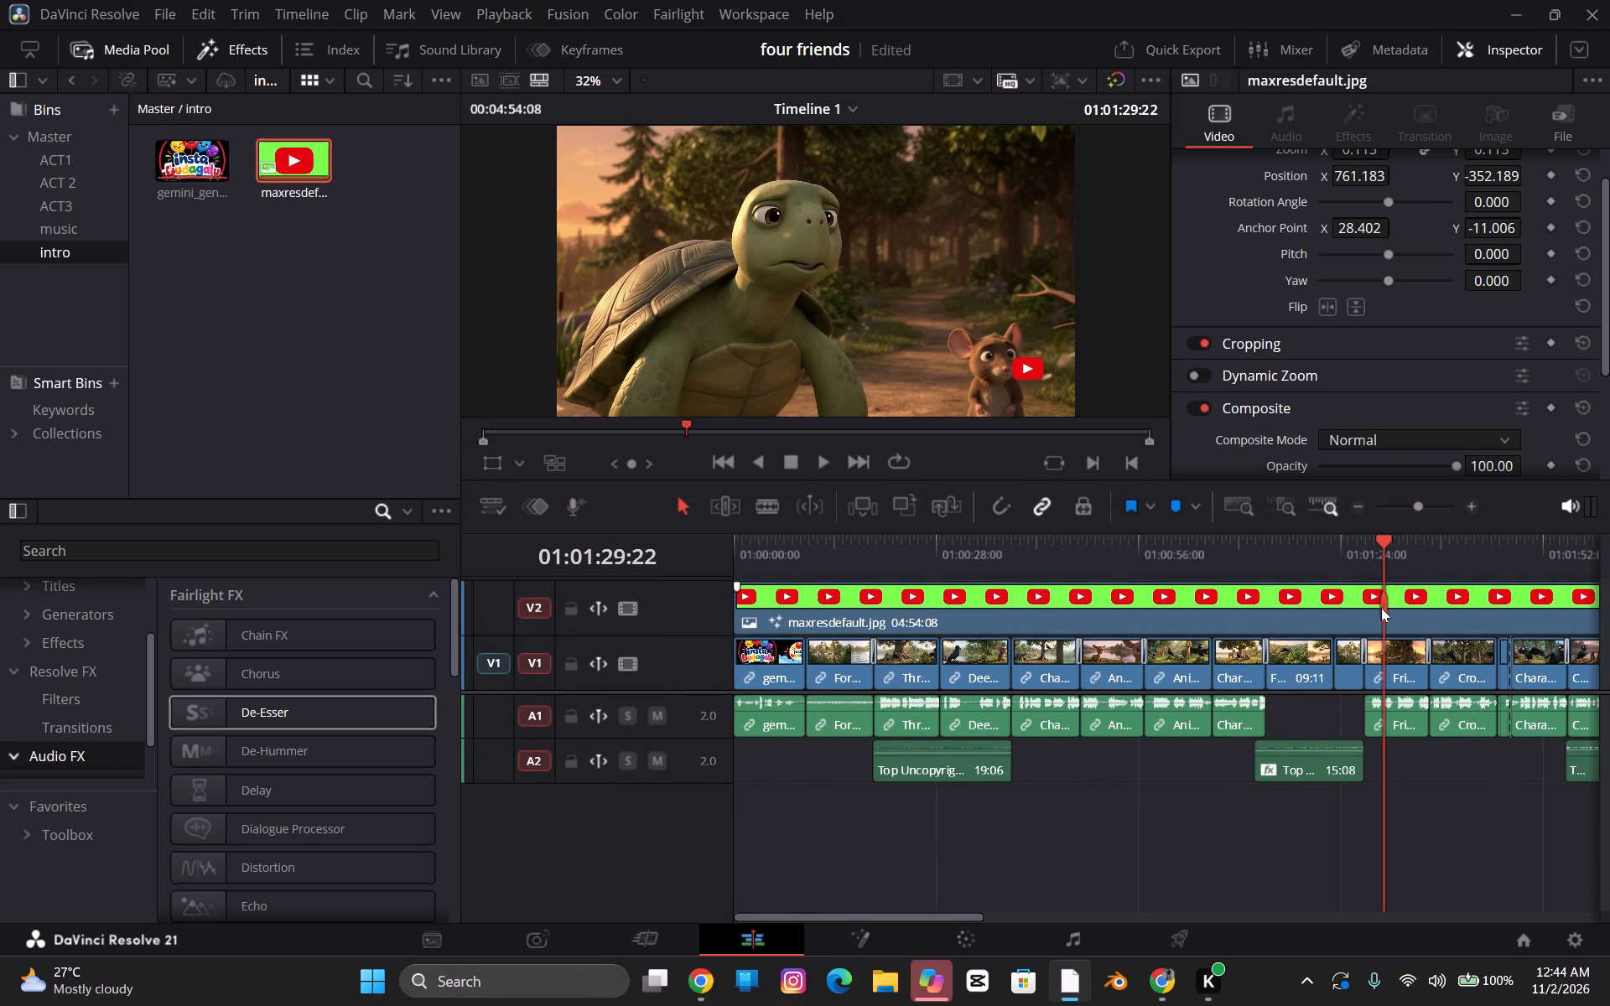
Examine the turtle and mouse frame with the logo overlay in full-screen view, and return to the Edit page.
{"action": "key", "text": "ctrl+f"}
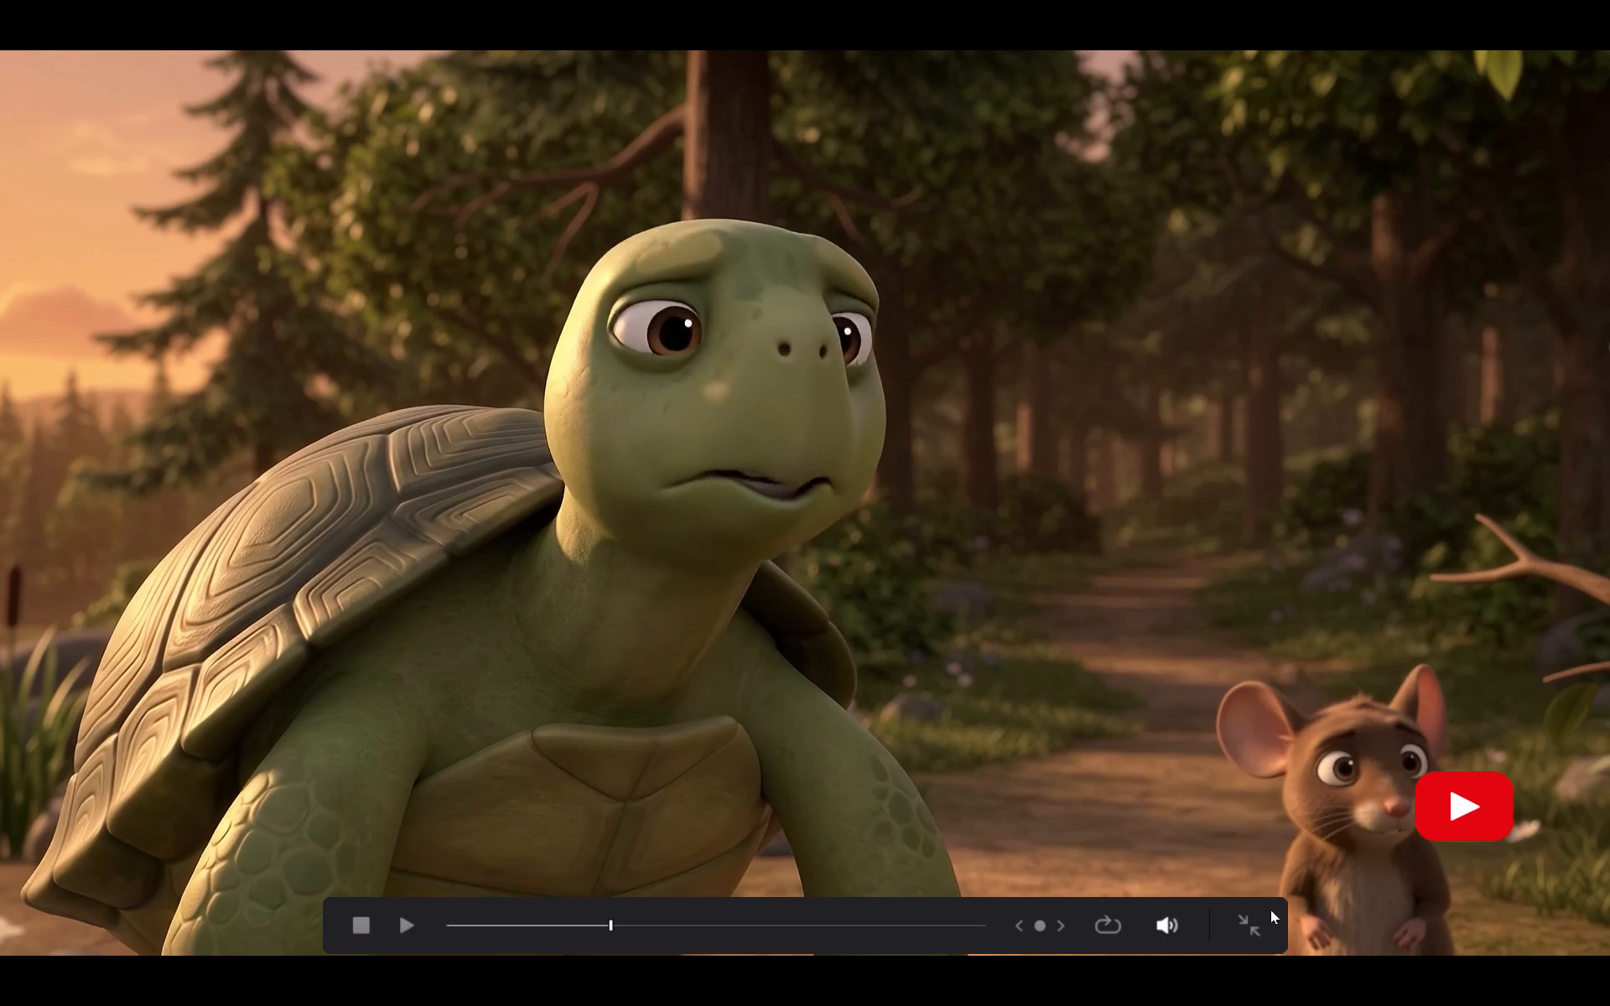
{"action": "scroll", "coordinate": [1132, 753], "scroll_direction": "up", "scroll_amount": 9, "text": "ctrl"}
{"action": "scroll", "coordinate": [900, 734], "scroll_direction": "up", "scroll_amount": 2, "text": "ctrl"}
{"action": "left_click", "coordinate": [1252, 922]}
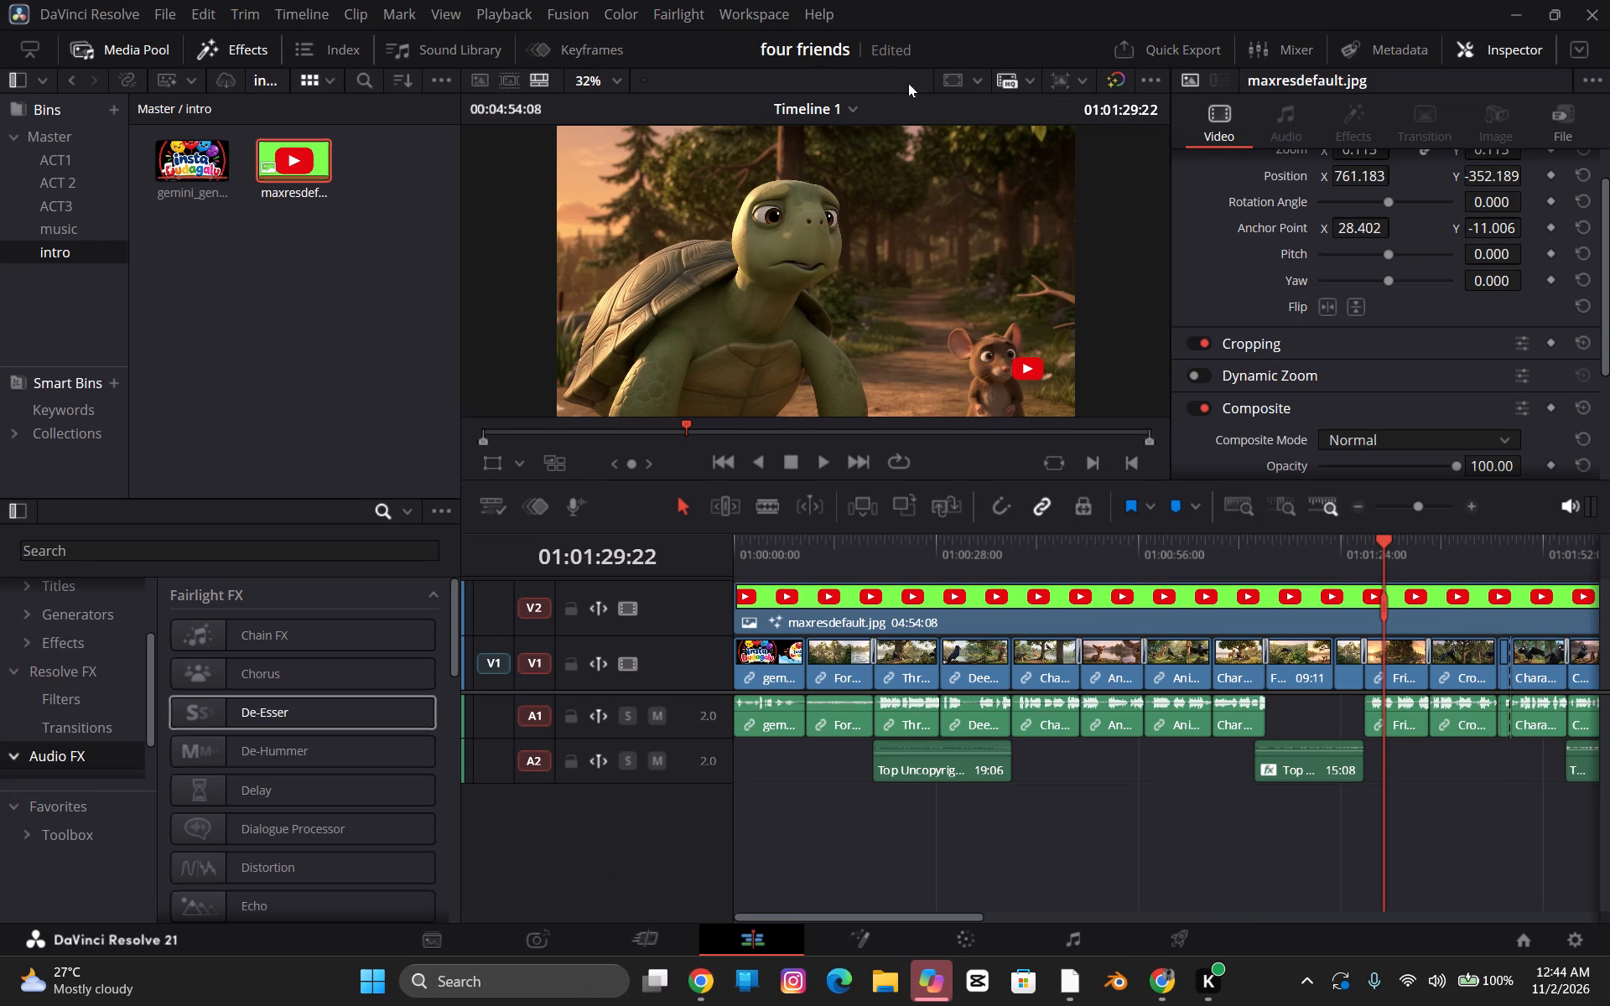
Turn on the safe area guides in the timeline viewer and toggle the full-screen view to check the framing.
{"action": "left_click", "coordinate": [948, 85]}
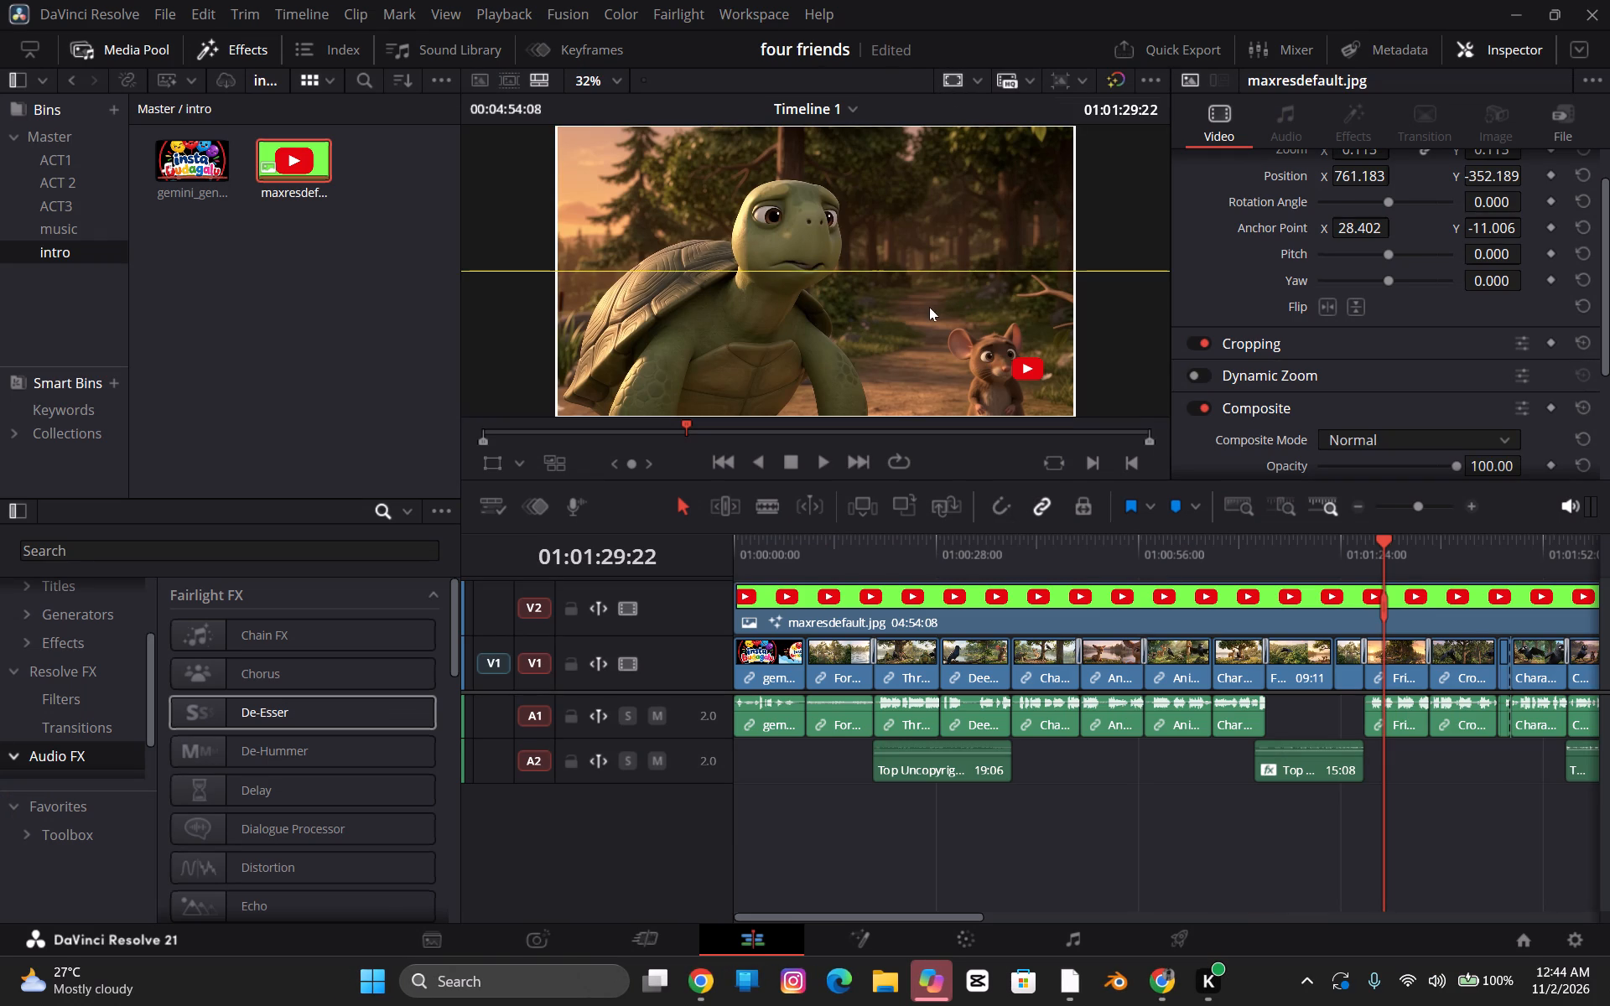
{"action": "key", "text": "ctrl+f"}
{"action": "key", "text": "ctrl+f"}
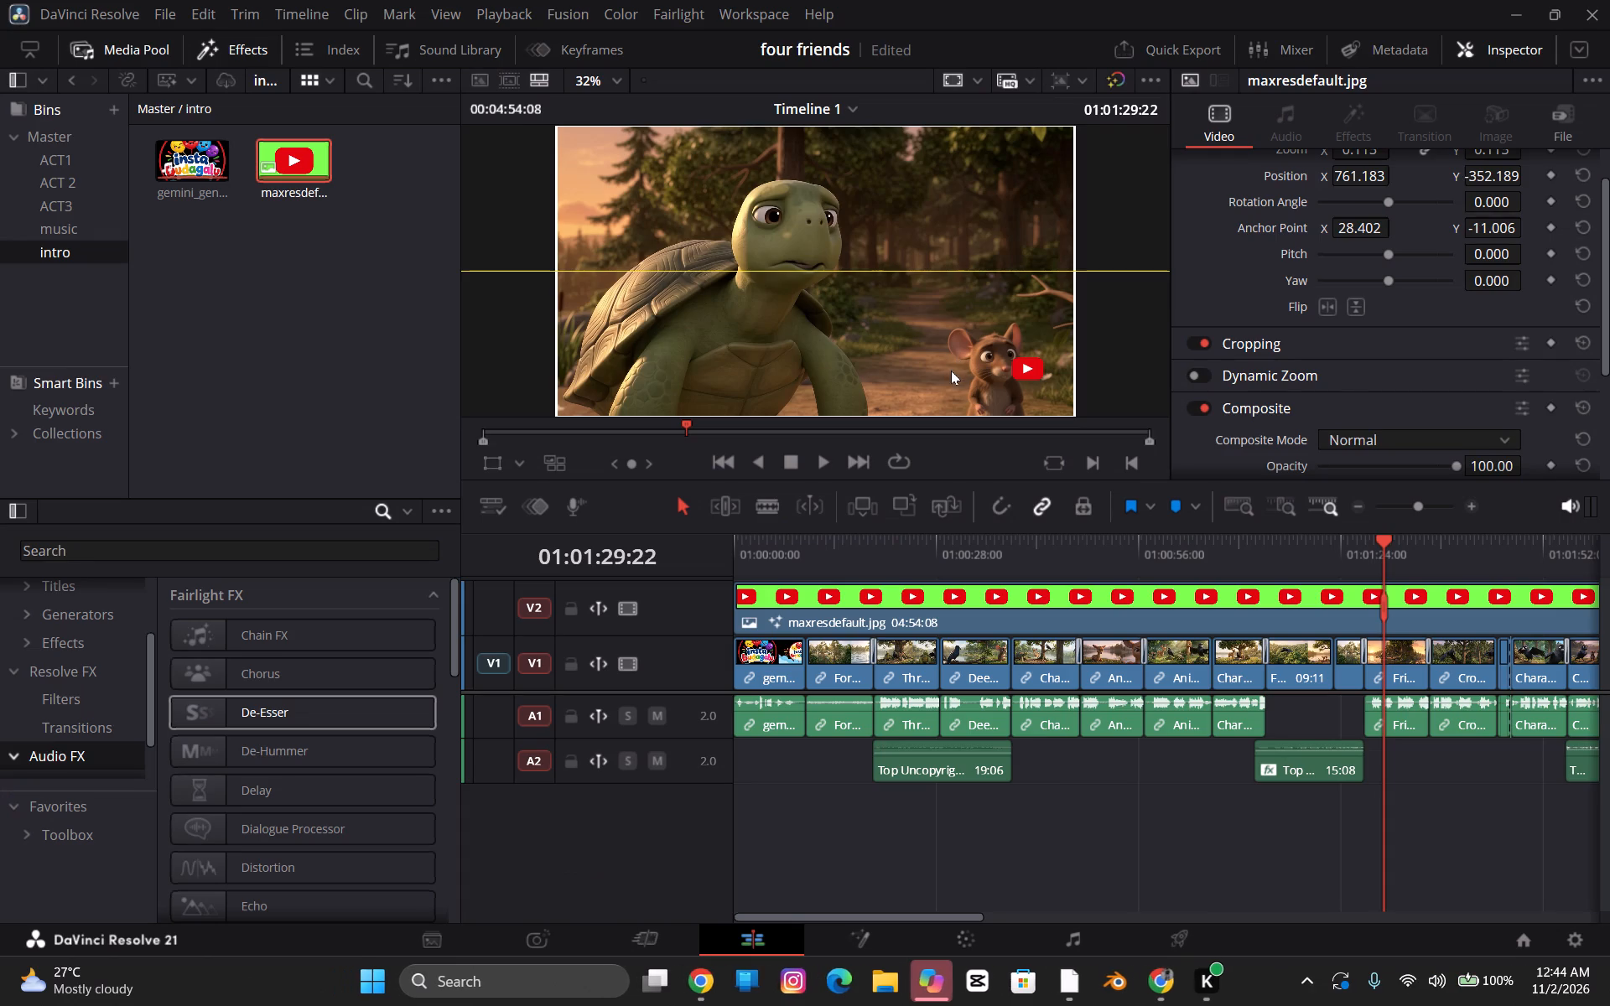
{"action": "key", "text": "ctrl+f"}
{"action": "key", "text": "ctrl+f"}
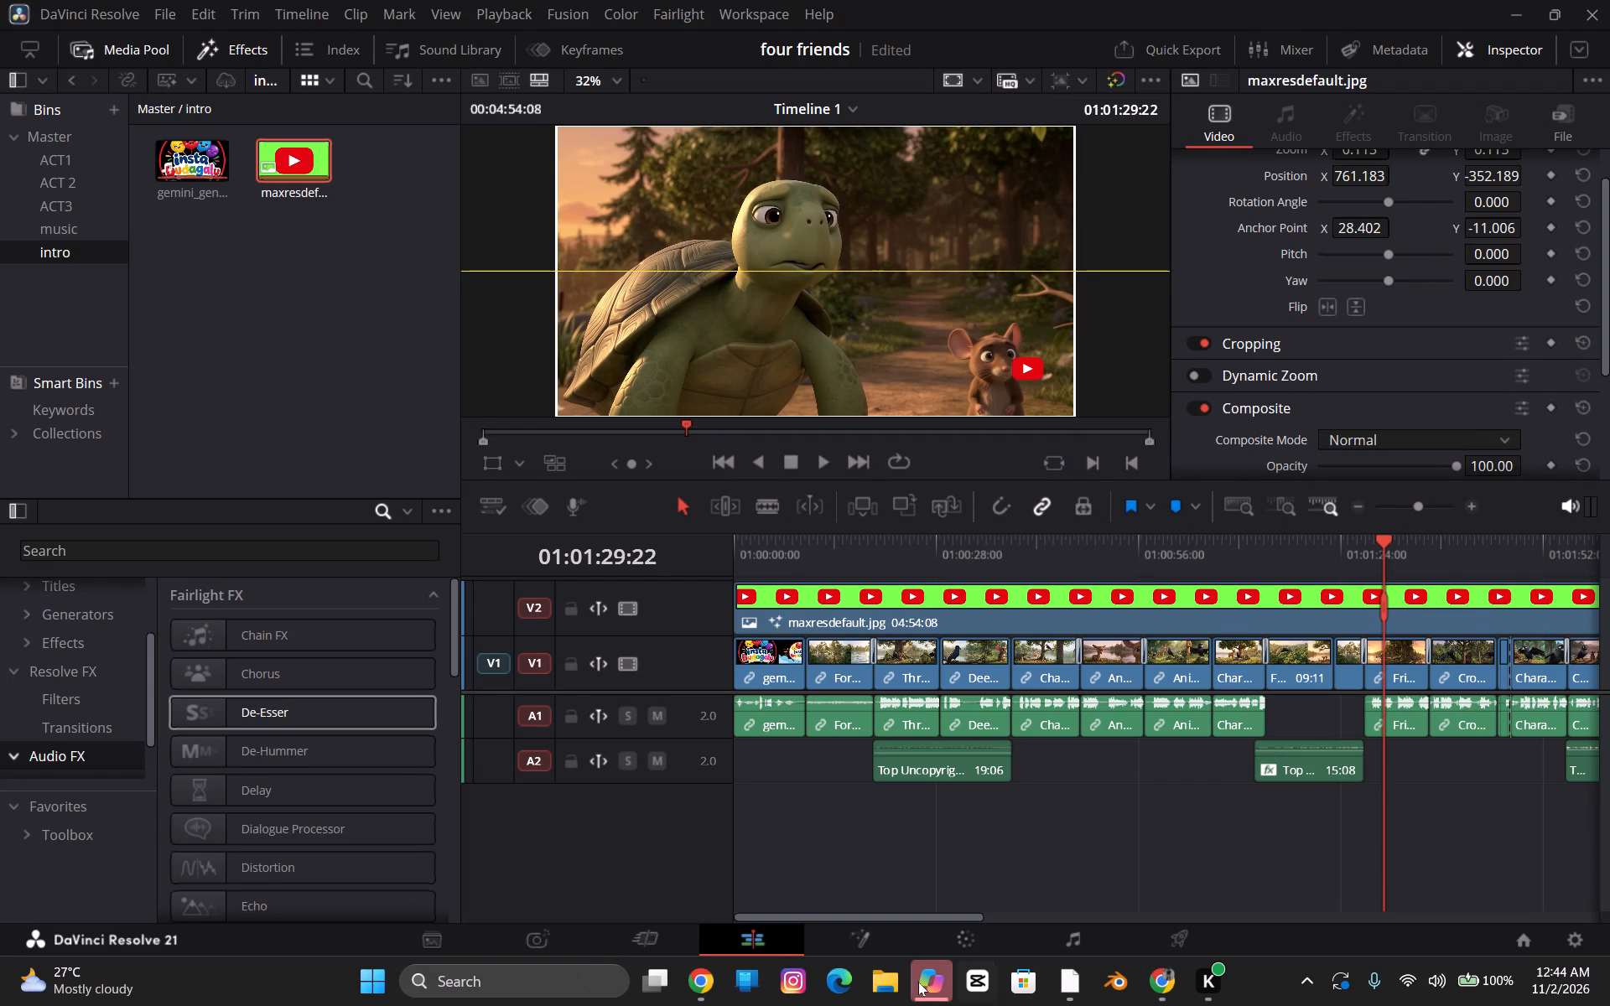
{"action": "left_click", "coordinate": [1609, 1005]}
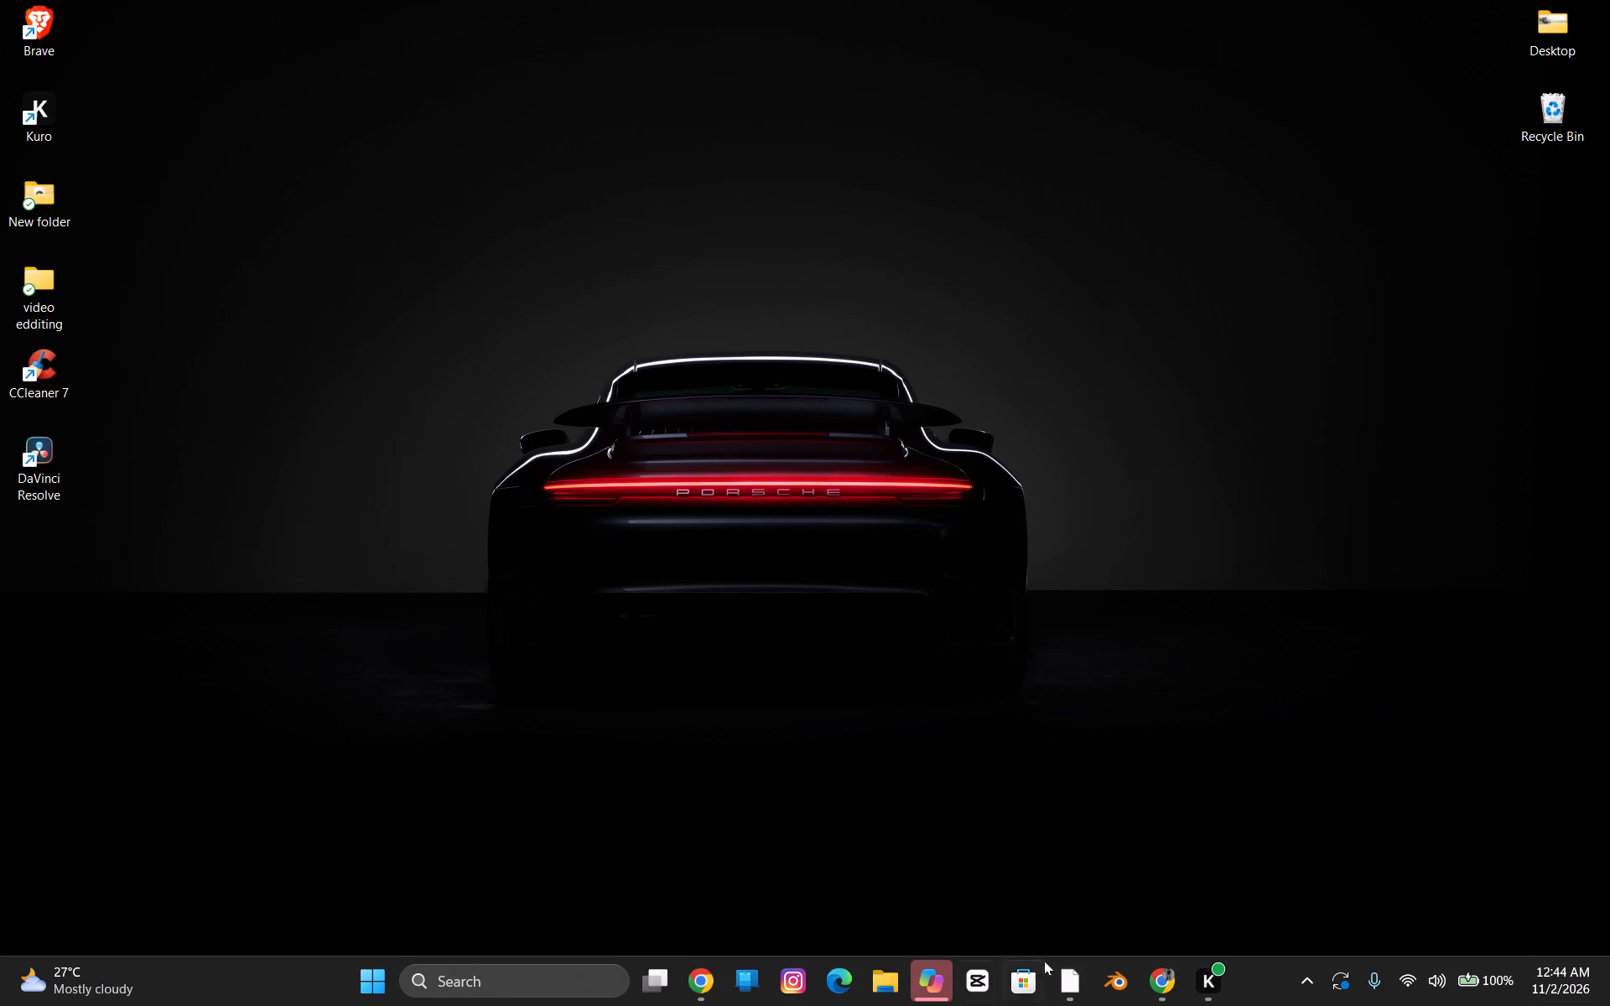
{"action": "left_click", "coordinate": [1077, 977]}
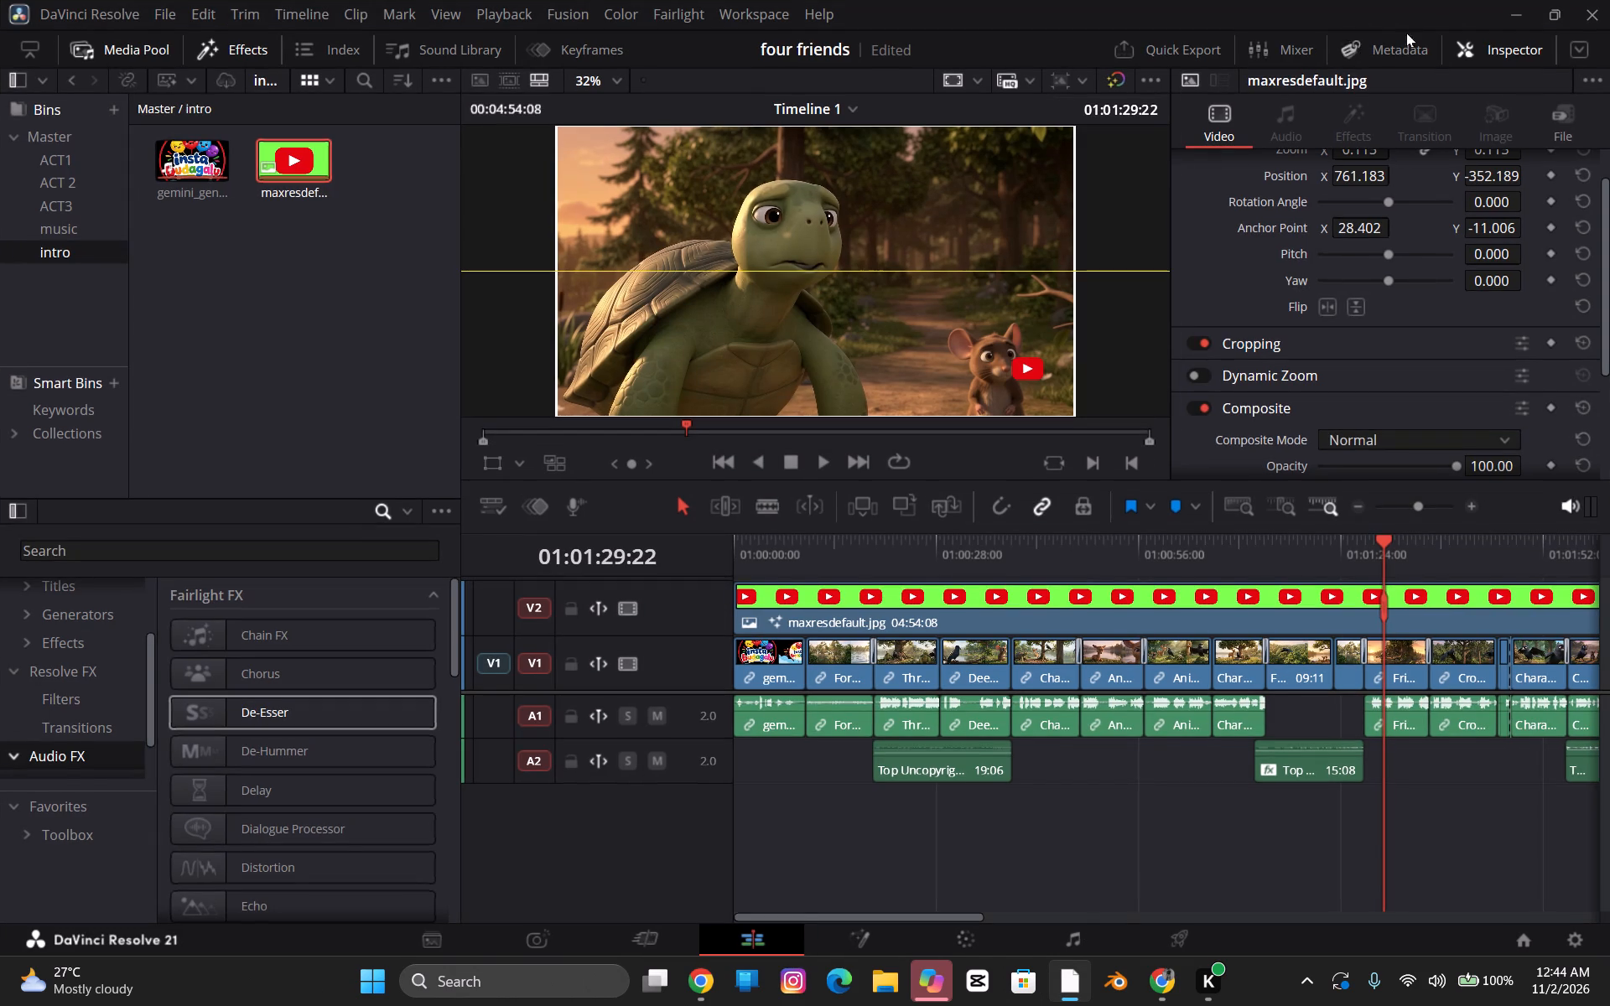
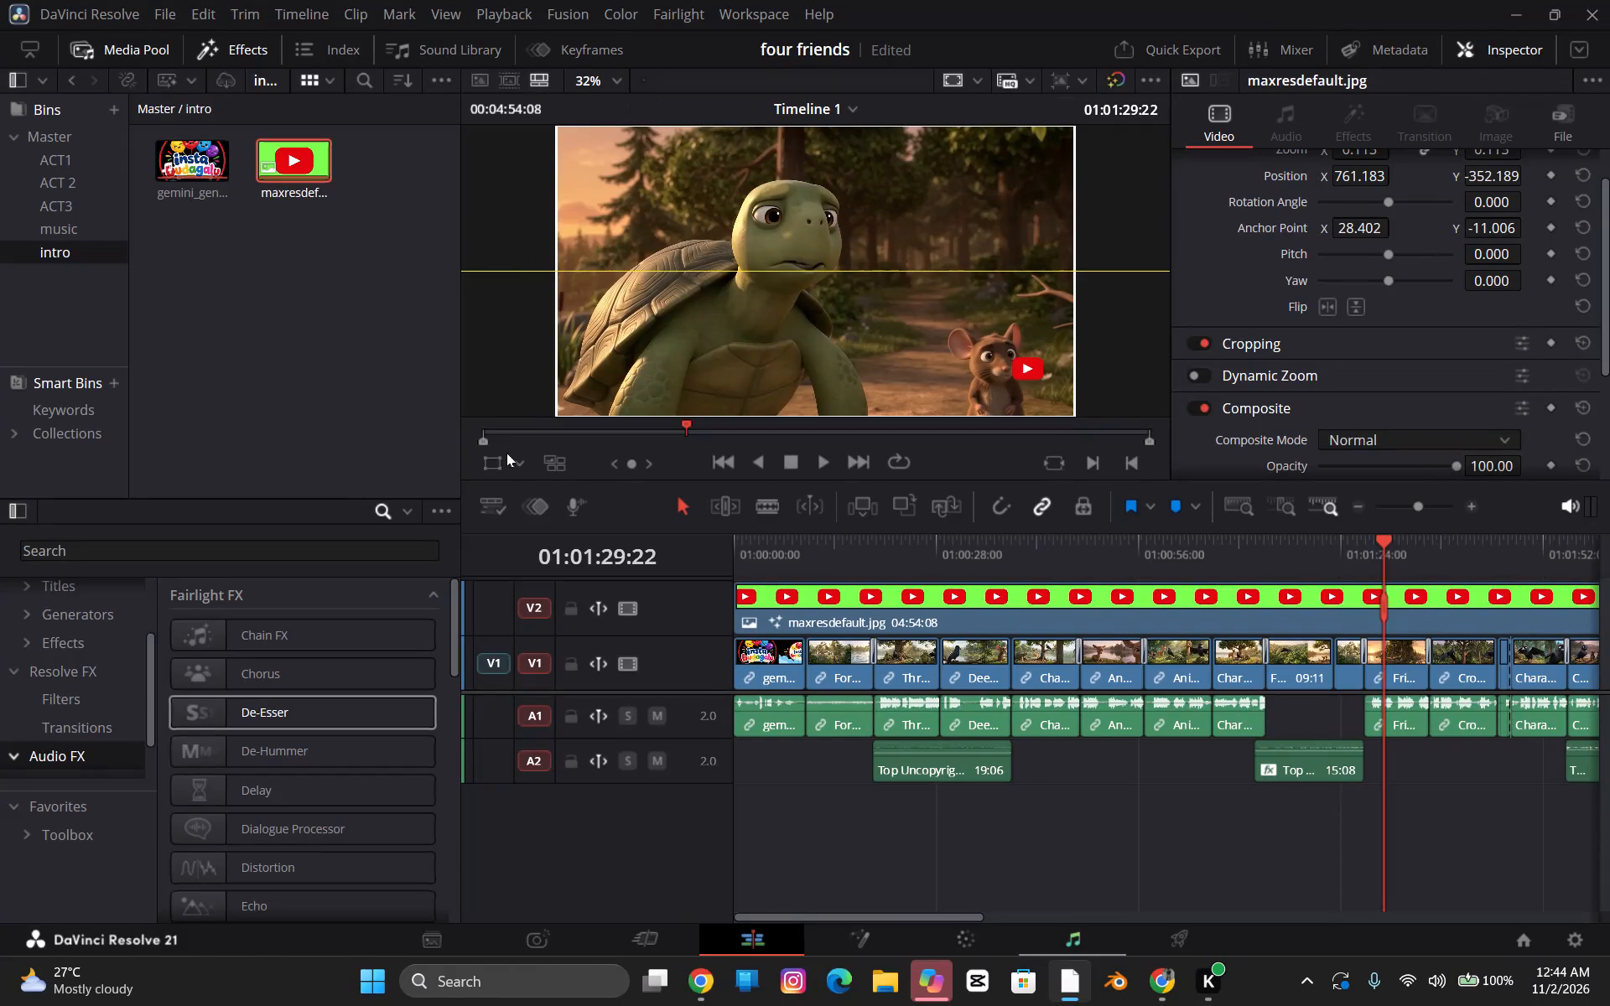
Close the video editor to end work on the four friends project.
{"action": "left_click", "coordinate": [1609, 18]}
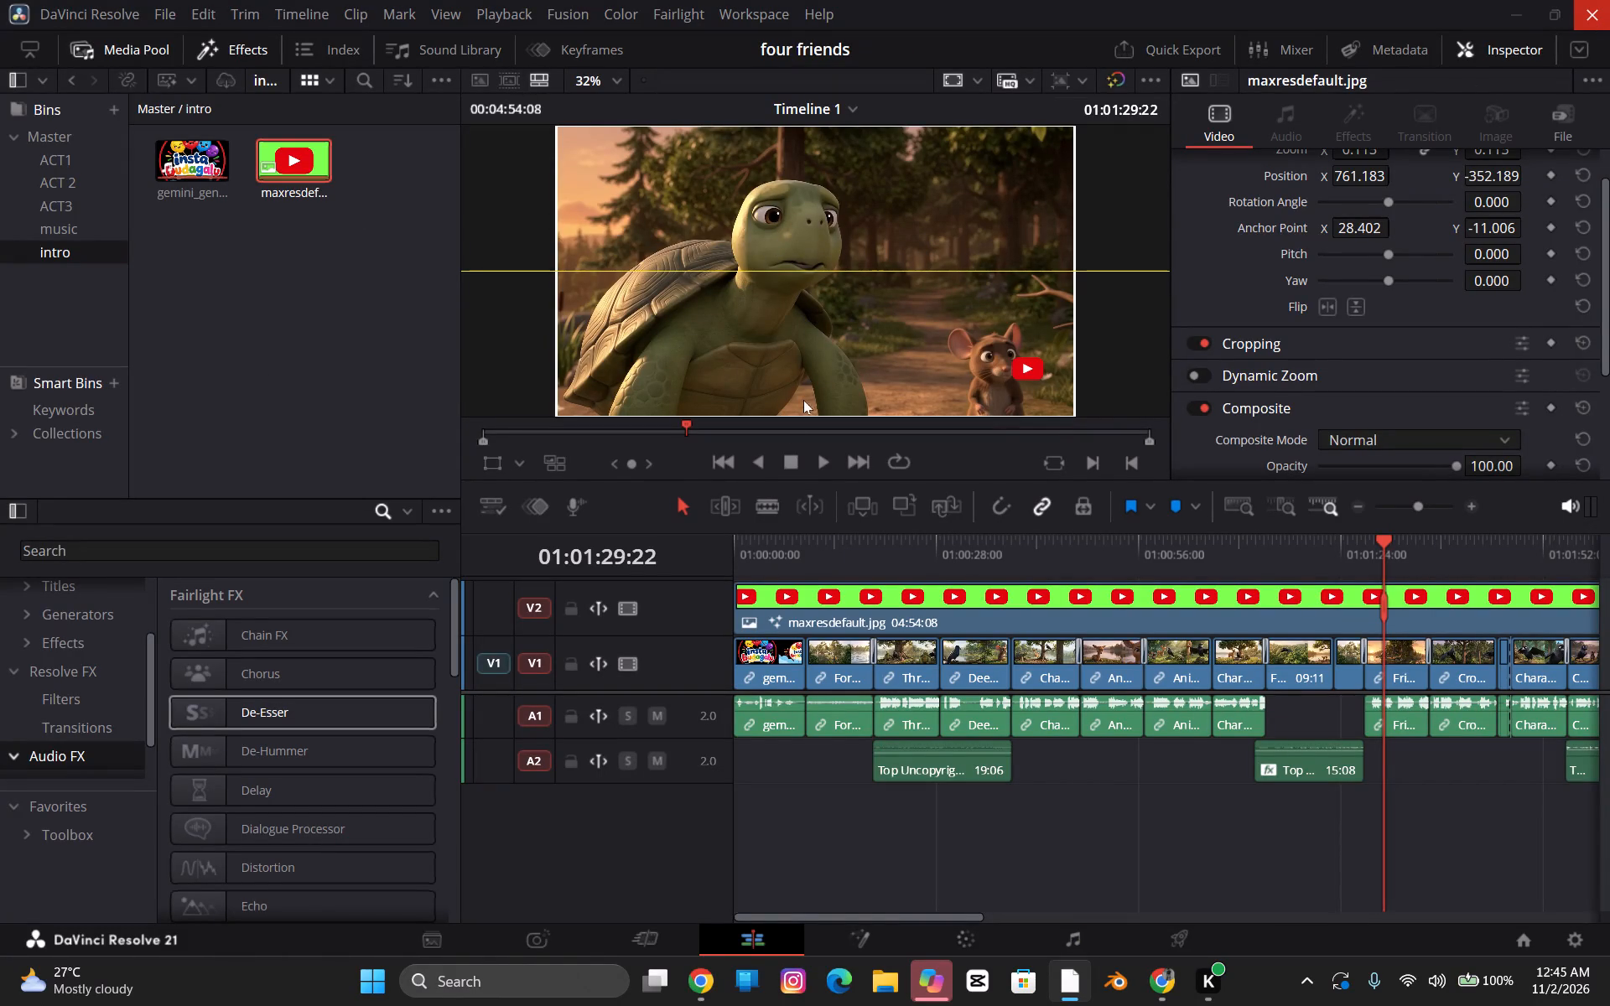
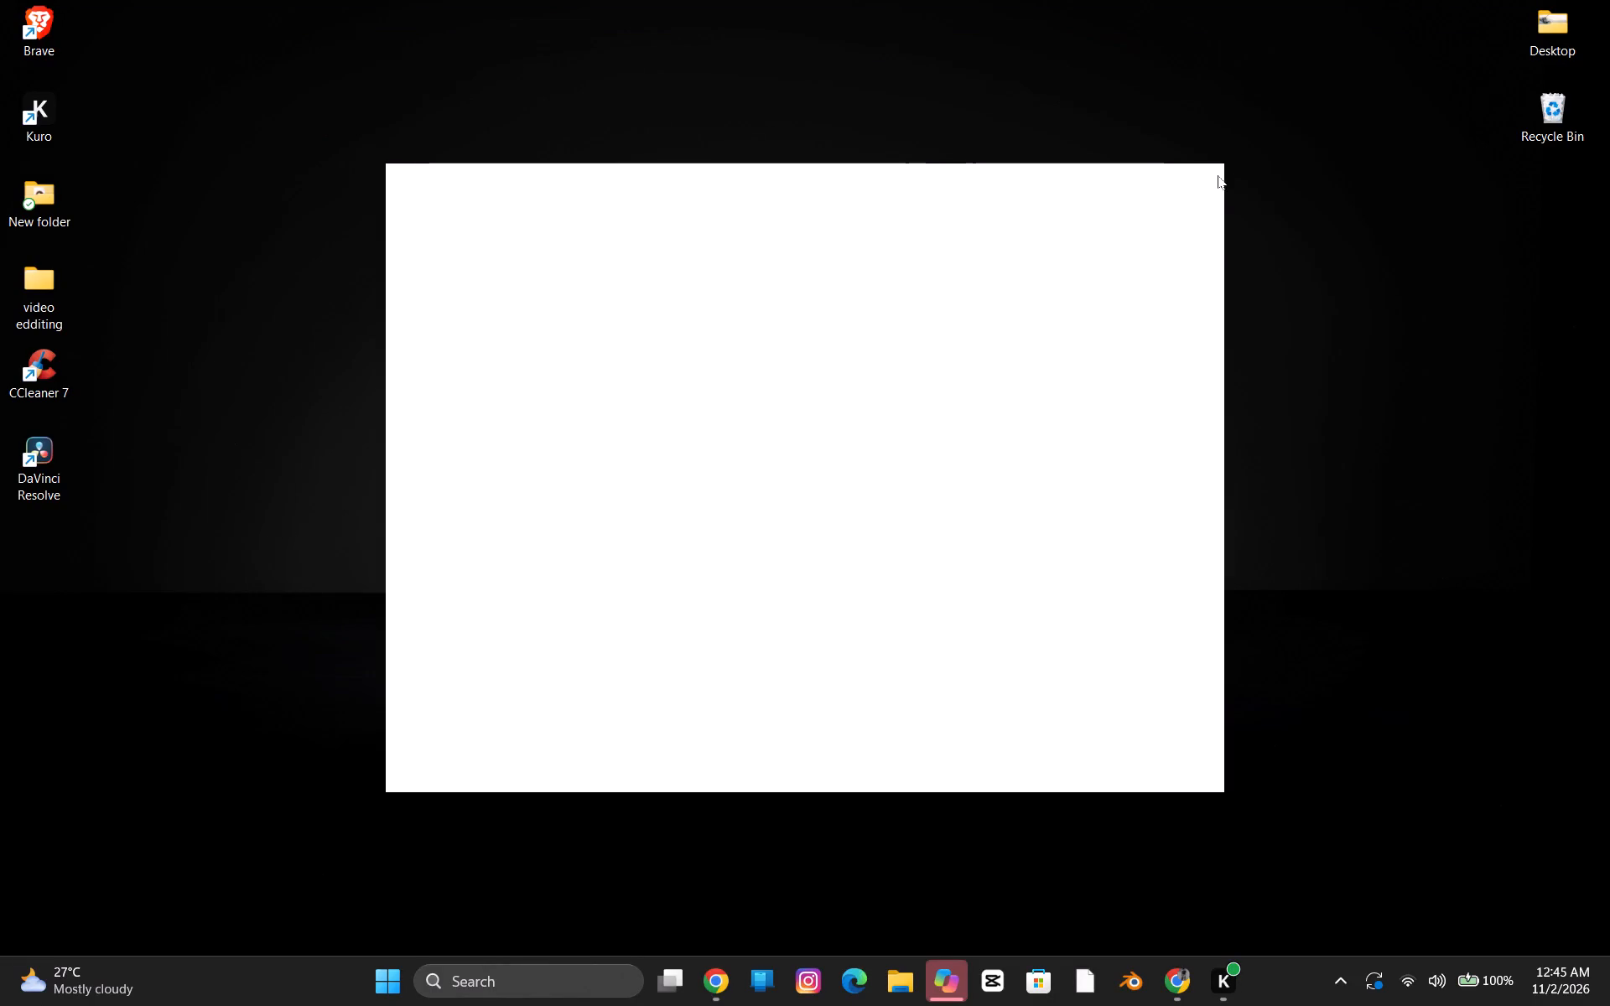
Launch DaVinci Resolve again from the desktop.
{"action": "left_click_drag", "start_coordinate": [1162, 854], "coordinate": [1167, 899]}
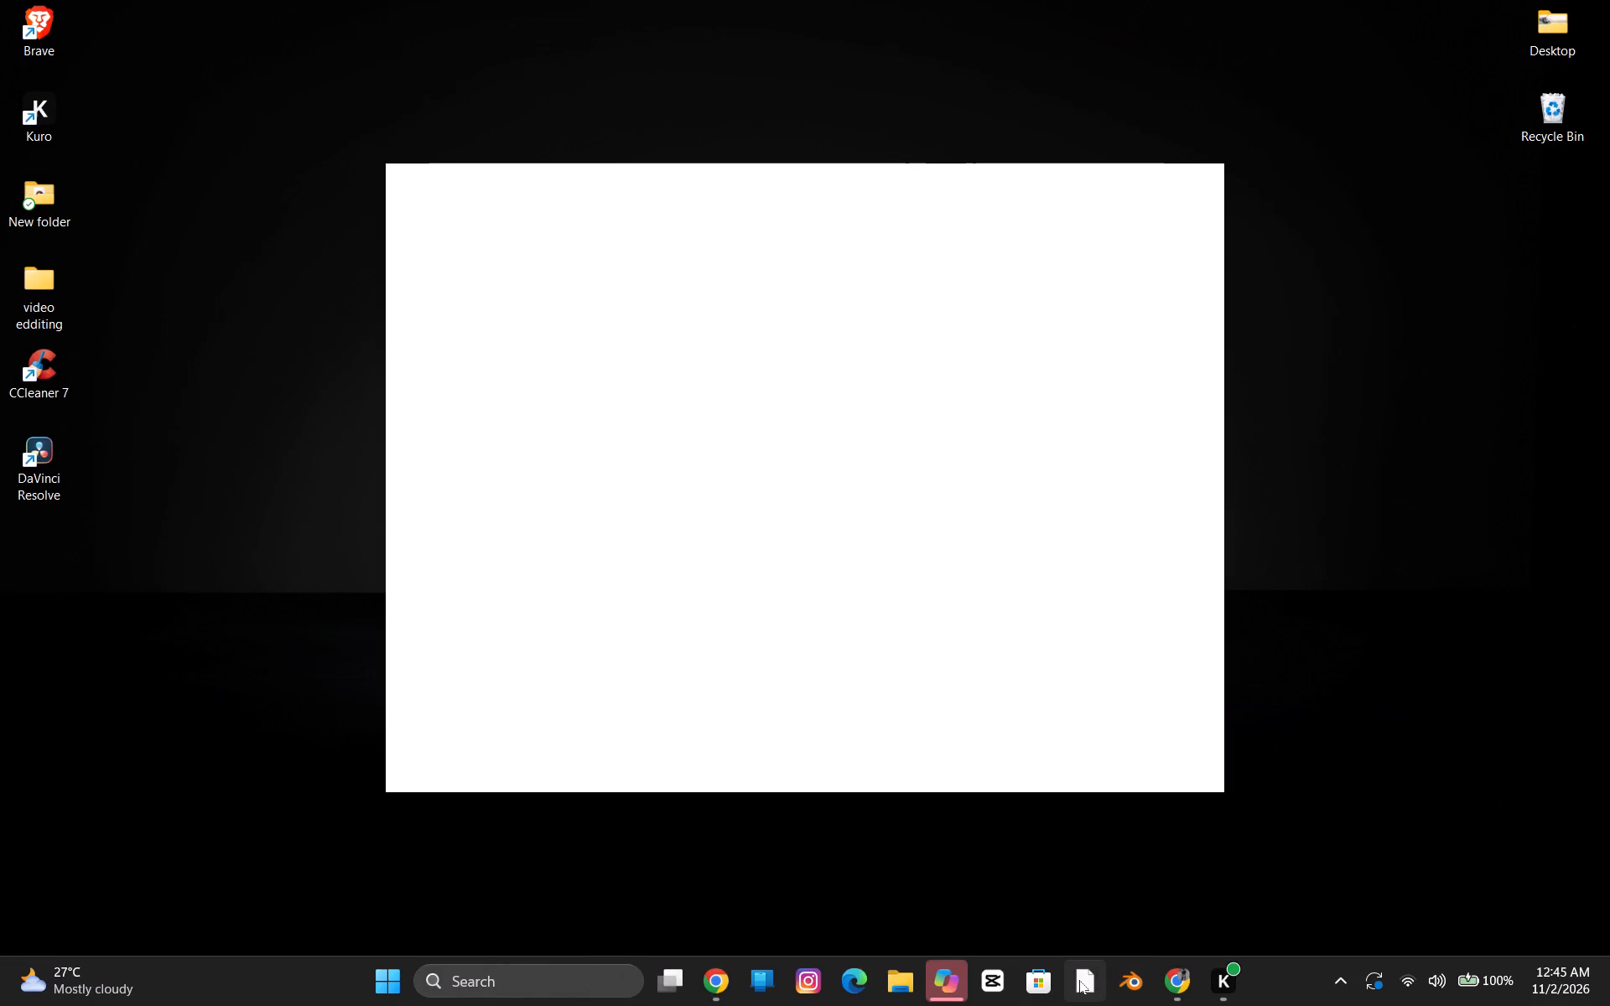
{"action": "double_click", "coordinate": [1079, 980]}
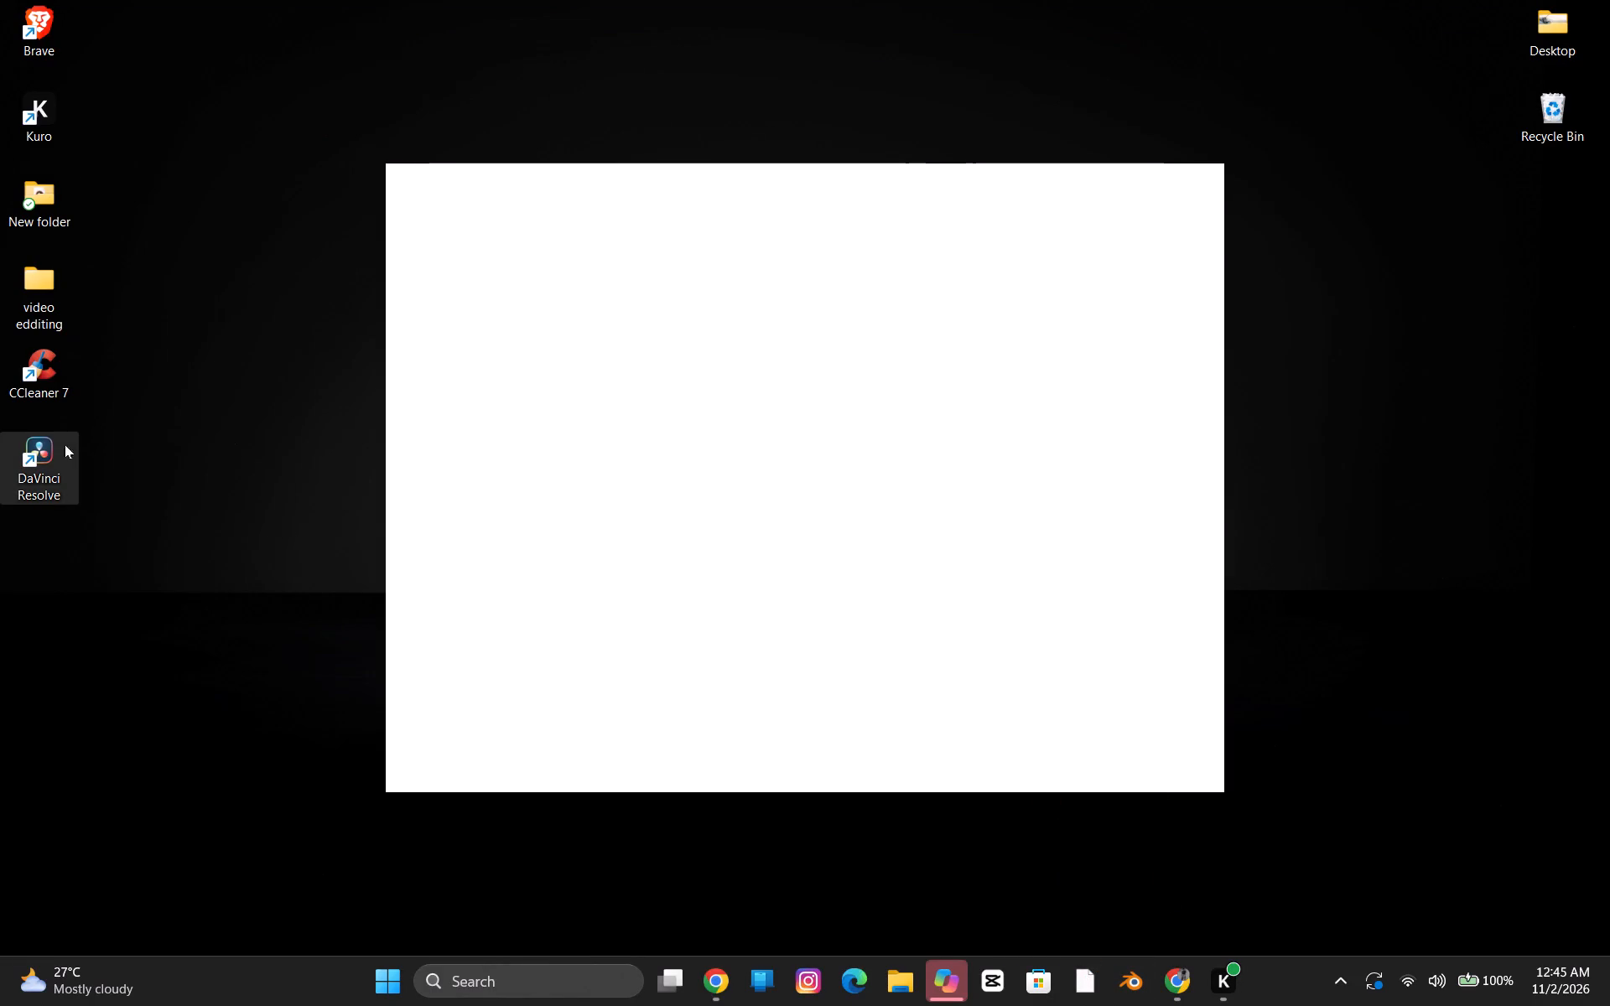
{"action": "double_click", "coordinate": [51, 449]}
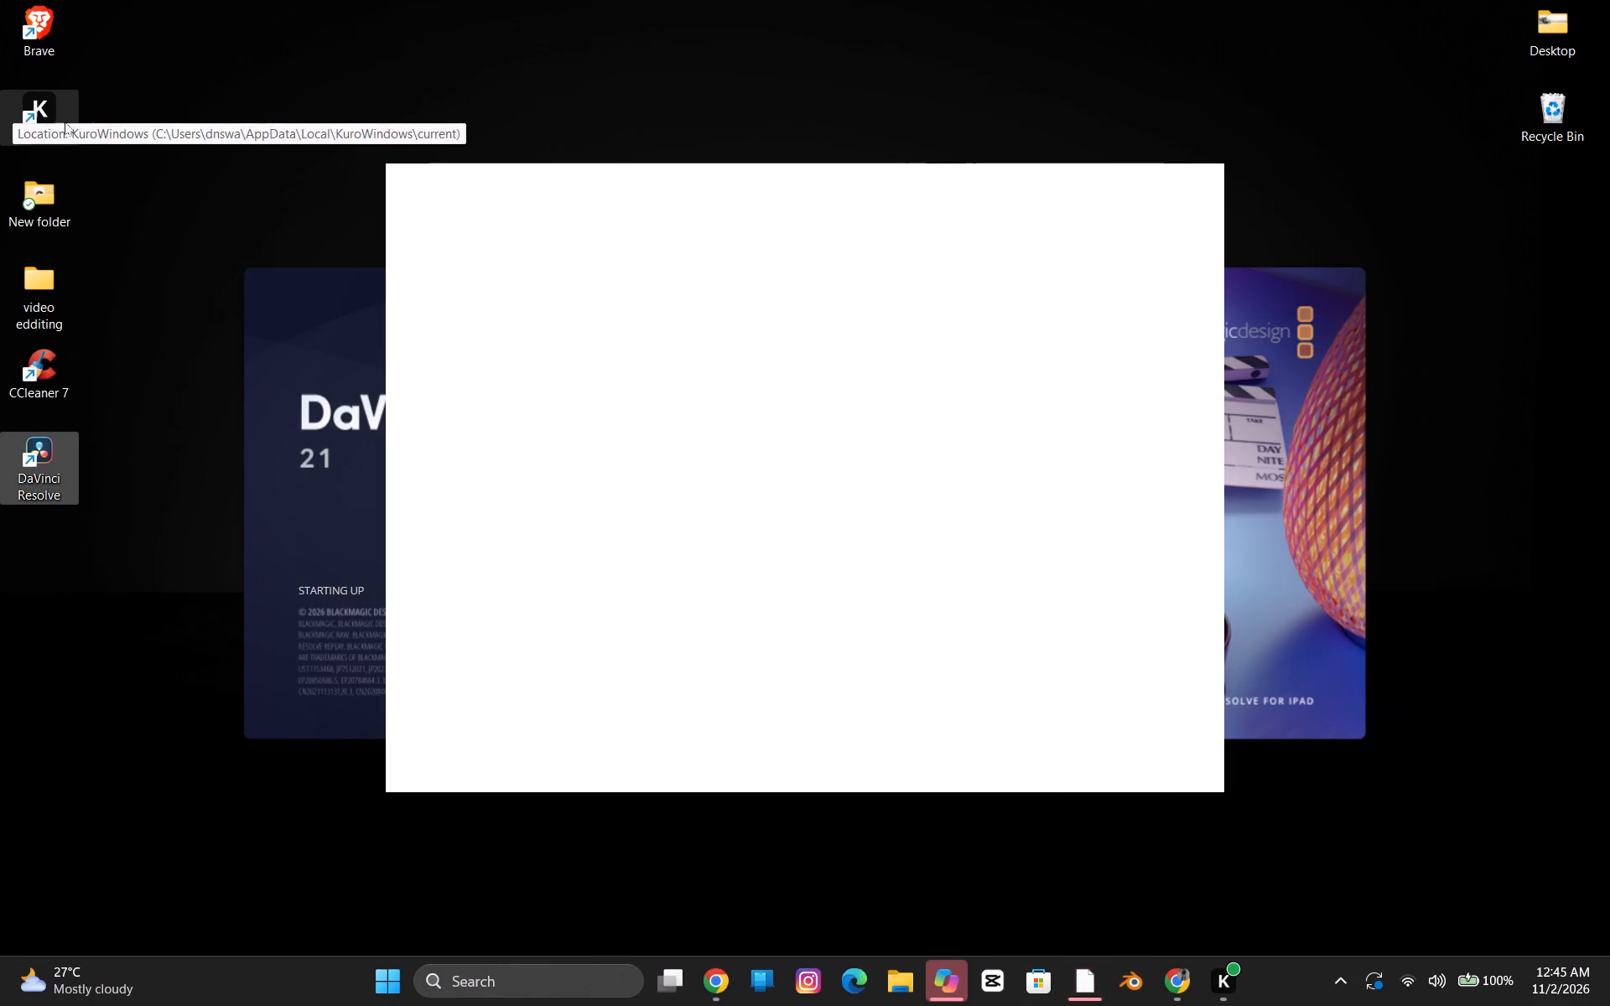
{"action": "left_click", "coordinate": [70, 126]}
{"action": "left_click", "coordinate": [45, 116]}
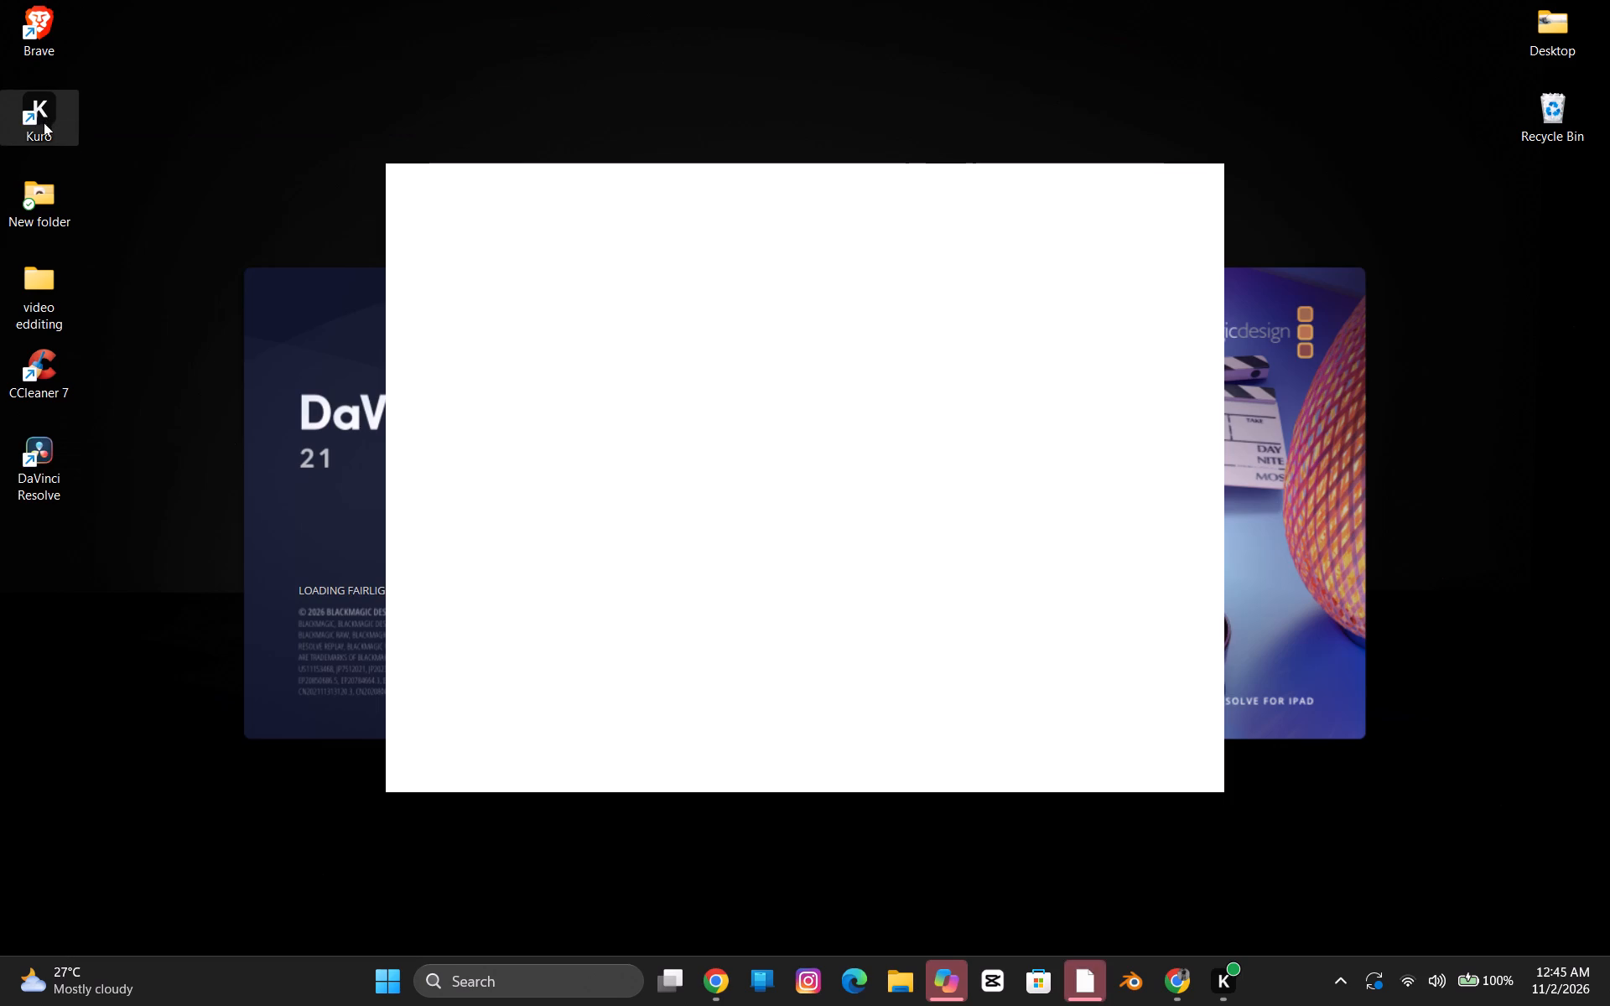
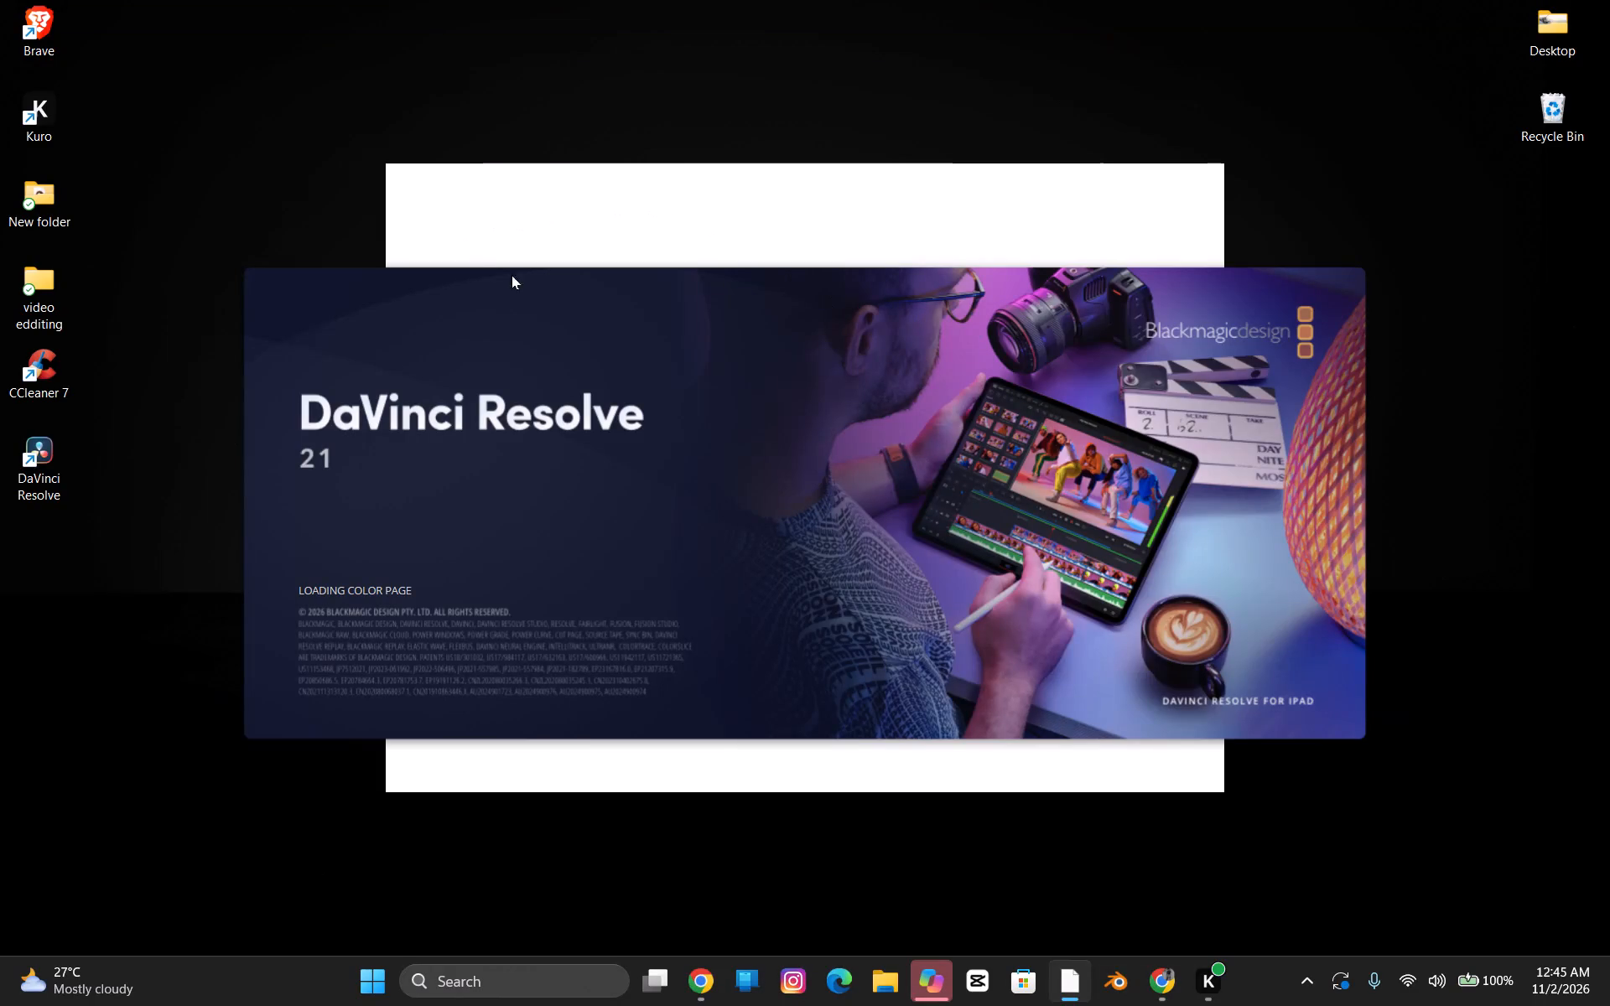
{"action": "left_click", "coordinate": [1163, 977]}
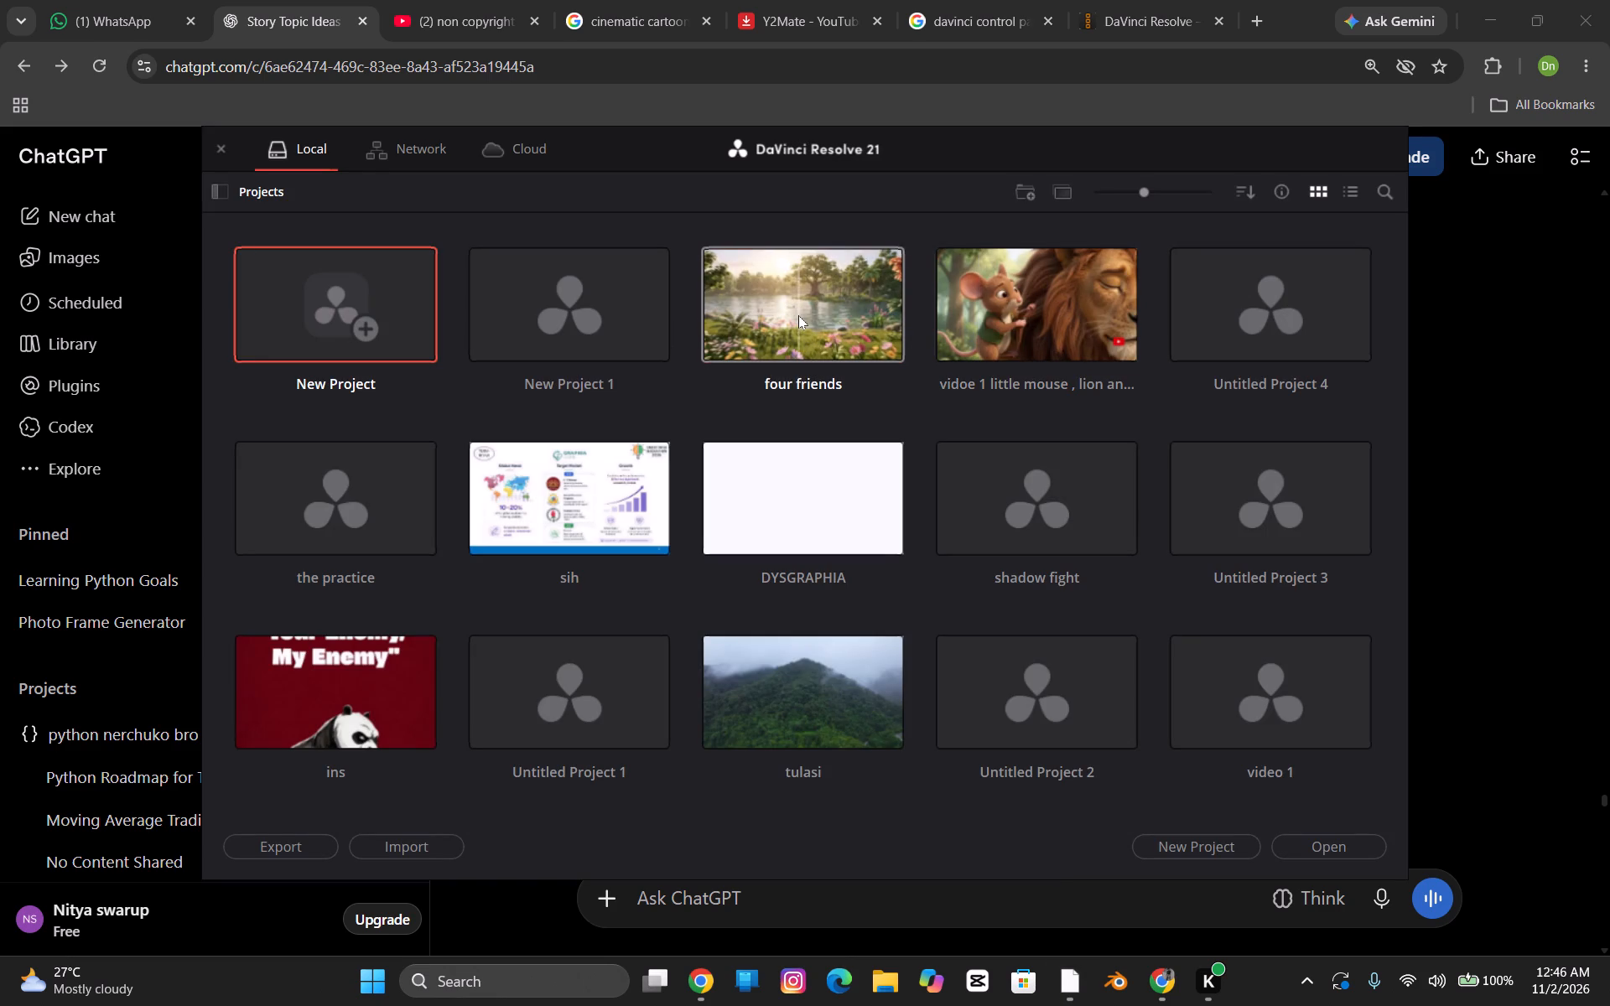
{"action": "left_click", "coordinate": [798, 315]}
{"action": "double_click", "coordinate": [797, 315]}
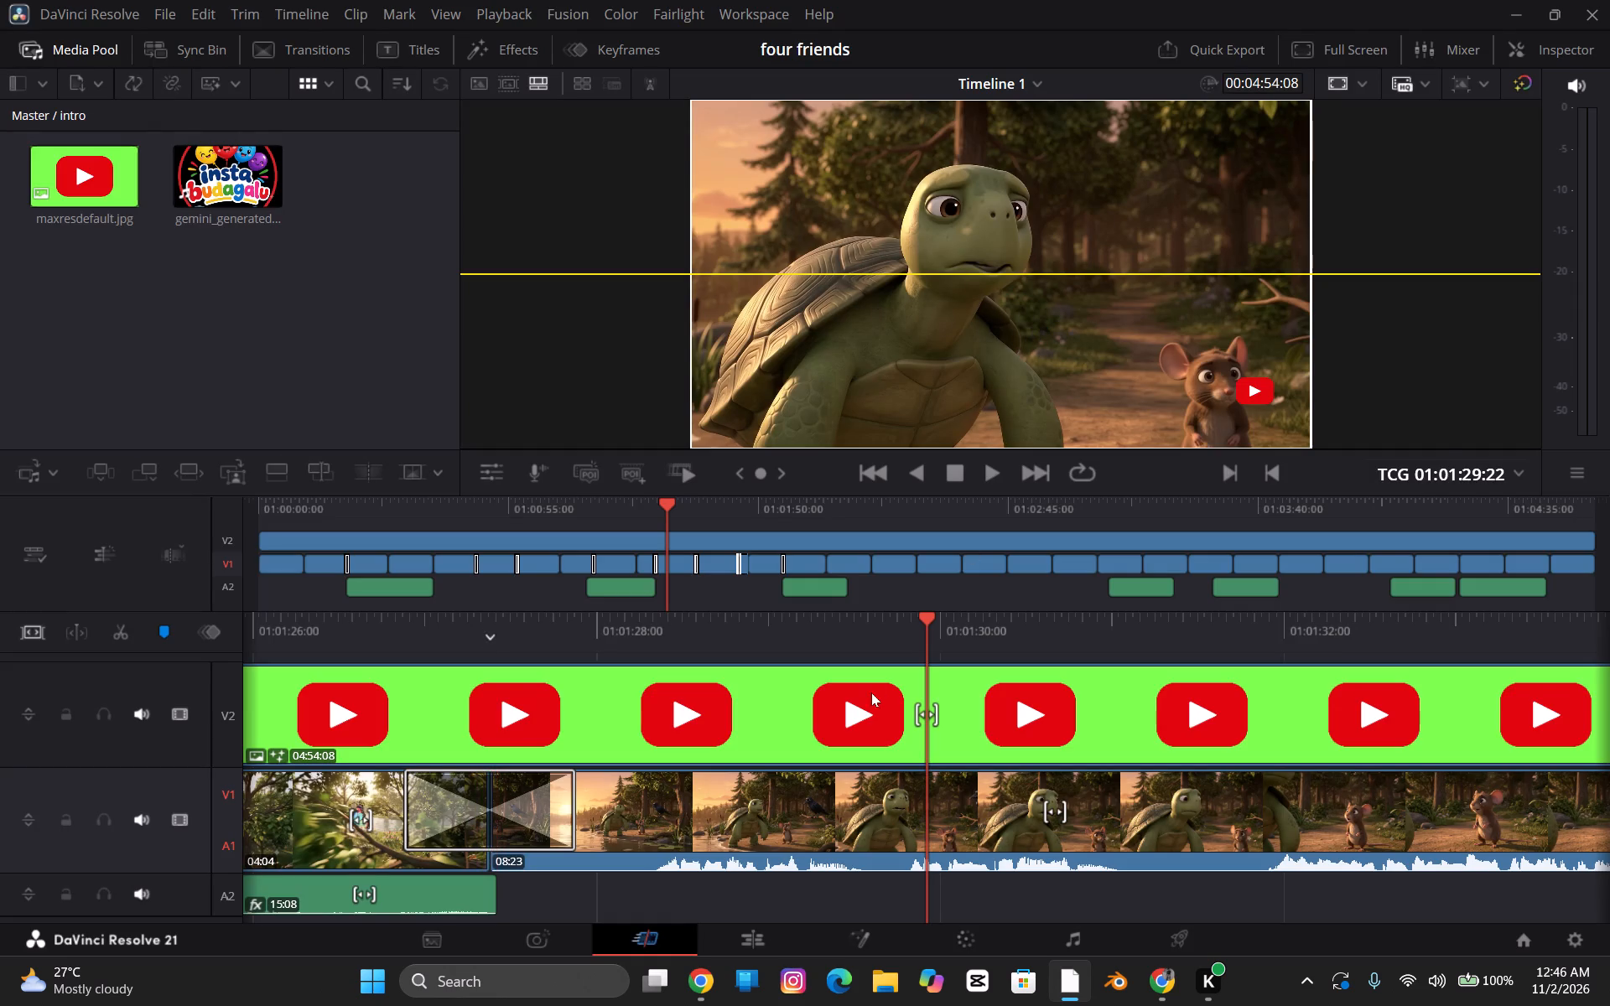
{"action": "left_click", "coordinate": [776, 928]}
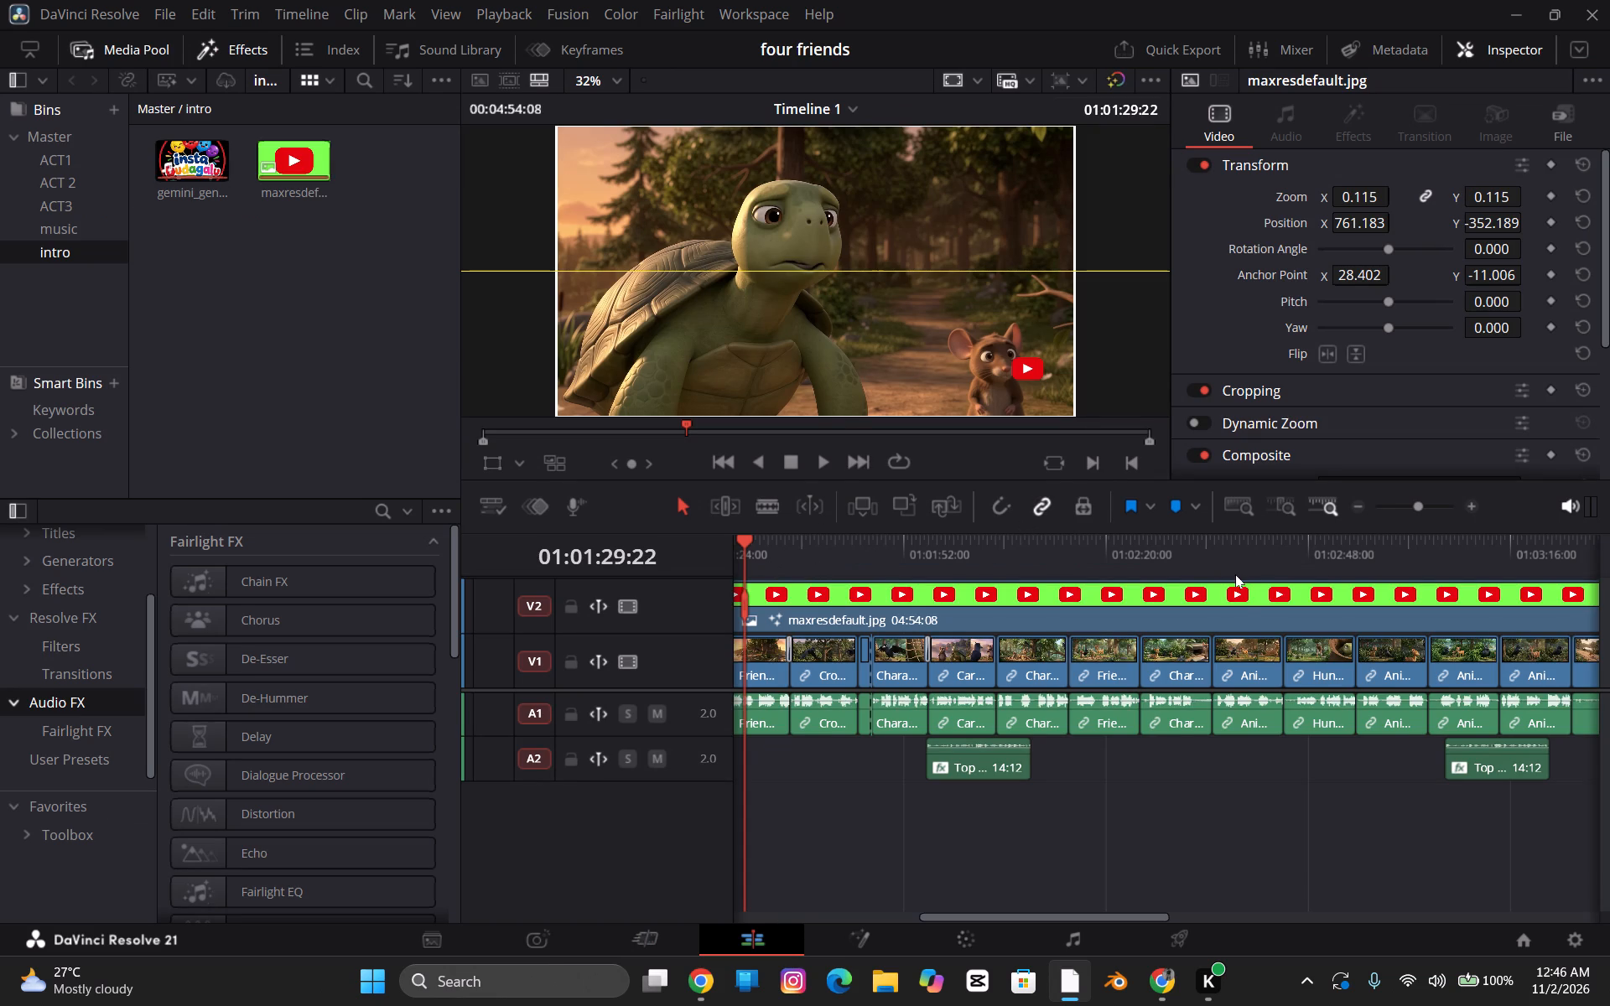
Scrub through Timeline 1 to its final clips and examine the hunter and lakeside reunion scenes, ending at 01:04:26:05.
{"action": "left_click_drag", "start_coordinate": [1236, 574], "coordinate": [1407, 563]}
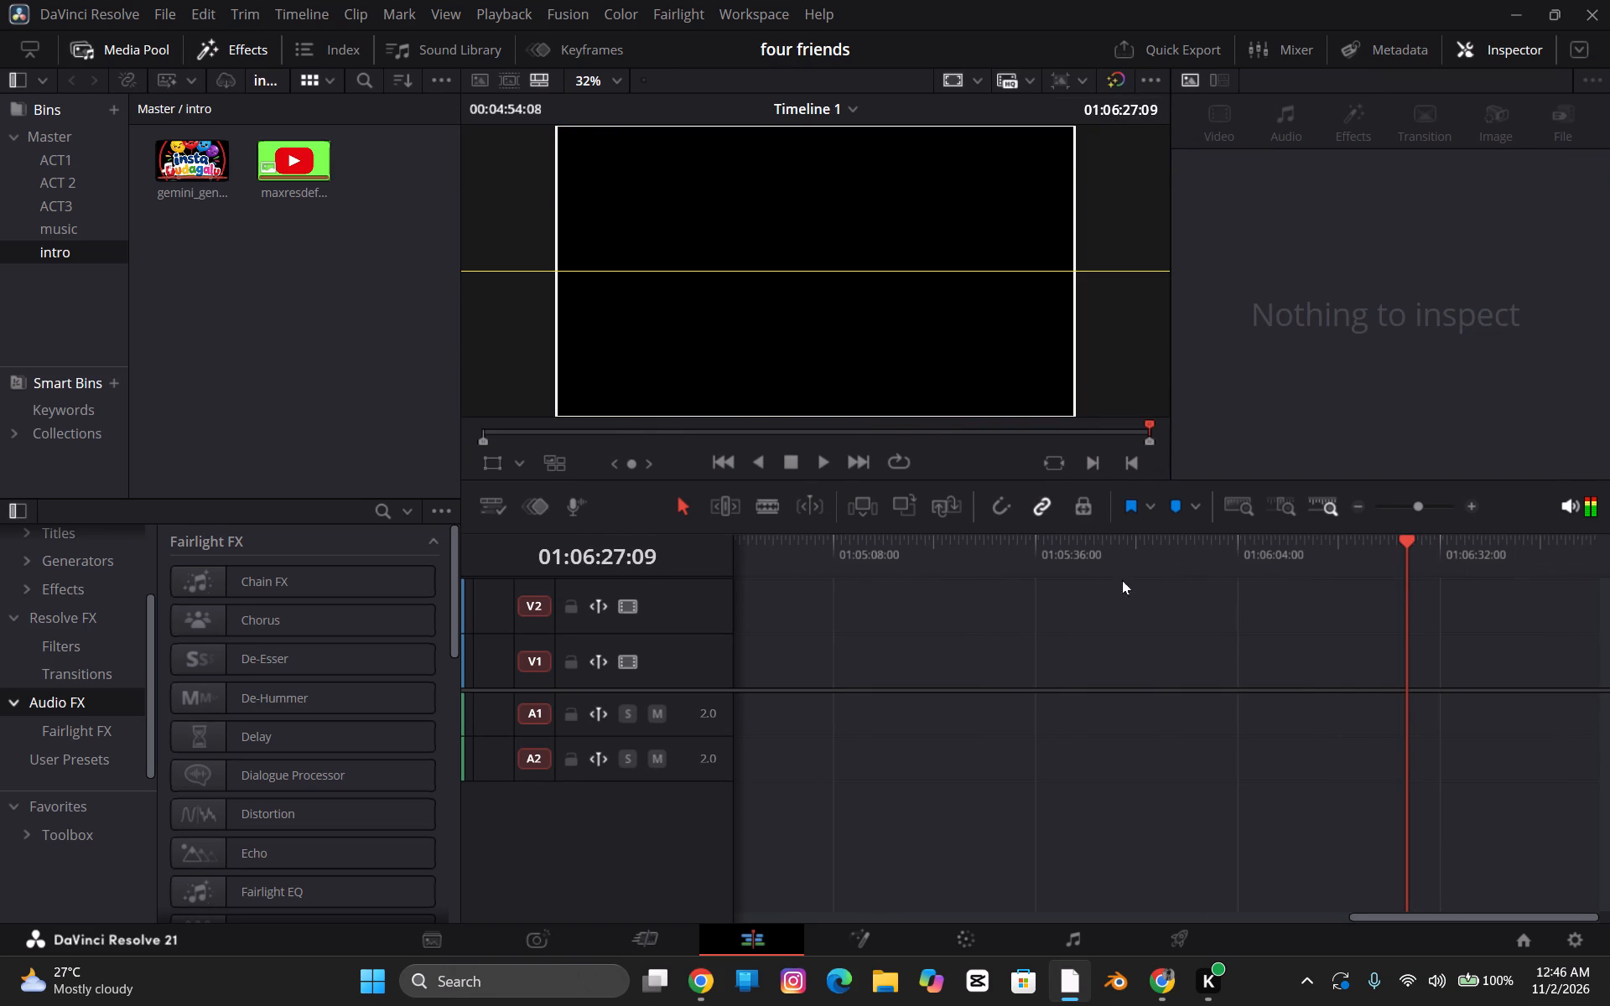
{"action": "left_click_drag", "start_coordinate": [1405, 558], "coordinate": [757, 543]}
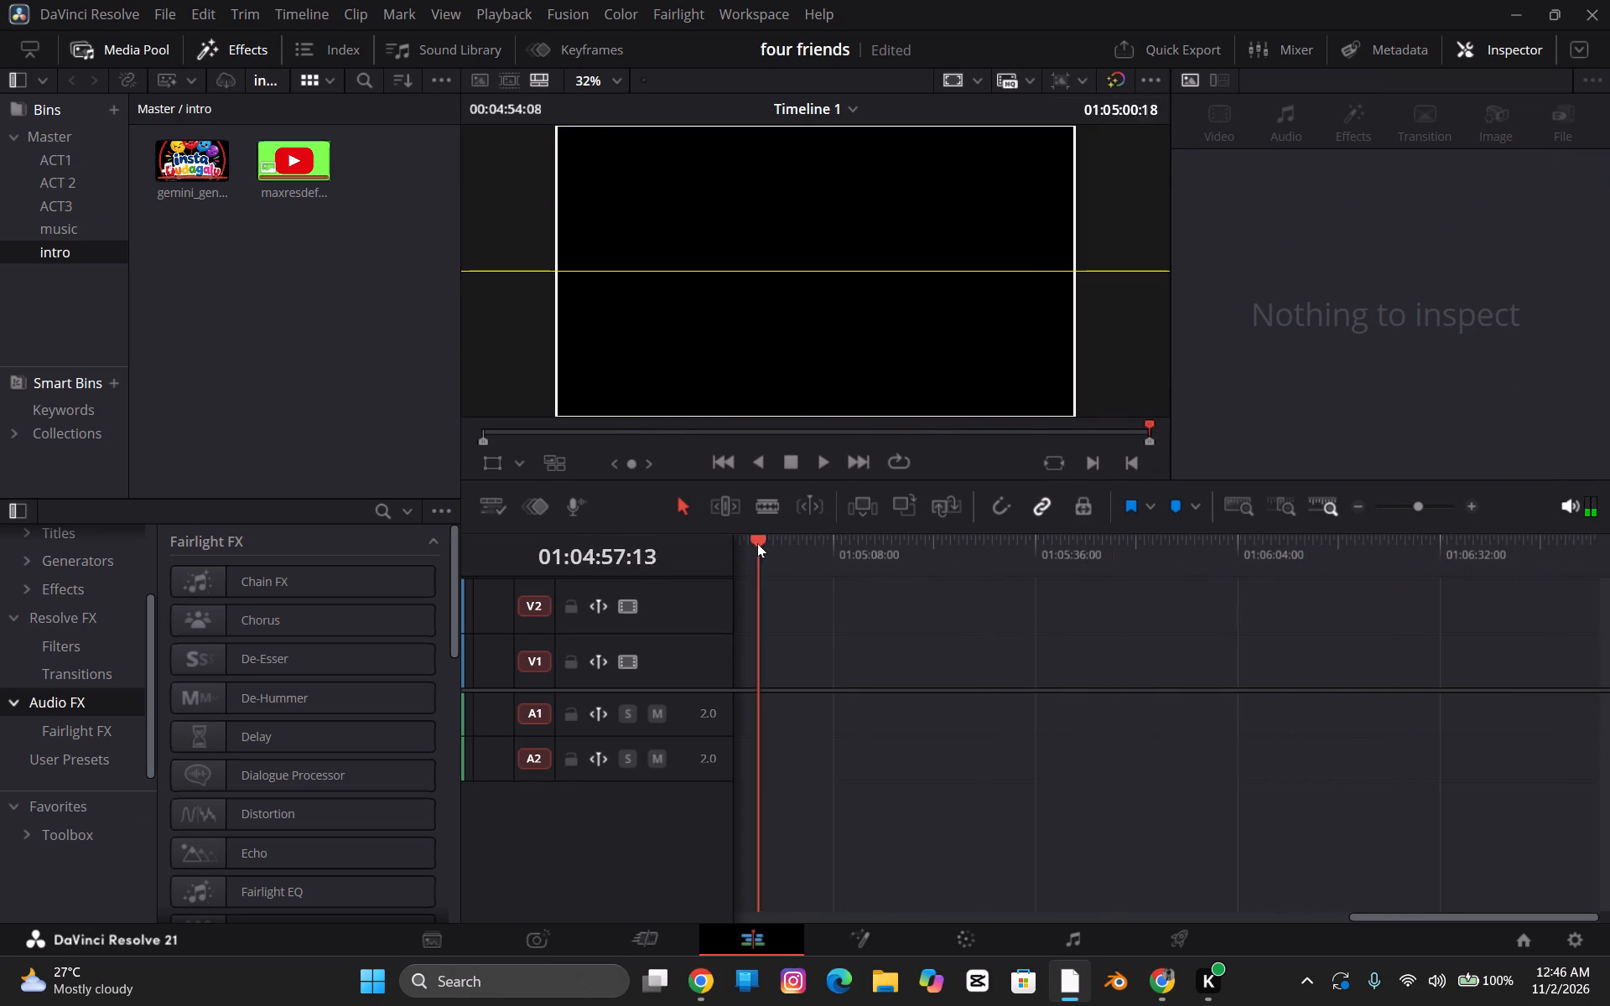
{"action": "left_click_drag", "start_coordinate": [757, 543], "coordinate": [1581, 579]}
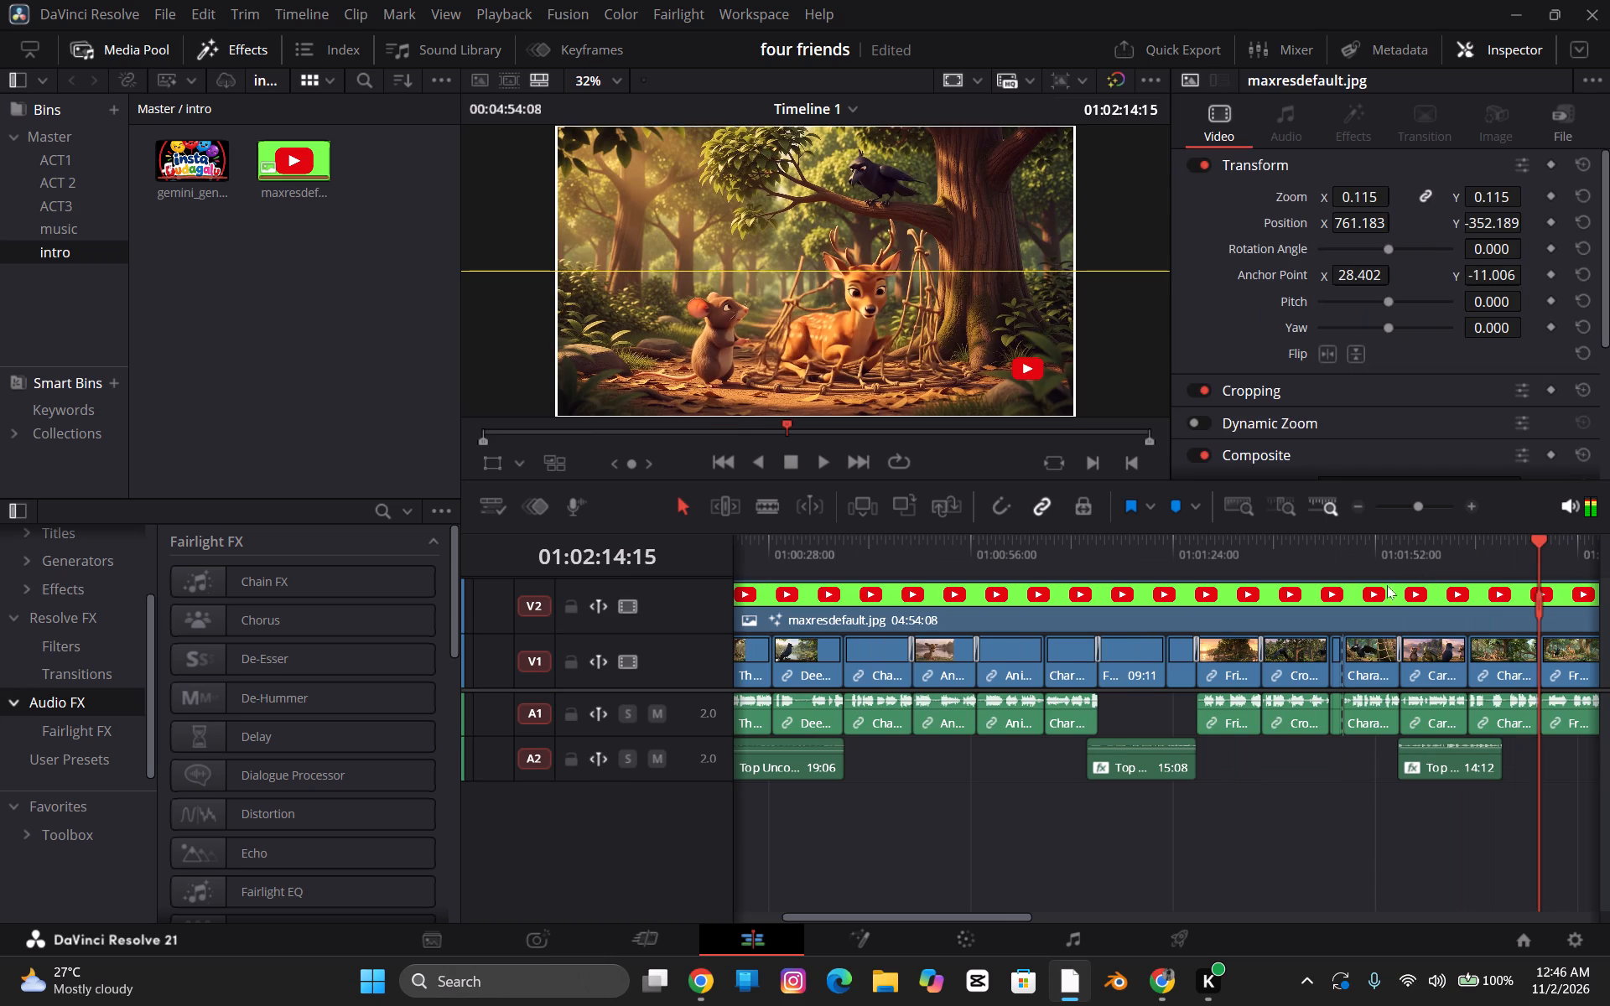
{"action": "left_click_drag", "start_coordinate": [1024, 914], "coordinate": [1208, 901]}
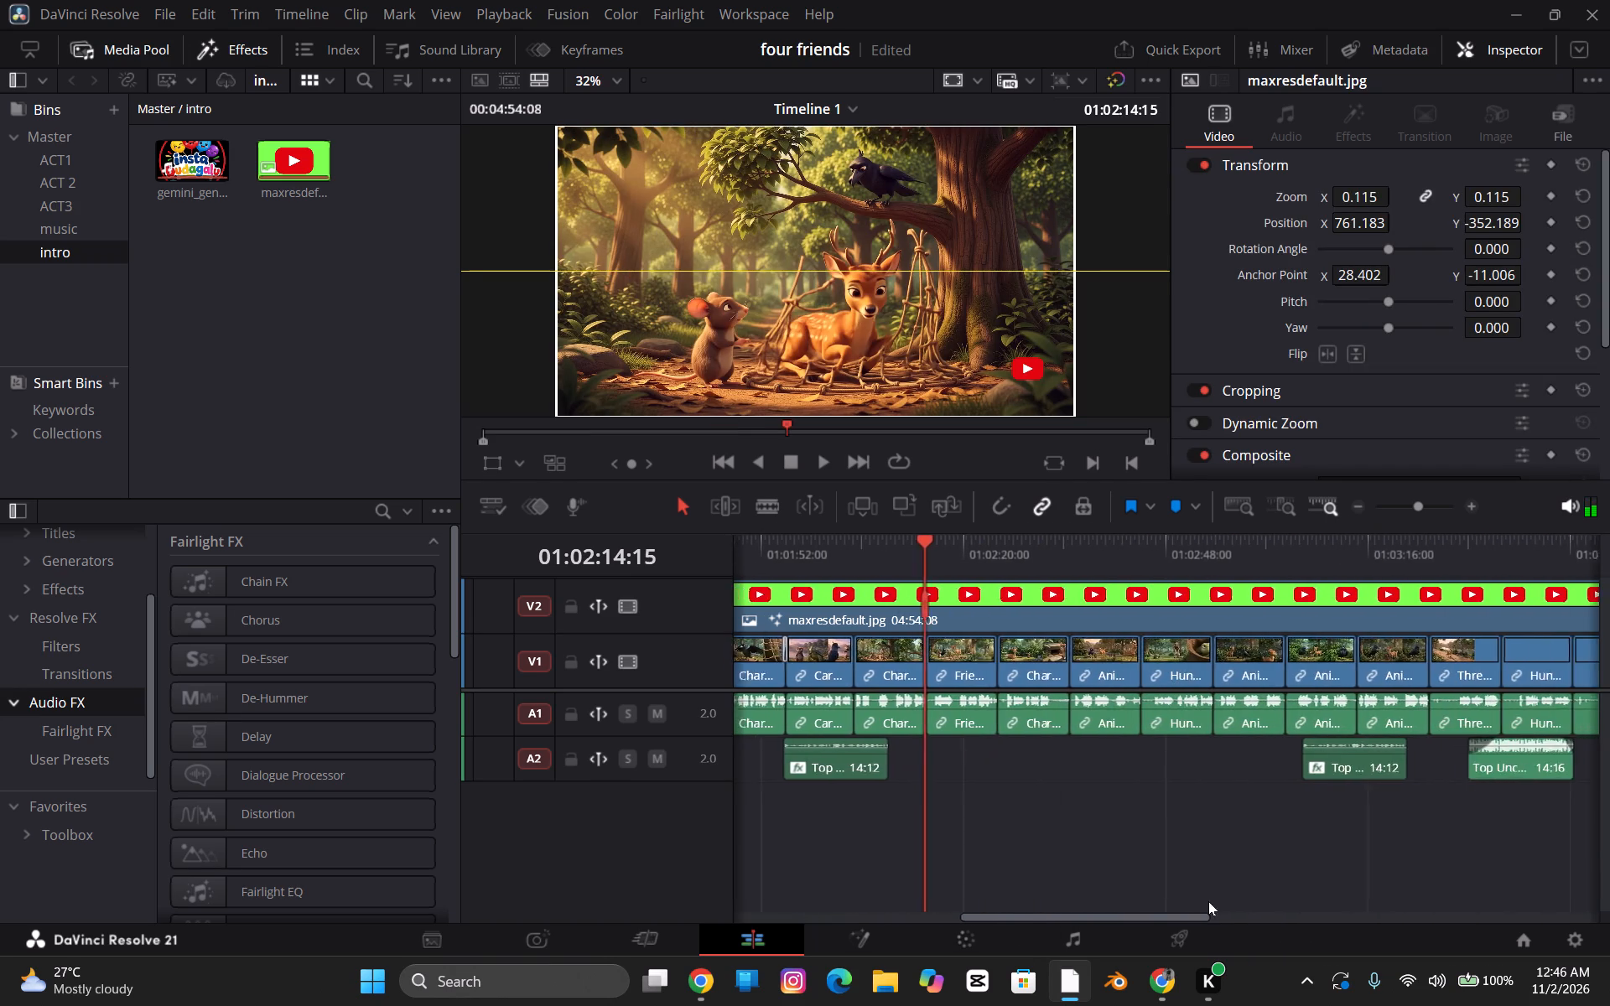
{"action": "left_click_drag", "start_coordinate": [1208, 901], "coordinate": [1410, 894]}
{"action": "left_click", "coordinate": [1308, 645]}
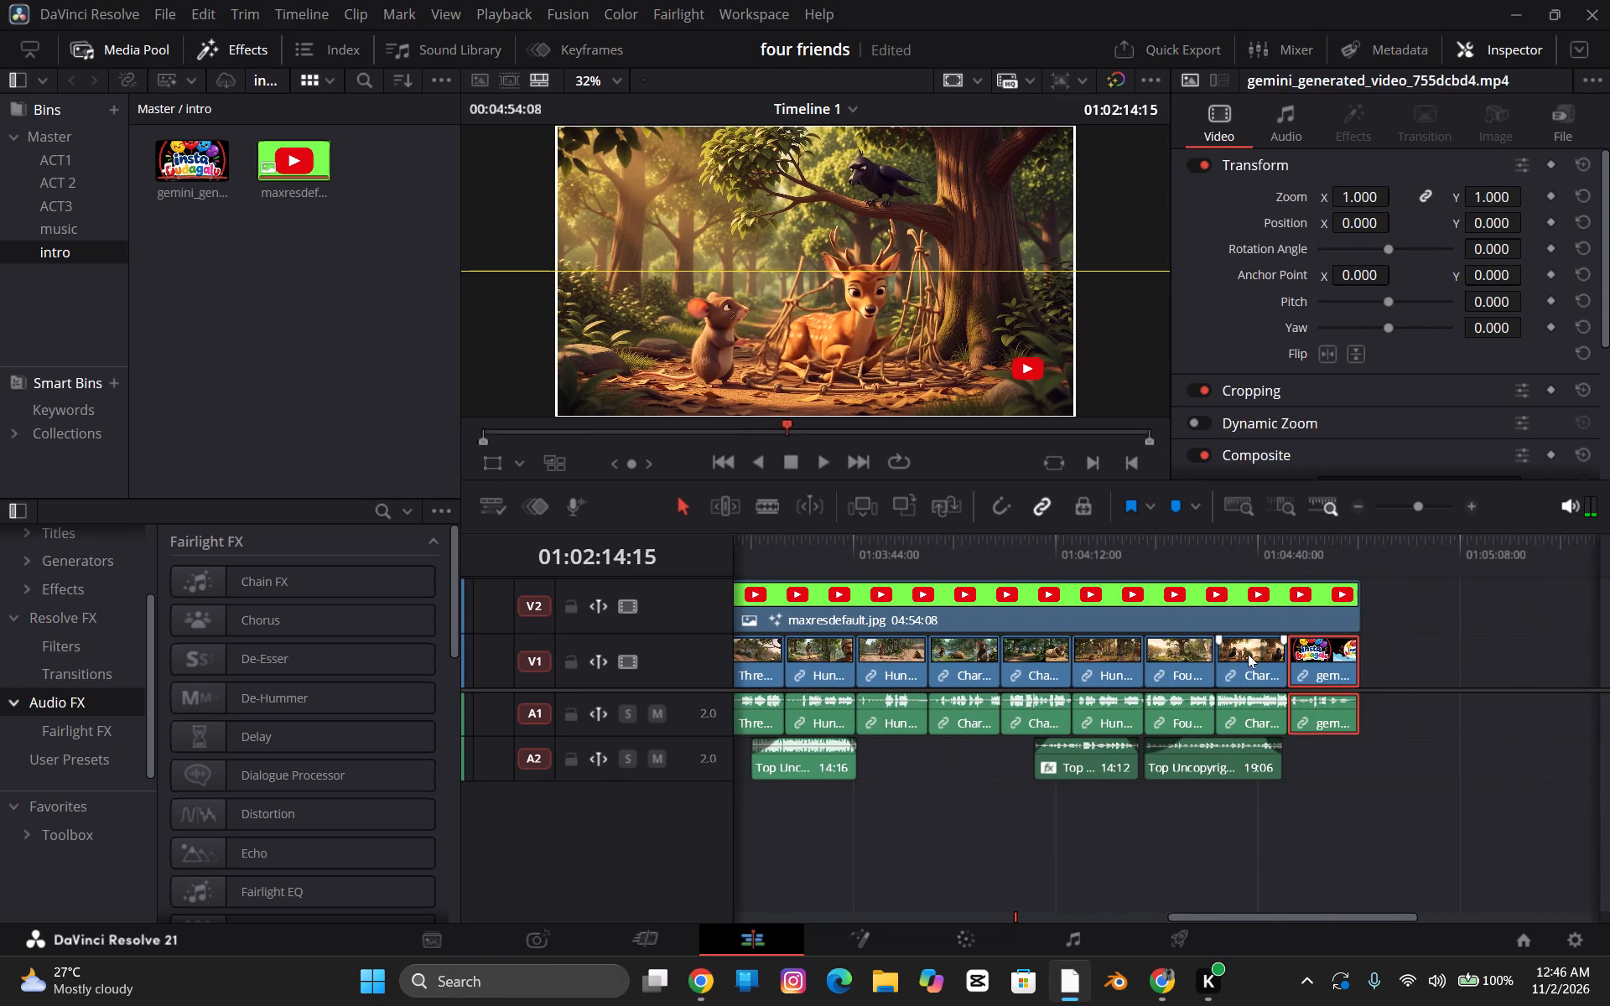
{"action": "left_click", "coordinate": [1248, 654]}
{"action": "left_click", "coordinate": [1179, 668]}
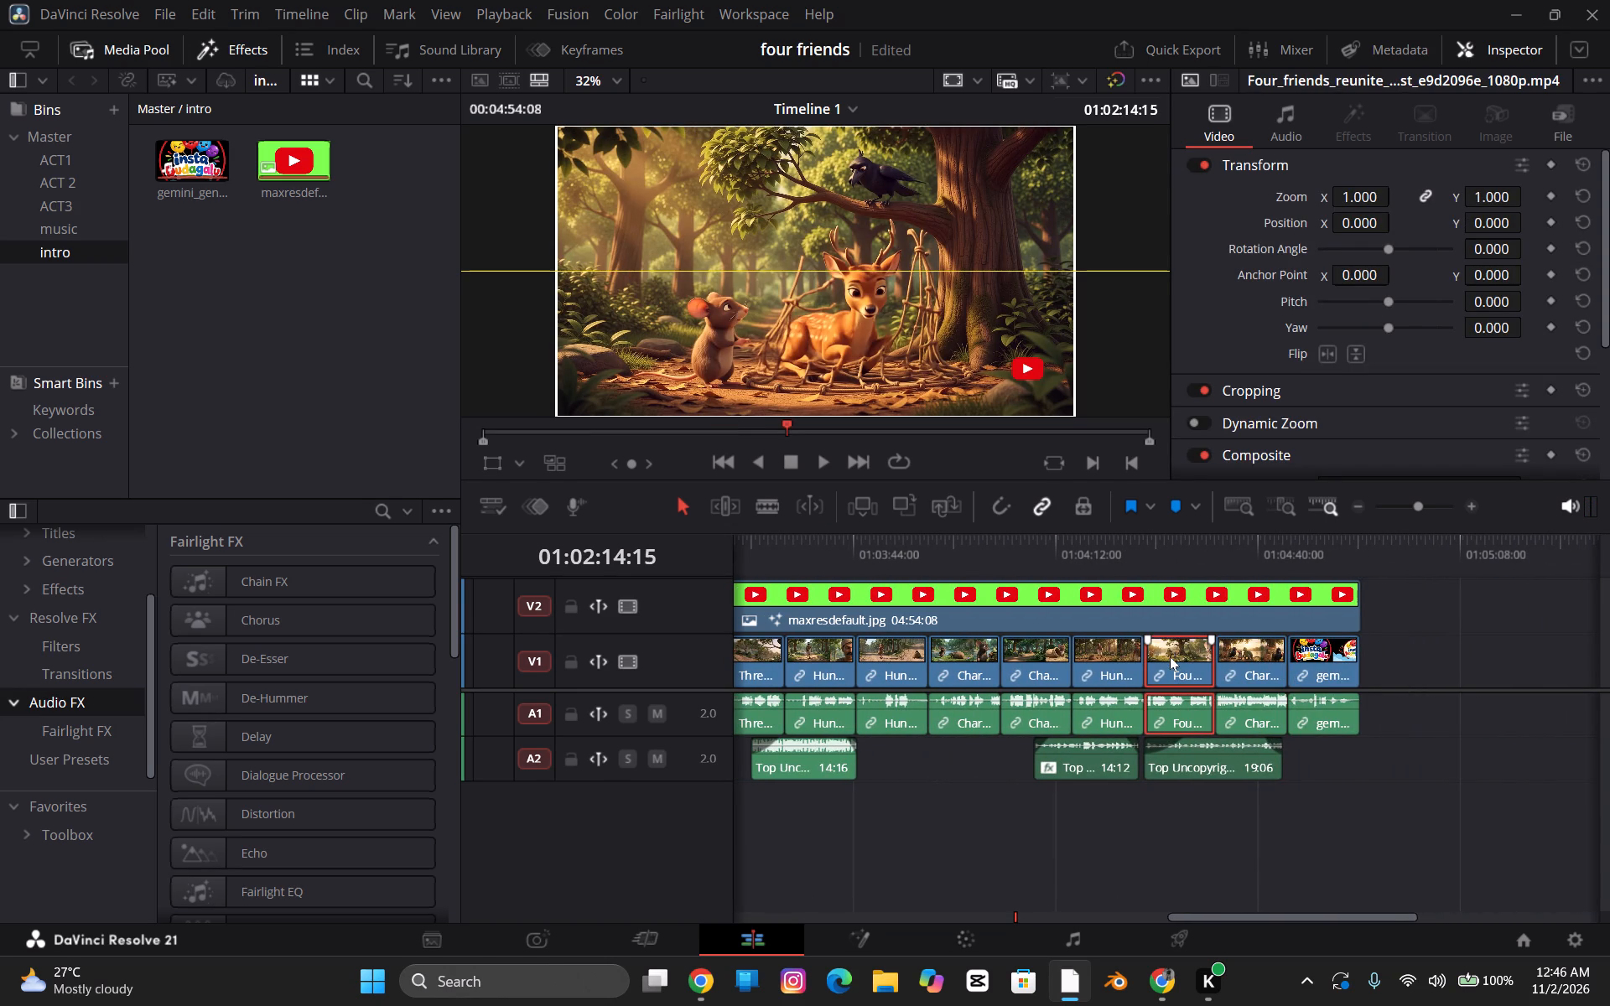
{"action": "left_click", "coordinate": [1170, 656]}
{"action": "left_click", "coordinate": [1228, 664]}
{"action": "left_click", "coordinate": [1233, 543]}
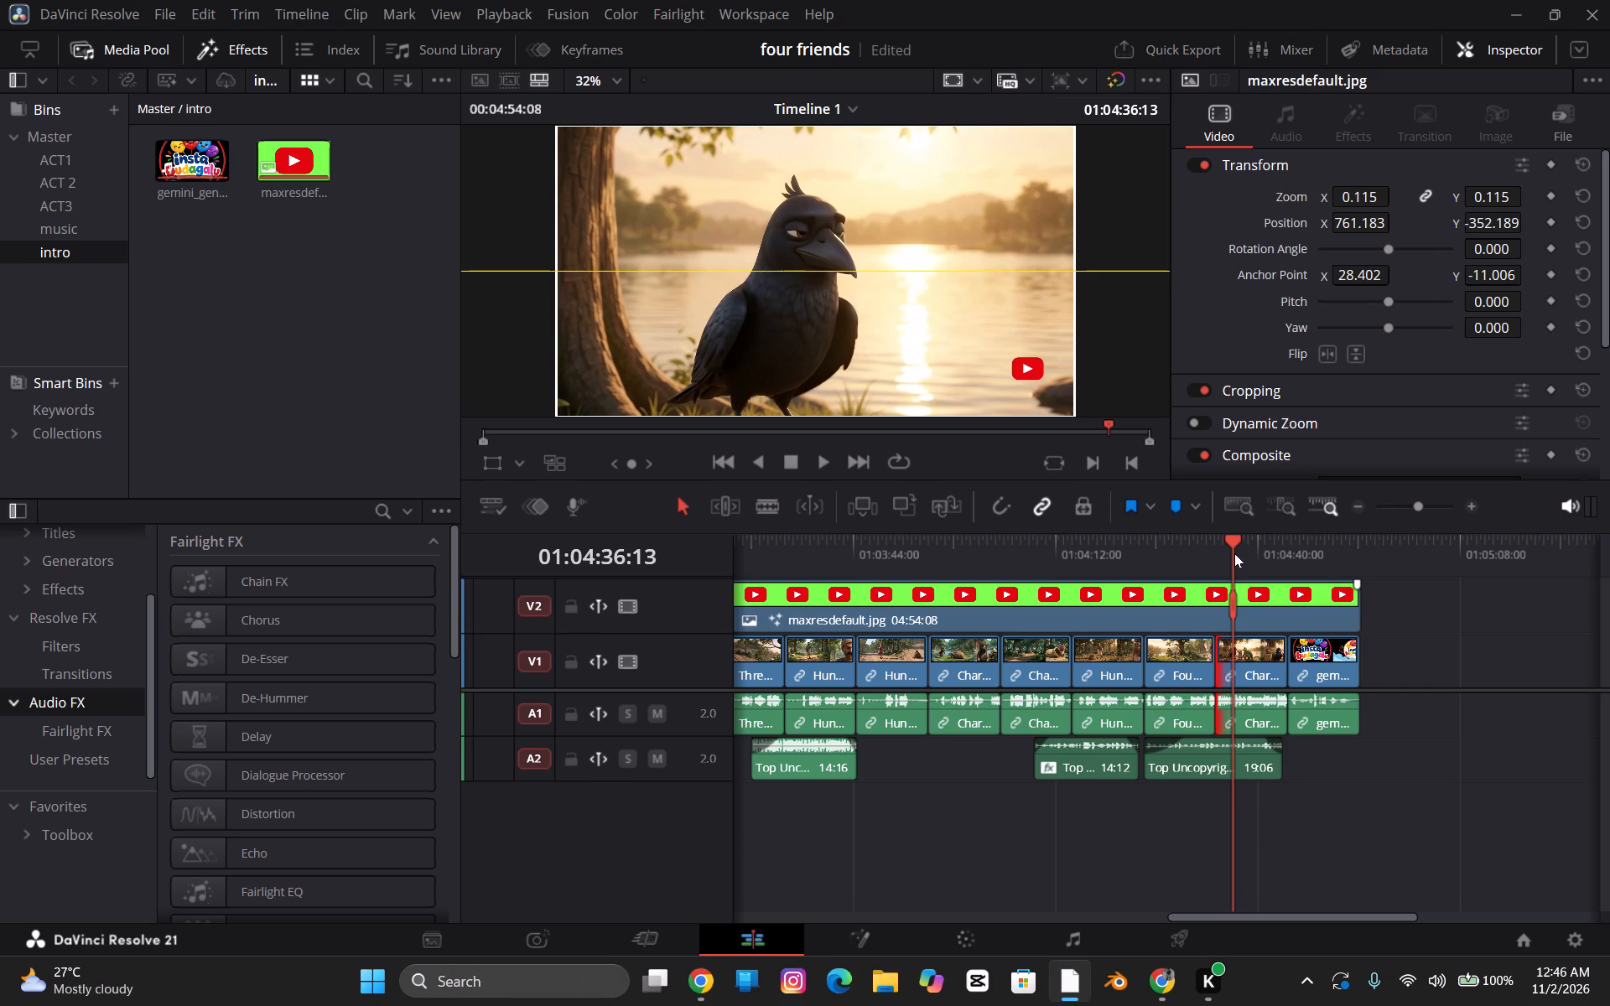
{"action": "left_click", "coordinate": [1171, 547]}
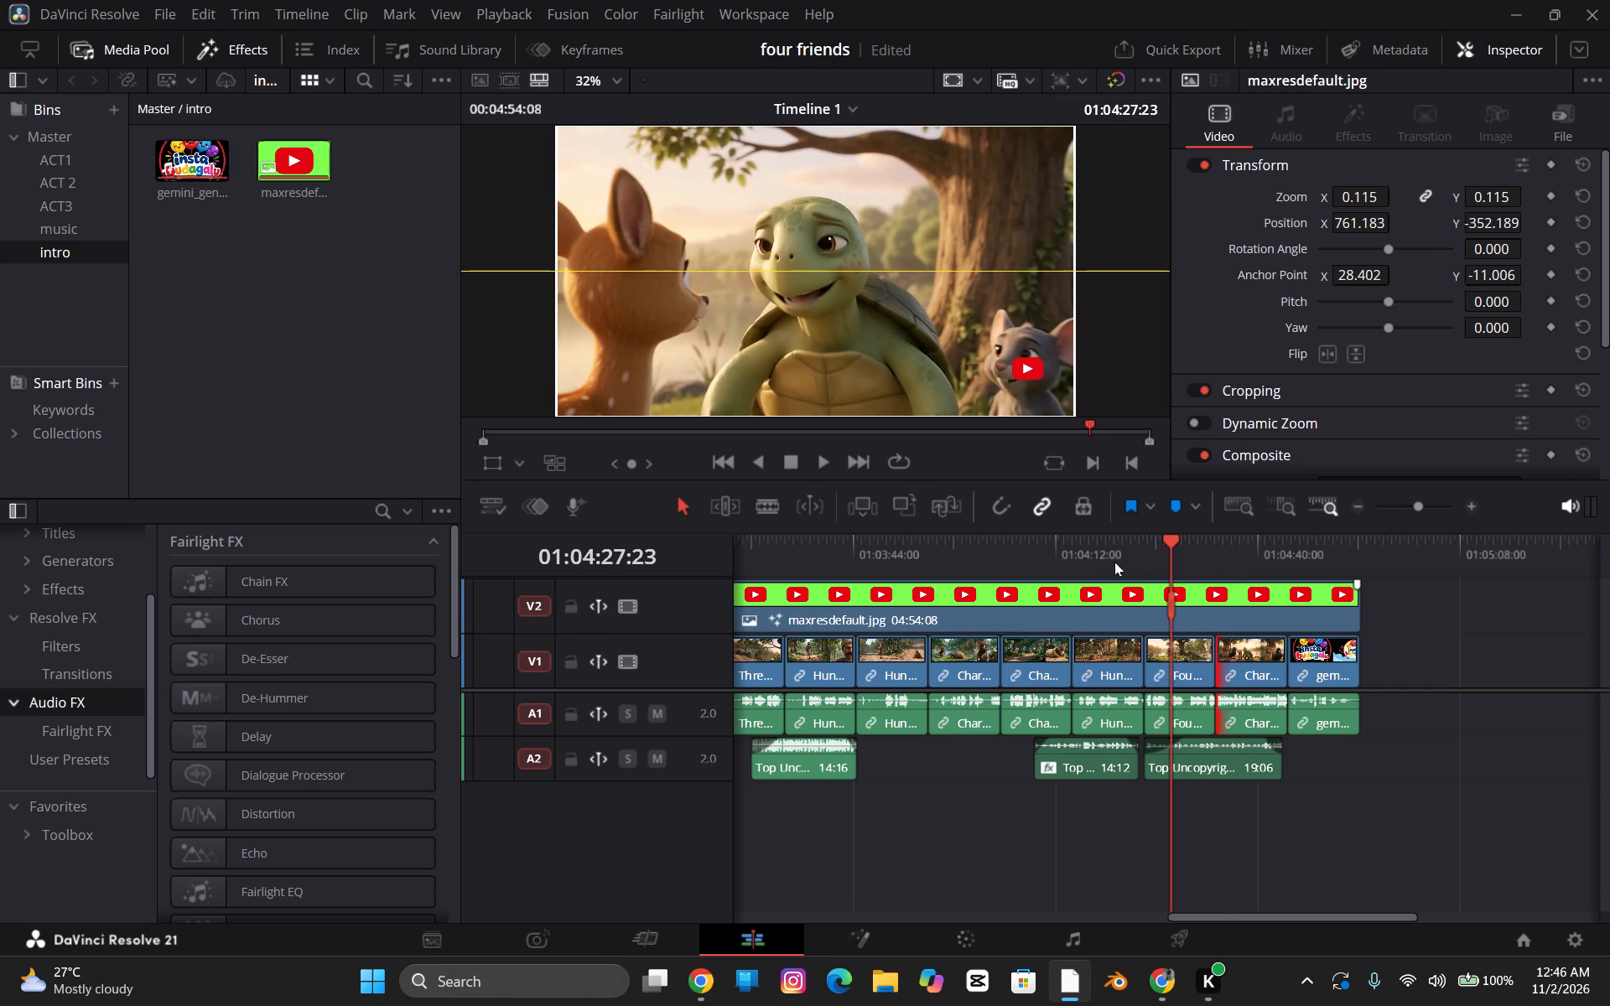
{"action": "left_click", "coordinate": [1120, 579]}
{"action": "left_click", "coordinate": [1119, 550]}
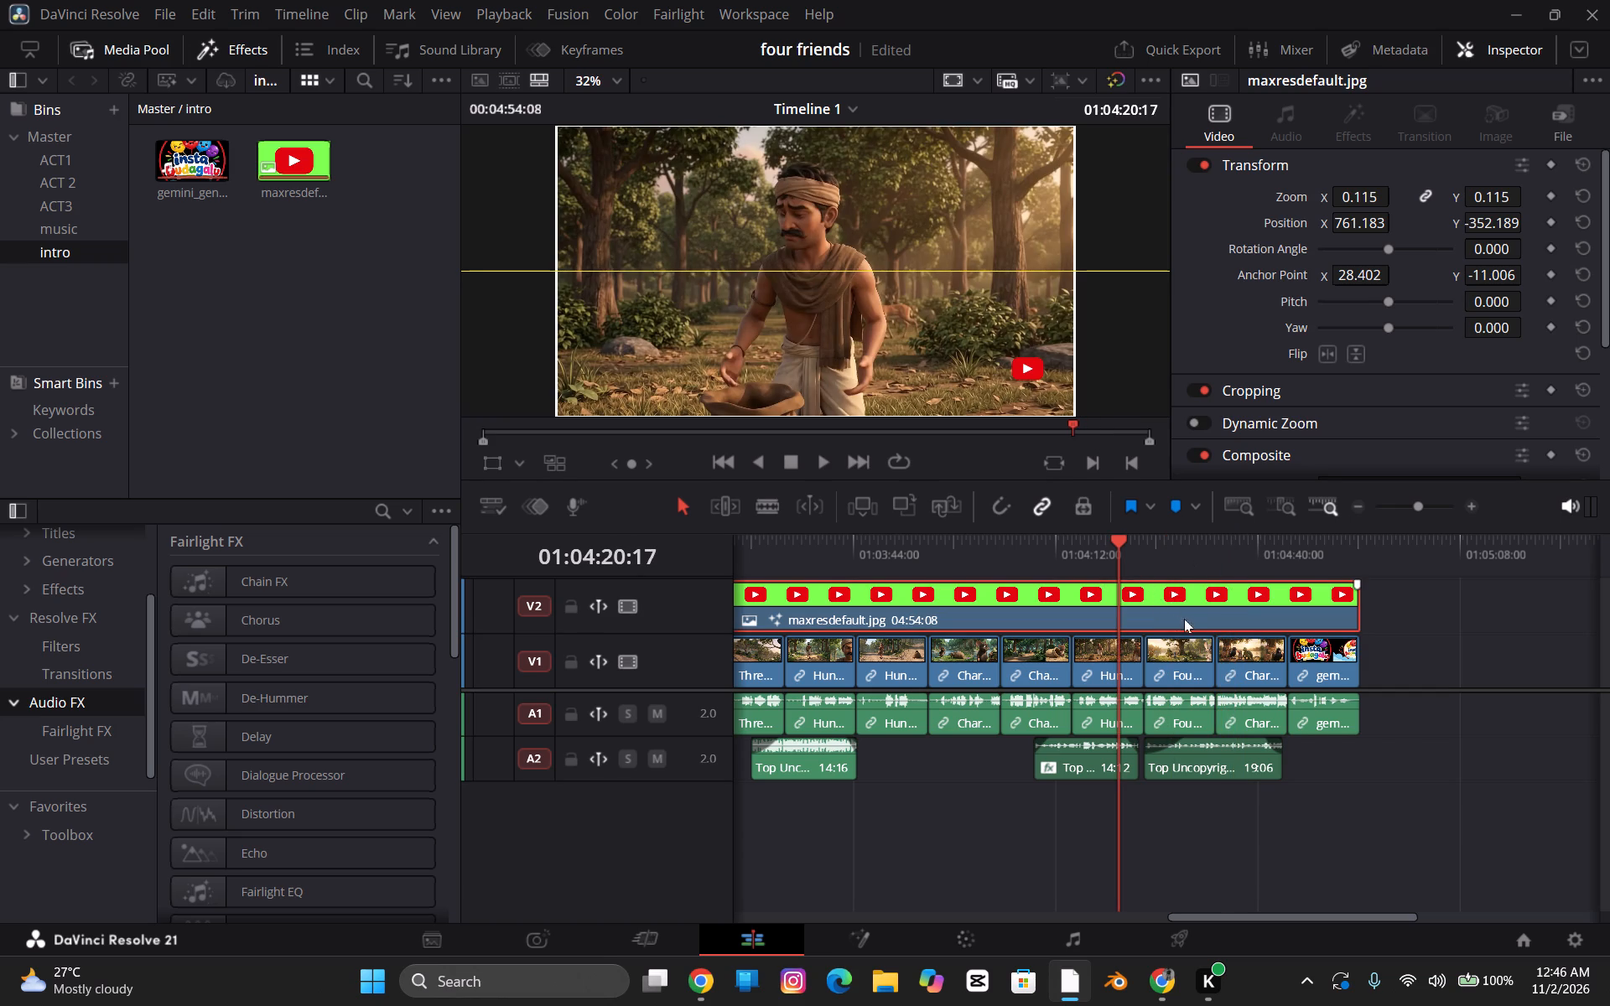
{"action": "left_click", "coordinate": [1172, 651]}
{"action": "left_click", "coordinate": [1168, 648]}
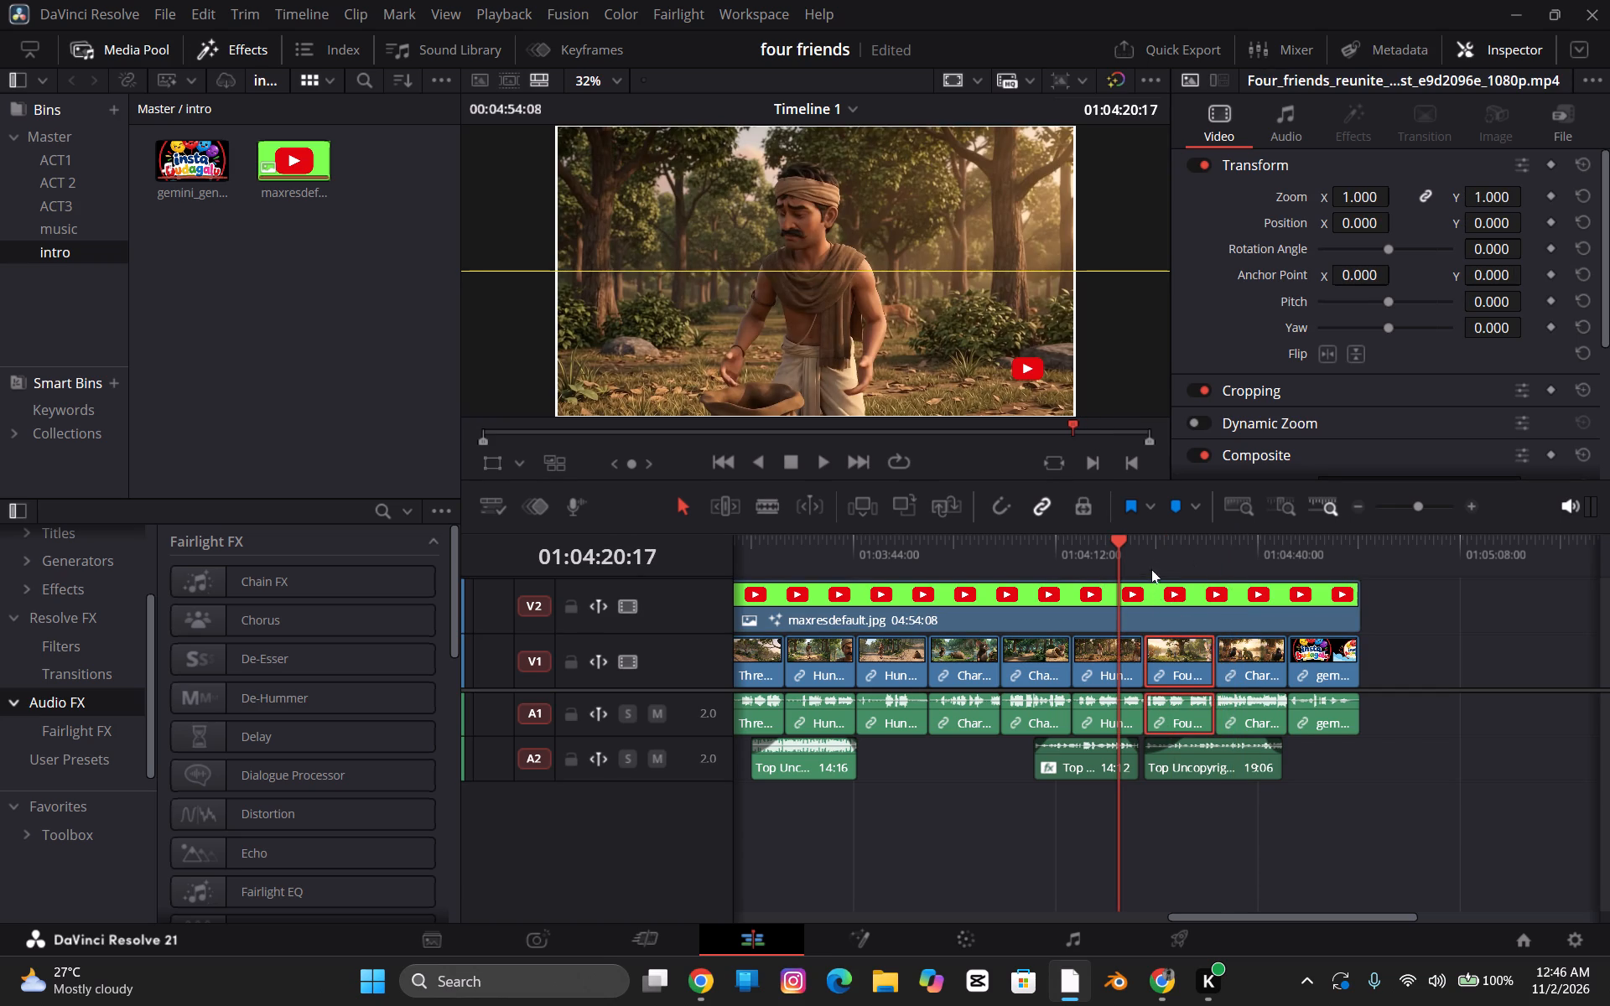
{"action": "left_click", "coordinate": [1158, 552]}
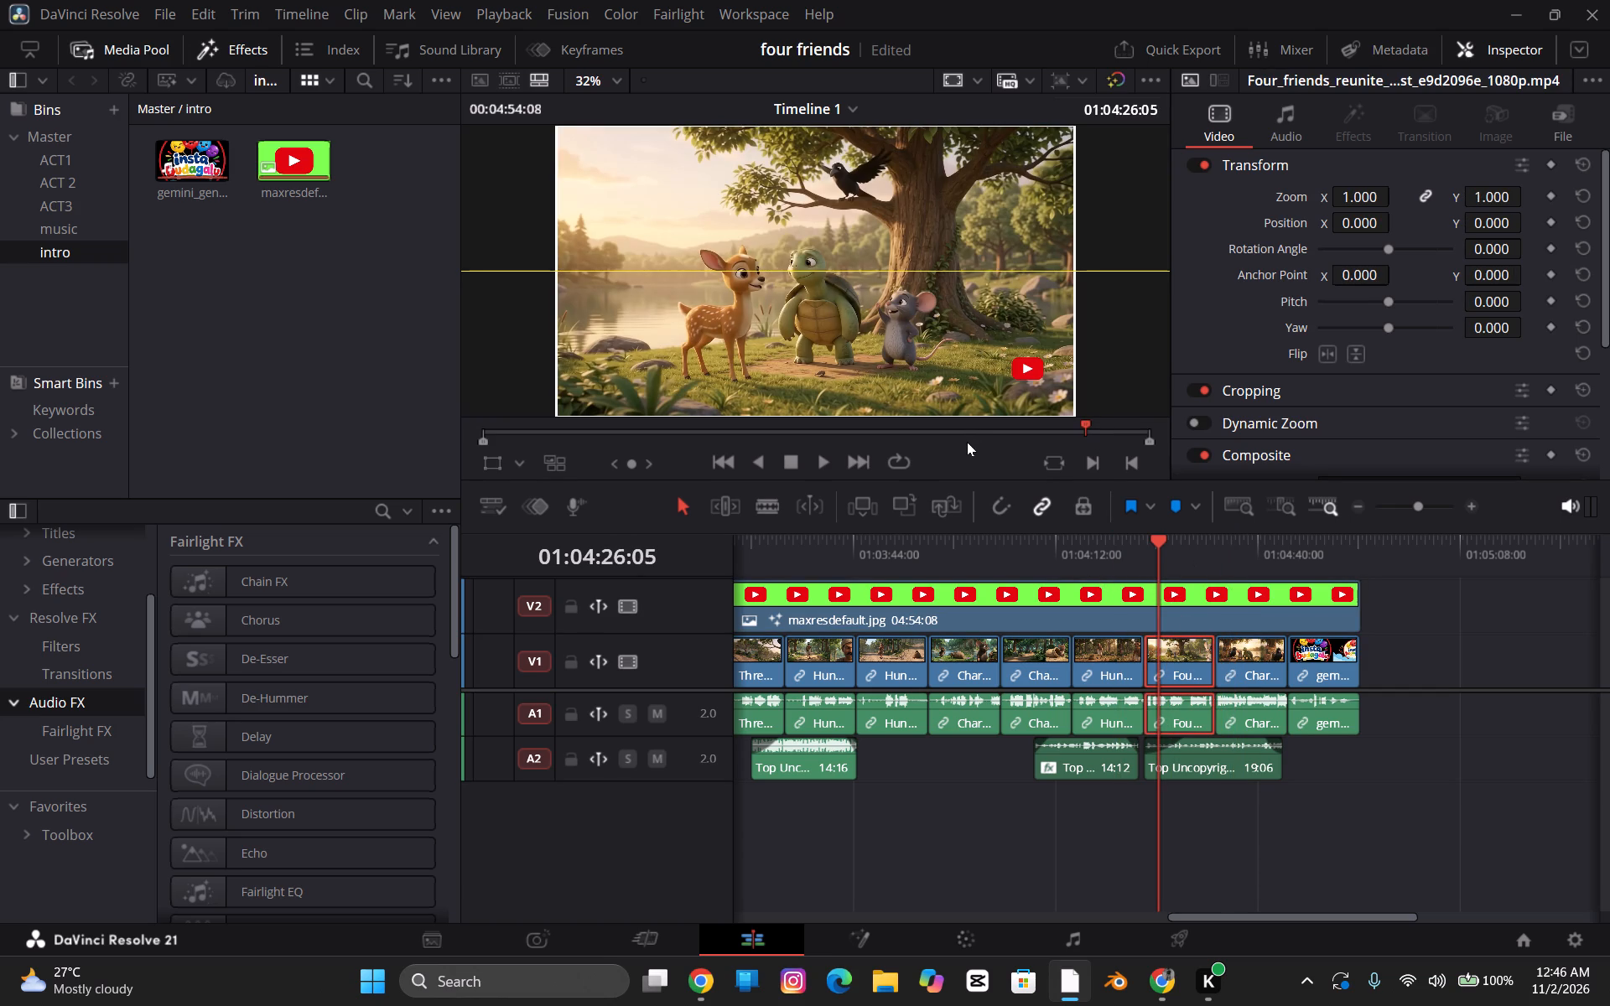
Turn off the safe area guides over the timeline viewer.
{"action": "left_click", "coordinate": [953, 80]}
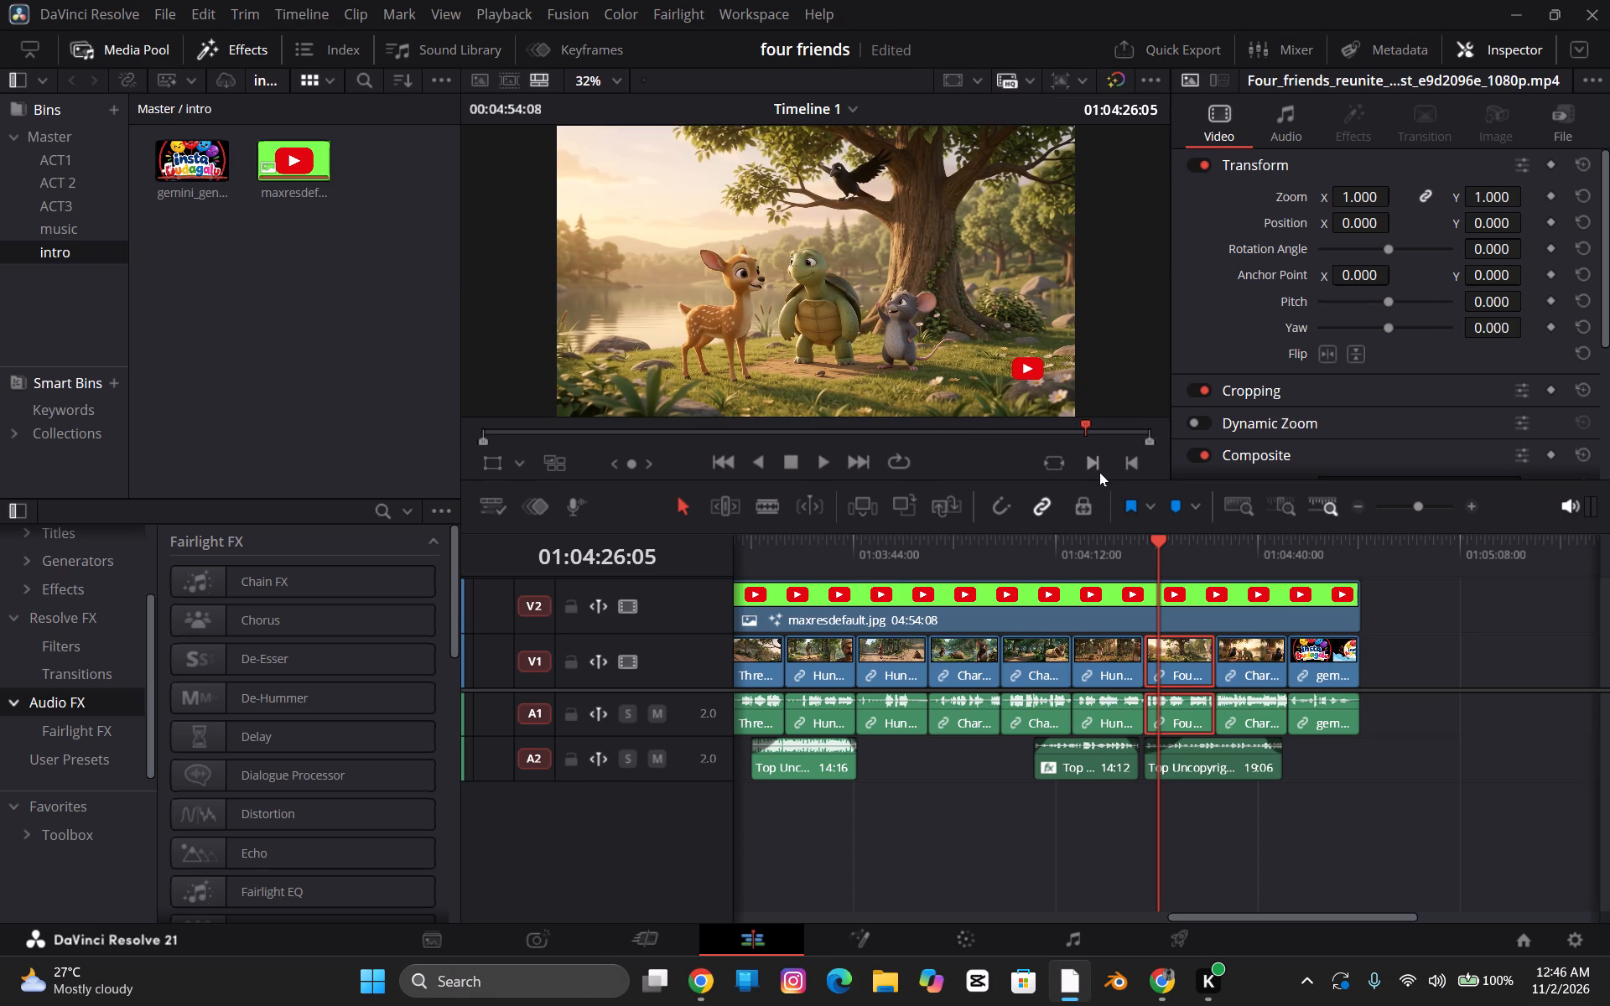
Check the lakeside reunion frame and the following Characters_standing clip at 01:04:38:17 in the full-screen viewer.
{"action": "key", "text": "ctrl+f"}
{"action": "key", "text": "ctrl+f"}
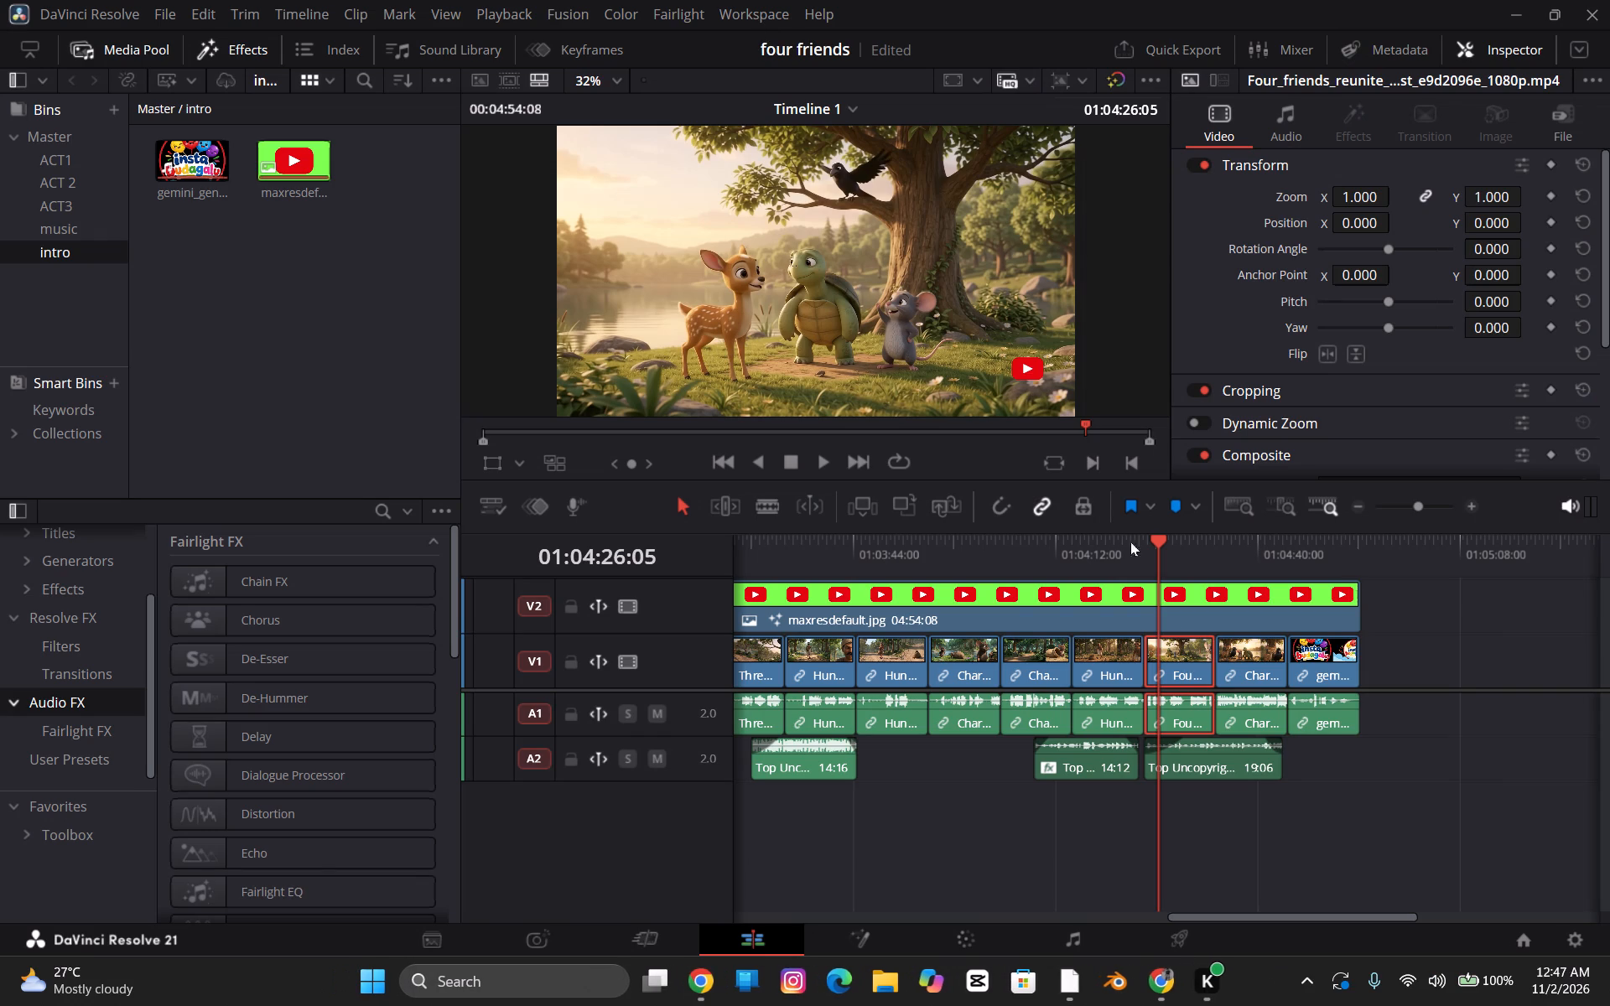
{"action": "double_click", "coordinate": [1179, 666]}
{"action": "left_click", "coordinate": [1232, 652]}
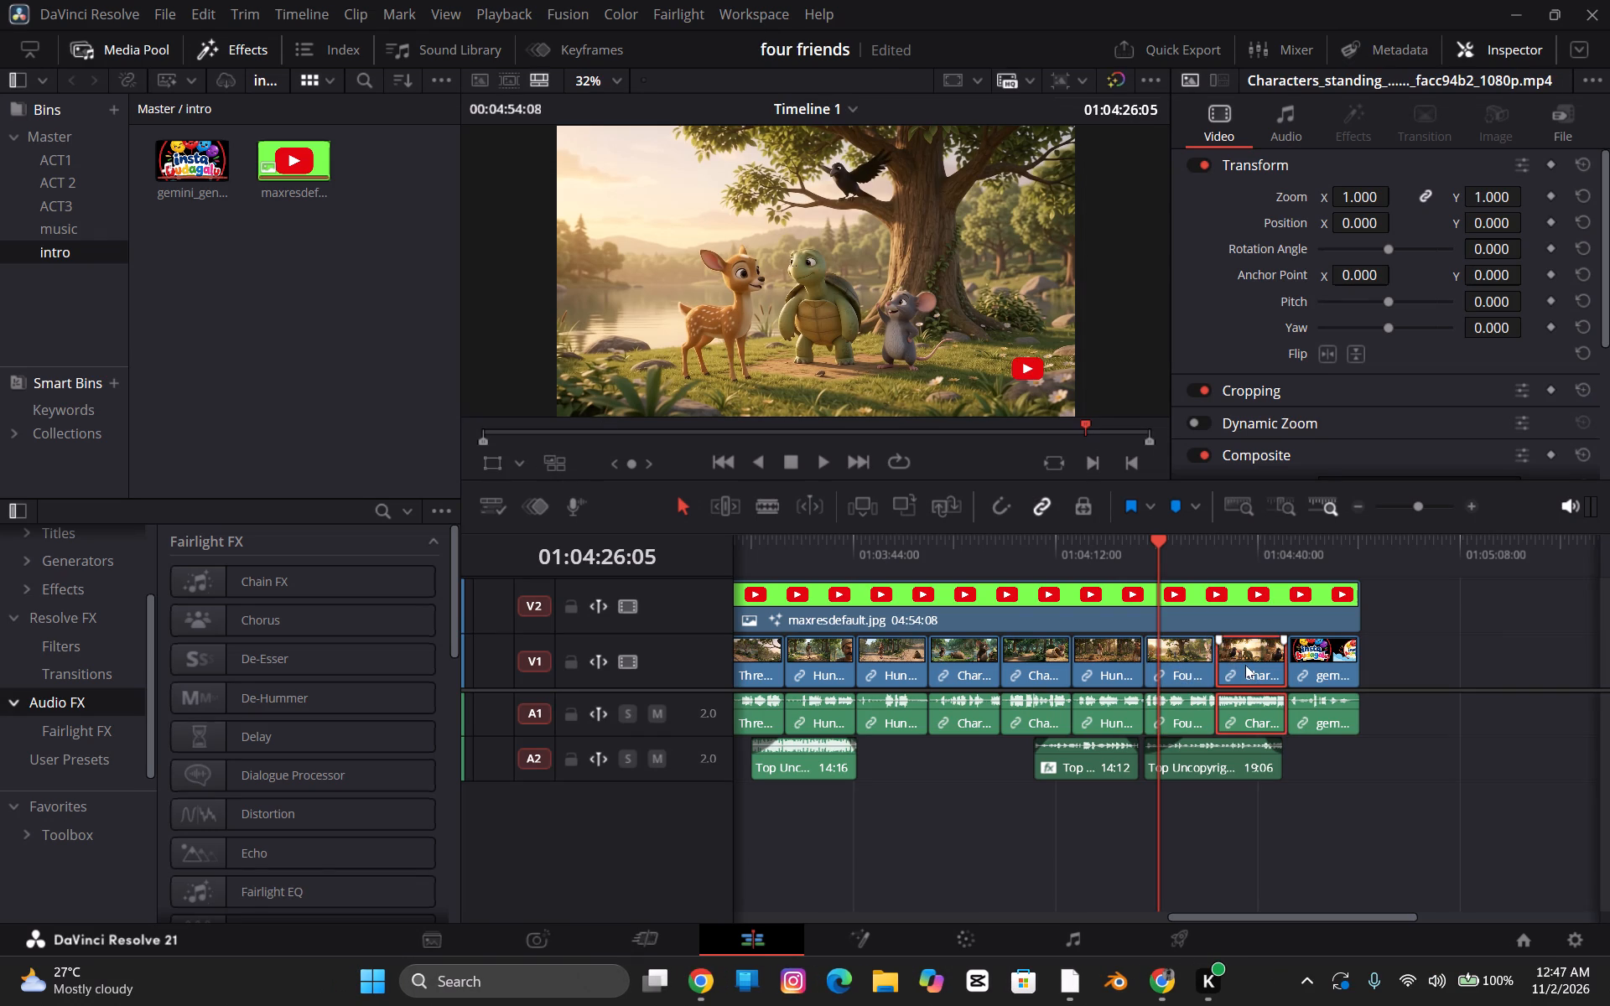
{"action": "left_click", "coordinate": [1244, 661]}
{"action": "left_click", "coordinate": [1215, 557]}
{"action": "left_click", "coordinate": [1213, 542]}
{"action": "left_click", "coordinate": [1220, 543]}
{"action": "left_click", "coordinate": [1249, 548], "text": "ctrl"}
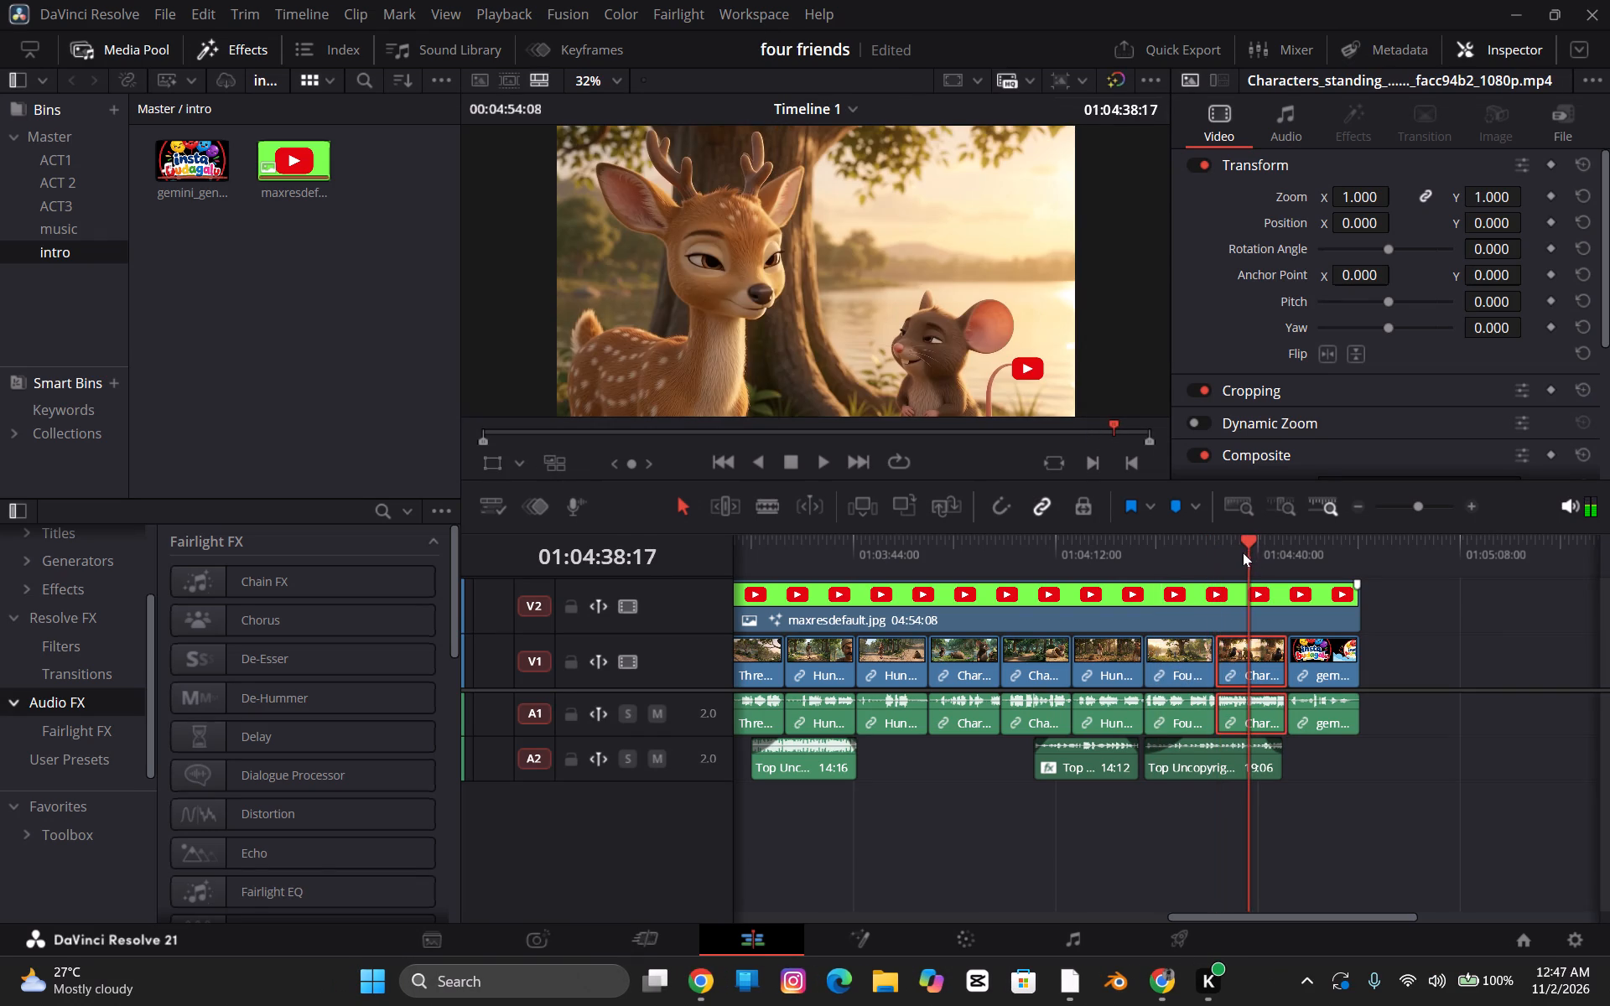
{"action": "key", "text": "ctrl+f"}
{"action": "key", "text": "ctrl+f"}
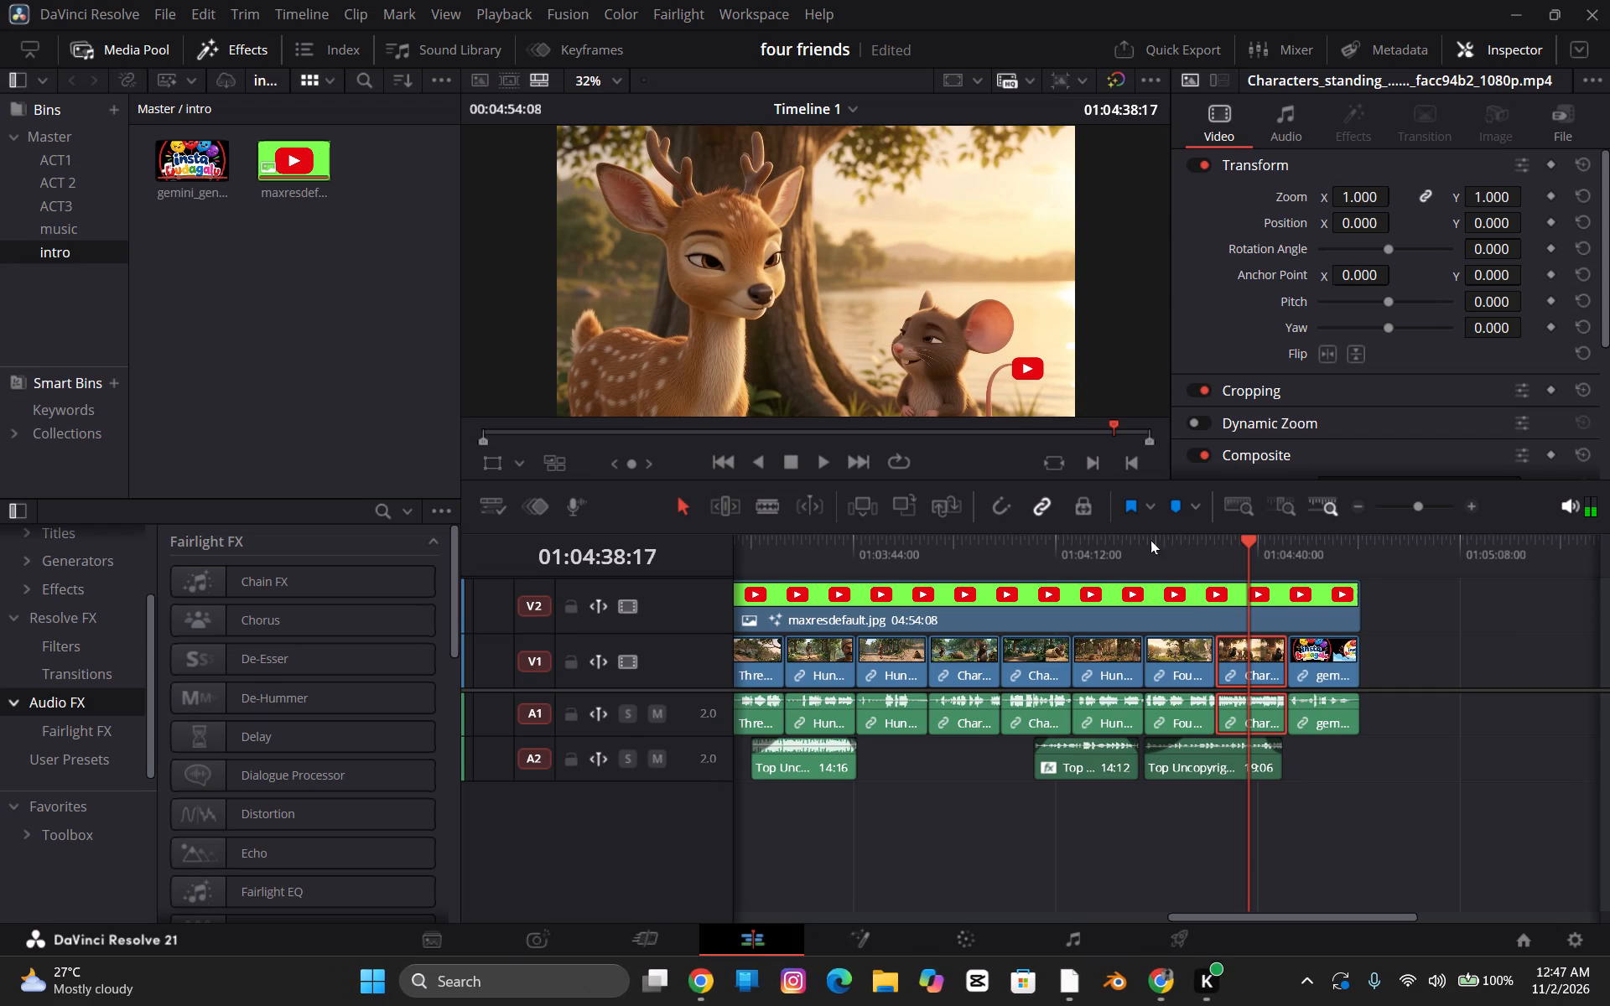
Check the tortoise close-up at 01:04:27:09 and the hunter's empty-sack frames at 01:04:18:16 and 01:04:15:12 in the full-screen viewer.
{"action": "left_click", "coordinate": [1187, 526], "text": "ctrl"}
{"action": "left_click", "coordinate": [1166, 545], "text": "ctrl"}
{"action": "key", "text": "ctrl+f"}
{"action": "key", "text": "ctrl+f"}
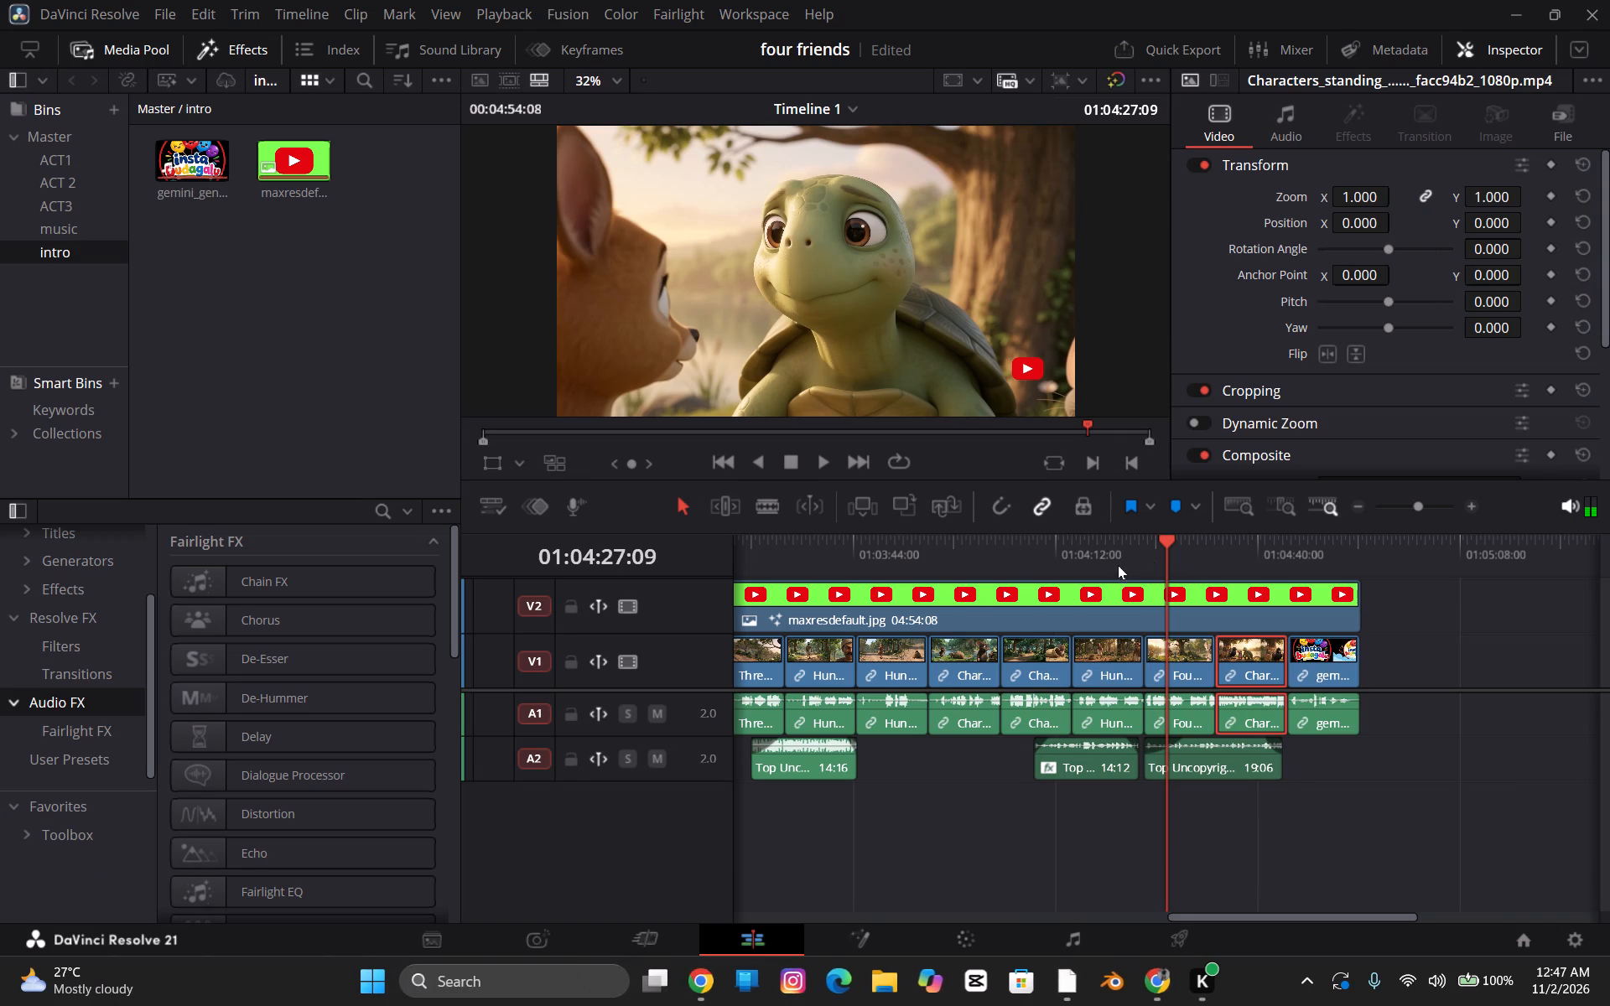
{"action": "left_click", "coordinate": [1106, 551], "text": "ctrl"}
{"action": "key", "text": "ctrl+f"}
{"action": "key", "text": "ctrl+f"}
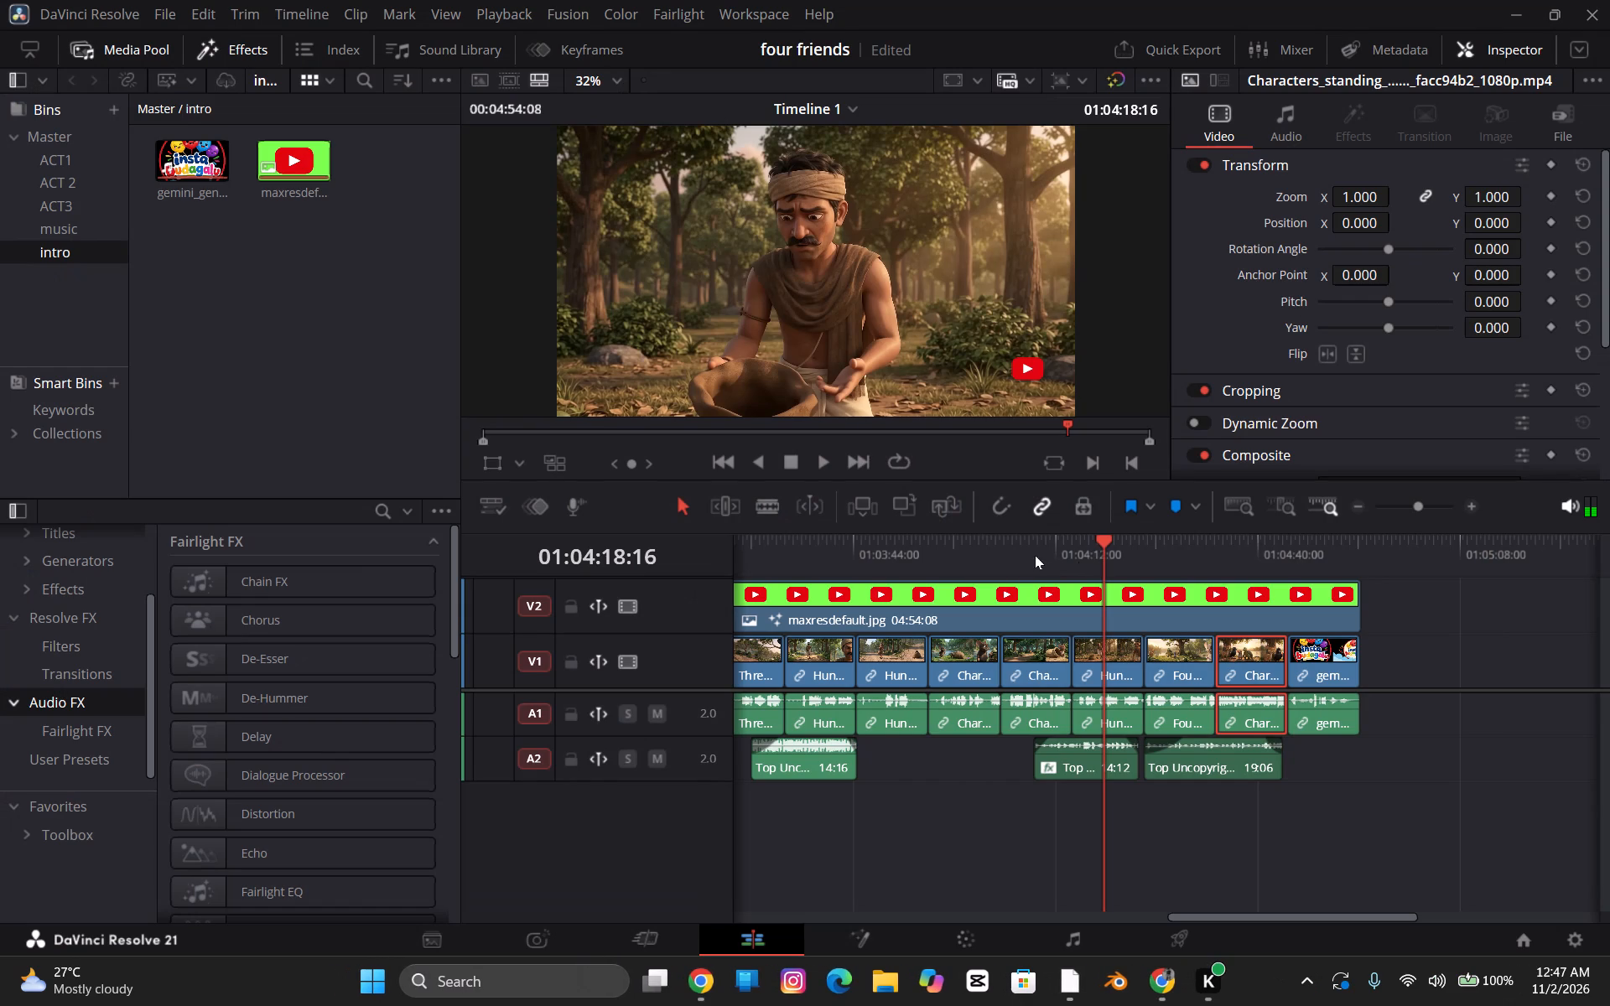
{"action": "left_click", "coordinate": [1074, 533], "text": "ctrl"}
{"action": "left_click", "coordinate": [1081, 557], "text": "ctrl"}
{"action": "key", "text": "ctrl+f"}
{"action": "key", "text": "ctrl+f"}
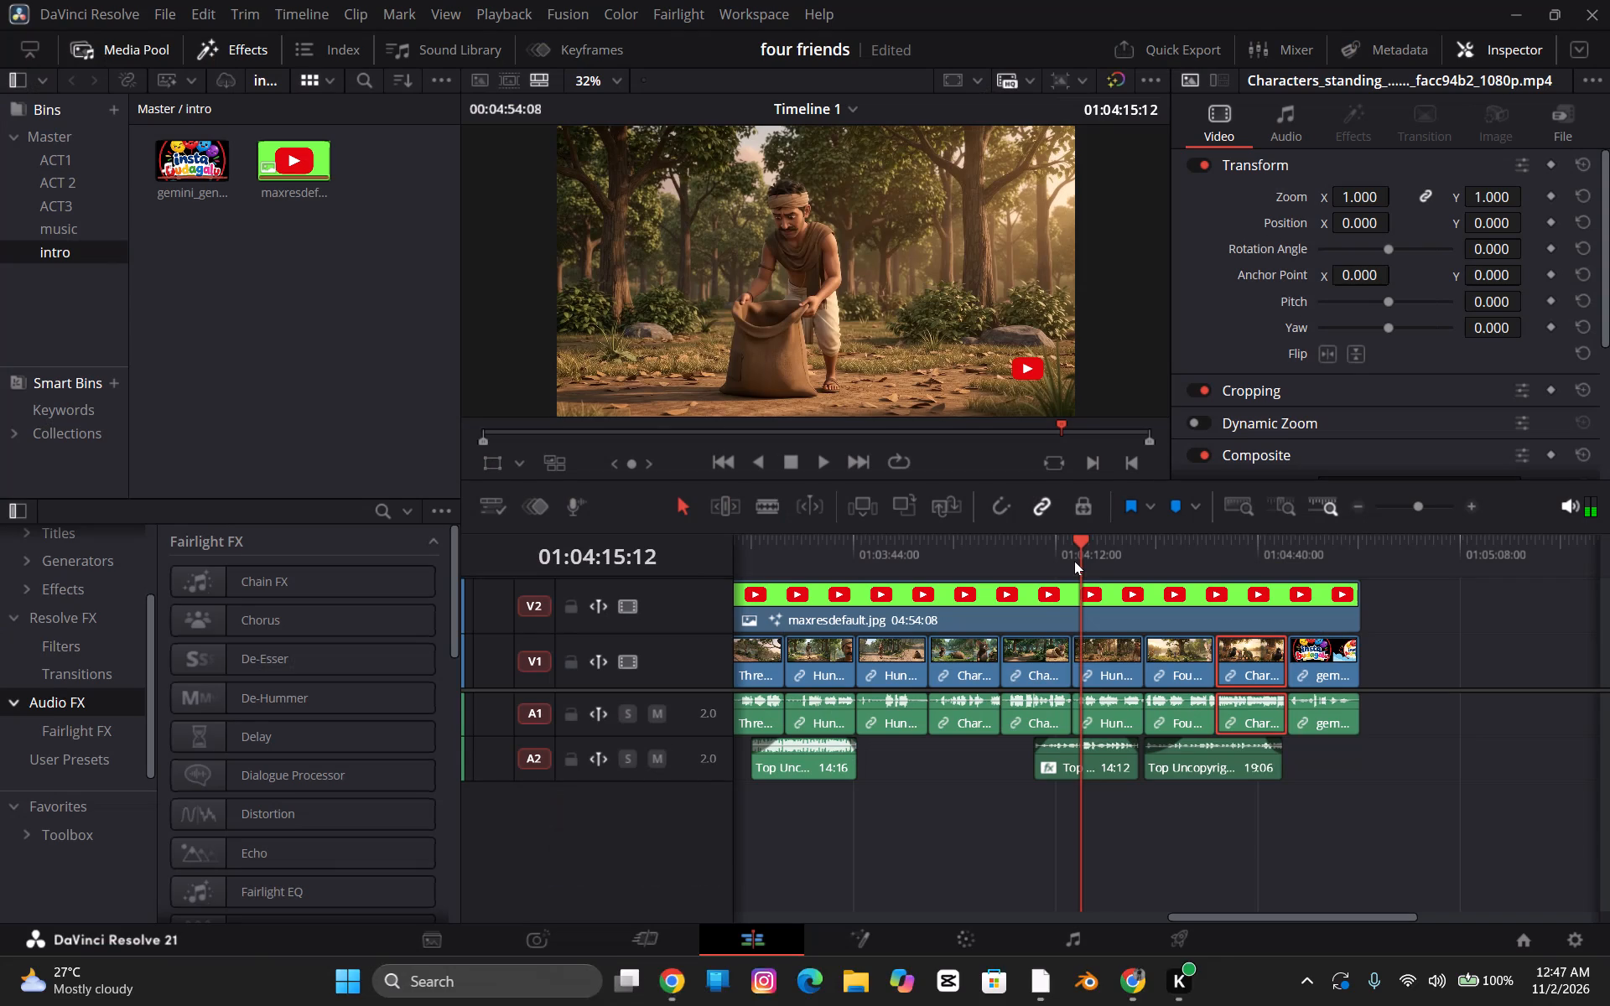
Check the frames at 01:04:11:00, 01:03:54:21, 01:03:49:16 and 01:03:40:16 full screen, from the mouse's sack scenes back to the hunter's close-up.
{"action": "left_click", "coordinate": [1048, 546], "text": "ctrl"}
{"action": "key", "text": "ctrl+f"}
{"action": "key", "text": "ctrl+f"}
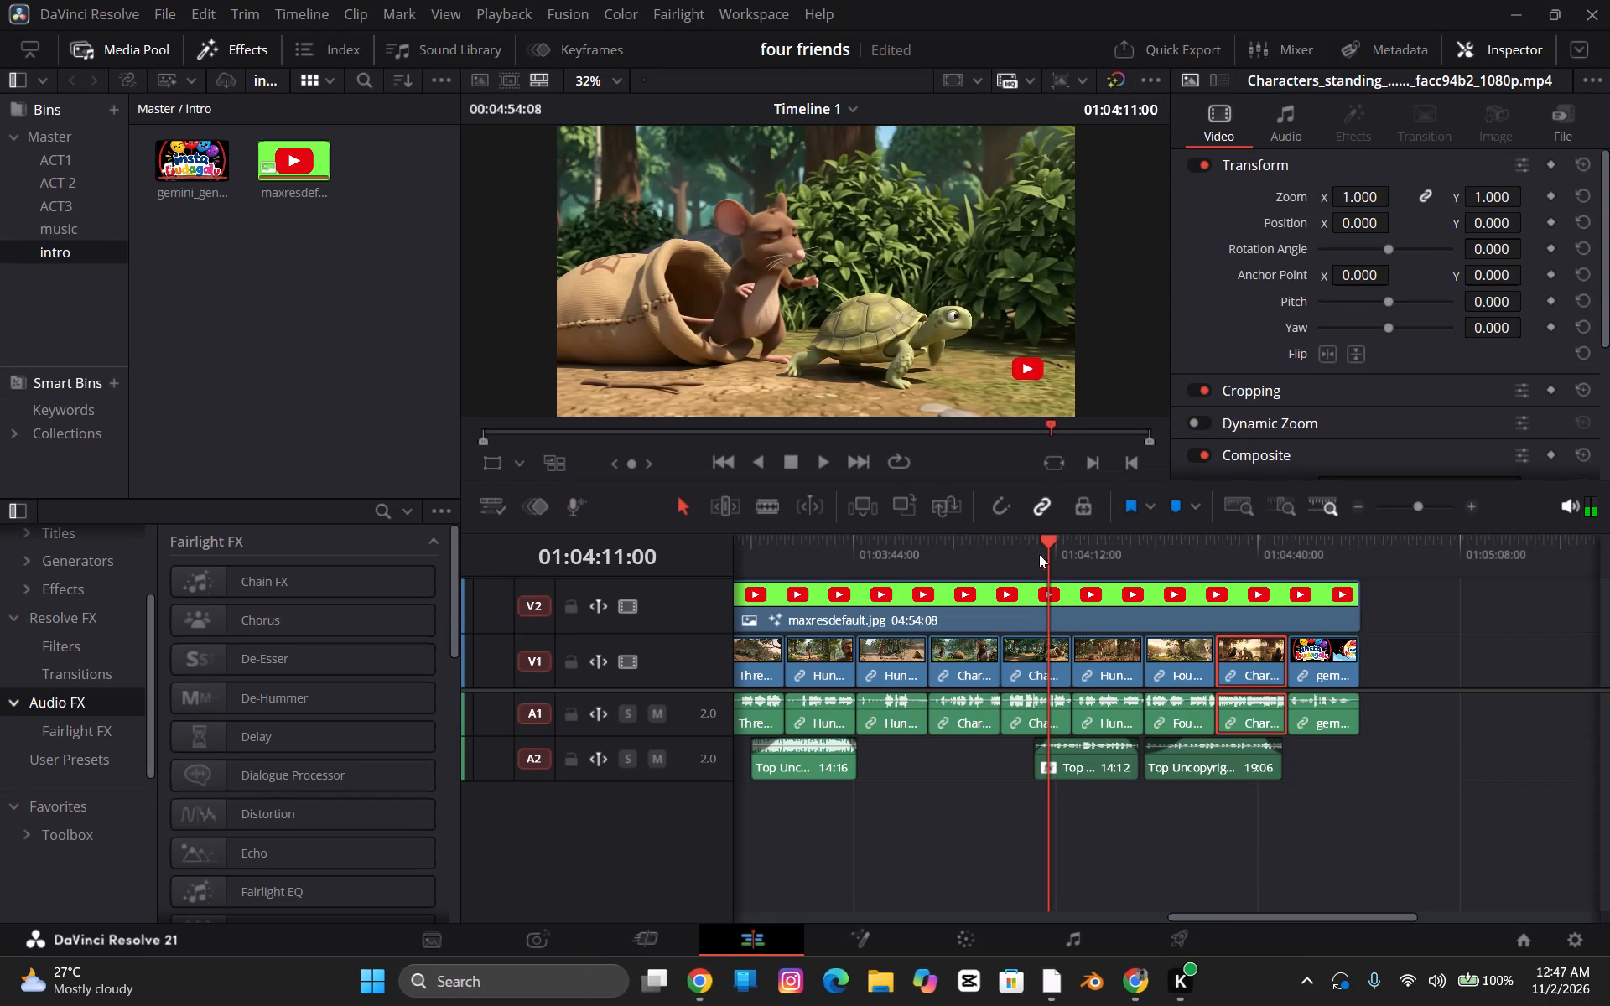
{"action": "left_click", "coordinate": [932, 554], "text": "ctrl"}
{"action": "key", "text": "ctrl+f"}
{"action": "key", "text": "ctrl+f"}
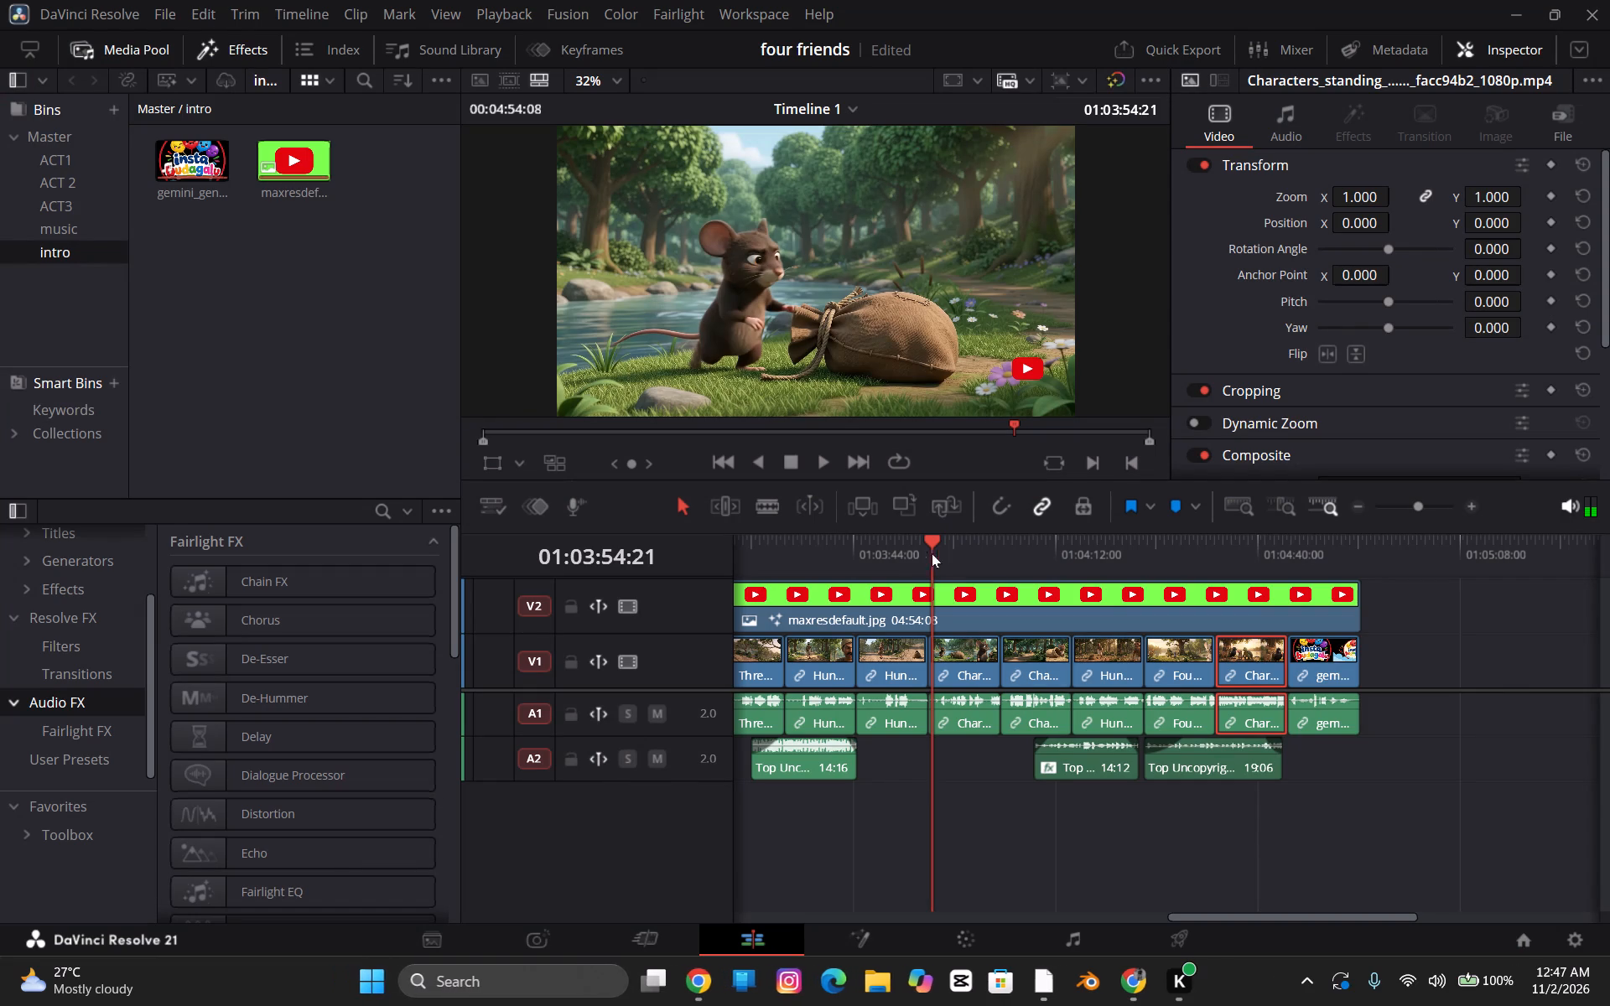
{"action": "left_click", "coordinate": [895, 550], "text": "ctrl"}
{"action": "key", "text": "ctrl+f"}
{"action": "key", "text": "ctrl+f"}
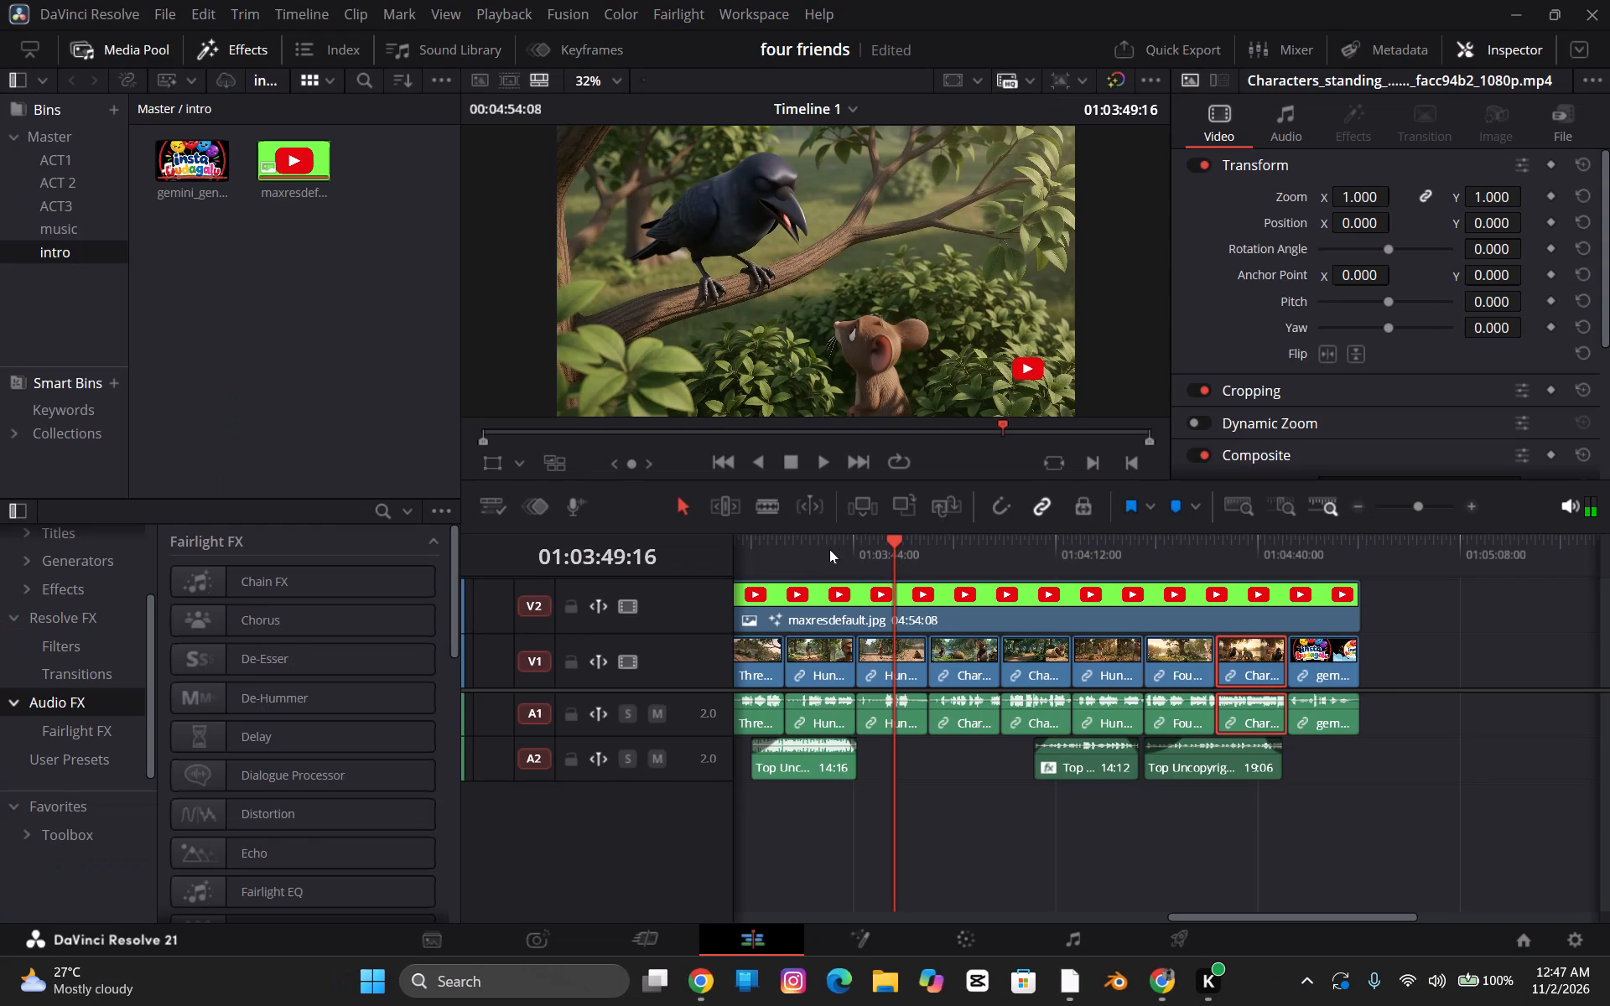
{"action": "left_click", "coordinate": [829, 549], "text": "ctrl"}
{"action": "key", "text": "ctrl+f"}
{"action": "key", "text": "ctrl+f"}
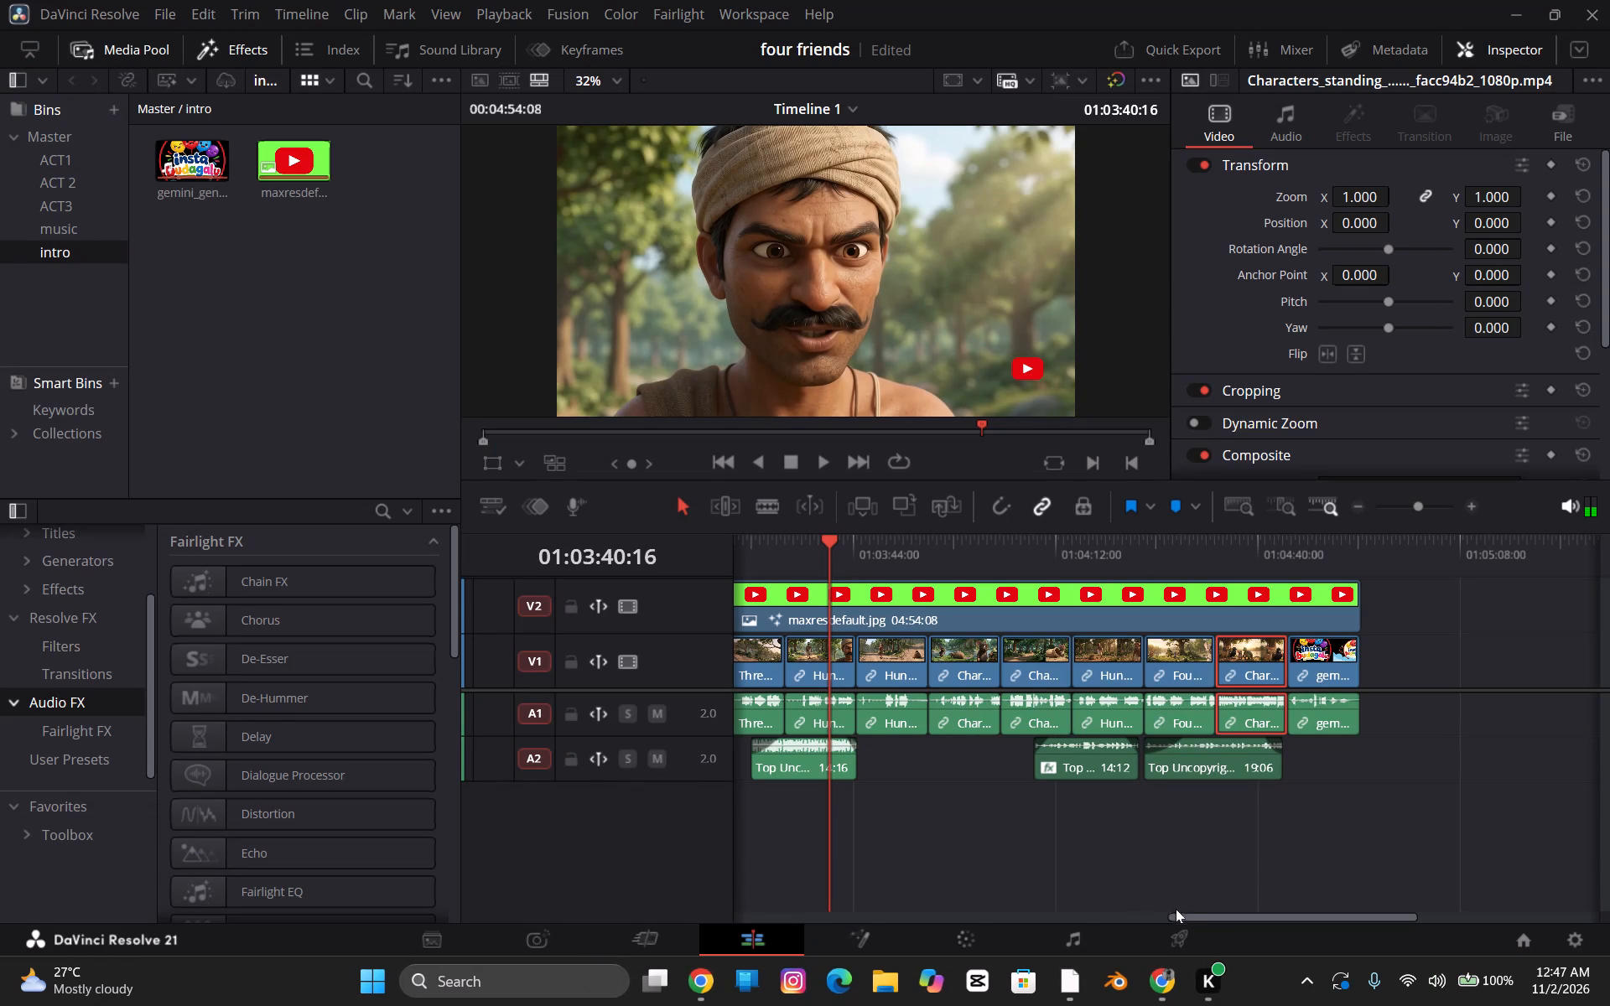
Check the earlier deer, crow and mouse frames at 01:03:27:21, 01:03:19:15, 01:03:11:19 and 01:03:08:18 in the full-screen viewer.
{"action": "left_click", "coordinate": [1176, 910], "text": "ctrl"}
{"action": "left_click_drag", "start_coordinate": [1183, 920], "coordinate": [1124, 917], "text": "ctrl"}
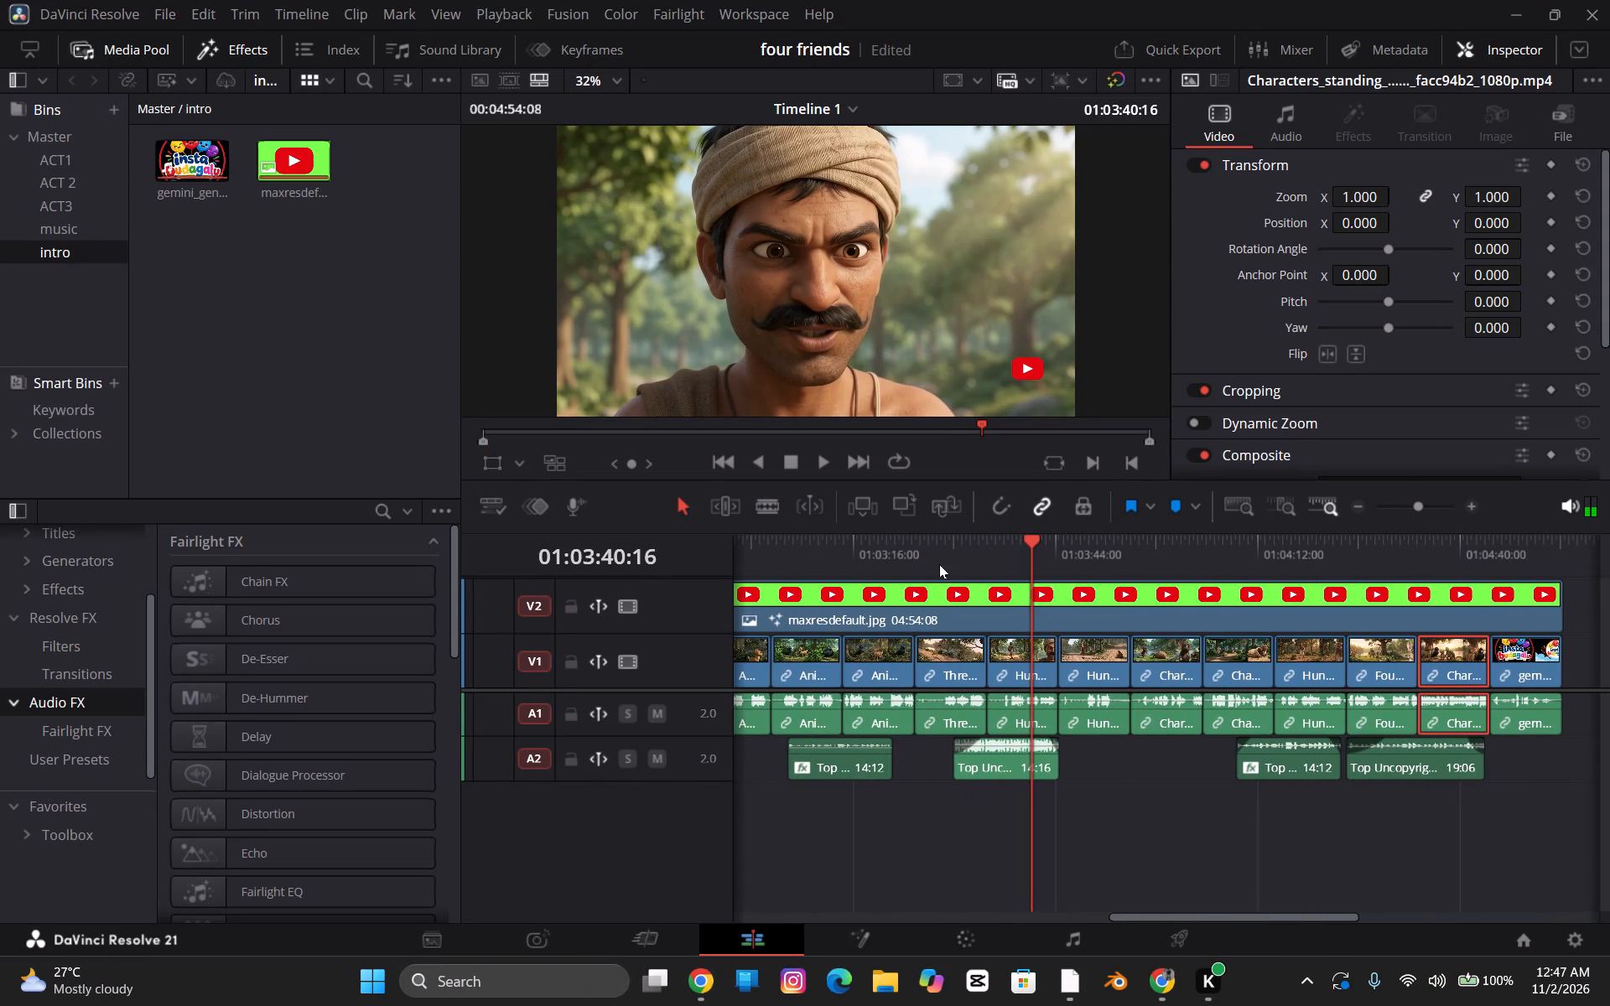
{"action": "left_click", "coordinate": [939, 563], "text": "ctrl"}
{"action": "key", "text": "ctrl+f"}
{"action": "key", "text": "ctrl+f"}
{"action": "left_click", "coordinate": [880, 550], "text": "ctrl"}
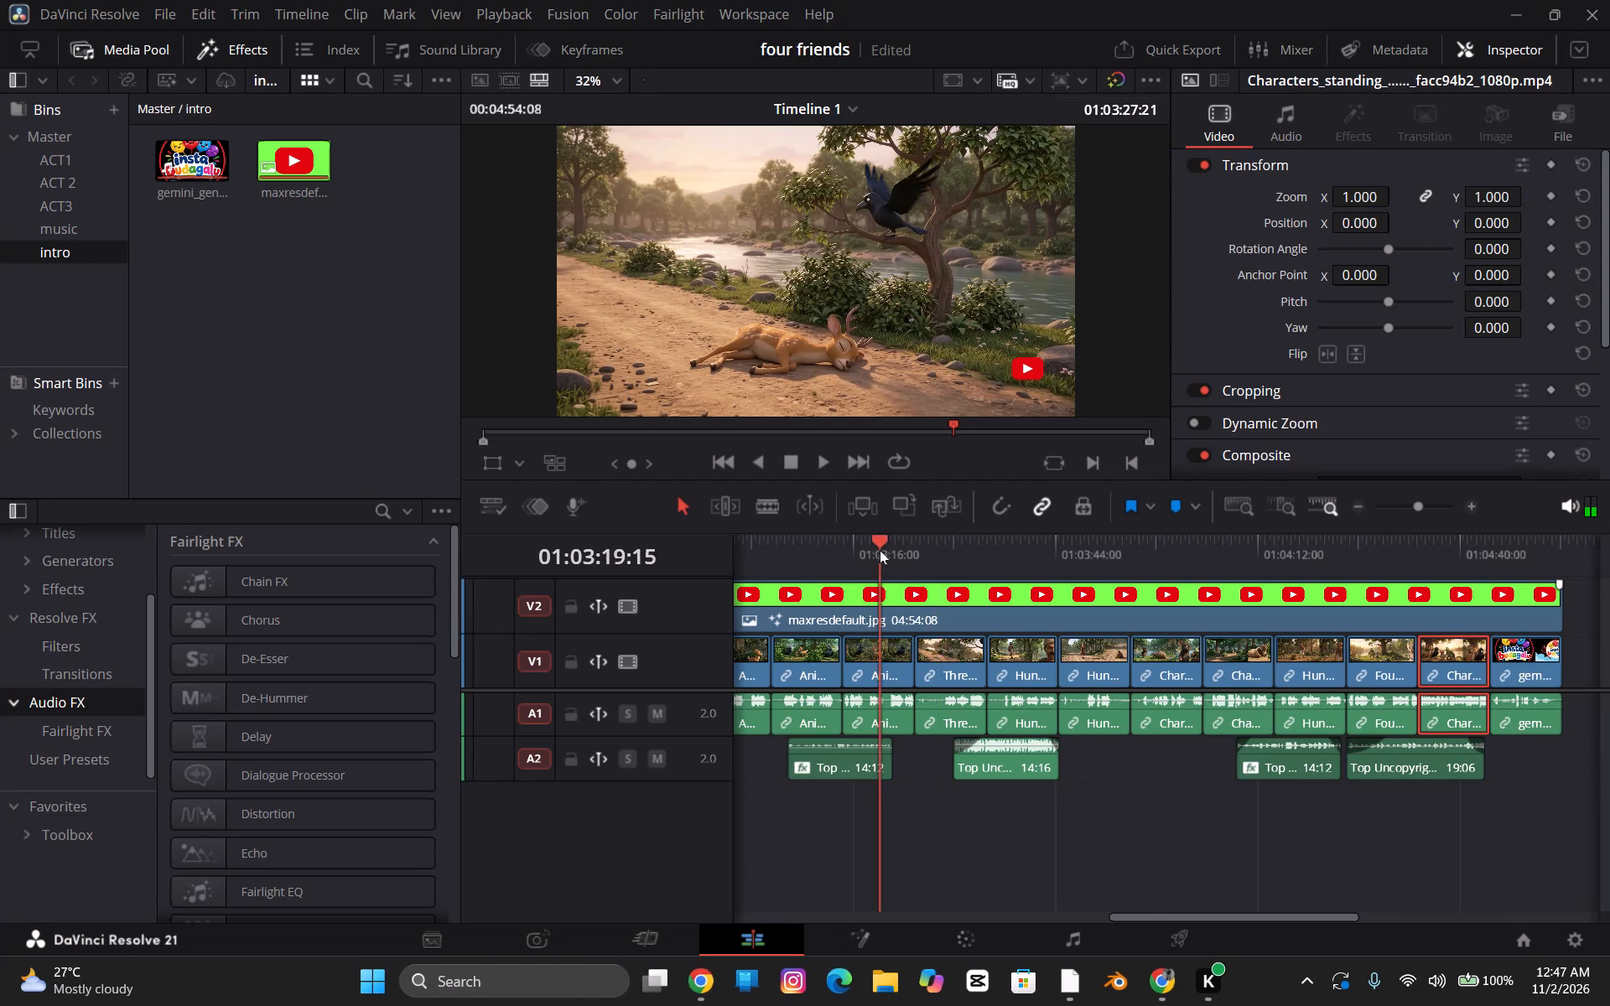
{"action": "key", "text": "ctrl+f"}
{"action": "key", "text": "ctrl+f"}
{"action": "left_click", "coordinate": [825, 554], "text": "ctrl"}
{"action": "key", "text": "ctrl+f"}
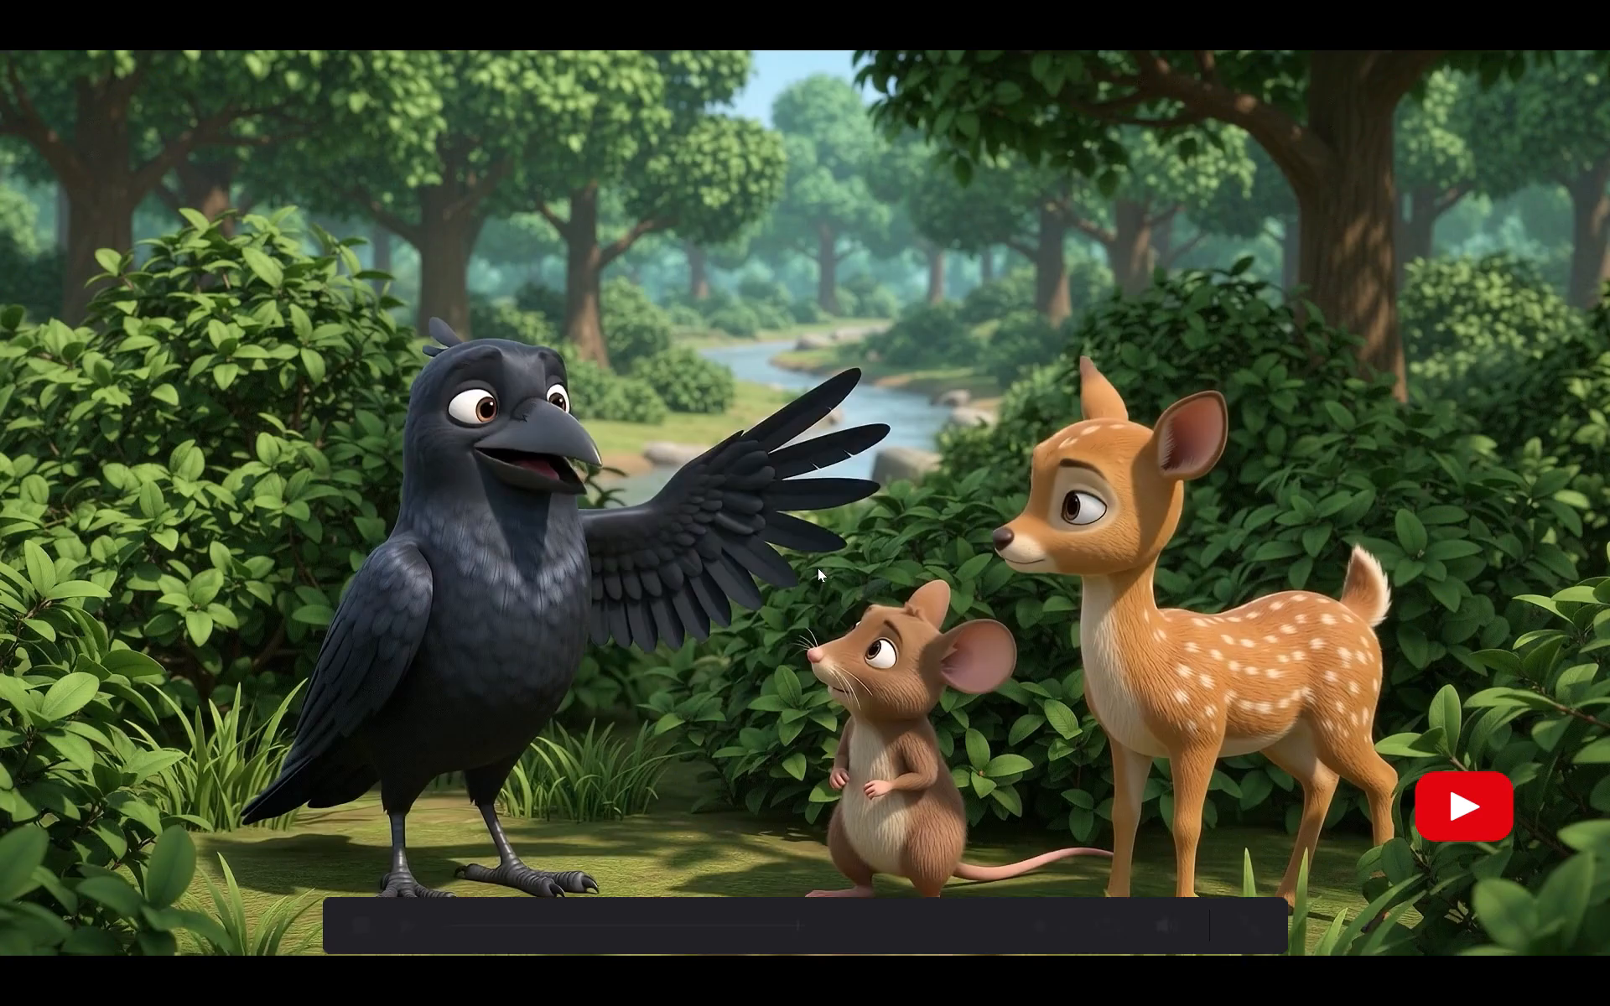
{"action": "key", "text": "ctrl+f"}
{"action": "left_click_drag", "start_coordinate": [1113, 916], "coordinate": [1079, 934], "text": "ctrl"}
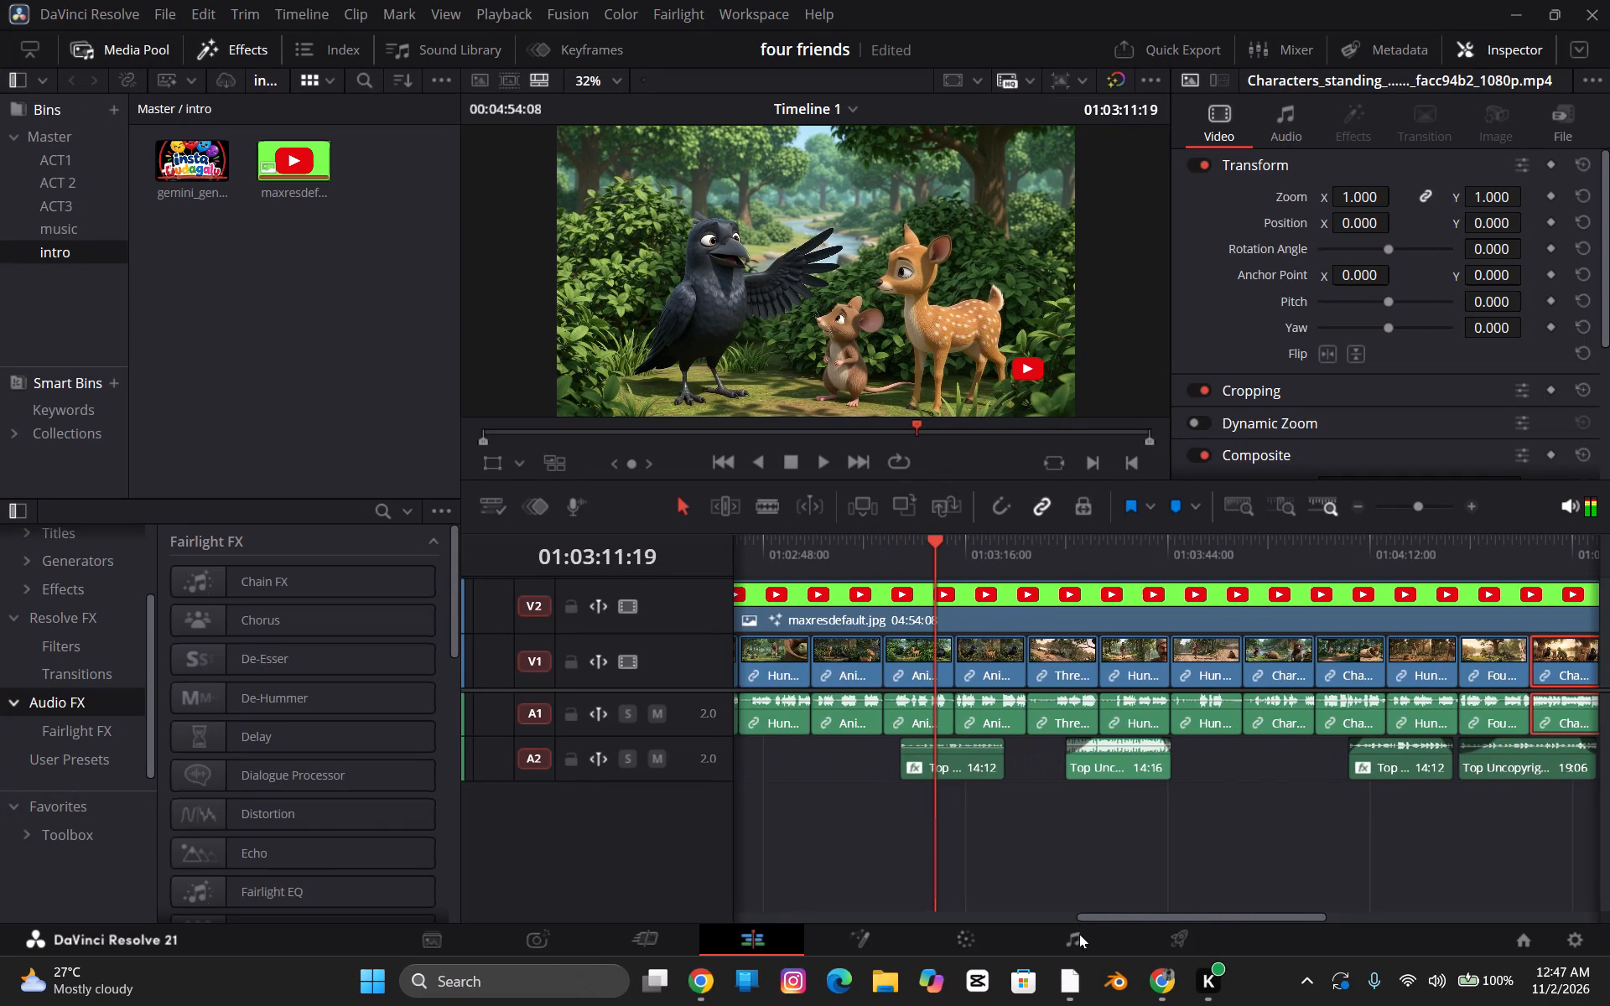
{"action": "left_click_drag", "start_coordinate": [1079, 934], "coordinate": [1078, 934], "text": "ctrl"}
{"action": "left_click", "coordinate": [917, 560], "text": "ctrl"}
{"action": "key", "text": "ctrl+f"}
{"action": "key", "text": "ctrl+f"}
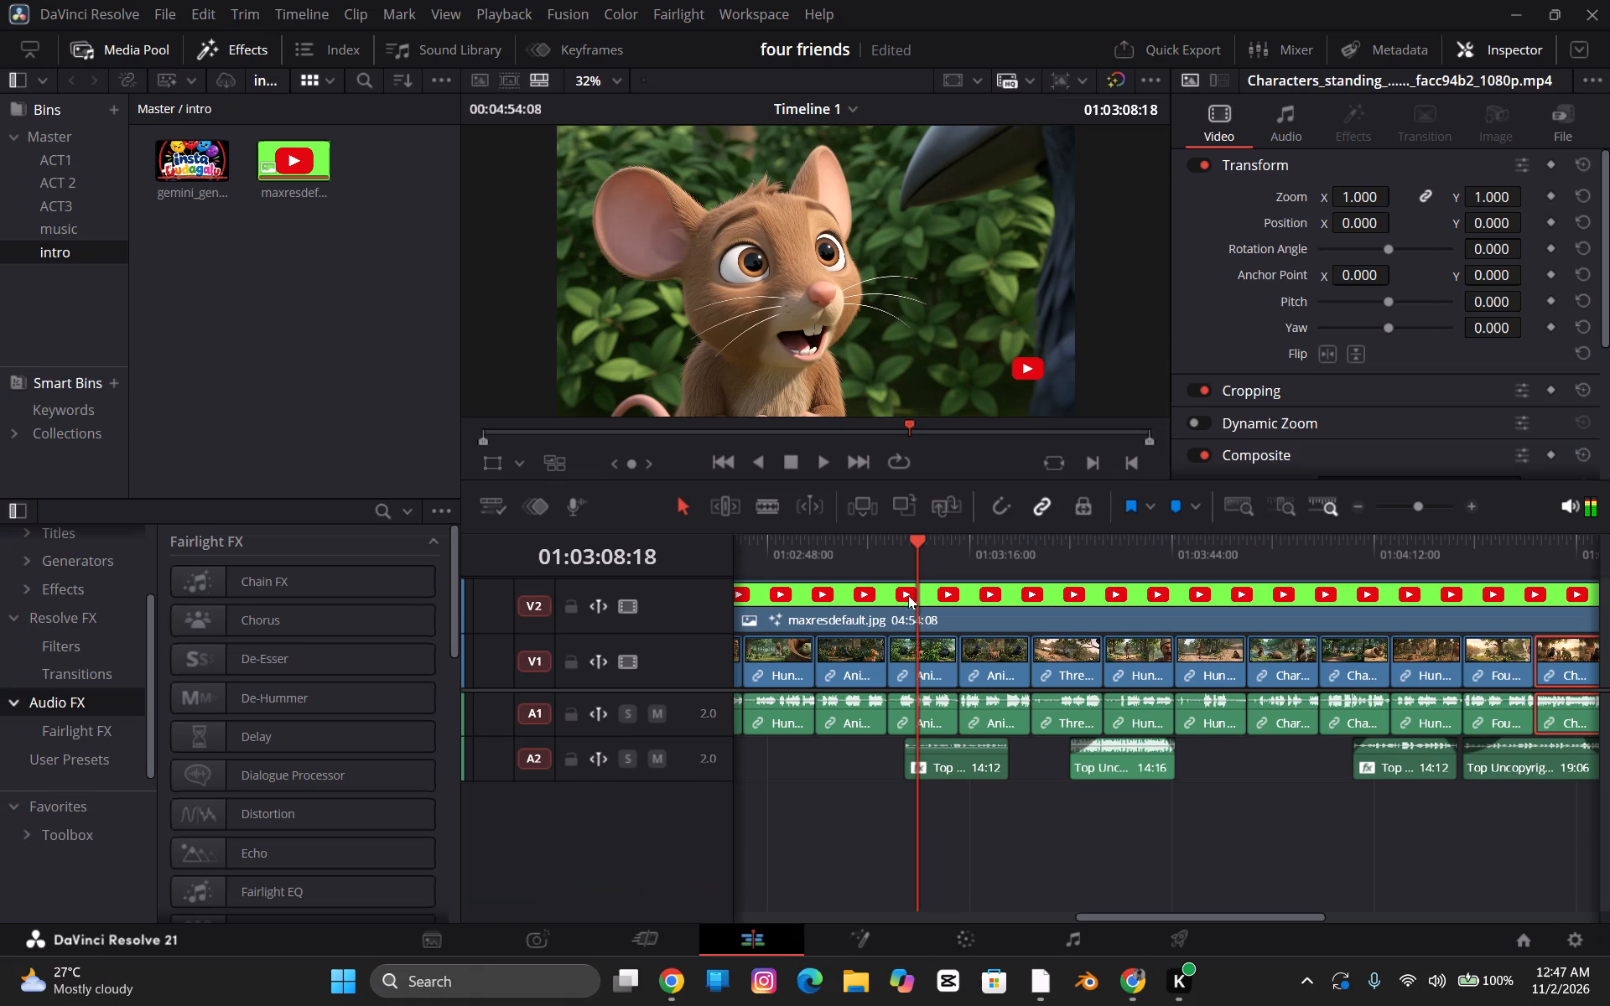
Scrub backwards in the full-screen viewer from the crow on the branch to the tortoise and deer scene at 01:00:41:10, examining the frames.
{"action": "left_click", "coordinate": [867, 557], "text": "ctrl"}
{"action": "key", "text": "ctrl+f"}
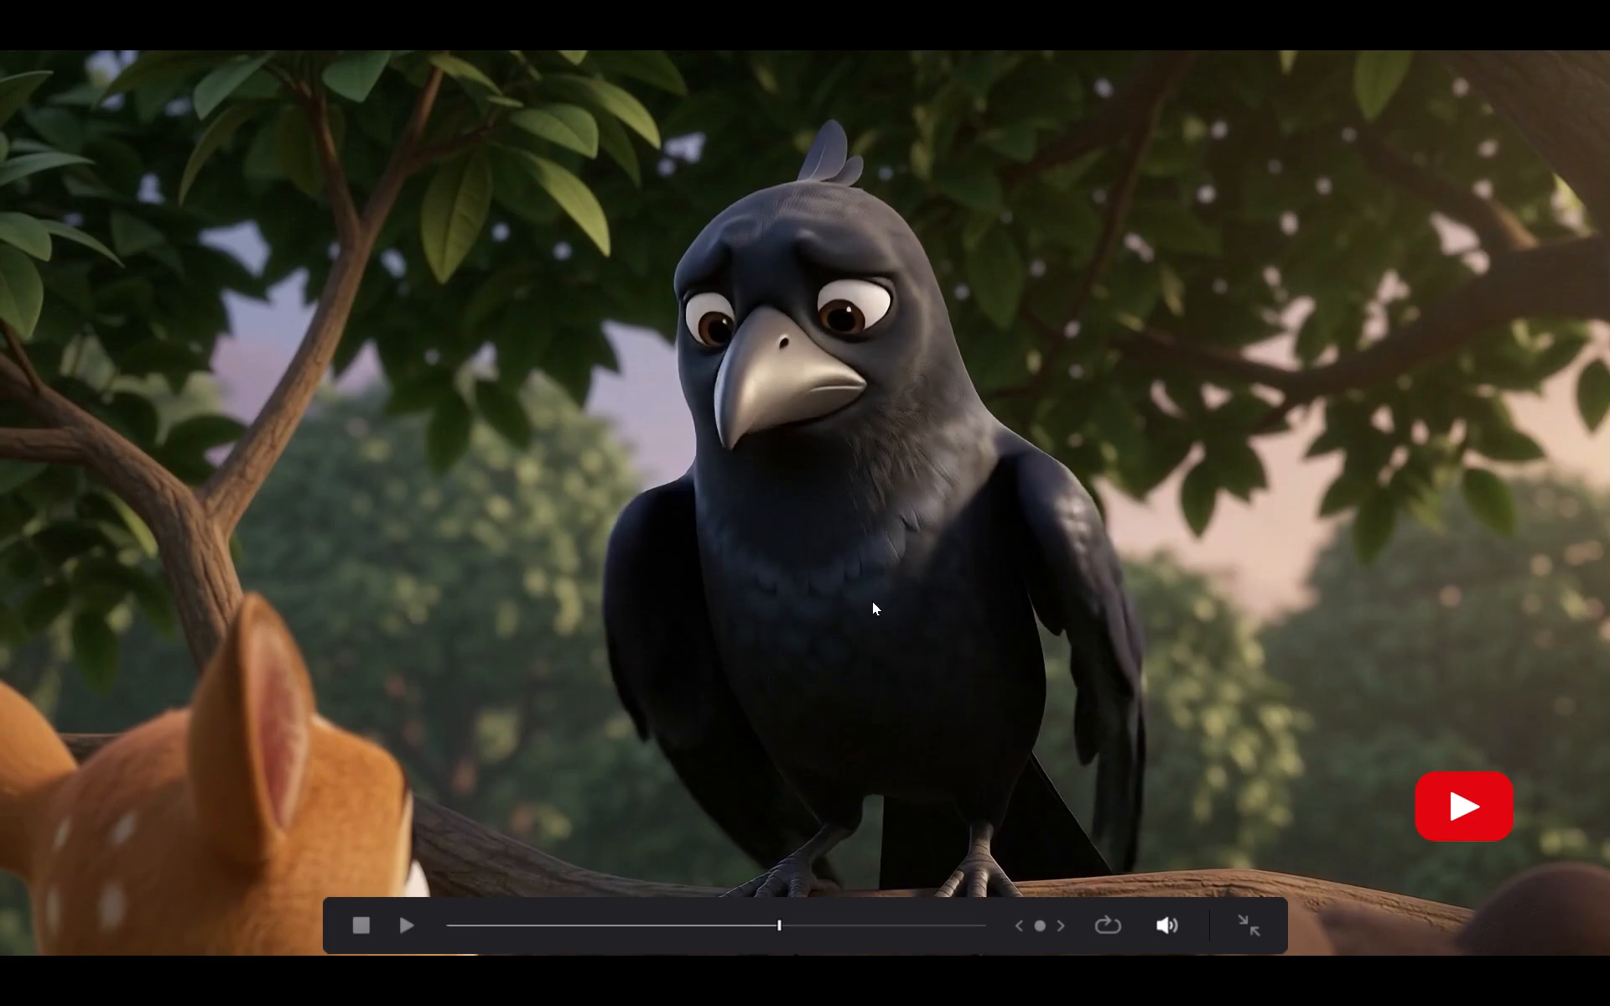
{"action": "left_click", "coordinate": [770, 918], "text": "ctrl"}
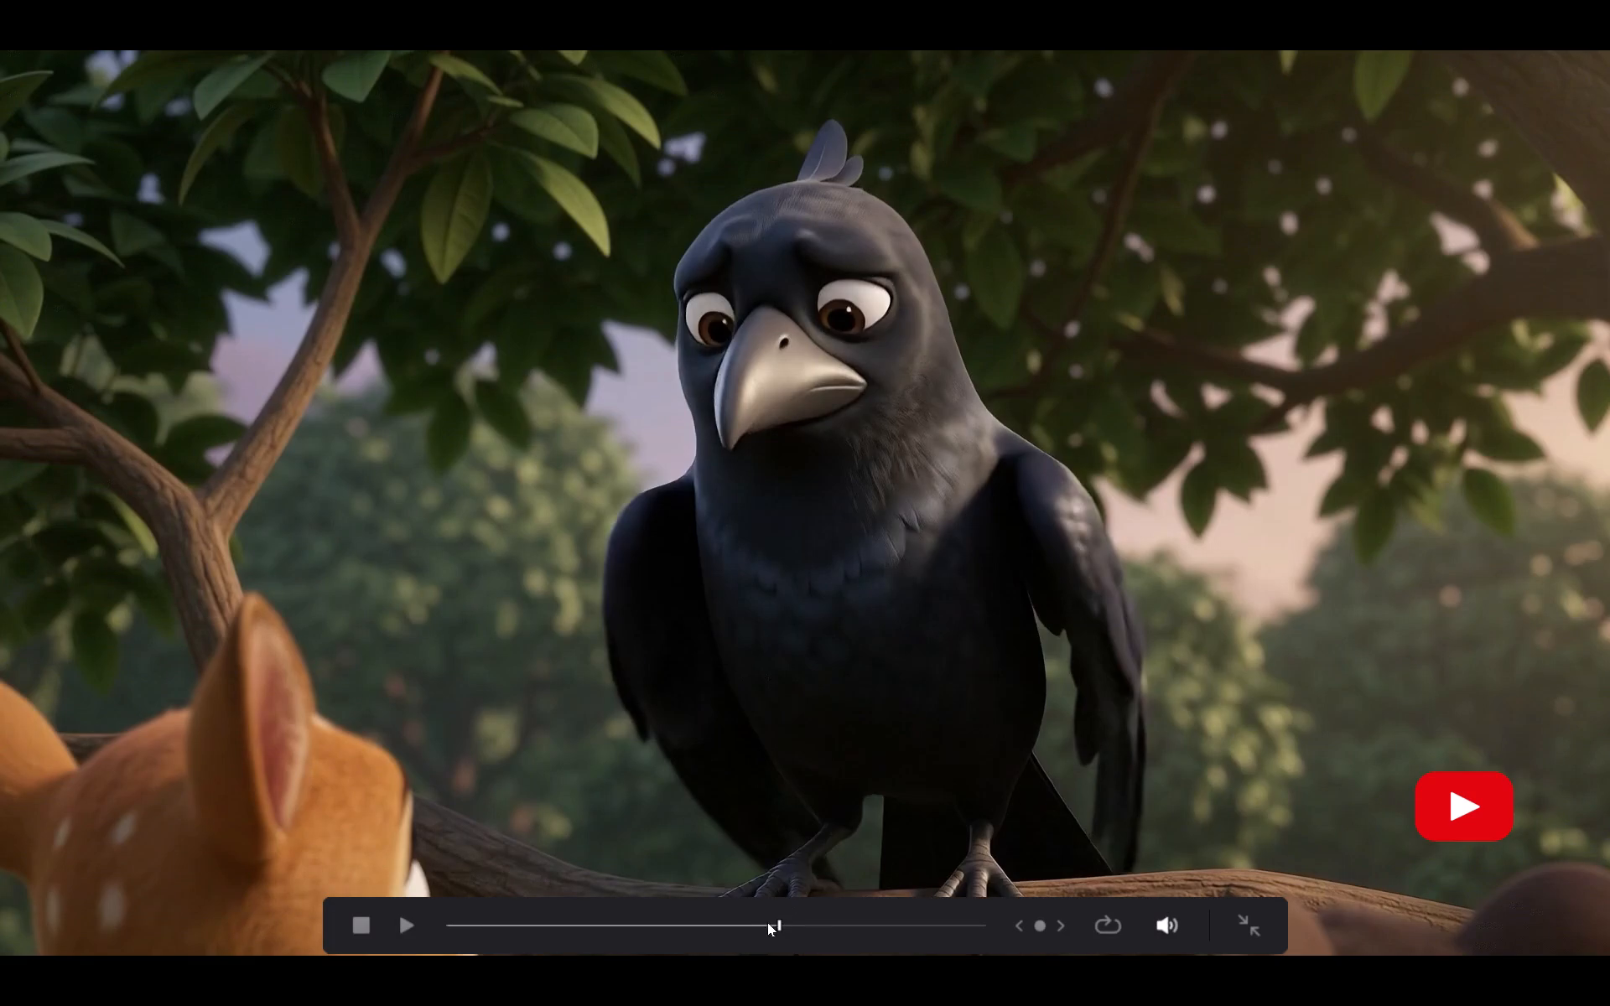
{"action": "left_click", "coordinate": [771, 925], "text": "ctrl"}
{"action": "left_click", "coordinate": [764, 919], "text": "ctrl"}
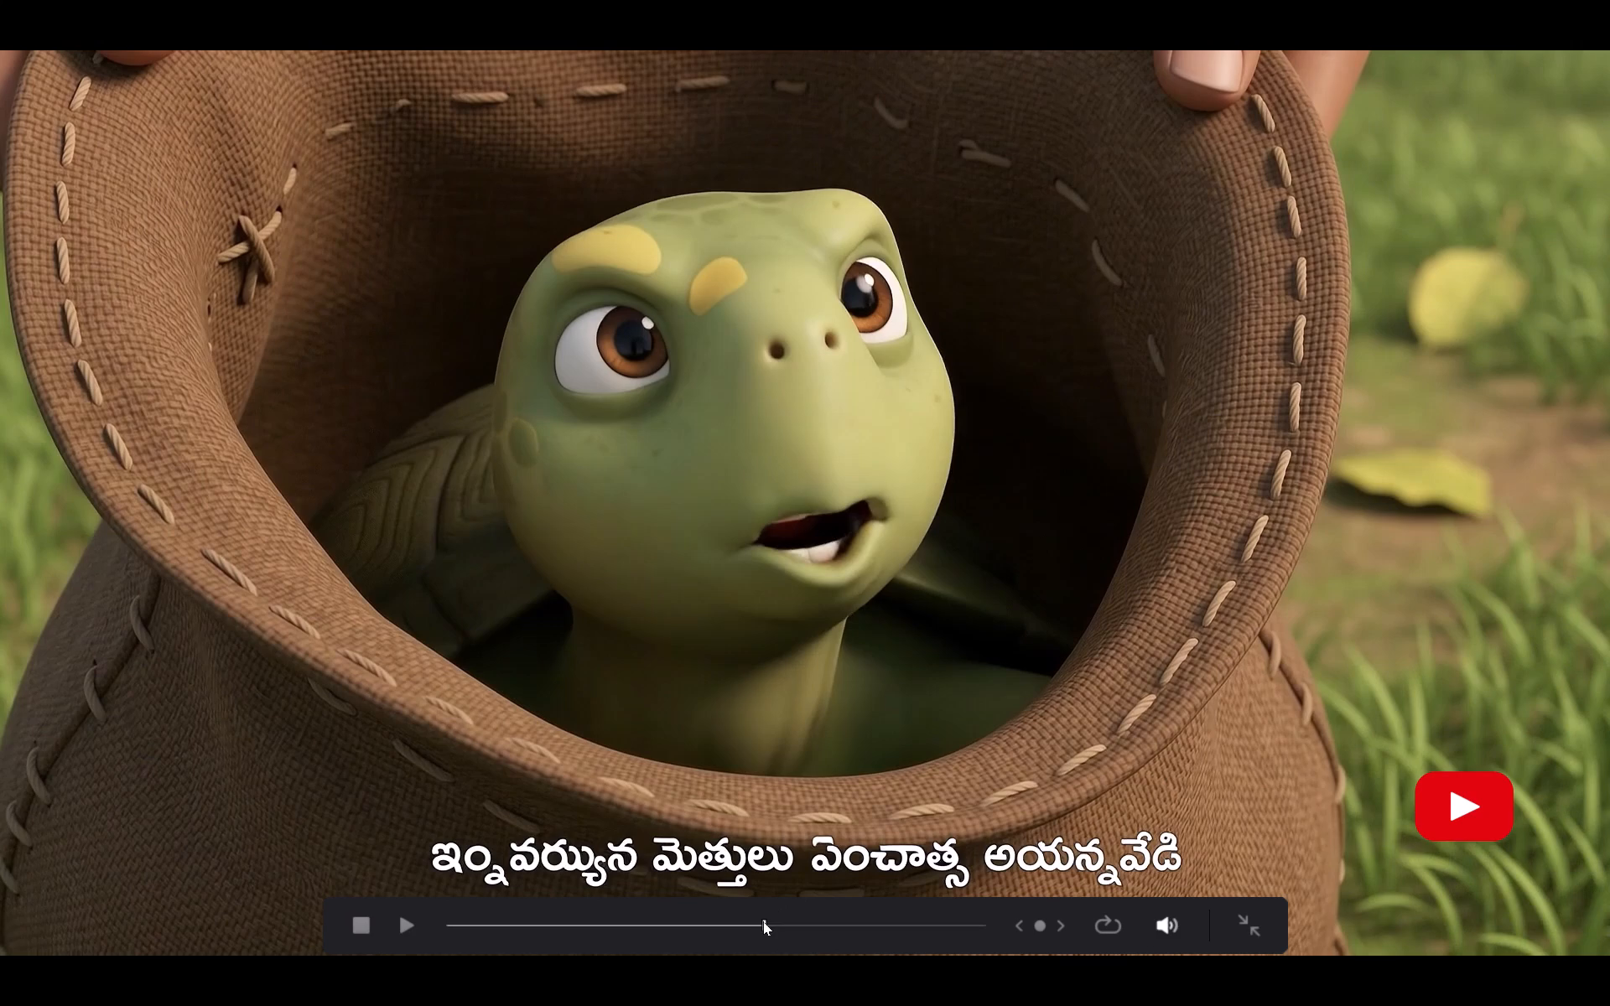
{"action": "left_click", "coordinate": [751, 928], "text": "ctrl"}
{"action": "left_click", "coordinate": [743, 923], "text": "ctrl"}
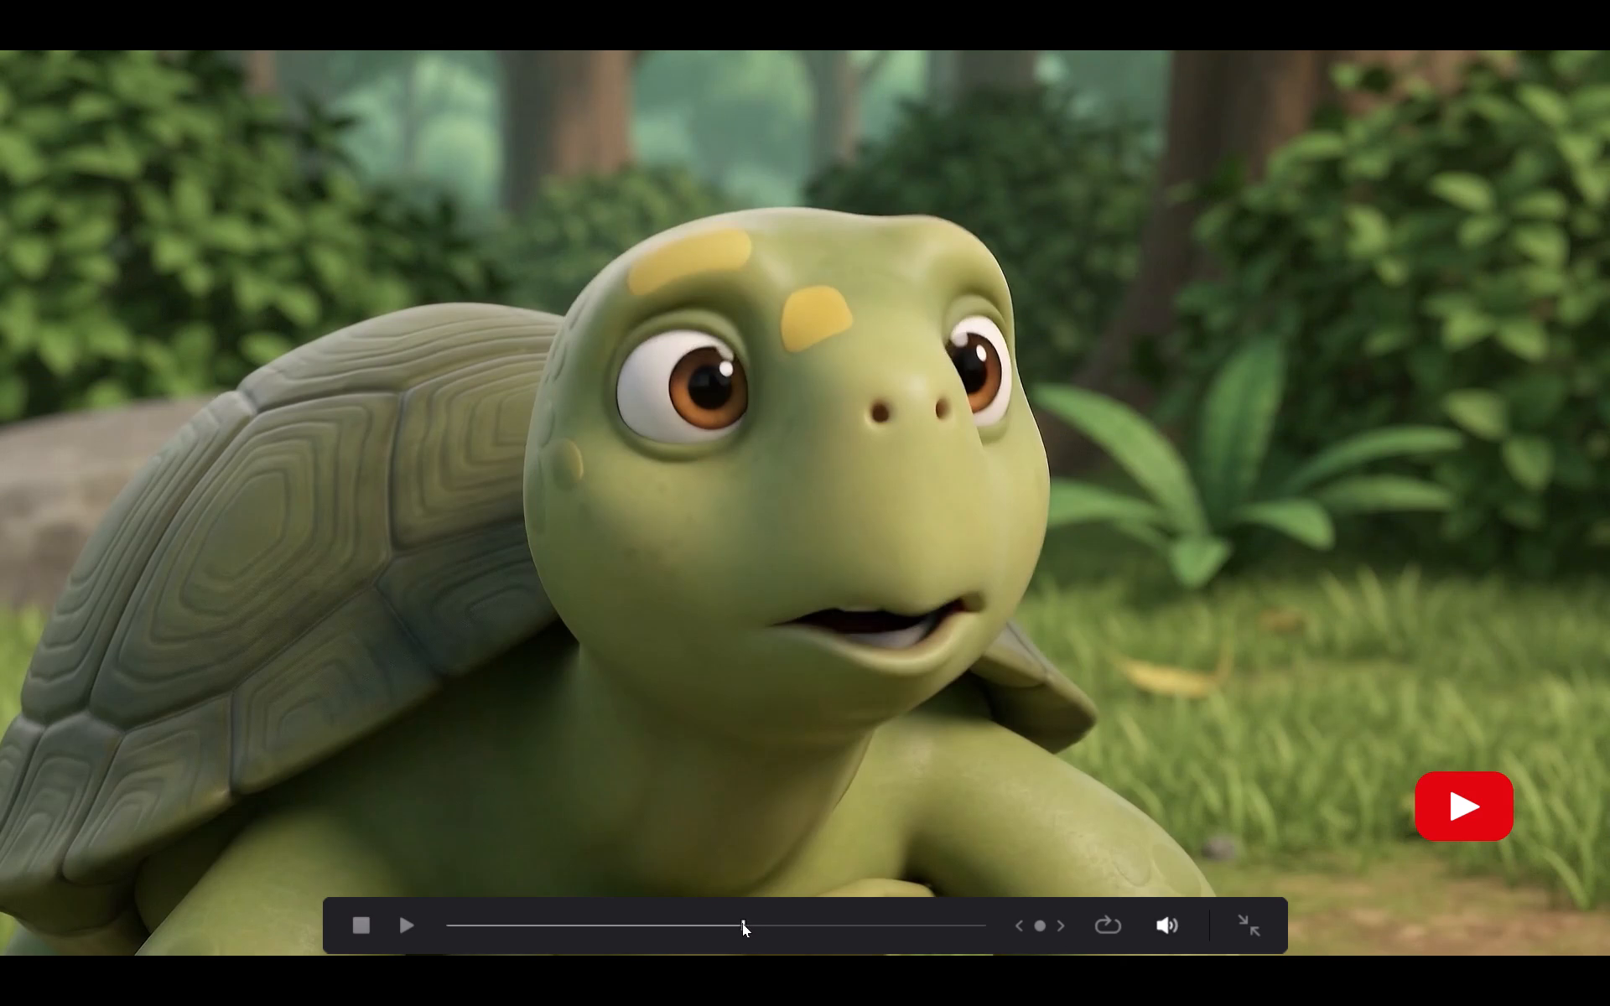
{"action": "left_click", "coordinate": [696, 936], "text": "ctrl"}
{"action": "left_click", "coordinate": [685, 931], "text": "ctrl"}
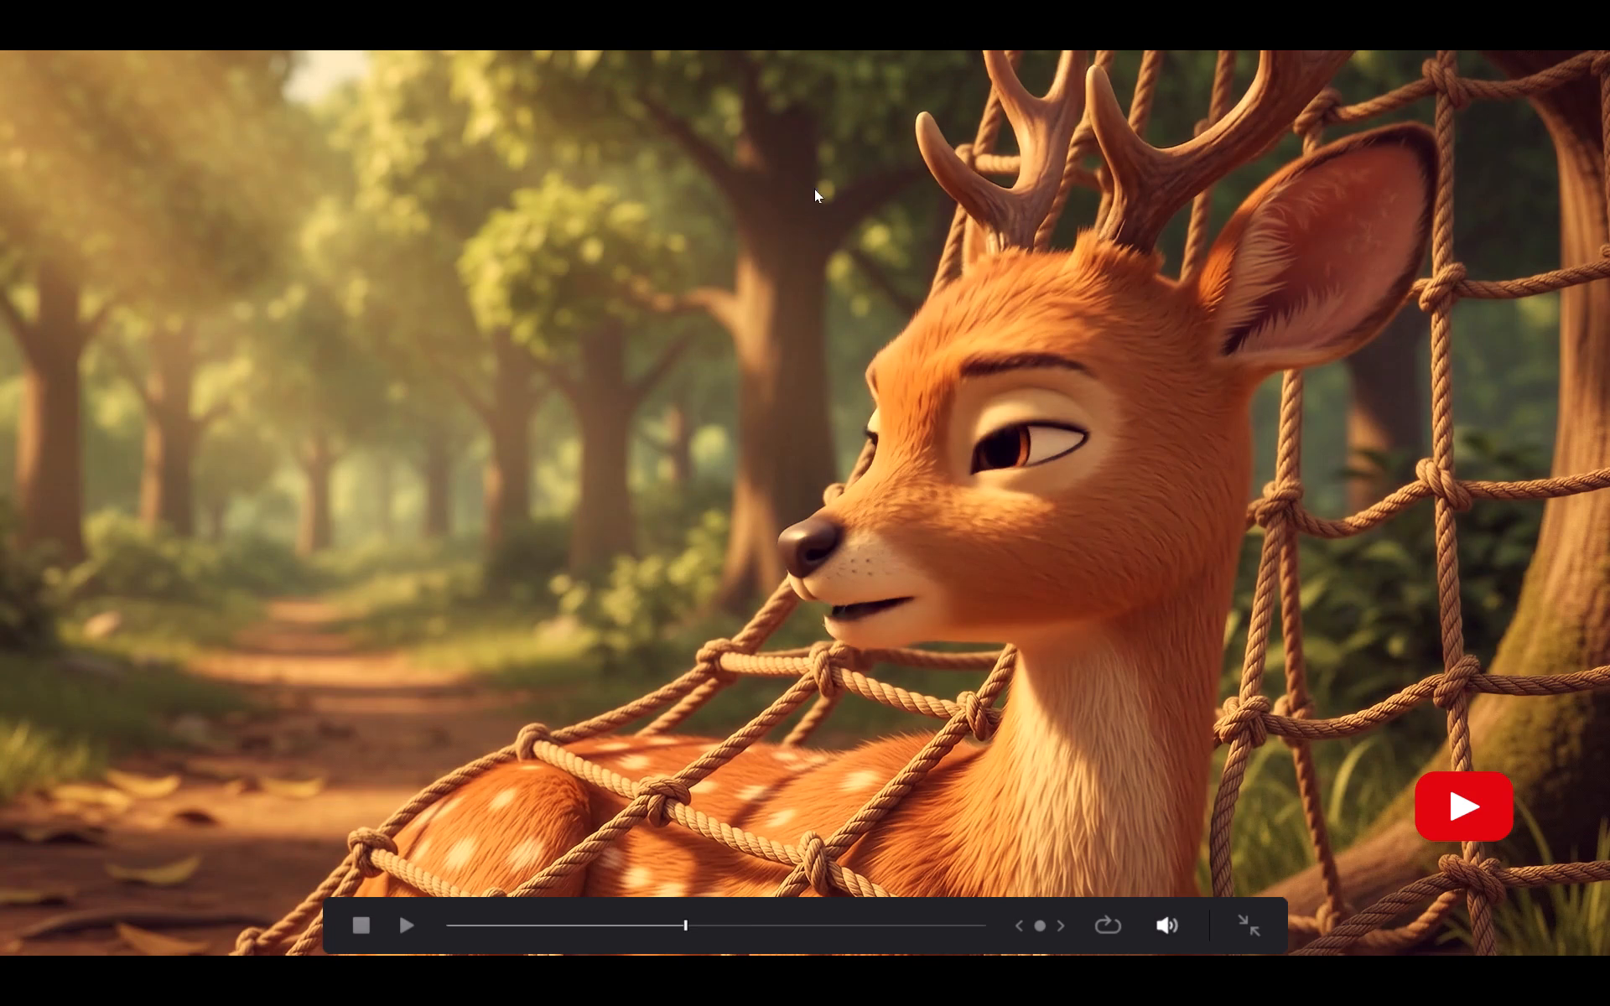
{"action": "left_click", "coordinate": [621, 920], "text": "ctrl"}
{"action": "left_click", "coordinate": [576, 930], "text": "ctrl"}
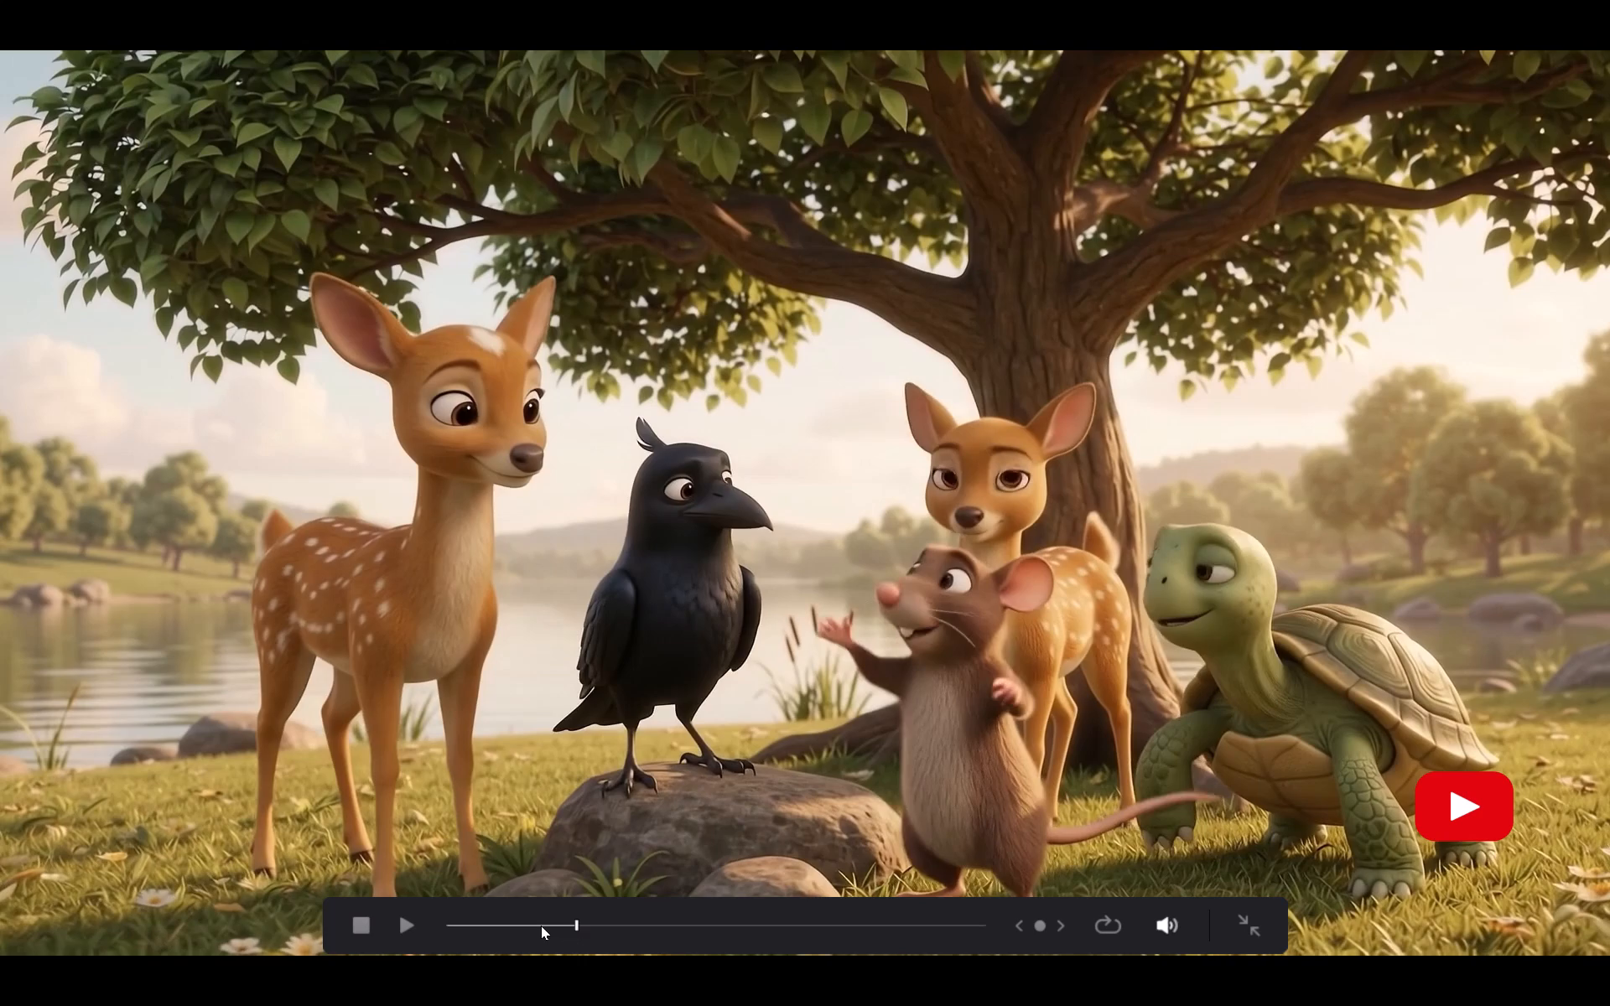
{"action": "left_click", "coordinate": [541, 926], "text": "ctrl"}
{"action": "left_click", "coordinate": [561, 922], "text": "ctrl"}
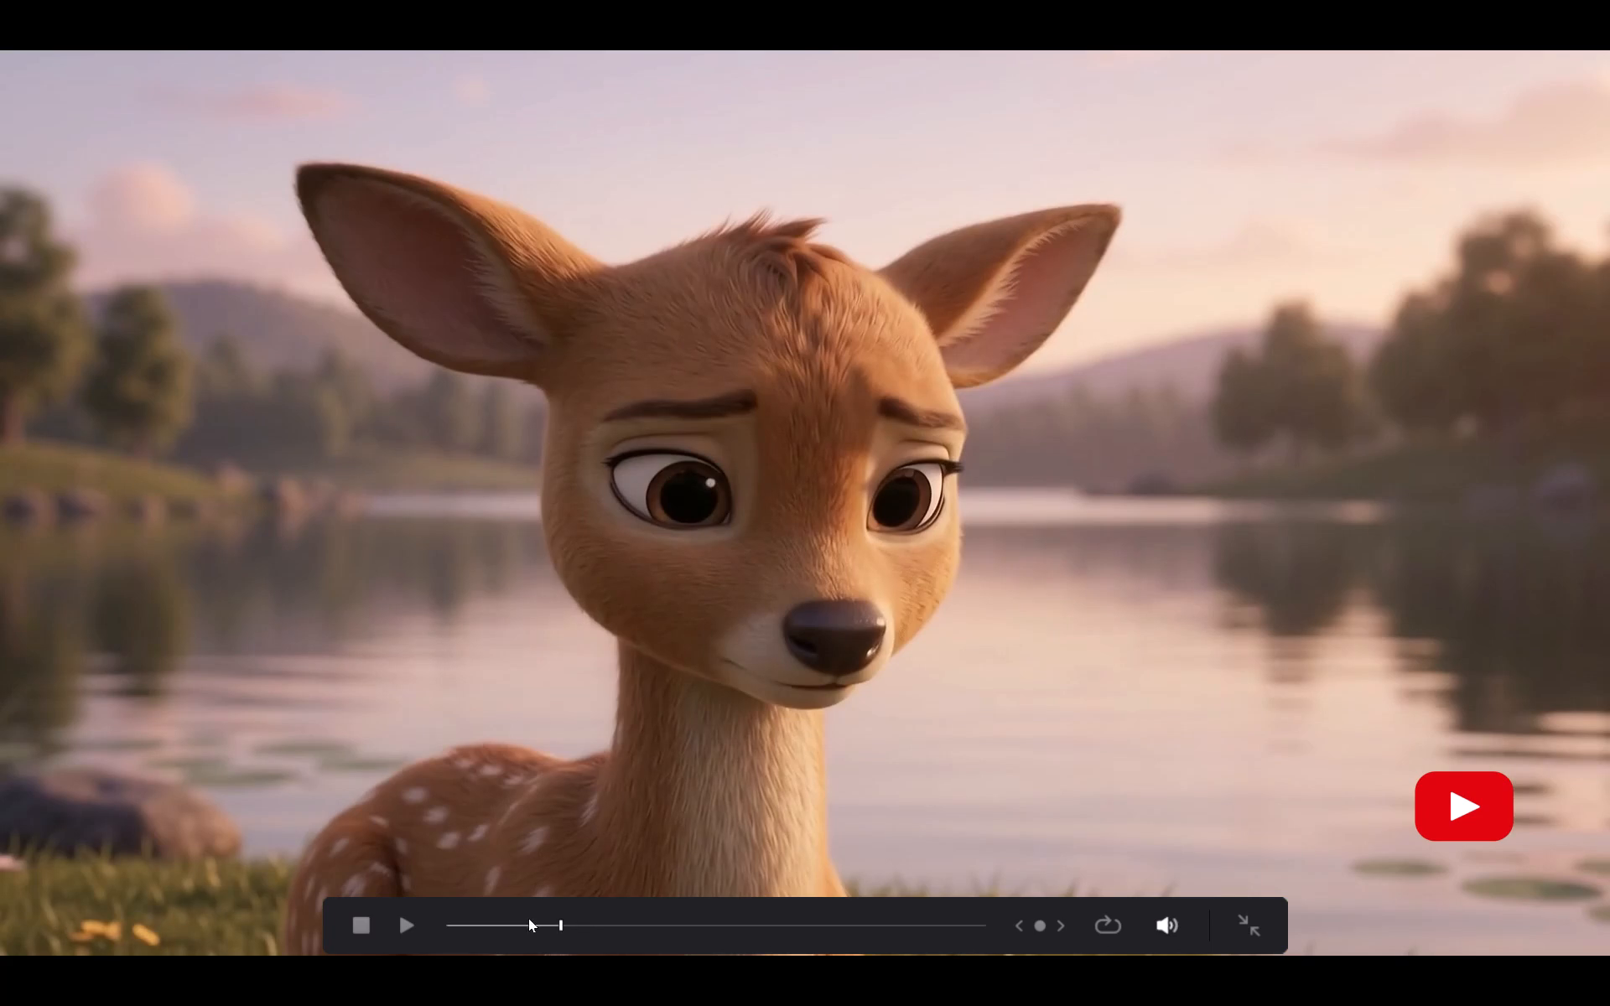
{"action": "left_click", "coordinate": [522, 920], "text": "ctrl"}
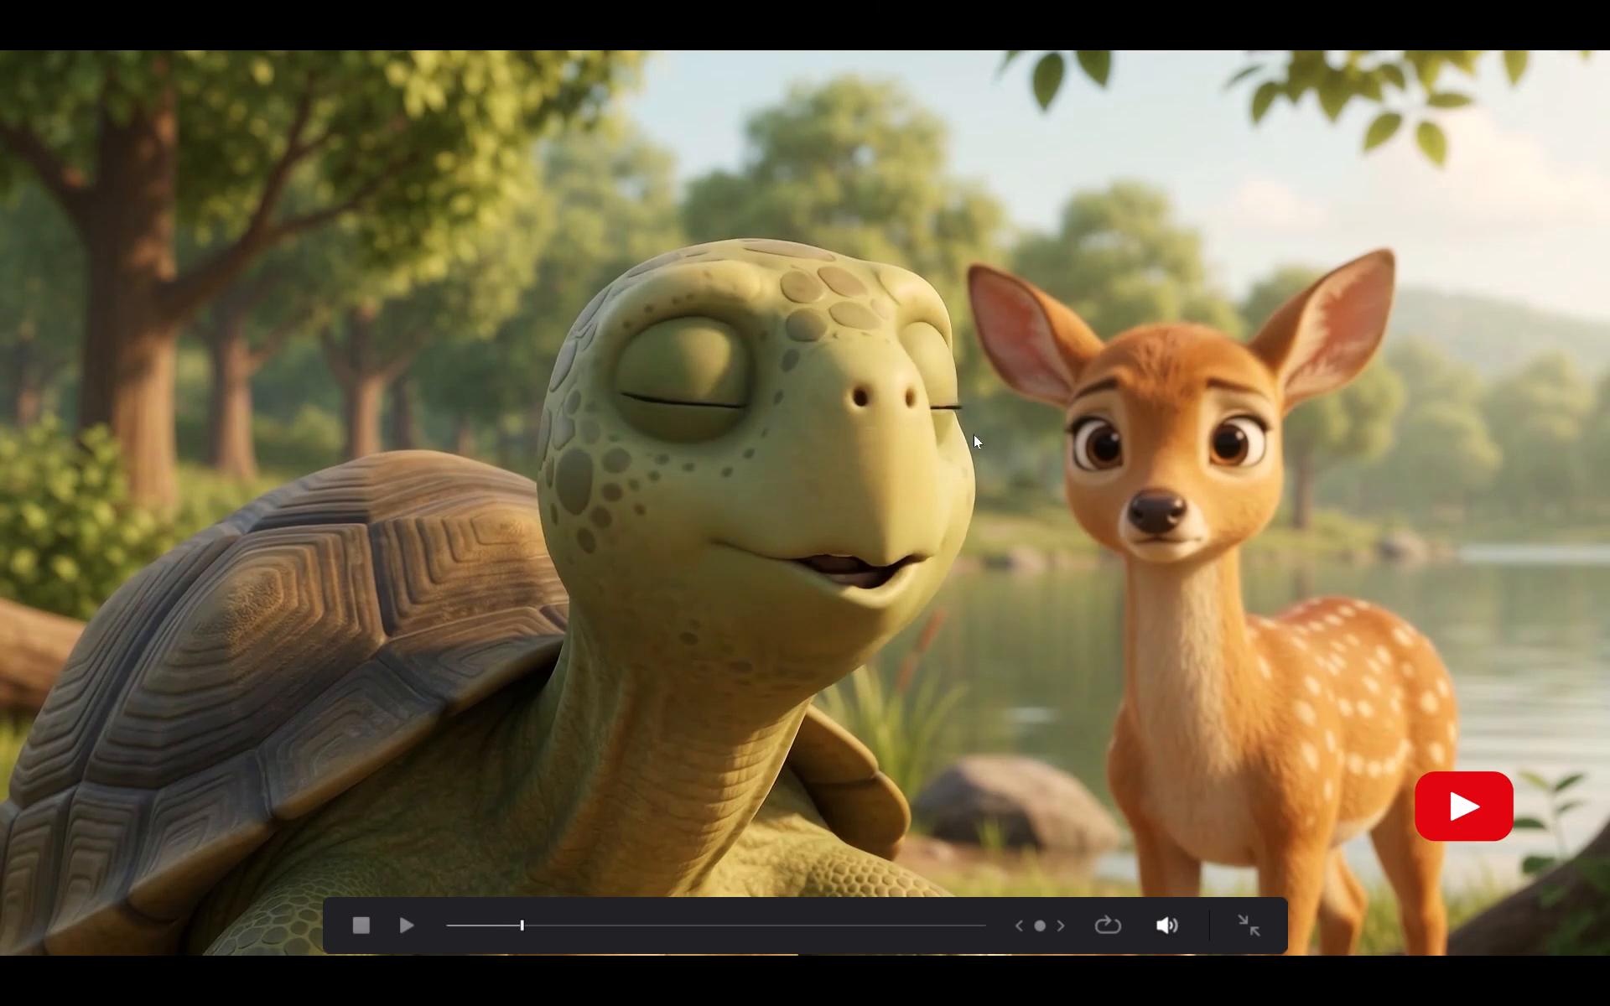
{"action": "key", "text": "ctrl+f"}
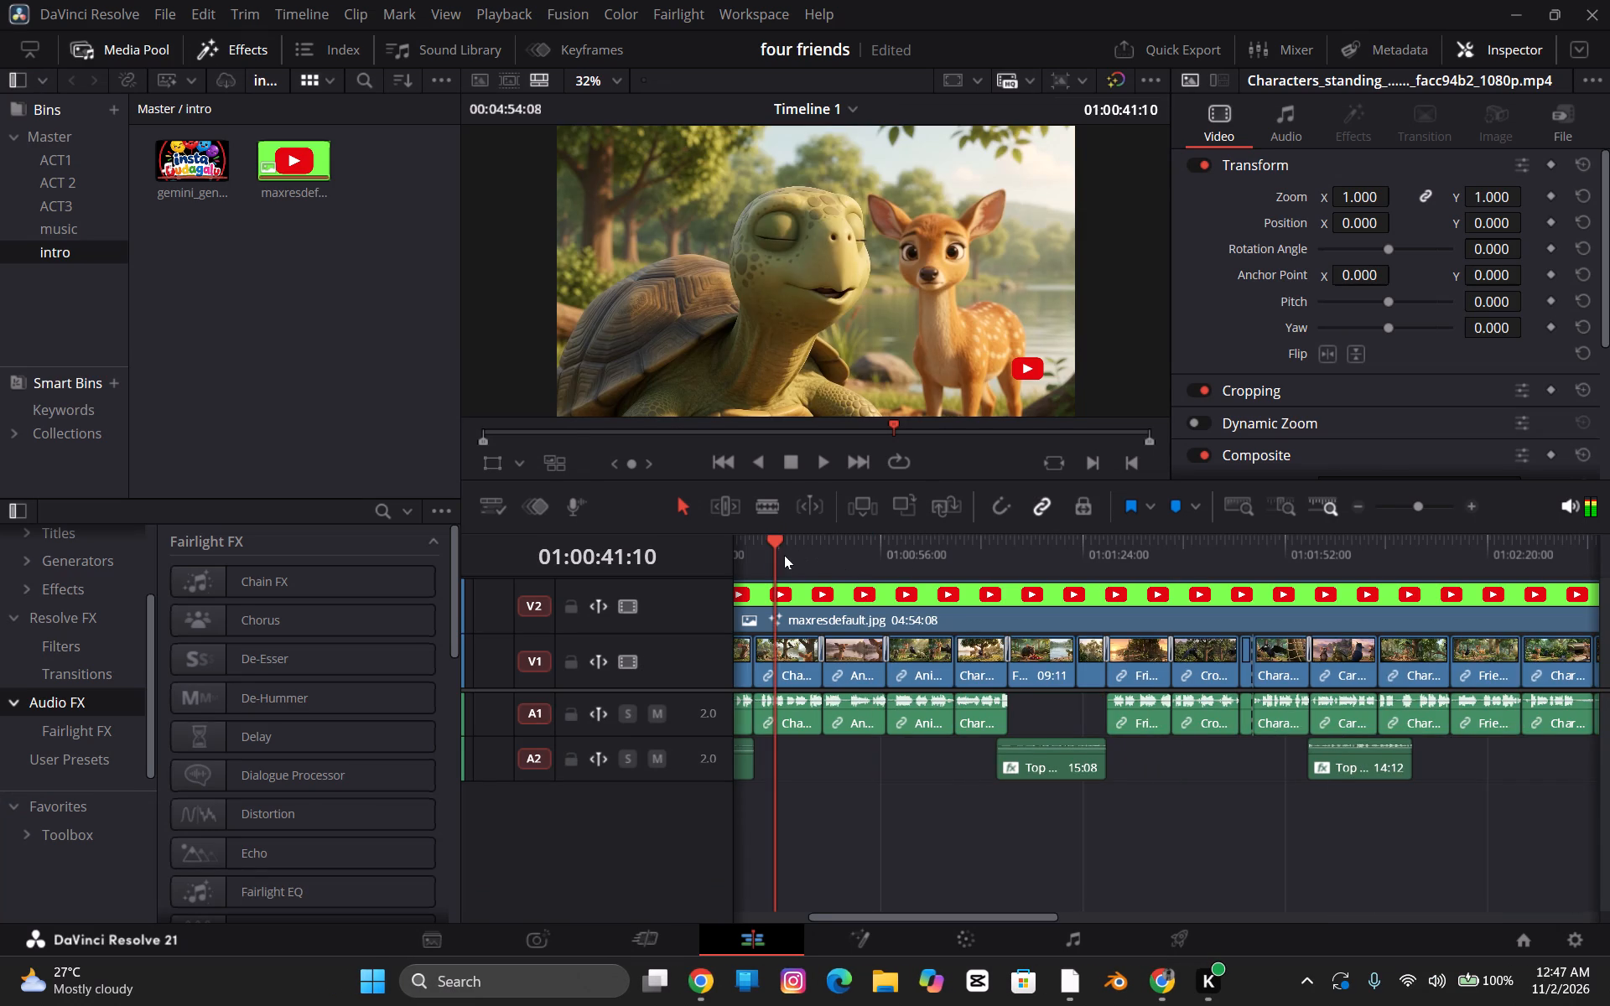
Return to the start of Timeline 1 and examine the intro logo and opening forest scene around 01:00:11:04.
{"action": "left_click_drag", "start_coordinate": [770, 551], "coordinate": [667, 566]}
{"action": "left_click", "coordinate": [837, 532]}
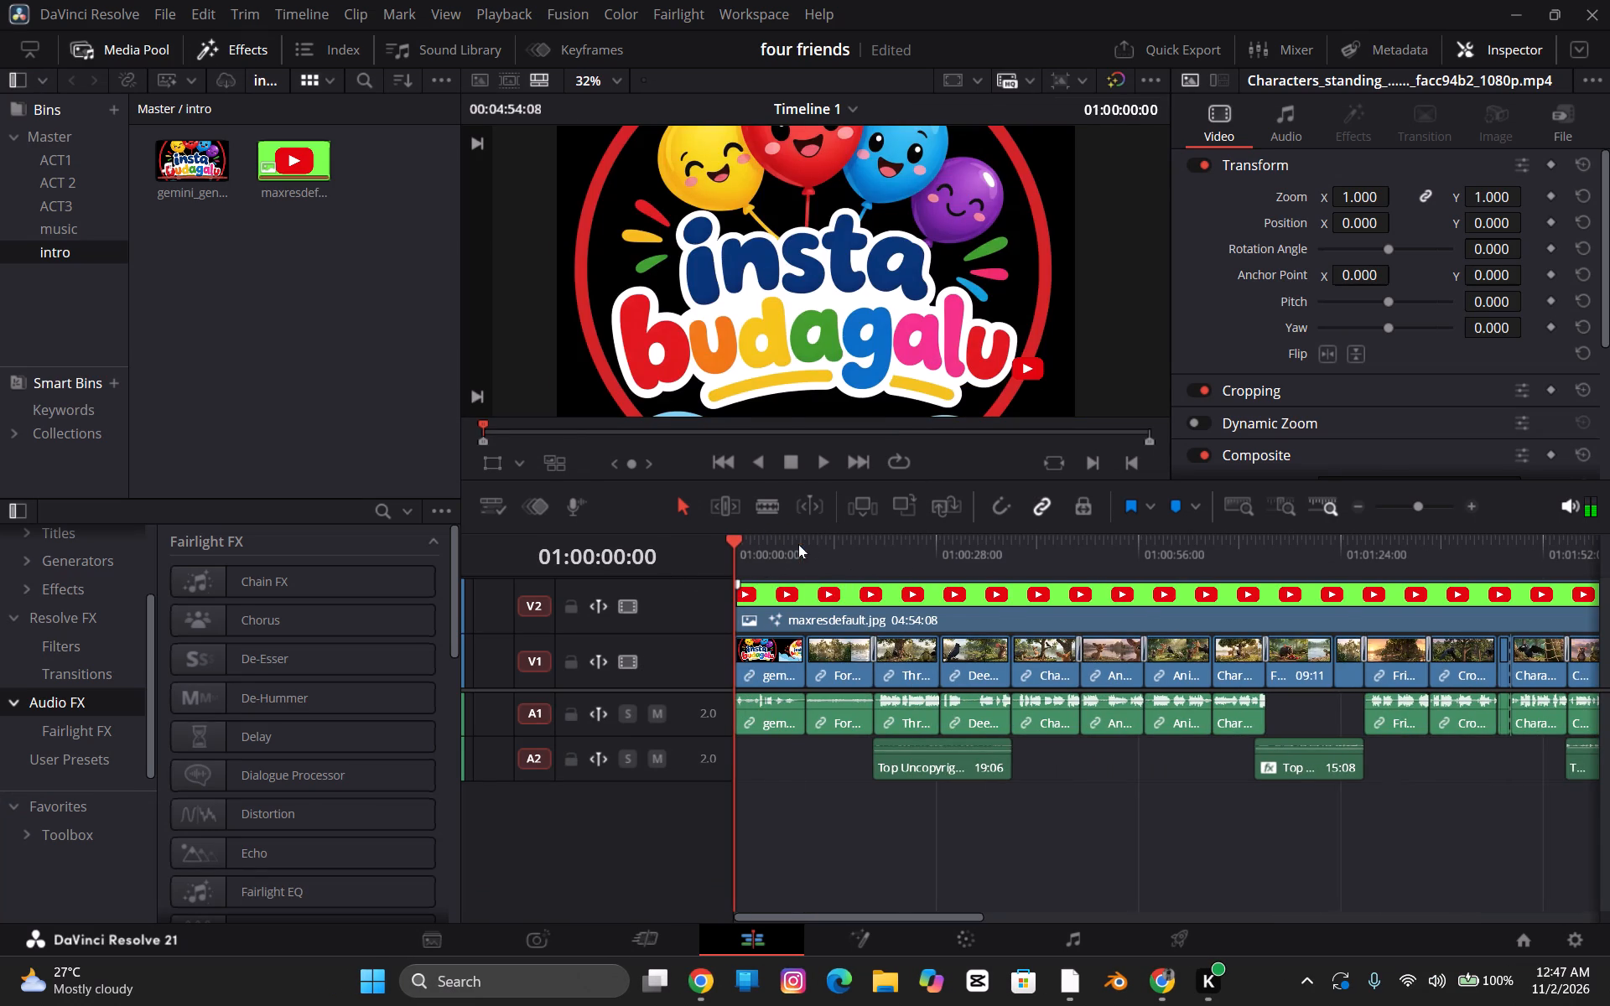
{"action": "left_click", "coordinate": [797, 545]}
{"action": "left_click", "coordinate": [775, 546]}
{"action": "left_click", "coordinate": [825, 547]}
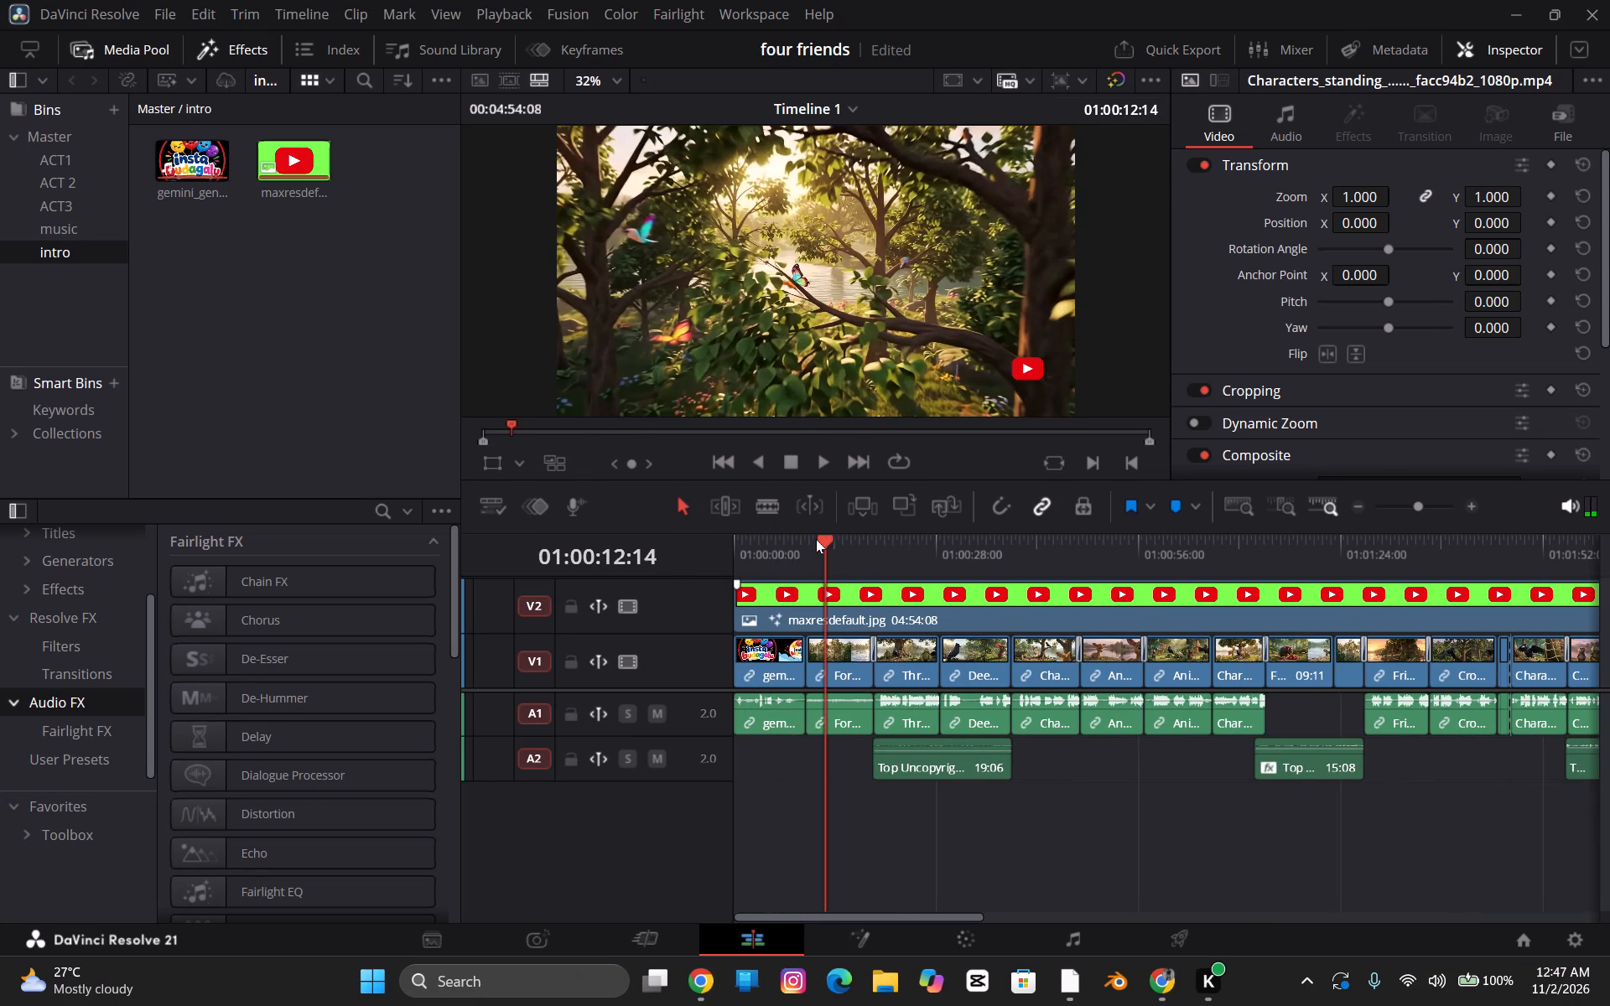
{"action": "left_click", "coordinate": [815, 540]}
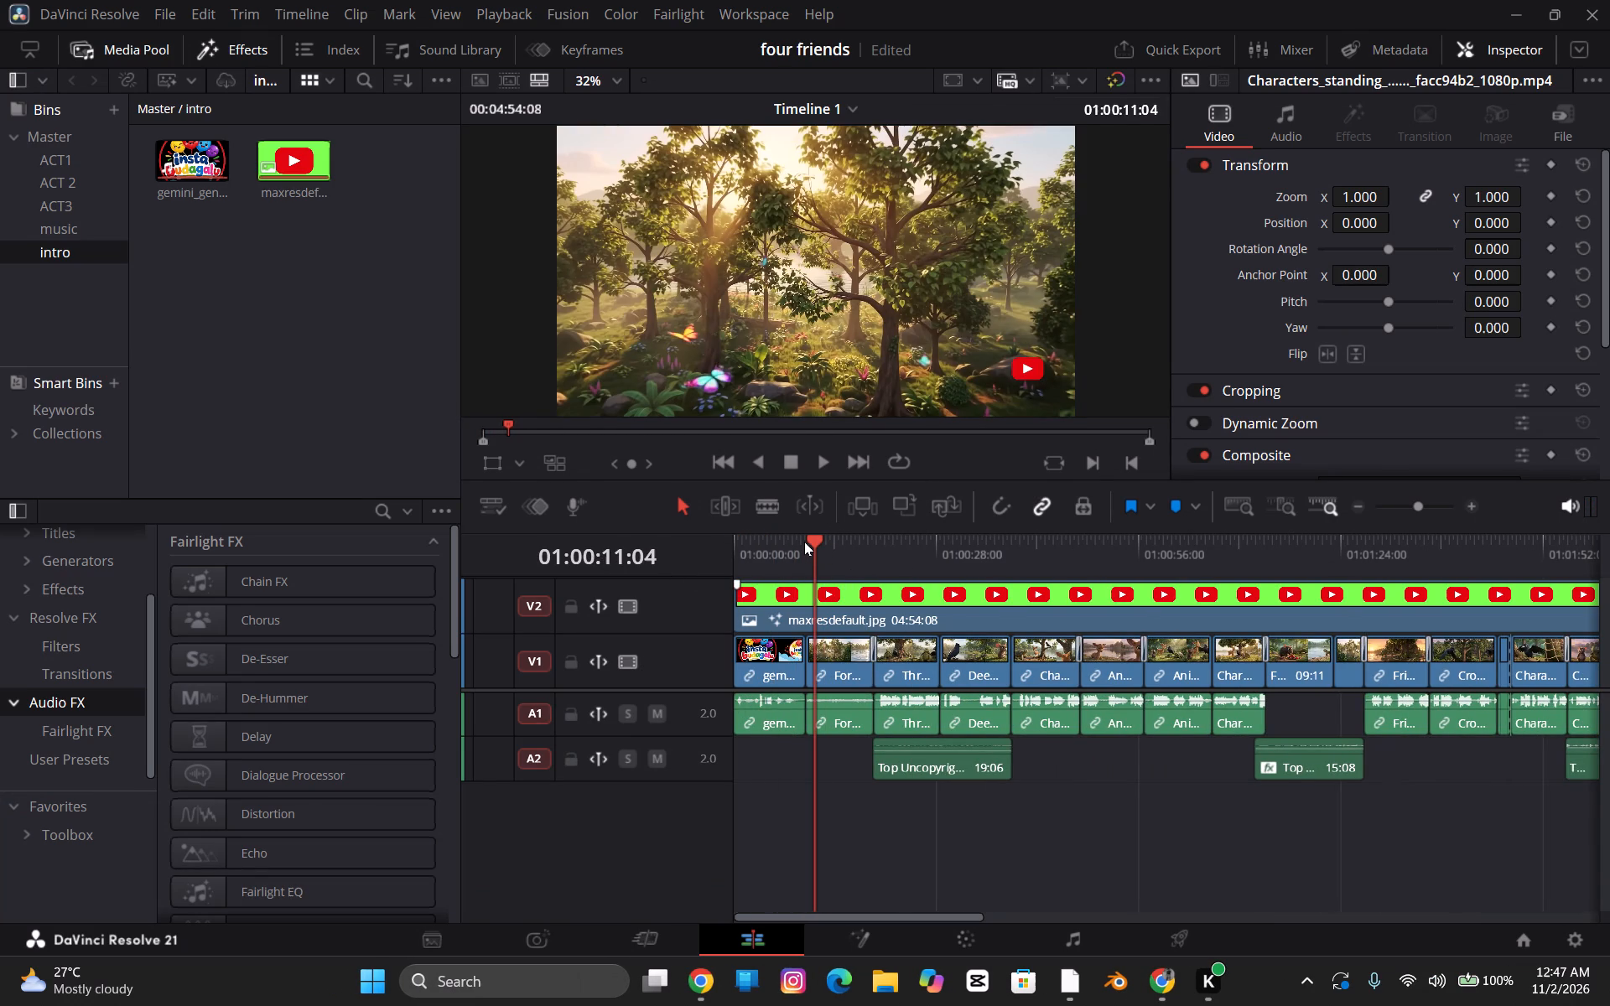
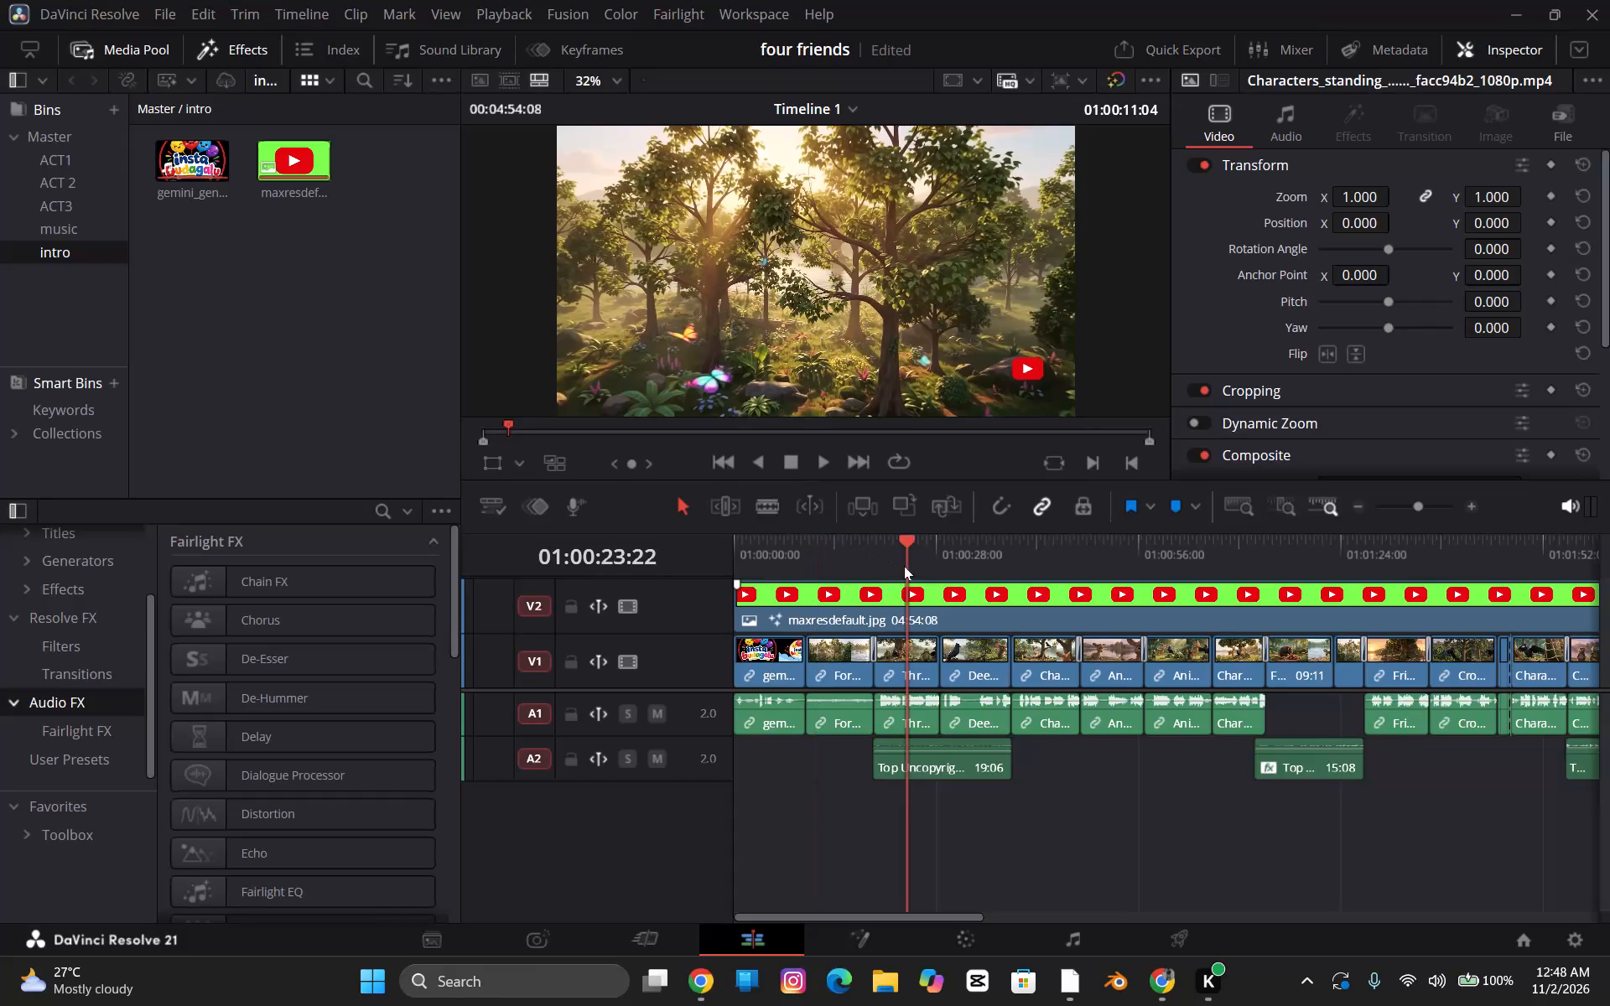
Check the opening frames from 01:00:15:19 through the lakeside mouse scene to the tortoise and deer at 01:00:42:05.
{"action": "left_click", "coordinate": [849, 540]}
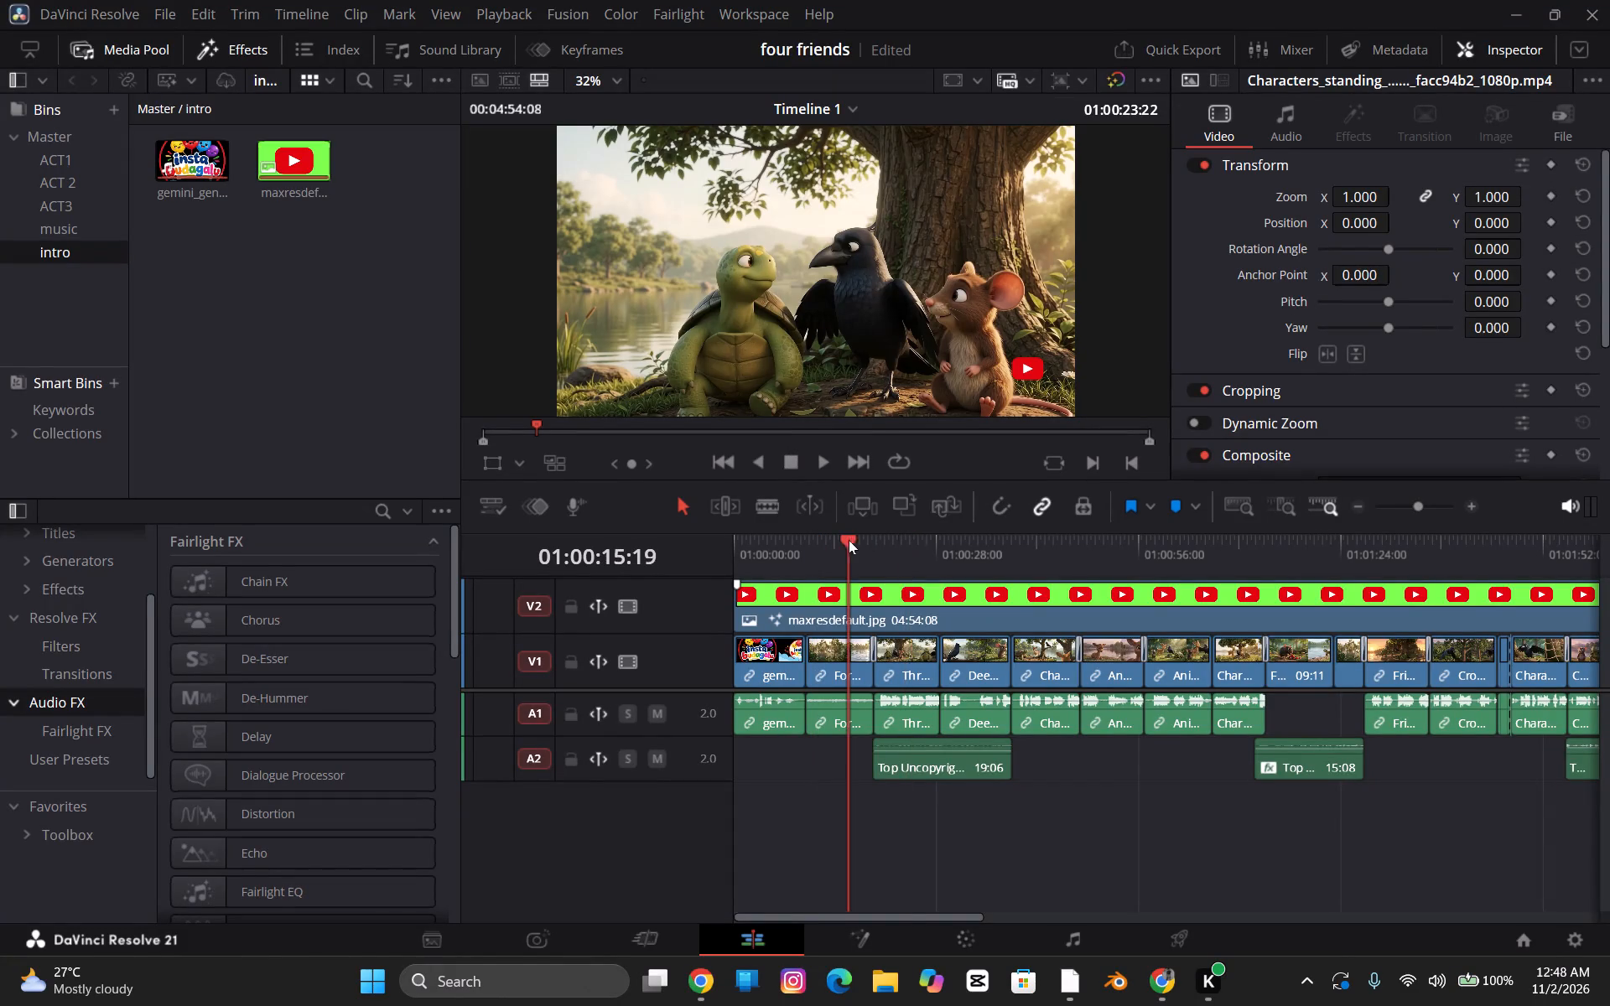
{"action": "left_click", "coordinate": [905, 539]}
{"action": "left_click", "coordinate": [952, 538]}
{"action": "left_click", "coordinate": [982, 540]}
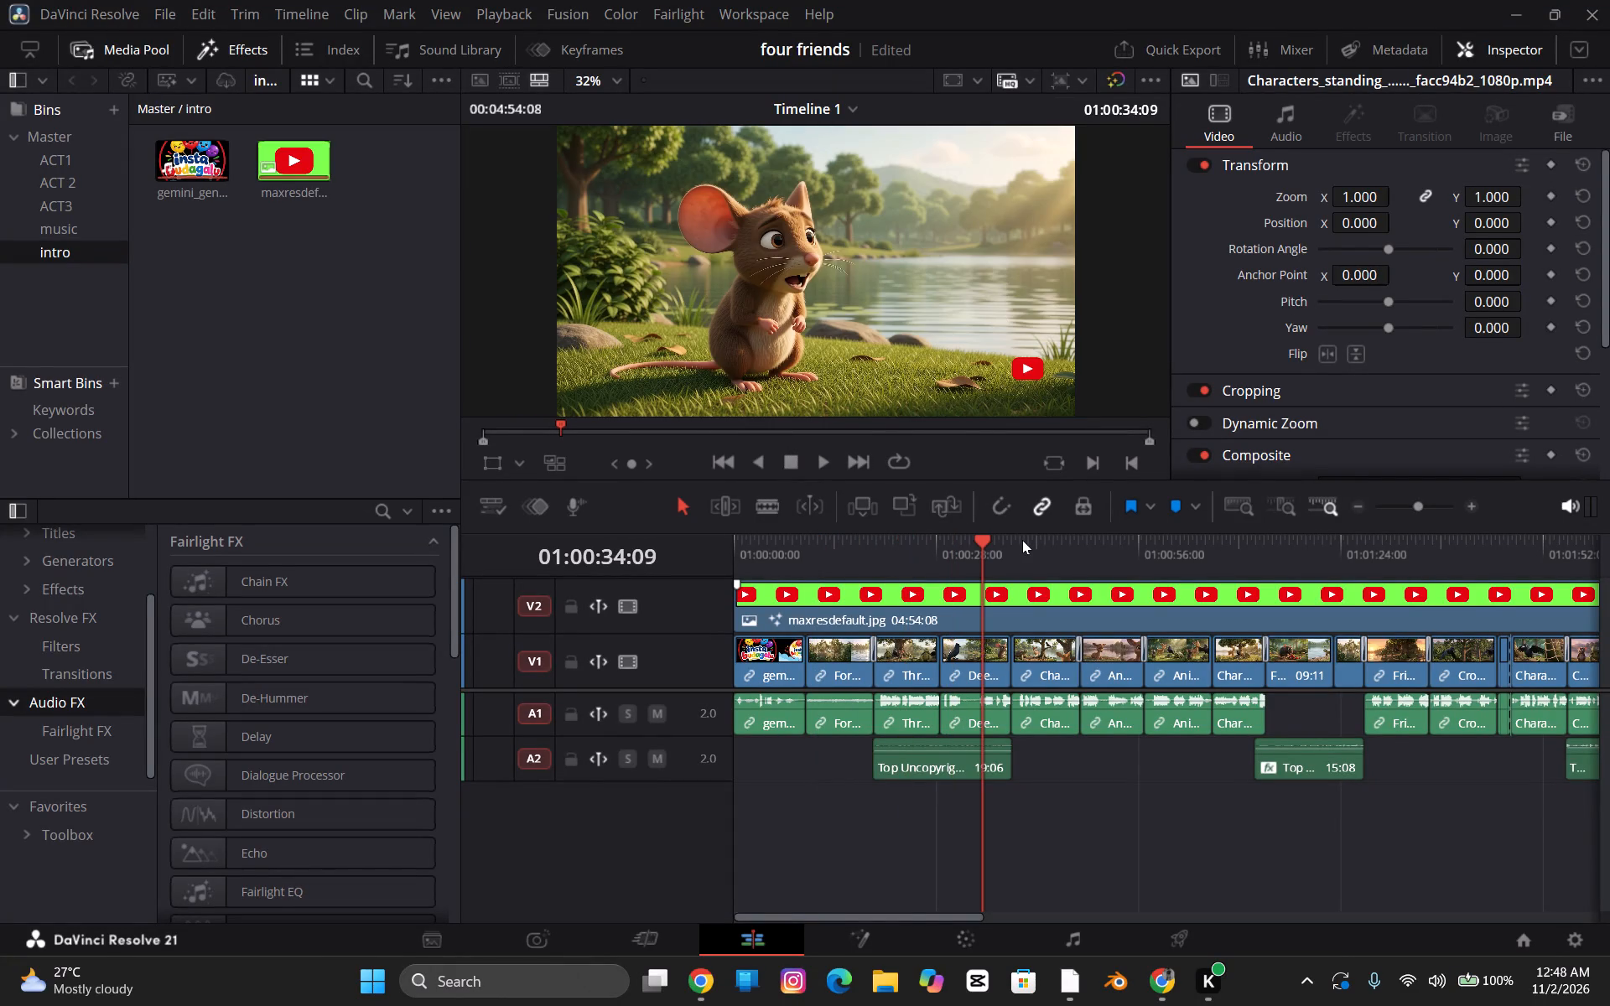
{"action": "left_click", "coordinate": [1019, 536]}
{"action": "left_click", "coordinate": [1039, 542]}
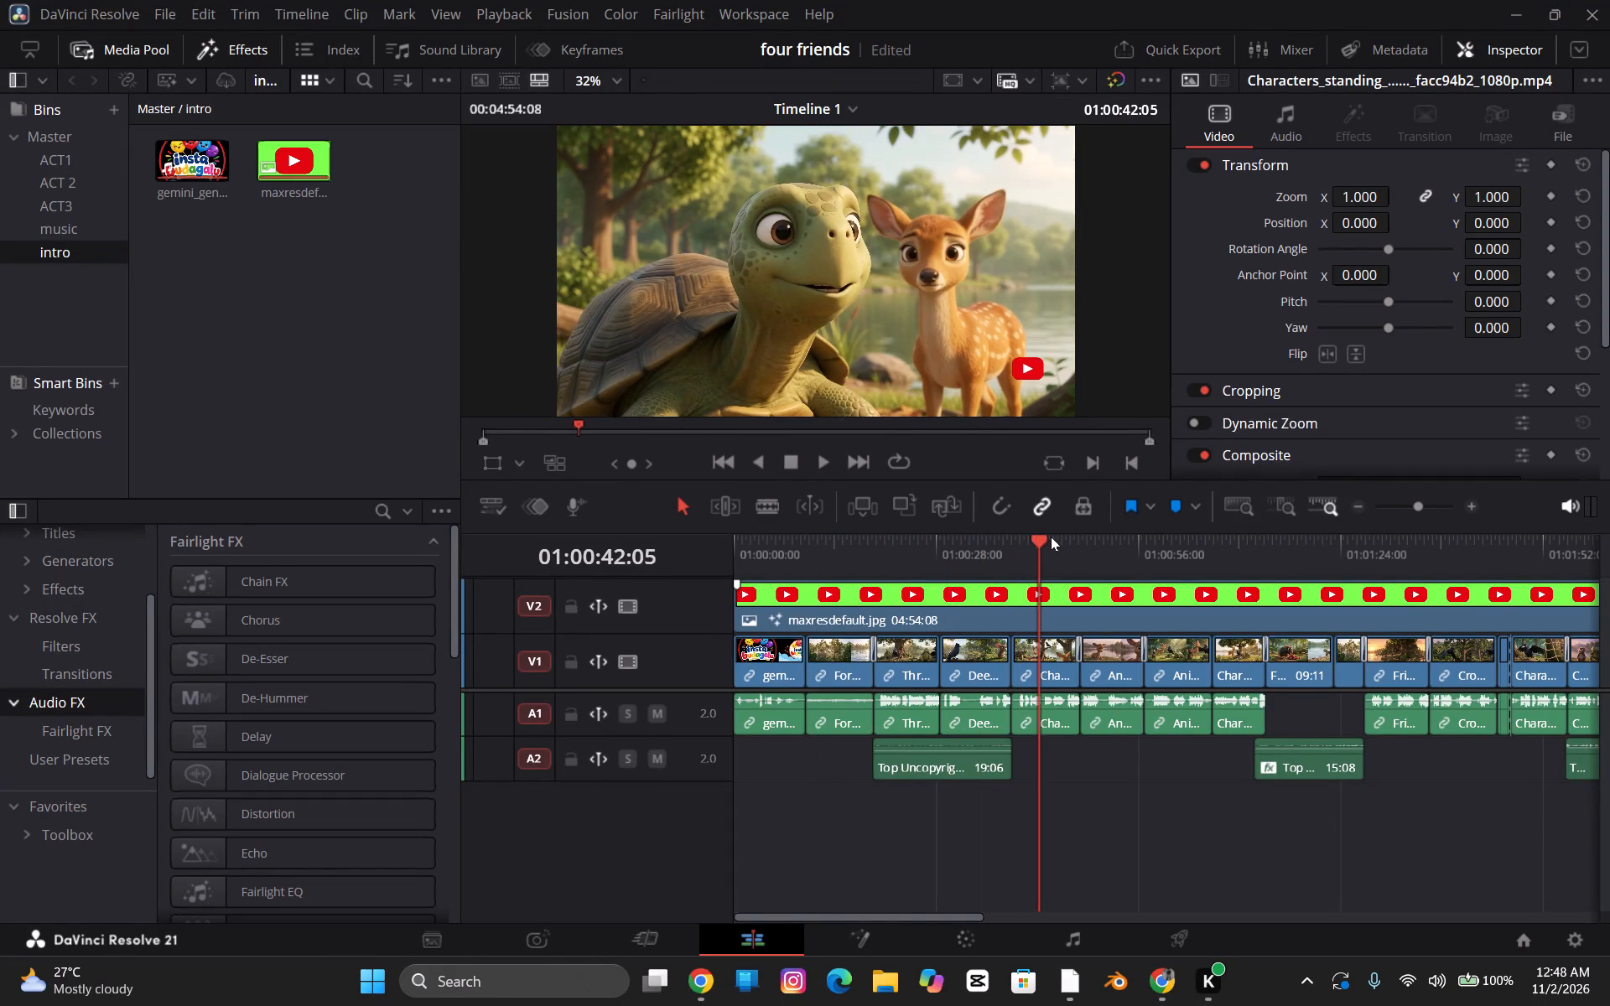
Examine the frames from the lone deer by the lake at 01:00:48:00 to the four-friends forest scene at 01:01:00:12.
{"action": "left_click", "coordinate": [1084, 539]}
{"action": "left_click", "coordinate": [1109, 536]}
{"action": "left_click", "coordinate": [1086, 534]}
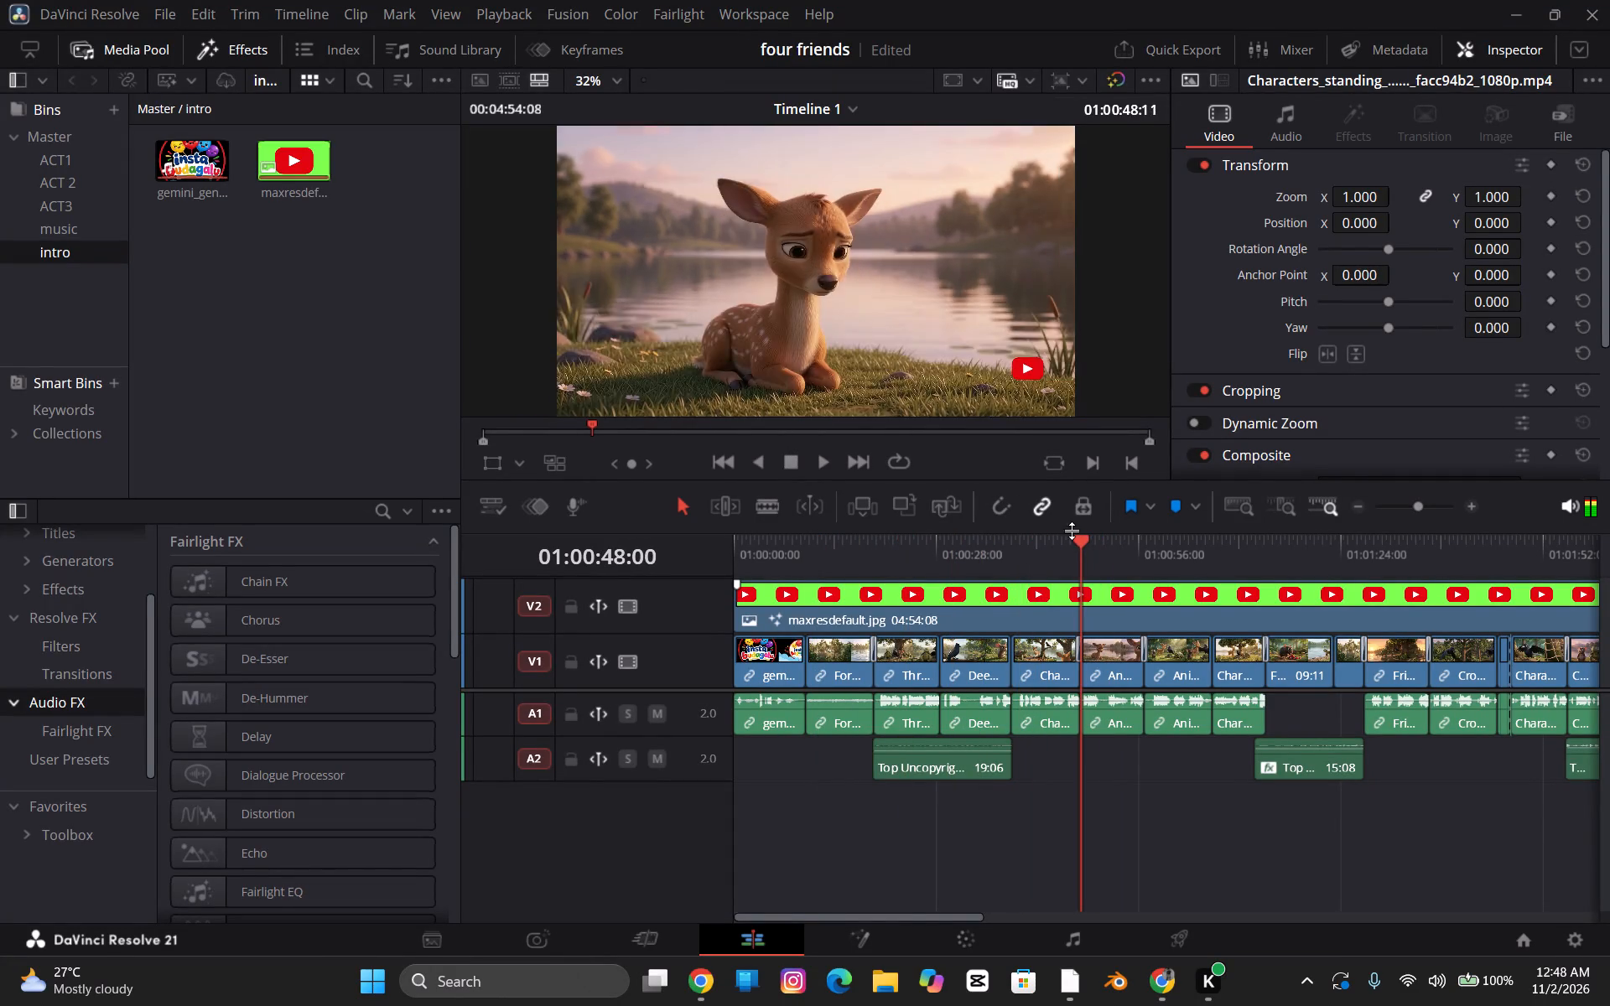
{"action": "left_click", "coordinate": [1111, 547]}
{"action": "left_click", "coordinate": [1140, 543]}
{"action": "left_click", "coordinate": [1164, 547]}
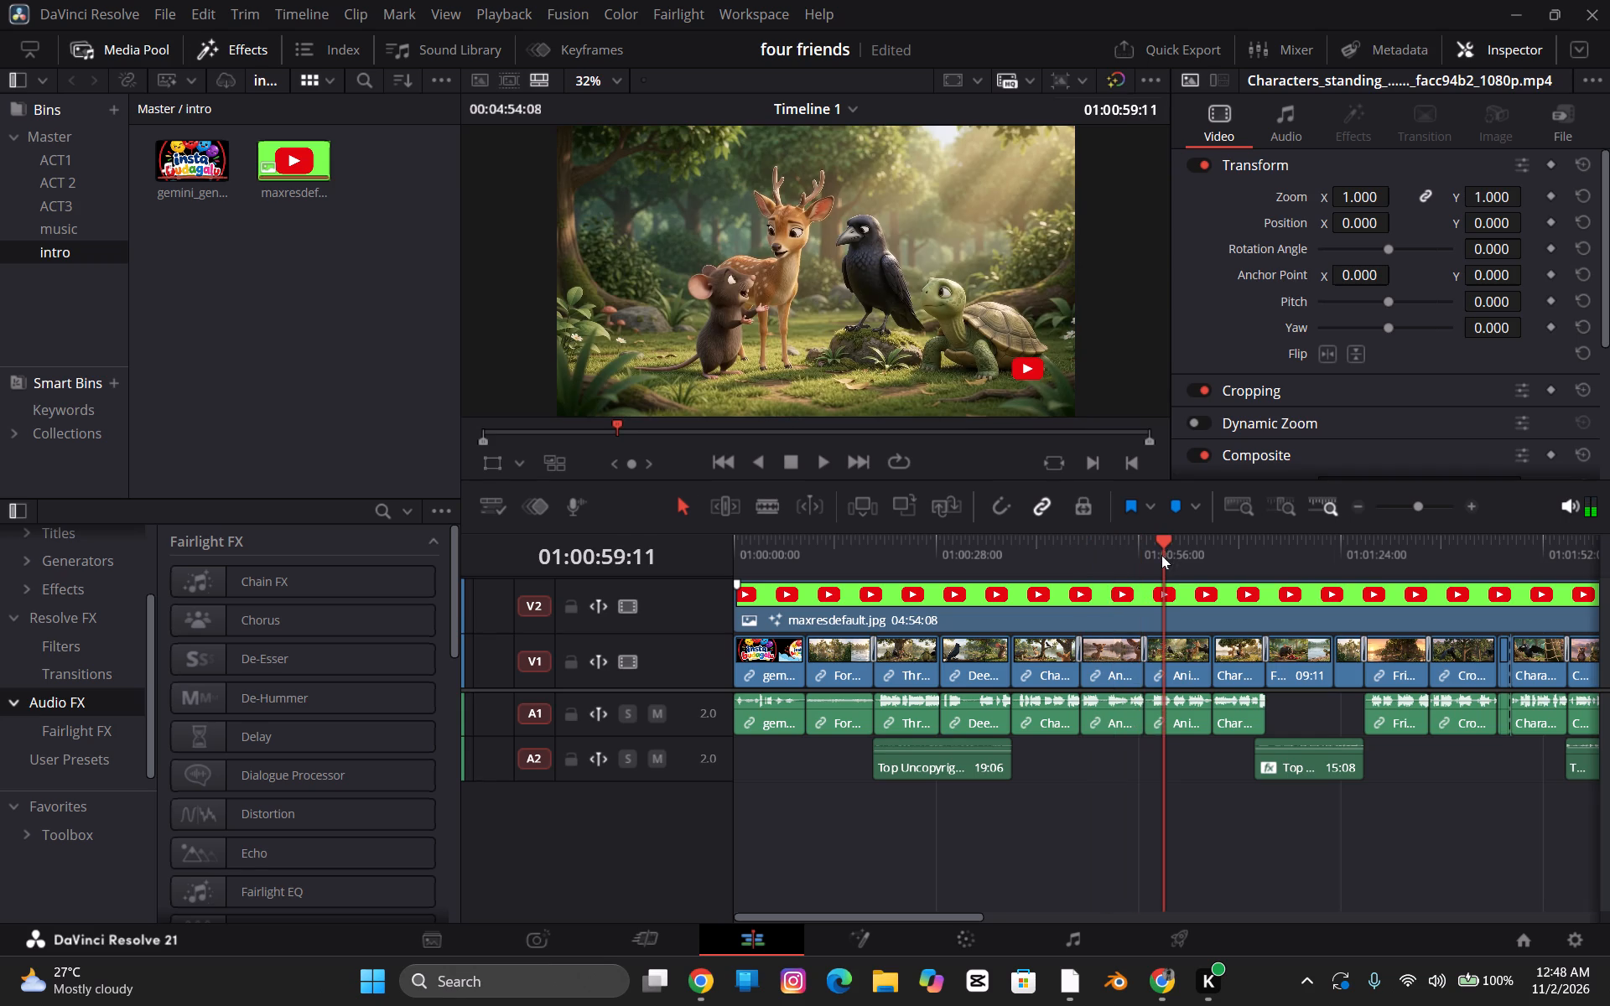
{"action": "left_click", "coordinate": [1187, 641]}
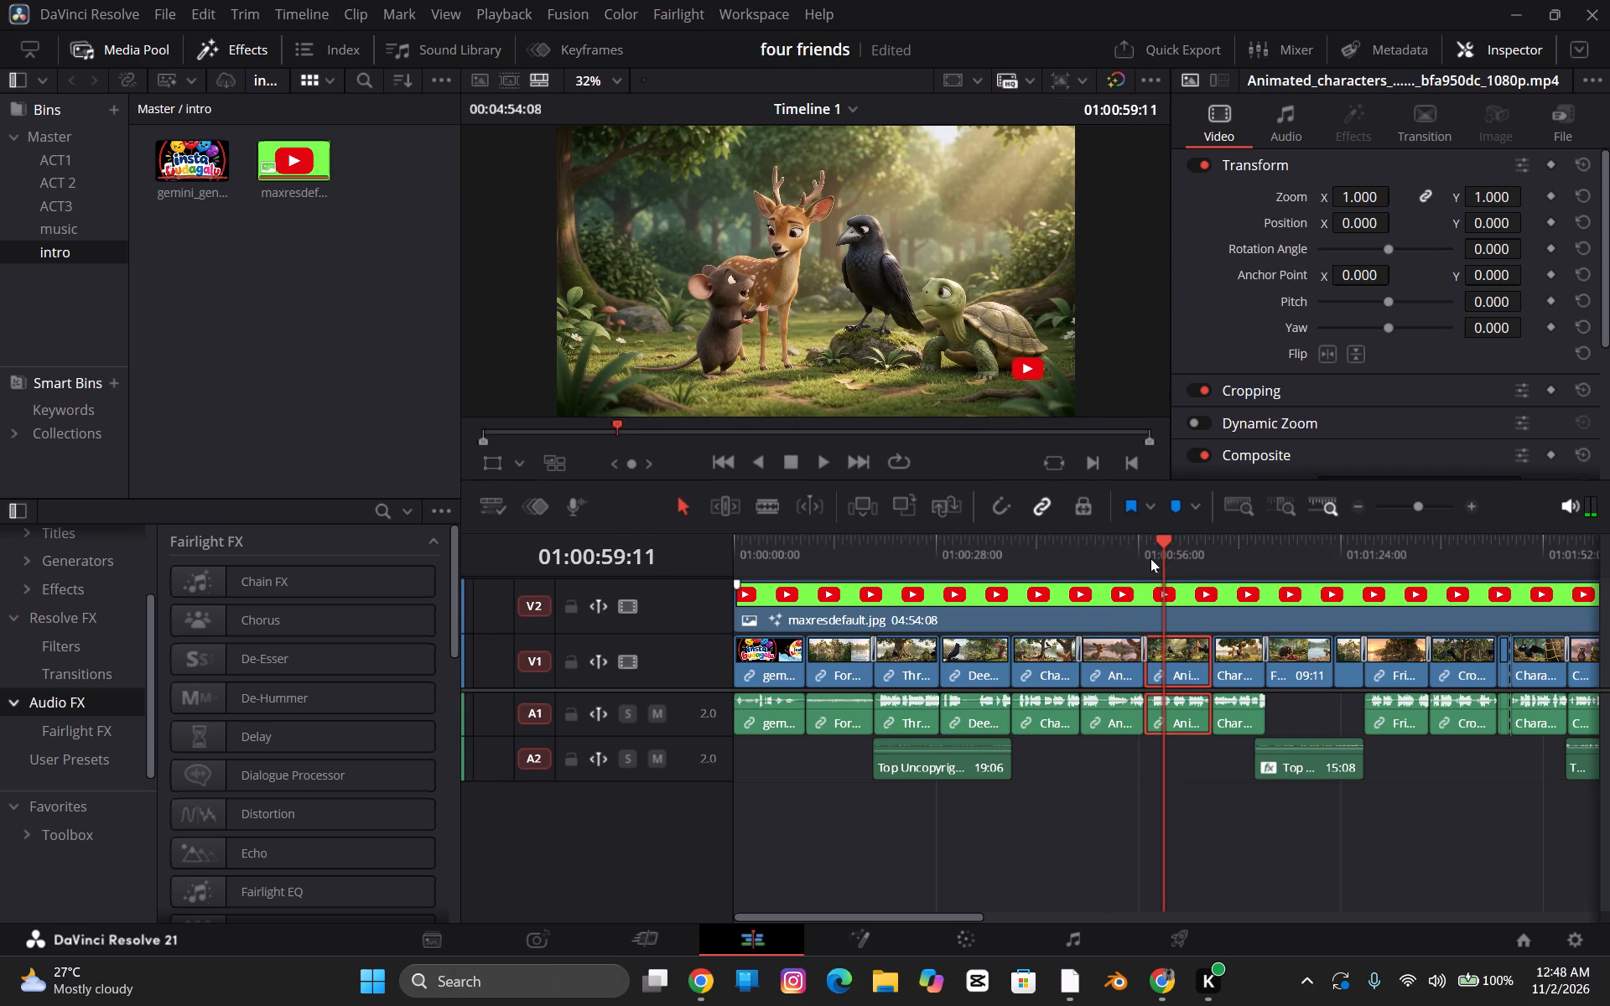
{"action": "left_click", "coordinate": [1150, 558]}
{"action": "left_click", "coordinate": [1170, 557]}
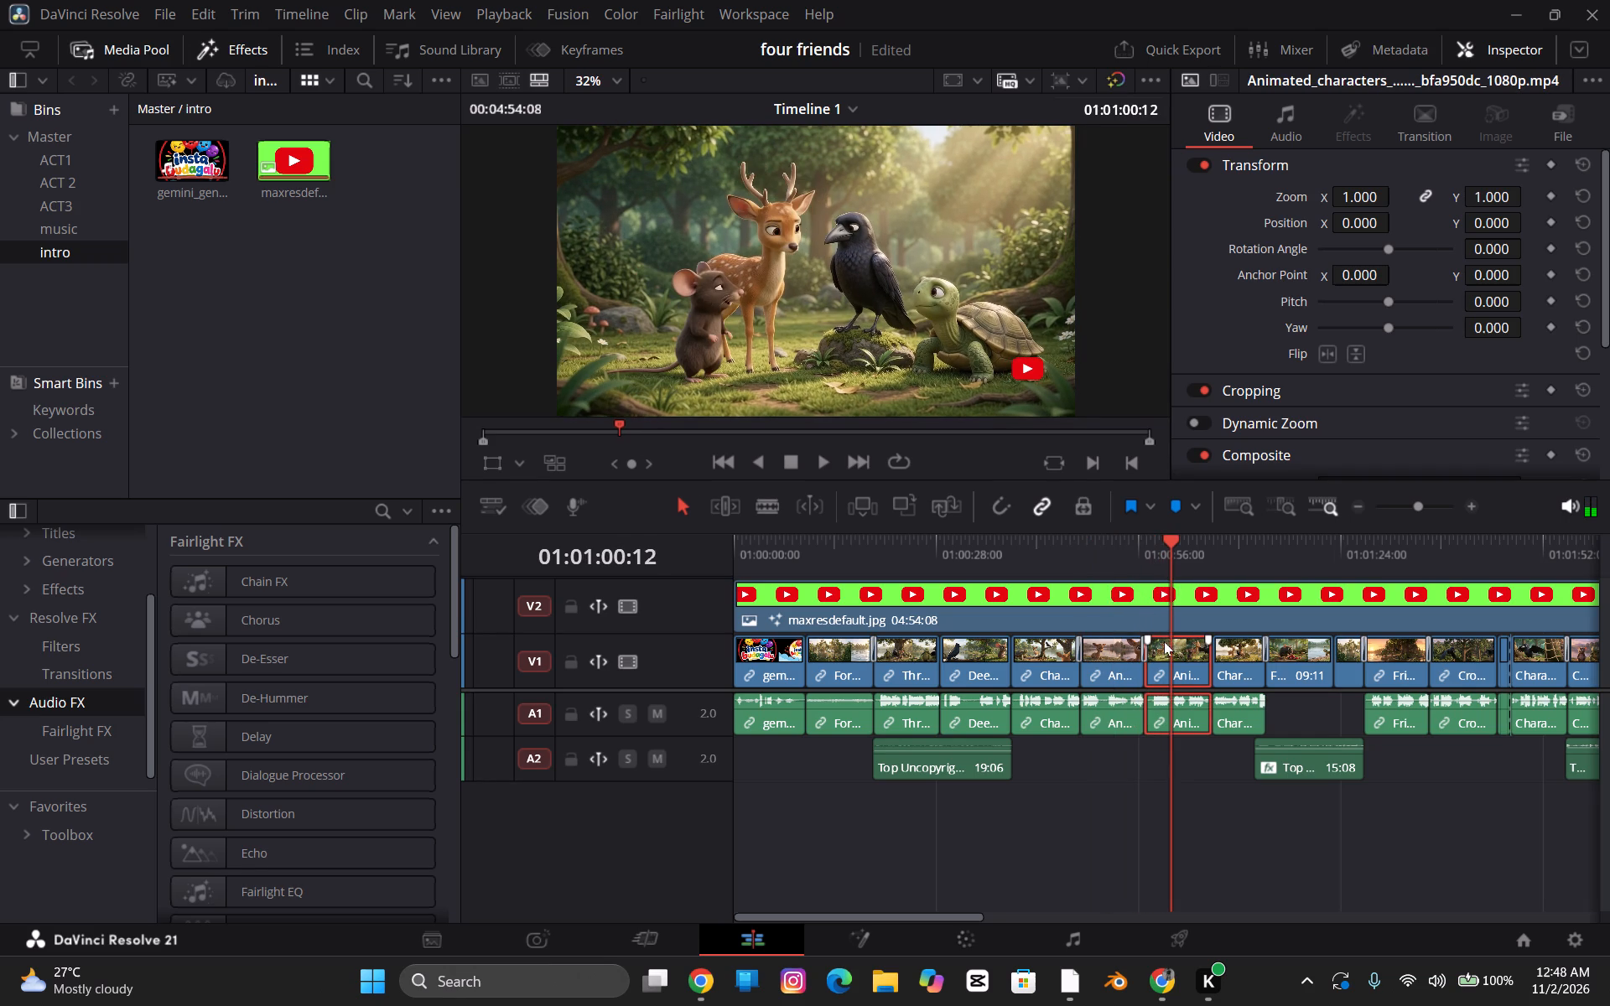
On the crow clip 05, set the HDR Highlight zone range to about +3.22 and the Shadow zone range to about +0.25.
{"action": "left_click", "coordinate": [995, 941]}
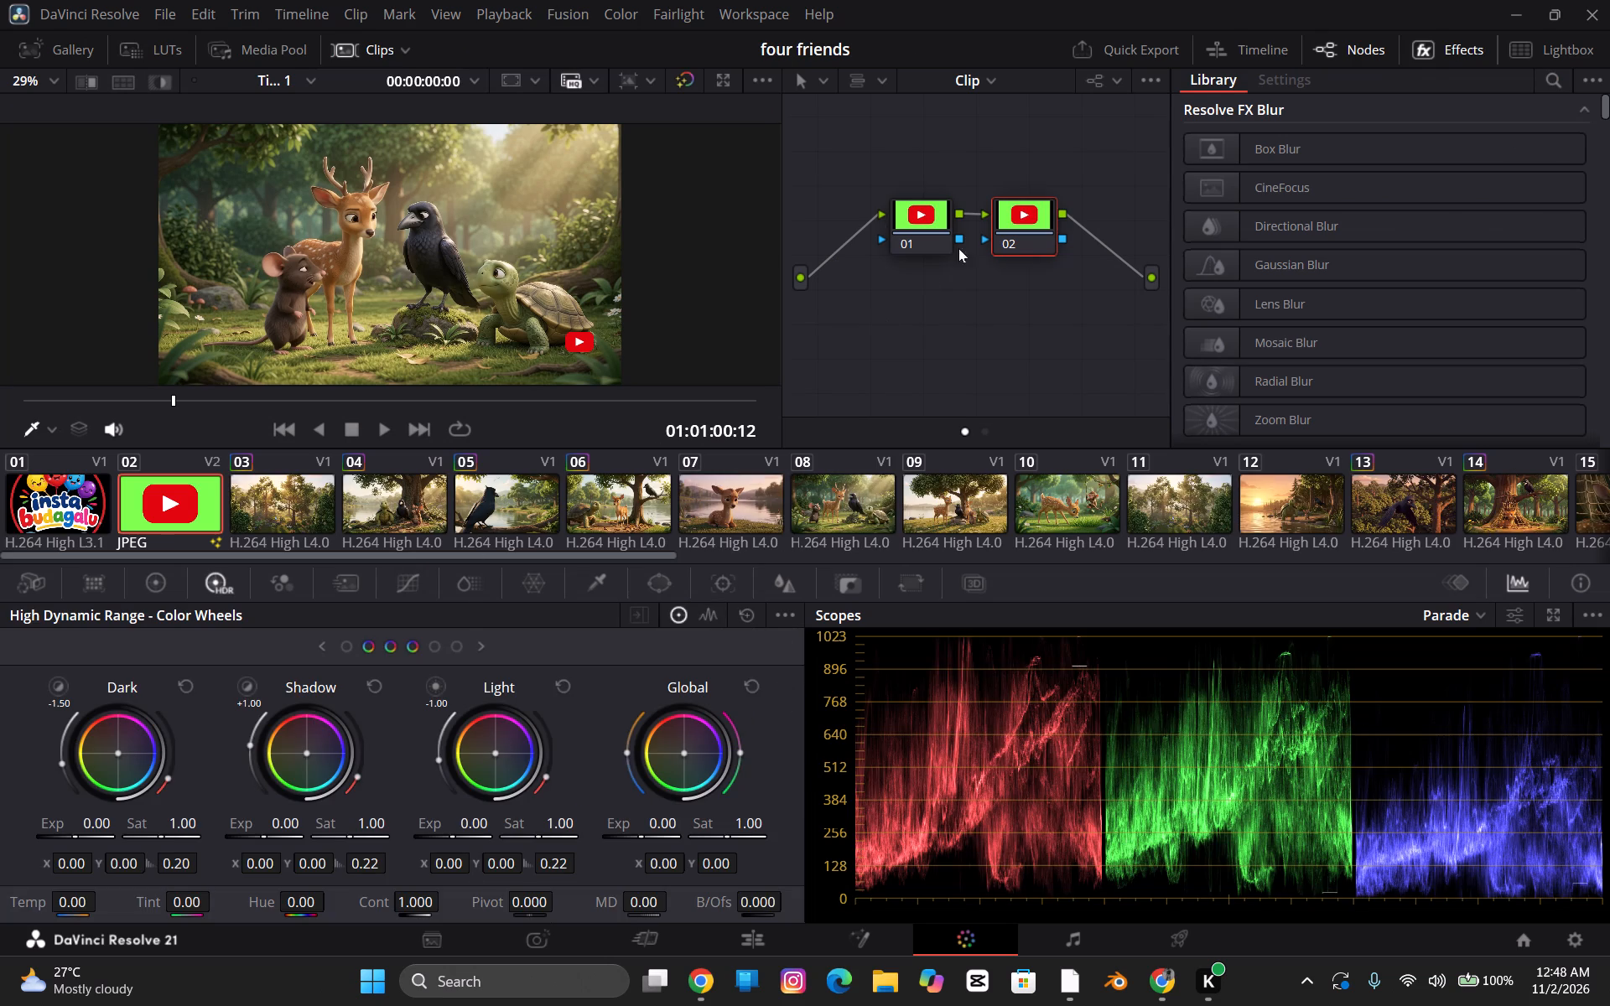
{"action": "left_click", "coordinate": [647, 503]}
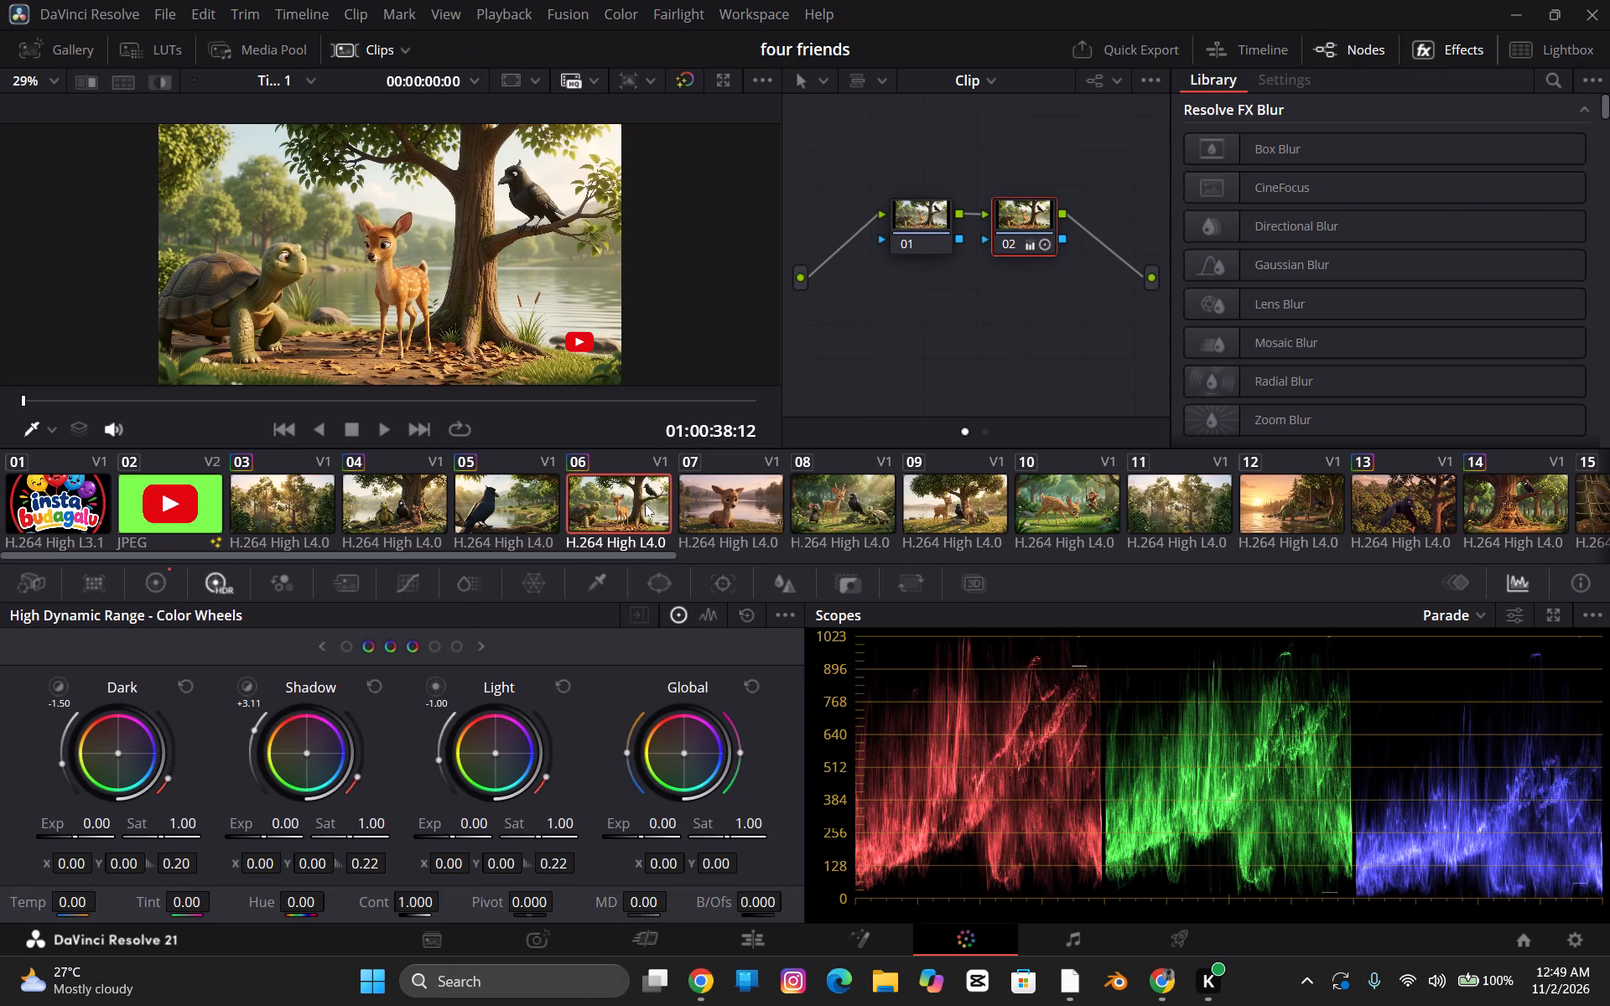
{"action": "left_click", "coordinate": [534, 505]}
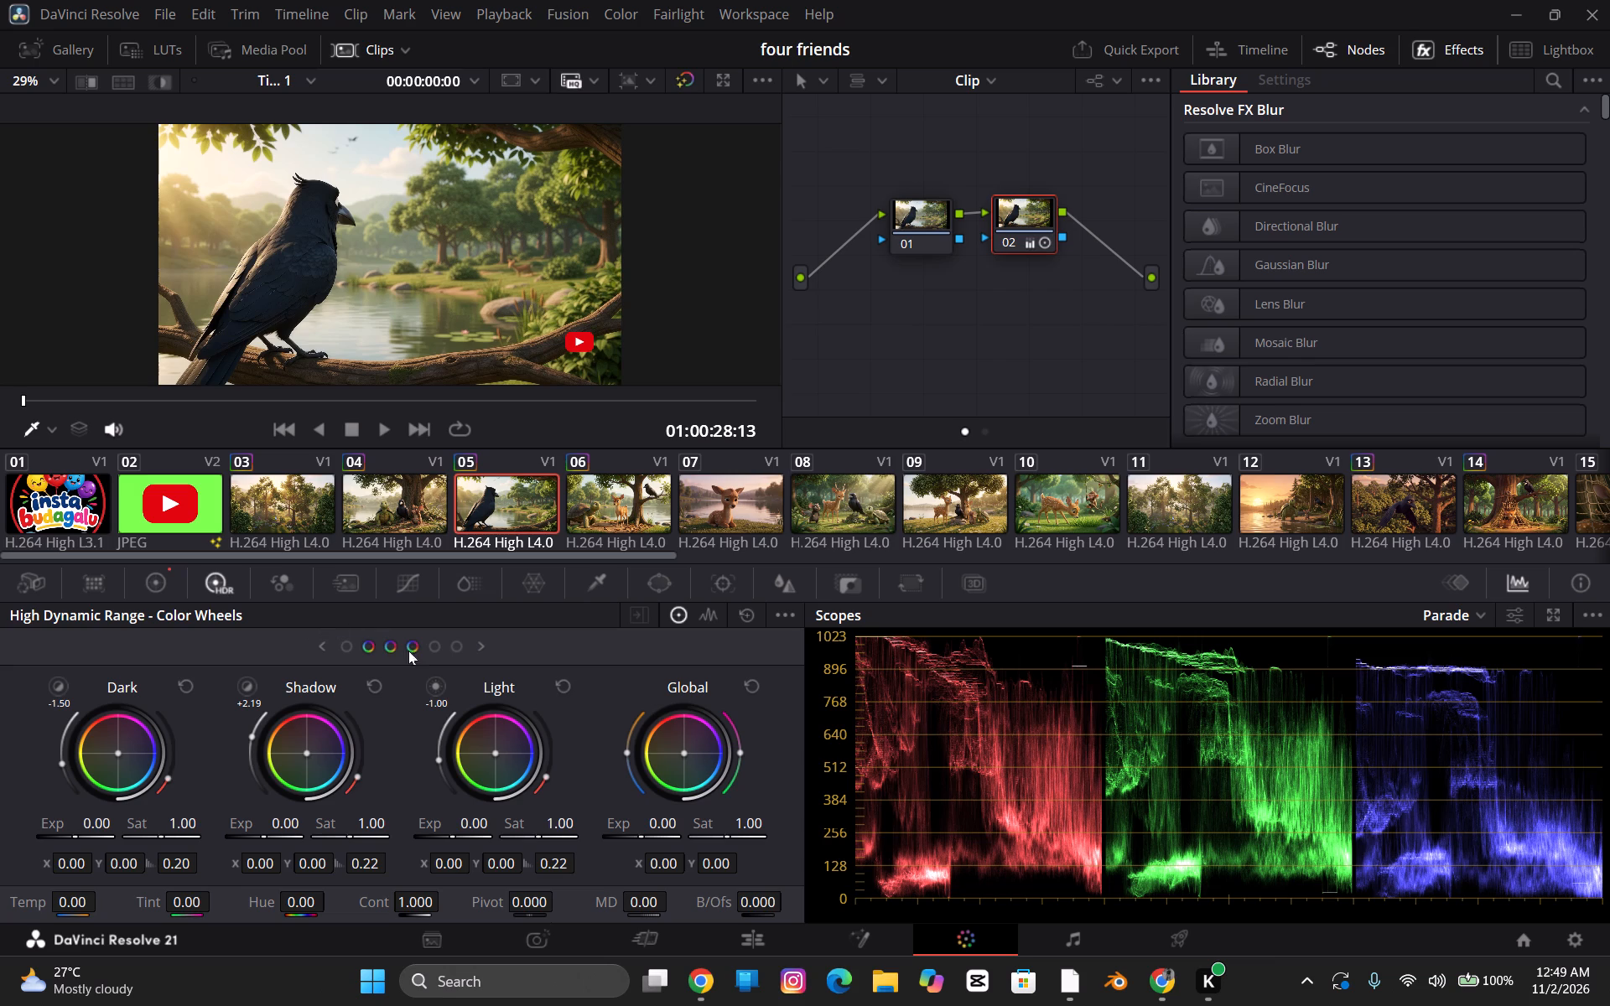
{"action": "left_click", "coordinate": [431, 650]}
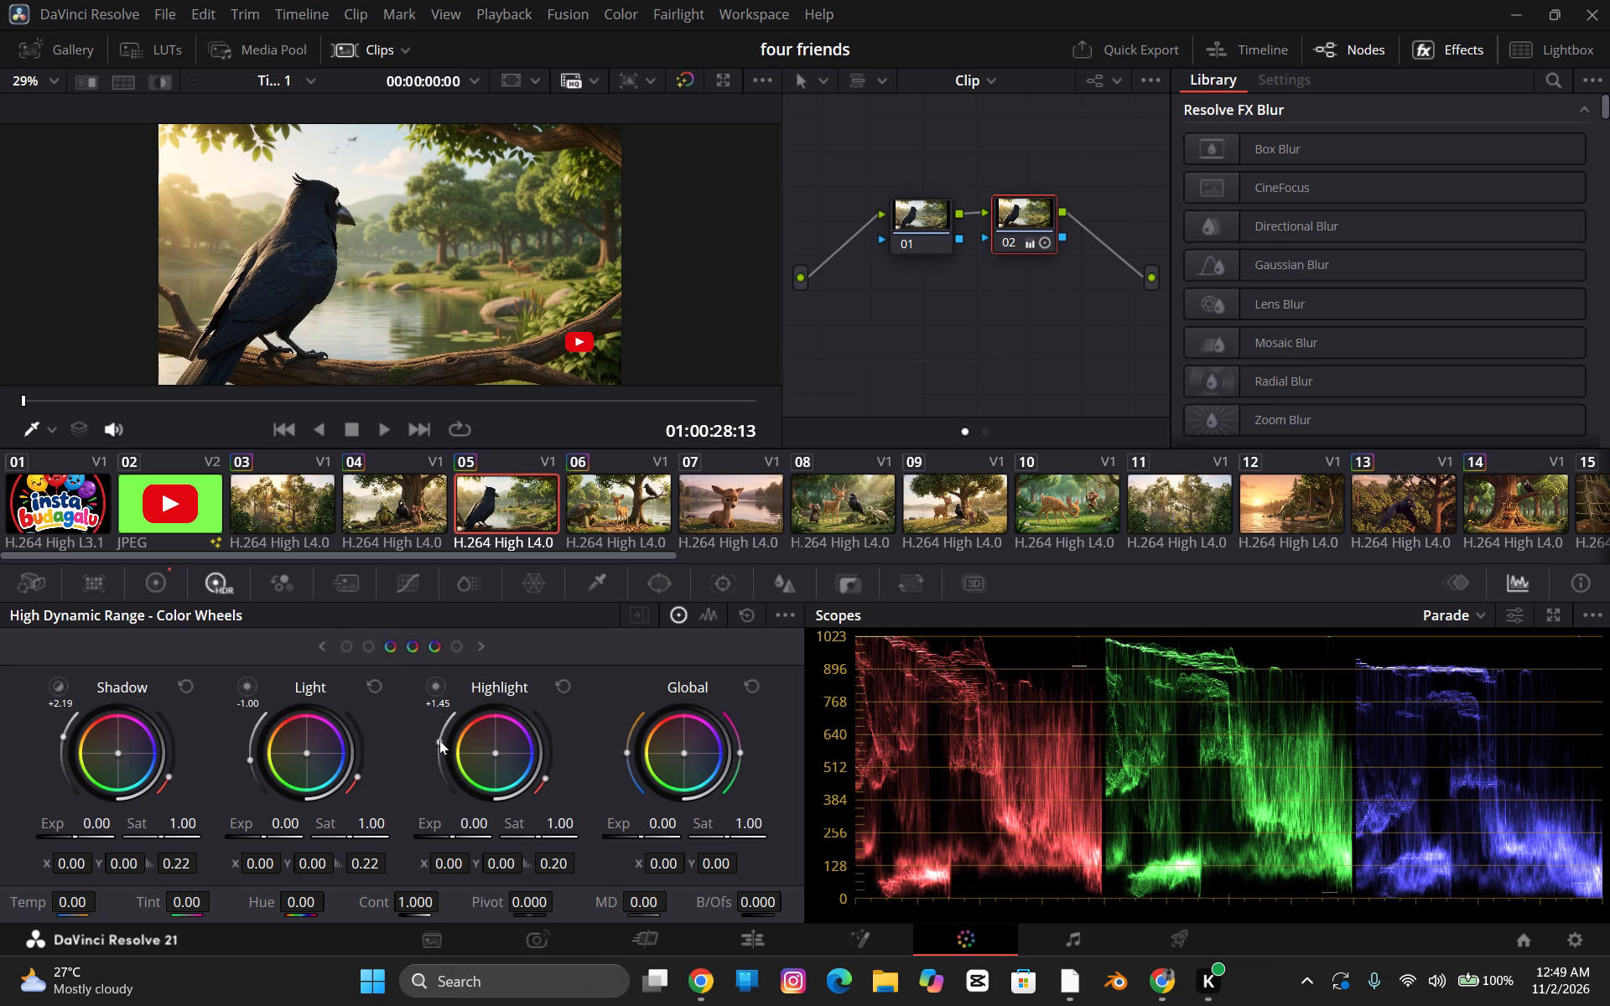
{"action": "left_click_drag", "start_coordinate": [437, 744], "coordinate": [444, 730]}
{"action": "left_click_drag", "start_coordinate": [61, 734], "coordinate": [55, 751]}
Apply automatic colour balance in the Primaries to node 02 of the crow clip.
{"action": "left_click", "coordinate": [166, 586]}
{"action": "left_click", "coordinate": [223, 586]}
{"action": "left_click", "coordinate": [169, 576]}
{"action": "left_click", "coordinate": [231, 586]}
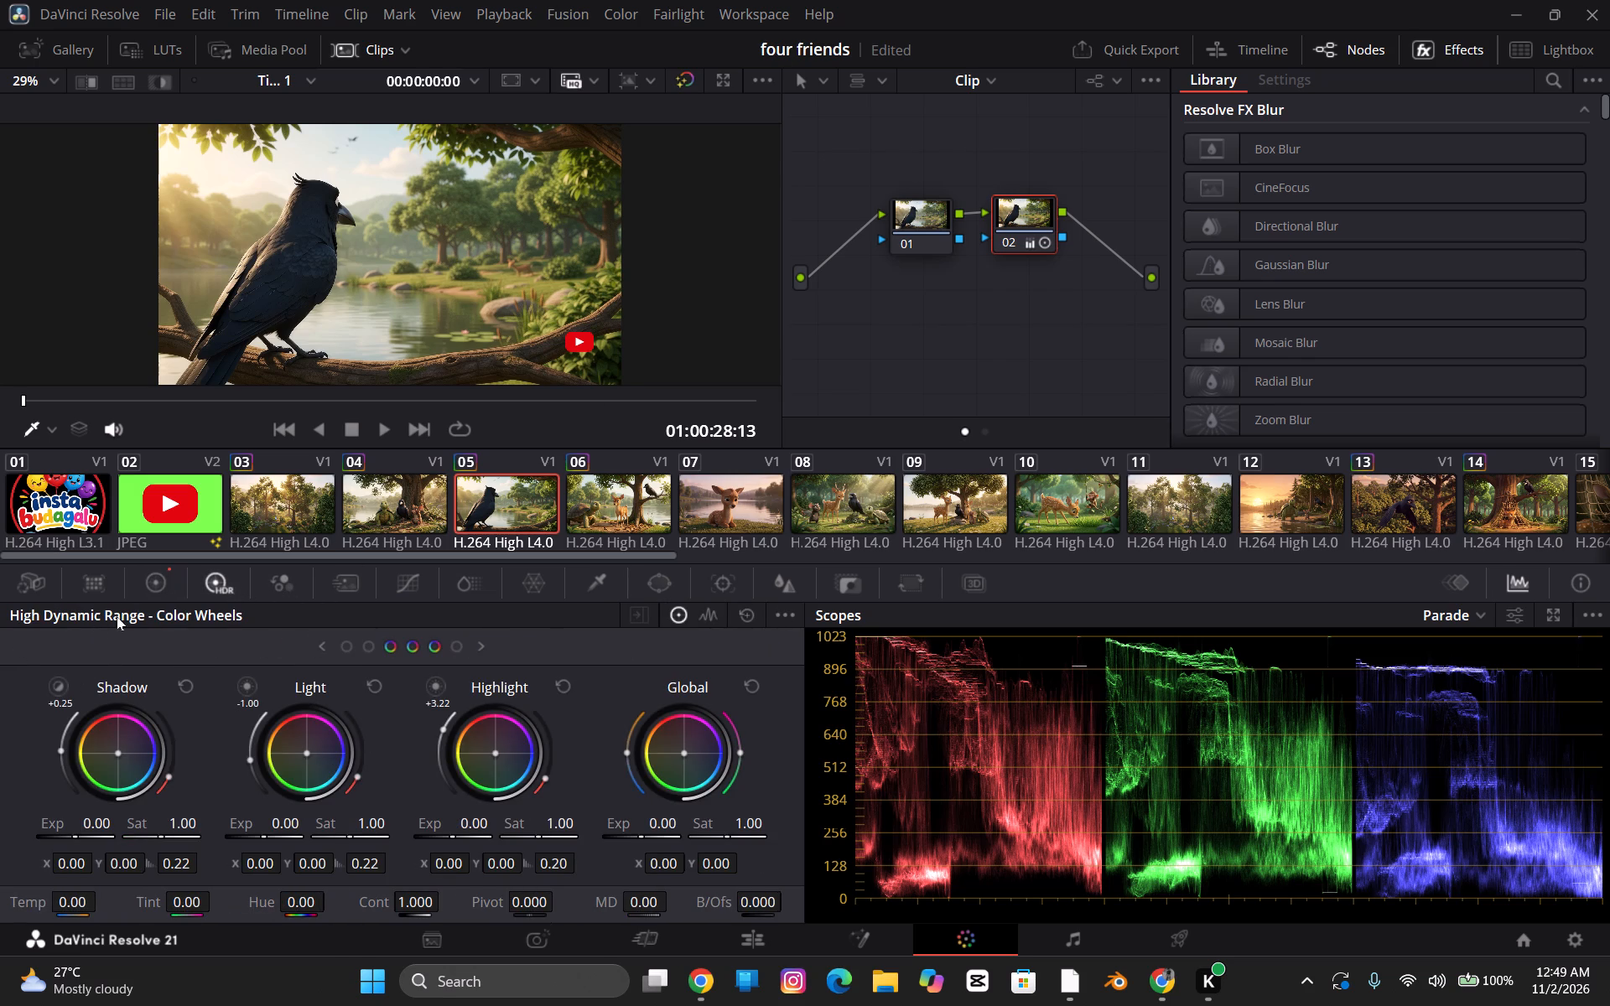
{"action": "left_click", "coordinate": [164, 593]}
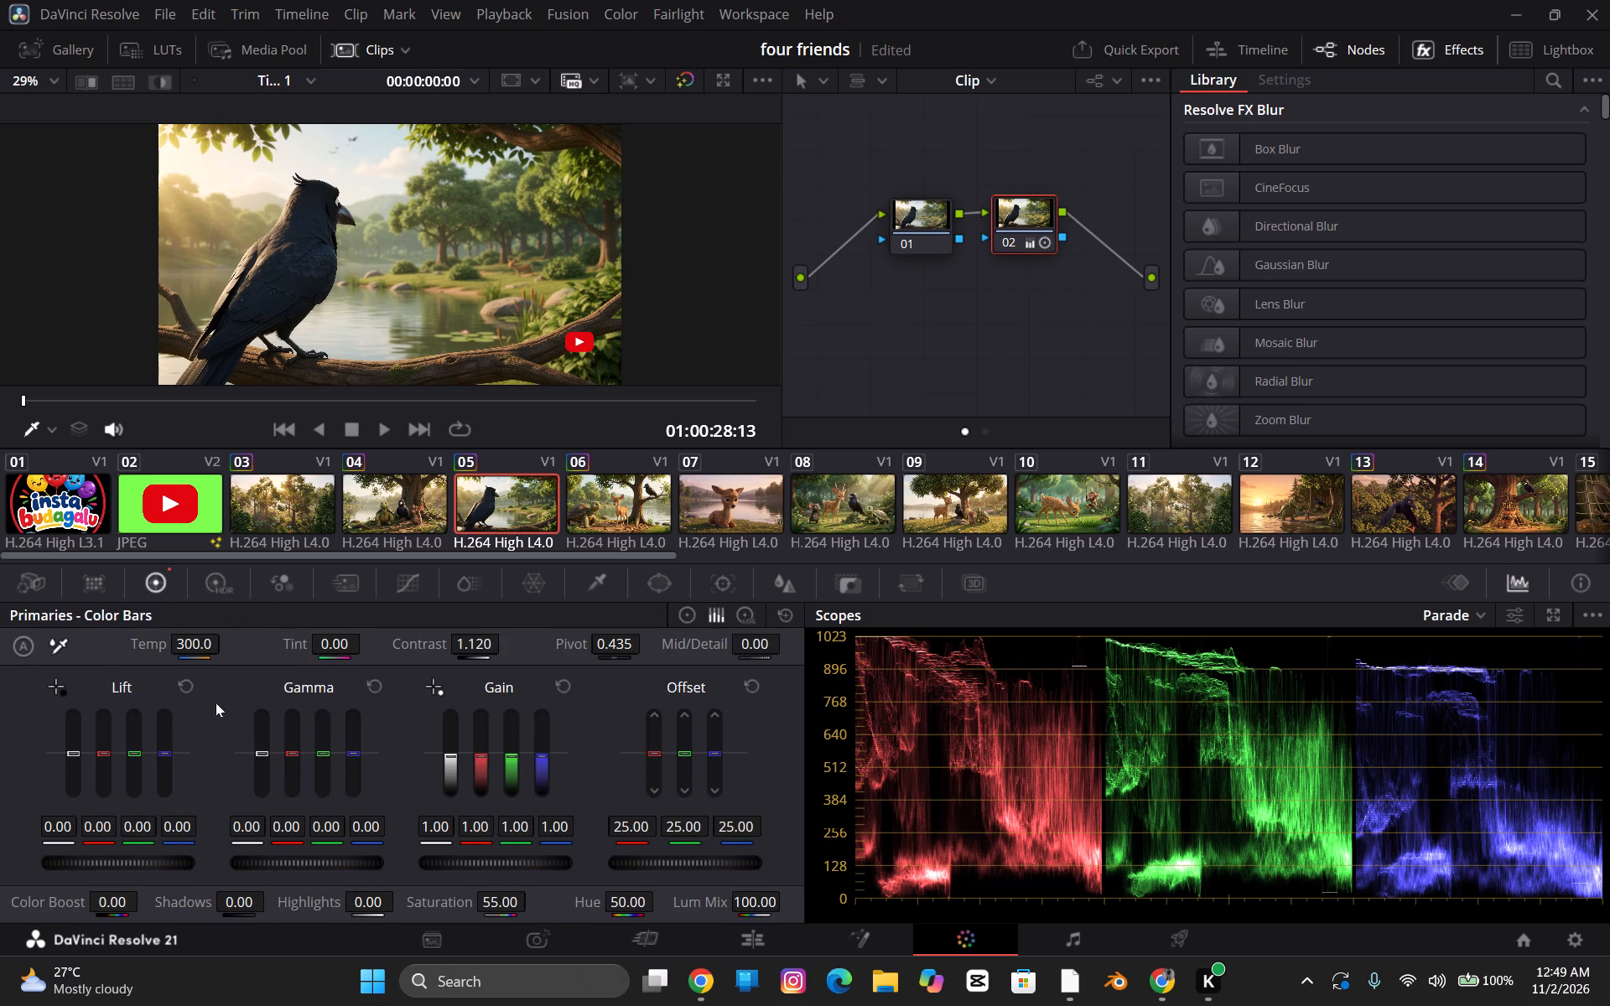
{"action": "left_click", "coordinate": [26, 637]}
{"action": "left_click", "coordinate": [35, 639]}
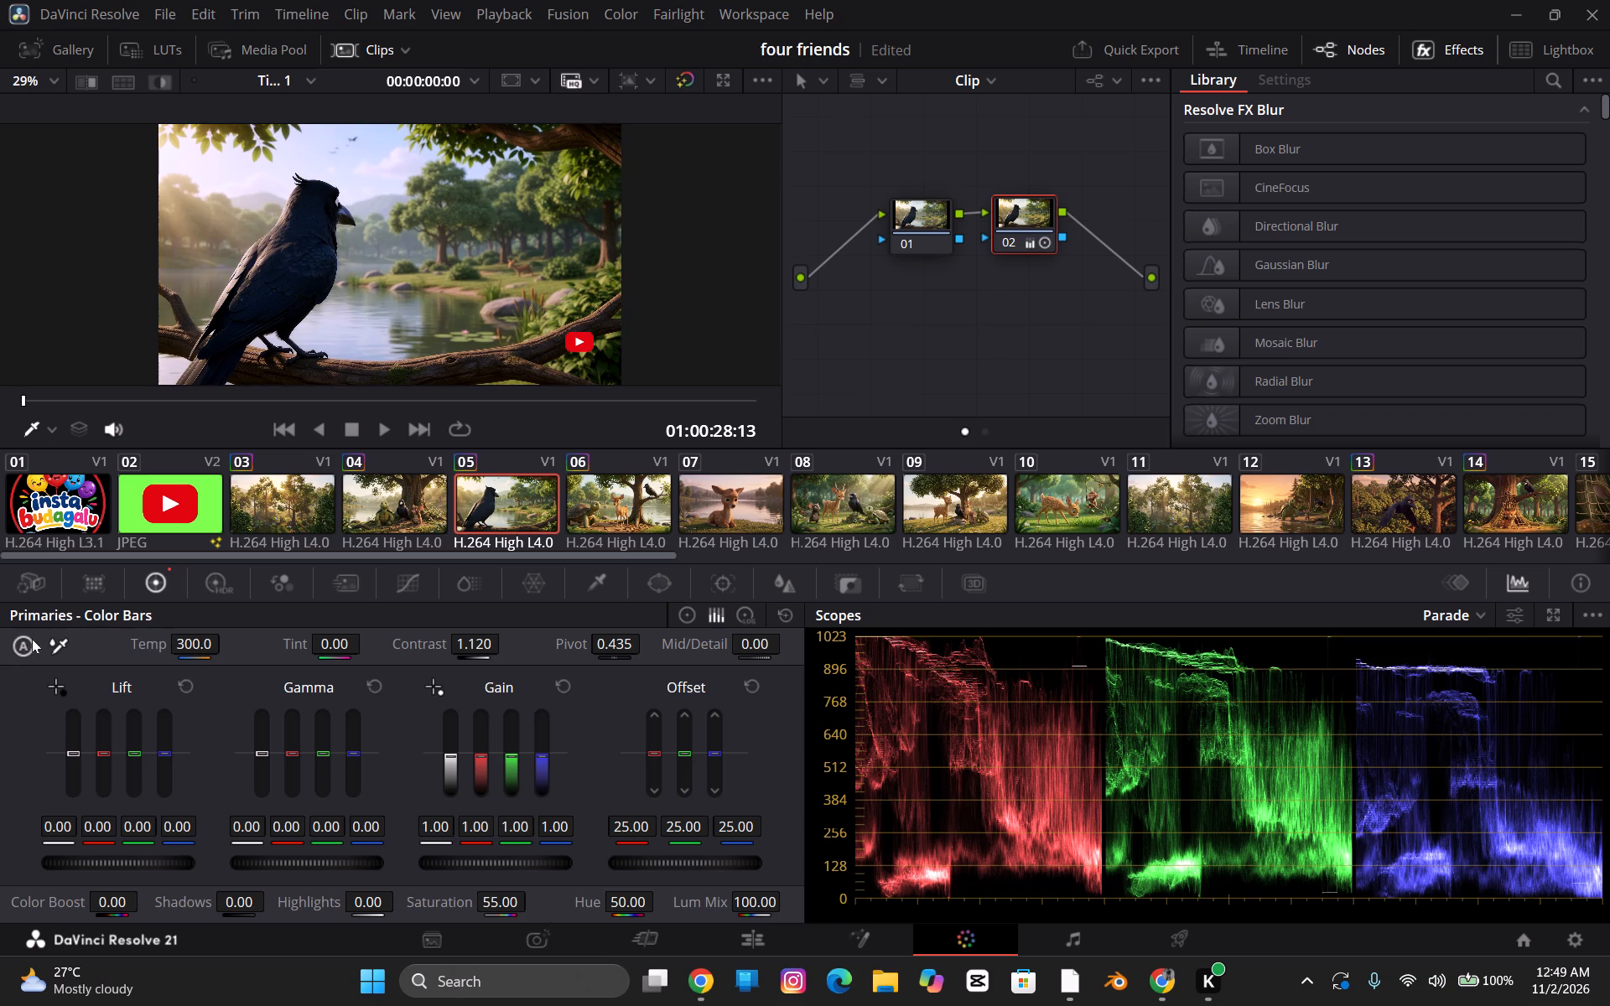
{"action": "left_click", "coordinate": [29, 640]}
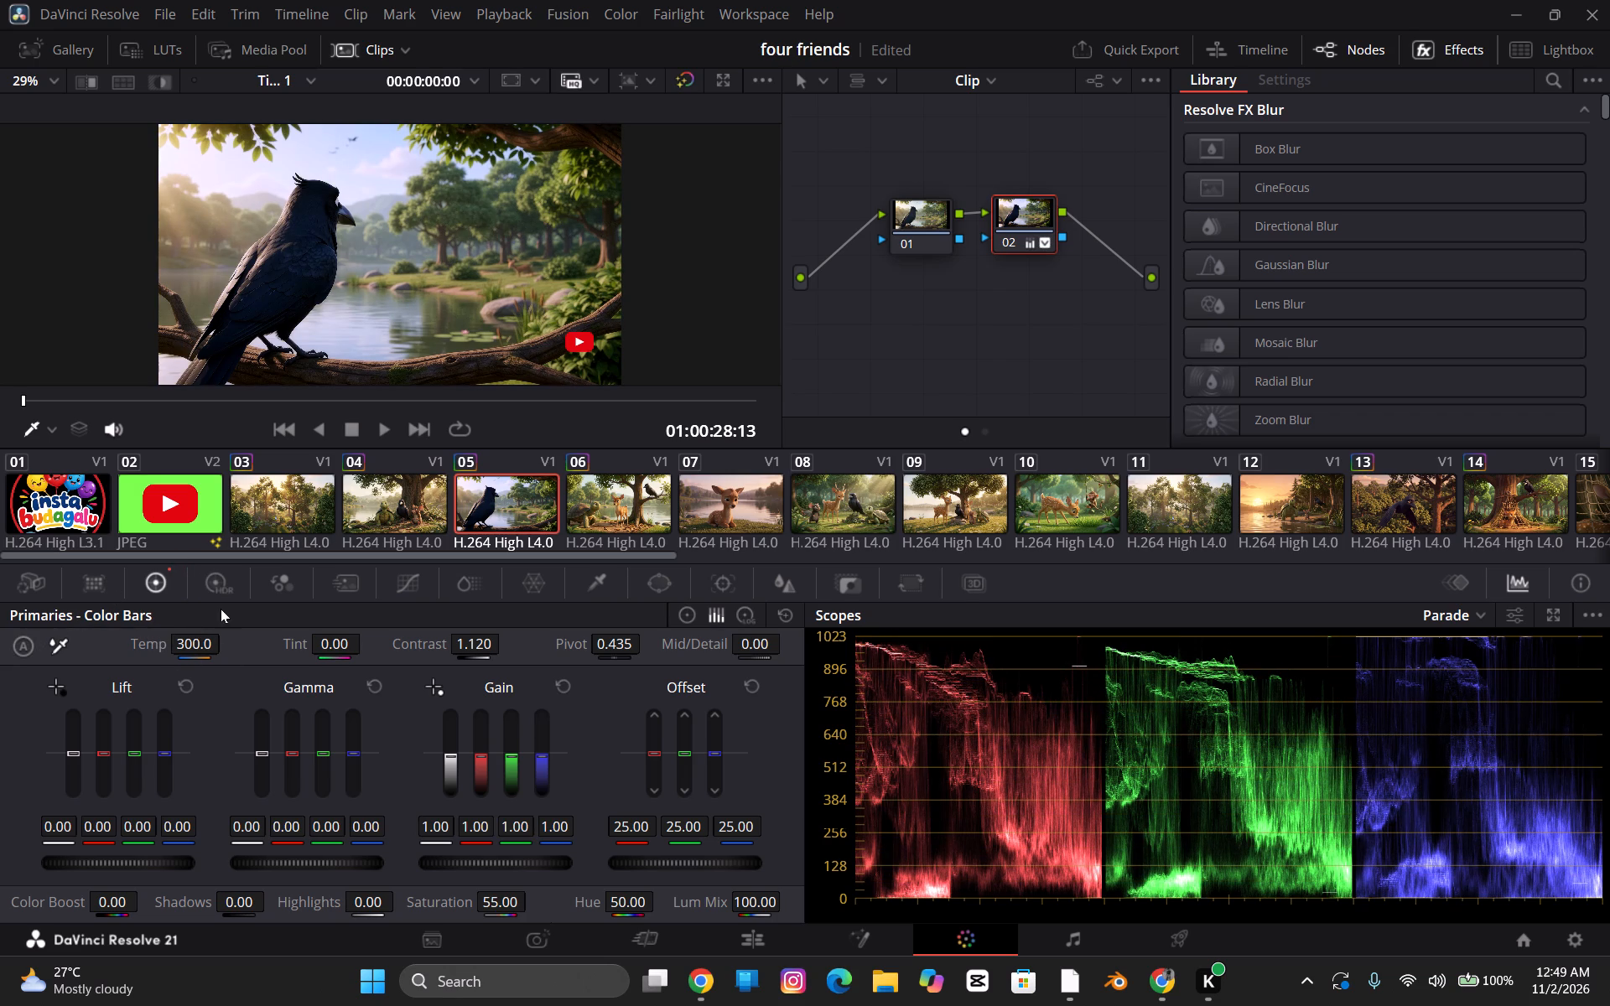
Review the crow clip's HDR zone settings on nodes 01 and 02, from Black to Highlight, and node 02's Primaries values.
{"action": "left_click", "coordinate": [159, 575]}
{"action": "left_click", "coordinate": [187, 577]}
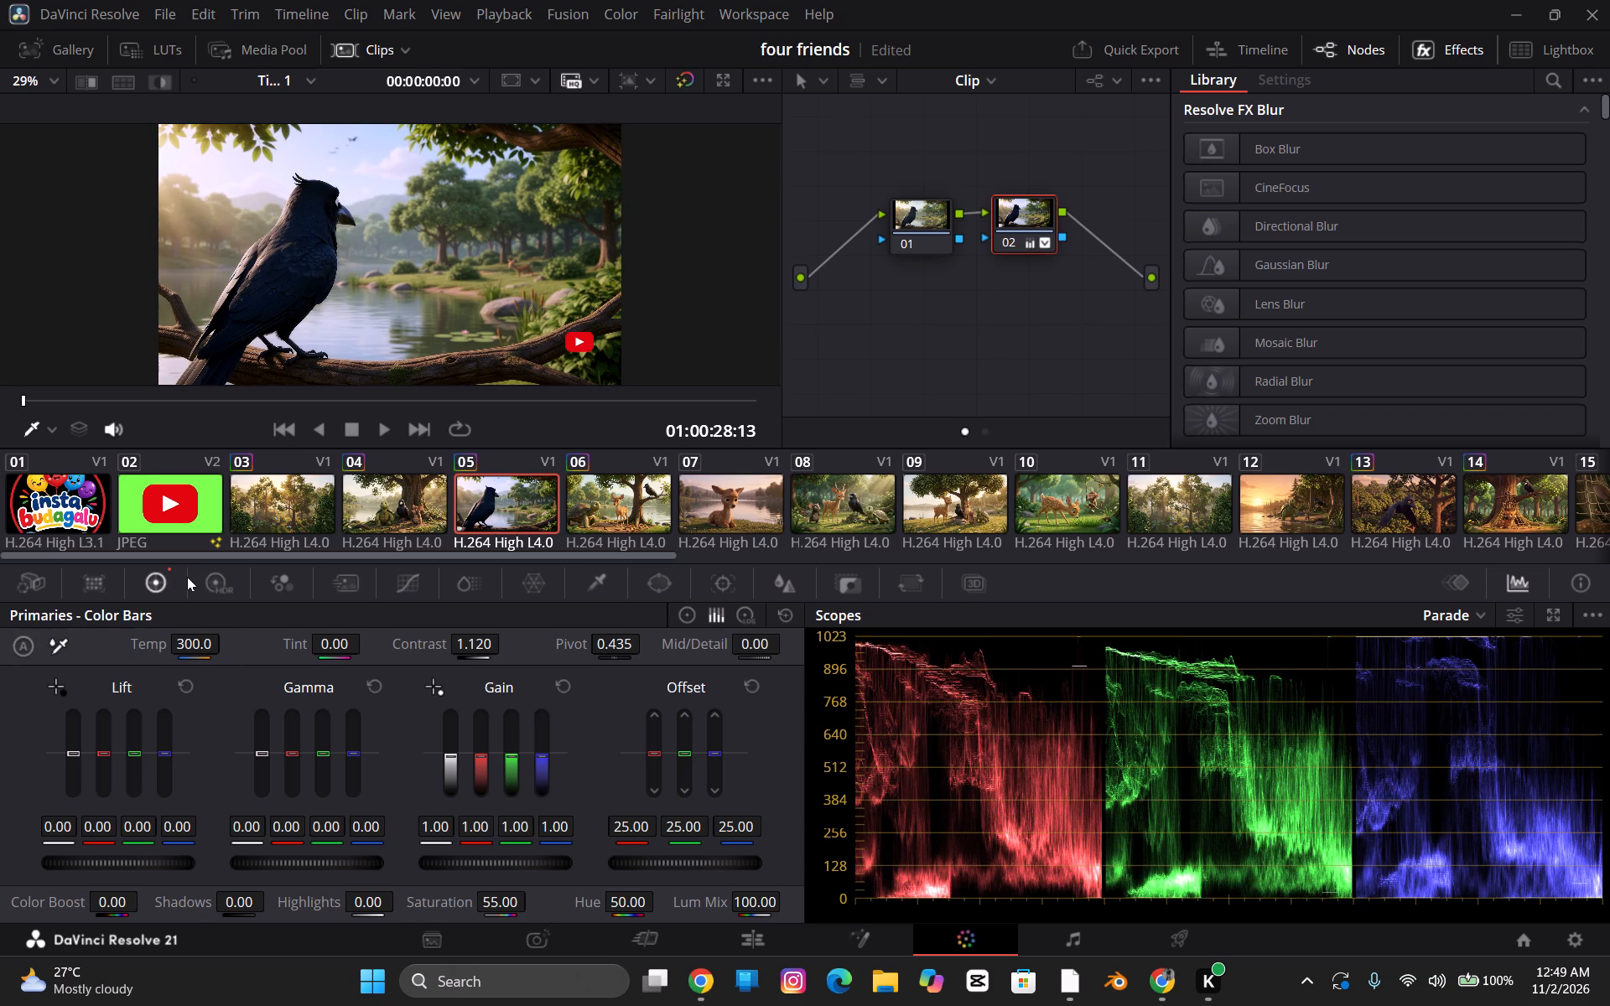
{"action": "left_click", "coordinate": [197, 576]}
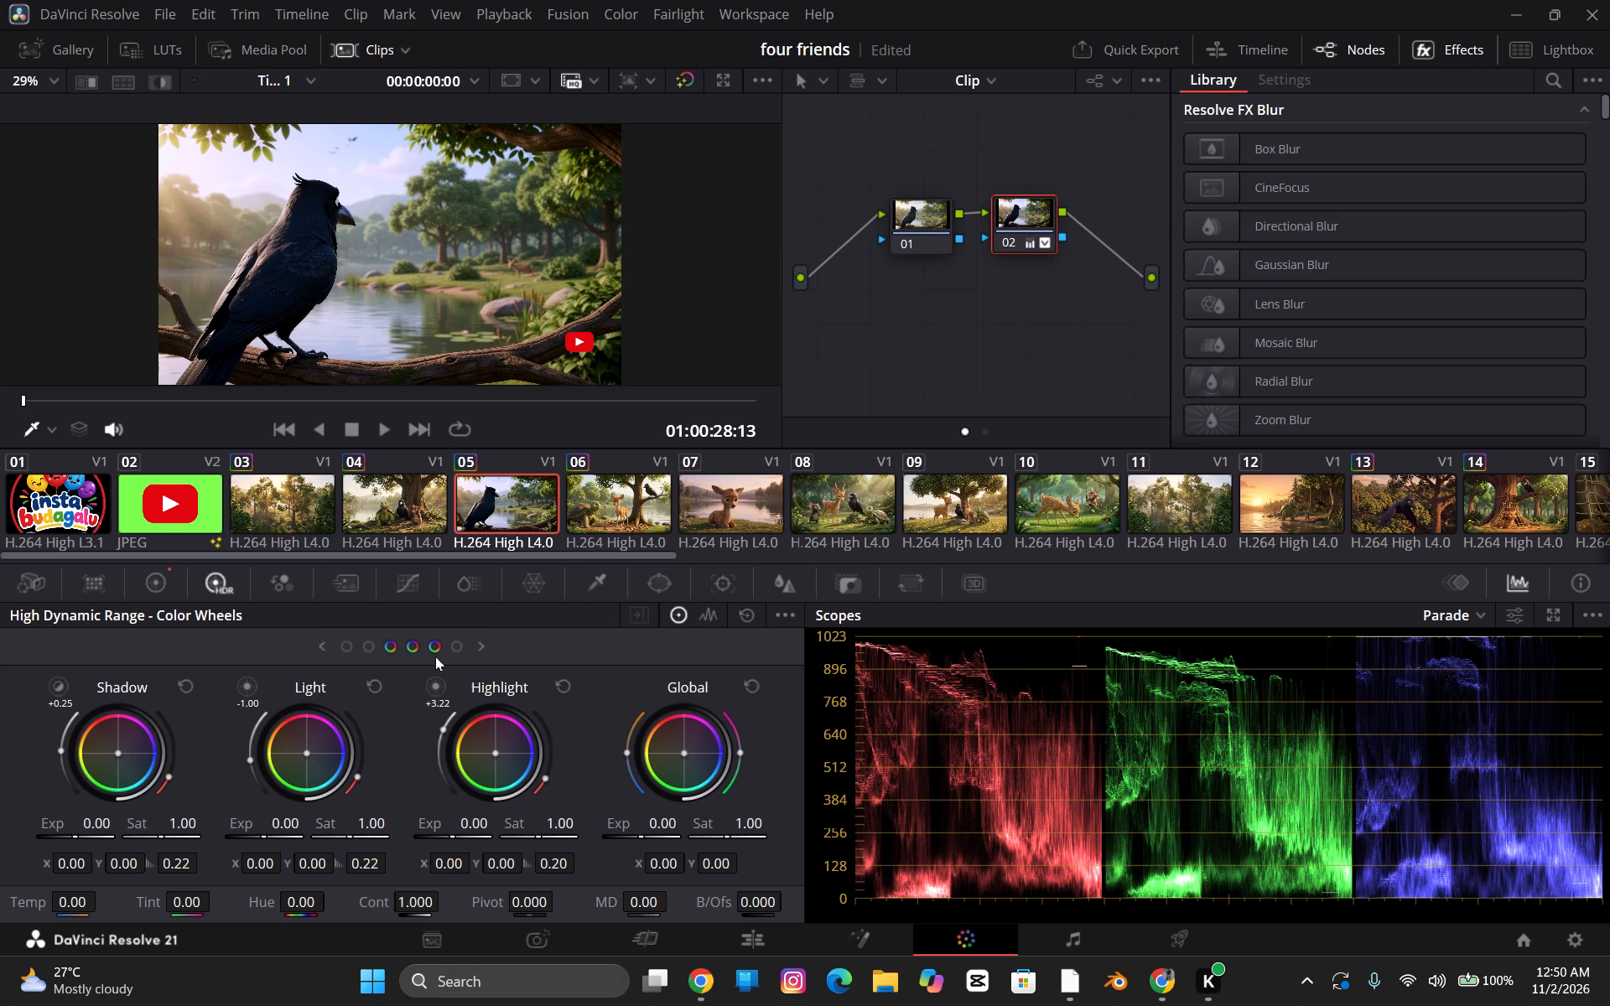
{"action": "left_click", "coordinate": [394, 649]}
{"action": "left_click", "coordinate": [683, 614]}
{"action": "left_click", "coordinate": [957, 225]}
{"action": "left_click", "coordinate": [923, 235]}
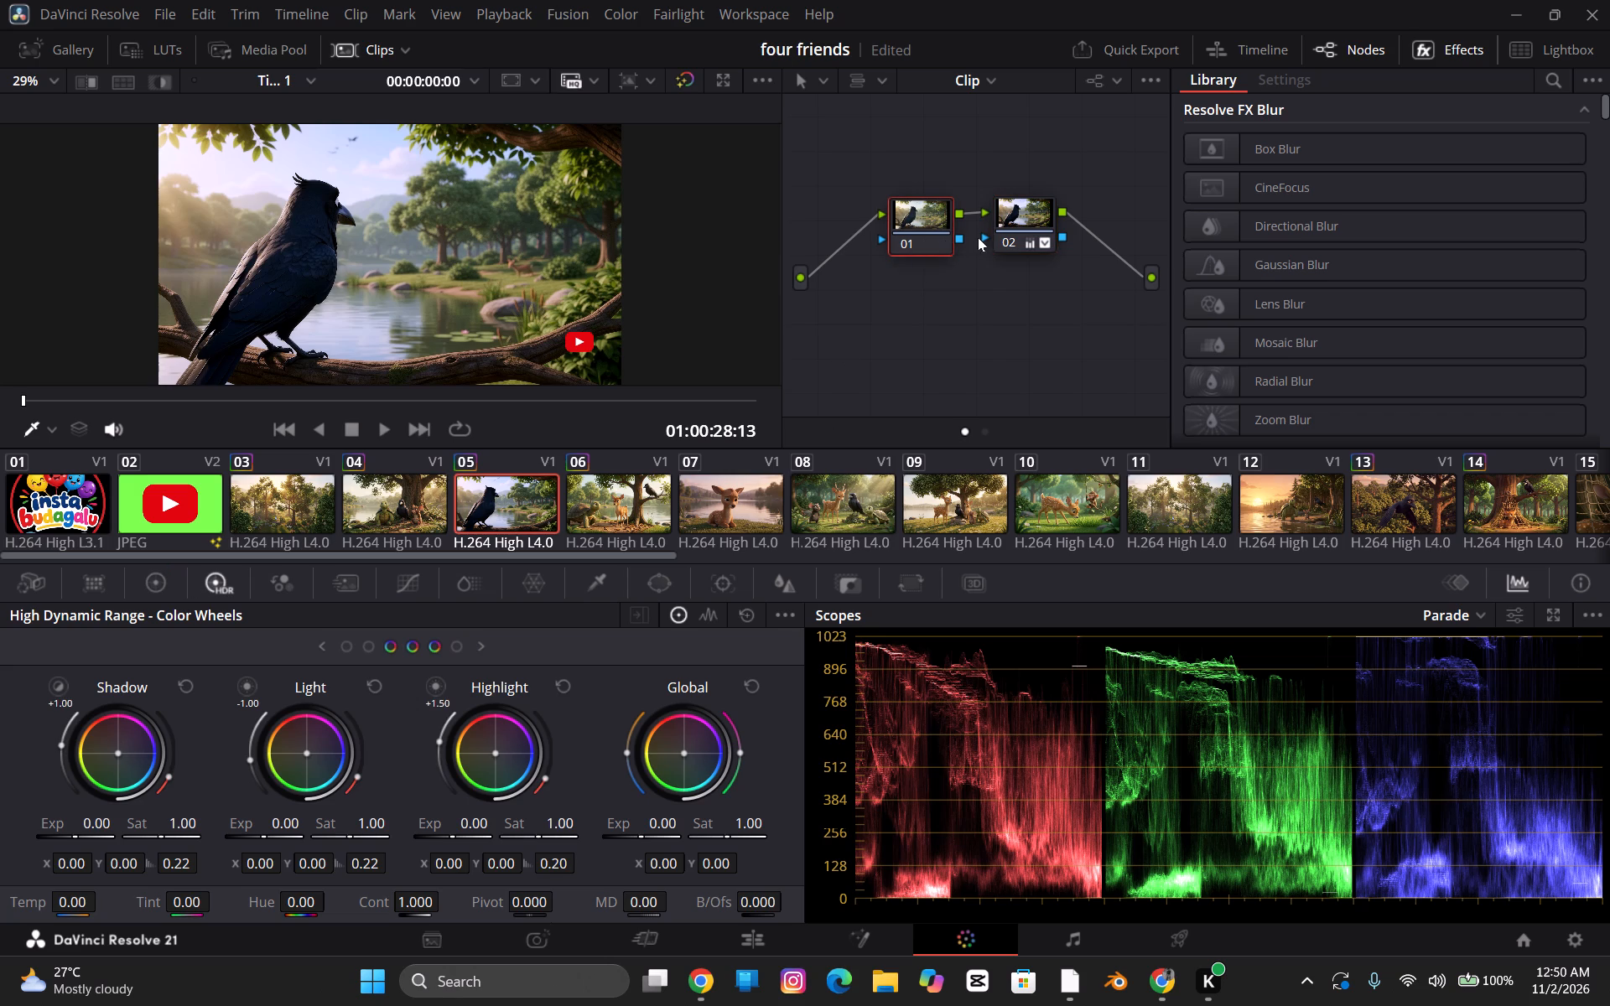
{"action": "left_click", "coordinate": [997, 231]}
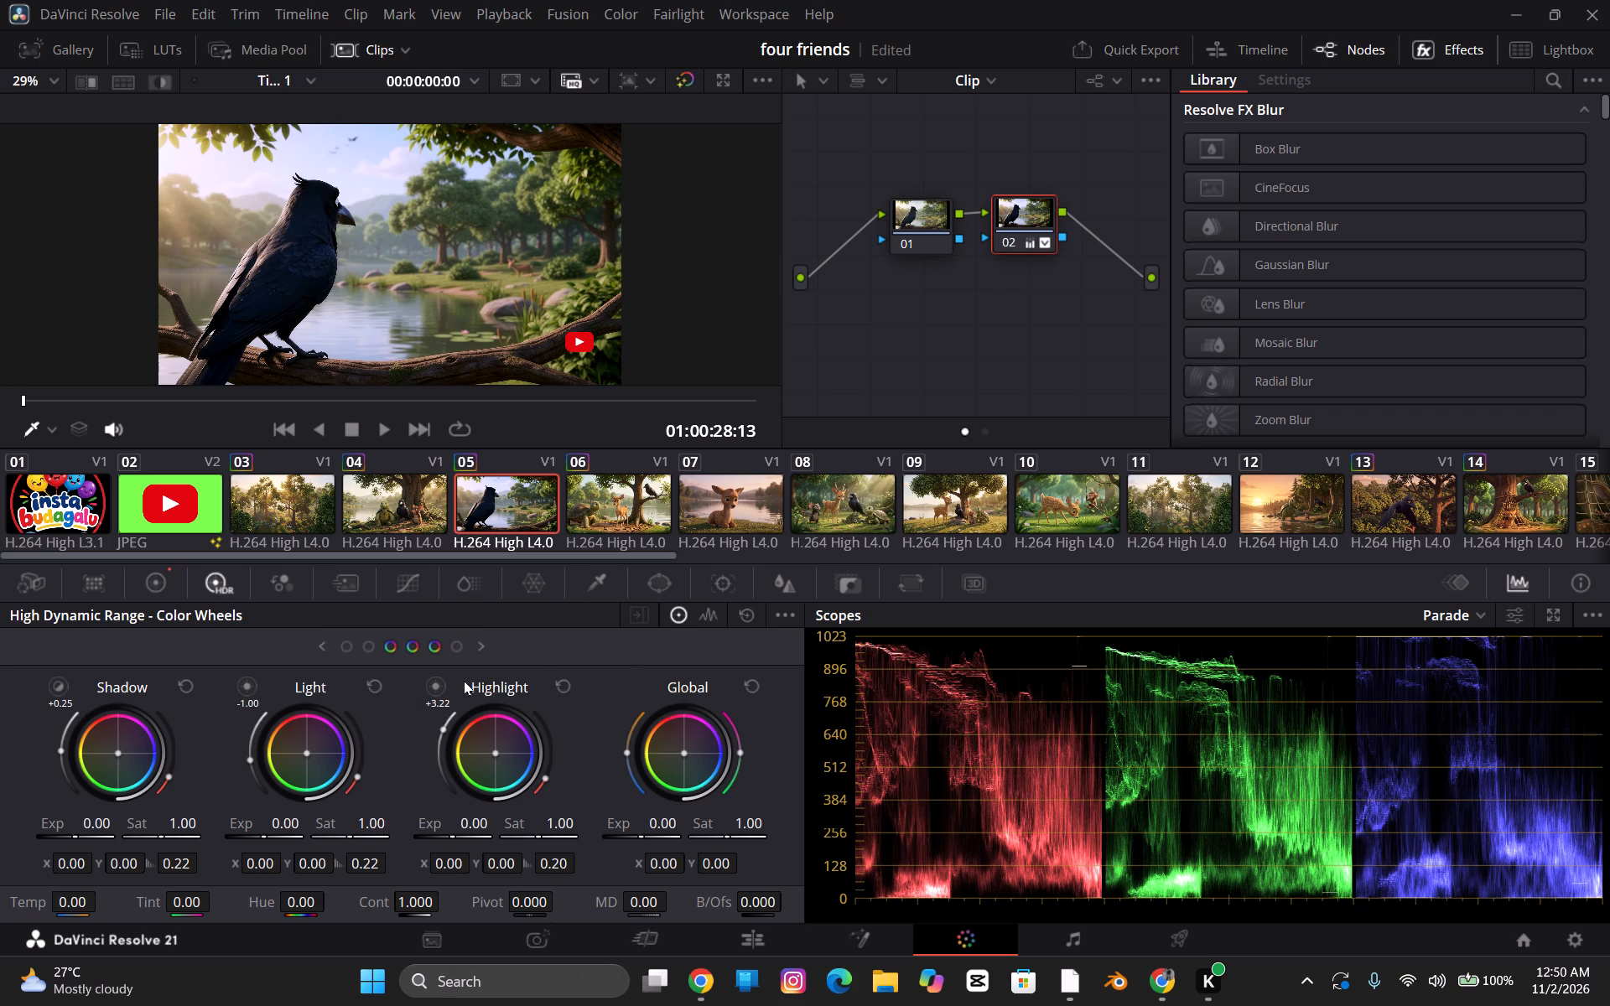
{"action": "left_click", "coordinate": [343, 647]}
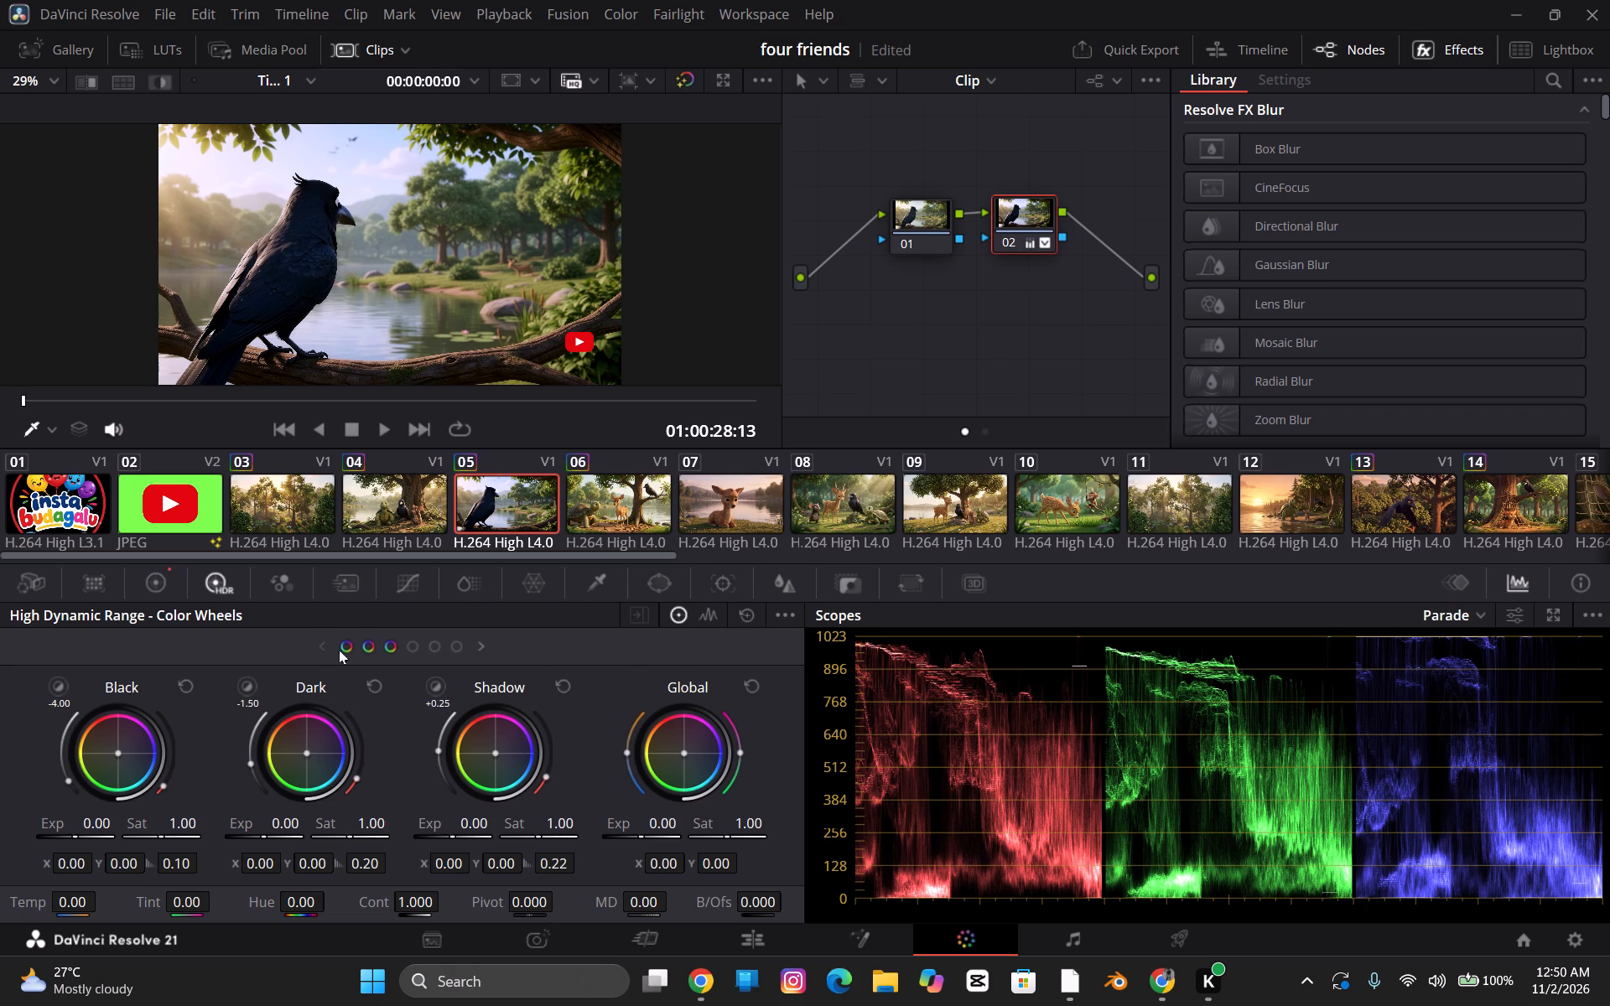
{"action": "left_click", "coordinate": [318, 643]}
{"action": "left_click", "coordinate": [197, 605]}
{"action": "left_click", "coordinate": [216, 629]}
{"action": "left_click", "coordinate": [187, 589]}
{"action": "left_click", "coordinate": [157, 590]}
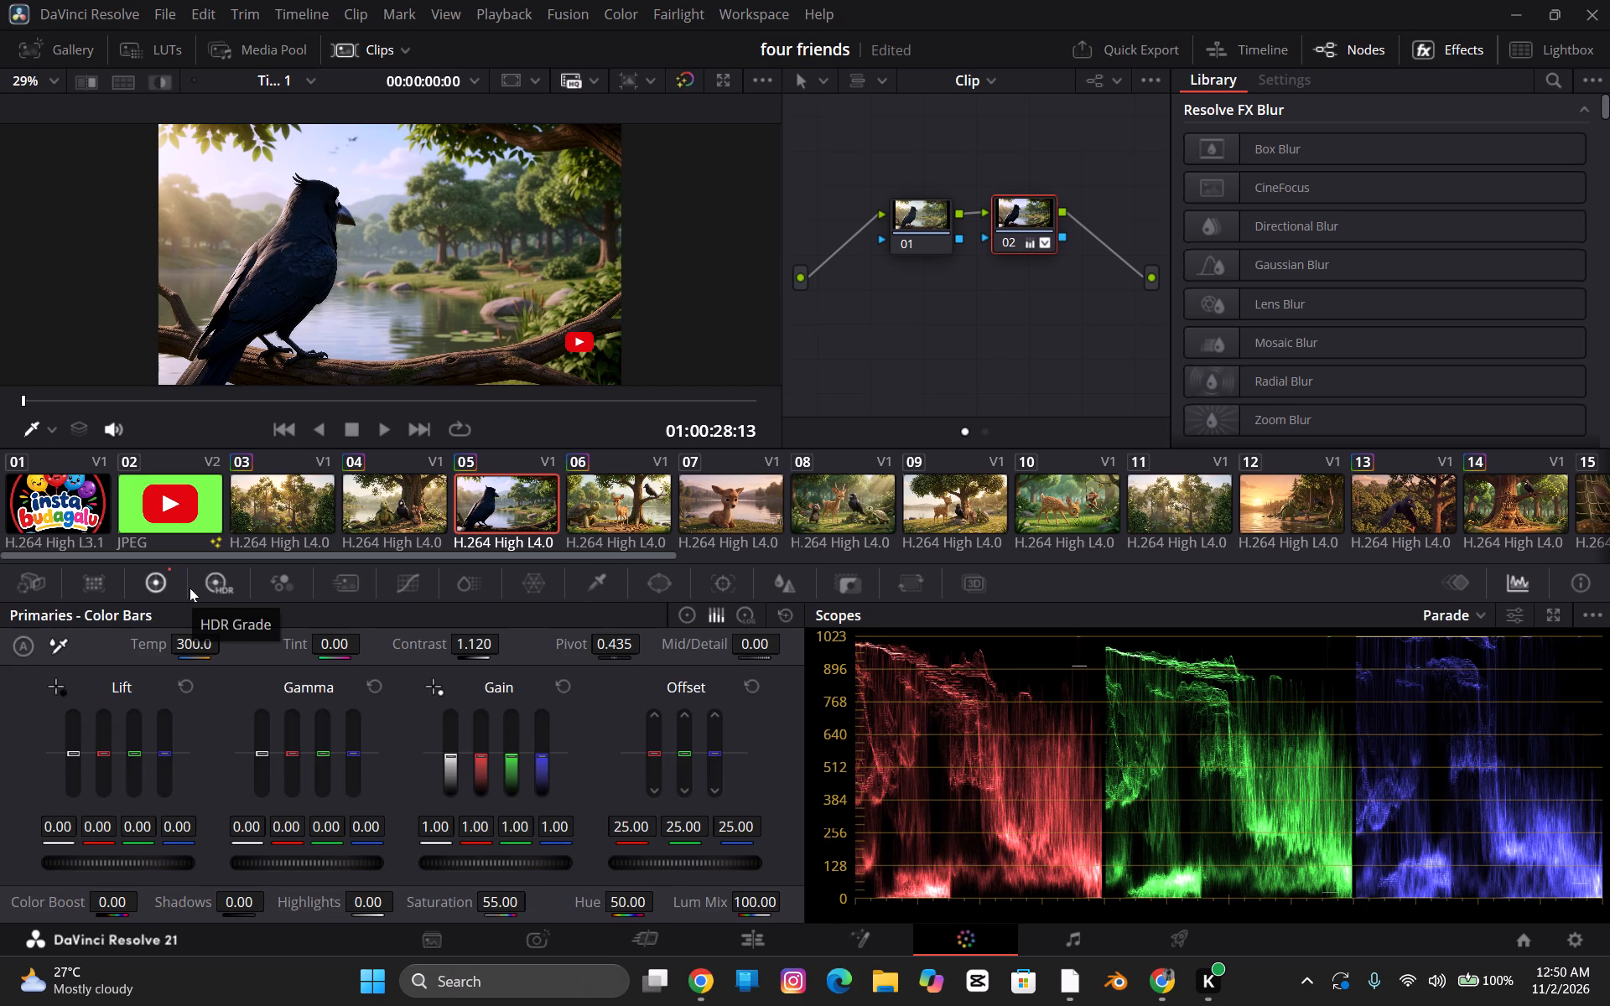
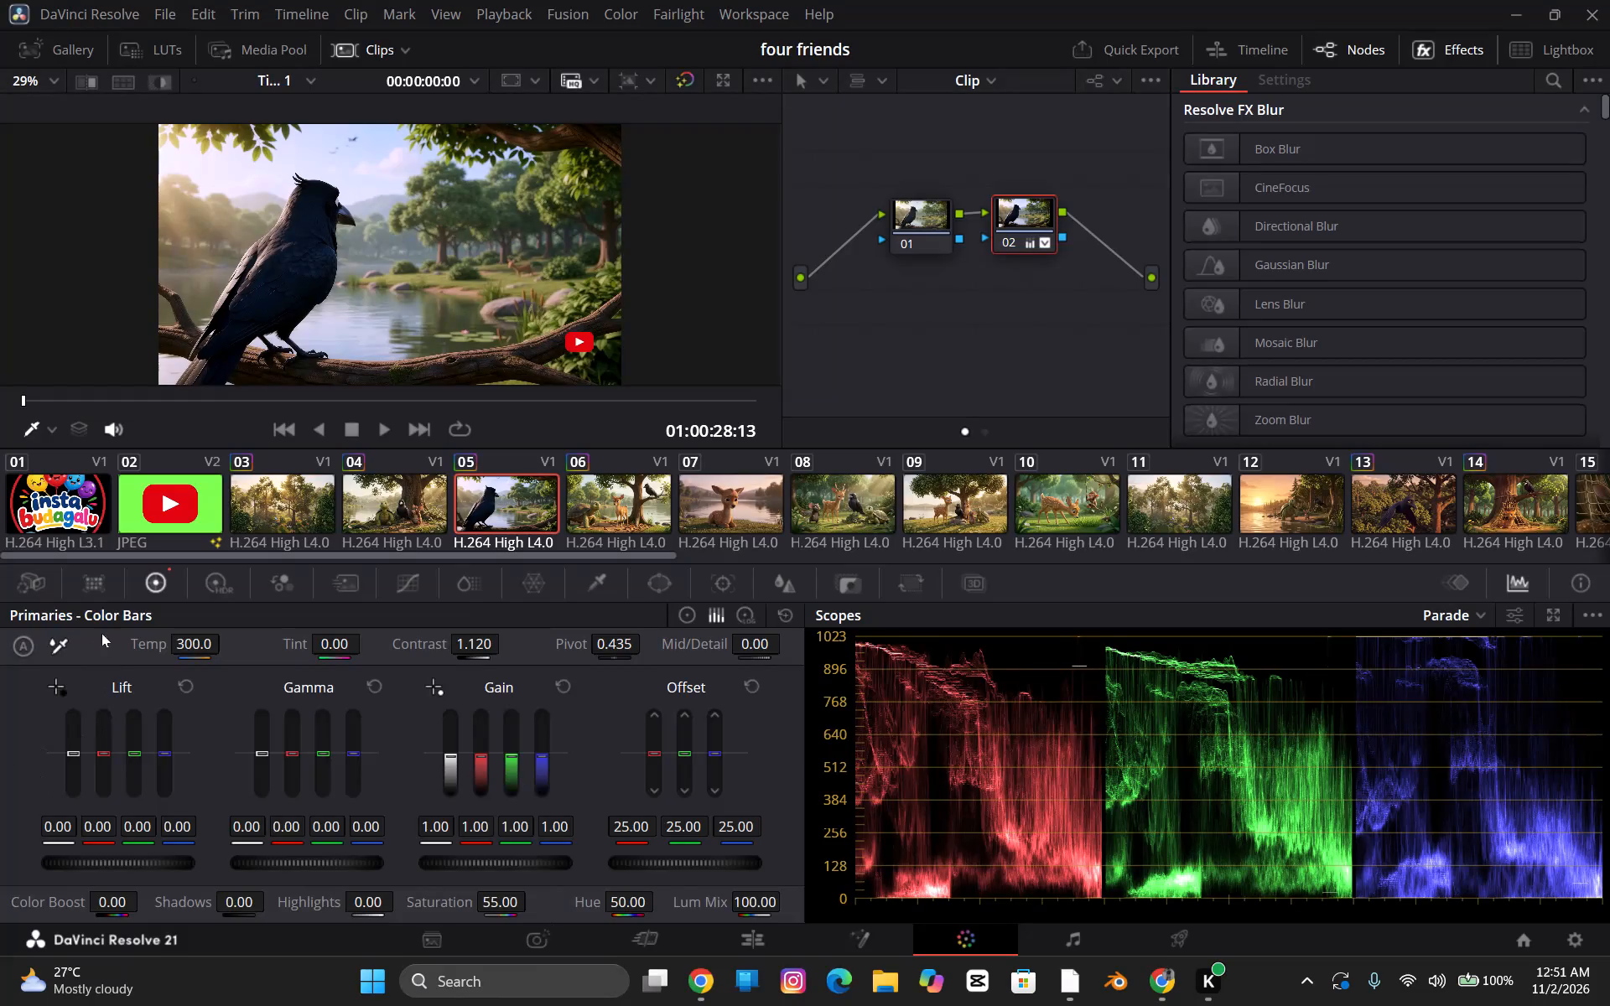
Reset the HDR color wheels on node 02 of the crow clip 05.
{"action": "left_click", "coordinate": [115, 585]}
{"action": "left_click", "coordinate": [156, 583]}
{"action": "left_click", "coordinate": [200, 579]}
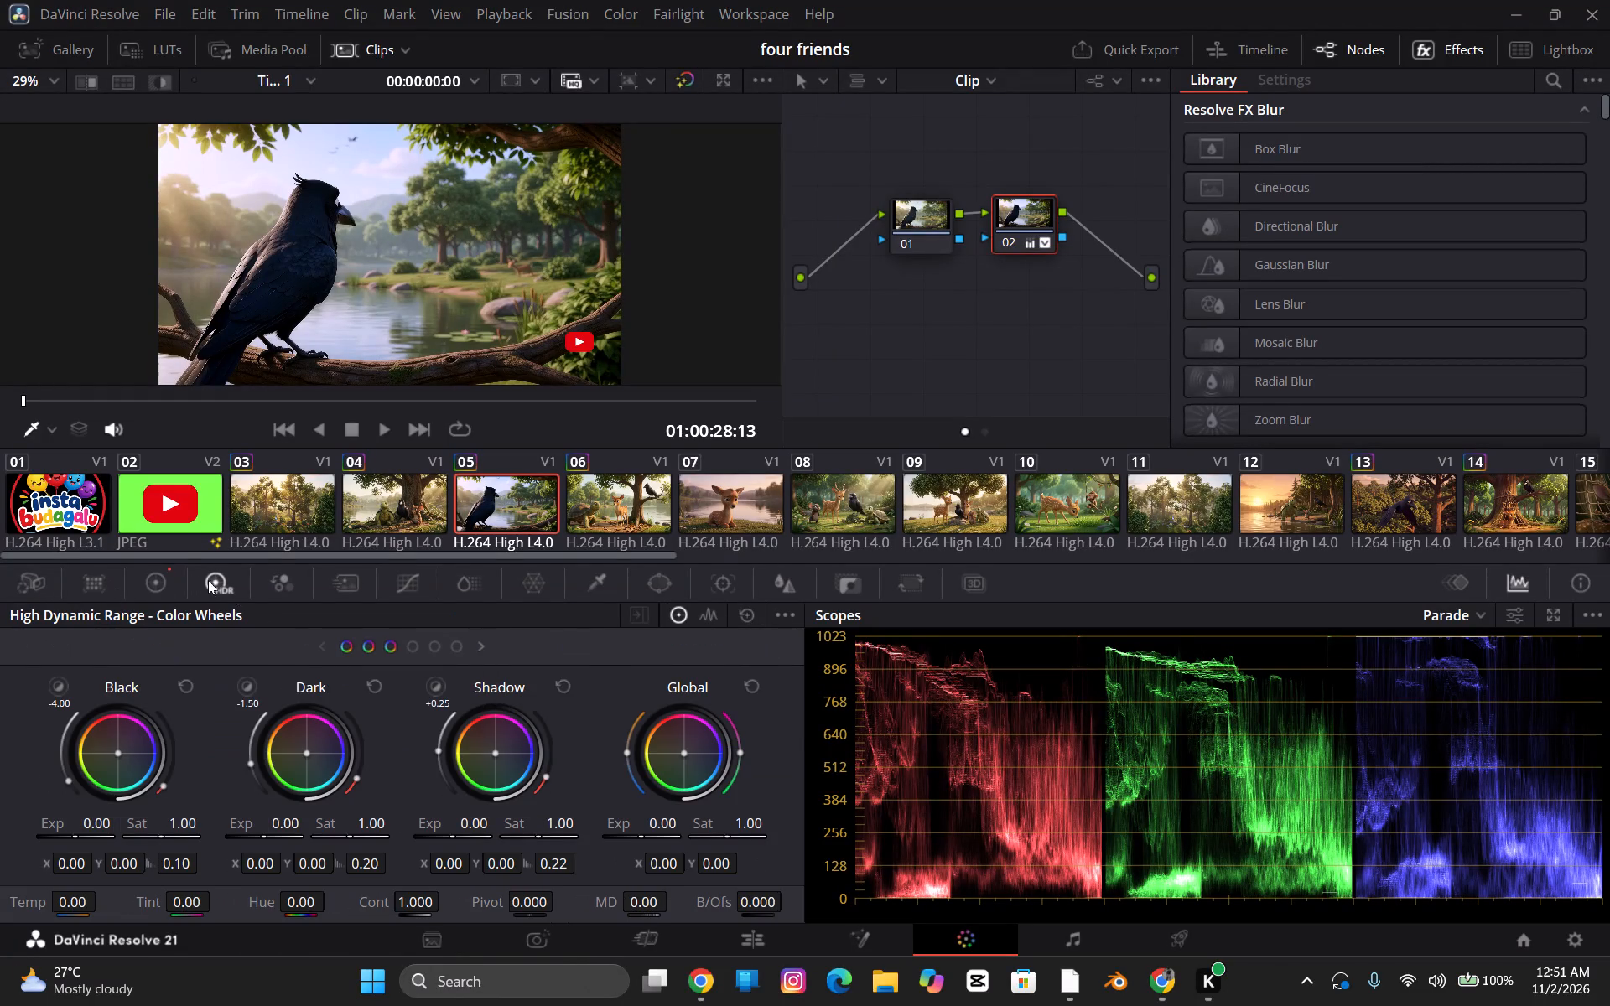
{"action": "left_click", "coordinate": [667, 608]}
{"action": "left_click", "coordinate": [683, 620]}
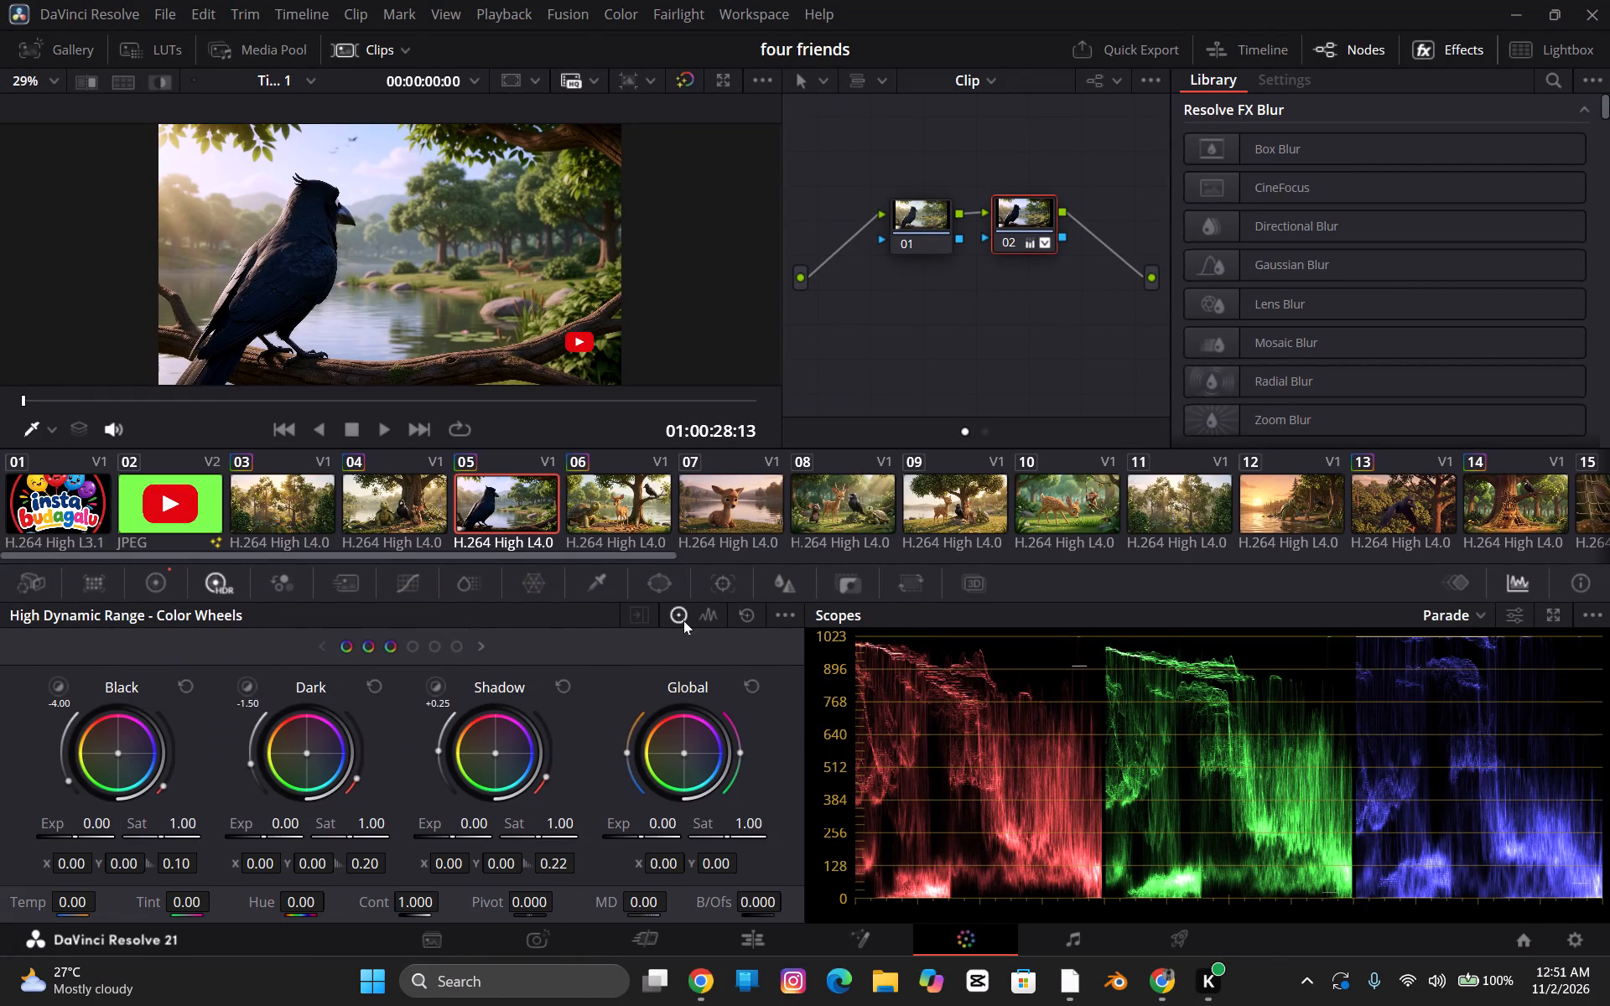
{"action": "left_click", "coordinate": [710, 620]}
{"action": "left_click", "coordinate": [691, 616]}
{"action": "left_click", "coordinate": [677, 616]}
{"action": "left_click", "coordinate": [743, 619]}
{"action": "left_click", "coordinate": [742, 616]}
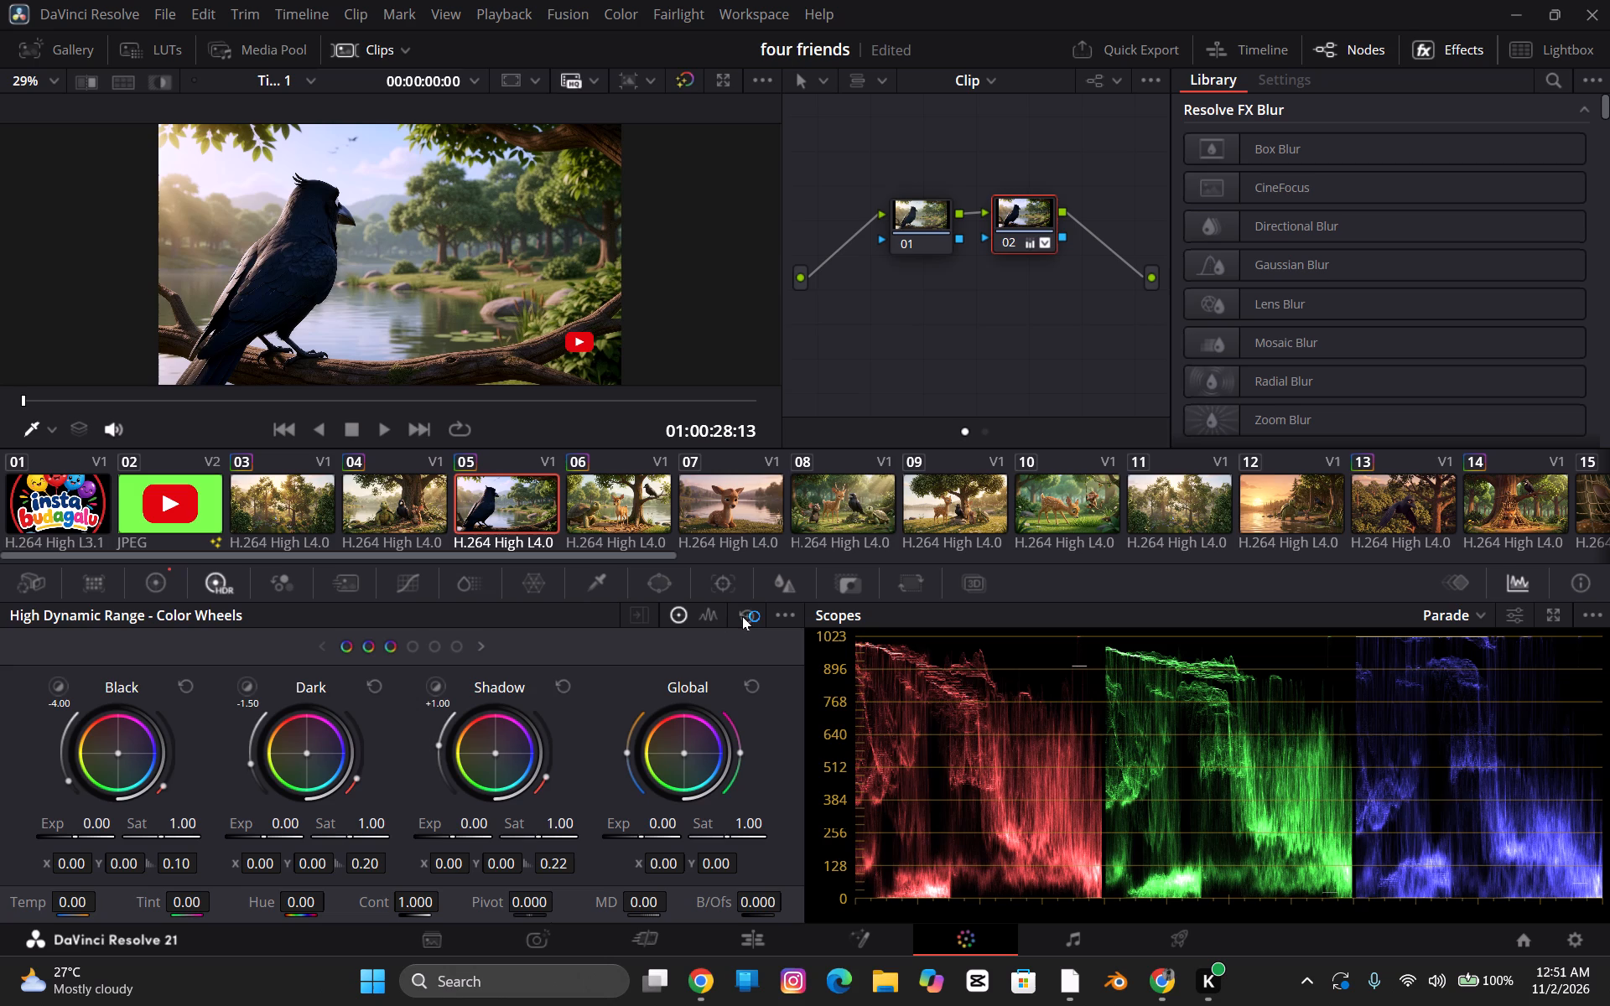
{"action": "left_click", "coordinate": [649, 618]}
Compare clip 06 with crow clip 05, and examine clip 05's frames up to the deer in the bushes at 01:00:33:06.
{"action": "left_click", "coordinate": [599, 508]}
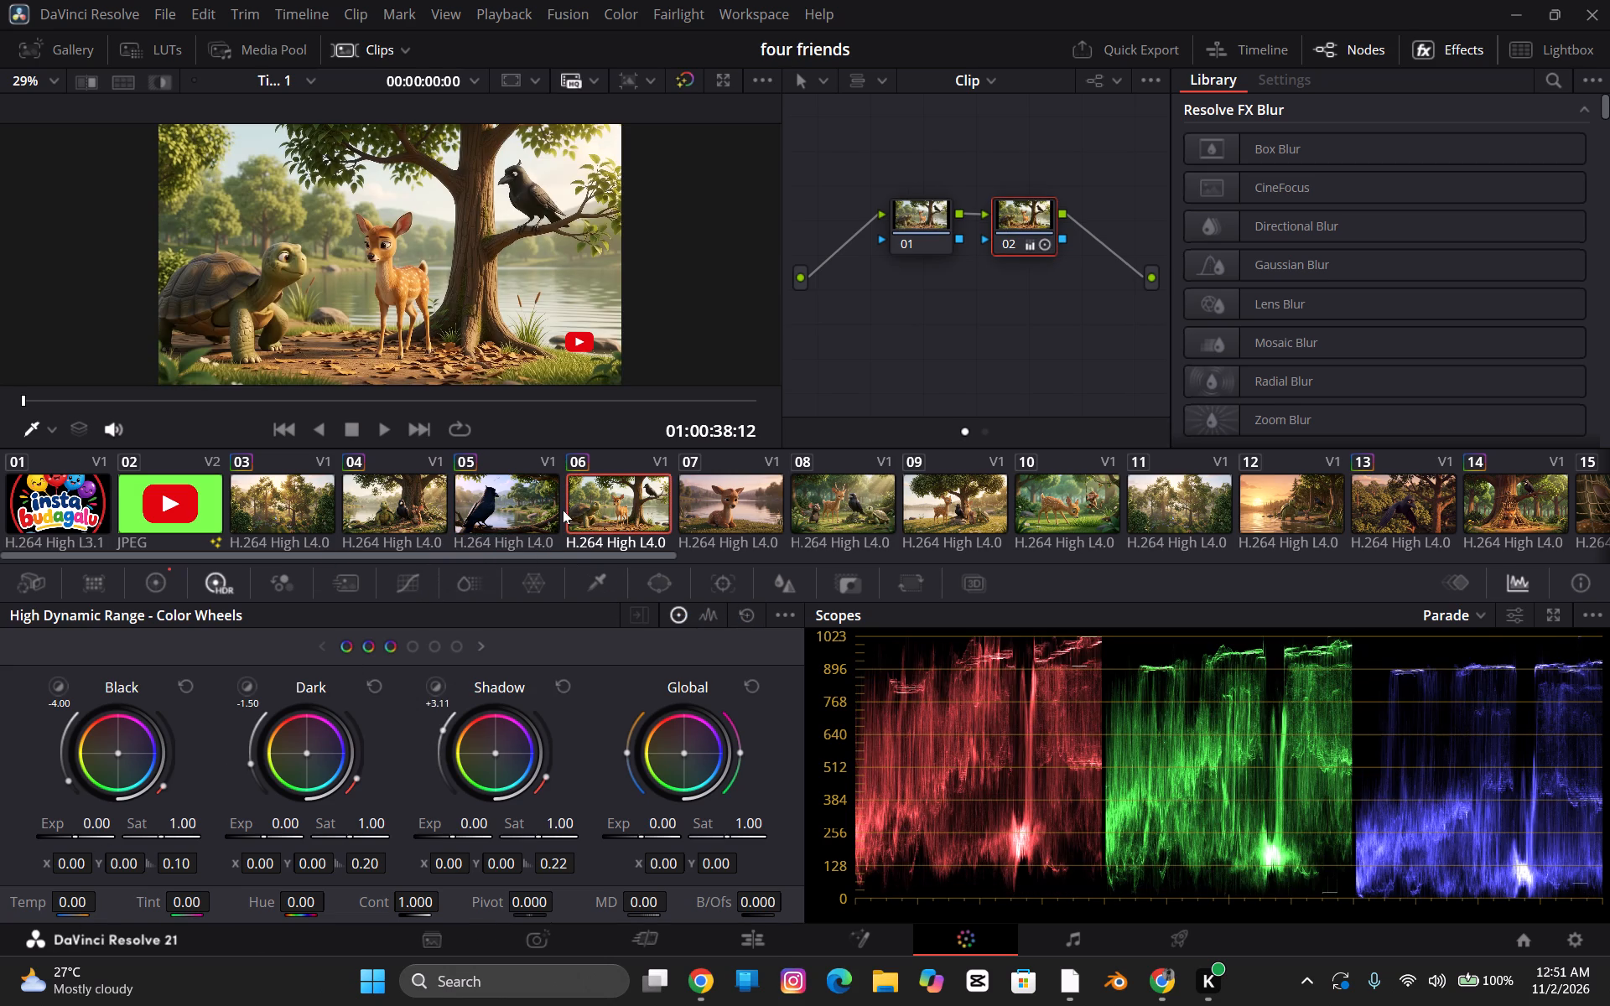
{"action": "left_click", "coordinate": [504, 511]}
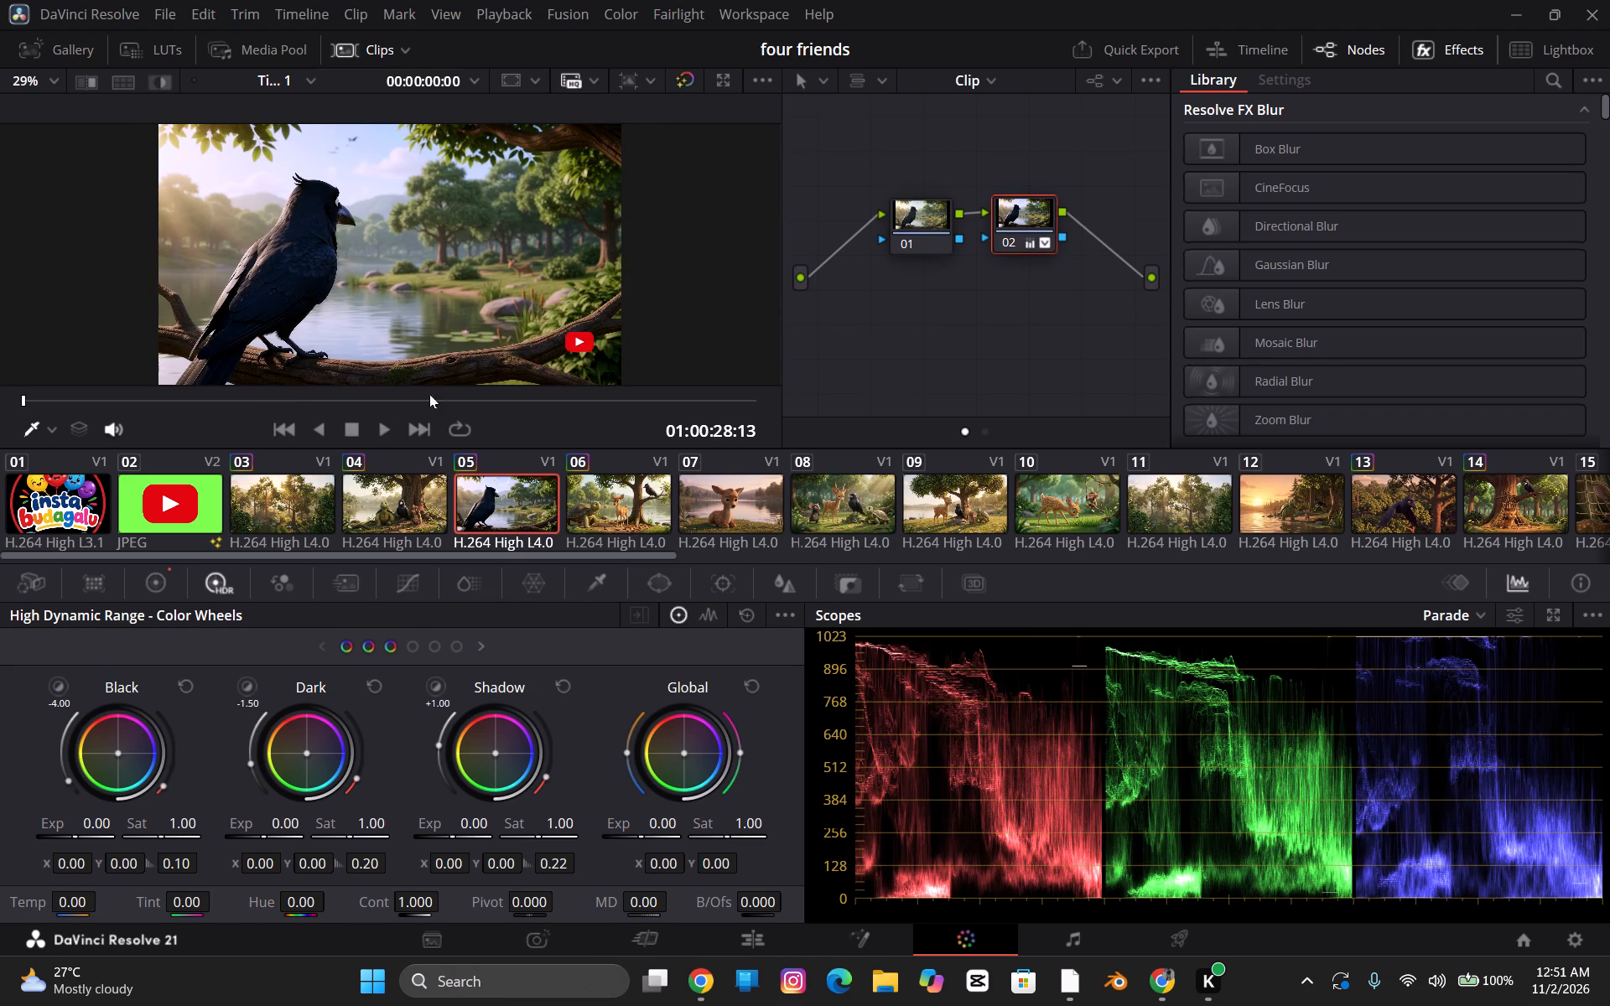
{"action": "left_click", "coordinate": [86, 402]}
{"action": "left_click", "coordinate": [108, 402]}
{"action": "left_click", "coordinate": [128, 400]}
{"action": "left_click_drag", "start_coordinate": [143, 403], "coordinate": [152, 405]}
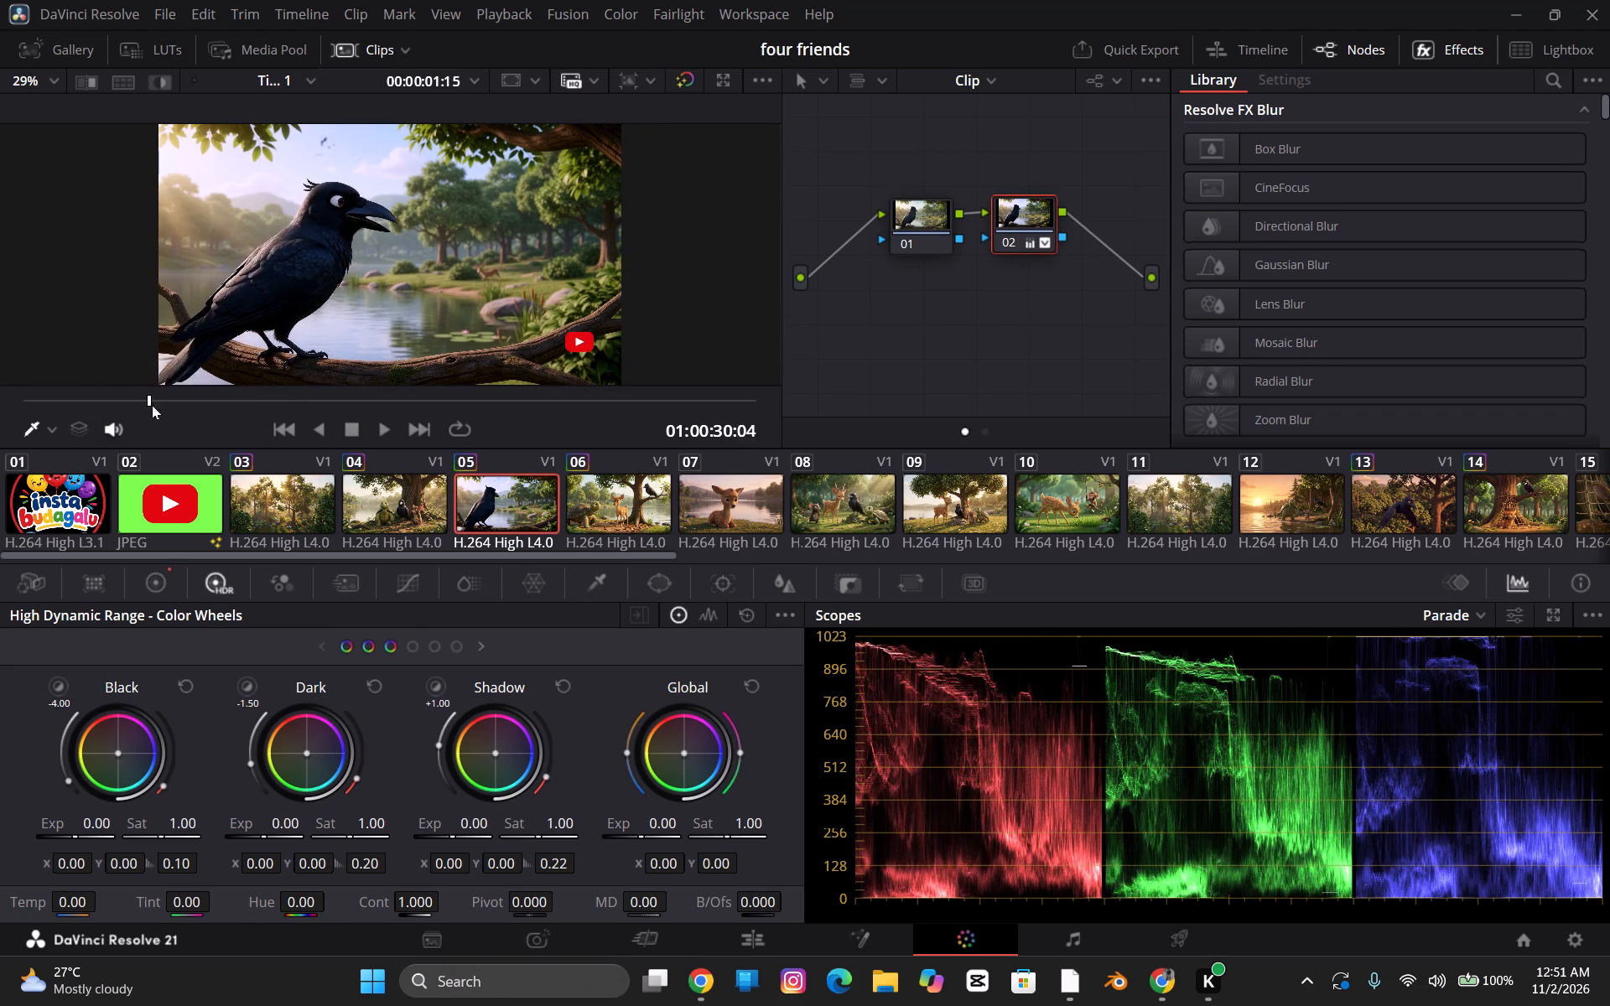
{"action": "left_click_drag", "start_coordinate": [152, 405], "coordinate": [372, 416]}
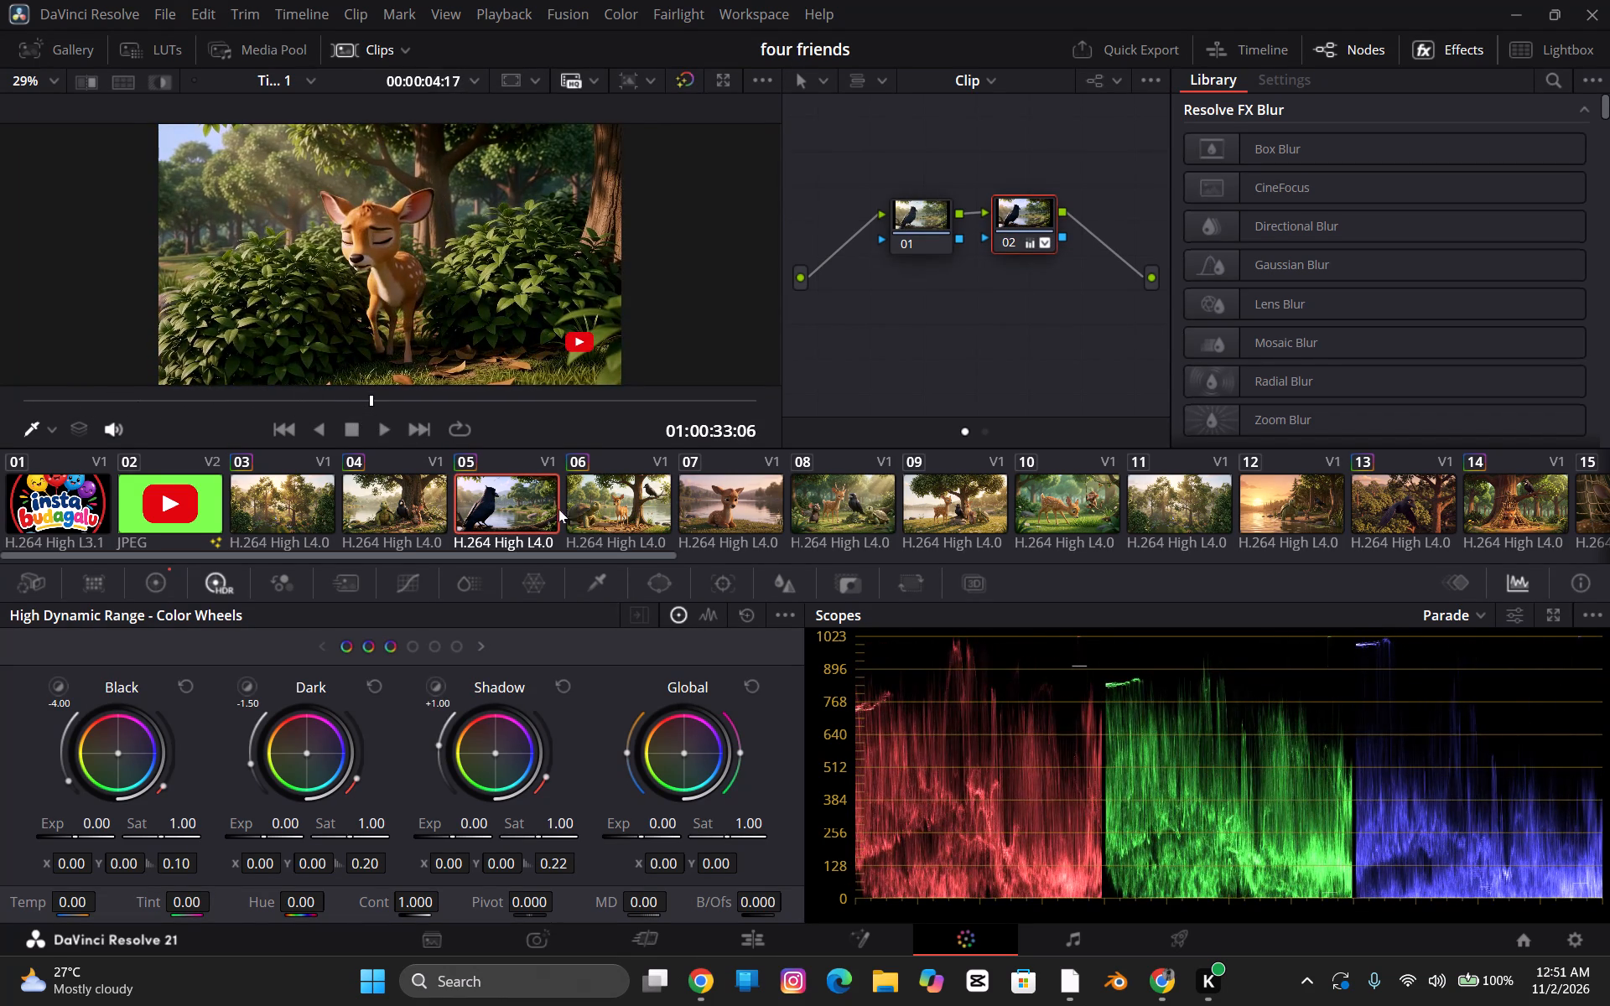
On node 02 of clip 06, set the Primaries Mid/Detail to -2.50 and switch the Primaries to color wheels.
{"action": "left_click", "coordinate": [589, 519]}
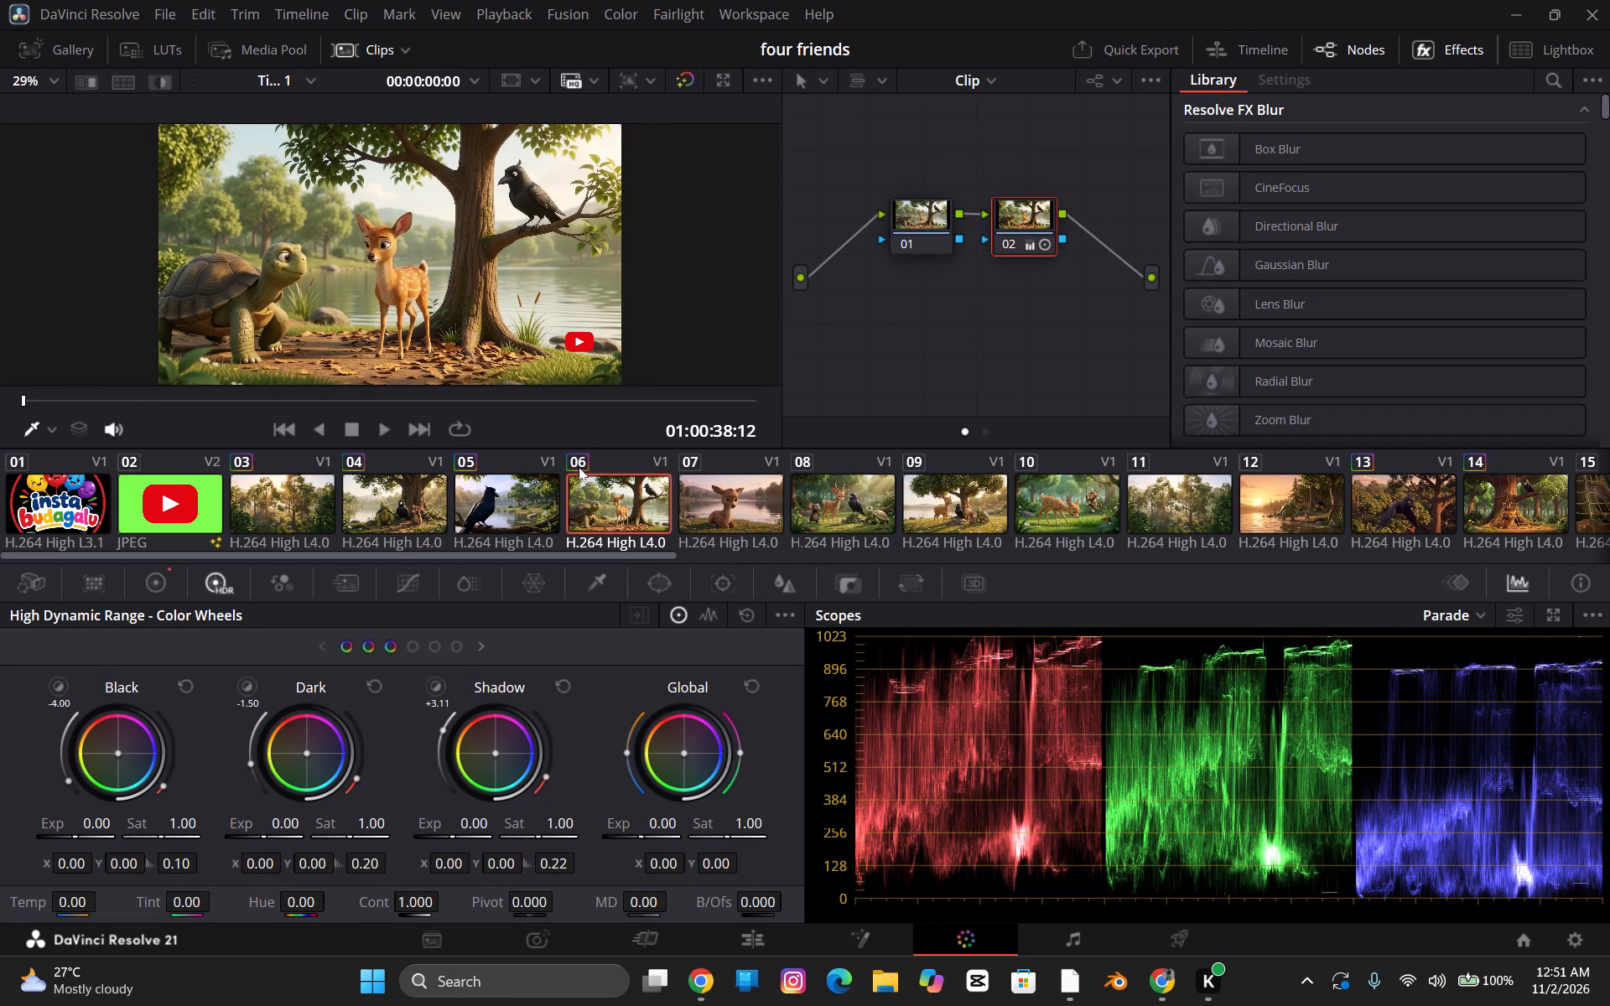
{"action": "left_click", "coordinate": [575, 458]}
{"action": "left_click", "coordinate": [604, 528]}
{"action": "left_click", "coordinate": [112, 578]}
{"action": "left_click", "coordinate": [155, 584]}
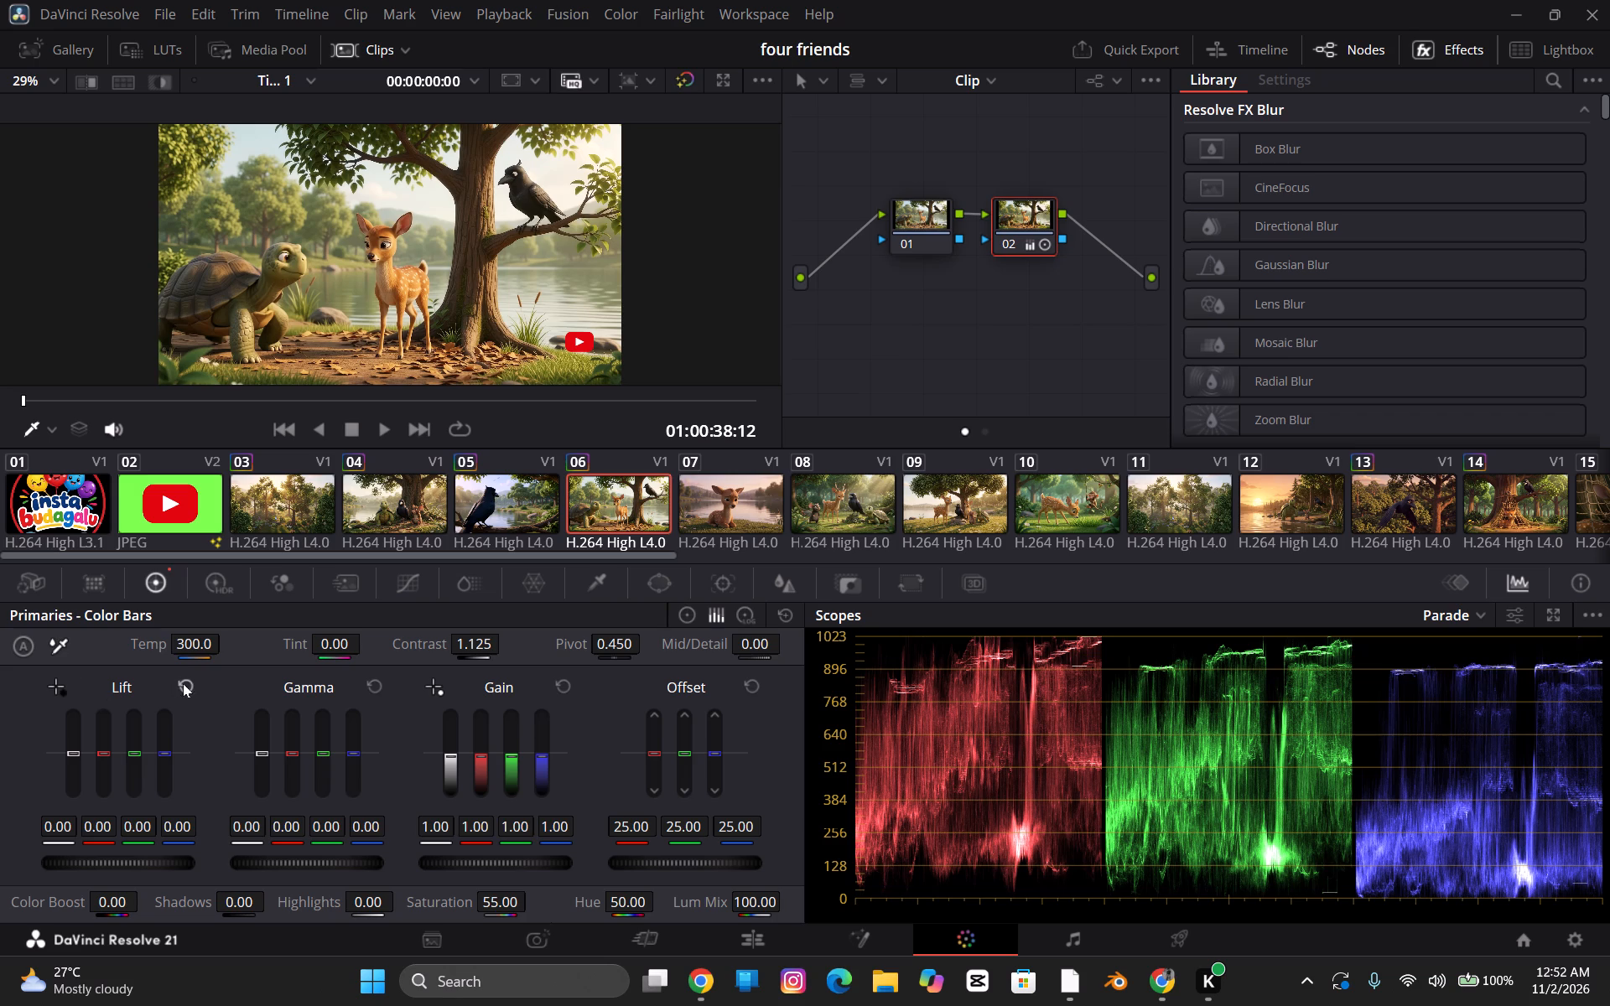
{"action": "left_click_drag", "start_coordinate": [684, 635], "coordinate": [679, 627]}
{"action": "left_click", "coordinate": [678, 624]}
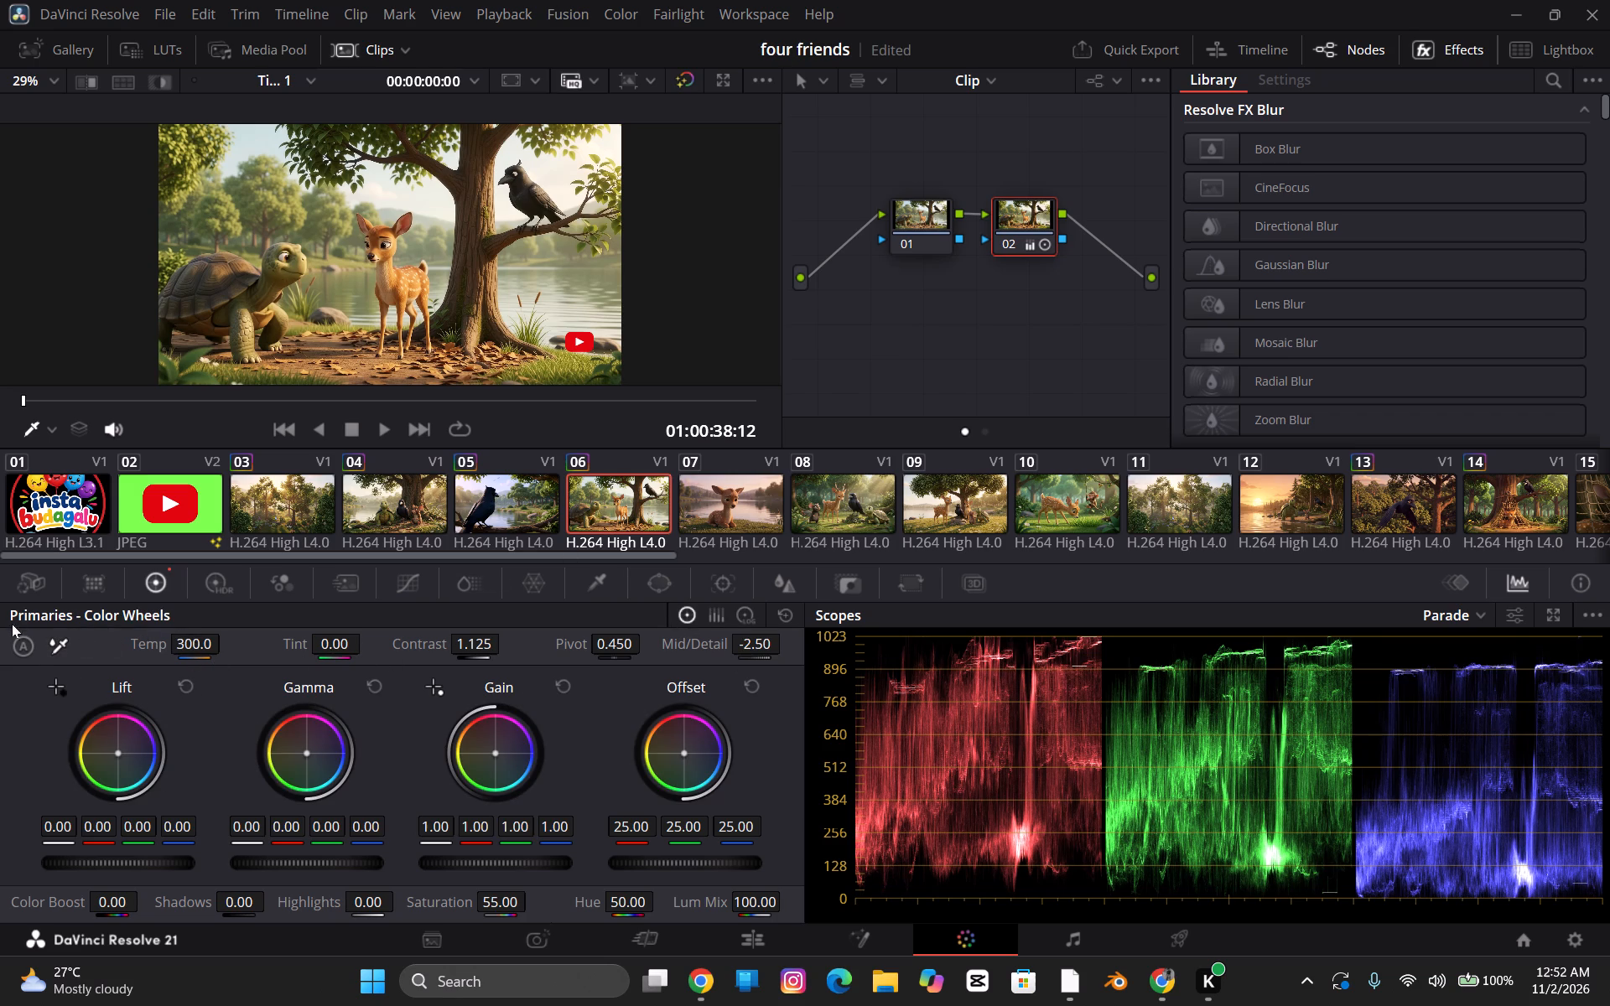
Apply automatic colour balance in the Primaries to node 02 of clip 06.
{"action": "left_click", "coordinate": [22, 644]}
{"action": "left_click", "coordinate": [22, 646]}
{"action": "left_click", "coordinate": [20, 648]}
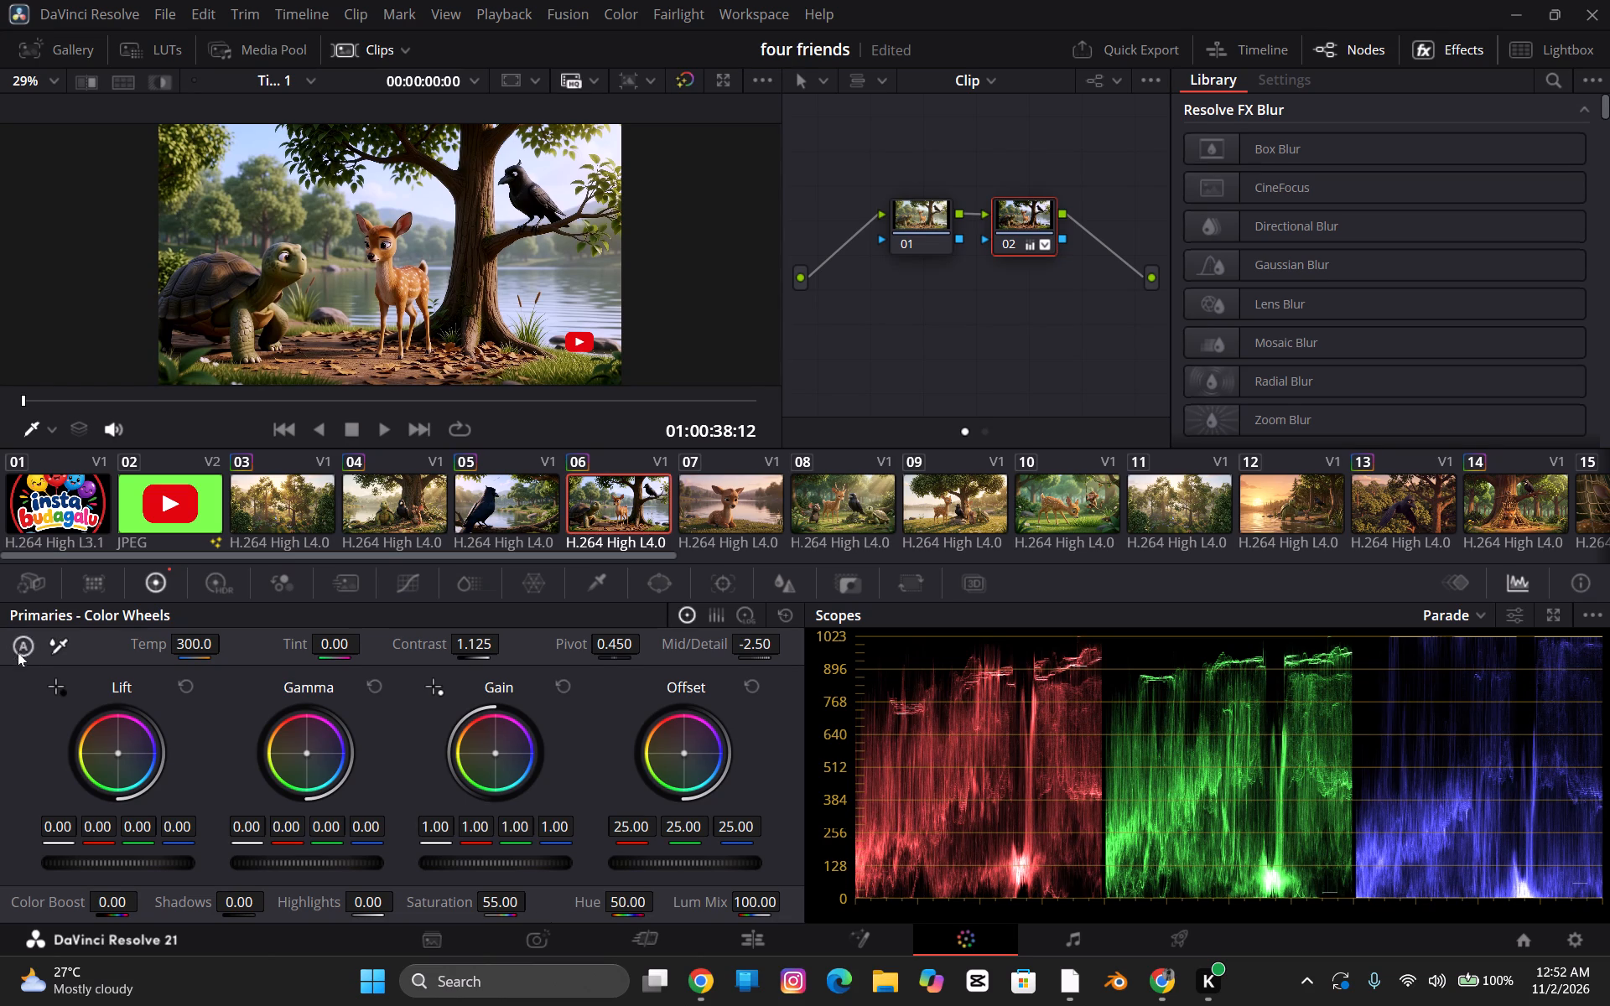
{"action": "left_click", "coordinate": [15, 651]}
{"action": "left_click", "coordinate": [17, 651]}
{"action": "left_click", "coordinate": [18, 649]}
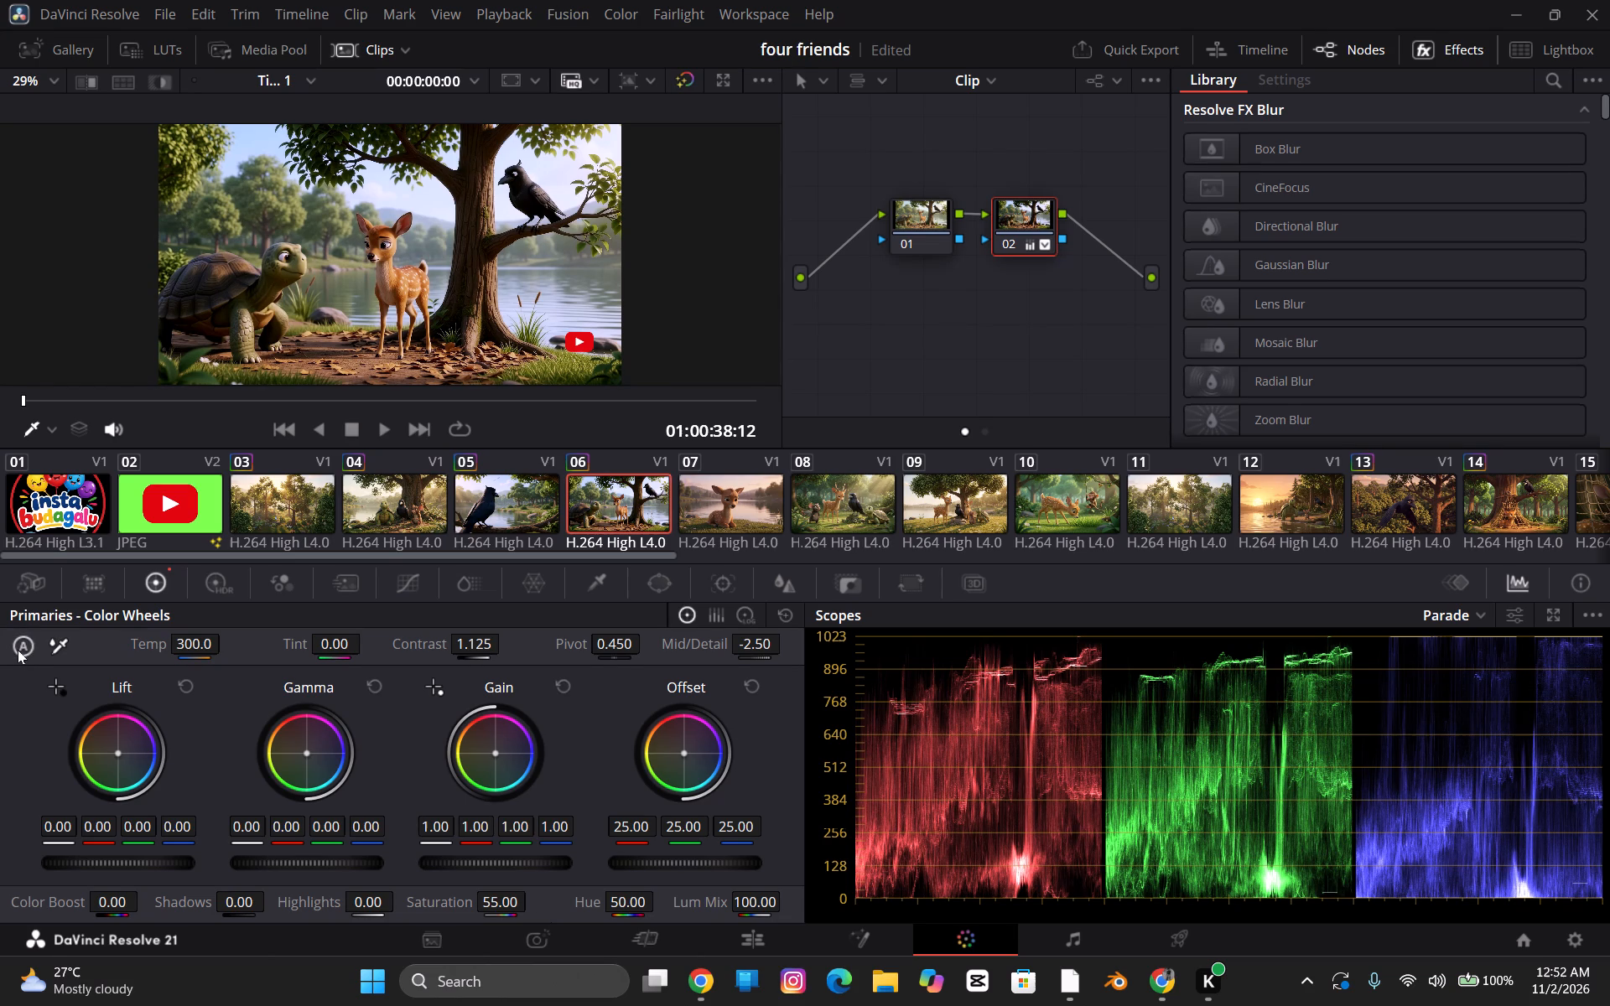
{"action": "left_click", "coordinate": [19, 646]}
Examine clips 07 to 10, including the vignetted forest scene at 01:00:49:22, to find which clips still need grading.
{"action": "left_click", "coordinate": [755, 514]}
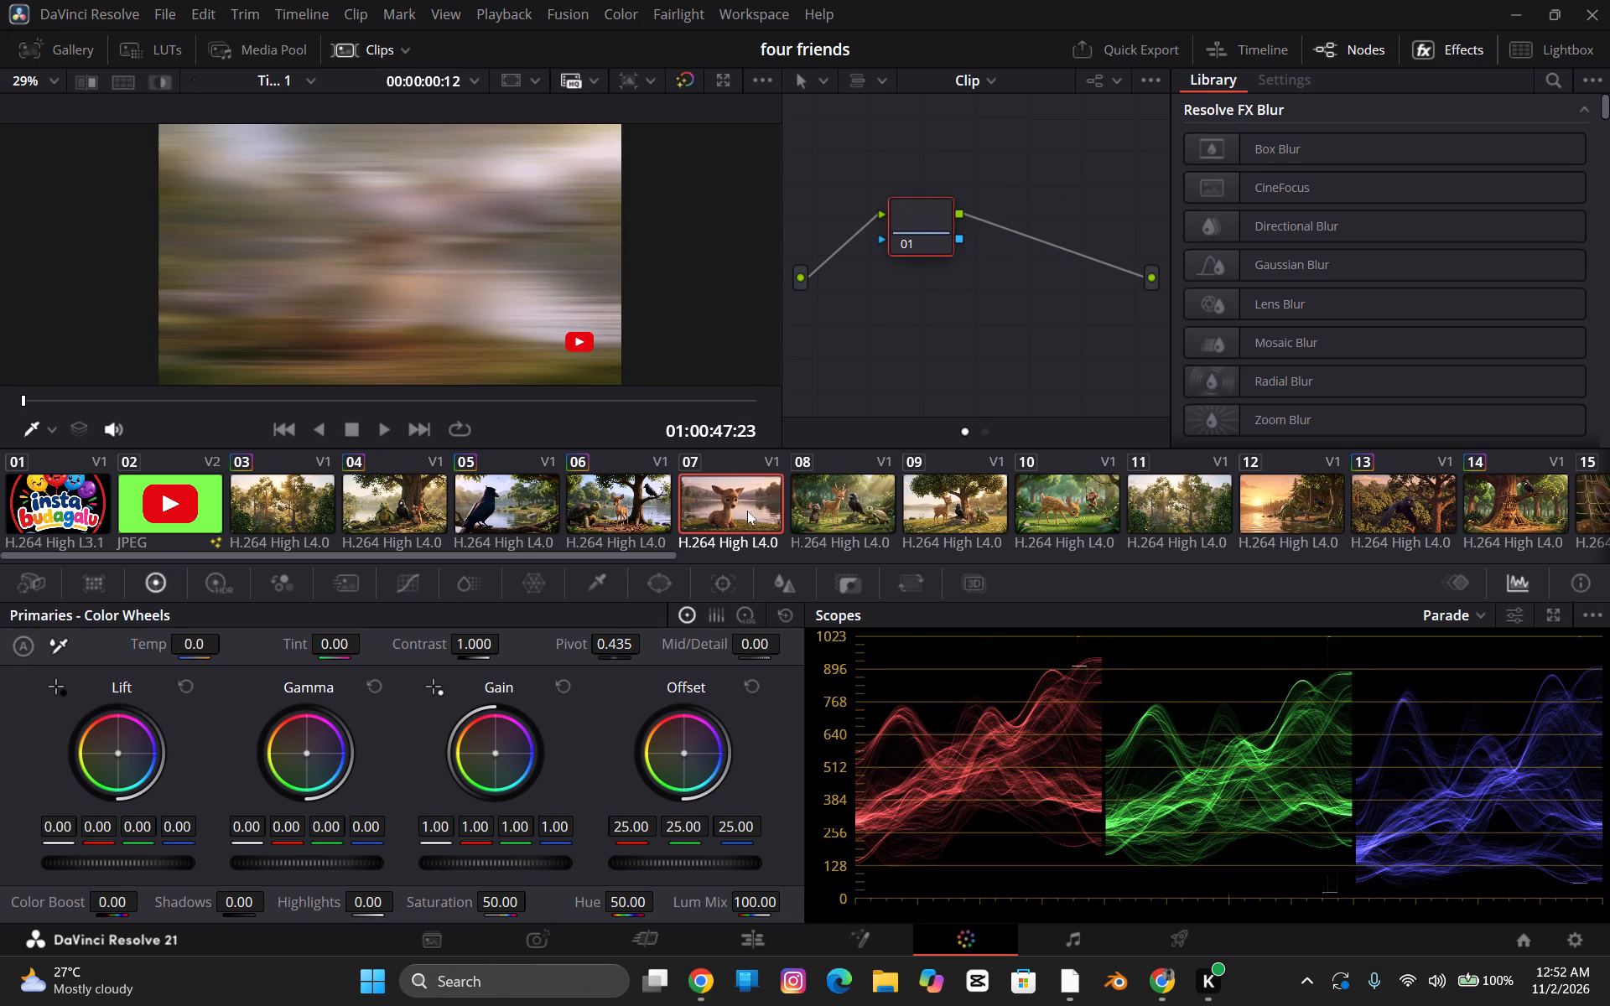
{"action": "left_click", "coordinate": [716, 459]}
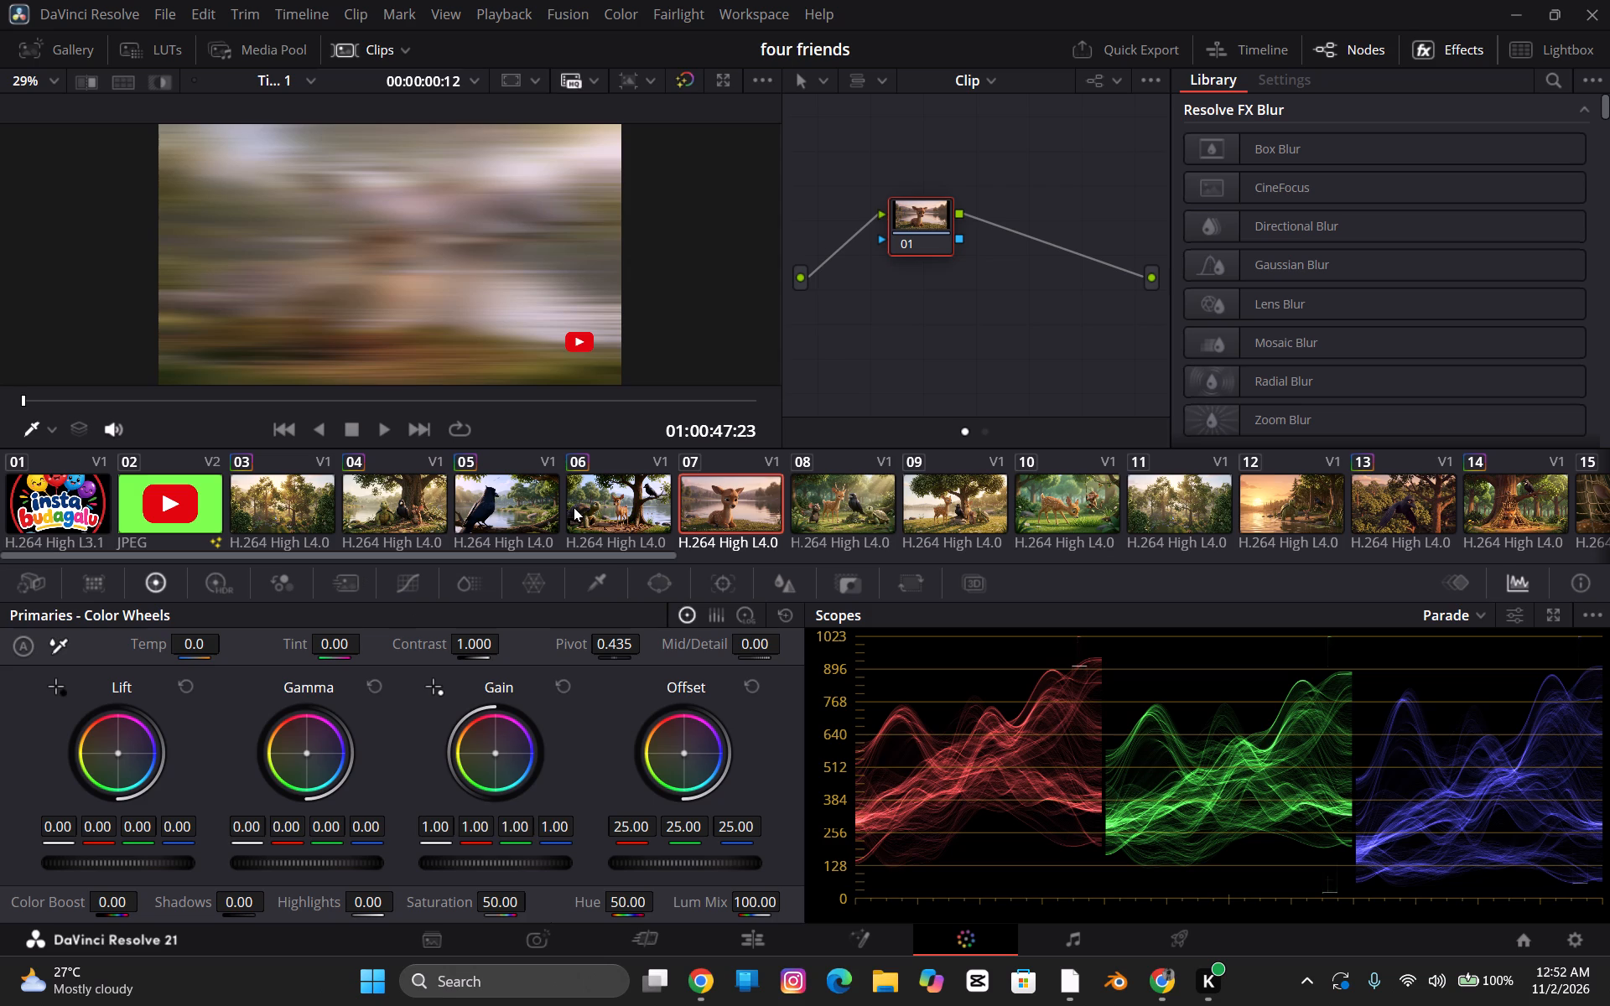
{"action": "left_click", "coordinate": [71, 398]}
{"action": "left_click", "coordinate": [83, 397]}
{"action": "left_click", "coordinate": [186, 402]}
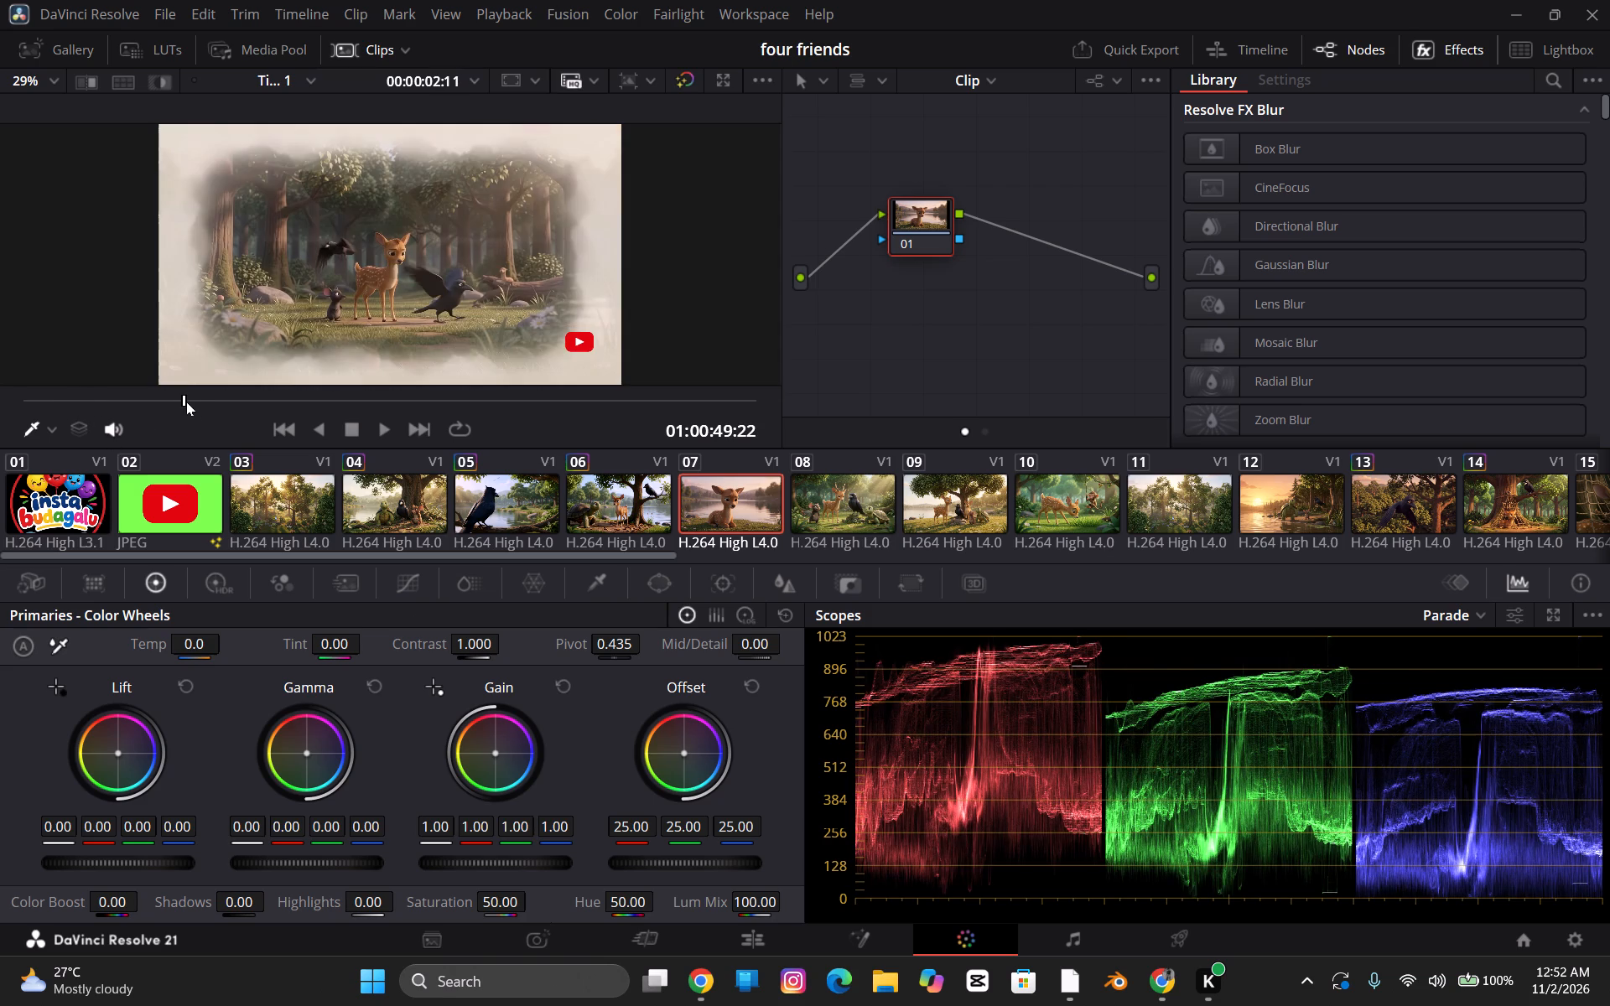
{"action": "left_click", "coordinate": [829, 494]}
{"action": "left_click", "coordinate": [941, 505]}
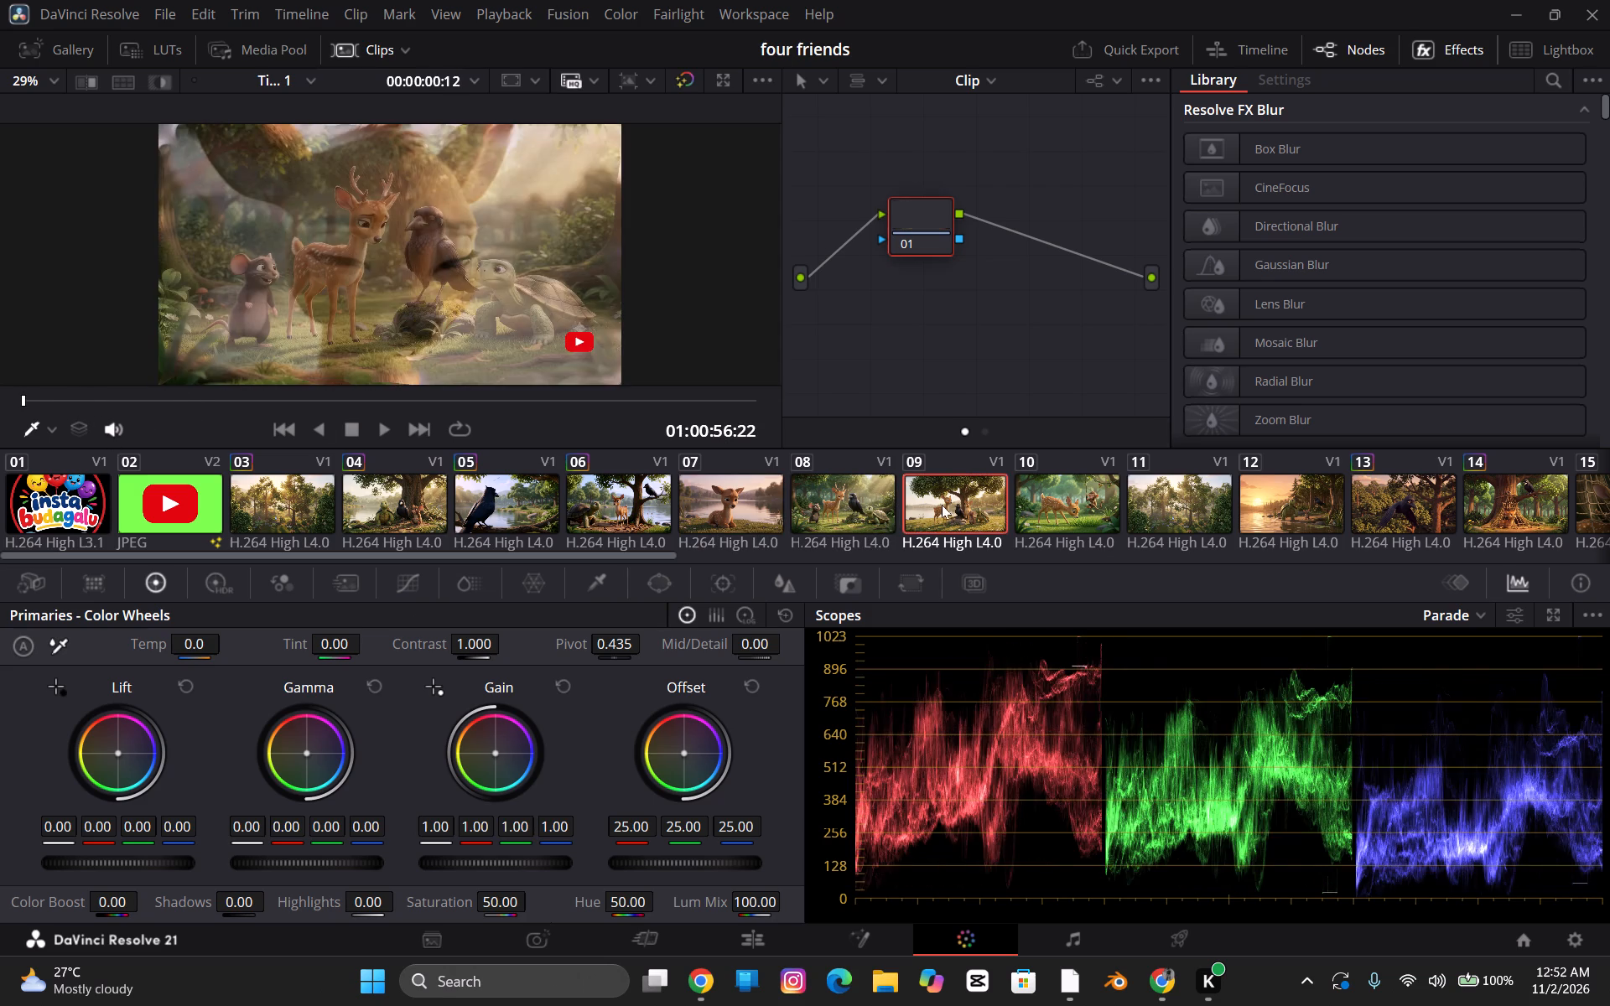
{"action": "left_click", "coordinate": [1064, 500]}
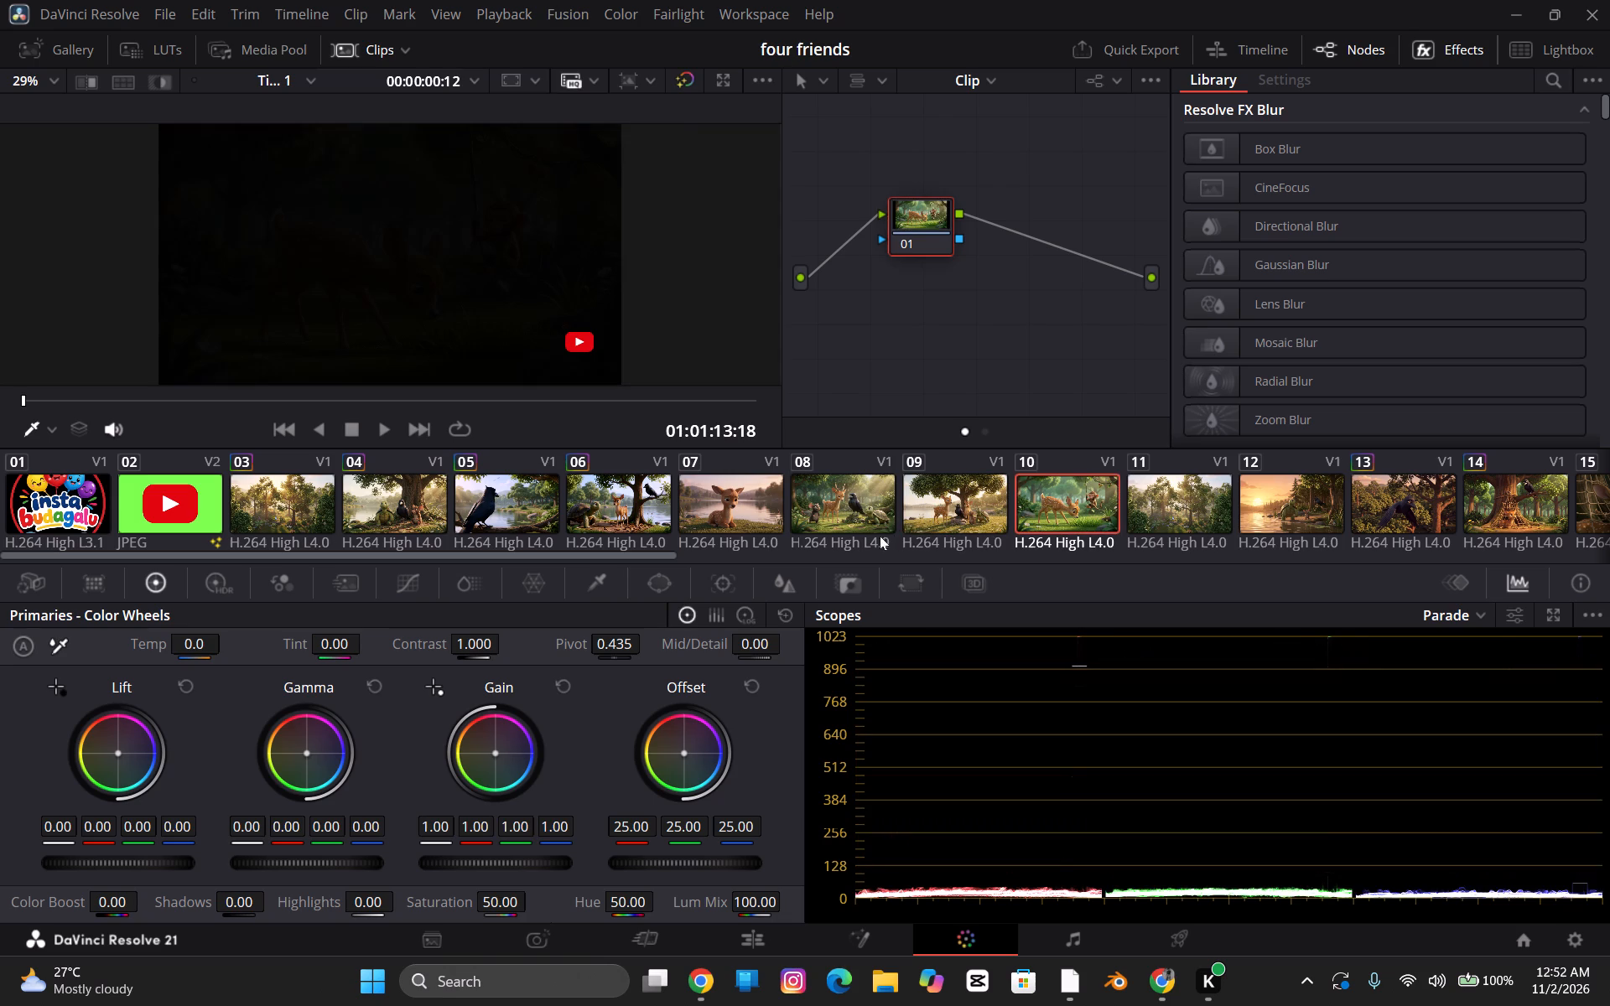
{"action": "left_click", "coordinate": [969, 505]}
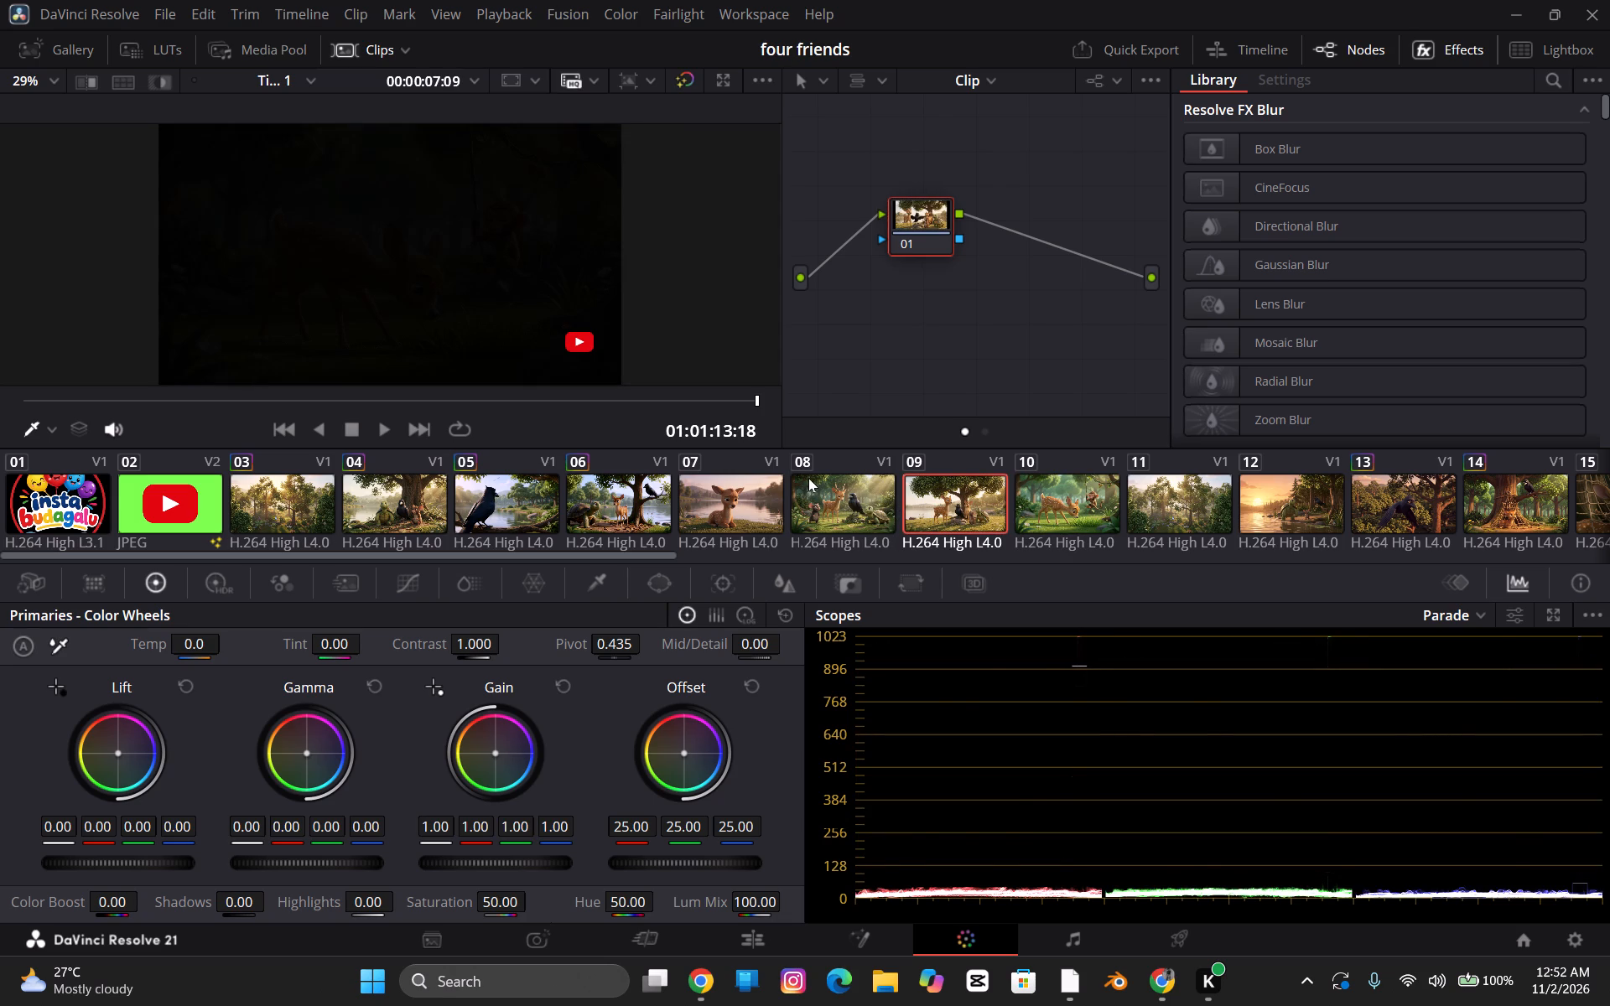
Set the Primaries Temp to 300 on node 01 of clip 08, previewing the four-friends frame at 01:00:58:22.
{"action": "left_click", "coordinate": [808, 478]}
{"action": "left_click", "coordinate": [803, 464]}
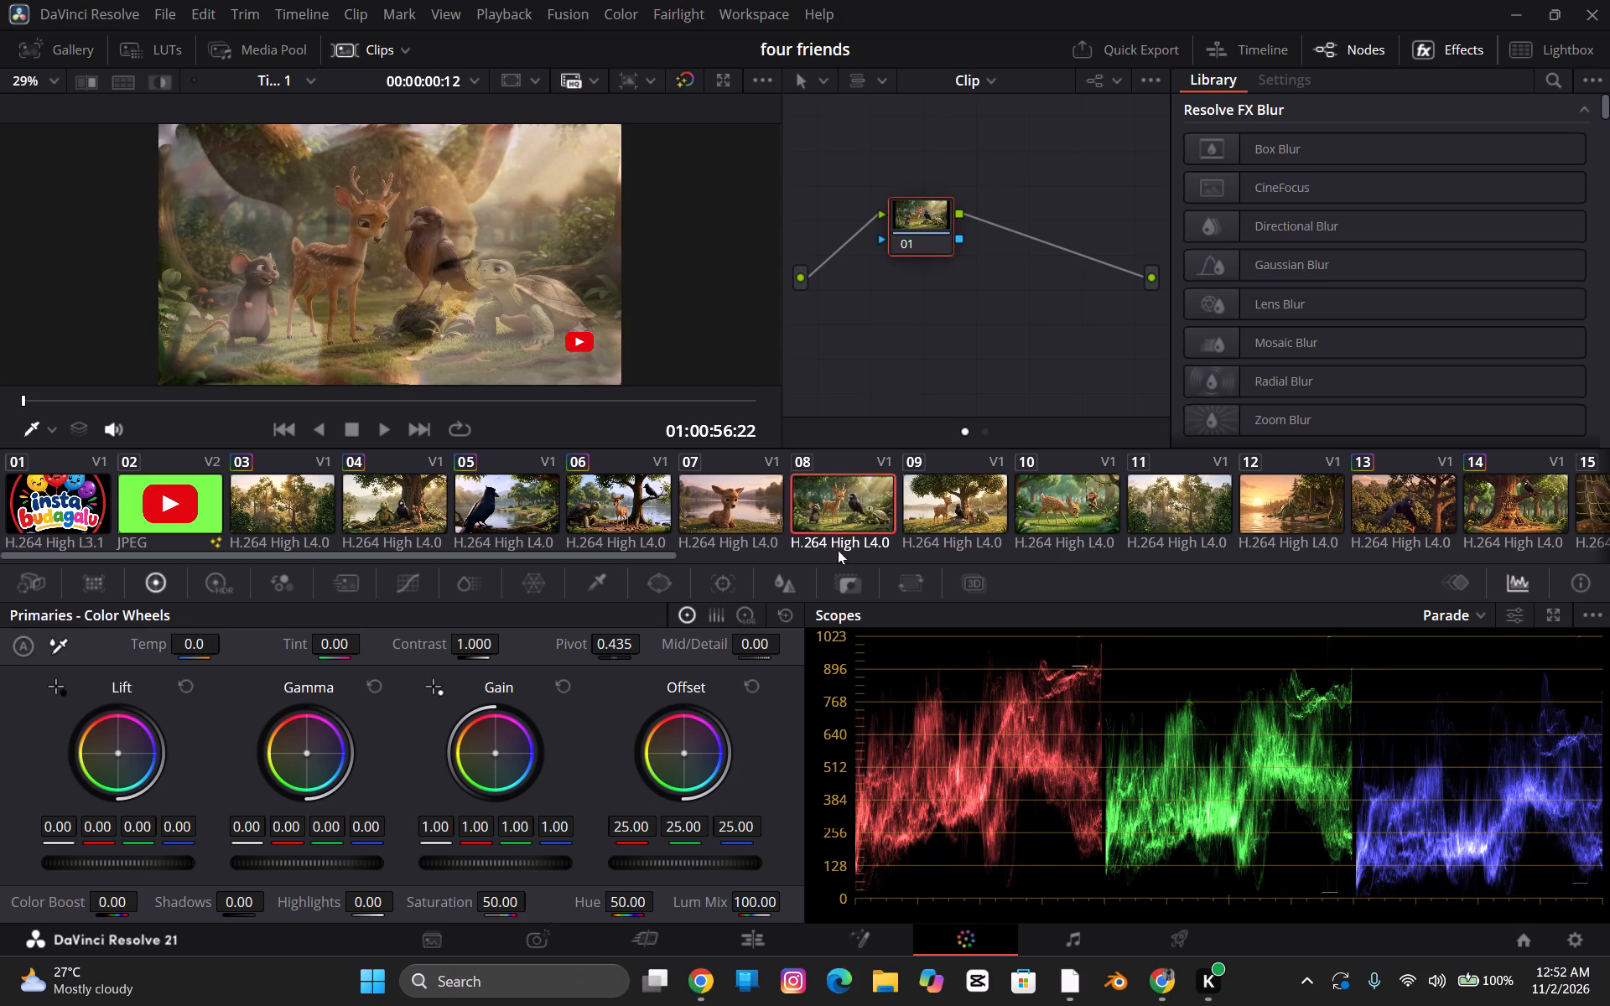
{"action": "left_click", "coordinate": [205, 636]}
{"action": "left_click", "coordinate": [132, 405]}
{"action": "left_click", "coordinate": [179, 402]}
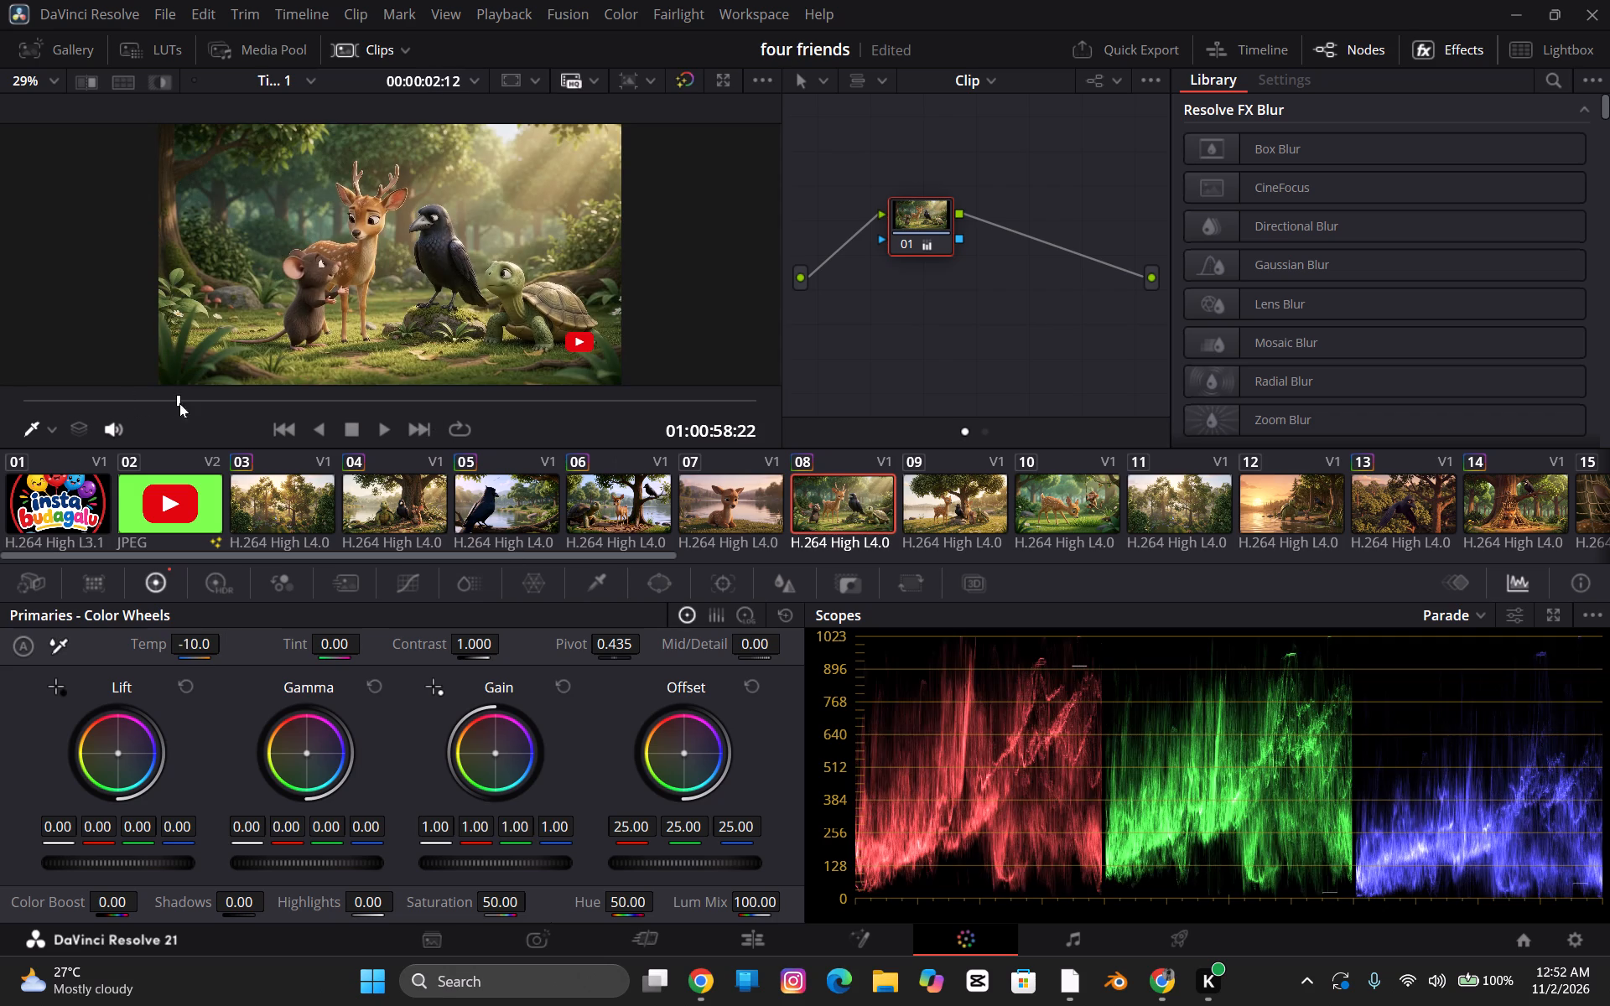
{"action": "double_click", "coordinate": [190, 646]}
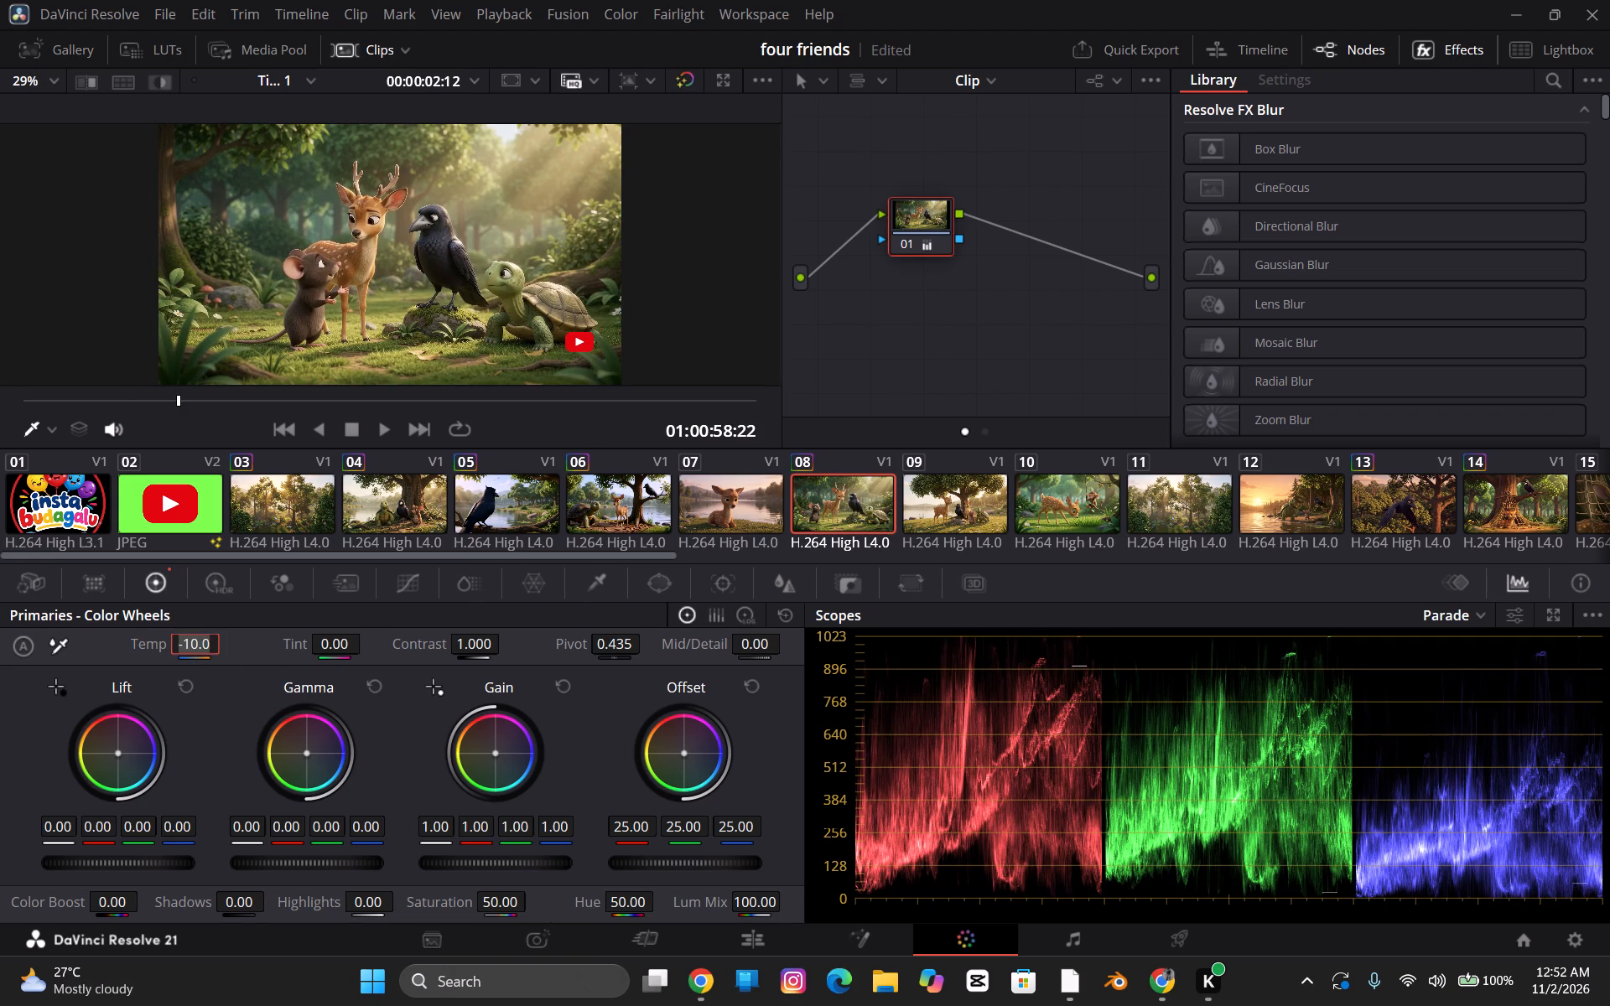
{"action": "type", "text": "300"}
{"action": "key", "text": "Return"}
Set clip 08's Primaries Contrast to 1.125 and Pivot to 0.45.
{"action": "key", "text": "Tab"}
{"action": "key", "text": "Tab"}
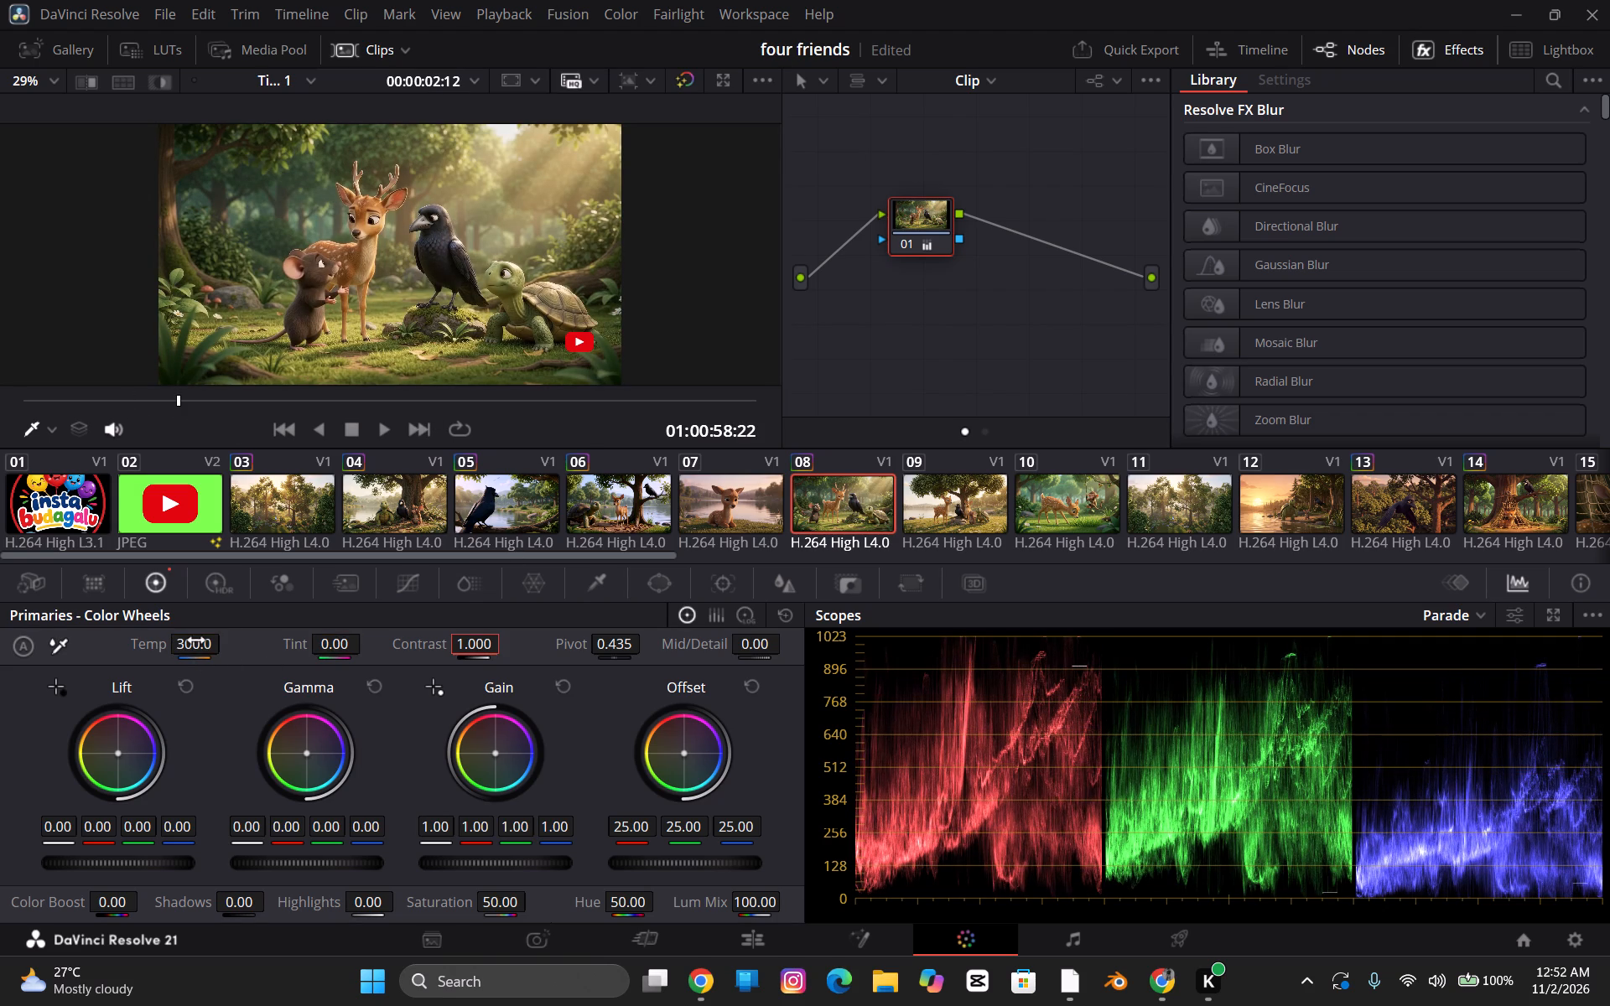
{"action": "type", "text": "1.125"}
{"action": "key", "text": "Tab"}
{"action": "key", "text": "Tab"}
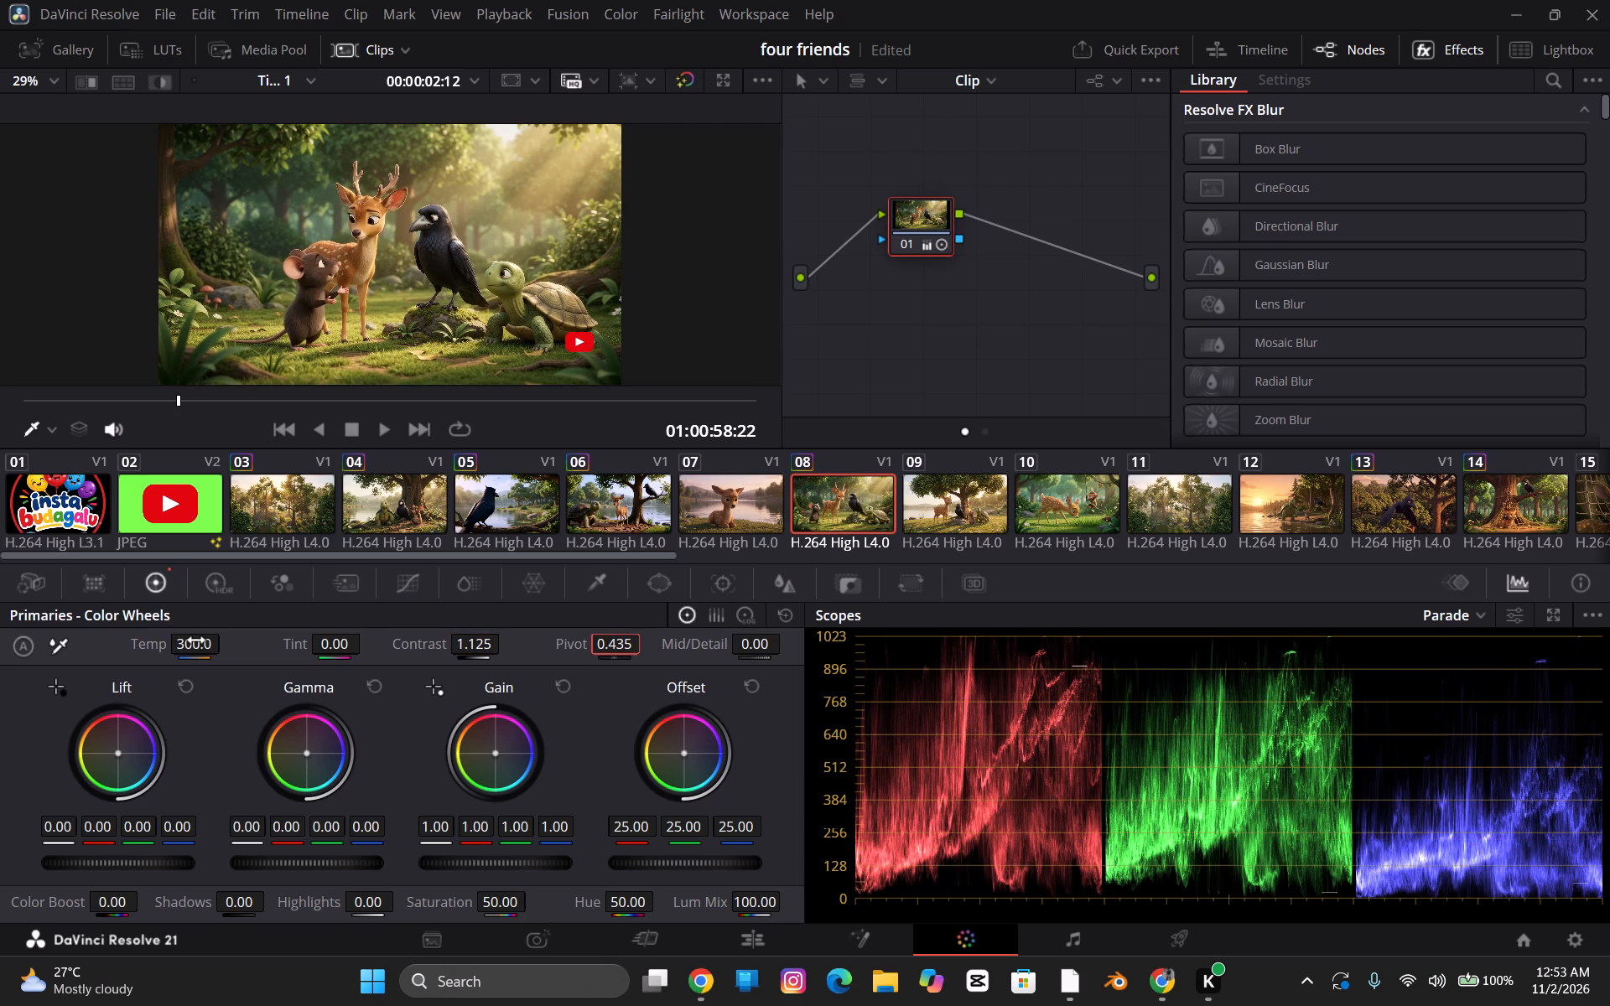
{"action": "type", "text": ".45"}
{"action": "key", "text": "Tab"}
Set clip 08's Primaries Saturation to 55.
{"action": "key", "text": "Tab"}
{"action": "key", "text": "Tab"}
{"action": "key", "text": "Tab"}
{"action": "key", "text": "Tab"}
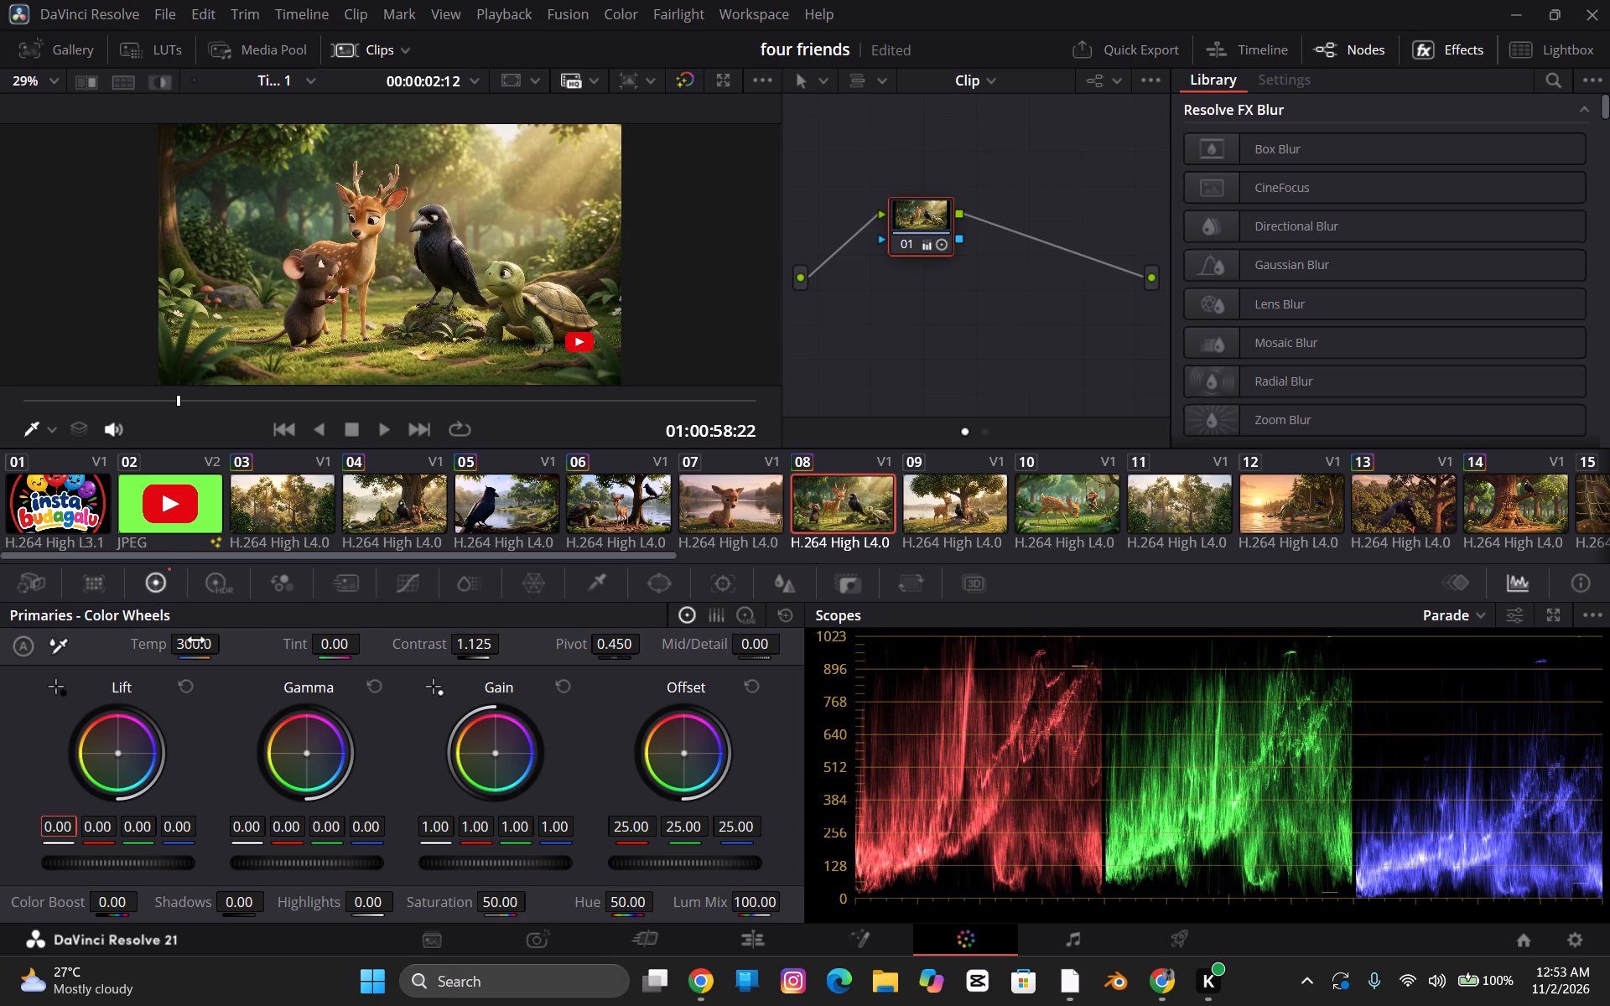
{"action": "key", "text": "Tab"}
{"action": "key", "text": "Tab"}
{"action": "key", "text": "Tab"}
{"action": "key", "text": "Tab"}
{"action": "key", "text": "Tab"}
{"action": "key", "text": "Tab"}
{"action": "key", "text": "Tab"}
{"action": "key", "text": "Tab"}
{"action": "key", "text": "Tab"}
{"action": "left_click", "coordinate": [501, 908]}
{"action": "type", "text": "55"}
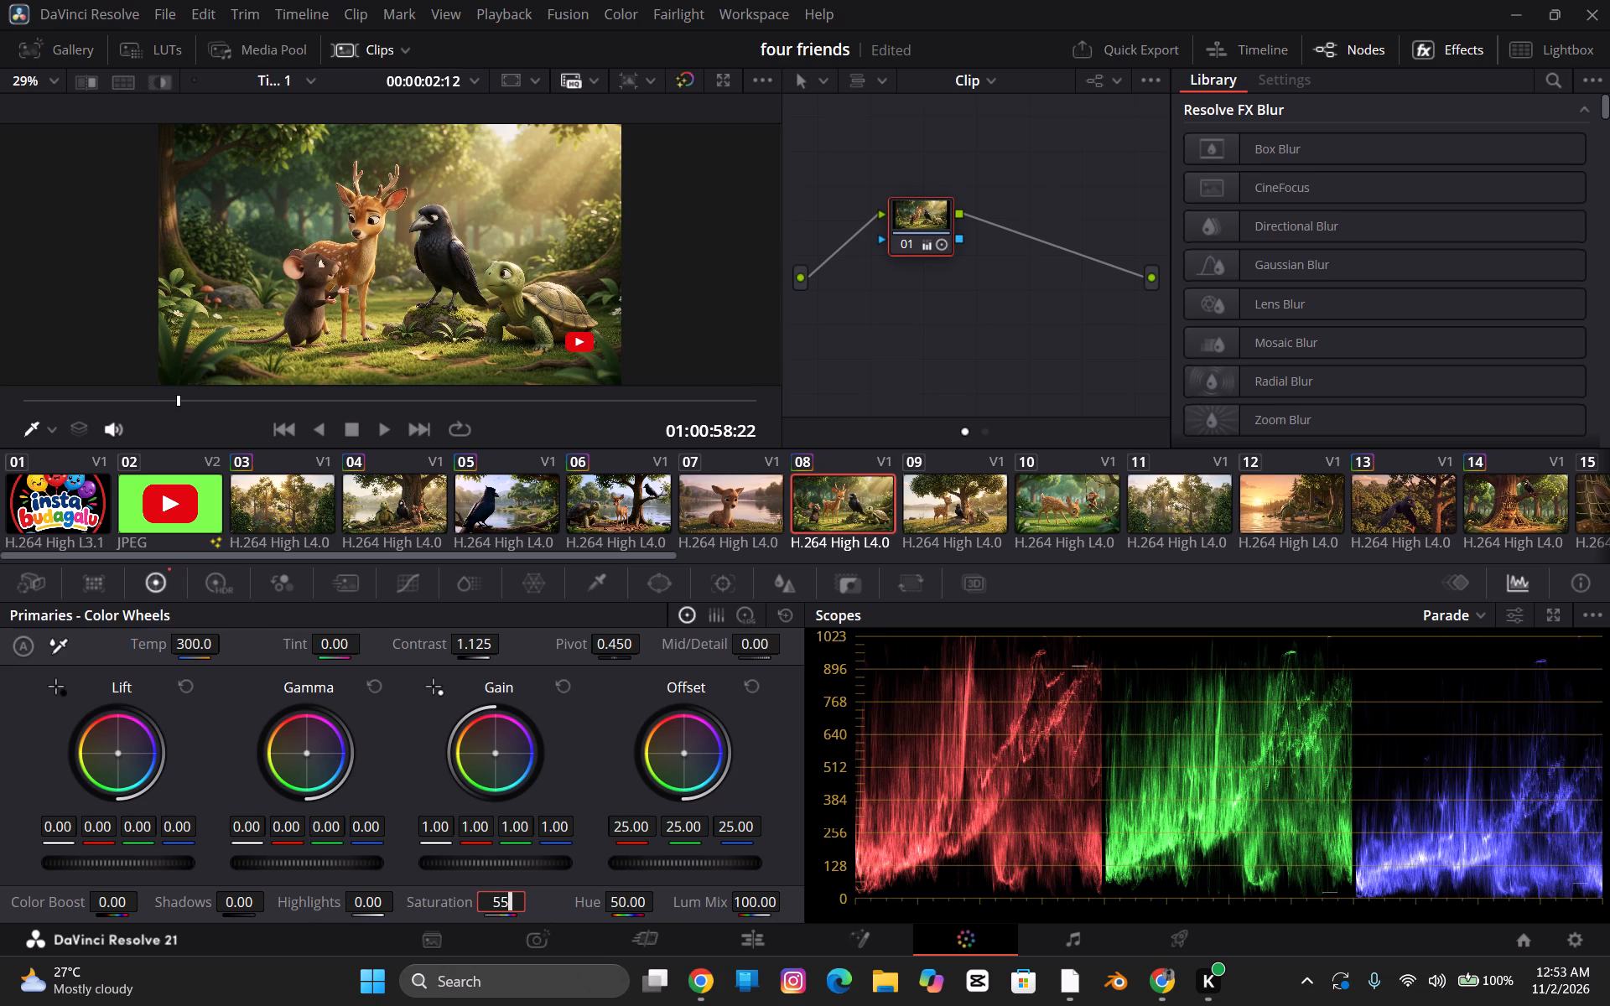
{"action": "key", "text": "Return"}
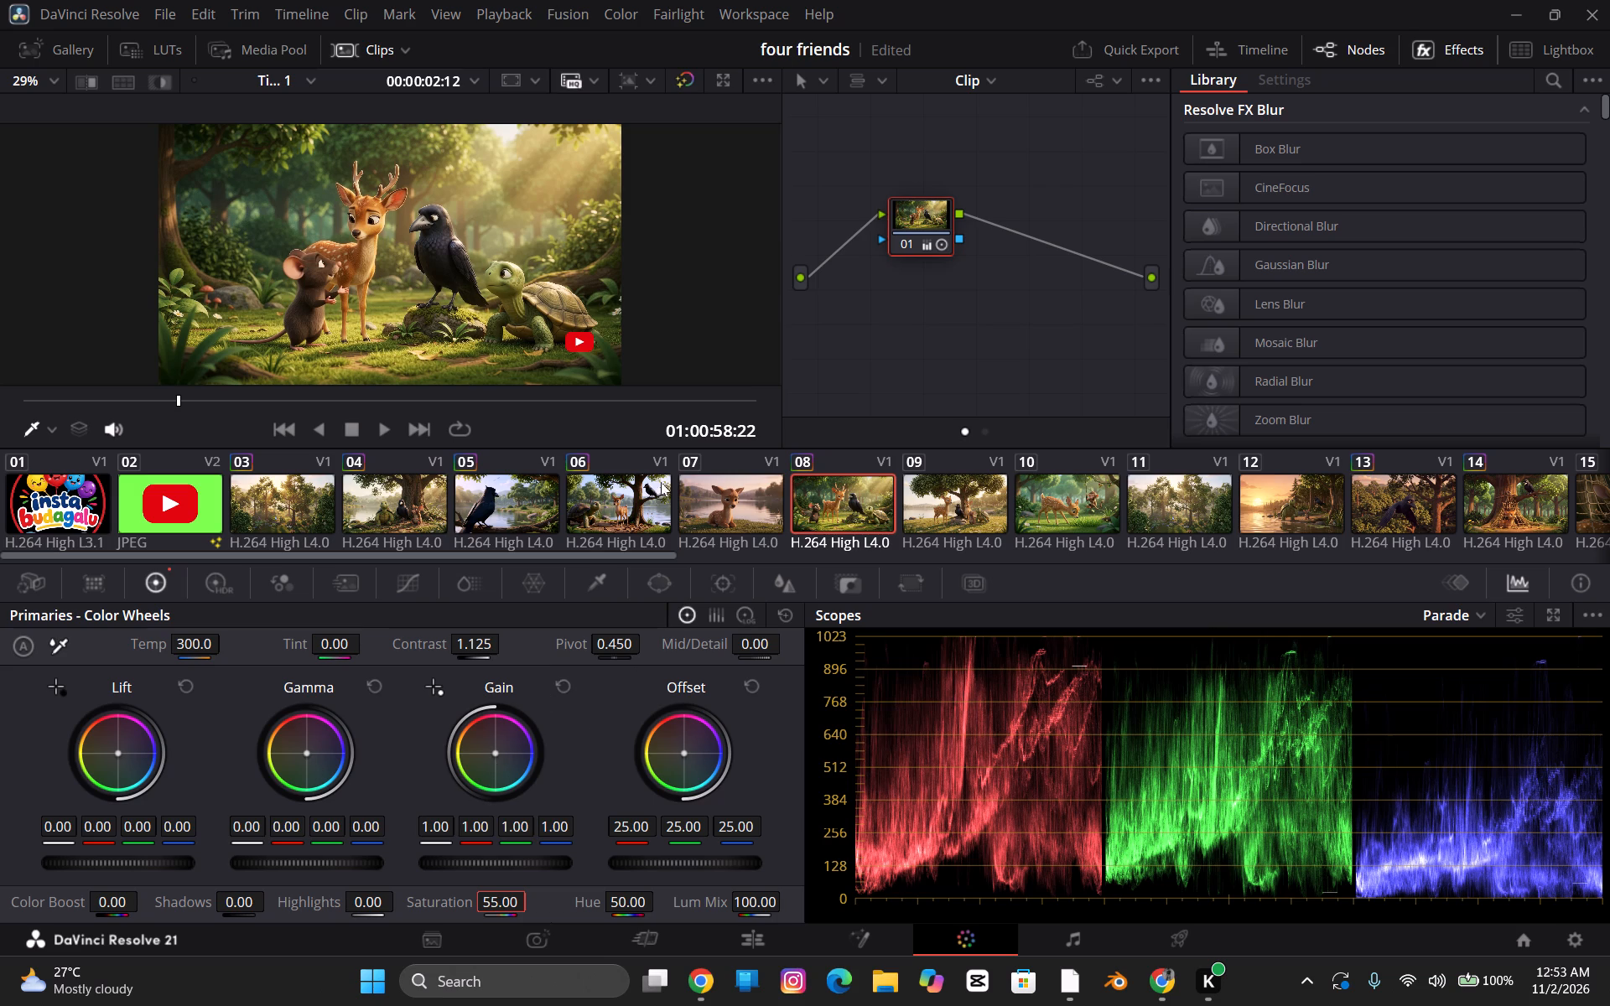
Set the Primaries Temp to 300 on node 01 of clip 09.
{"action": "left_click", "coordinate": [910, 463]}
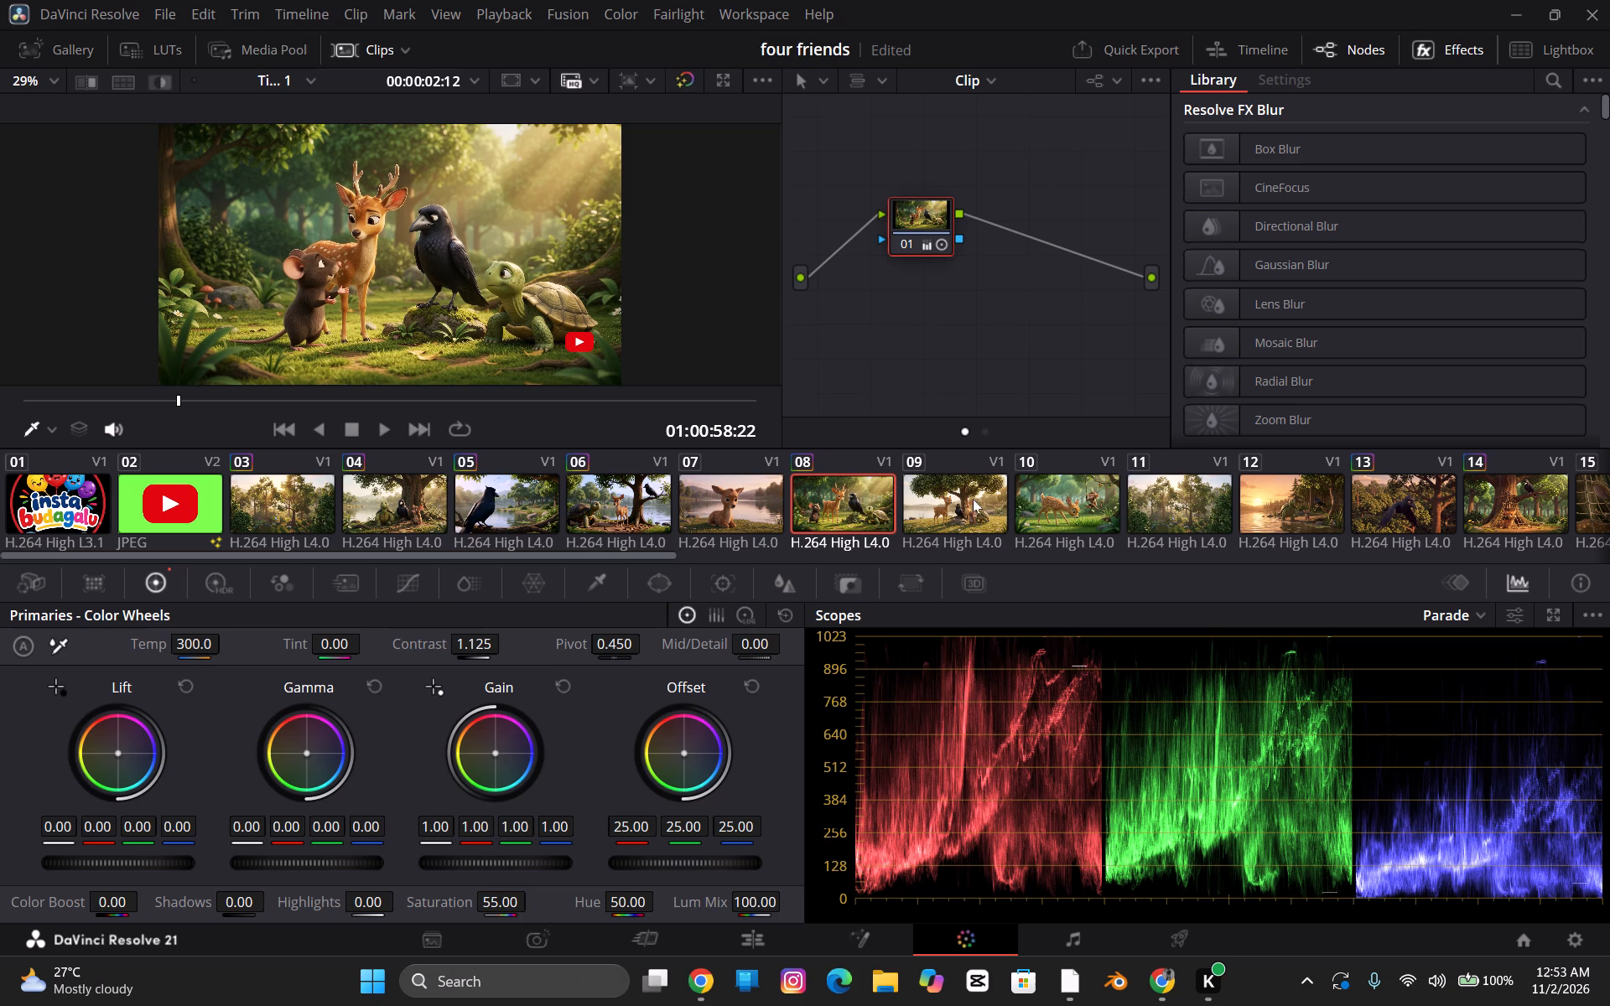
{"action": "left_click", "coordinate": [964, 506]}
{"action": "left_click", "coordinate": [201, 639]}
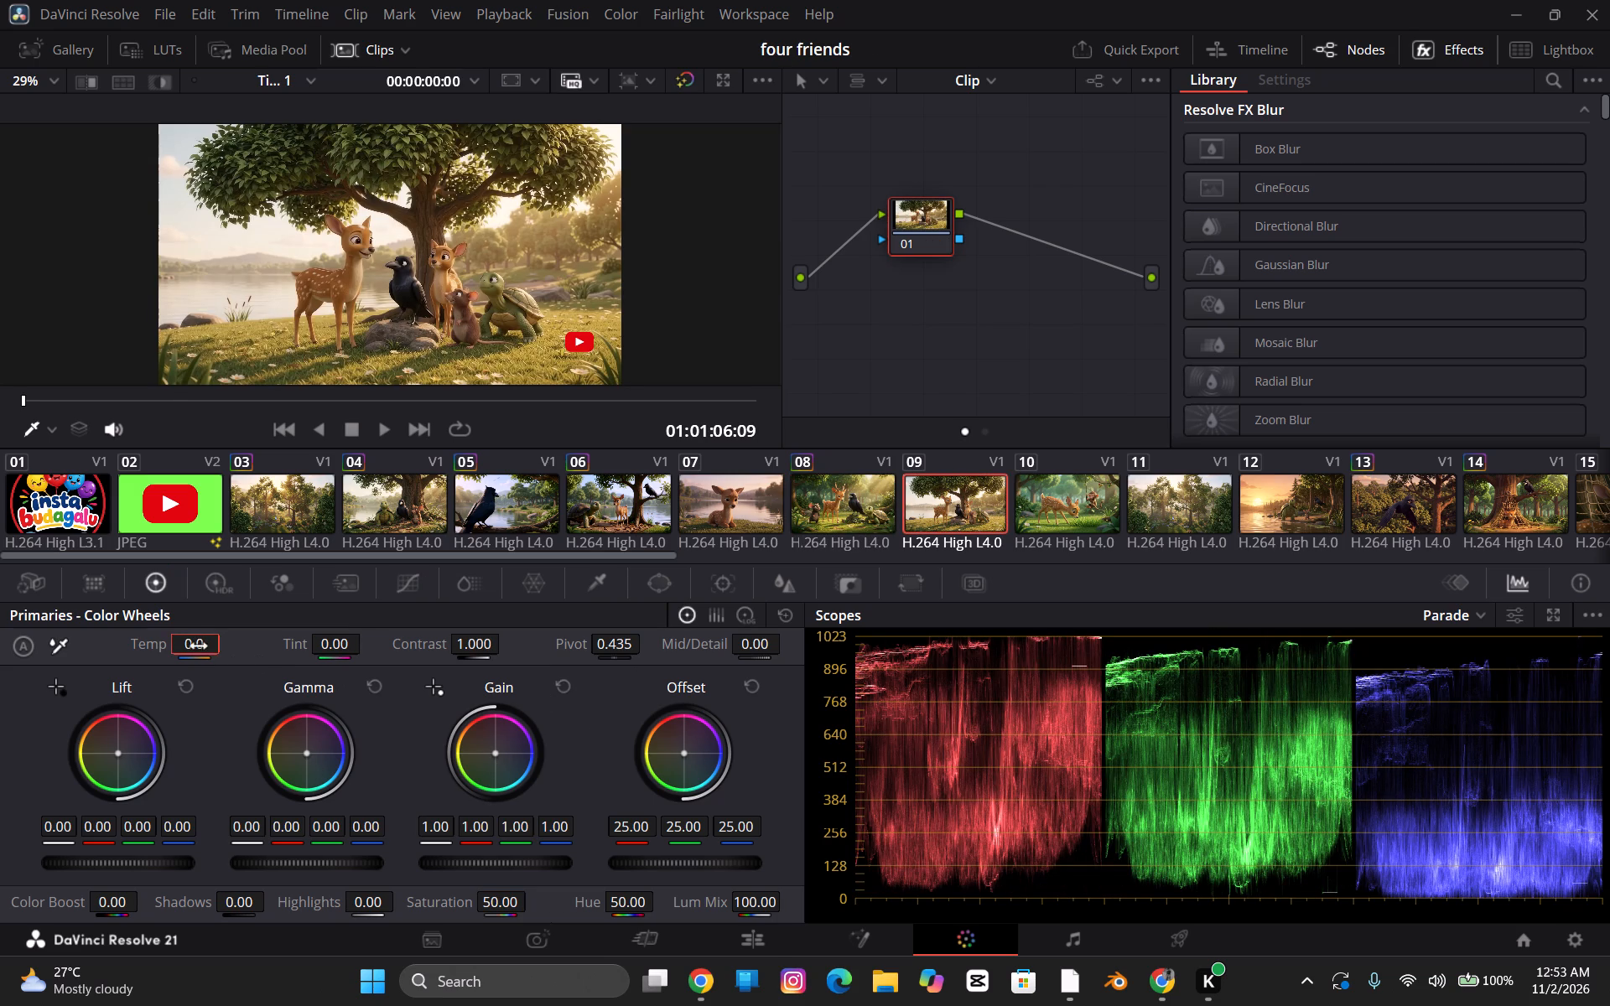
{"action": "type", "text": "300"}
{"action": "key", "text": "Return"}
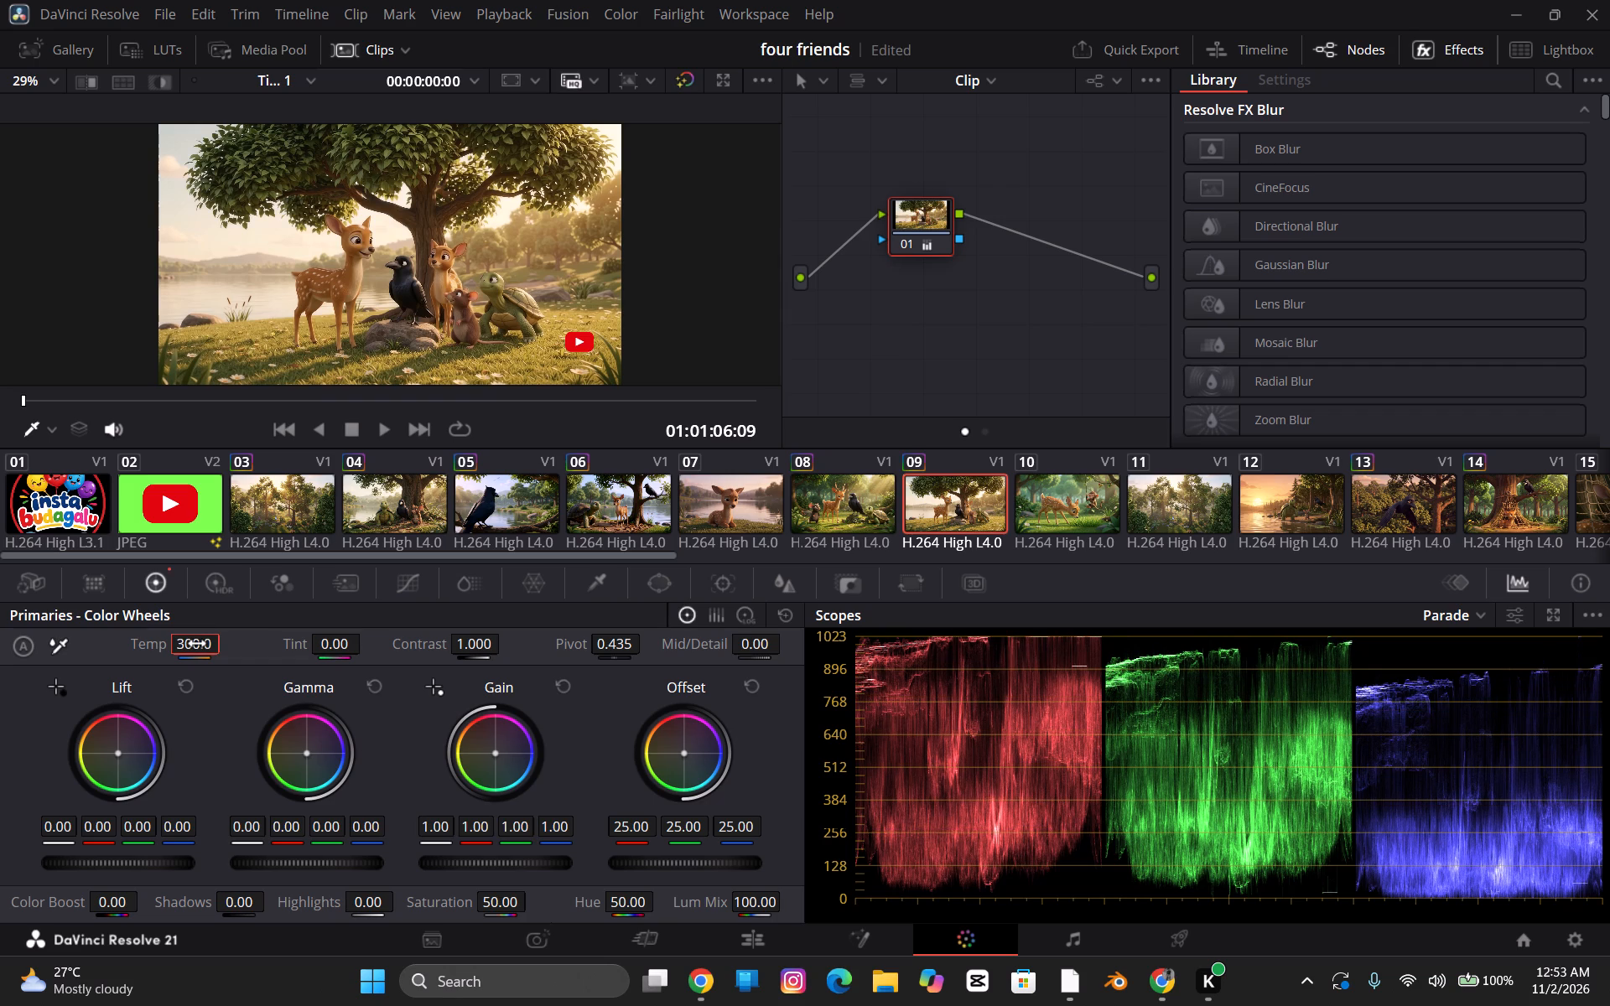
Set clip 09's Primaries Contrast to 1.125 and Pivot to 0.45.
{"action": "key", "text": "Tab"}
{"action": "key", "text": "Tab"}
{"action": "type", "text": "1.12"}
{"action": "key", "text": "5"}
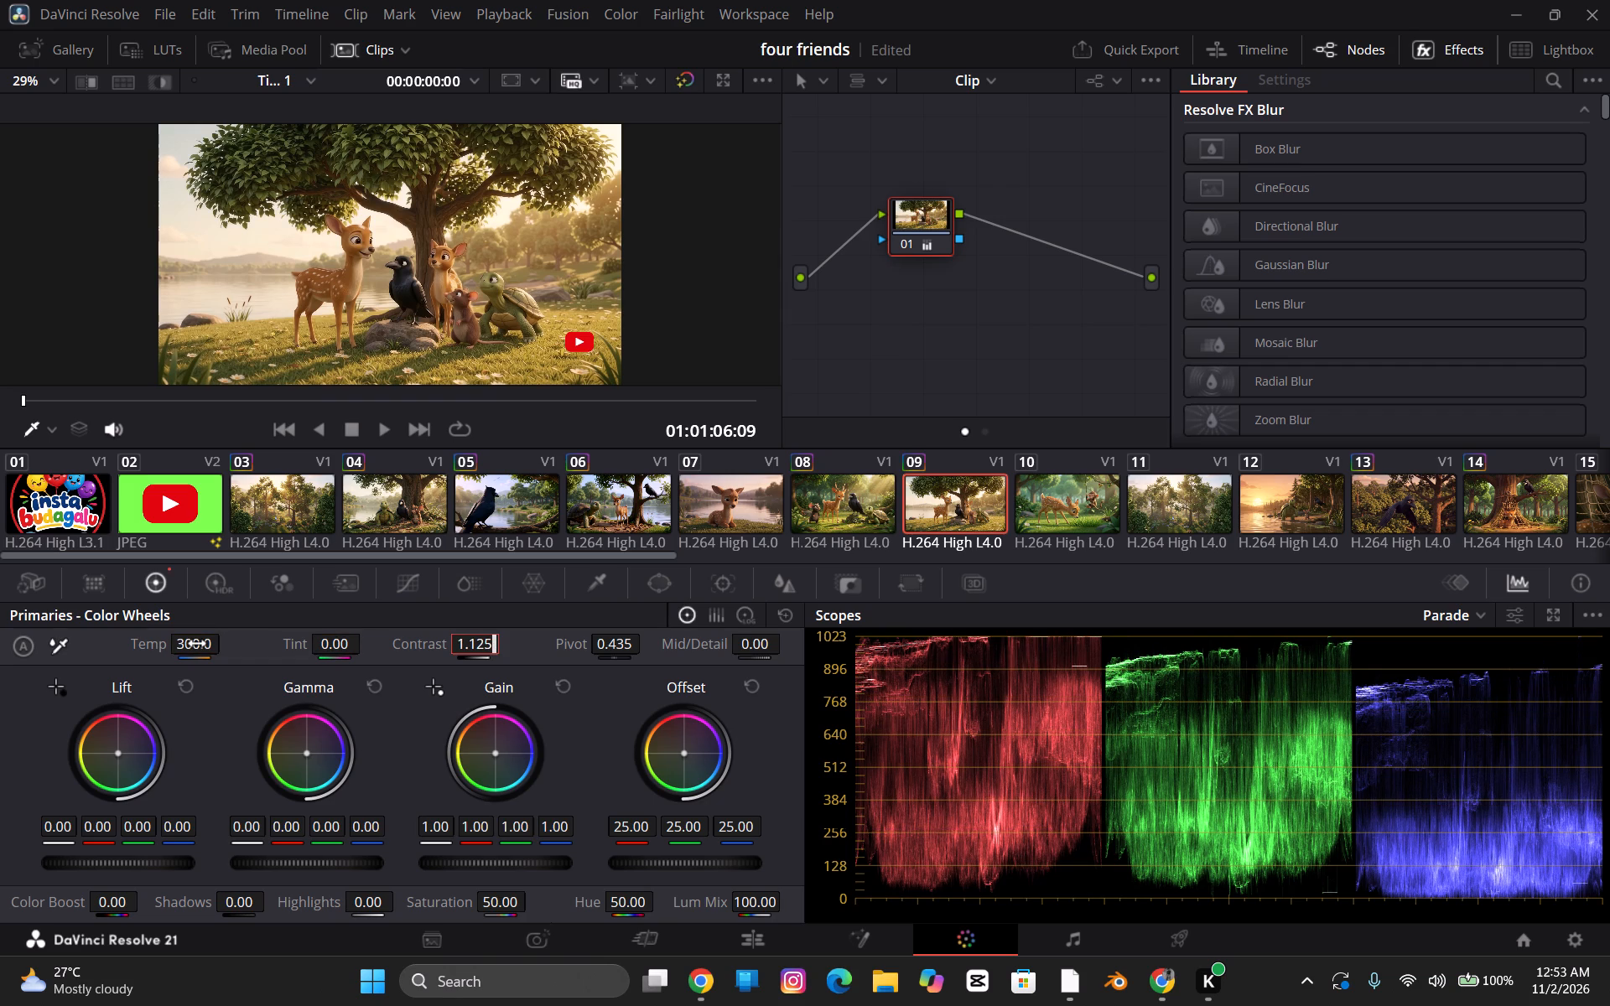
{"action": "key", "text": "Return"}
{"action": "key", "text": "Tab"}
{"action": "type", "text": ".45"}
{"action": "key", "text": "Tab"}
{"action": "key", "text": "Tab"}
{"action": "key", "text": "Tab"}
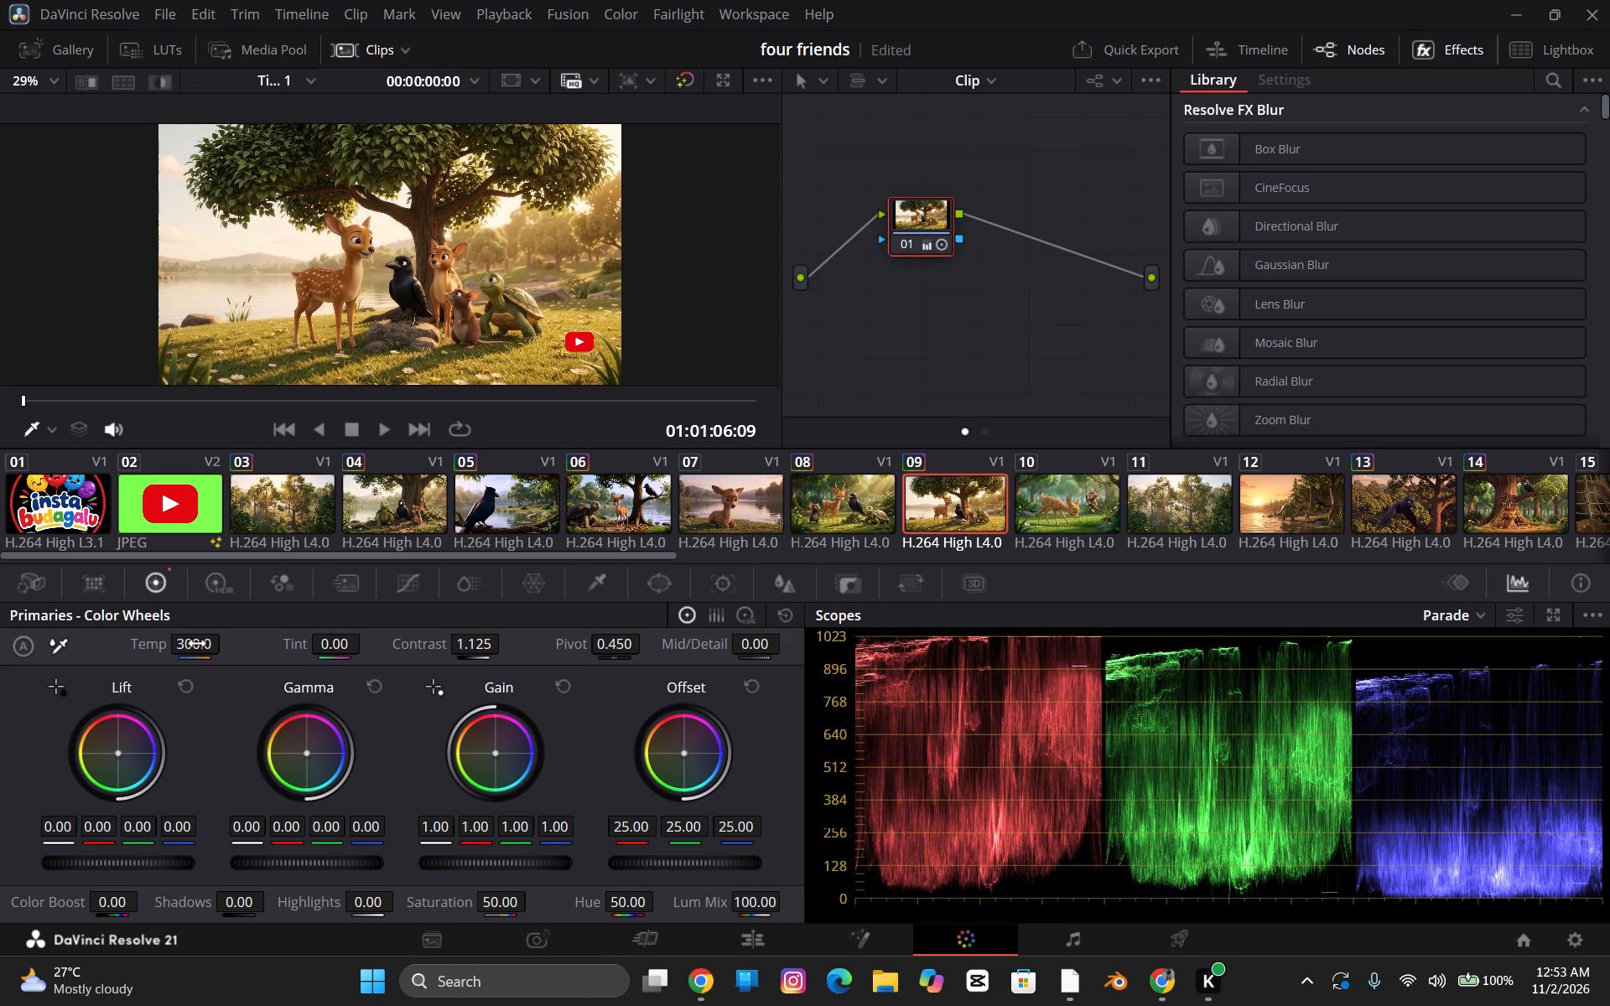
Set clip 09's Primaries Saturation to 55.
{"action": "left_click", "coordinate": [496, 910]}
{"action": "type", "text": "55"}
{"action": "key", "text": "Return"}
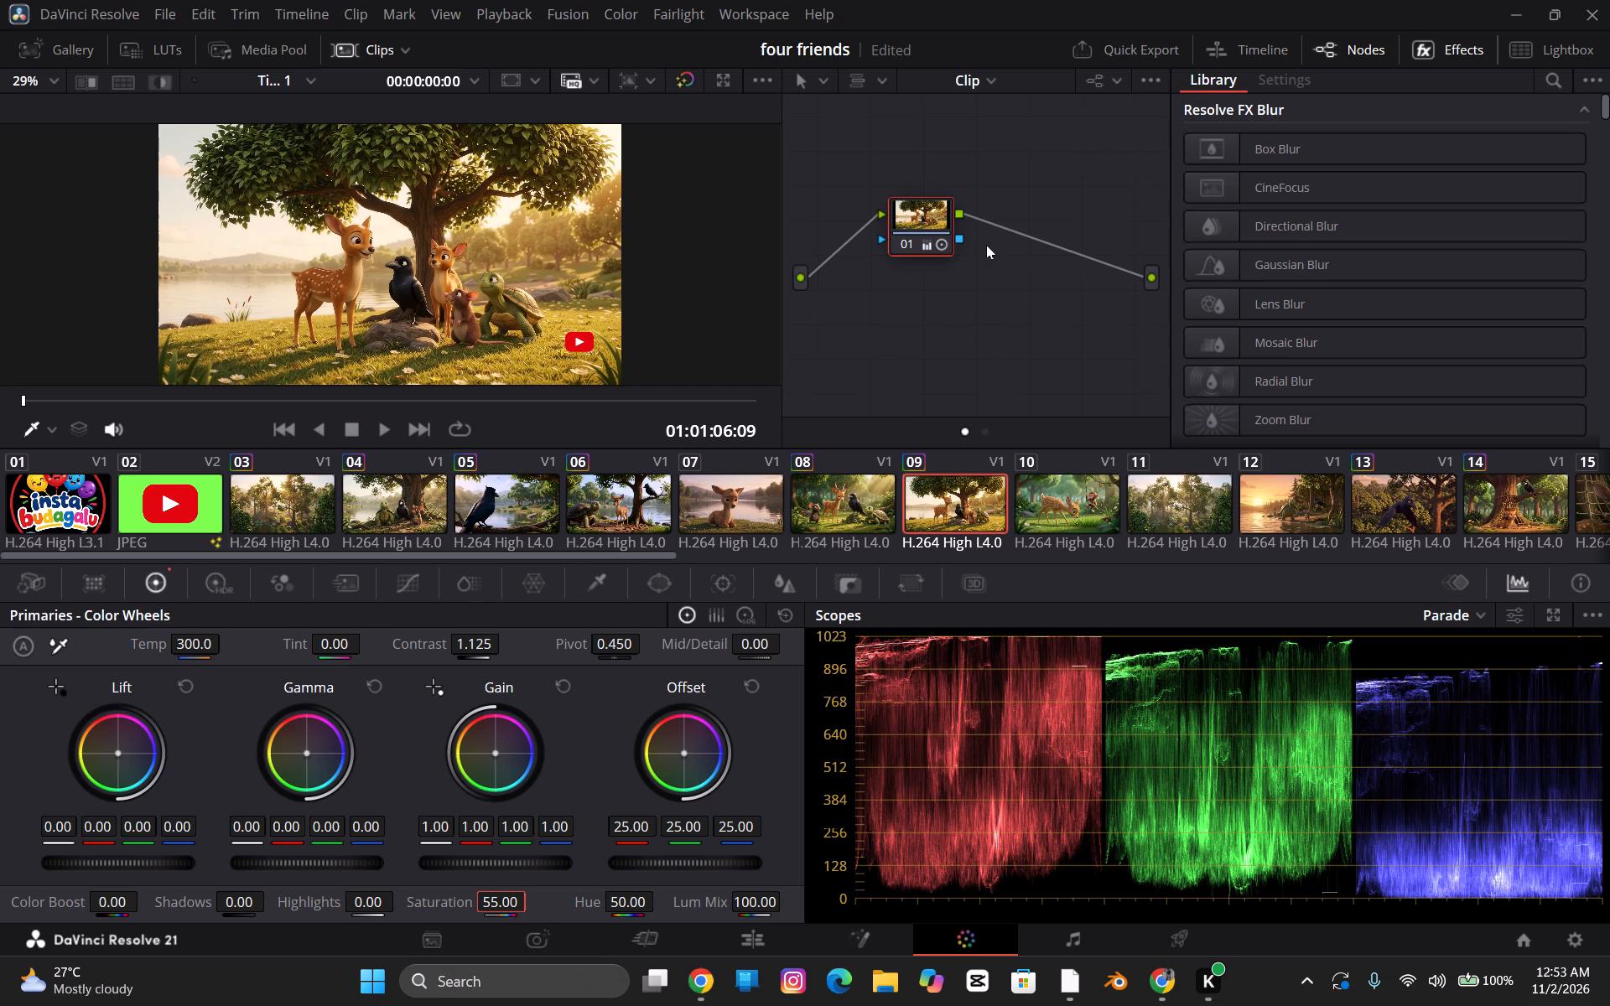
Add a serial node 02 after node 01 on clip 10.
{"action": "left_click", "coordinate": [1045, 521]}
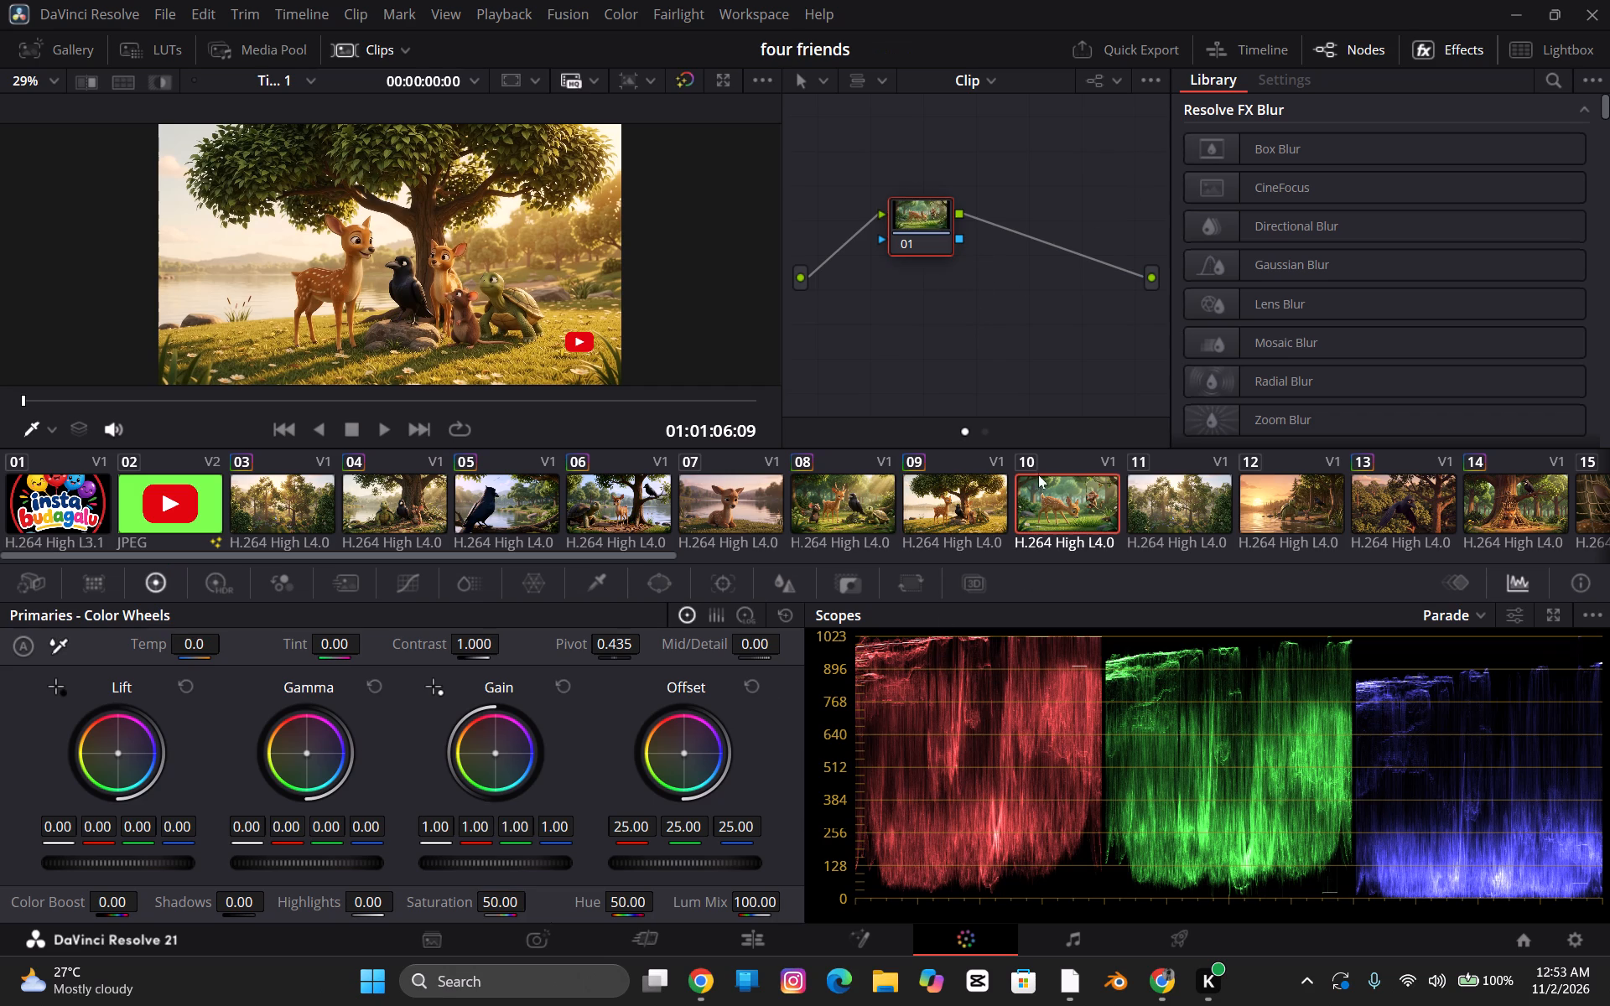
{"action": "left_click", "coordinate": [1000, 283]}
{"action": "key", "text": "alt+s"}
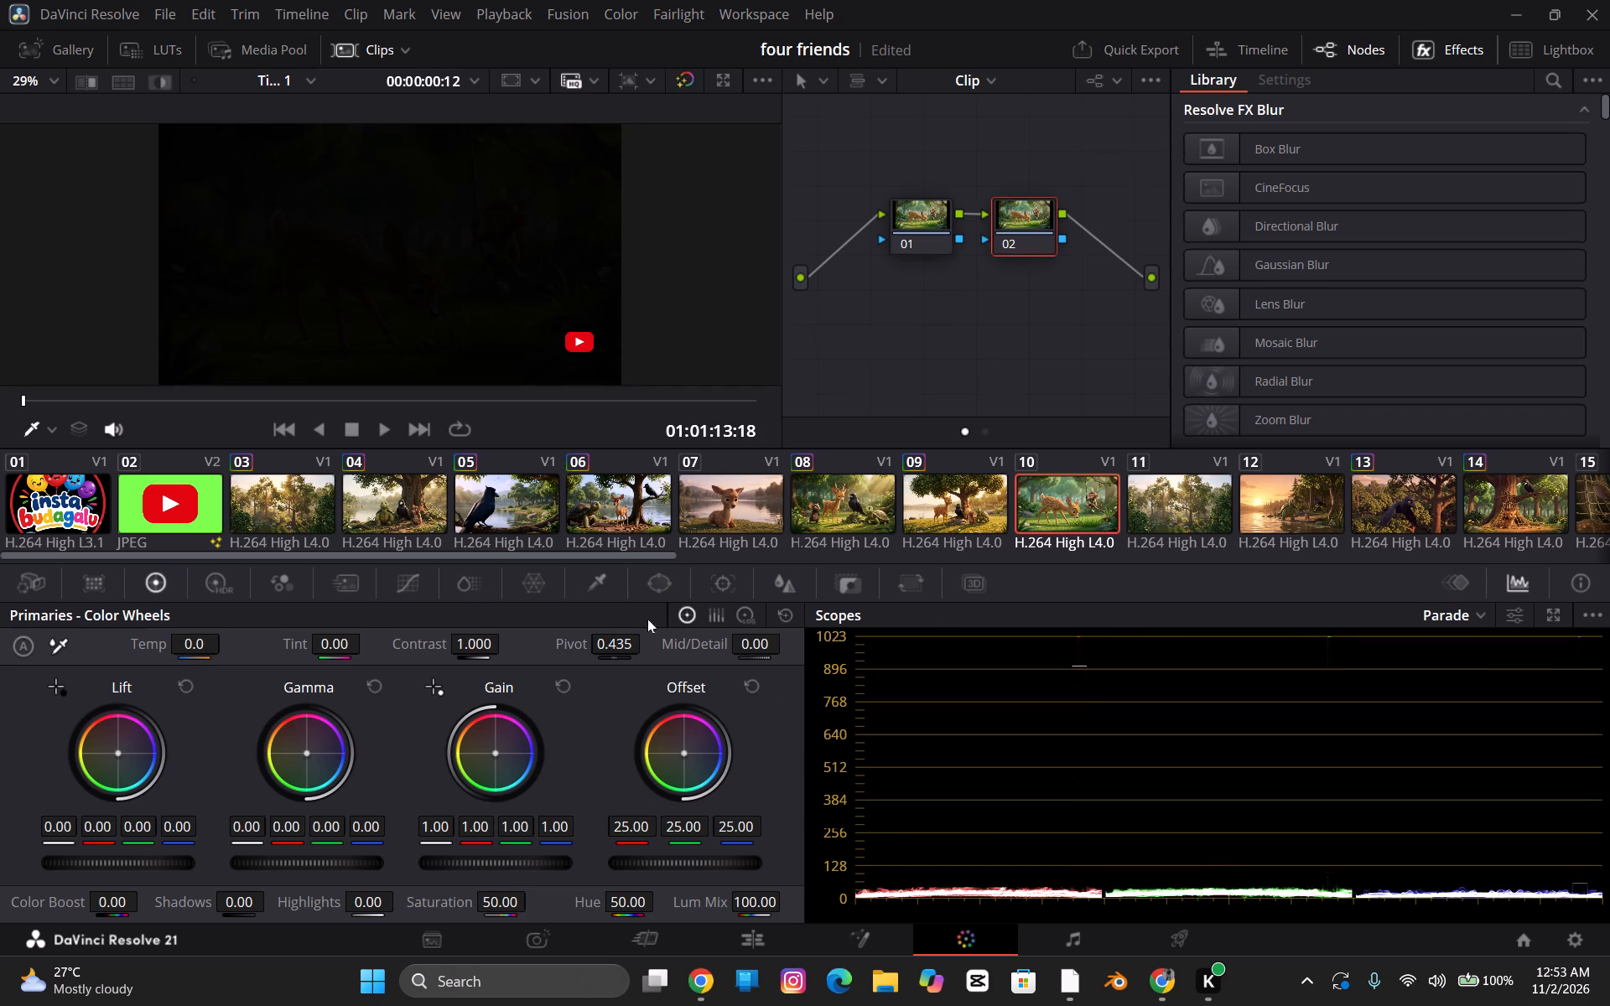
Set the Primaries Temp to 300 on clip 10's node 02, previewing the turtle frame at 01:01:19:09.
{"action": "left_click", "coordinate": [155, 393]}
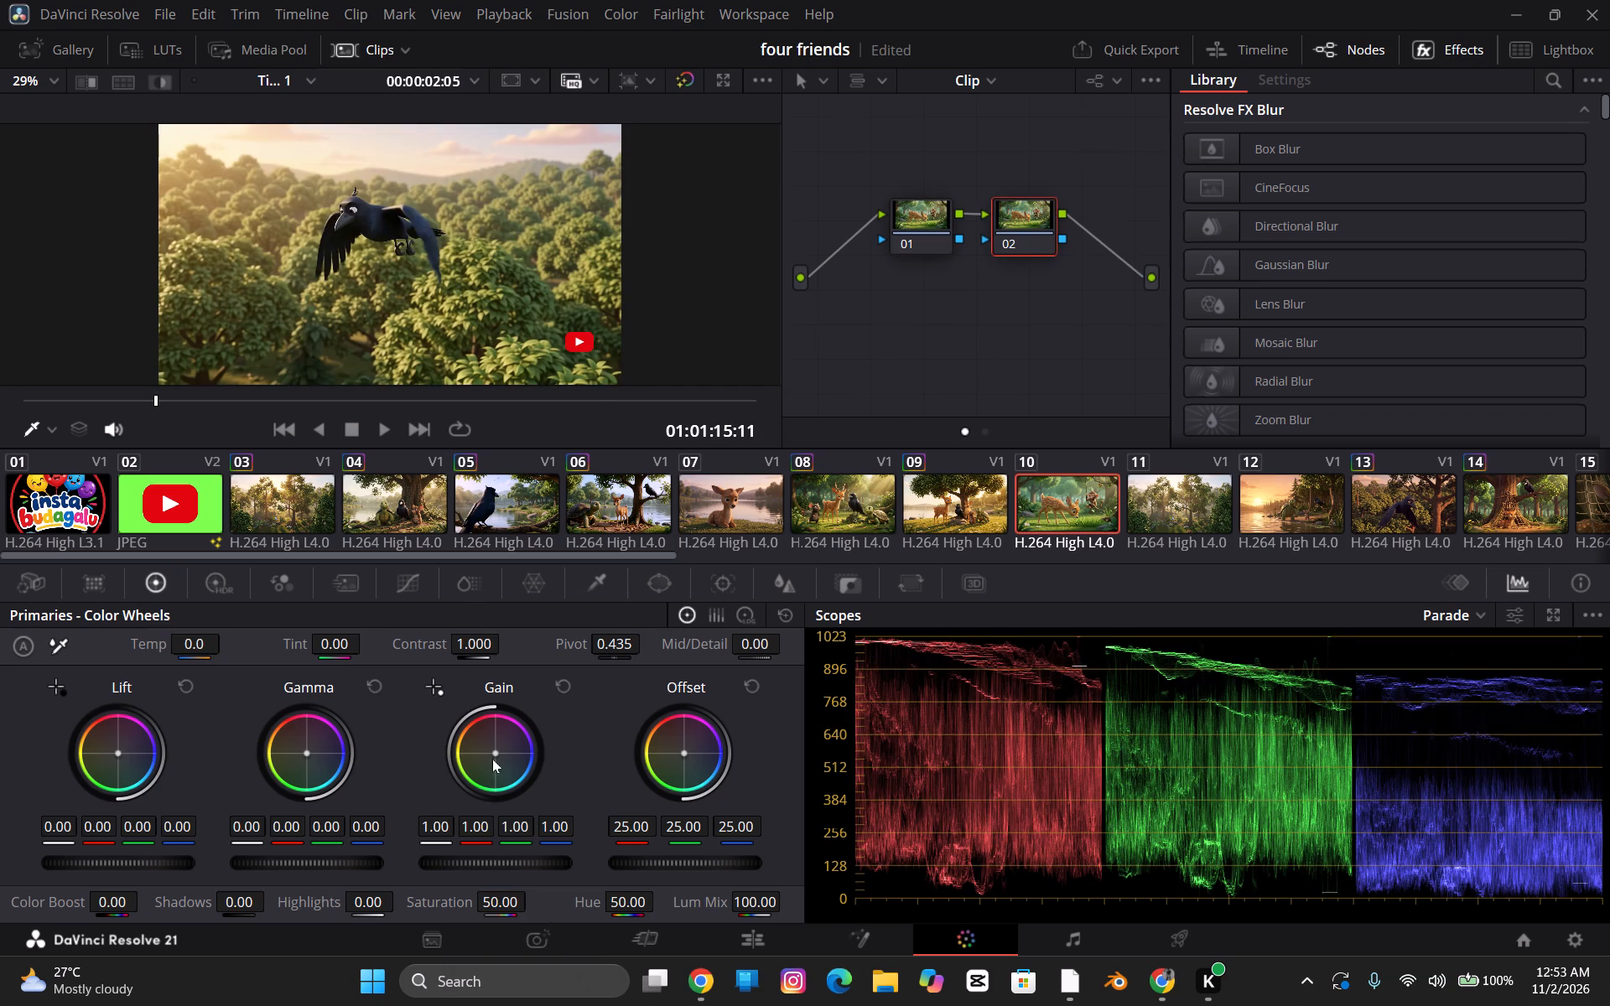
{"action": "left_click", "coordinate": [189, 635]}
{"action": "left_click_drag", "start_coordinate": [201, 394], "coordinate": [209, 394]}
{"action": "left_click_drag", "start_coordinate": [245, 403], "coordinate": [460, 418]}
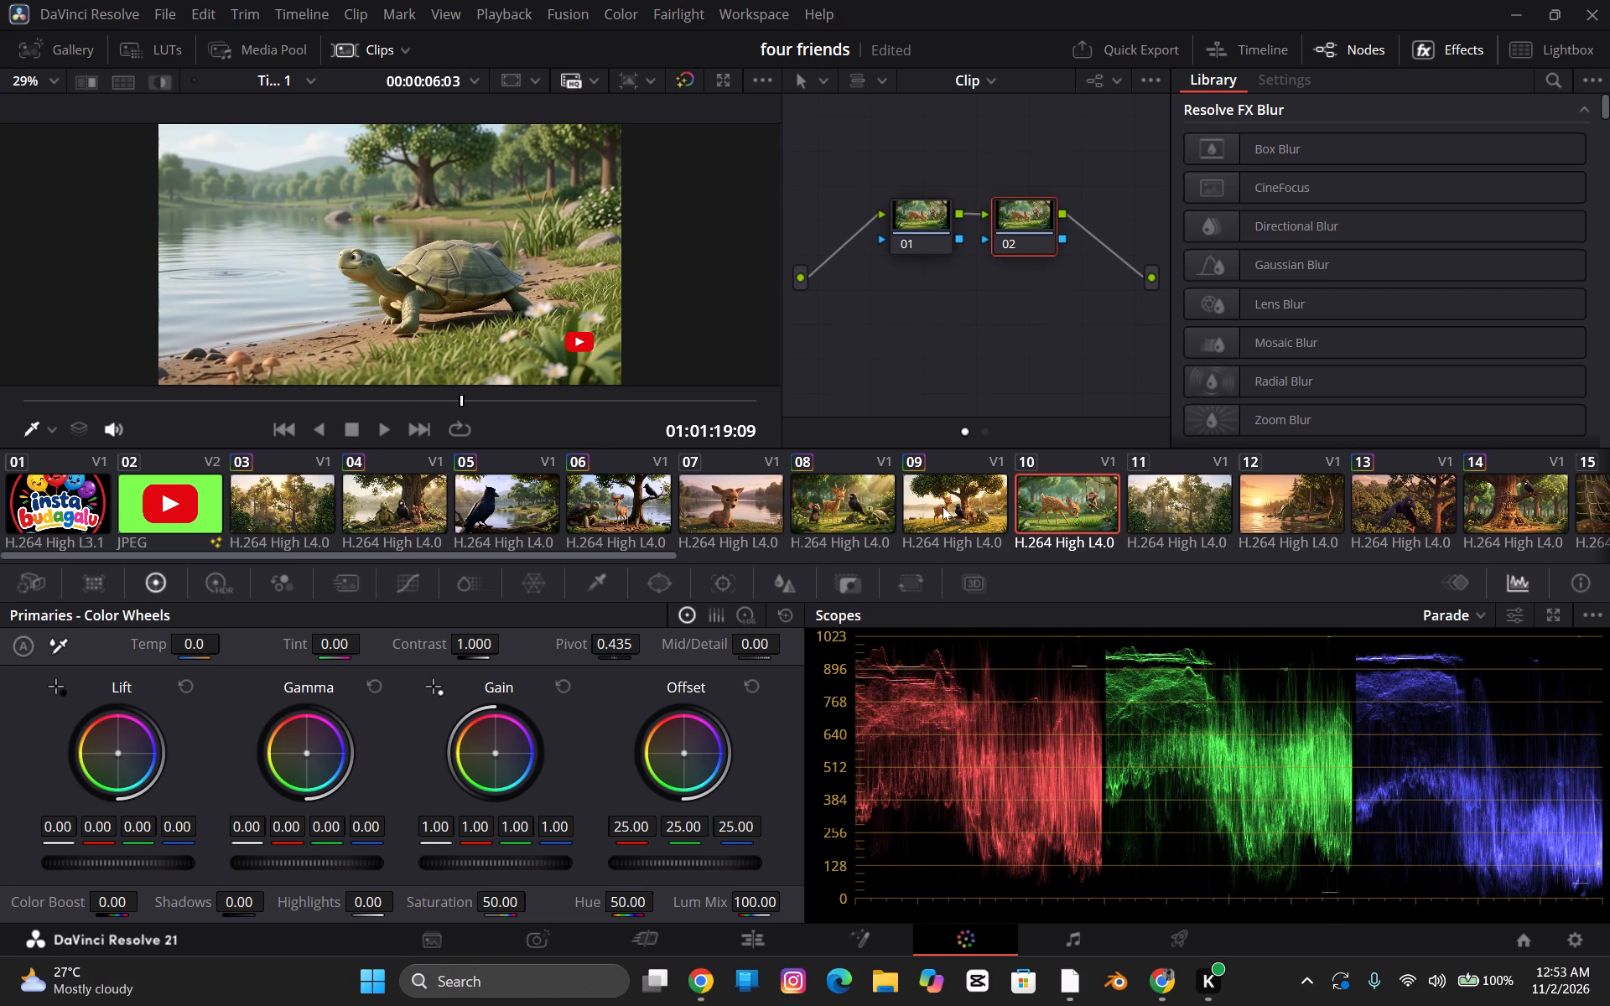
{"action": "type", "text": "300"}
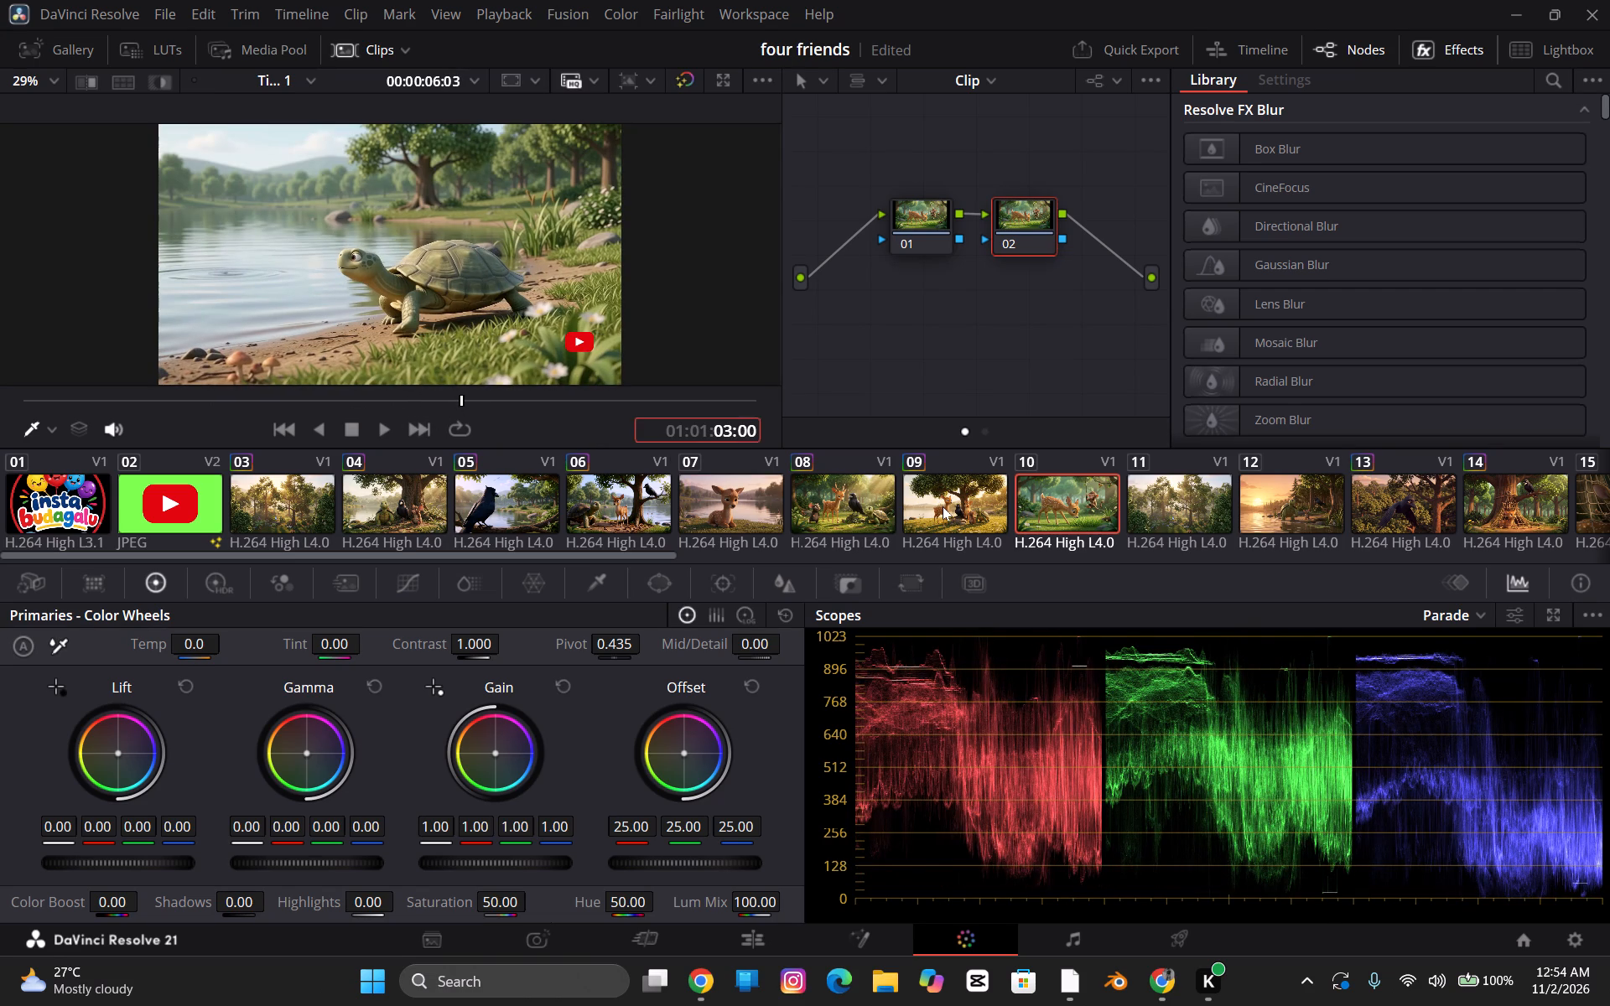
{"action": "left_click", "coordinate": [184, 635]}
{"action": "left_click", "coordinate": [191, 643]}
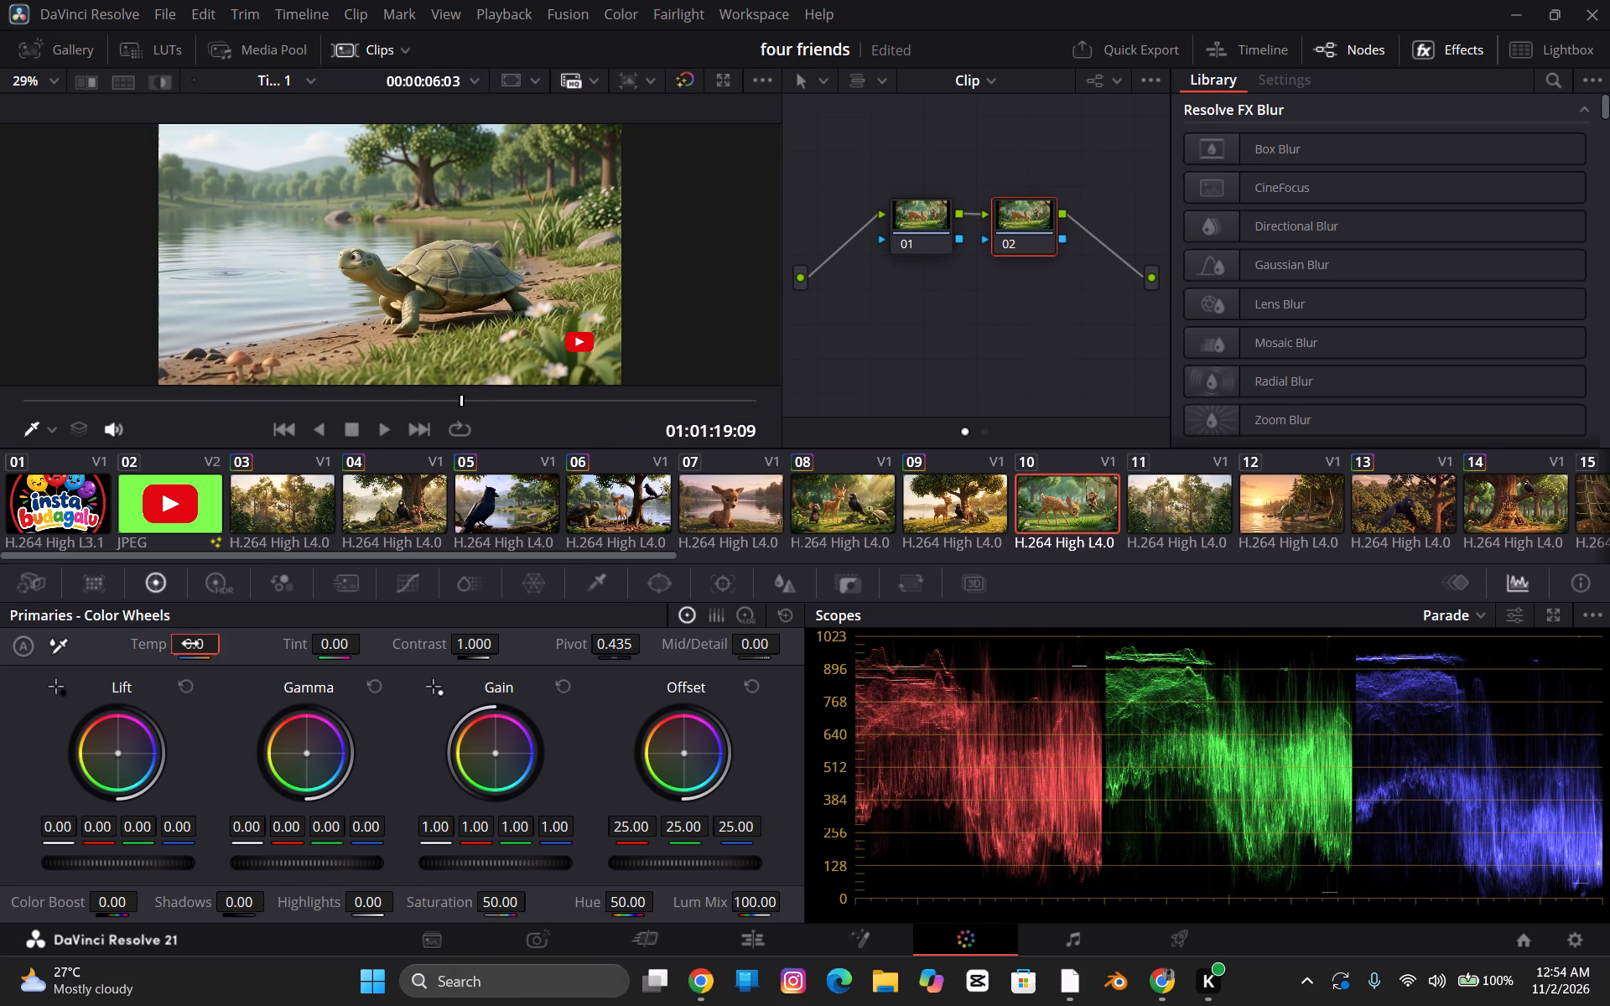
{"action": "key", "text": "3"}
{"action": "type", "text": "00"}
{"action": "key", "text": "Return"}
{"action": "type", "text": "qqqqqq"}
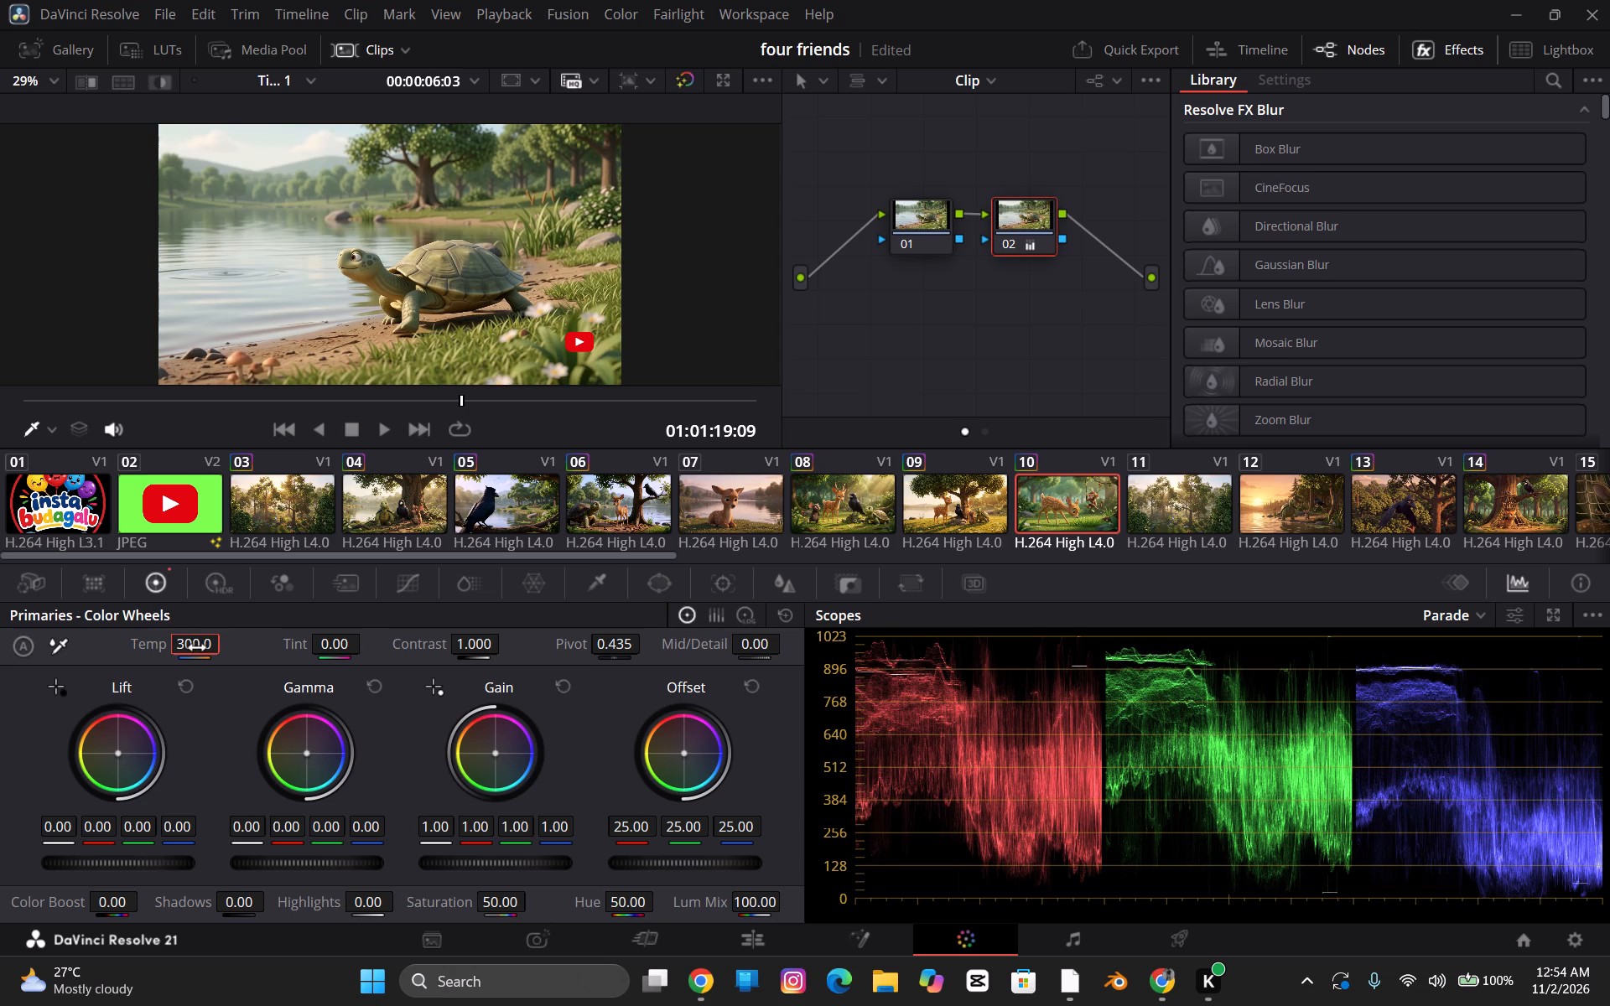
Set the Primaries Contrast to 1.11 and Pivot to 0.45 on clip 10's node 02.
{"action": "key", "text": "Tab"}
{"action": "key", "text": "Tab"}
{"action": "type", "text": "1.1"}
{"action": "type", "text": "1."}
{"action": "key", "text": "Return"}
{"action": "key", "text": "Tab"}
{"action": "key", "text": "period"}
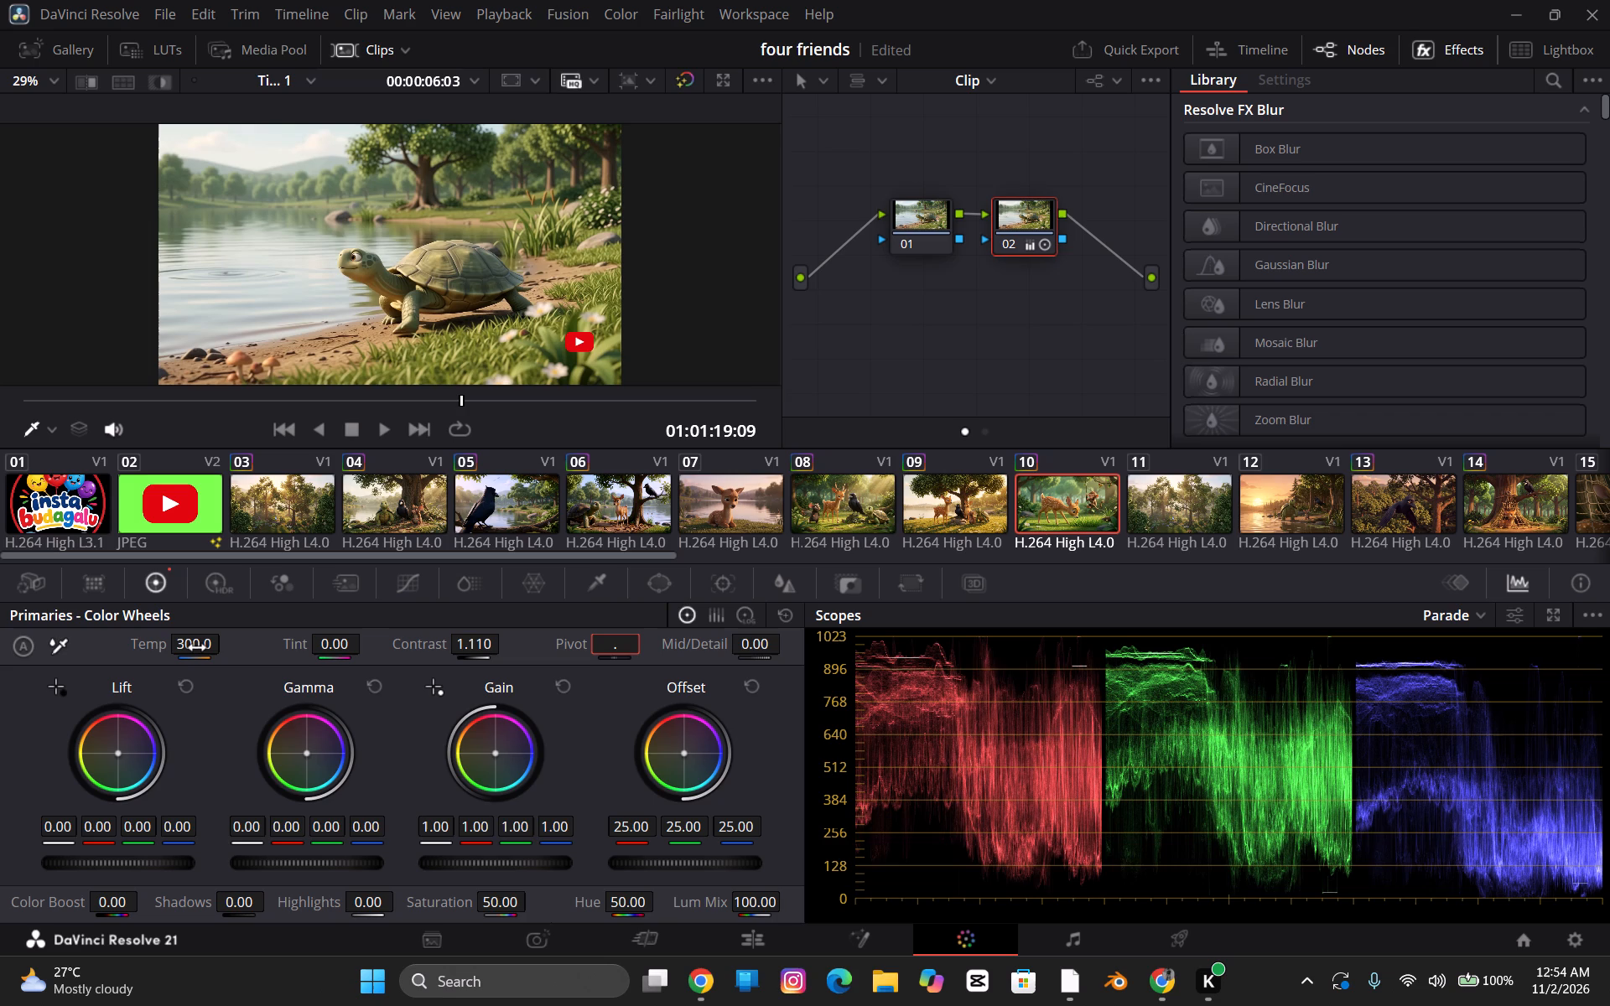
{"action": "type", "text": "45"}
{"action": "key", "text": "Return"}
{"action": "key", "text": "Tab"}
{"action": "key", "text": "Tab"}
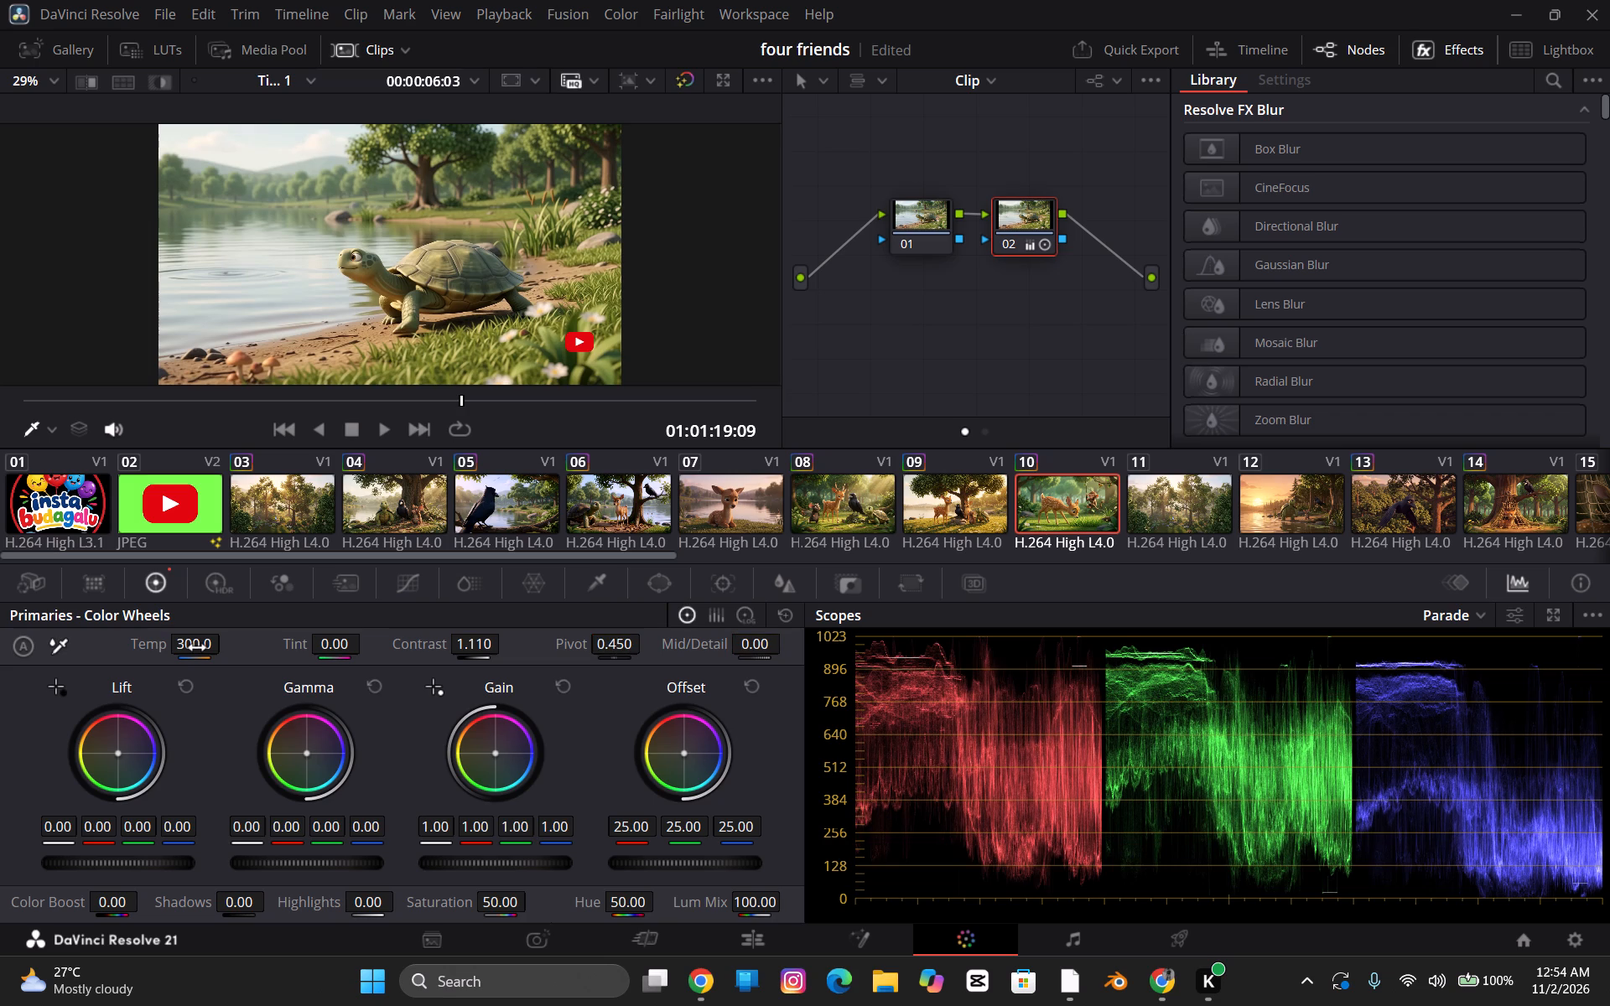
Set the Primaries Saturation to 55 on clip 10's node 02.
{"action": "left_click", "coordinate": [465, 901]}
{"action": "left_click", "coordinate": [505, 910]}
{"action": "type", "text": "55"}
{"action": "key", "text": "Return"}
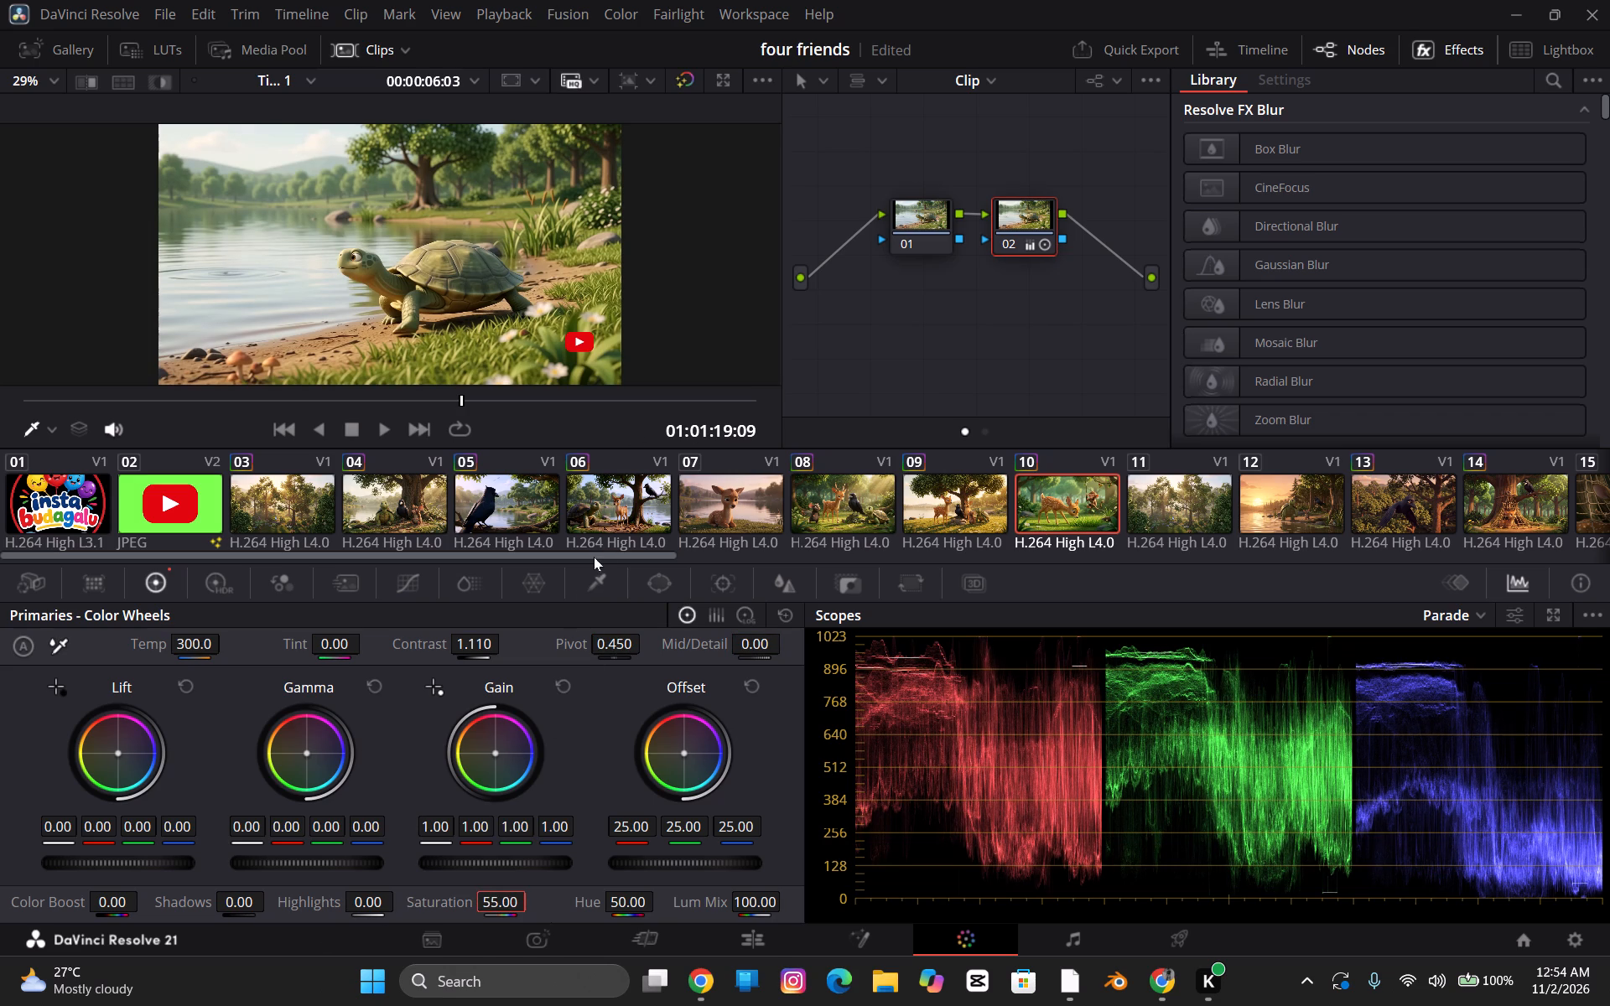
Add a serial node 02 after node 01 on clip 11, the sunlit forest shot.
{"action": "left_click", "coordinate": [1126, 502]}
{"action": "left_click", "coordinate": [1158, 497]}
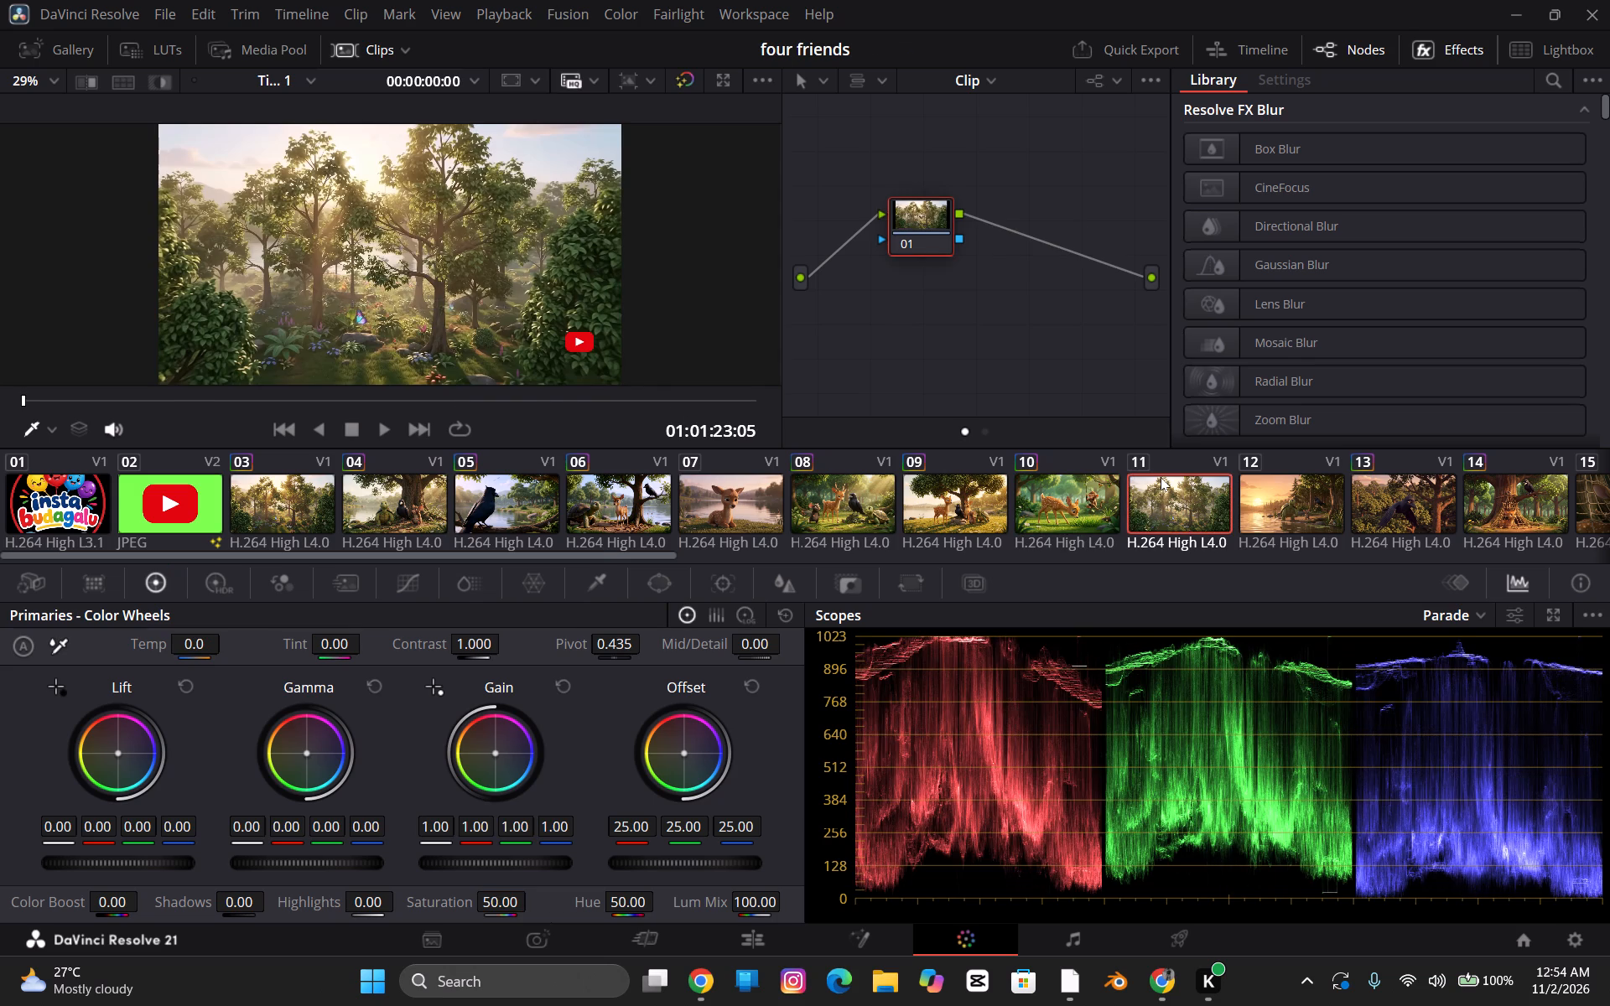
{"action": "left_click", "coordinate": [1140, 457]}
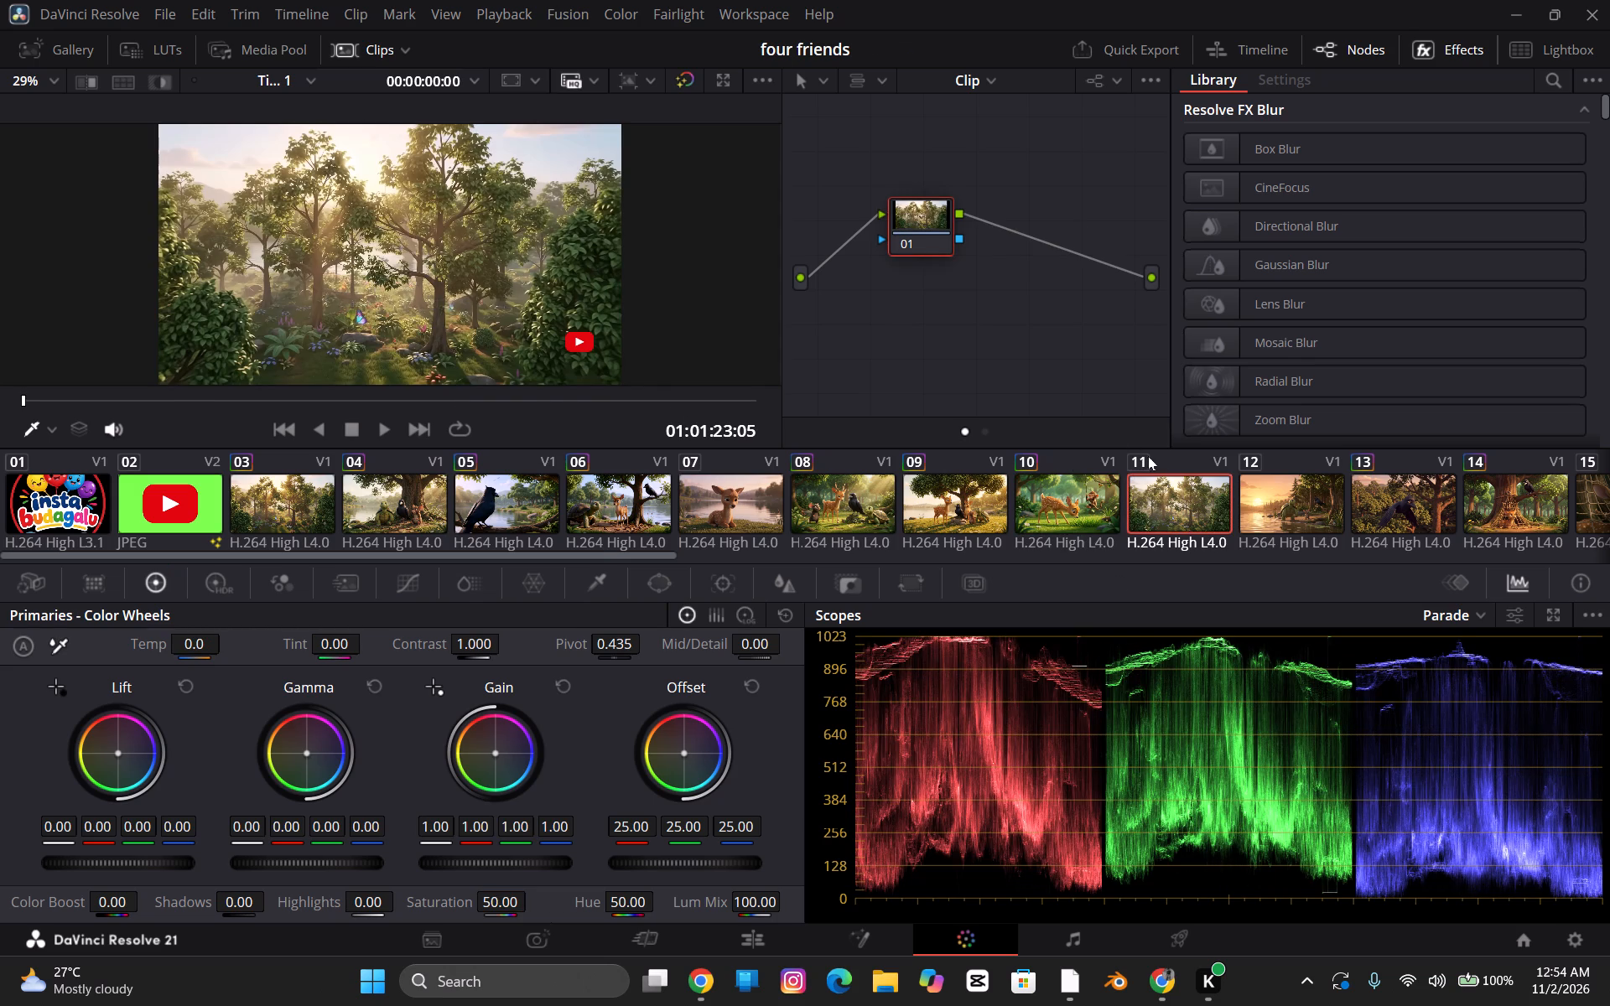
{"action": "left_click", "coordinate": [1139, 454]}
{"action": "left_click", "coordinate": [1145, 478]}
{"action": "key", "text": "alt+s"}
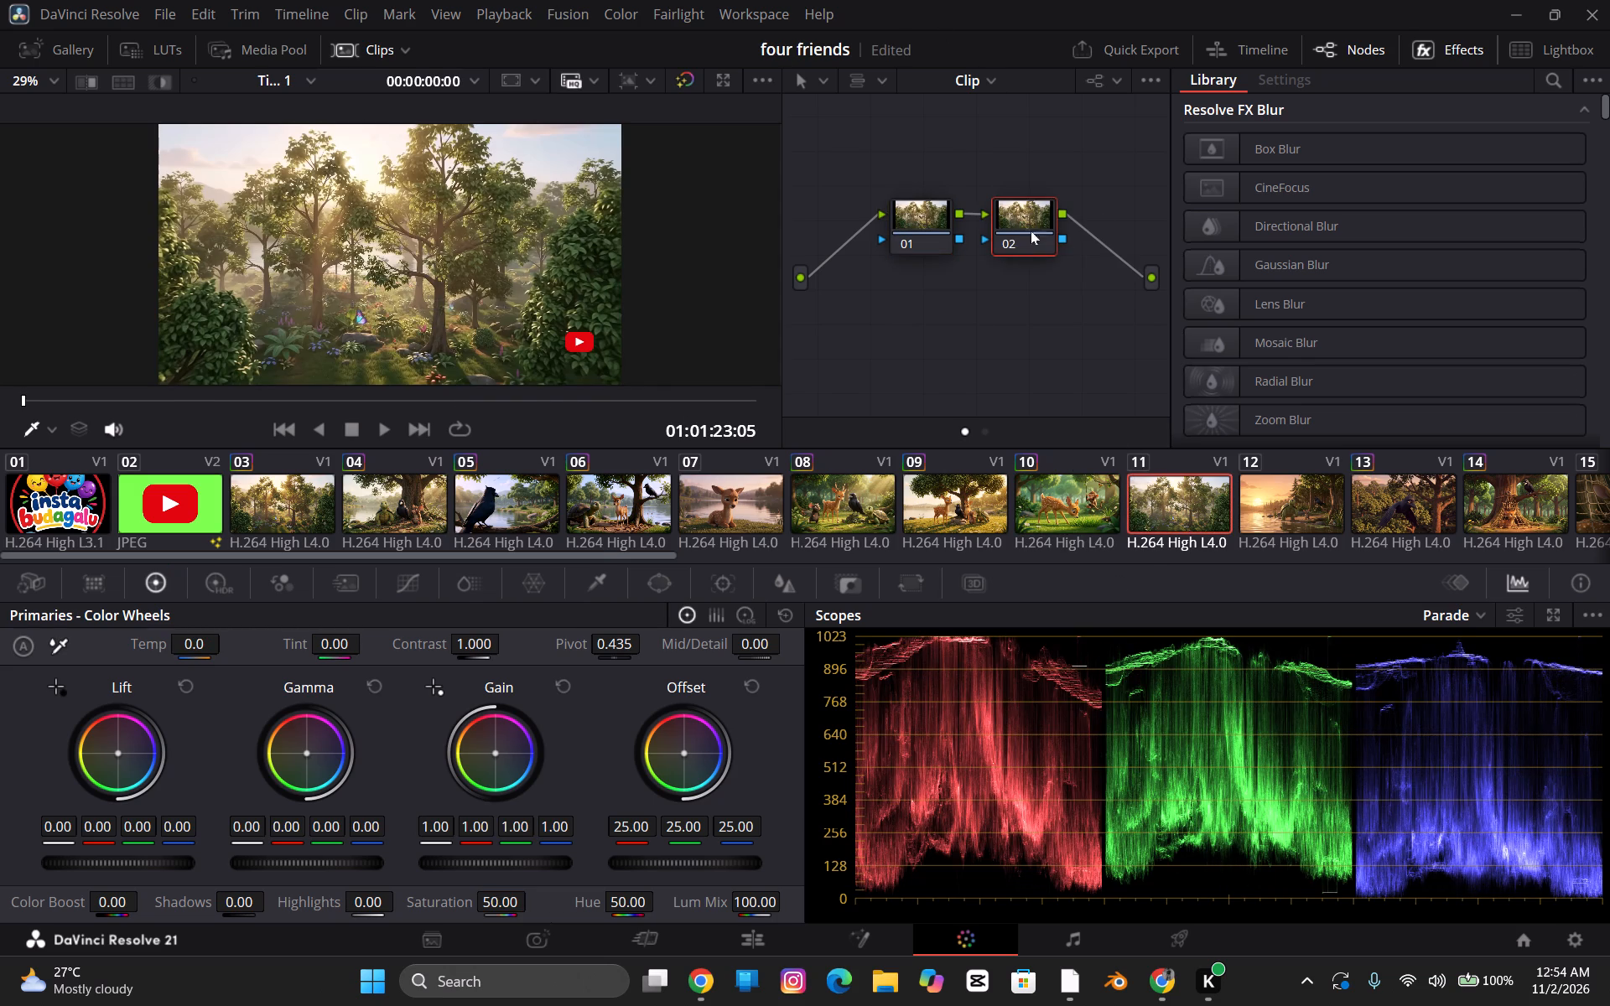
{"action": "left_click", "coordinate": [1029, 230]}
Search the effects library for "glo" and apply the Glow effect to clip 11's node 02.
{"action": "left_click", "coordinate": [1568, 76]}
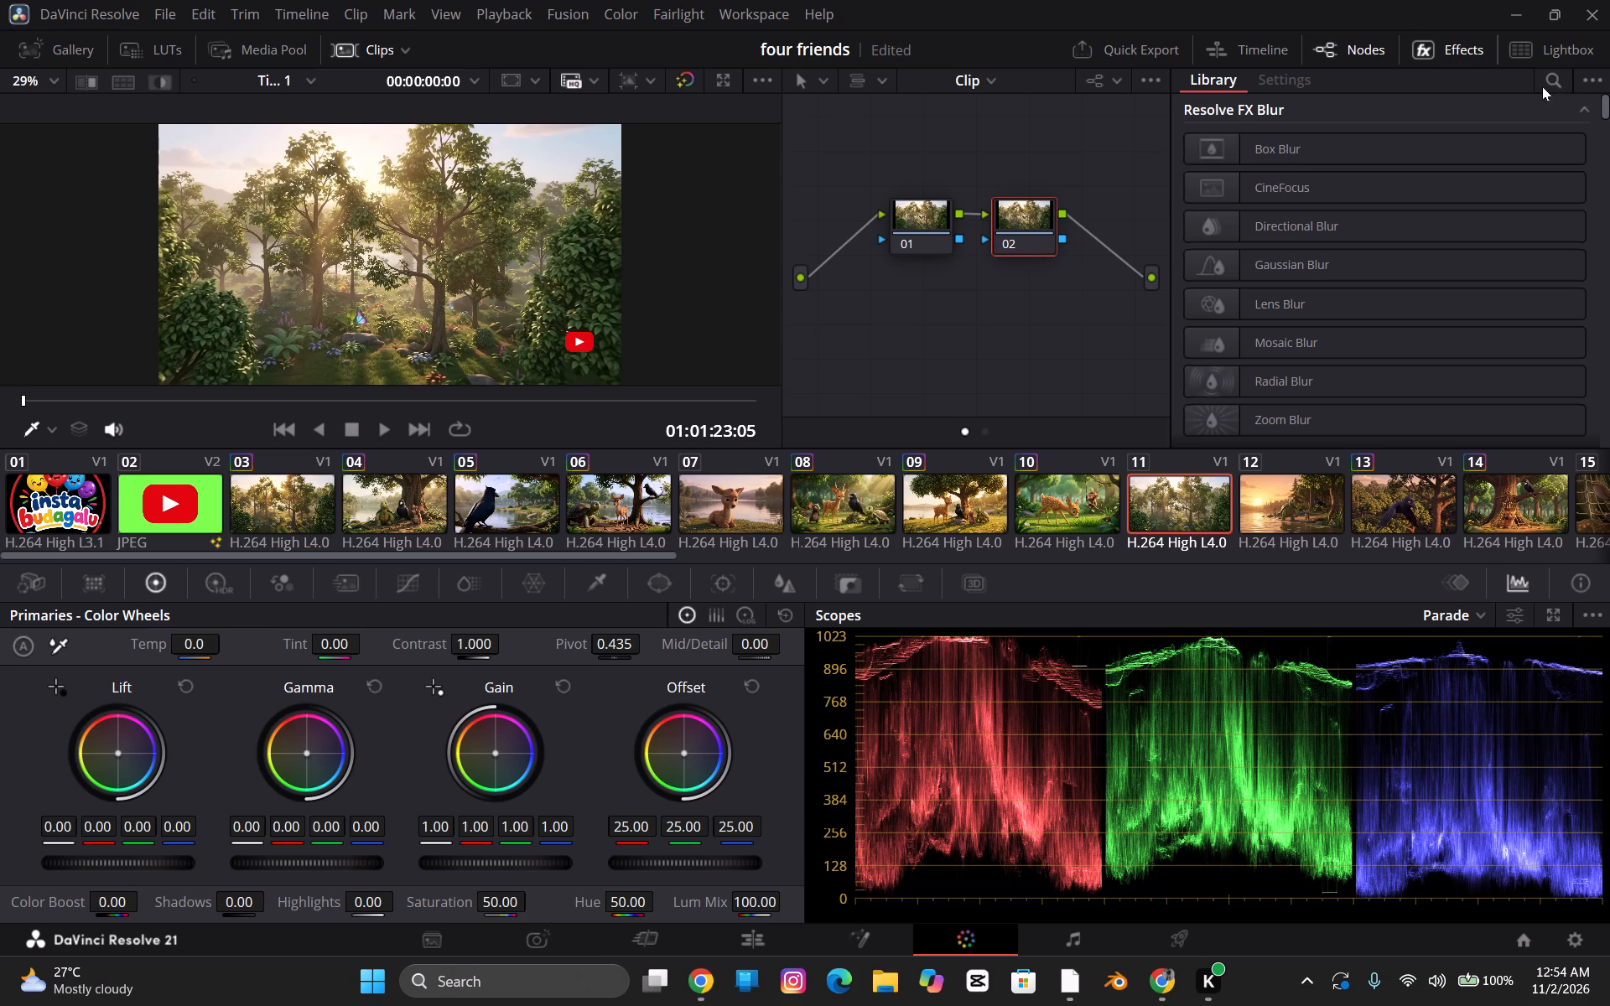
{"action": "left_click", "coordinate": [1544, 77]}
{"action": "key", "text": "g"}
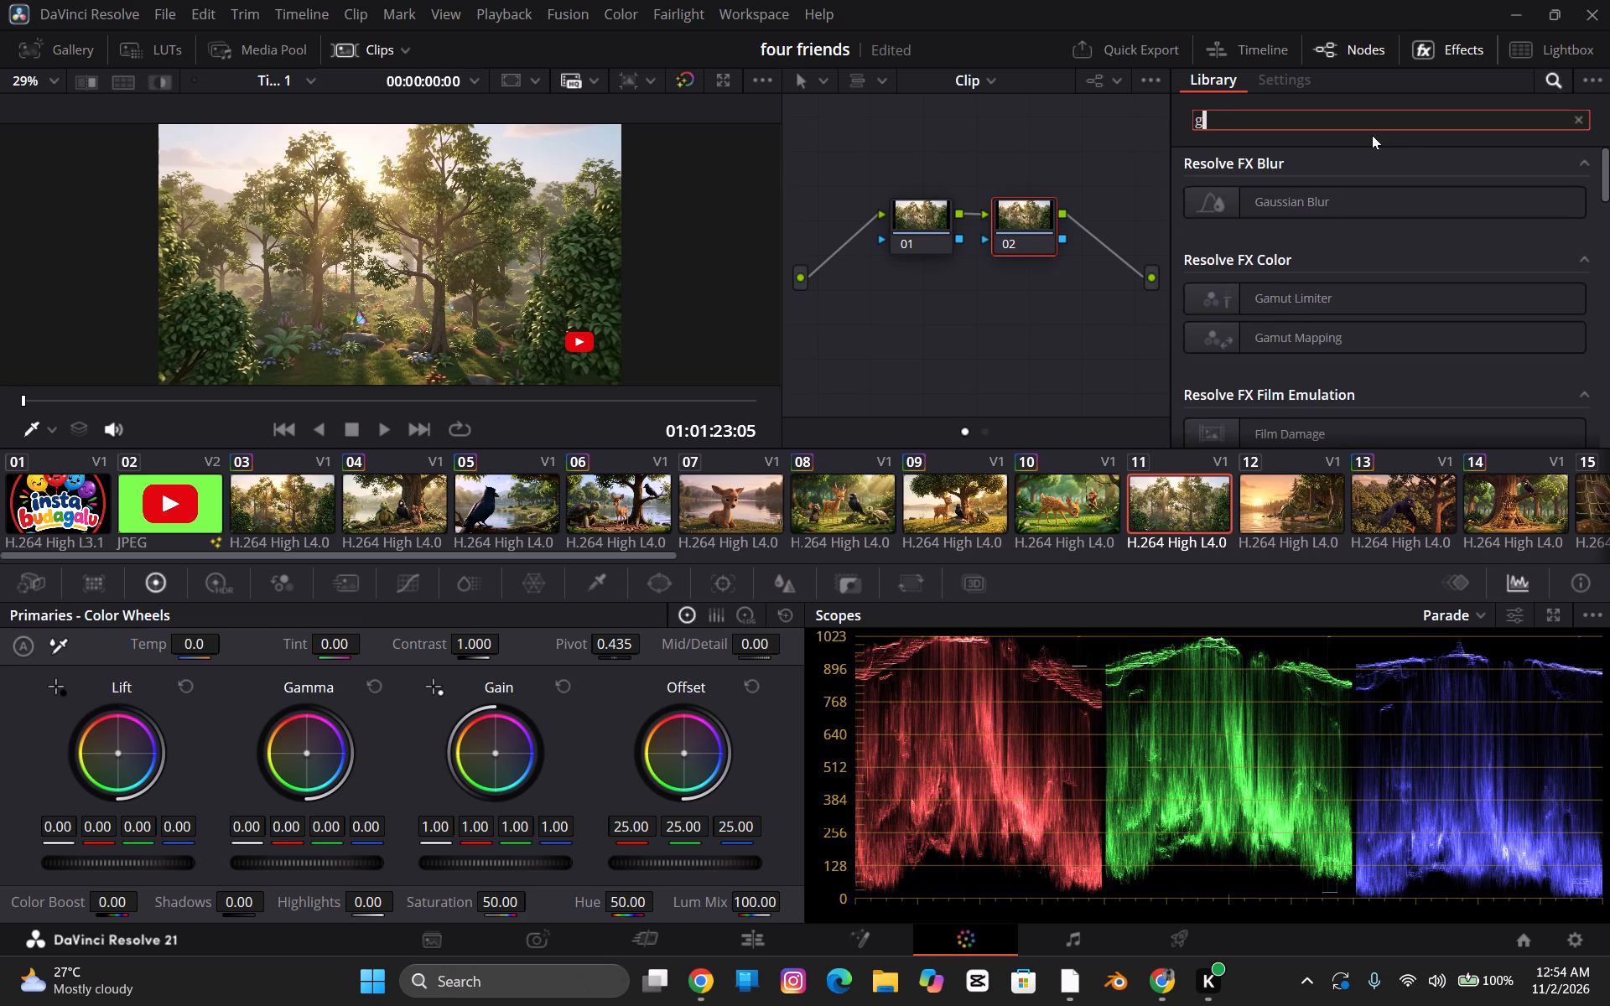
{"action": "key", "text": "l"}
{"action": "key", "text": "o"}
{"action": "left_click_drag", "start_coordinate": [1368, 201], "coordinate": [1031, 219]}
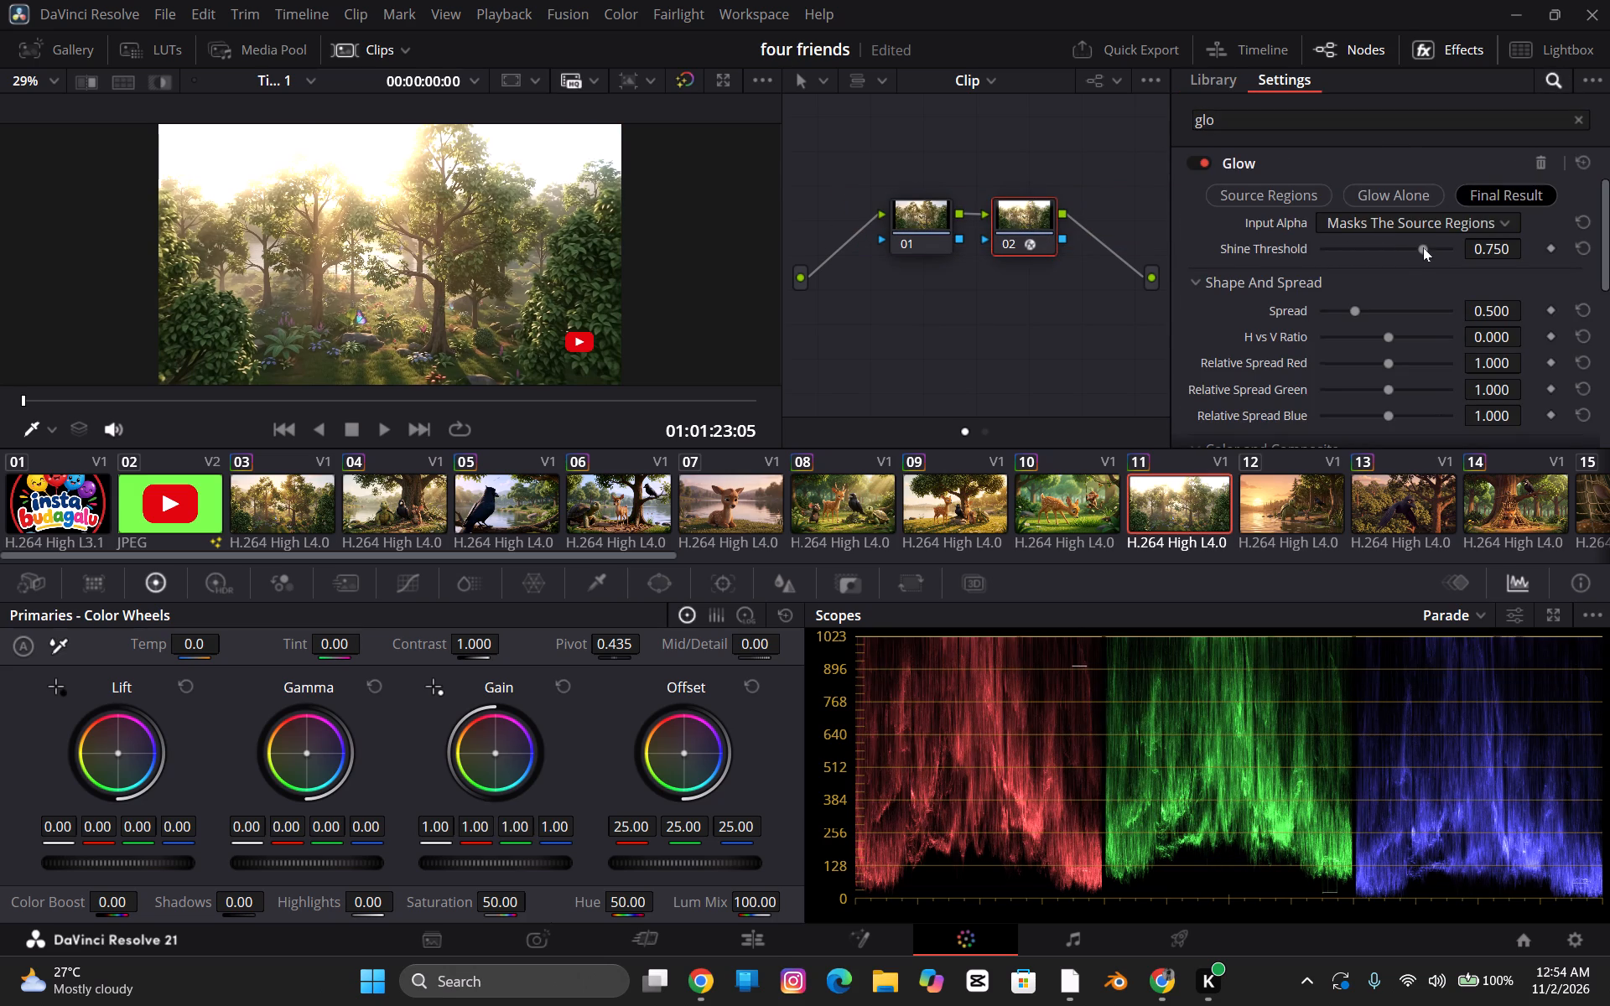
Set the Glow's Shine Threshold to about 0.977 and Spread to about 1.612 on clip 11's node 02.
{"action": "left_click_drag", "start_coordinate": [1424, 249], "coordinate": [1435, 245]}
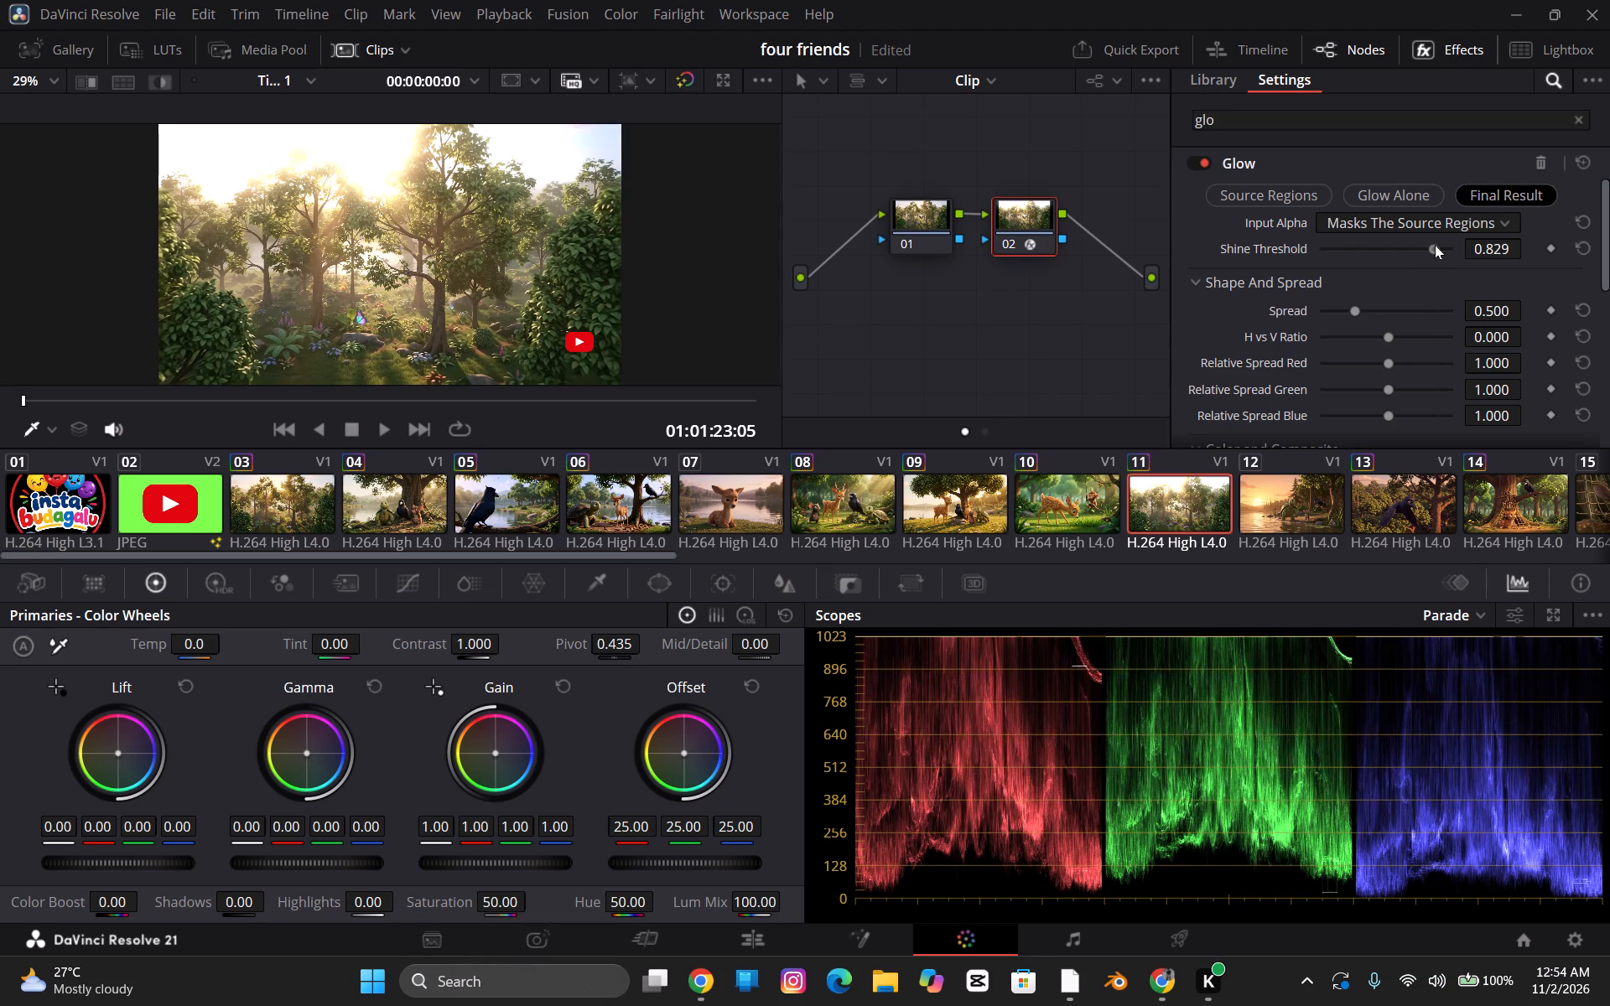
{"action": "left_click_drag", "start_coordinate": [1435, 245], "coordinate": [1446, 241]}
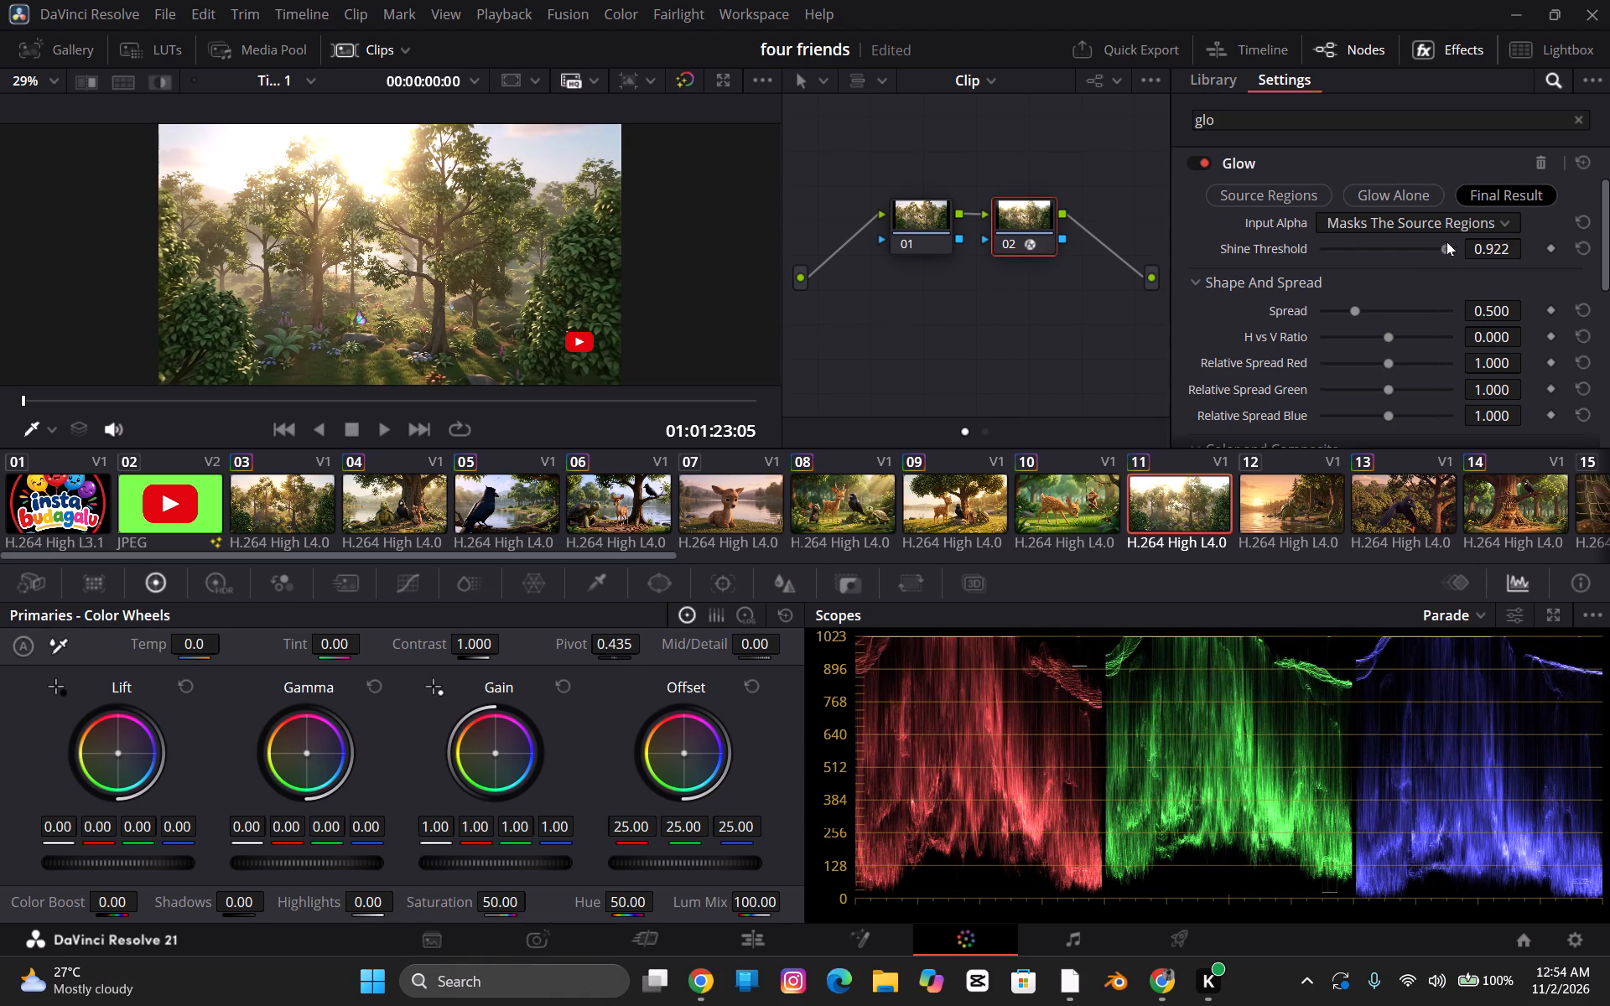
{"action": "left_click_drag", "start_coordinate": [1446, 241], "coordinate": [1458, 243]}
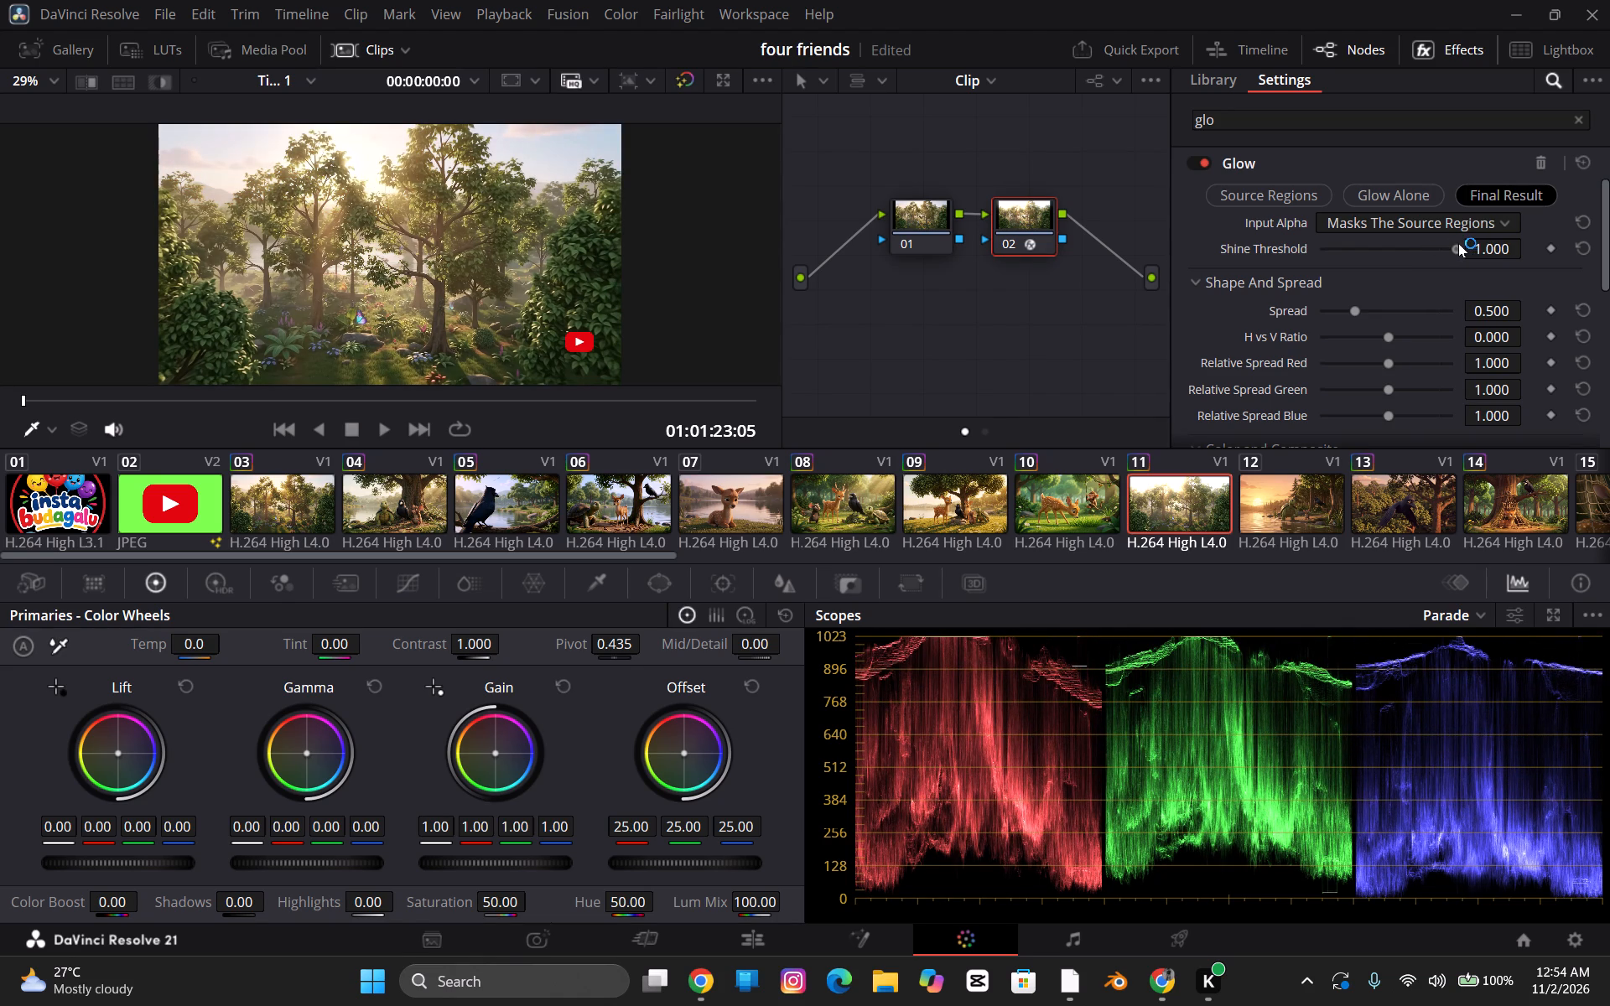
{"action": "left_click_drag", "start_coordinate": [1458, 243], "coordinate": [1454, 245]}
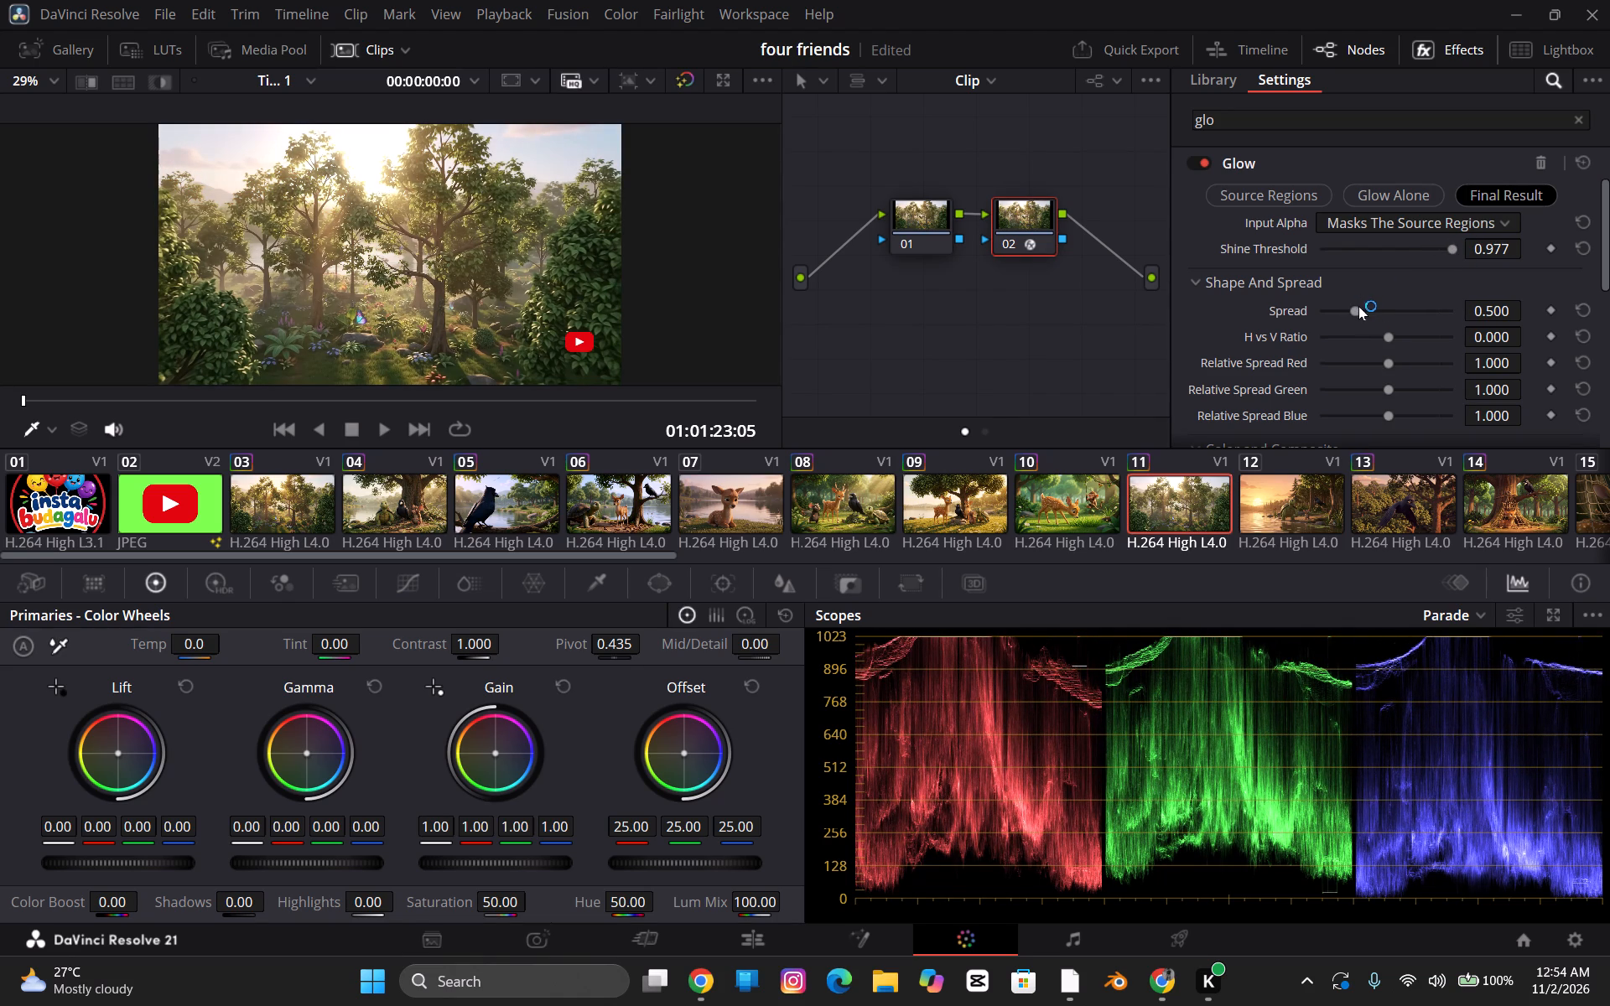
{"action": "left_click_drag", "start_coordinate": [1358, 307], "coordinate": [1431, 293]}
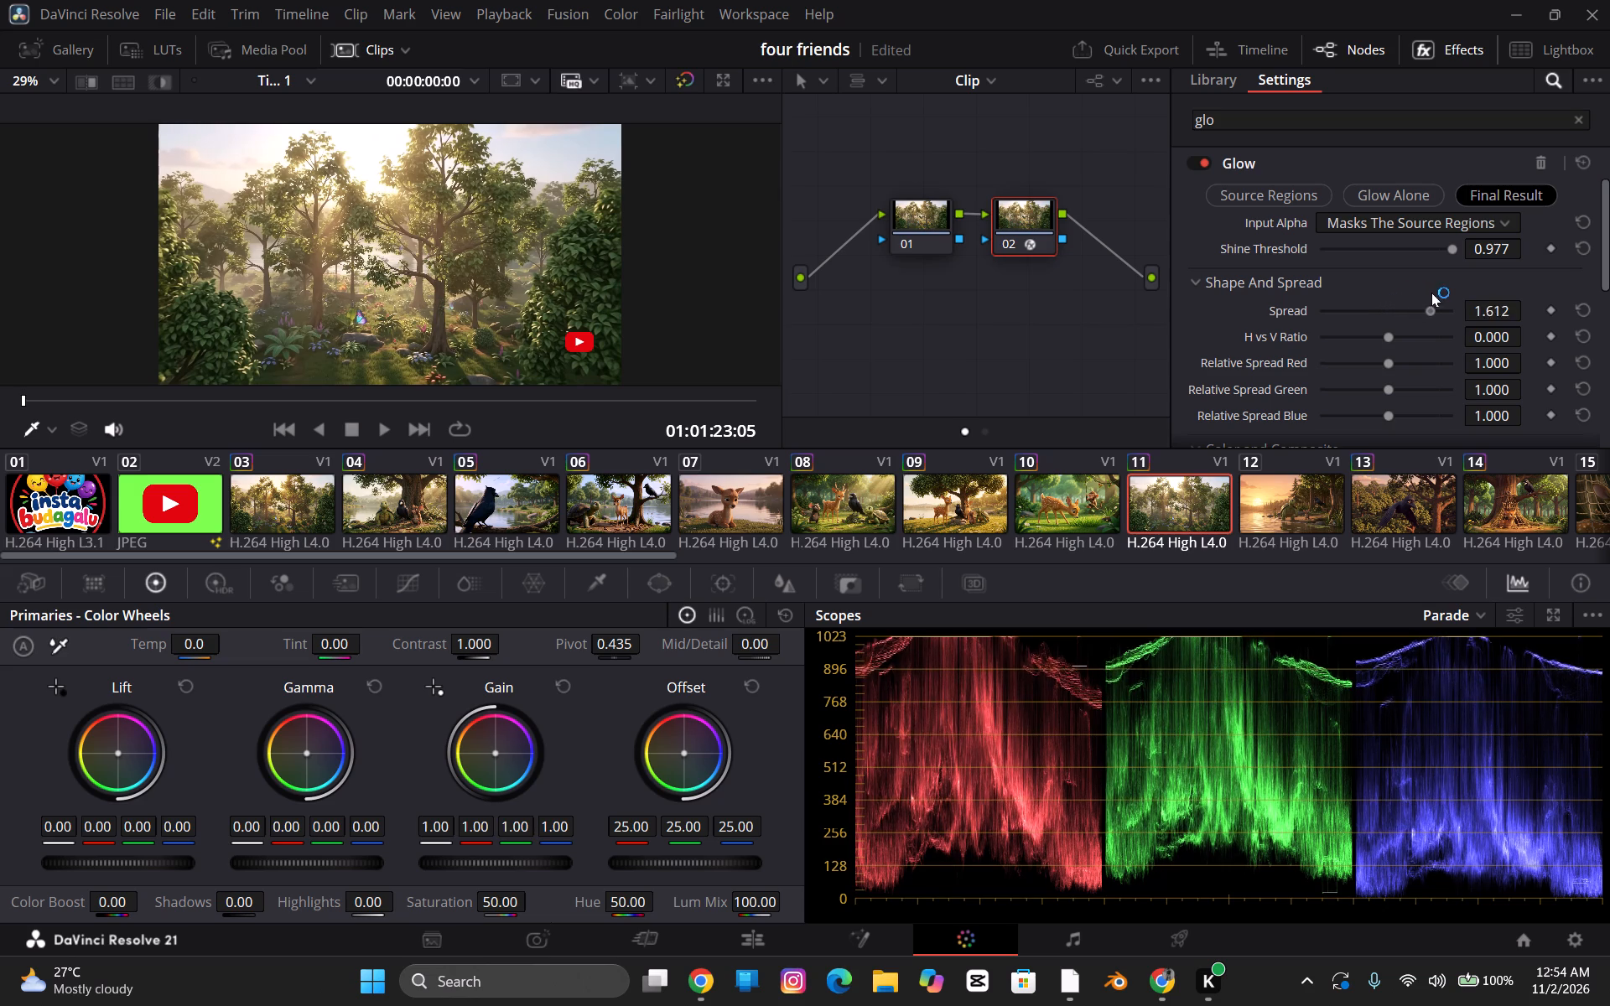
Set the Glow's Spread to about 0.264 and H vs V Ratio to about 0.302 on clip 11's node 02.
{"action": "left_click_drag", "start_coordinate": [1431, 293], "coordinate": [1313, 305]}
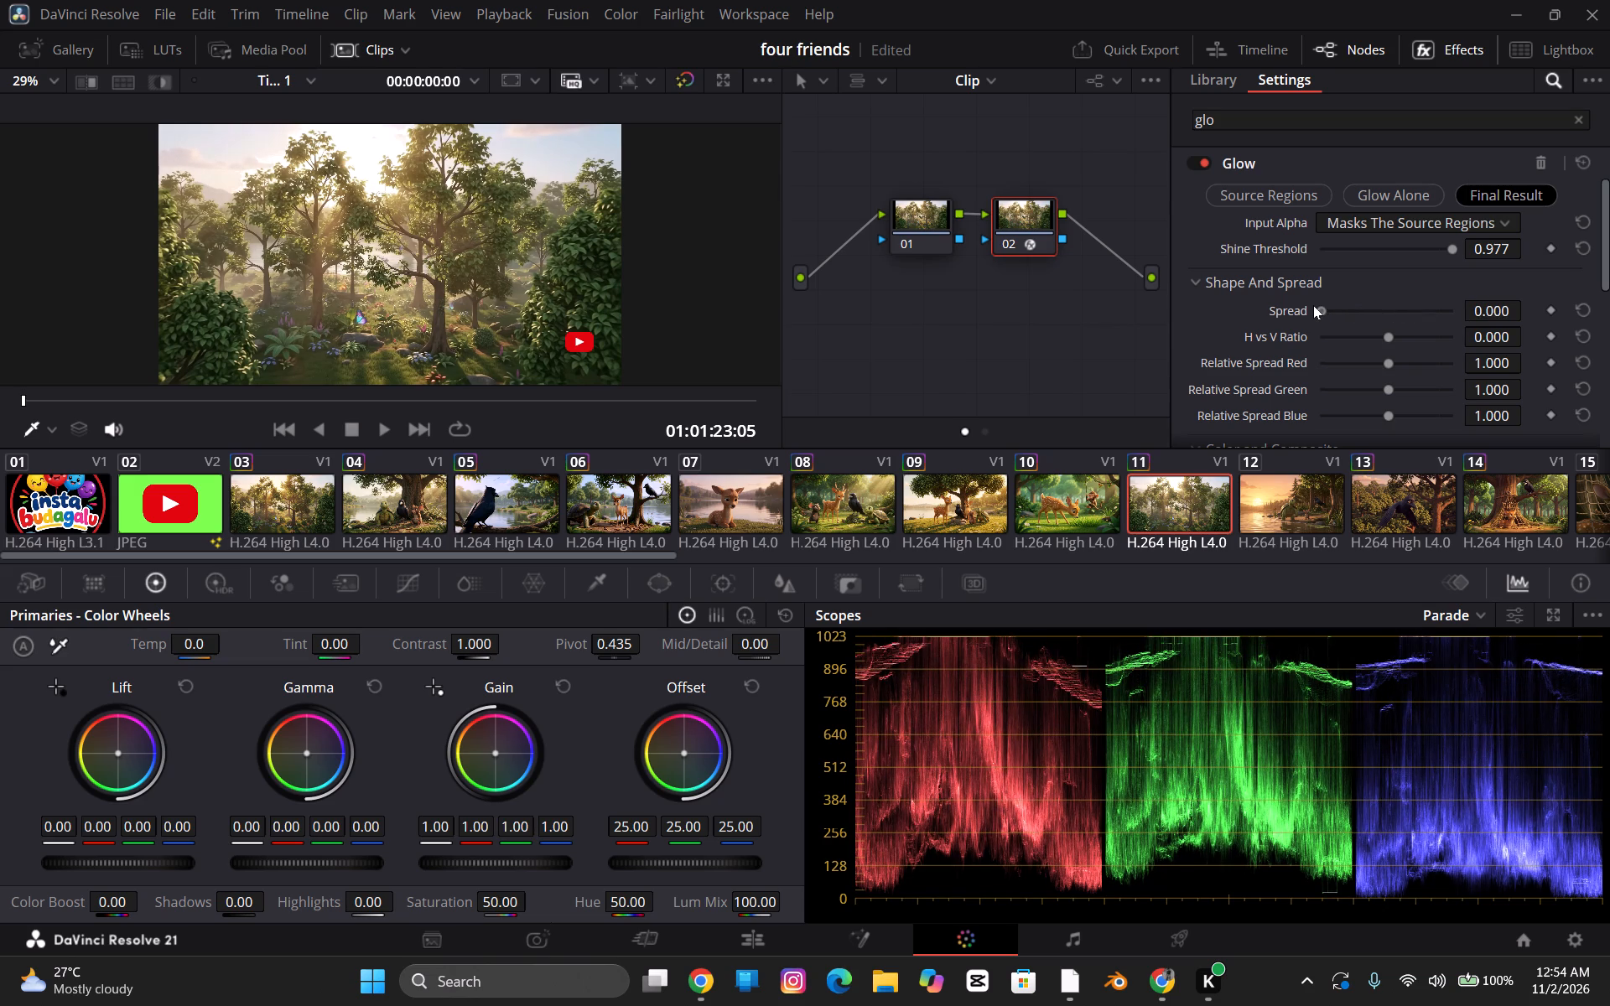
{"action": "left_click_drag", "start_coordinate": [1313, 305], "coordinate": [1312, 305]}
{"action": "left_click_drag", "start_coordinate": [1393, 334], "coordinate": [1409, 334]}
{"action": "left_click_drag", "start_coordinate": [1323, 314], "coordinate": [1338, 313]}
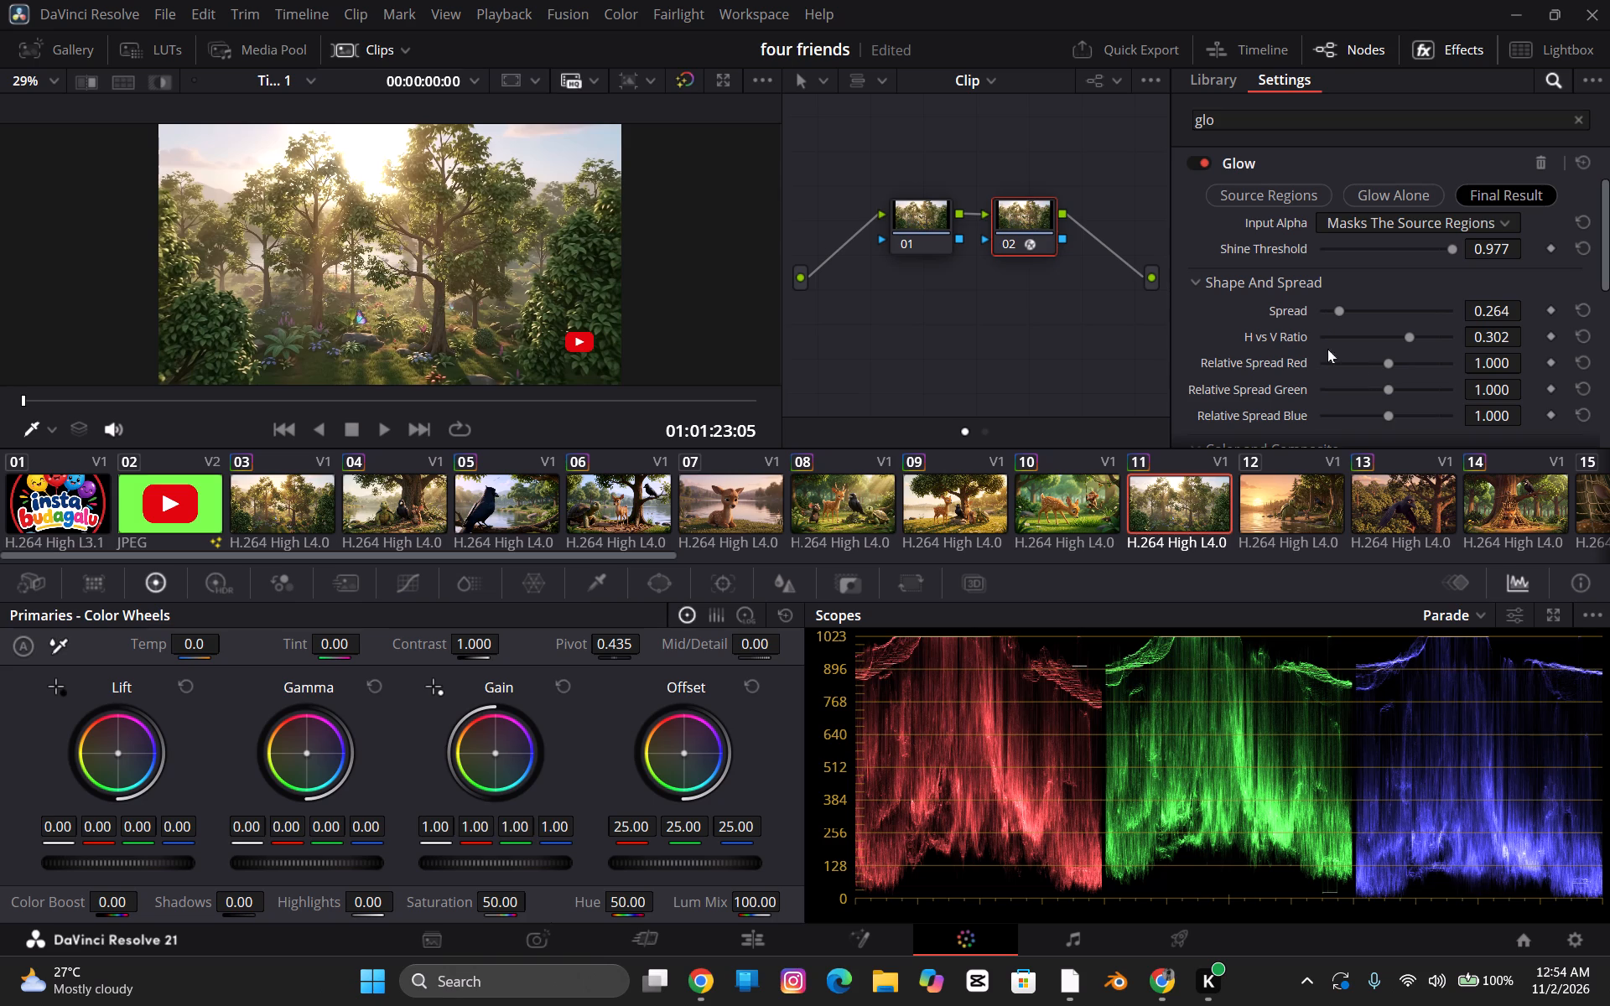
Play clip 11 through into the start of the turtle lakeside shot, pausing along the way to review the glow.
{"action": "key", "text": "space"}
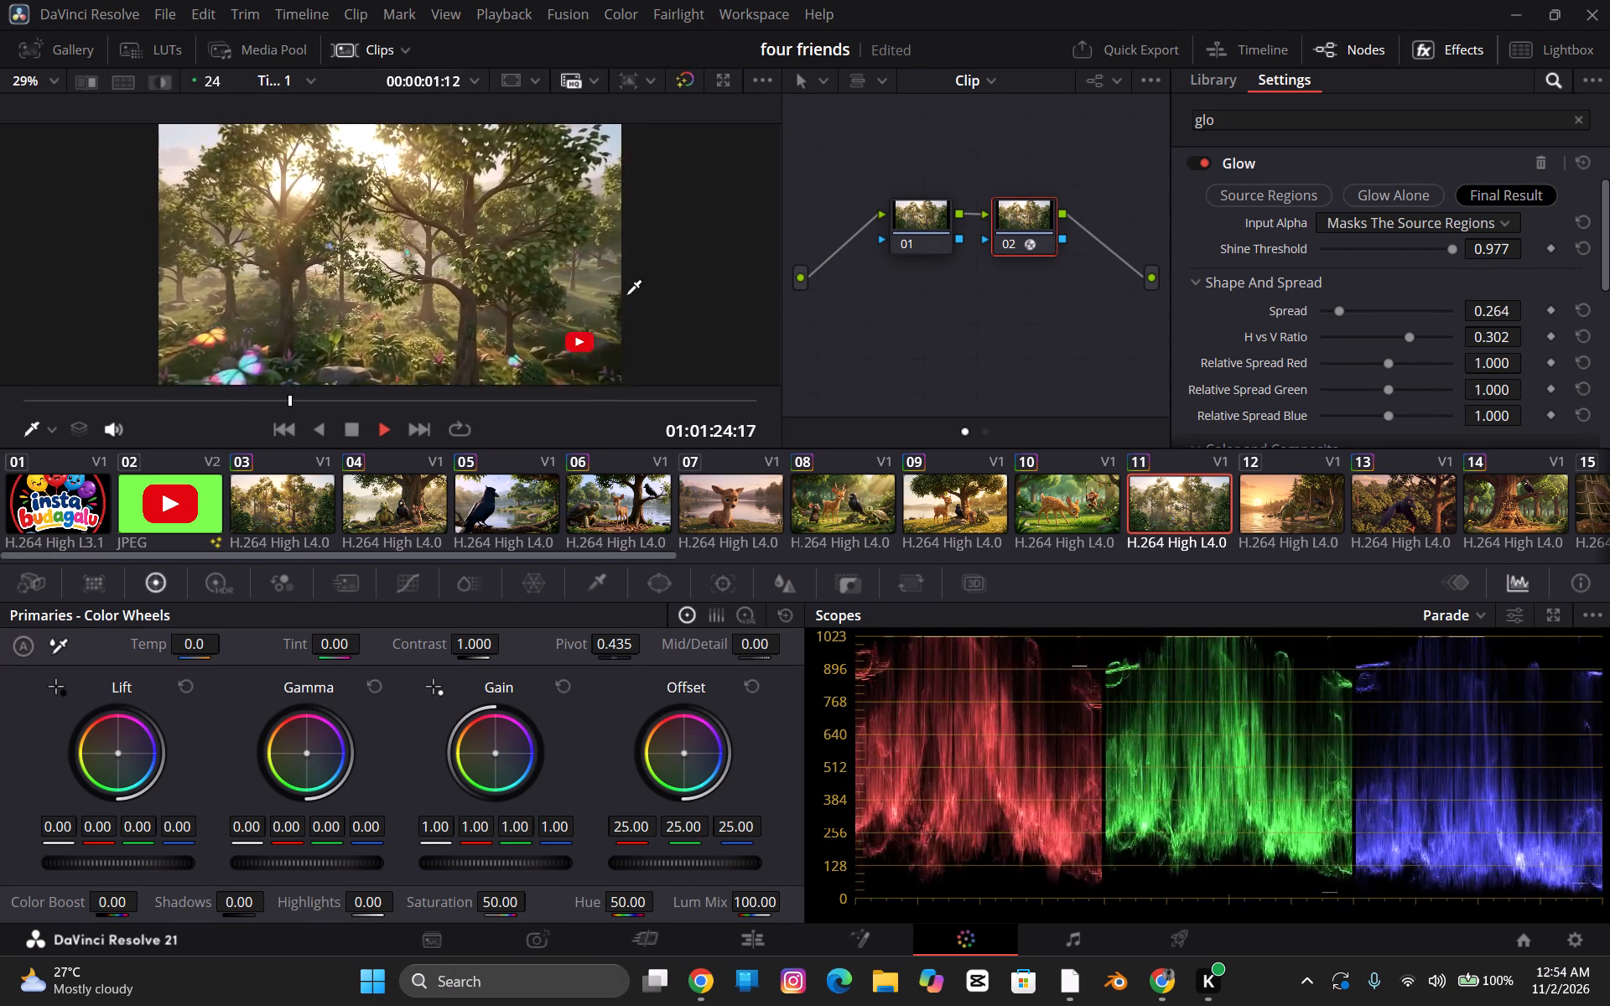
{"action": "key", "text": "space"}
{"action": "key", "text": "space"}
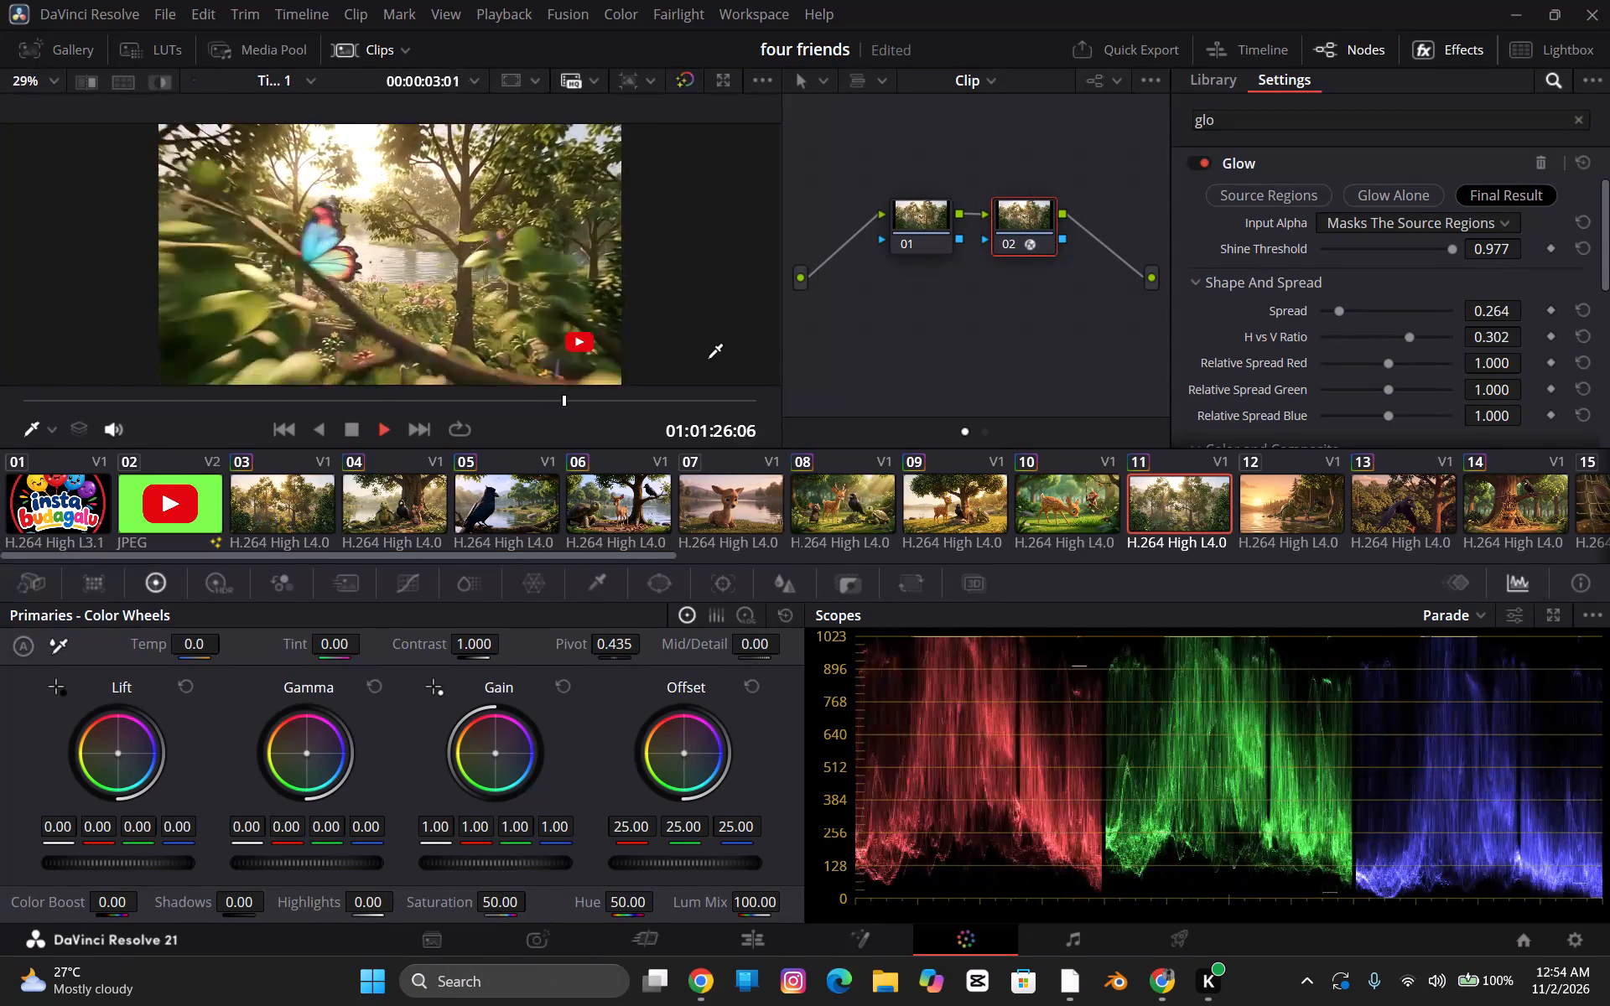
{"action": "key", "text": "space"}
{"action": "key", "text": "space"}
{"action": "key", "text": "space"}
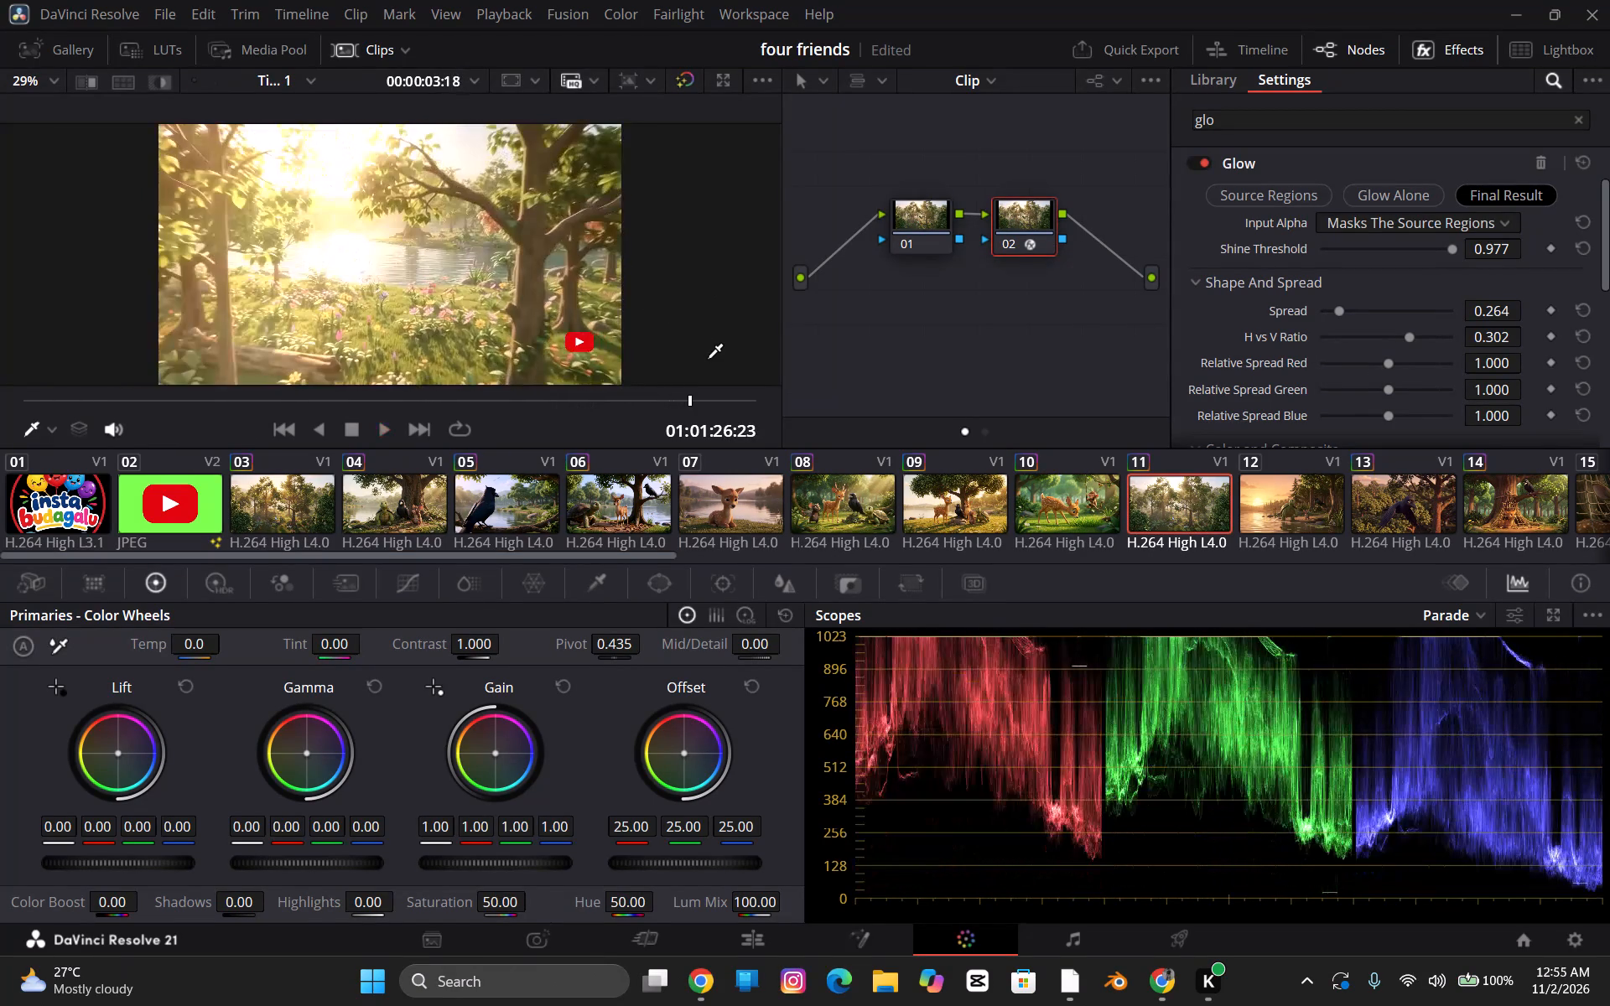
{"action": "key", "text": "space"}
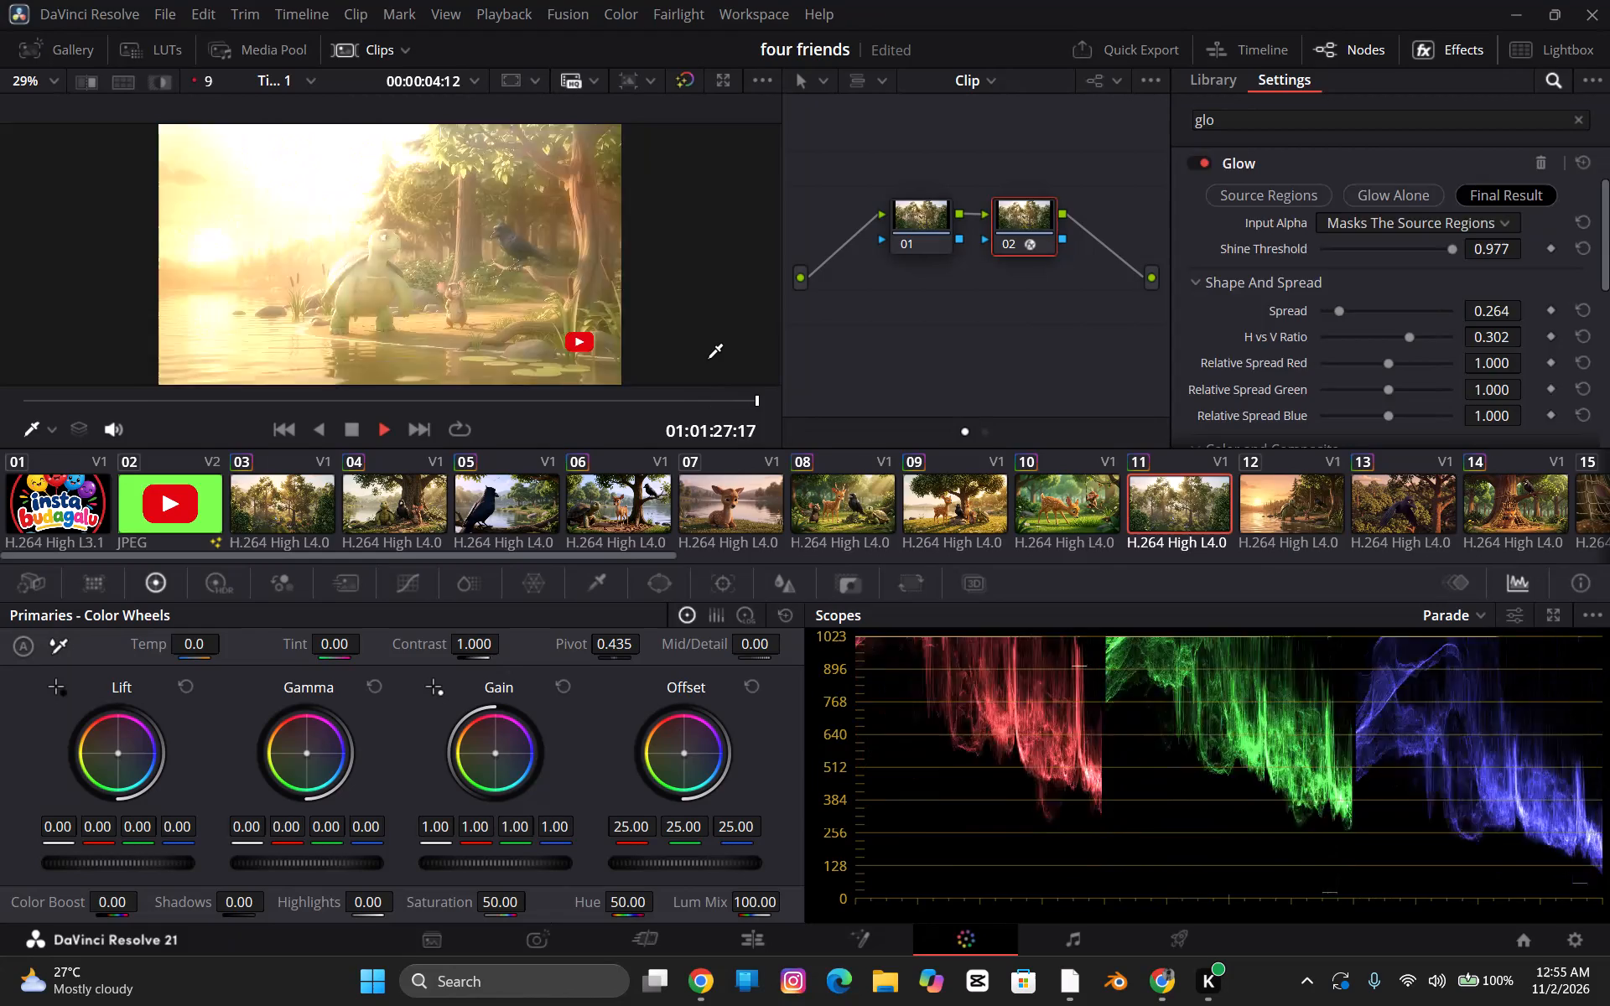
{"action": "key", "text": "space"}
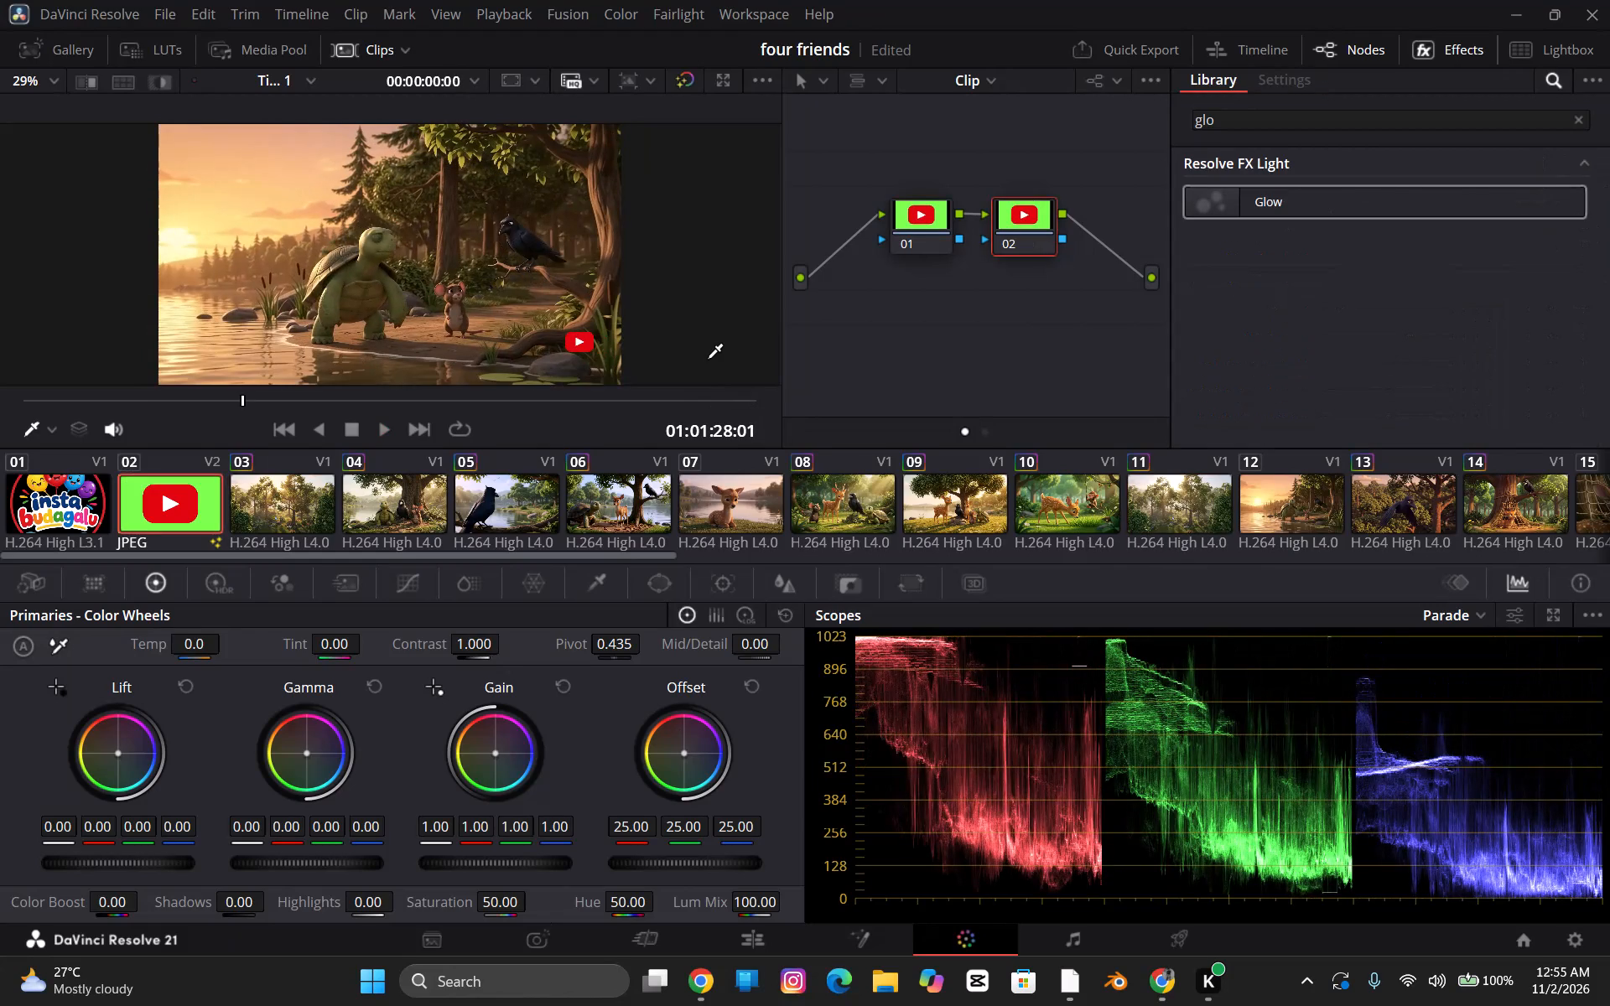
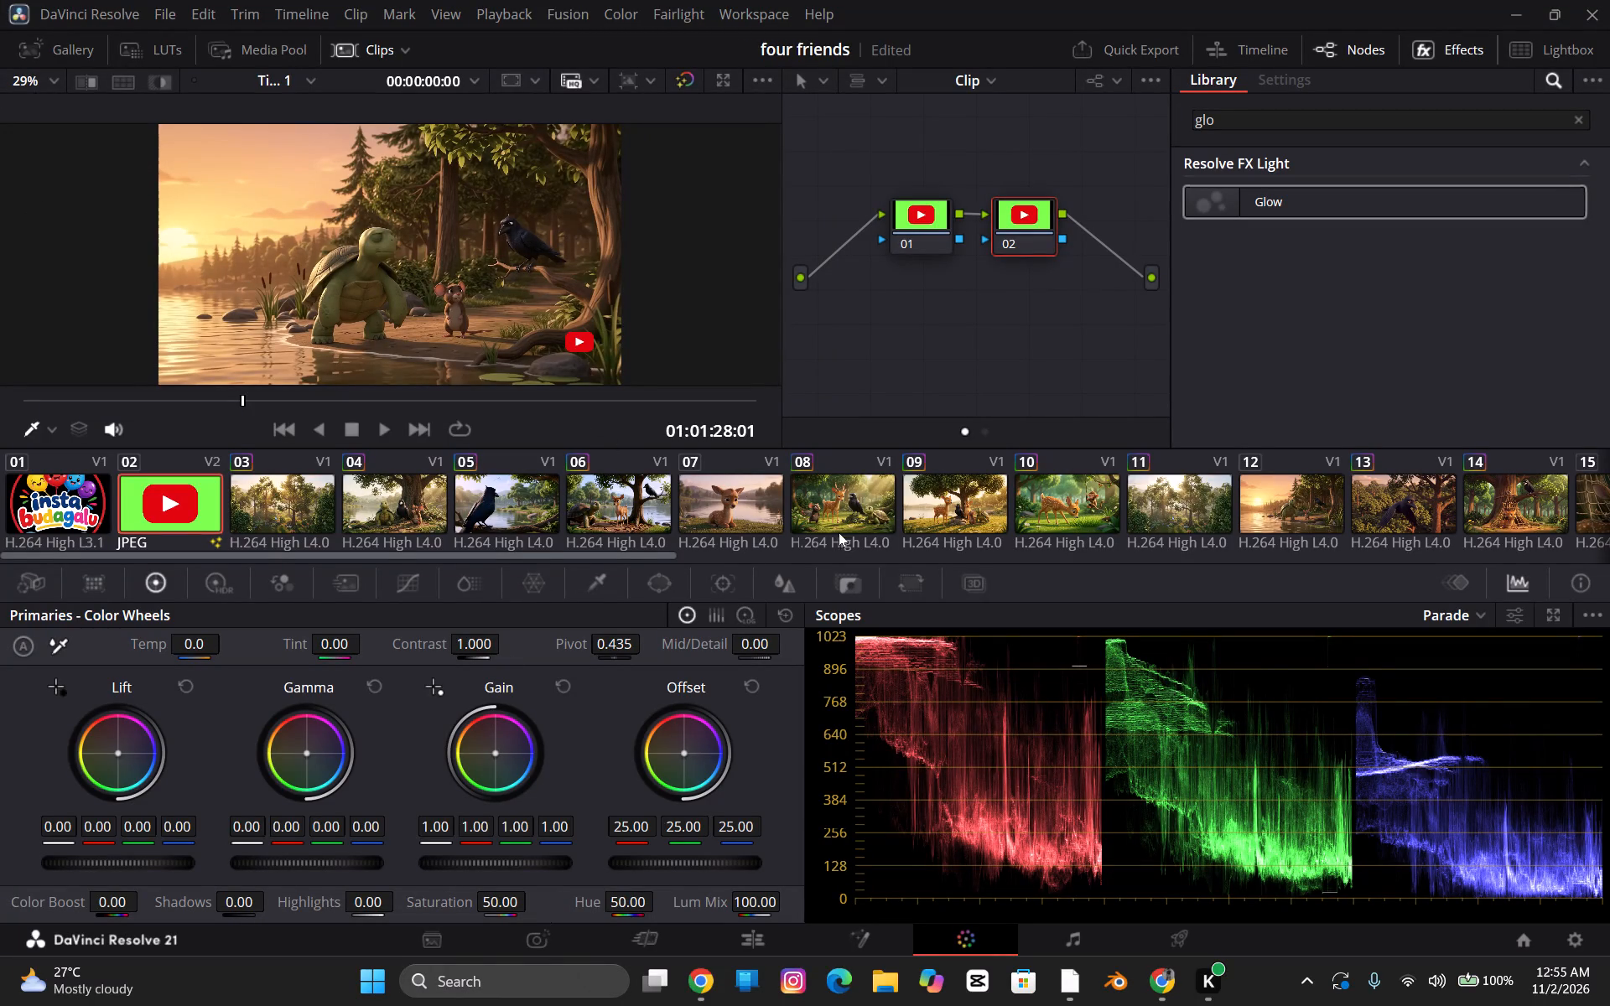
Return to forest clip 11 and play it from its start, pausing repeatedly to review the glow.
{"action": "scroll", "coordinate": [1304, 486], "scroll_direction": "up", "scroll_amount": 1}
{"action": "left_click", "coordinate": [1265, 508]}
{"action": "left_click", "coordinate": [1173, 494]}
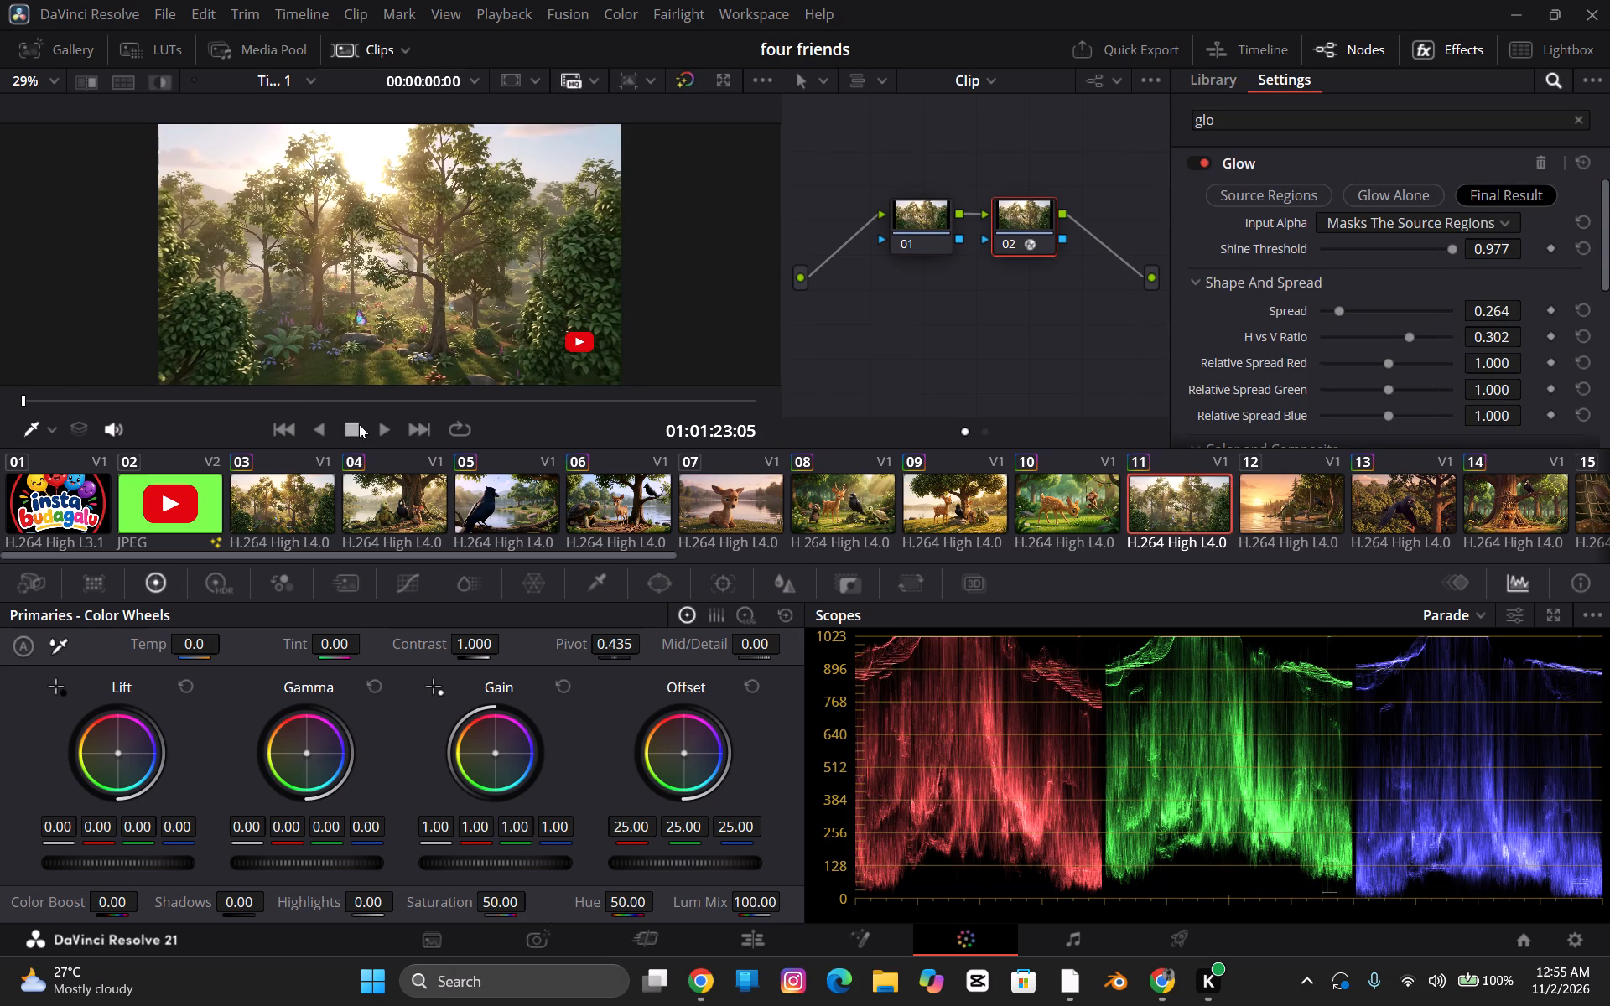
{"action": "key", "text": "v"}
{"action": "key", "text": "space"}
{"action": "key", "text": "space"}
{"action": "key", "text": "space"}
{"action": "key", "text": "space"}
{"action": "key", "text": "space"}
{"action": "key", "text": "space"}
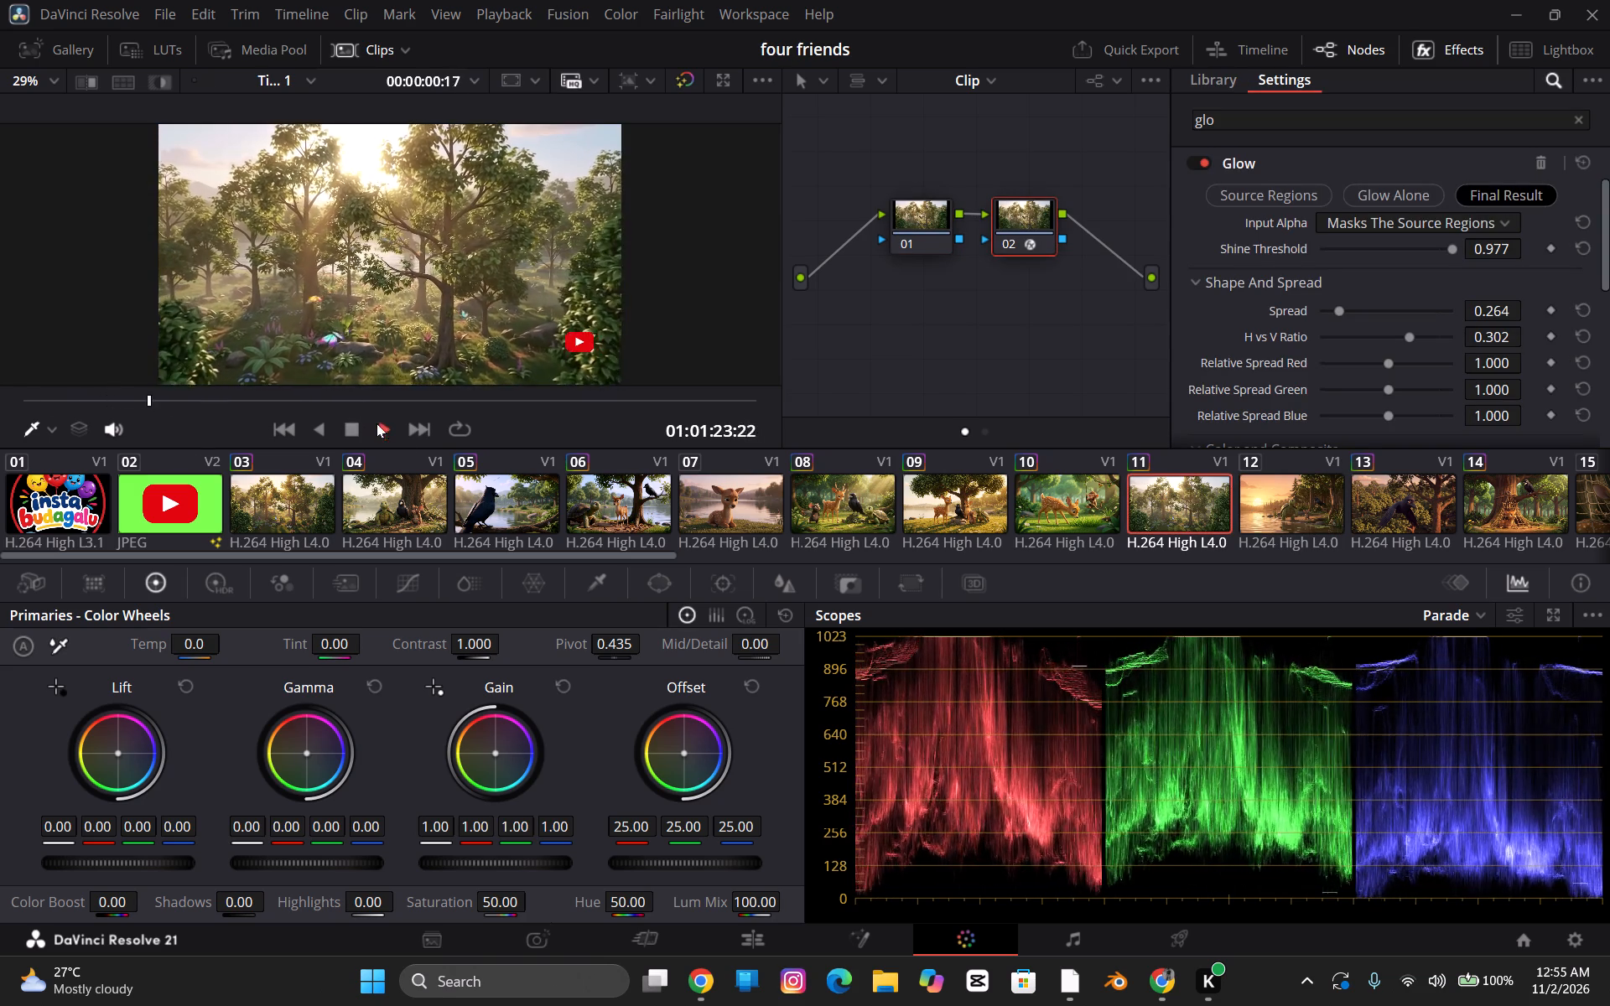
{"action": "key", "text": "space"}
{"action": "key", "text": "space"}
{"action": "key", "text": "space"}
Set Temp to 300 and Contrast to 1.10 on forest clip 11's node 02.
{"action": "left_click", "coordinate": [199, 646]}
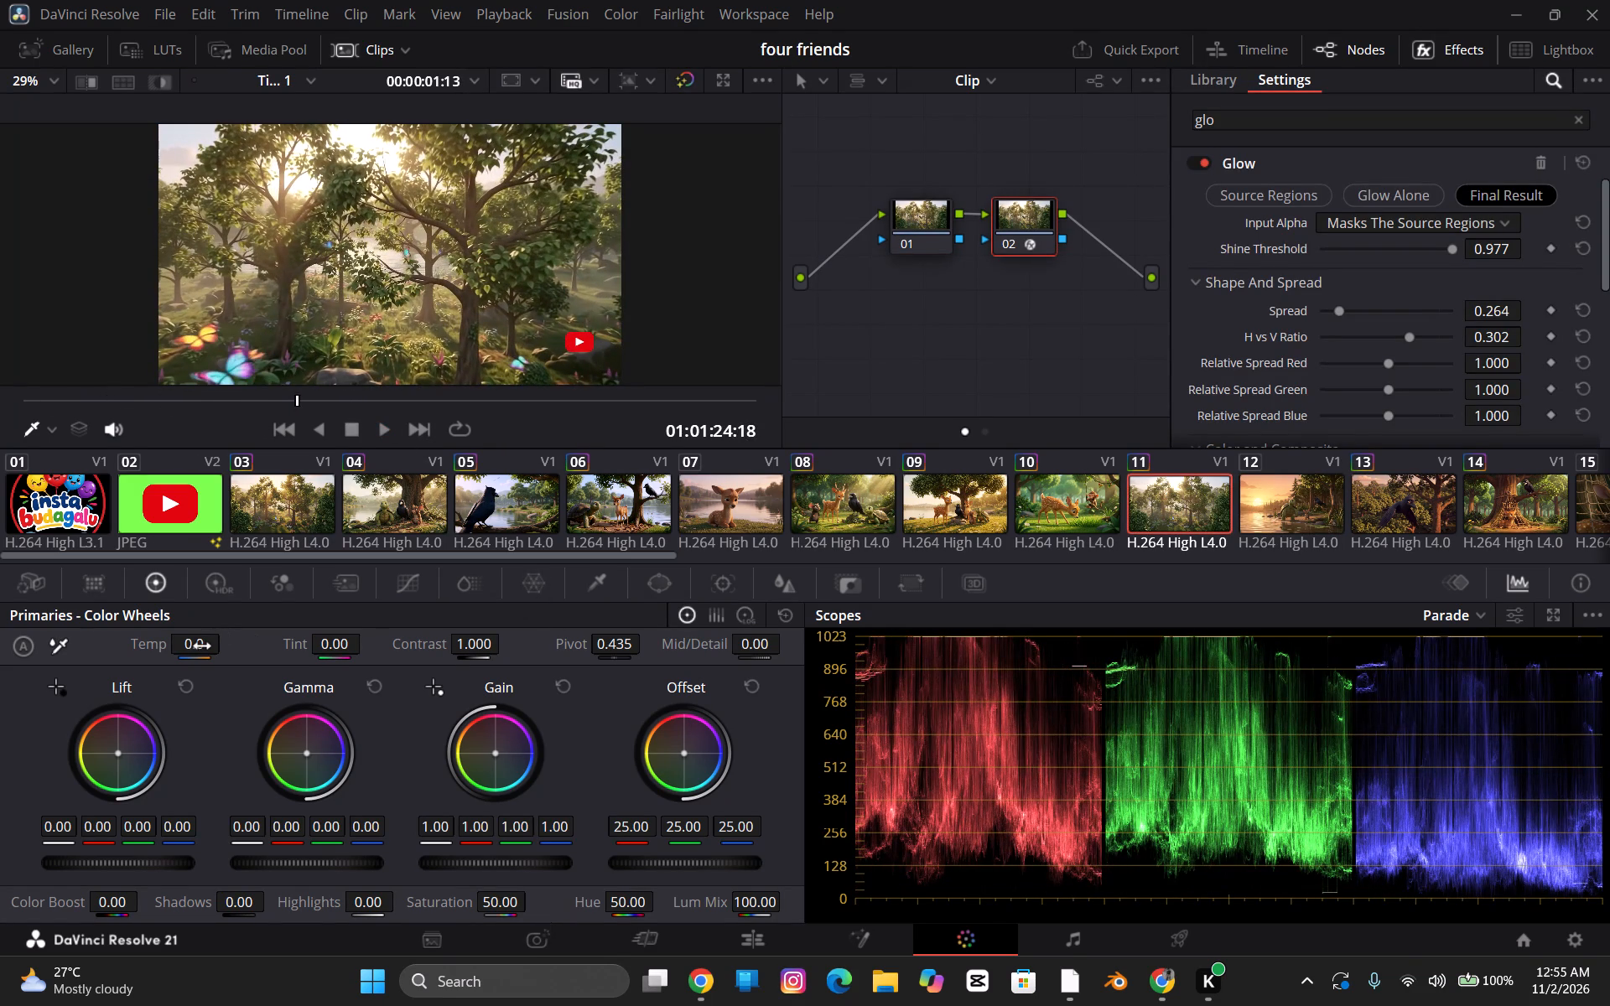
{"action": "type", "text": "300"}
{"action": "key", "text": "space"}
{"action": "key", "text": "space"}
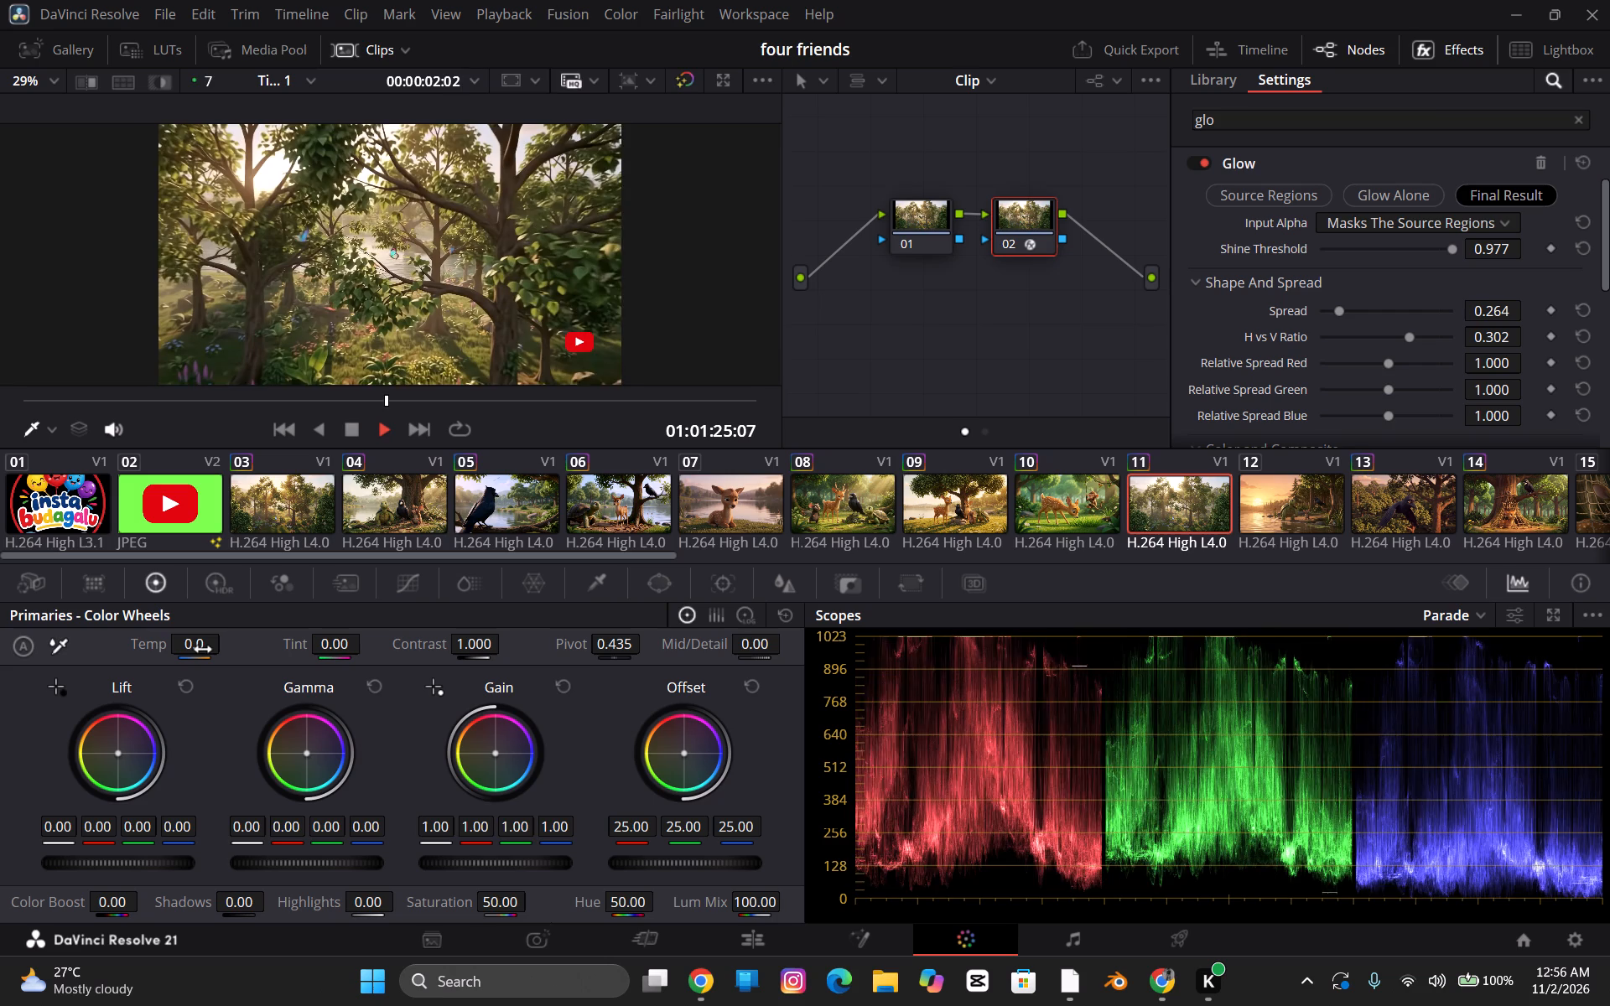
{"action": "left_click", "coordinate": [204, 650]}
{"action": "type", "text": "300"}
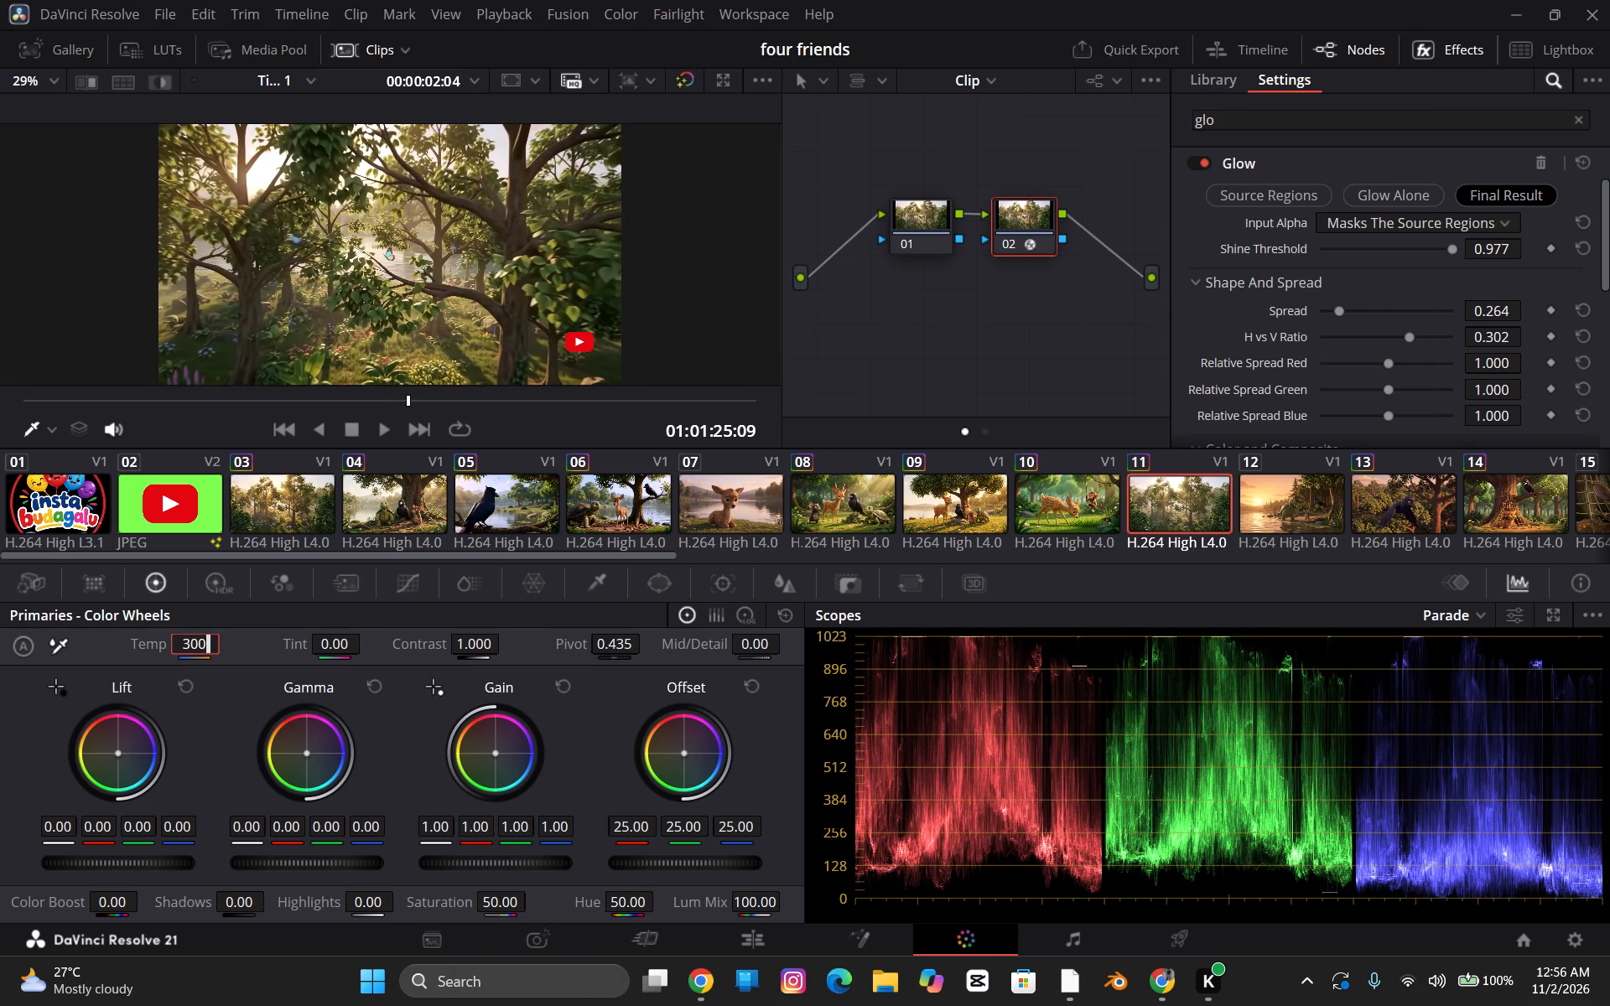
{"action": "key", "text": "Tab"}
{"action": "key", "text": "Tab"}
{"action": "key", "text": "Tab"}
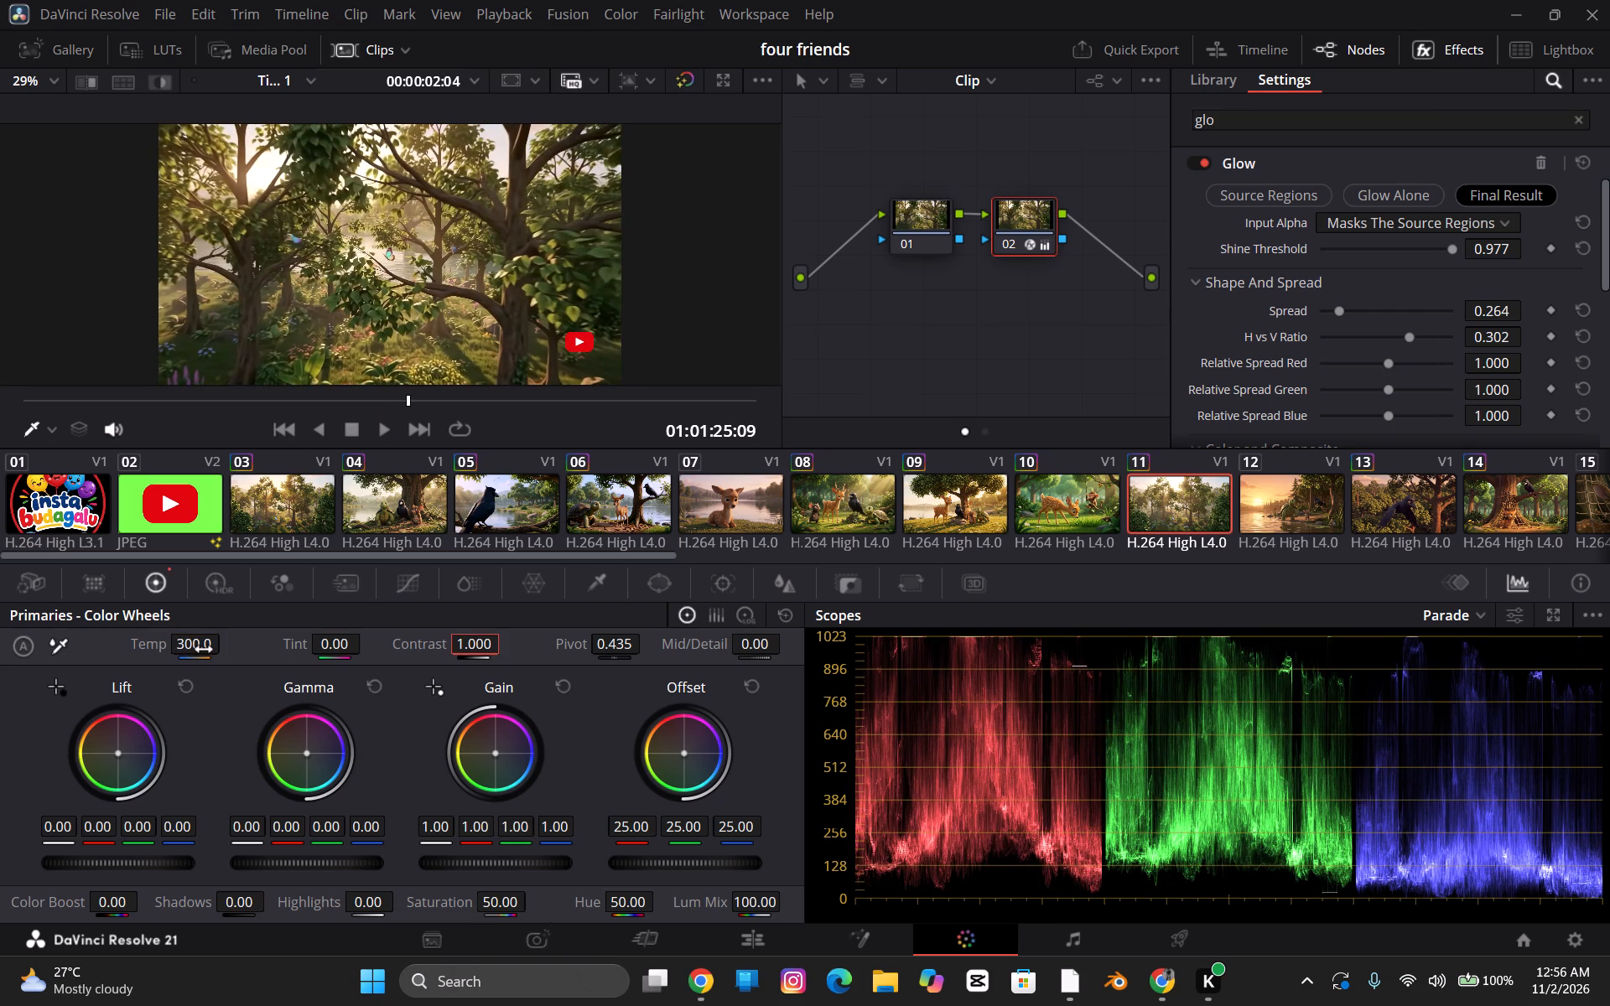
{"action": "type", "text": "1.10"}
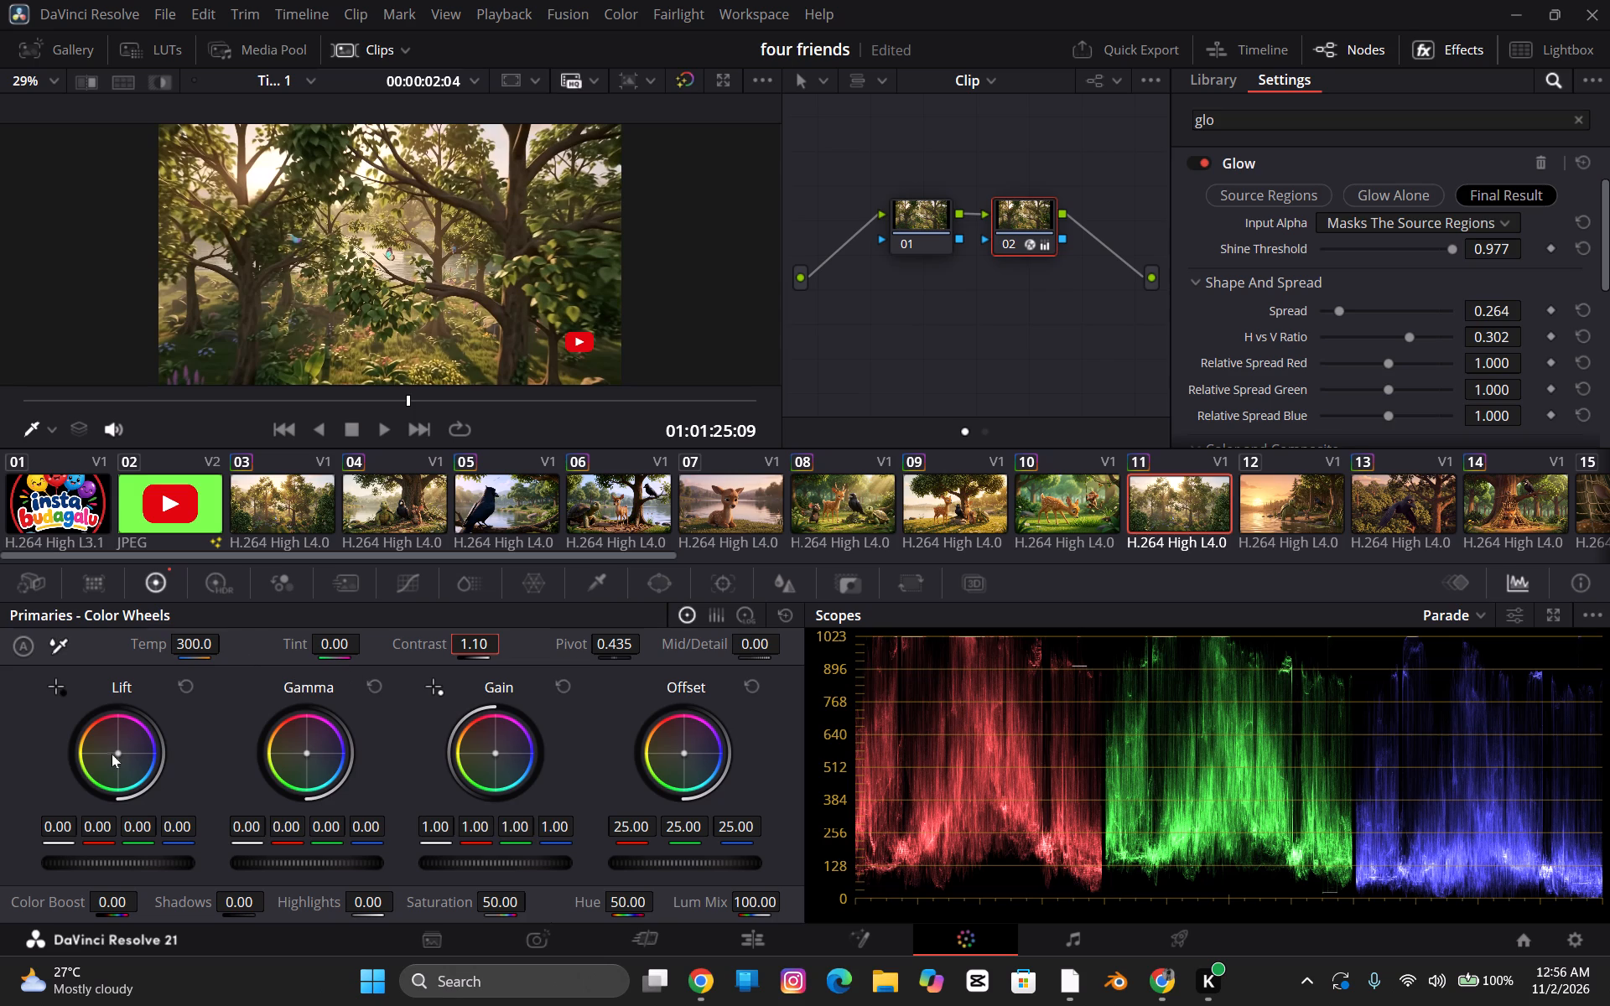
Push clip 11's Lift toward blue (red 0.01, green -0.01, blue 0.03), warm Gamma and Gain toward orange, and play on into the turtle close-up.
{"action": "left_click_drag", "start_coordinate": [119, 754], "coordinate": [130, 748]}
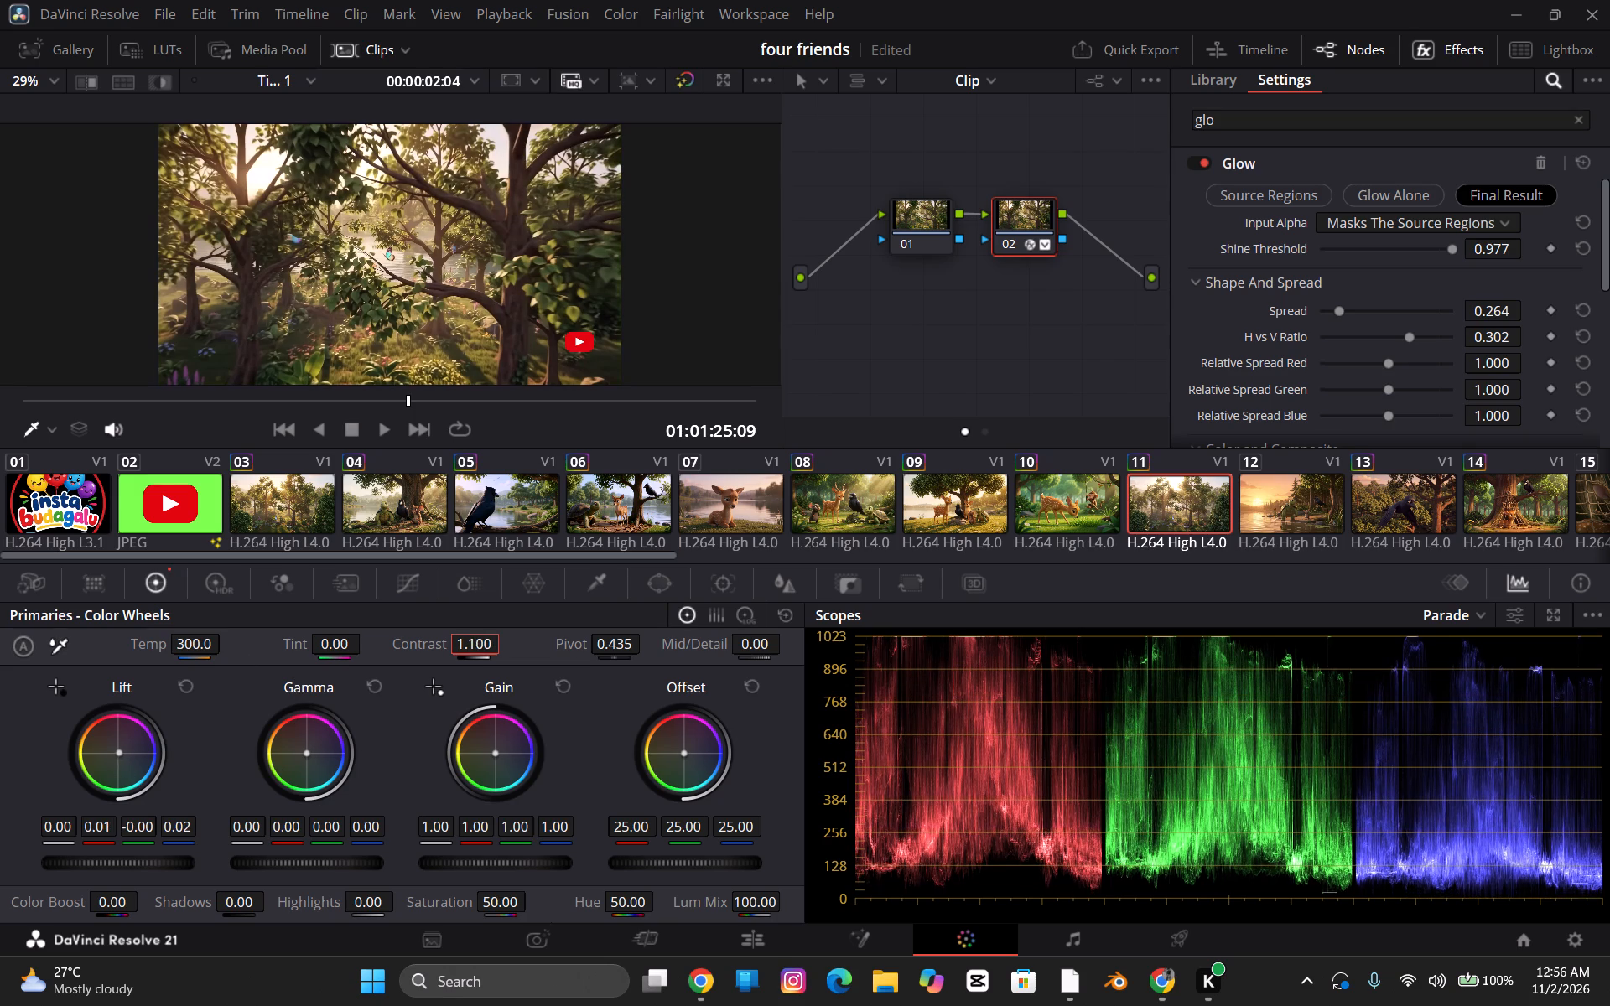
{"action": "left_click_drag", "start_coordinate": [130, 748], "coordinate": [139, 744]}
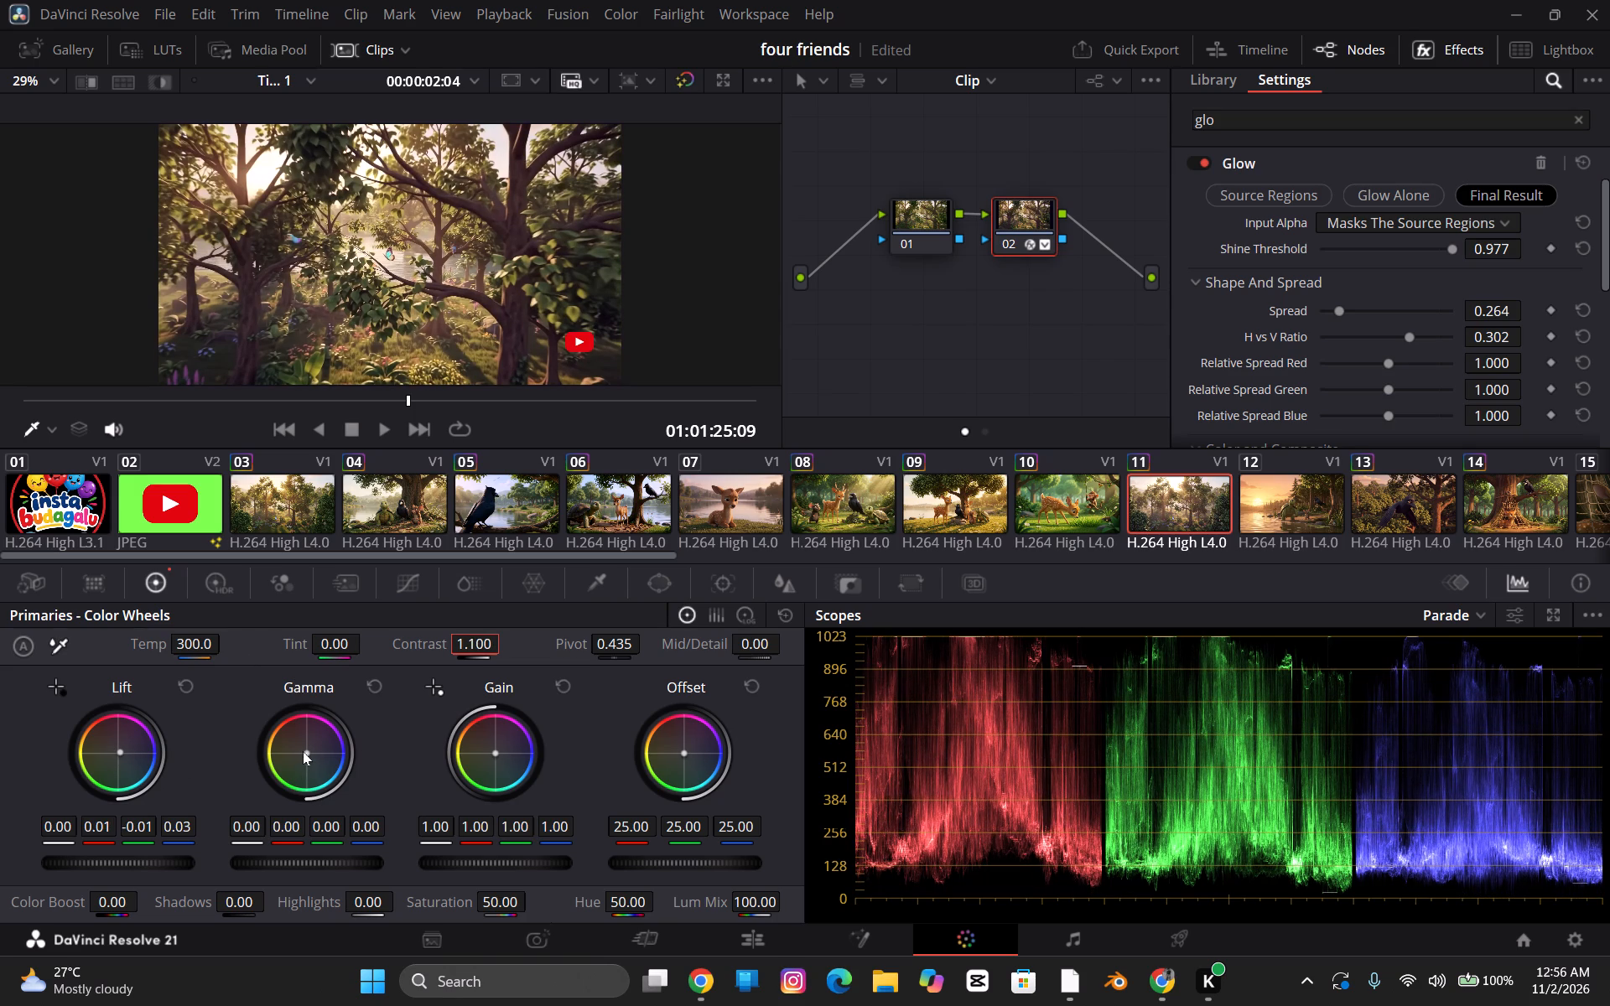
{"action": "left_click_drag", "start_coordinate": [306, 751], "coordinate": [289, 733]}
{"action": "left_click_drag", "start_coordinate": [495, 754], "coordinate": [460, 744]}
{"action": "key", "text": "space"}
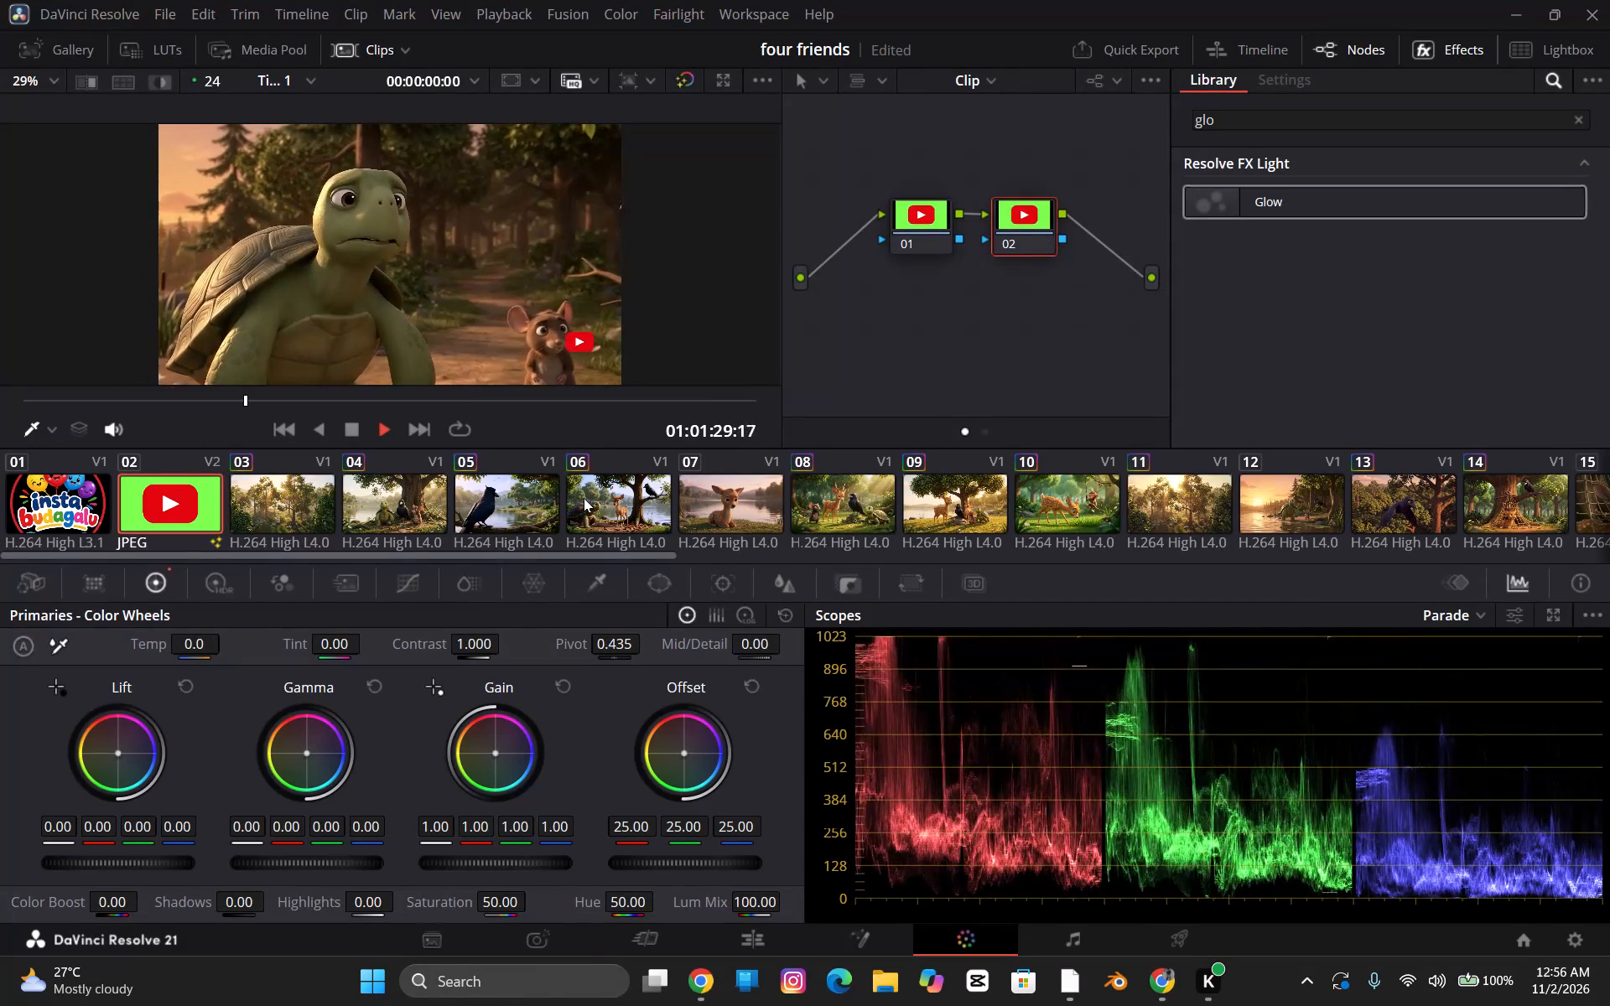
{"action": "key", "text": "space"}
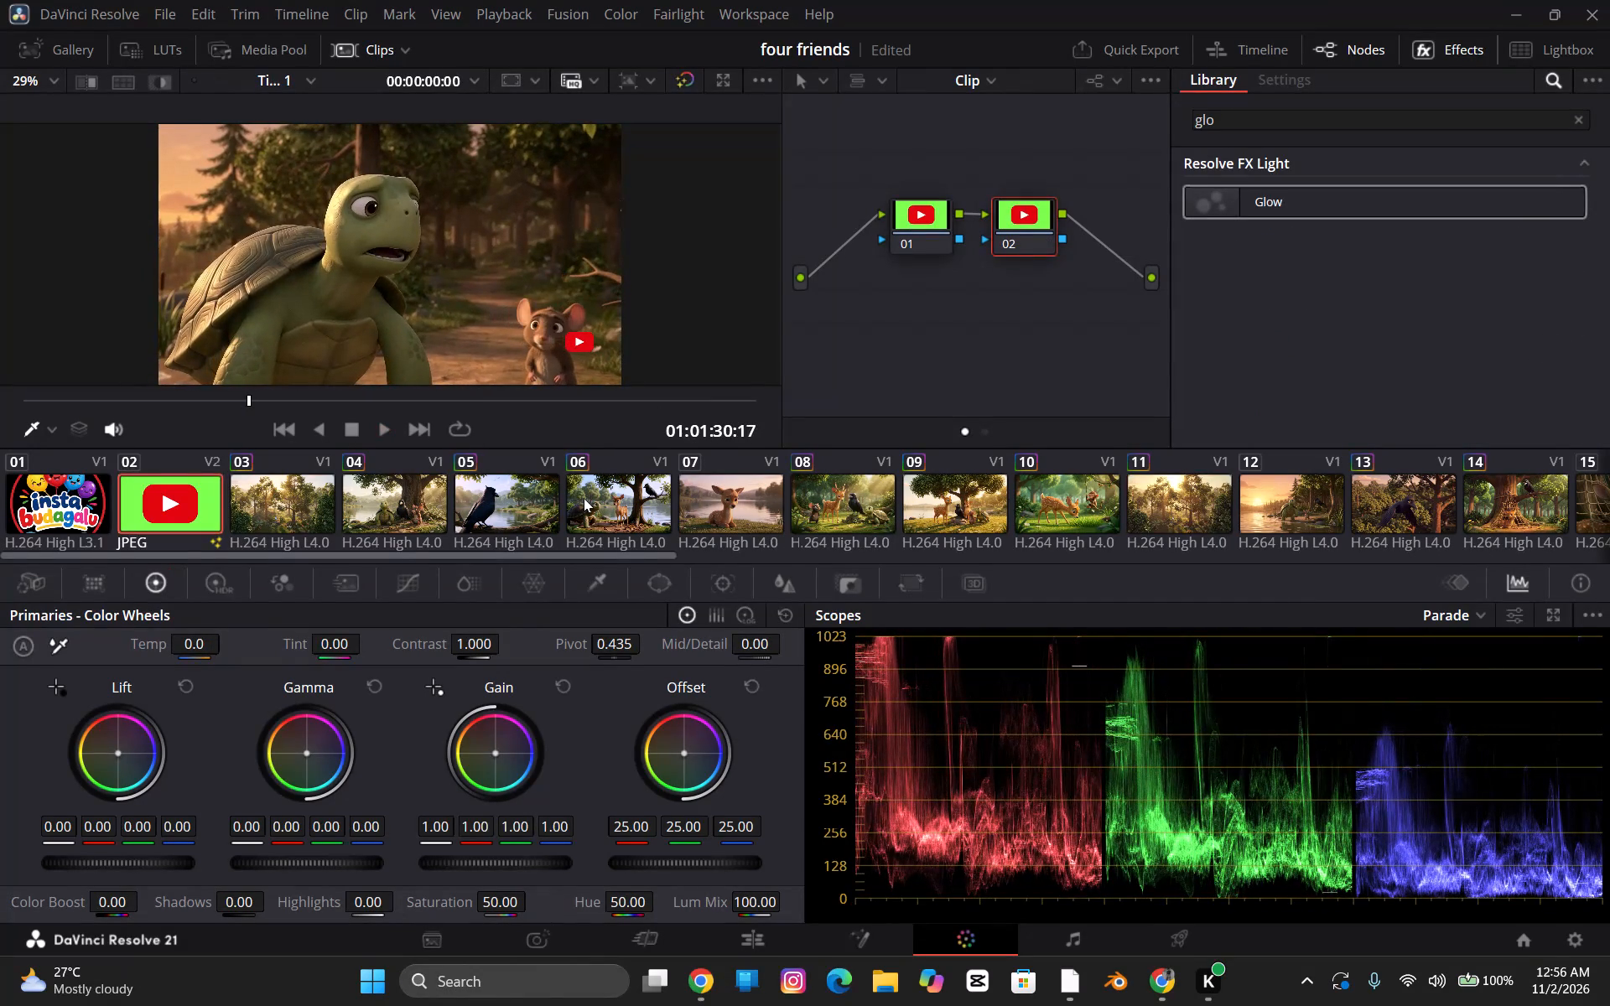
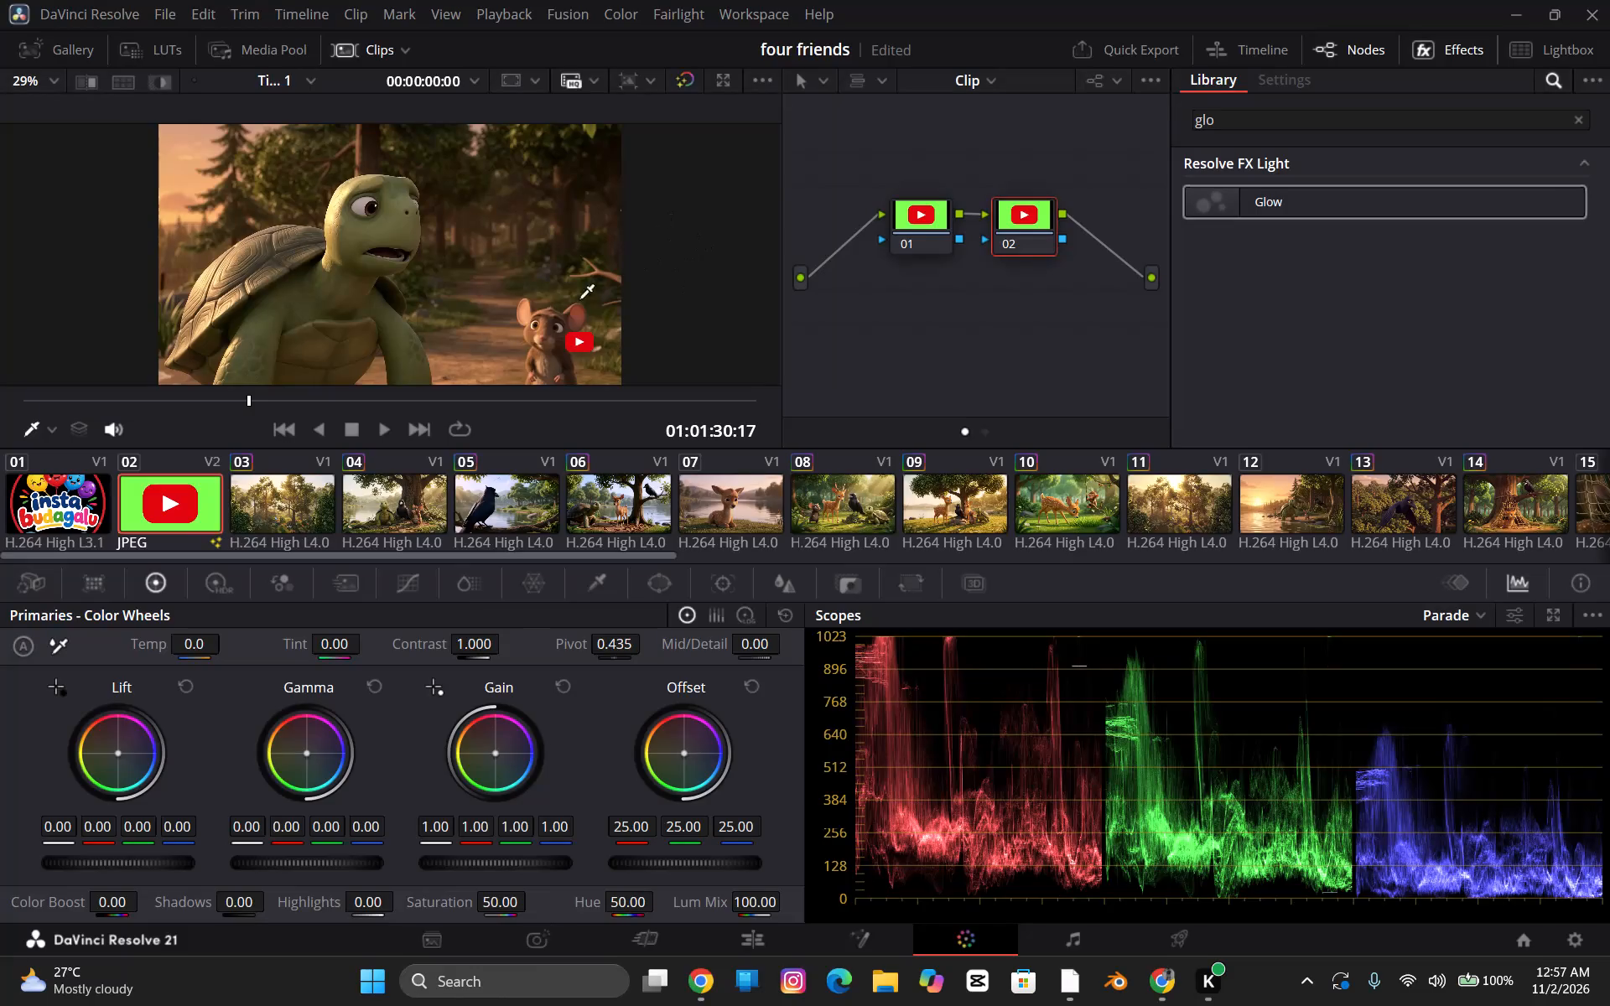
Play a moment of the turtle and mouse shot, and look at clips 13 and 15.
{"action": "key", "text": "space"}
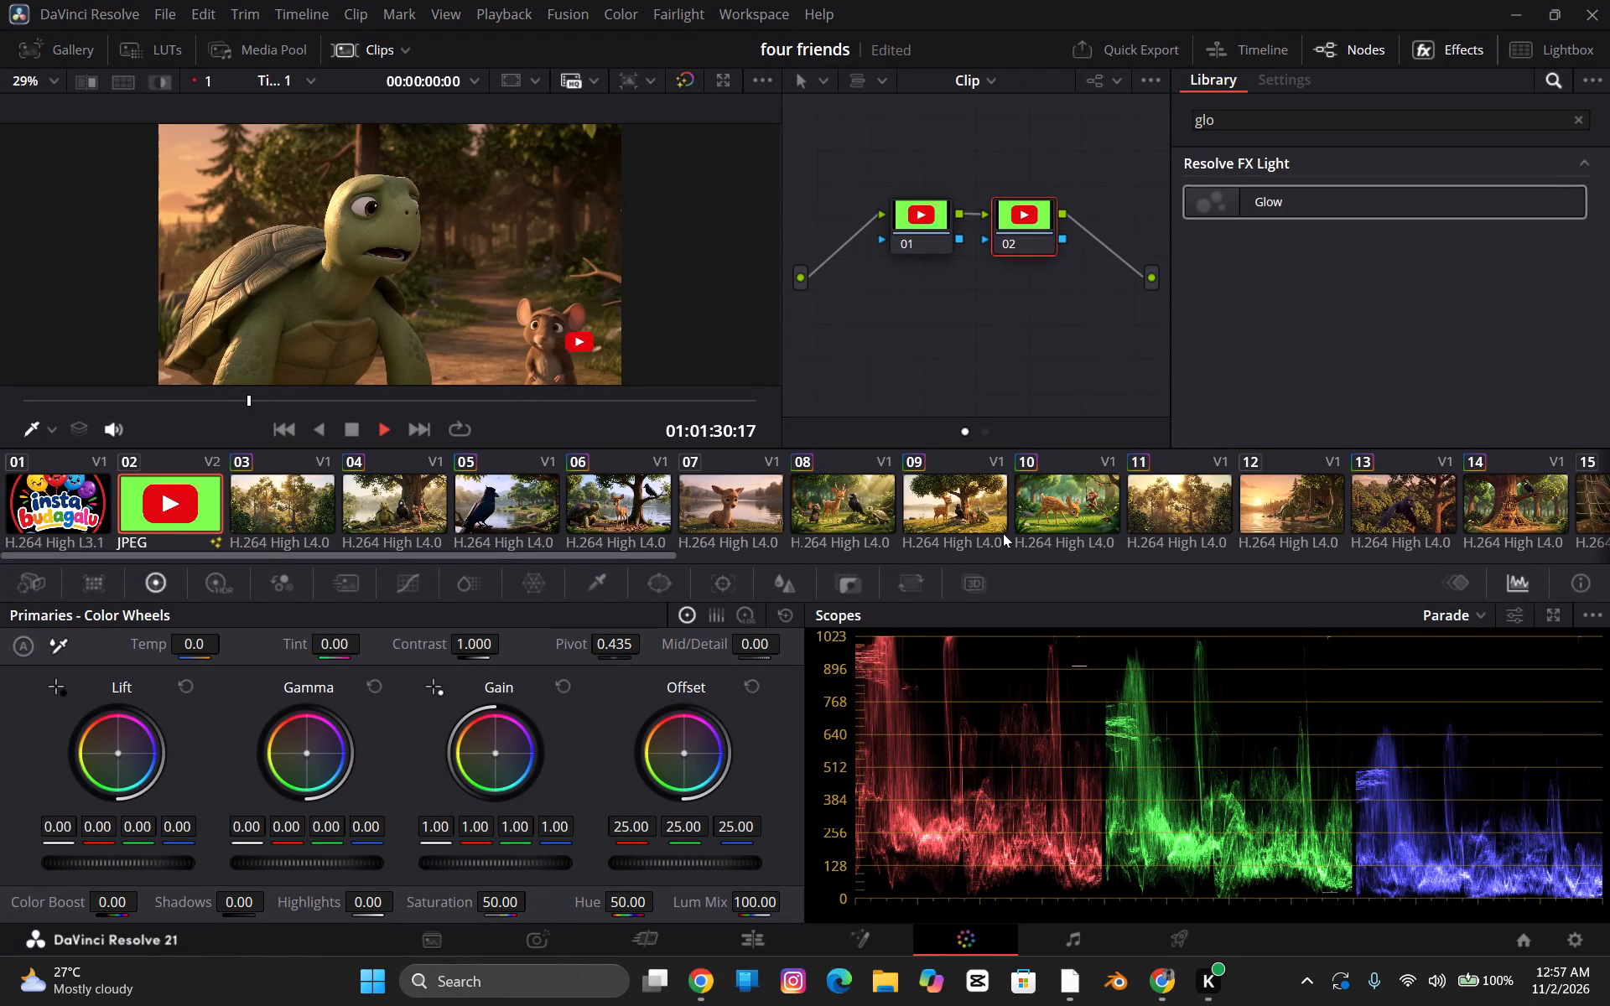
{"action": "key", "text": "space"}
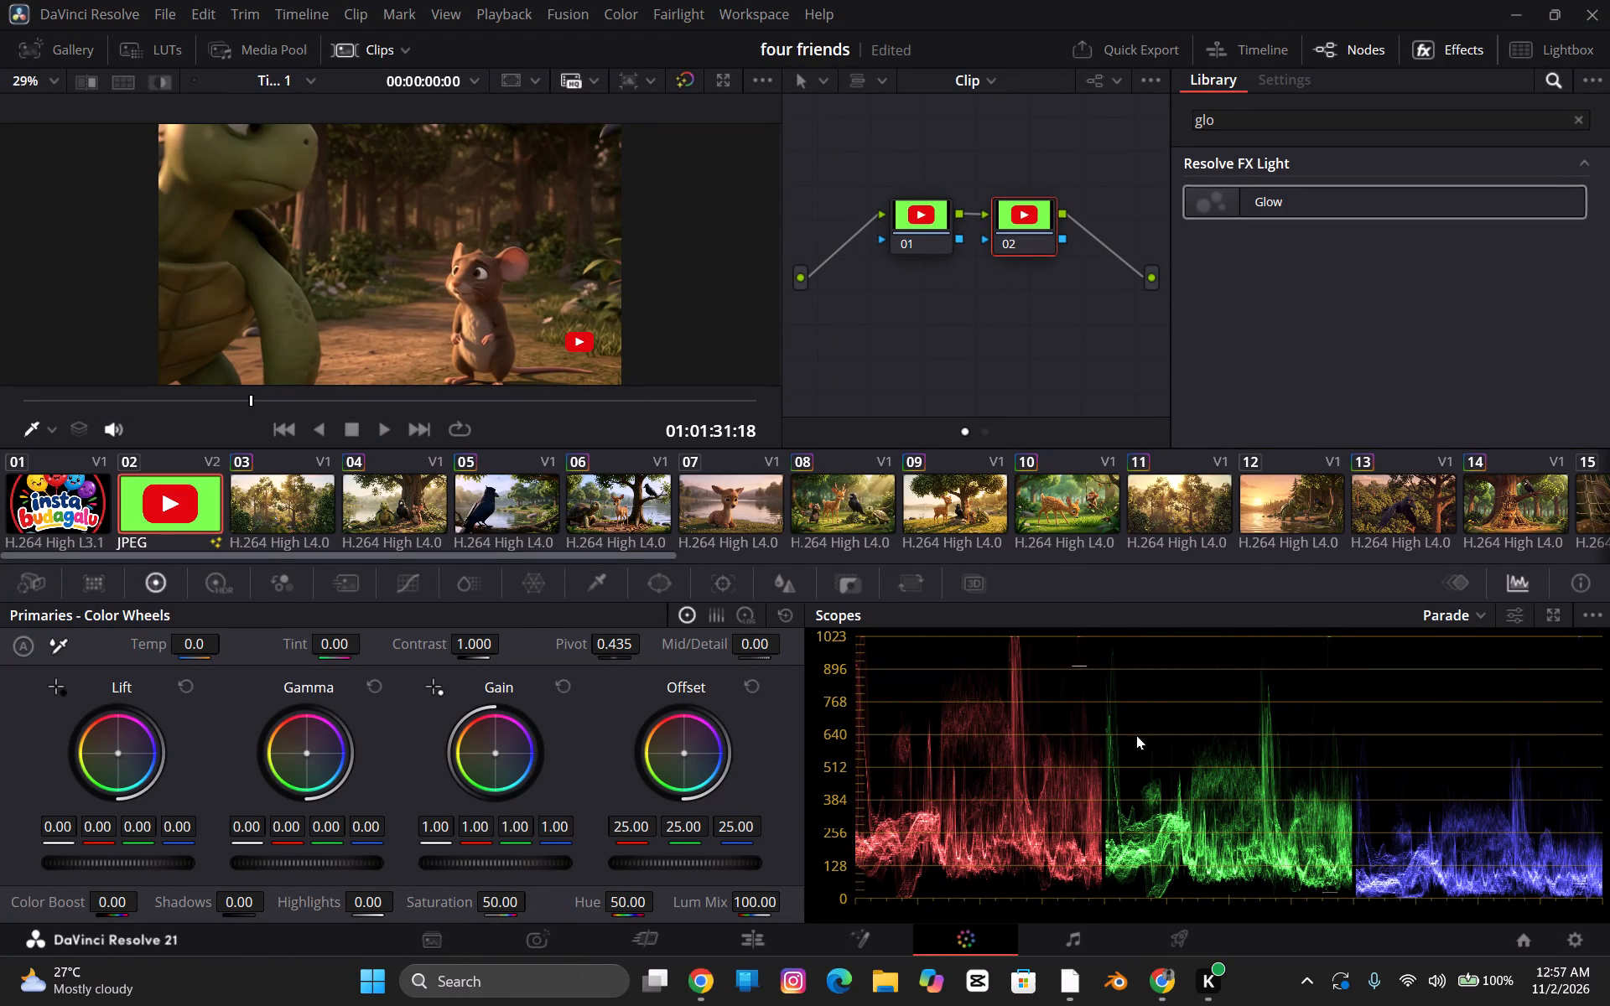
{"action": "left_click_drag", "start_coordinate": [1457, 477], "coordinate": [1277, 477]}
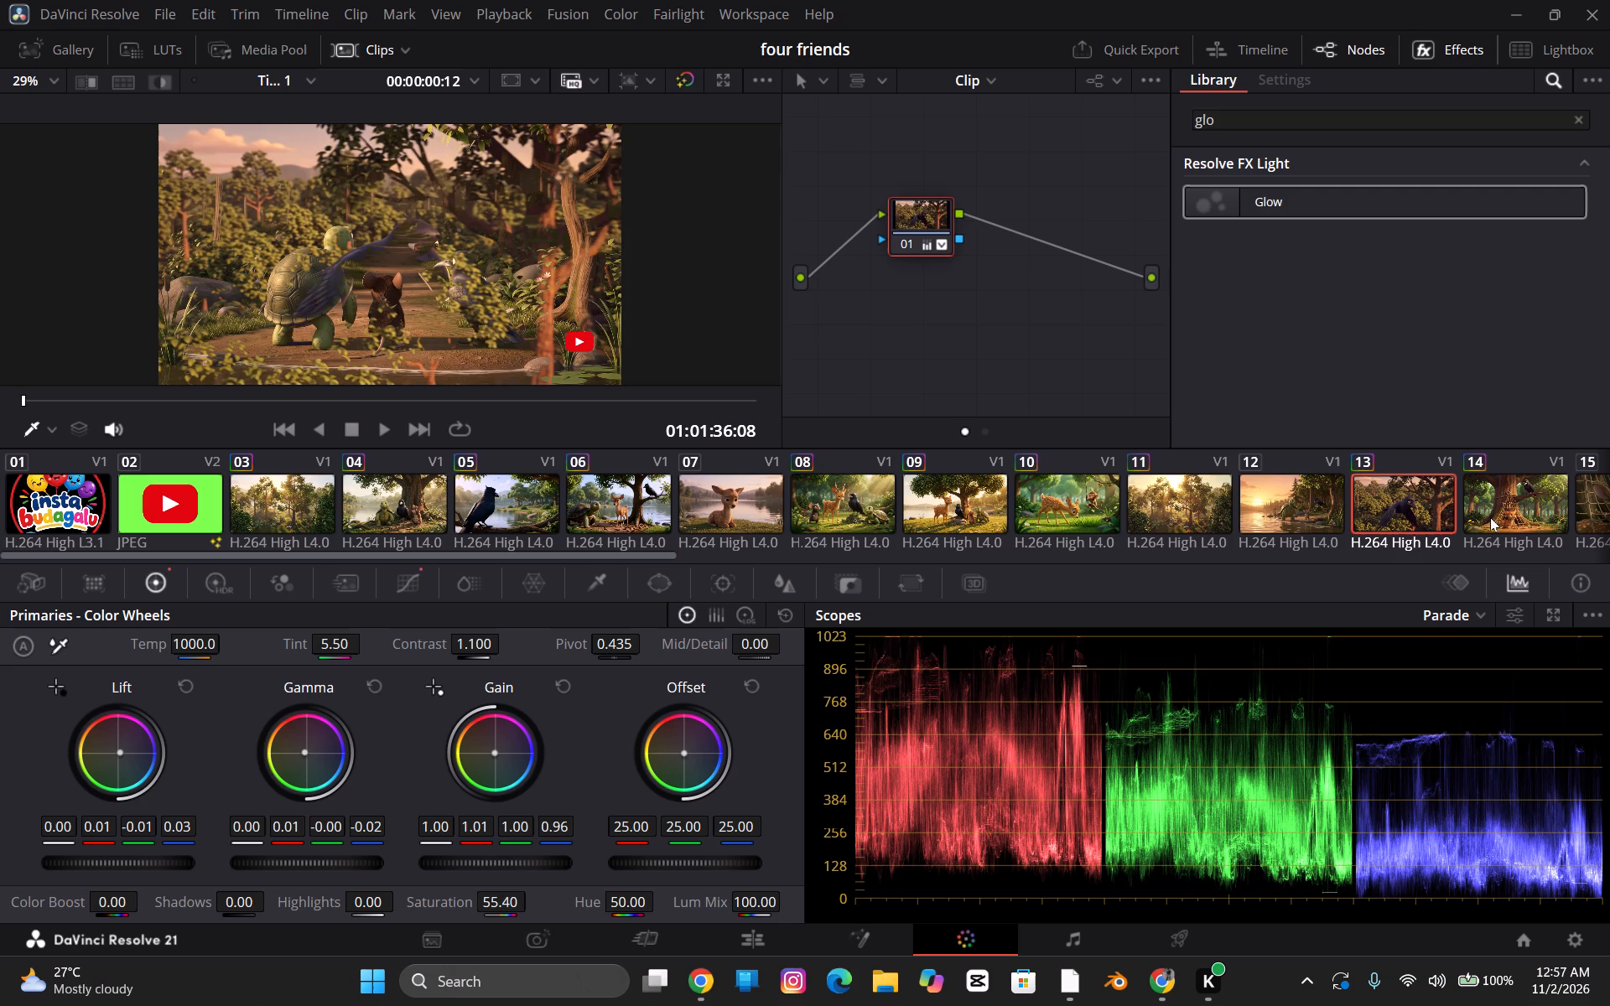
{"action": "left_click", "coordinate": [1609, 493]}
{"action": "left_click_drag", "start_coordinate": [586, 555], "coordinate": [596, 556]}
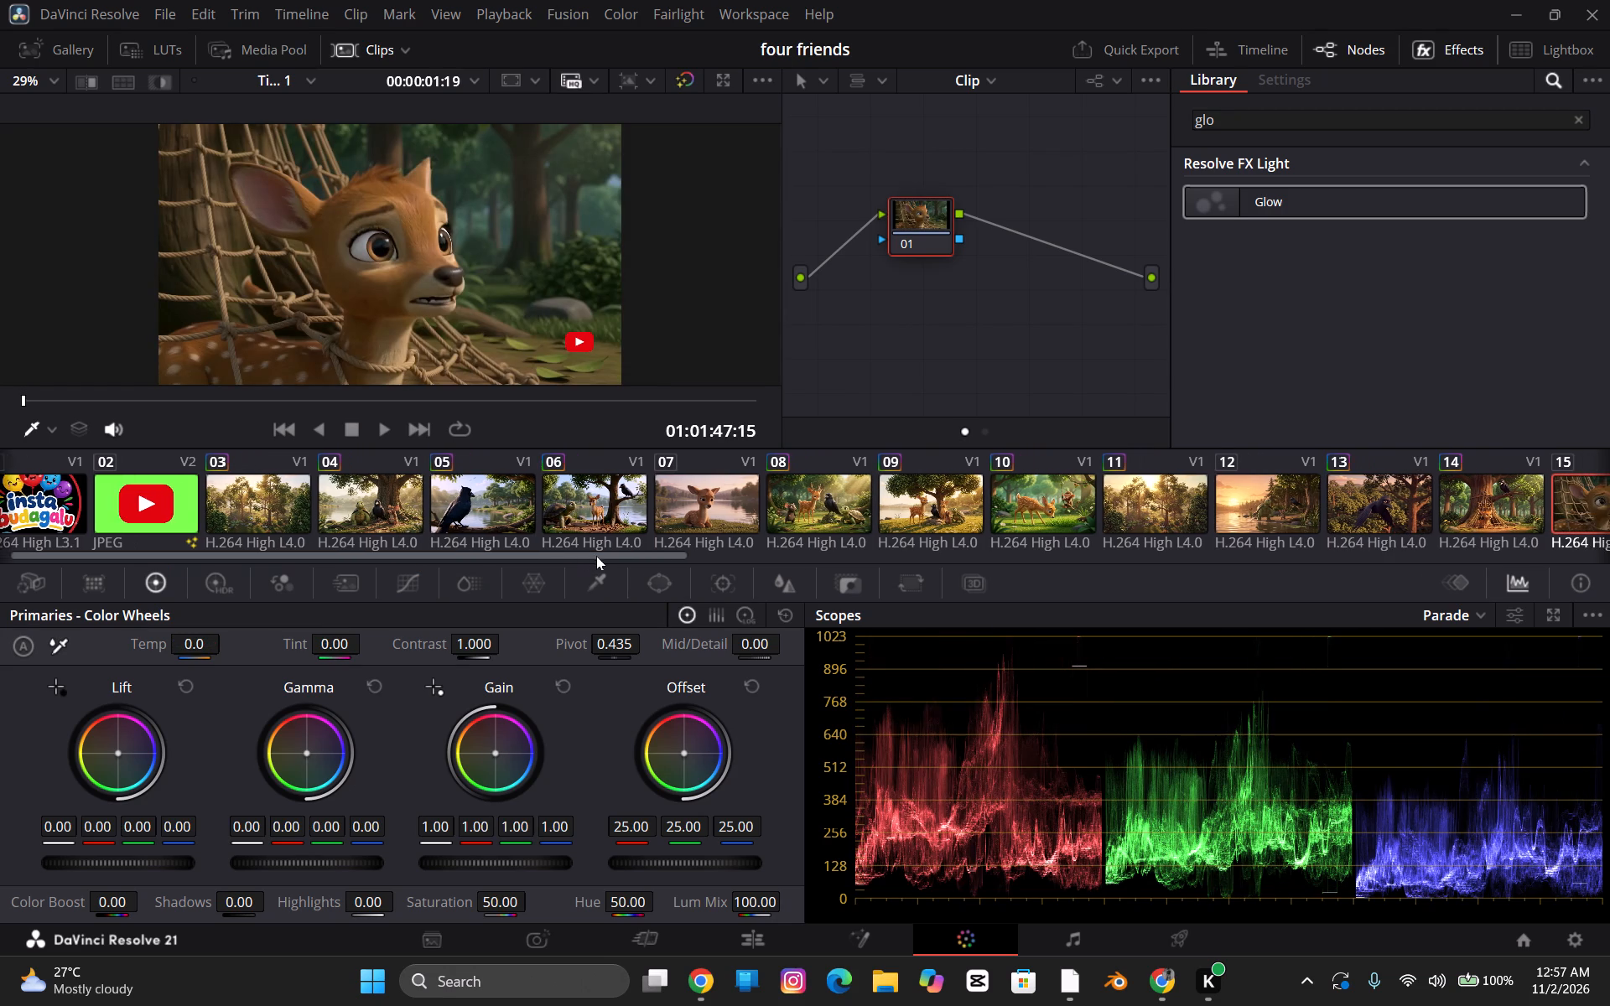
{"action": "left_click_drag", "start_coordinate": [596, 556], "coordinate": [953, 605]}
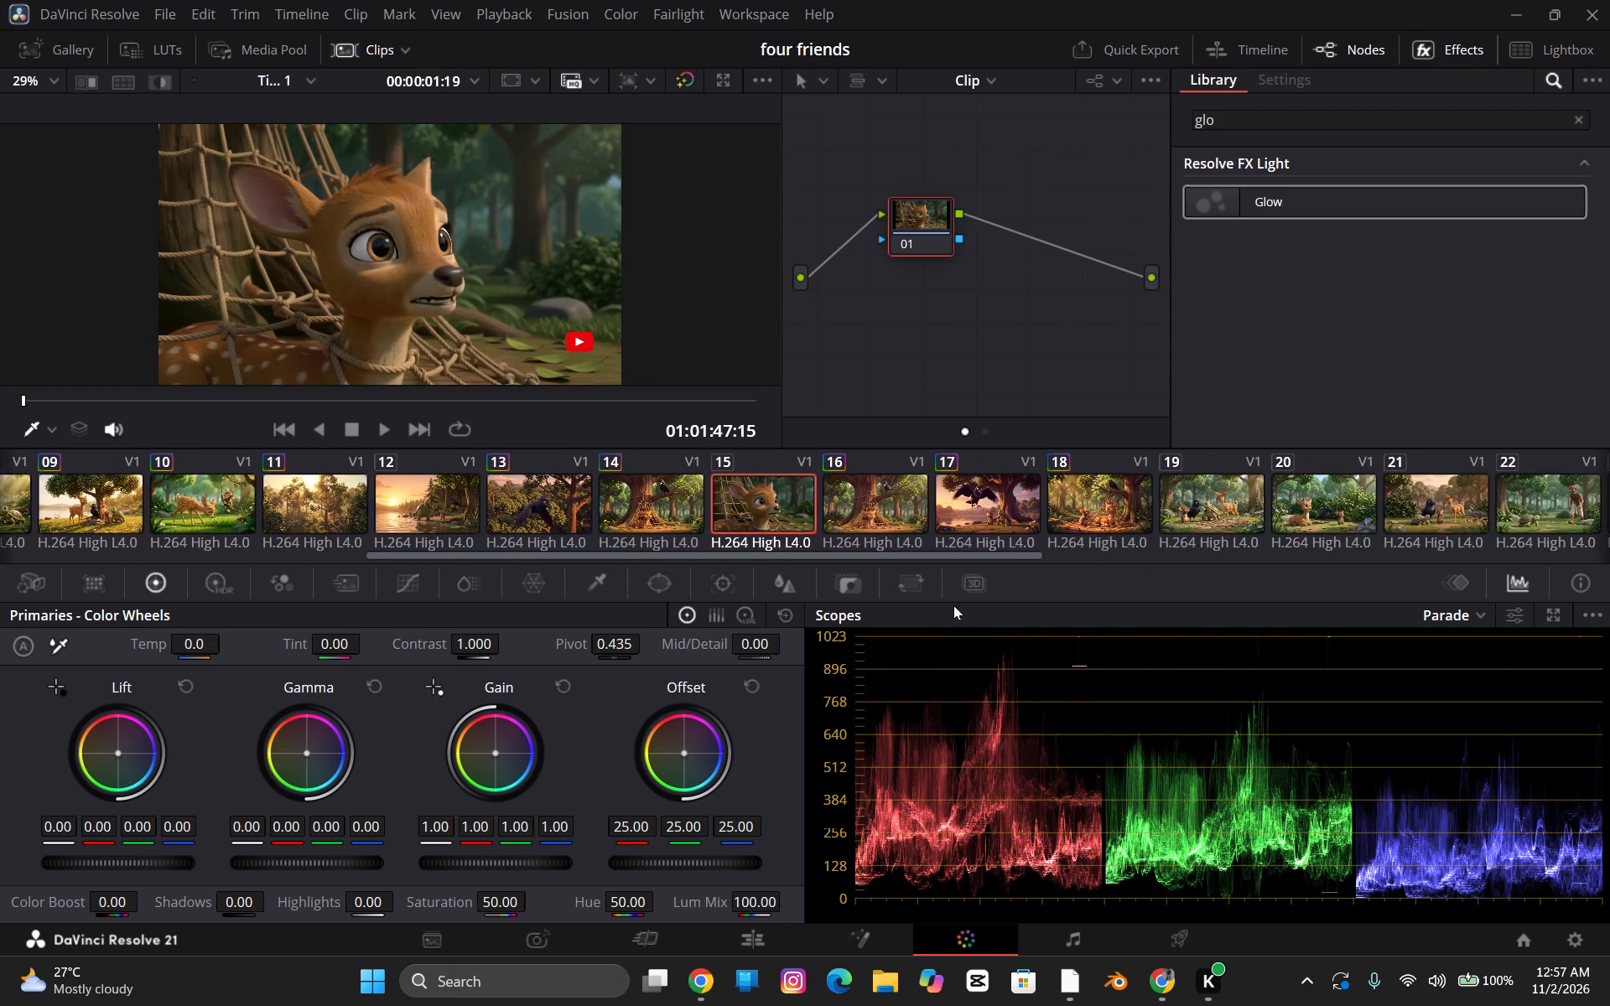
{"action": "left_click_drag", "start_coordinate": [953, 605], "coordinate": [1072, 625]}
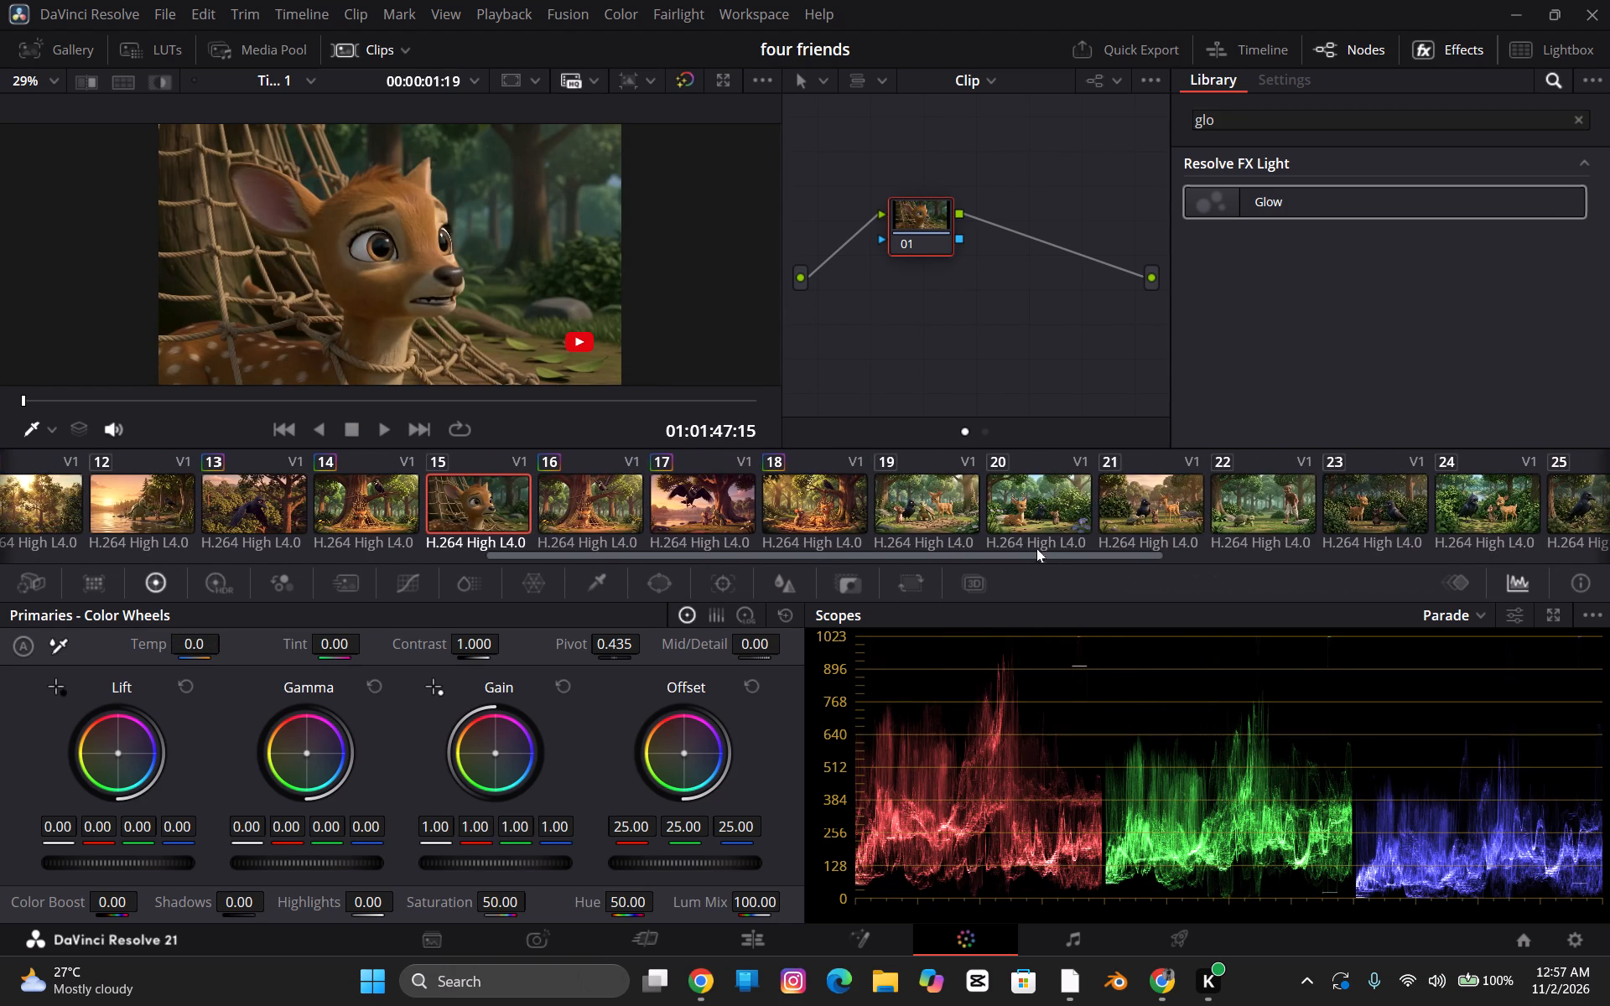
Set Temp to 300, Contrast to 1.10 and Pivot to 0.45 on clip 19, the four friends around the net.
{"action": "left_click", "coordinate": [867, 512]}
{"action": "left_click", "coordinate": [910, 512]}
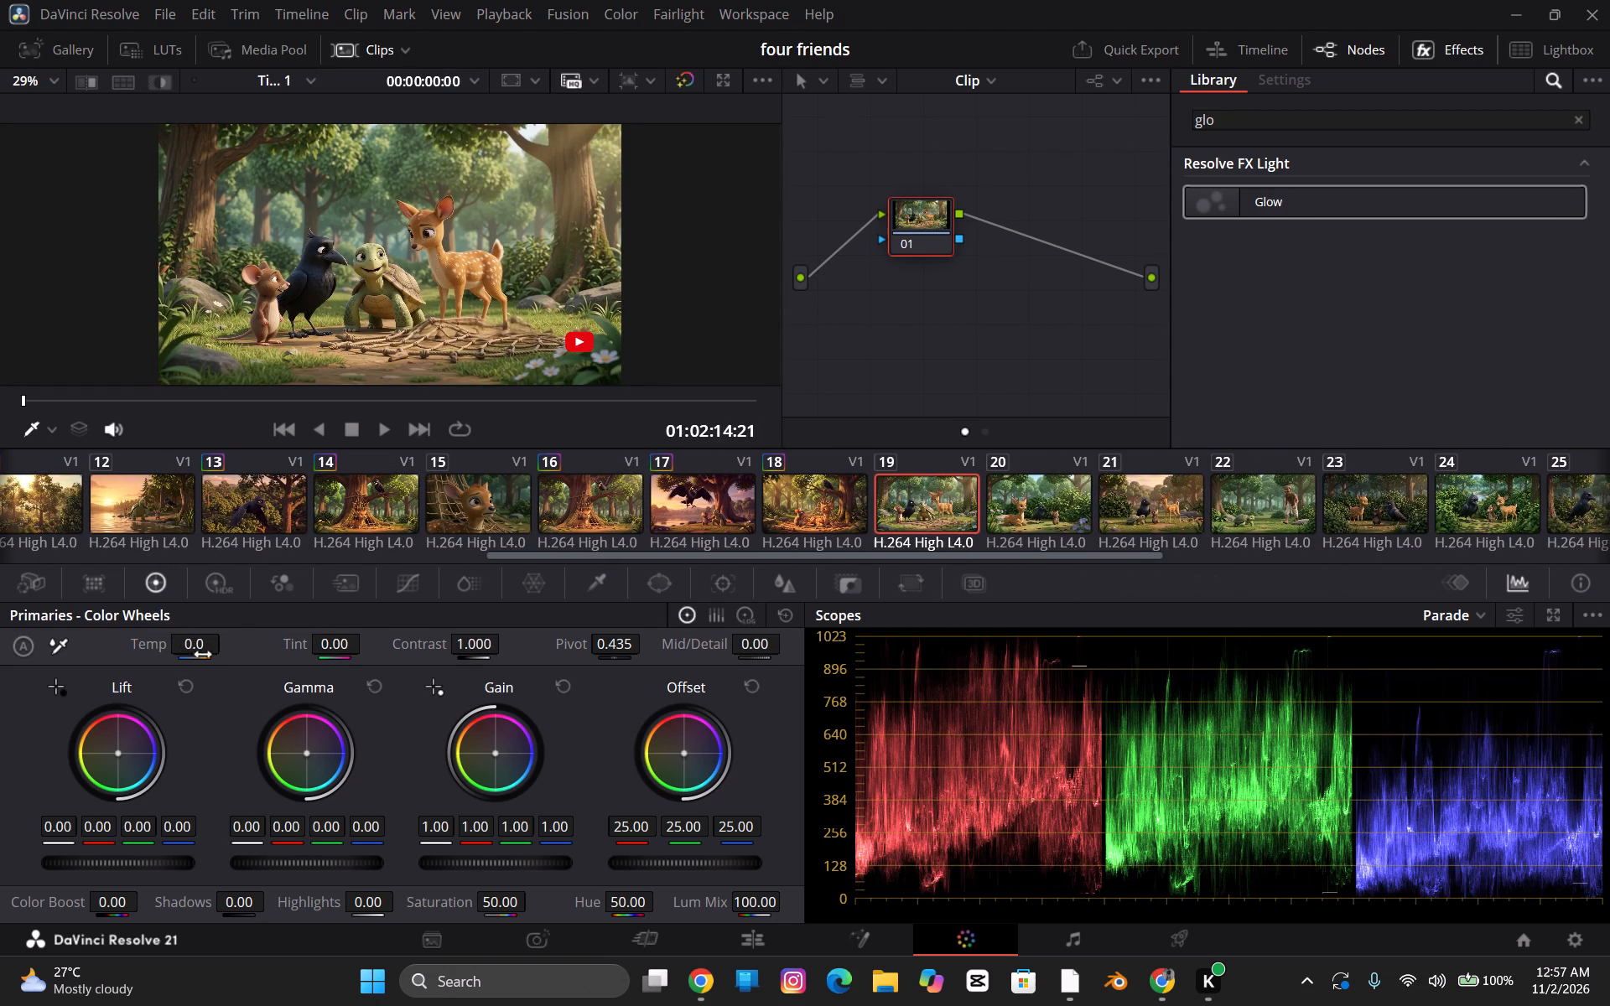
{"action": "left_click", "coordinate": [194, 637]}
{"action": "type", "text": "300"}
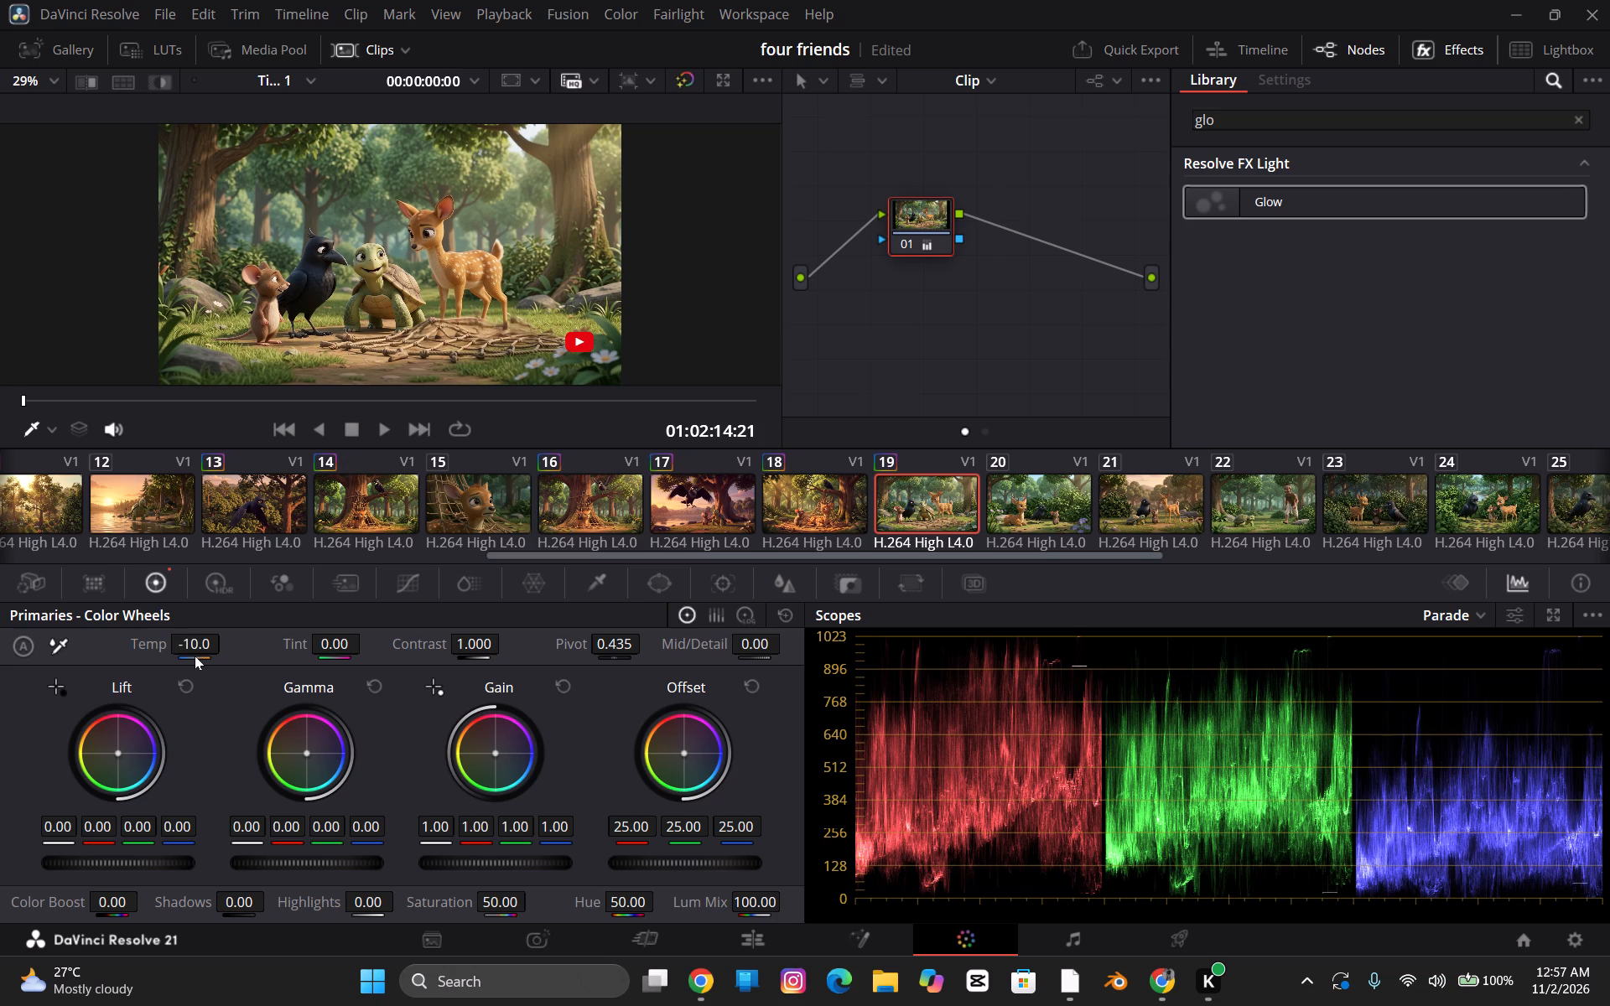
{"action": "left_click", "coordinate": [190, 653]}
{"action": "type", "text": "300"}
{"action": "left_click", "coordinate": [480, 644]}
{"action": "type", "text": "1.1"}
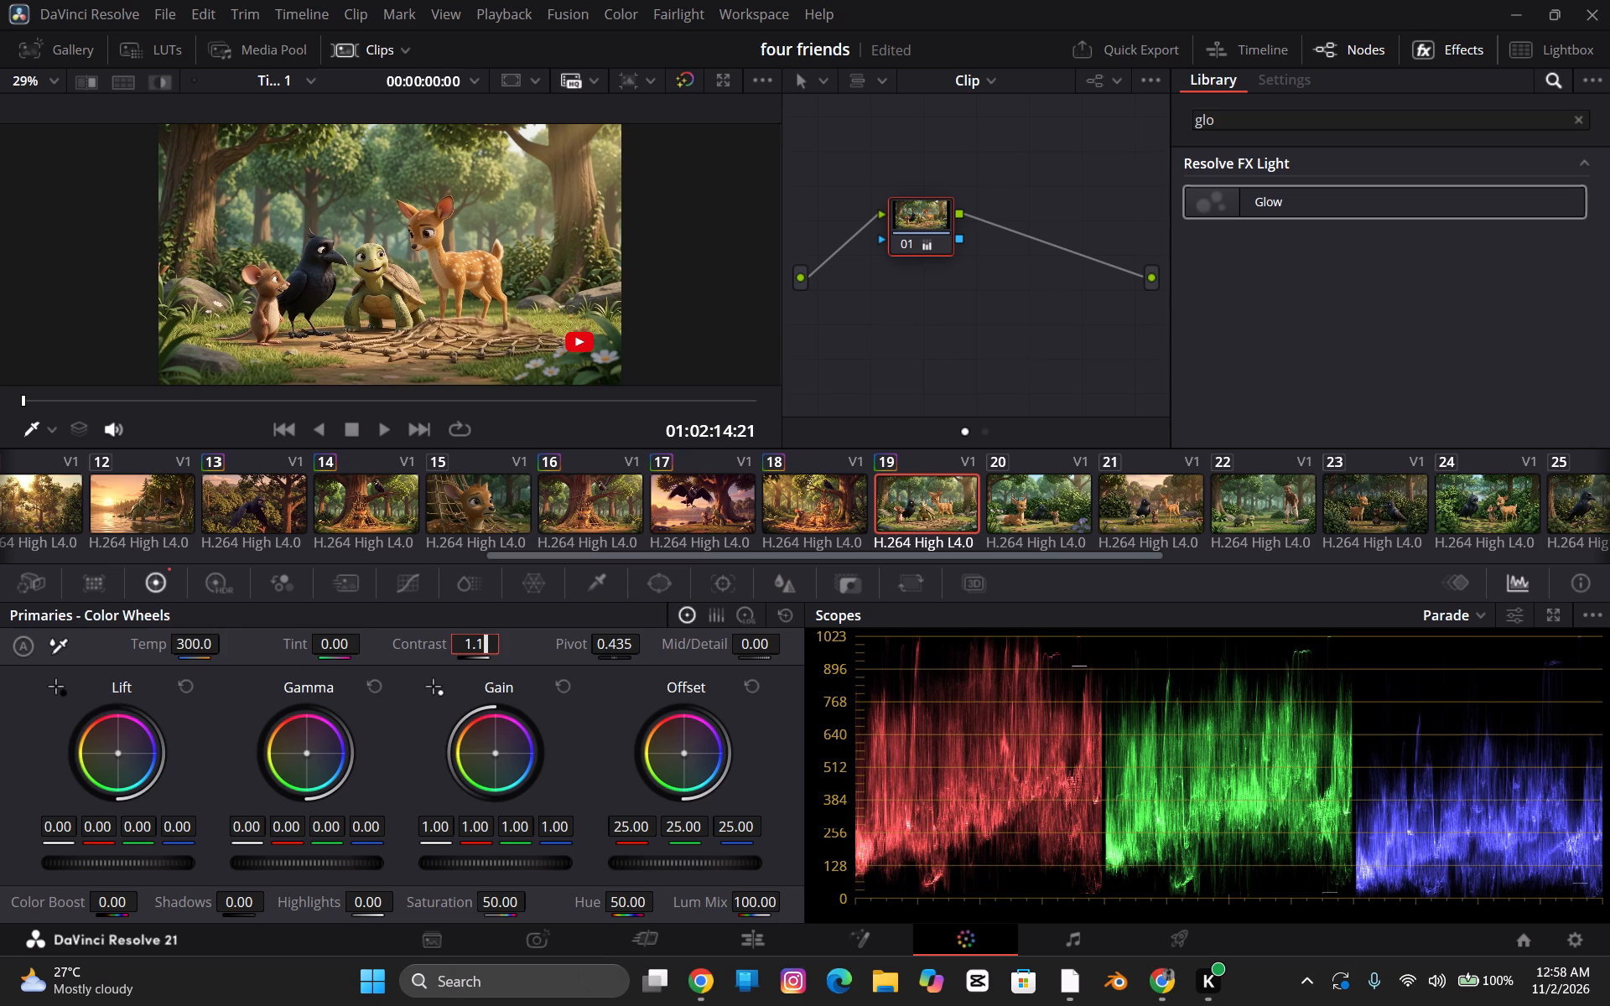
{"action": "key", "text": "Return"}
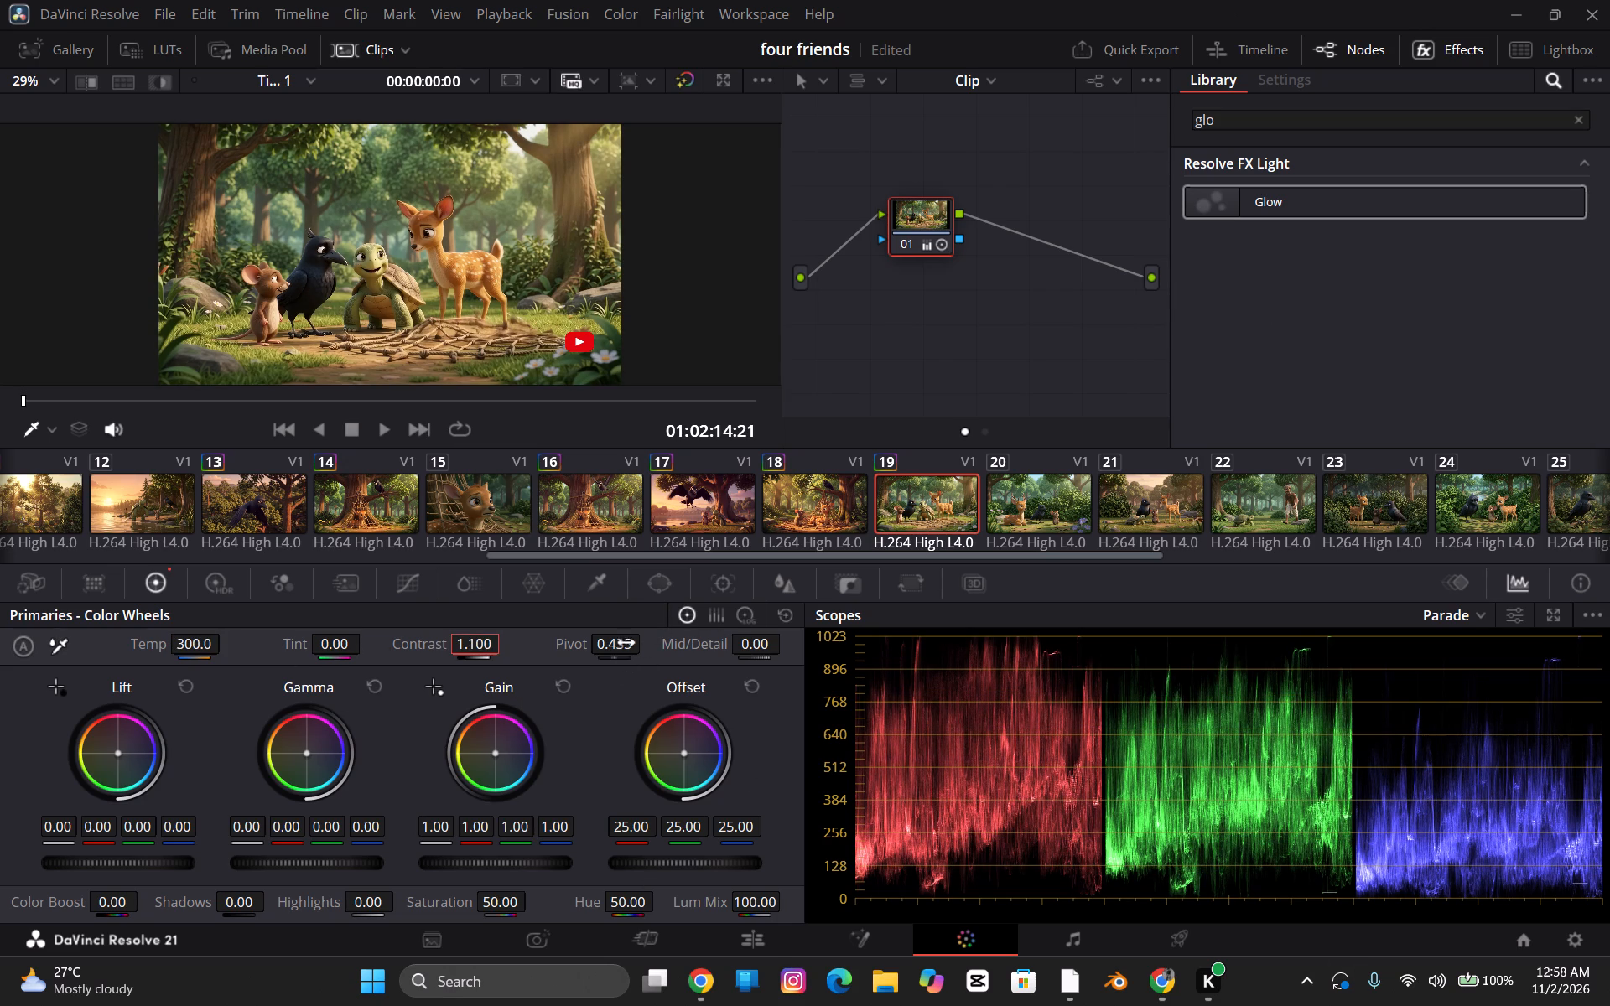
{"action": "left_click", "coordinate": [626, 643]}
{"action": "type", "text": ".45"}
{"action": "key", "text": "Return"}
Set clip 19's Saturation to 55.
{"action": "left_click", "coordinate": [504, 909]}
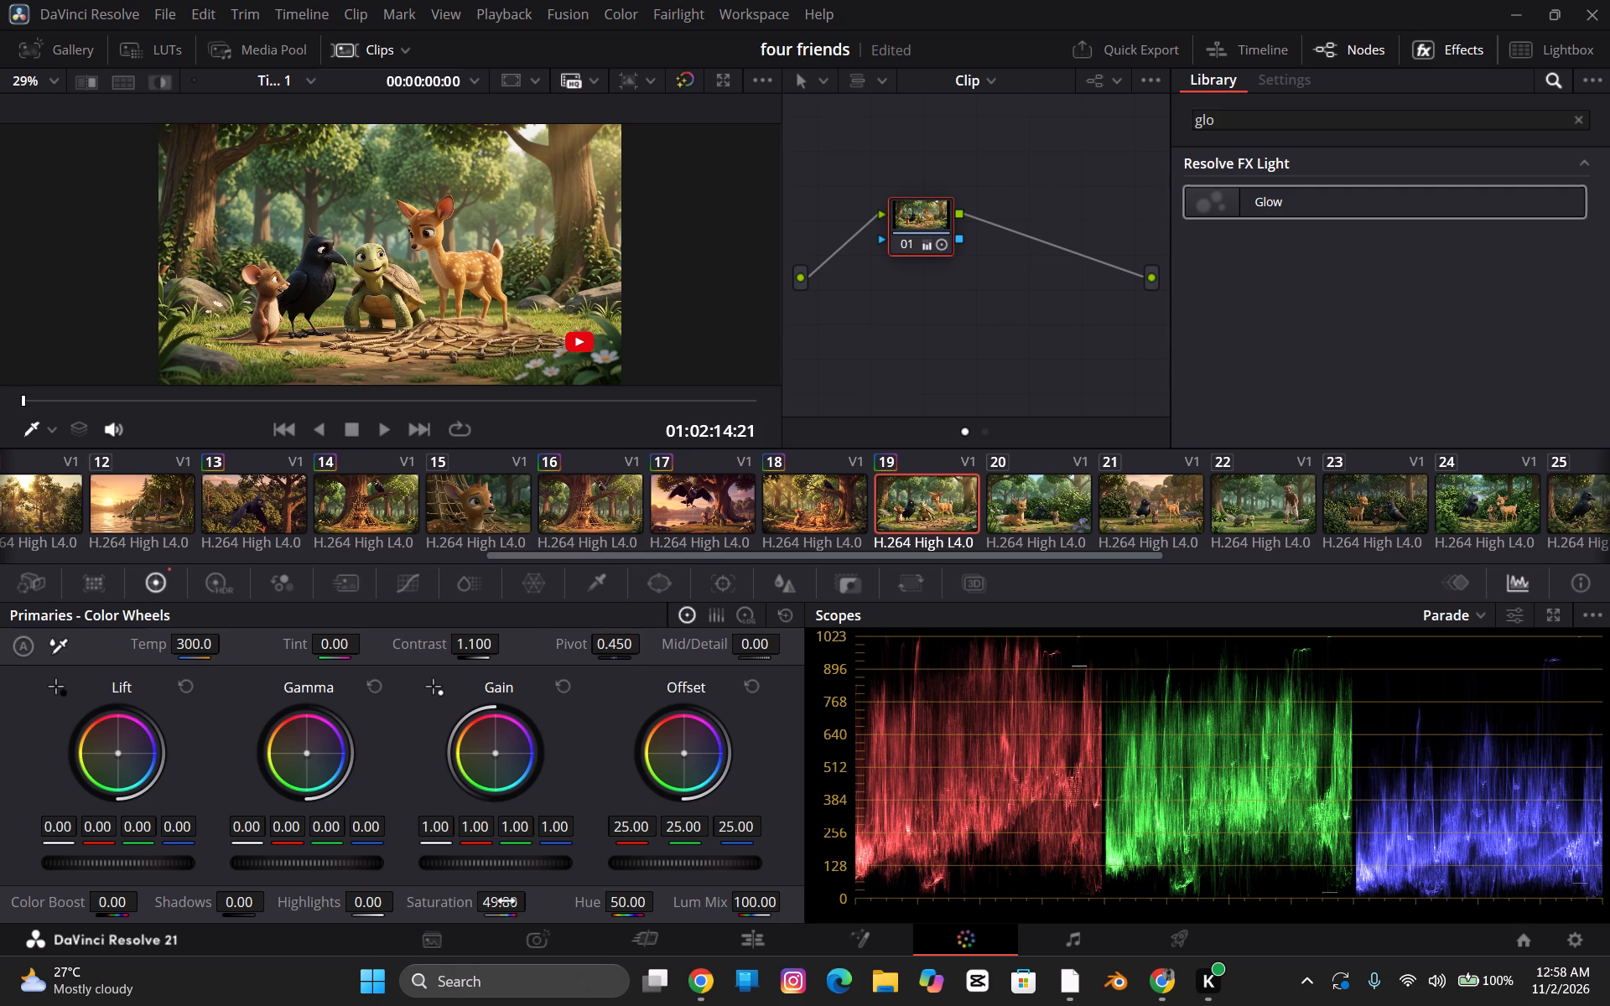
{"action": "type", "text": "55"}
{"action": "left_click", "coordinate": [507, 902]}
{"action": "type", "text": "55"}
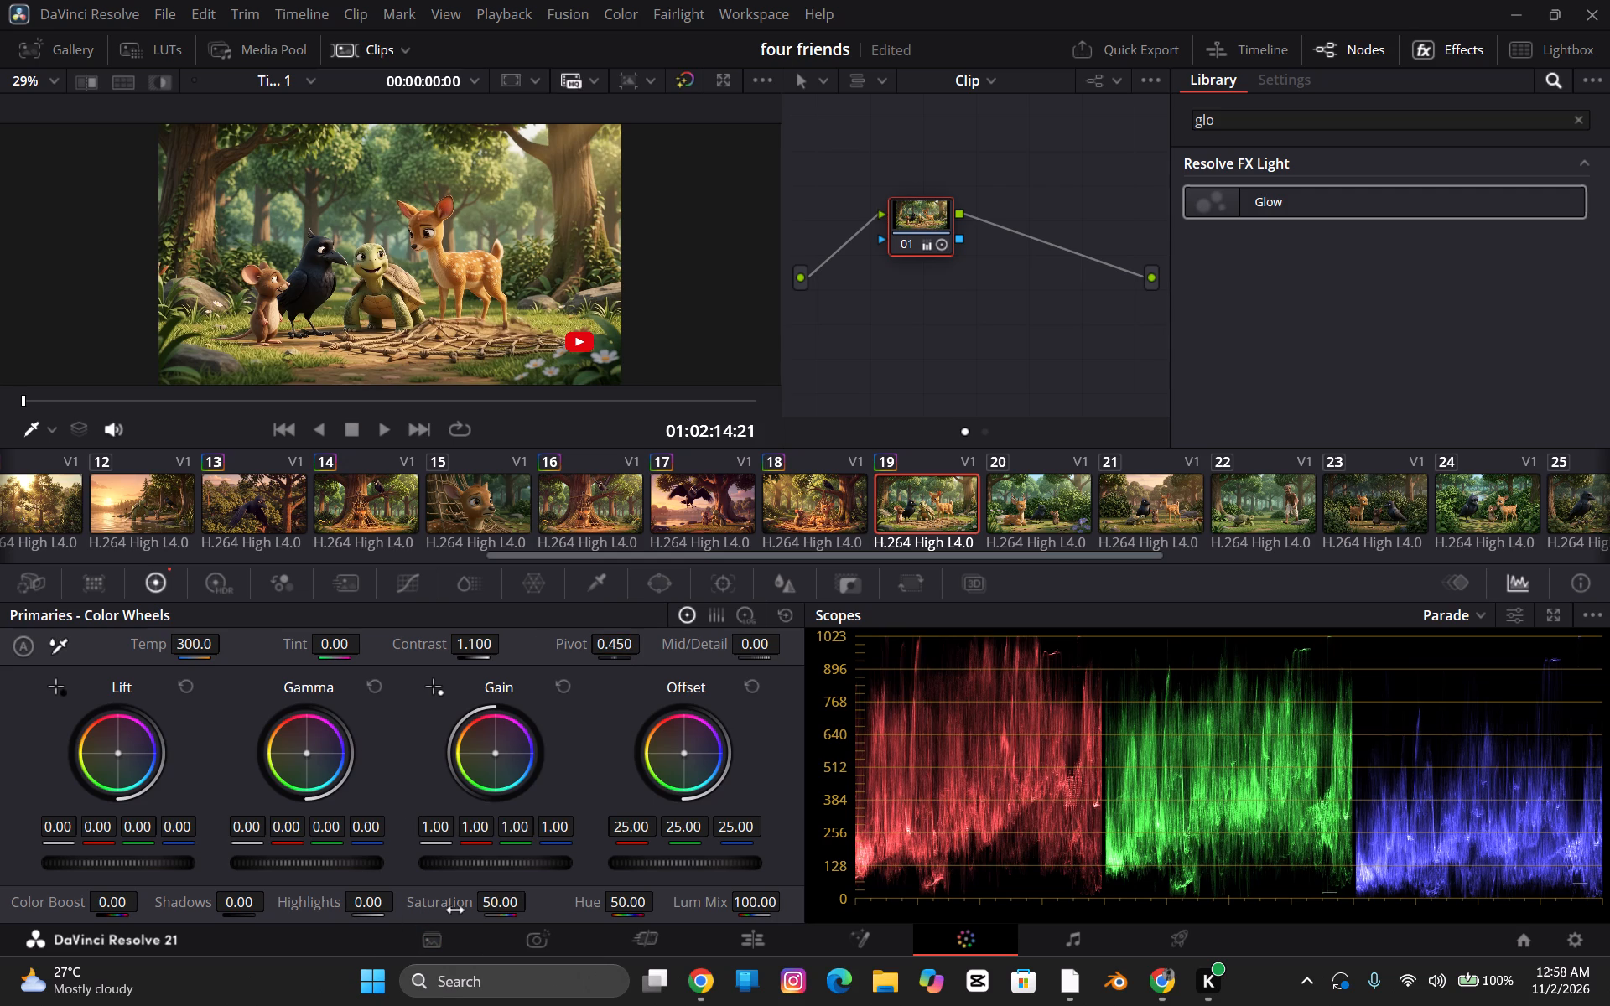
{"action": "left_click", "coordinate": [471, 912]}
{"action": "double_click", "coordinate": [488, 900]}
{"action": "type", "text": "55"}
{"action": "key", "text": "Return"}
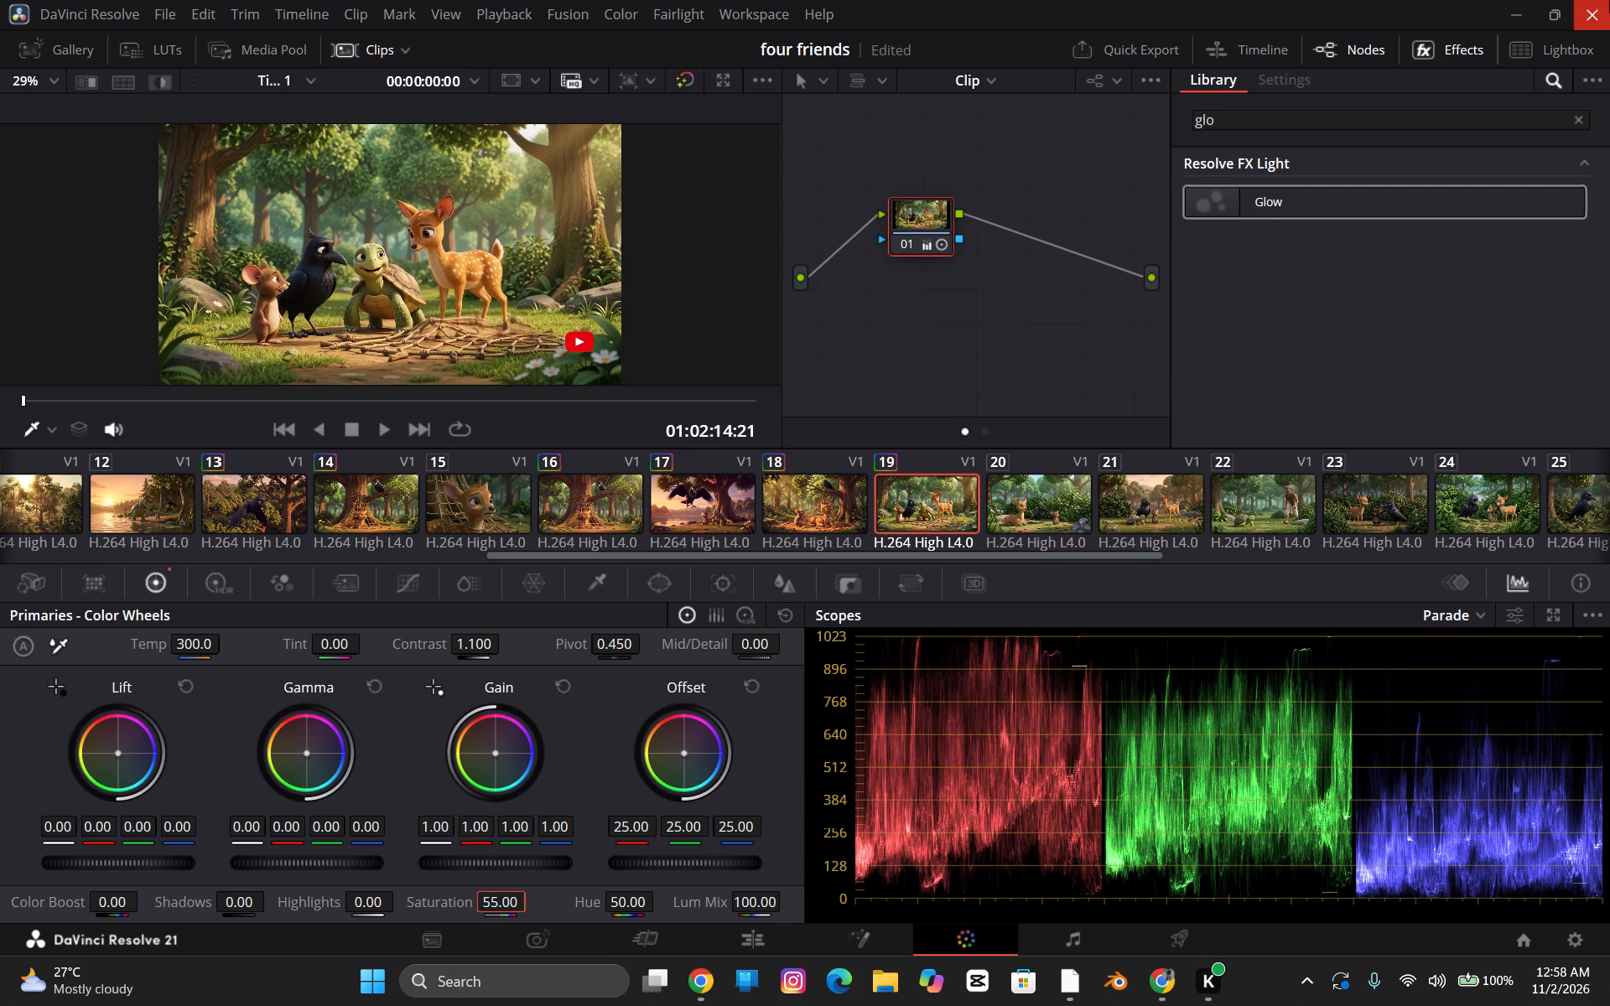
Play the start of clip 19, and play clip 20 until the hunter walks among the trees.
{"action": "key", "text": "space"}
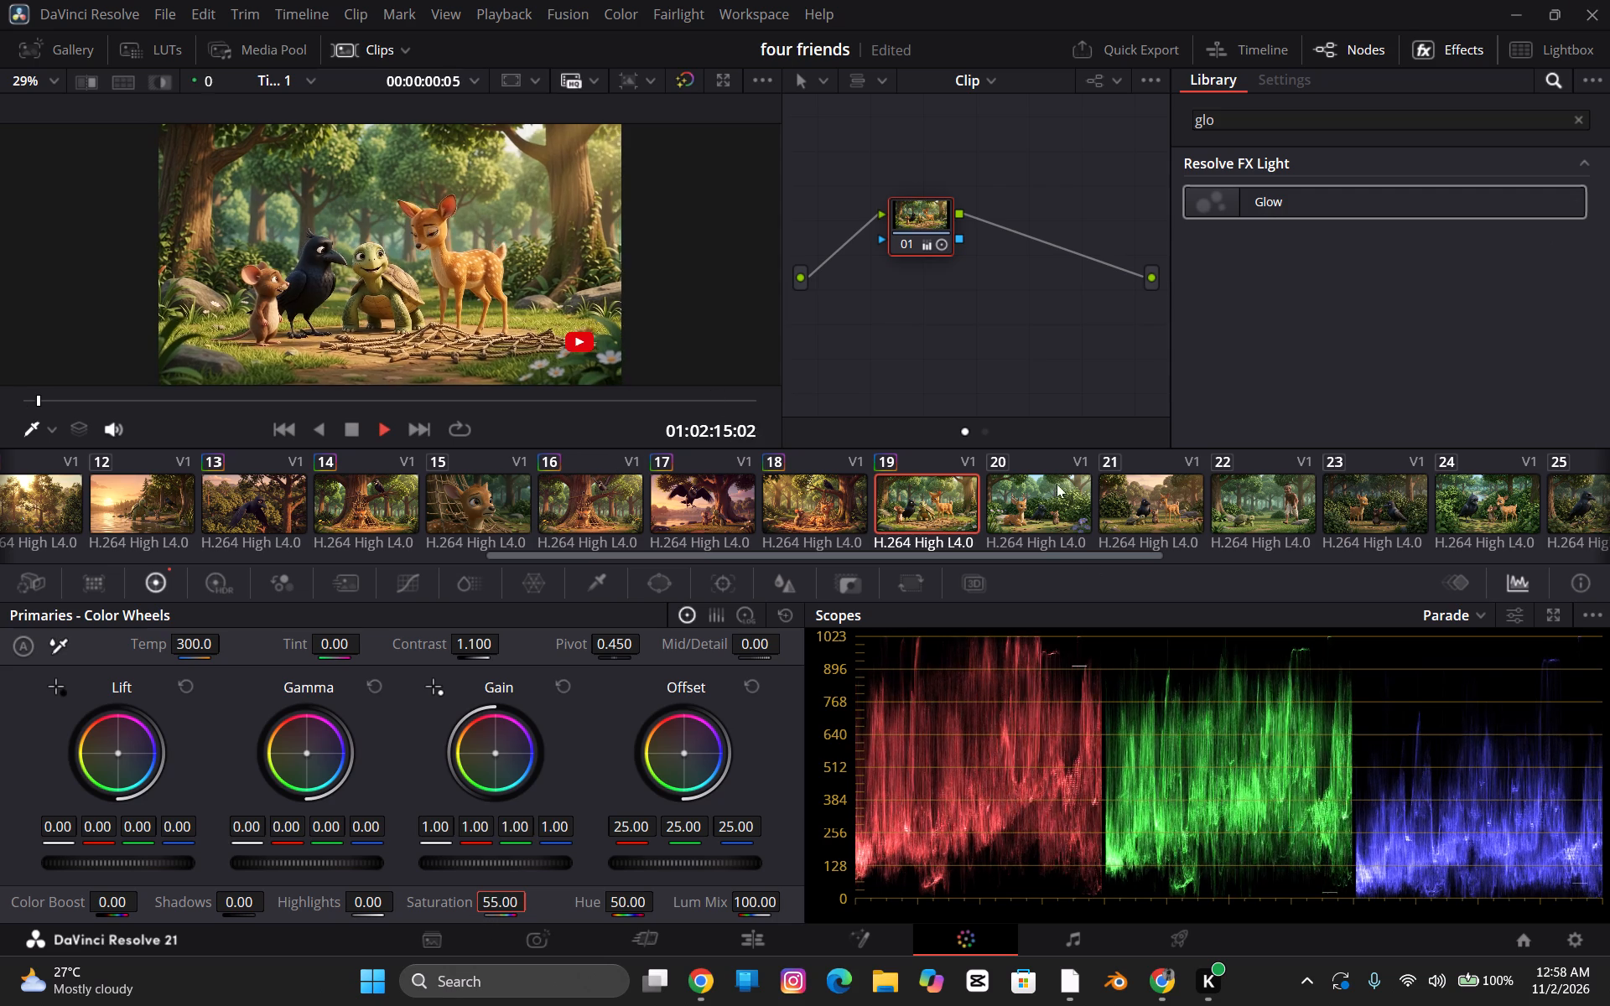
{"action": "left_click", "coordinate": [1046, 486]}
{"action": "key", "text": "space"}
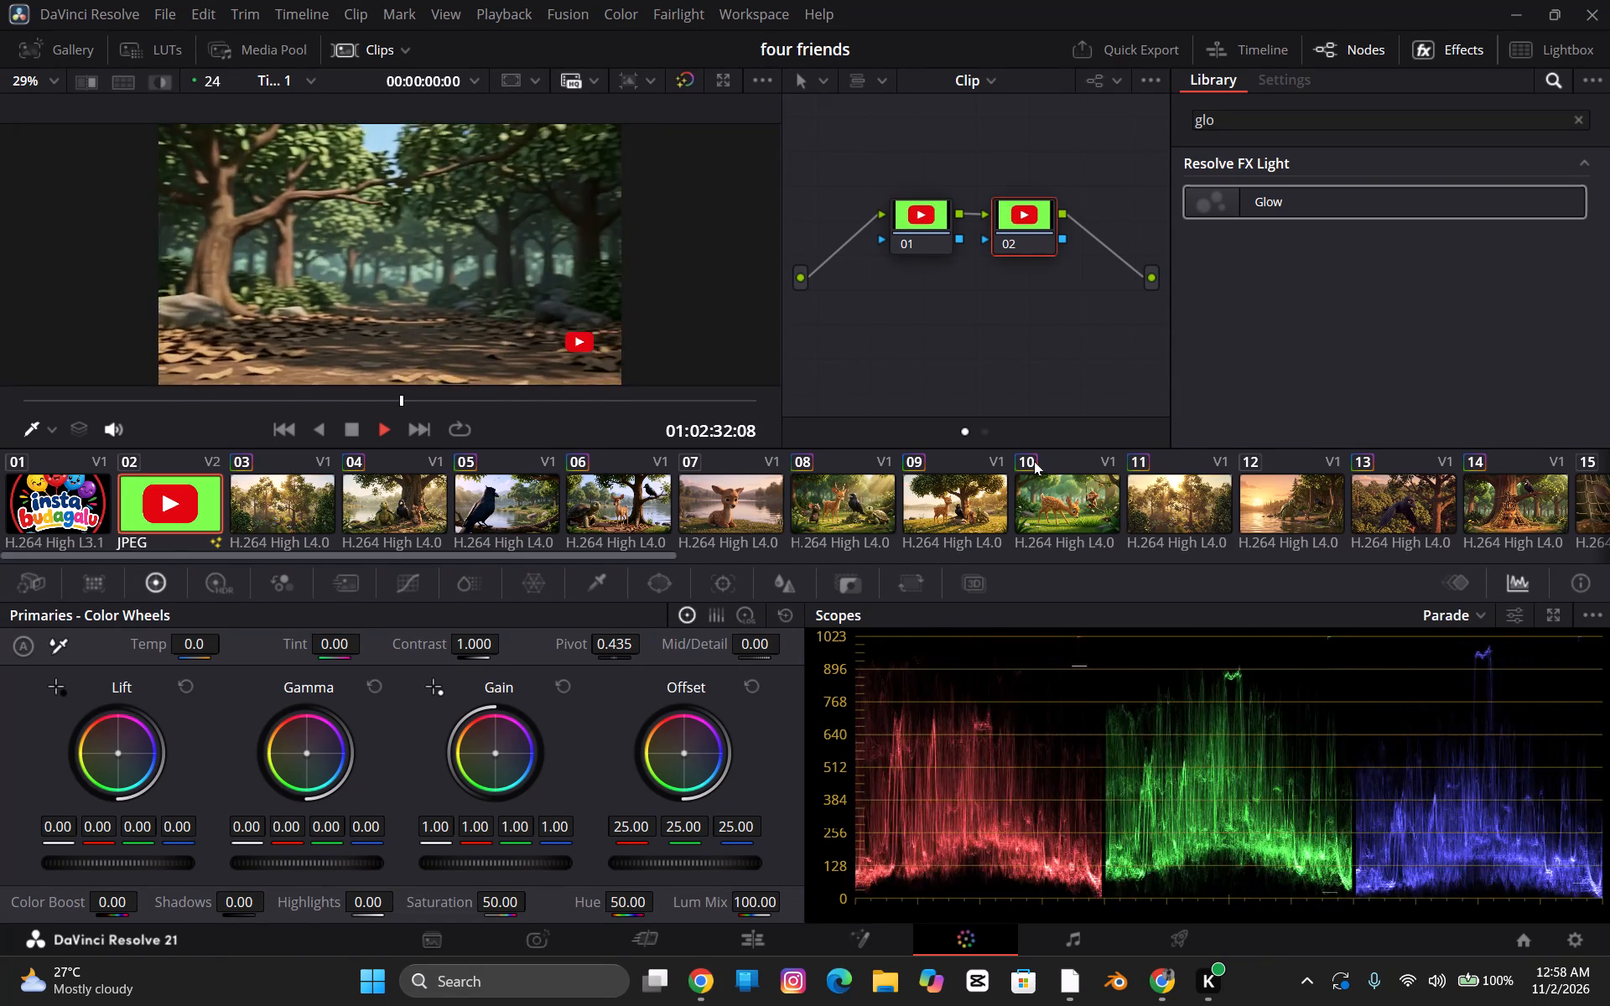
{"action": "key", "text": "space"}
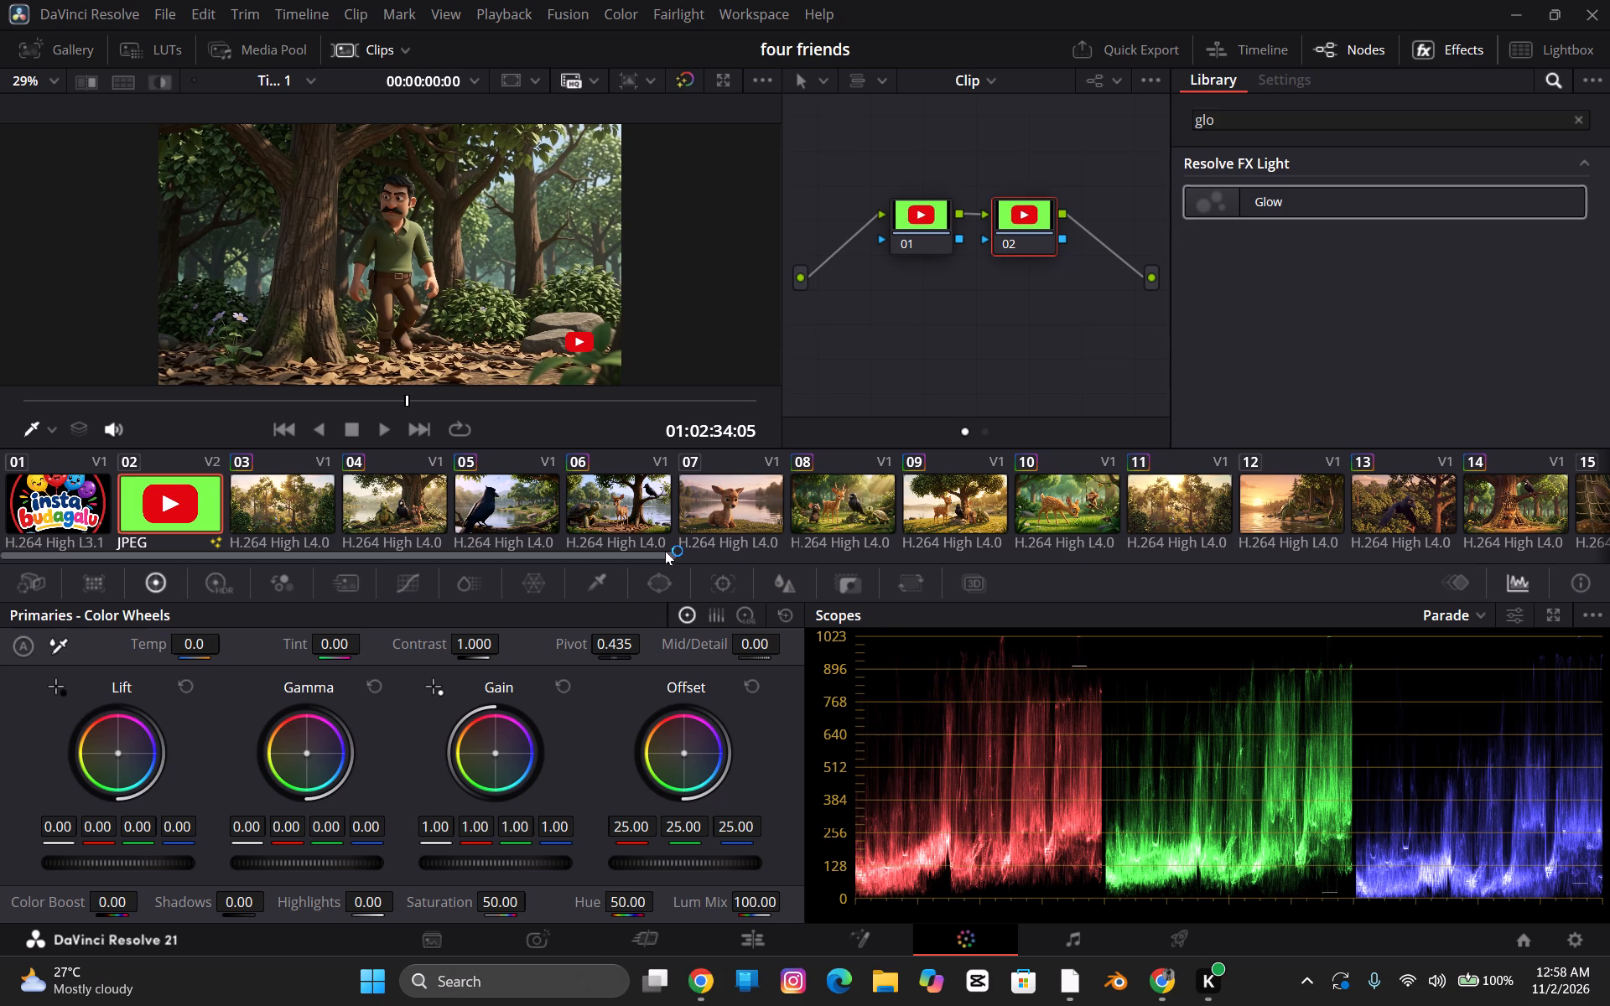
Set Temp to 300 on clip 20.
{"action": "left_click_drag", "start_coordinate": [659, 553], "coordinate": [984, 547]}
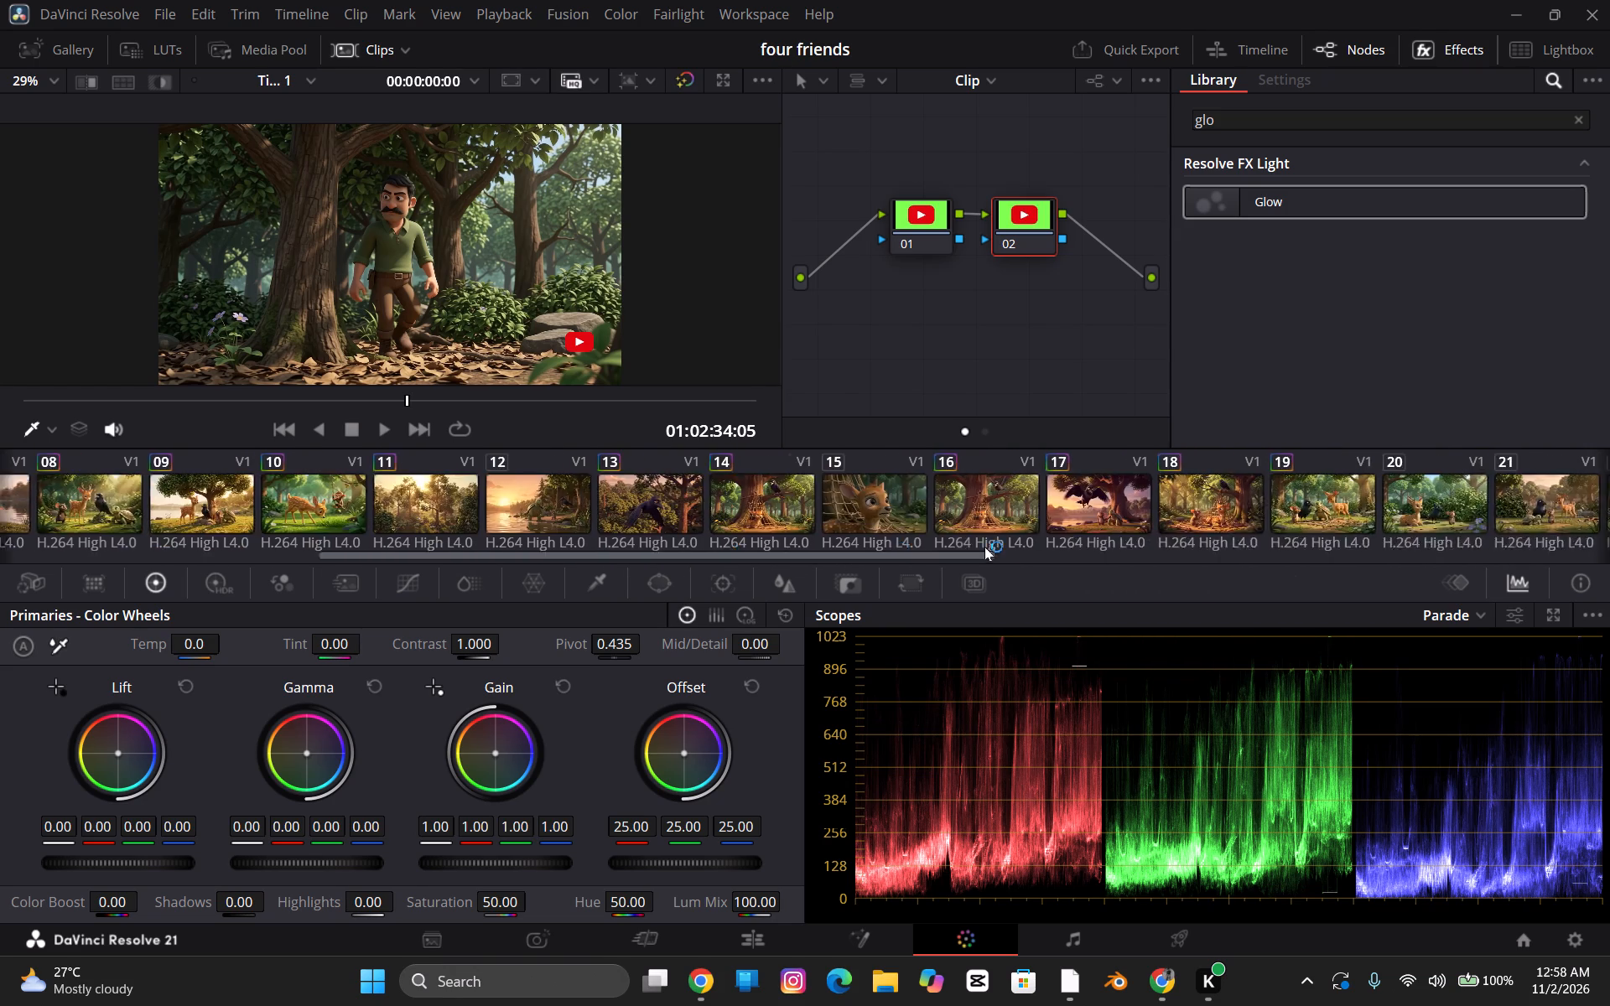
{"action": "left_click_drag", "start_coordinate": [984, 547], "coordinate": [1211, 537]}
{"action": "left_click", "coordinate": [849, 501]}
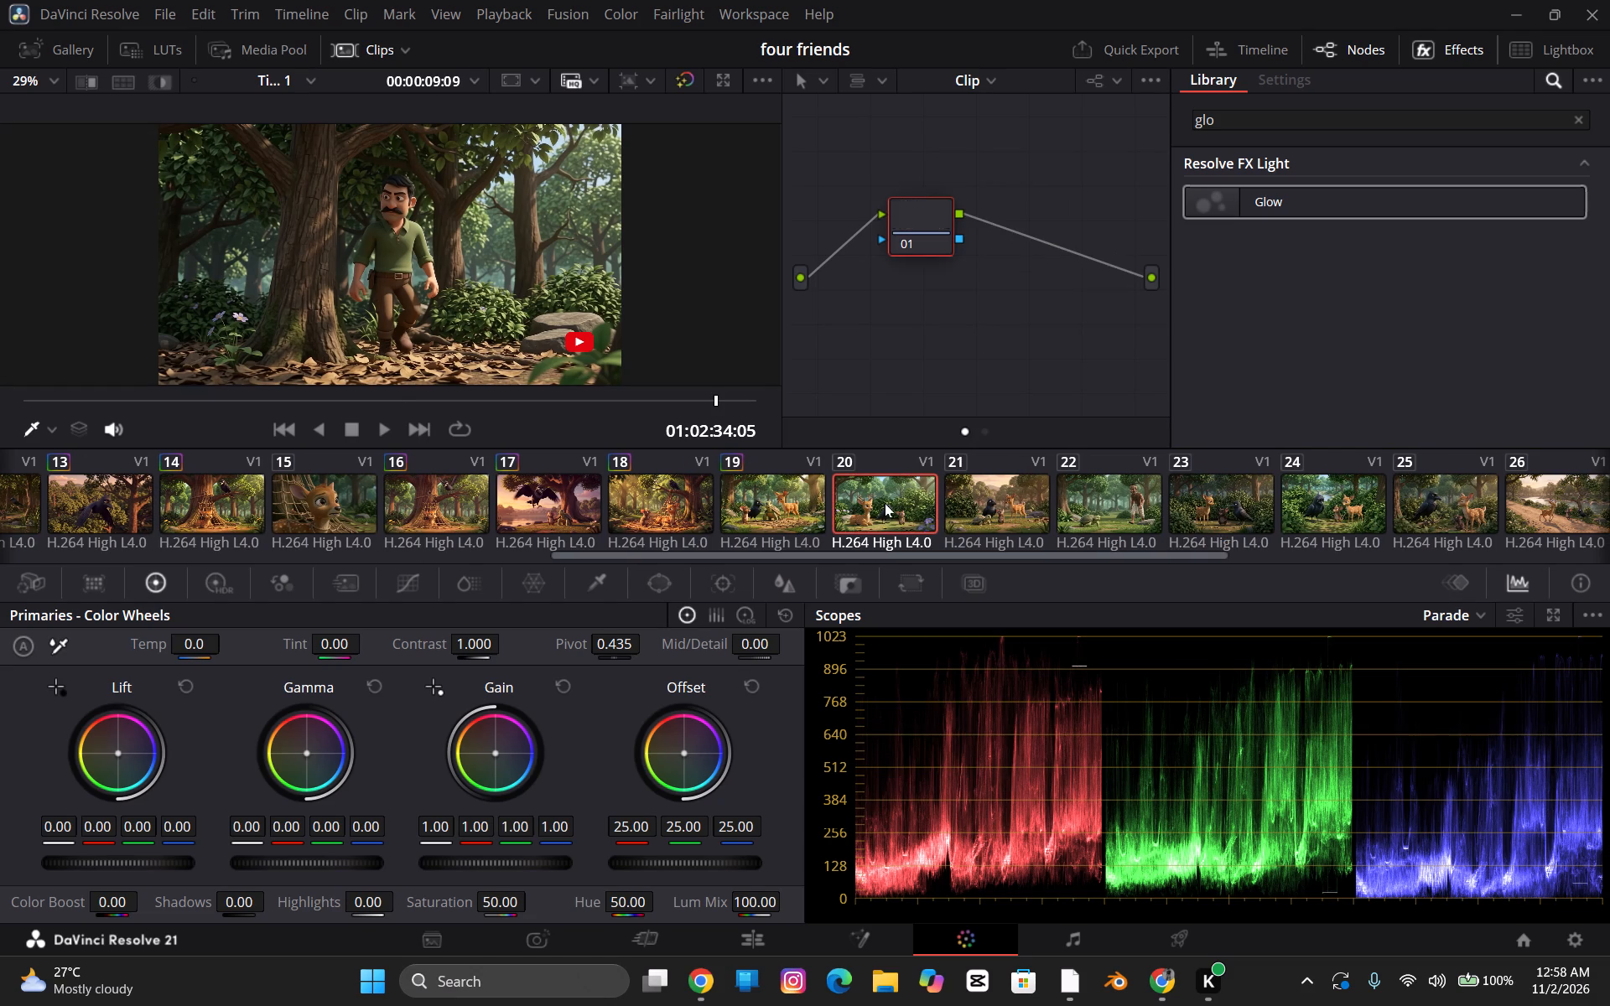
{"action": "left_click", "coordinate": [200, 642]}
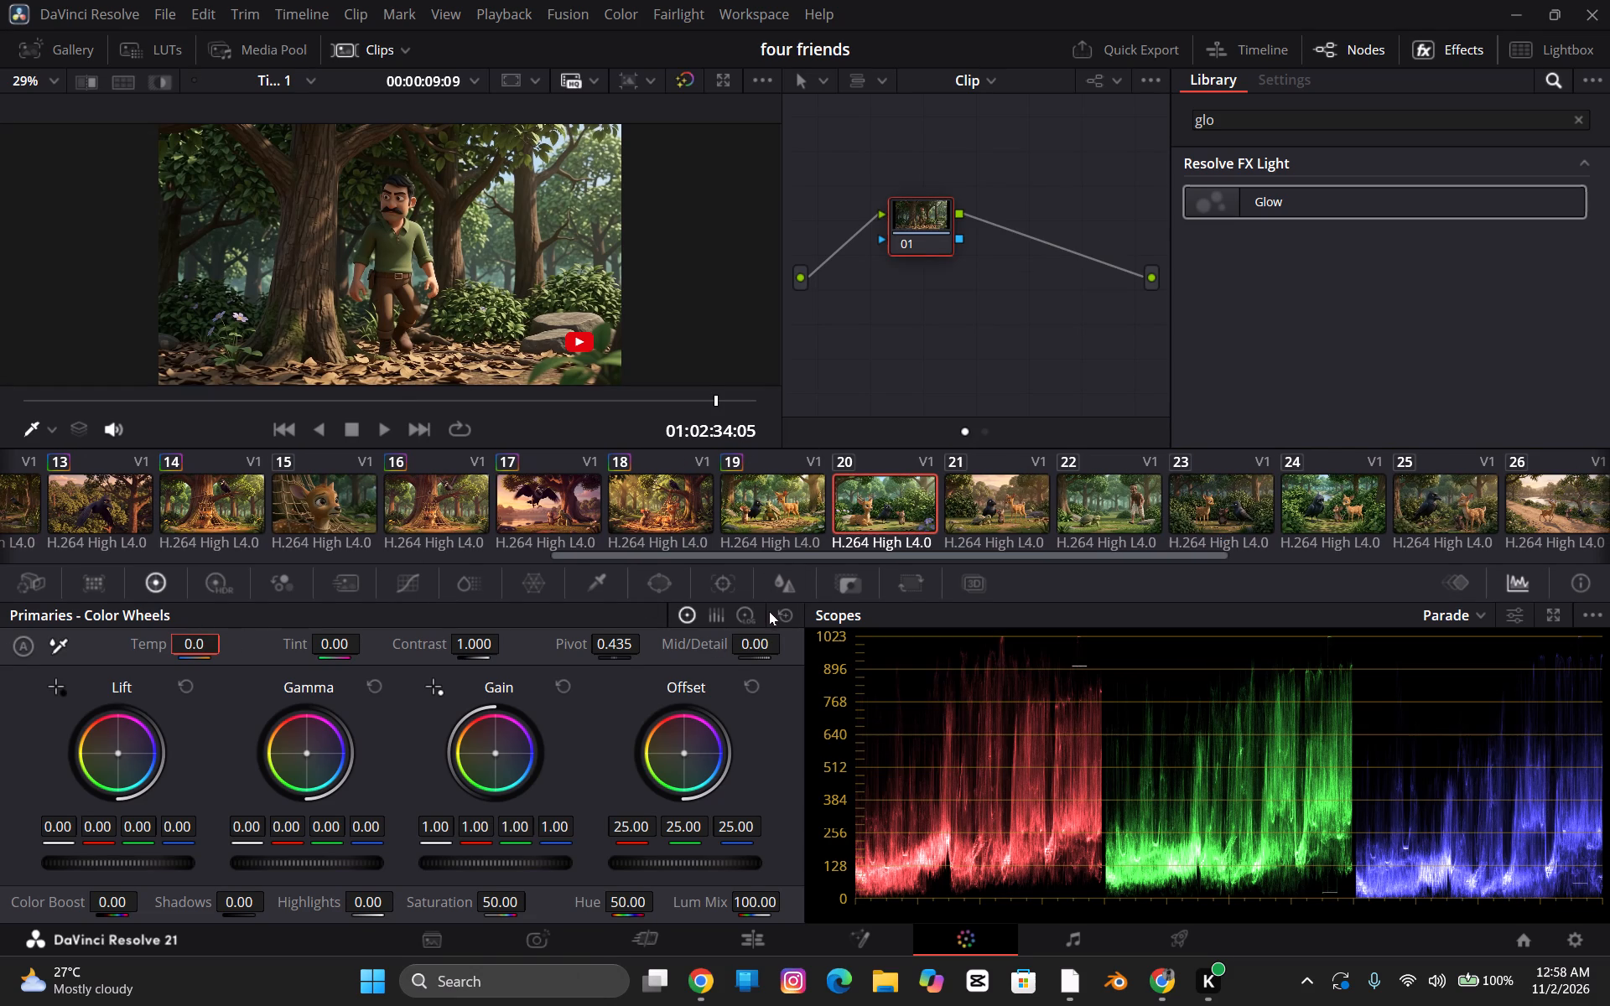
{"action": "type", "text": "300"}
{"action": "key", "text": "Return"}
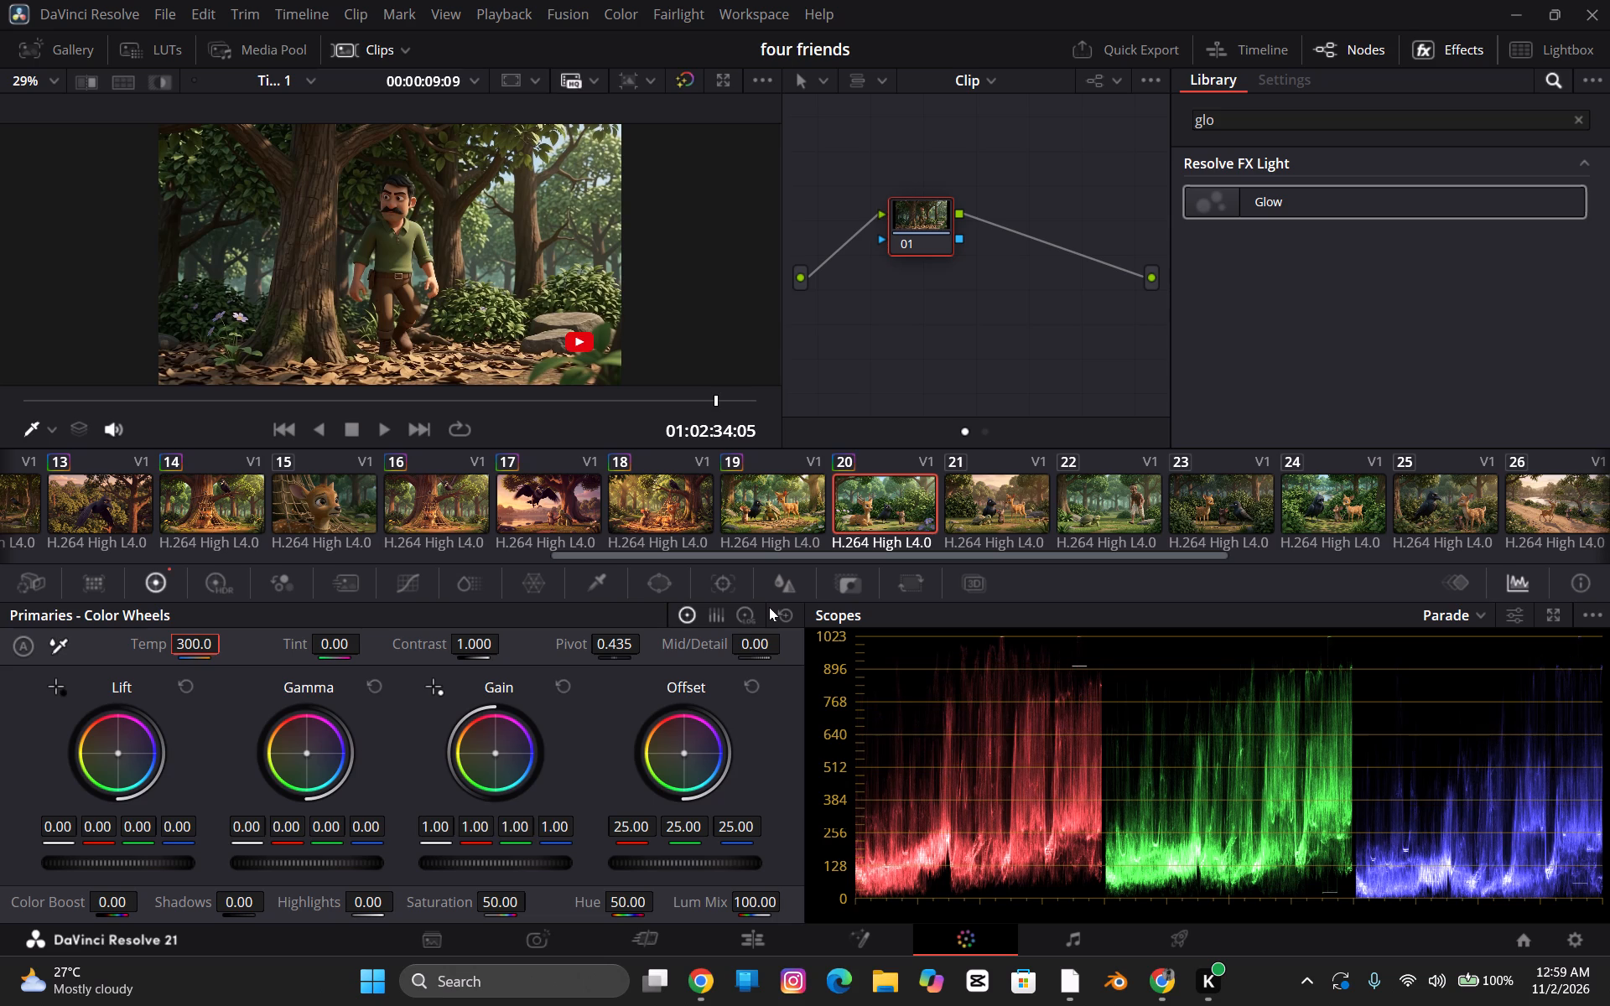
Set clip 20's Contrast to 1.10 and Pivot to 0.45.
{"action": "key", "text": "Tab"}
{"action": "key", "text": "Tab"}
{"action": "key", "text": "Tab"}
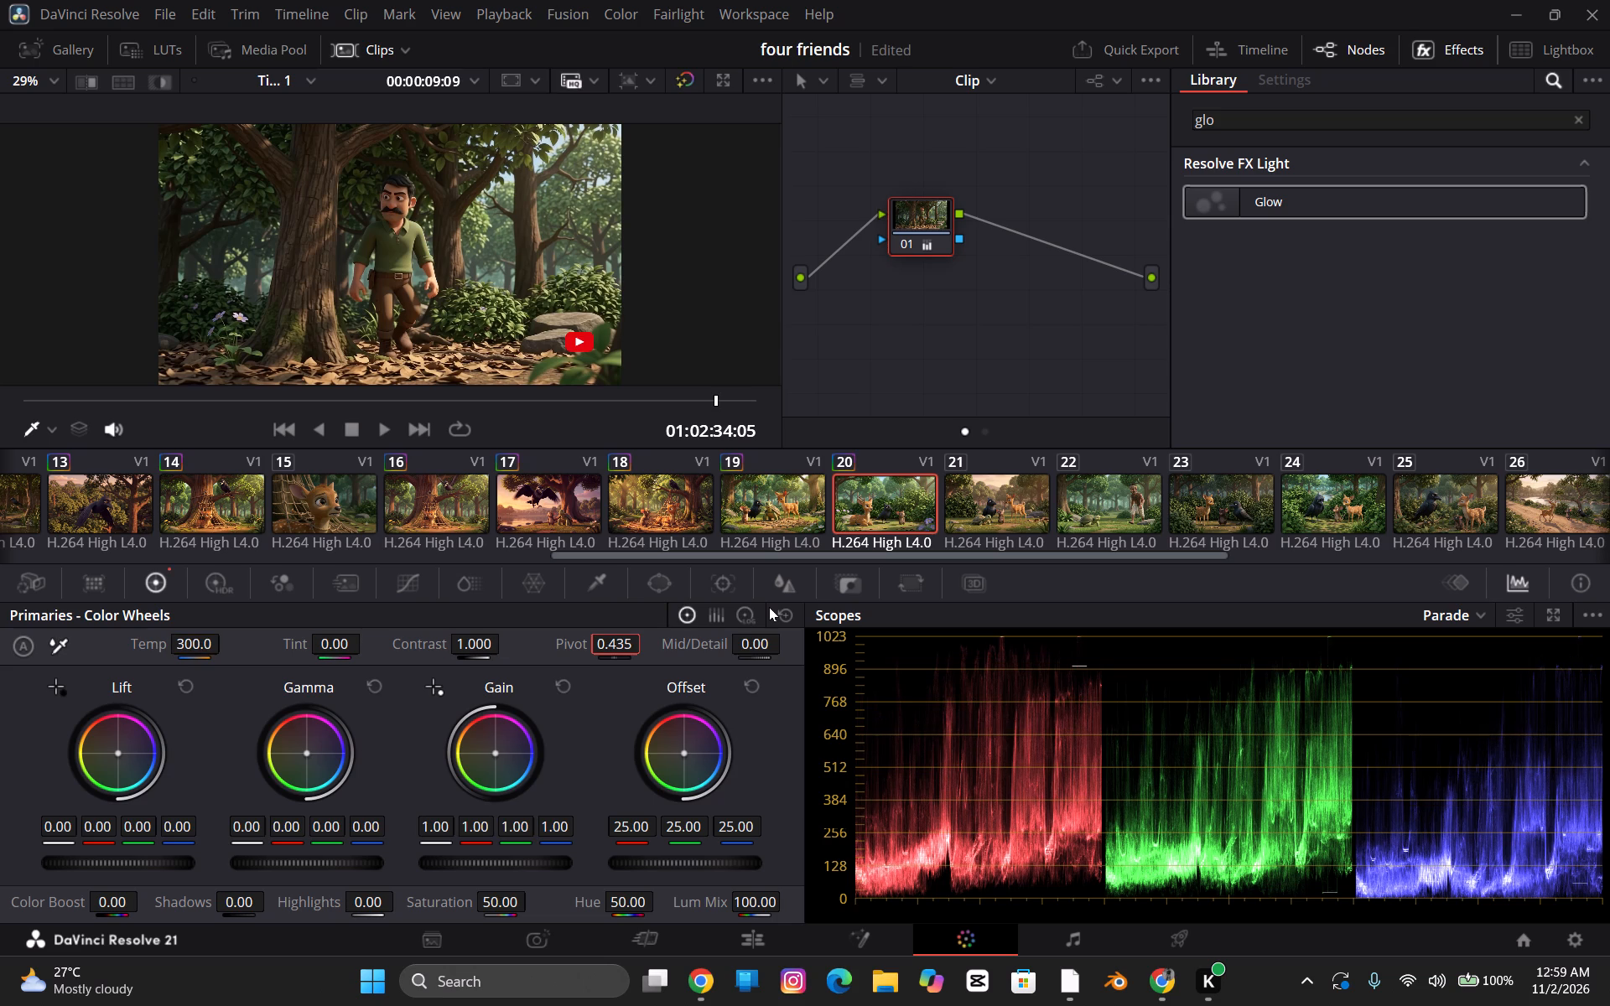
{"action": "key", "text": "shift+Tab"}
{"action": "type", "text": "1.10"}
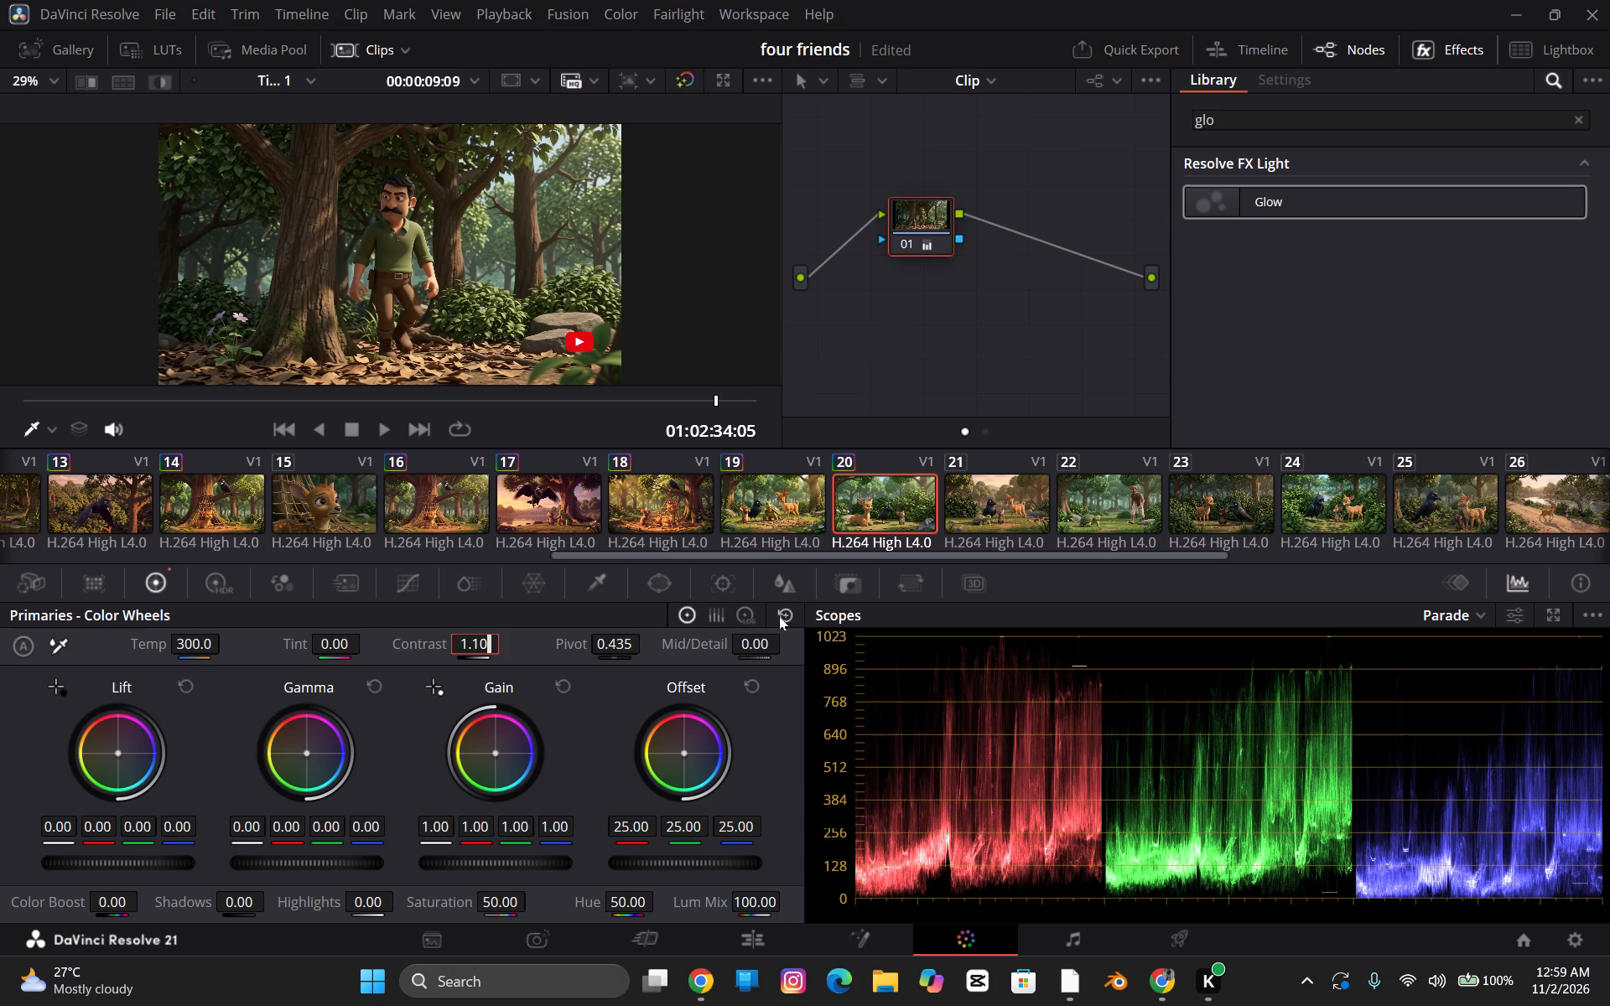
{"action": "key", "text": "Tab"}
{"action": "key", "text": "Tab"}
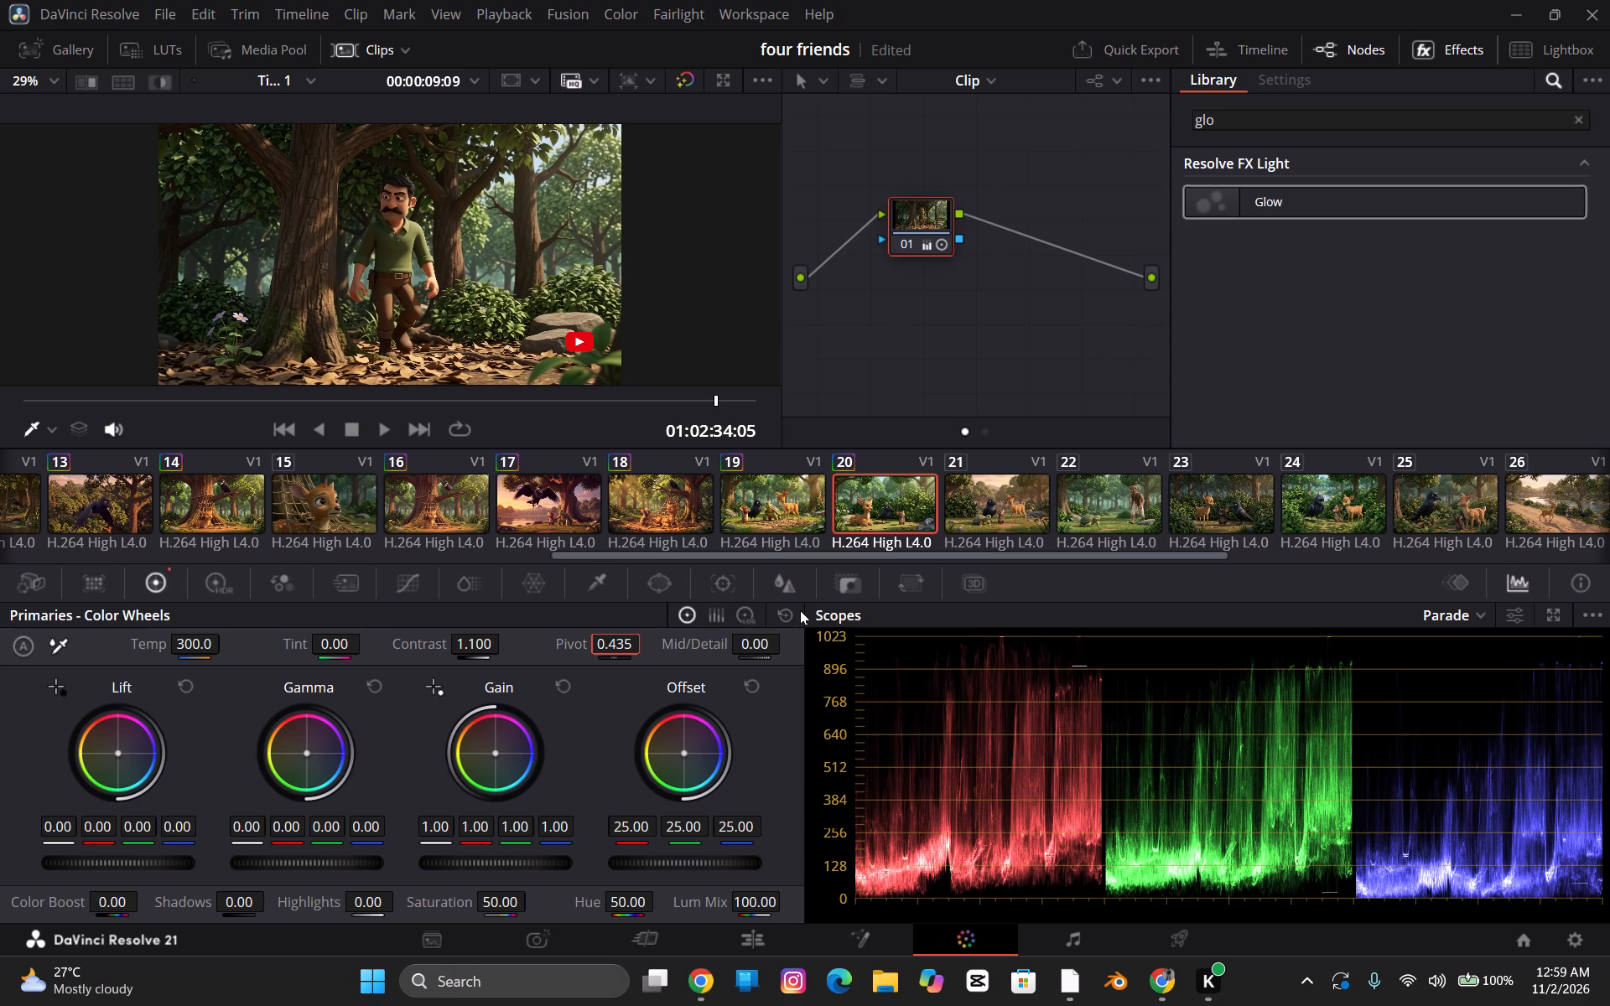
{"action": "type", "text": ".45"}
{"action": "key", "text": "Tab"}
{"action": "key", "text": "Tab"}
{"action": "key", "text": "Tab"}
Set clip 20's Saturation to 55.
{"action": "left_click", "coordinate": [492, 895]}
{"action": "left_click", "coordinate": [491, 900]}
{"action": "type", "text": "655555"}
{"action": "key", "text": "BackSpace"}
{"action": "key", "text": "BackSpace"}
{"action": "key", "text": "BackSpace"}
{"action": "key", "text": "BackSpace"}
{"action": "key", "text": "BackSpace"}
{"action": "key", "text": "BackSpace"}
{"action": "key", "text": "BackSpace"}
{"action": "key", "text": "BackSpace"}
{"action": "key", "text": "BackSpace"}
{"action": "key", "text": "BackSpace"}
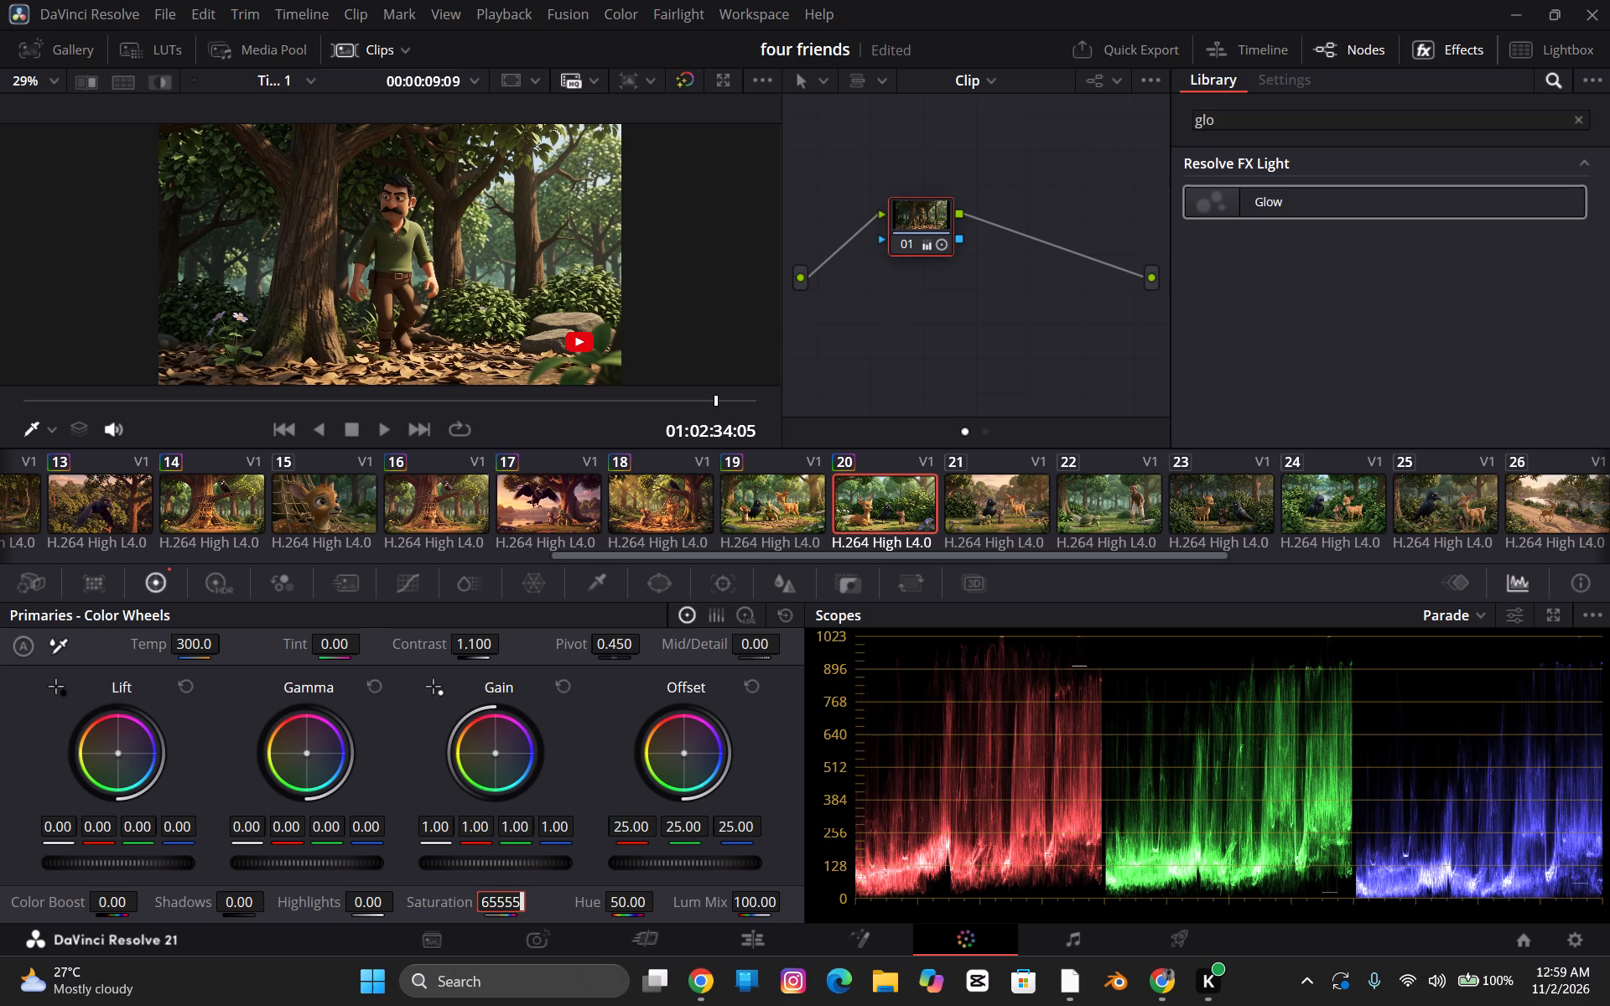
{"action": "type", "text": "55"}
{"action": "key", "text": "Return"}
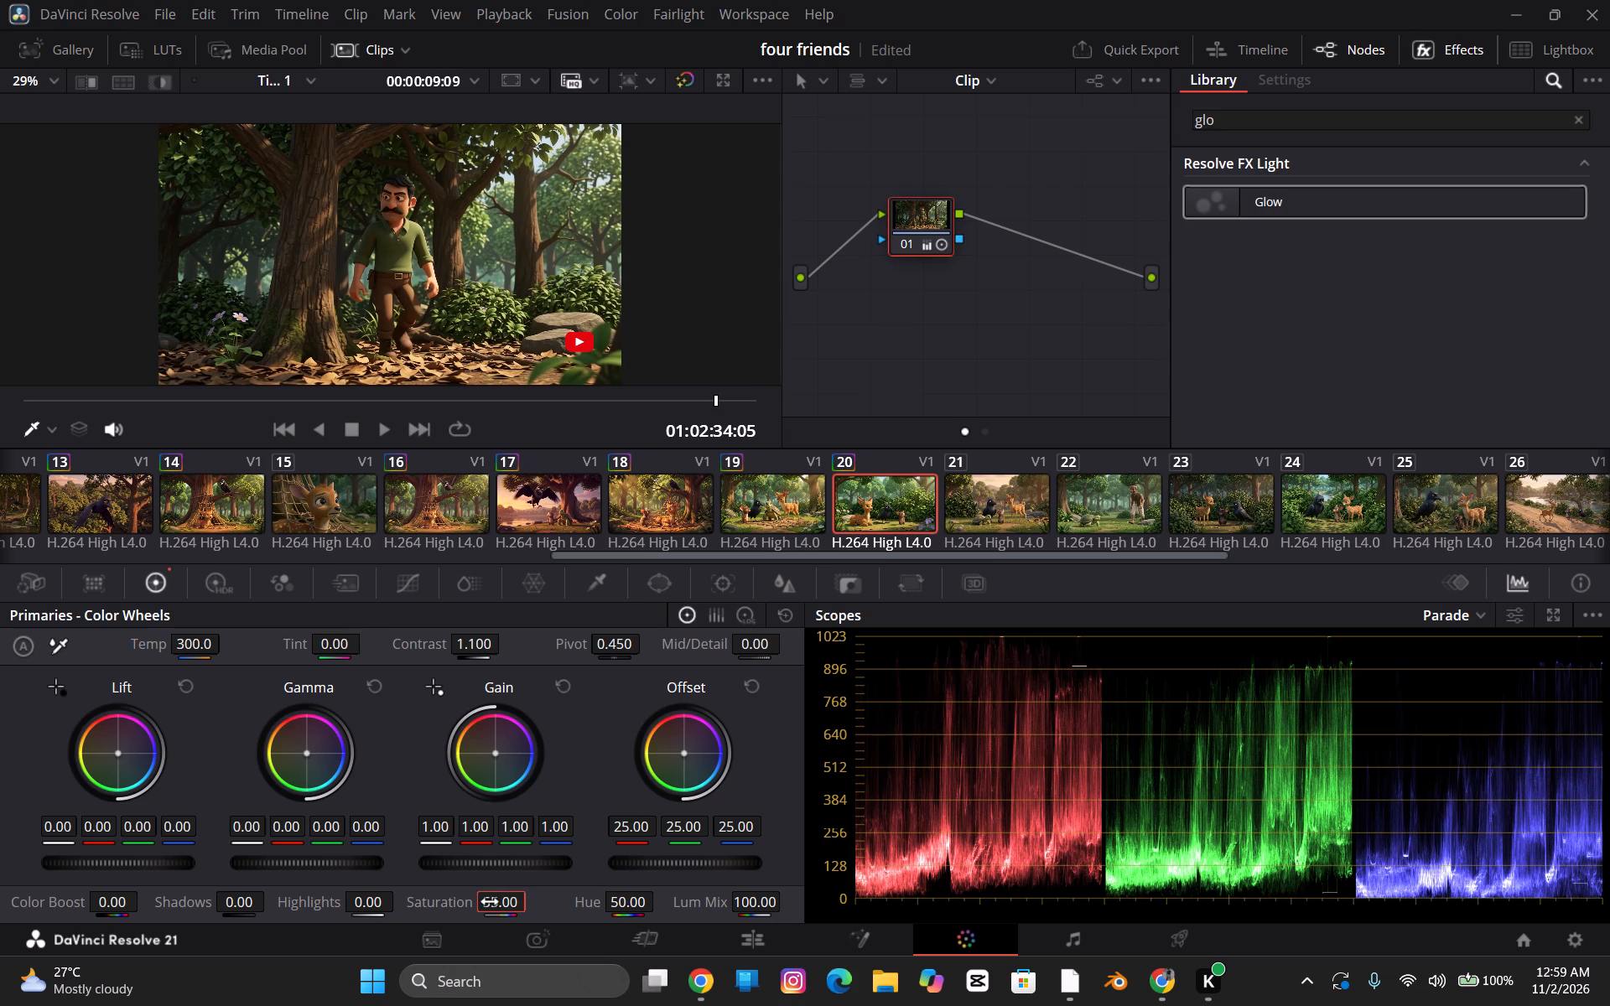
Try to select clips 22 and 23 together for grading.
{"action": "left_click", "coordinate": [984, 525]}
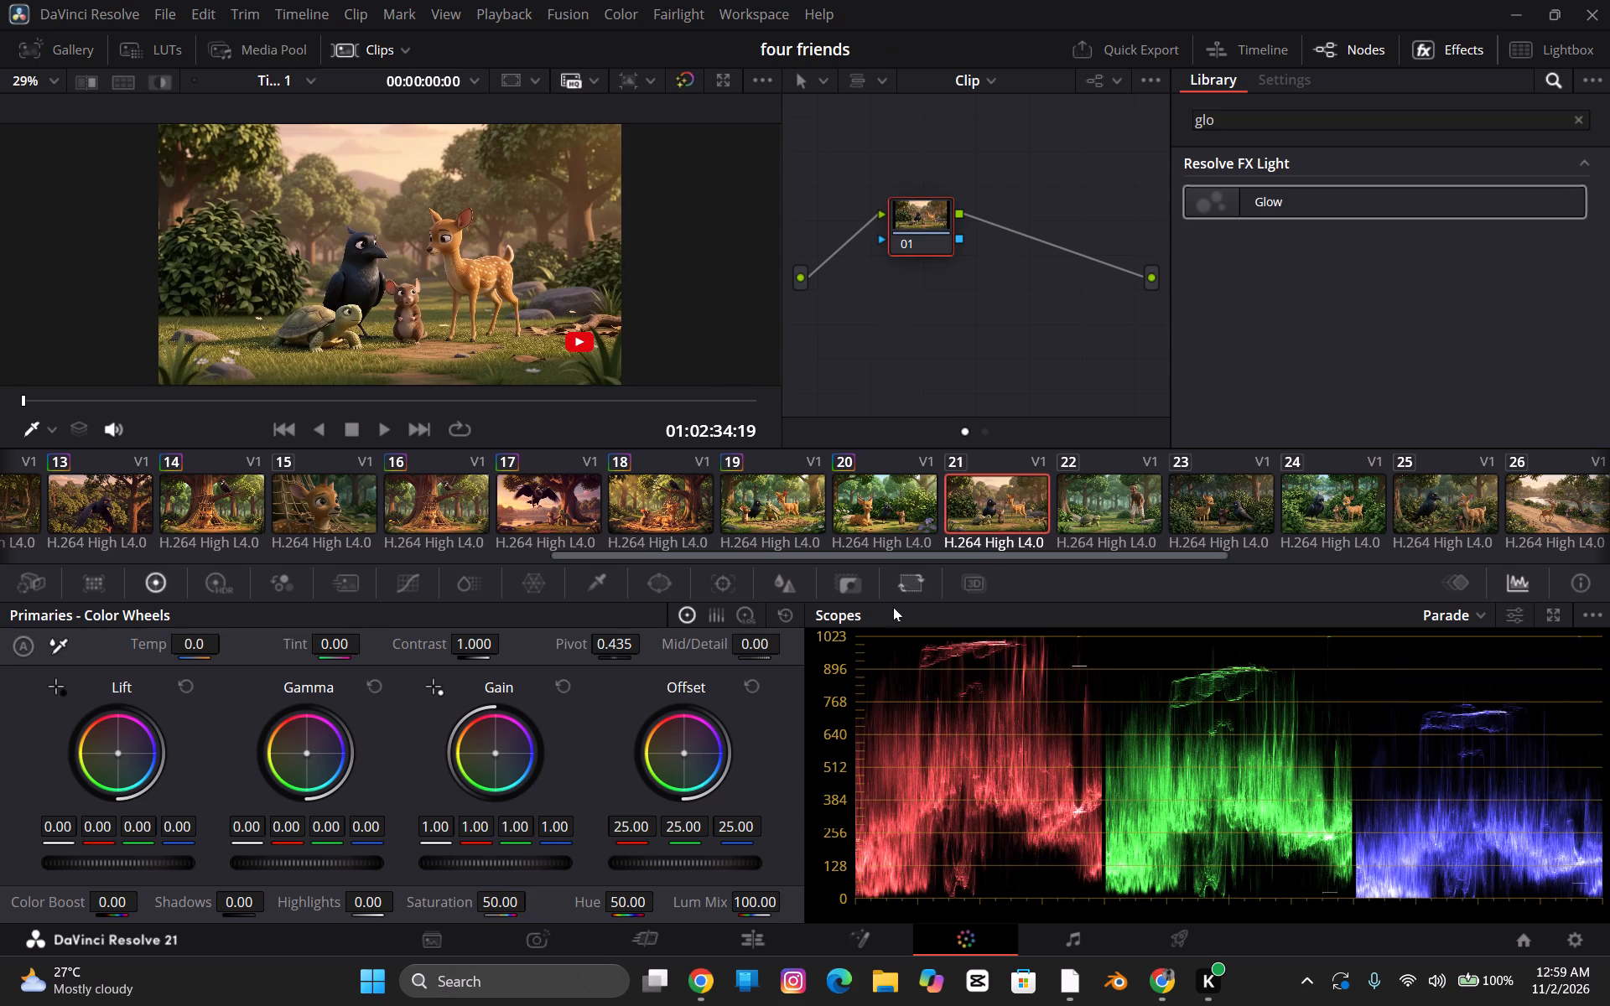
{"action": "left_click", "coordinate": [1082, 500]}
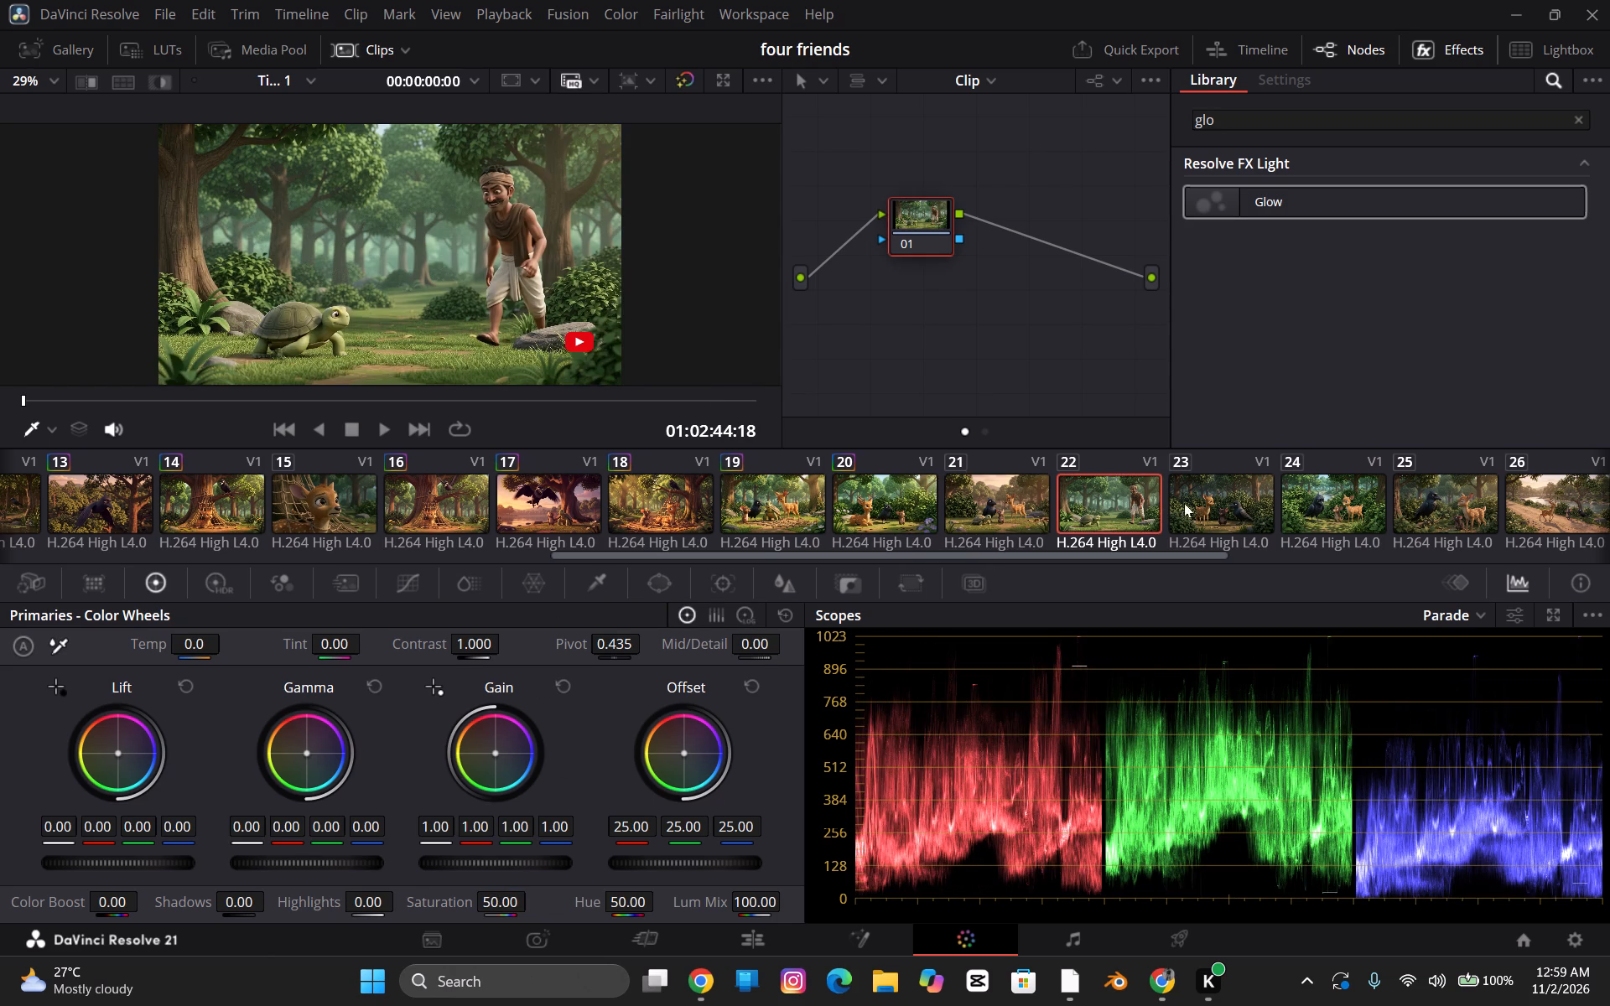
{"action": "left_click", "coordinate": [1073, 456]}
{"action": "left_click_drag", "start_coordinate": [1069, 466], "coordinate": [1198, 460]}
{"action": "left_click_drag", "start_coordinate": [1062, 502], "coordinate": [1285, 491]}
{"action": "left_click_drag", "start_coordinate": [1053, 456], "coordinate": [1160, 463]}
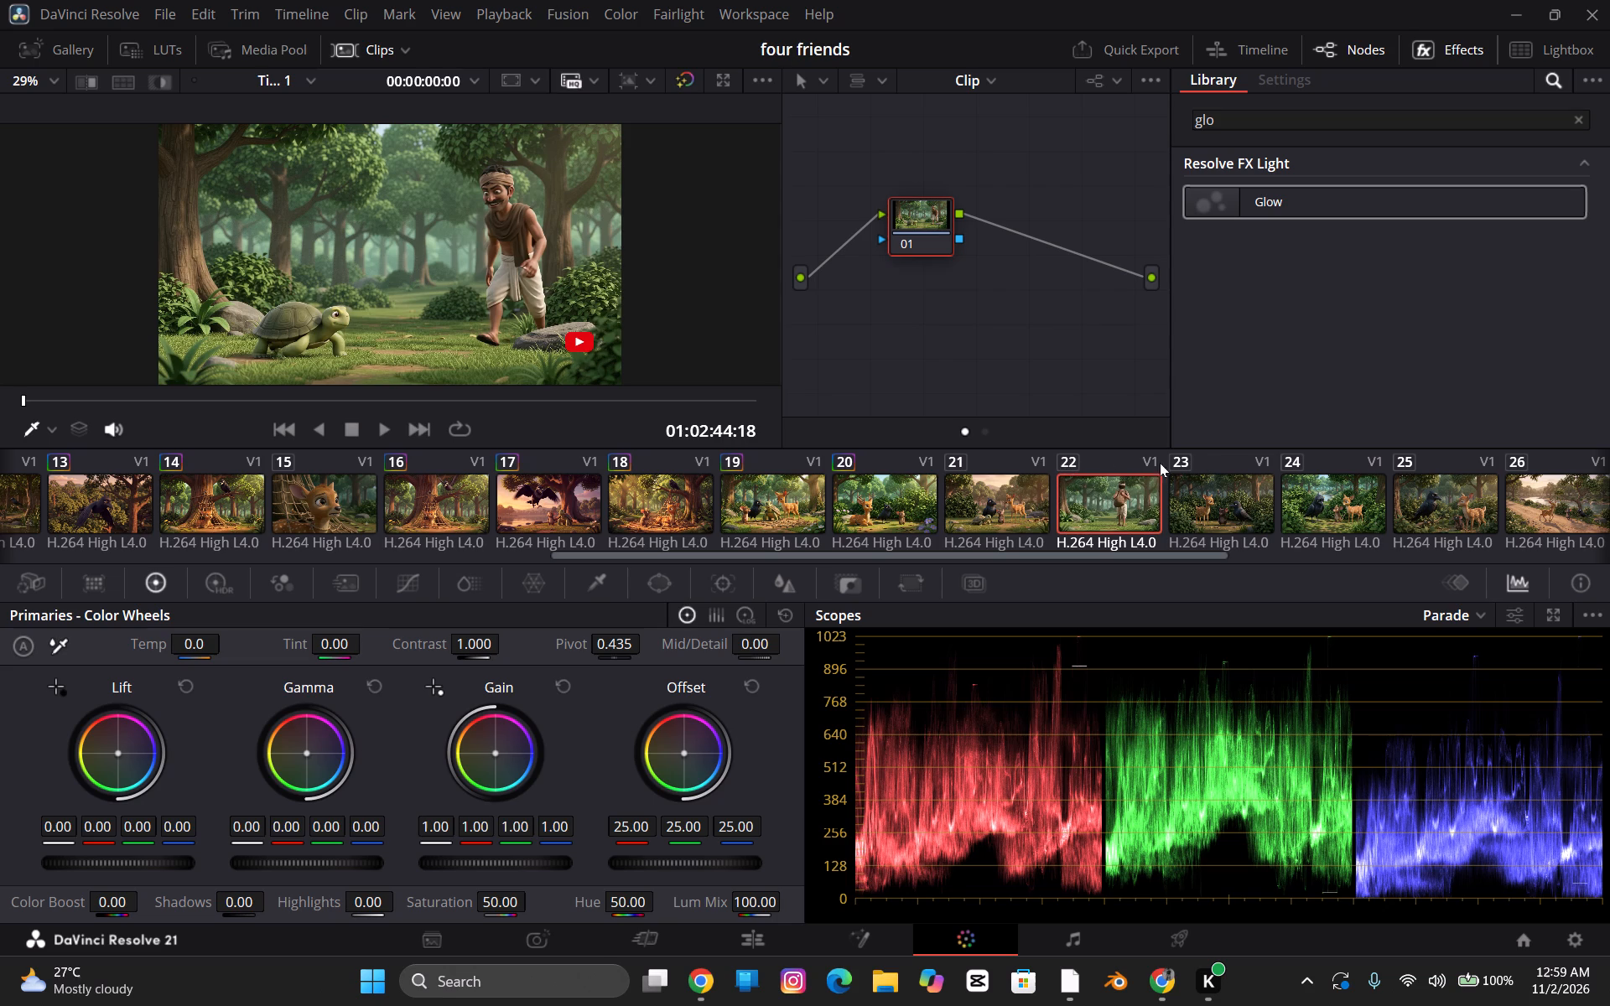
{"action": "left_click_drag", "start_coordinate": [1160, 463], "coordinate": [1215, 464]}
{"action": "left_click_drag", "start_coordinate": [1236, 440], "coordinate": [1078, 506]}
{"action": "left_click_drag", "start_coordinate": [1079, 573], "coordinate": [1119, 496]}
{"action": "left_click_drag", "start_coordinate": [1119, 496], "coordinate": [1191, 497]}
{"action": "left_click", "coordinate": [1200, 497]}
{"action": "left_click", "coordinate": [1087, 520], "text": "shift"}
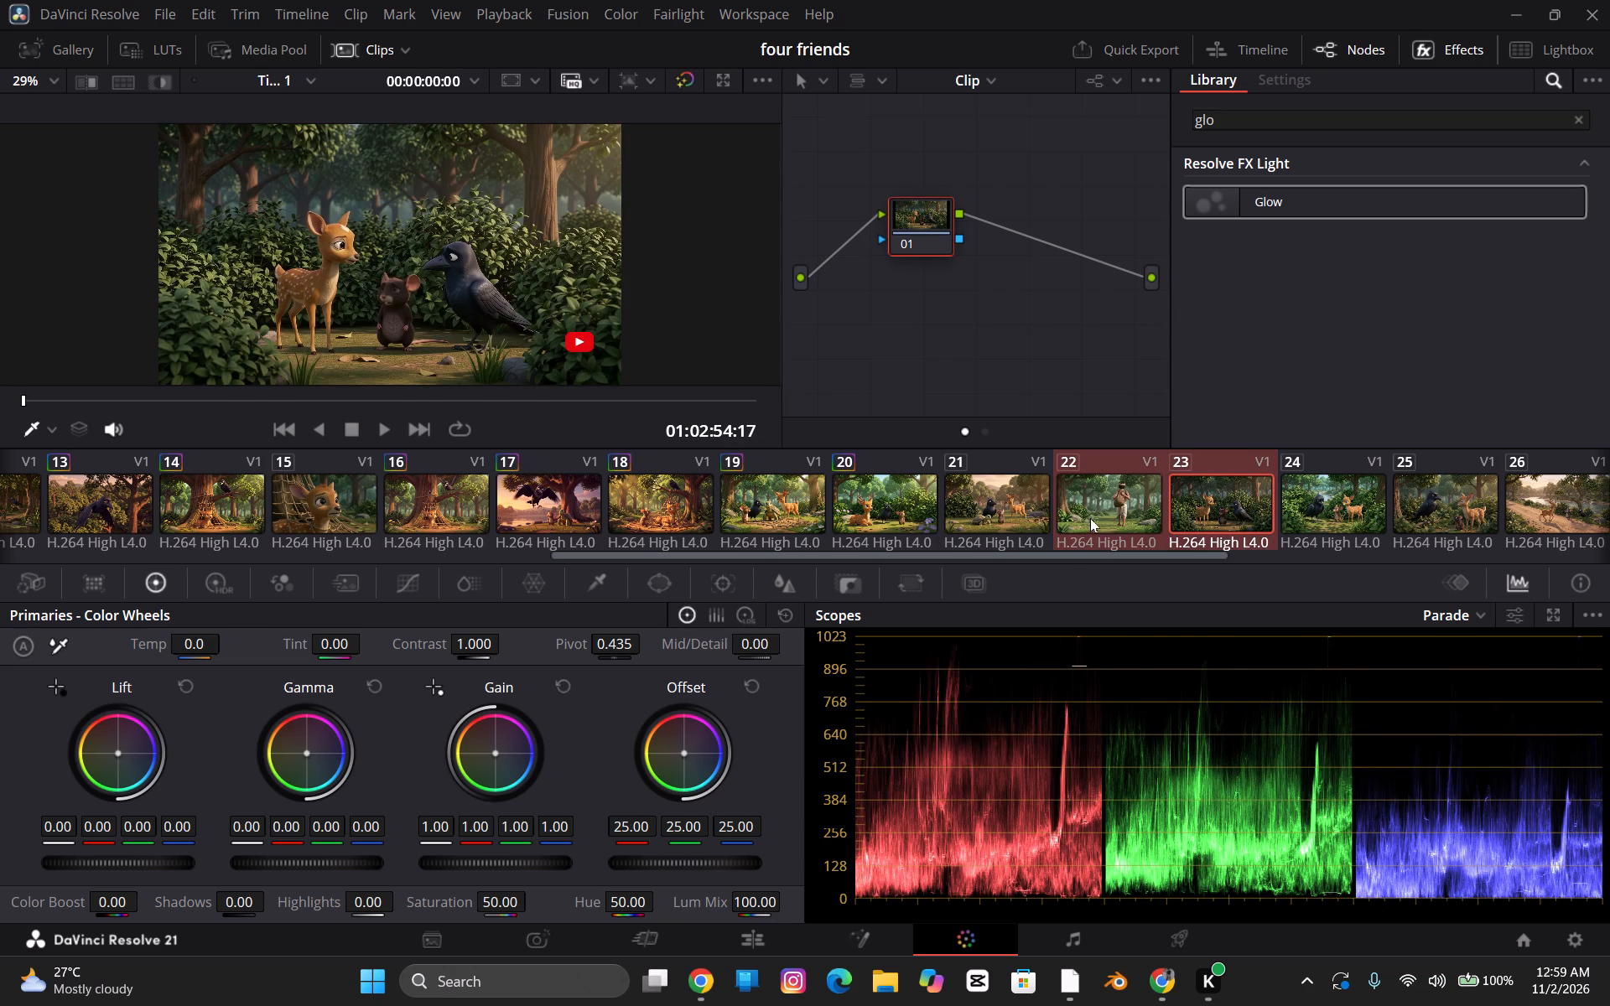
Select clips 22 and 23 together, keeping clip 22 current, and set Temp to 300.
{"action": "left_click", "coordinate": [1153, 477]}
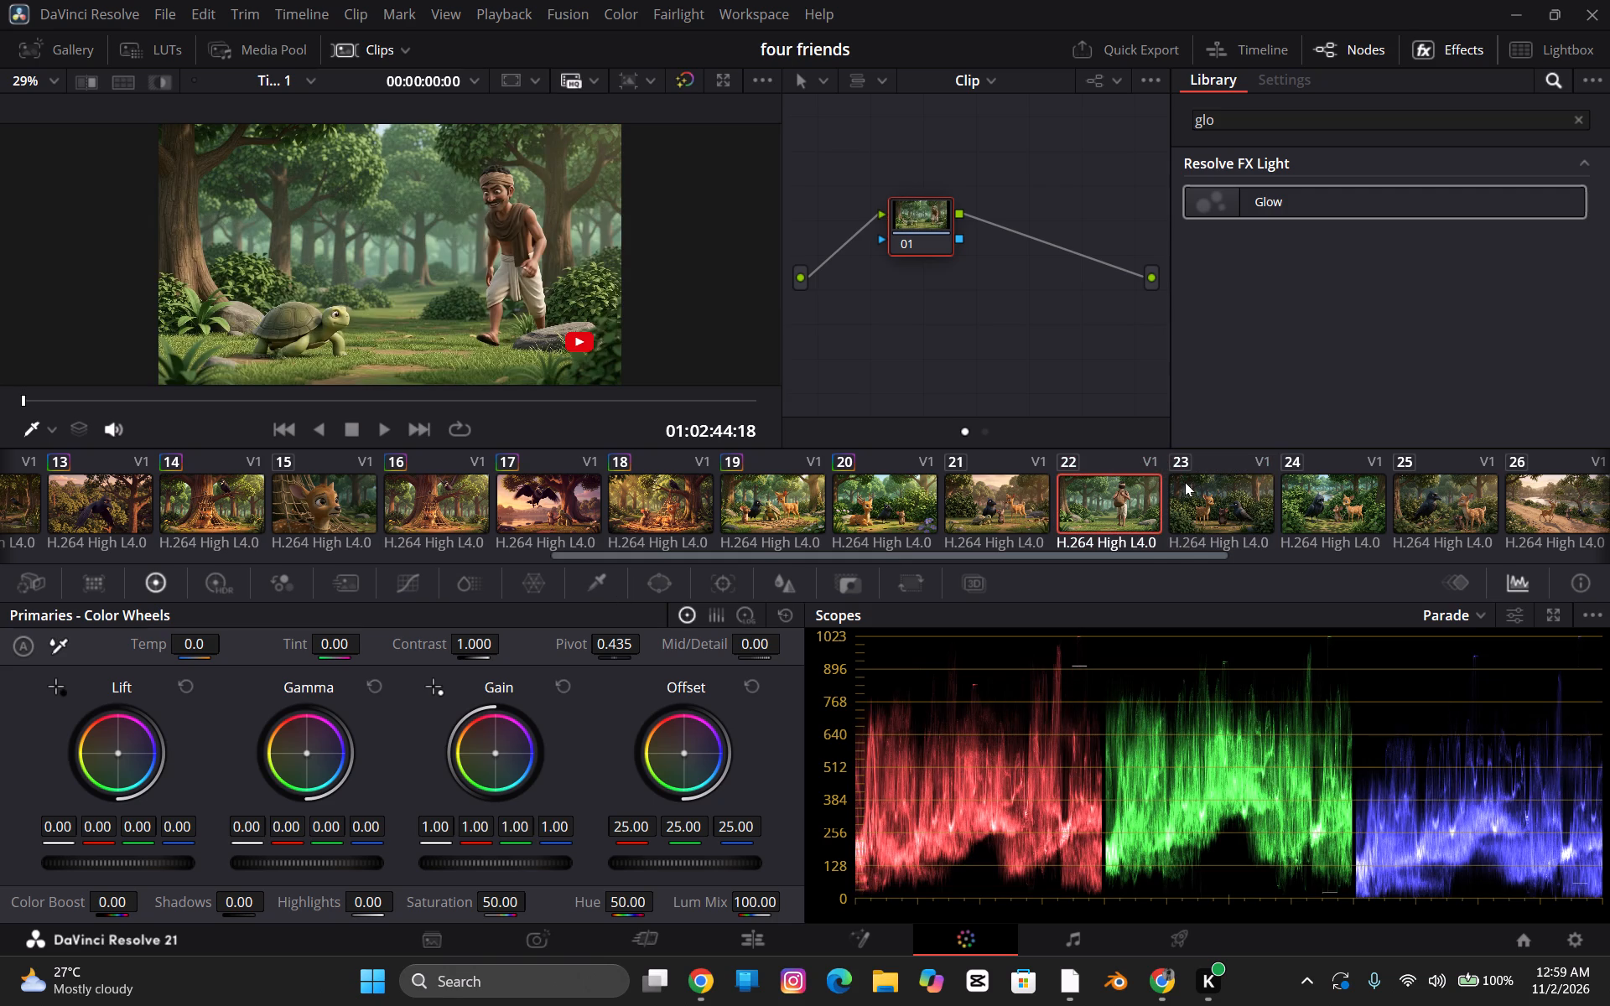
{"action": "double_click", "coordinate": [1189, 485], "text": "shift"}
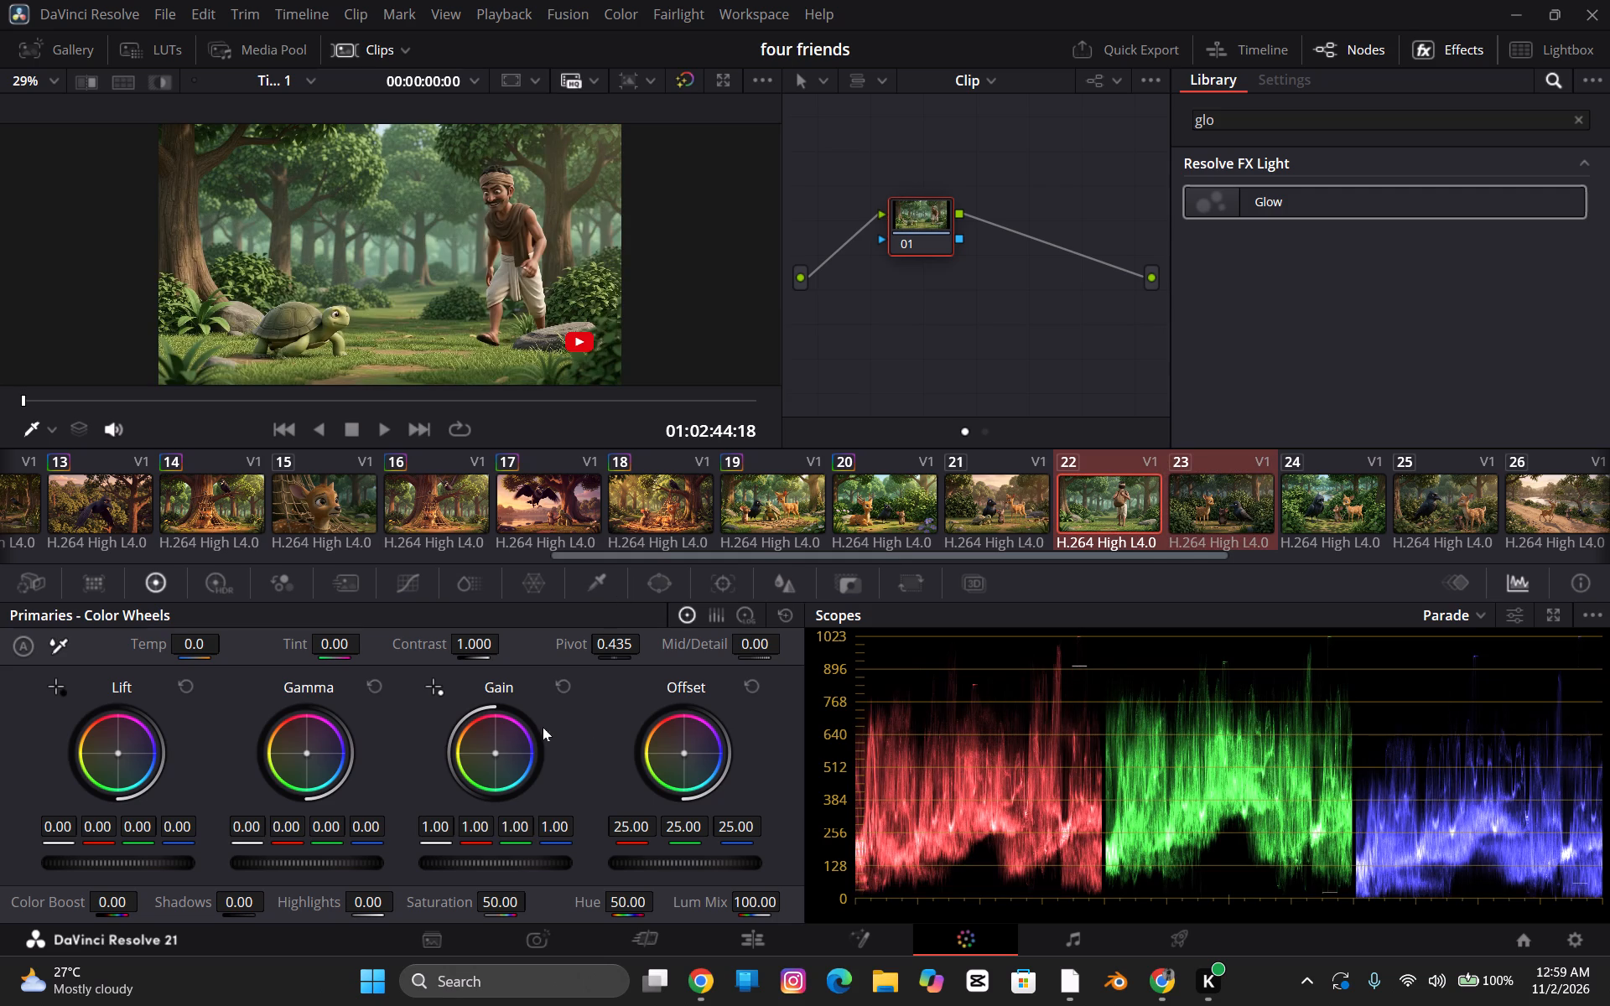
{"action": "left_click", "coordinate": [191, 648]}
{"action": "type", "text": "300"}
{"action": "key", "text": "Return"}
Set Contrast to 1.10 and Pivot to 0.45 with clip 22 current.
{"action": "key", "text": "Tab"}
{"action": "key", "text": "Tab"}
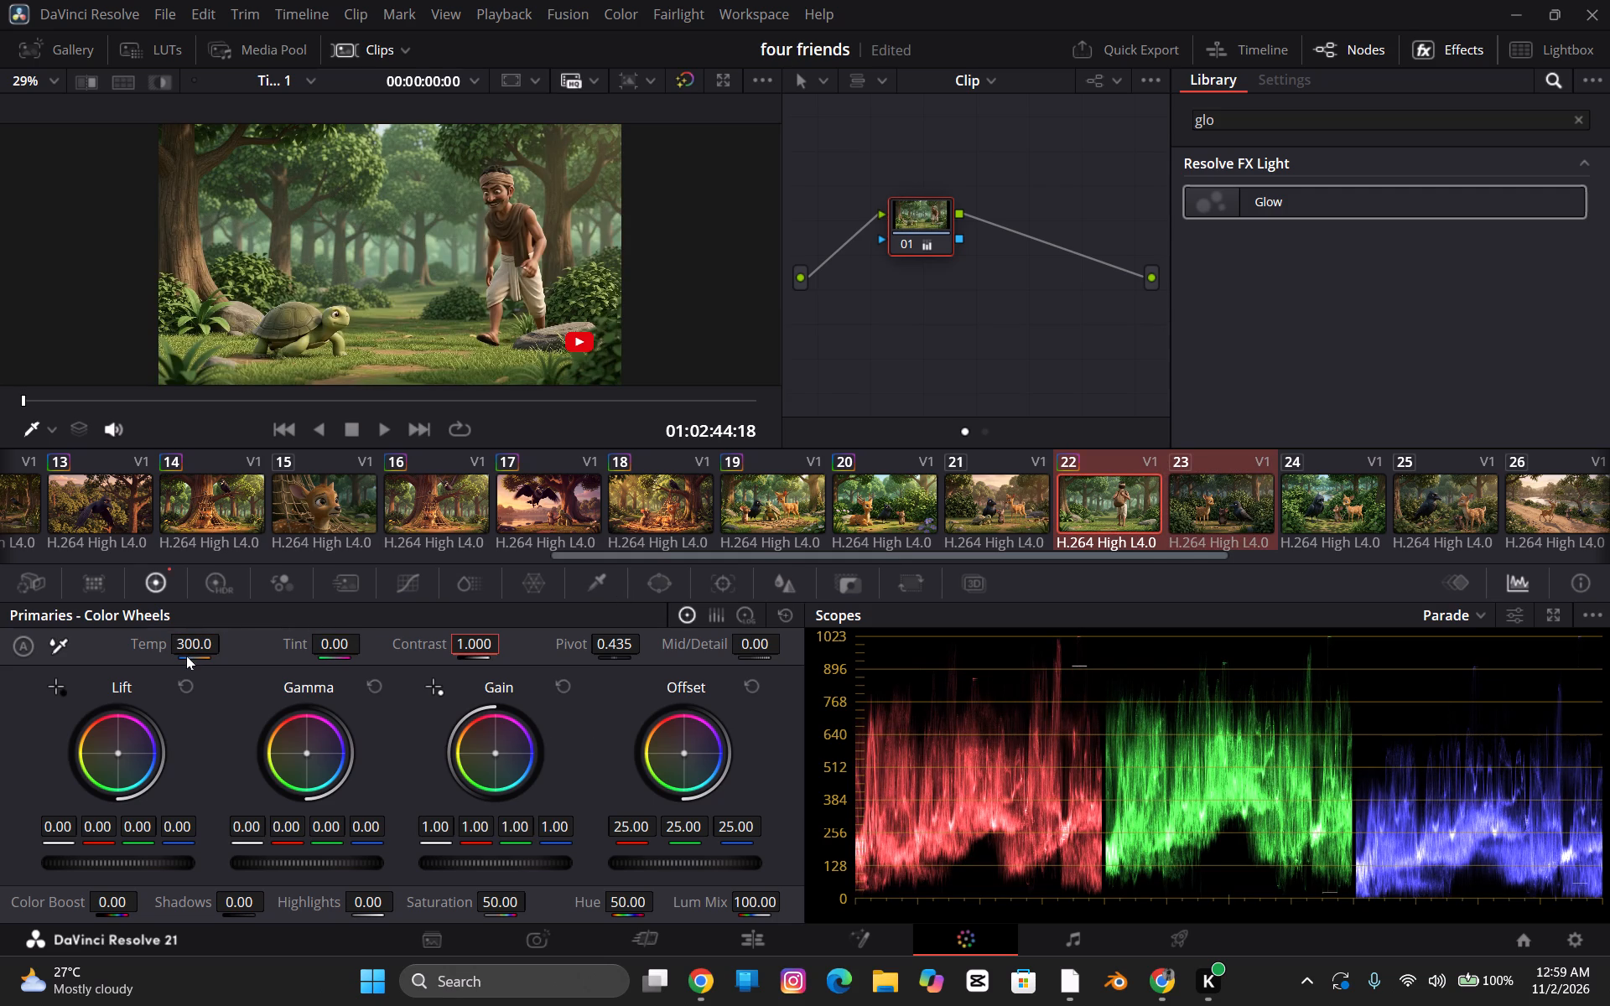
{"action": "type", "text": "1.10"}
{"action": "key", "text": "Tab"}
{"action": "key", "text": "Tab"}
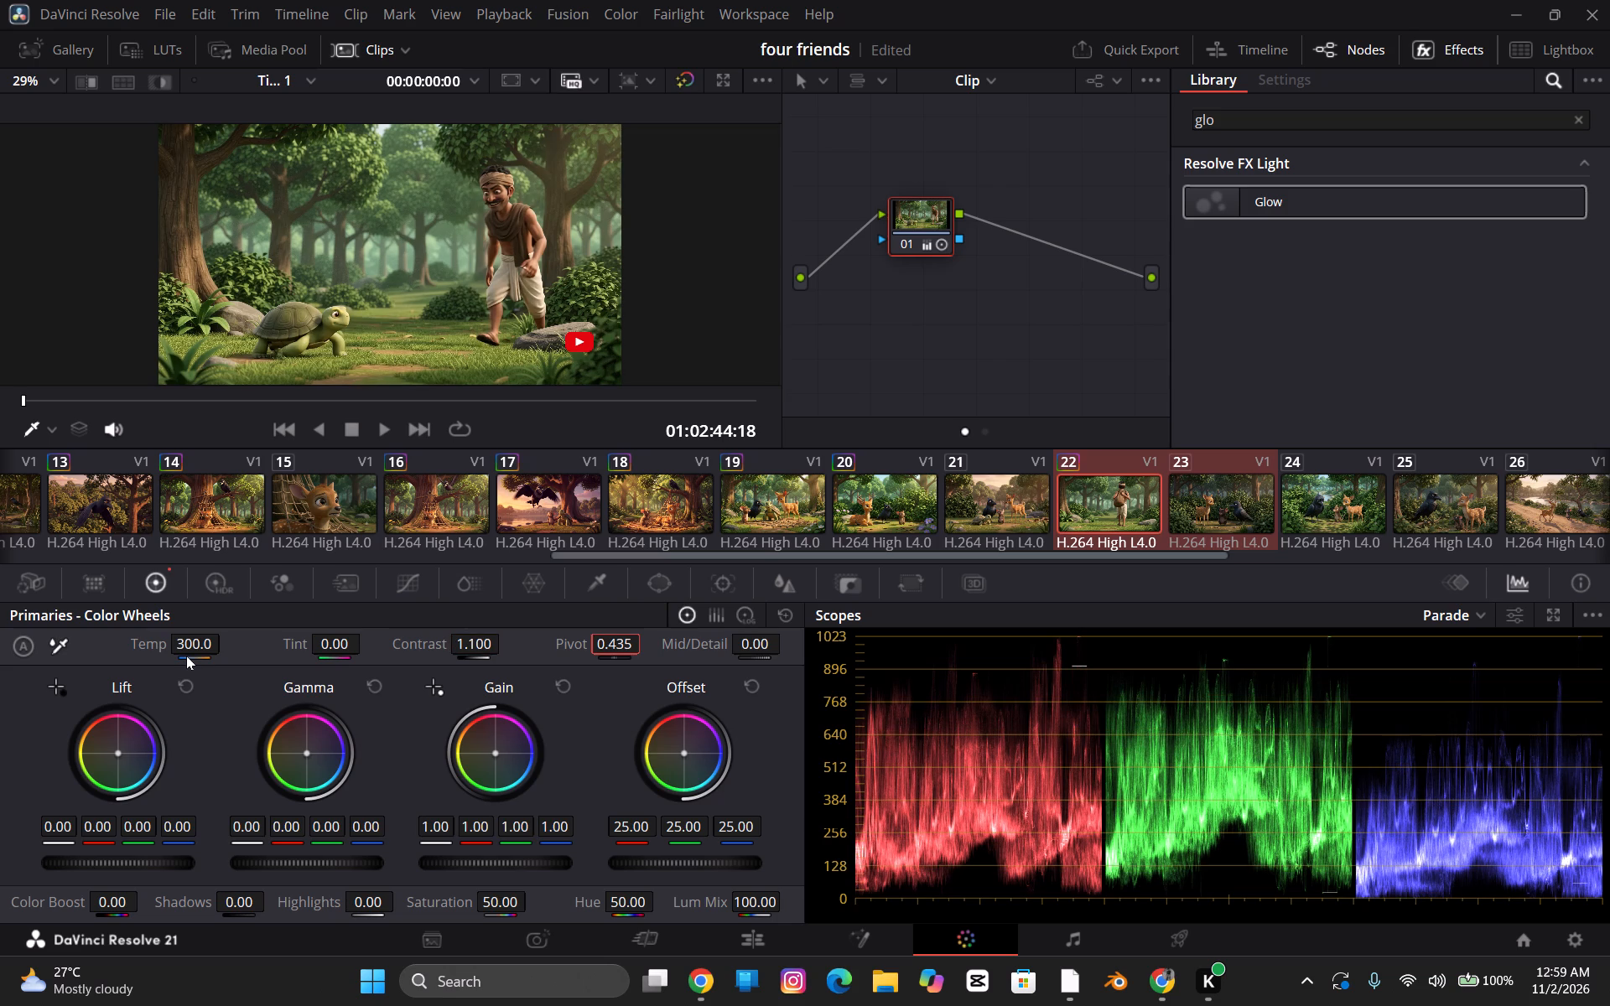
{"action": "type", "text": ".45"}
{"action": "key", "text": "Return"}
{"action": "key", "text": "Return"}
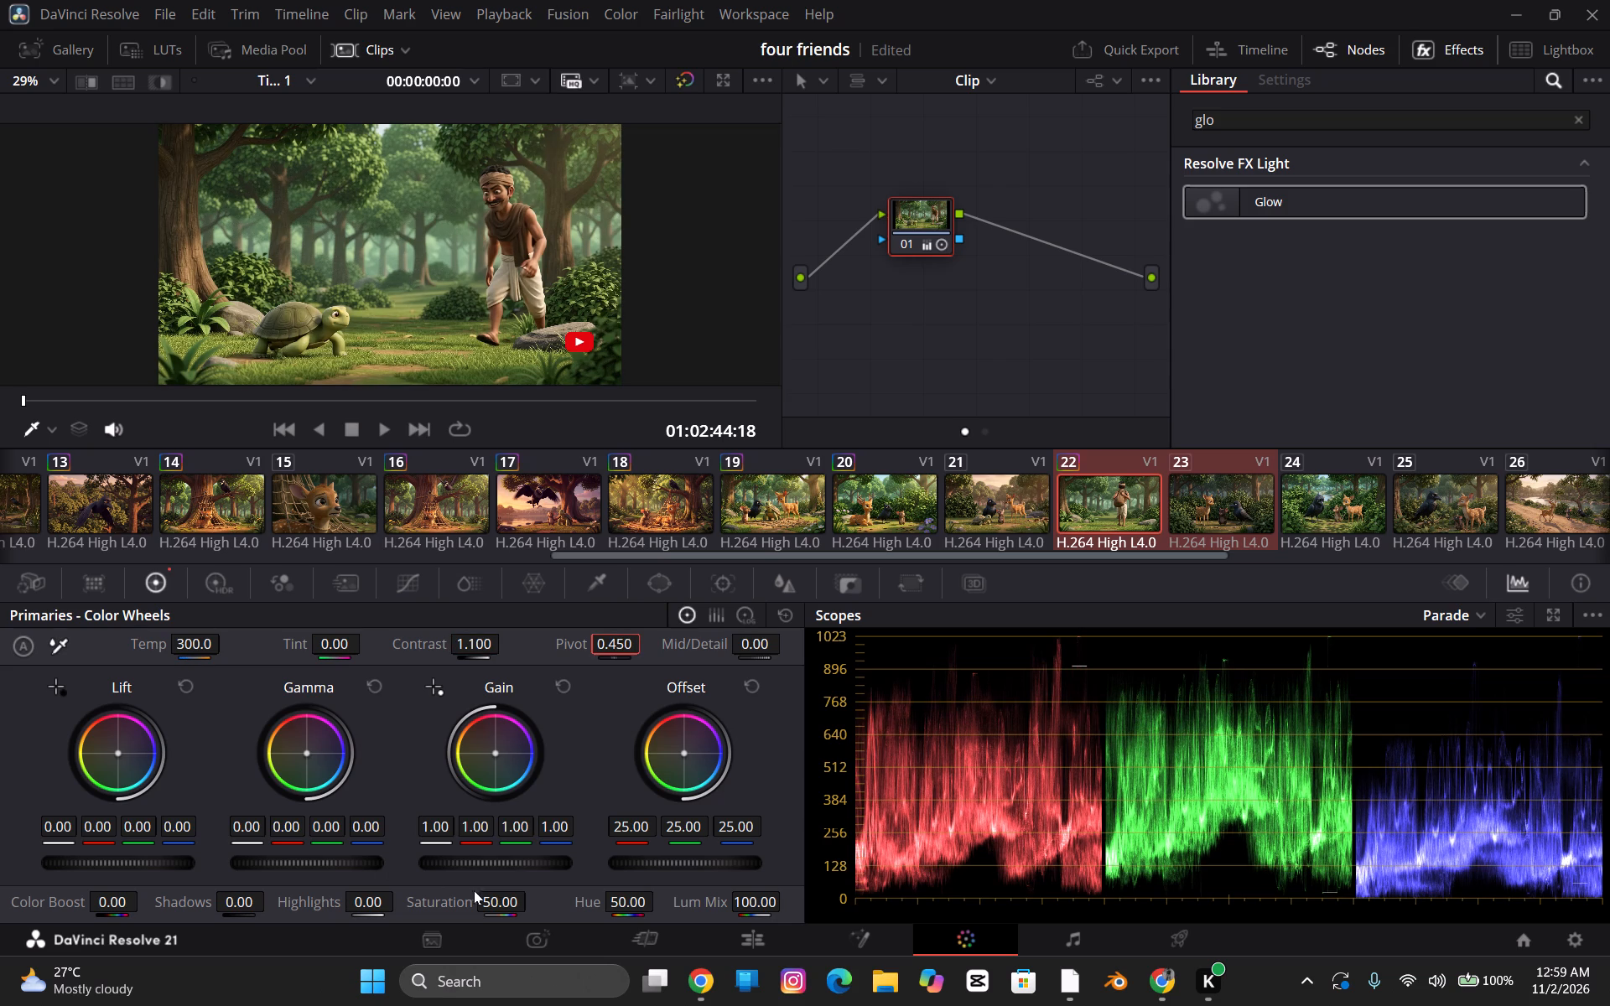
Set Saturation to 55 with clip 22 current.
{"action": "left_click", "coordinate": [480, 894]}
{"action": "left_click", "coordinate": [495, 903]}
{"action": "double_click", "coordinate": [495, 903]}
{"action": "type", "text": "55"}
{"action": "key", "text": "Return"}
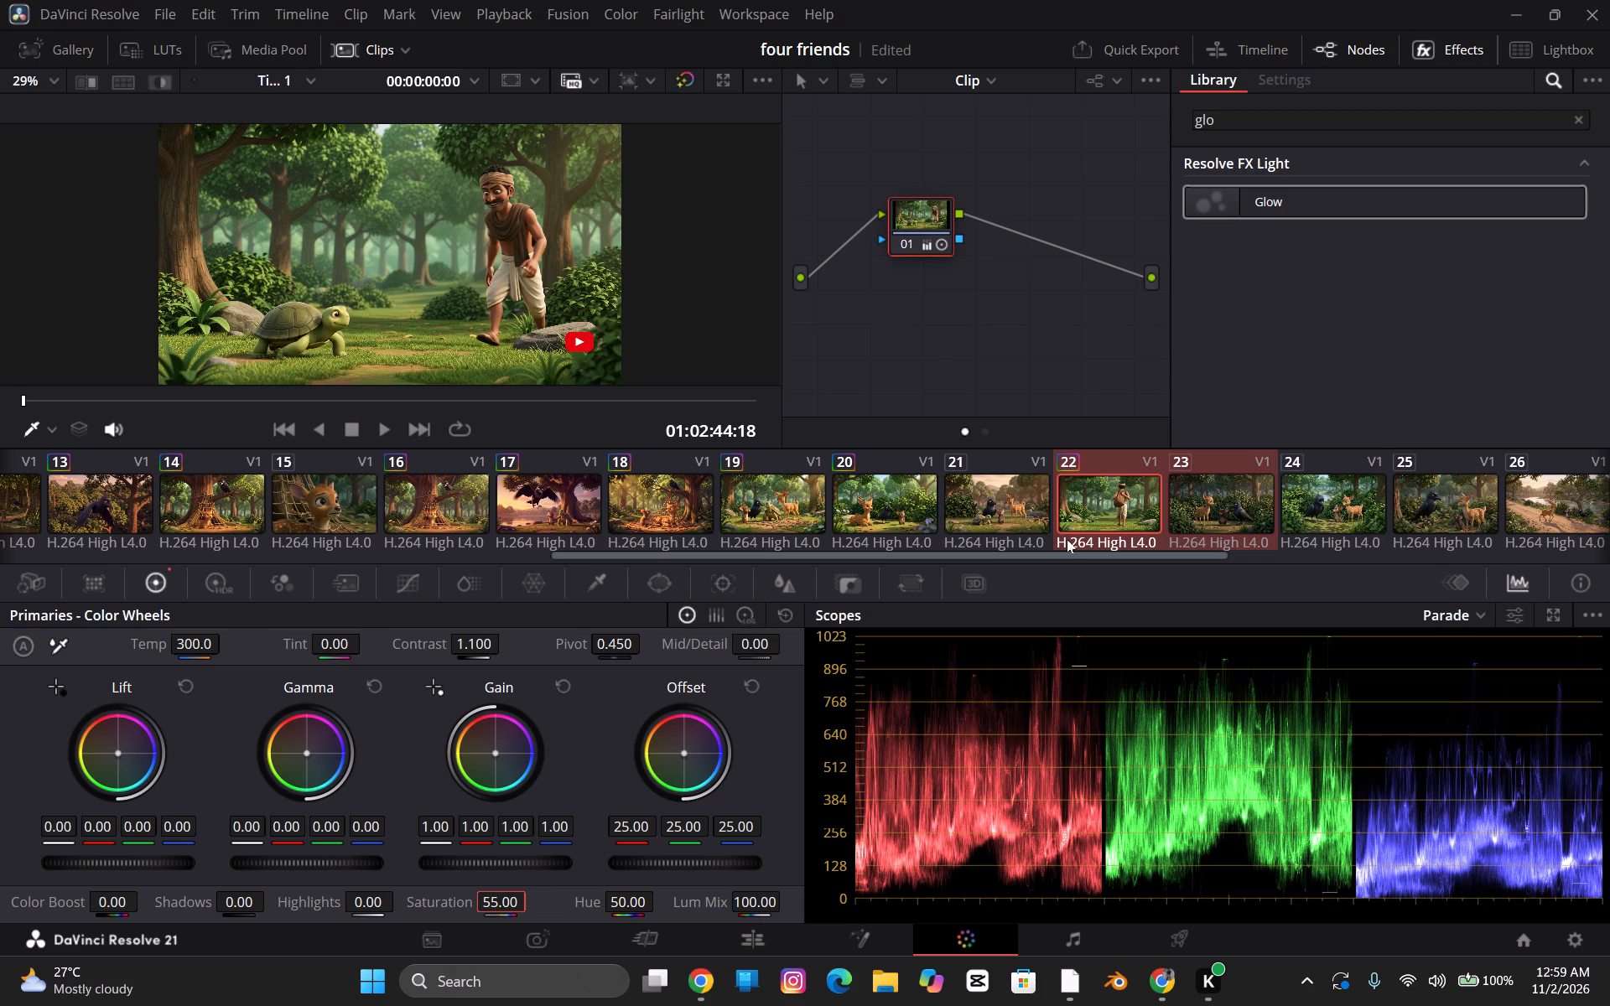
Set Temp to 300 on clip 23.
{"action": "left_click", "coordinate": [1247, 500]}
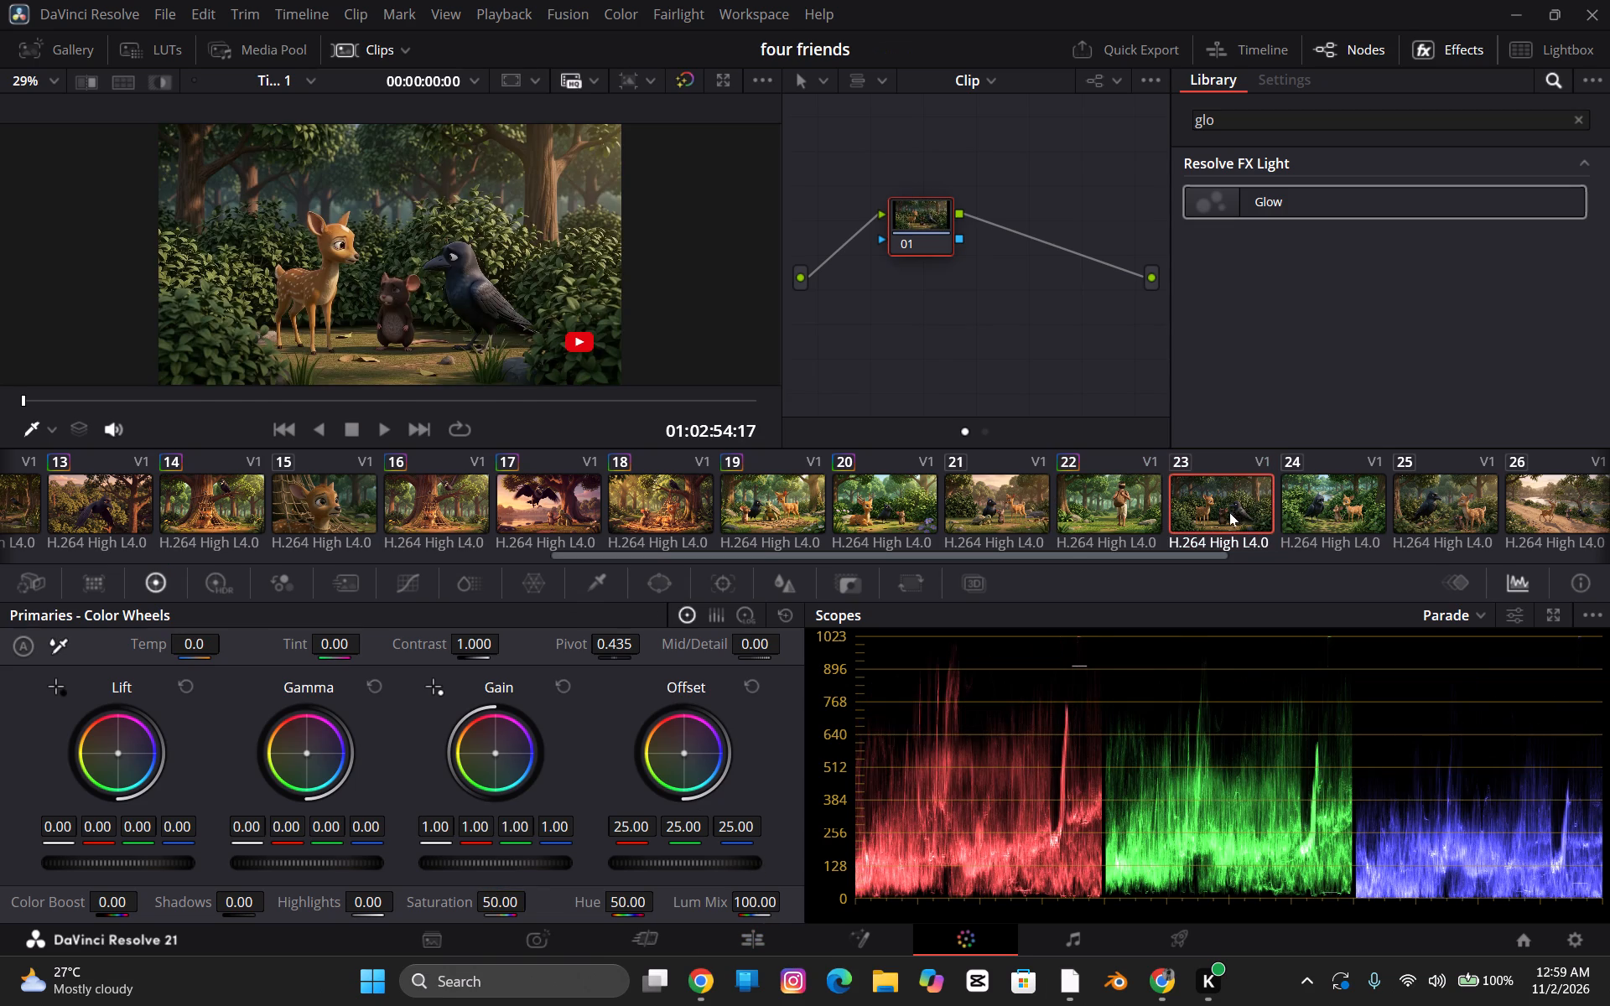
{"action": "double_click", "coordinate": [208, 644]}
{"action": "type", "text": "300"}
{"action": "key", "text": "Tab"}
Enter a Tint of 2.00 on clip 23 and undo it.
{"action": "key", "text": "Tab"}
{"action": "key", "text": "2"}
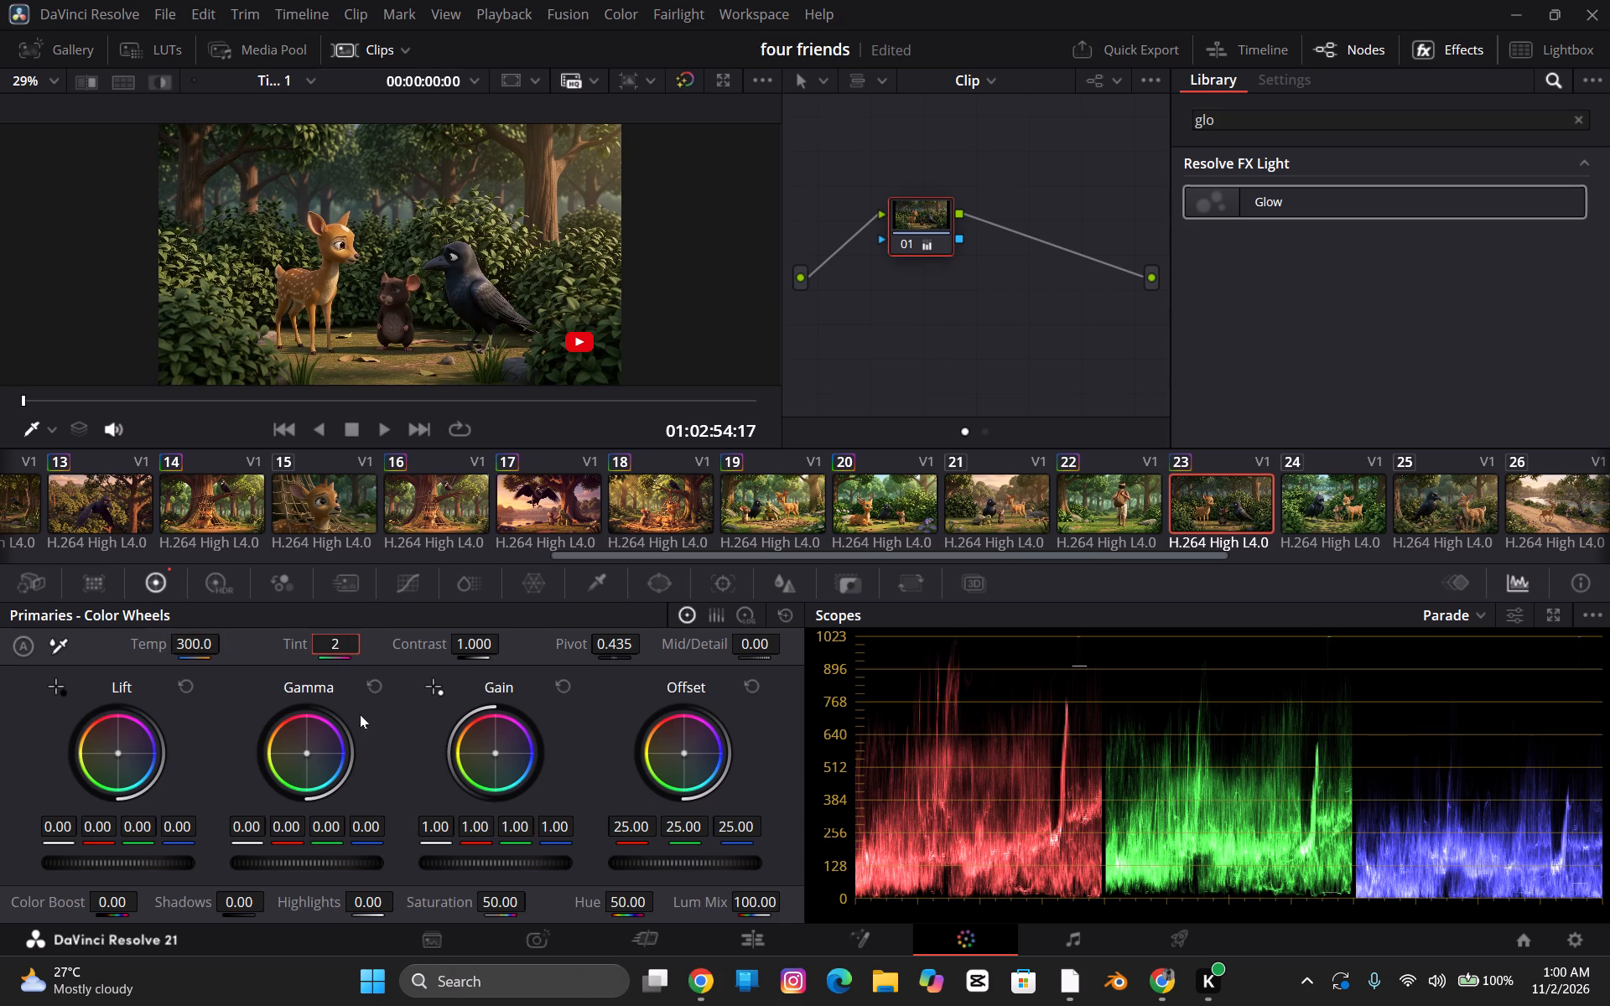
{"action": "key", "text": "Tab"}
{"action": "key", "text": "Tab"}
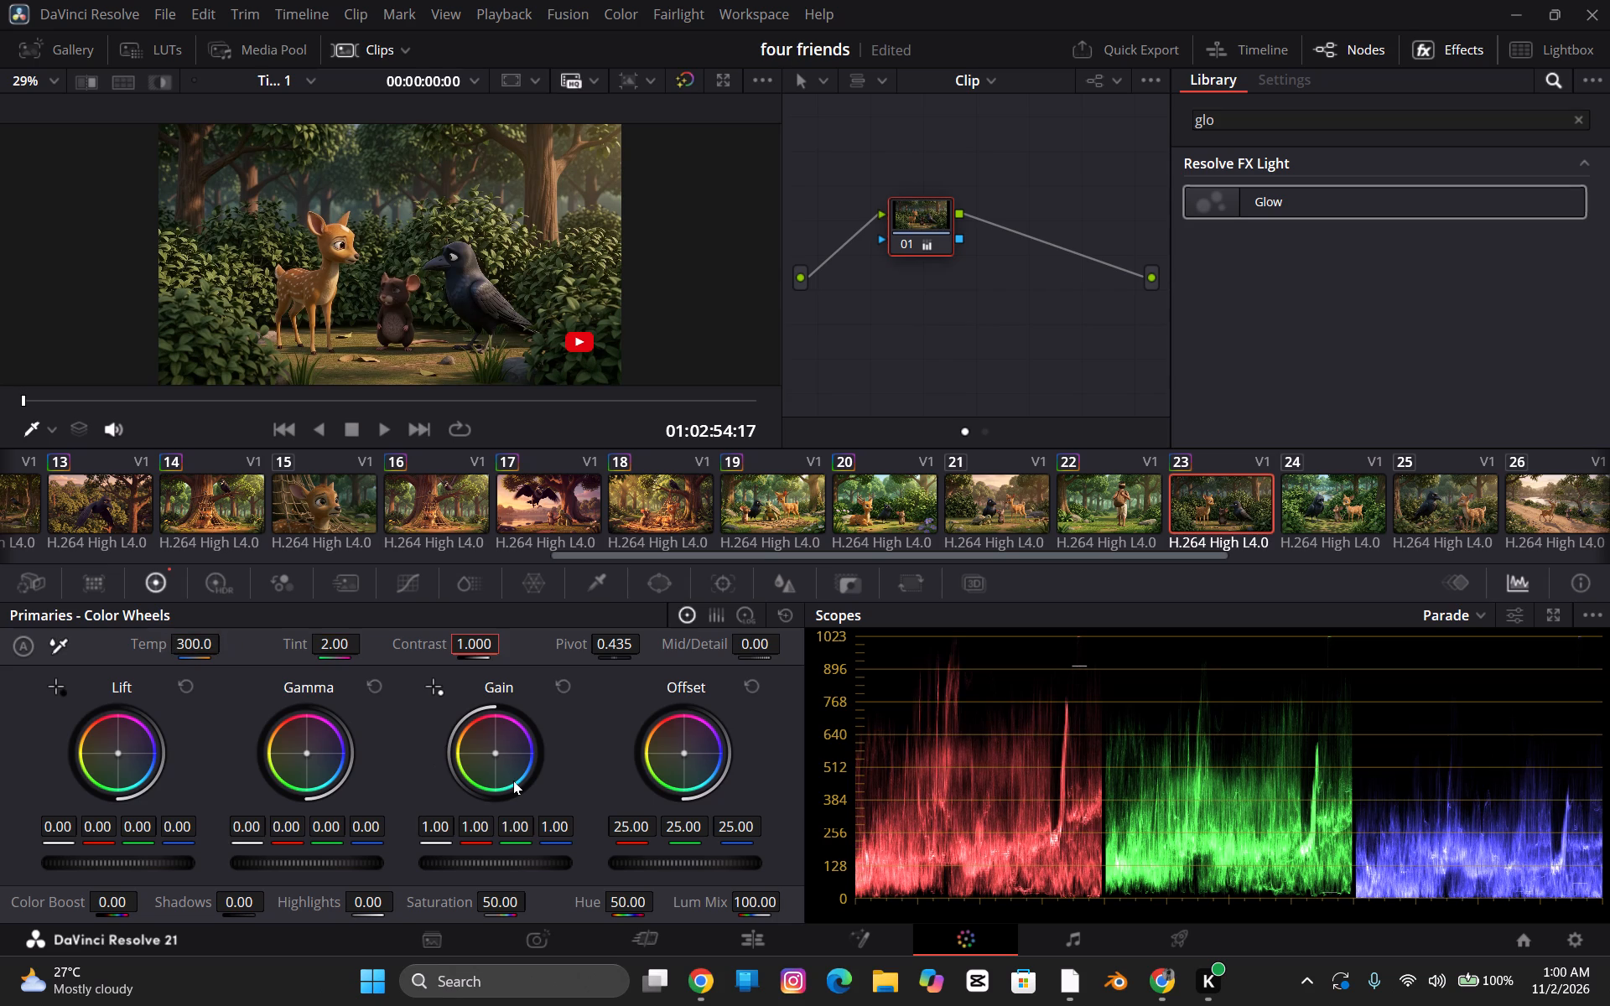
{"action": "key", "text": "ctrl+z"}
Set clip 23's Contrast to 1.10 and Pivot to 0.45.
{"action": "type", "text": "1.1."}
{"action": "key", "text": "Return"}
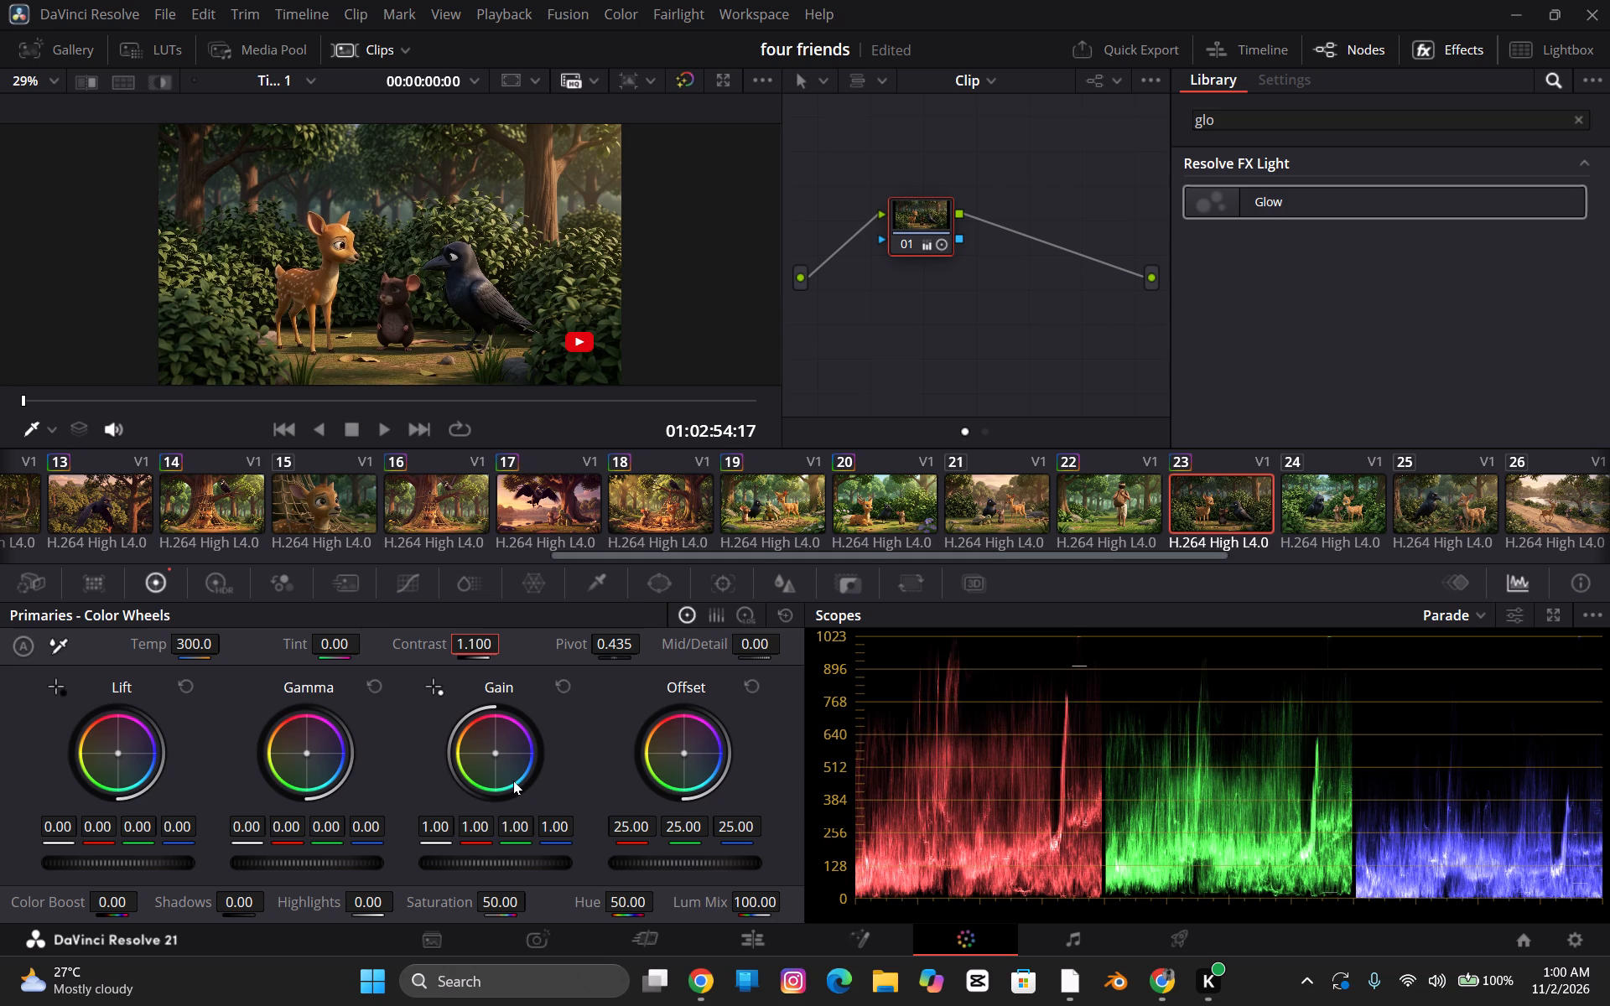
{"action": "key", "text": "Tab"}
{"action": "type", "text": ".45"}
{"action": "key", "text": "Return"}
{"action": "key", "text": "Tab"}
{"action": "key", "text": "Tab"}
Set clip 23's Saturation to 55.
{"action": "double_click", "coordinate": [505, 898]}
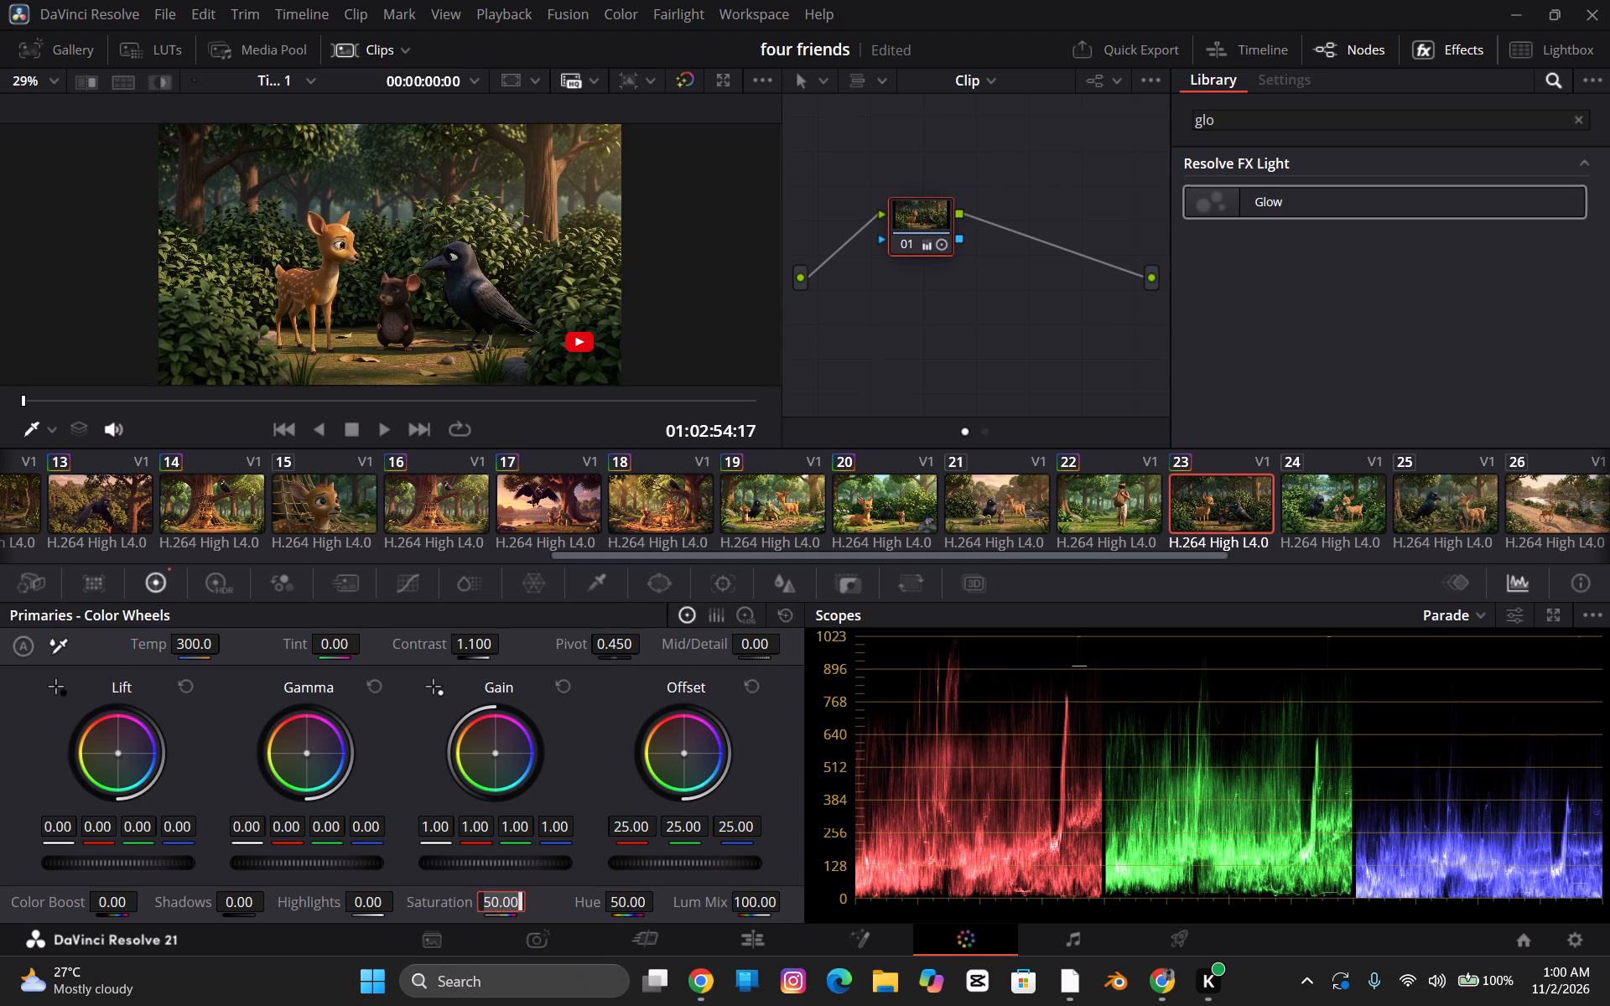
{"action": "type", "text": "55"}
{"action": "key", "text": "Return"}
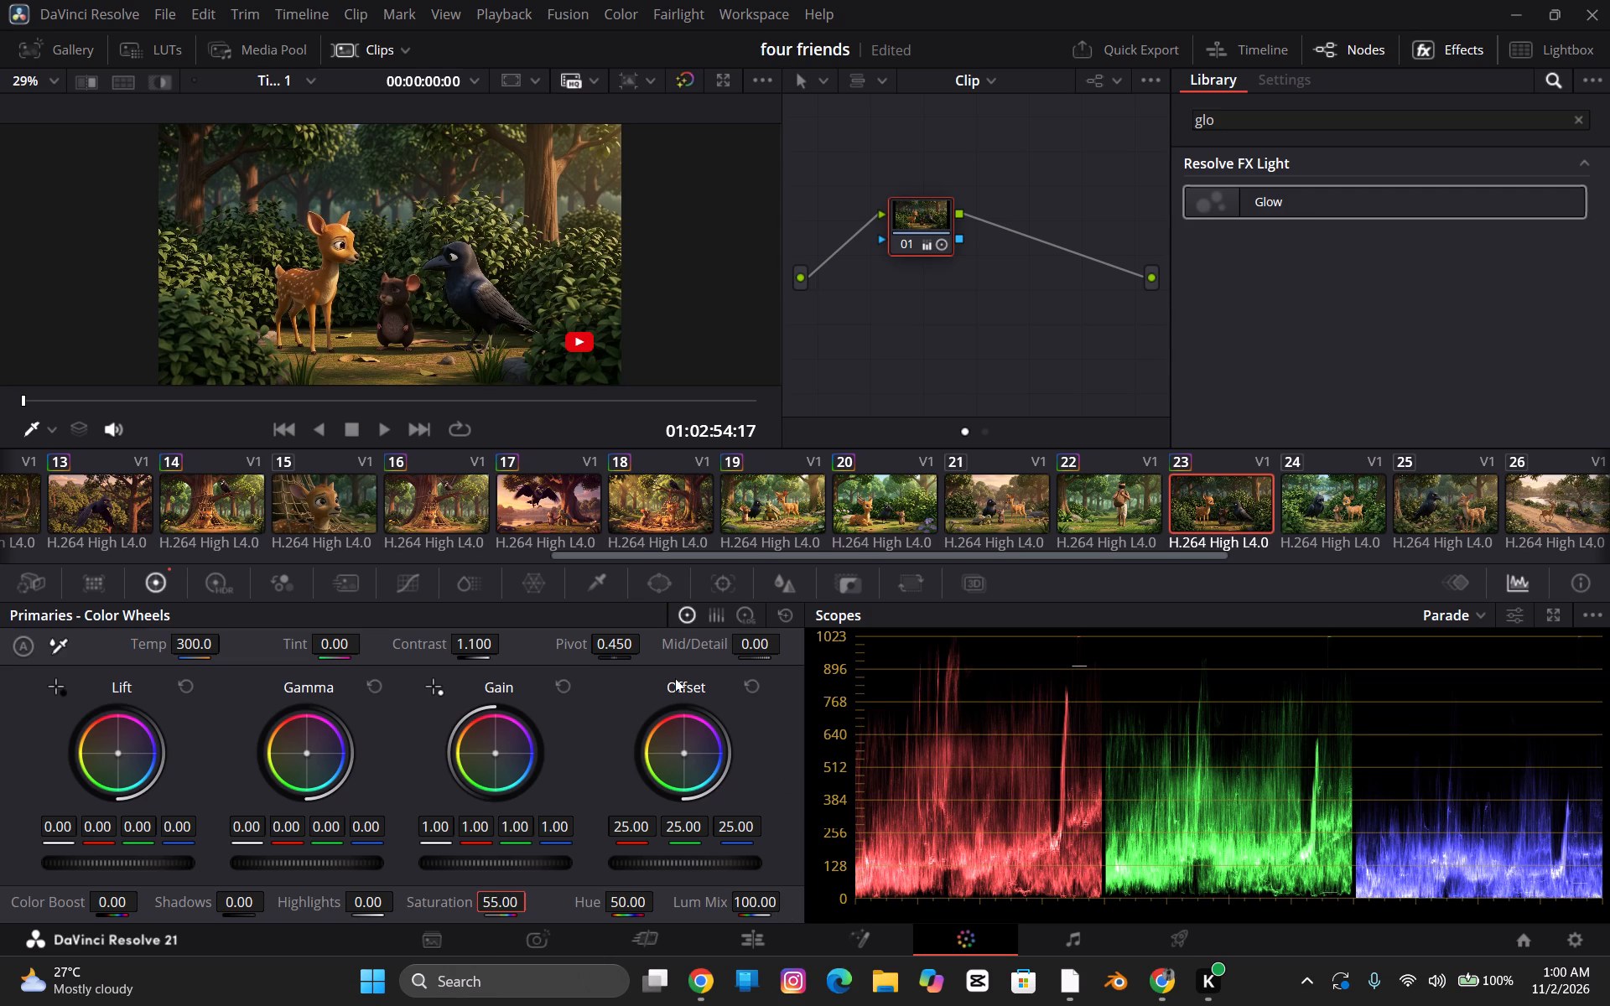
Set Temp to 300 on clip 24.
{"action": "left_click", "coordinate": [1315, 486]}
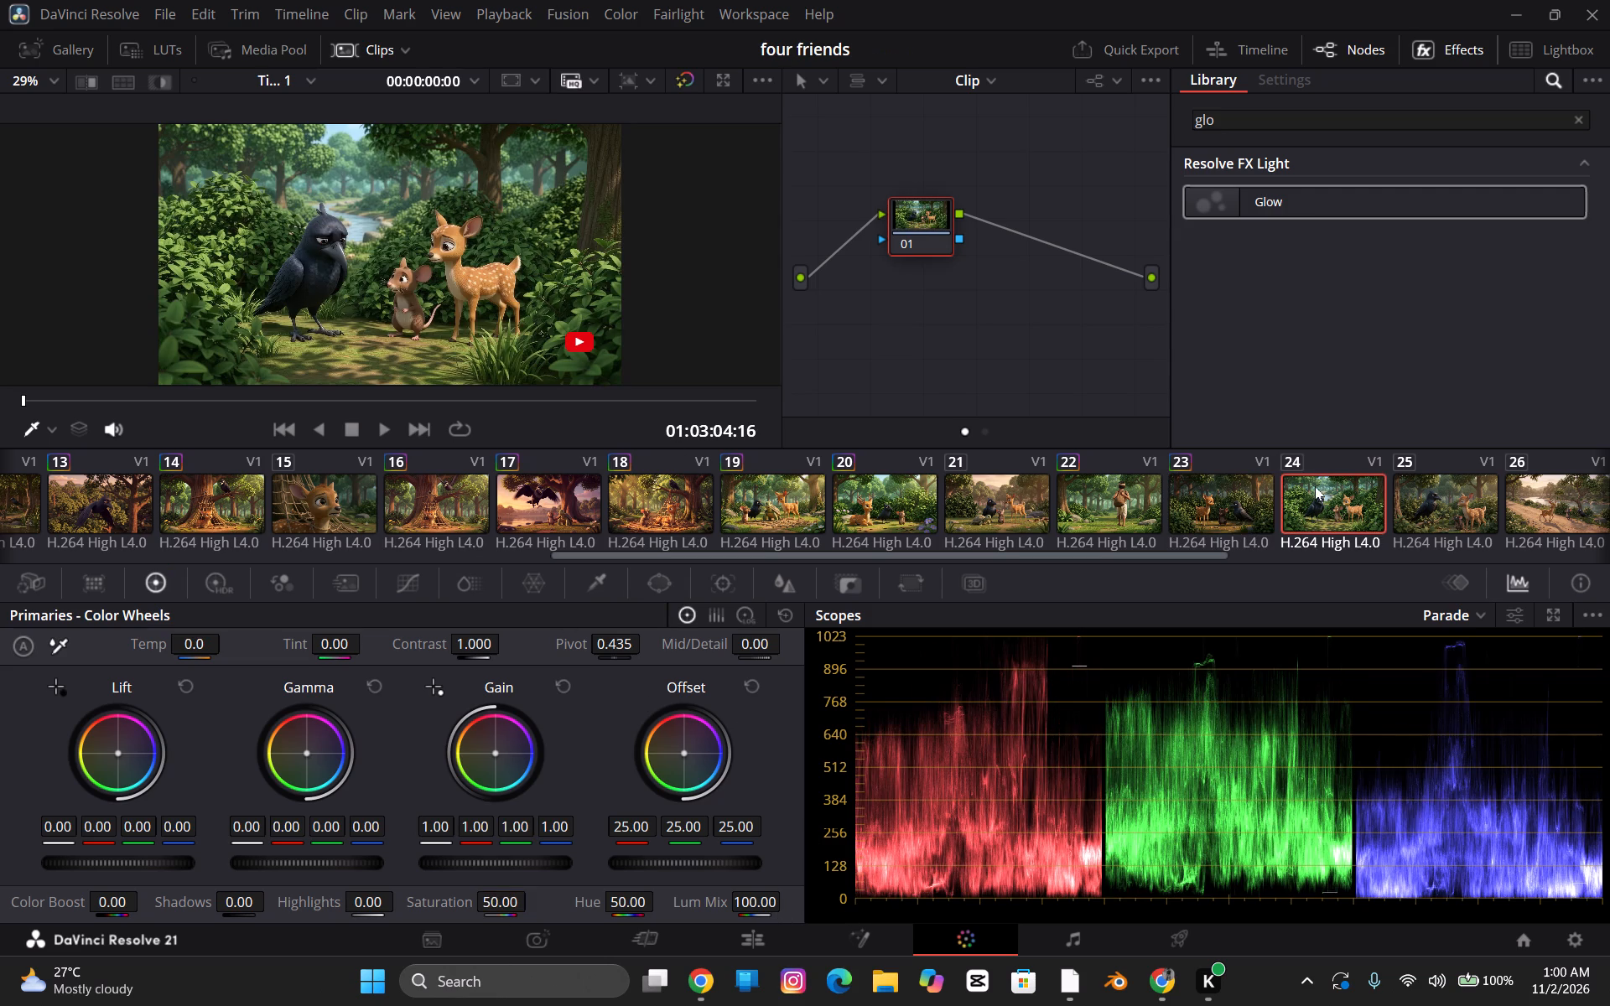
{"action": "left_click", "coordinate": [186, 648]}
{"action": "double_click", "coordinate": [194, 651]}
{"action": "type", "text": "300"}
{"action": "key", "text": "Tab"}
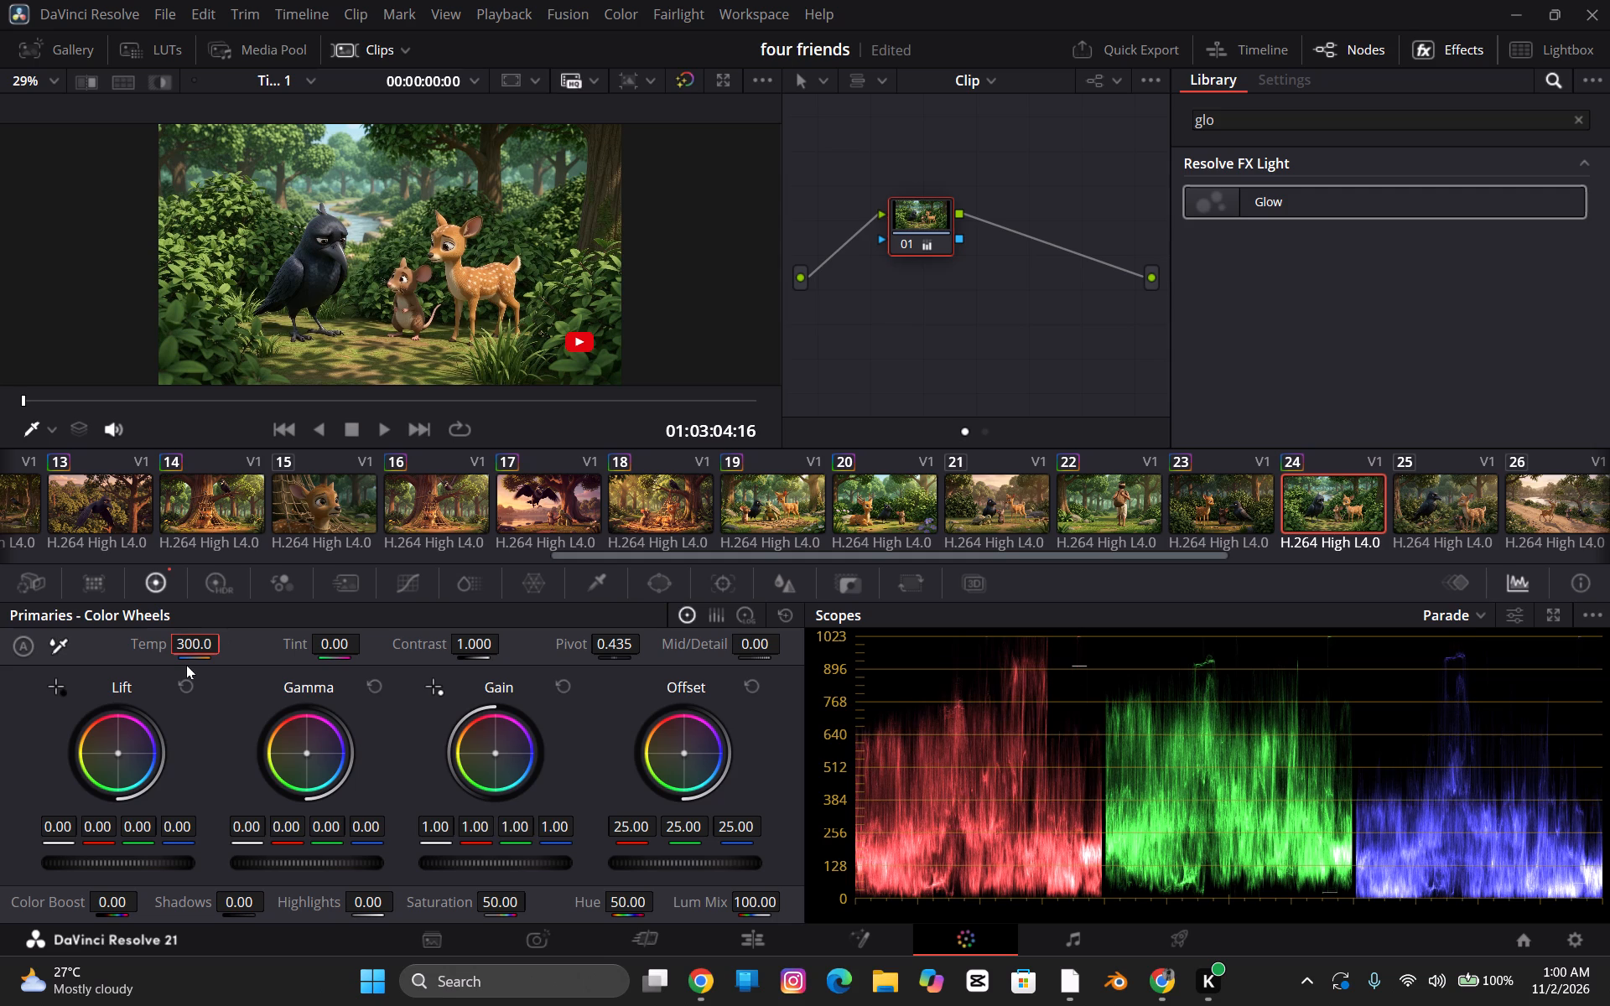
Set clip 24's Contrast to 1.10 and Pivot to 0.45.
{"action": "key", "text": "Tab"}
{"action": "key", "text": "Tab"}
{"action": "type", "text": "1.1"}
{"action": "key", "text": "Tab"}
{"action": "key", "text": "Tab"}
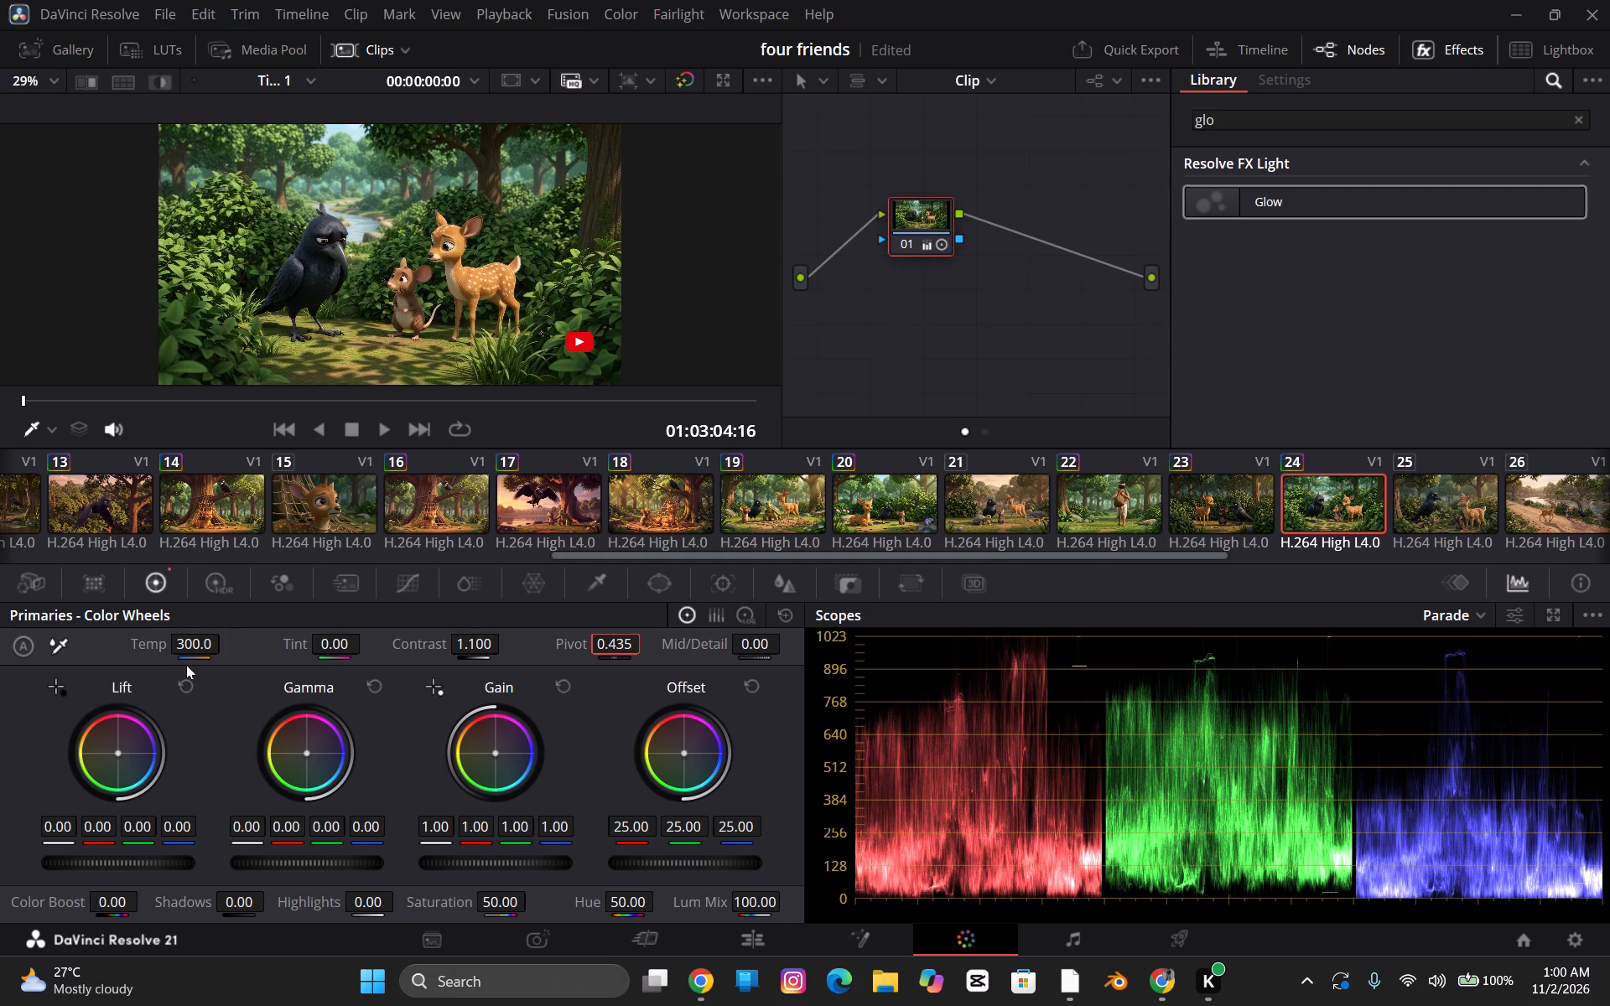
{"action": "type", "text": ".54"}
{"action": "key", "text": "BackSpace"}
{"action": "type", "text": "45"}
{"action": "key", "text": "BackSpace"}
{"action": "key", "text": "BackSpace"}
{"action": "key", "text": "BackSpace"}
{"action": "type", "text": "45"}
{"action": "key", "text": "Tab"}
{"action": "key", "text": "Tab"}
{"action": "key", "text": "Tab"}
{"action": "key", "text": "Tab"}
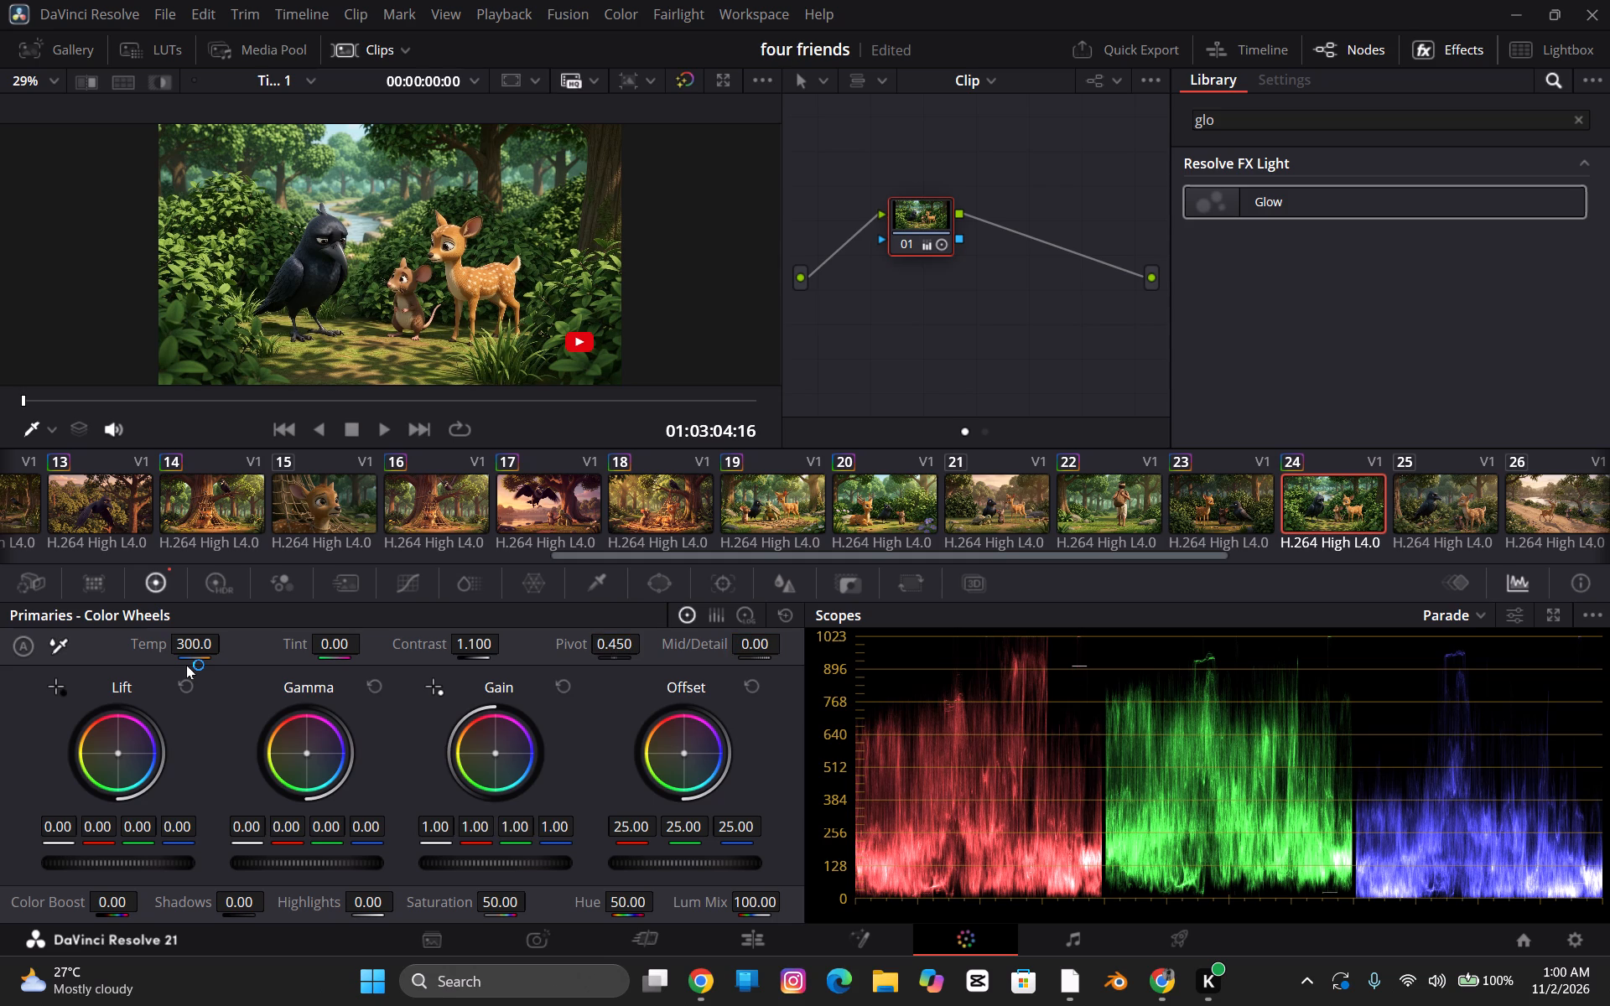
Set clip 24's Saturation to 55.
{"action": "double_click", "coordinate": [500, 903]}
{"action": "type", "text": "55"}
{"action": "key", "text": "Tab"}
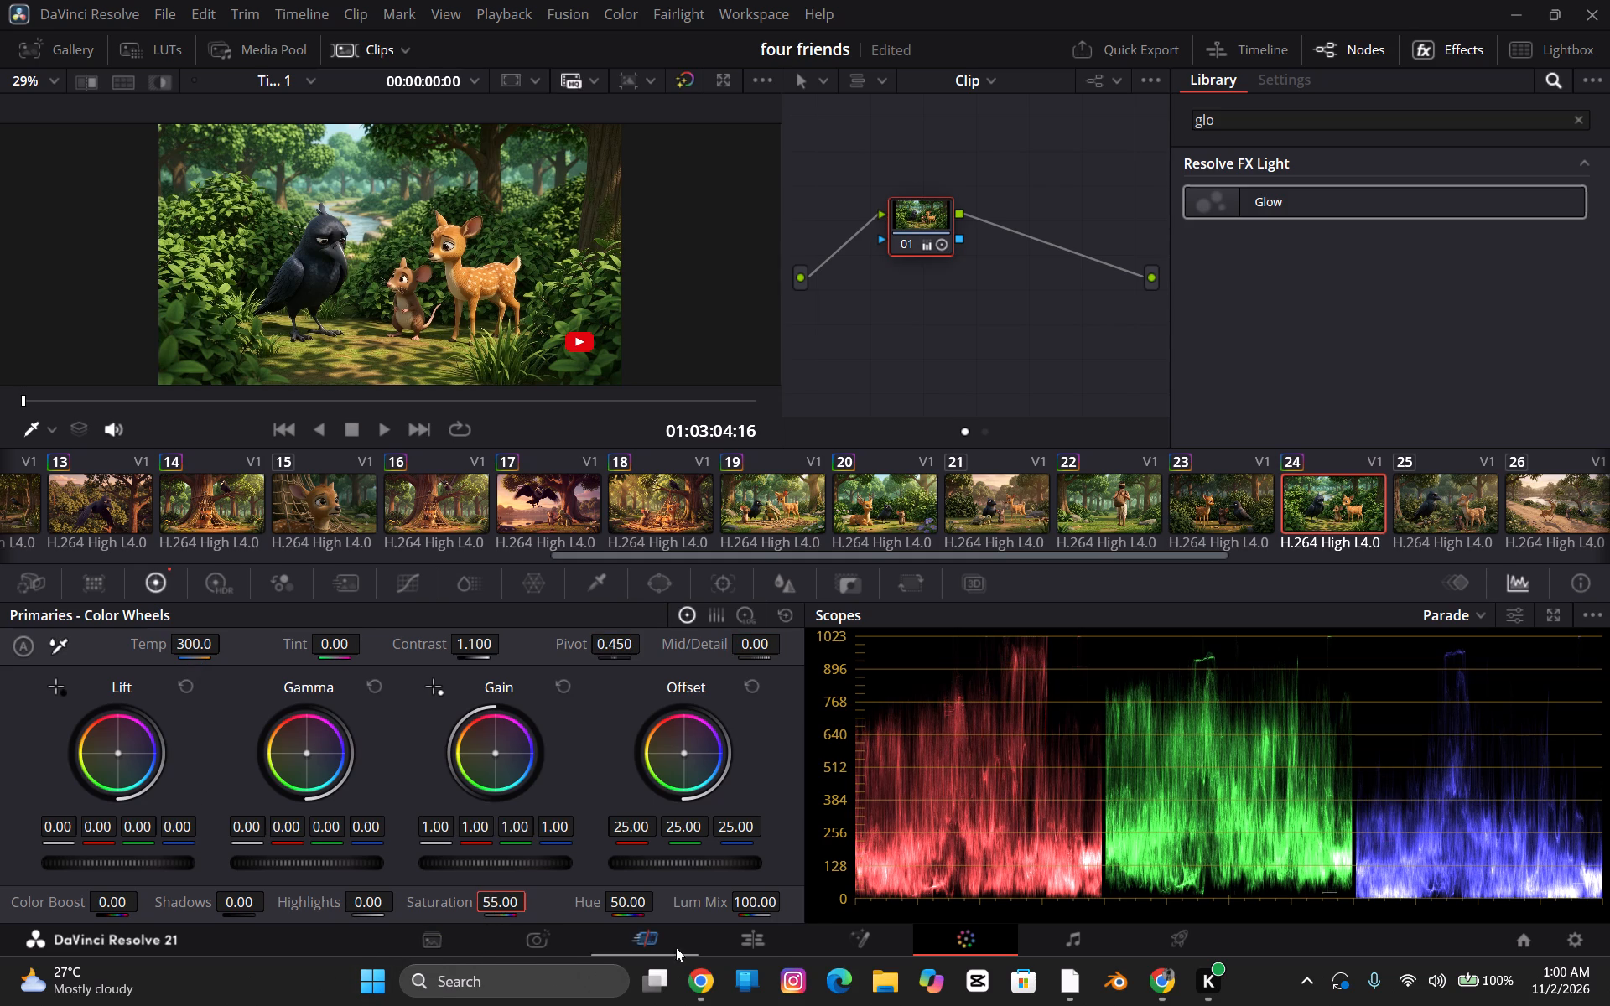
Set Temp to 300 on clip 25.
{"action": "left_click", "coordinate": [1472, 499]}
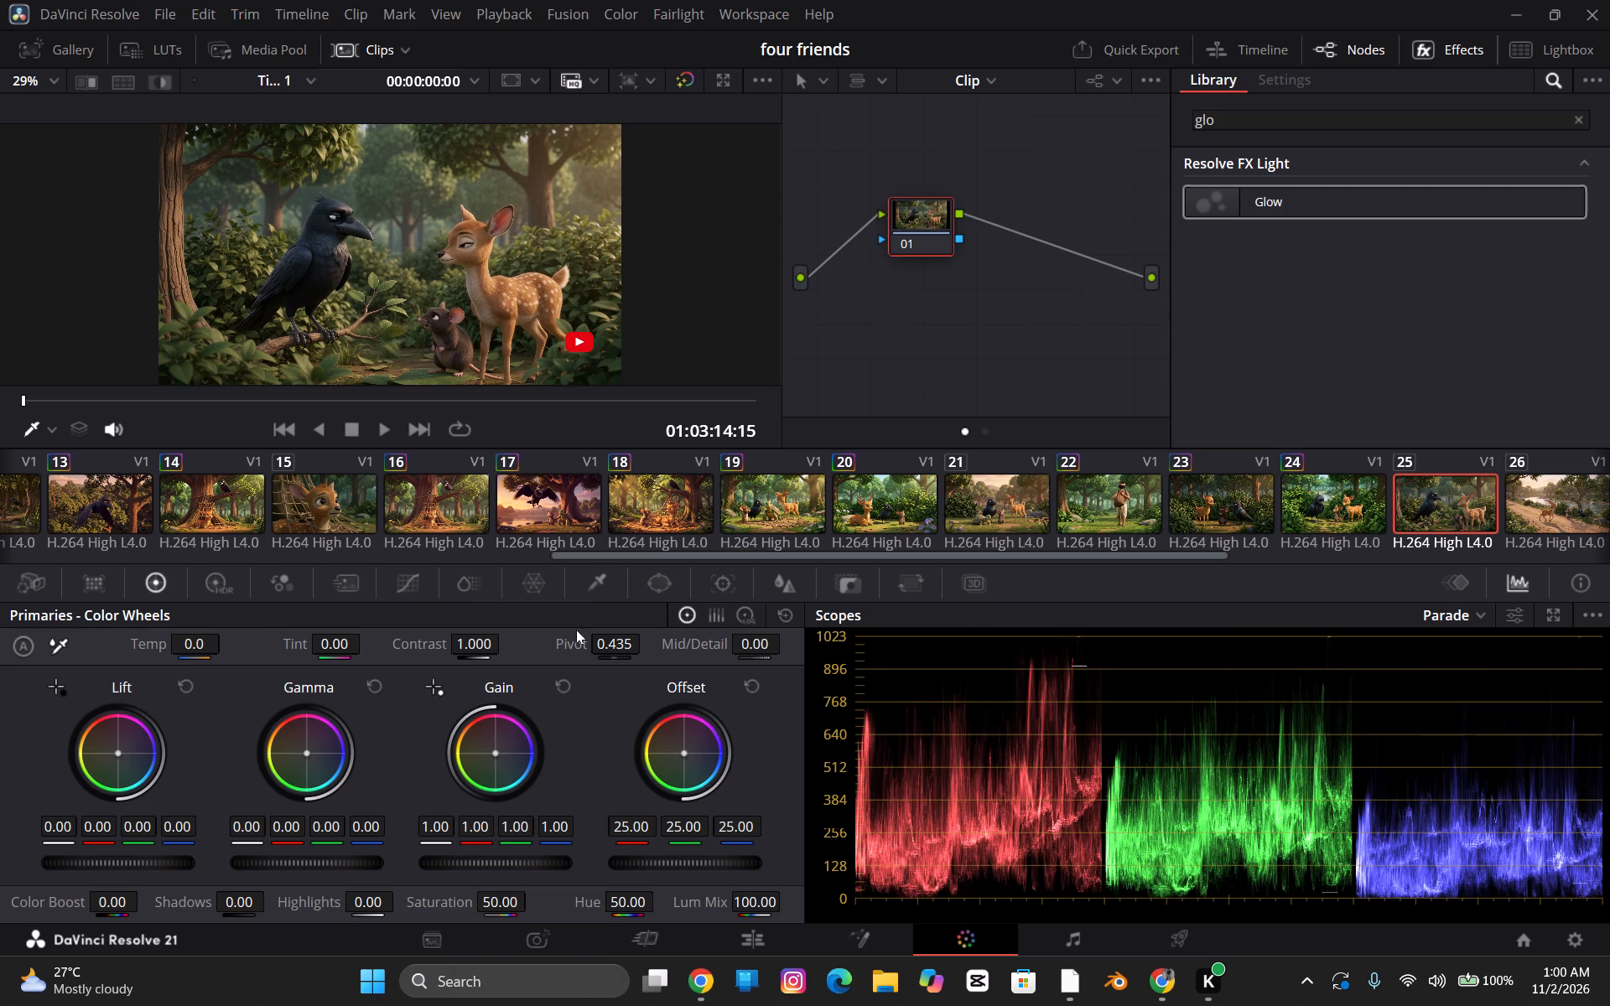
{"action": "double_click", "coordinate": [175, 648]}
{"action": "type", "text": "3000\\"}
{"action": "key", "text": "BackSpace"}
{"action": "key", "text": "Tab"}
Set clip 25's Contrast to 1.10.
{"action": "key", "text": "Tab"}
{"action": "key", "text": "Tab"}
{"action": "type", "text": "1.1"}
{"action": "key", "text": "Tab"}
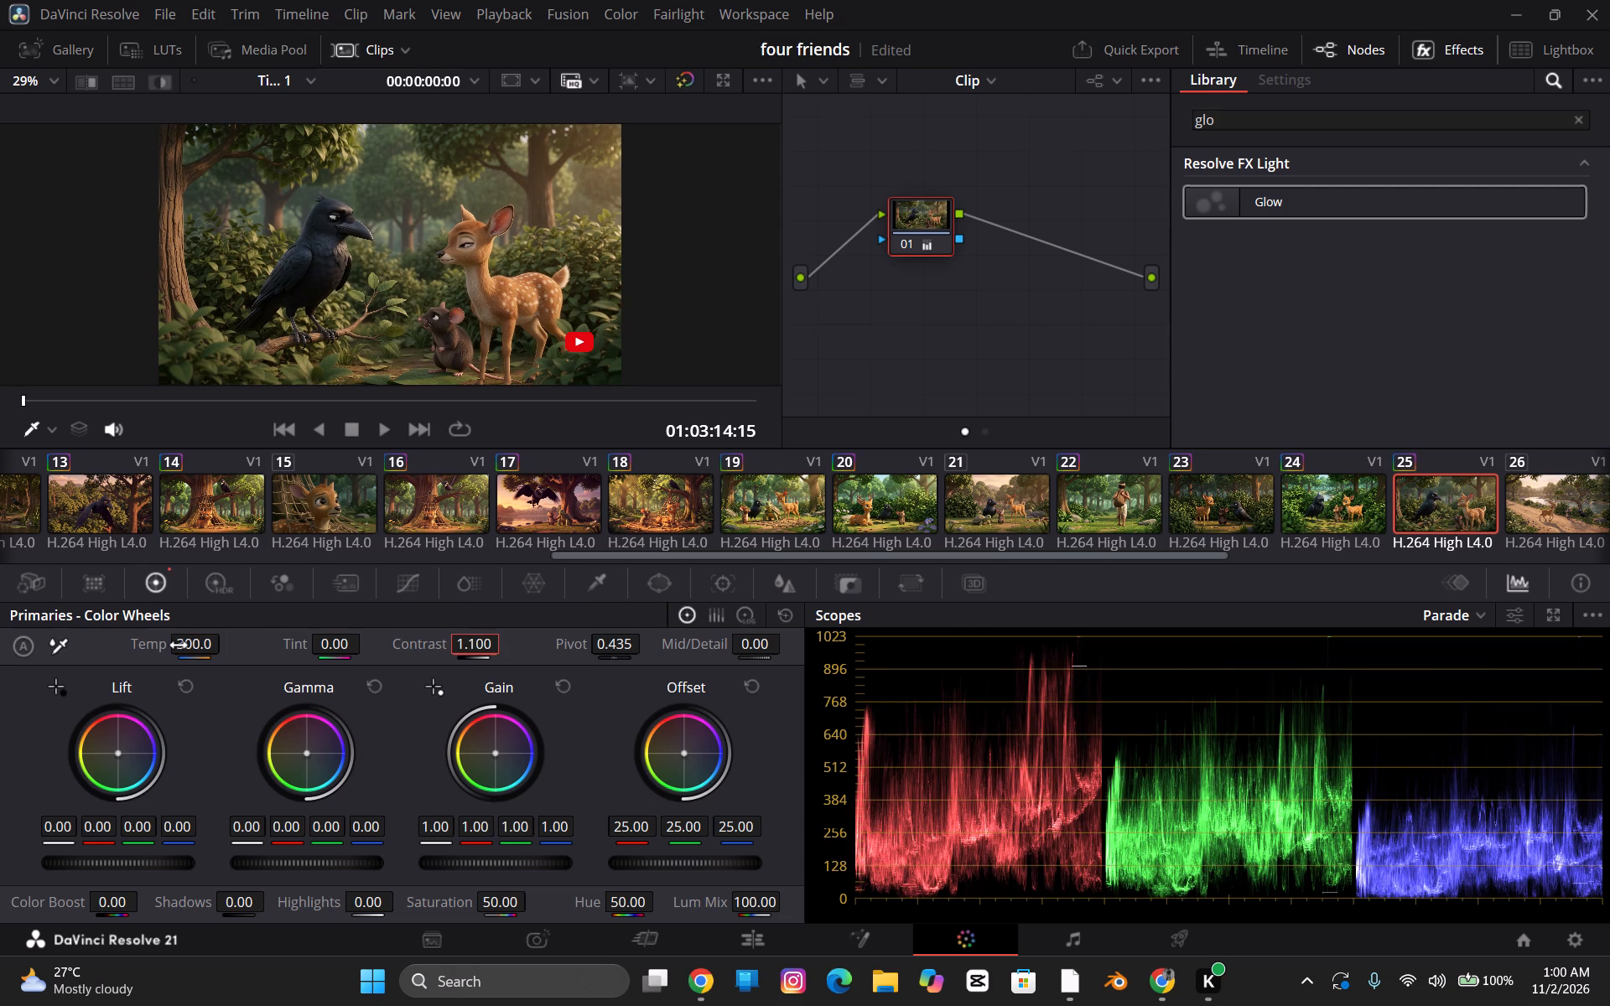
Set clip 25's Pivot to 0.45.
{"action": "key", "text": "Tab"}
{"action": "type", "text": ".45"}
{"action": "key", "text": "Tab"}
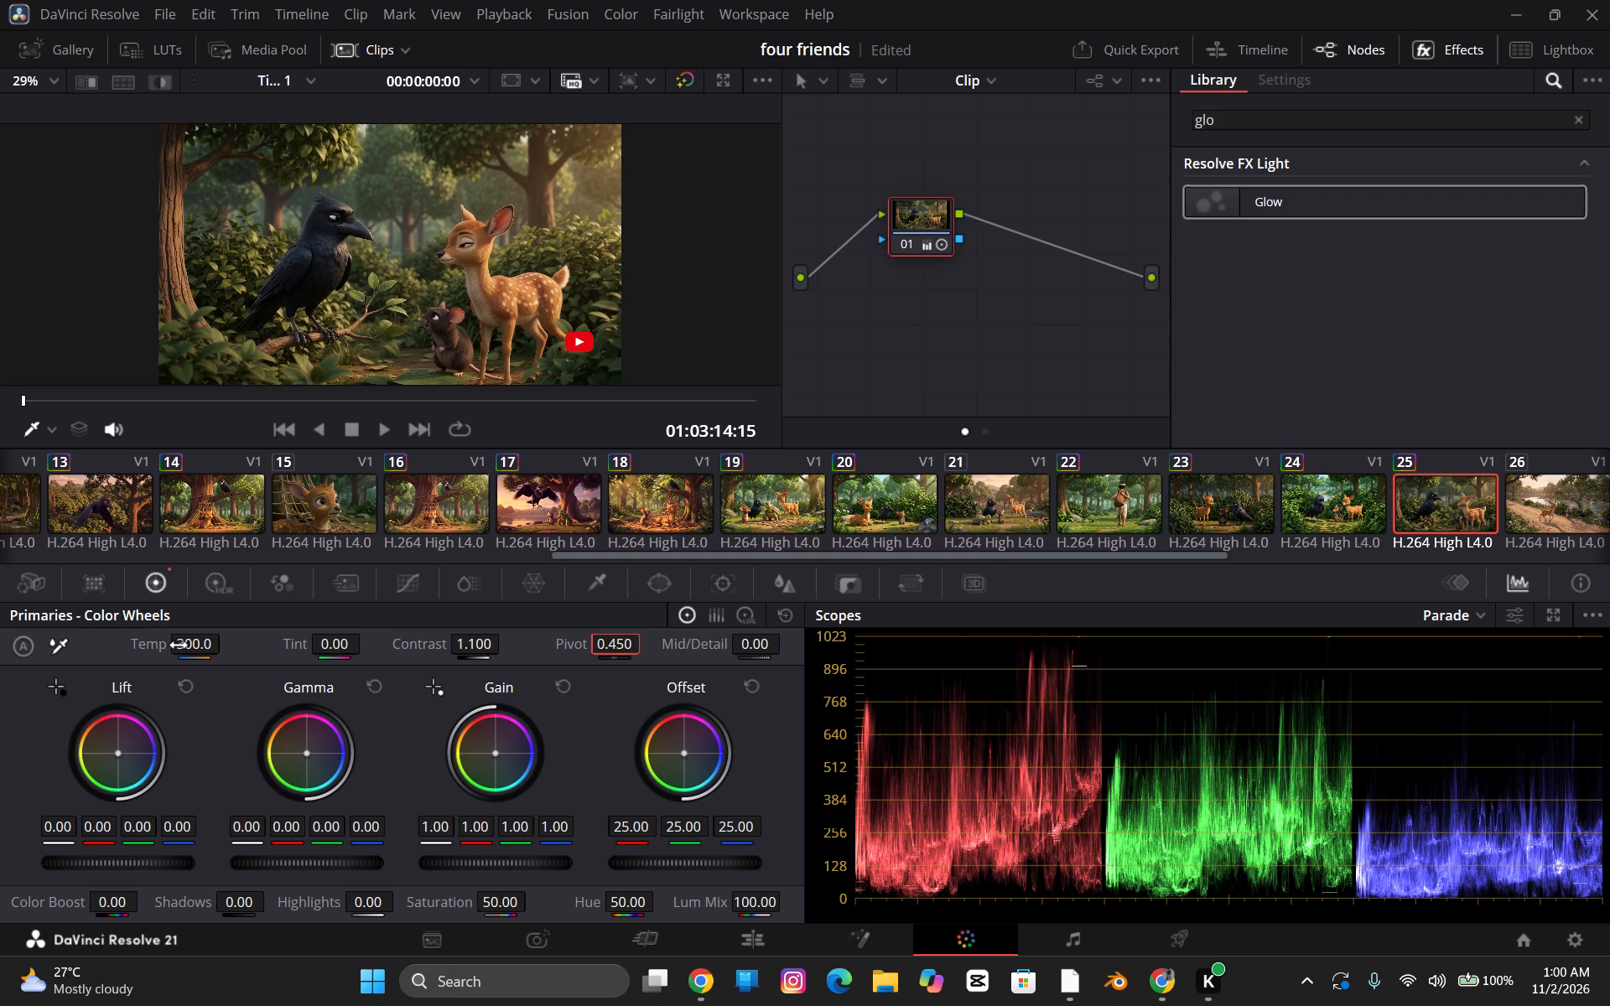
Set clip 25's Saturation to 55.
{"action": "key", "text": "Tab"}
{"action": "key", "text": "Tab"}
{"action": "key", "text": "Tab"}
{"action": "key", "text": "Tab"}
{"action": "key", "text": "Tab"}
{"action": "key", "text": "Tab"}
{"action": "key", "text": "Tab"}
{"action": "key", "text": "Tab"}
{"action": "key", "text": "Tab"}
{"action": "key", "text": "Tab"}
{"action": "key", "text": "Tab"}
{"action": "key", "text": "Tab"}
{"action": "key", "text": "Tab"}
{"action": "key", "text": "Tab"}
{"action": "key", "text": "Tab"}
{"action": "key", "text": "Tab"}
{"action": "key", "text": "Tab"}
{"action": "key", "text": "Tab"}
{"action": "key", "text": "Tab"}
{"action": "key", "text": "Tab"}
{"action": "key", "text": "Tab"}
{"action": "key", "text": "Tab"}
{"action": "key", "text": "Tab"}
{"action": "key", "text": "Tab"}
{"action": "key", "text": "Tab"}
{"action": "key", "text": "Tab"}
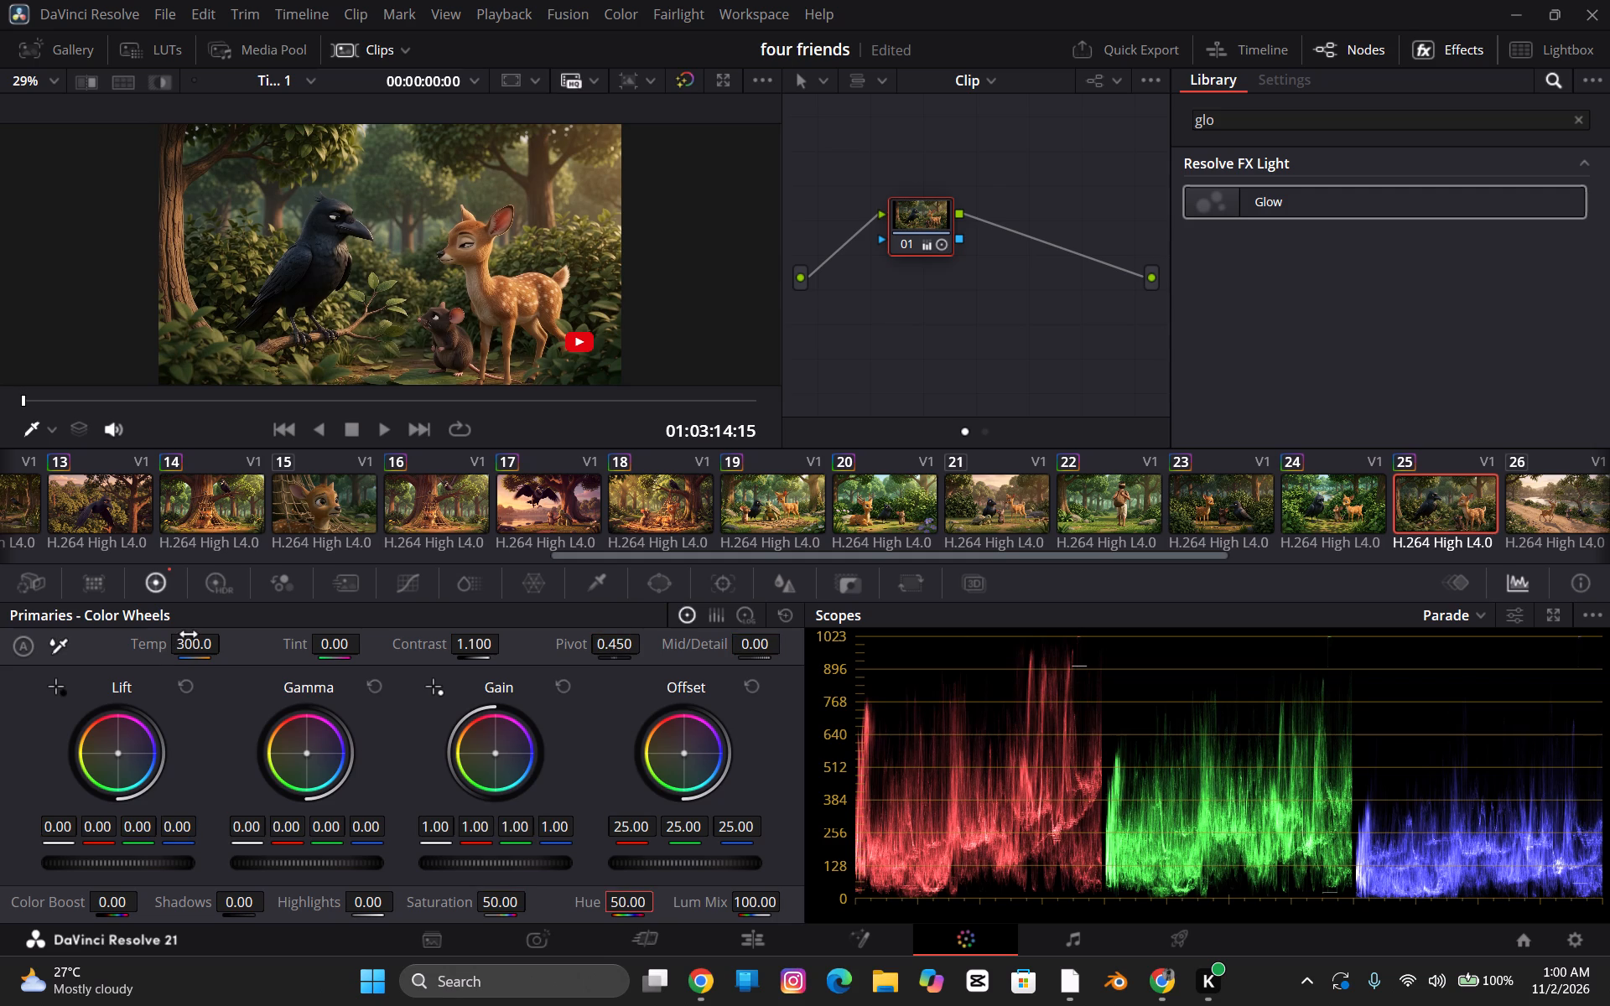
{"action": "key", "text": "Tab"}
{"action": "key", "text": "Tab"}
{"action": "key", "text": "shift+Tab"}
{"action": "key", "text": "shift+Tab"}
{"action": "key", "text": "shift+Tab"}
{"action": "type", "text": "55"}
{"action": "key", "text": "Return"}
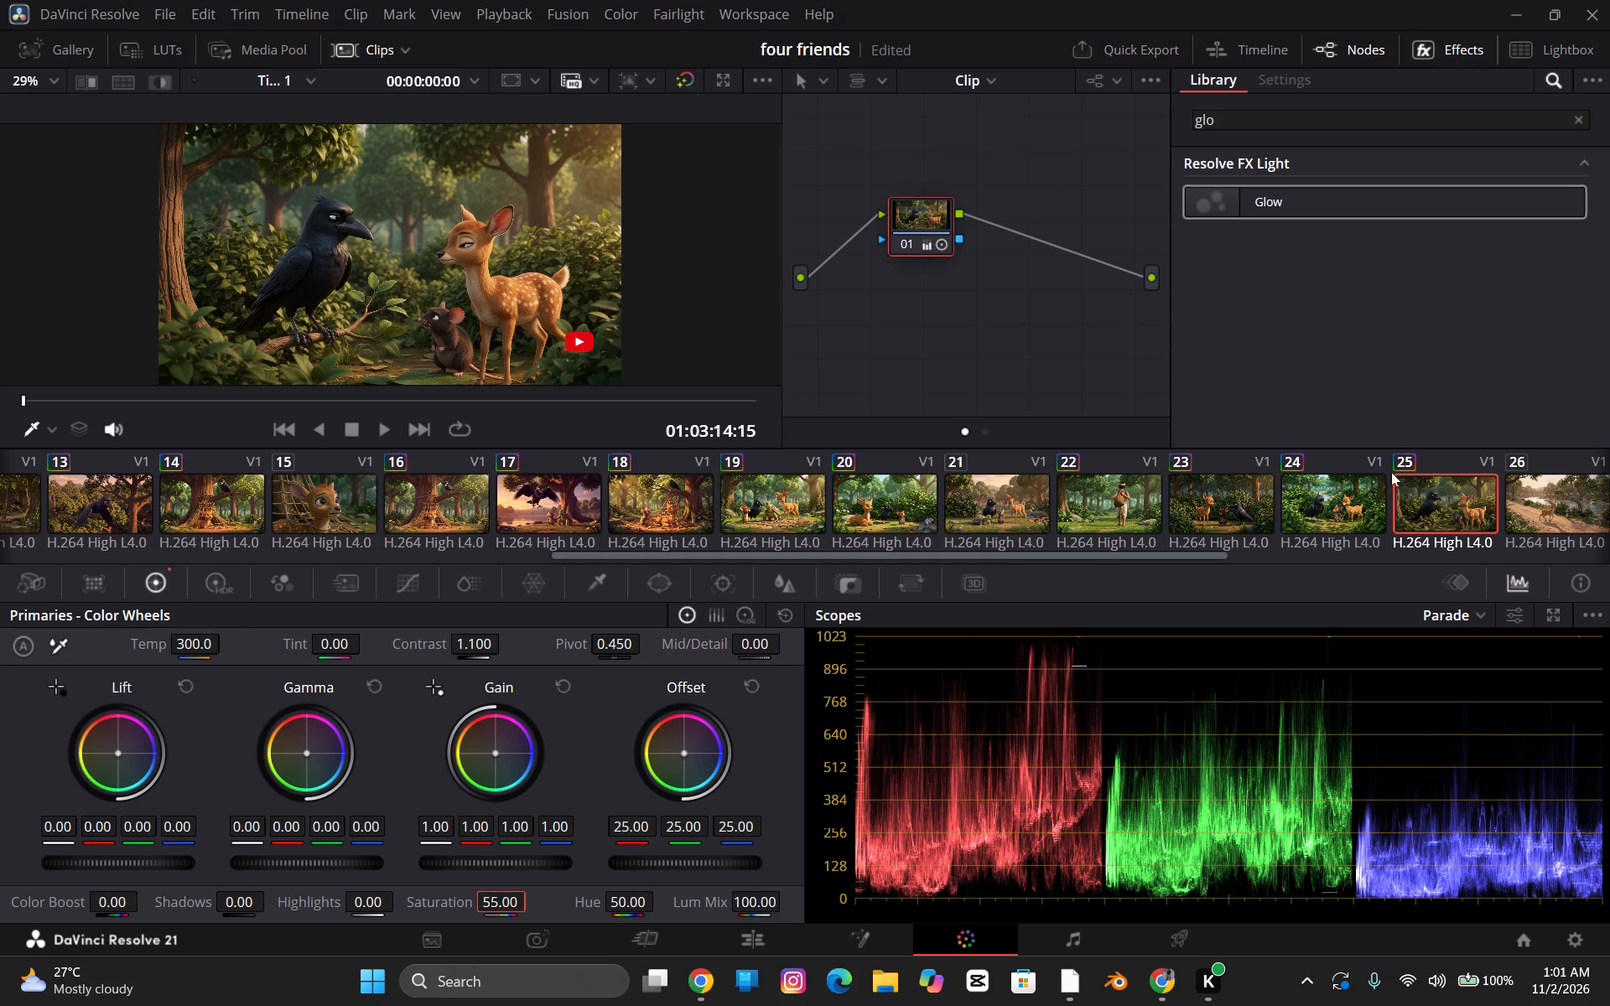
Set Temp to 300 on clip 26, the deer walking along the riverside path.
{"action": "left_click", "coordinate": [1537, 508]}
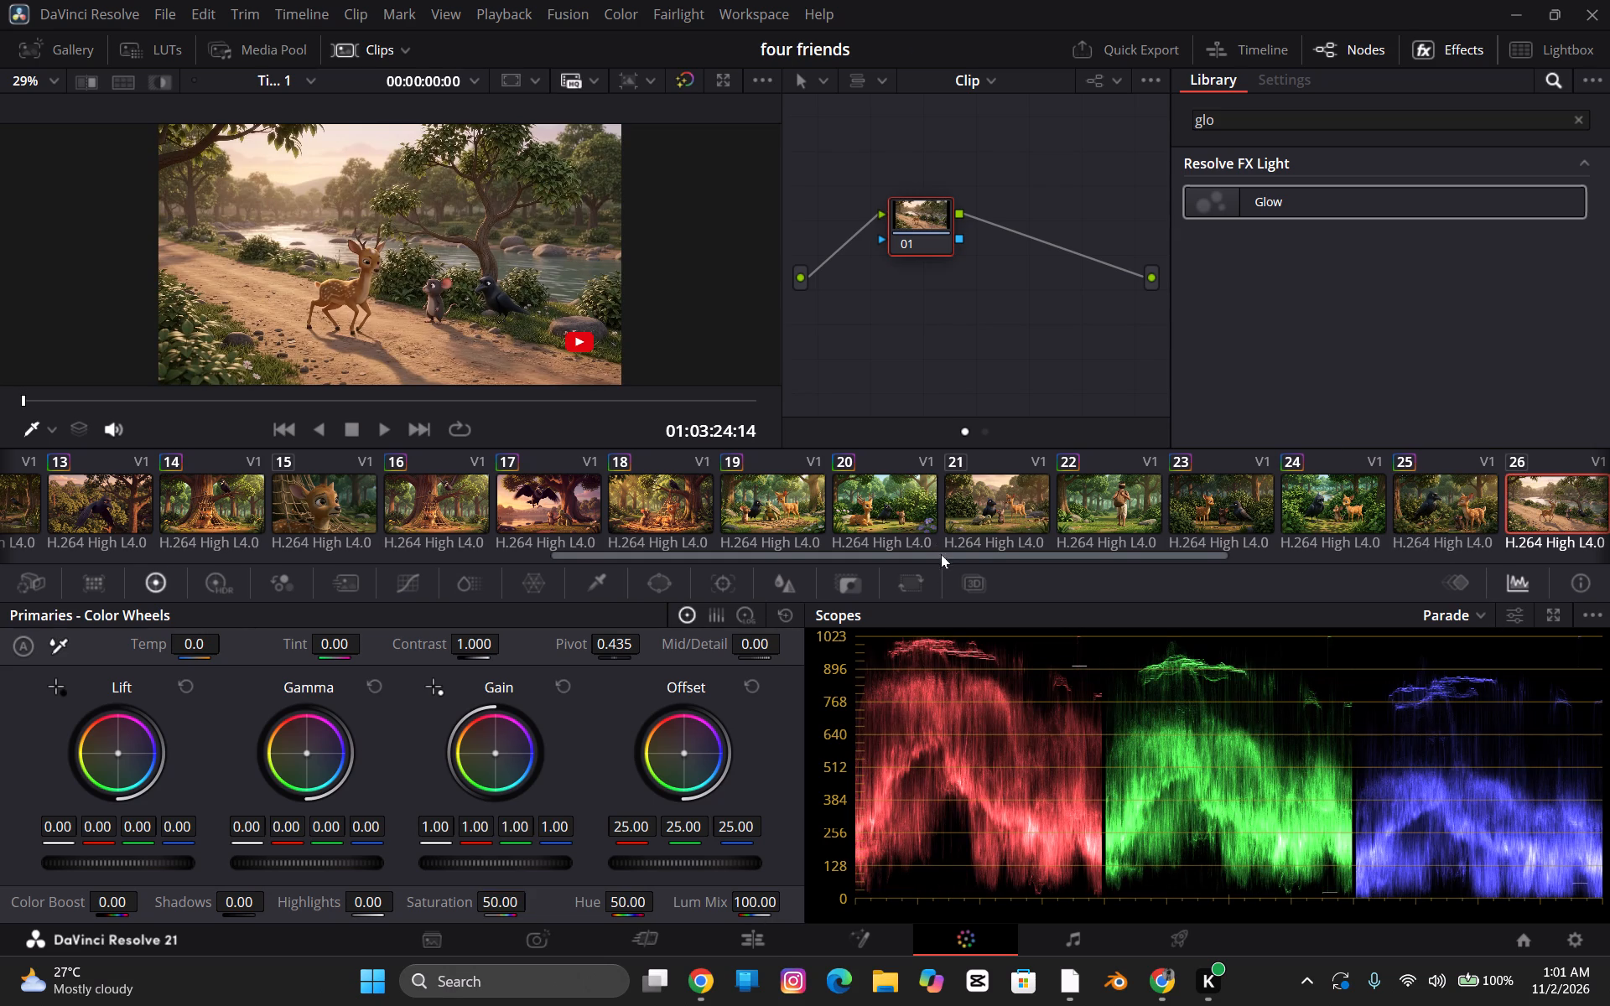
{"action": "left_click_drag", "start_coordinate": [941, 554], "coordinate": [1114, 575]}
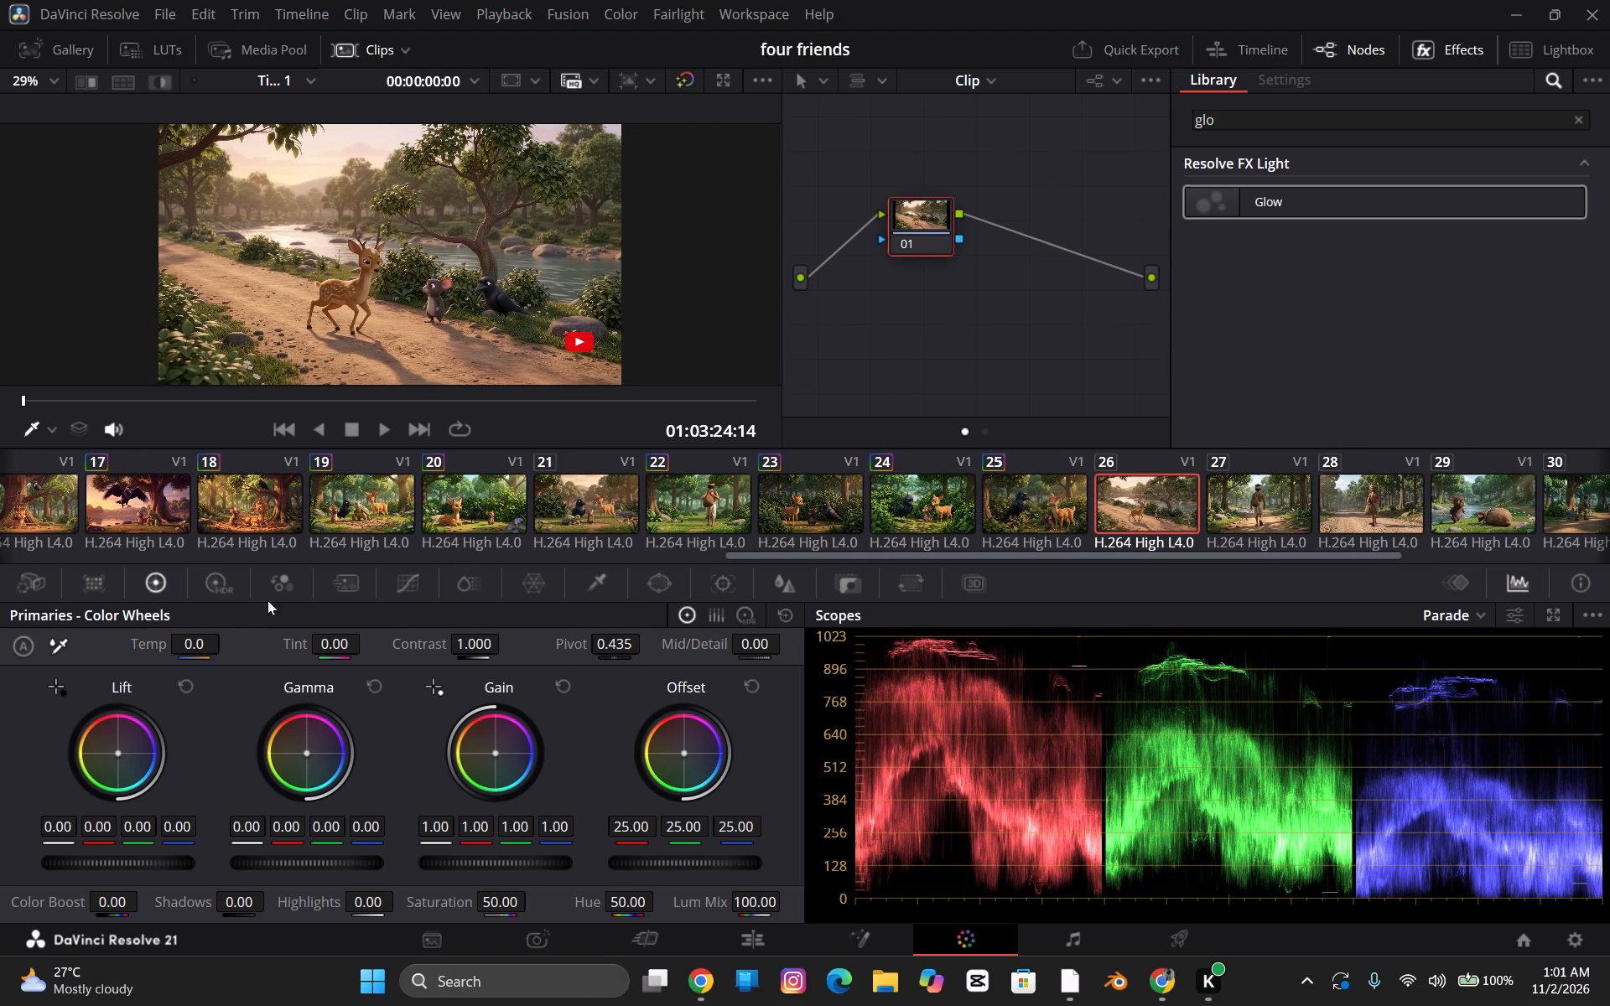
{"action": "left_click", "coordinate": [220, 632]}
{"action": "left_click", "coordinate": [203, 651]}
{"action": "key", "text": "3"}
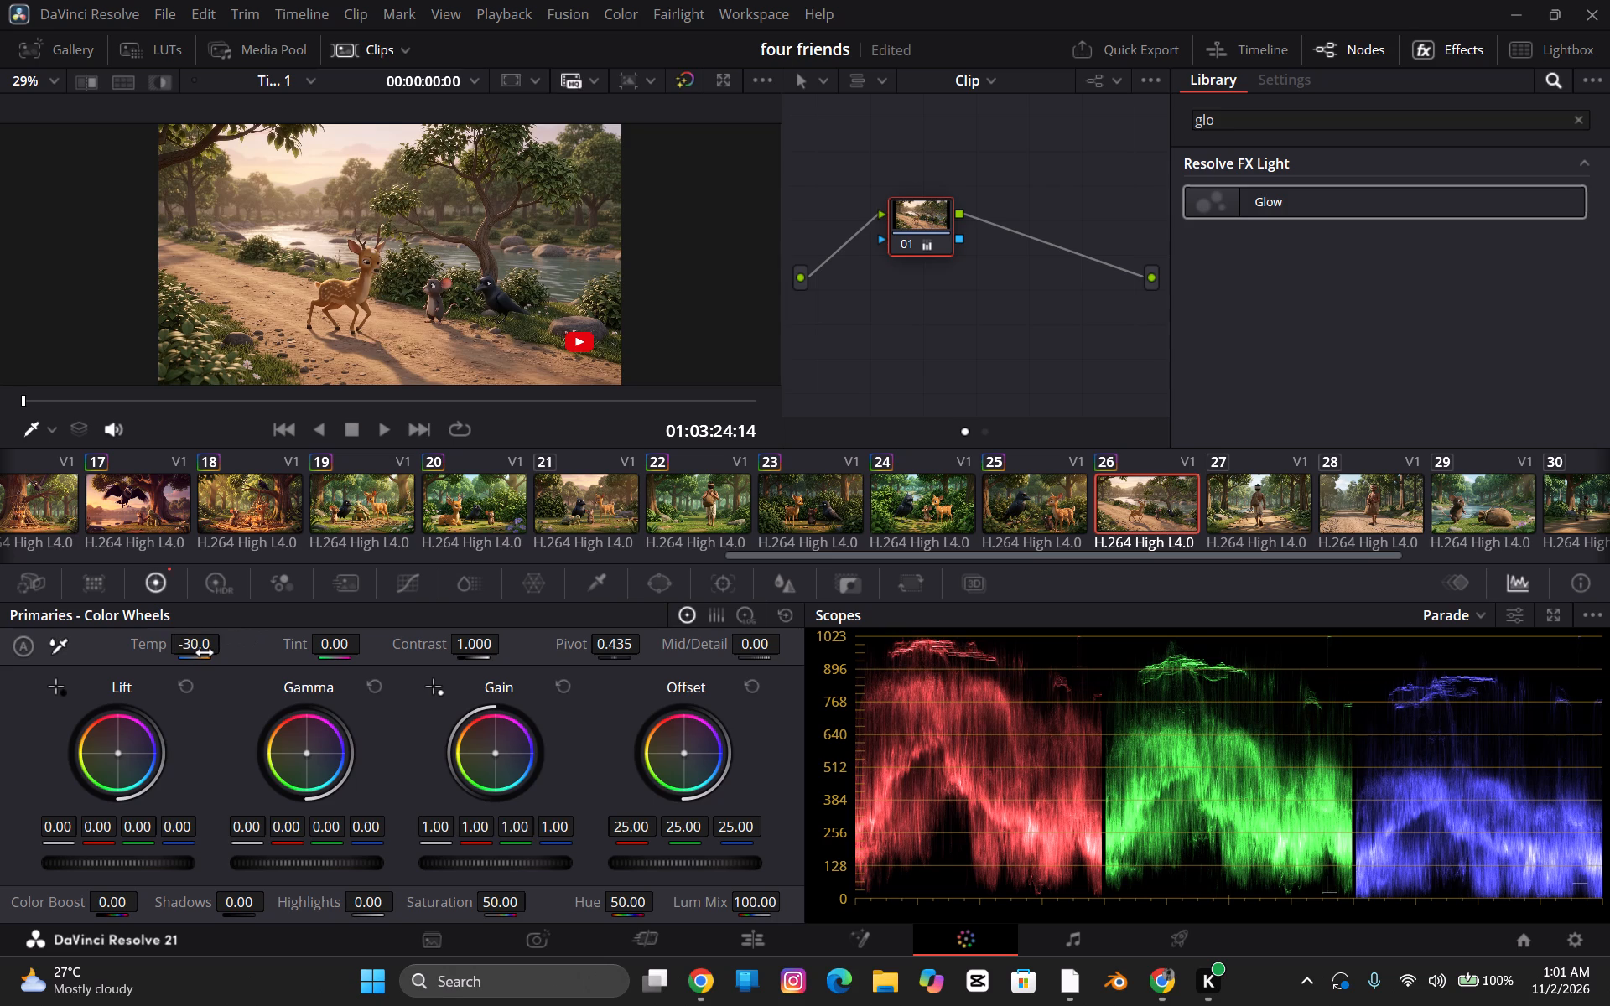
{"action": "left_click_drag", "start_coordinate": [241, 697], "coordinate": [254, 679]}
{"action": "double_click", "coordinate": [210, 643]}
{"action": "type", "text": "300"}
{"action": "key", "text": "ctrl+a"}
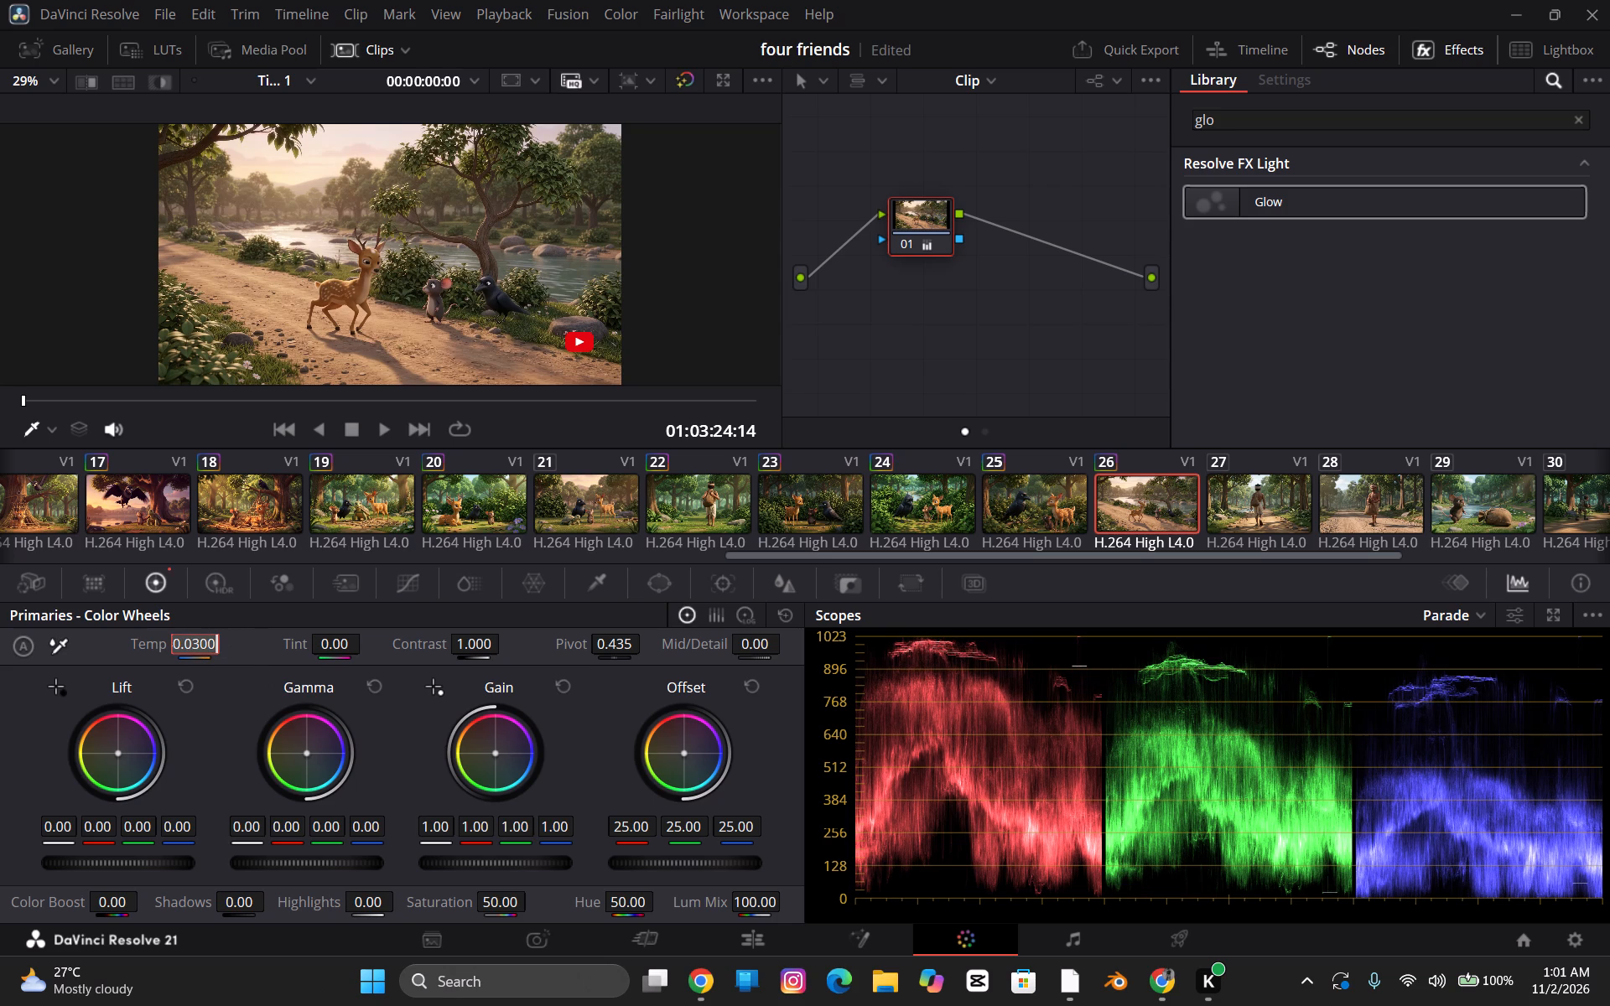
{"action": "type", "text": "303"}
{"action": "key", "text": "BackSpace"}
{"action": "key", "text": "0"}
{"action": "key", "text": "Tab"}
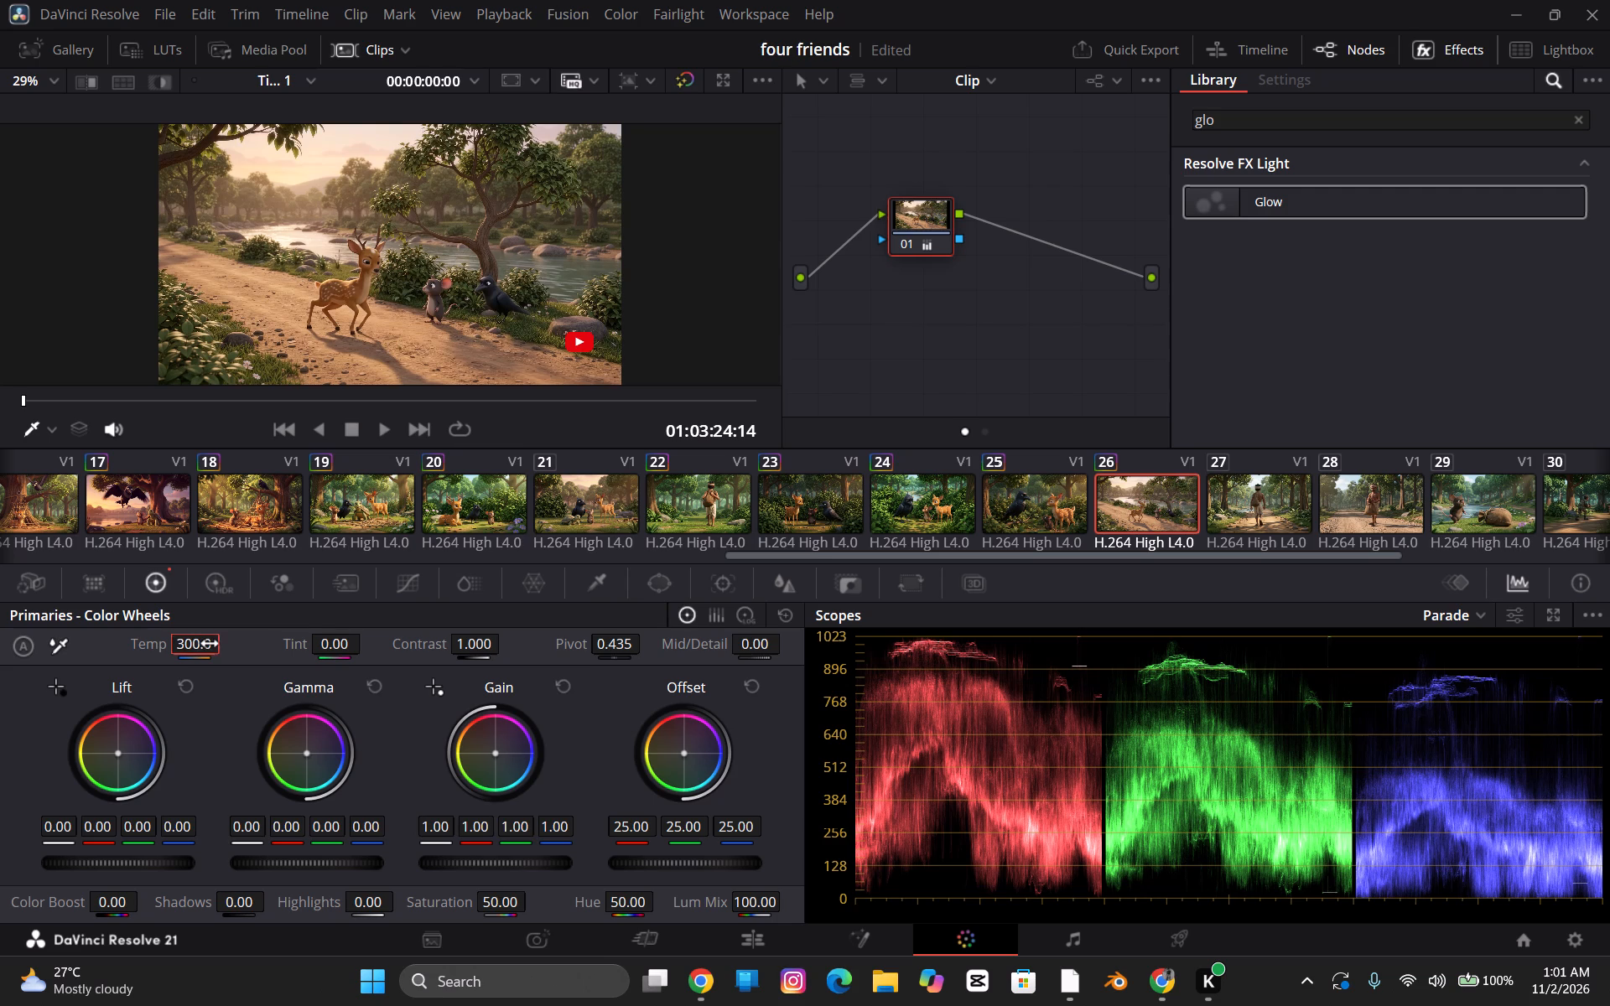
Set clip 26's Contrast to 1.10 and Pivot to 0.45.
{"action": "key", "text": "Tab"}
{"action": "key", "text": "Tab"}
{"action": "type", "text": "1.1"}
{"action": "key", "text": "Tab"}
{"action": "key", "text": "Tab"}
{"action": "type", "text": ".45"}
{"action": "key", "text": "Tab"}
Set clip 26's Saturation to 55.
{"action": "key", "text": "Tab"}
{"action": "key", "text": "Tab"}
{"action": "key", "text": "Tab"}
{"action": "key", "text": "Tab"}
{"action": "key", "text": "Tab"}
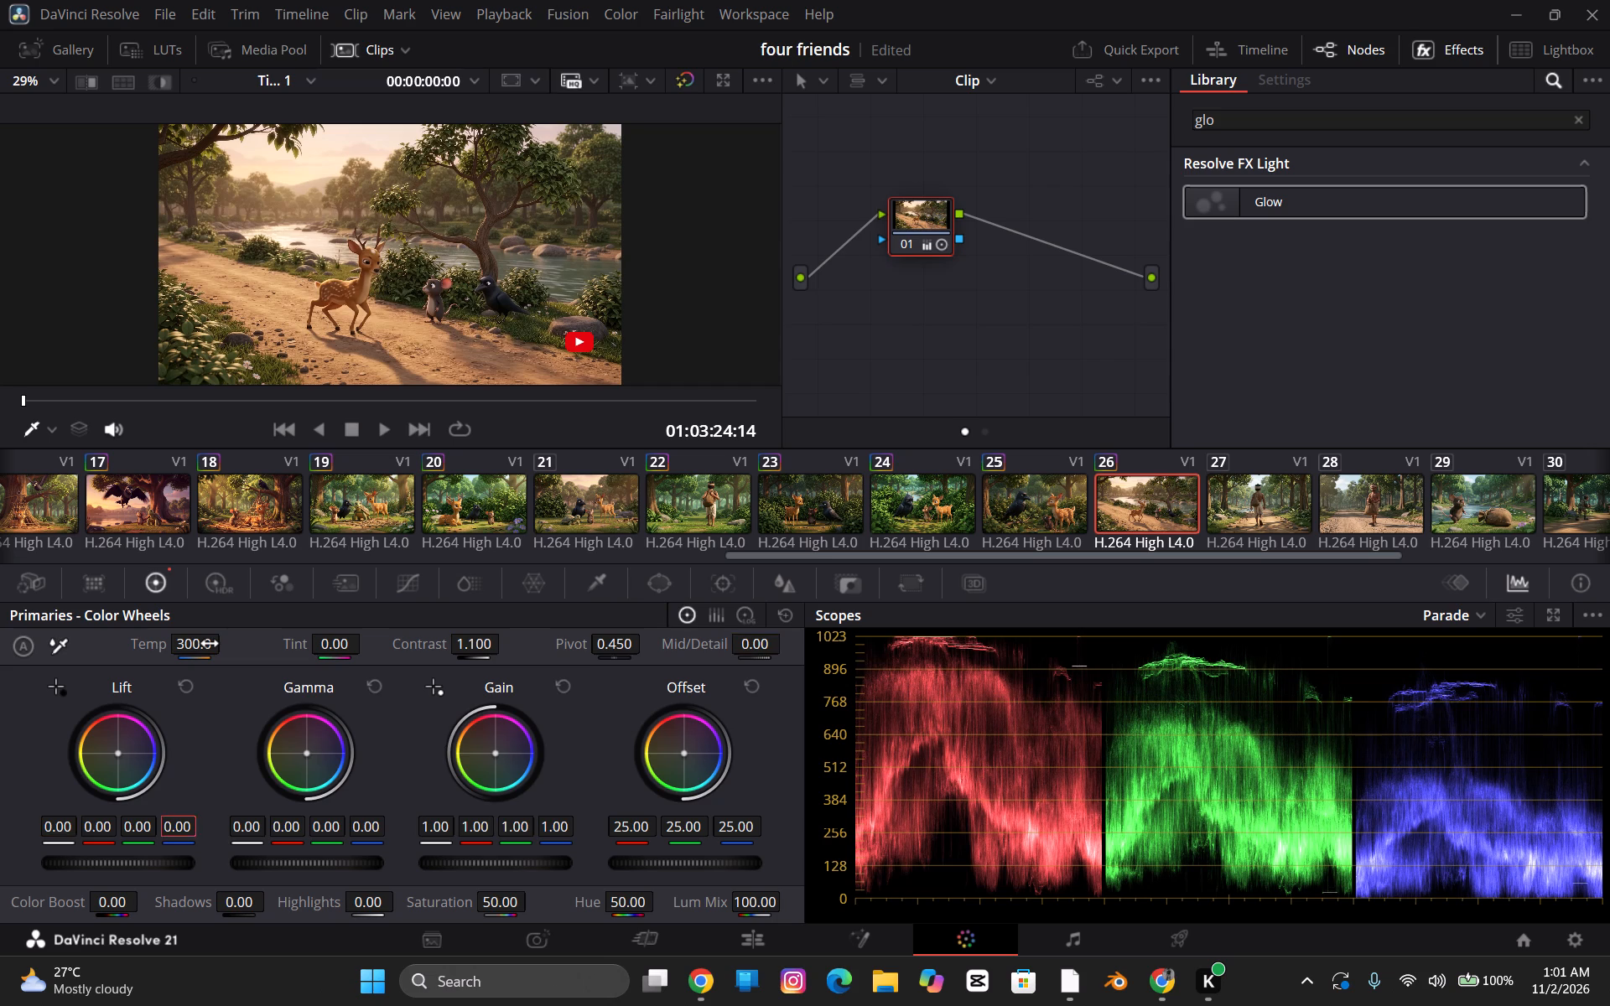
{"action": "key", "text": "Tab"}
{"action": "key", "text": "Tab"}
{"action": "key", "text": "Tab"}
{"action": "key", "text": "Tab"}
{"action": "key", "text": "Tab"}
{"action": "key", "text": "Tab"}
{"action": "key", "text": "Tab"}
{"action": "key", "text": "Tab"}
{"action": "key", "text": "Tab"}
{"action": "key", "text": "Tab"}
{"action": "key", "text": "Tab"}
{"action": "key", "text": "Tab"}
{"action": "key", "text": "Tab"}
{"action": "key", "text": "Tab"}
{"action": "key", "text": "Tab"}
{"action": "key", "text": "Tab"}
{"action": "key", "text": "Tab"}
{"action": "key", "text": "Tab"}
{"action": "key", "text": "Tab"}
{"action": "key", "text": "Tab"}
{"action": "key", "text": "Tab"}
{"action": "type", "text": "55"}
{"action": "key", "text": "Tab"}
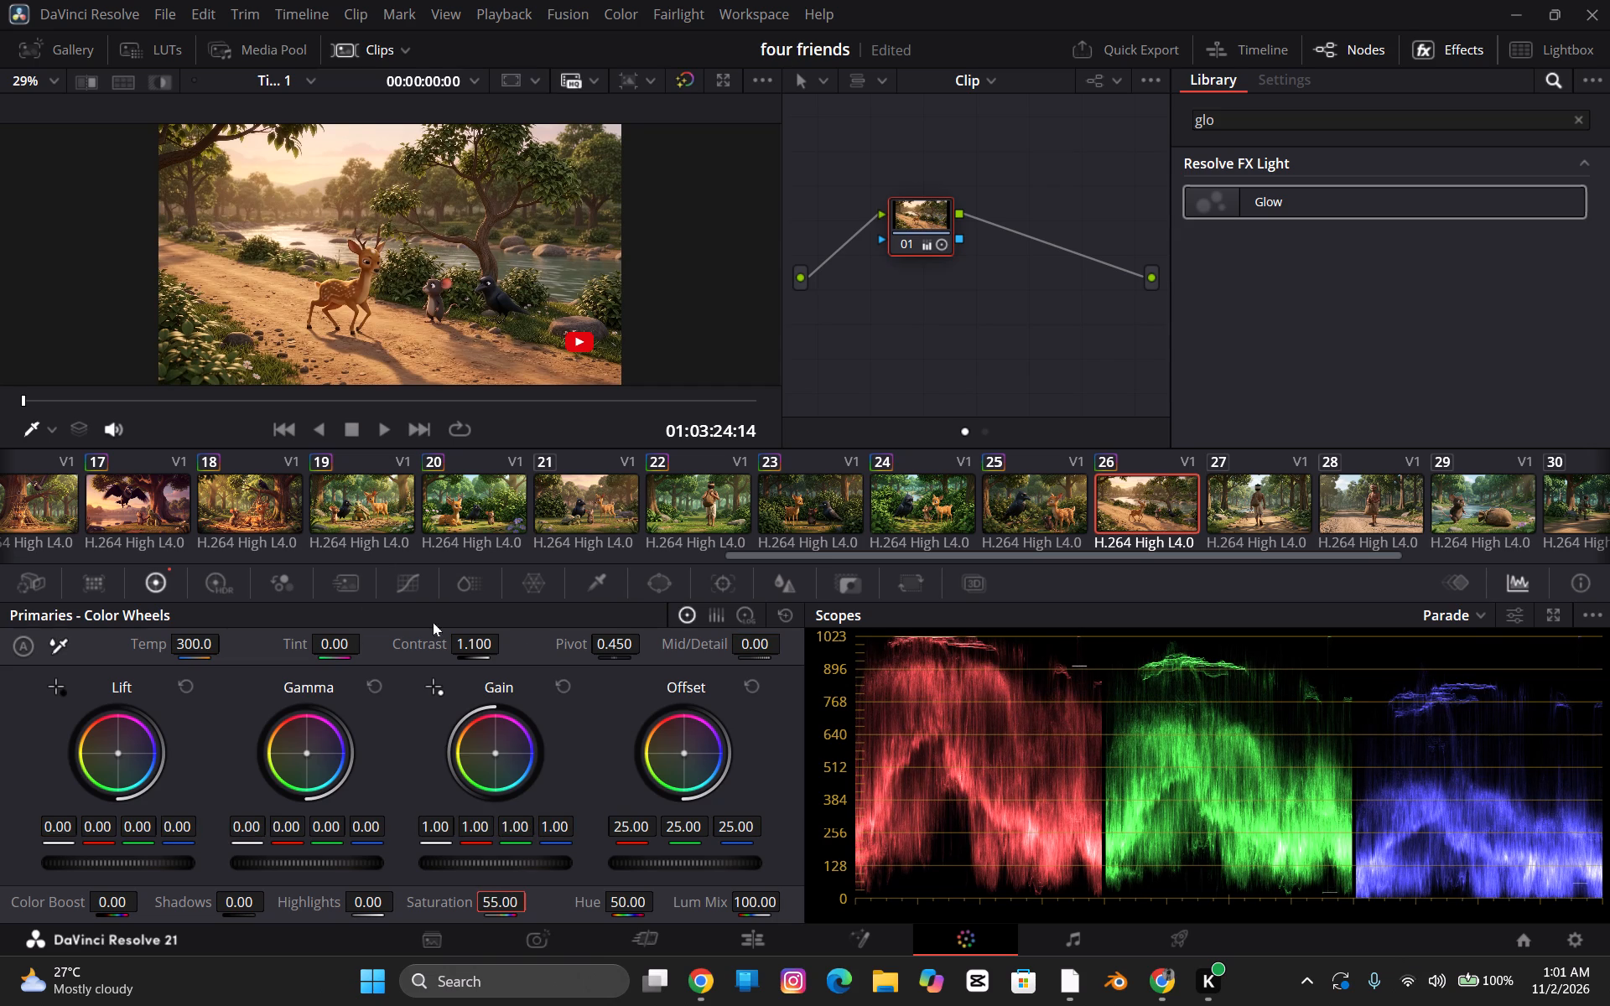
Set Temp to 300 and Contrast to 1.10 on clip 27, the man walking away down the forest path.
{"action": "left_click_drag", "start_coordinate": [1304, 523], "coordinate": [1295, 516]}
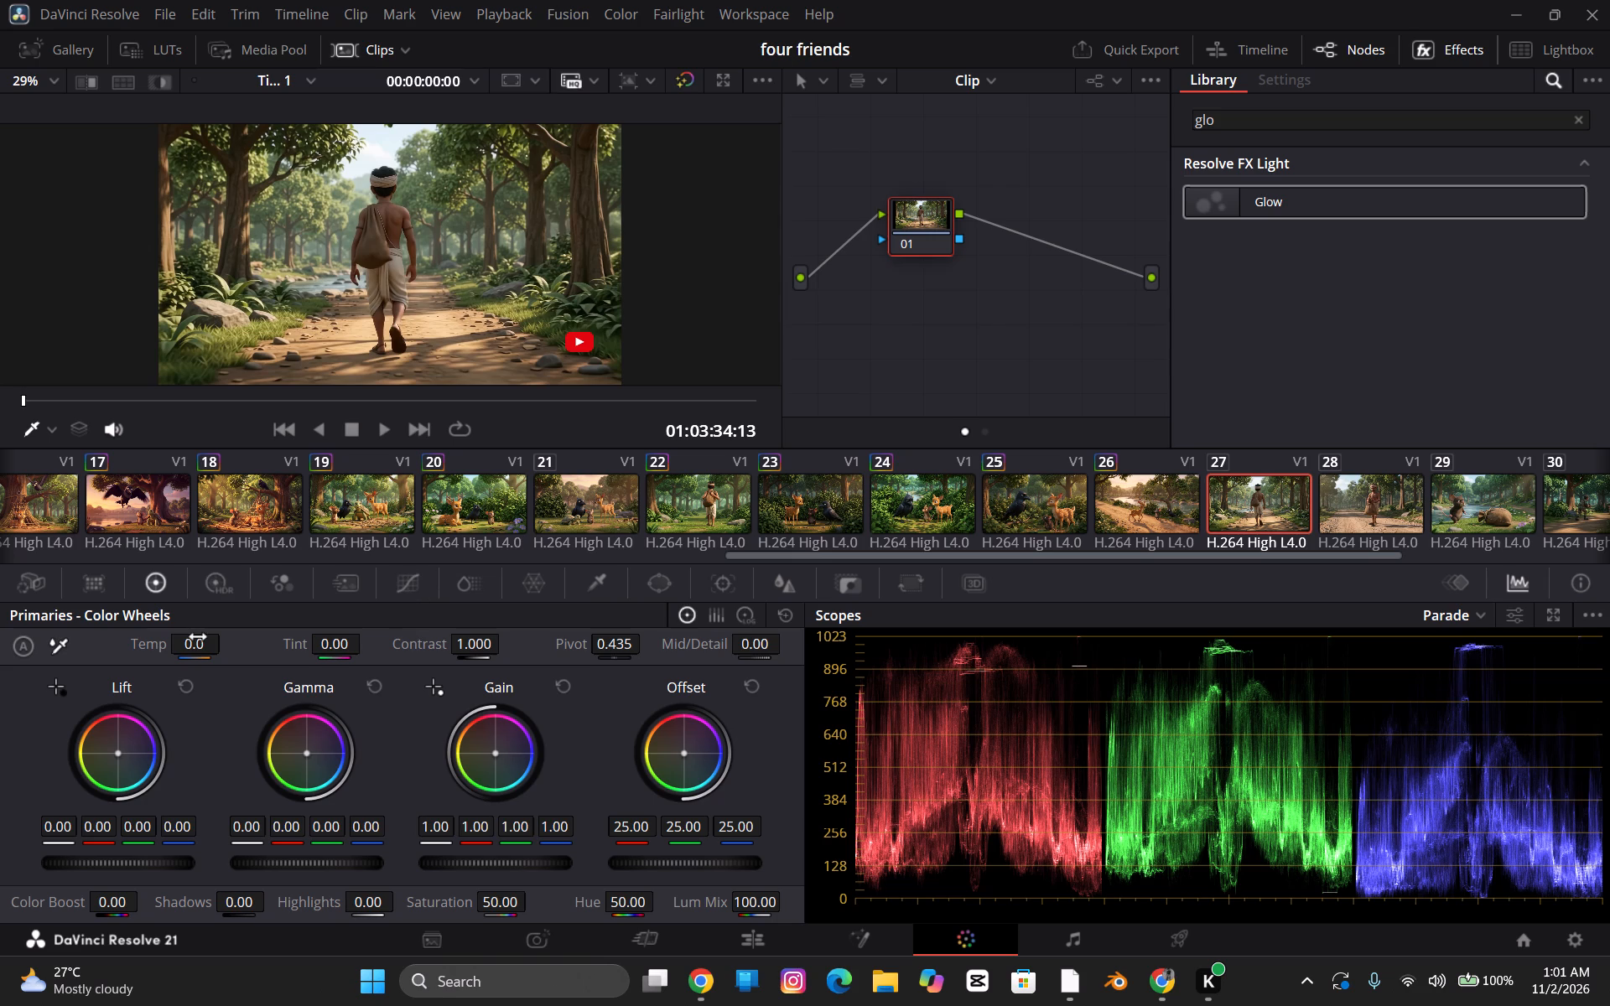
{"action": "left_click", "coordinate": [201, 644]}
{"action": "left_click", "coordinate": [190, 649]}
{"action": "type", "text": "300"}
{"action": "key", "text": "Tab"}
{"action": "key", "text": "Tab"}
{"action": "key", "text": "Tab"}
{"action": "type", "text": "1.1"}
{"action": "key", "text": "Tab"}
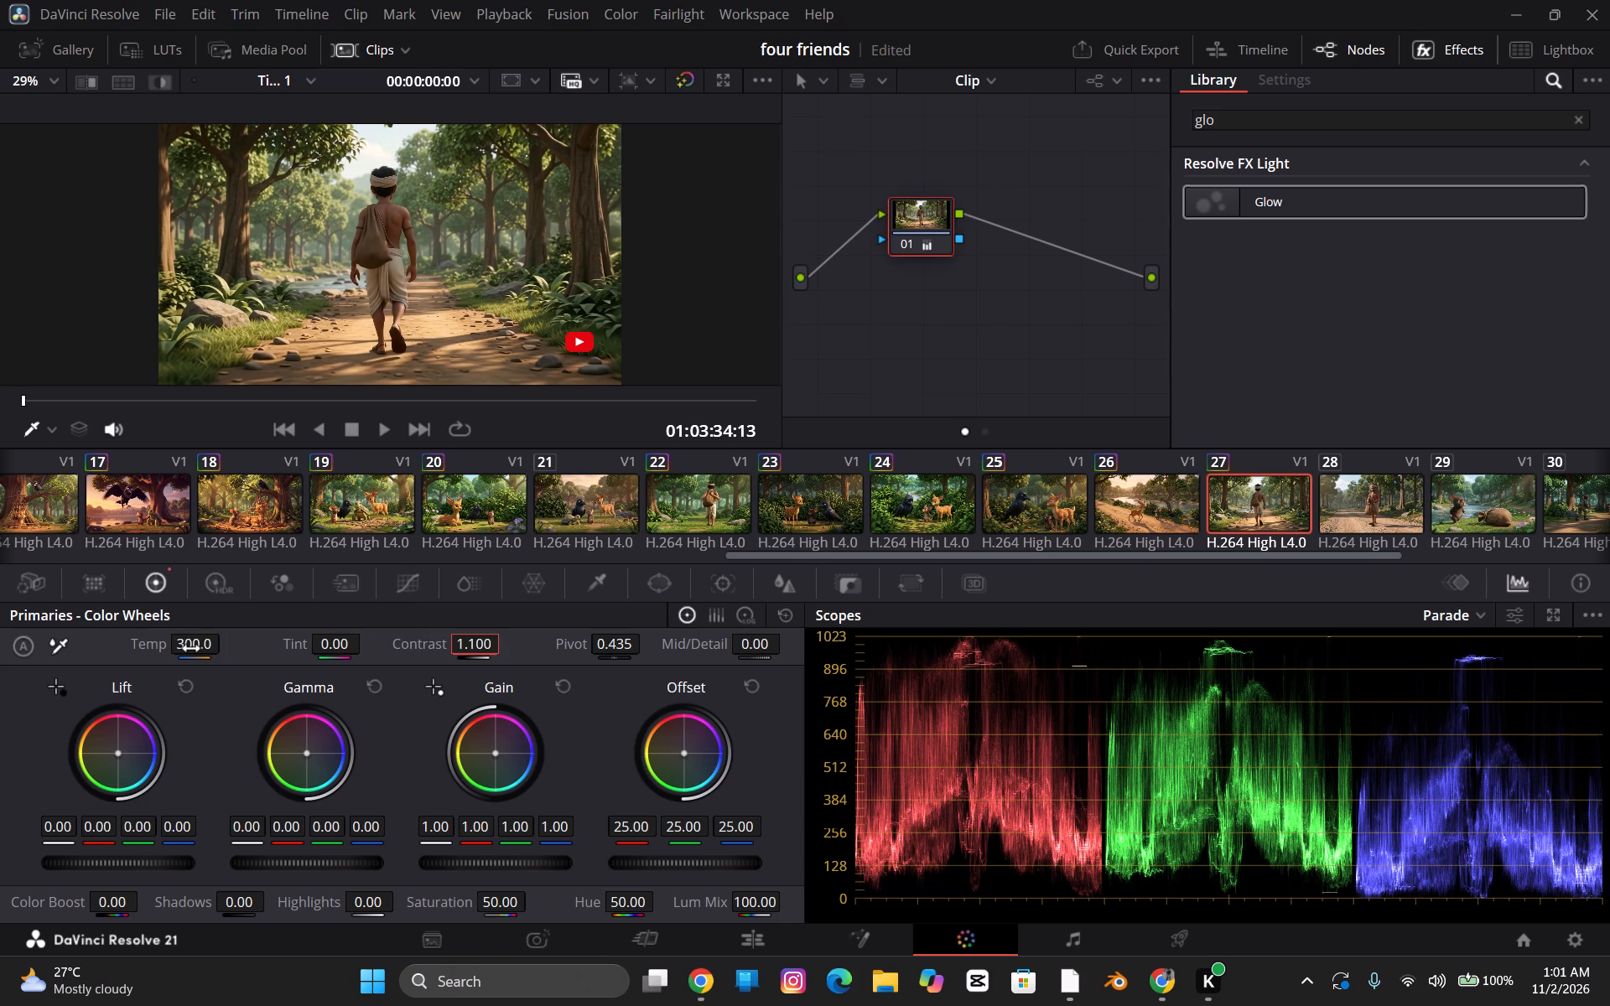
Set clip 27's Pivot to 0.45 and Saturation to 55.
{"action": "left_click", "coordinate": [616, 653]}
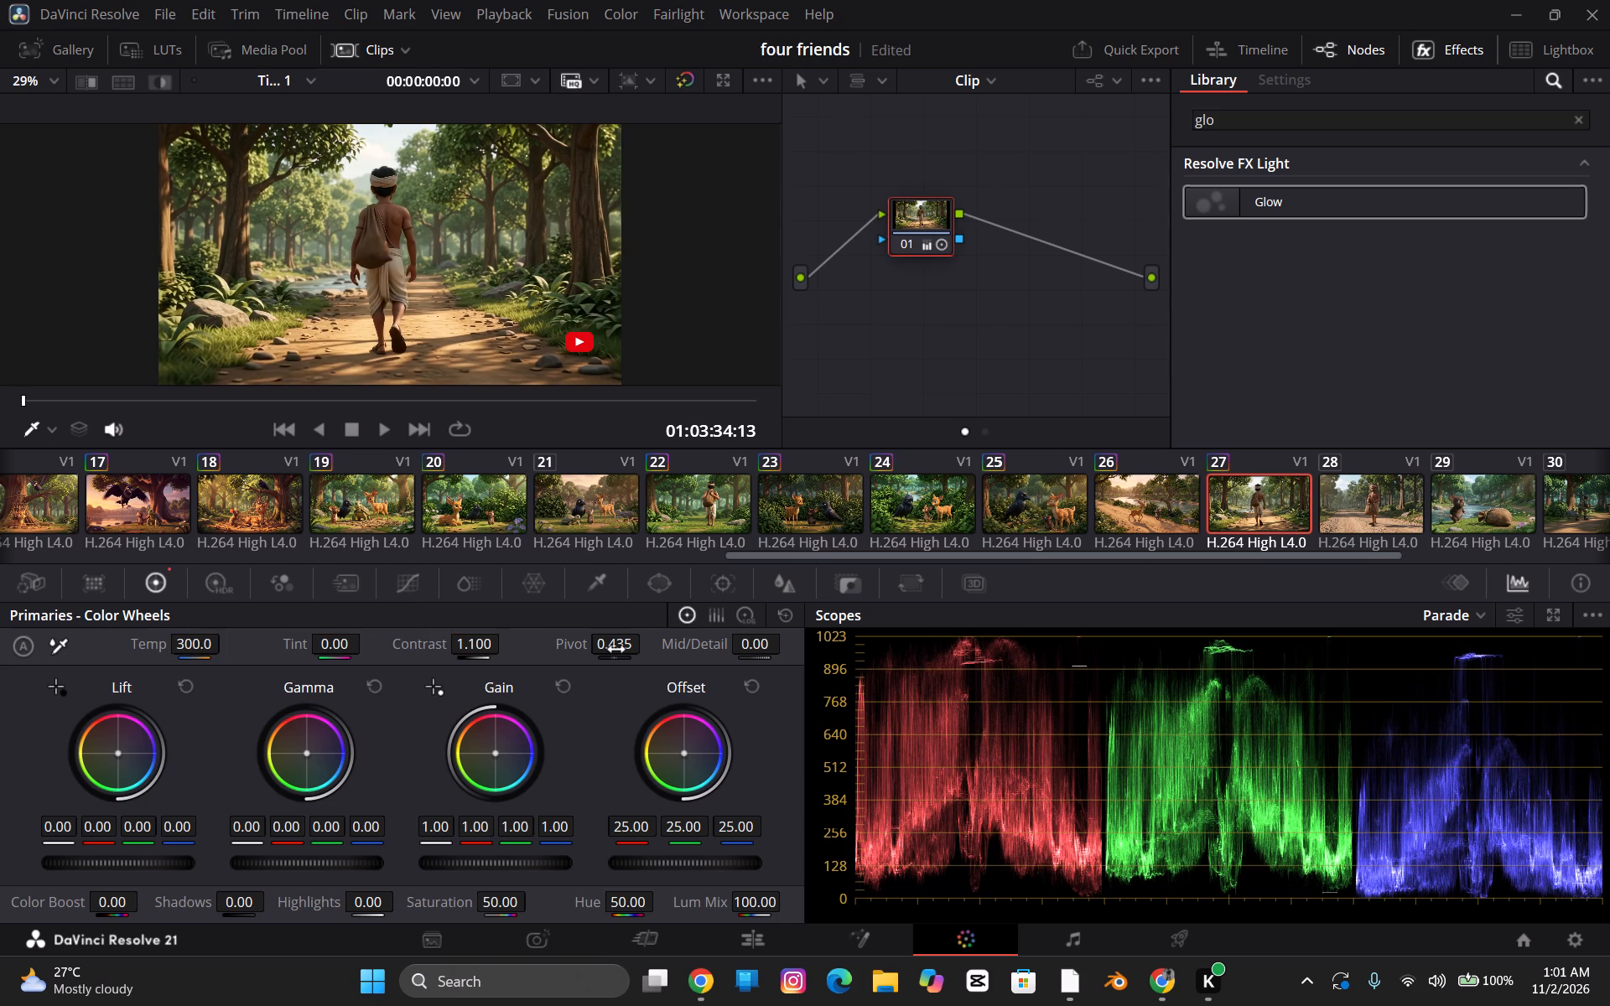
{"action": "left_click", "coordinate": [616, 652]}
{"action": "type", "text": ".45"}
{"action": "key", "text": "Tab"}
{"action": "double_click", "coordinate": [511, 909]}
{"action": "type", "text": "55"}
{"action": "key", "text": "Tab"}
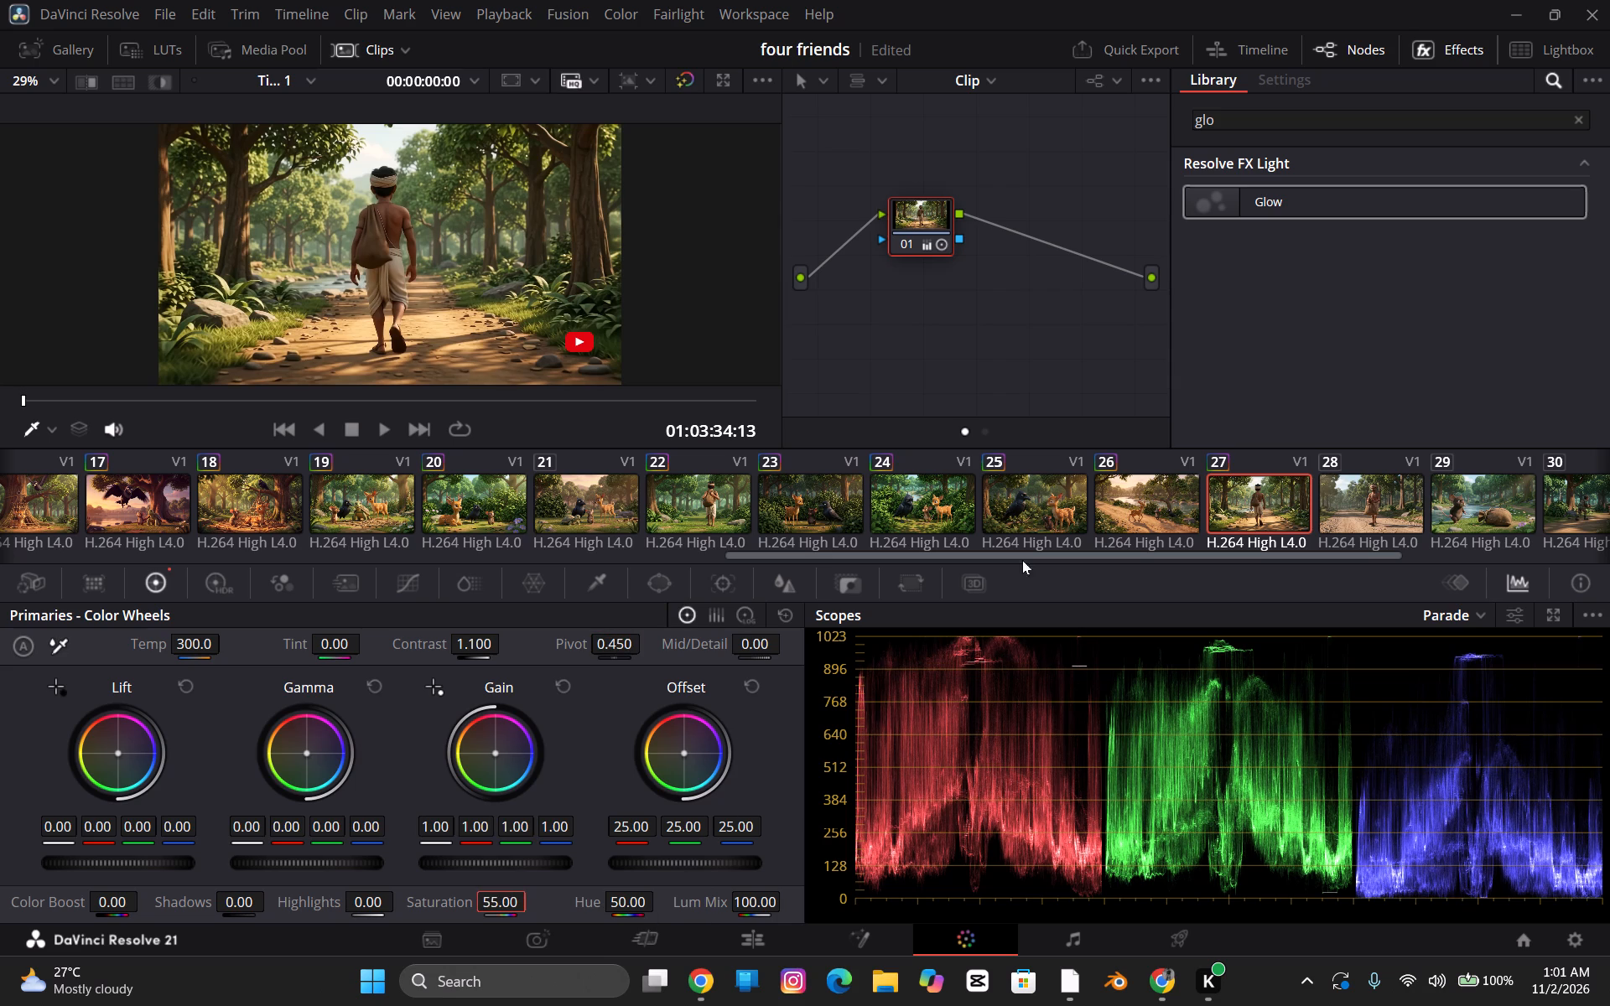
Set Temp to 300 and Contrast to 1.10 on clip 28, the man carrying a sack on the road.
{"action": "left_click", "coordinate": [1377, 506]}
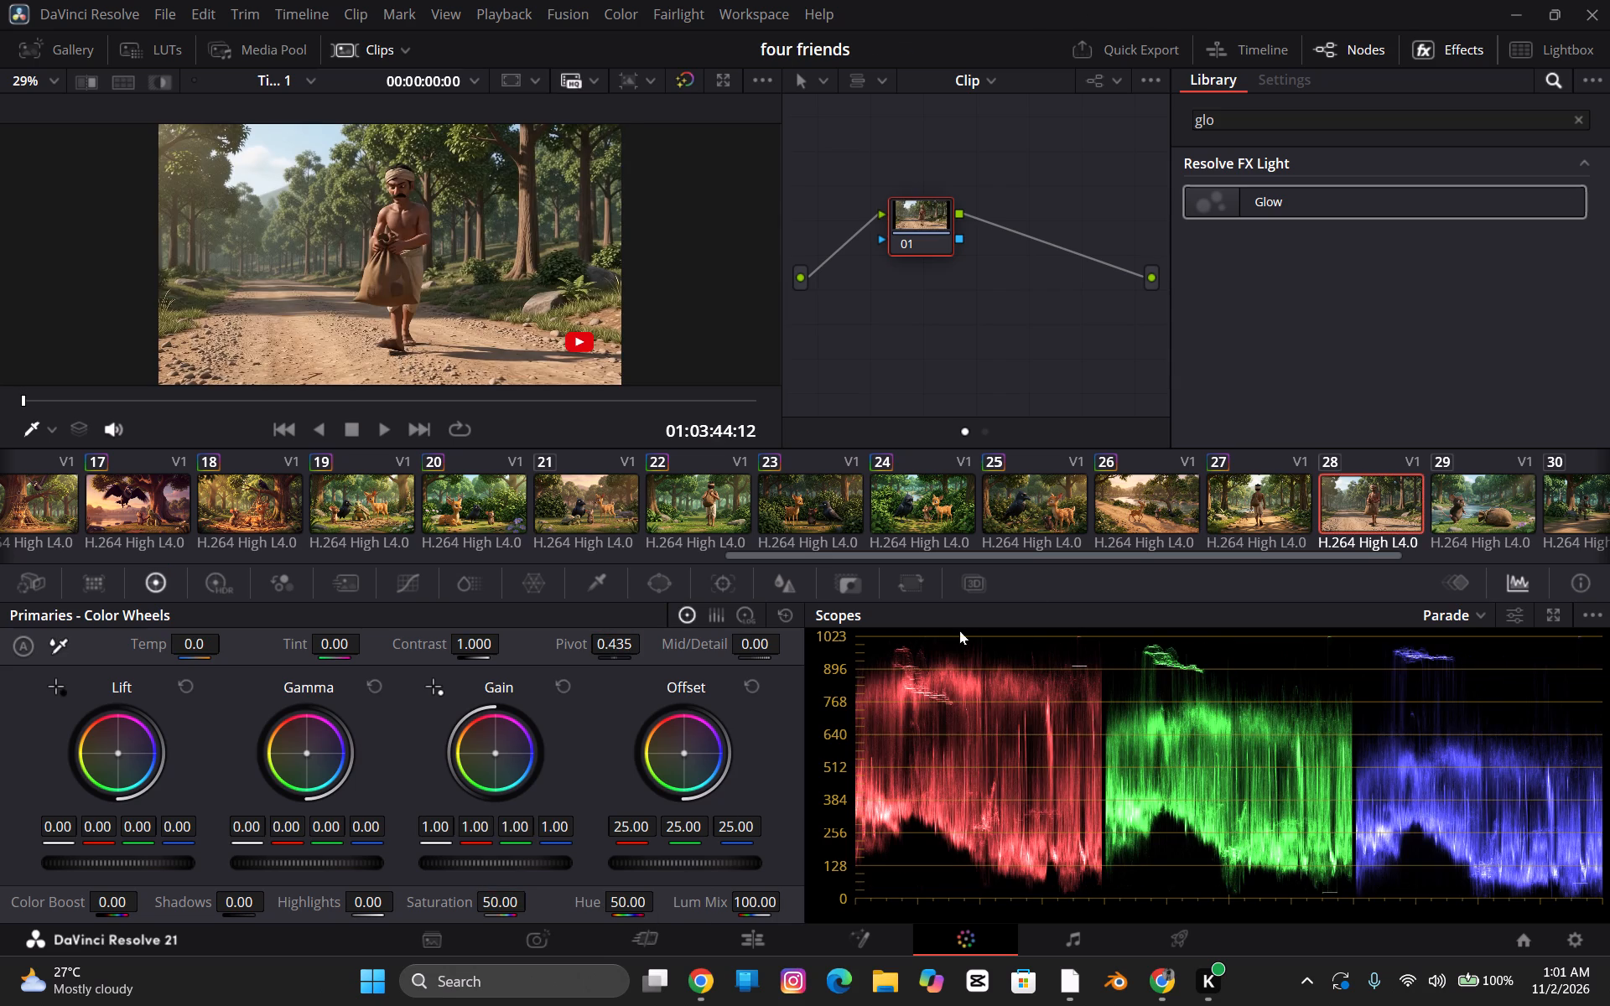
{"action": "left_click", "coordinate": [208, 651]}
{"action": "type", "text": "300"}
{"action": "key", "text": "Tab"}
{"action": "key", "text": "Tab"}
{"action": "key", "text": "Tab"}
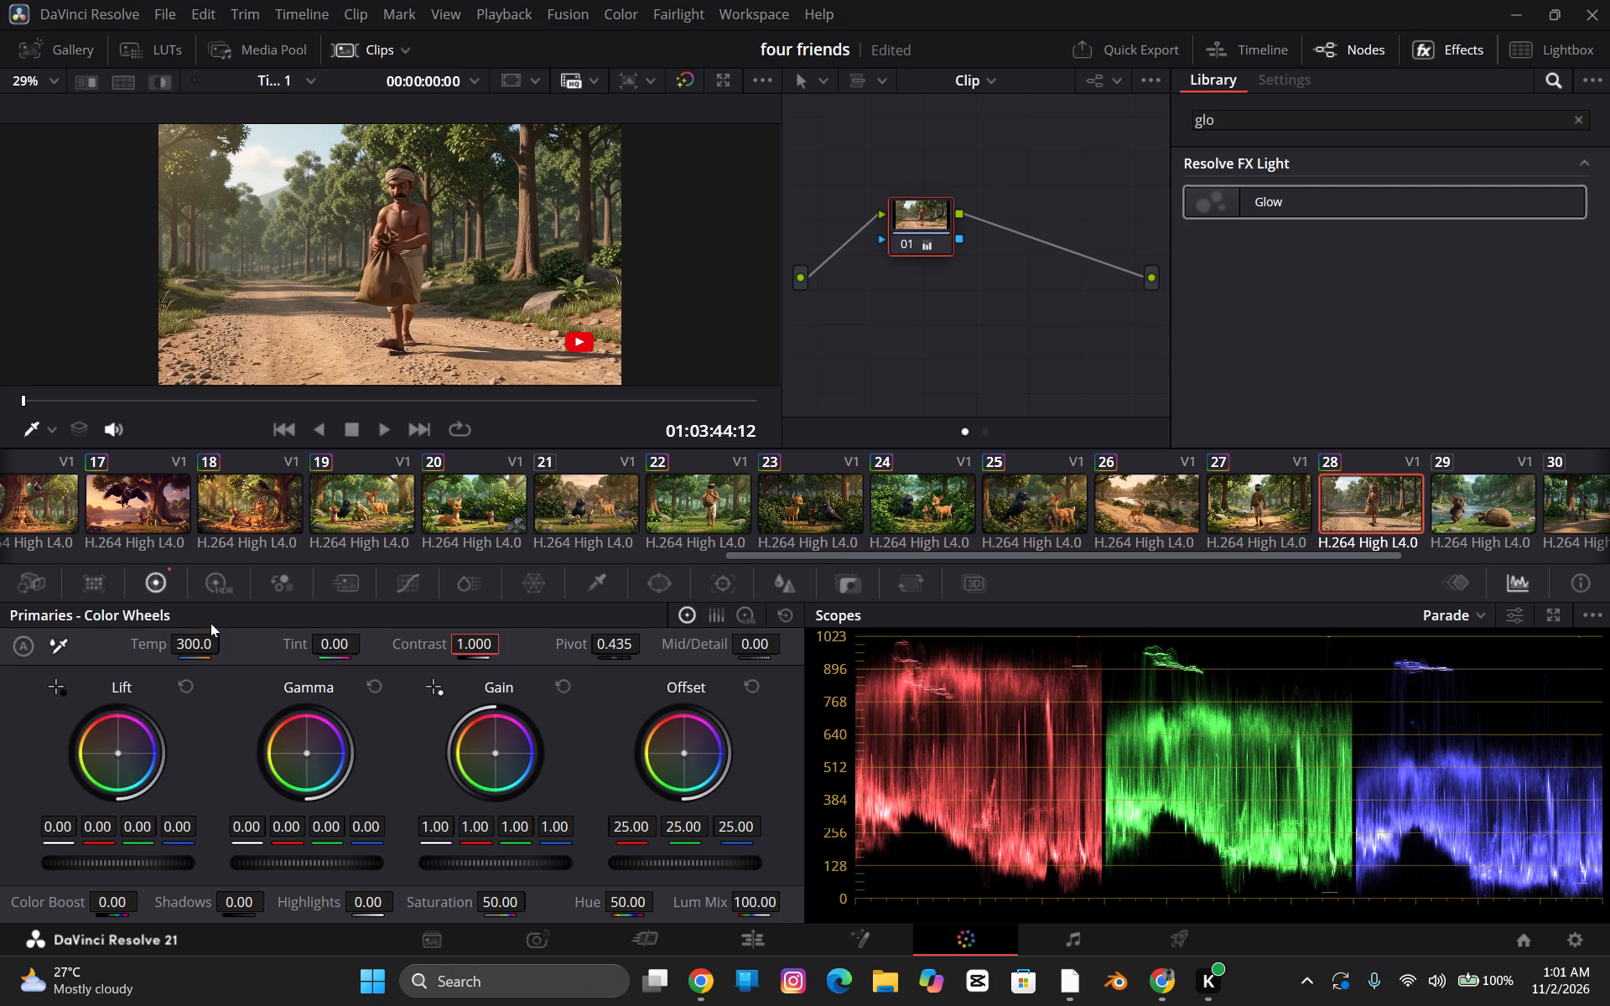
{"action": "type", "text": "1.1"}
{"action": "key", "text": "Tab"}
Set clip 28's Pivot to 0.45 and Saturation to 55.
{"action": "key", "text": "Tab"}
{"action": "type", "text": ".5"}
{"action": "key", "text": "BackSpace"}
{"action": "type", "text": "45"}
{"action": "key", "text": "Tab"}
{"action": "key", "text": "Tab"}
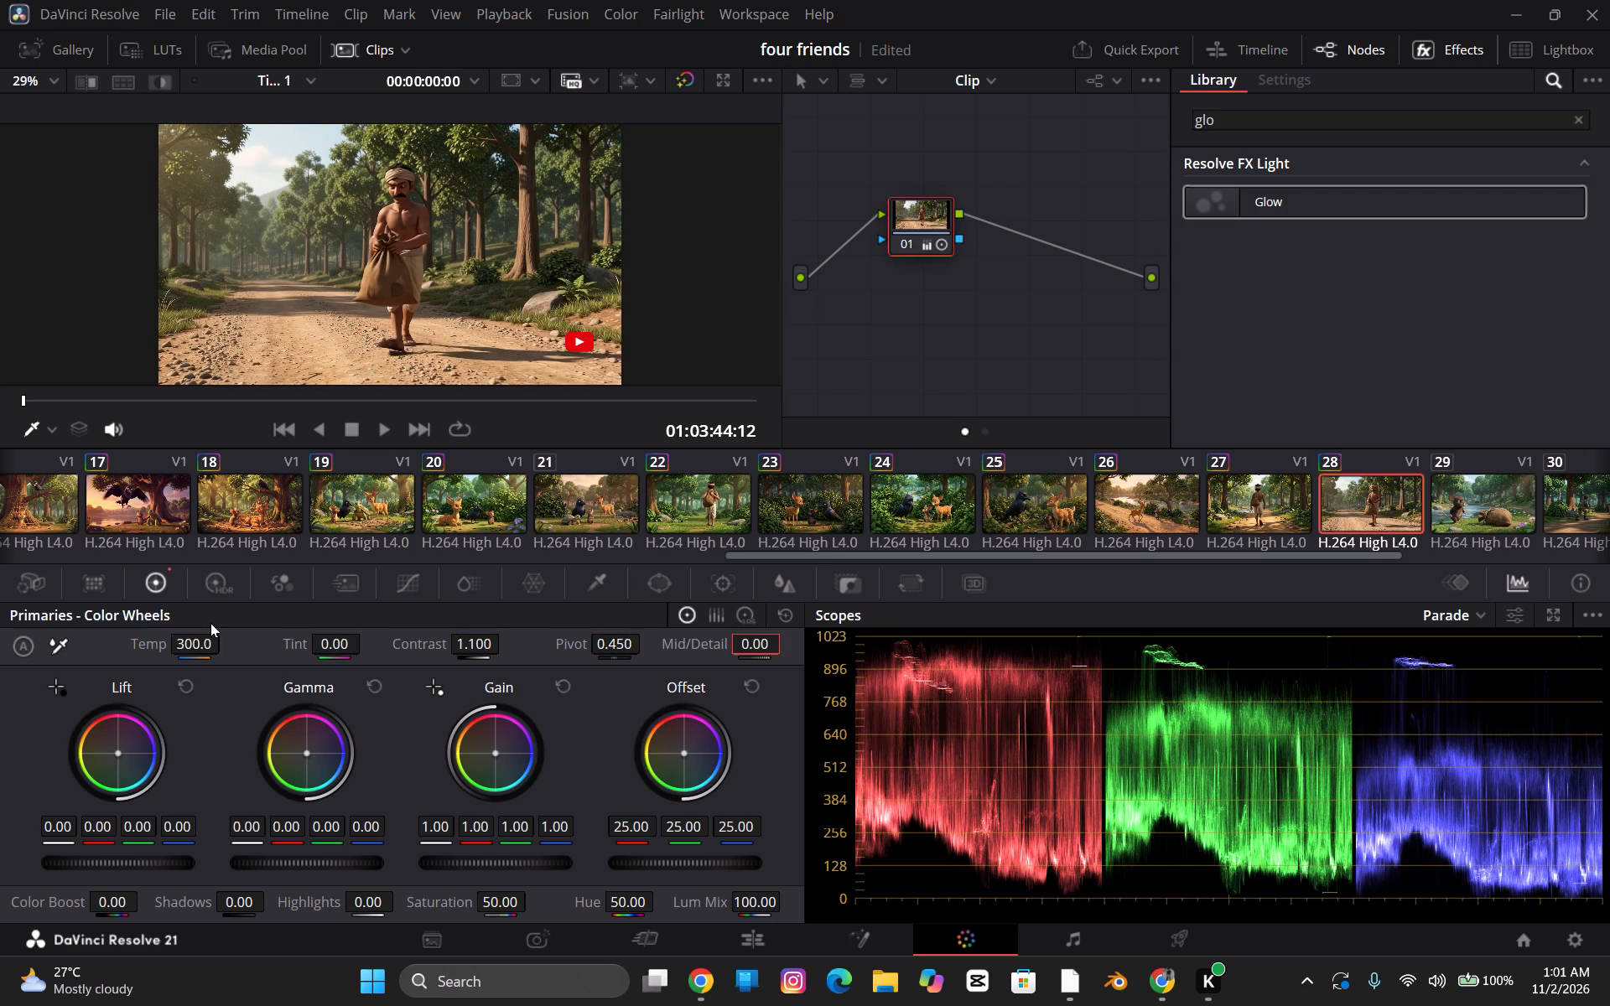
{"action": "key", "text": "Tab"}
{"action": "key", "text": "Tab"}
{"action": "double_click", "coordinate": [514, 912]}
{"action": "type", "text": "55"}
{"action": "key", "text": "Tab"}
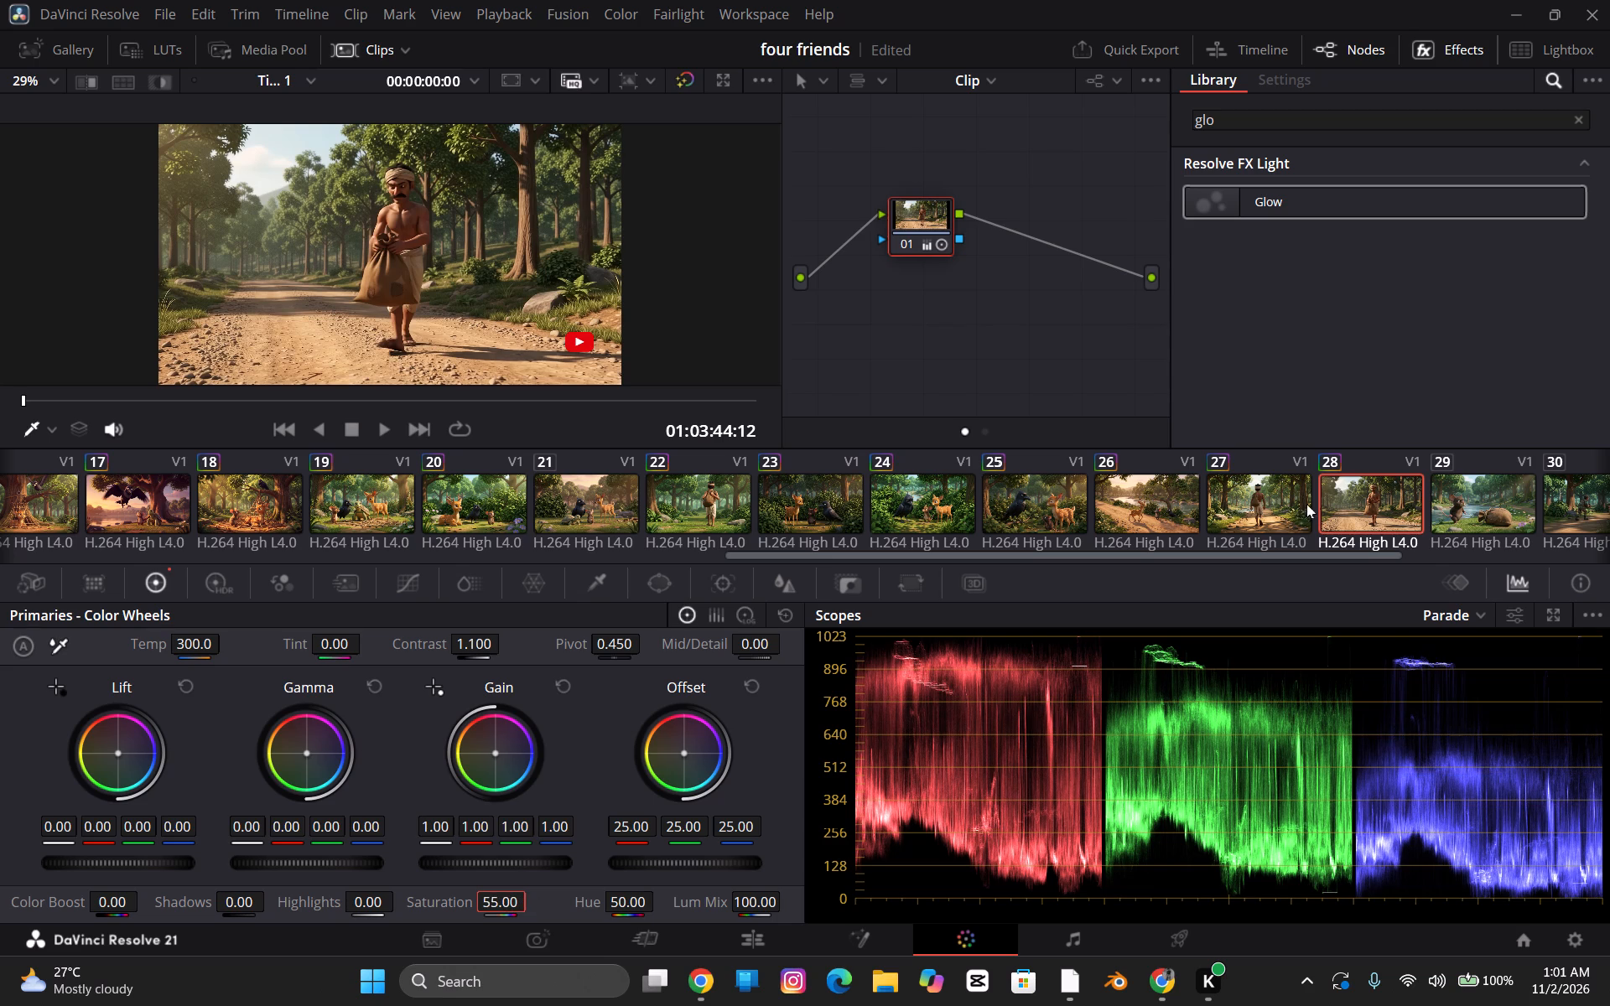
Set Temp to 300 and Contrast to 1.10 on clip 29, the mouse beside the tied sack.
{"action": "left_click", "coordinate": [1467, 519]}
{"action": "left_click", "coordinate": [187, 634]}
{"action": "left_click", "coordinate": [189, 640]}
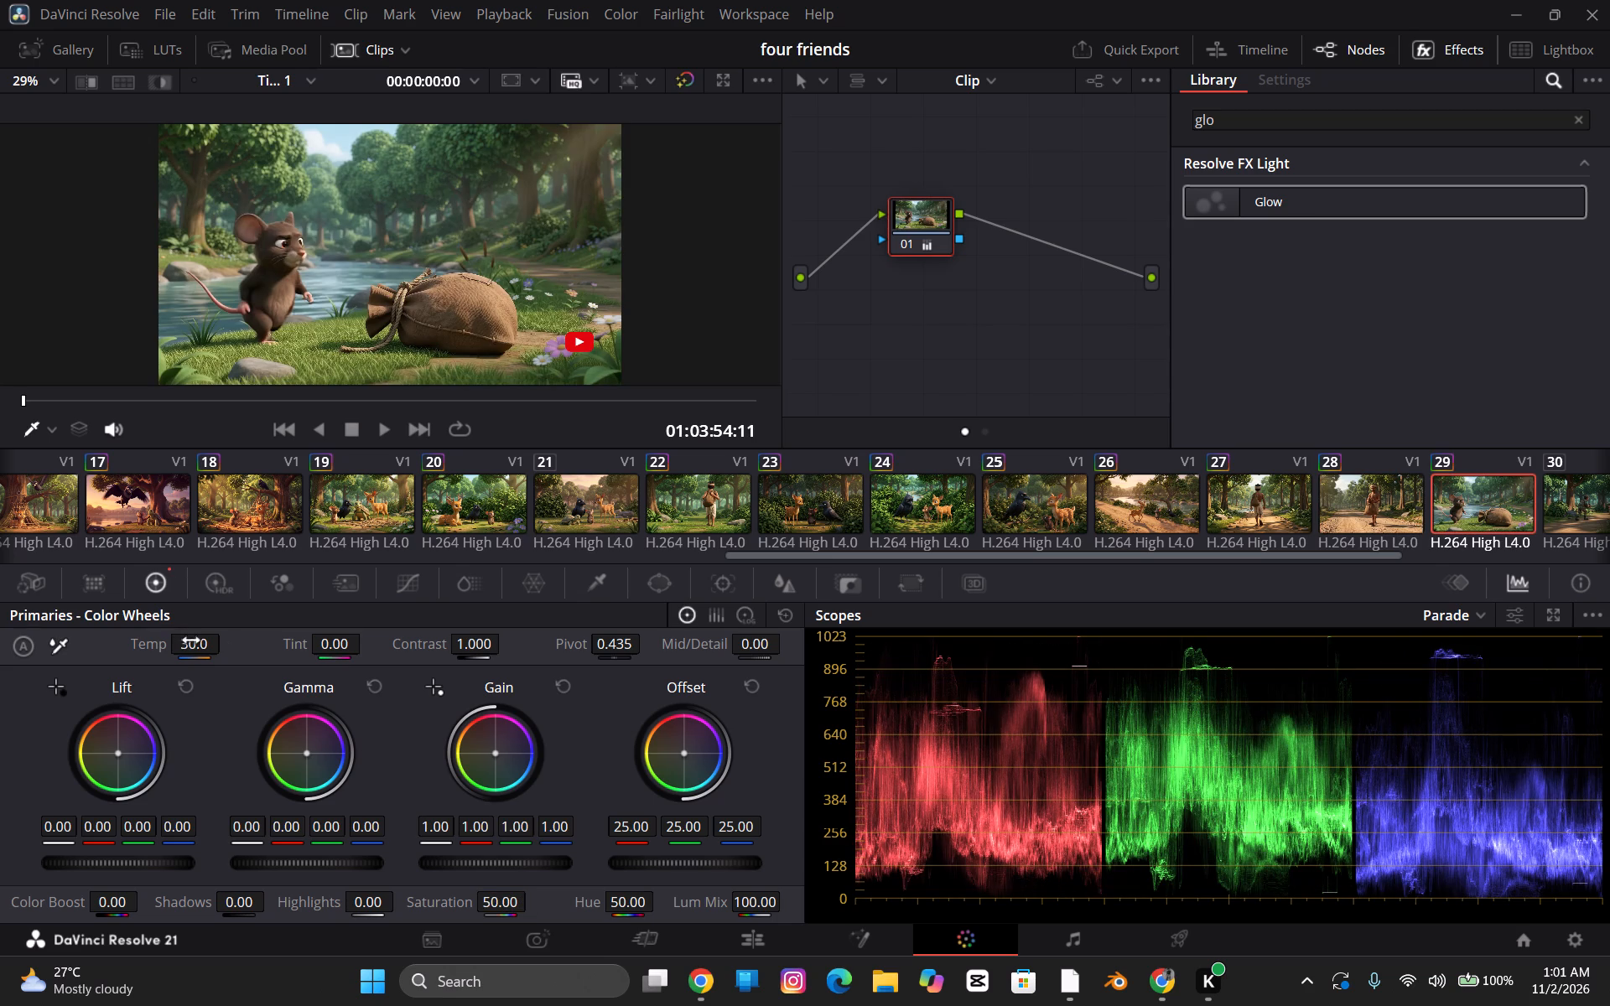
{"action": "double_click", "coordinate": [203, 650]}
{"action": "type", "text": "300"}
{"action": "key", "text": "Tab"}
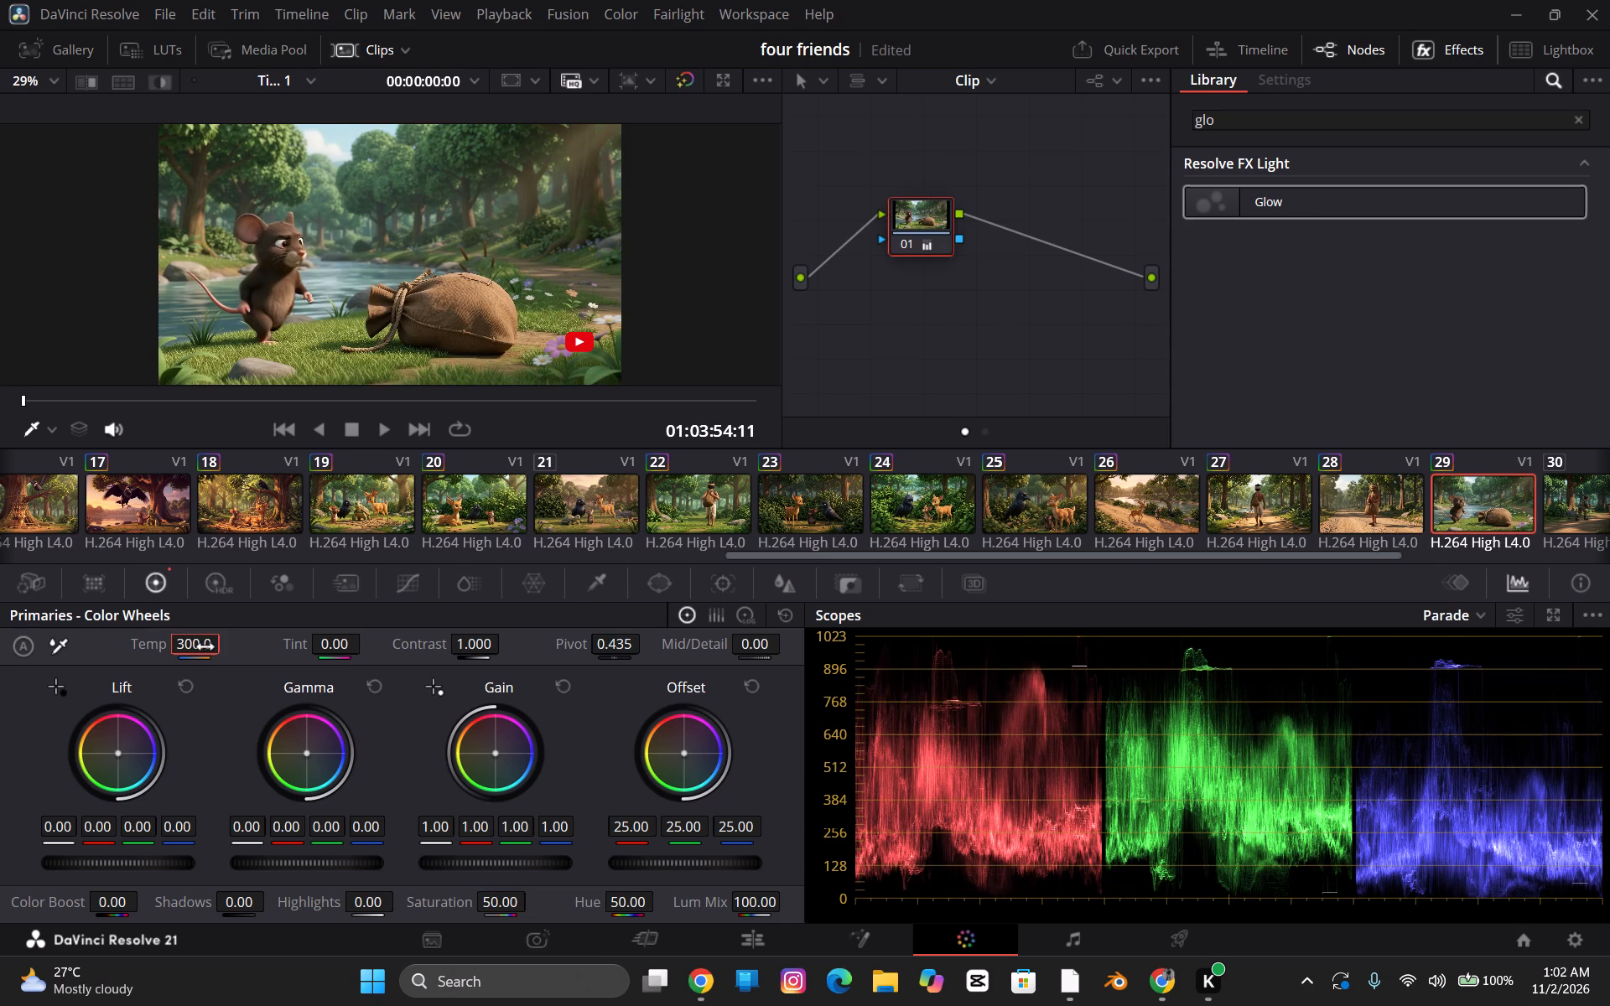
{"action": "left_click", "coordinate": [475, 640]}
{"action": "type", "text": "1.1"}
{"action": "key", "text": "Tab"}
Set clip 29's Pivot to 0.45 and Saturation to 55.
{"action": "double_click", "coordinate": [624, 651]}
{"action": "type", "text": ".45"}
{"action": "key", "text": "Tab"}
{"action": "key", "text": "Tab"}
{"action": "left_click_drag", "start_coordinate": [632, 911], "coordinate": [633, 903]}
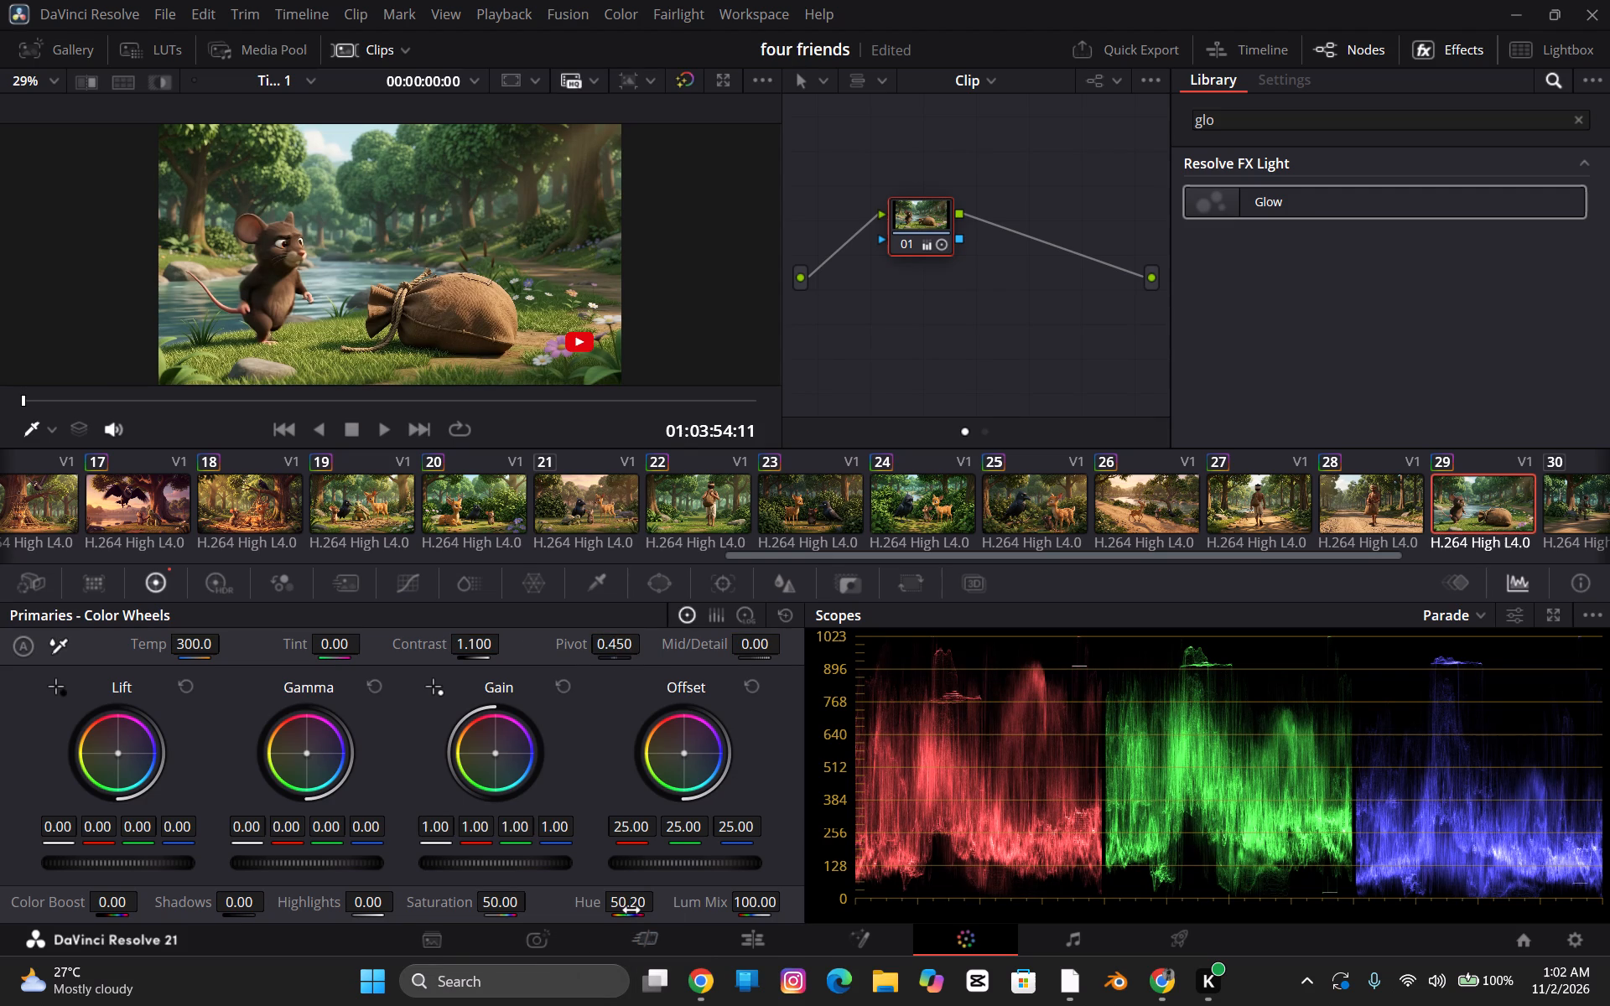
{"action": "double_click", "coordinate": [506, 904]}
{"action": "type", "text": "55"}
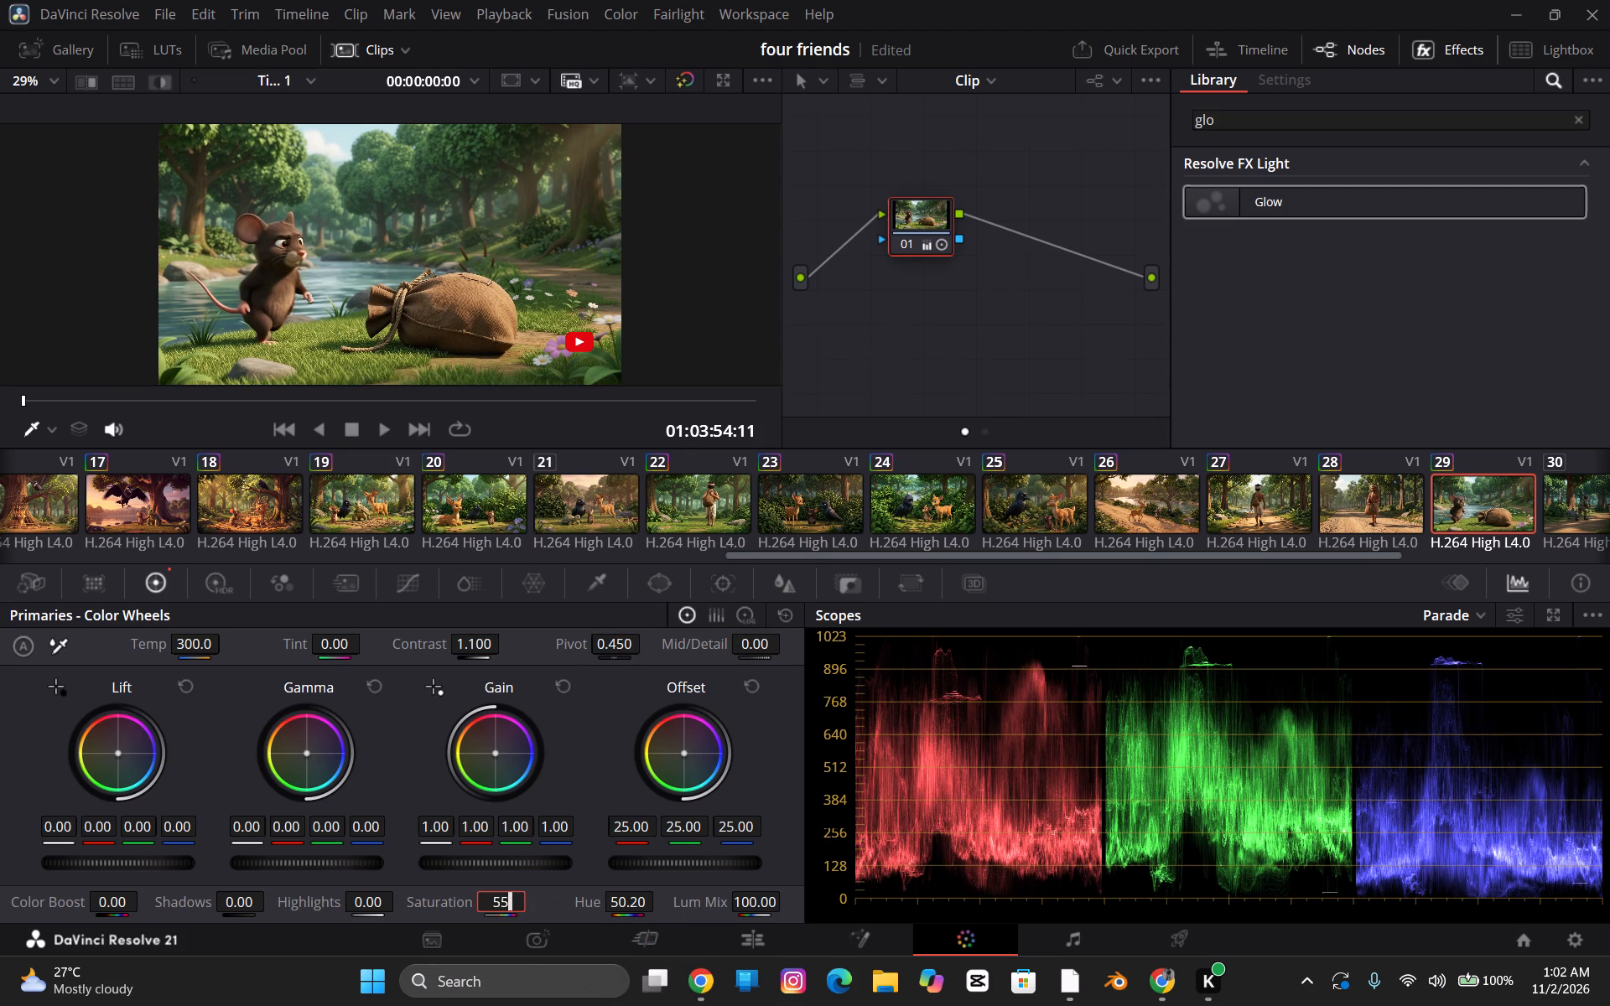
{"action": "key", "text": "Tab"}
Set Temp to 300 and Contrast to 1.10 on clip 33, the four friends gathered by the lake at sunset.
{"action": "left_click", "coordinate": [1573, 499]}
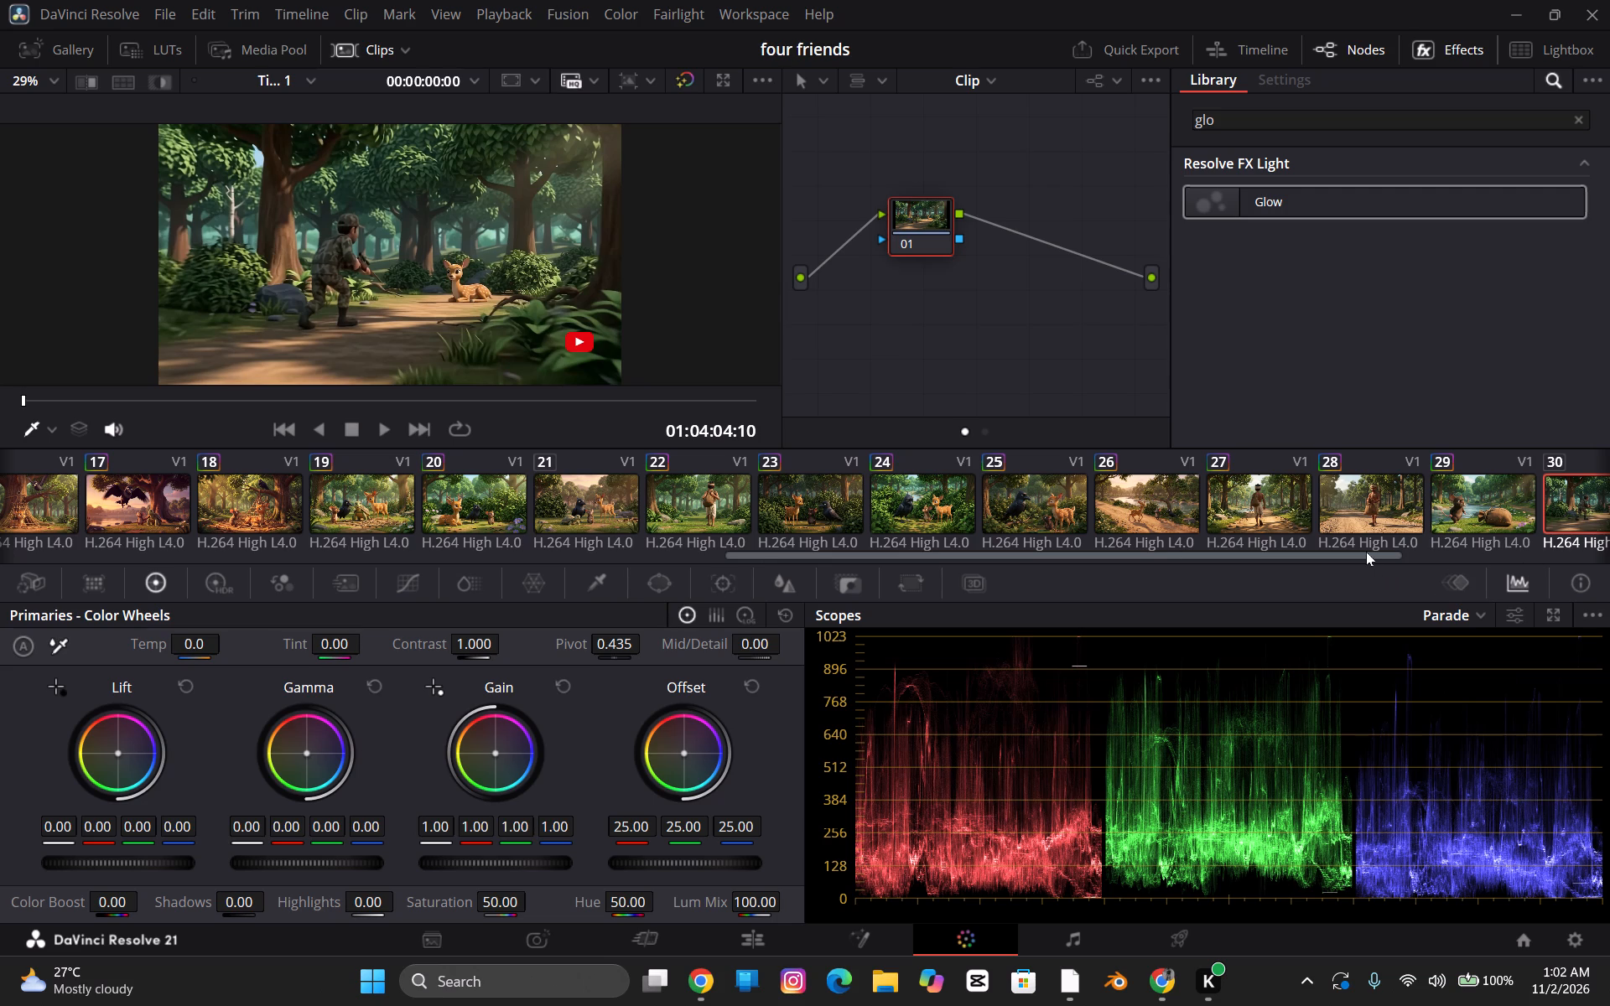
{"action": "left_click_drag", "start_coordinate": [1366, 552], "coordinate": [1577, 537]}
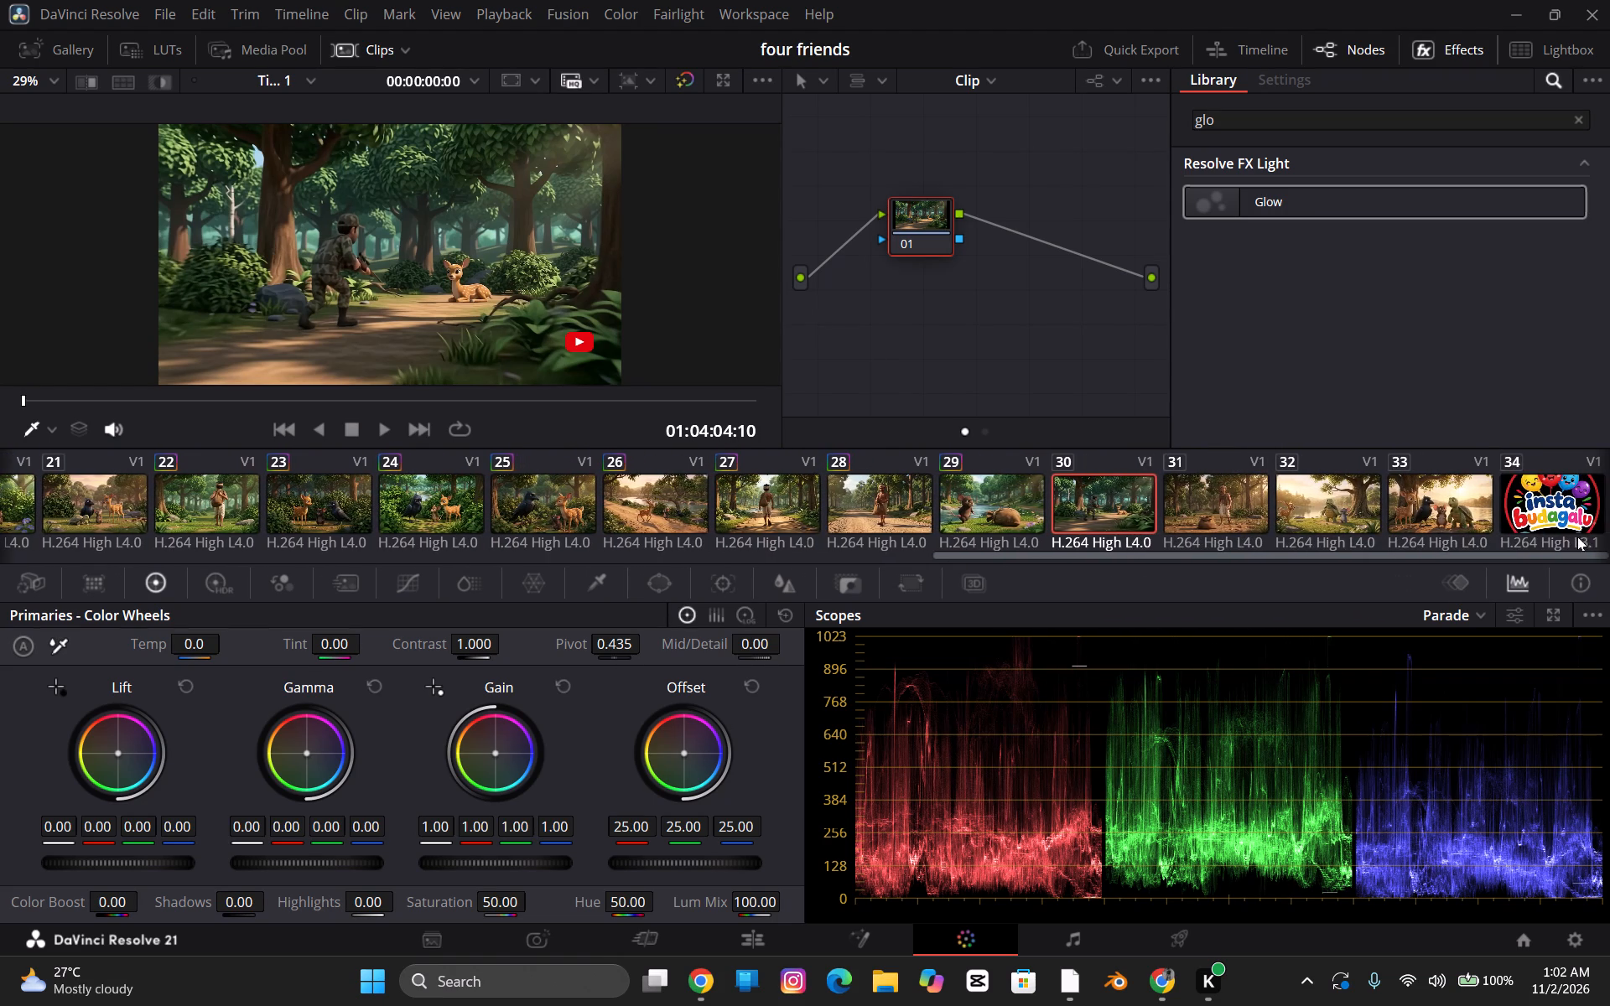
{"action": "left_click_drag", "start_coordinate": [1577, 537], "coordinate": [1609, 539]}
{"action": "left_click", "coordinate": [1452, 510]}
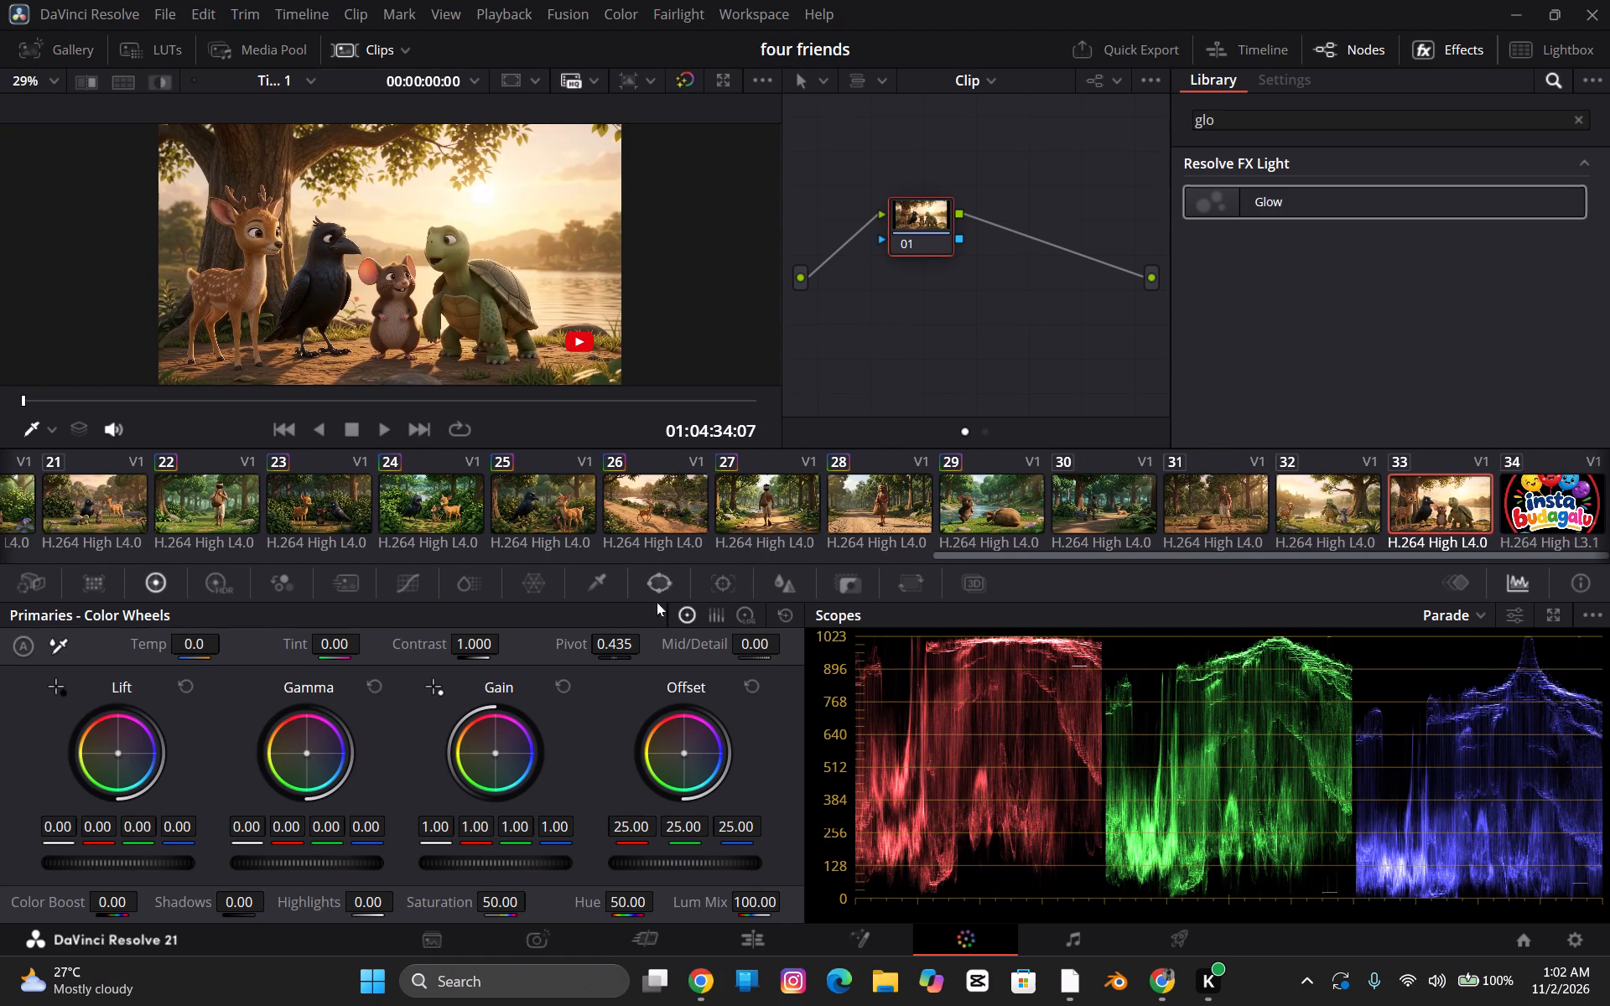
{"action": "left_click", "coordinate": [196, 642]}
{"action": "type", "text": "300"}
{"action": "key", "text": "Tab"}
{"action": "double_click", "coordinate": [464, 649]}
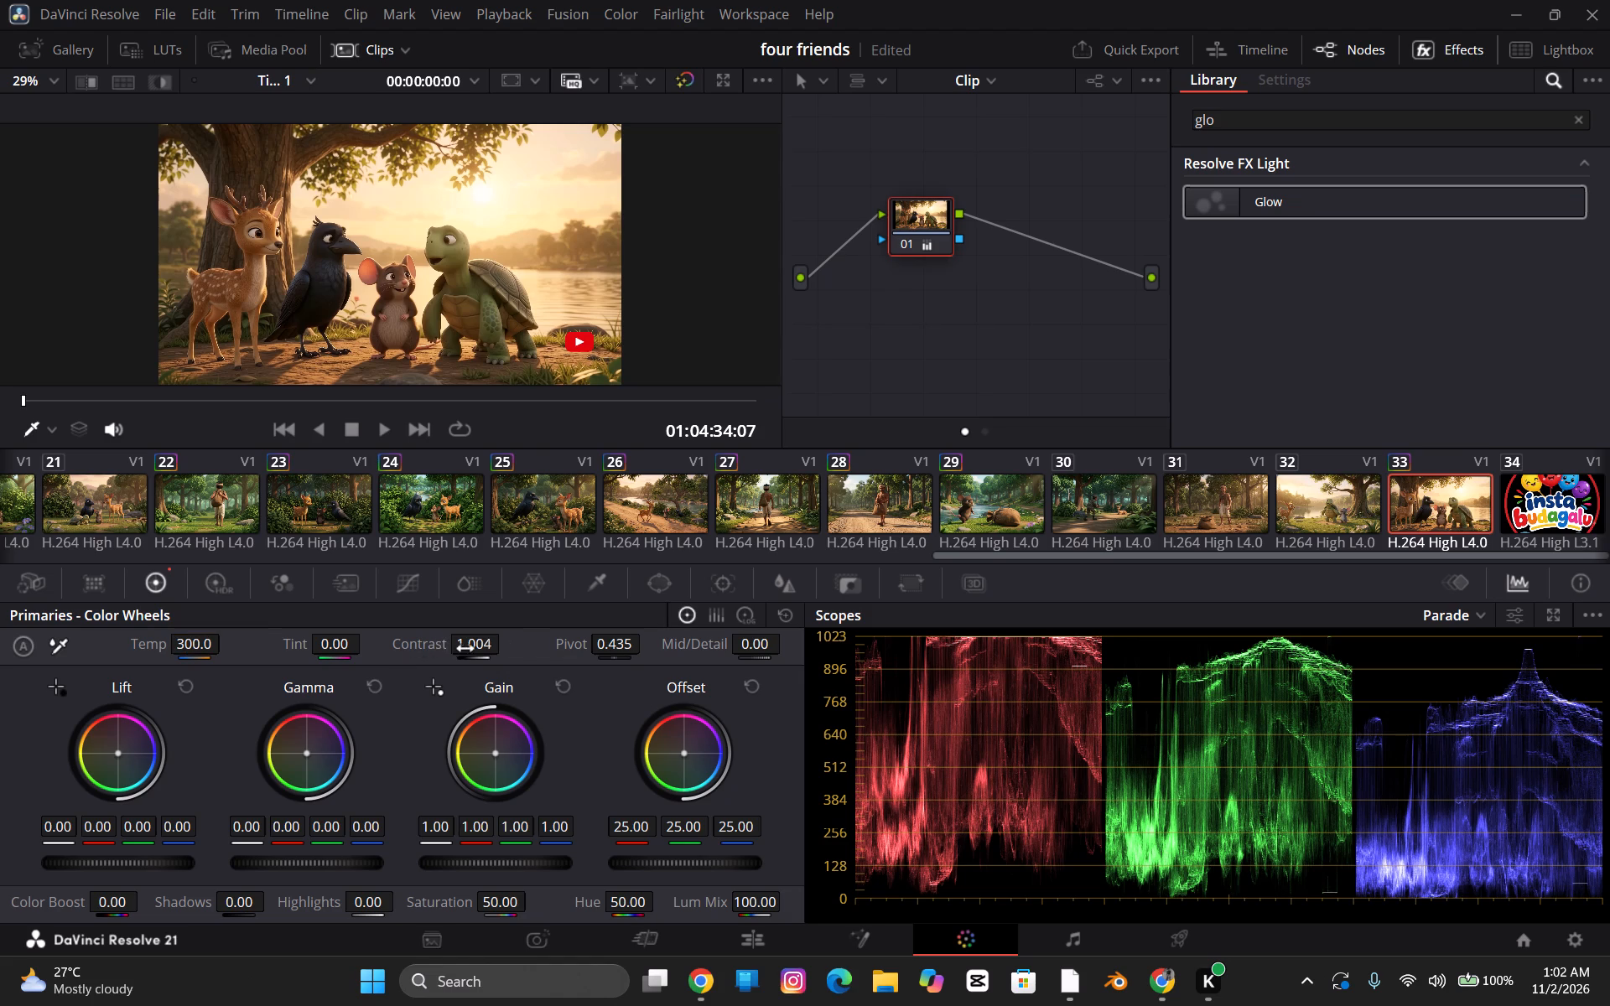
{"action": "type", "text": "1.11"}
{"action": "key", "text": "BackSpace"}
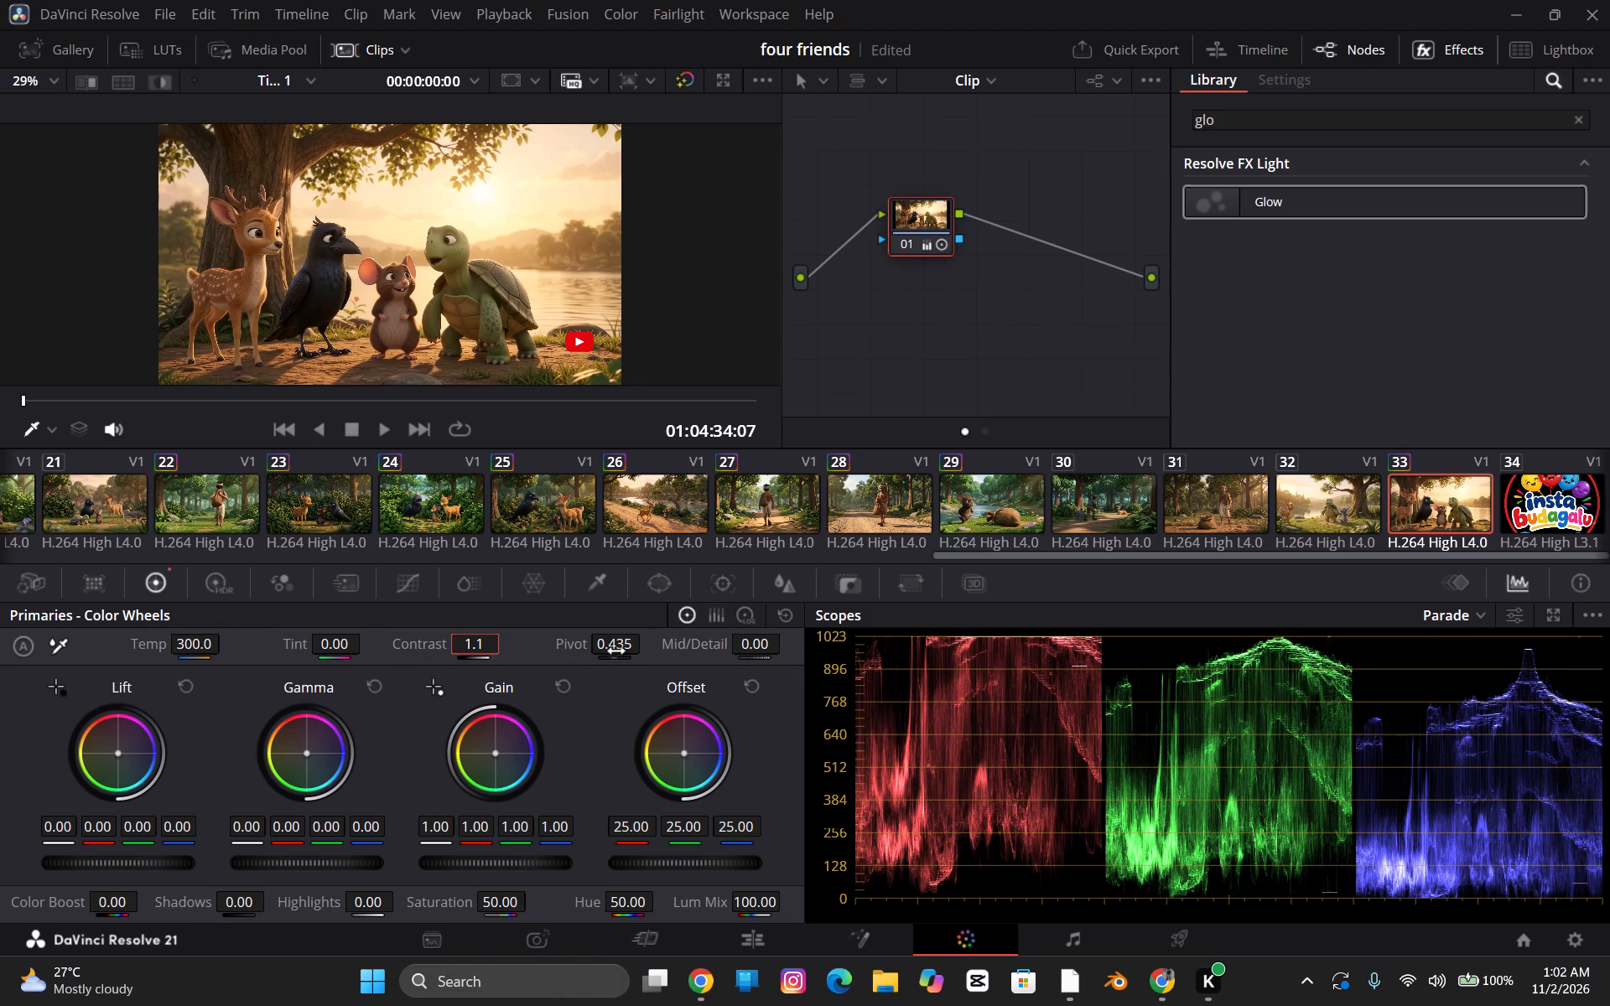
Set clip 33's Pivot to 0.45 and Saturation to 55.
{"action": "left_click", "coordinate": [615, 651]}
{"action": "type", "text": ".45"}
{"action": "key", "text": "Tab"}
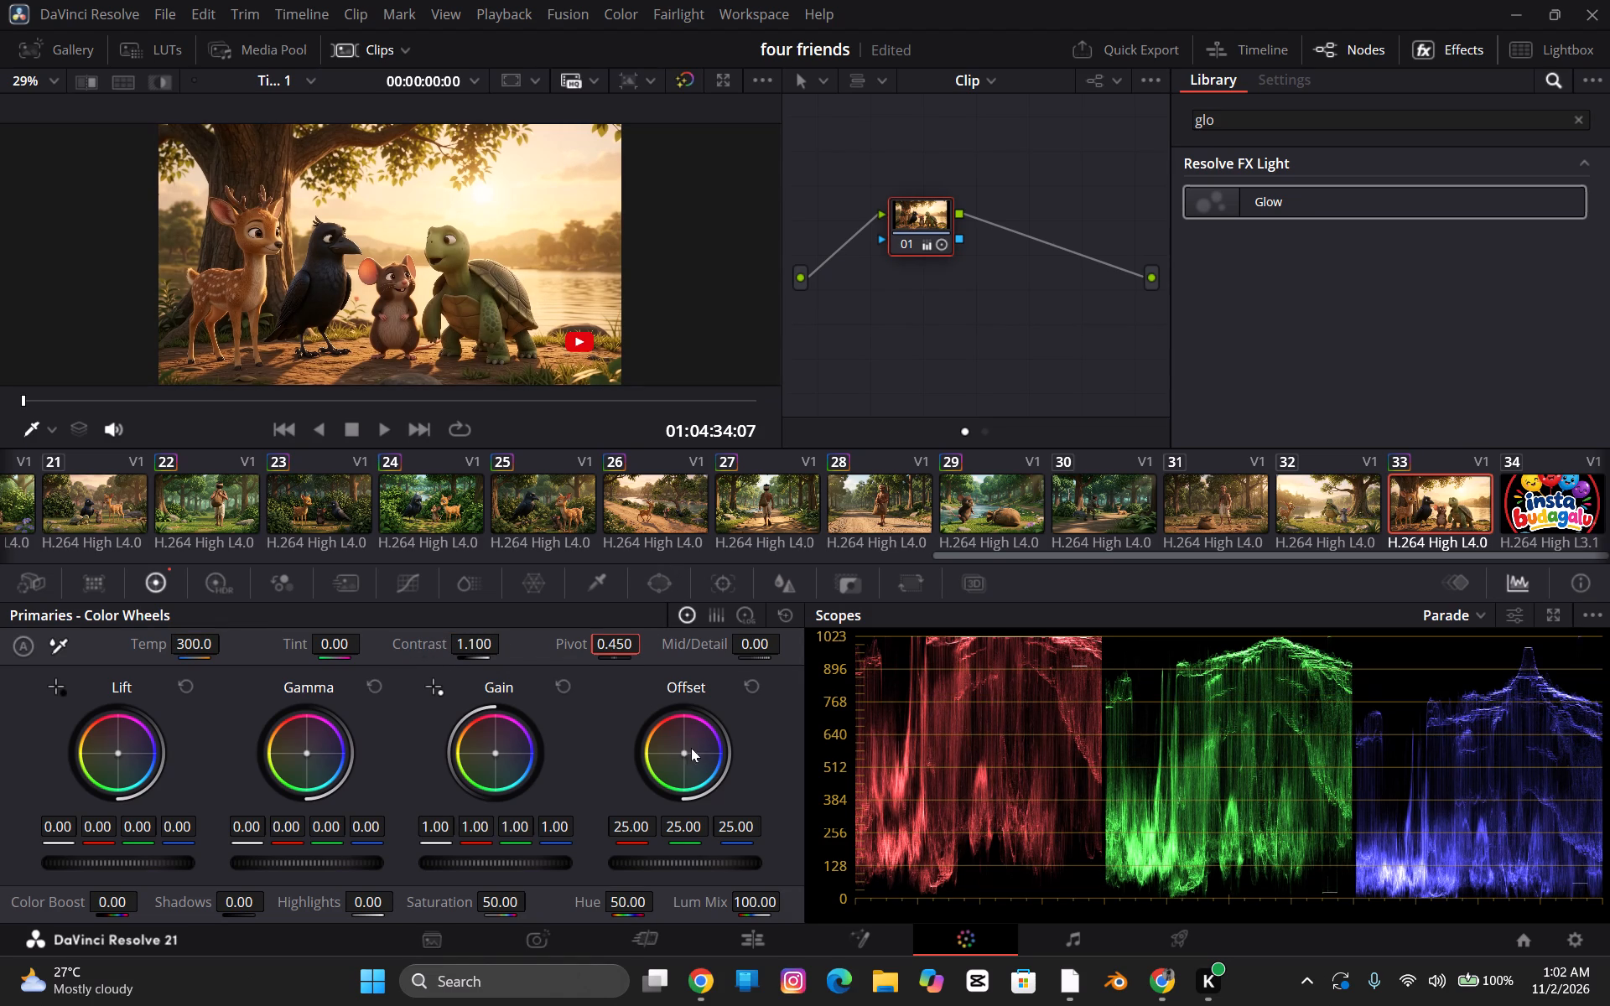
{"action": "left_click", "coordinate": [501, 886]}
{"action": "left_click", "coordinate": [501, 895]}
{"action": "type", "text": "55"}
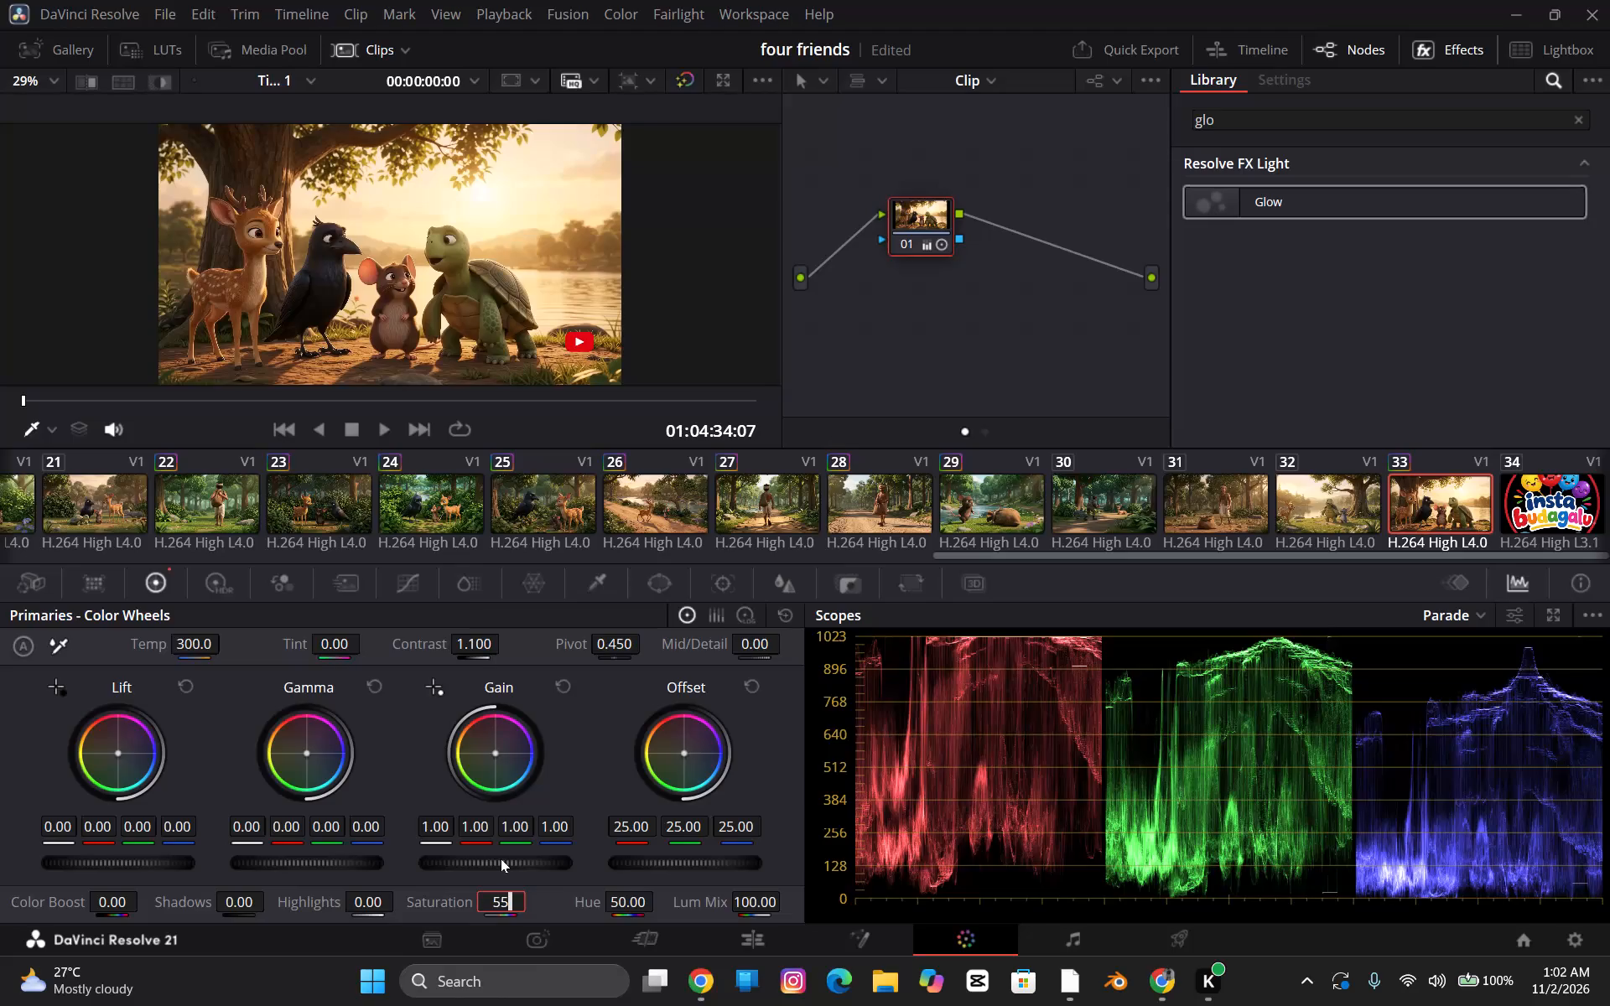
{"action": "key", "text": "Tab"}
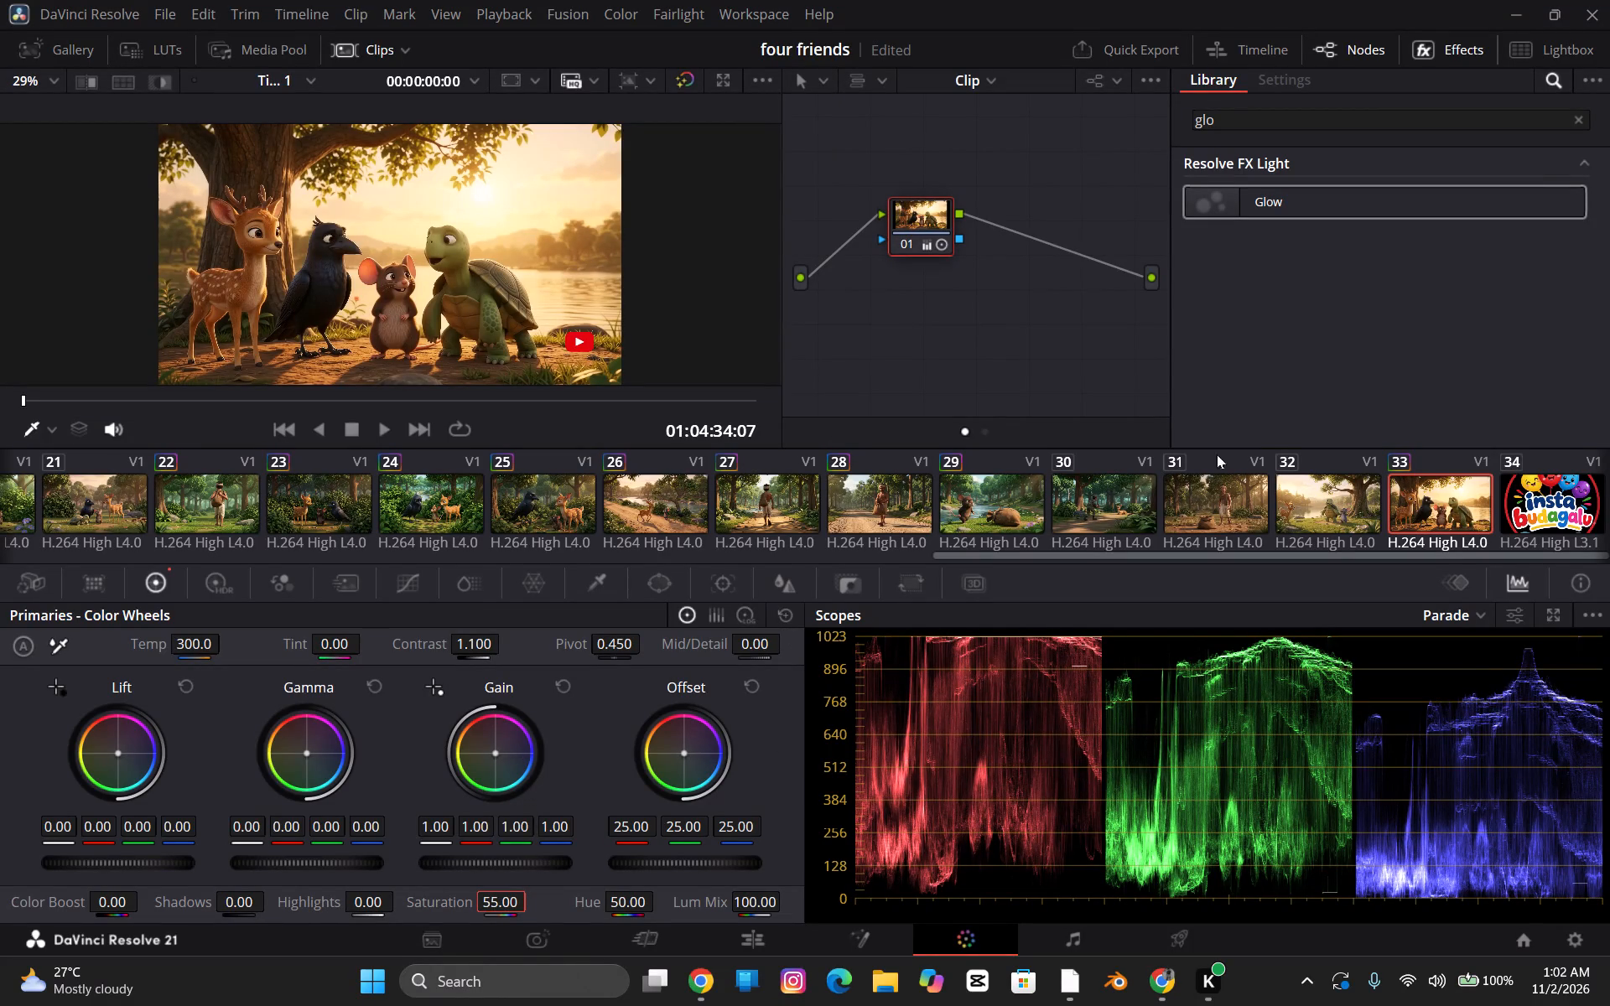
Play back clip 33, then review the end of the timeline full screen to check the grade.
{"action": "left_click", "coordinate": [301, 396]}
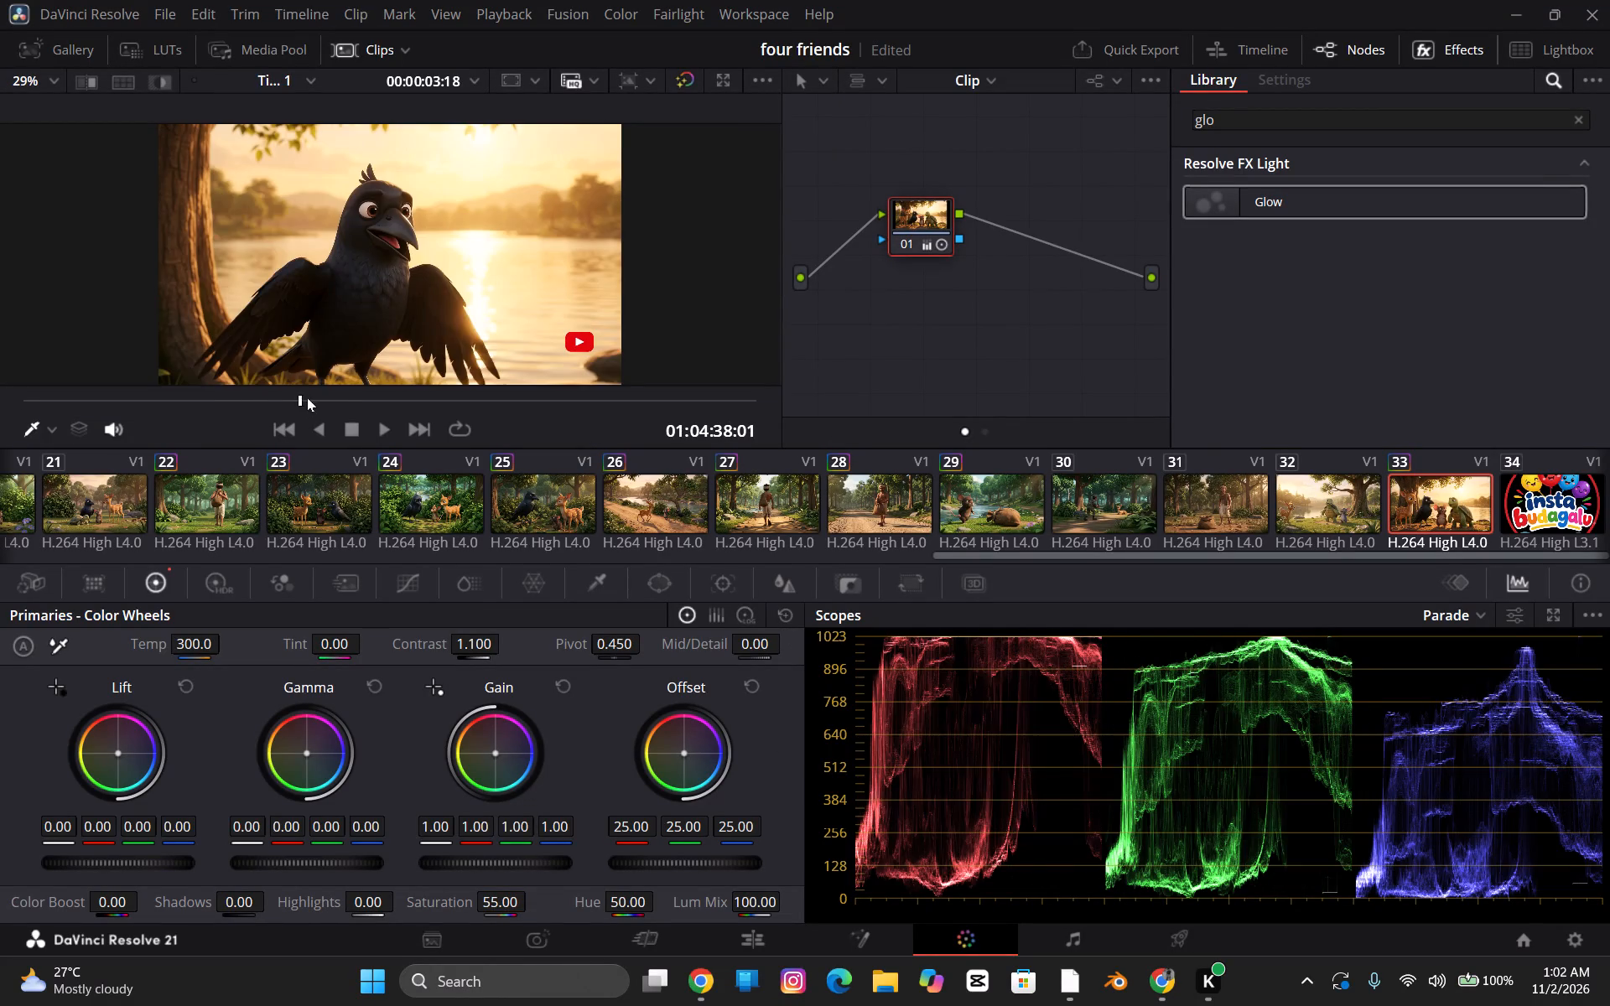
{"action": "left_click_drag", "start_coordinate": [313, 401], "coordinate": [334, 402]}
{"action": "key", "text": "space"}
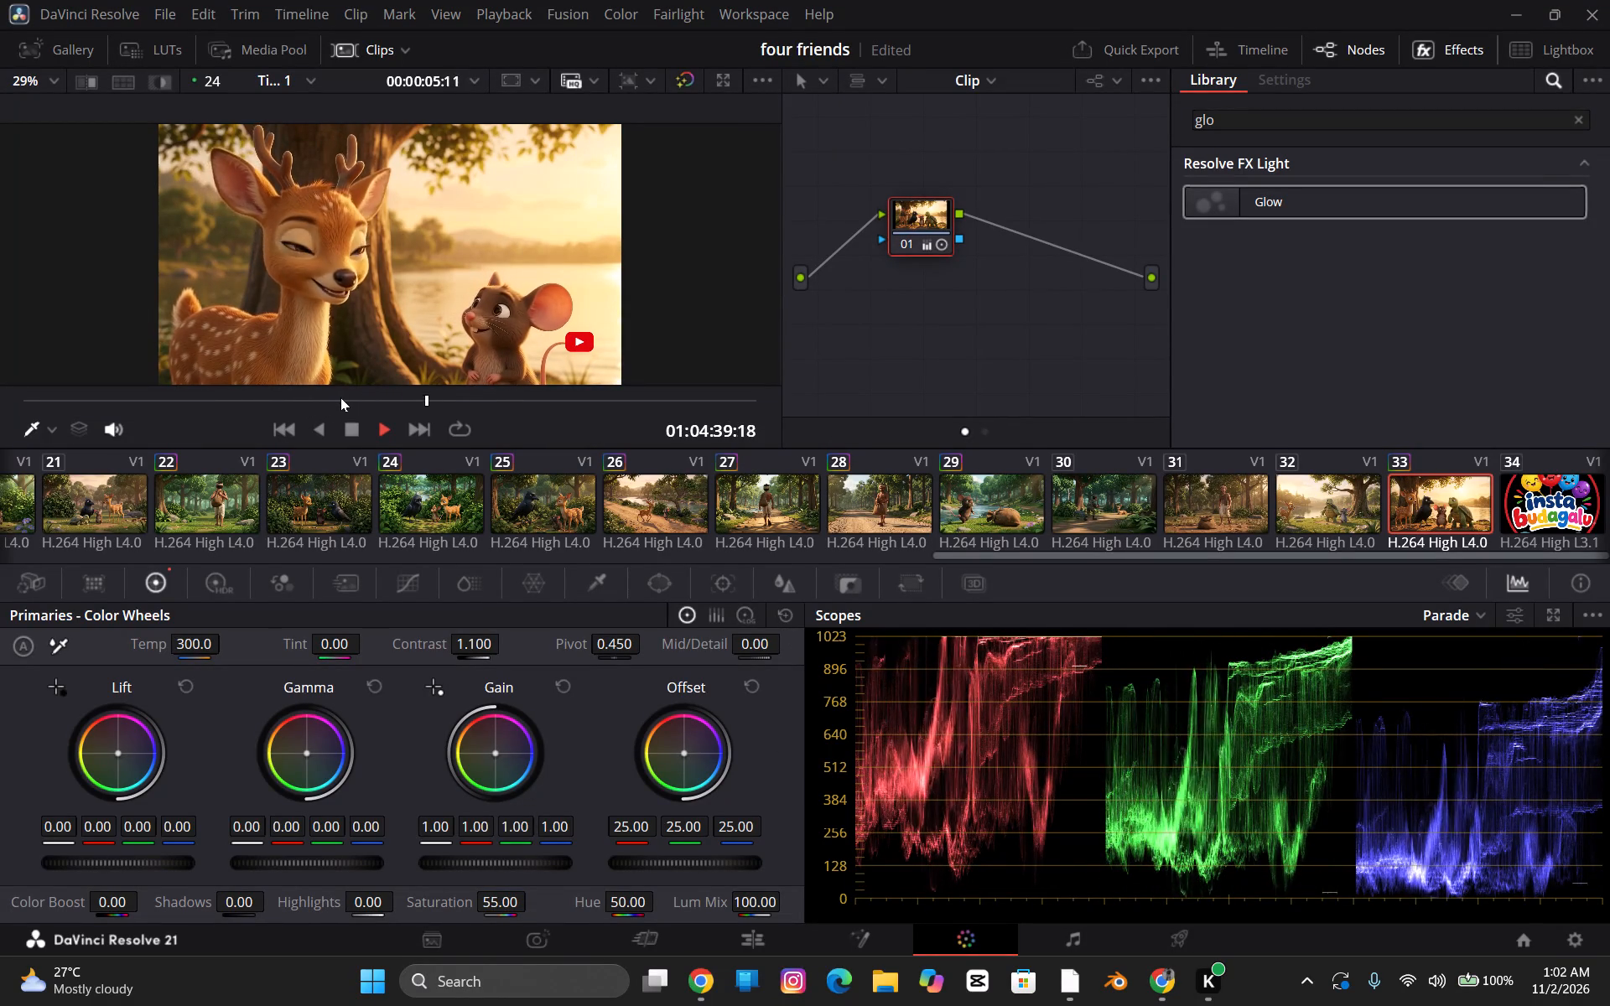
{"action": "key", "text": "space"}
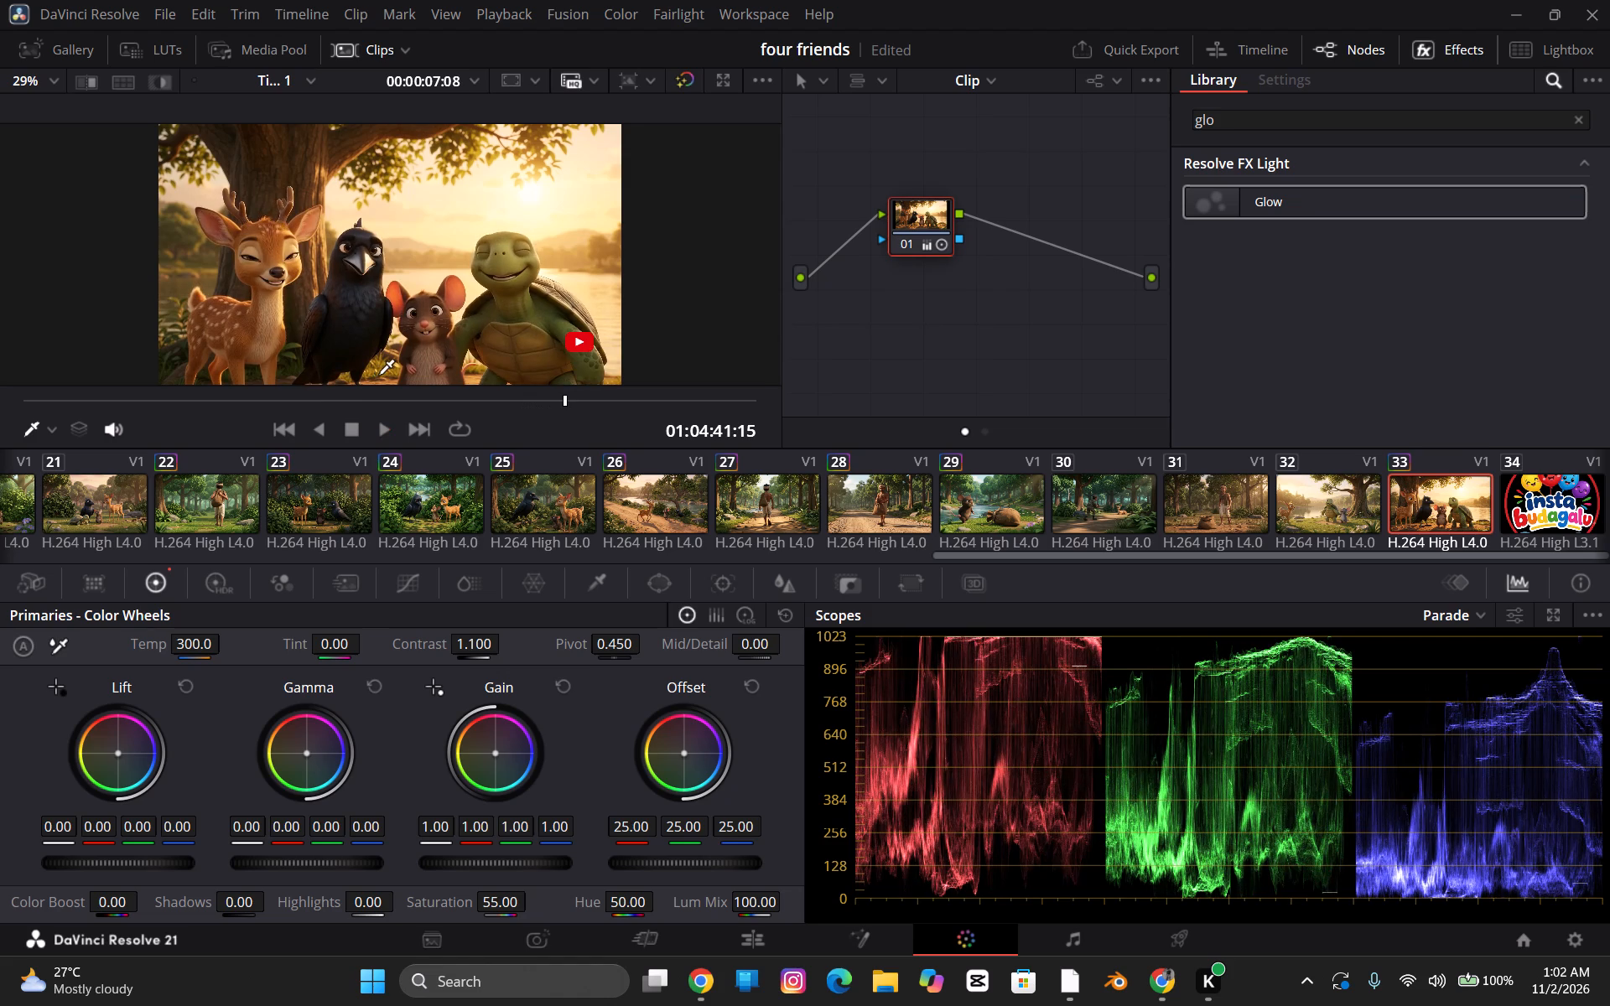
{"action": "key", "text": "ctrl+f"}
{"action": "key", "text": "space"}
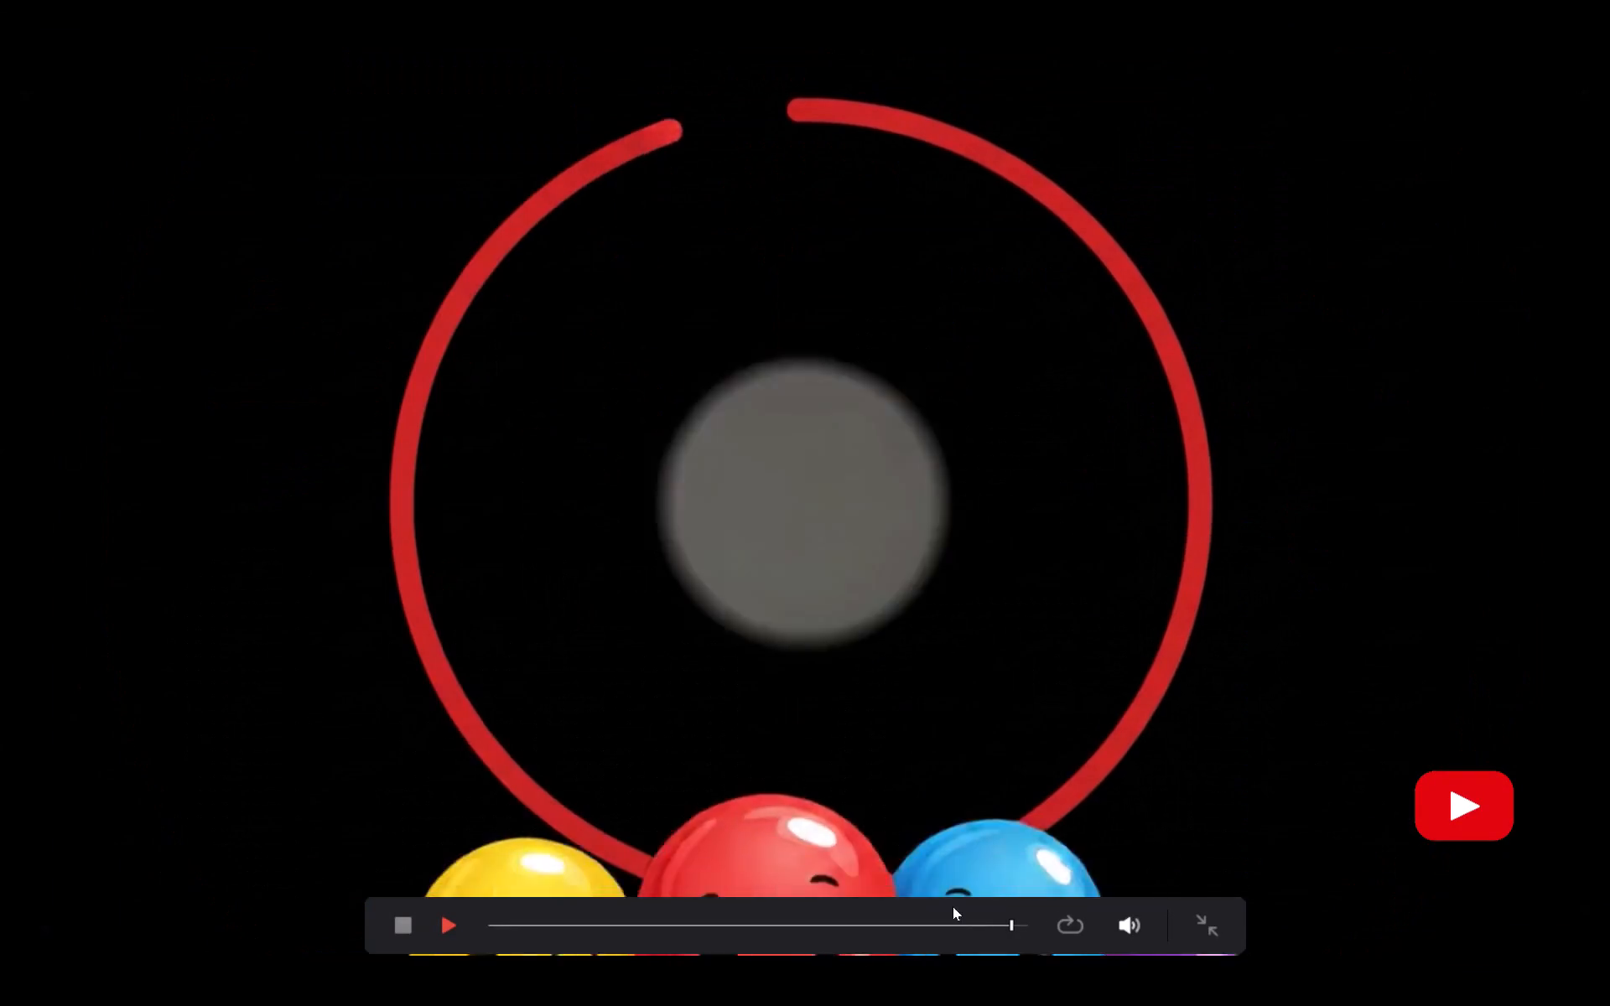
{"action": "left_click", "coordinate": [985, 924]}
{"action": "left_click", "coordinate": [979, 920]}
{"action": "key", "text": "space"}
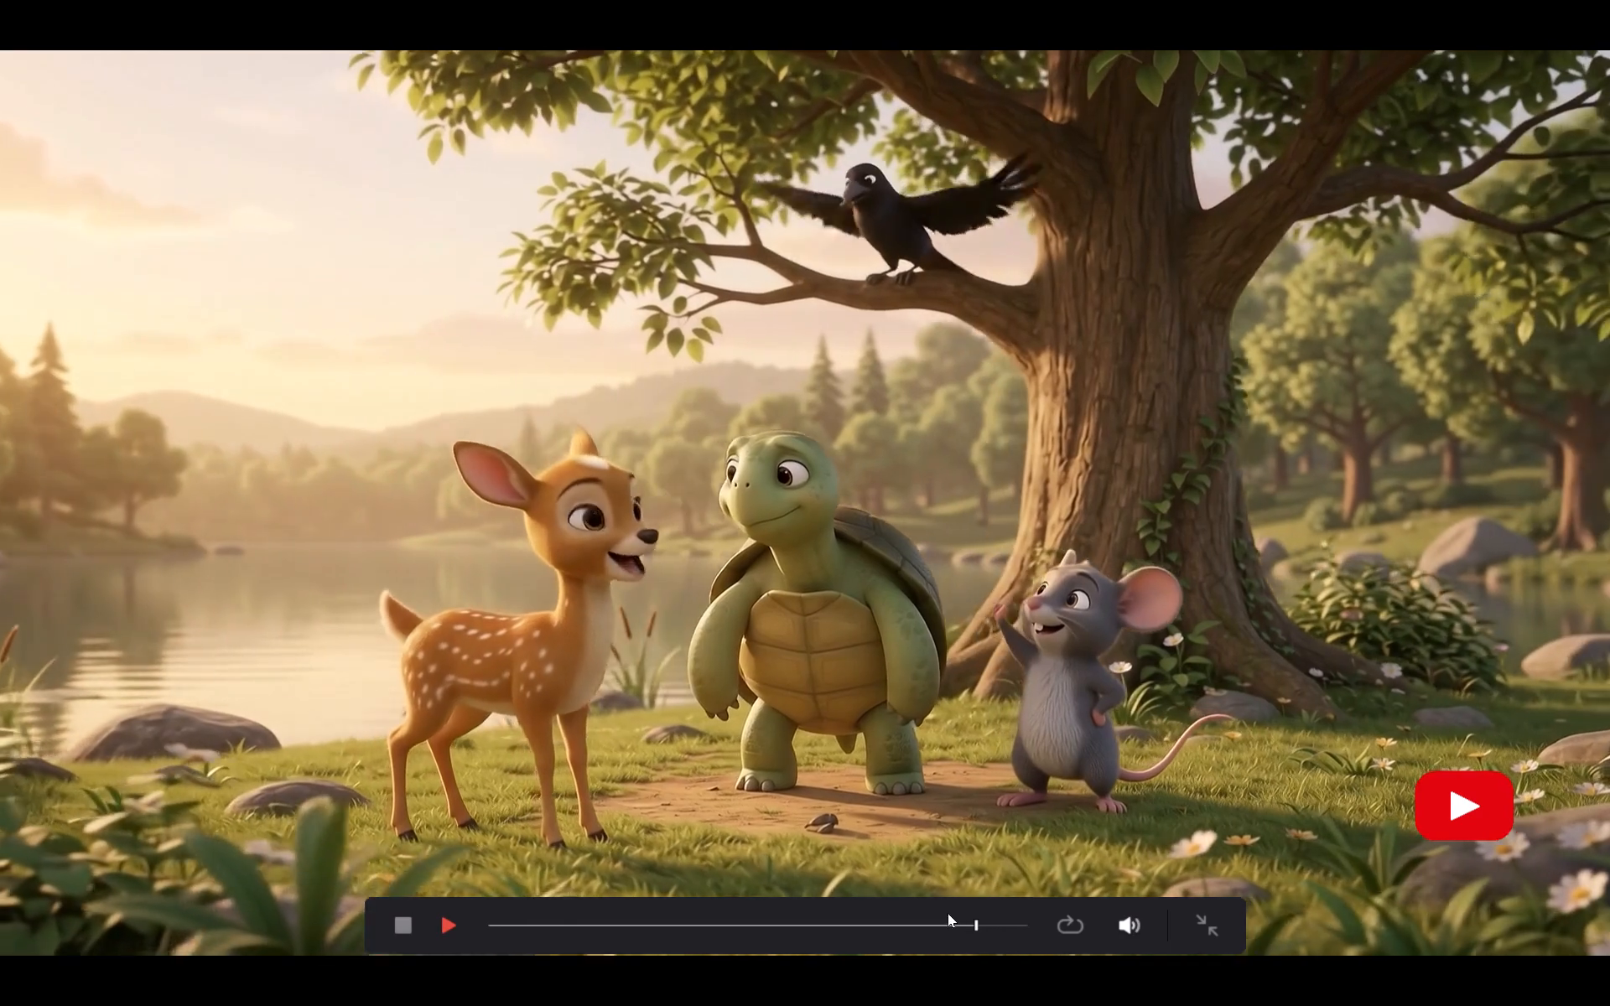
{"action": "key", "text": "ctrl+f"}
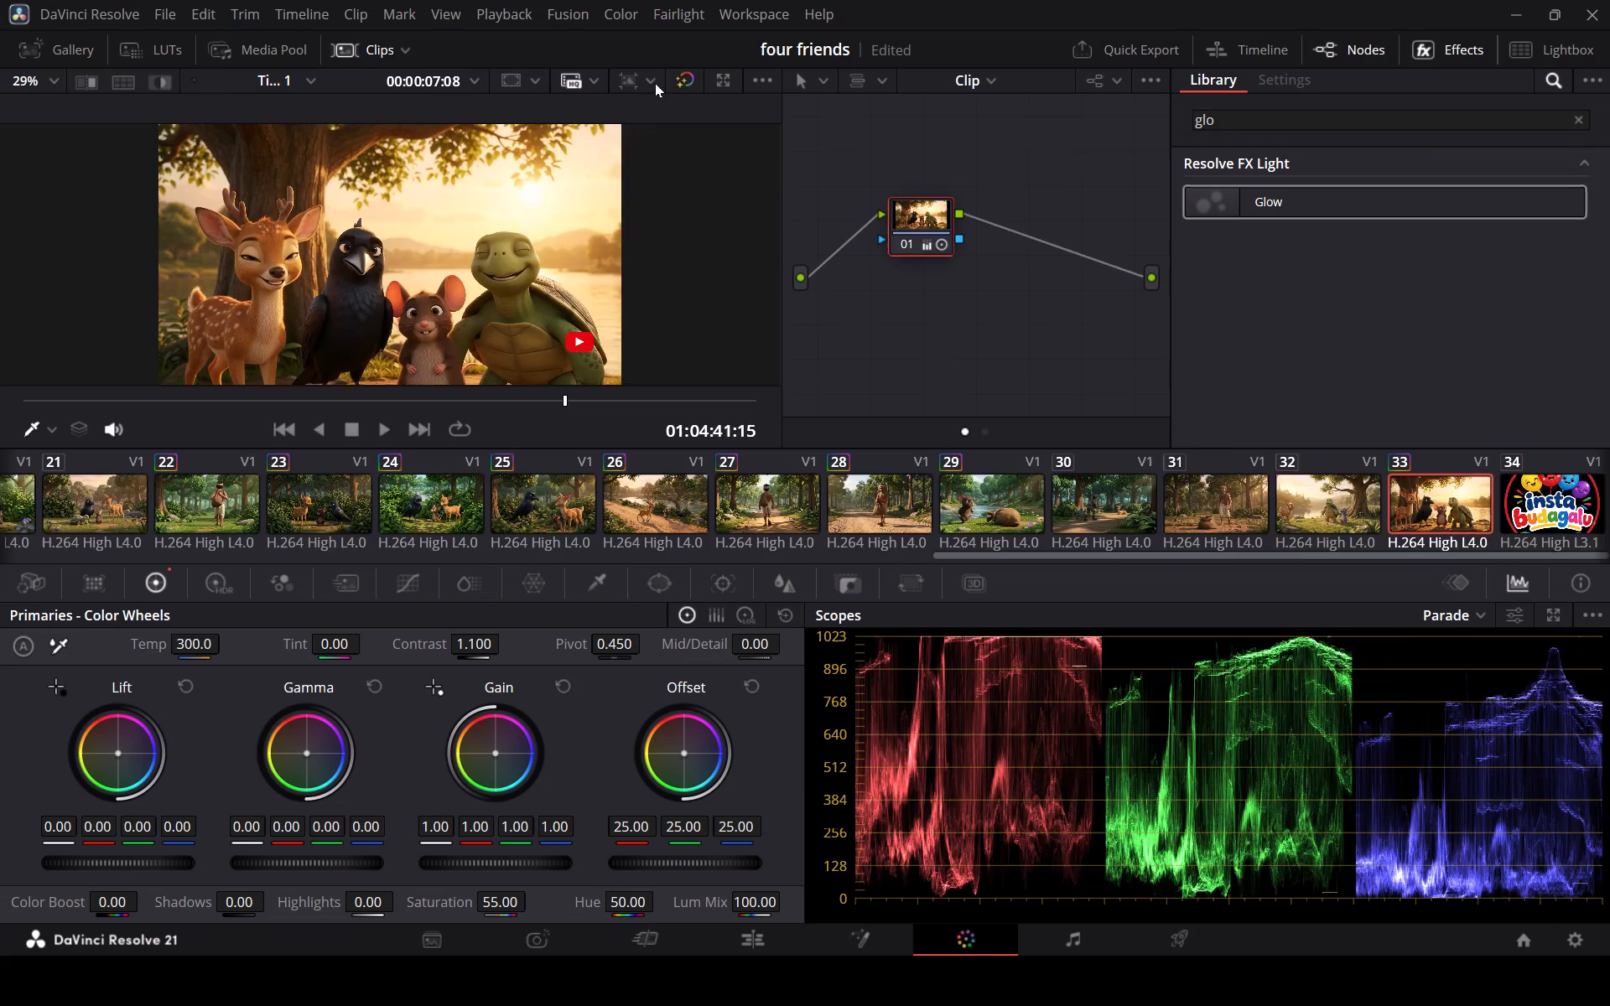
Play back clip 9, the friends under the tree, including full screen, to check its grade, and return to clip 30.
{"action": "left_click", "coordinate": [416, 413]}
{"action": "left_click_drag", "start_coordinate": [962, 538], "coordinate": [961, 531]}
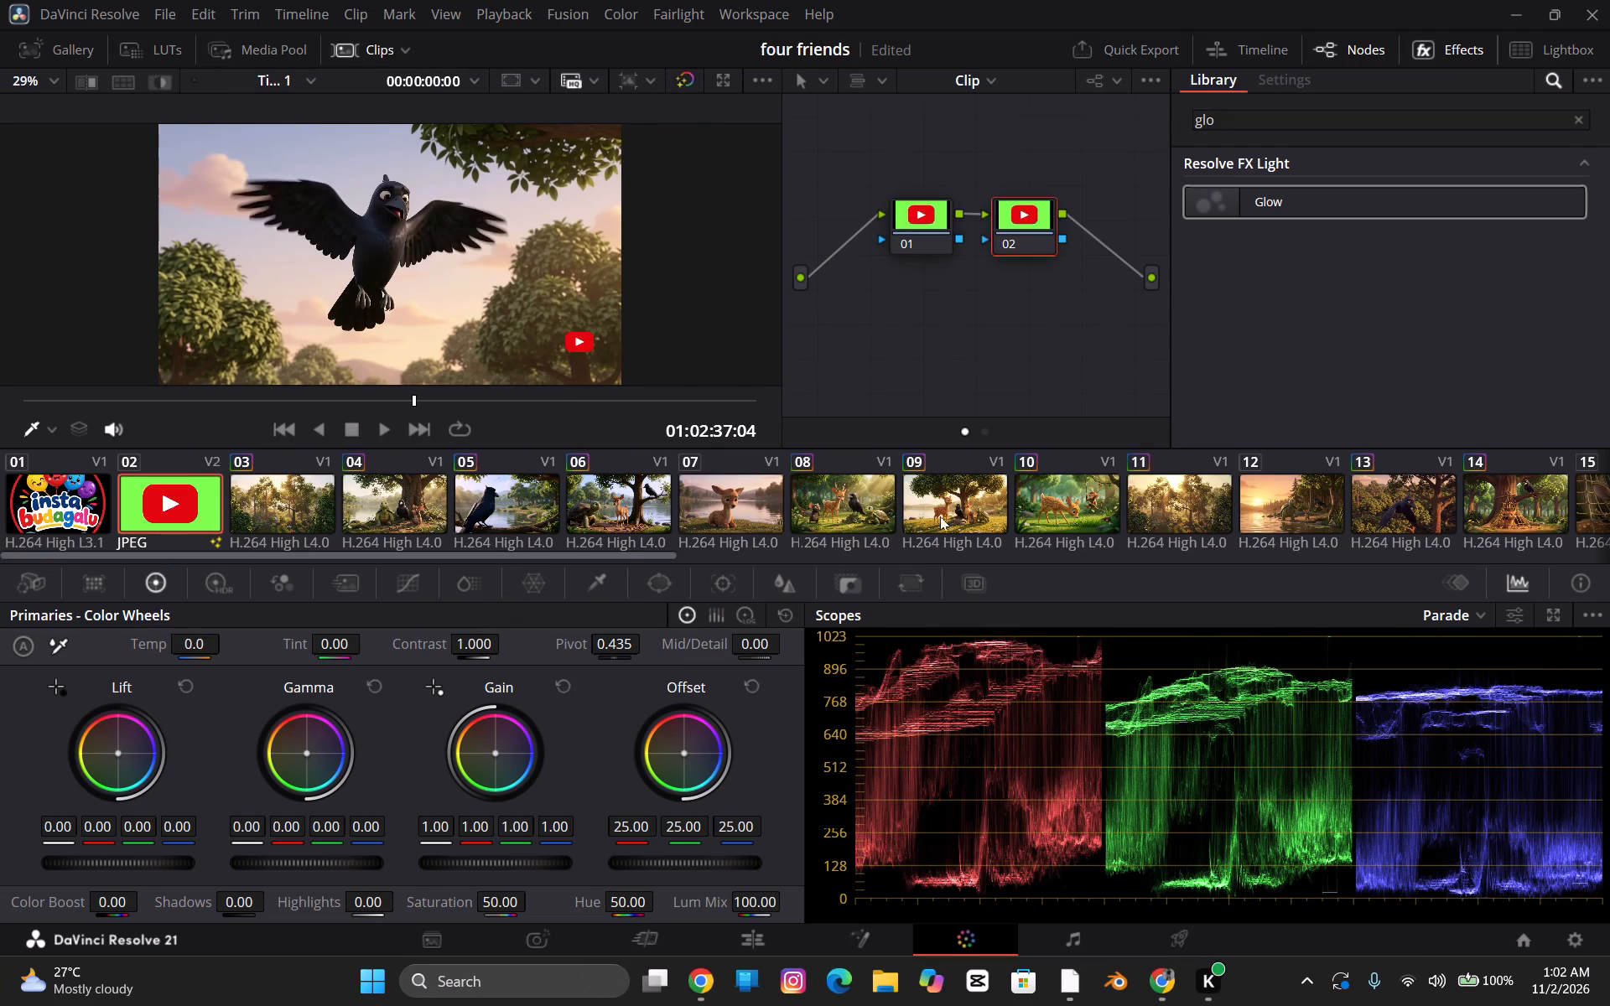
{"action": "left_click", "coordinate": [938, 515]}
{"action": "key", "text": "space"}
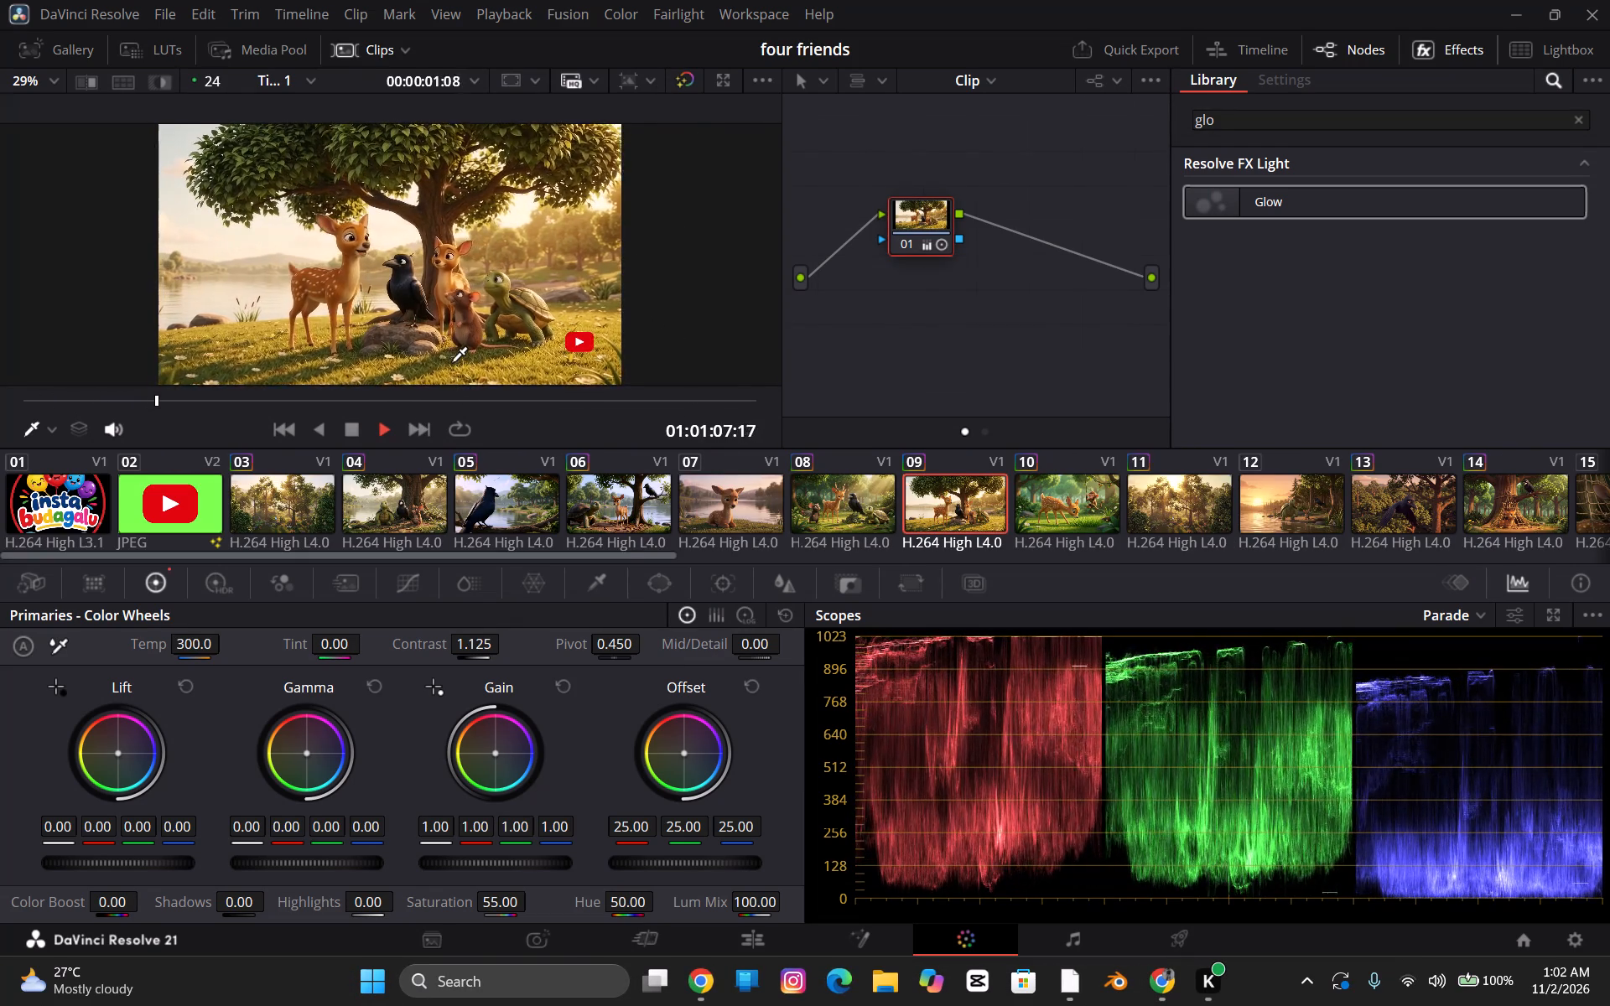
{"action": "key", "text": "ctrl+f"}
{"action": "key", "text": "space"}
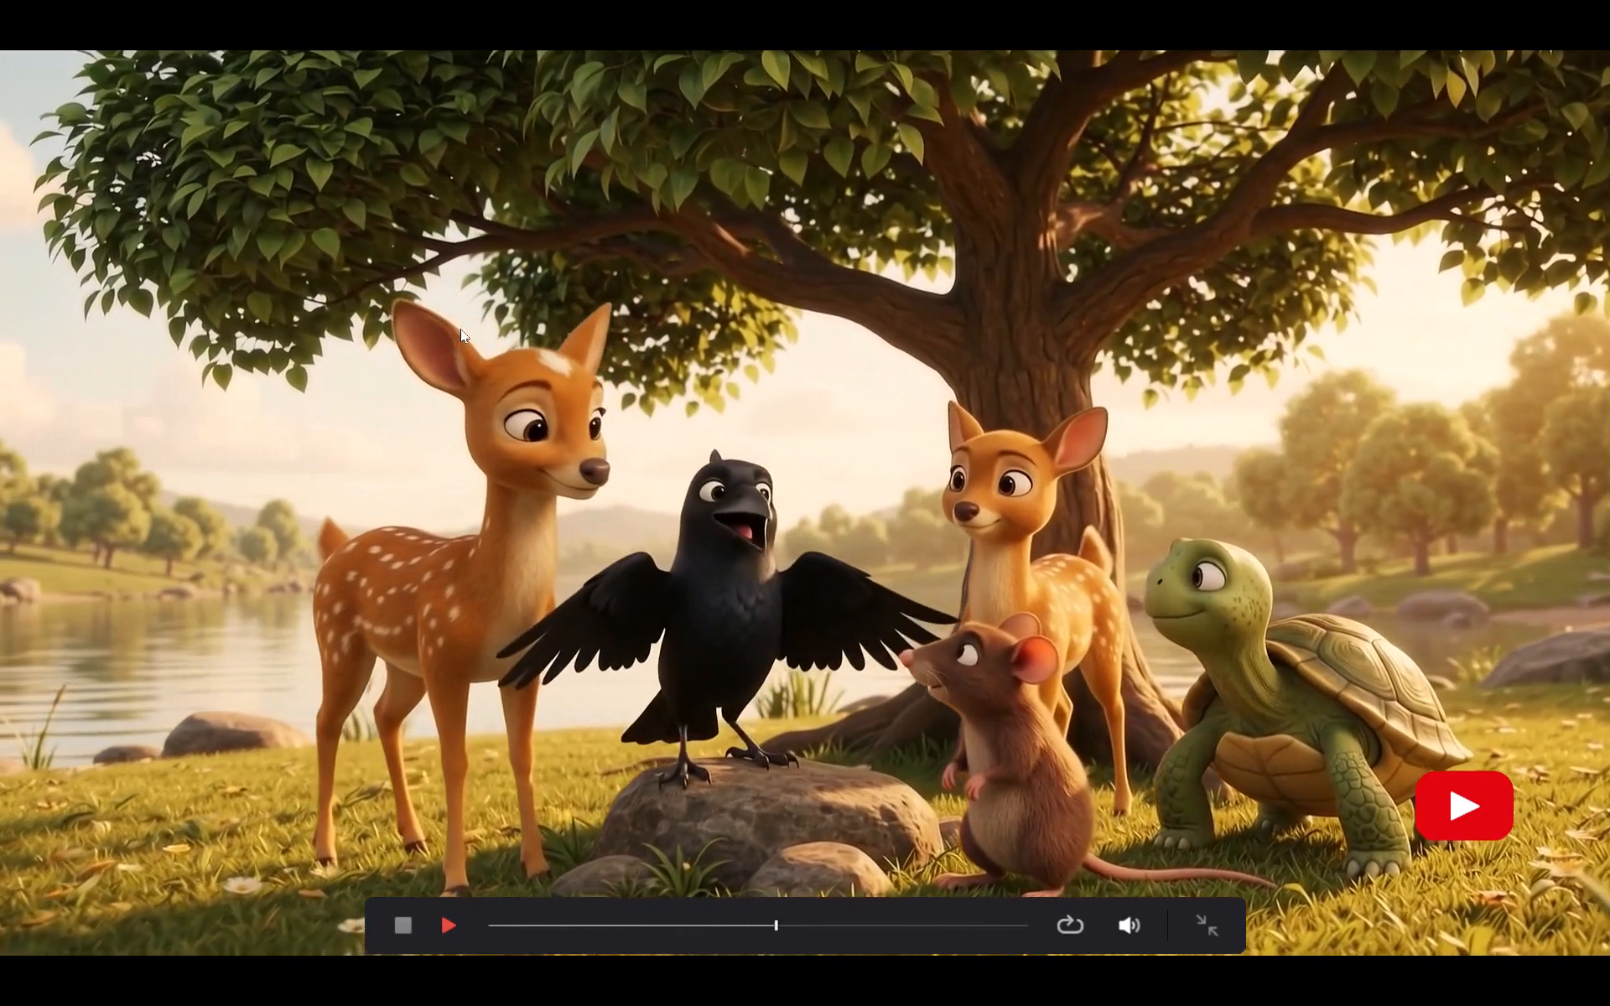
{"action": "key", "text": "ctrl+f"}
{"action": "key", "text": "space"}
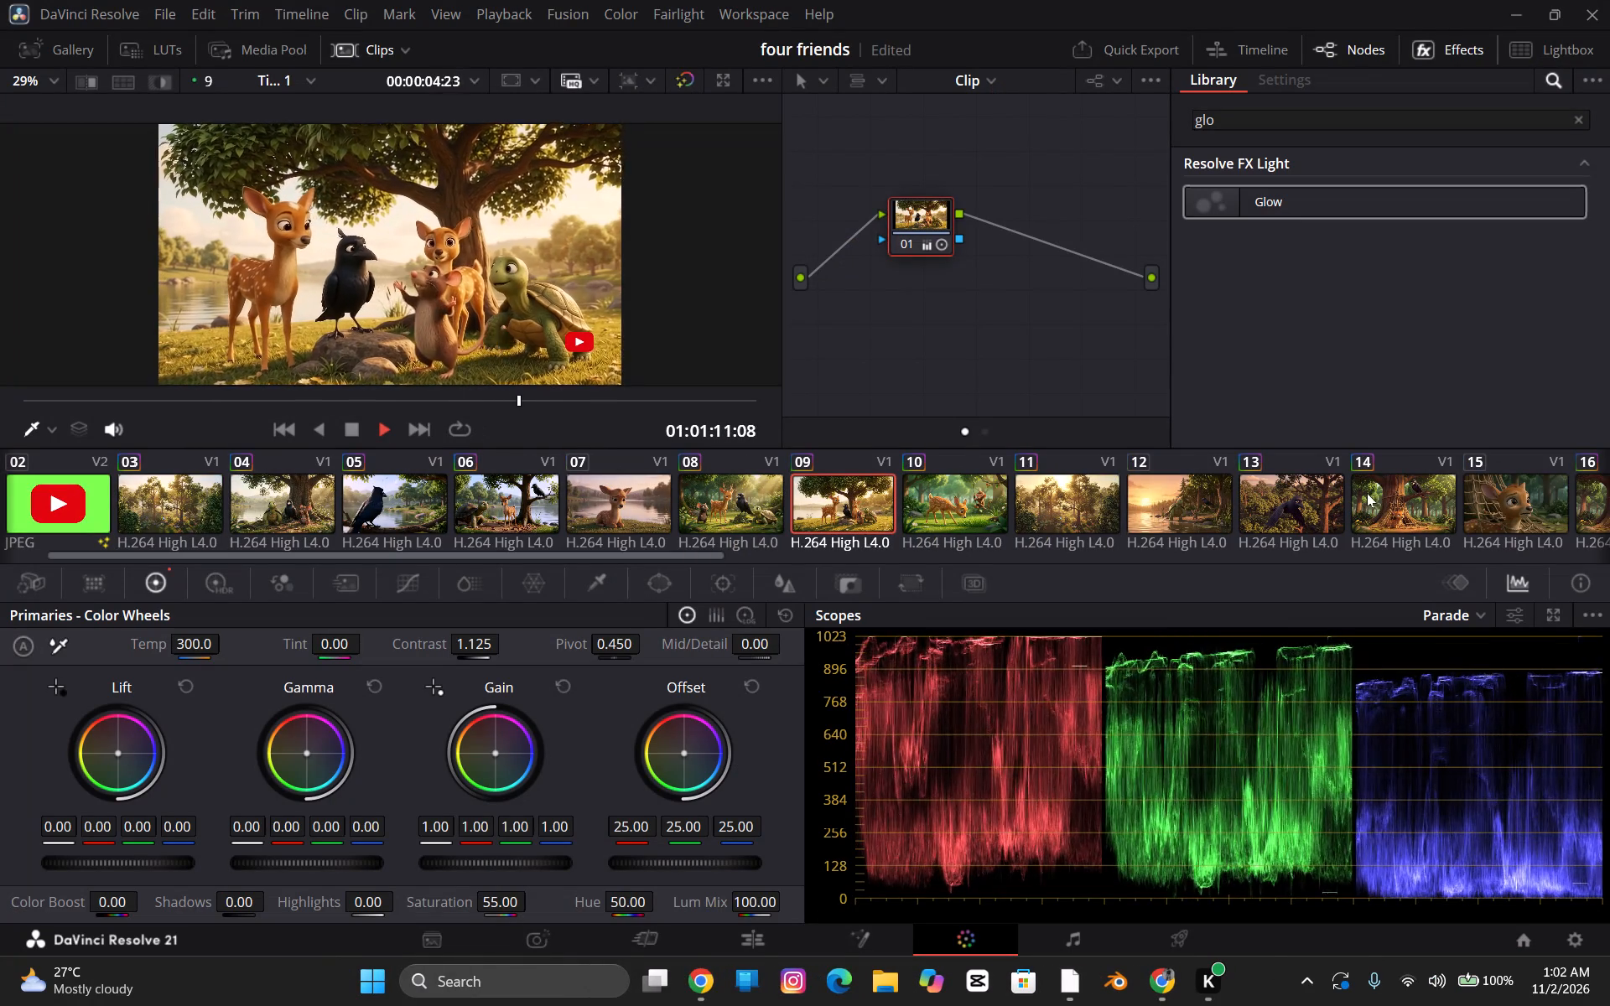
{"action": "key", "text": "space"}
{"action": "left_click_drag", "start_coordinate": [714, 553], "coordinate": [1016, 568]}
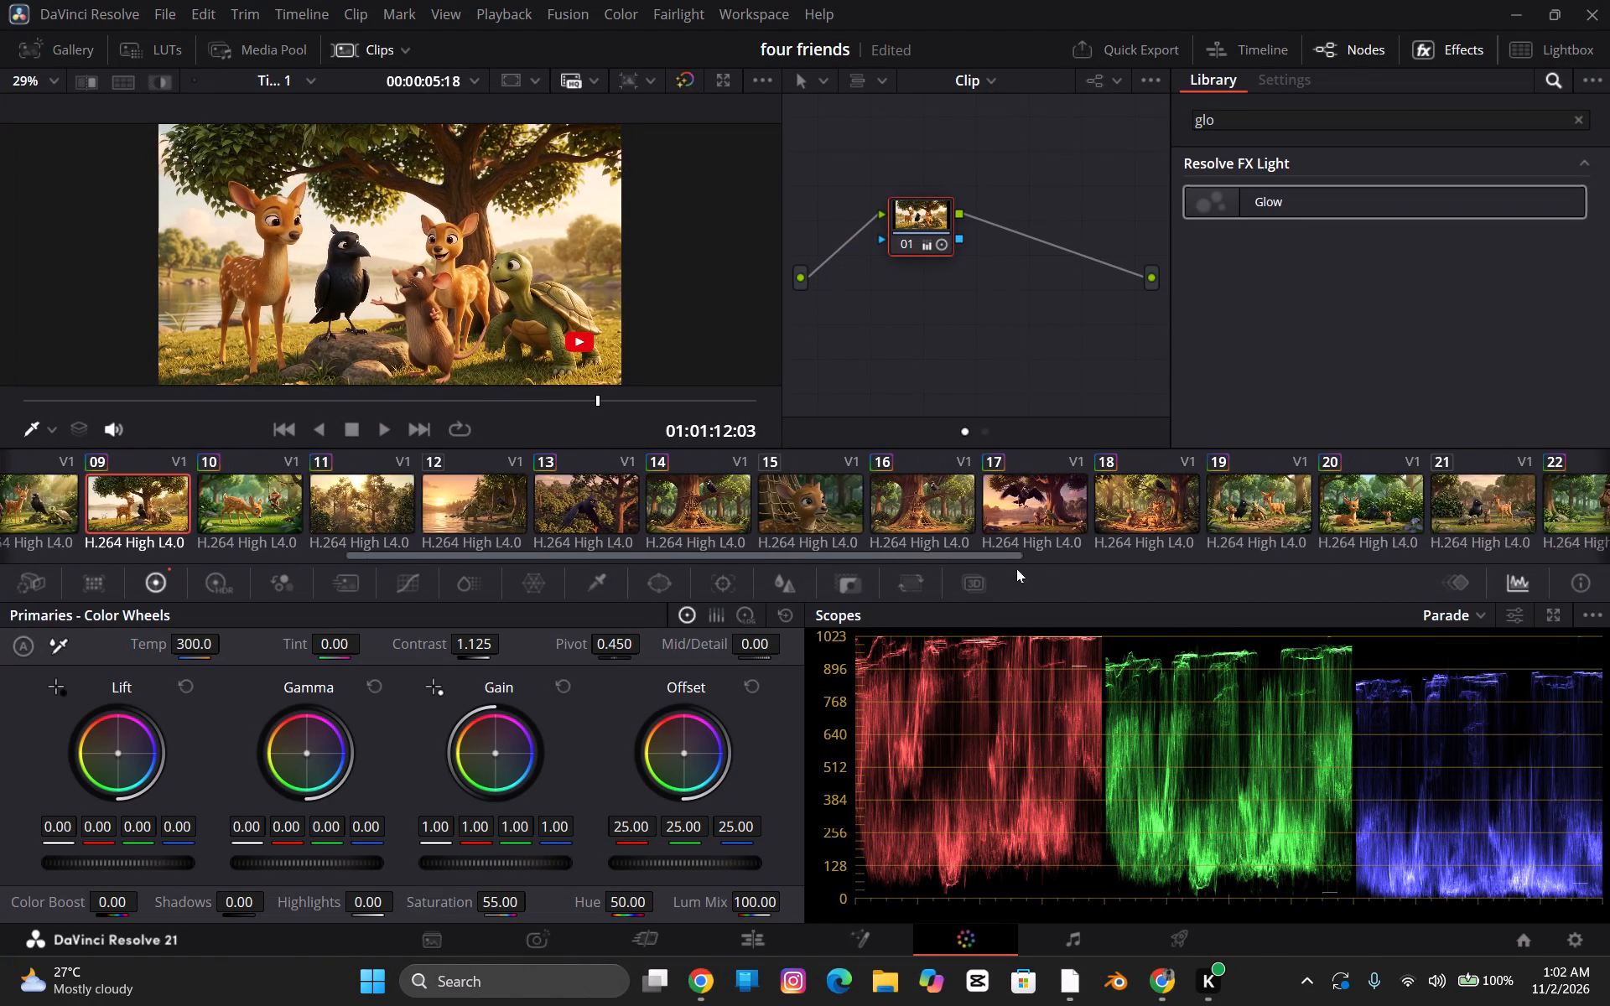
{"action": "left_click_drag", "start_coordinate": [1016, 568], "coordinate": [1582, 470]}
{"action": "left_click", "coordinate": [1153, 514]}
{"action": "left_click", "coordinate": [218, 600]}
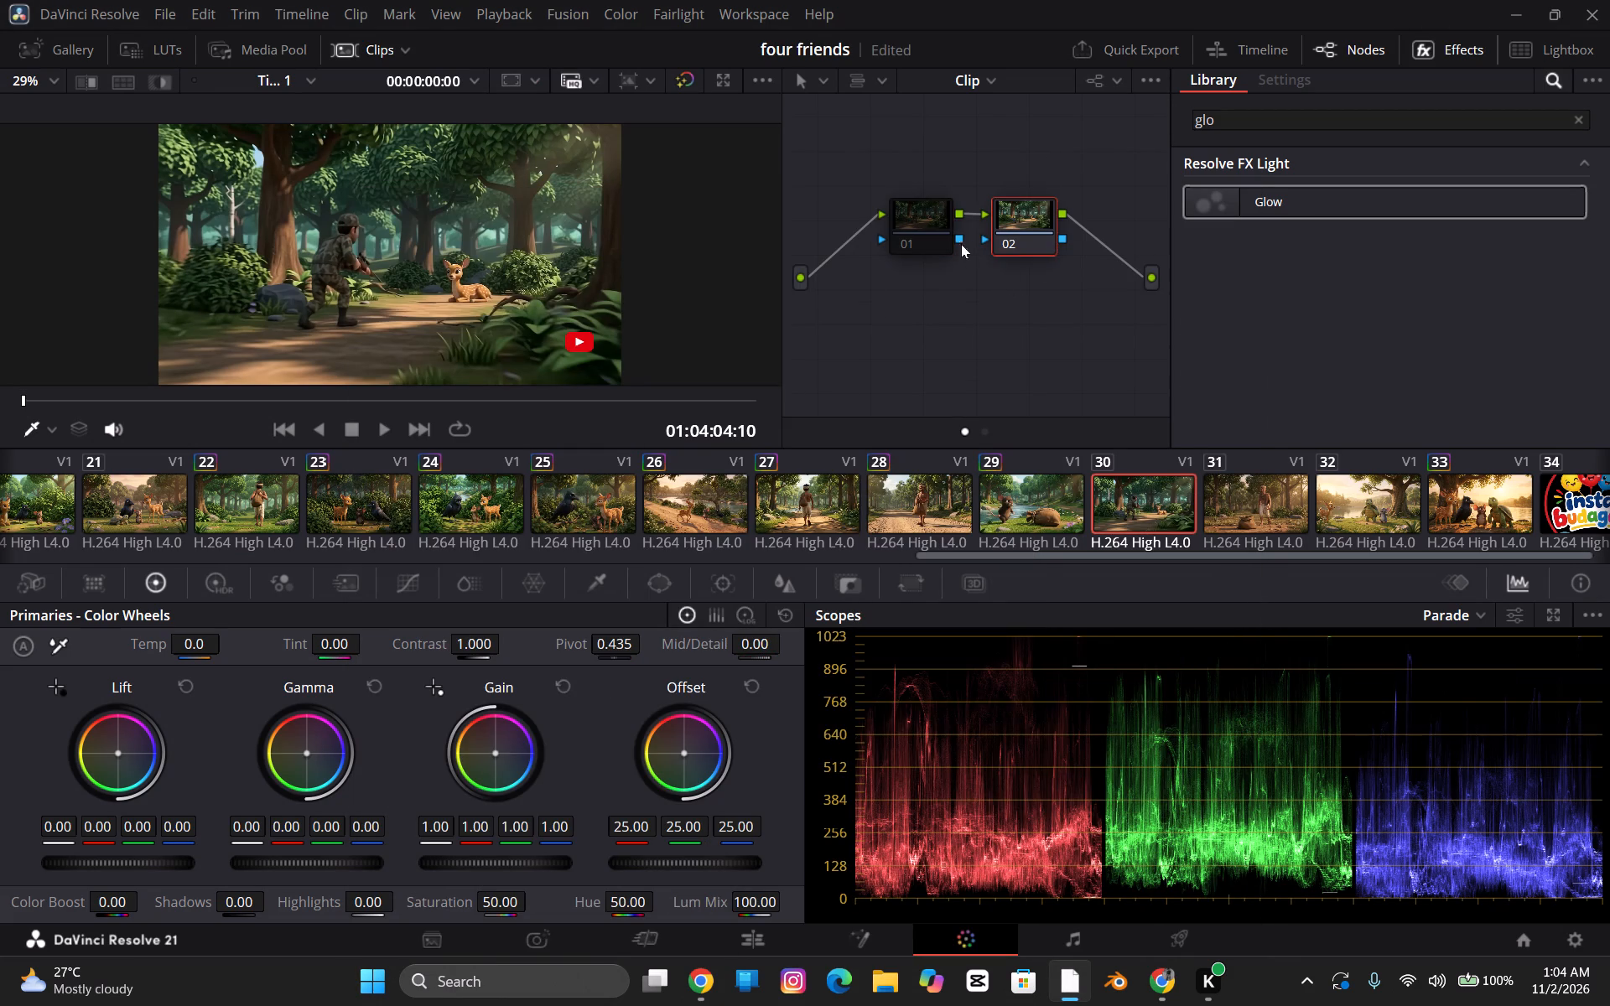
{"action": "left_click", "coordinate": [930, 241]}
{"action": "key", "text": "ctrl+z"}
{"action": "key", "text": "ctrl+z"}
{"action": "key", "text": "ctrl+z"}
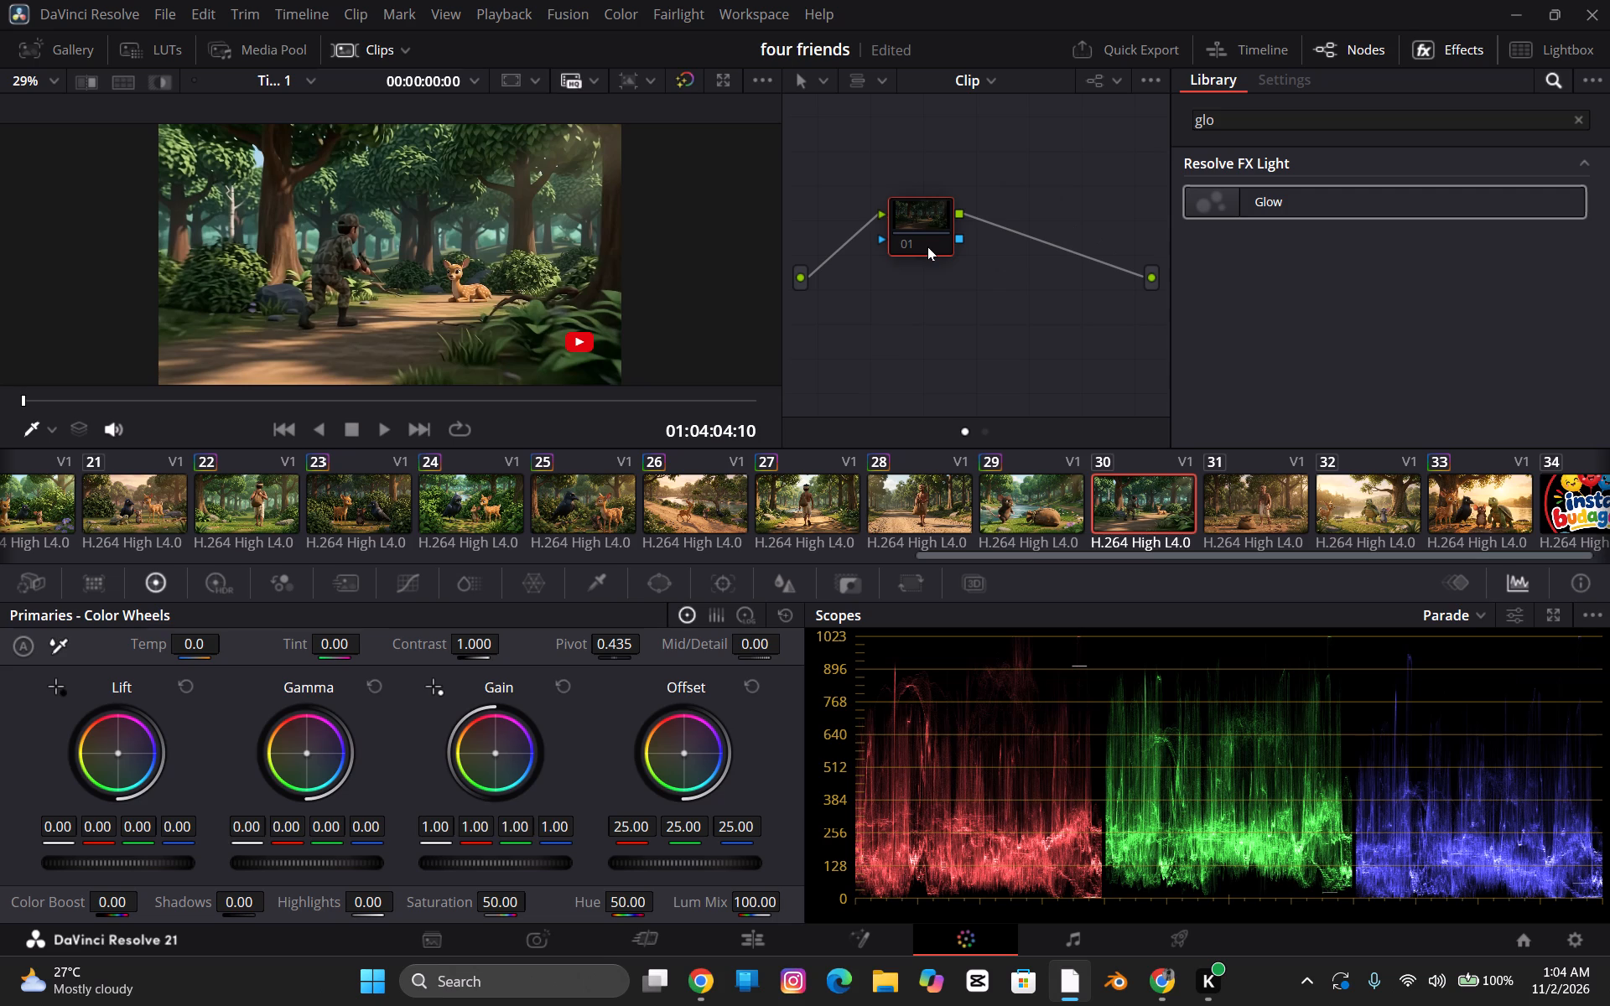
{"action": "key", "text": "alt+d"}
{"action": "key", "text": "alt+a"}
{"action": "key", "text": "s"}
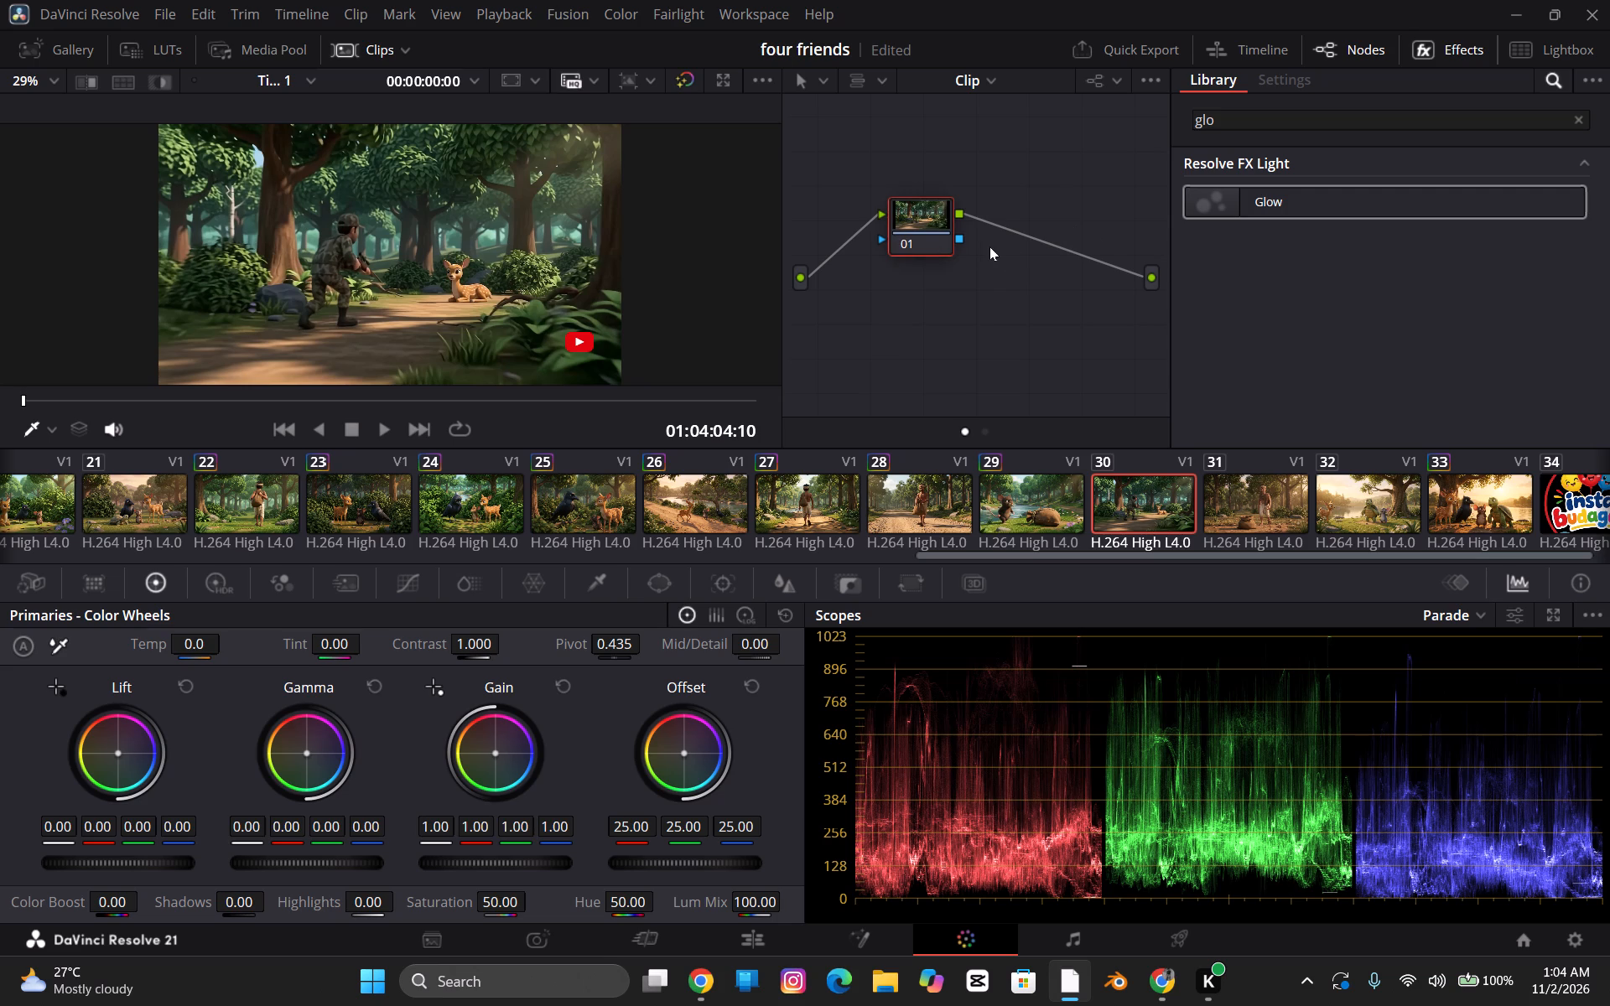
Add one new serial node after node 01 in clip 30's node graph.
{"action": "left_click", "coordinate": [1011, 246]}
{"action": "key", "text": "alt+s"}
{"action": "key", "text": "alt+s"}
{"action": "key", "text": "ctrl+z"}
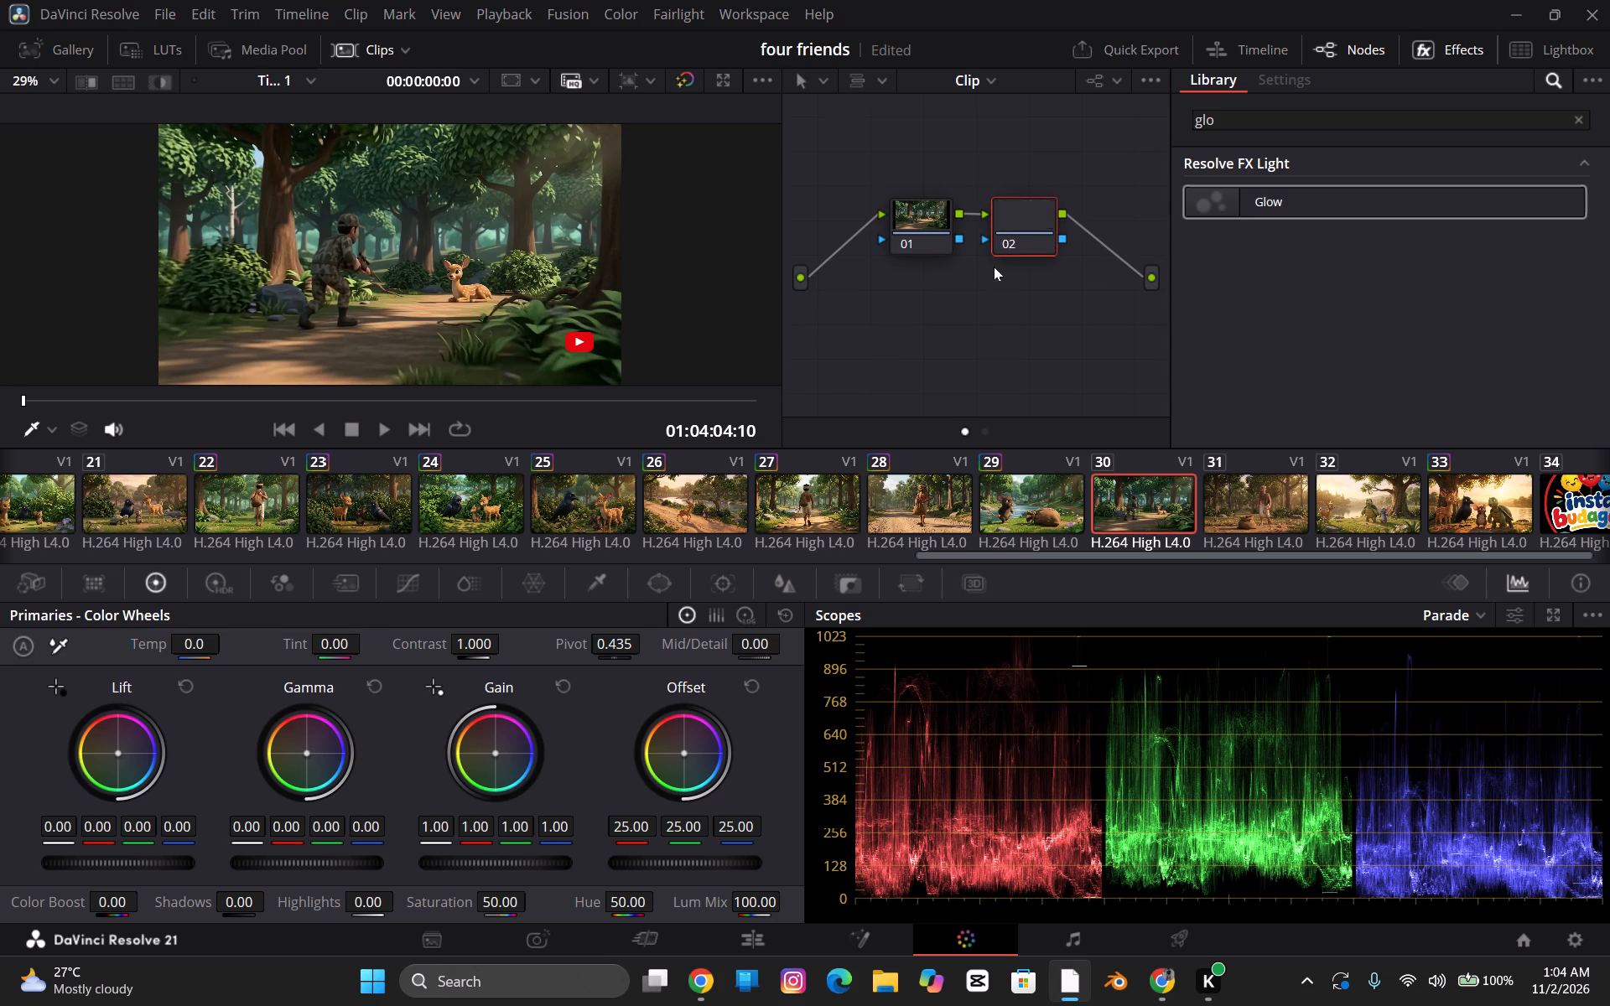
Apply the Glow effect to node 02 and raise its Shine Threshold to about 0.83.
{"action": "left_click", "coordinate": [1040, 231]}
{"action": "left_click_drag", "start_coordinate": [1380, 205], "coordinate": [1048, 233]}
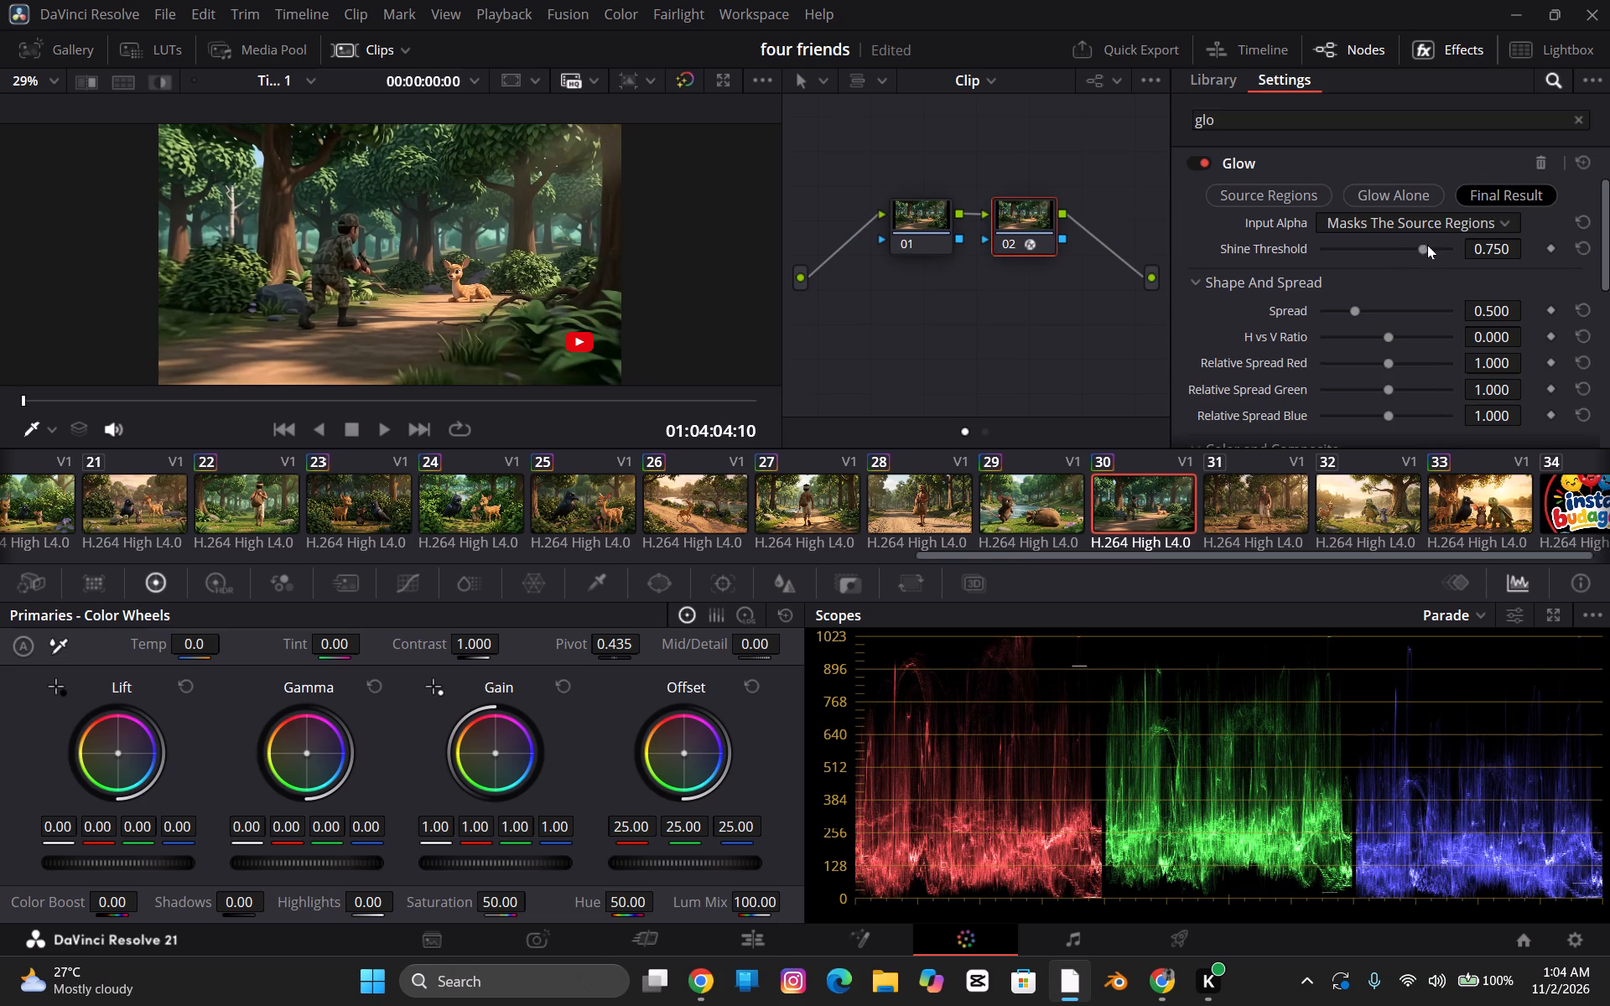
{"action": "left_click_drag", "start_coordinate": [1420, 247], "coordinate": [1449, 245]}
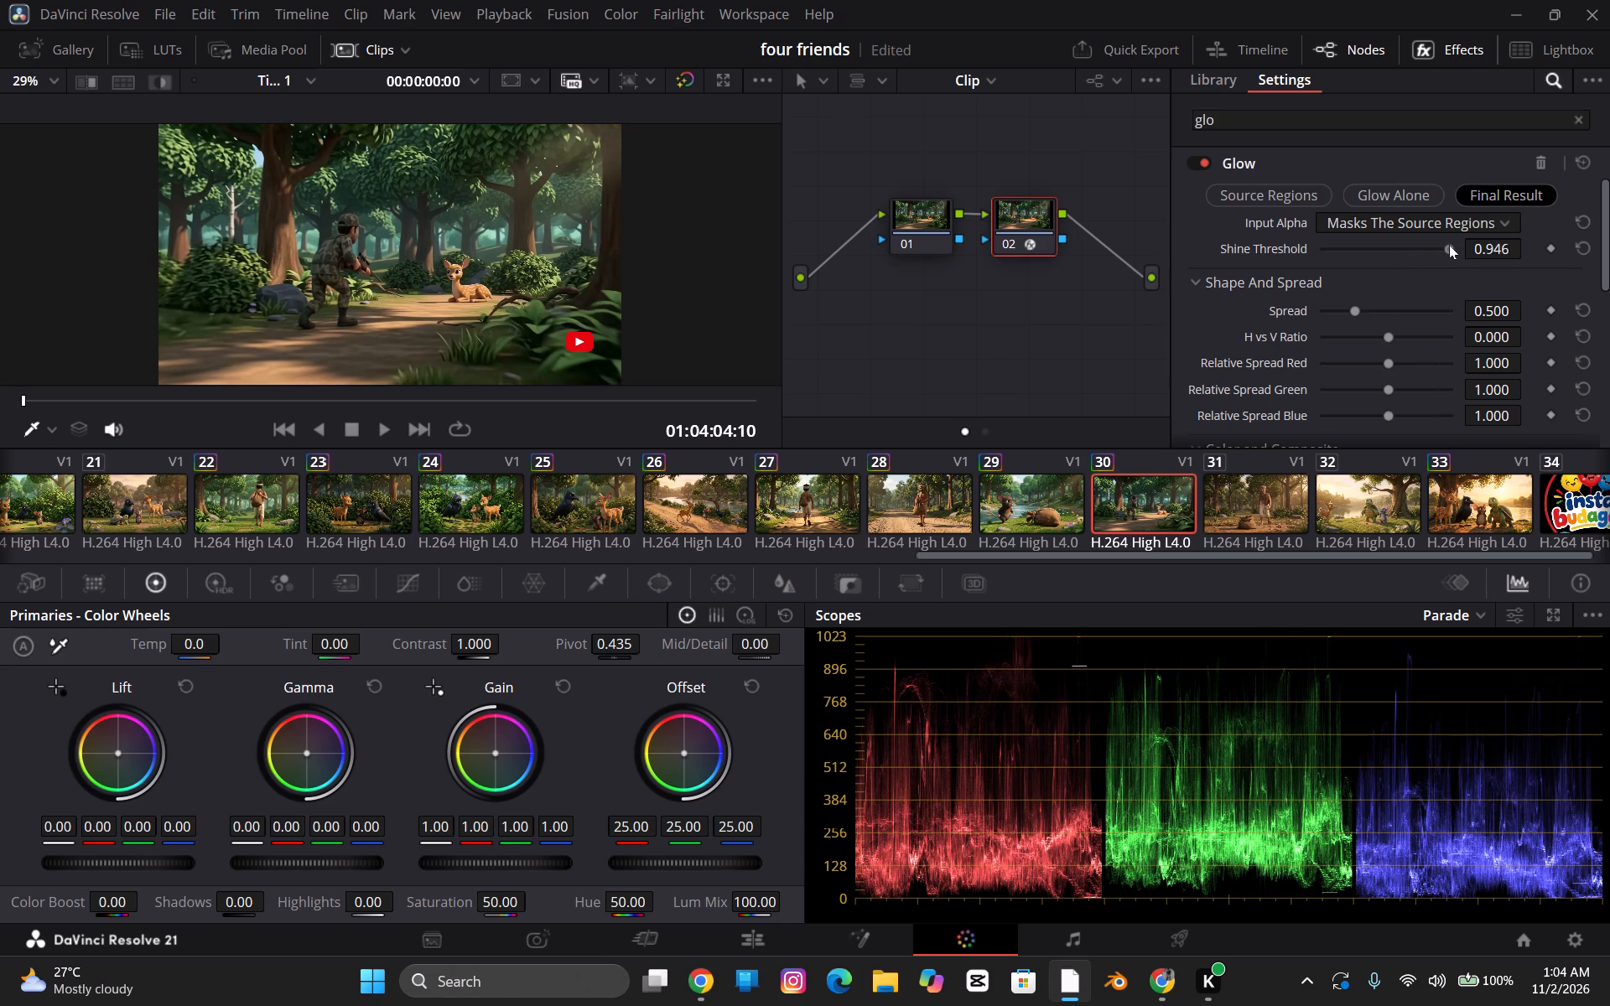
{"action": "left_click_drag", "start_coordinate": [1449, 245], "coordinate": [1436, 252]}
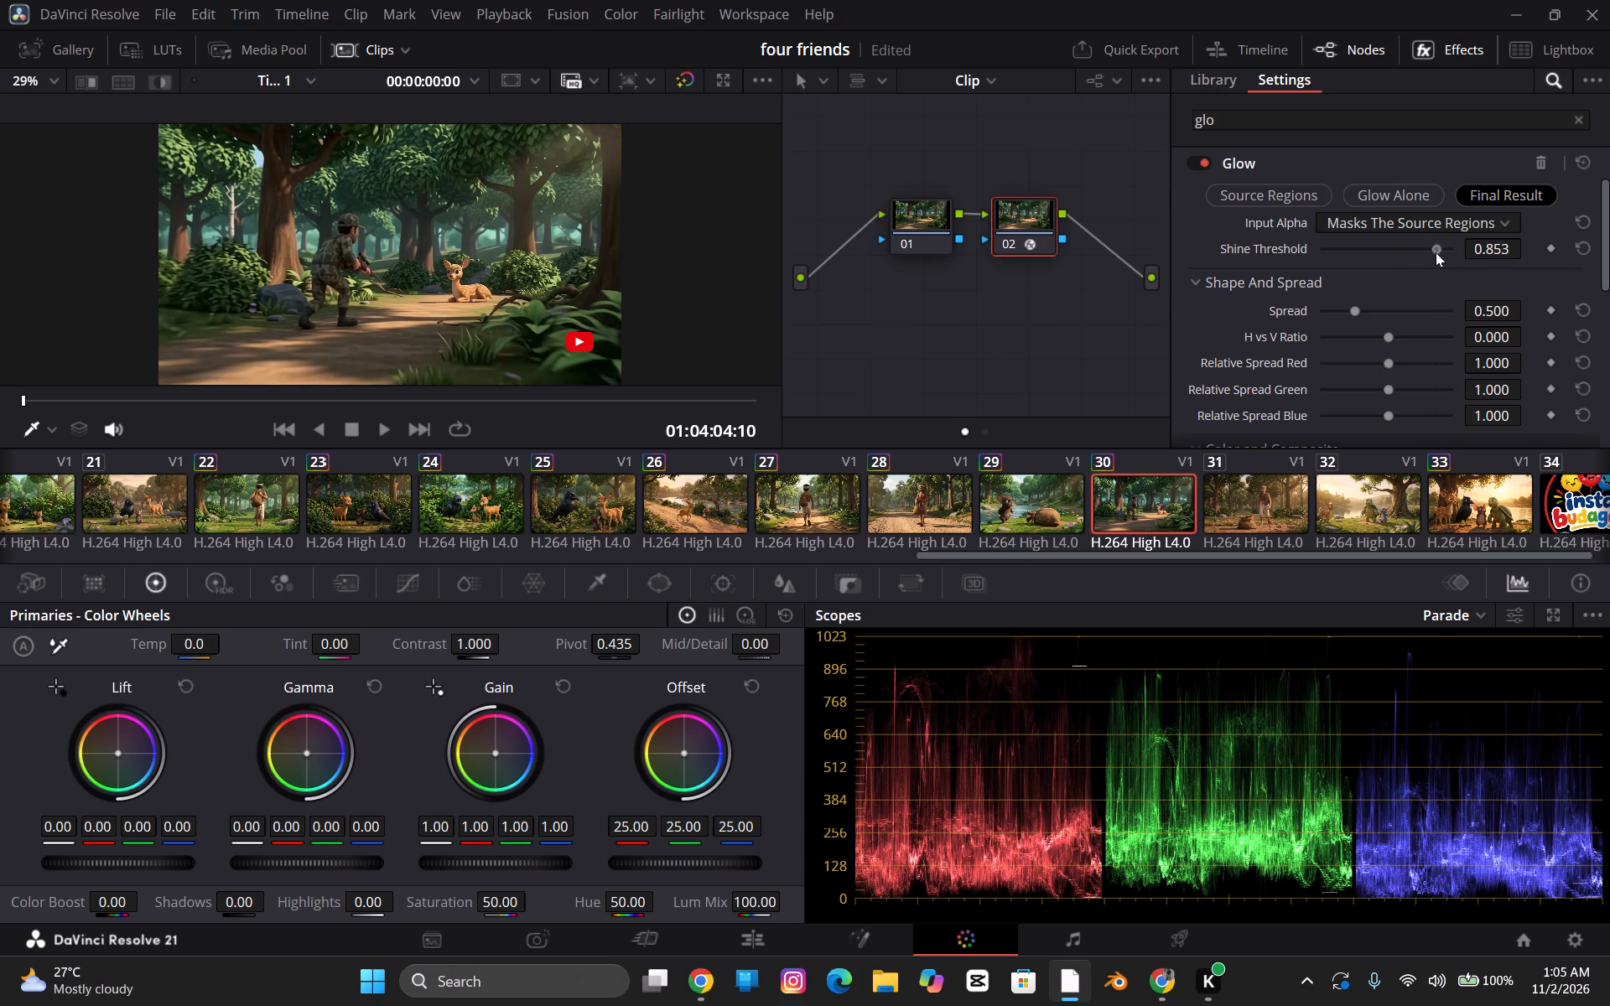
{"action": "left_click_drag", "start_coordinate": [1436, 252], "coordinate": [1433, 253]}
{"action": "scroll", "coordinate": [1387, 360], "scroll_direction": "down", "scroll_amount": 2}
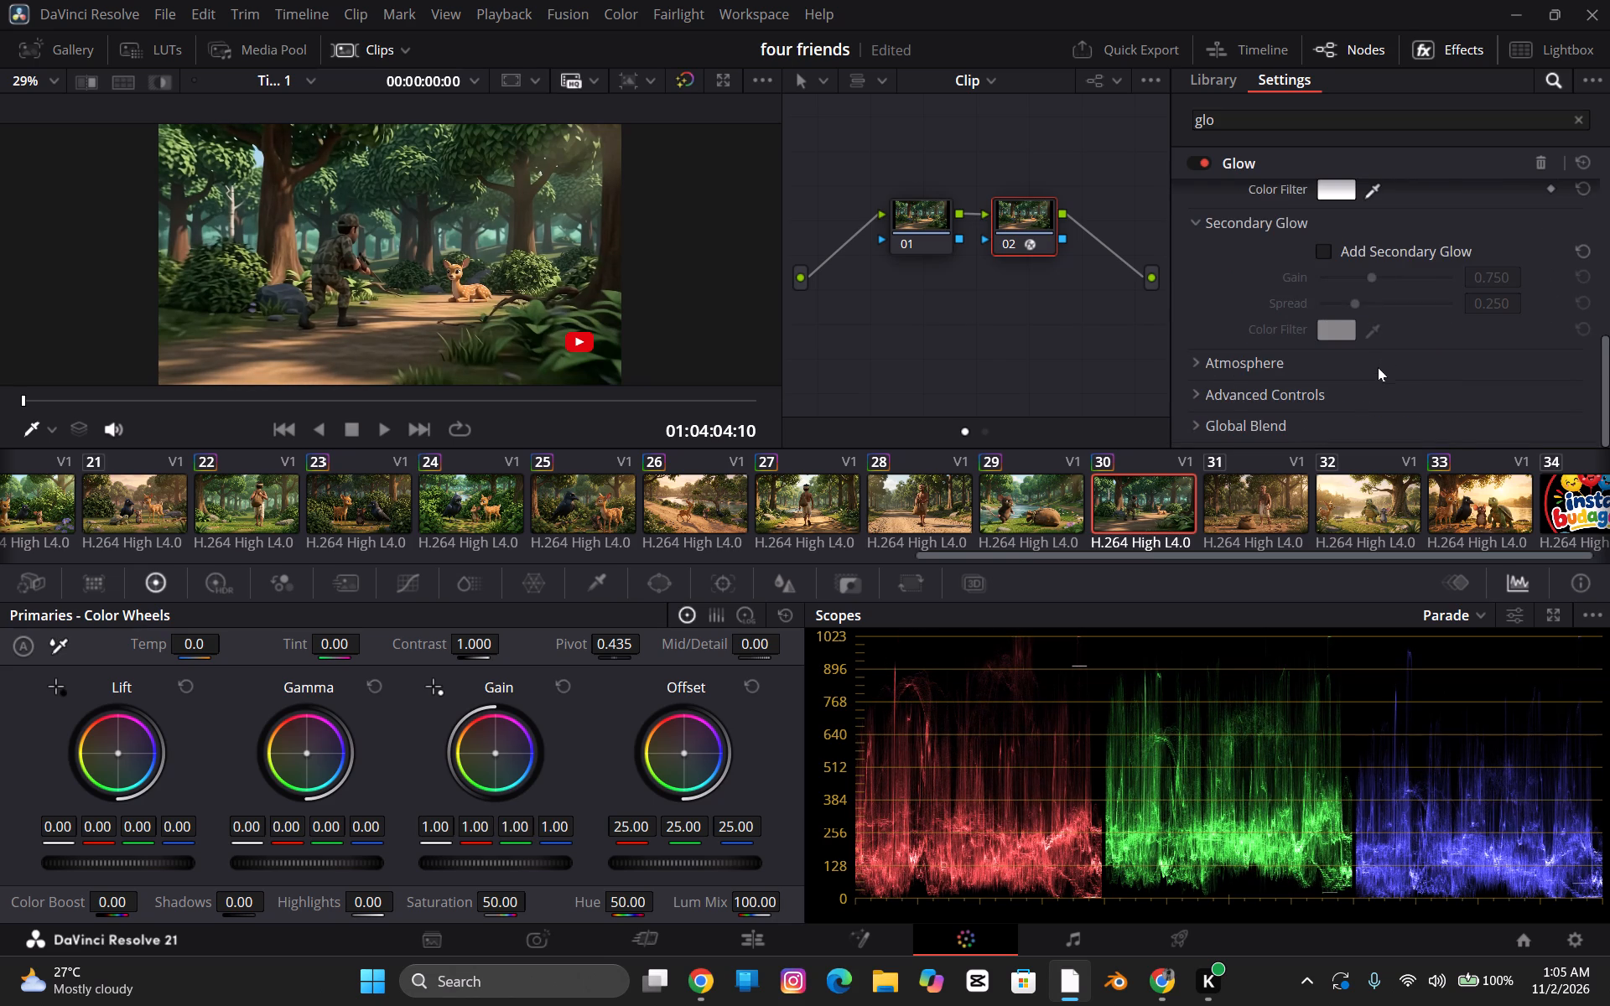
{"action": "scroll", "coordinate": [1378, 367], "scroll_direction": "up", "scroll_amount": 3}
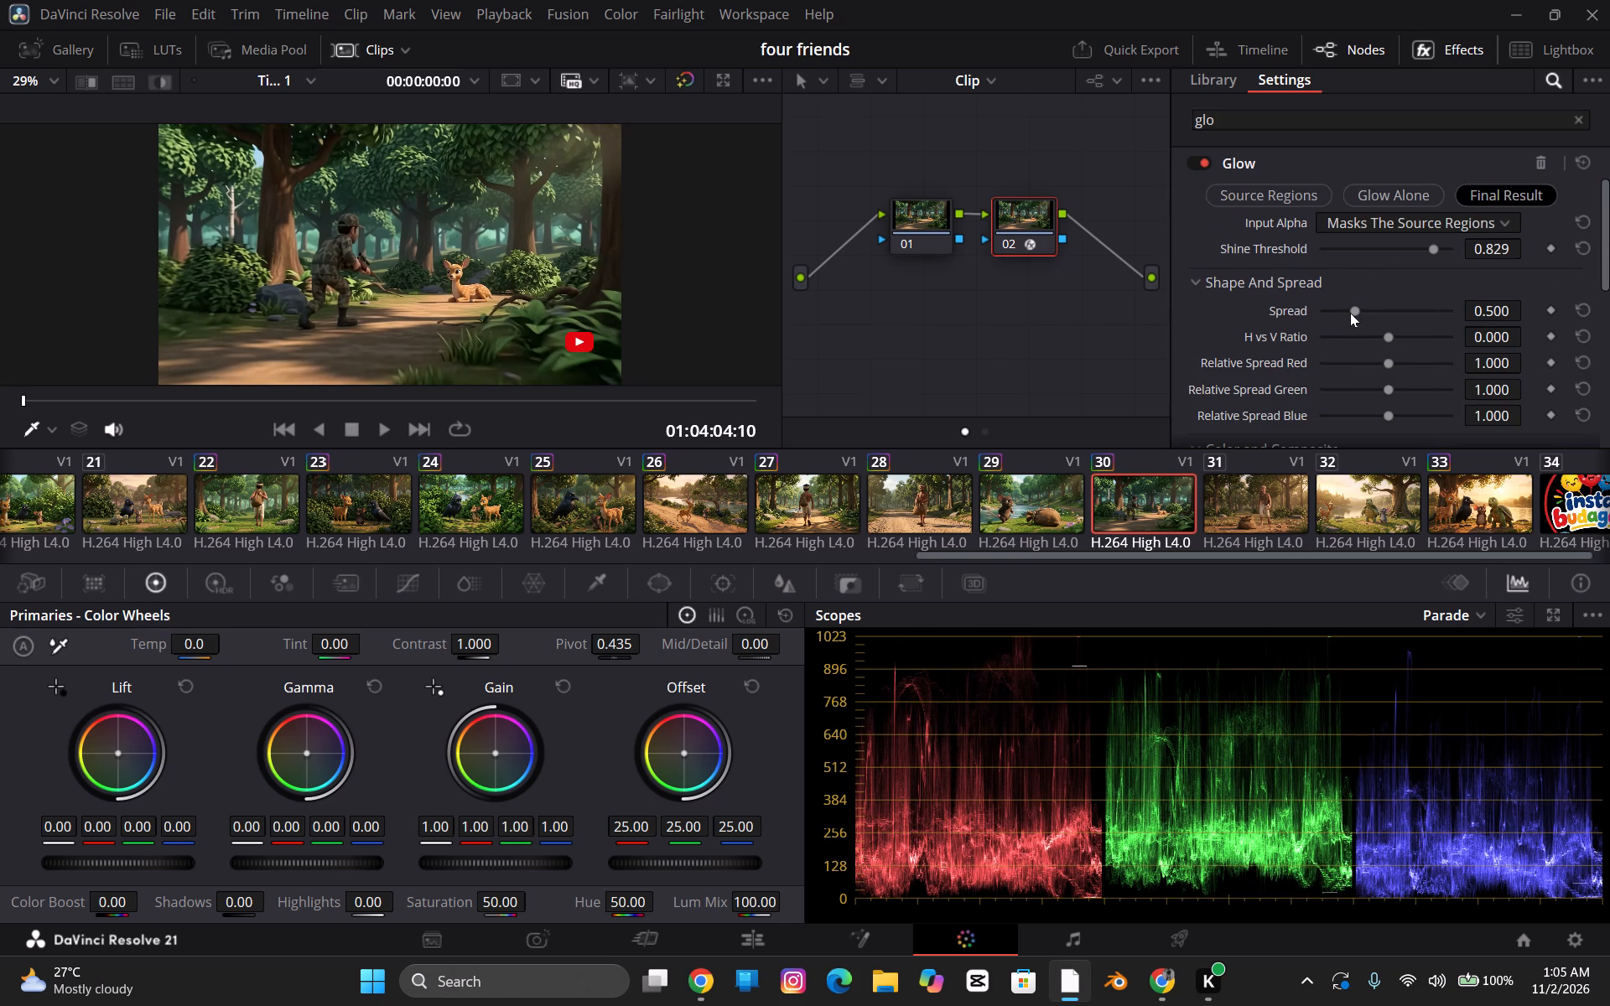
Lower the Glow's Shine Threshold to about 0.61, comparing the Source Regions, Glow Alone and Final Result views.
{"action": "left_click", "coordinate": [1371, 194]}
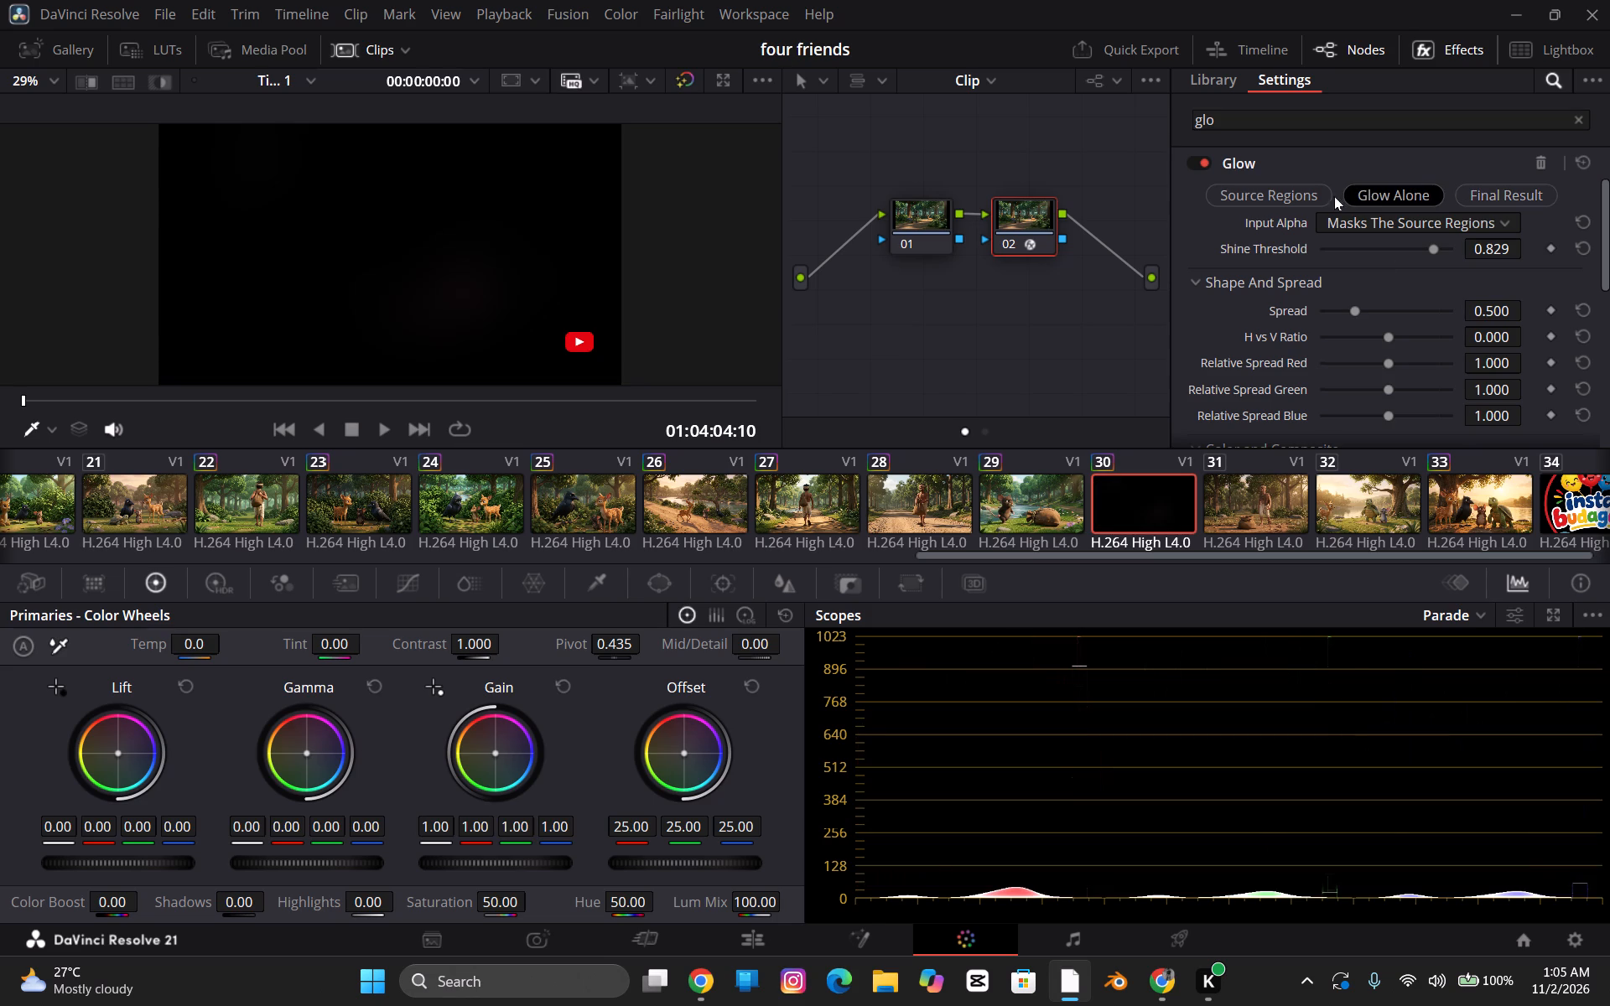
{"action": "left_click", "coordinate": [1314, 200]}
{"action": "left_click", "coordinate": [1465, 196]}
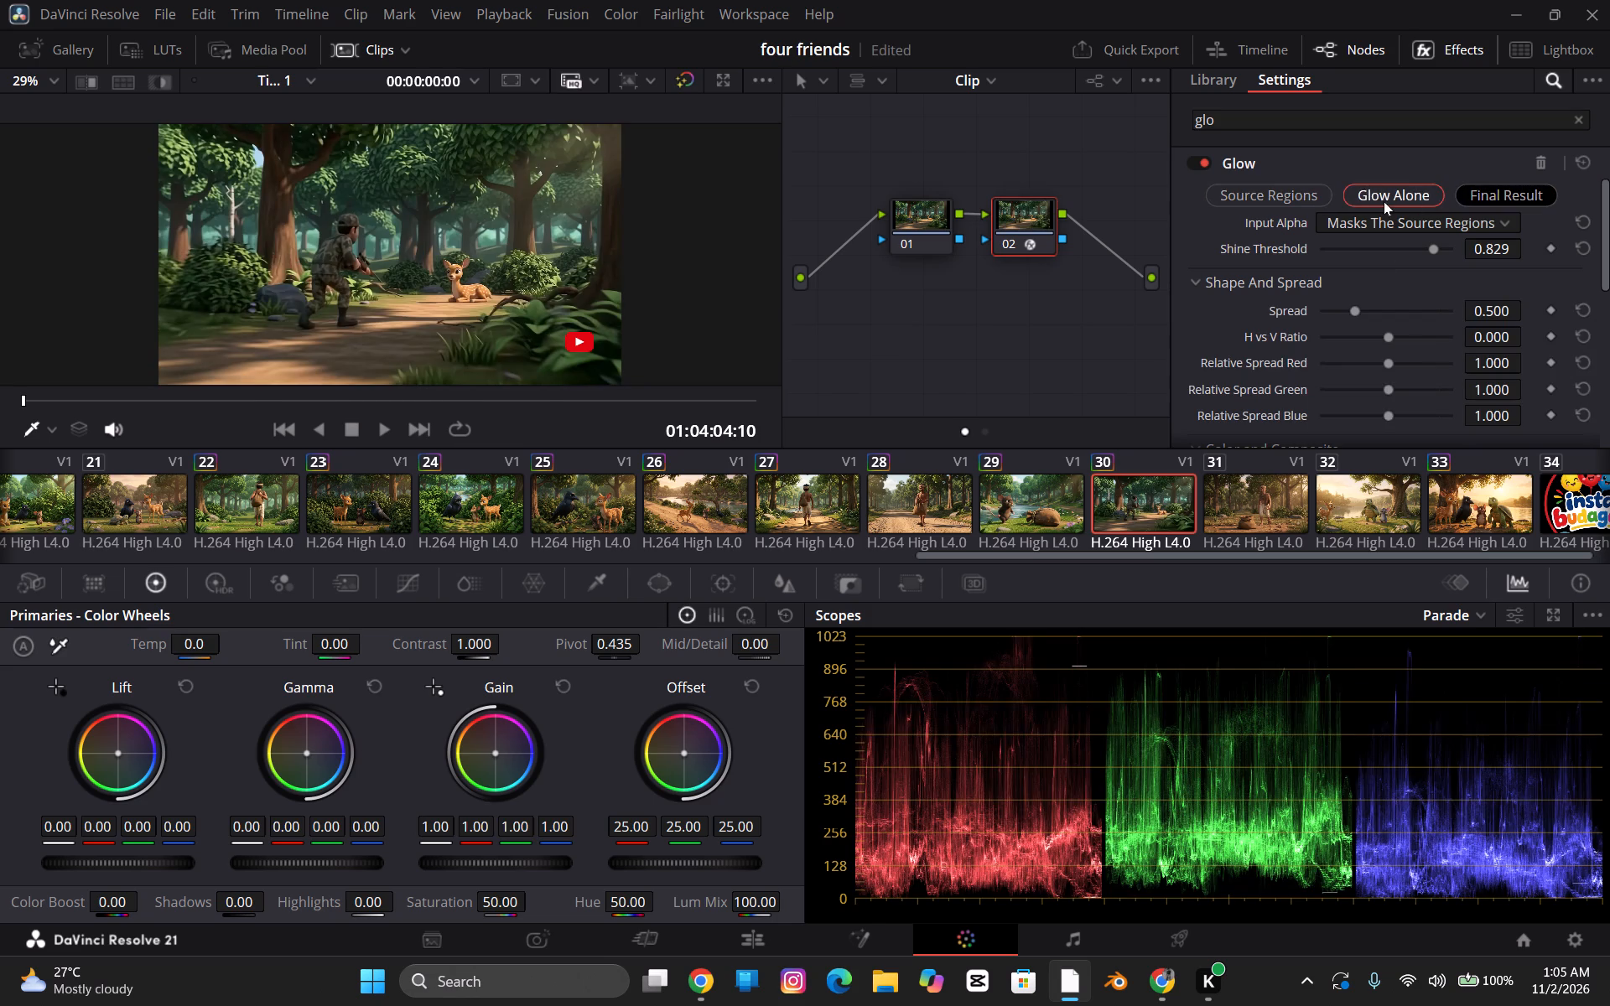
{"action": "left_click", "coordinate": [1291, 204]}
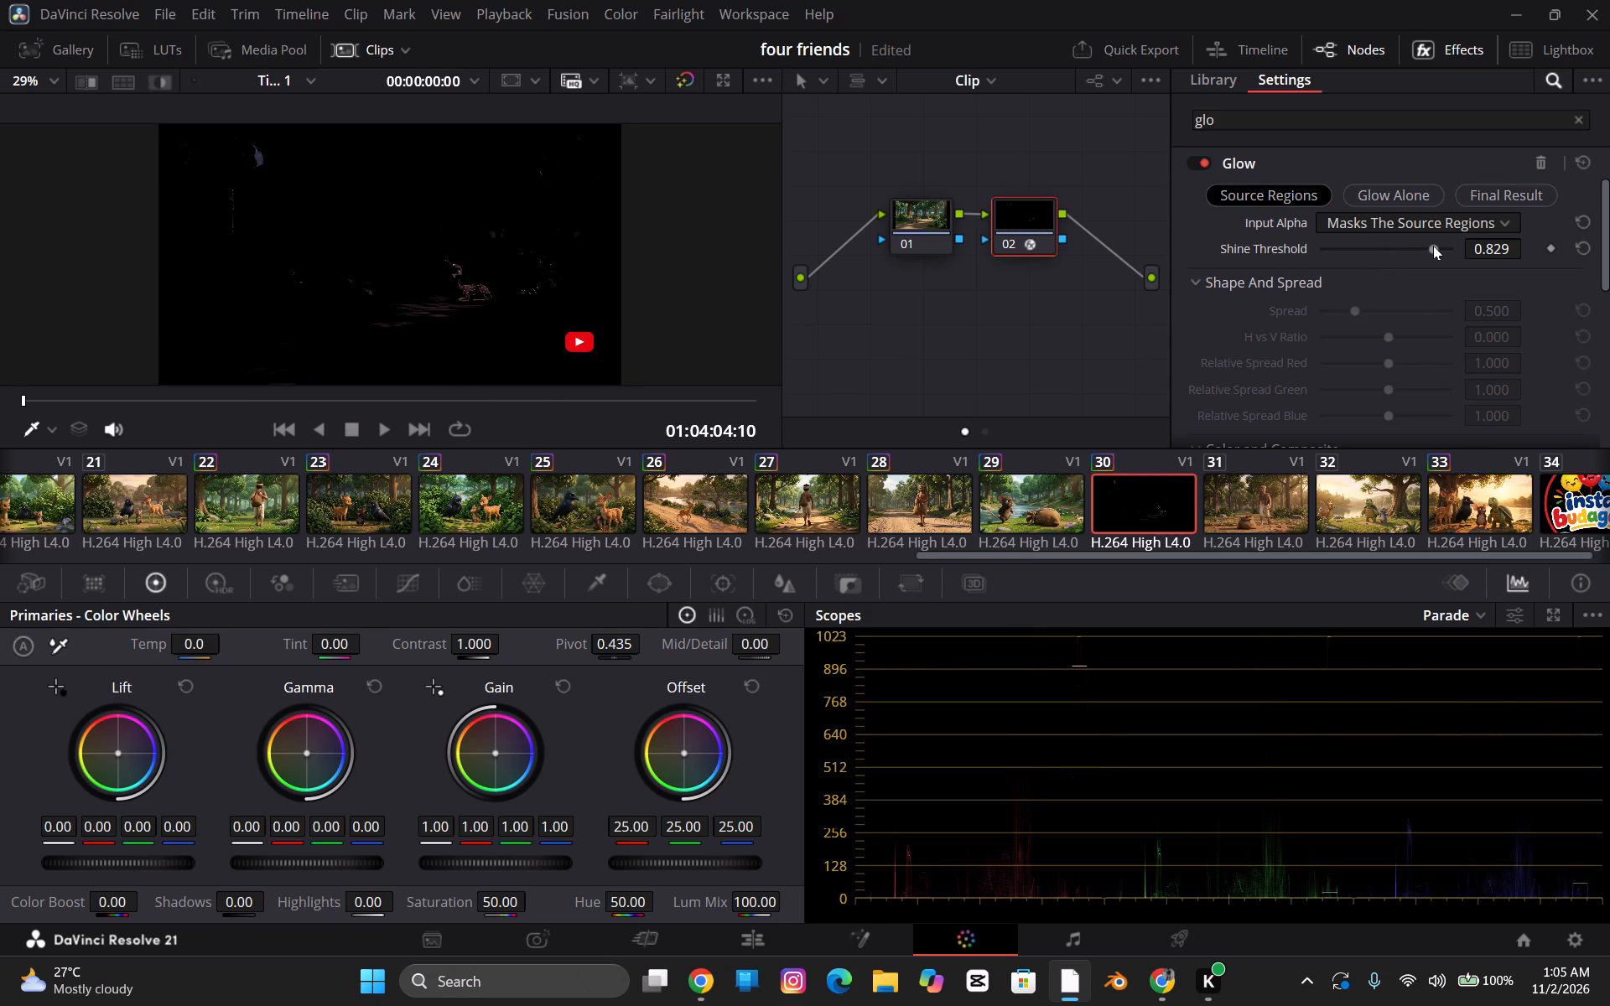
{"action": "left_click", "coordinate": [1433, 246]}
{"action": "left_click", "coordinate": [1420, 201]}
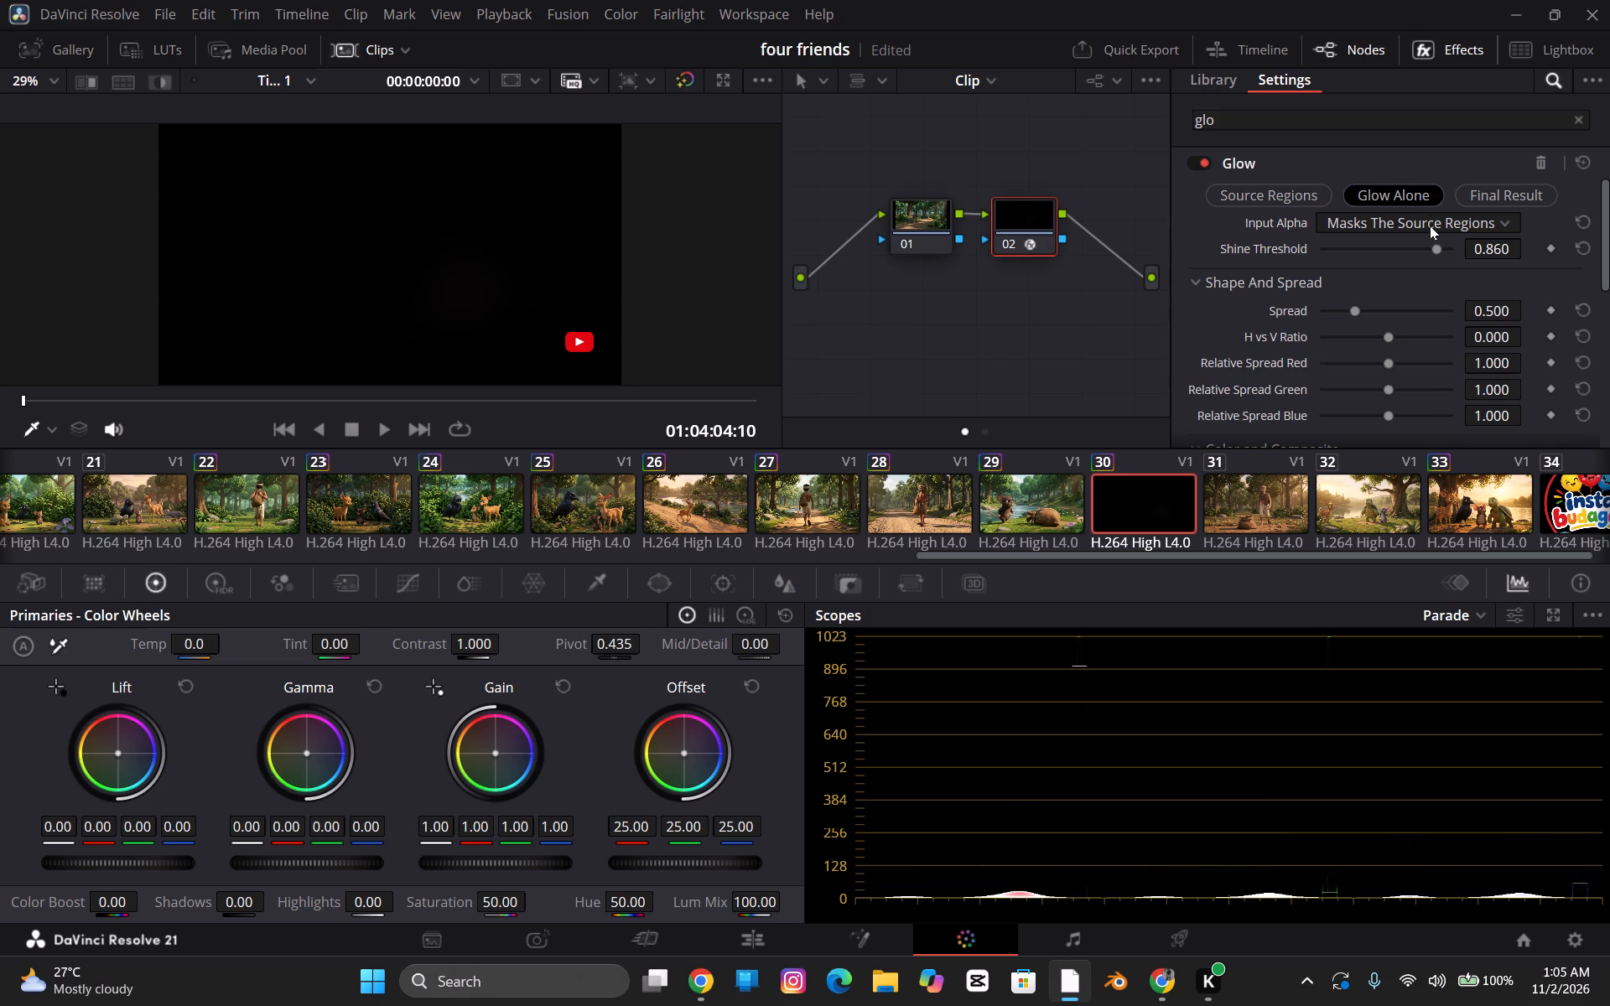
{"action": "left_click_drag", "start_coordinate": [1436, 246], "coordinate": [1399, 250]}
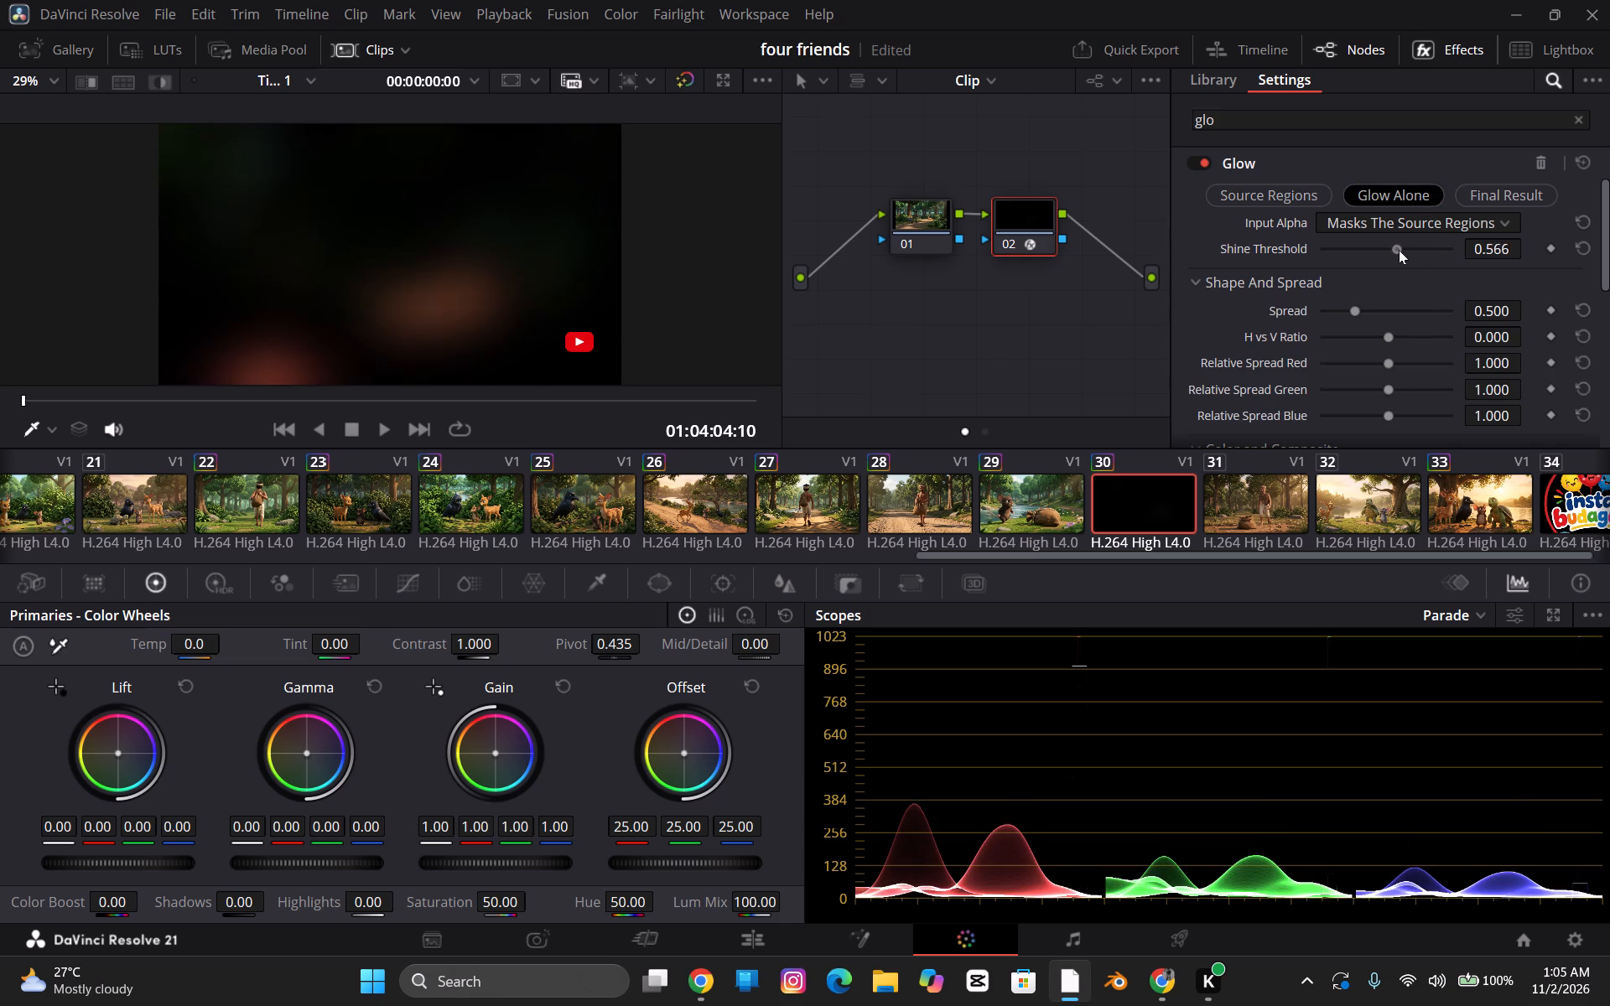
{"action": "left_click_drag", "start_coordinate": [1399, 250], "coordinate": [1404, 248]}
{"action": "left_click", "coordinate": [1462, 189]}
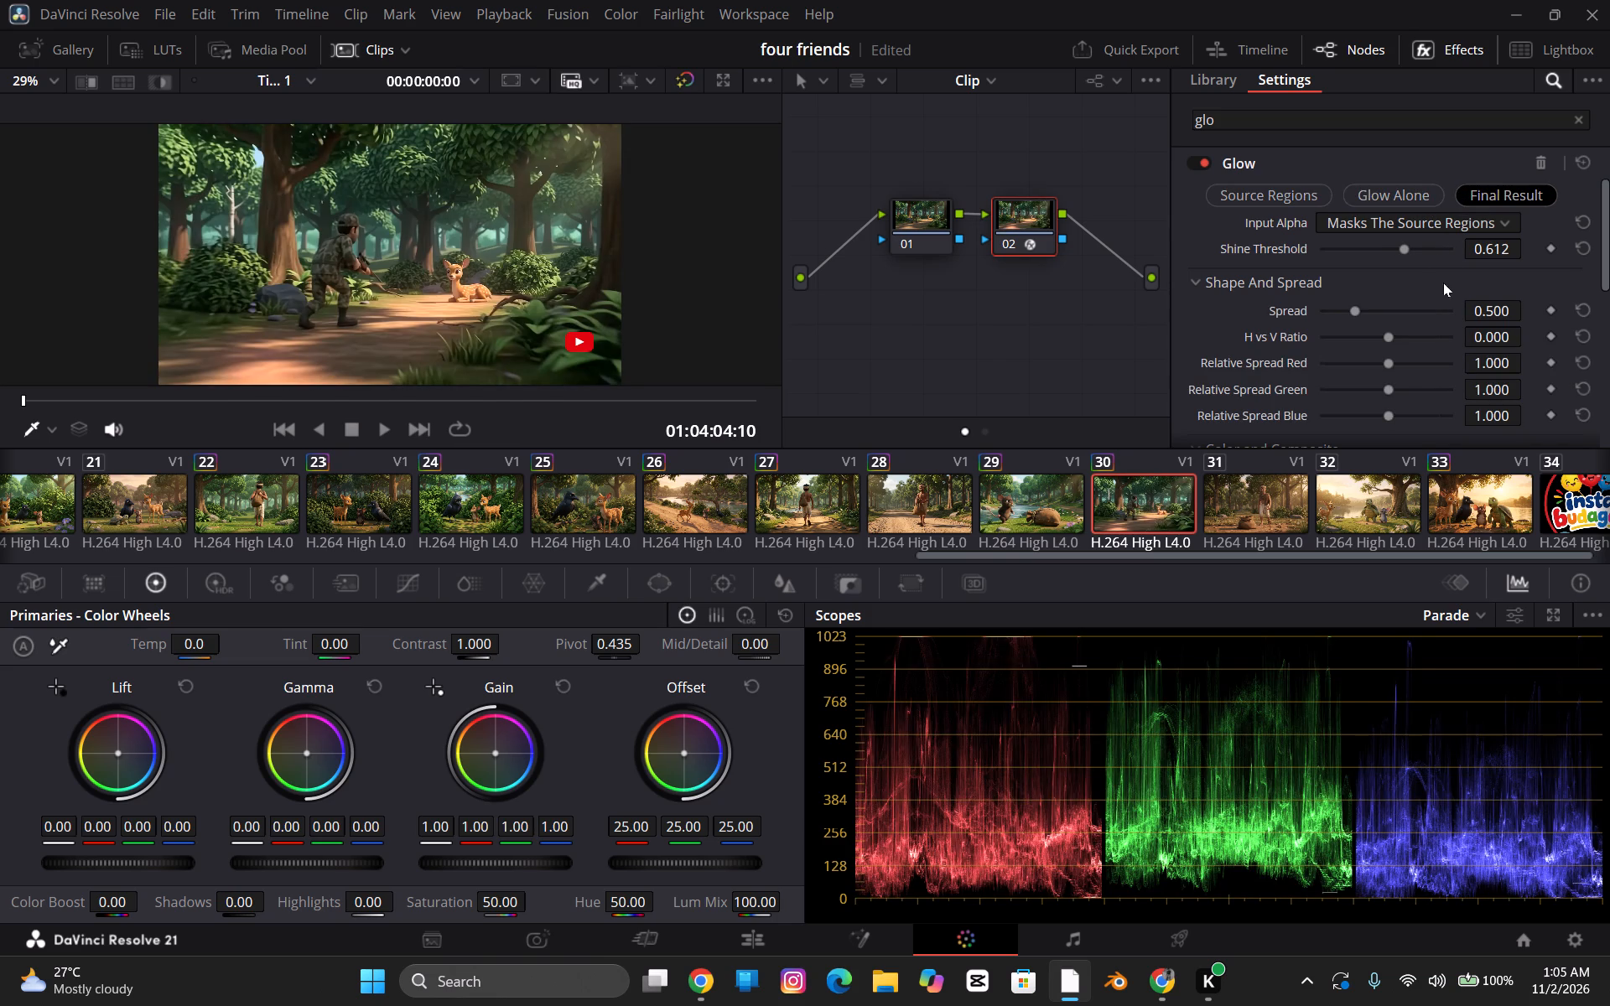
Reduce the Glow's Spread to about 0.06, checking it in Glow Alone and returning to Final Result.
{"action": "left_click_drag", "start_coordinate": [1355, 311], "coordinate": [1348, 311]}
{"action": "left_click", "coordinate": [1390, 193]}
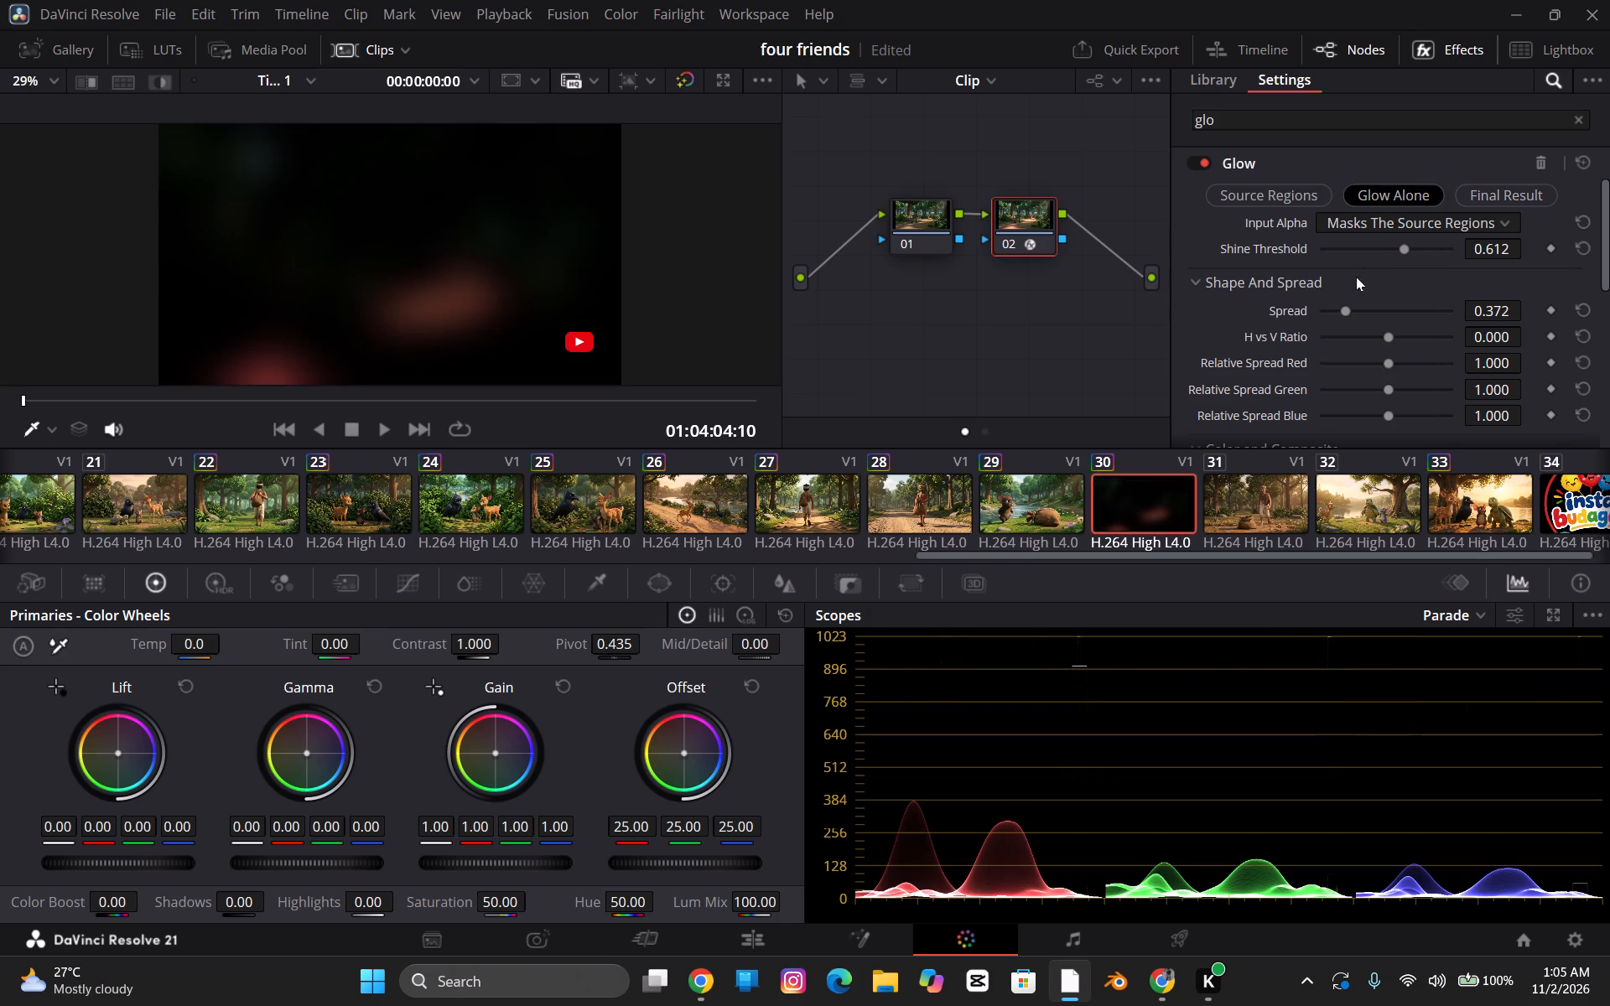
{"action": "left_click_drag", "start_coordinate": [1343, 309], "coordinate": [1327, 314]}
{"action": "left_click", "coordinate": [1477, 195]}
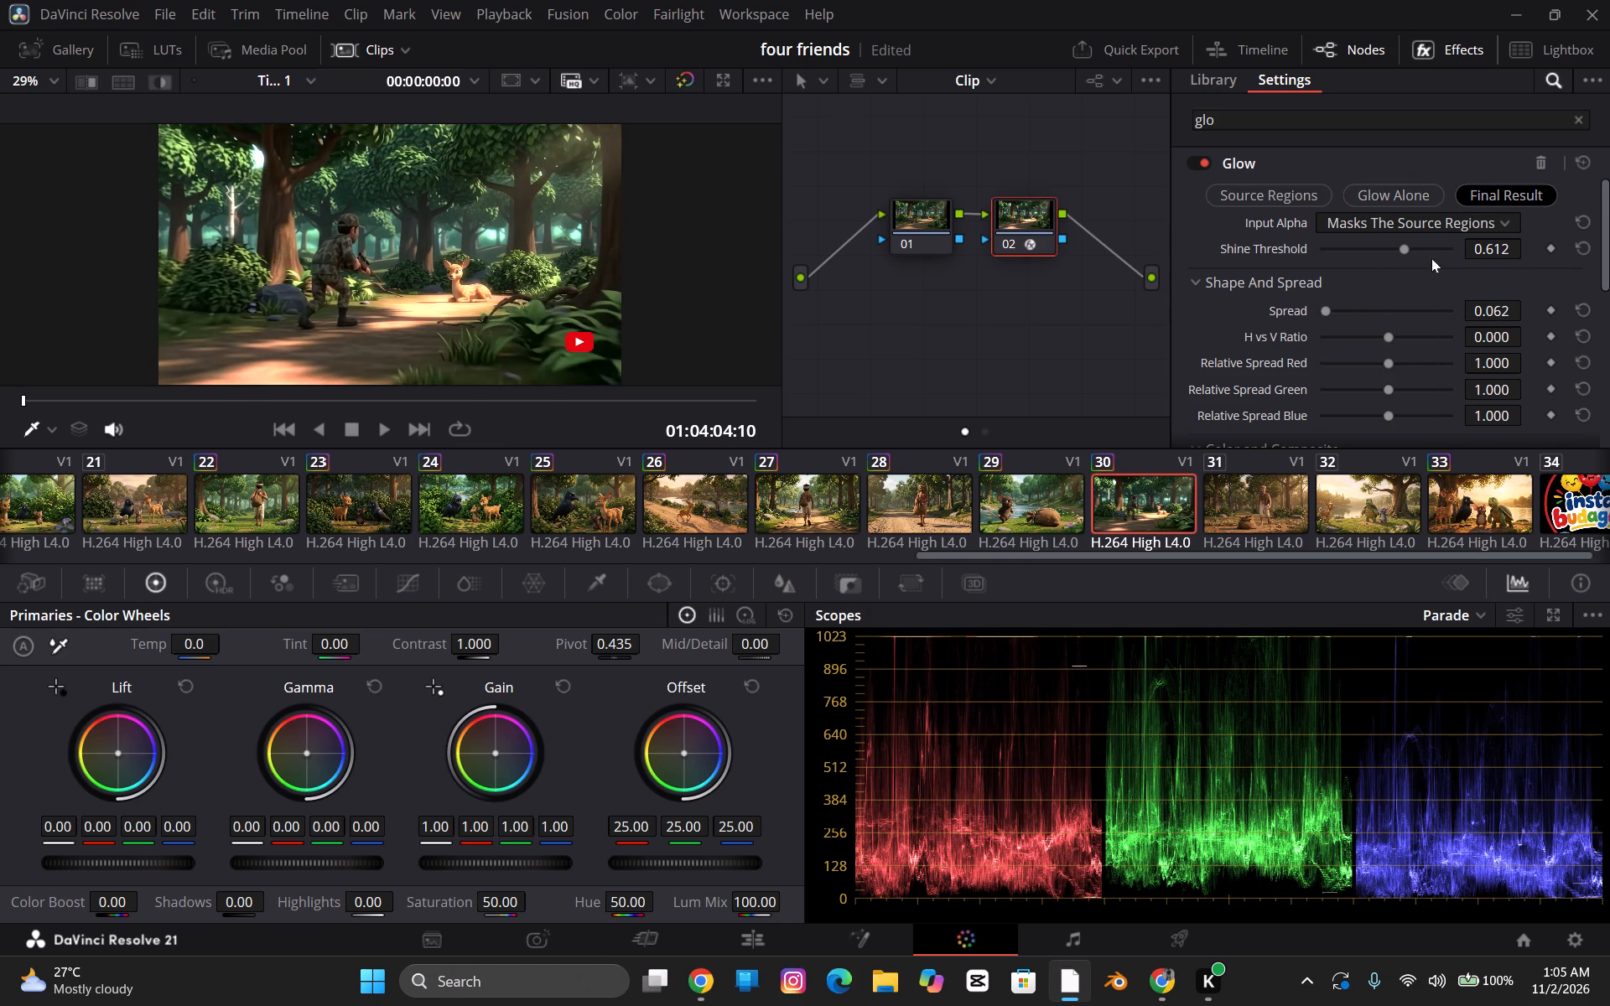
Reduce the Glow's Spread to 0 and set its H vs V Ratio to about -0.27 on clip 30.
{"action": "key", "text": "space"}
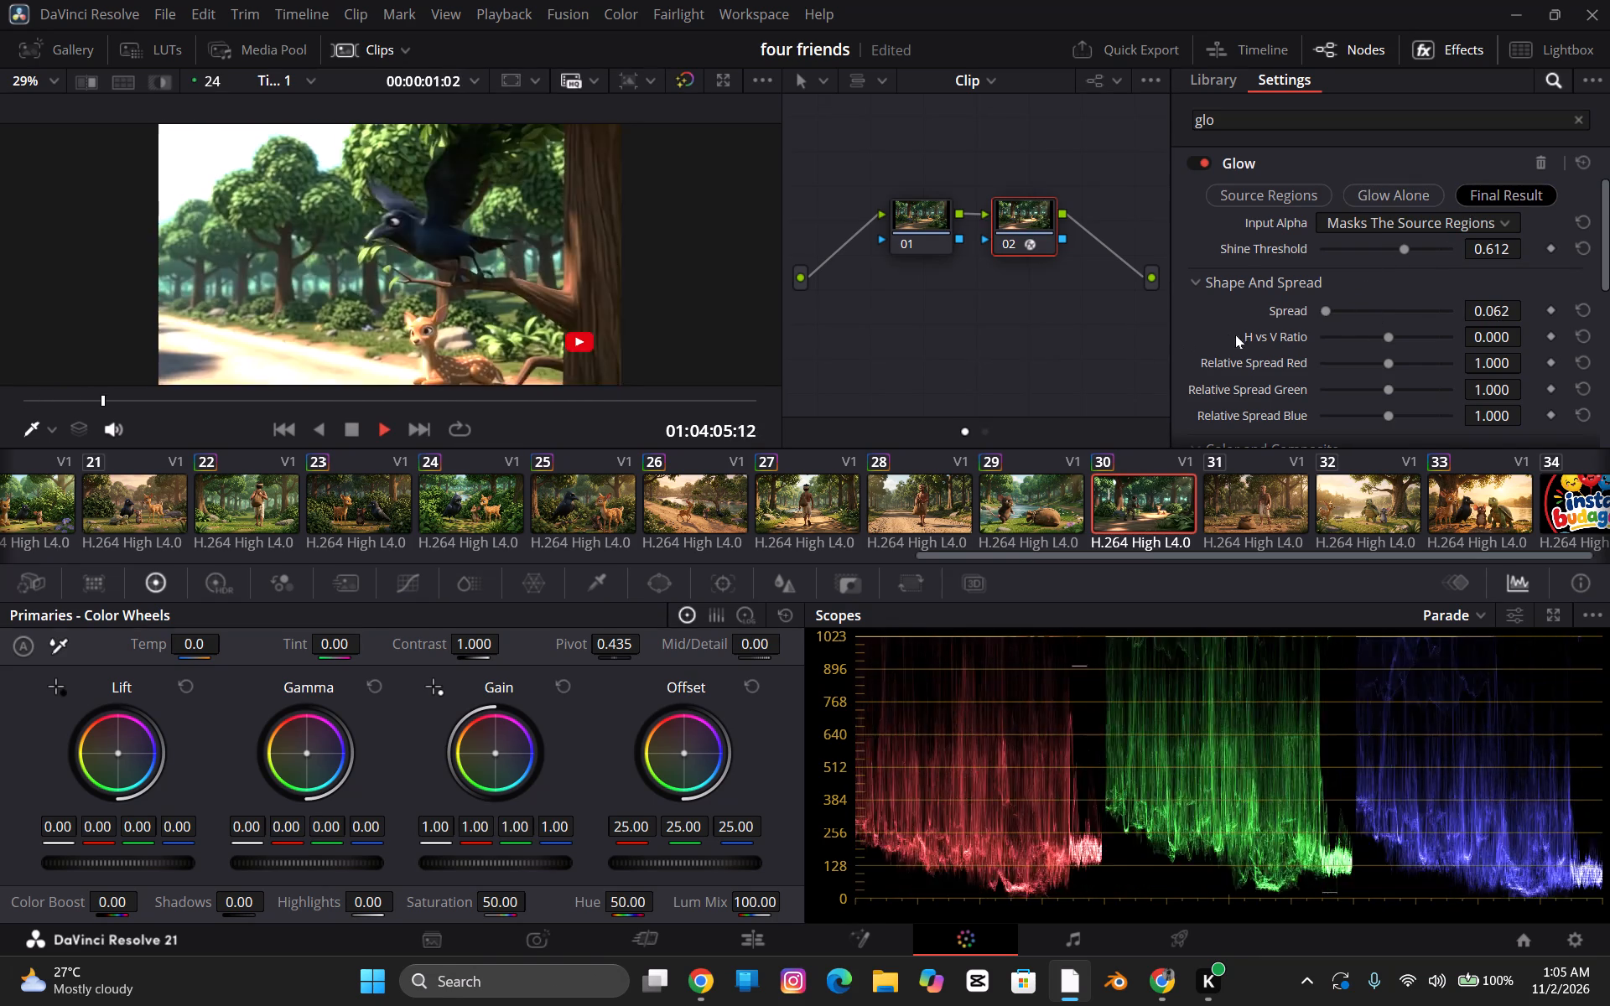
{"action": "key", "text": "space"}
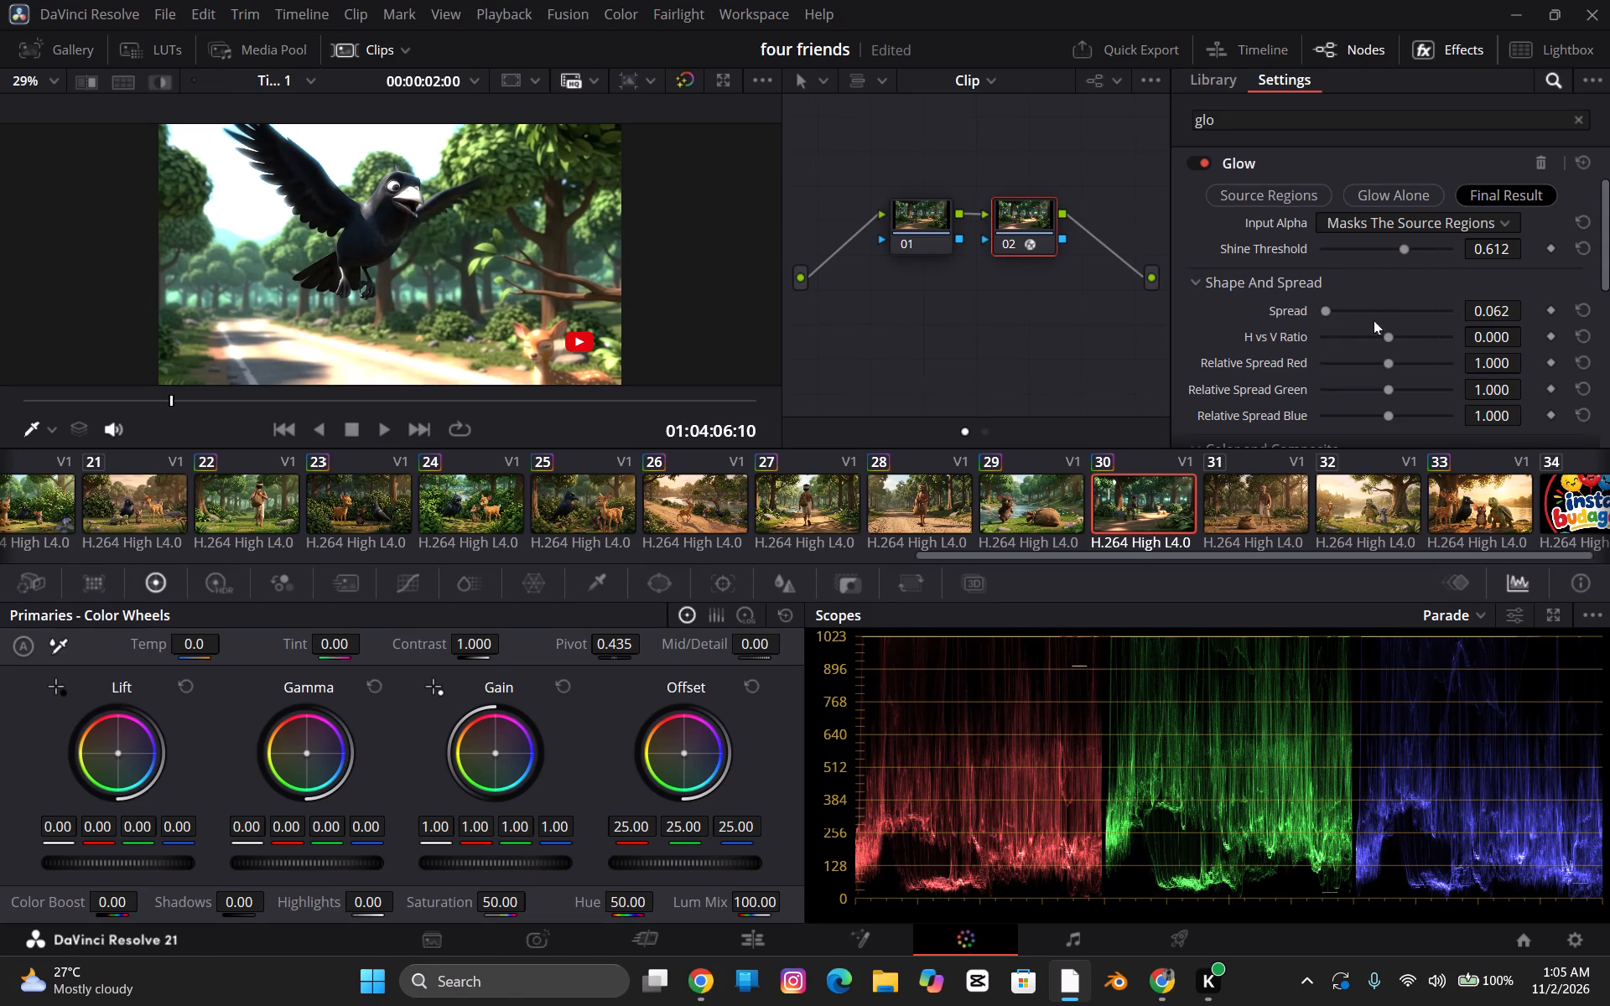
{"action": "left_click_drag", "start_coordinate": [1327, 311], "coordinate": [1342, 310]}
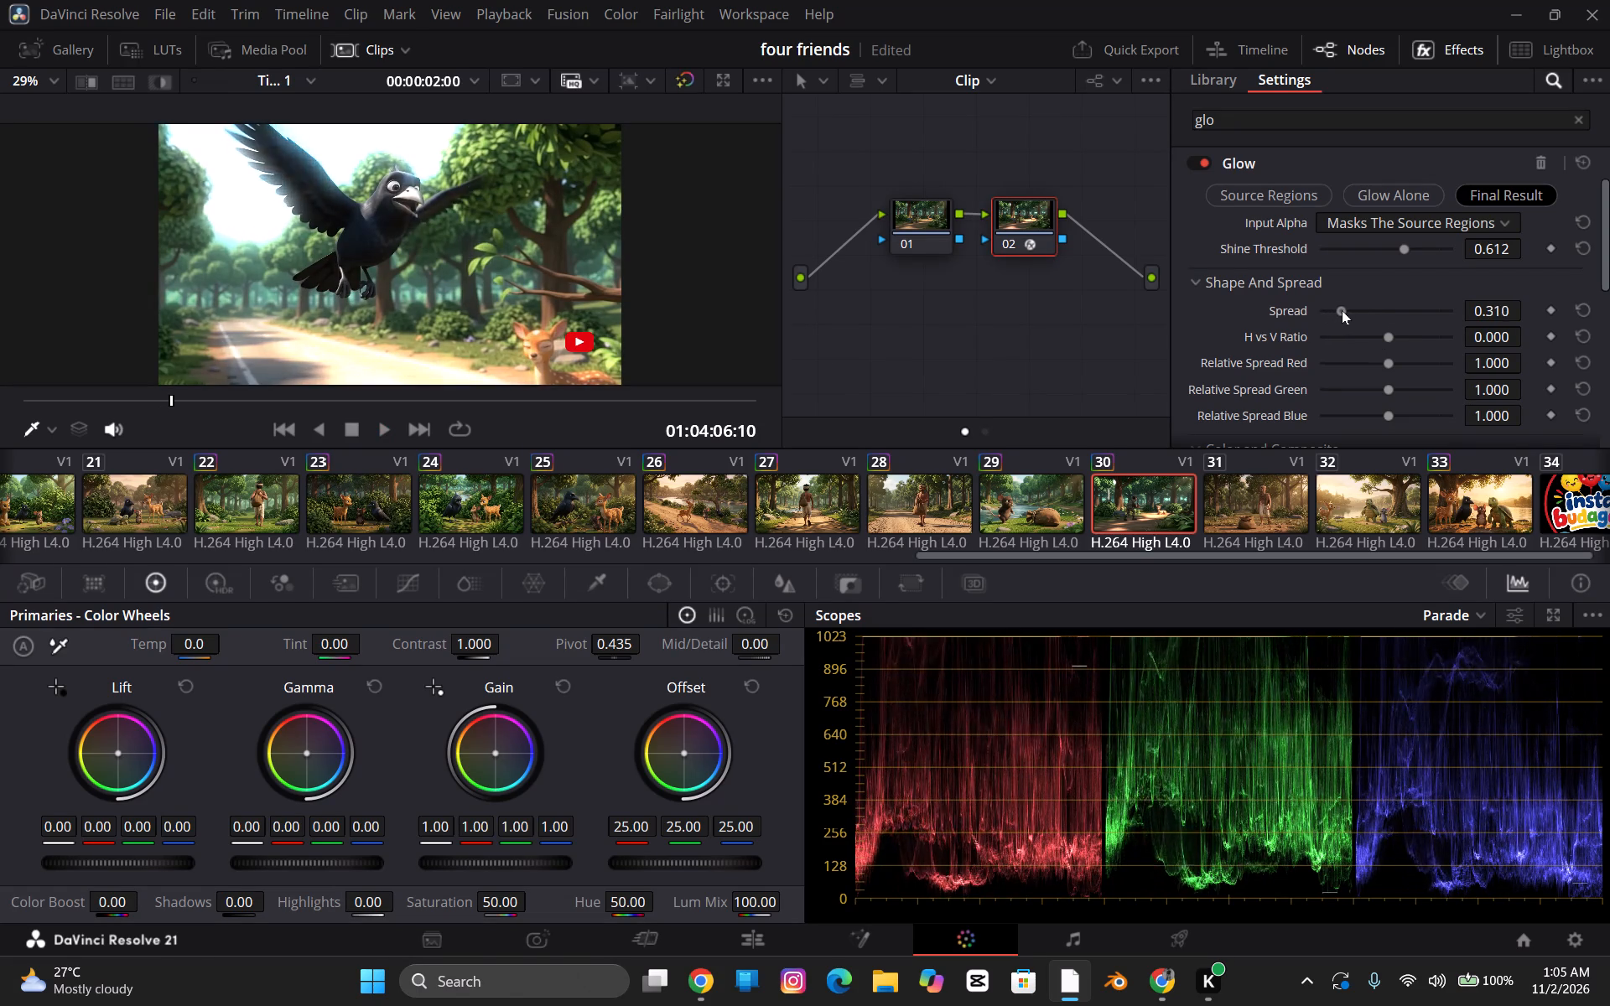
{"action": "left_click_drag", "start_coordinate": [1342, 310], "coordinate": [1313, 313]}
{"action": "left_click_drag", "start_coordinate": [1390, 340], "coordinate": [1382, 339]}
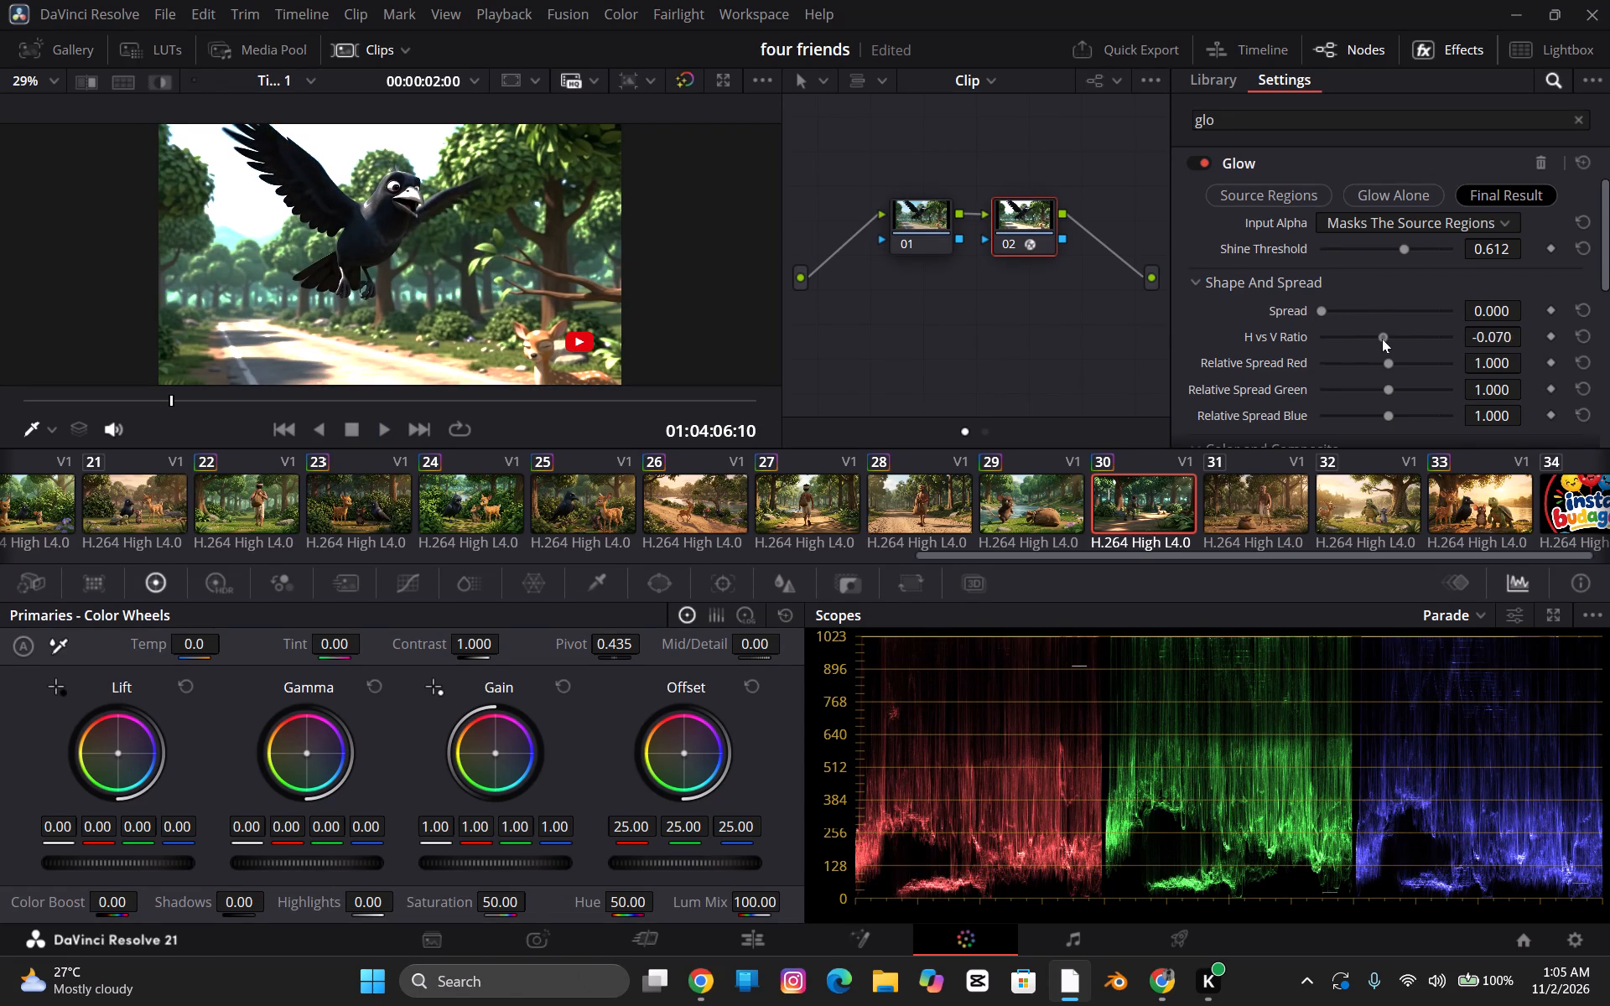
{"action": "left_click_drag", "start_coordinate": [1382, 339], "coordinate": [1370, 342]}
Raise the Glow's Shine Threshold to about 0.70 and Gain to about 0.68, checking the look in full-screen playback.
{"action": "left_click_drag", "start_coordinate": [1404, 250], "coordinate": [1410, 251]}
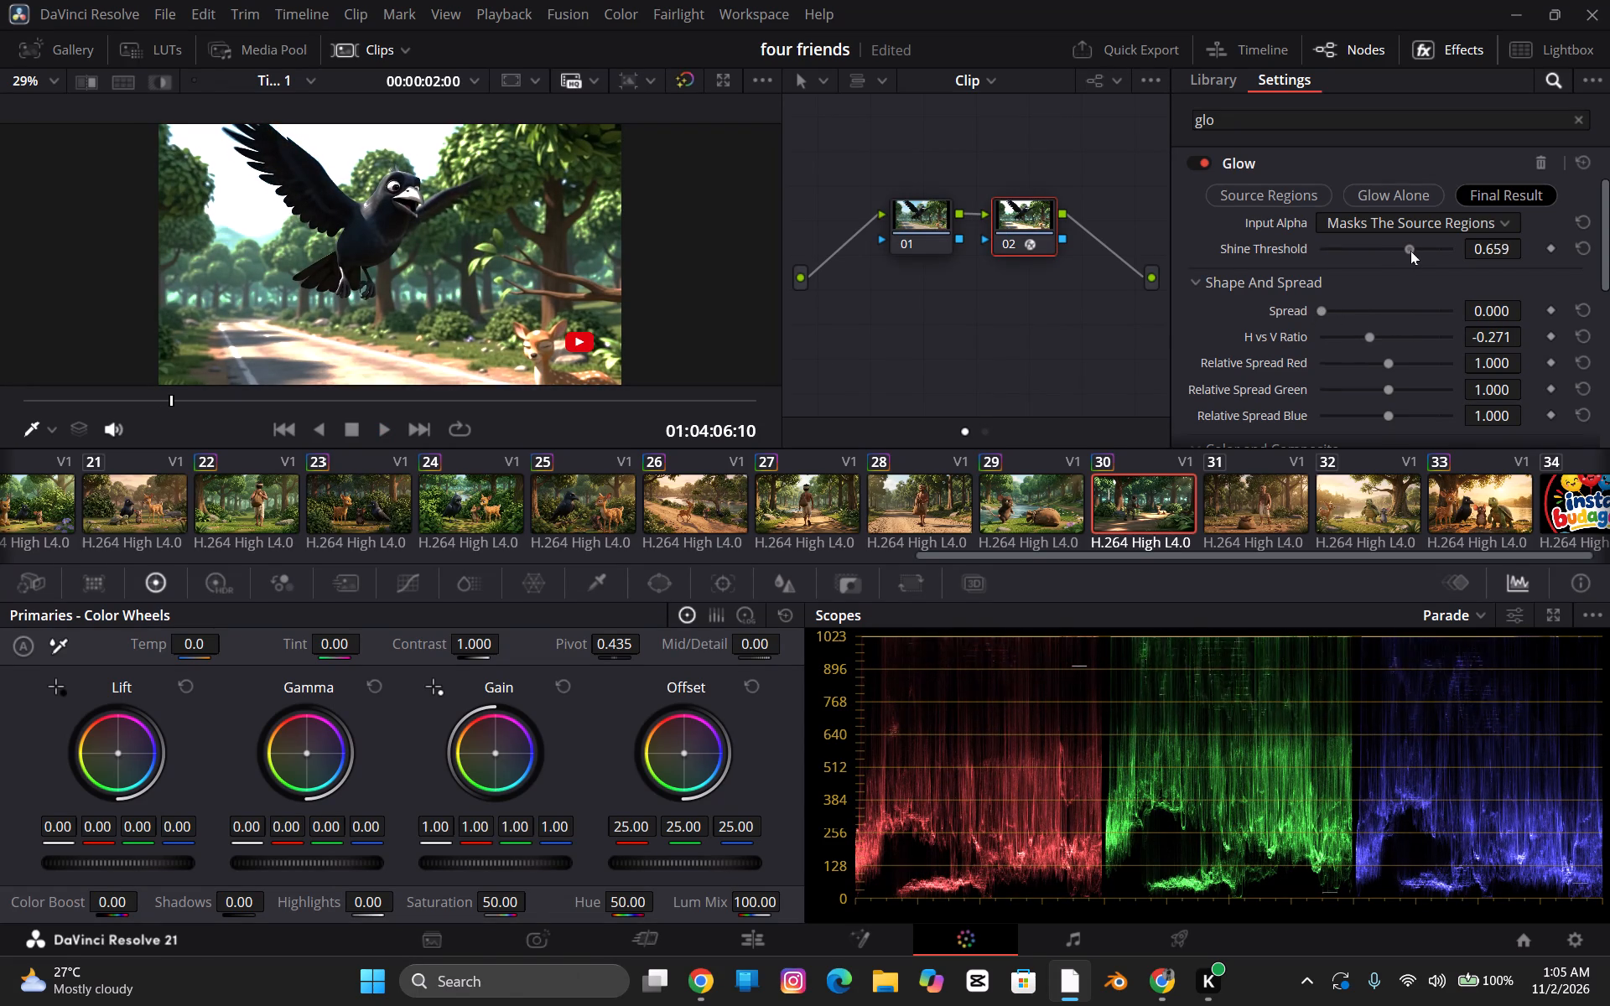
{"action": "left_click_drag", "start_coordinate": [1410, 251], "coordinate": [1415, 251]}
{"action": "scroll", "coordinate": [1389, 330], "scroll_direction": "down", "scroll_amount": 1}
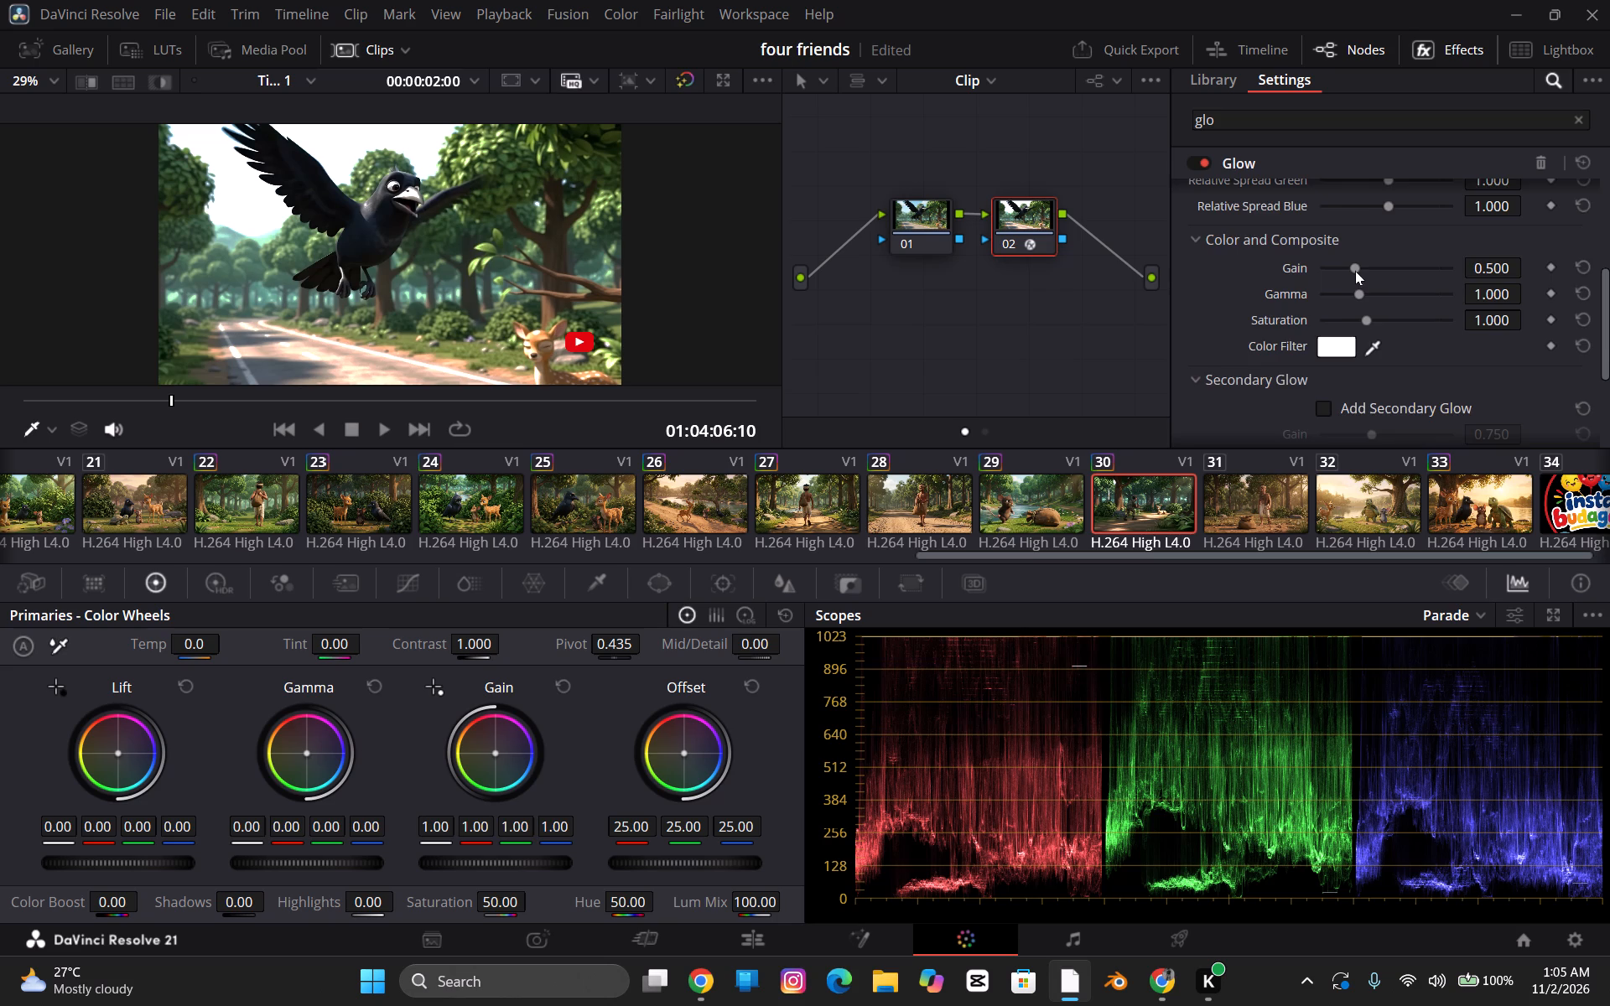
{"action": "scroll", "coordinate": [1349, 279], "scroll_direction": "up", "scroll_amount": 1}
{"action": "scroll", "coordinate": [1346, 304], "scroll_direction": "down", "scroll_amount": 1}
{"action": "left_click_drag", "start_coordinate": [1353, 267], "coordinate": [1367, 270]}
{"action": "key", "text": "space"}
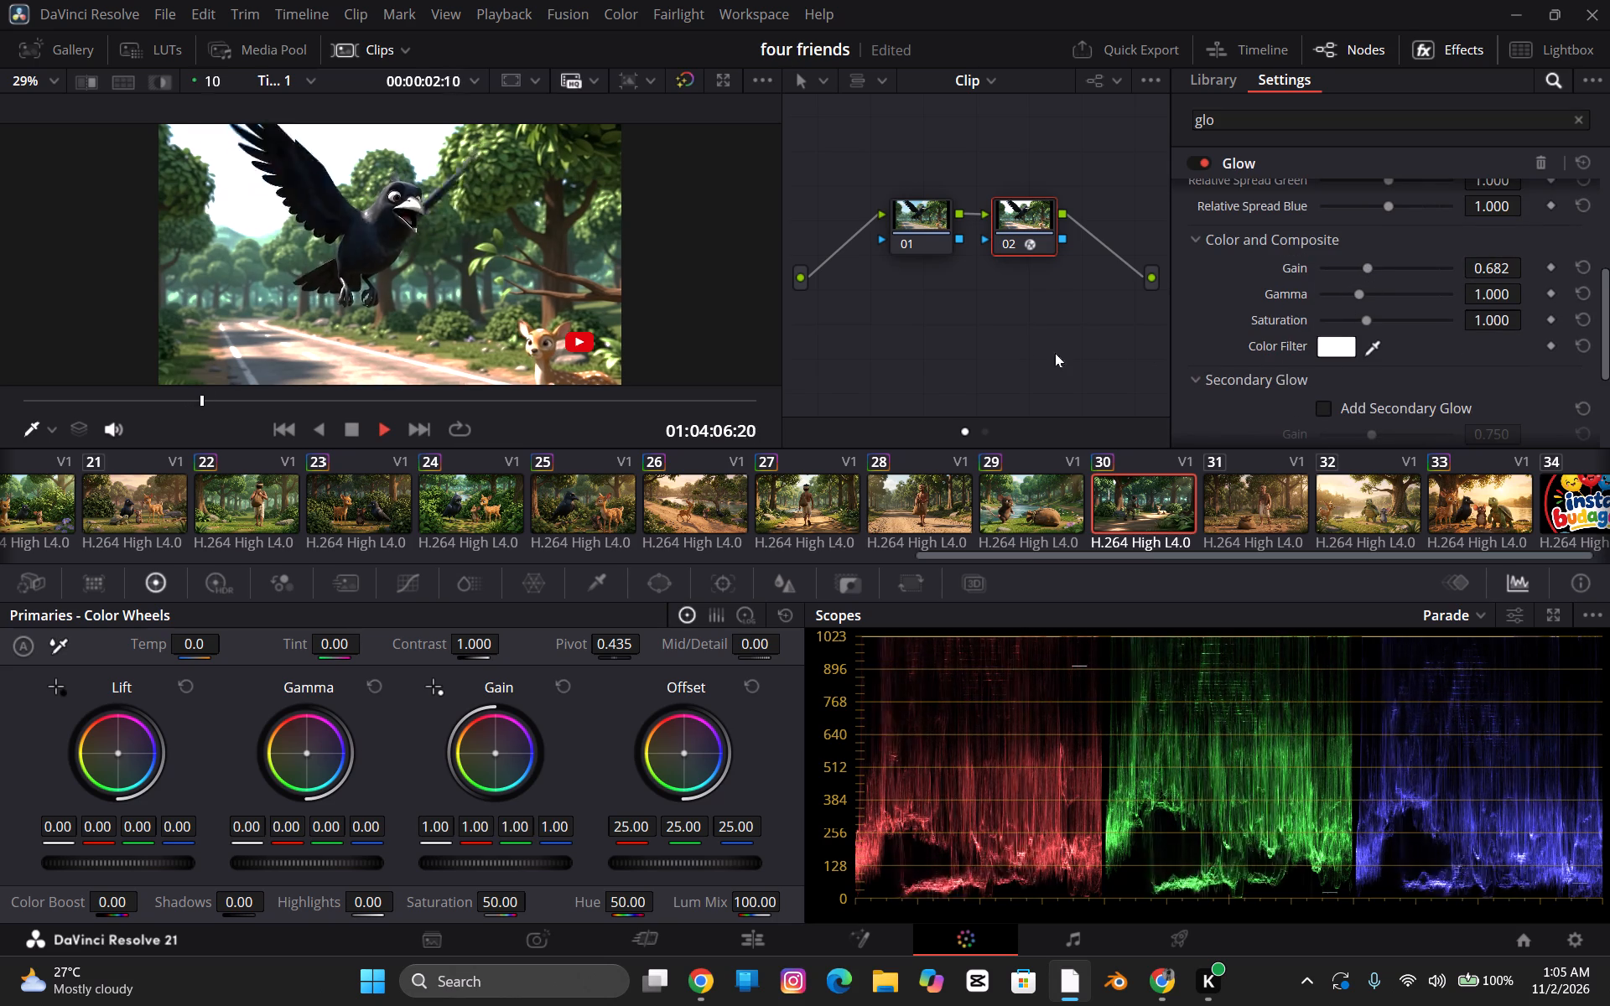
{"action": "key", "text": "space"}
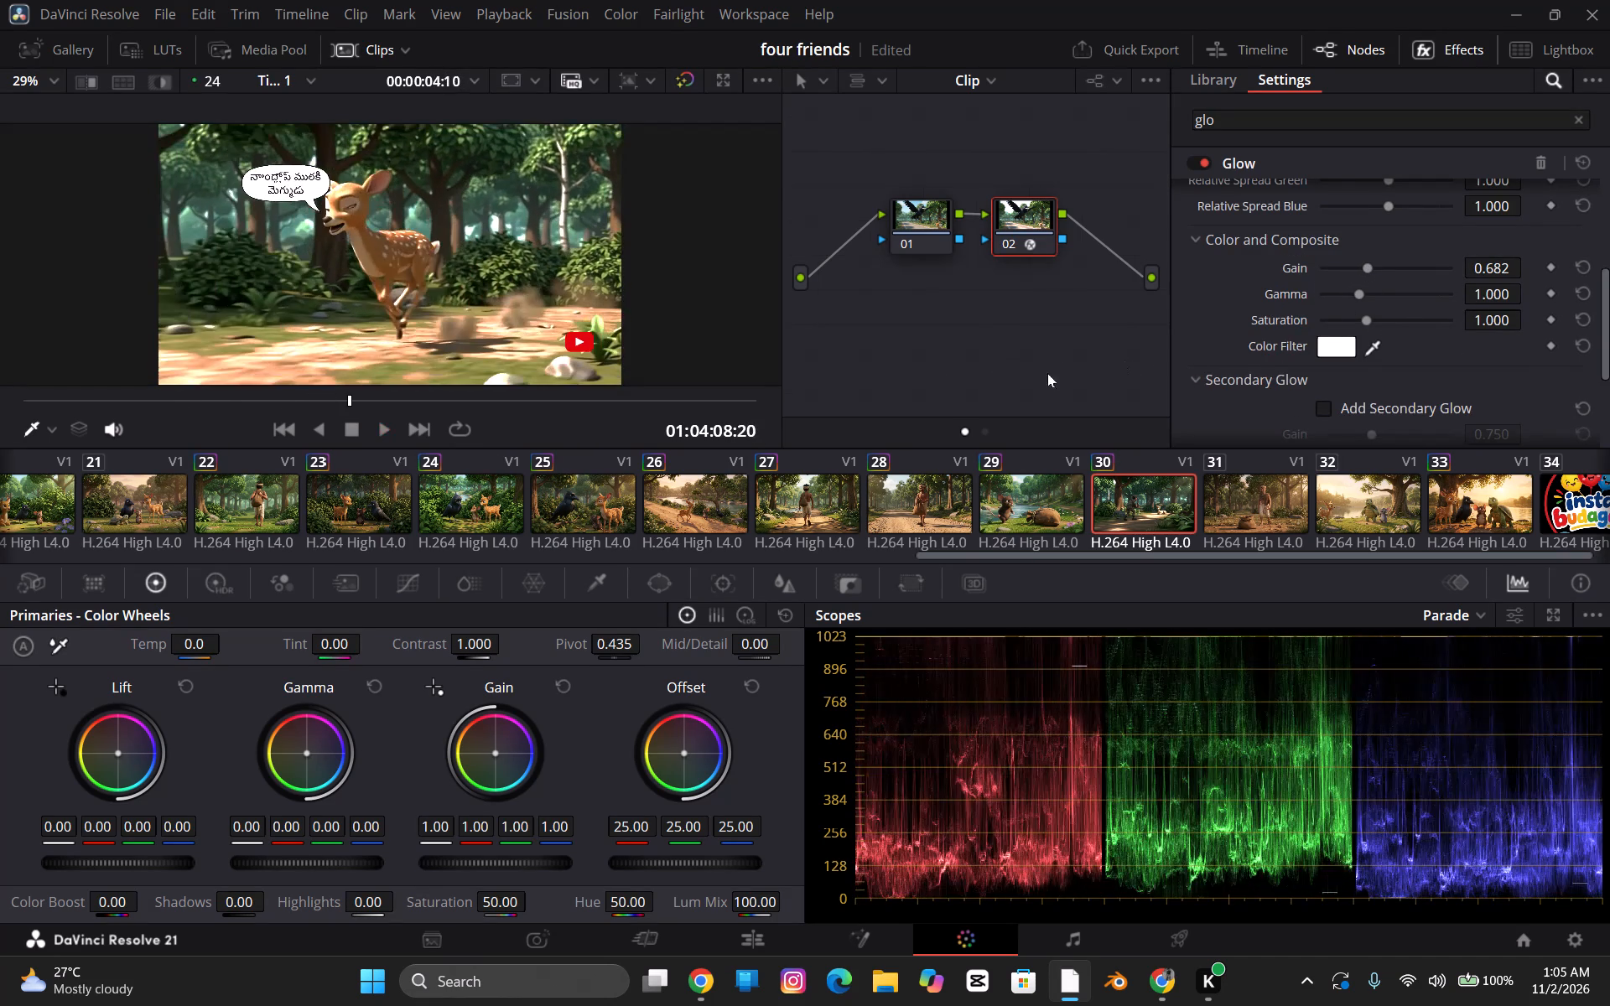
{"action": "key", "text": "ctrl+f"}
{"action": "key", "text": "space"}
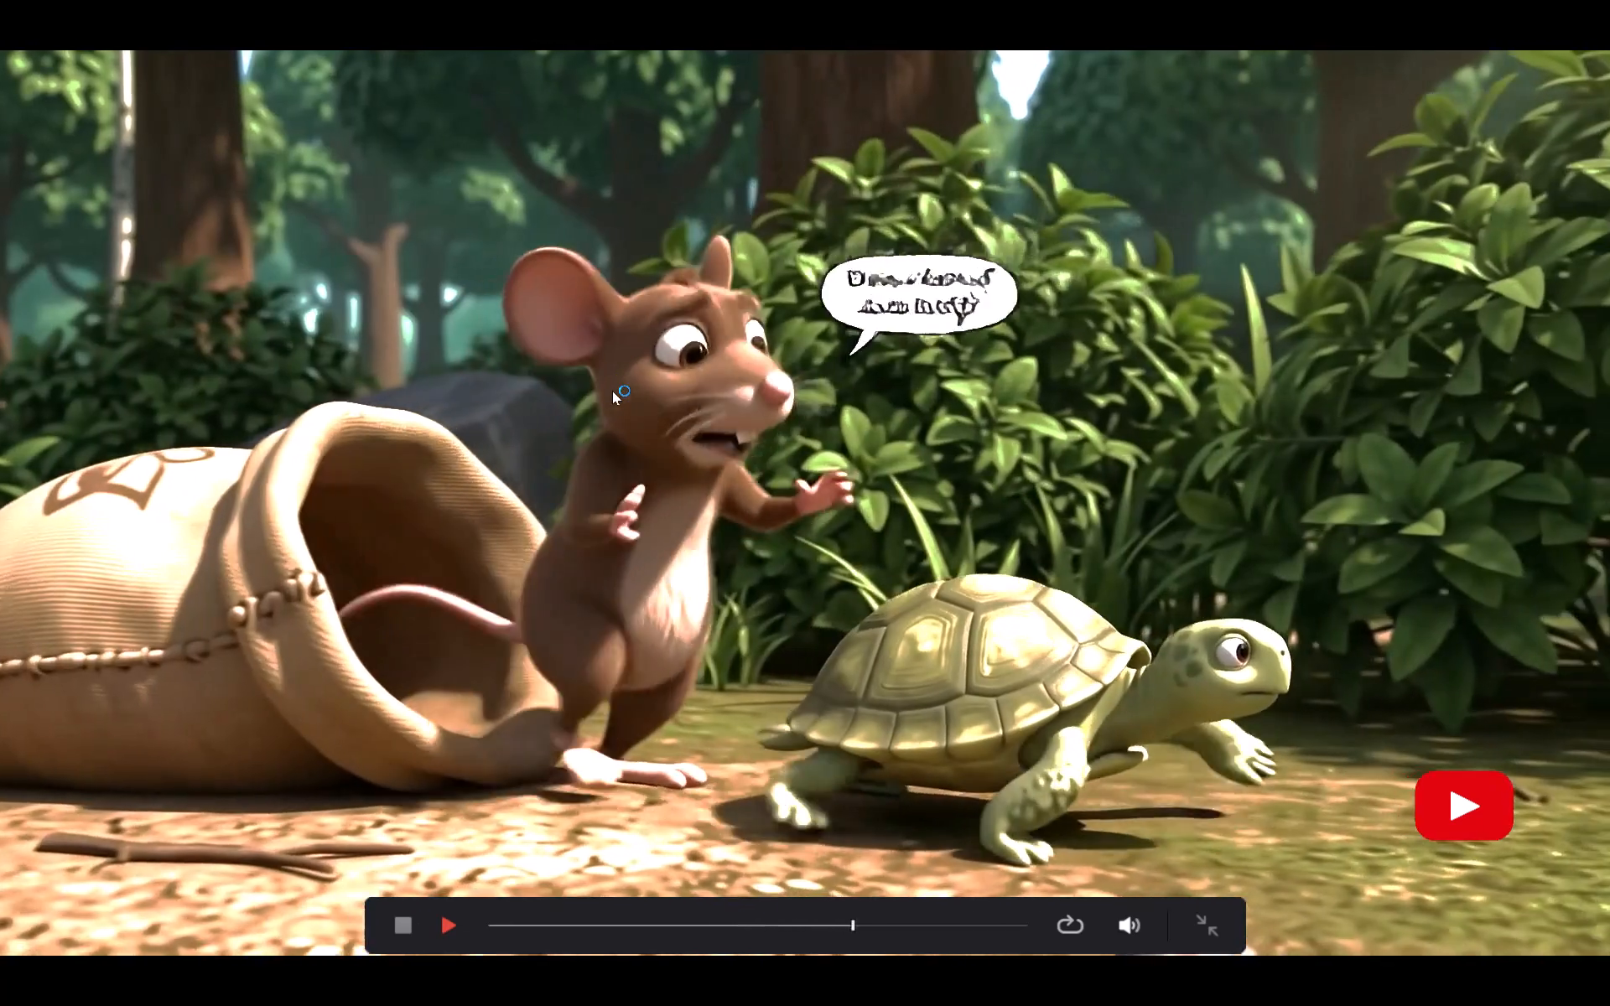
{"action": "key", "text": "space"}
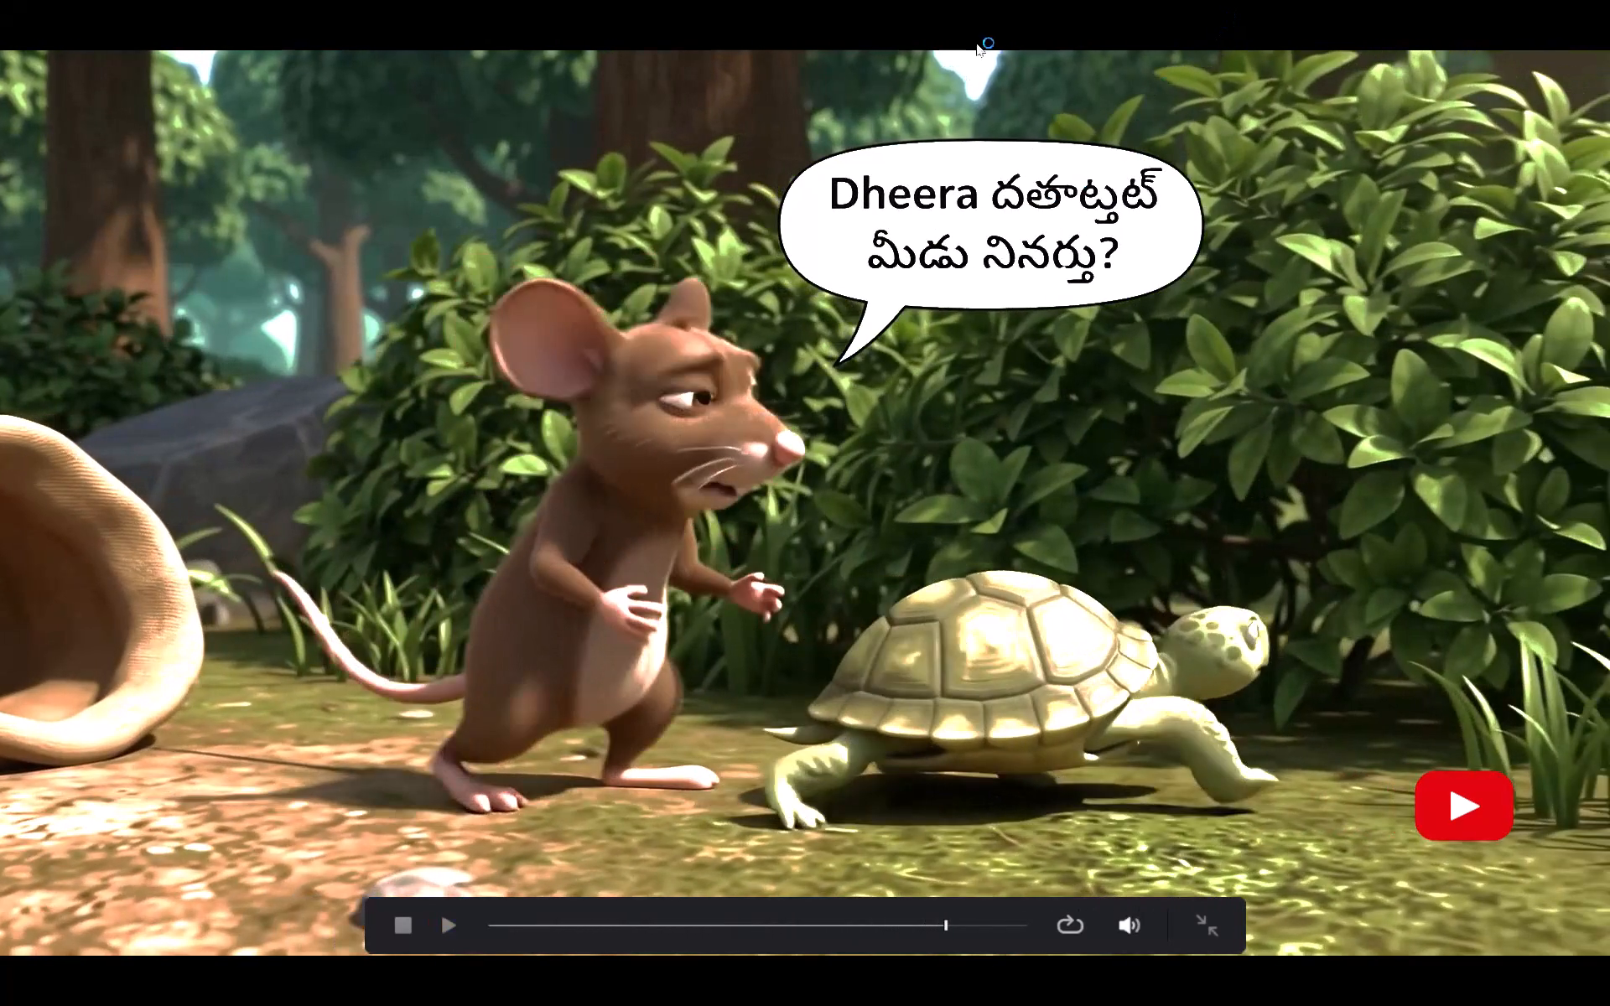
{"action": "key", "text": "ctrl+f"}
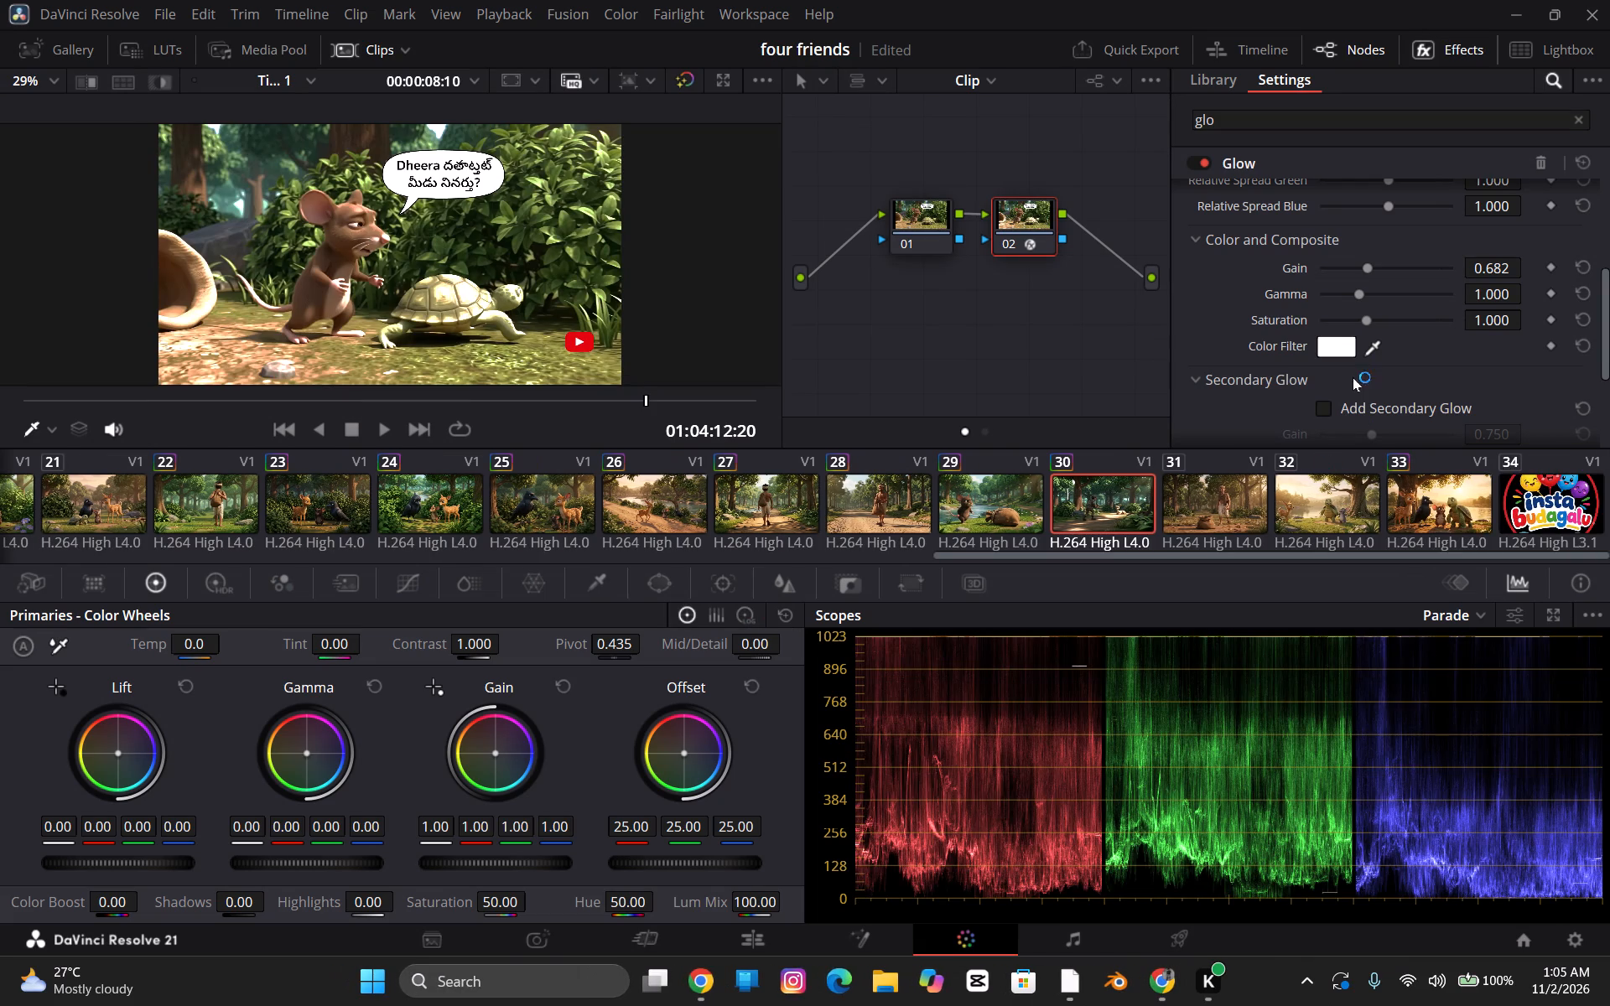
Remove the Glow effect from node 02 of clip 30.
{"action": "scroll", "coordinate": [1384, 251], "scroll_direction": "up", "scroll_amount": 2}
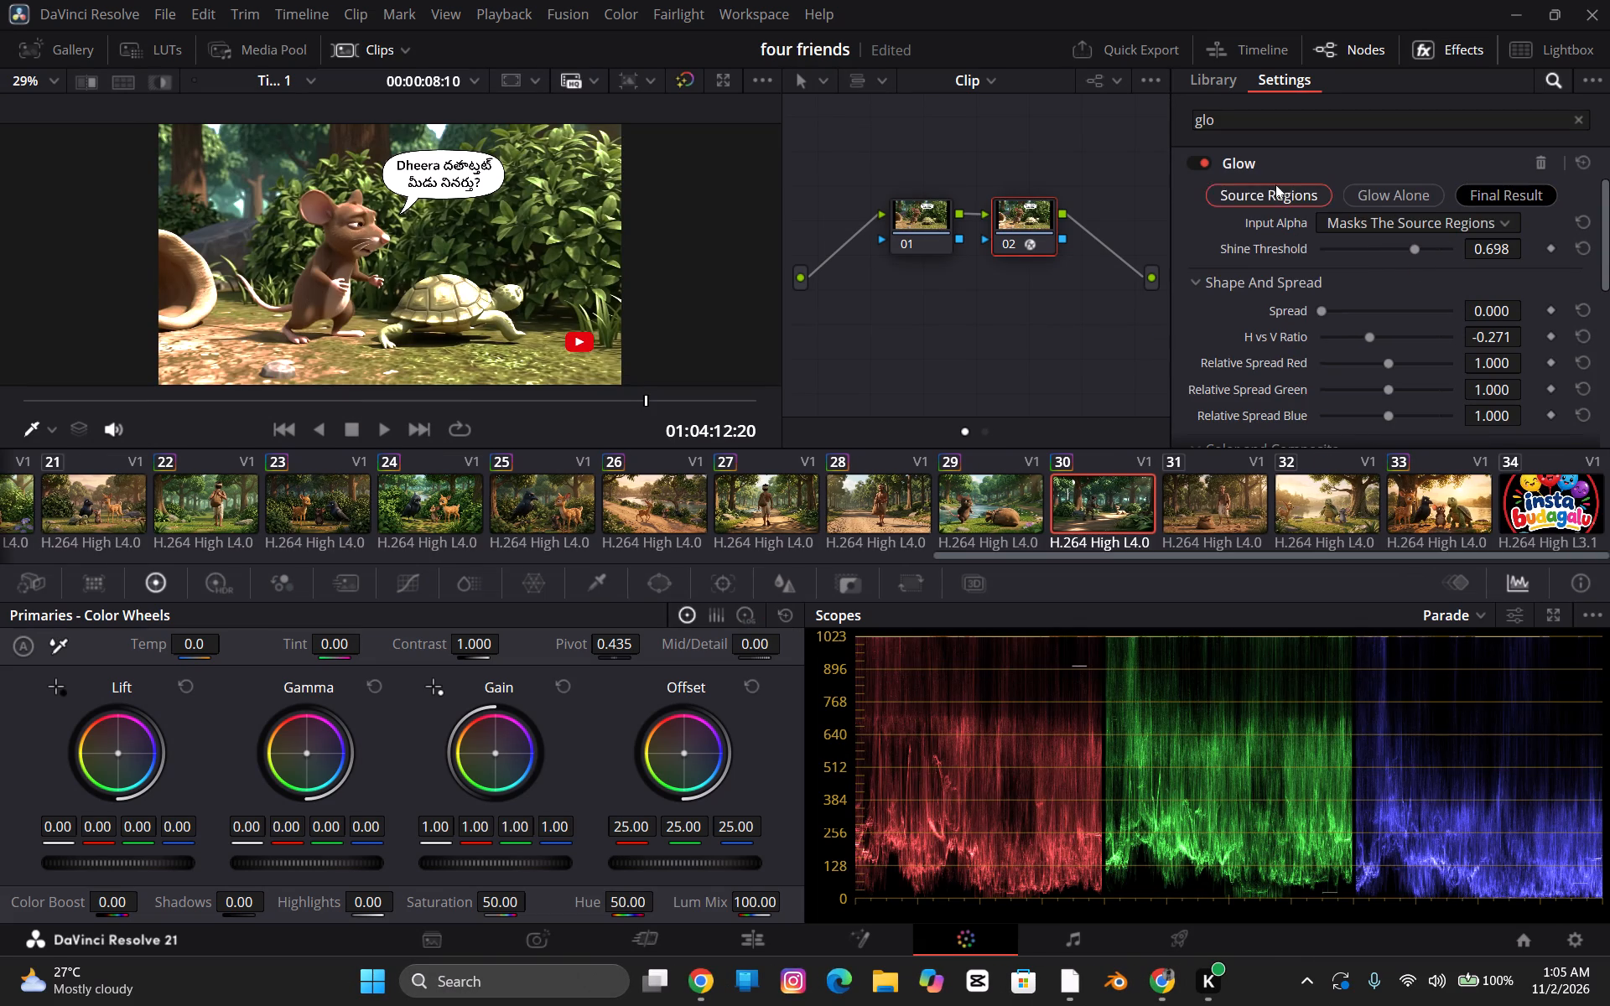
{"action": "left_click", "coordinate": [1542, 167]}
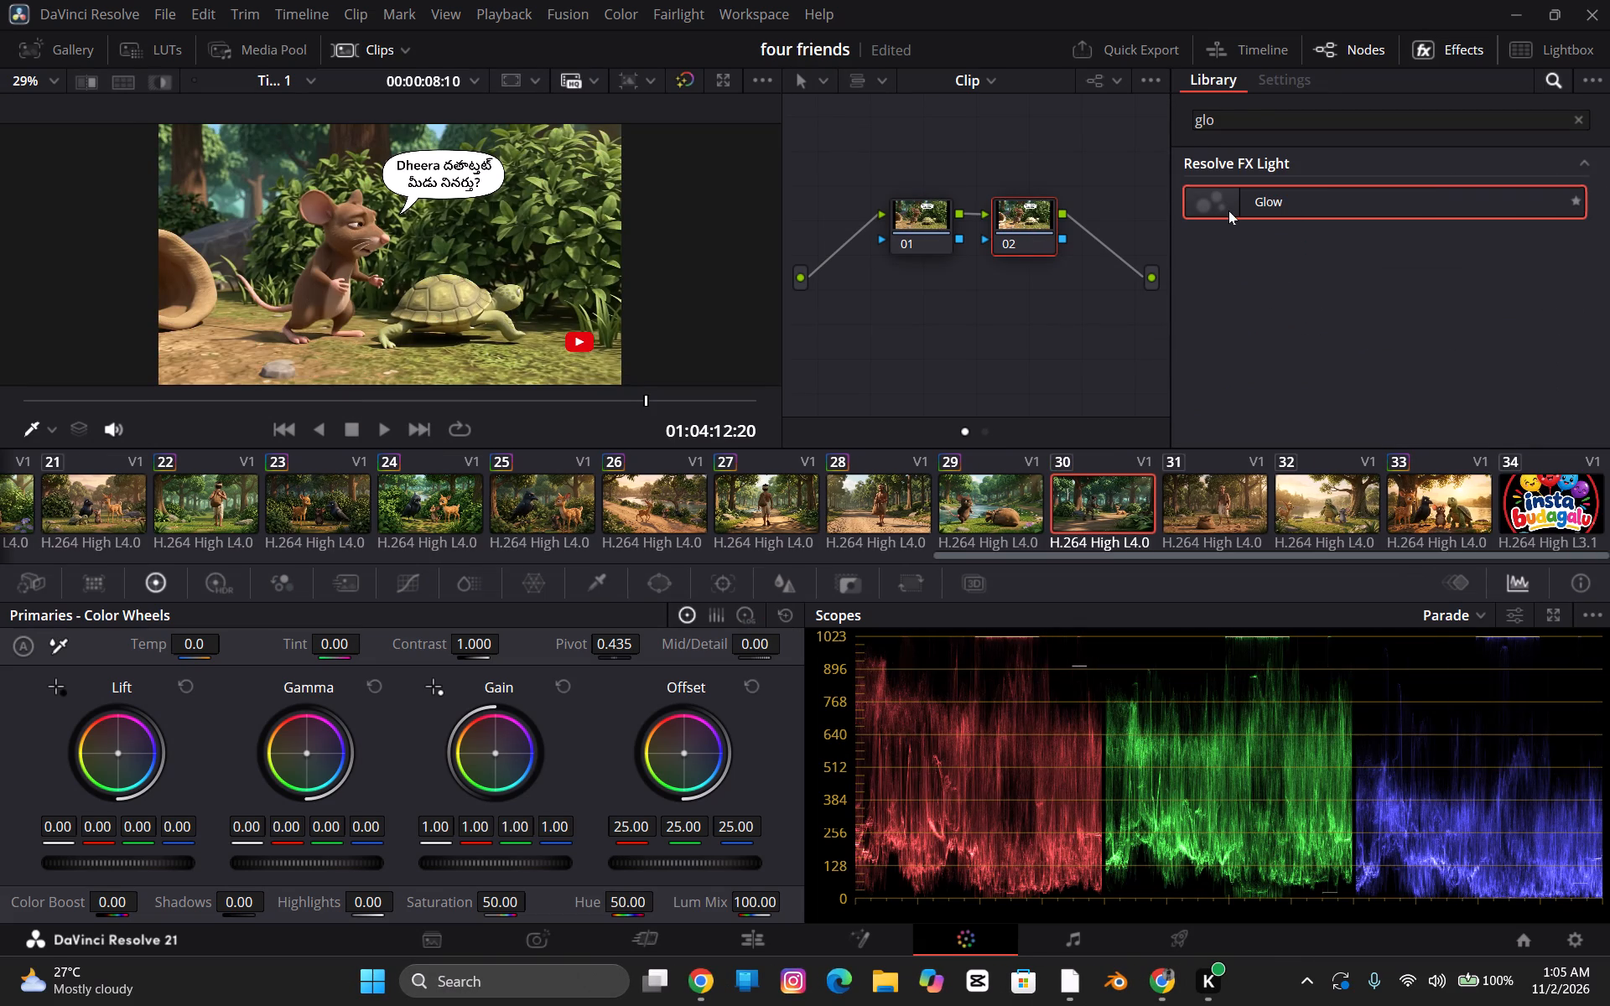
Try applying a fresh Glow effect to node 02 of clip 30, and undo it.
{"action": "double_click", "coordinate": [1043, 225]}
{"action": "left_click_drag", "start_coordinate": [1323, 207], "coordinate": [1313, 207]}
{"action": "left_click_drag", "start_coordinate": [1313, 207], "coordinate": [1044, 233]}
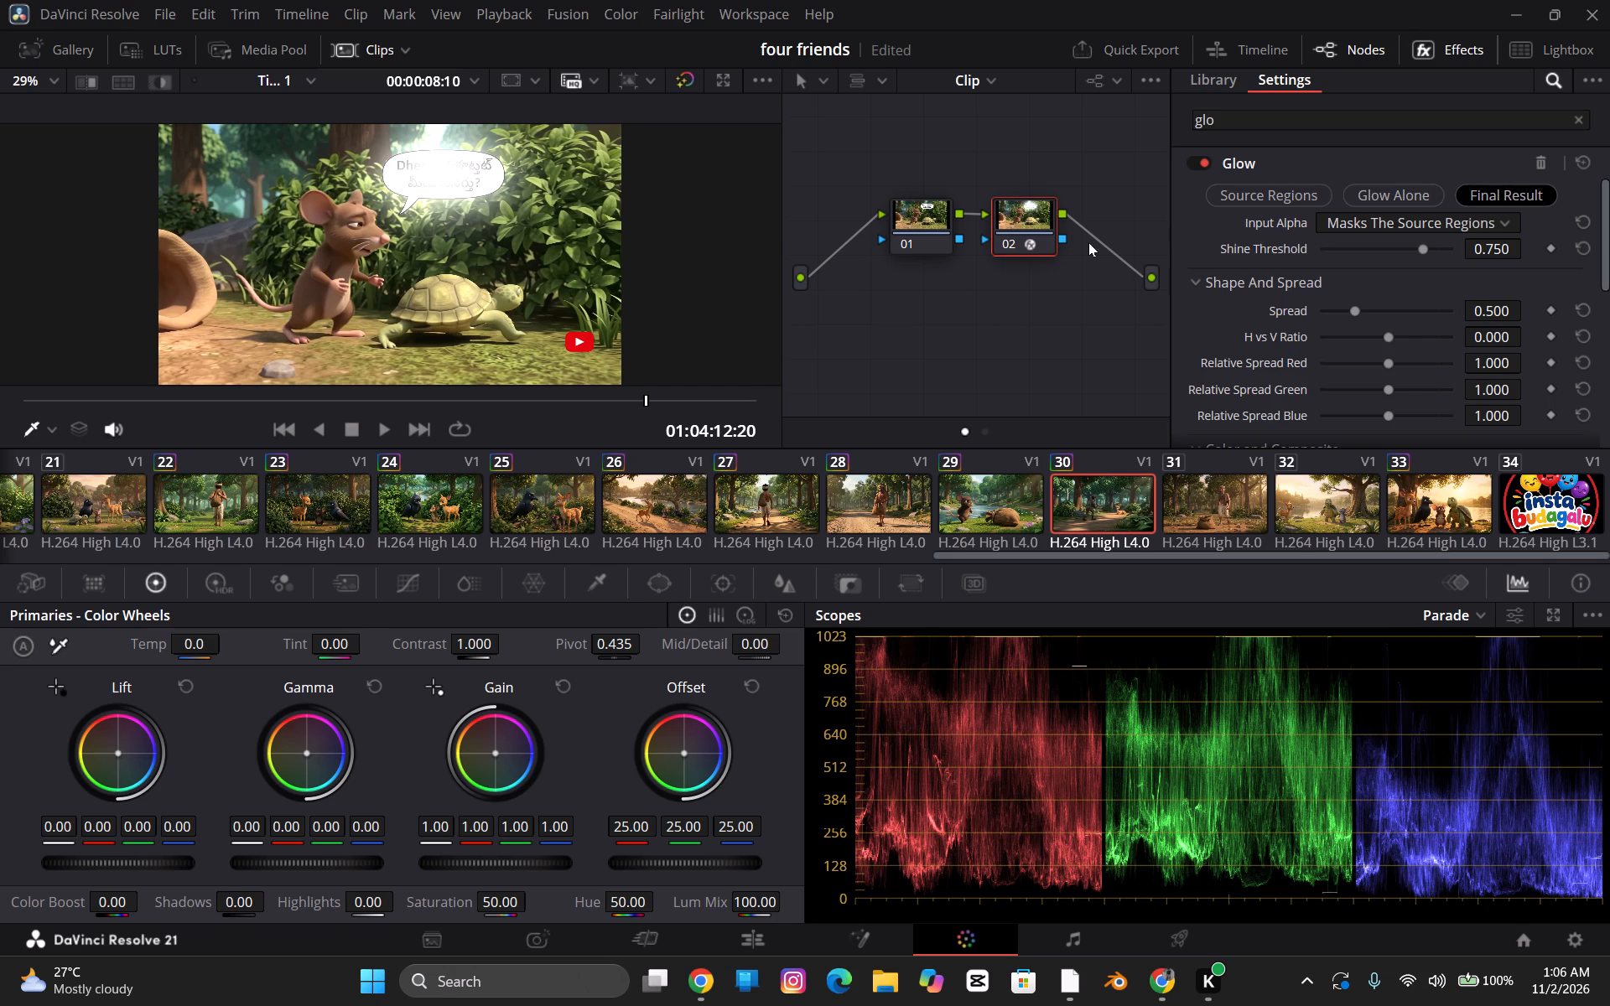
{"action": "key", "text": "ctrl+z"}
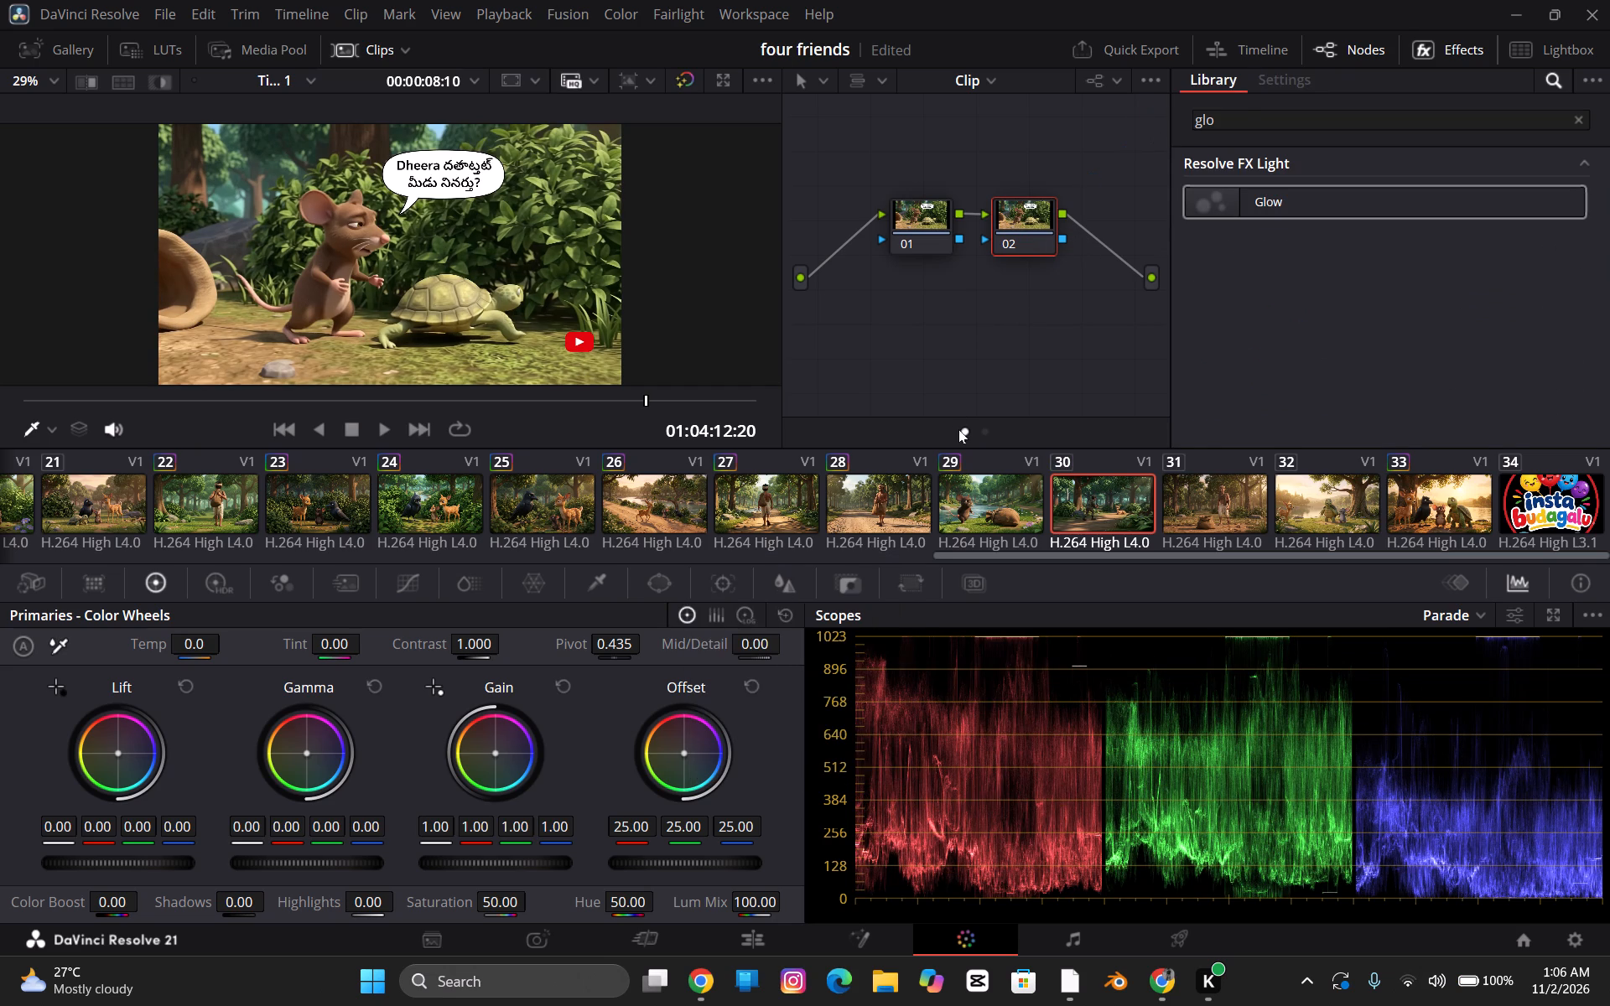
Return to clip 30, dismiss the Fan Profile notification, and set Temp to 250 on node 02.
{"action": "left_click", "coordinate": [1231, 517]}
{"action": "left_click", "coordinate": [1078, 467]}
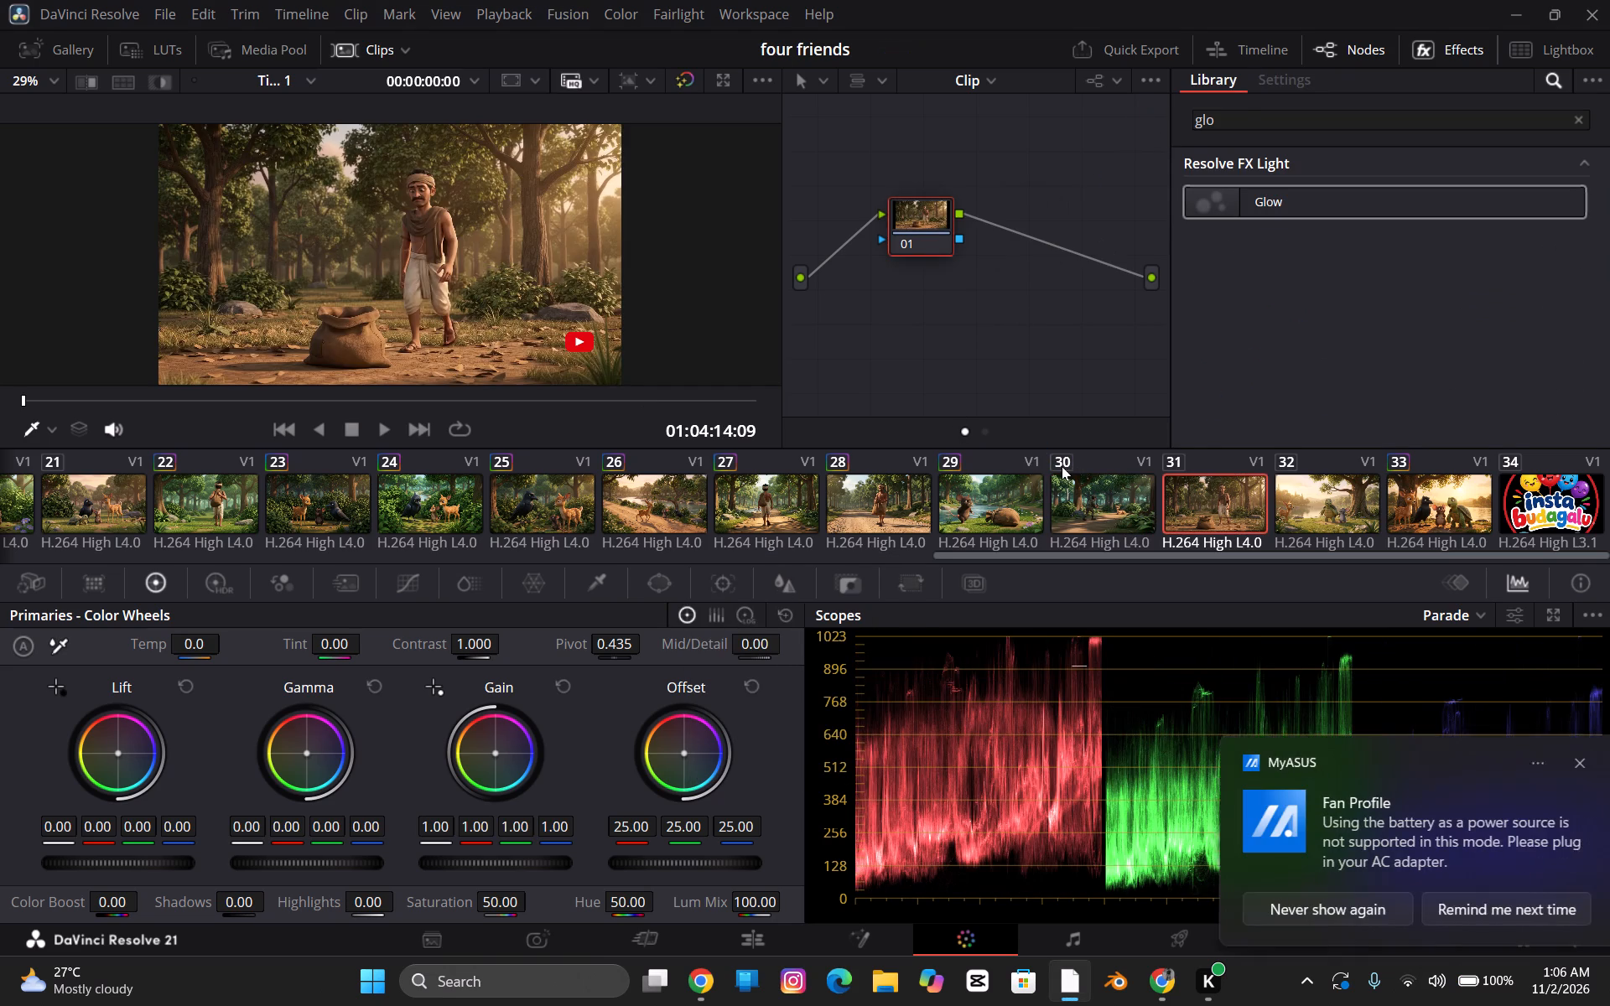
{"action": "left_click", "coordinate": [1062, 466]}
{"action": "left_click", "coordinate": [1077, 498]}
{"action": "left_click", "coordinate": [1566, 759]}
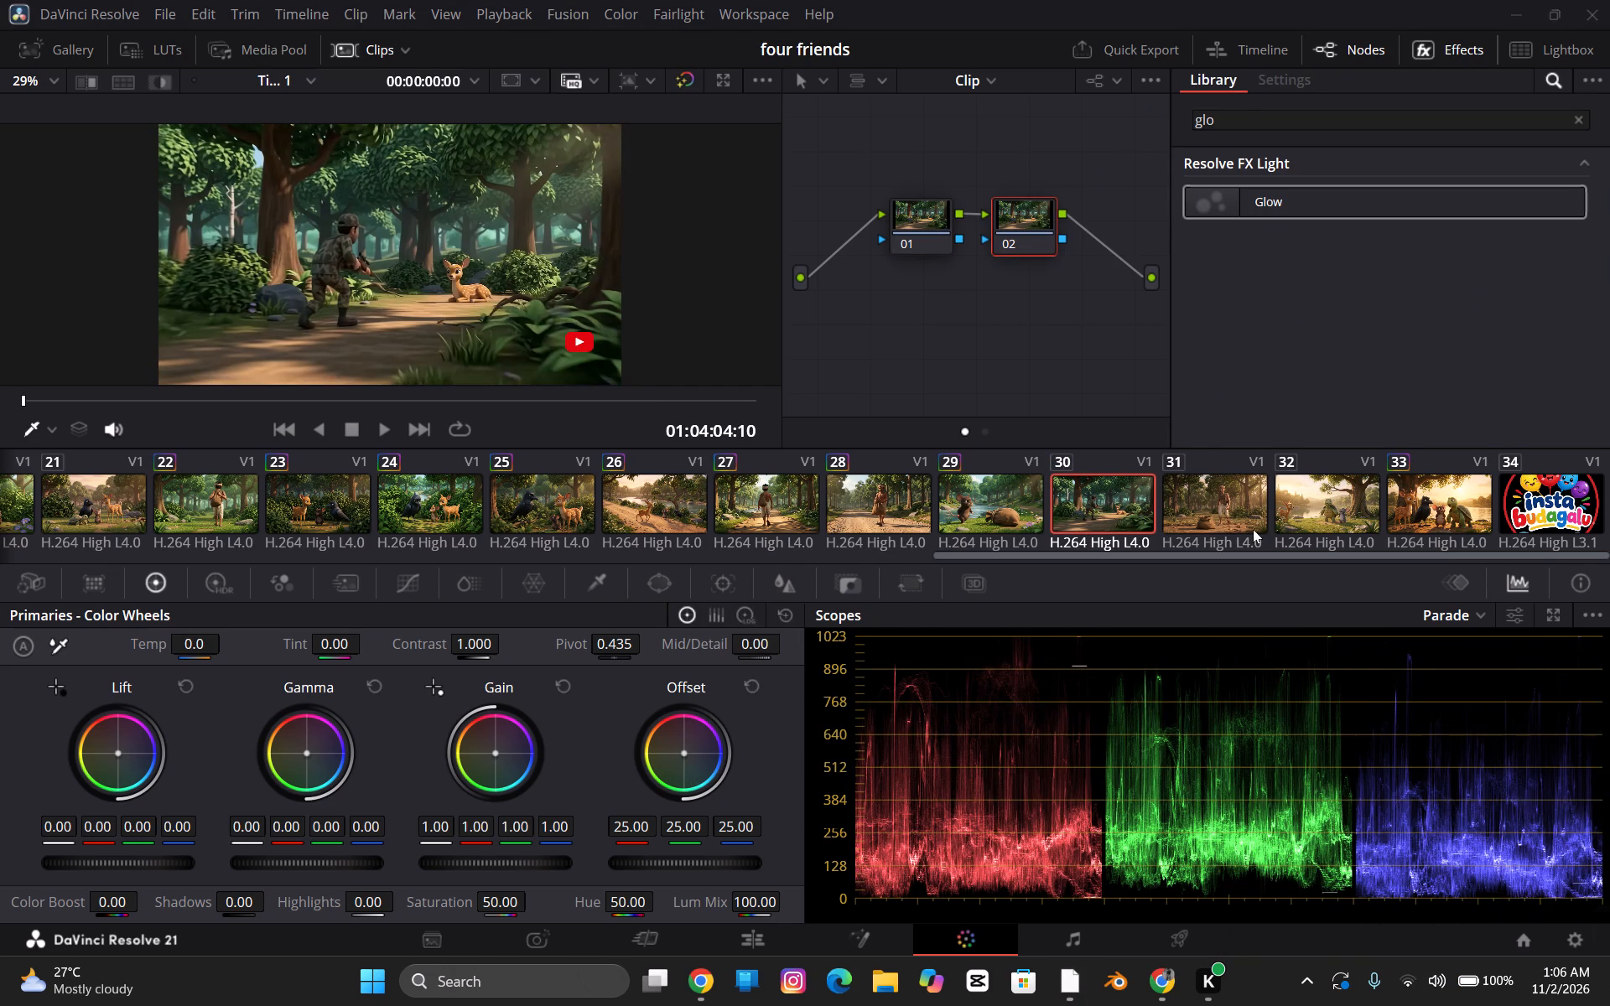
{"action": "left_click", "coordinate": [1139, 511]}
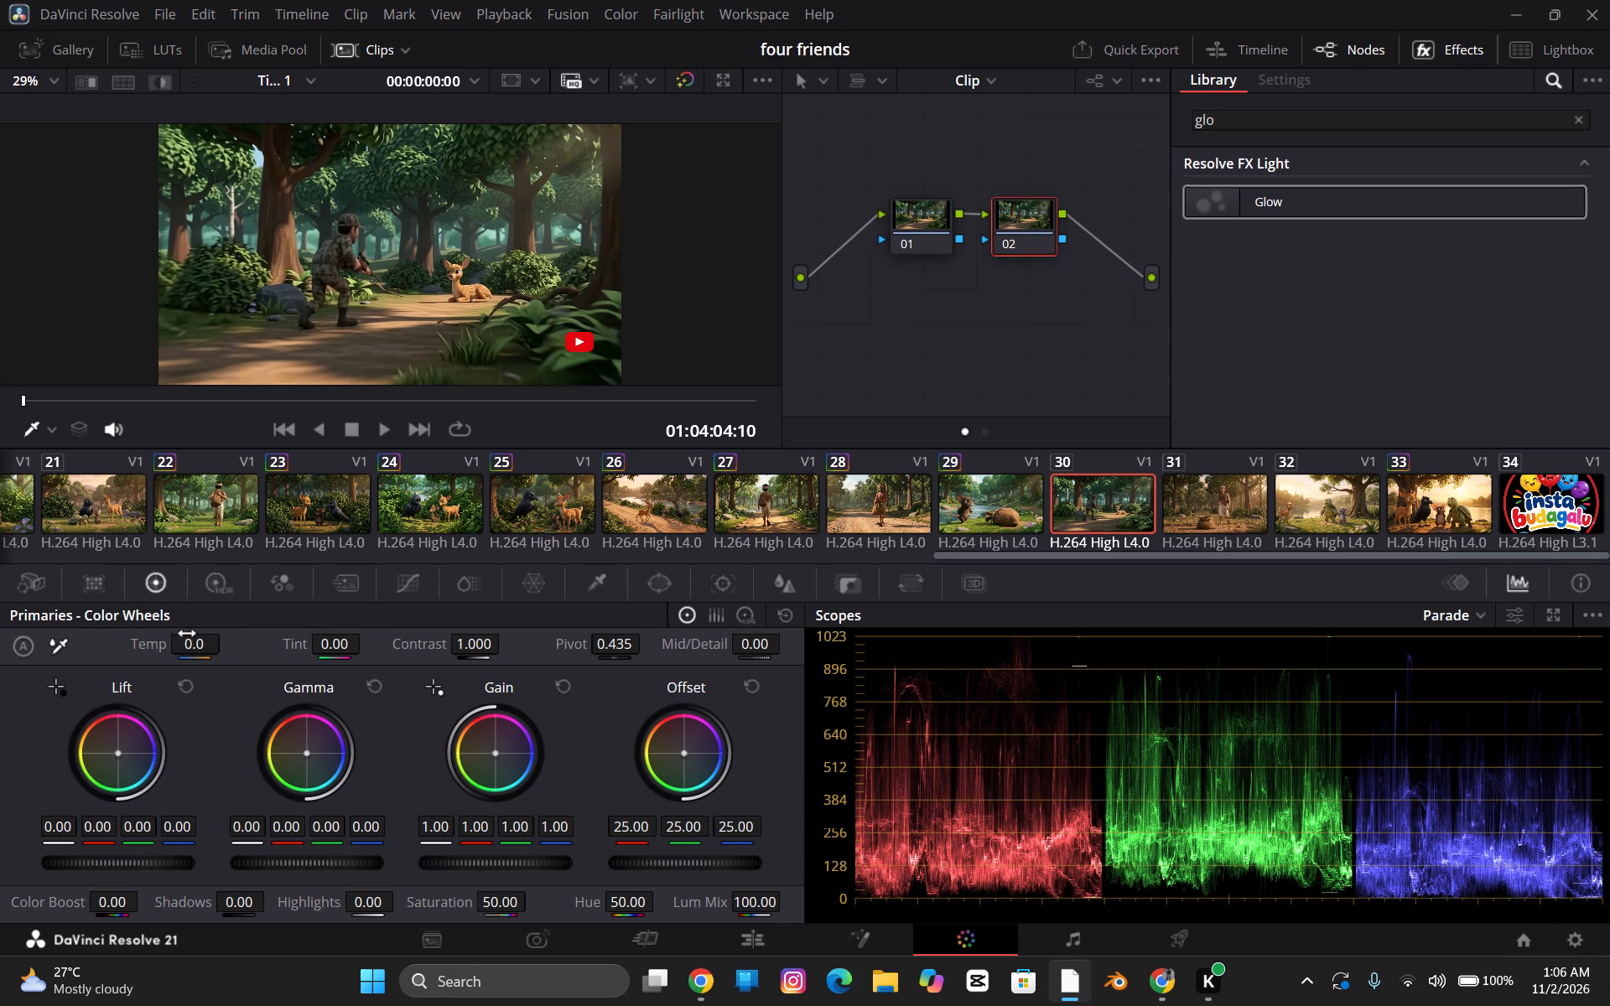
{"action": "left_click", "coordinate": [179, 649]}
{"action": "type", "text": "250"}
{"action": "double_click", "coordinate": [203, 643]}
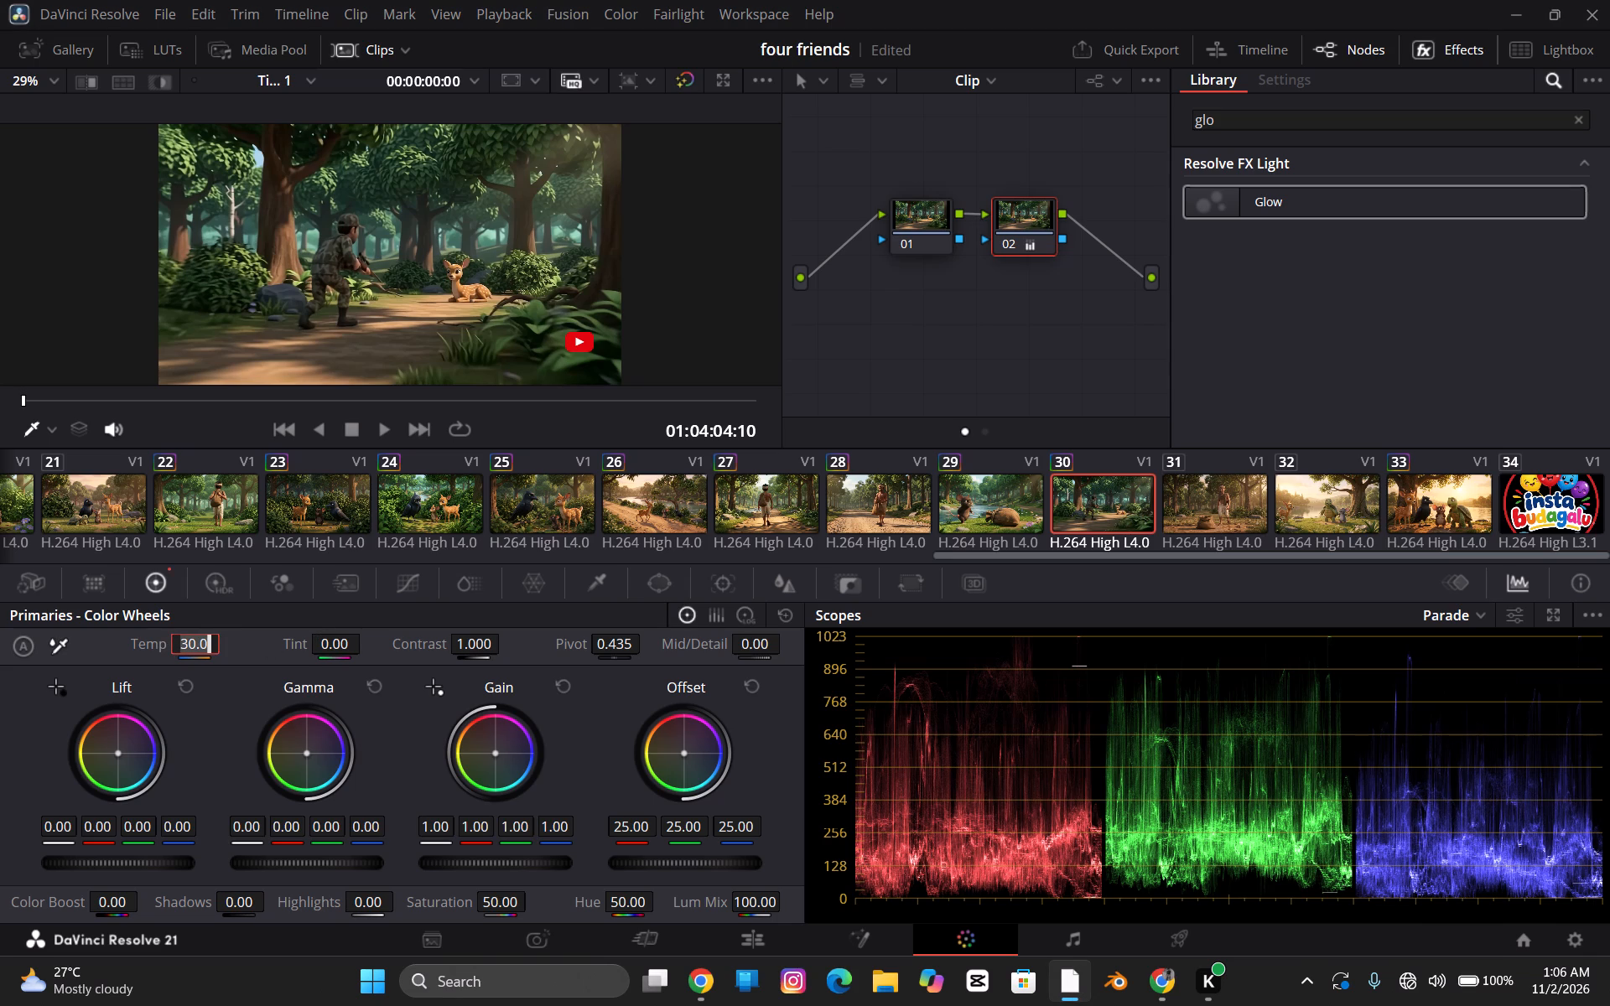
{"action": "type", "text": "250"}
{"action": "key", "text": "Tab"}
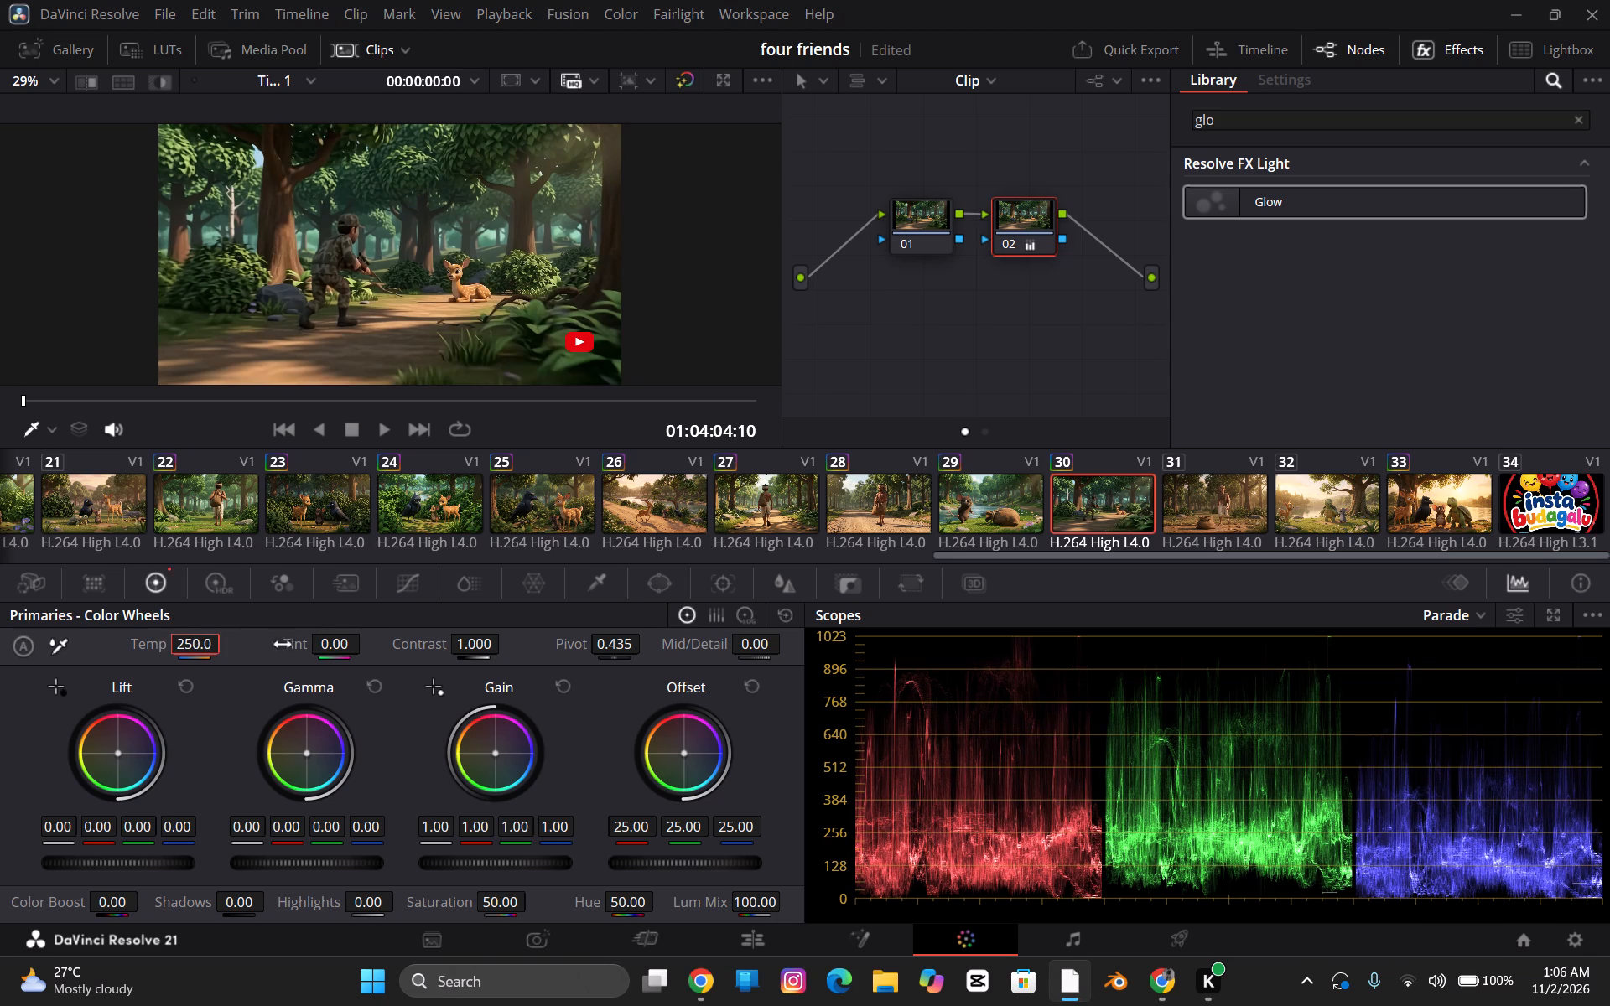
Set Contrast to 1.1, Pivot to 0.45 and Saturation to 55 on clip 30's node 02.
{"action": "key", "text": "Tab"}
{"action": "key", "text": "Tab"}
{"action": "type", "text": "1.1"}
{"action": "key", "text": "Tab"}
{"action": "key", "text": "Tab"}
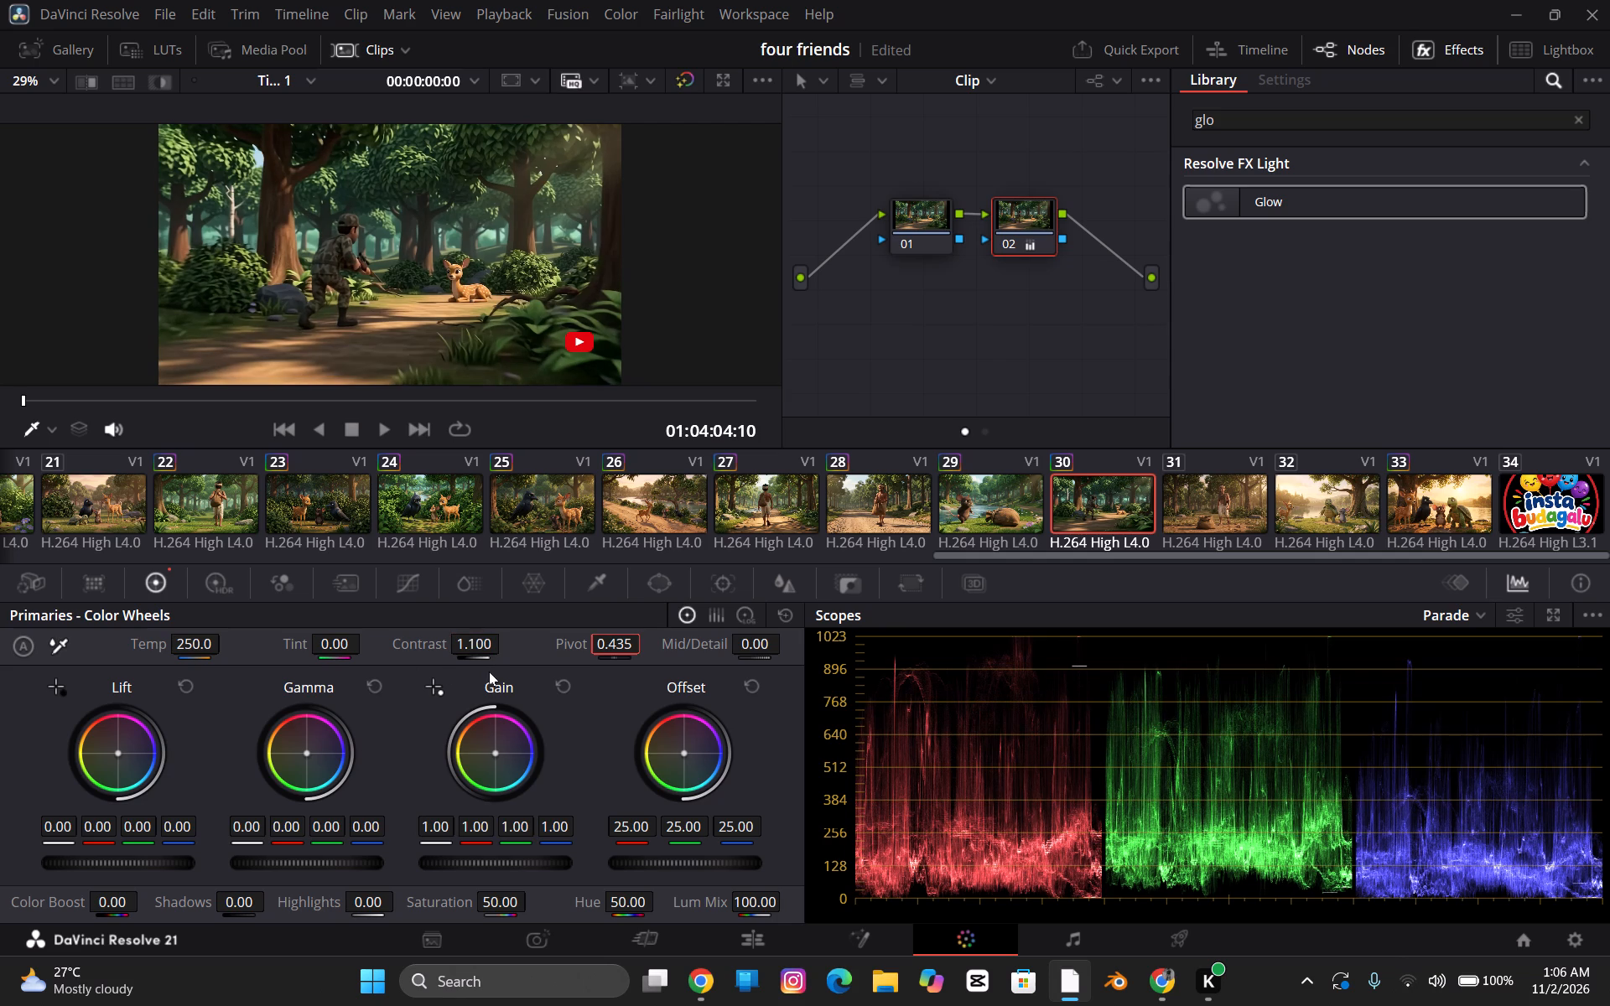
{"action": "type", "text": ".45"}
{"action": "key", "text": "Tab"}
{"action": "key", "text": "Tab"}
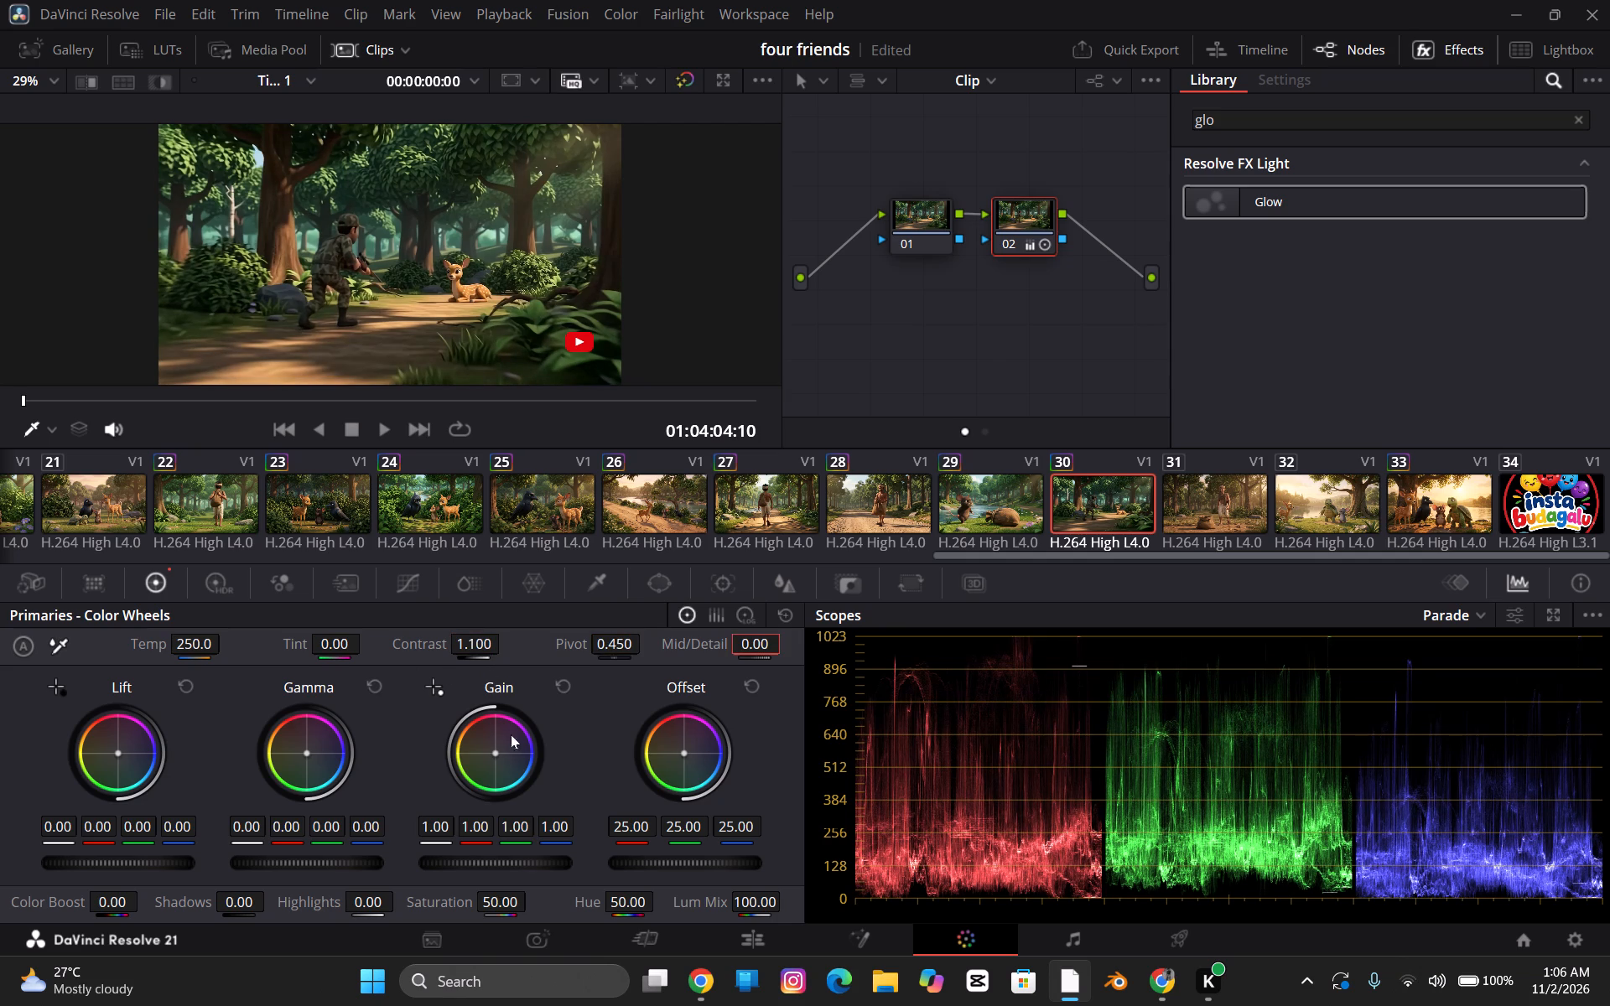
{"action": "key", "text": "Tab"}
{"action": "double_click", "coordinate": [508, 904]}
{"action": "type", "text": "55"}
{"action": "key", "text": "Tab"}
Grade clip 31 with Temp 250, Contrast 1.1 and Pivot 0.45.
{"action": "left_click", "coordinate": [1198, 479]}
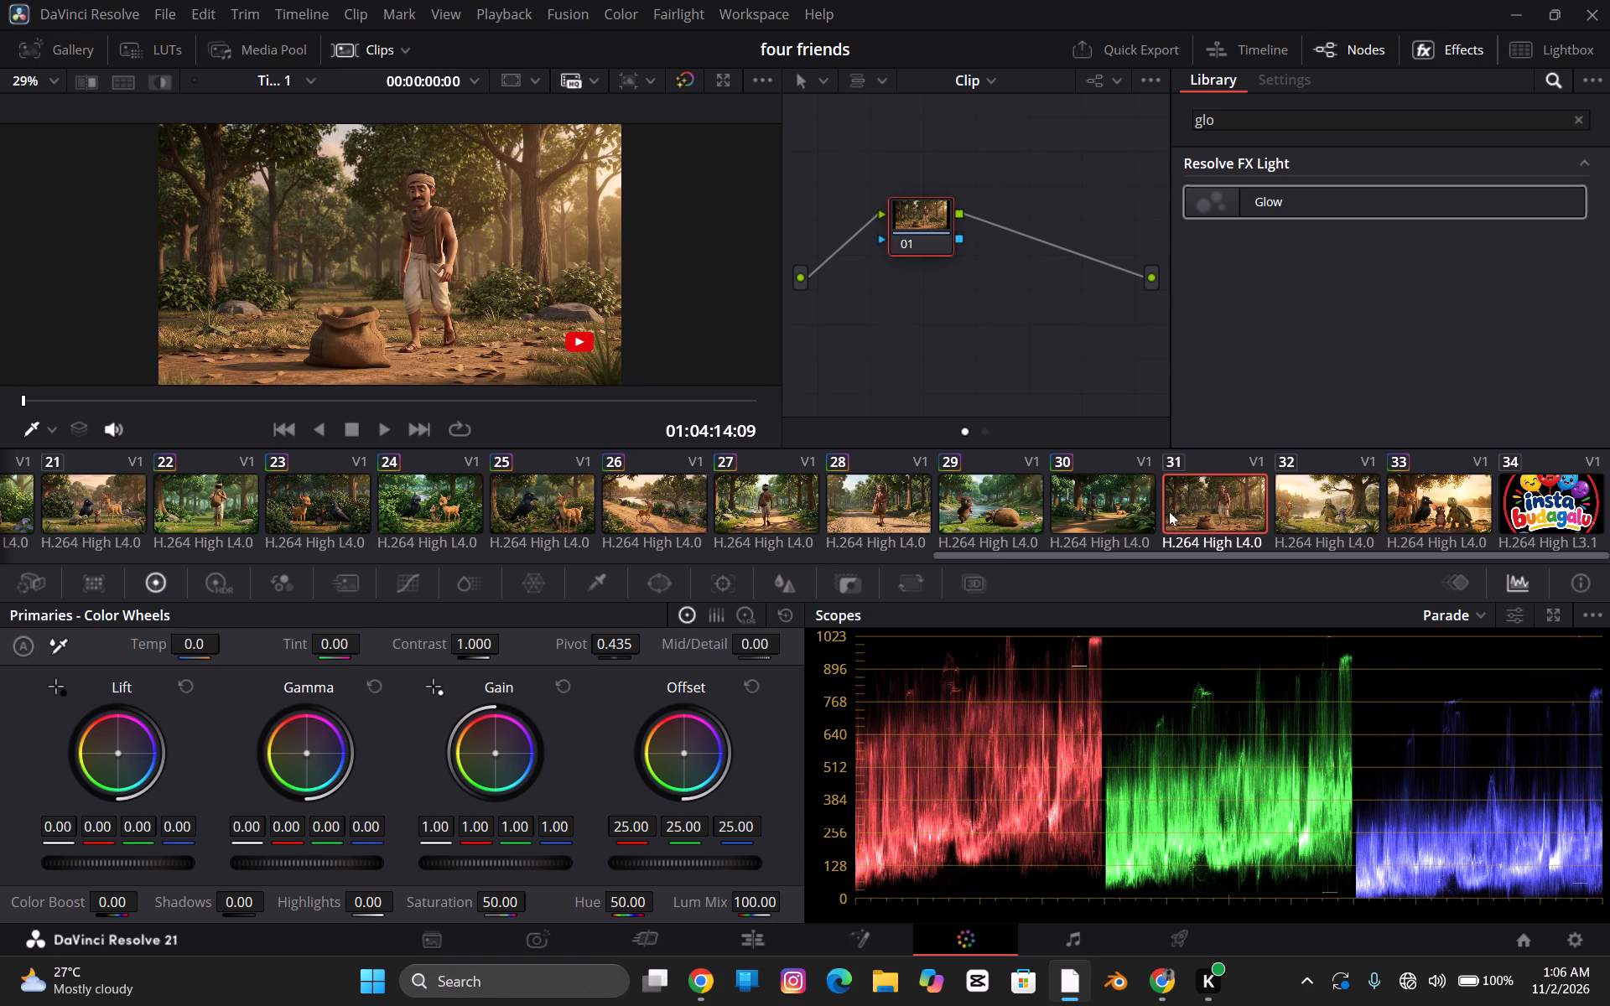
{"action": "double_click", "coordinate": [1172, 508]}
{"action": "left_click", "coordinate": [187, 651]}
{"action": "type", "text": "250"}
{"action": "key", "text": "Tab"}
{"action": "key", "text": "Tab"}
{"action": "key", "text": "Tab"}
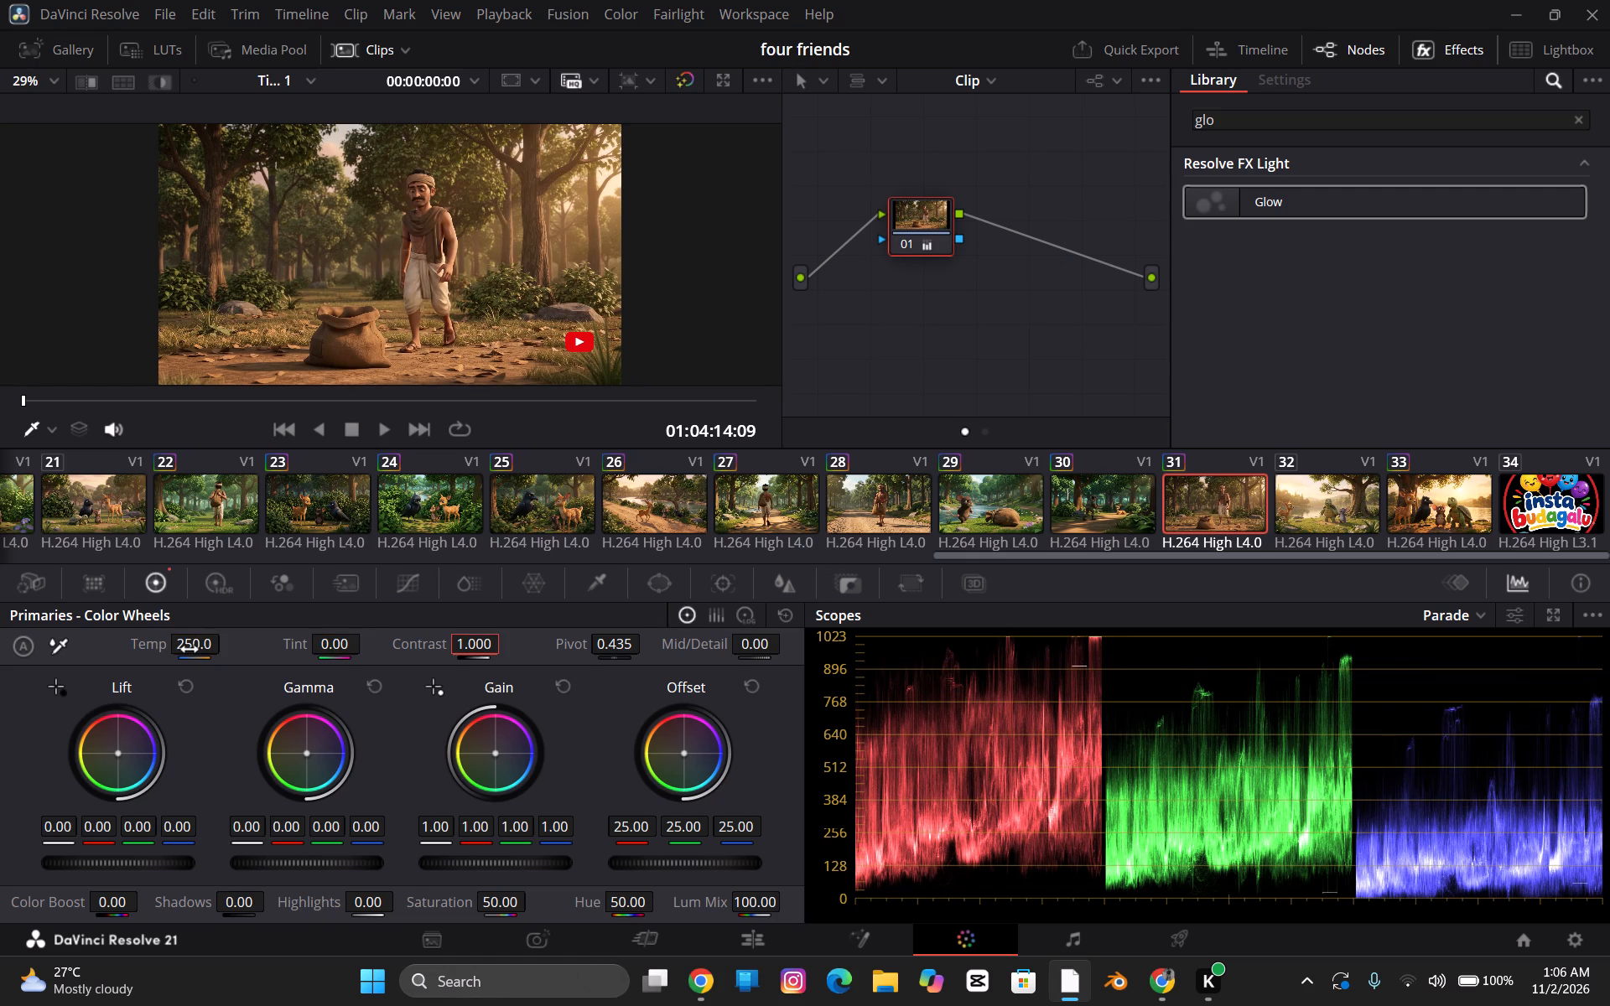
{"action": "type", "text": "1.1"}
{"action": "key", "text": "Tab"}
{"action": "key", "text": "Tab"}
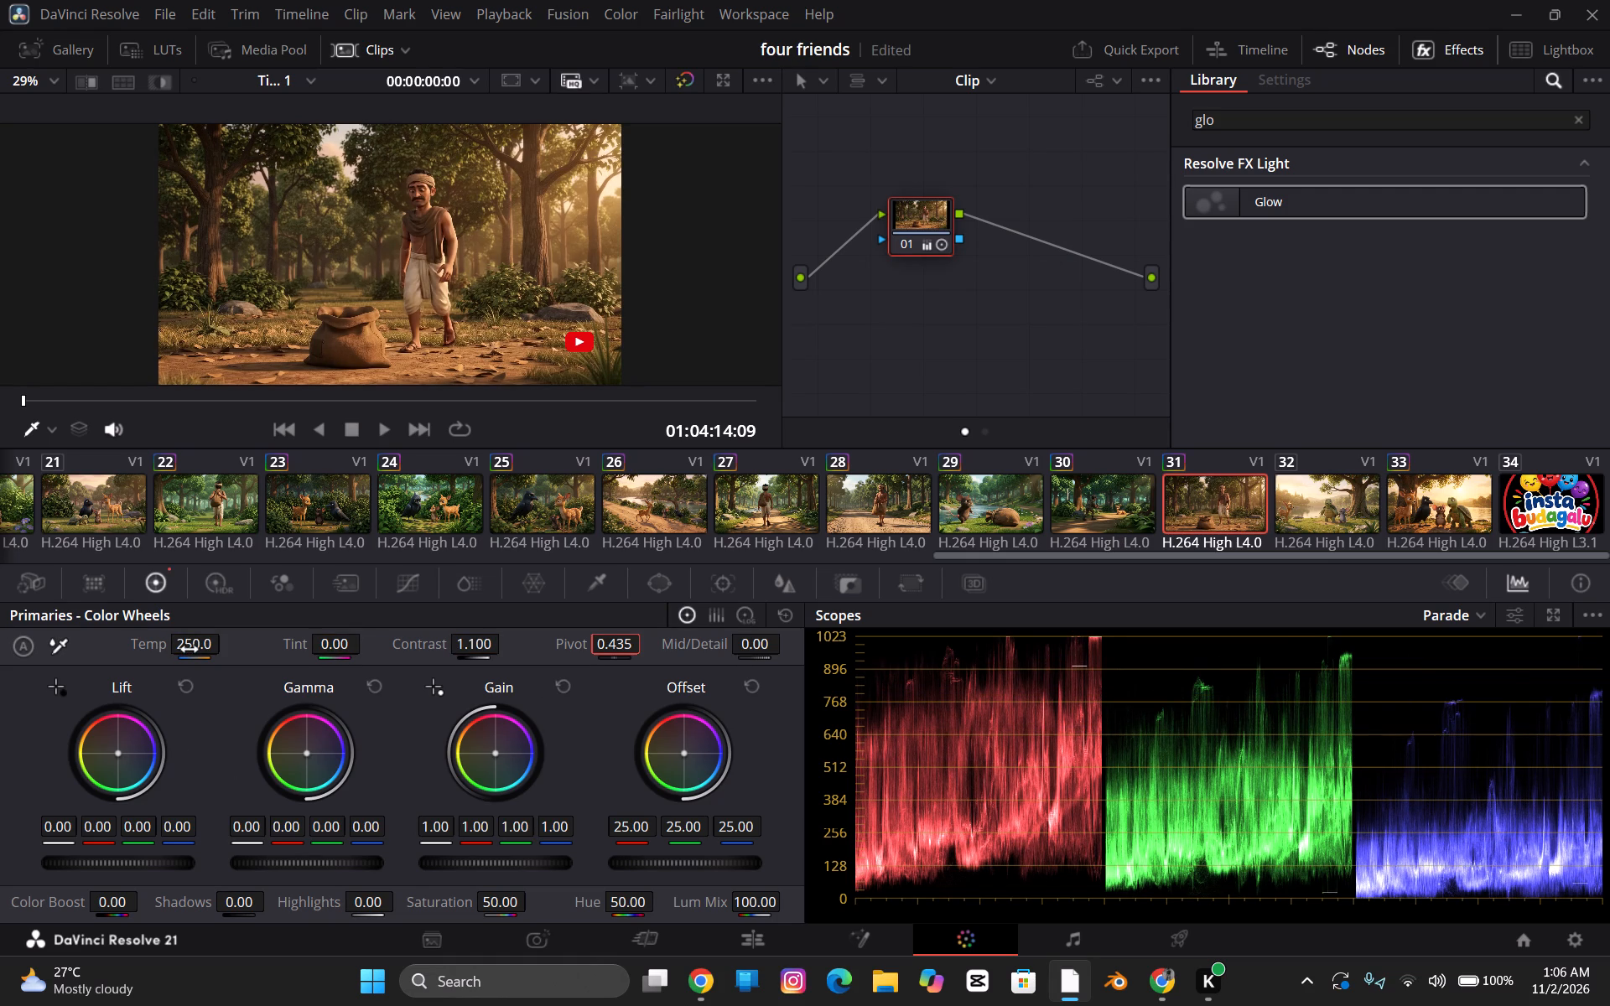
{"action": "type", "text": ".45"}
{"action": "key", "text": "Tab"}
Set clip 31's Mid/Detail to 12 and Saturation to 55.
{"action": "key", "text": "Tab"}
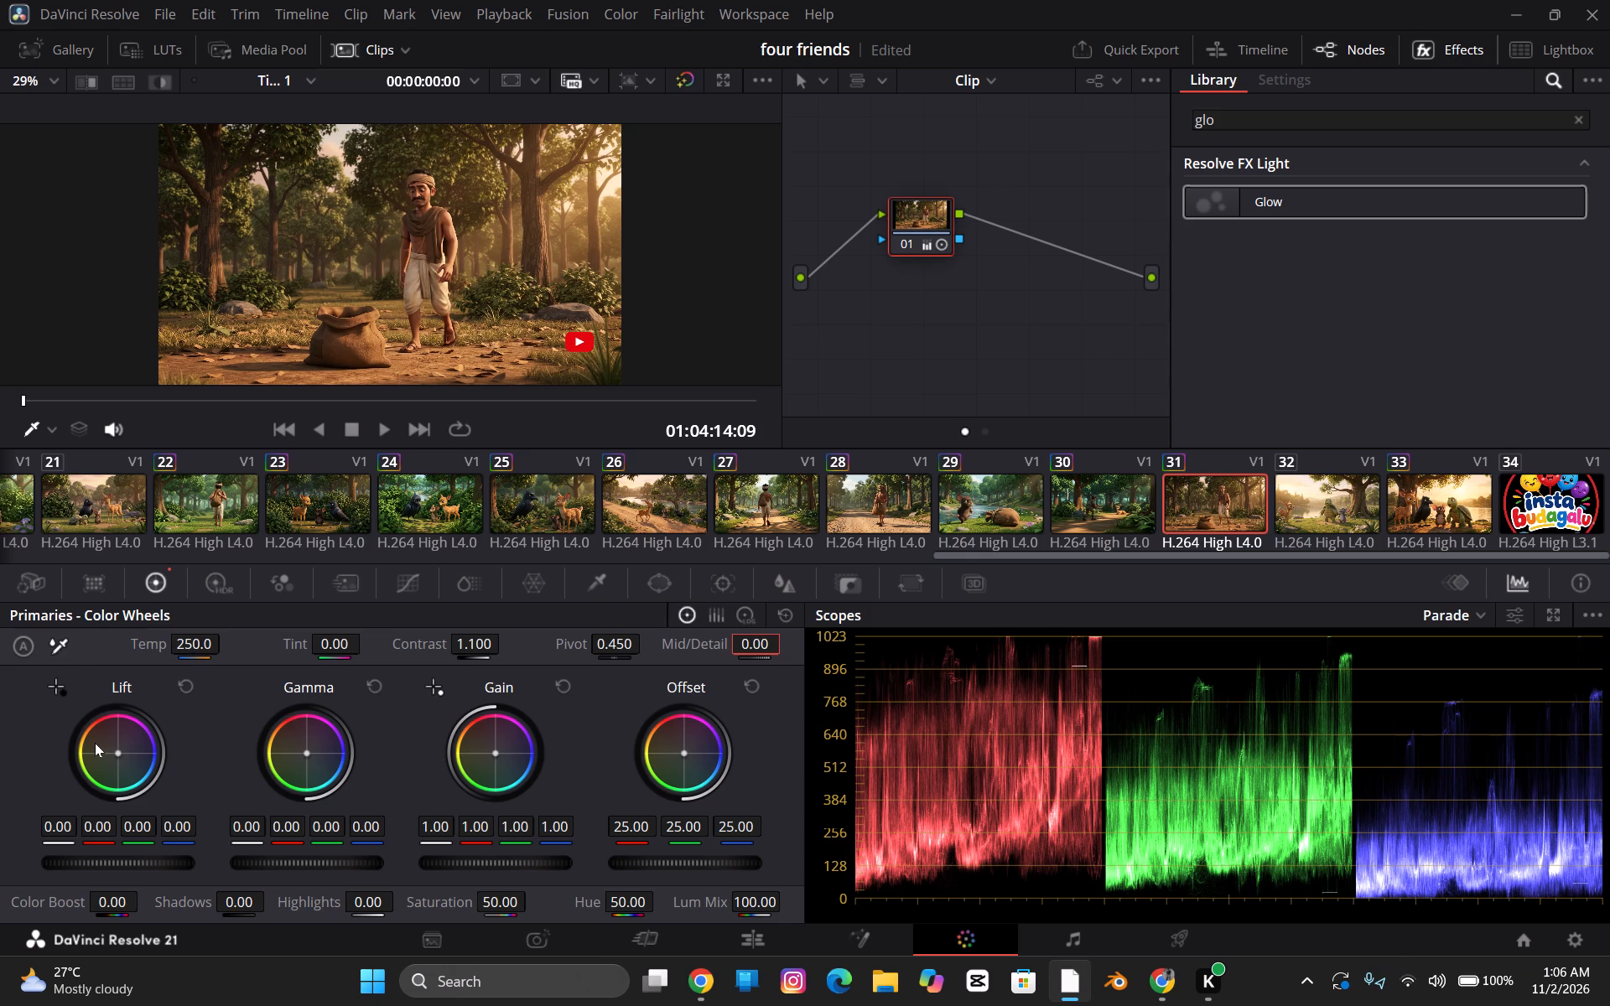
{"action": "key", "text": "1"}
{"action": "key", "text": "2"}
{"action": "key", "text": "Tab"}
{"action": "double_click", "coordinate": [519, 890]}
{"action": "type", "text": "55"}
{"action": "key", "text": "Tab"}
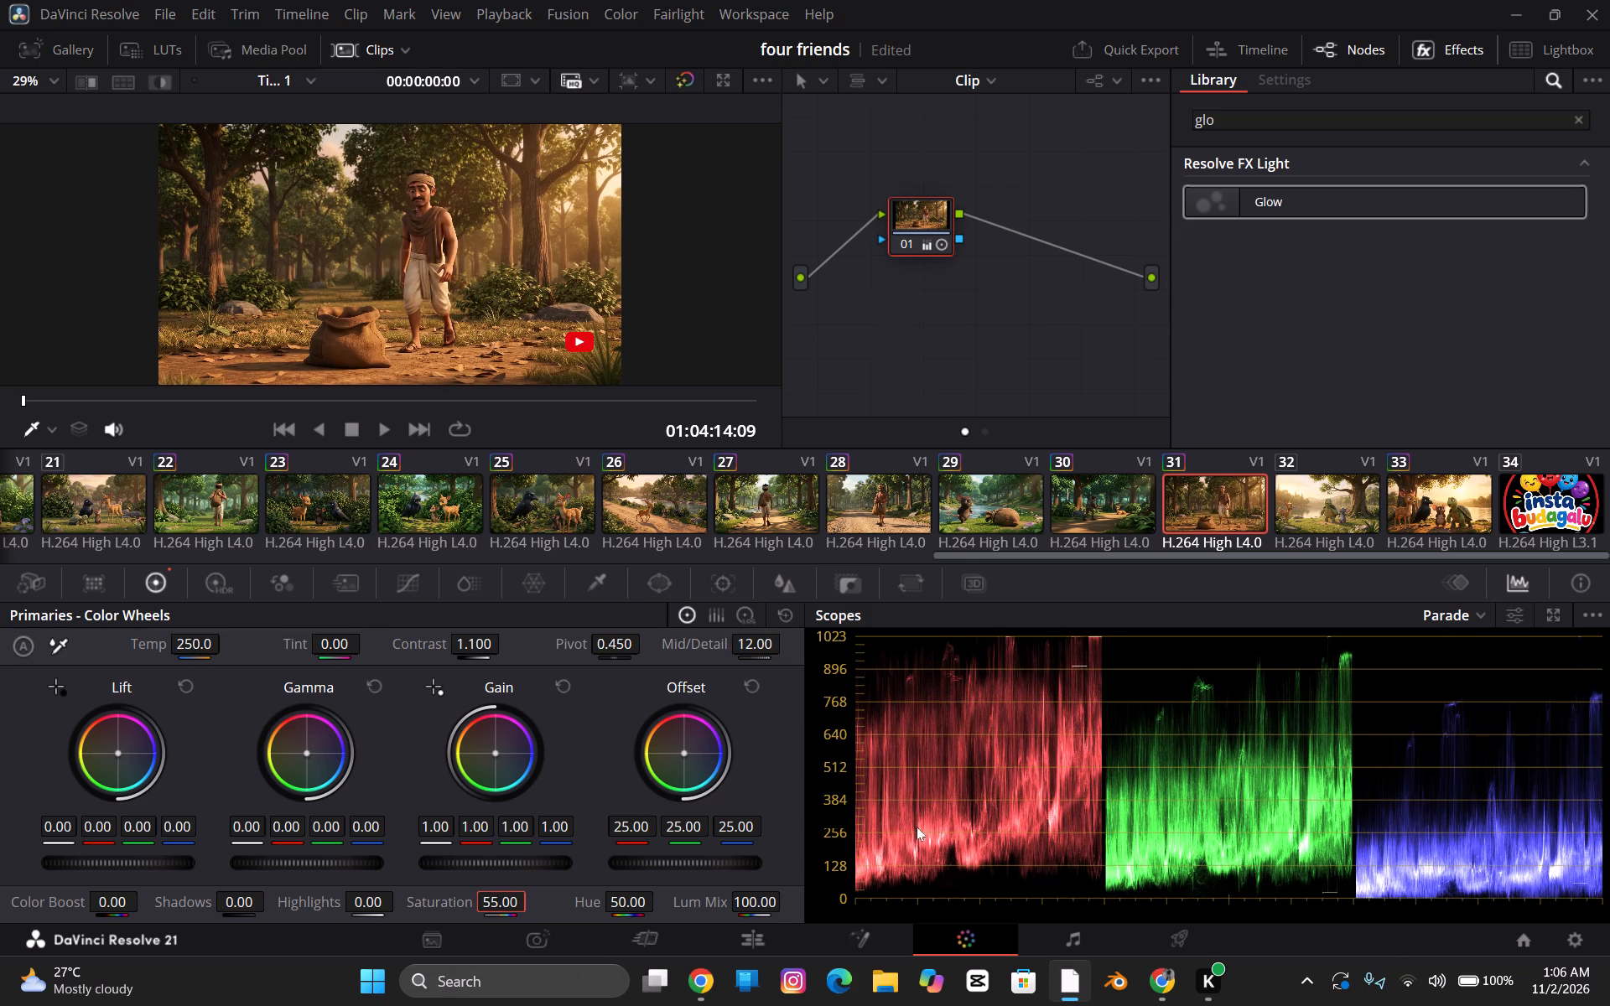
Grade clip 32 with Mid/Detail 12, Temp 250, Contrast 1.1 and Pivot 0.45.
{"action": "left_click", "coordinate": [1317, 520]}
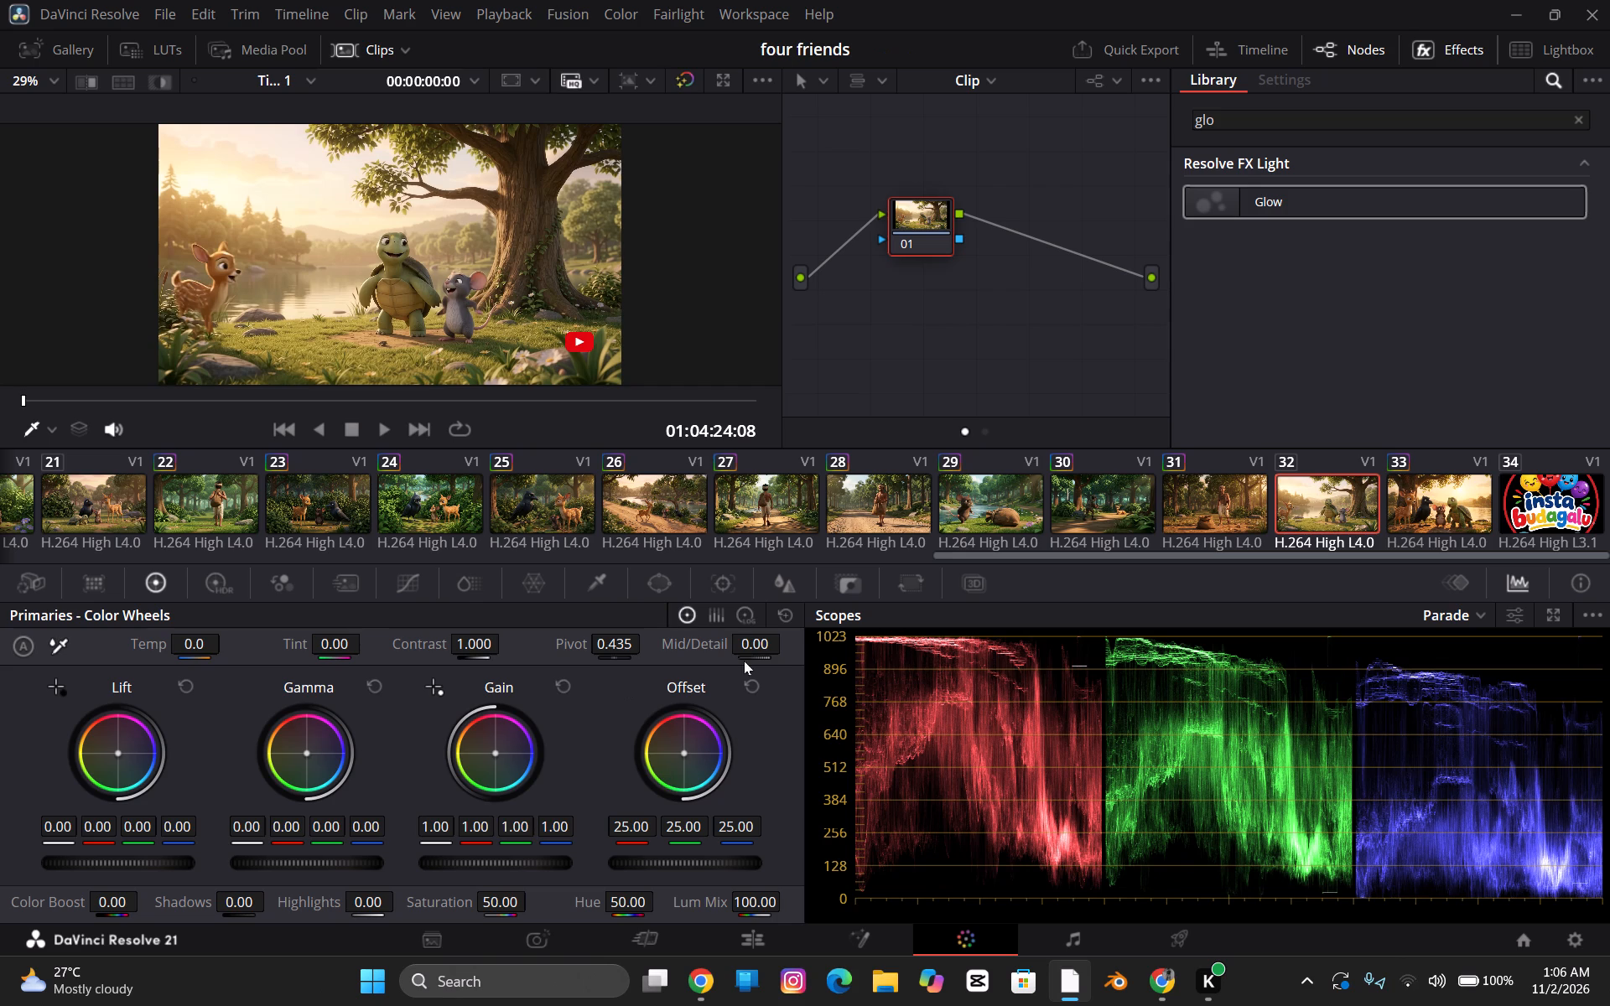
{"action": "left_click", "coordinate": [750, 645]}
{"action": "type", "text": "12"}
{"action": "left_click", "coordinate": [213, 647]}
{"action": "type", "text": "250"}
{"action": "key", "text": "Tab"}
{"action": "key", "text": "Tab"}
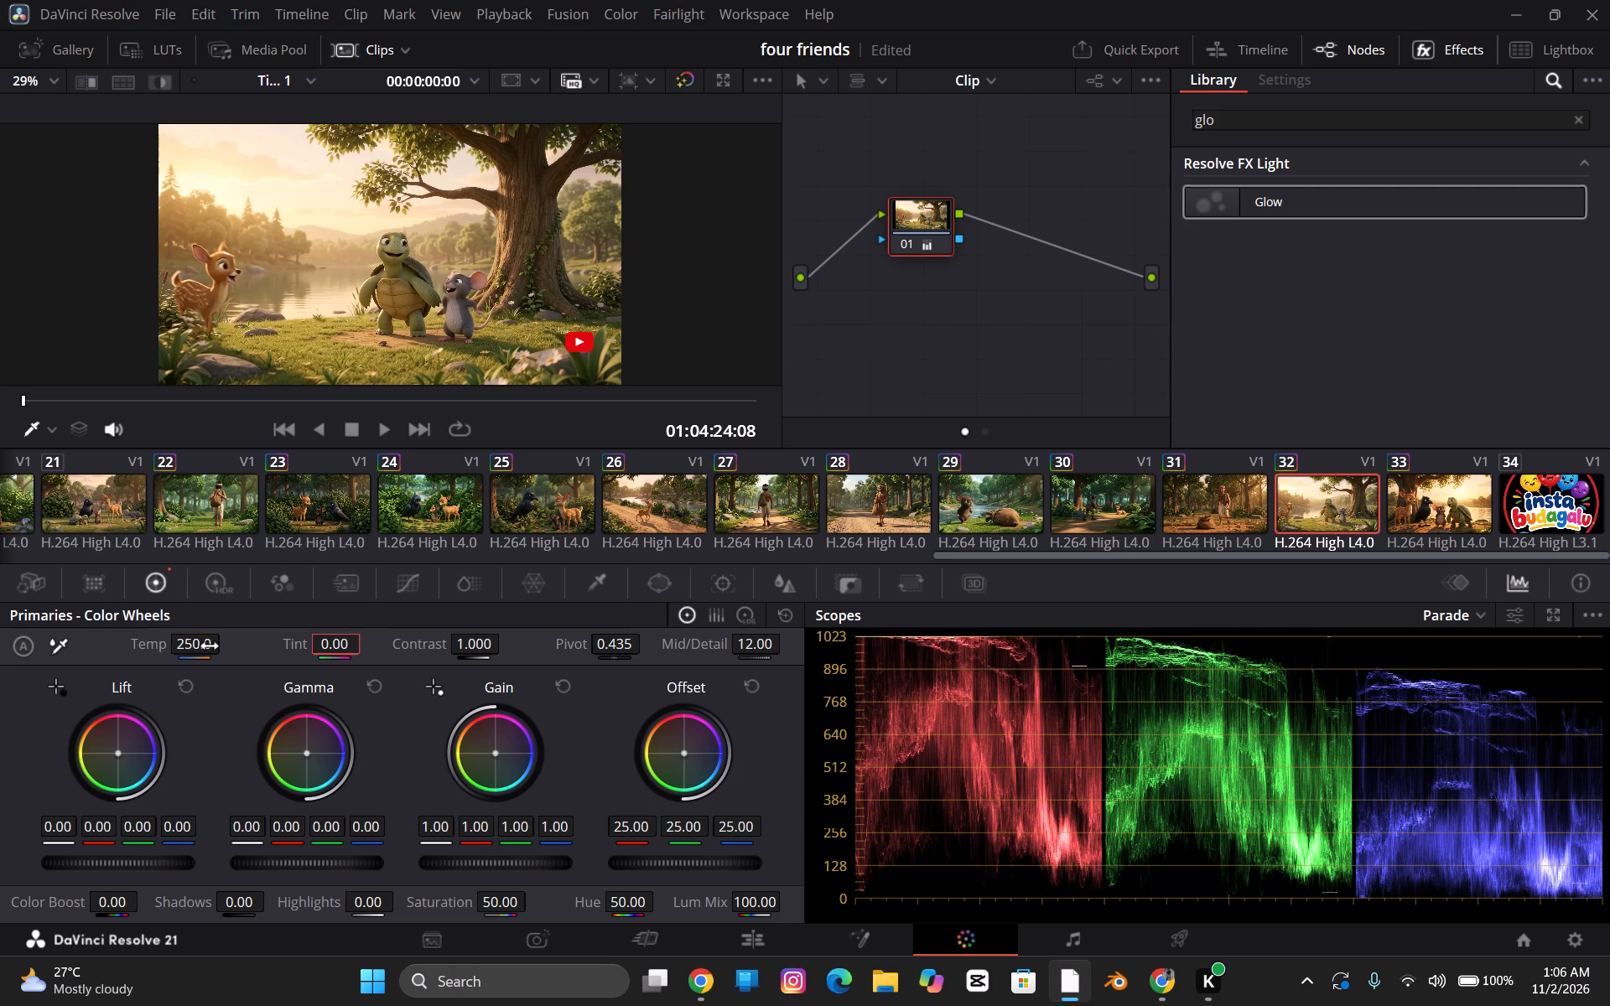
{"action": "key", "text": "Tab"}
{"action": "type", "text": "1.1"}
{"action": "key", "text": "Tab"}
{"action": "key", "text": "Tab"}
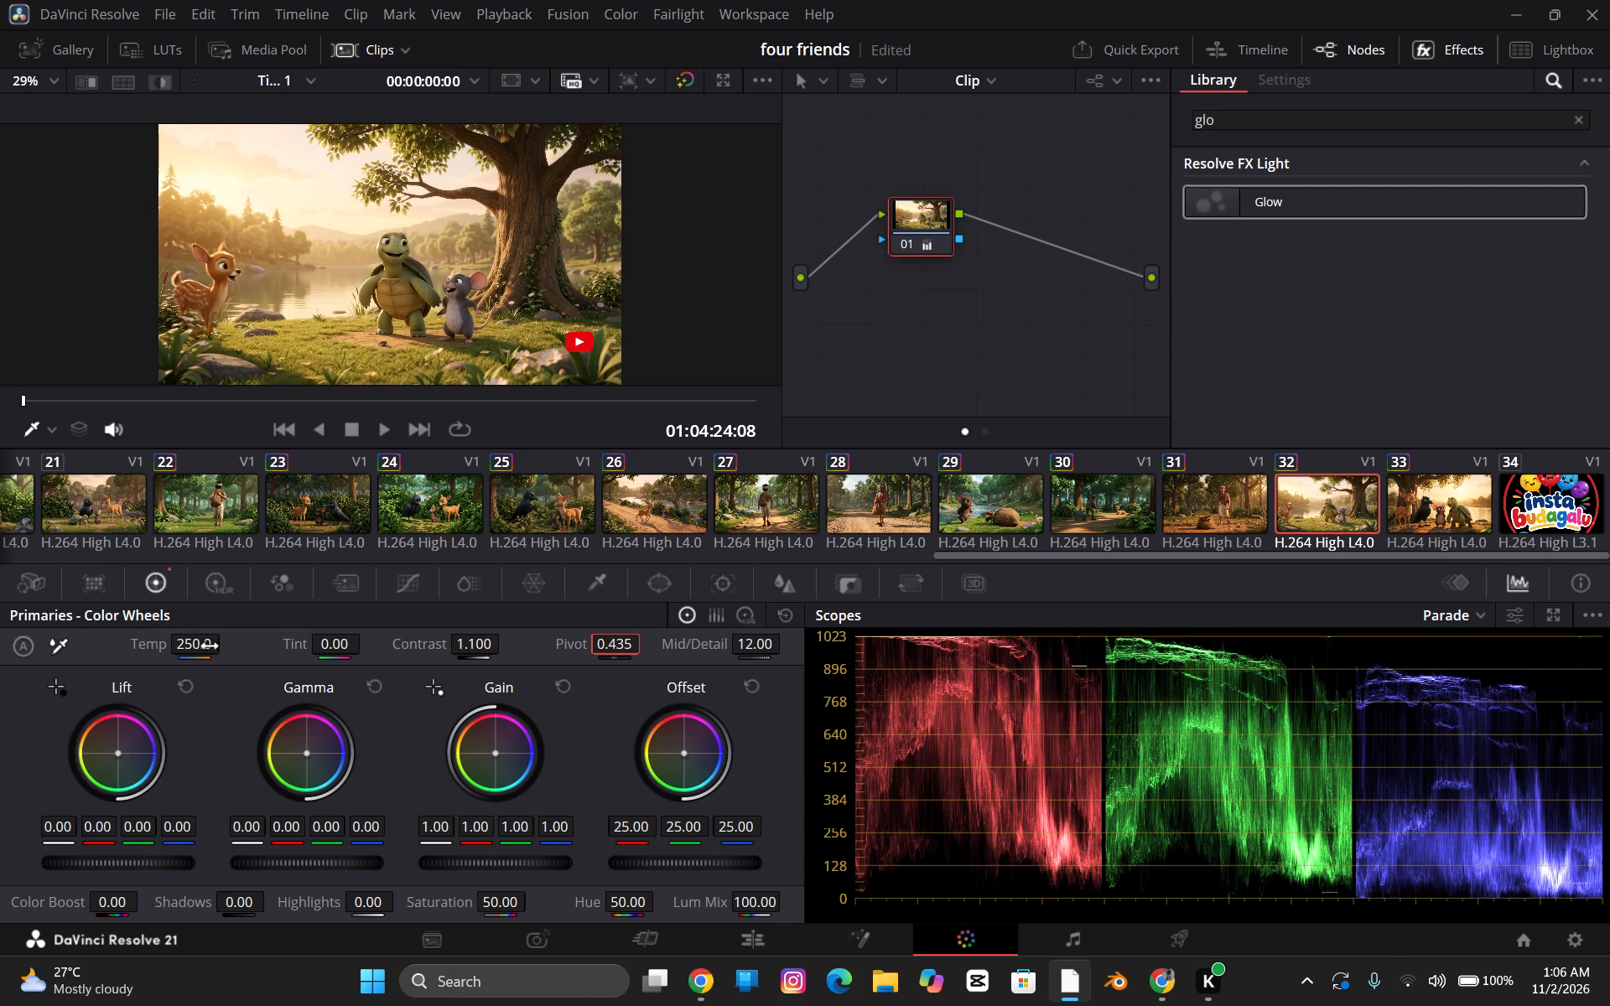
{"action": "type", "text": ".45"}
{"action": "key", "text": "Tab"}
{"action": "key", "text": "Tab"}
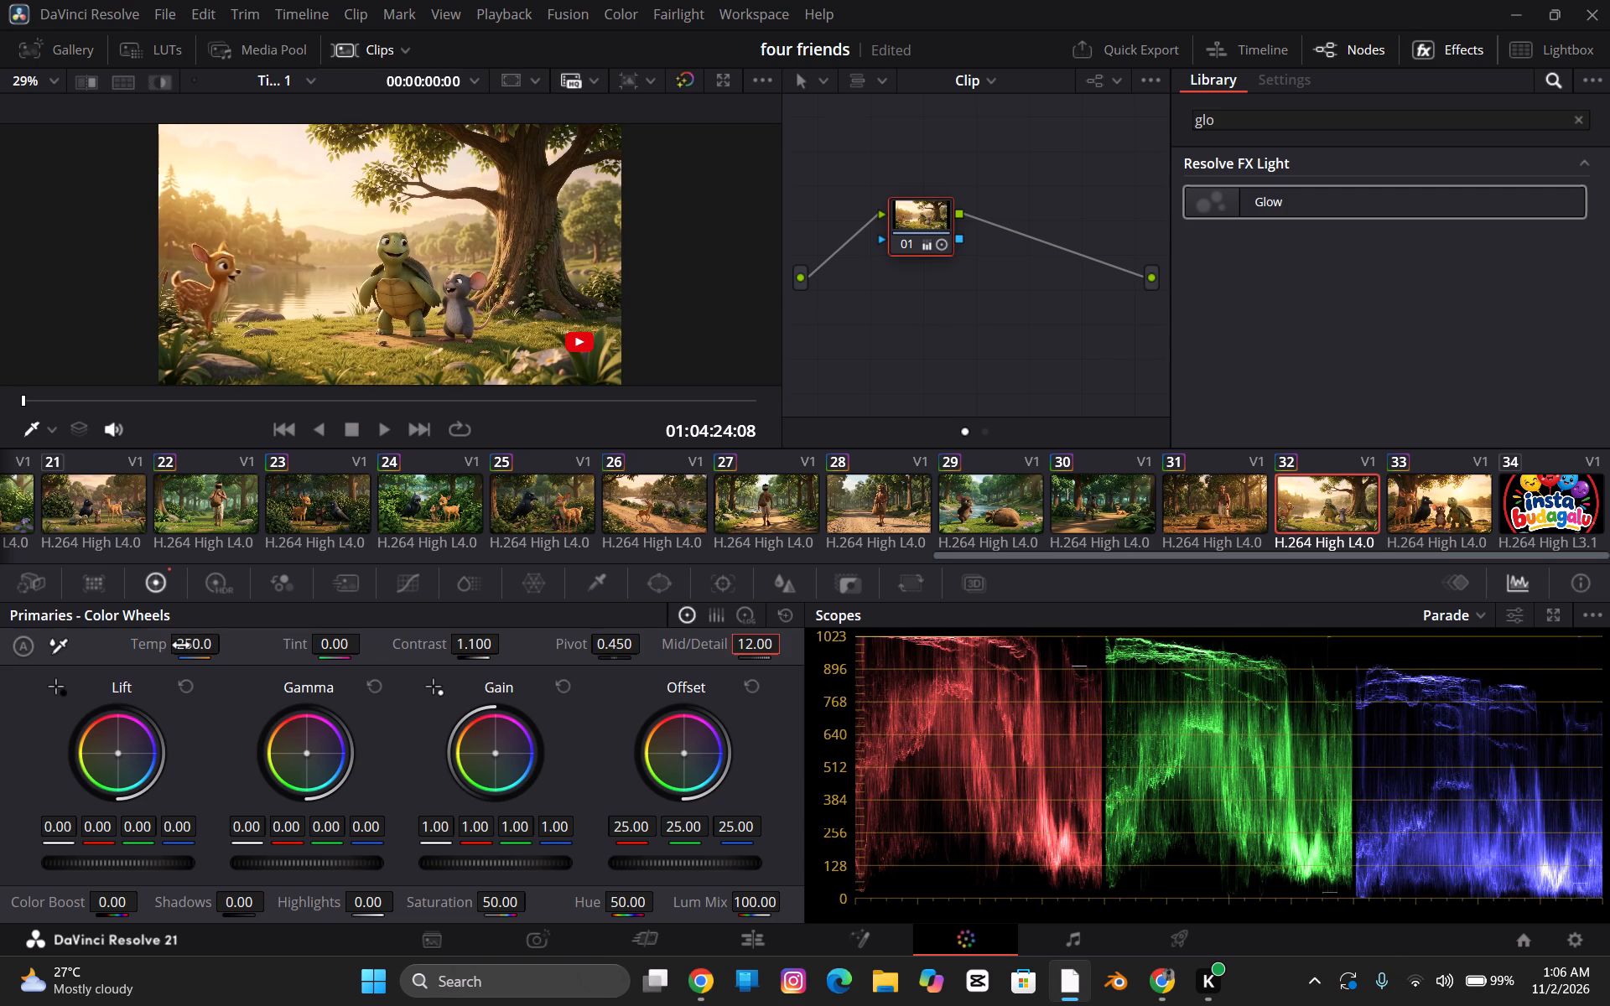
Set clip 32's Saturation to 55.
{"action": "key", "text": "Tab"}
{"action": "key", "text": "Tab"}
{"action": "left_click_drag", "start_coordinate": [493, 911], "coordinate": [495, 901]}
{"action": "left_click", "coordinate": [494, 912]}
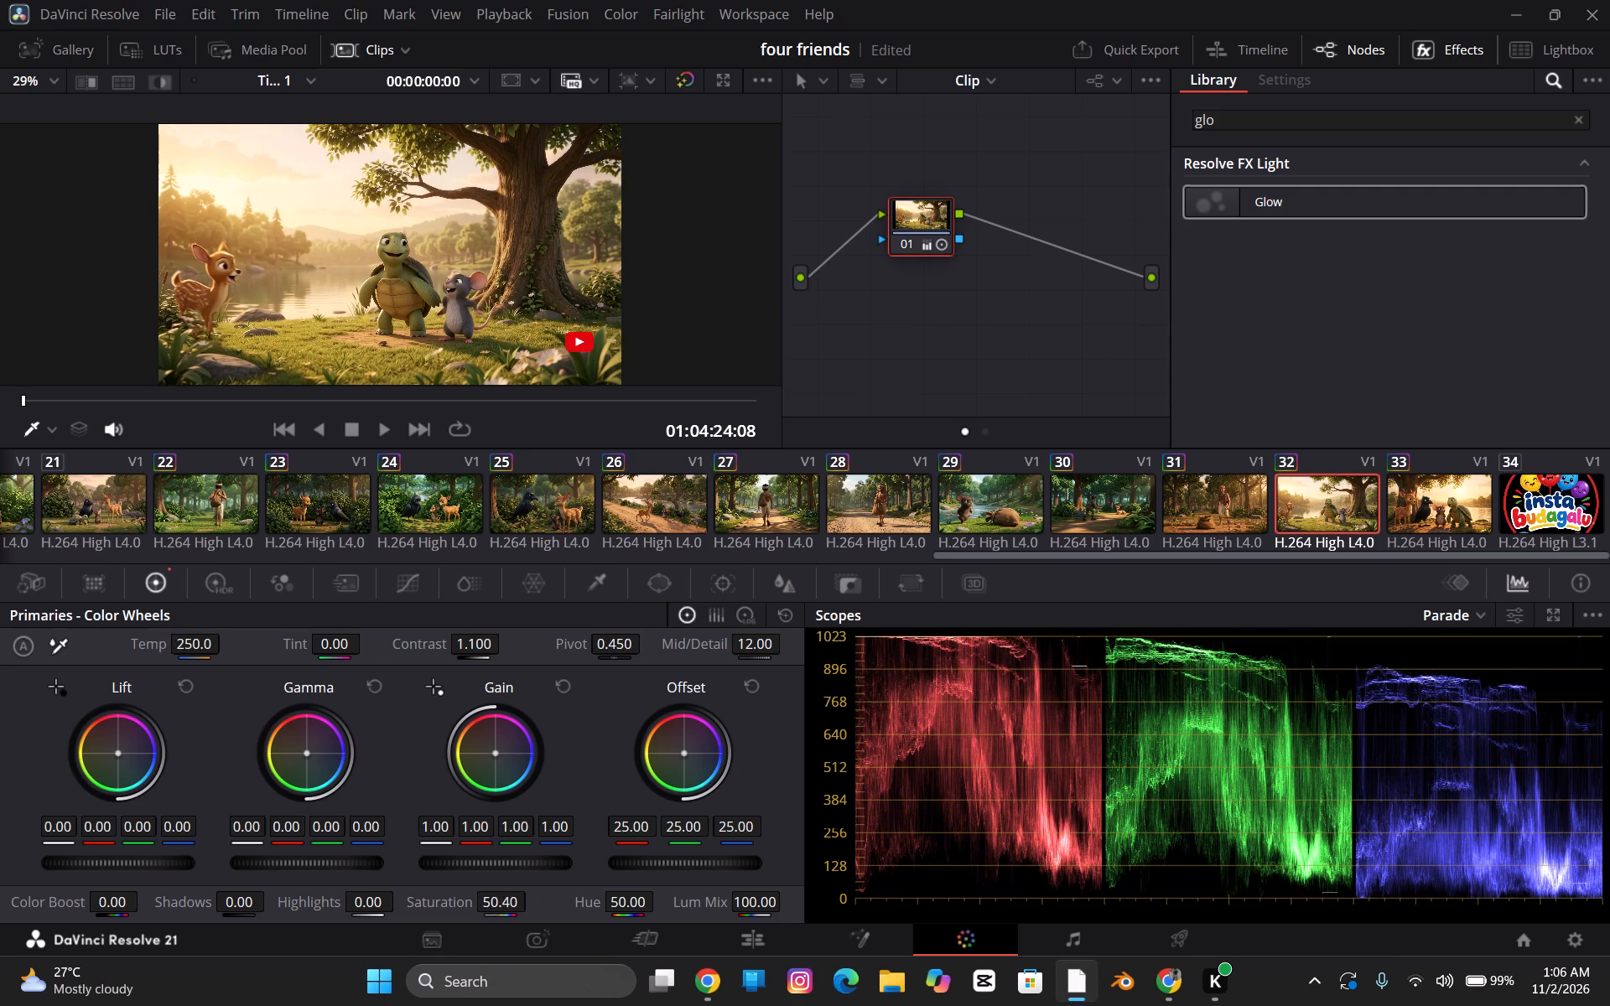
{"action": "left_click", "coordinate": [504, 900]}
{"action": "type", "text": "55"}
{"action": "key", "text": "Tab"}
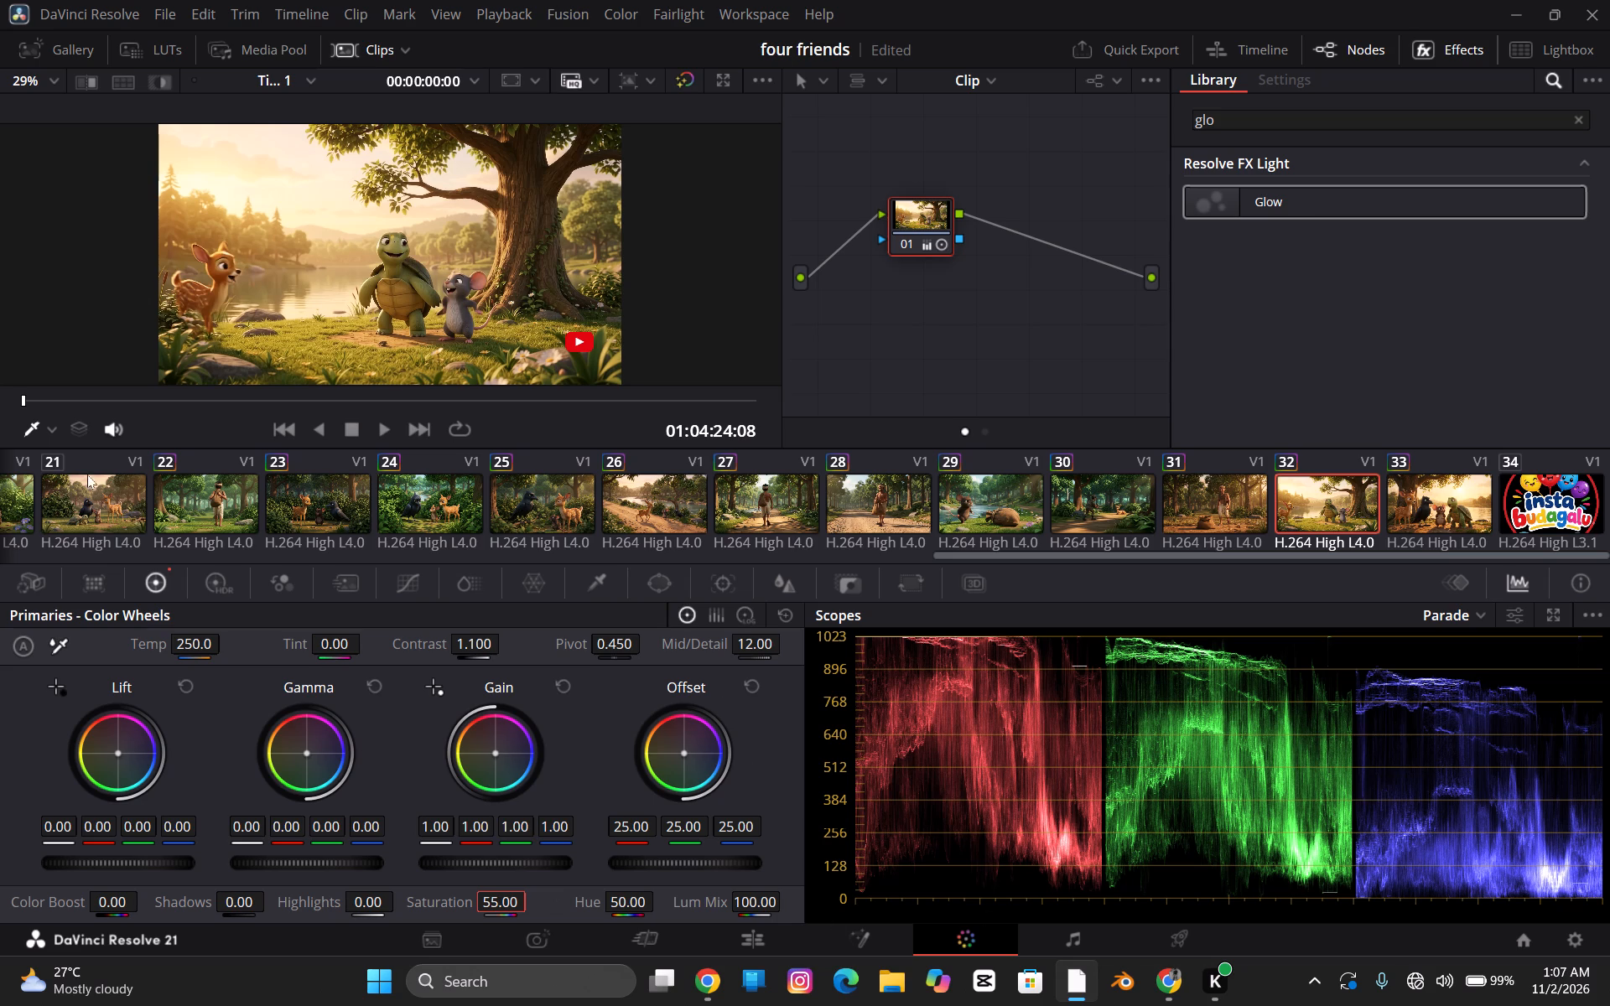
Return to the Edit page timeline and play the video full screen from its start at 01:00:00:00.
{"action": "left_click", "coordinate": [792, 947]}
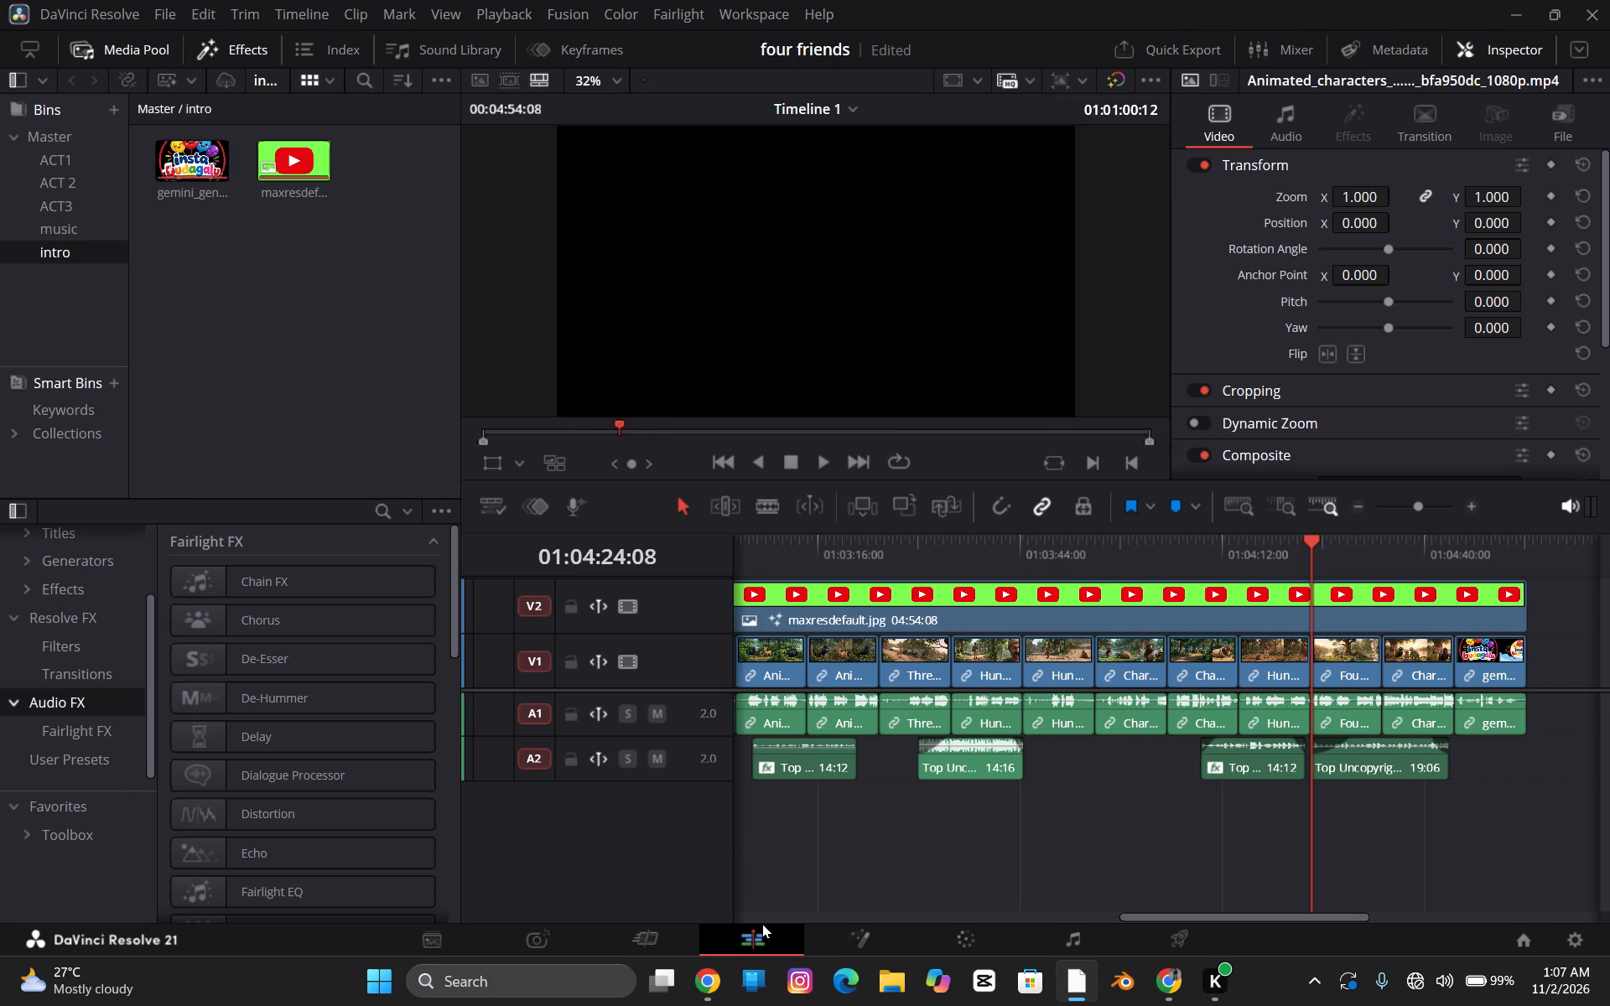
{"action": "left_click", "coordinate": [737, 543]}
{"action": "left_click_drag", "start_coordinate": [738, 552], "coordinate": [694, 552]}
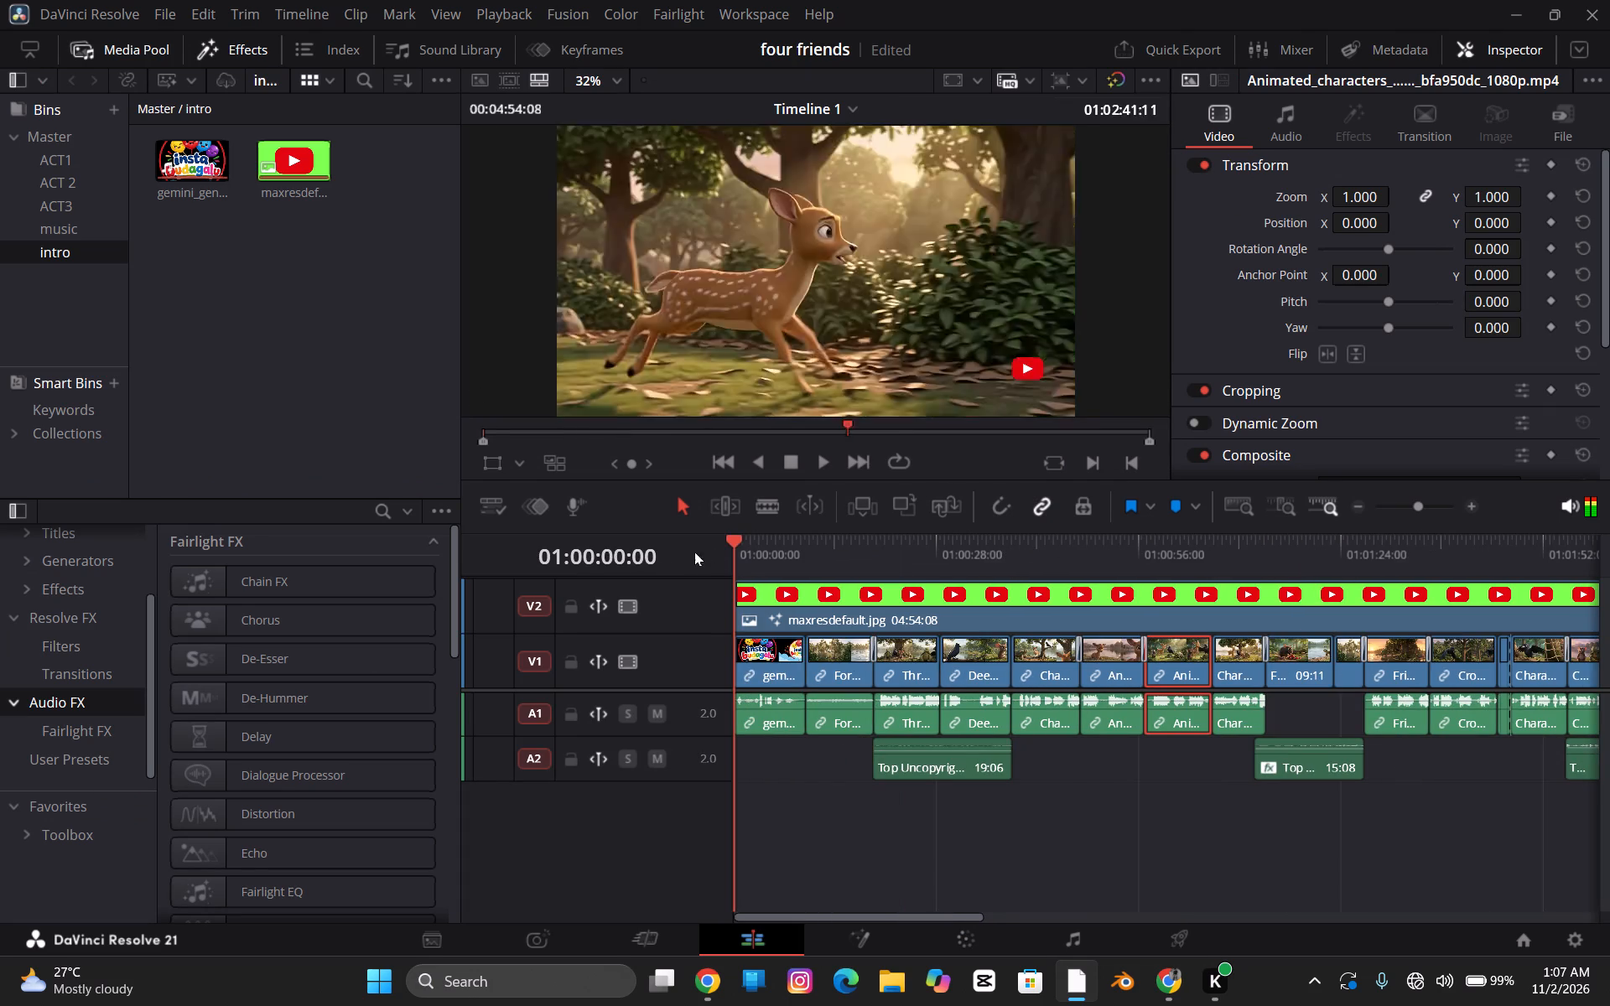
{"action": "left_click_drag", "start_coordinate": [694, 552], "coordinate": [662, 565]}
{"action": "key", "text": "ctrl+f"}
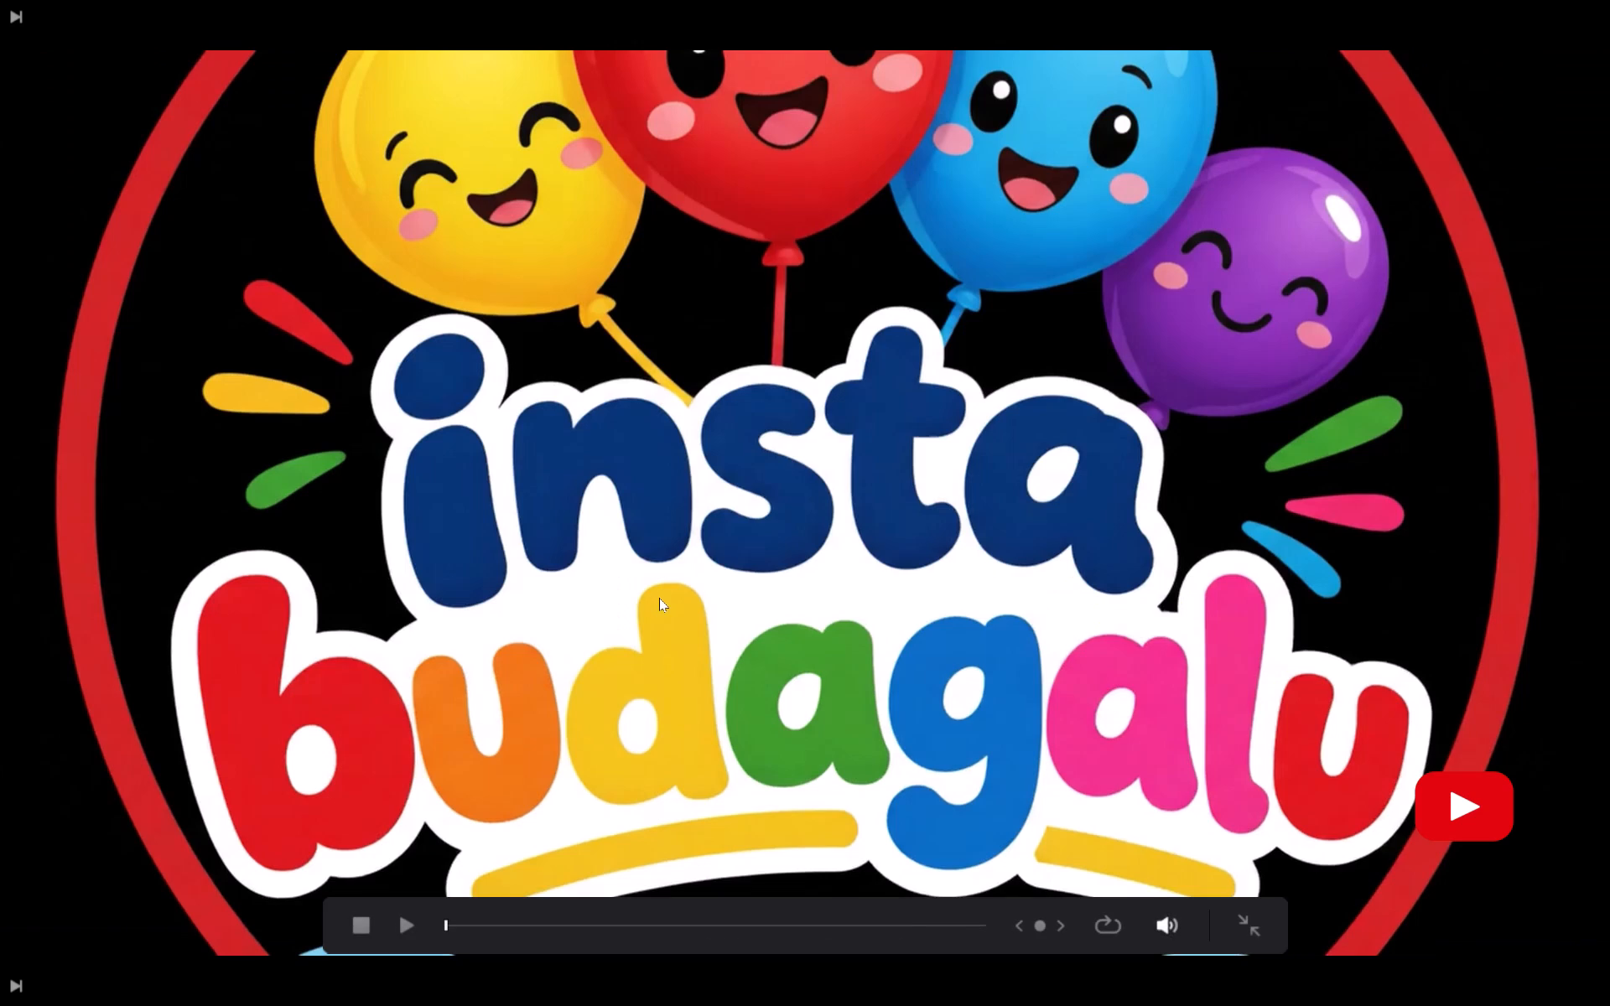
{"action": "key", "text": "space"}
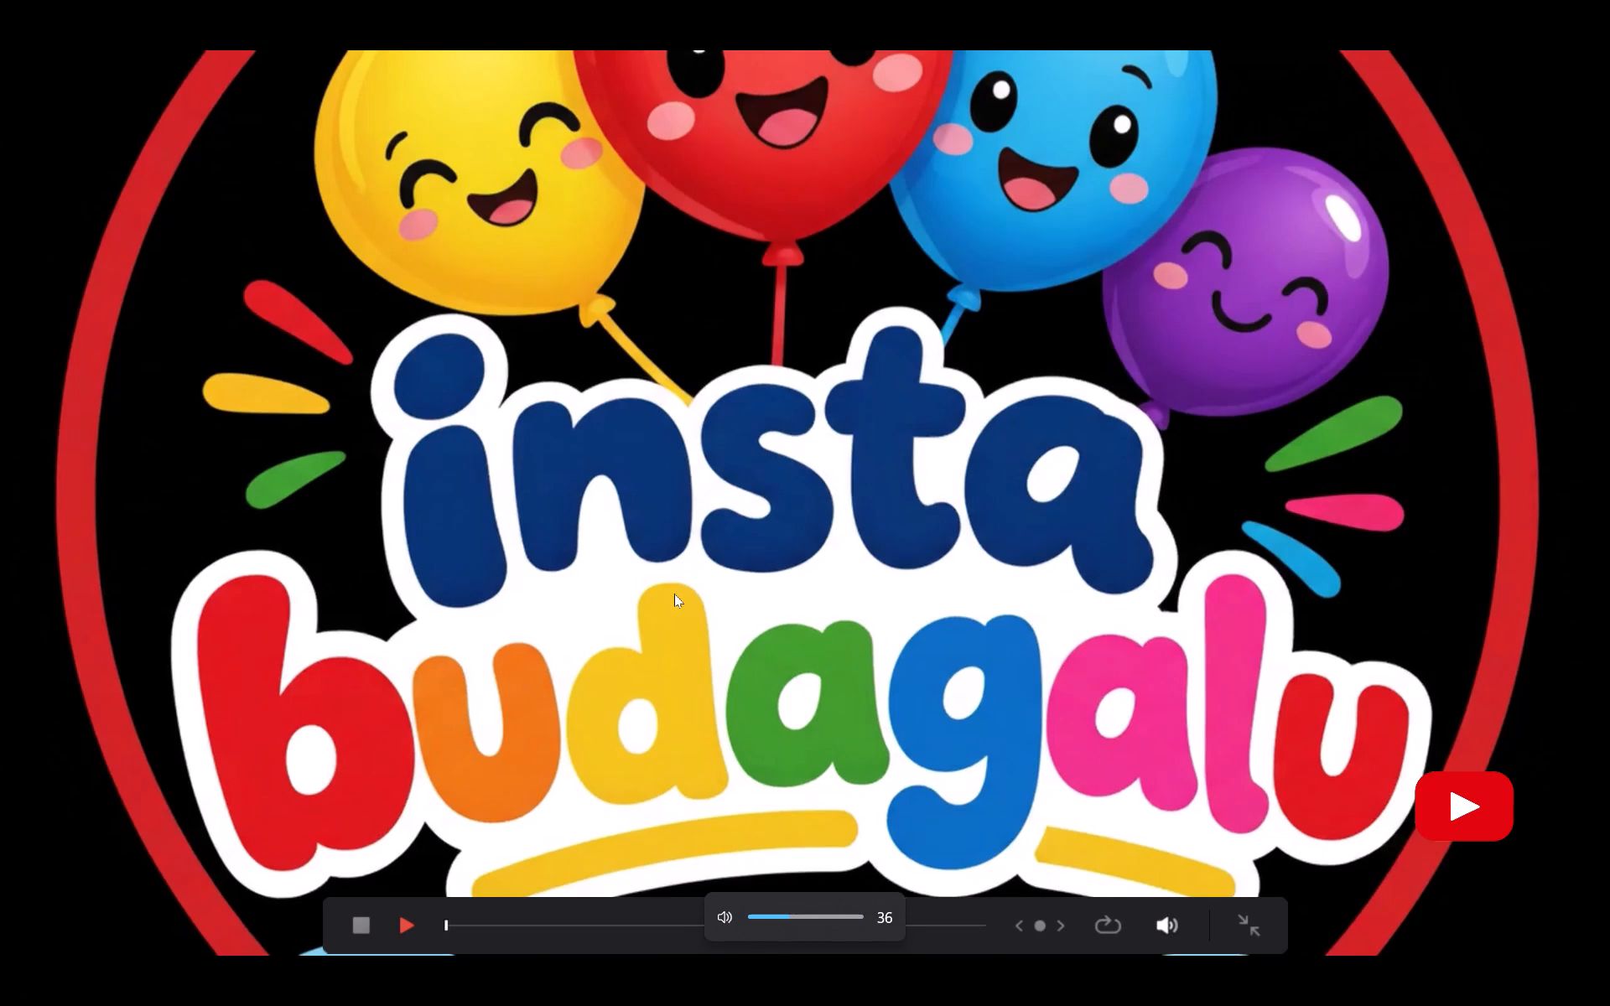
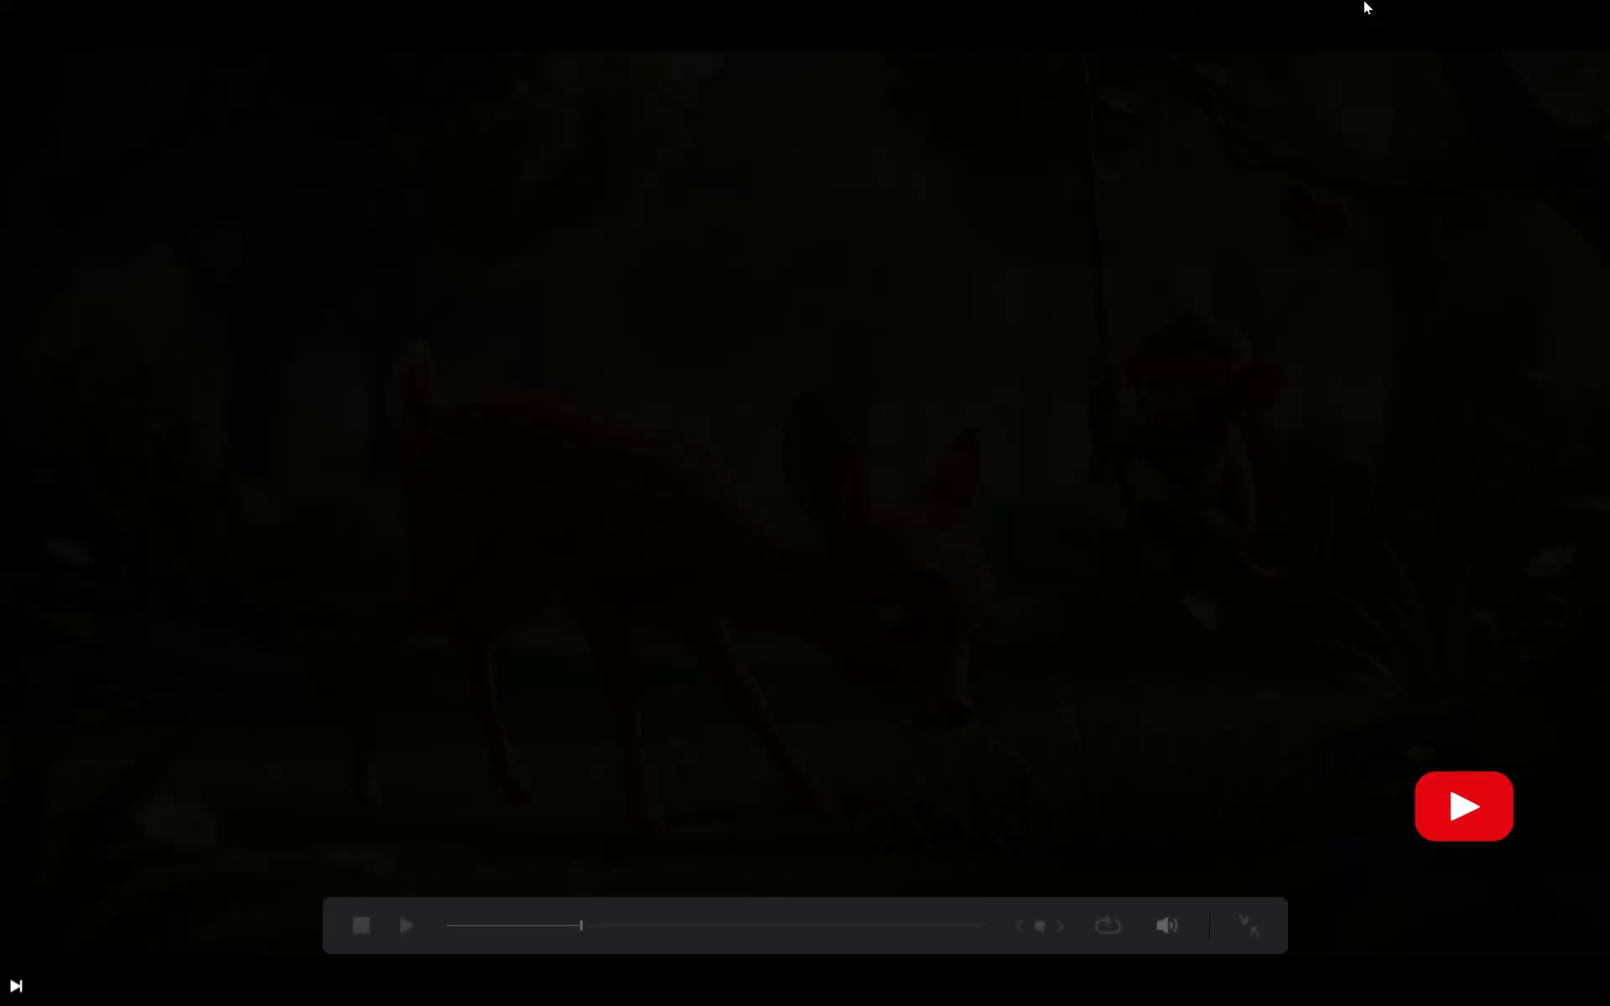
Examine the timeline frames and the individual clips on the Color page to find the shot whose grade needs adjusting.
{"action": "key", "text": "ctrl+f"}
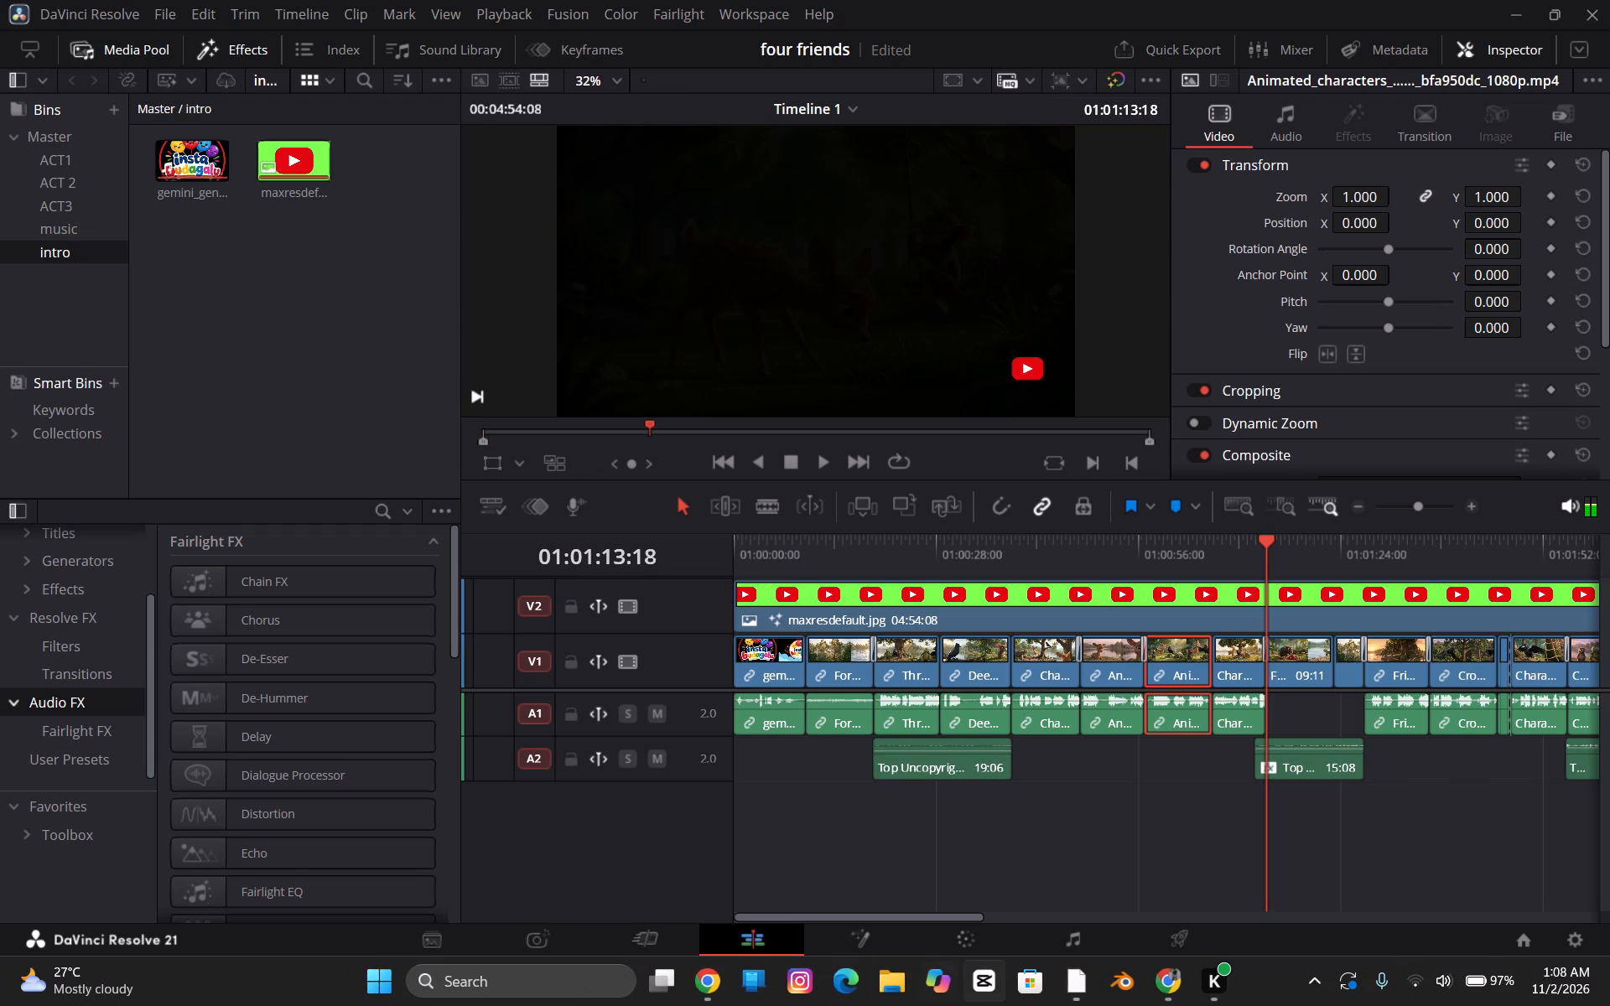
{"action": "left_click", "coordinate": [1303, 677]}
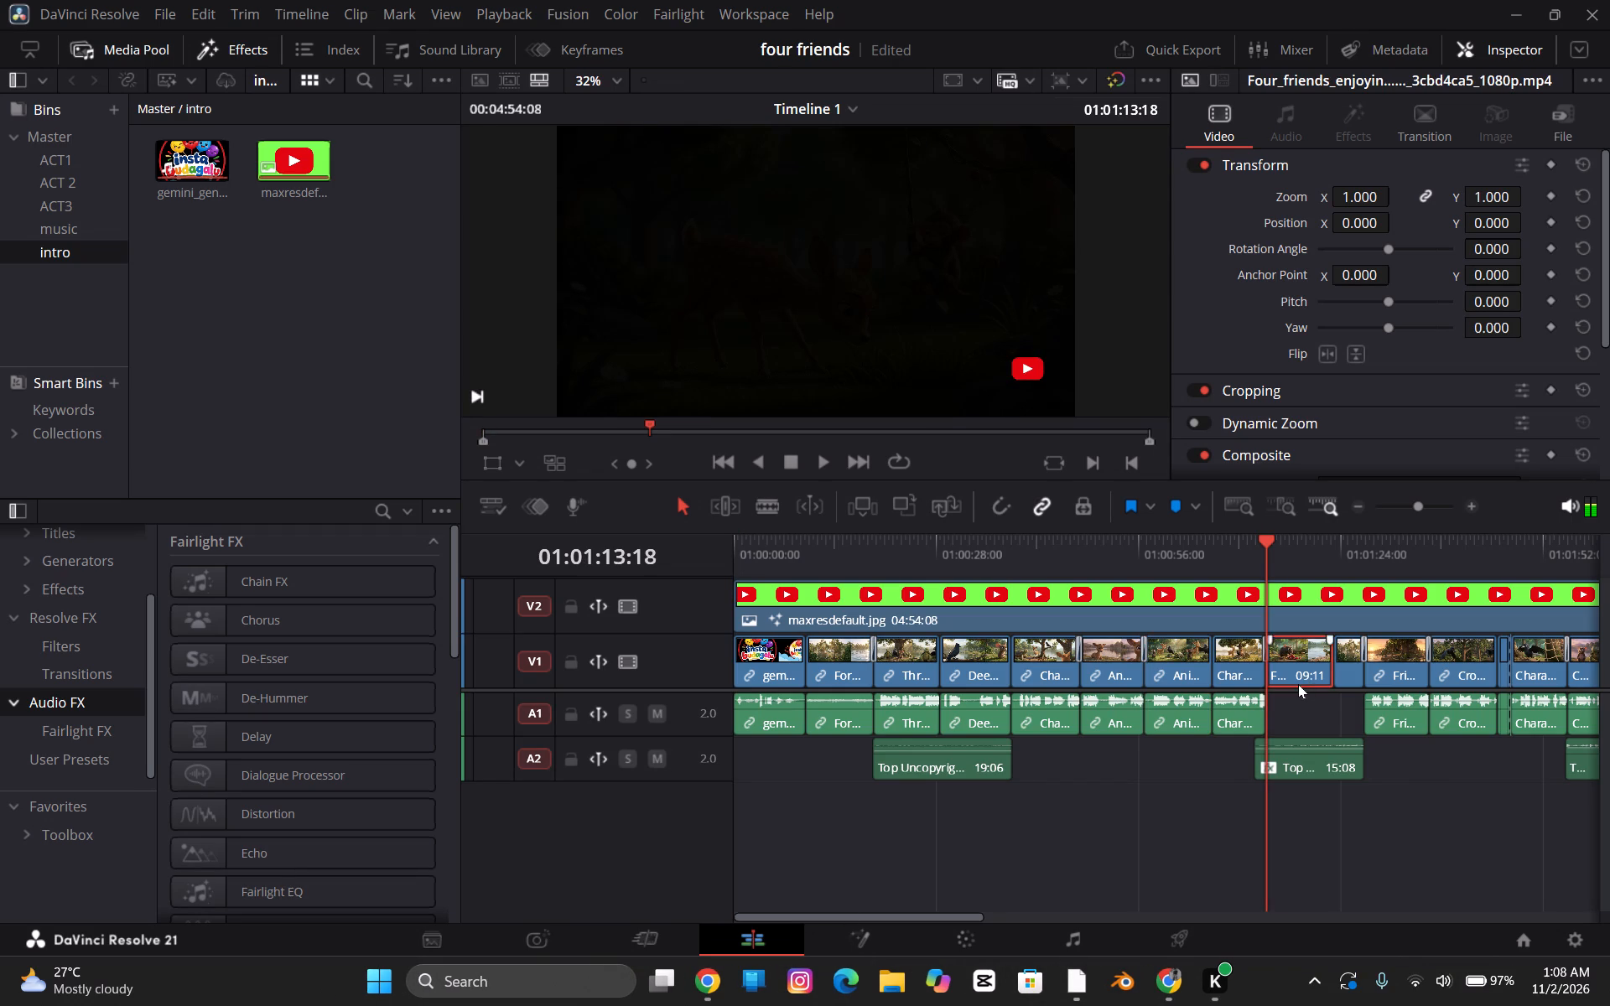
{"action": "left_click", "coordinate": [963, 933]}
{"action": "key", "text": "space"}
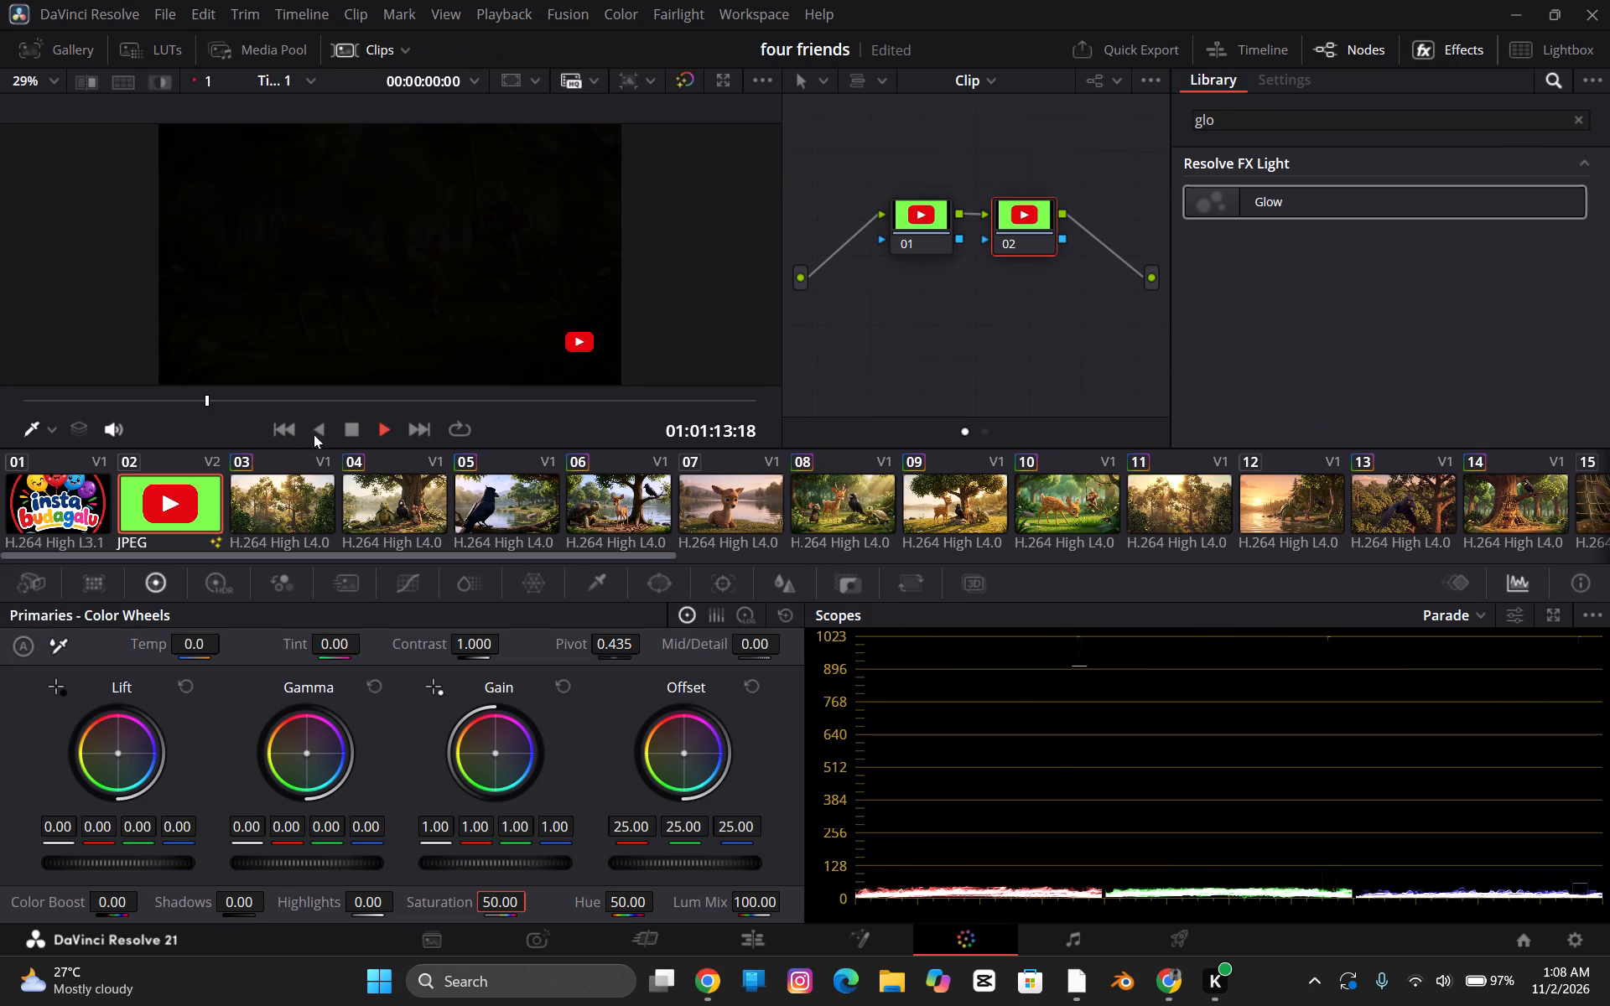
{"action": "key", "text": "space"}
{"action": "left_click", "coordinate": [183, 405]}
{"action": "left_click_drag", "start_coordinate": [165, 398], "coordinate": [164, 398]}
{"action": "left_click_drag", "start_coordinate": [164, 398], "coordinate": [174, 399]}
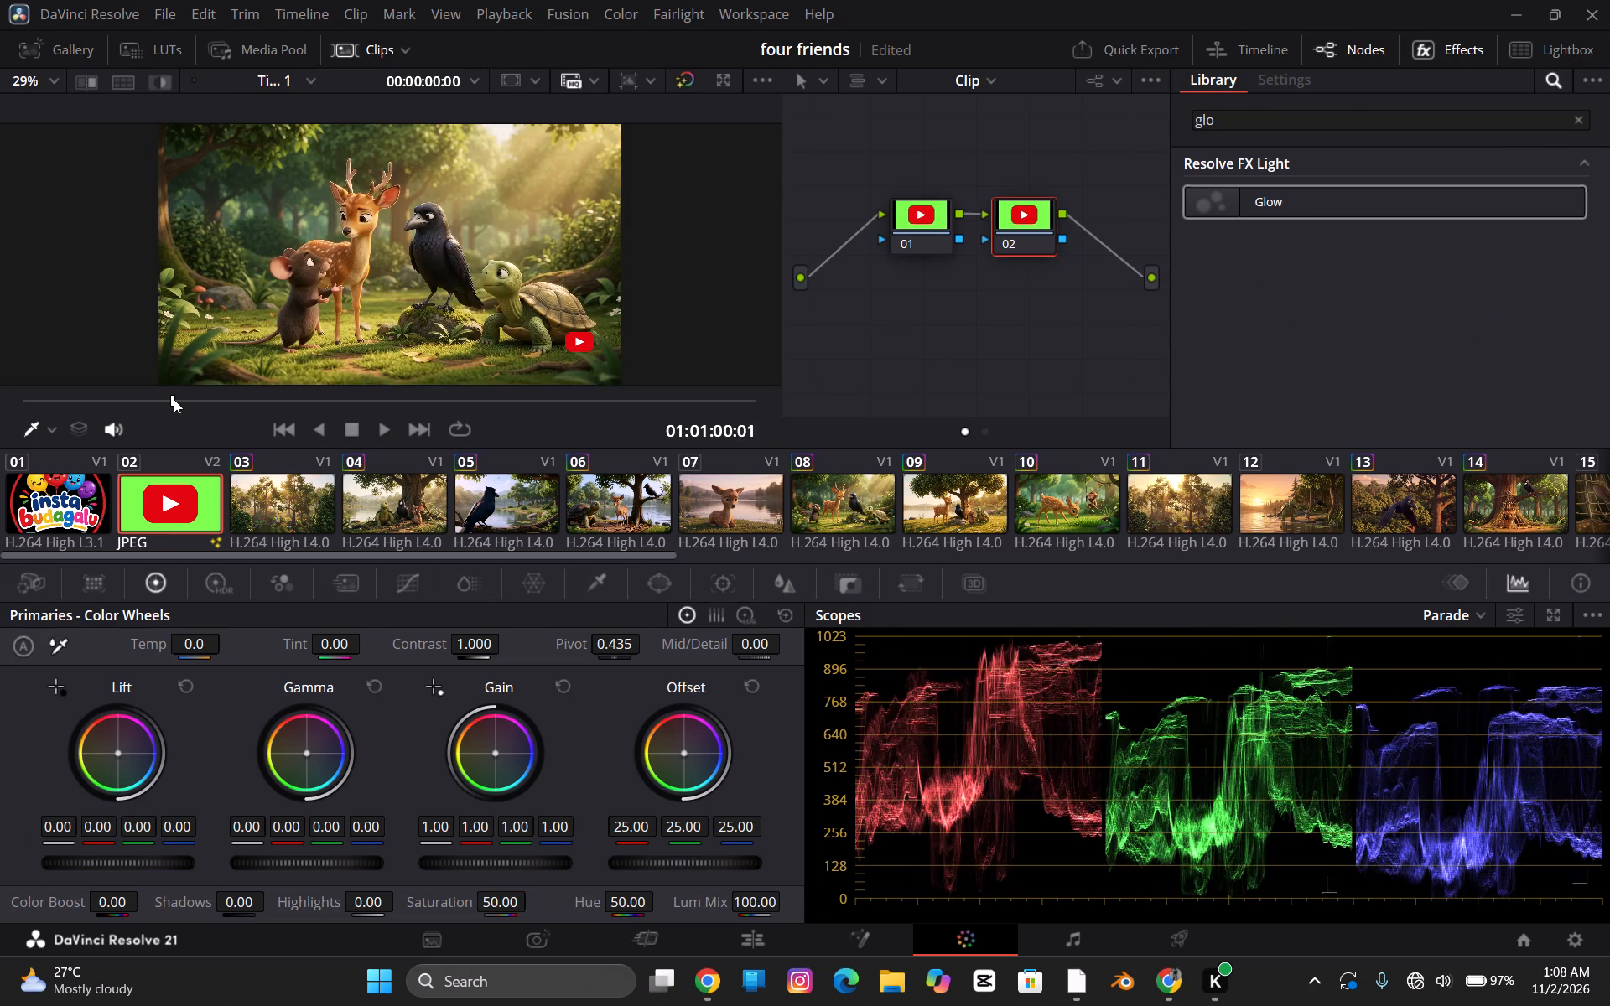
{"action": "left_click_drag", "start_coordinate": [174, 399], "coordinate": [175, 399]}
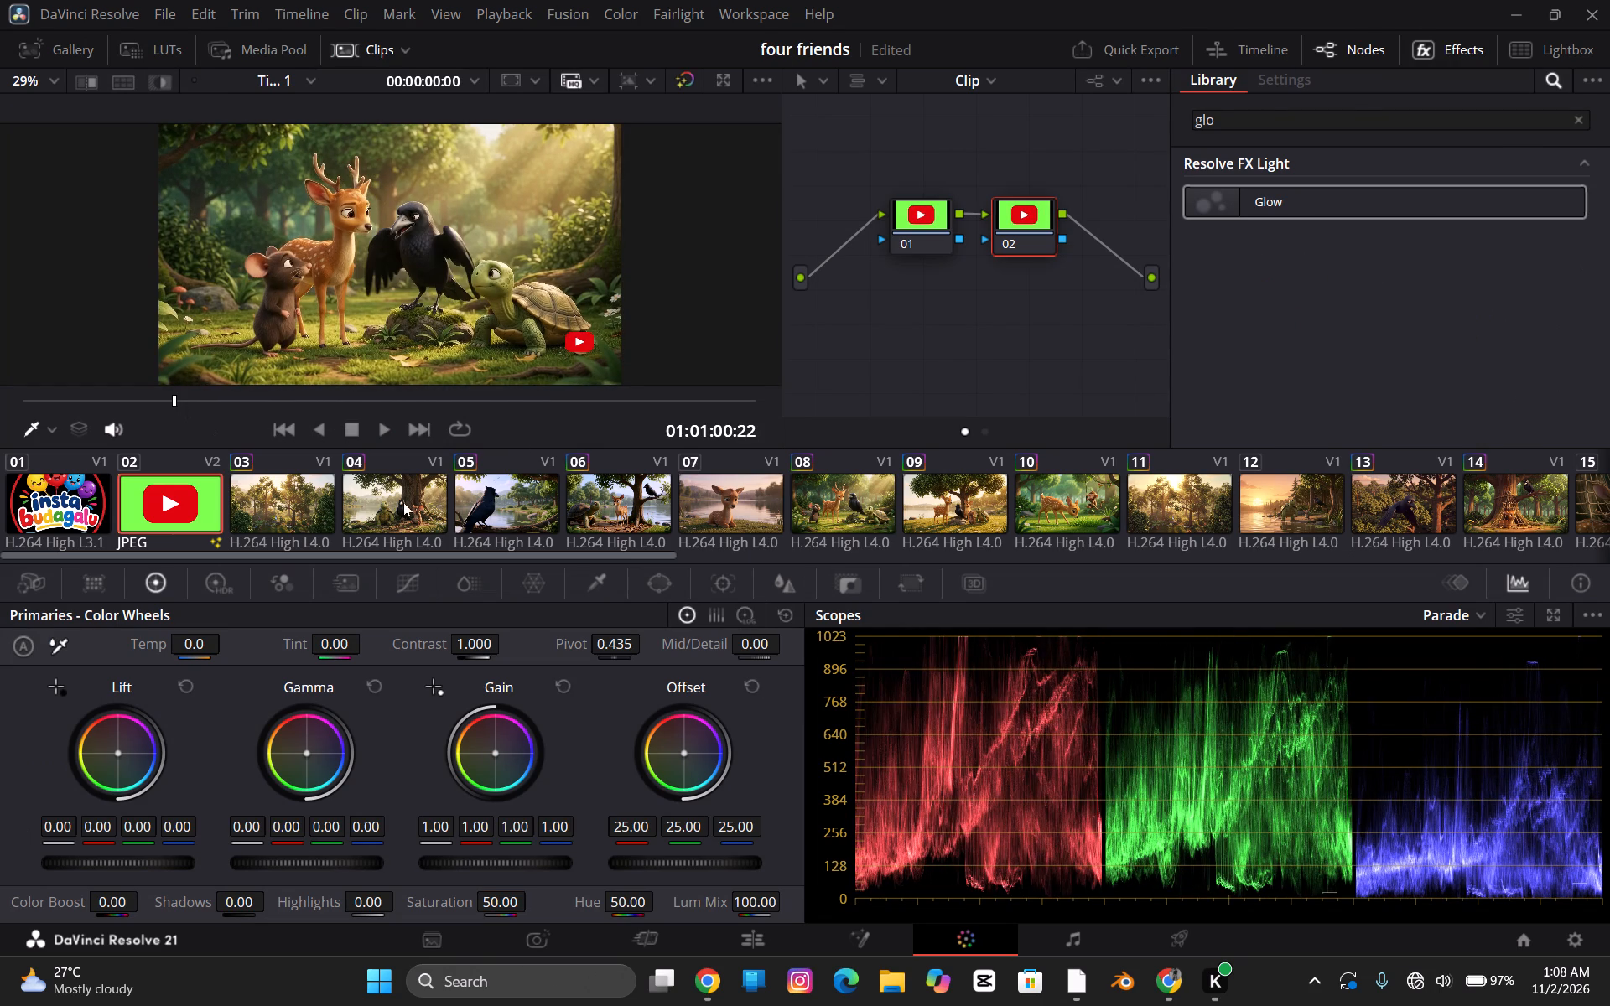
{"action": "left_click", "coordinate": [656, 503]}
{"action": "left_click", "coordinate": [746, 504]}
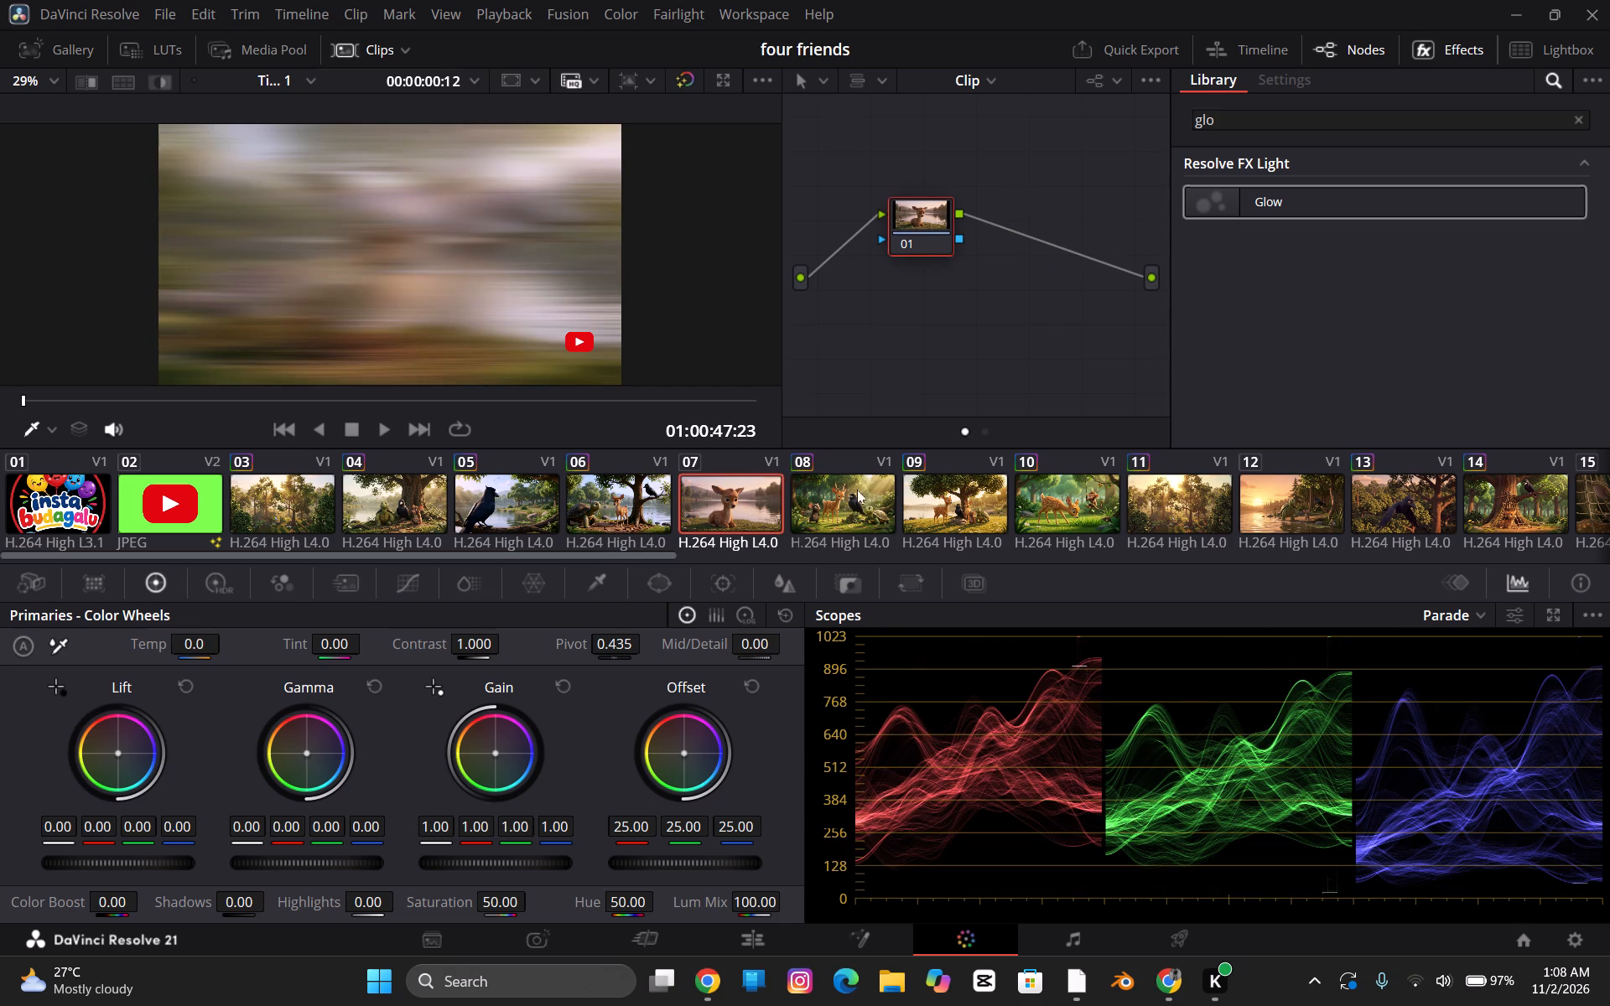
{"action": "key", "text": "space"}
{"action": "left_click", "coordinate": [839, 487]}
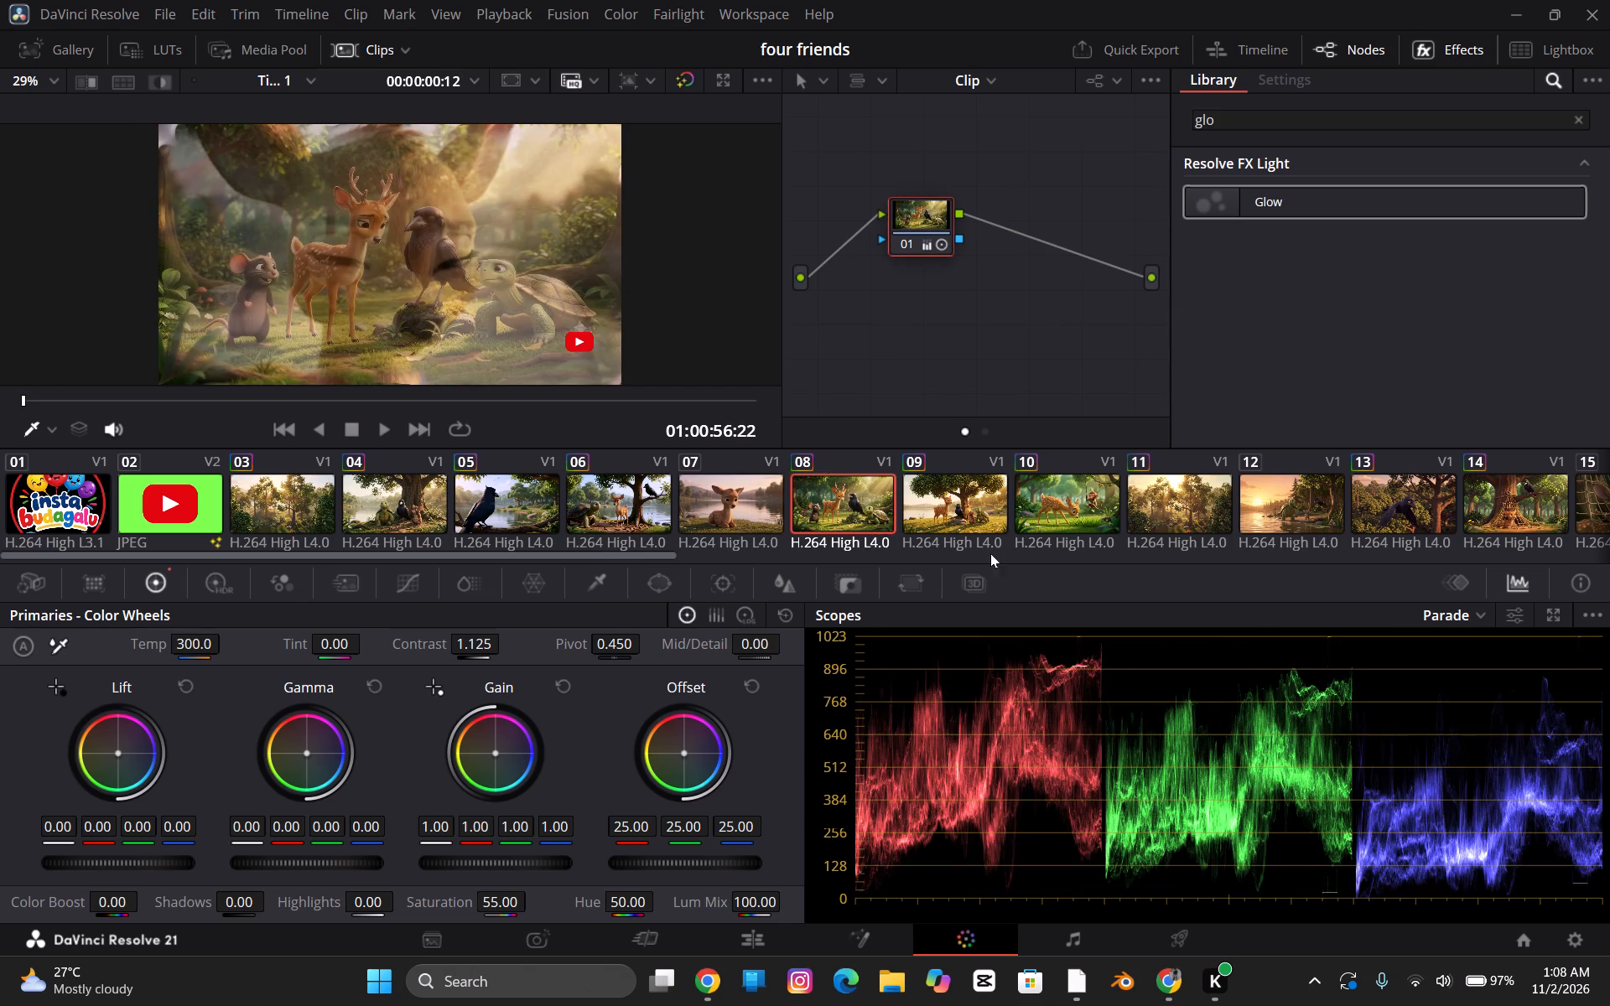
On clip 09, set Temp to 250, Contrast to 1.10 and Mid/Detail to 12.
{"action": "left_click", "coordinate": [967, 529]}
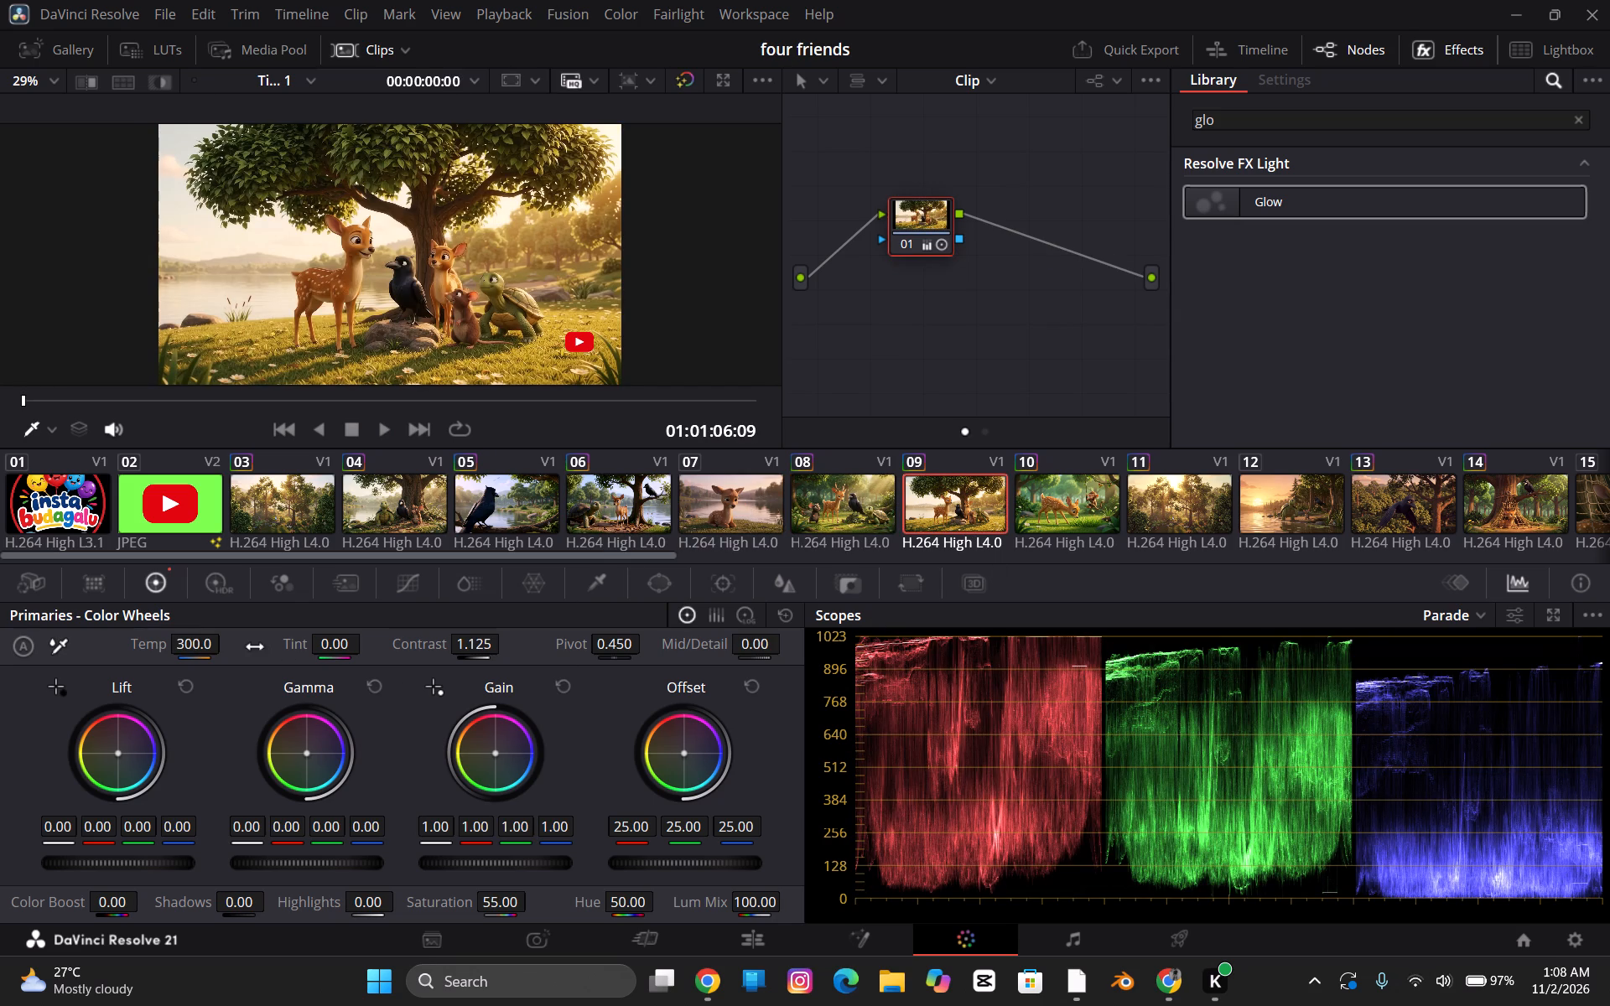
{"action": "left_click", "coordinate": [189, 646]}
{"action": "type", "text": "250"}
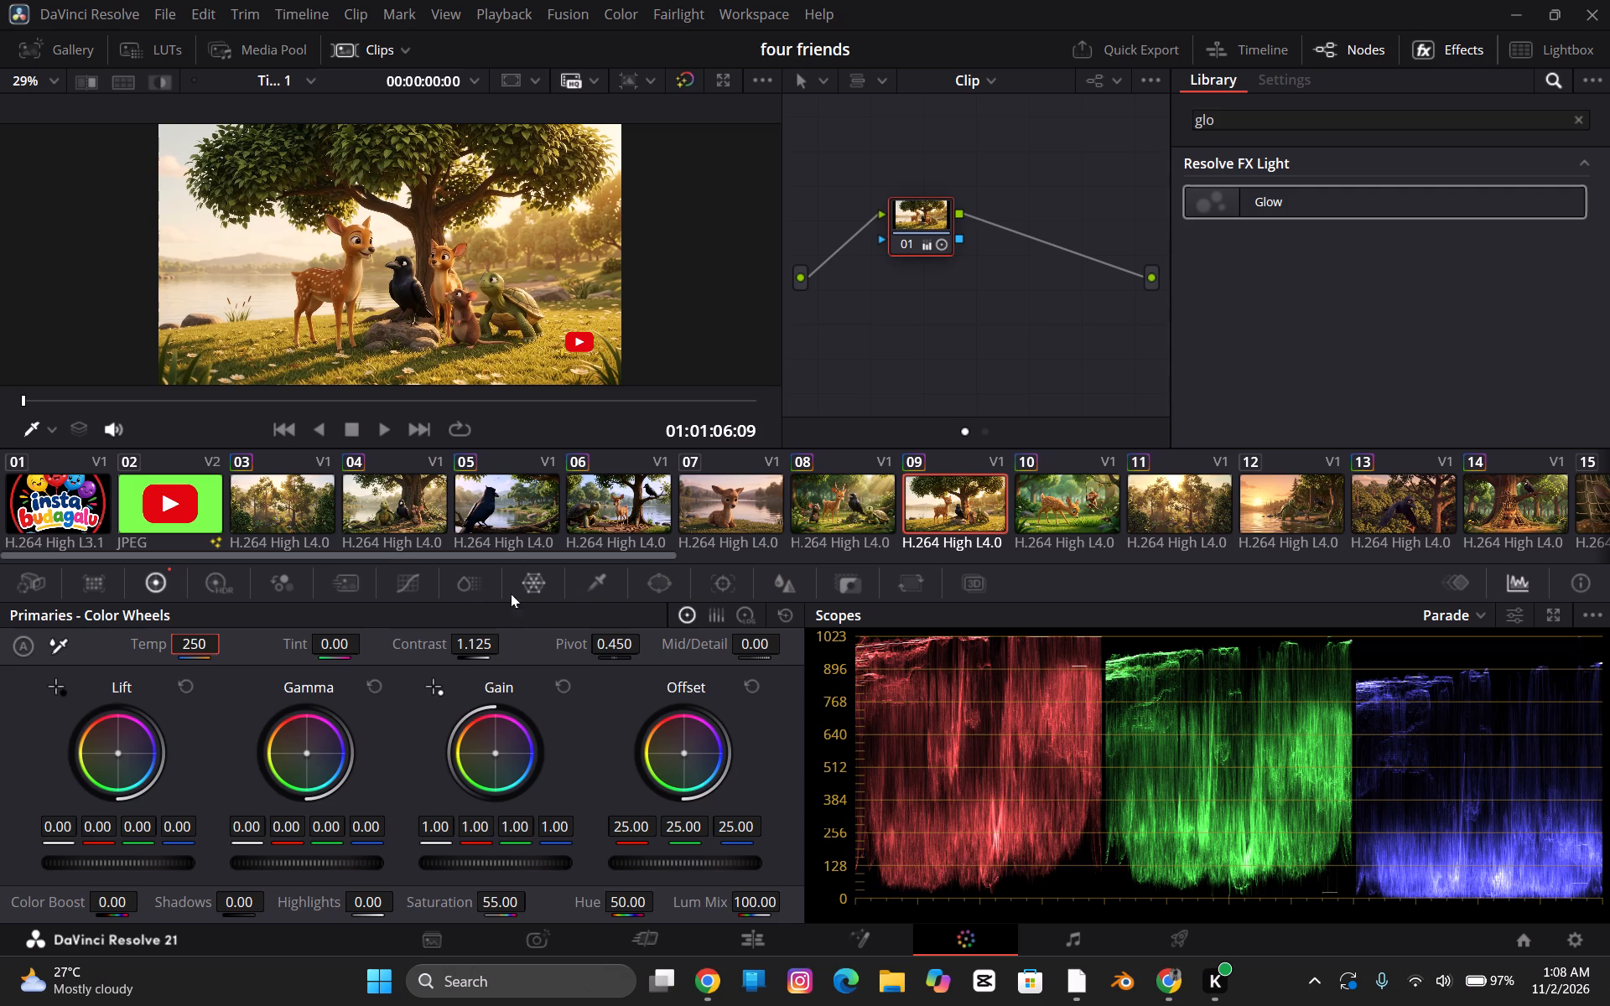
{"action": "left_click", "coordinate": [480, 640]}
{"action": "type", "text": "1.1"}
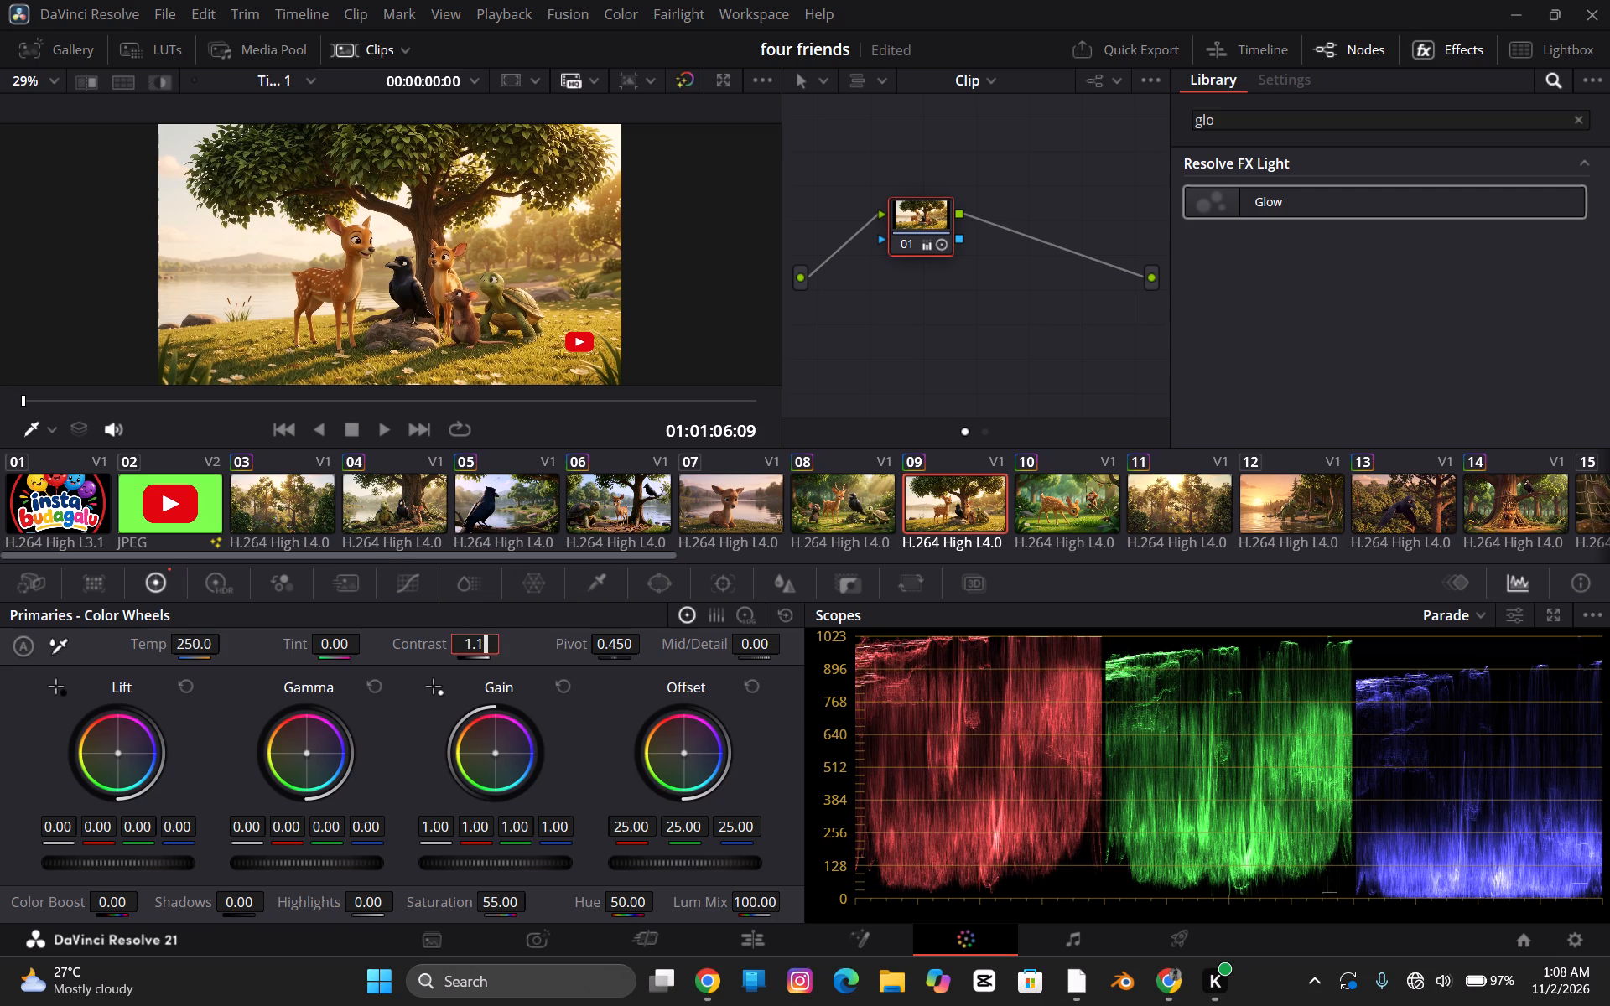
{"action": "key", "text": "0"}
{"action": "key", "text": "space"}
{"action": "left_click", "coordinate": [747, 639]}
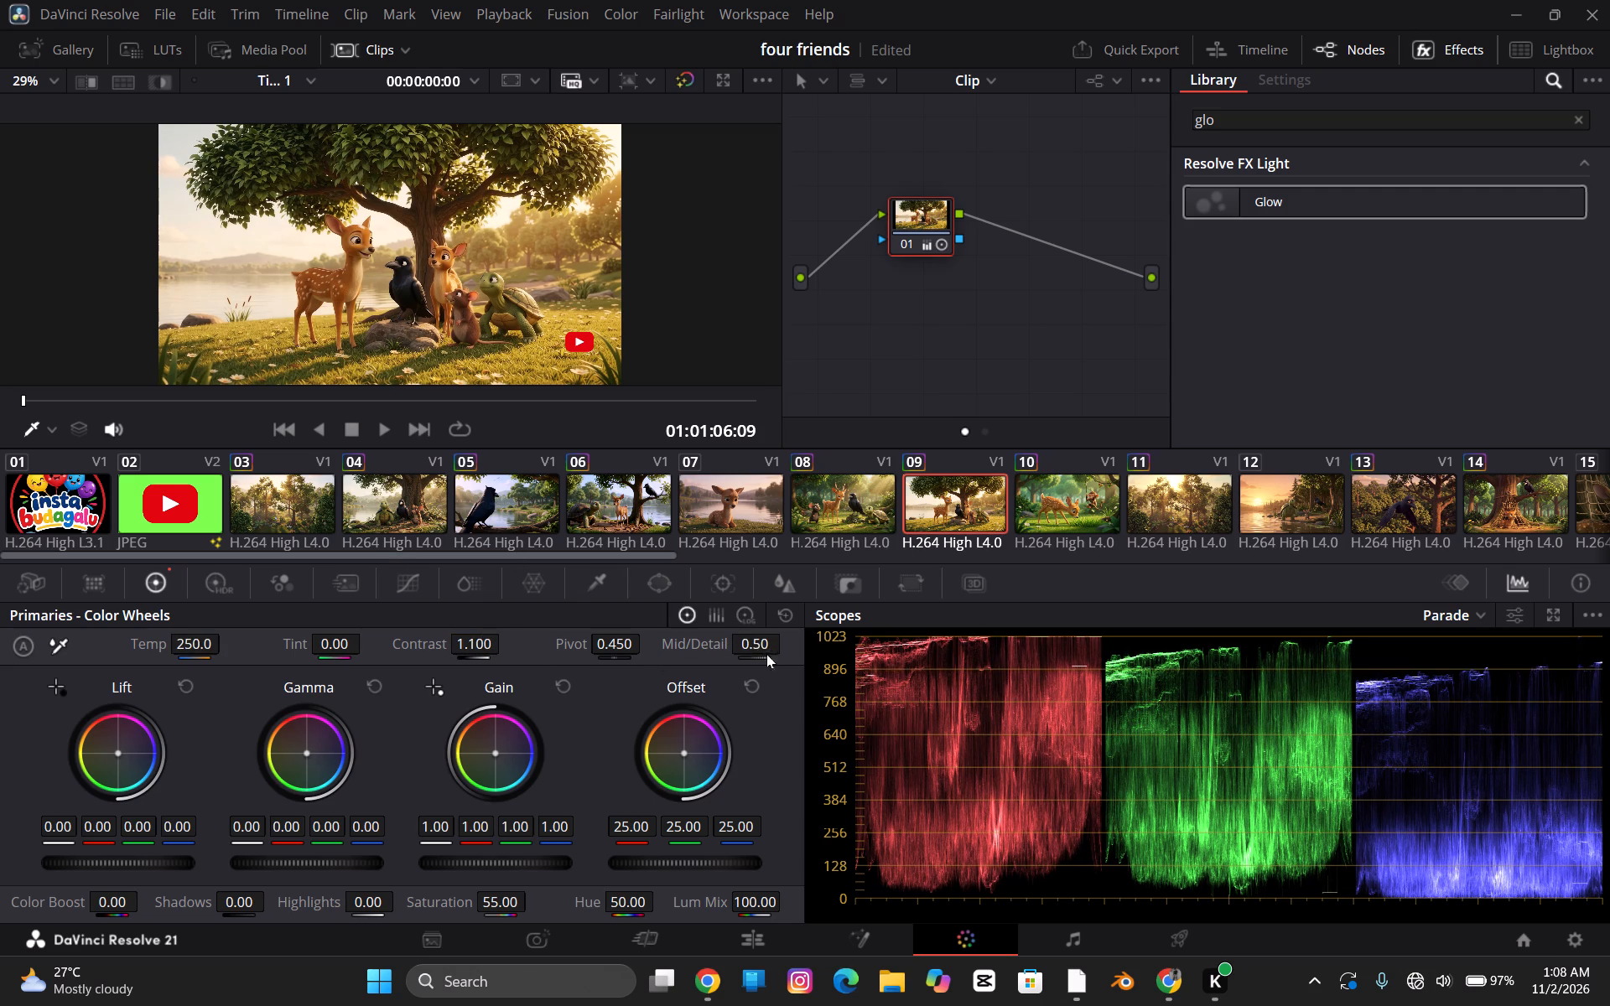
{"action": "left_click", "coordinate": [771, 647]}
{"action": "type", "text": "12"}
{"action": "key", "text": "Return"}
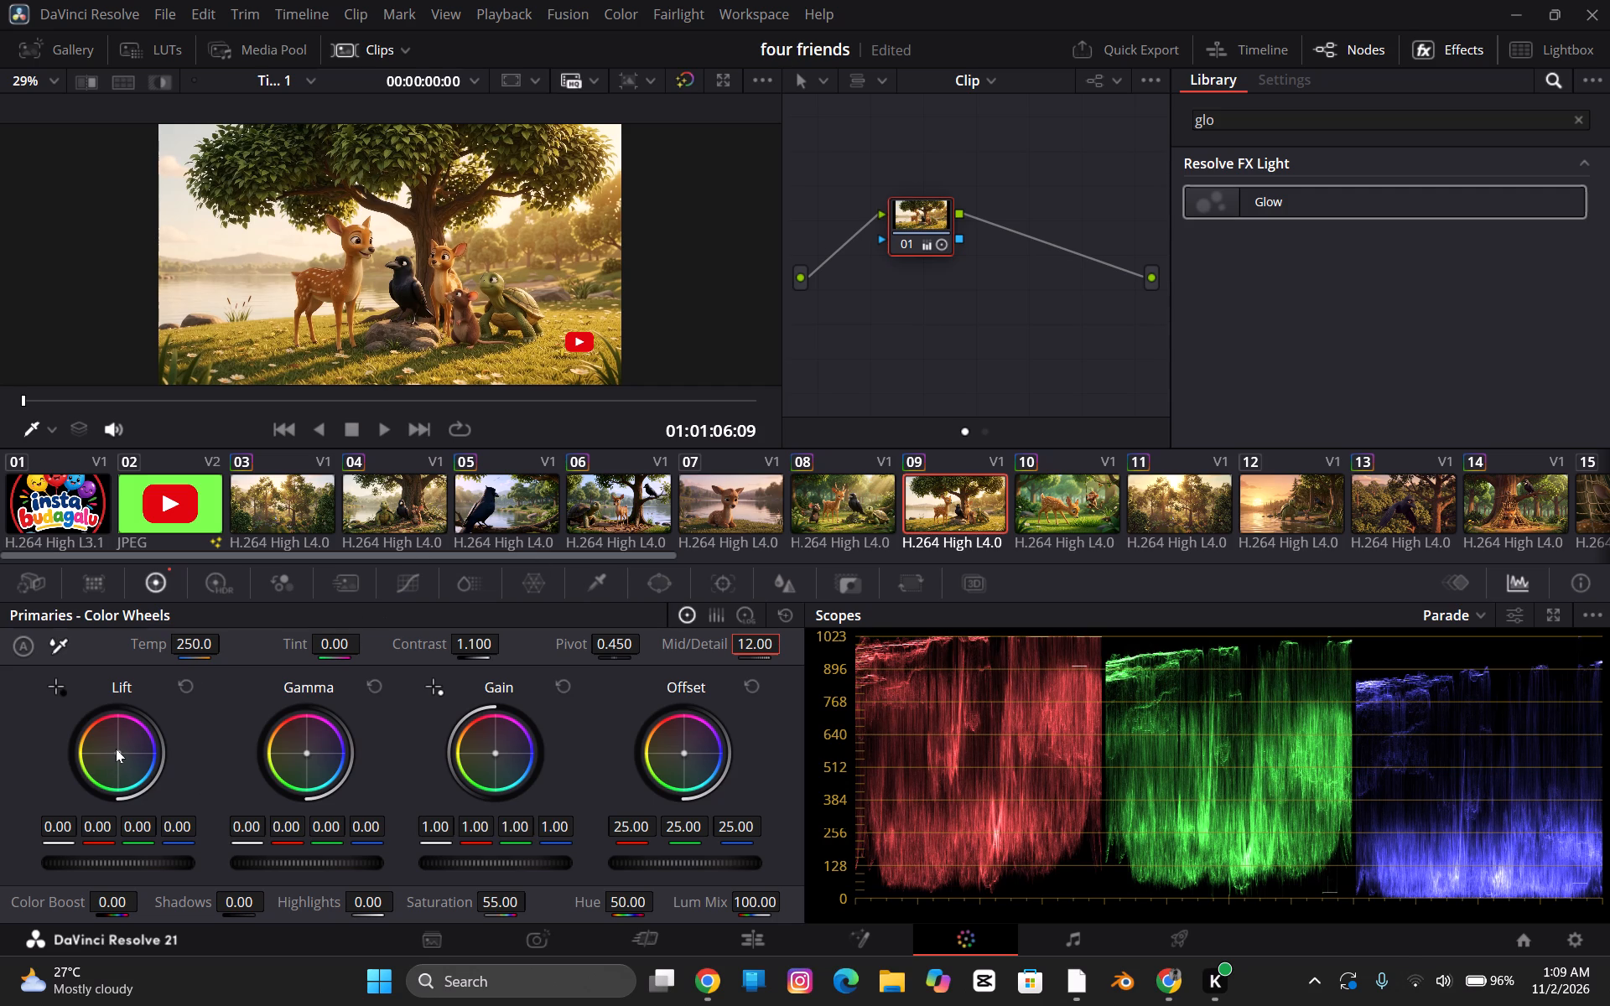
Adjust the saturation of clip 09, trying 45 before settling on 50.
{"action": "left_click", "coordinate": [507, 912]}
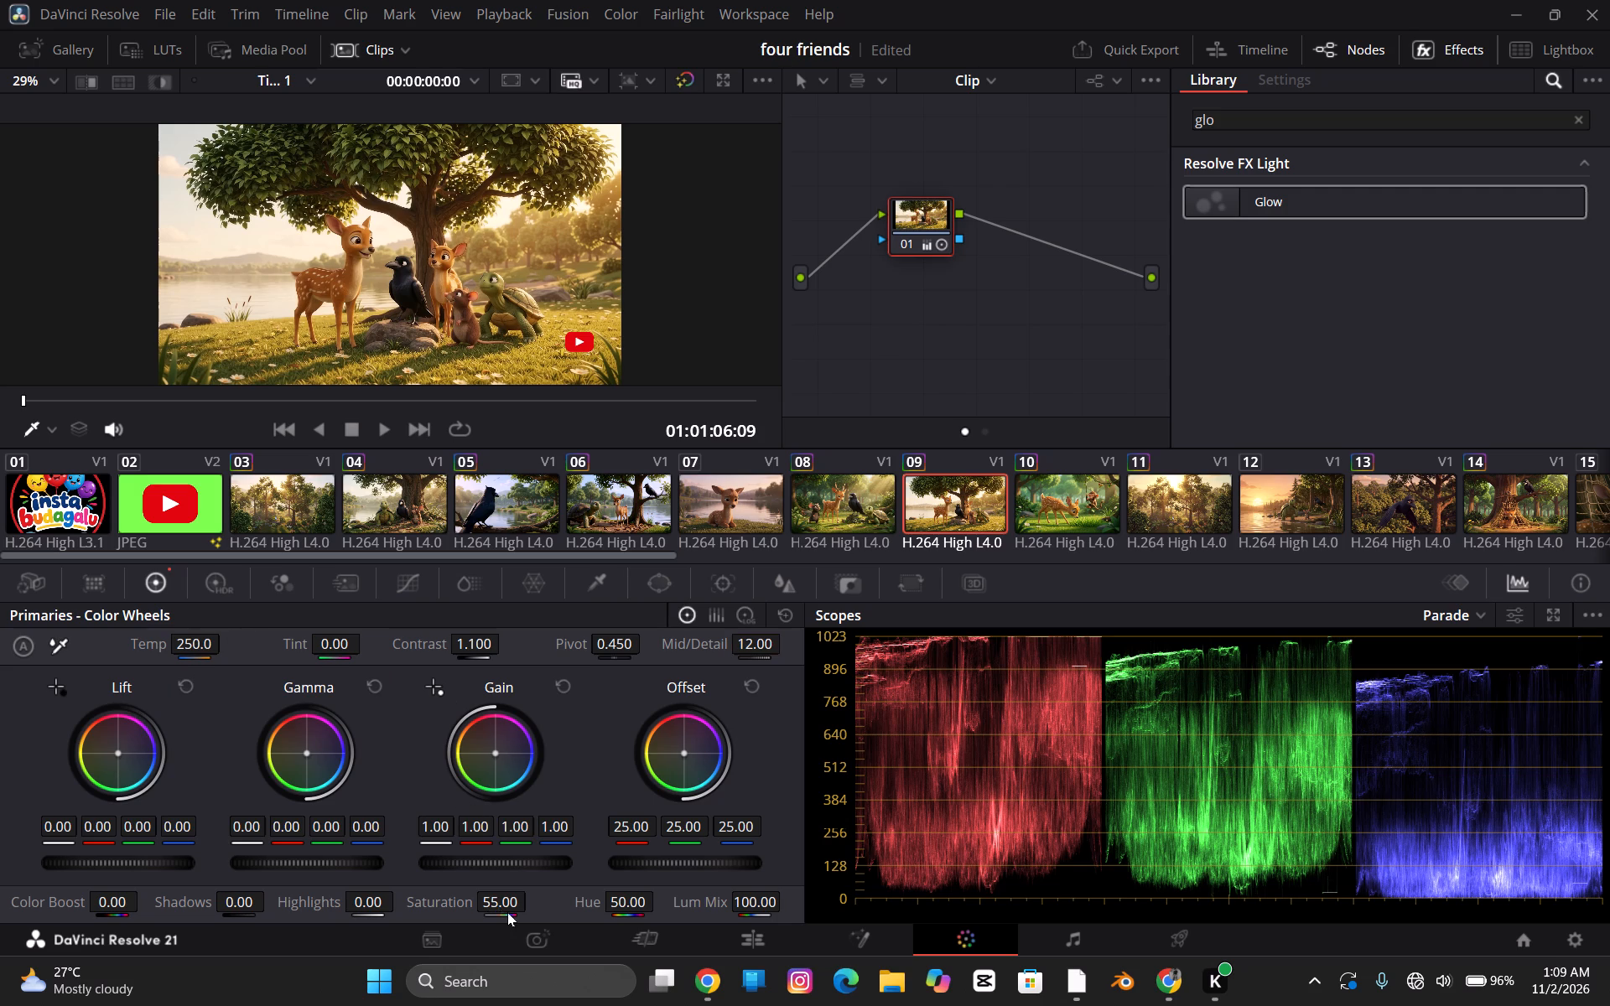
{"action": "left_click", "coordinate": [502, 902]}
{"action": "type", "text": "45"}
{"action": "key", "text": "Return"}
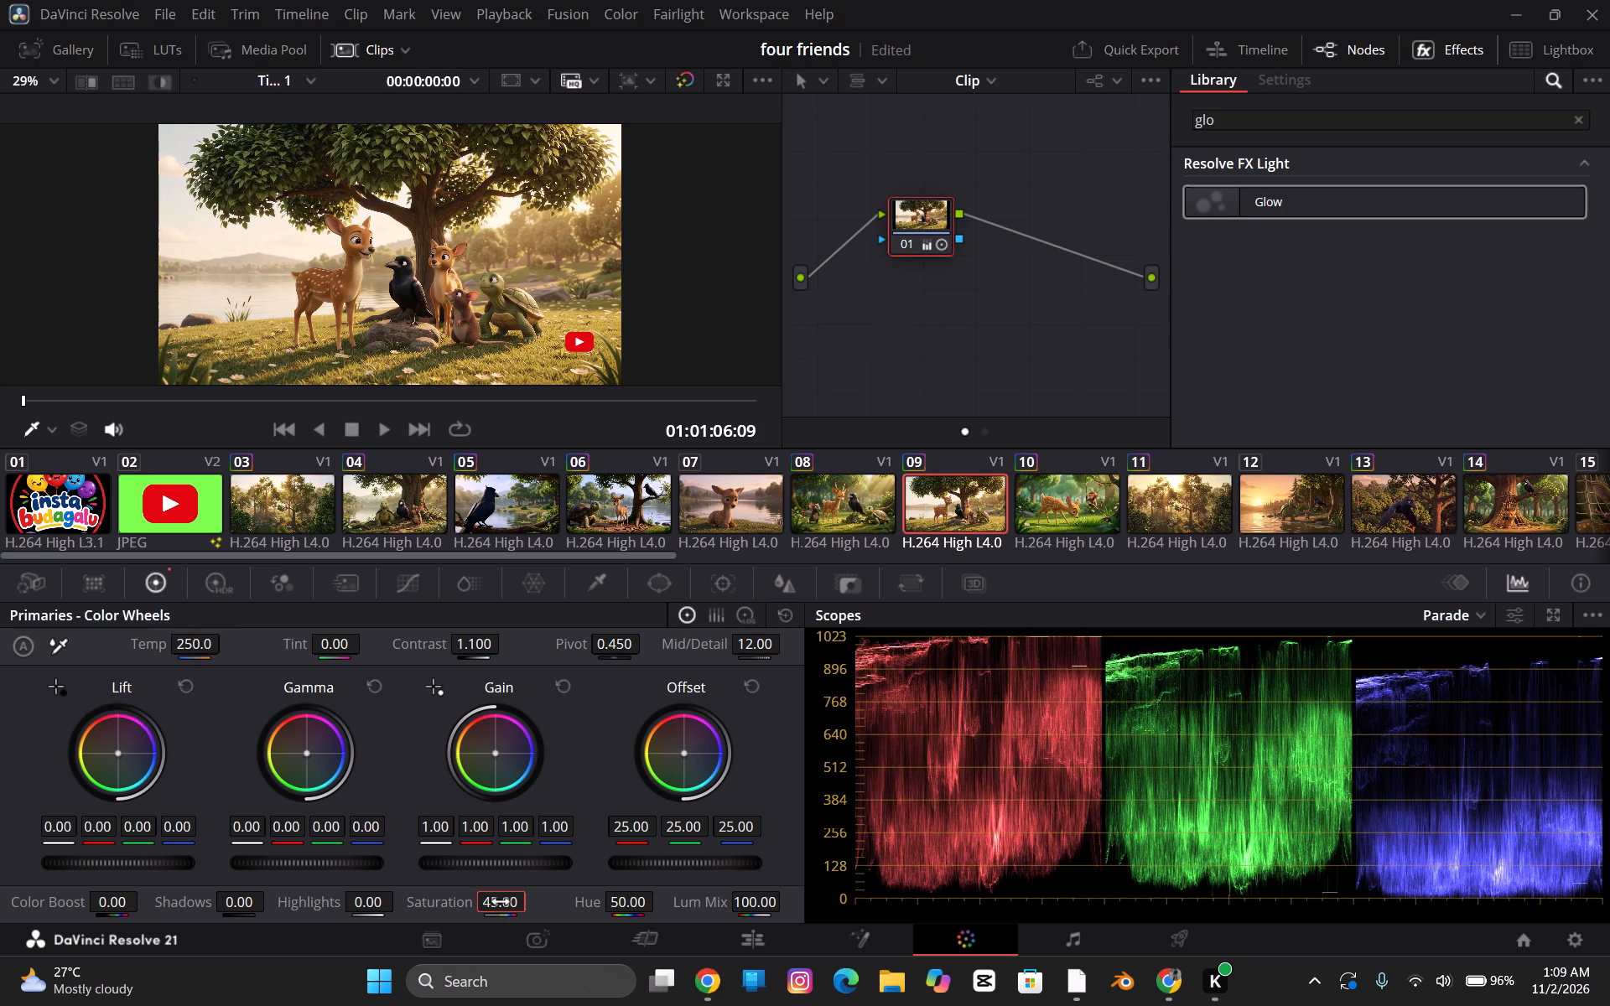
{"action": "left_click", "coordinate": [491, 896]}
{"action": "type", "text": "50"}
{"action": "key", "text": "Return"}
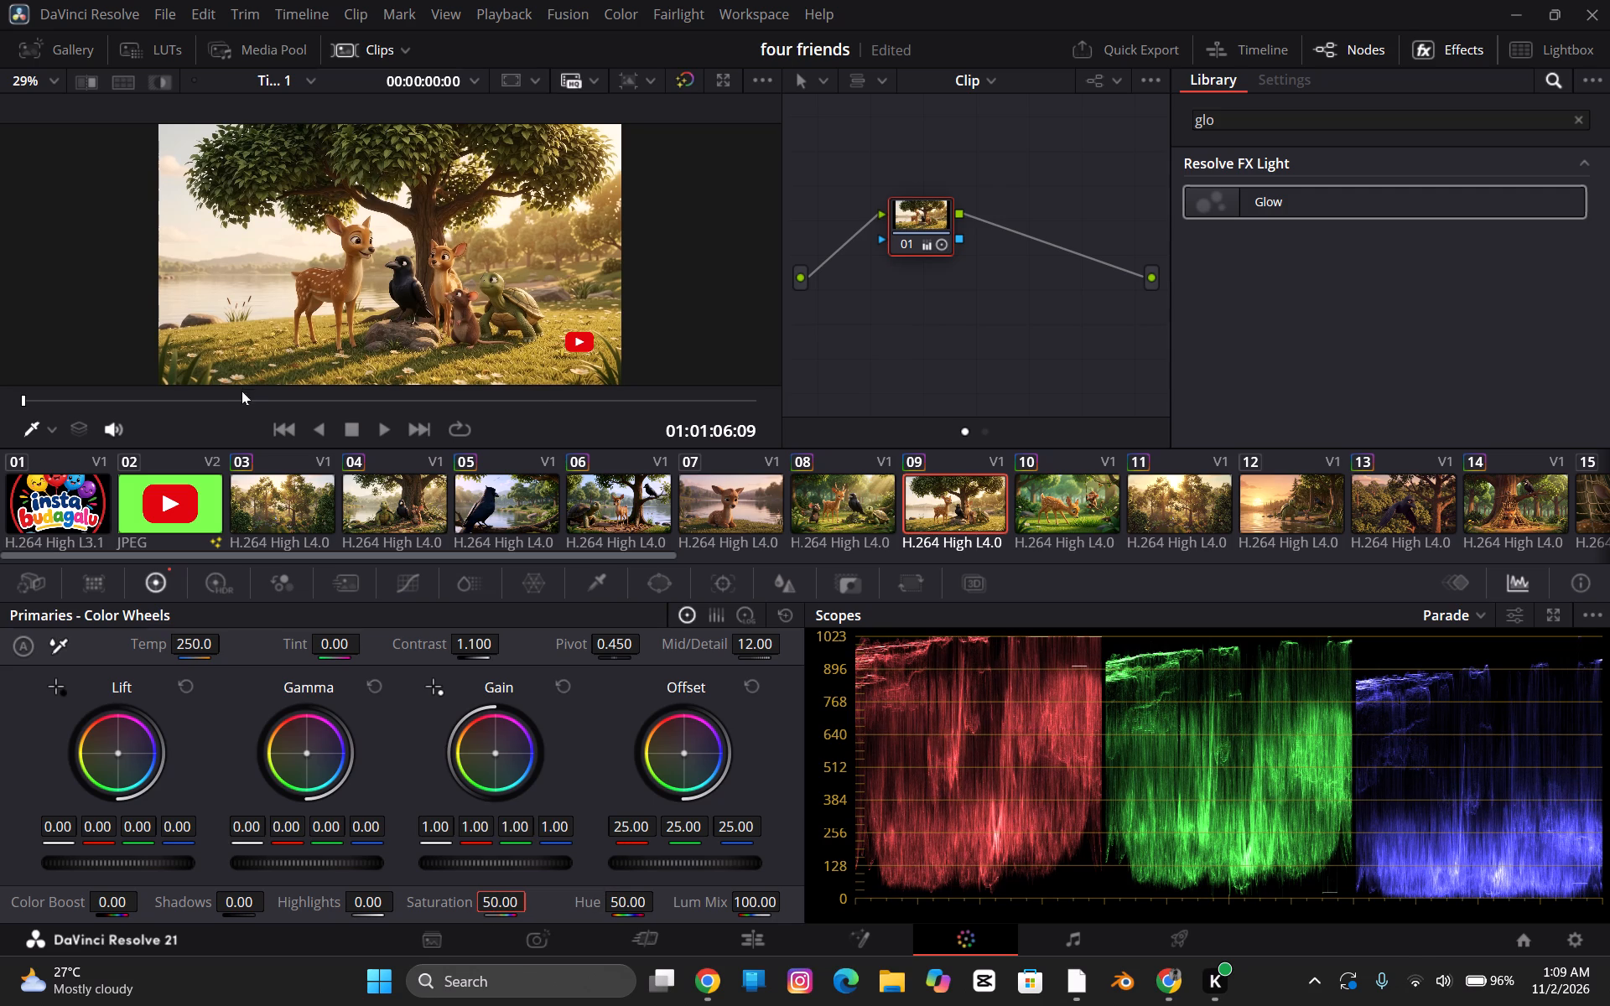
Play the timeline full screen from clip 09 onward to check the grade and sound.
{"action": "key", "text": "ctrl+f"}
{"action": "key", "text": "space"}
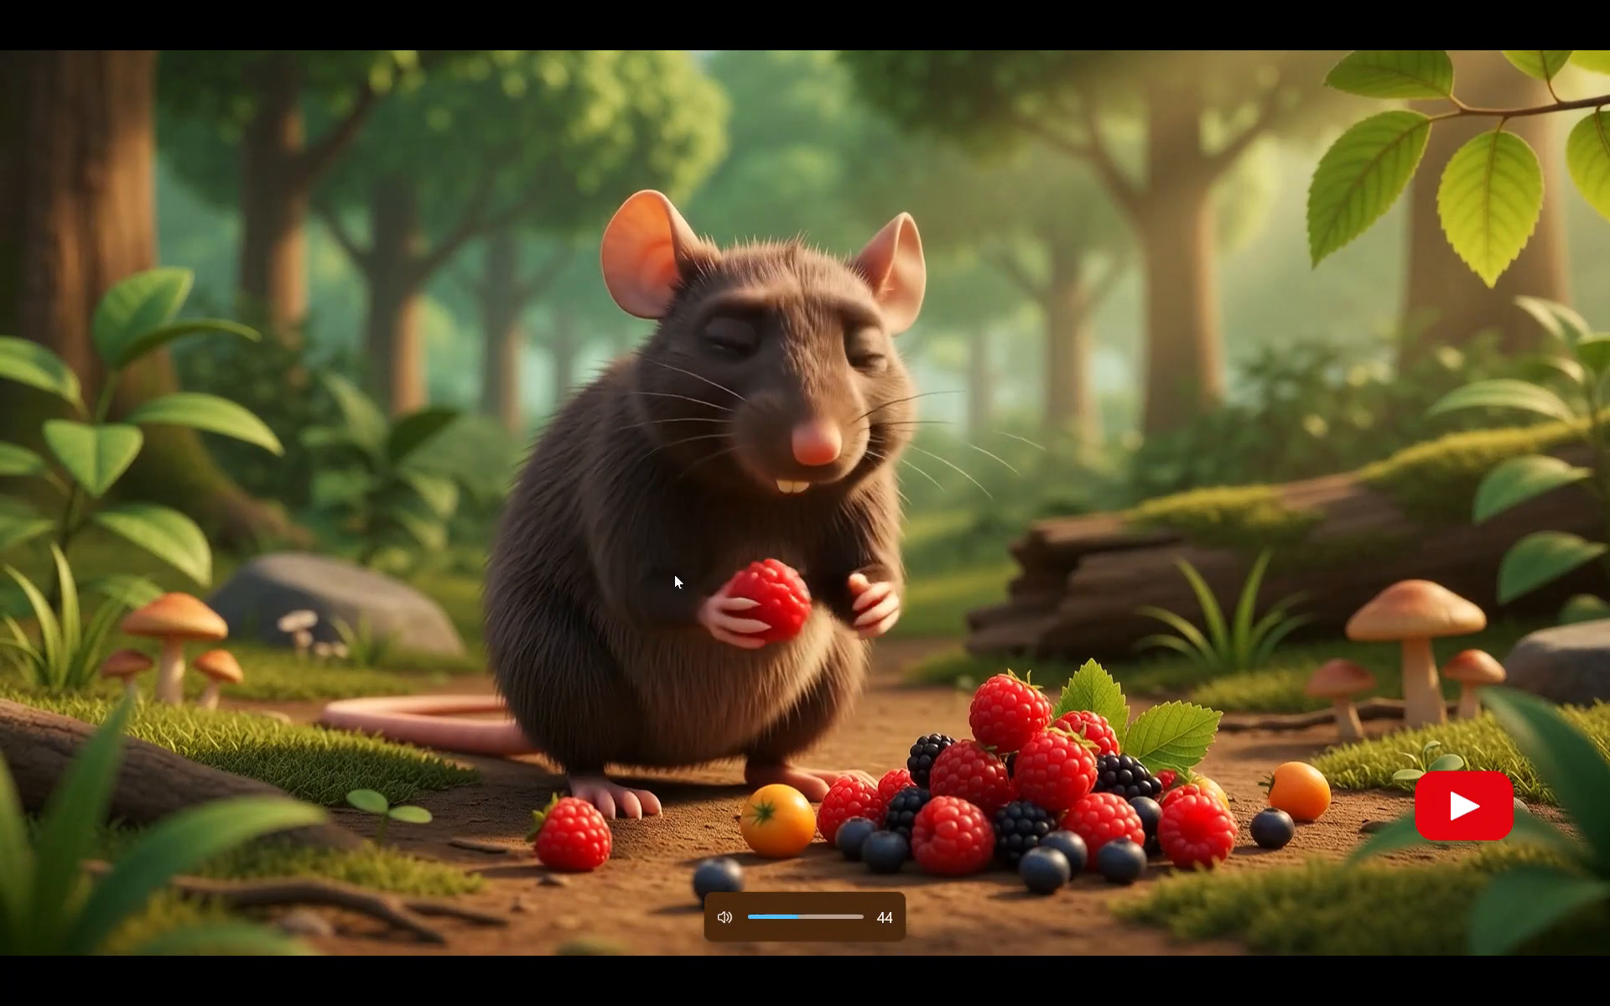
{"action": "key", "text": "space"}
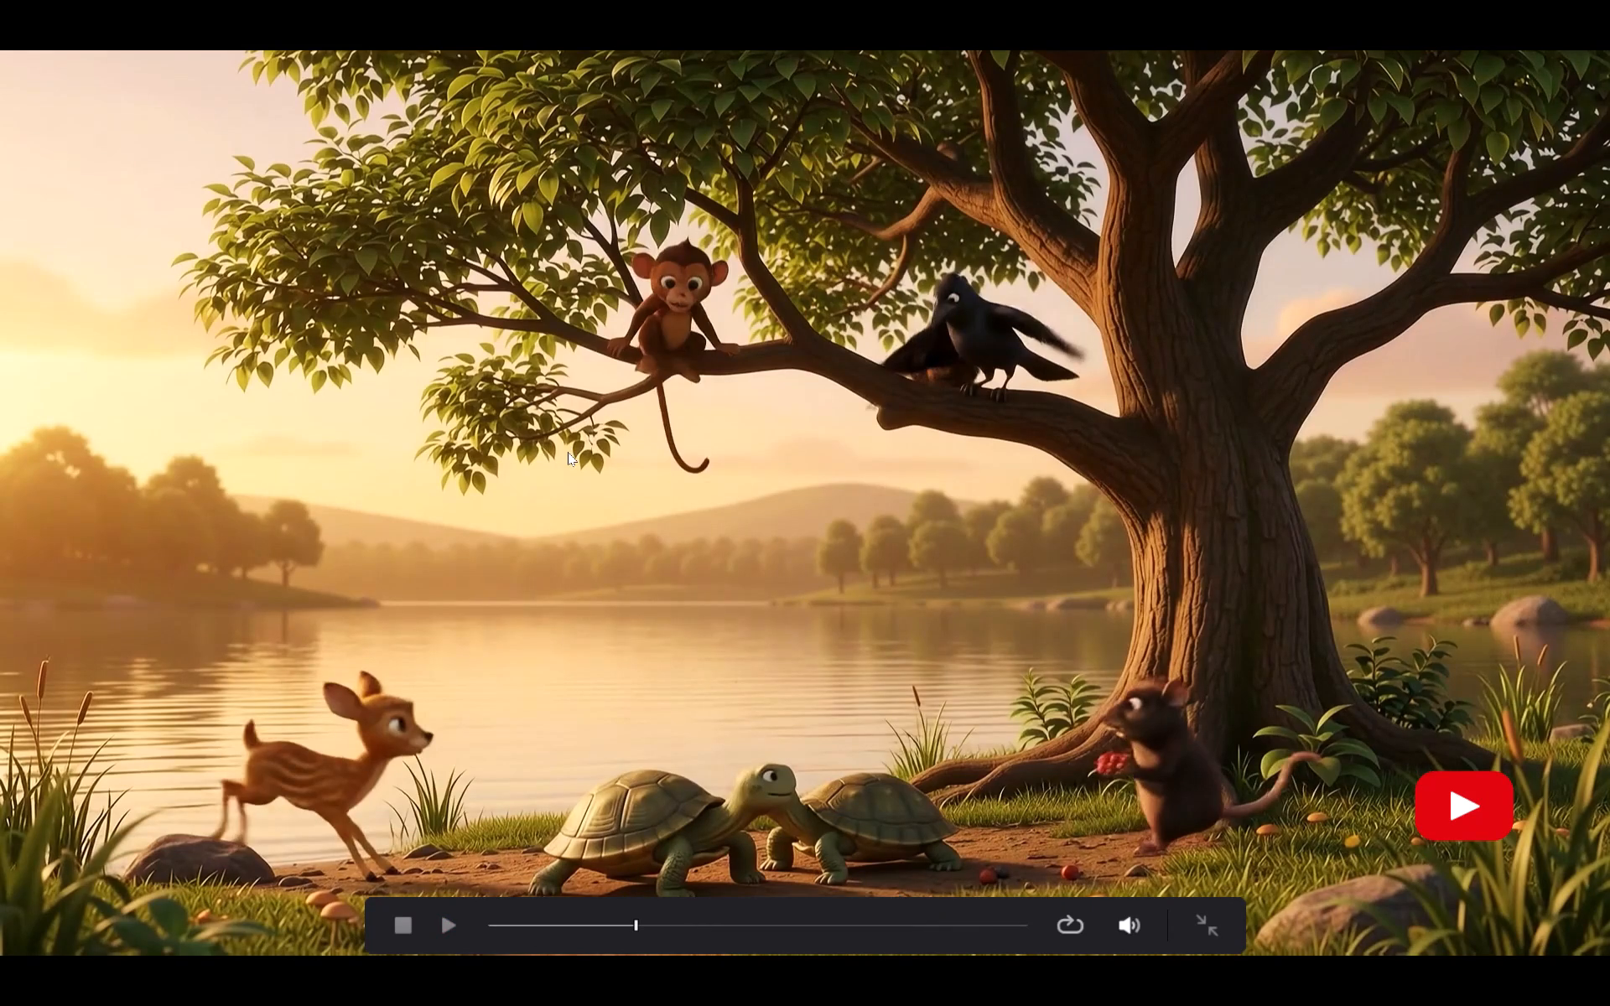
{"action": "key", "text": "ctrl+f"}
On the Edit page, raise the volume of the 15:08 music clip on A2, trying -13.7 before settling on -0.8.
{"action": "left_click", "coordinate": [770, 941]}
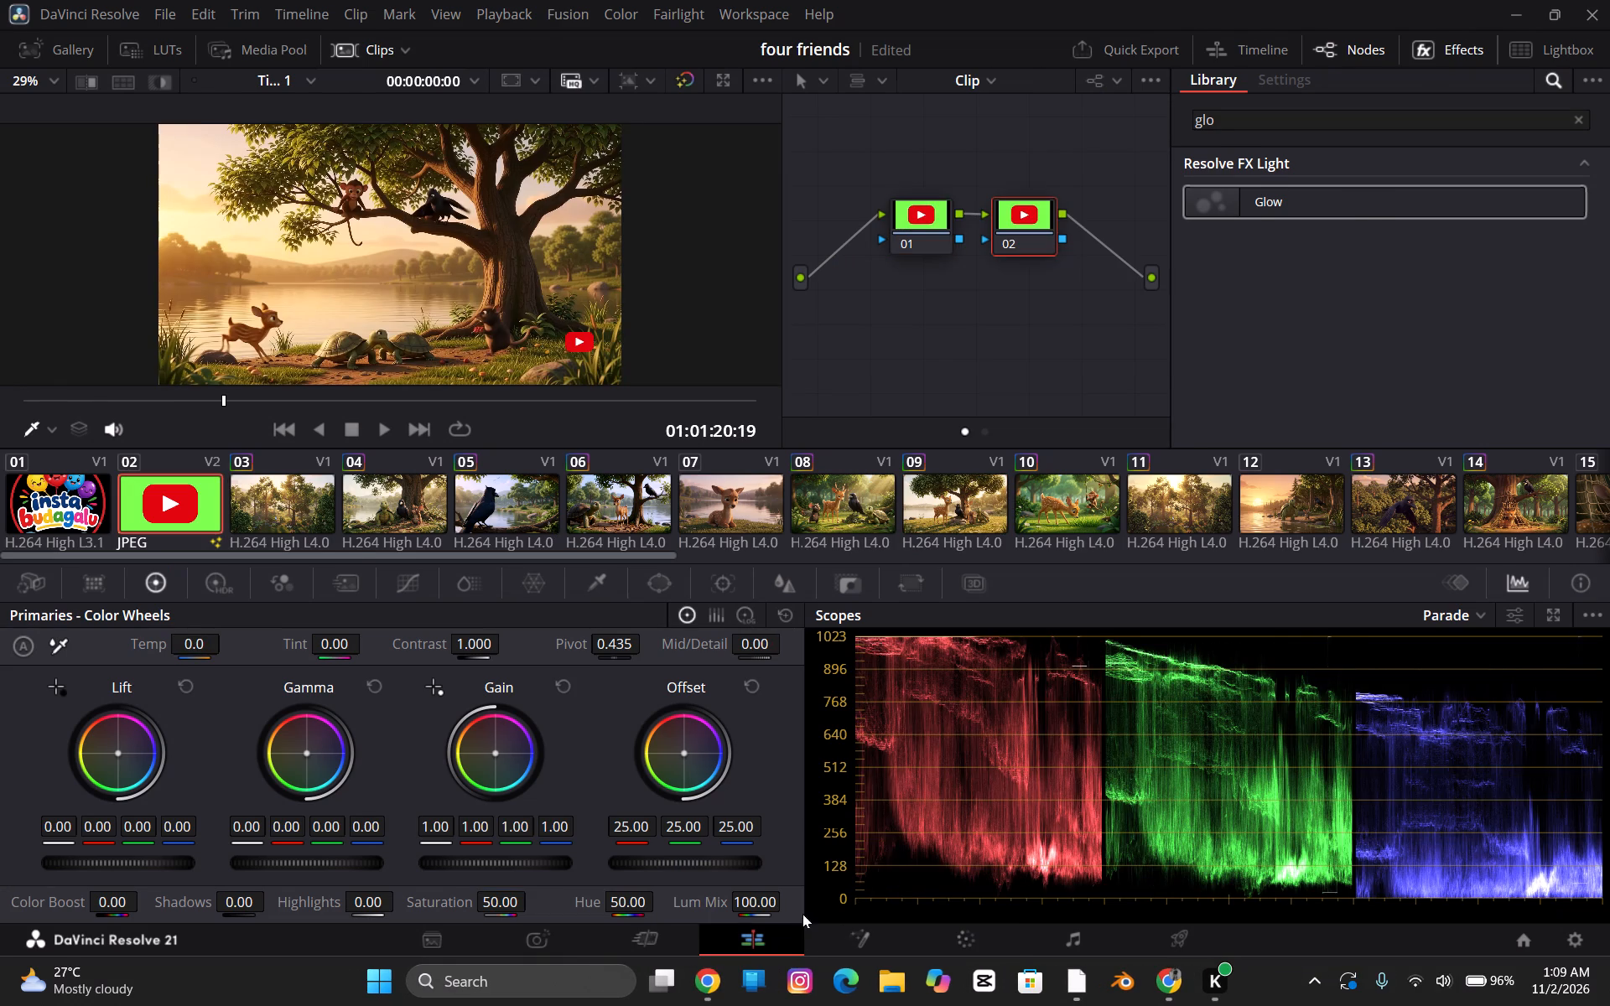
{"action": "left_click", "coordinate": [1288, 770]}
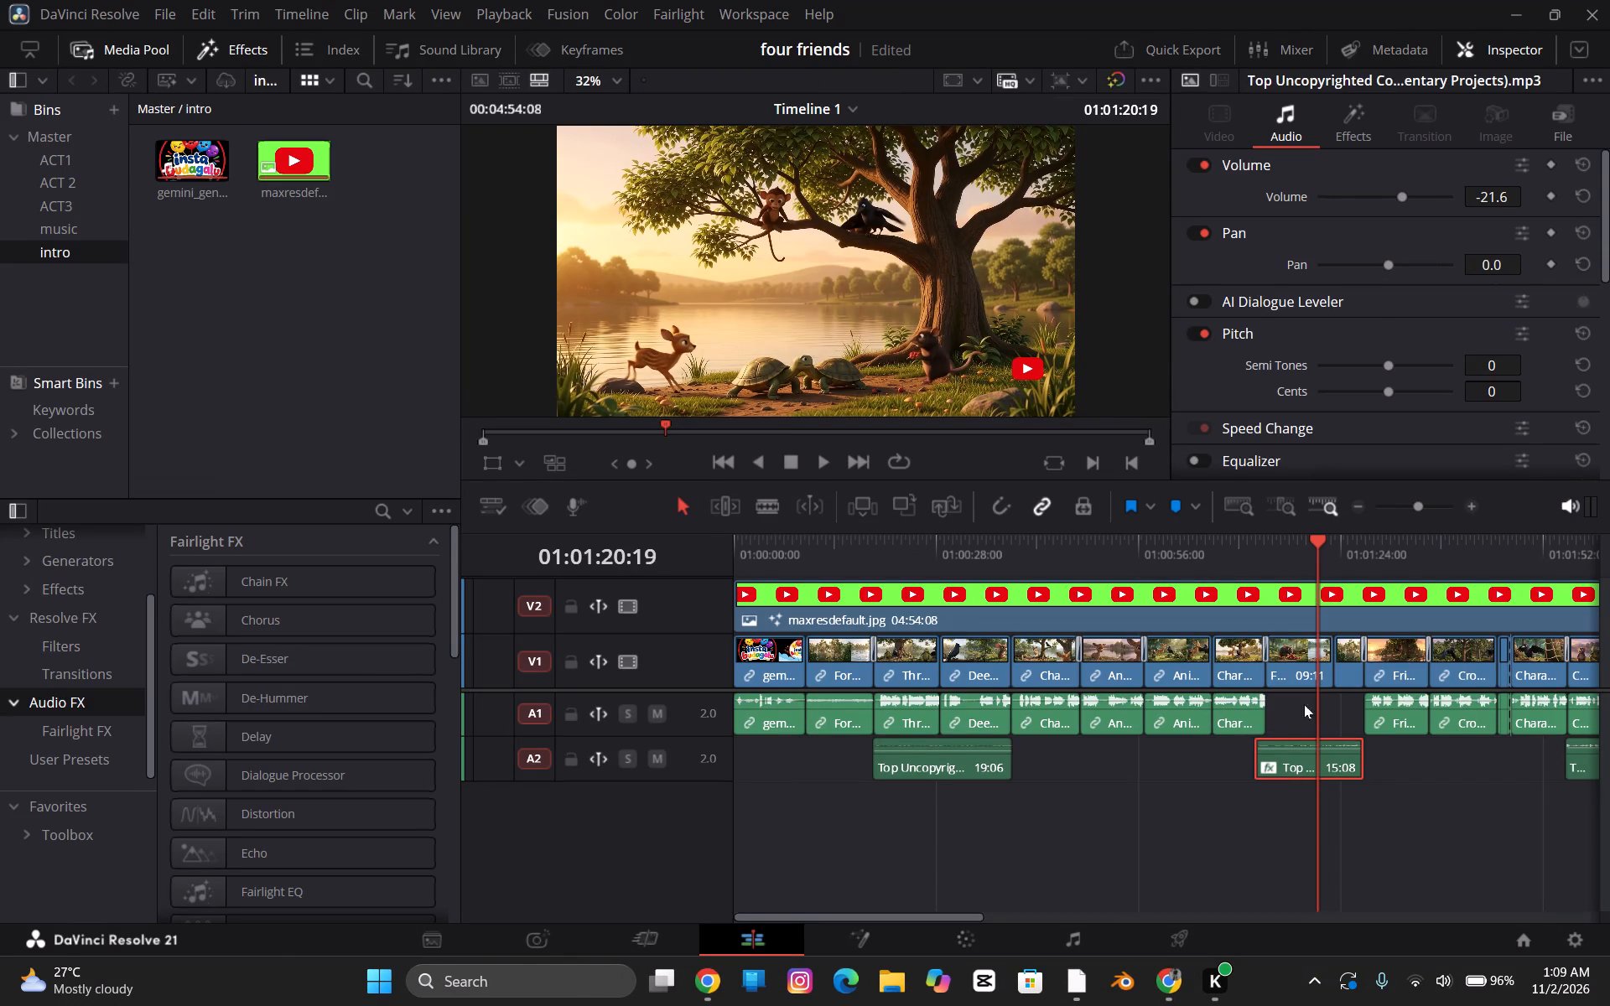
{"action": "left_click", "coordinate": [1410, 194]}
{"action": "key", "text": "space"}
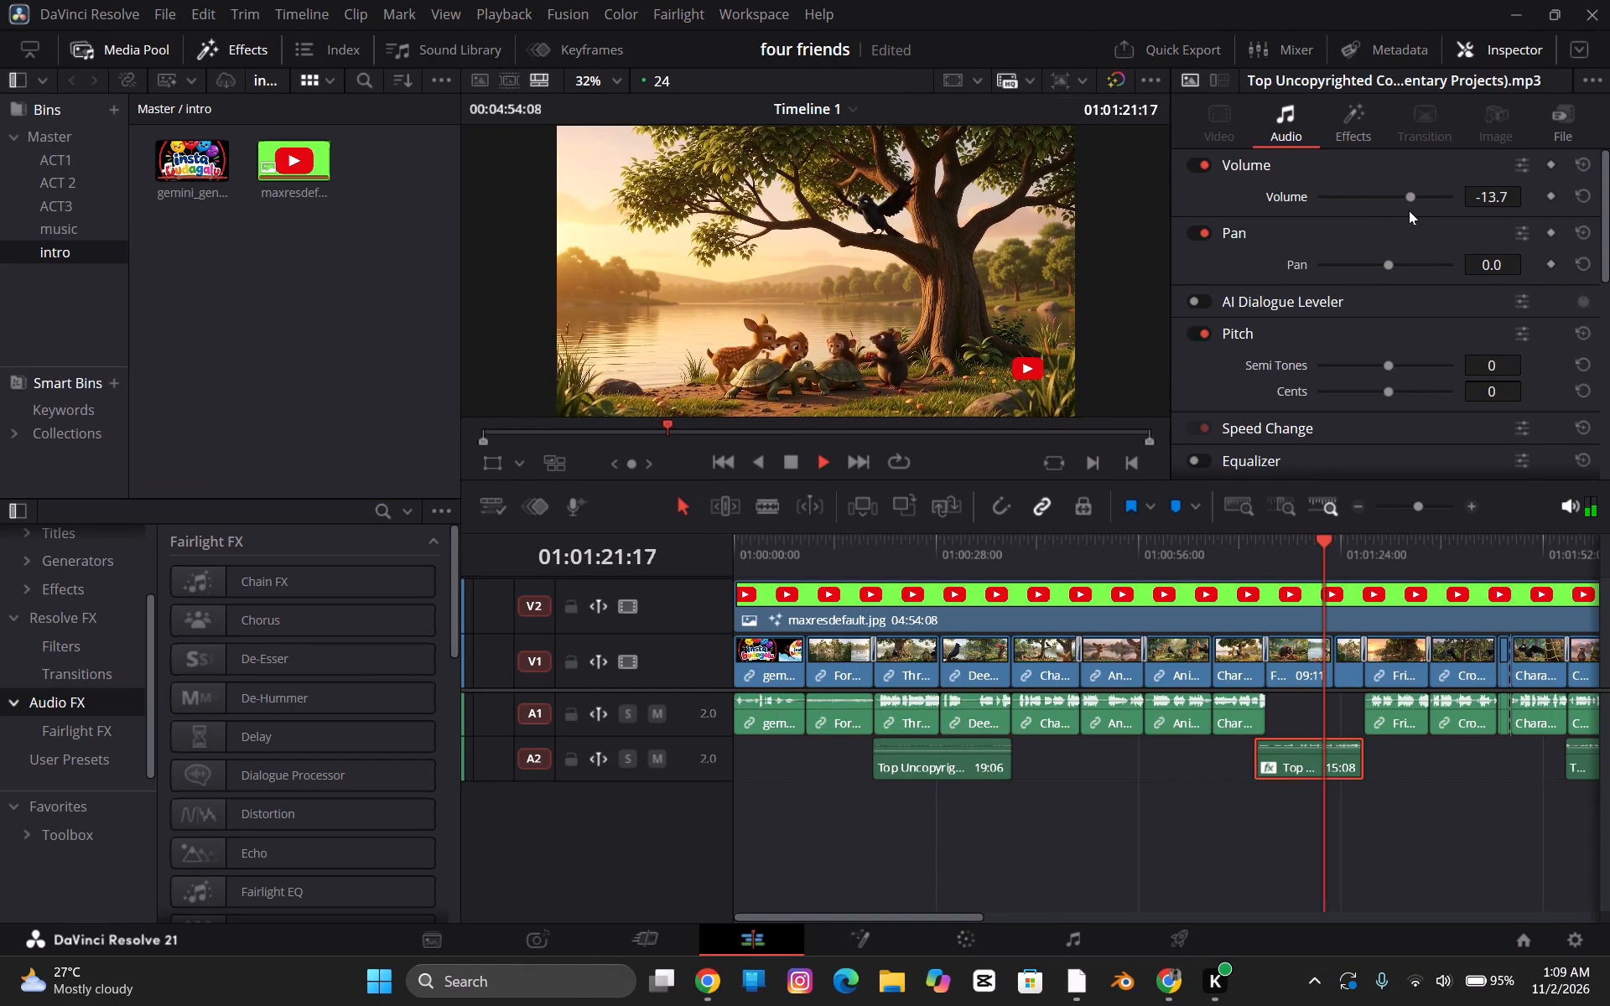
{"action": "left_click", "coordinate": [1240, 565]}
{"action": "key", "text": "space"}
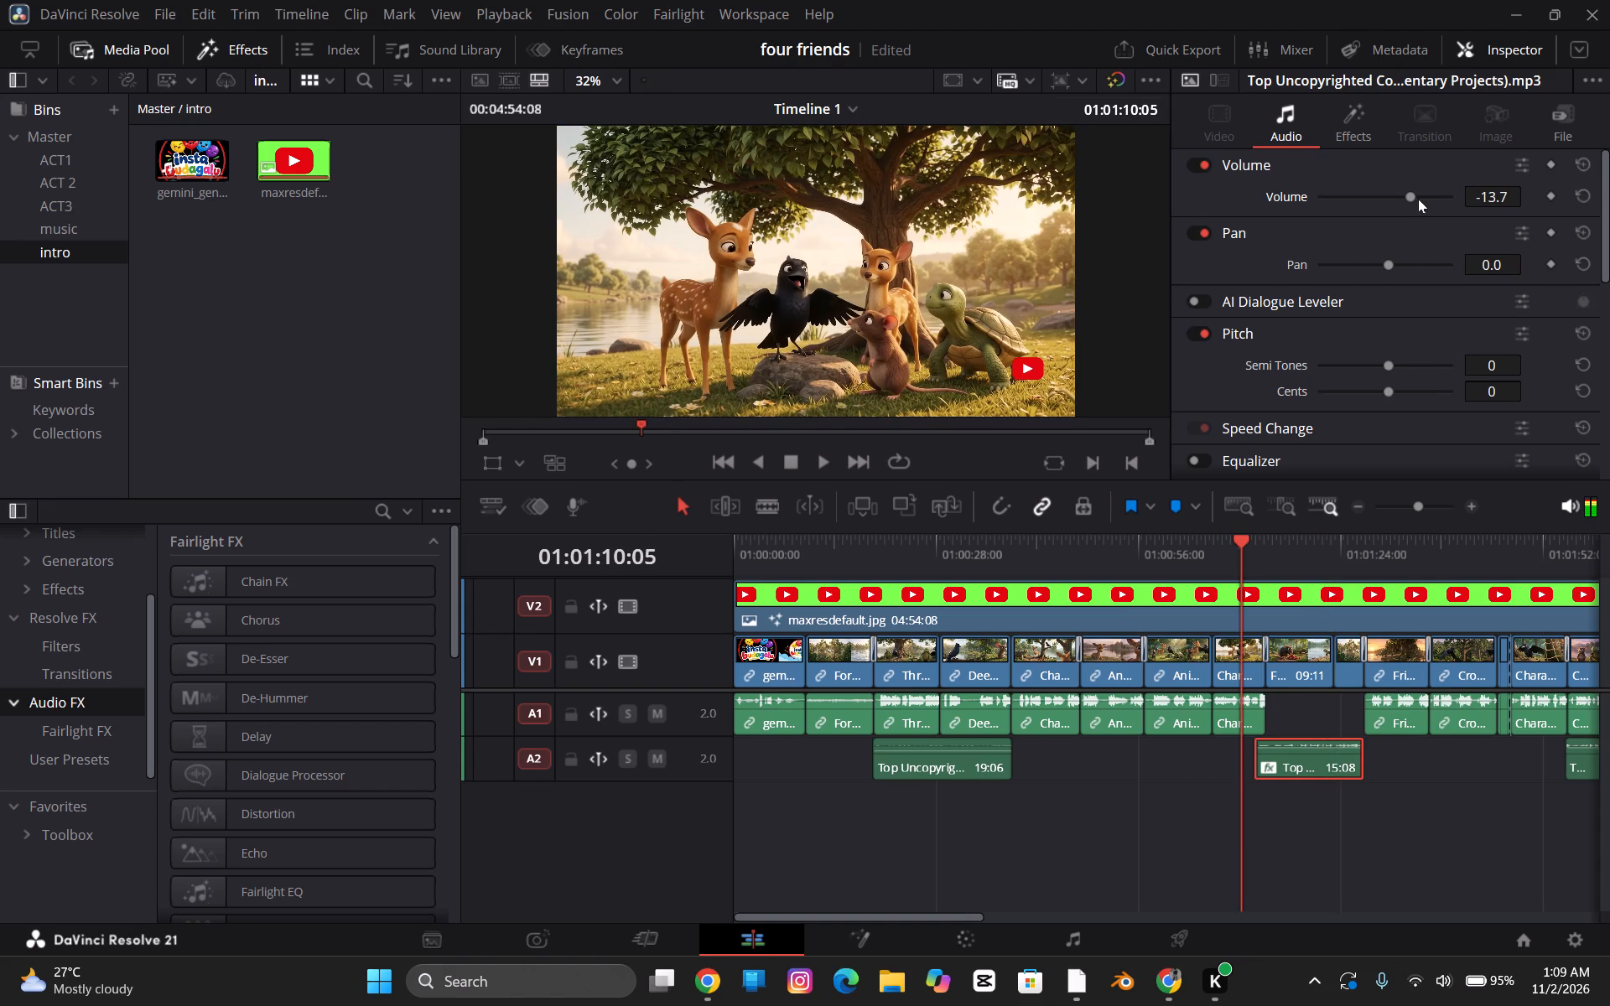
{"action": "left_click", "coordinate": [1425, 194]}
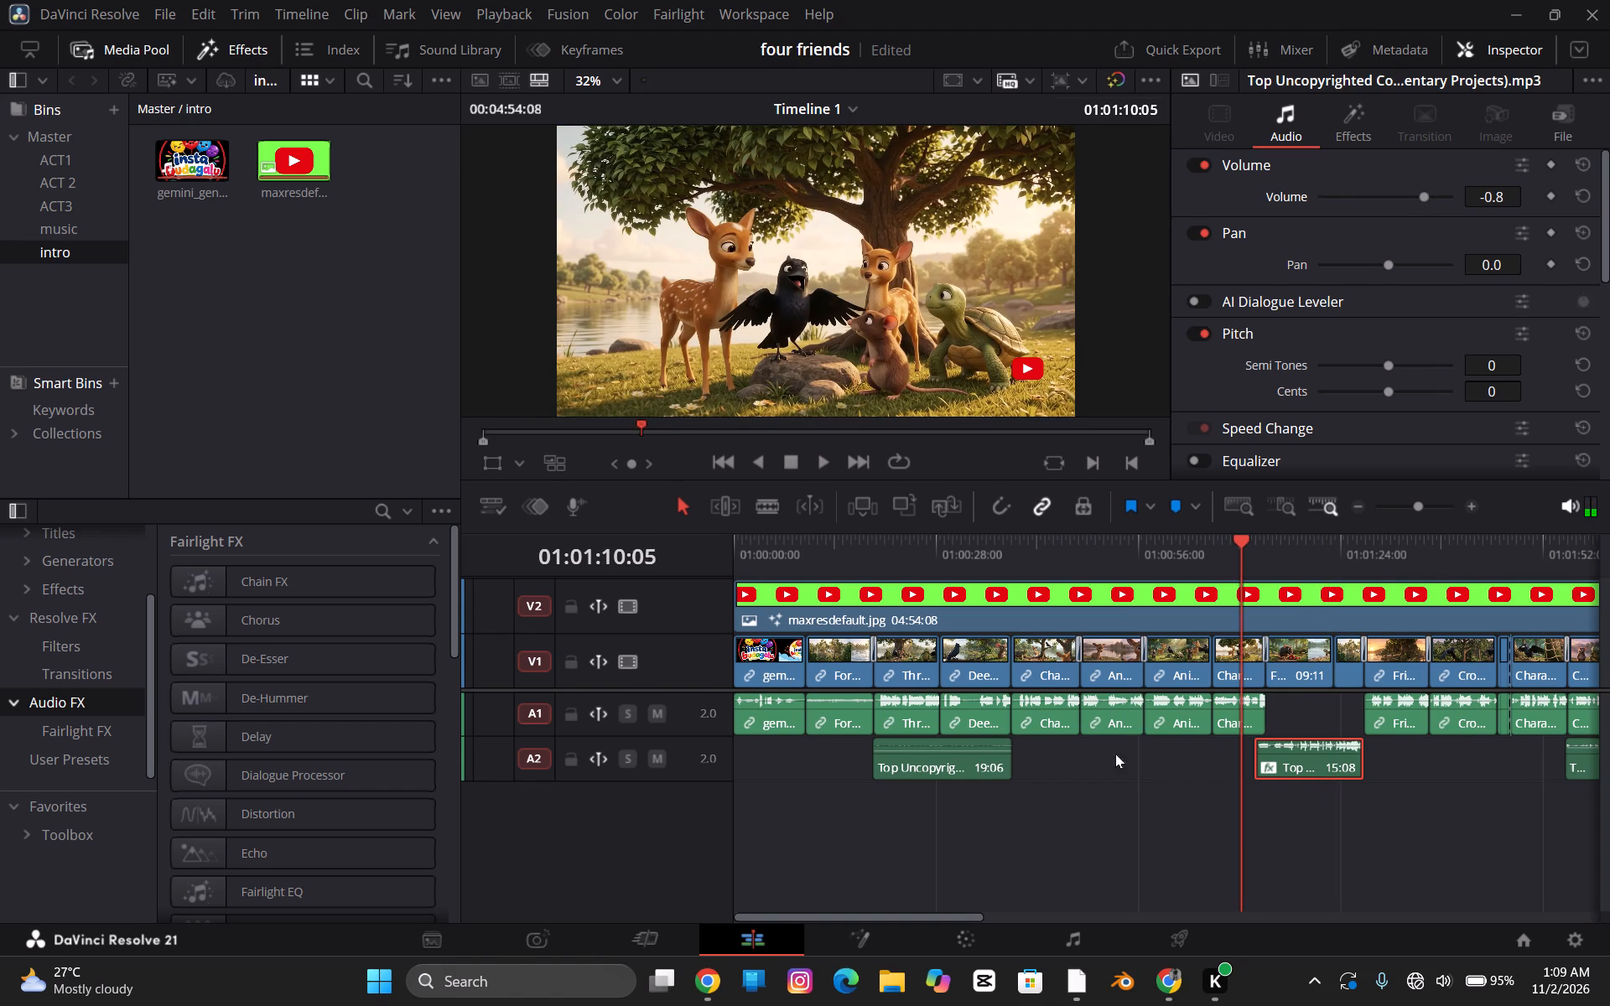
Play the timeline full screen through the music section to the flying crow shot, checking sound and picture.
{"action": "key", "text": "space"}
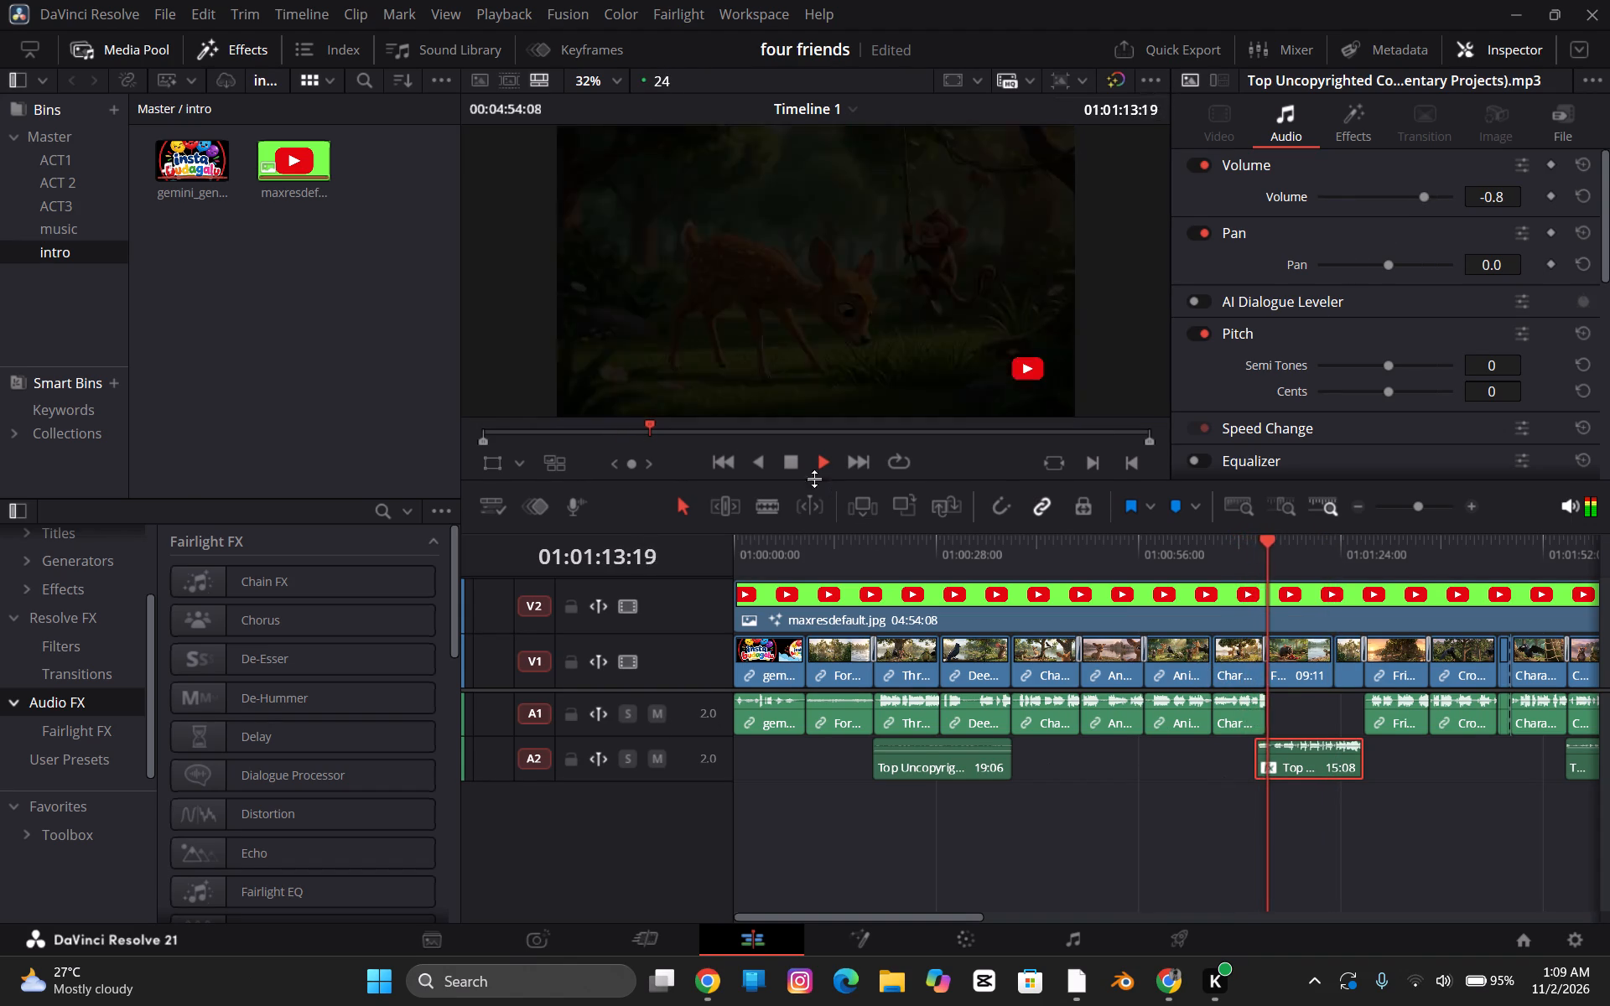
{"action": "key", "text": "ctrl+f"}
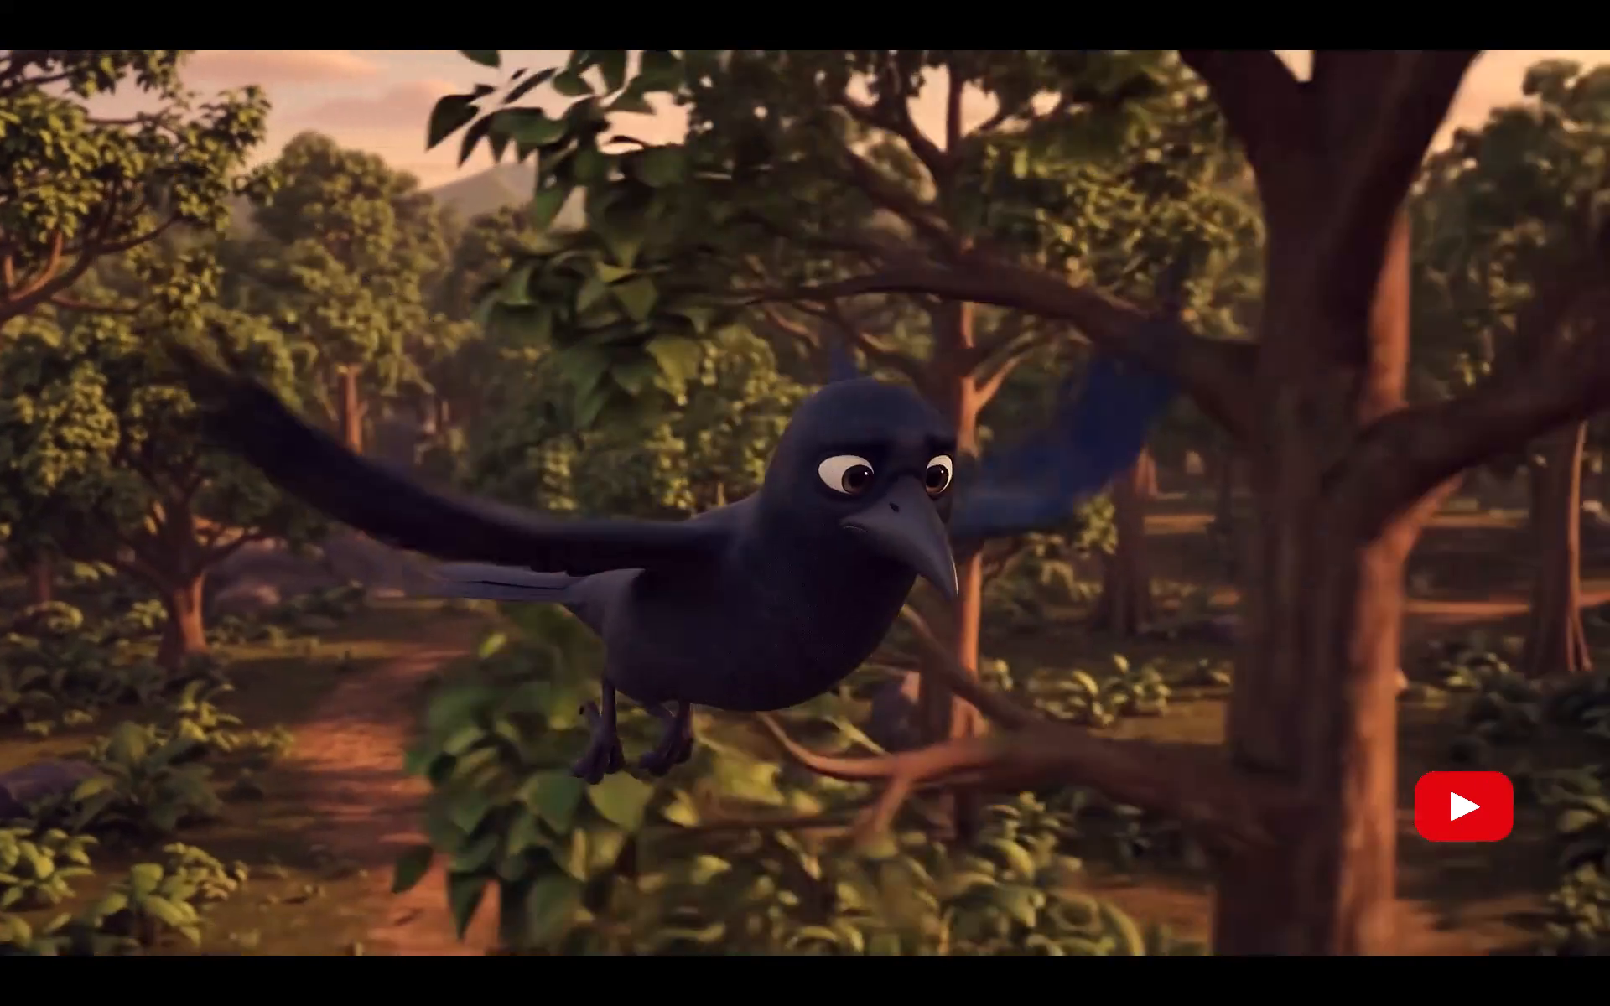
{"action": "key", "text": "space"}
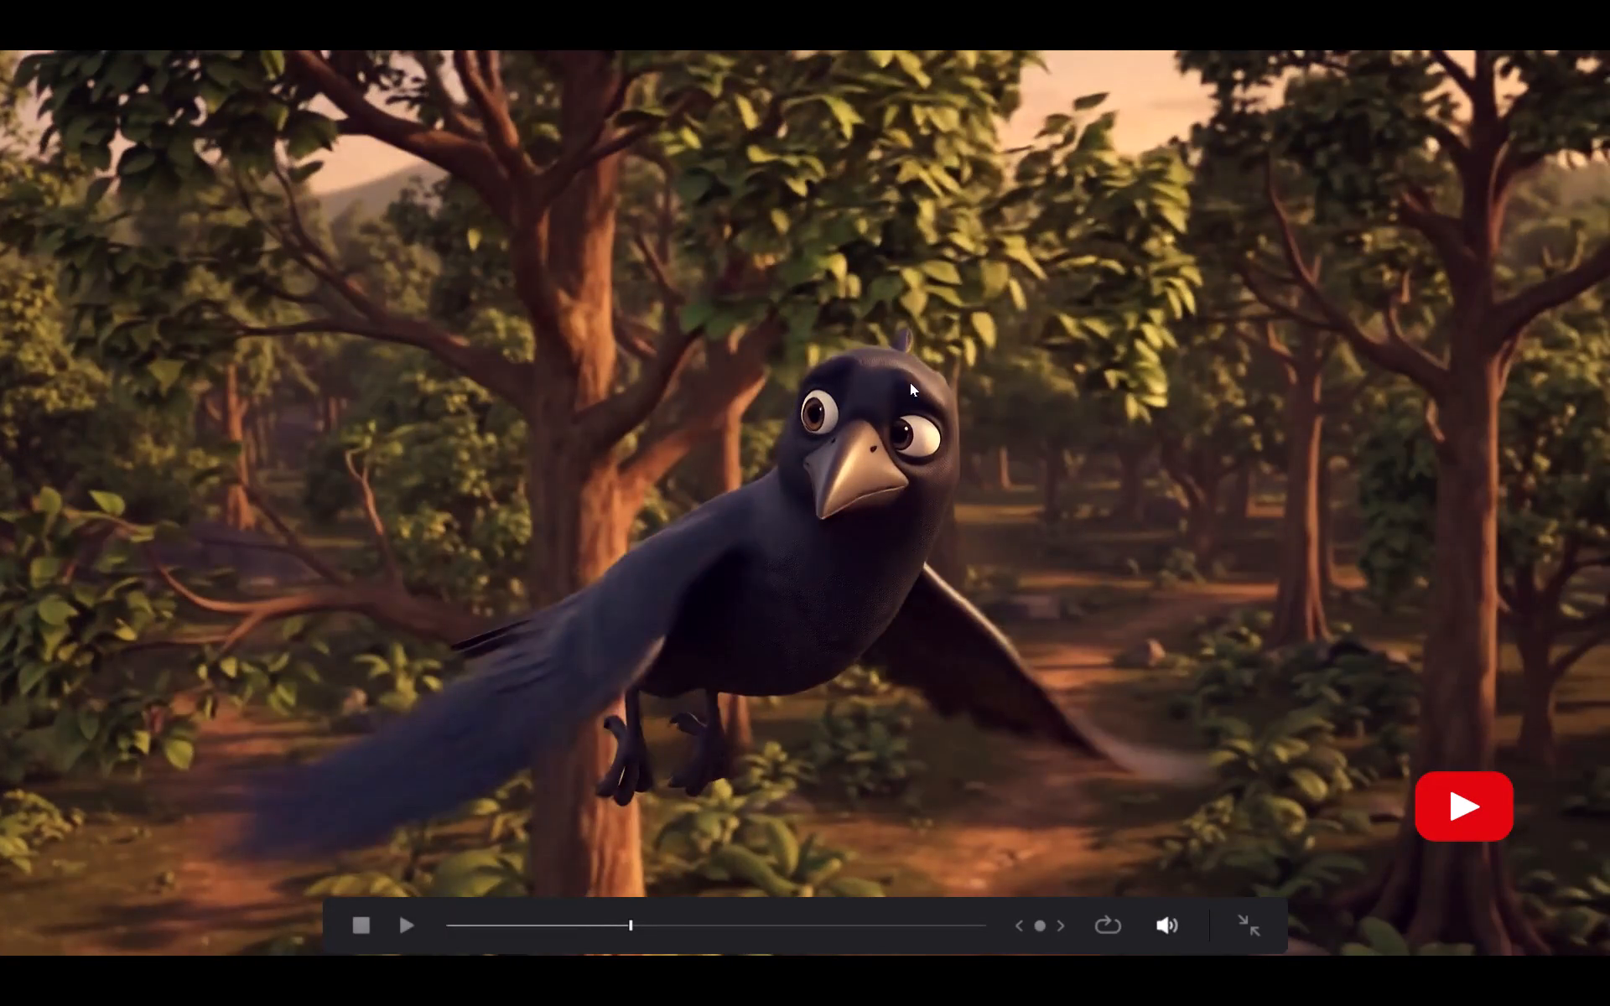
{"action": "key", "text": "space"}
{"action": "key", "text": "space"}
{"action": "key", "text": "ctrl+f"}
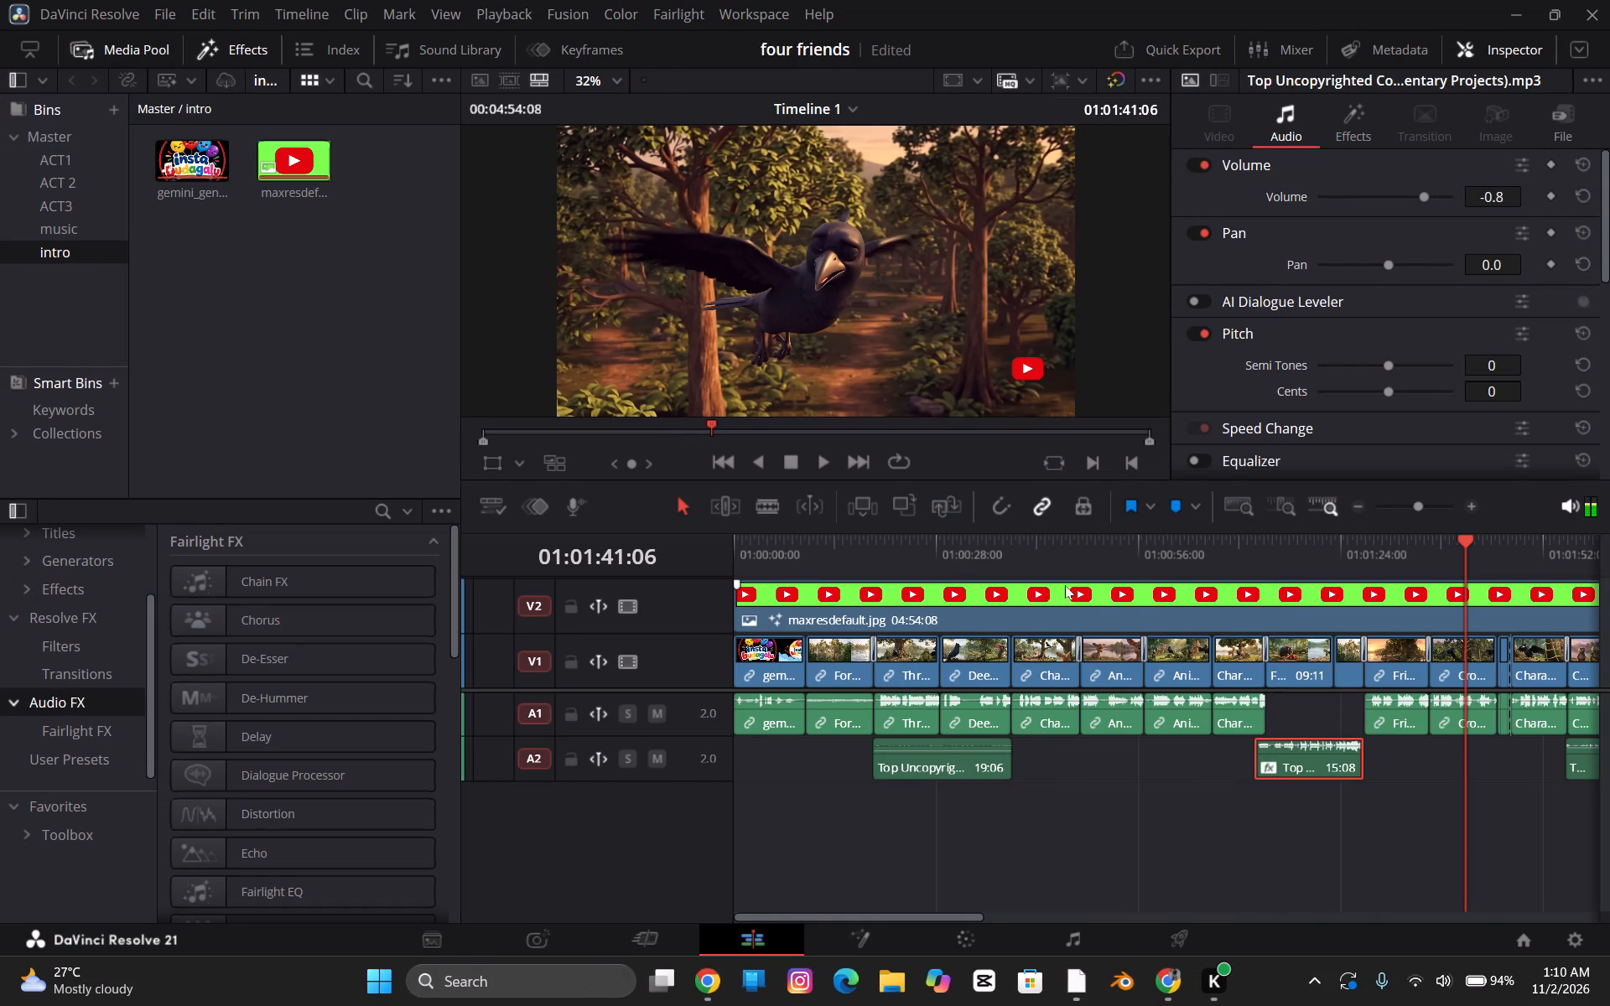
On the Color page, set the colour temperature of clip 13, the flying crow shot, to 750.
{"action": "left_click", "coordinate": [929, 937]}
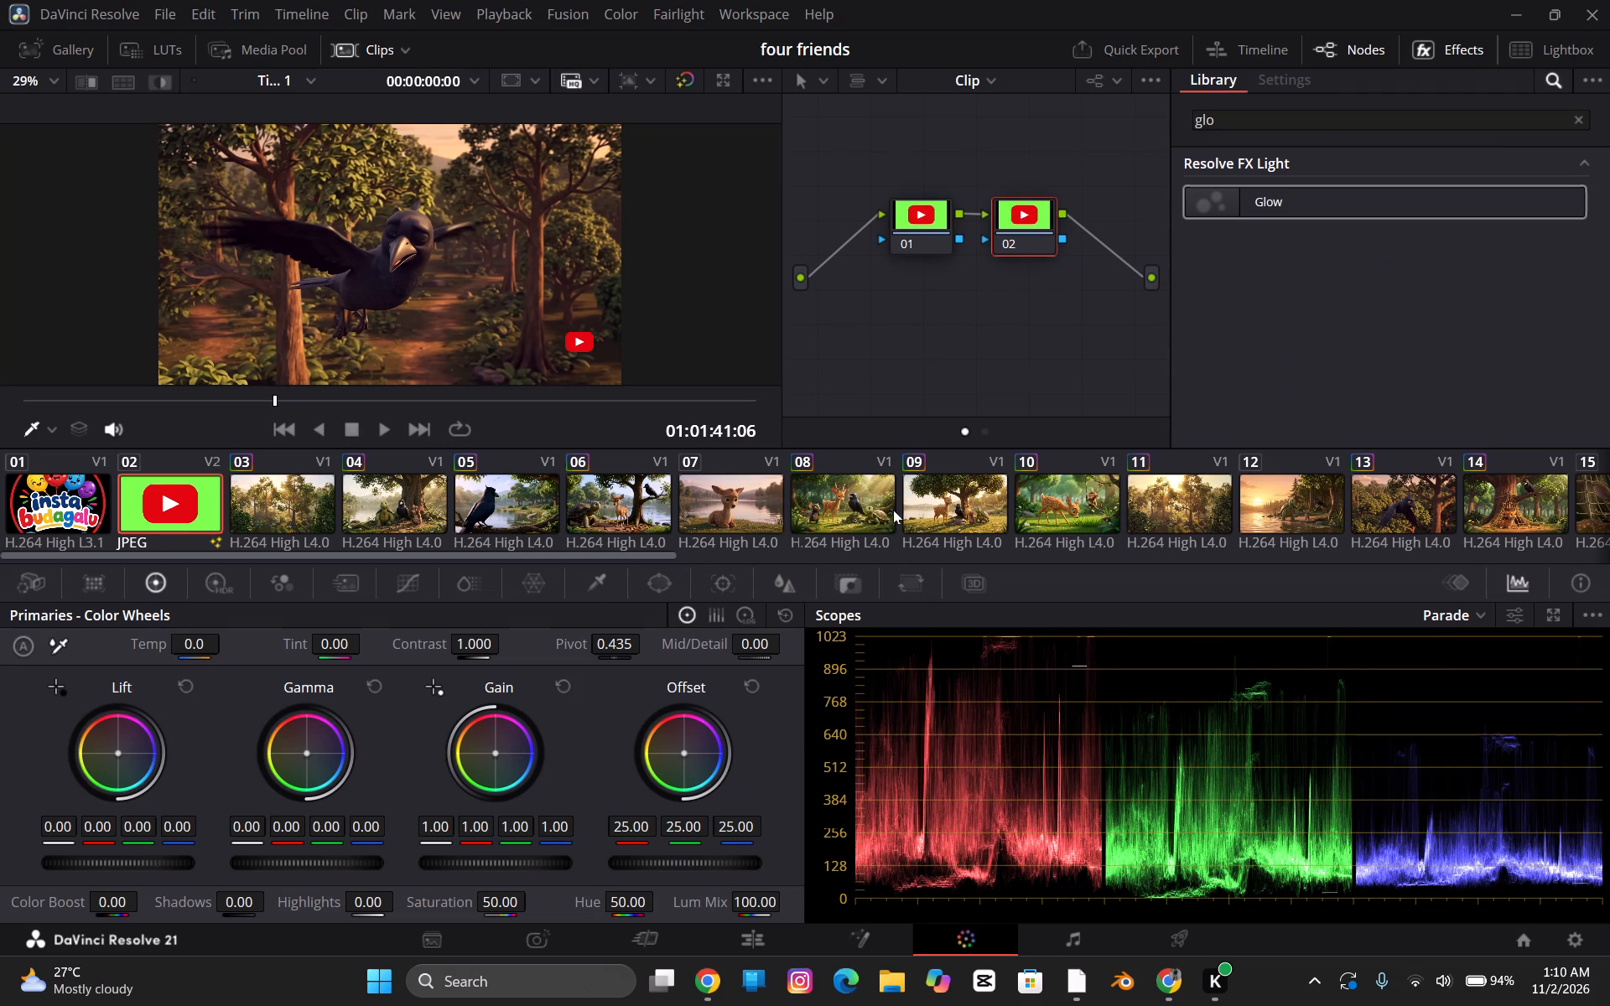
{"action": "left_click", "coordinate": [1374, 499]}
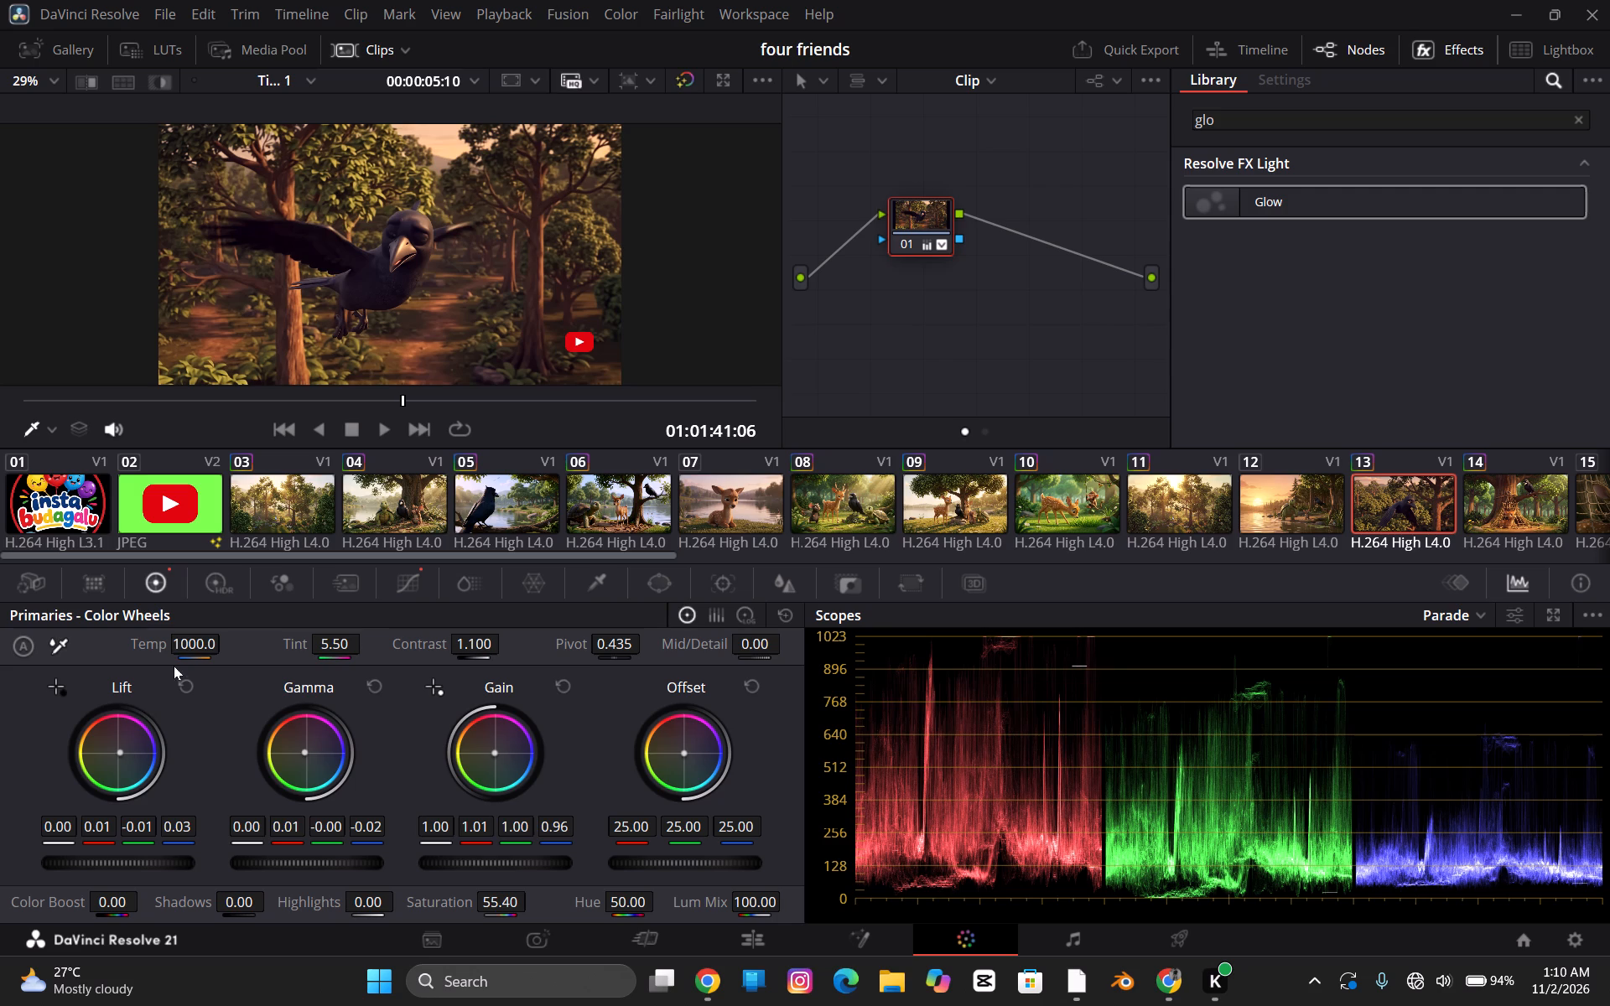
{"action": "left_click", "coordinate": [191, 651]}
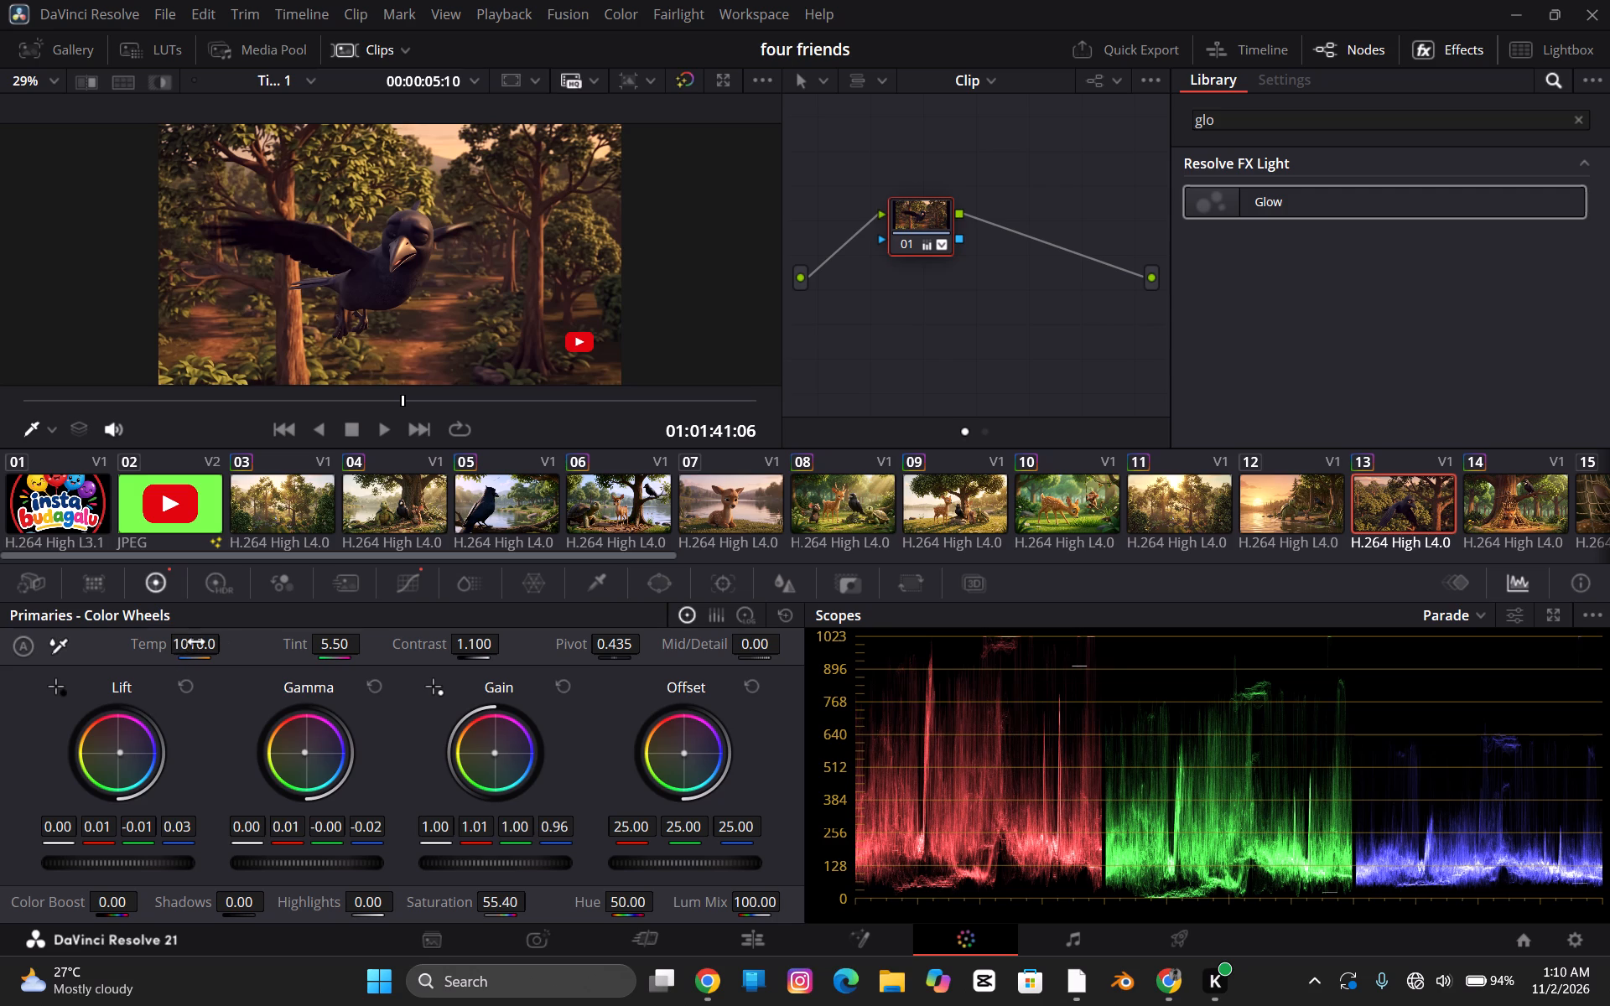
{"action": "double_click", "coordinate": [193, 647]}
{"action": "type", "text": "75."}
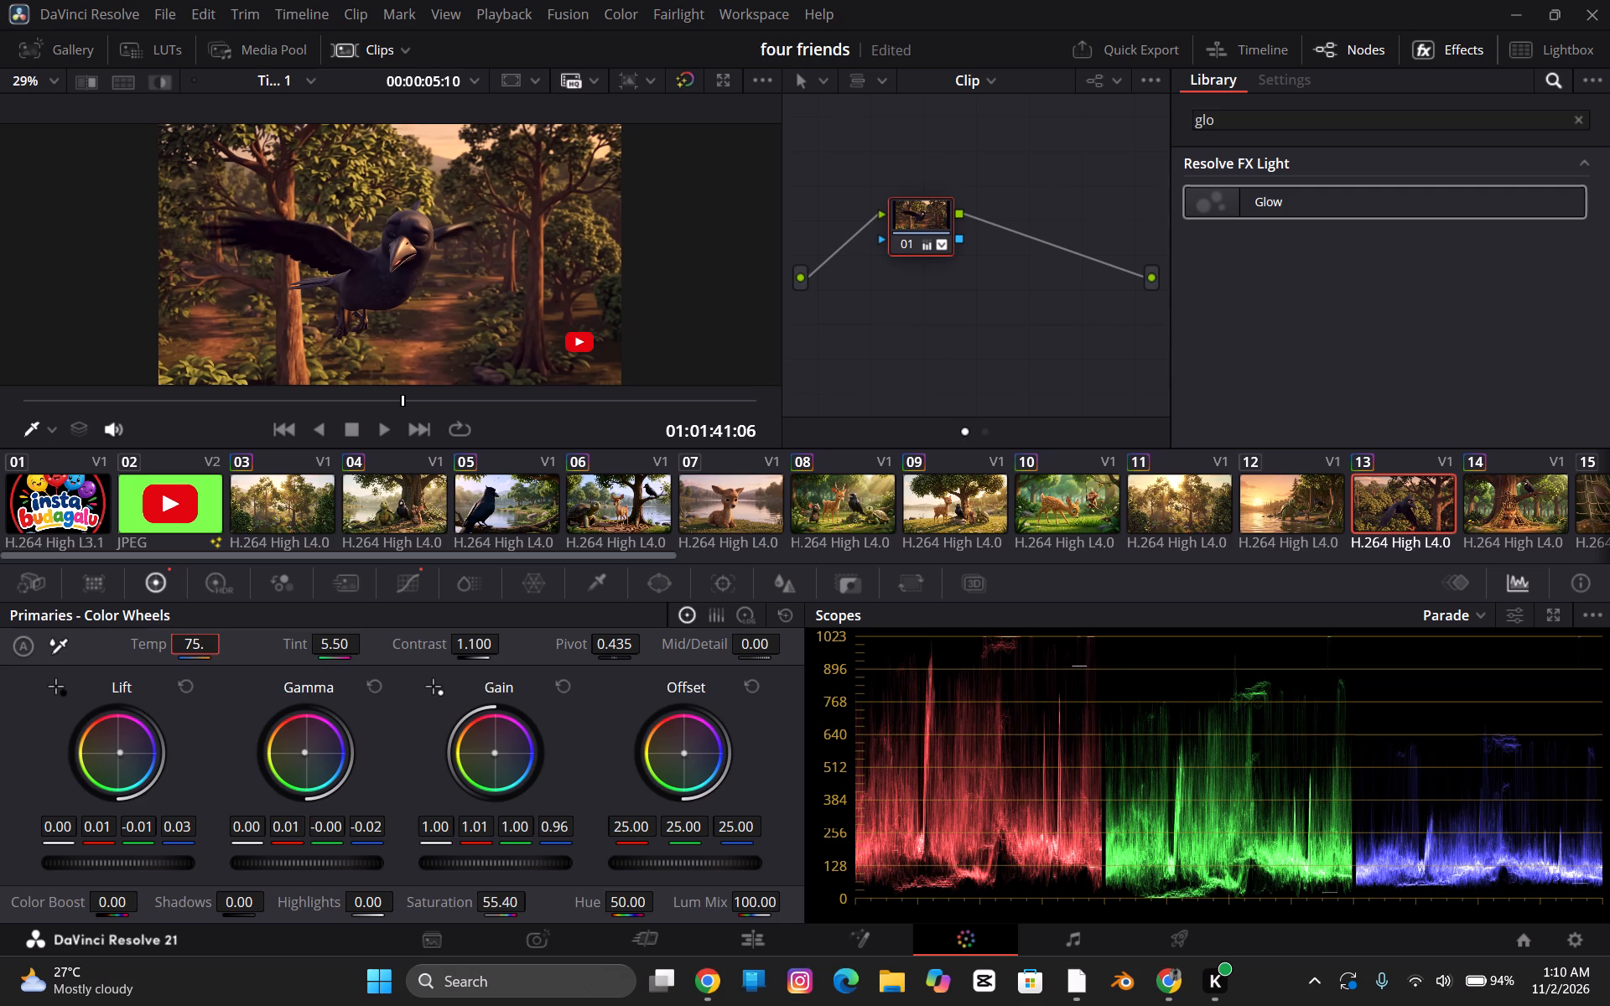
{"action": "key", "text": "BackSpace"}
{"action": "key", "text": "0"}
{"action": "key", "text": "Return"}
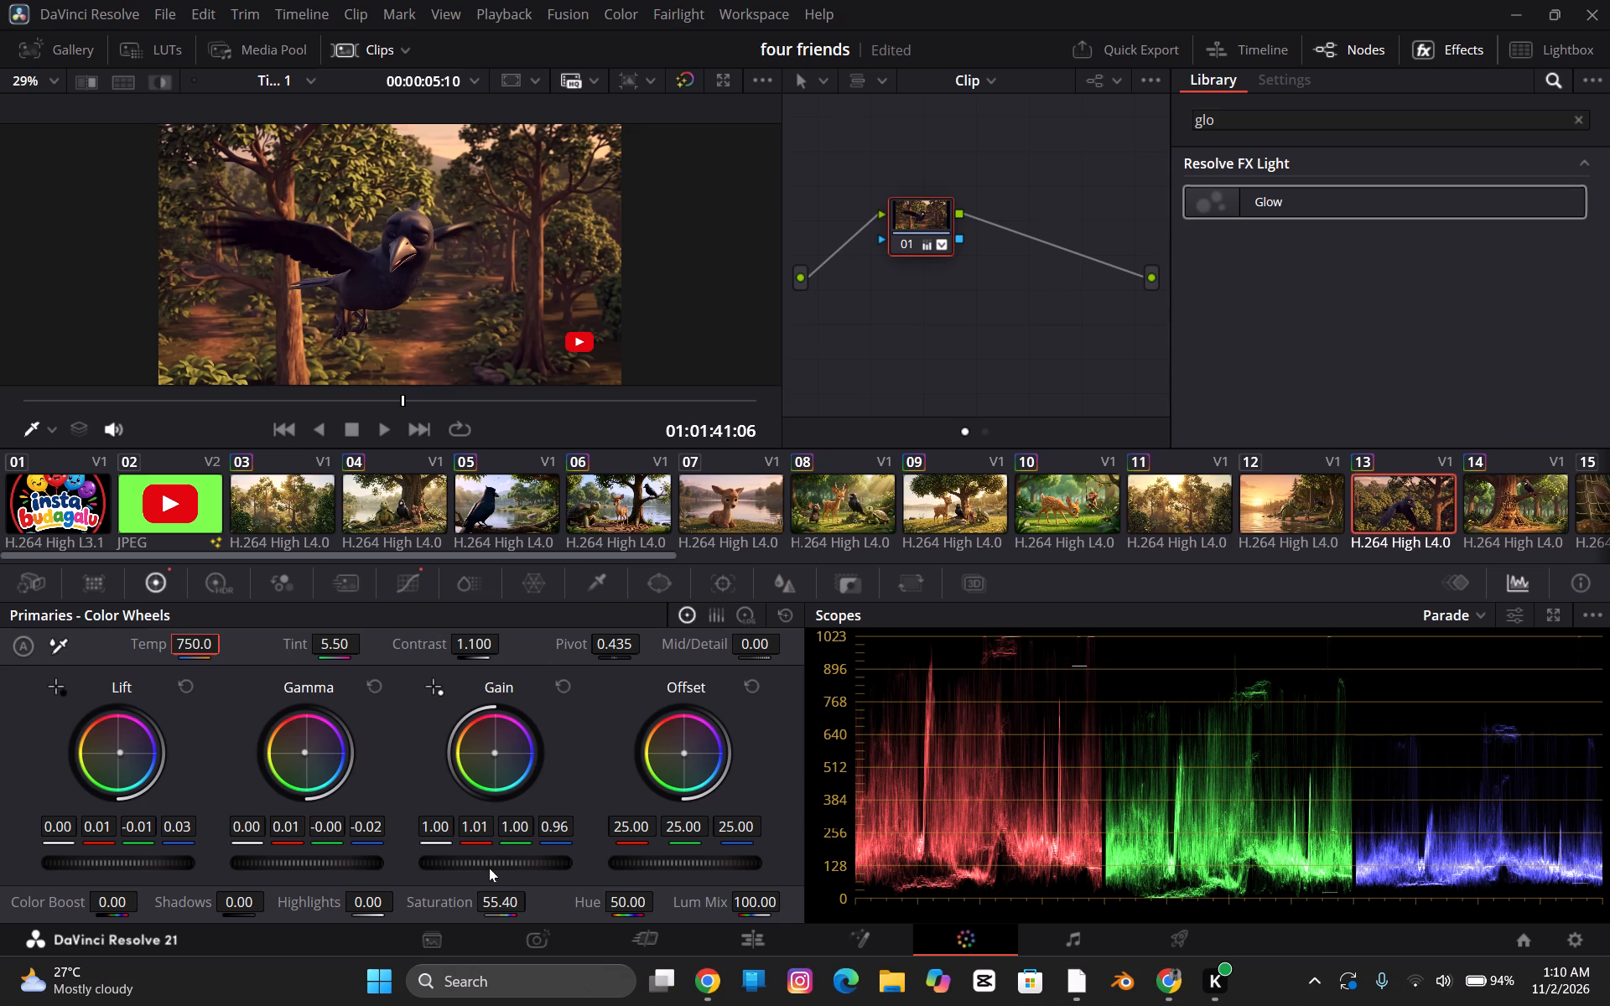
Set the saturation of clip 13 to 55.
{"action": "left_click", "coordinate": [508, 905]}
{"action": "double_click", "coordinate": [505, 900]}
{"action": "type", "text": "55"}
{"action": "key", "text": "Return"}
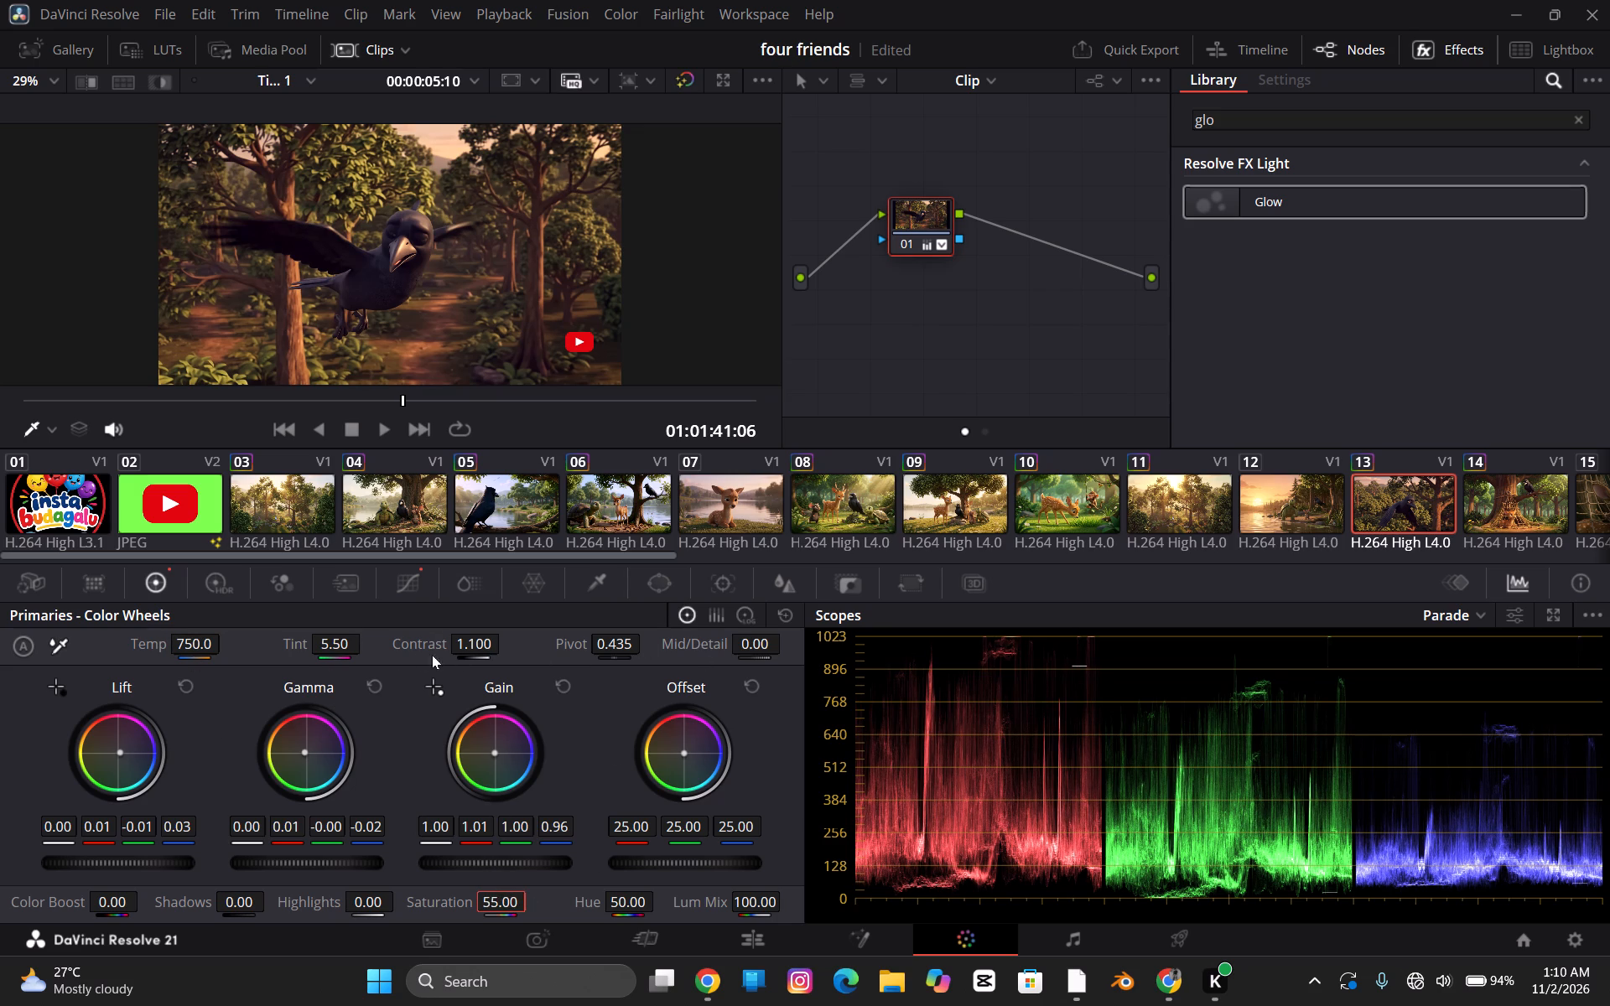
{"action": "double_click", "coordinate": [334, 643]}
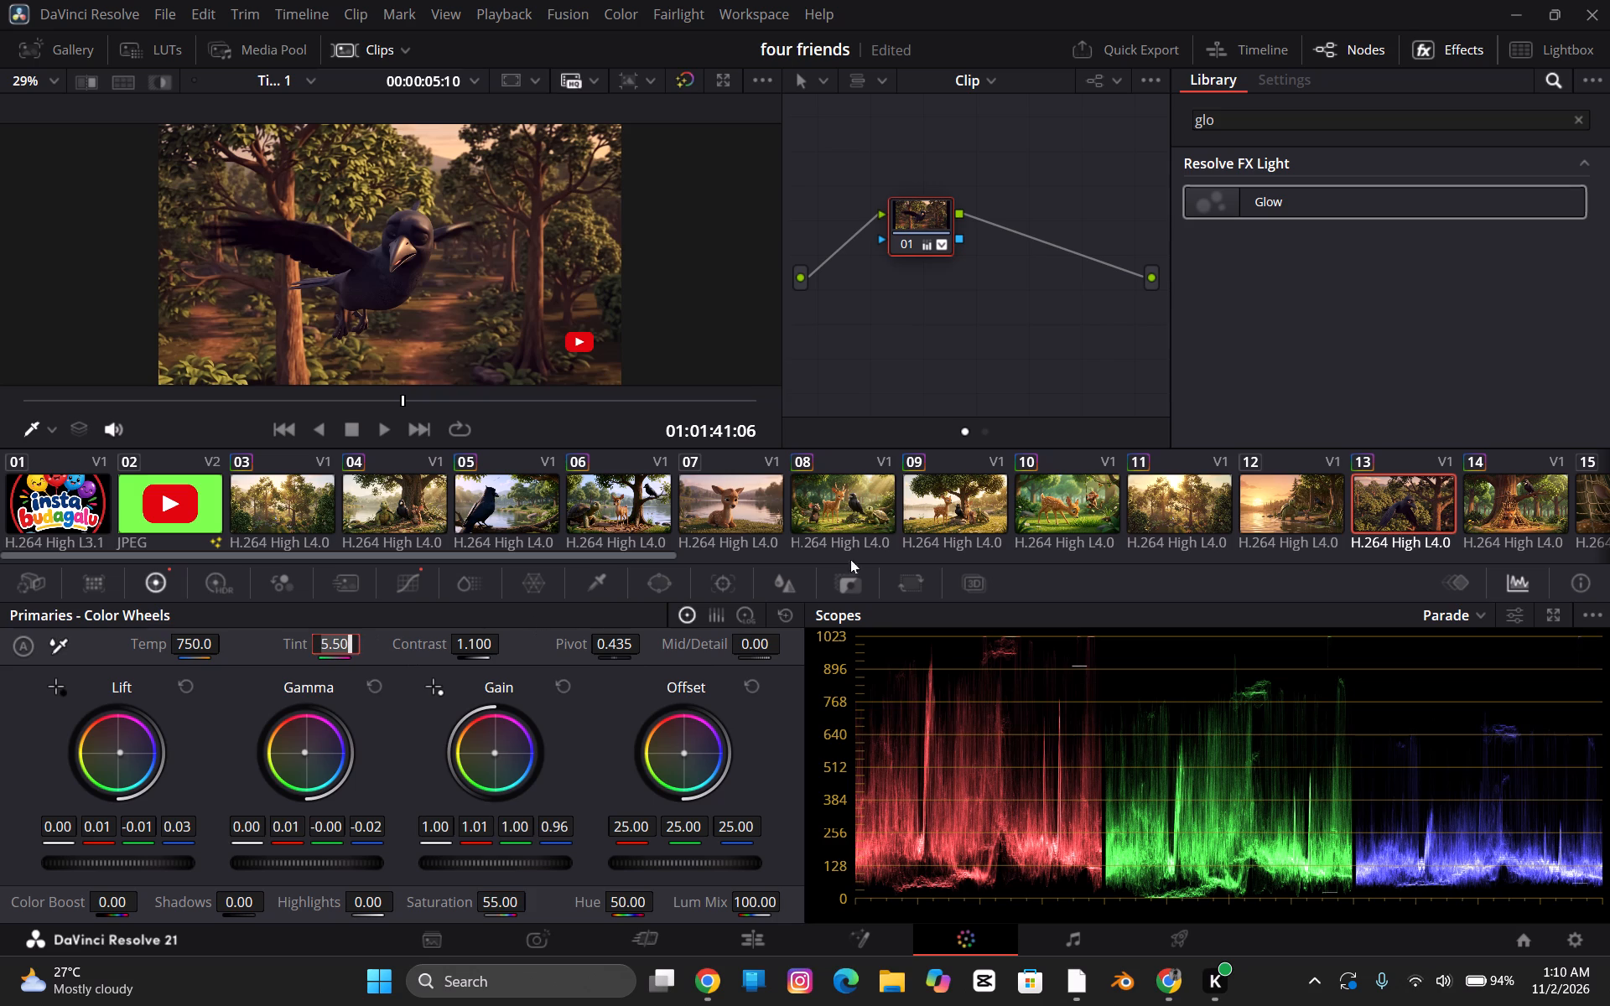
Play the flying crow shot full screen to check its adjusted grade.
{"action": "key", "text": "ctrl+f"}
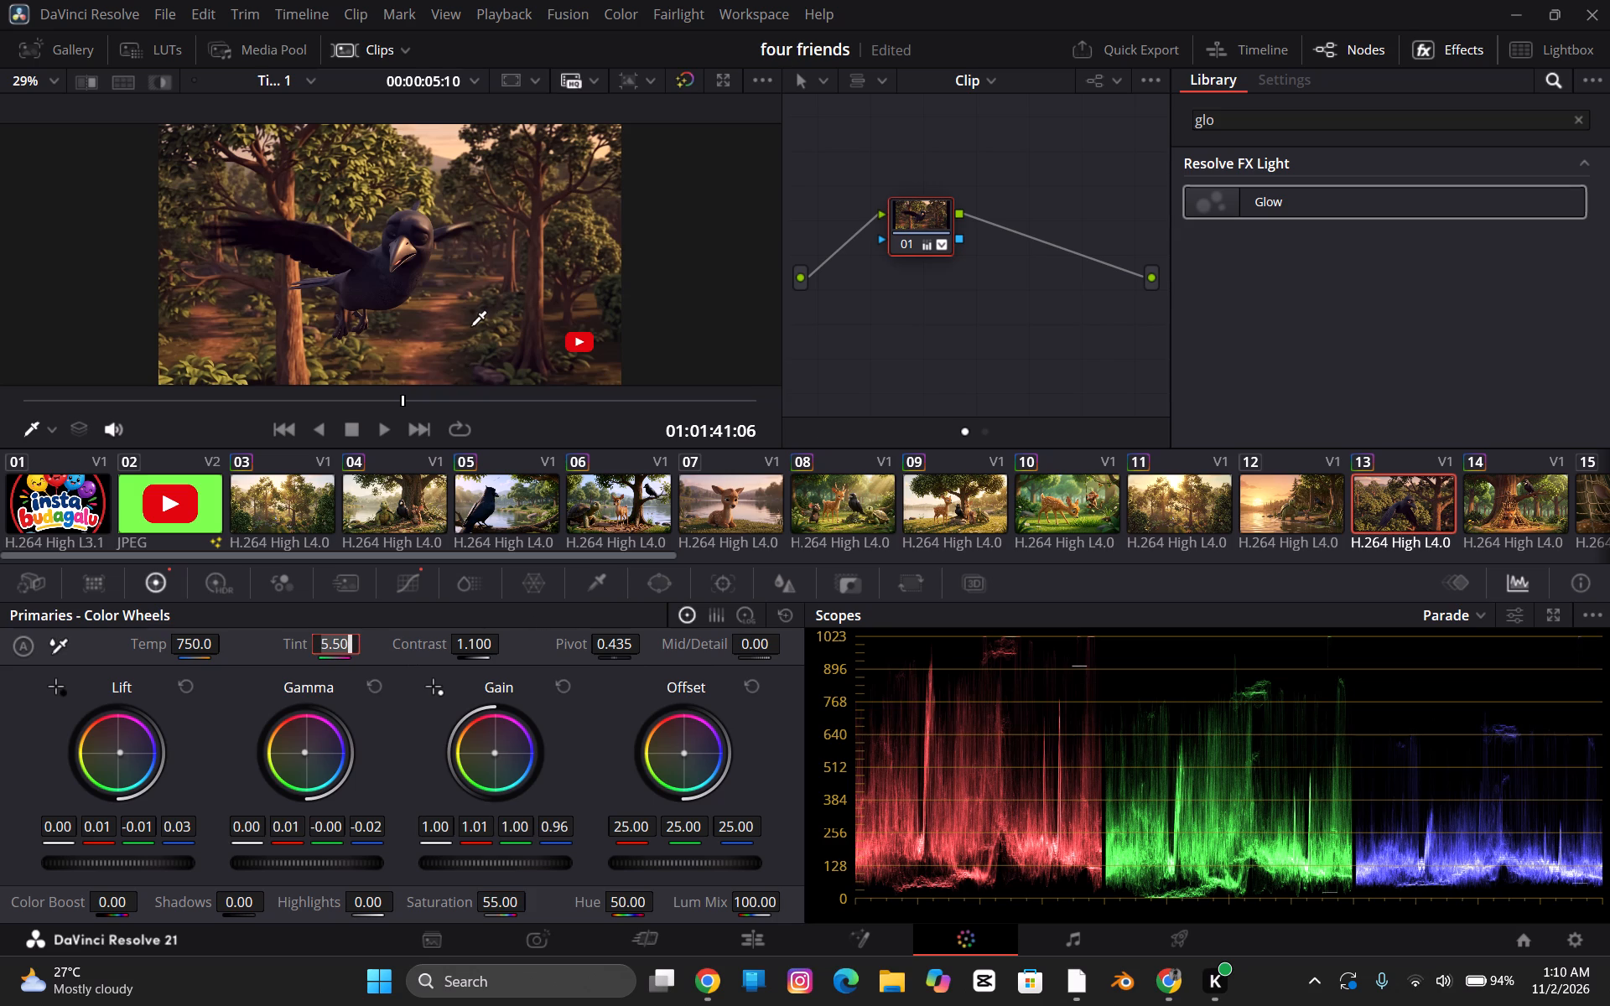
{"action": "key", "text": "ctrl+f"}
{"action": "left_click", "coordinate": [483, 323], "text": "ctrl"}
{"action": "key", "text": "ctrl+f"}
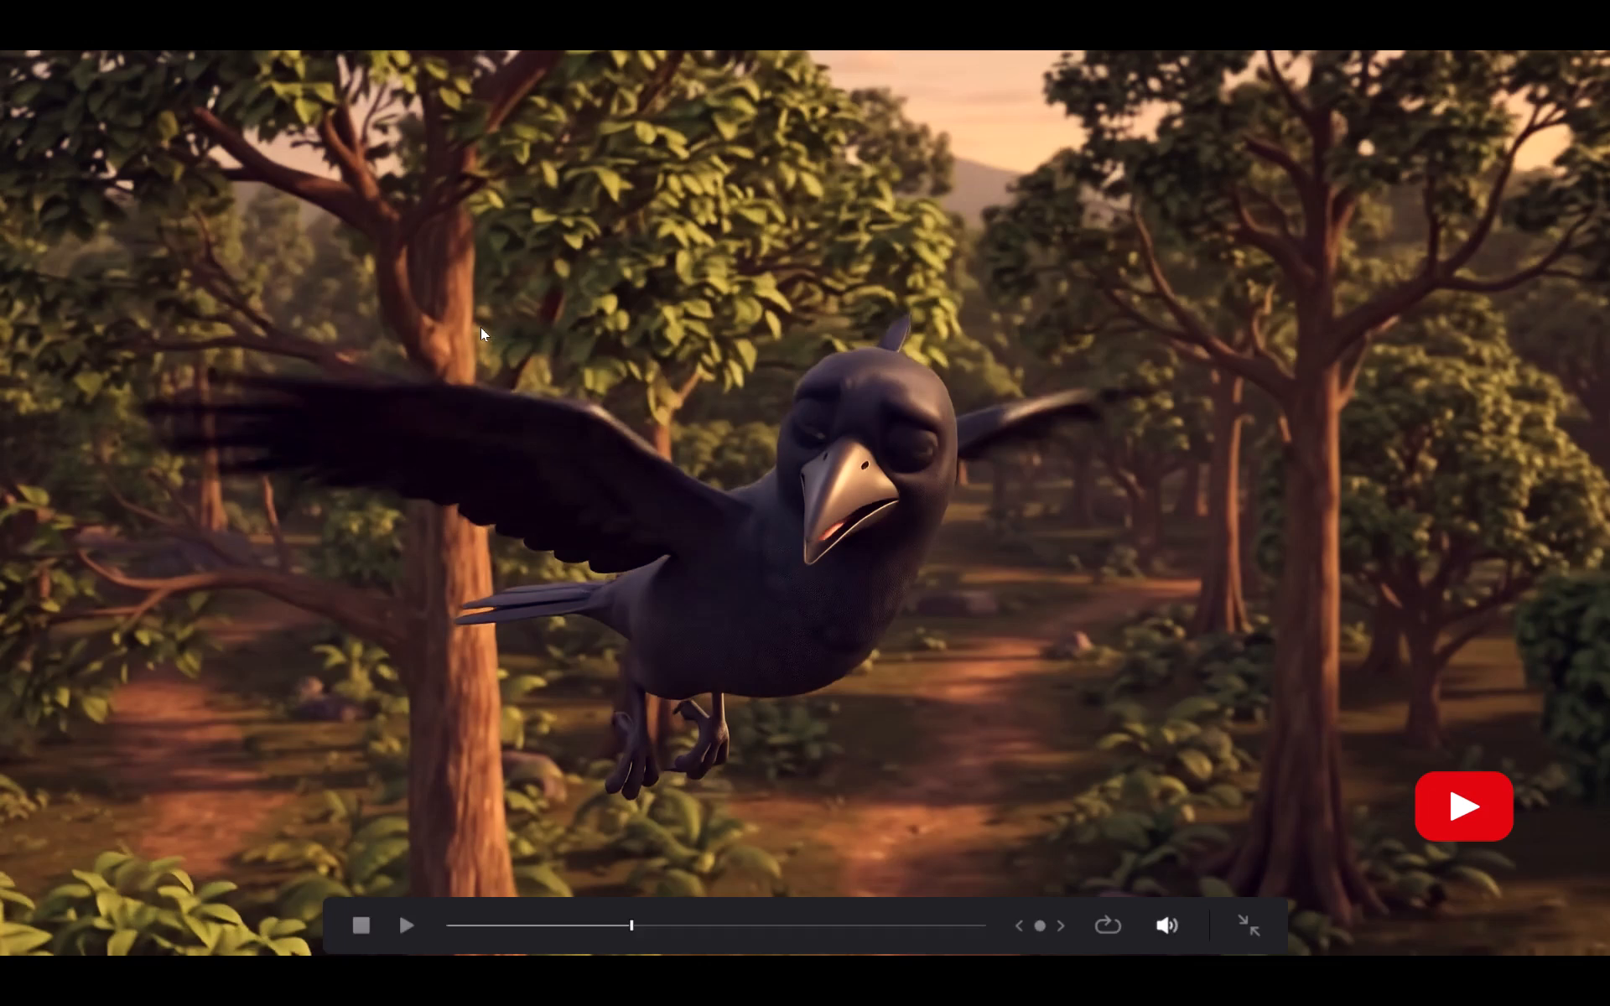
{"action": "key", "text": "space"}
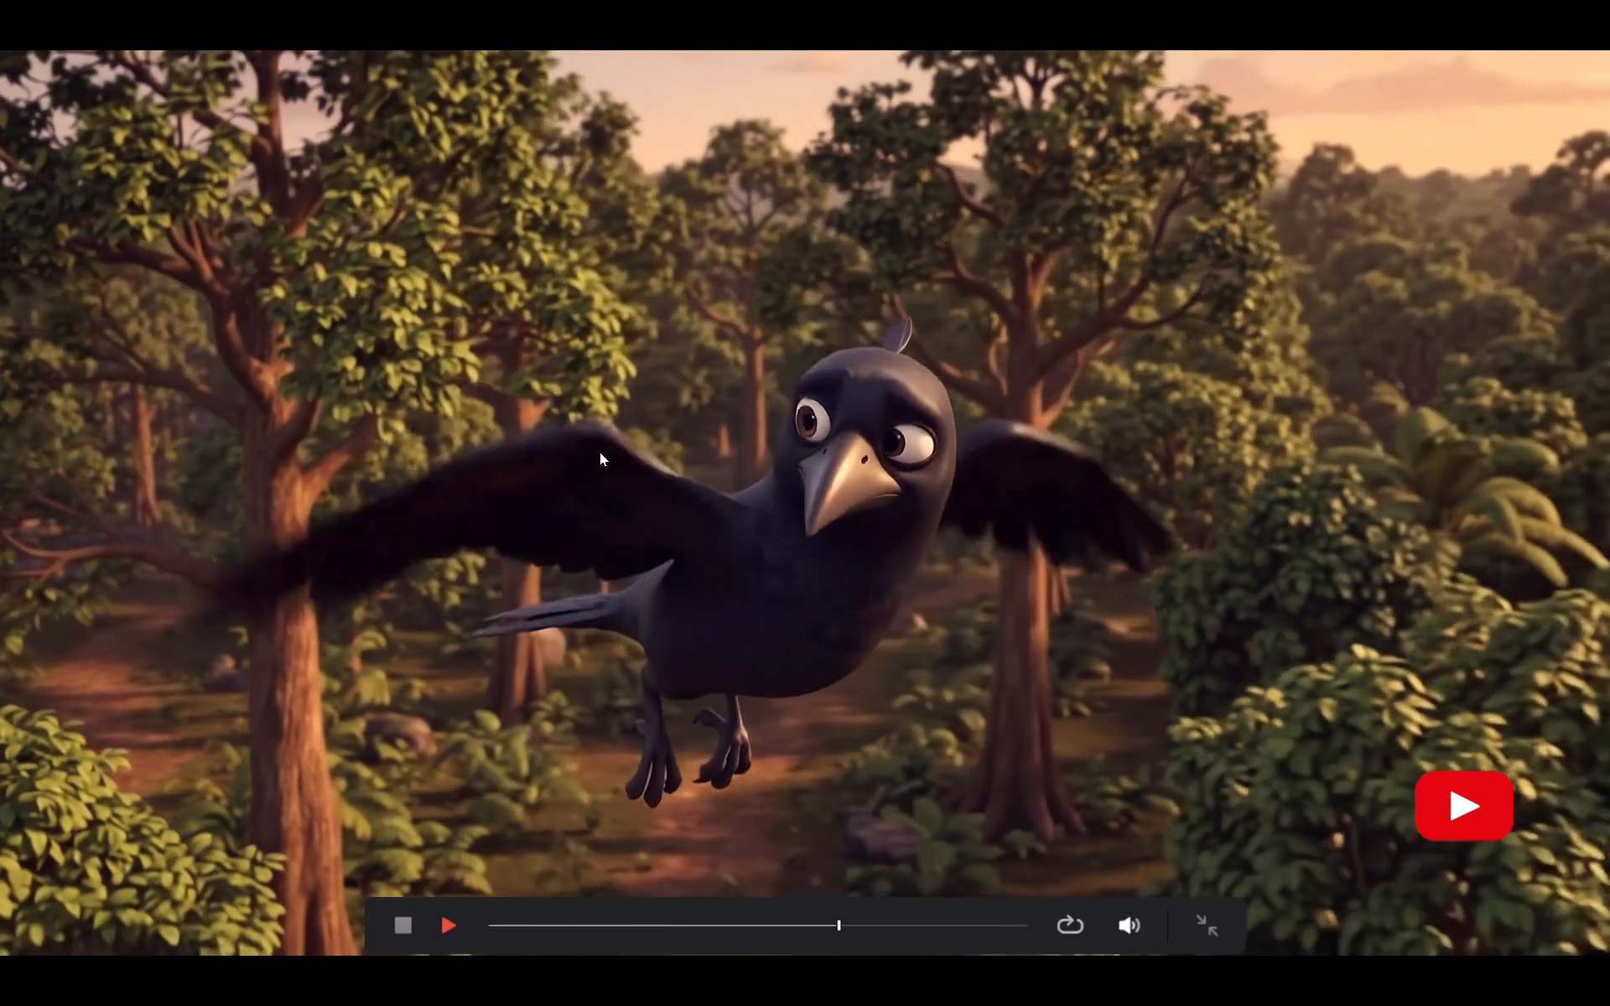
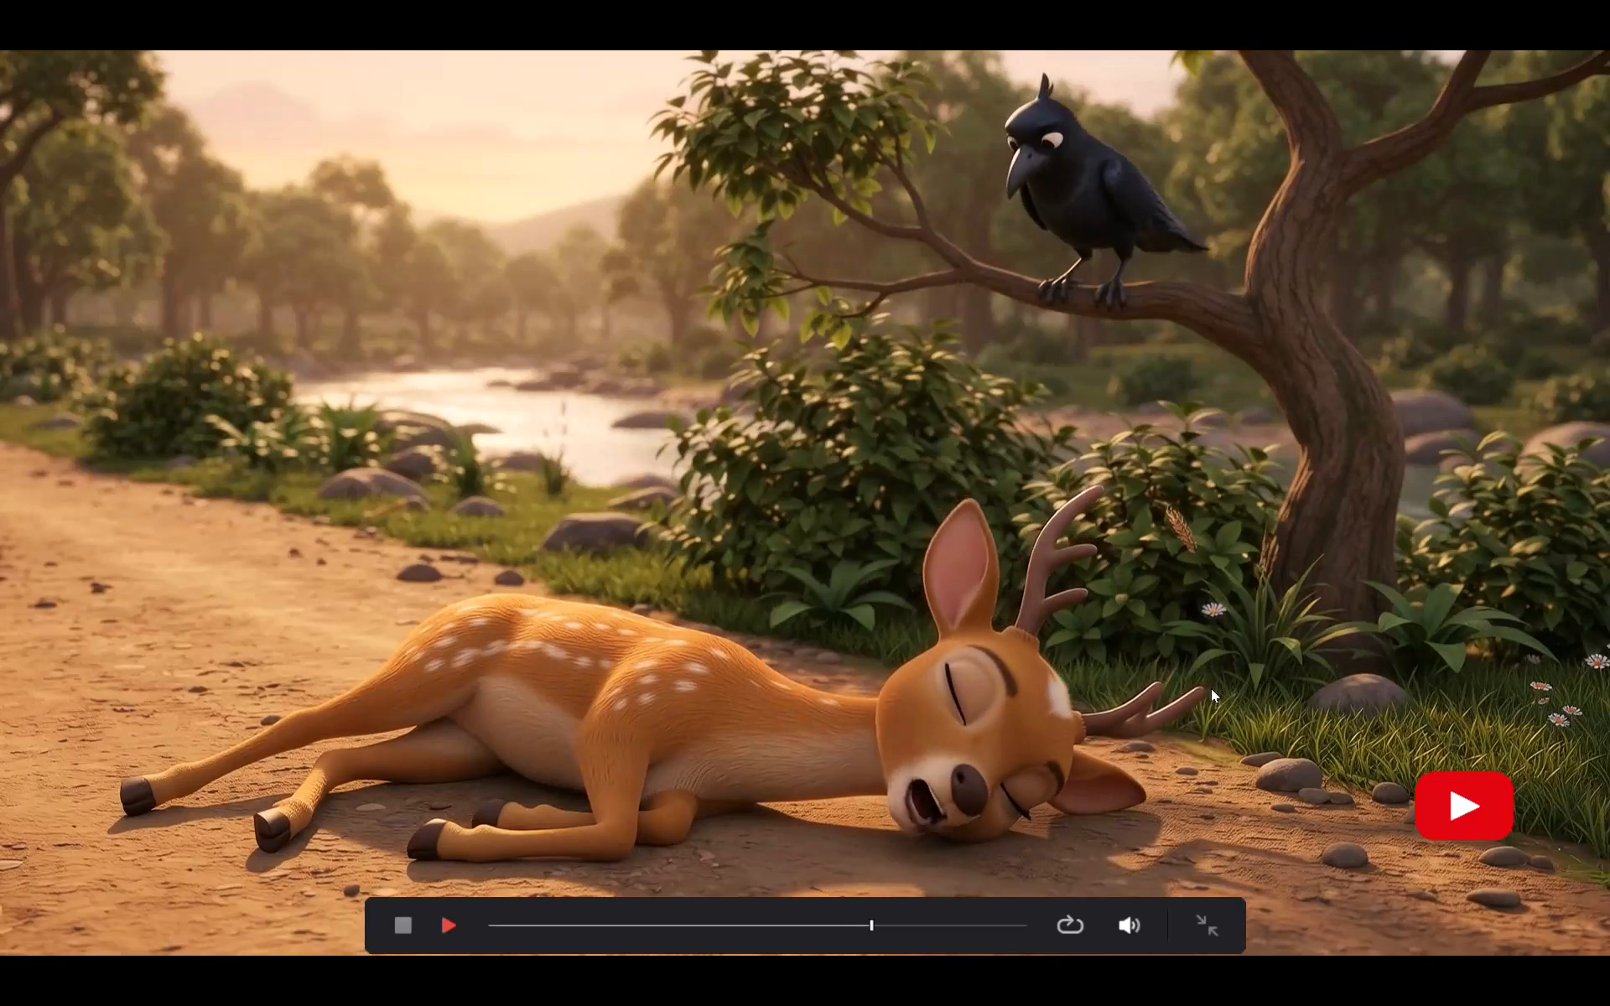
On the Edit page, set the fade-in of the 14:16 music clip on audio track A2 to about 03:22.
{"action": "key", "text": "space"}
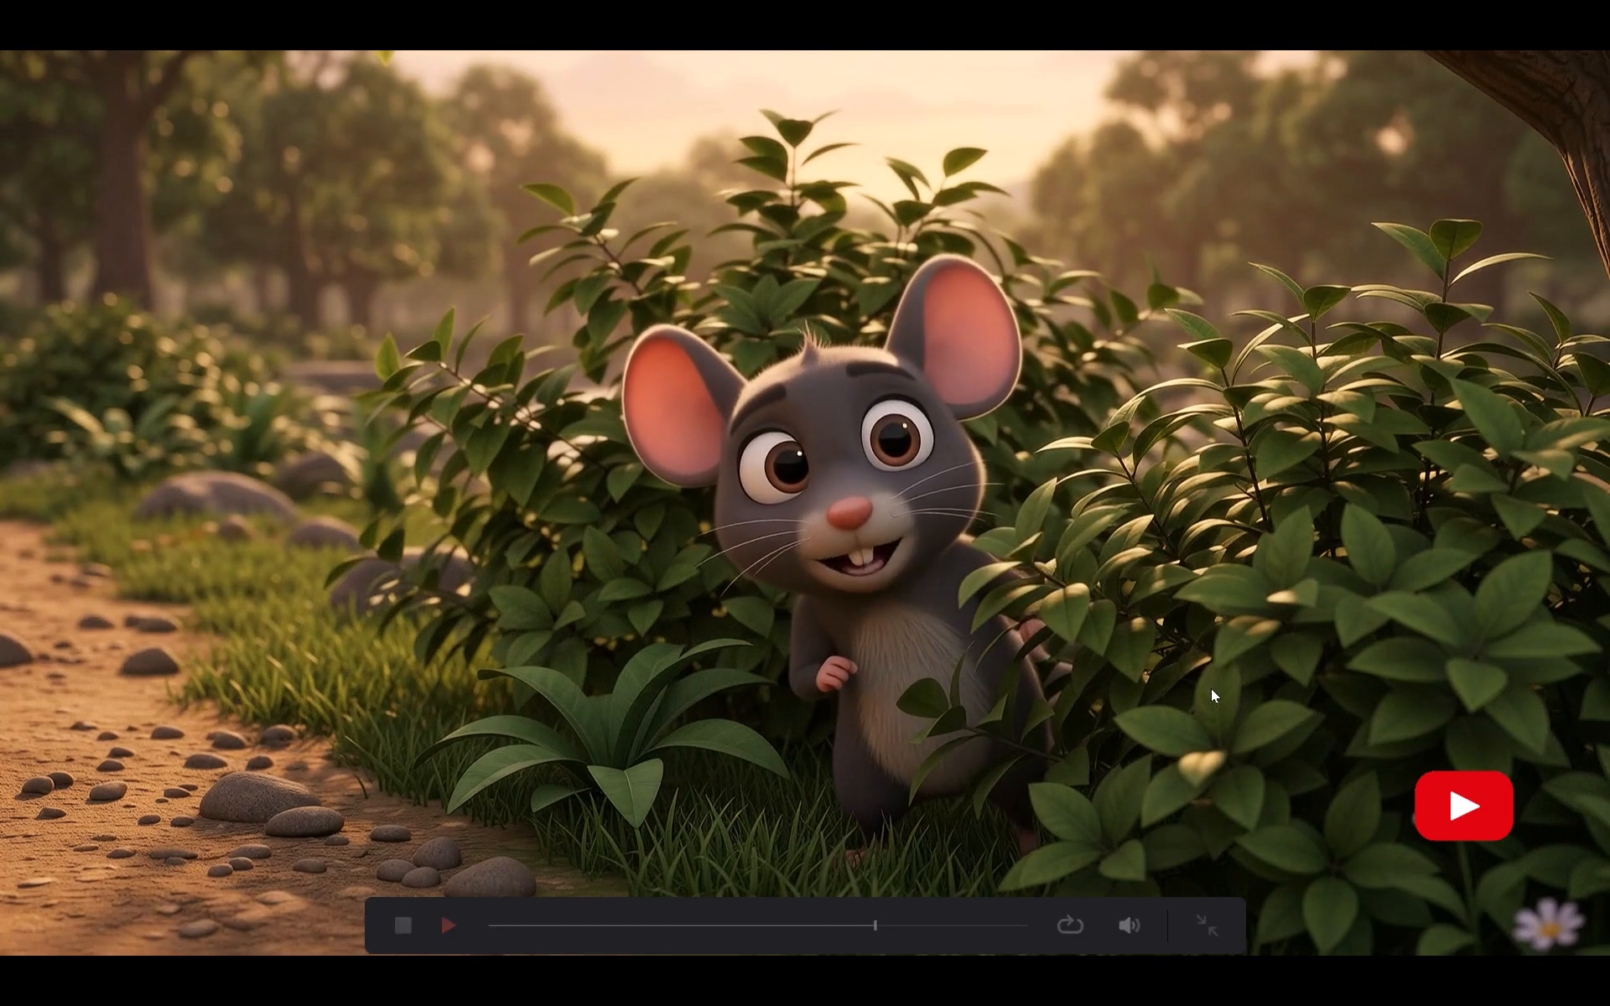
{"action": "key", "text": "ctrl+f"}
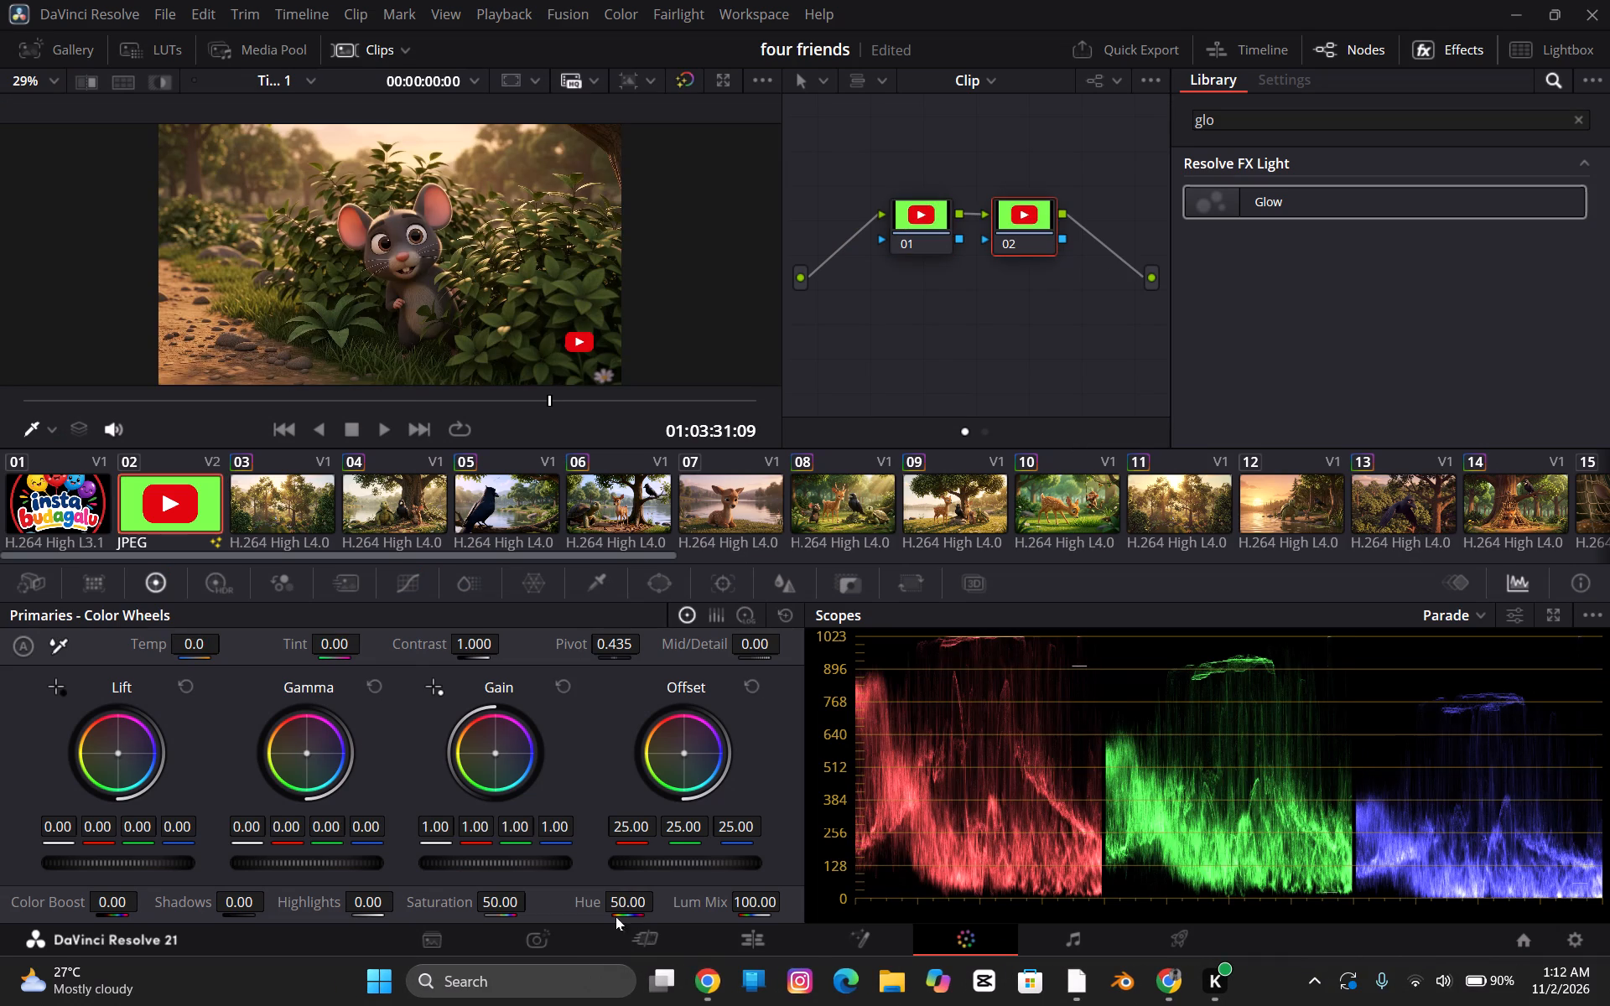
{"action": "left_click", "coordinate": [752, 939]}
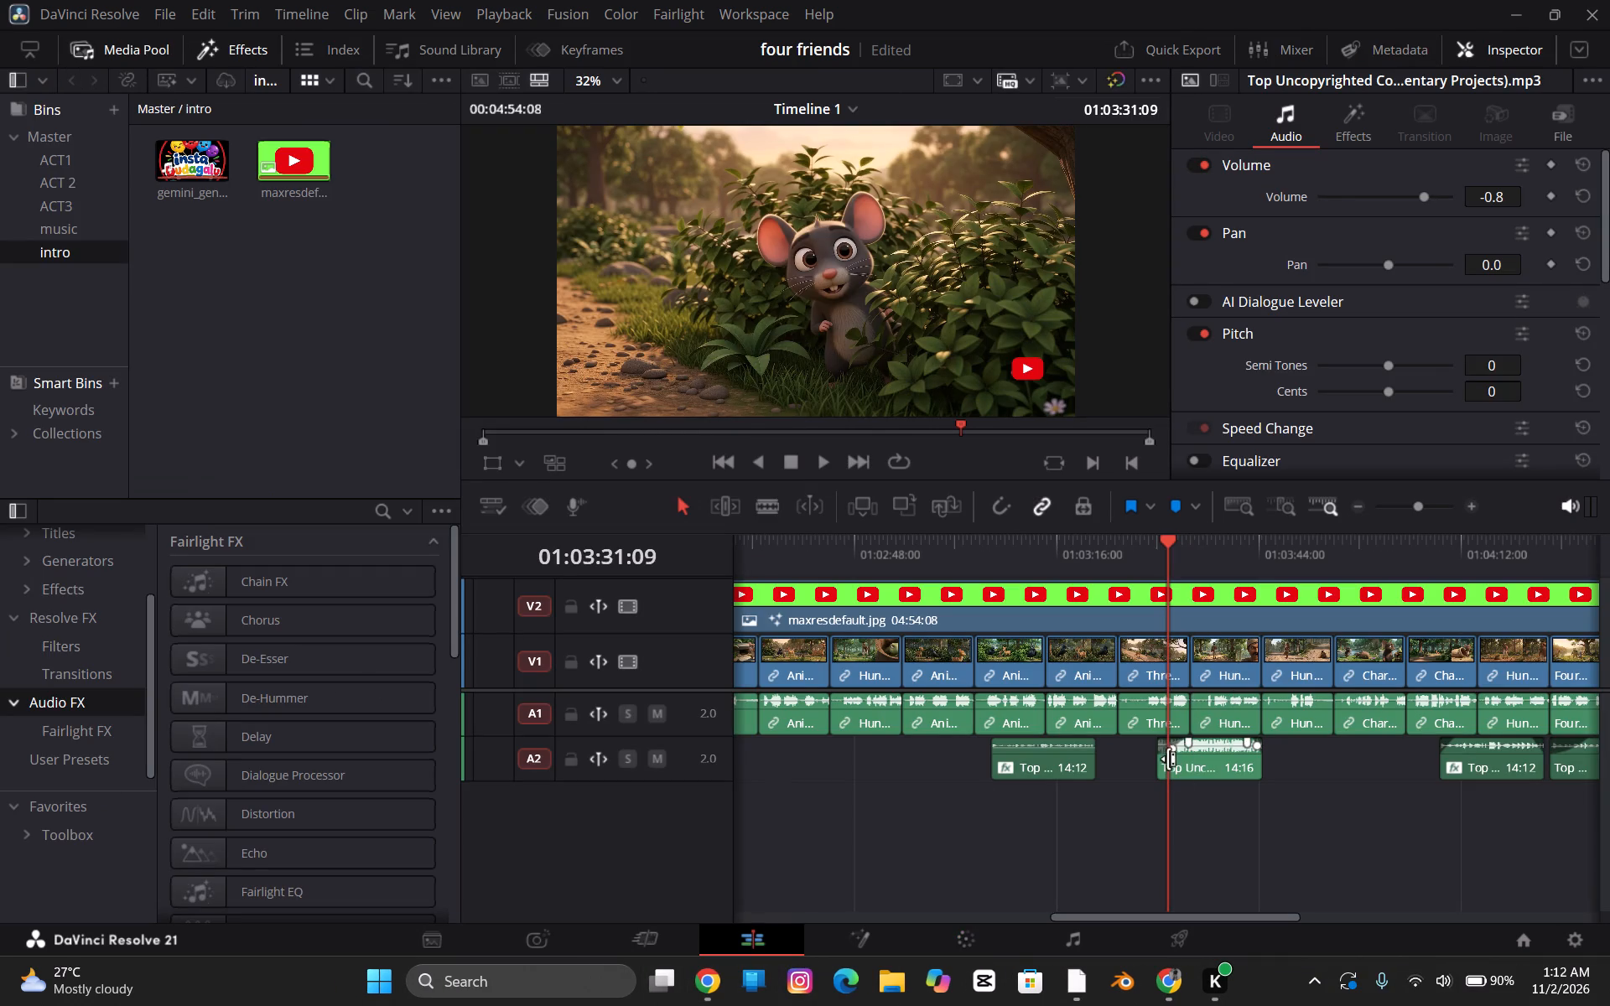
{"action": "left_click", "coordinate": [1172, 748]}
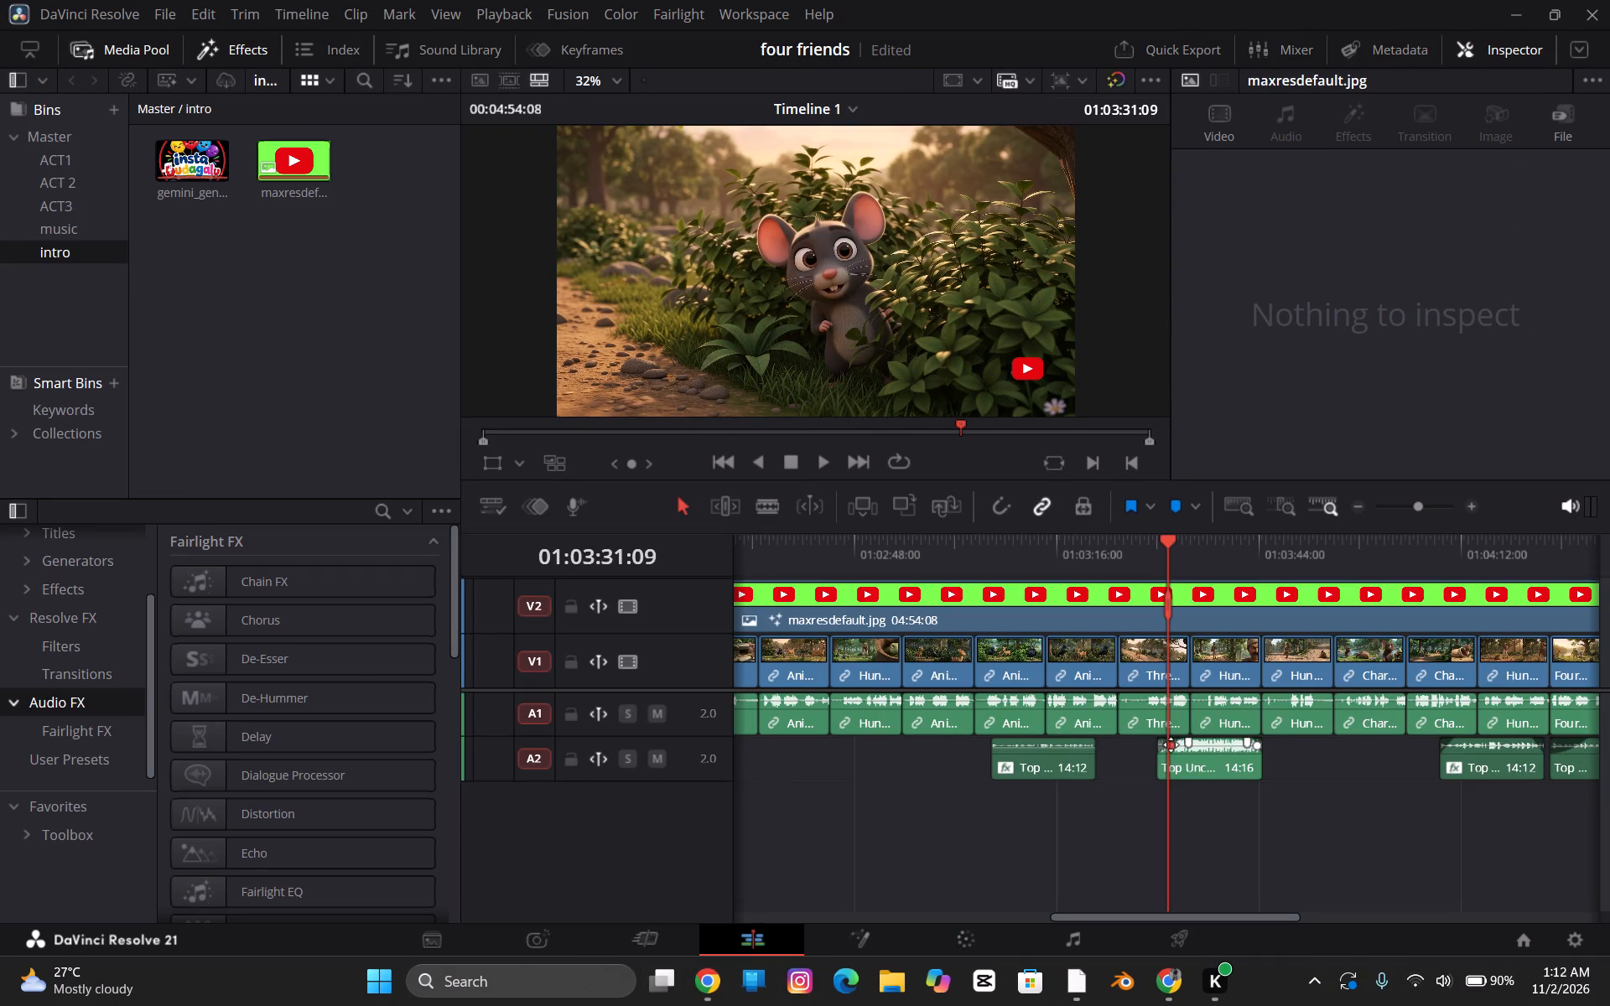
{"action": "left_click", "coordinate": [1187, 739]}
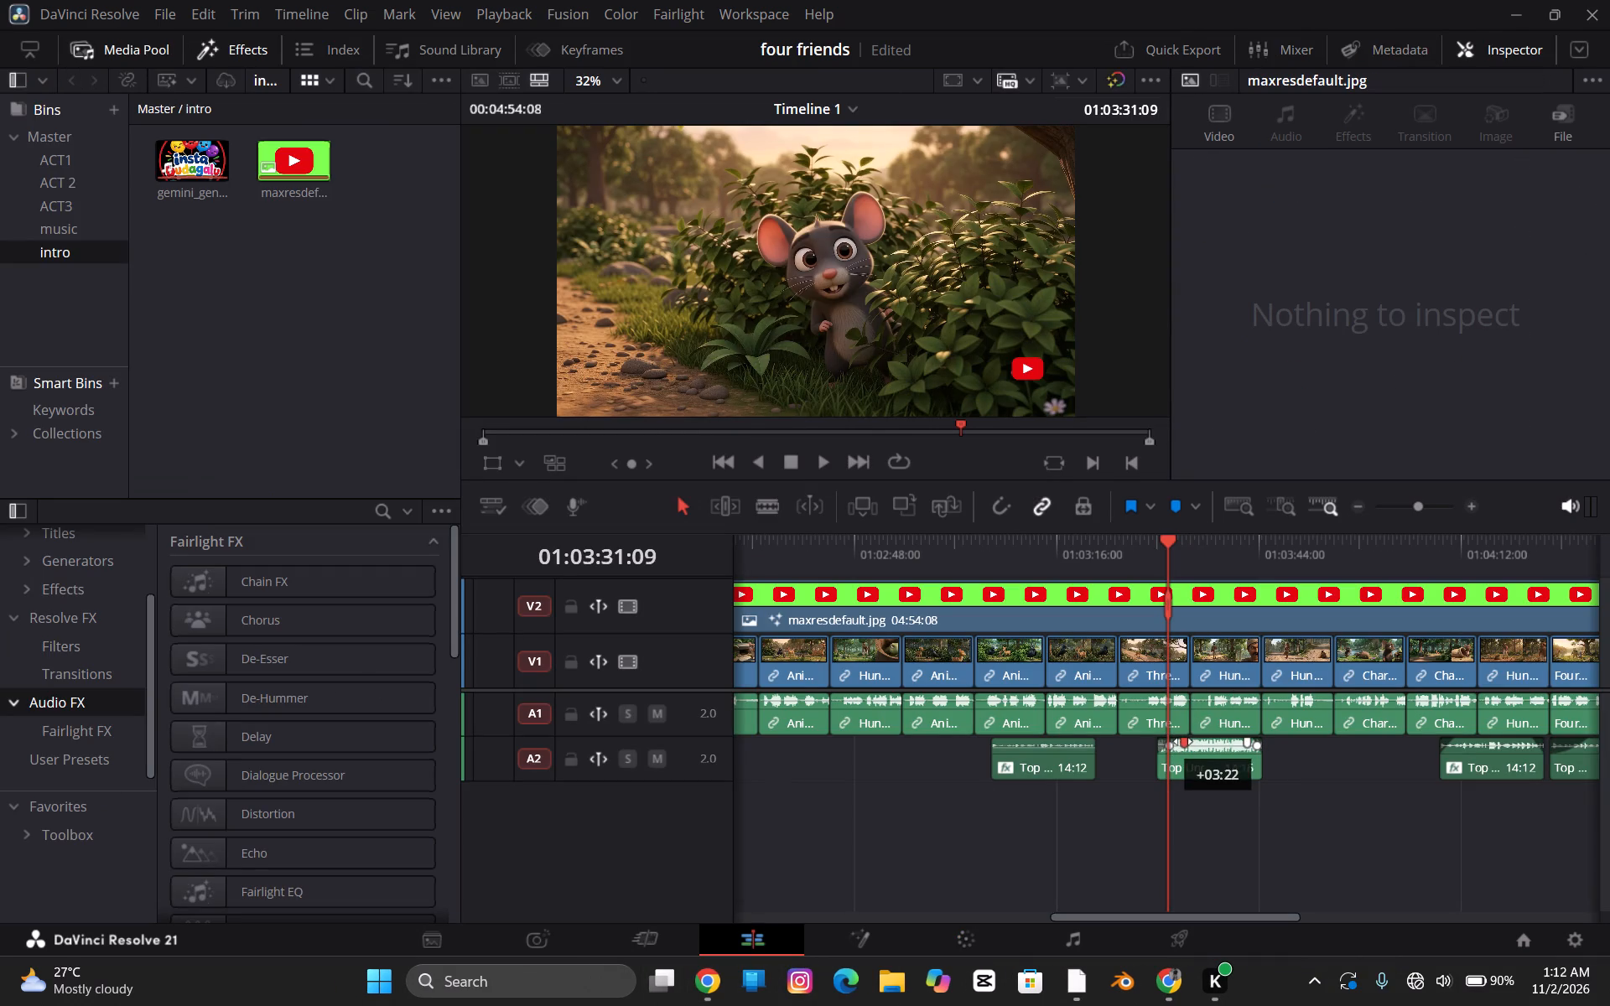
Play the timeline full screen from just before the 14:16 music clip through the final story scenes, checking sound and picture.
{"action": "key", "text": "space"}
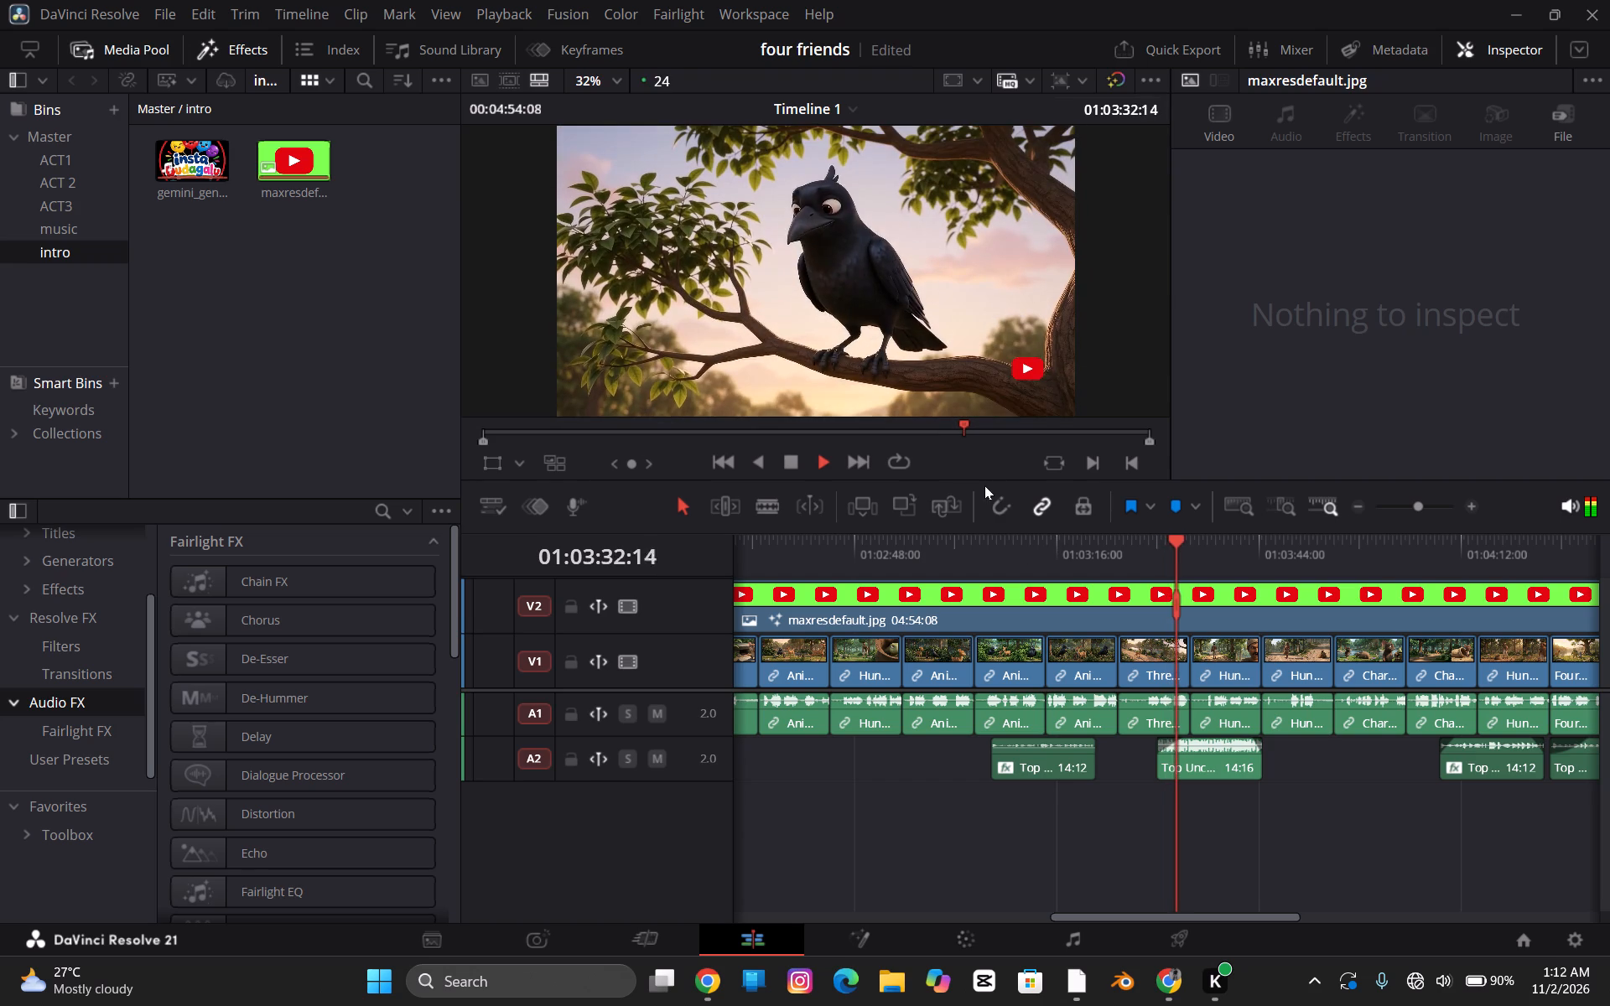
{"action": "left_click", "coordinate": [1135, 542]}
{"action": "key", "text": "space"}
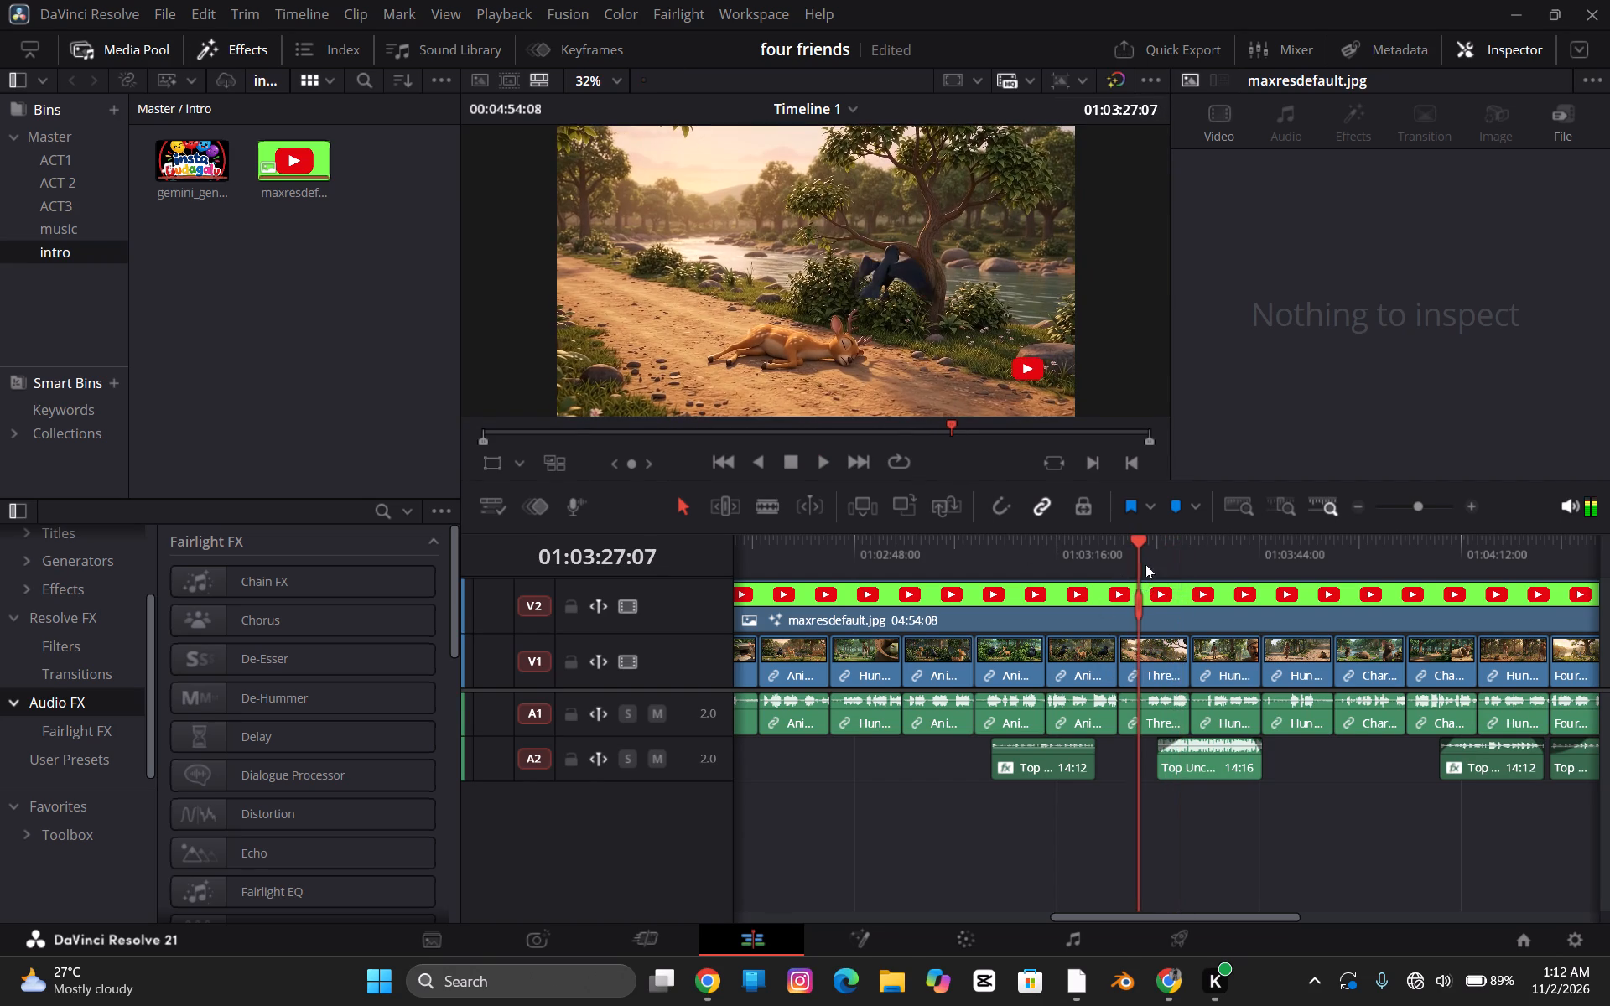
{"action": "left_click", "coordinate": [1146, 551]}
{"action": "key", "text": "ctrl+f"}
{"action": "key", "text": "space"}
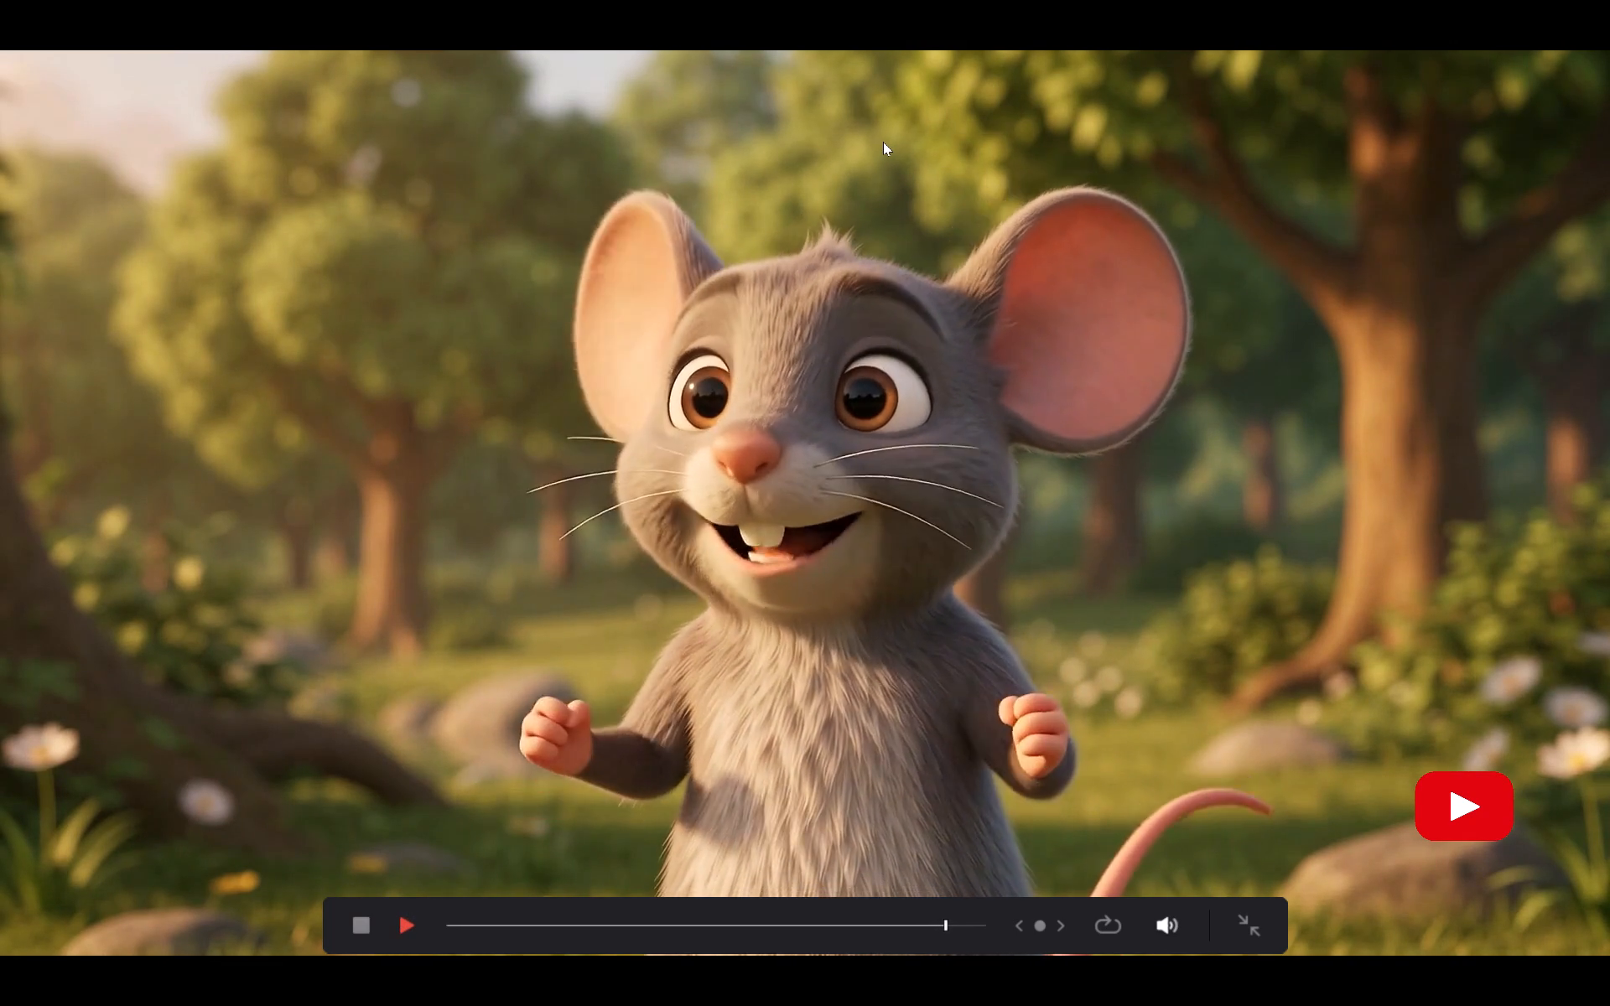
{"action": "key", "text": "ctrl+f"}
Play the closing Insta Budagalu logo clip at the end of the timeline from about 01:04:44.
{"action": "left_click", "coordinate": [1262, 543]}
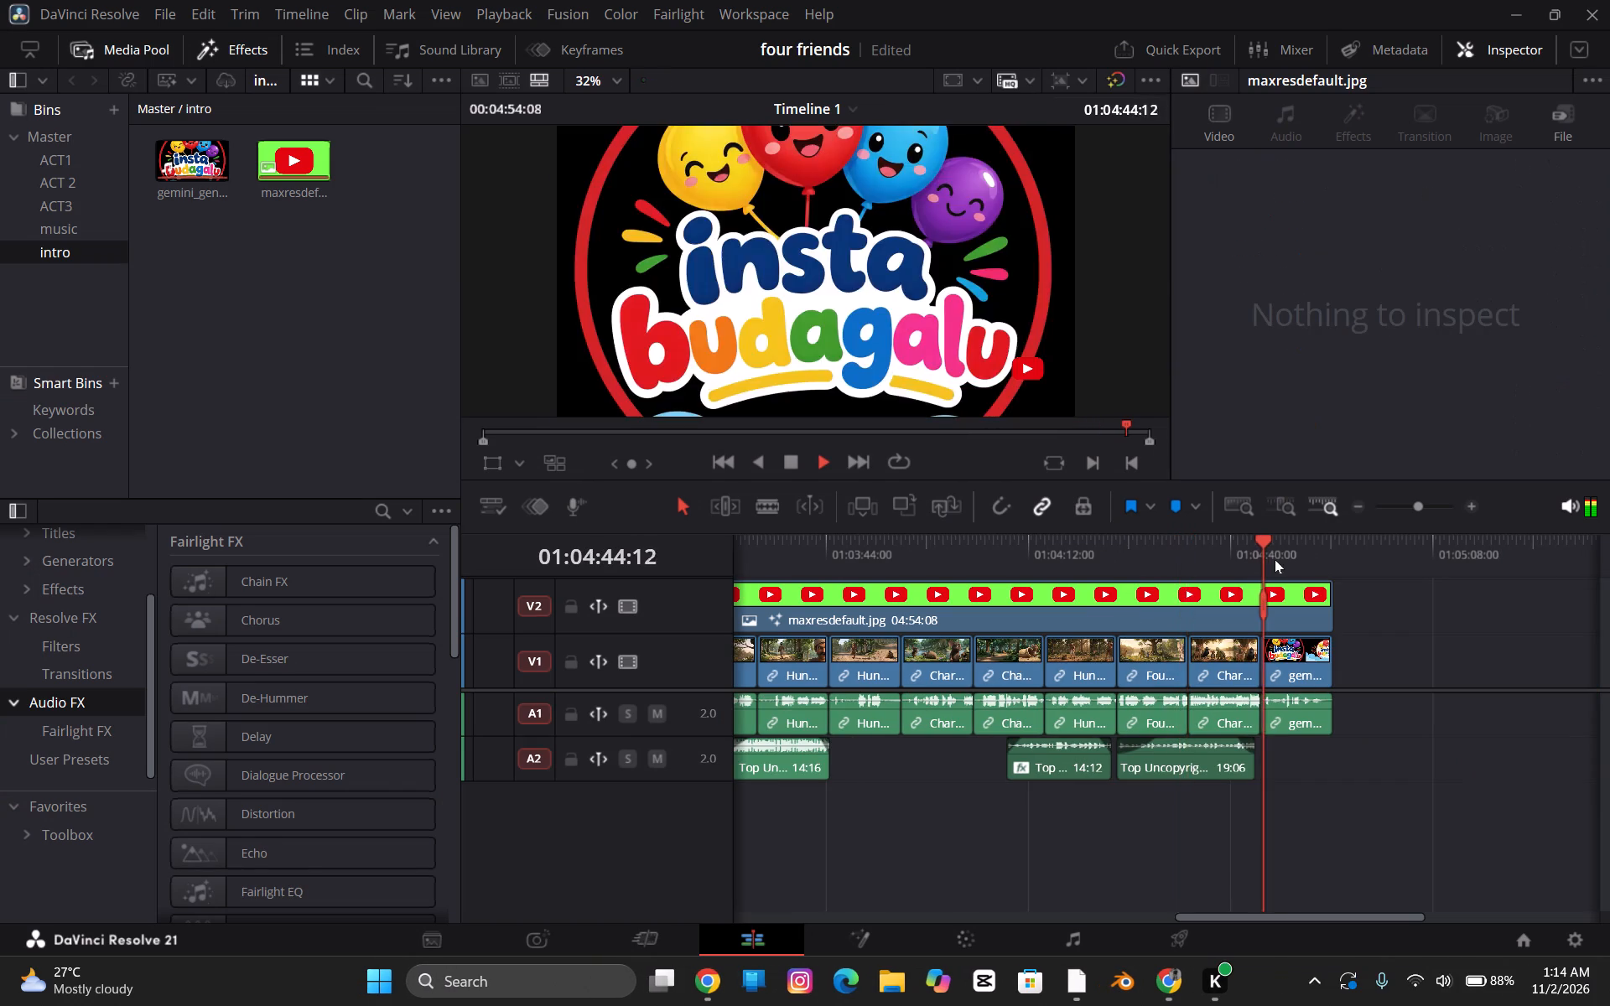
{"action": "key", "text": "space"}
{"action": "key", "text": "space"}
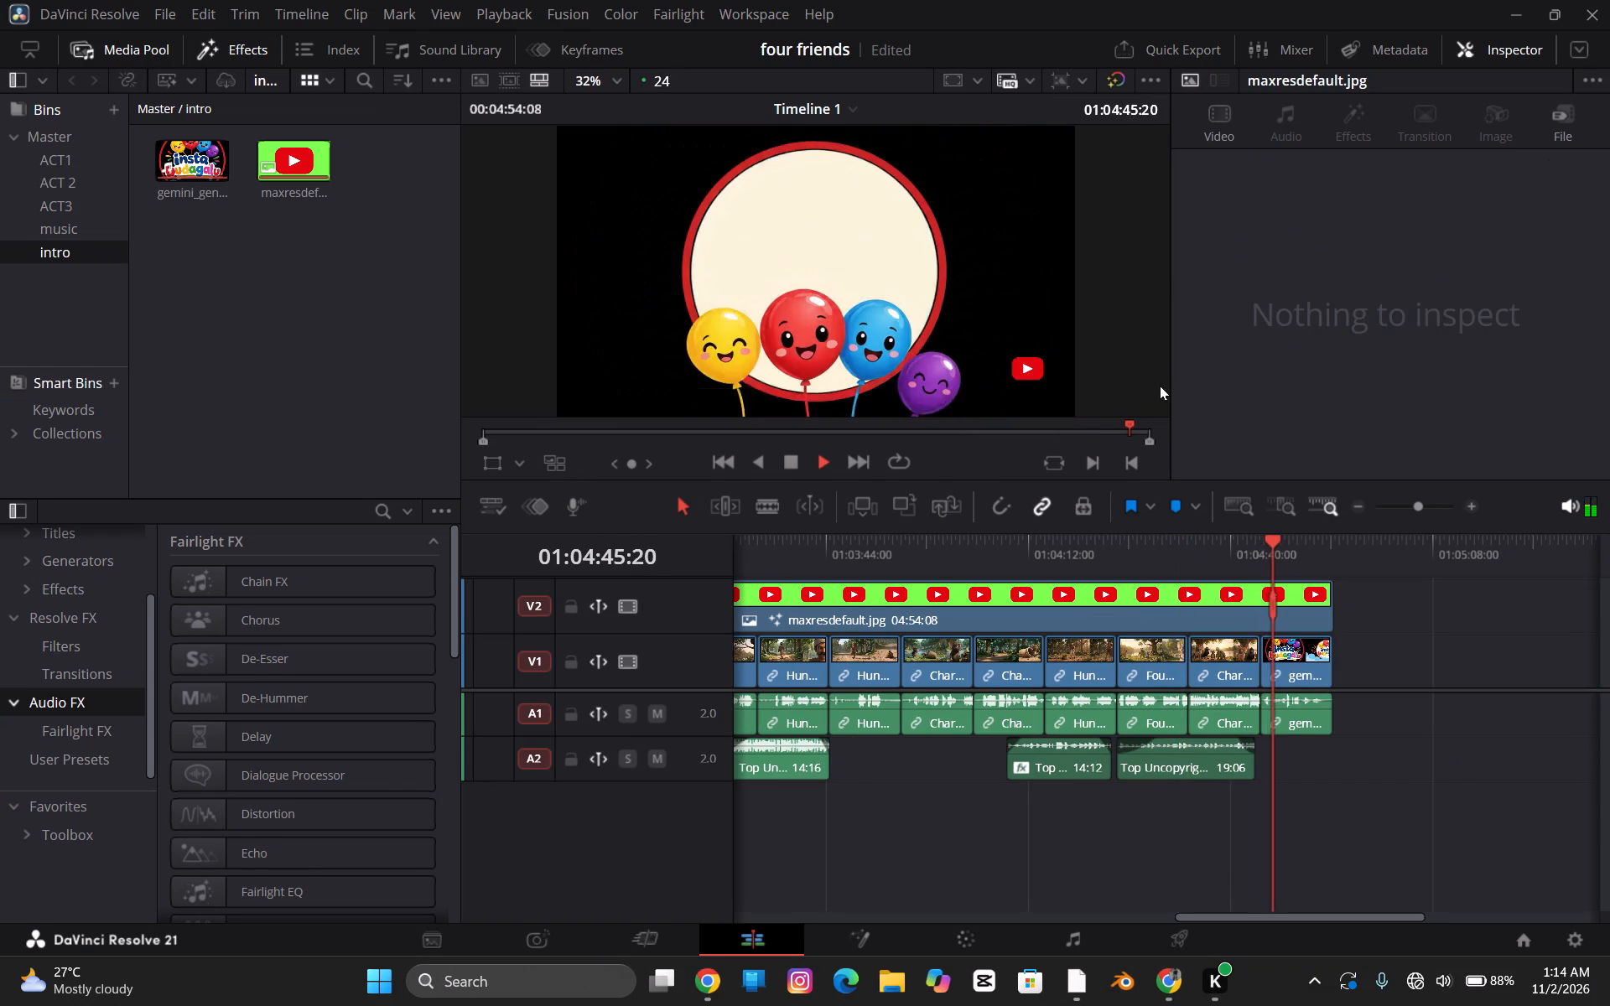
Close DaVinci Resolve and the open Chrome browser windows.
{"action": "left_click", "coordinate": [1609, 0]}
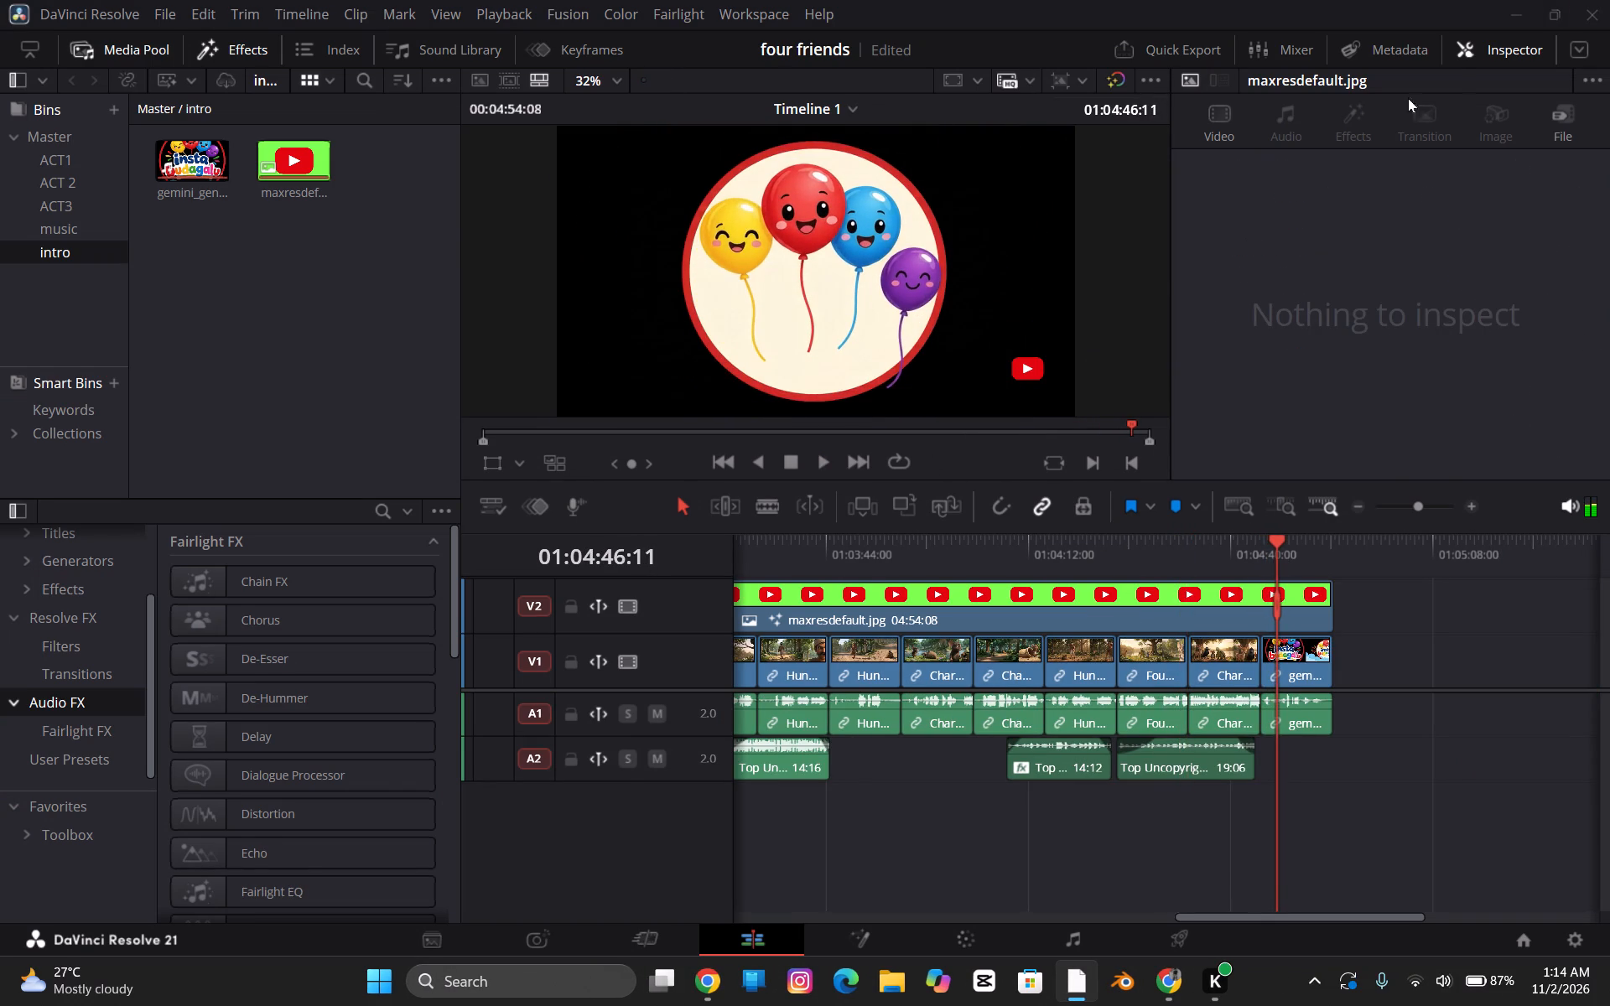
{"action": "left_click", "coordinate": [1609, 35]}
{"action": "triple_click", "coordinate": [1581, 0]}
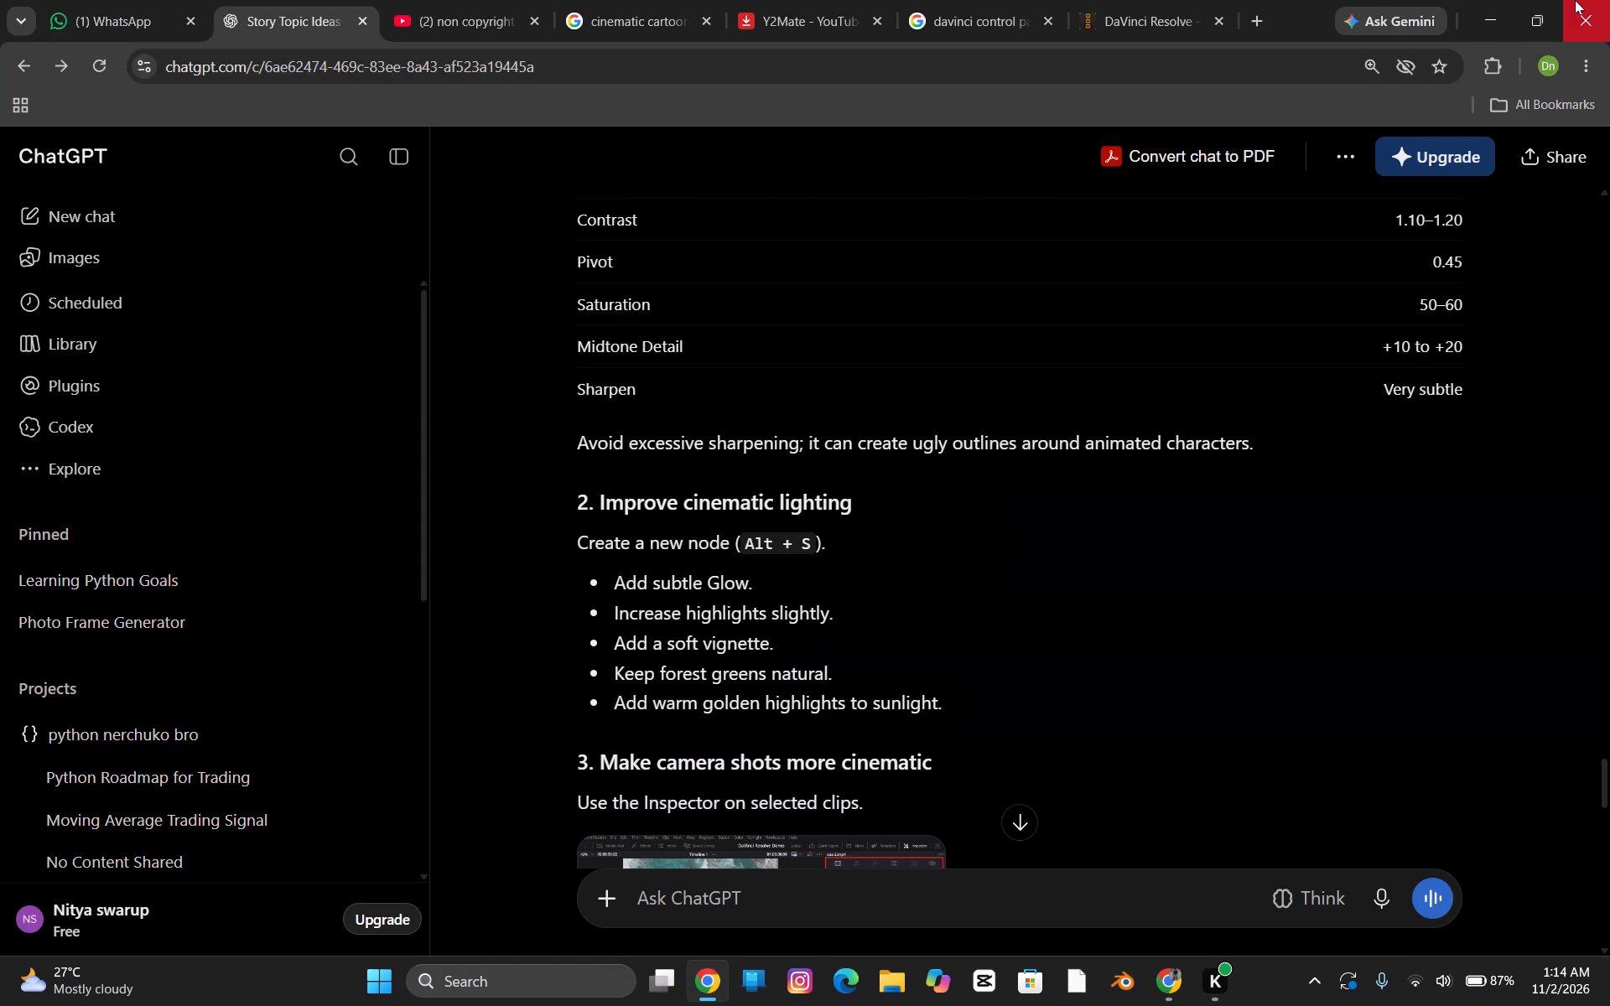
{"action": "double_click", "coordinate": [1581, 2]}
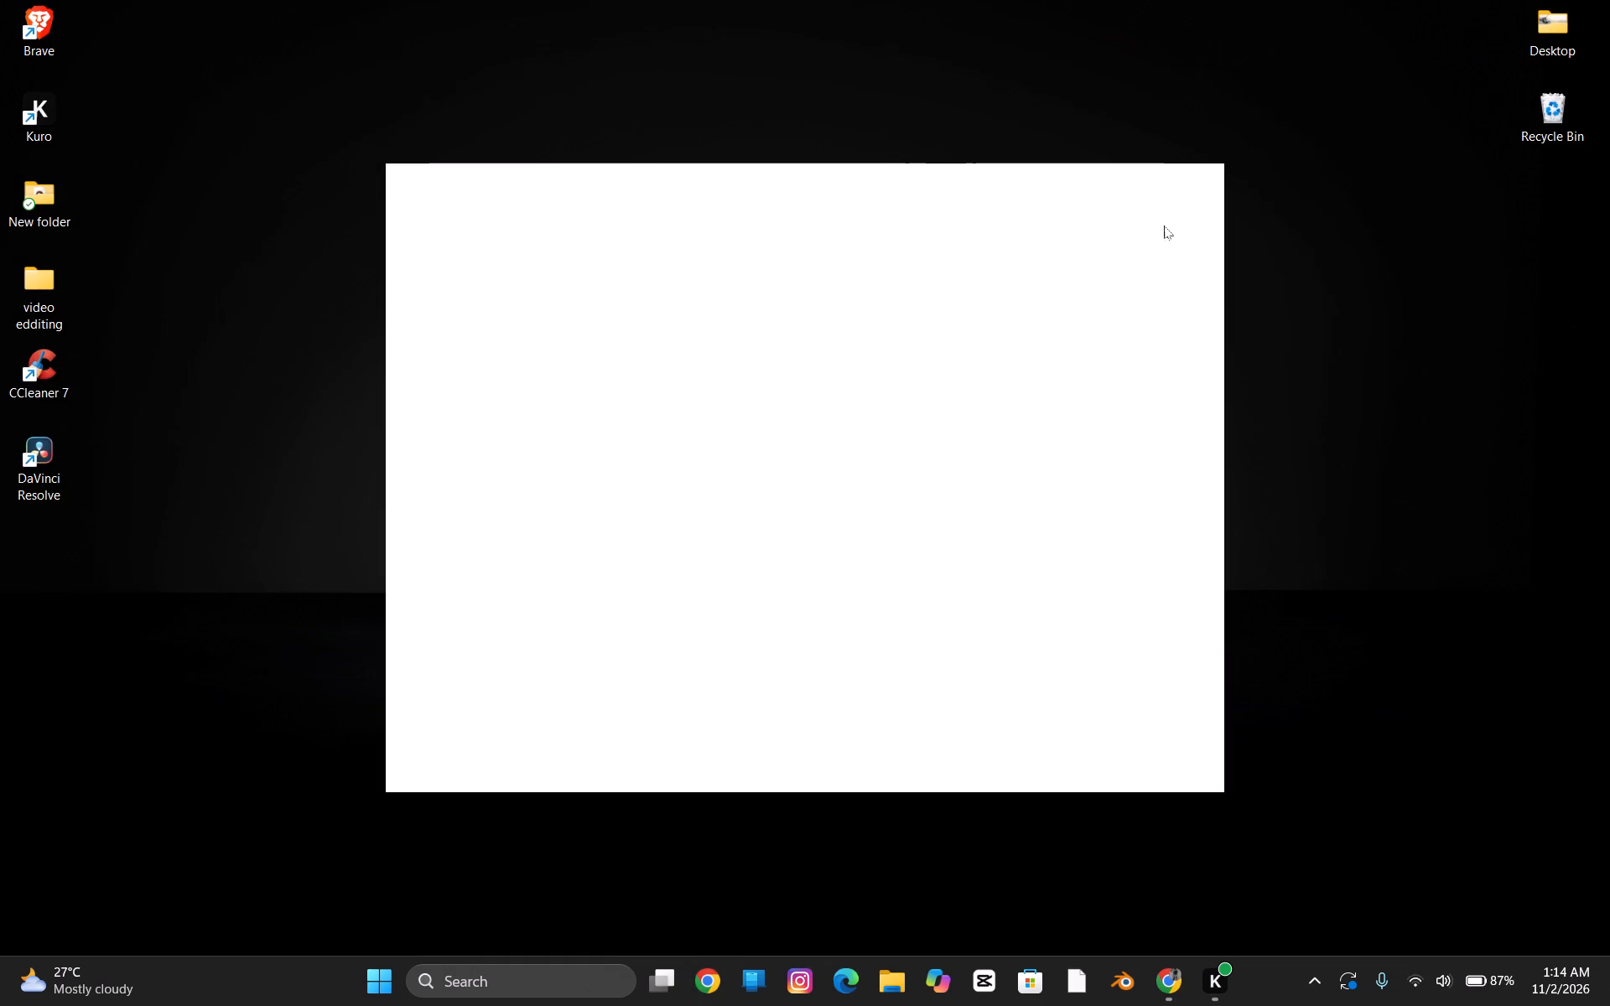